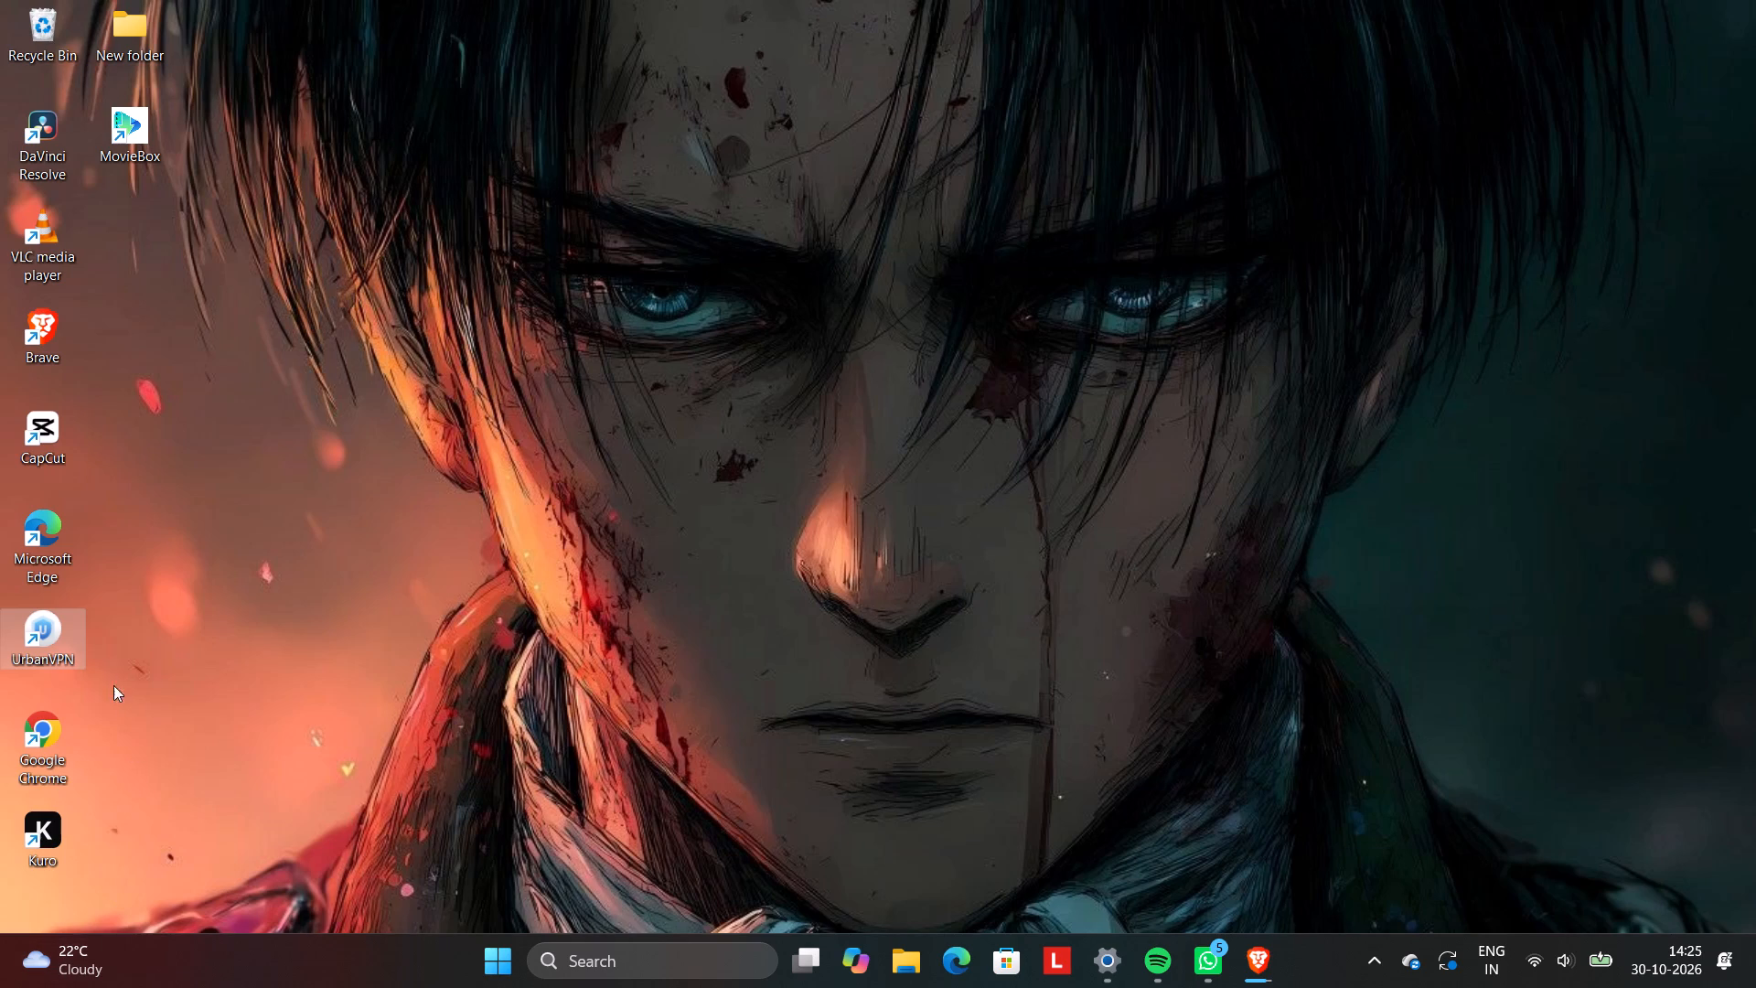
# Launch UrbanVPN, decline the offered update and continue with the free version.
pyautogui.doubleClick(46, 626)
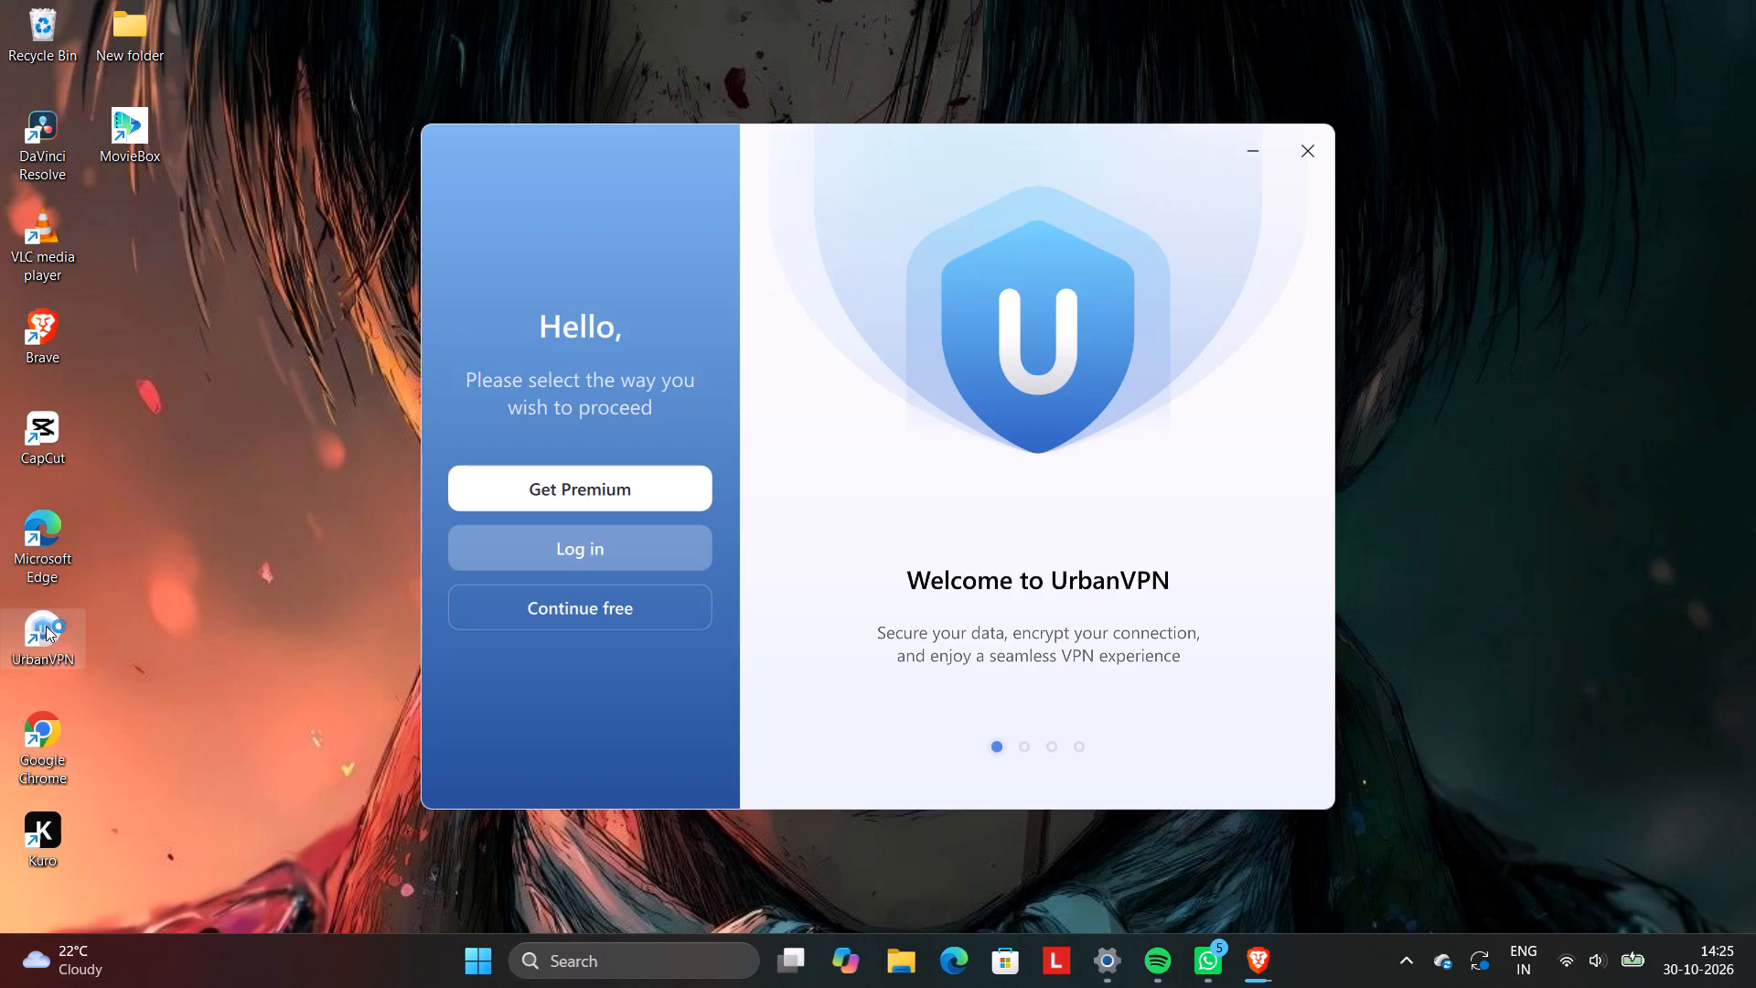
pyautogui.click(1130, 716)
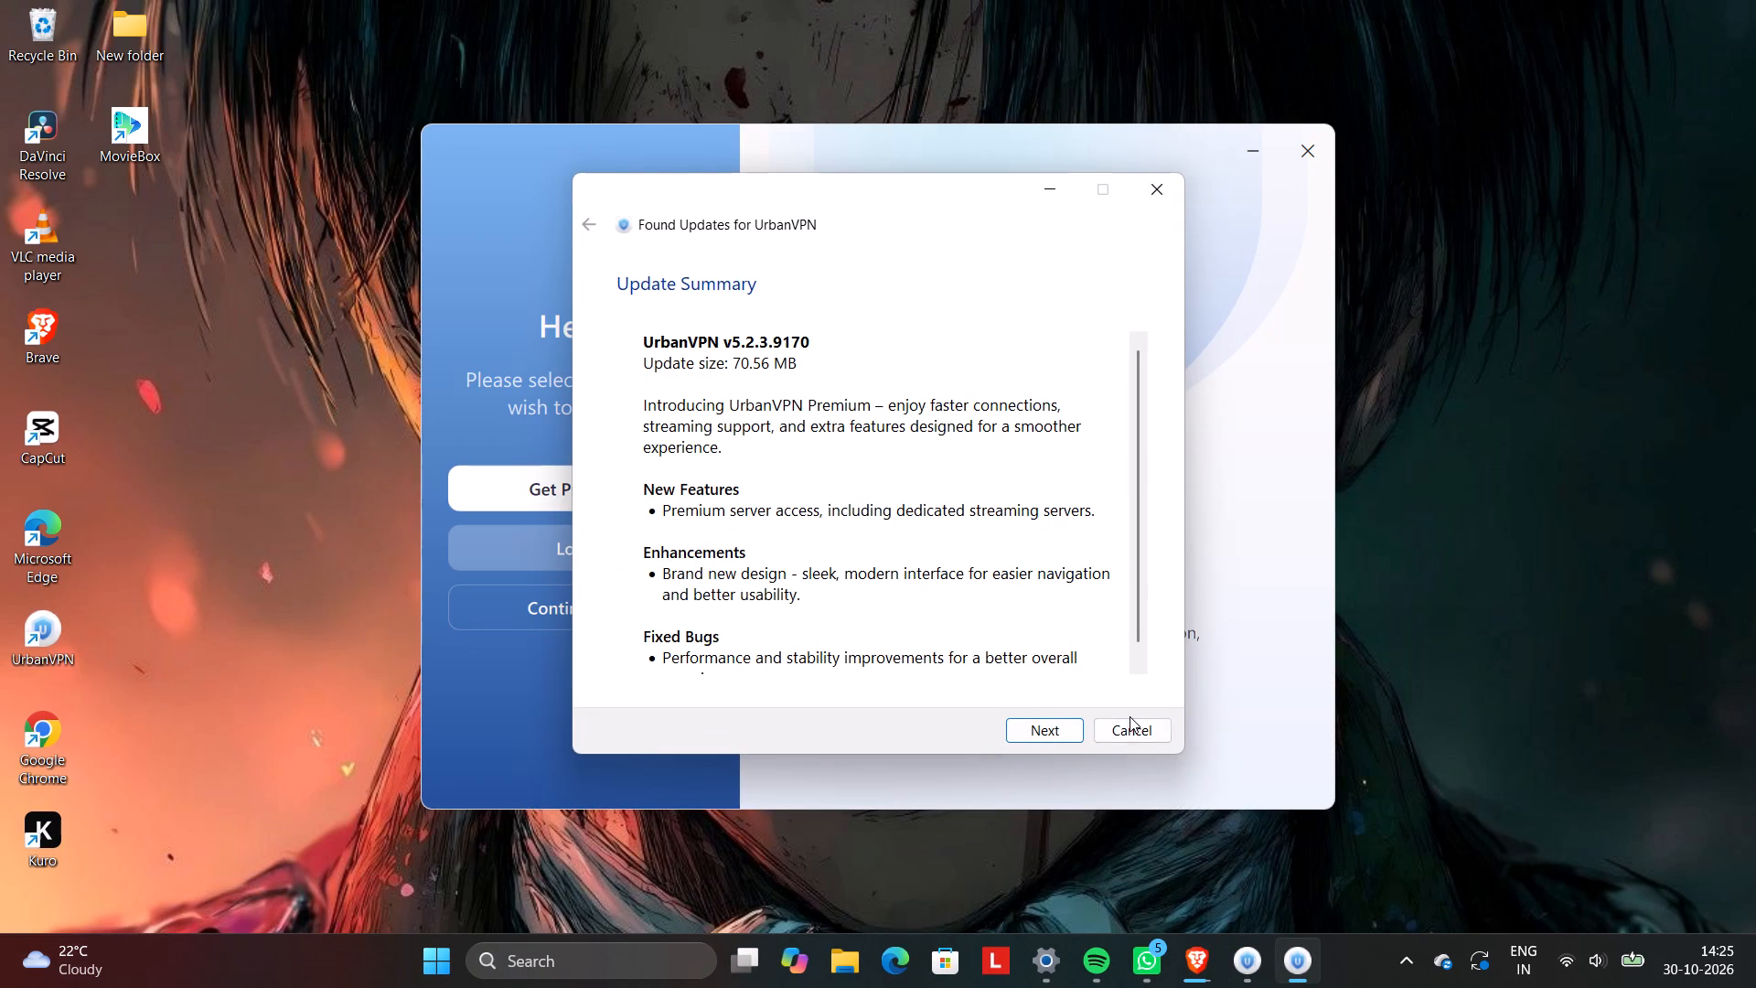
pyautogui.click(1122, 740)
pyautogui.click(597, 599)
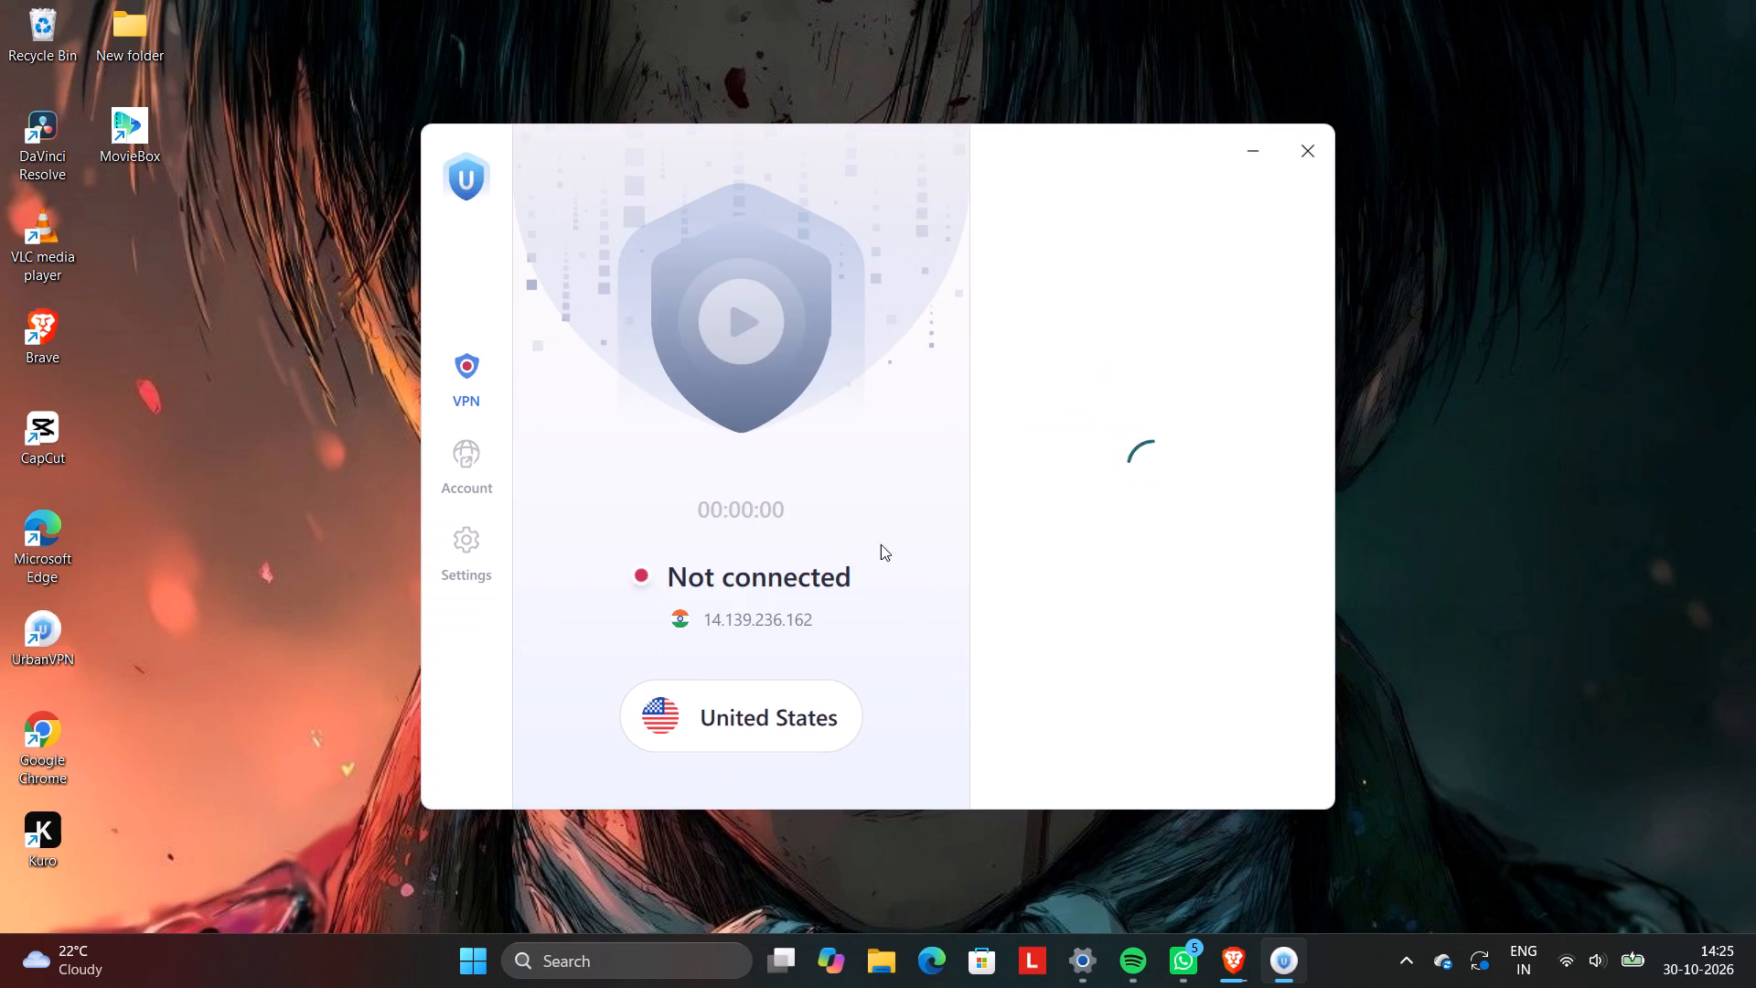
# Connect the VPN to the Germany server and minimise its window.
pyautogui.click(743, 634)
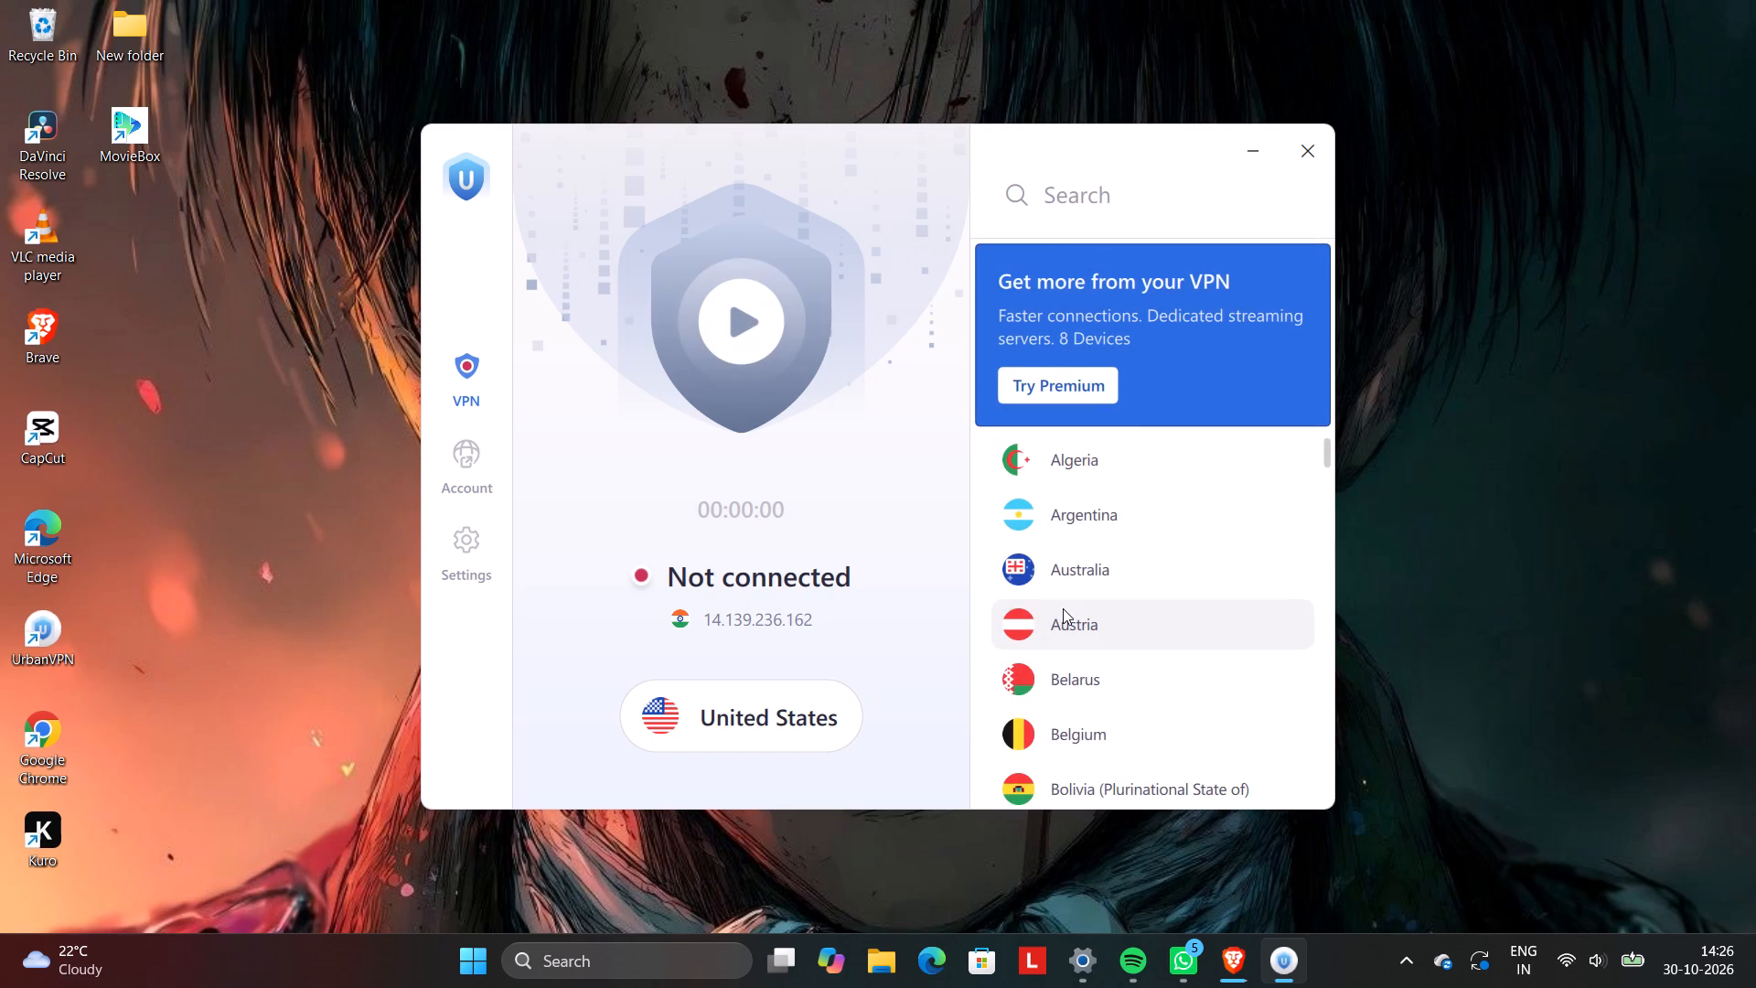
pyautogui.scroll(-6, 1102, 720)
pyautogui.click(1102, 722)
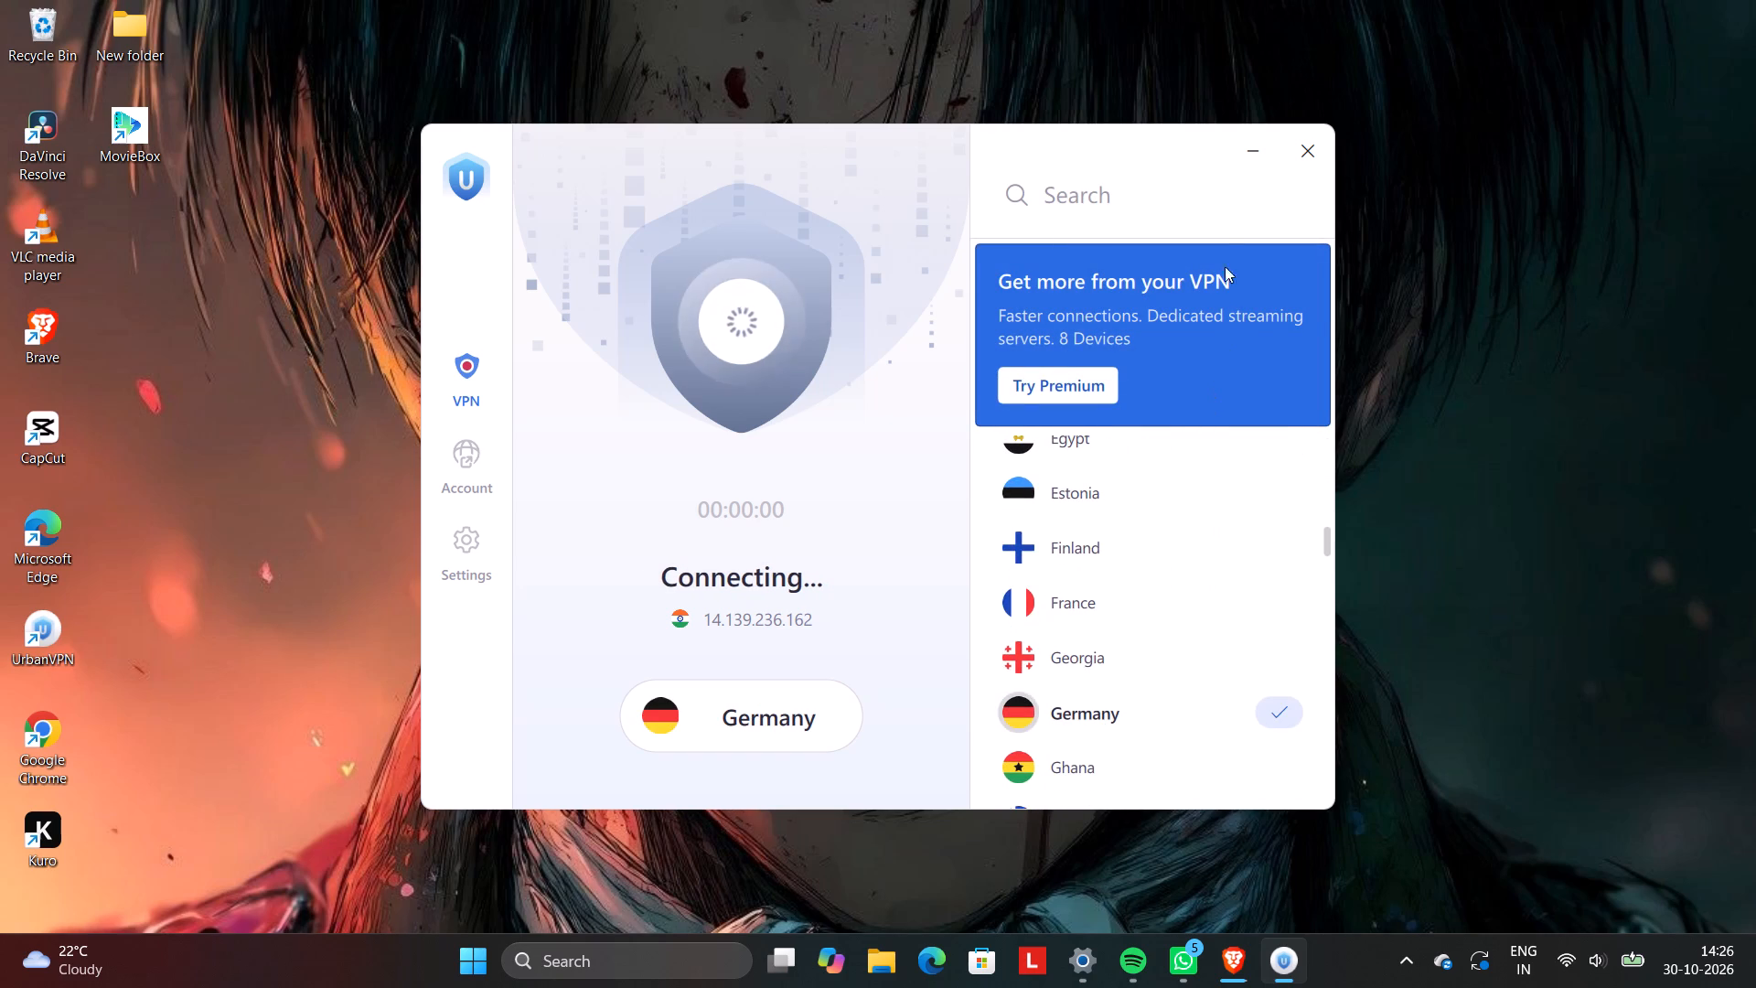
pyautogui.click(1242, 140)
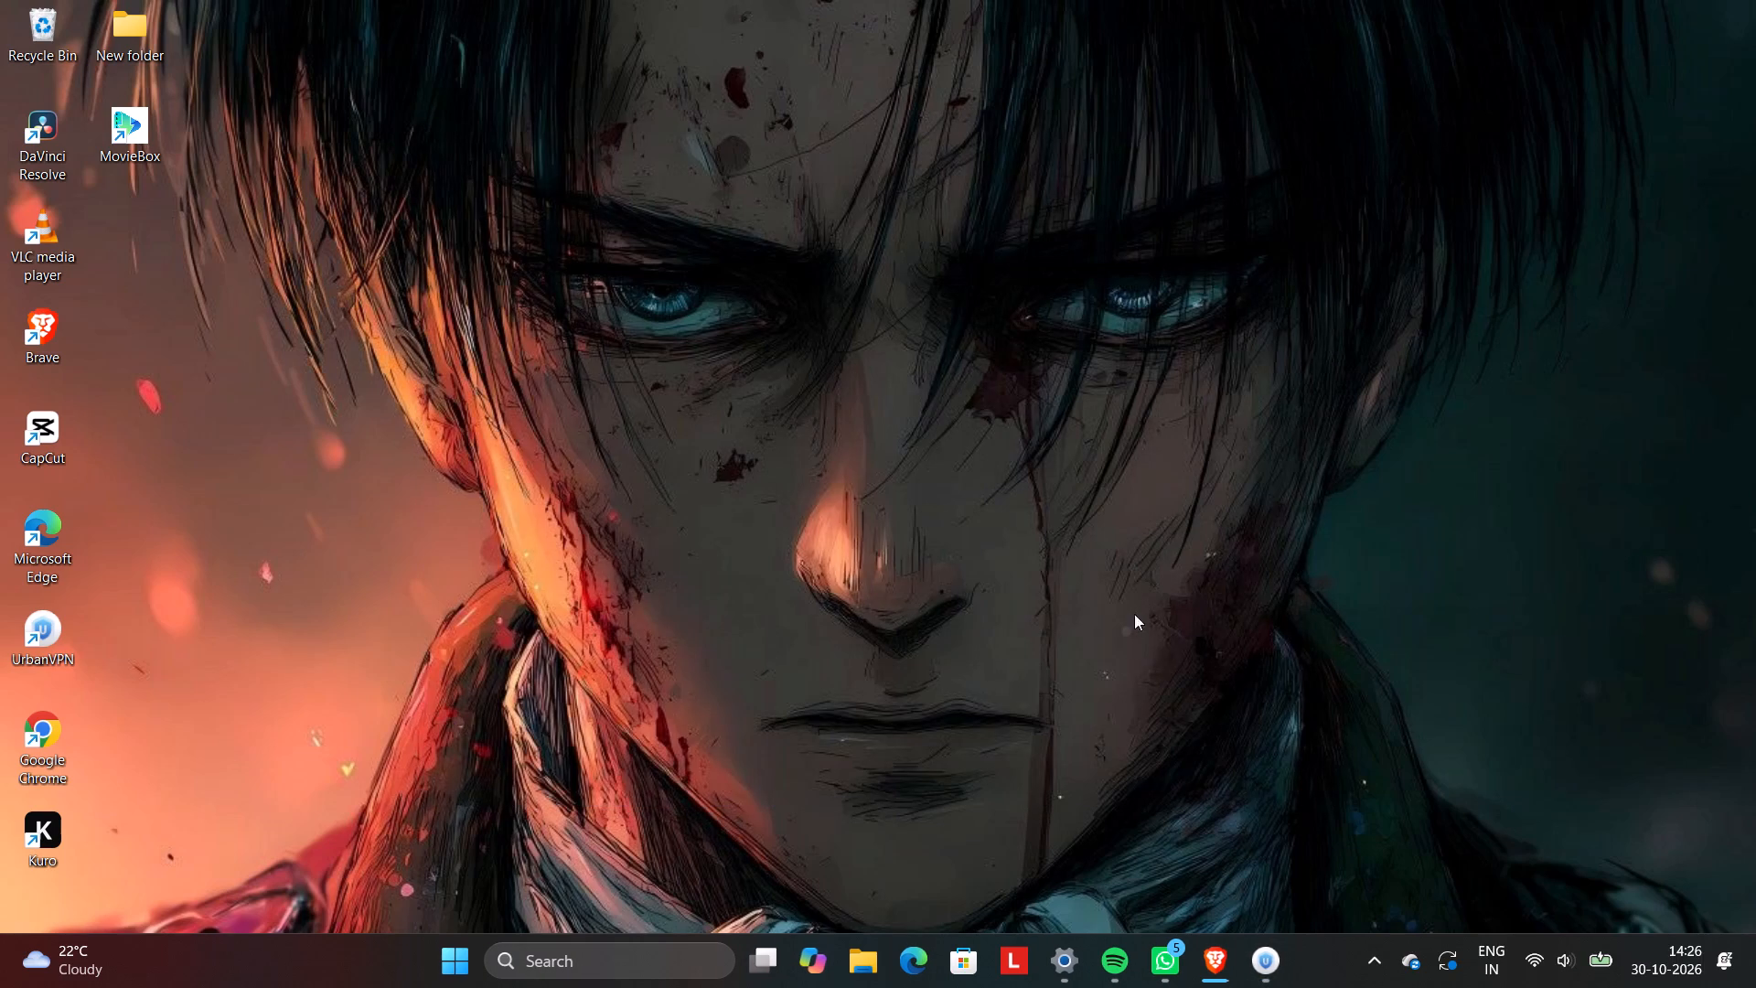
# Open CapCut and create a new video project.
pyautogui.doubleClick(35, 446)
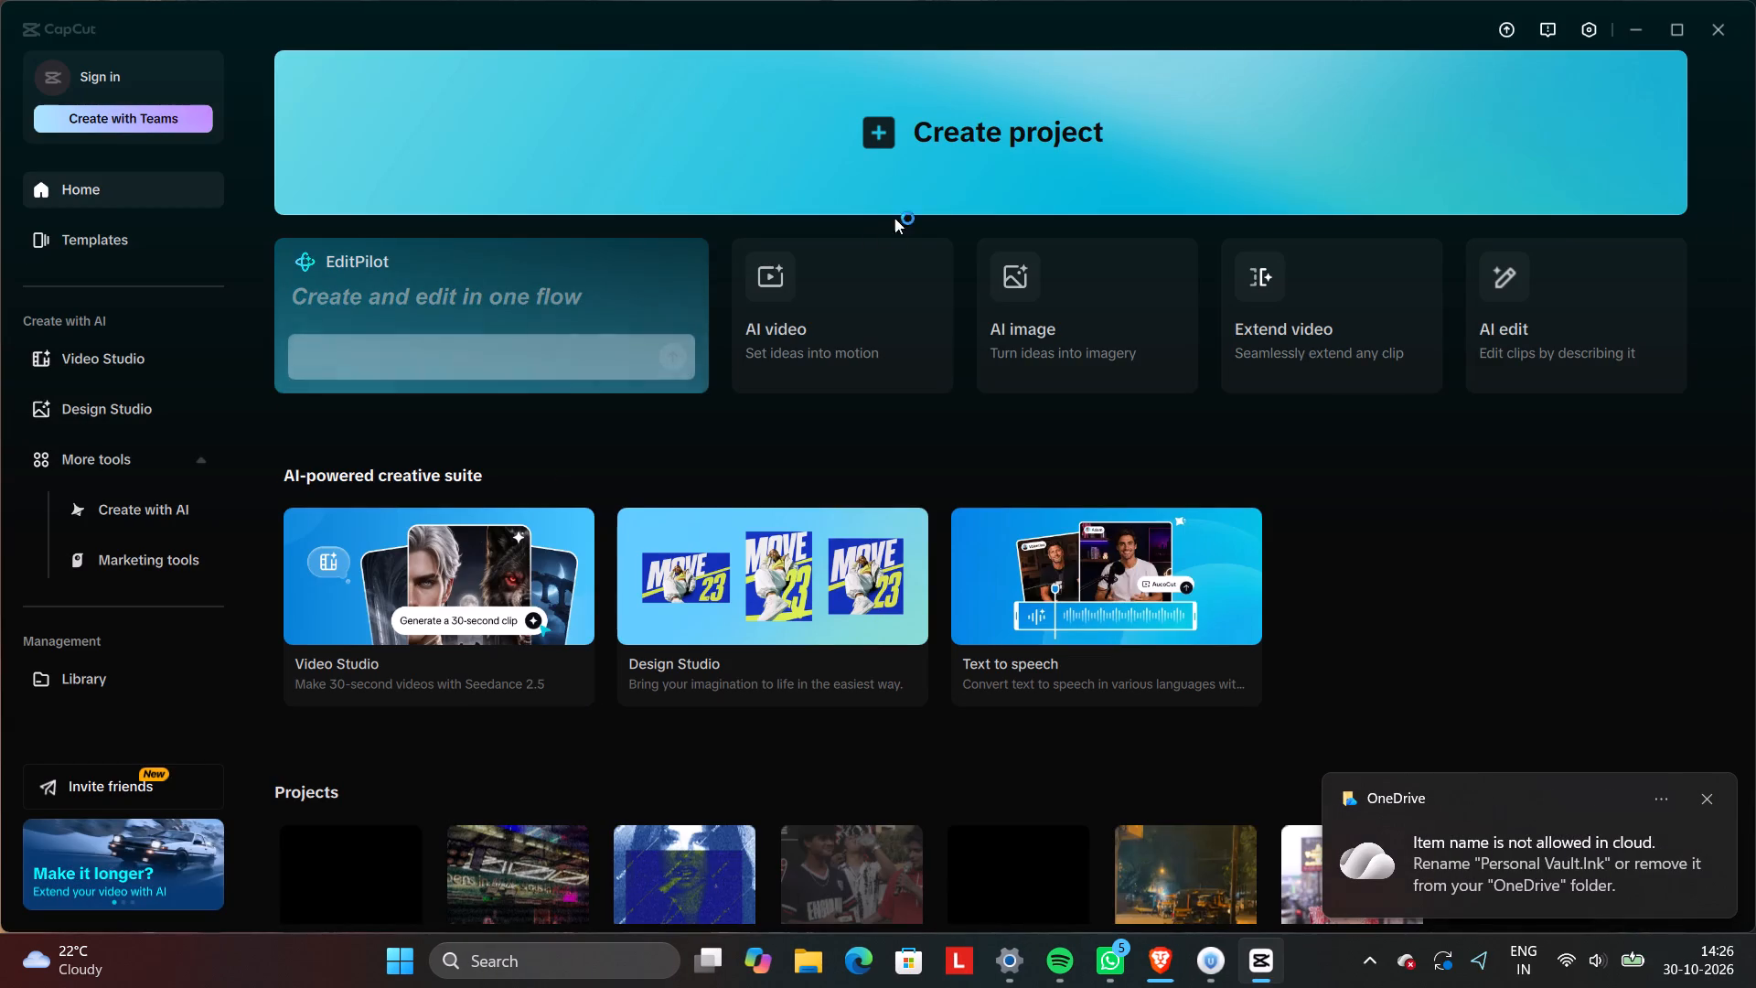
pyautogui.click(937, 144)
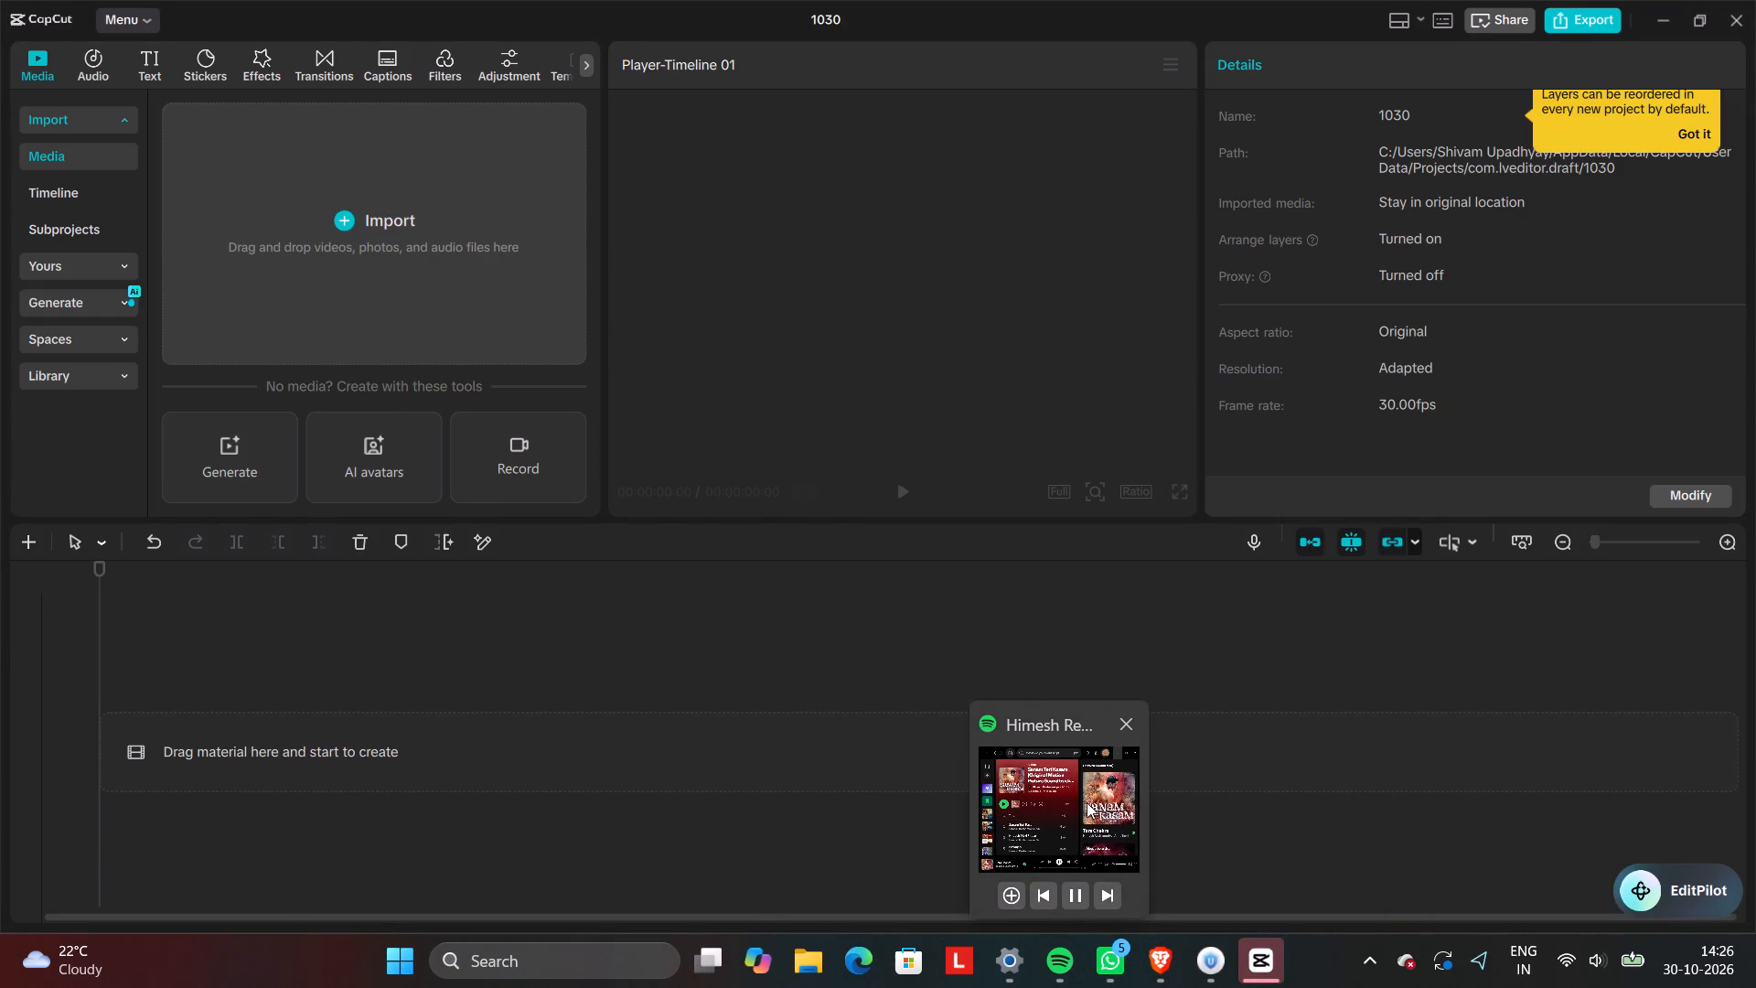
# Close the Spotify window that is playing music.
pyautogui.click(1131, 721)
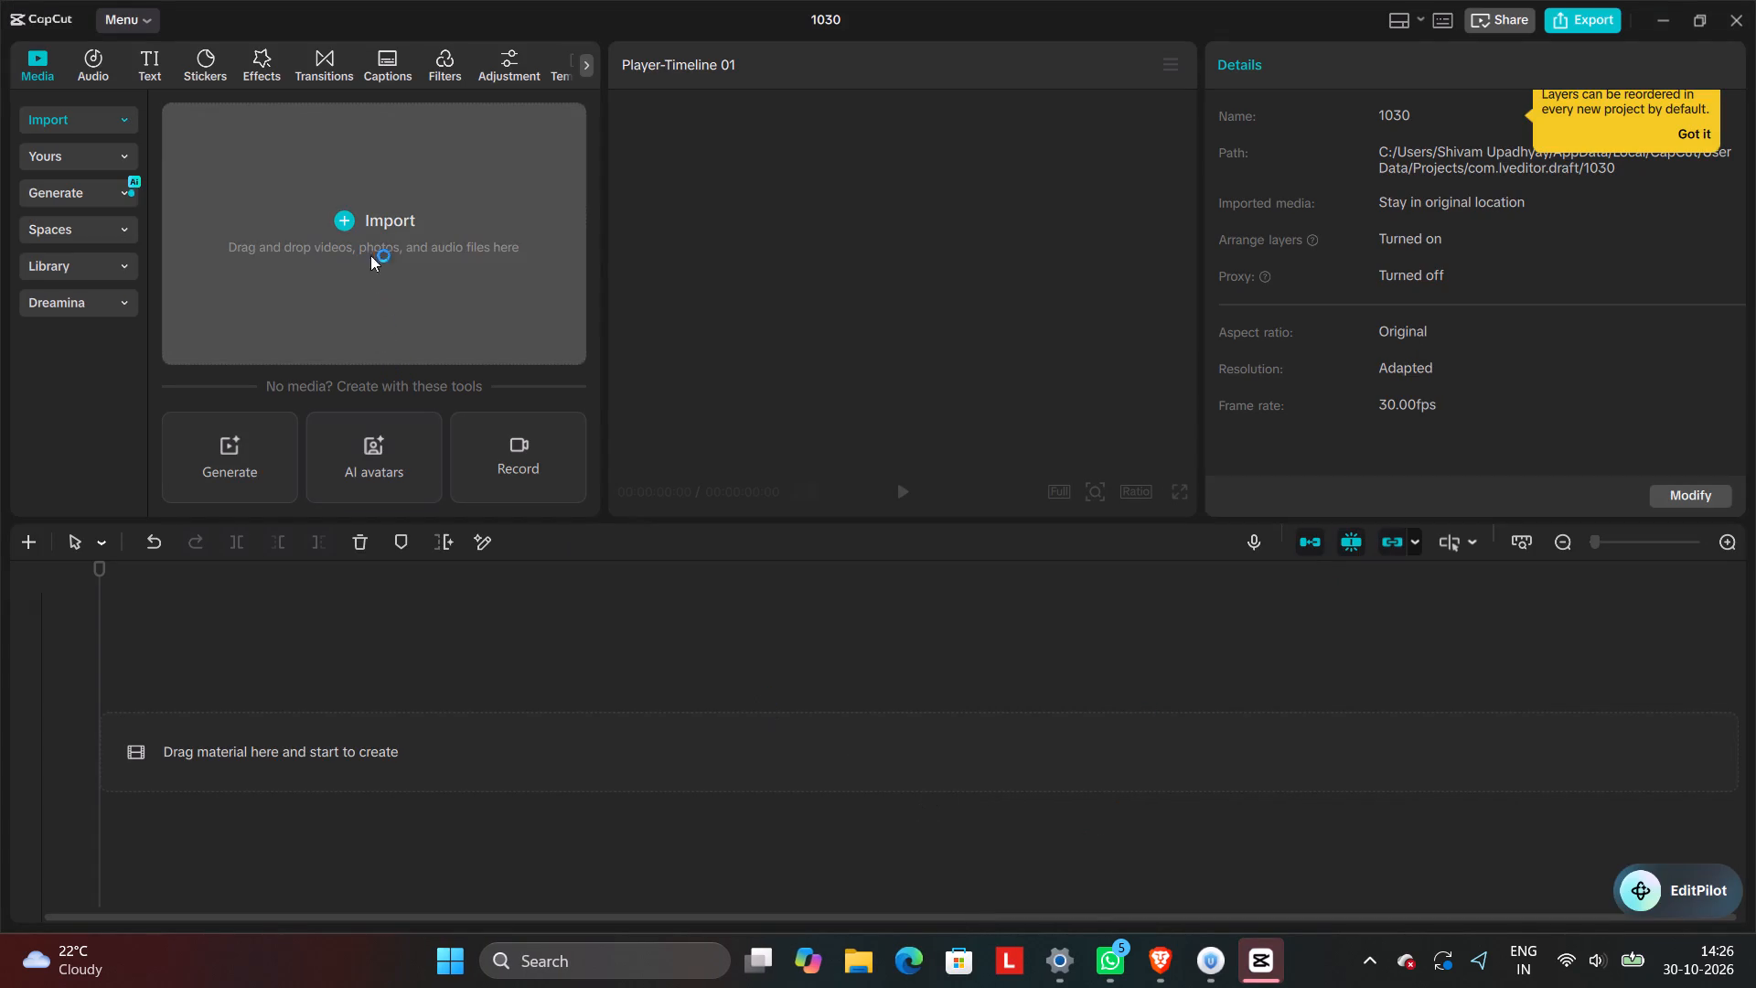
# Import the "day 1 antaragni" folder from Downloads into the project's media and open it to show its clips.
pyautogui.click(369, 217)
pyautogui.click(362, 257)
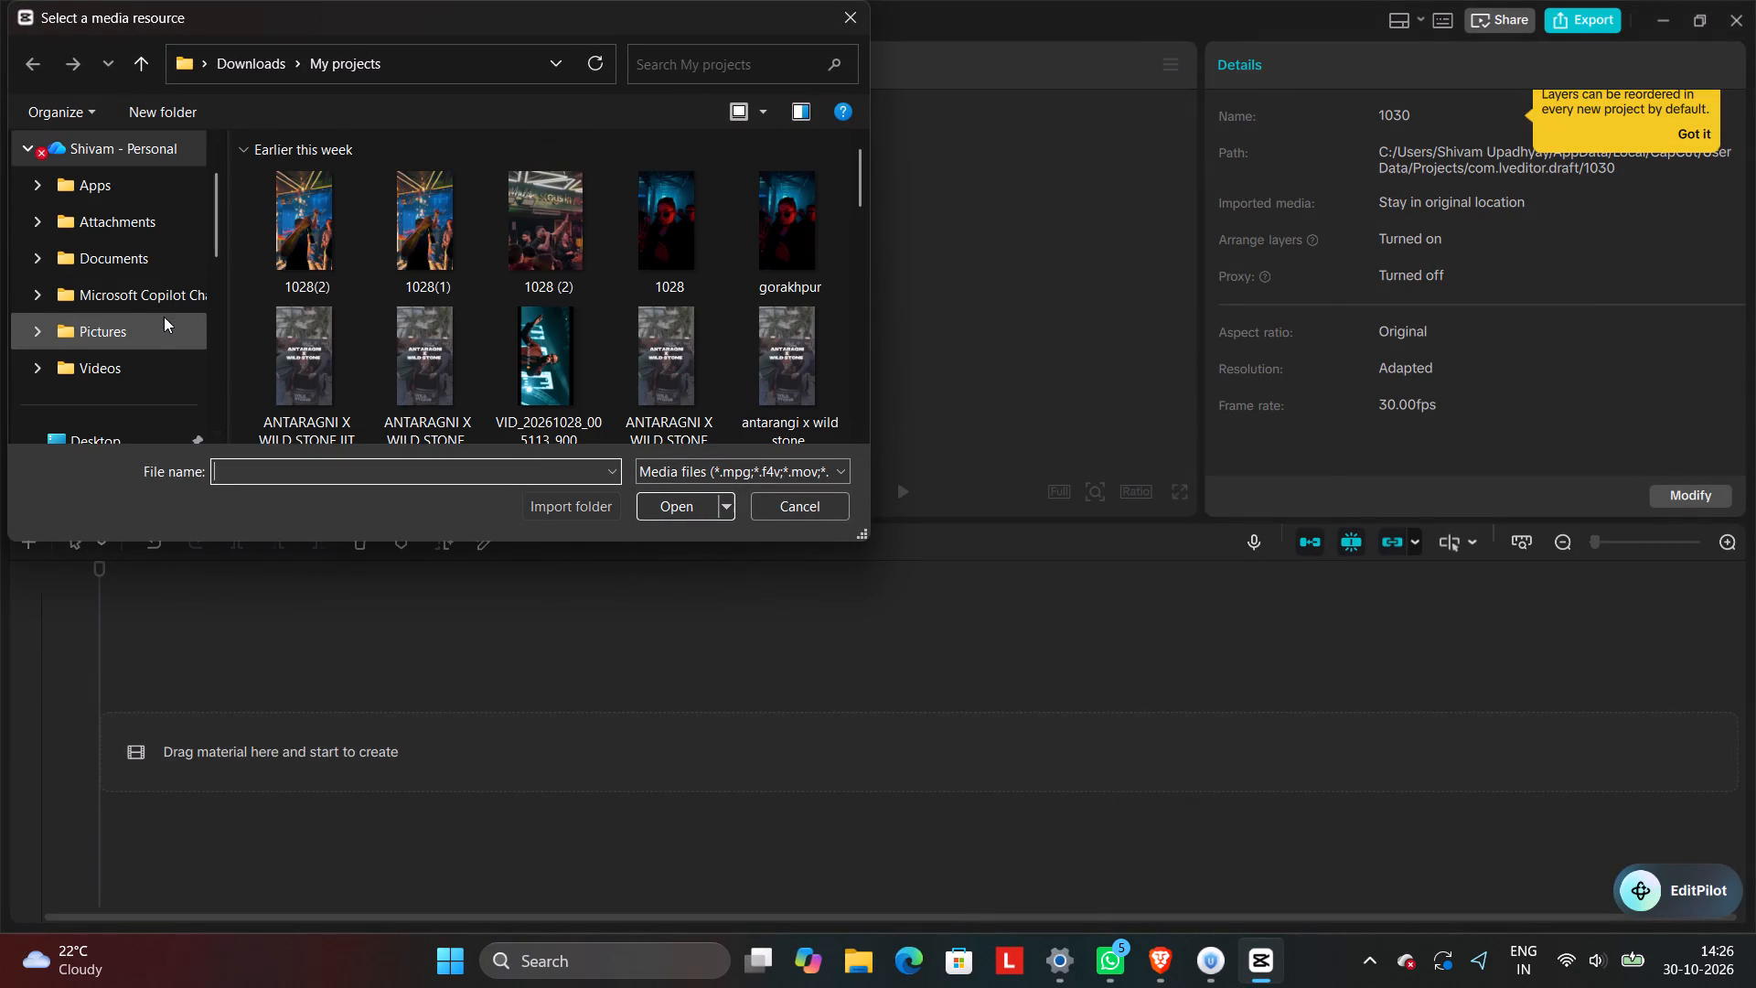
pyautogui.scroll(-1, 164, 317)
pyautogui.click(152, 373)
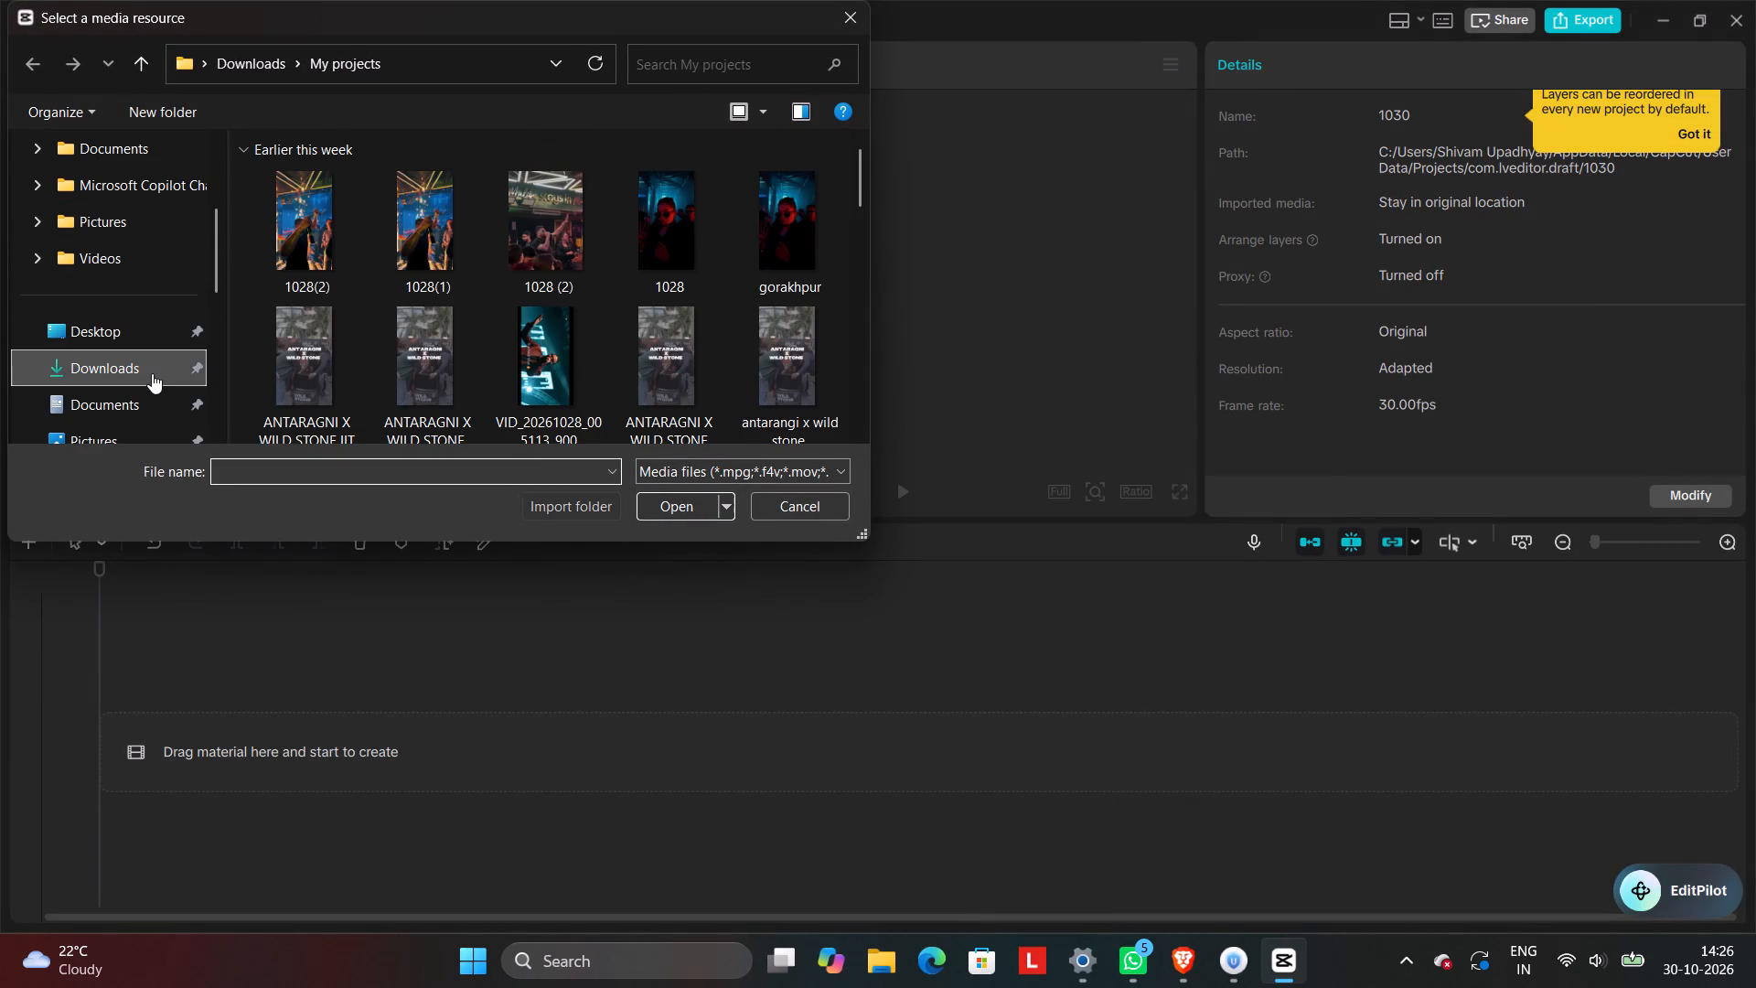
pyautogui.doubleClick(359, 337)
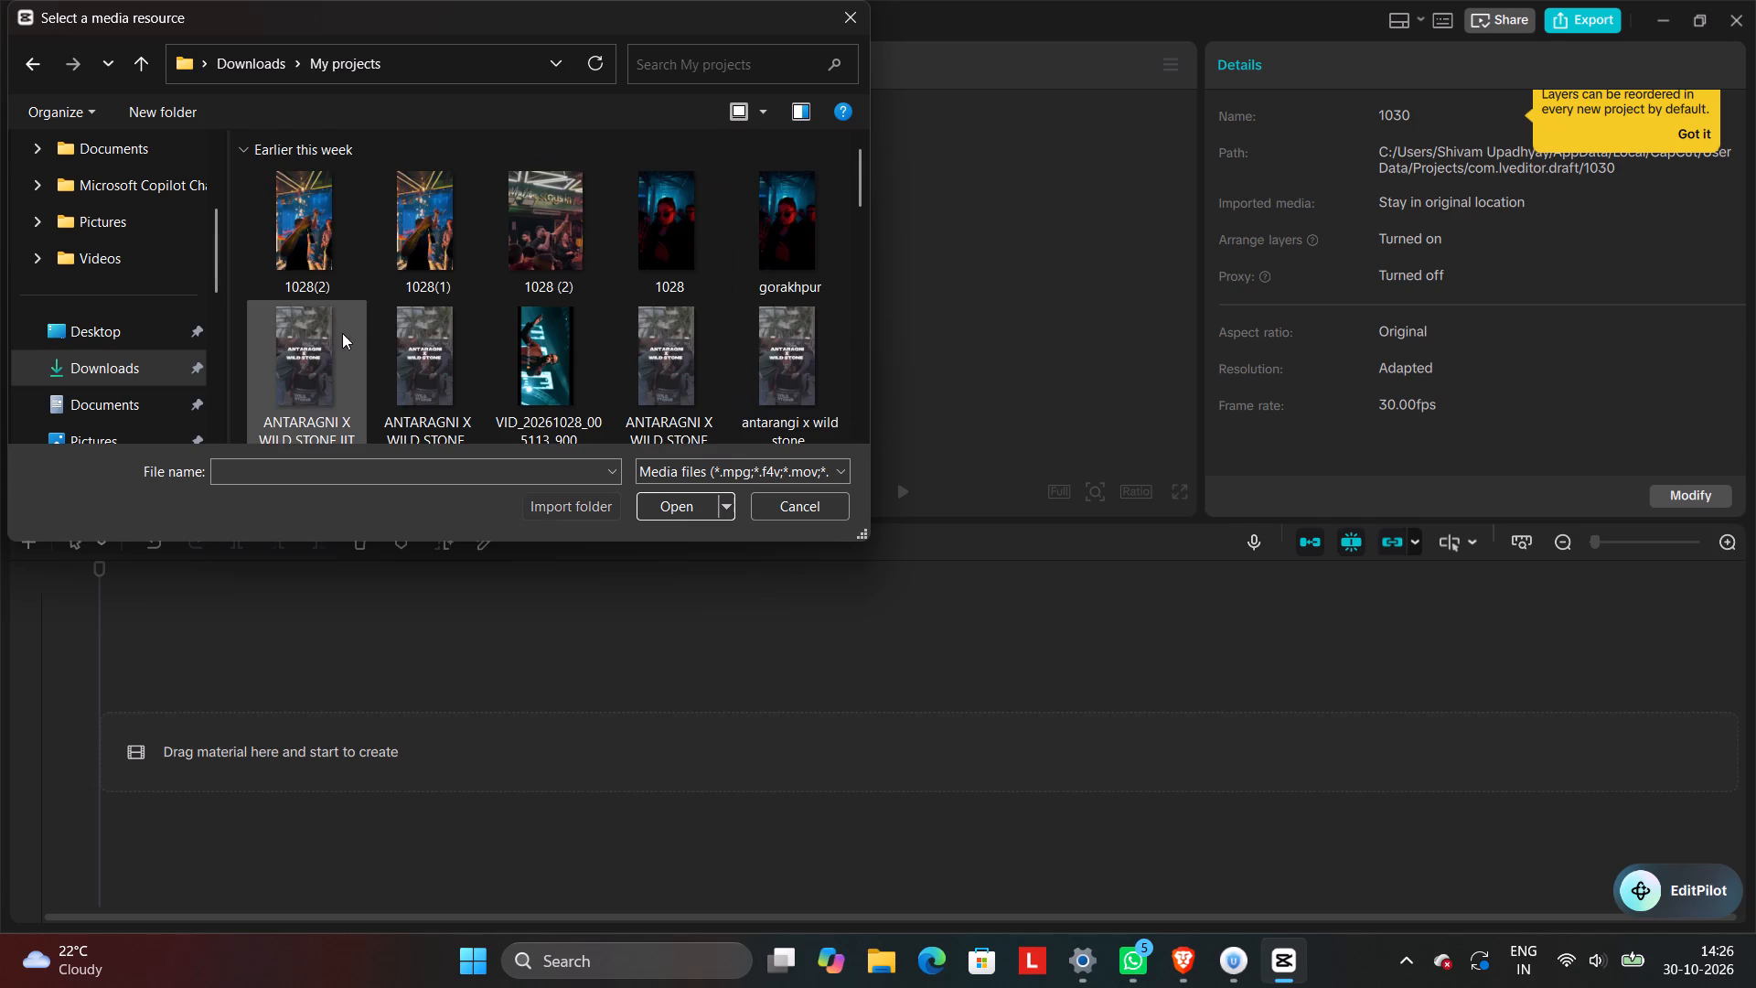
pyautogui.click(48, 67)
pyautogui.scroll(2, 363, 266)
pyautogui.scroll(20, 363, 266)
pyautogui.scroll(14, 363, 266)
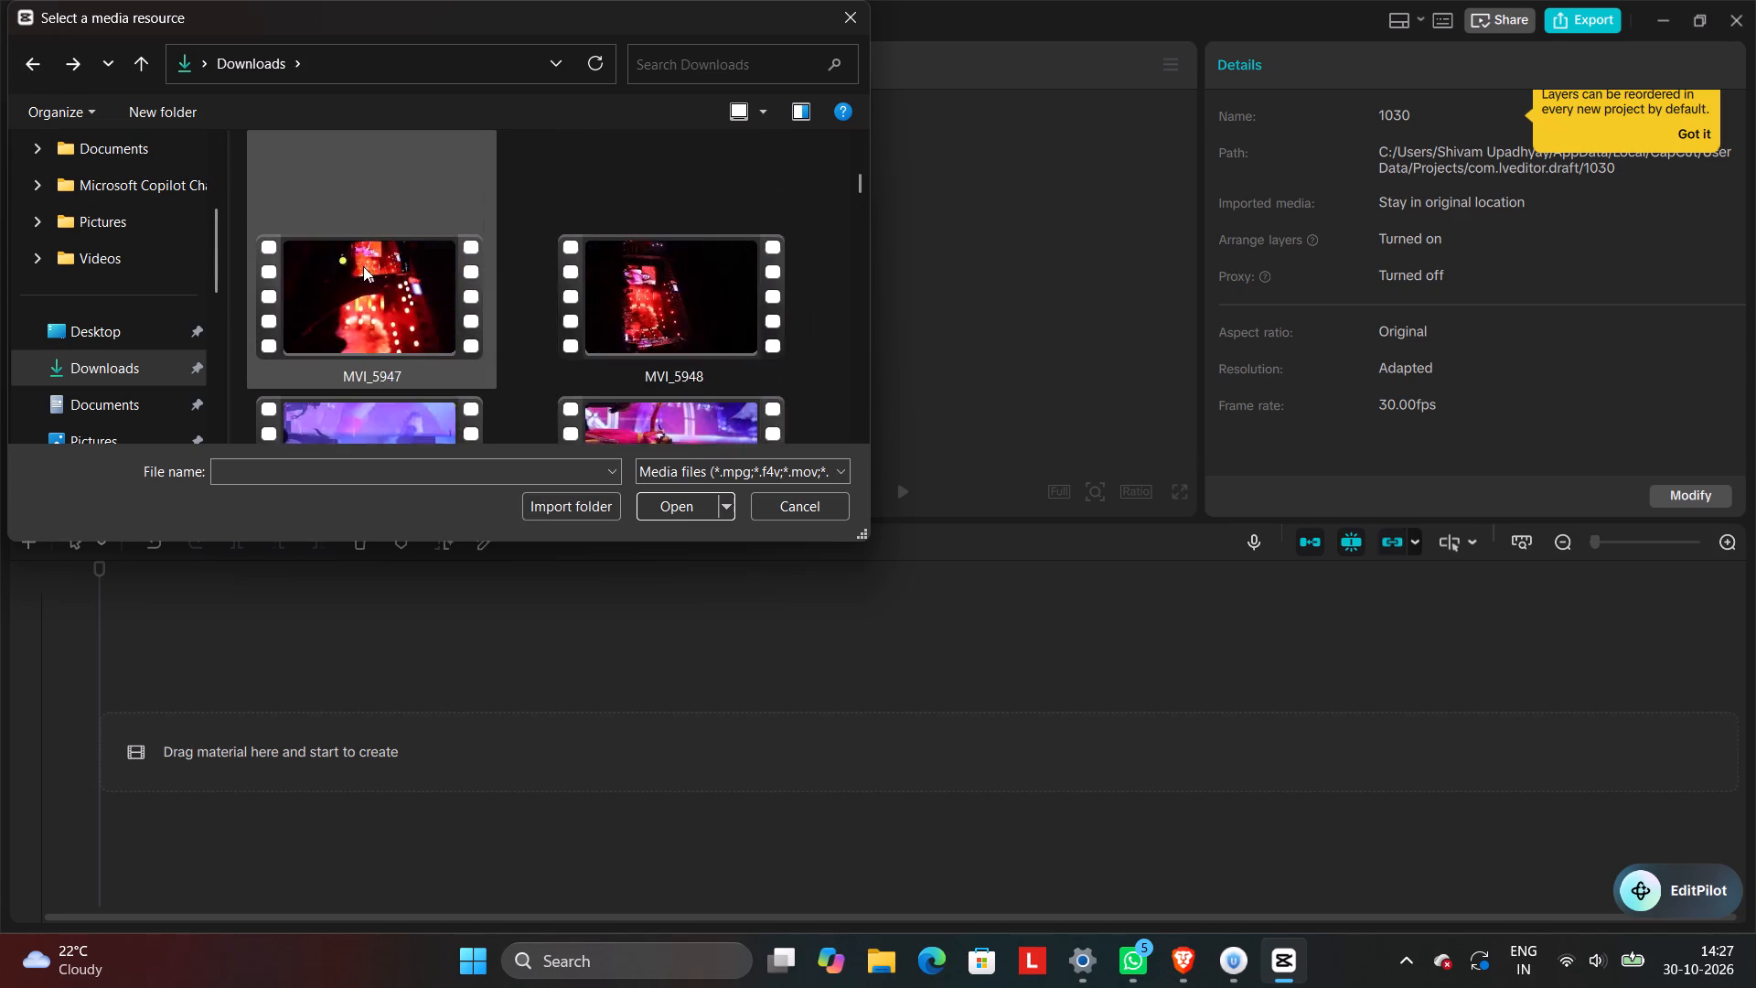
pyautogui.scroll(20, 363, 266)
pyautogui.scroll(20, 363, 266)
pyautogui.scroll(5, 363, 266)
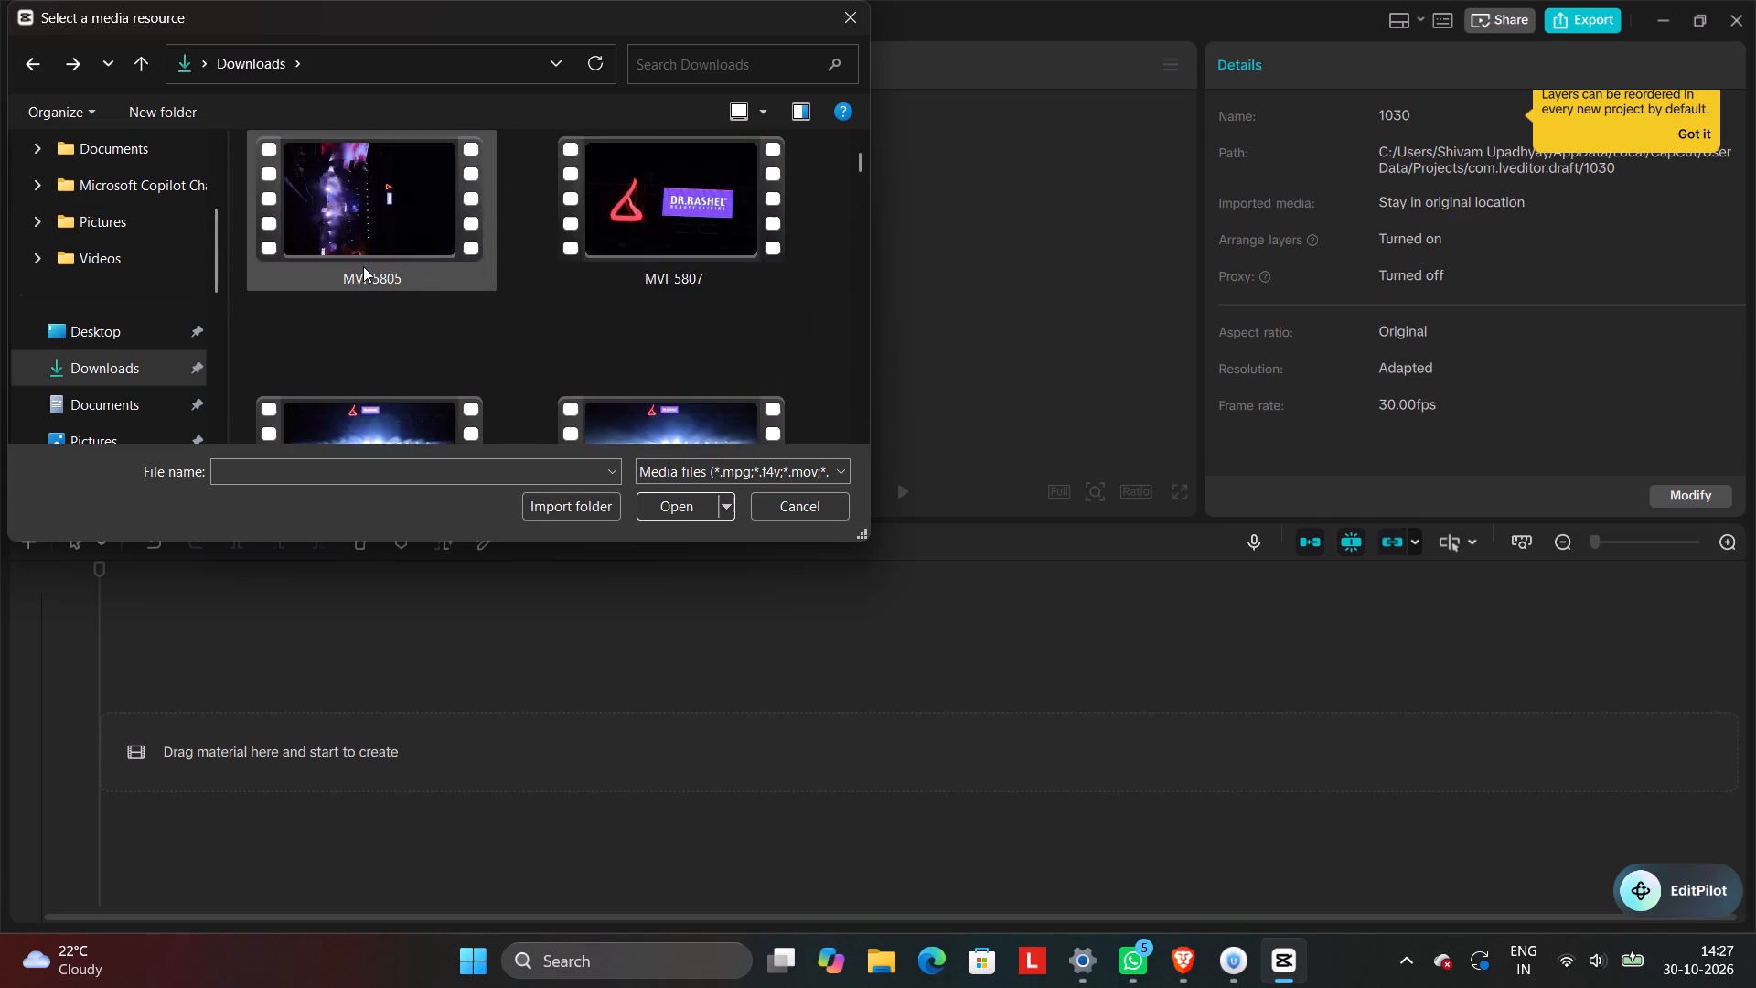
pyautogui.scroll(16, 363, 266)
pyautogui.click(363, 266)
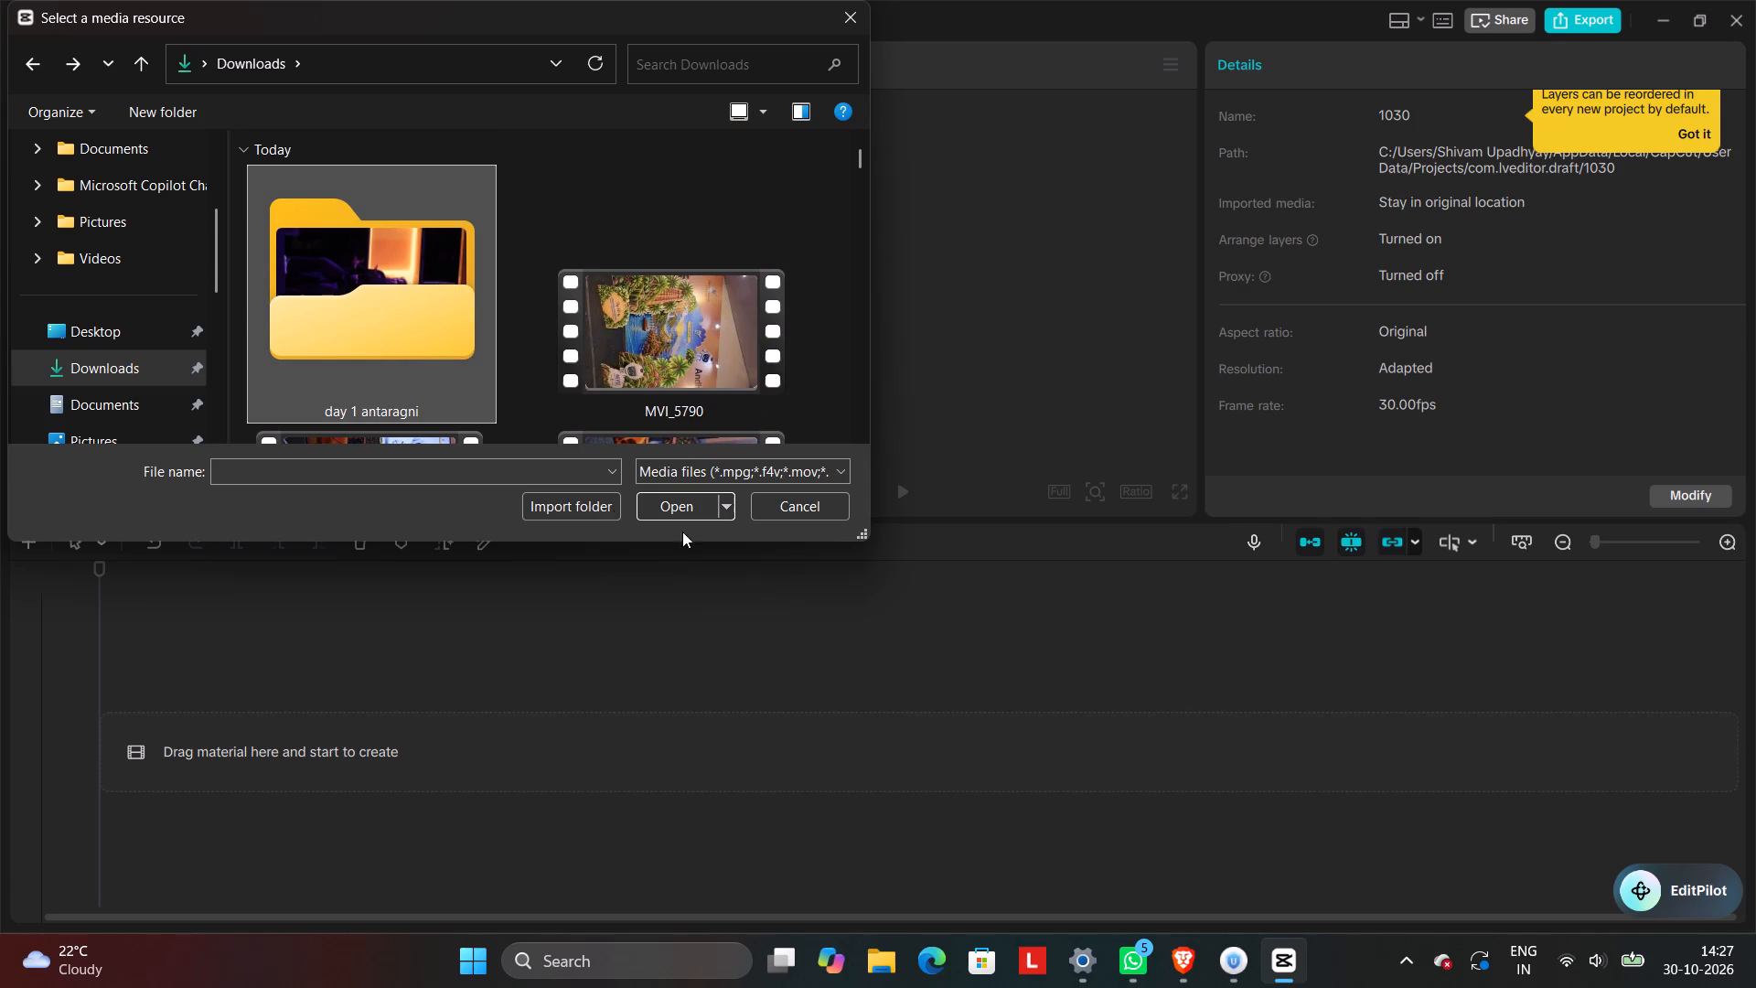
pyautogui.click(582, 508)
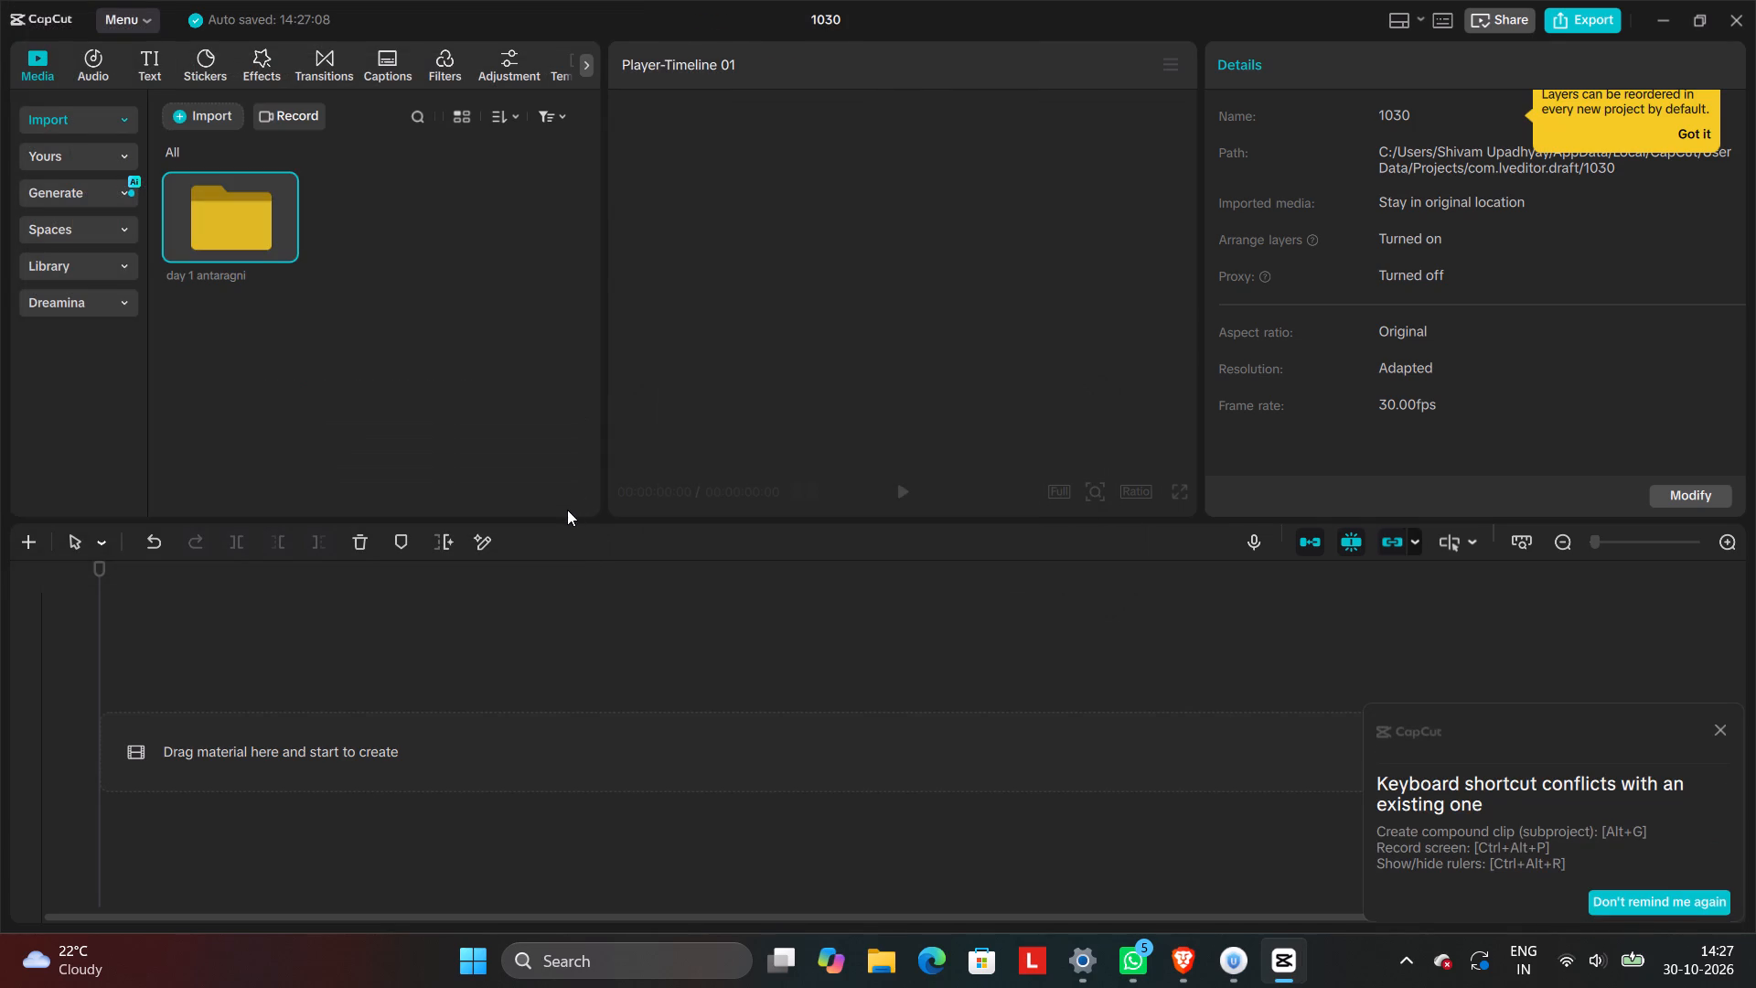
pyautogui.doubleClick(224, 212)
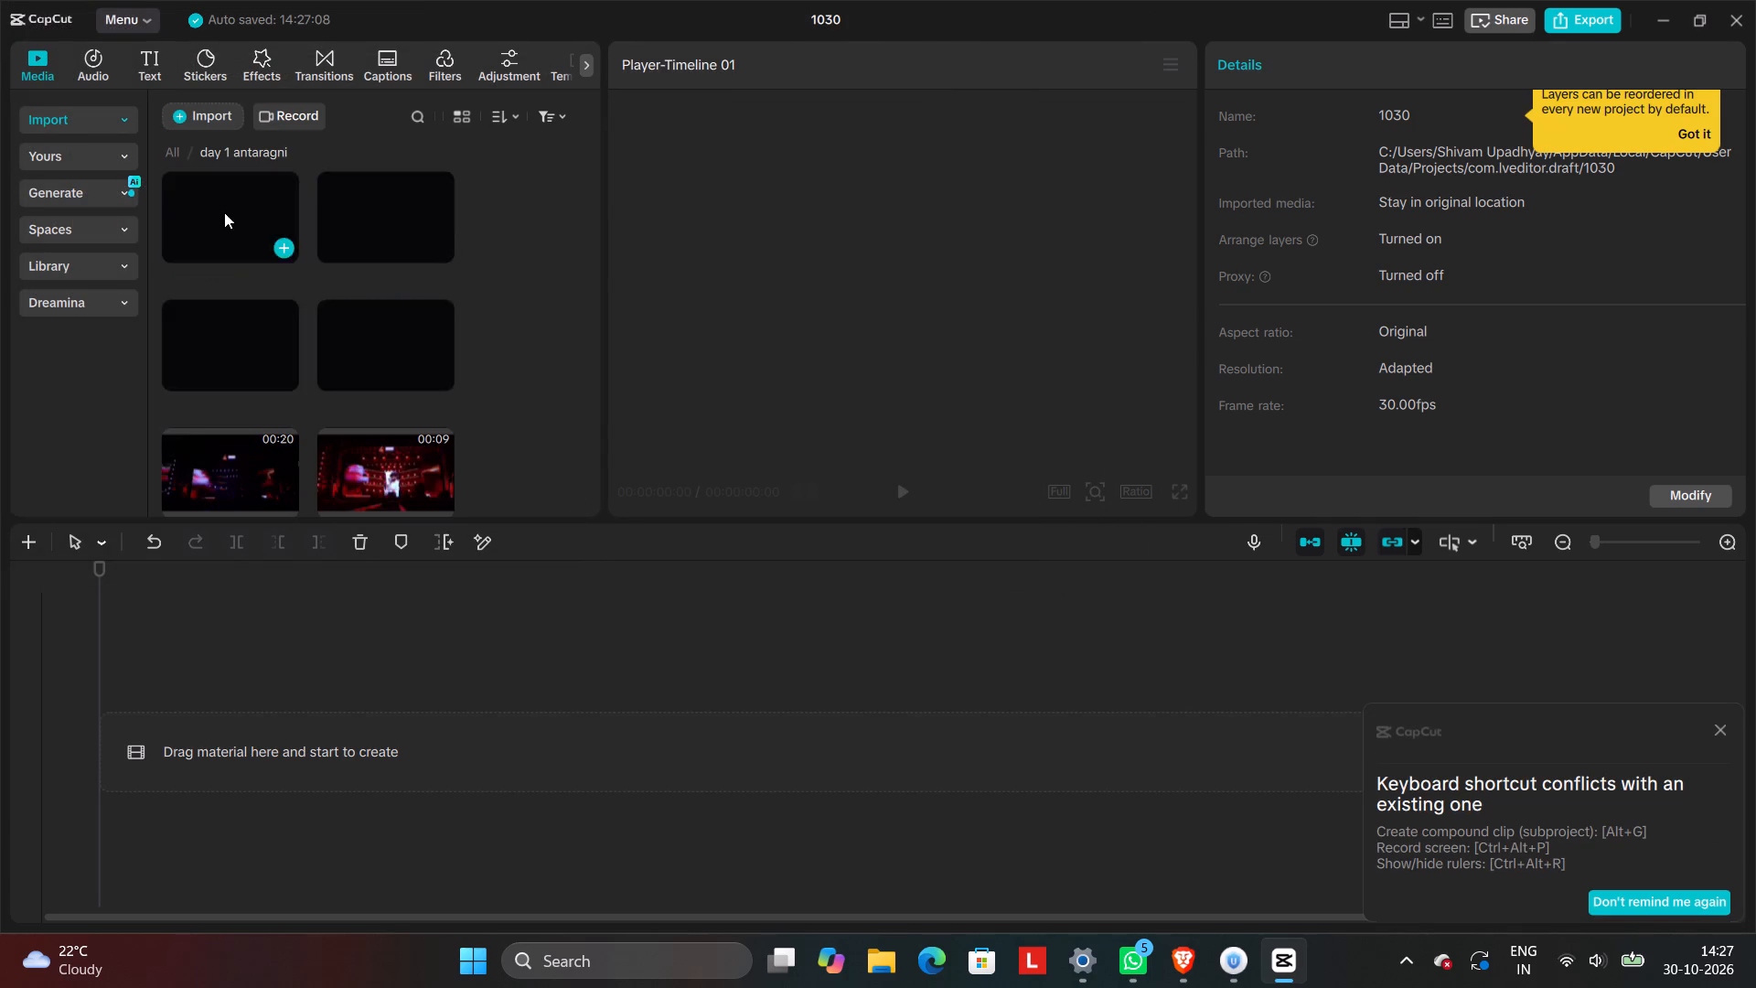
# Switch to Microsoft Edge, search for Cricbuzz and open the Cricbuzz website.
pyautogui.click(920, 973)
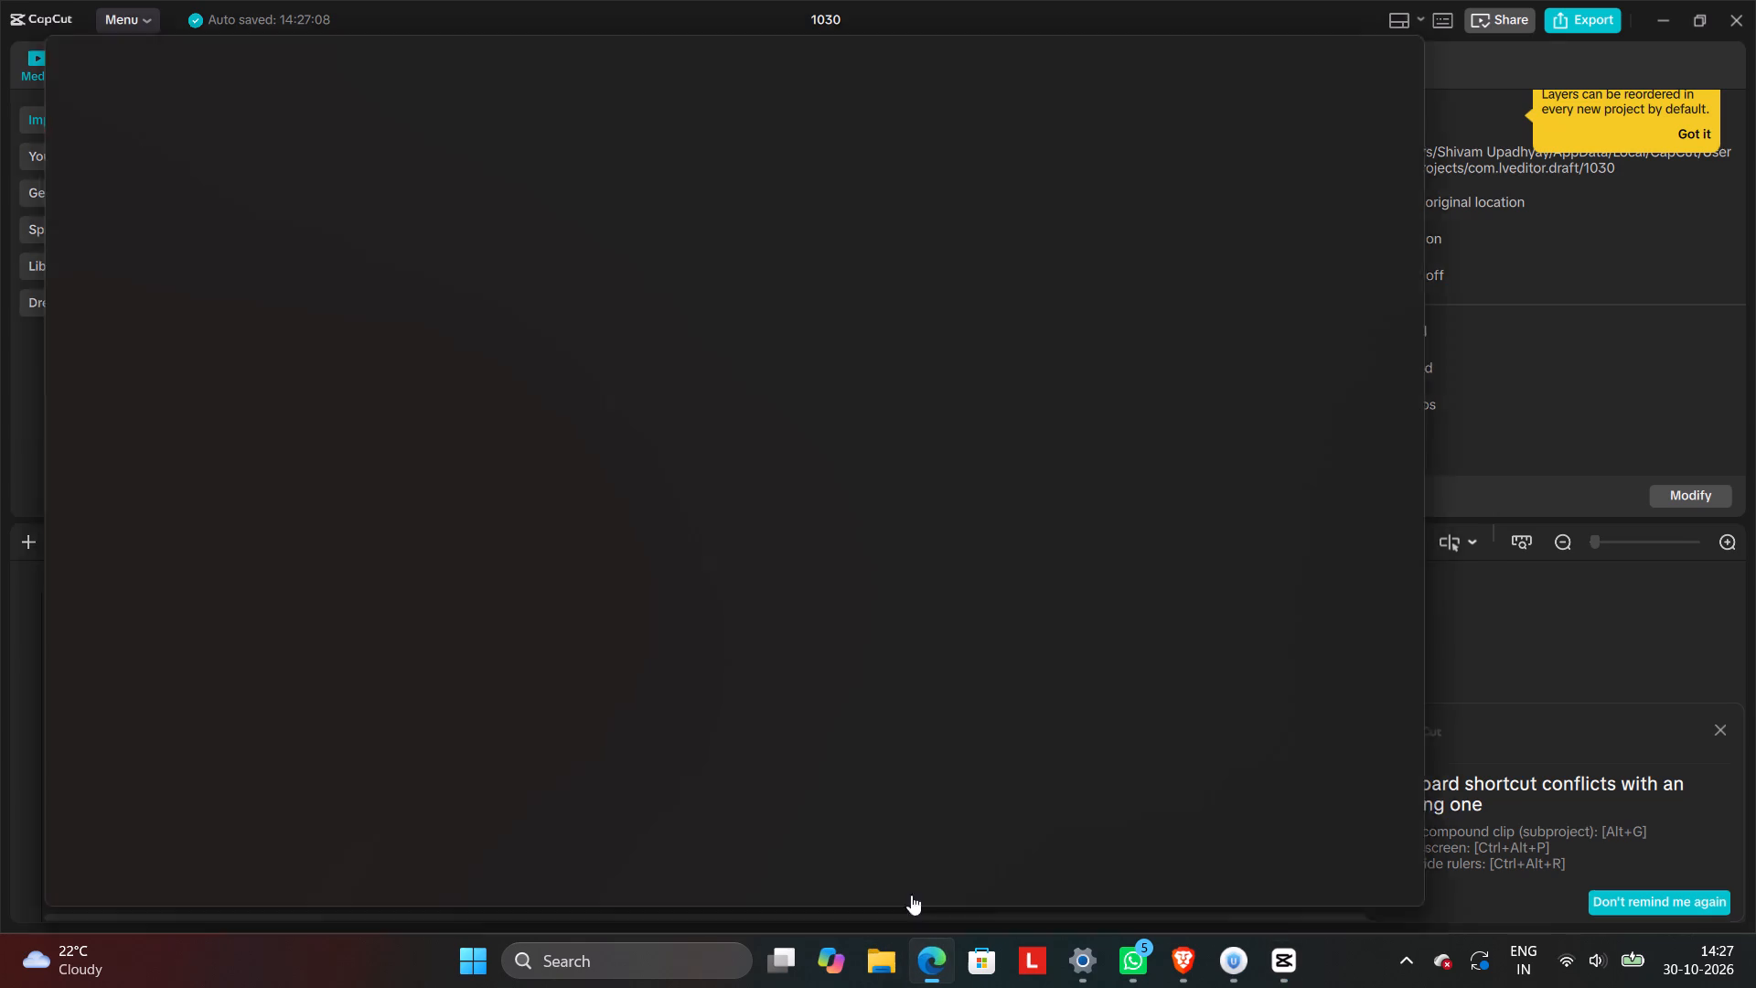
pyautogui.click(719, 265)
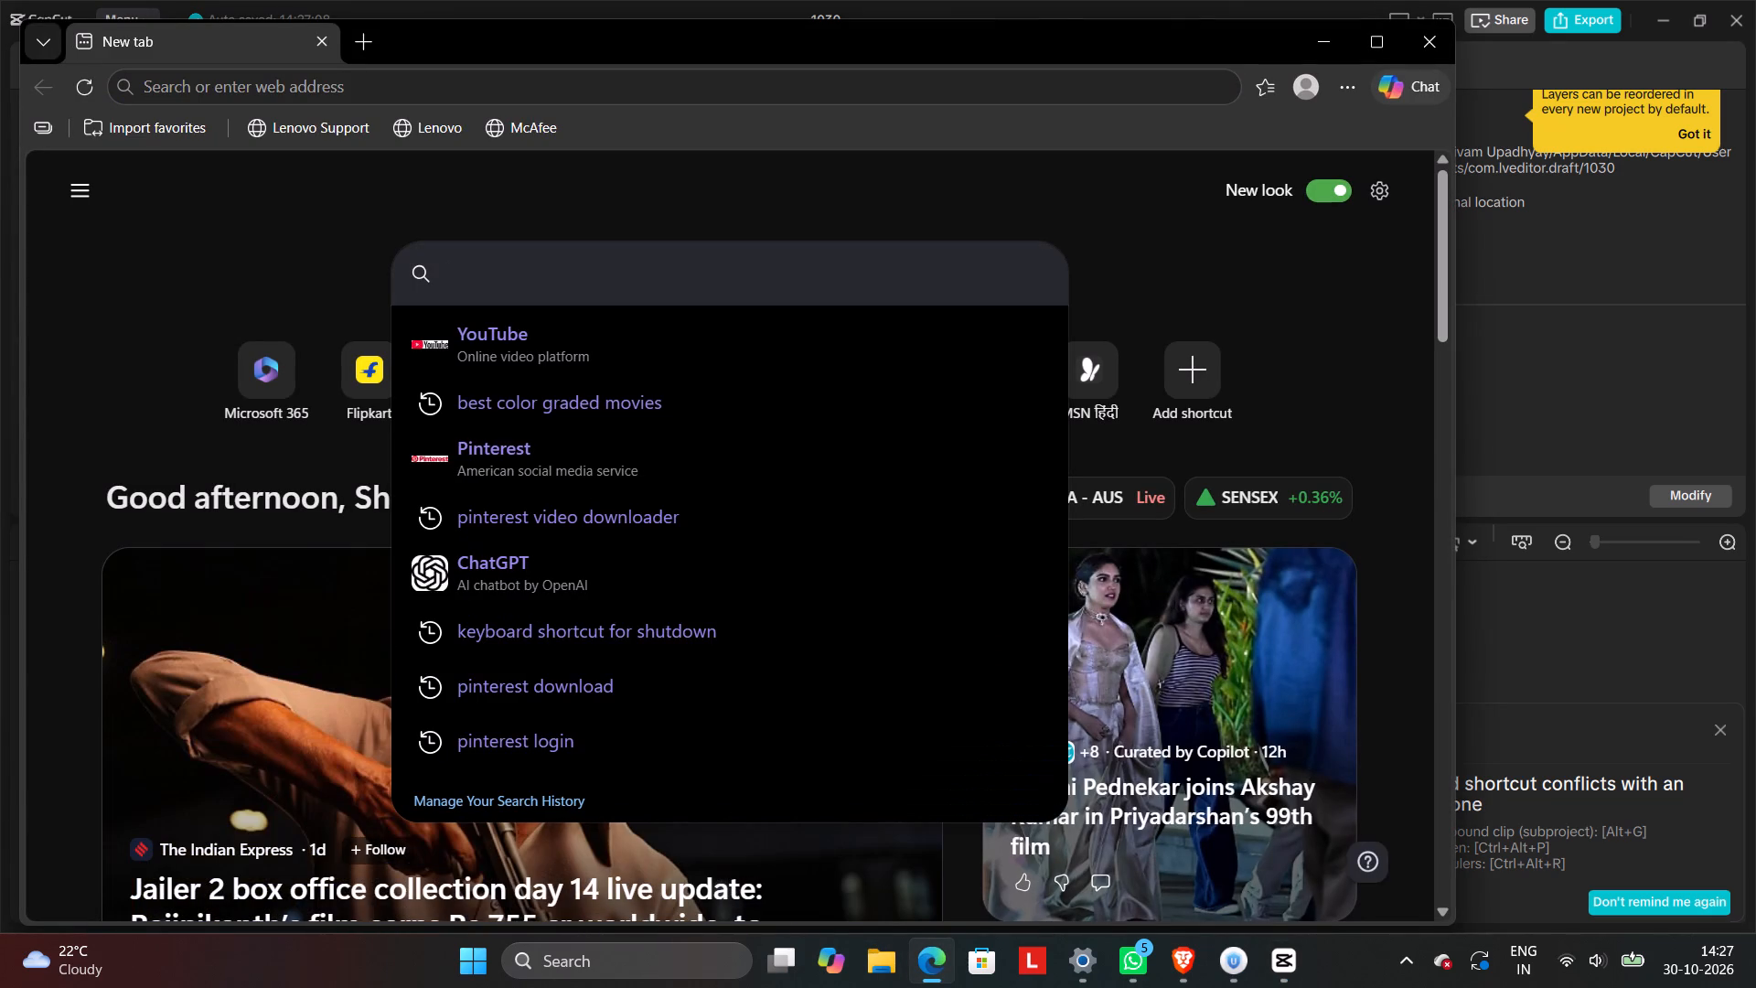
pyautogui.write('cr')
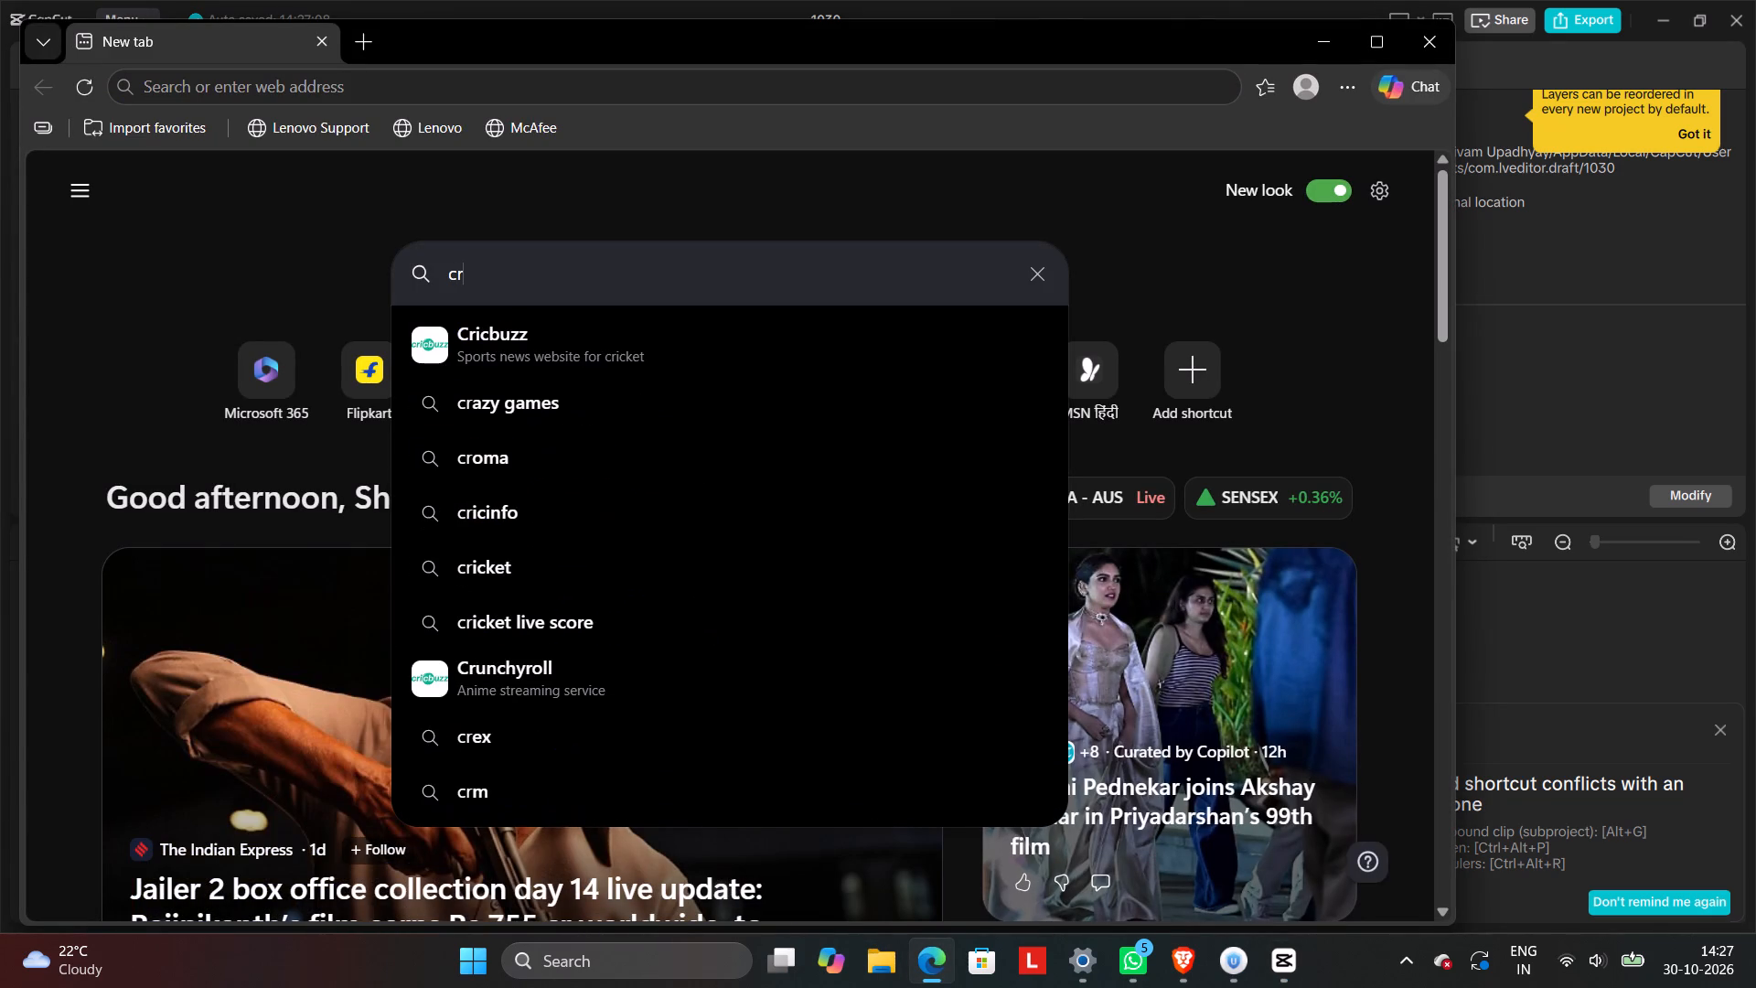
pyautogui.click(498, 331)
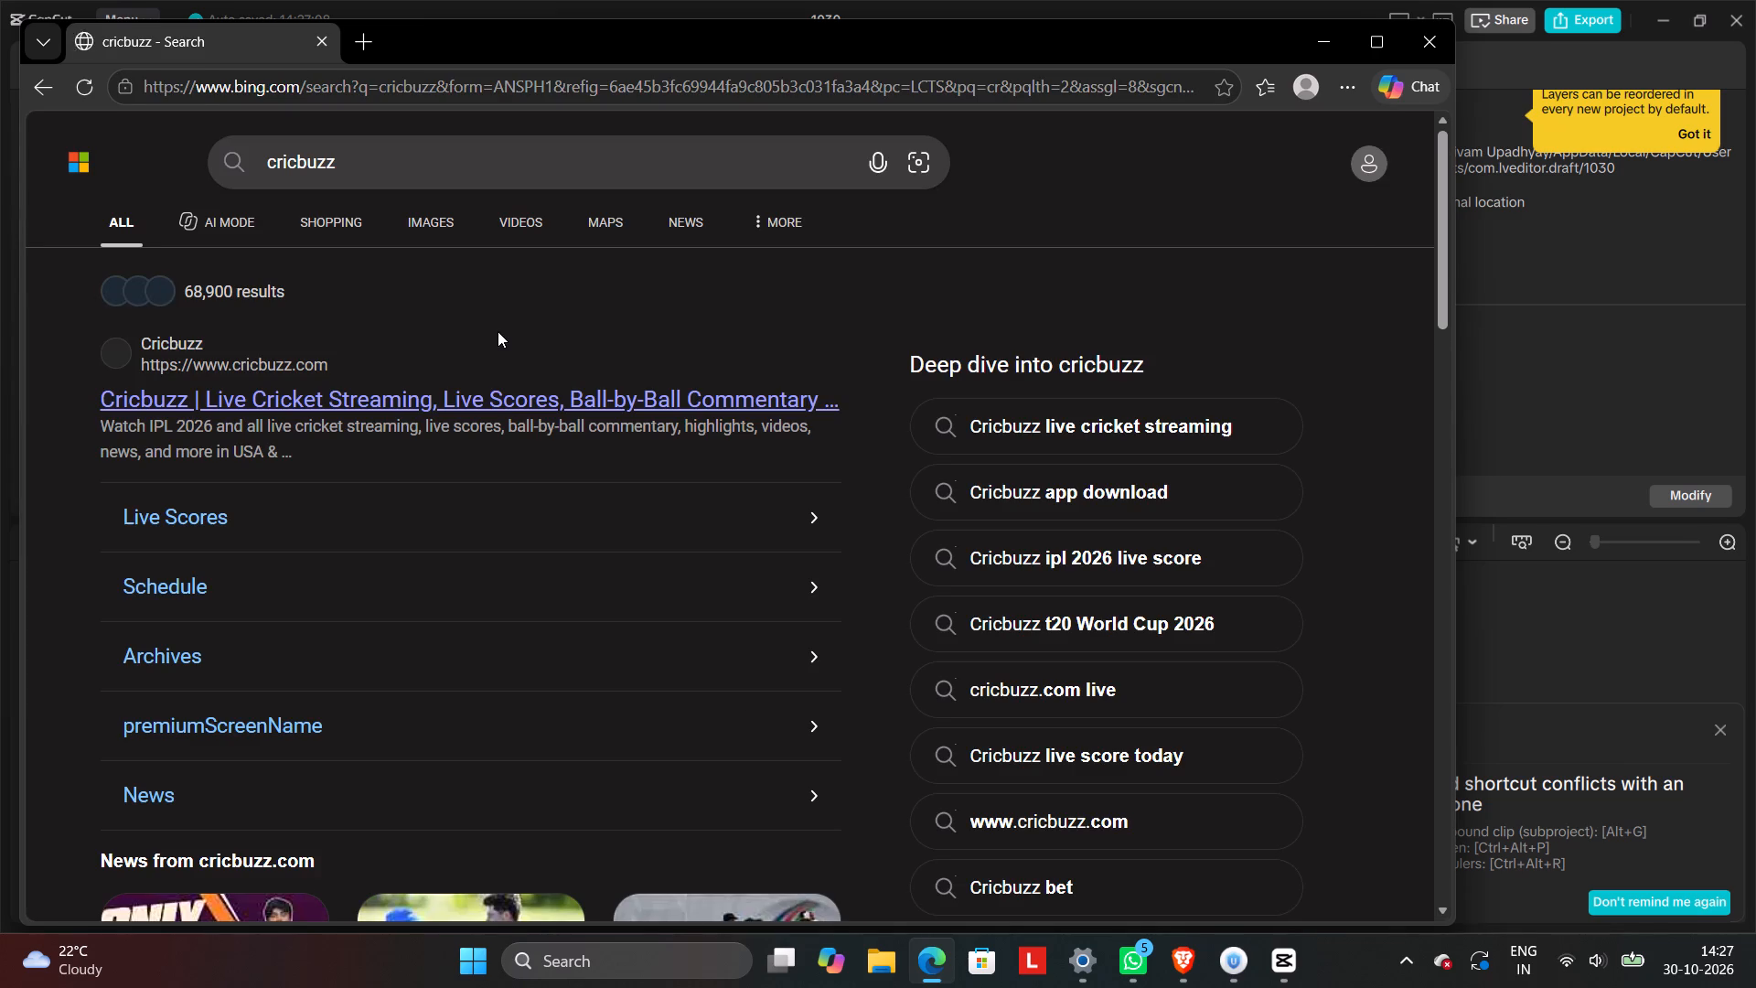
pyautogui.click(489, 419)
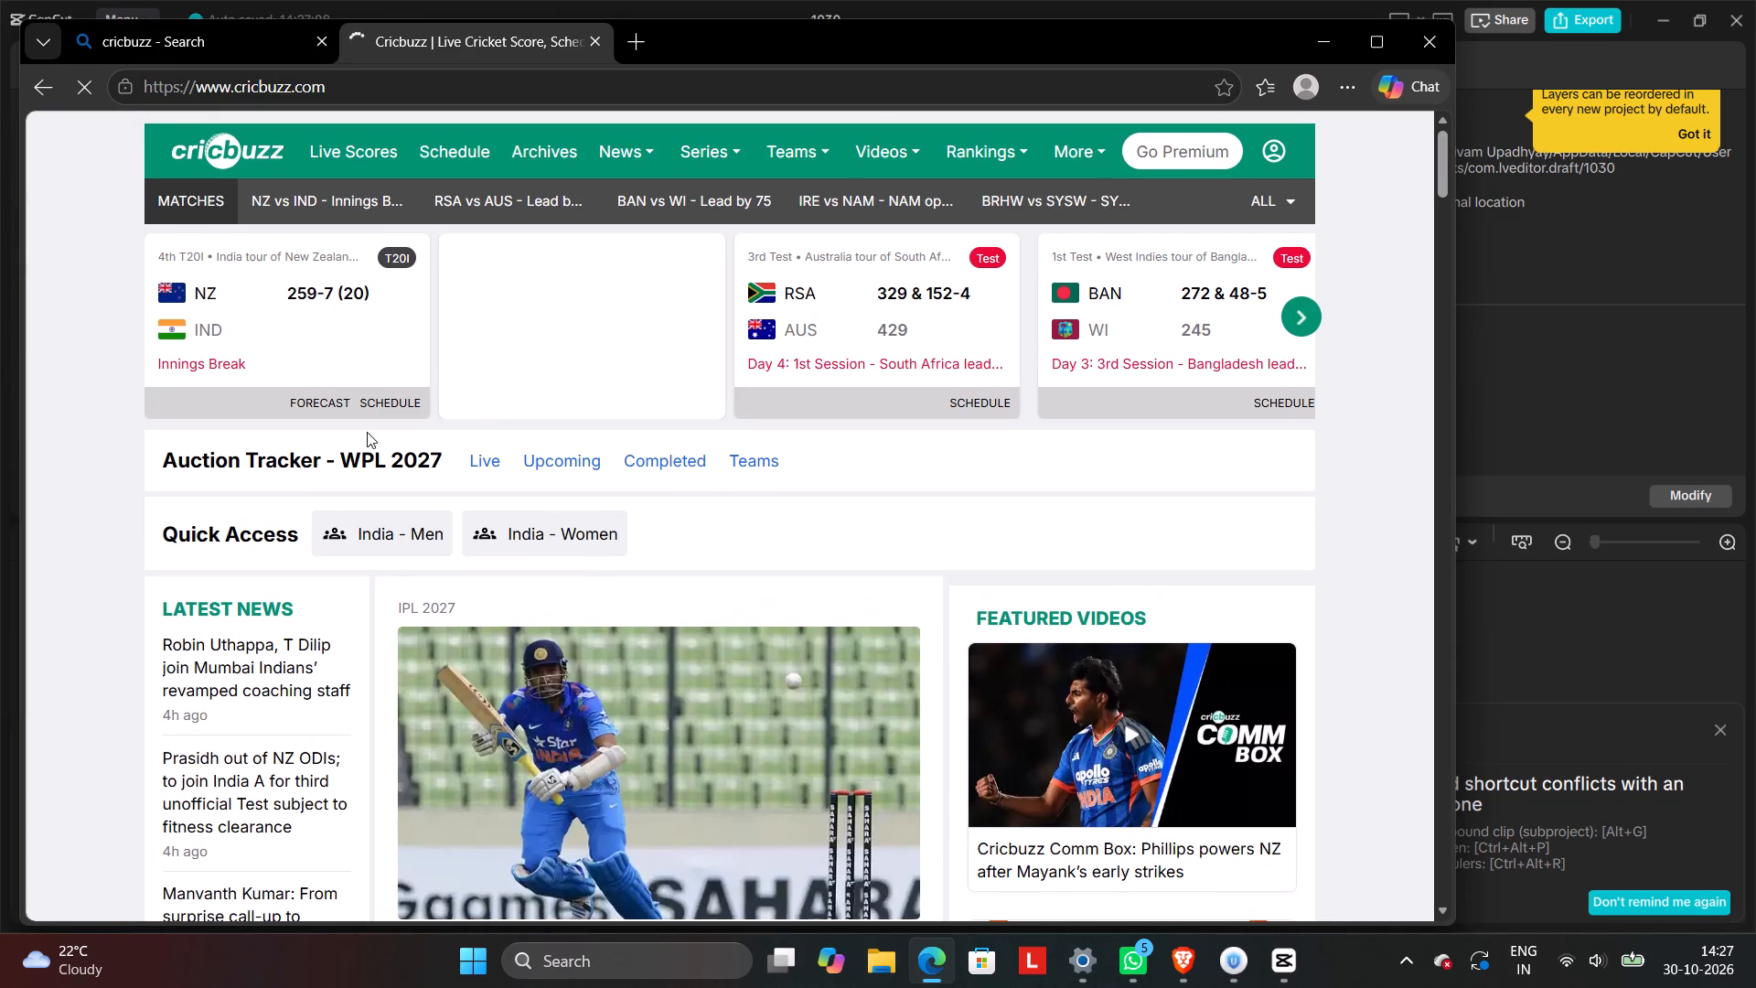
# Open the New Zealand vs India 4th T20I match page, consent to data use and view the live summary.
pyautogui.click(370, 338)
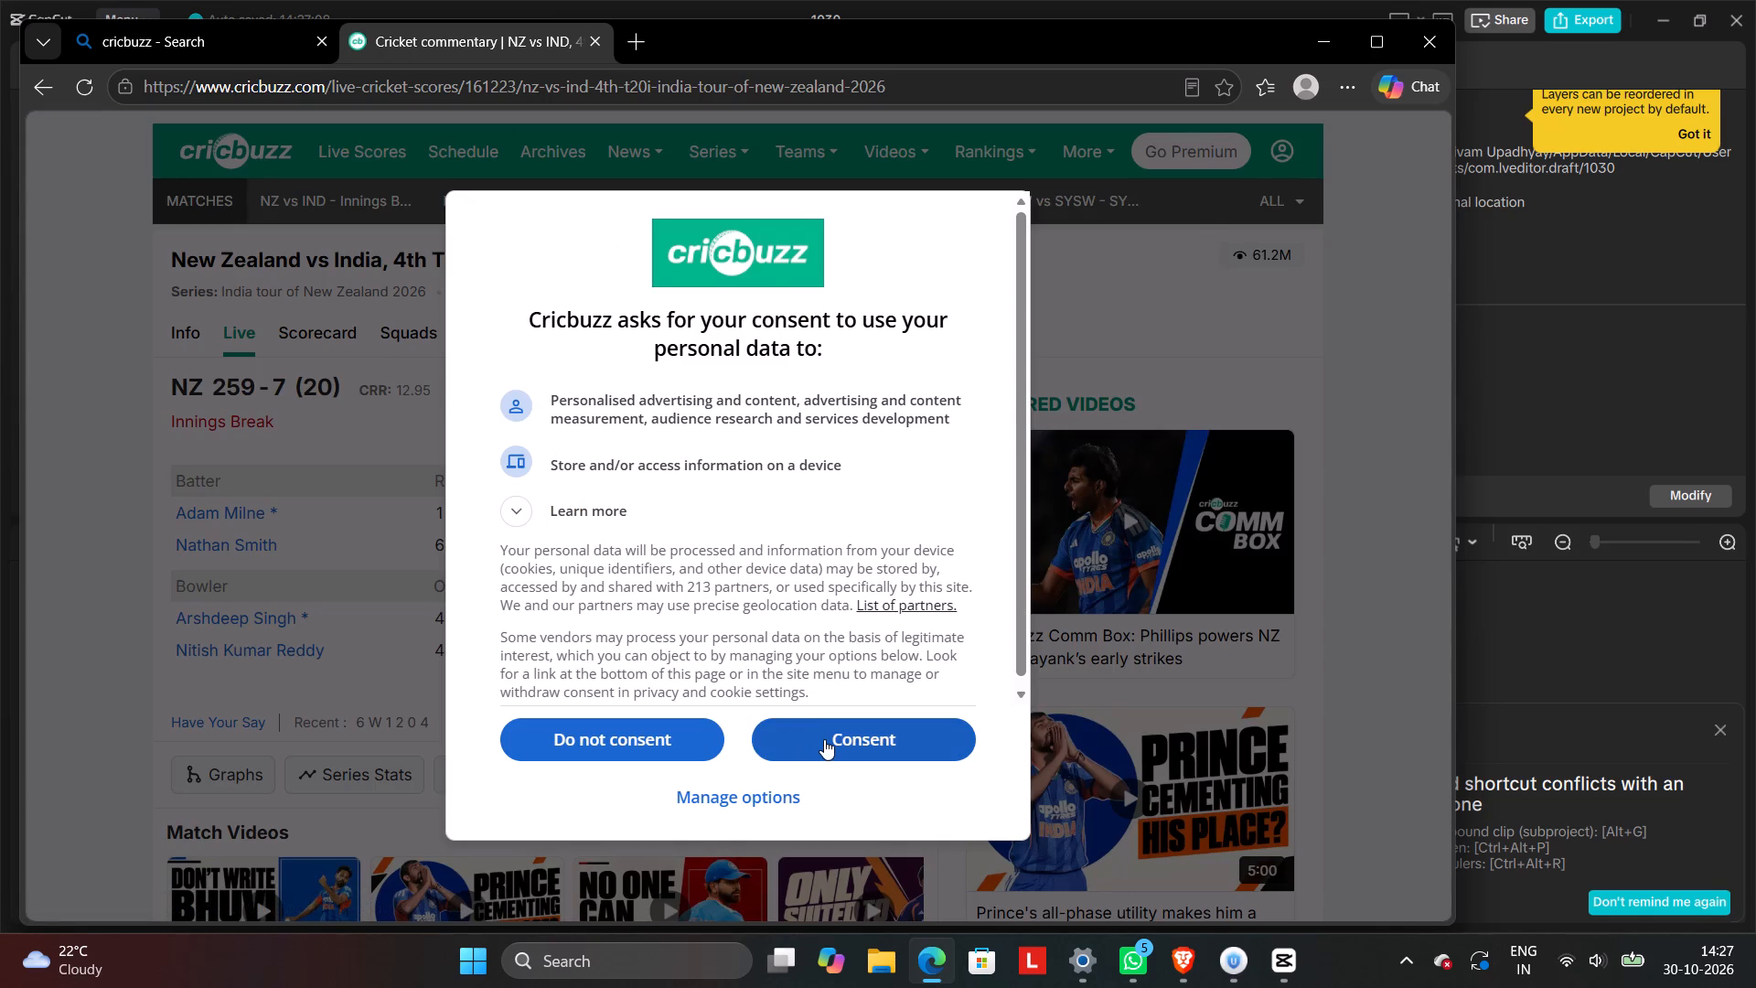
pyautogui.click(824, 739)
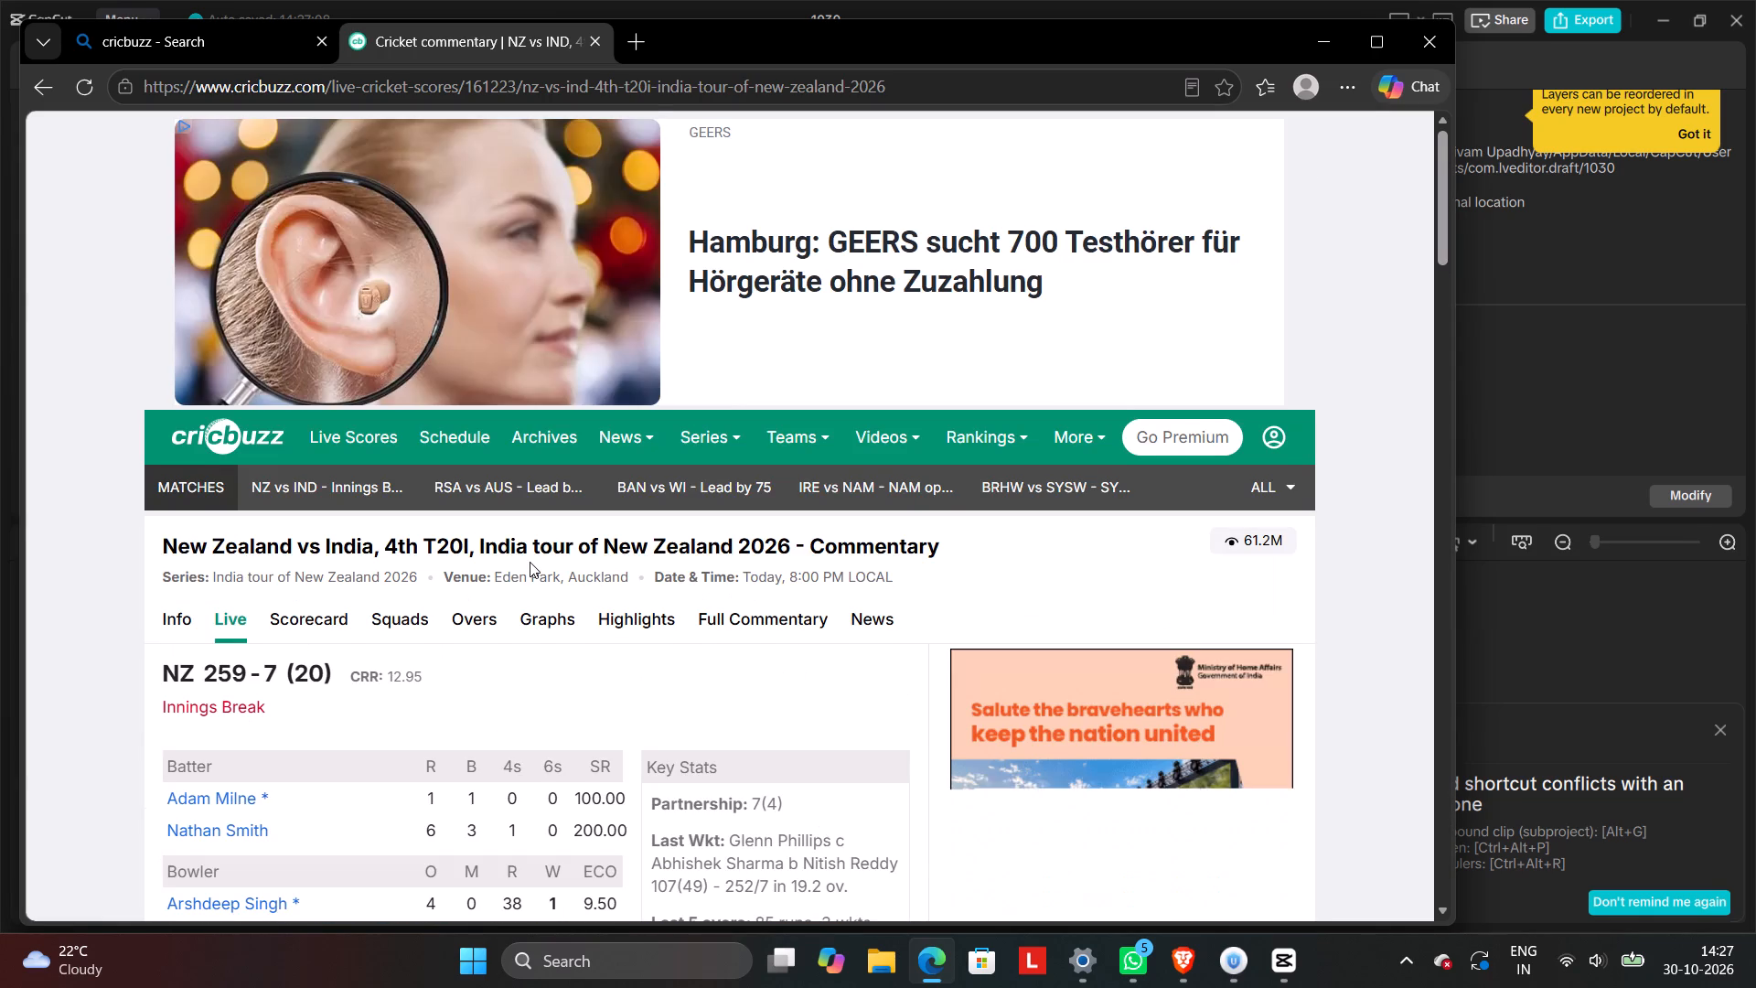
pyautogui.scroll(-3, 548, 561)
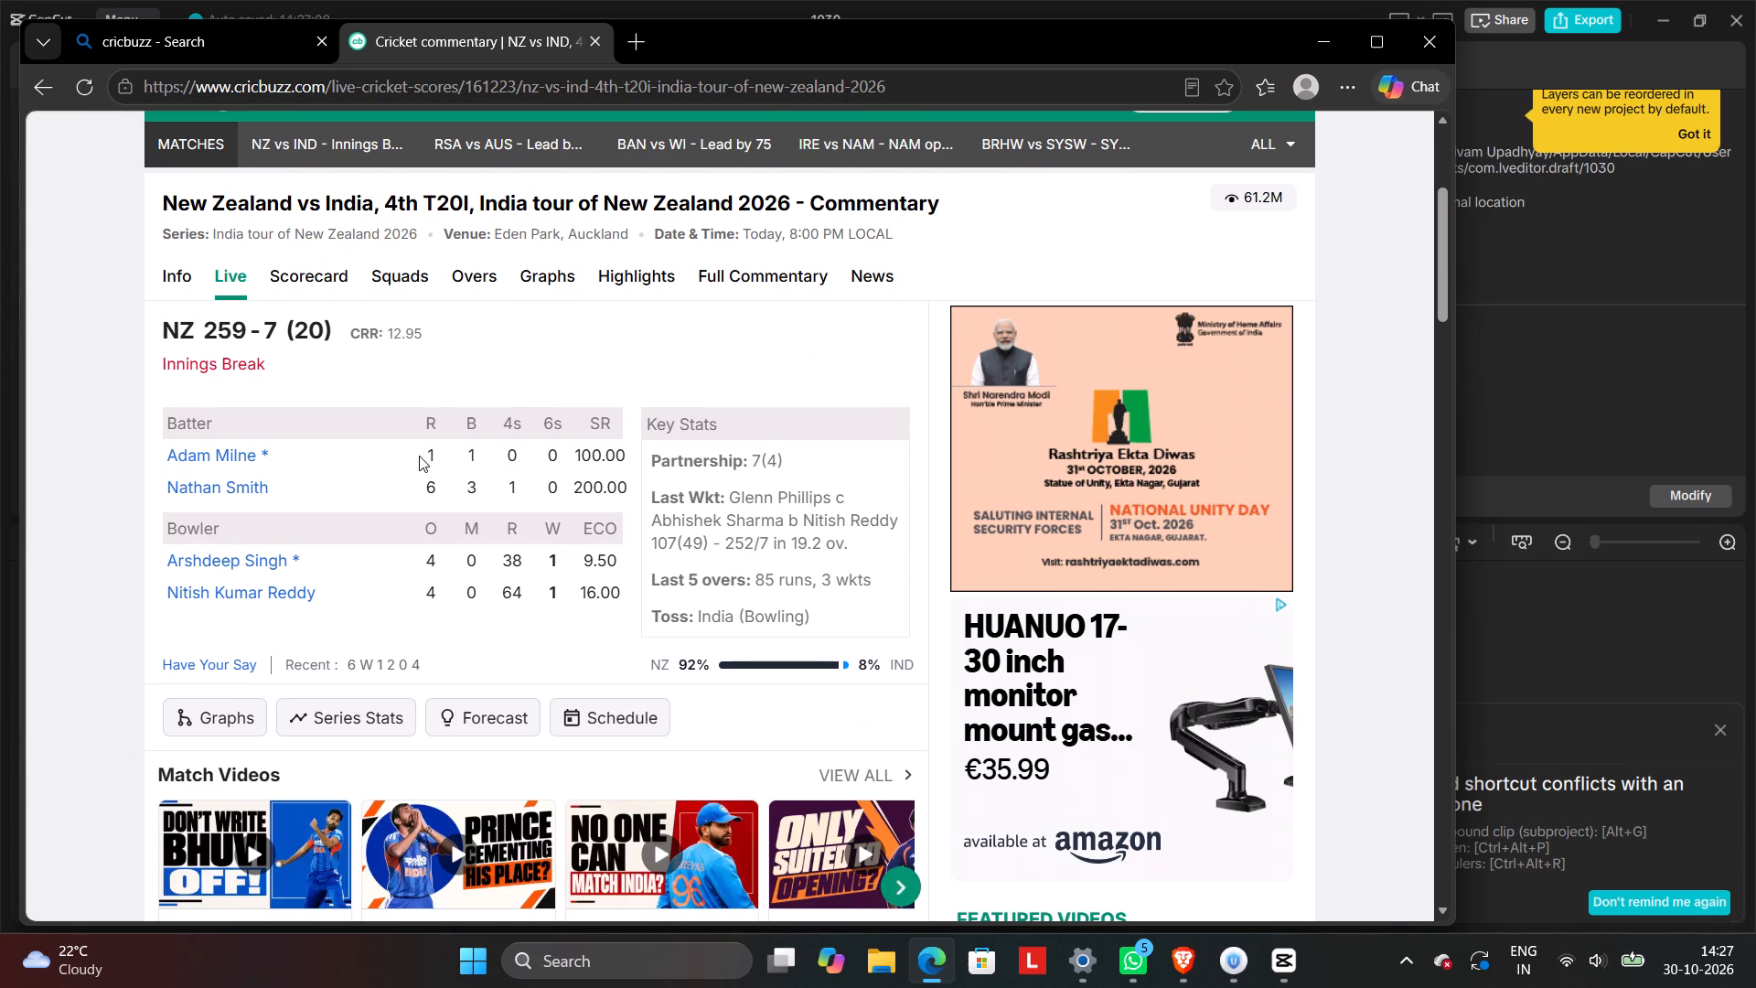
# Examine the match scorecard, including New Zealand's batting and India's bowling figures.
pyautogui.click(296, 274)
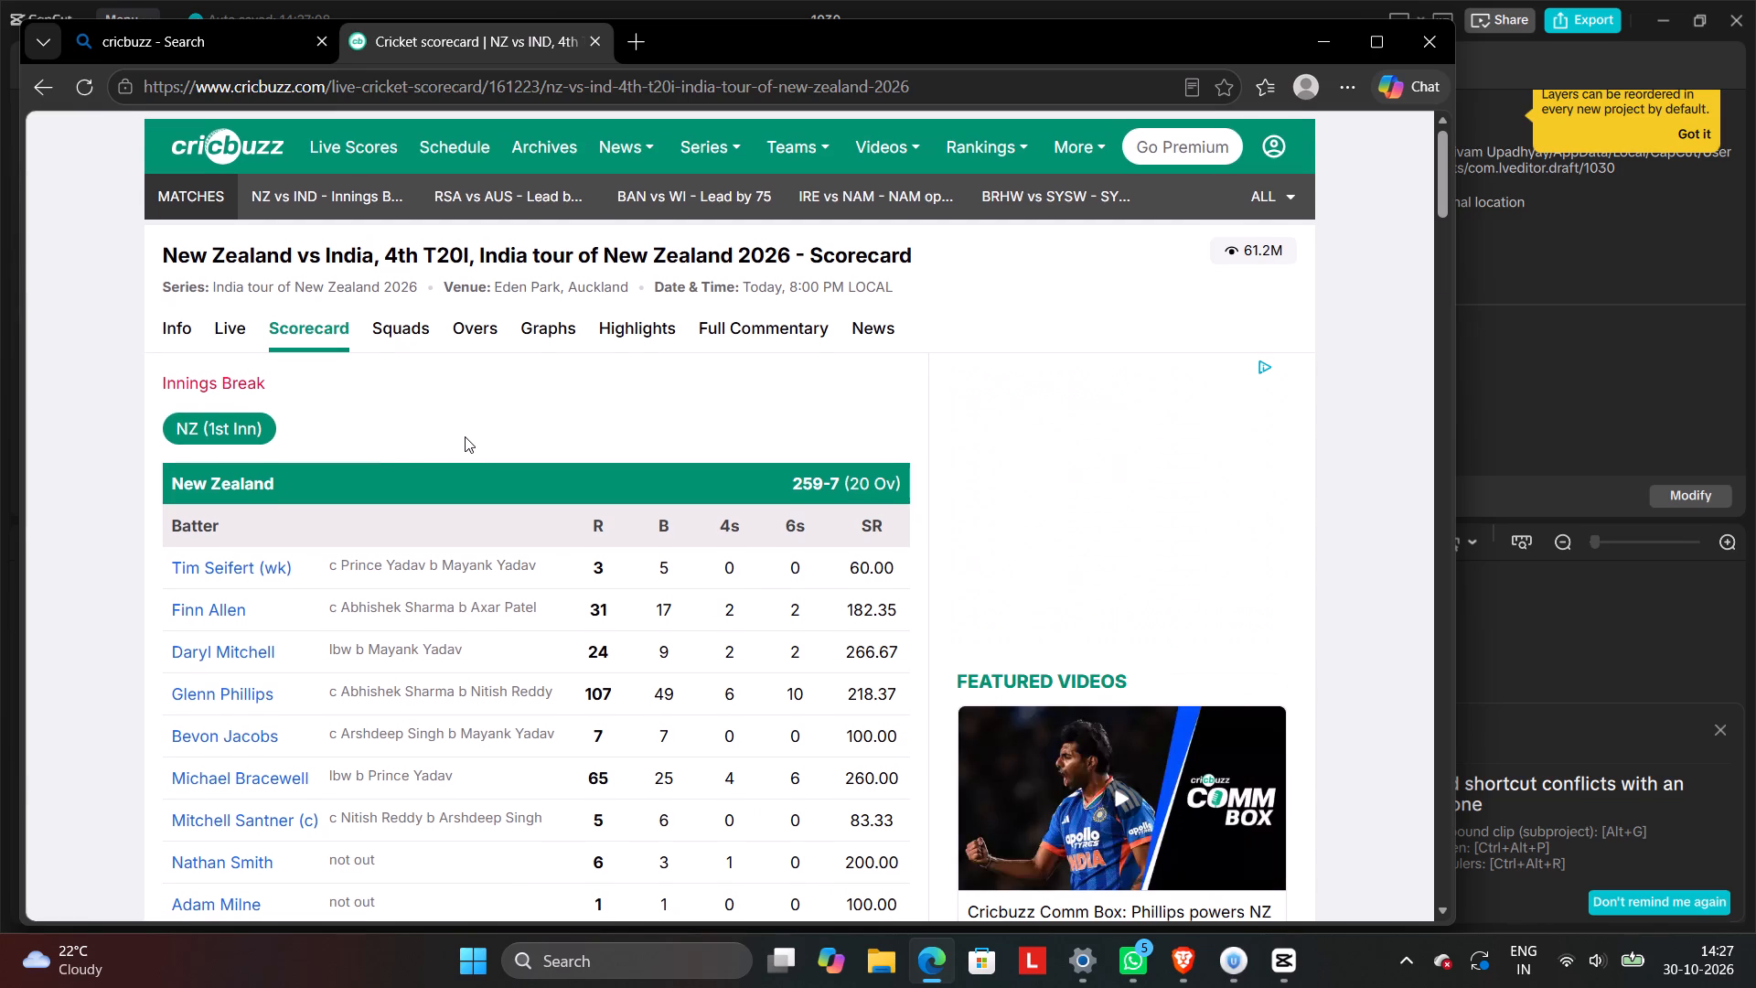
pyautogui.scroll(-1, 399, 427)
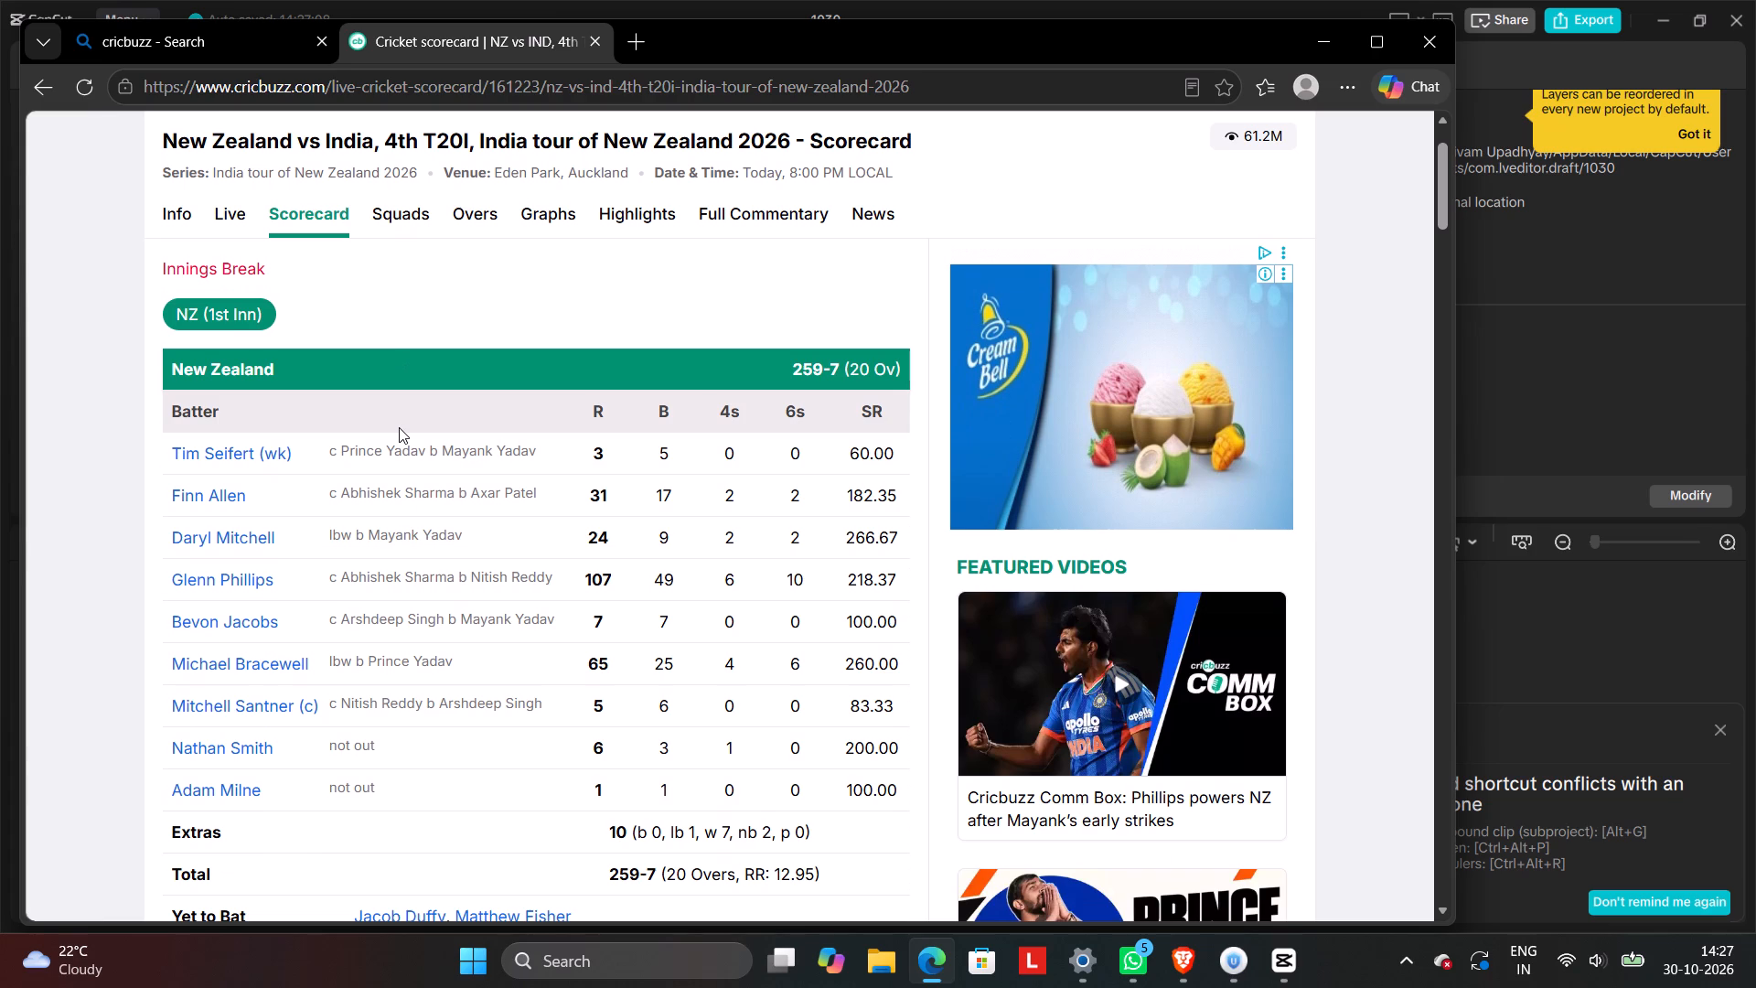
pyautogui.scroll(-3, 399, 427)
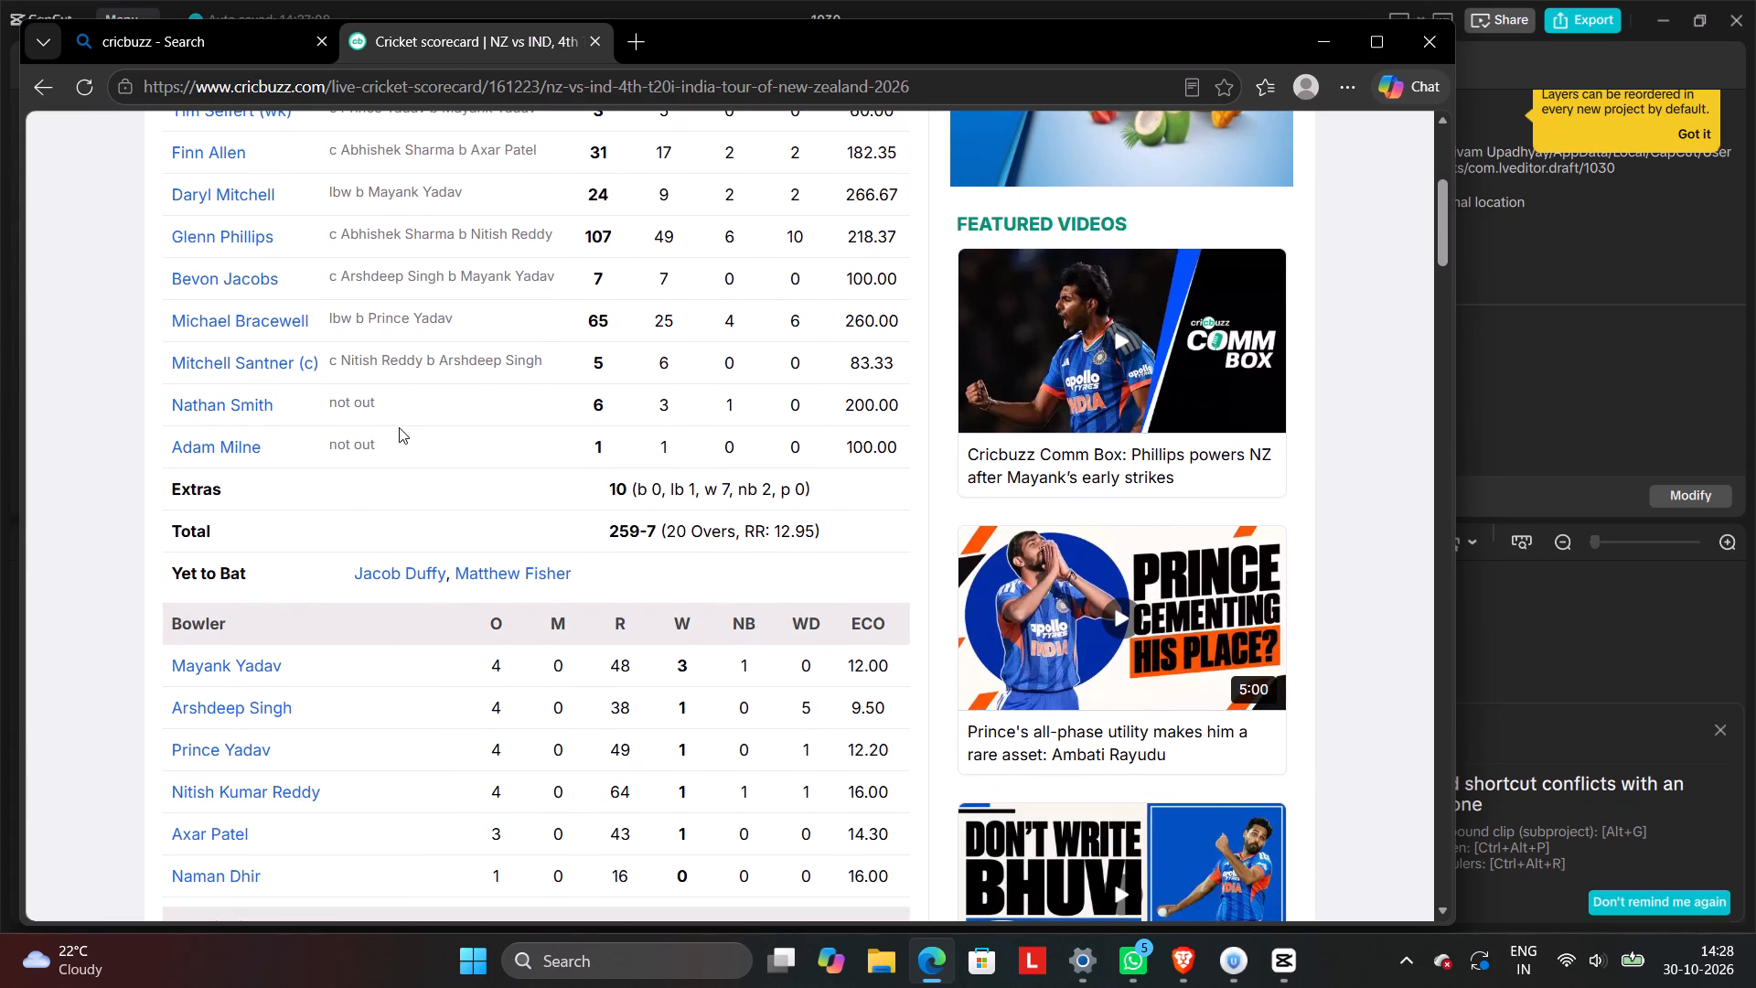
pyautogui.scroll(-1, 399, 427)
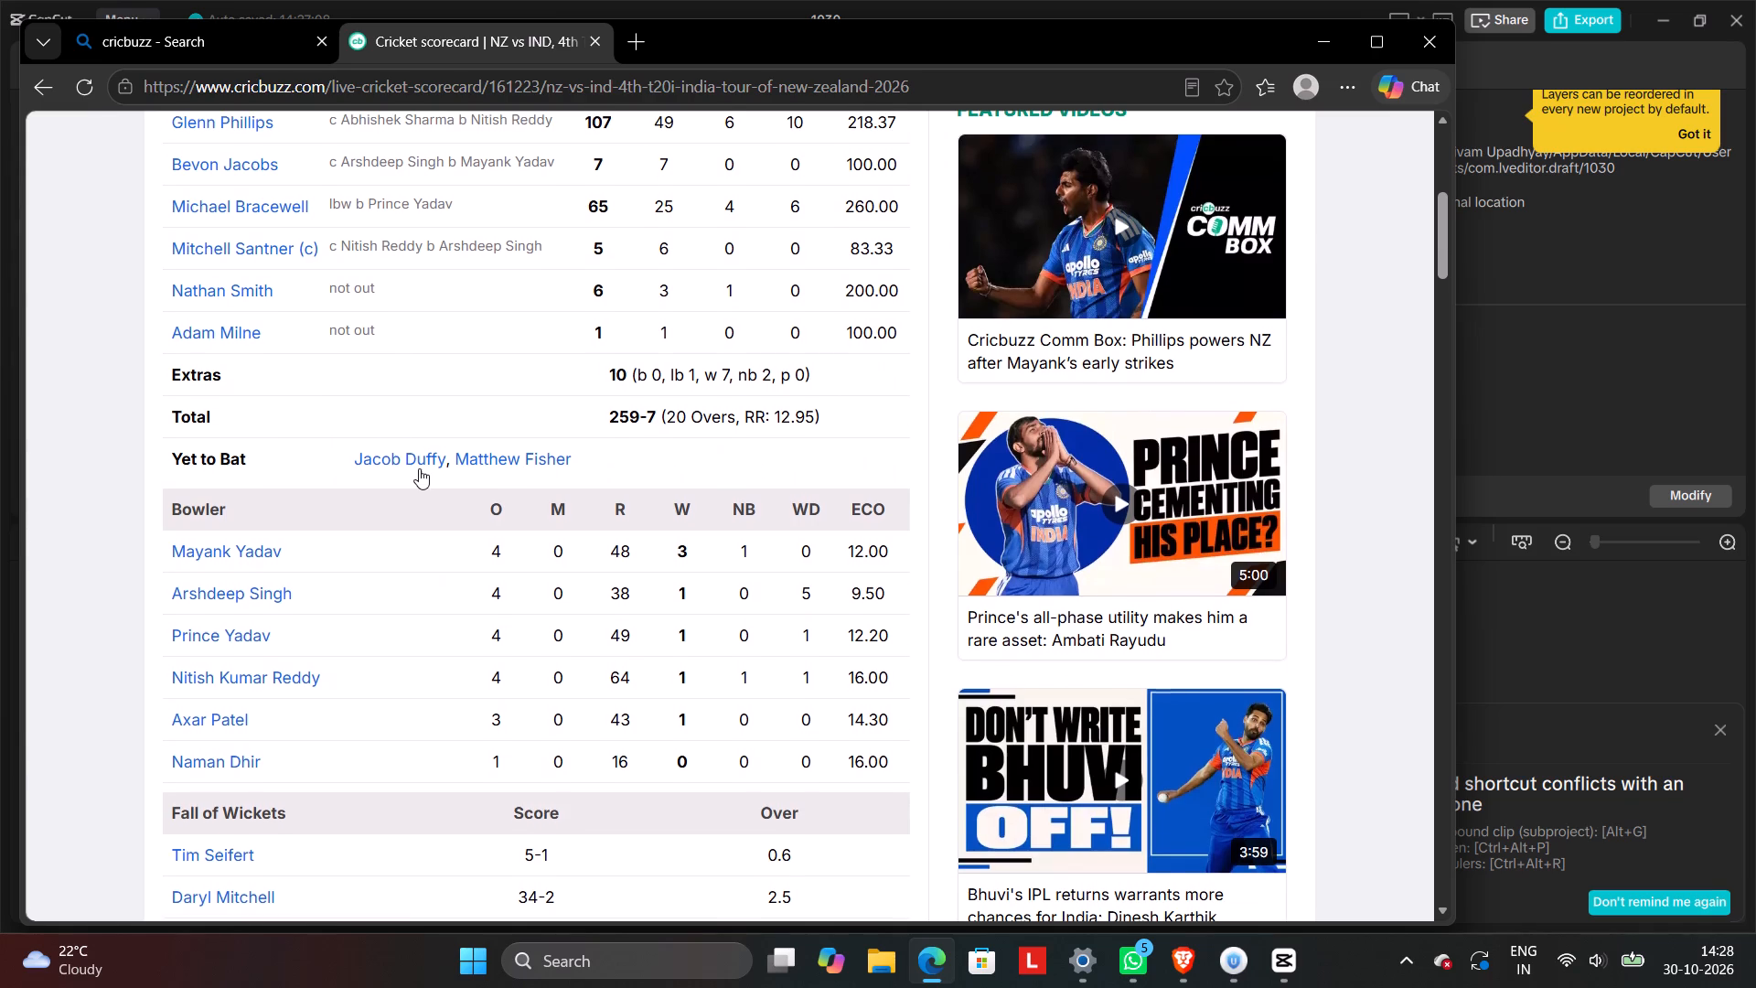
pyautogui.scroll(15, 419, 468)
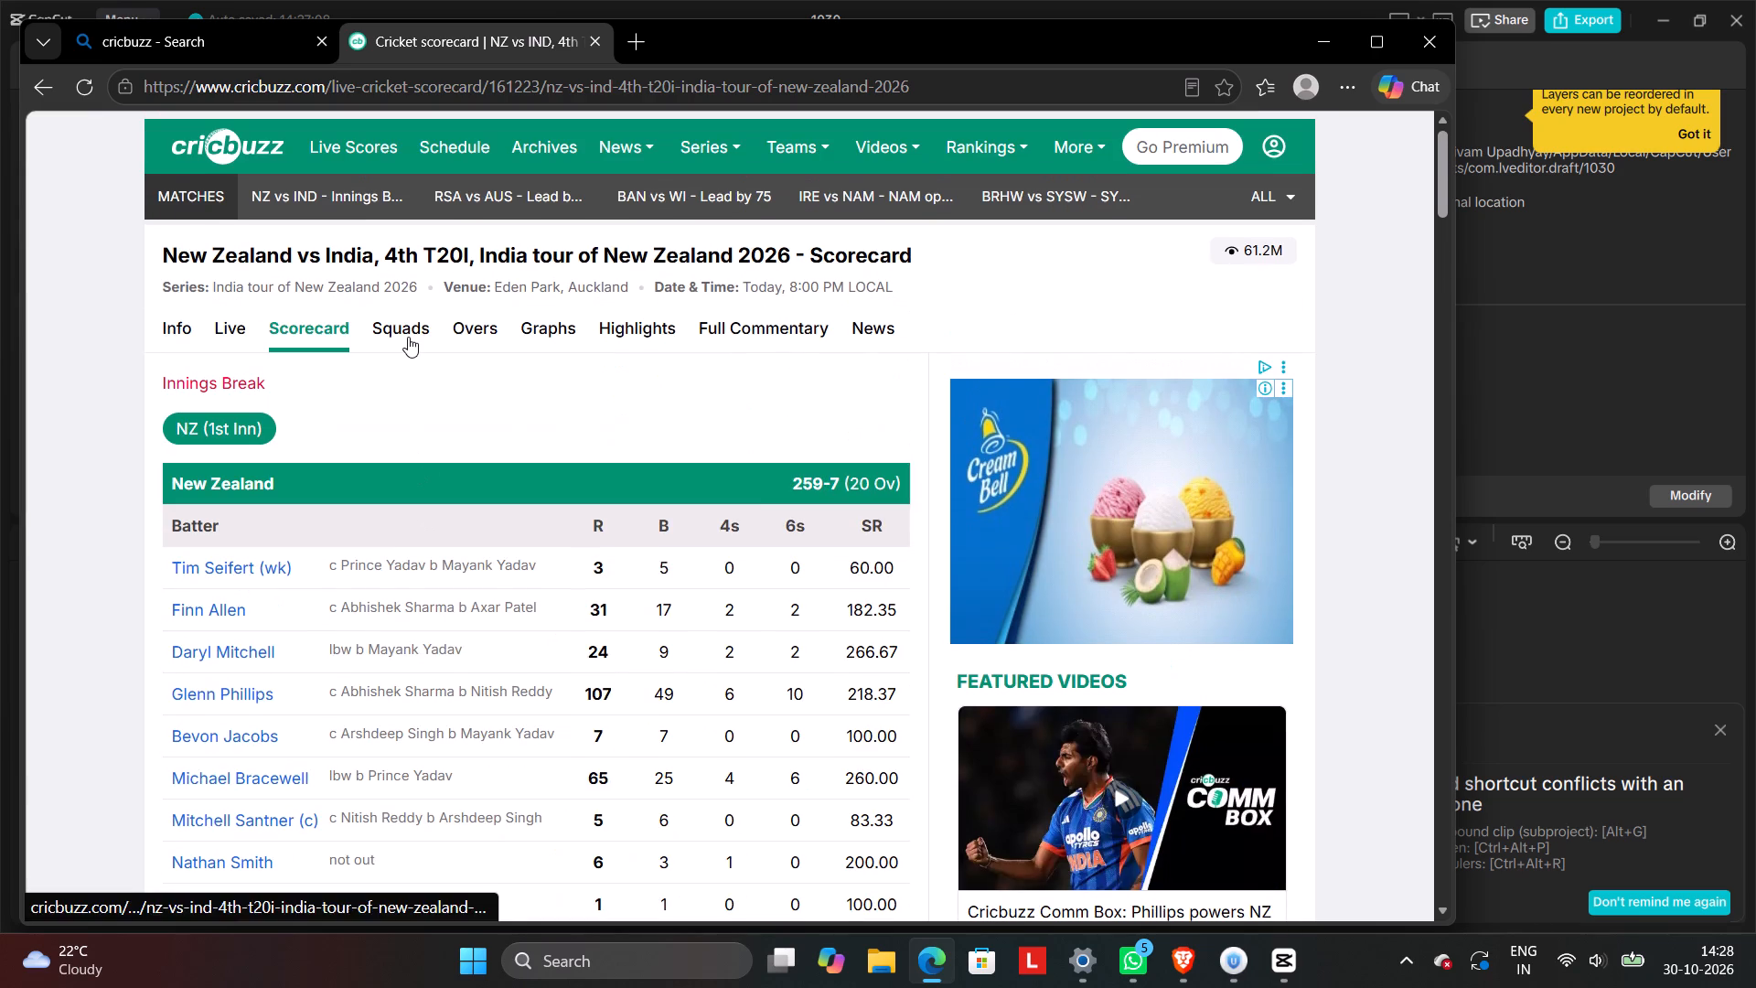
# Examine the match squads, going through both teams' playing XI, bench and support staff.
pyautogui.click(408, 337)
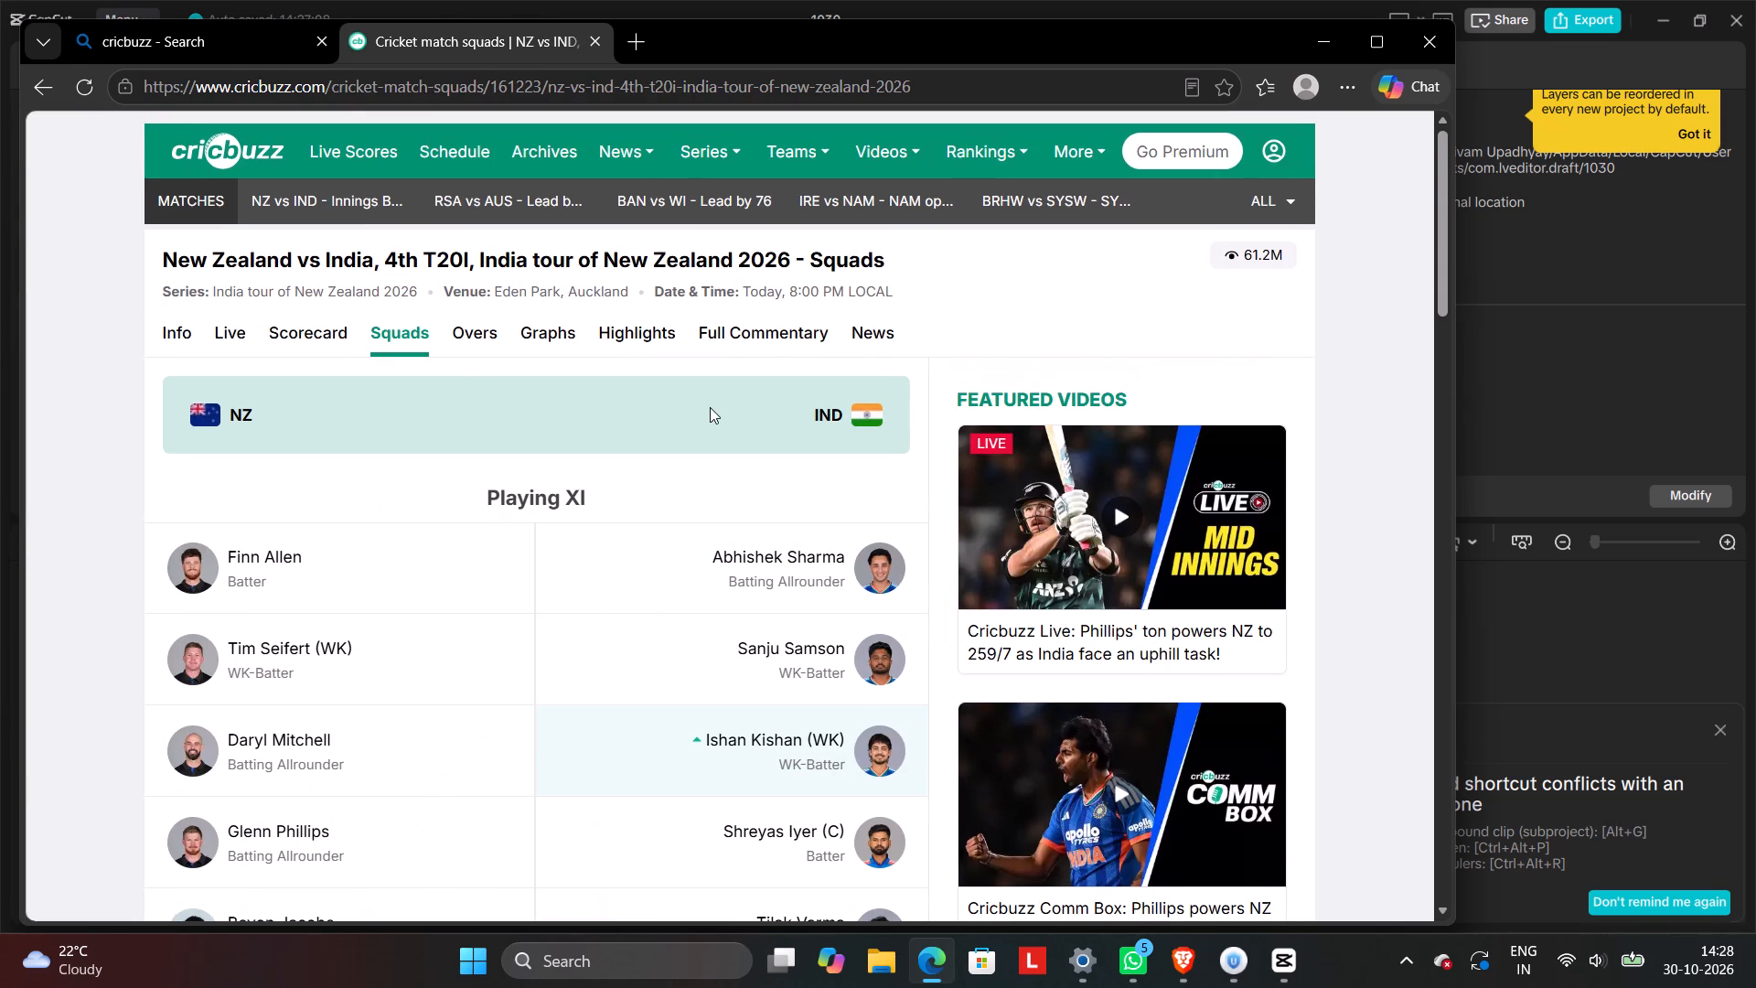
pyautogui.scroll(-1, 725, 427)
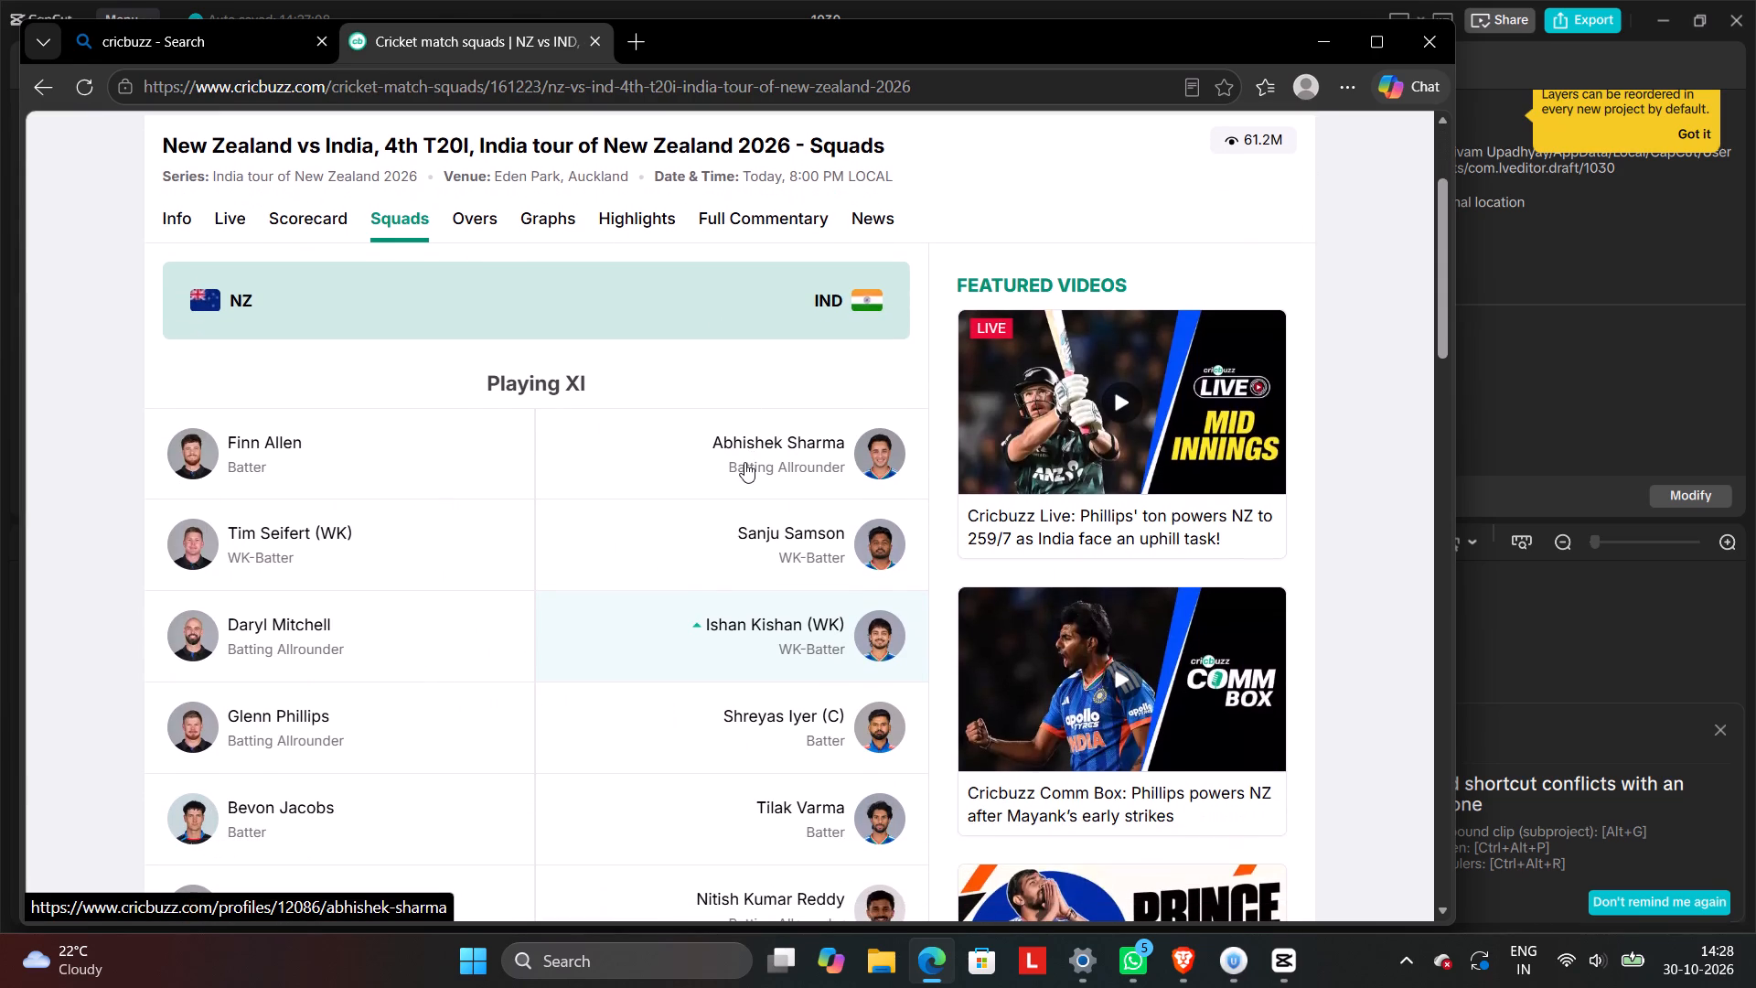
pyautogui.scroll(-3, 744, 462)
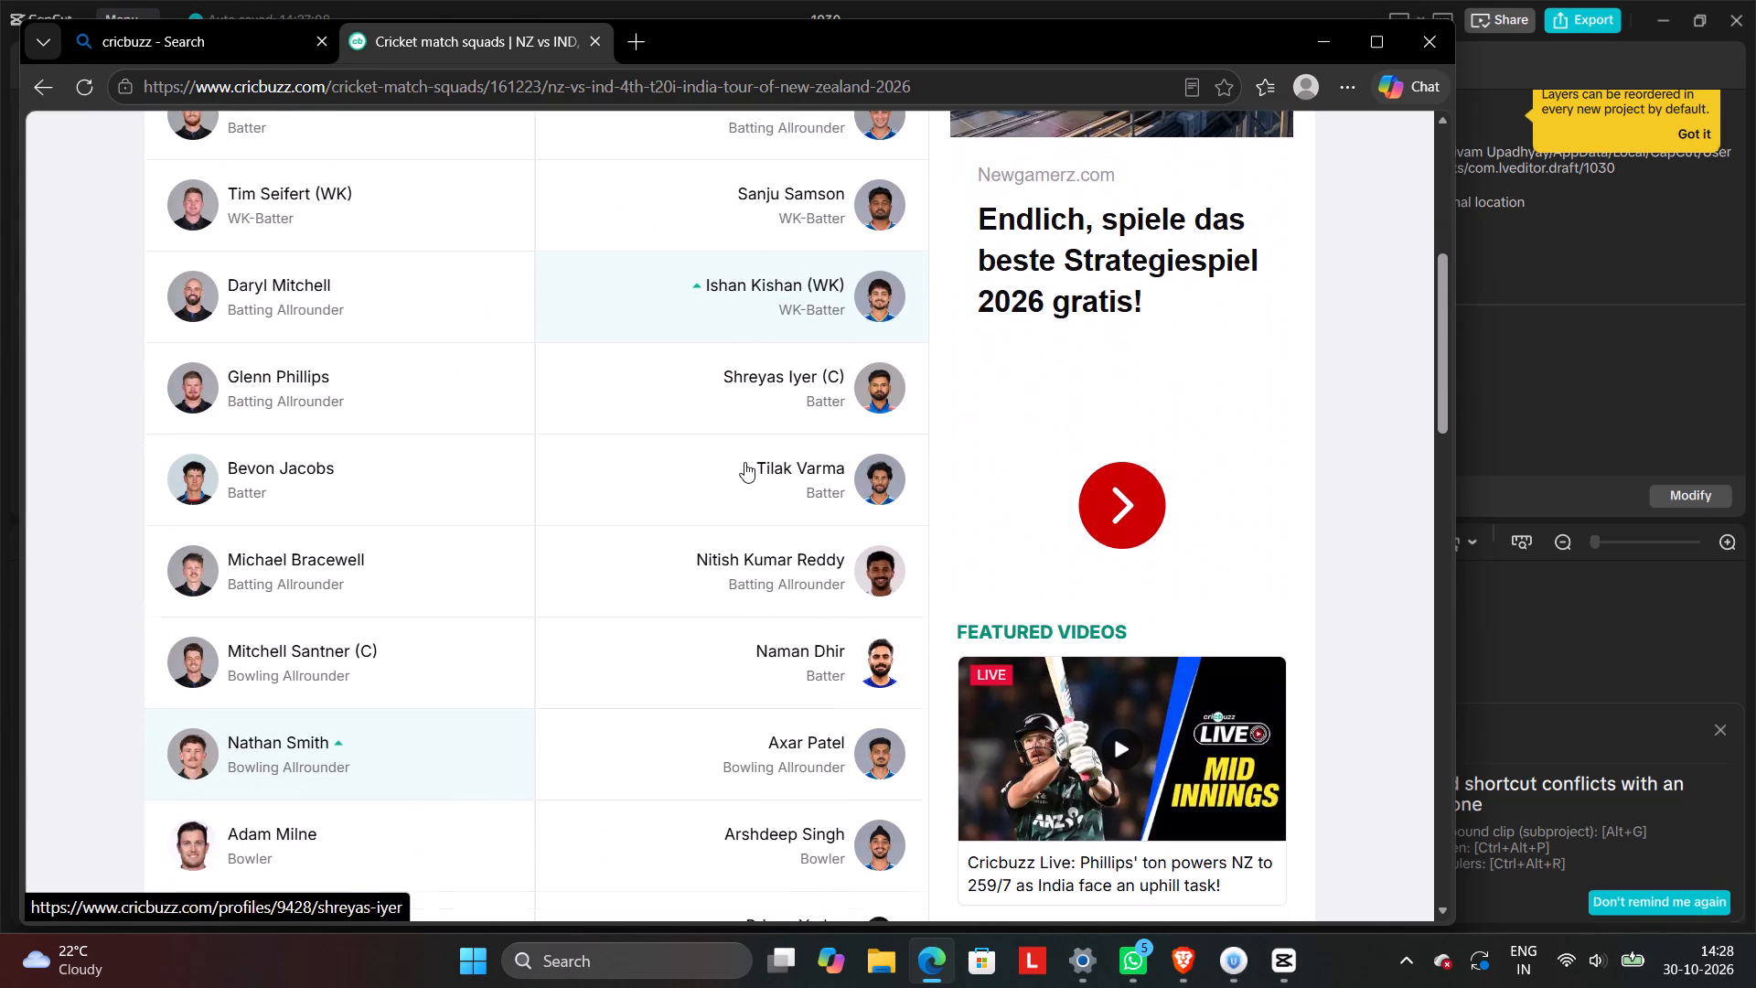
pyautogui.scroll(-4, 744, 465)
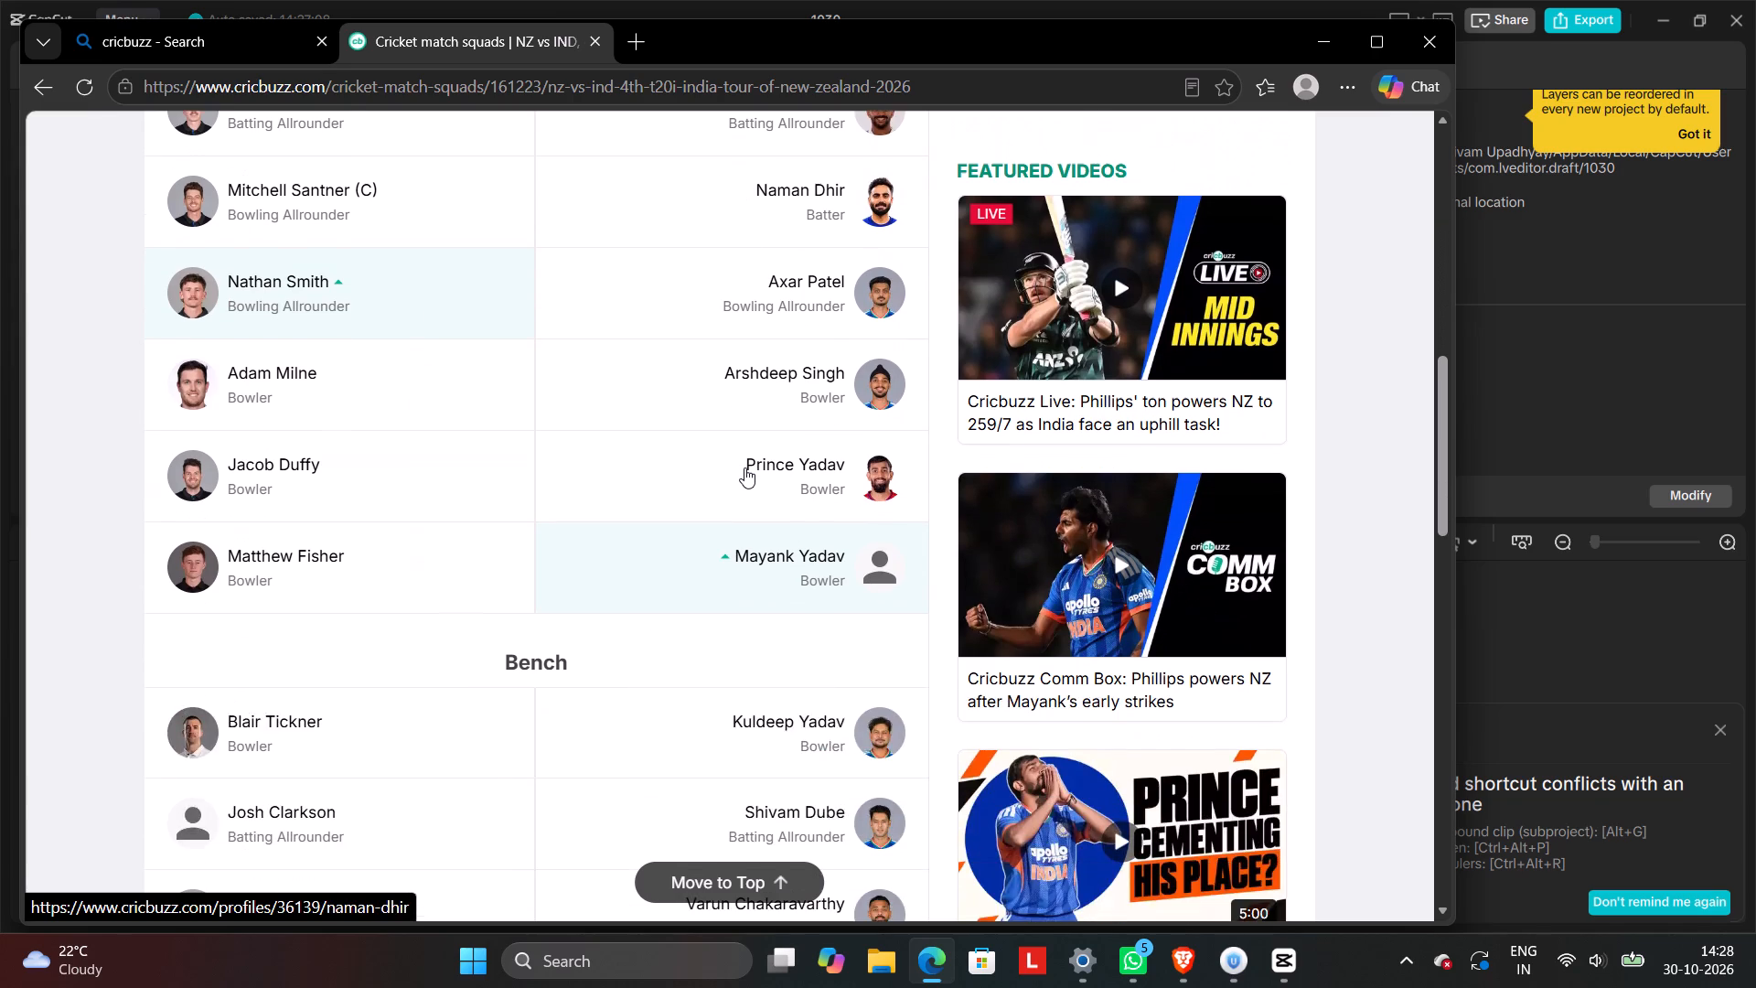
pyautogui.scroll(-5, 744, 467)
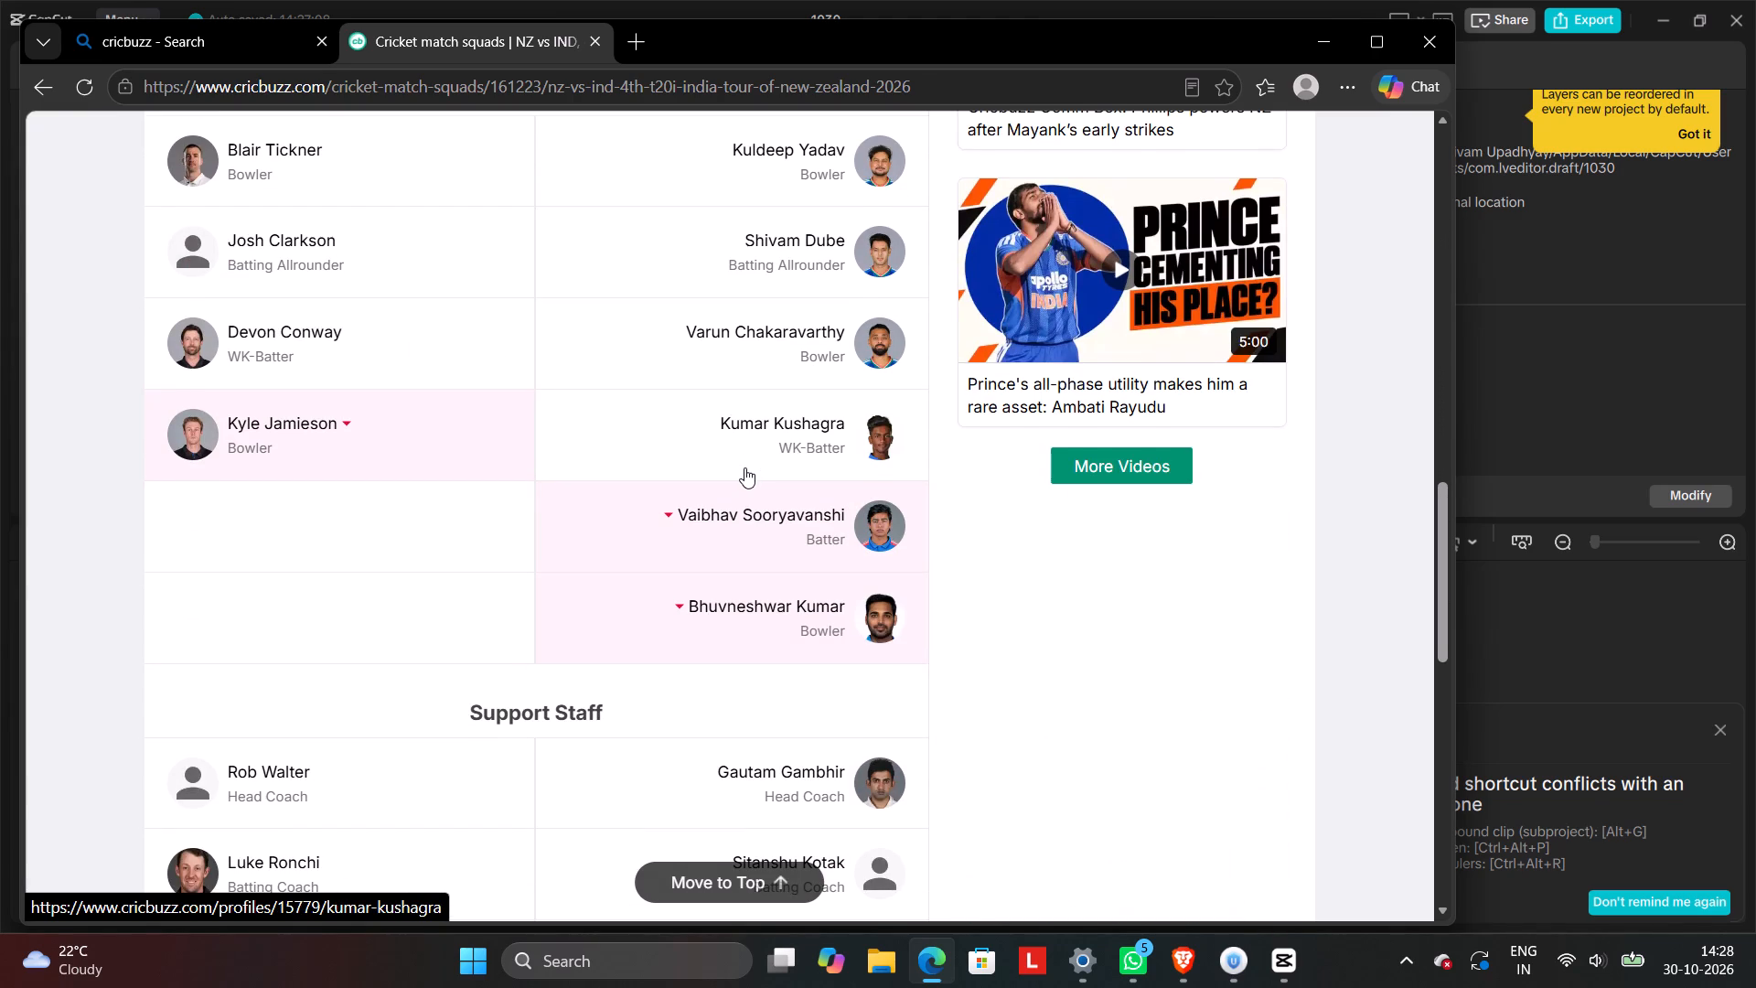
# Leave the Cricbuzz squads page by going back to the browser's start page, and minimise Edge to return to CapCut.
pyautogui.scroll(2, 744, 467)
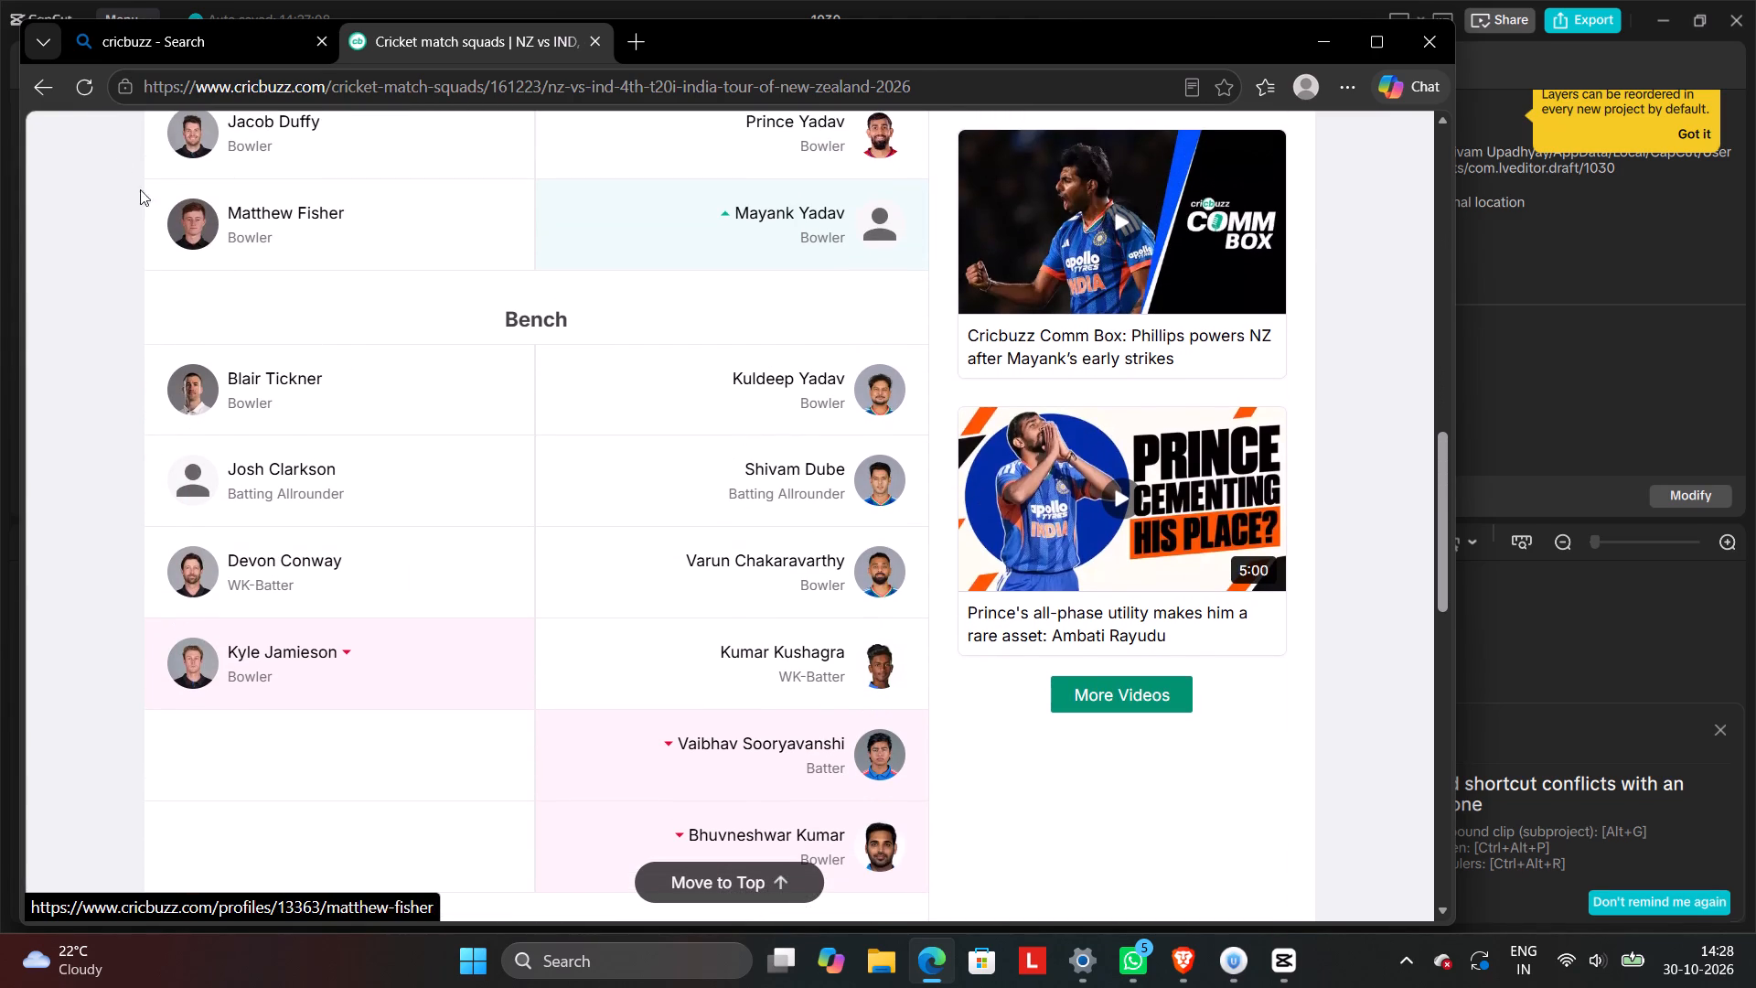
pyautogui.click(54, 91)
pyautogui.click(54, 91)
pyautogui.doubleClick(54, 91)
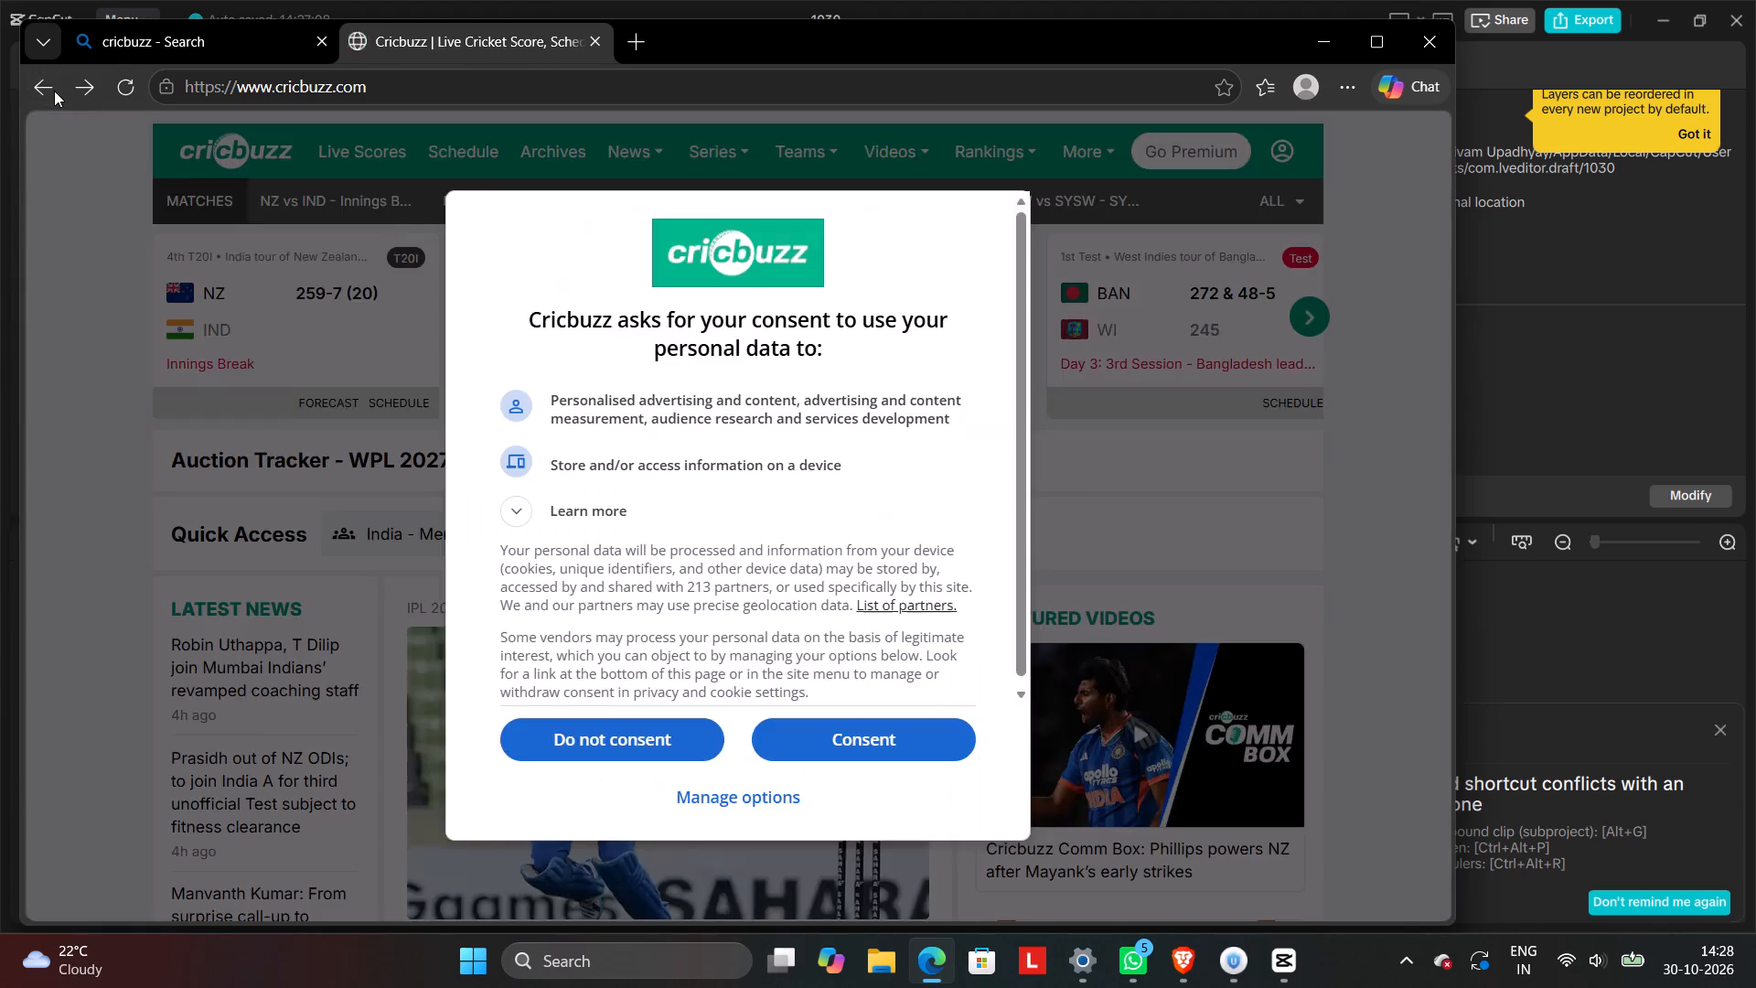
pyautogui.click(54, 91)
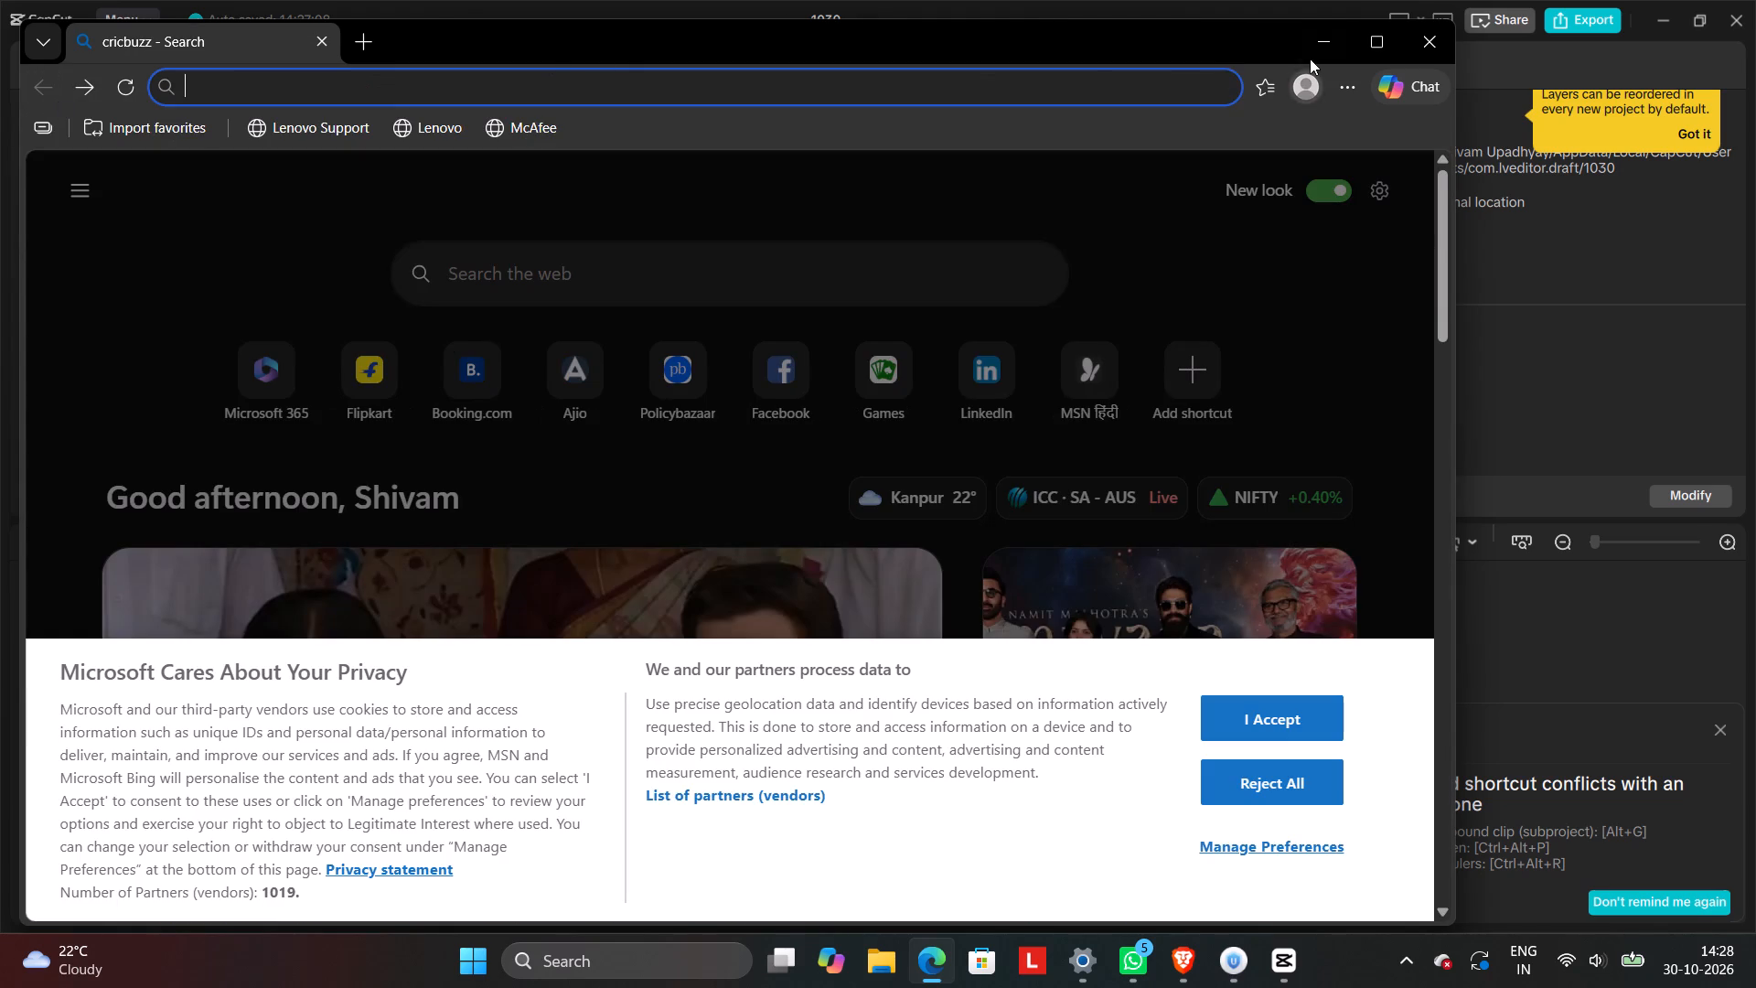
pyautogui.click(1311, 52)
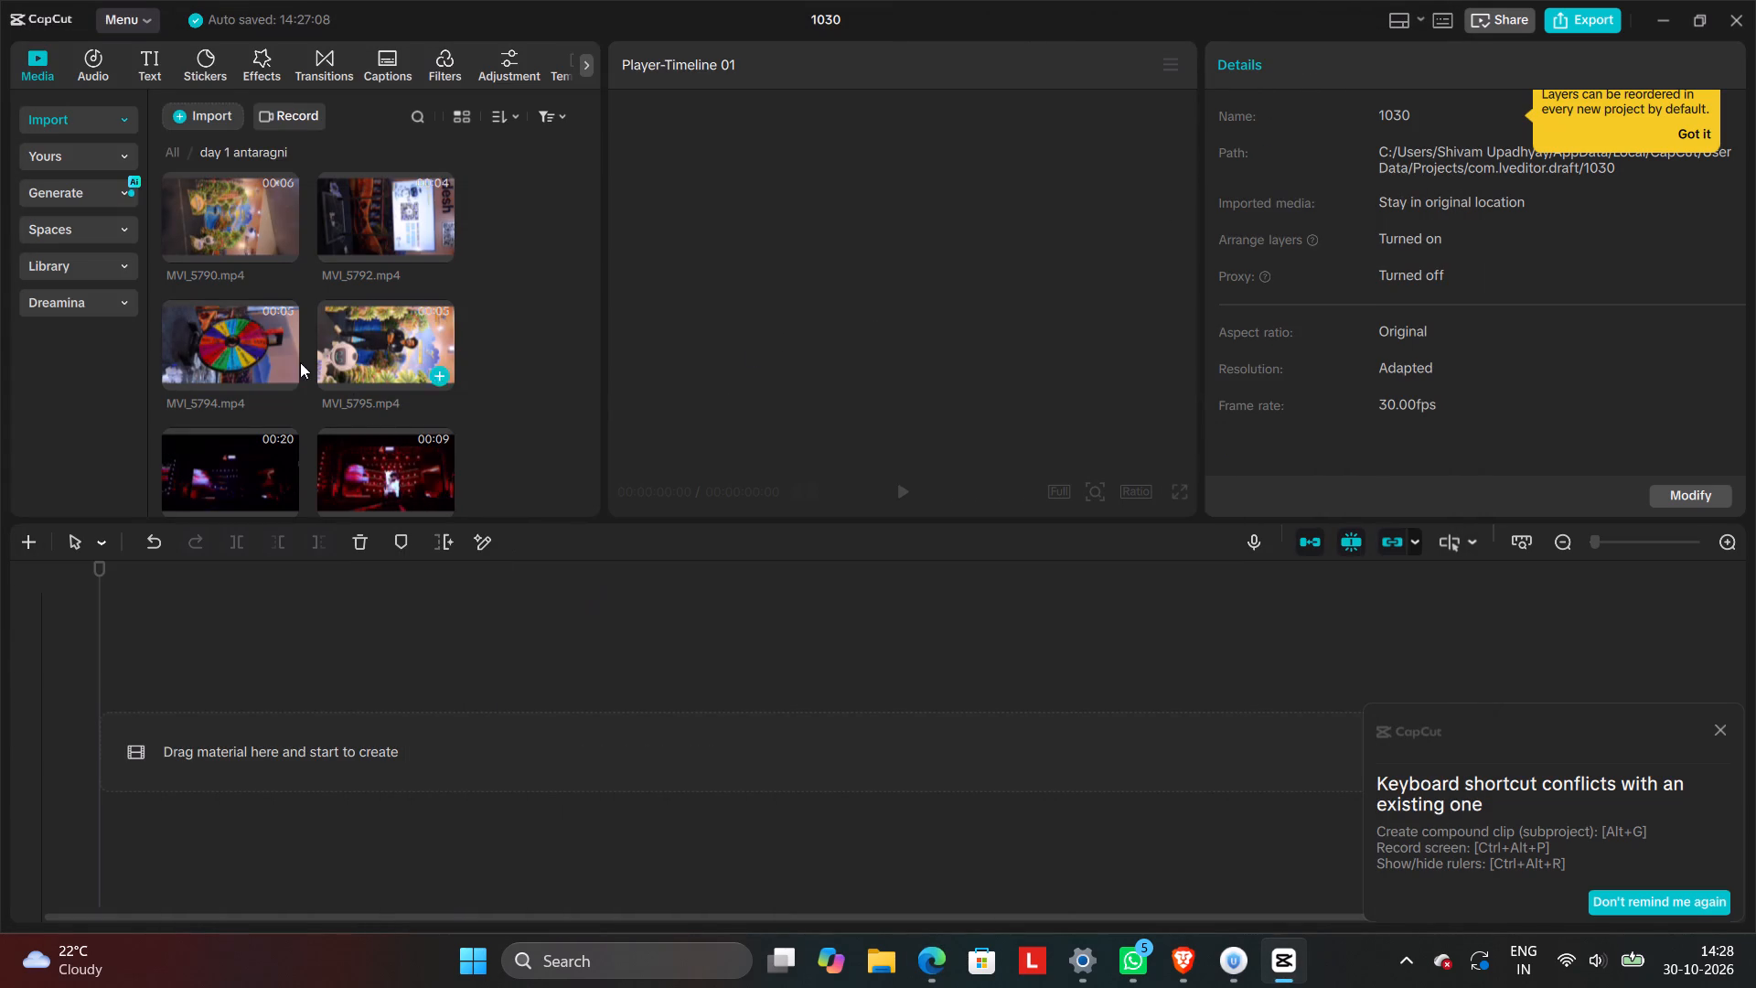
# Preview the first two clips of the "day 1 antaragni" folder, MVI_5790 and MVI_5792.
pyautogui.click(252, 226)
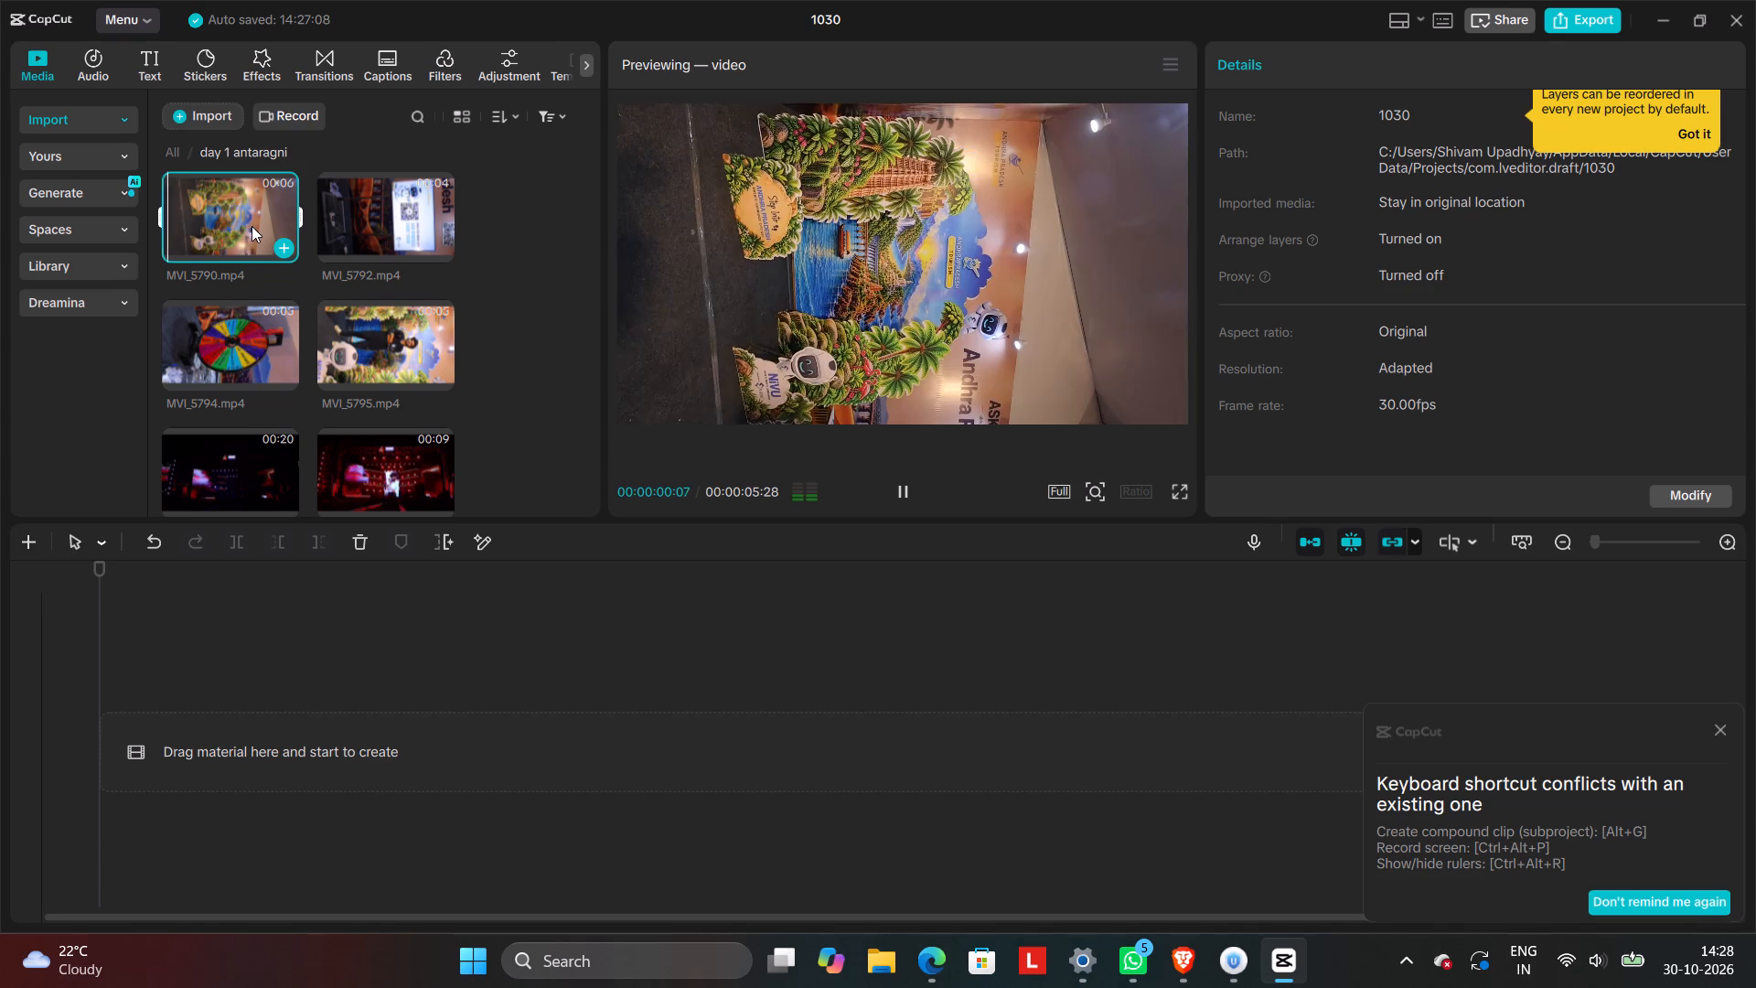
pyautogui.click(375, 226)
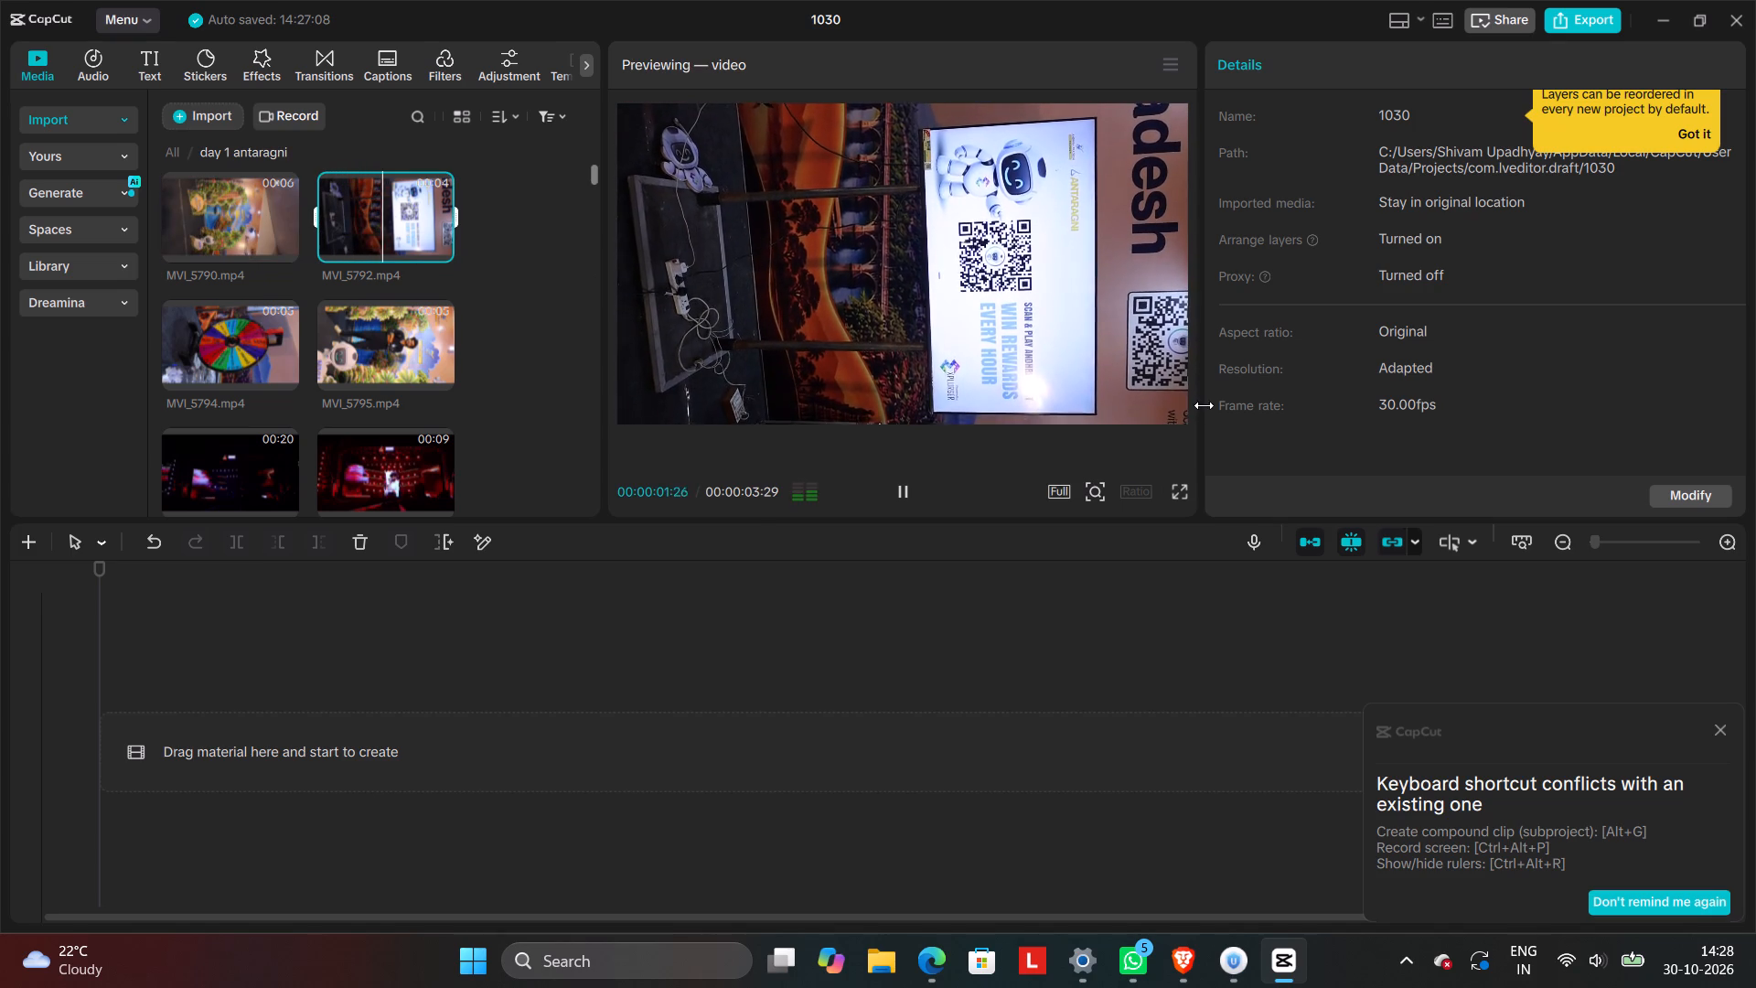
pyautogui.click(1139, 497)
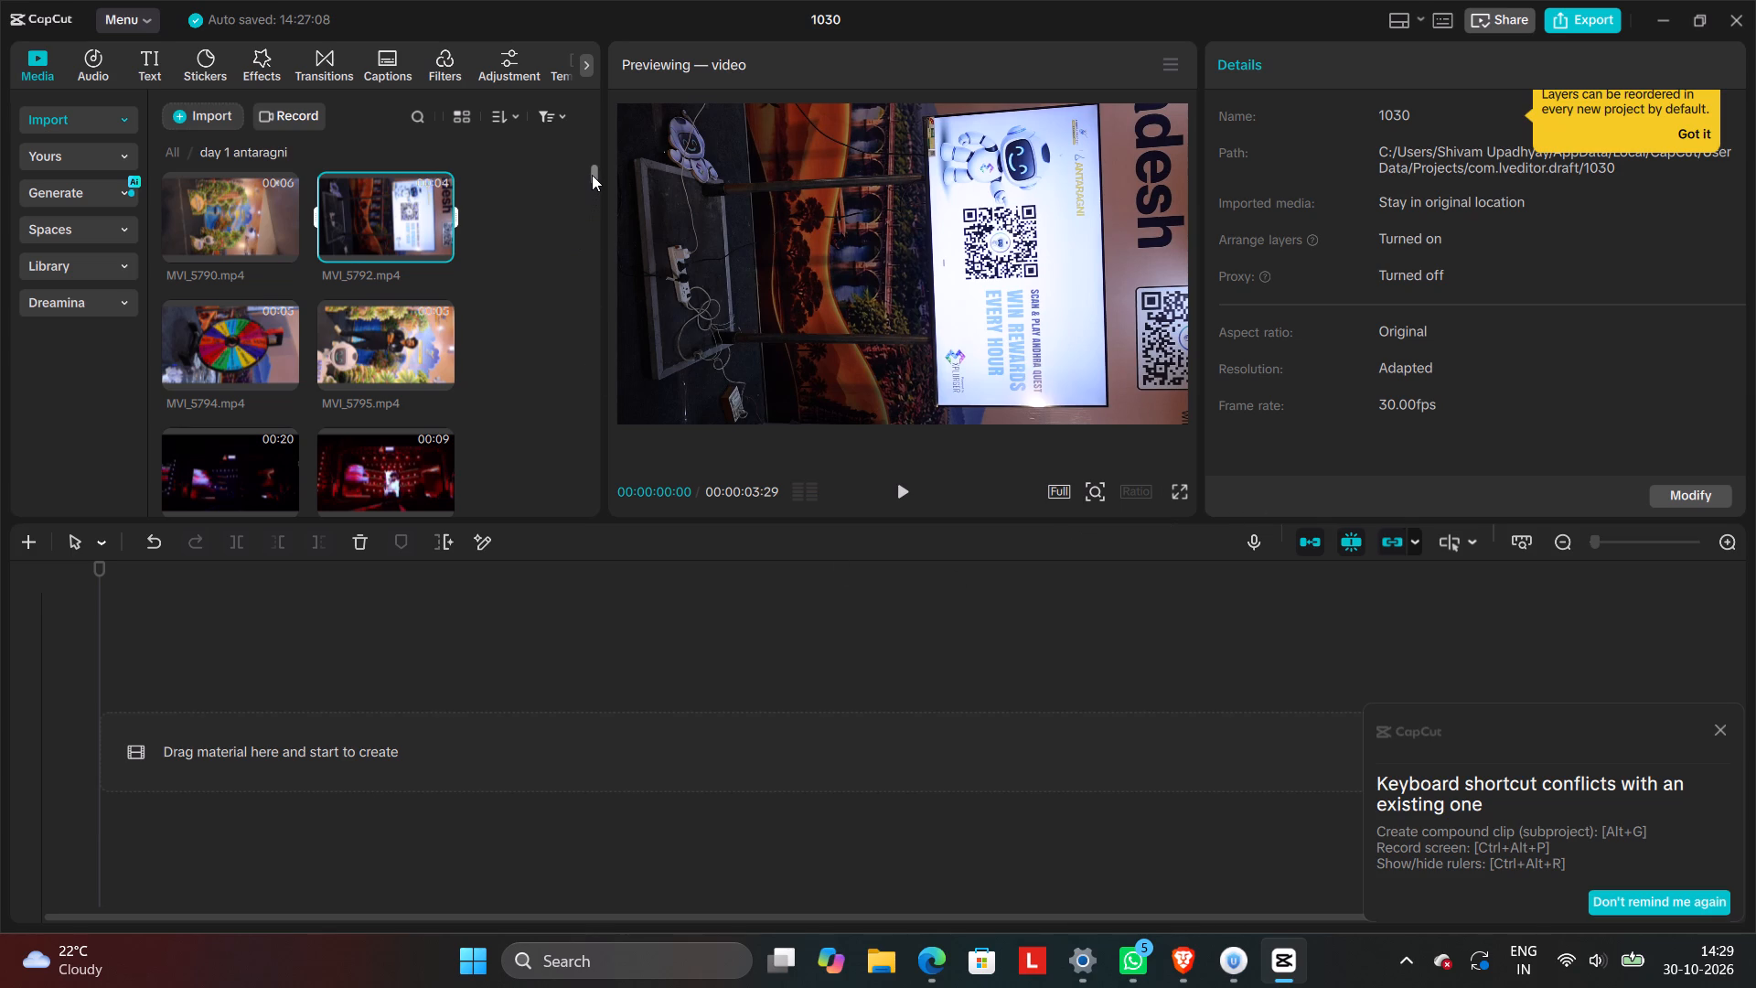
# Preview the clips at the end of the folder in reverse order, from the final VID clip and MVI_6070 back to MVI_6064.
pyautogui.moveTo(592, 173); pyautogui.dragTo(586, 596)
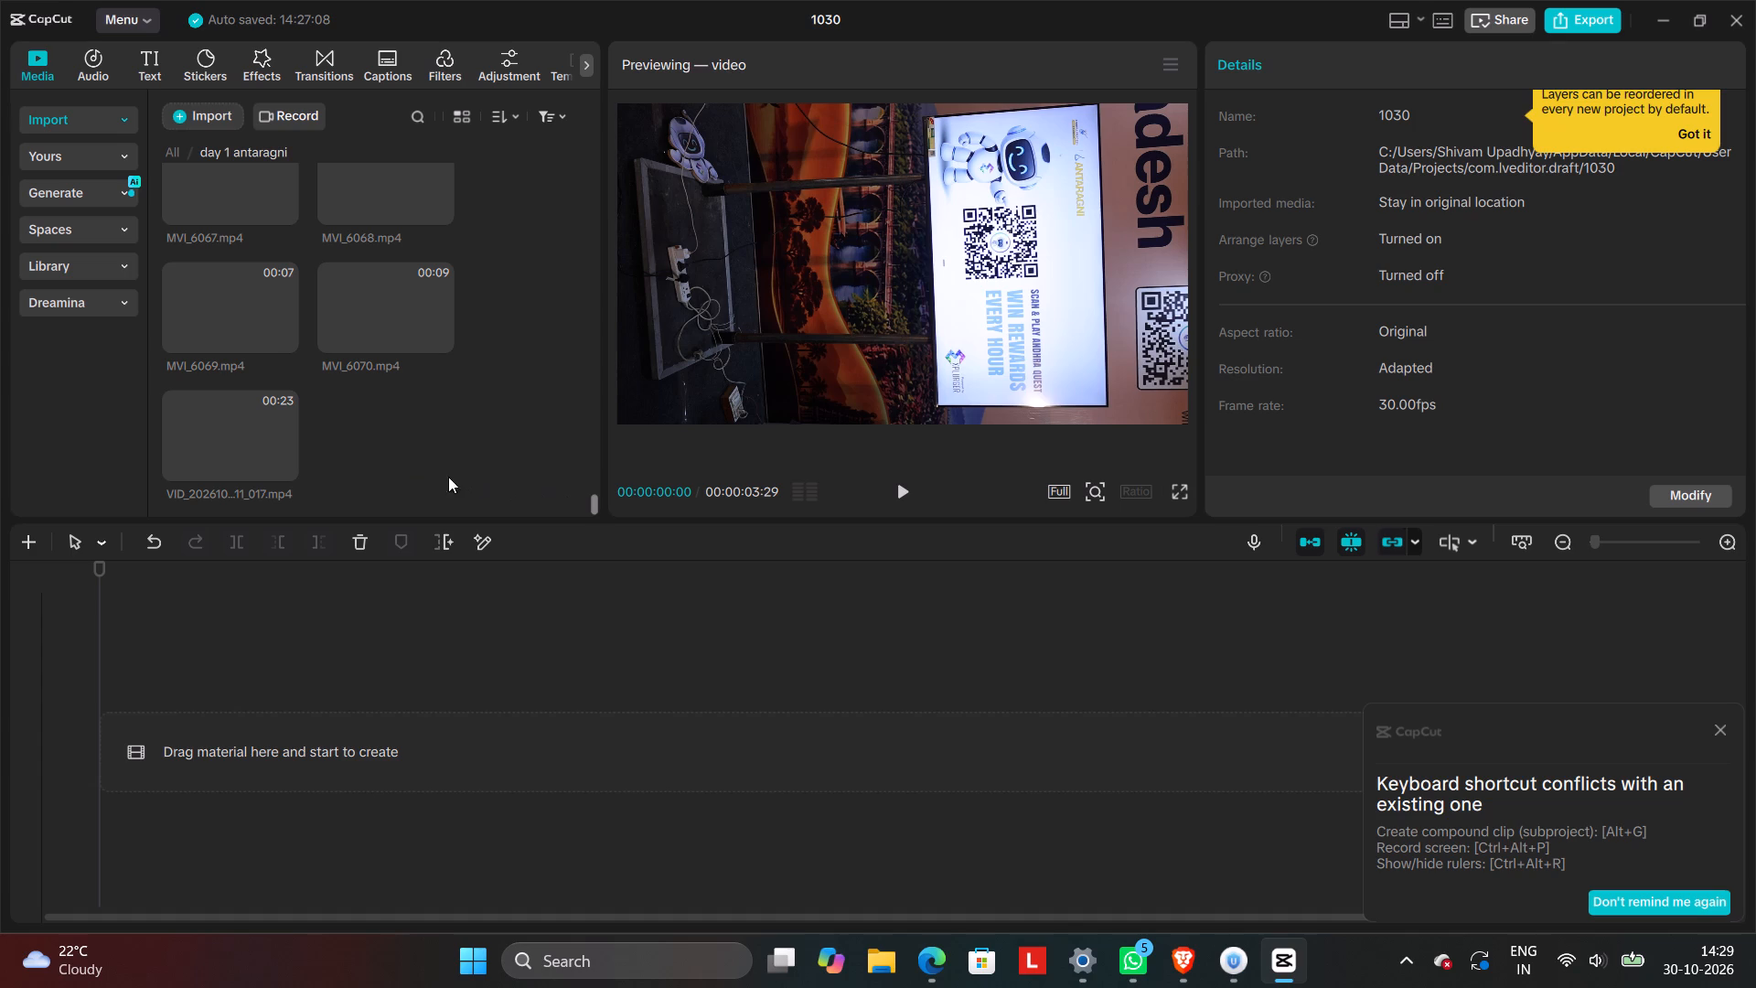
pyautogui.click(253, 444)
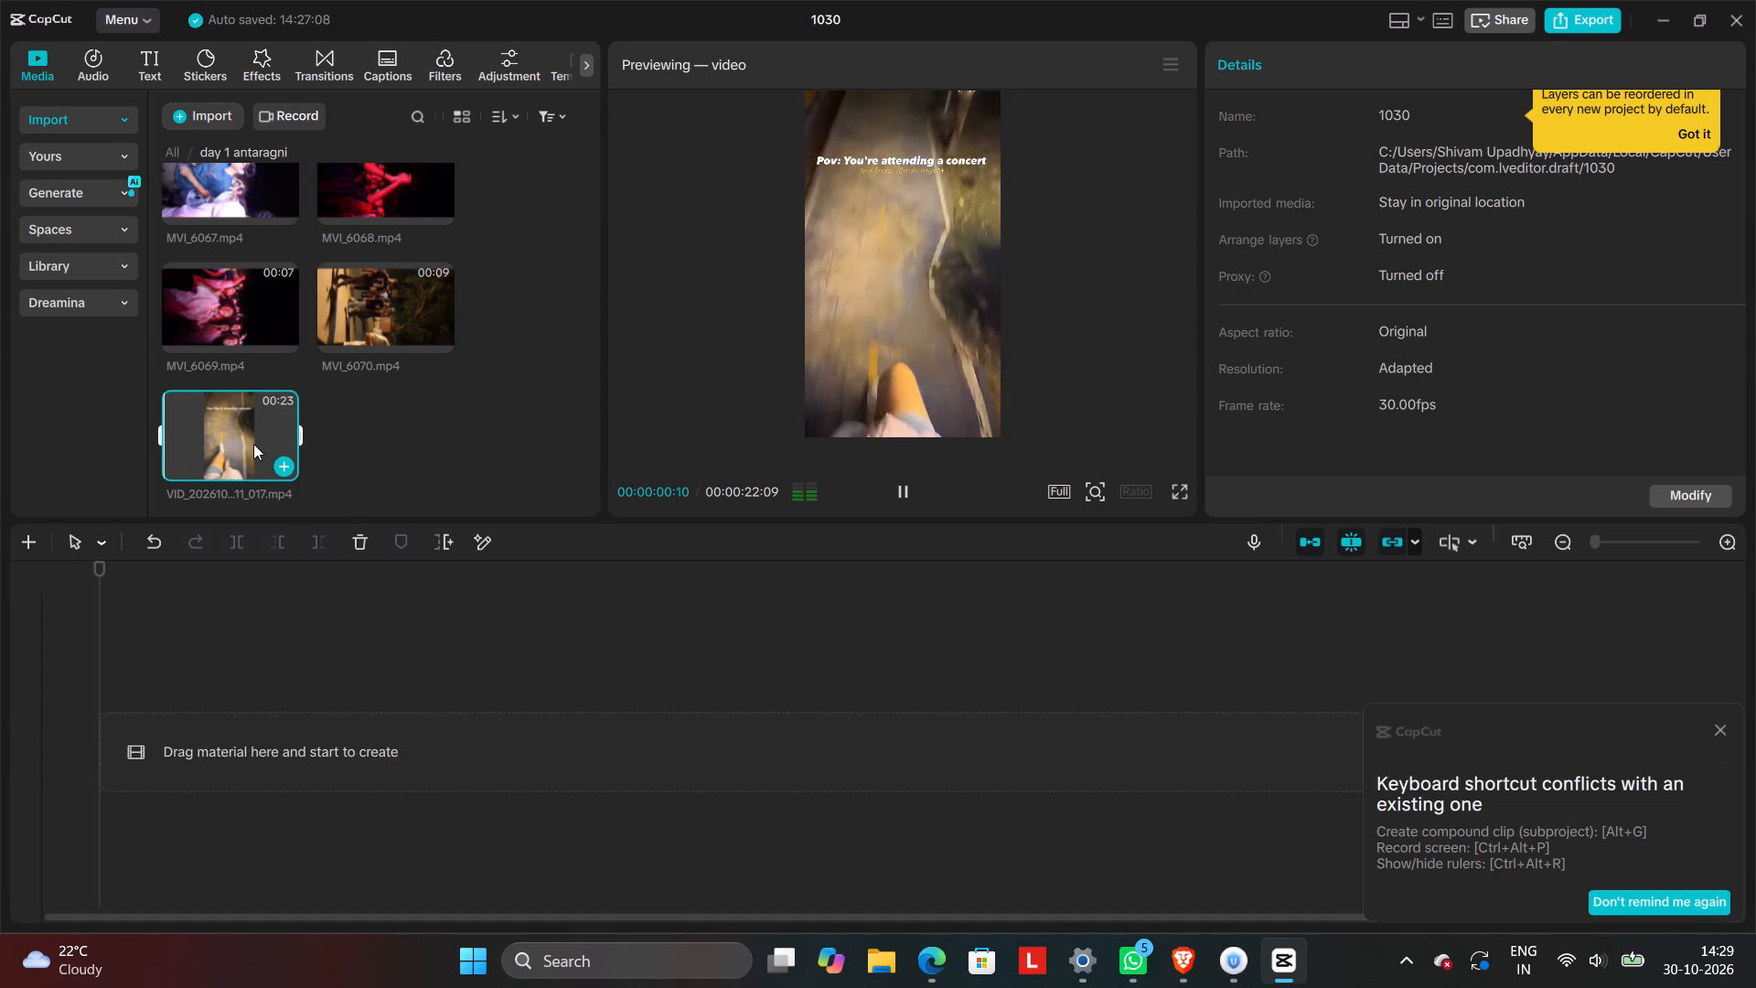
pyautogui.click(347, 306)
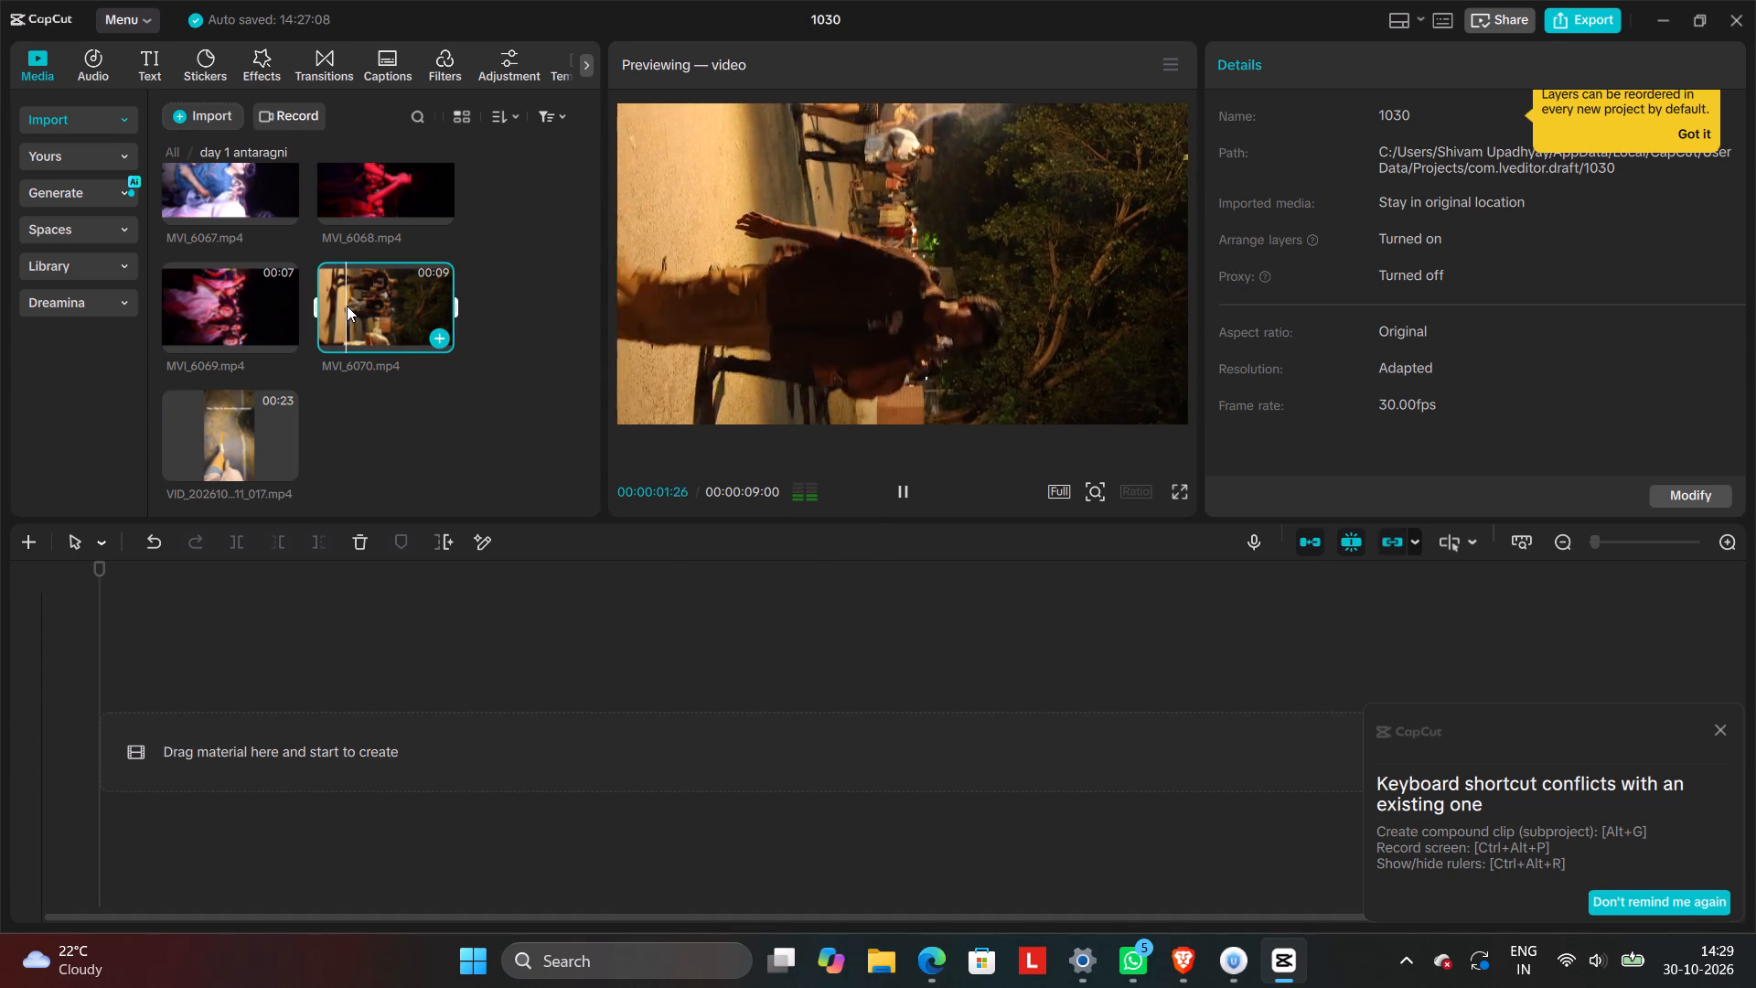
pyautogui.click(248, 293)
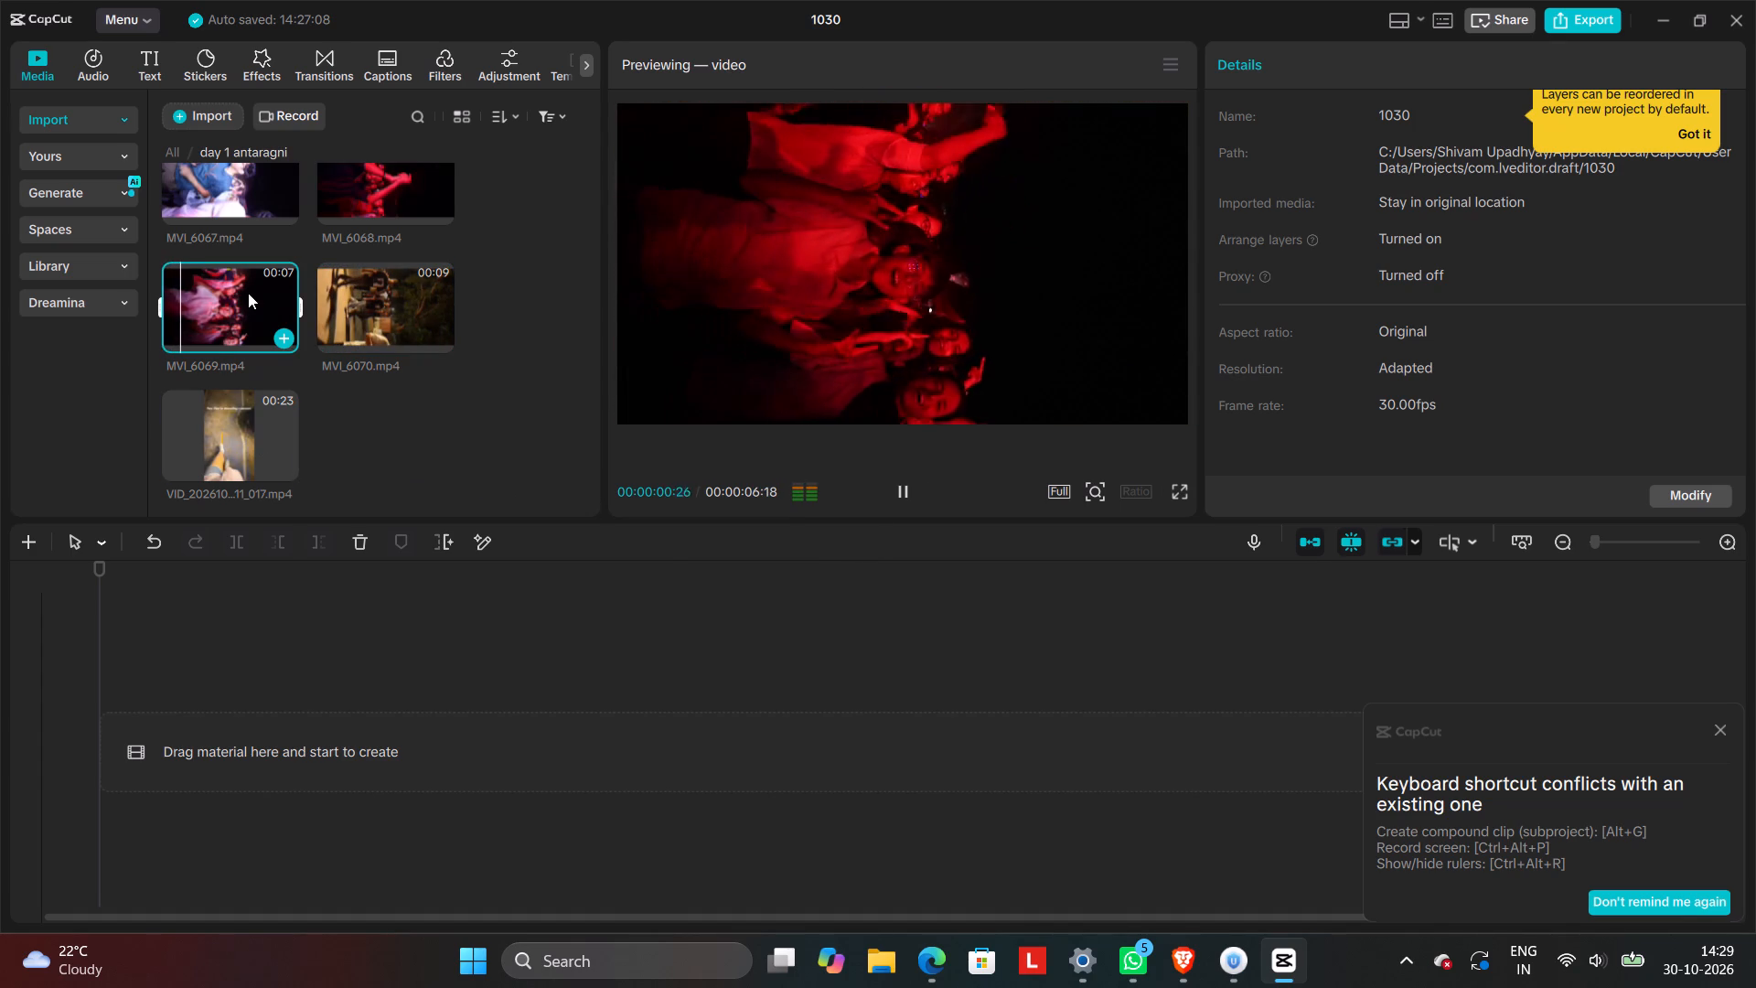
pyautogui.click(393, 188)
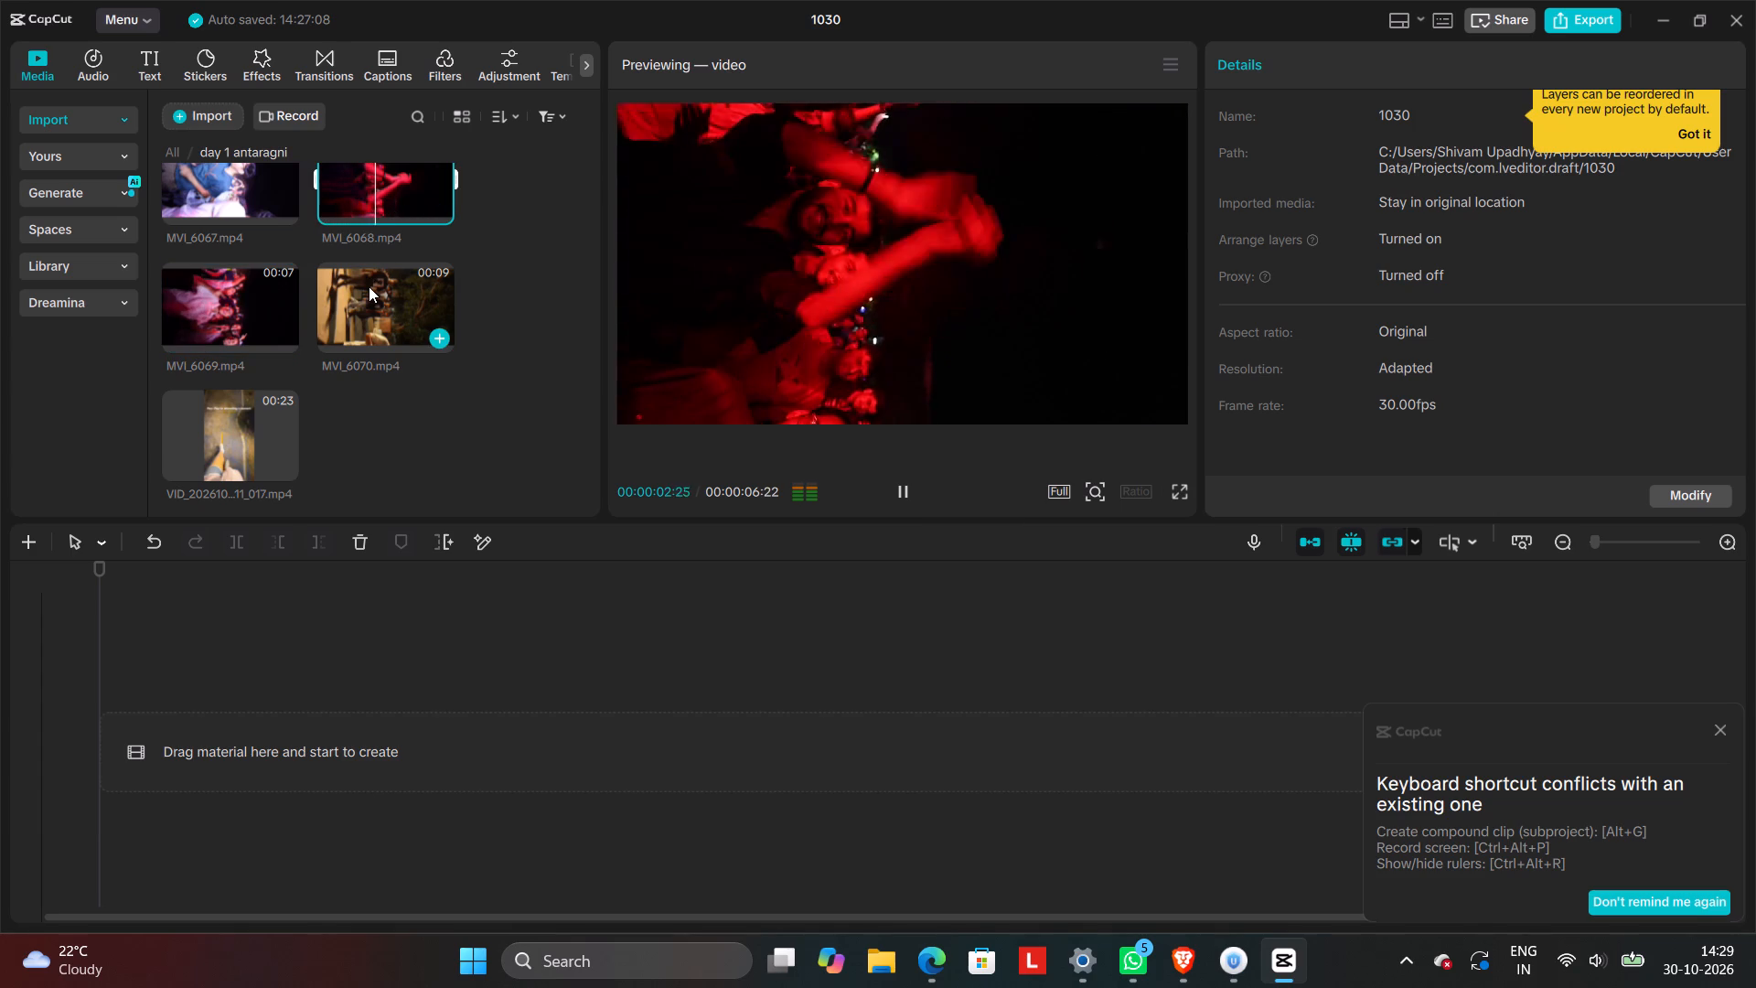
pyautogui.scroll(1, 253, 303)
pyautogui.click(253, 303)
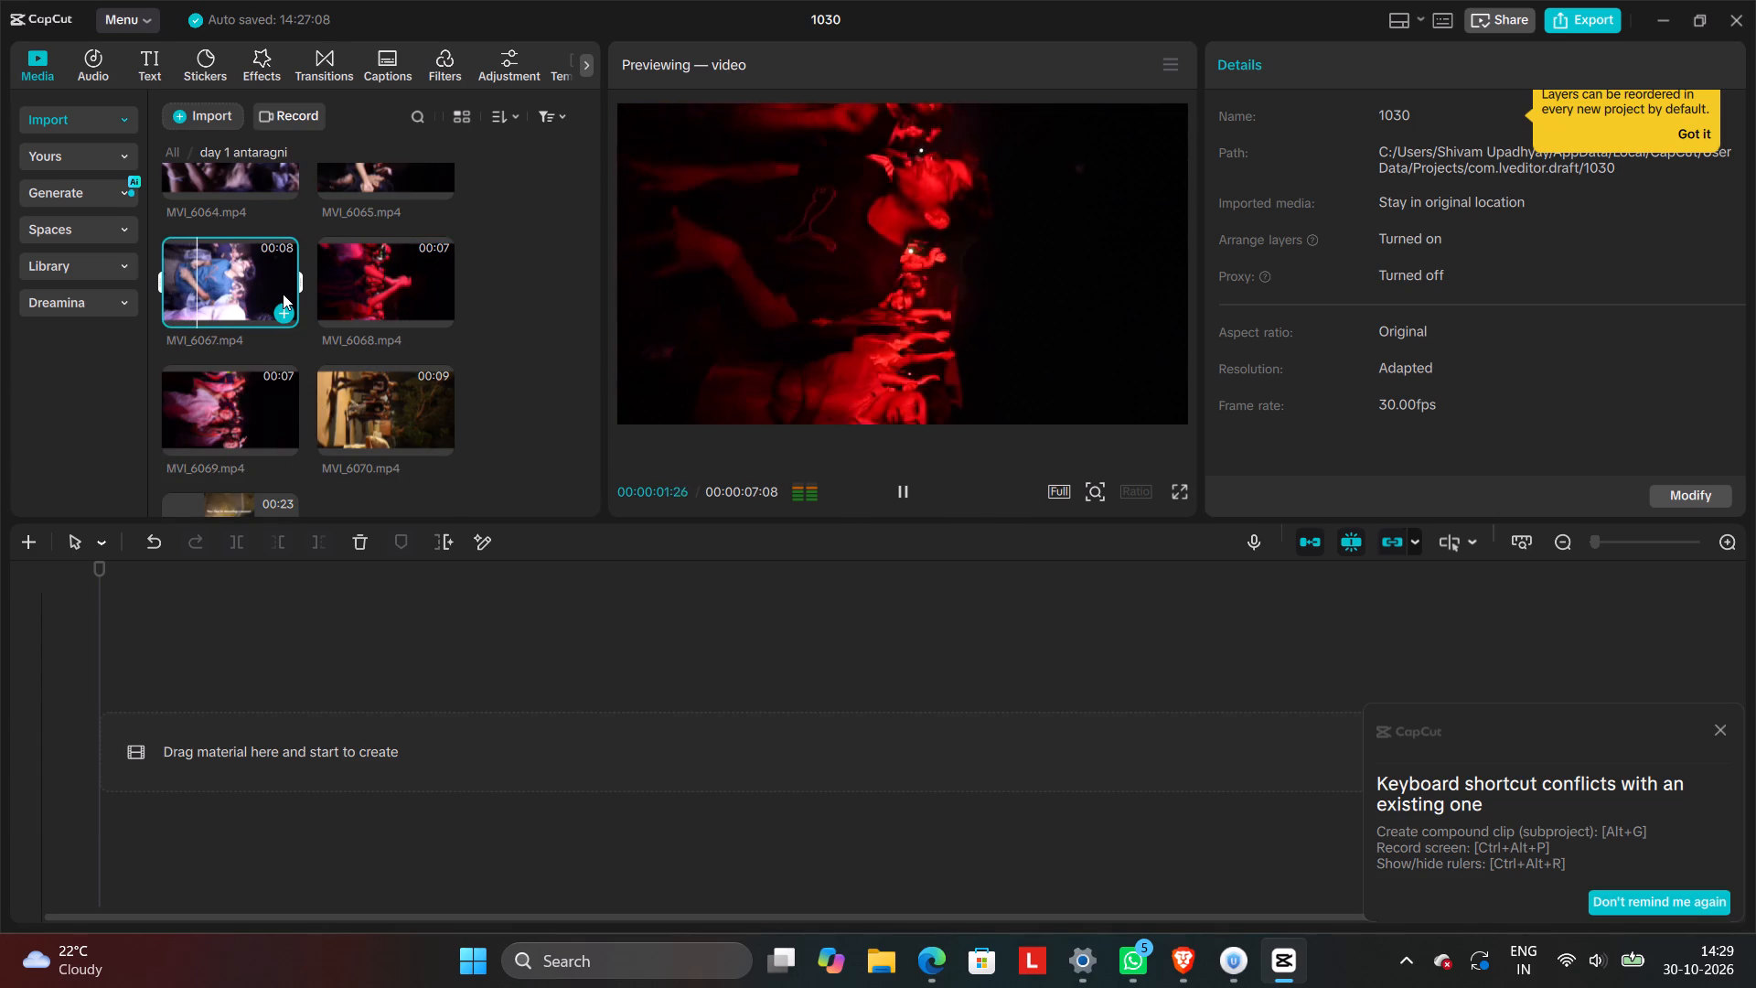
pyautogui.scroll(1, 283, 294)
pyautogui.click(337, 252)
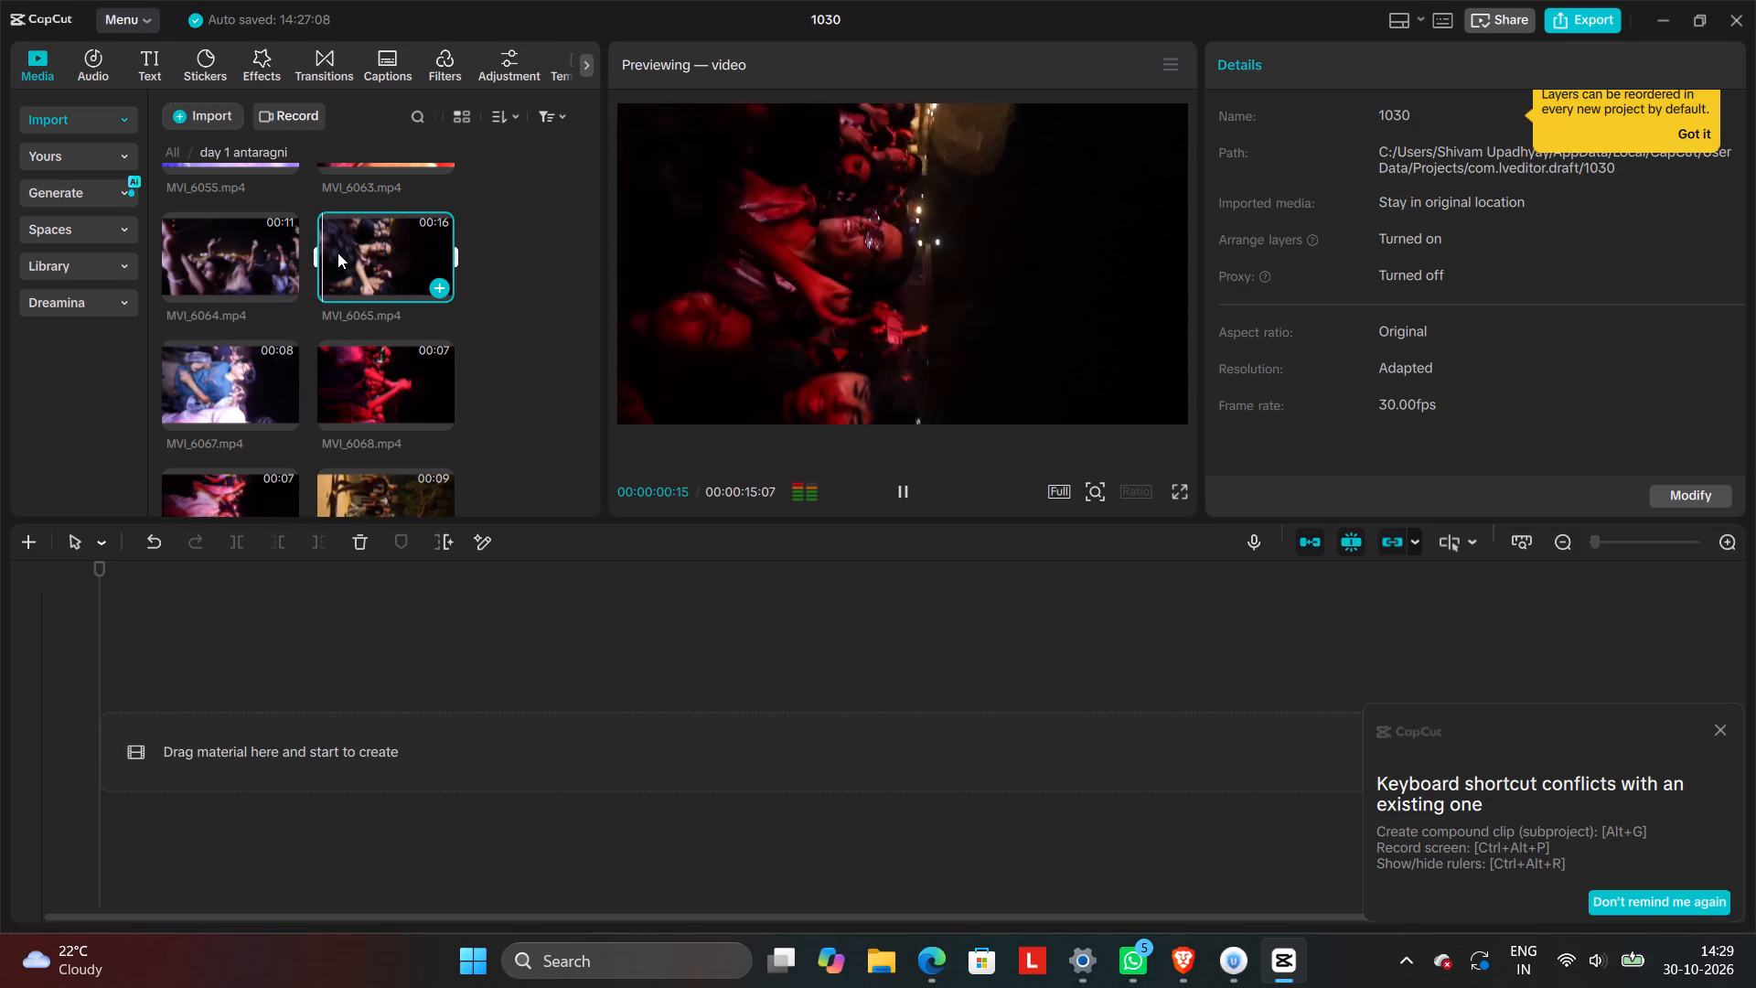
pyautogui.click(209, 260)
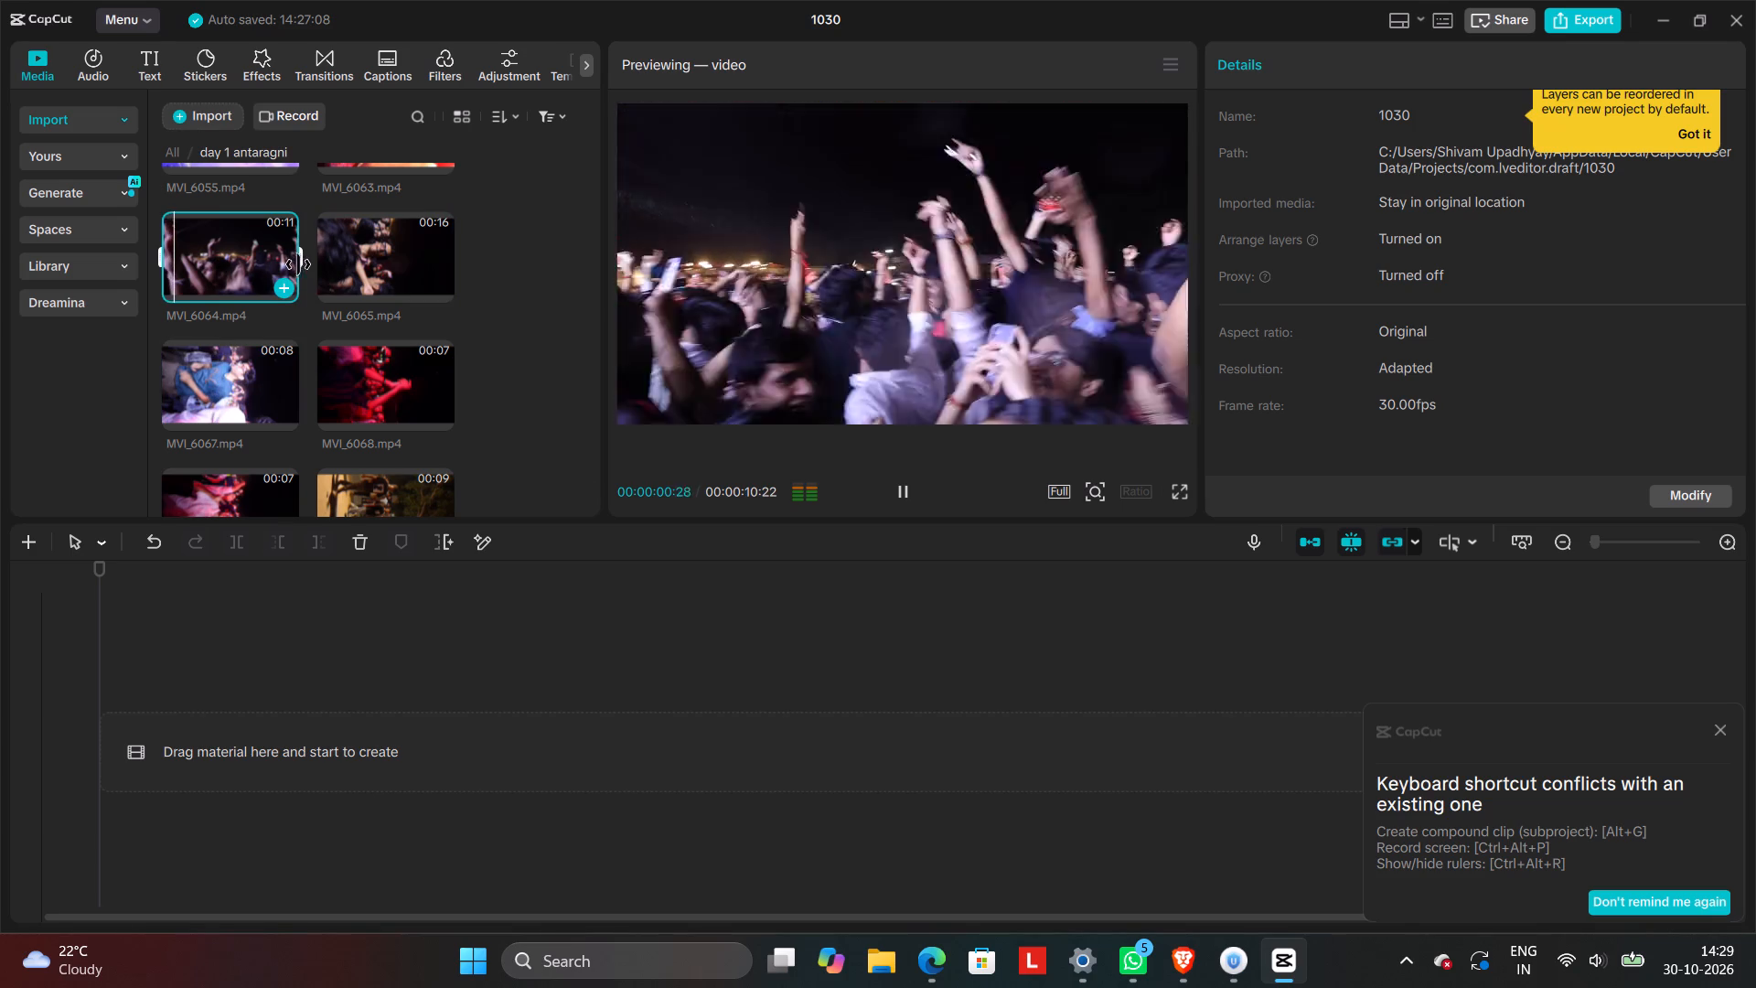
# Preview the singer's stage clips in reverse order, from MVI_6063 back to MVI_6029.
pyautogui.scroll(2, 326, 265)
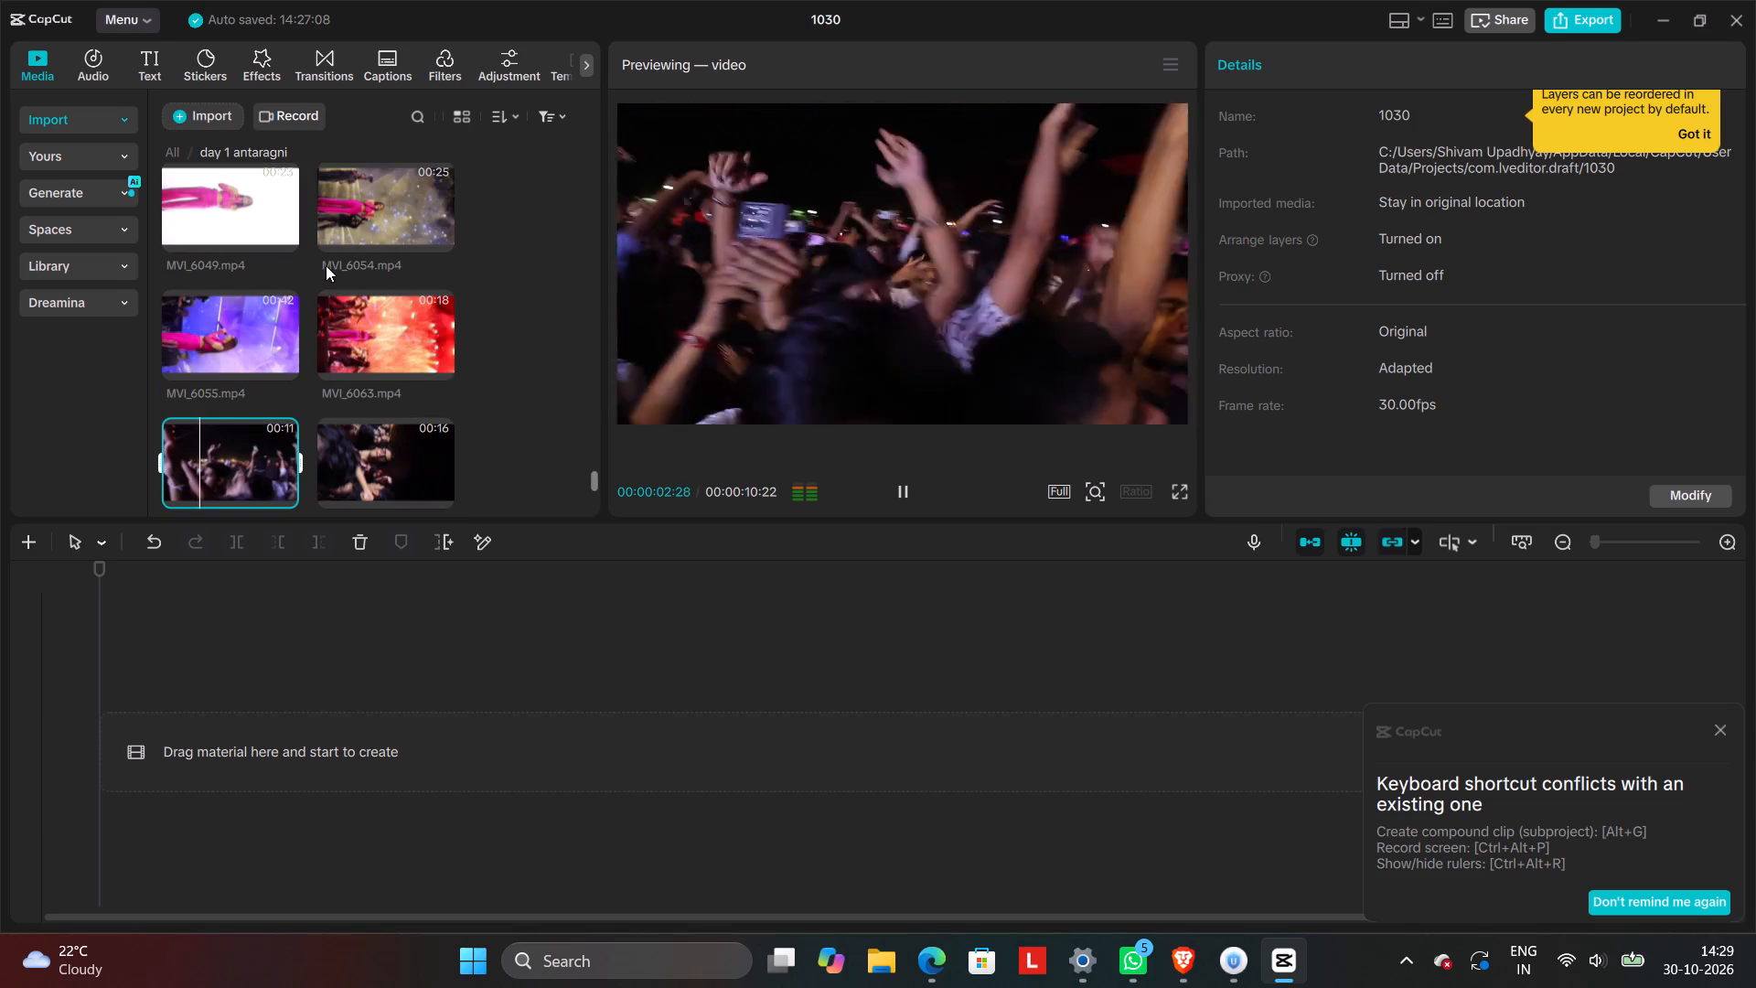
pyautogui.click(344, 316)
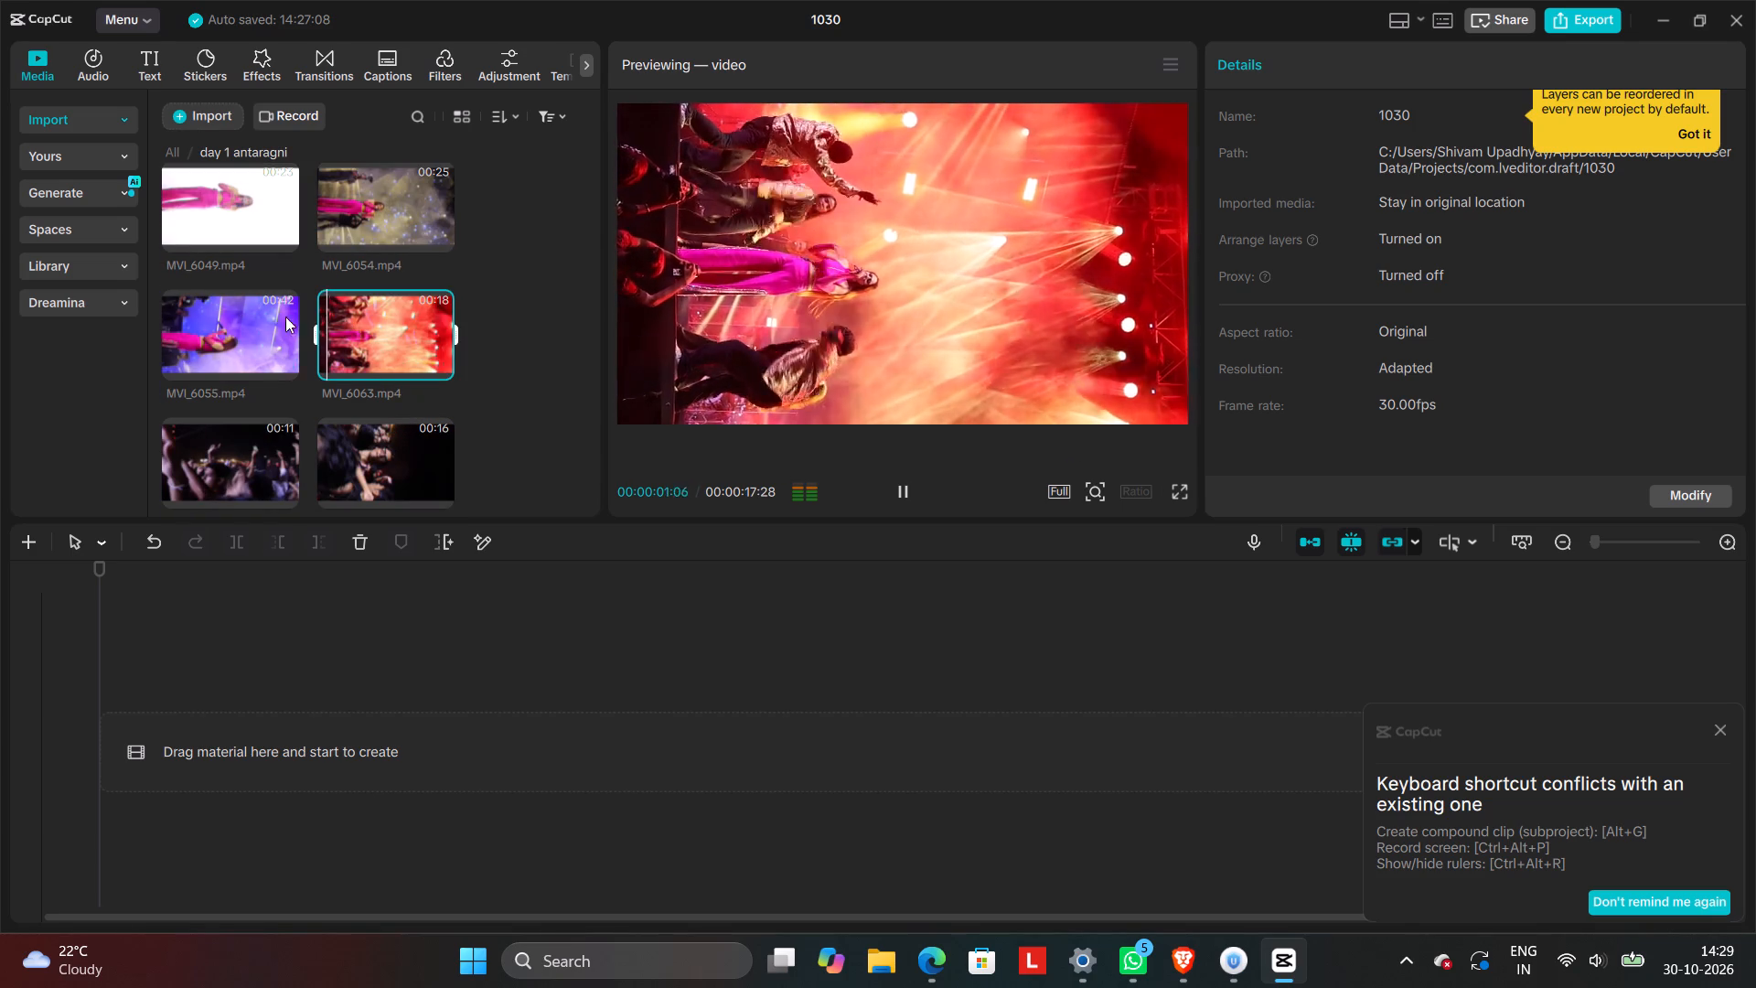
pyautogui.click(239, 317)
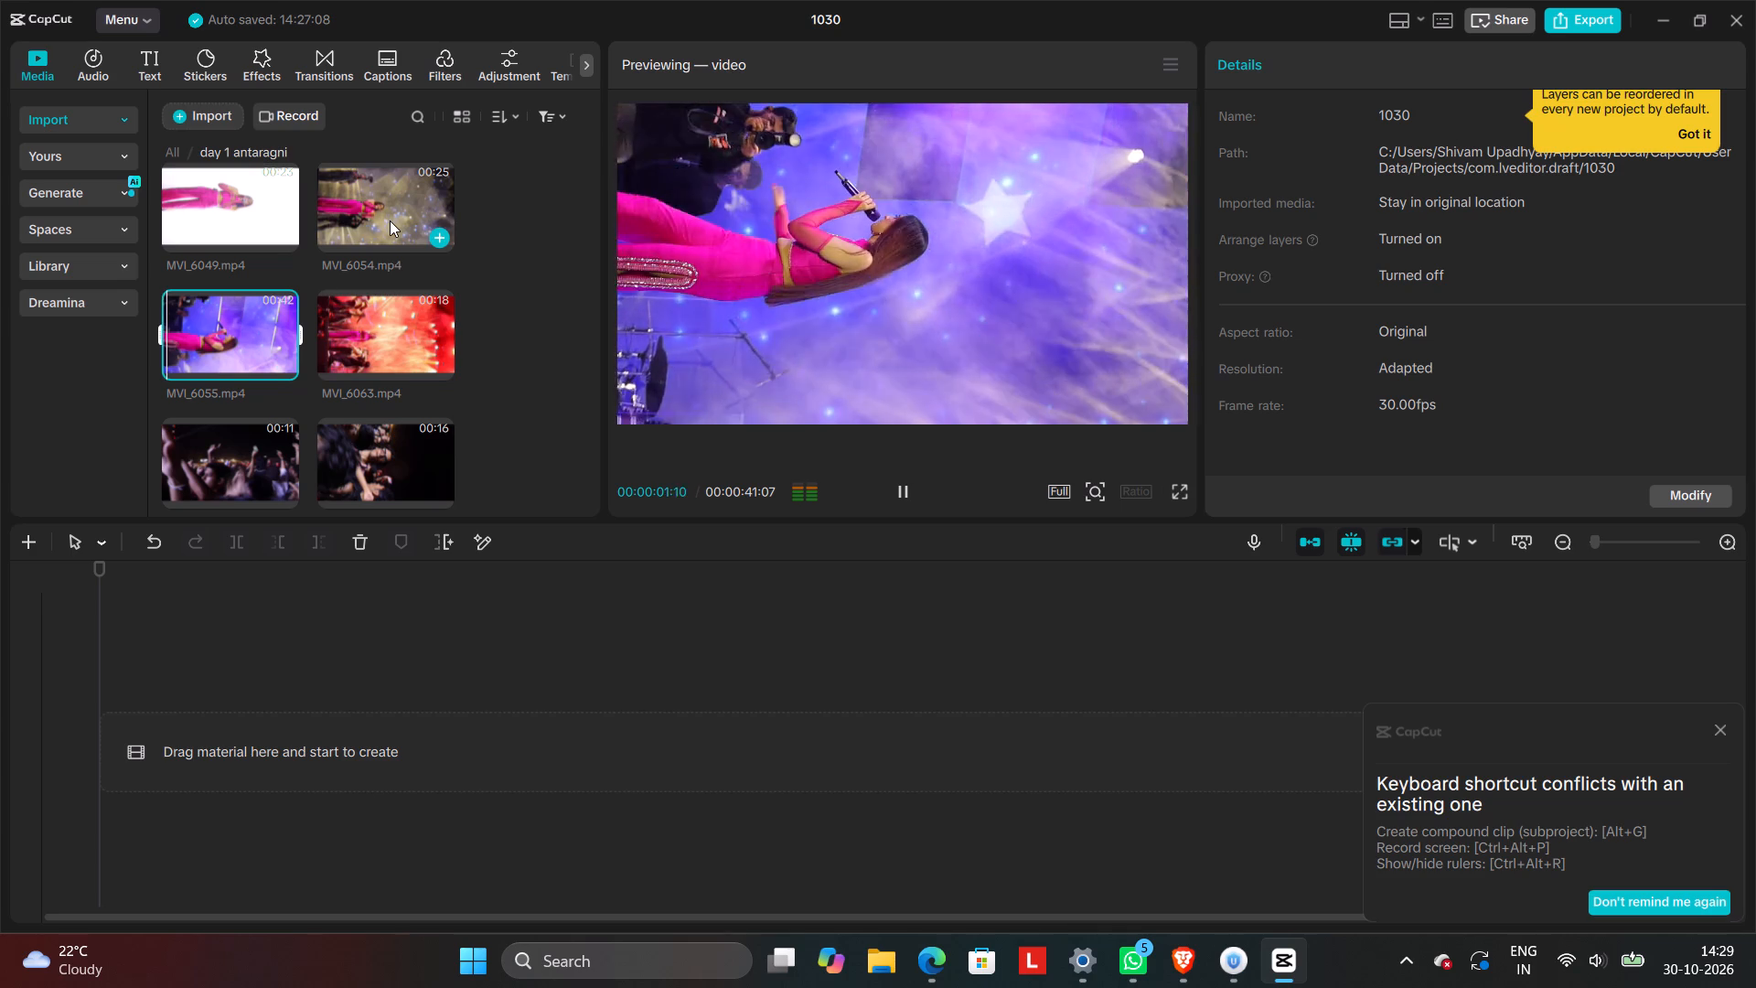
pyautogui.click(390, 220)
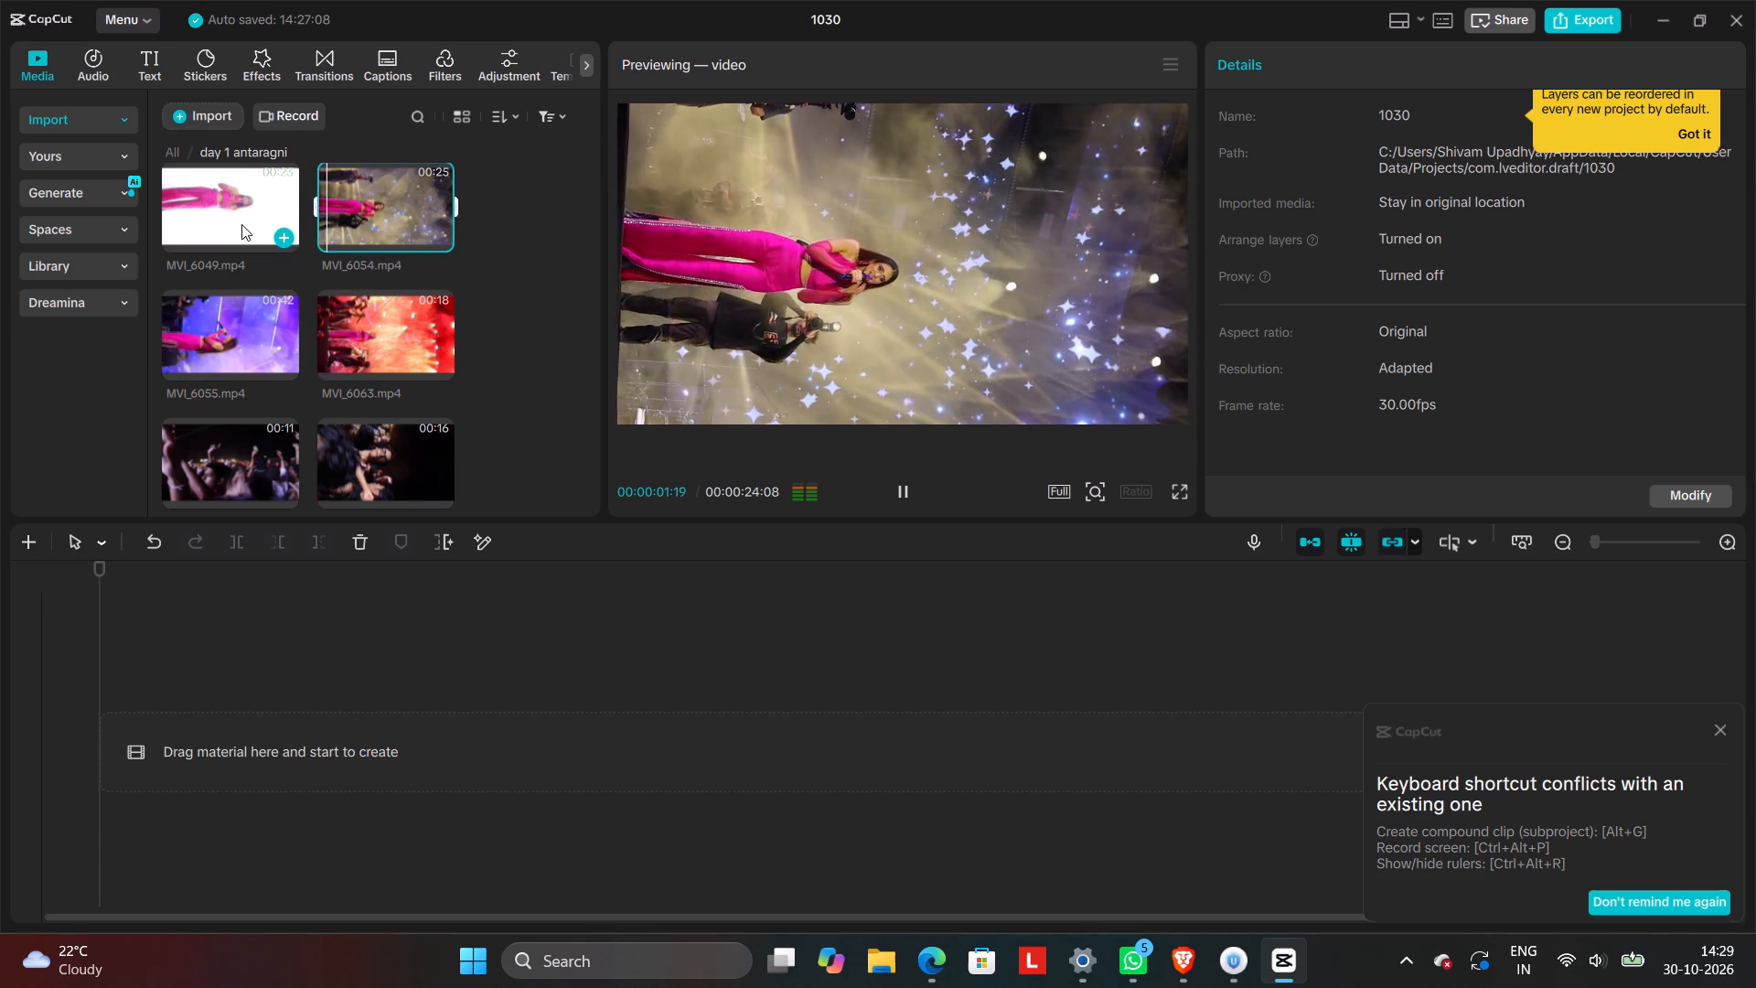
pyautogui.click(241, 224)
pyautogui.scroll(1, 282, 252)
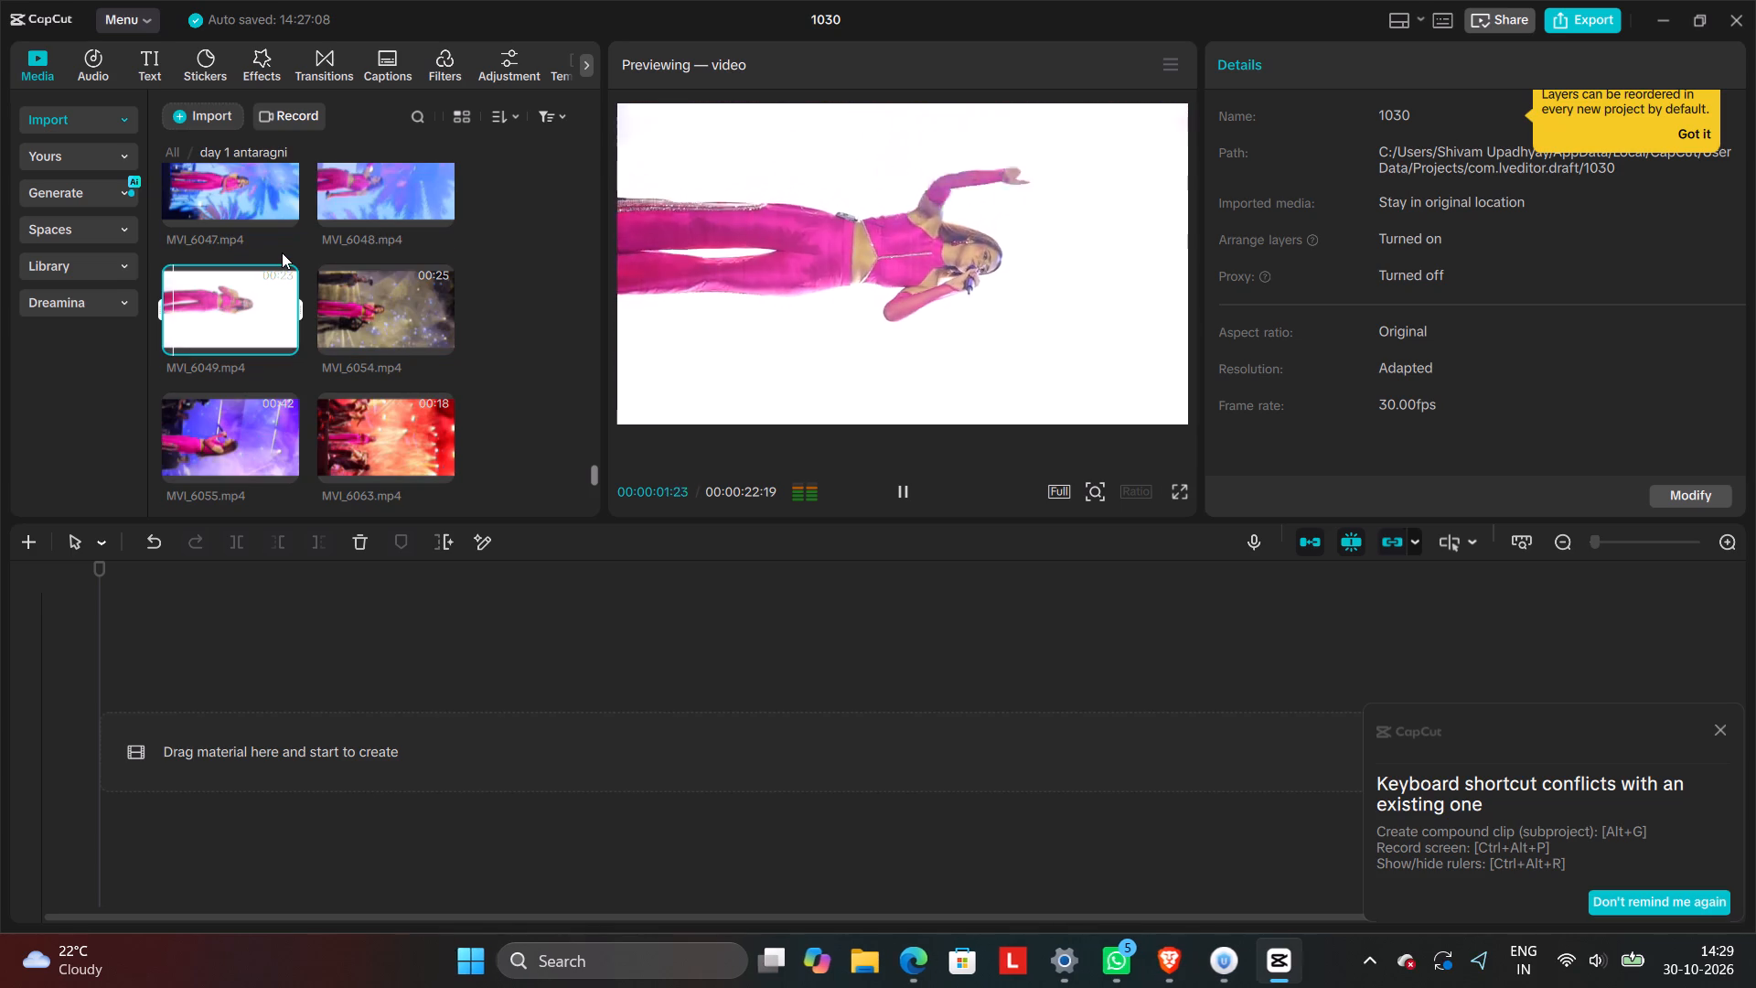
pyautogui.click(357, 201)
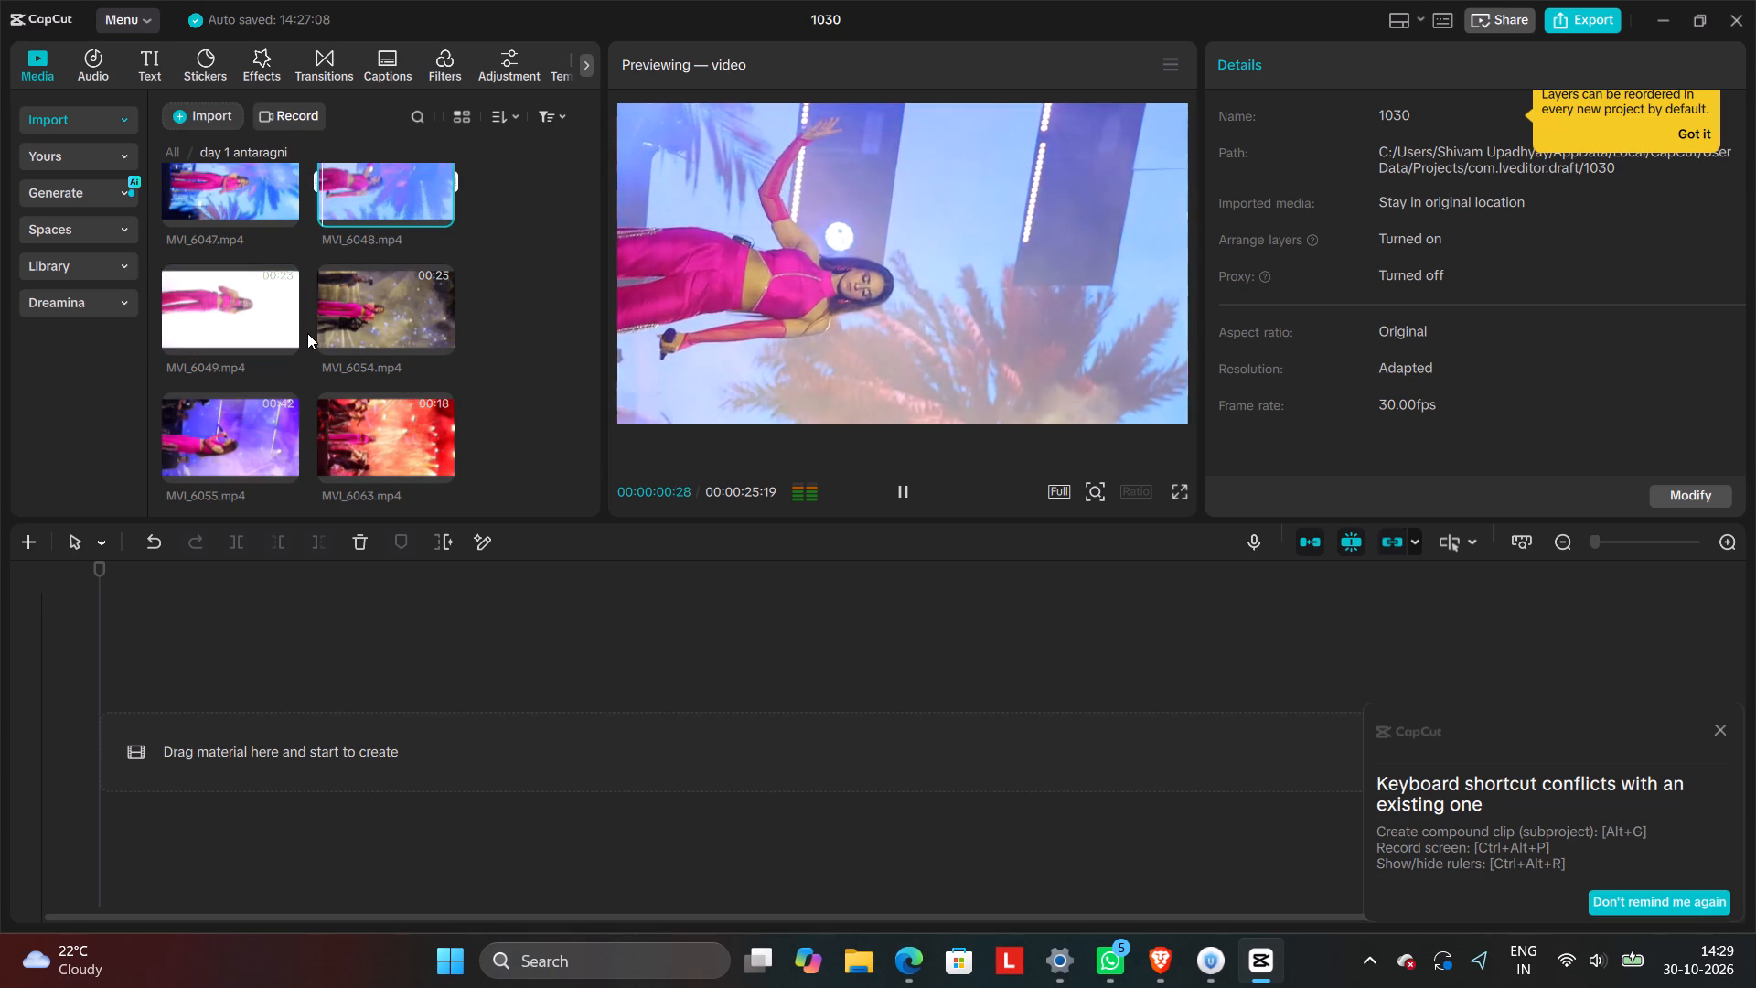
pyautogui.scroll(2, 307, 333)
pyautogui.click(240, 389)
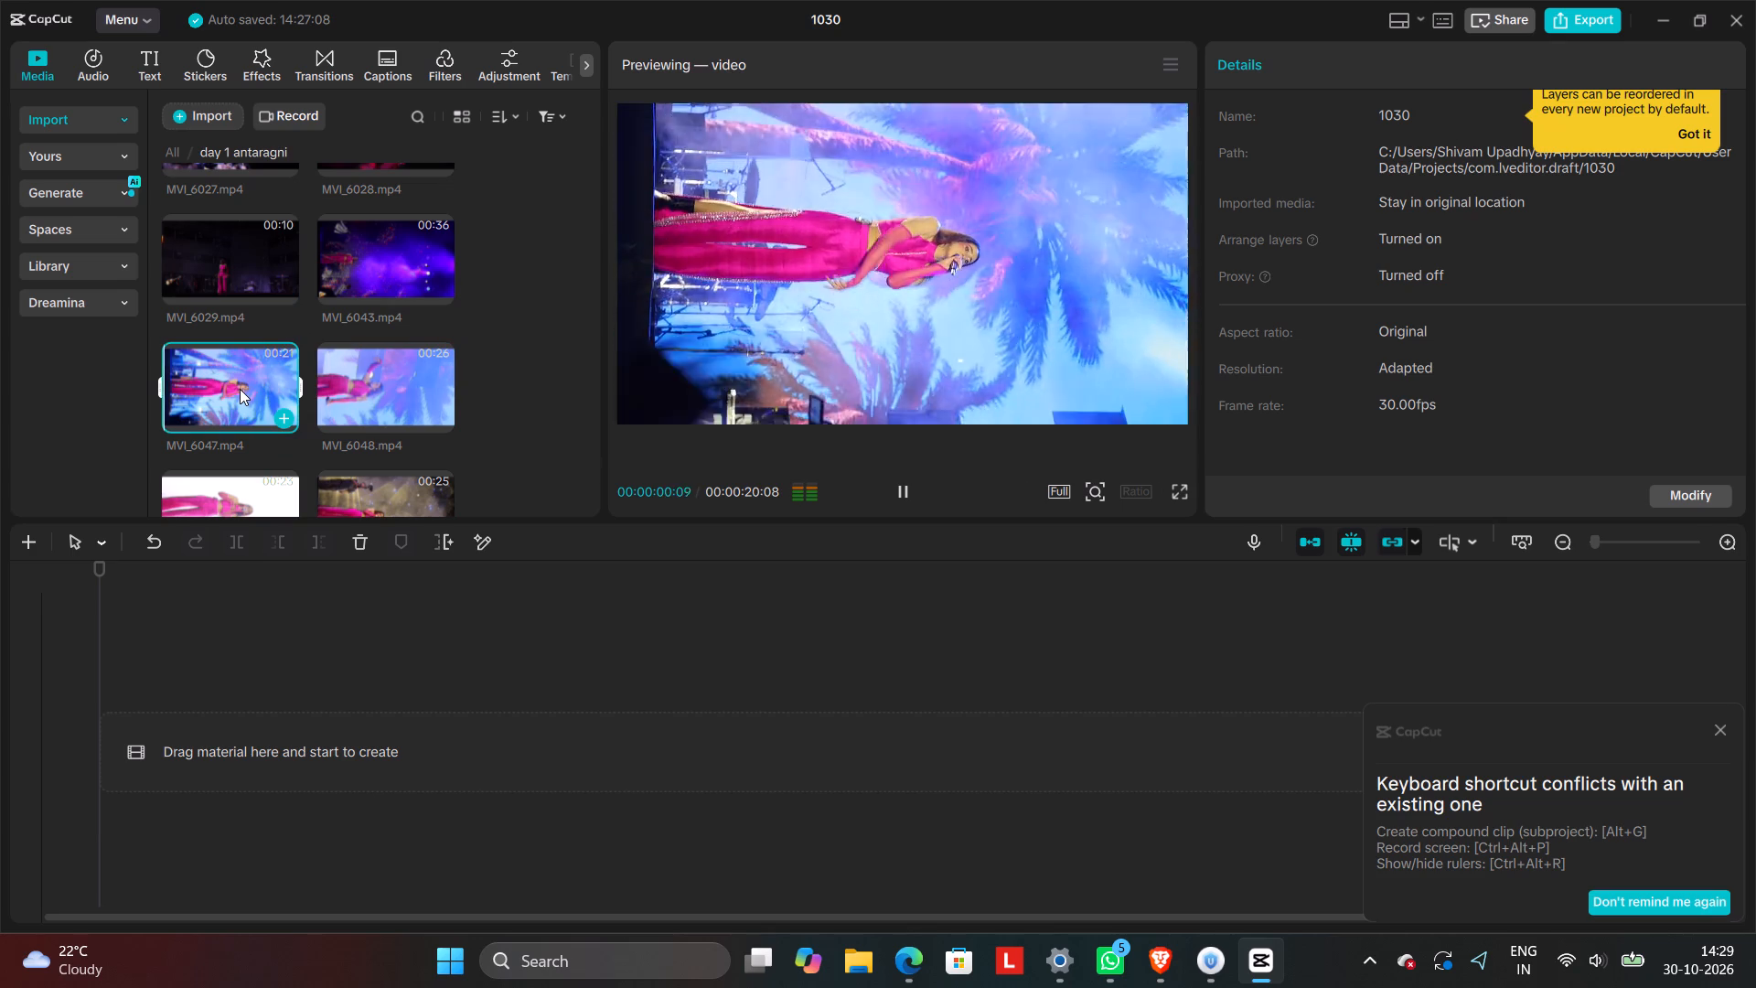
pyautogui.click(333, 258)
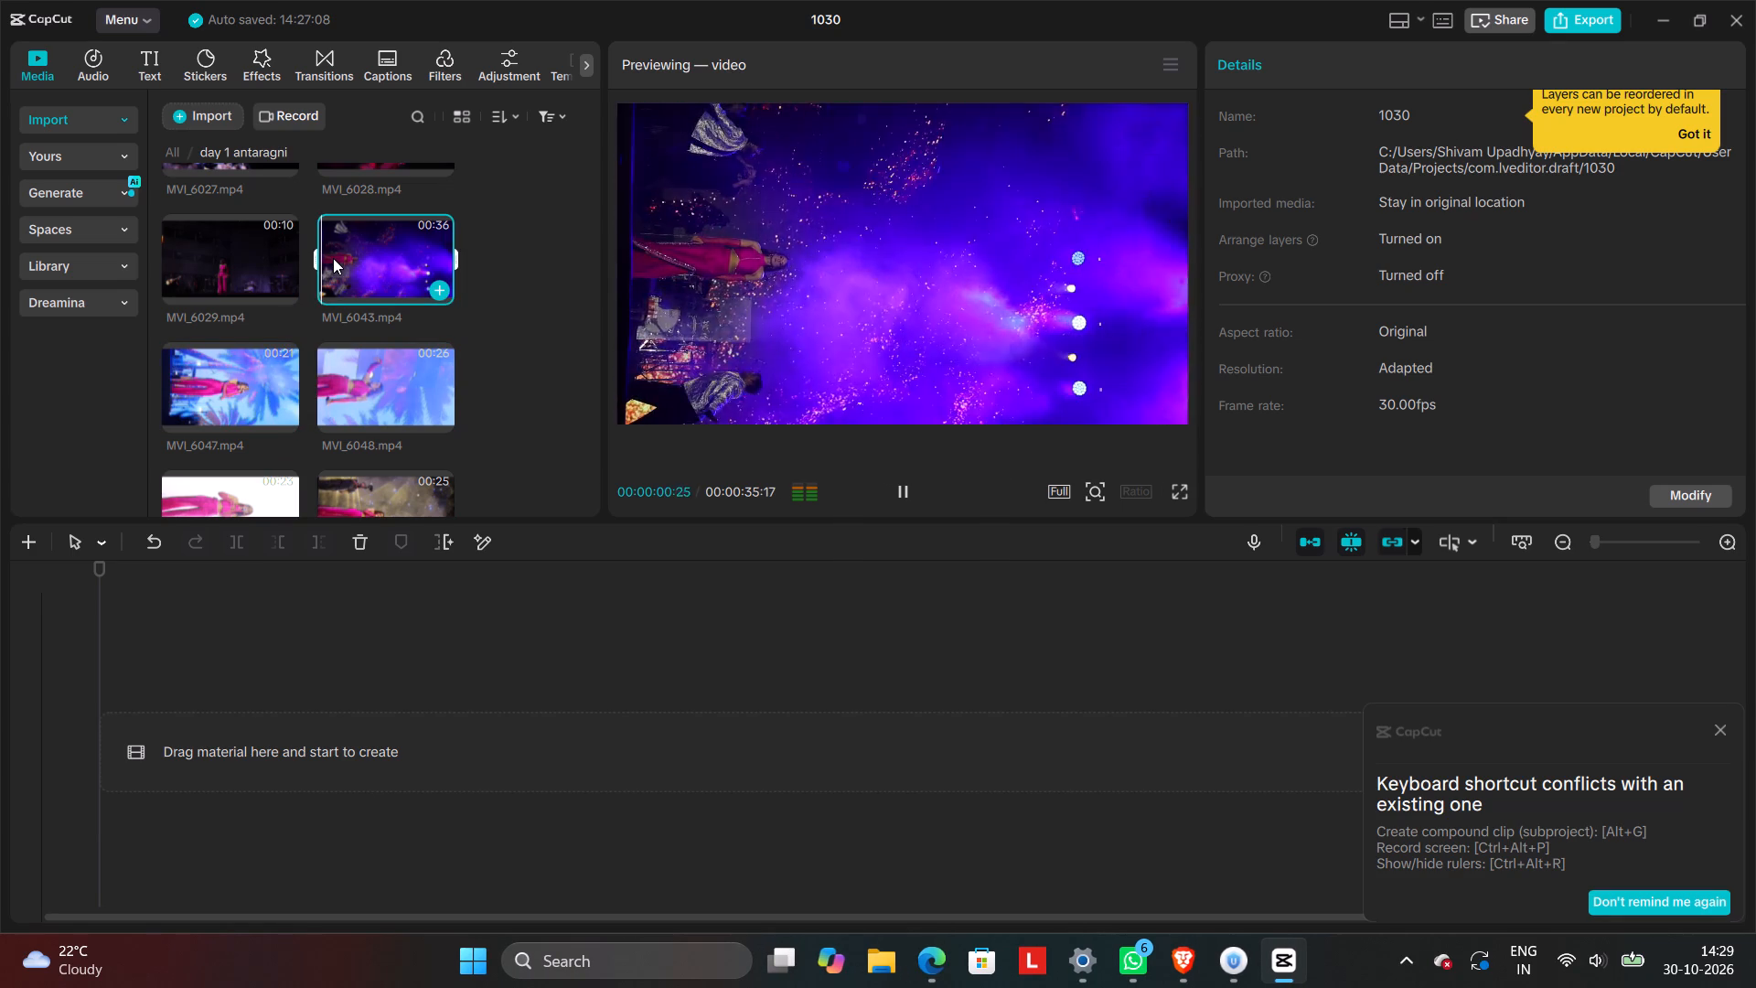
pyautogui.click(217, 274)
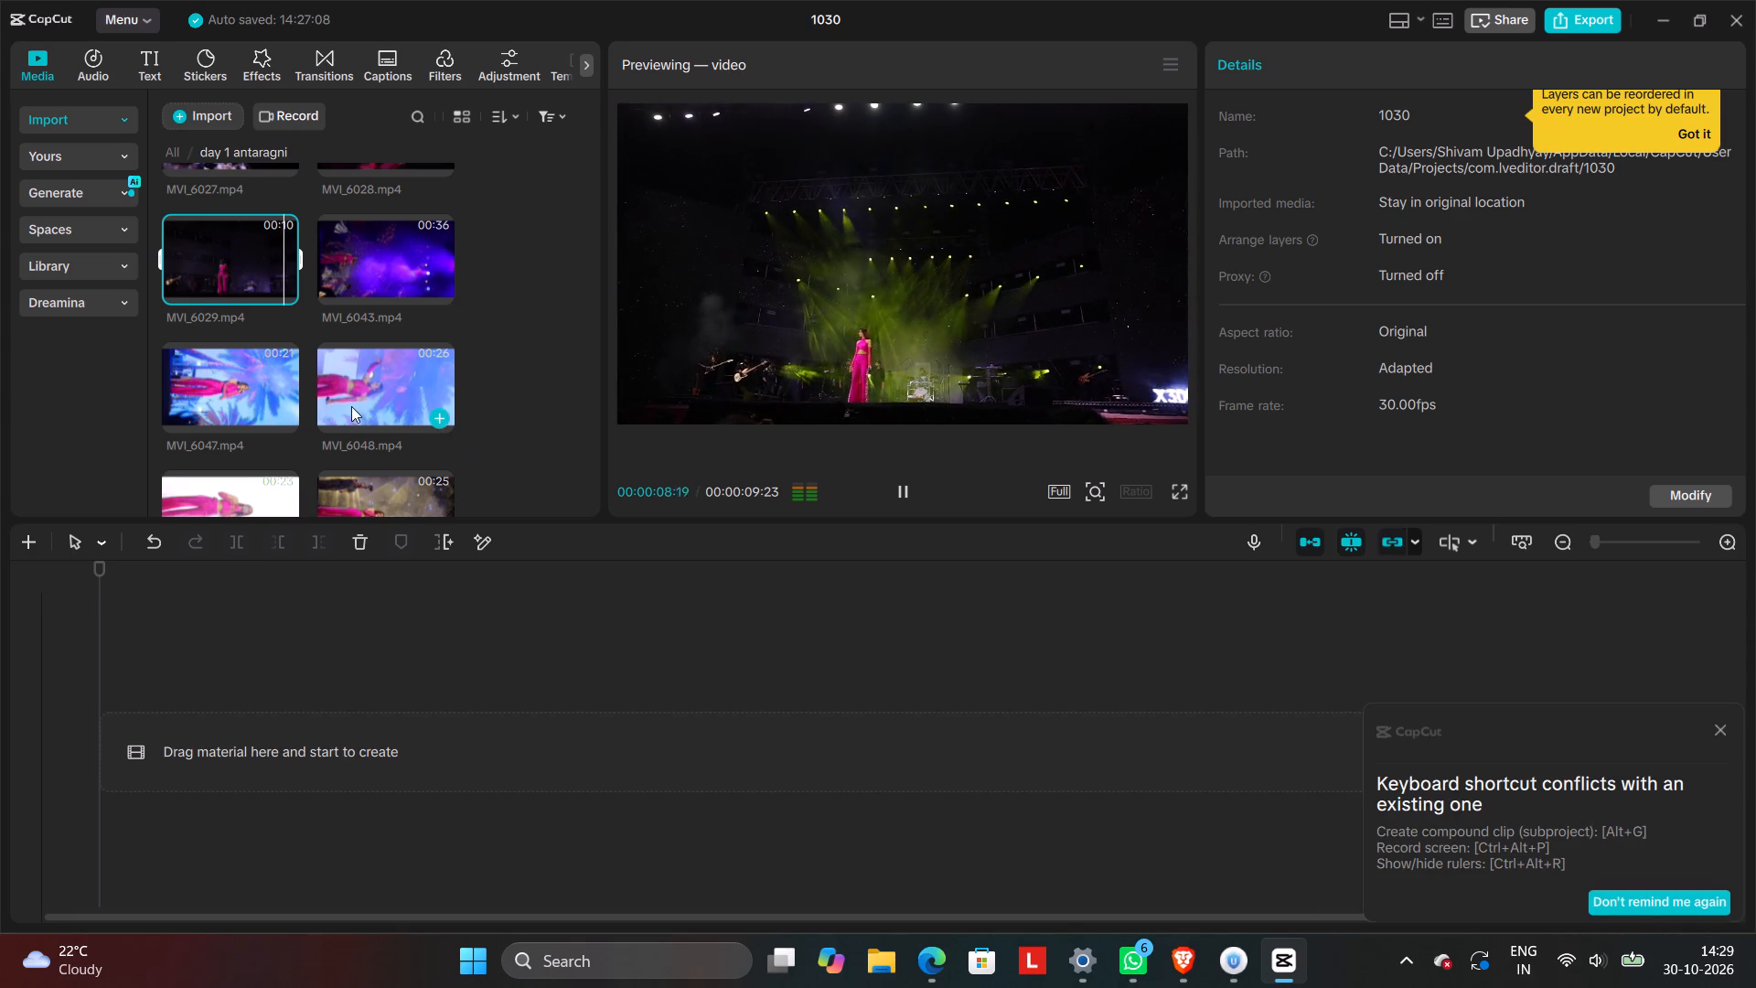
# Preview the crowd and stage clips in reverse order, from MVI_6028 back to MVI_6017.
pyautogui.scroll(1, 311, 376)
pyautogui.click(357, 252)
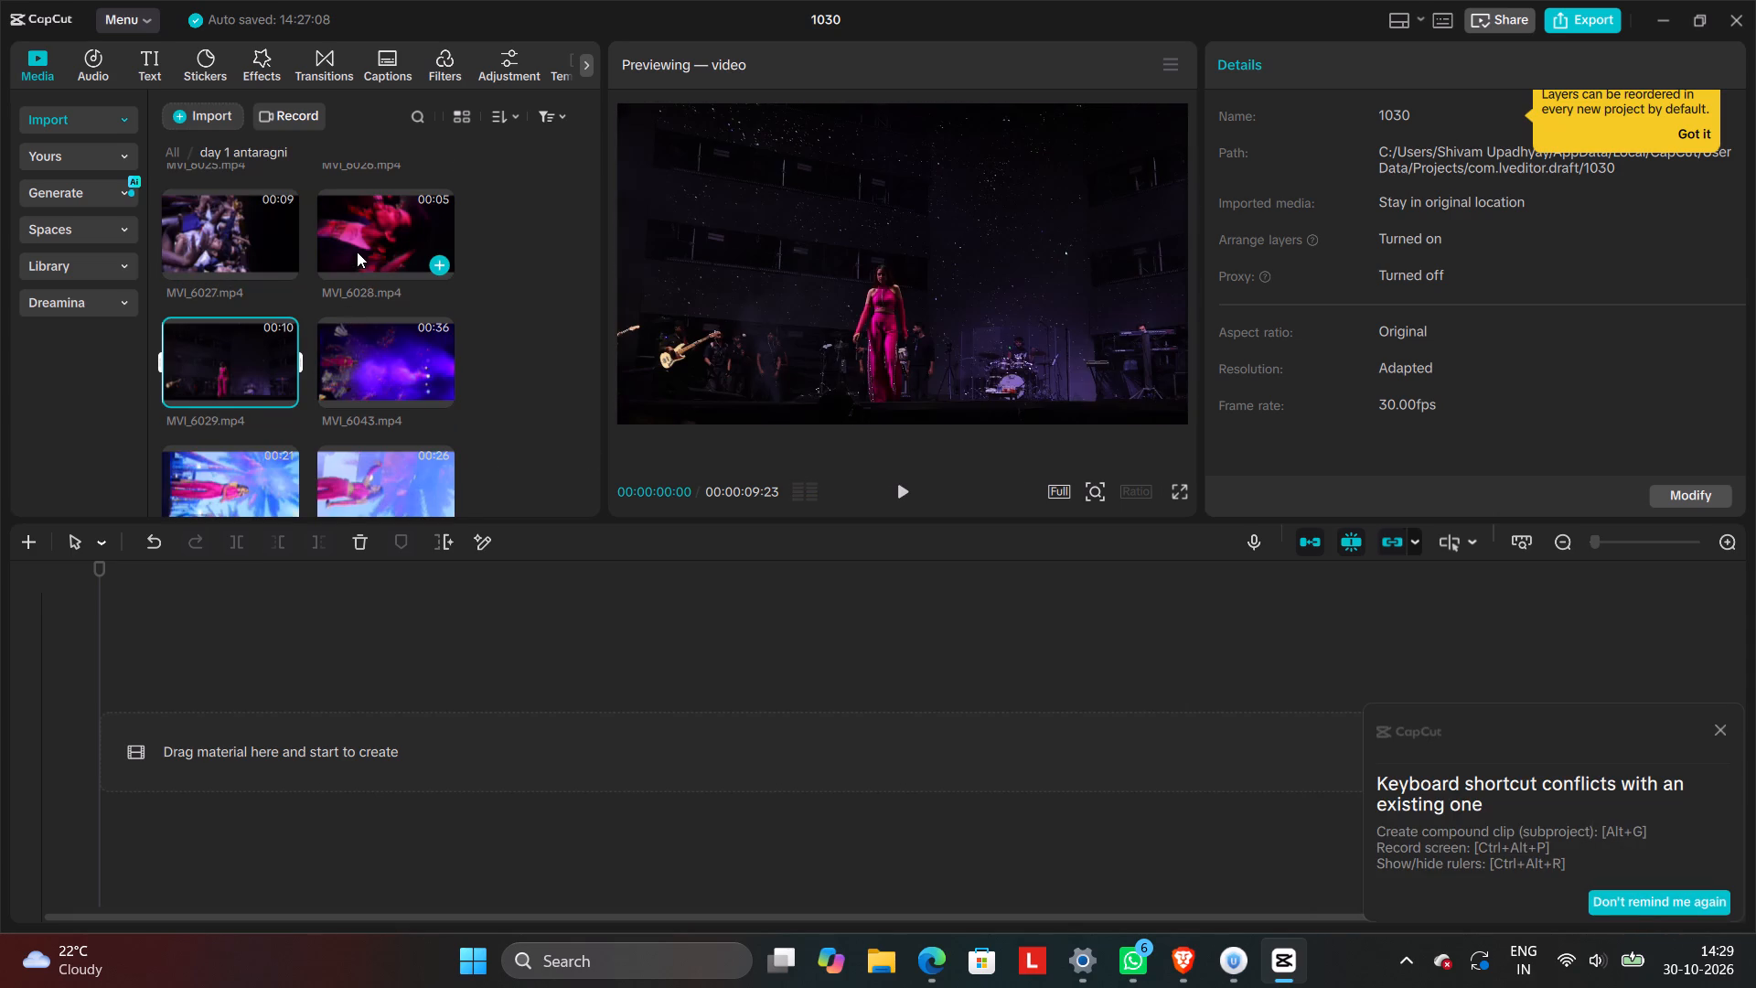
pyautogui.scroll(1, 356, 317)
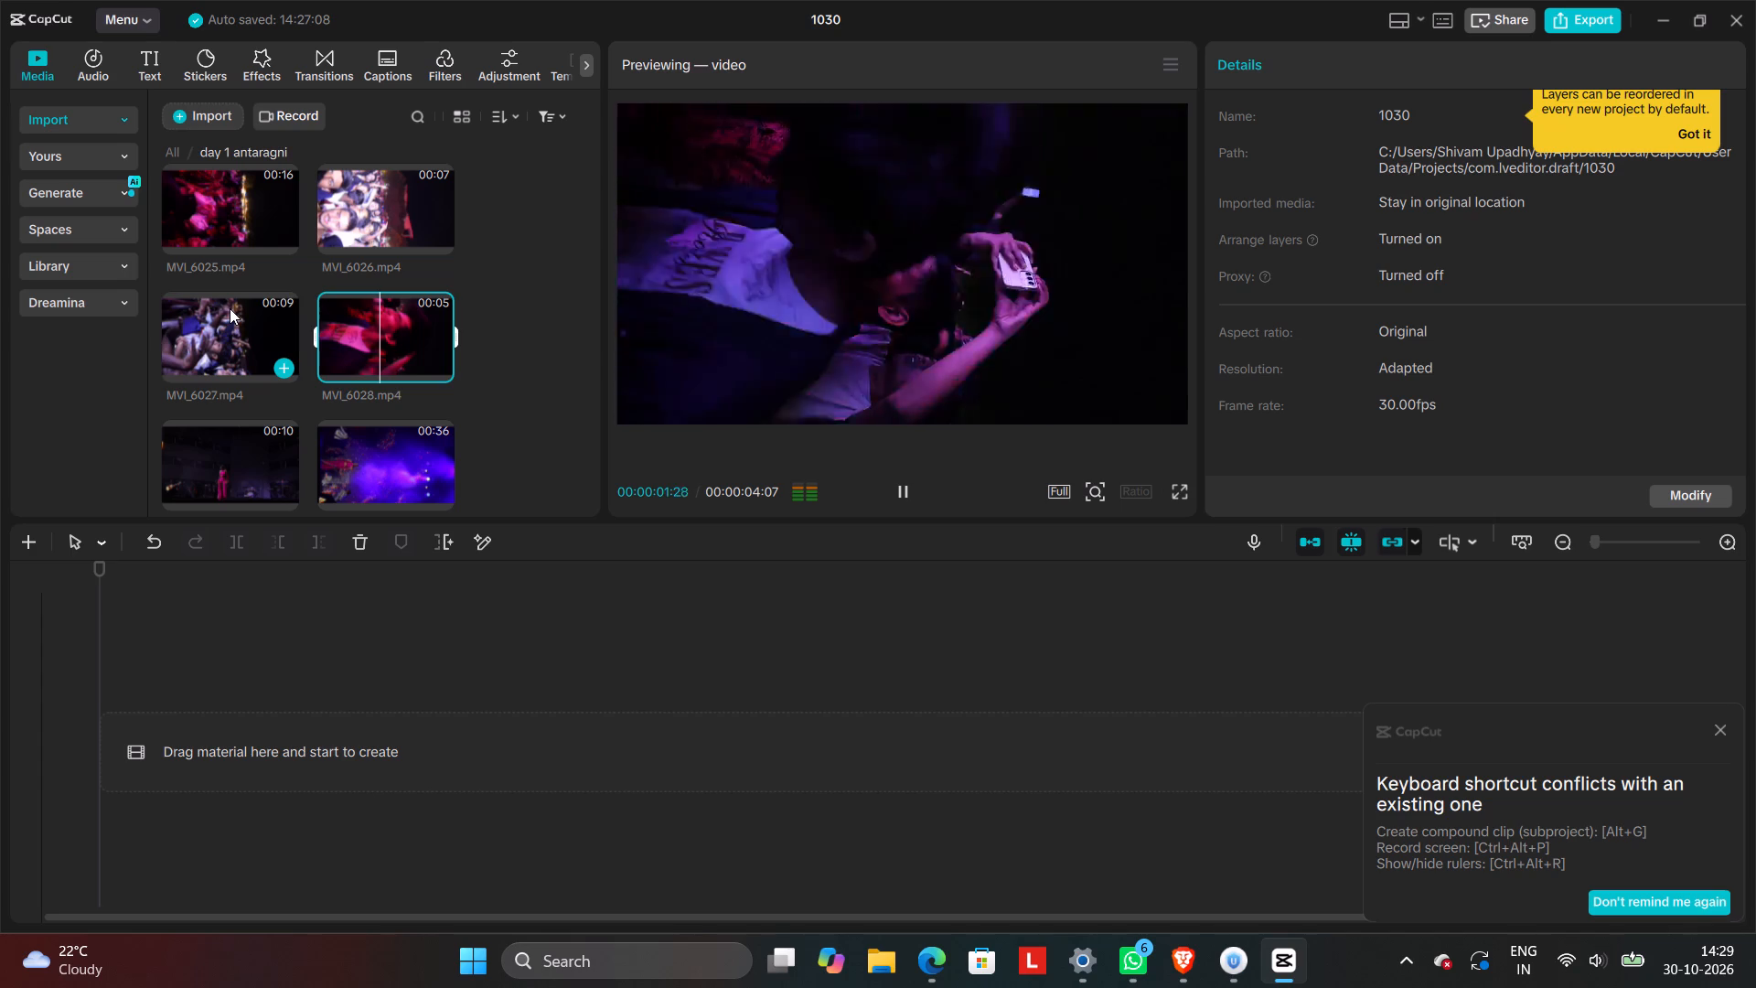
pyautogui.click(230, 308)
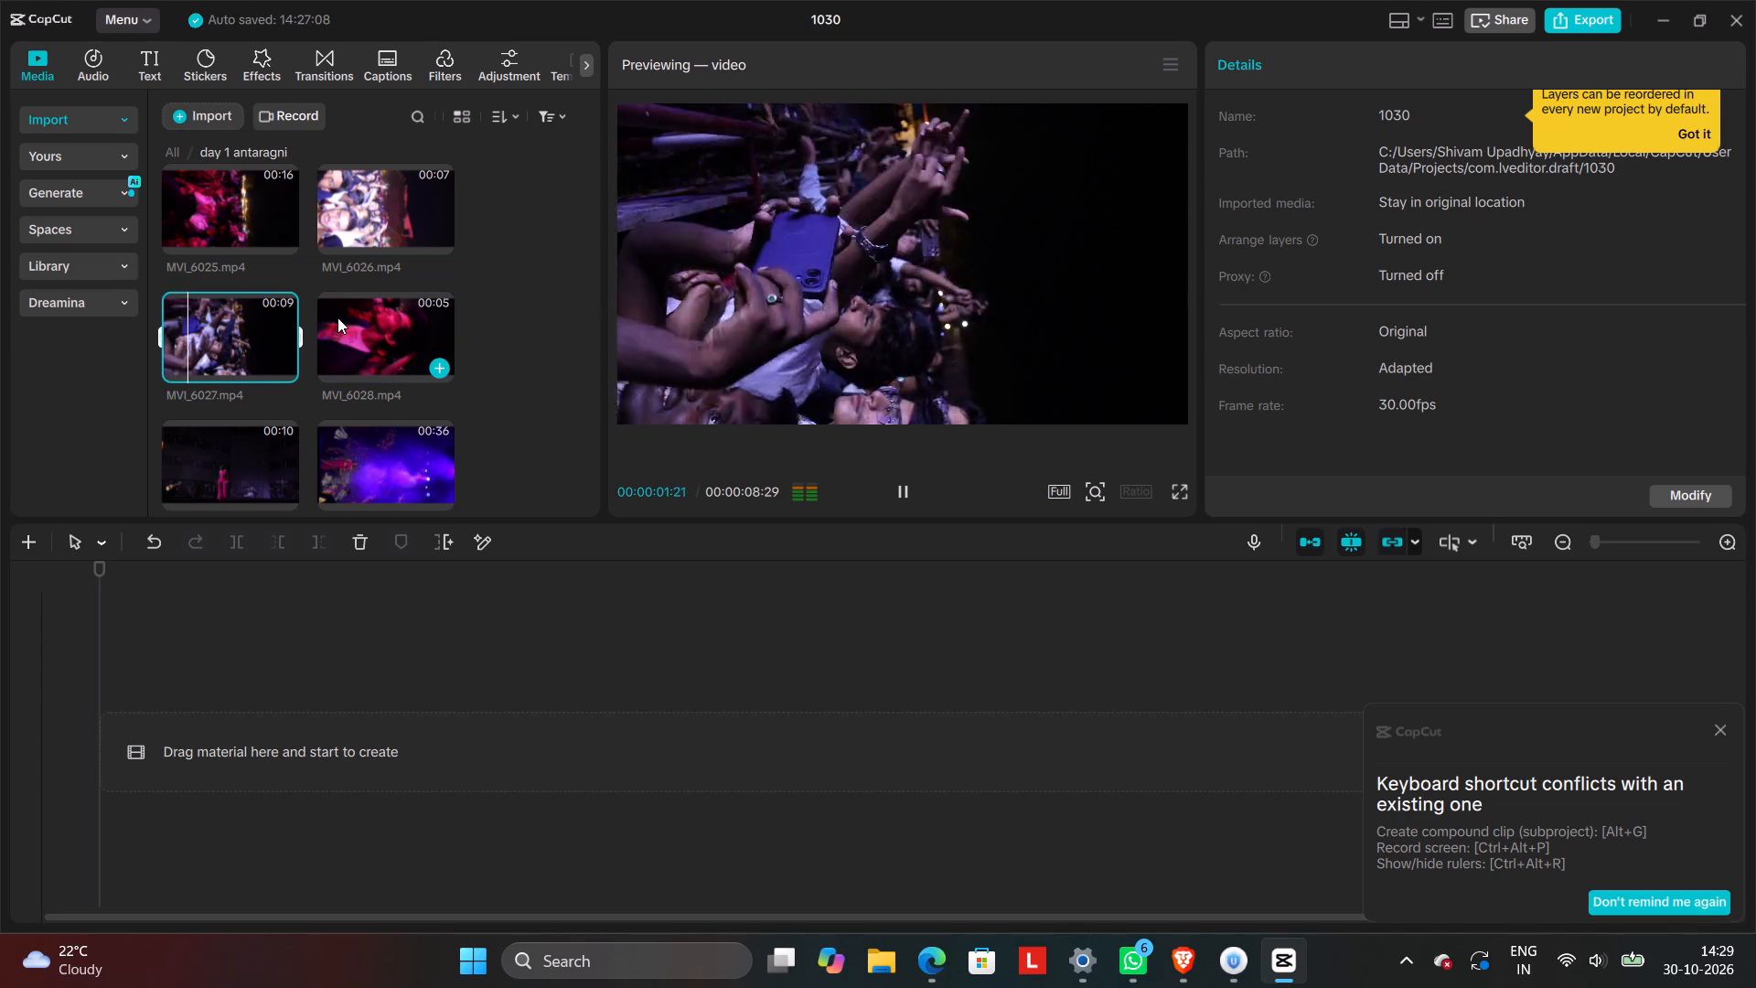
pyautogui.click(382, 222)
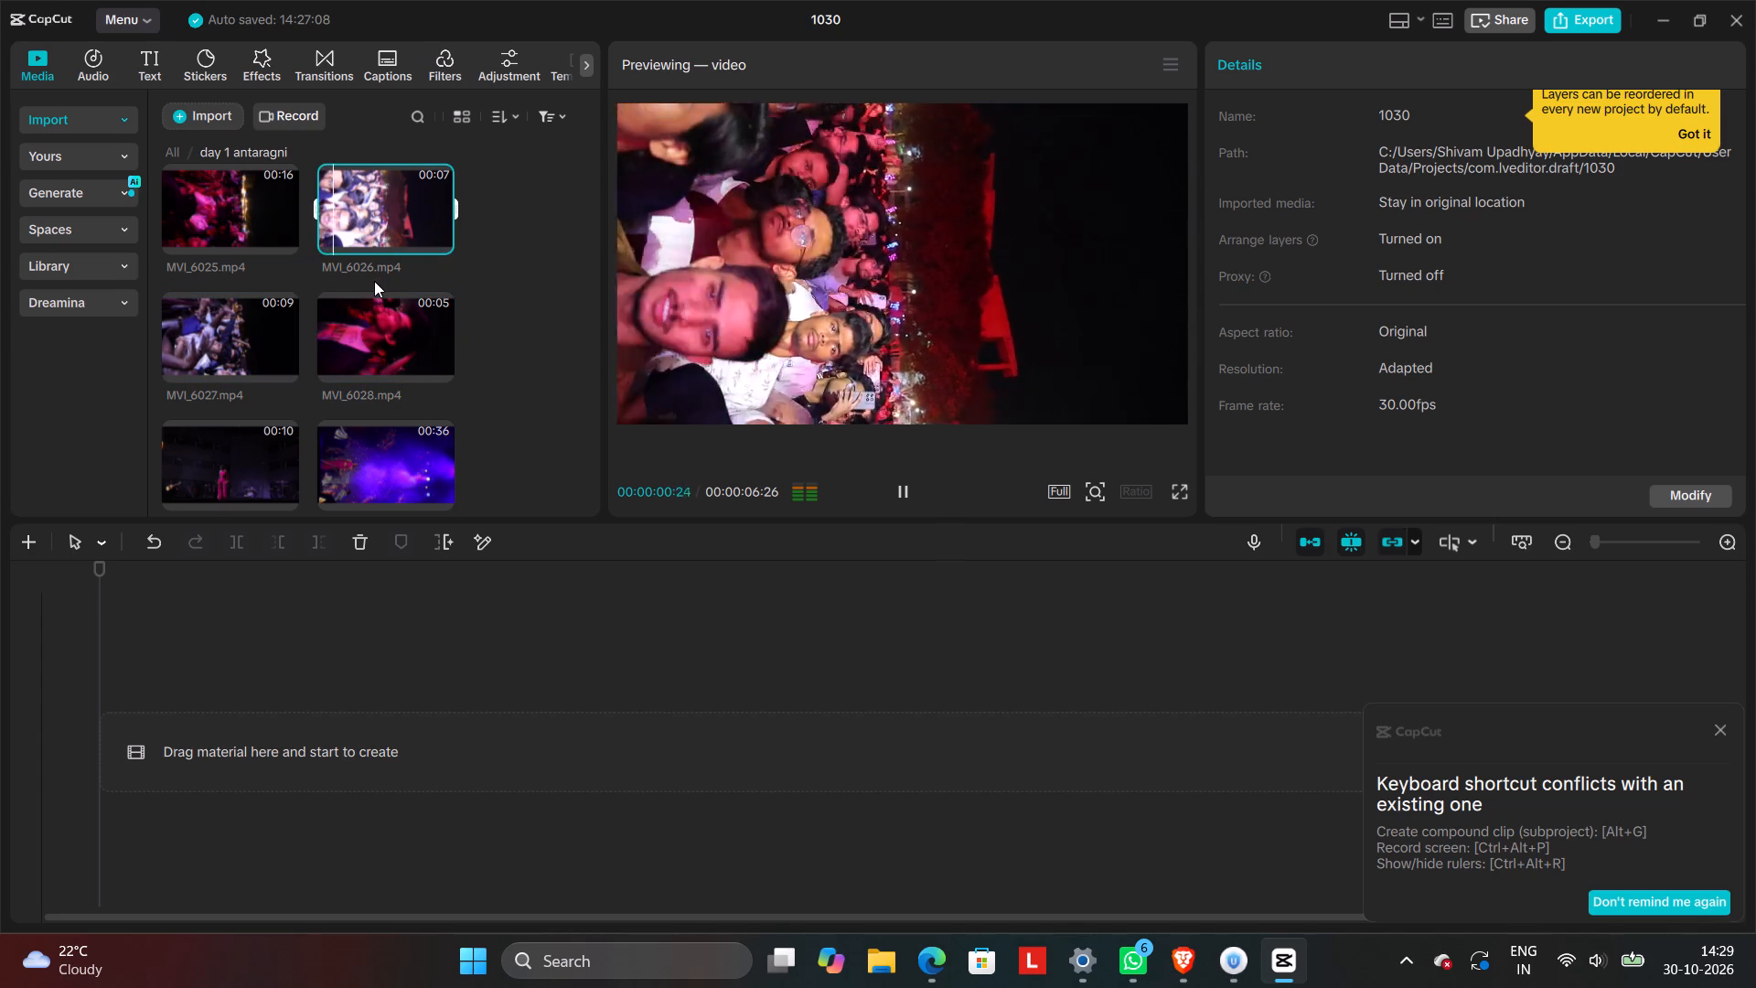
pyautogui.scroll(1, 374, 281)
pyautogui.click(230, 288)
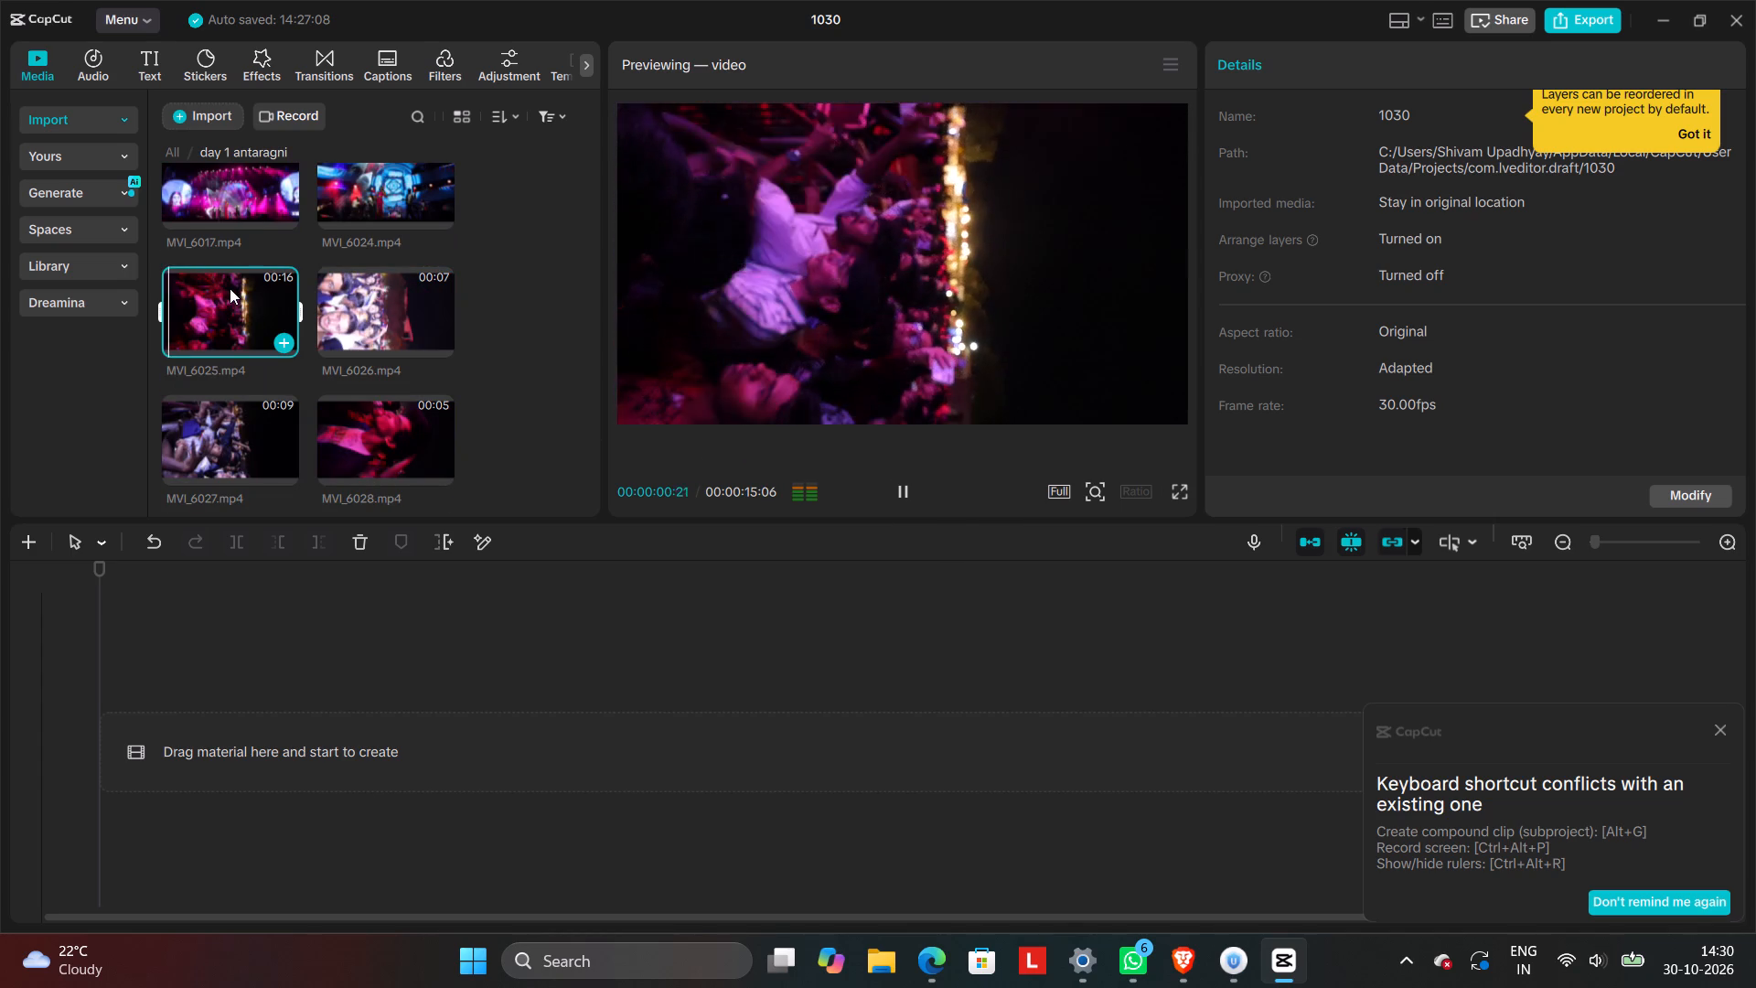
pyautogui.scroll(1, 265, 290)
pyautogui.click(422, 259)
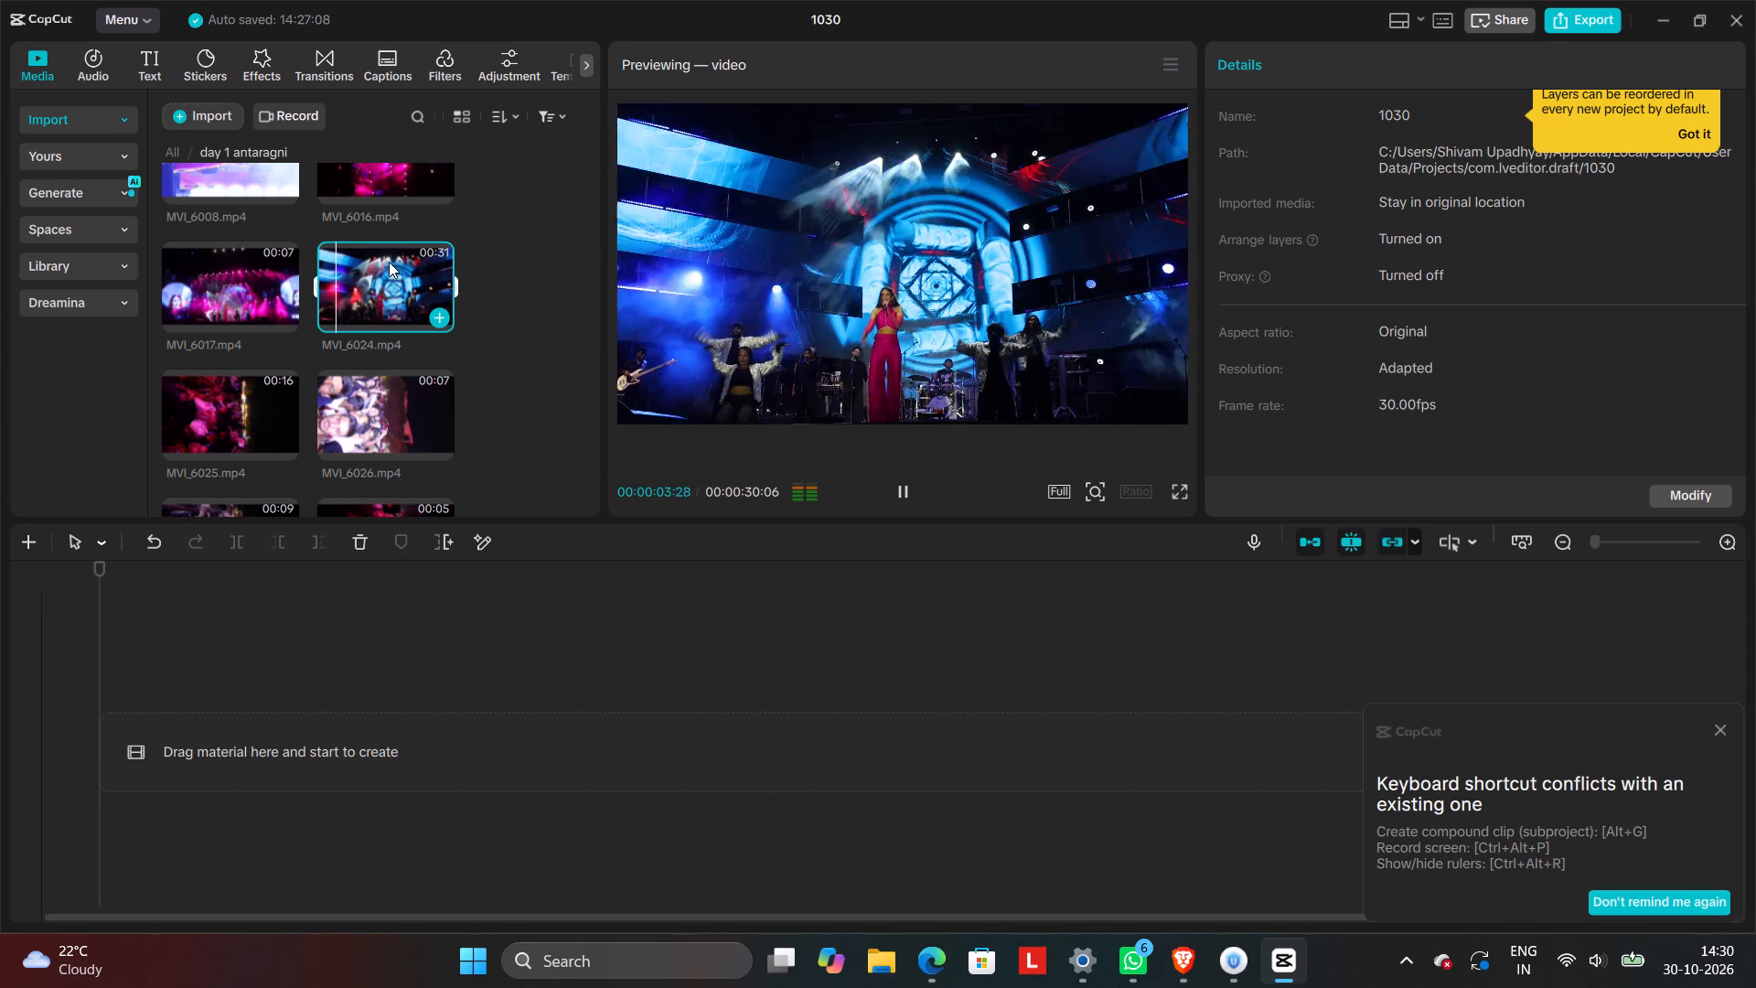
pyautogui.click(262, 253)
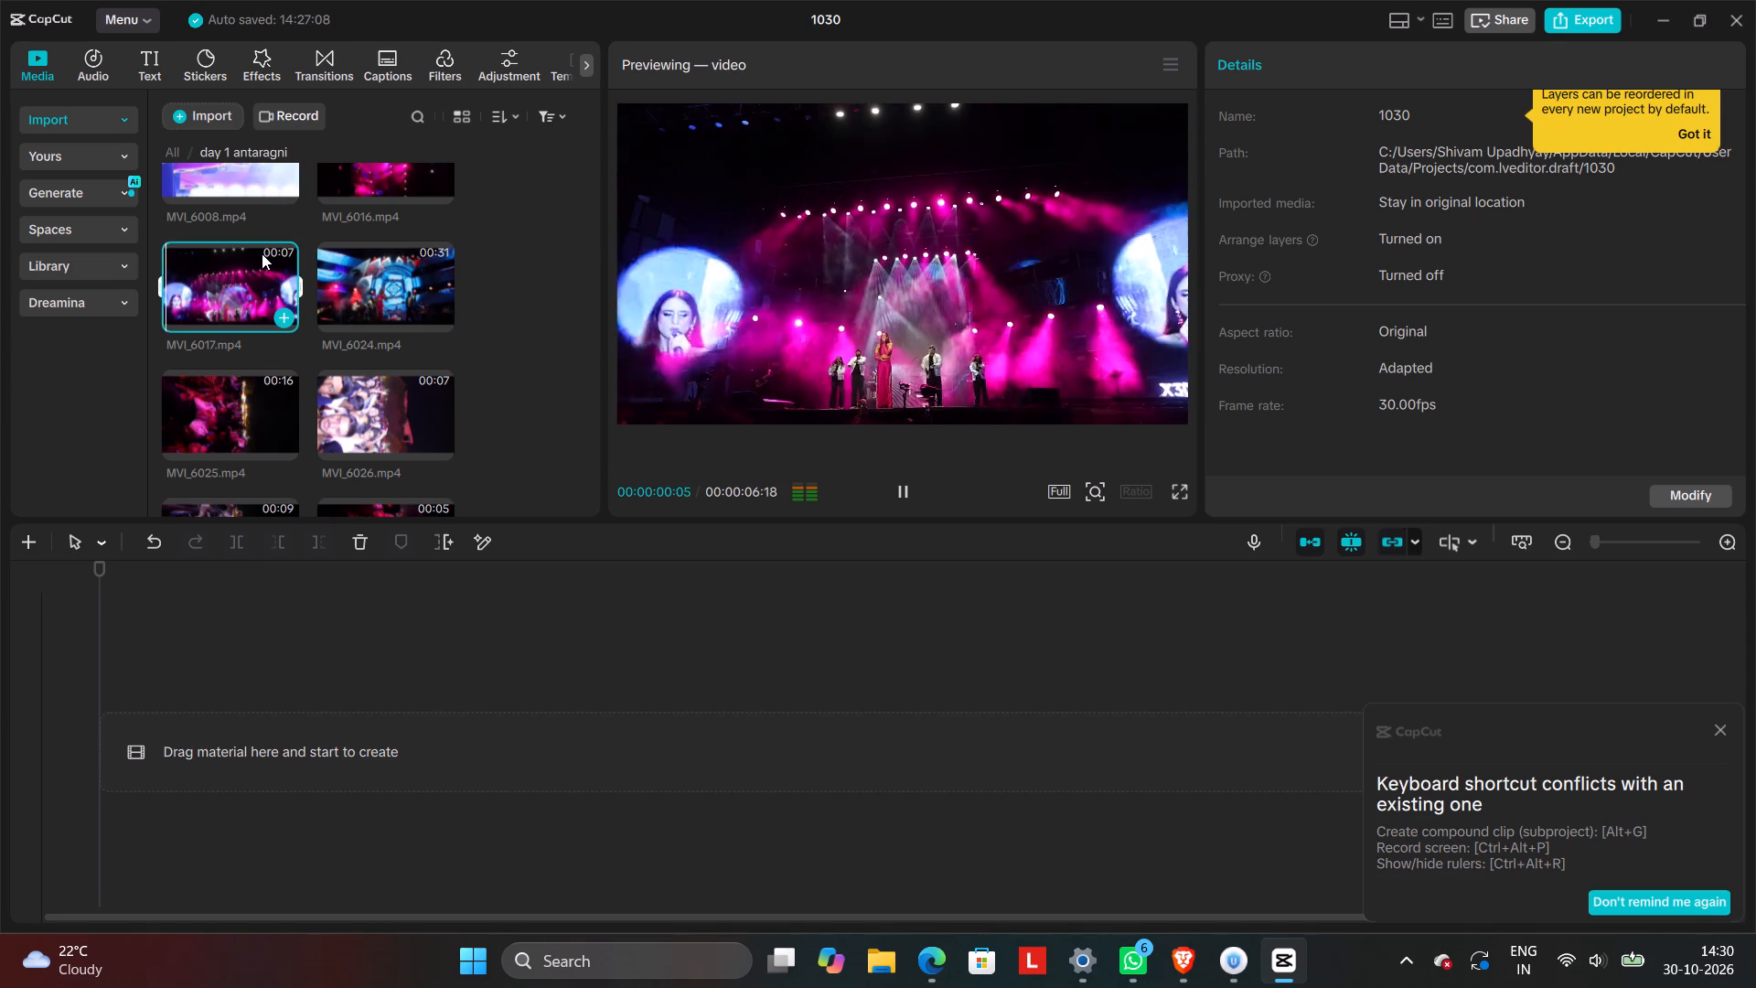
# Preview the preceding concert clips in reverse order, from MVI_6016 back to MVI_6002.
pyautogui.scroll(1, 277, 261)
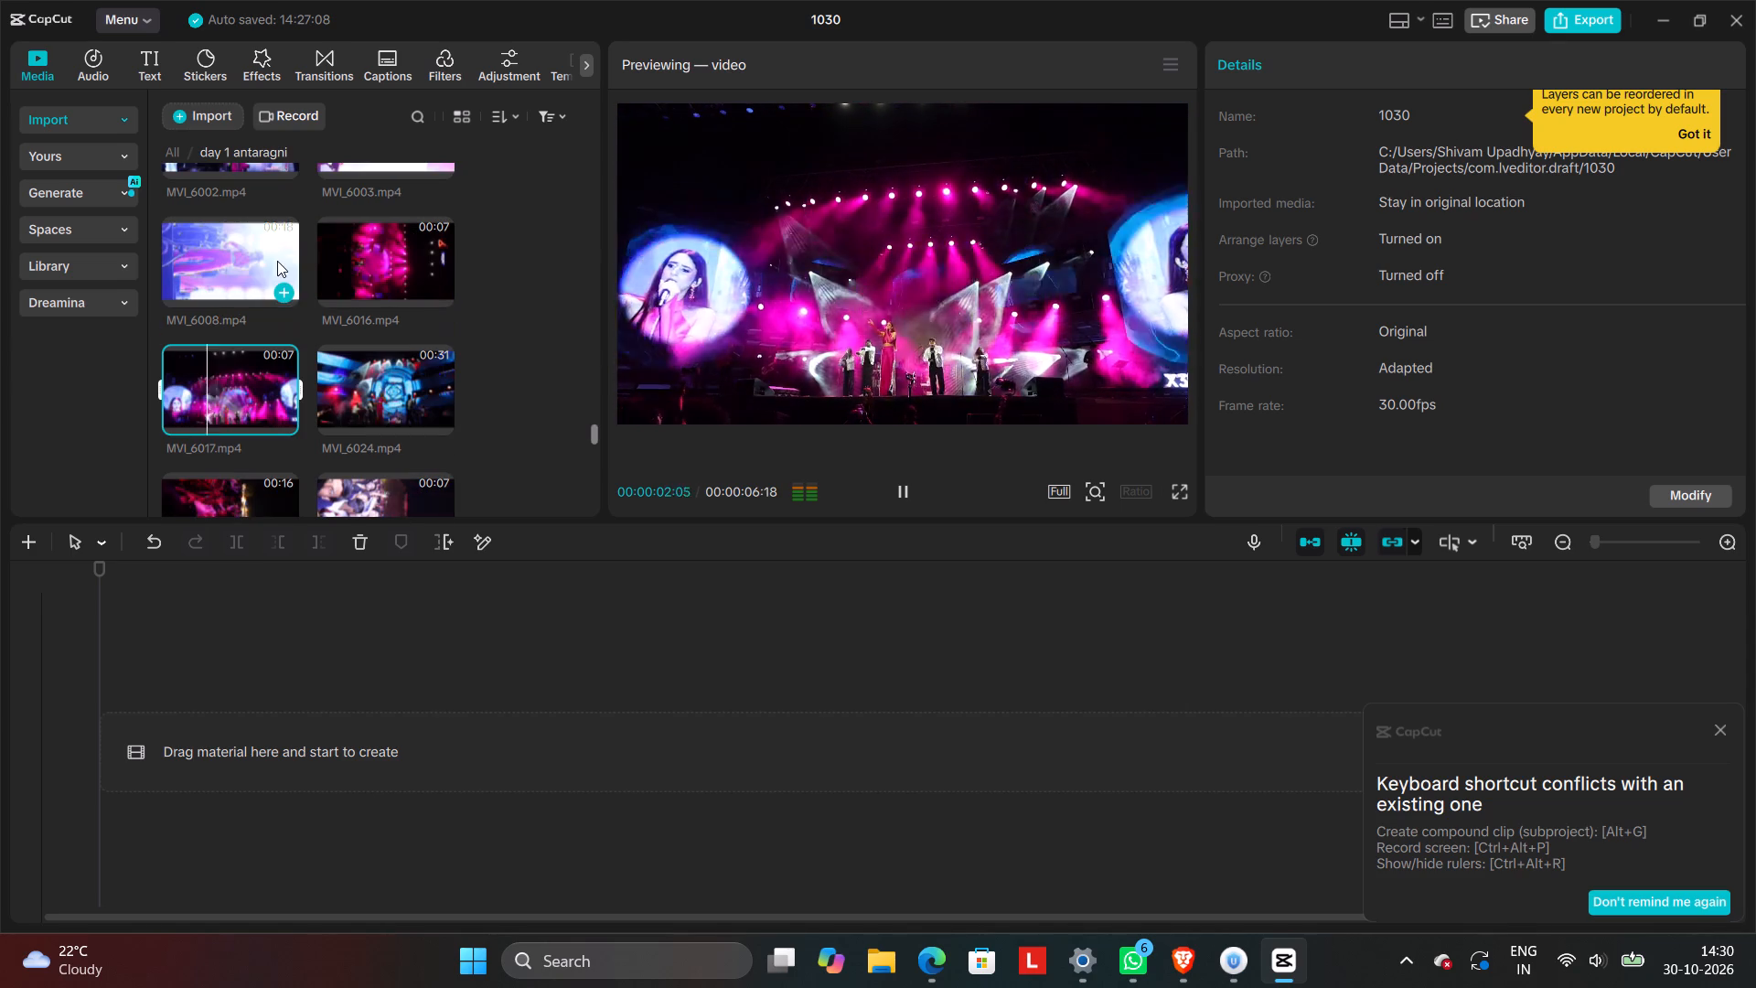
pyautogui.click(384, 234)
pyautogui.click(254, 247)
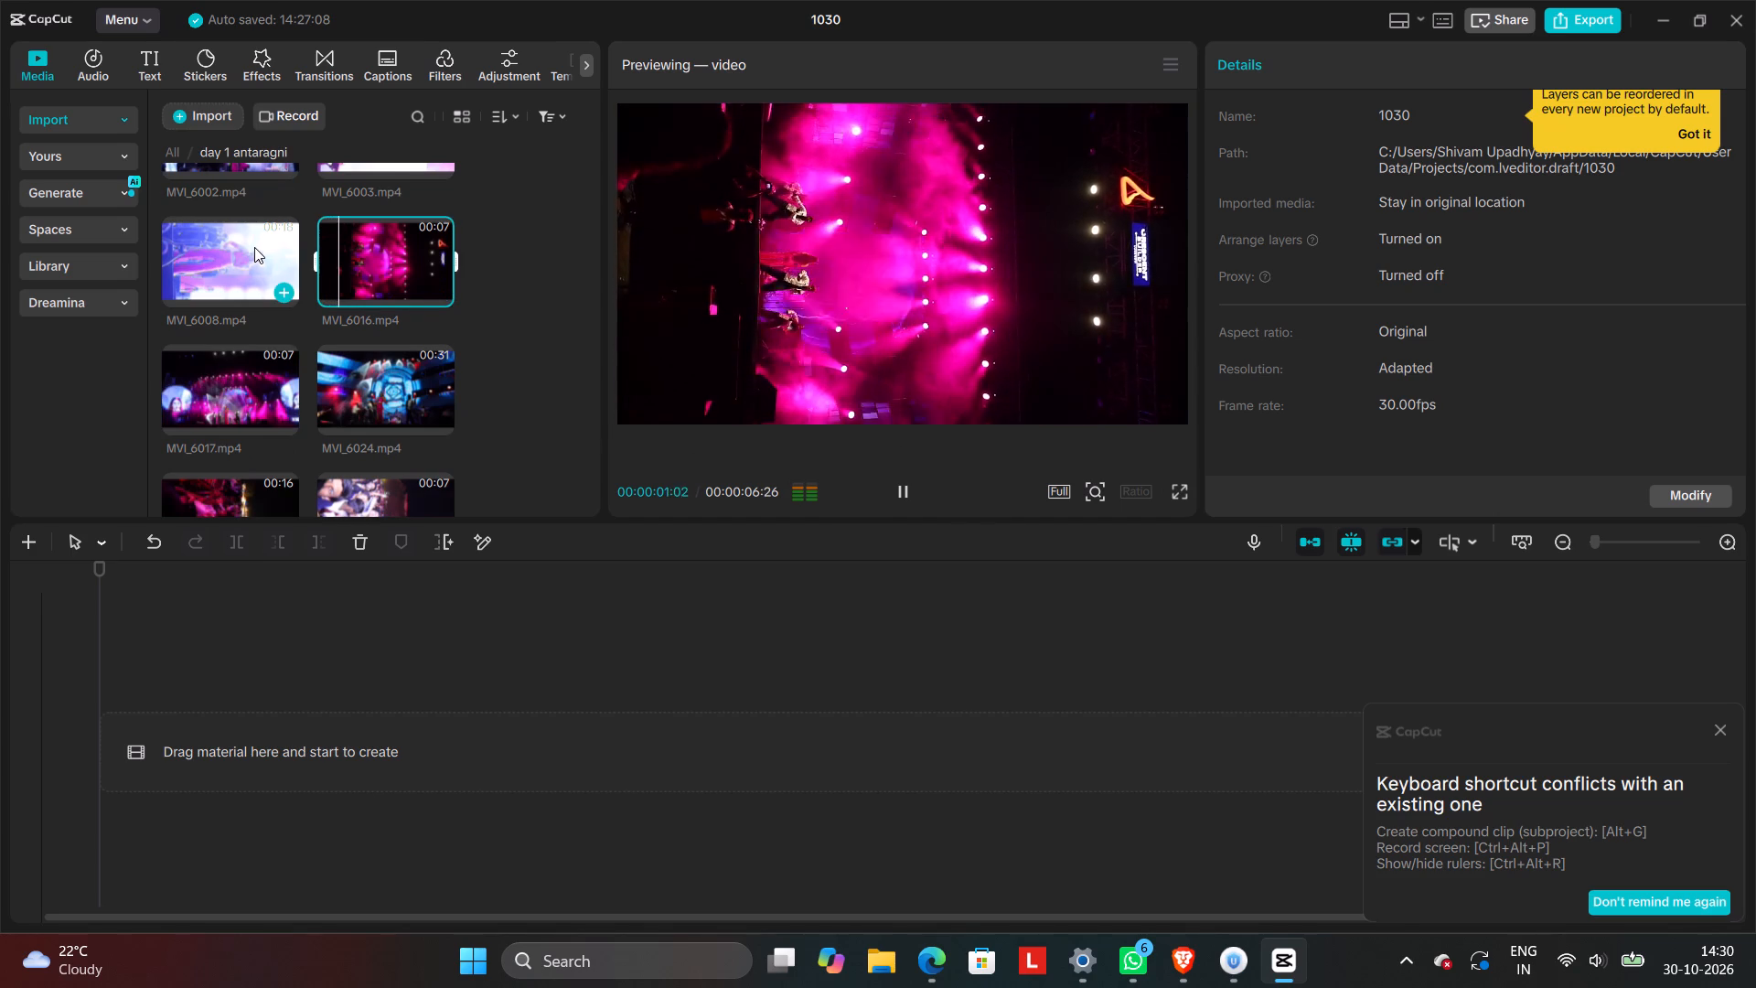
pyautogui.scroll(1, 327, 263)
pyautogui.click(412, 241)
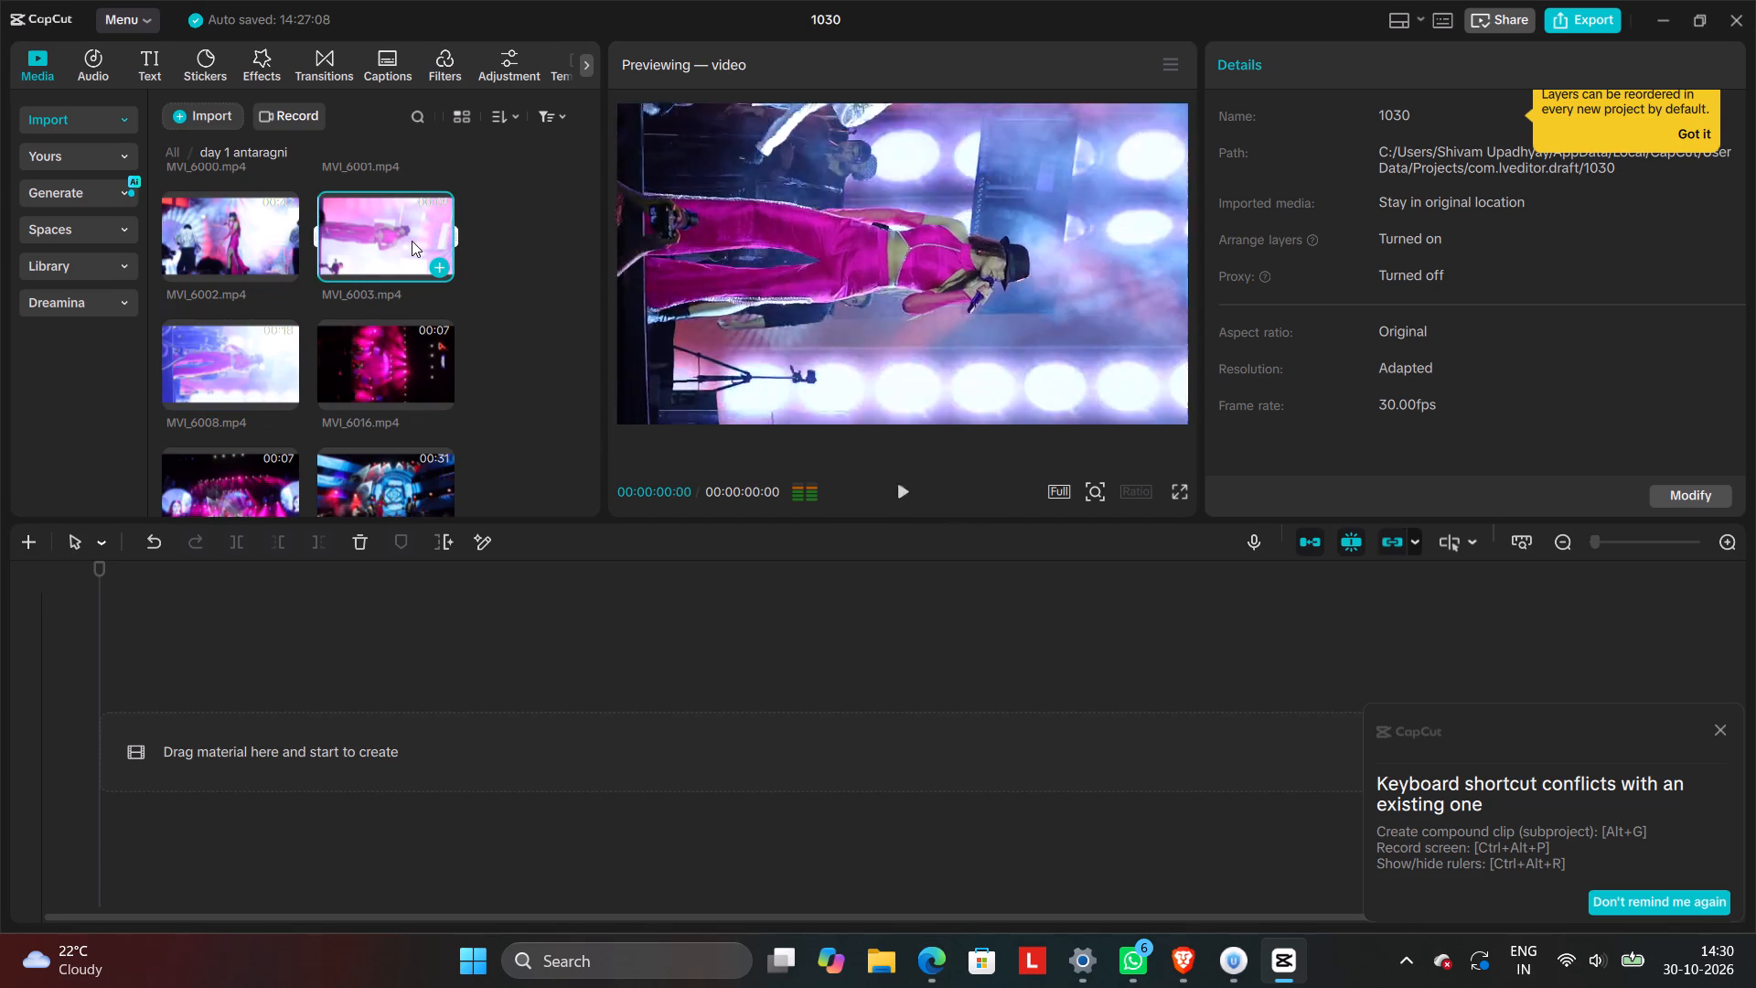
pyautogui.click(222, 235)
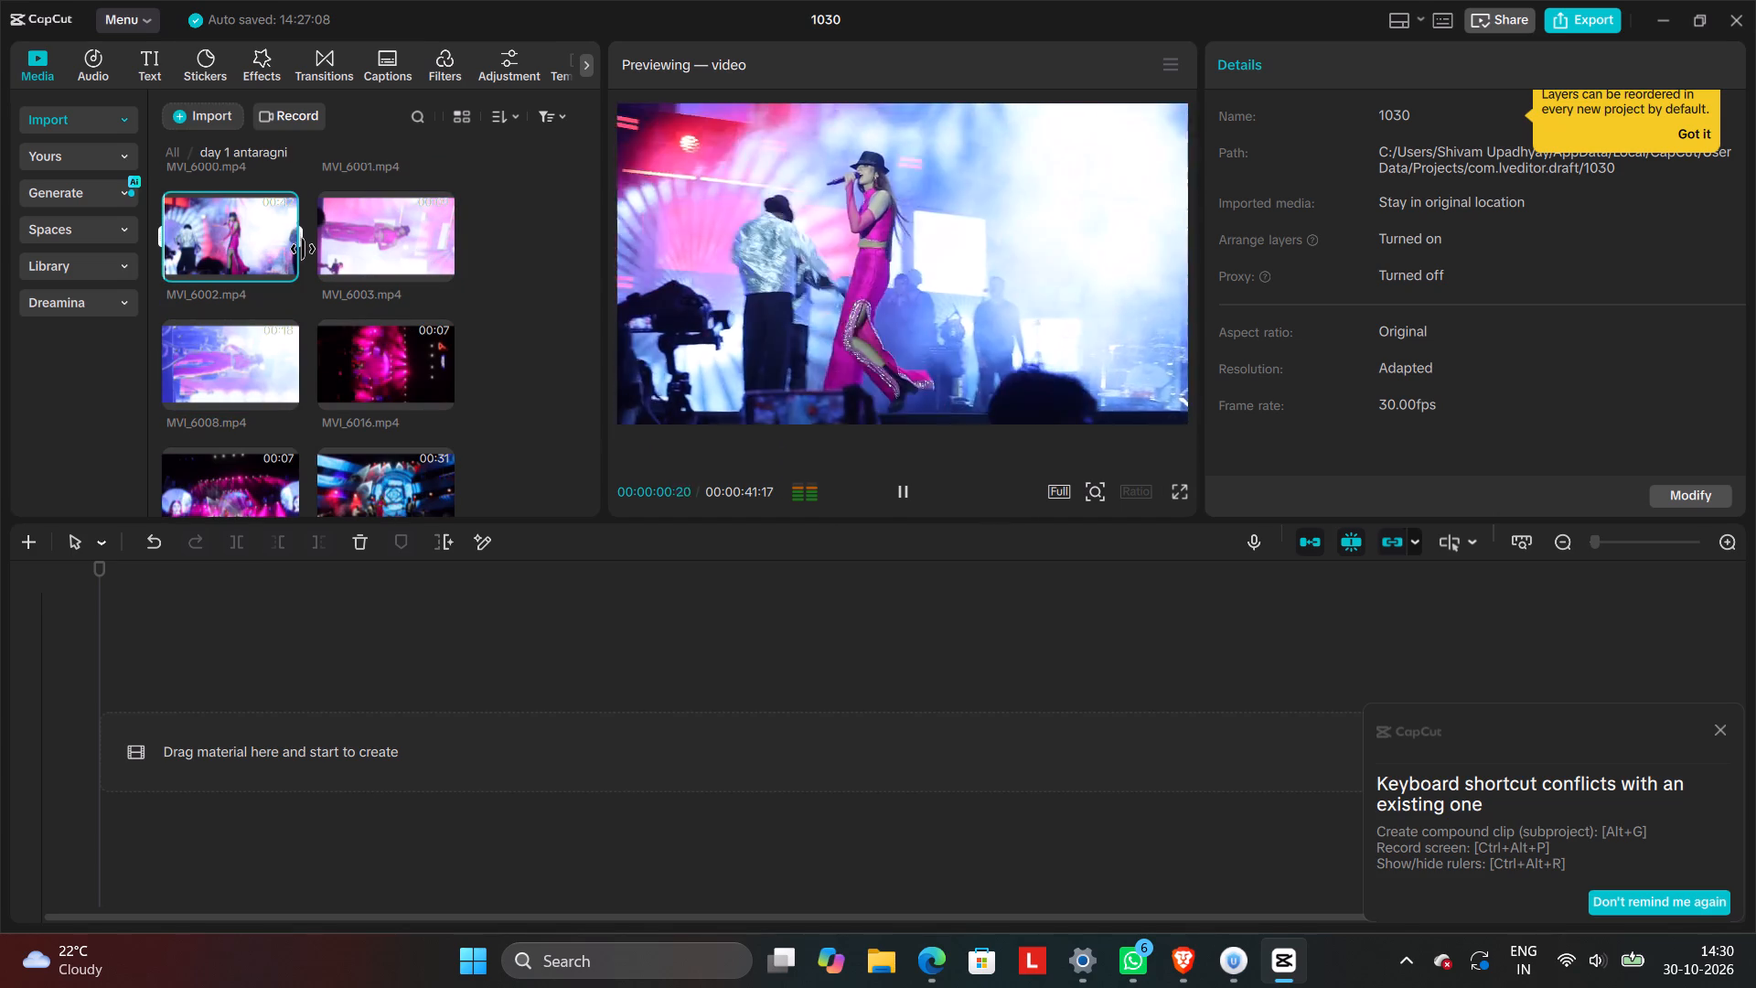
# Preview the singer's clips in reverse order, from MVI_6001 back through MVI_5996 (1) to MVI_5970.
pyautogui.scroll(1, 303, 249)
pyautogui.click(376, 231)
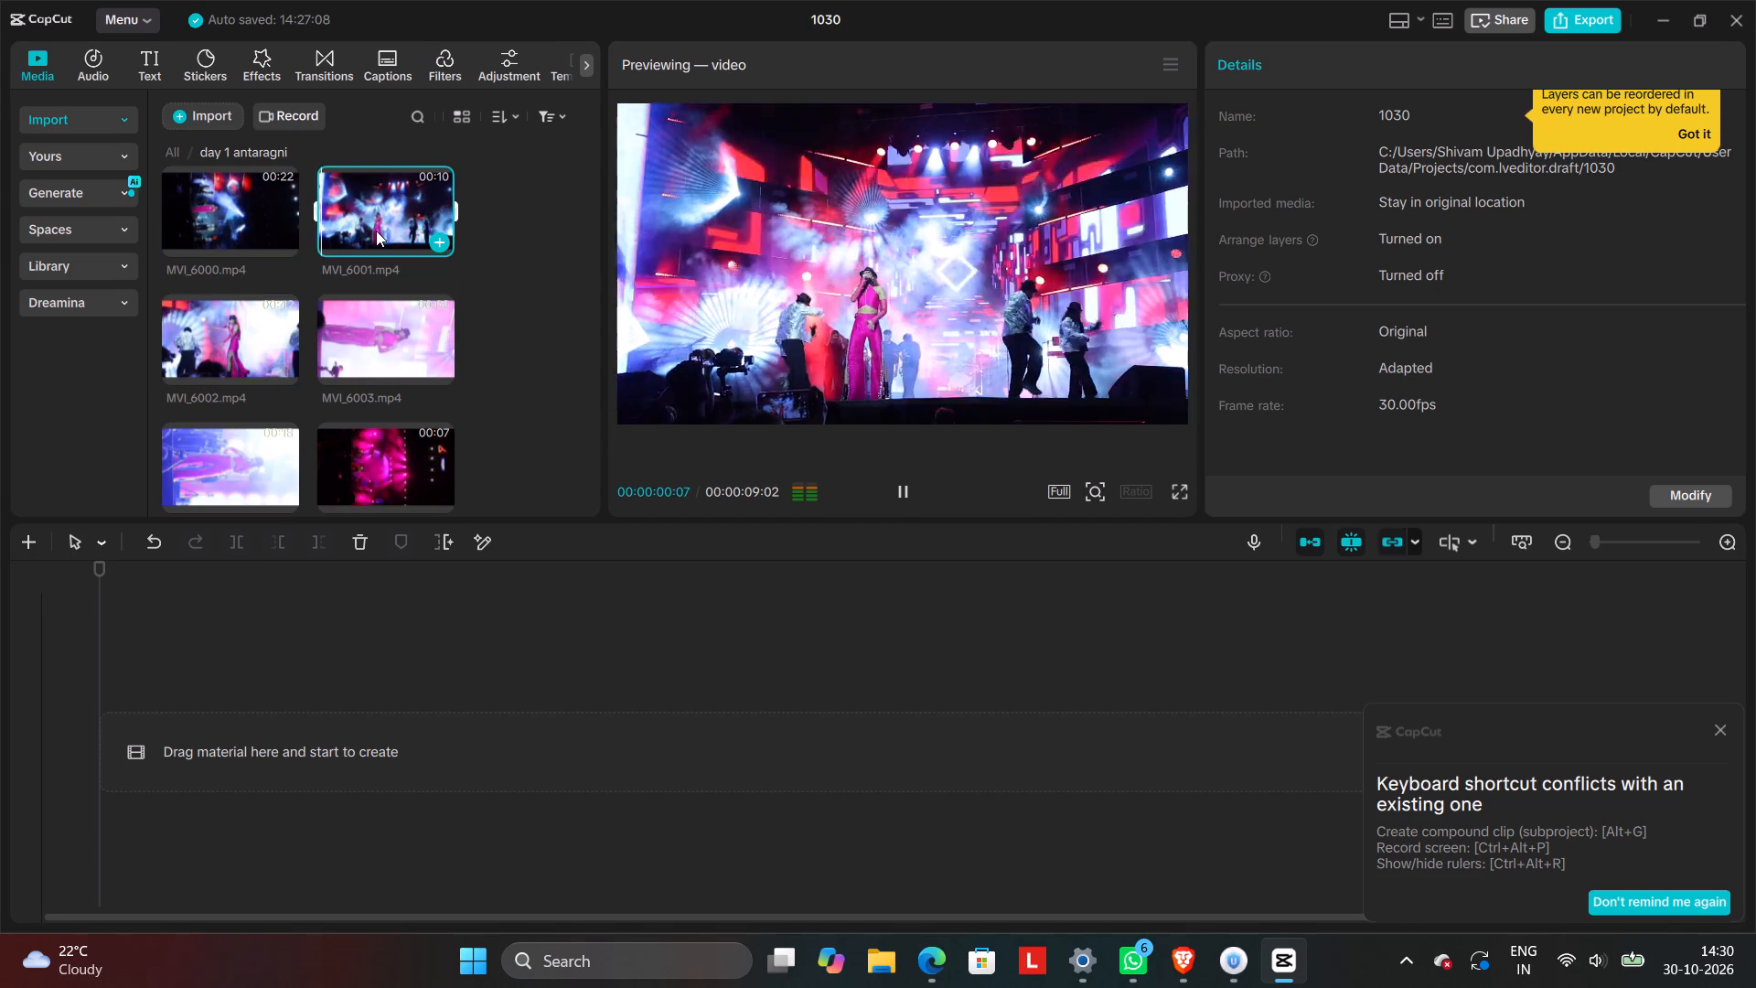
pyautogui.click(212, 202)
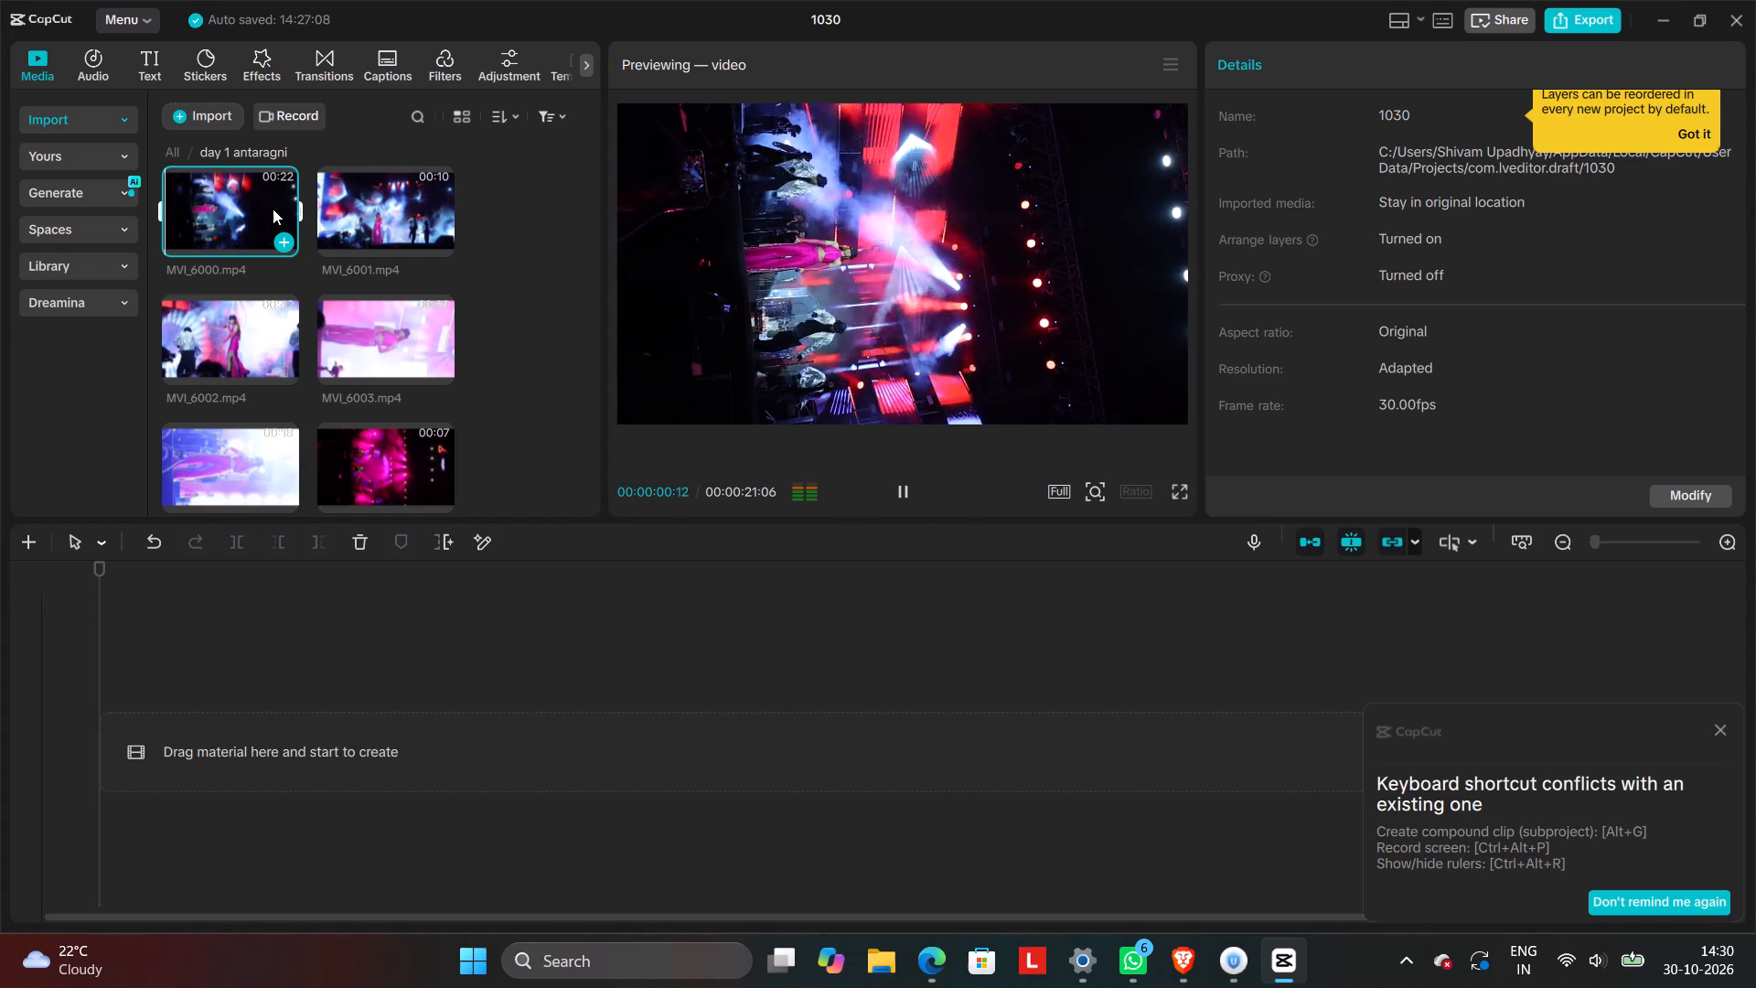
pyautogui.scroll(1, 294, 217)
pyautogui.click(343, 195)
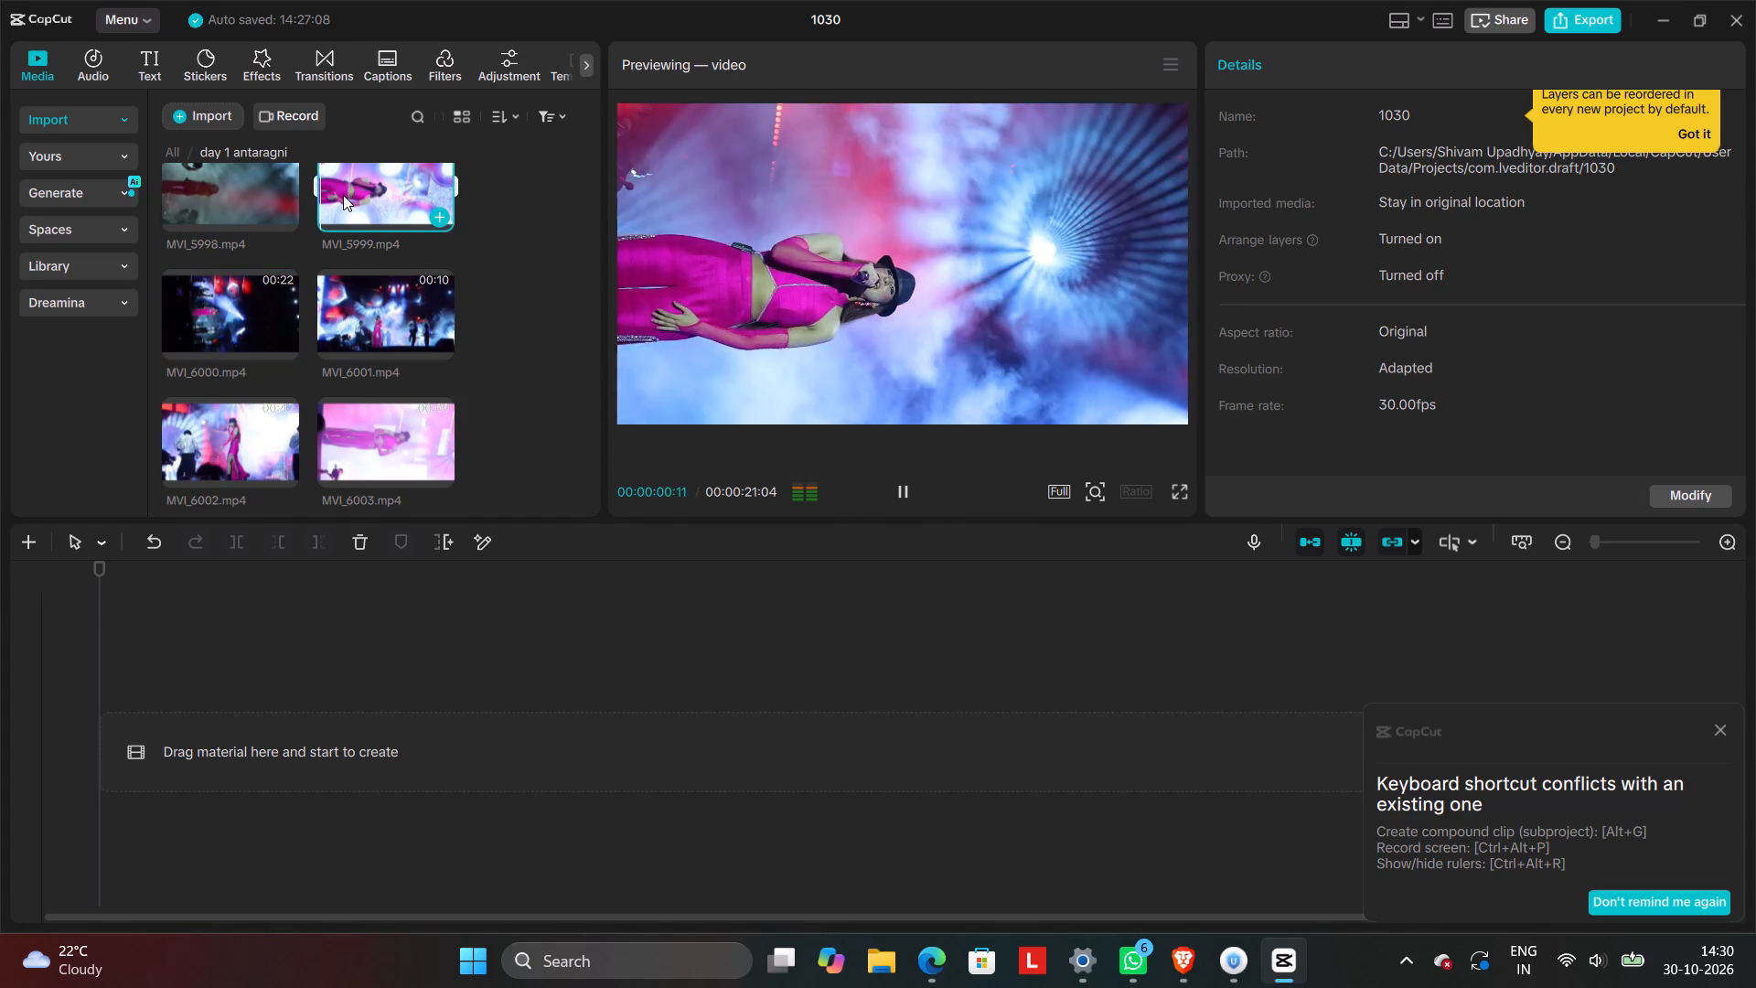
pyautogui.click(250, 178)
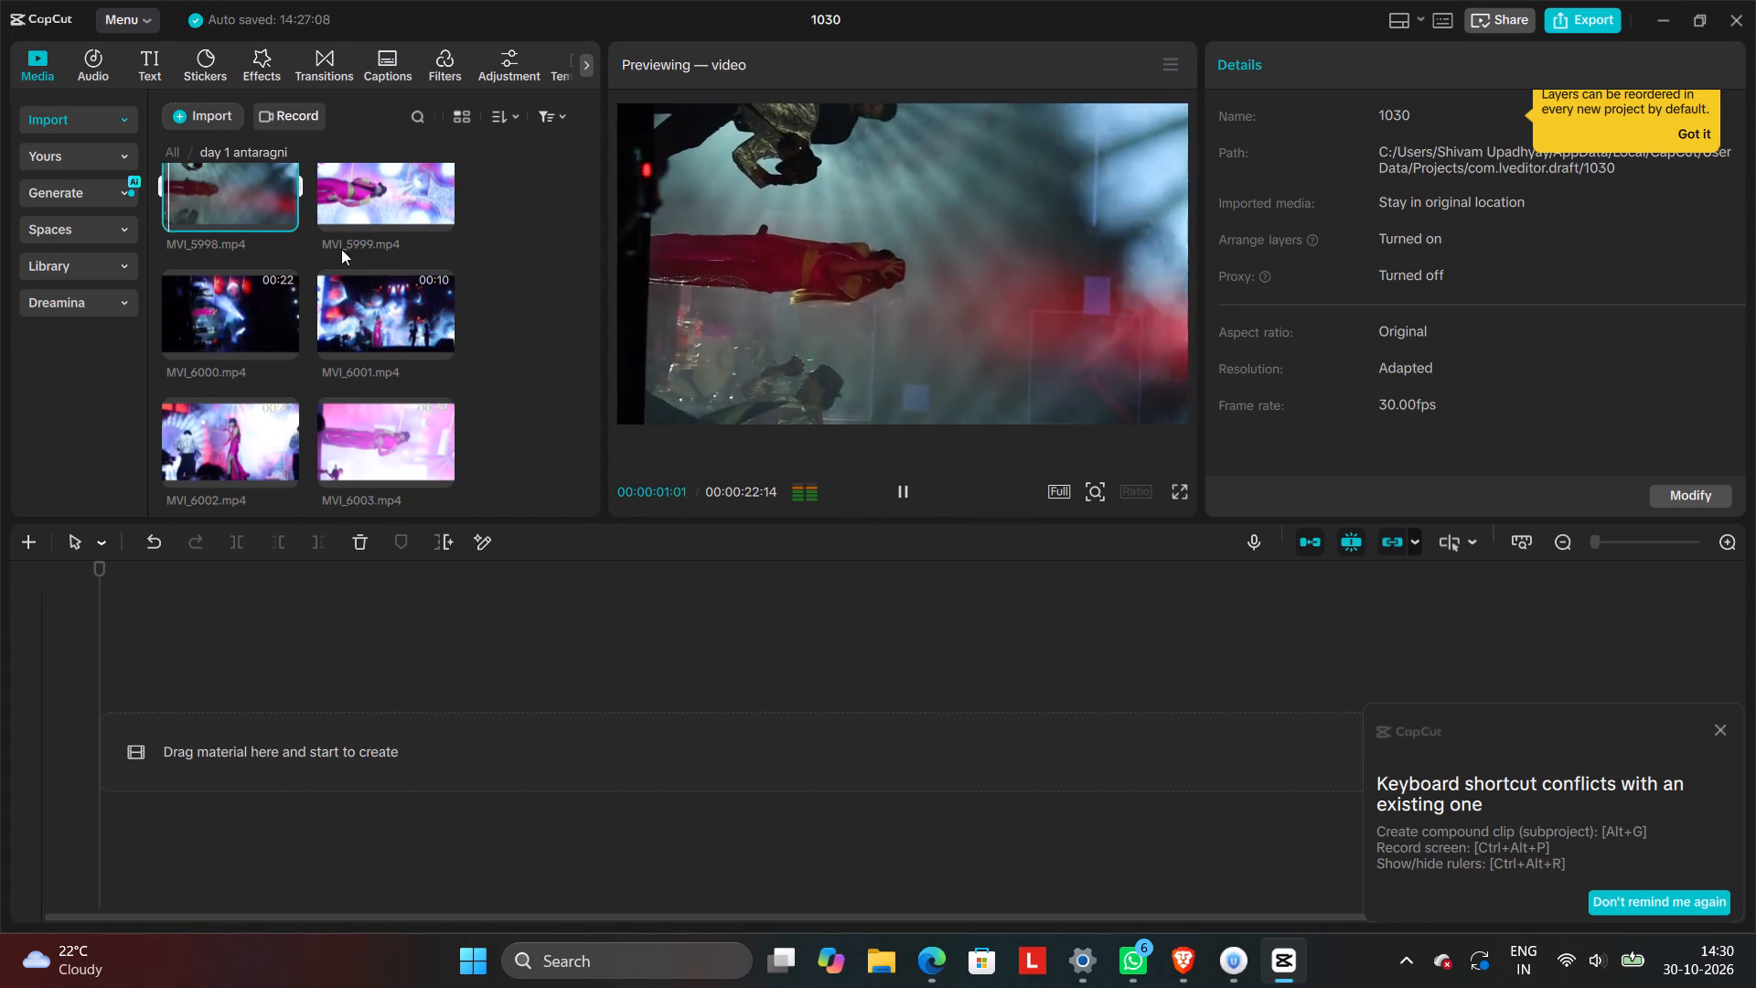
pyautogui.scroll(2, 341, 249)
pyautogui.click(345, 249)
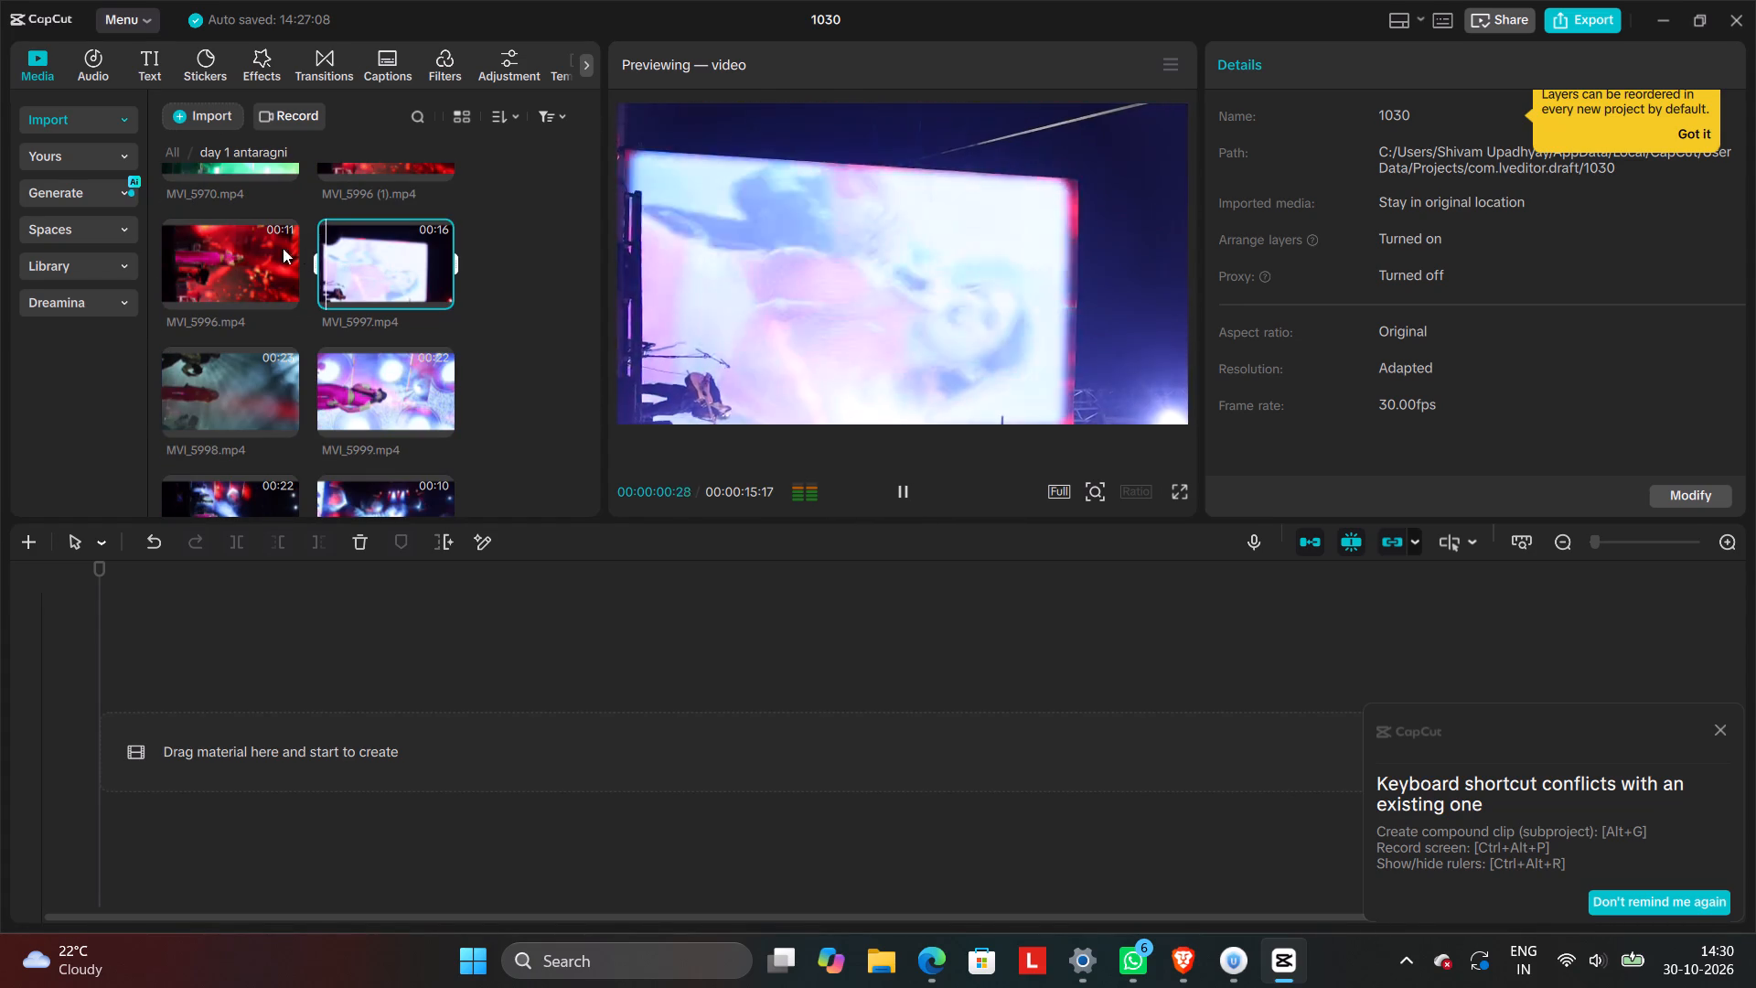
pyautogui.click(239, 244)
pyautogui.scroll(1, 328, 266)
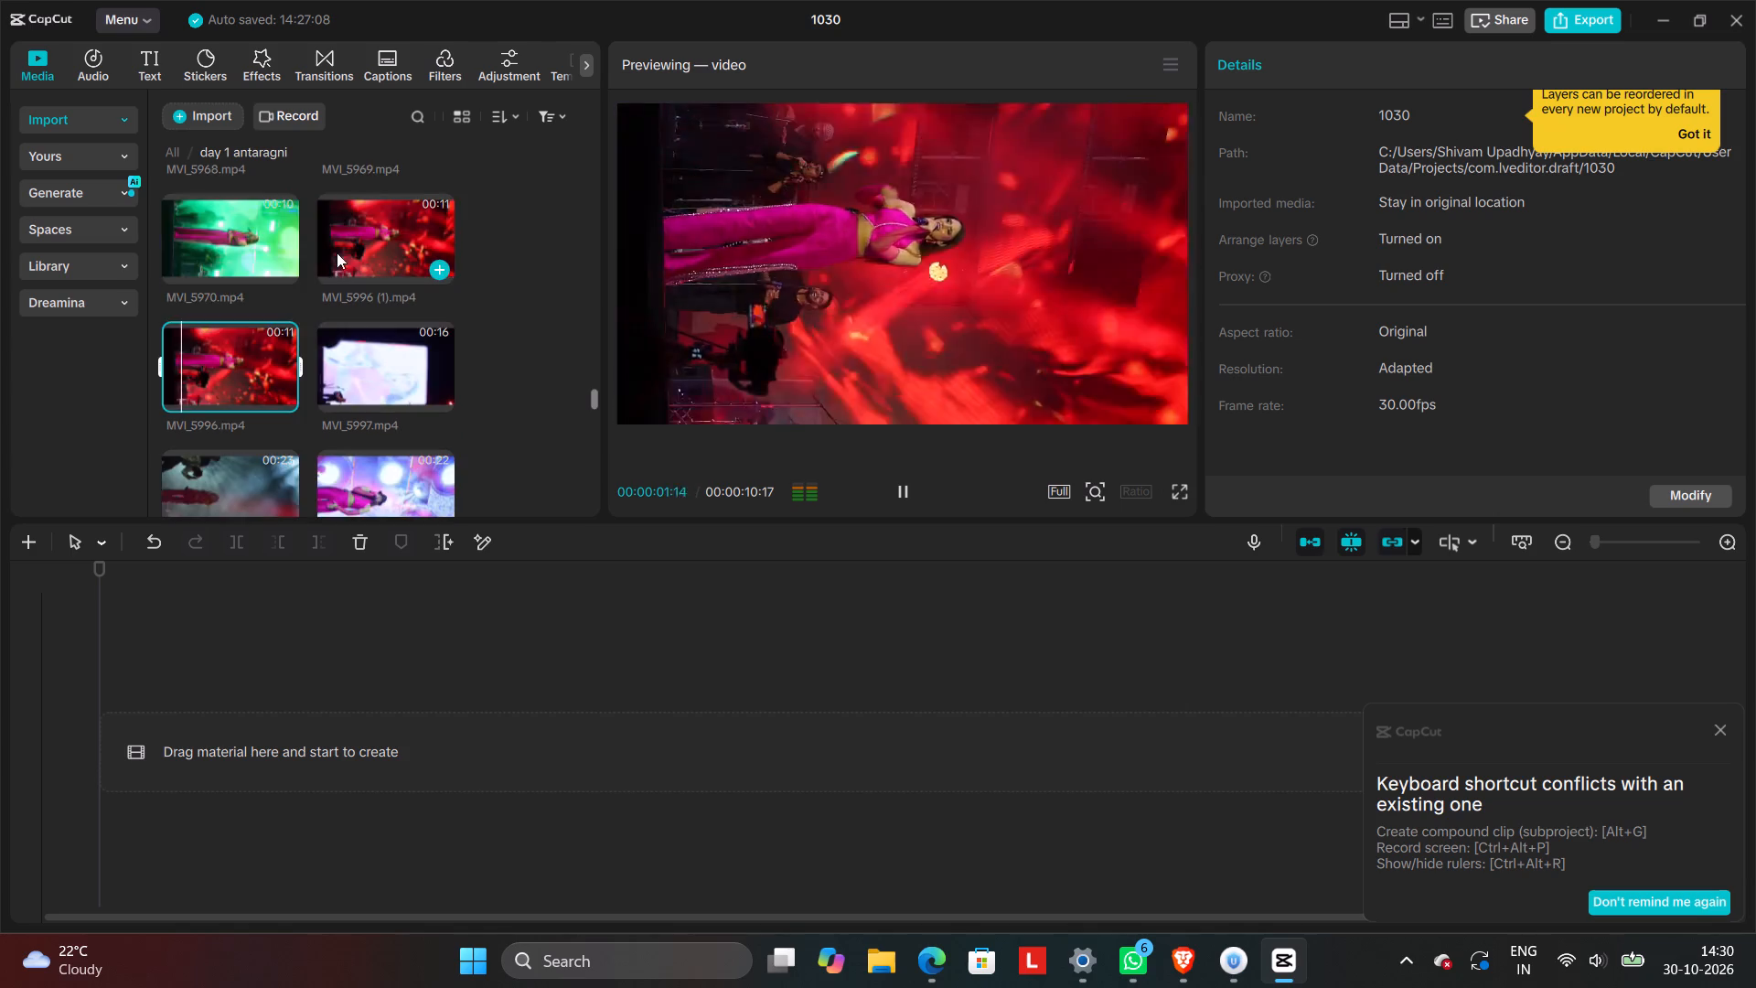
pyautogui.click(359, 225)
pyautogui.click(261, 225)
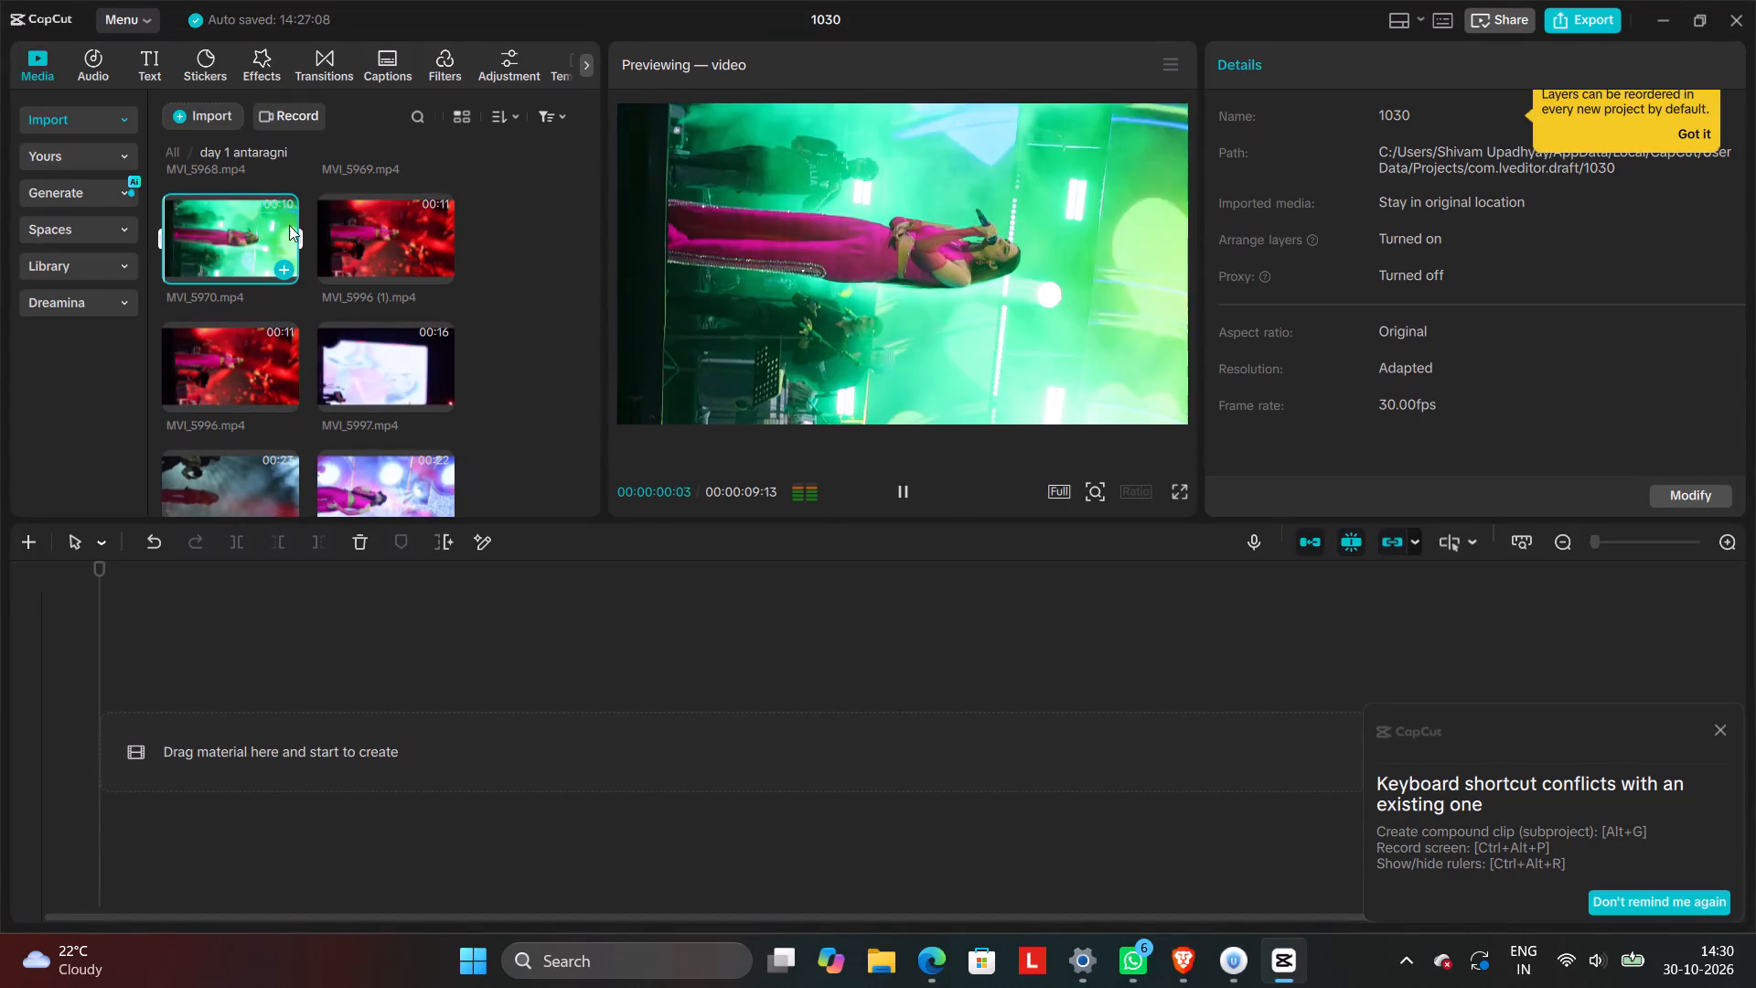
# Preview the preceding stage clips in reverse order, from MVI_5969 back to MVI_5948.
pyautogui.scroll(2, 299, 274)
pyautogui.click(331, 328)
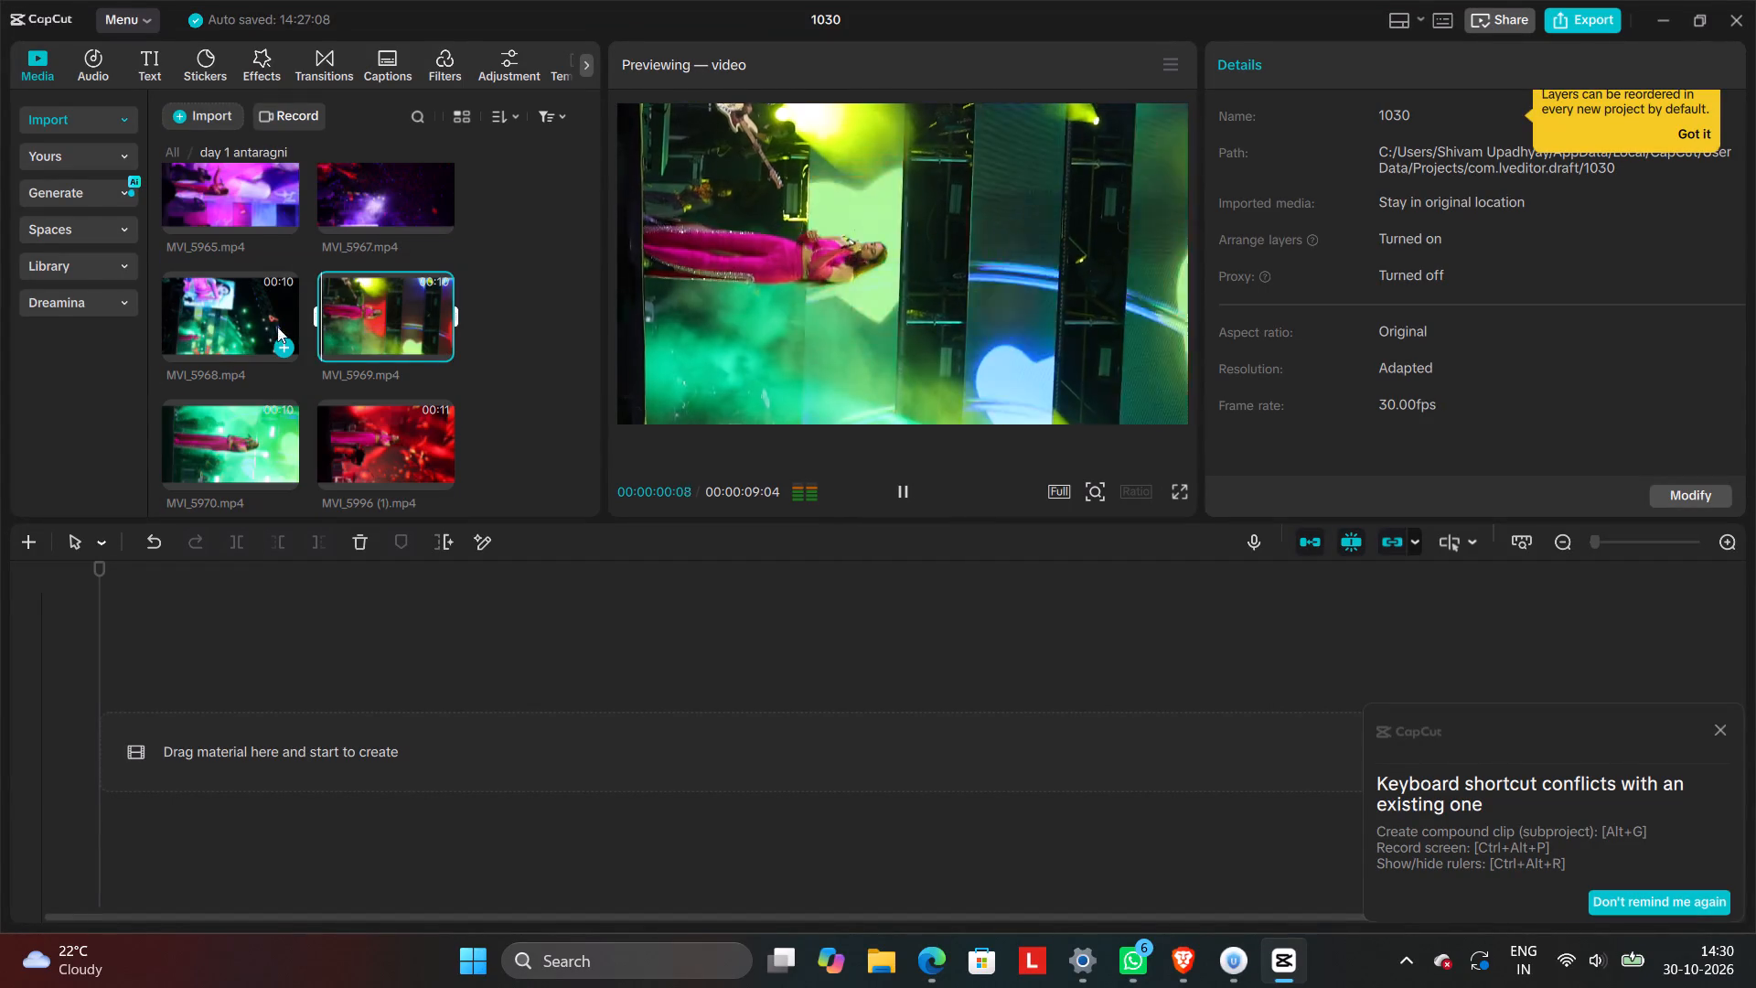
pyautogui.click(263, 328)
pyautogui.scroll(1, 323, 328)
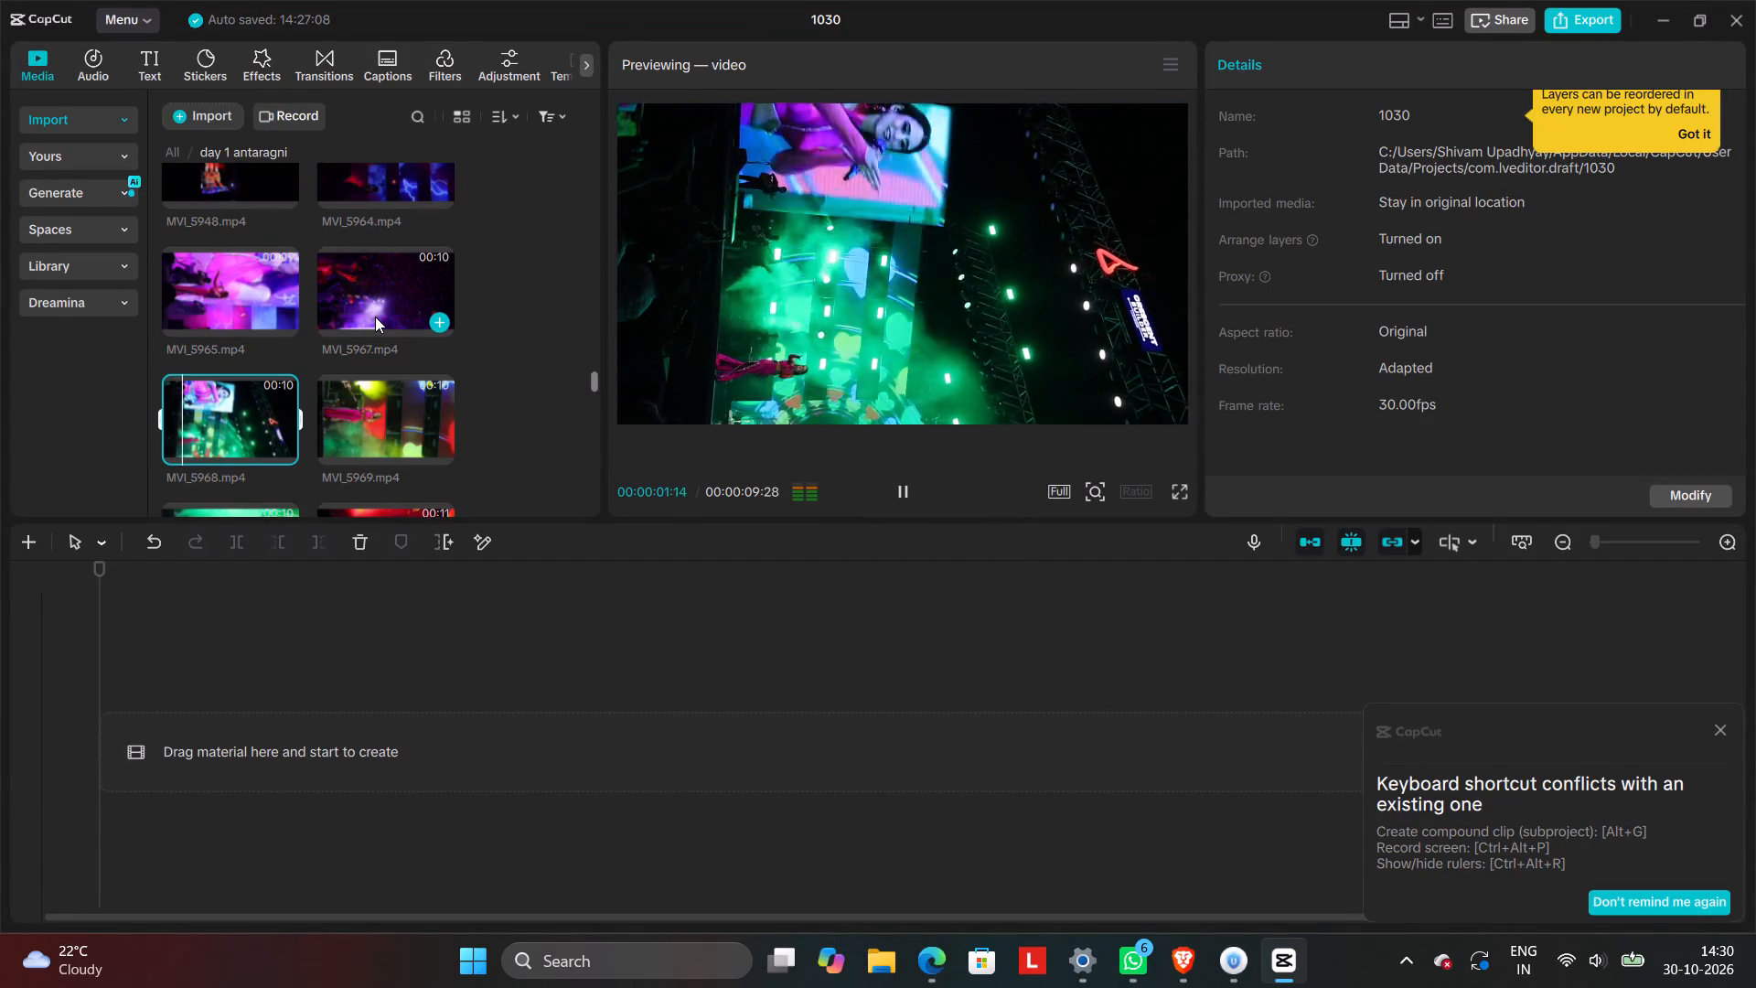
pyautogui.click(375, 317)
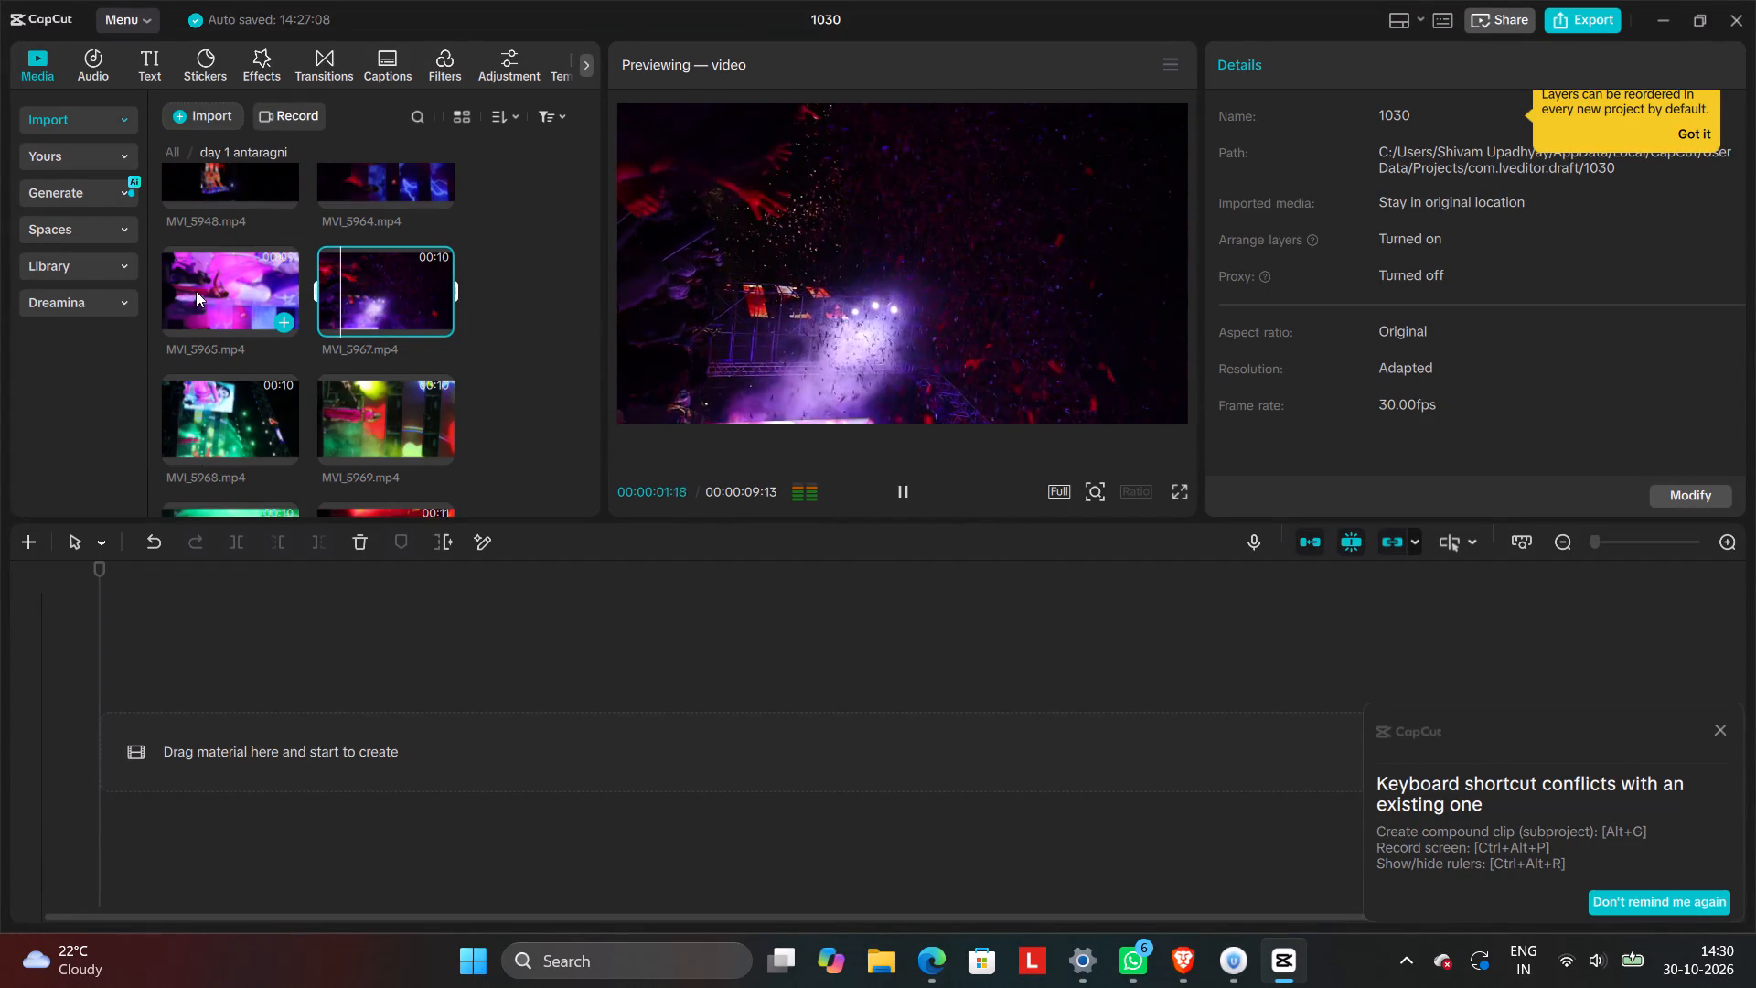
pyautogui.click(196, 291)
pyautogui.scroll(2, 380, 306)
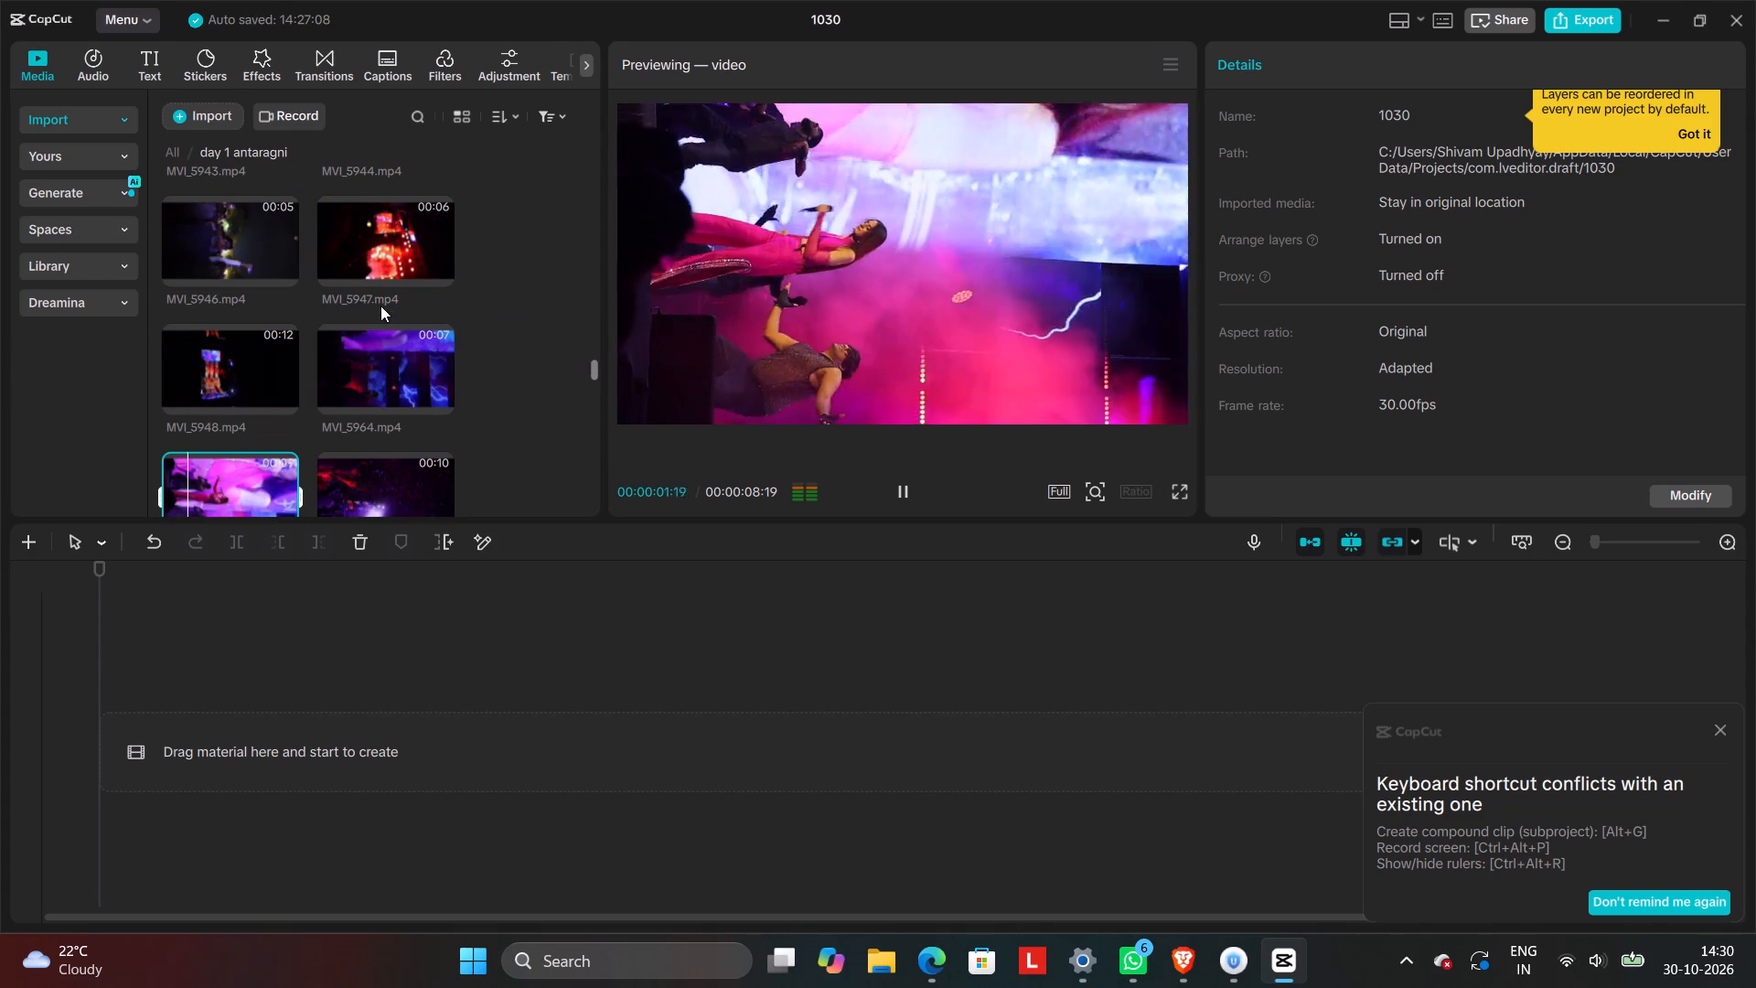
pyautogui.click(382, 363)
pyautogui.click(235, 370)
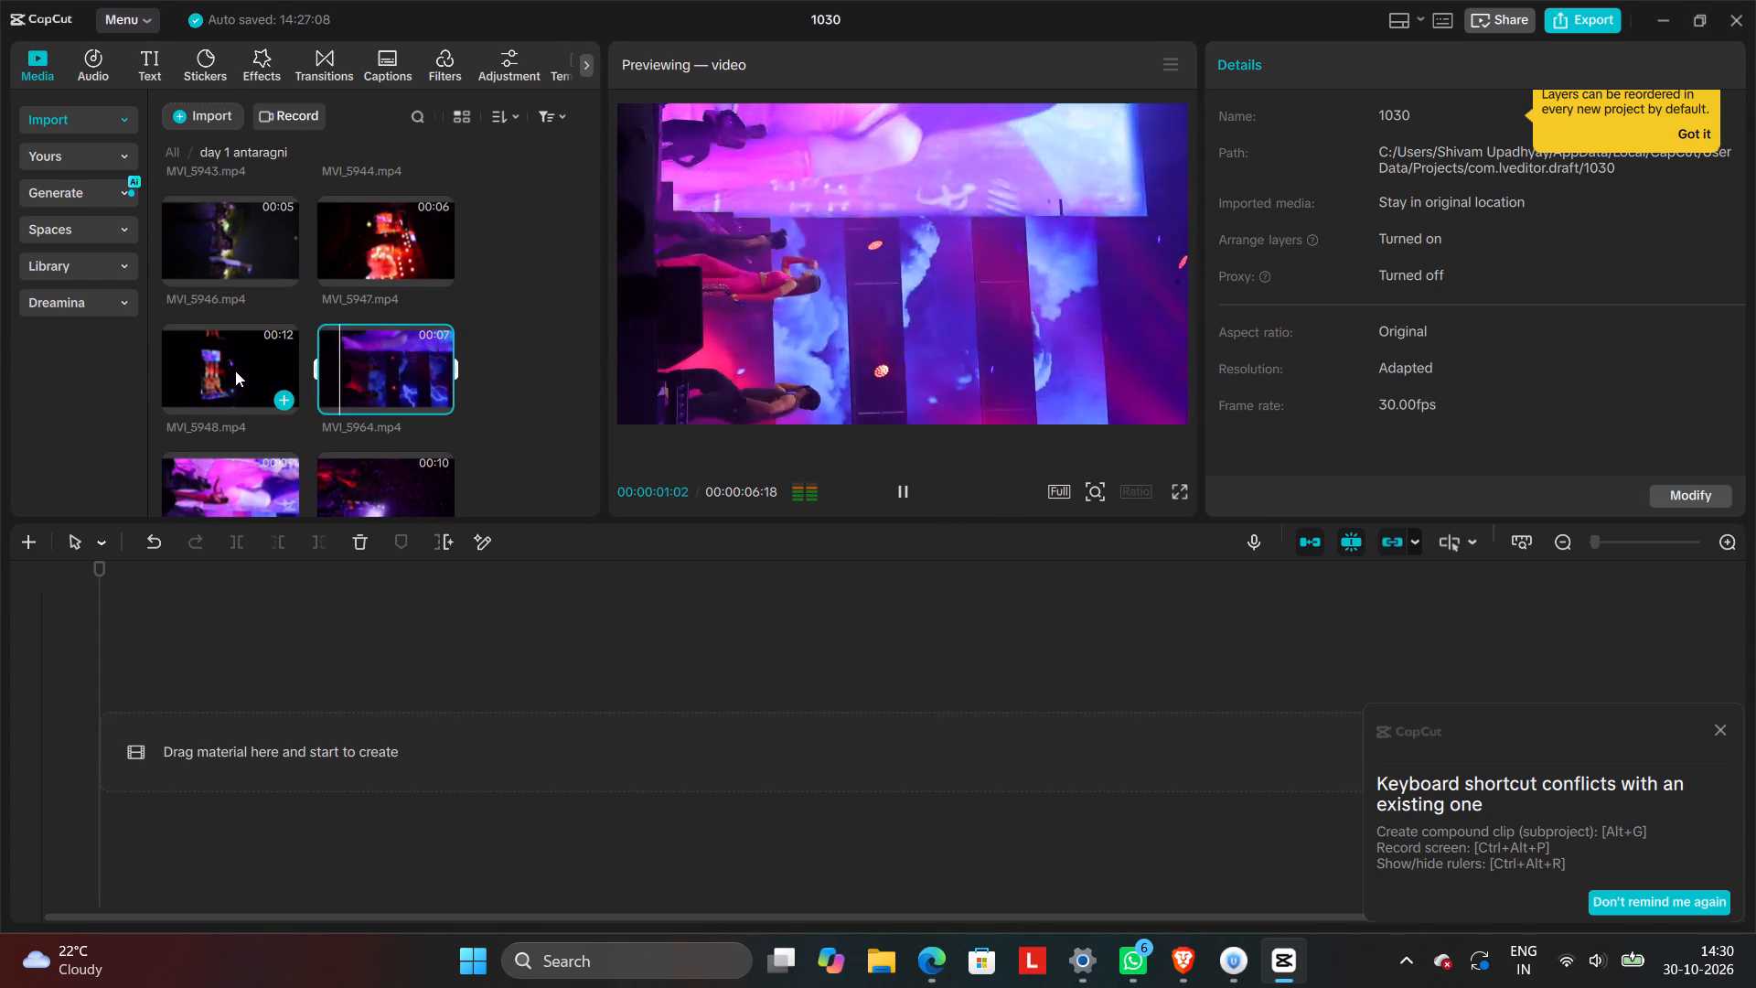
pyautogui.scroll(1, 287, 365)
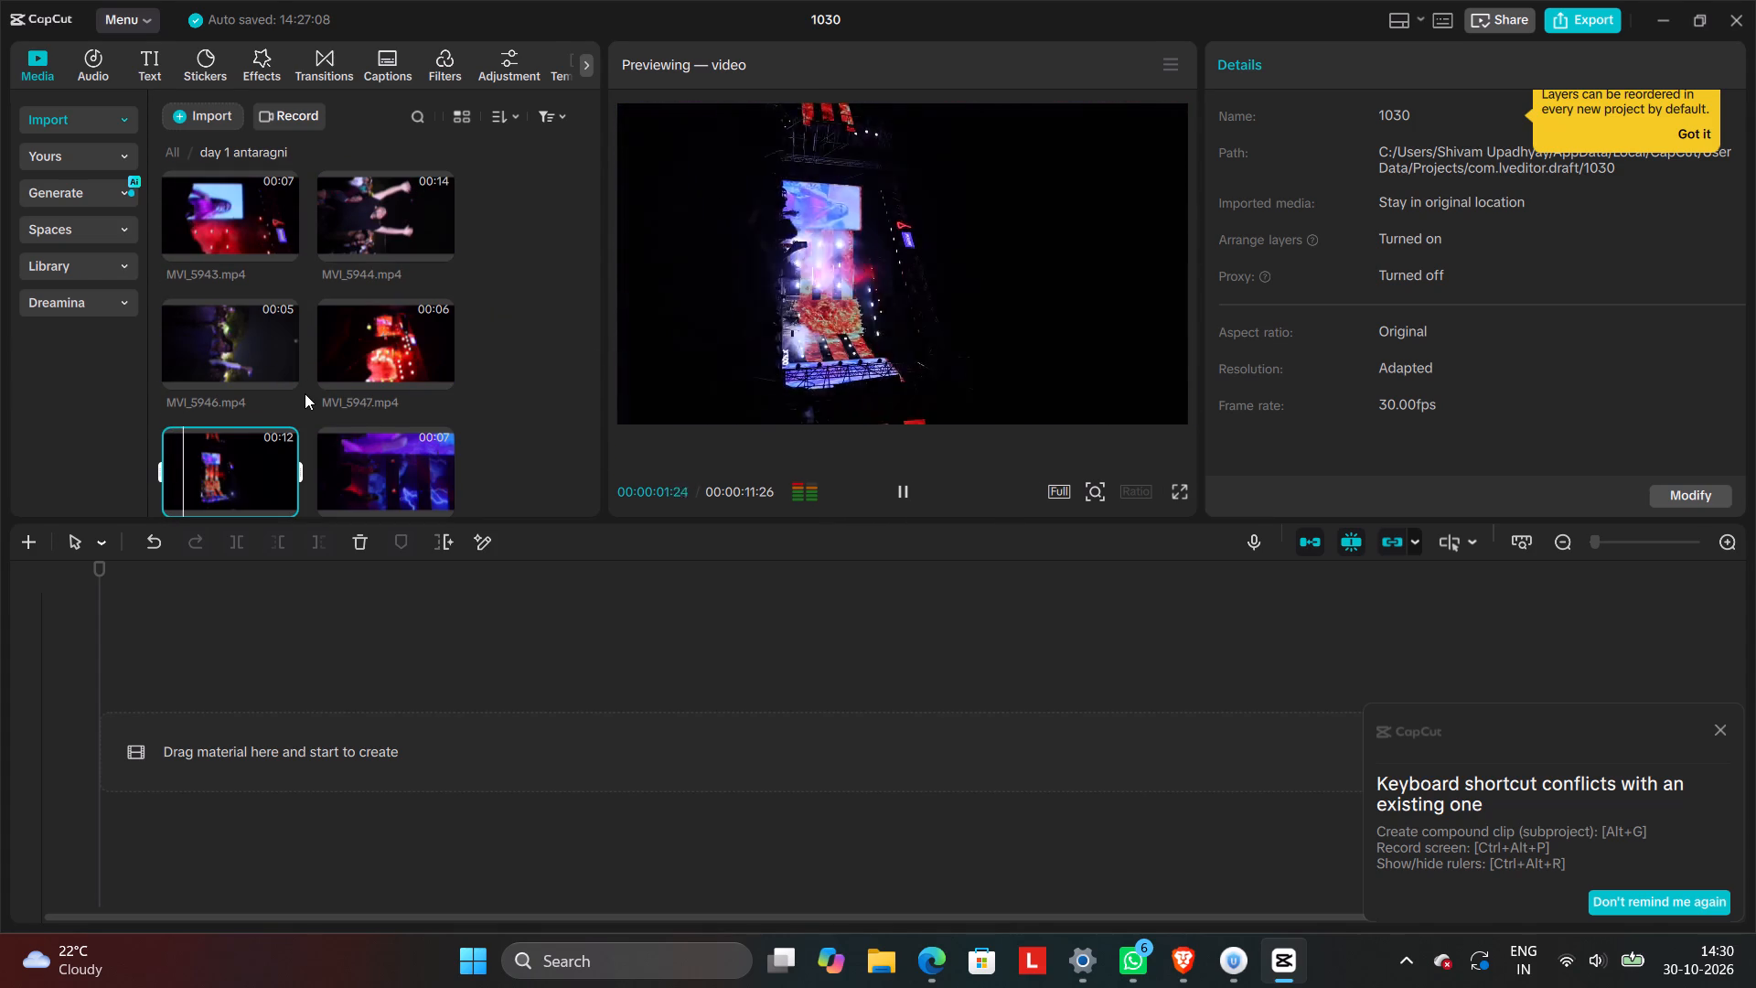
pyautogui.scroll(-1, 305, 393)
pyautogui.scroll(1, 300, 403)
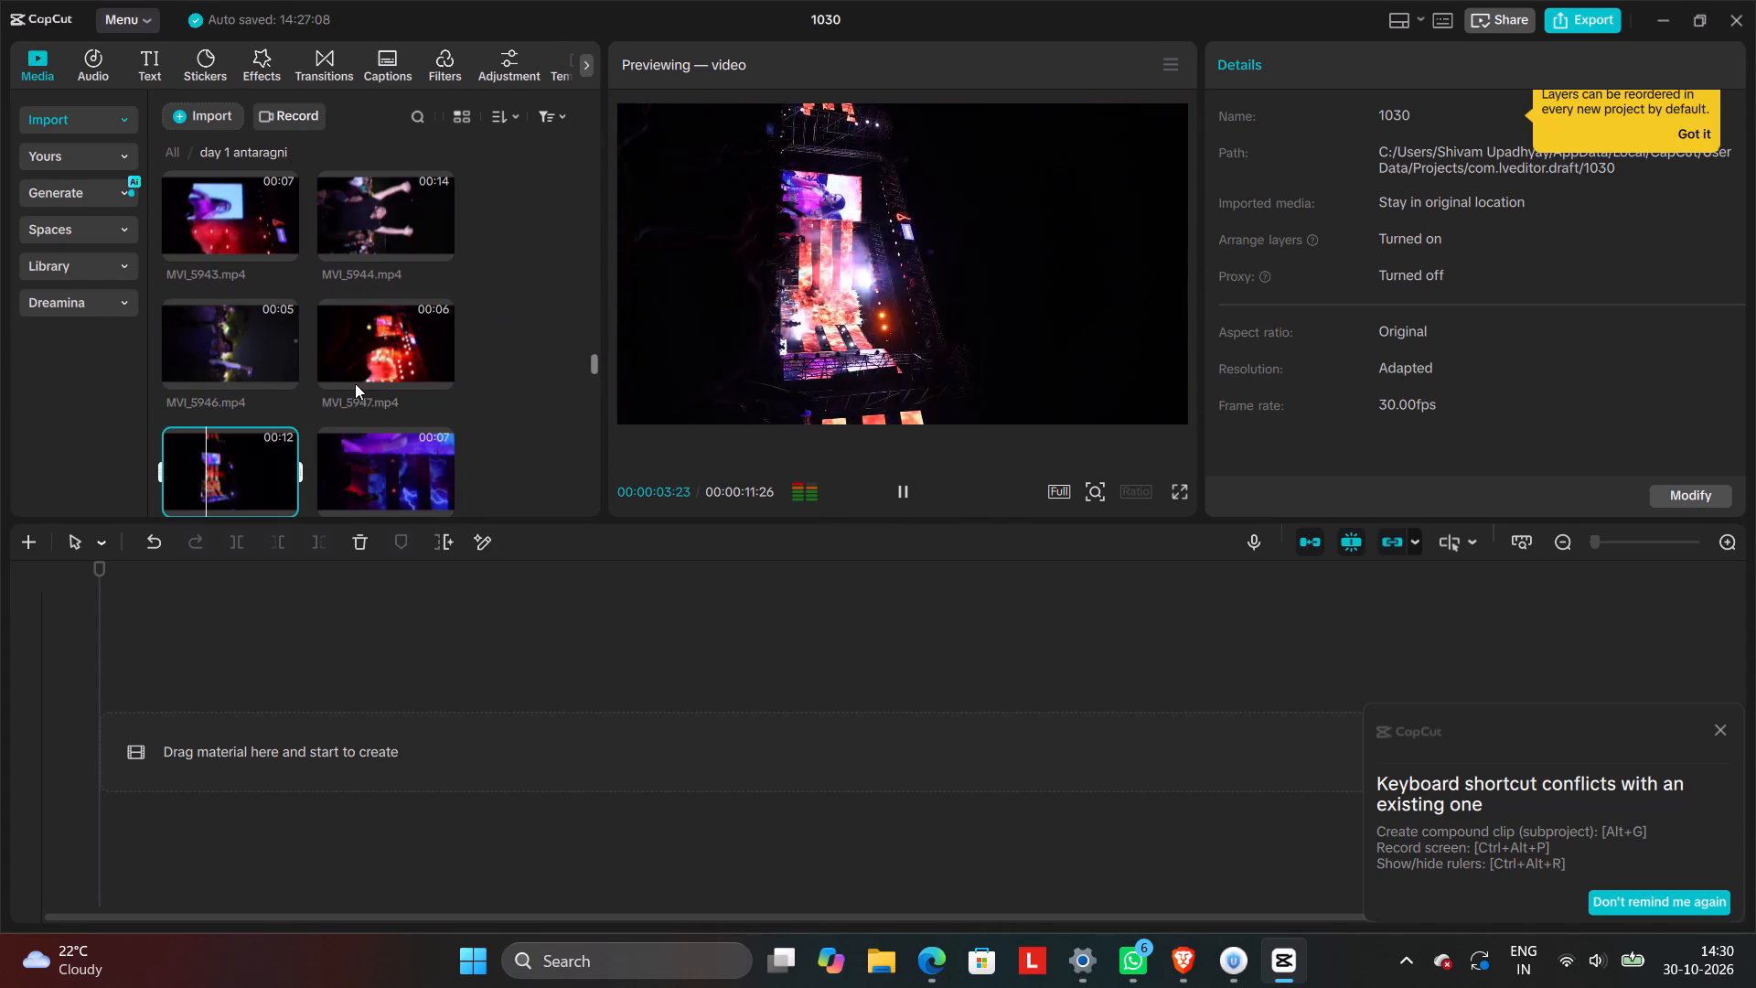
# Preview MVI_5947 and MVI_5946 and add both to the timeline, with MVI_5946 placed before MVI_5947.
pyautogui.click(380, 357)
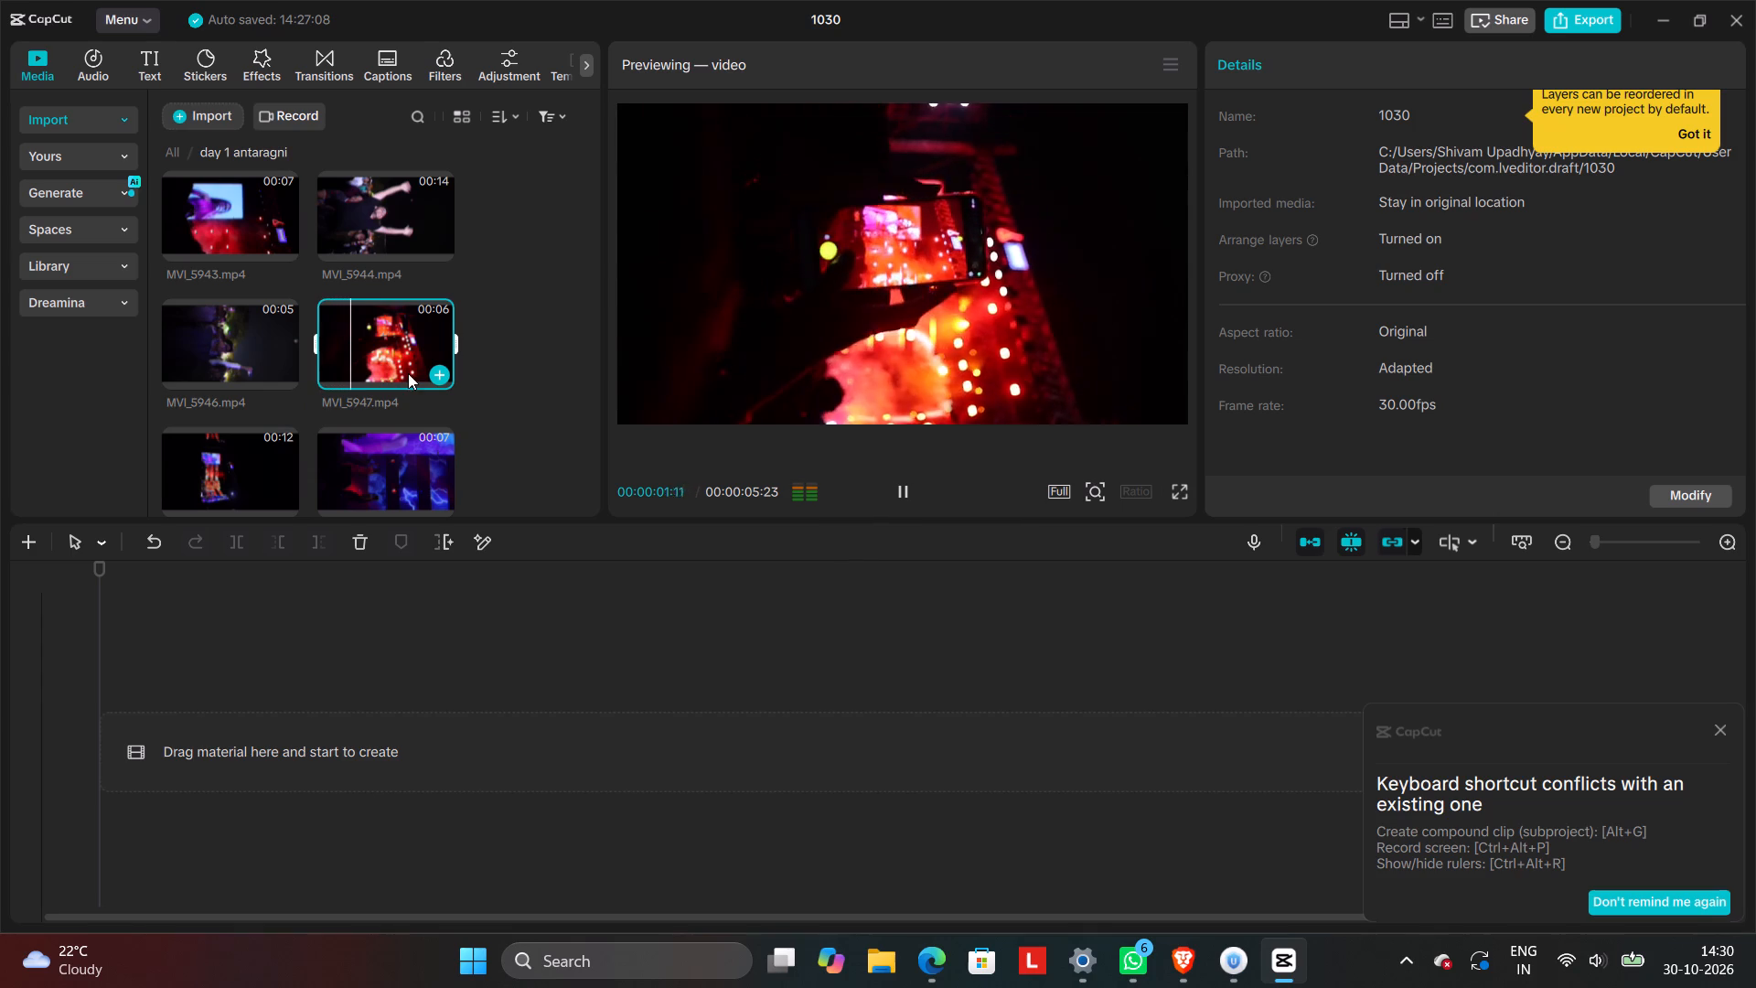
pyautogui.click(444, 374)
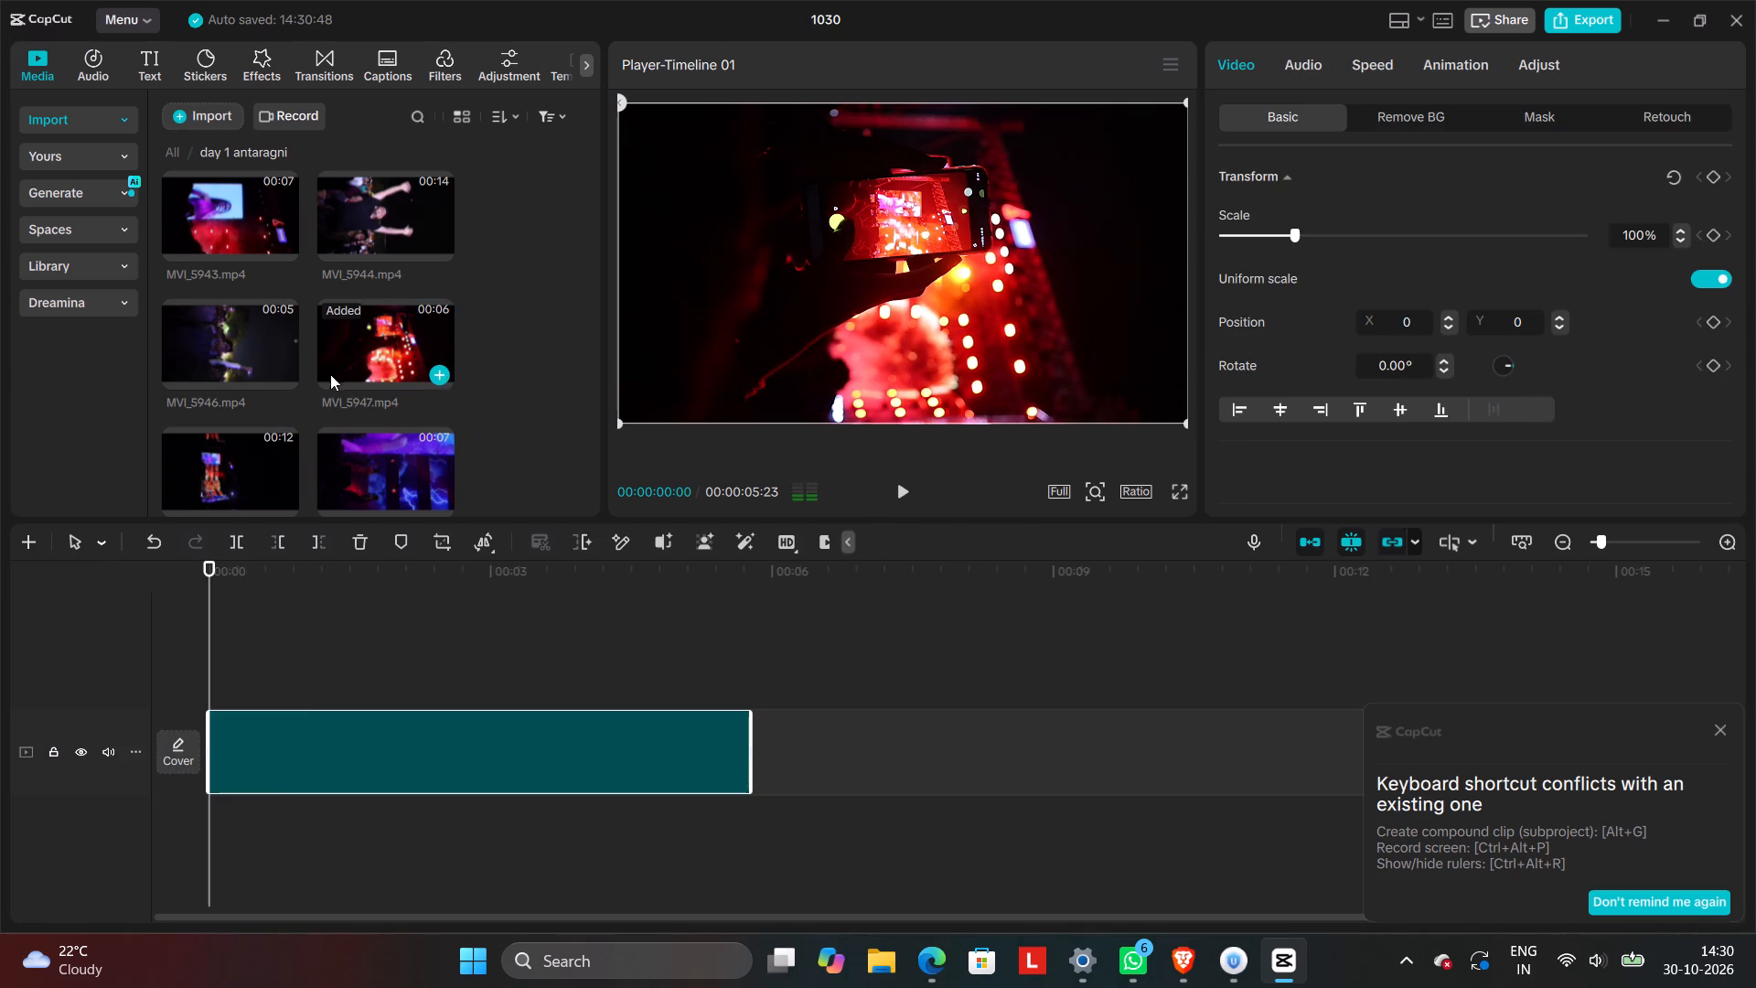
pyautogui.click(233, 345)
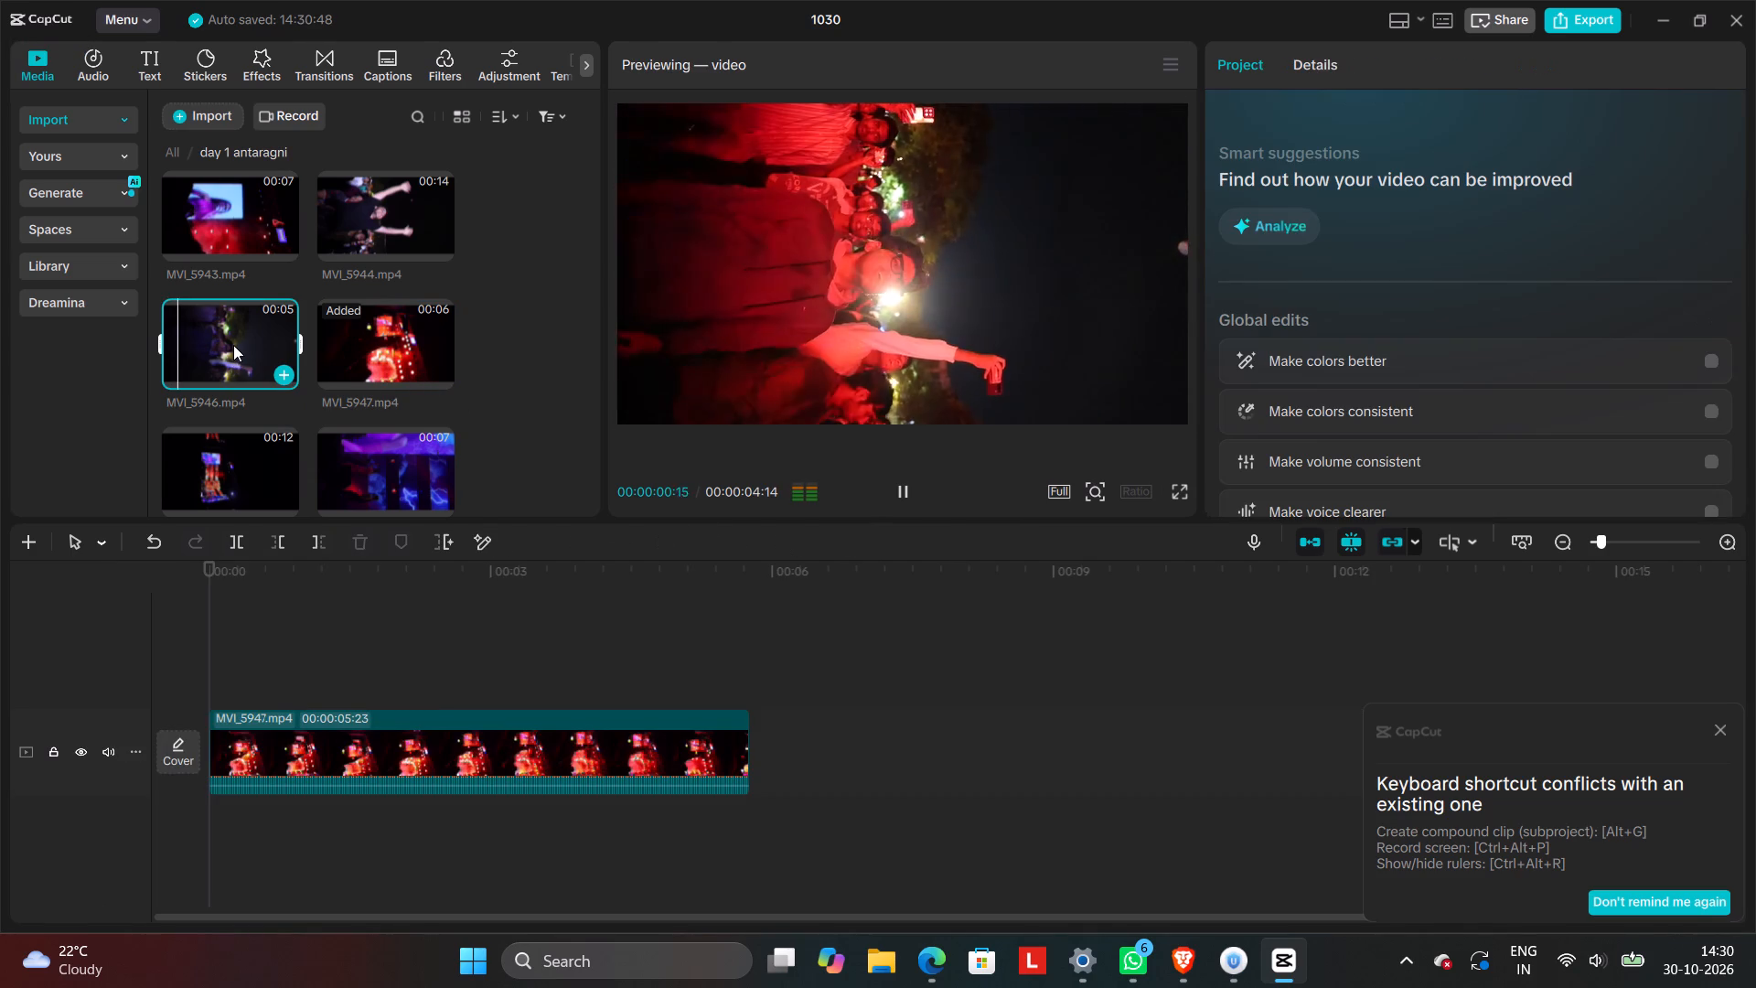
pyautogui.scroll(1, 330, 349)
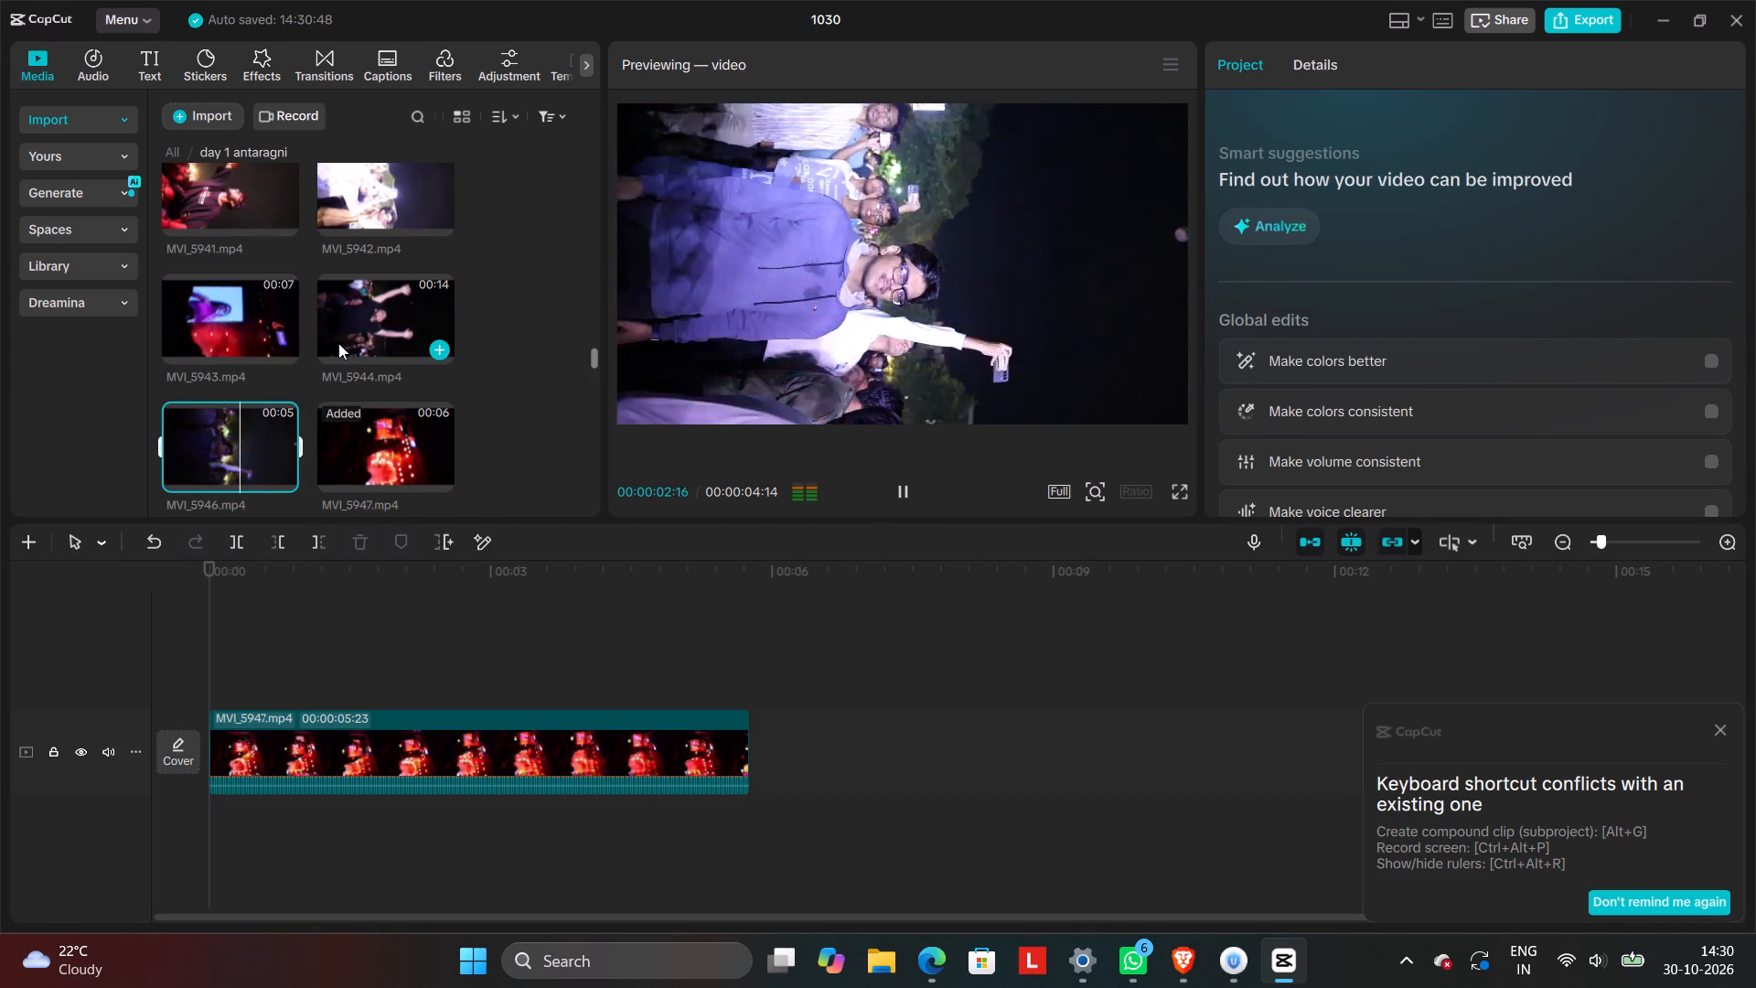
pyautogui.click(287, 472)
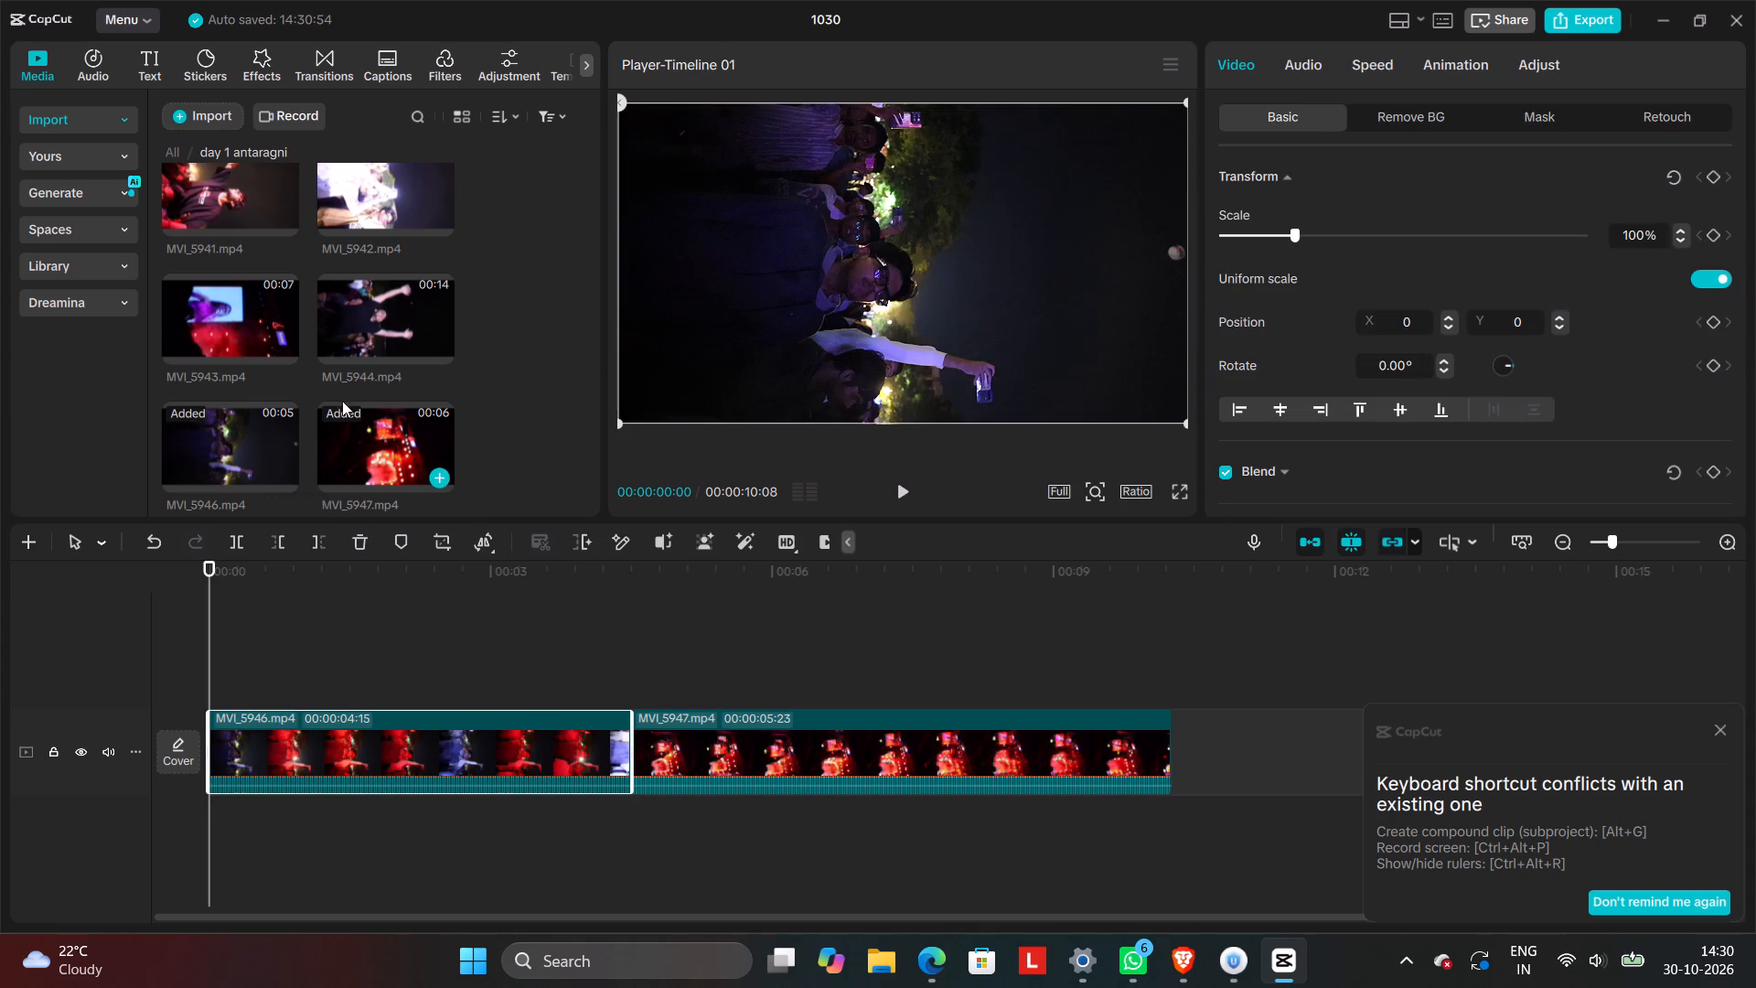
# Preview the crowd clips MVI_5944 and MVI_5942 and add each at the start of the timeline, MVI_5944 first.
pyautogui.click(364, 328)
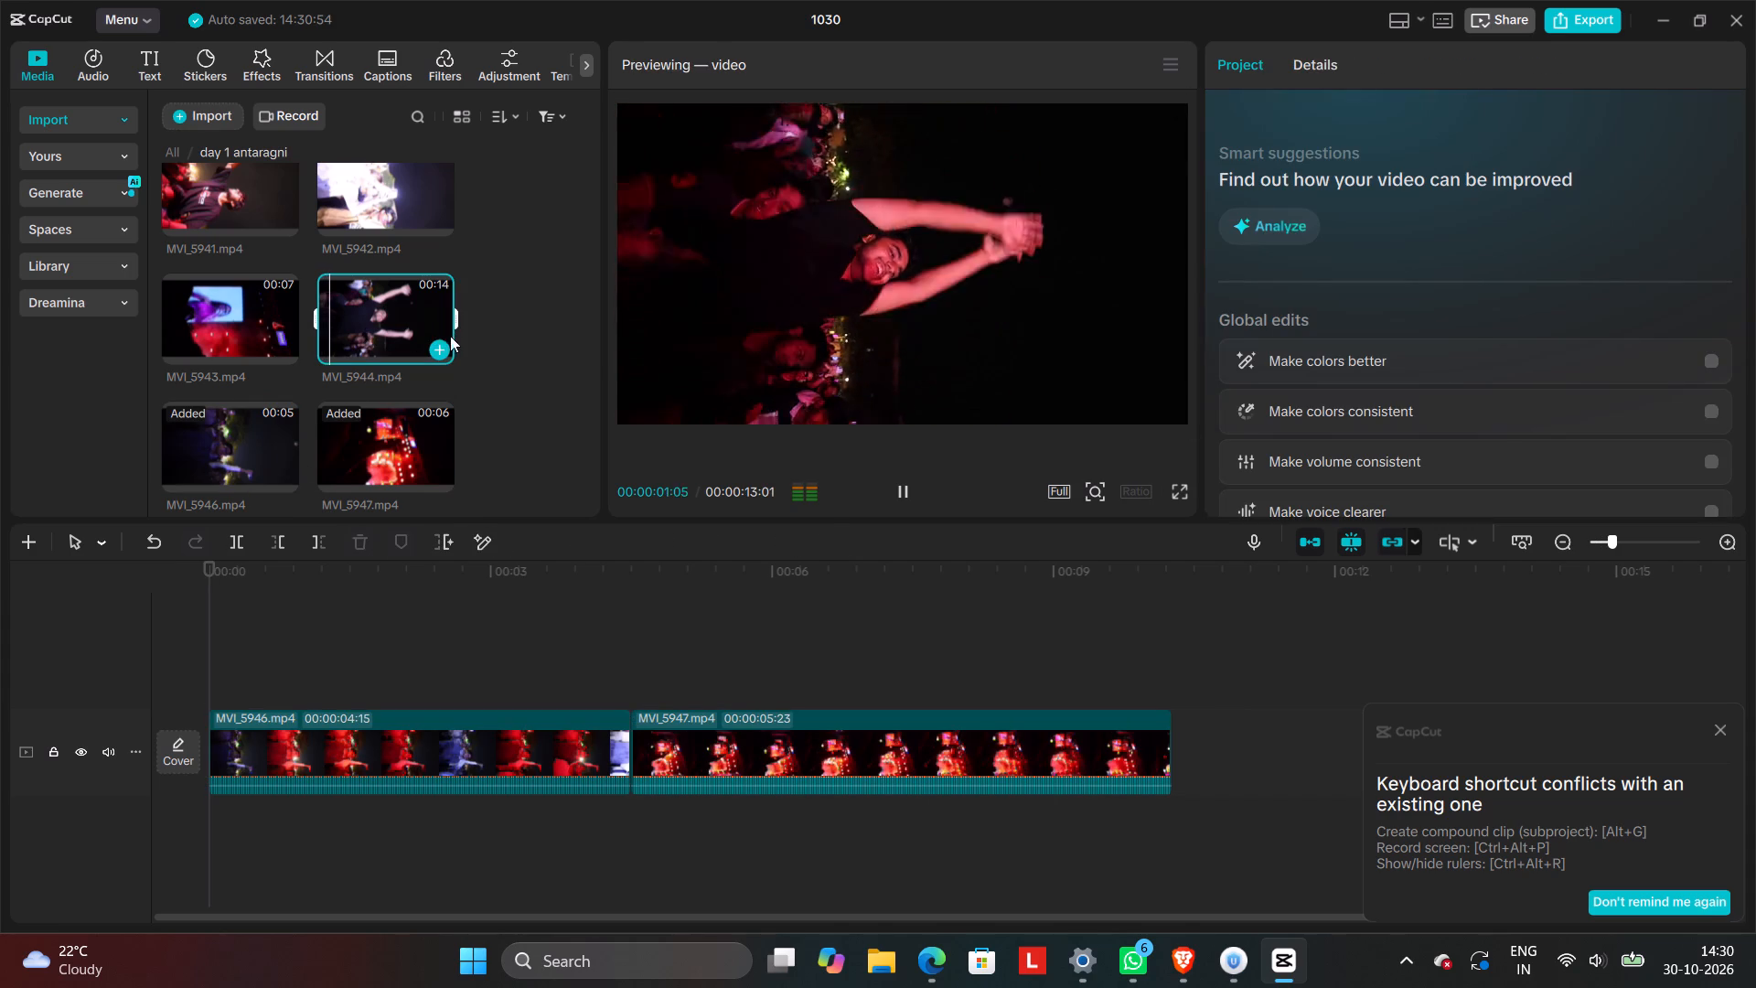
pyautogui.click(443, 348)
pyautogui.scroll(1, 399, 353)
pyautogui.click(398, 316)
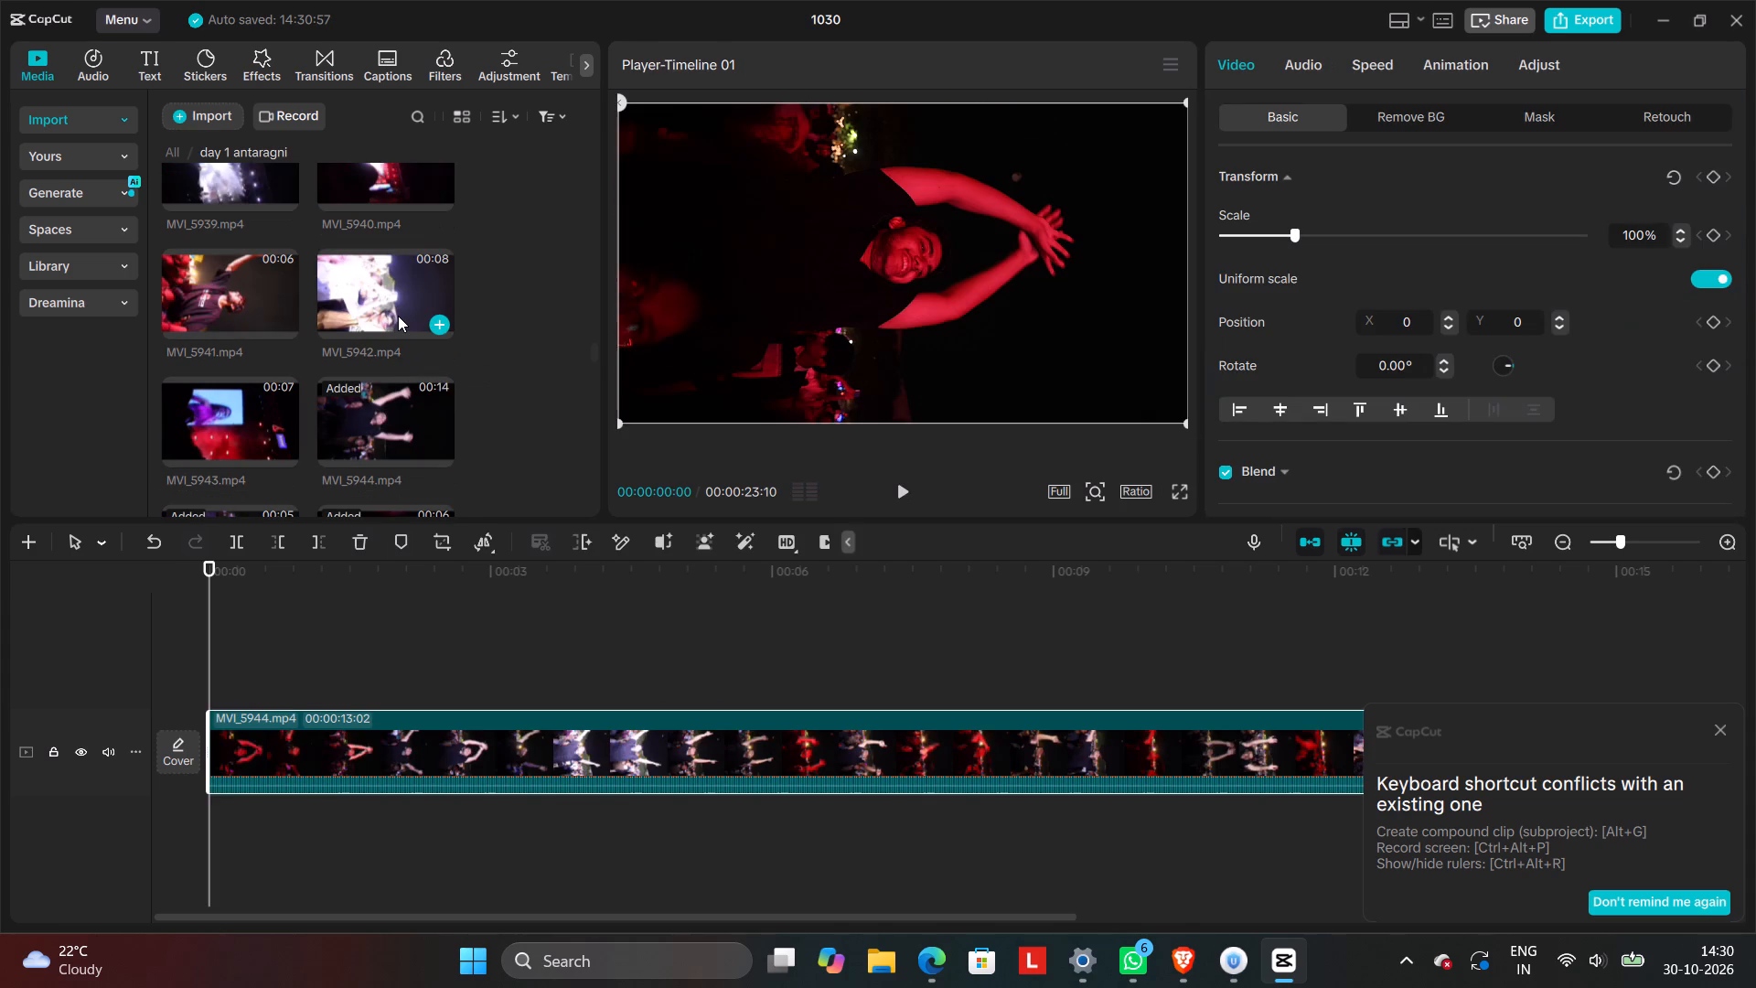
pyautogui.click(444, 328)
# Preview MVI_5941 and MVI_5939 and add each at the start of the timeline, MVI_5941 first.
pyautogui.scroll(1, 369, 359)
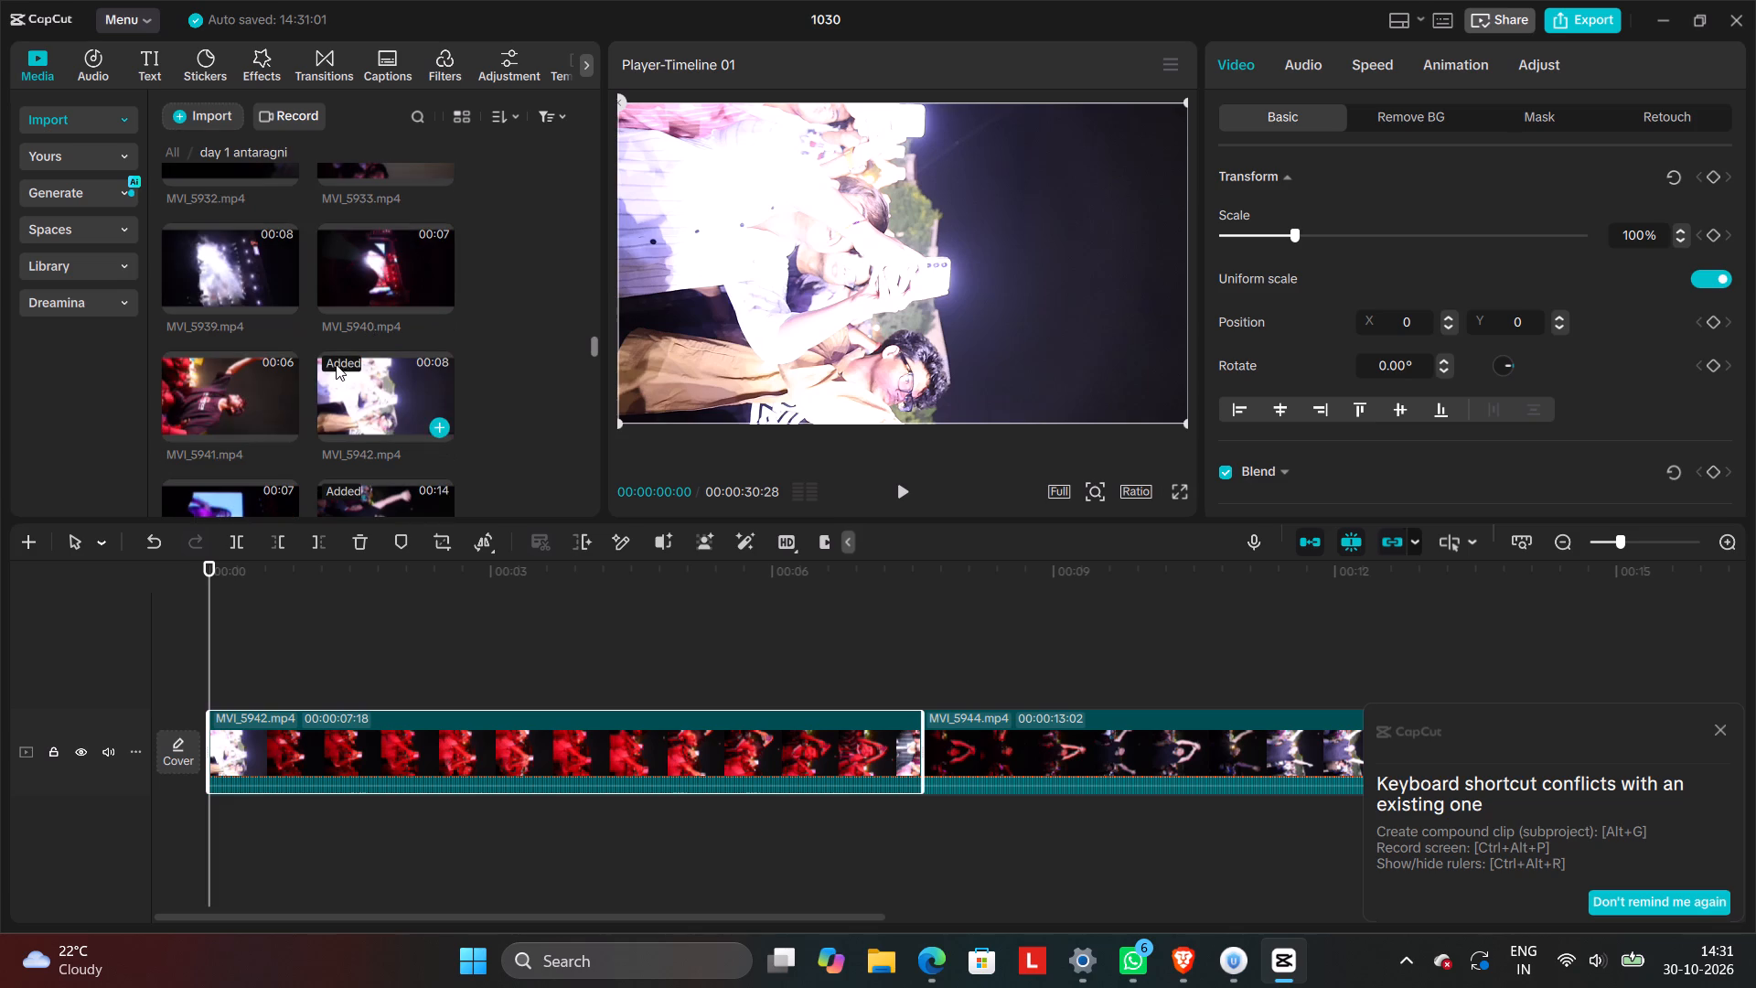
pyautogui.click(265, 392)
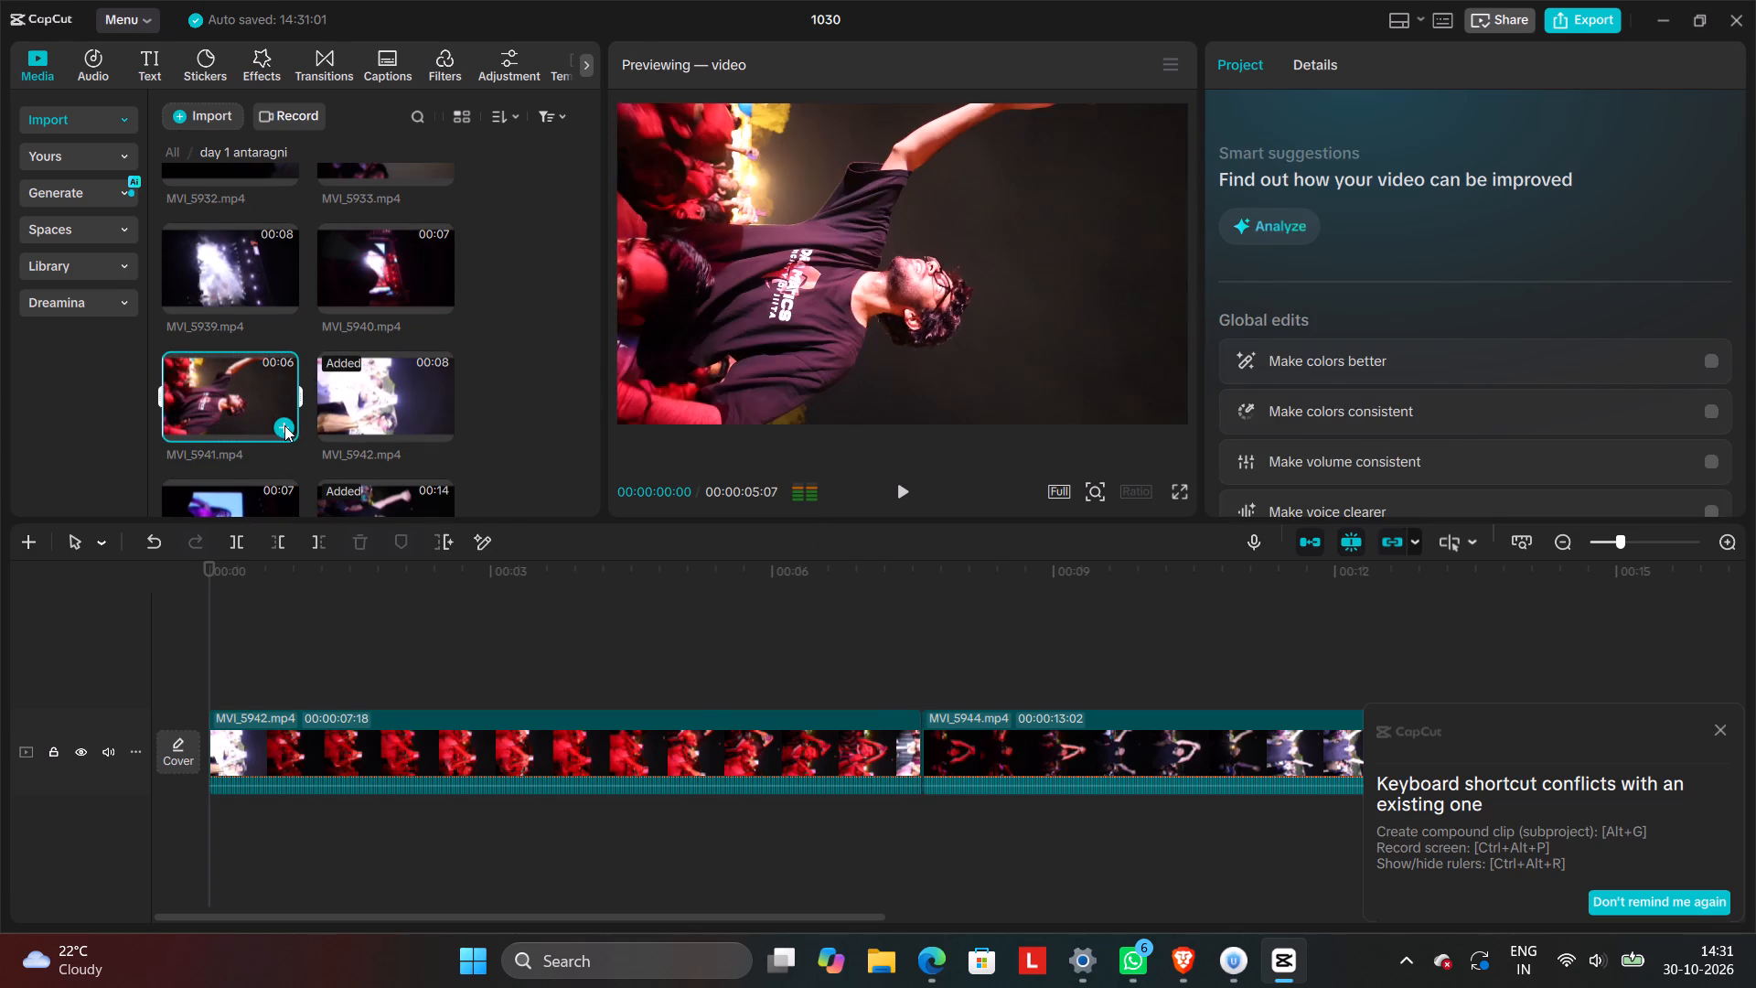
pyautogui.click(284, 425)
pyautogui.scroll(1, 284, 425)
pyautogui.click(260, 360)
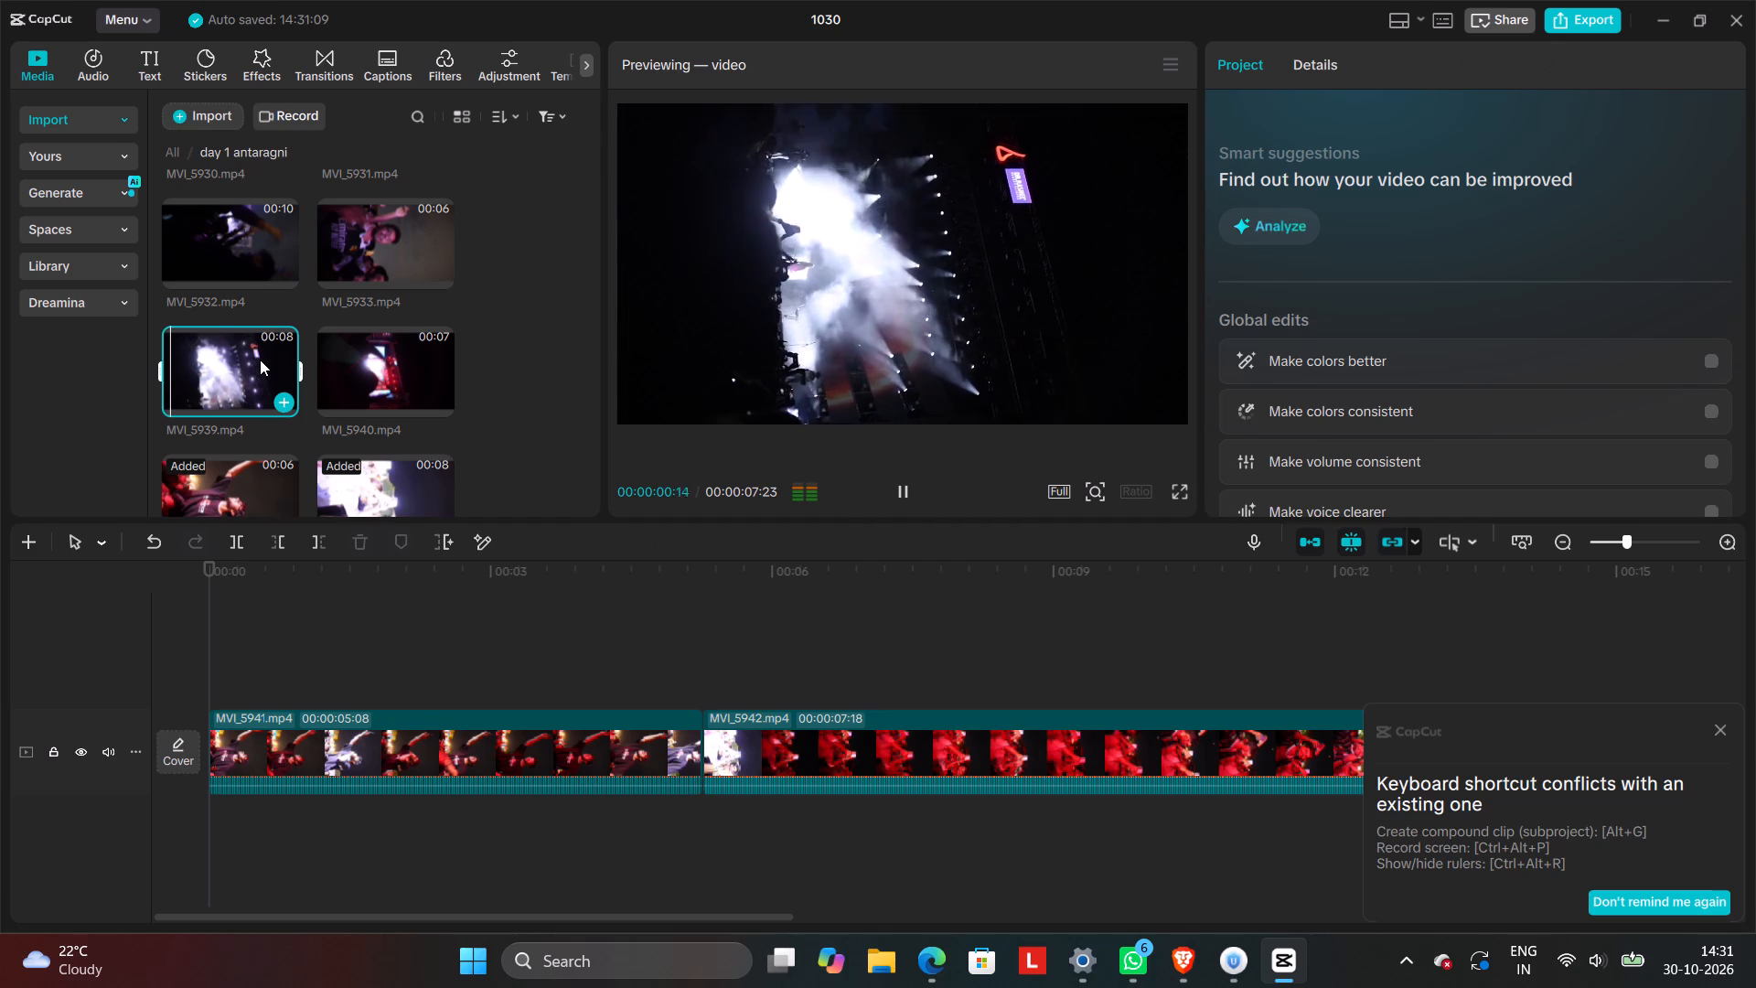
pyautogui.click(284, 399)
# Preview MVI_5940 and MVI_5933, and add only MVI_5940 at the start of the timeline.
pyautogui.click(380, 373)
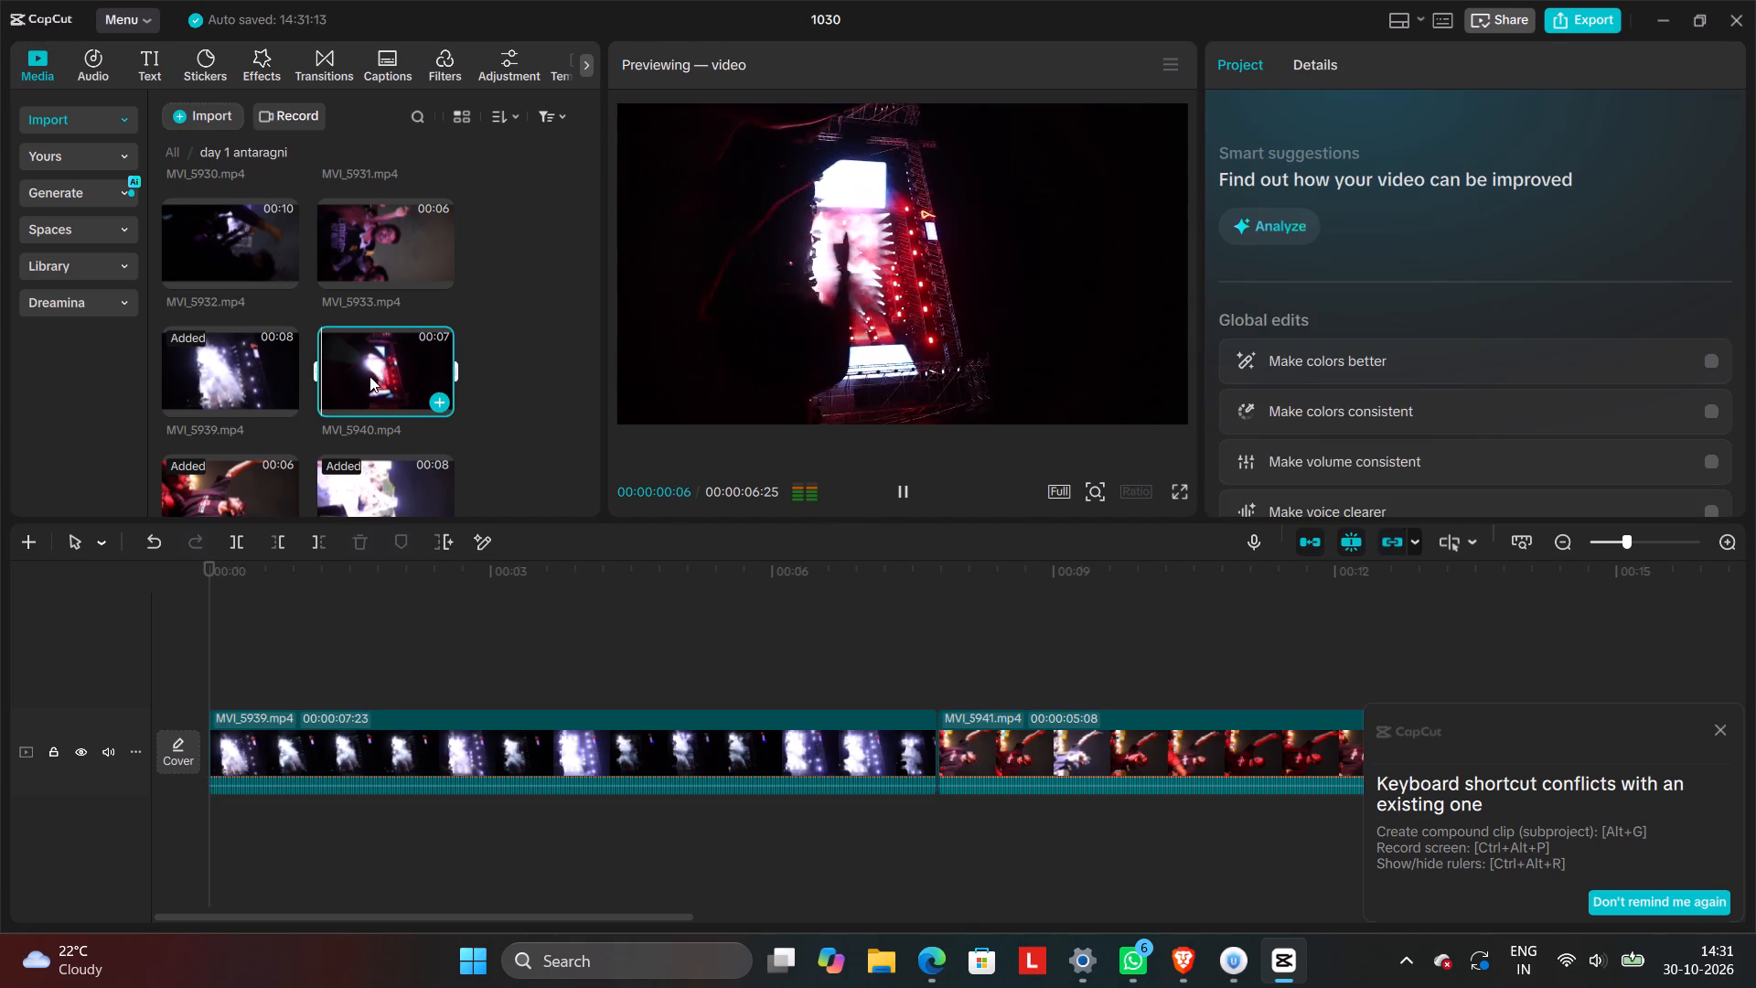
pyautogui.scroll(1, 369, 376)
pyautogui.click(391, 342)
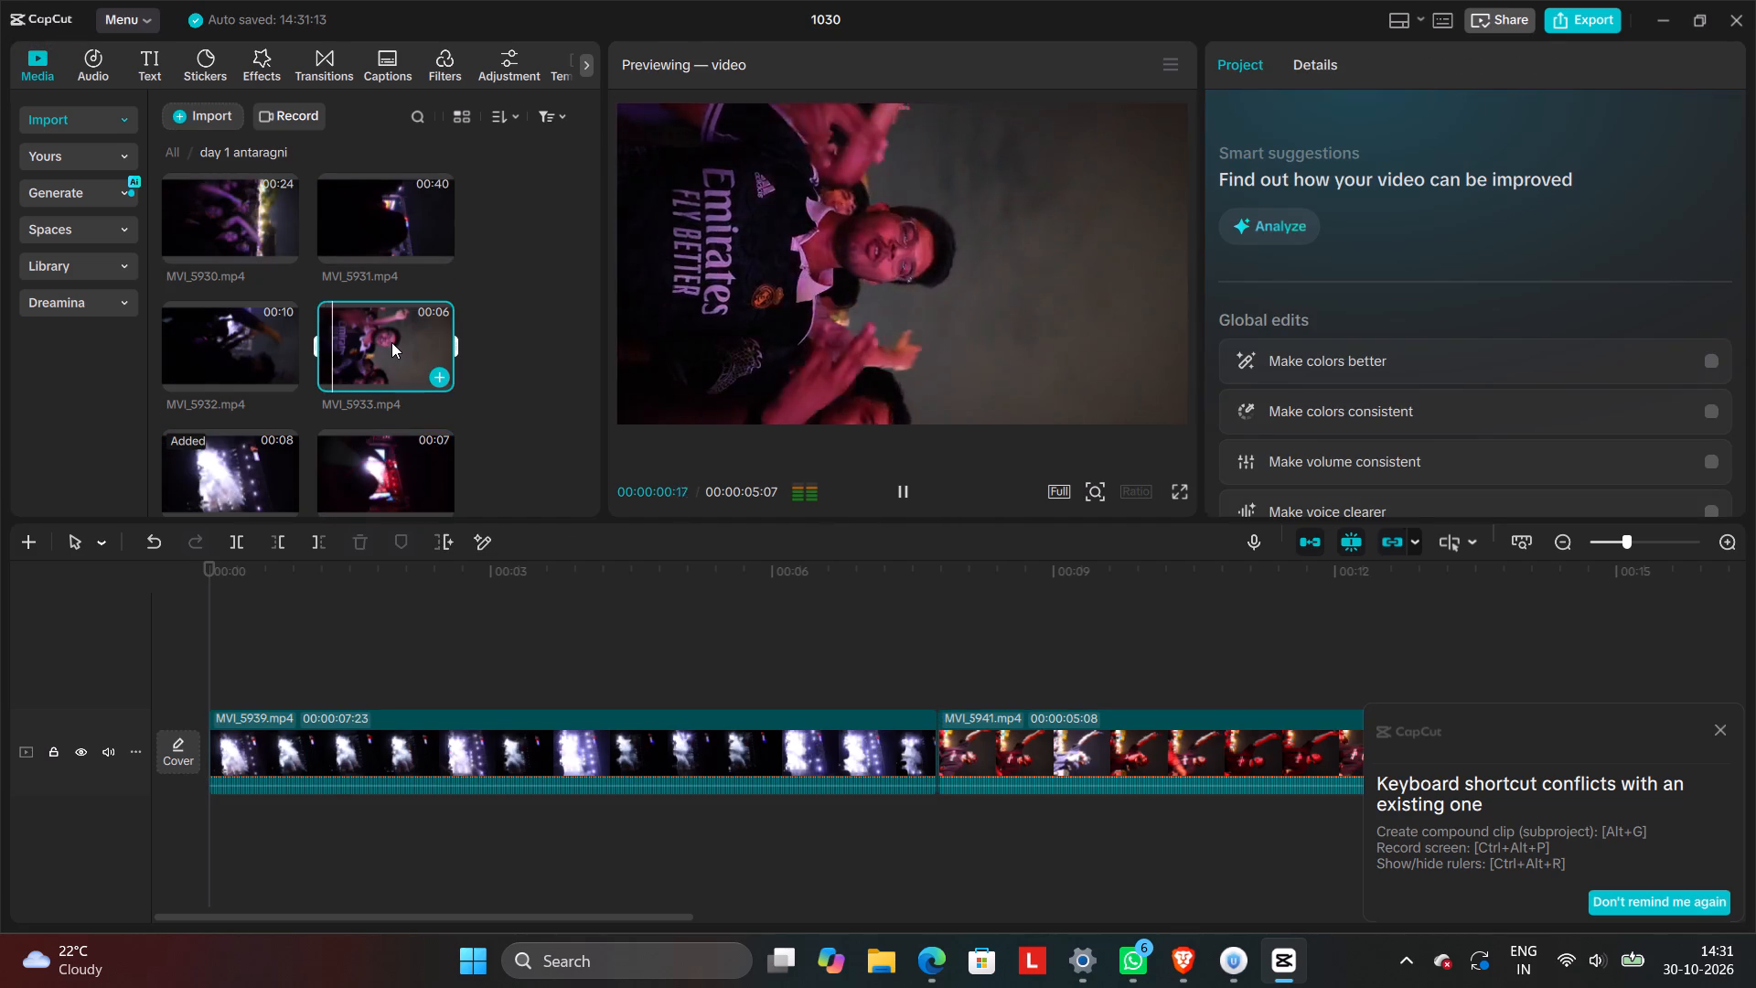
pyautogui.scroll(-1, 391, 342)
pyautogui.click(441, 395)
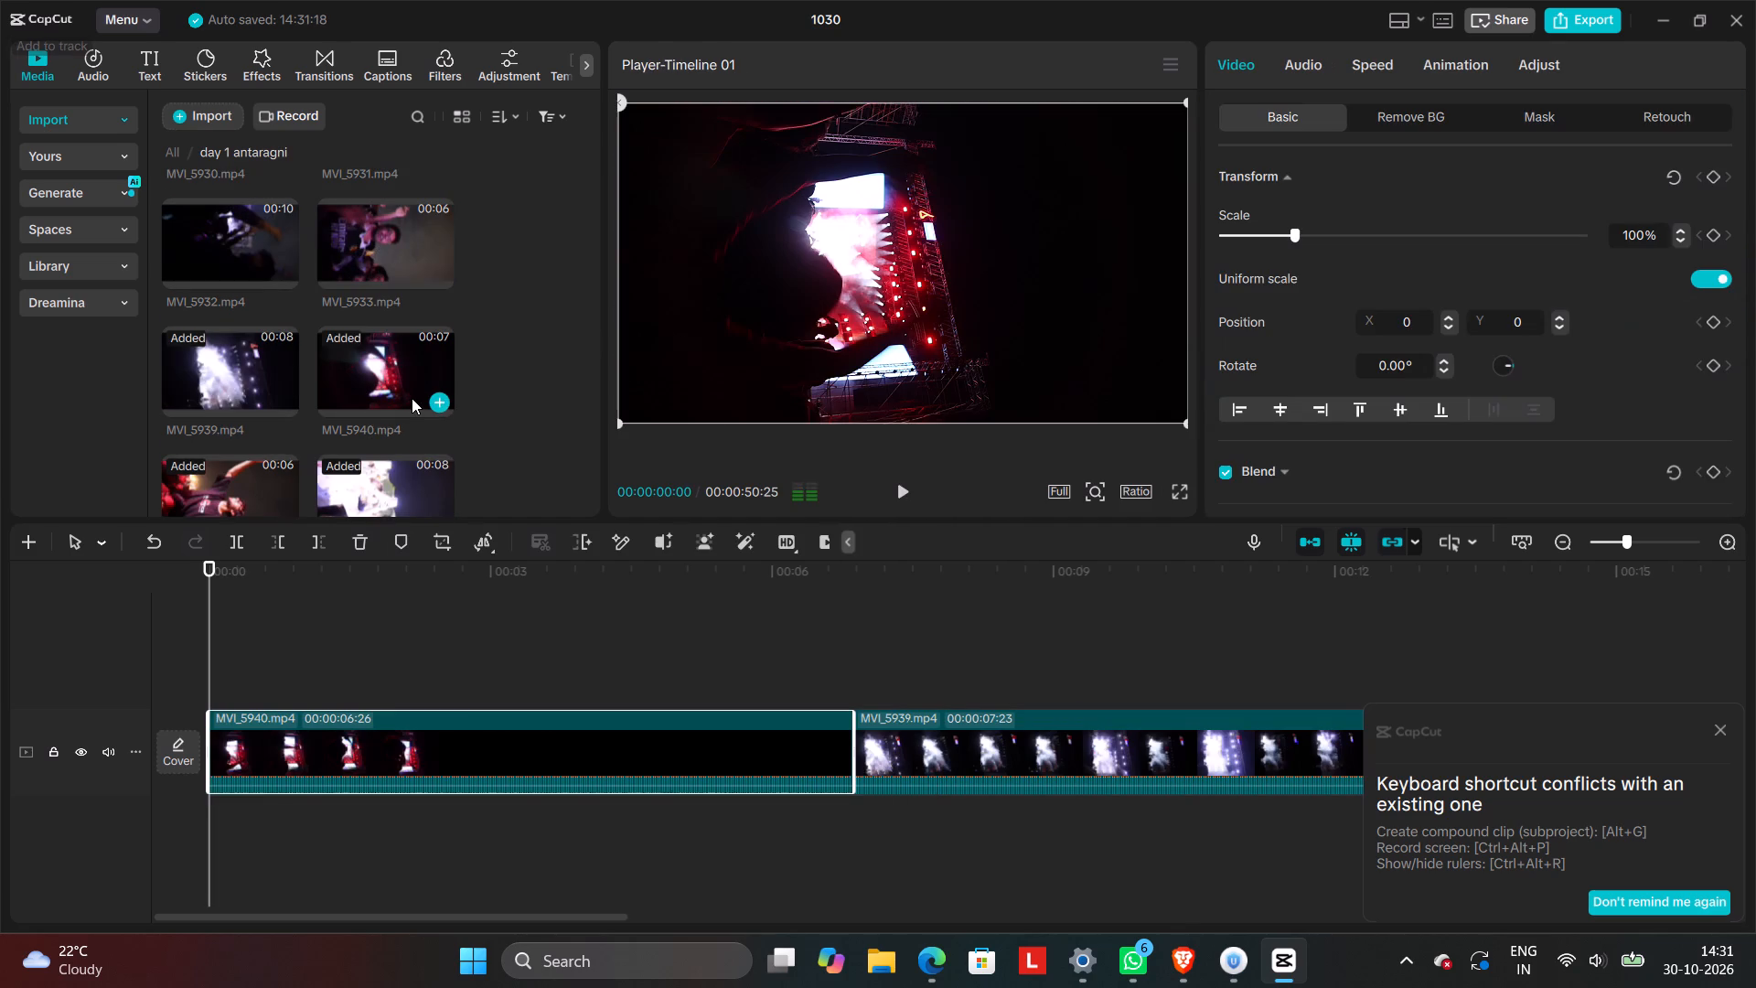
# Preview the crowd clip MVI_5930 and add it at the start of the timeline.
pyautogui.scroll(1, 411, 396)
pyautogui.click(412, 236)
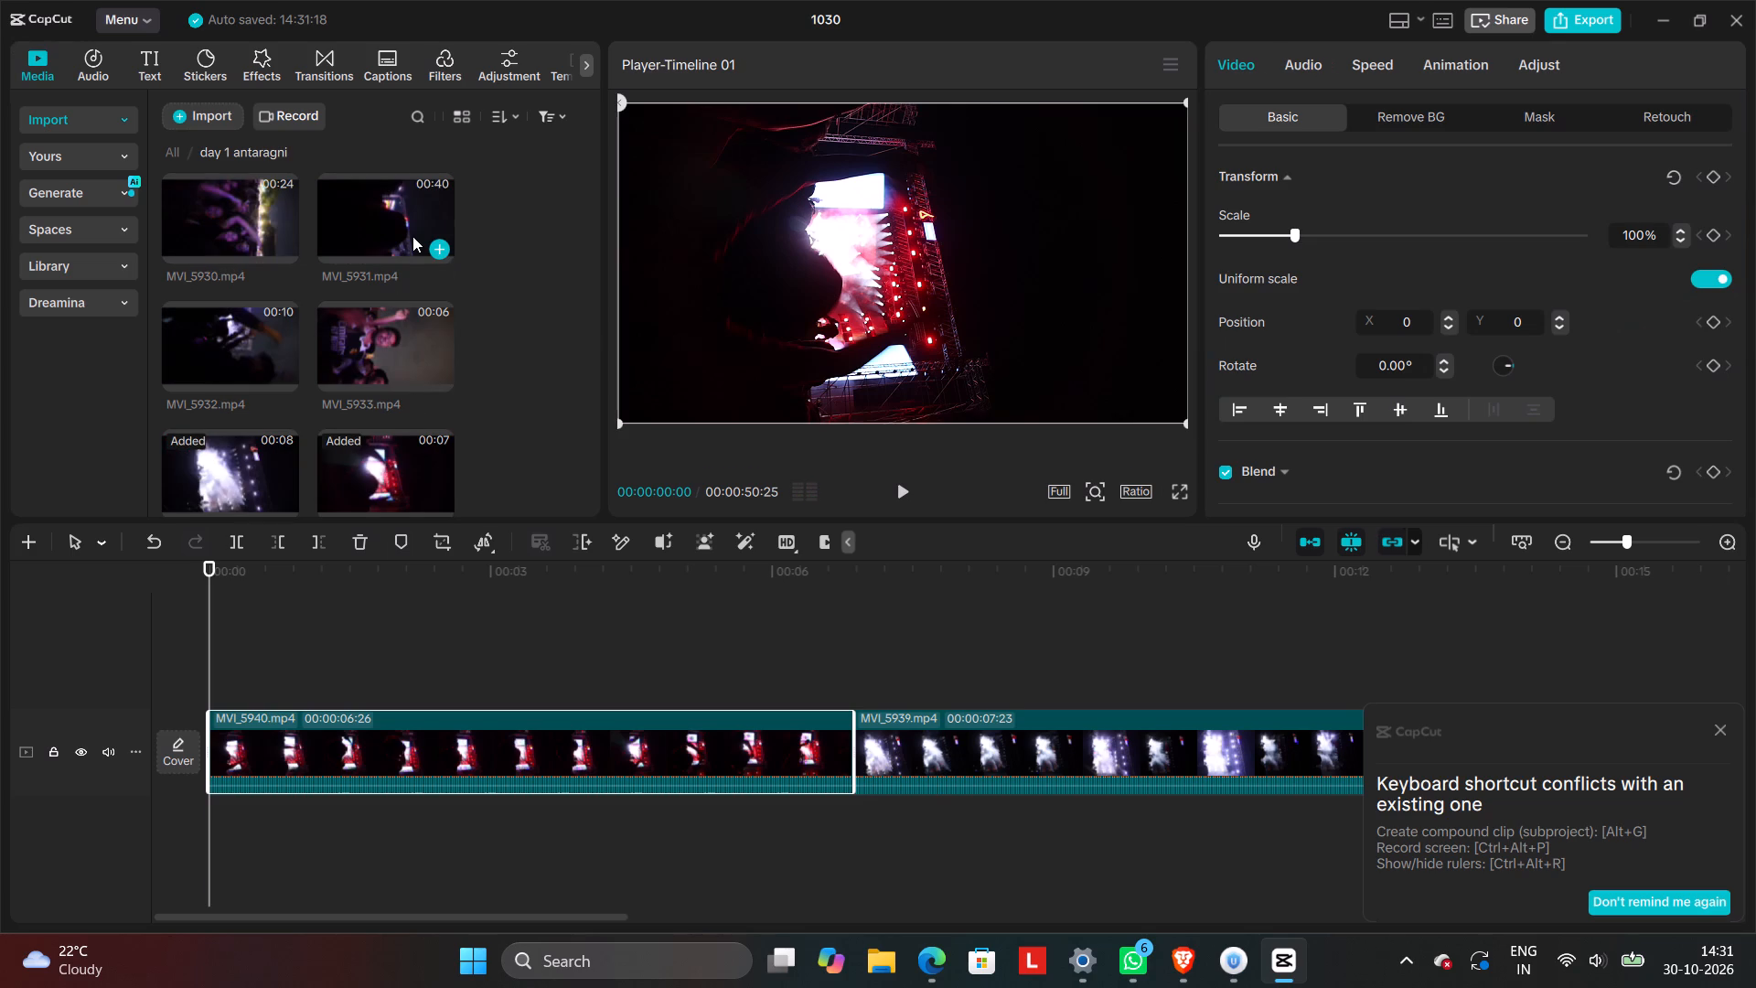
pyautogui.click(252, 199)
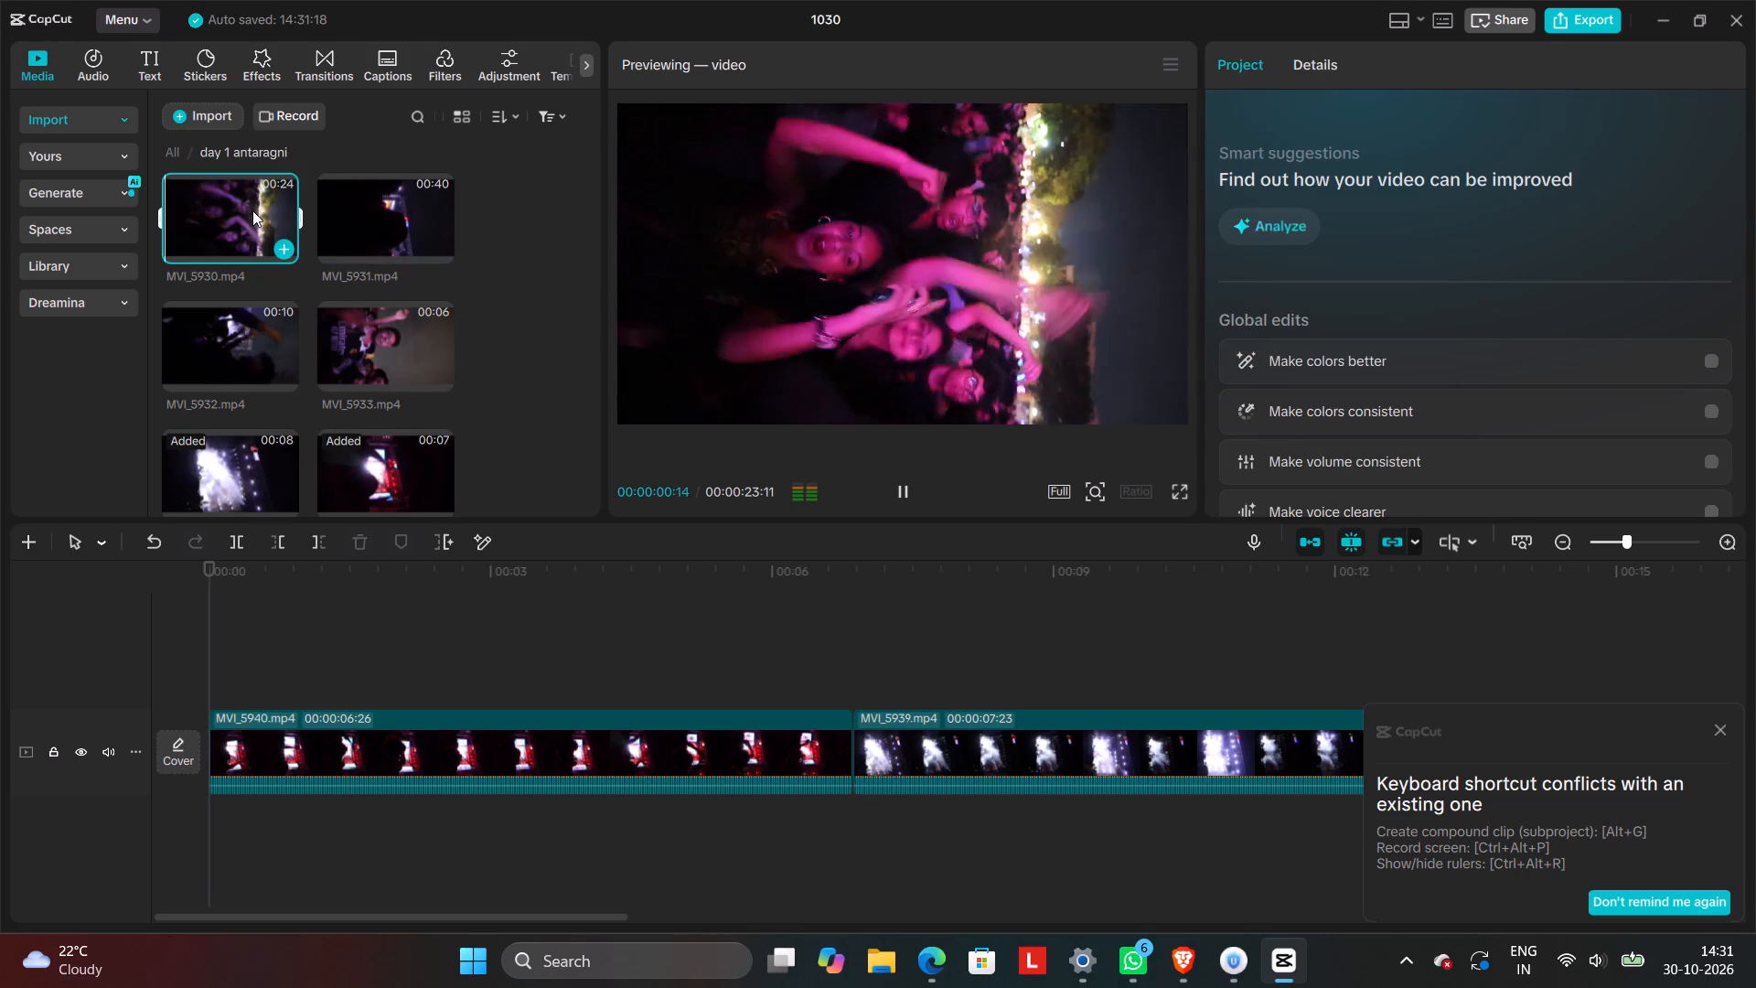
pyautogui.click(281, 252)
# Compare the crowd clips MVI_5915 and MVI_5914, and add MVI_5915 at the start of the timeline.
pyautogui.scroll(2, 281, 252)
pyautogui.click(343, 286)
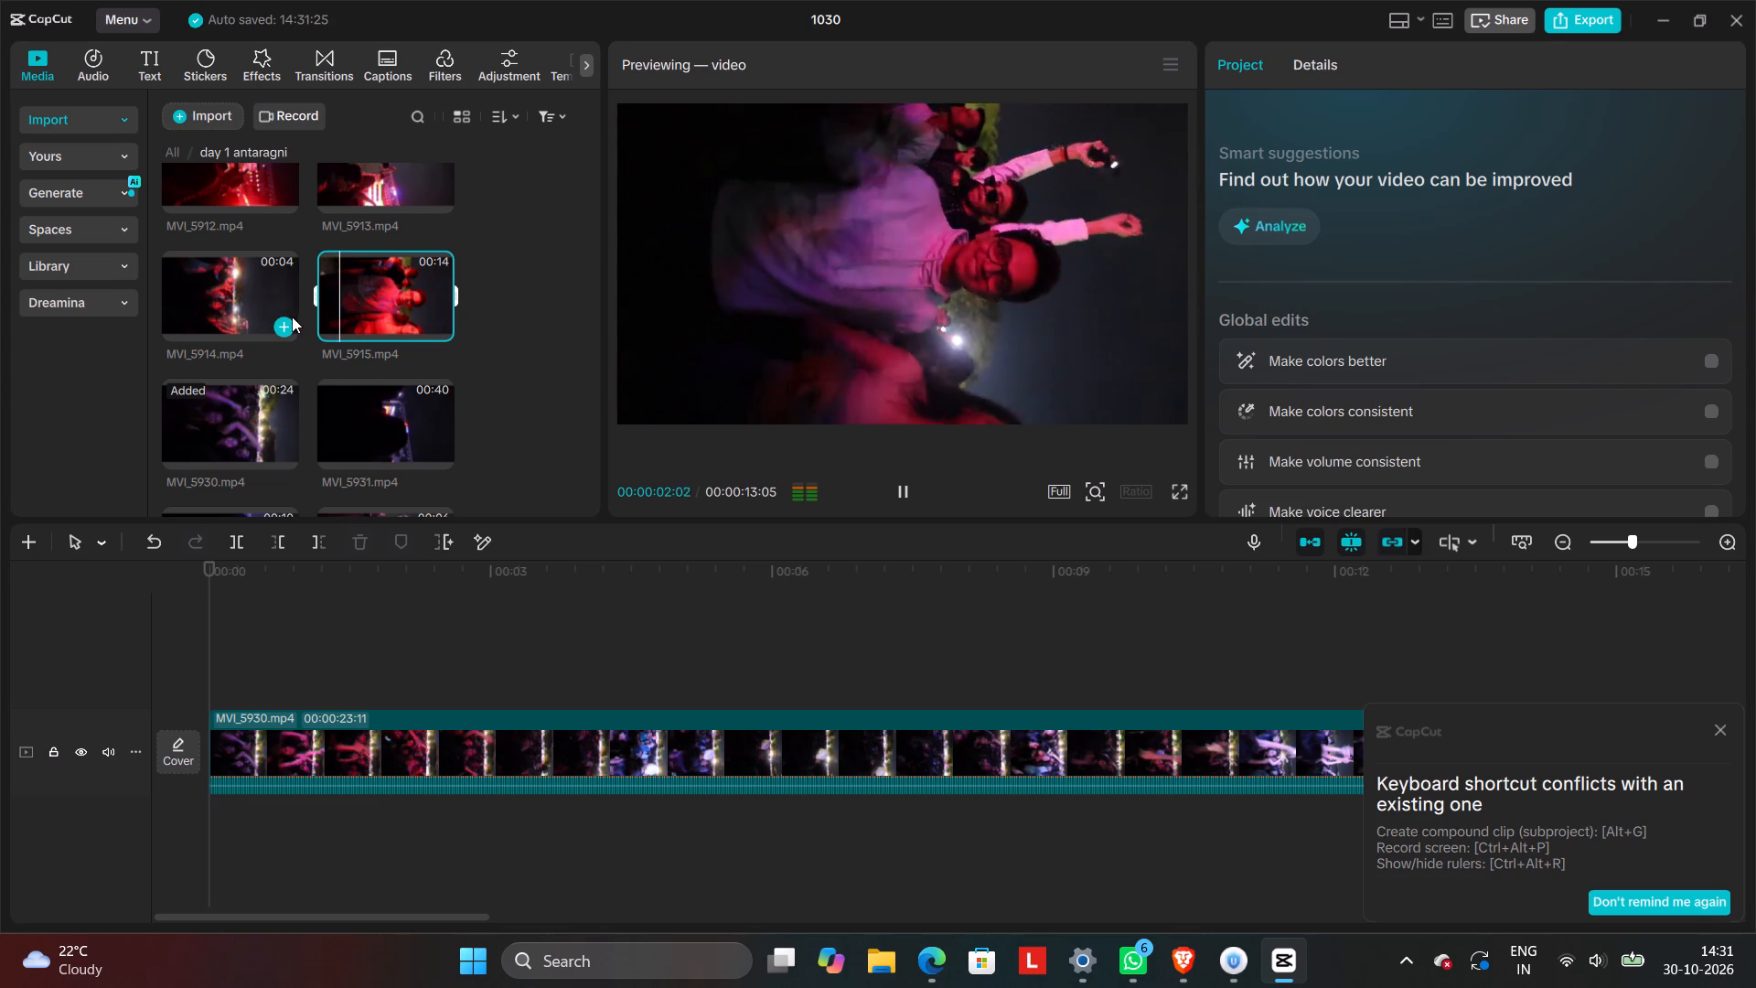
pyautogui.click(253, 306)
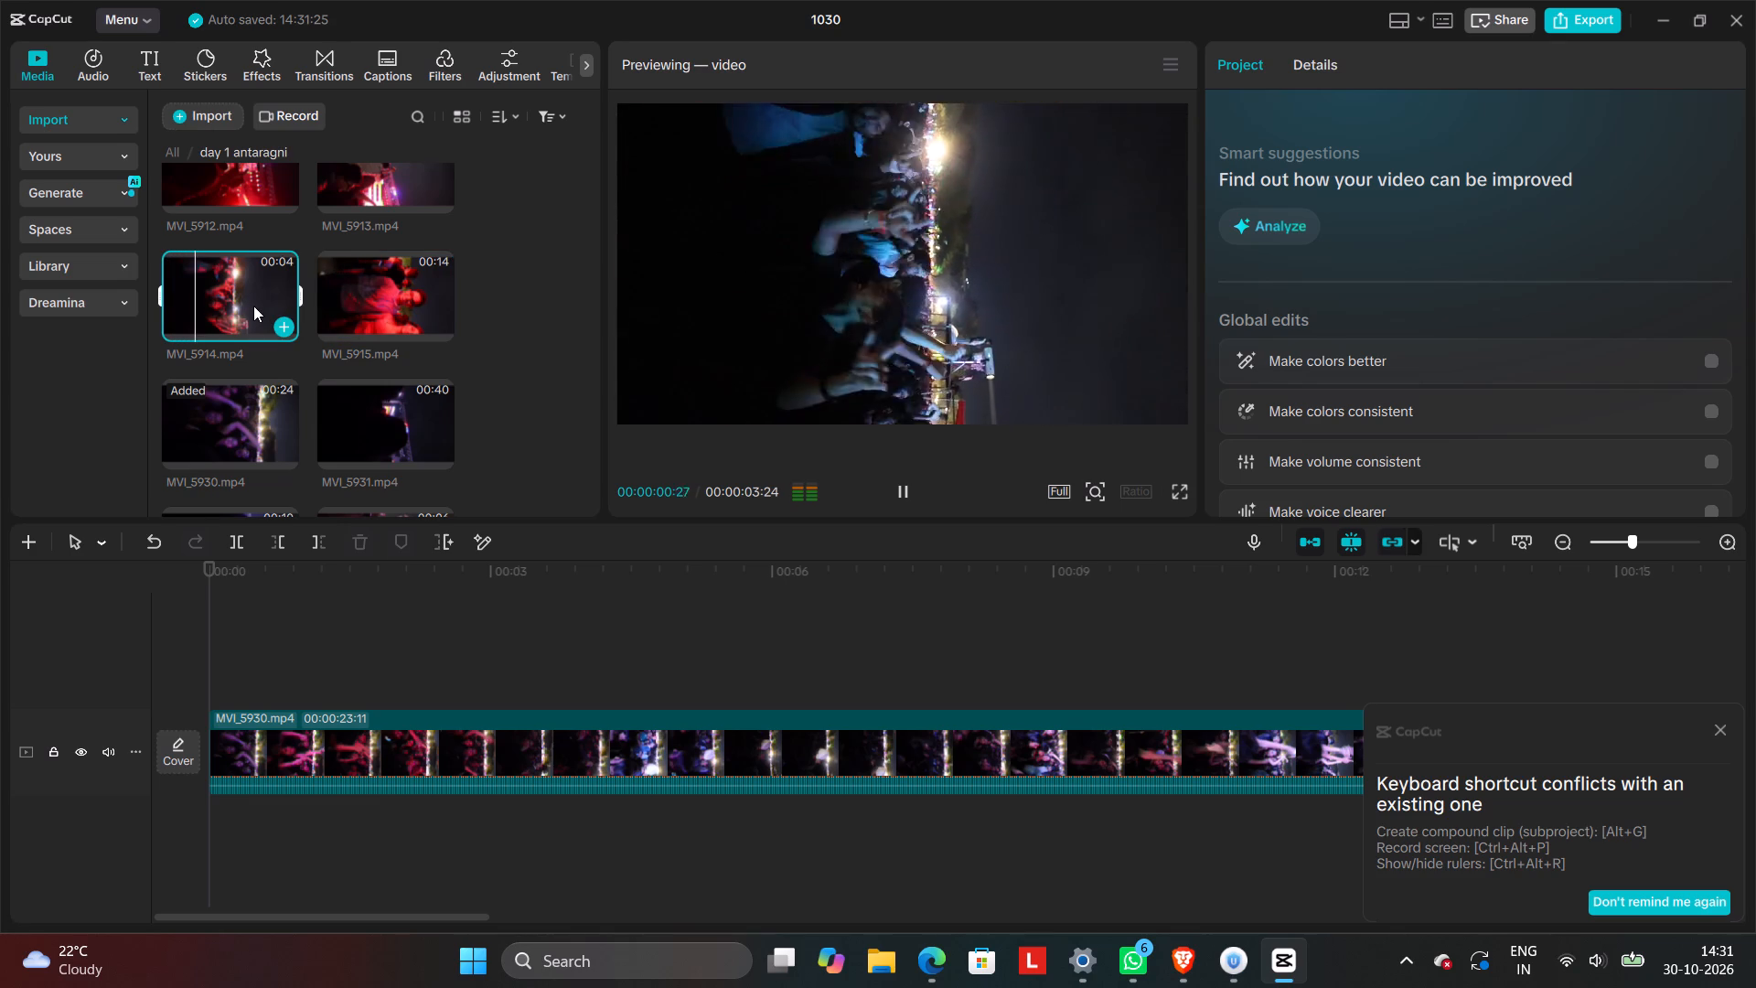
pyautogui.click(353, 287)
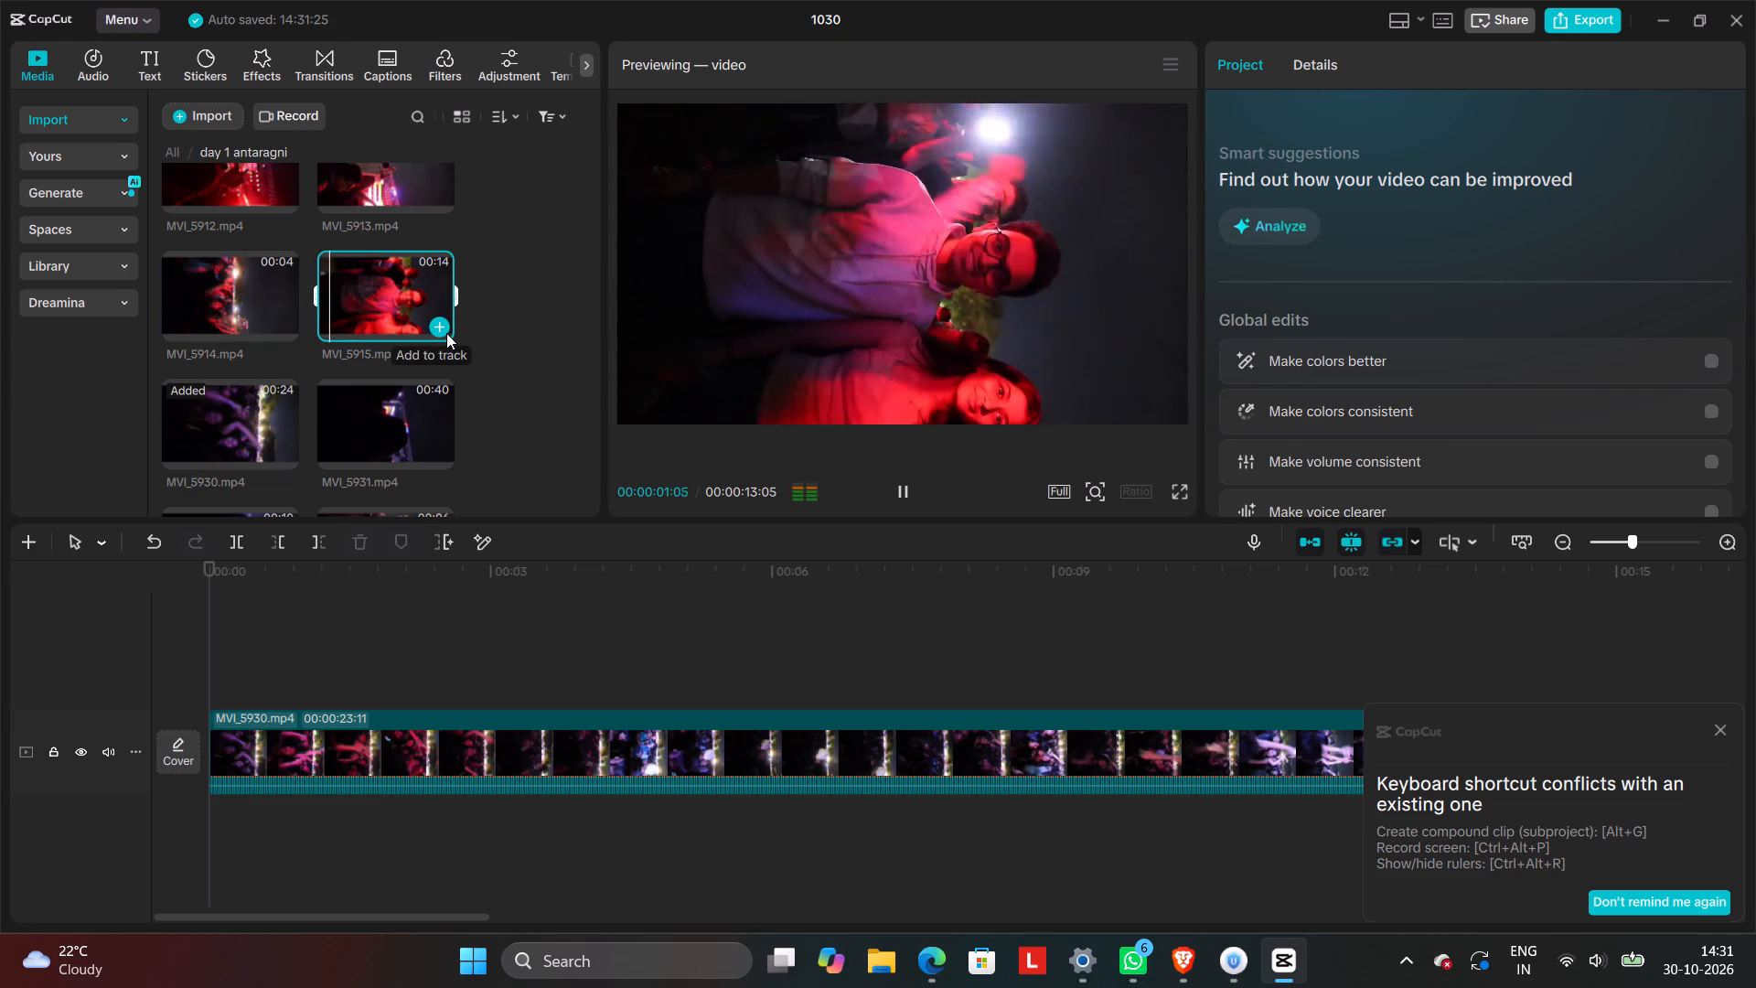
pyautogui.click(446, 333)
# Preview MVI_5913 and MVI_5912, and add only MVI_5912 at the start of the timeline.
pyautogui.scroll(1, 369, 338)
pyautogui.click(398, 282)
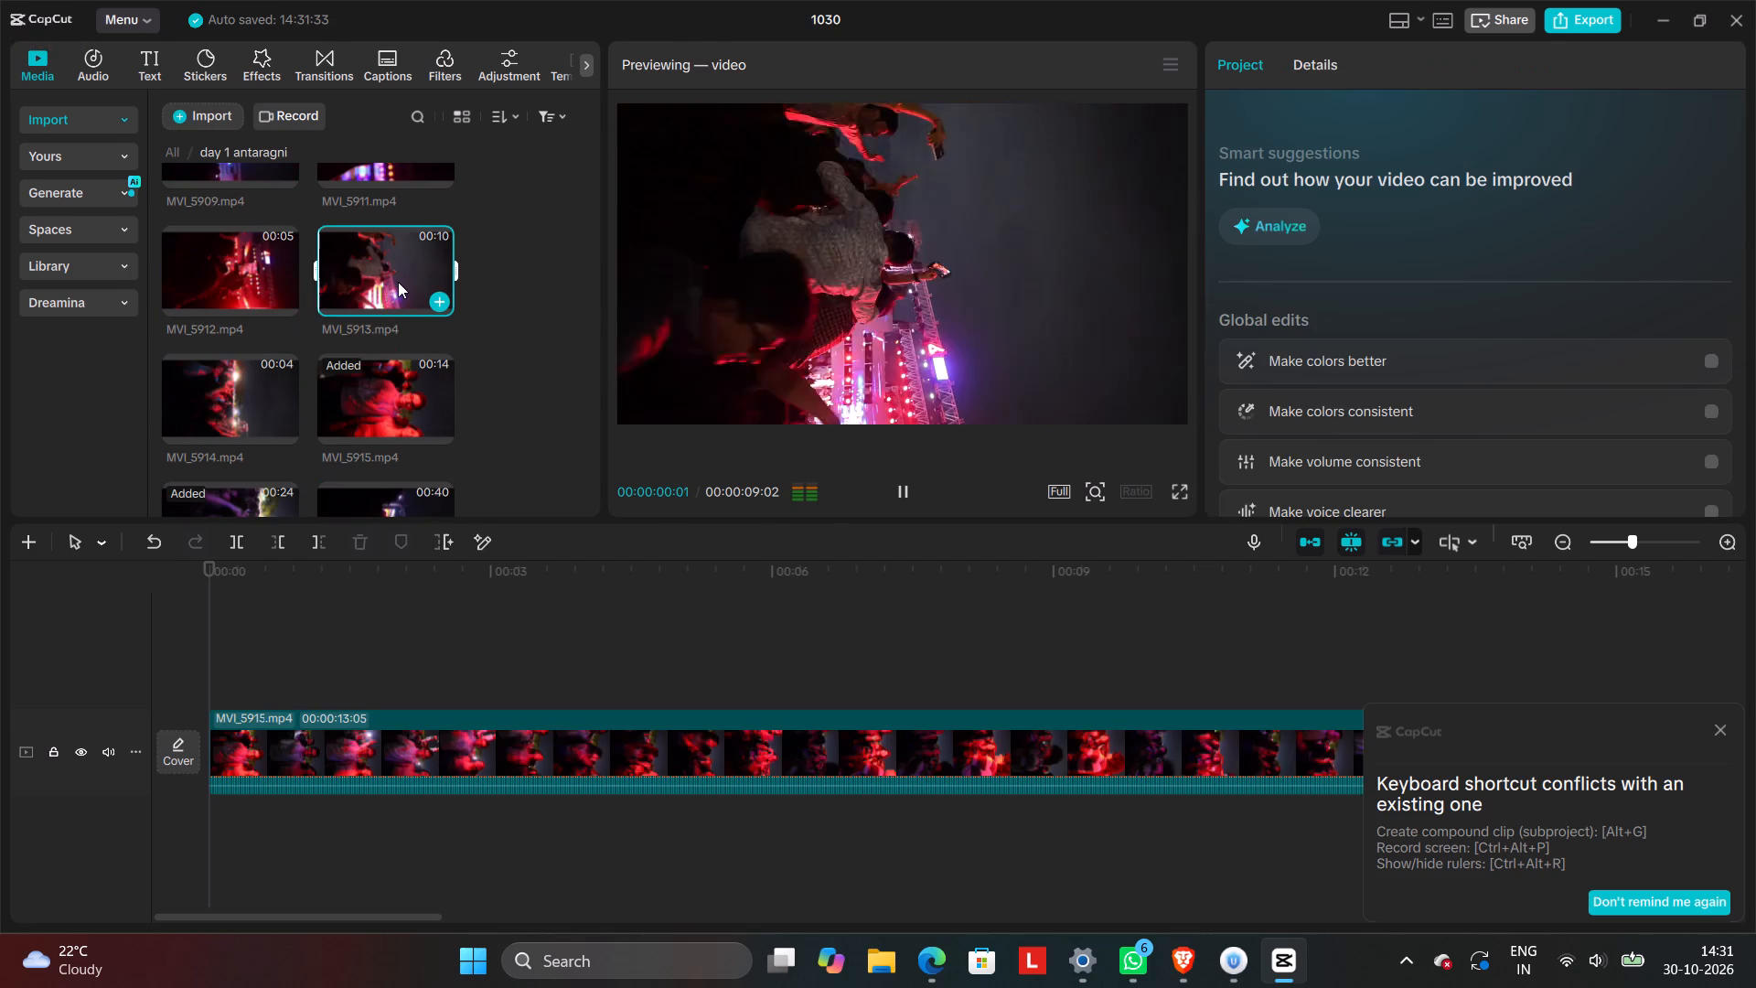
pyautogui.click(188, 258)
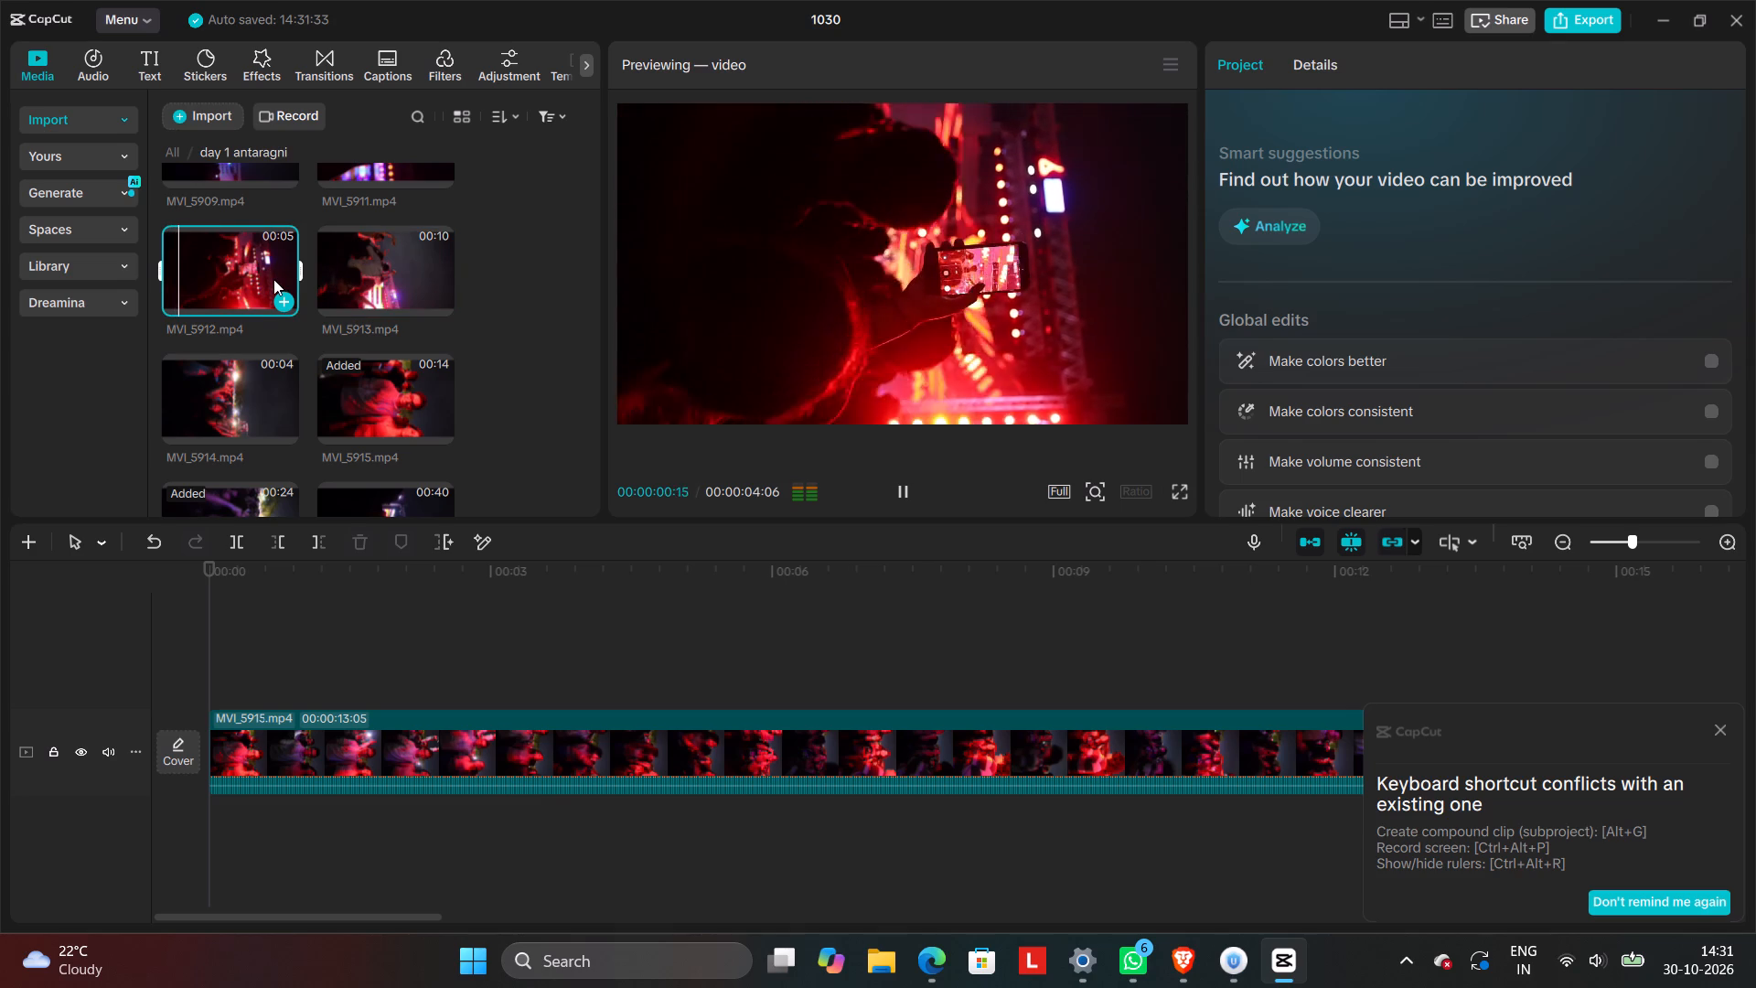
pyautogui.click(287, 297)
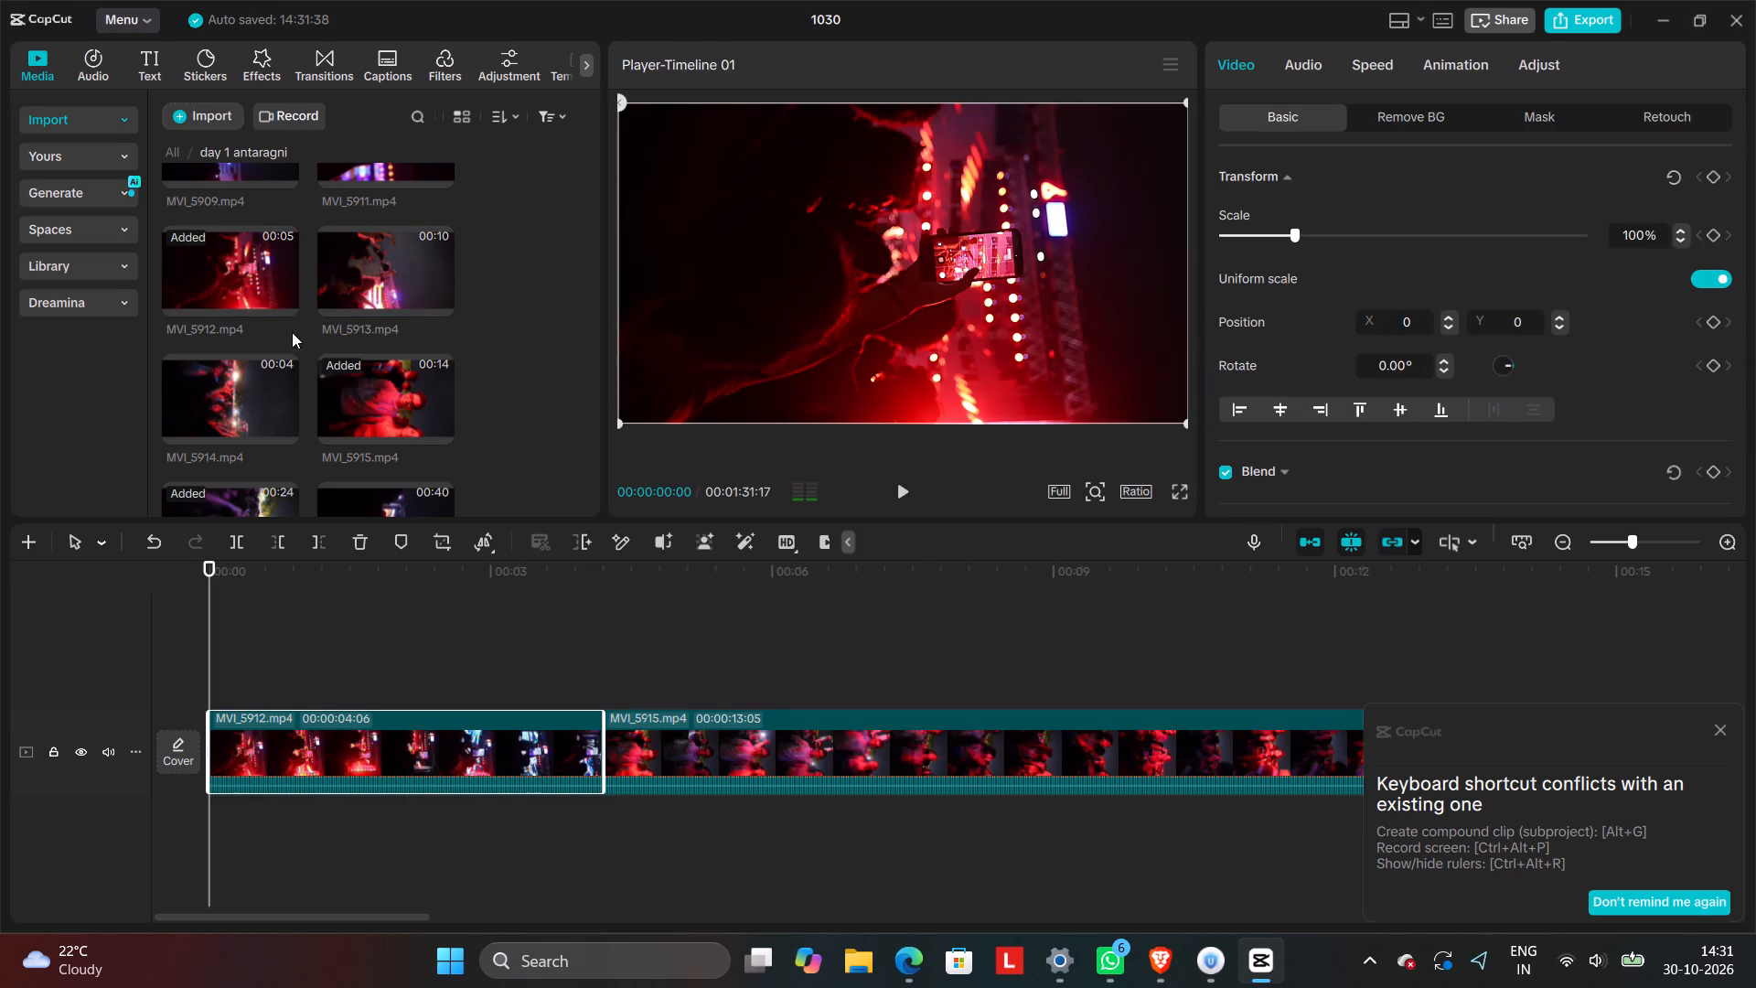
# Extract the audio from MVI_5814 in the "day 1 antaragni" folder and preview it.
pyautogui.click(346, 682)
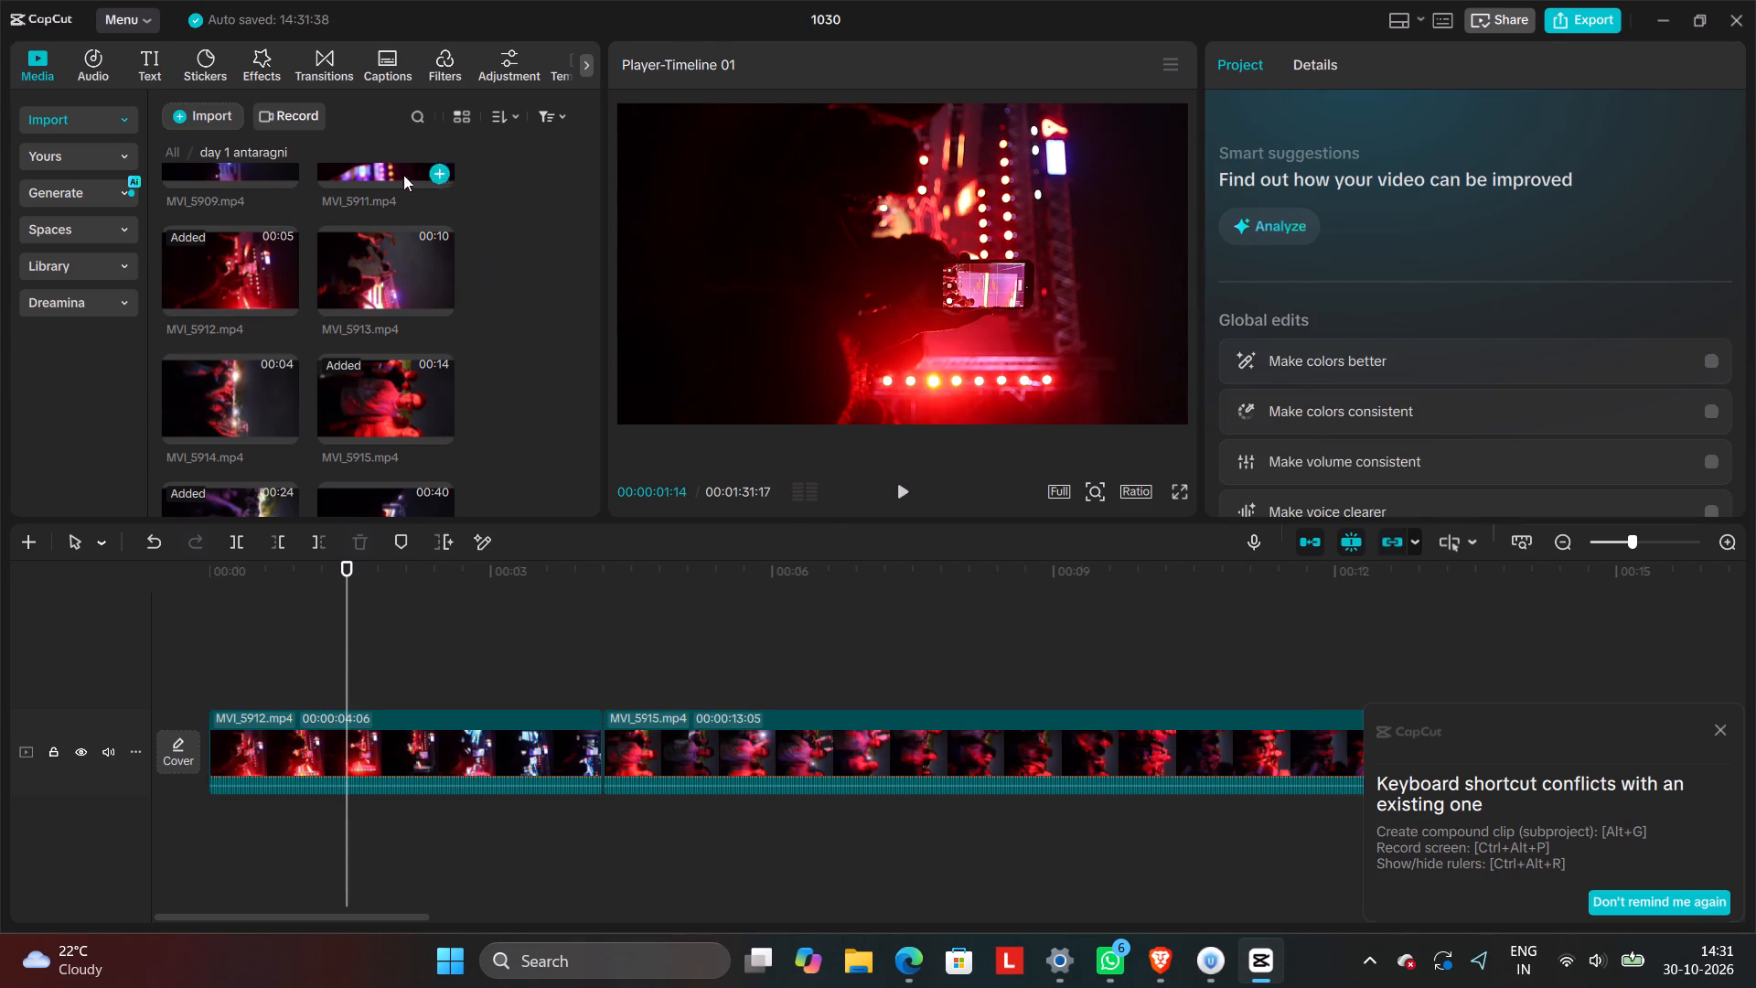
pyautogui.click(98, 63)
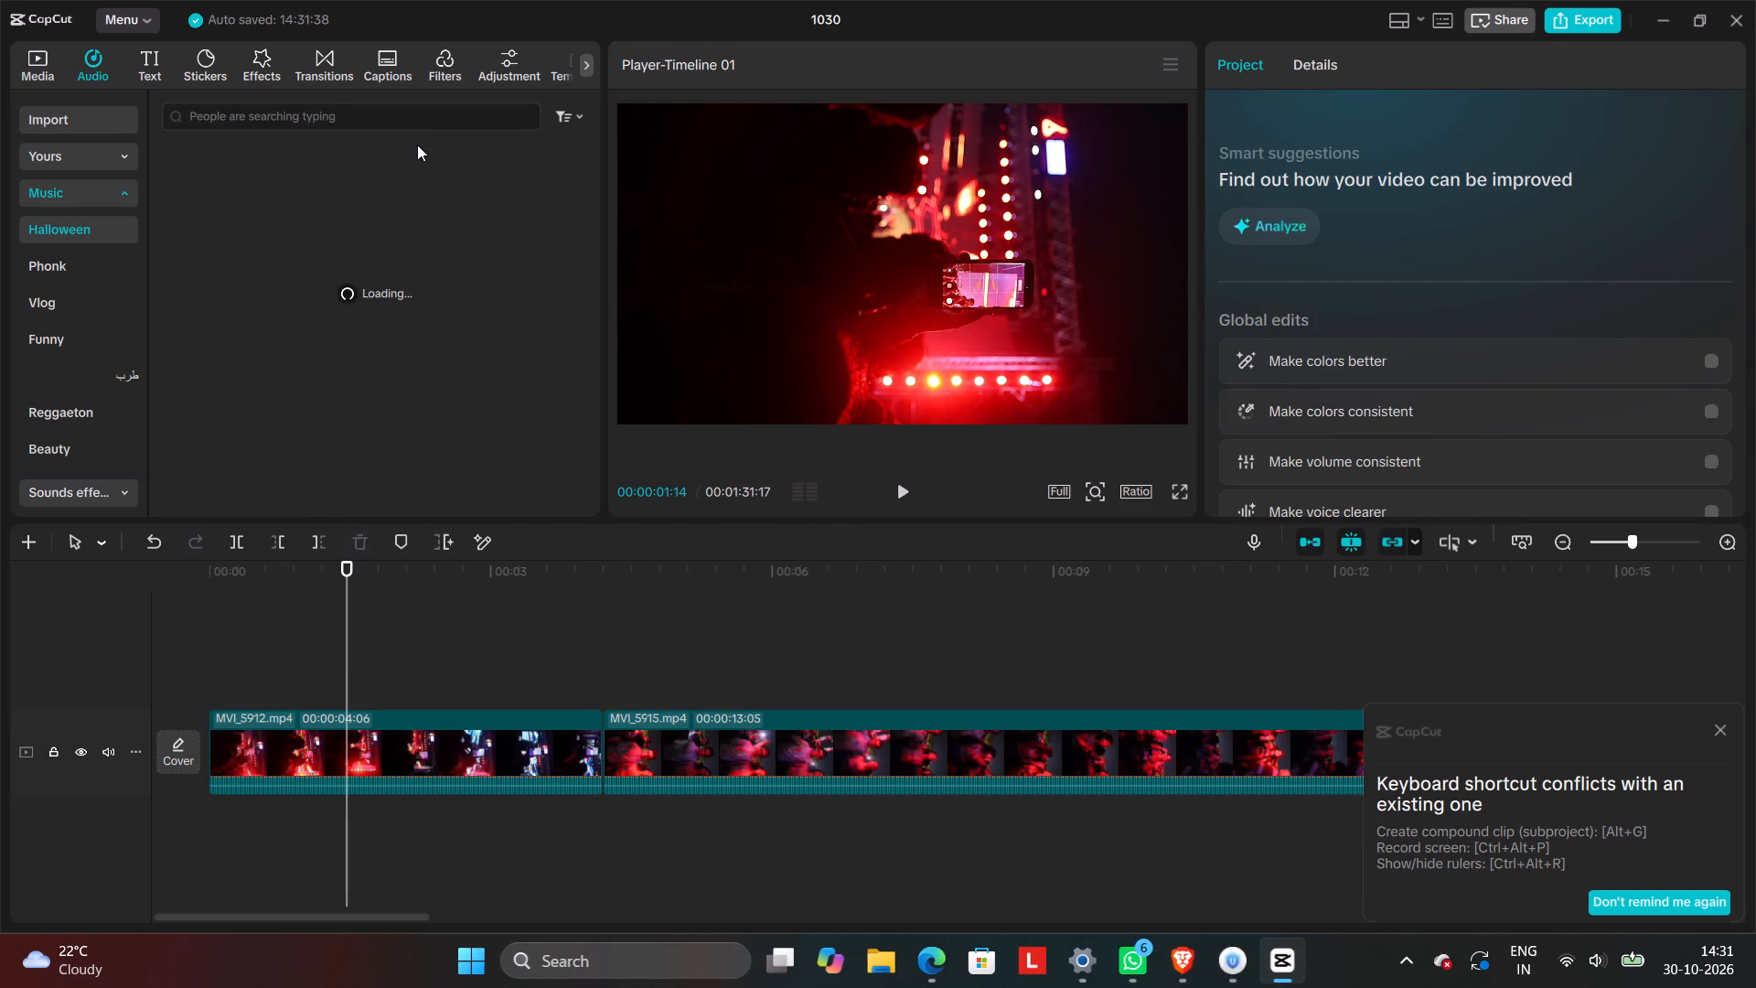
pyautogui.click(97, 123)
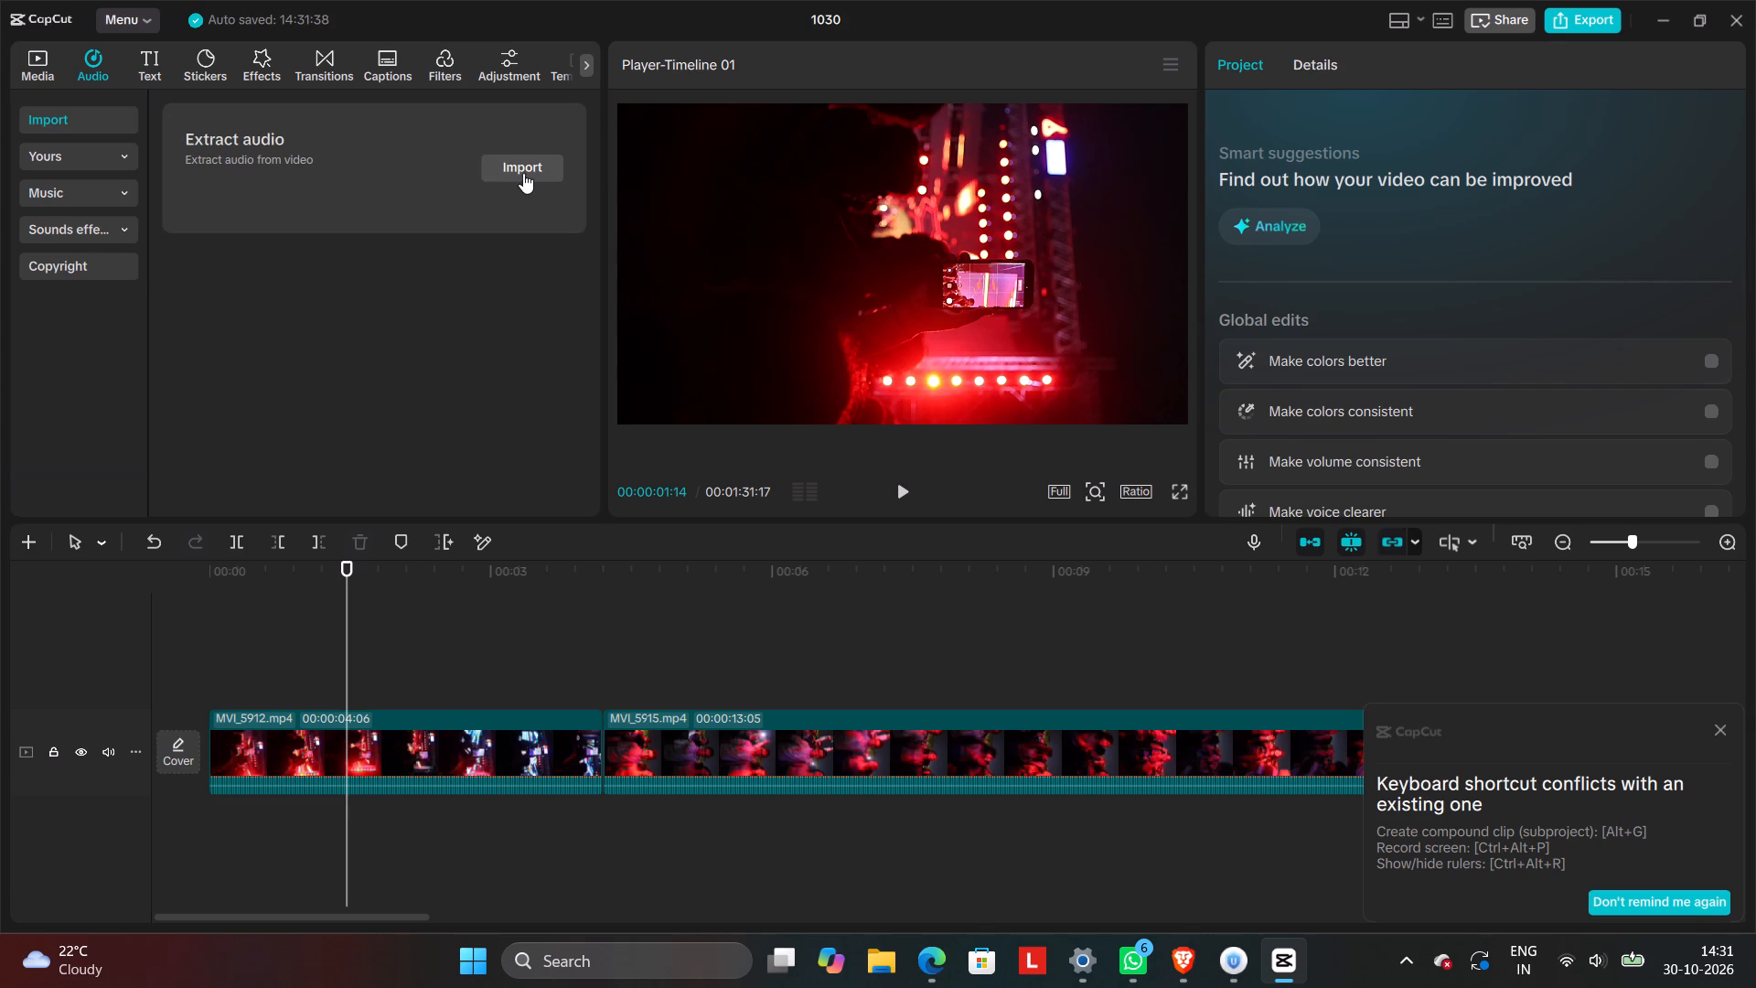
pyautogui.click(525, 167)
pyautogui.scroll(-6, 511, 240)
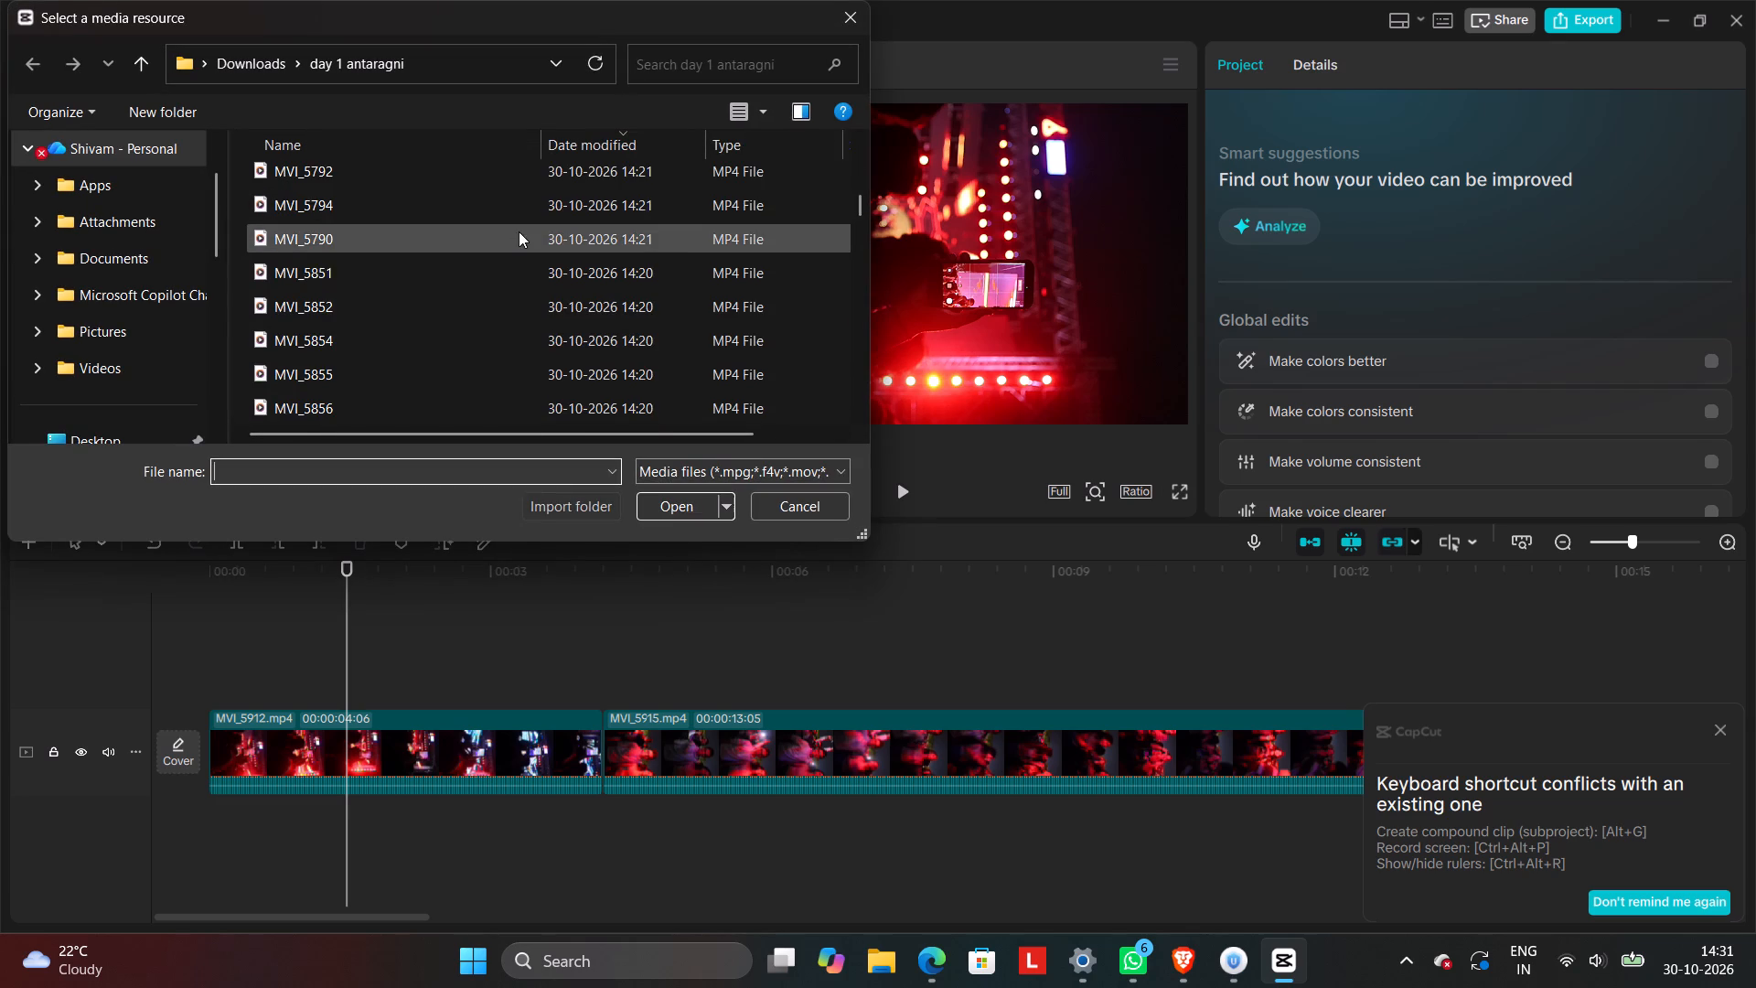
pyautogui.scroll(-16, 520, 228)
pyautogui.scroll(-12, 527, 220)
pyautogui.scroll(-2, 135, 223)
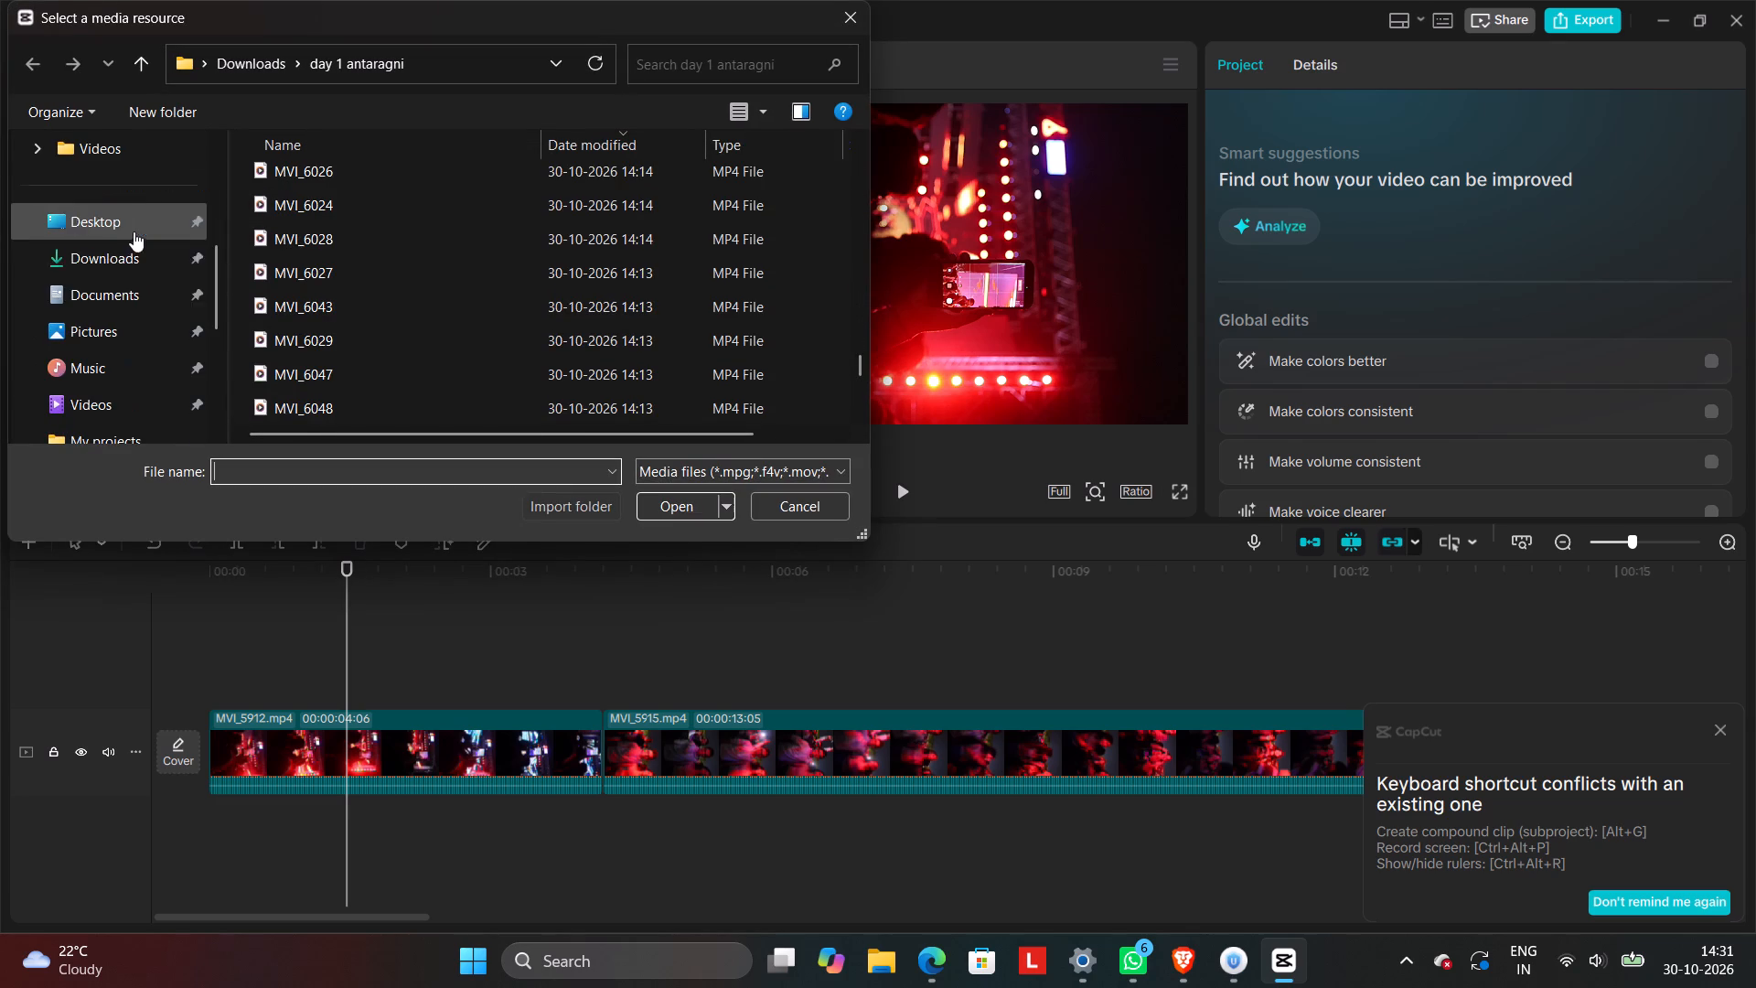
pyautogui.click(136, 256)
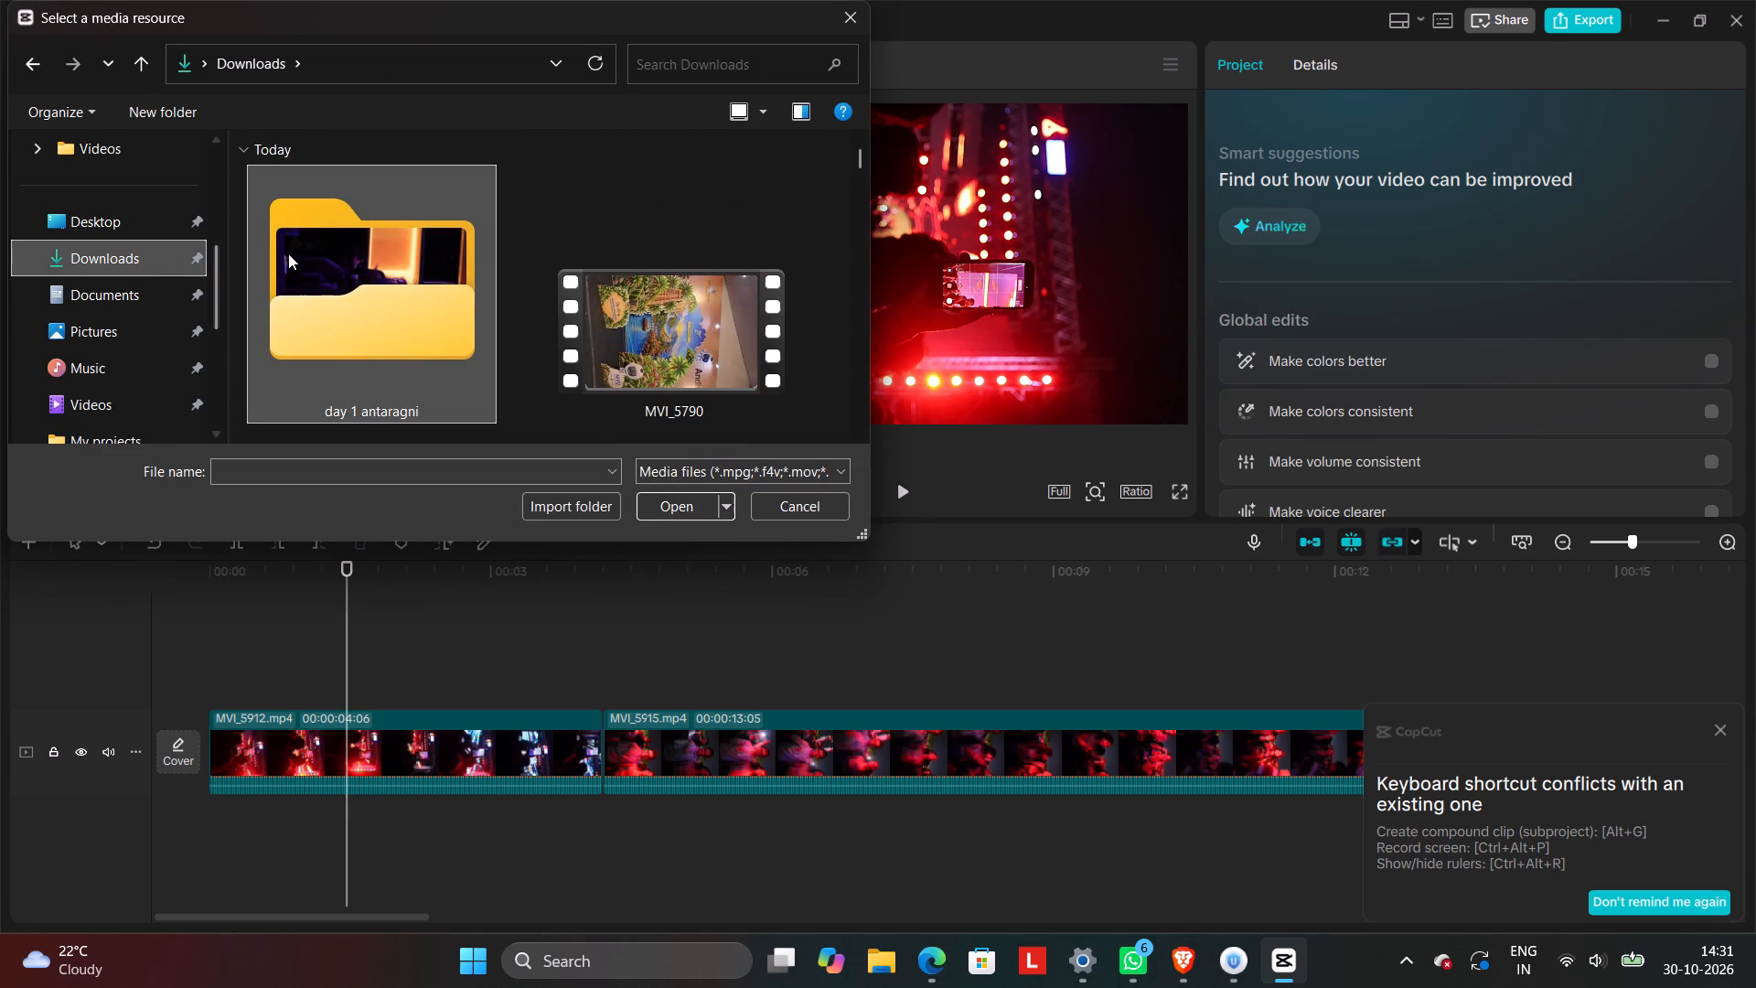
pyautogui.doubleClick(293, 253)
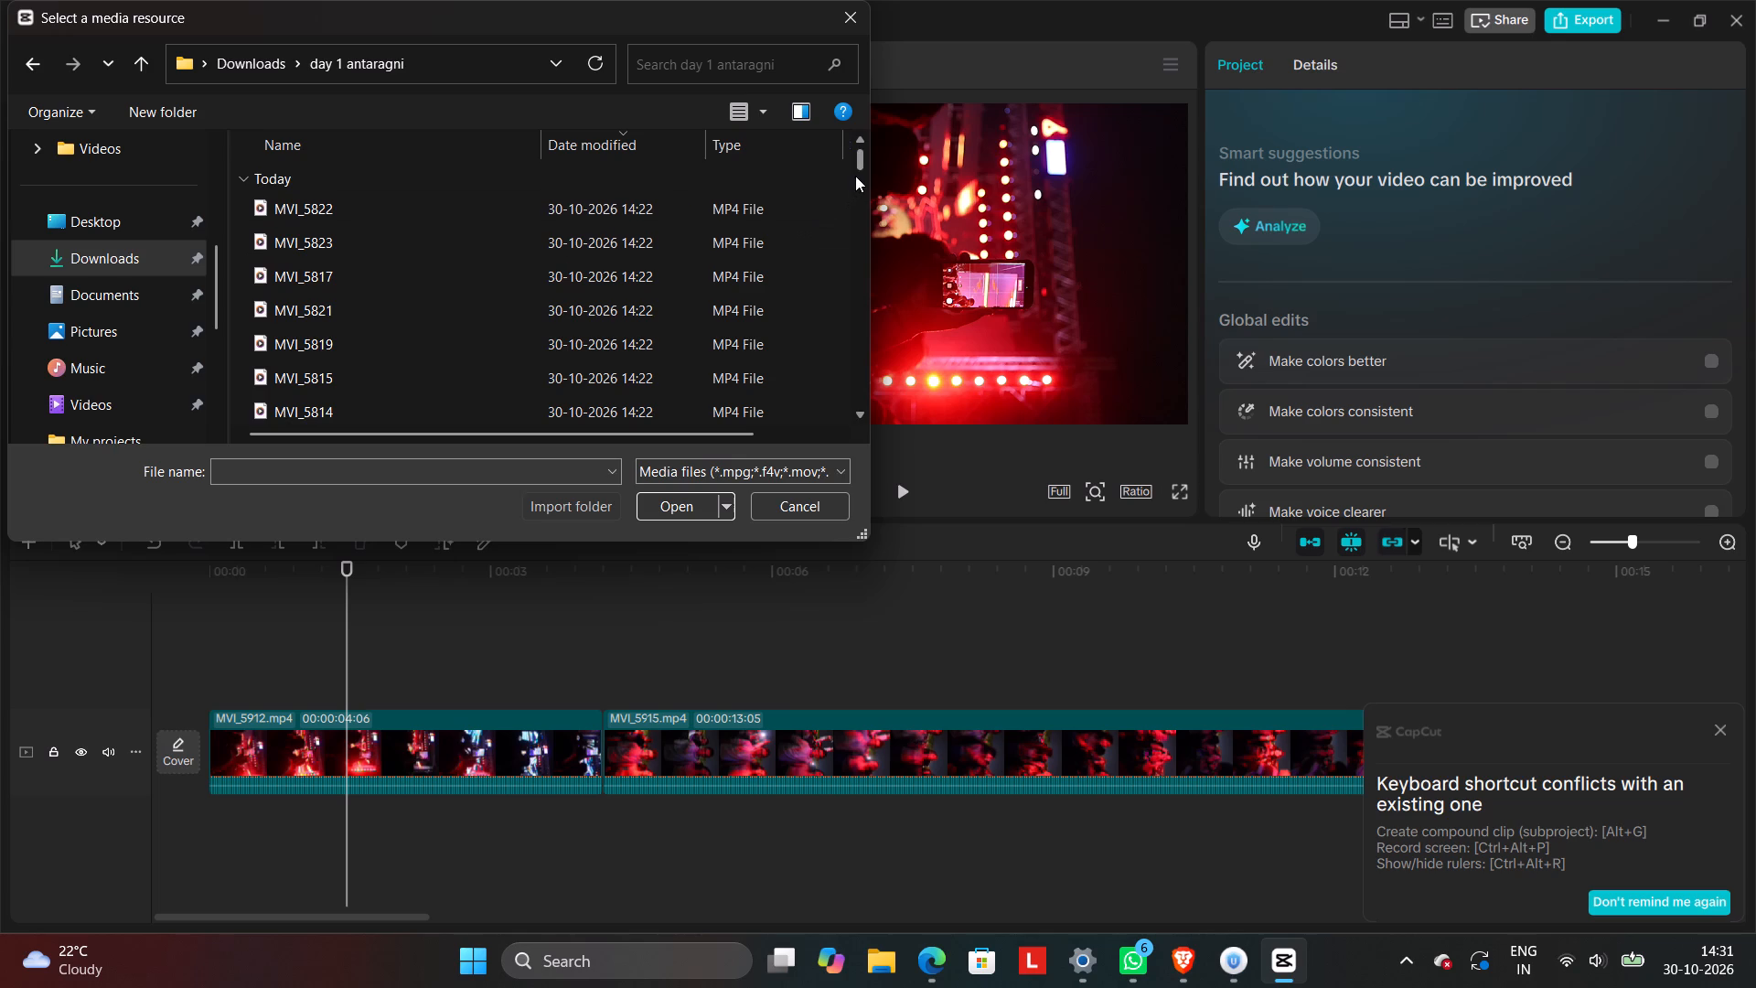
pyautogui.moveTo(856, 167); pyautogui.dragTo(836, 499)
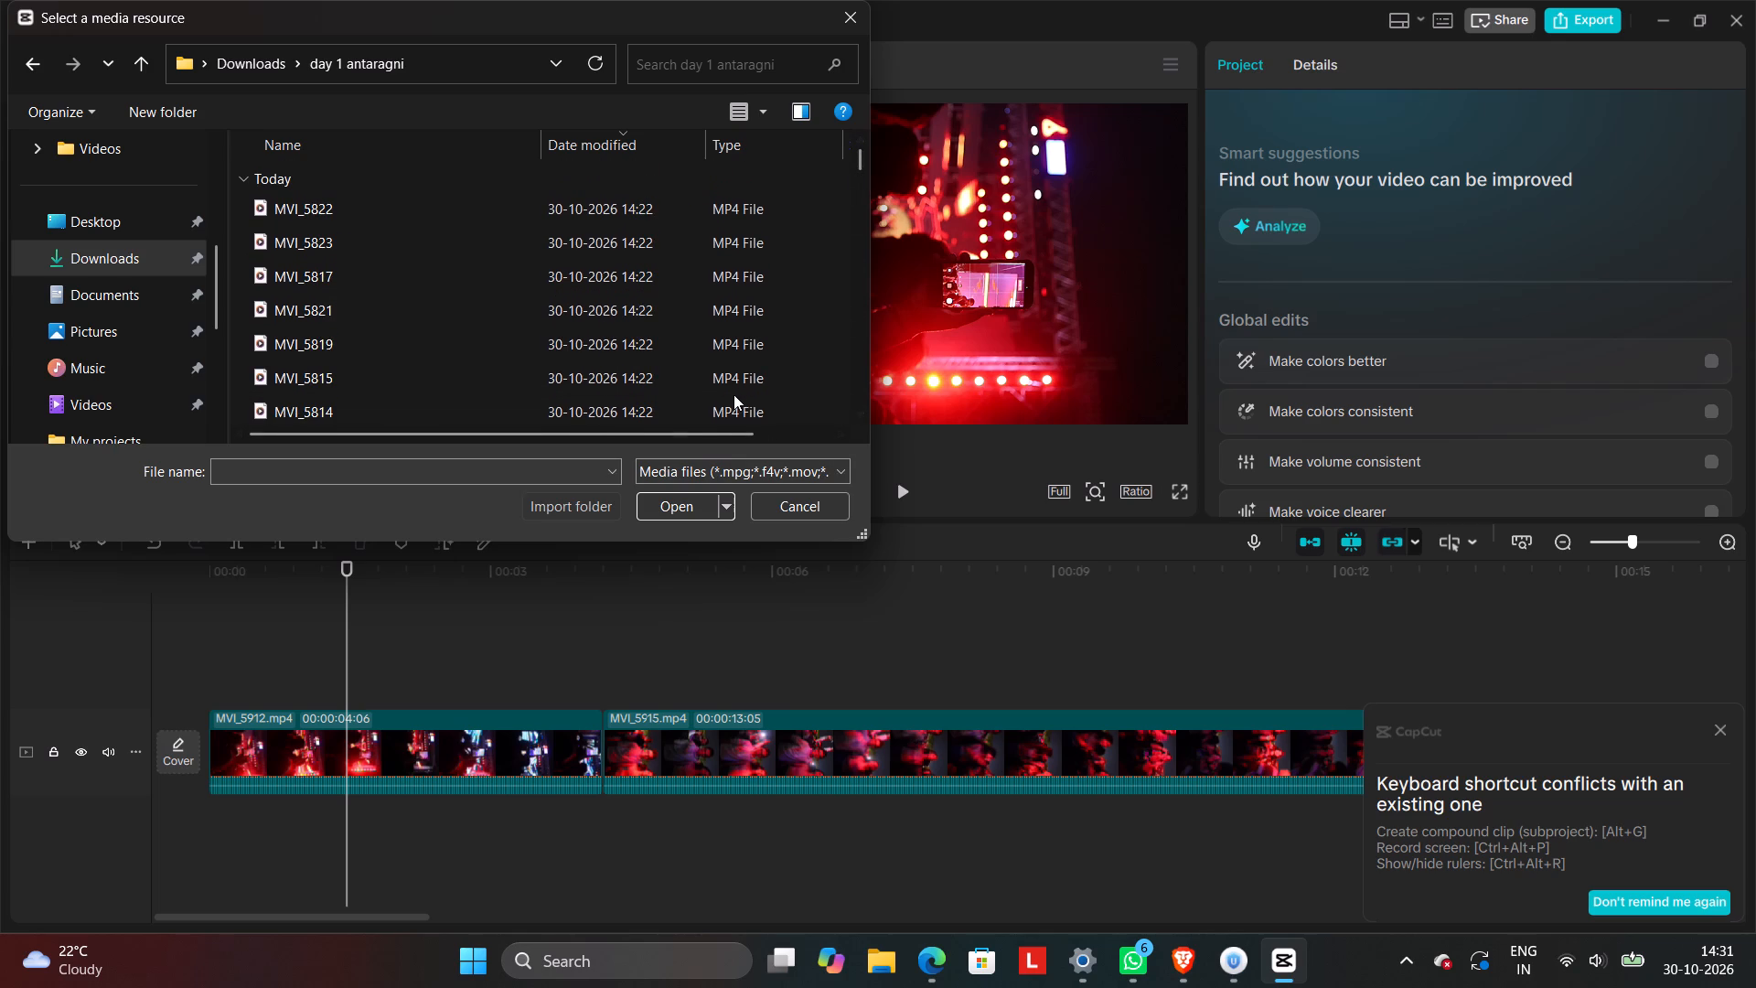
pyautogui.click(719, 411)
pyautogui.click(679, 510)
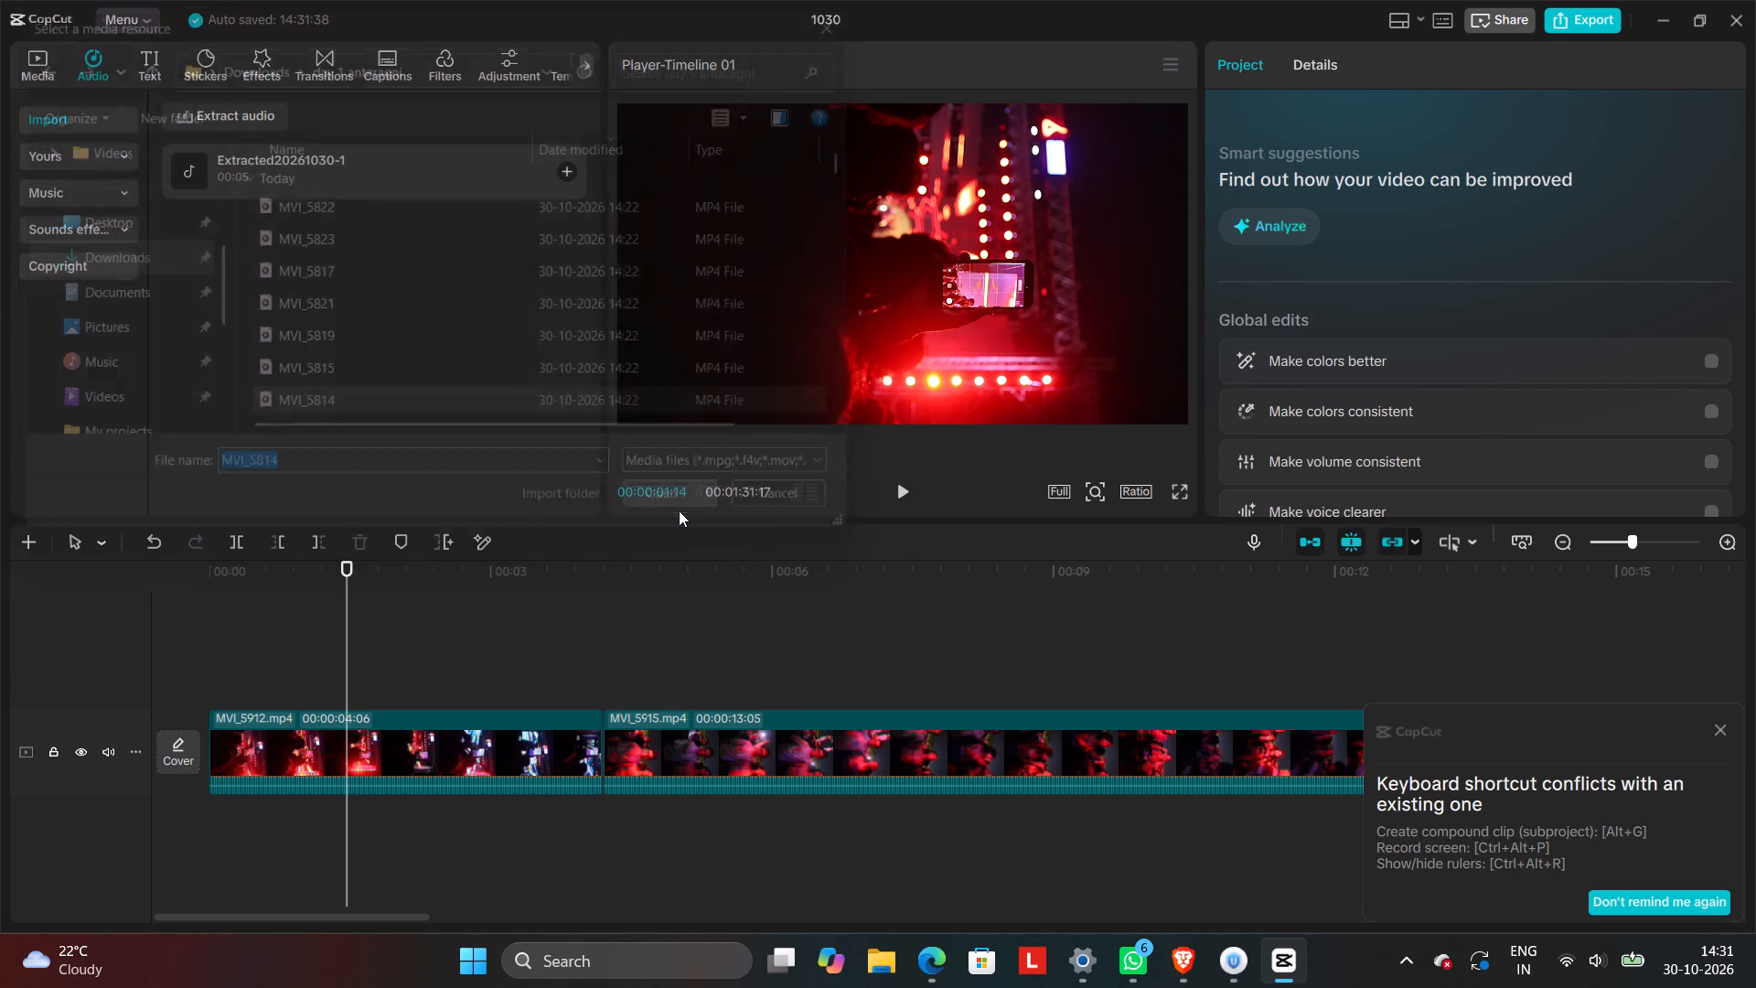
pyautogui.click(466, 188)
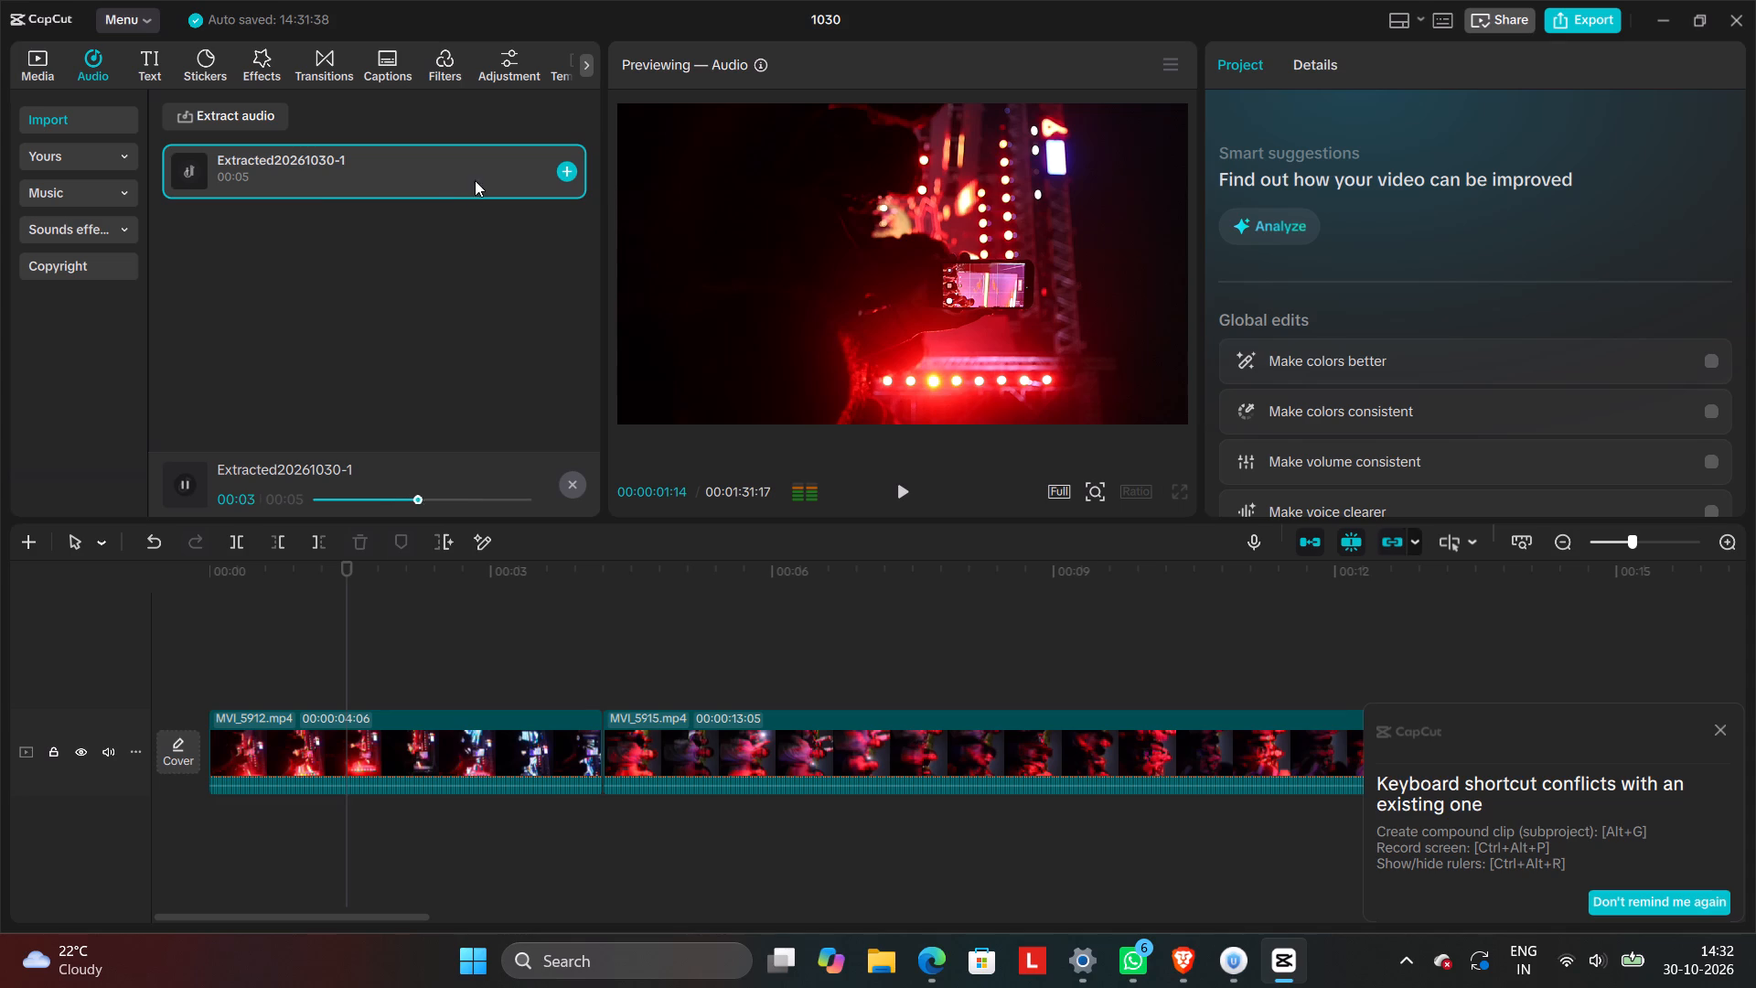
# Extract the audio from VID_20261030_140611_017, the last video in the "day 1 antaragni" folder, finding it by its thumbnail.
pyautogui.click(231, 103)
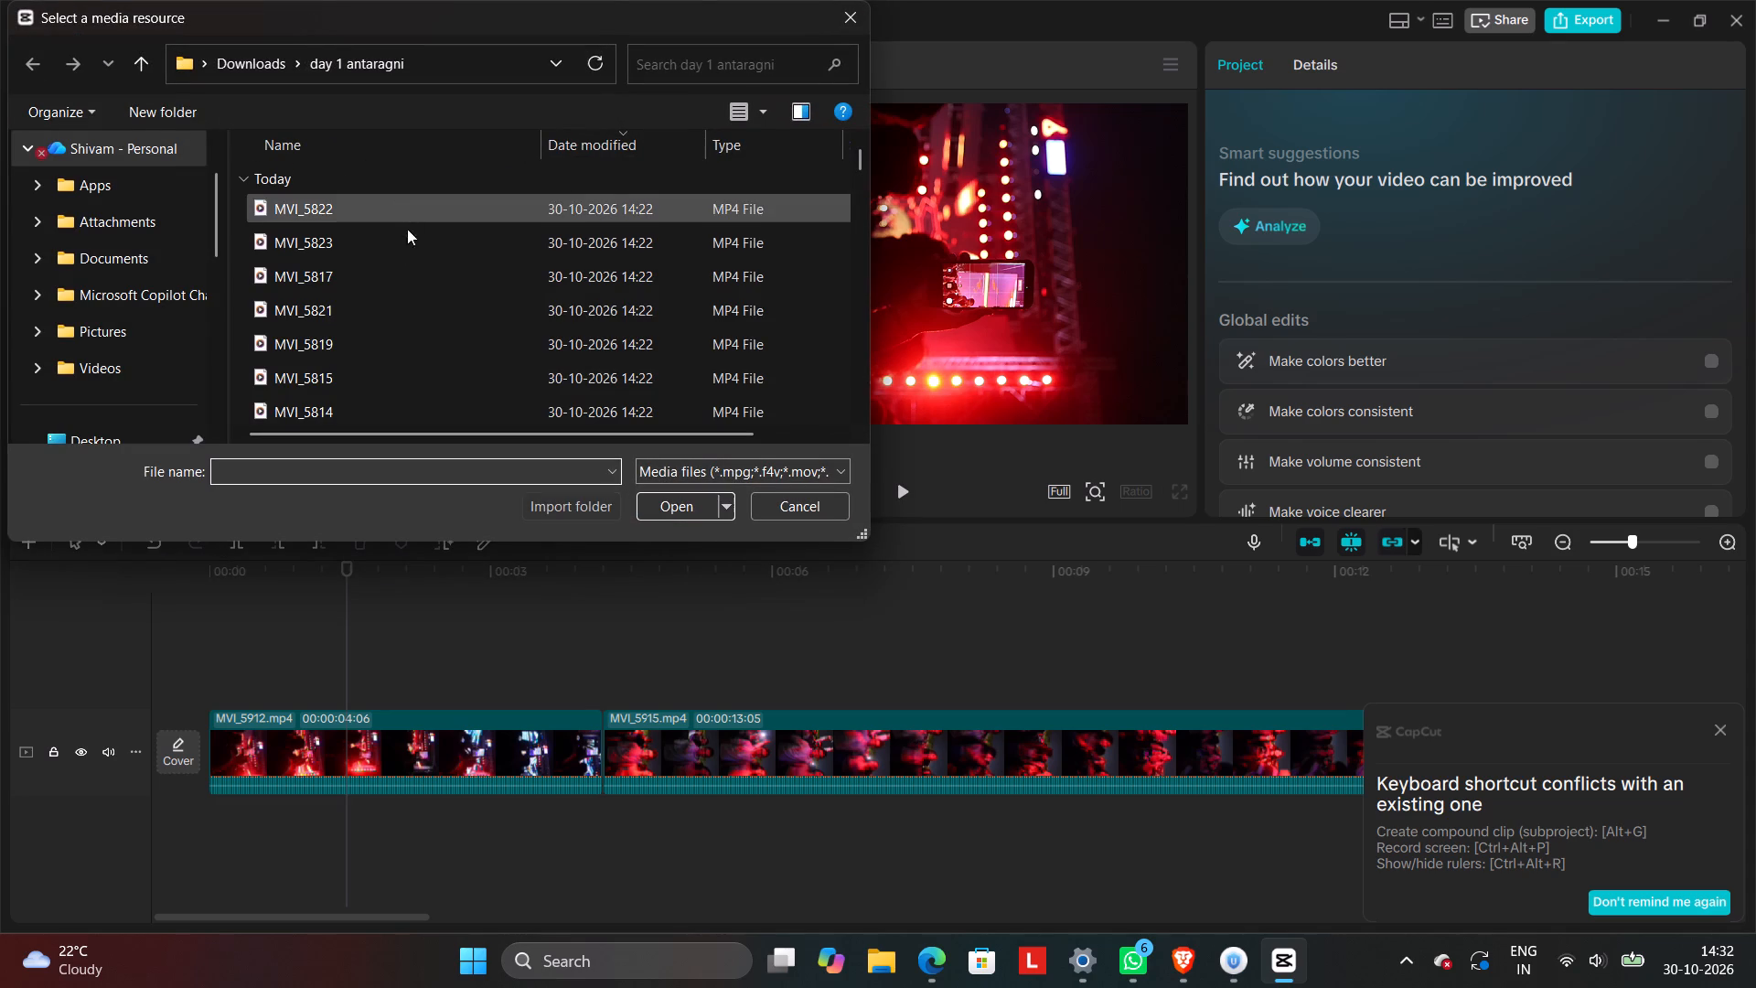
pyautogui.scroll(-2, 177, 321)
pyautogui.click(169, 253)
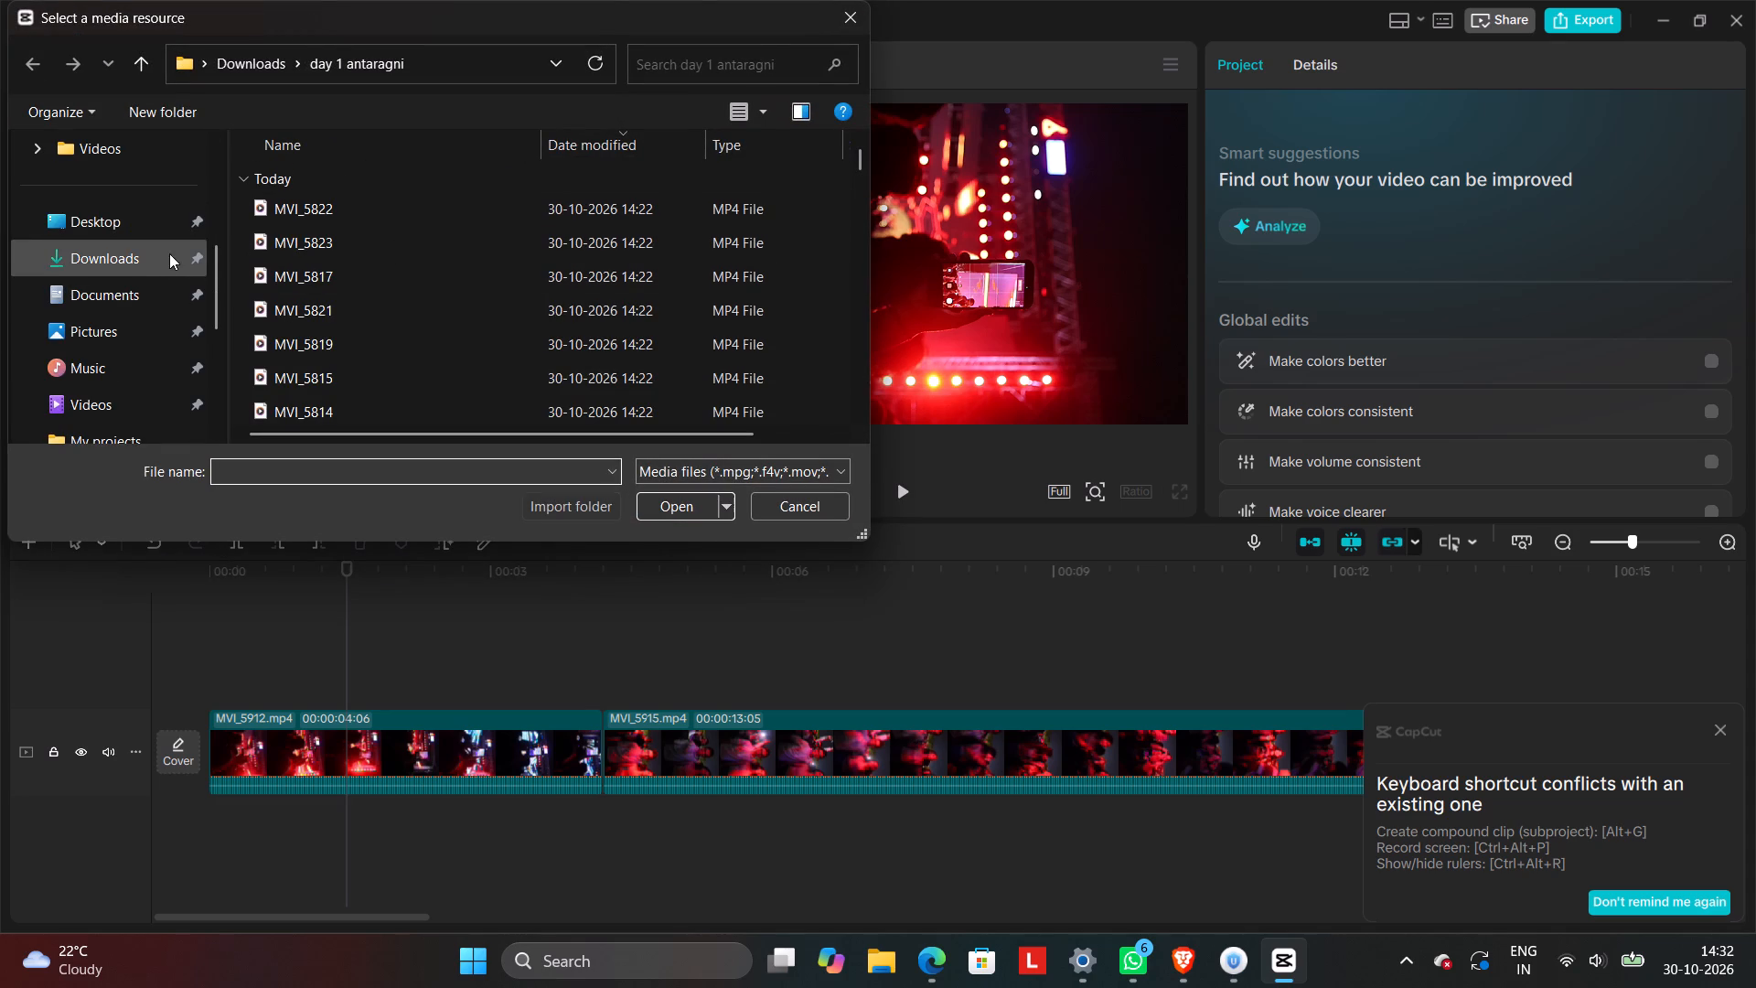
pyautogui.click(330, 289)
pyautogui.click(376, 306)
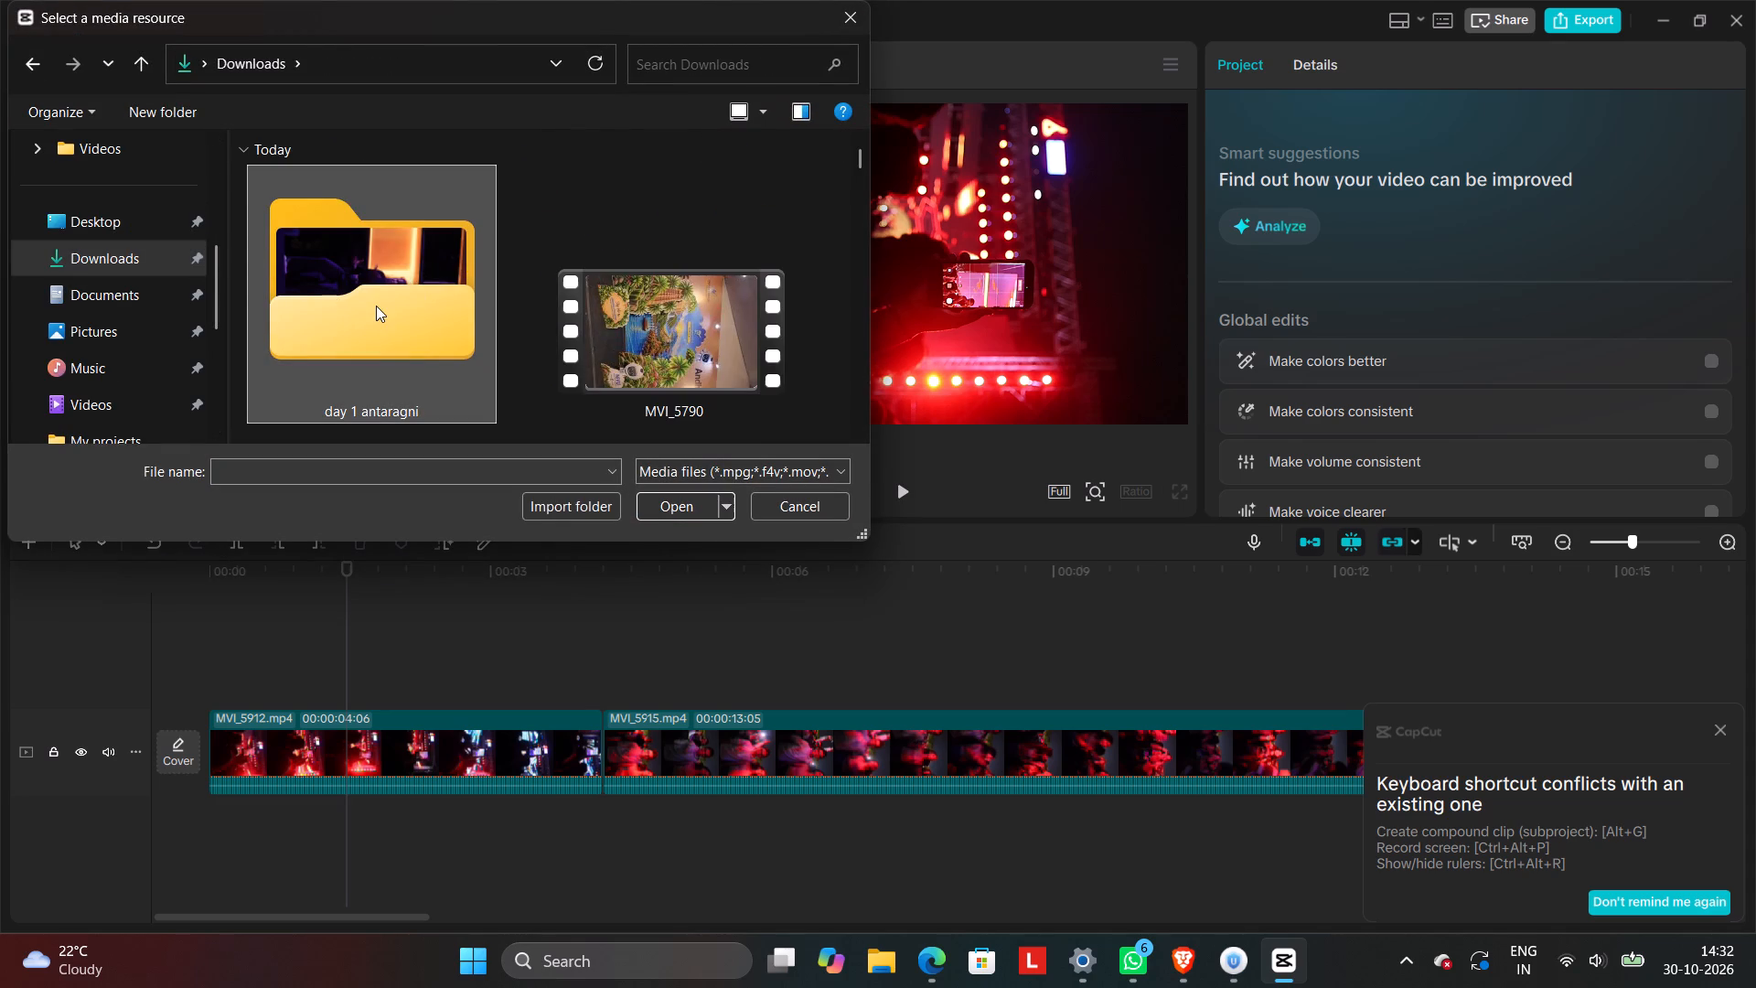
pyautogui.click(376, 306)
pyautogui.click(749, 106)
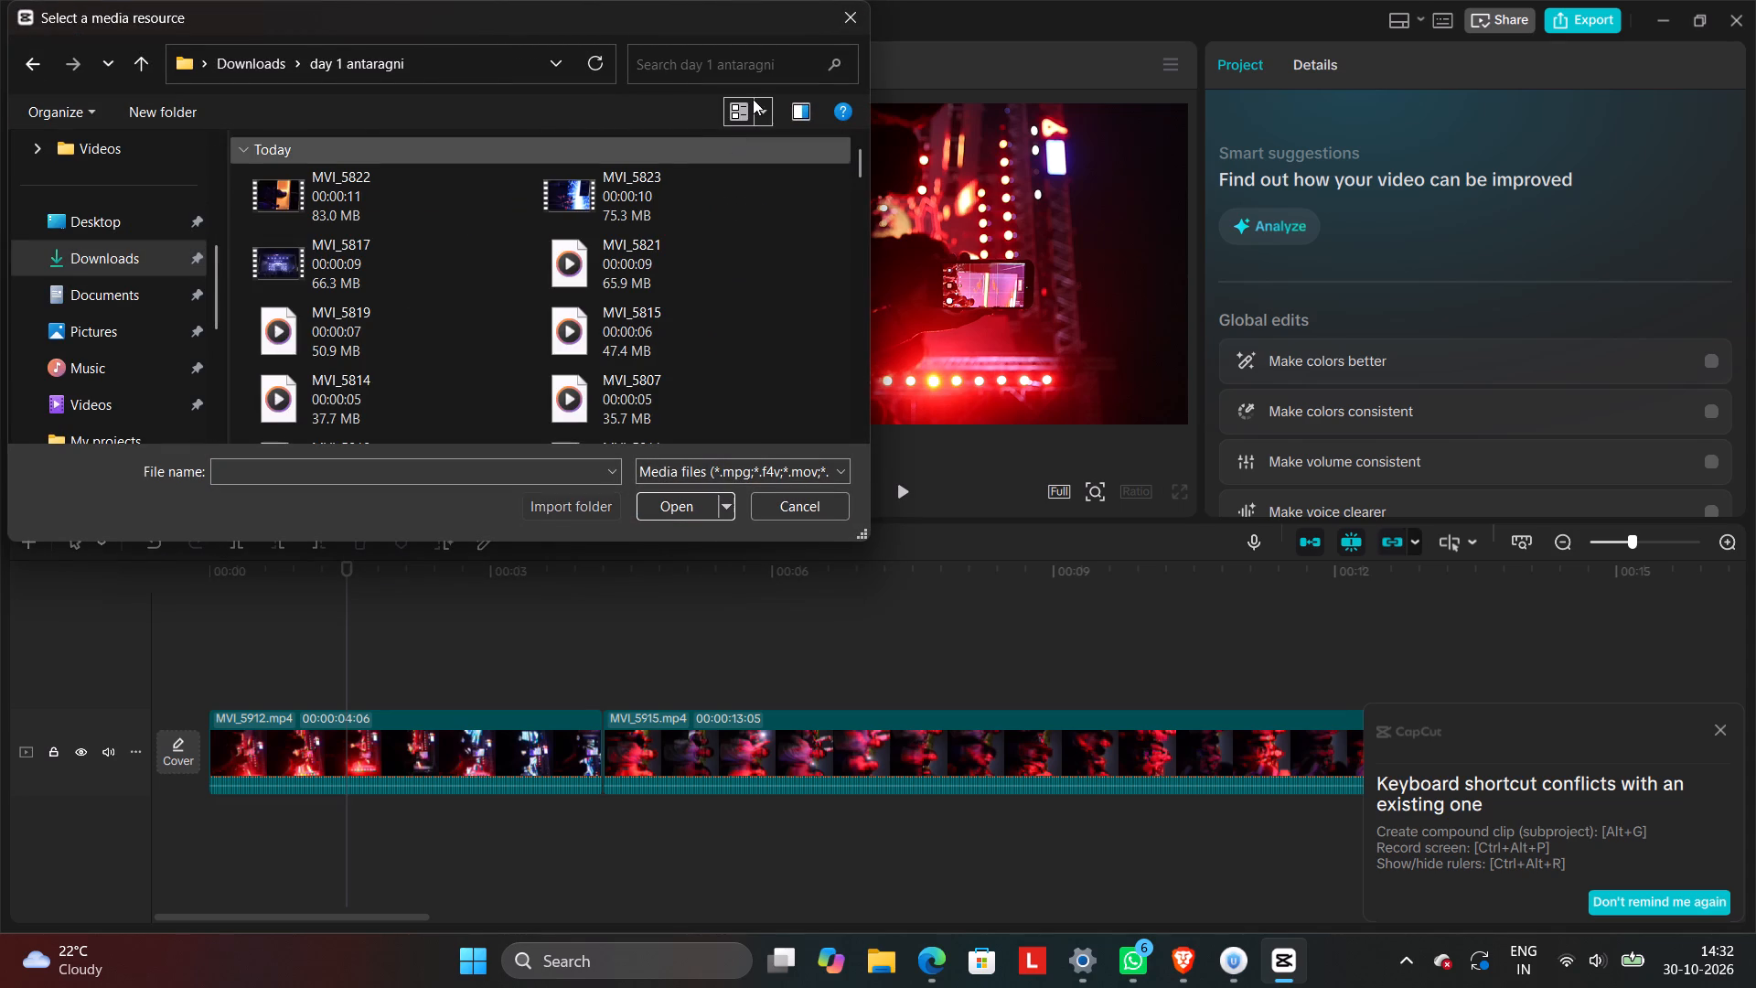
pyautogui.click(753, 99)
pyautogui.click(753, 100)
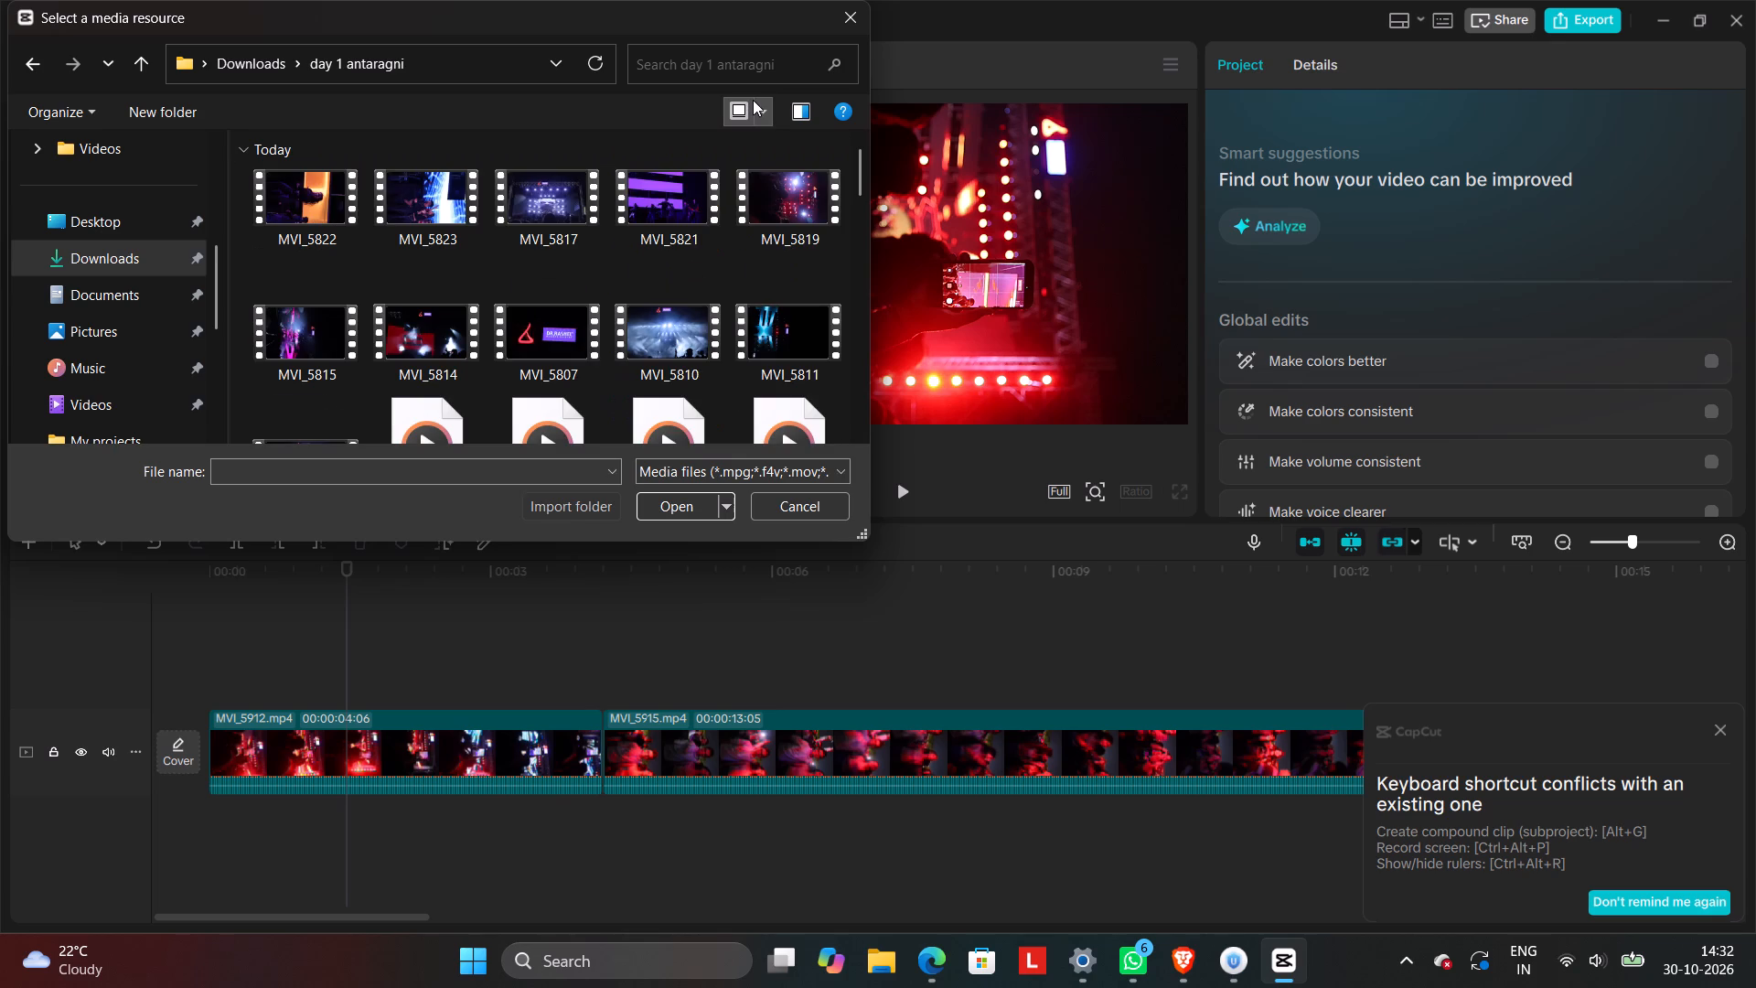
pyautogui.moveTo(862, 181); pyautogui.dragTo(799, 455)
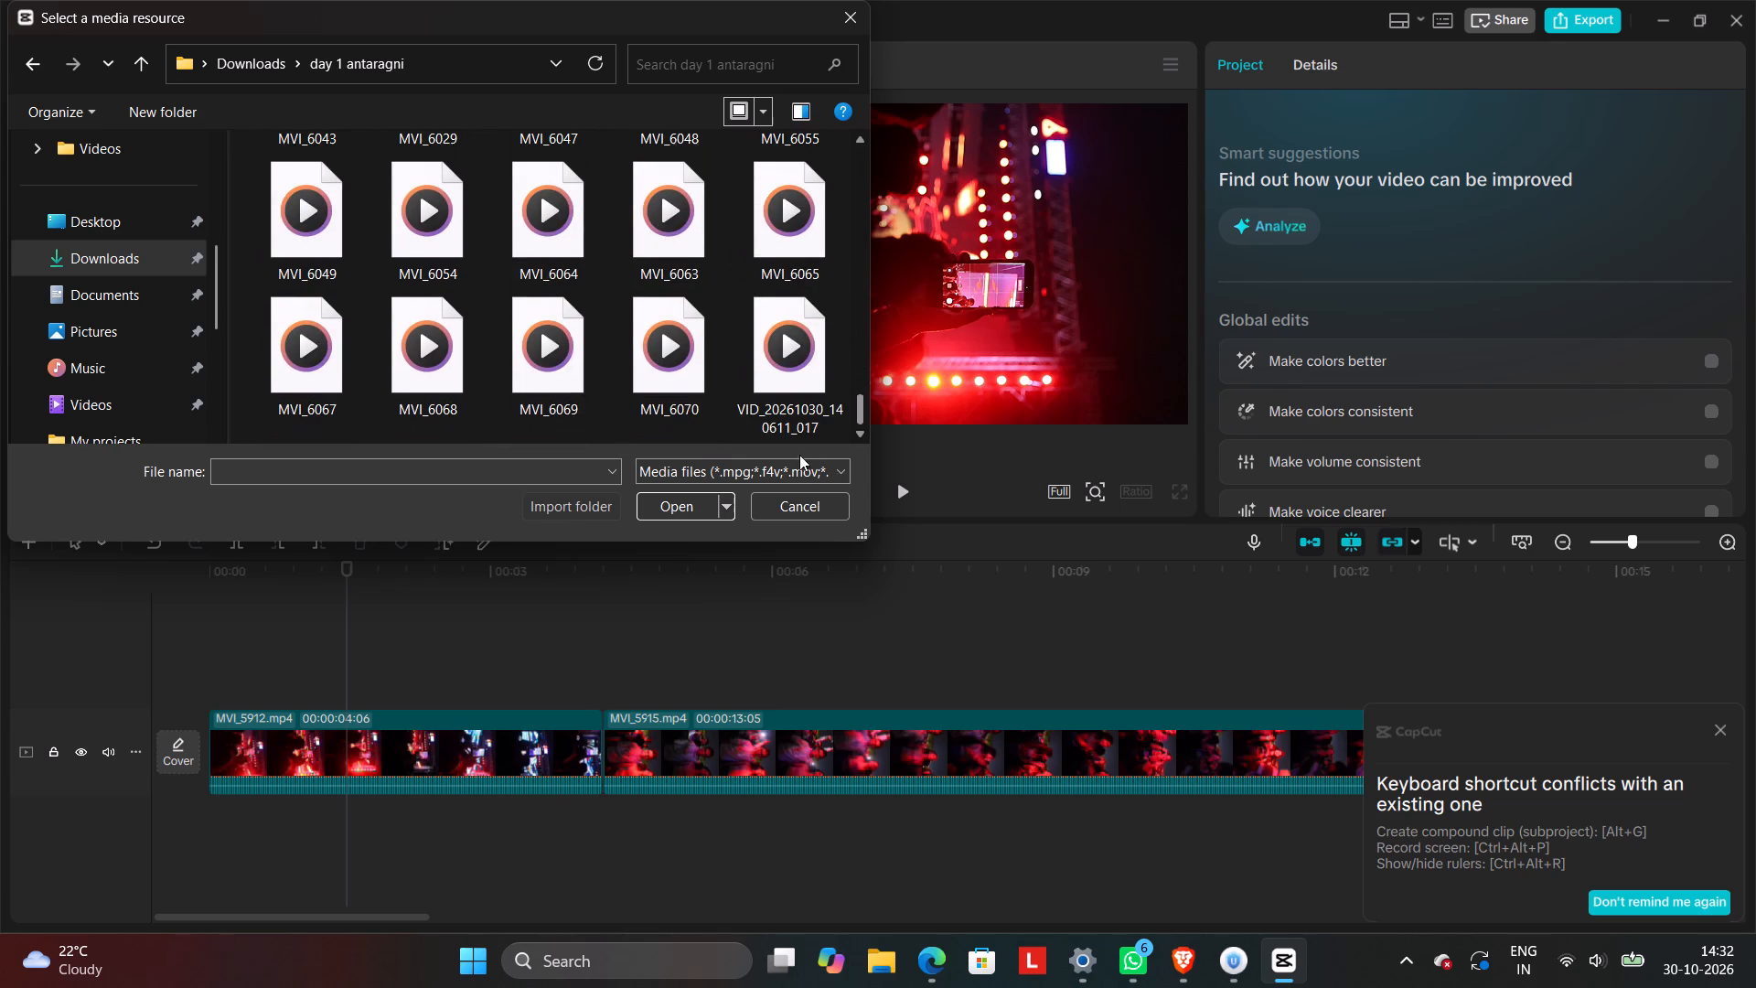
pyautogui.moveTo(799, 455); pyautogui.dragTo(799, 465)
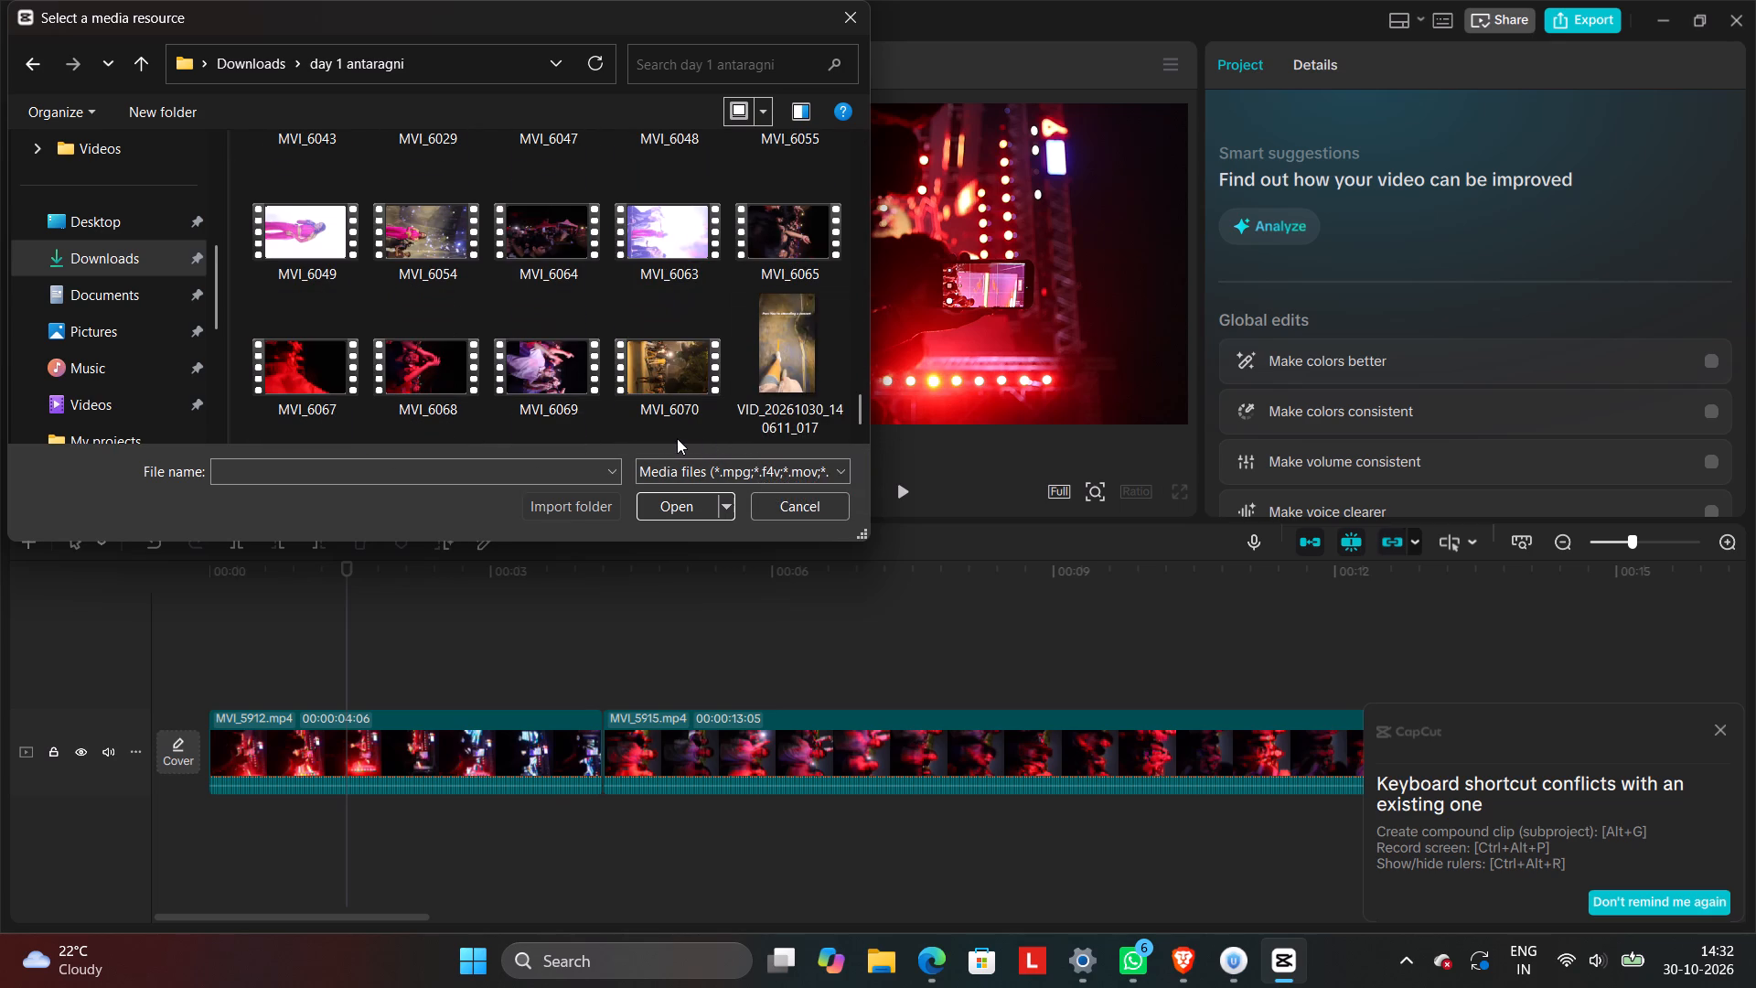
pyautogui.click(810, 360)
pyautogui.click(681, 491)
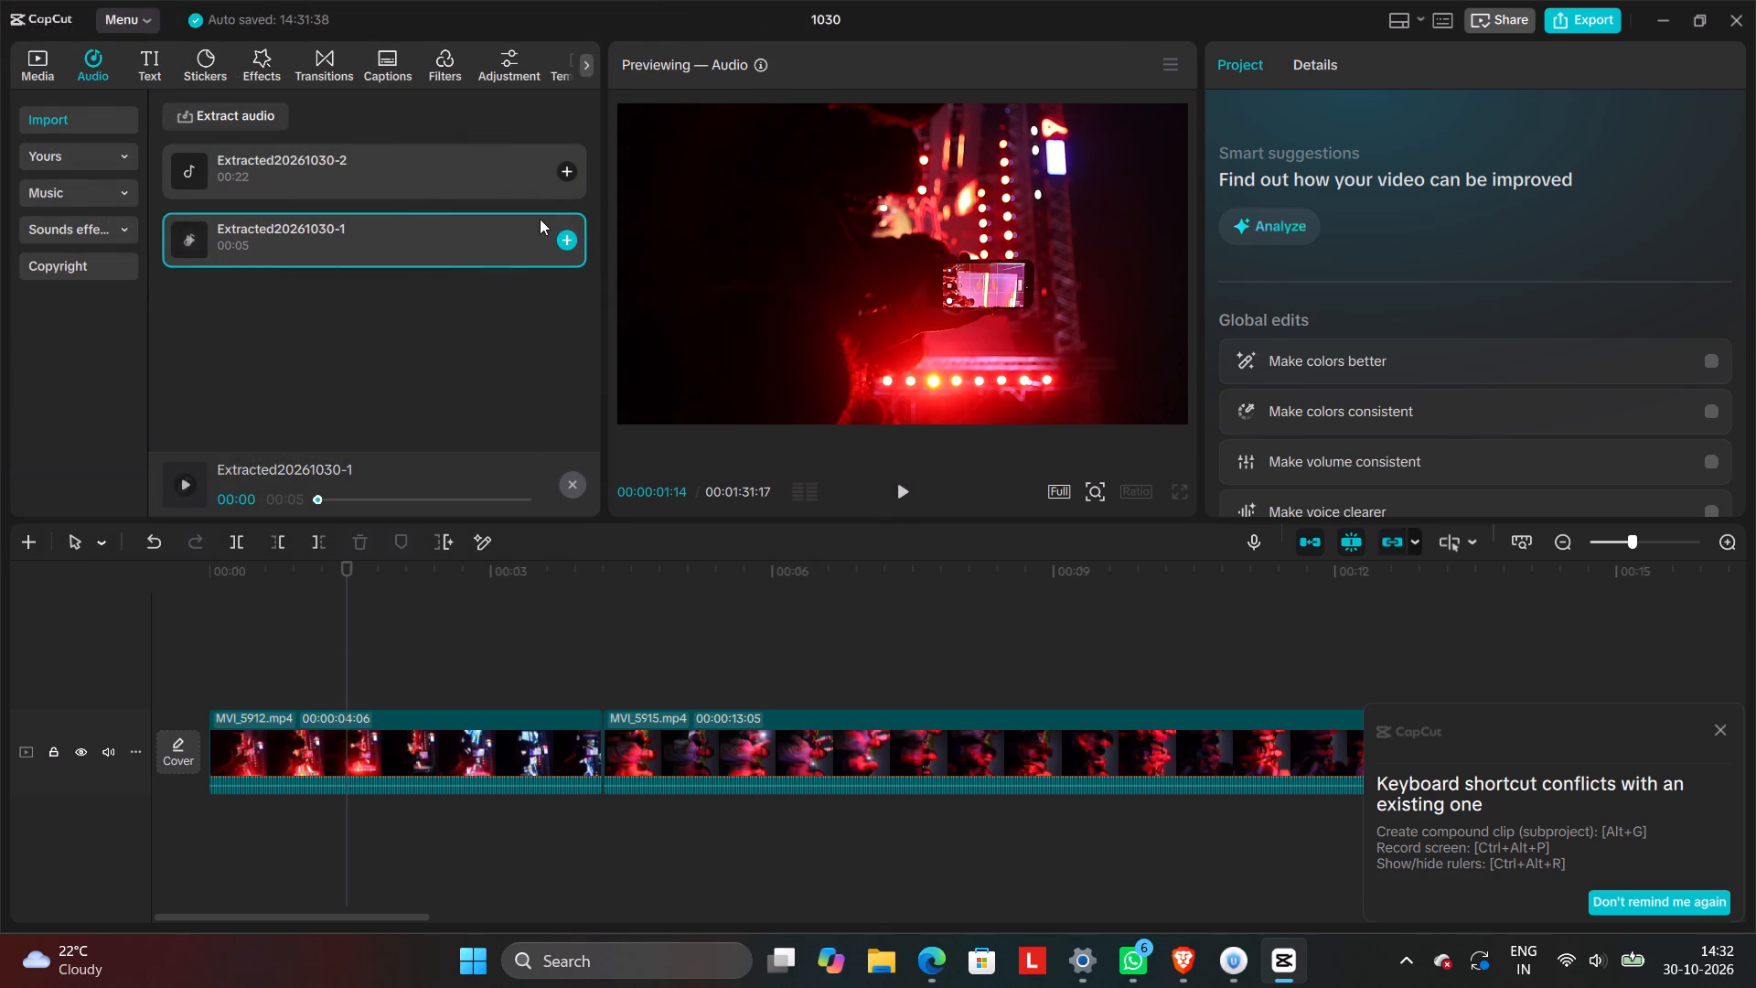
# Add the 22-second extracted audio at the start of the timeline and play the opening seconds.
pyautogui.click(261, 618)
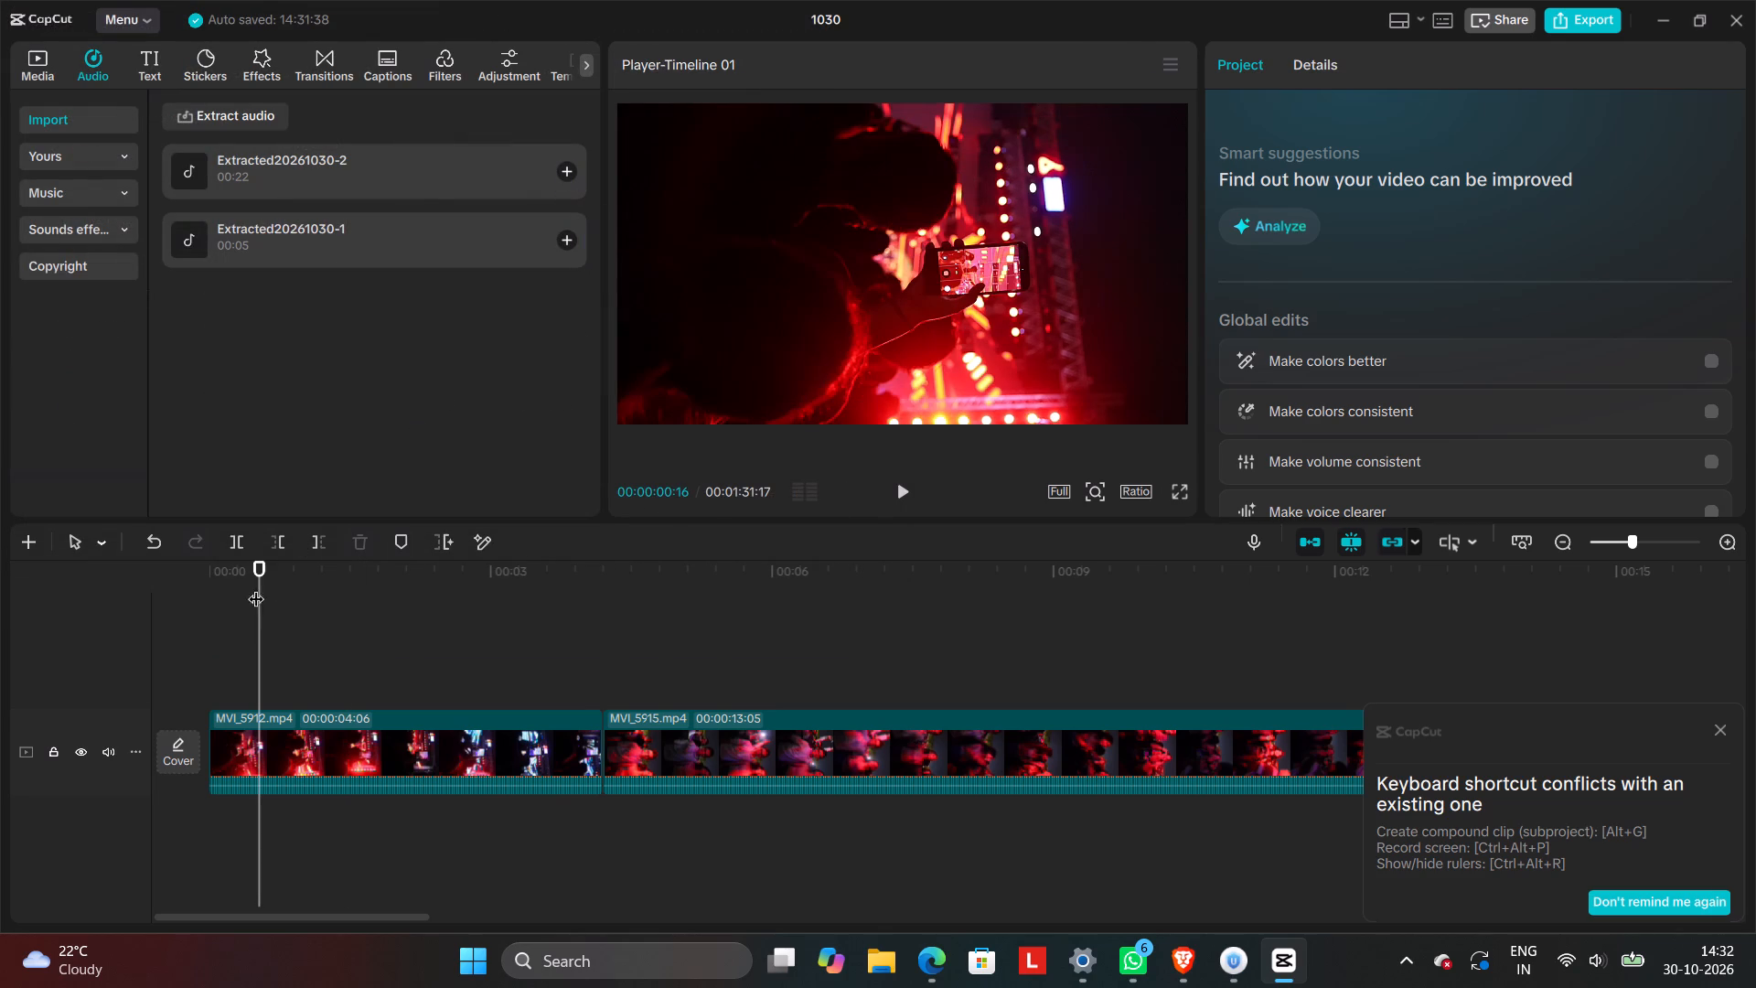
pyautogui.moveTo(258, 561); pyautogui.dragTo(193, 614)
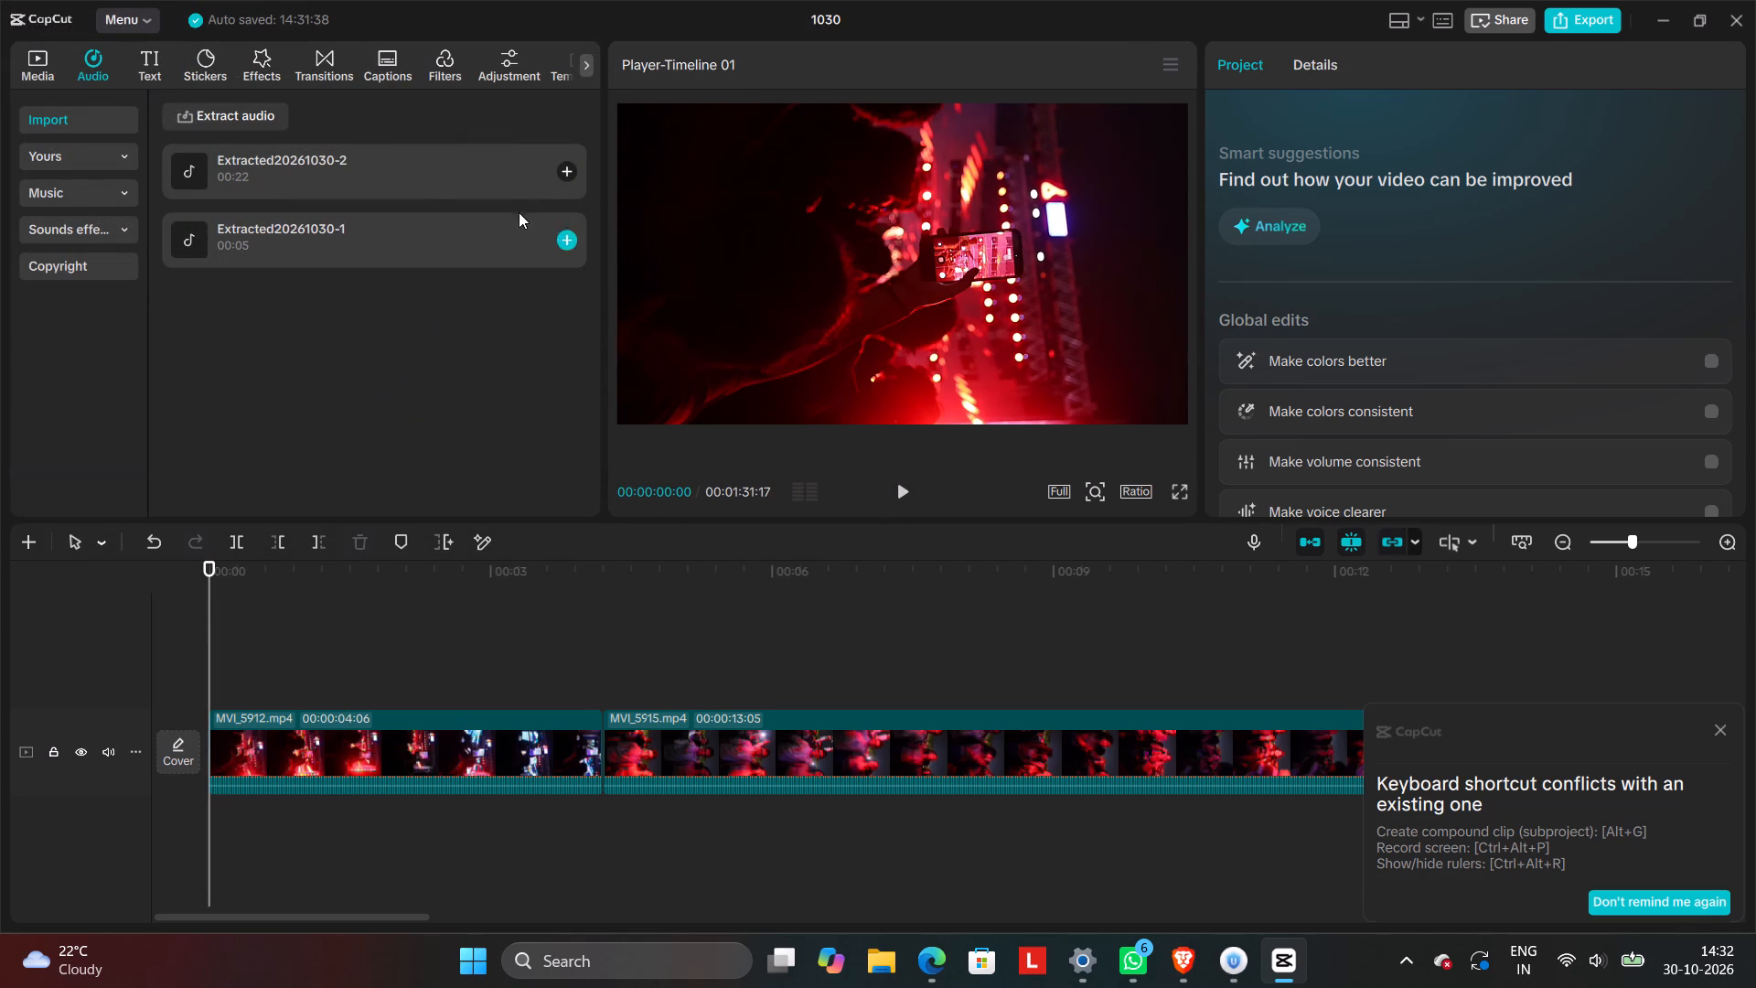
pyautogui.click(573, 166)
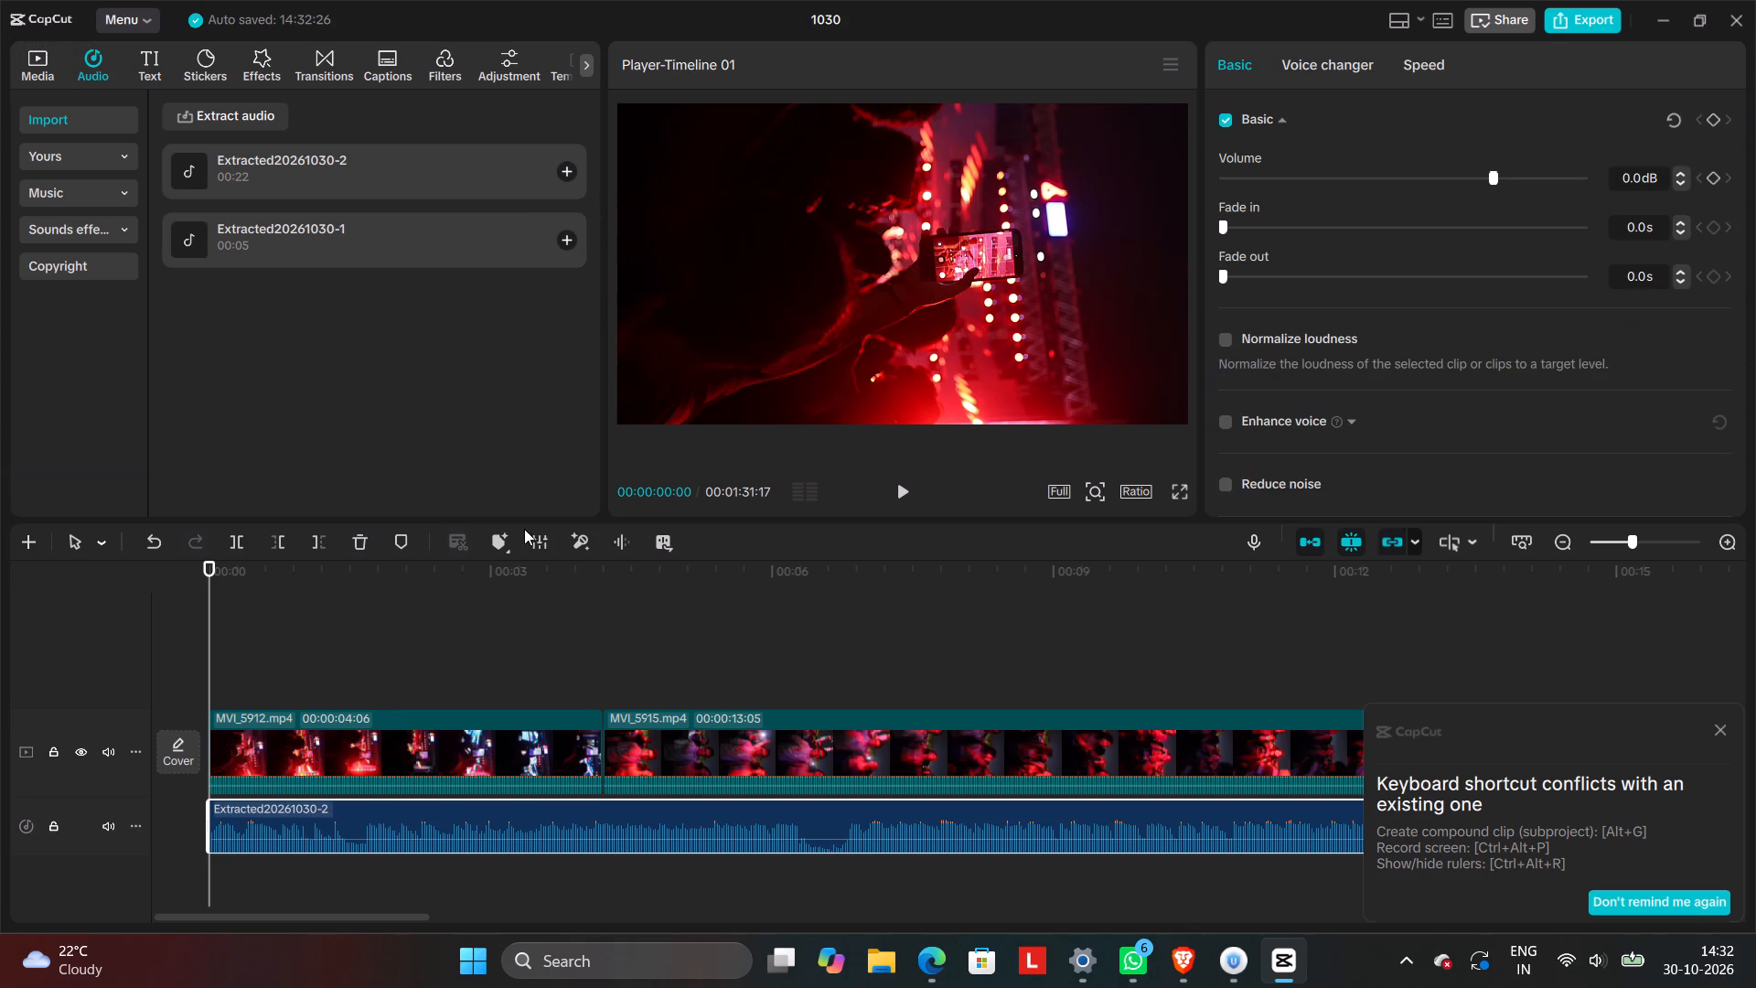
pyautogui.click(915, 499)
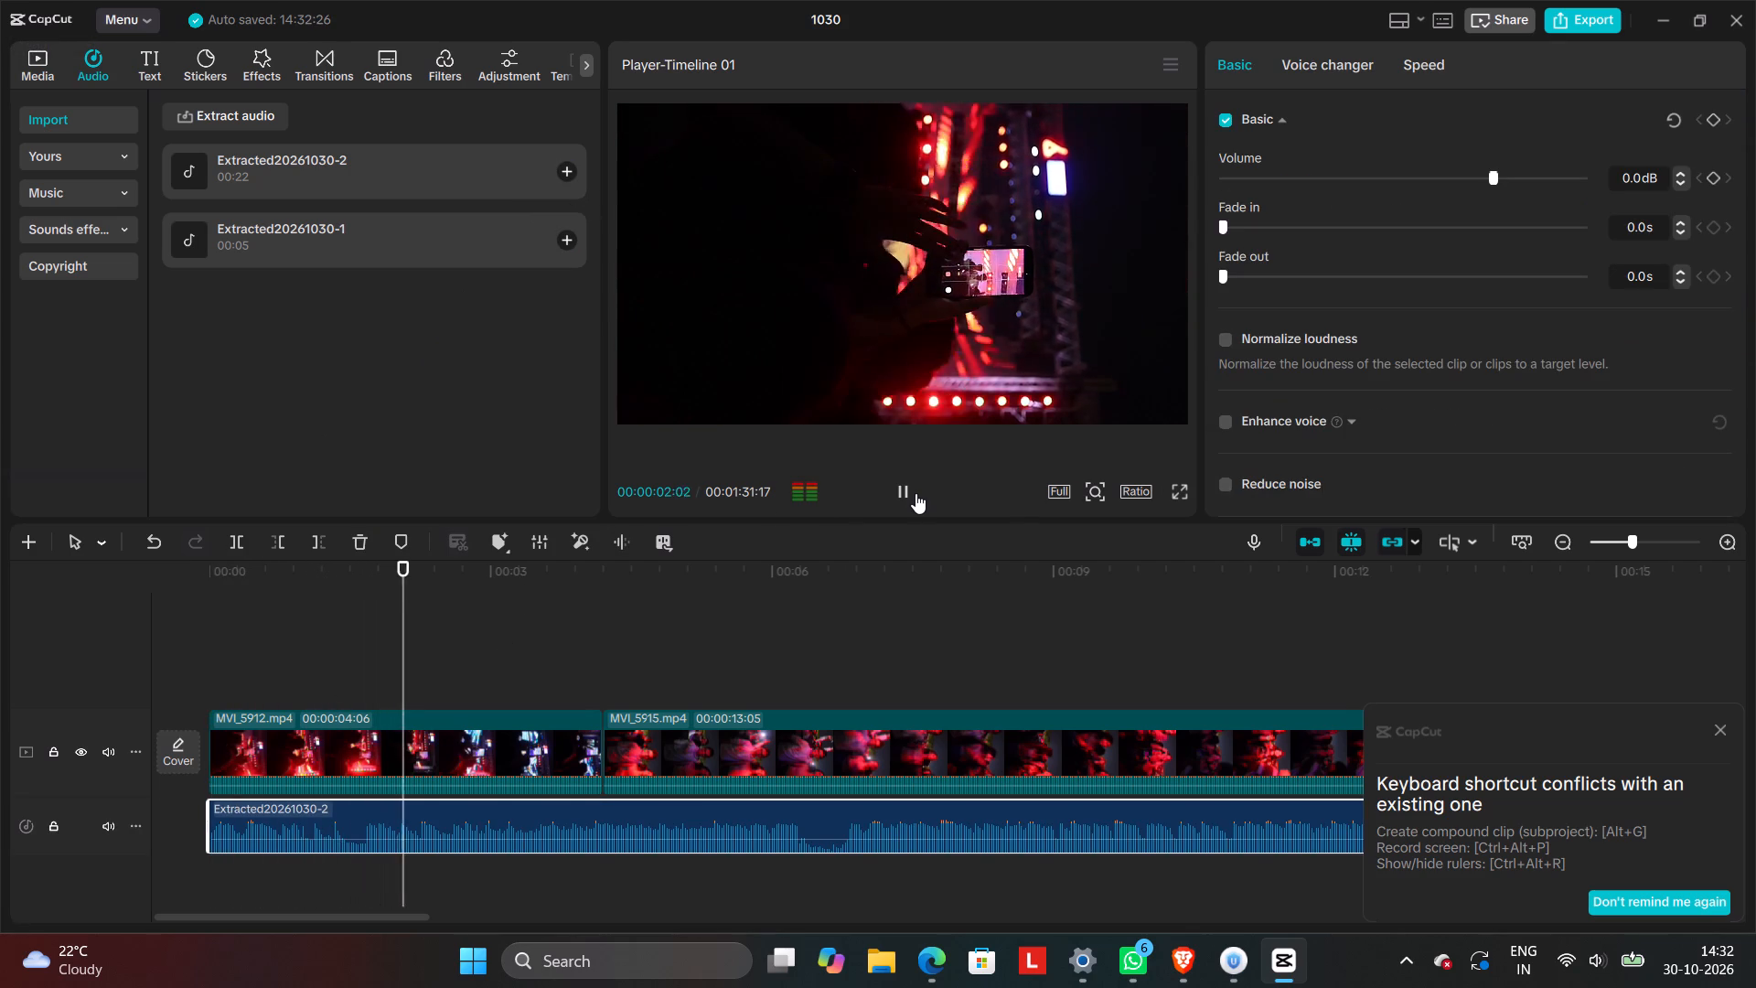
pyautogui.click(915, 493)
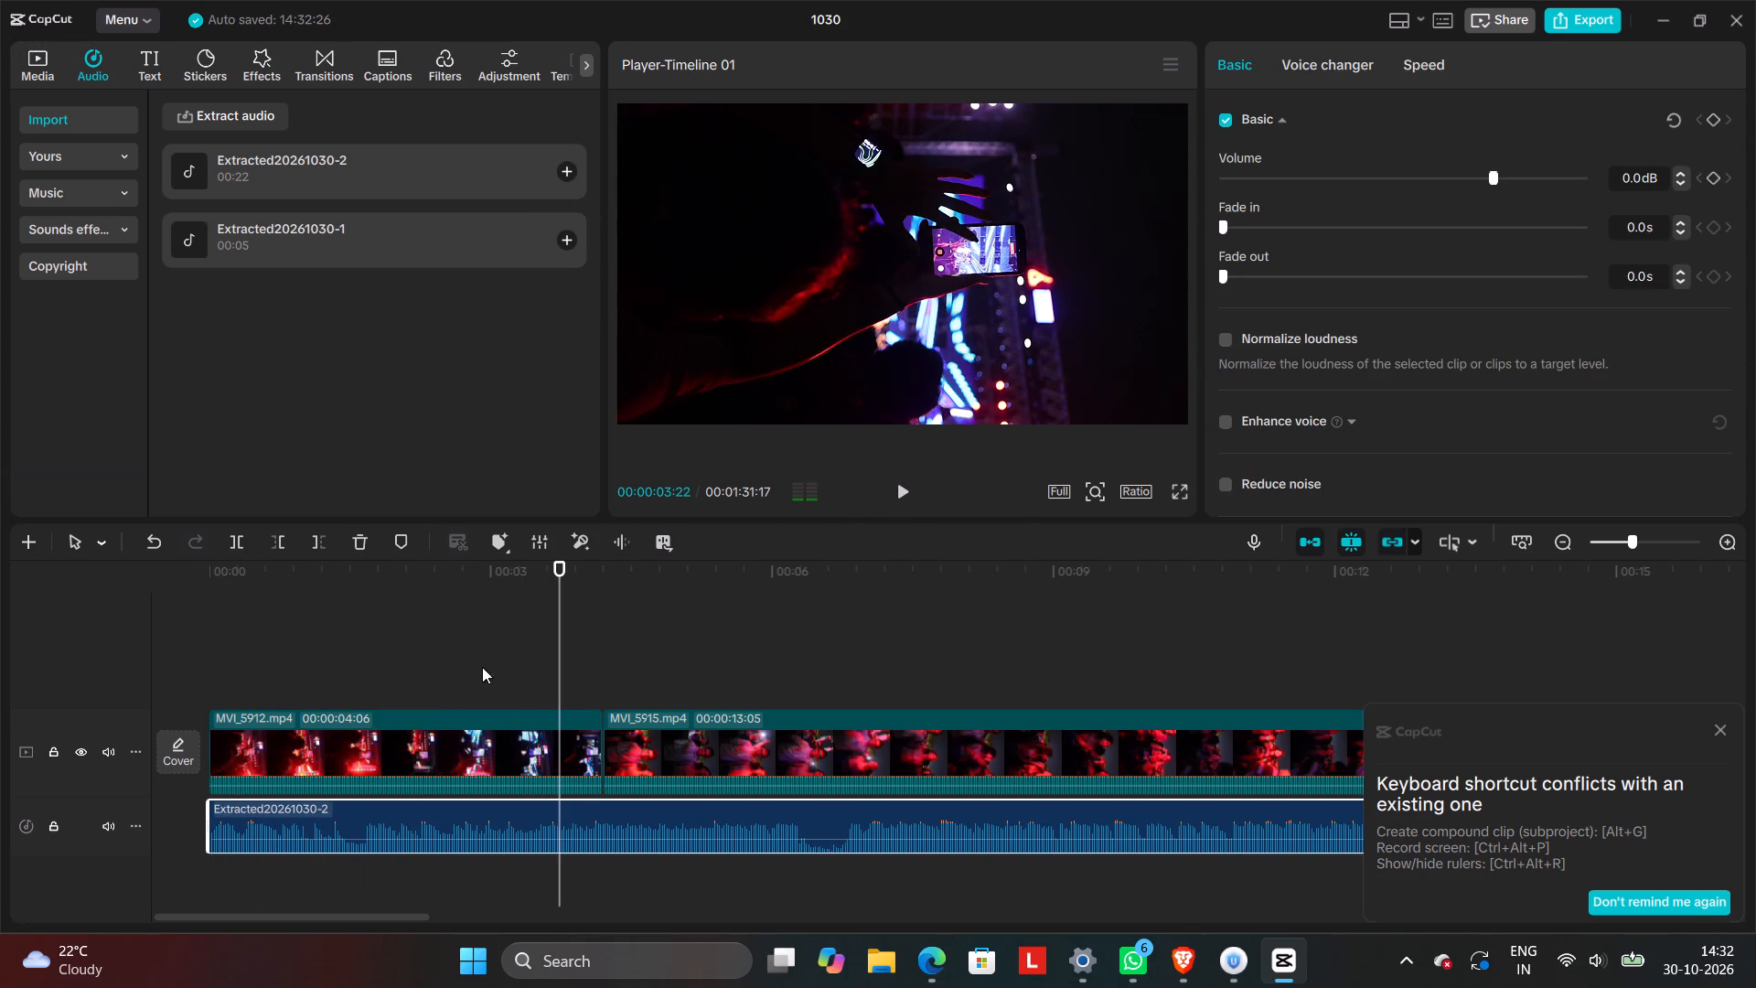
# Mute the video track's clip audio and play the timeline from the start past the end of the extracted audio.
pyautogui.click(106, 751)
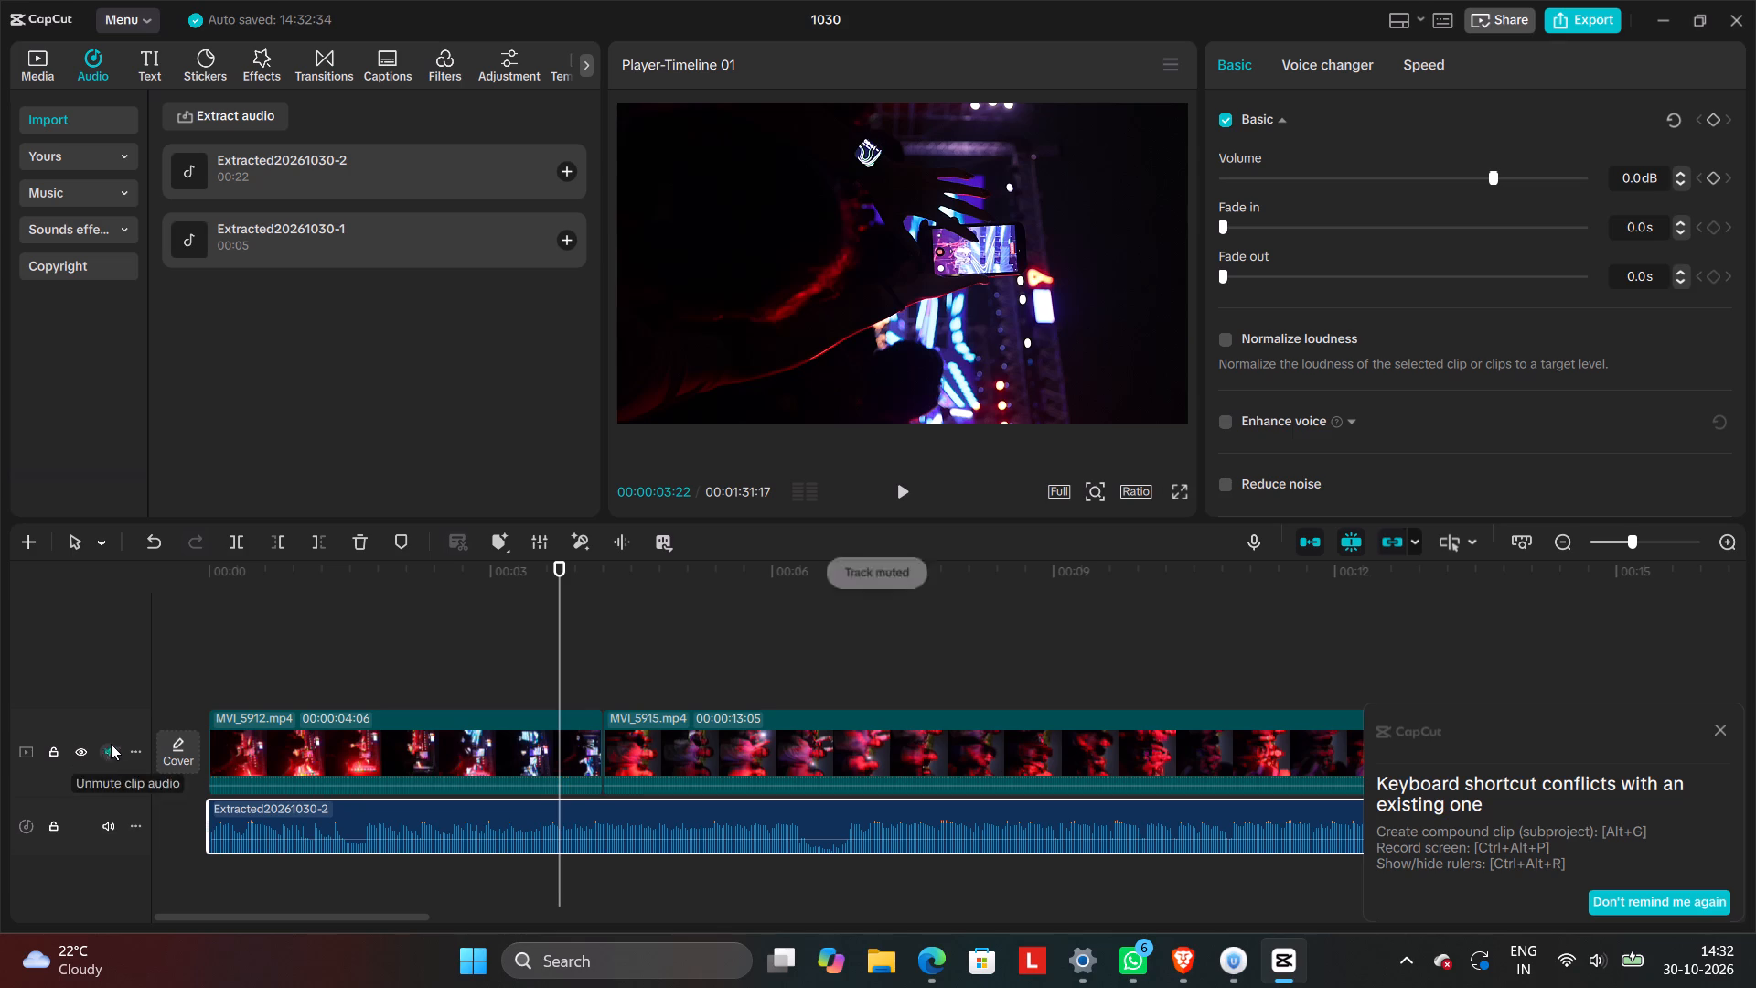
pyautogui.click(241, 648)
pyautogui.moveTo(241, 648); pyautogui.dragTo(129, 692)
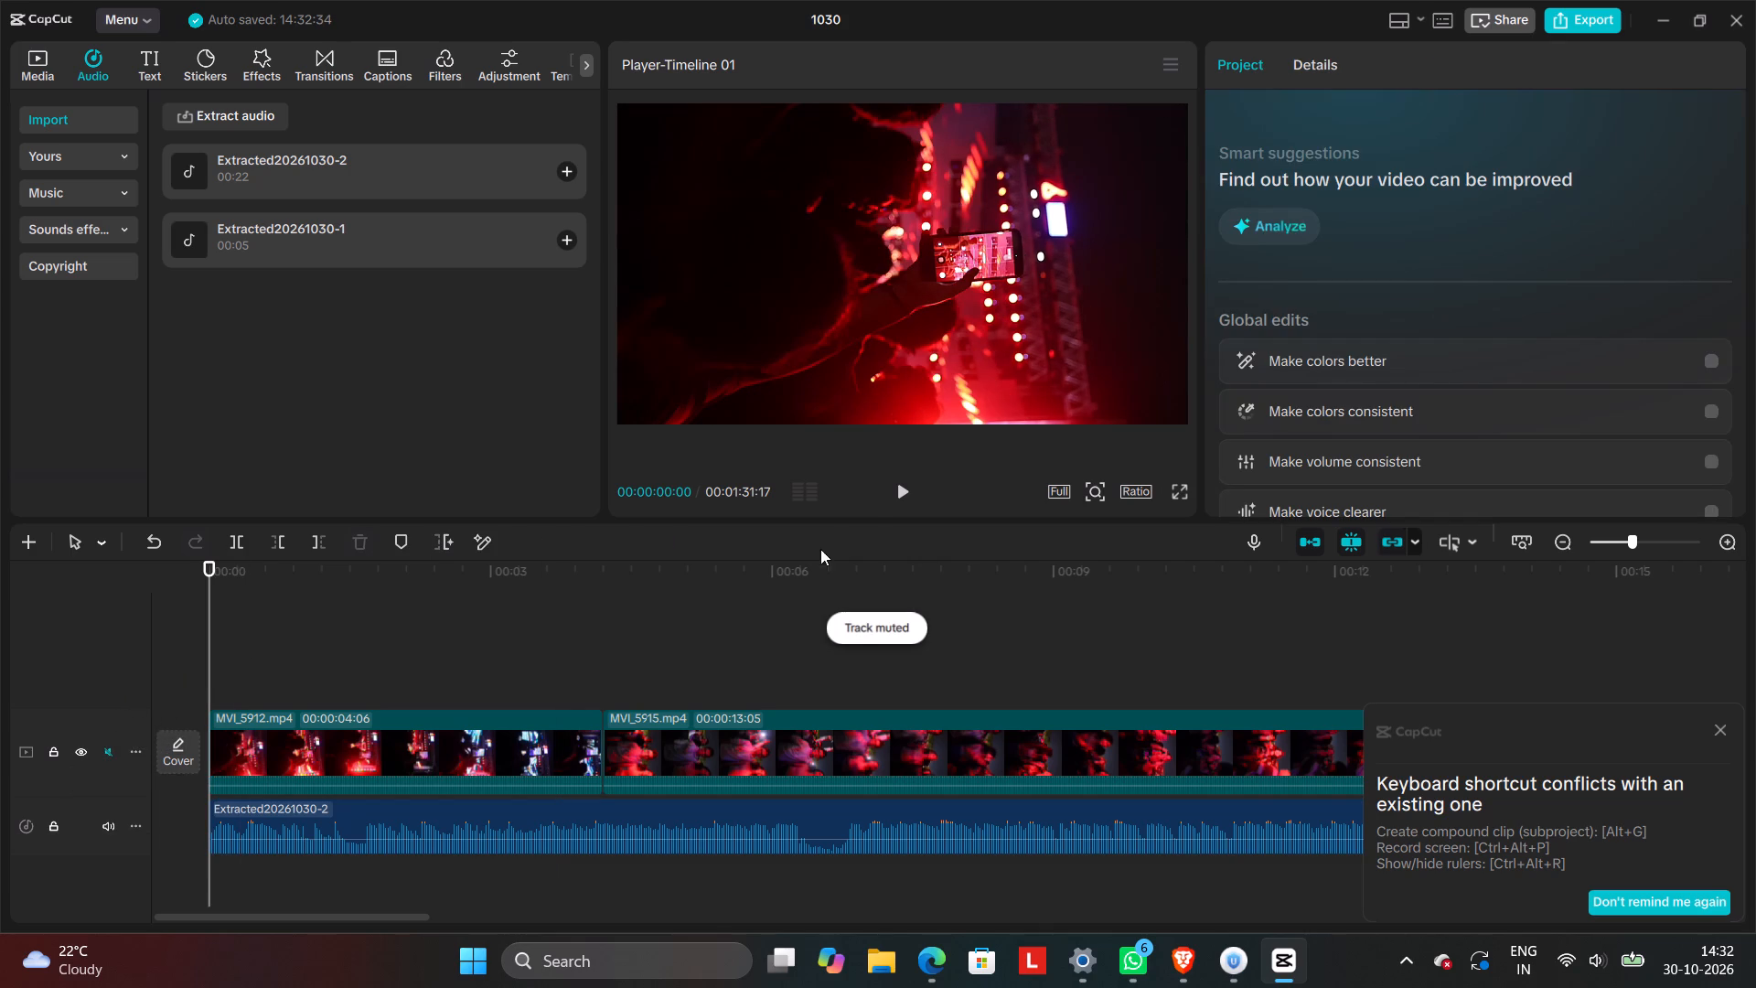
pyautogui.click(898, 494)
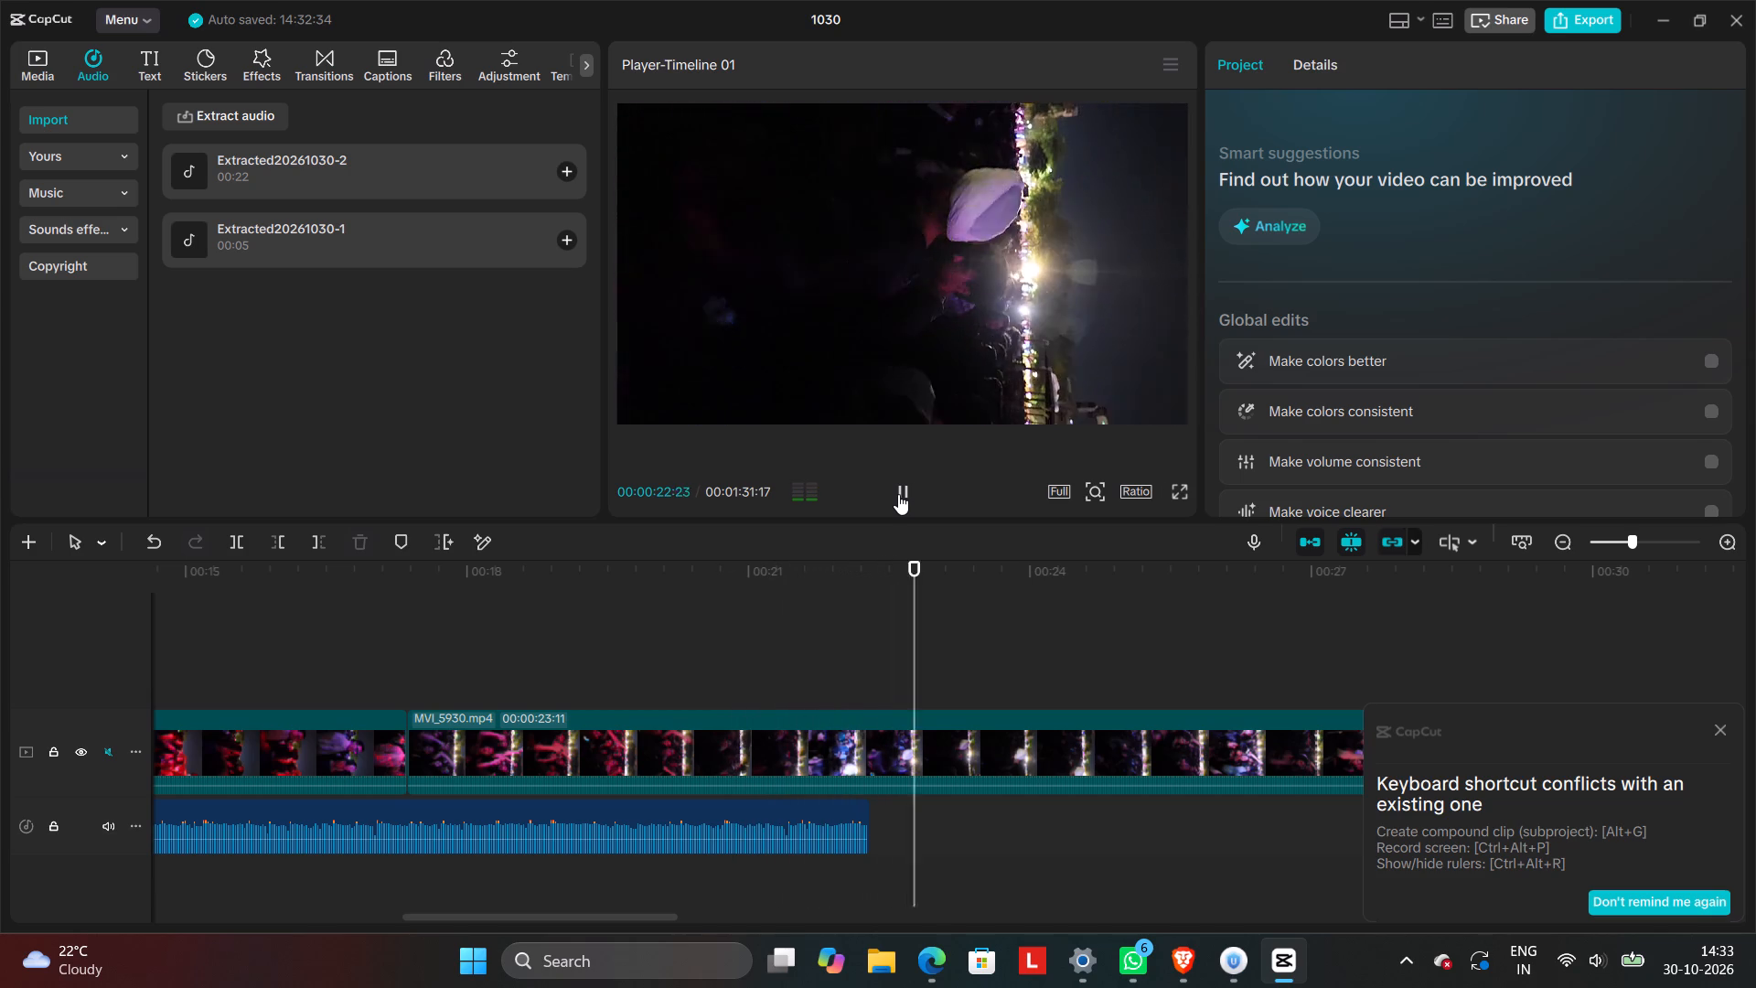
pyautogui.click(898, 494)
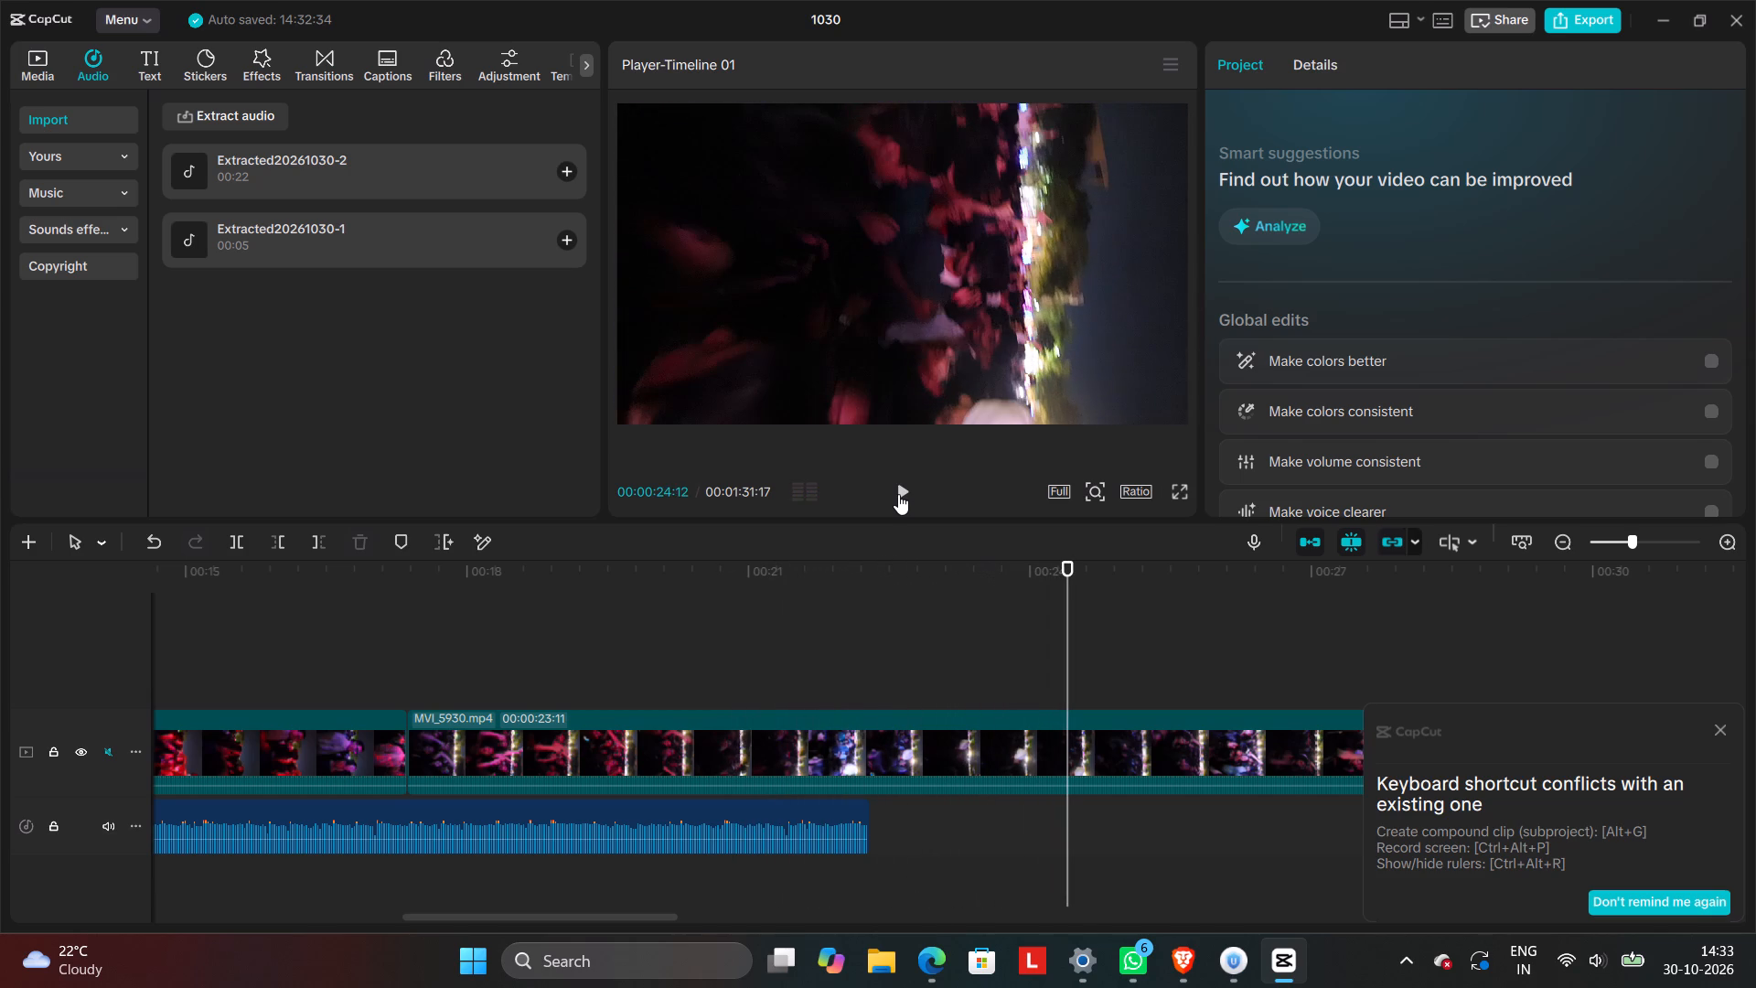
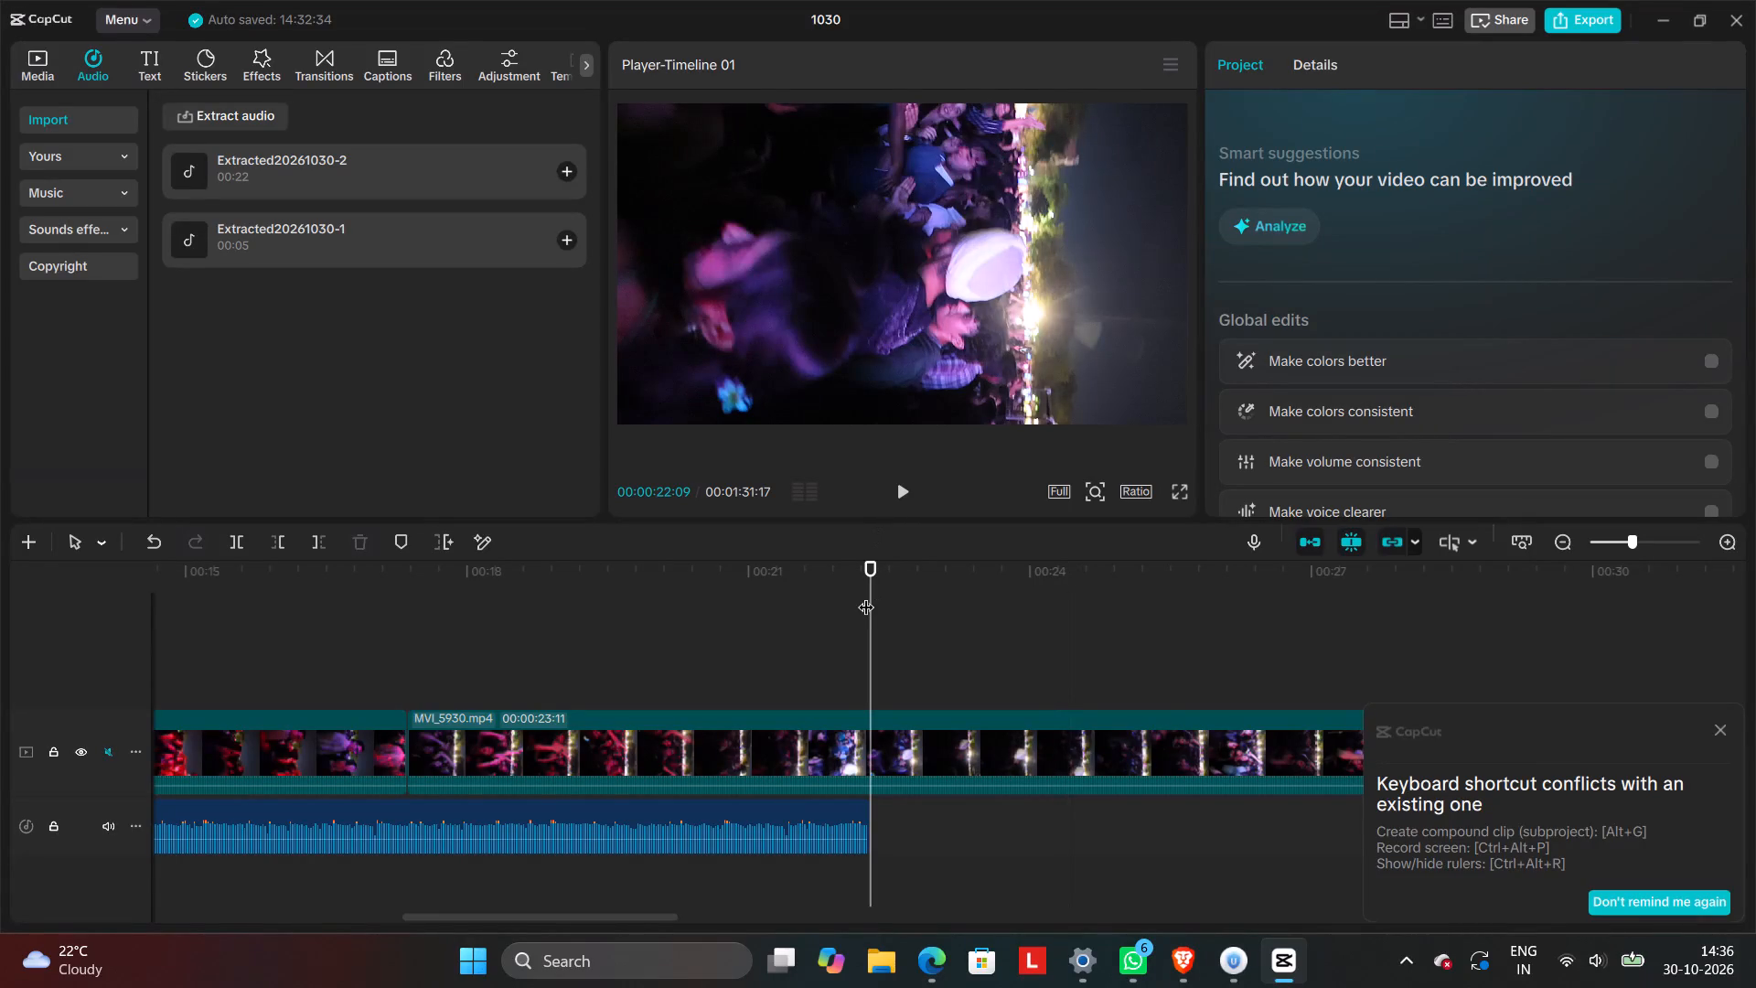
# Auto-mark beats on the extracted audio on the timeline using Beats 2.
pyautogui.moveTo(872, 594); pyautogui.dragTo(0, 863)
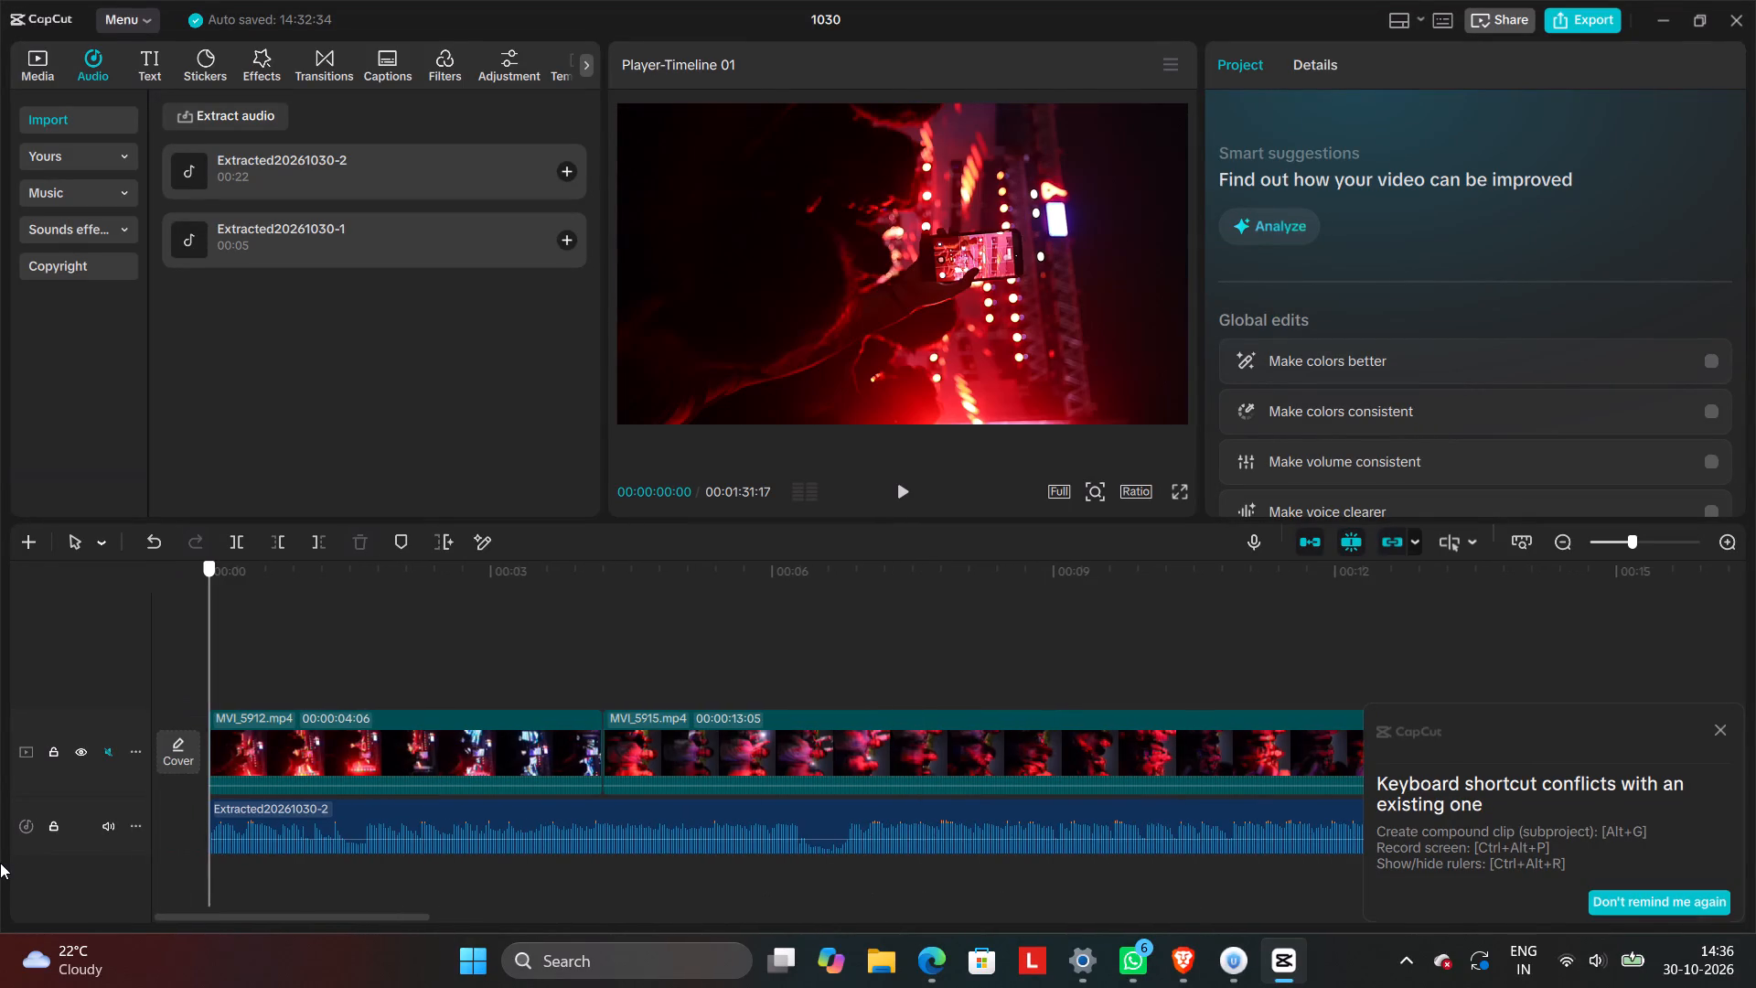
pyautogui.moveTo(0, 863); pyautogui.dragTo(246, 846)
pyautogui.click(400, 843)
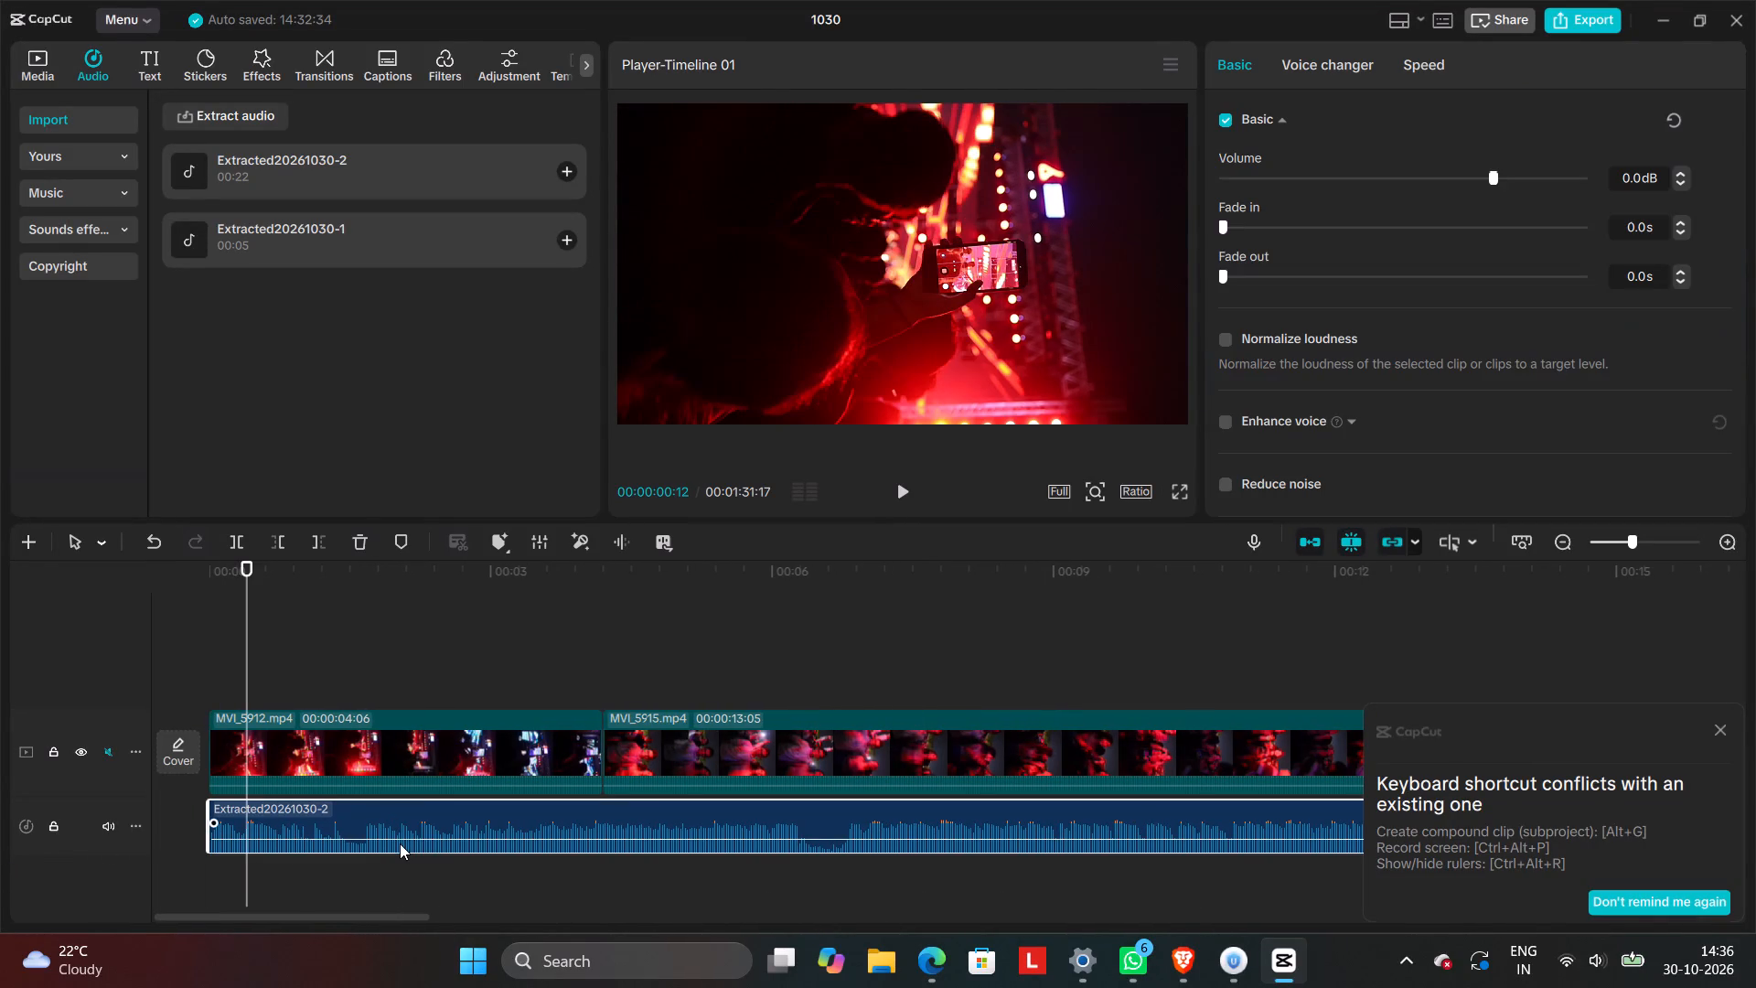
pyautogui.click(498, 541)
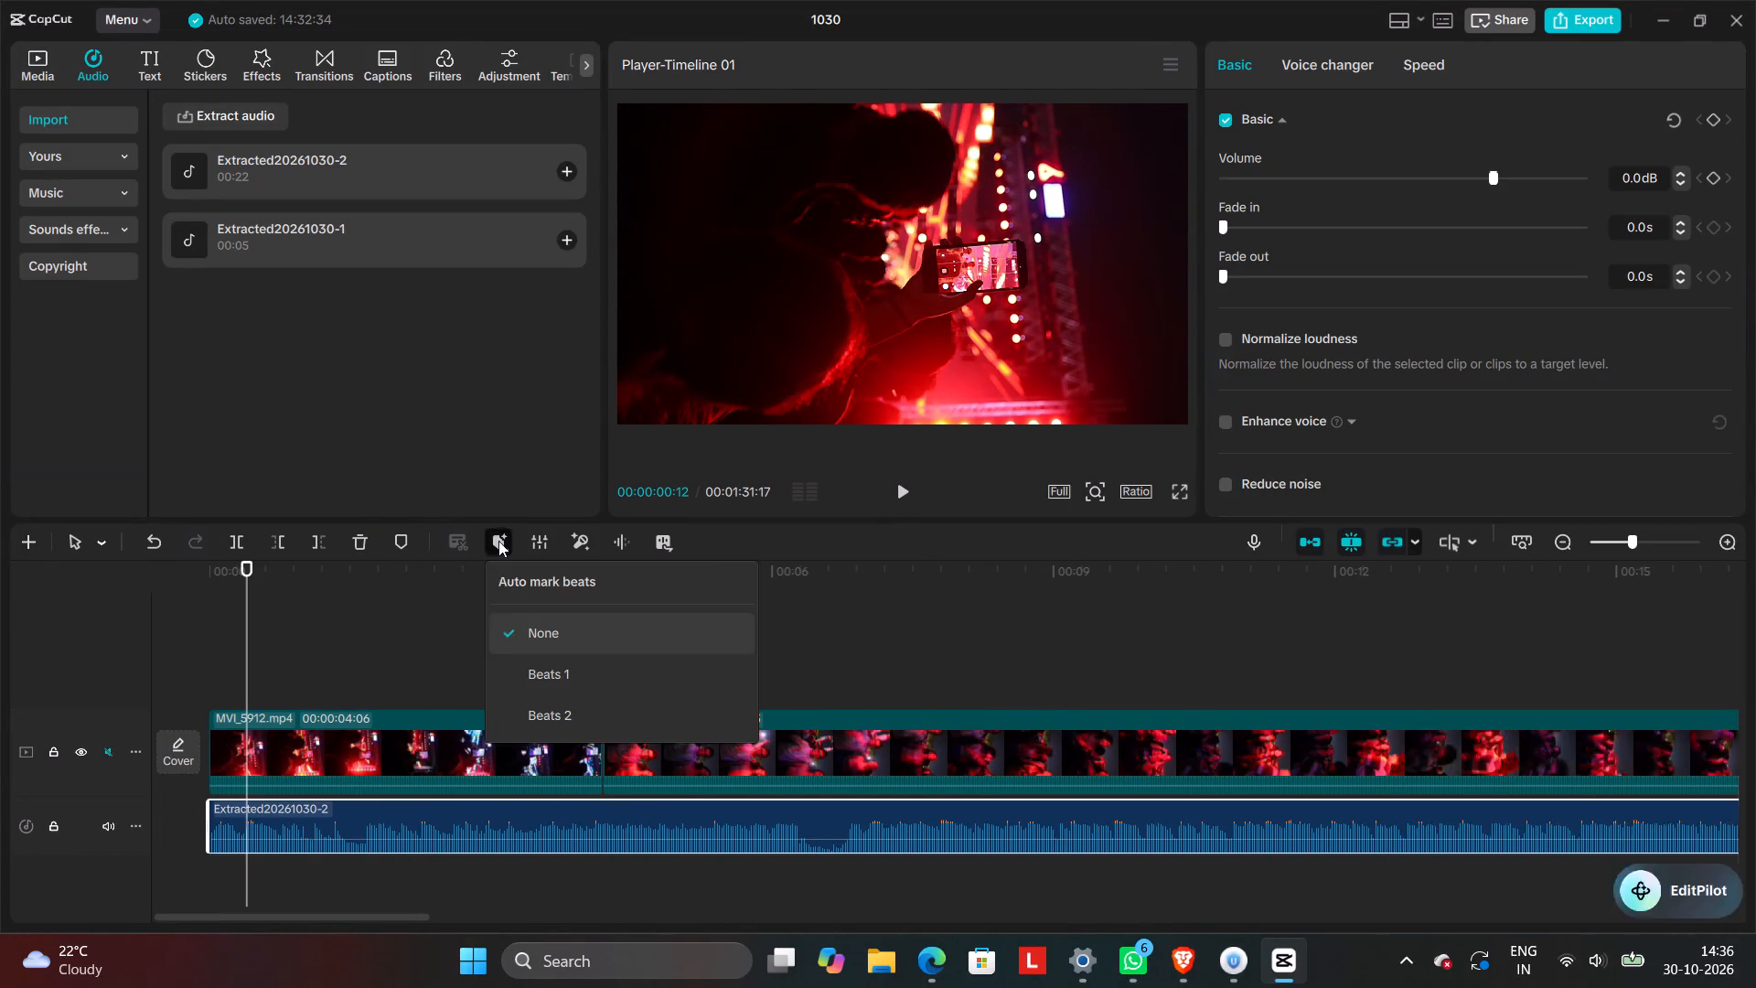
pyautogui.click(537, 723)
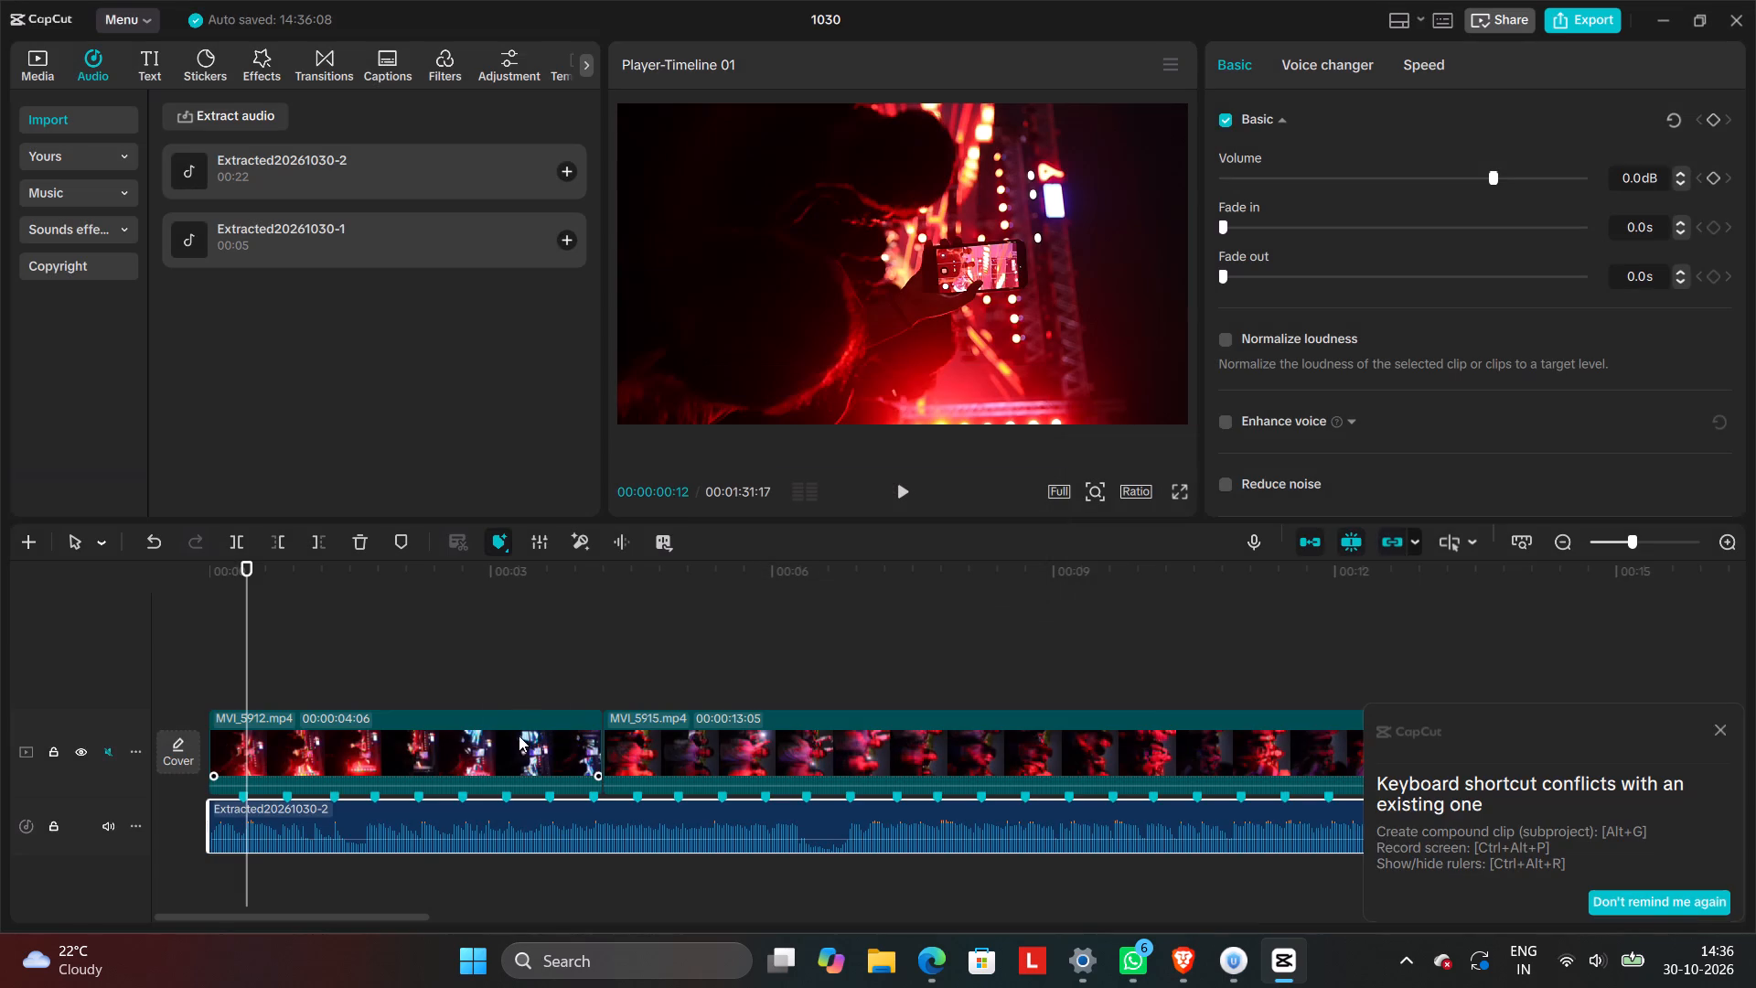
# Raise the extracted audio clip's volume to 3.1 dB.
pyautogui.click(390, 774)
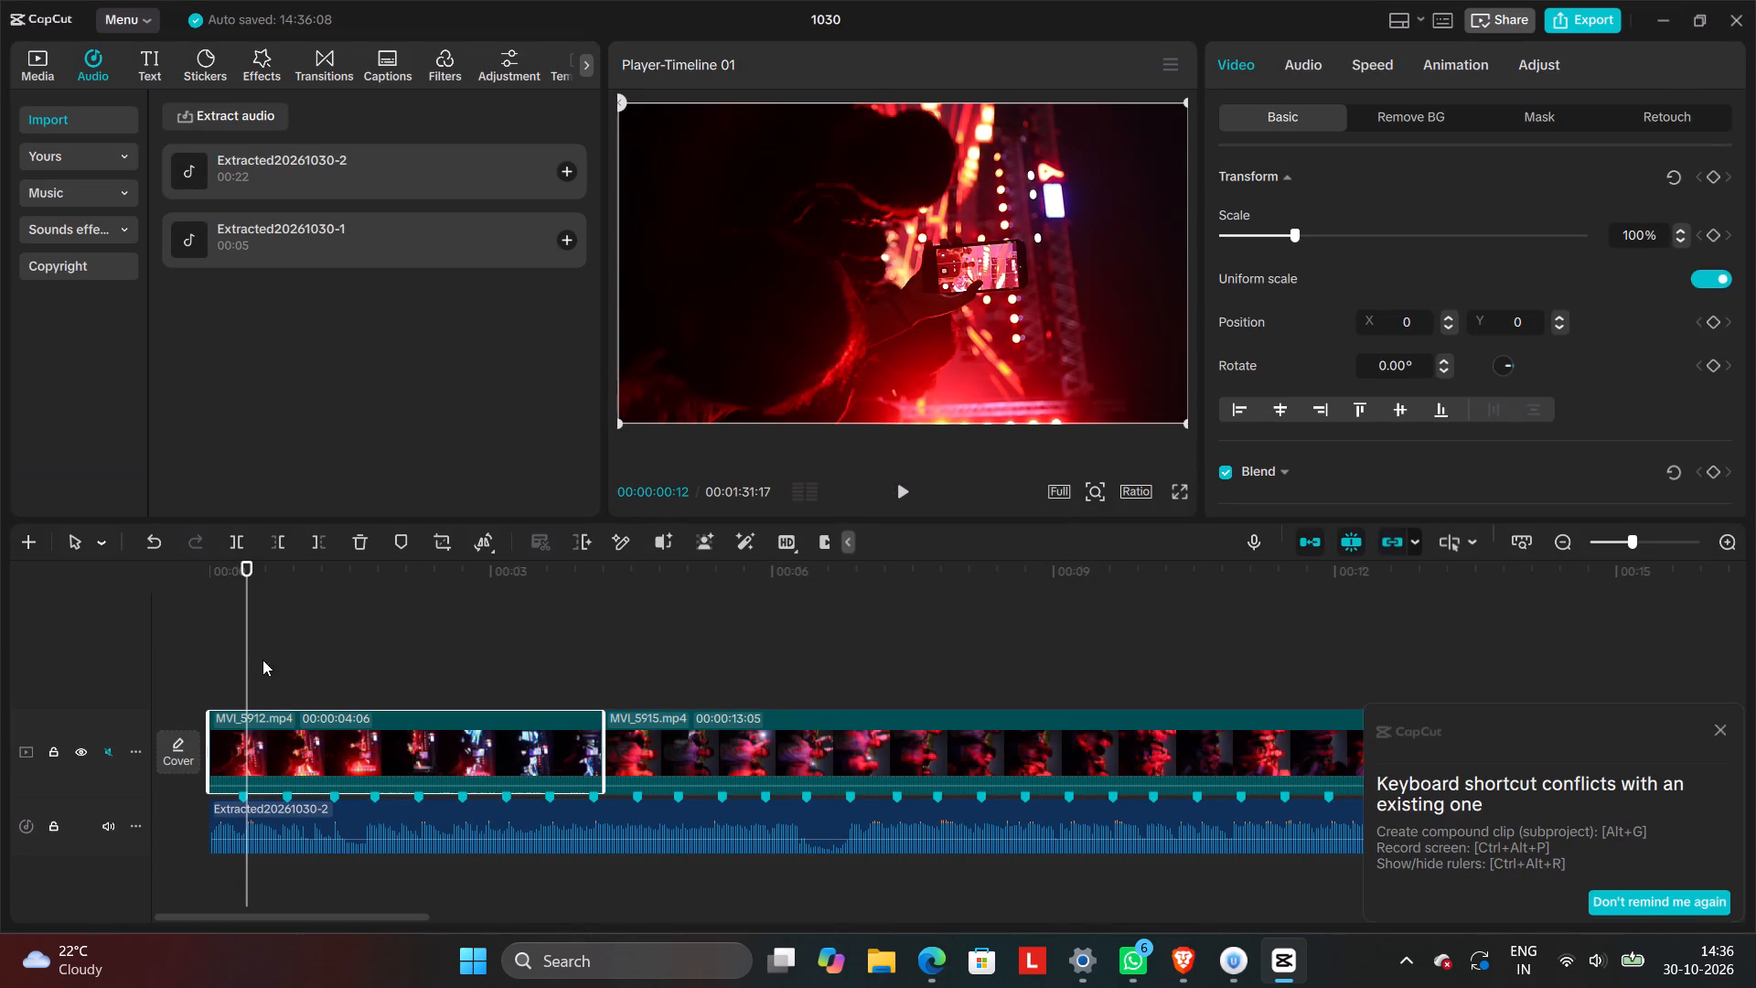
pyautogui.click(300, 840)
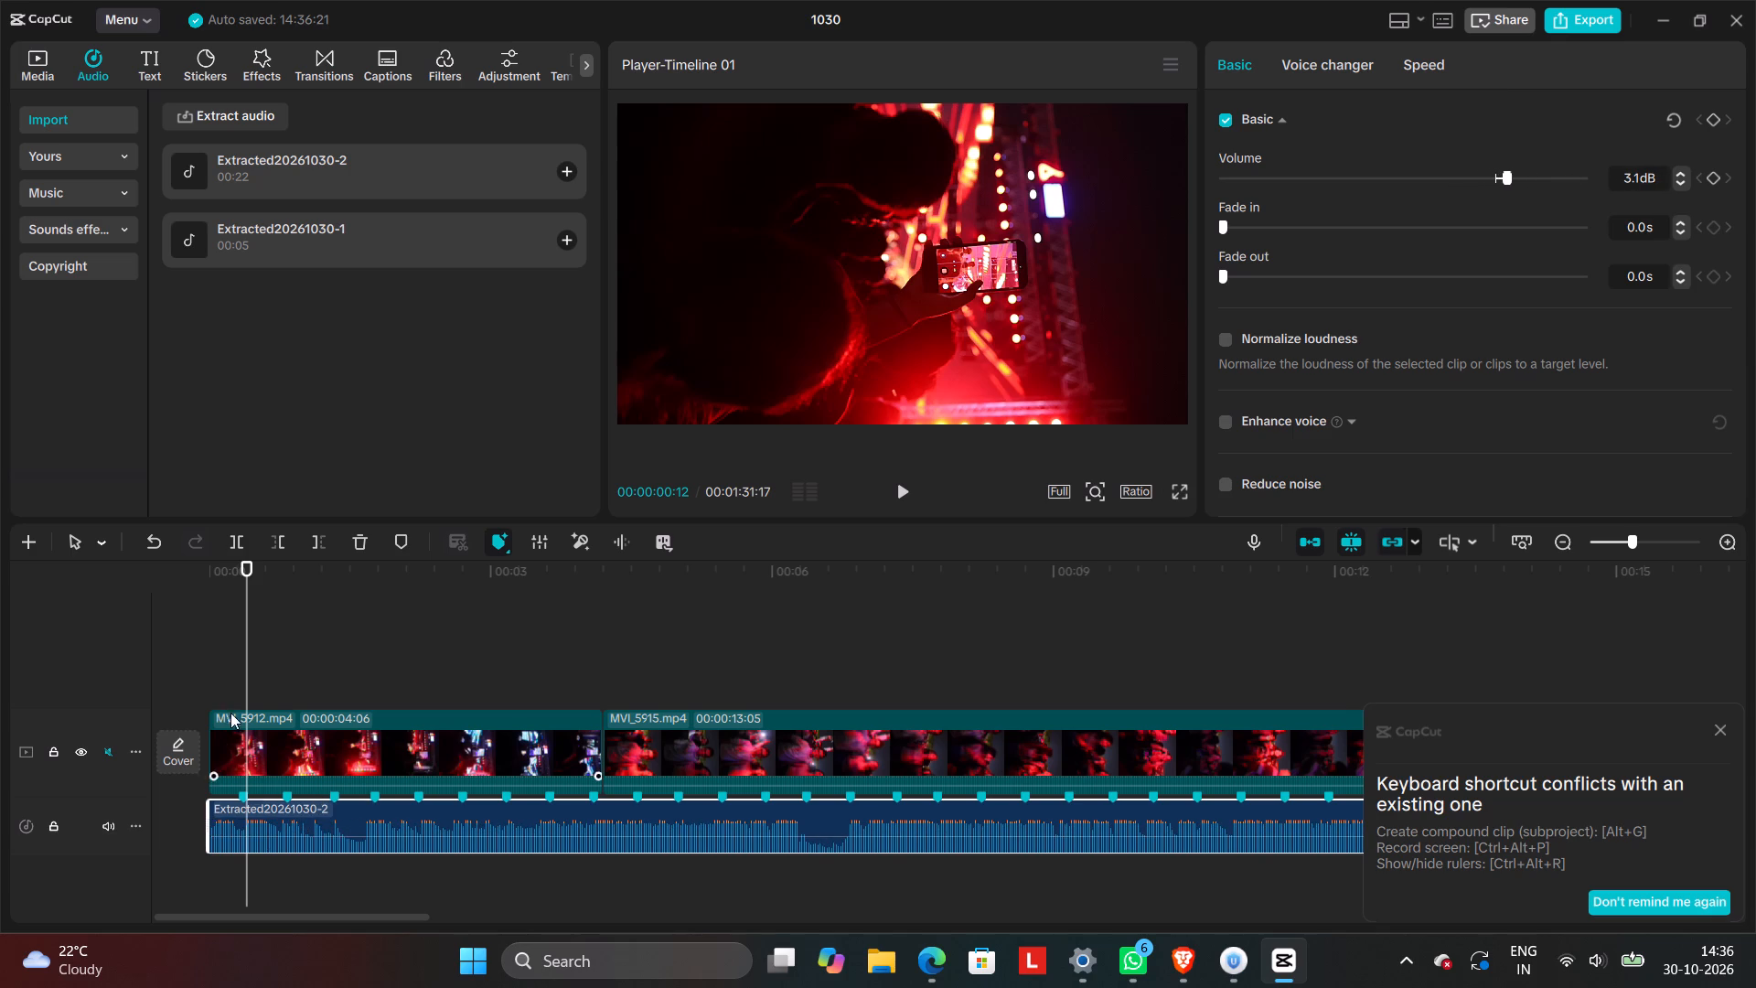
# Play the opening seconds and cut off the end of MVI_5912 so it stops at 00:00:01:24.
pyautogui.moveTo(250, 668); pyautogui.dragTo(182, 704)
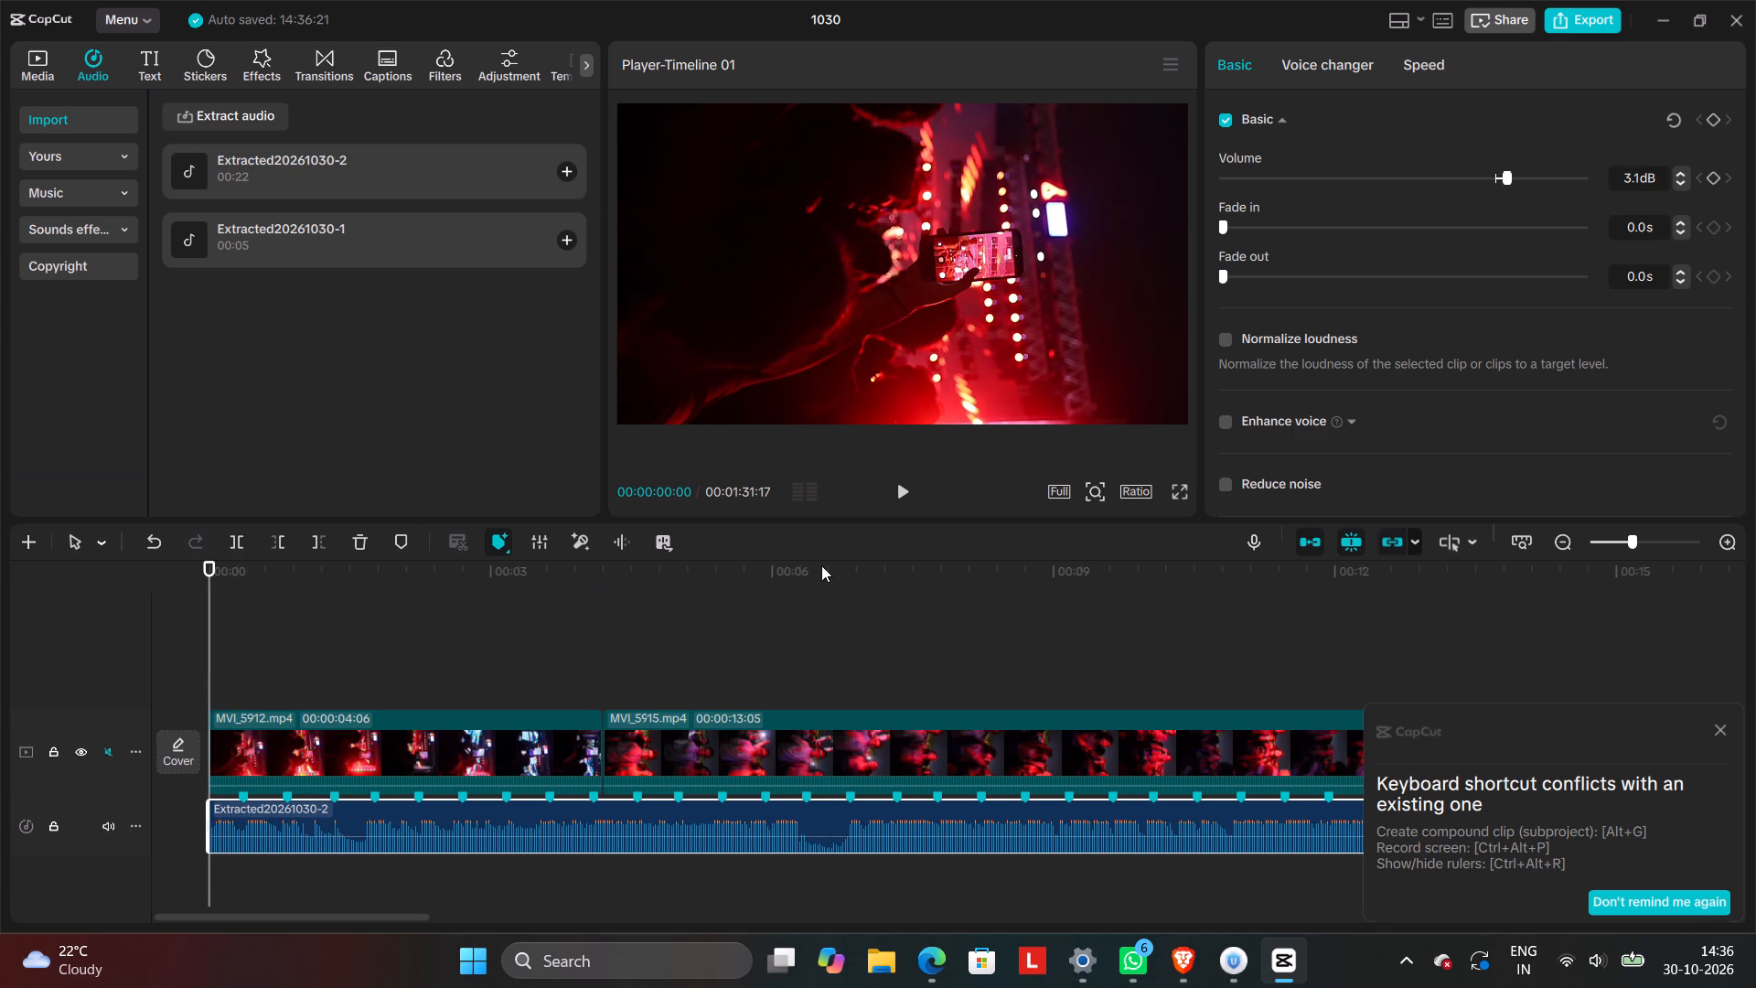
pyautogui.click(899, 494)
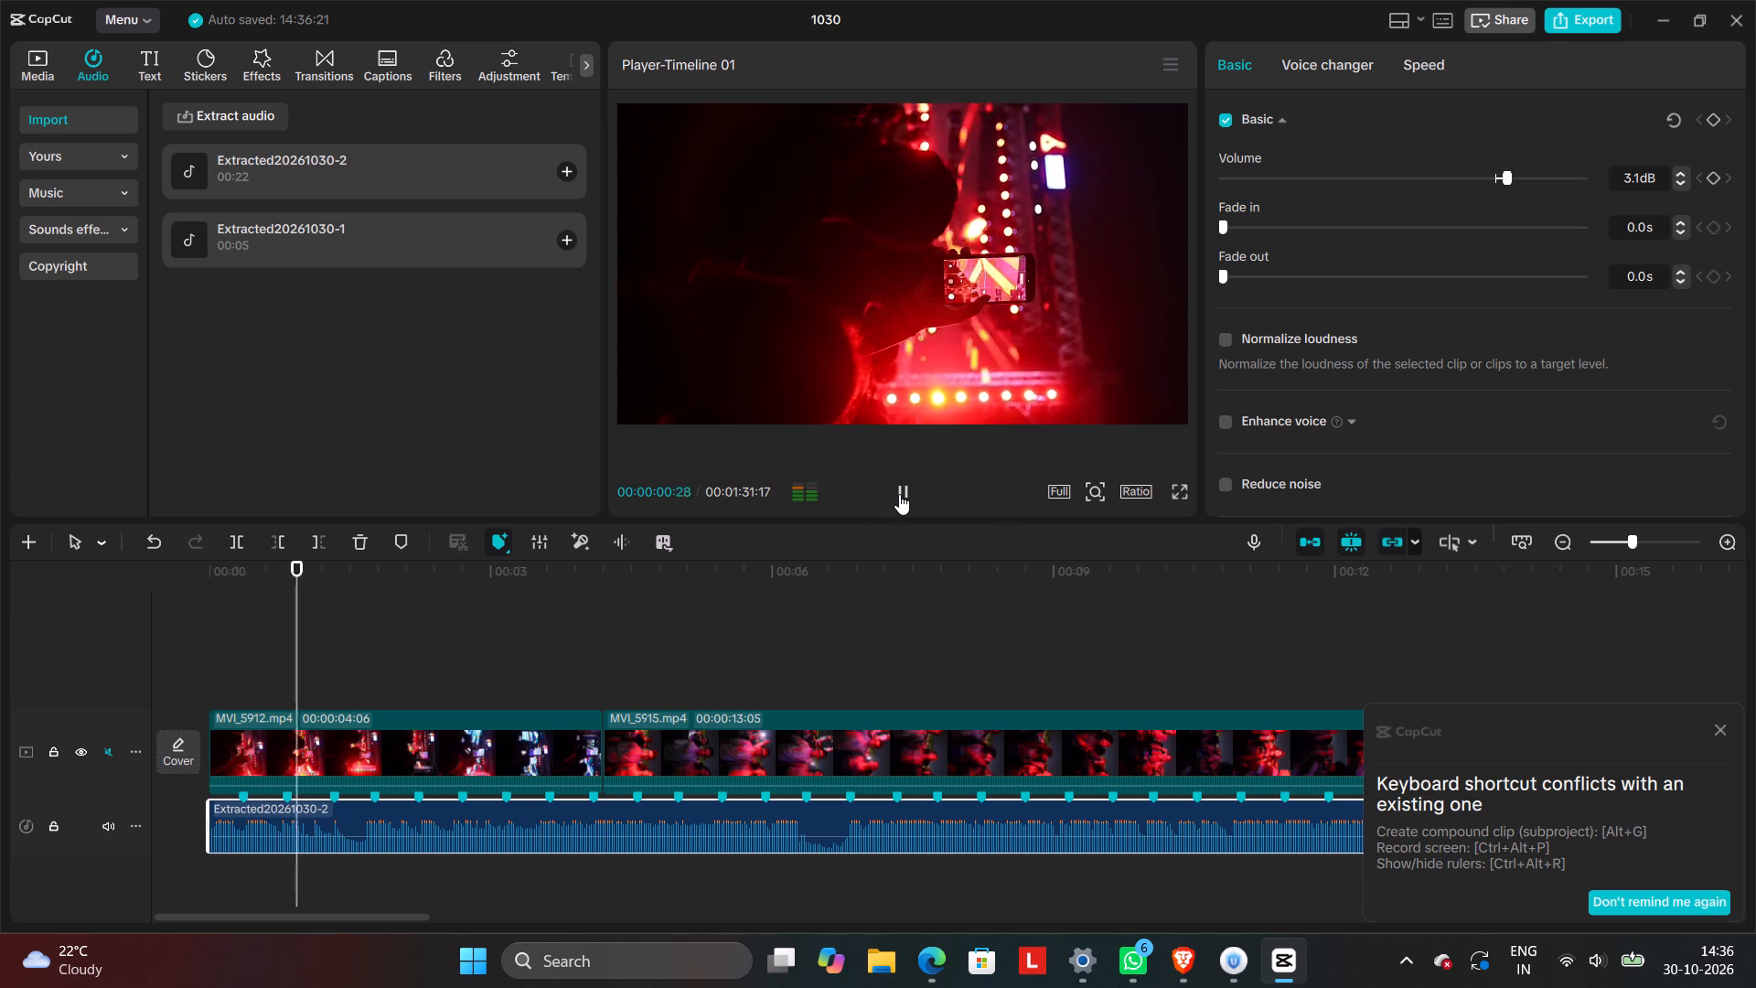
pyautogui.click(899, 494)
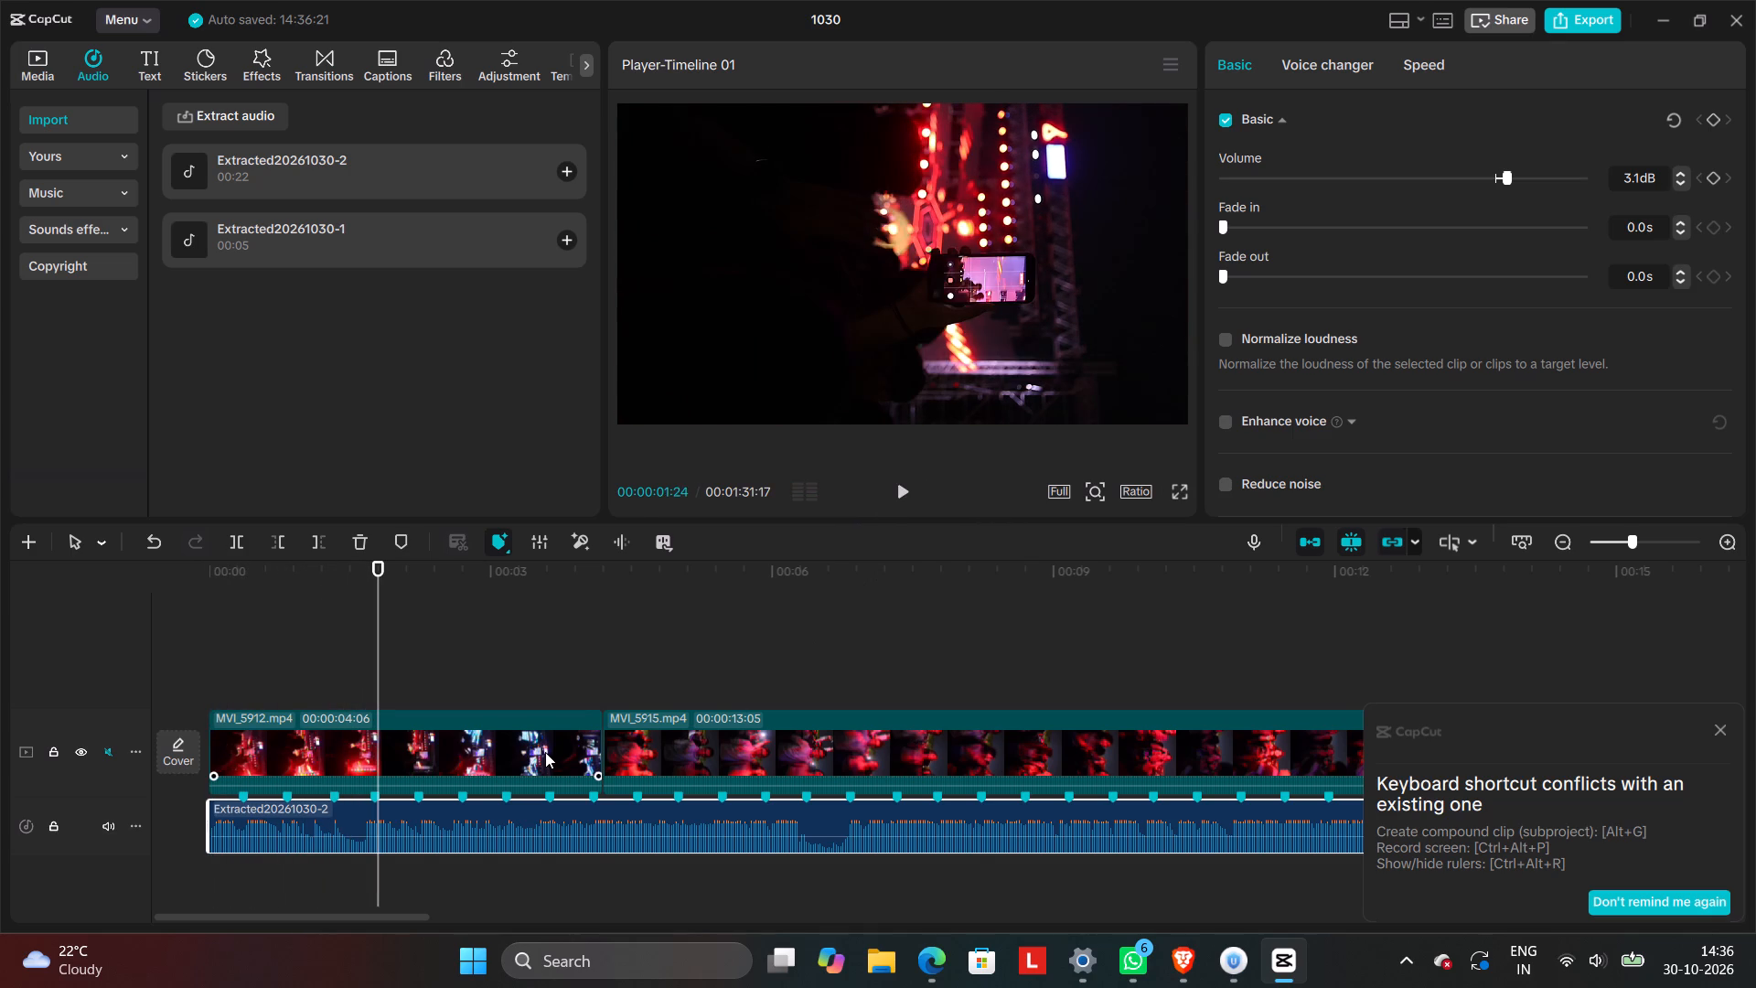
pyautogui.click(545, 752)
pyautogui.moveTo(605, 740); pyautogui.dragTo(584, 748)
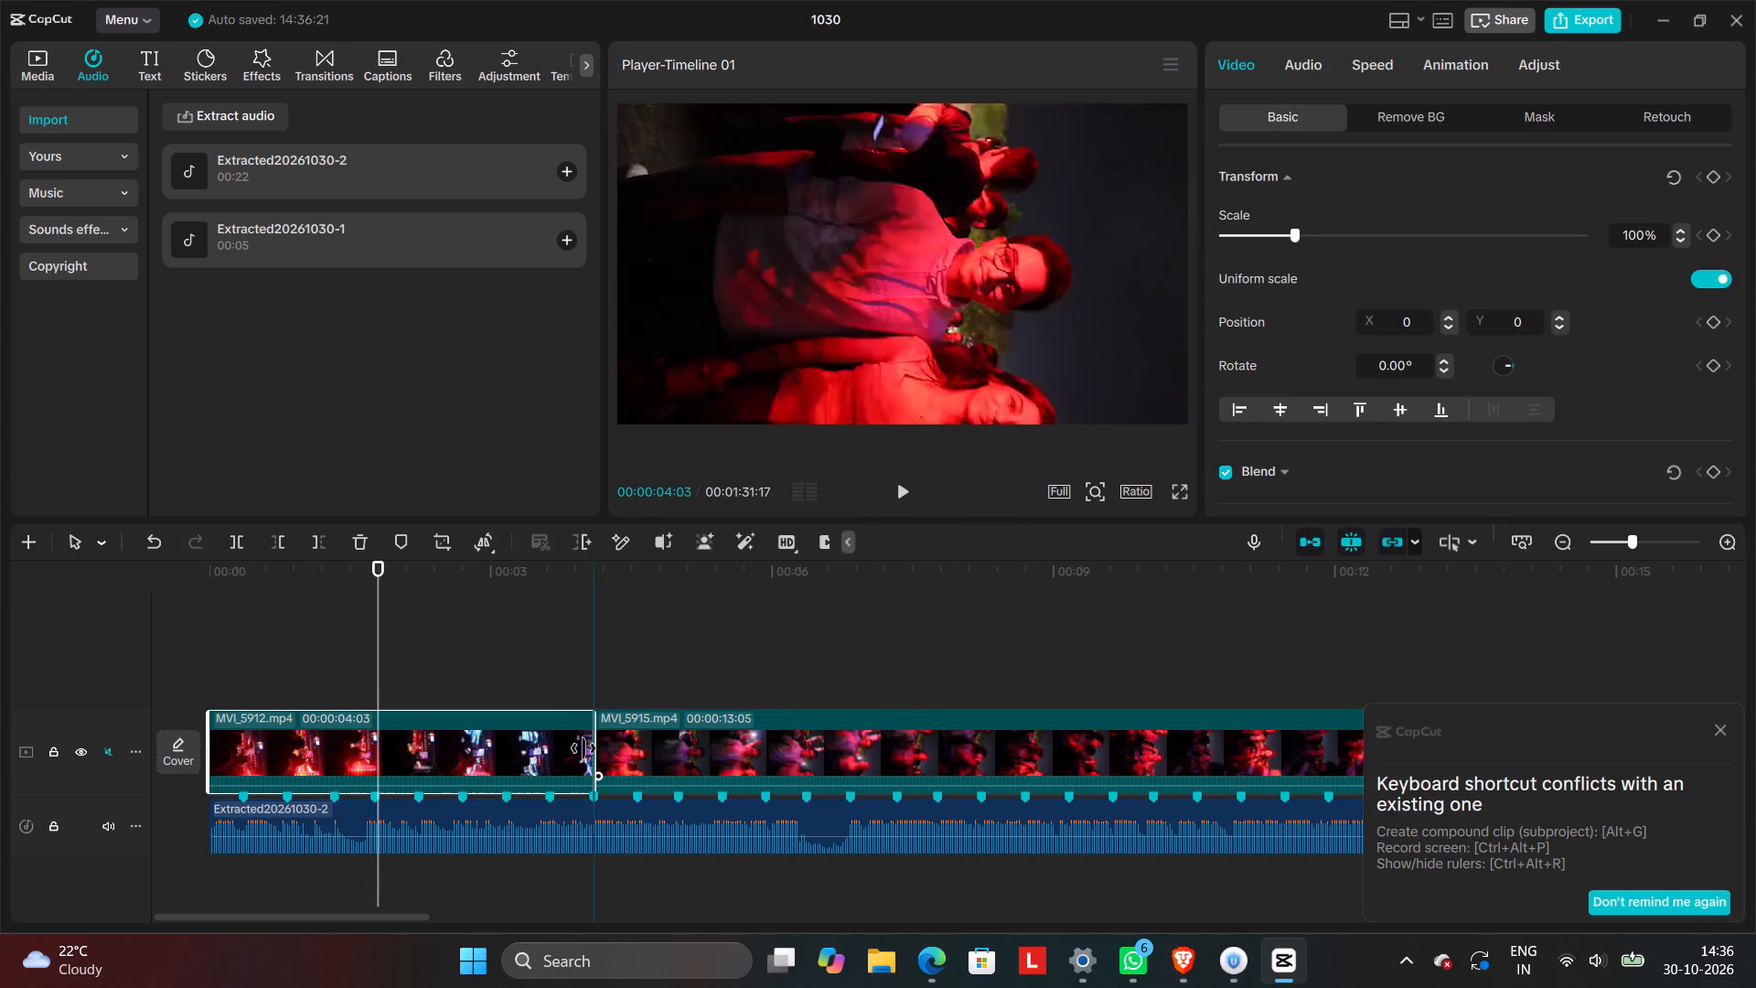
pyautogui.moveTo(584, 748); pyautogui.dragTo(548, 768)
pyautogui.click(548, 768)
pyautogui.click(548, 768)
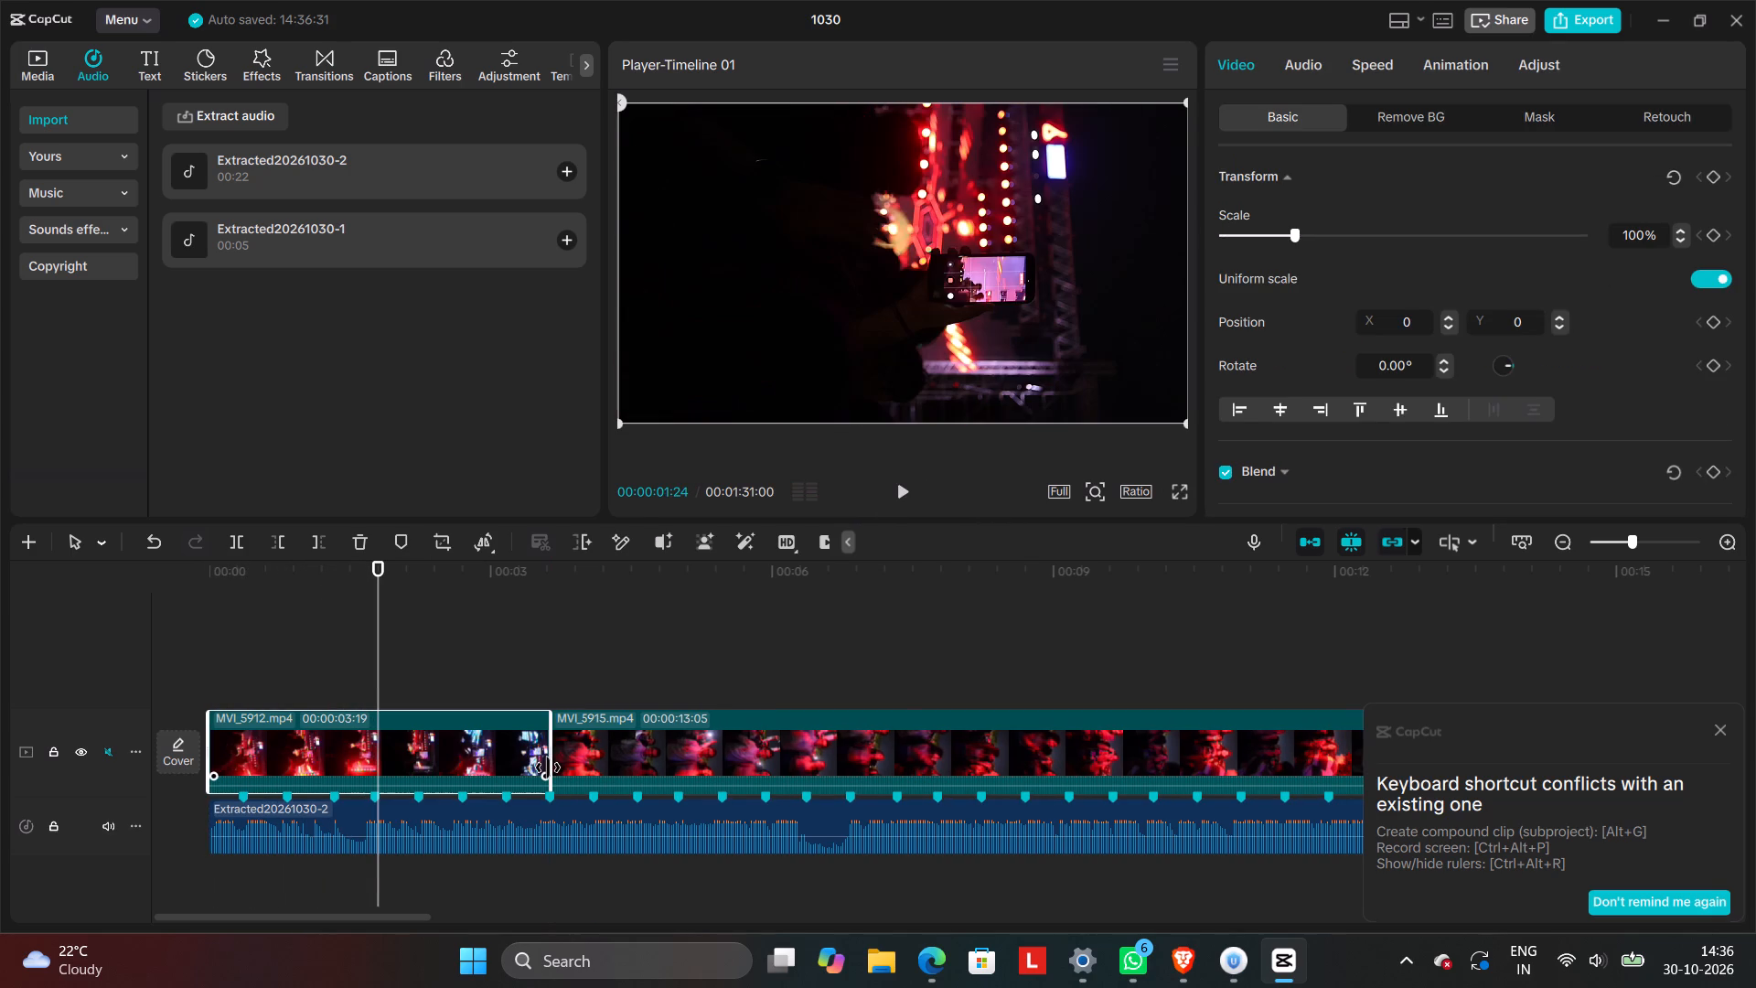
pyautogui.click(303, 537)
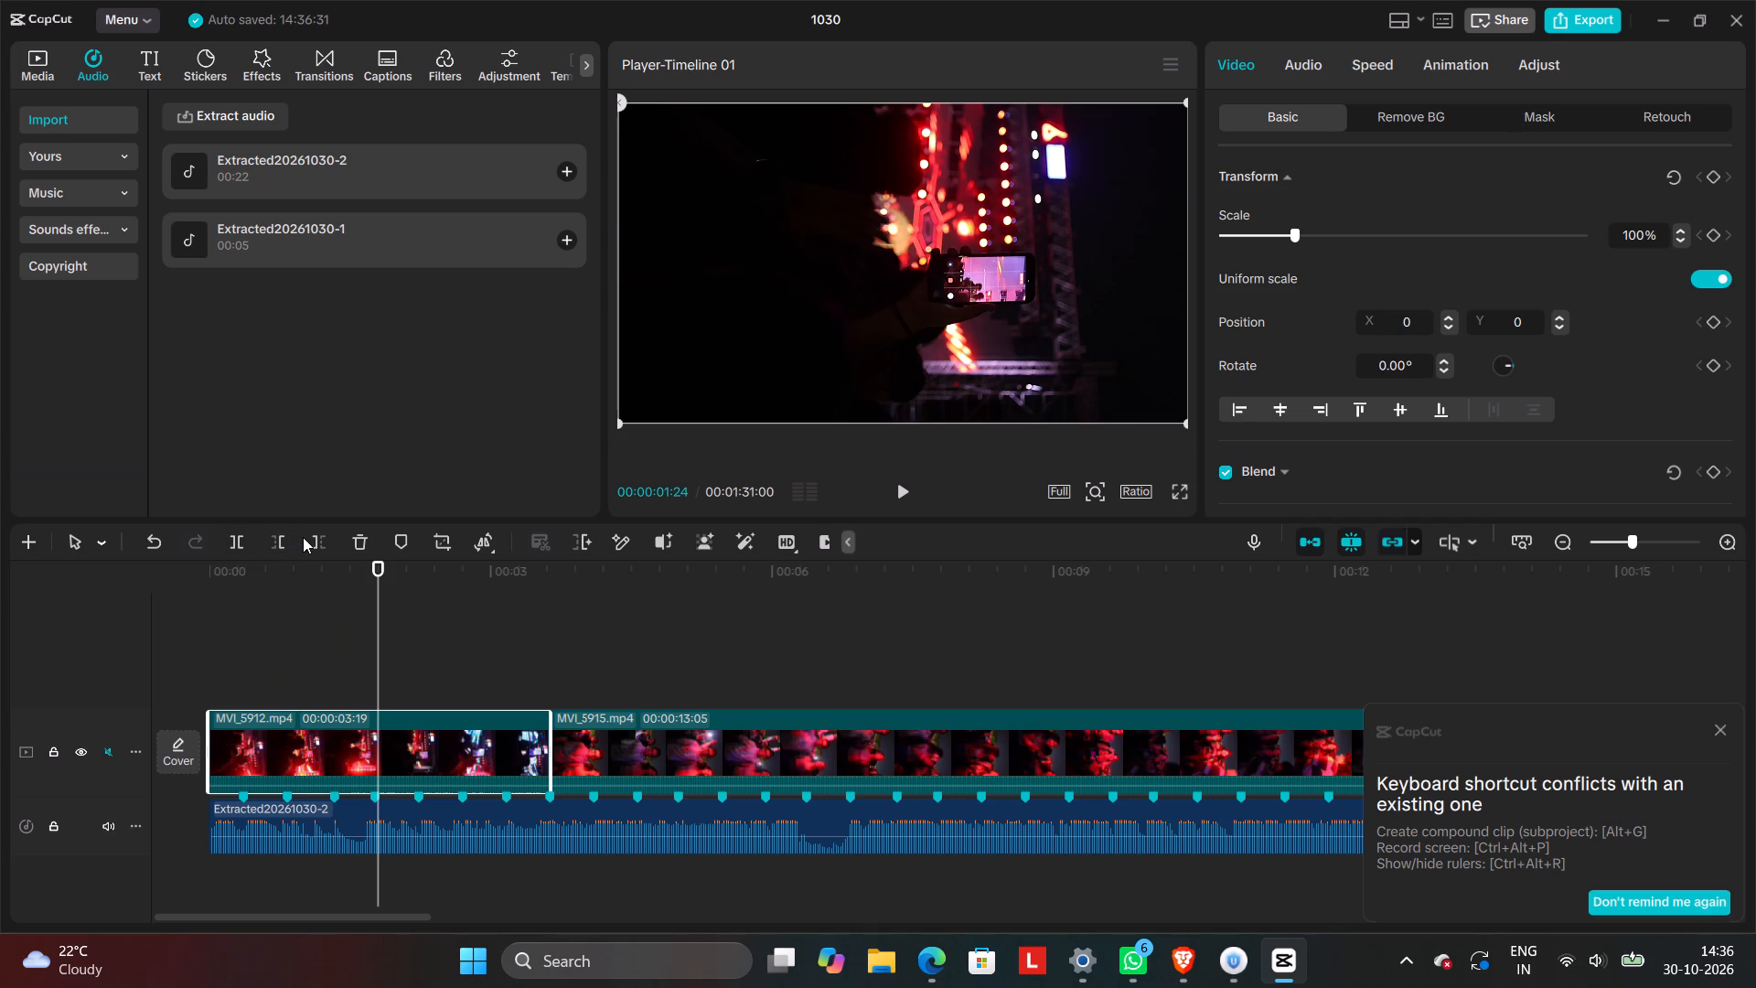
pyautogui.click(315, 535)
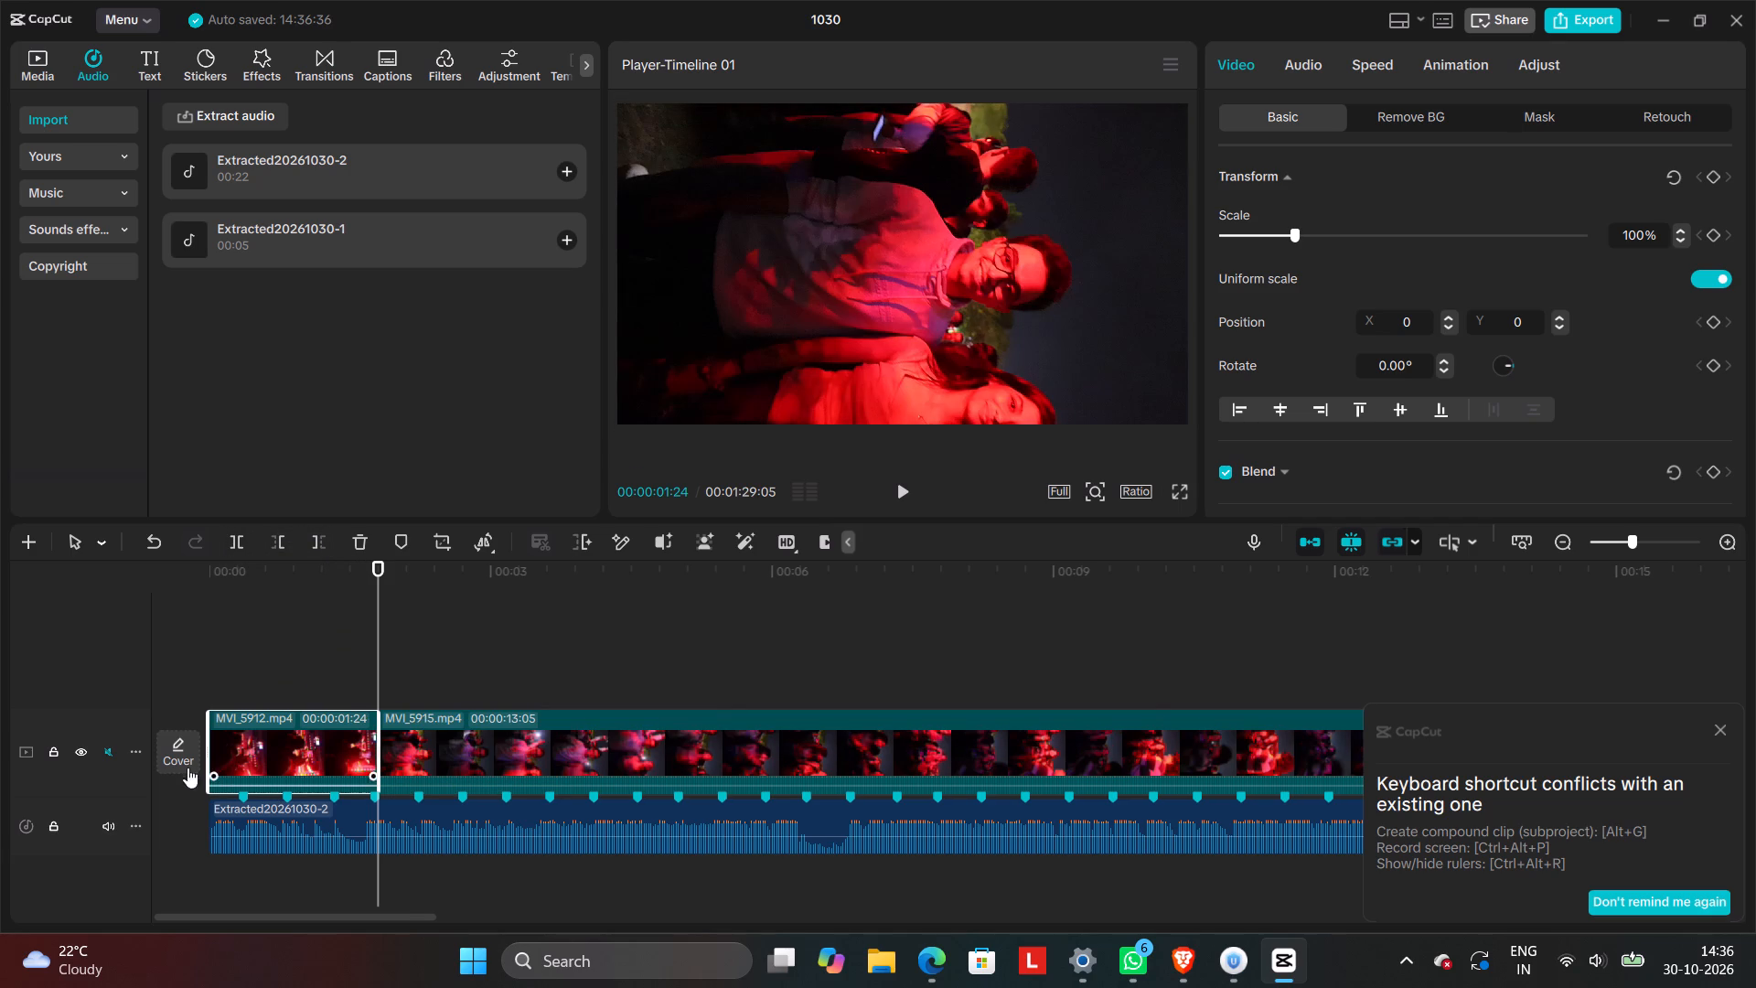
# Trim the start of MVI_5912 forward to the first beat marker.
pyautogui.moveTo(209, 742); pyautogui.dragTo(232, 740)
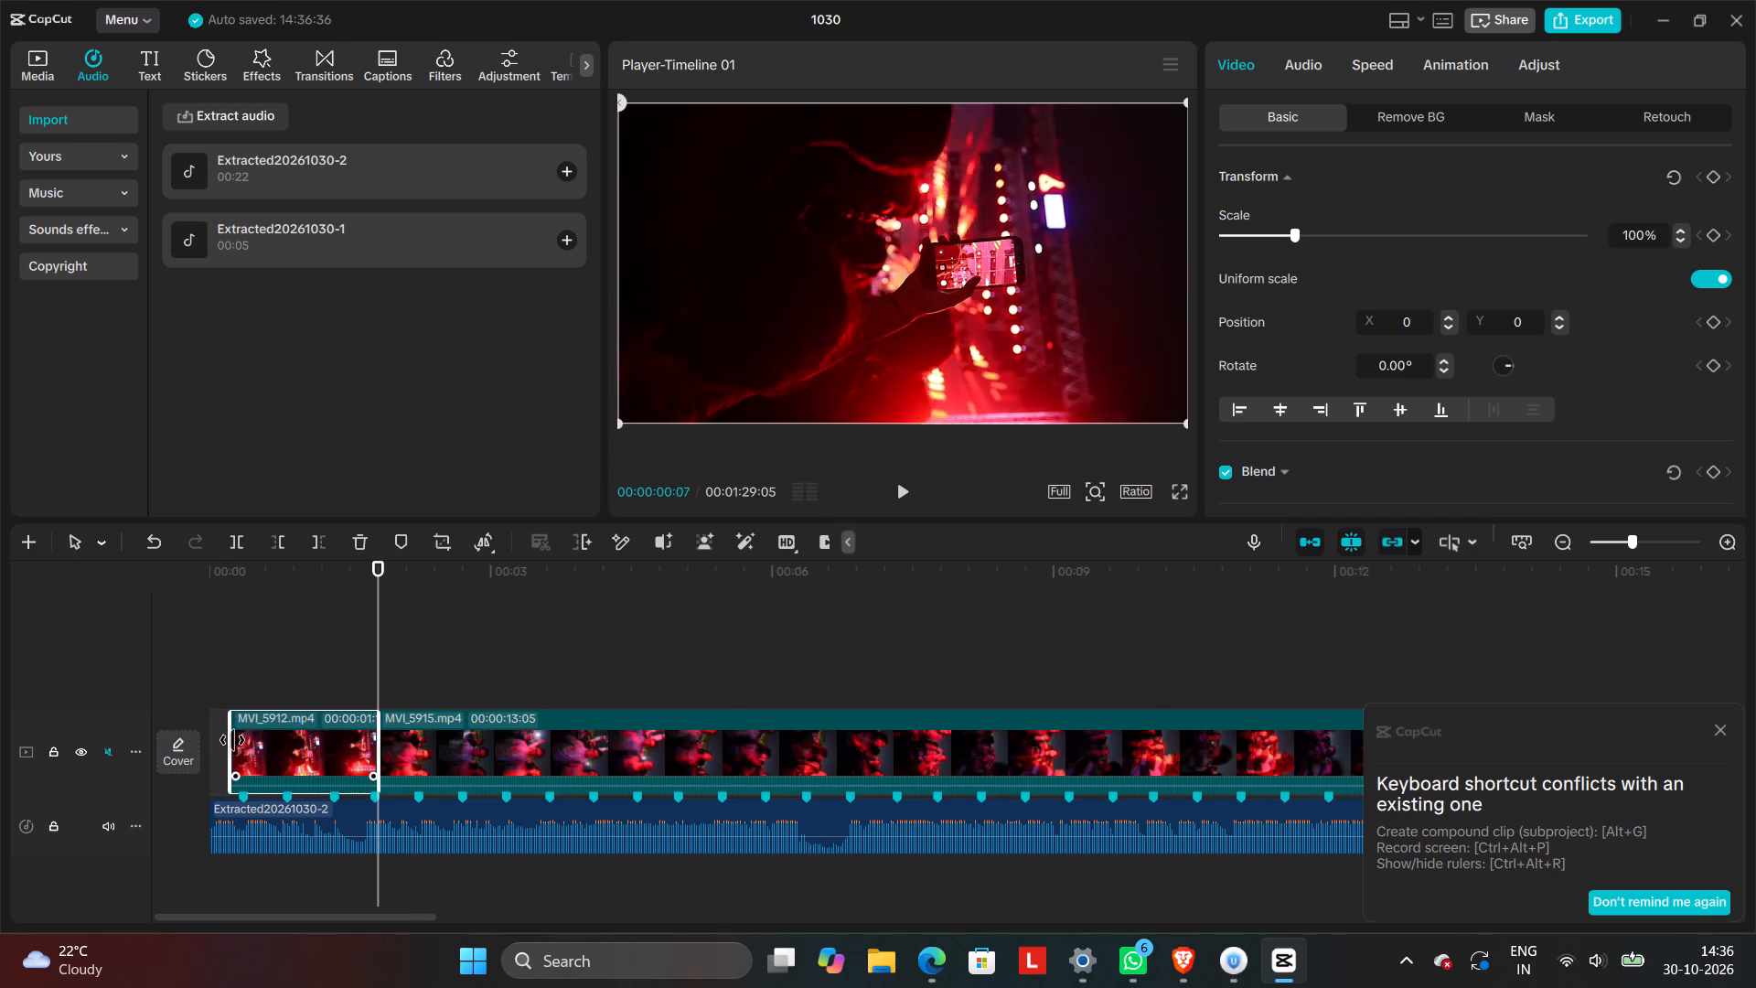
pyautogui.moveTo(232, 740); pyautogui.dragTo(241, 739)
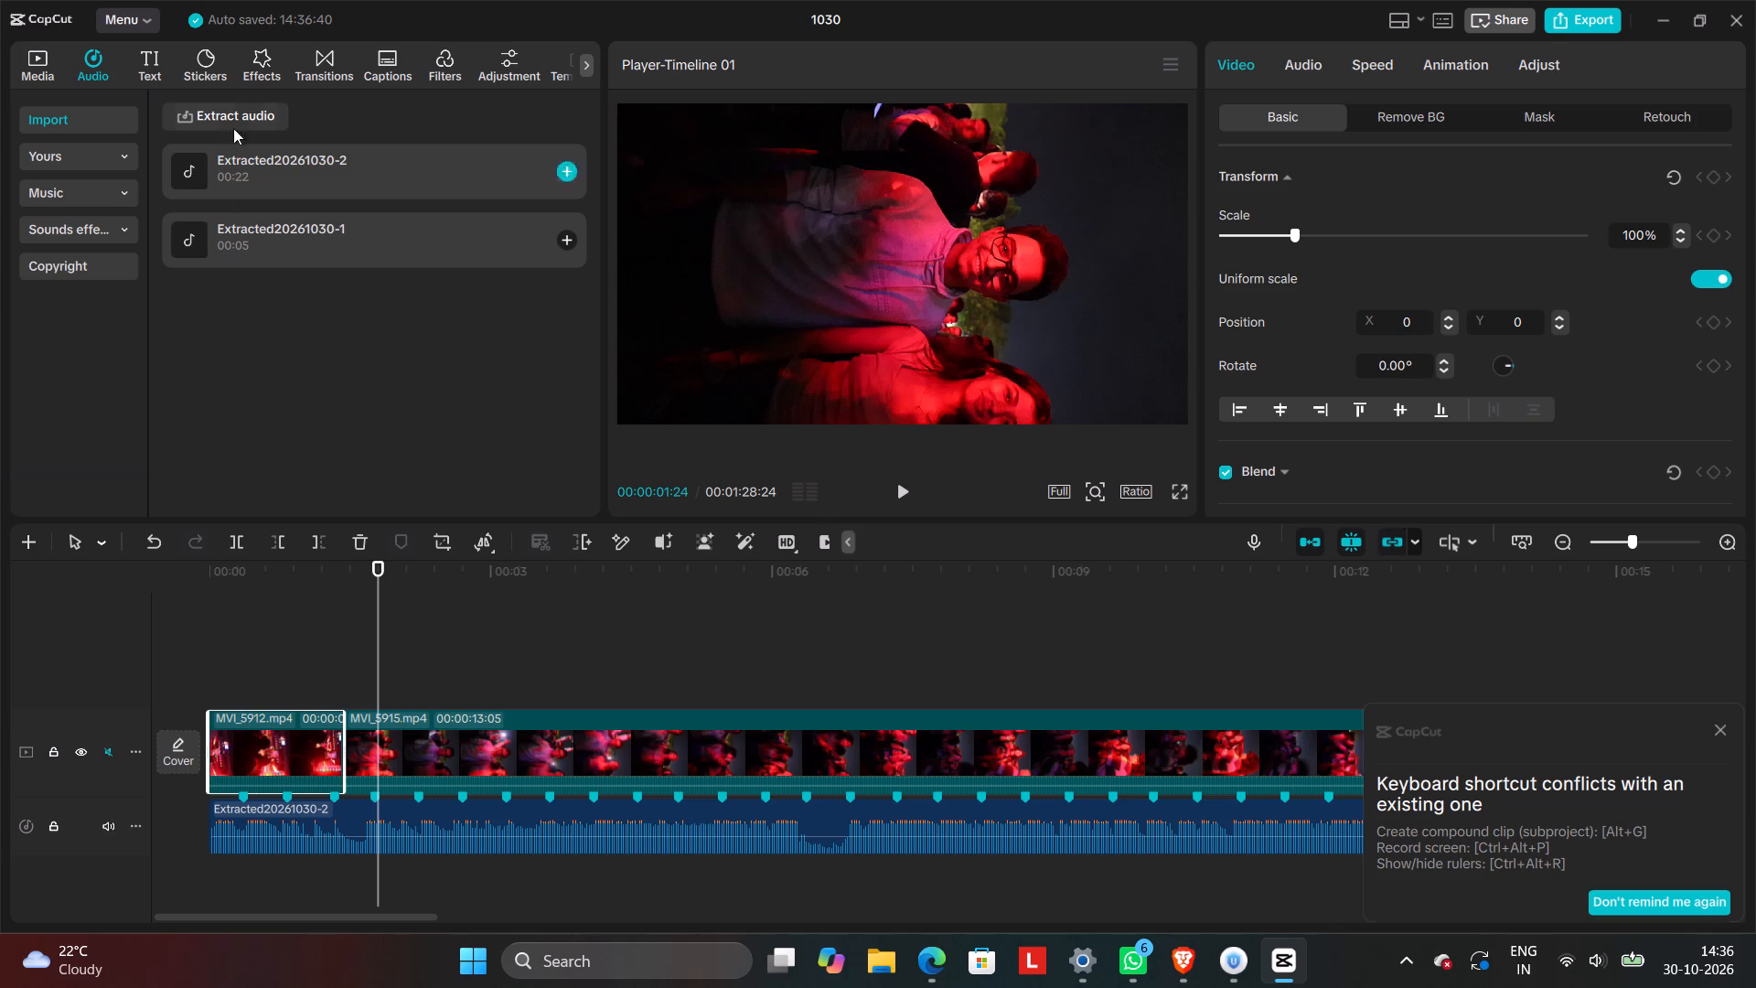
pyautogui.click(253, 680)
# Return the playhead to the timeline start and set the project's aspect ratio to 9:16.
pyautogui.moveTo(252, 667); pyautogui.dragTo(163, 726)
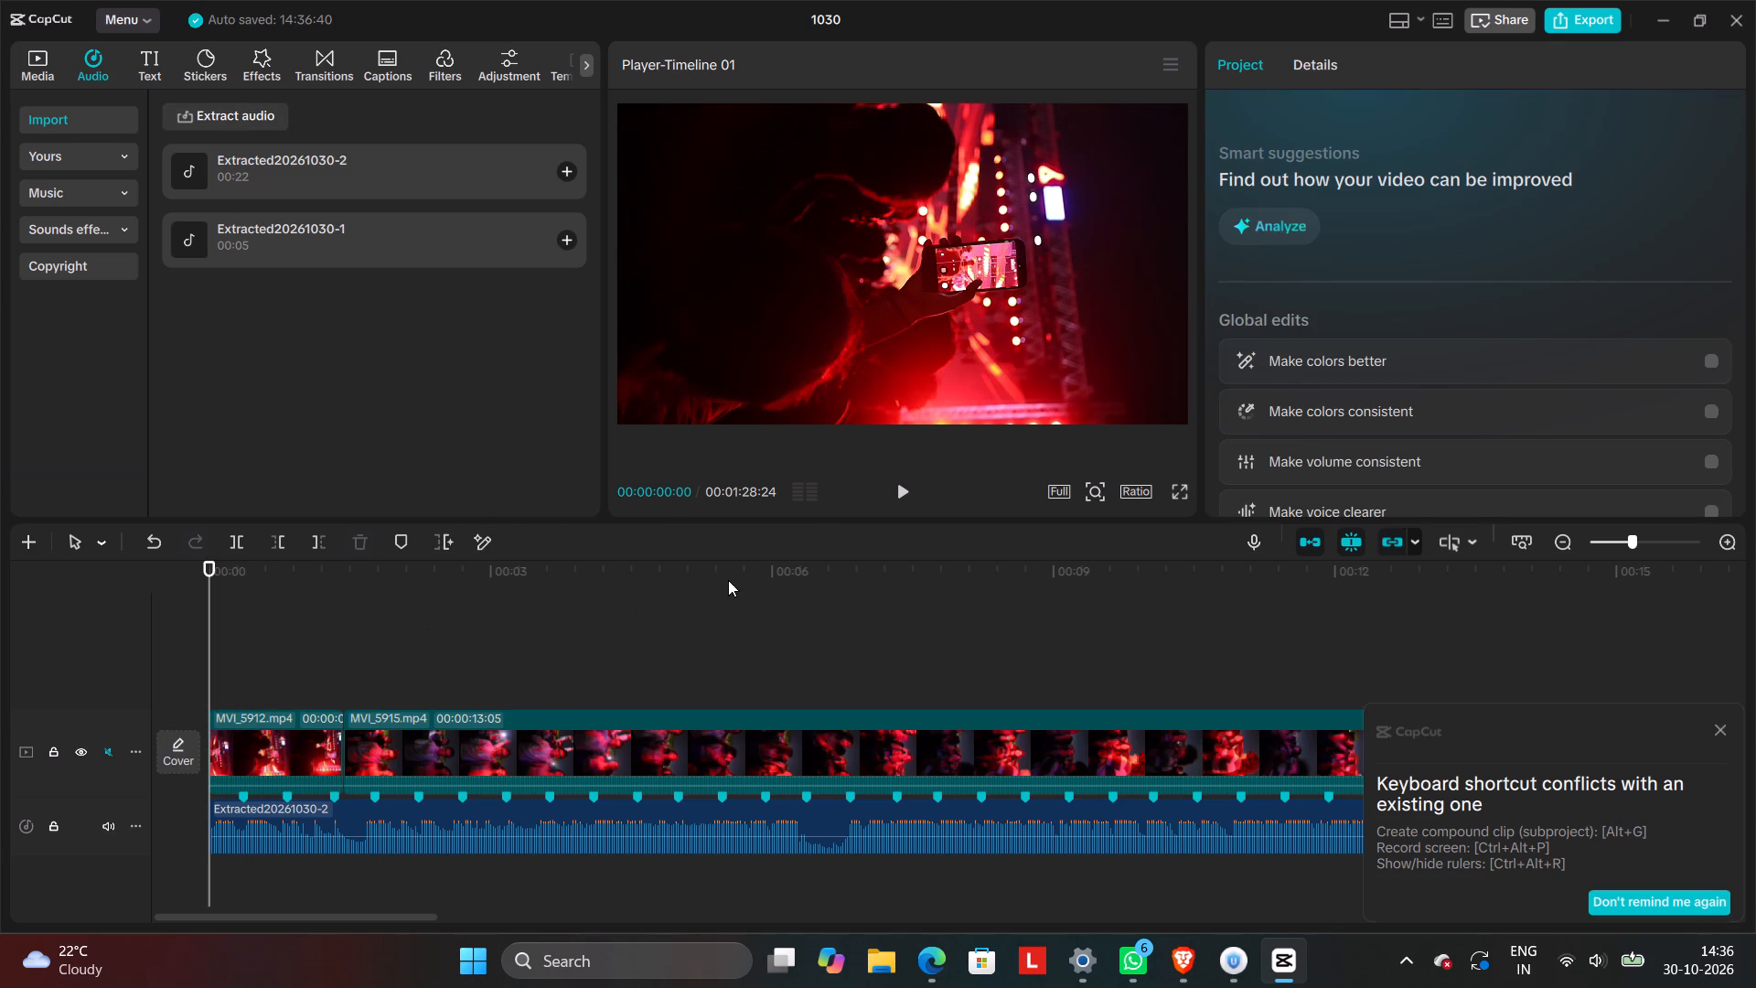
pyautogui.click(1133, 489)
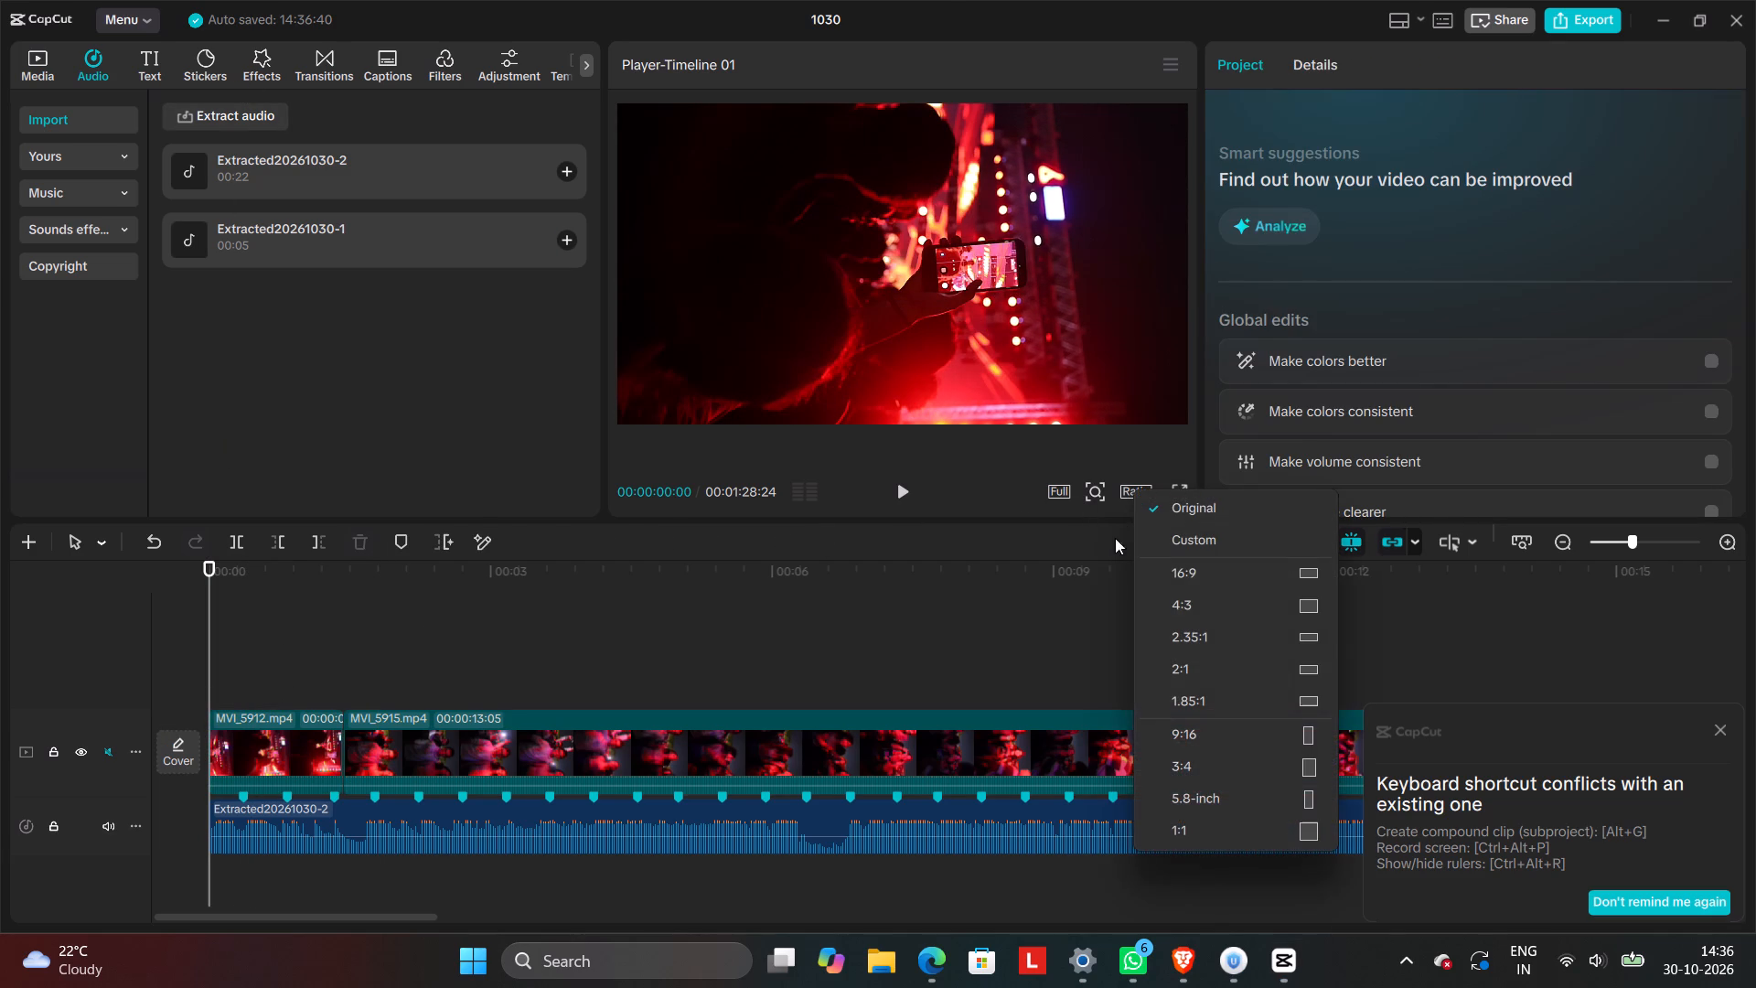
pyautogui.click(1209, 736)
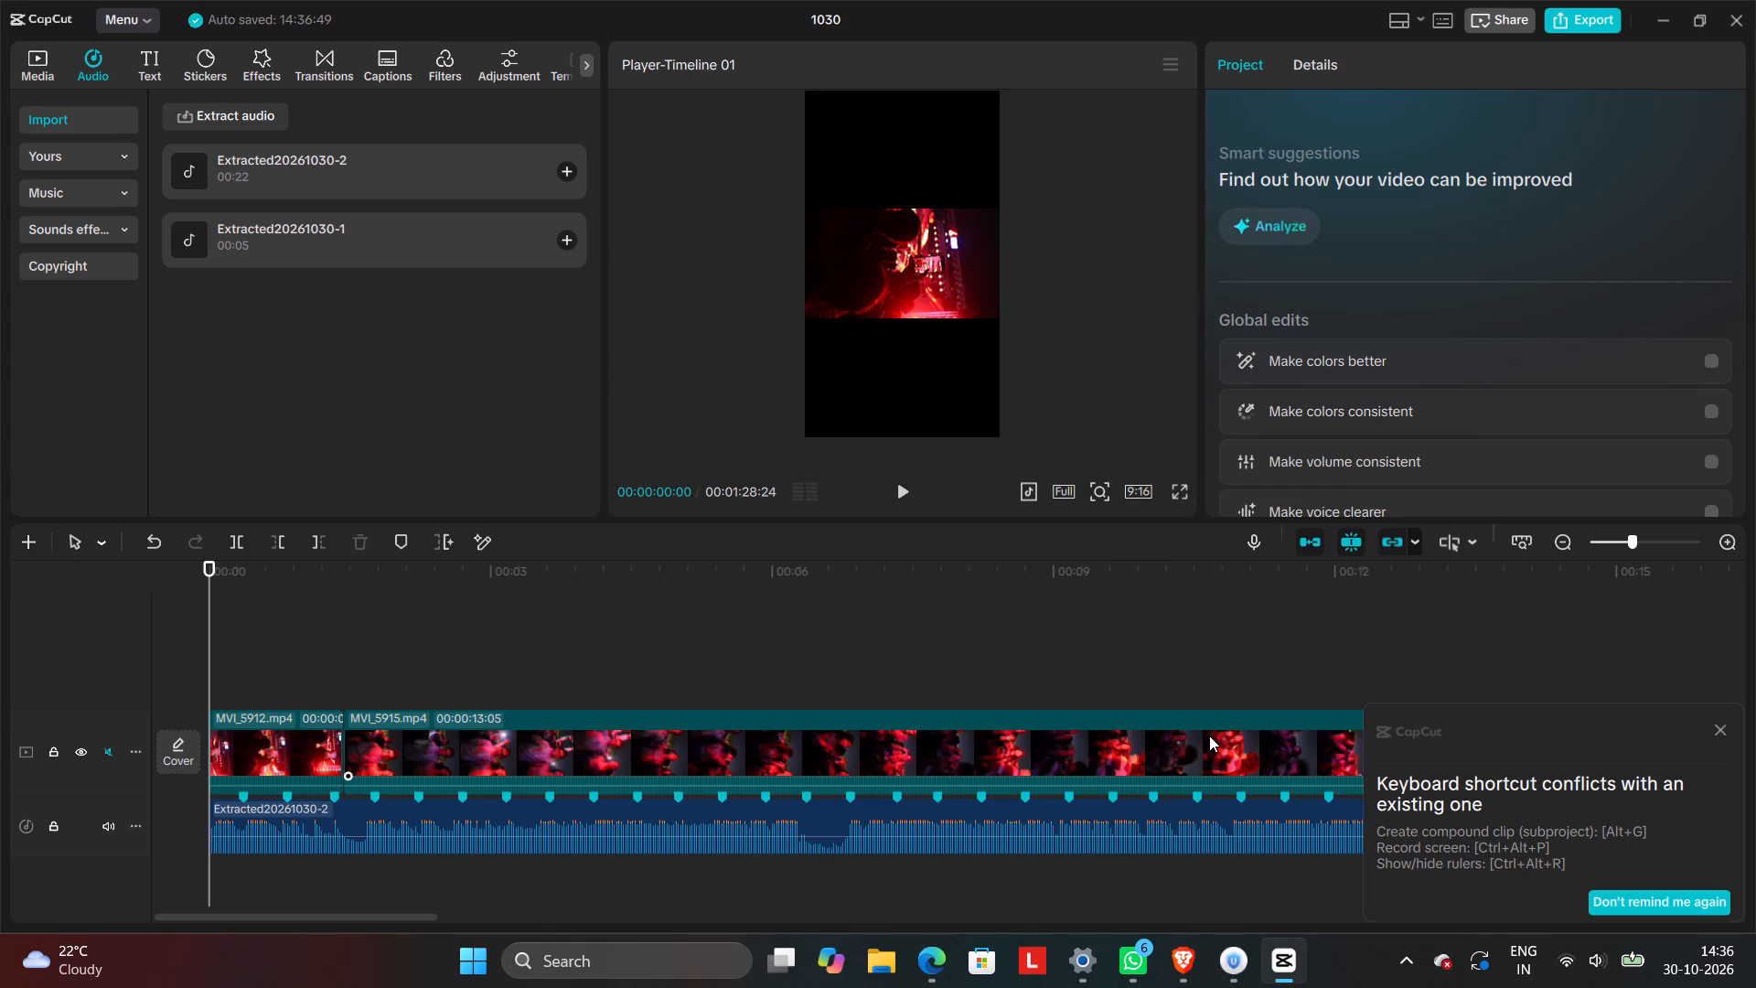
# Rotate MVI_5912 to -90° and enlarge it to 178% so it fills the vertical frame.
pyautogui.click(269, 748)
pyautogui.moveTo(797, 320); pyautogui.dragTo(807, 376)
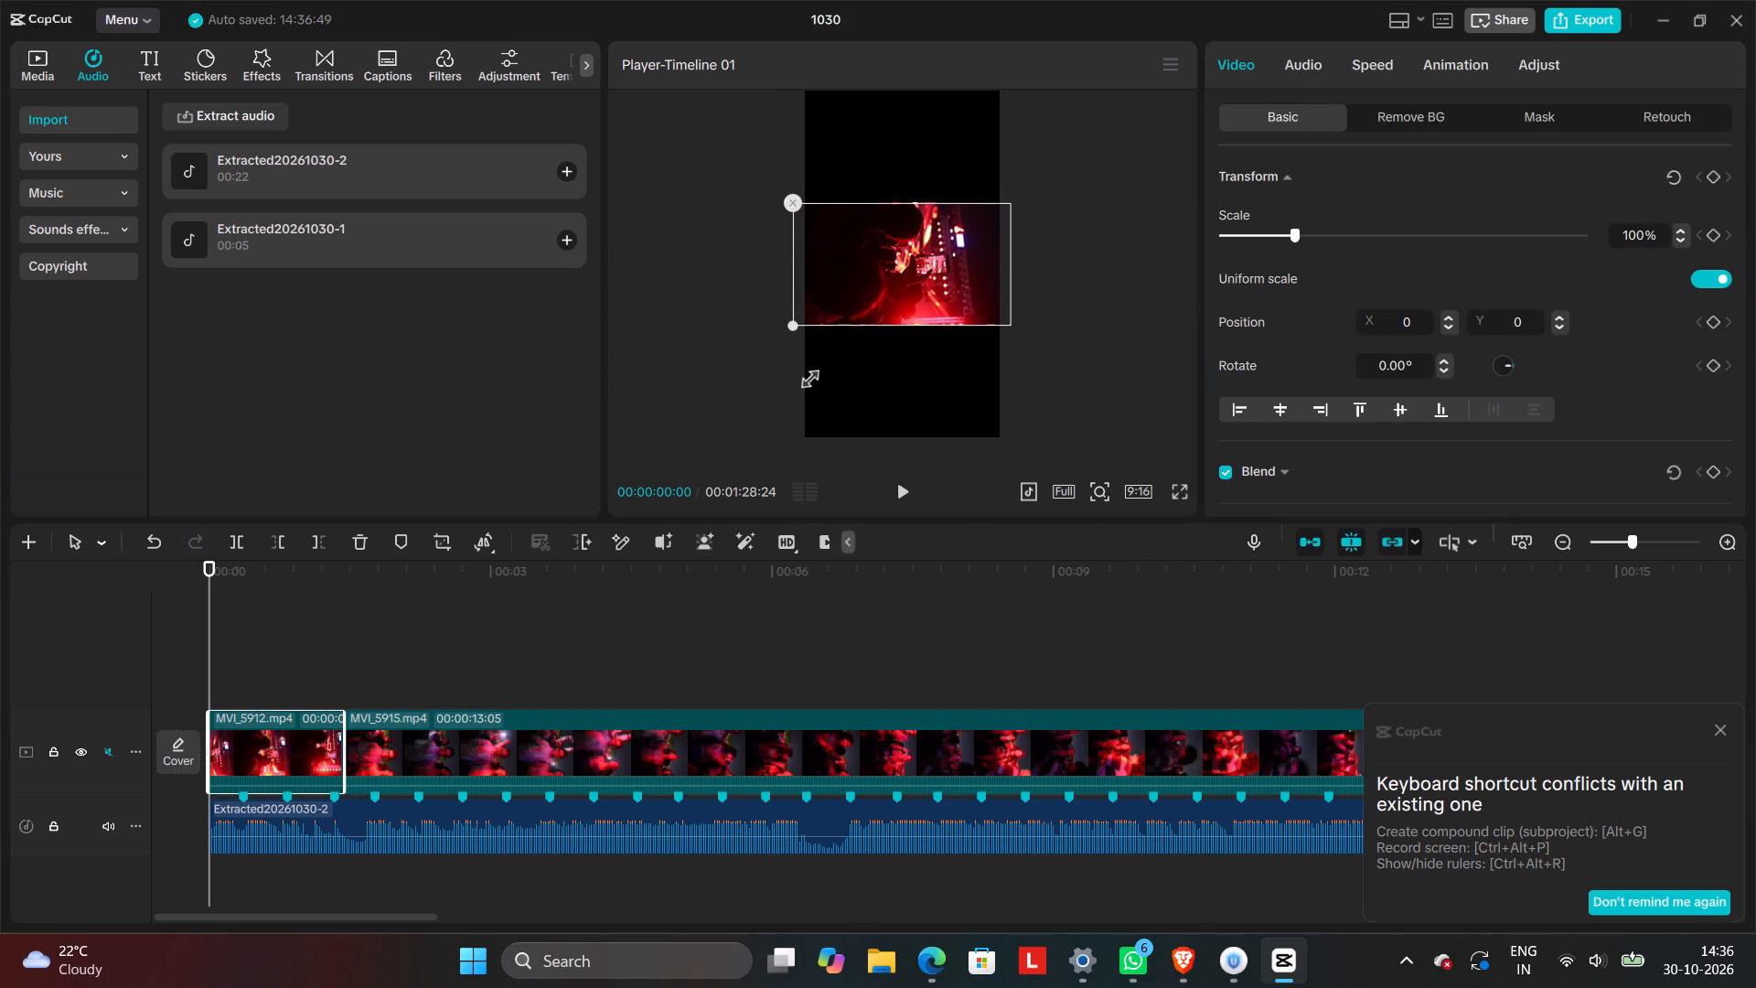
pyautogui.moveTo(807, 376); pyautogui.dragTo(812, 352)
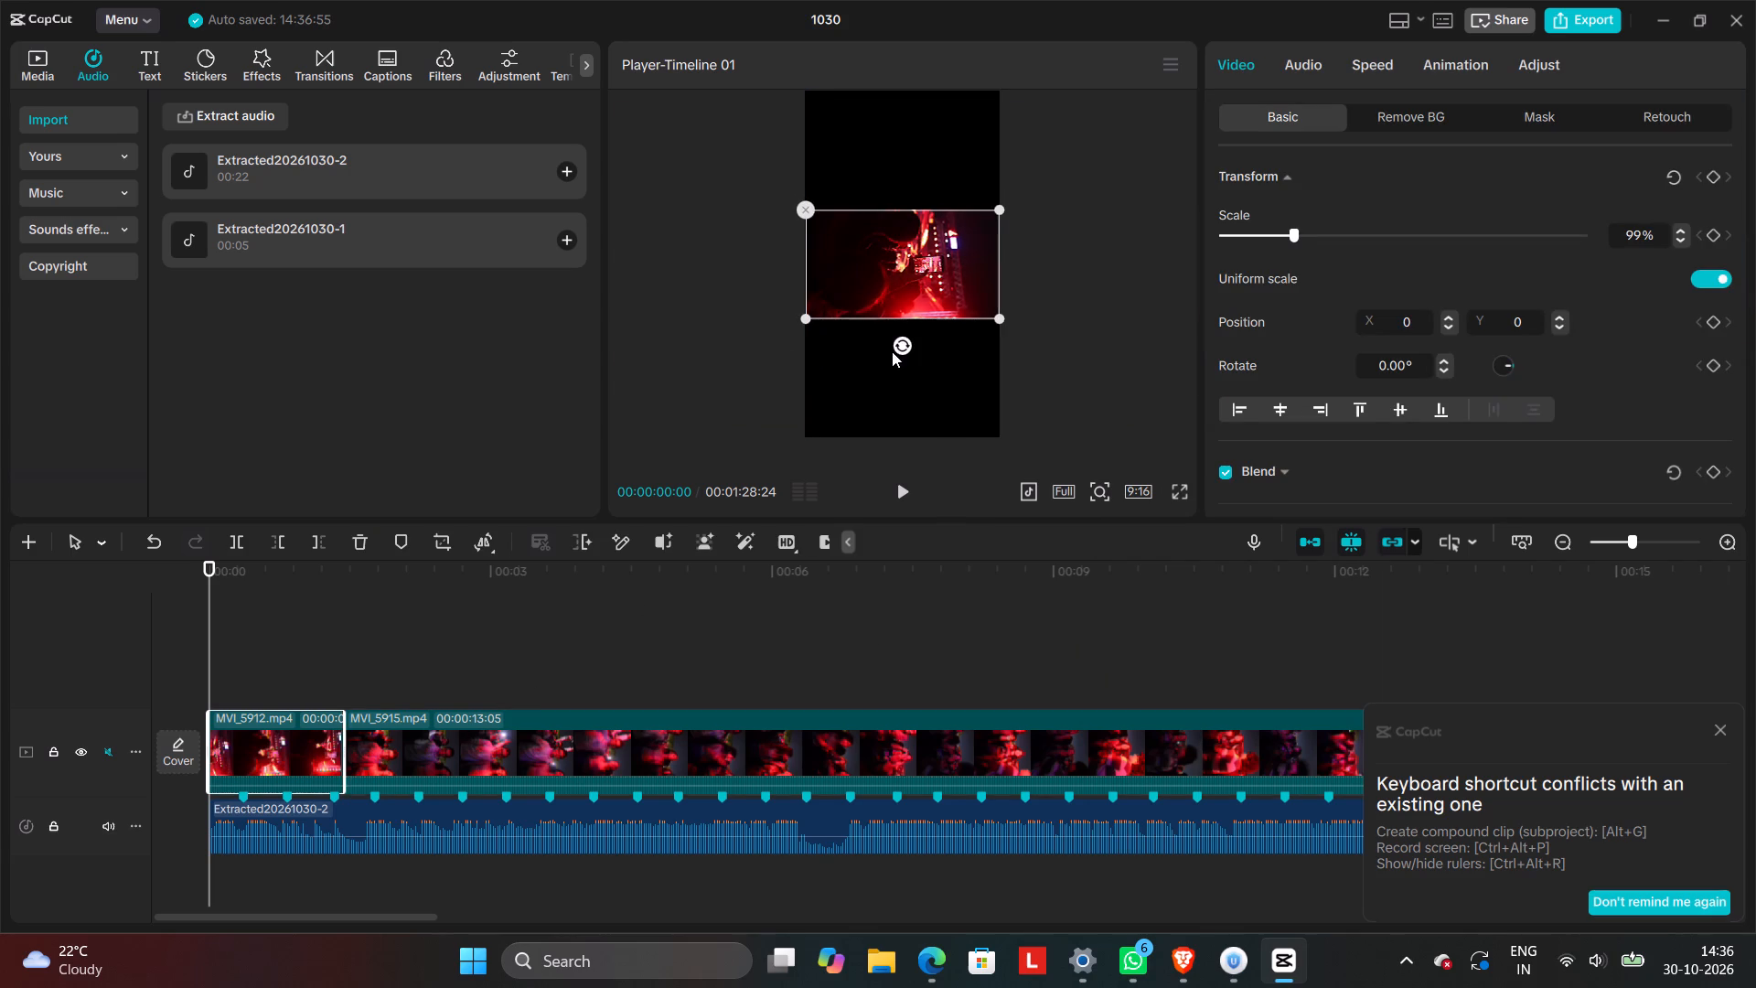
pyautogui.moveTo(898, 342); pyautogui.dragTo(985, 272)
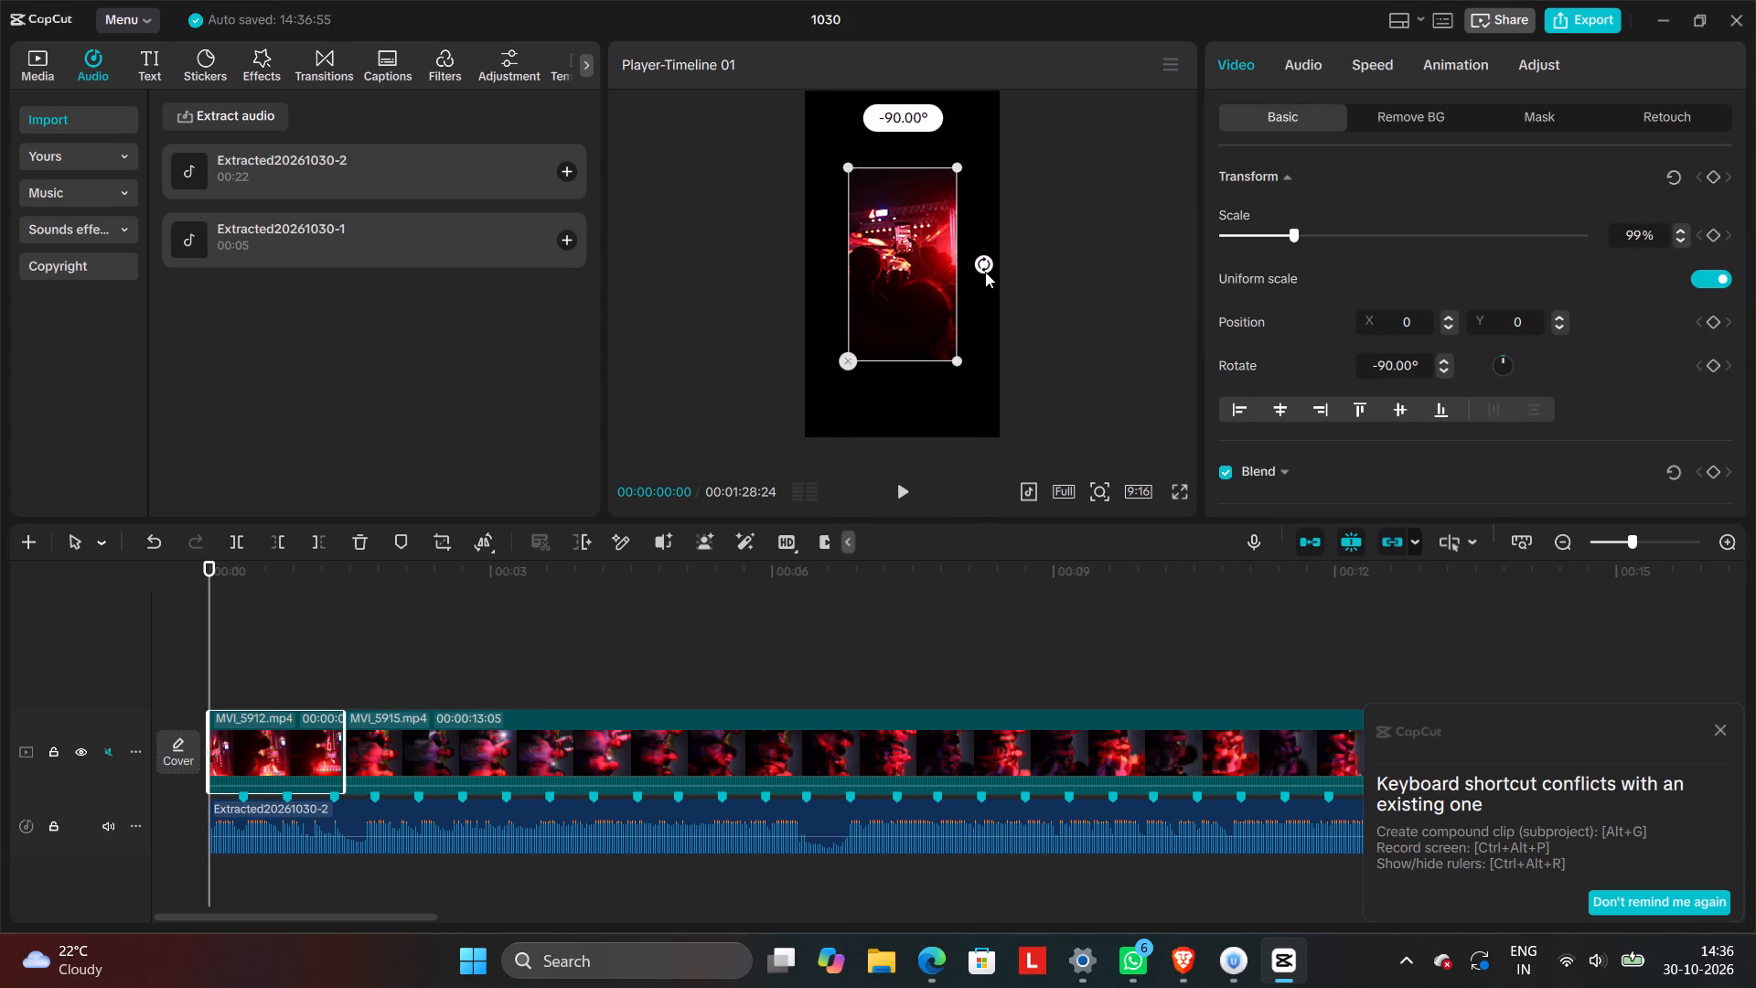
pyautogui.moveTo(985, 272); pyautogui.dragTo(983, 271)
pyautogui.moveTo(958, 353); pyautogui.dragTo(963, 379)
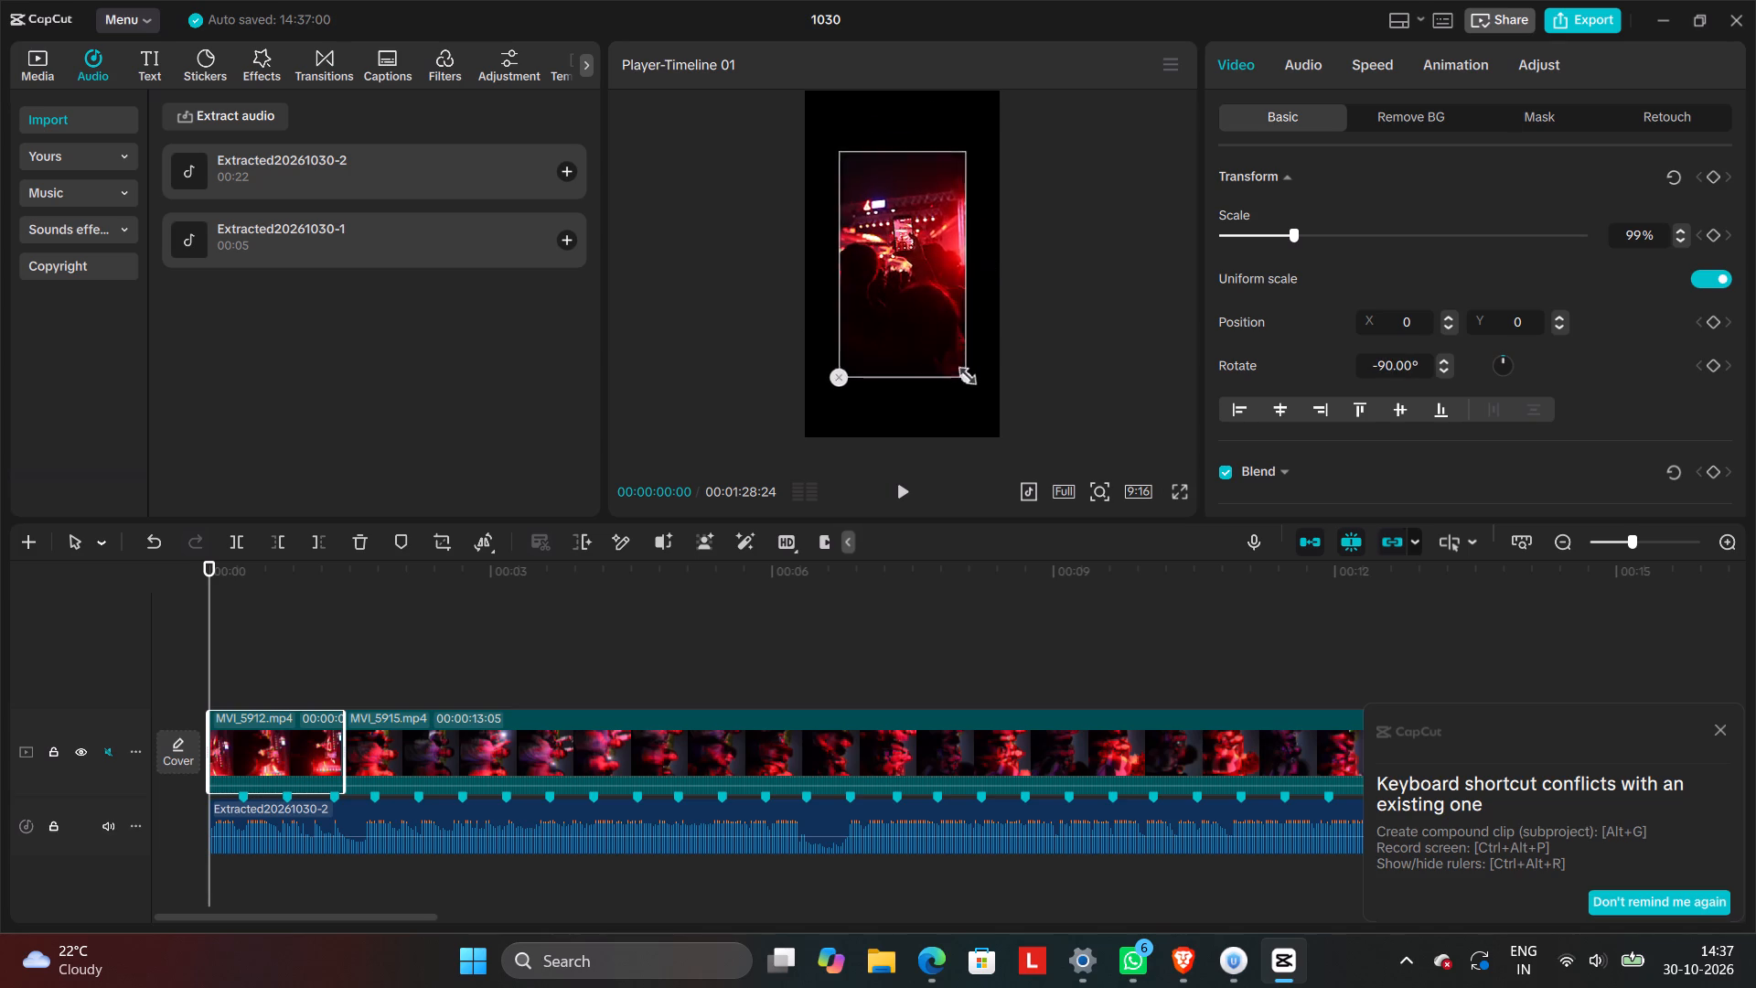
pyautogui.moveTo(963, 379); pyautogui.dragTo(995, 459)
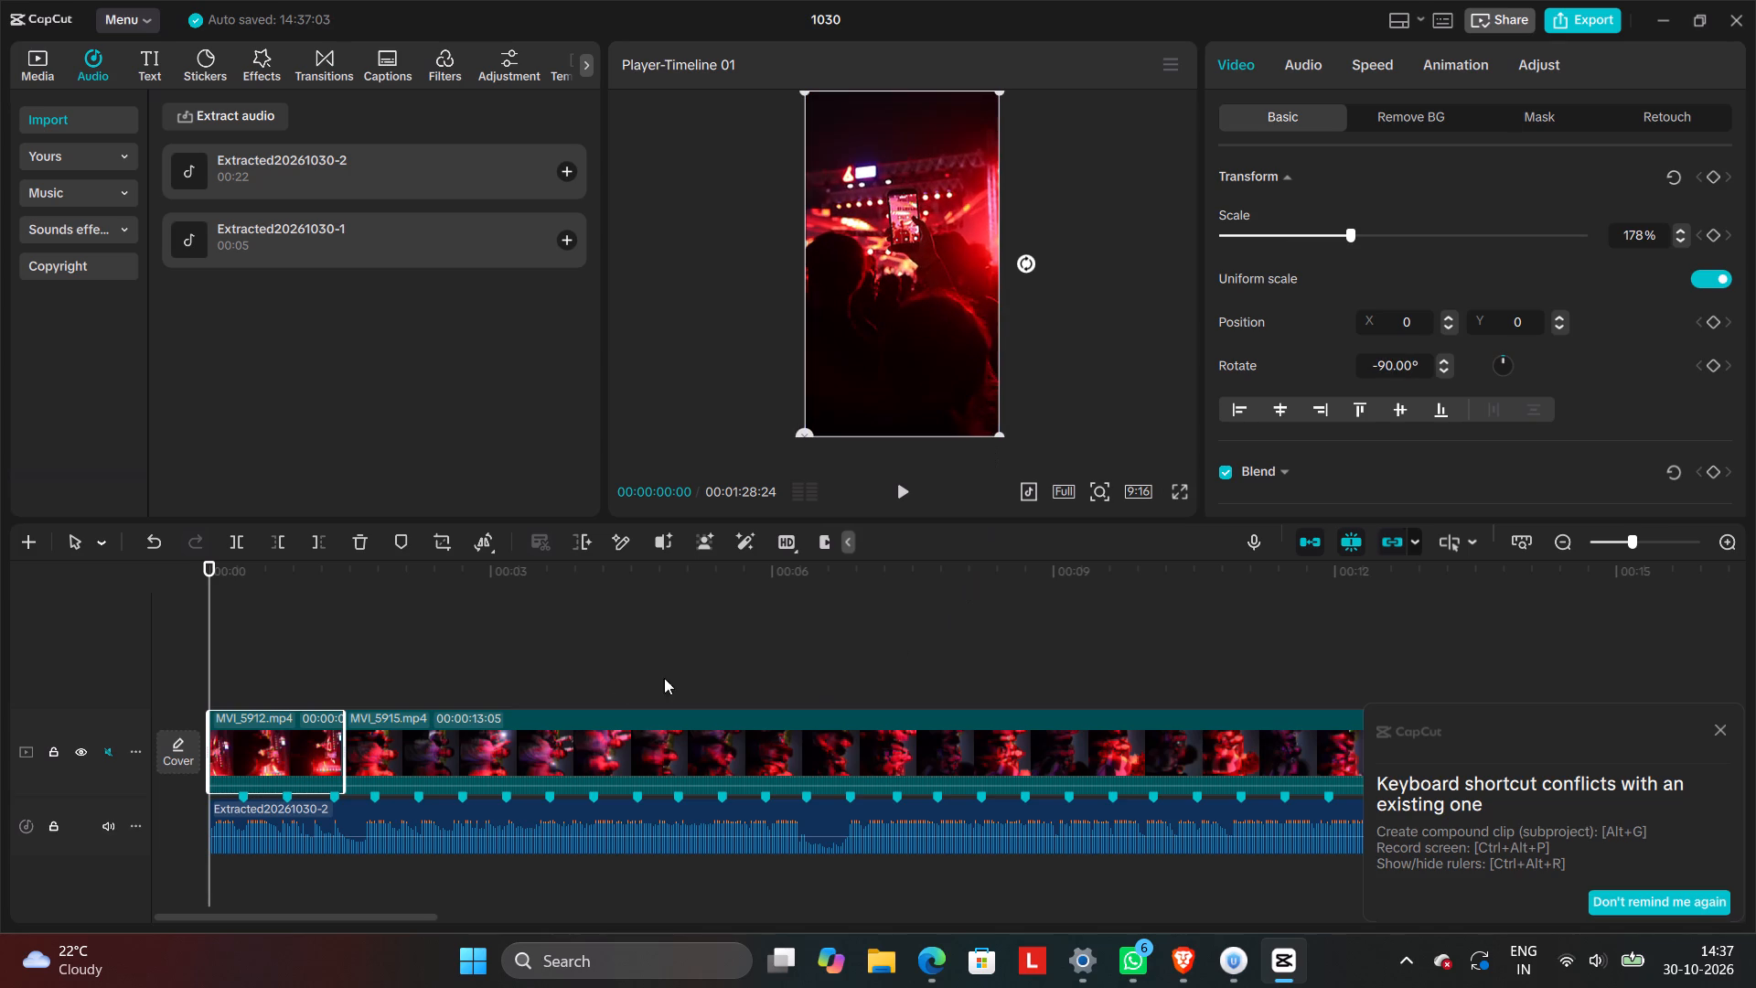
# Apply the Fade In entrance animation to MVI_5912 and play the timeline from the start.
pyautogui.click(1416, 68)
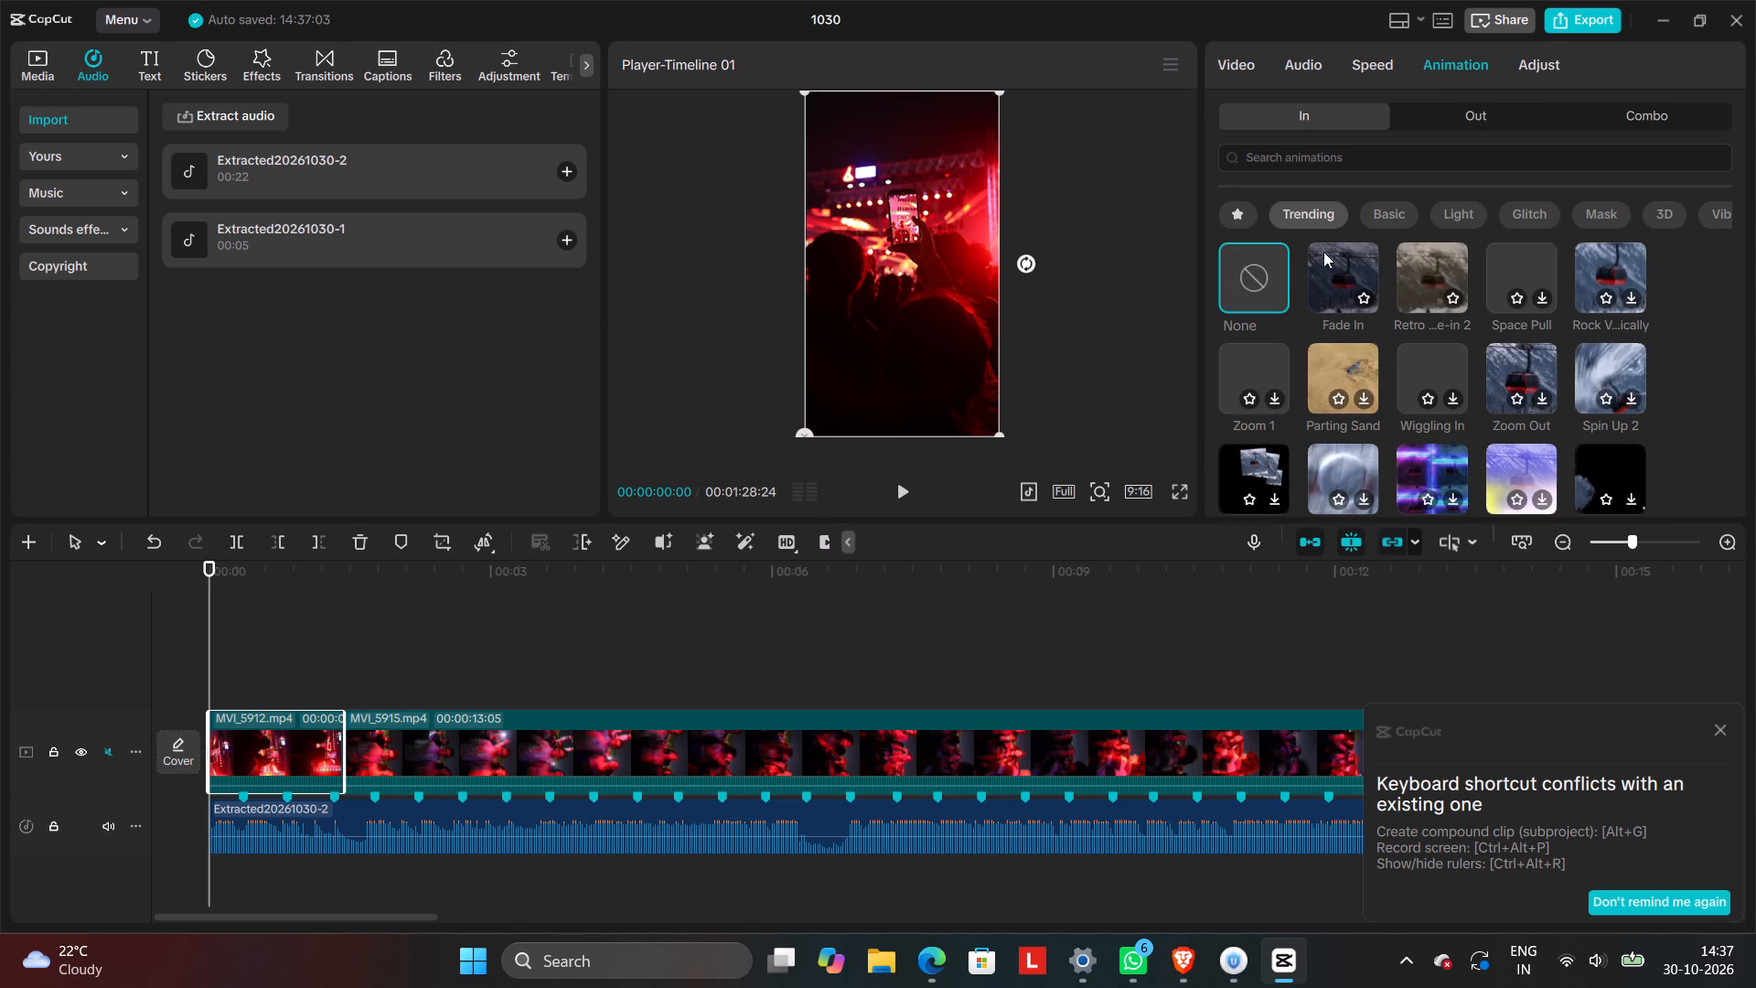
pyautogui.click(1331, 259)
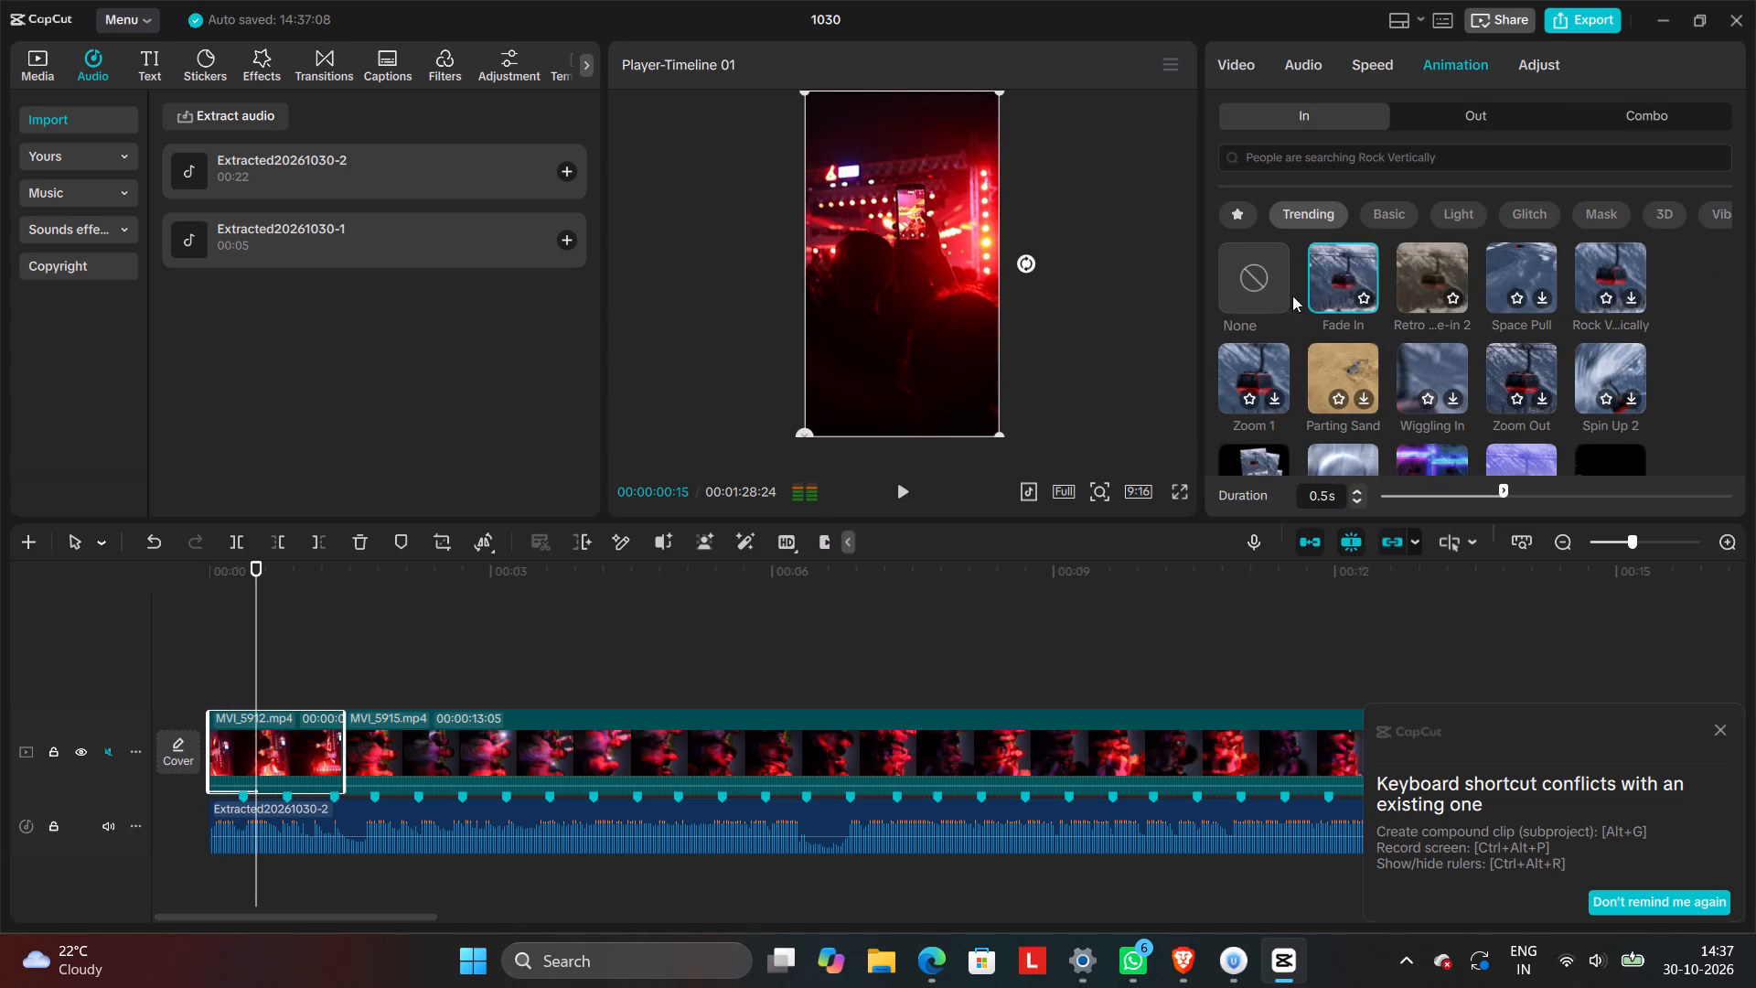
pyautogui.moveTo(258, 616); pyautogui.dragTo(147, 703)
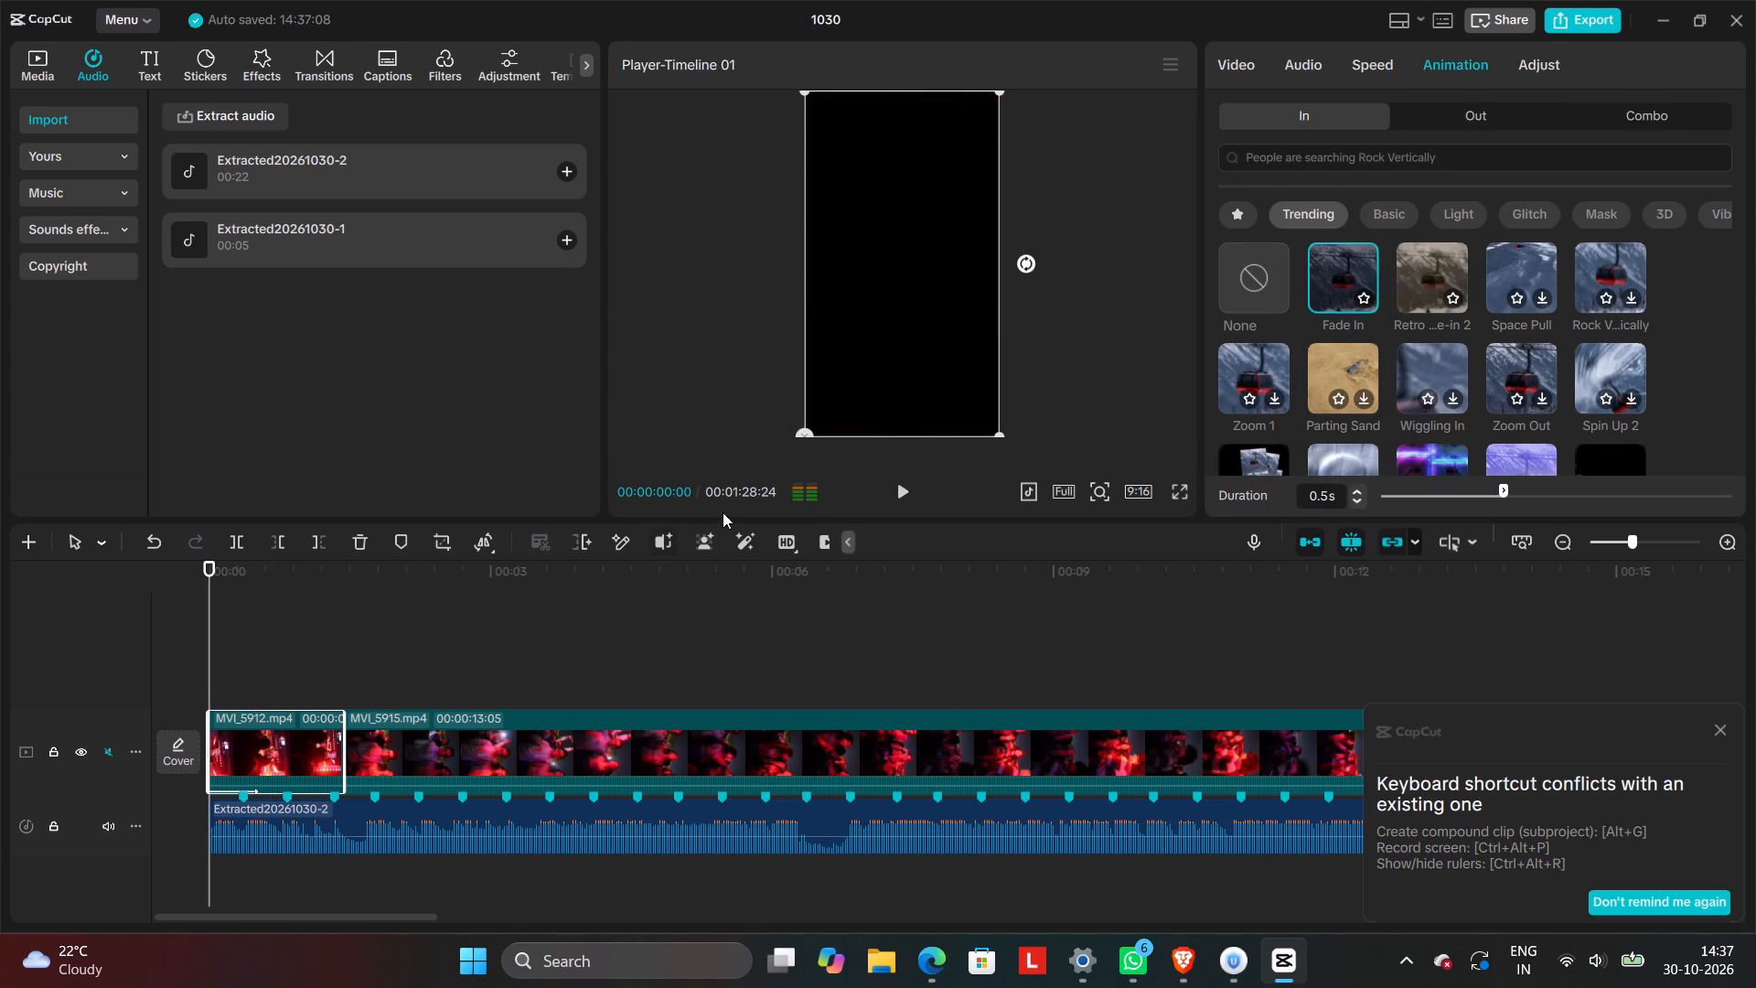
pyautogui.click(900, 493)
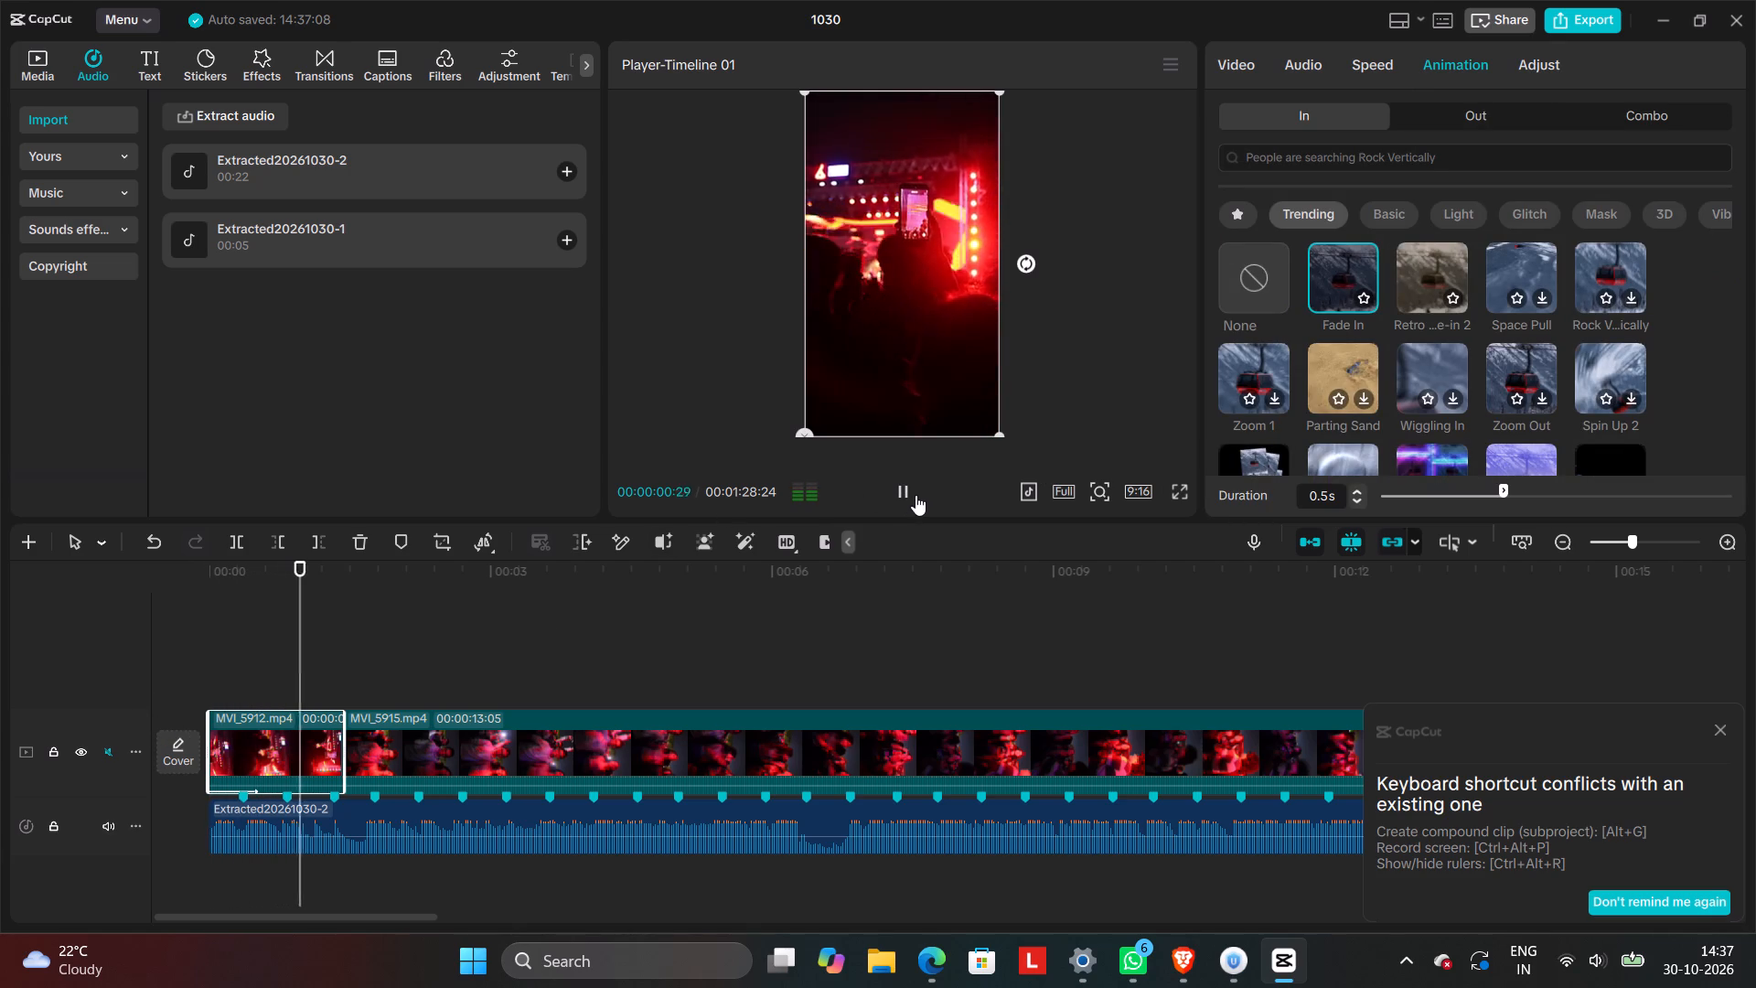
pyautogui.click(915, 495)
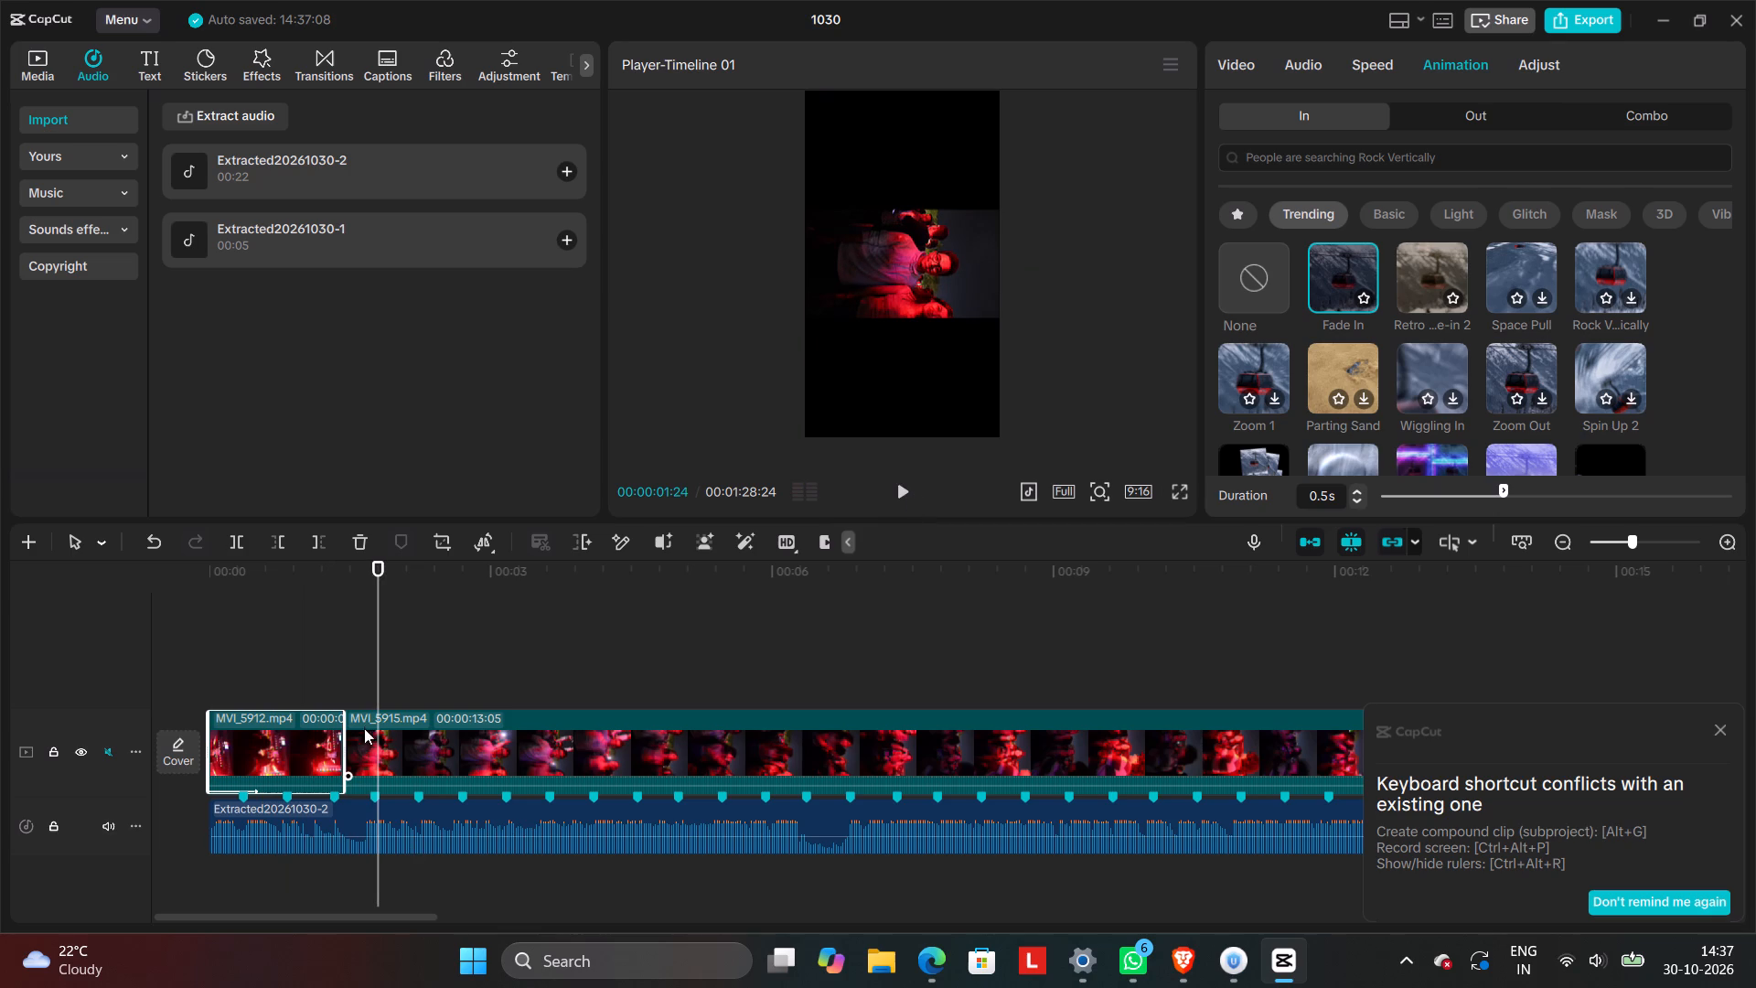
# Trim the end of MVI_5912 back to the third beat marker.
pyautogui.moveTo(345, 744); pyautogui.dragTo(328, 761)
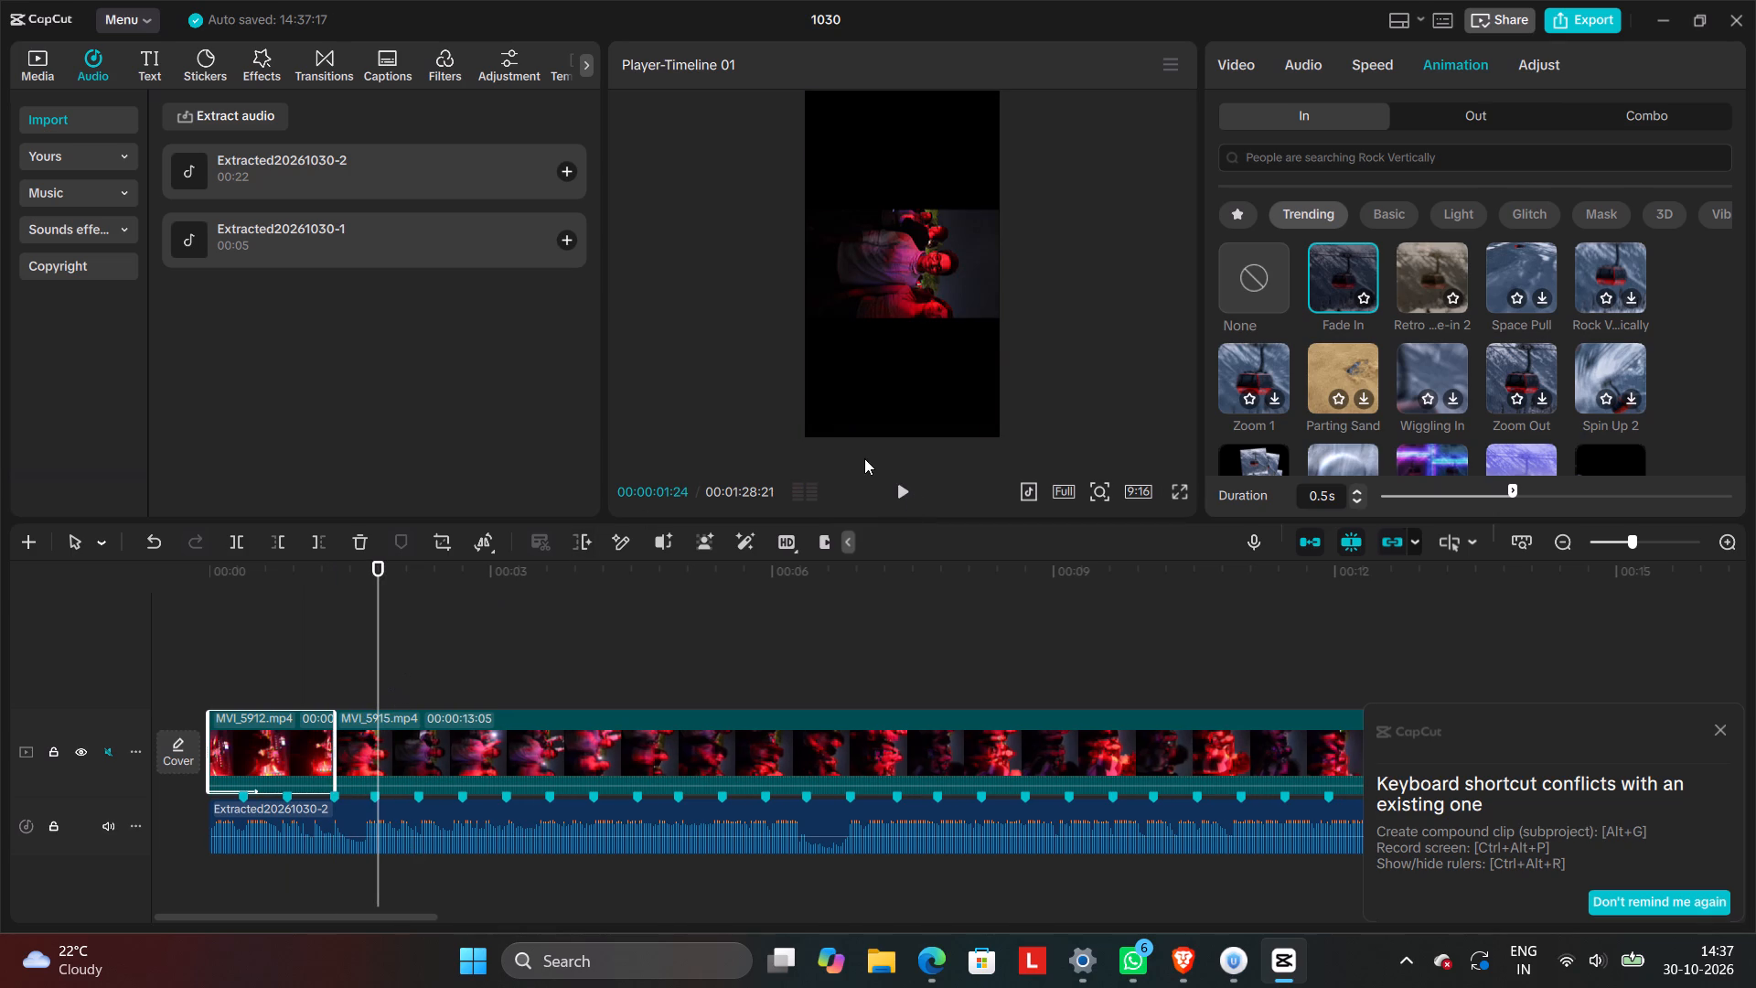
# Preview MVI_5915 and remove the part of it that lies before 00:00:05:21.
pyautogui.click(903, 497)
pyautogui.click(903, 497)
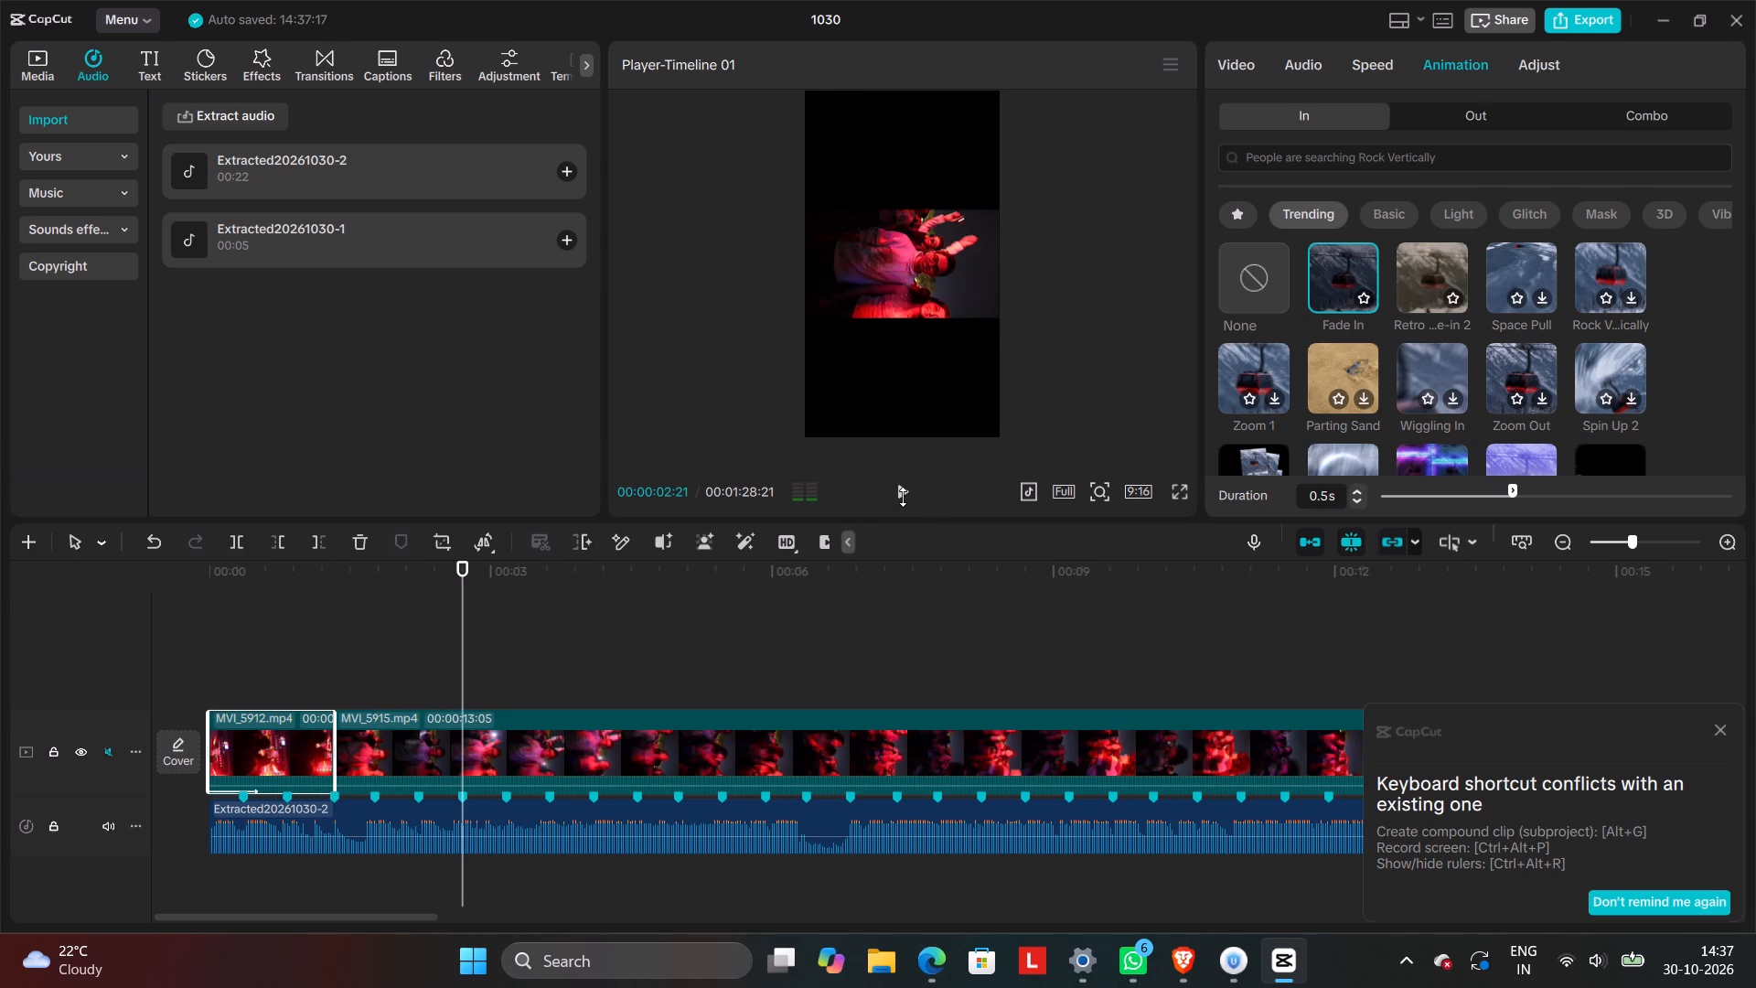
pyautogui.click(464, 752)
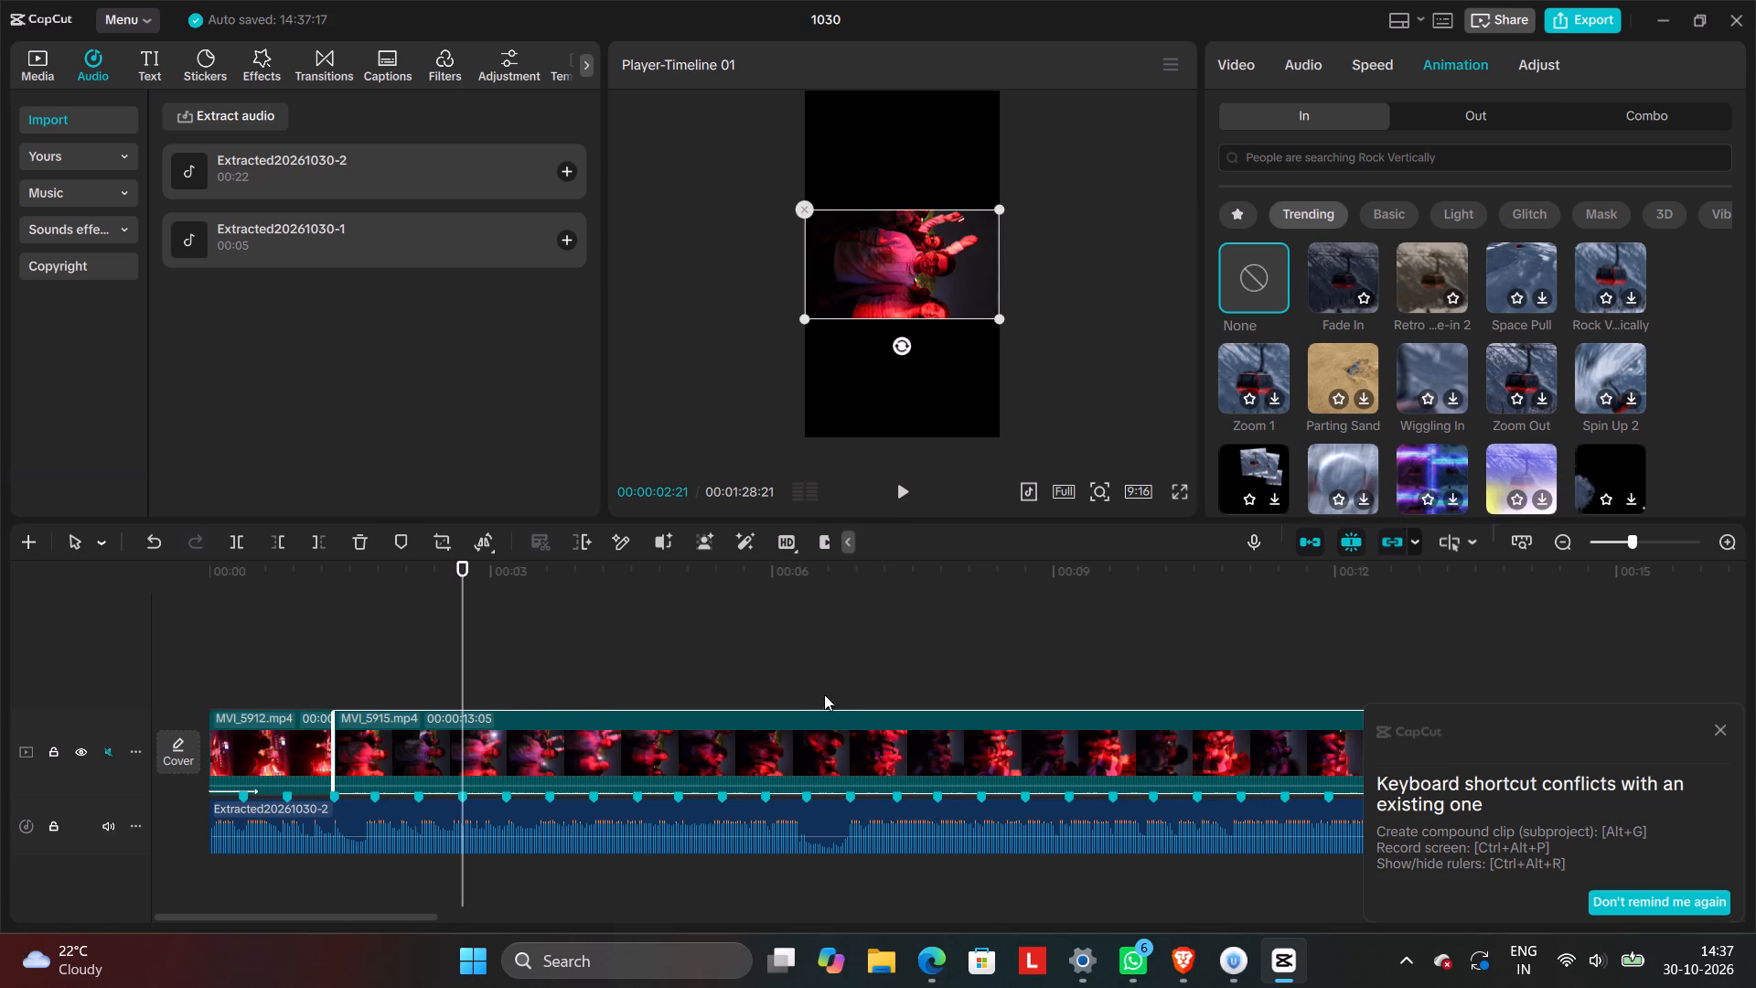
pyautogui.click(836, 672)
pyautogui.click(734, 725)
pyautogui.click(744, 707)
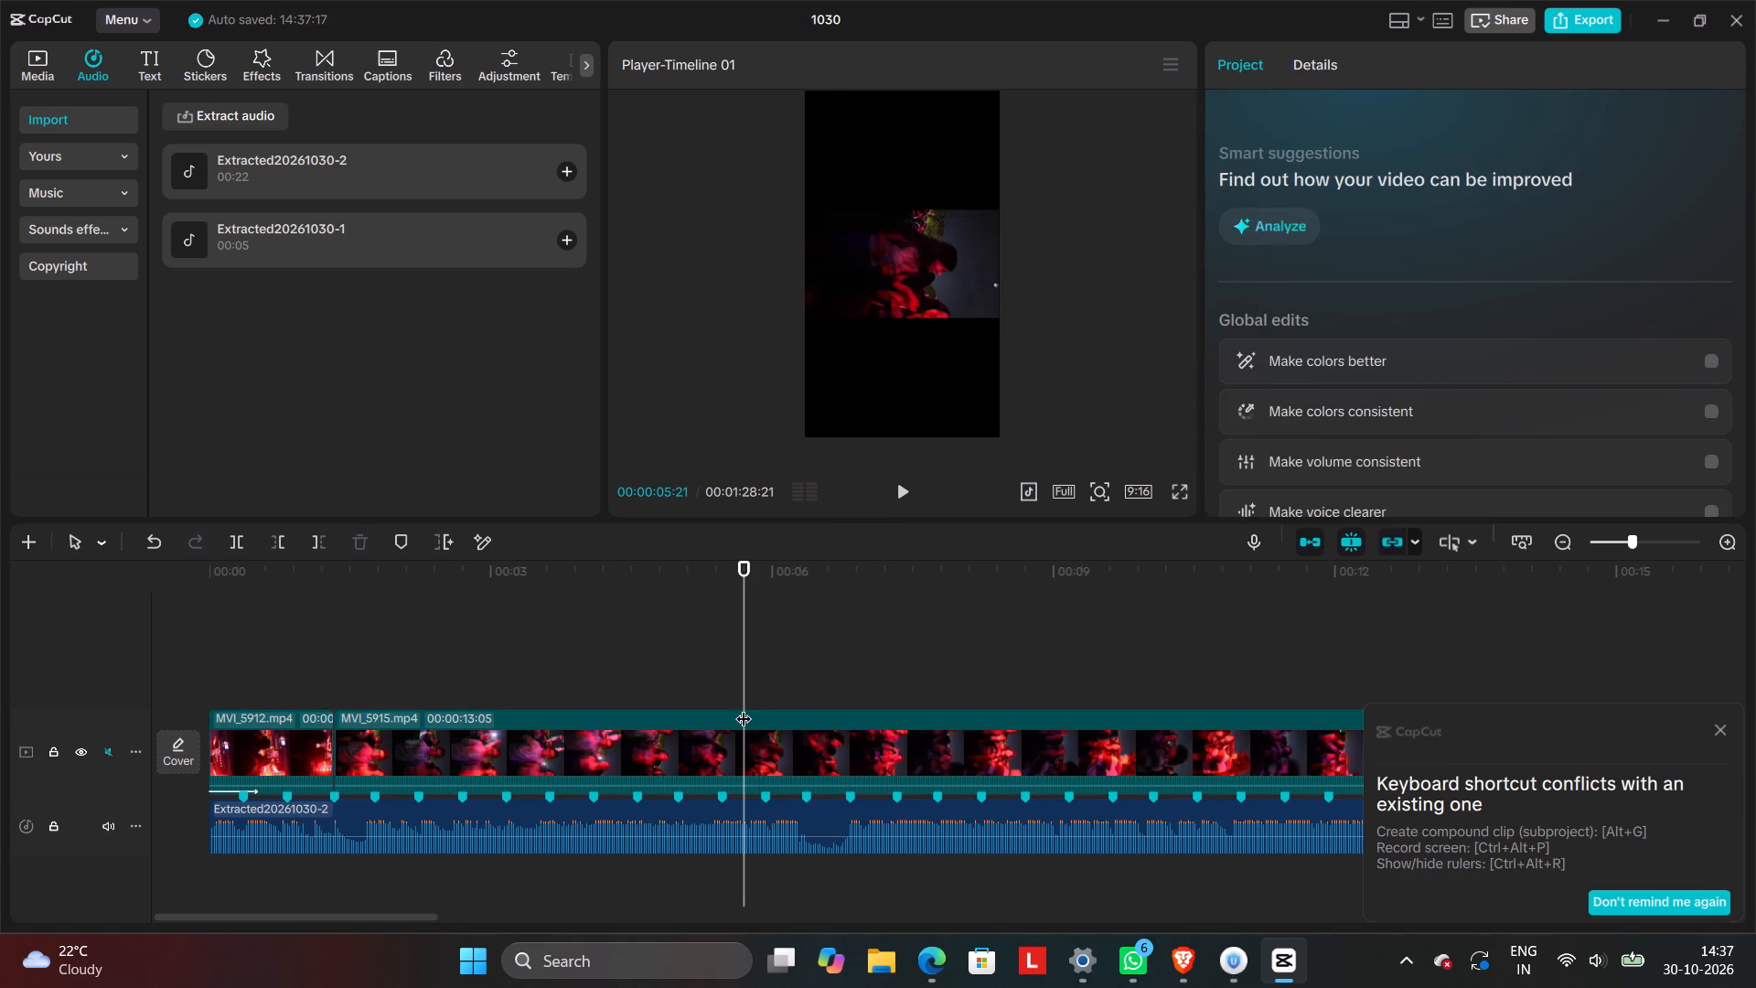
pyautogui.click(628, 766)
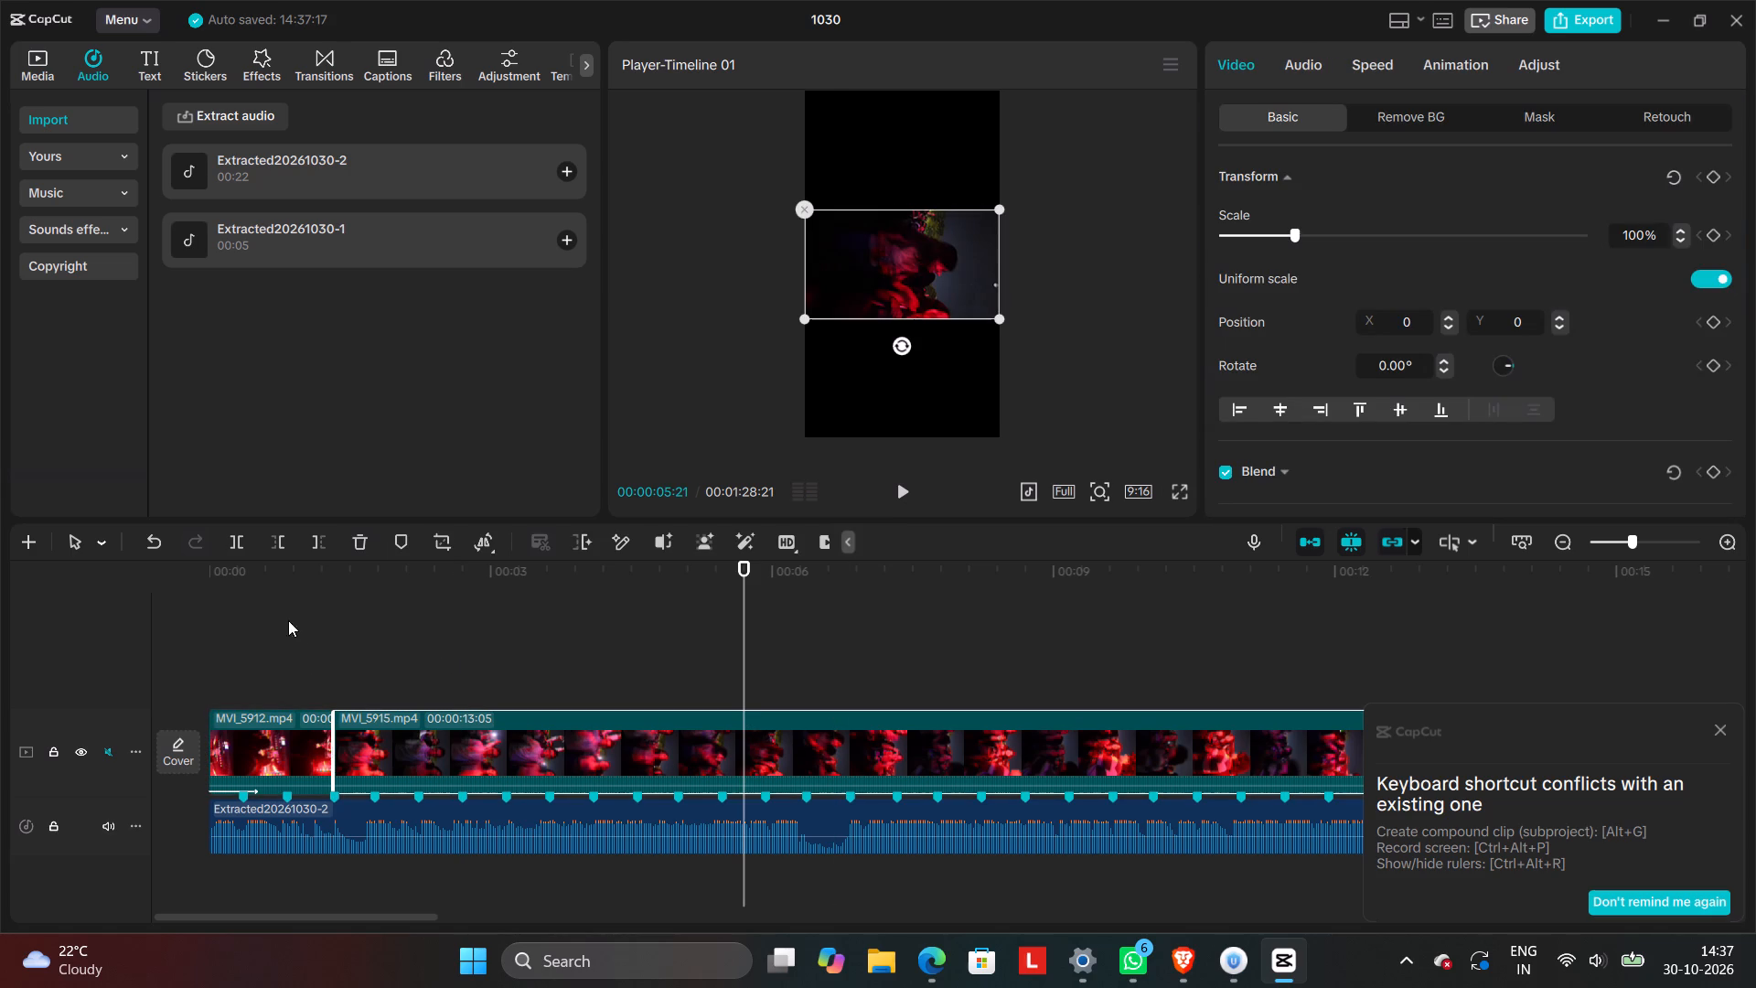
pyautogui.click(276, 533)
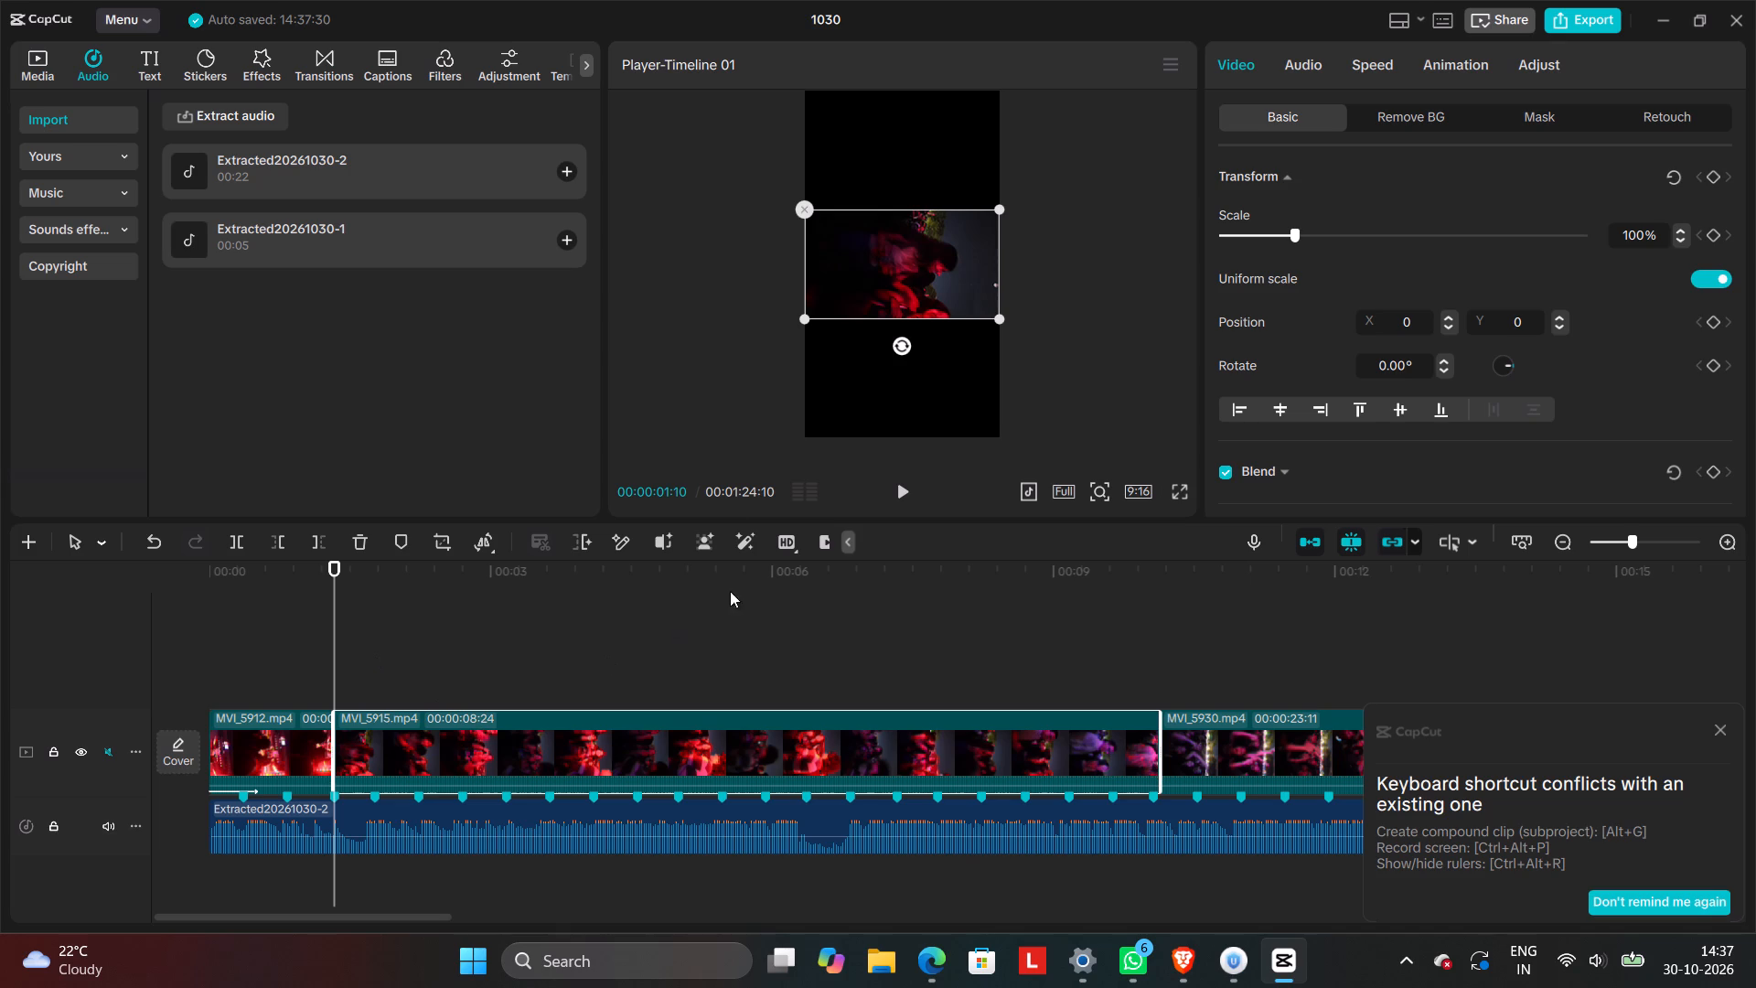
# Rotate MVI_5915 to -90° and enlarge it to 177% so it fills the vertical frame.
pyautogui.moveTo(905, 348); pyautogui.dragTo(982, 271)
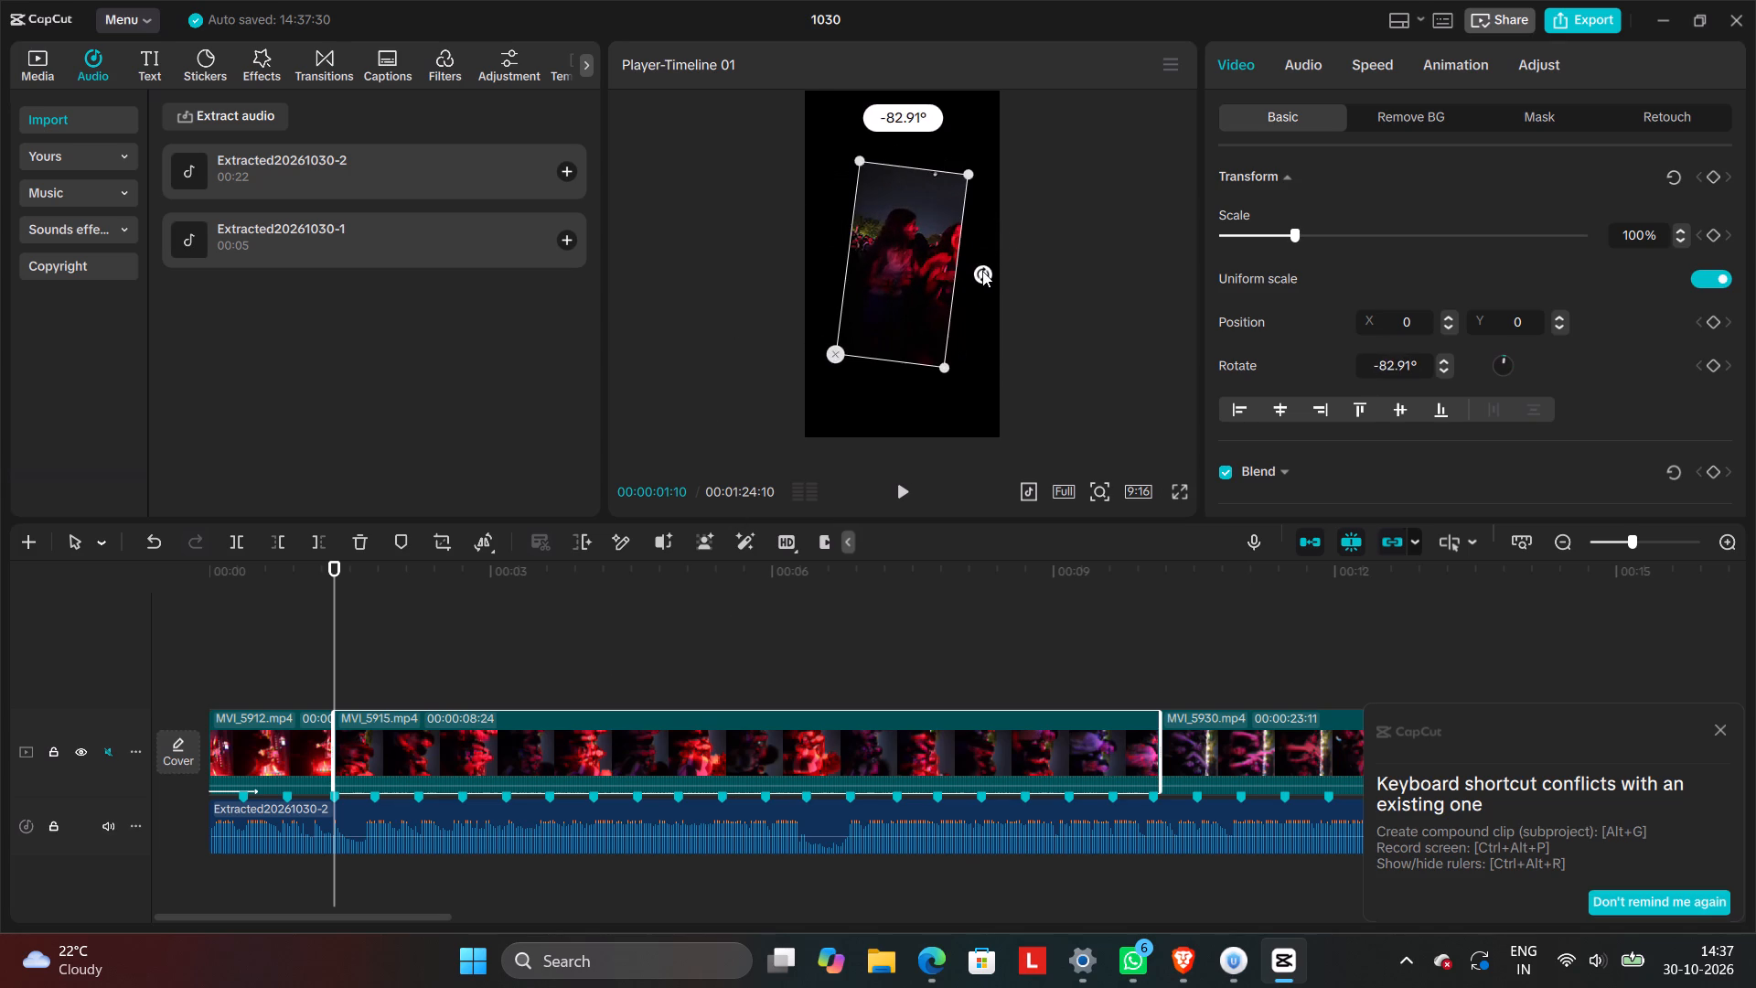
pyautogui.moveTo(982, 271); pyautogui.dragTo(982, 265)
pyautogui.moveTo(948, 368); pyautogui.dragTo(989, 483)
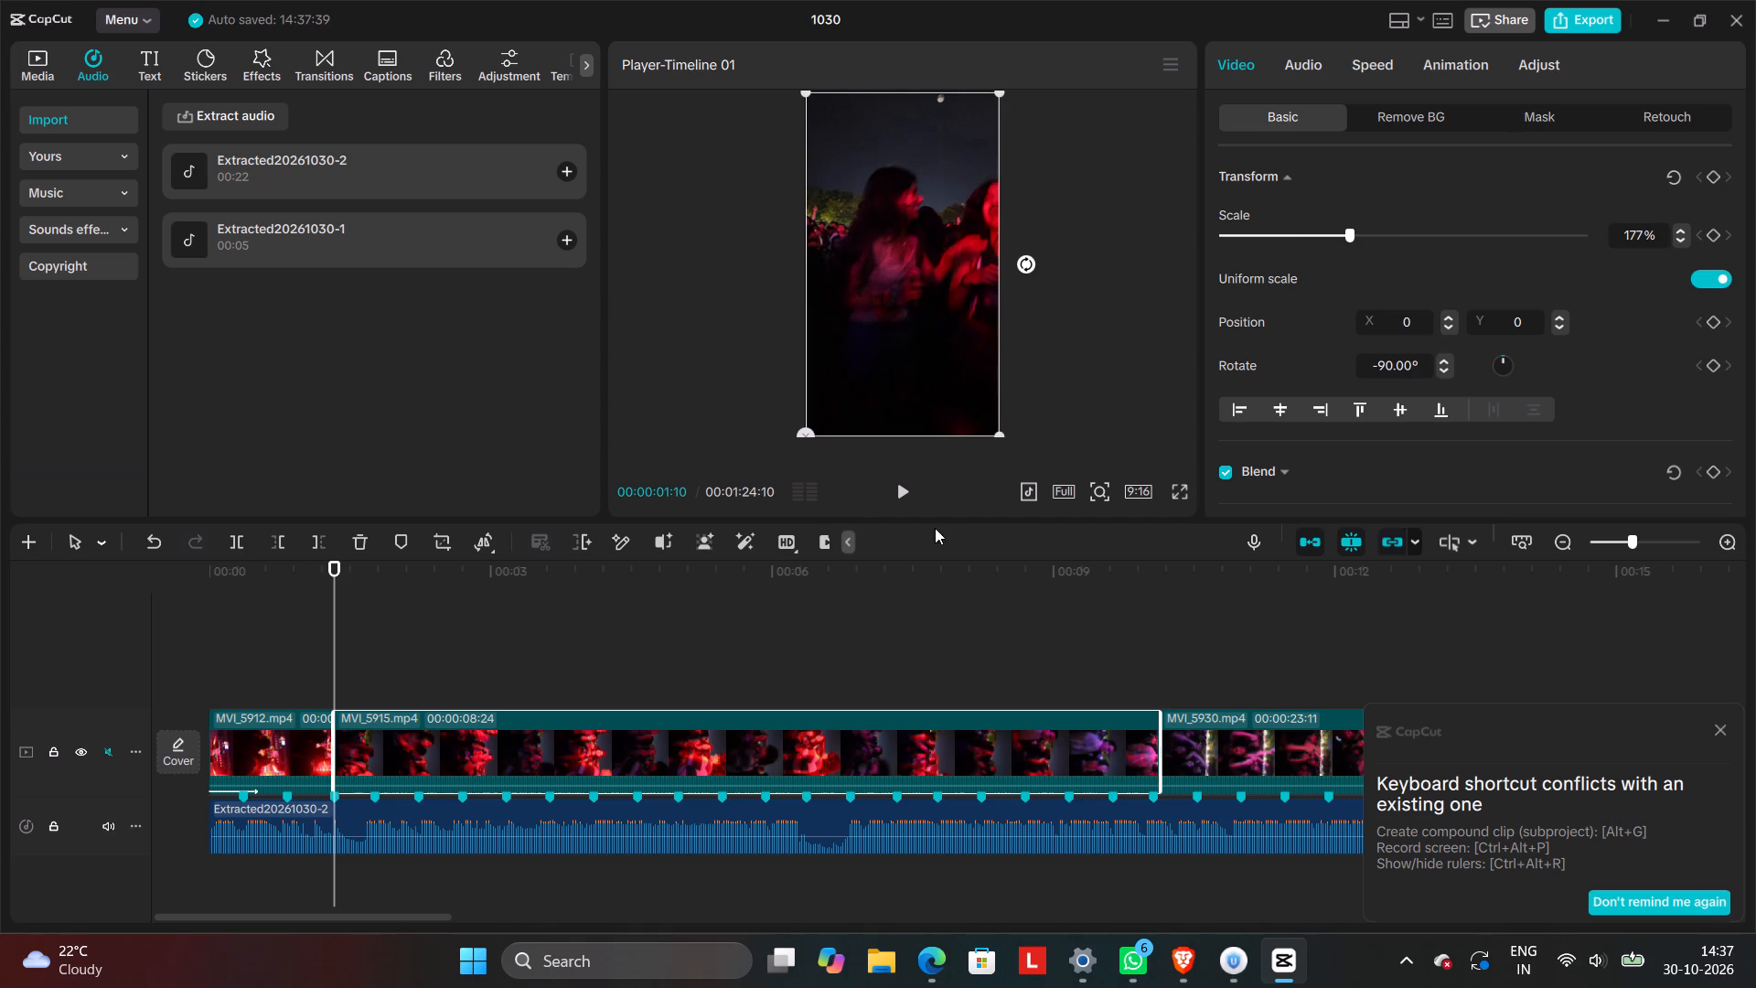
# Preview MVI_5915 and trim its end back to the beat marker at 00:00:02:21.
pyautogui.click(900, 488)
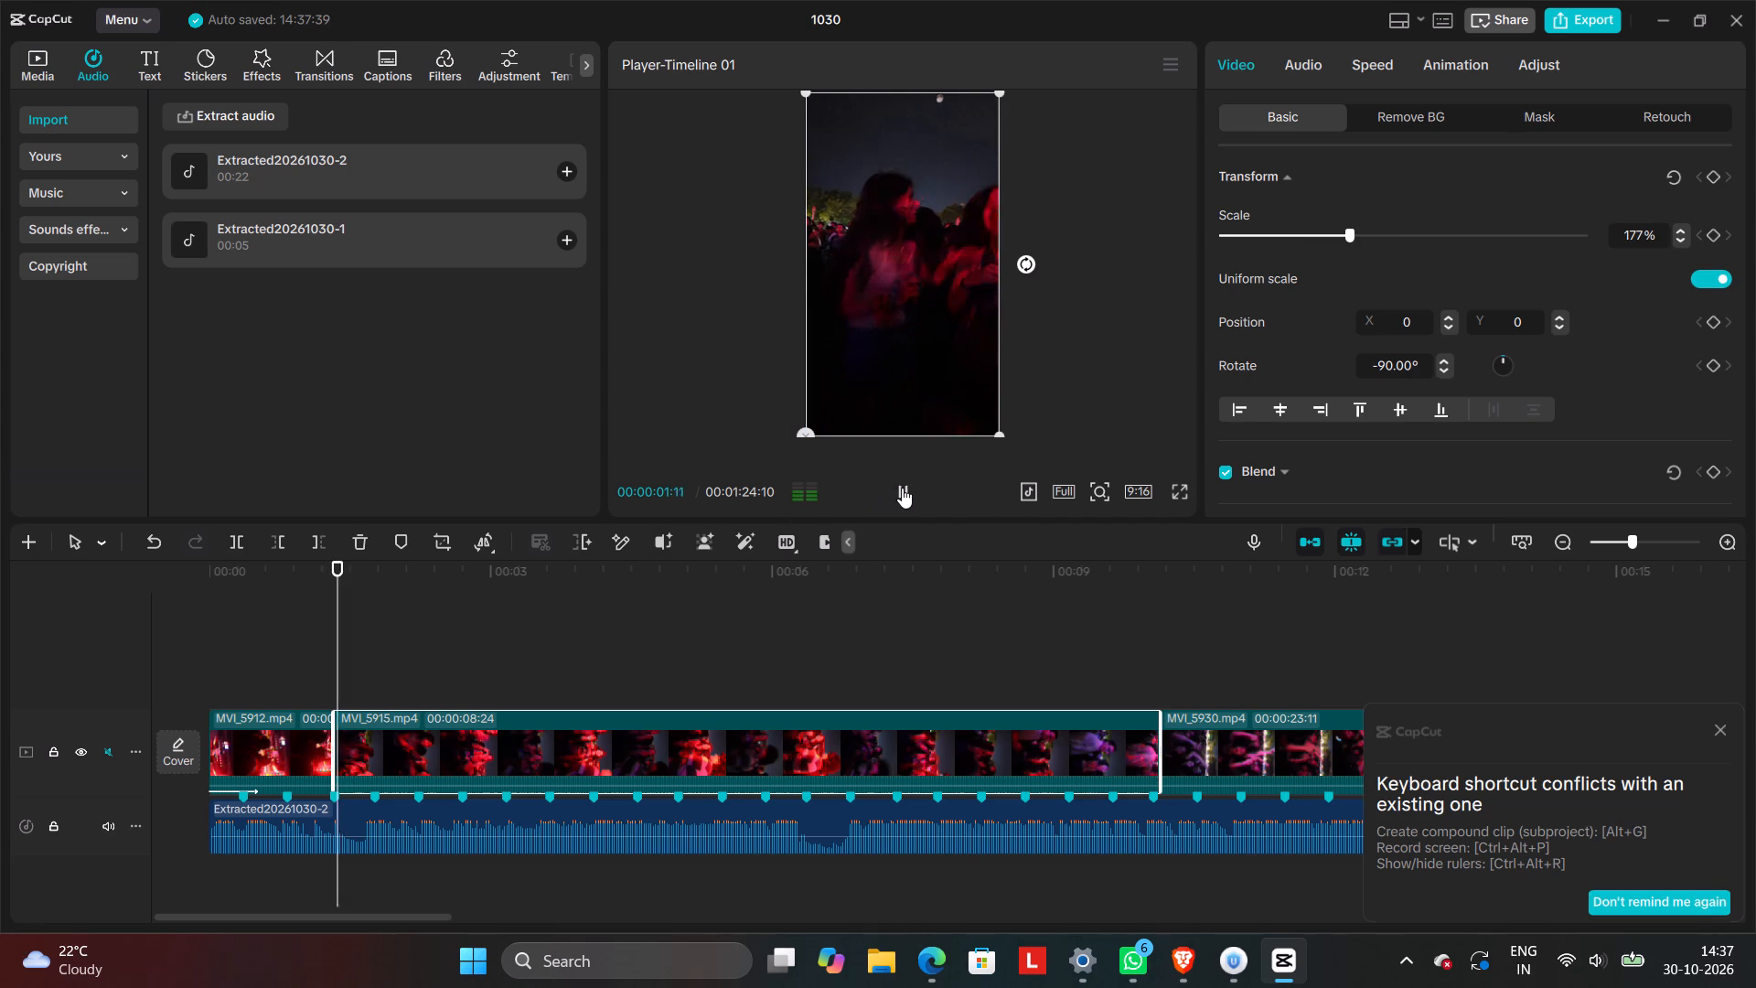
pyautogui.click(915, 487)
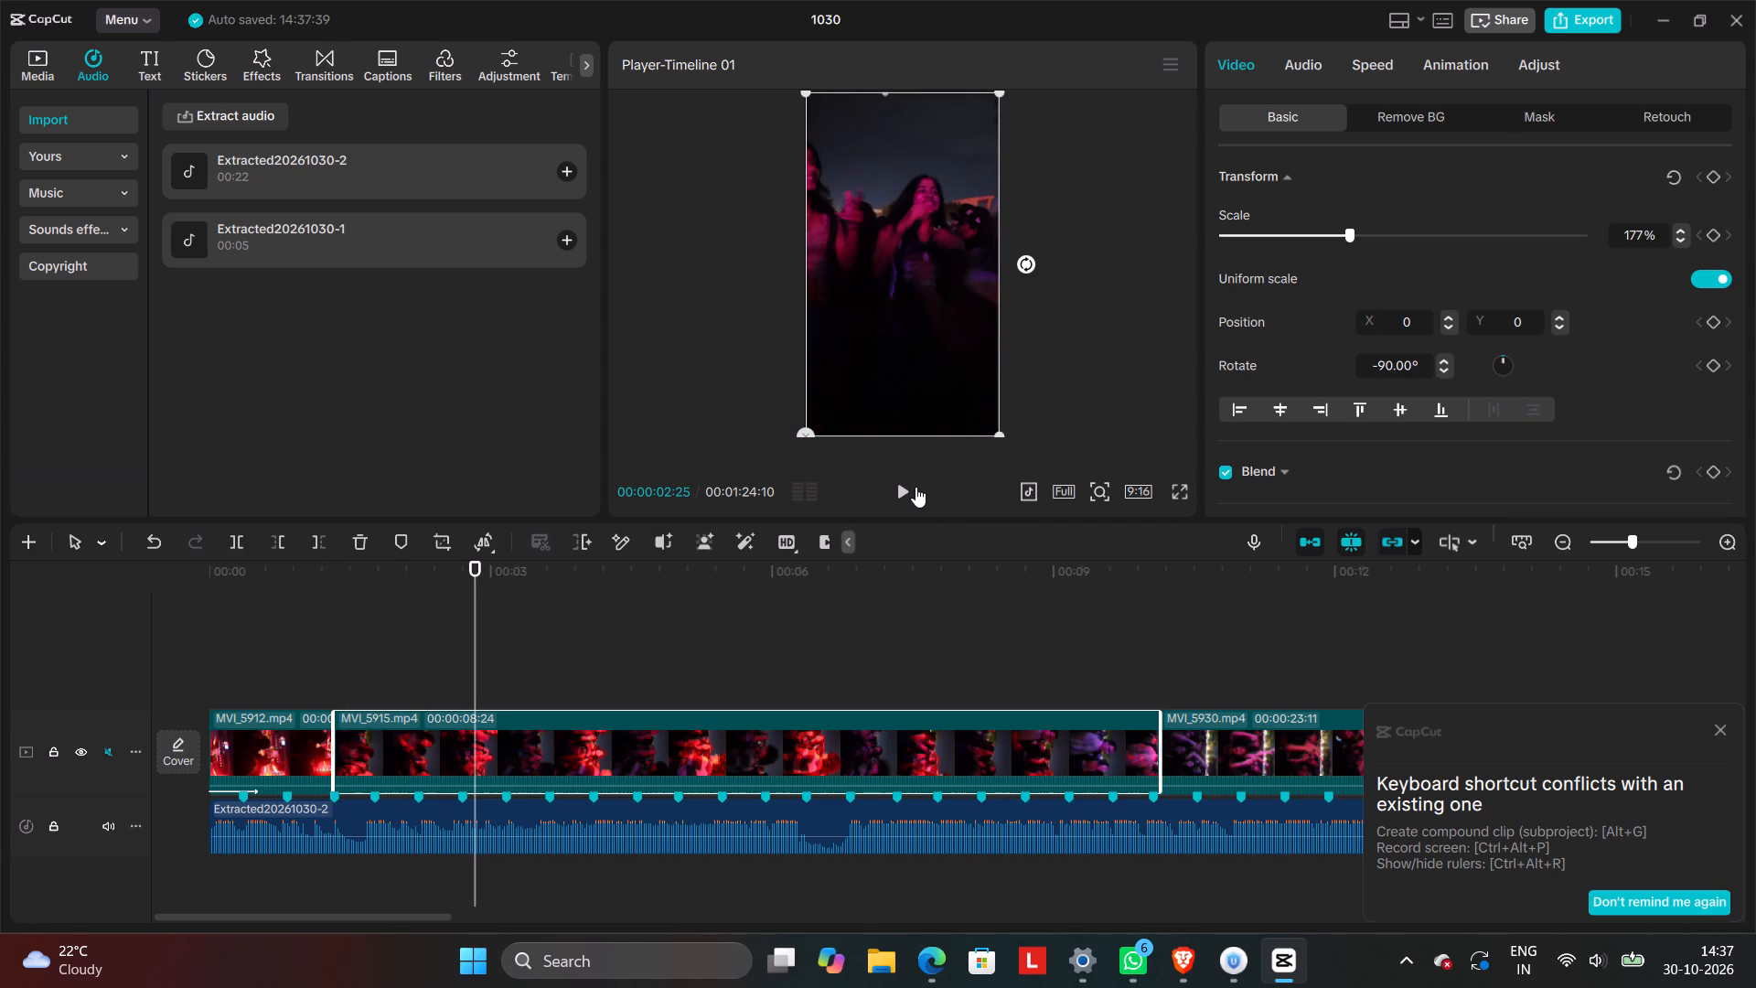
pyautogui.click(915, 487)
pyautogui.click(915, 487)
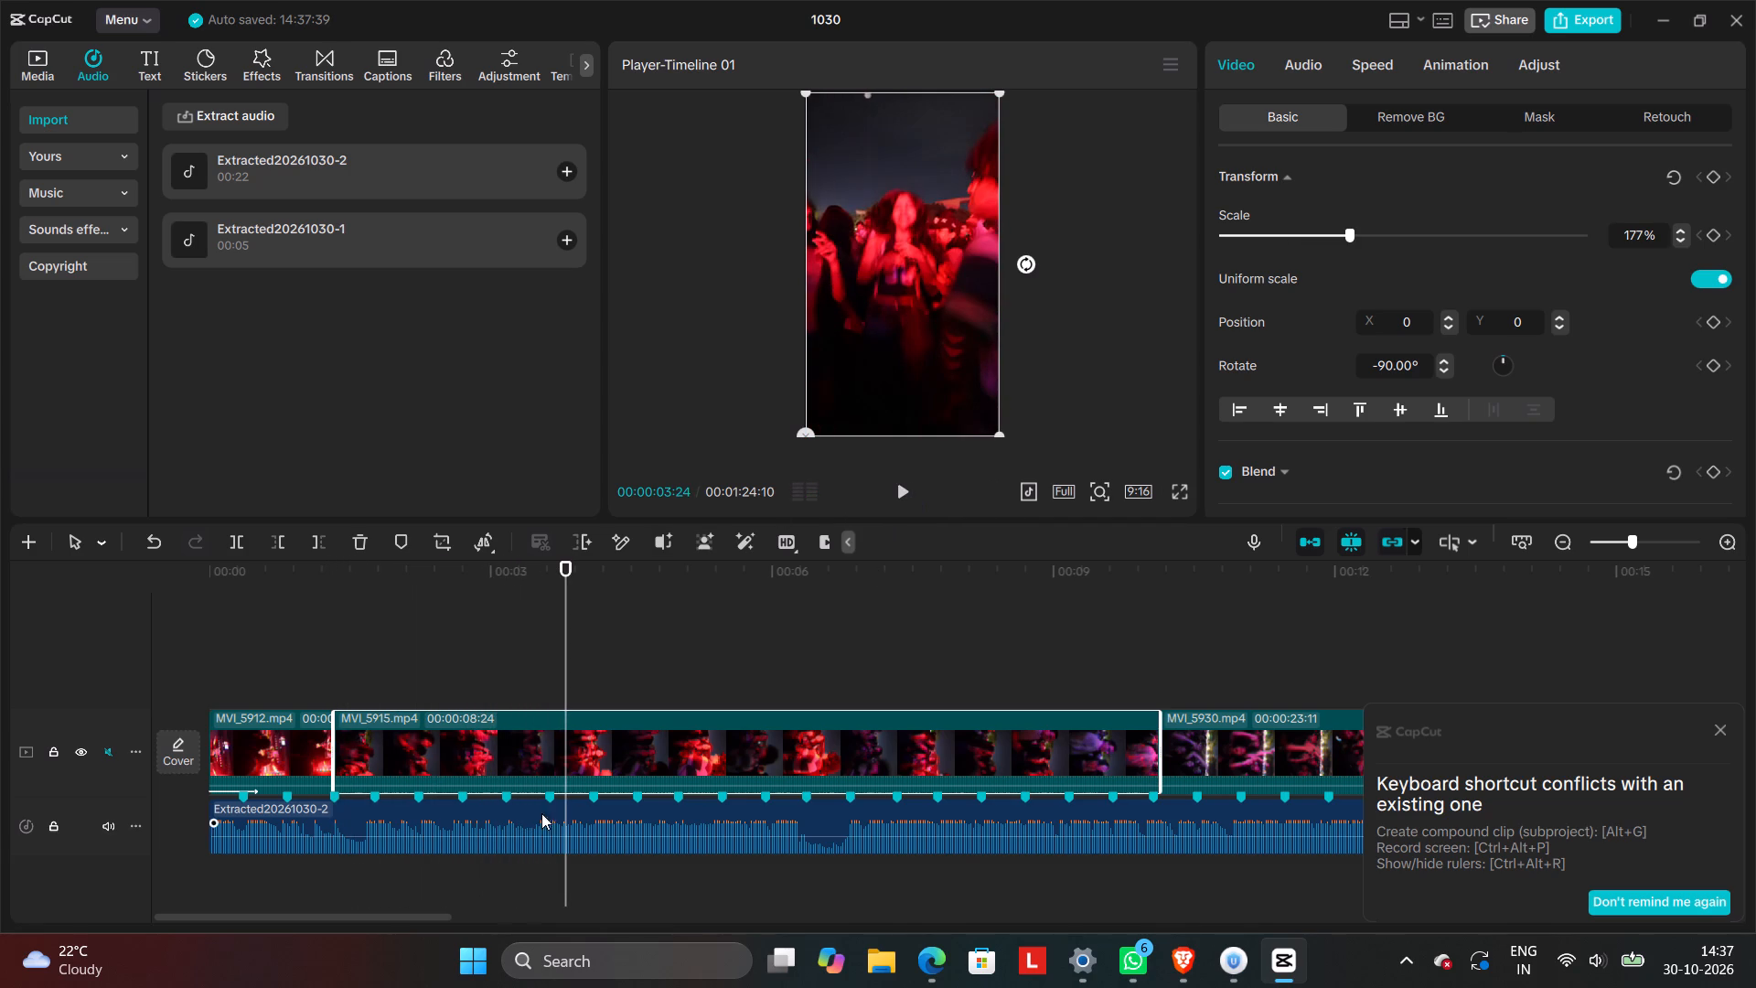
pyautogui.click(464, 671)
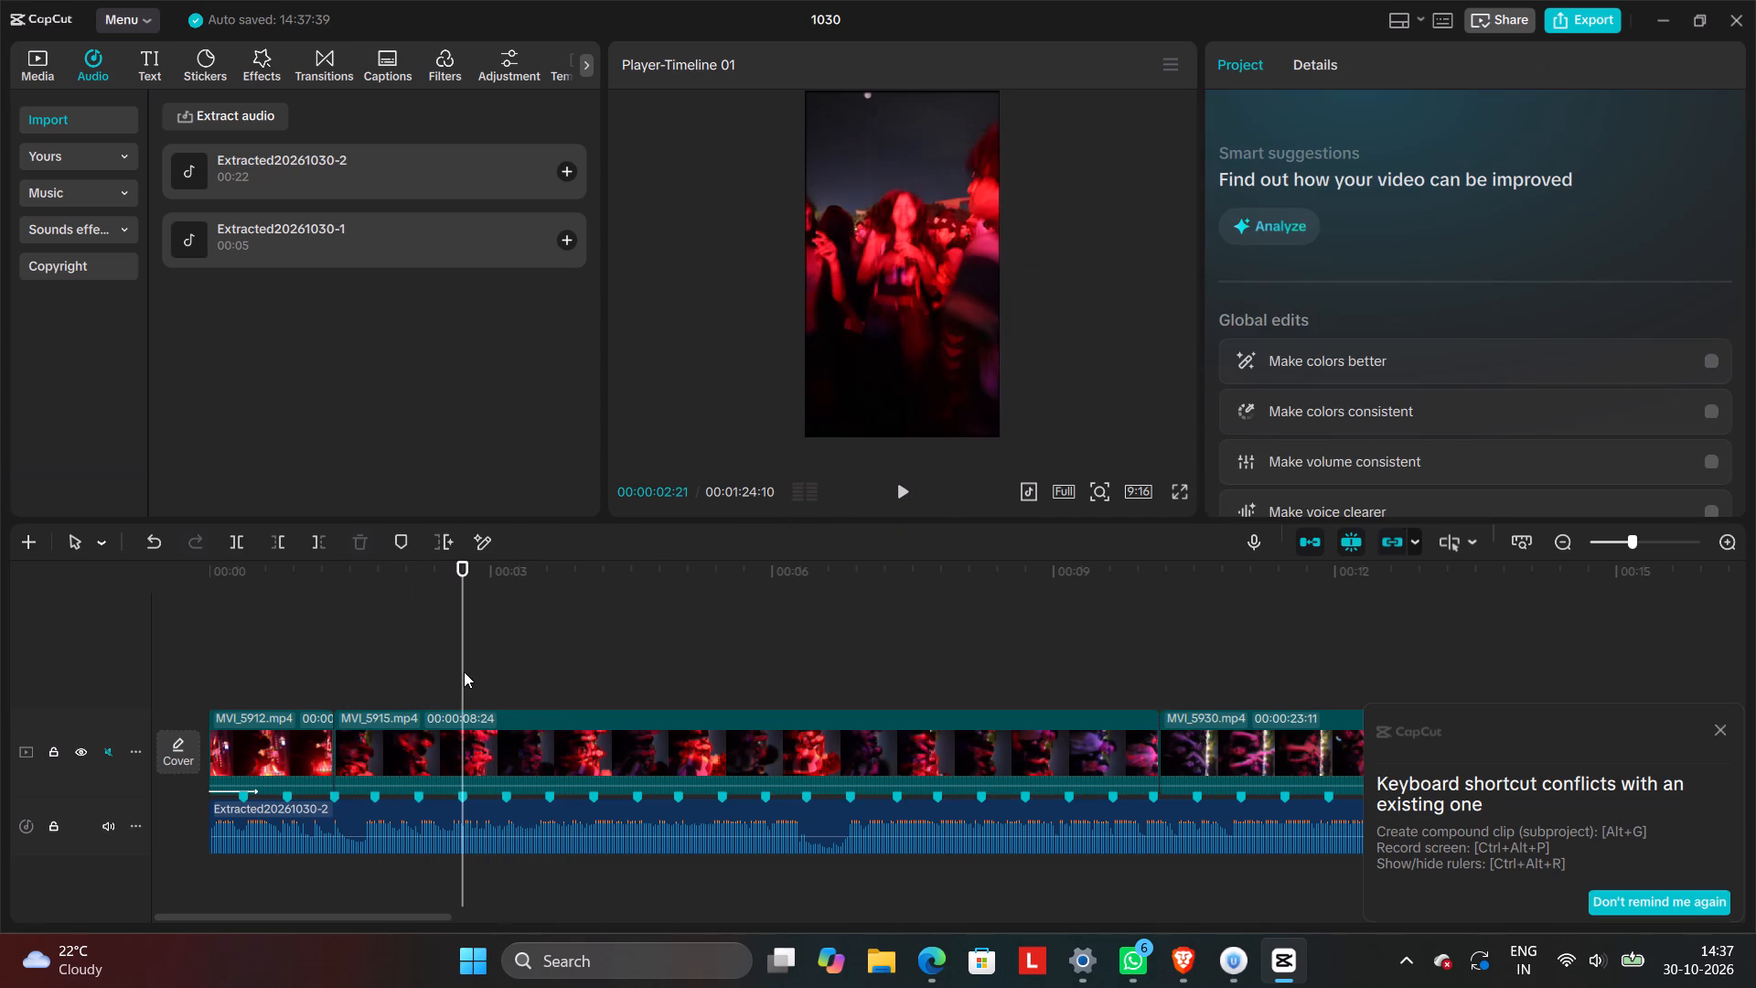
pyautogui.click(463, 734)
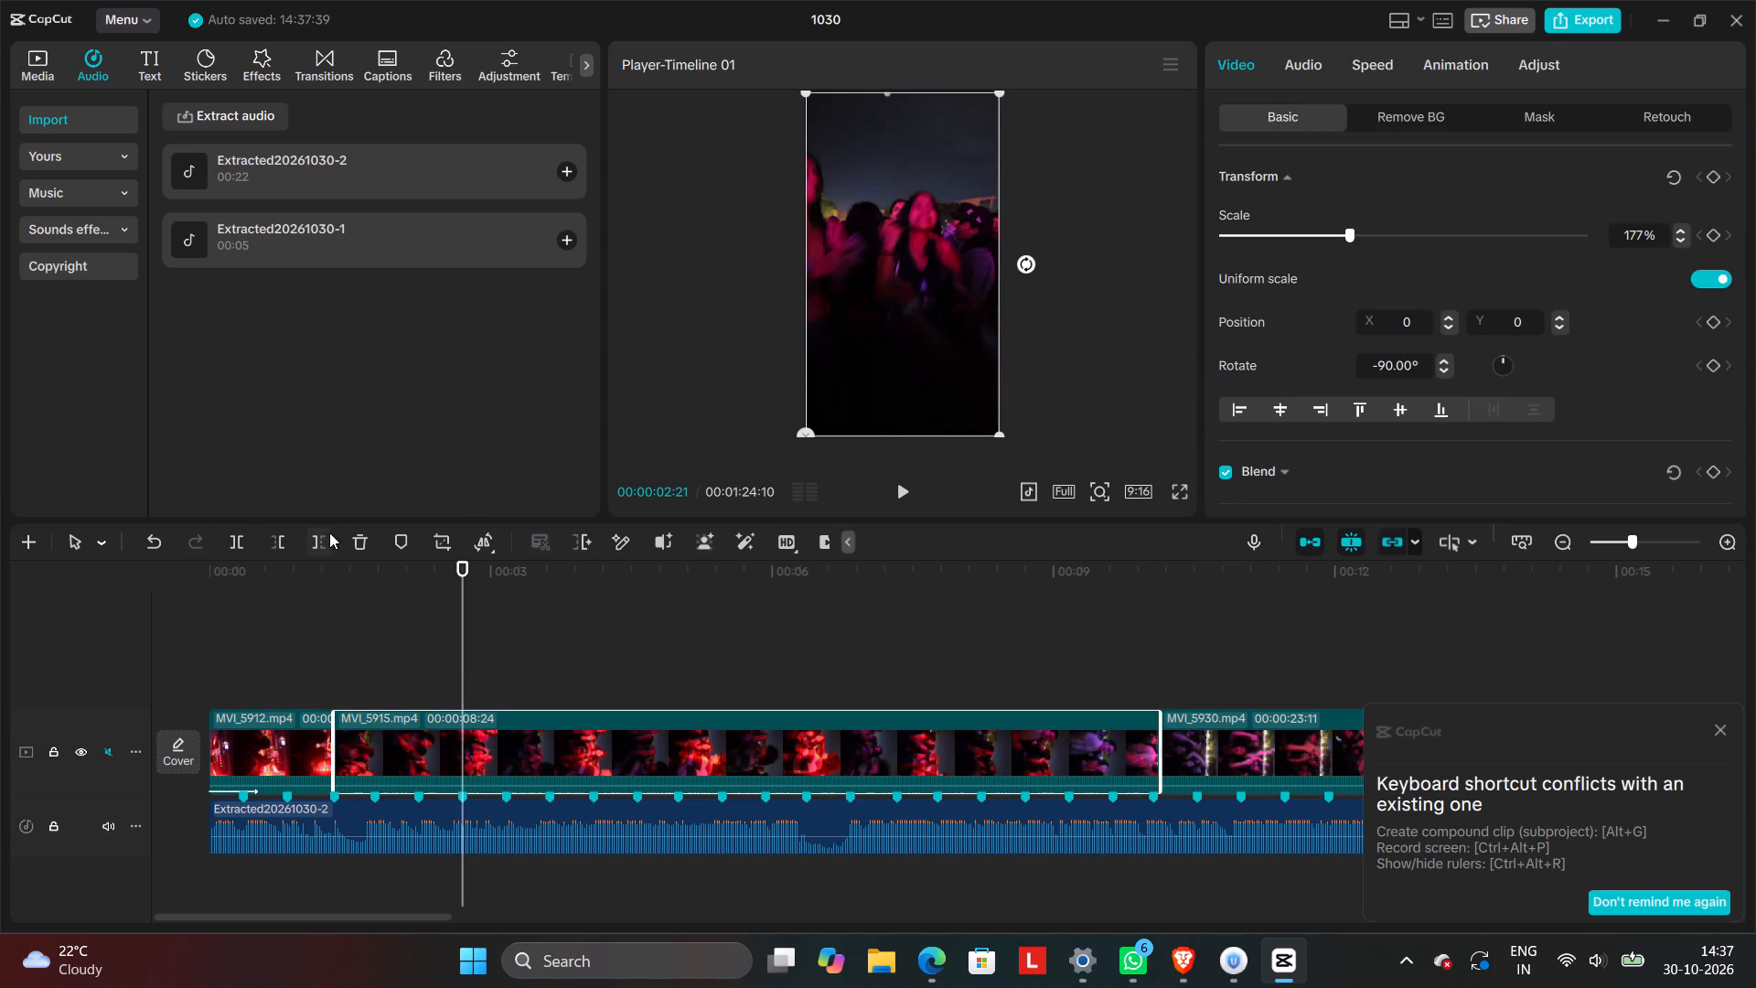
pyautogui.click(324, 541)
# Play the timeline from the start and move MVI_5915 ahead of MVI_5912.
pyautogui.click(221, 678)
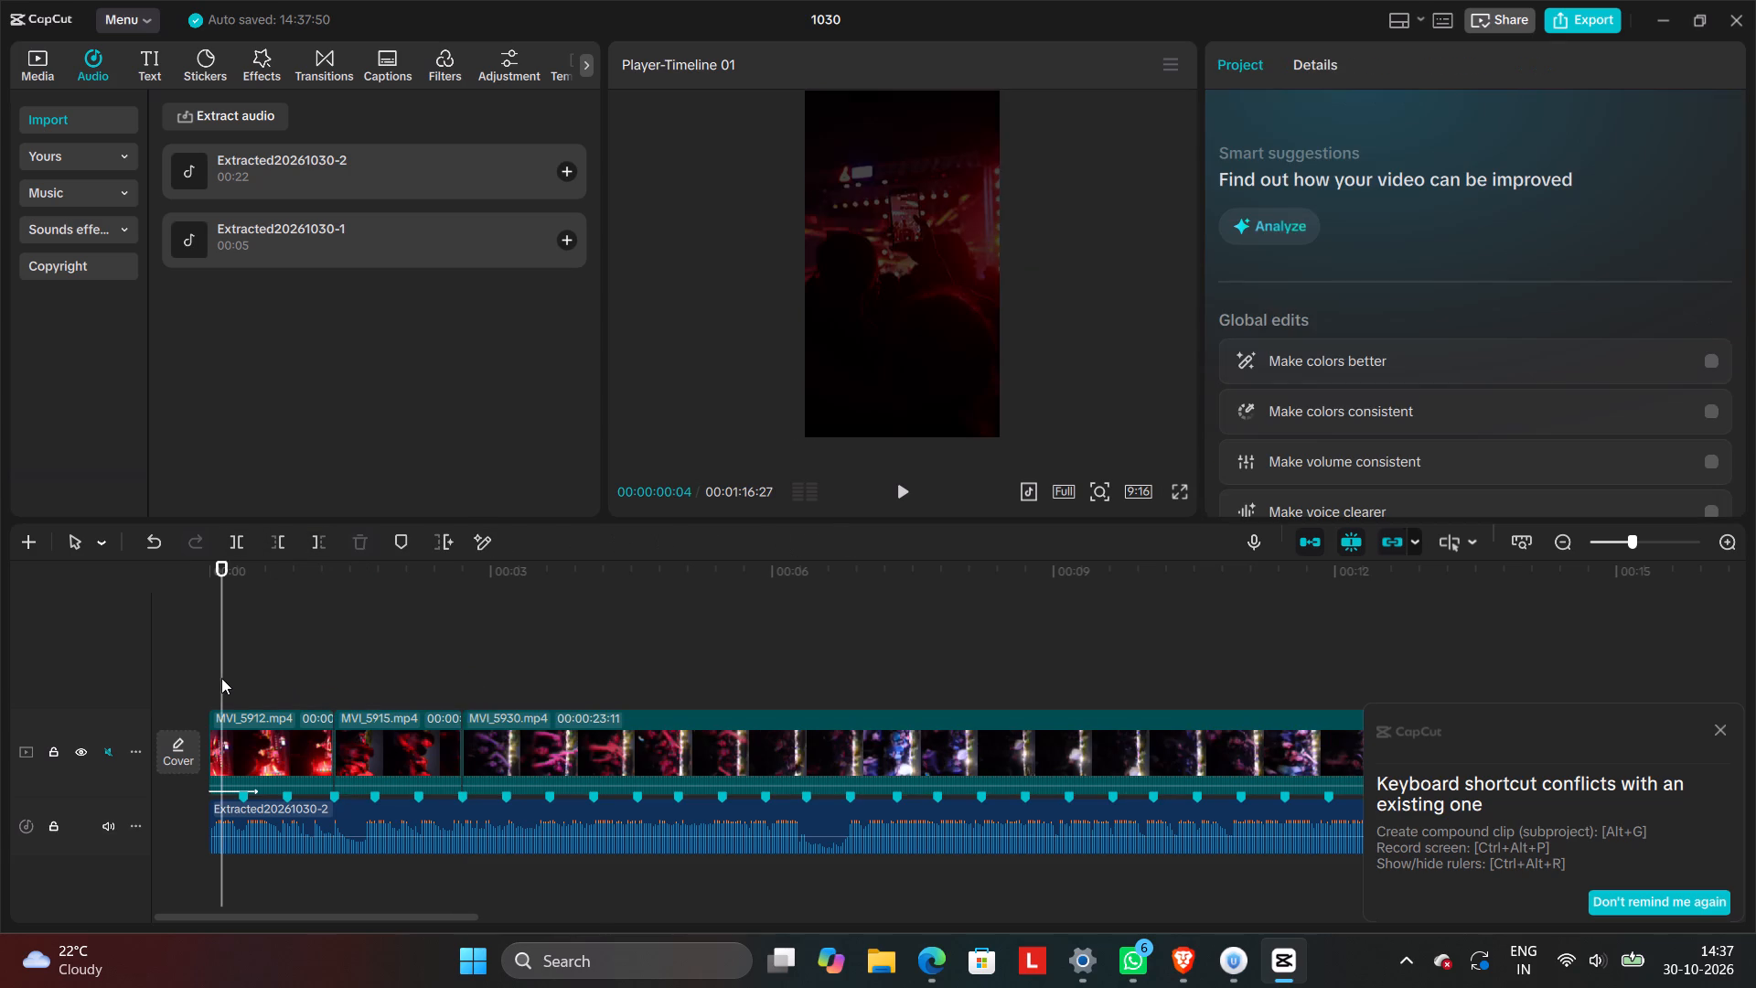
pyautogui.moveTo(221, 678); pyautogui.dragTo(157, 693)
pyautogui.click(898, 499)
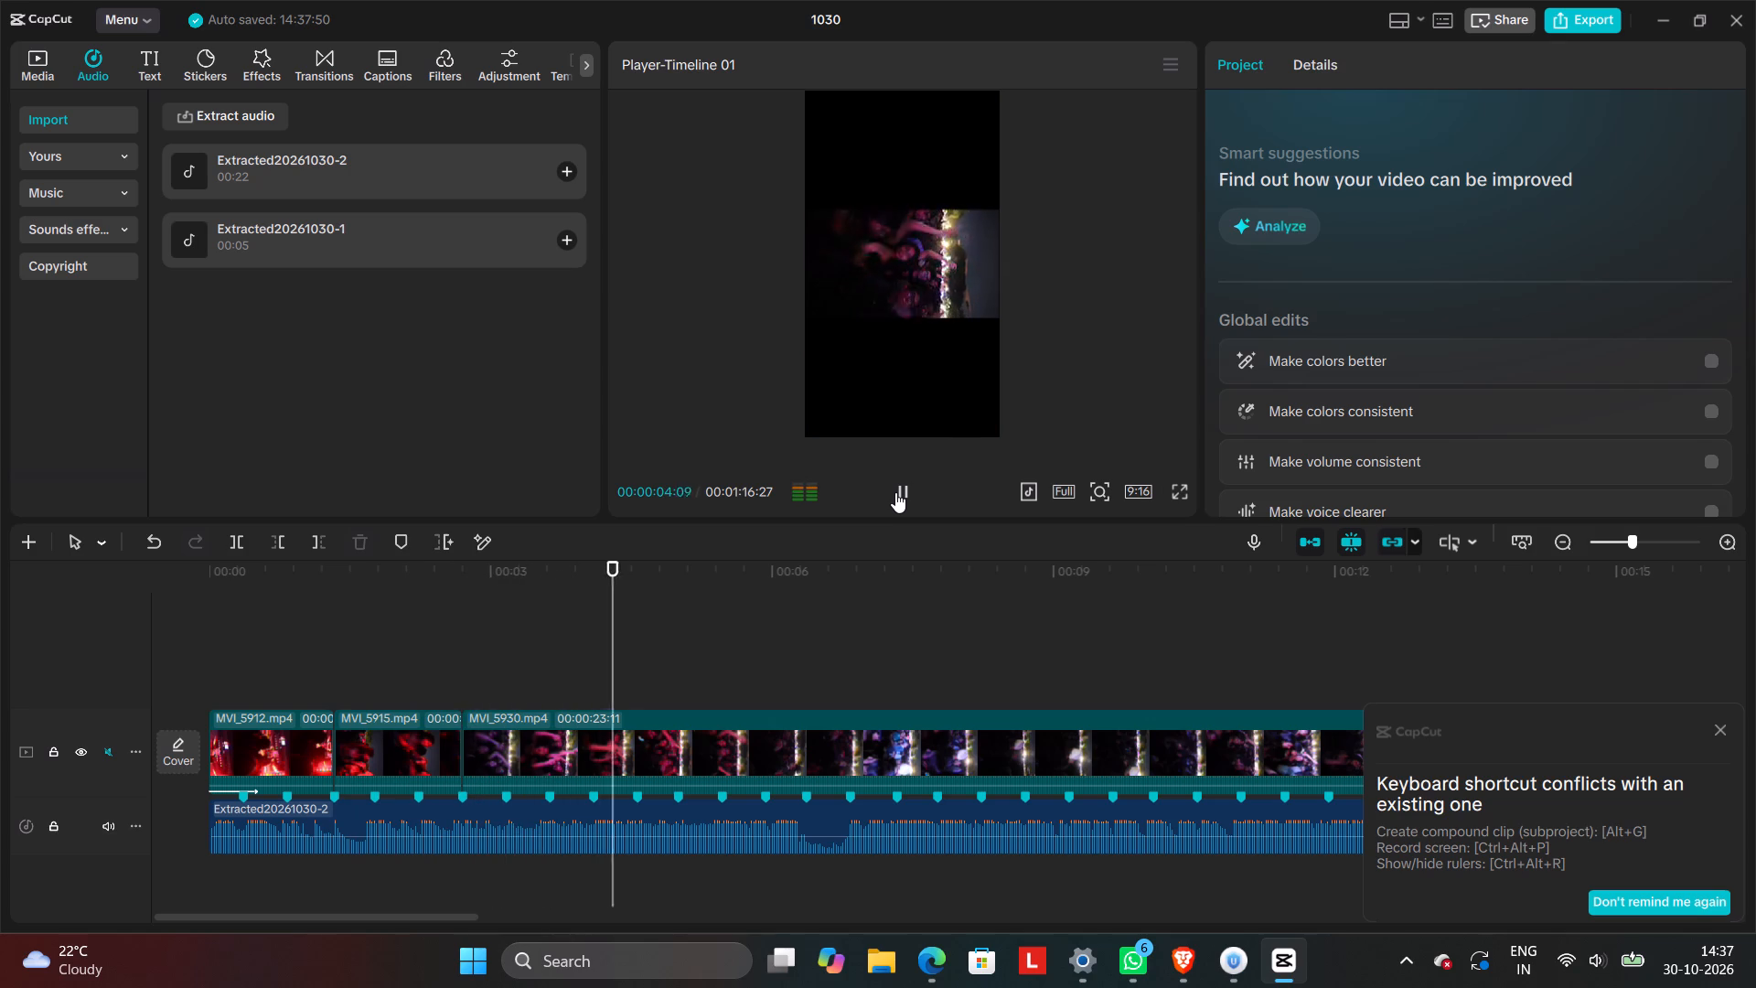
pyautogui.click(895, 492)
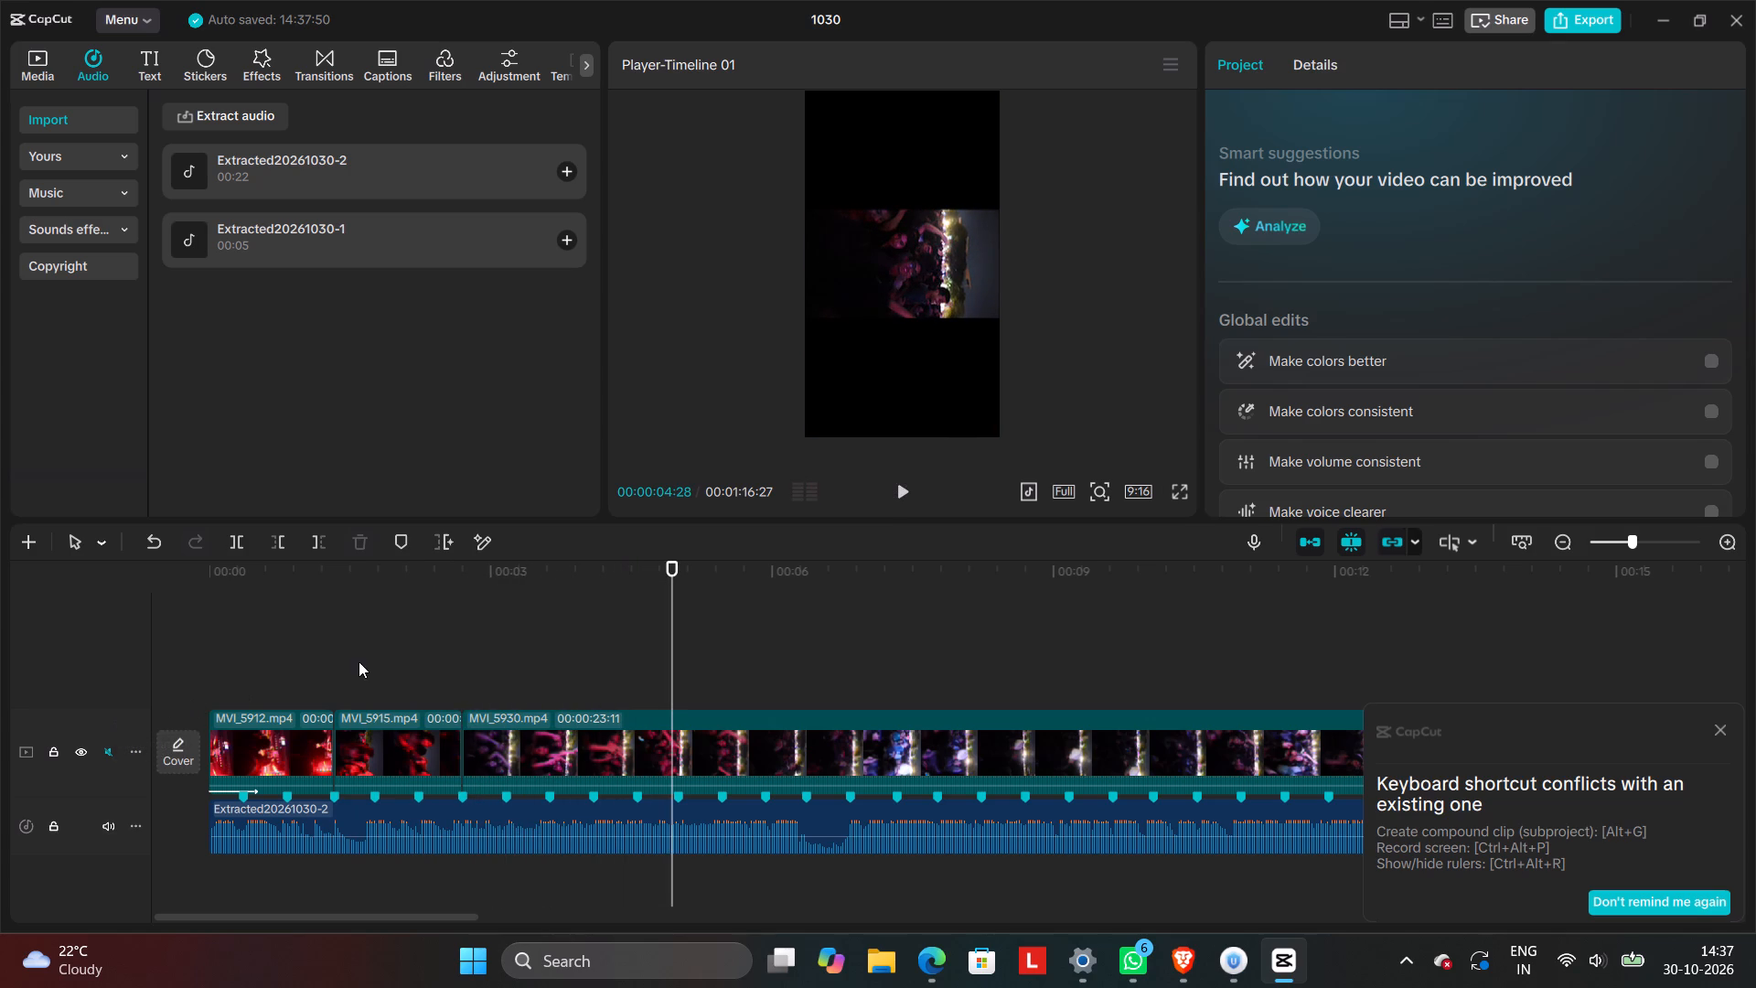
pyautogui.moveTo(392, 750); pyautogui.dragTo(248, 765)
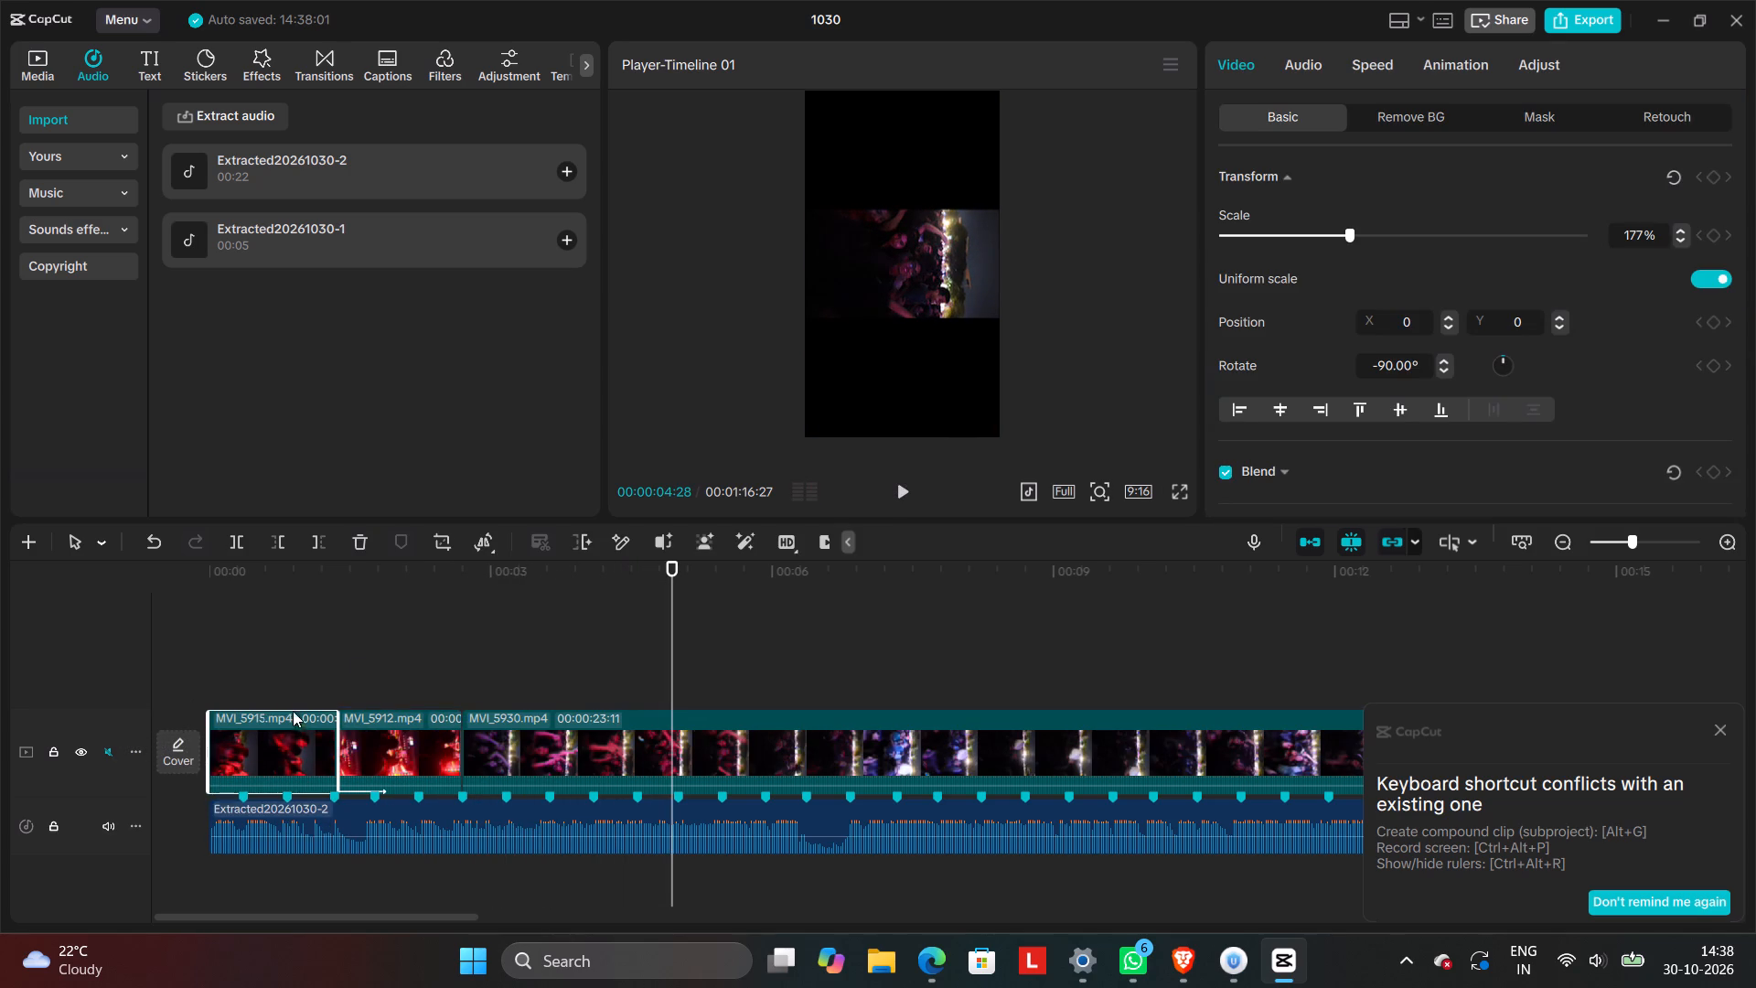
# Apply the Fade In entrance animation to MVI_5915 at the start of the timeline and play the result.
pyautogui.click(216, 648)
pyautogui.click(216, 648)
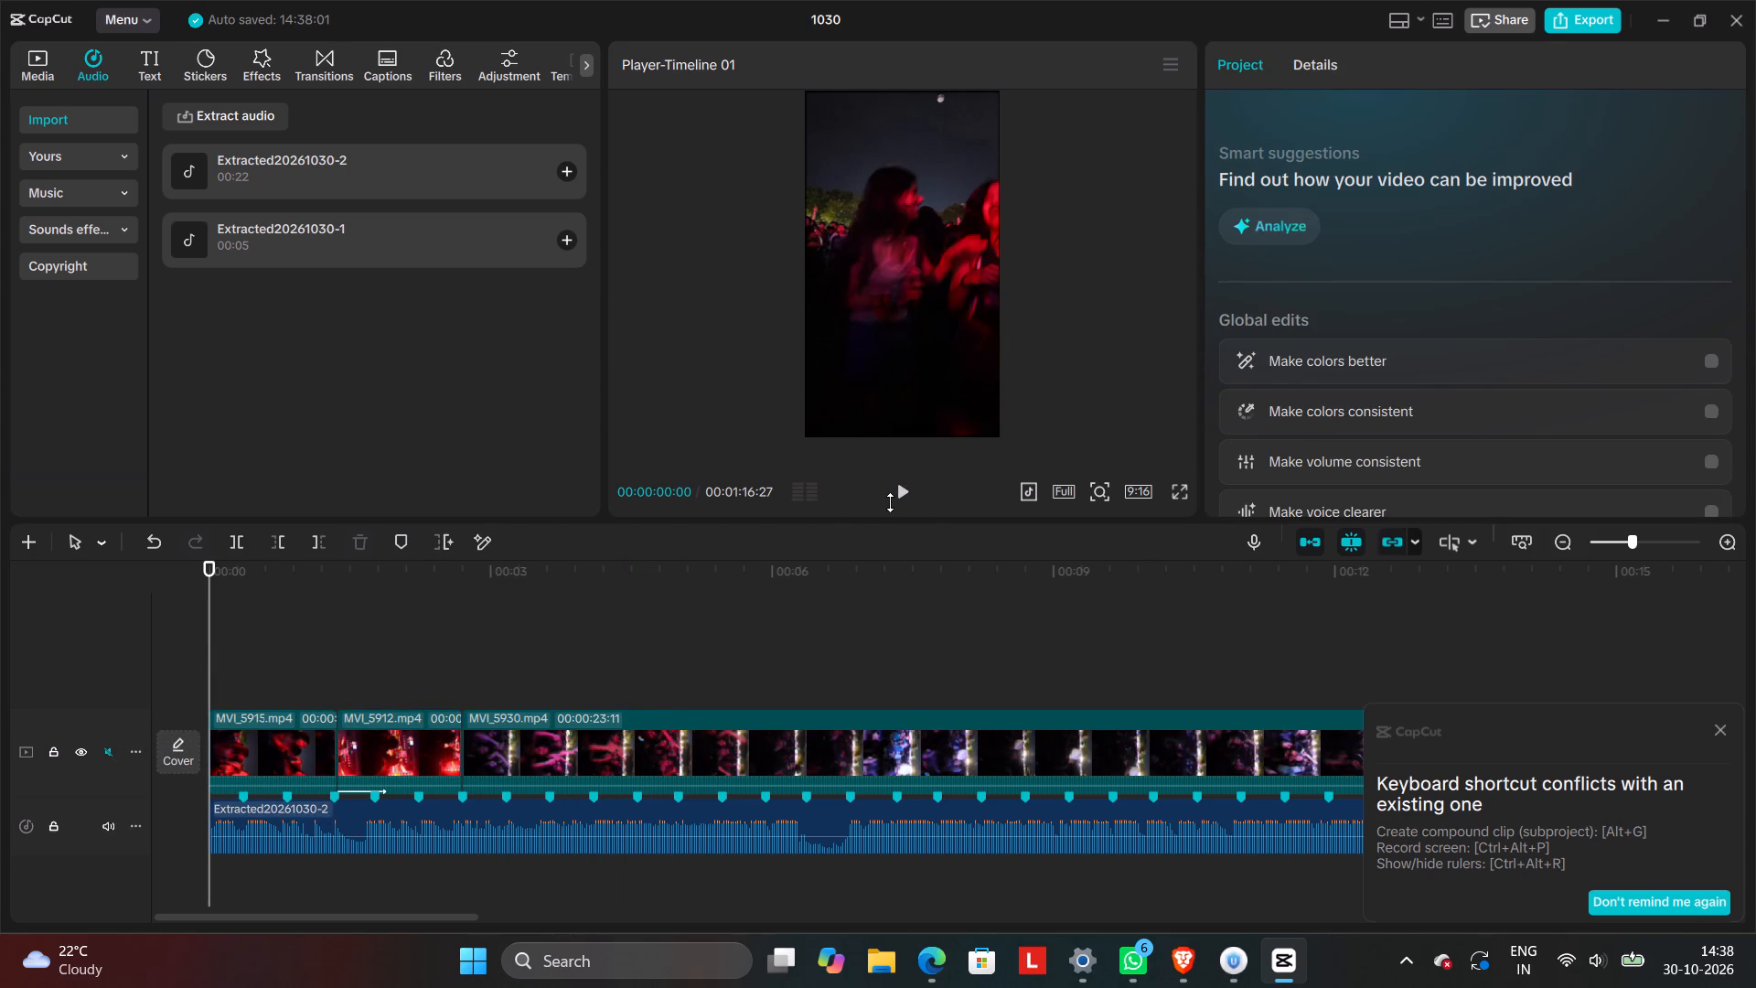
pyautogui.click(288, 760)
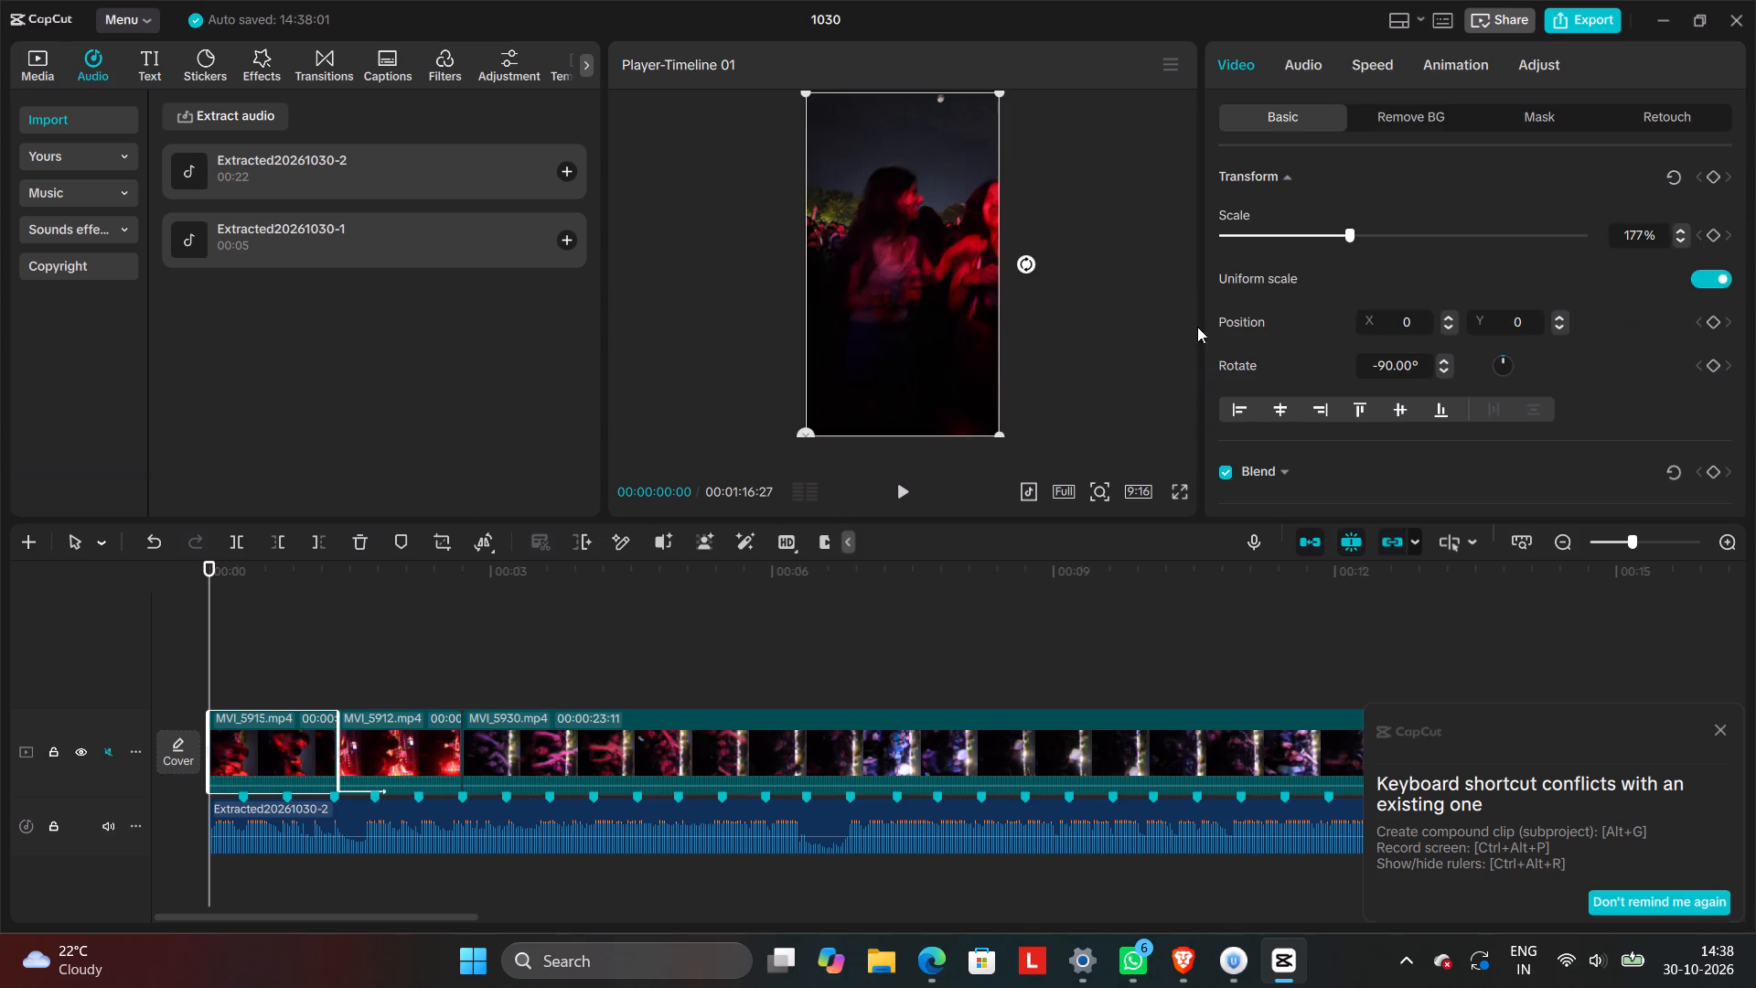
pyautogui.click(1446, 41)
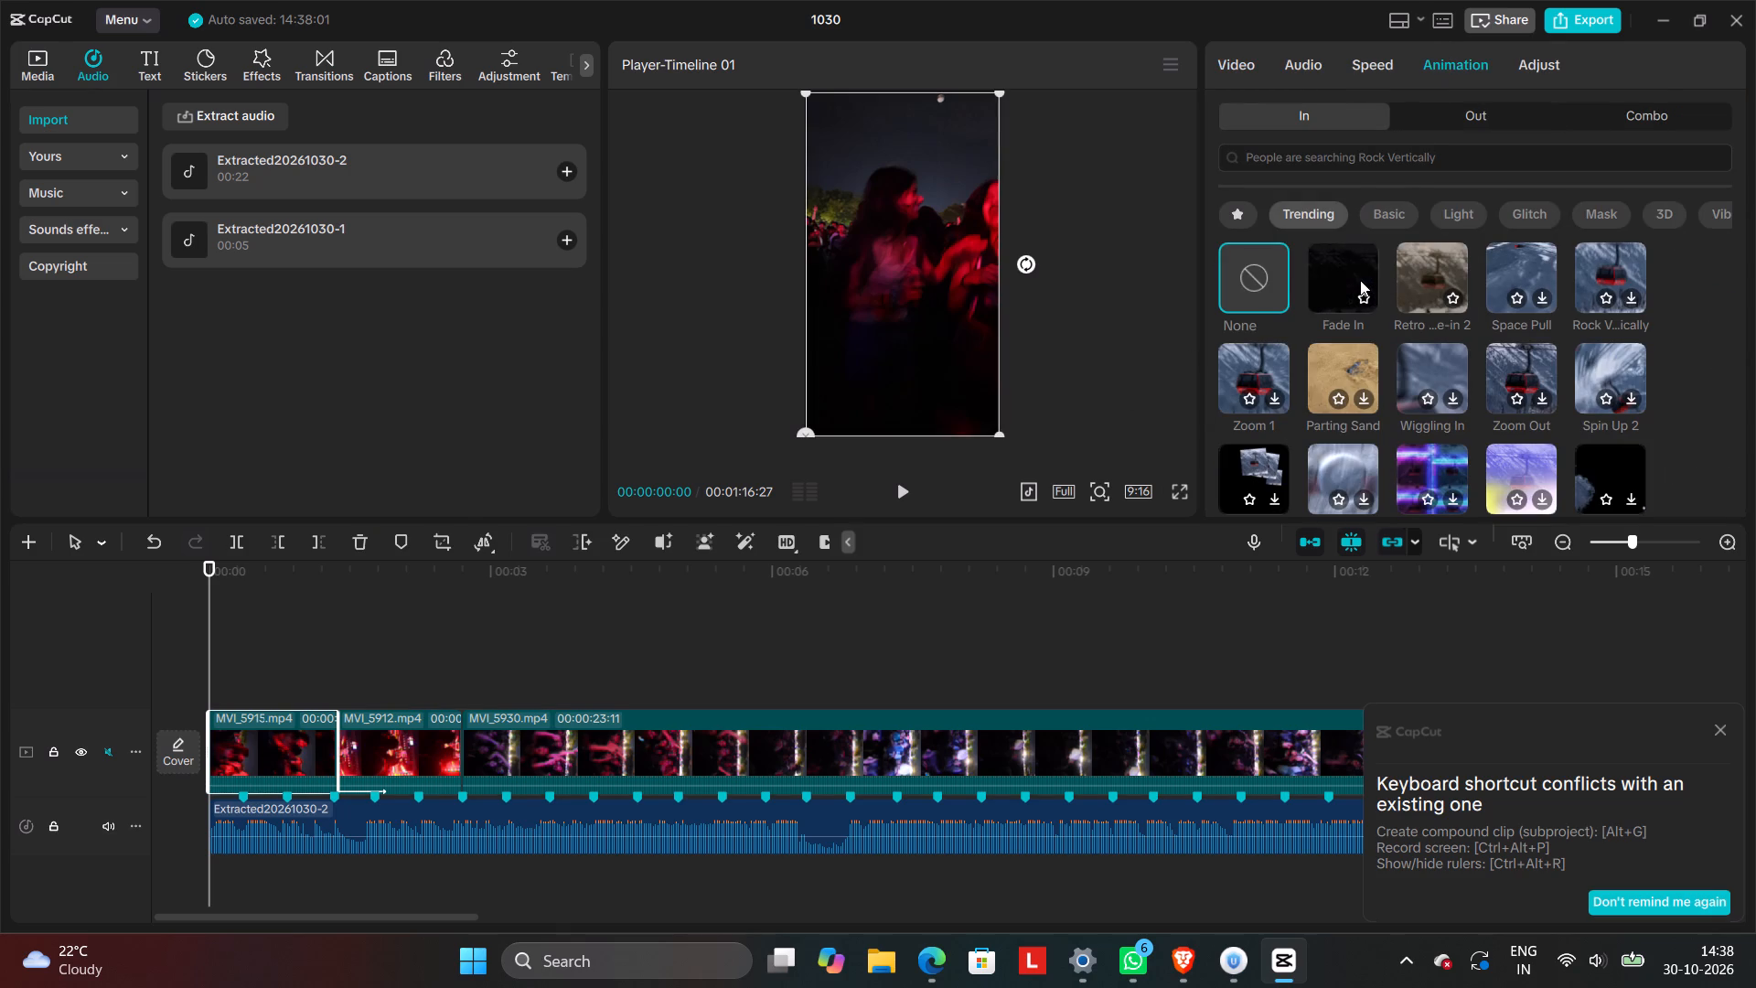
pyautogui.click(1360, 280)
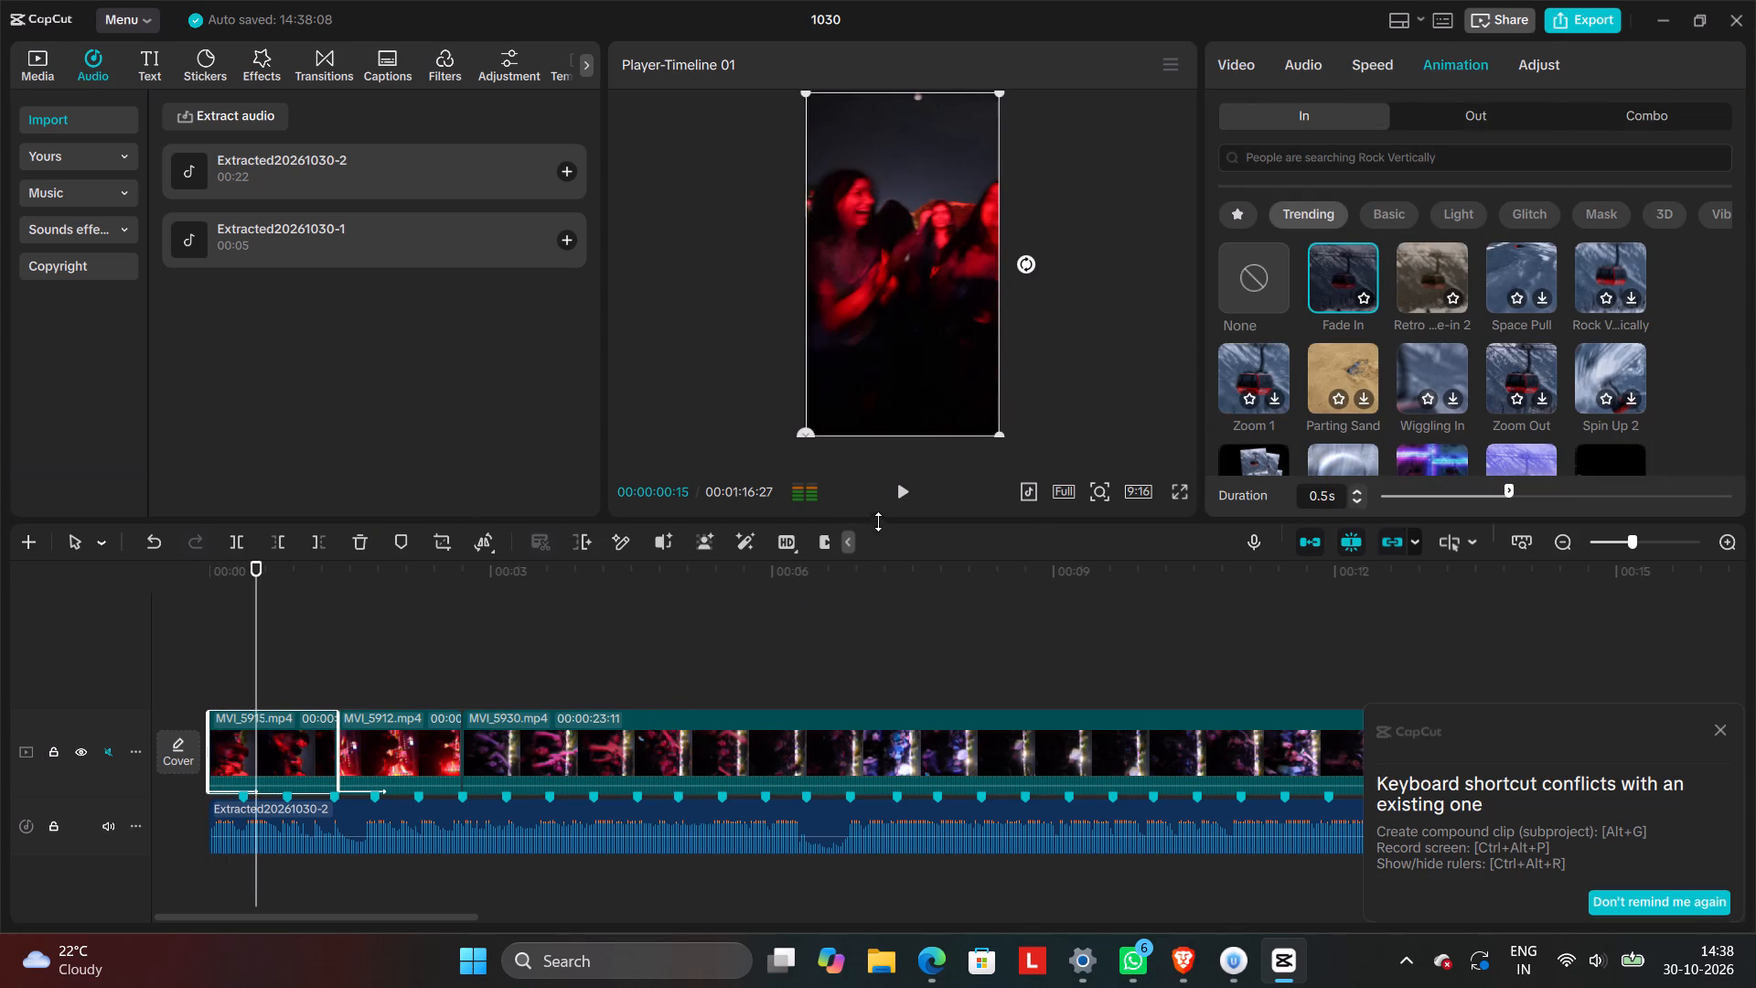
pyautogui.click(896, 494)
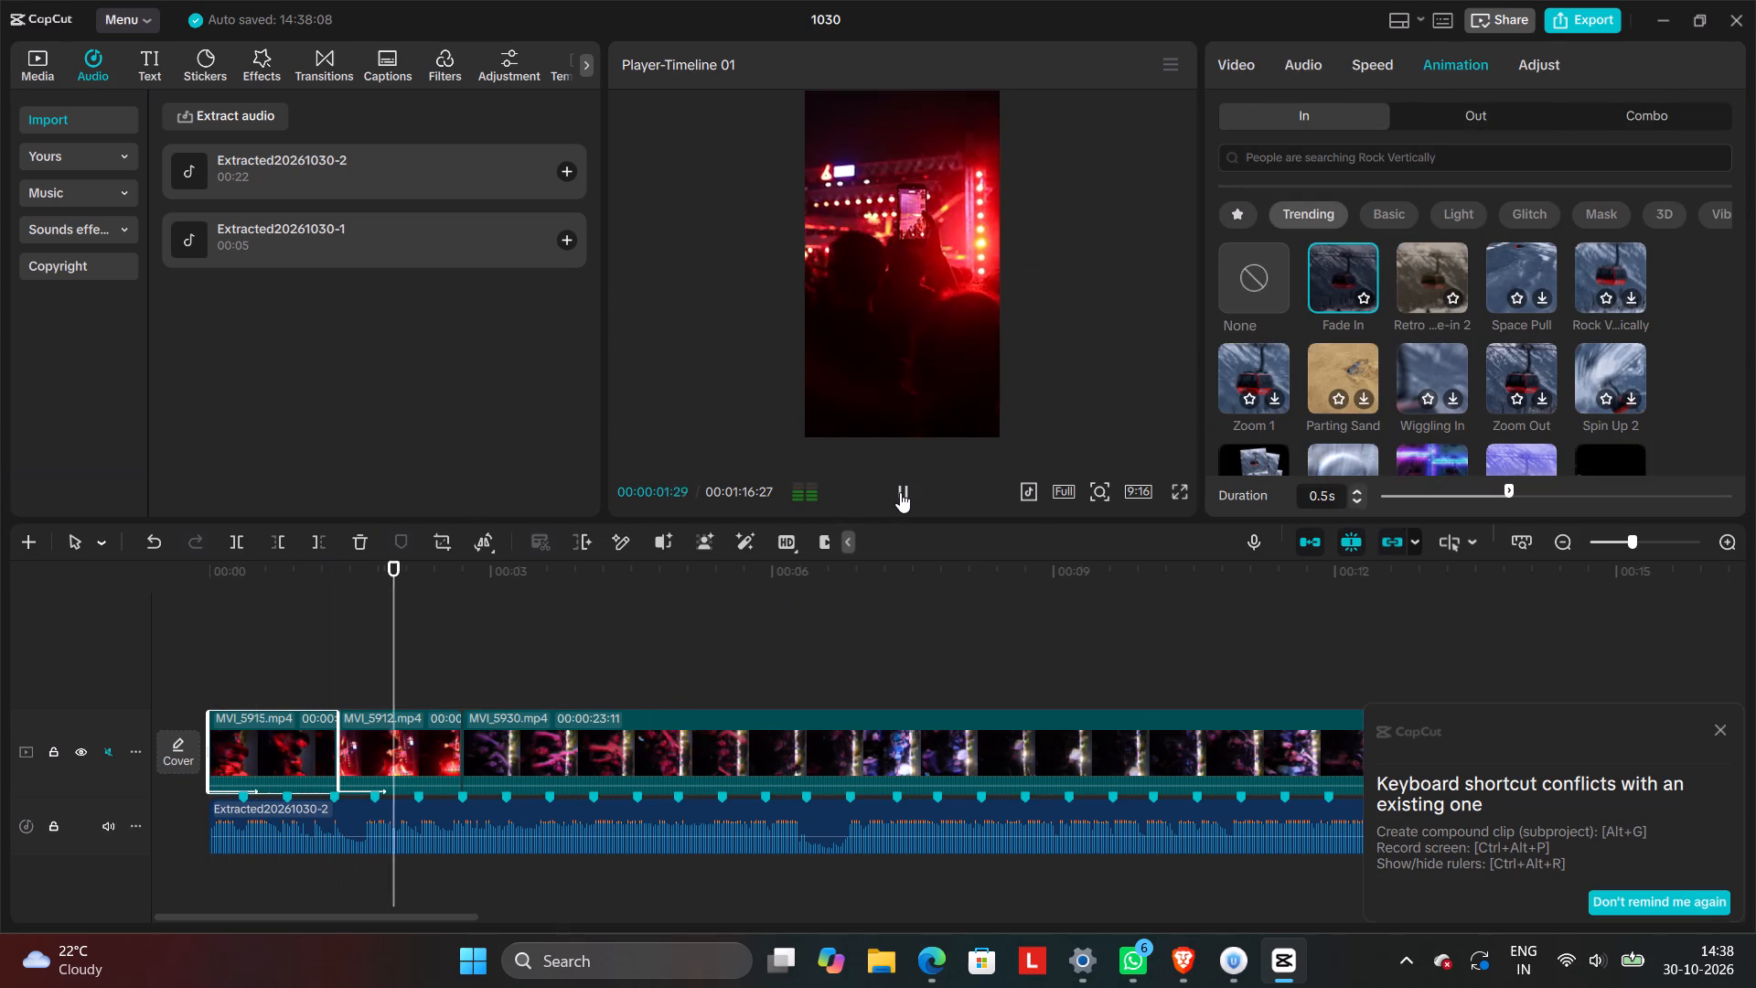
pyautogui.click(900, 492)
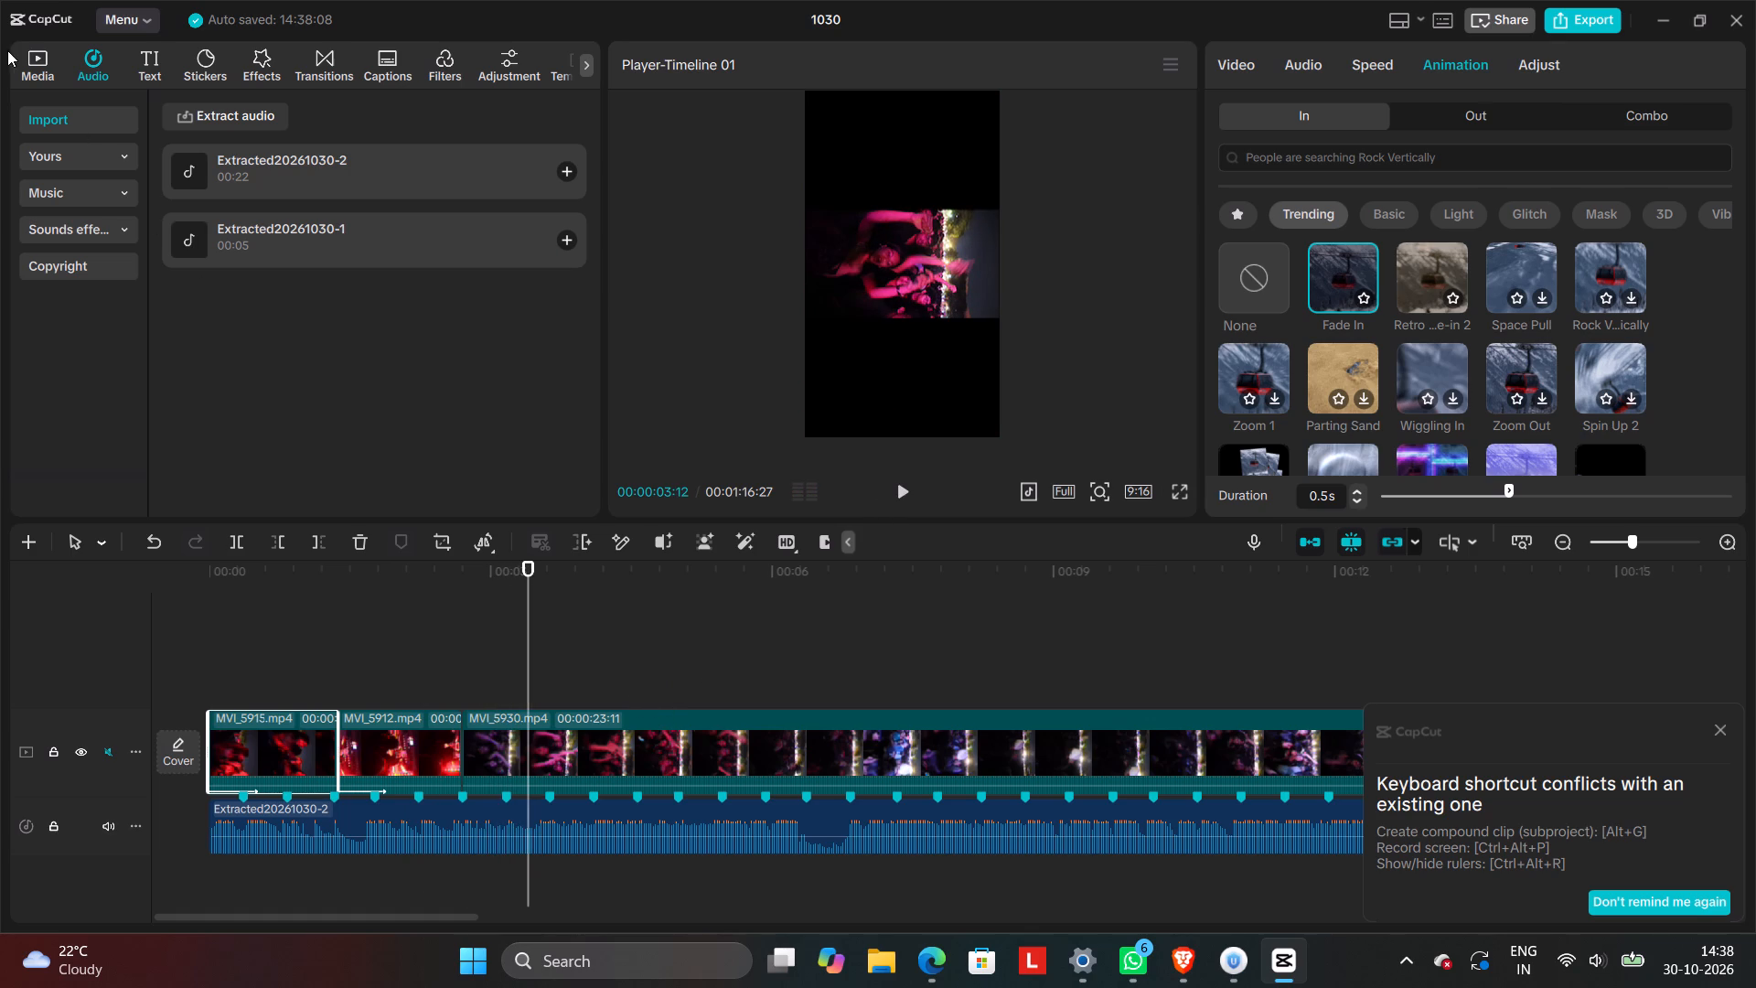
# Preview the unused clips in the "day 1 antaragni" folder, from MVI_5911 back to MVI_5888, to find the next shot.
pyautogui.click(37, 62)
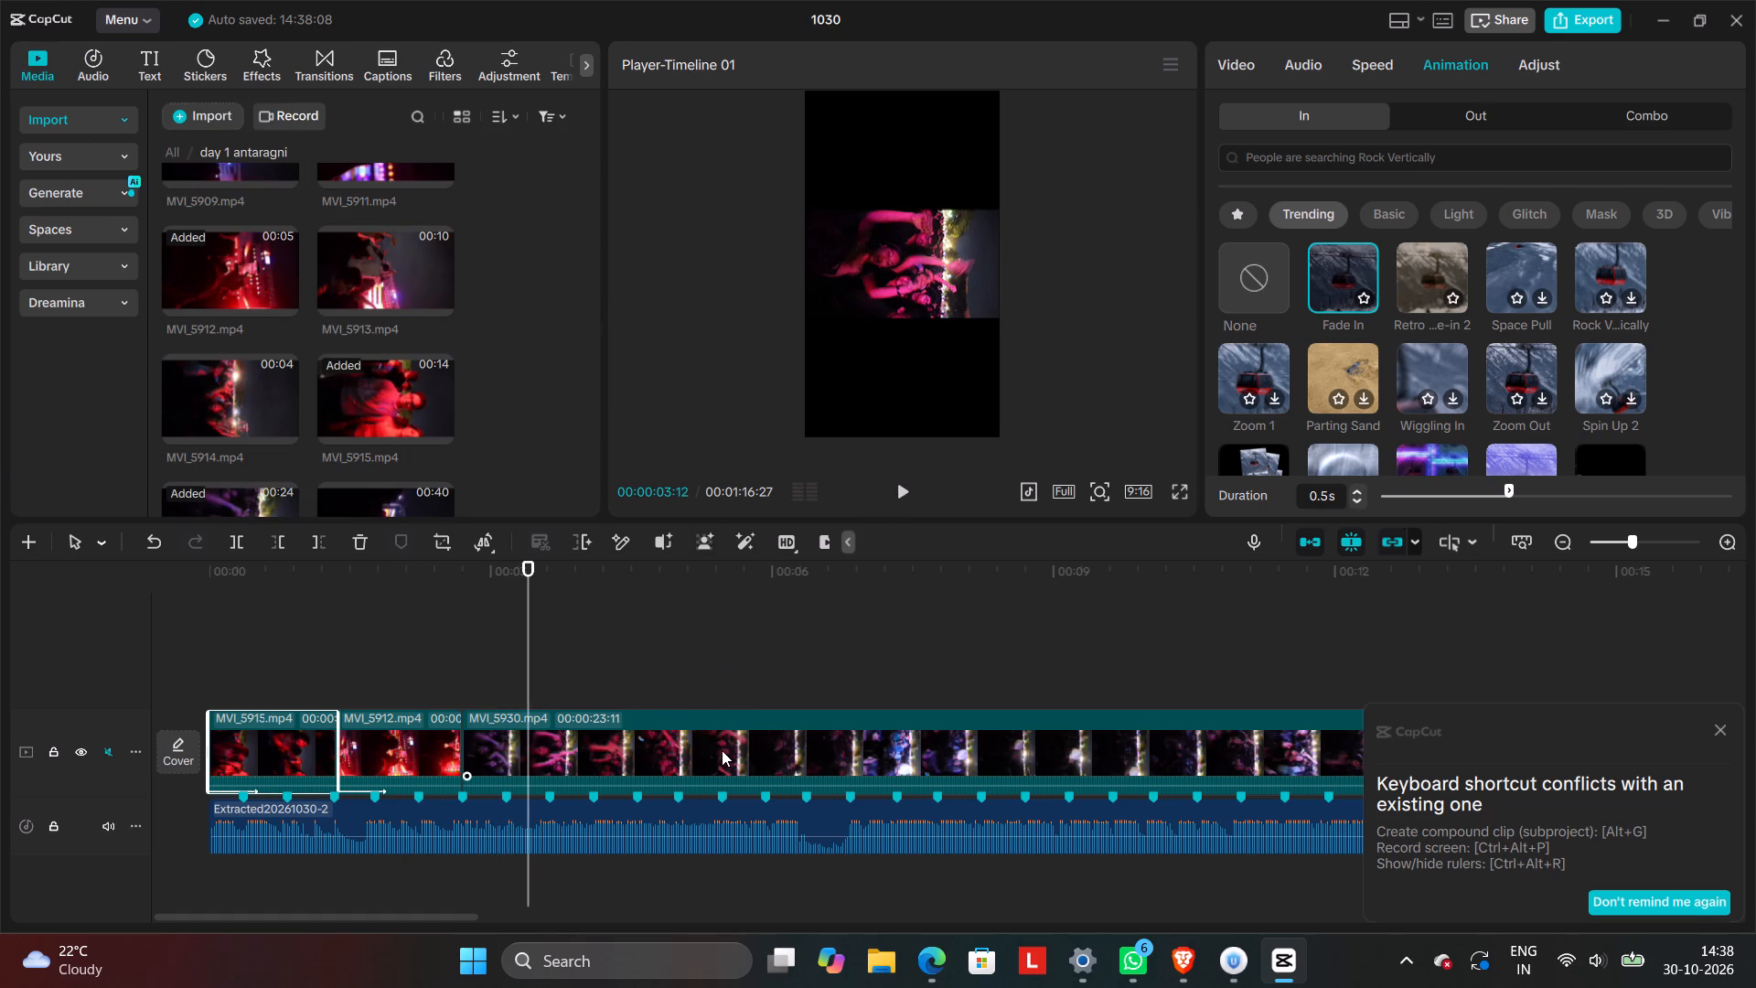
pyautogui.click(722, 750)
pyautogui.scroll(2, 331, 354)
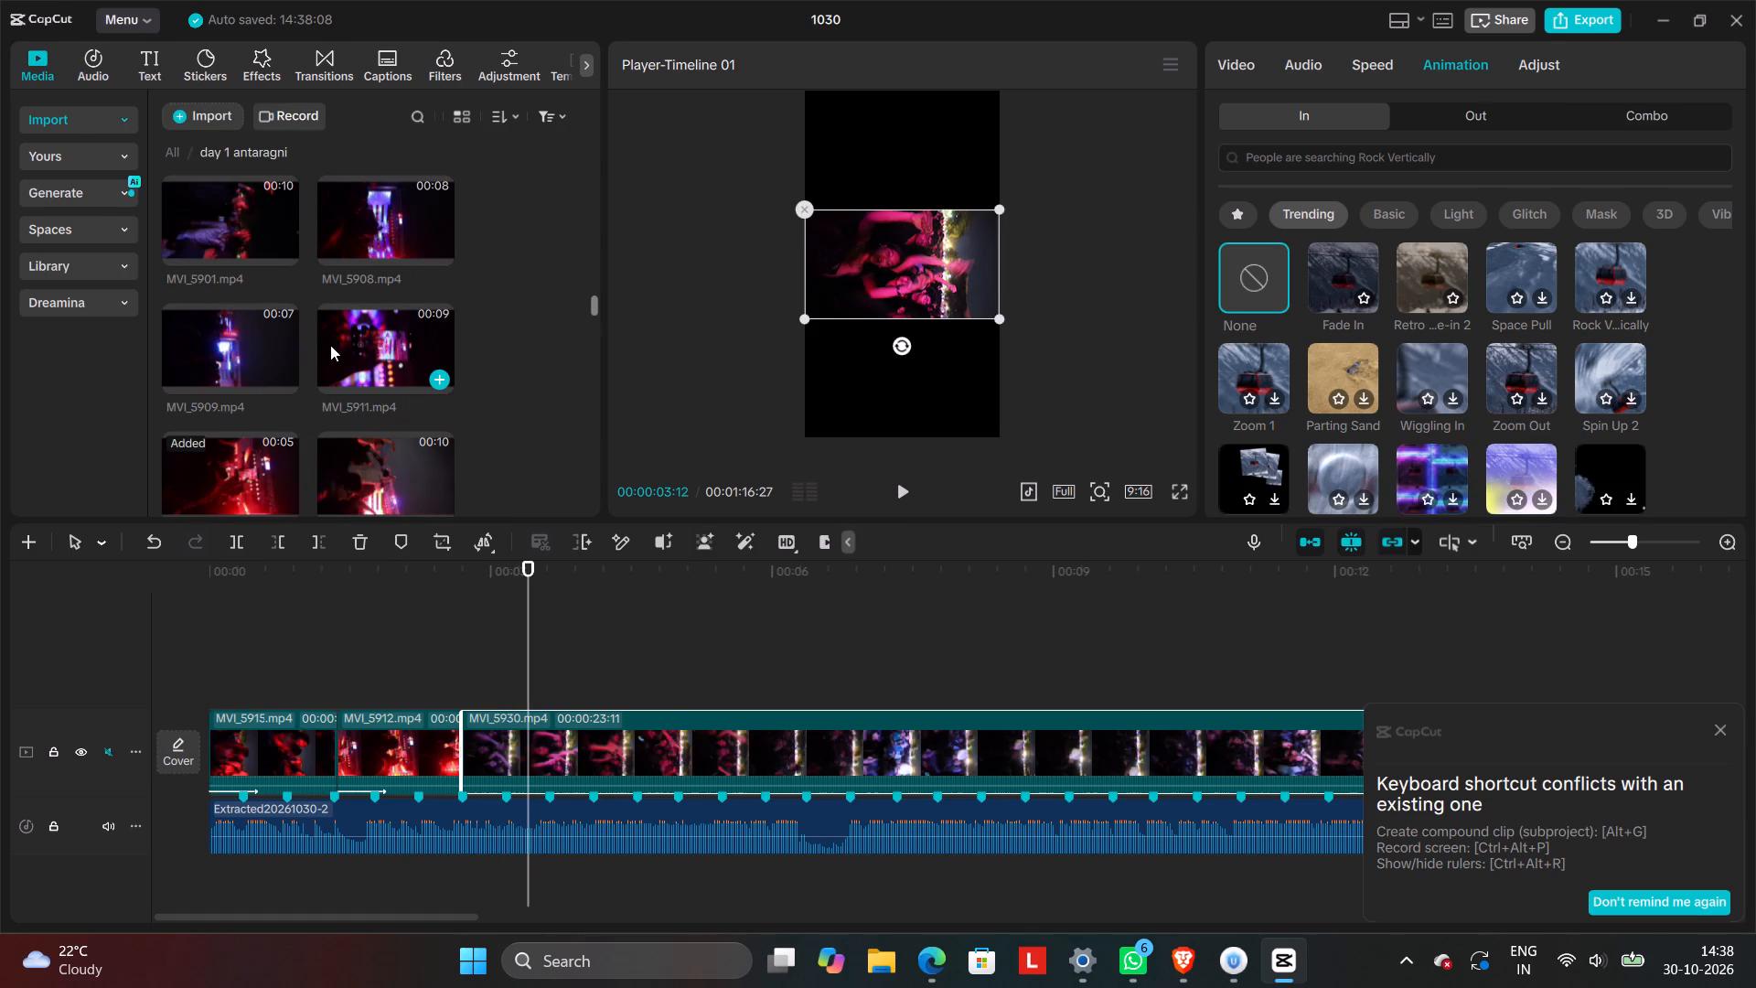
pyautogui.click(365, 331)
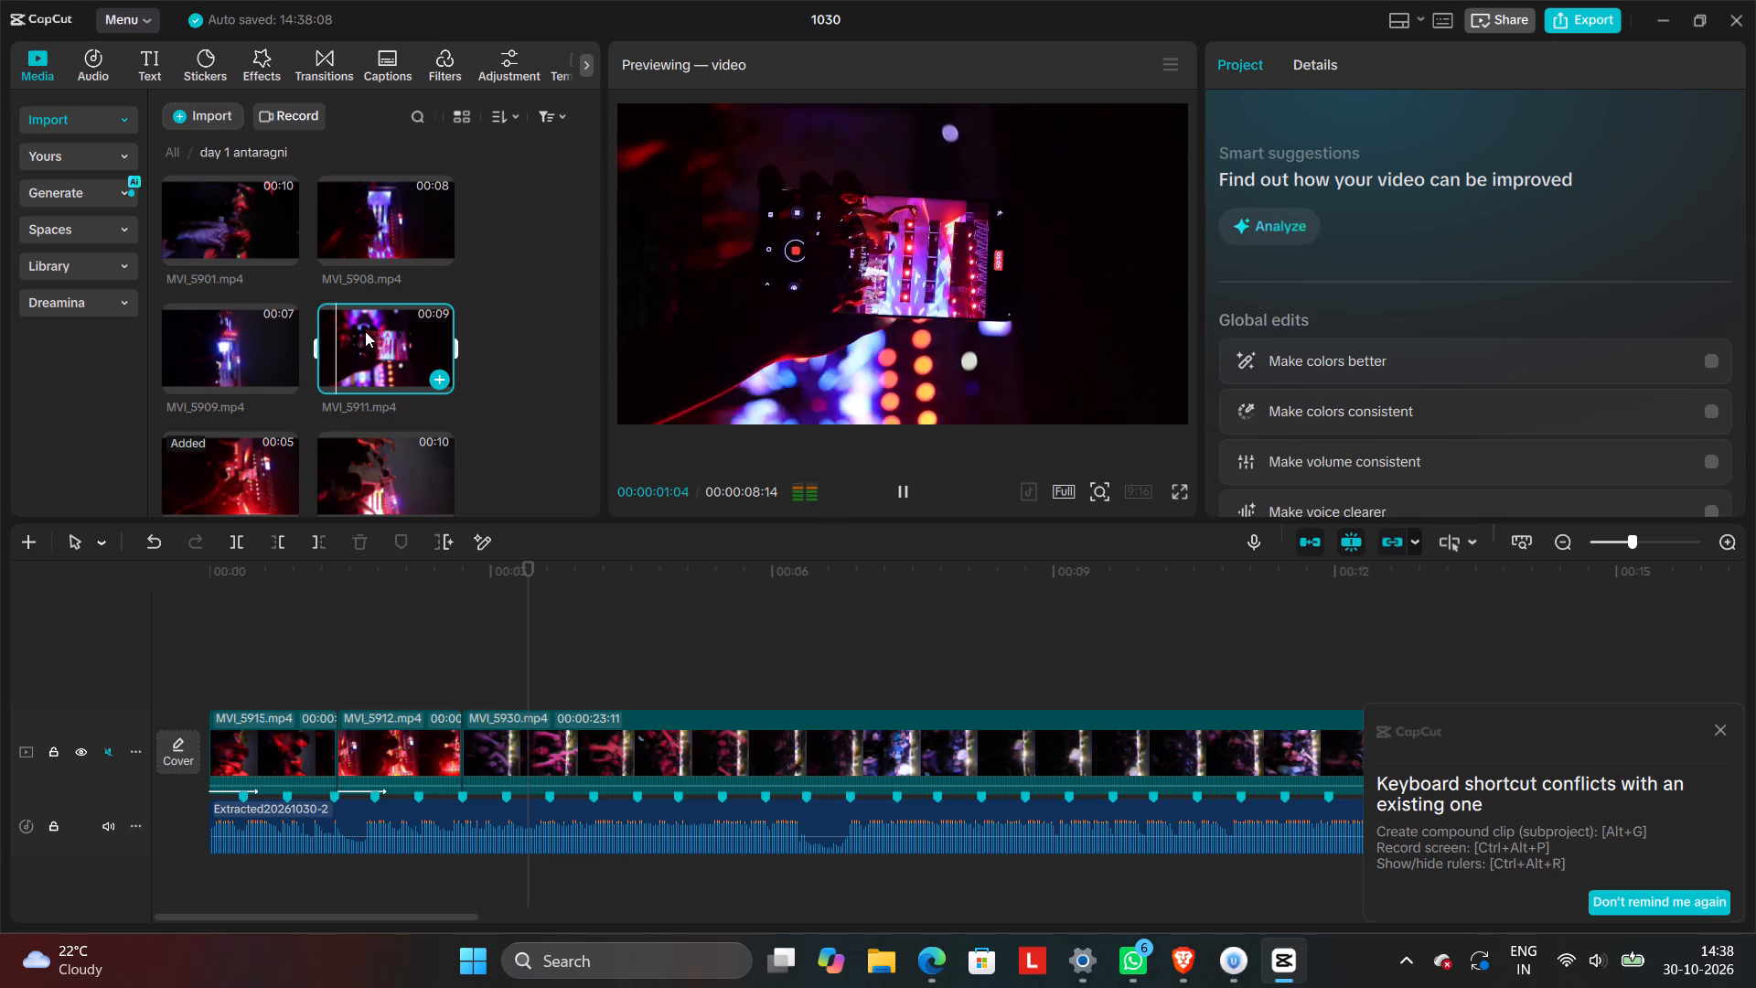
pyautogui.click(384, 229)
pyautogui.click(230, 212)
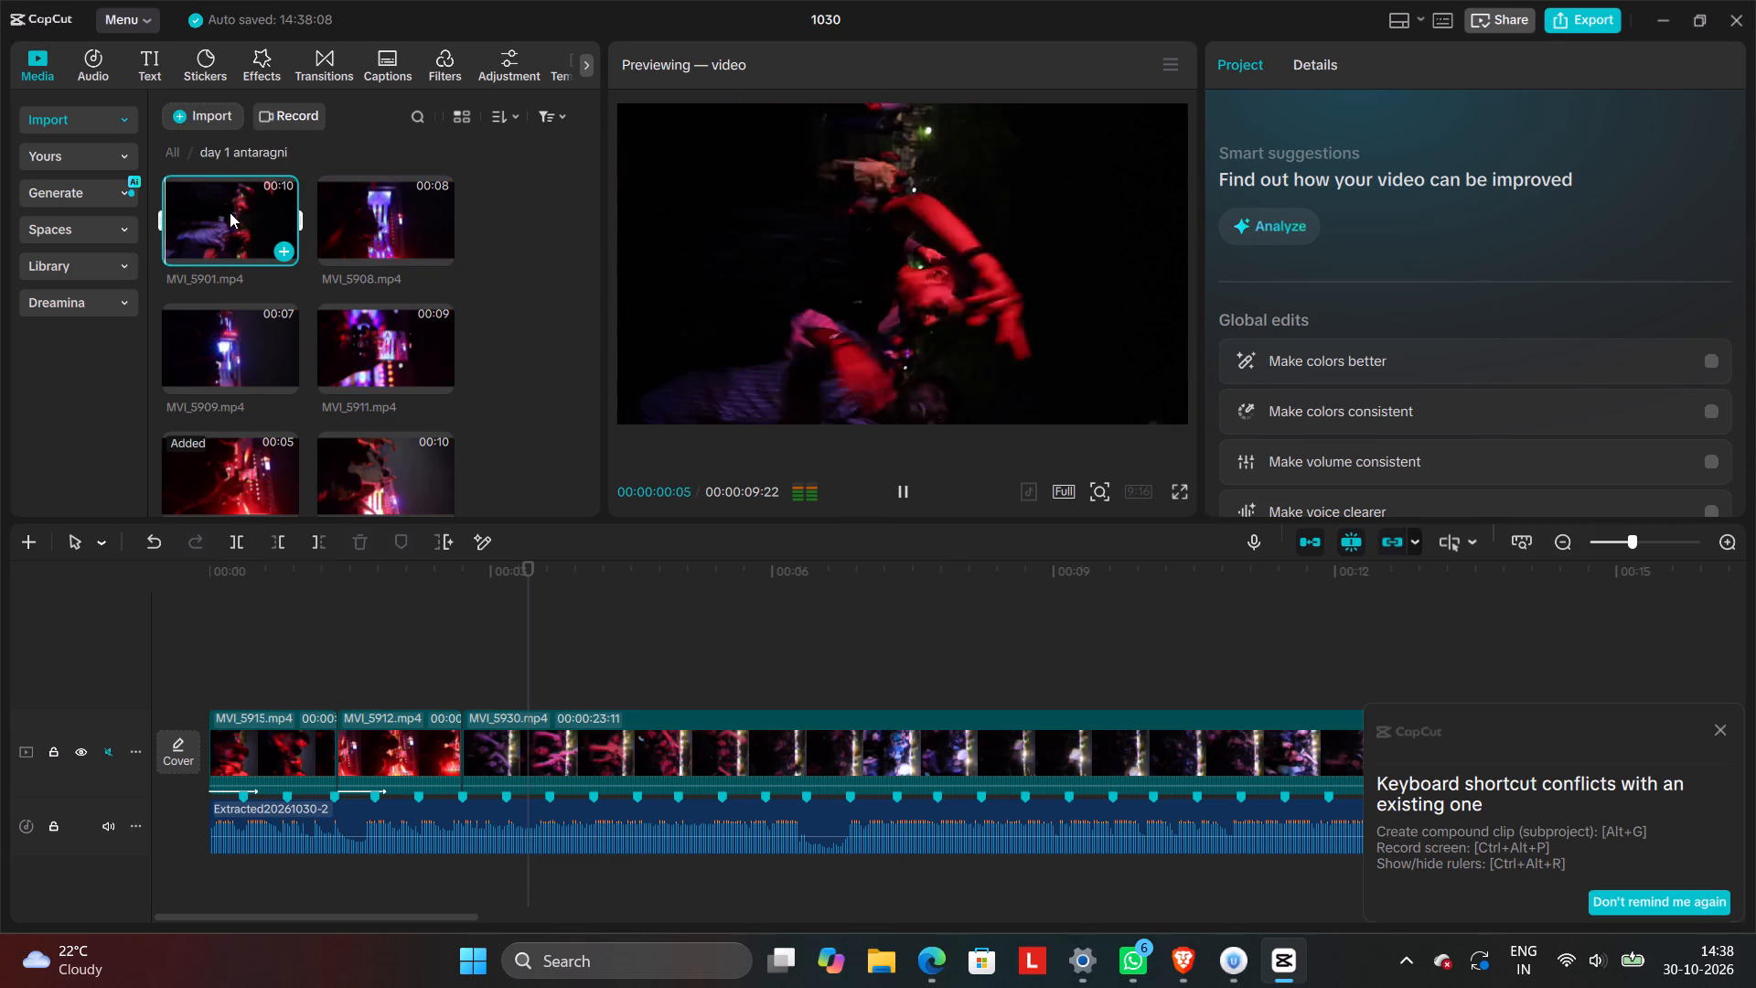
pyautogui.click(263, 327)
pyautogui.scroll(2, 313, 349)
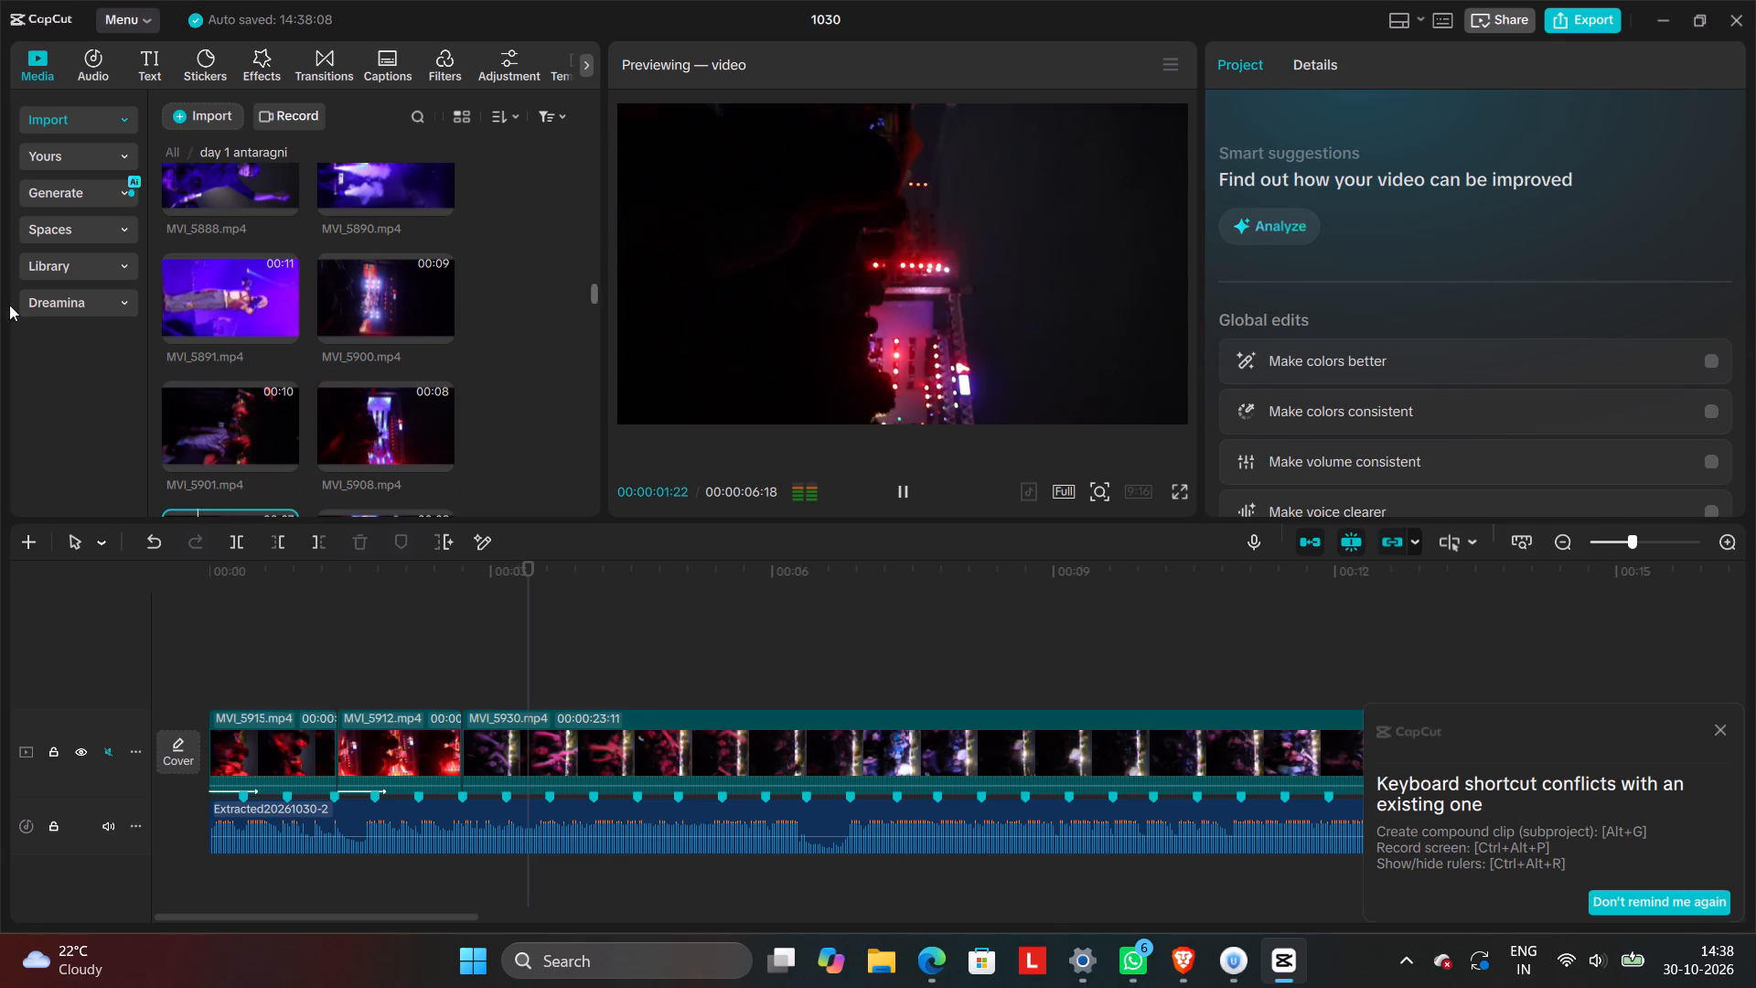
pyautogui.click(214, 305)
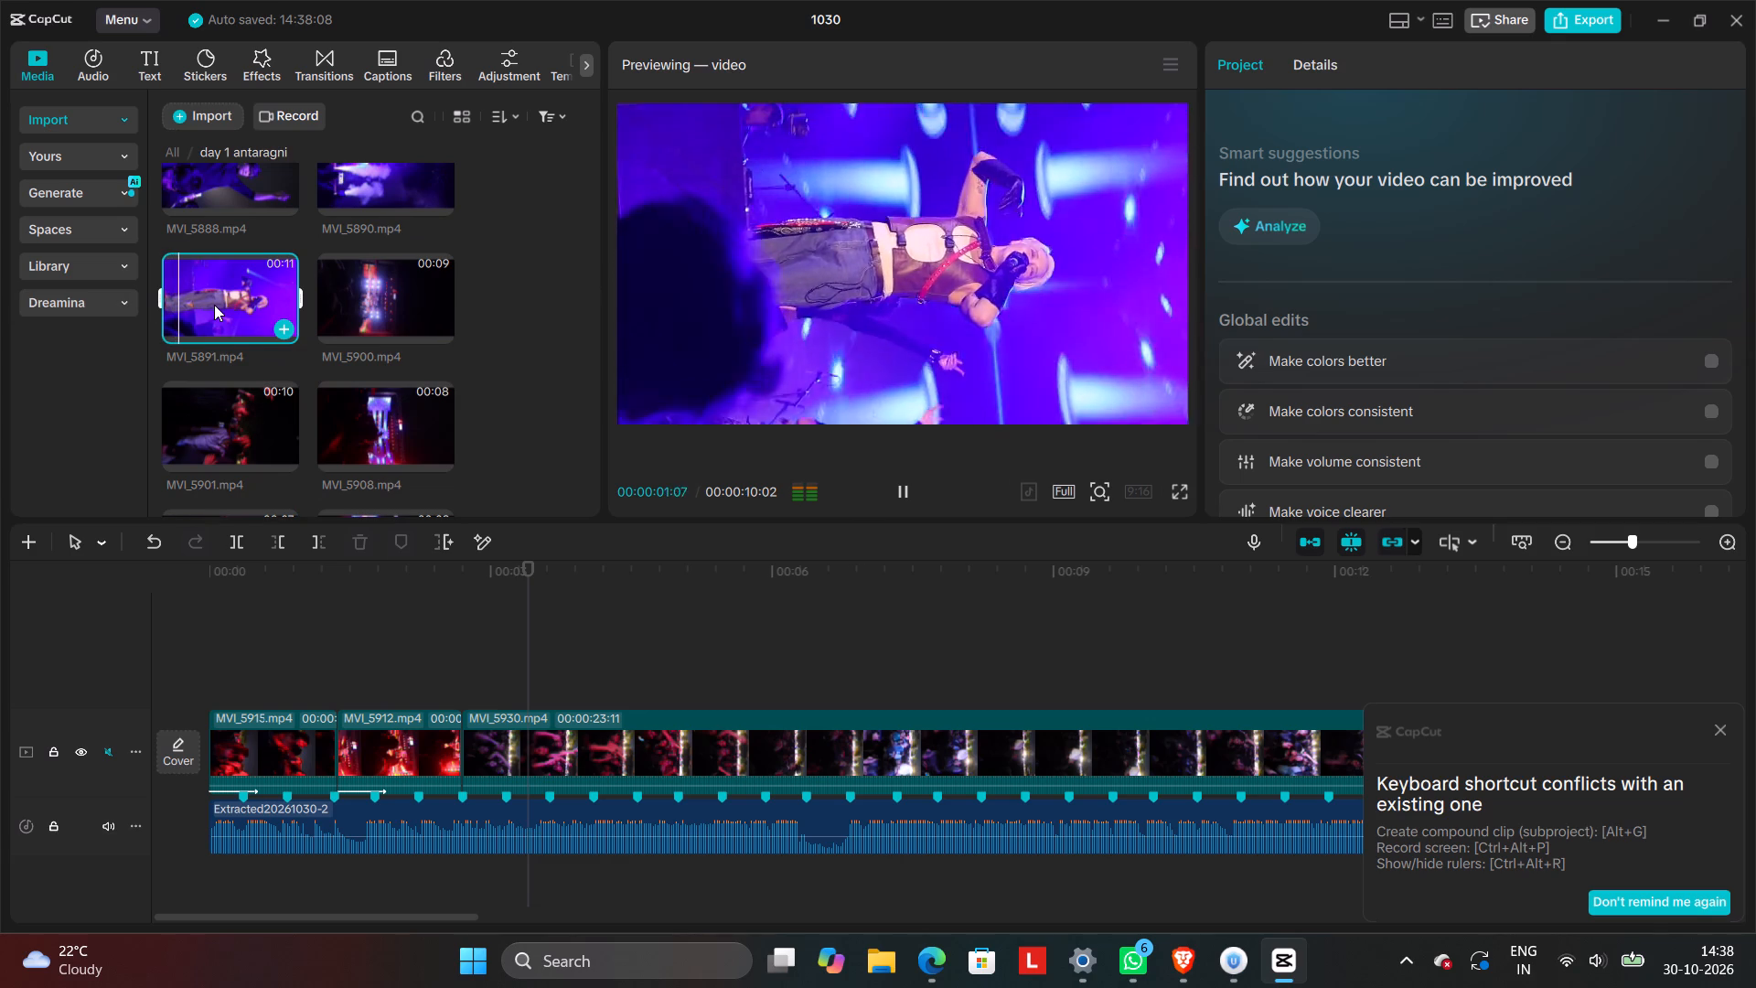
pyautogui.scroll(1, 214, 305)
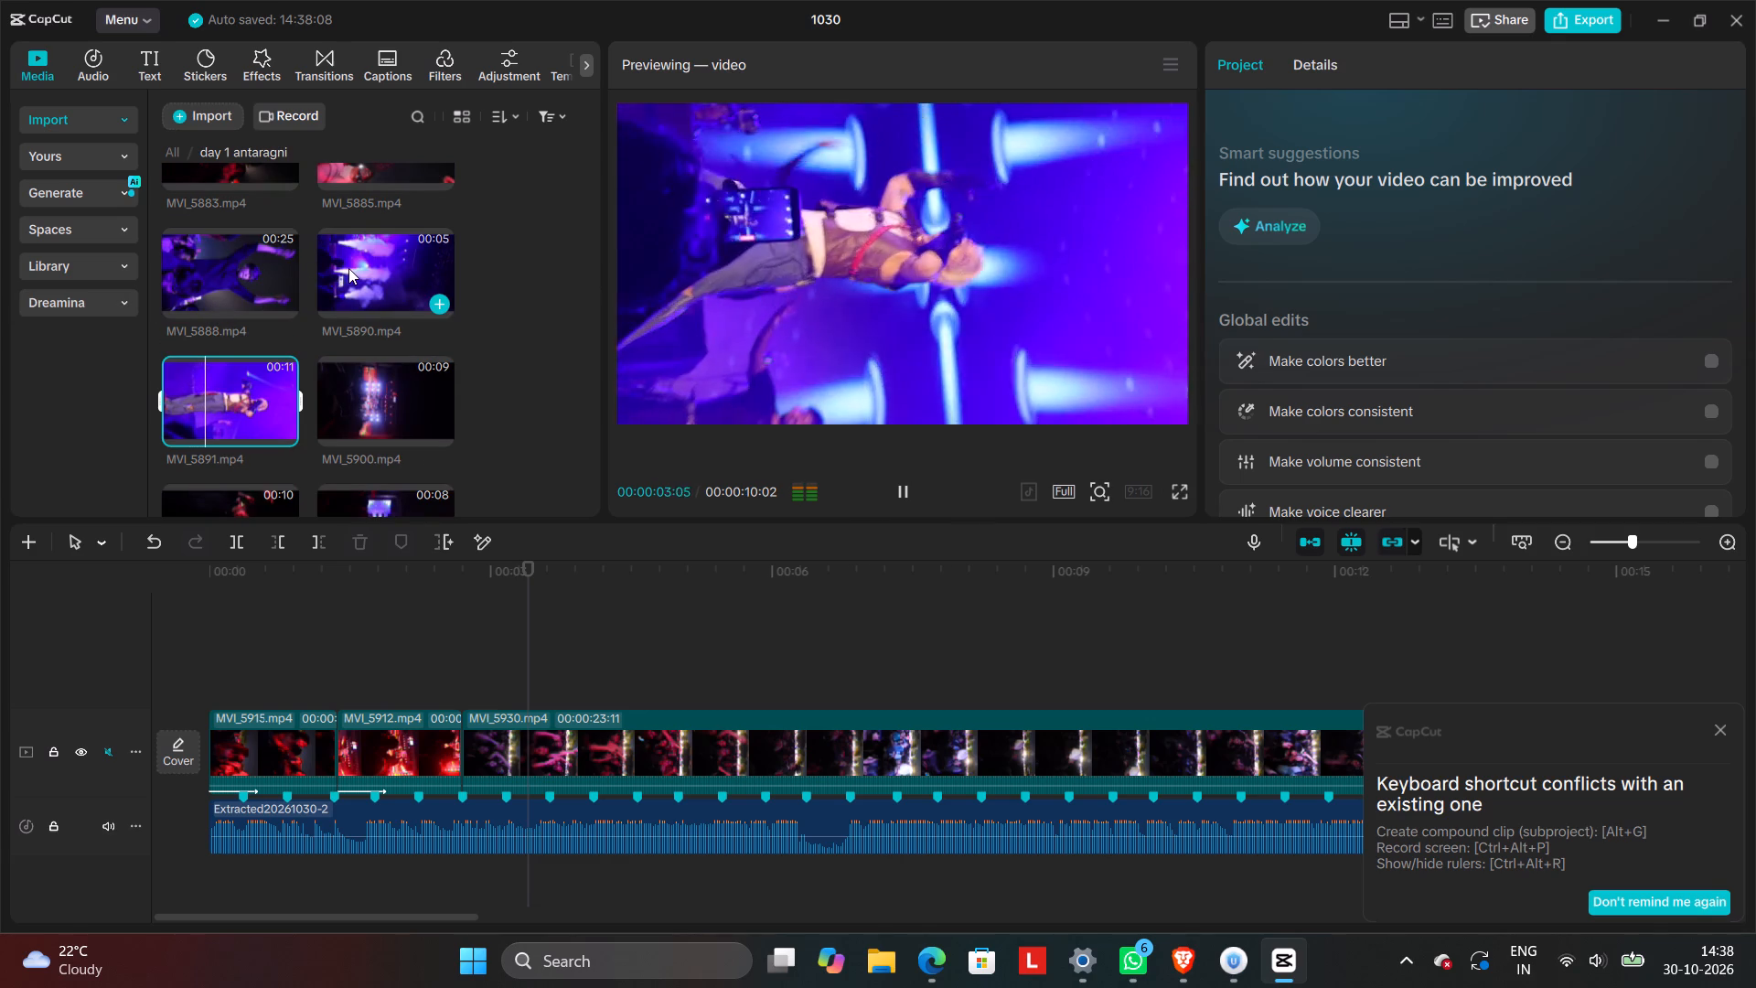
pyautogui.click(348, 268)
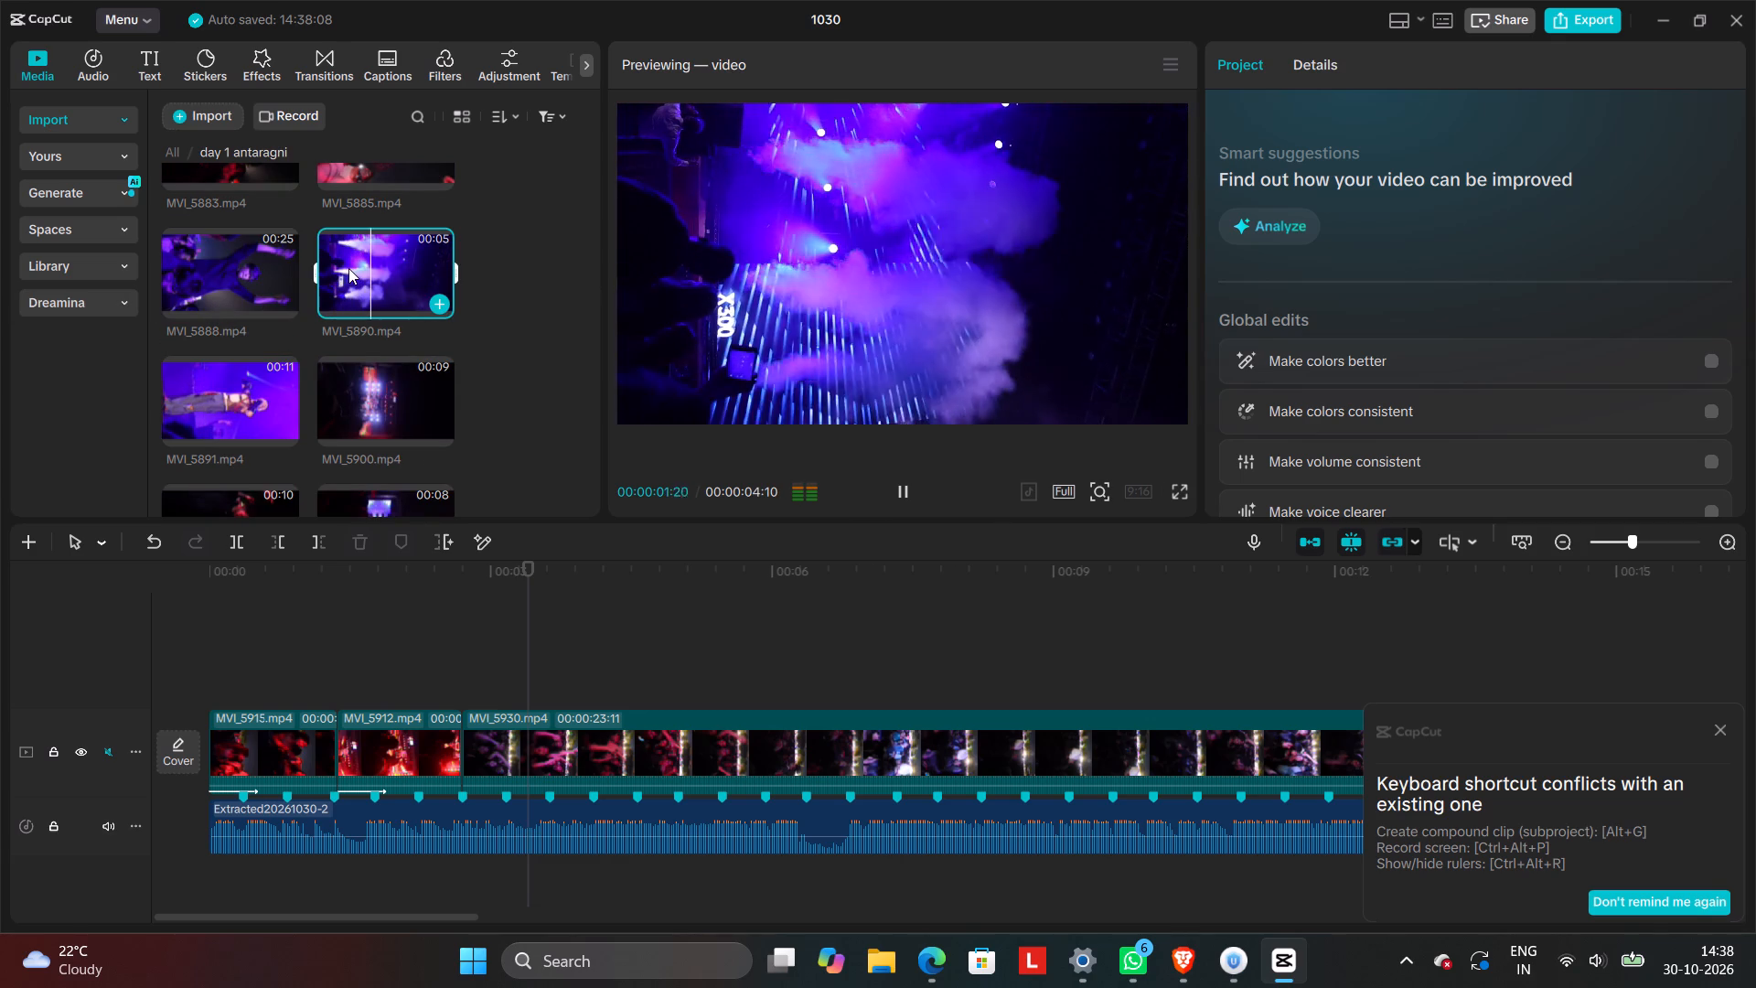
pyautogui.click(218, 299)
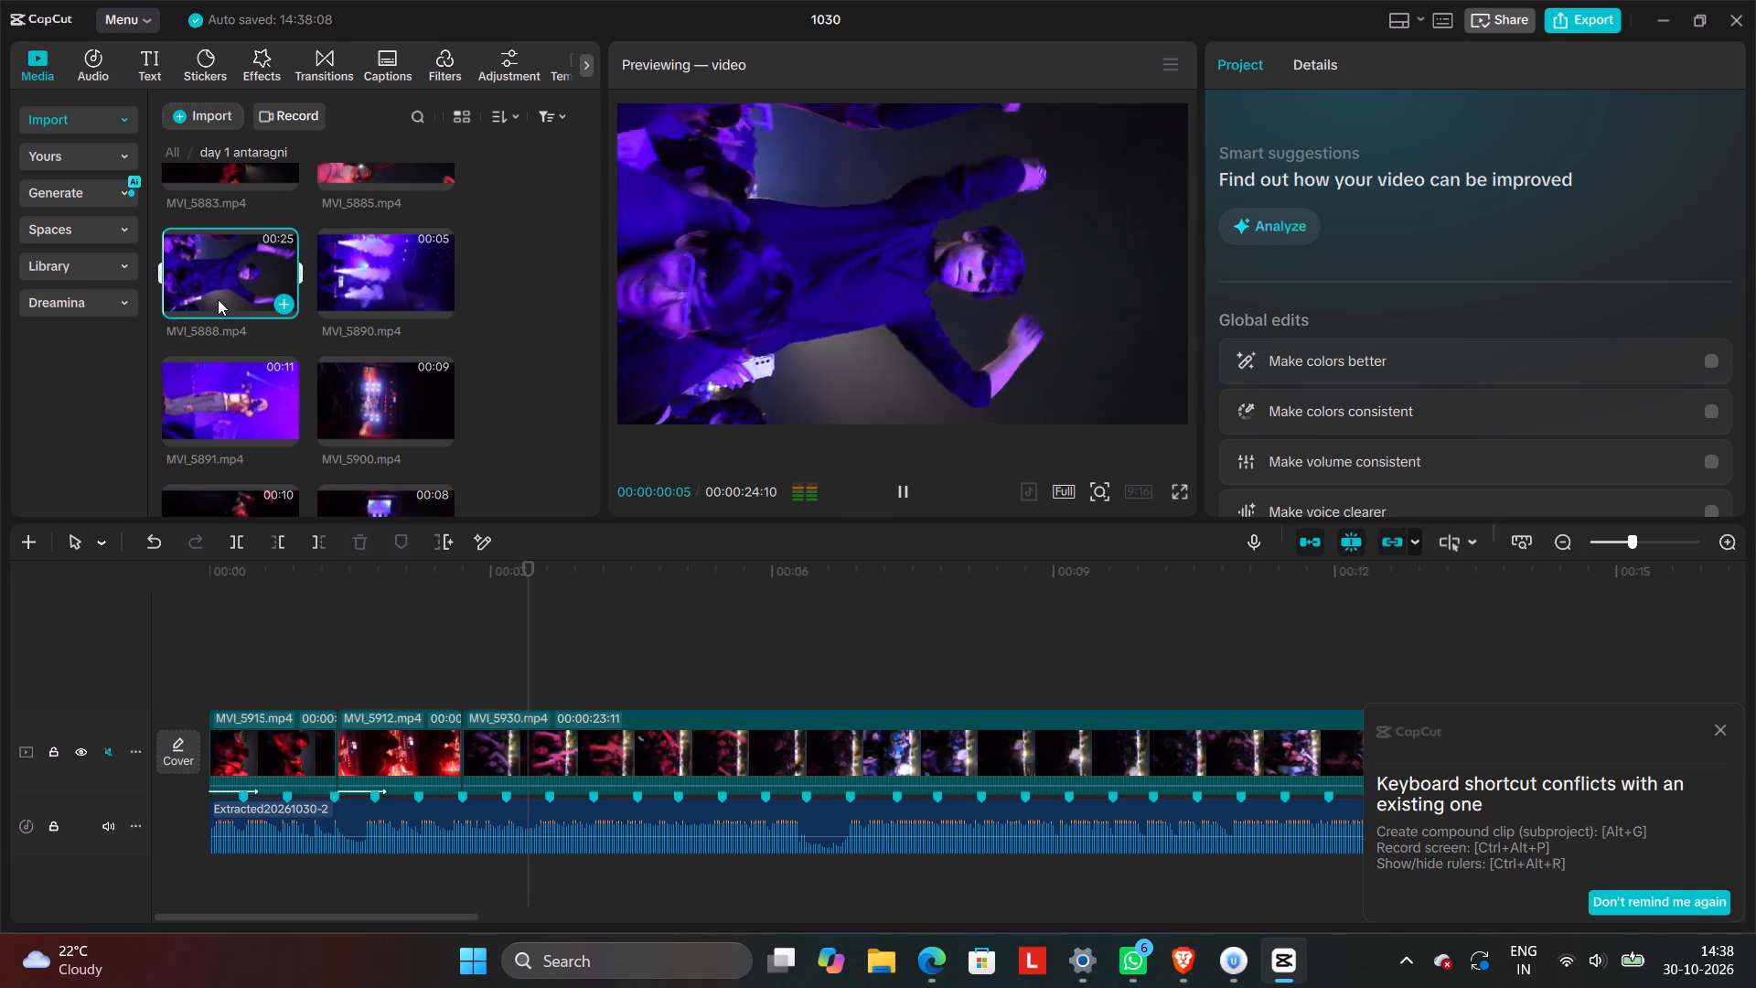
pyautogui.scroll(1, 218, 299)
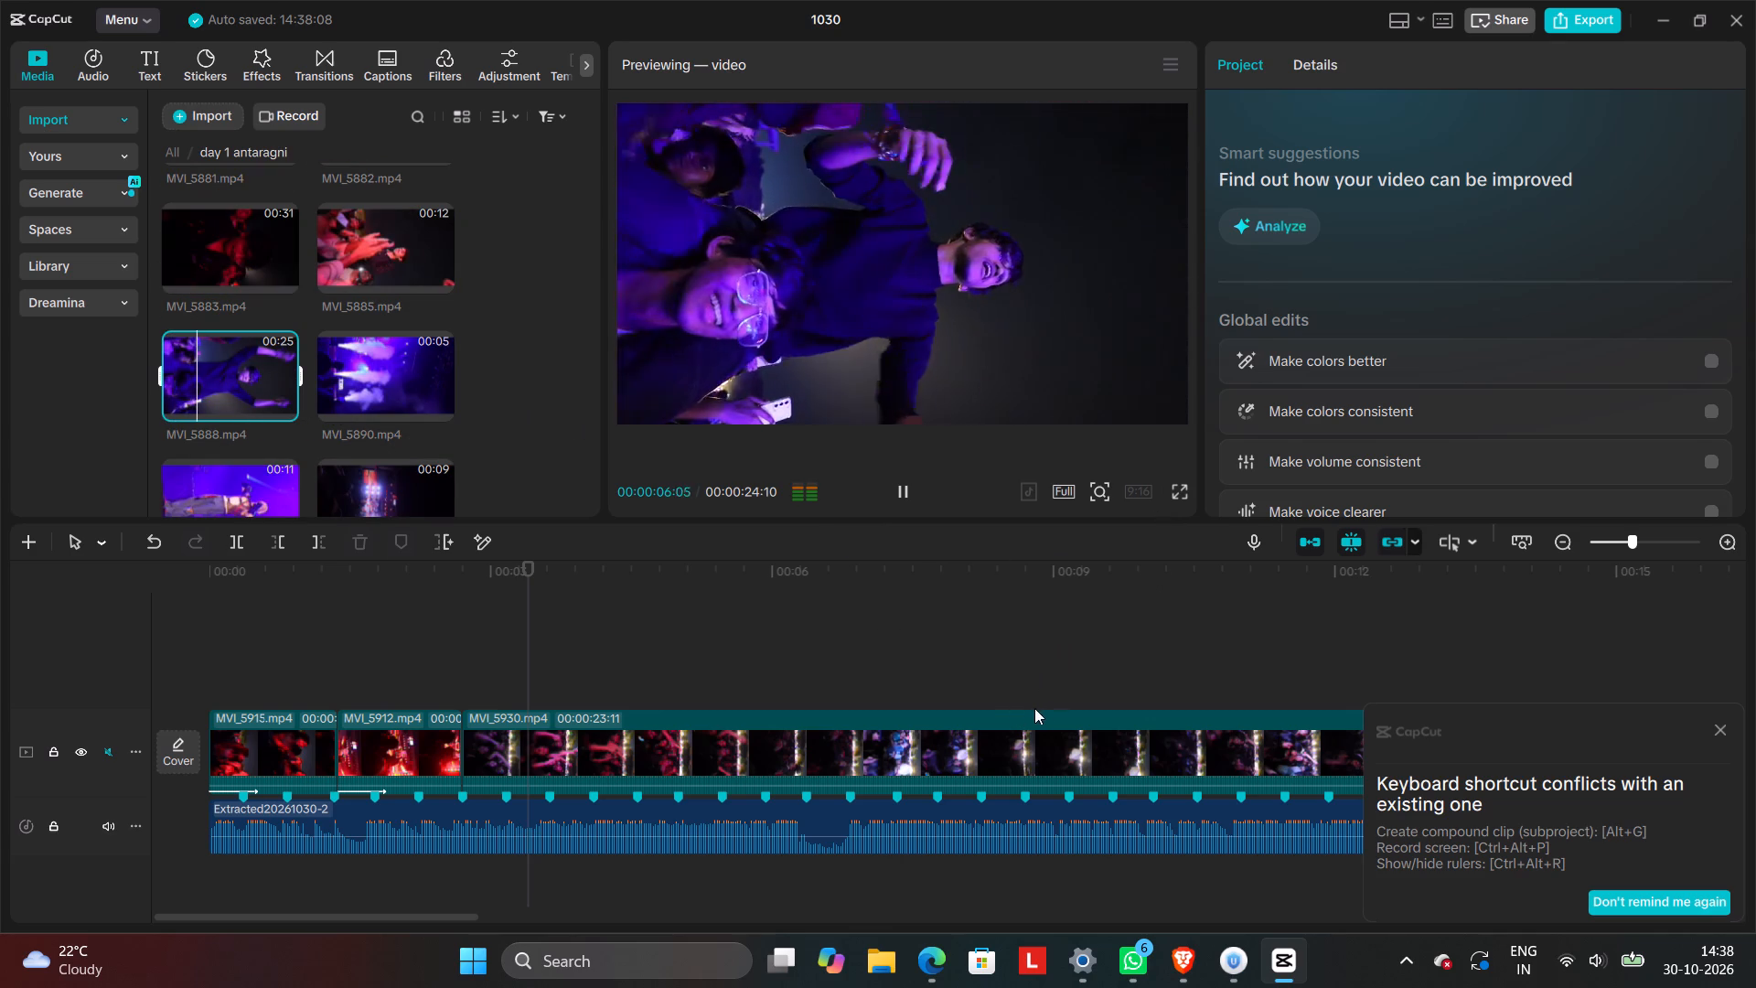
# Insert MVI_5888 on the main track between MVI_5912 and MVI_5930.
pyautogui.click(808, 771)
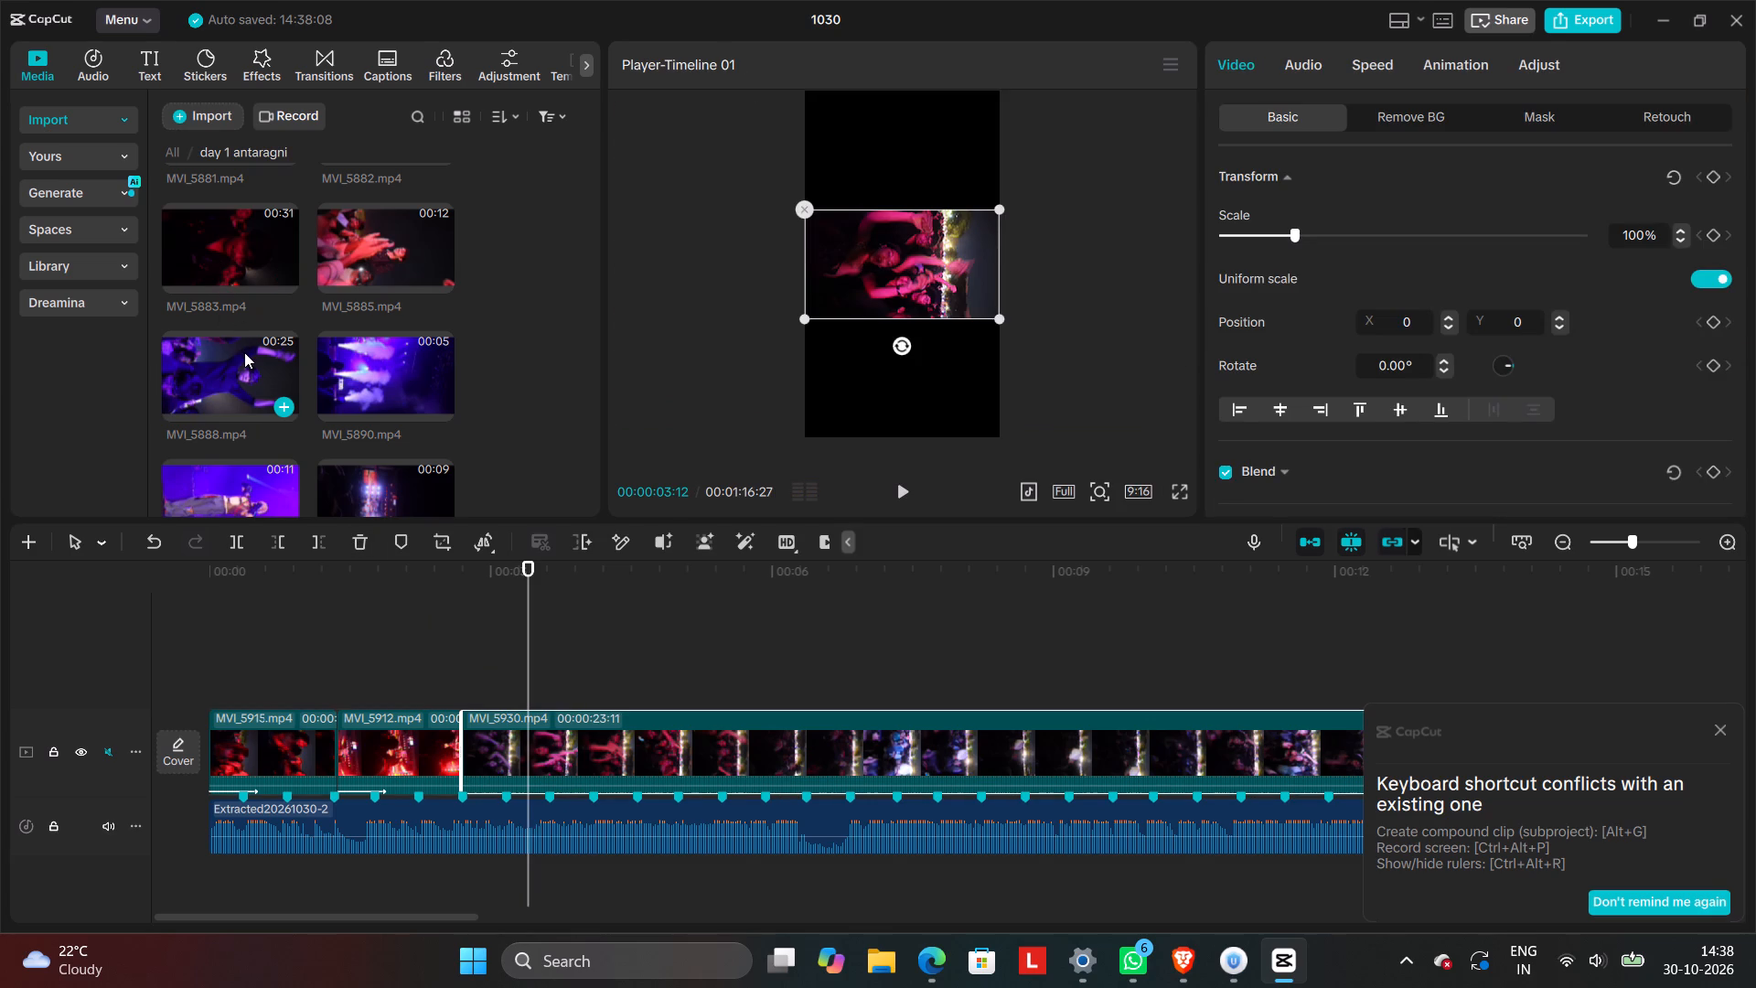
pyautogui.moveTo(244, 353); pyautogui.dragTo(475, 741)
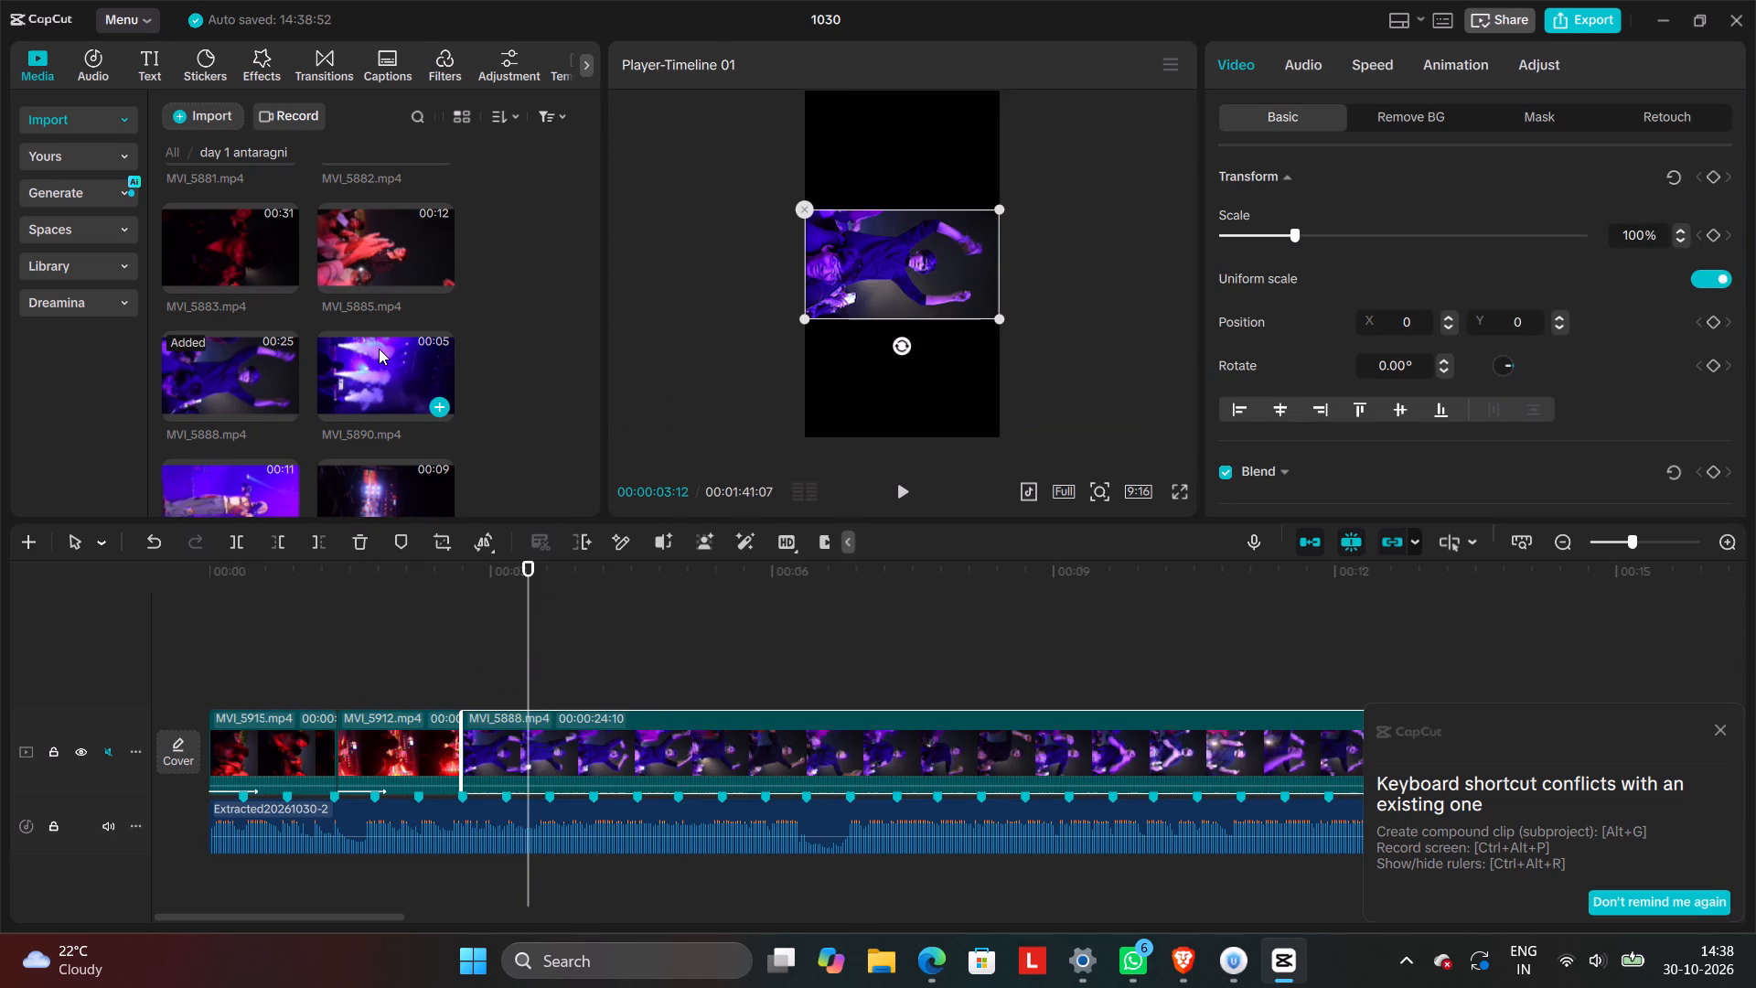
# Preview further clips, including MVI_5885, and insert MVI_5882 on the main track between MVI_5912 and MVI_5888.
pyautogui.click(379, 349)
pyautogui.click(359, 228)
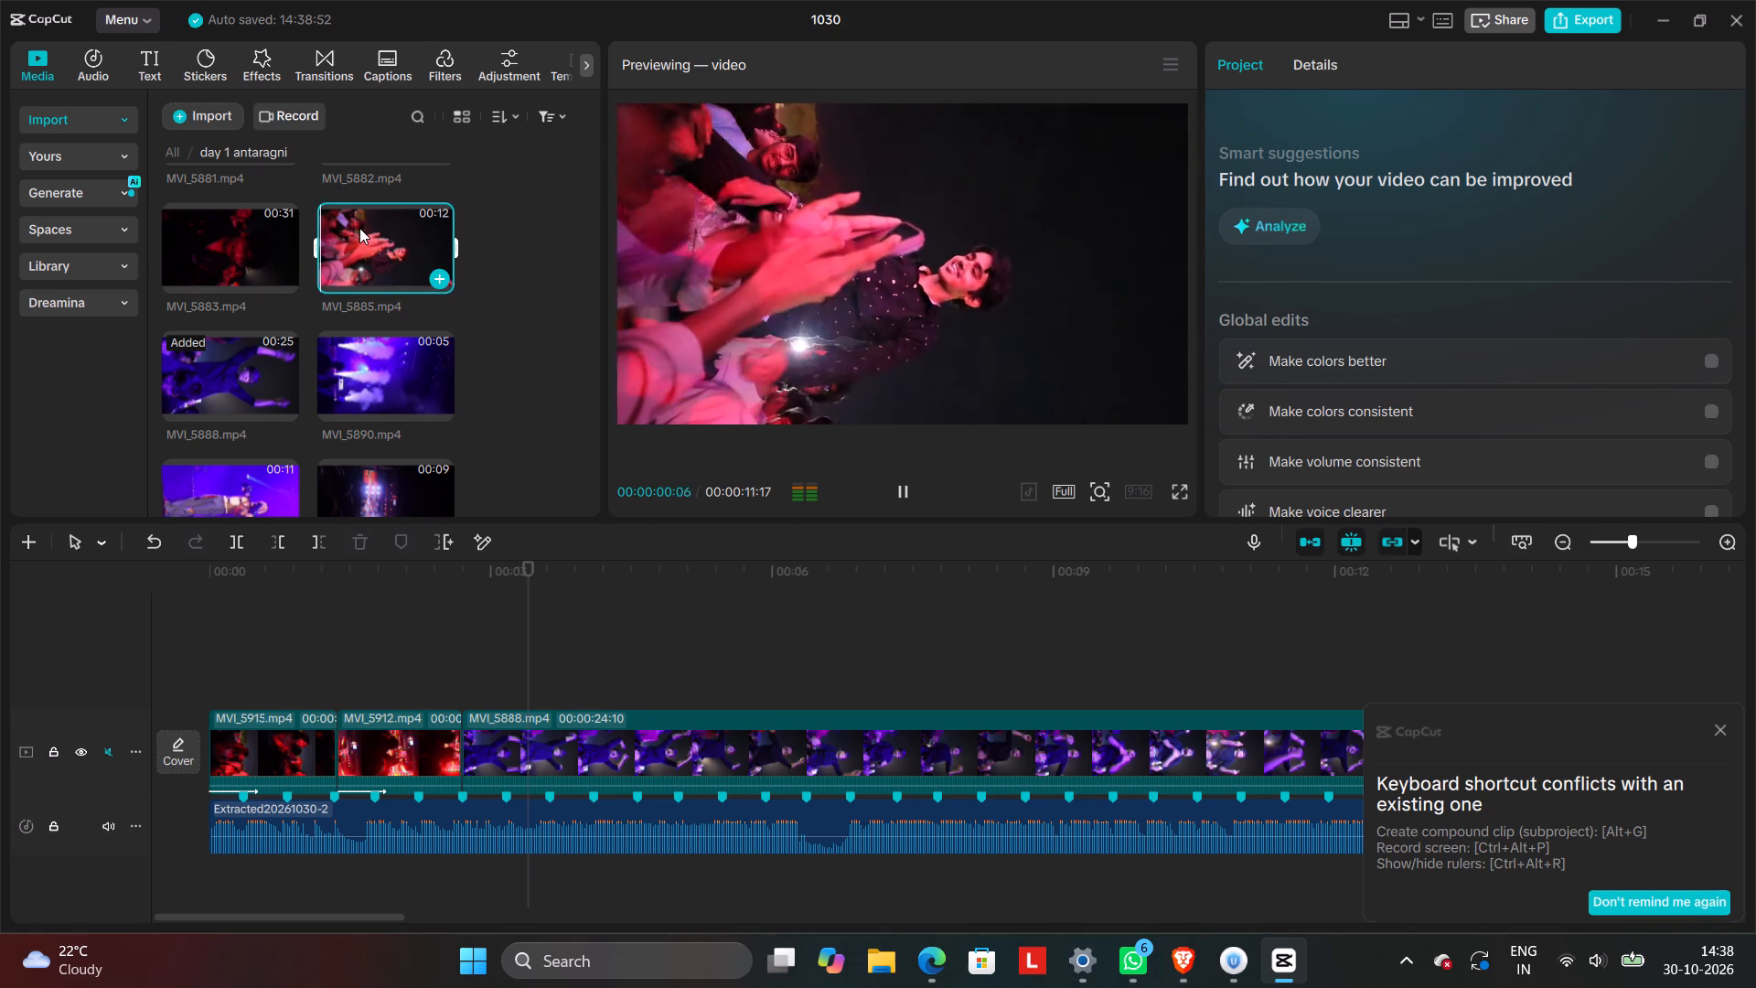
pyautogui.scroll(2, 364, 231)
pyautogui.click(391, 342)
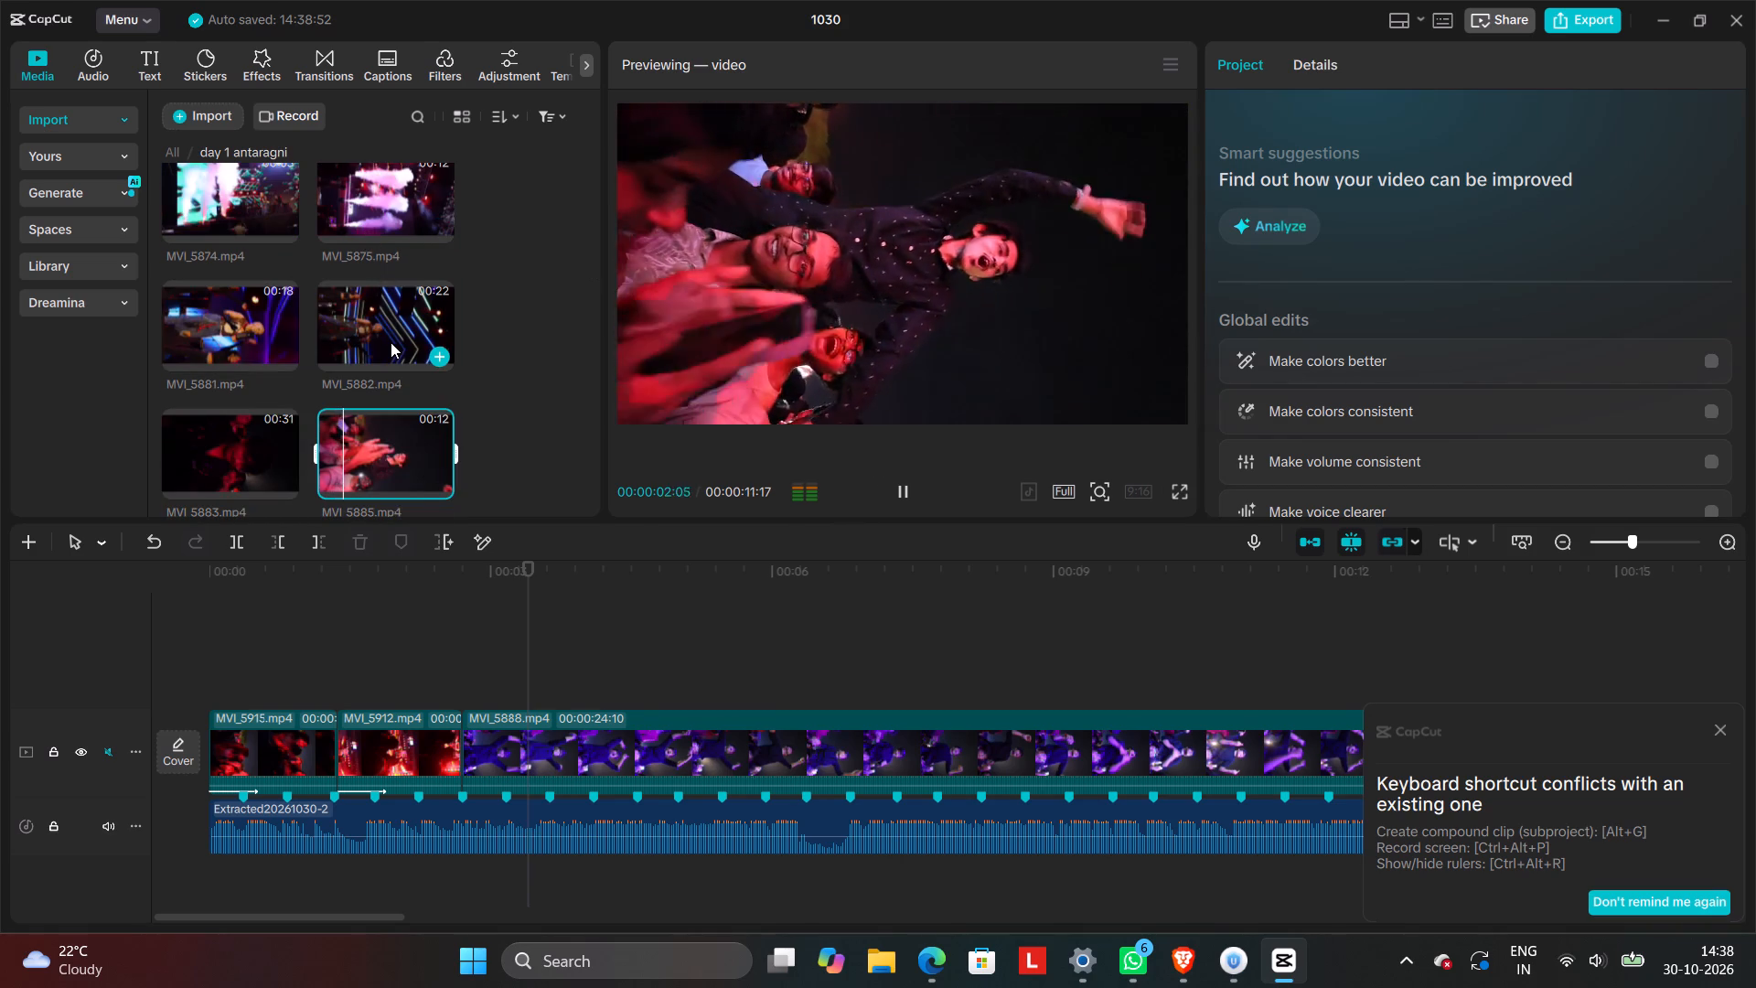
pyautogui.moveTo(391, 342); pyautogui.dragTo(617, 672)
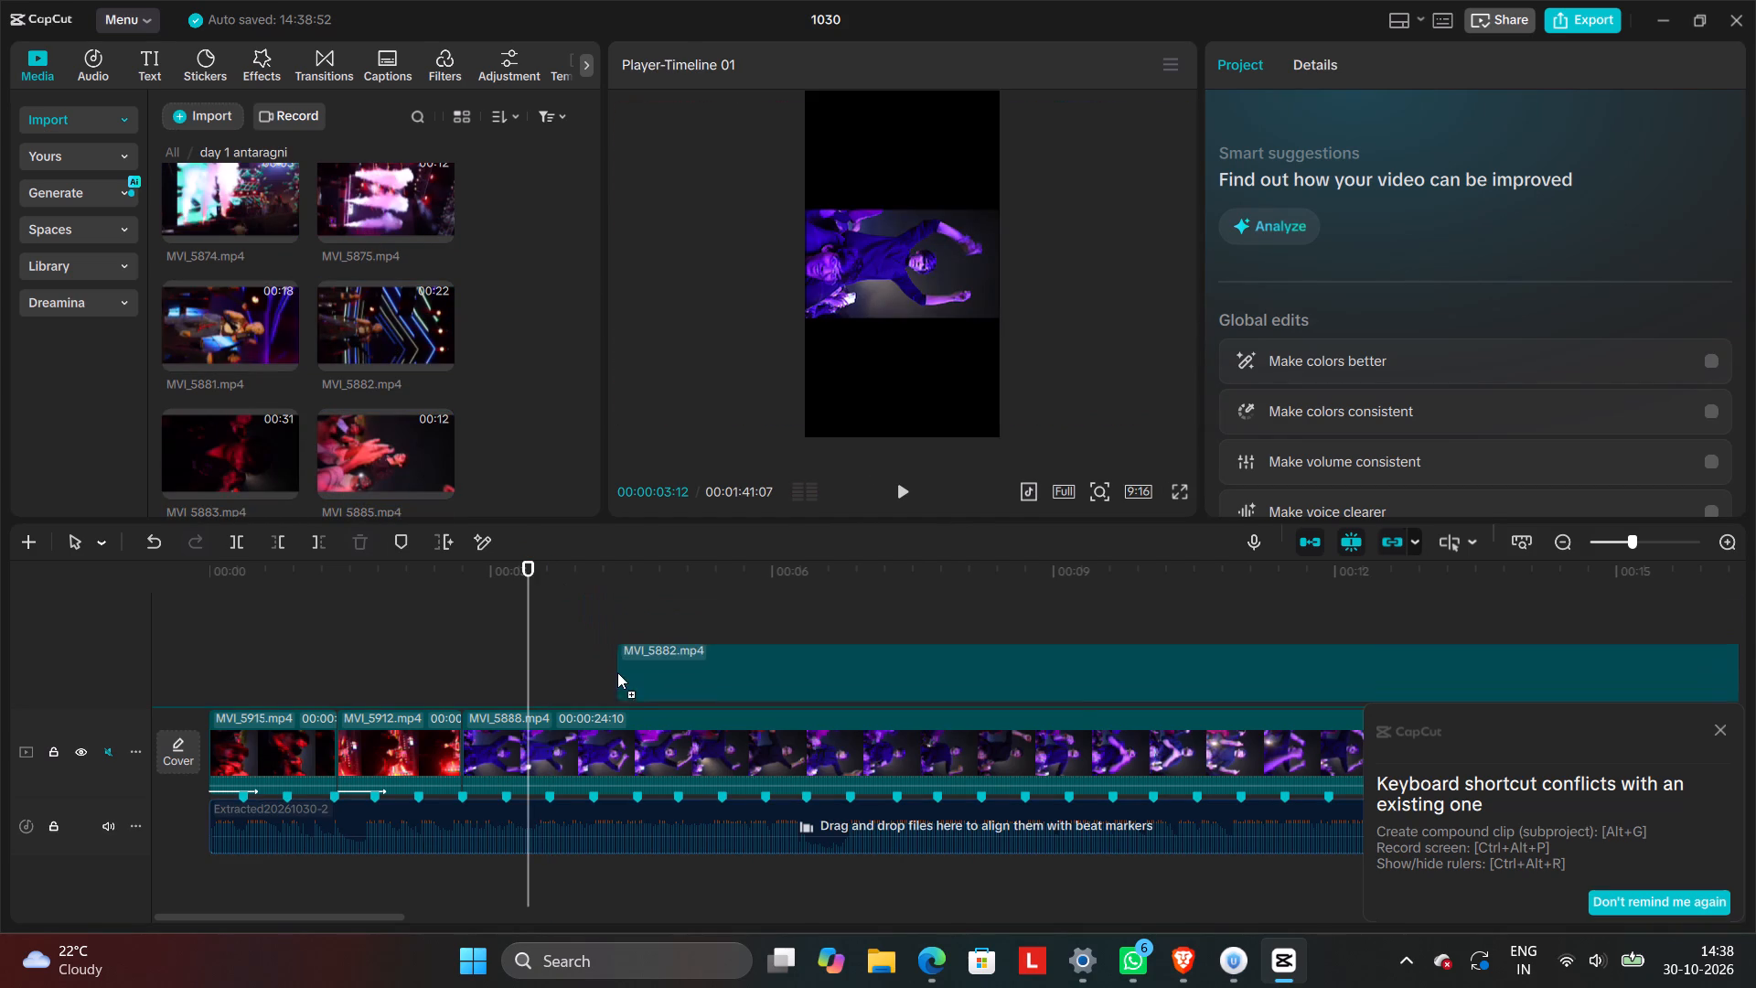
pyautogui.moveTo(617, 672); pyautogui.dragTo(617, 714)
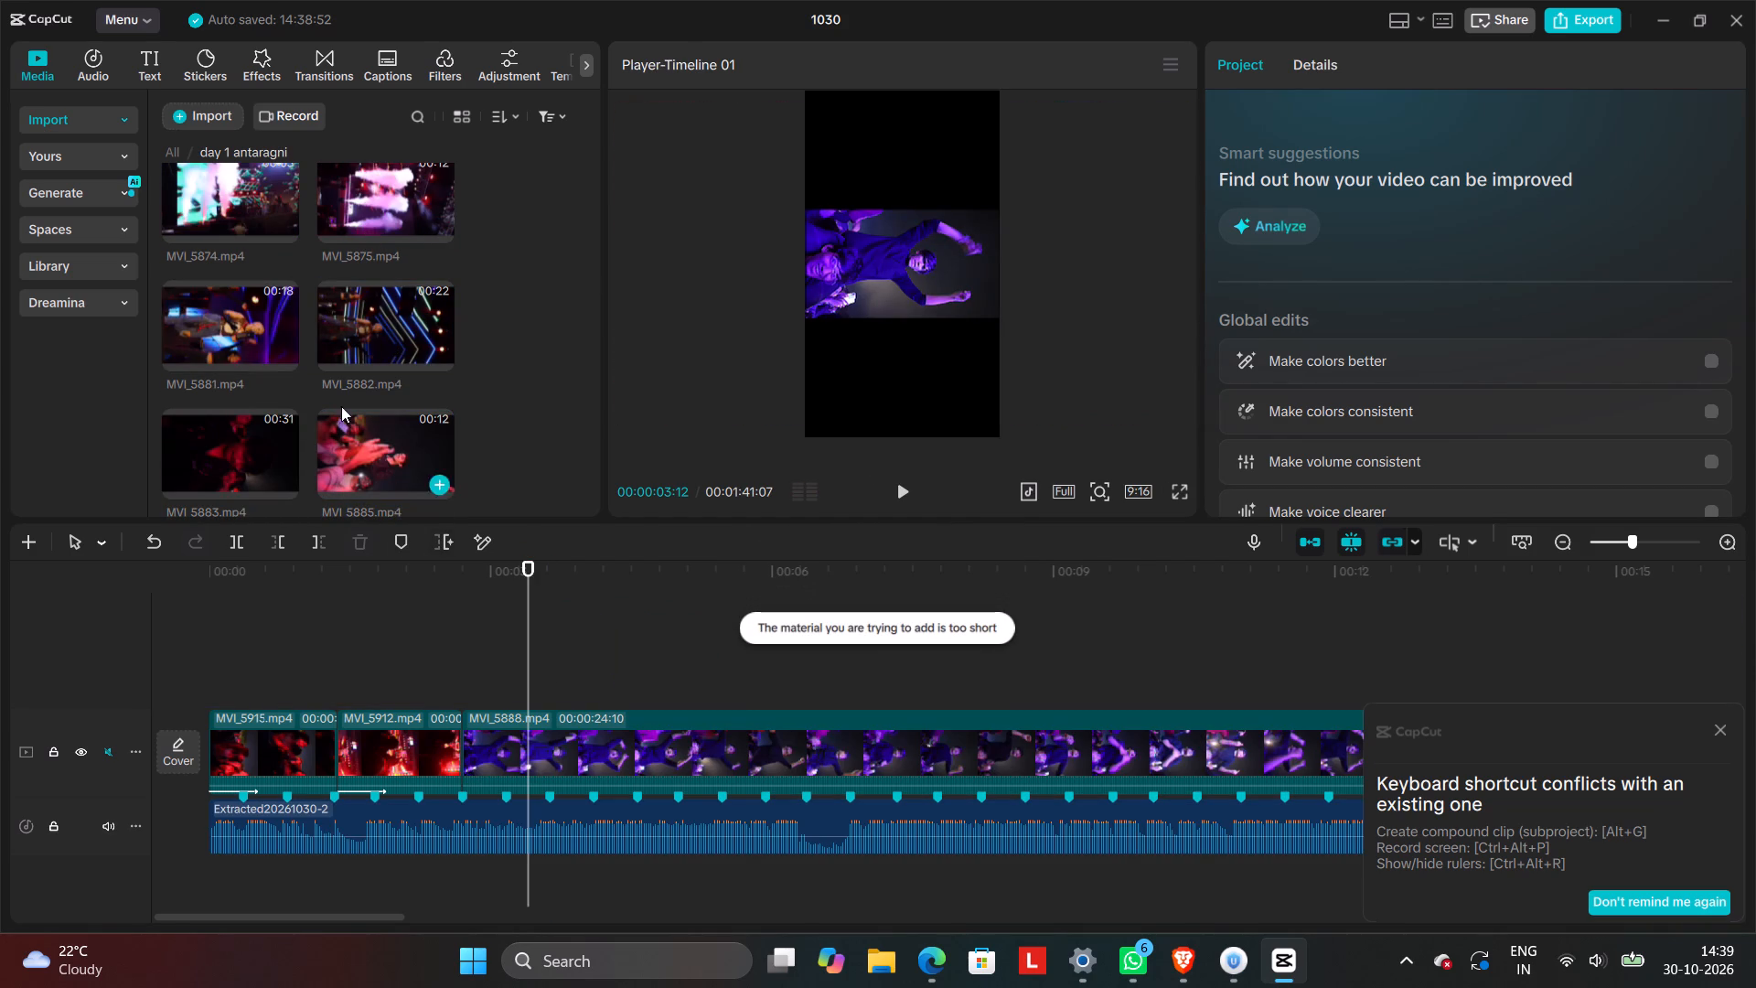
pyautogui.moveTo(371, 330); pyautogui.dragTo(455, 717)
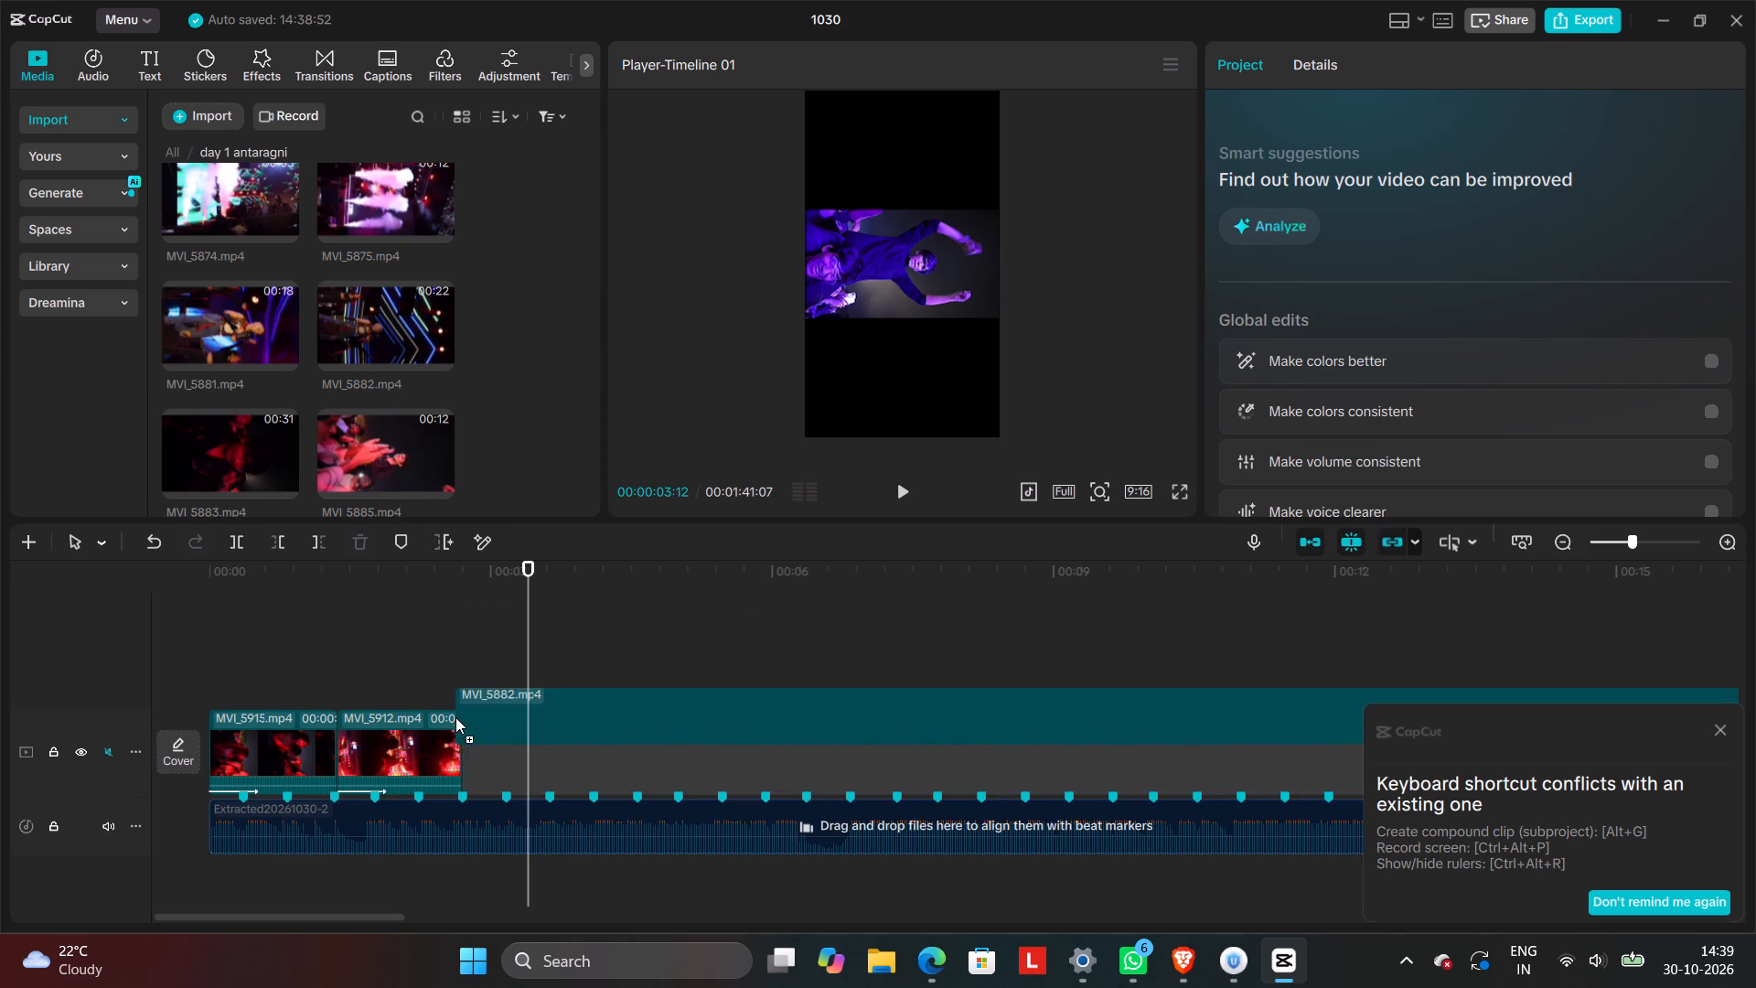
pyautogui.moveTo(455, 717); pyautogui.dragTo(456, 746)
pyautogui.click(429, 753)
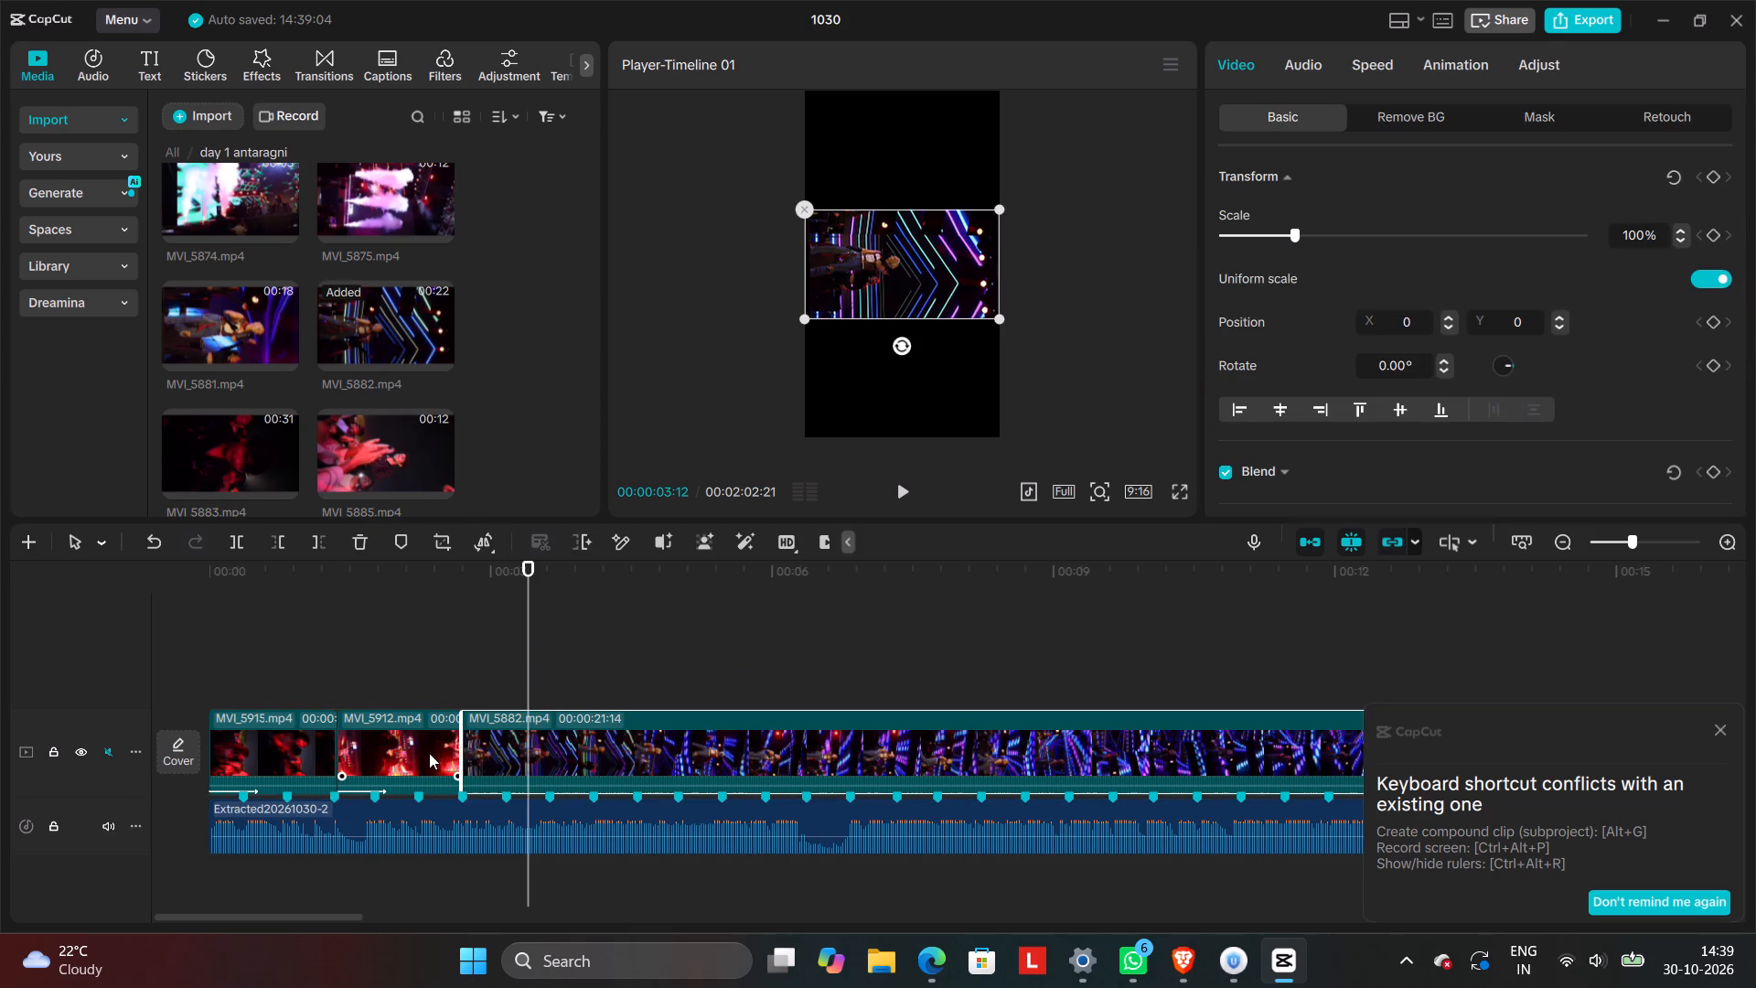
# Cut off the end of MVI_5882 at the beat marker at 00:00:04:17.
pyautogui.click(656, 760)
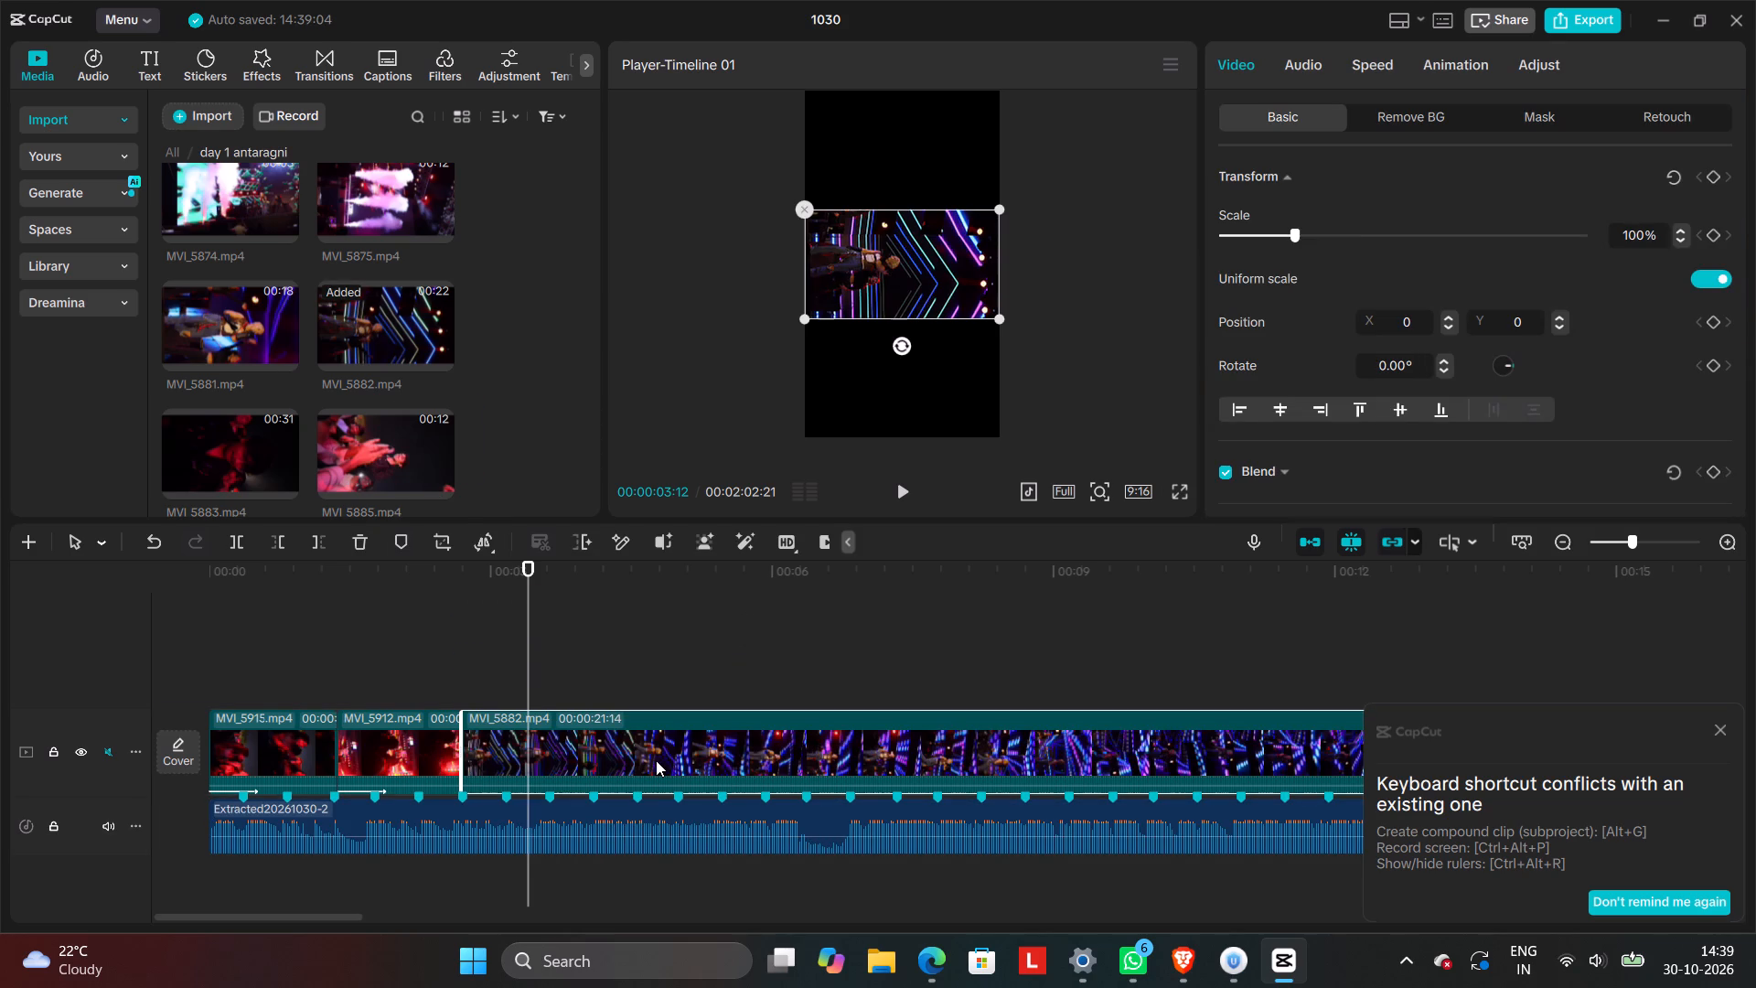
pyautogui.click(672, 758)
pyautogui.click(680, 686)
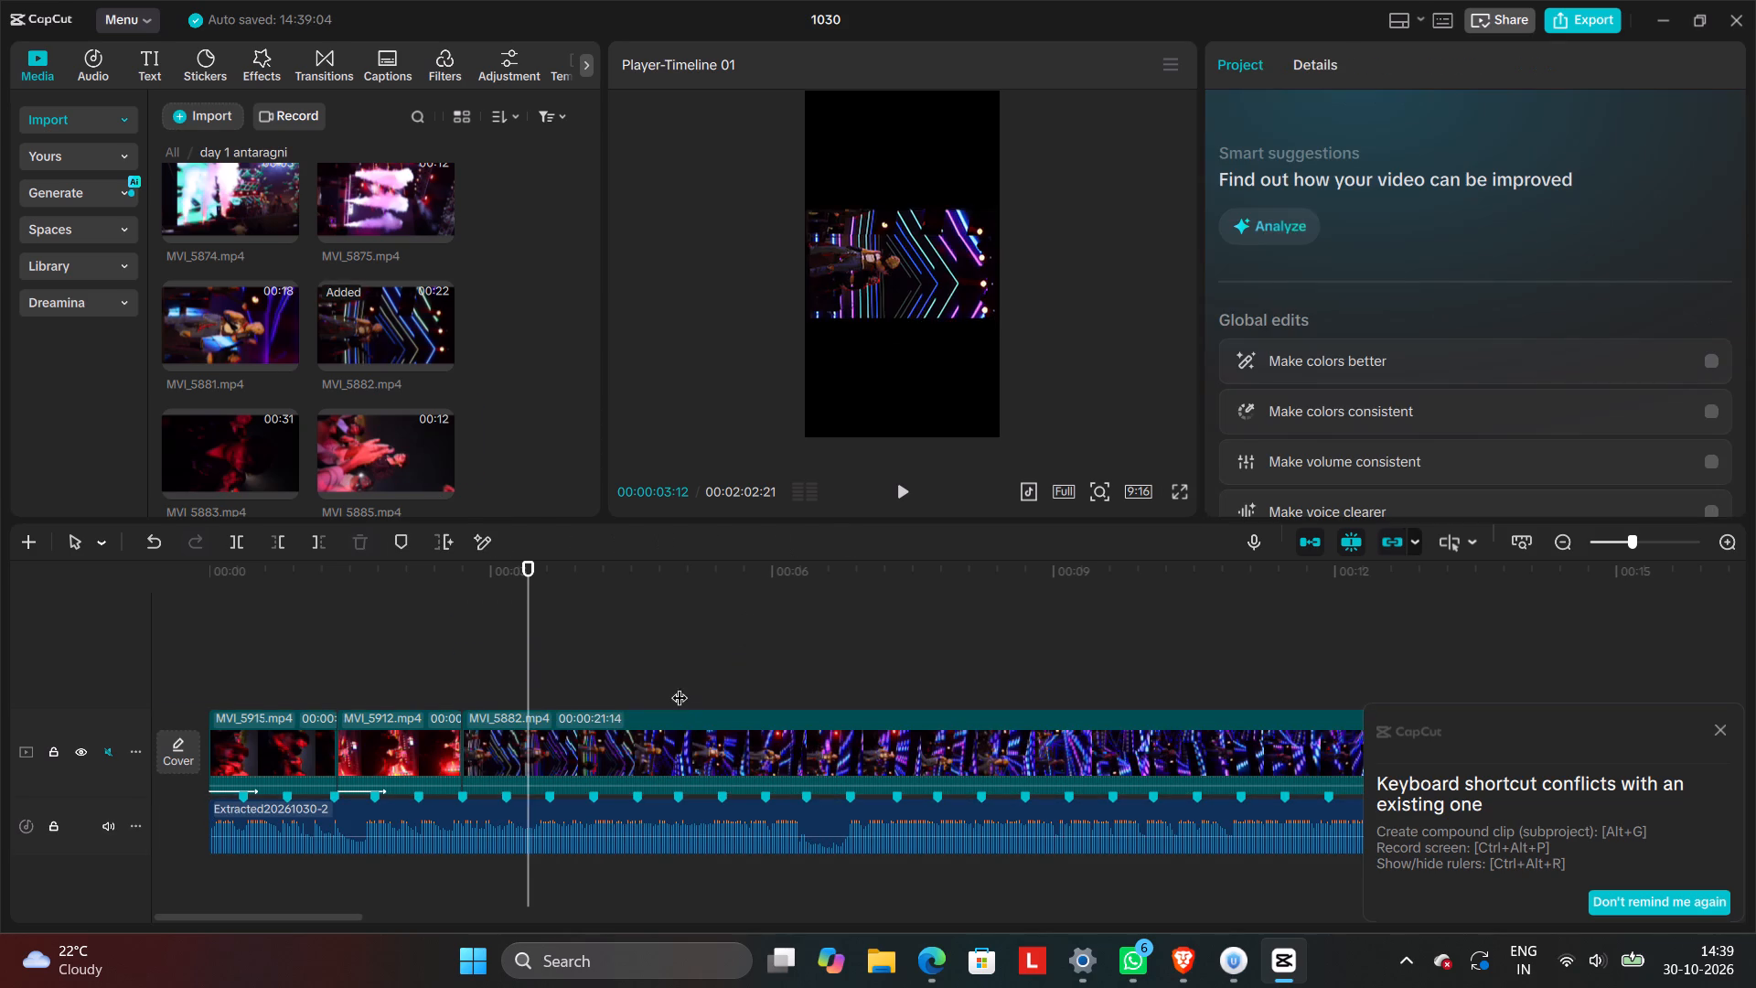
pyautogui.click(475, 637)
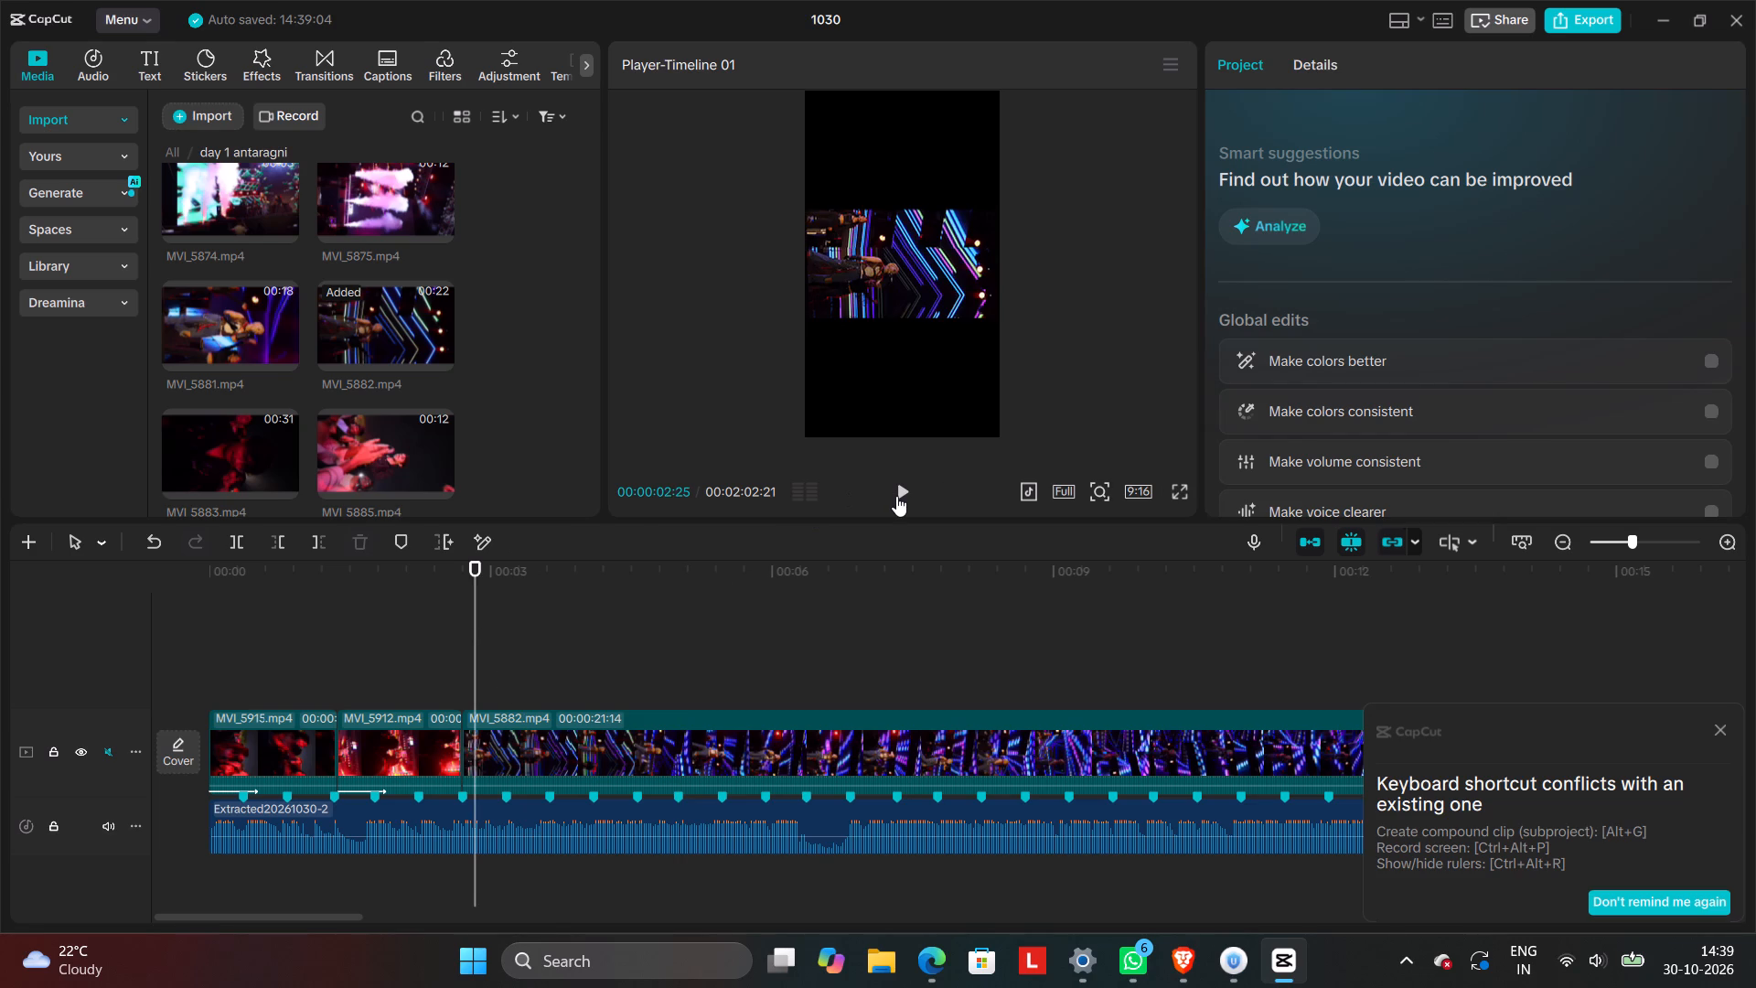
pyautogui.click(896, 496)
pyautogui.click(896, 496)
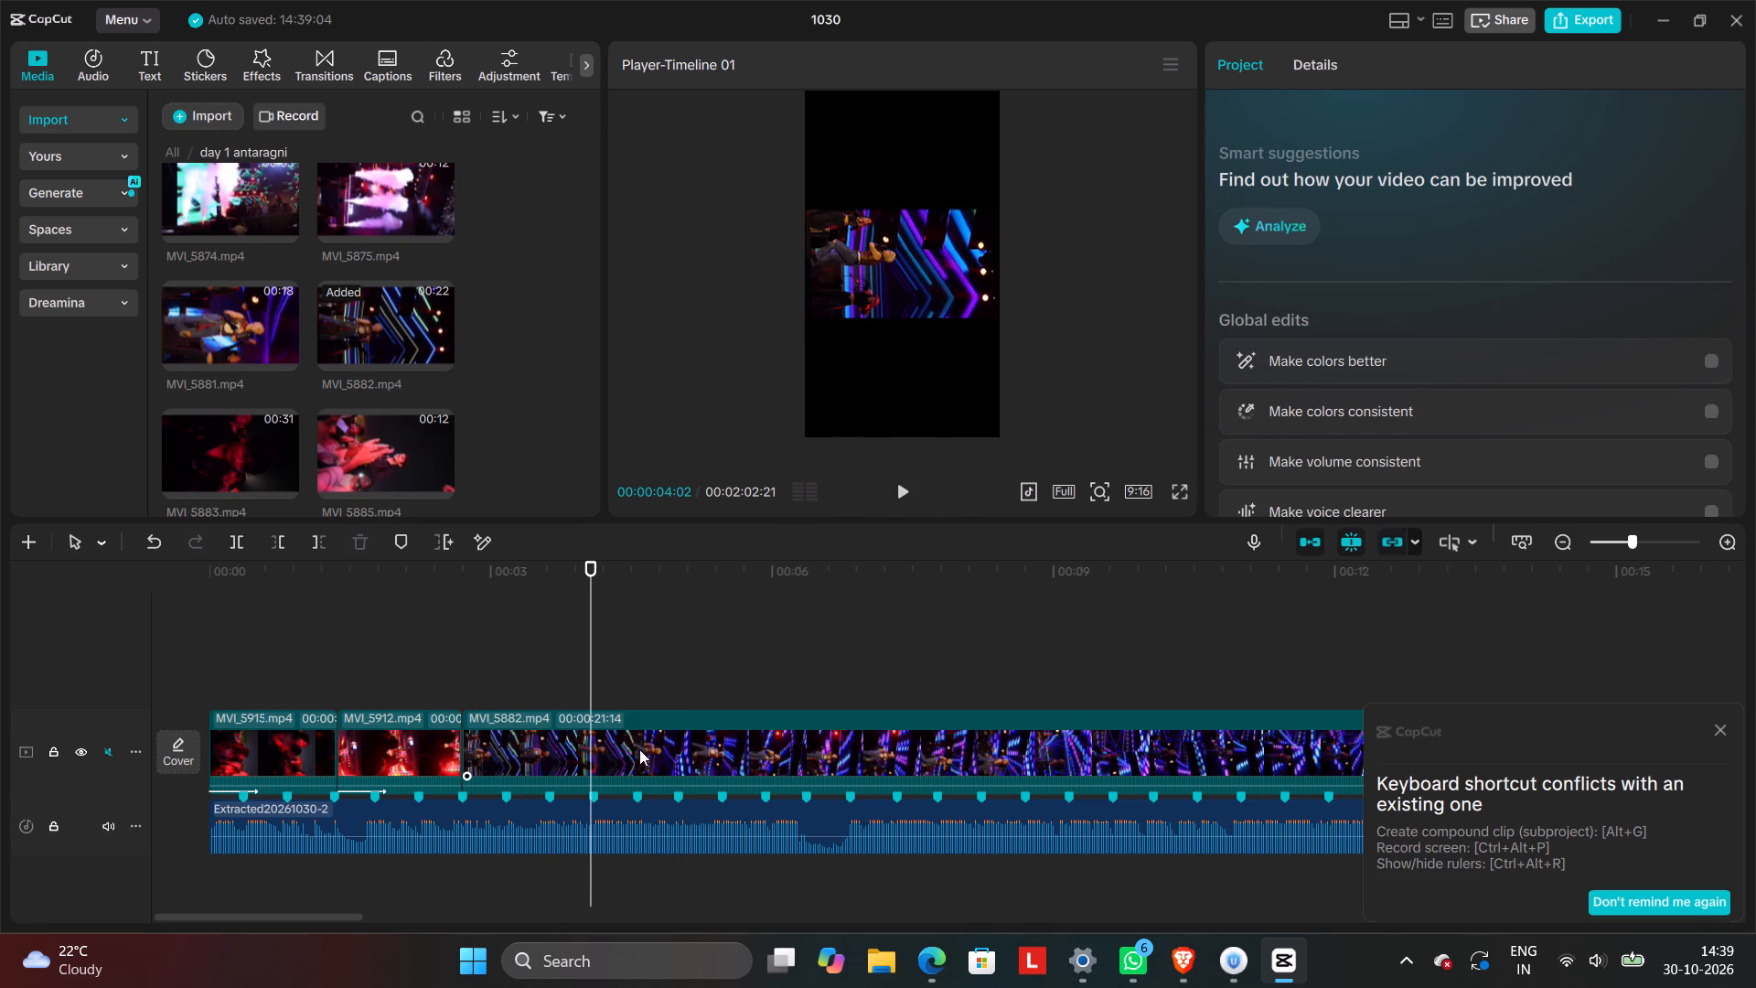
pyautogui.click(643, 692)
pyautogui.click(630, 740)
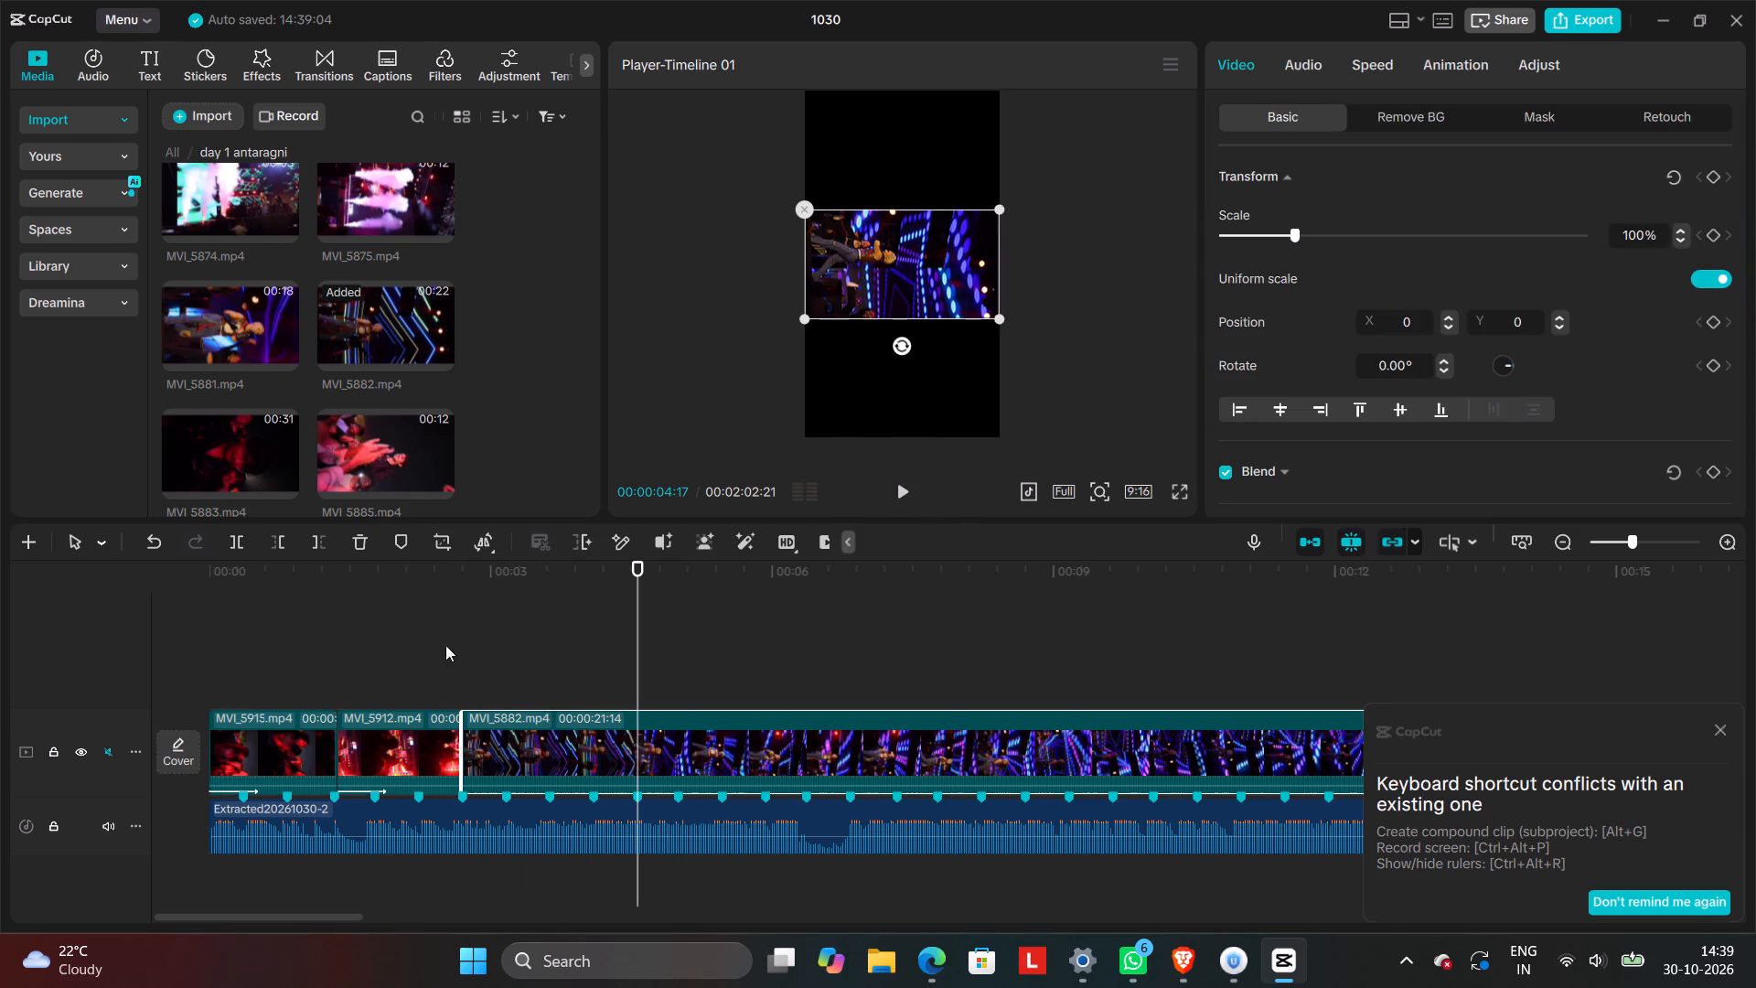
pyautogui.click(307, 538)
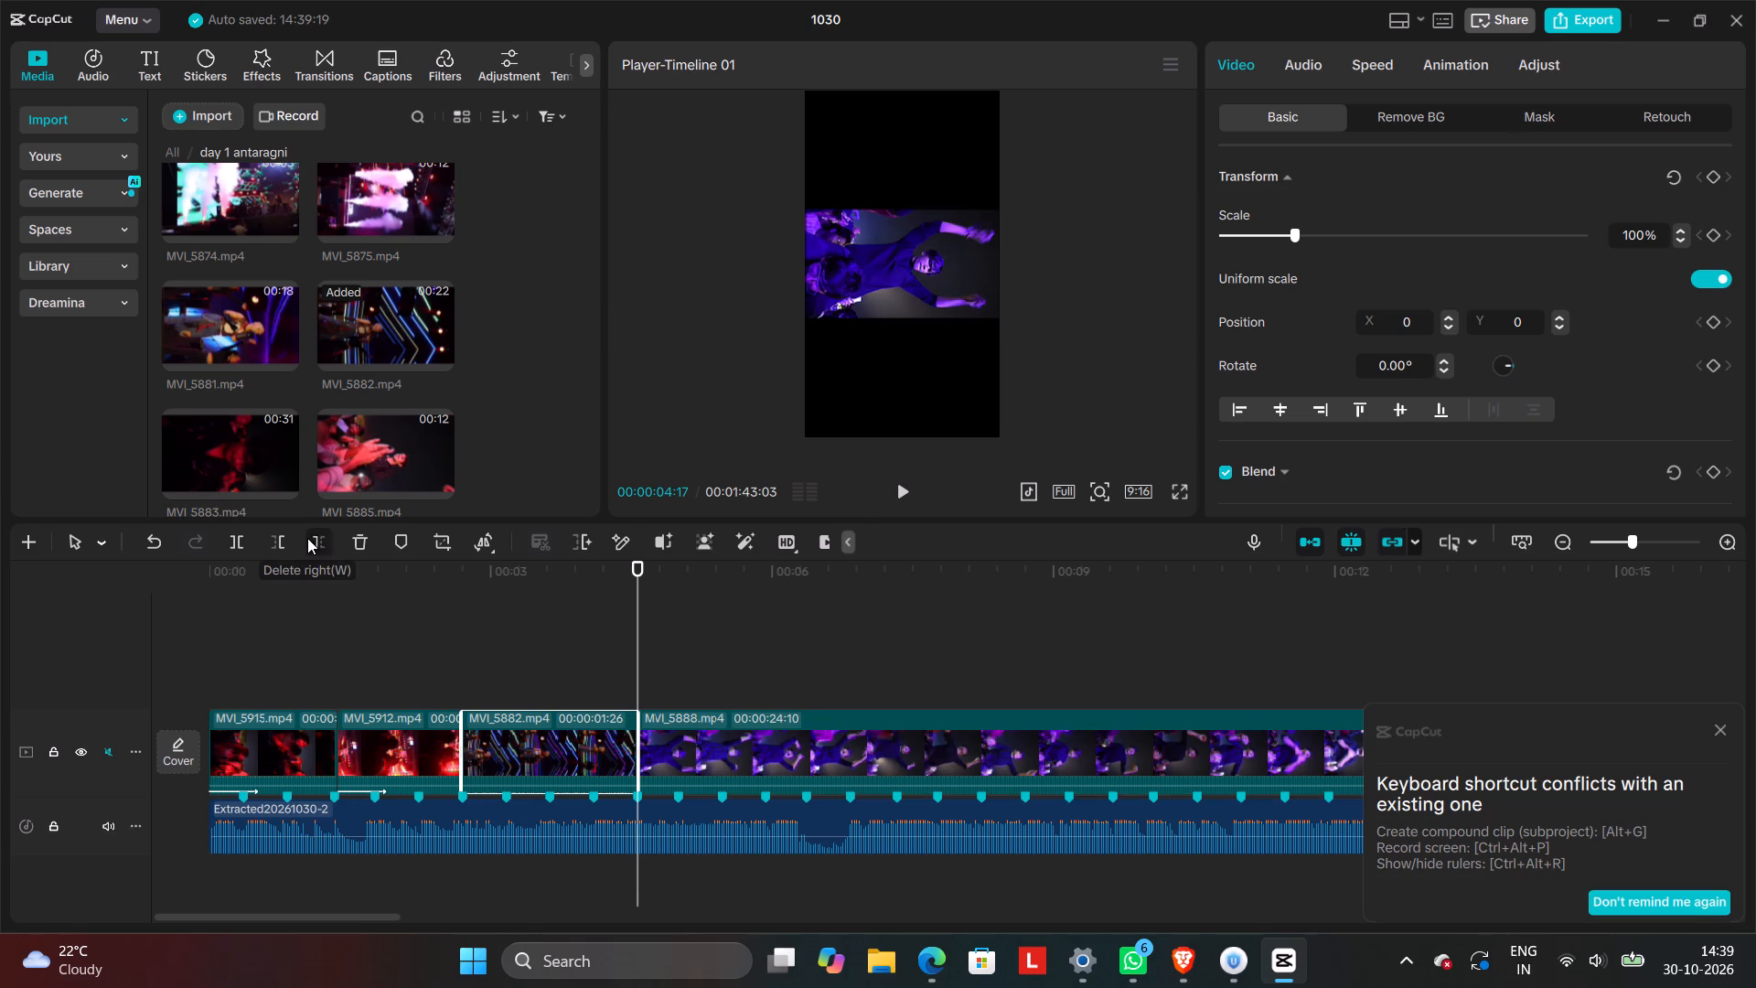
# Reorder the main track so MVI_5882 opens the timeline, followed by MVI_5915 and MVI_5912.
pyautogui.moveTo(534, 746); pyautogui.dragTo(346, 754)
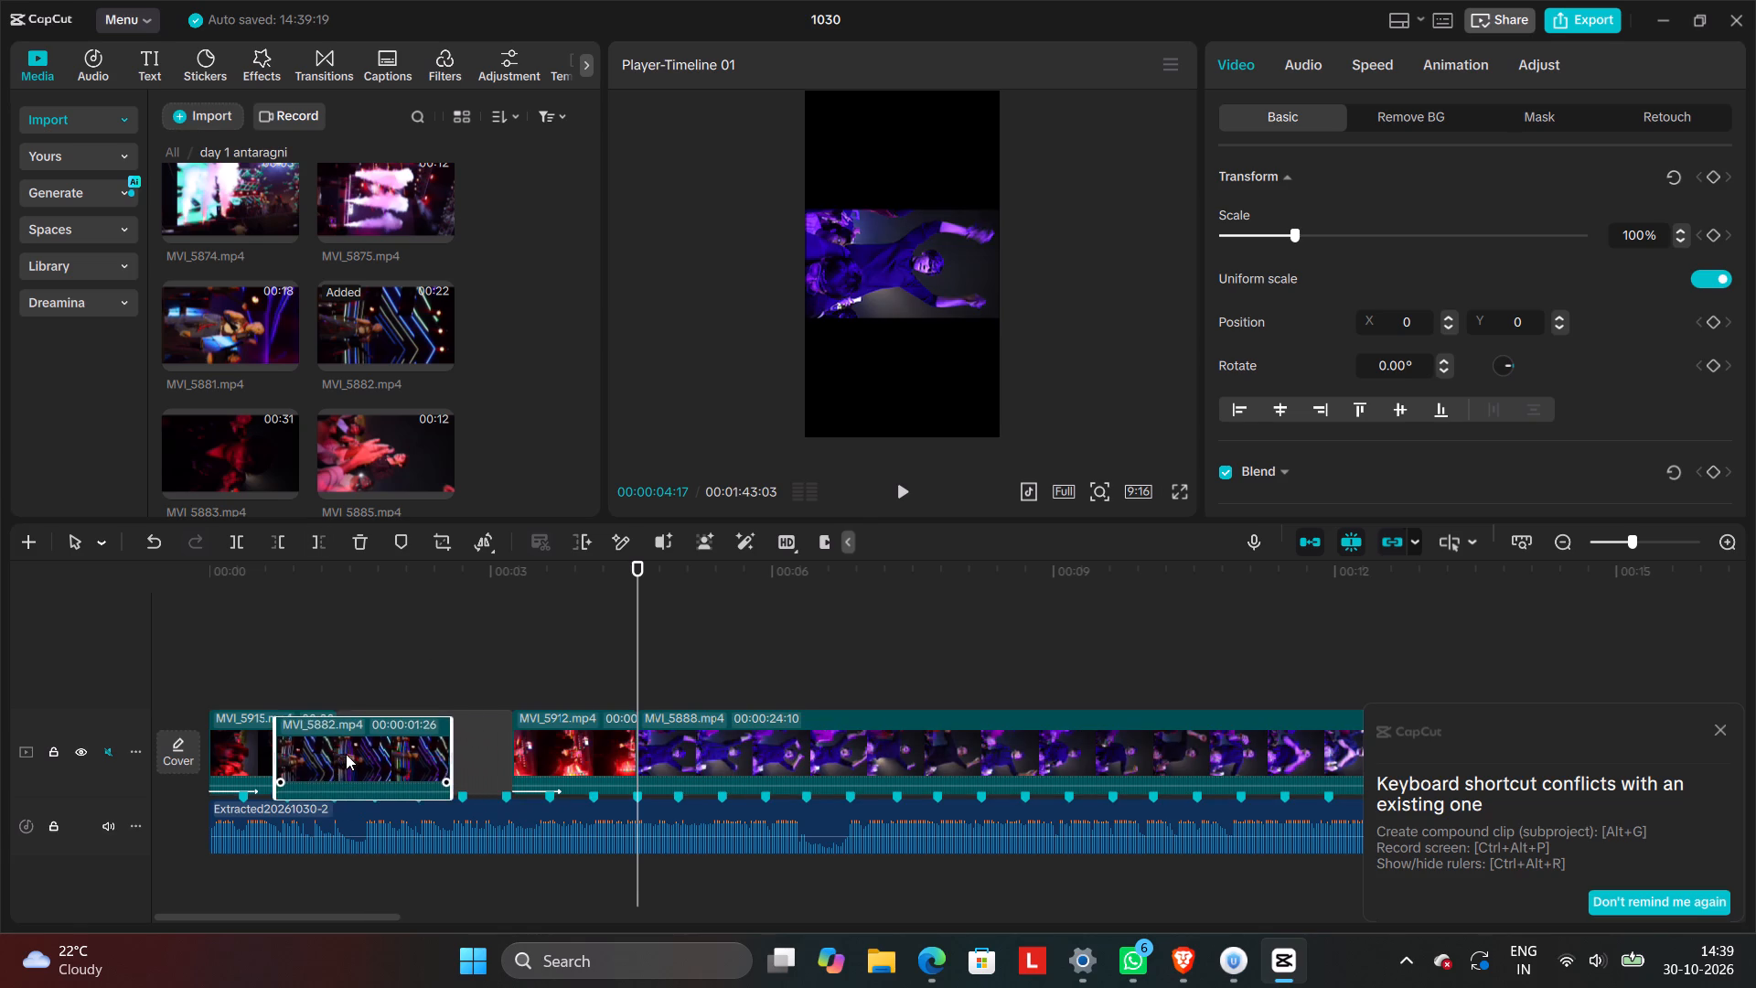
pyautogui.moveTo(346, 754); pyautogui.dragTo(229, 757)
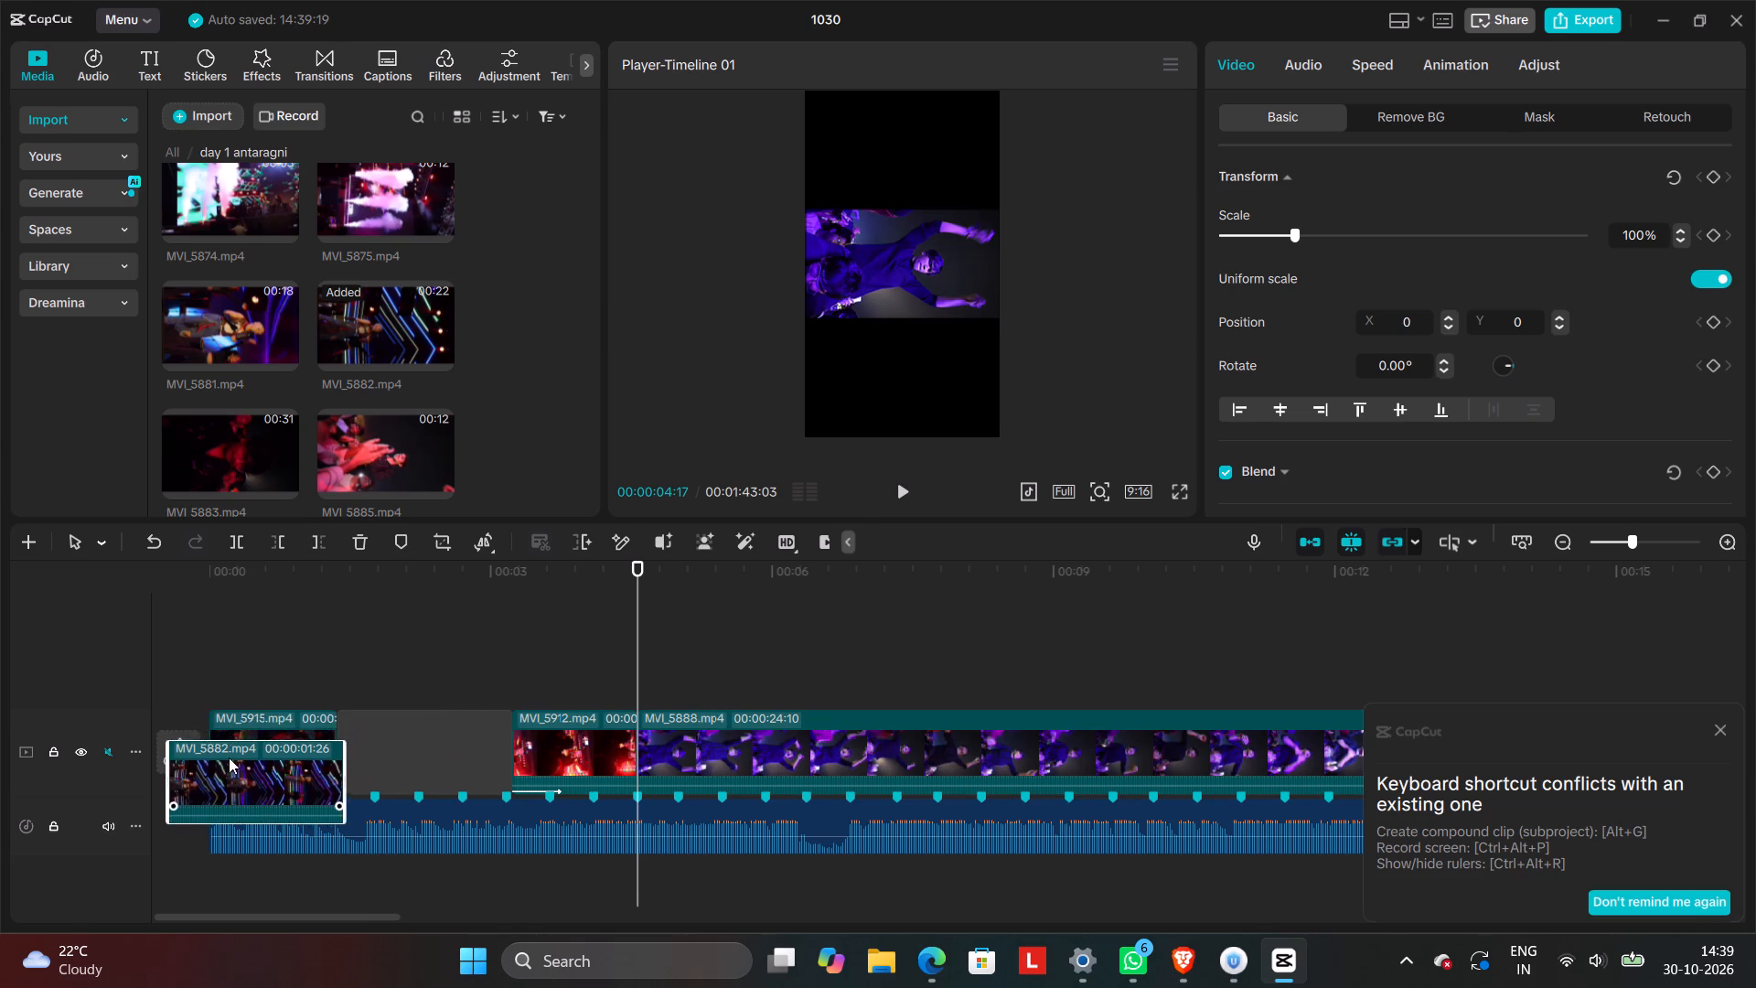
pyautogui.moveTo(229, 757); pyautogui.dragTo(313, 767)
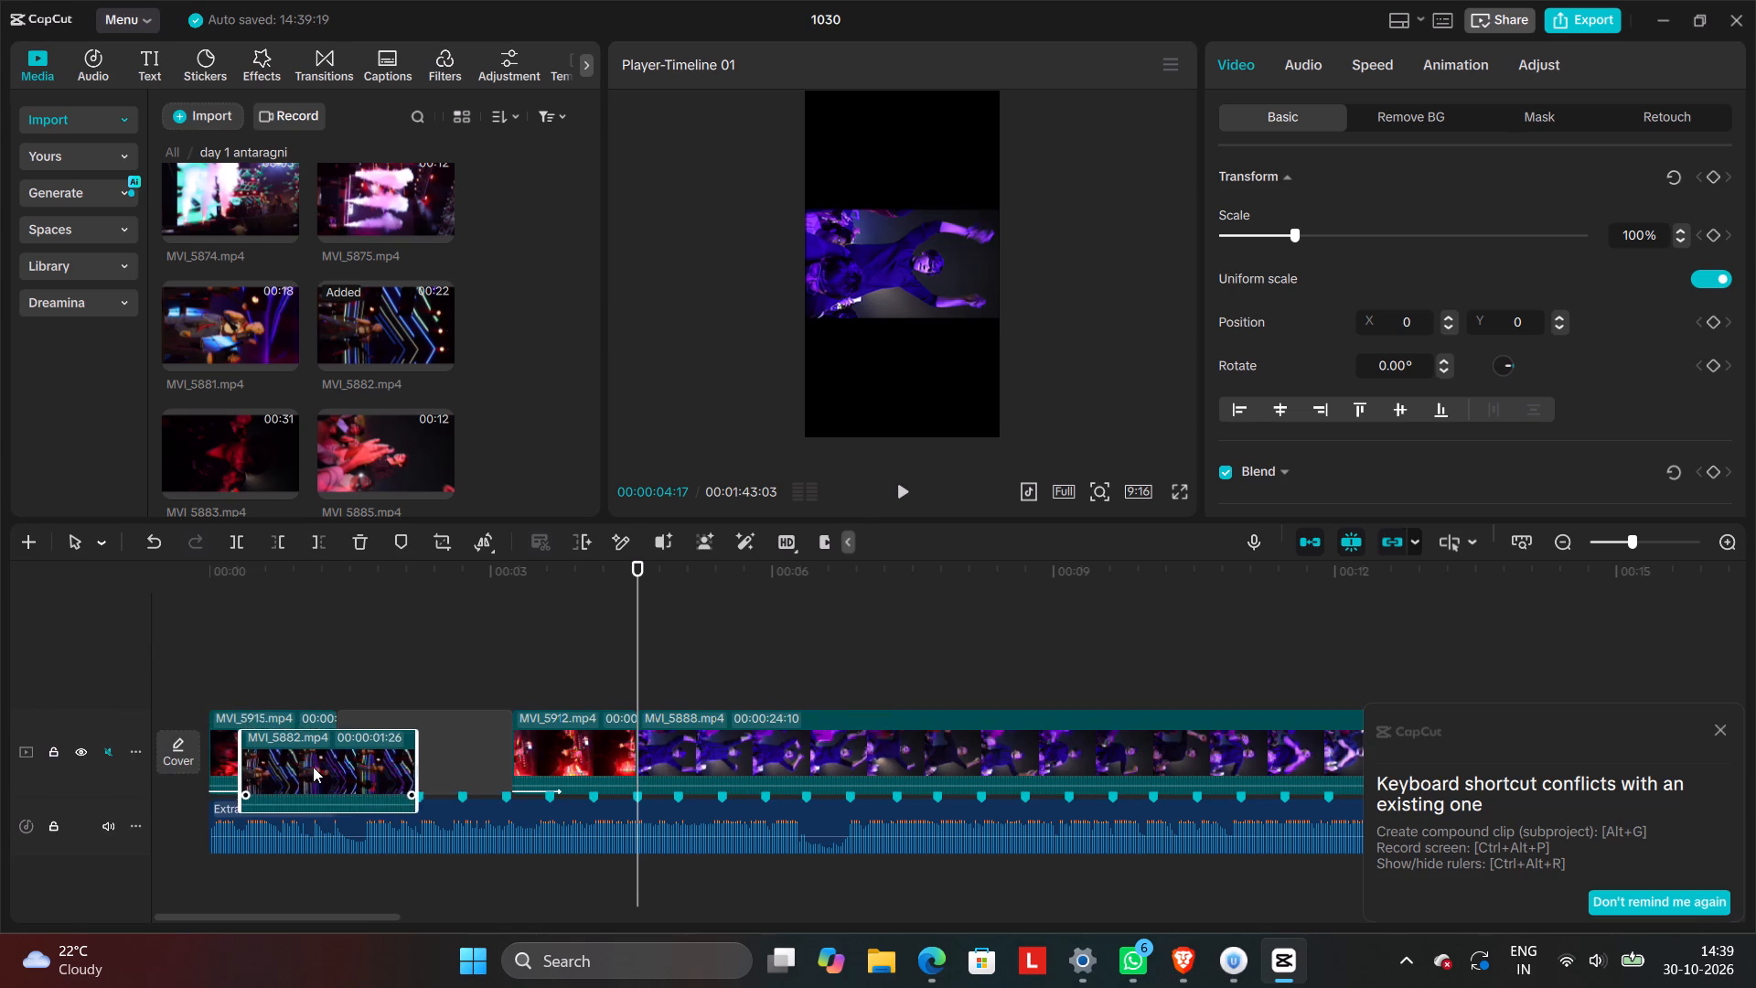
pyautogui.moveTo(313, 767); pyautogui.dragTo(380, 742)
pyautogui.moveTo(305, 754); pyautogui.dragTo(405, 753)
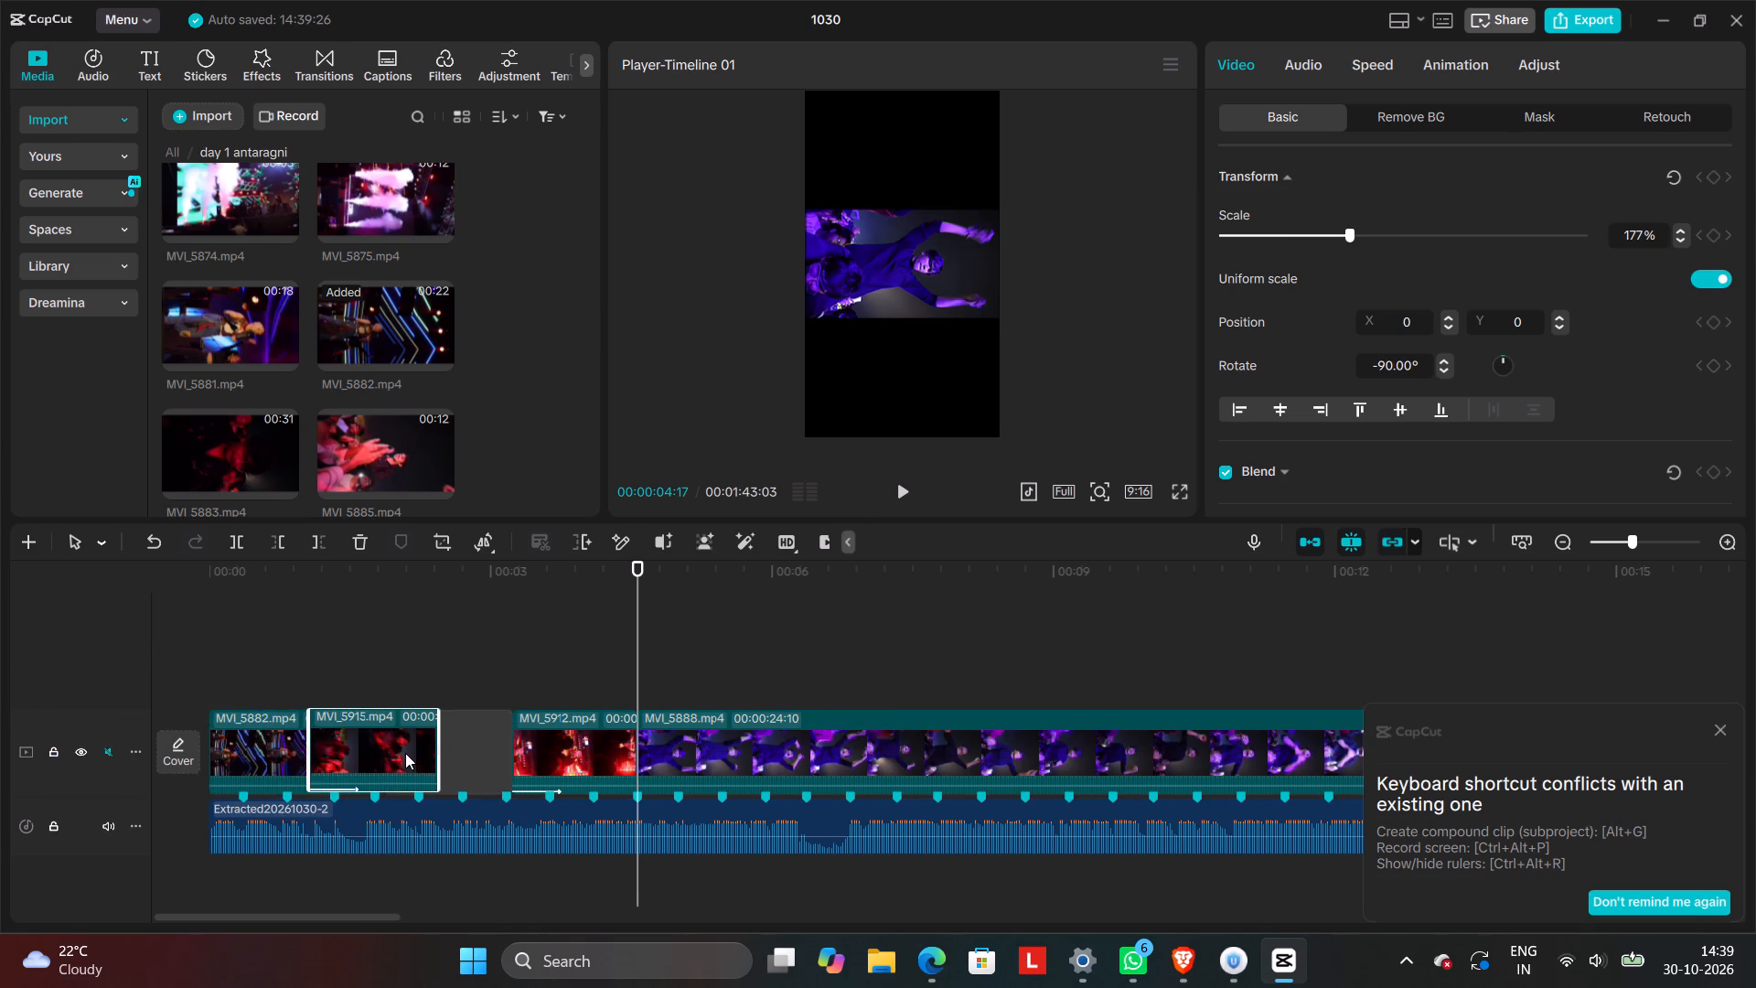
pyautogui.moveTo(405, 753); pyautogui.dragTo(415, 753)
# Shorten the end of MVI_5882 to the third beat marker of the extracted audio.
pyautogui.click(311, 757)
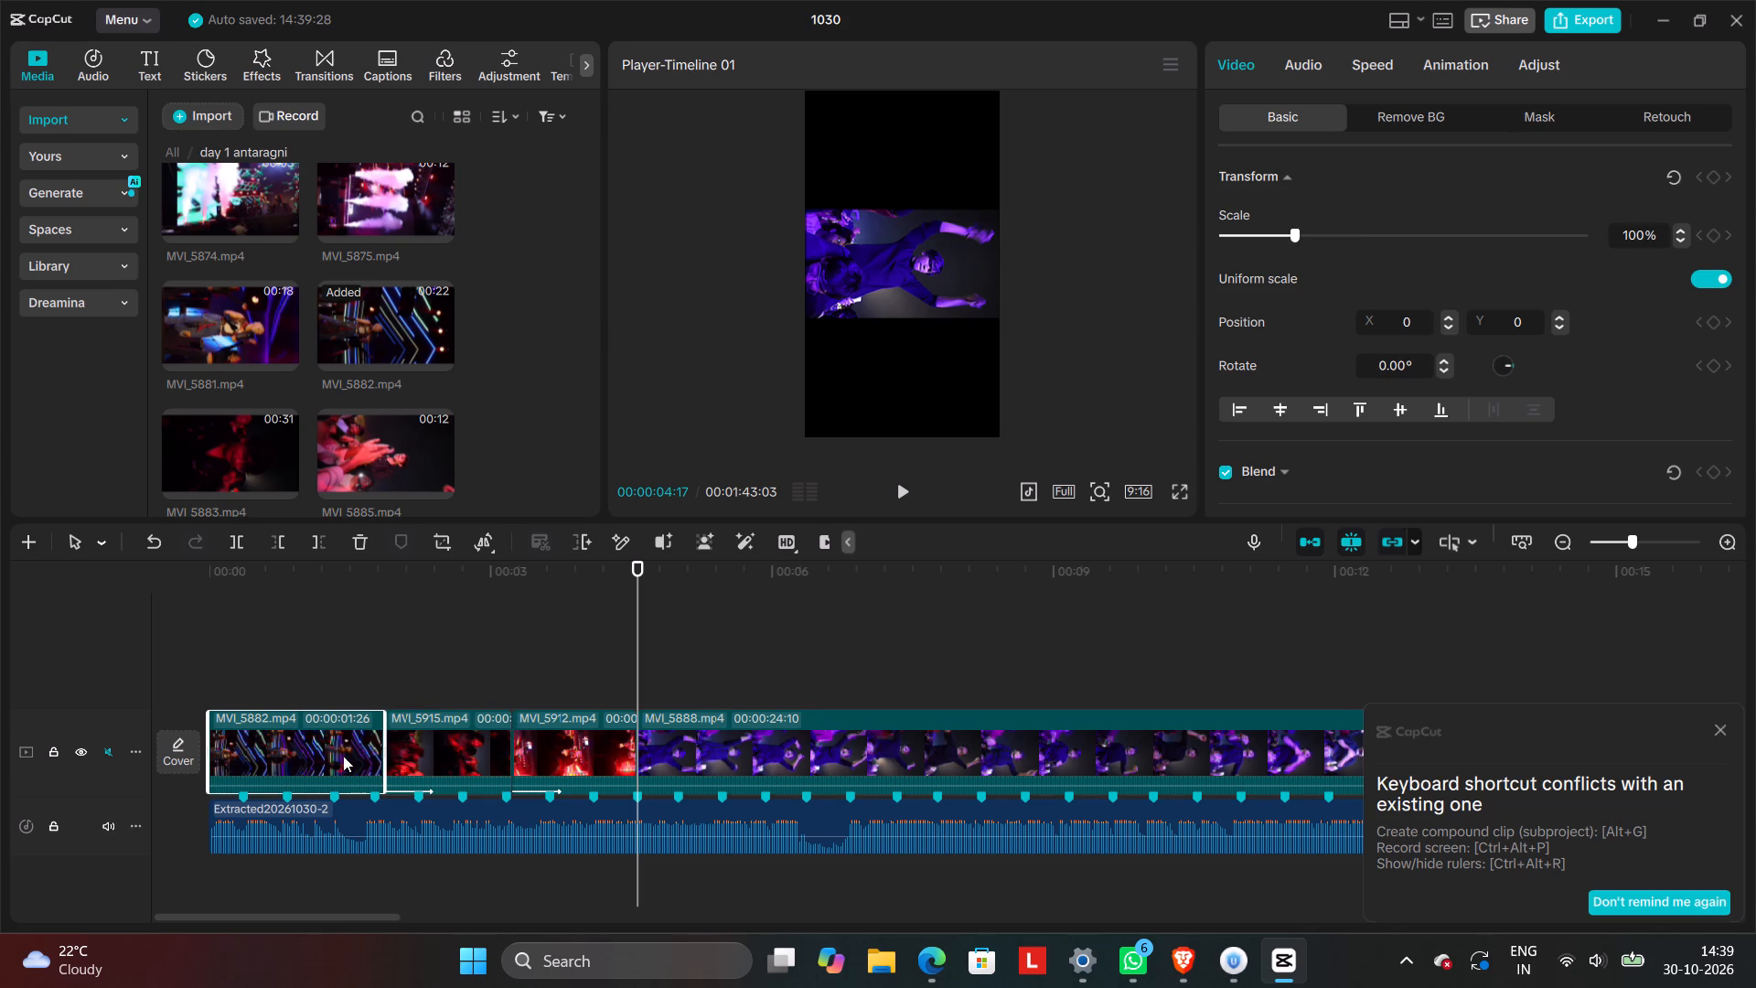
pyautogui.moveTo(387, 735); pyautogui.dragTo(342, 766)
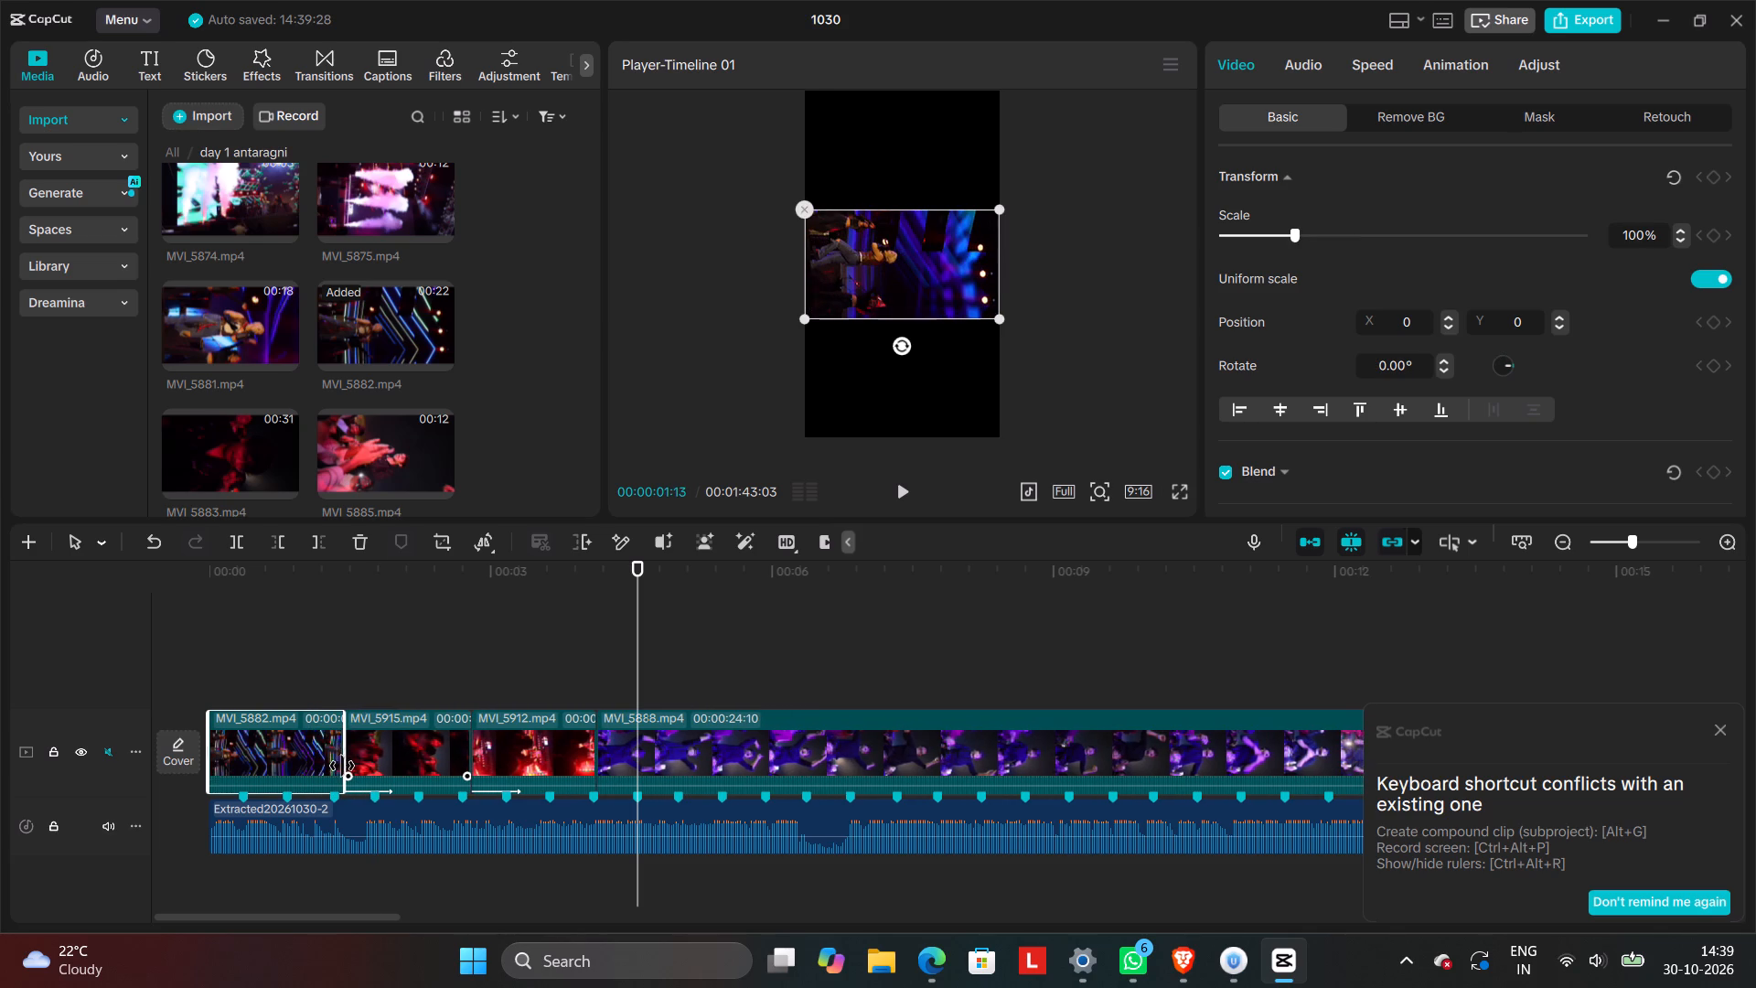
pyautogui.moveTo(342, 766); pyautogui.dragTo(334, 781)
pyautogui.click(284, 669)
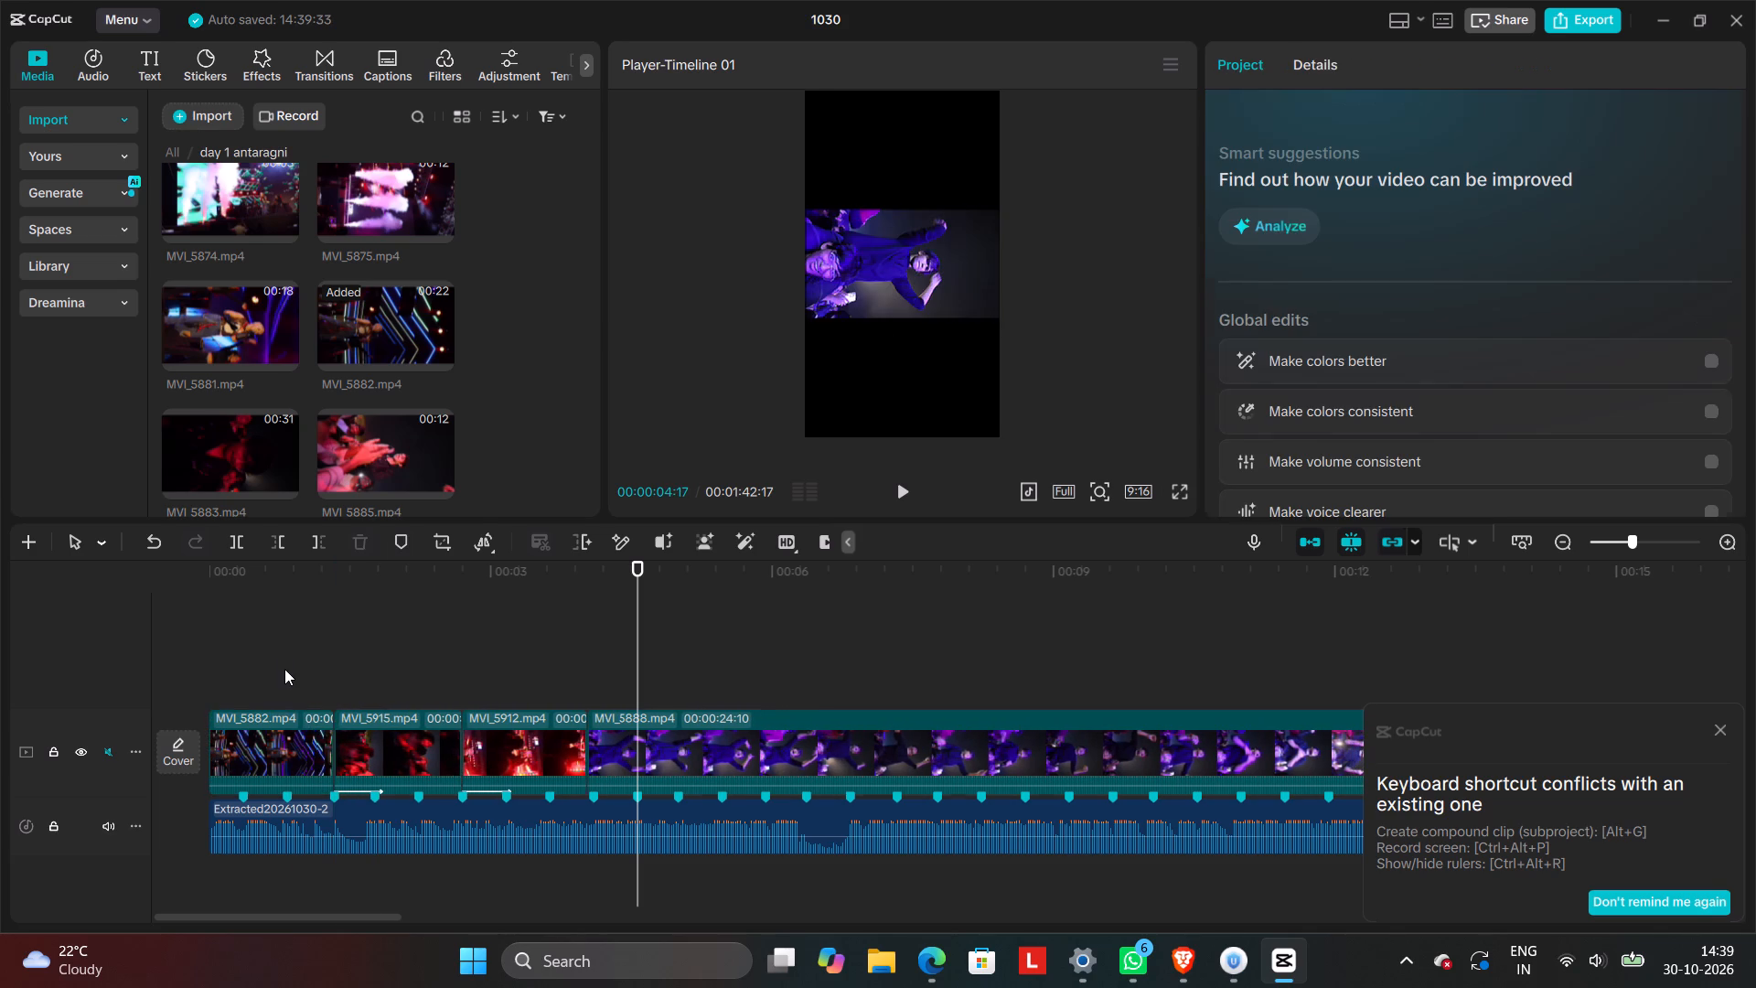
# Rotate MVI_5882 to -90° and scale it to 177% to fill the vertical 9:16 frame.
pyautogui.moveTo(284, 668); pyautogui.dragTo(201, 717)
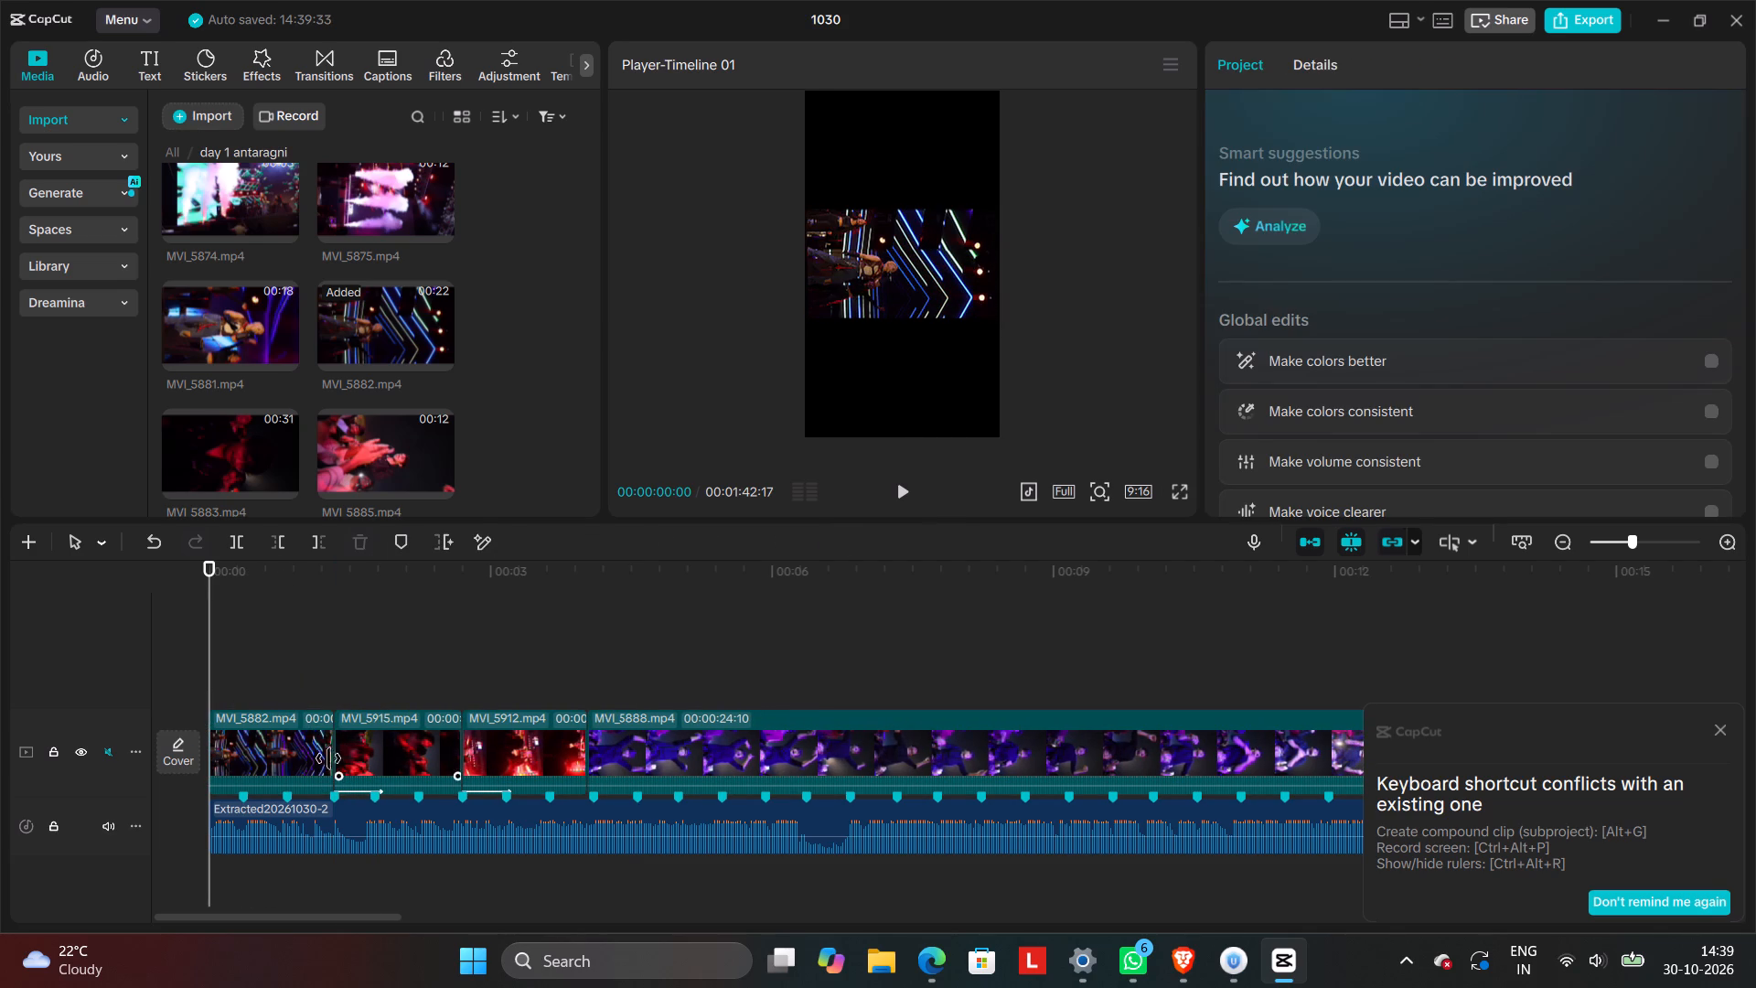
pyautogui.click(266, 751)
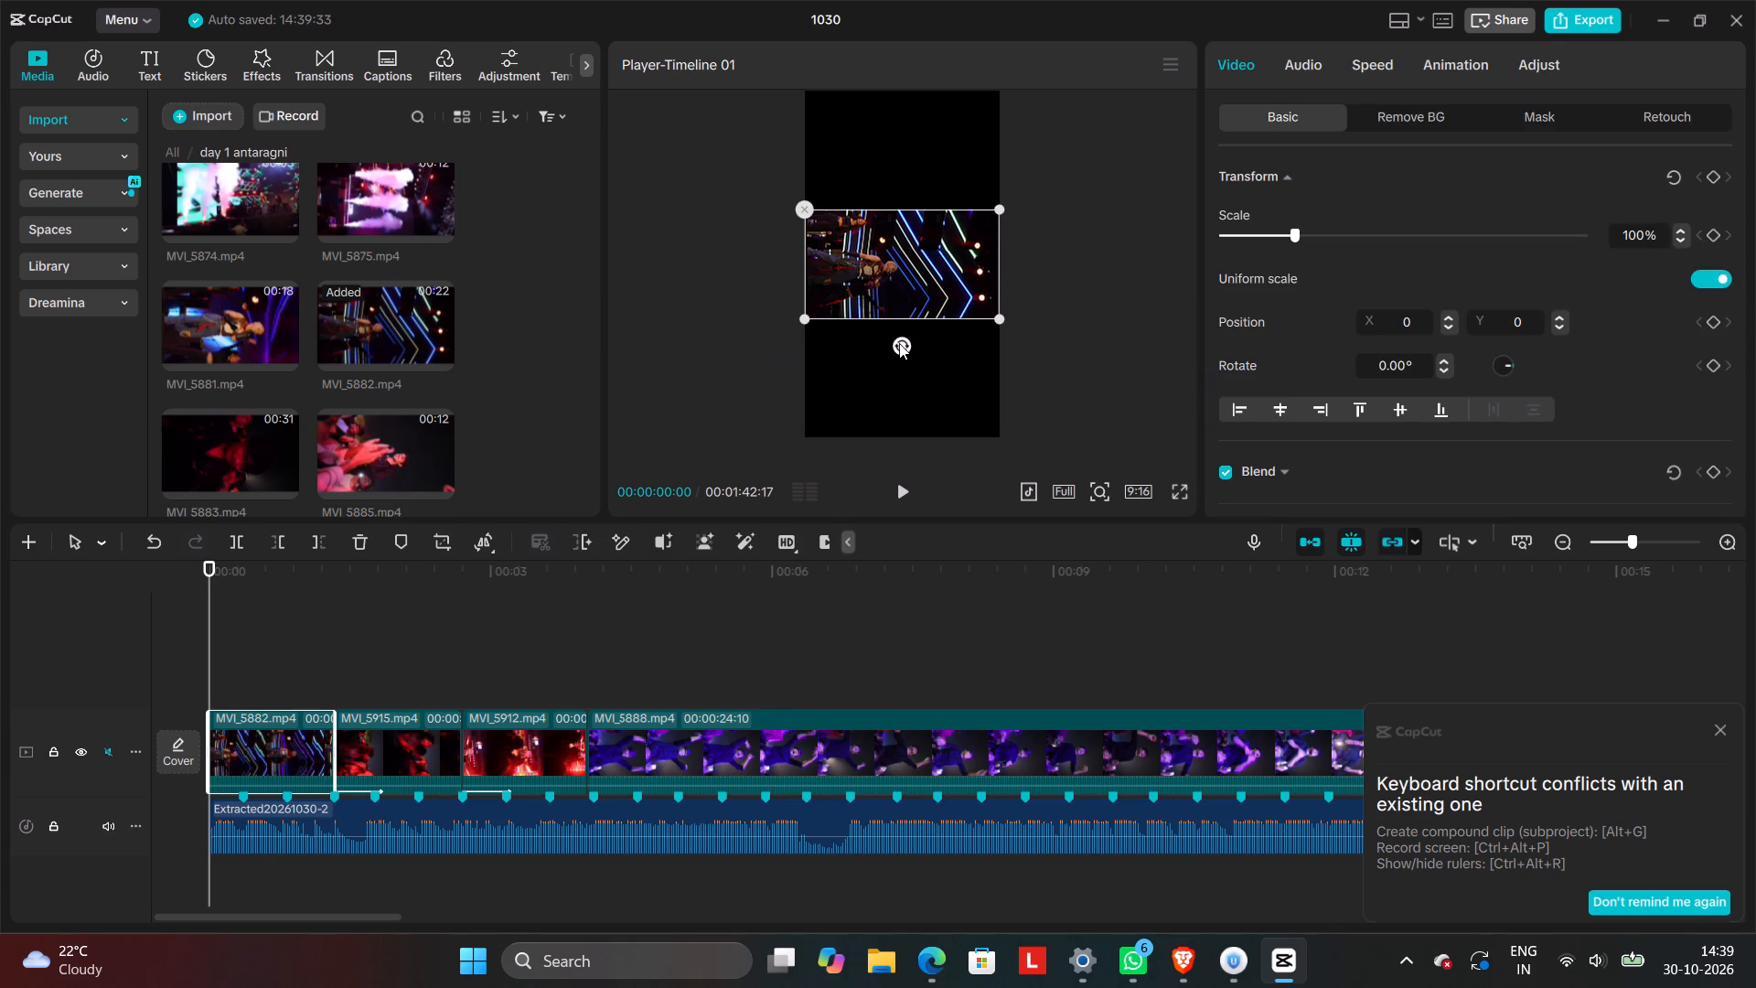
pyautogui.moveTo(899, 343); pyautogui.dragTo(991, 270)
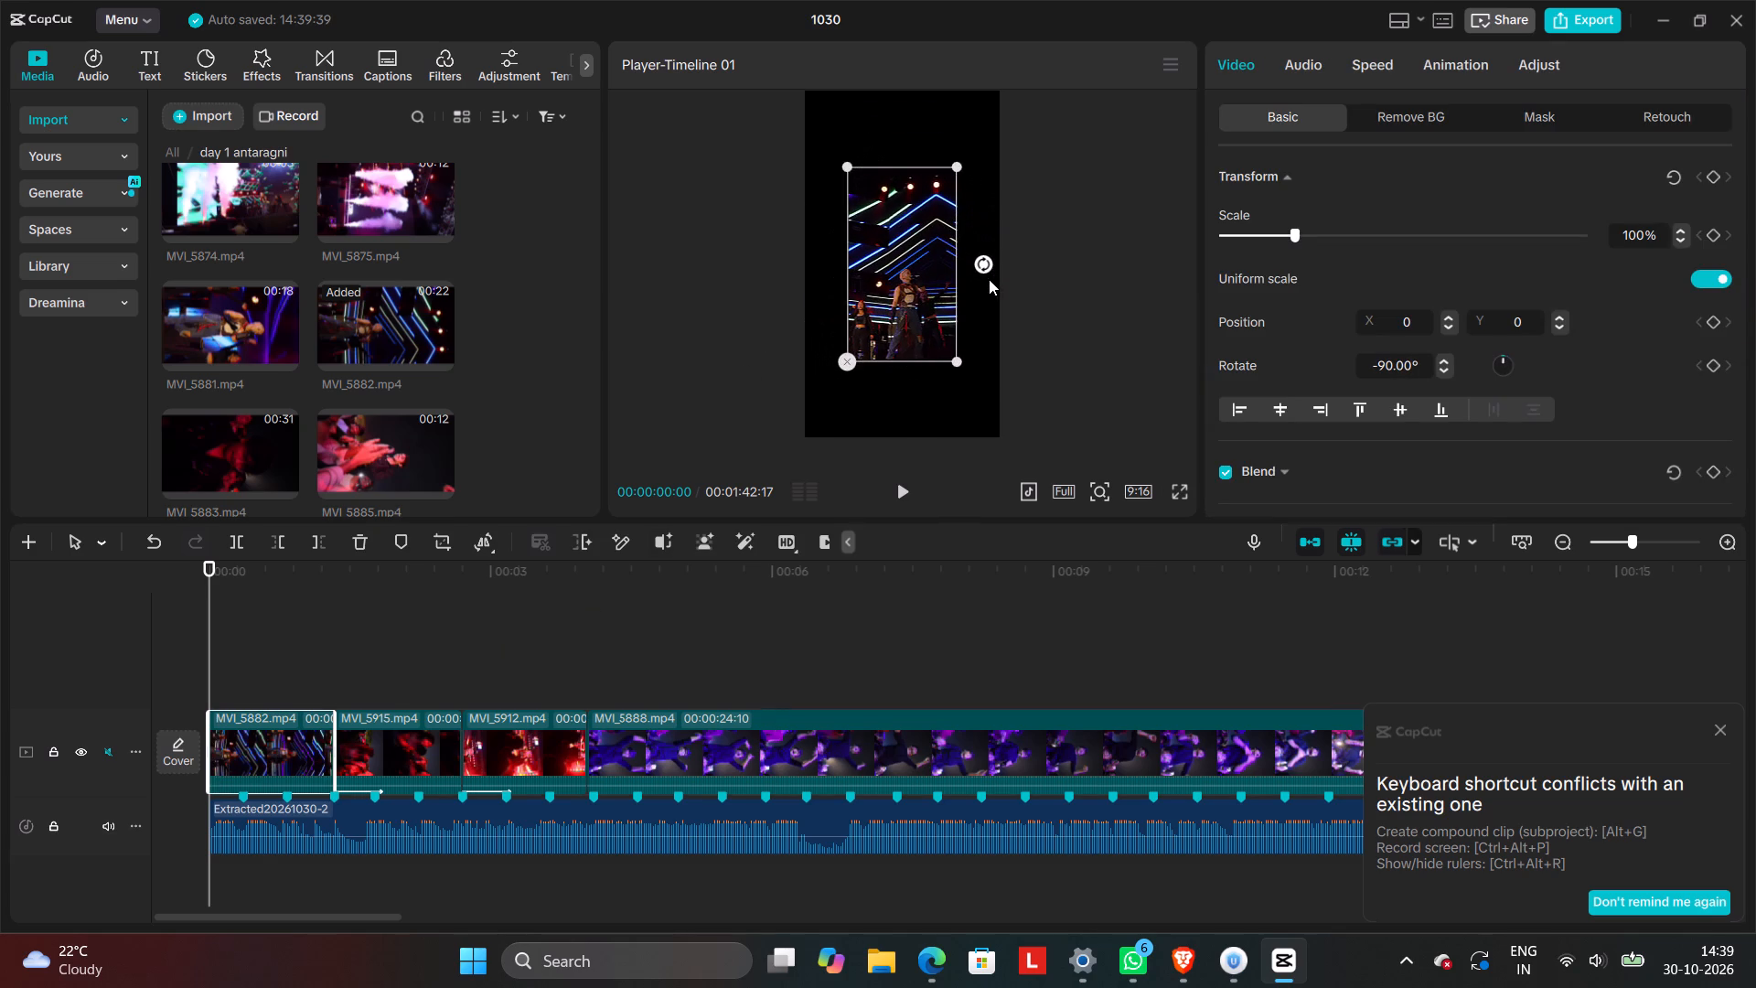
pyautogui.moveTo(948, 363); pyautogui.dragTo(974, 456)
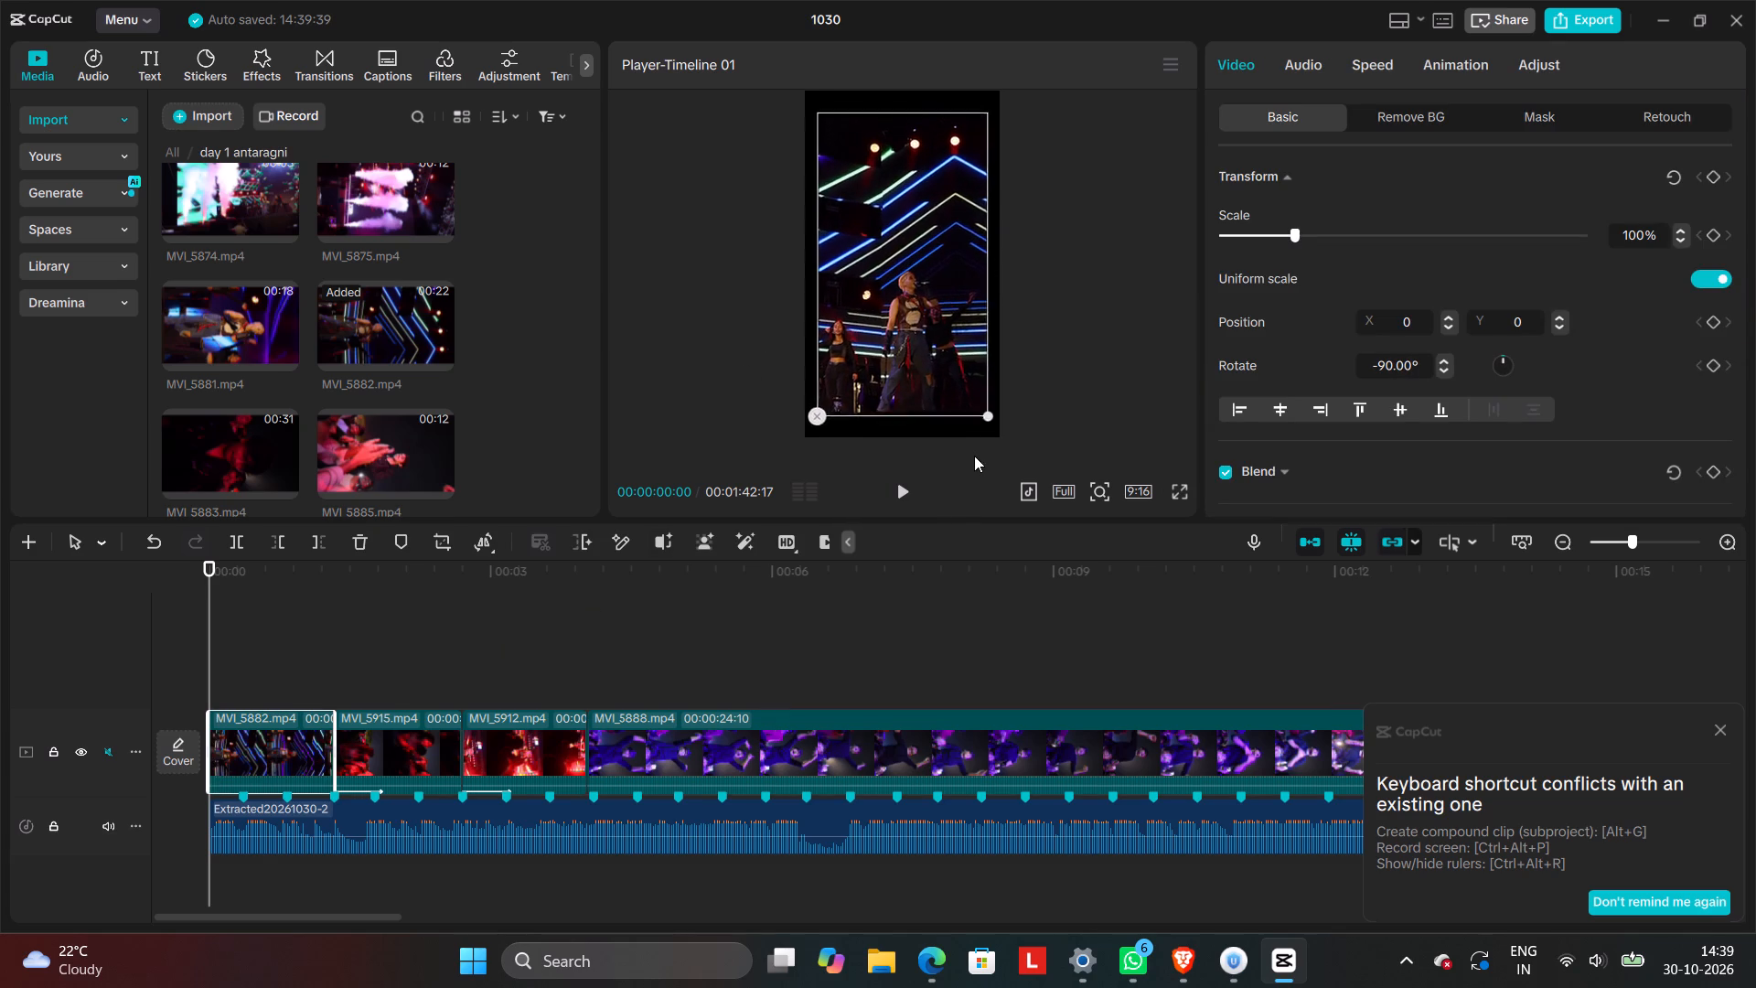
pyautogui.moveTo(974, 456); pyautogui.dragTo(979, 475)
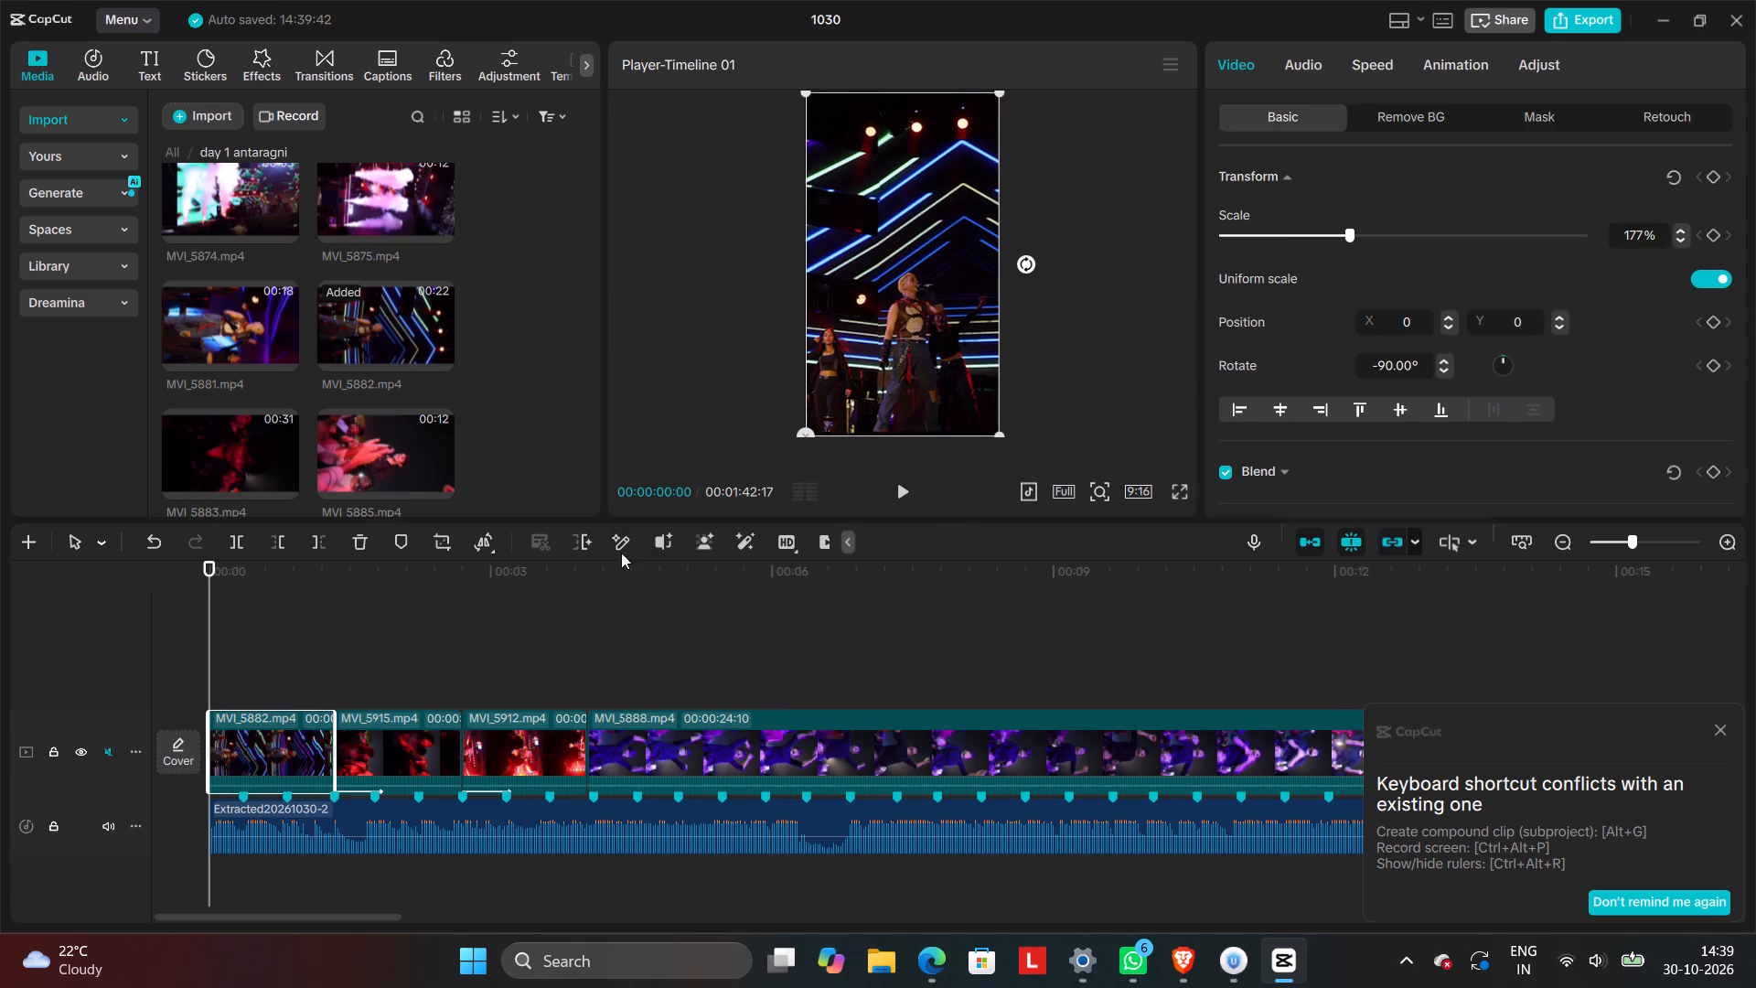
# Play the opening clips through MVI_5888 to check the cuts against the music.
pyautogui.click(915, 498)
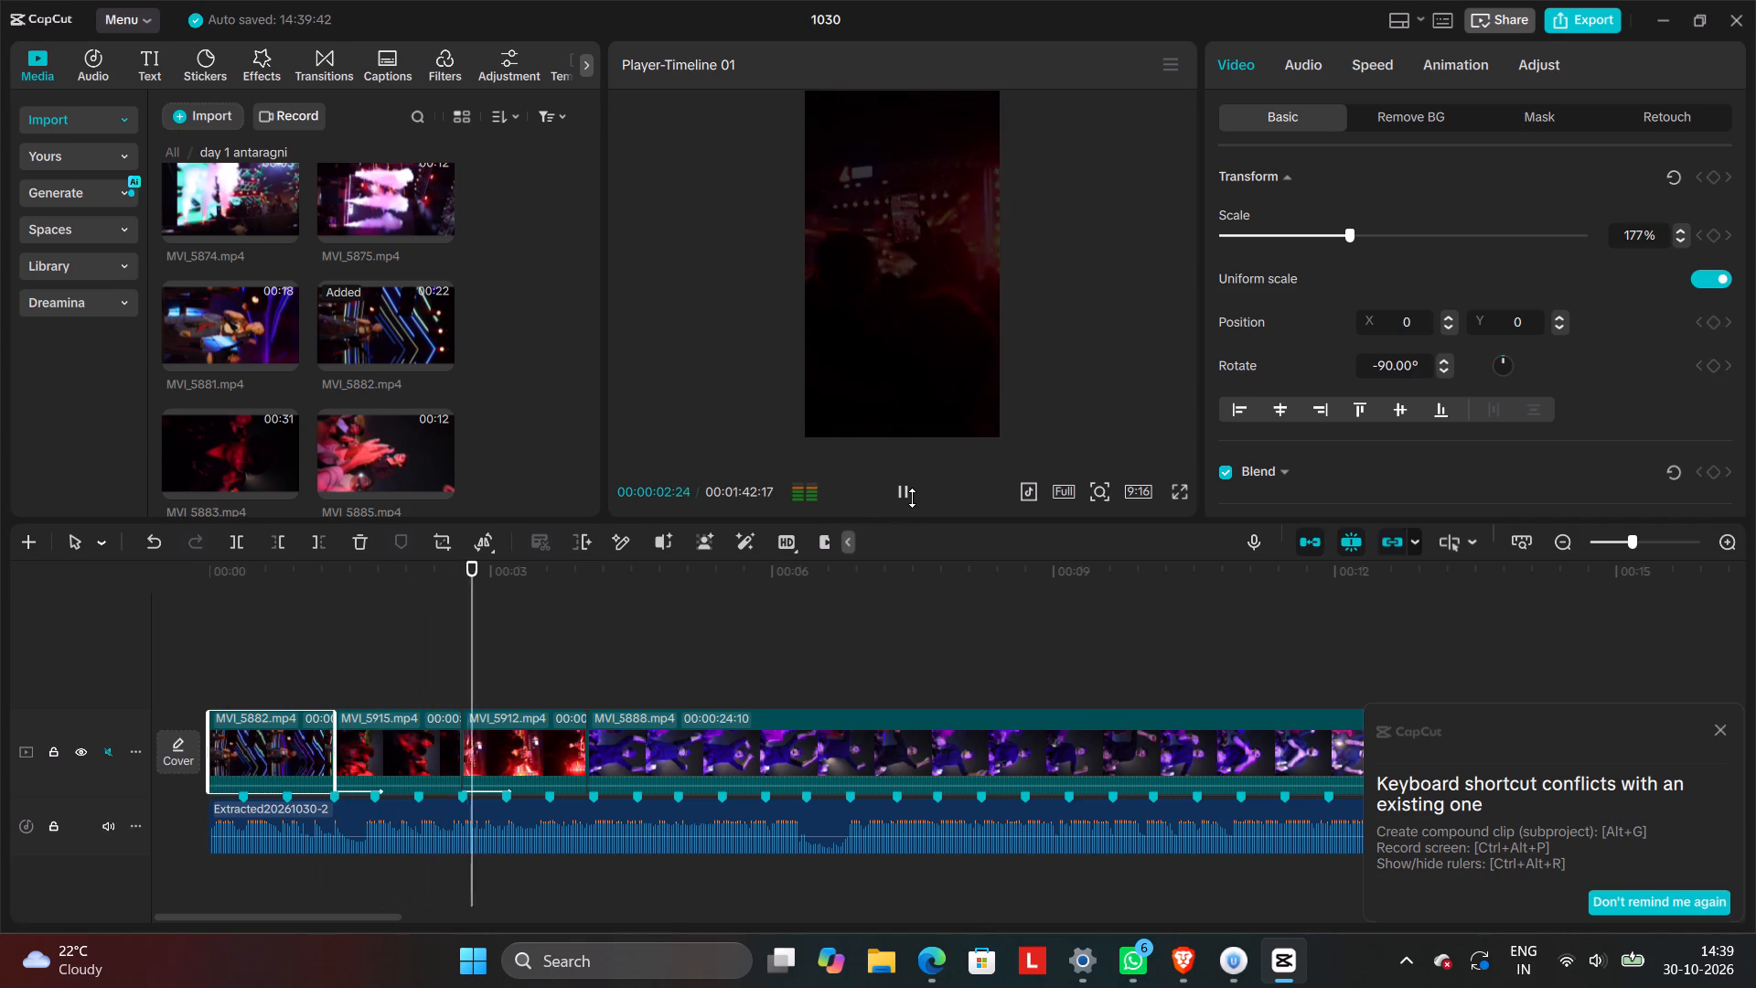
pyautogui.click(912, 498)
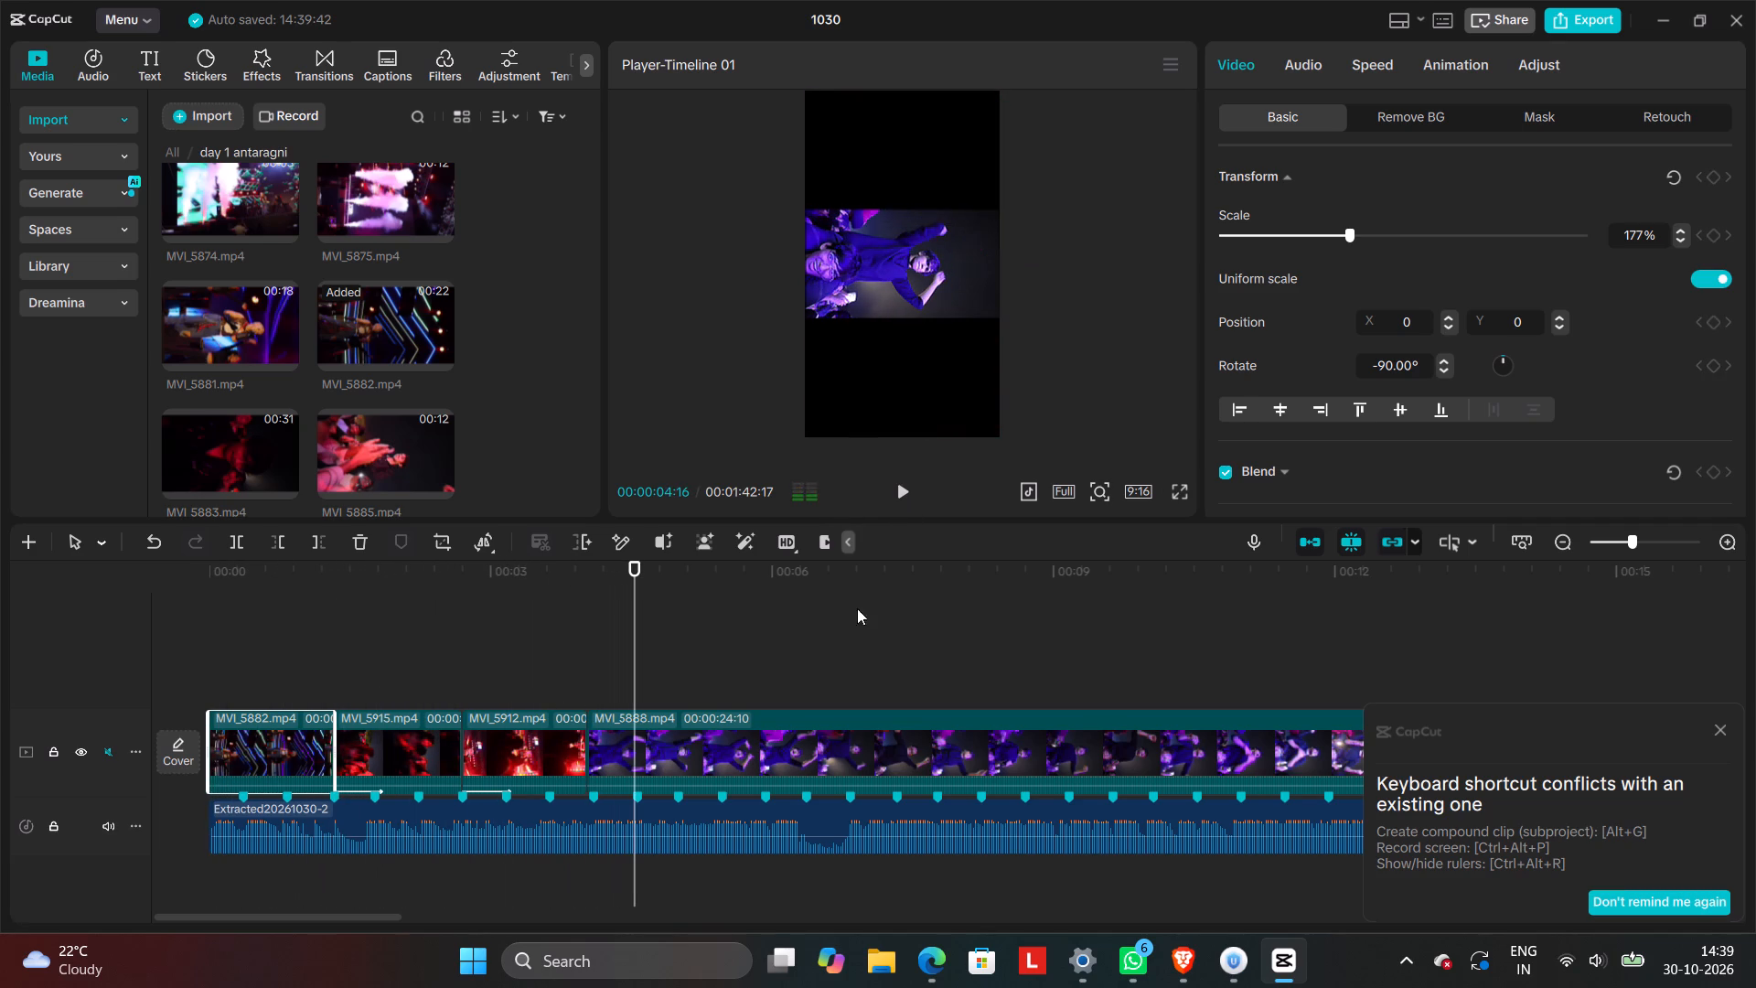
pyautogui.click(452, 673)
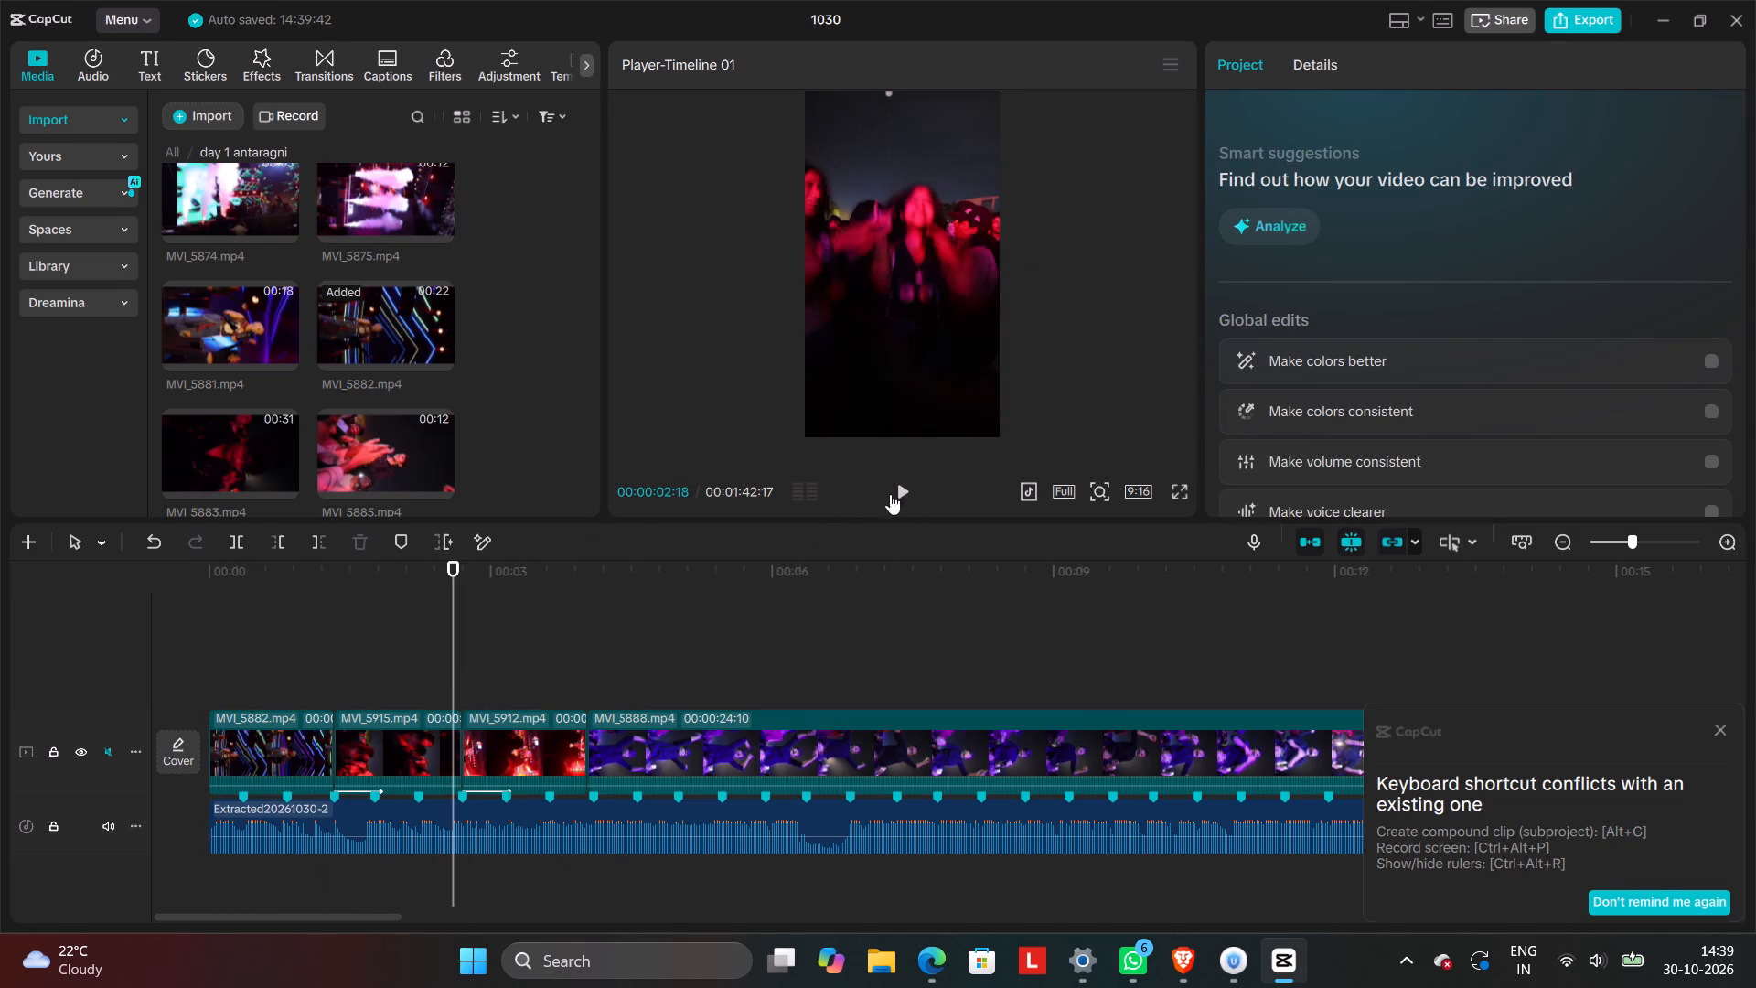
pyautogui.click(907, 487)
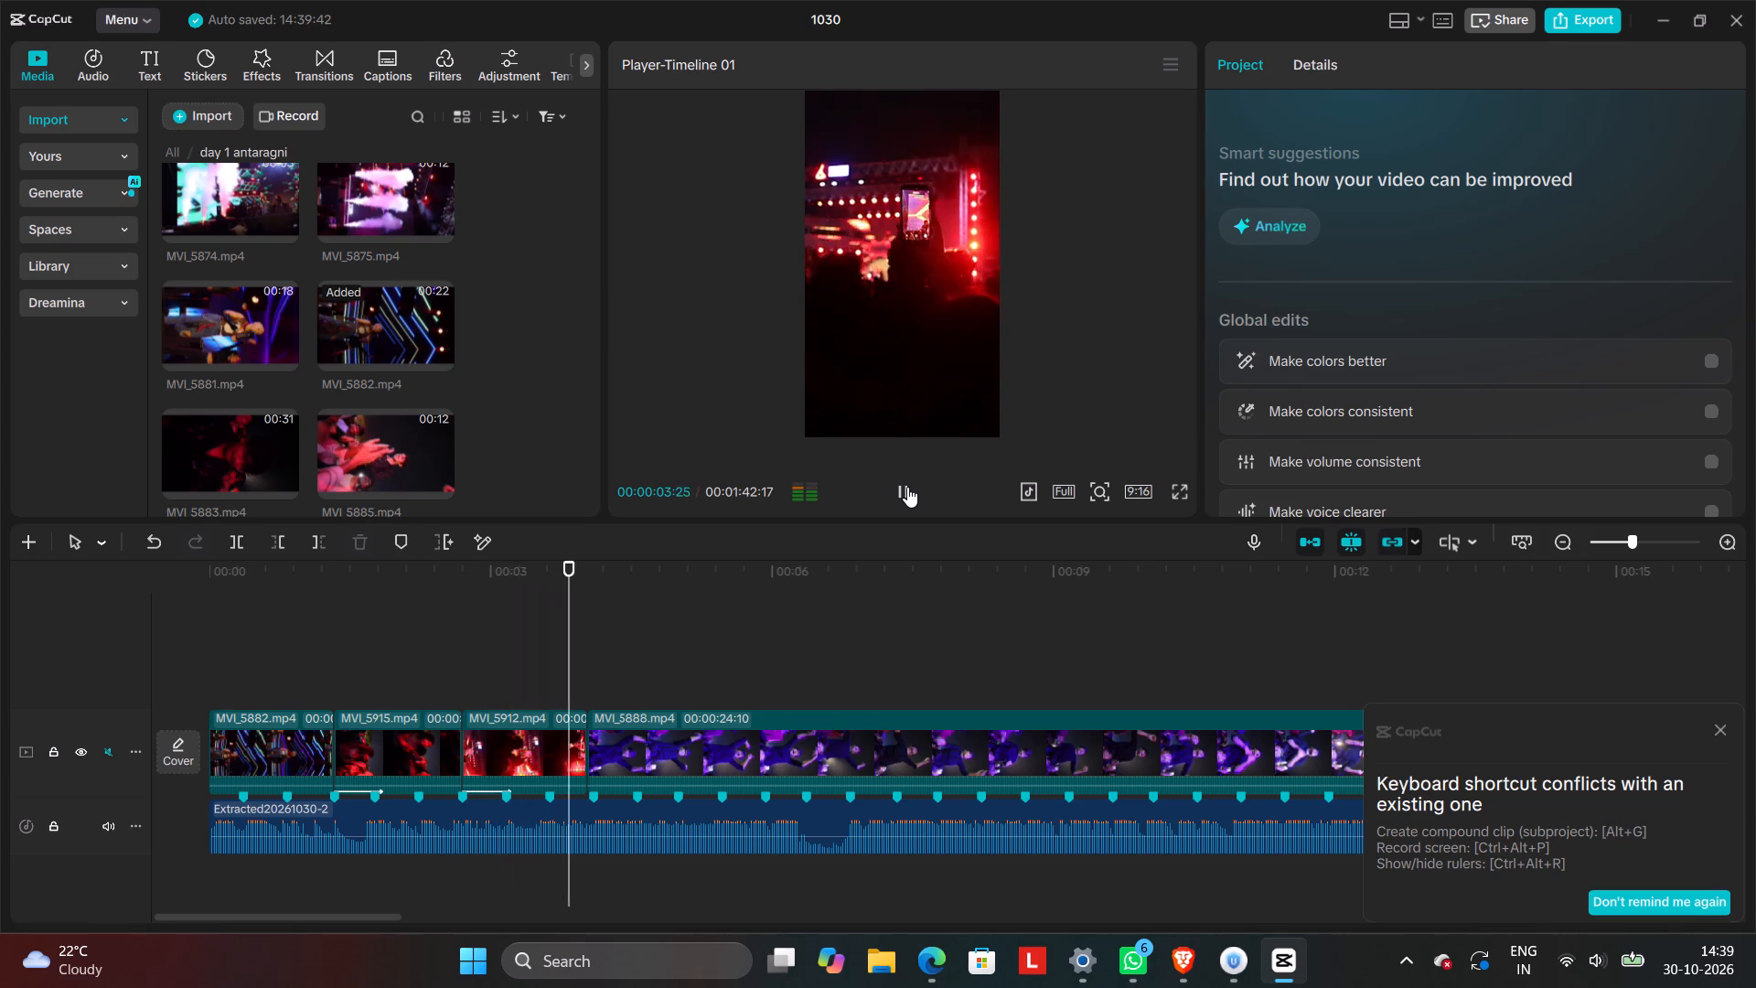
pyautogui.click(907, 487)
pyautogui.click(907, 487)
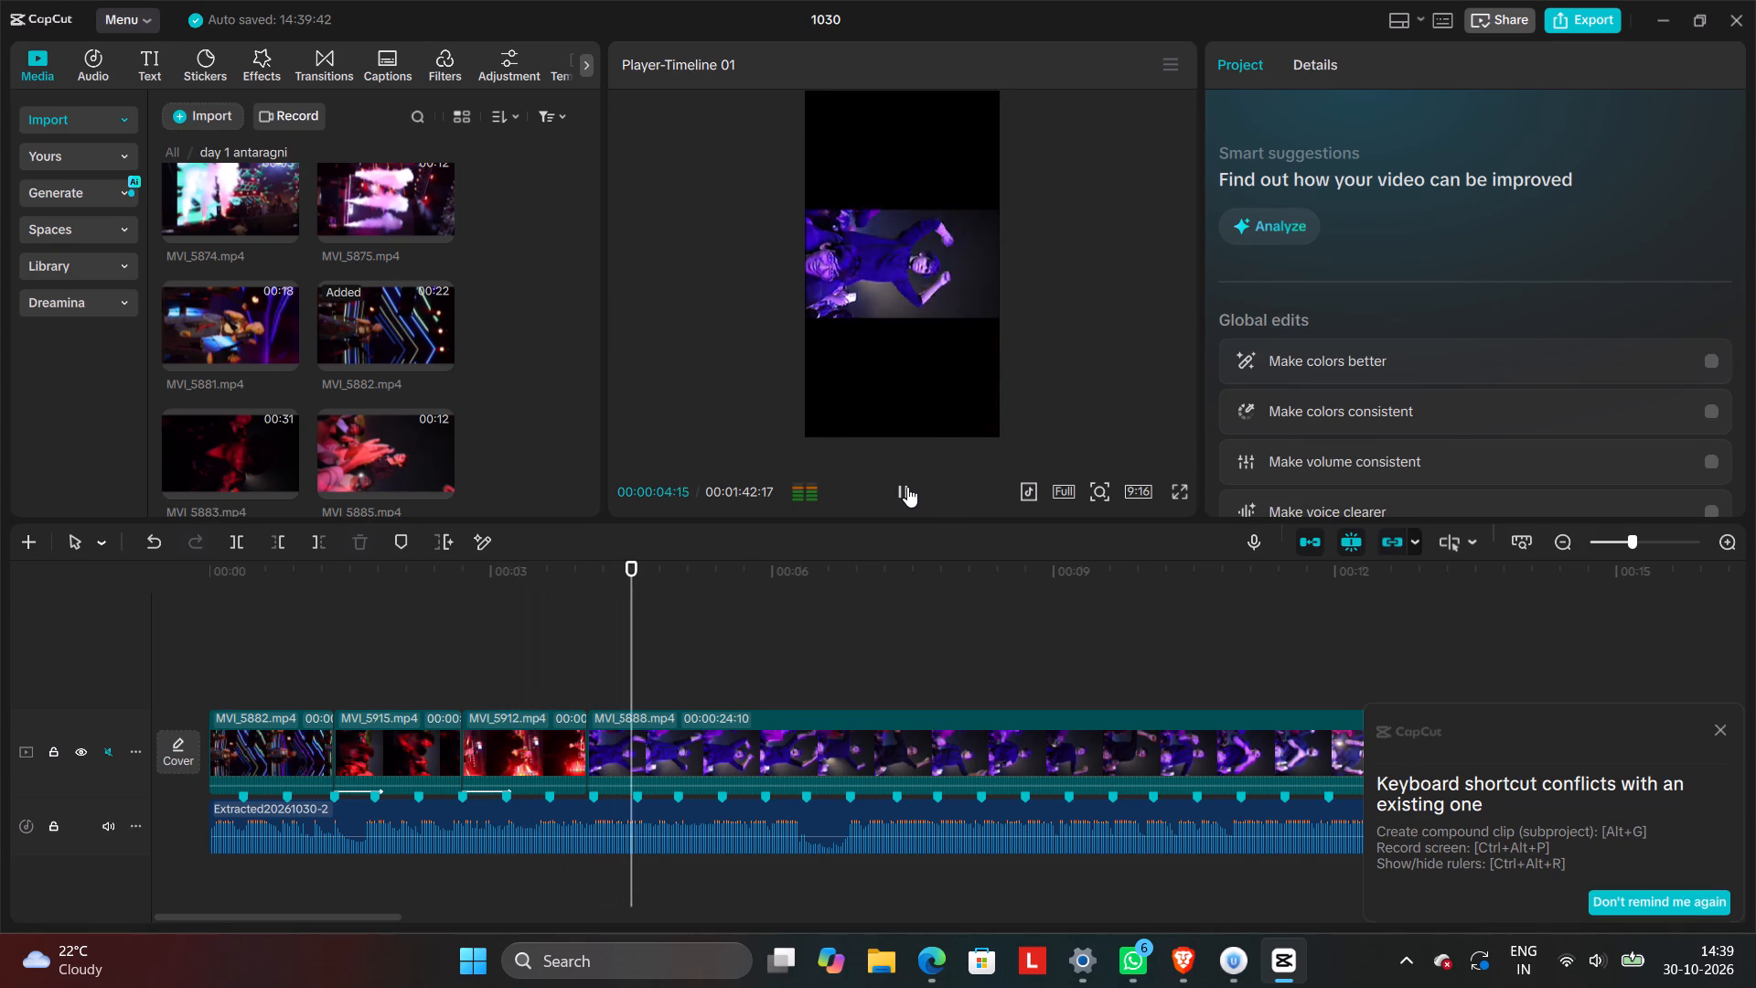
pyautogui.click(907, 487)
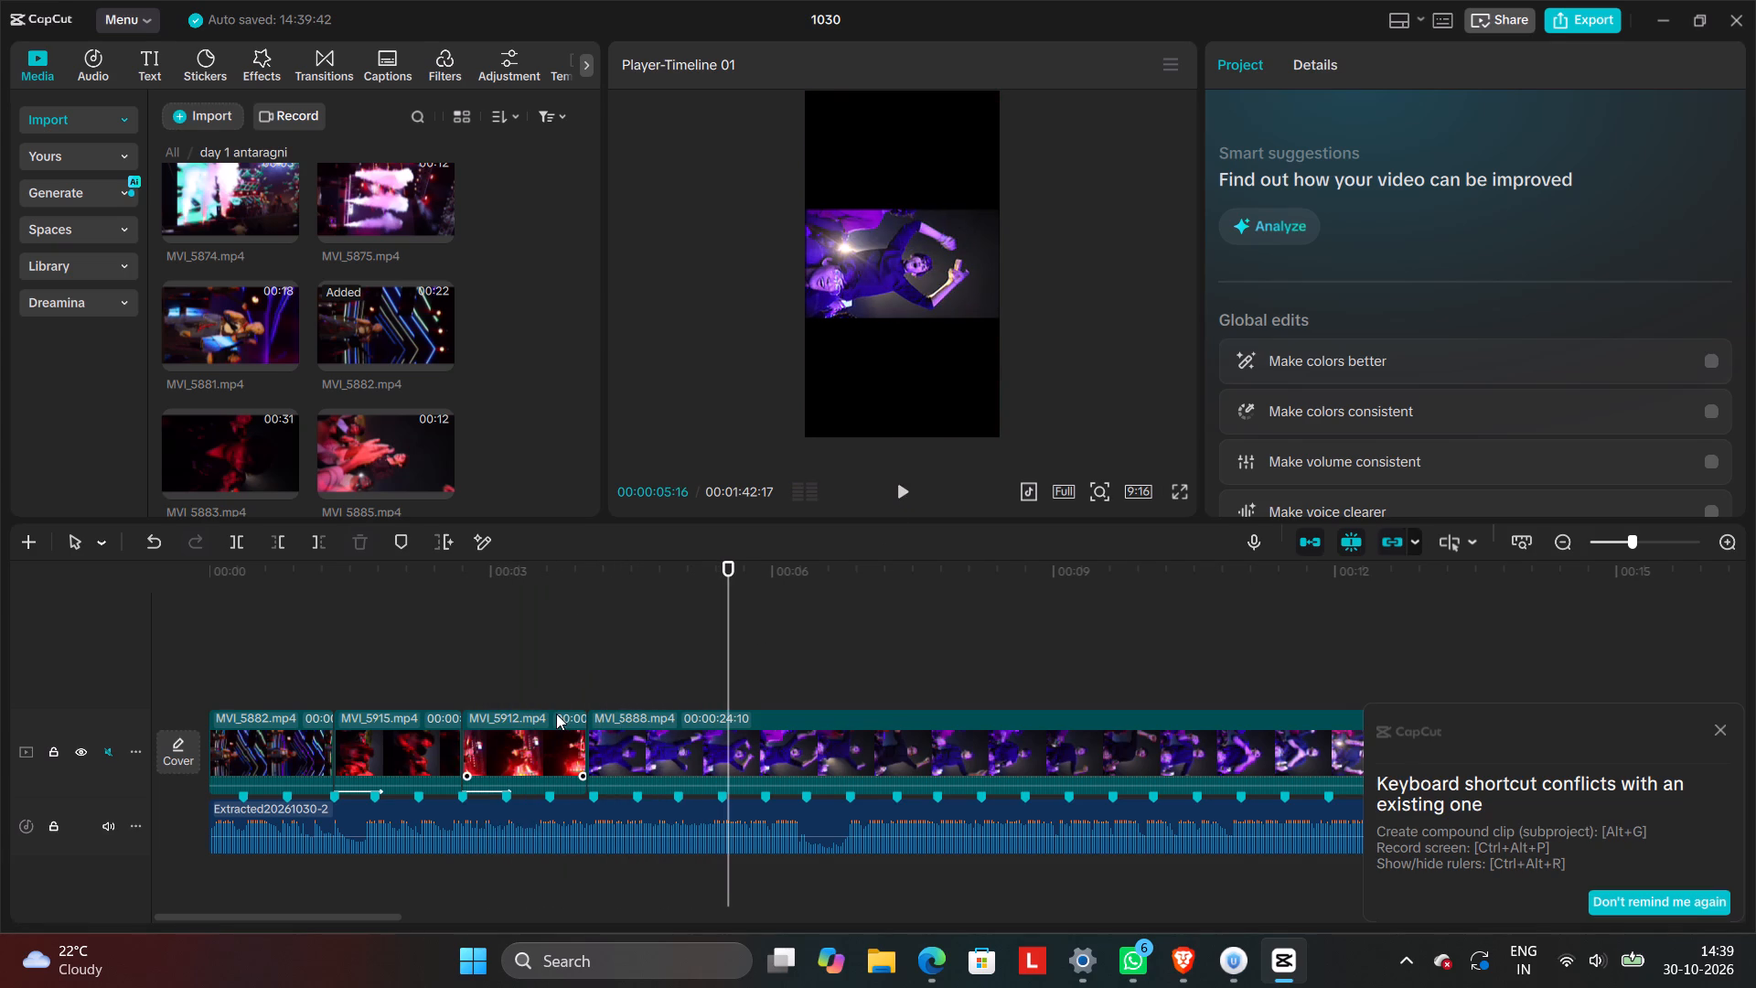
# Shorten the end of MVI_5912 to the second beat marker after its start and play the cut into MVI_5888.
pyautogui.click(550, 753)
pyautogui.moveTo(593, 742); pyautogui.dragTo(561, 774)
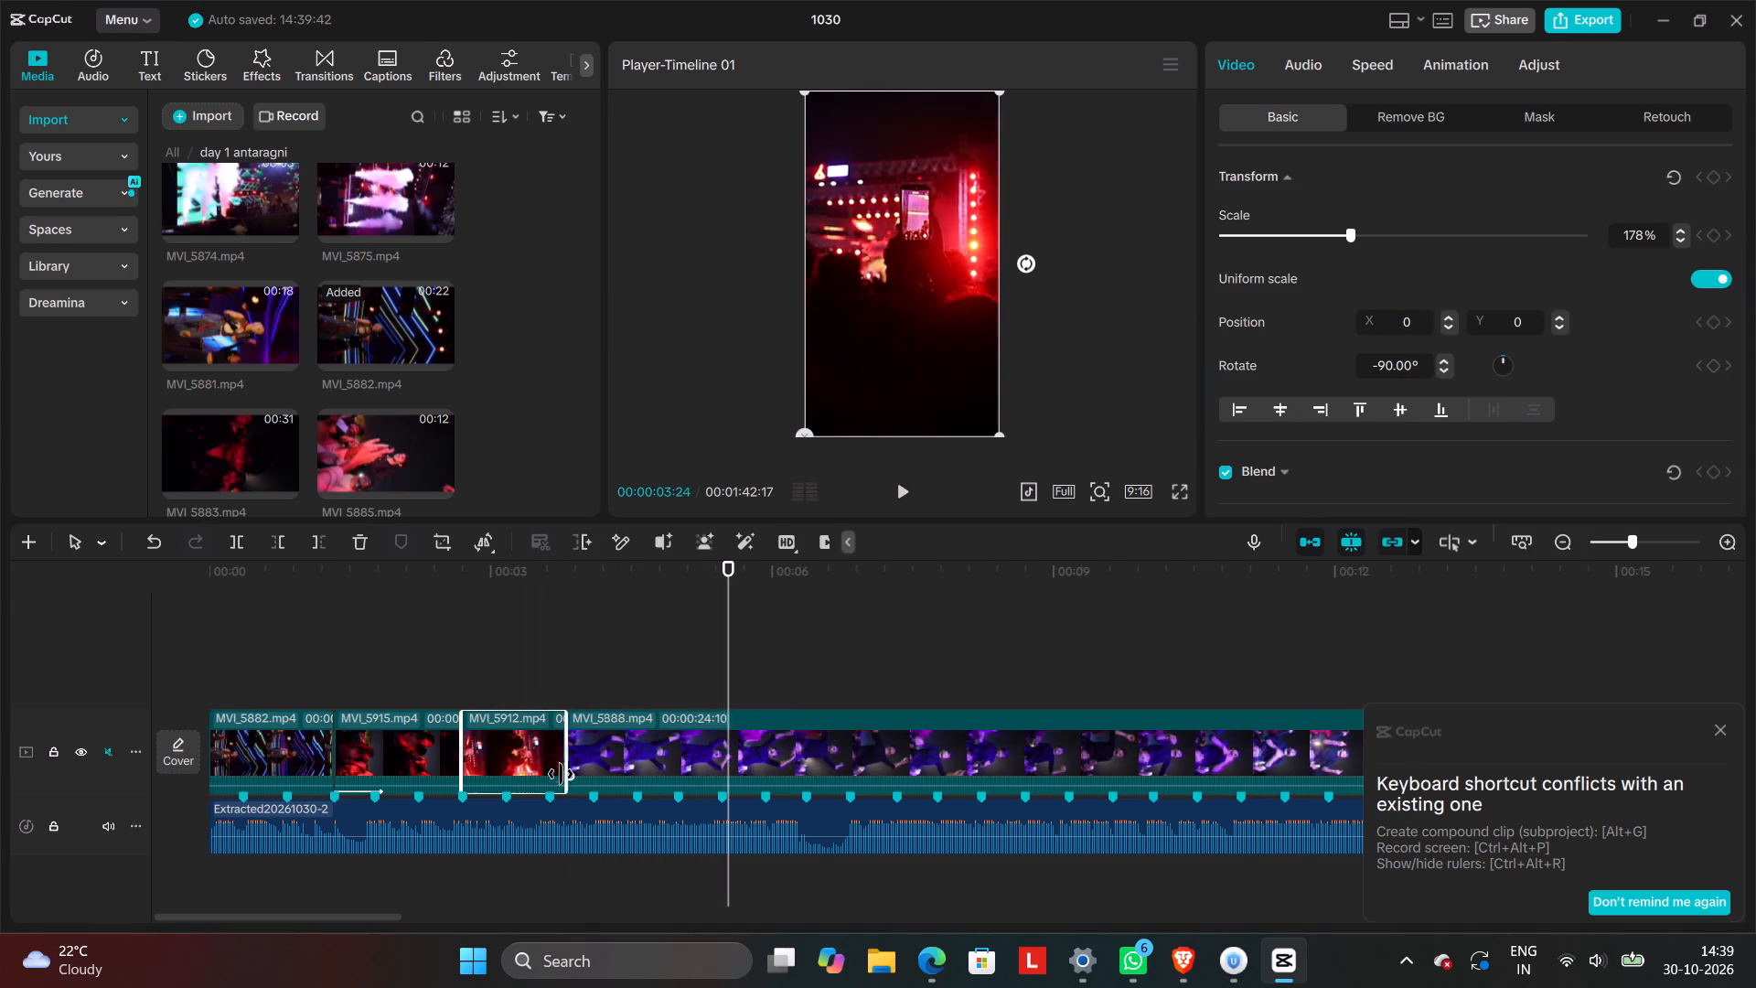
pyautogui.moveTo(561, 774); pyautogui.dragTo(555, 783)
pyautogui.click(517, 675)
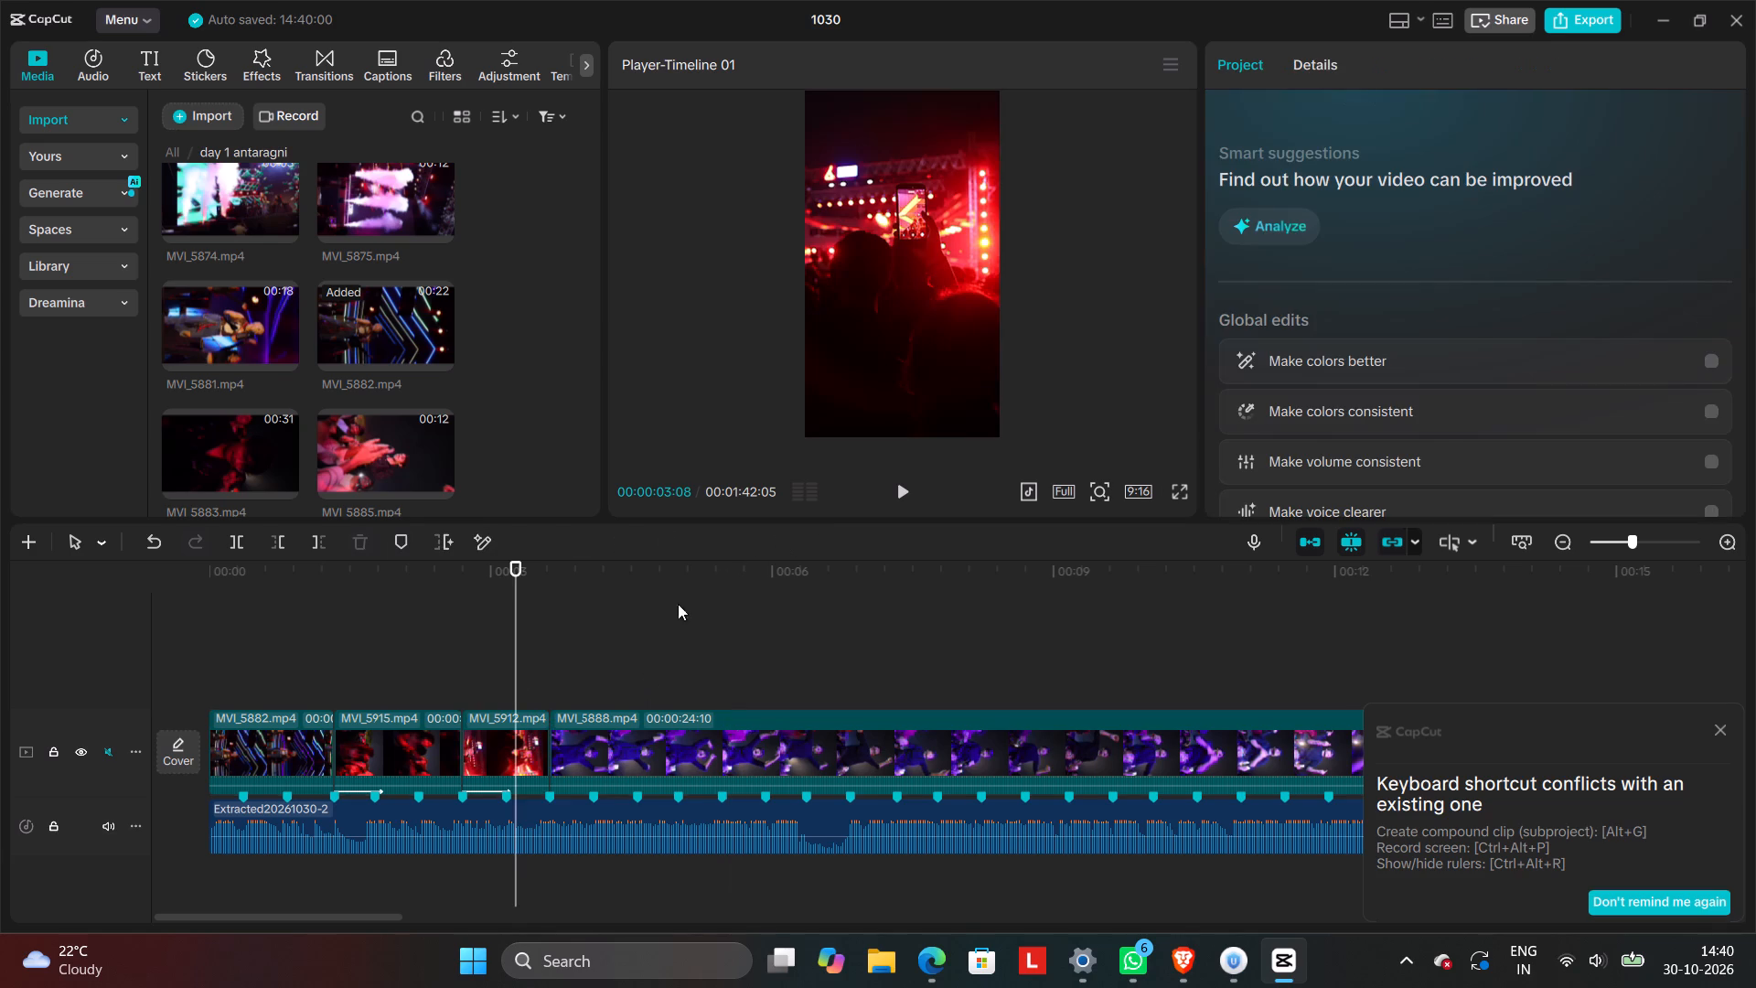
pyautogui.click(903, 510)
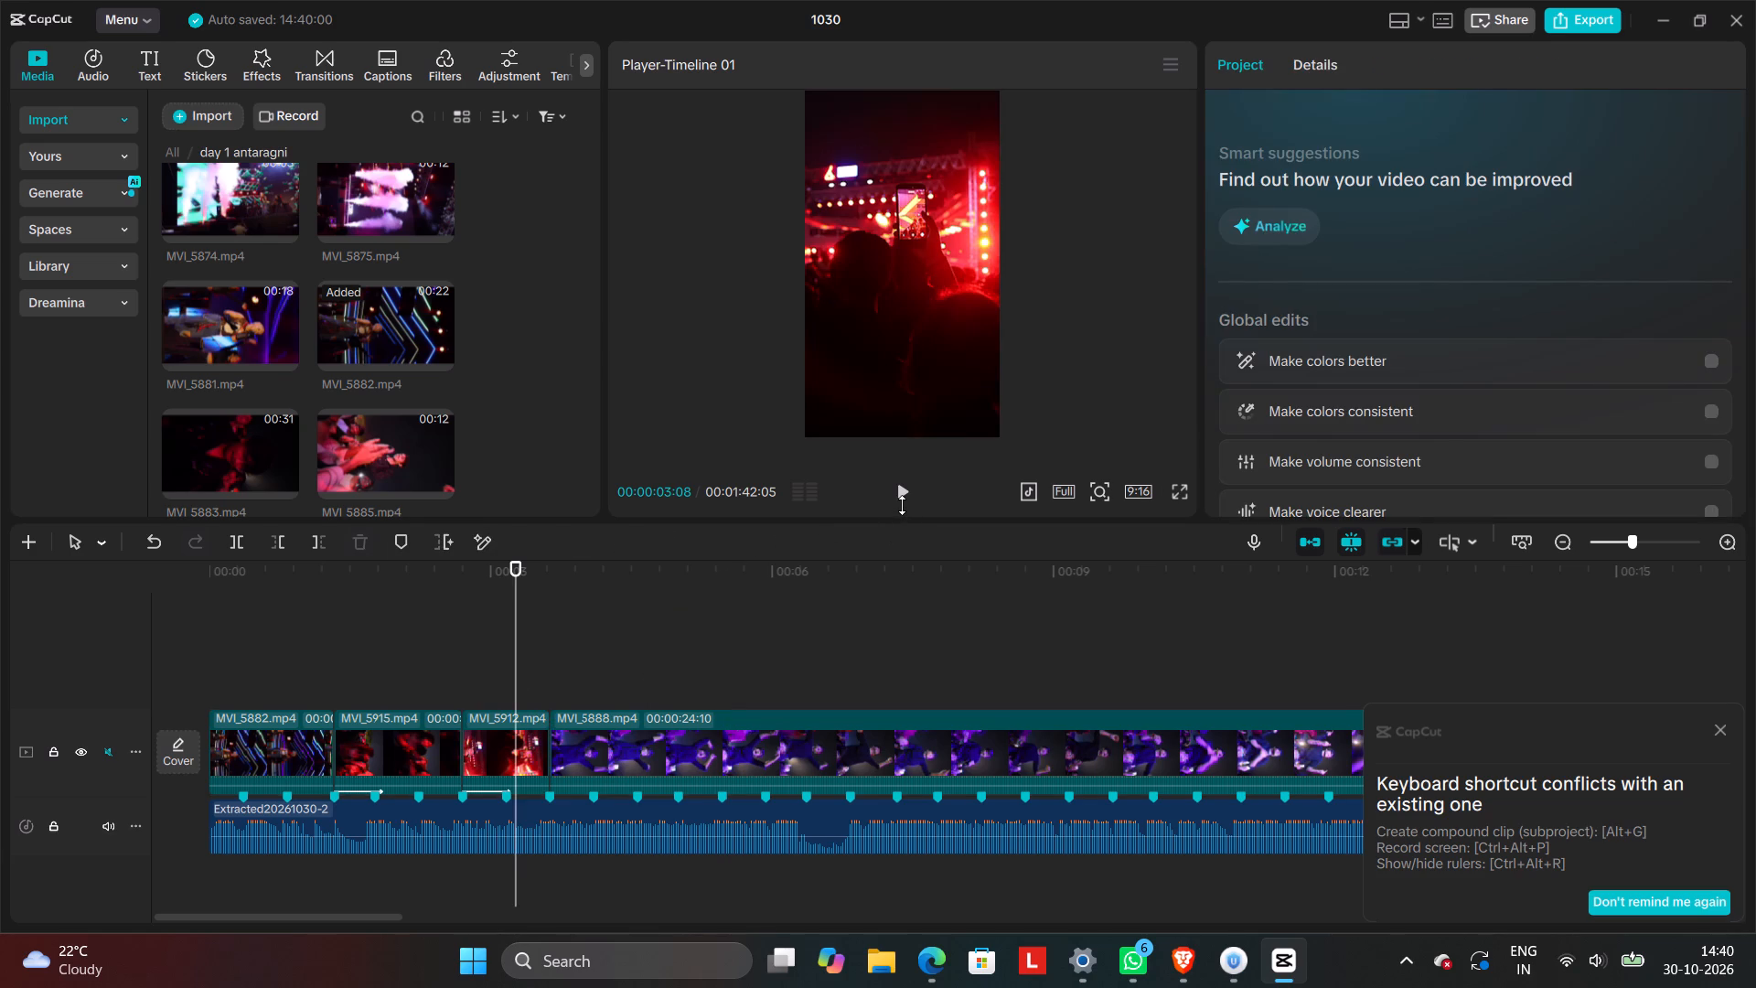
pyautogui.click(902, 499)
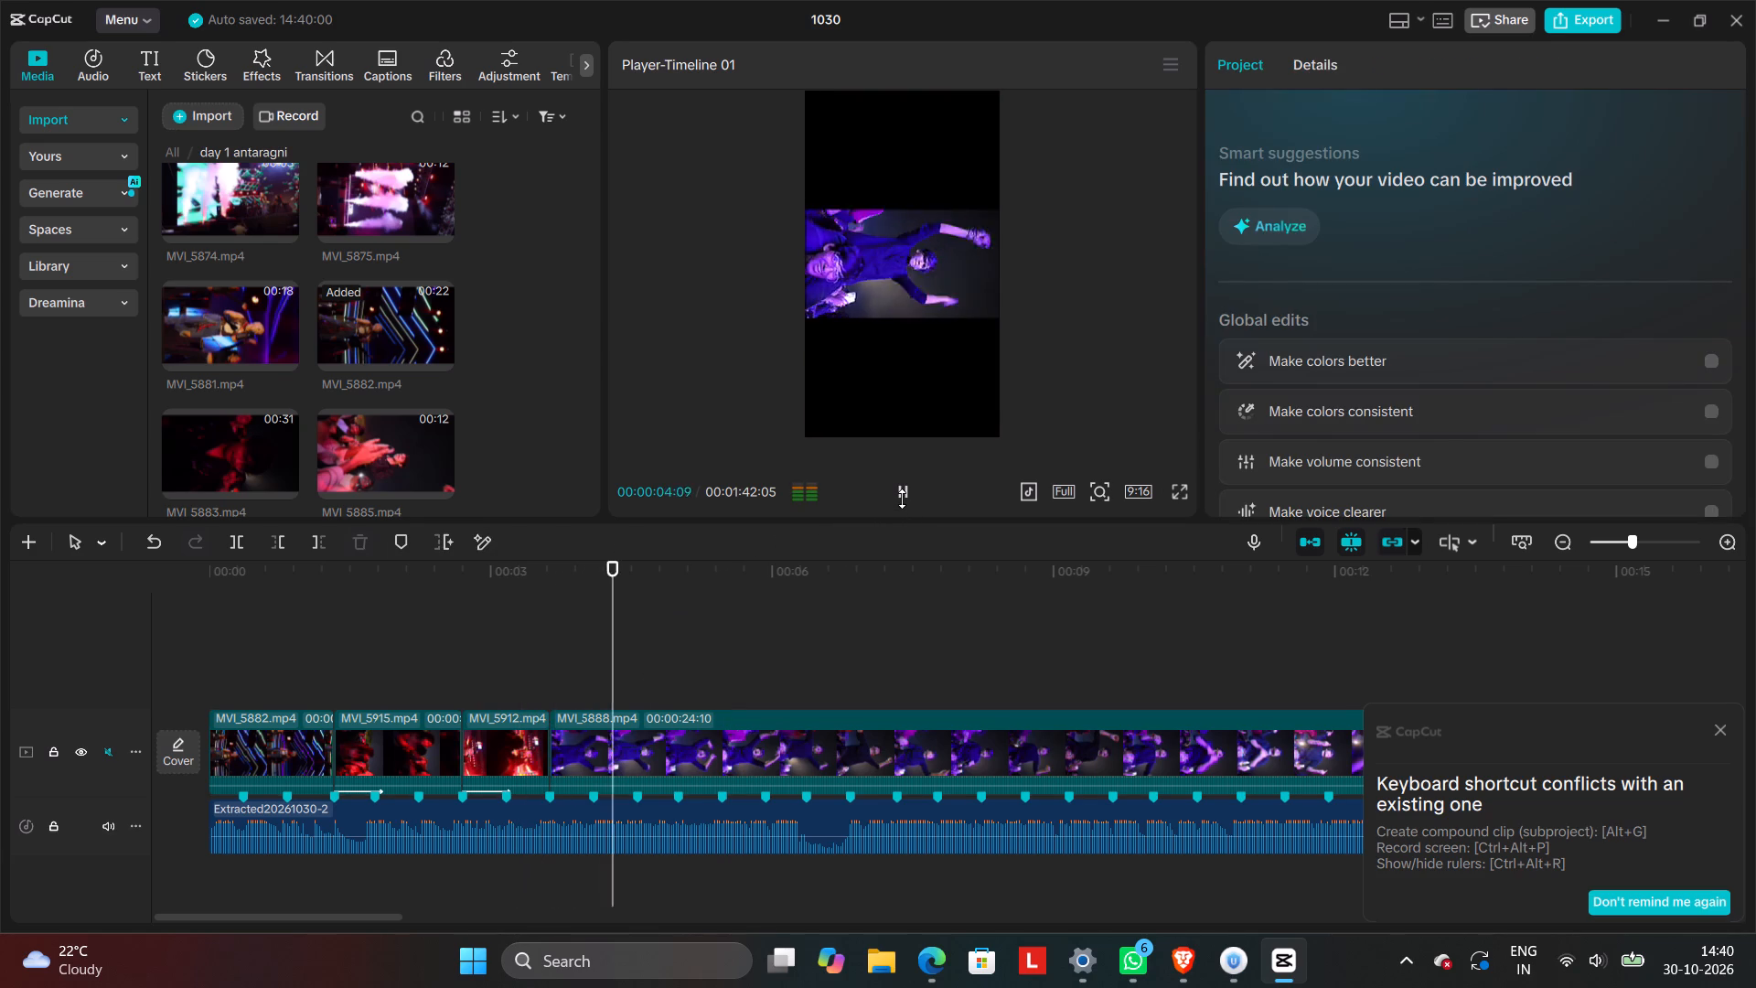
pyautogui.click(902, 499)
# Cut off the end of MVI_5888 at the beat marker at 00:00:05:00.
pyautogui.click(779, 760)
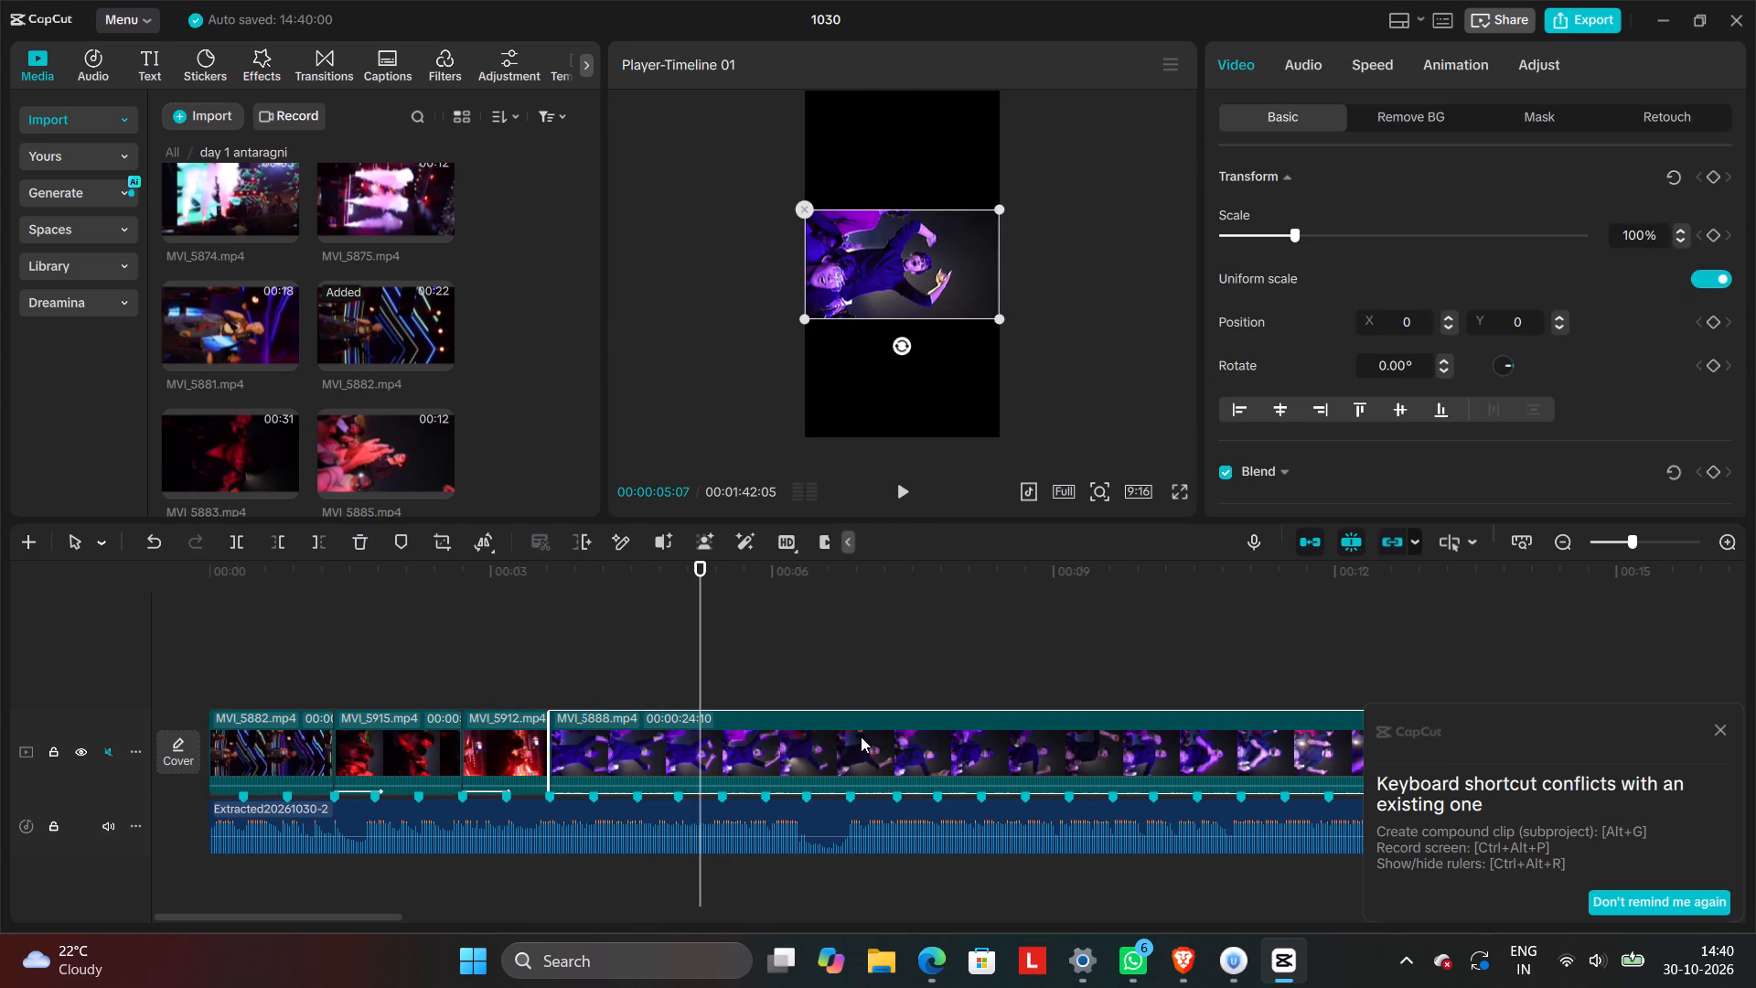
pyautogui.click(680, 693)
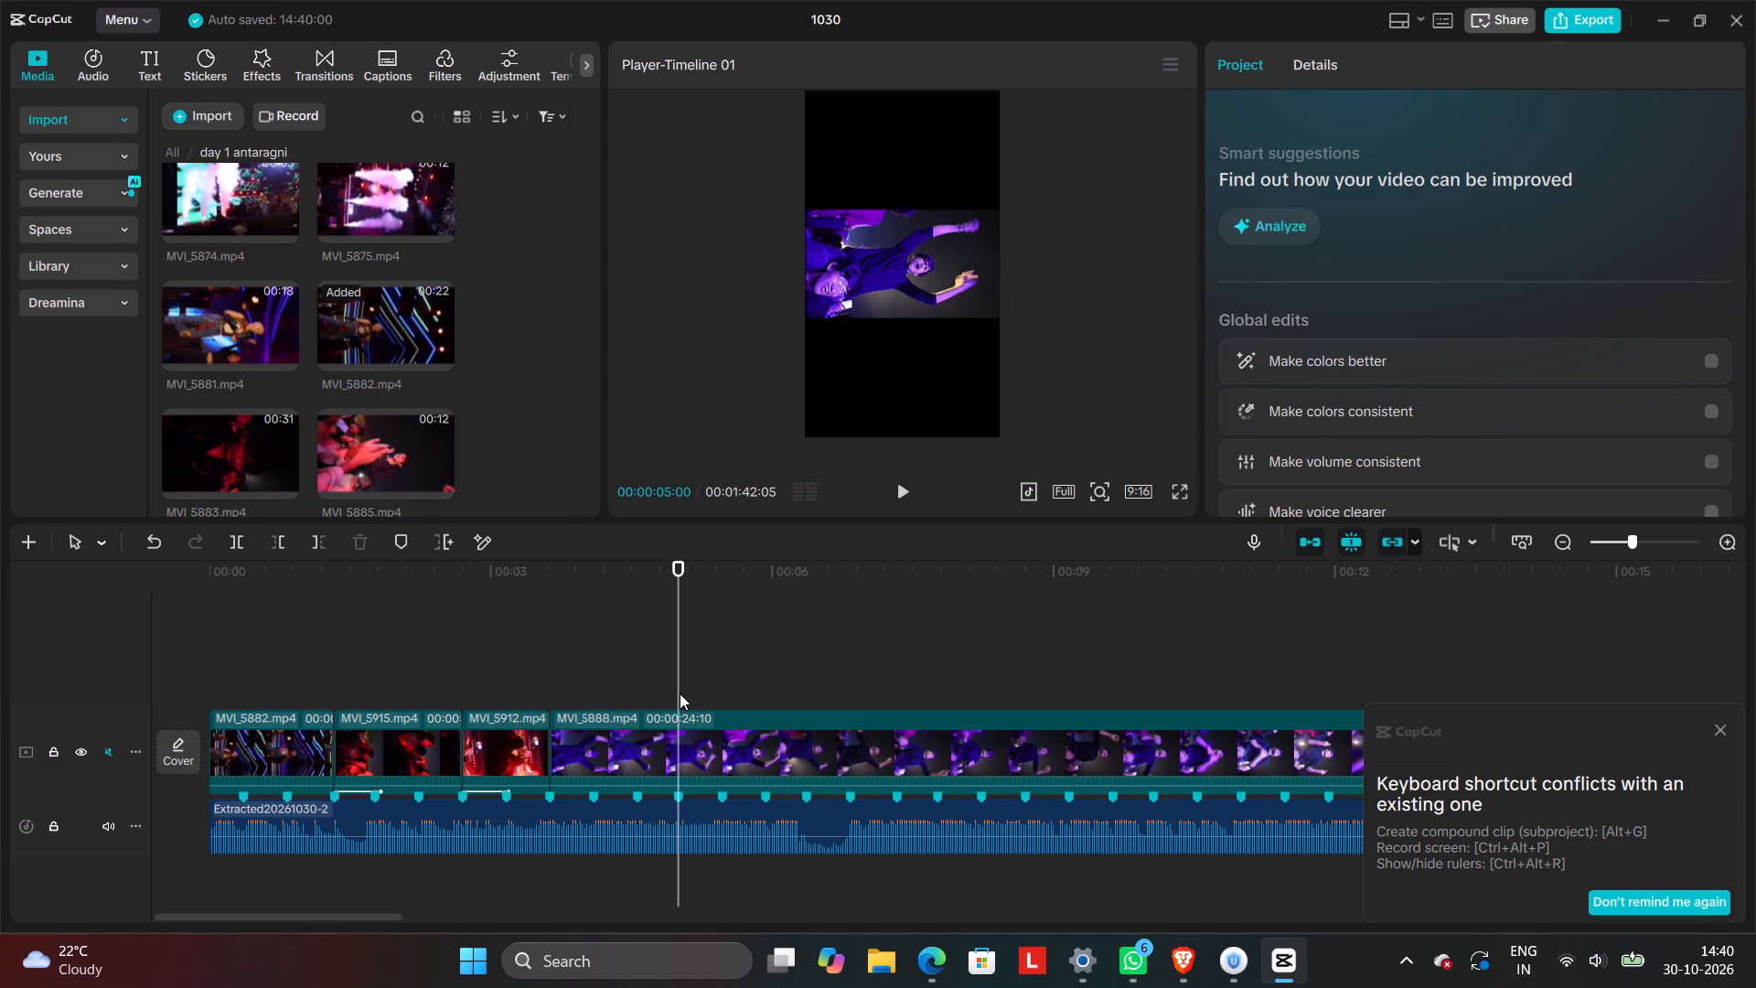
pyautogui.click(678, 761)
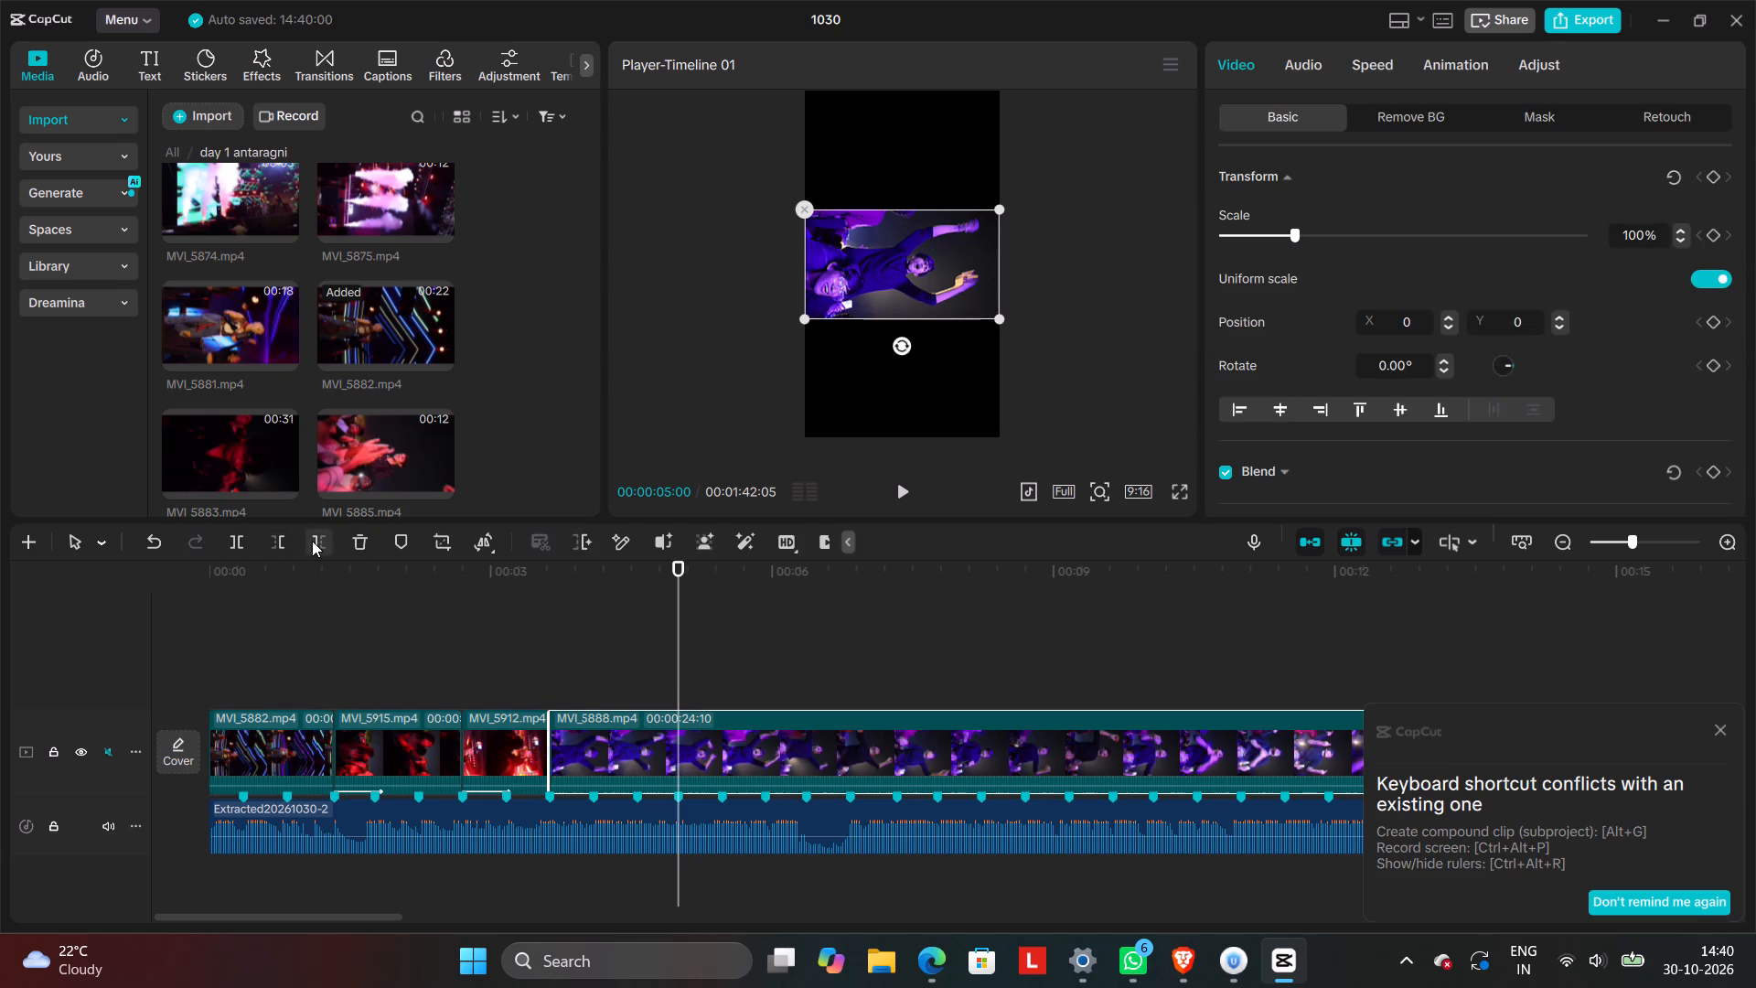
pyautogui.click(312, 541)
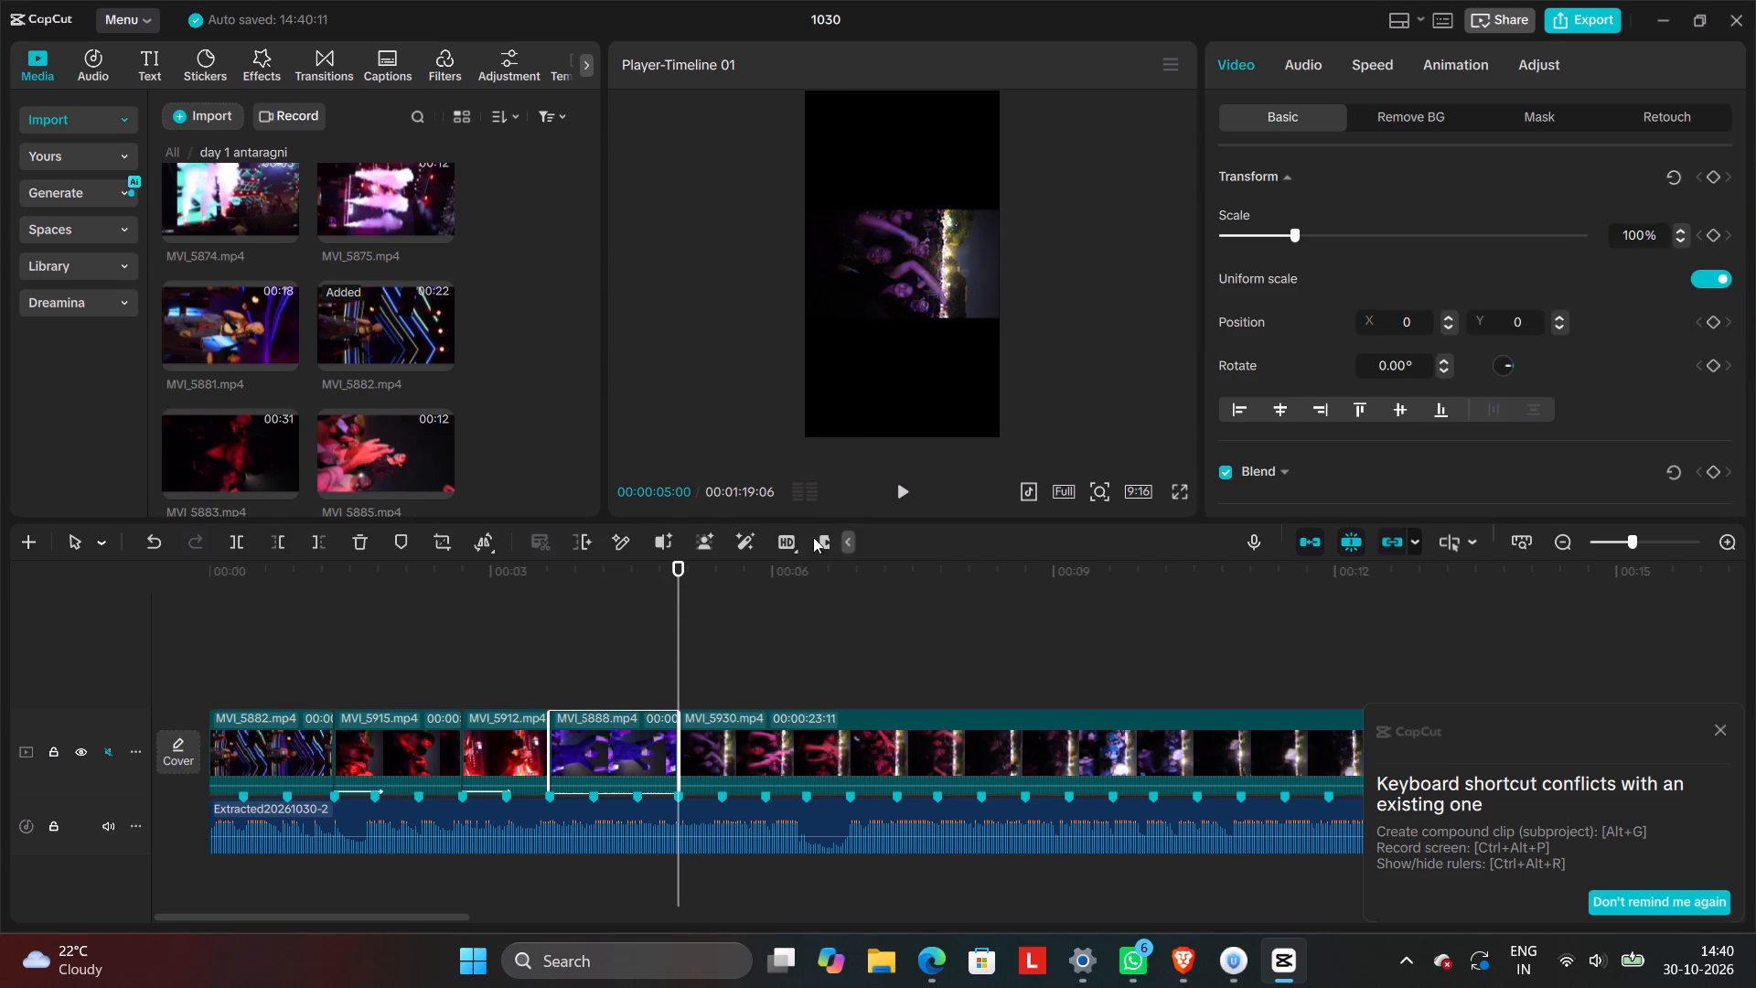
# Rotate MVI_5888 to -90° and scale it to 177% to fill the vertical 9:16 frame.
pyautogui.click(615, 753)
pyautogui.click(619, 694)
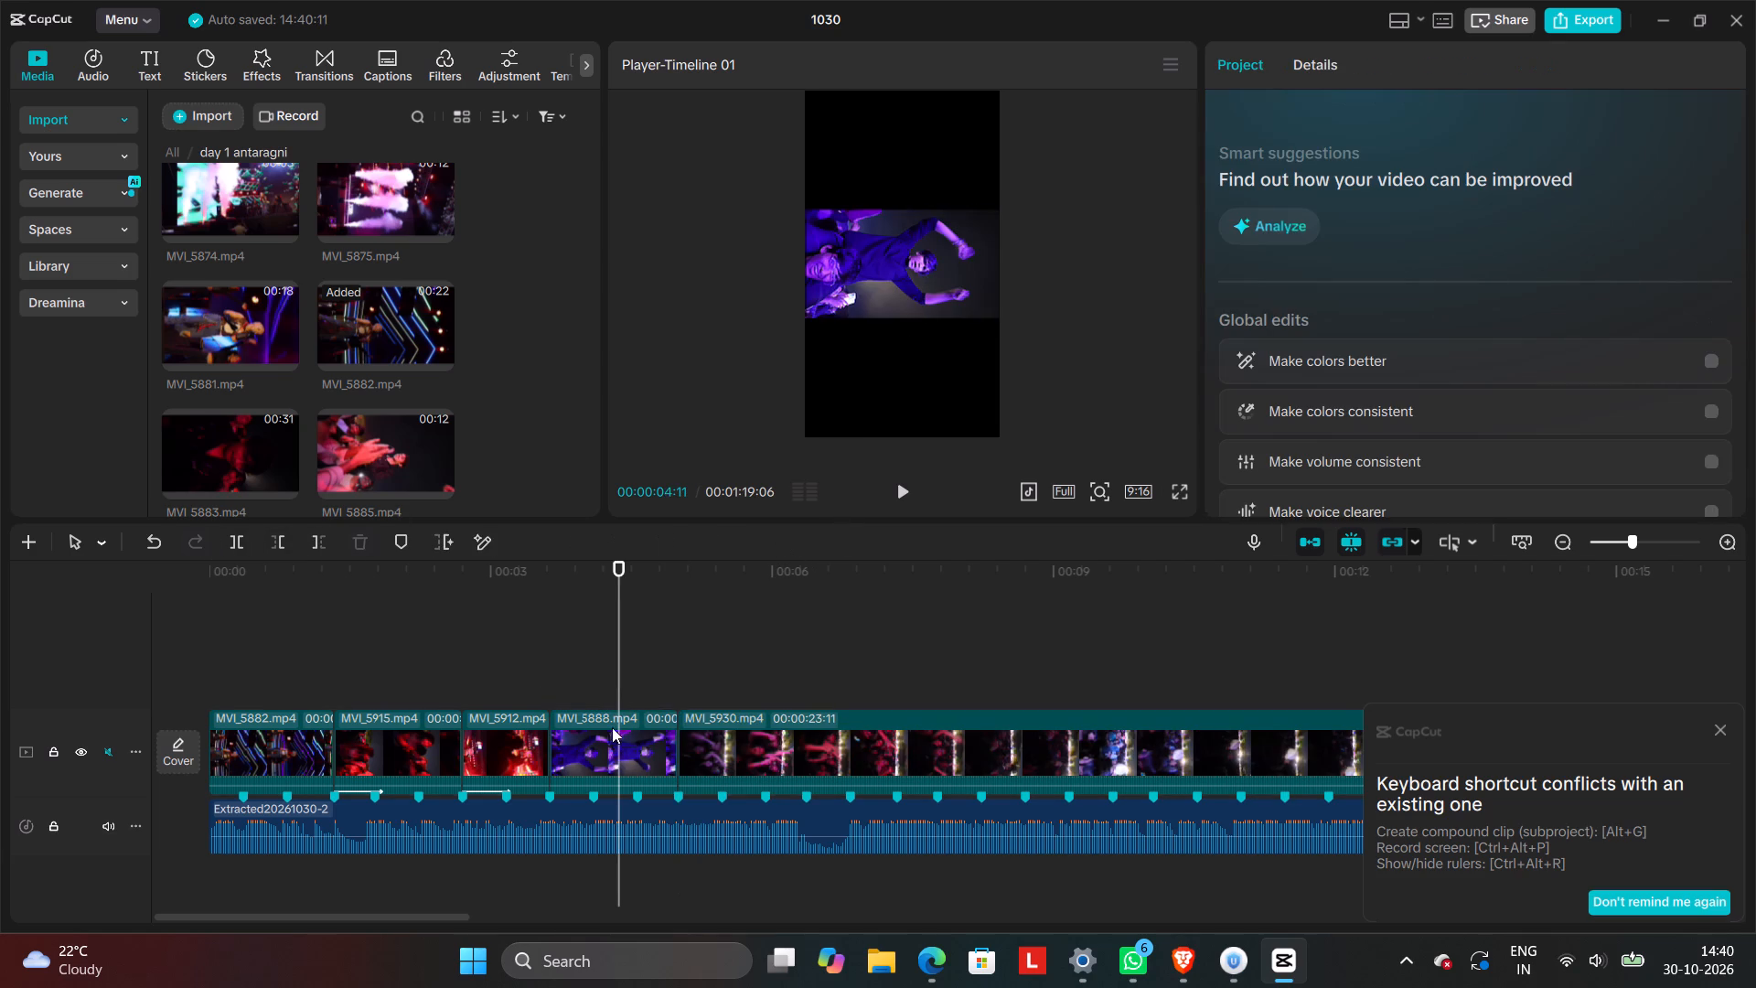
pyautogui.click(612, 746)
pyautogui.moveTo(903, 345); pyautogui.dragTo(961, 261)
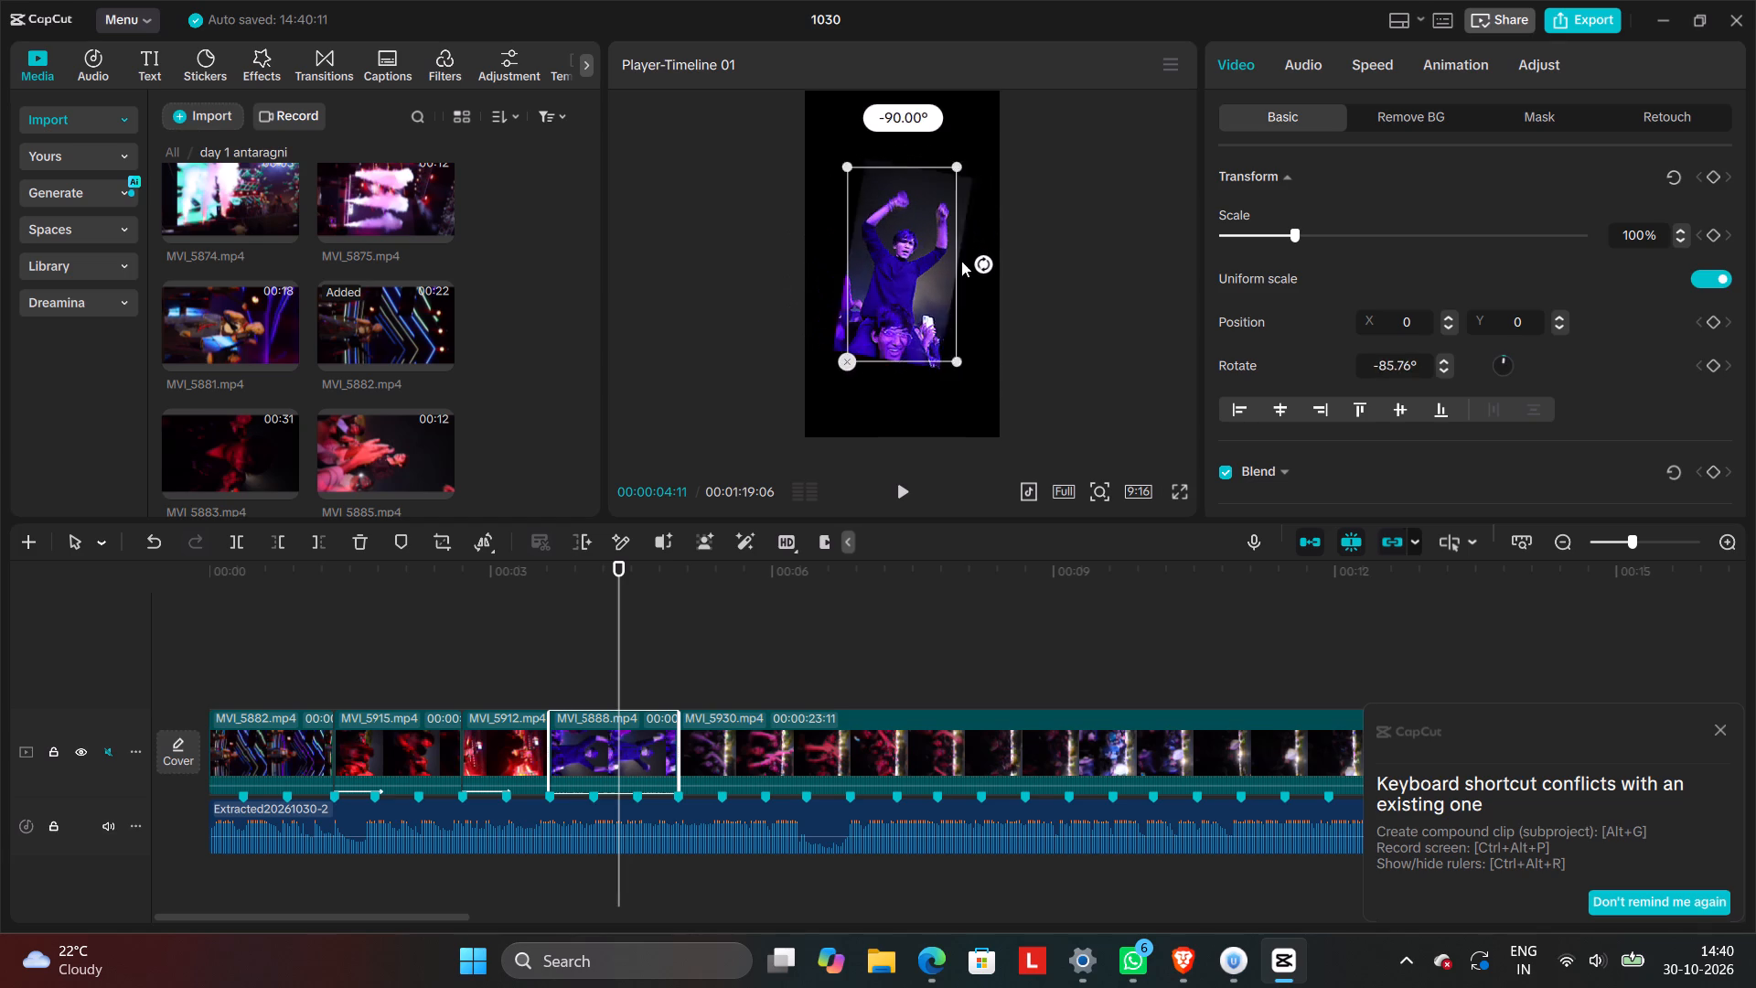
pyautogui.moveTo(961, 261); pyautogui.dragTo(954, 276)
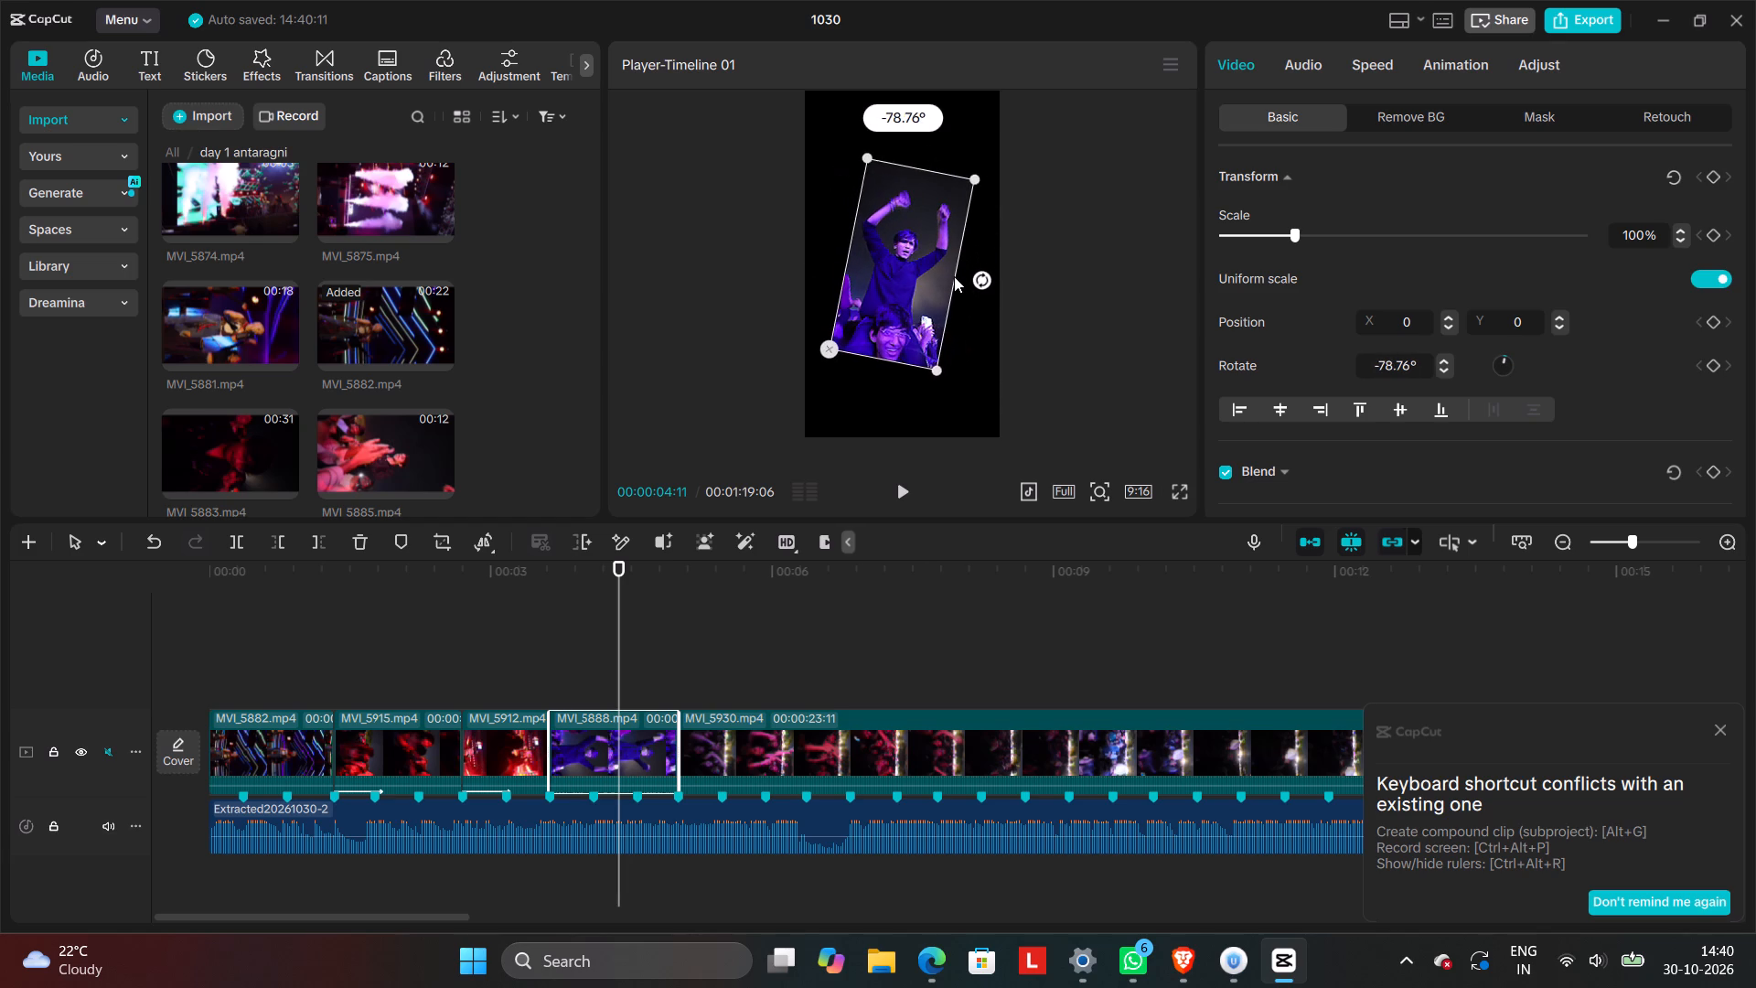
pyautogui.moveTo(954, 276); pyautogui.dragTo(955, 270)
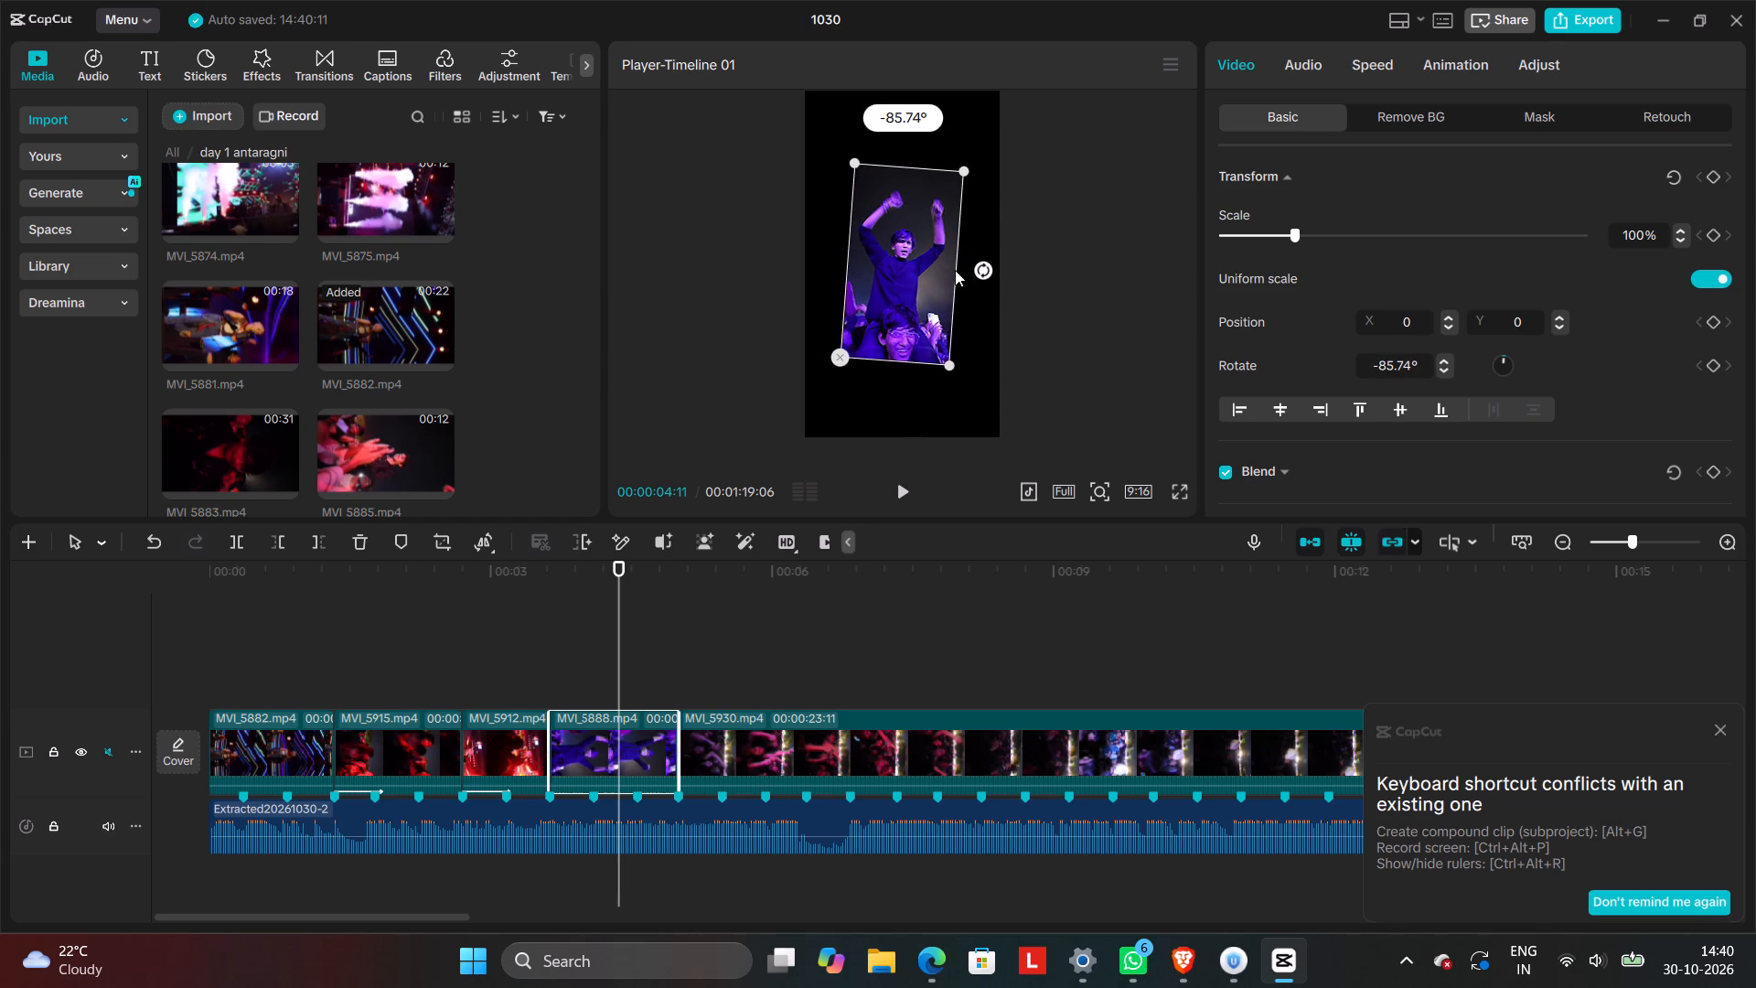
pyautogui.moveTo(955, 270); pyautogui.dragTo(957, 268)
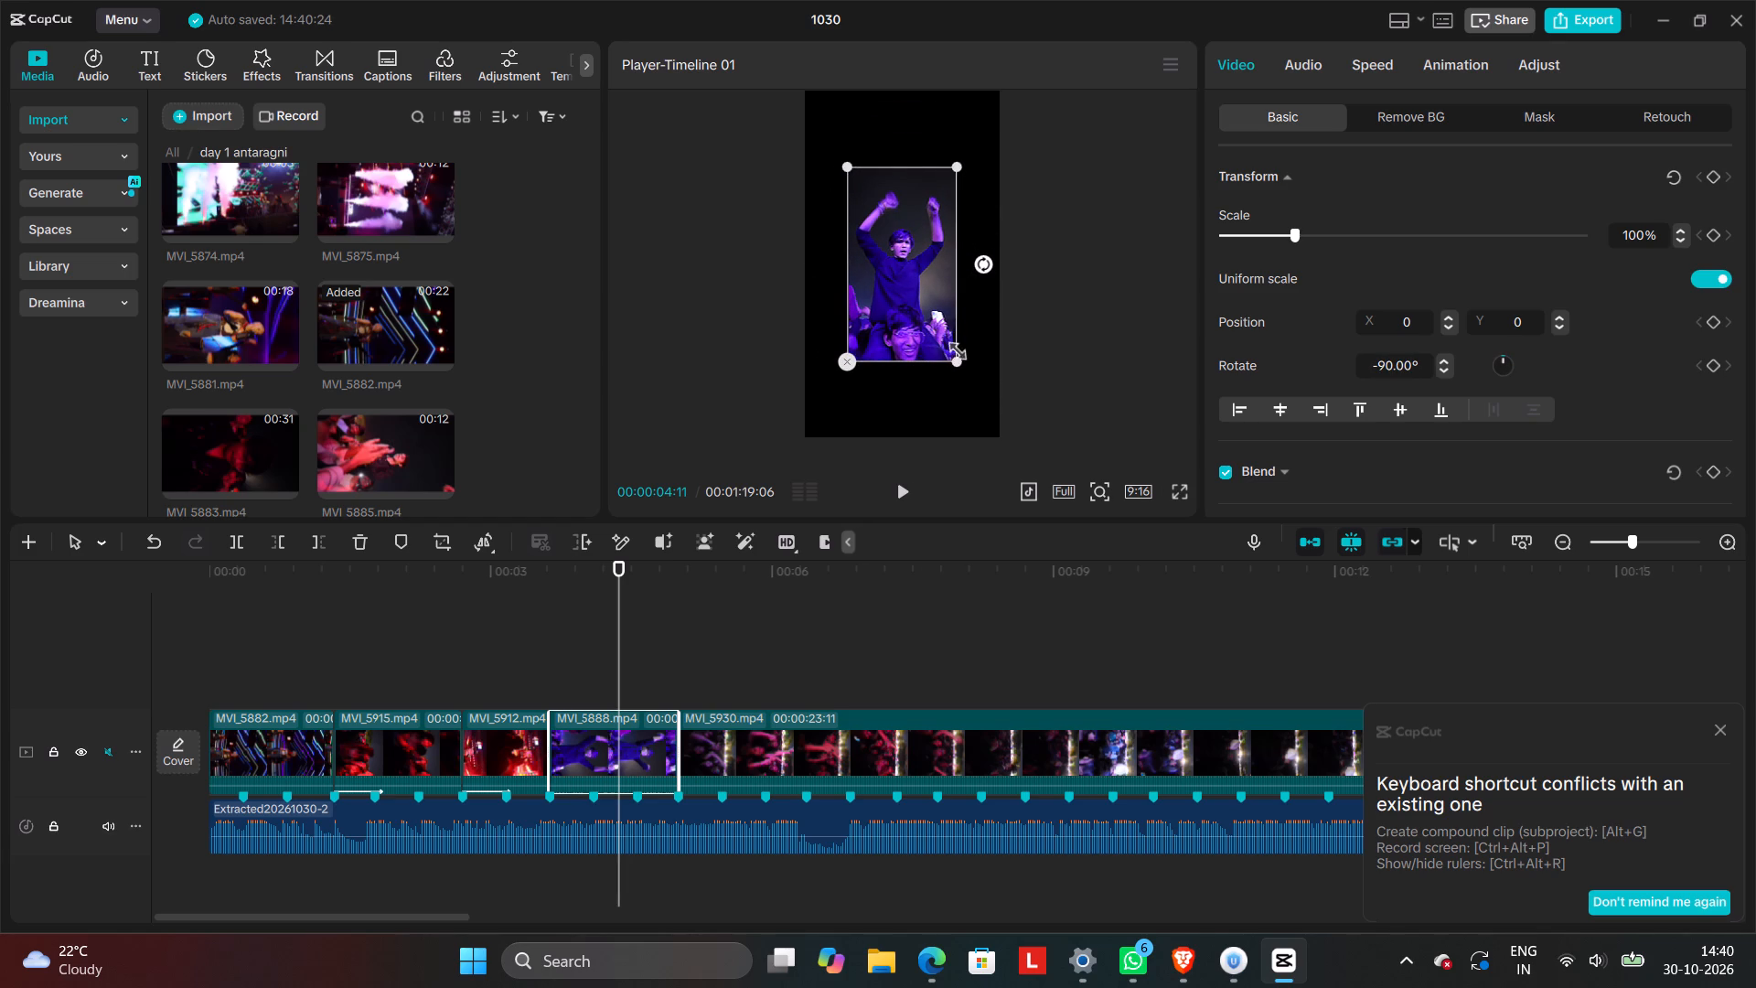
pyautogui.moveTo(954, 357); pyautogui.dragTo(980, 467)
# Play the cut from MVI_5912 into MVI_5888, shorten the end of MVI_5888 to the second beat marker after its start, and replay it.
pyautogui.click(515, 682)
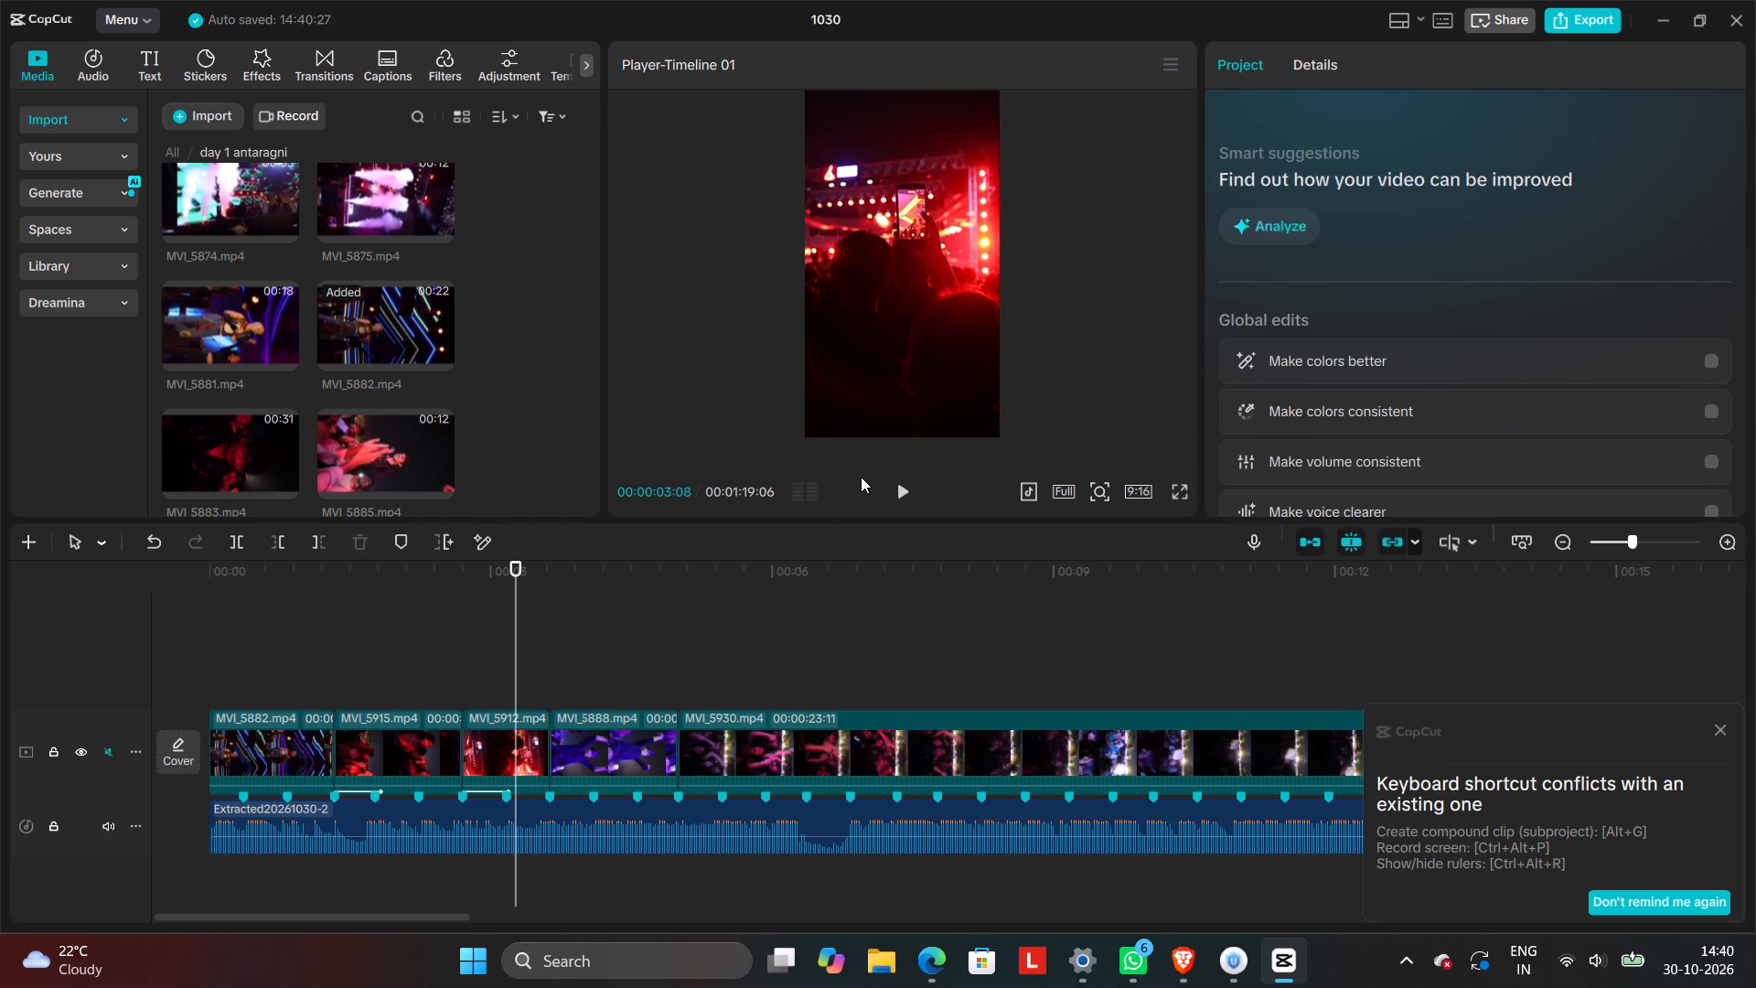
pyautogui.click(906, 481)
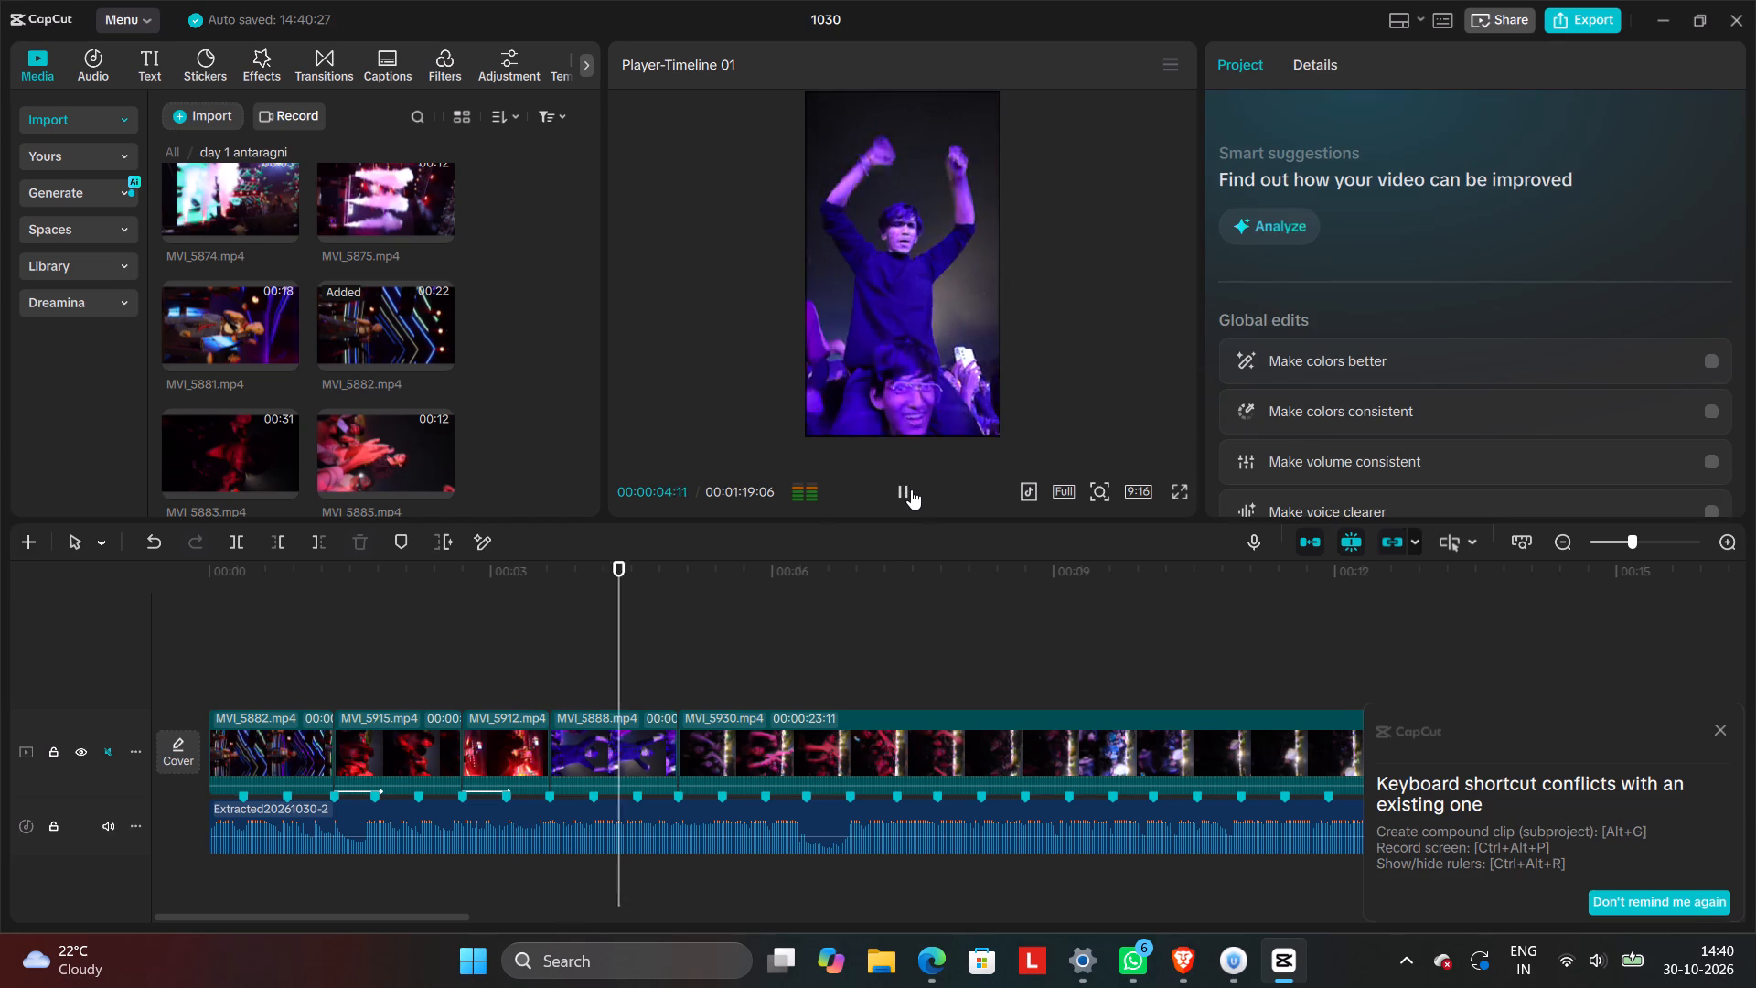
pyautogui.click(913, 493)
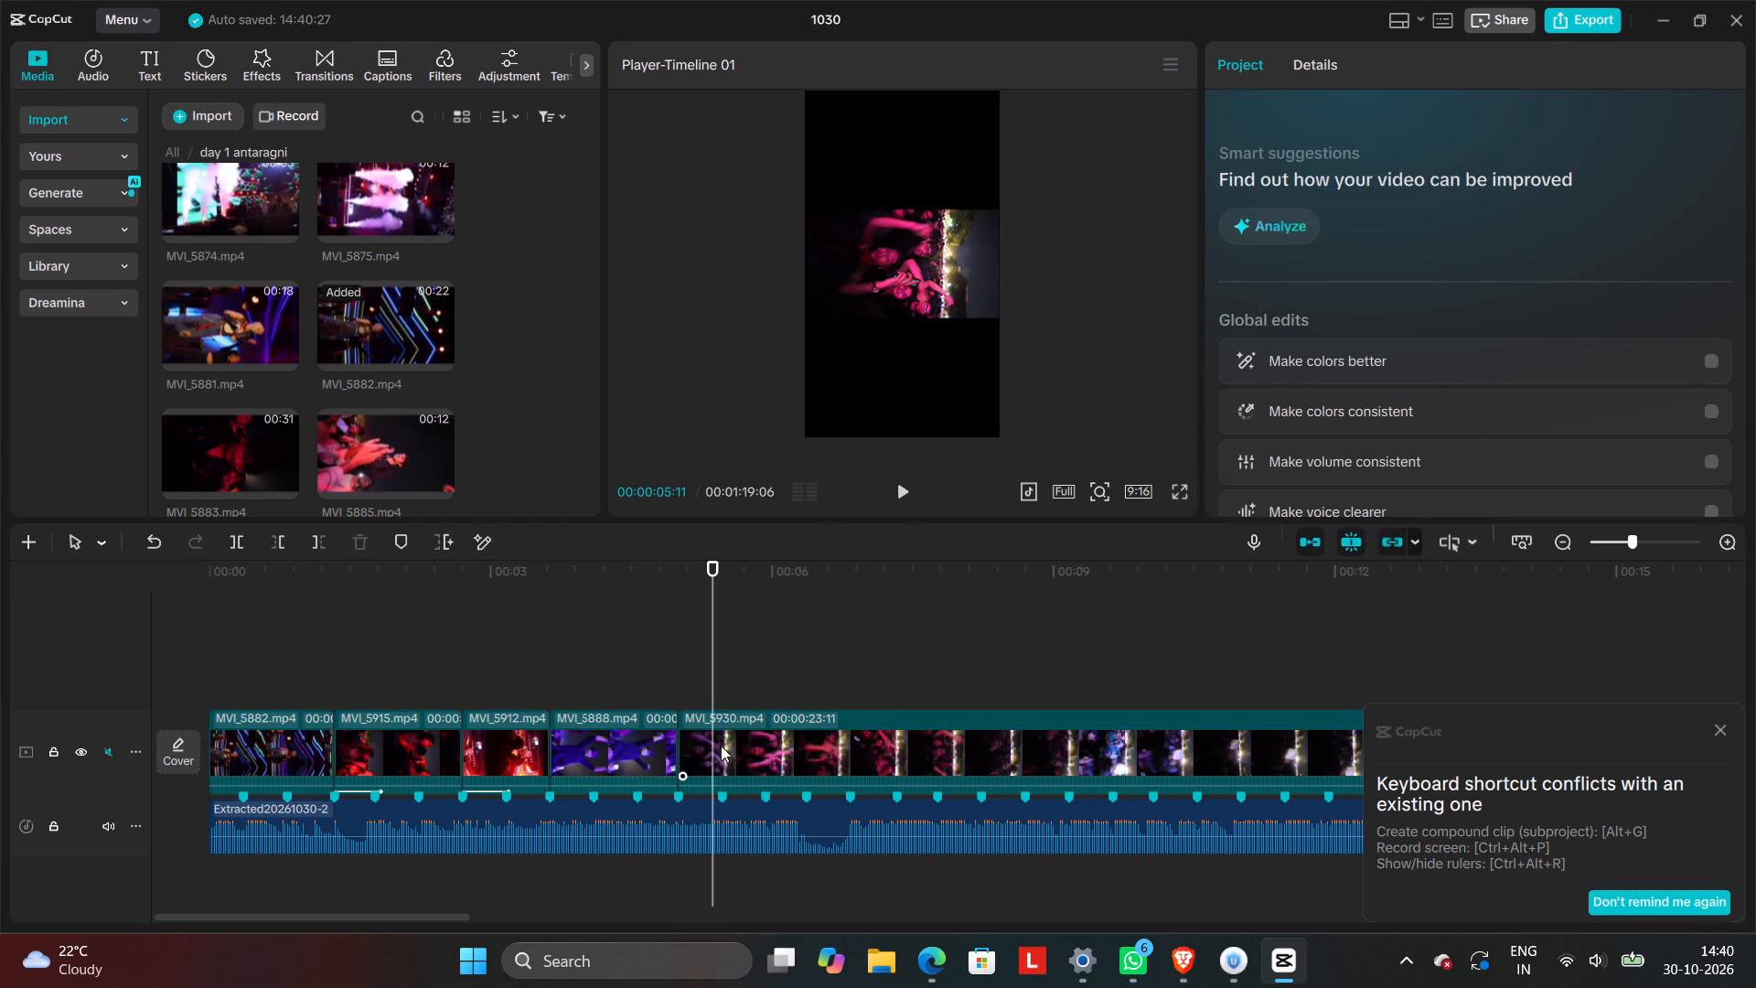
pyautogui.click(635, 760)
pyautogui.moveTo(681, 736); pyautogui.dragTo(671, 742)
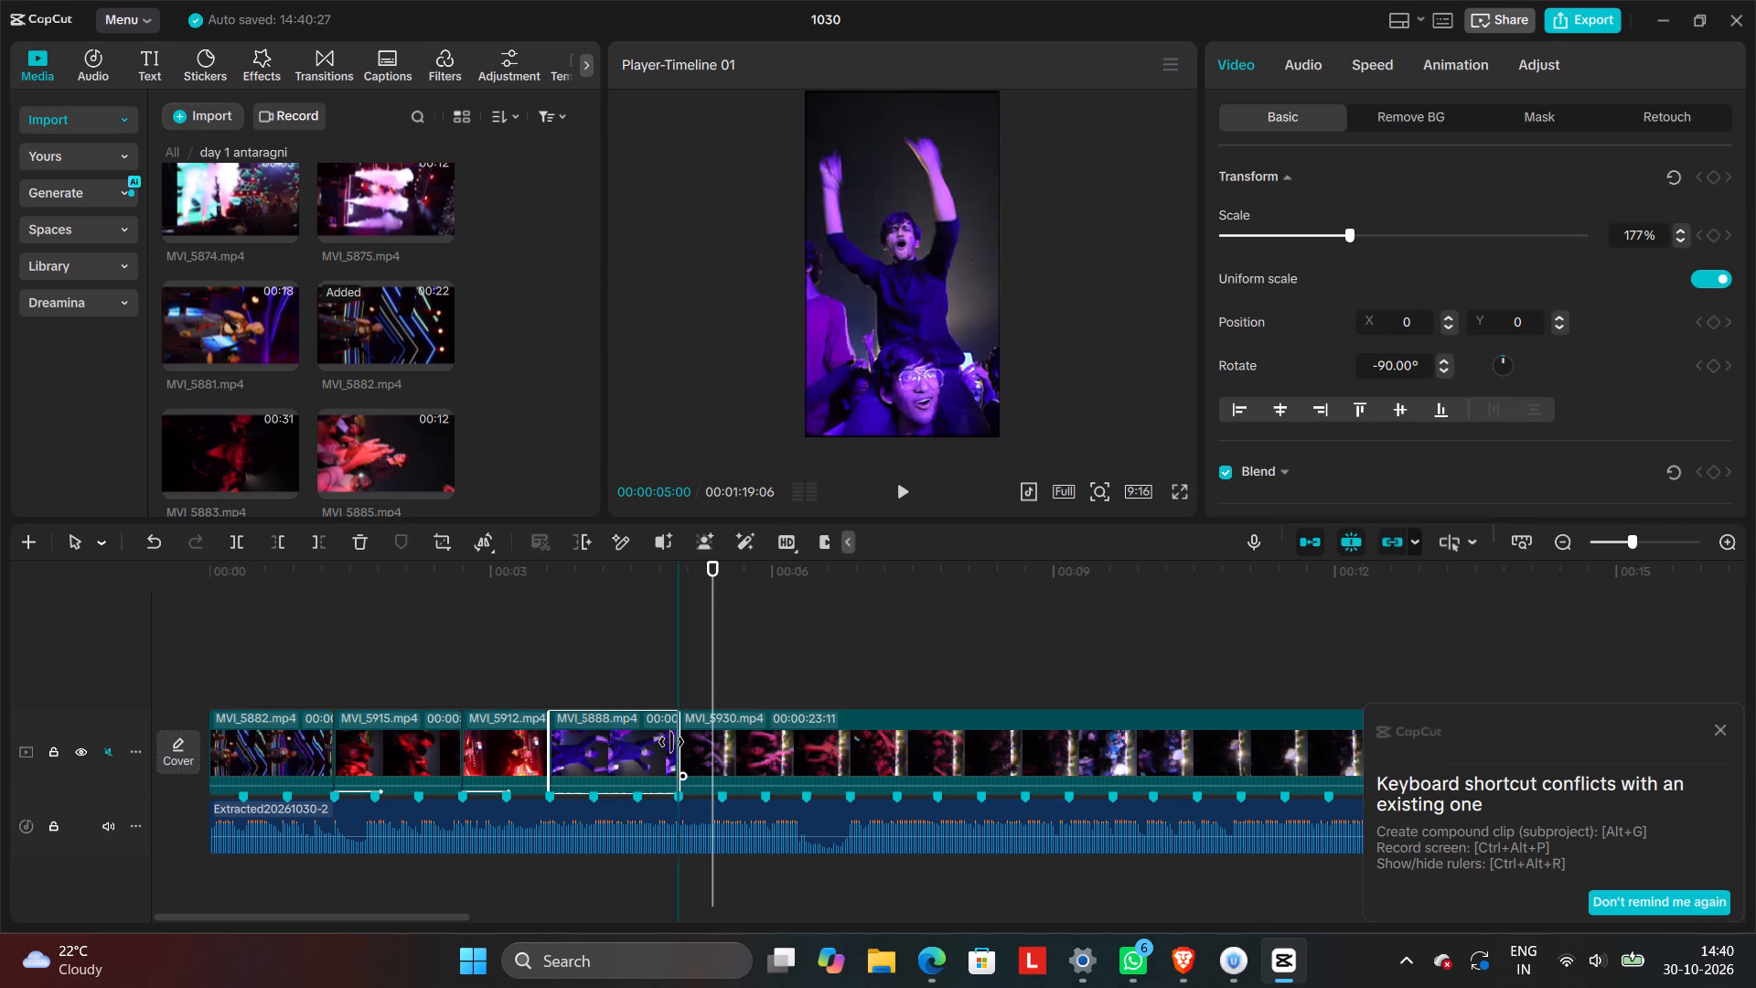
pyautogui.moveTo(671, 742); pyautogui.dragTo(644, 809)
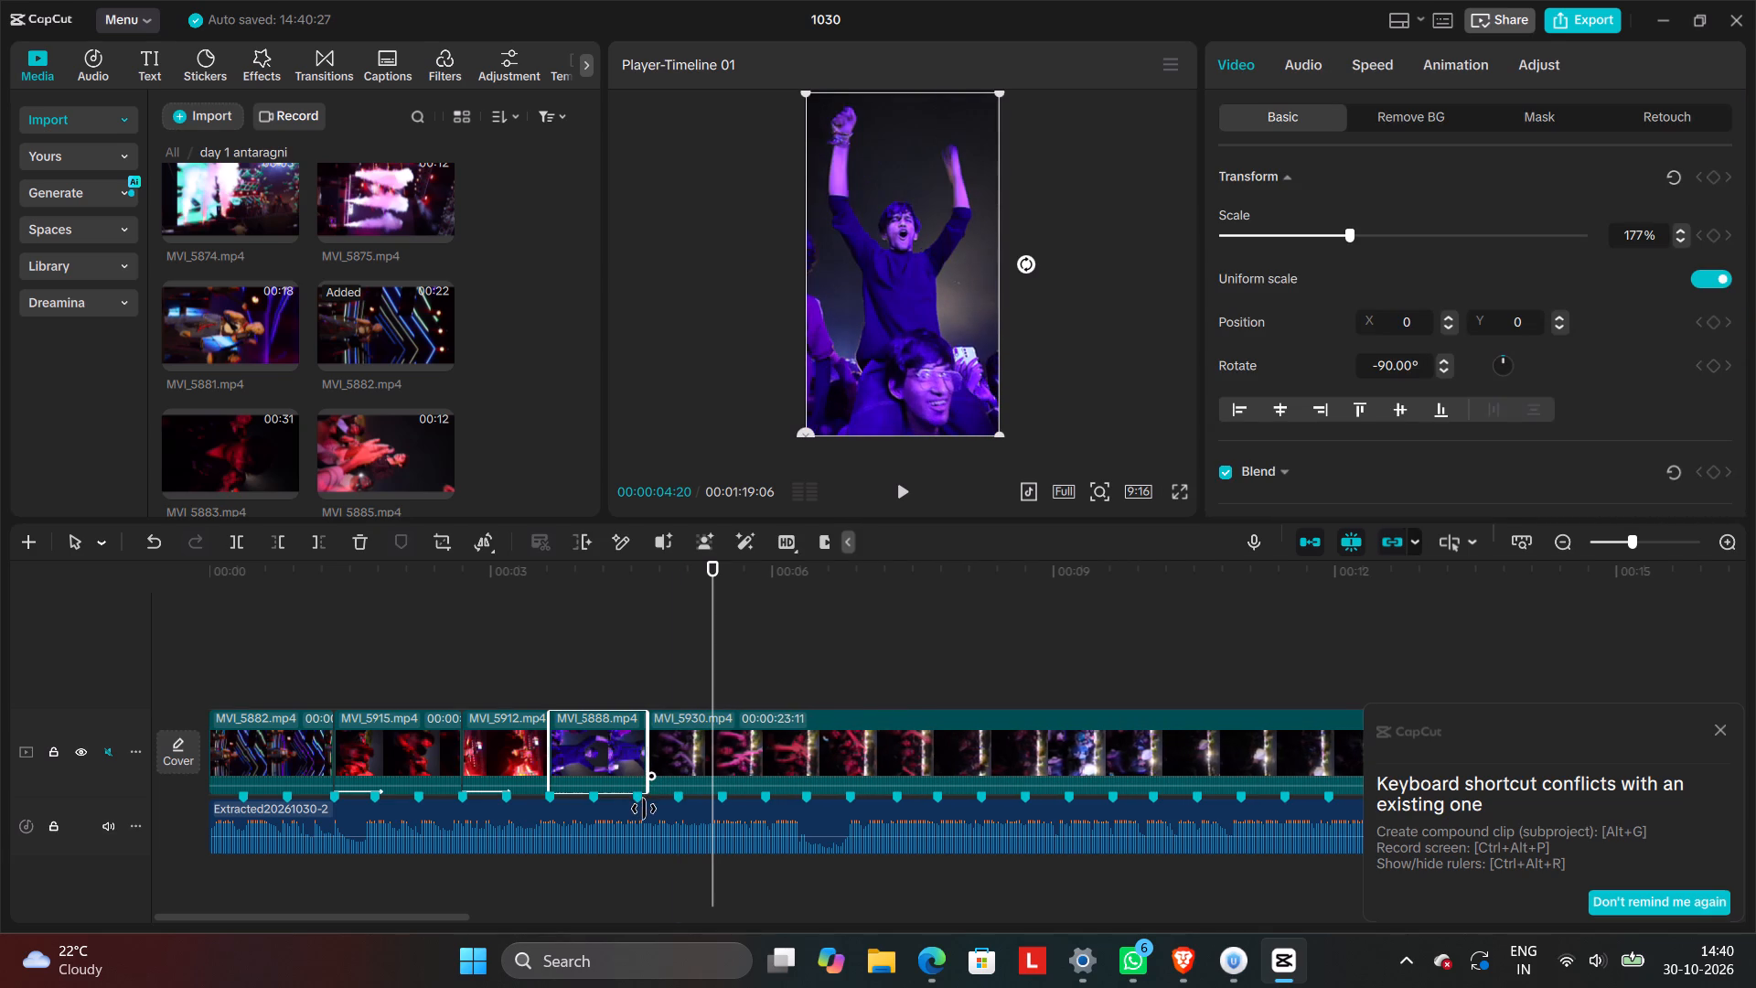
pyautogui.moveTo(644, 809); pyautogui.dragTo(629, 838)
pyautogui.click(568, 681)
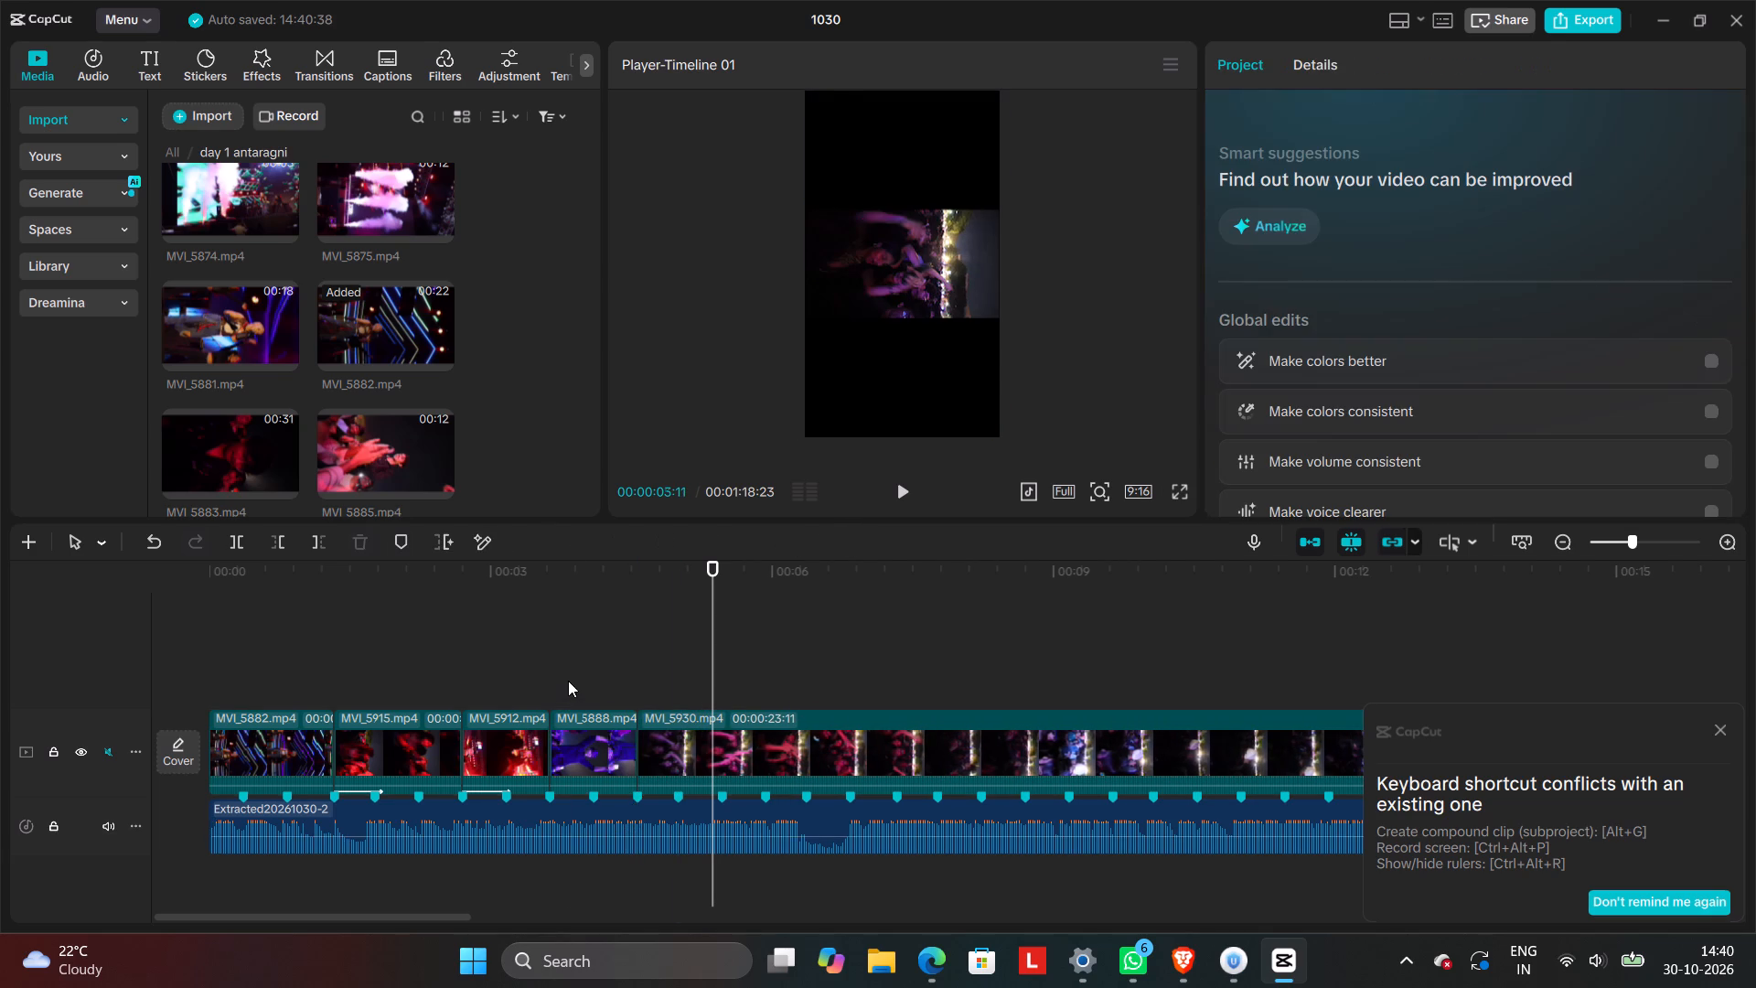
pyautogui.click(891, 489)
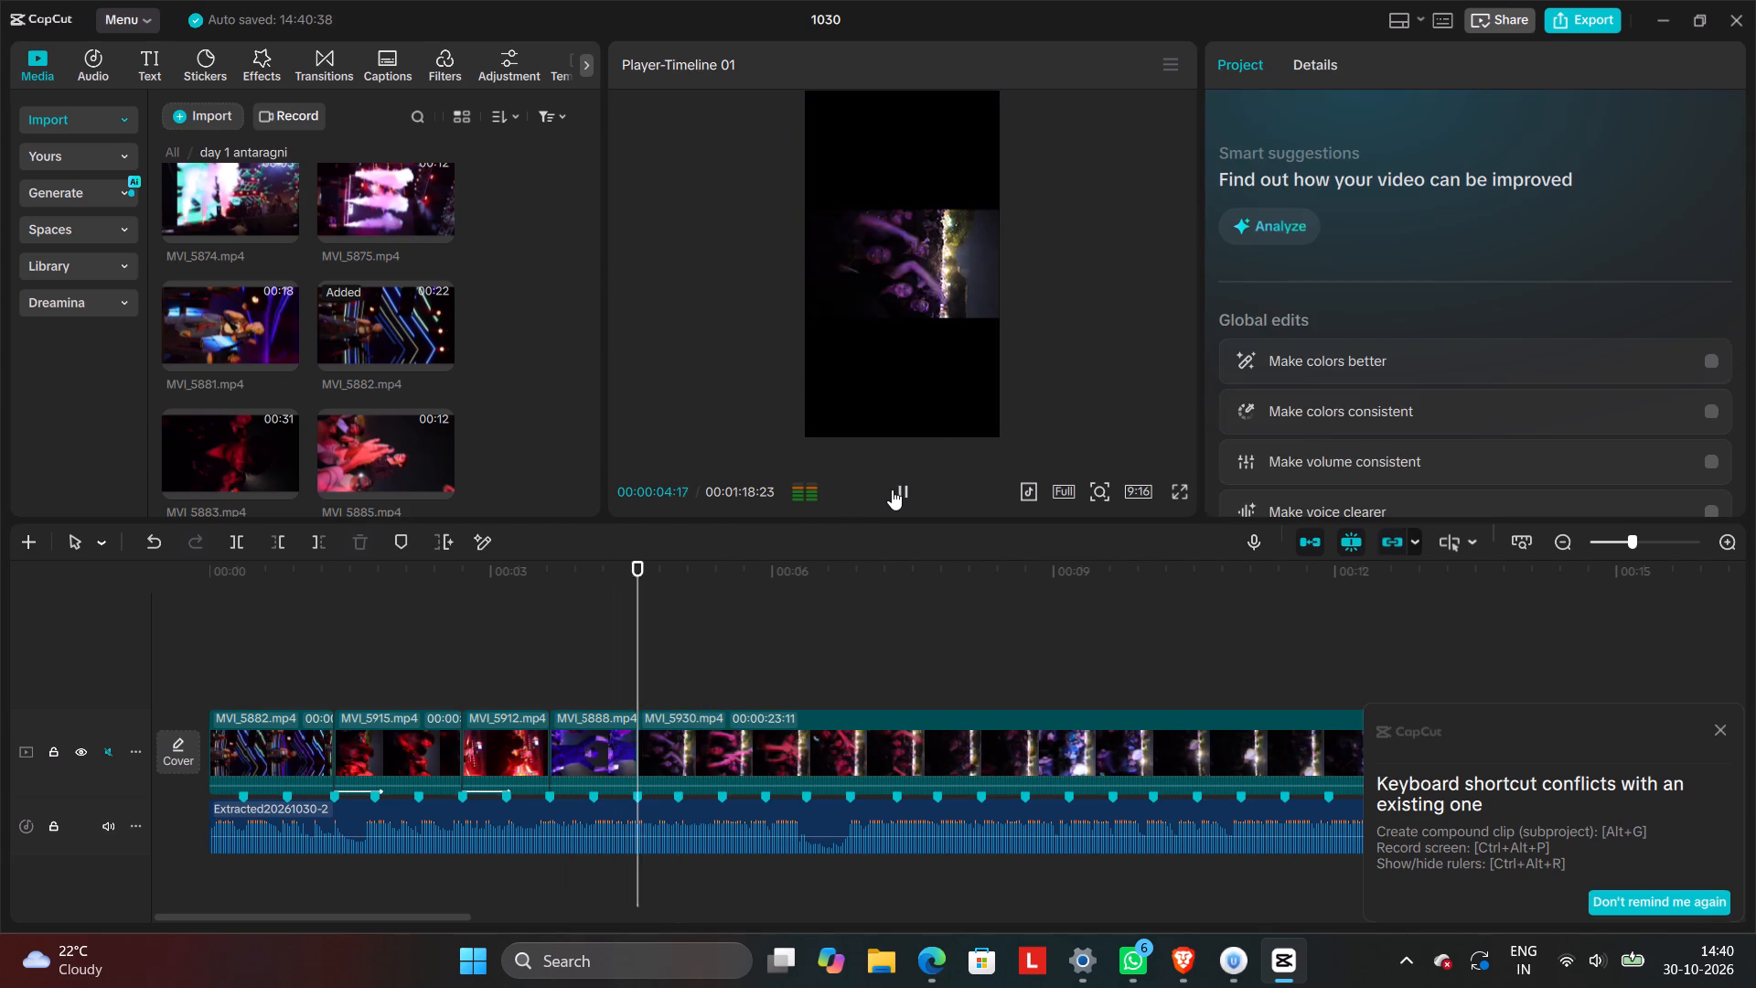
pyautogui.click(894, 489)
# Delete the MVI_5930 clip that follows MVI_5888 on the timeline.
pyautogui.click(756, 730)
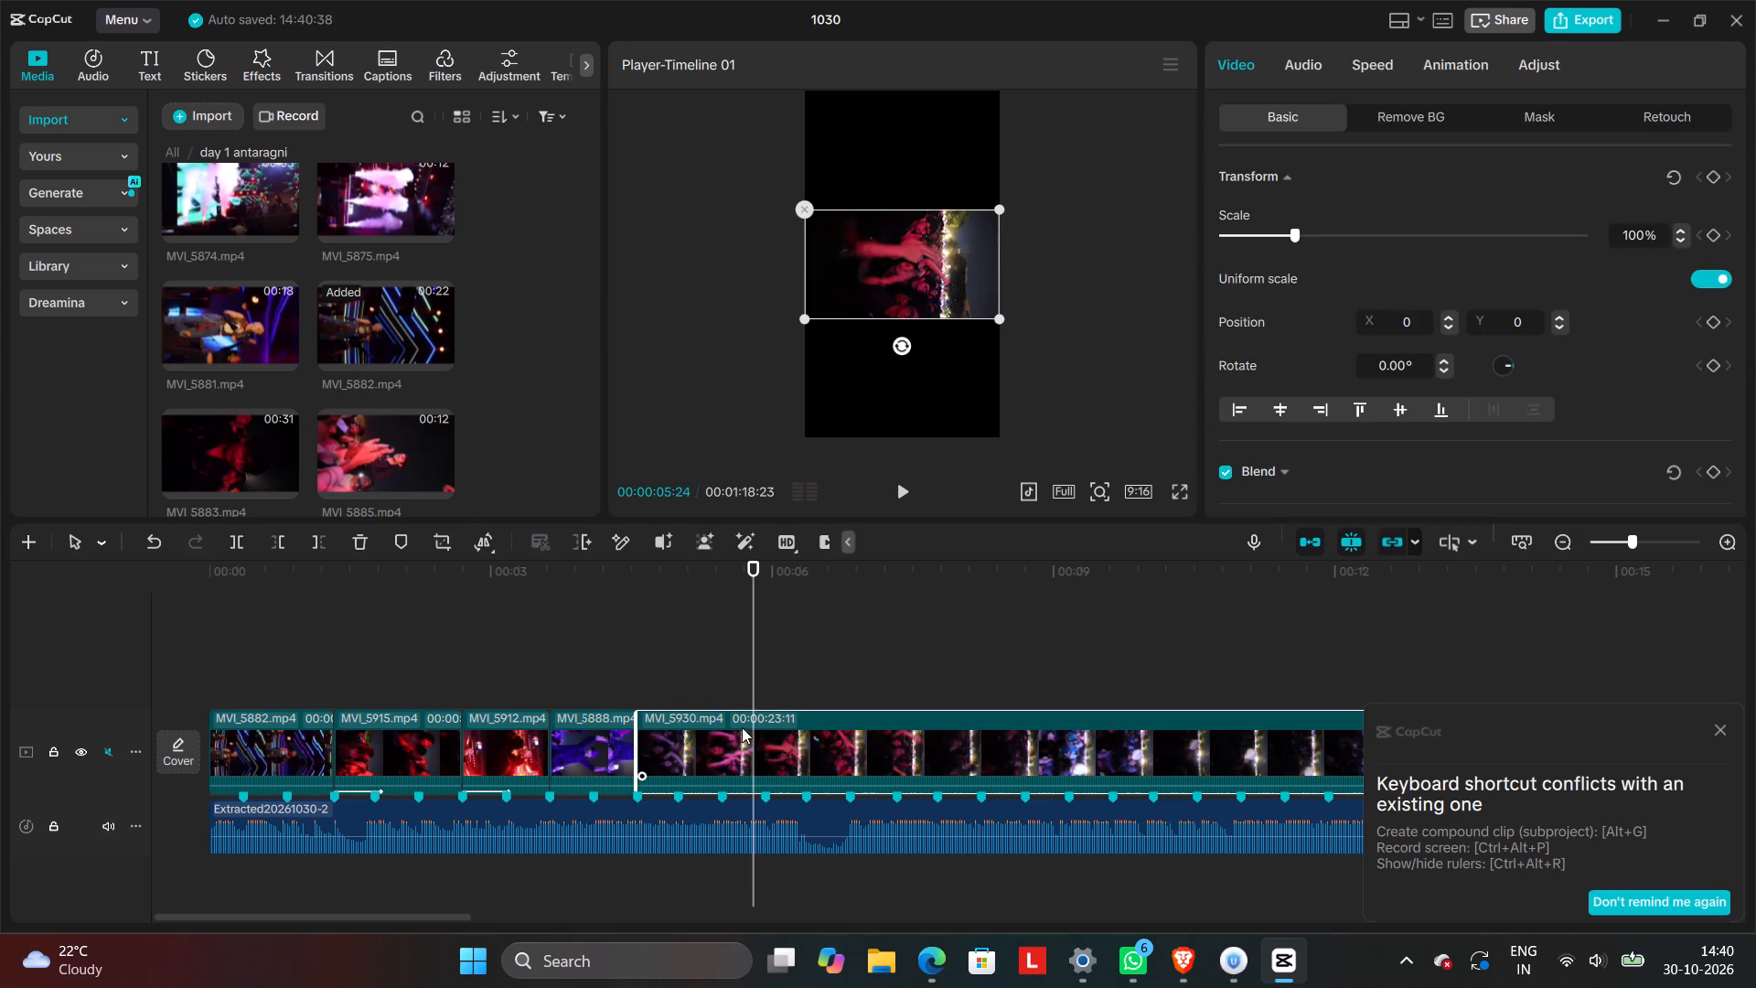
pyautogui.rightClick(766, 734)
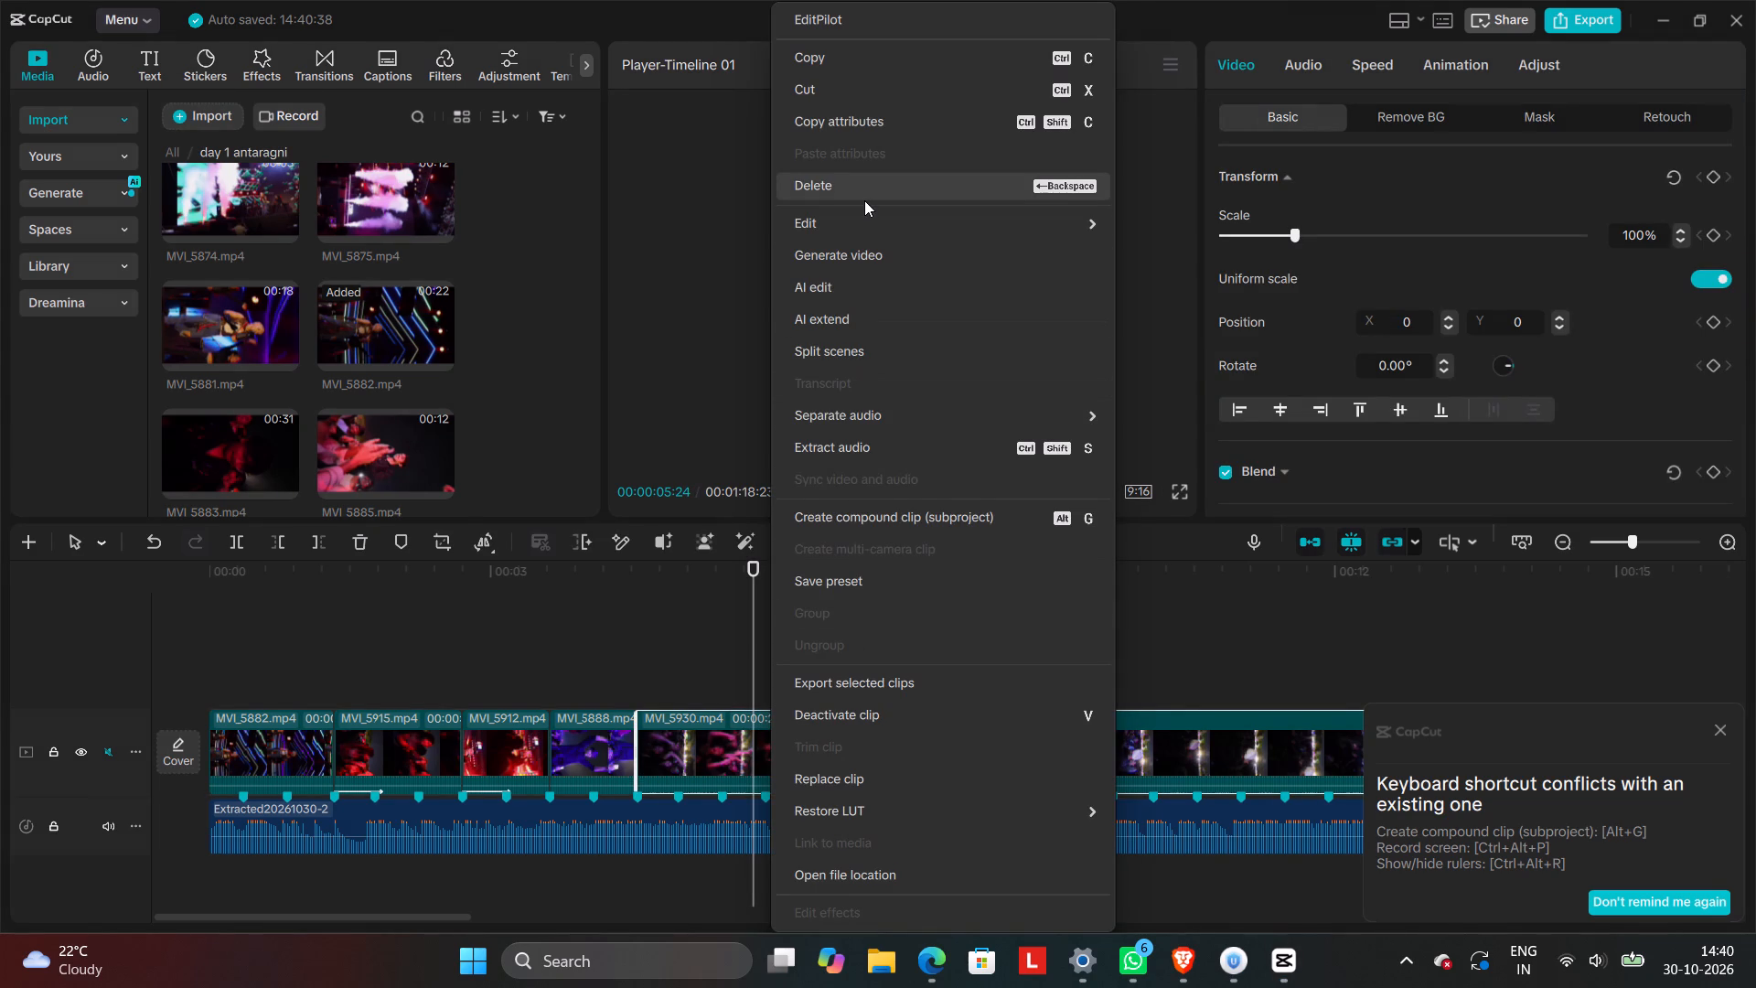
pyautogui.click(864, 200)
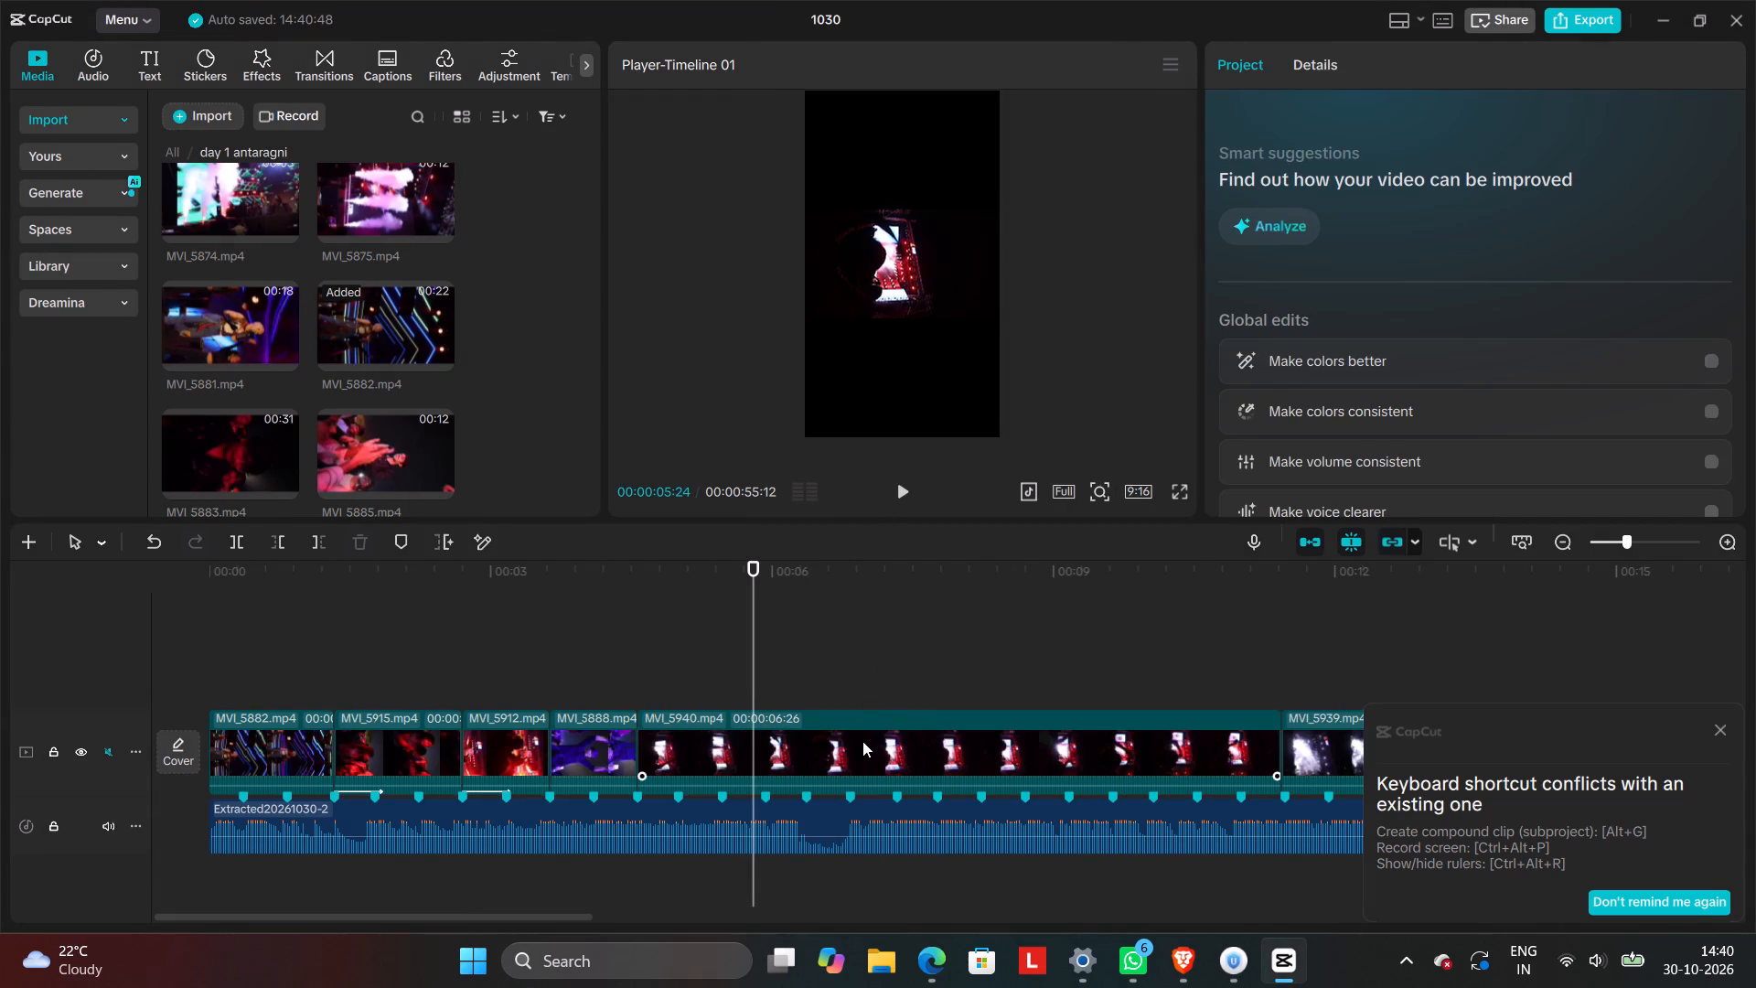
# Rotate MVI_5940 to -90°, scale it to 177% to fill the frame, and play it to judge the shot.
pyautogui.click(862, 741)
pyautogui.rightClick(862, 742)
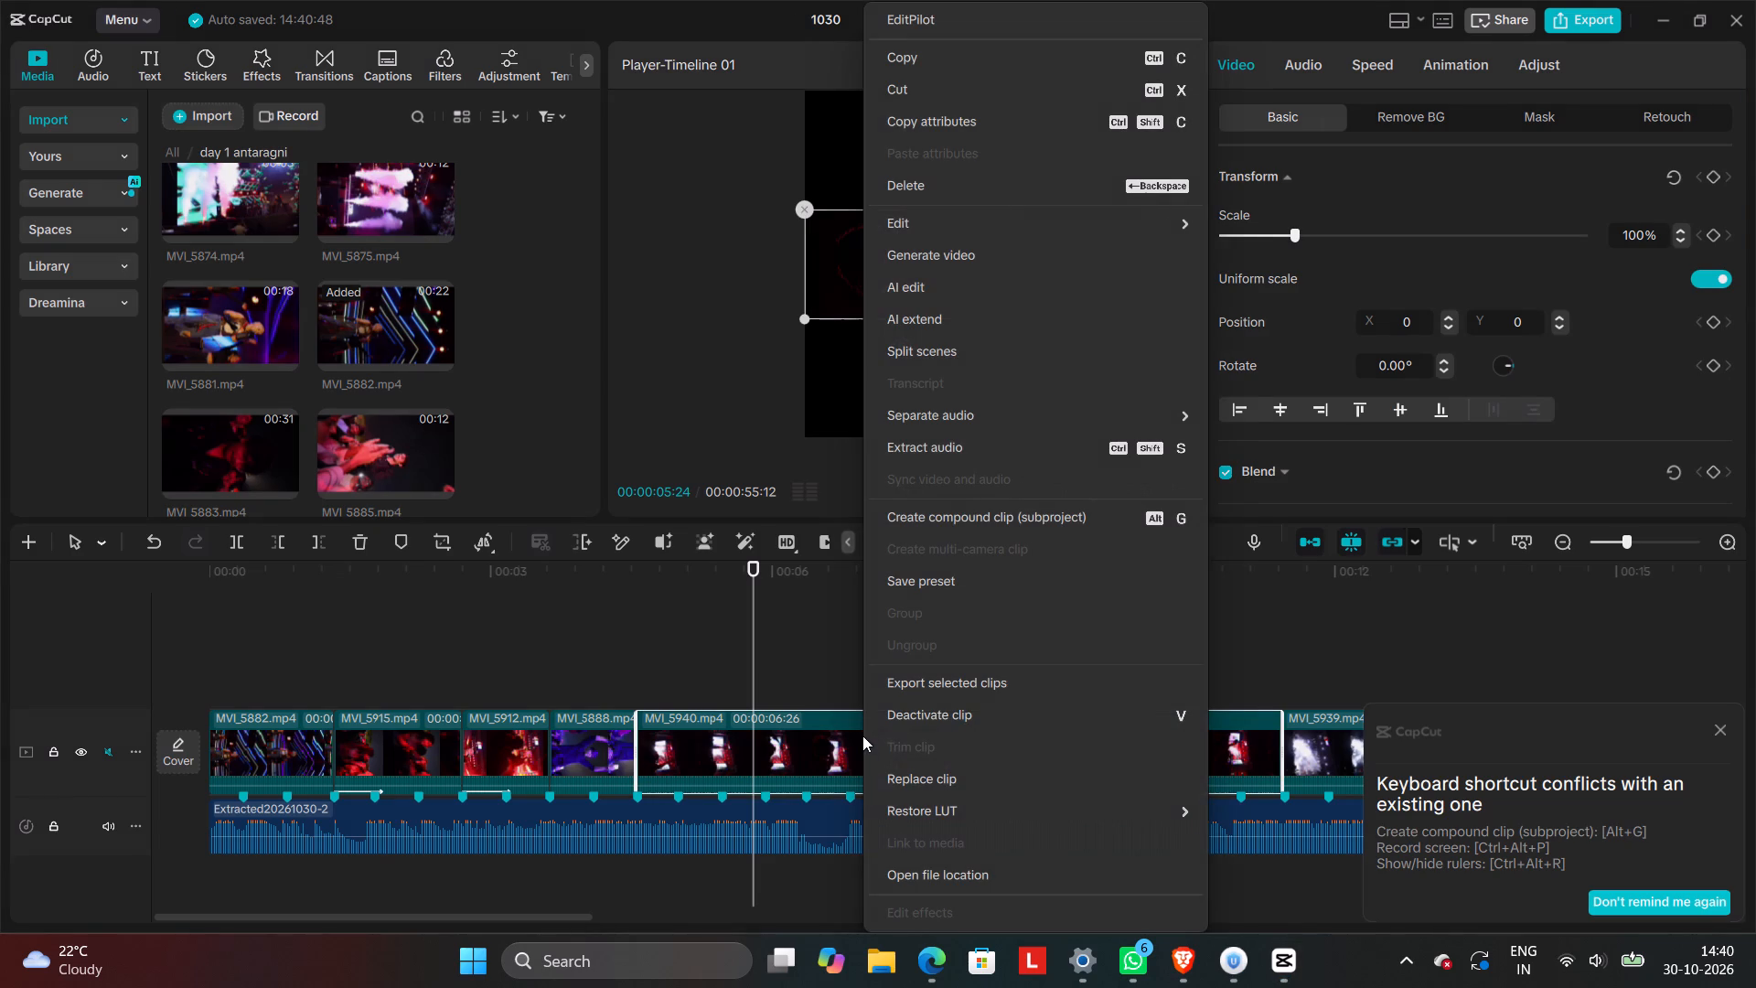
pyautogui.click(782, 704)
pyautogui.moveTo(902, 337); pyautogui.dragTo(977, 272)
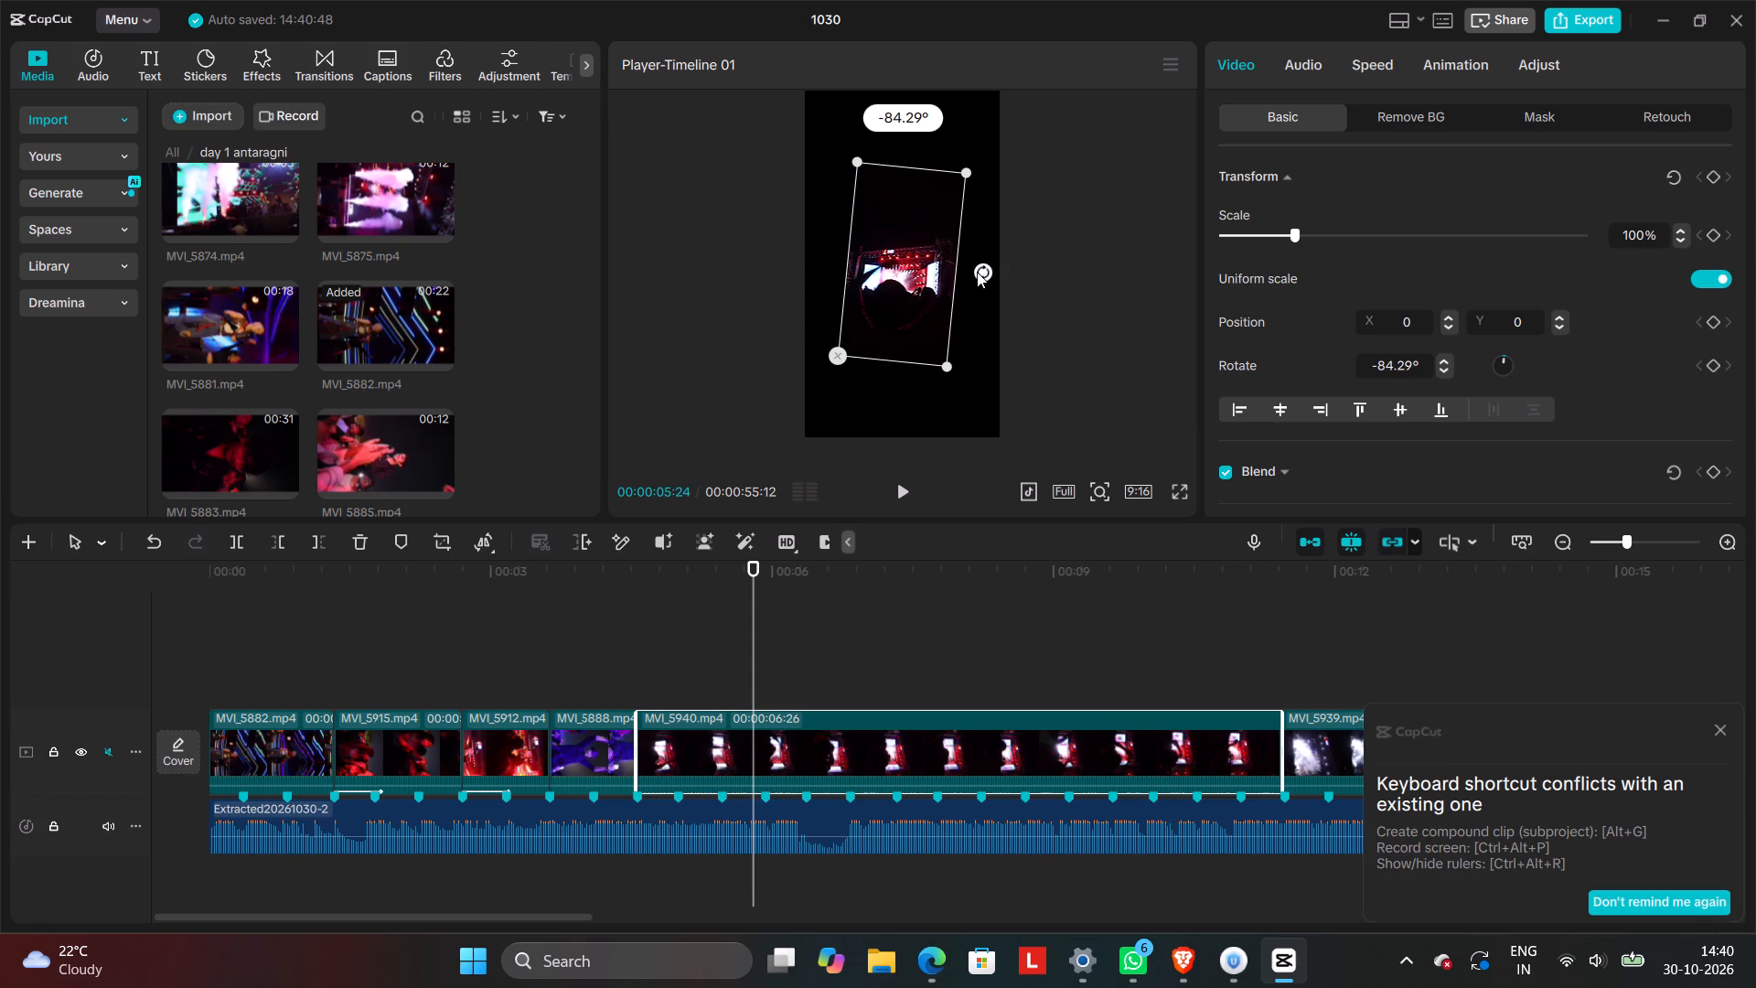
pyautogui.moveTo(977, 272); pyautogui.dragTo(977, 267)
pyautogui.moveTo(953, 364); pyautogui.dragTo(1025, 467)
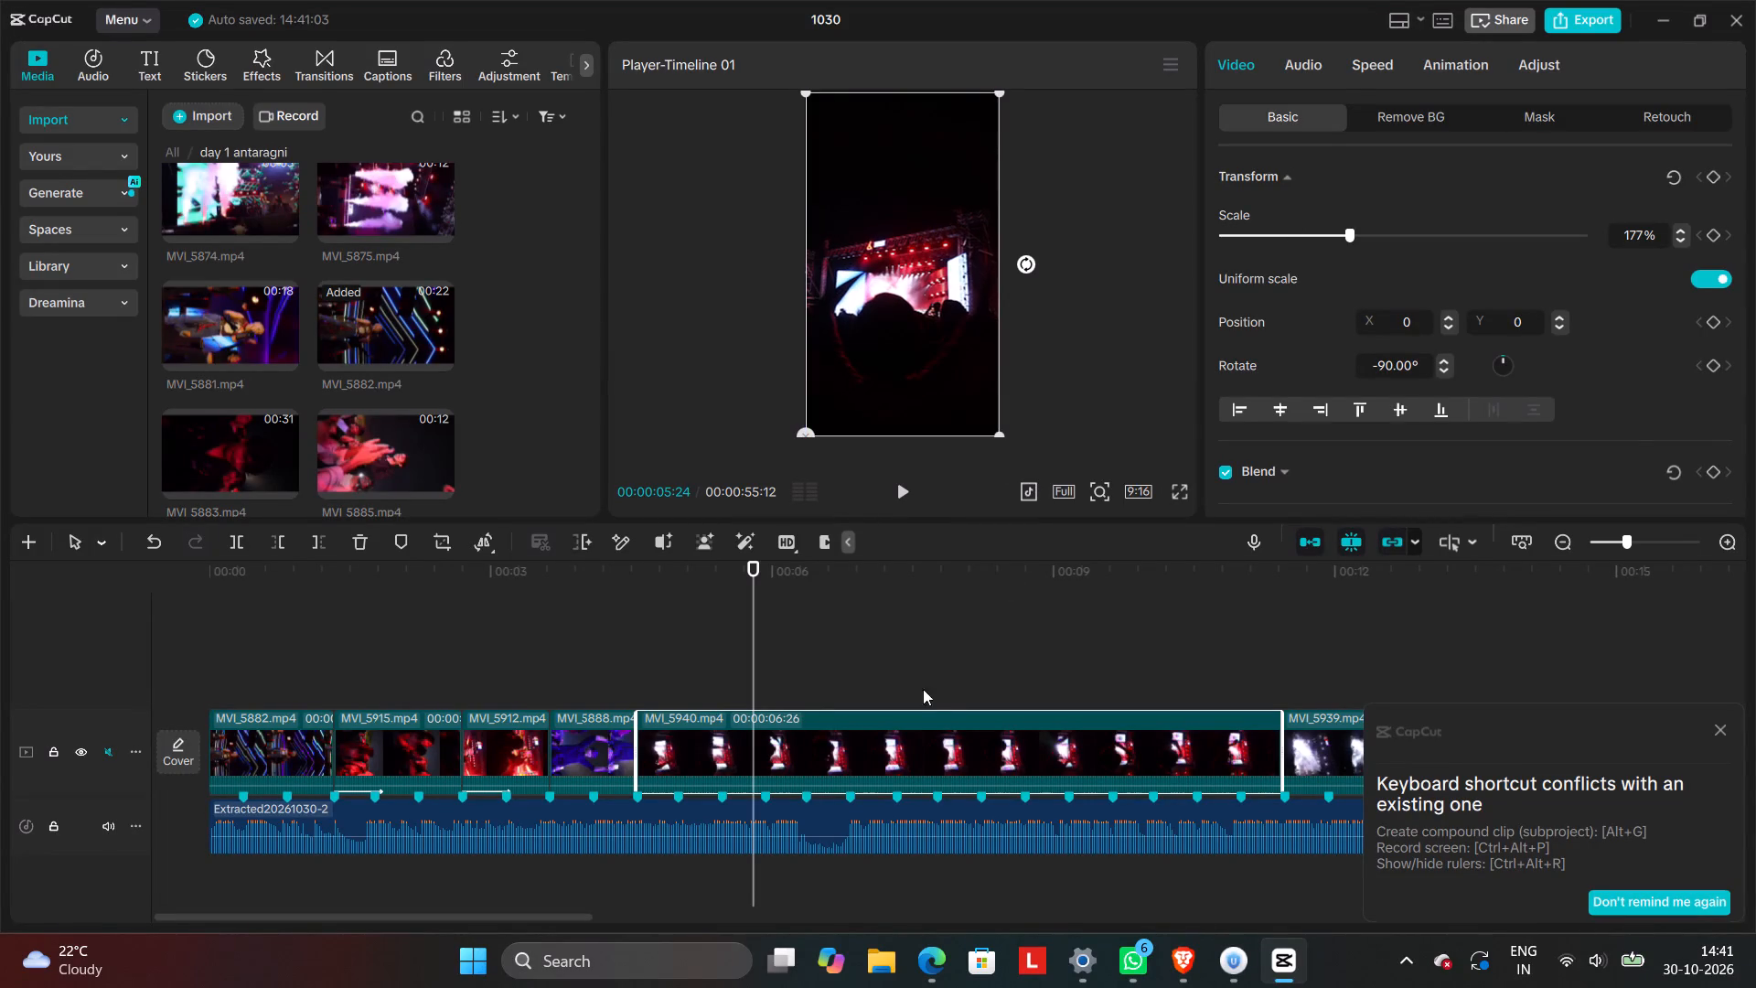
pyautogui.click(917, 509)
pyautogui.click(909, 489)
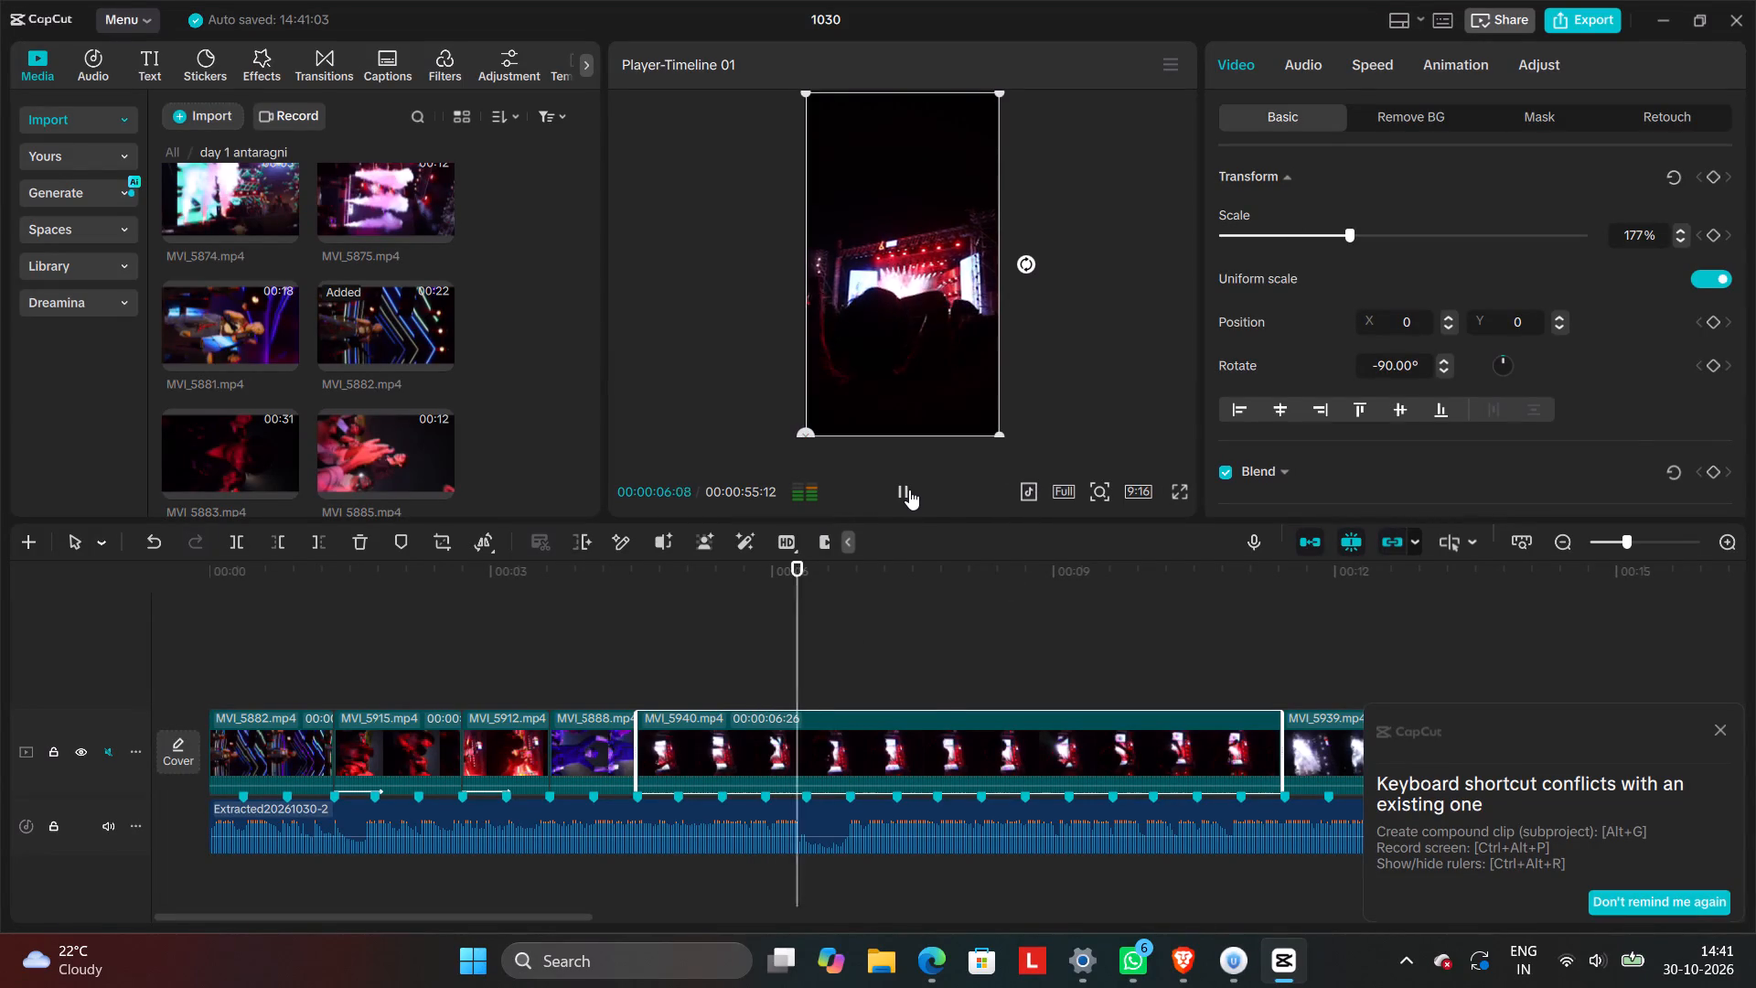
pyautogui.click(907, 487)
# Delete the MVI_5940 and MVI_5939 clips from the timeline.
pyautogui.rightClick(957, 730)
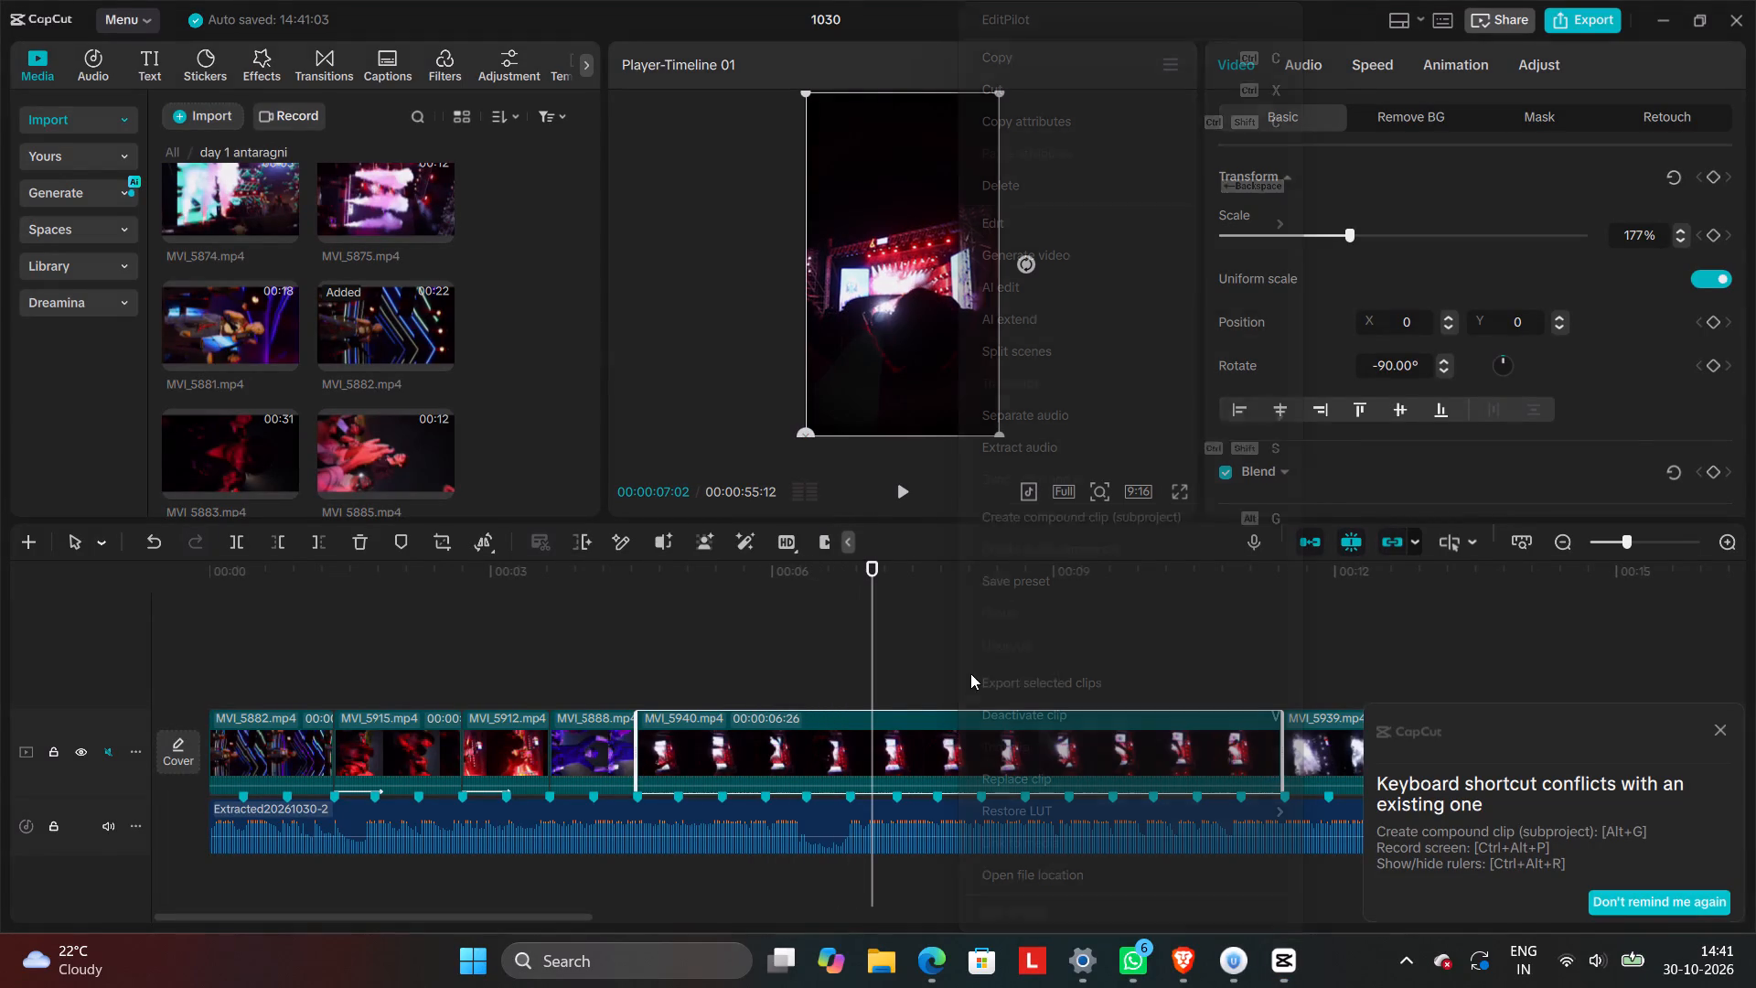
pyautogui.click(1012, 192)
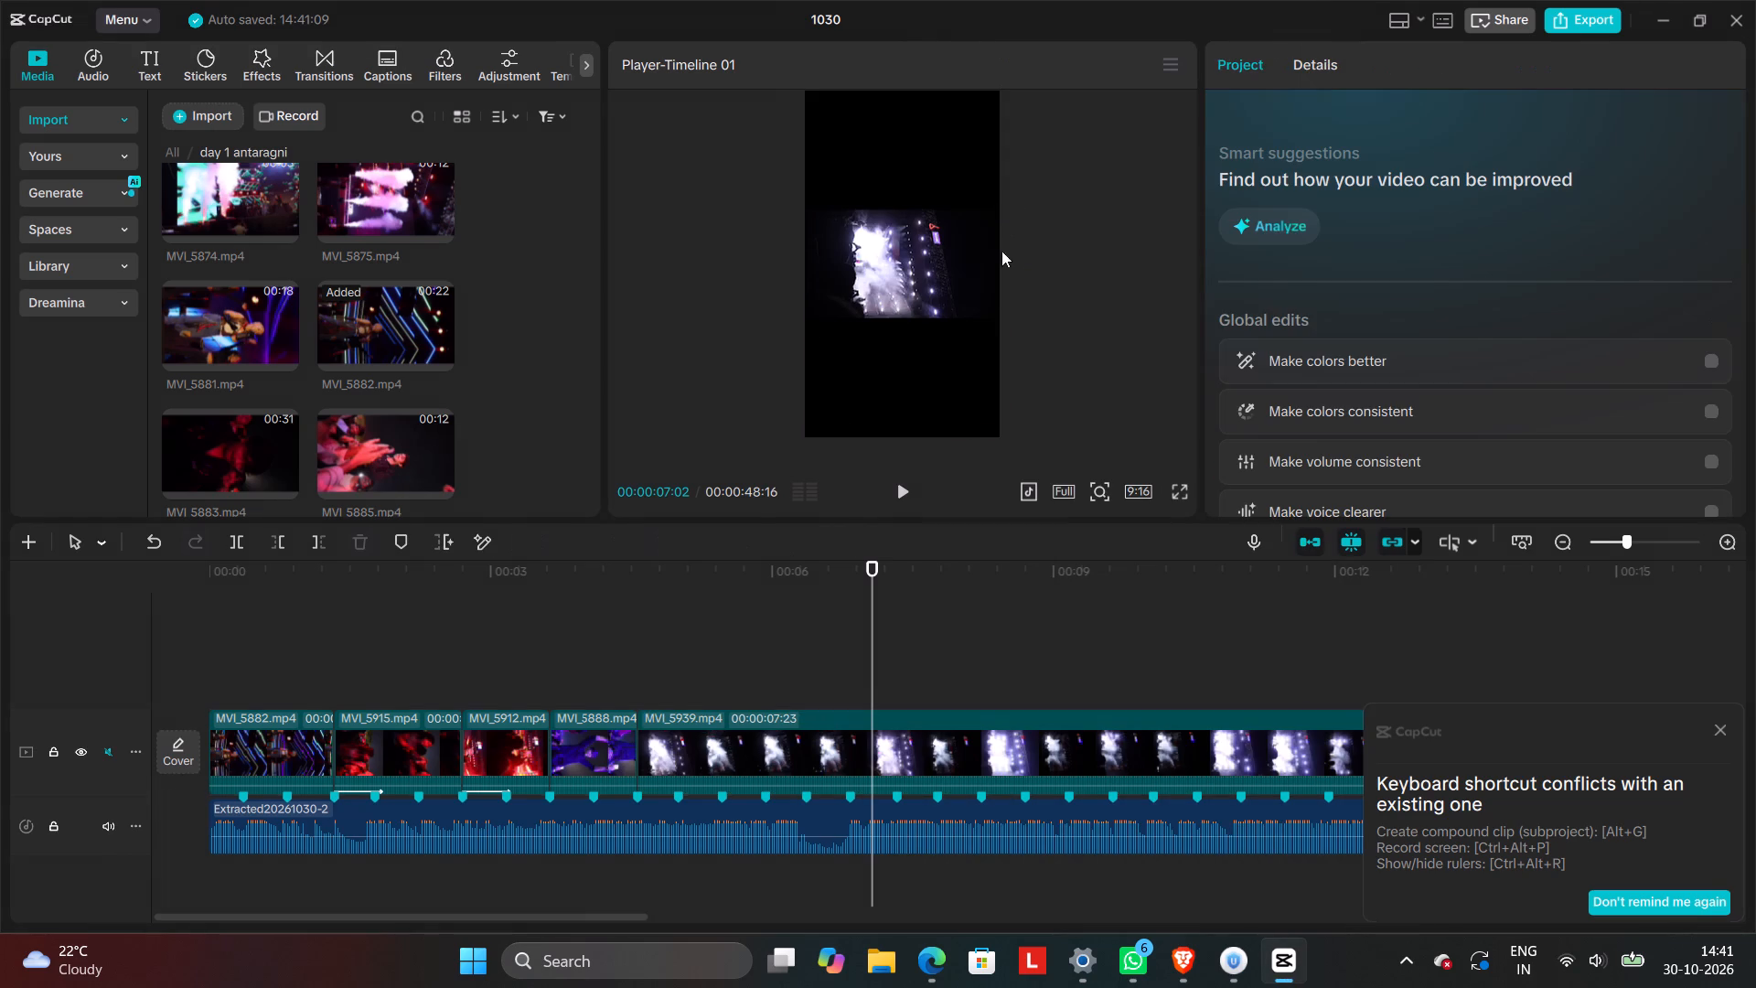
pyautogui.click(984, 736)
pyautogui.rightClick(987, 731)
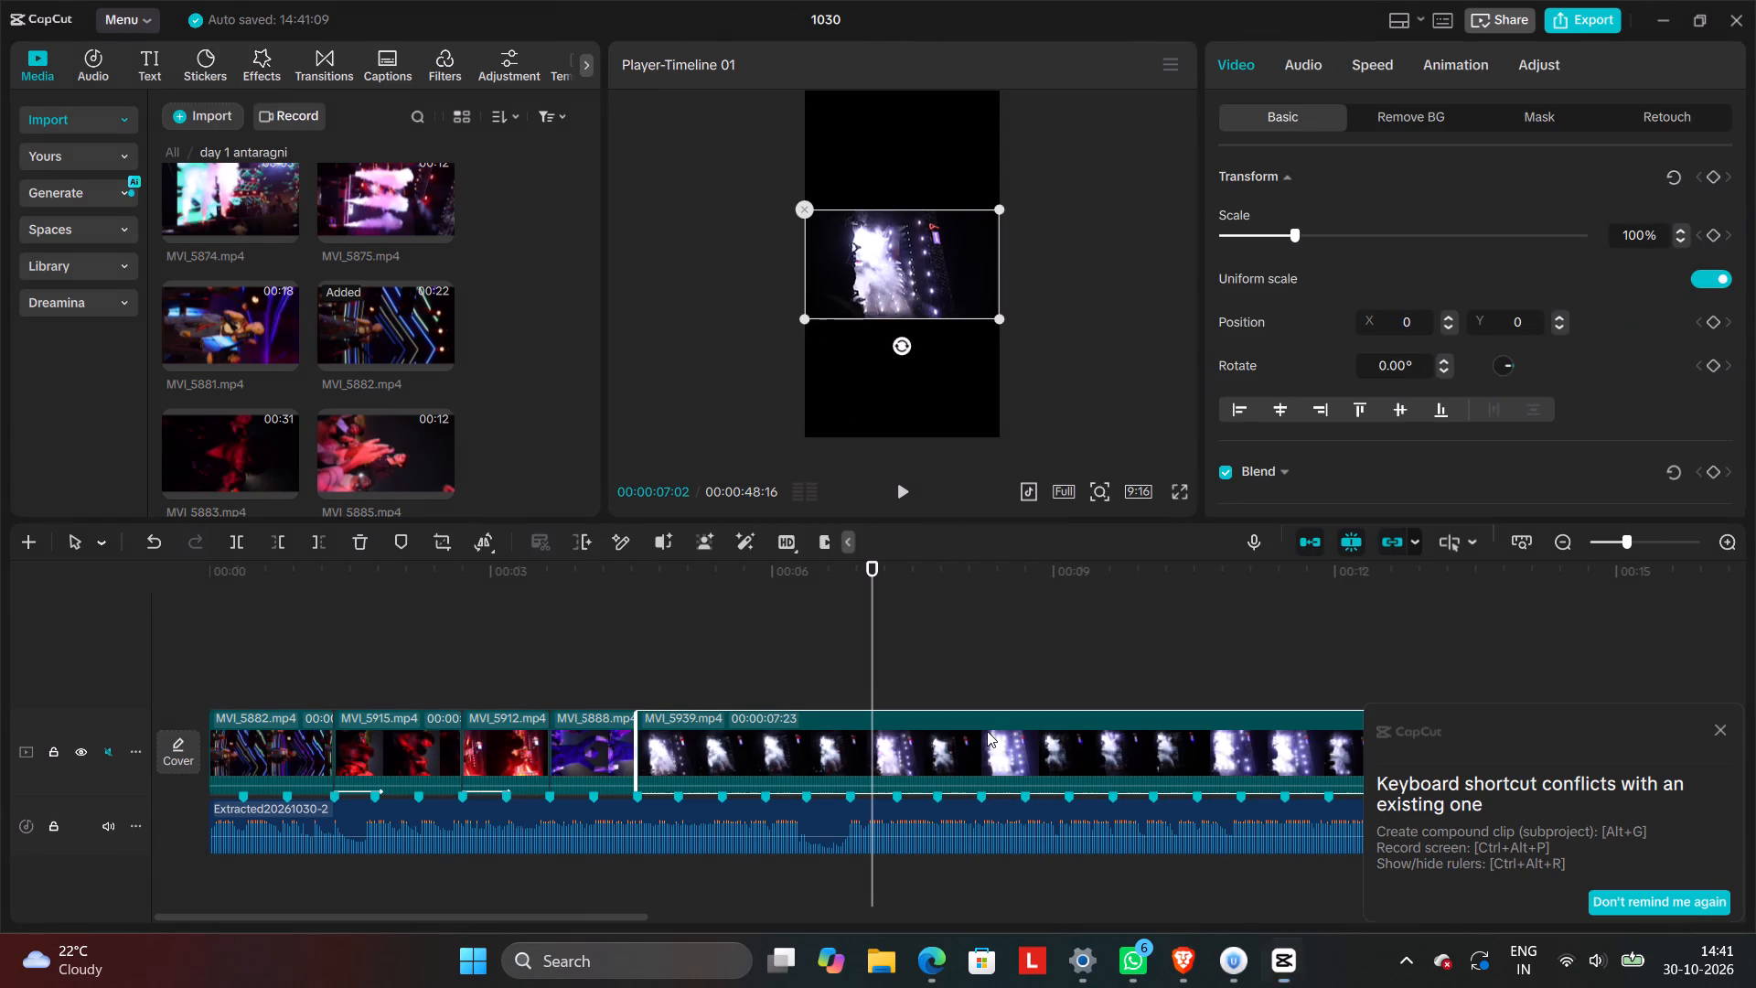
pyautogui.click(1112, 184)
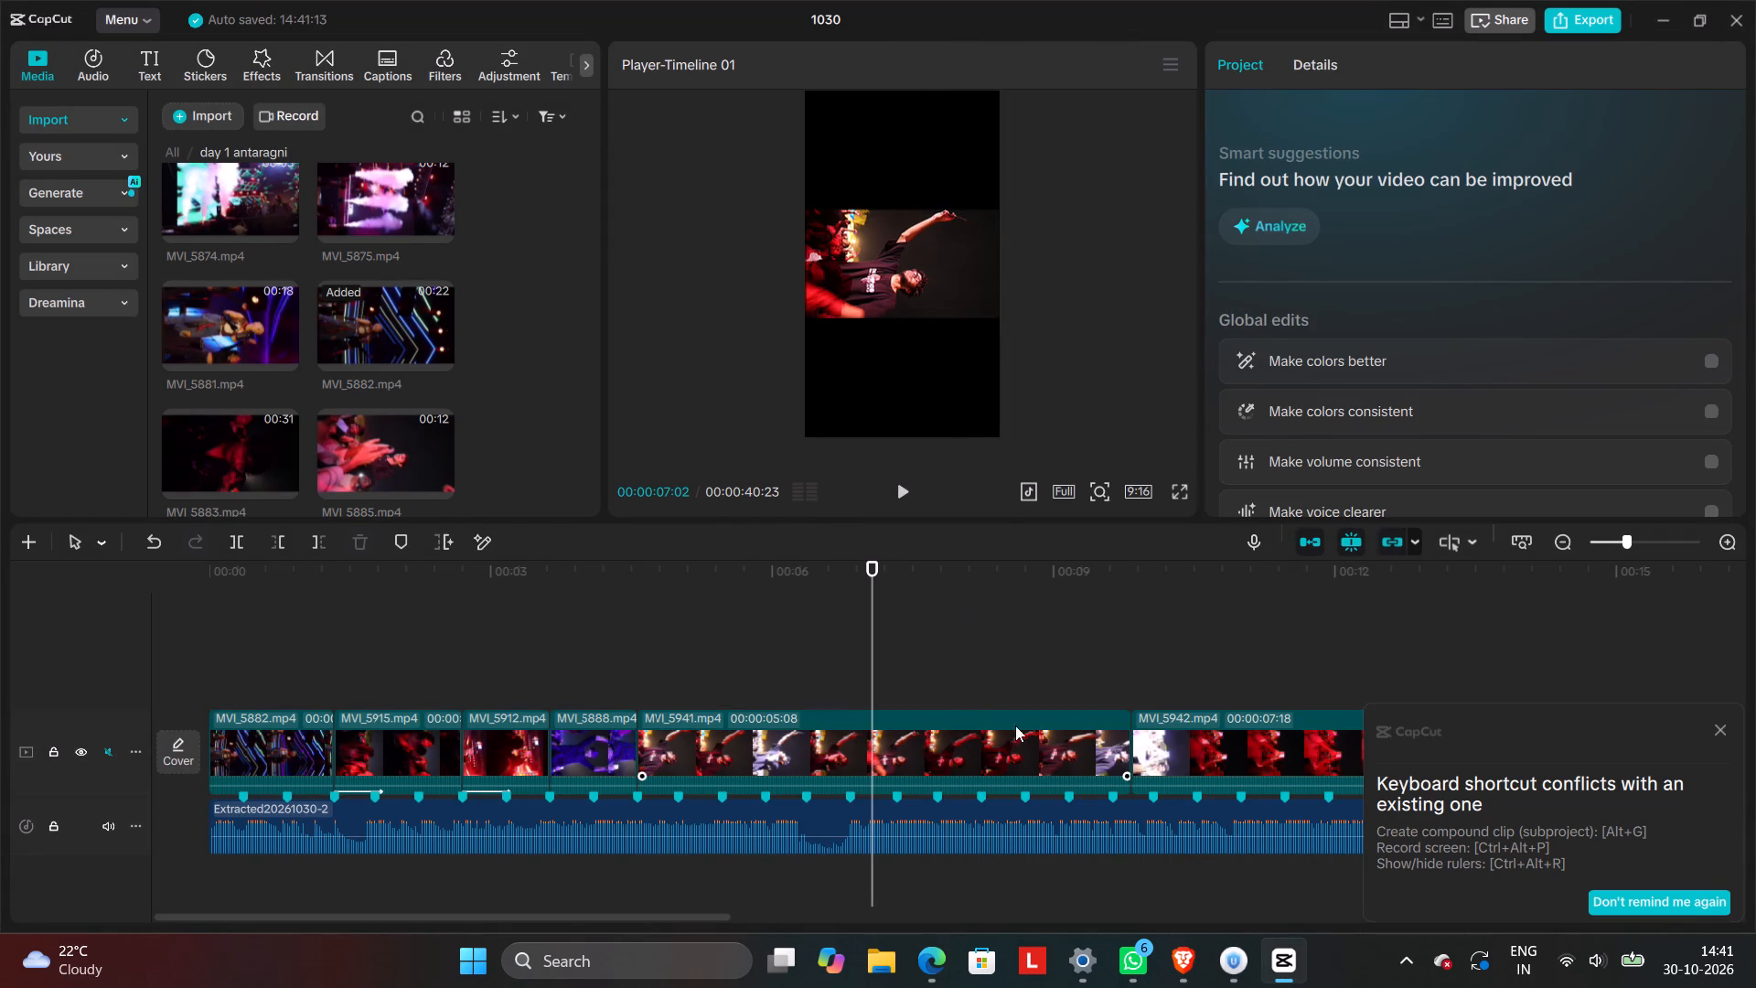
# Preview a frame of MVI_5942 and delete that clip from after MVI_5941.
pyautogui.click(1233, 673)
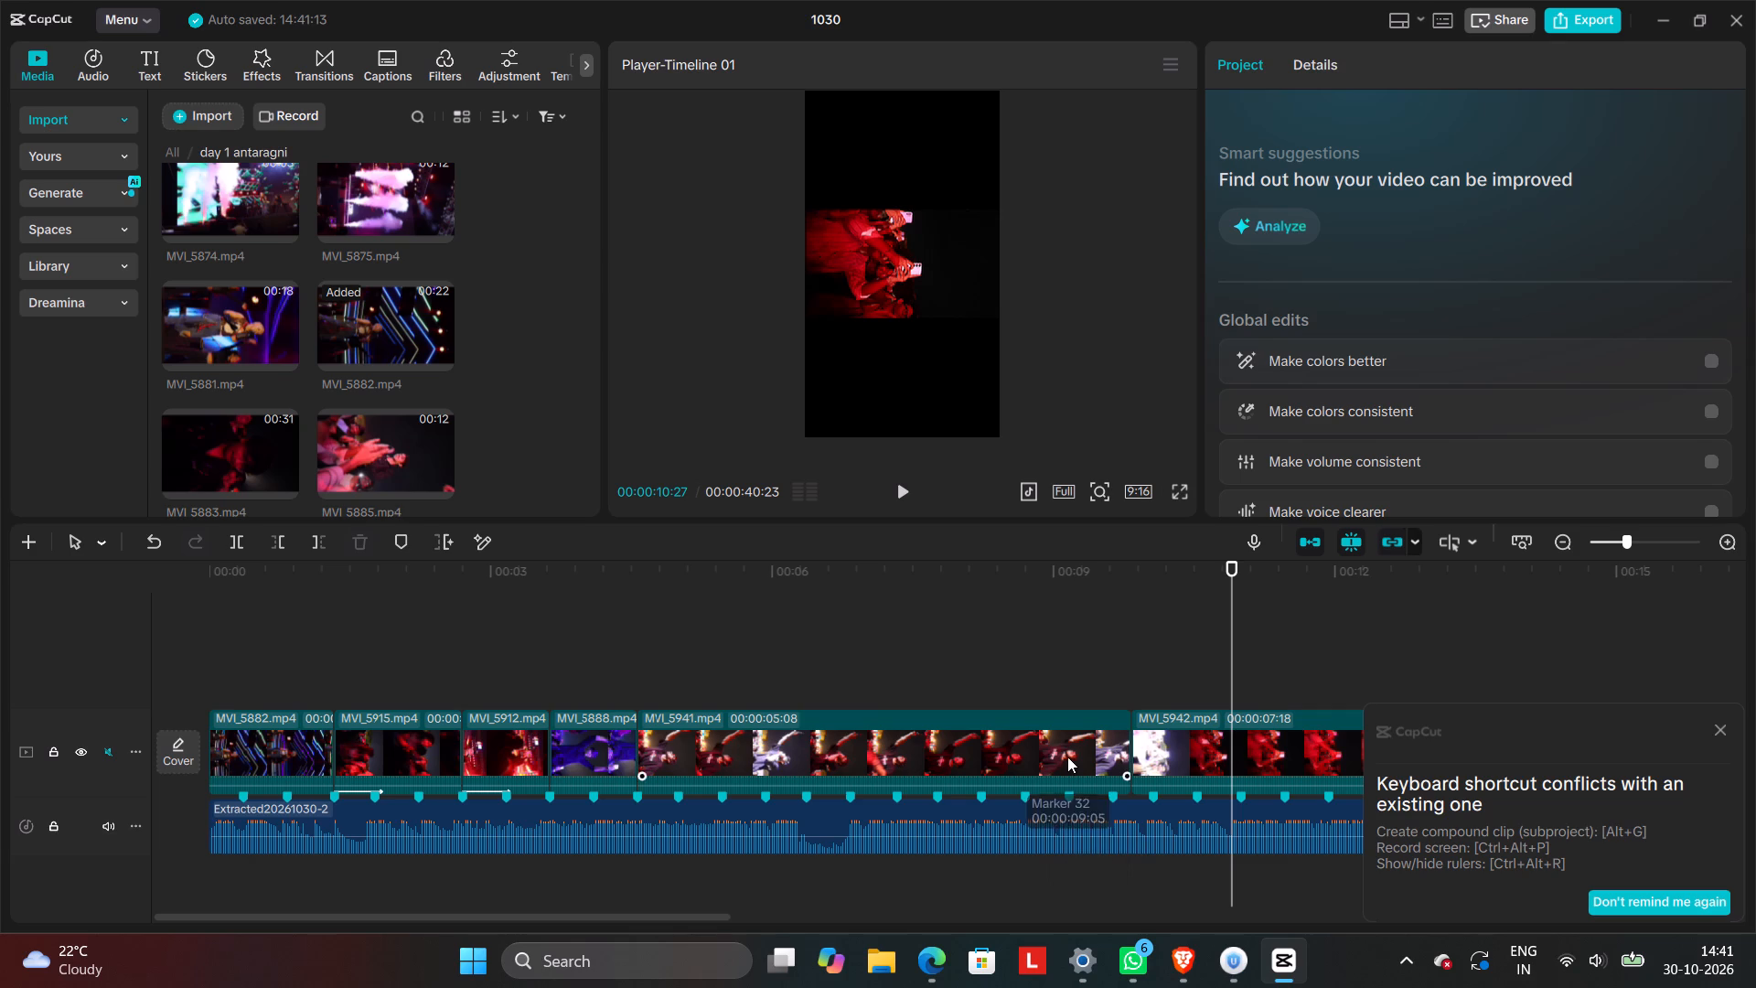
pyautogui.click(1067, 757)
pyautogui.click(1216, 731)
pyautogui.rightClick(1224, 733)
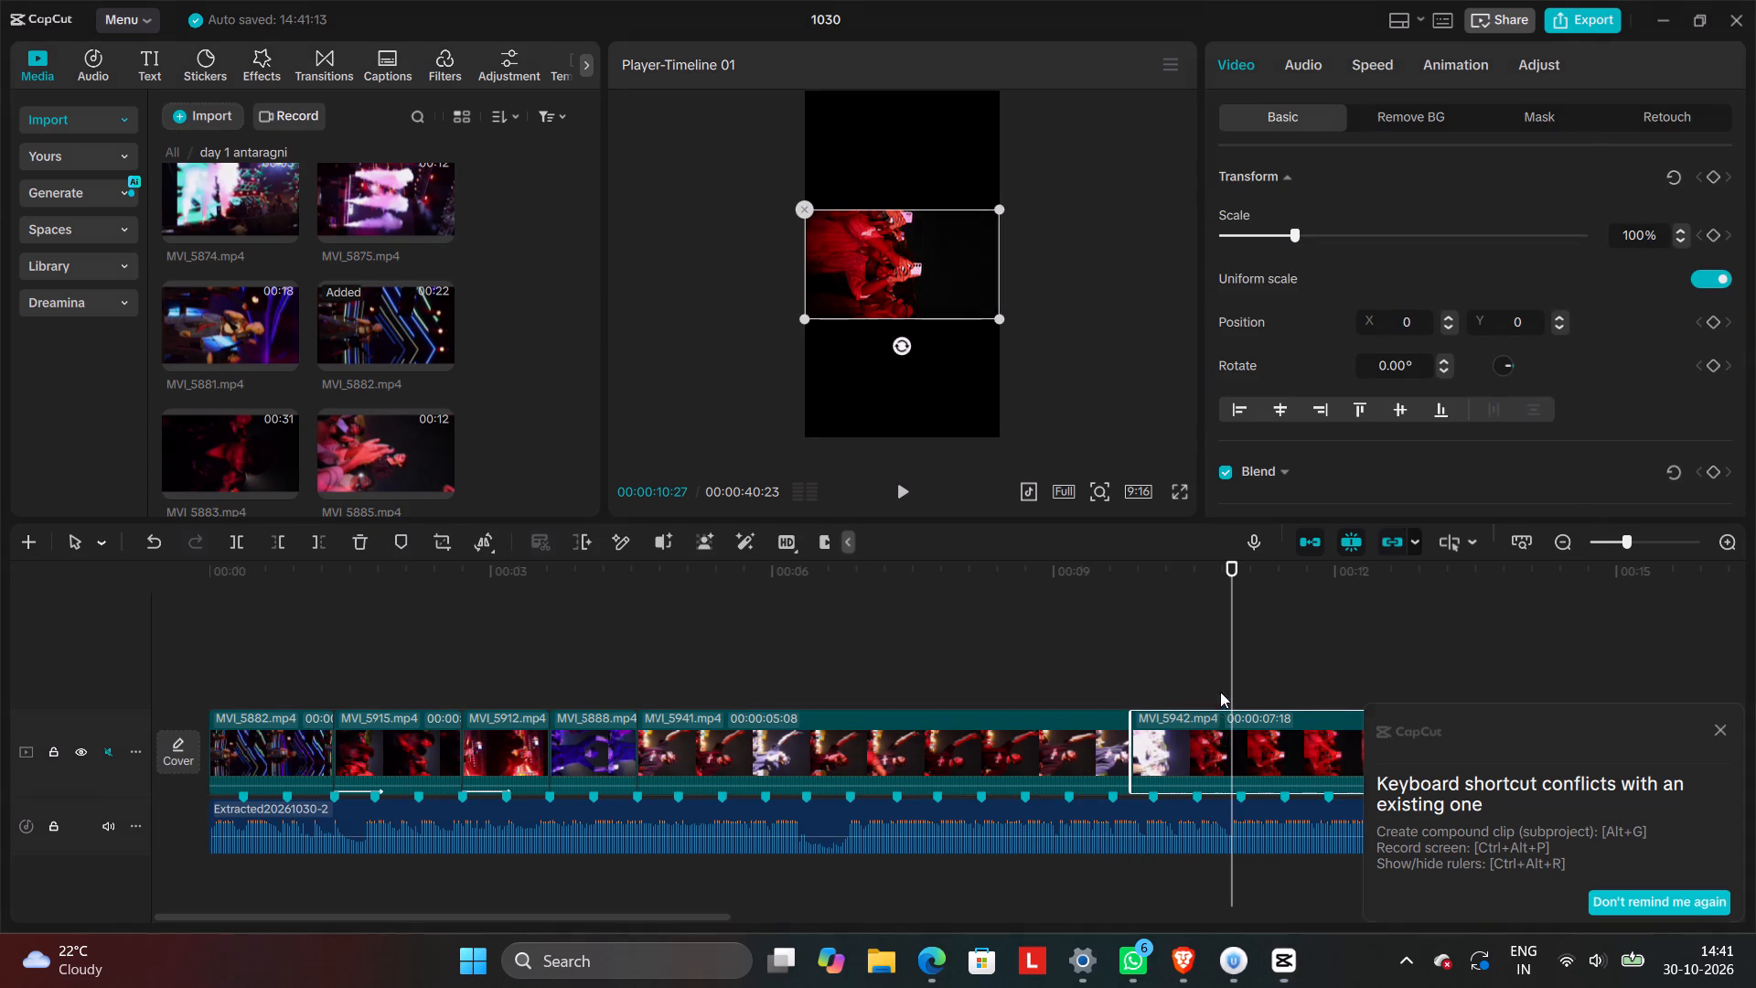
pyautogui.click(1313, 175)
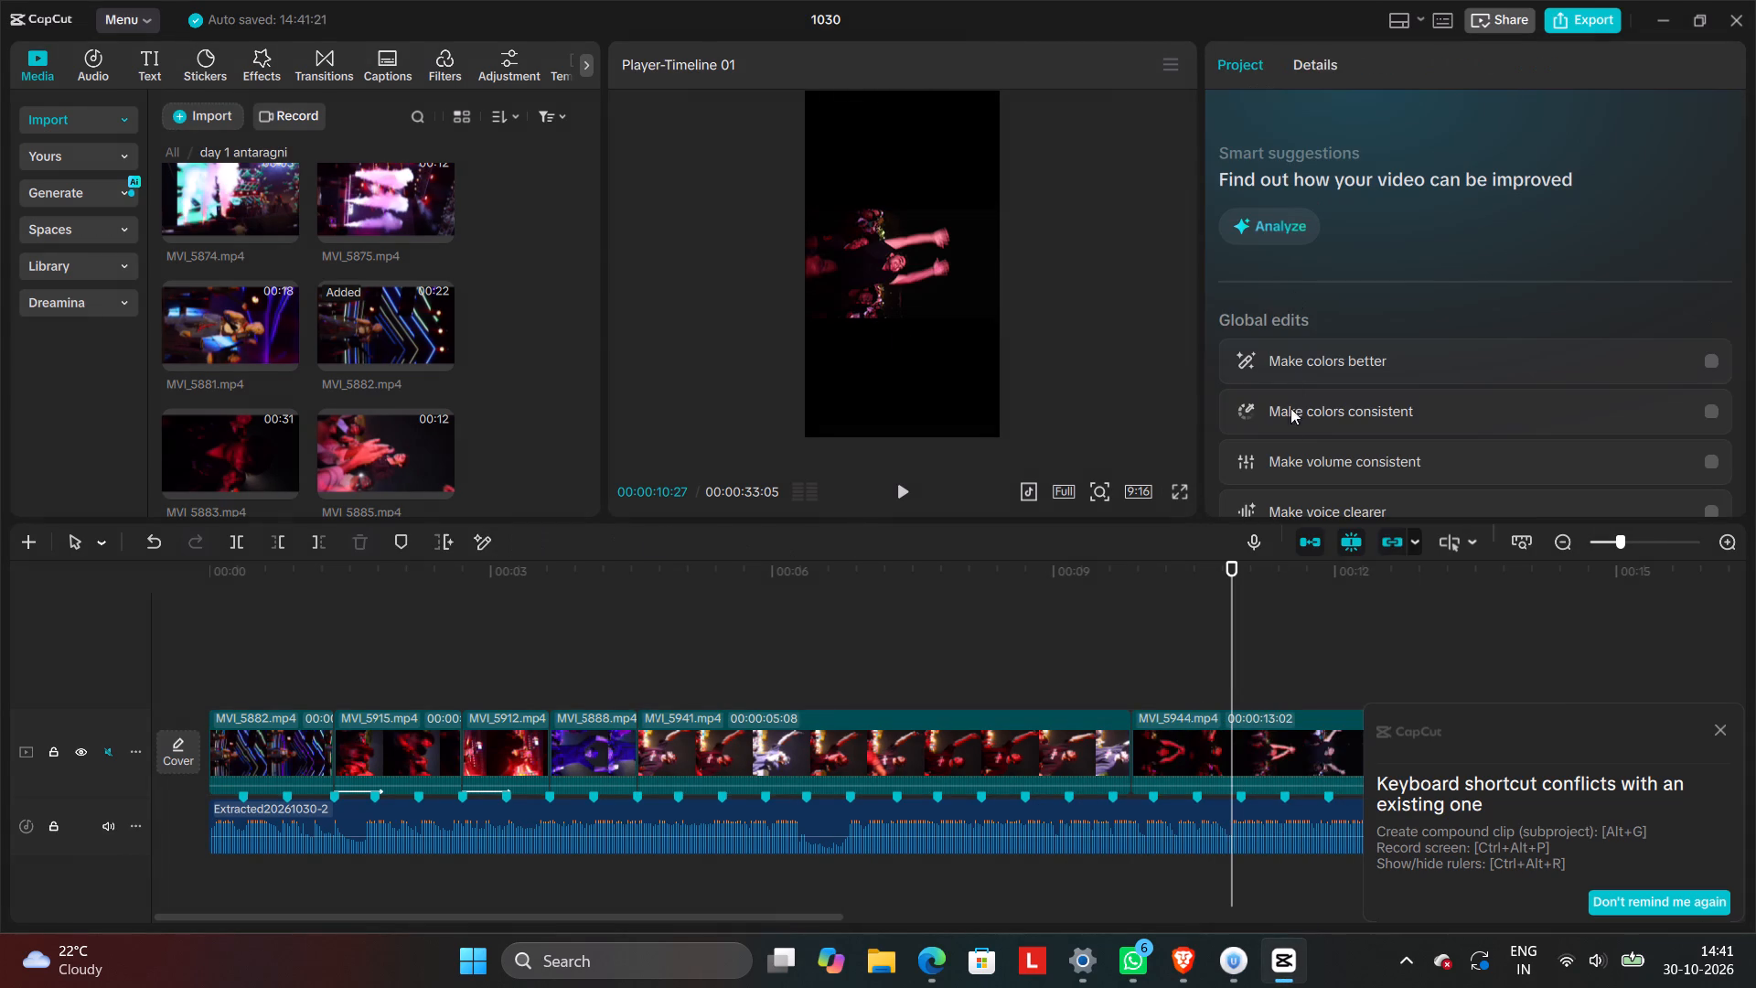
# Play part of MVI_5944 to judge the shot and delete that clip from after MVI_5941.
pyautogui.click(1223, 765)
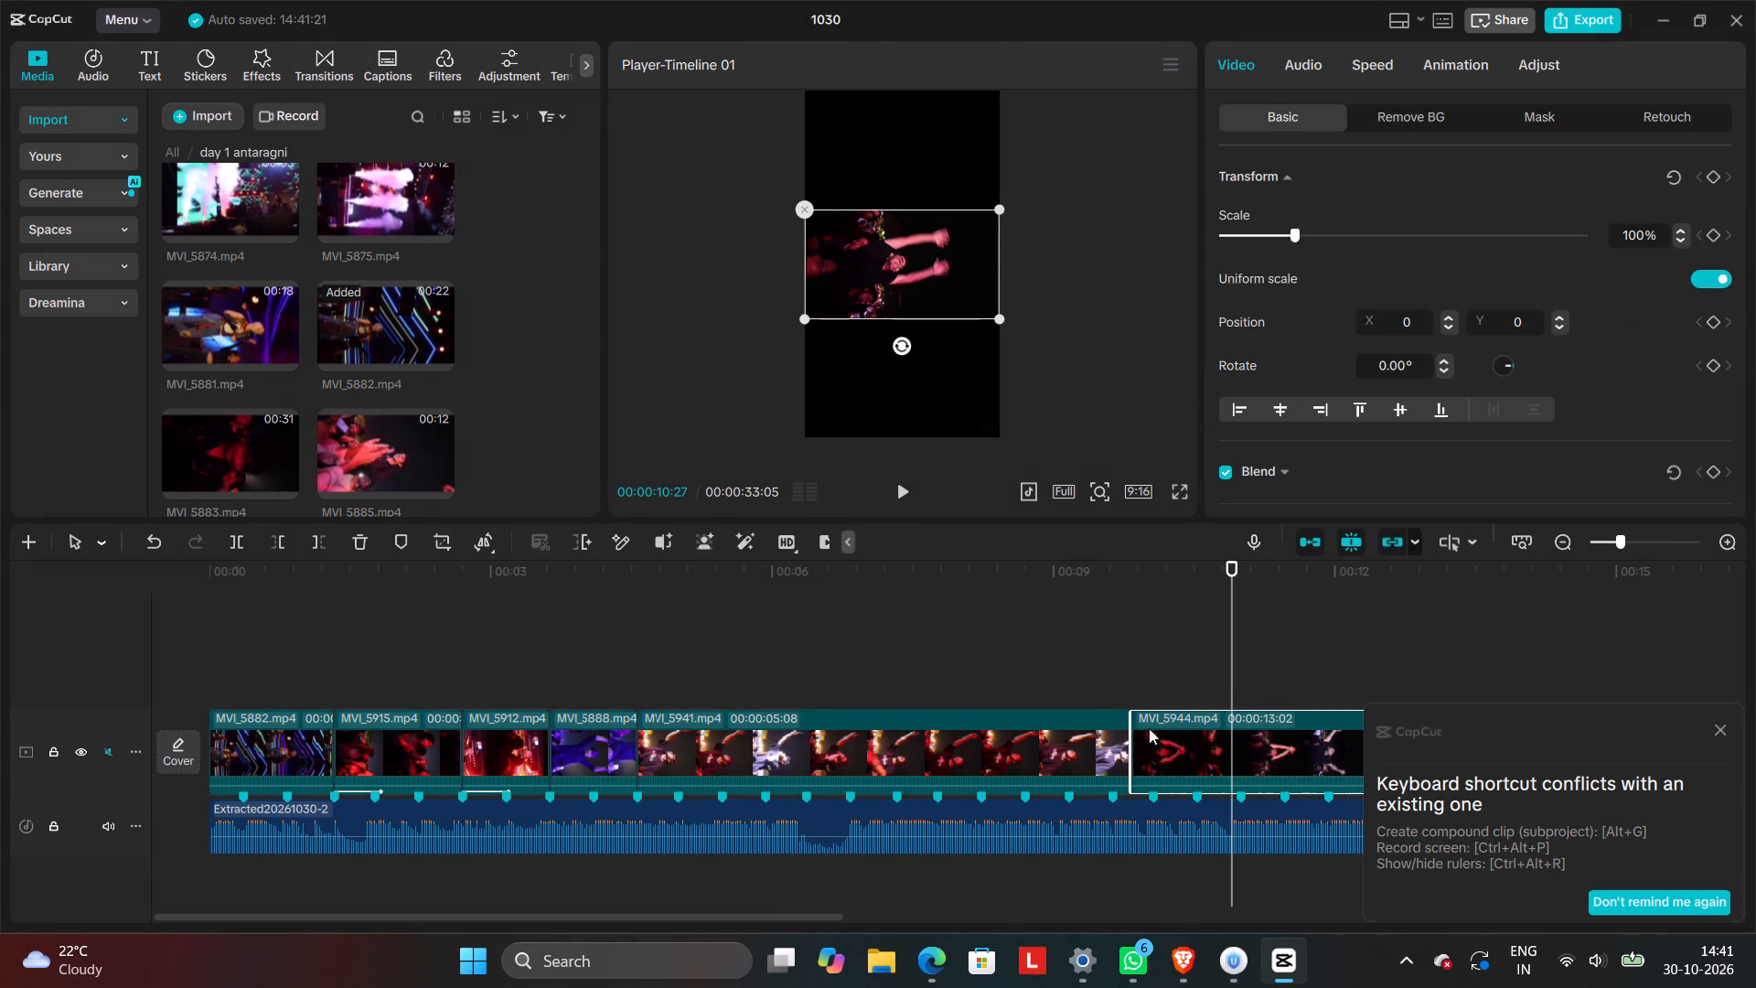
pyautogui.click(1124, 660)
pyautogui.click(915, 492)
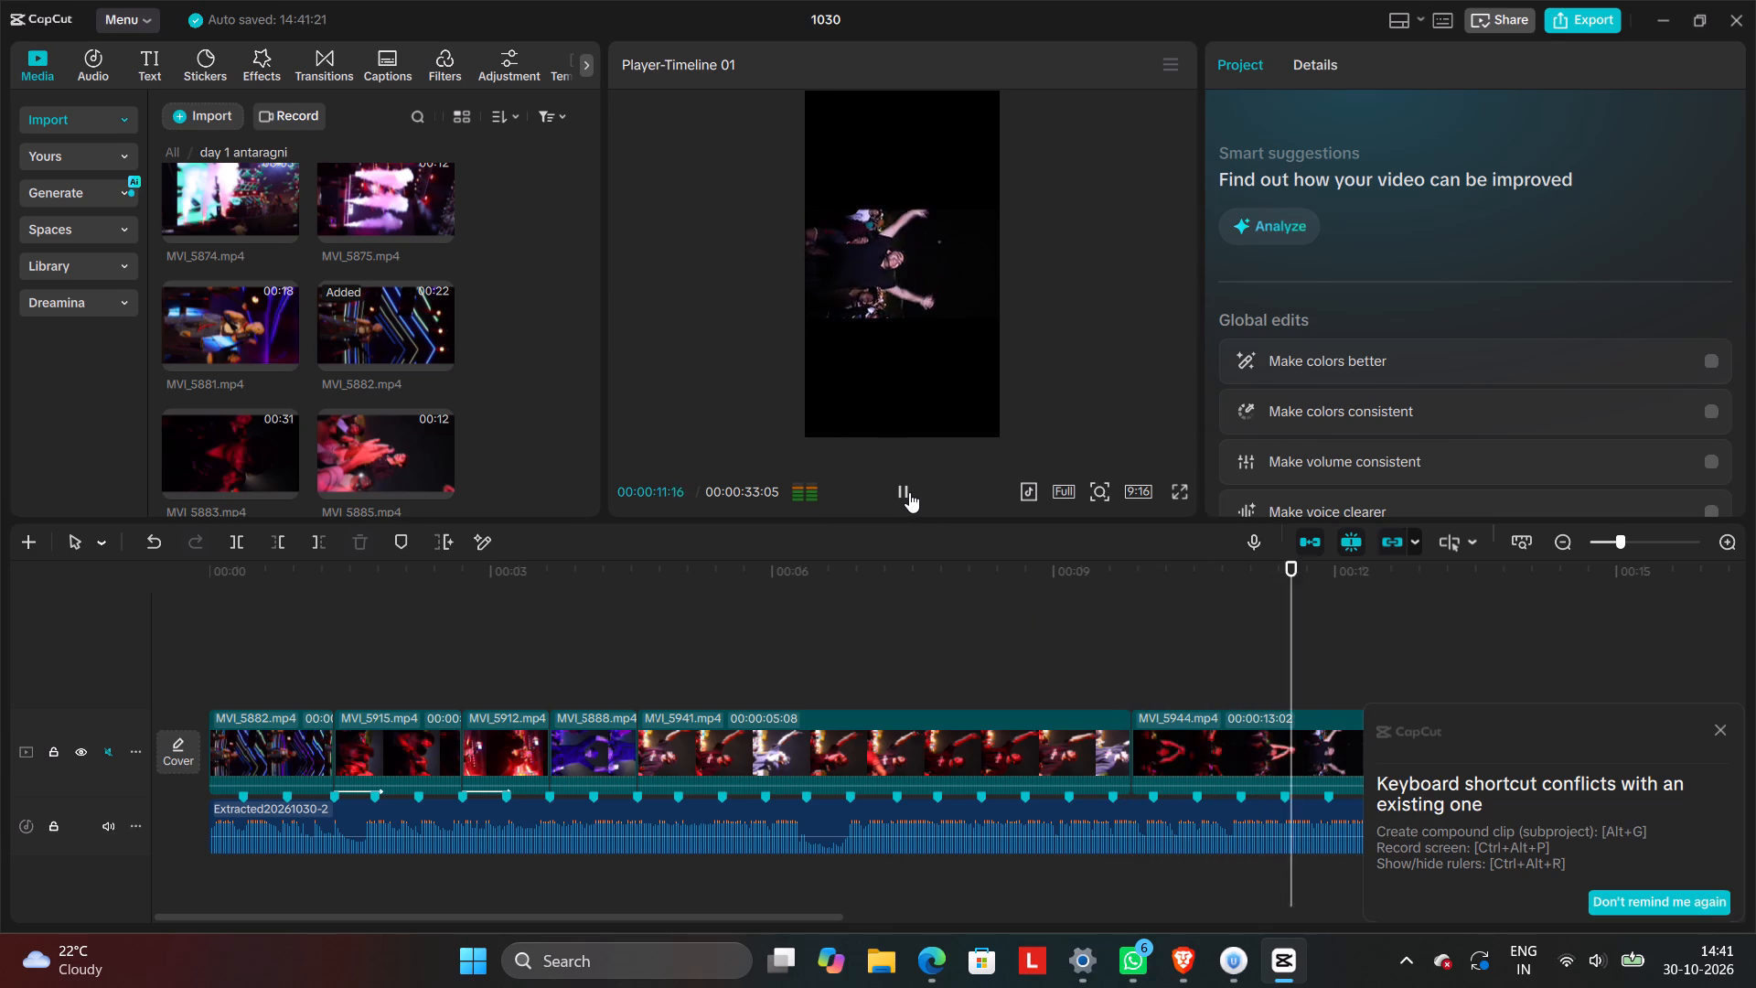
pyautogui.click(909, 492)
pyautogui.click(680, 649)
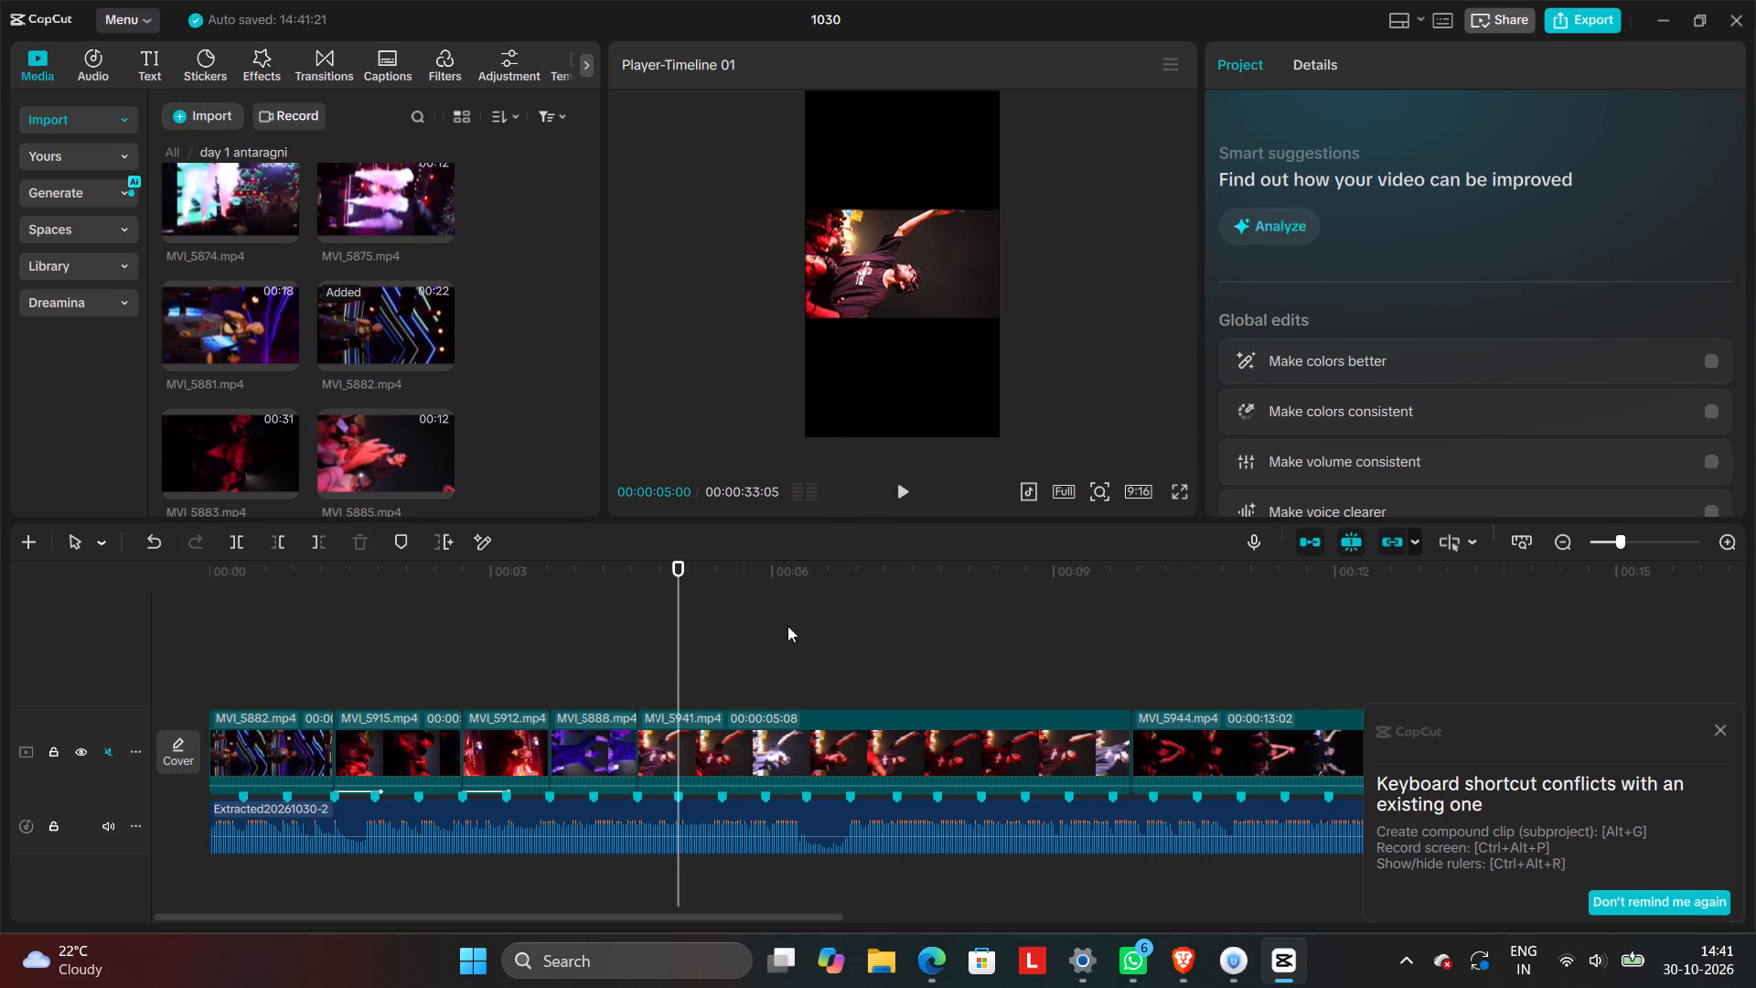
pyautogui.click(1248, 766)
pyautogui.rightClick(1249, 764)
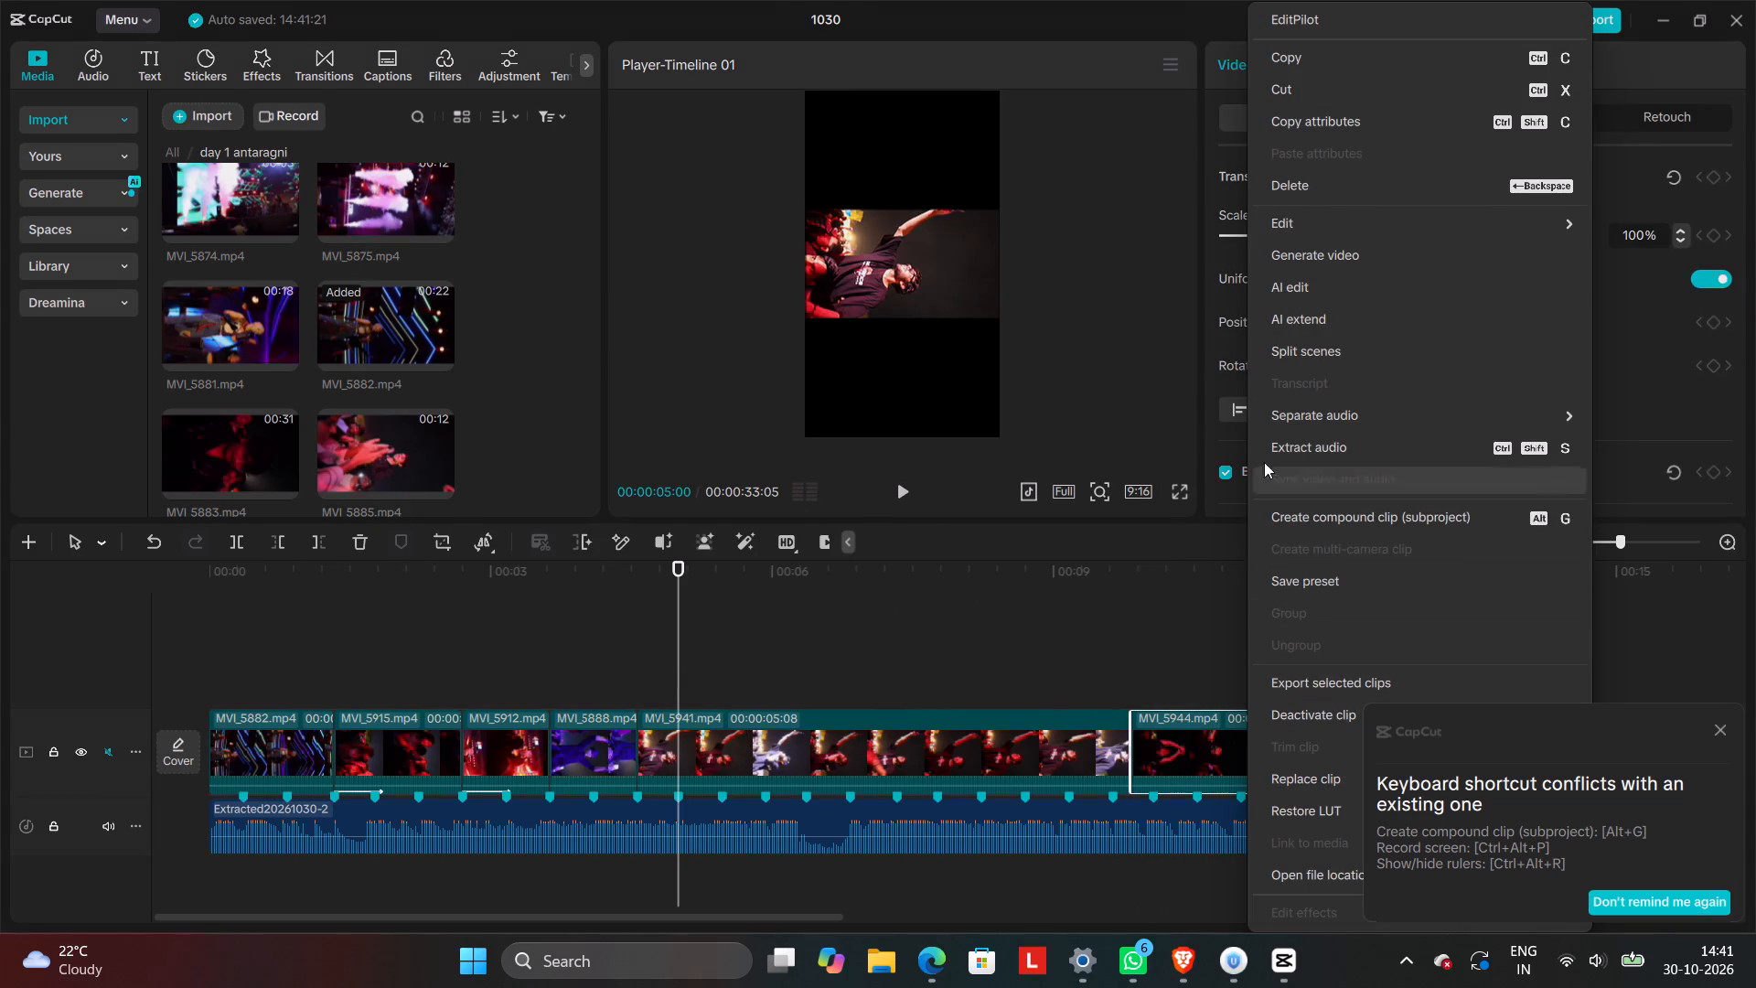
pyautogui.click(1310, 194)
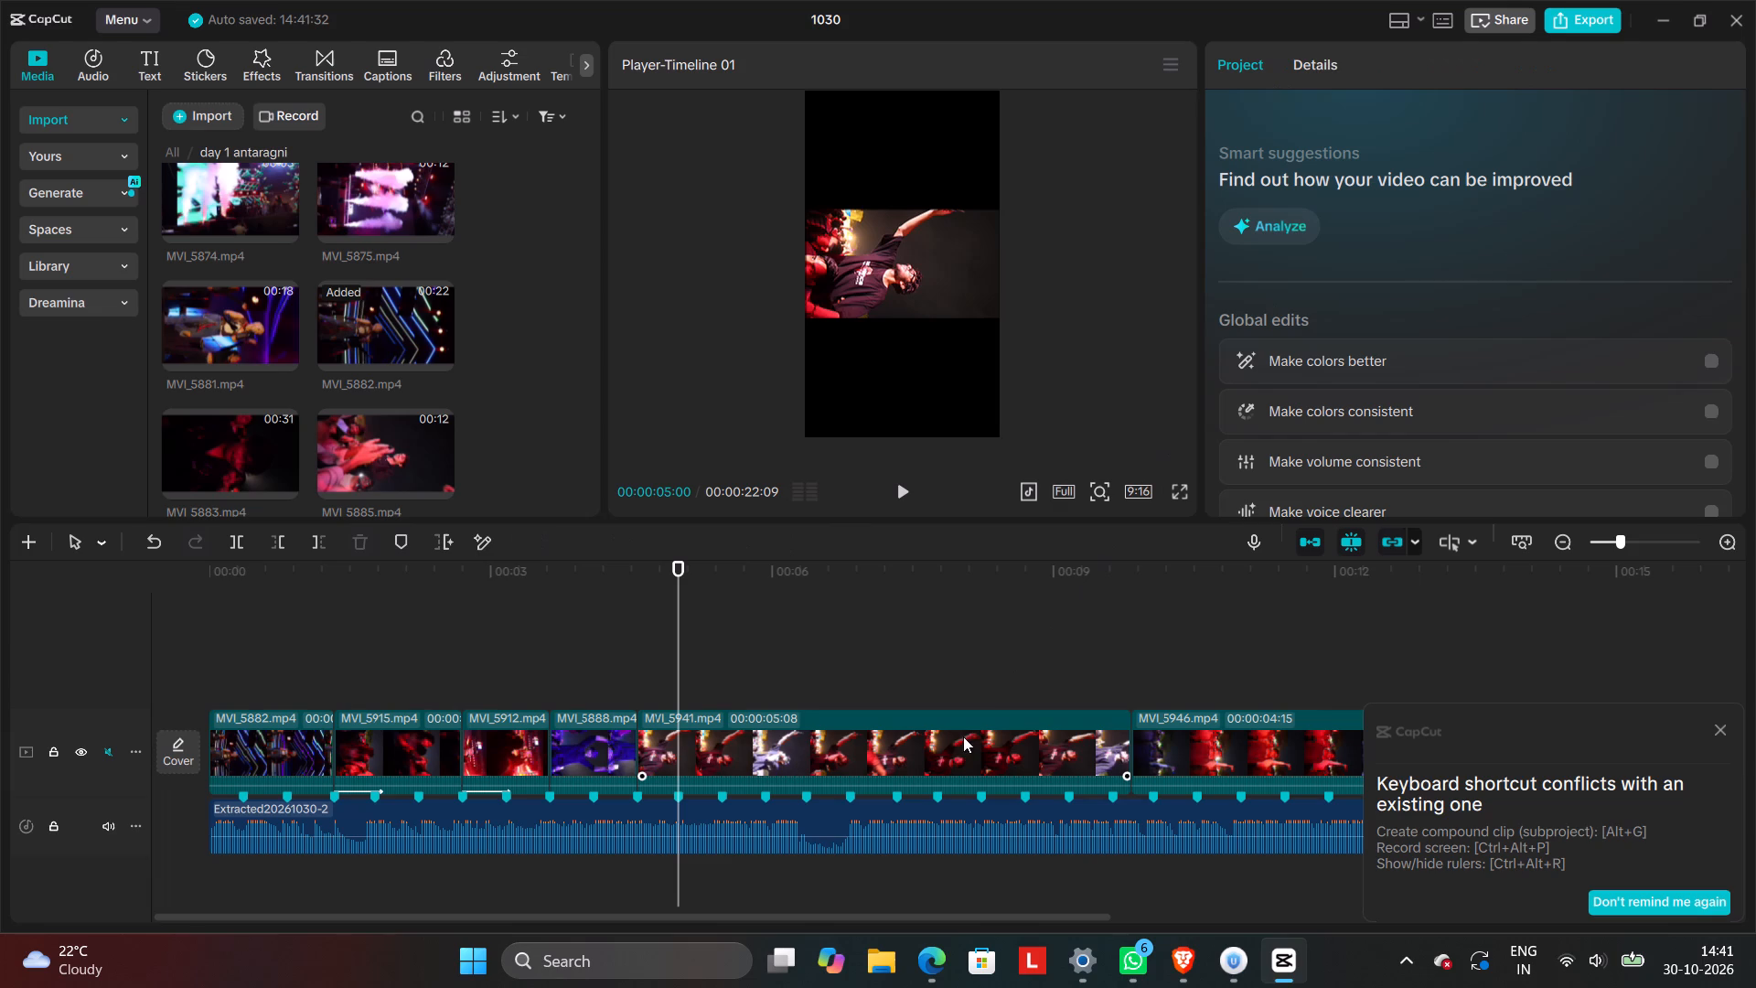
# Preview a couple of frames of MVI_5946 and delete that clip from after MVI_5941.
pyautogui.click(1234, 675)
pyautogui.click(1254, 754)
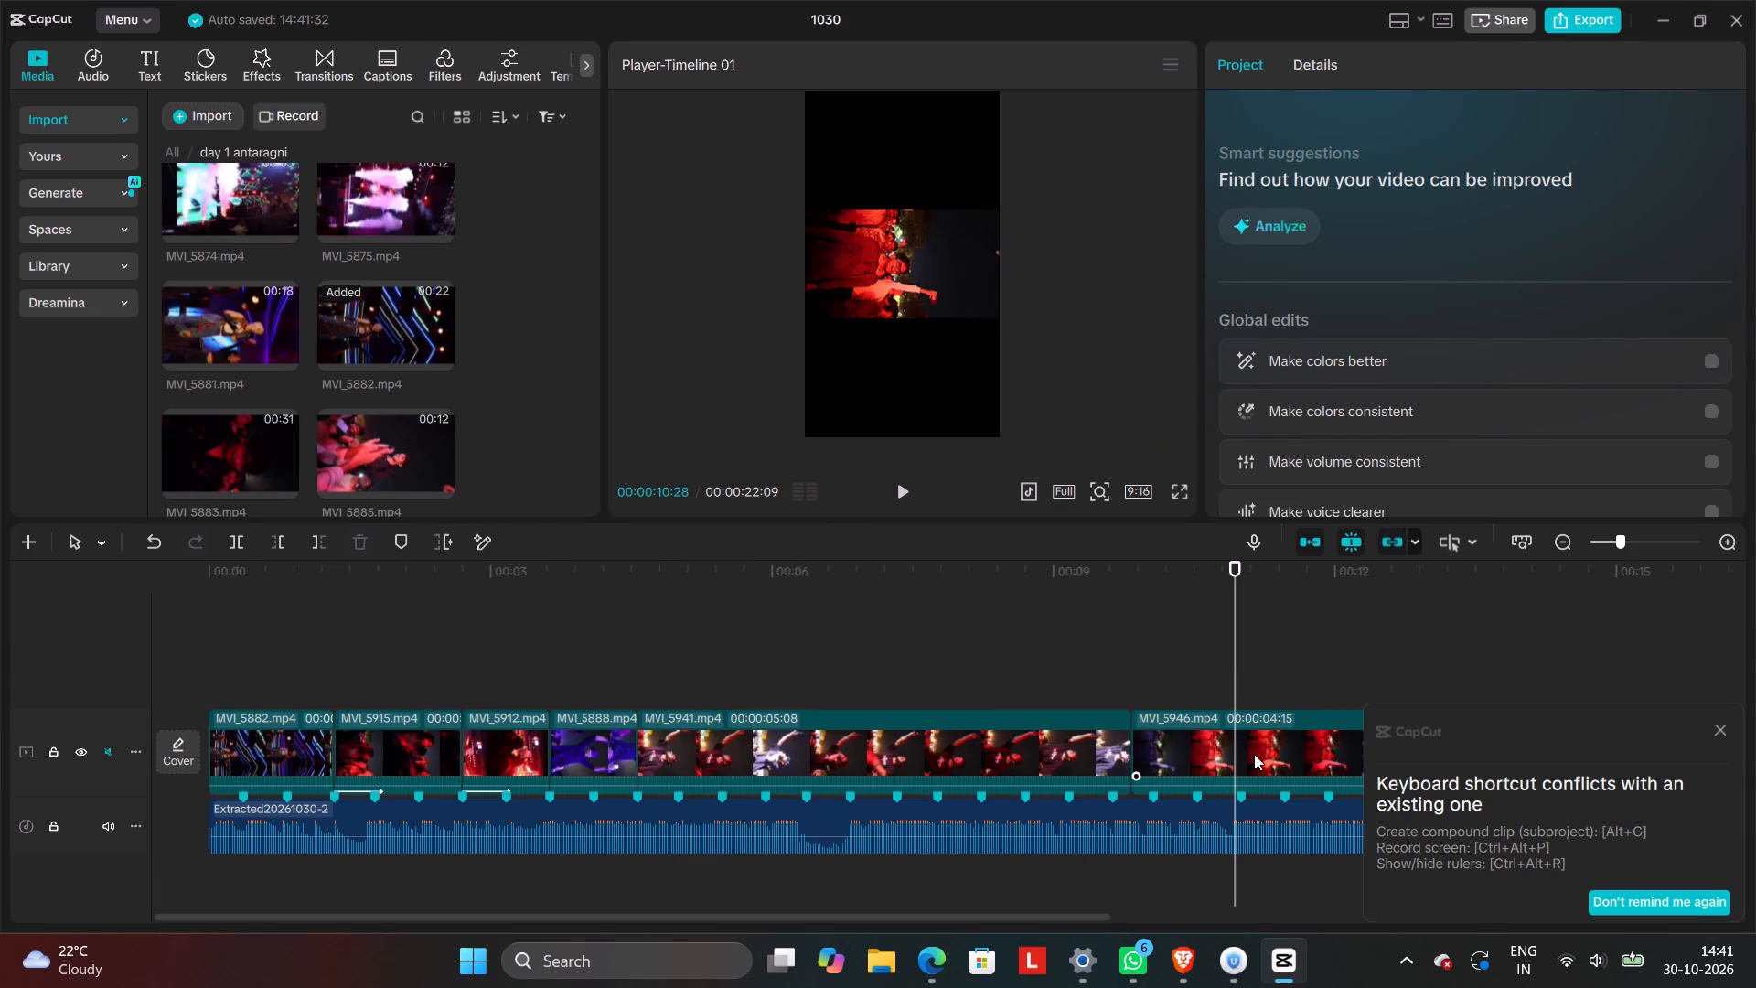
pyautogui.click(1321, 670)
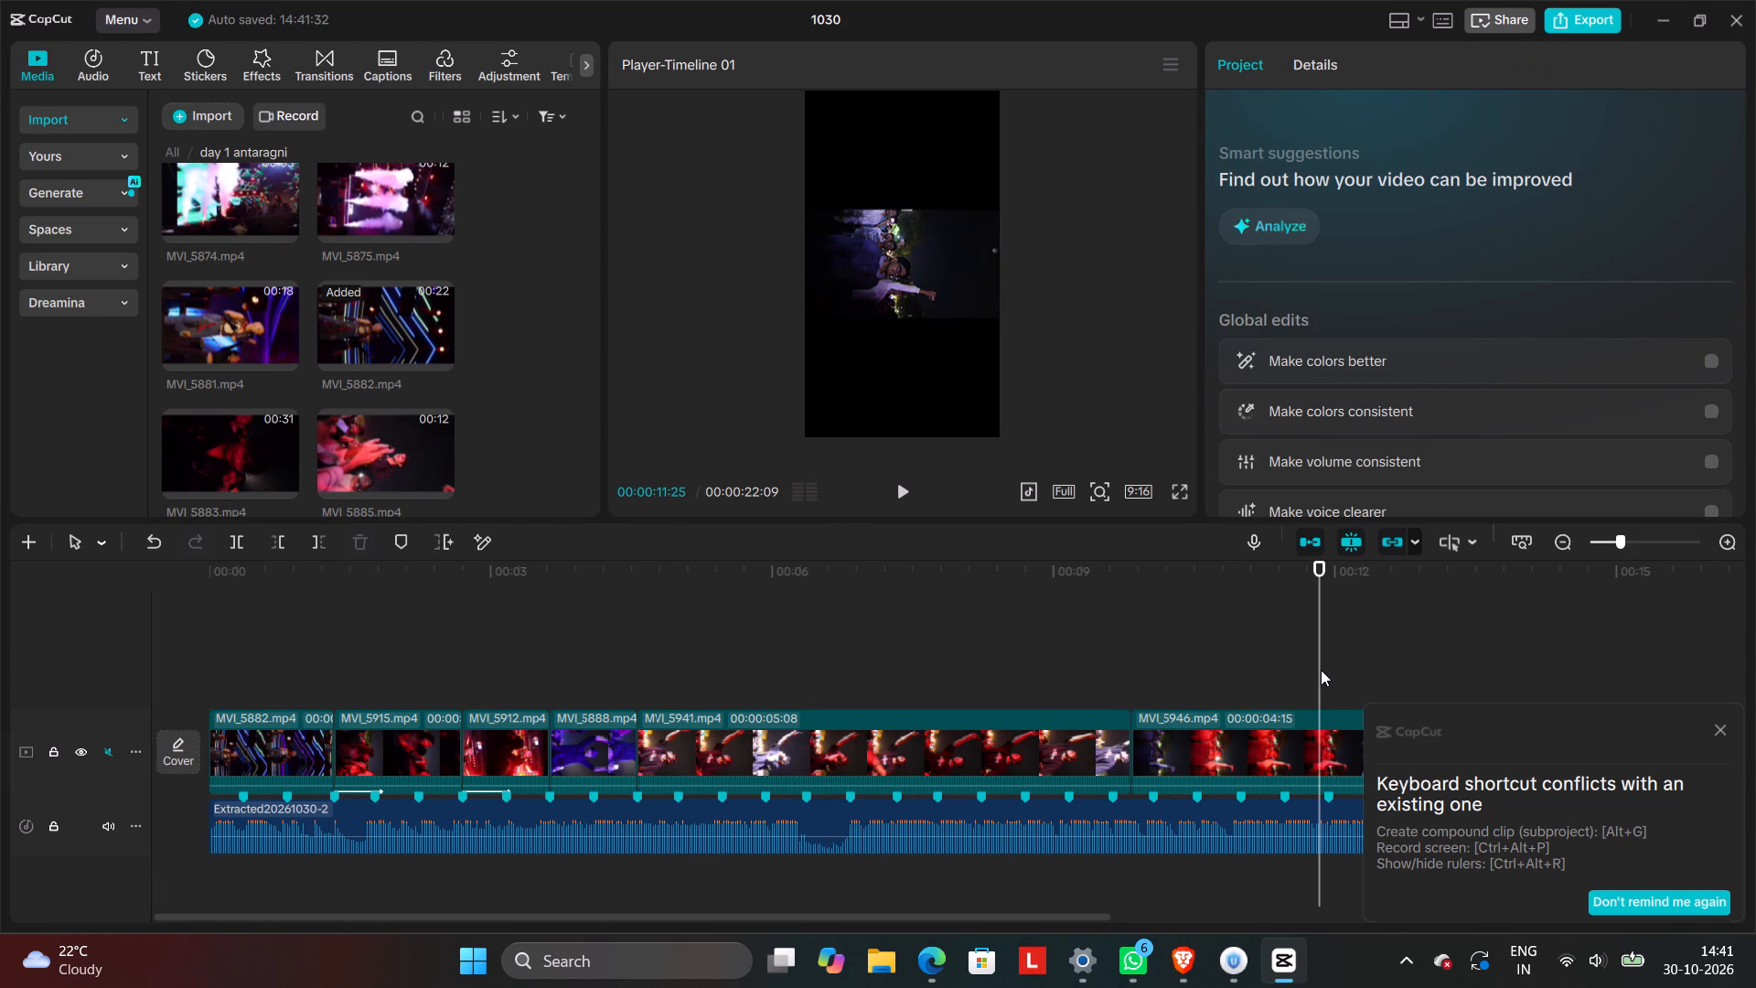
pyautogui.click(1294, 757)
pyautogui.rightClick(1294, 757)
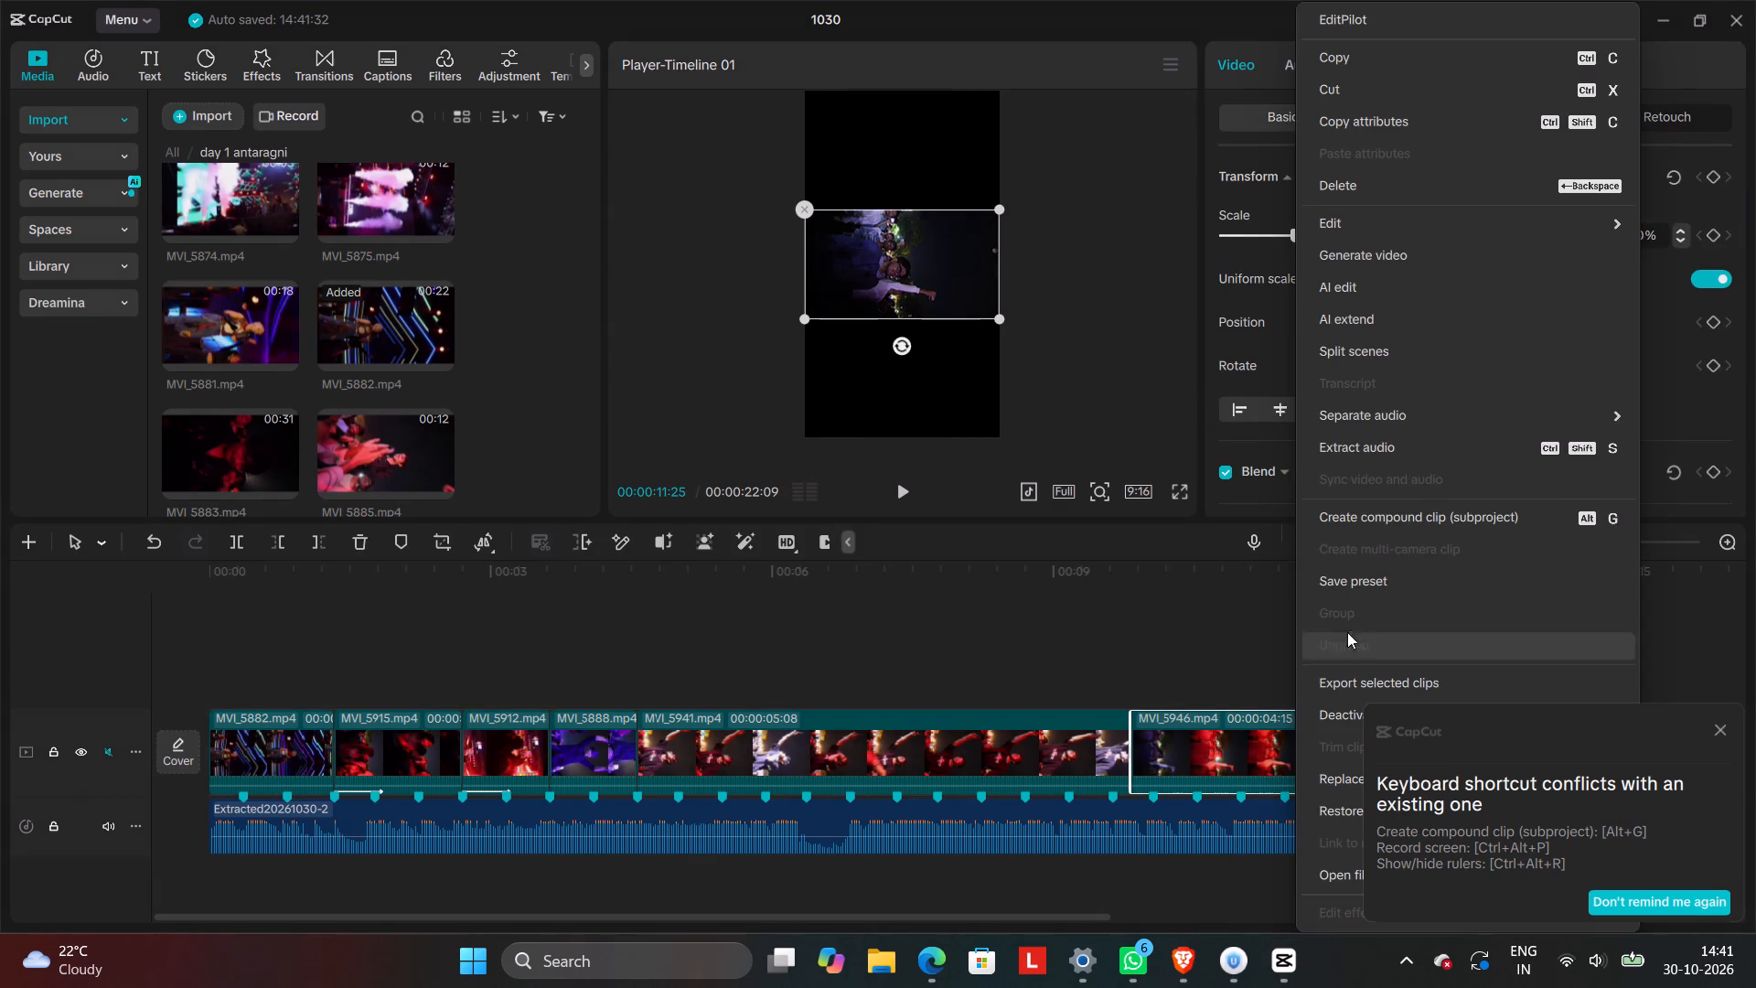
pyautogui.click(1382, 188)
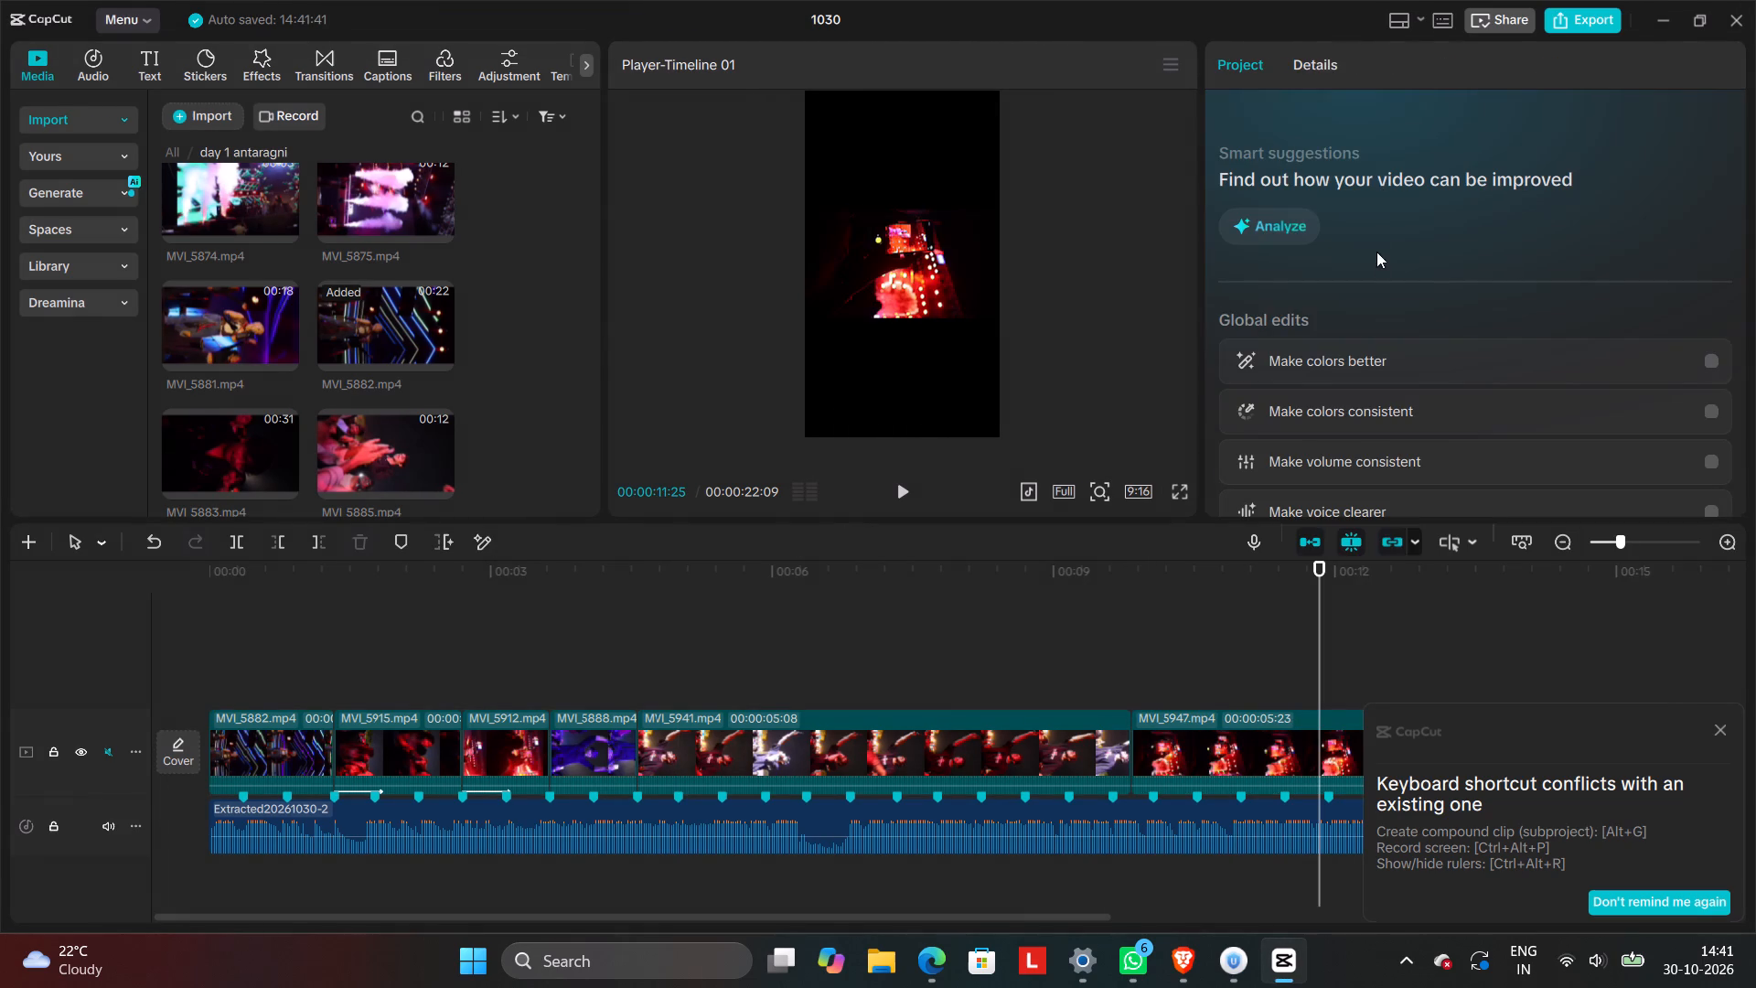
# Delete the MVI_5947 clip from after MVI_5941 on the timeline.
pyautogui.click(1260, 762)
pyautogui.rightClick(1260, 762)
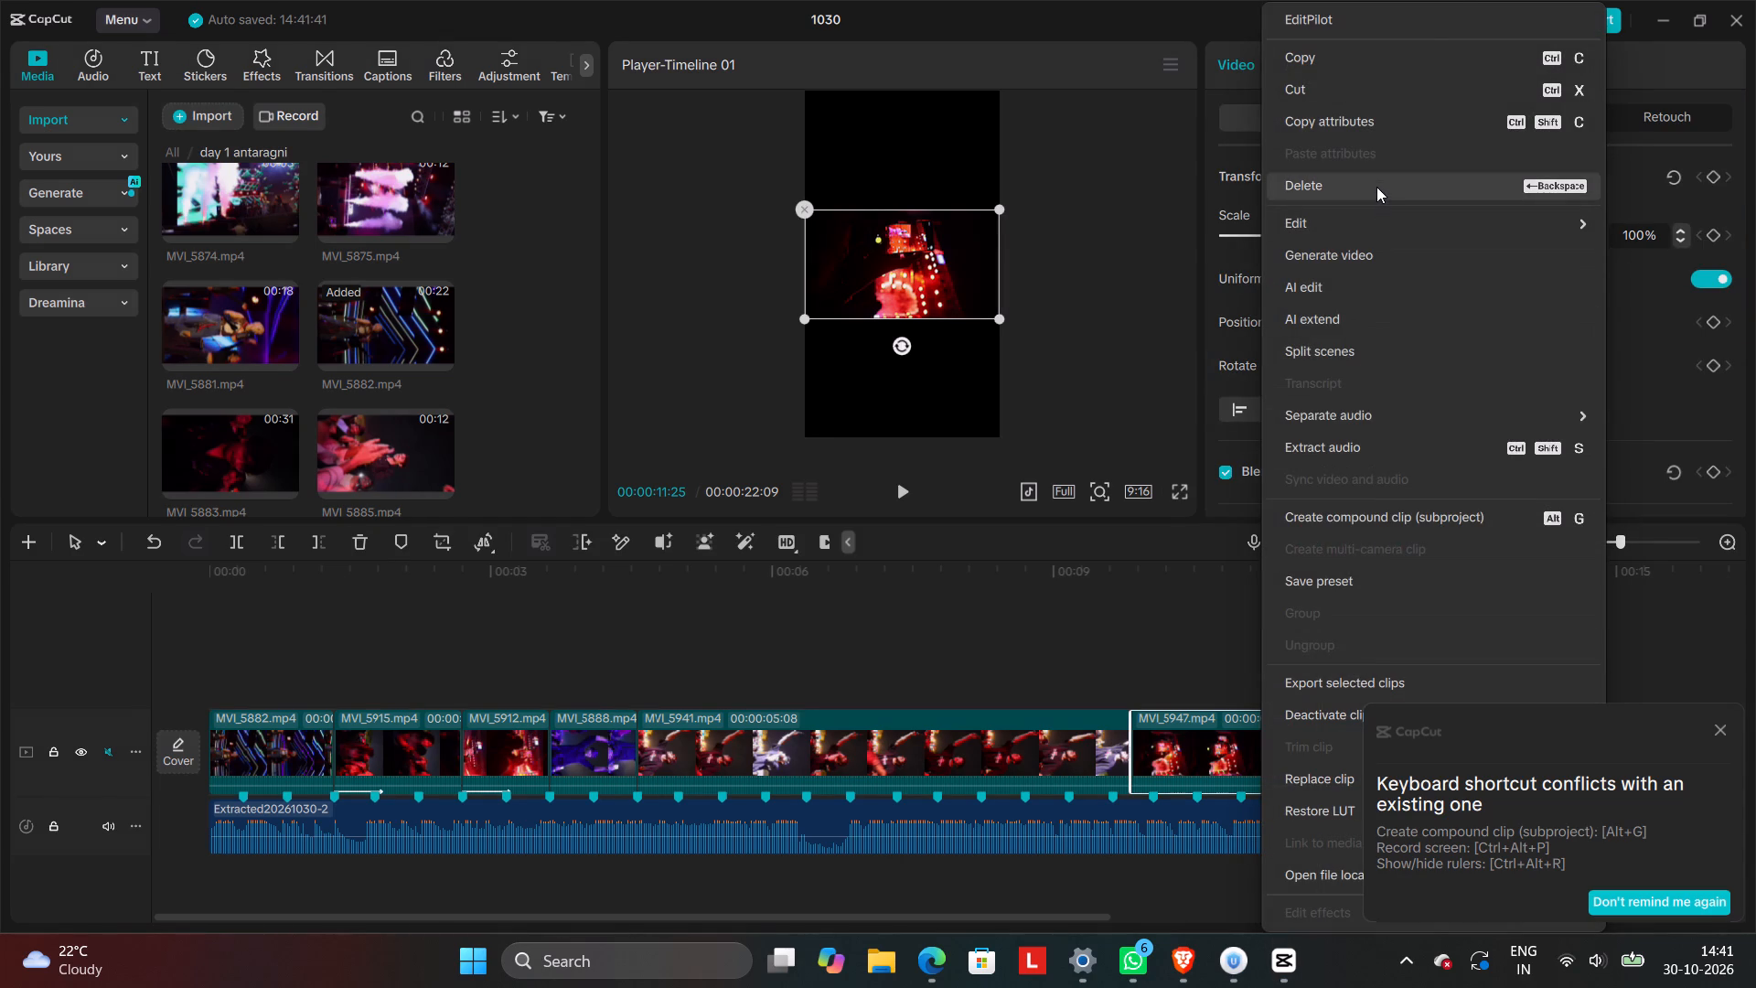
pyautogui.click(1376, 187)
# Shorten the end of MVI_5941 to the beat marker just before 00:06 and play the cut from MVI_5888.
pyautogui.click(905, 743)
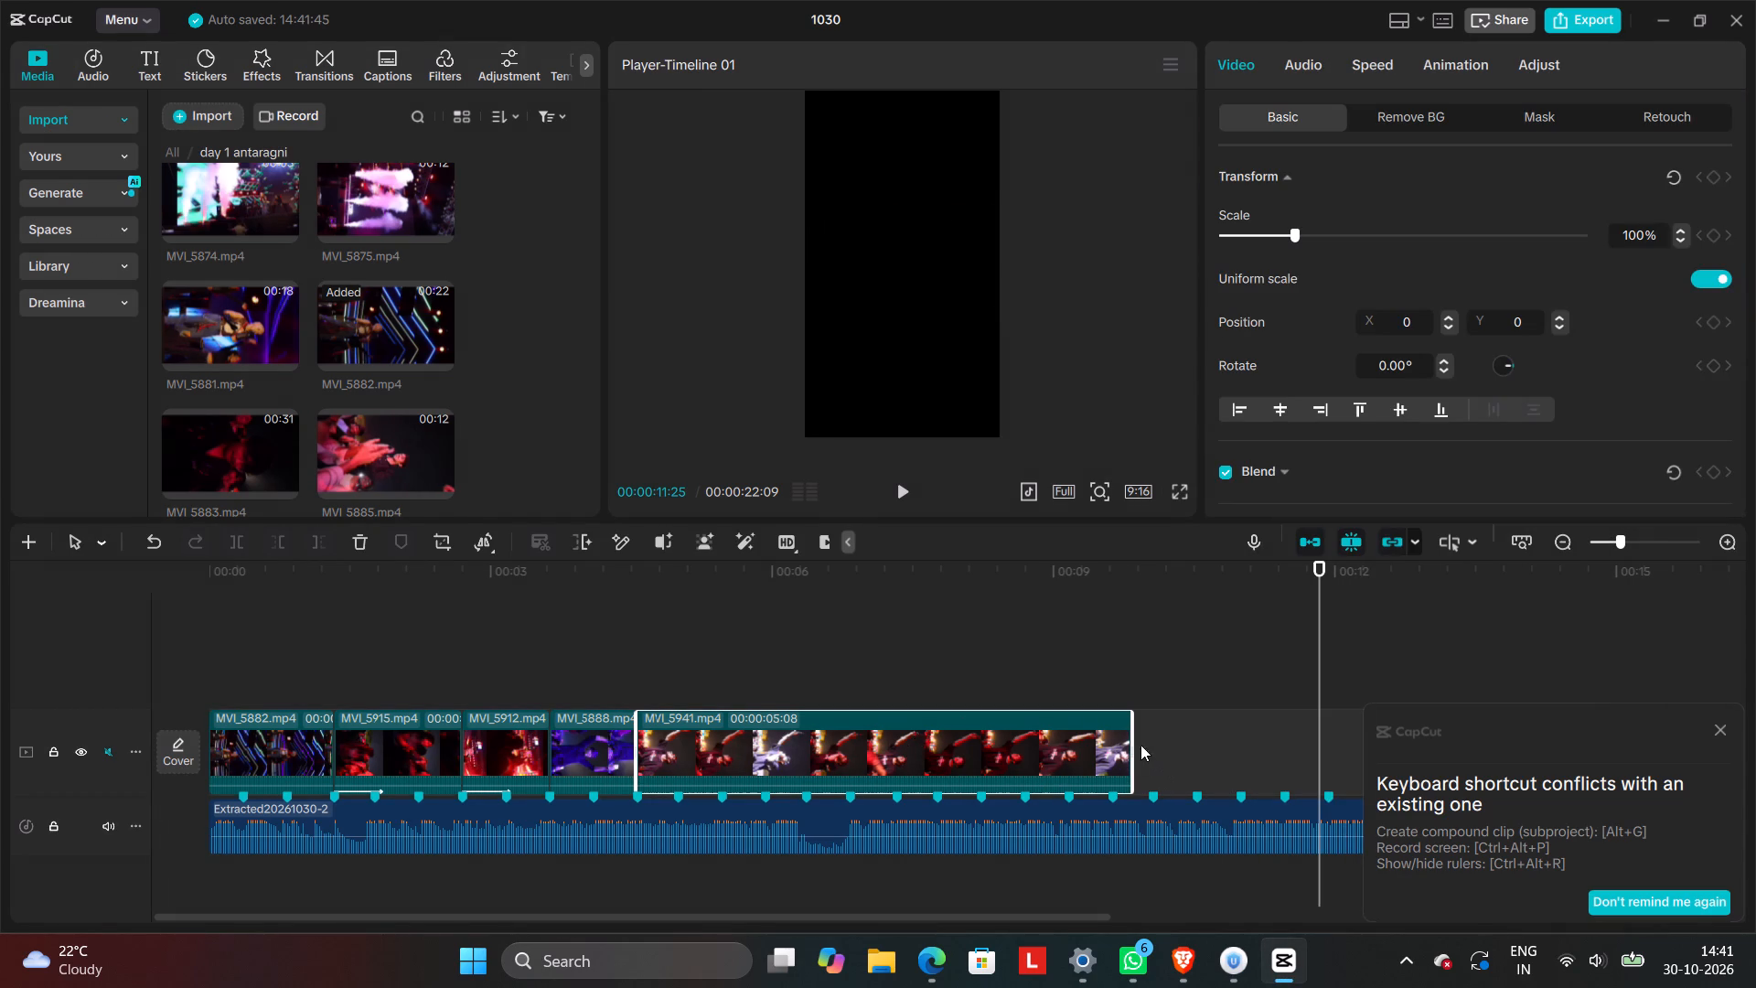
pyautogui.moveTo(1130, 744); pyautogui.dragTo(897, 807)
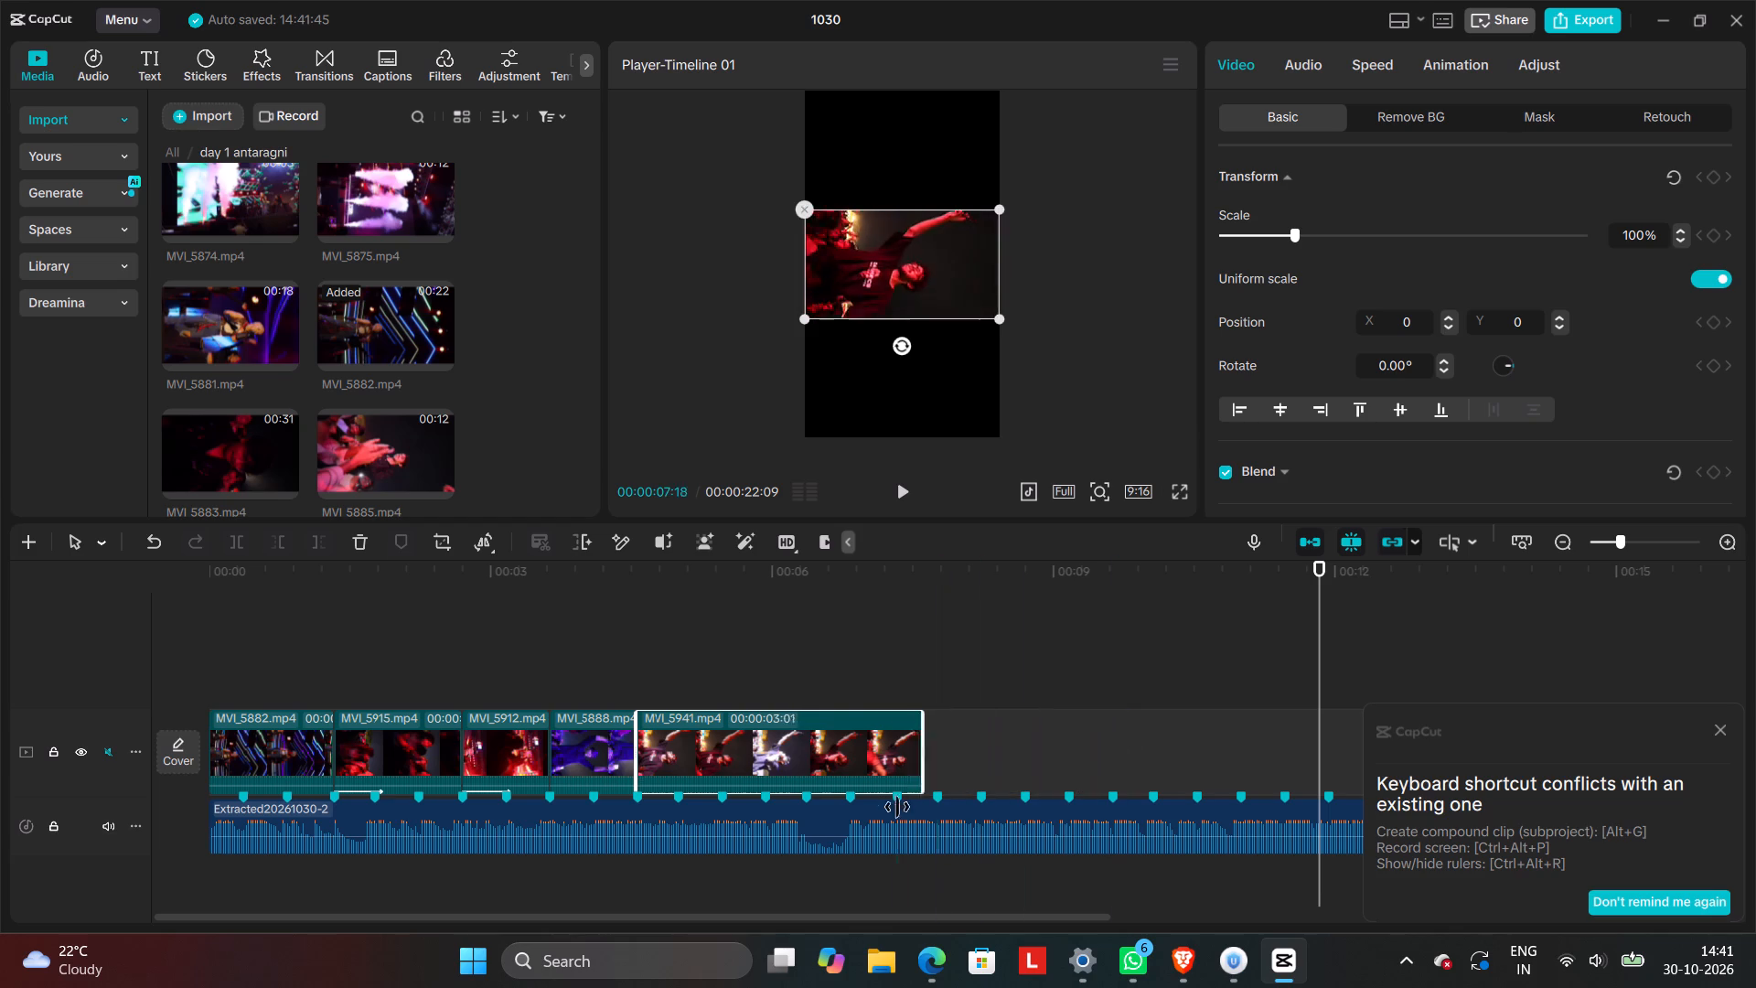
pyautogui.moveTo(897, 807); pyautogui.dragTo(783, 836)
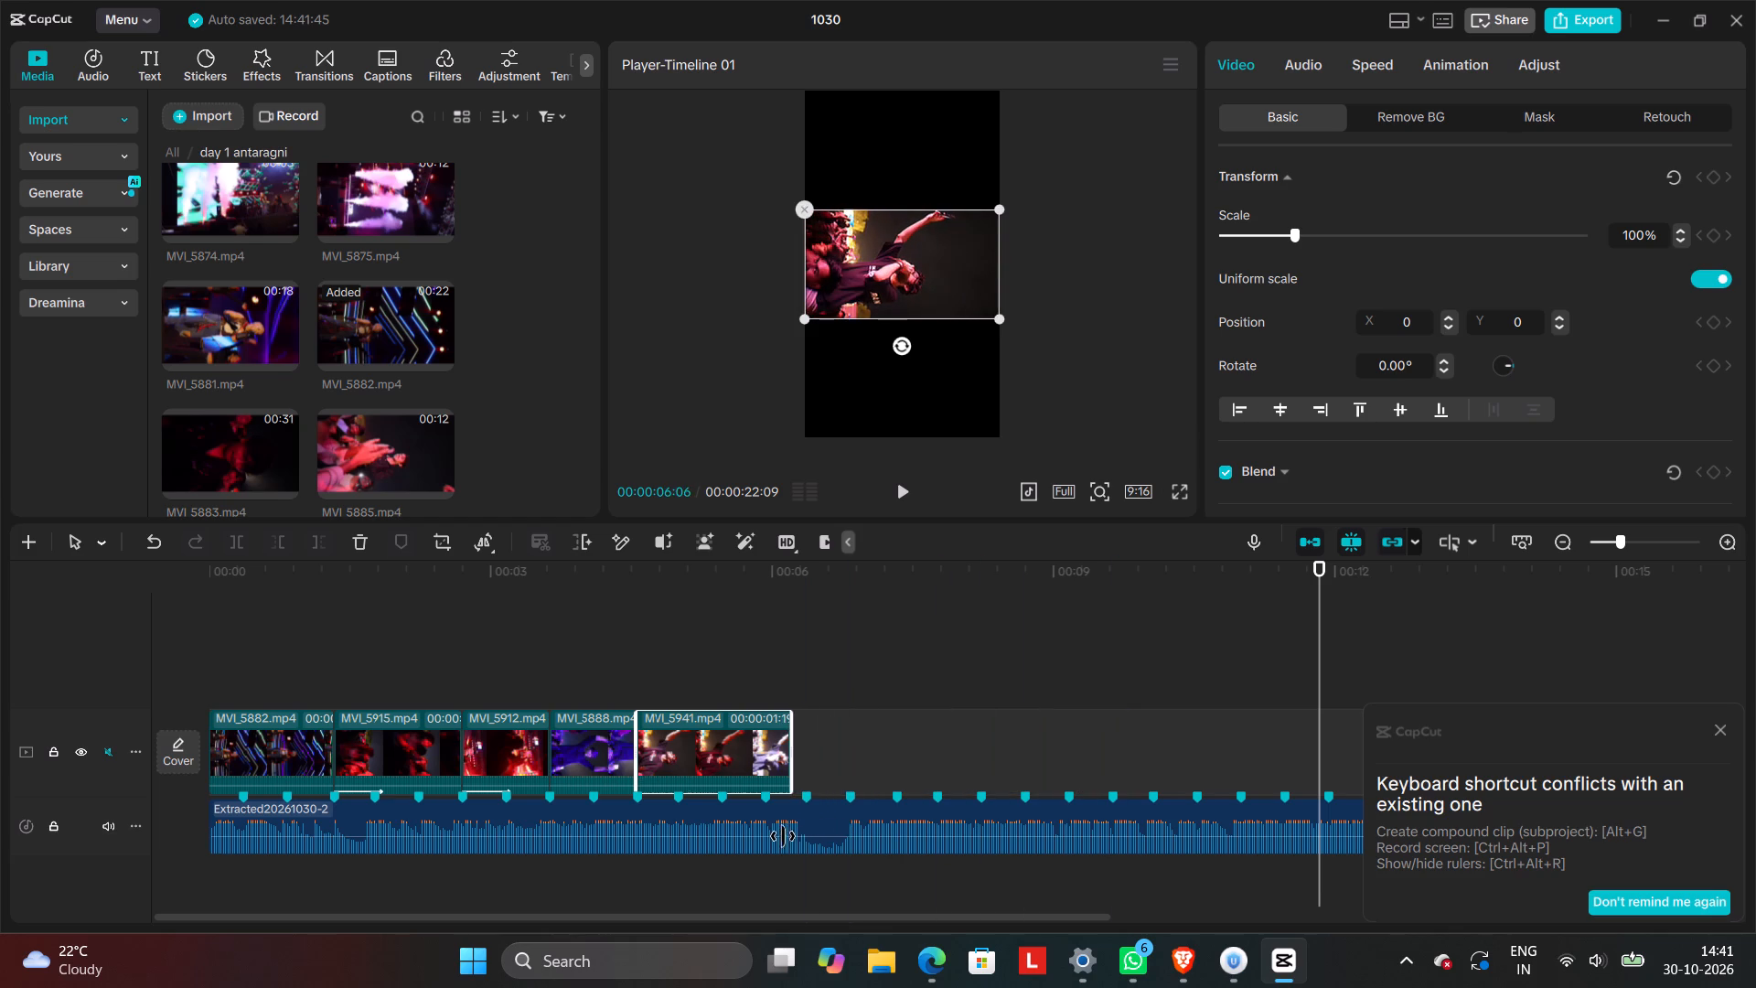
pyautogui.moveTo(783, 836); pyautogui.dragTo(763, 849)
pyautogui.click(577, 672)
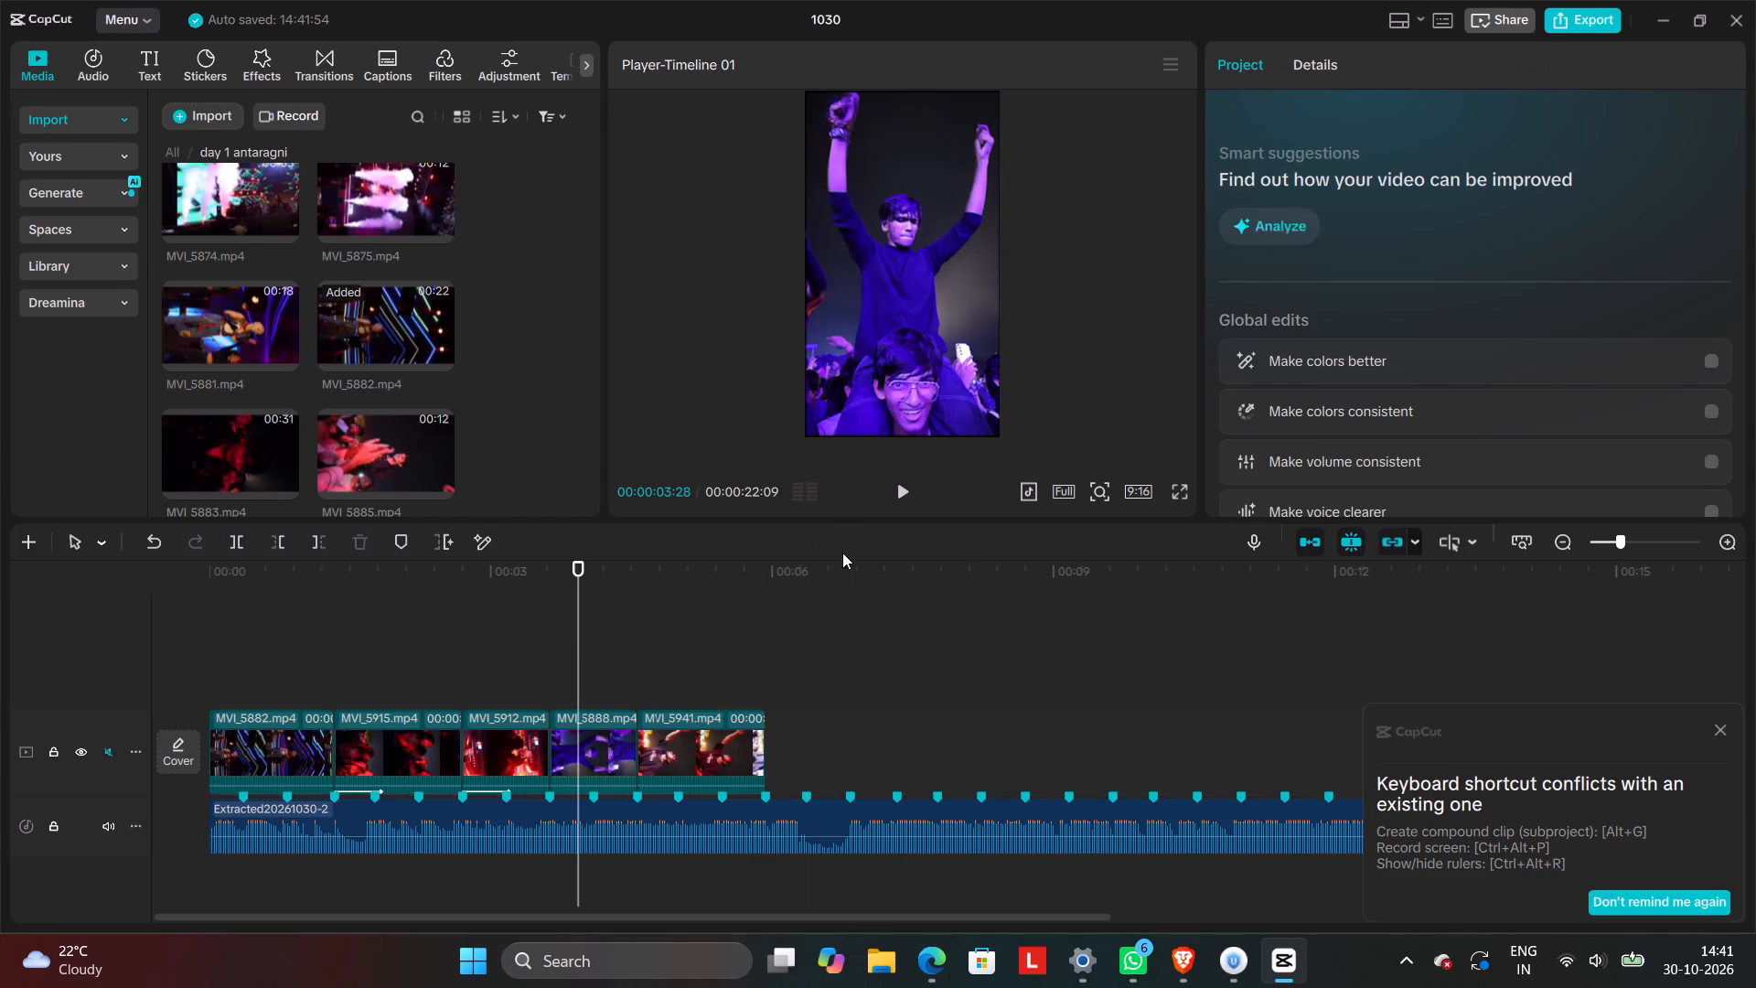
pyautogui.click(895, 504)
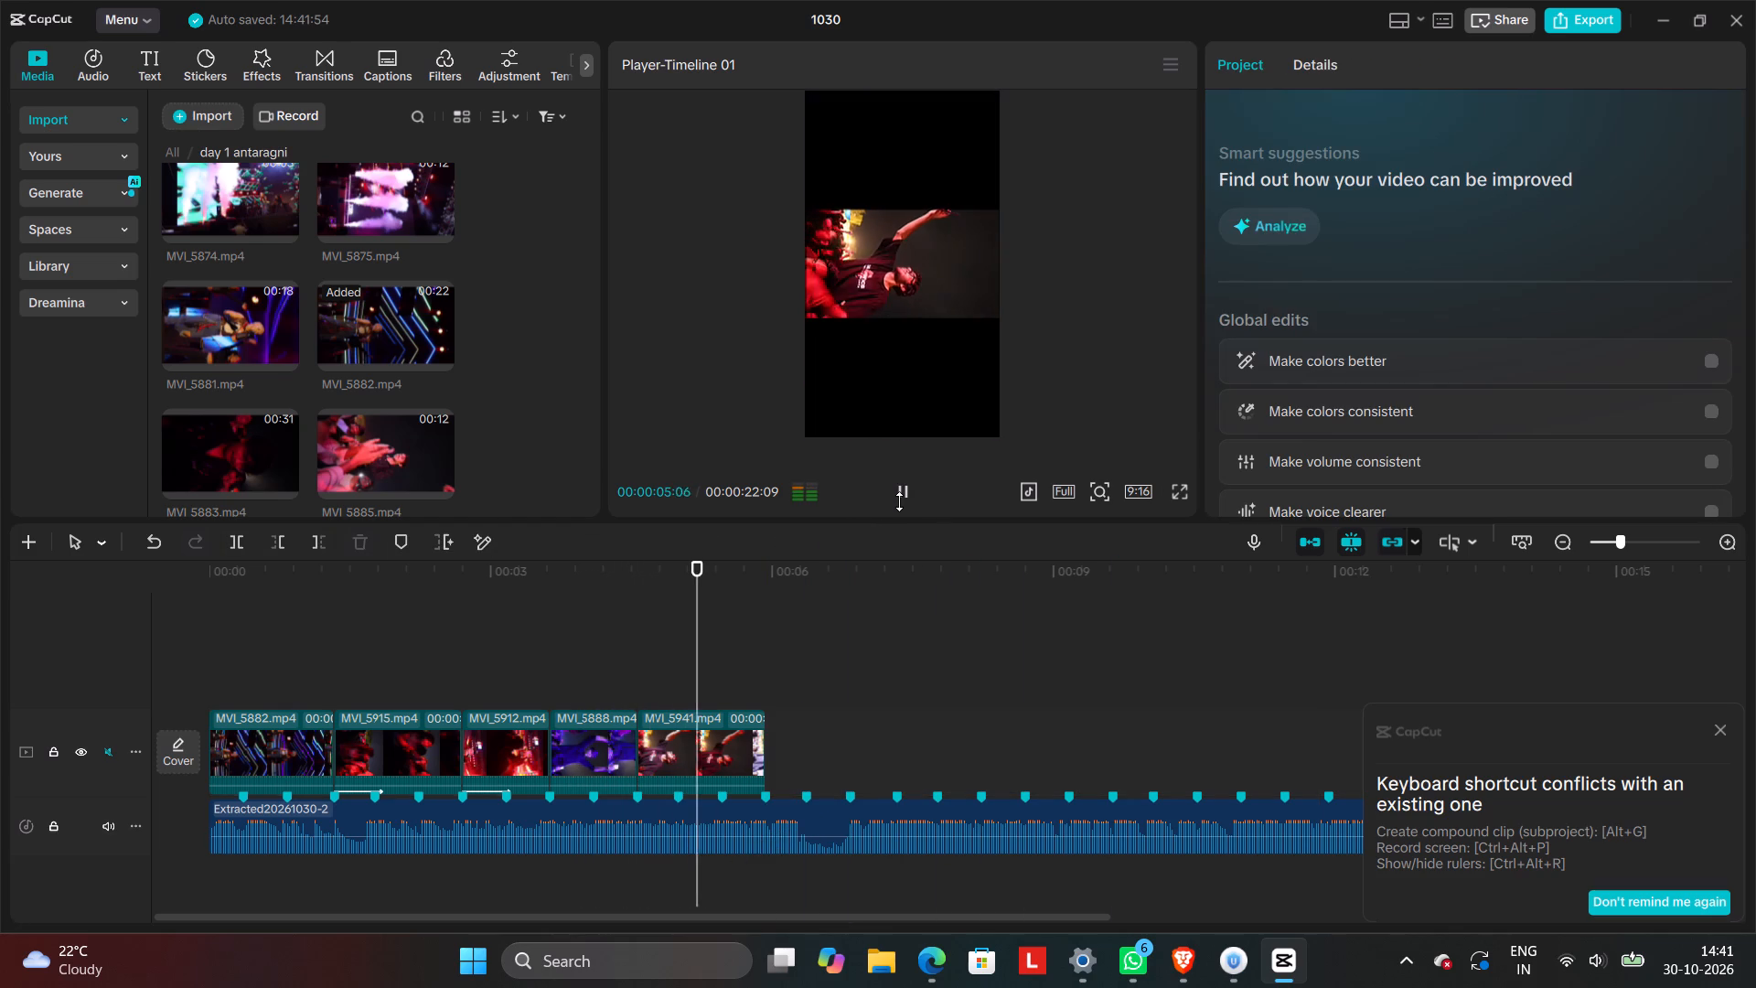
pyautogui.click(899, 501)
# Extend MVI_5941 back to its full length and cut away its opening part up to 00:00:06:08.
pyautogui.click(686, 756)
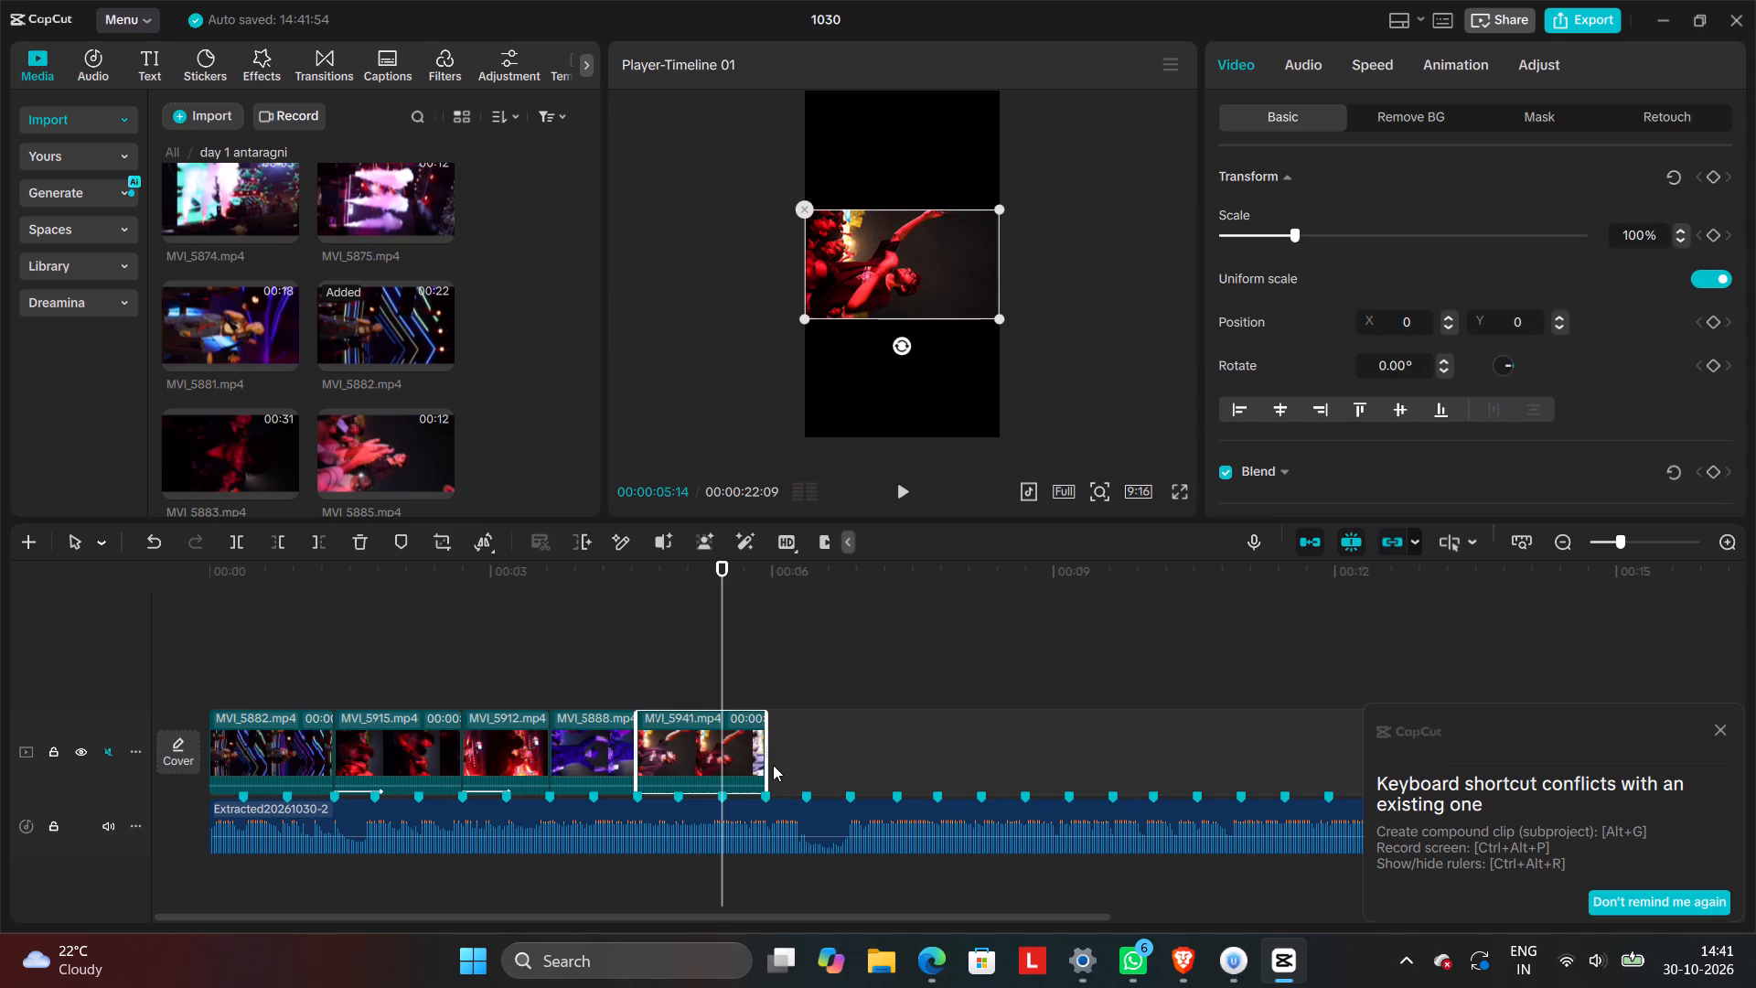
pyautogui.moveTo(769, 751); pyautogui.dragTo(1214, 758)
pyautogui.click(797, 651)
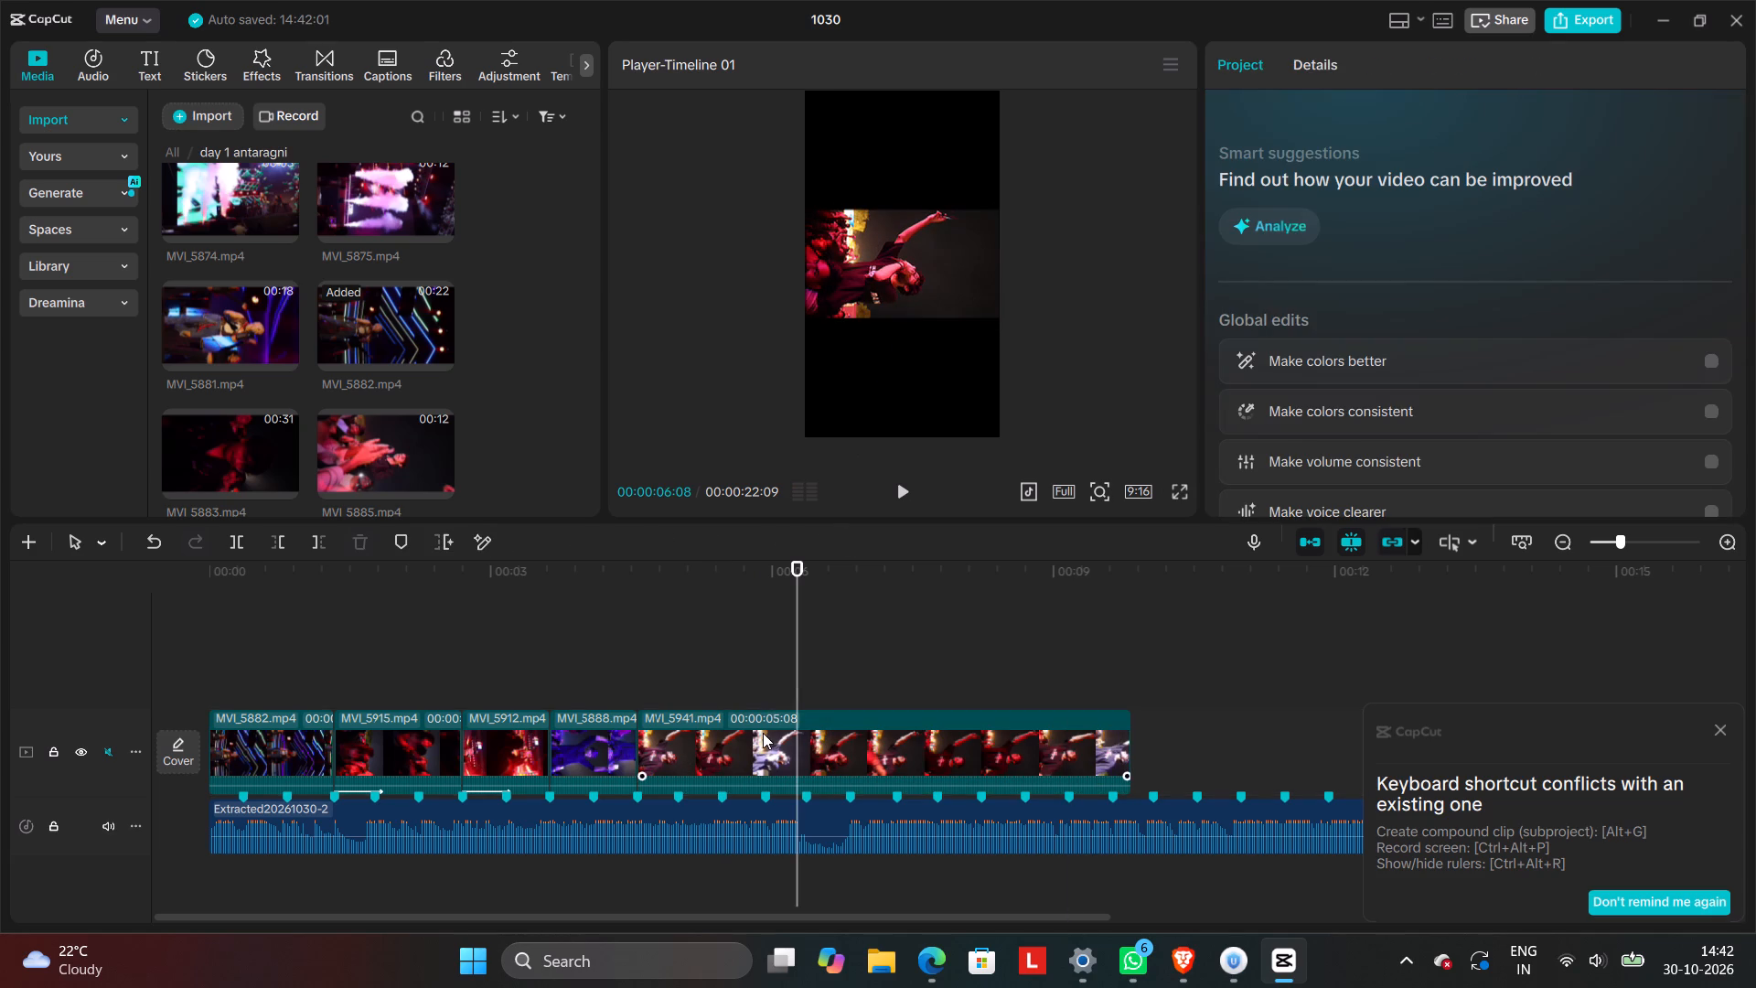
pyautogui.click(763, 736)
pyautogui.click(282, 542)
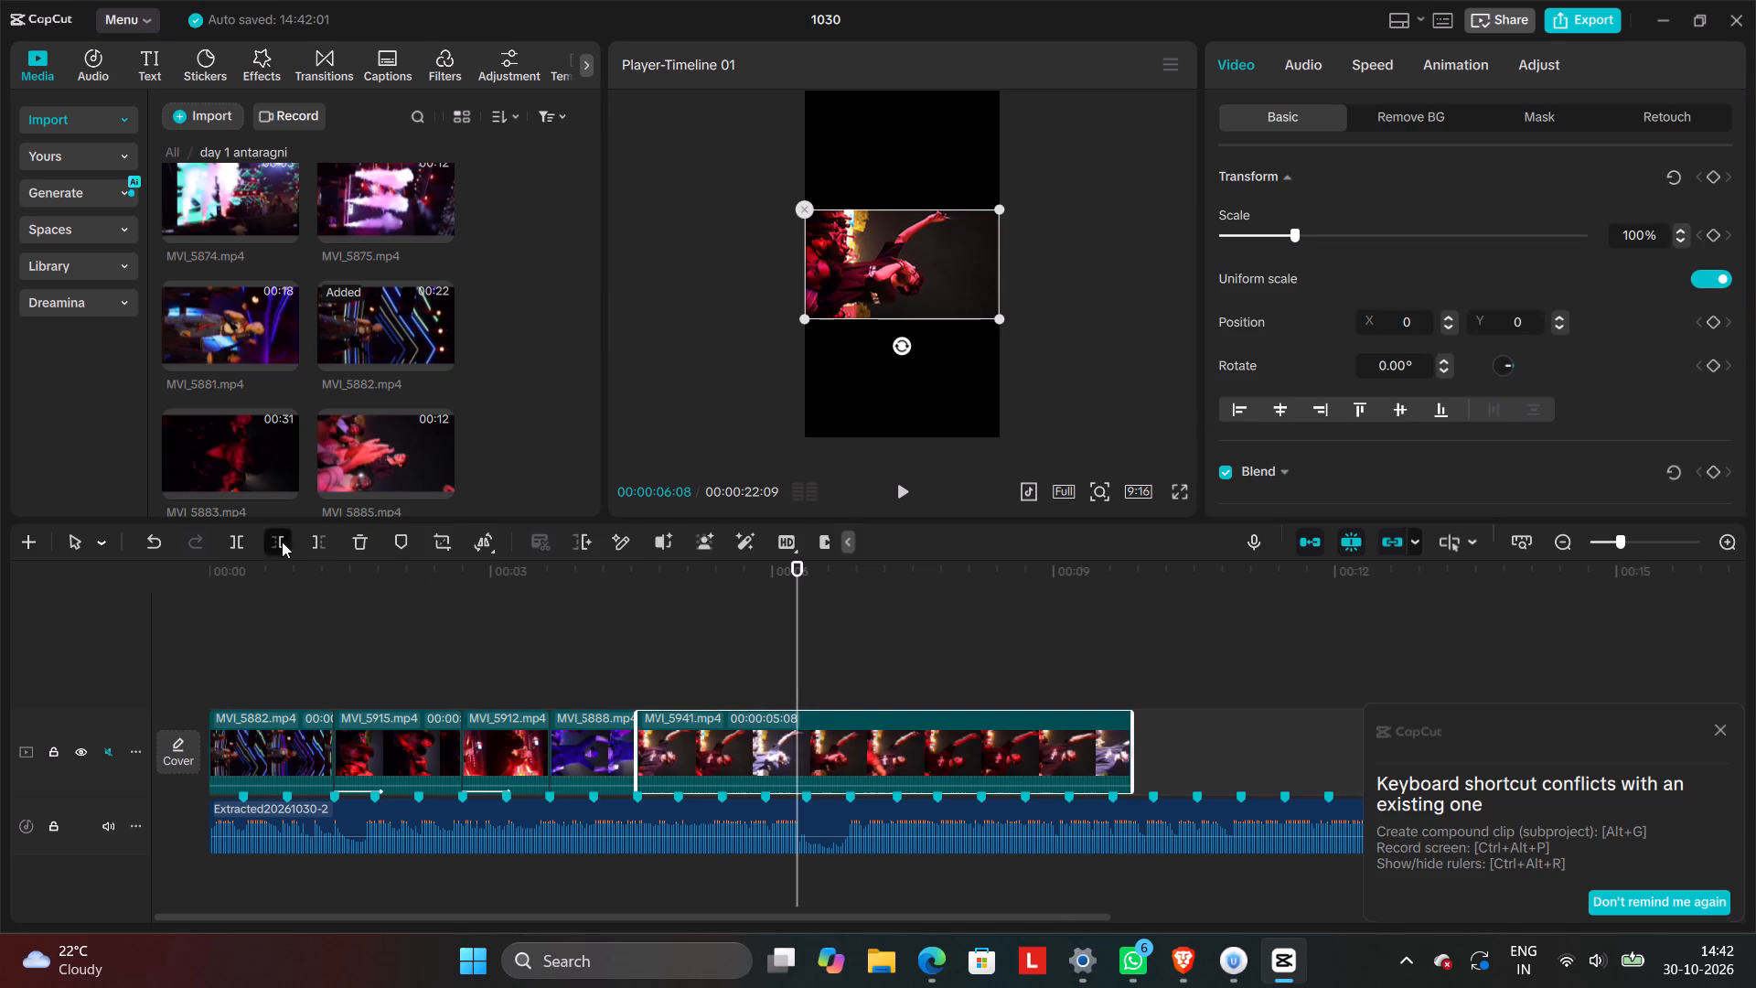
# Play MVI_5941, trim its end to the beat marker just before 00:06, and play the cut from MVI_5888.
pyautogui.click(905, 491)
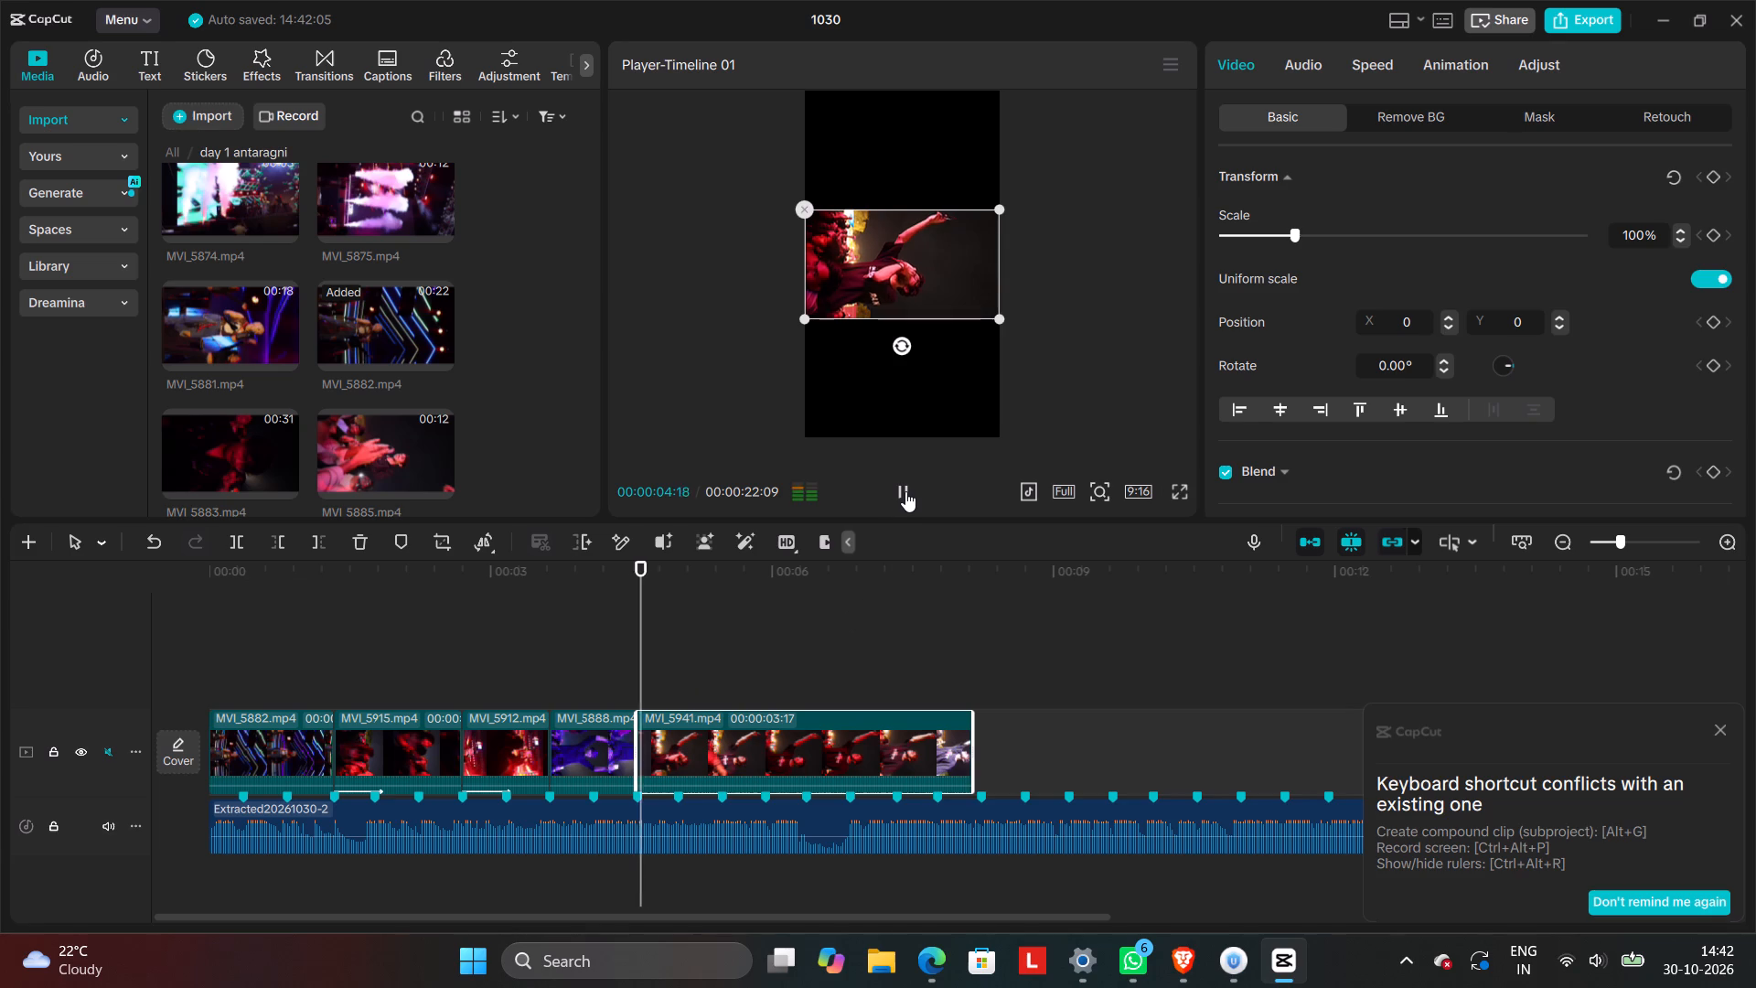
pyautogui.click(905, 491)
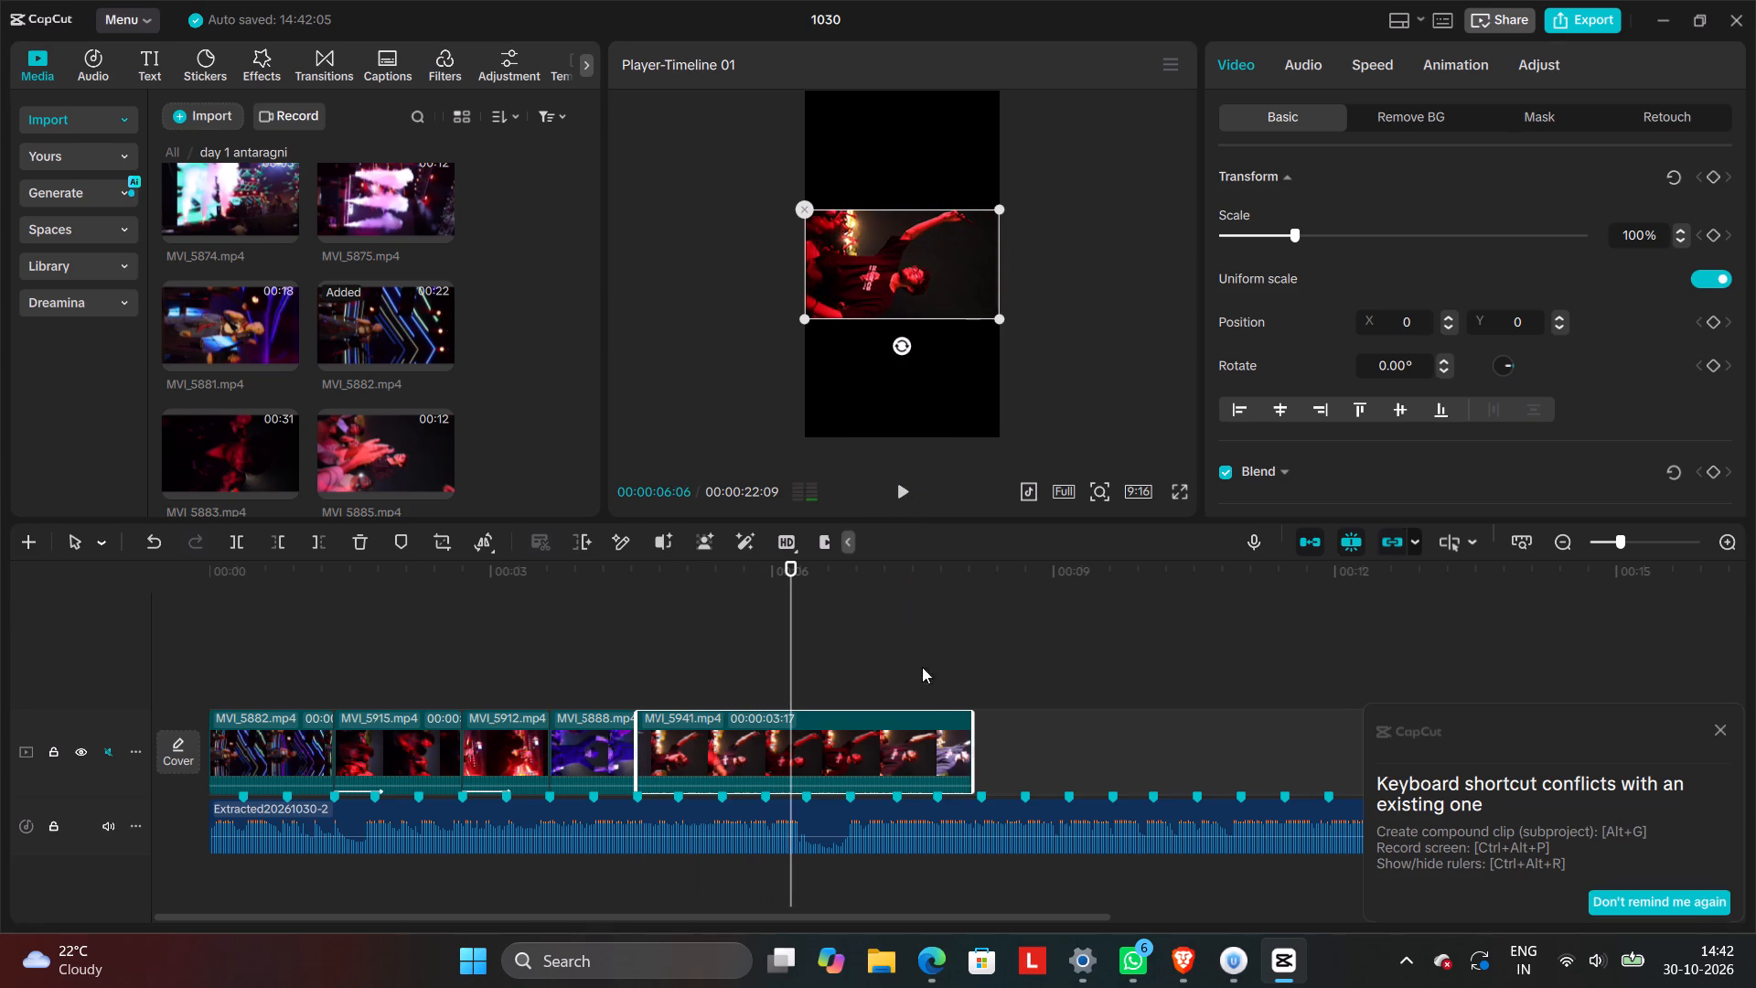
pyautogui.moveTo(969, 735); pyautogui.dragTo(784, 779)
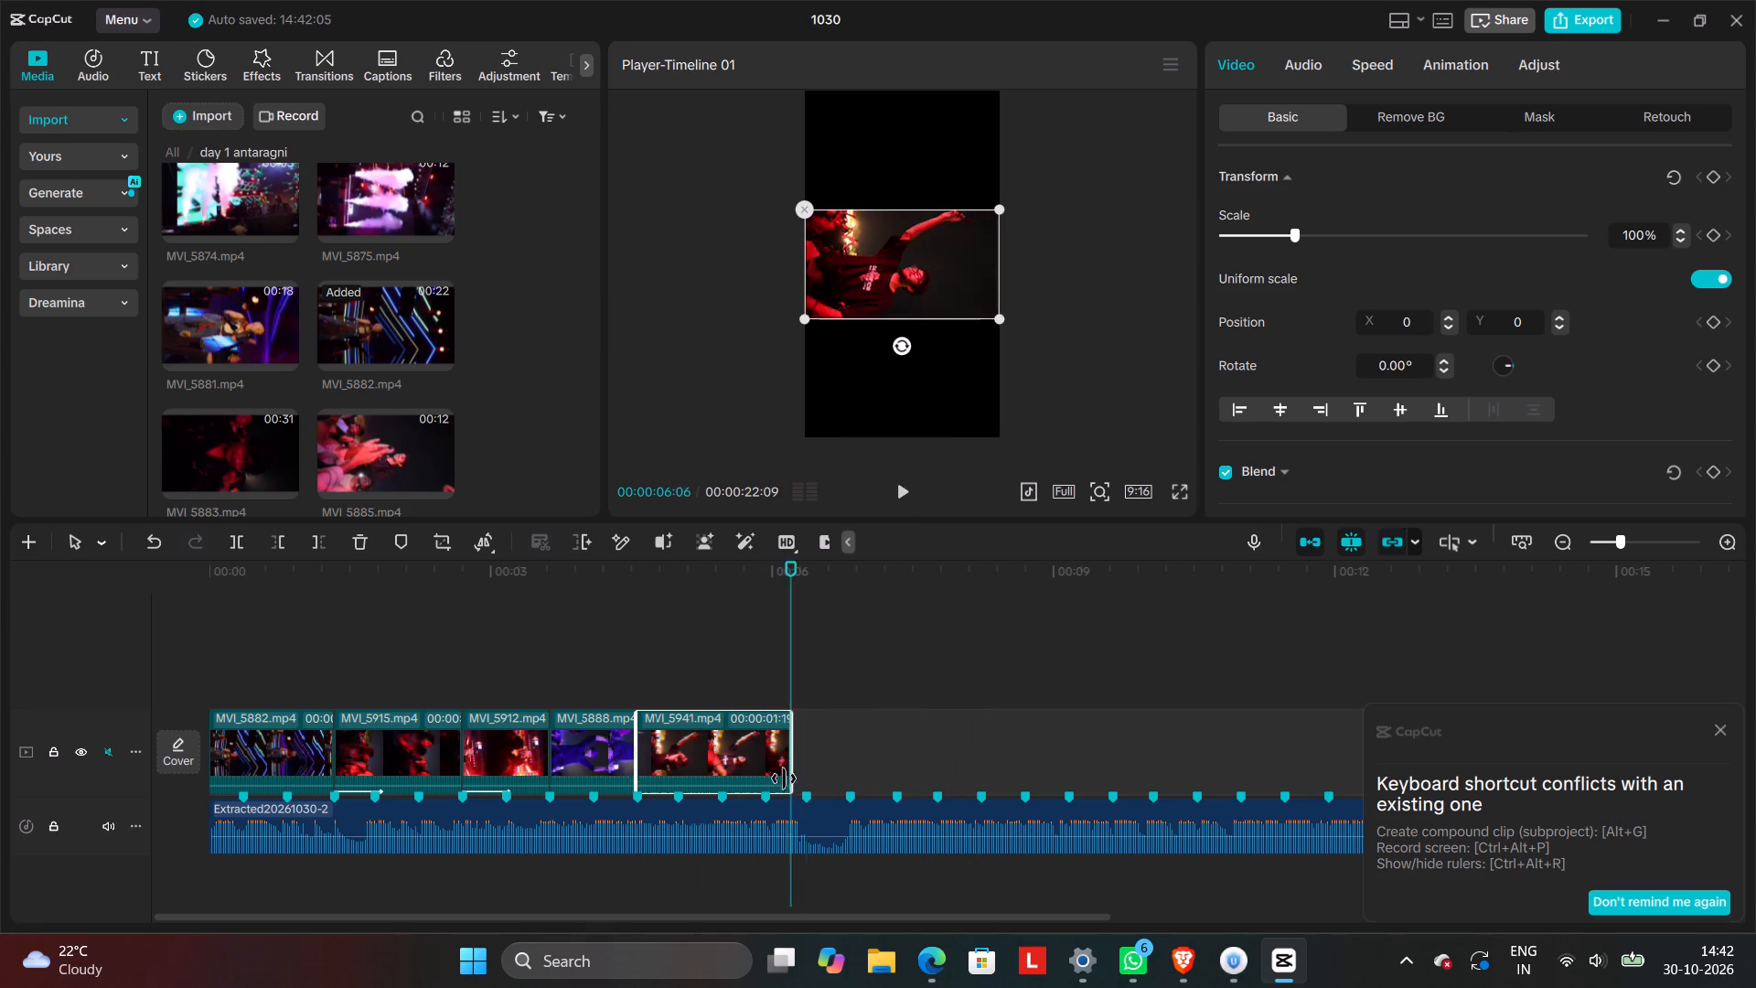
pyautogui.moveTo(784, 779); pyautogui.dragTo(762, 792)
pyautogui.click(585, 679)
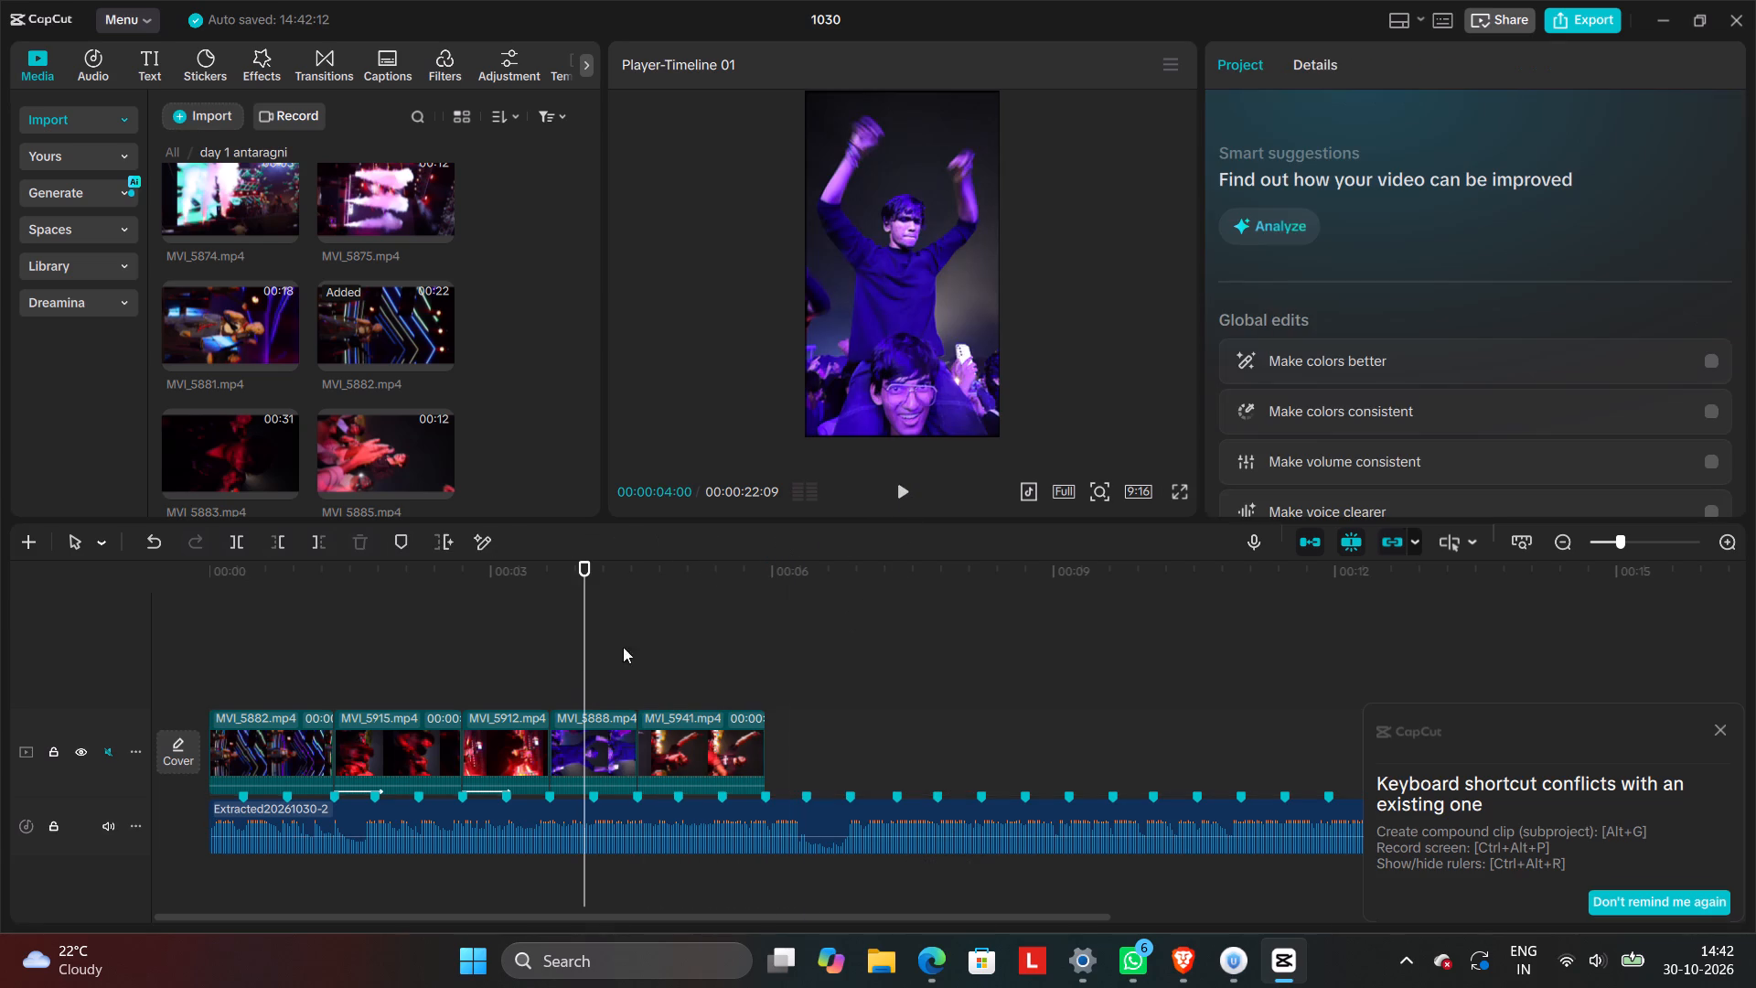
pyautogui.click(915, 499)
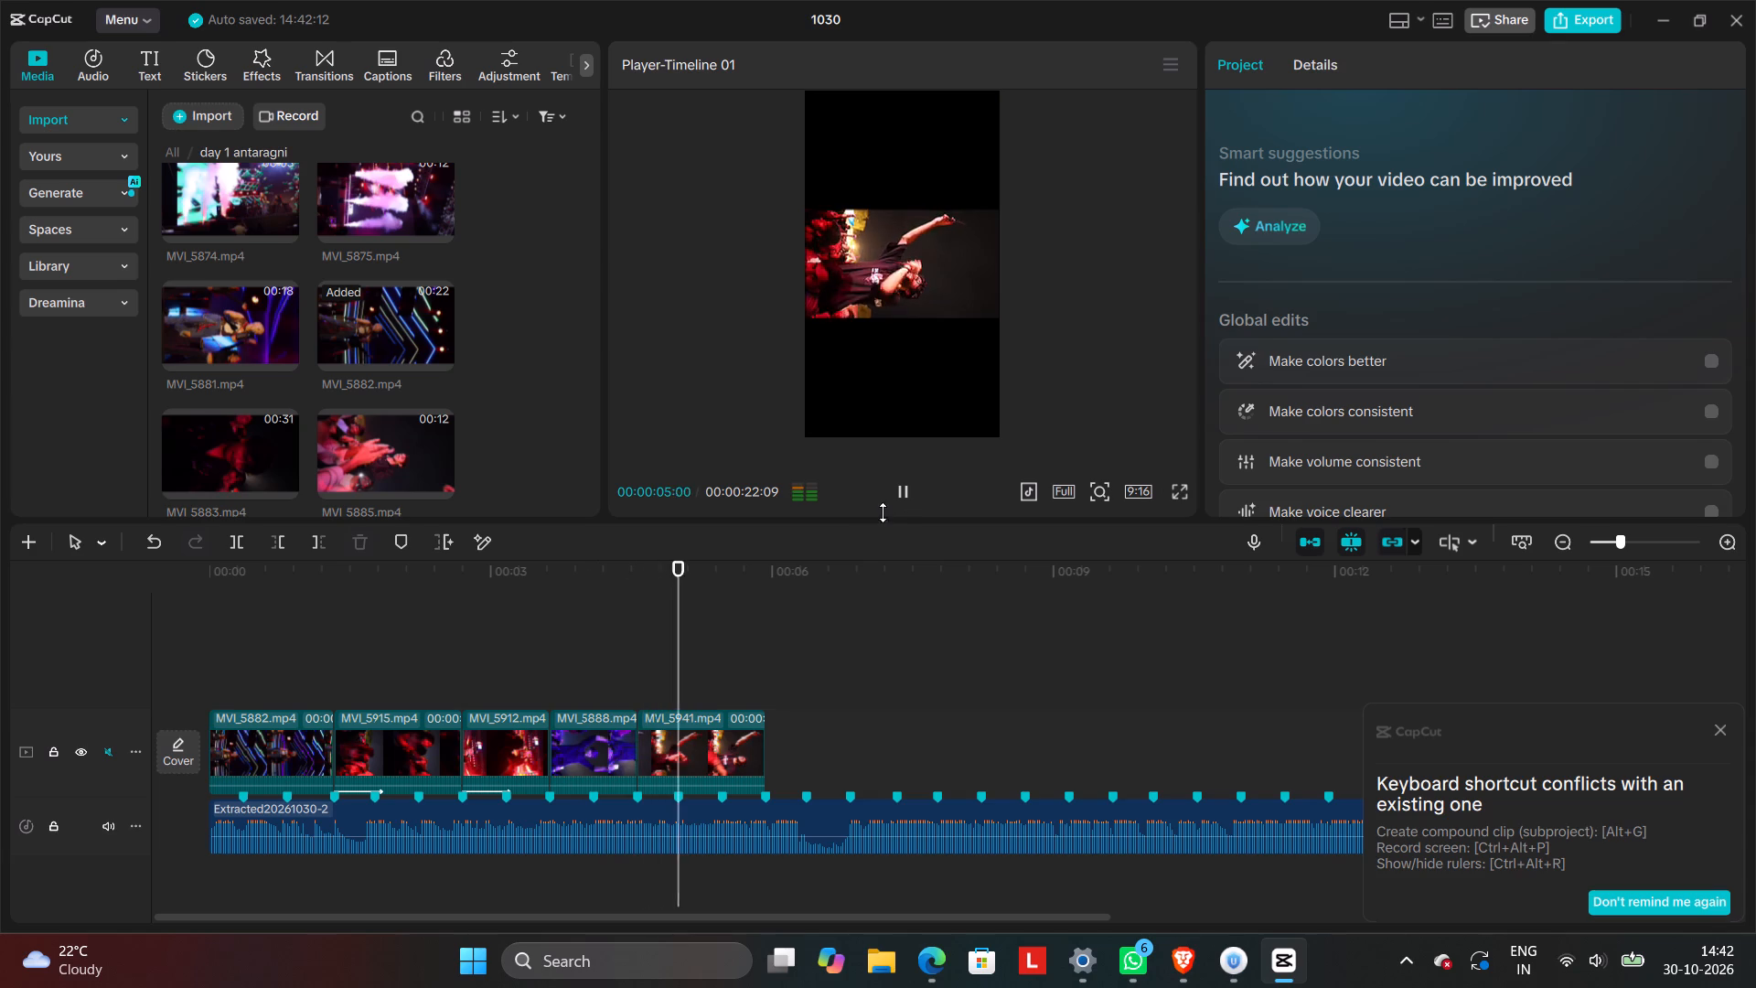
pyautogui.click(899, 511)
pyautogui.click(720, 741)
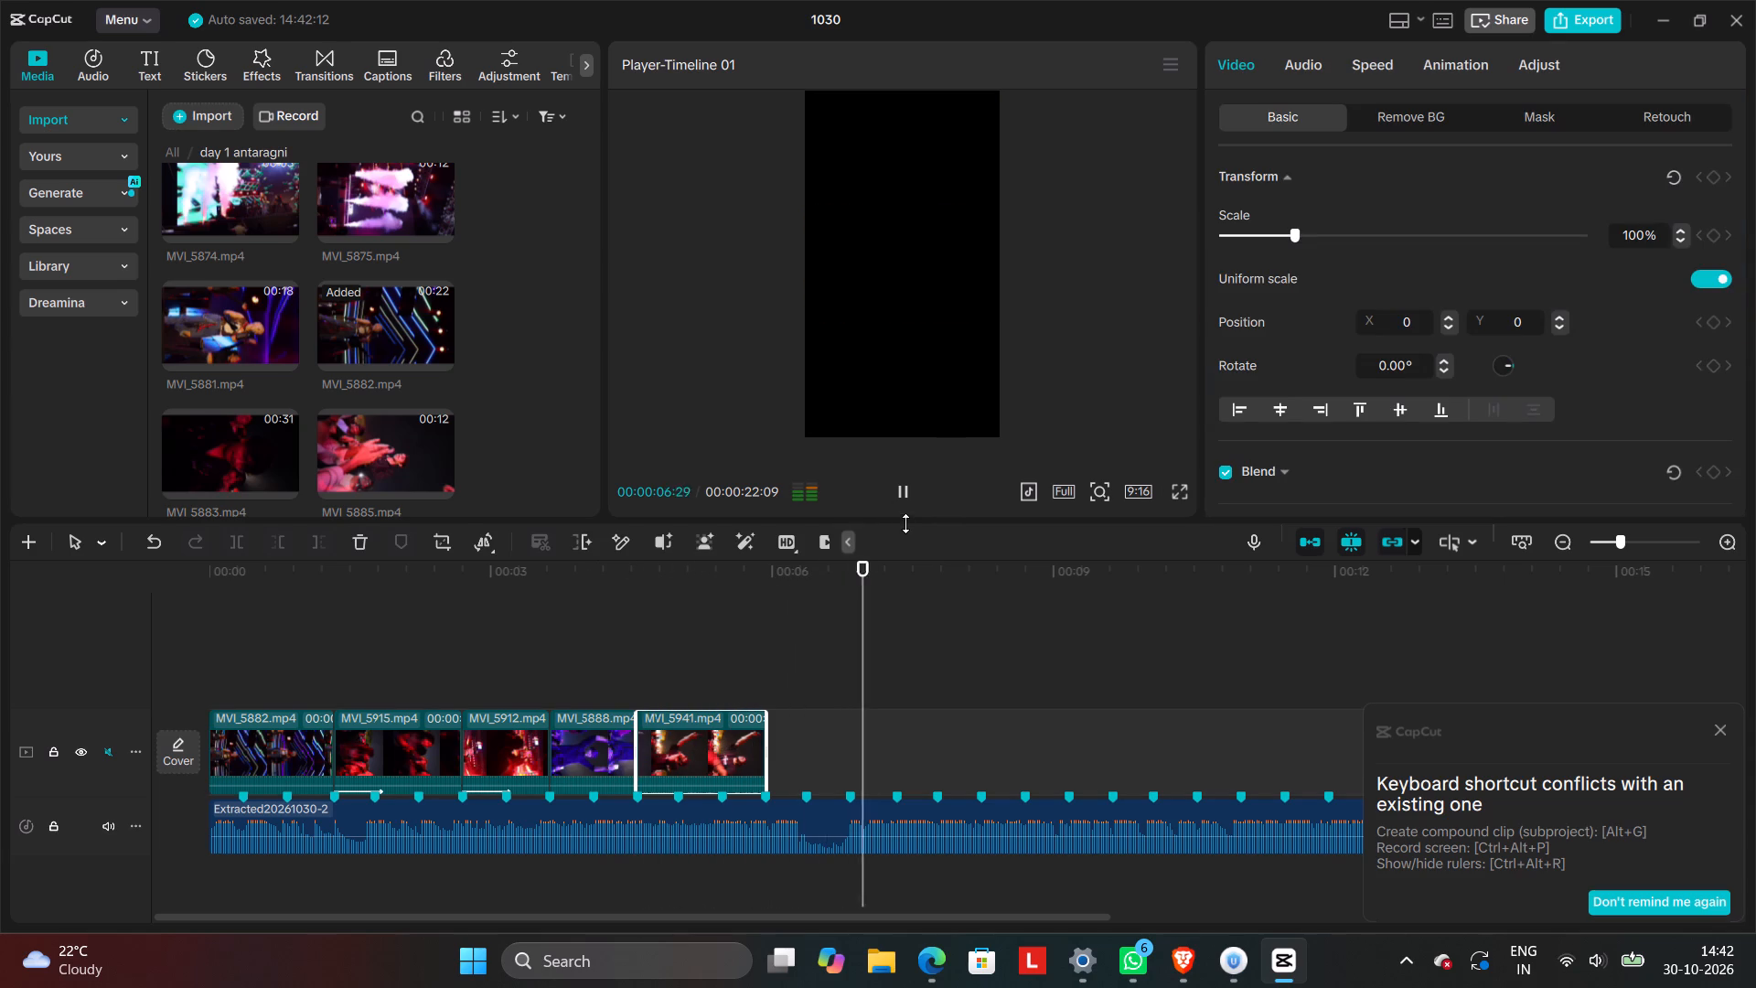
pyautogui.click(909, 504)
# Rotate the MVI_5941 clip to -90° so the shot stands upright.
pyautogui.click(680, 684)
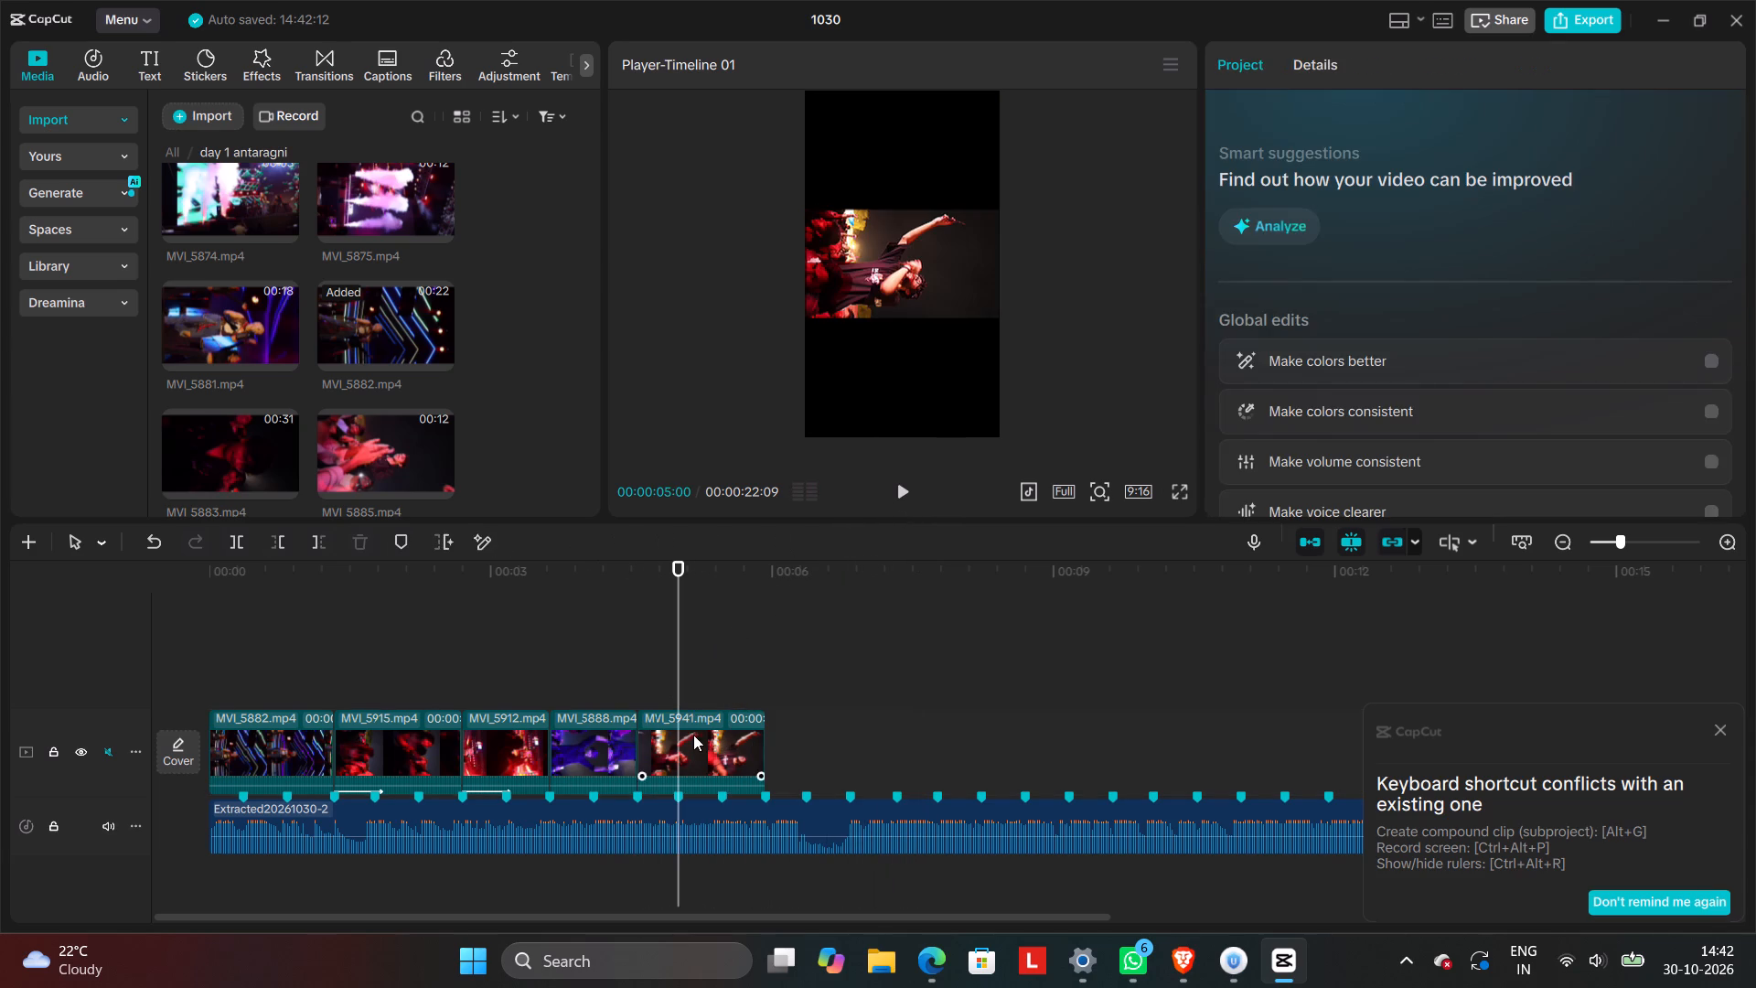
pyautogui.click(693, 735)
pyautogui.moveTo(897, 342); pyautogui.dragTo(1023, 202)
pyautogui.moveTo(957, 317); pyautogui.dragTo(1023, 202, button='right')
pyautogui.moveTo(963, 314); pyautogui.dragTo(1005, 285)
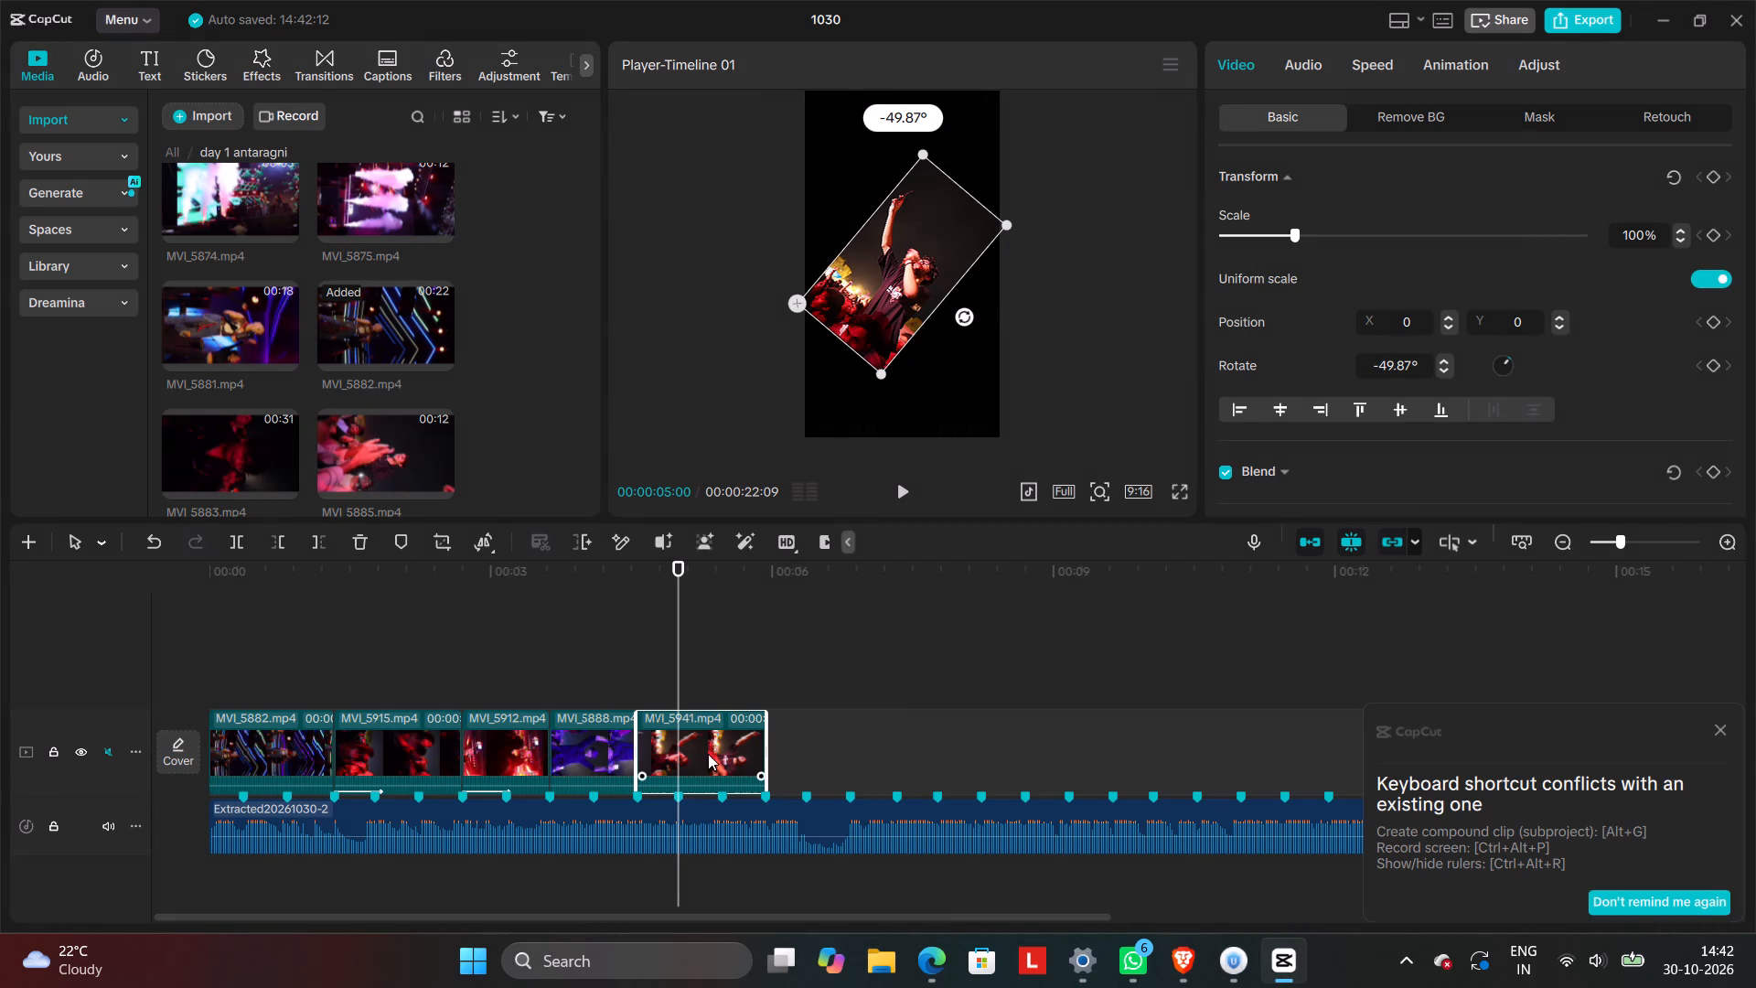
pyautogui.click(708, 754)
pyautogui.click(752, 619)
pyautogui.click(706, 759)
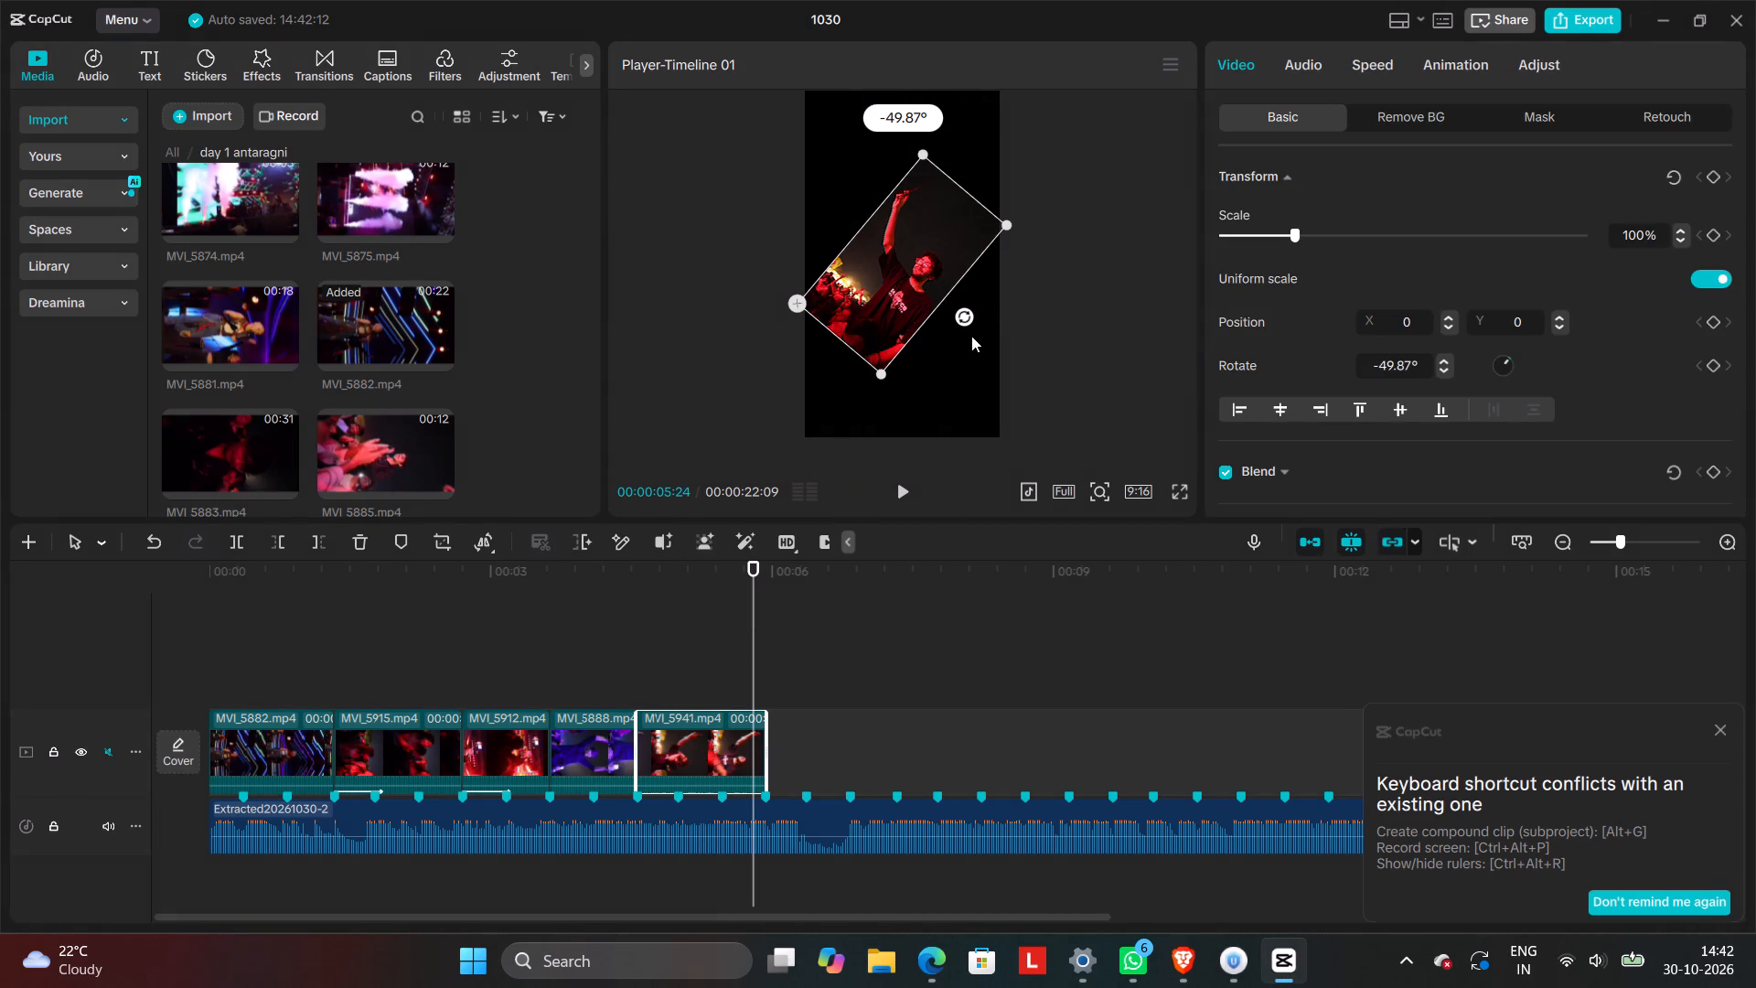
pyautogui.moveTo(971, 319); pyautogui.dragTo(980, 262)
pyautogui.moveTo(980, 262); pyautogui.dragTo(949, 301, button='right')
pyautogui.moveTo(980, 262); pyautogui.dragTo(949, 301)
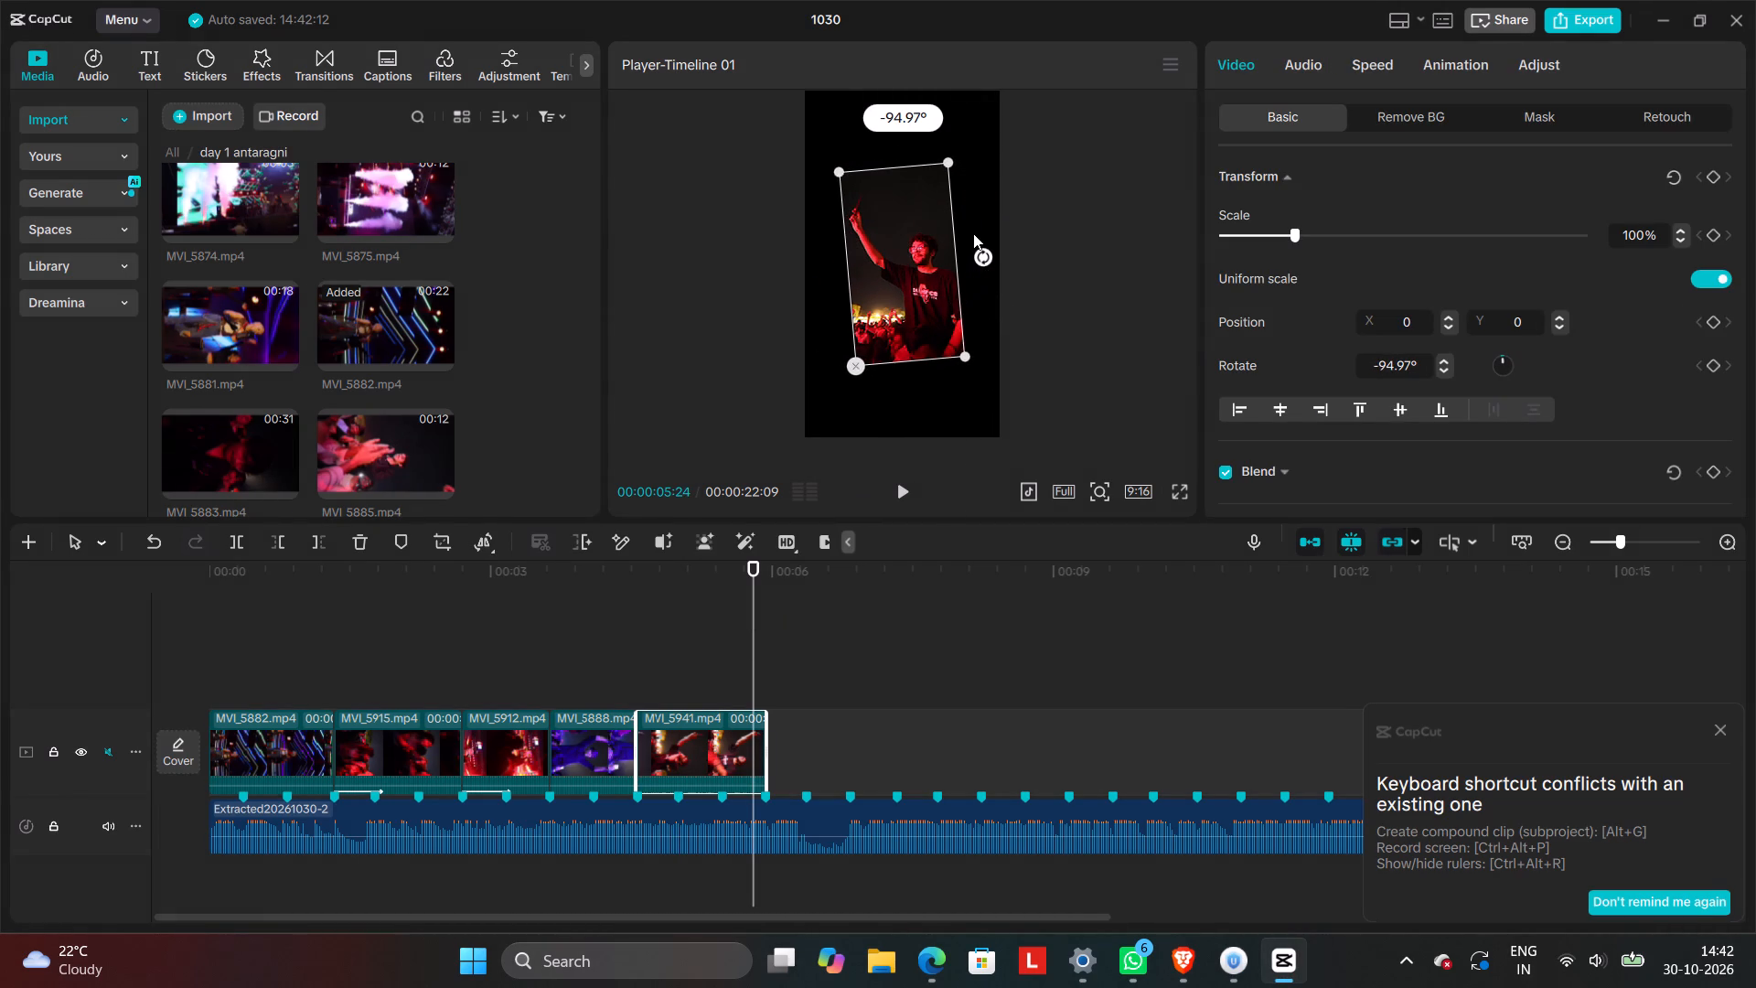
pyautogui.click(981, 252)
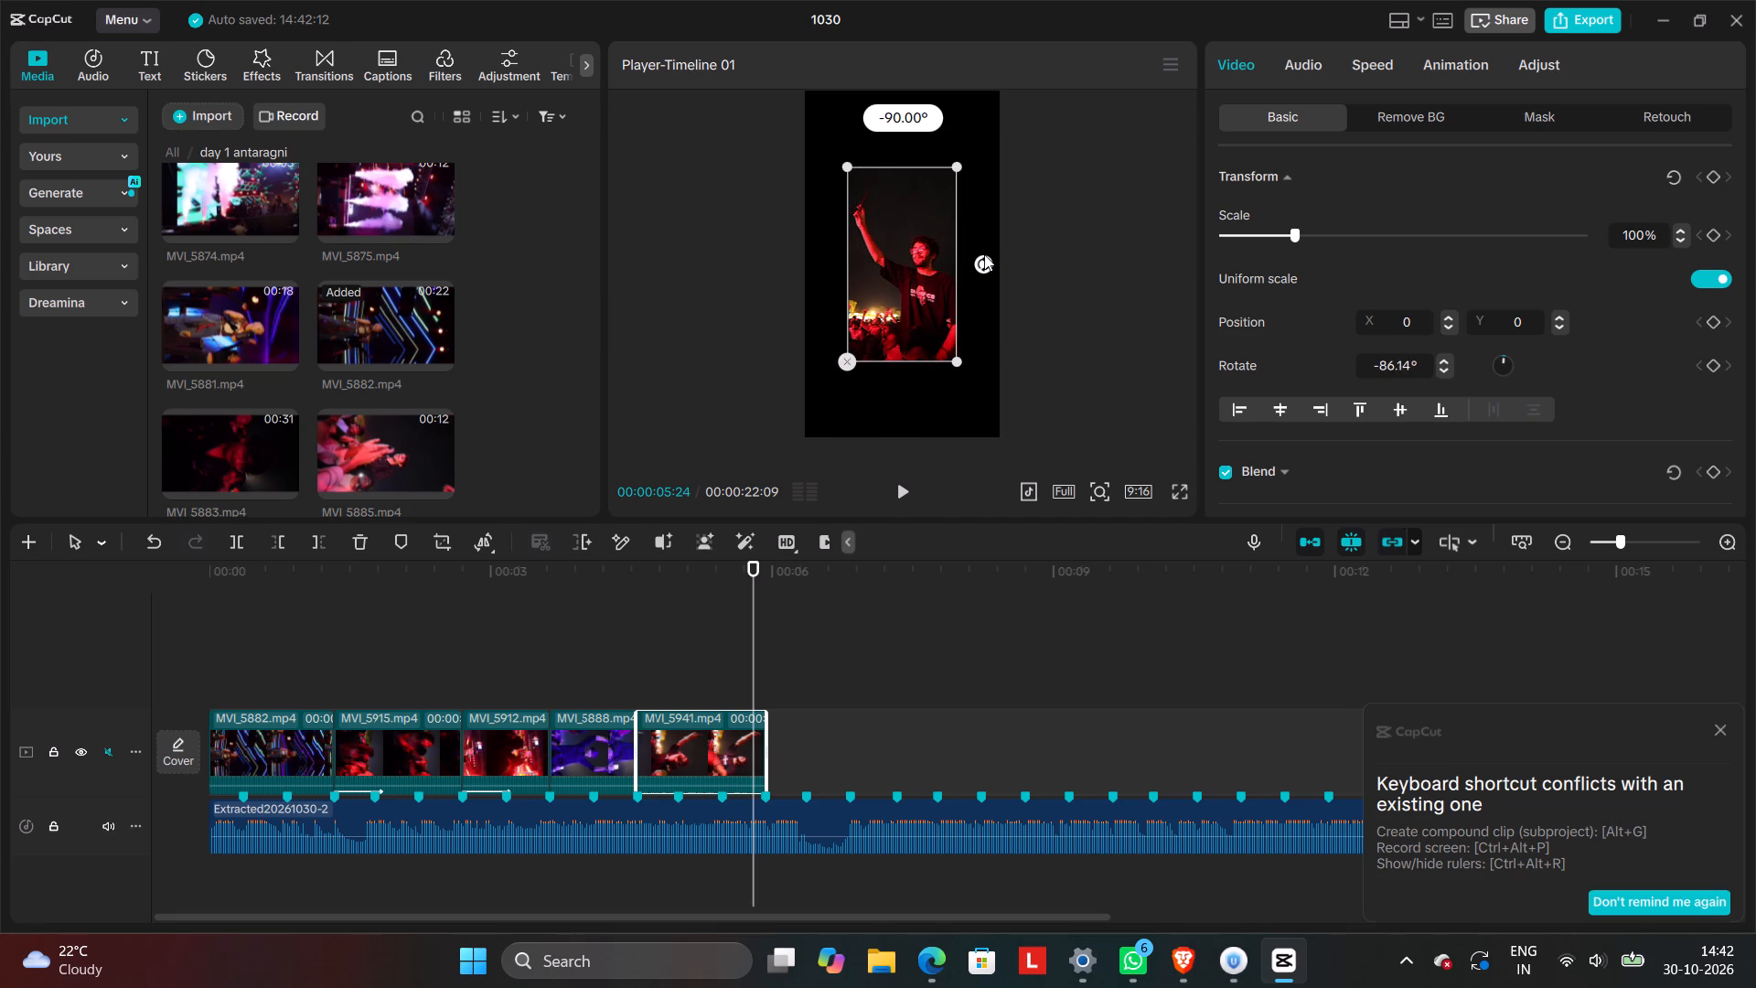
# Enlarge MVI_5941 to fill the 9:16 frame and play the section from MVI_5888 to check it.
pyautogui.moveTo(962, 361); pyautogui.dragTo(1018, 450)
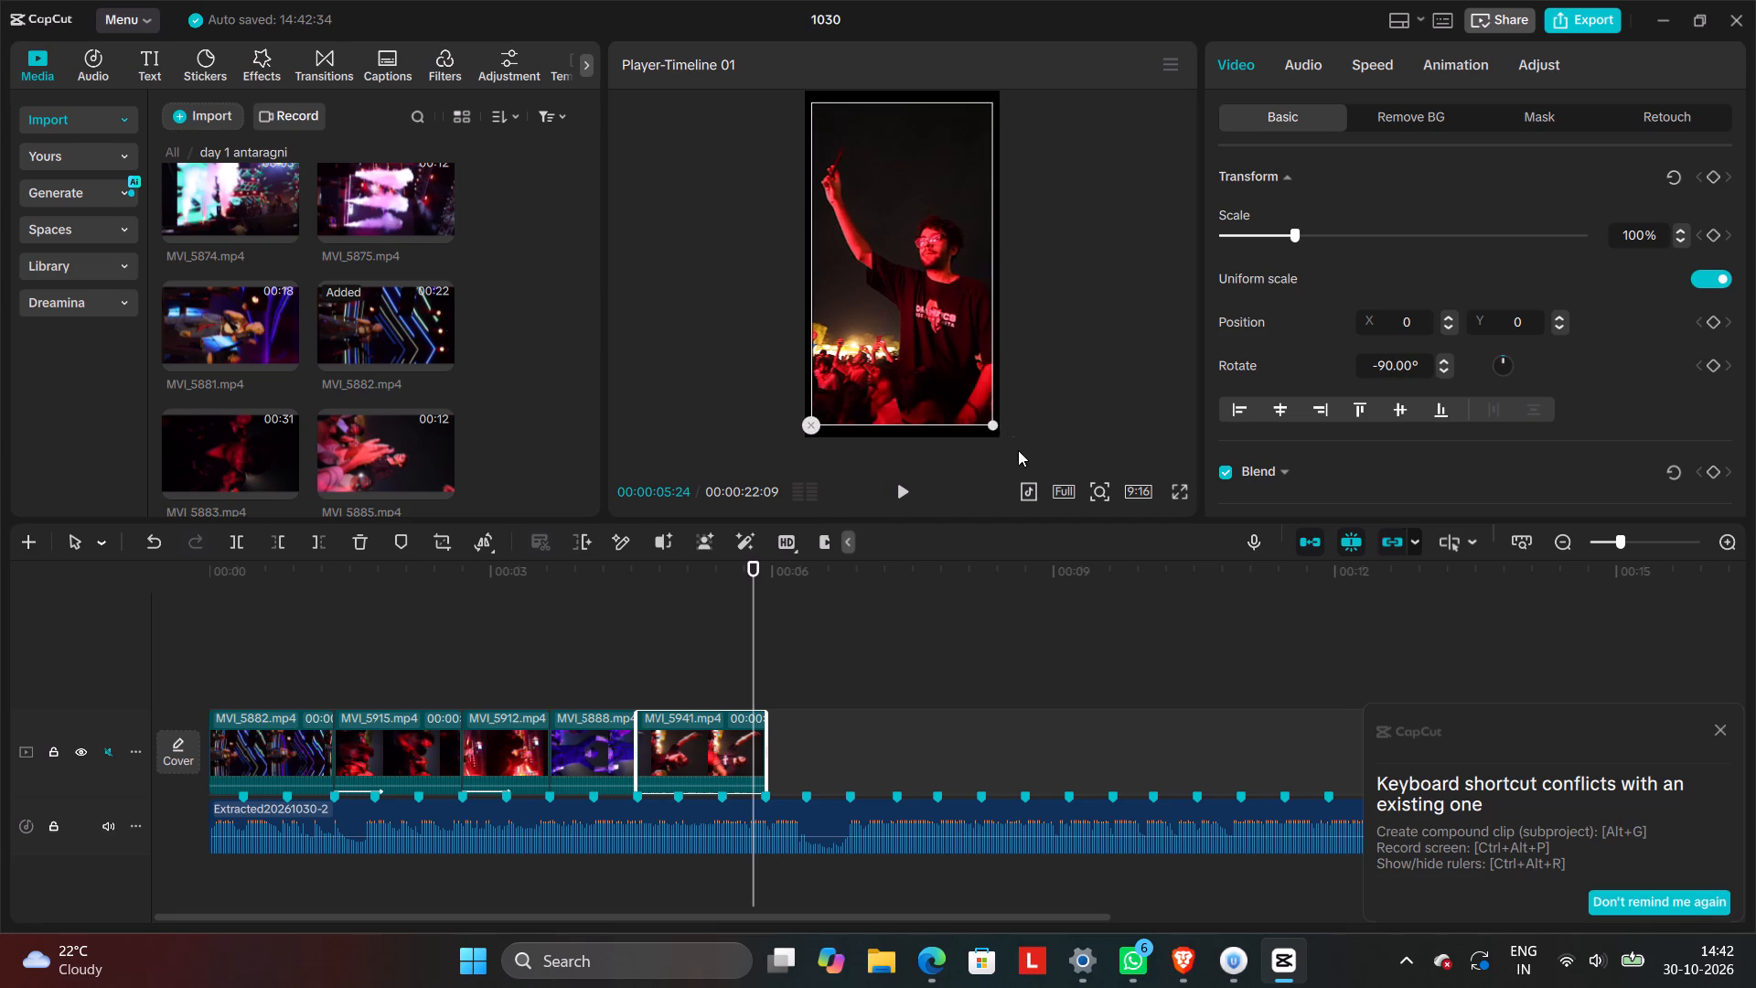
pyautogui.moveTo(1018, 450); pyautogui.dragTo(1022, 460)
pyautogui.click(571, 695)
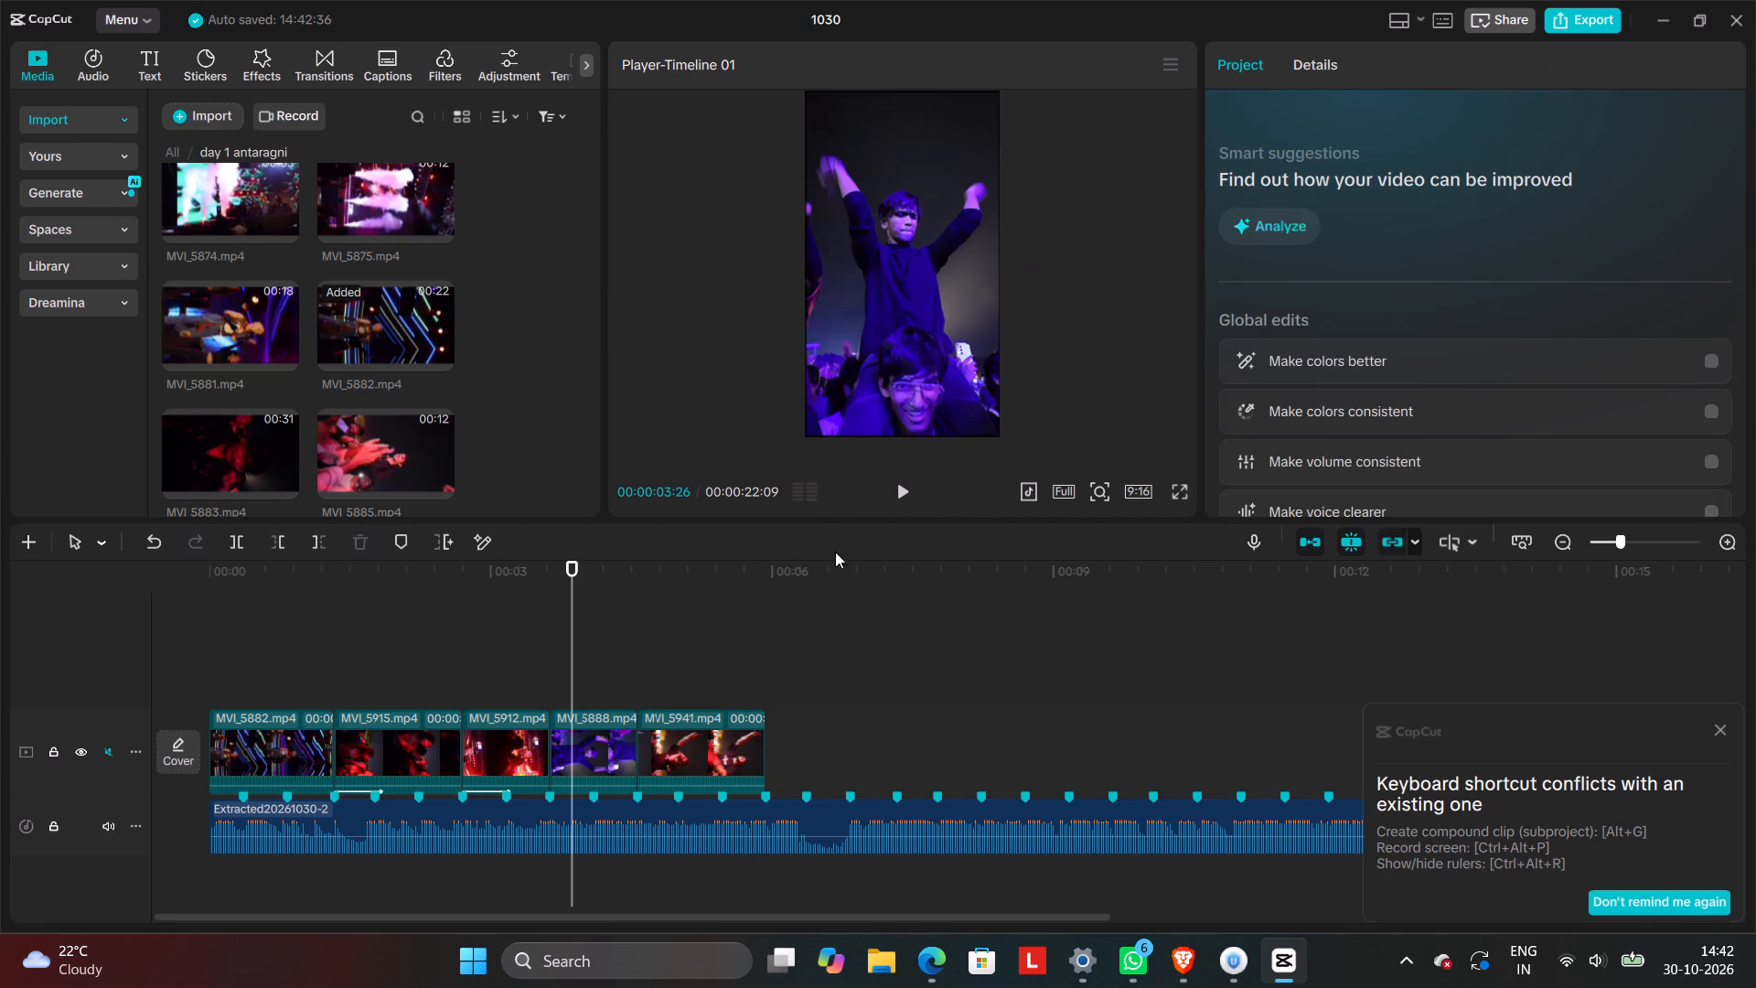
pyautogui.click(906, 496)
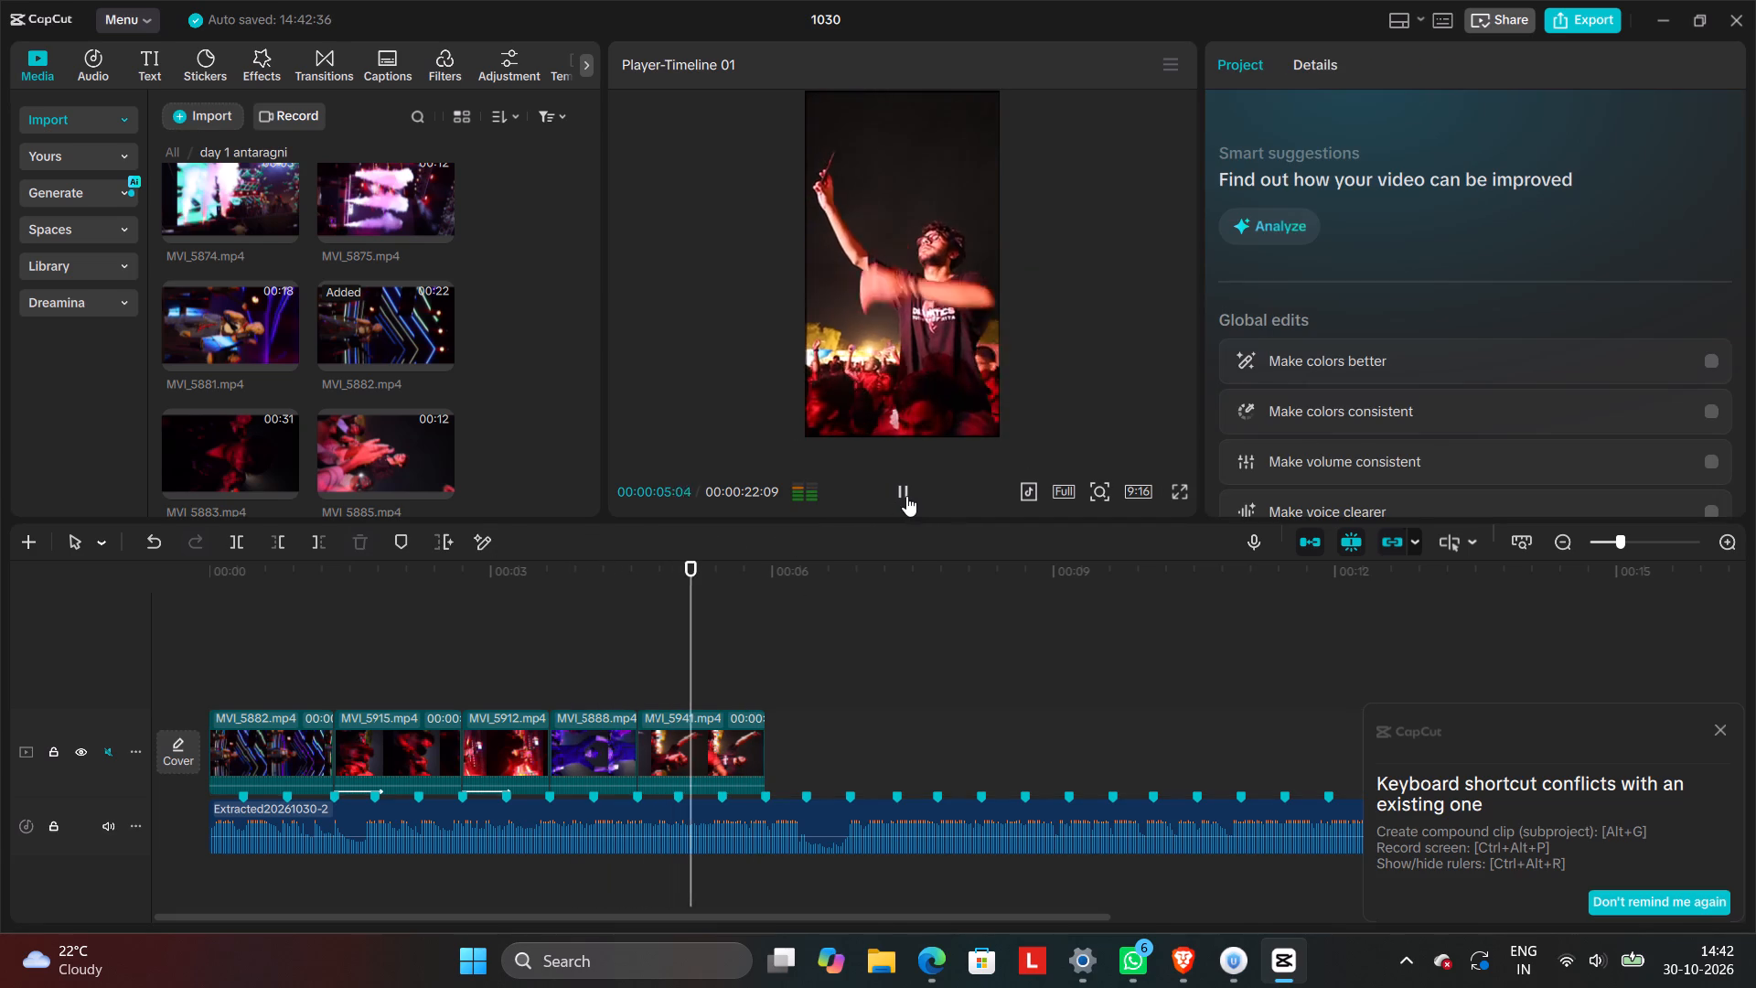
pyautogui.click(906, 496)
pyautogui.click(708, 669)
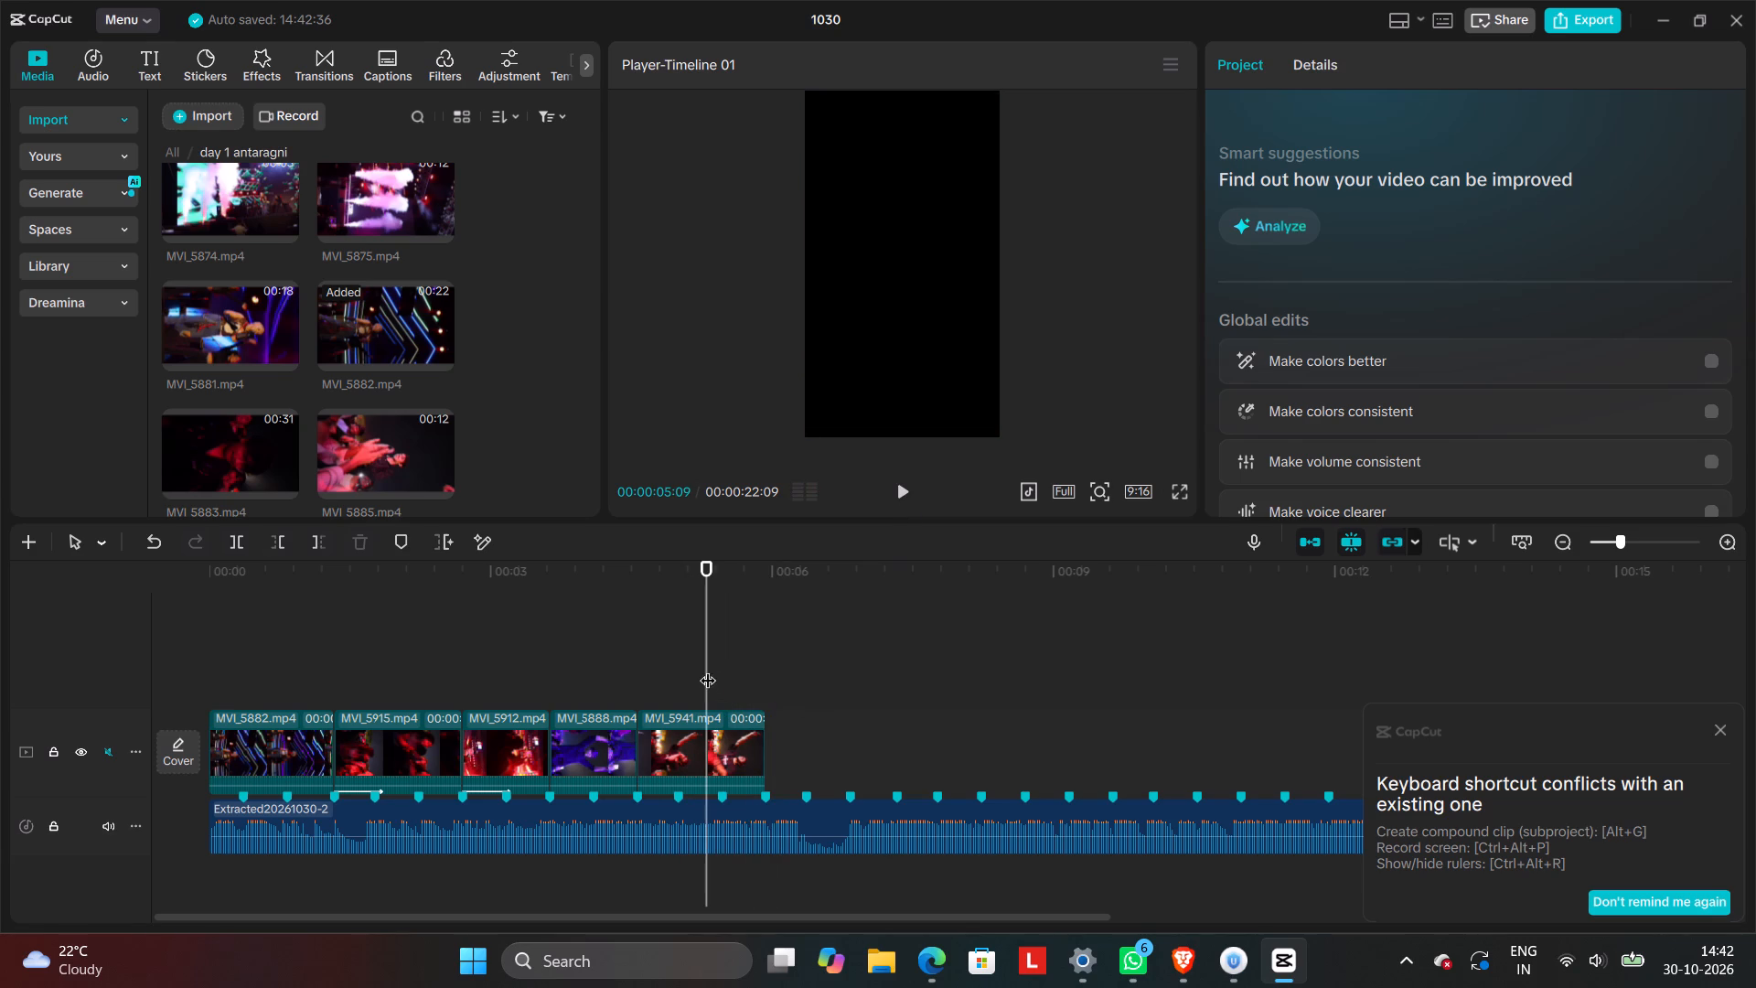
# Preview MVI_6002 and MVI_6003 in the day 1 antaragni media, then replace MVI_5941 with MVI_6003, keeping the original video effect.
pyautogui.scroll(-10, 365, 302)
pyautogui.scroll(-20, 373, 320)
pyautogui.scroll(-16, 380, 332)
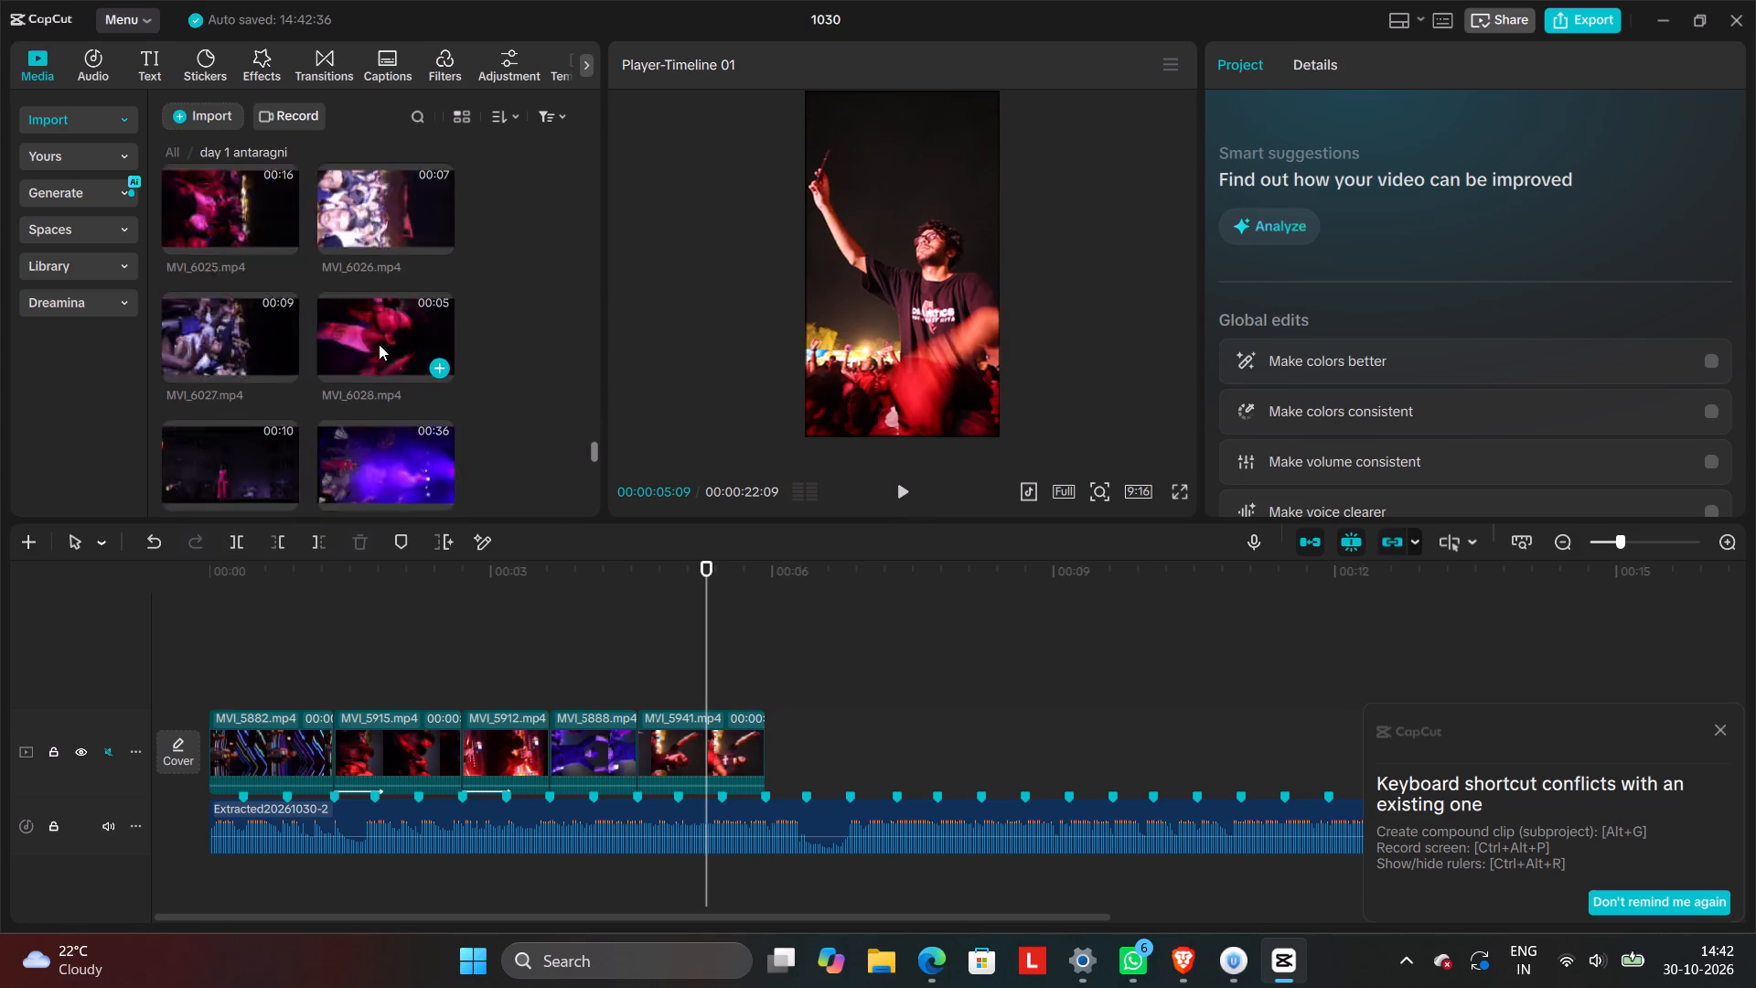
pyautogui.scroll(-13, 379, 344)
pyautogui.scroll(13, 384, 343)
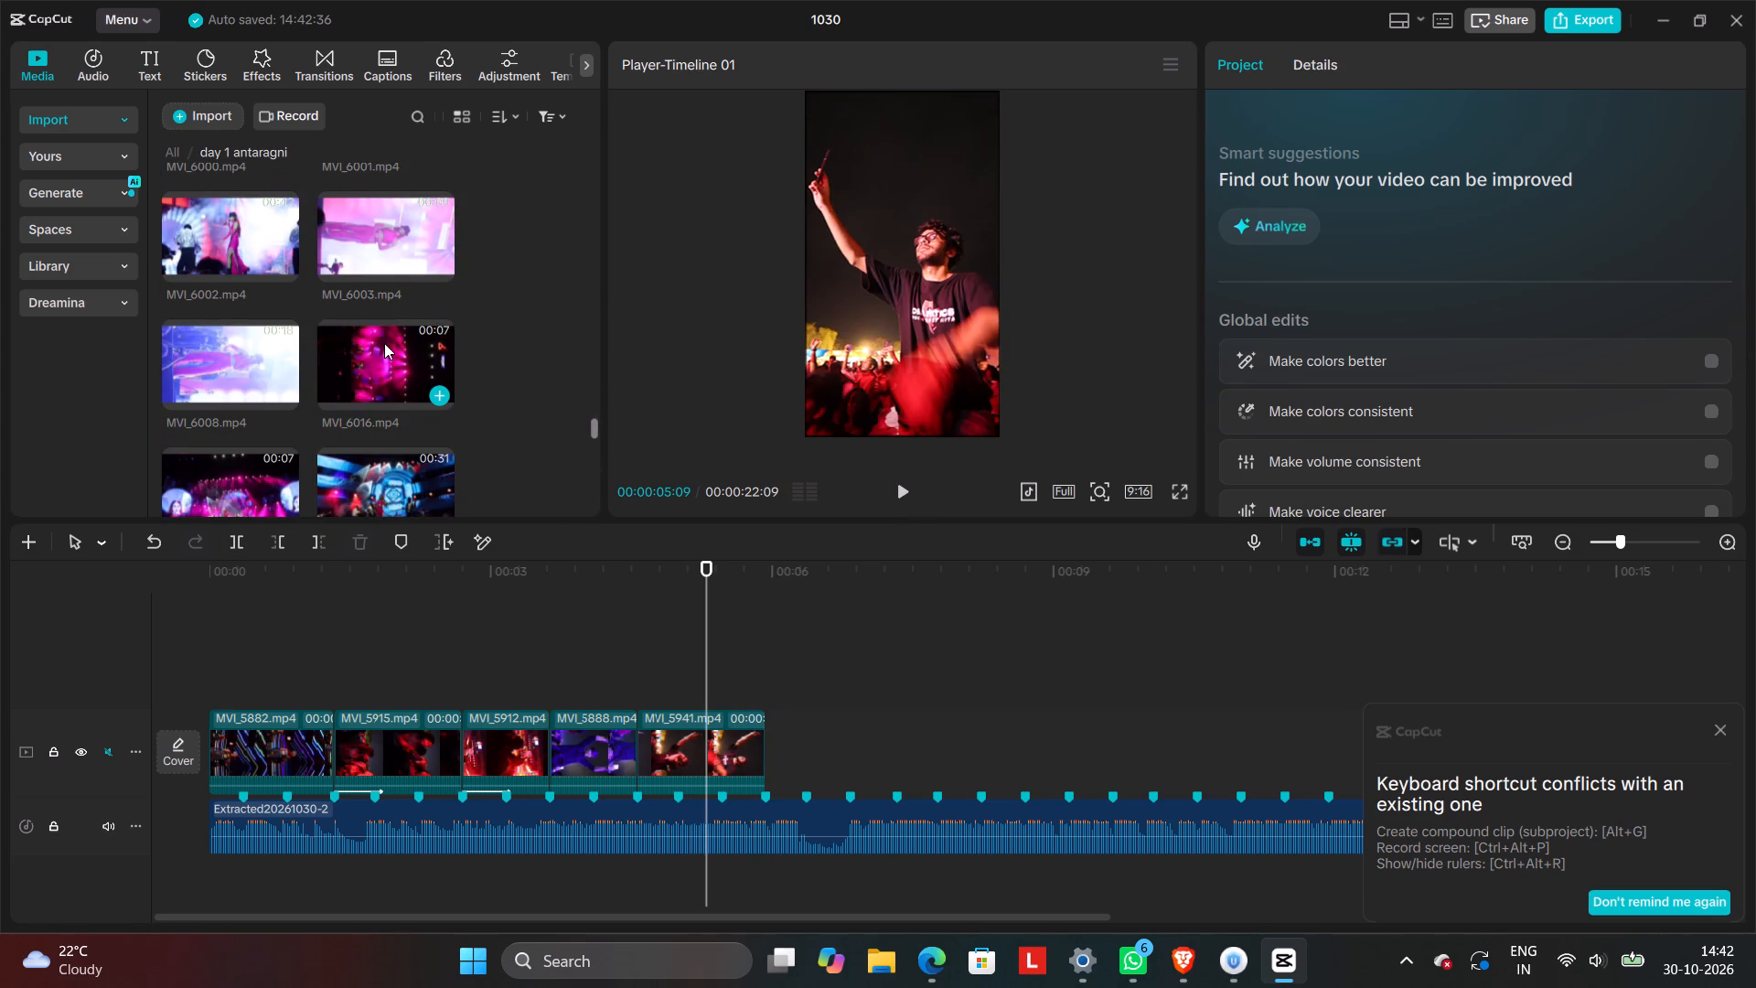
pyautogui.click(239, 222)
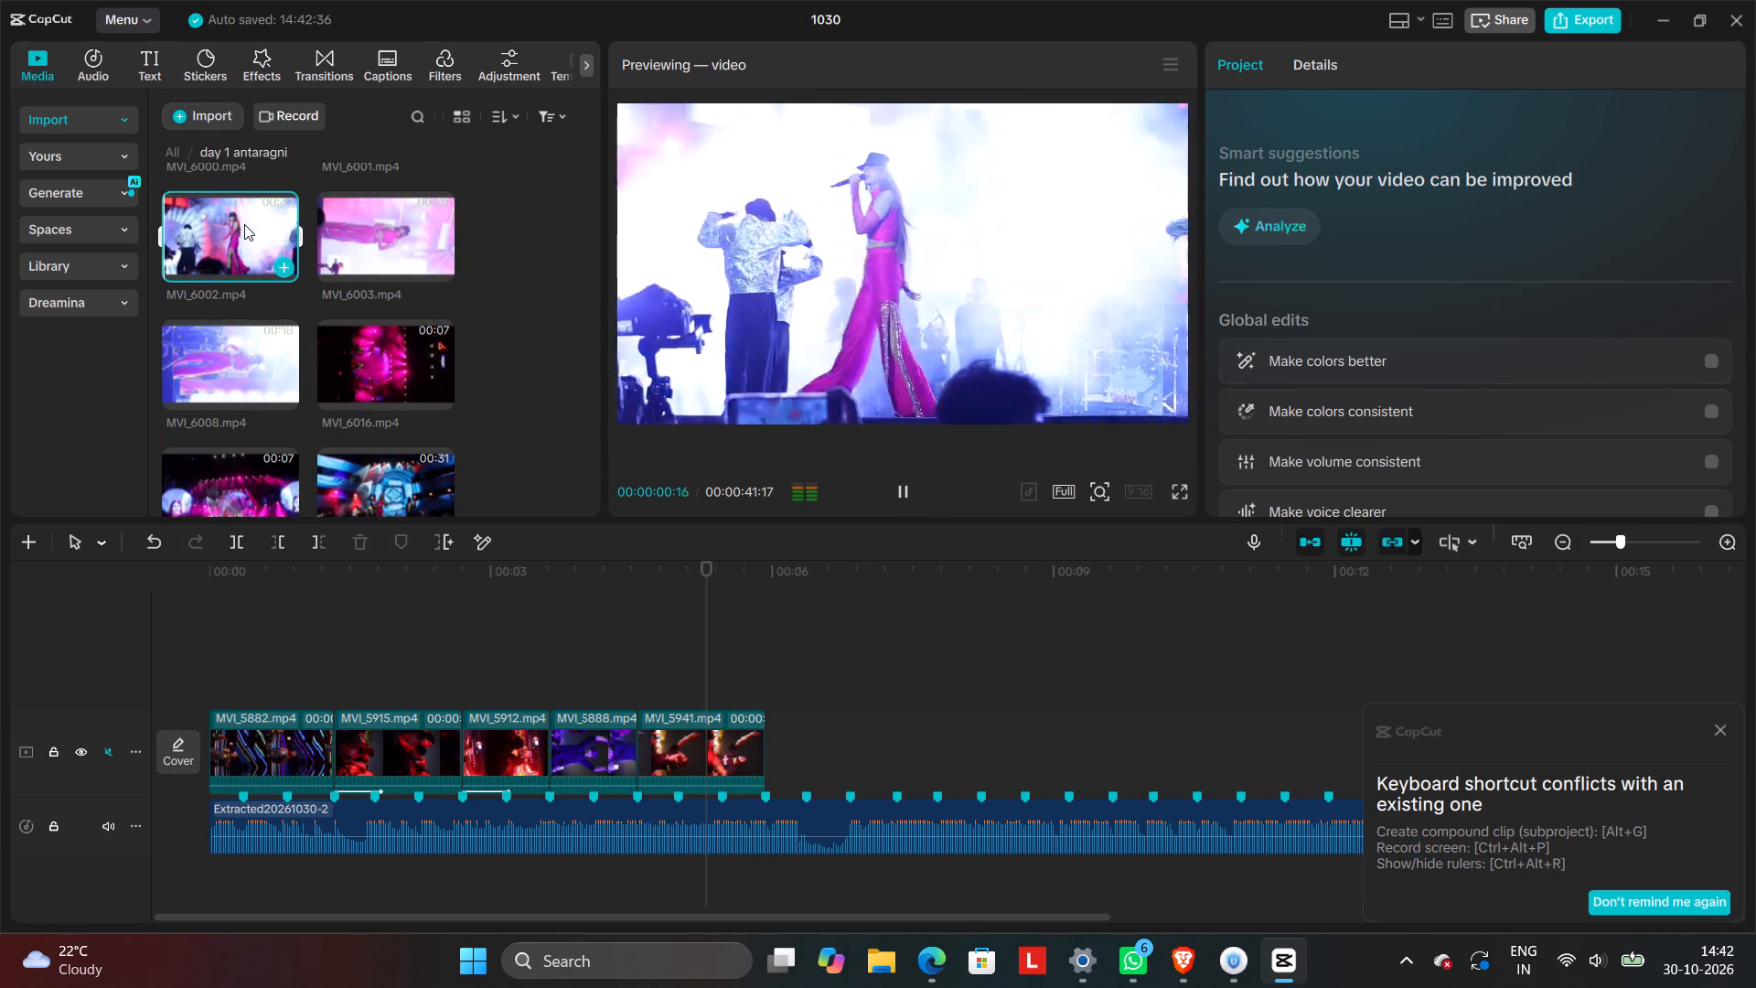
pyautogui.click(365, 217)
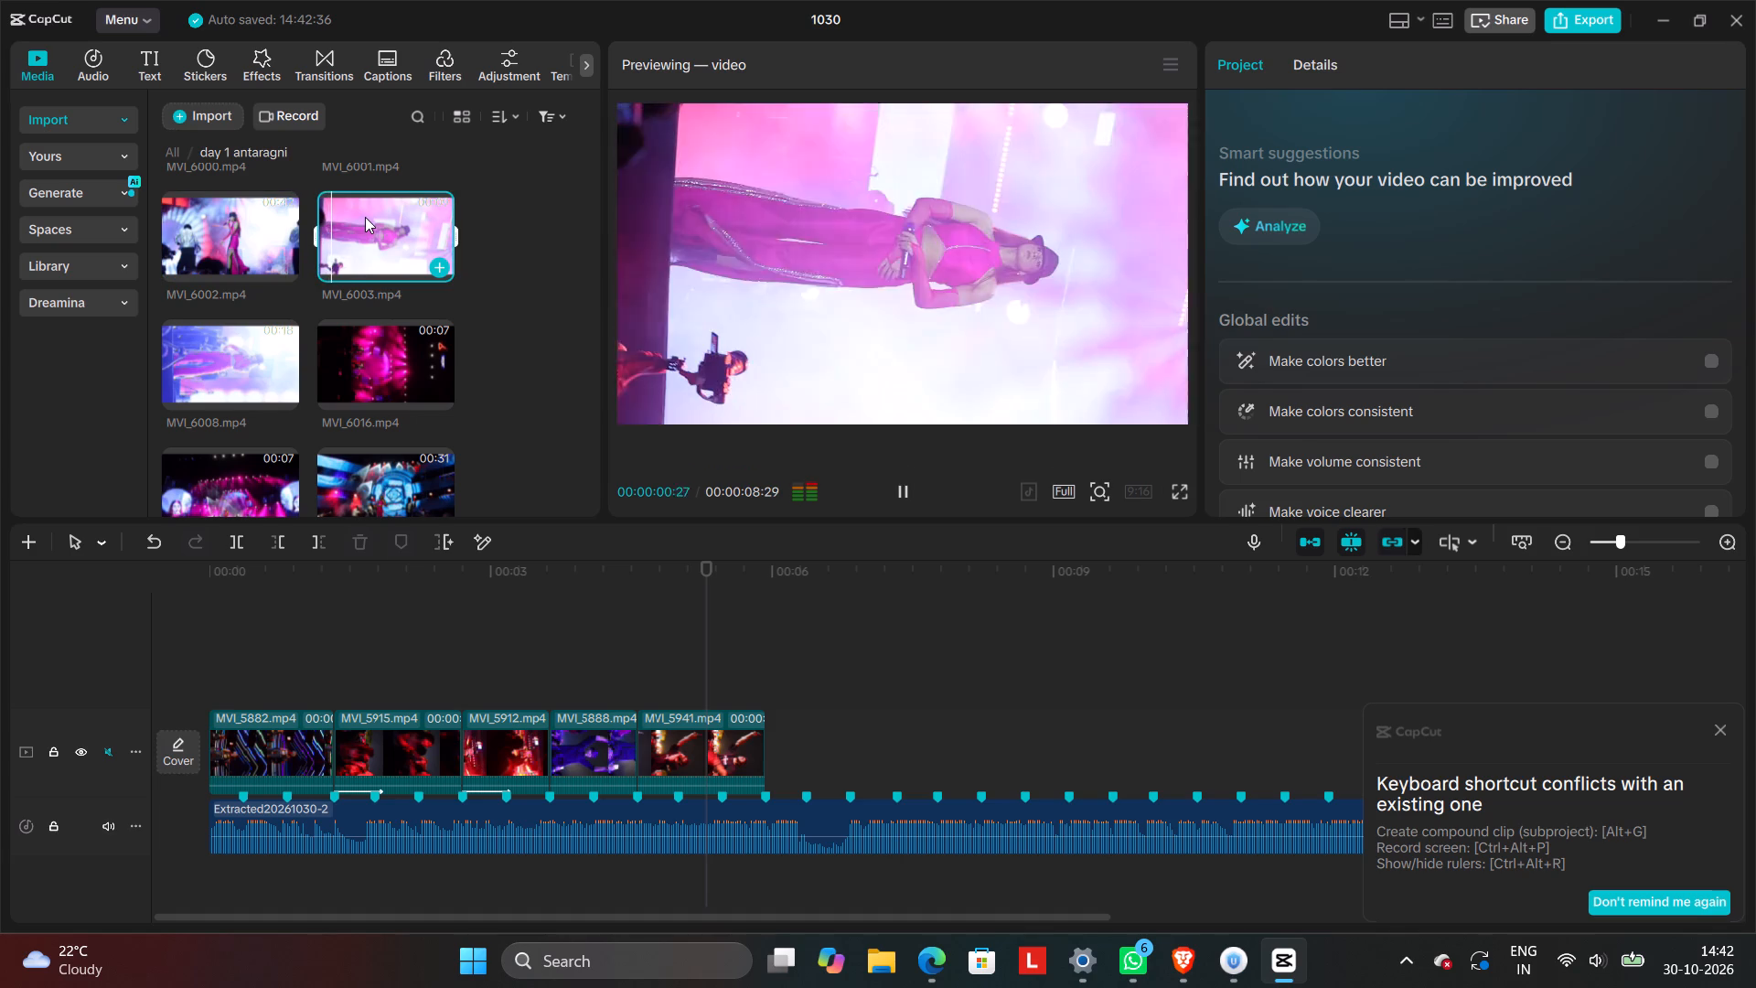
pyautogui.moveTo(379, 220); pyautogui.dragTo(517, 510)
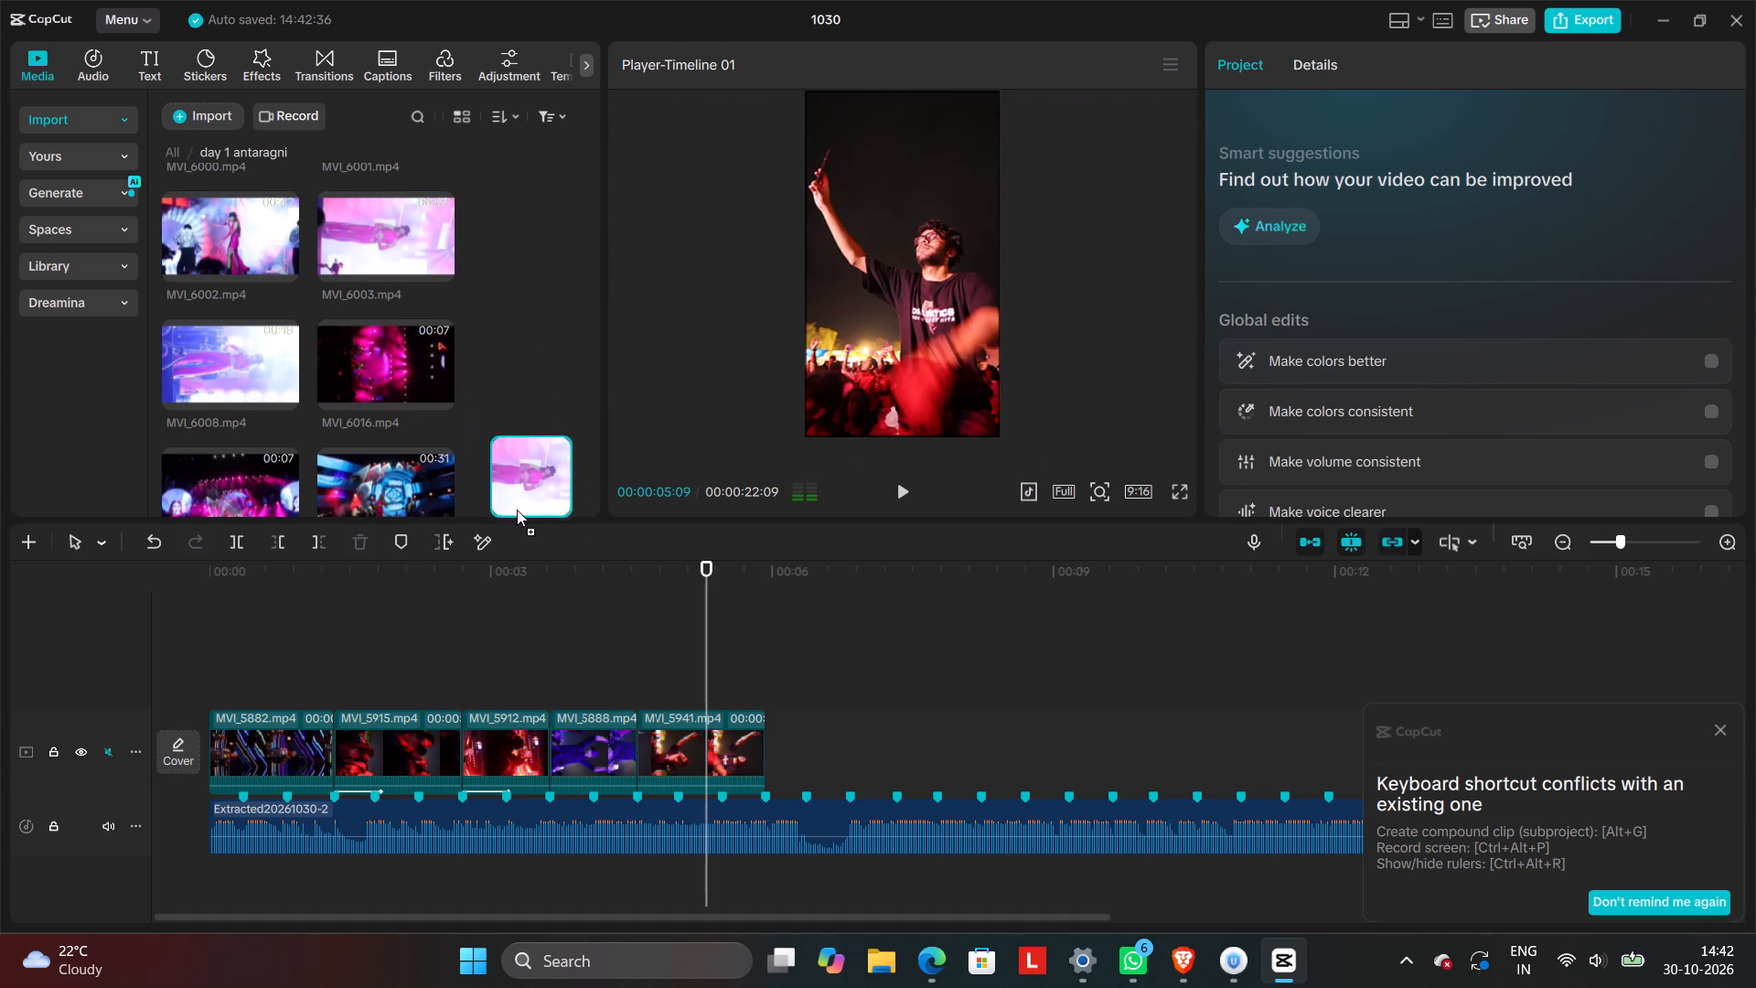
pyautogui.moveTo(517, 510); pyautogui.dragTo(689, 718)
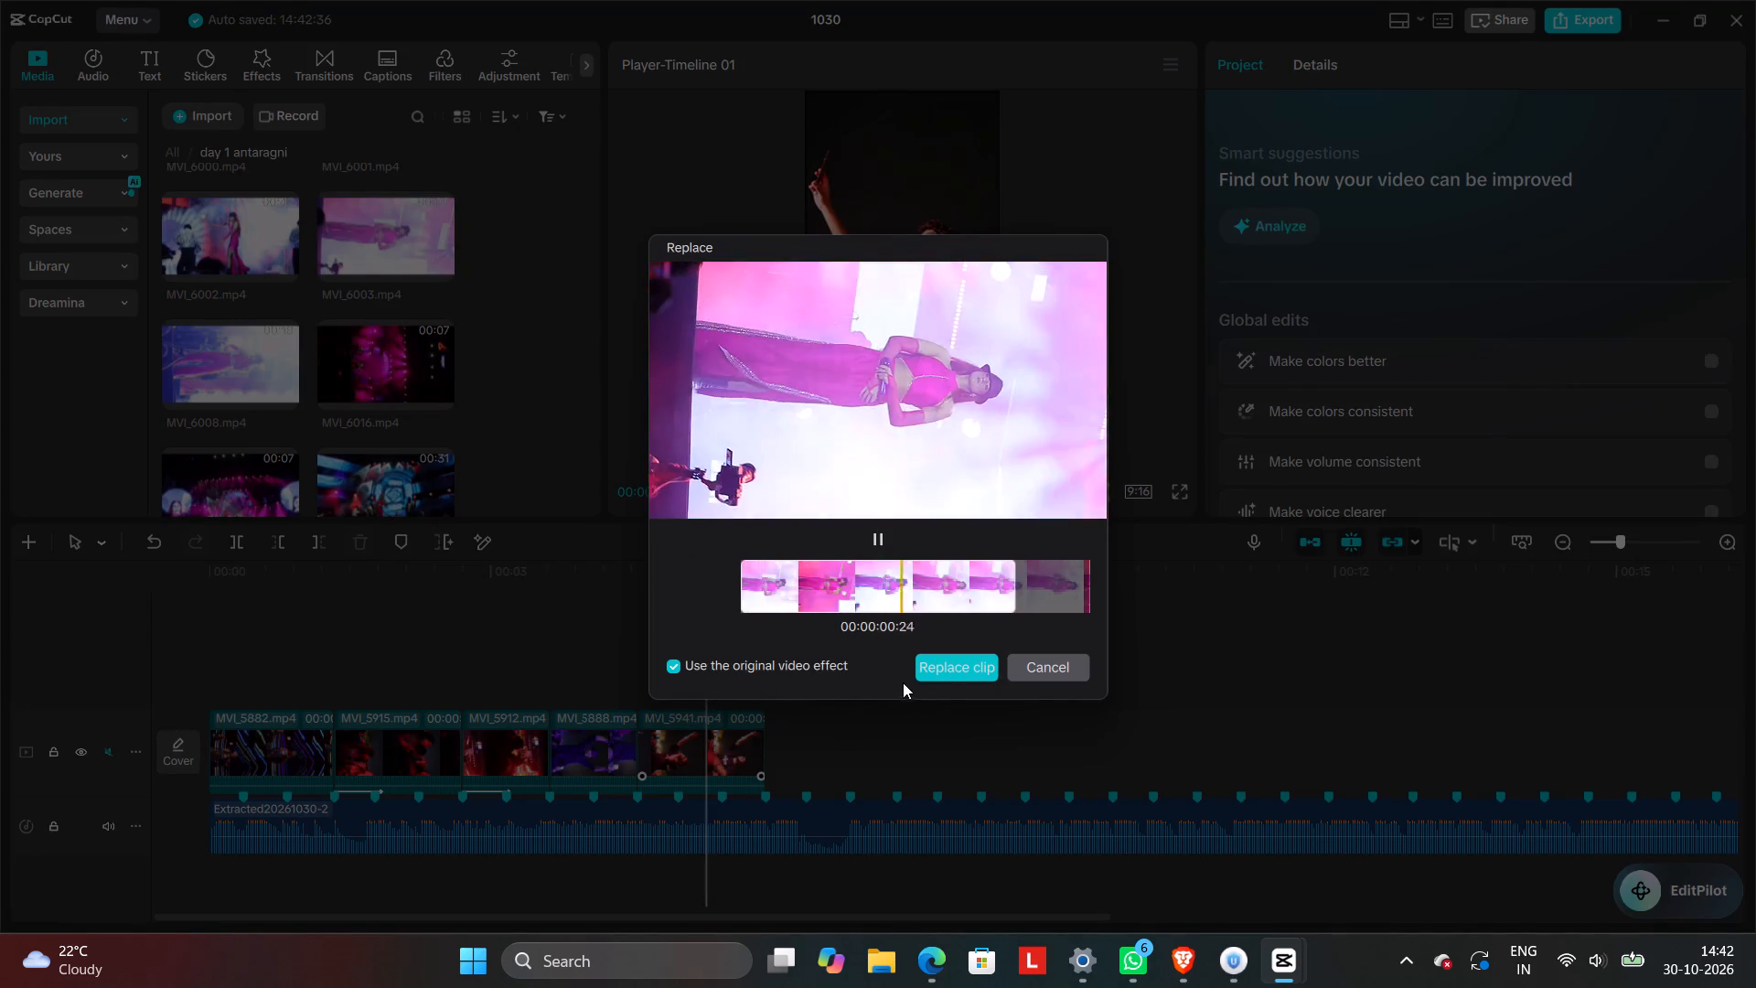
pyautogui.click(945, 665)
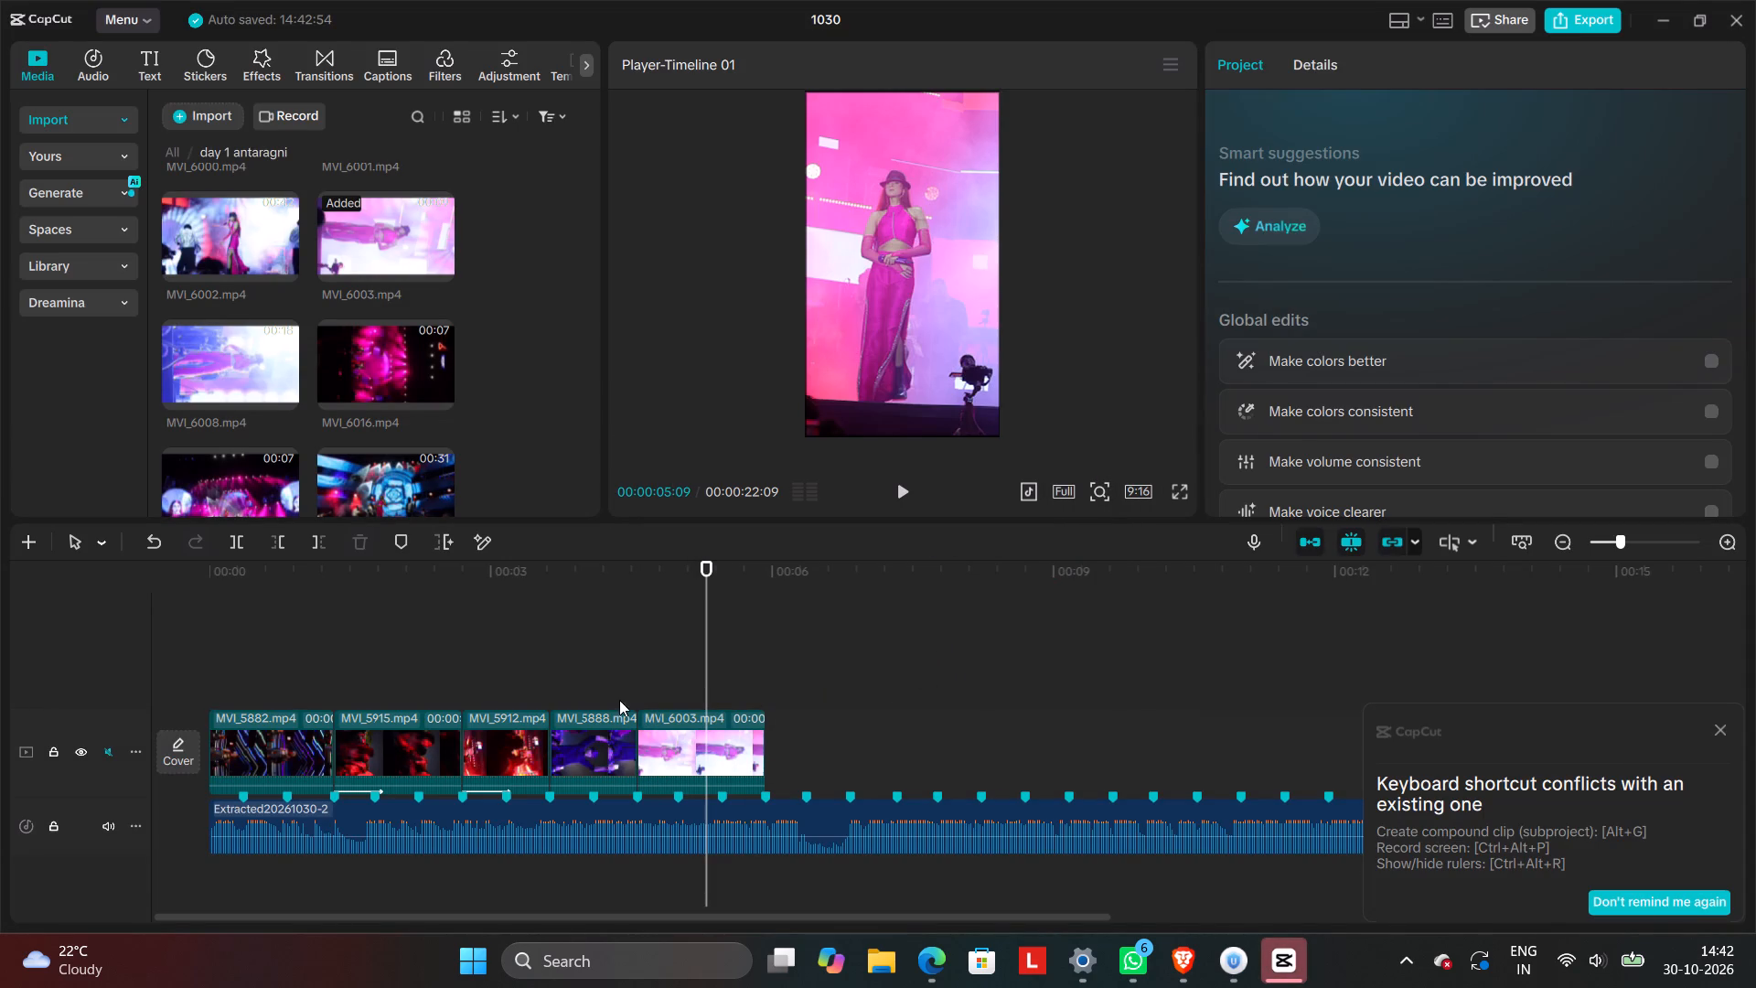
# Play the timeline from MVI_5888 through MVI_6003 and on into the following music to check the replaced shot.
pyautogui.click(611, 694)
pyautogui.click(894, 496)
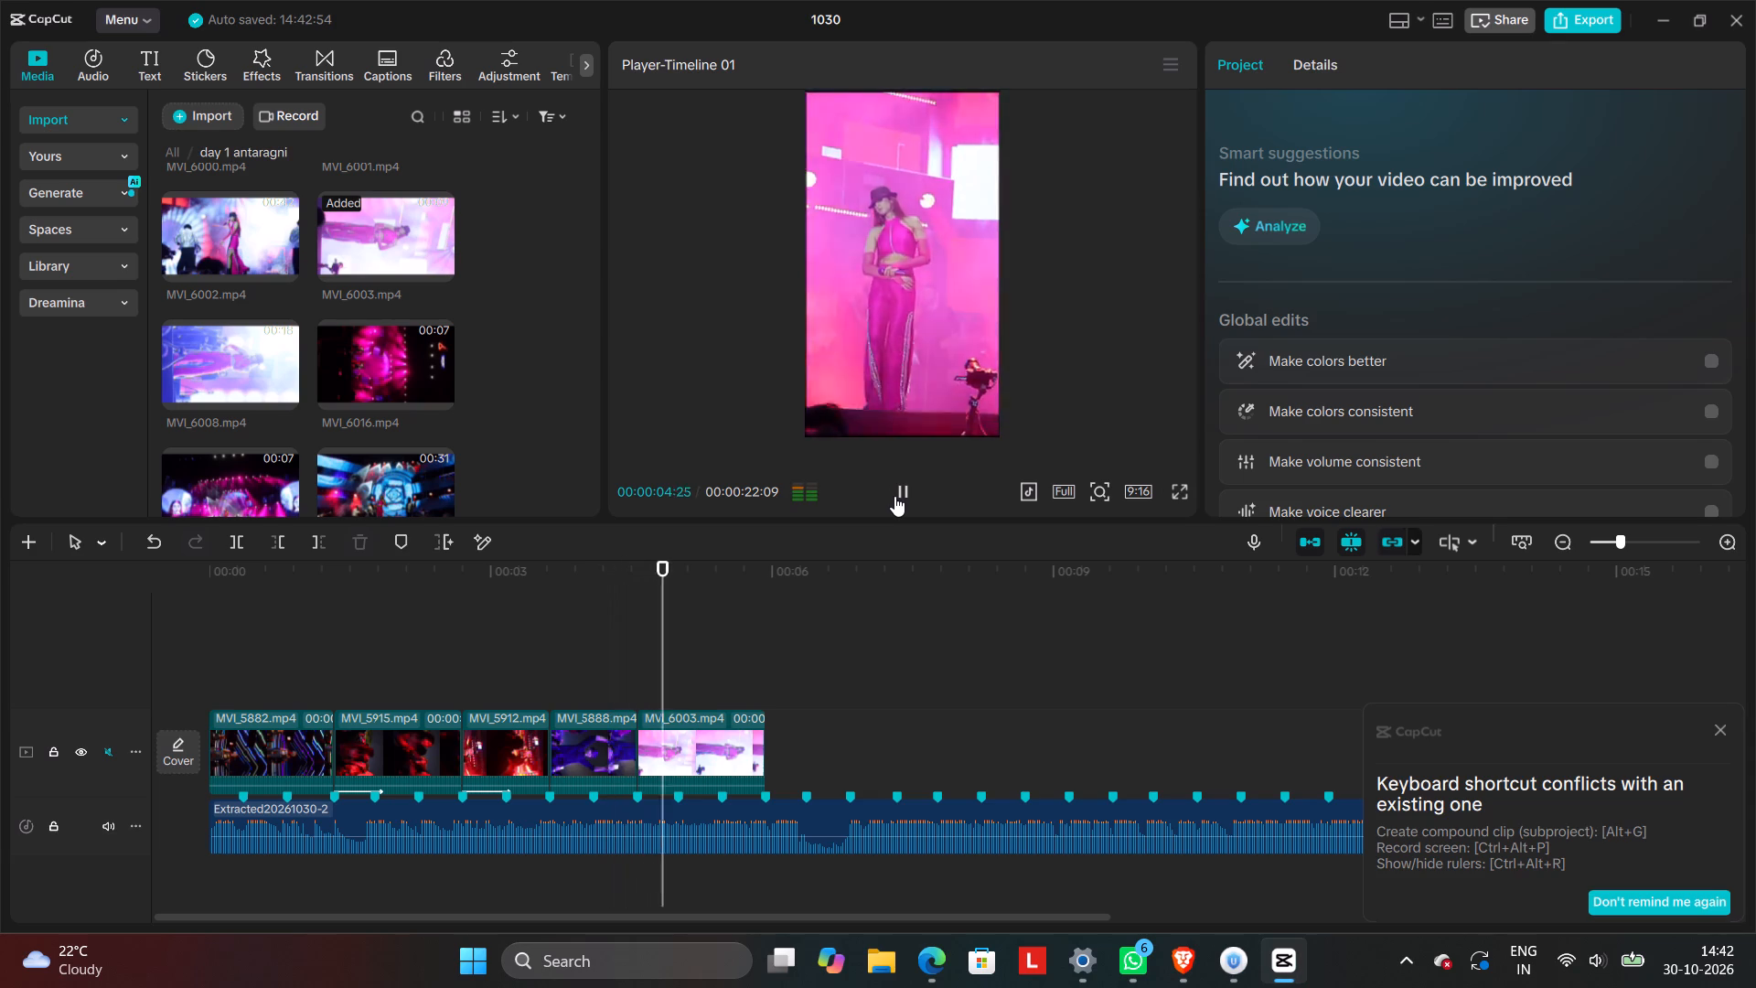
pyautogui.click(894, 496)
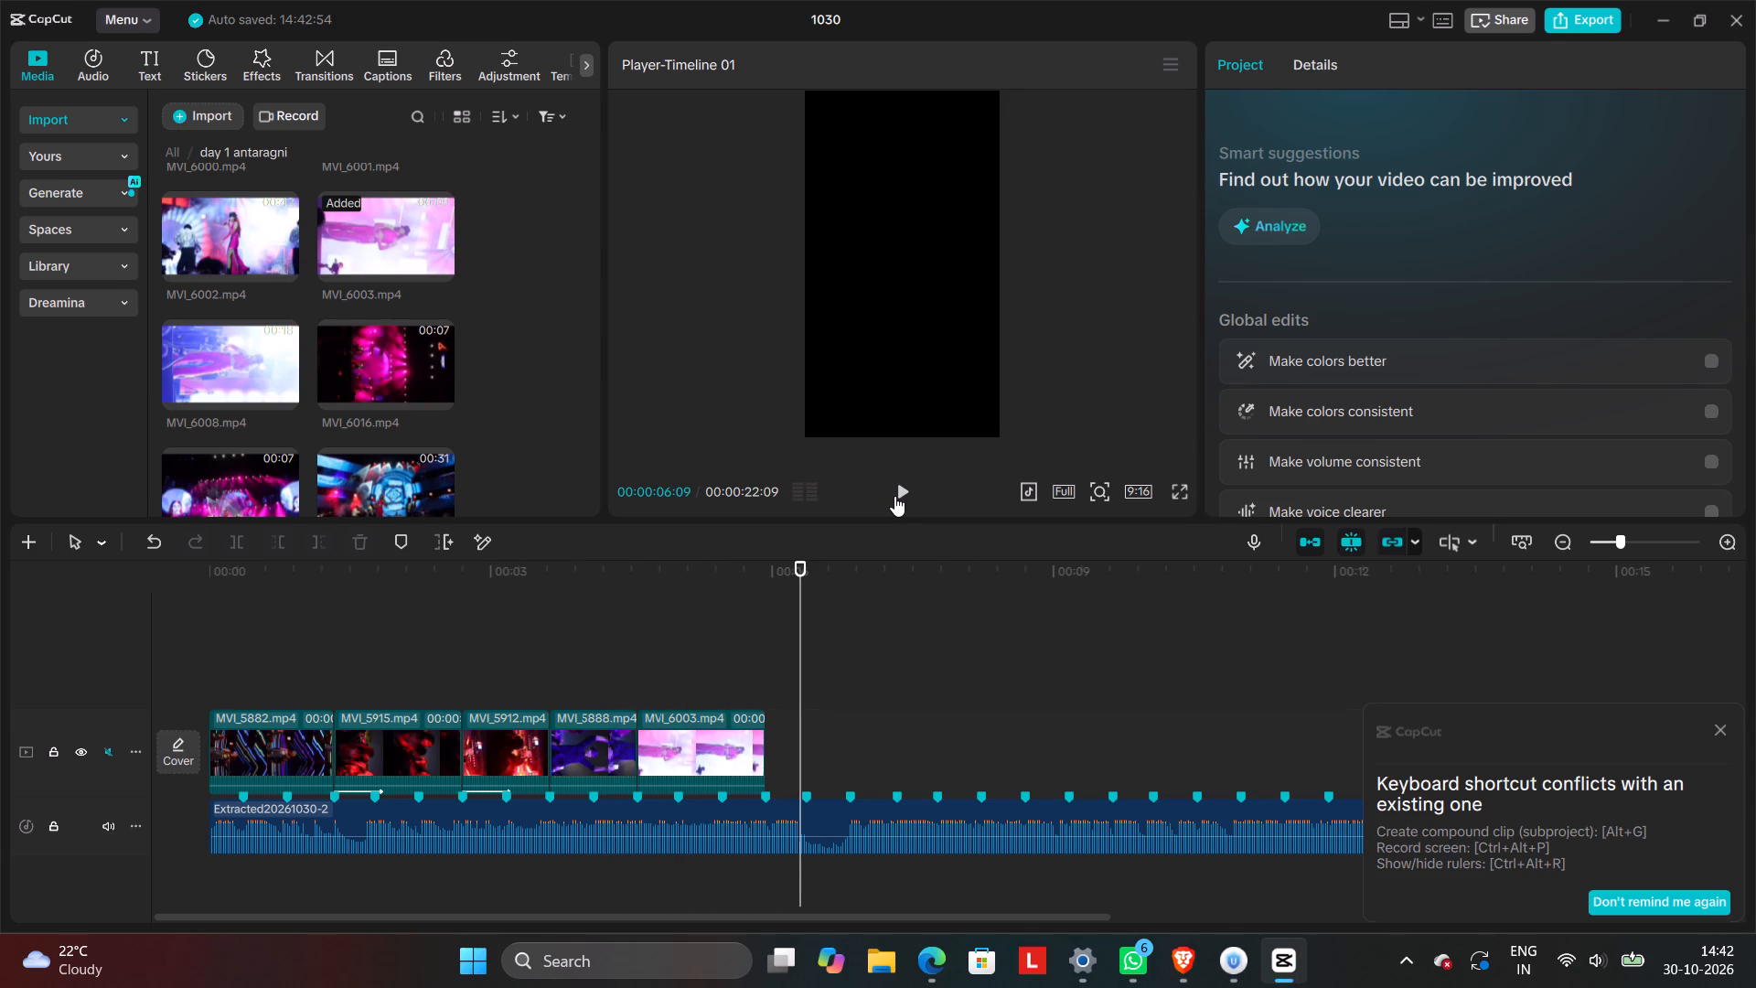
pyautogui.click(911, 495)
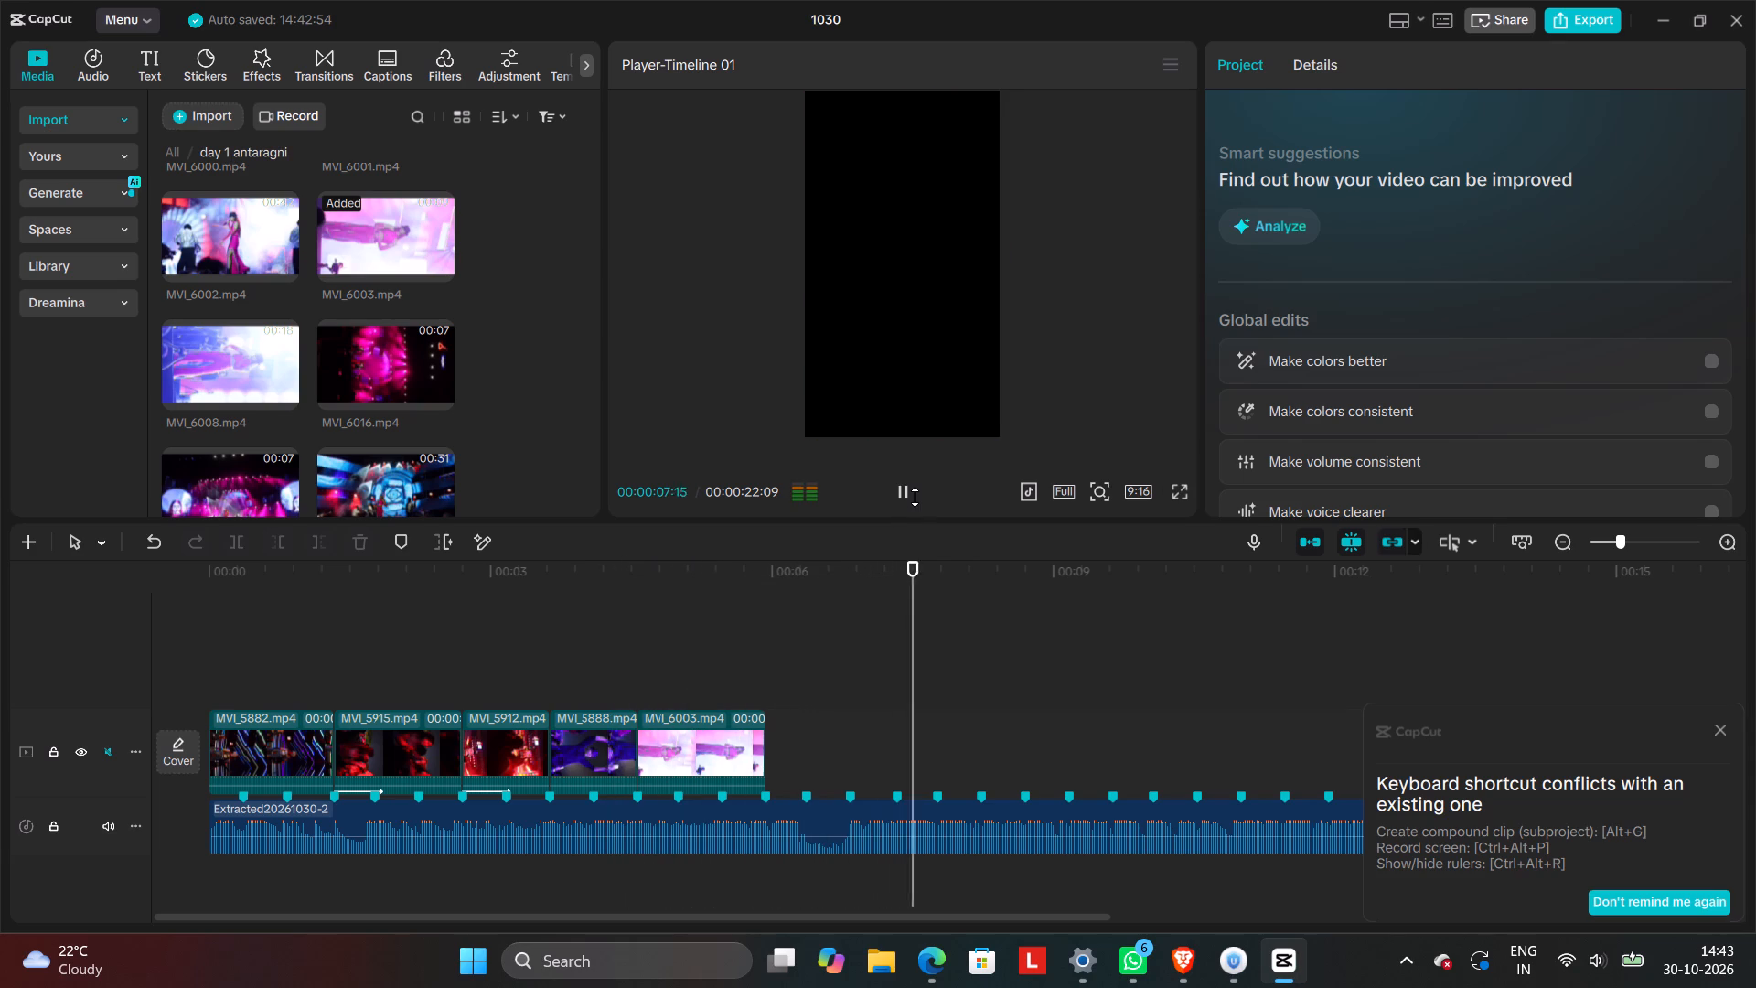
pyautogui.click(915, 497)
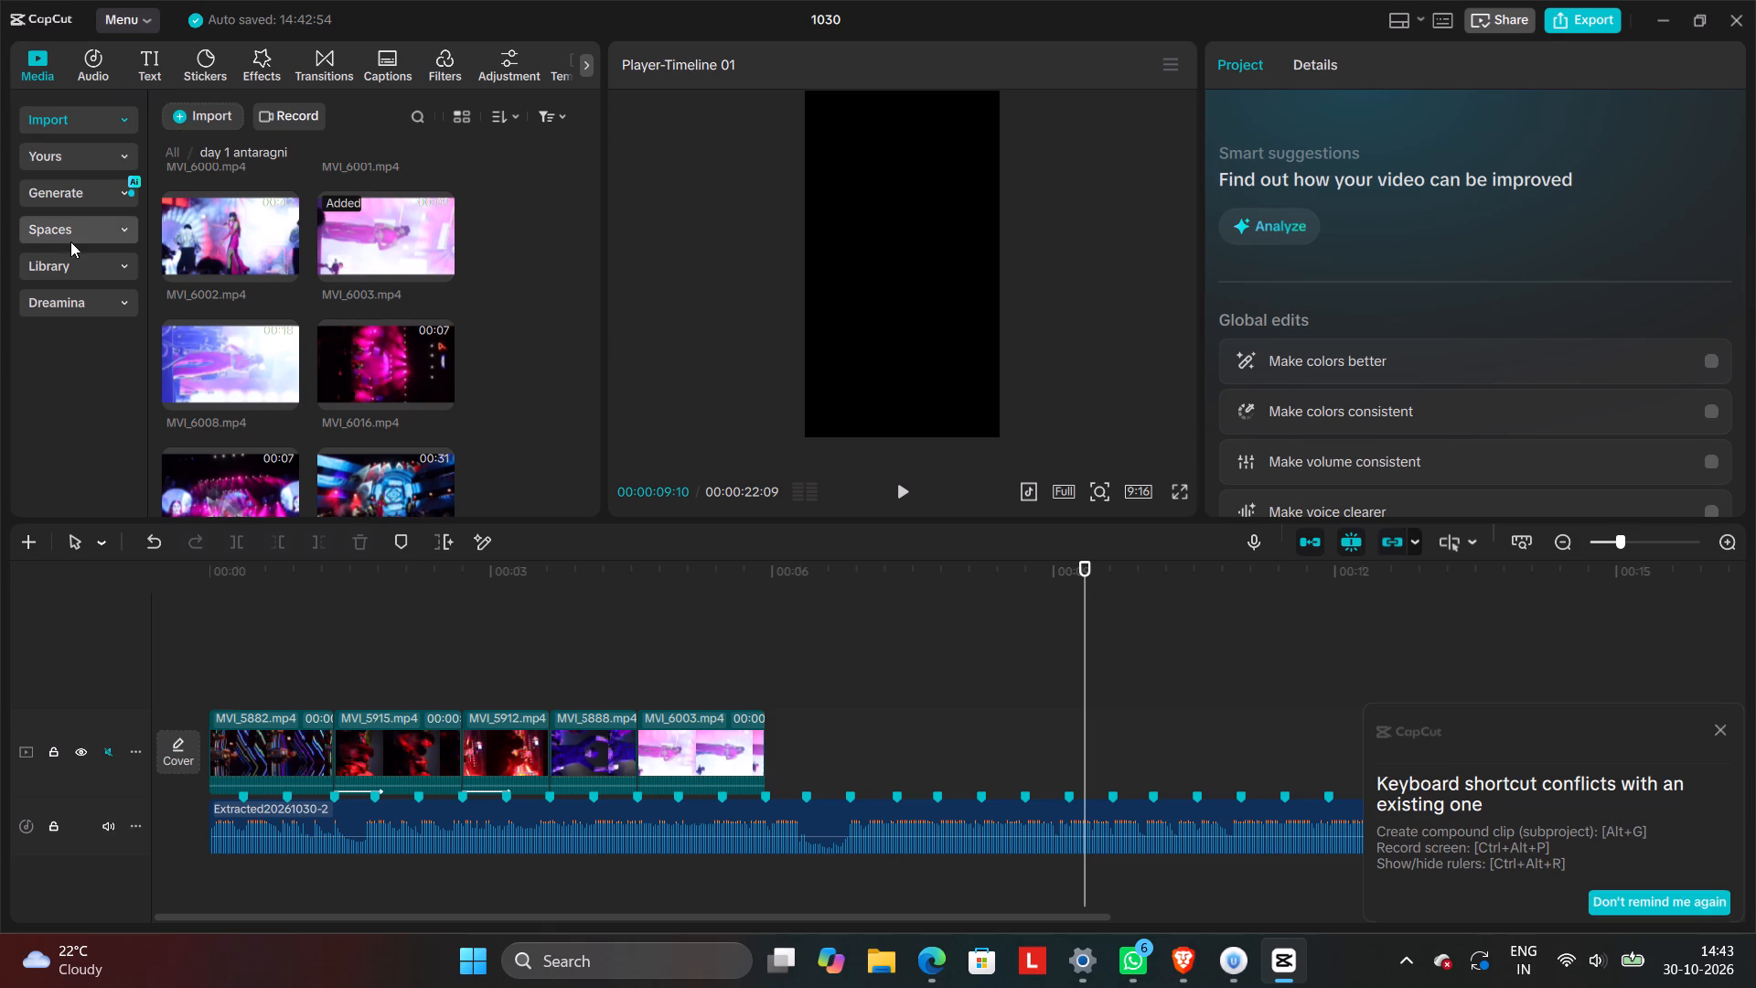
# Add the dark vertical falling-cheese clip from the Trending library after MVI_6003 and trim its end to the beat at about 00:00:07:23.
pyautogui.click(73, 278)
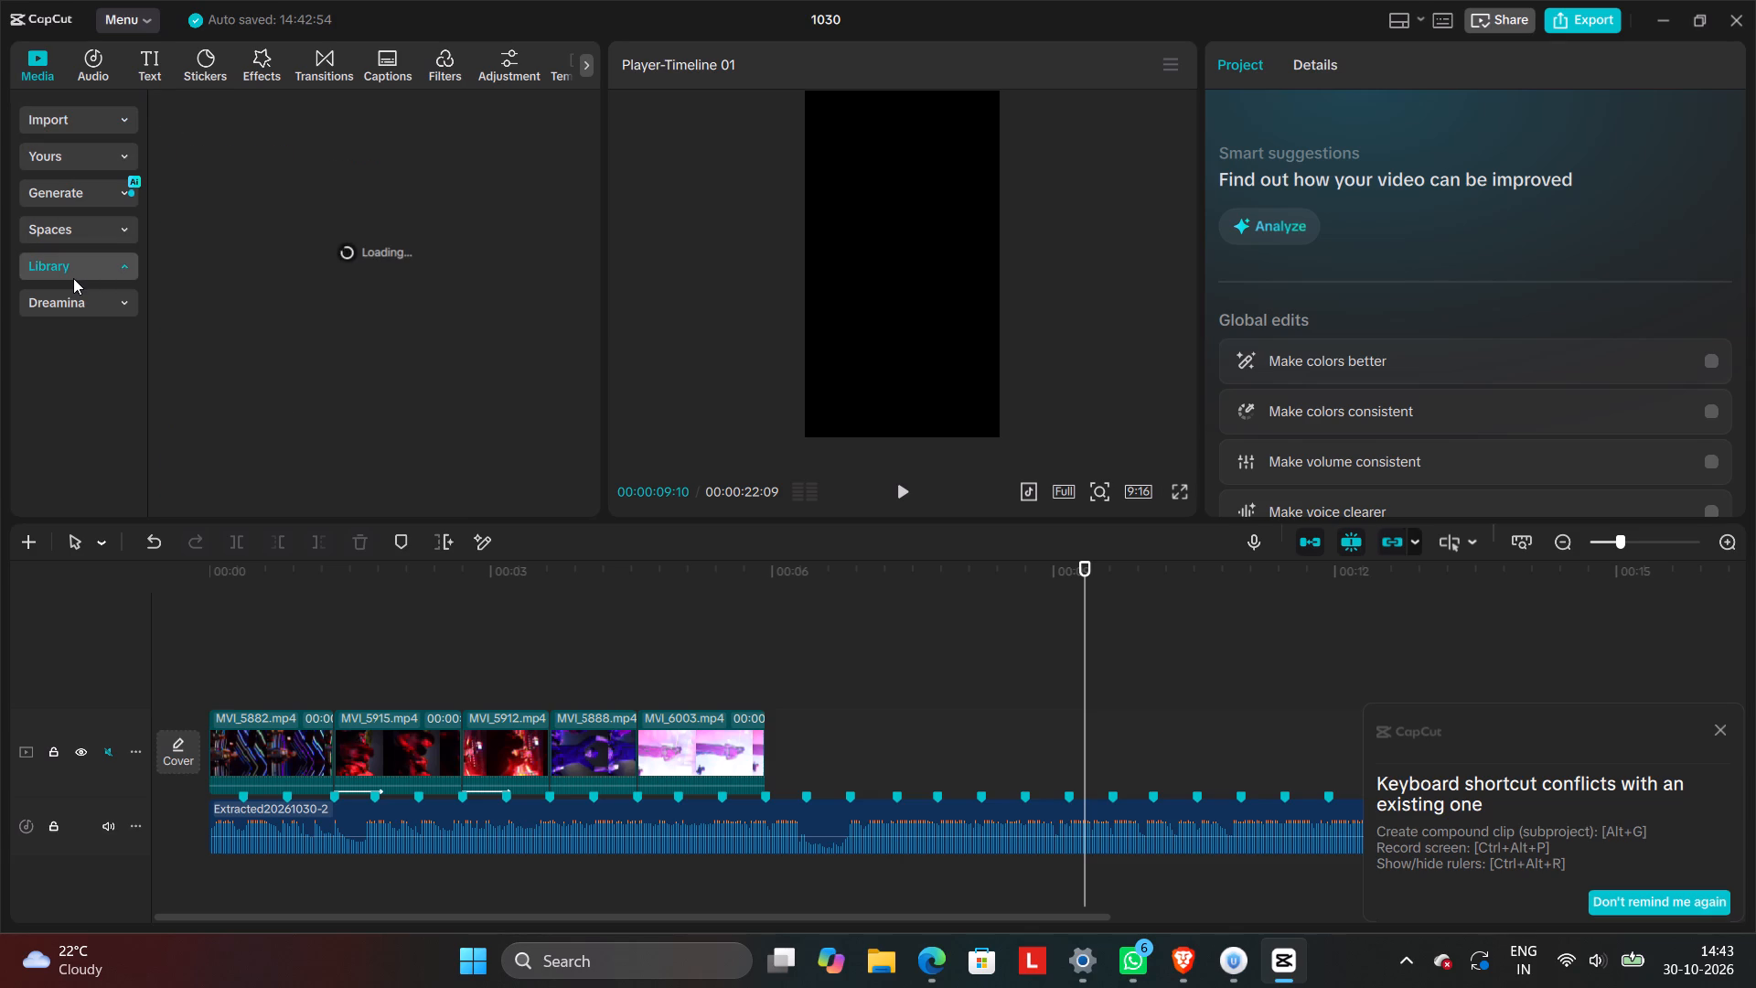
pyautogui.click(371, 353)
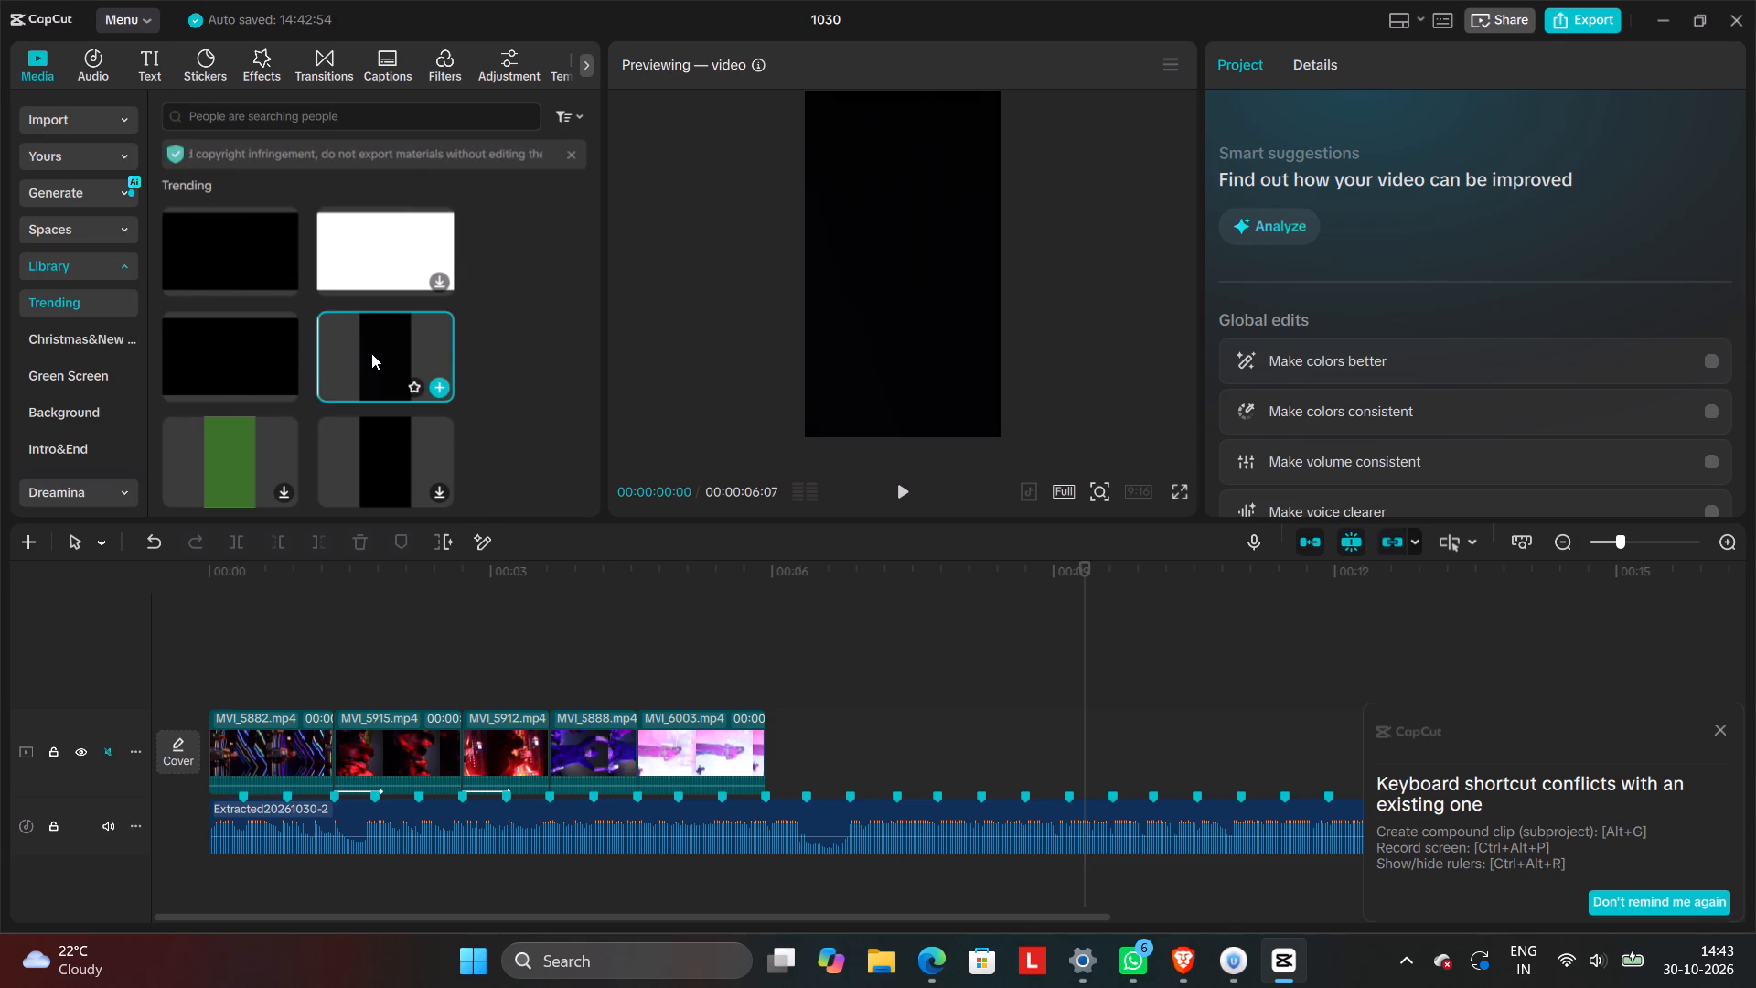
pyautogui.moveTo(372, 365); pyautogui.dragTo(774, 736)
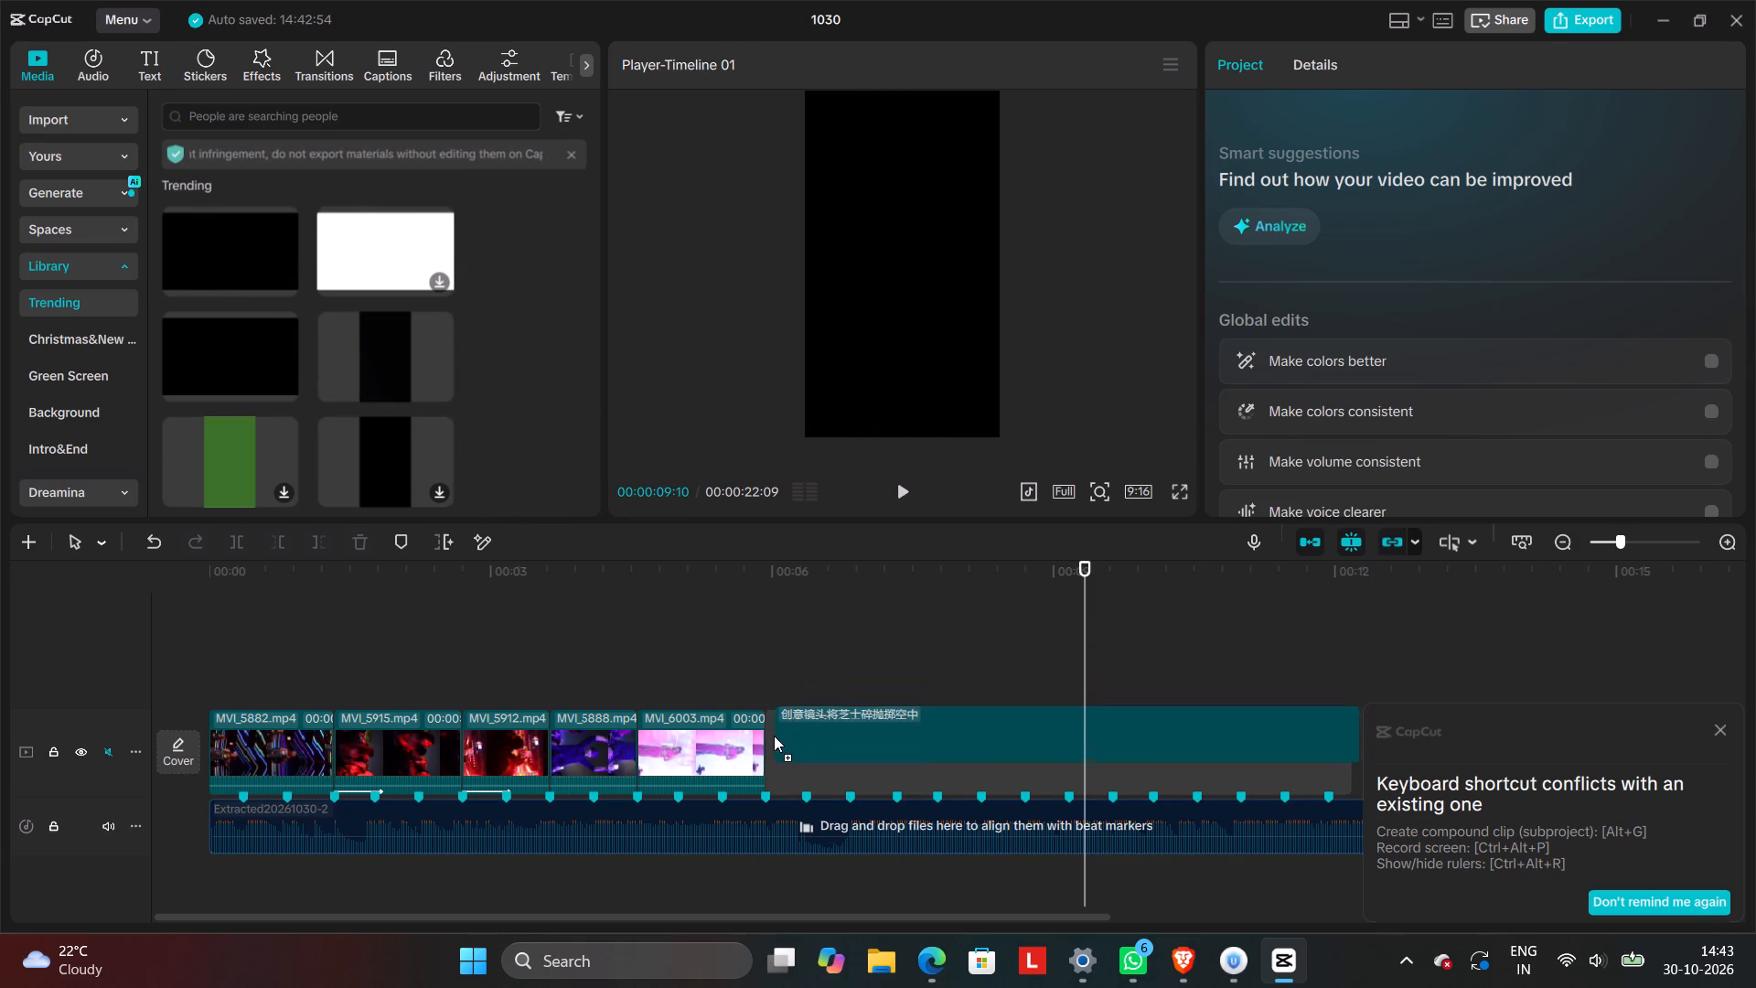
pyautogui.moveTo(774, 736); pyautogui.dragTo(774, 736)
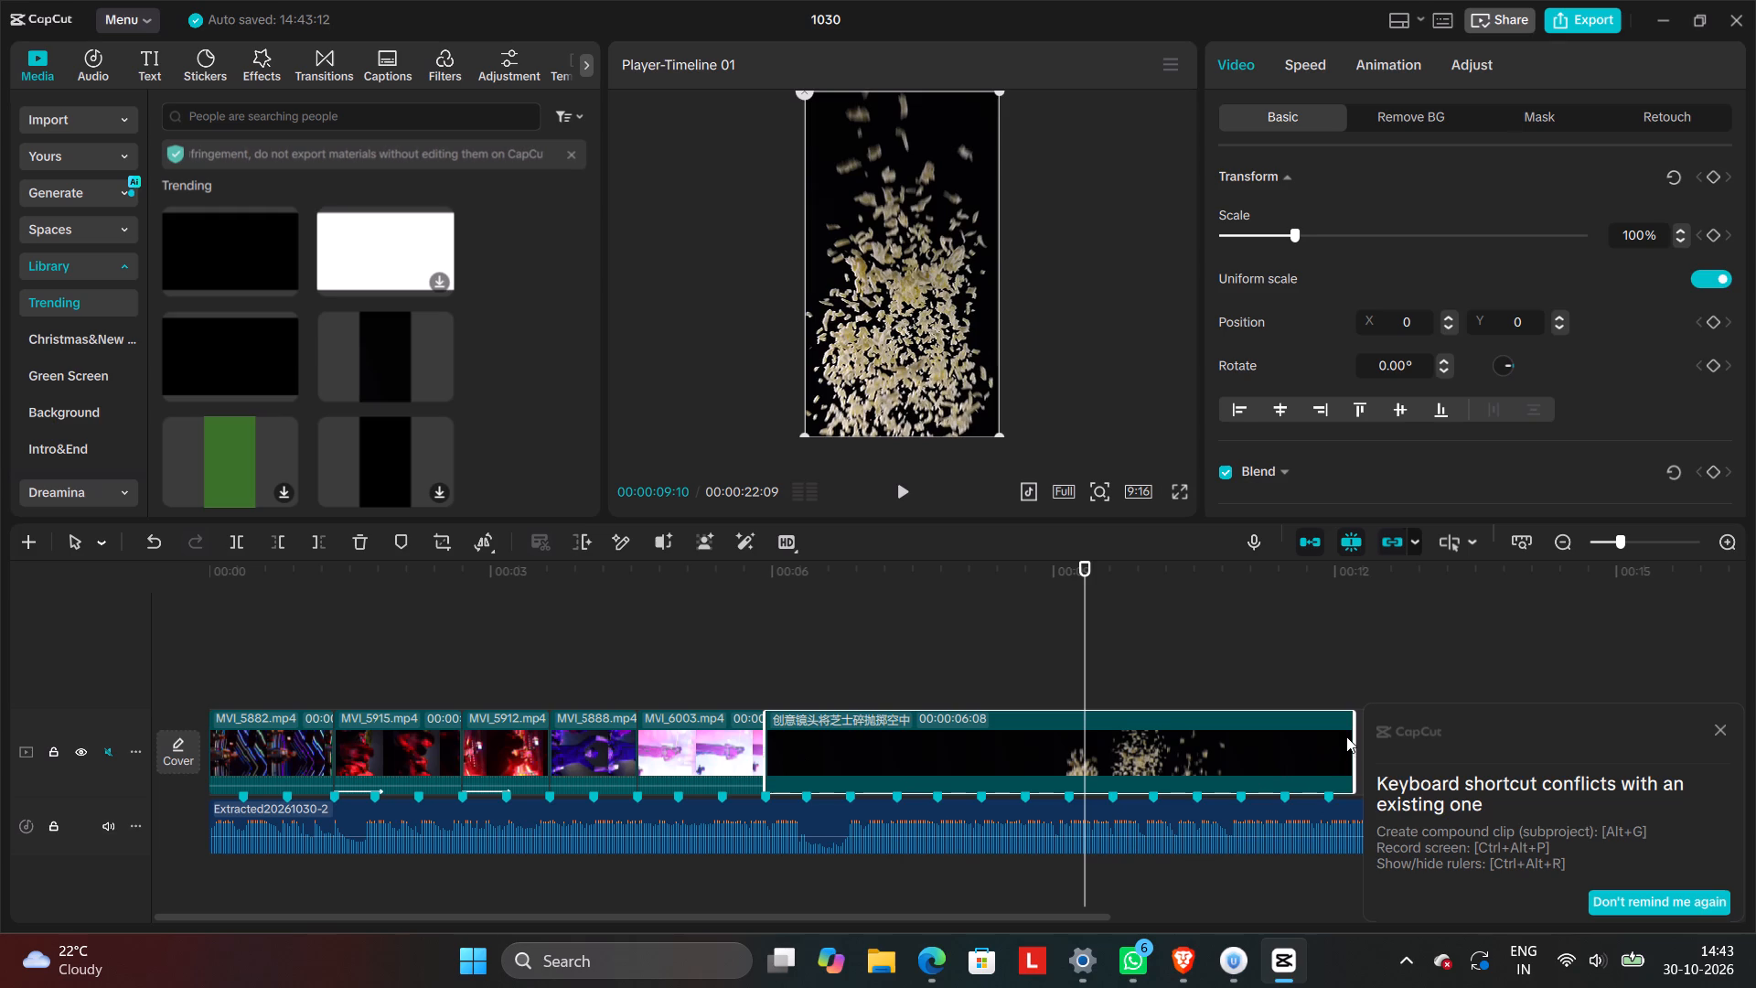
pyautogui.moveTo(1353, 735); pyautogui.dragTo(938, 845)
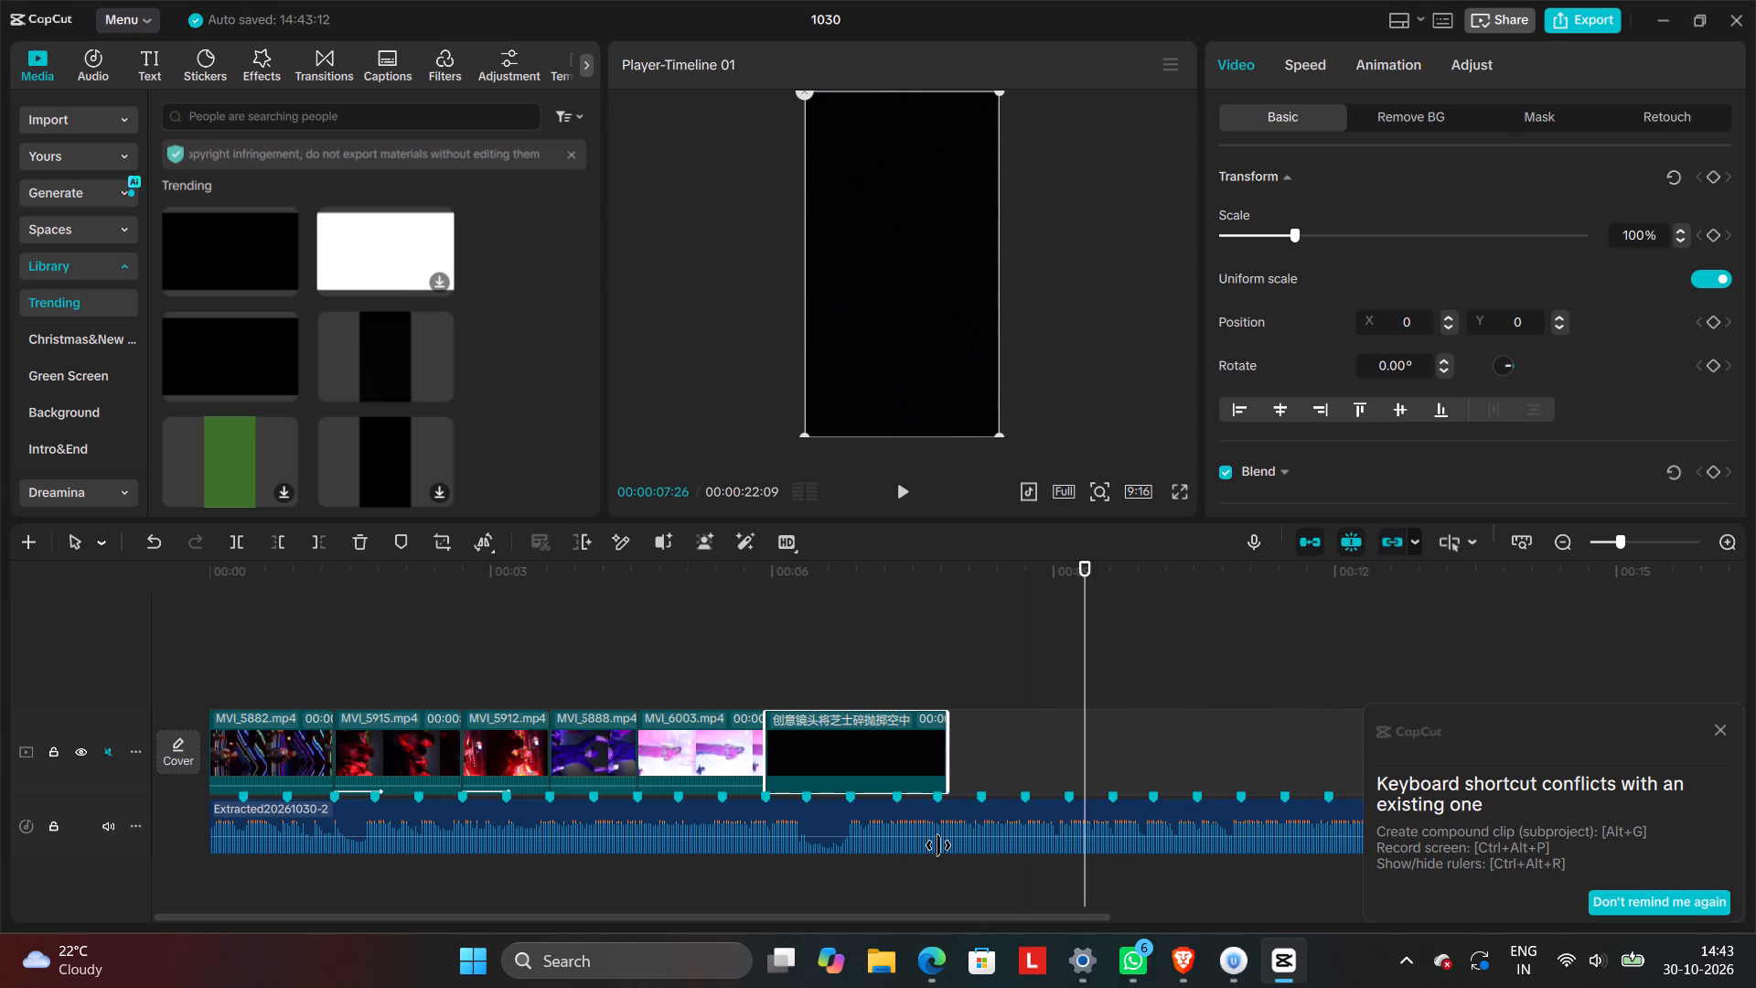
pyautogui.moveTo(938, 845); pyautogui.dragTo(936, 846)
# Play the timeline from MVI_6003 onward and again from the start through the dark library clip to check the sequence.
pyautogui.click(738, 683)
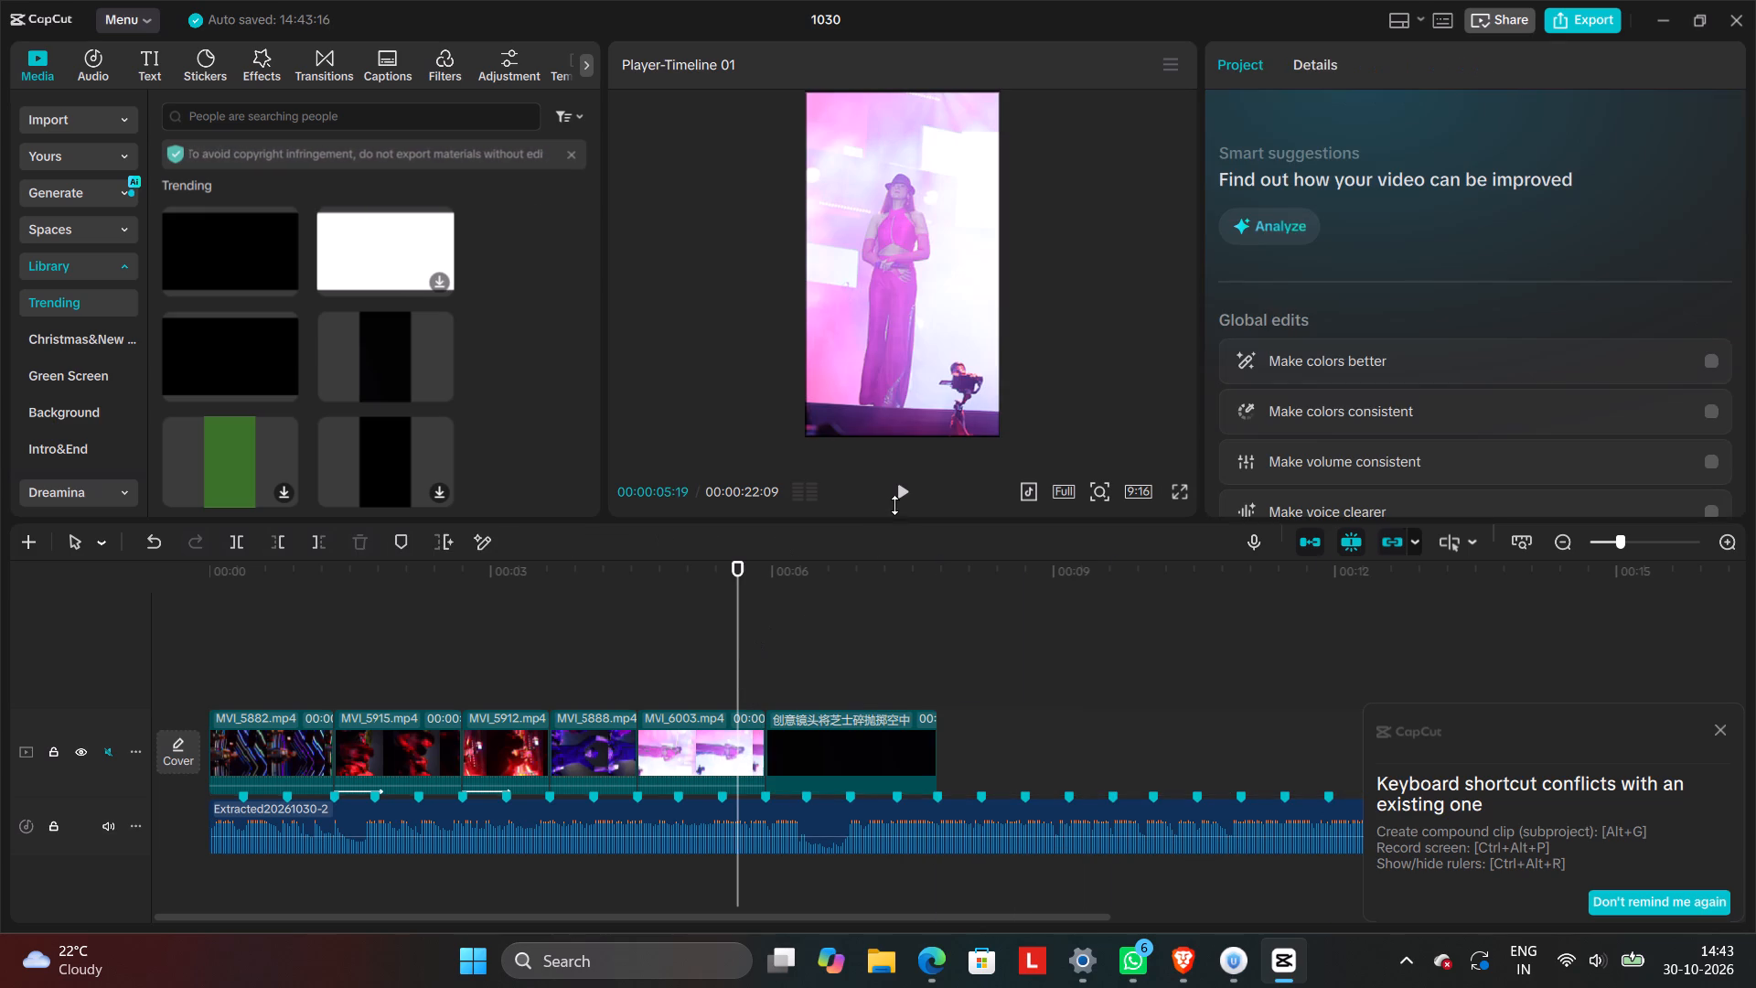
pyautogui.click(894, 503)
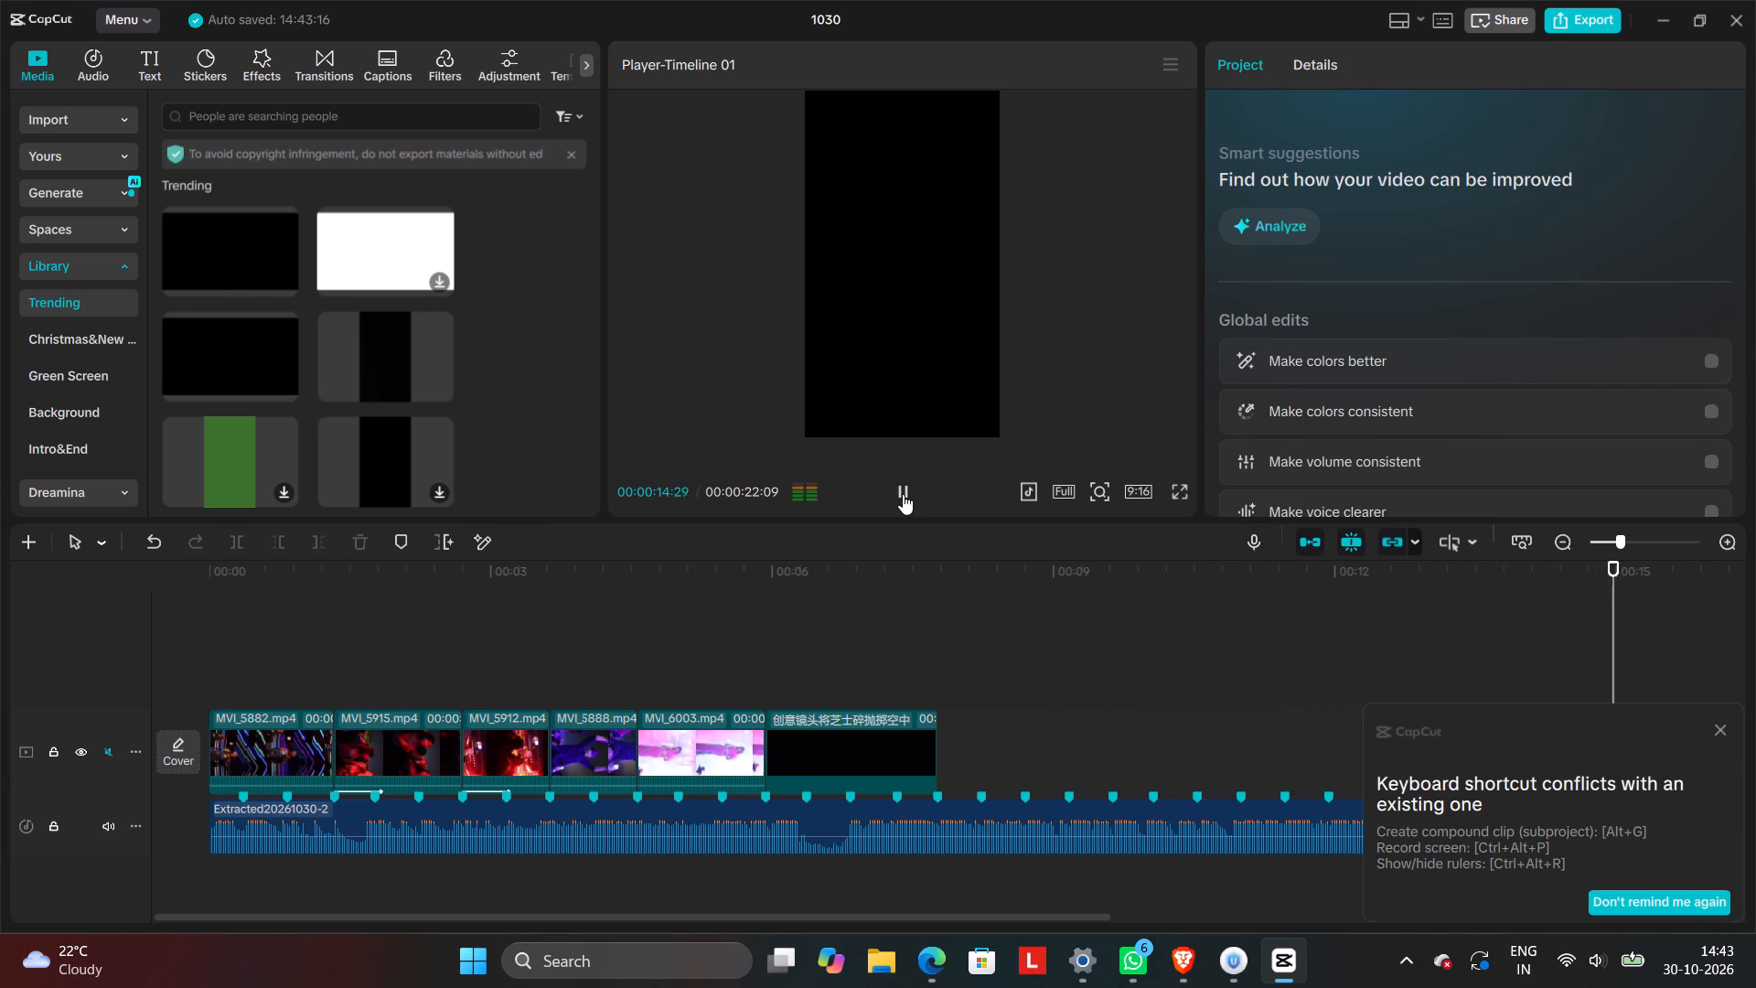
pyautogui.click(1721, 736)
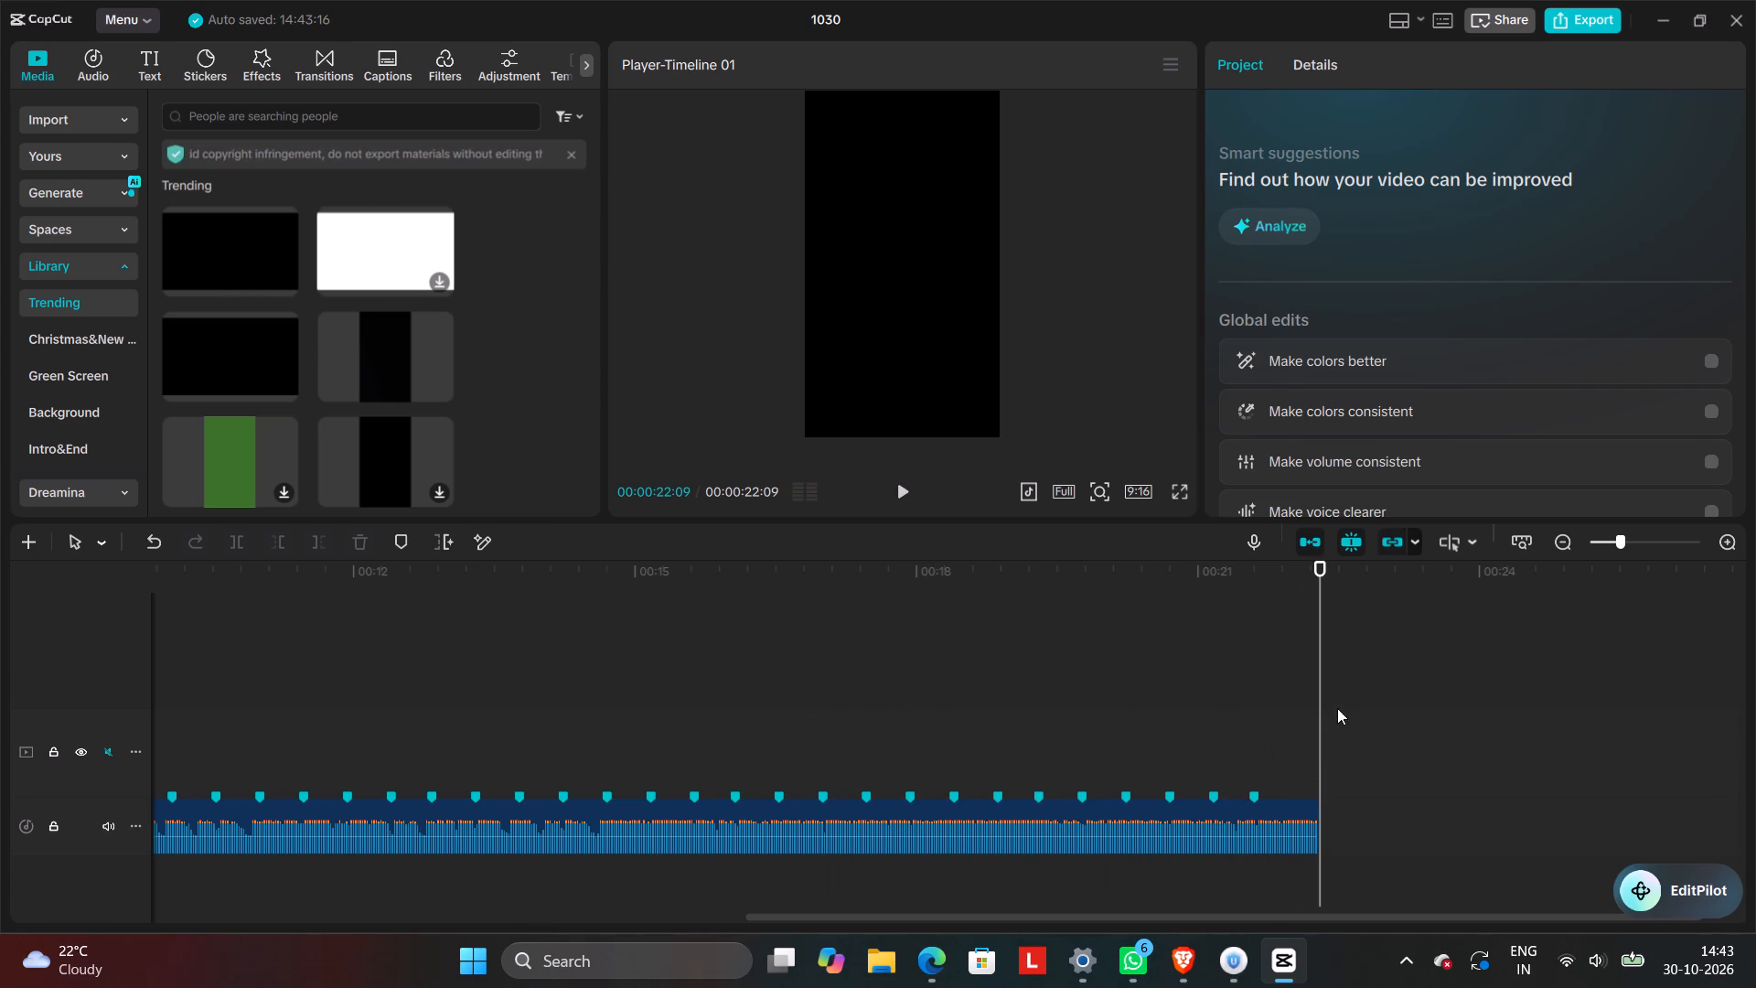
pyautogui.moveTo(1323, 697); pyautogui.dragTo(0, 845)
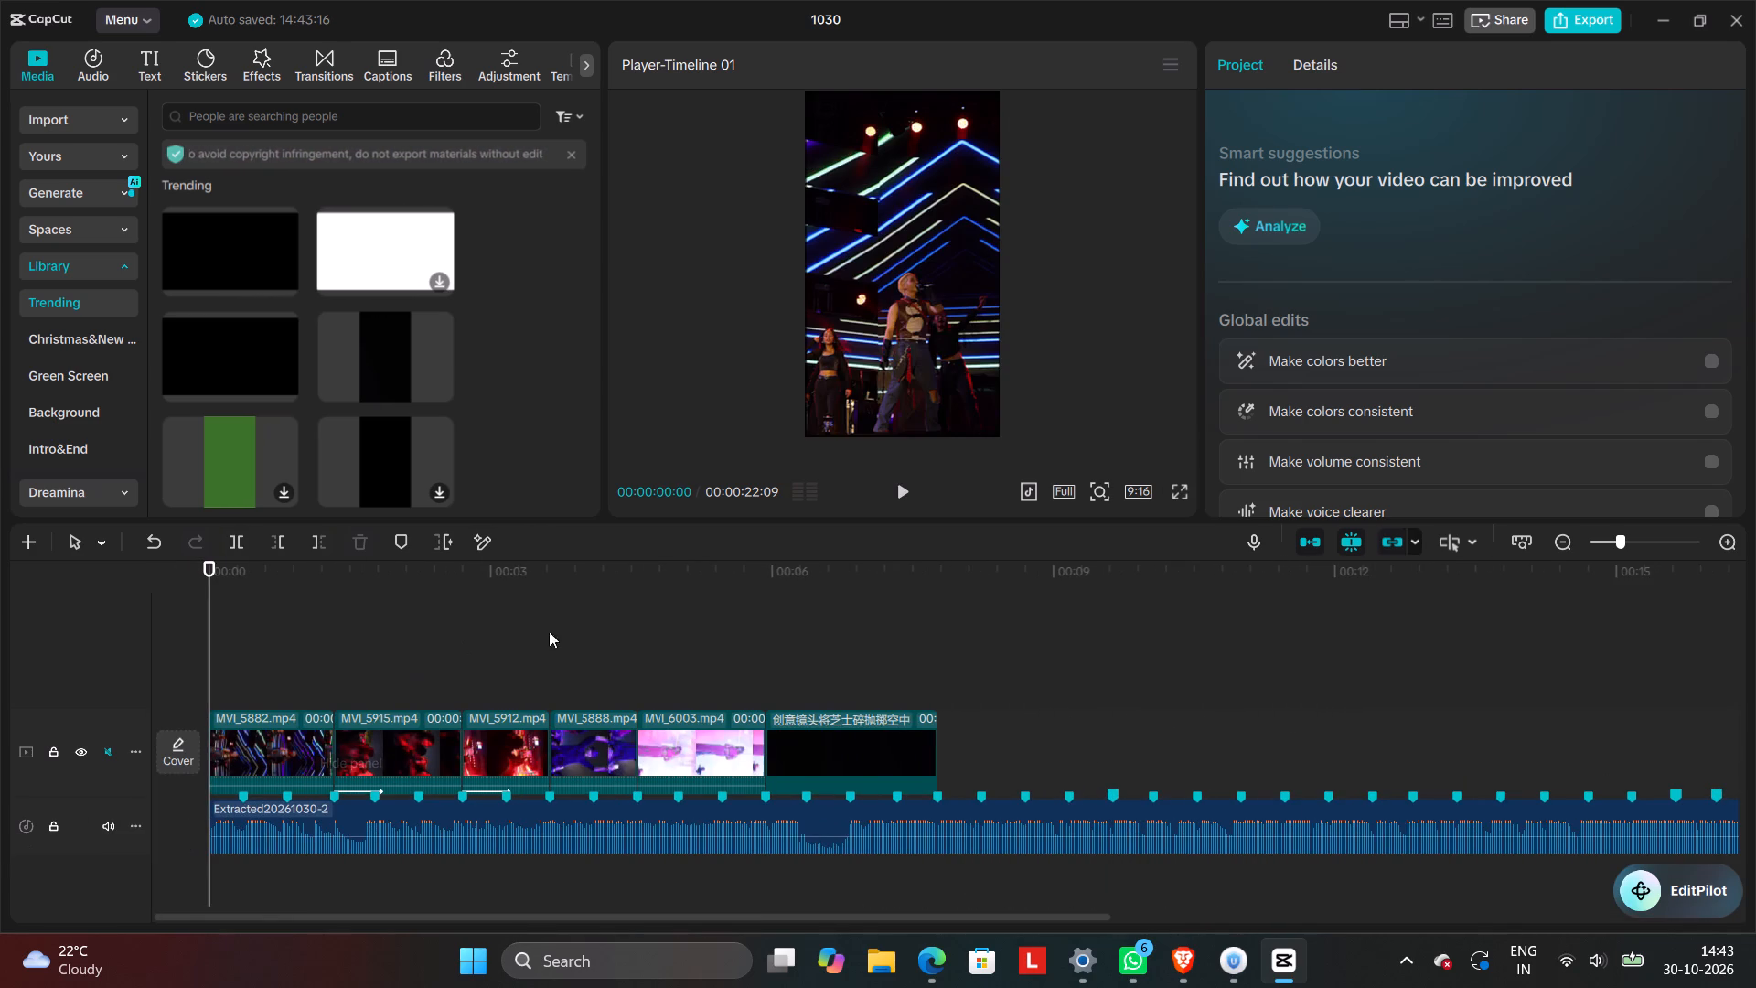
pyautogui.click(901, 499)
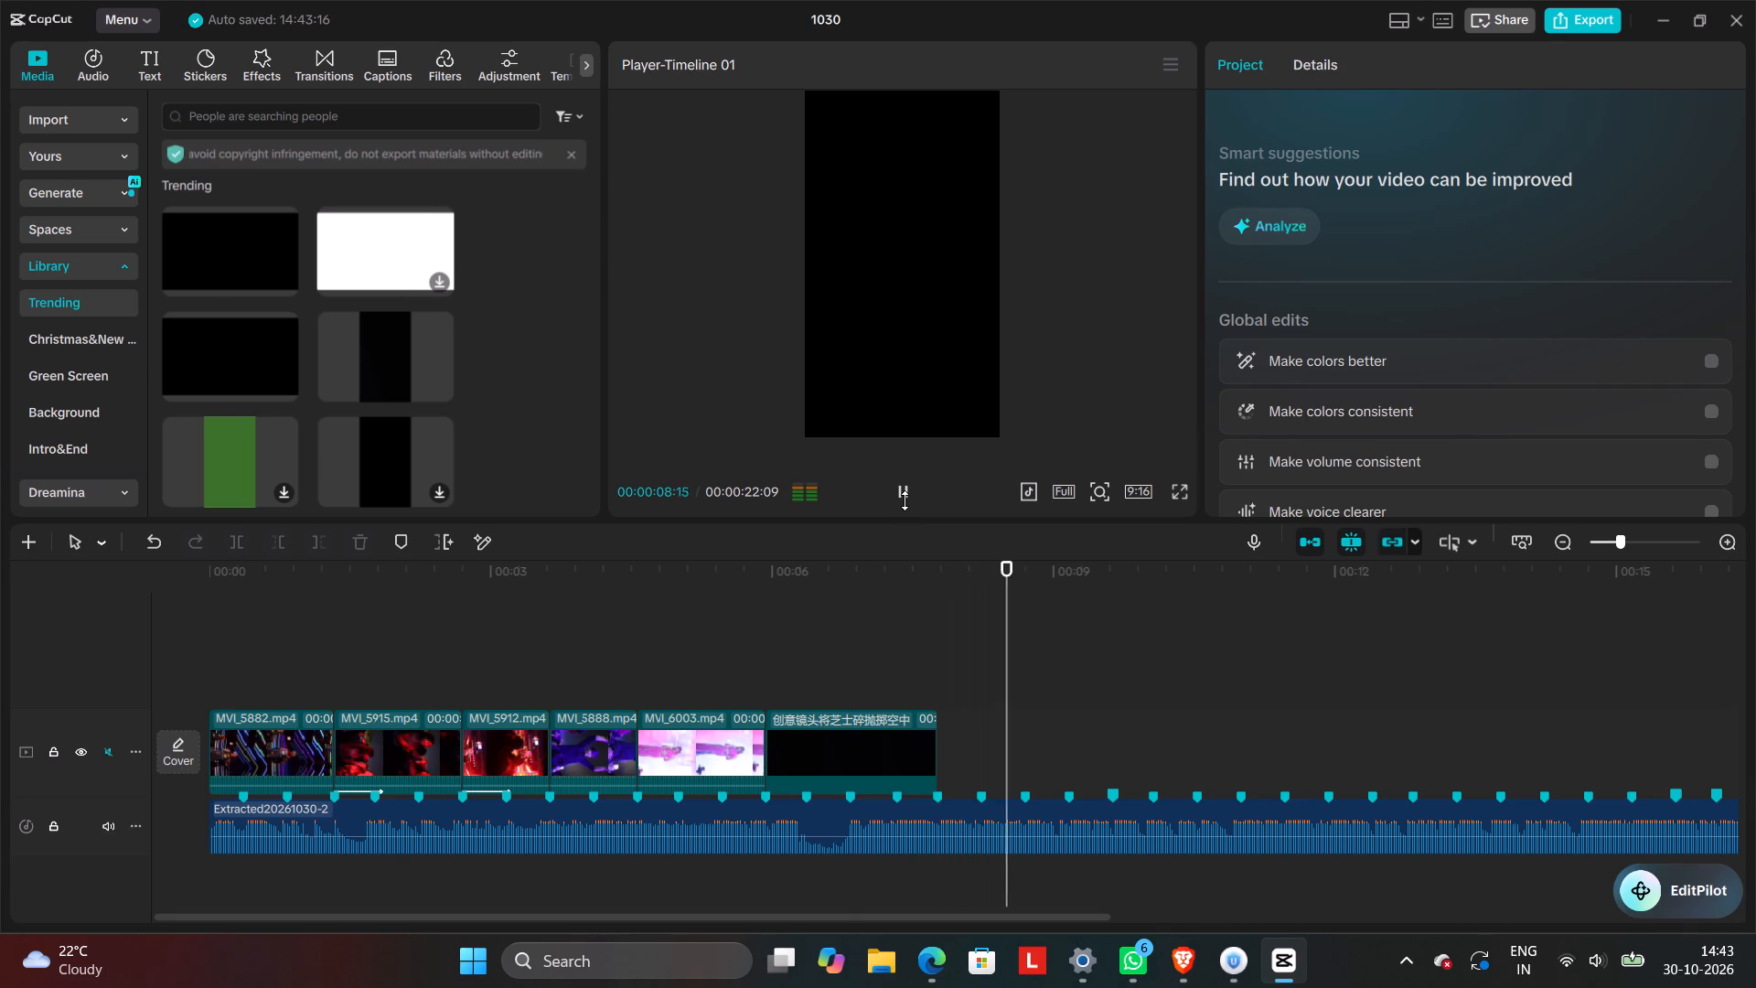
pyautogui.click(905, 500)
pyautogui.click(938, 669)
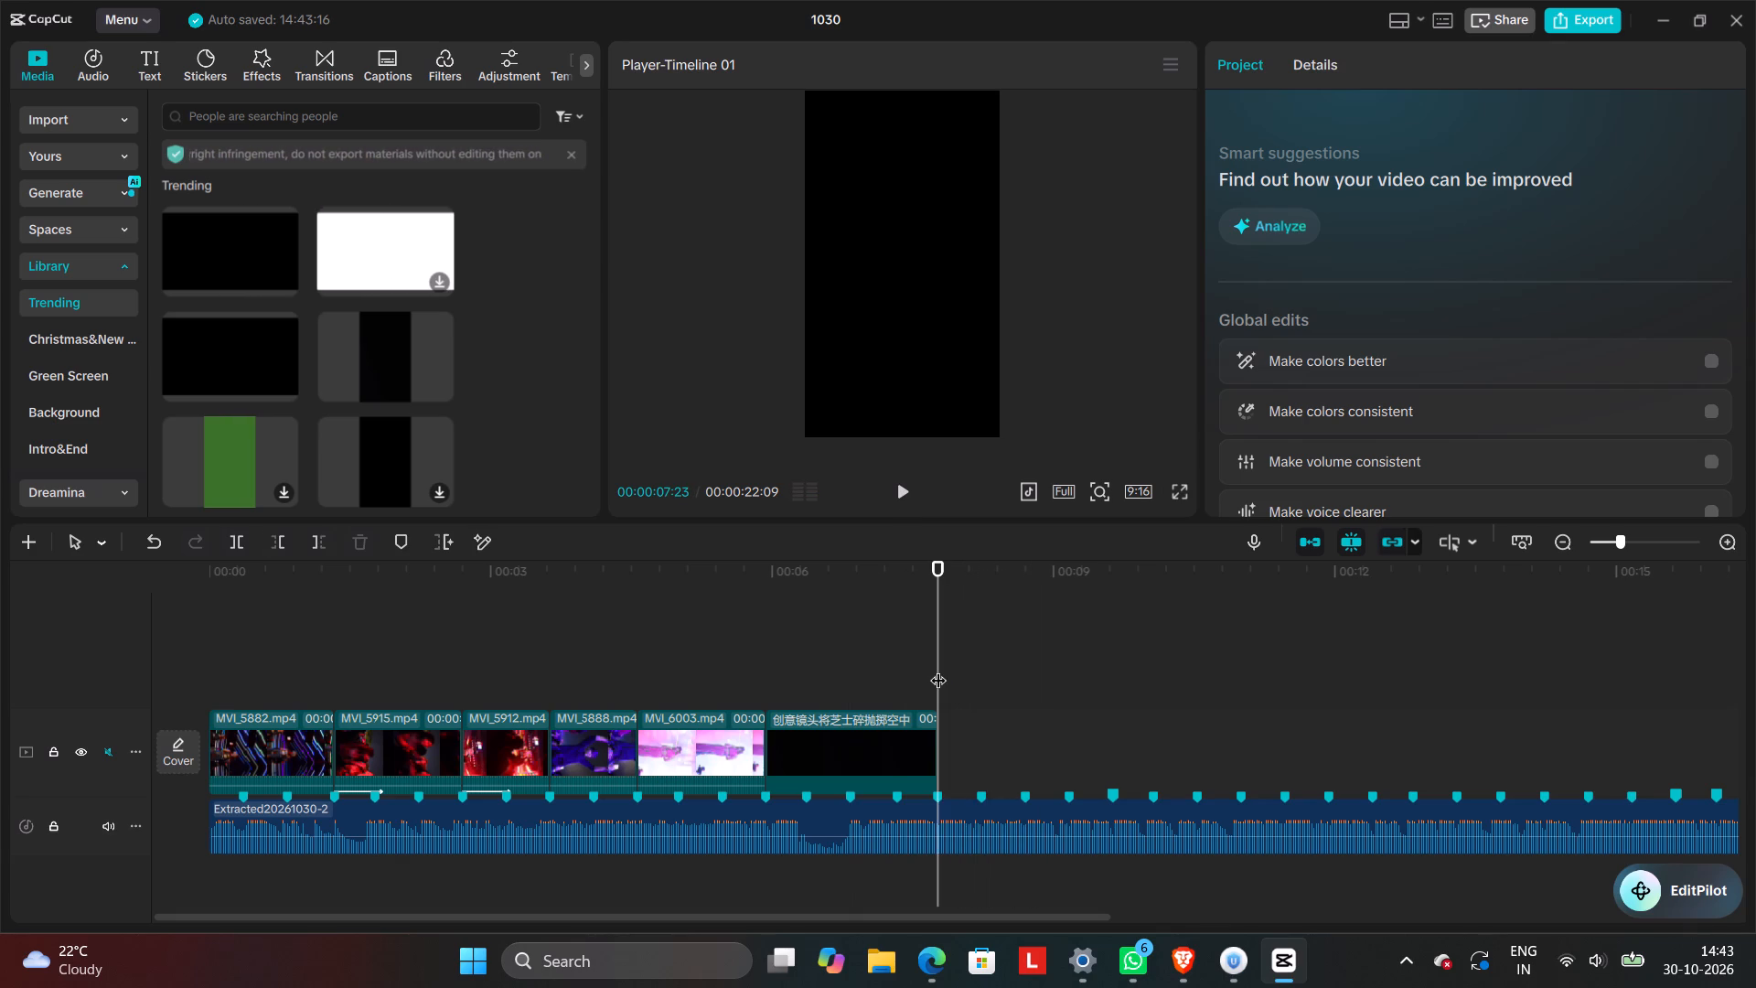
# Preview clips from MVI_6002 to MVI_6028 in the day 1 antaragni media to find another shot.
pyautogui.click(93, 108)
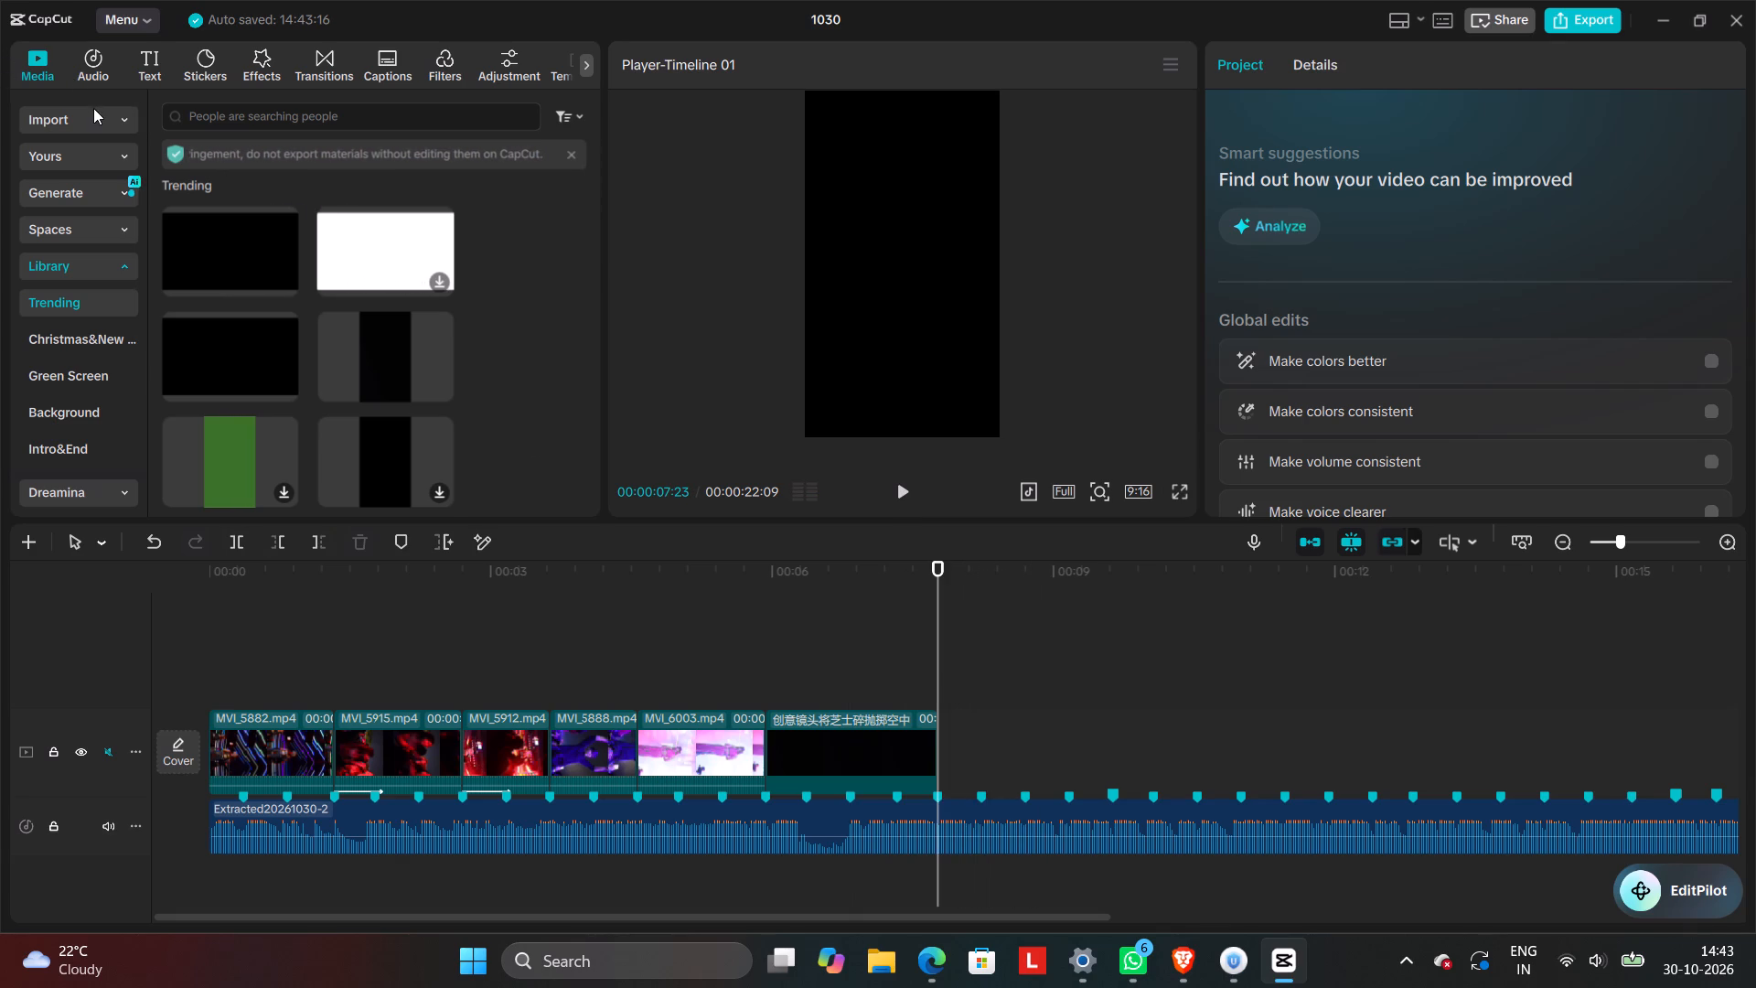
pyautogui.click(258, 217)
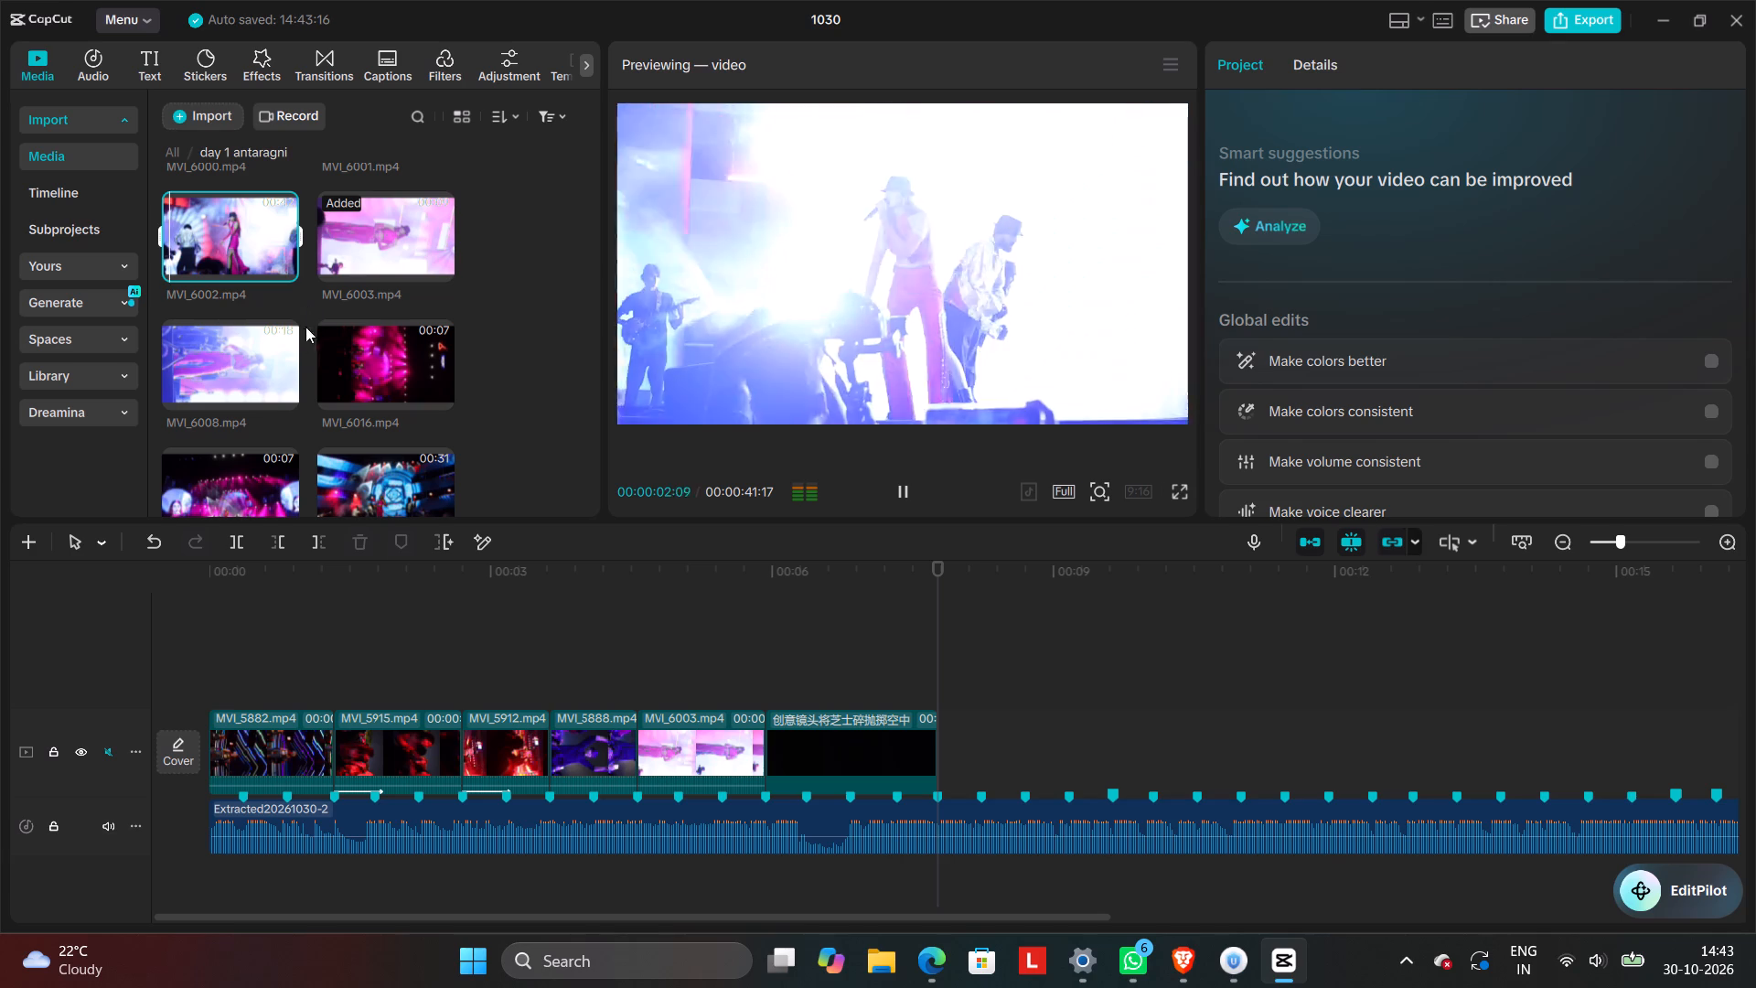
pyautogui.click(252, 360)
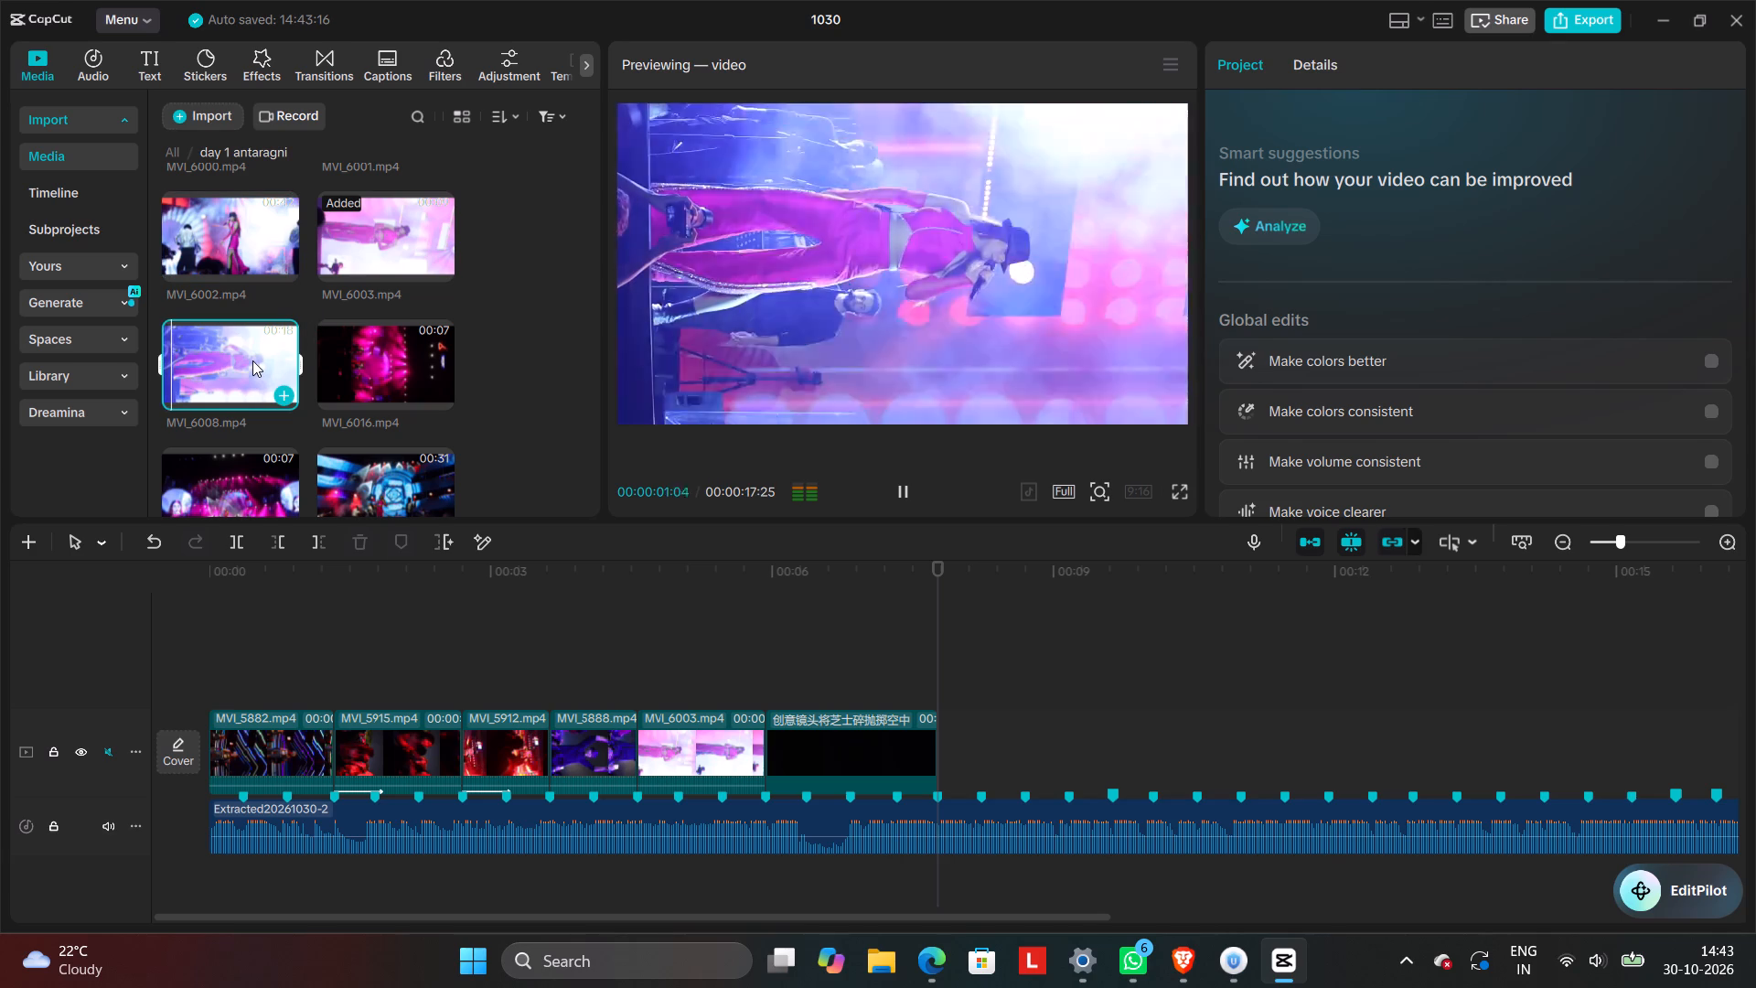
pyautogui.click(371, 358)
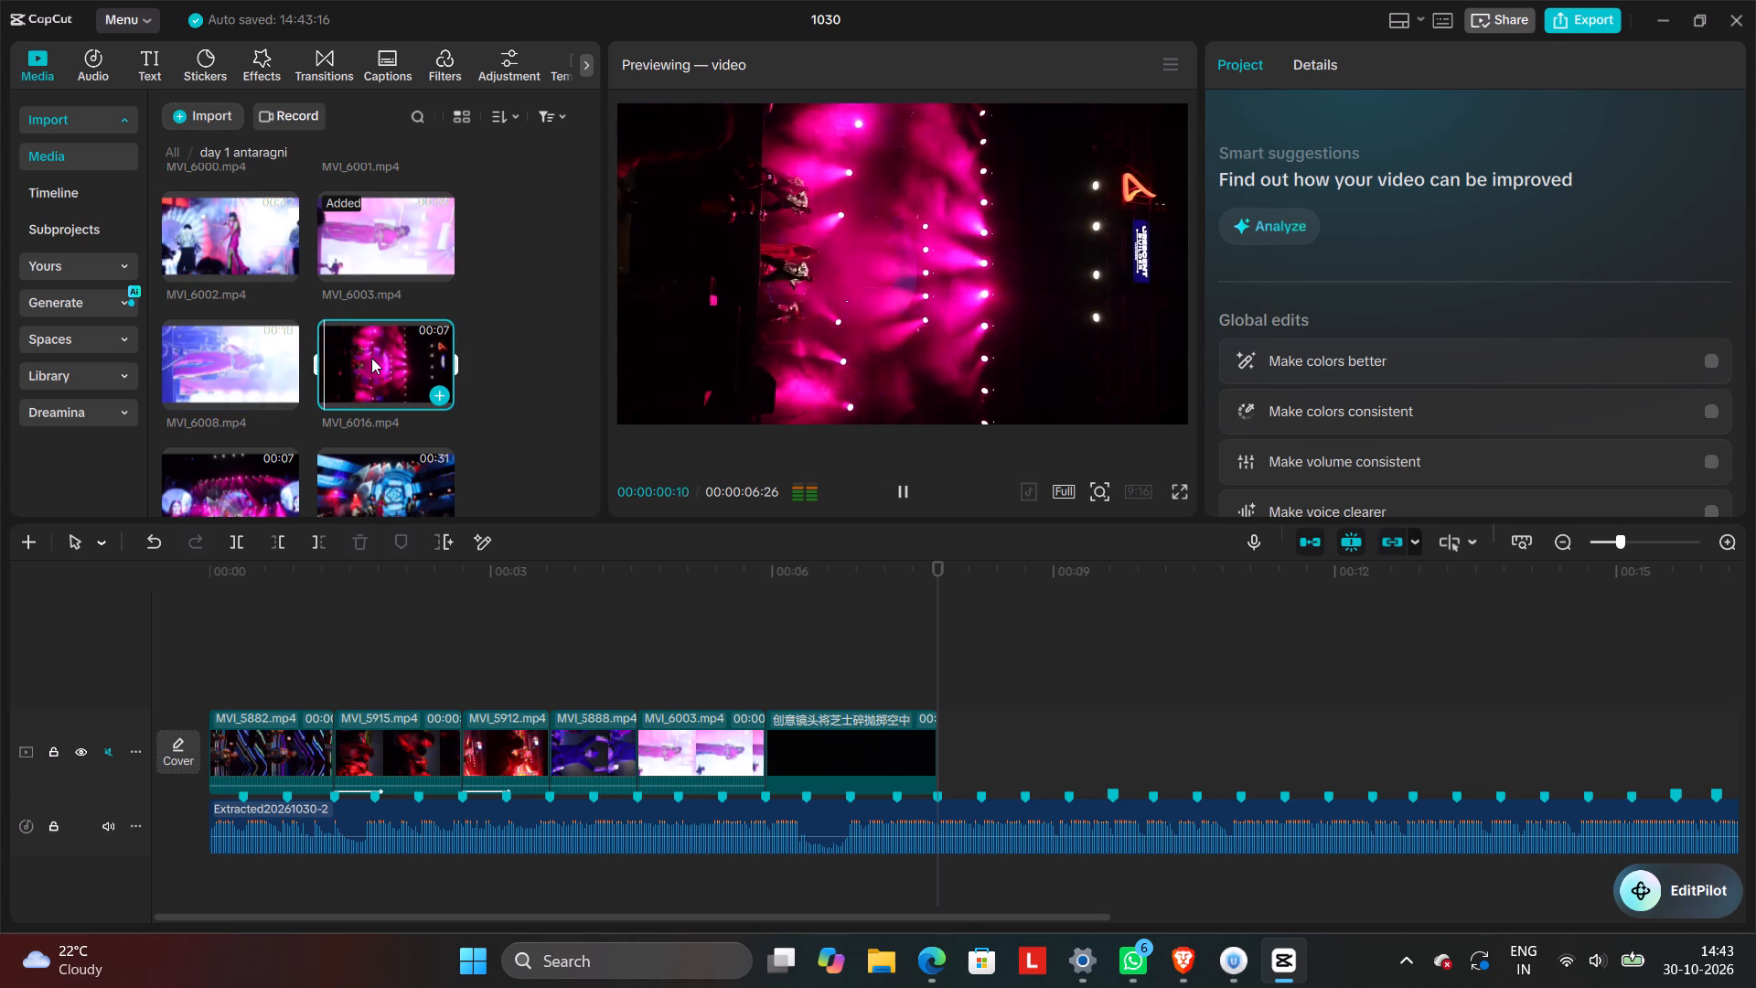
pyautogui.scroll(-1, 371, 362)
pyautogui.click(369, 413)
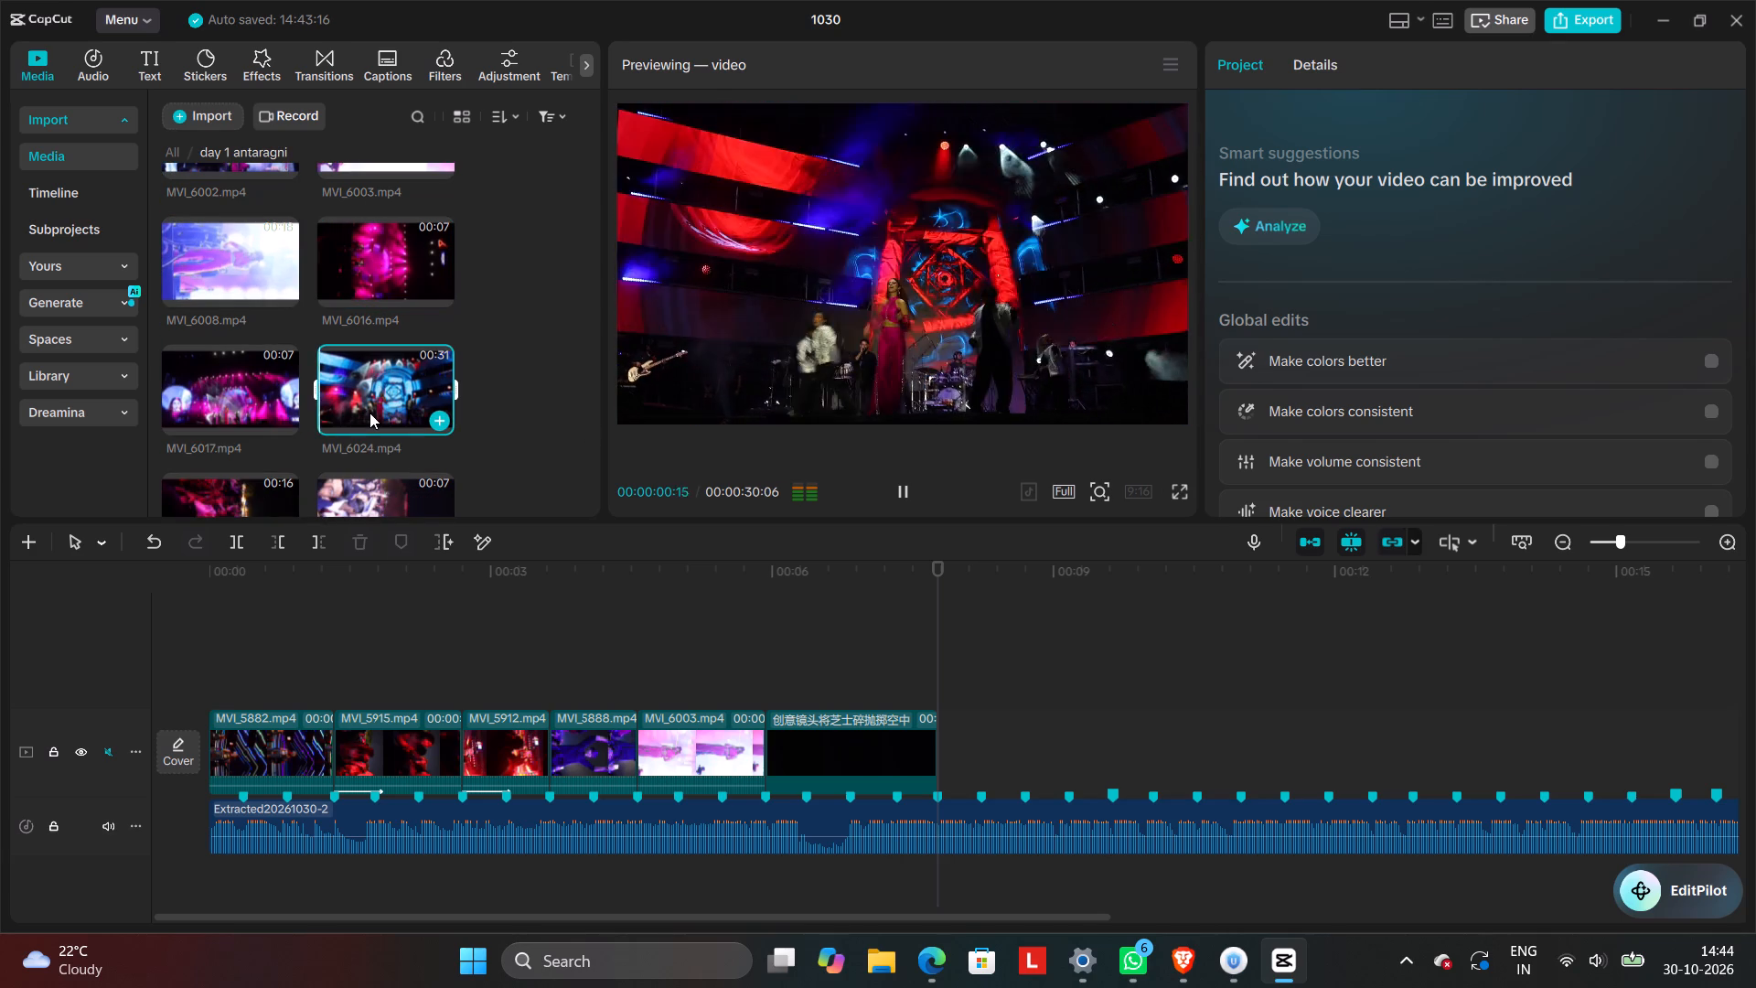
pyautogui.click(256, 384)
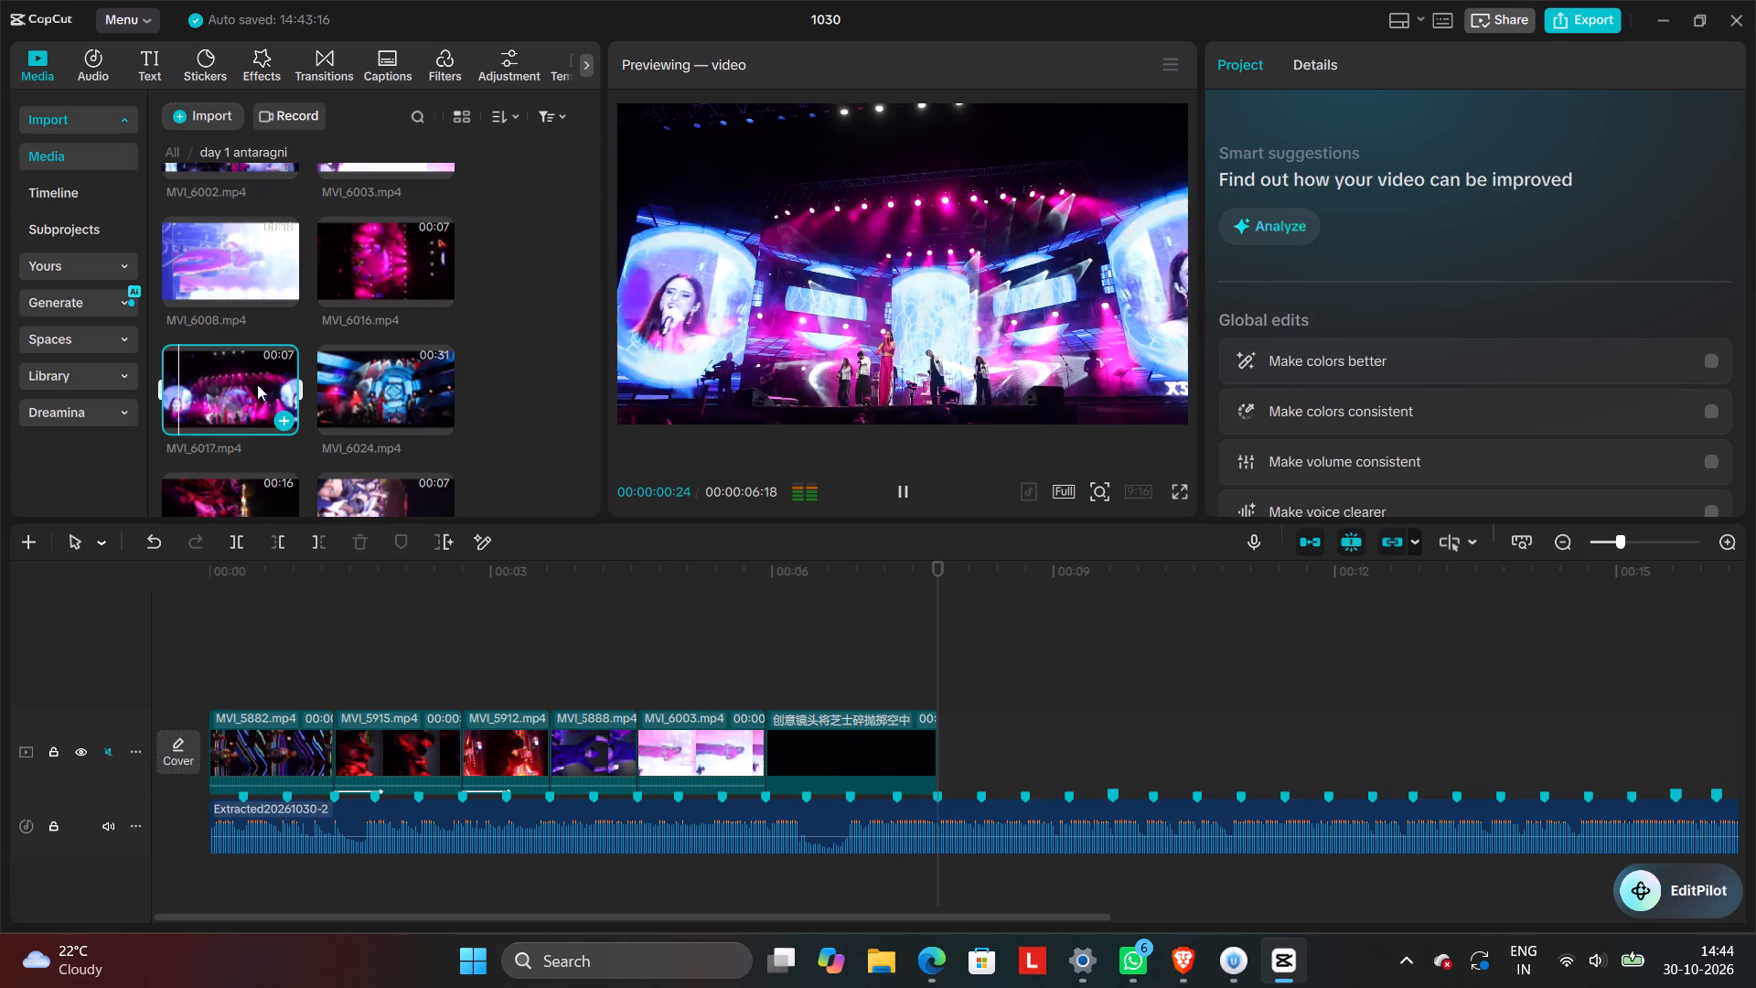
pyautogui.scroll(-1, 261, 387)
pyautogui.click(270, 390)
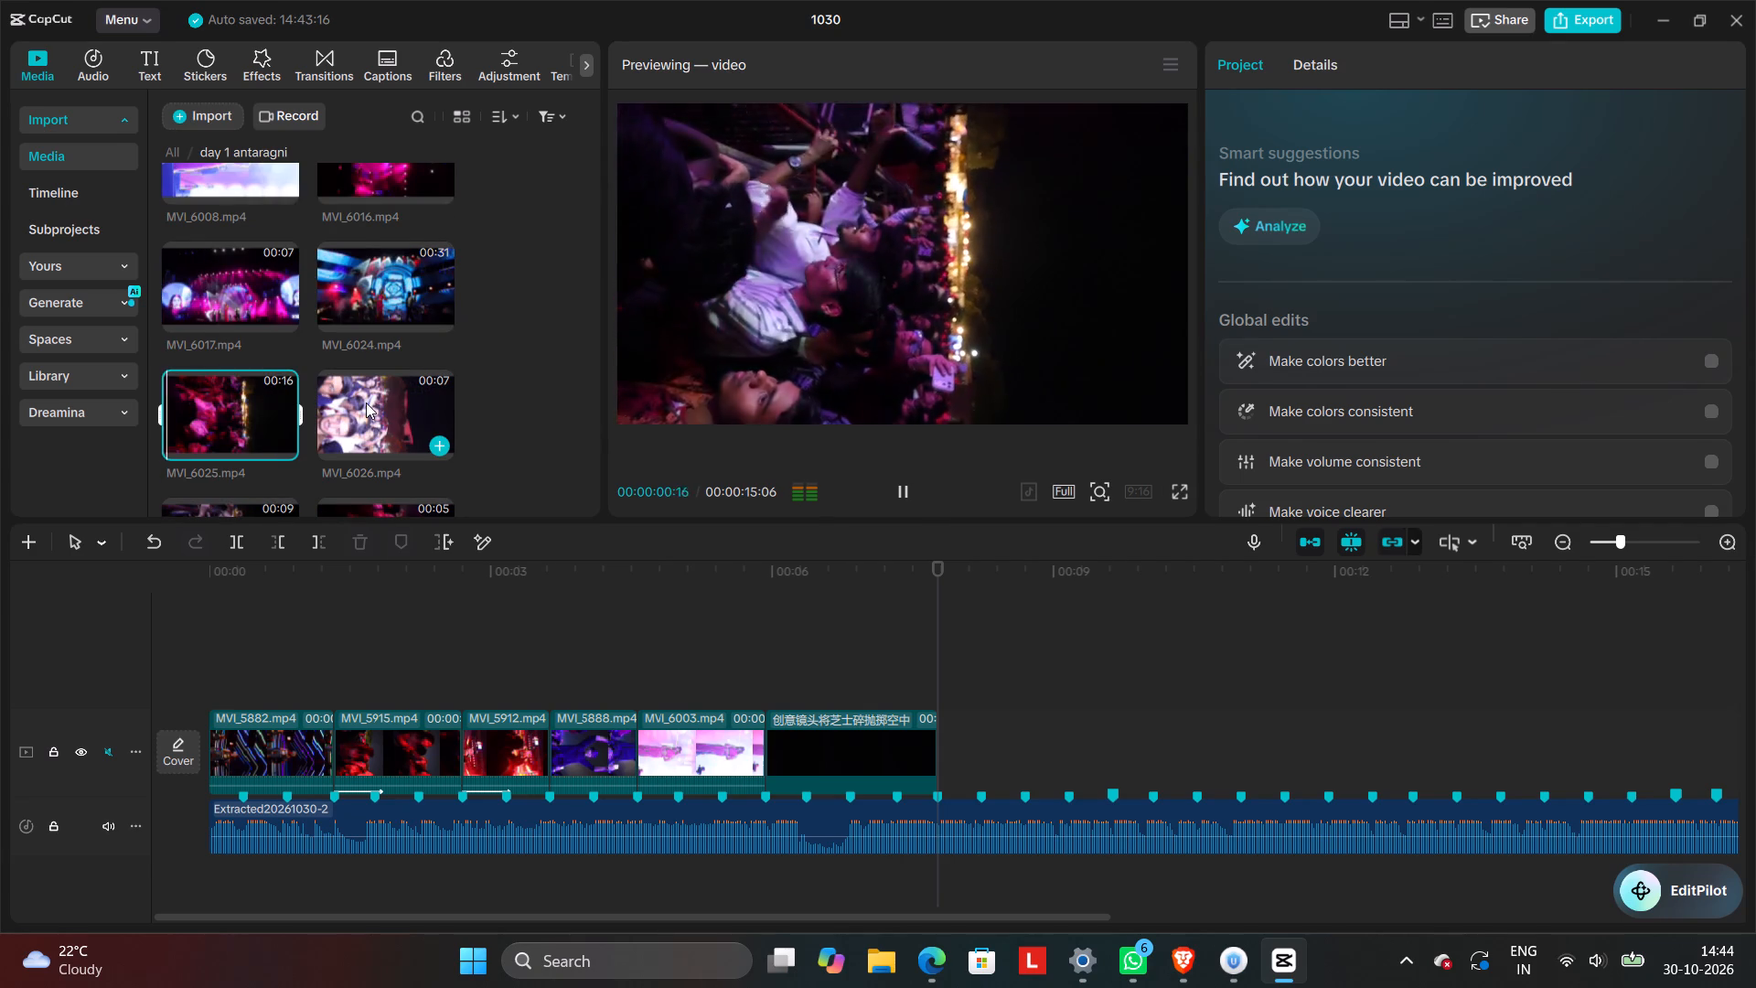
pyautogui.click(366, 403)
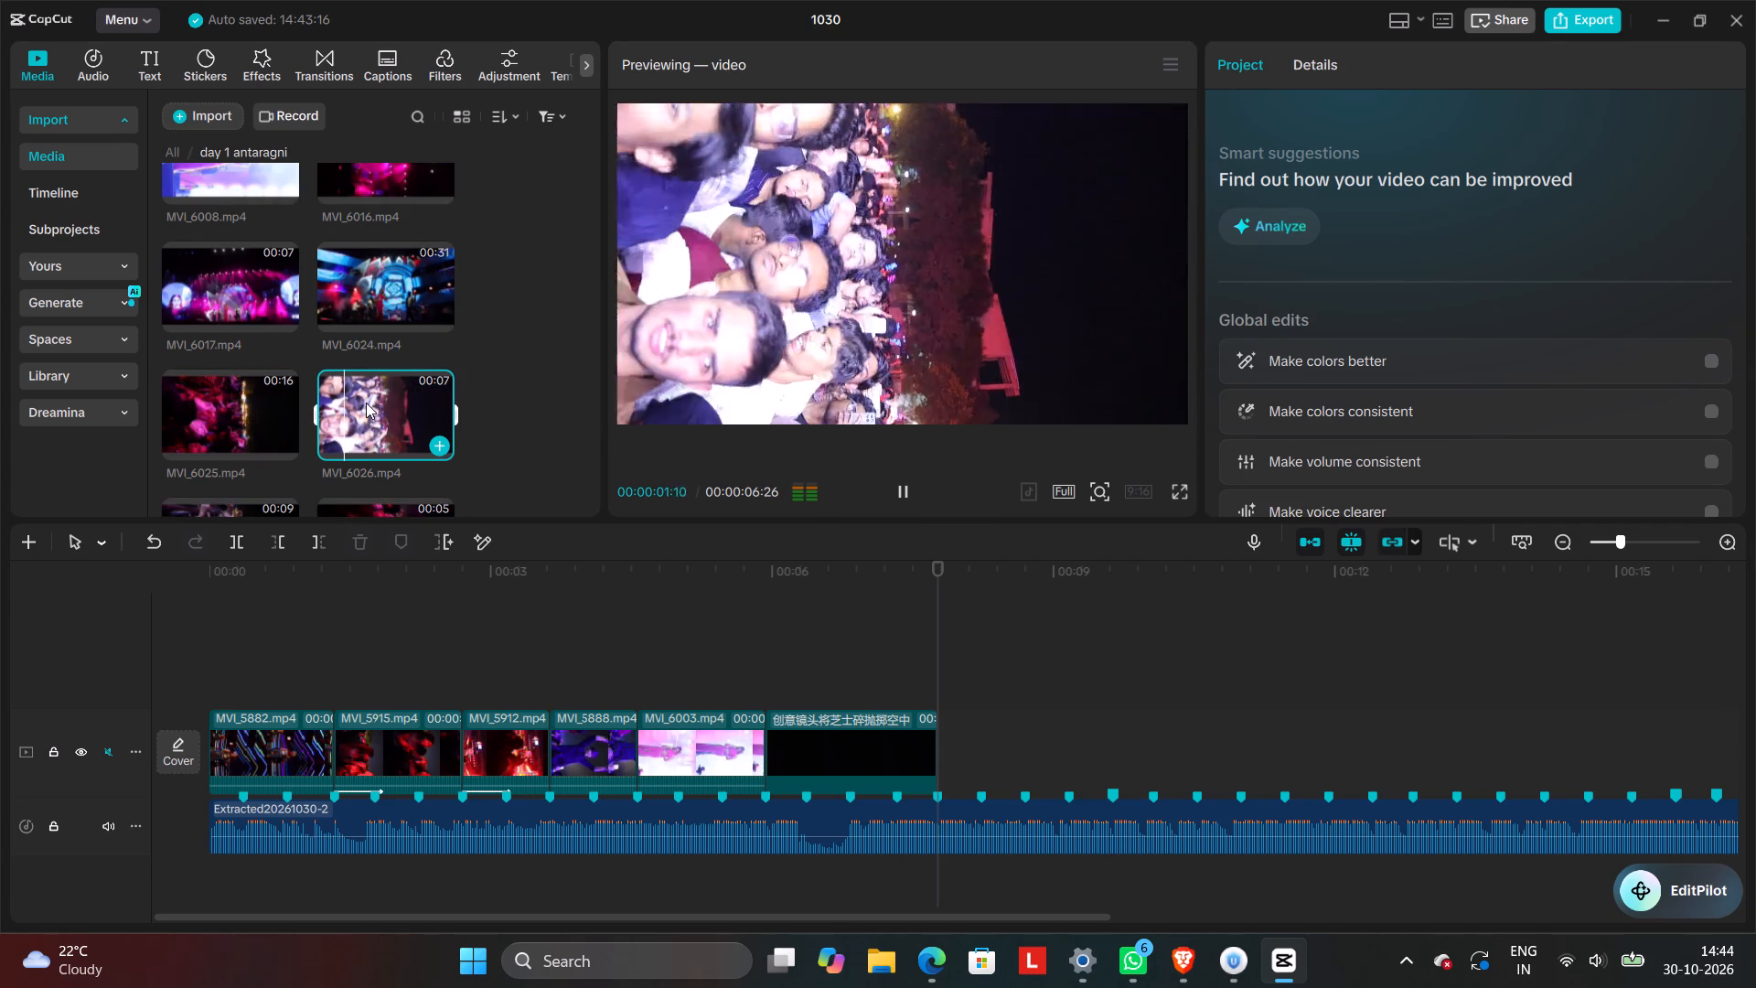
pyautogui.scroll(-1, 369, 421)
pyautogui.click(371, 427)
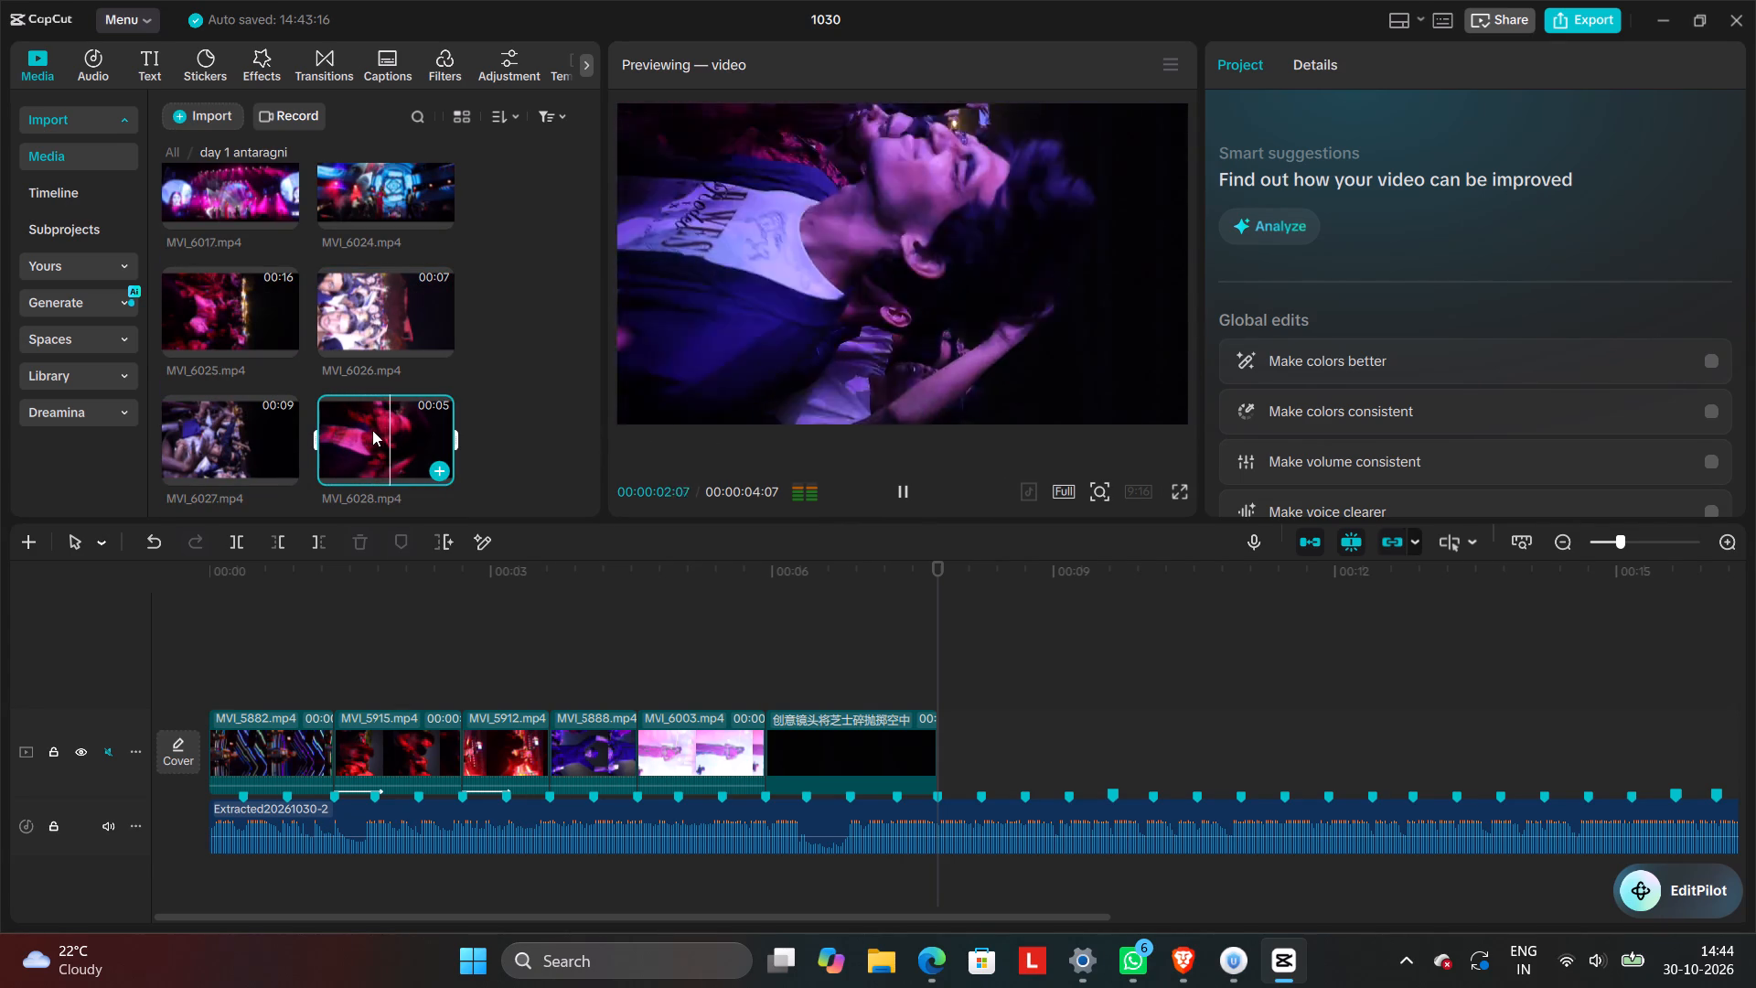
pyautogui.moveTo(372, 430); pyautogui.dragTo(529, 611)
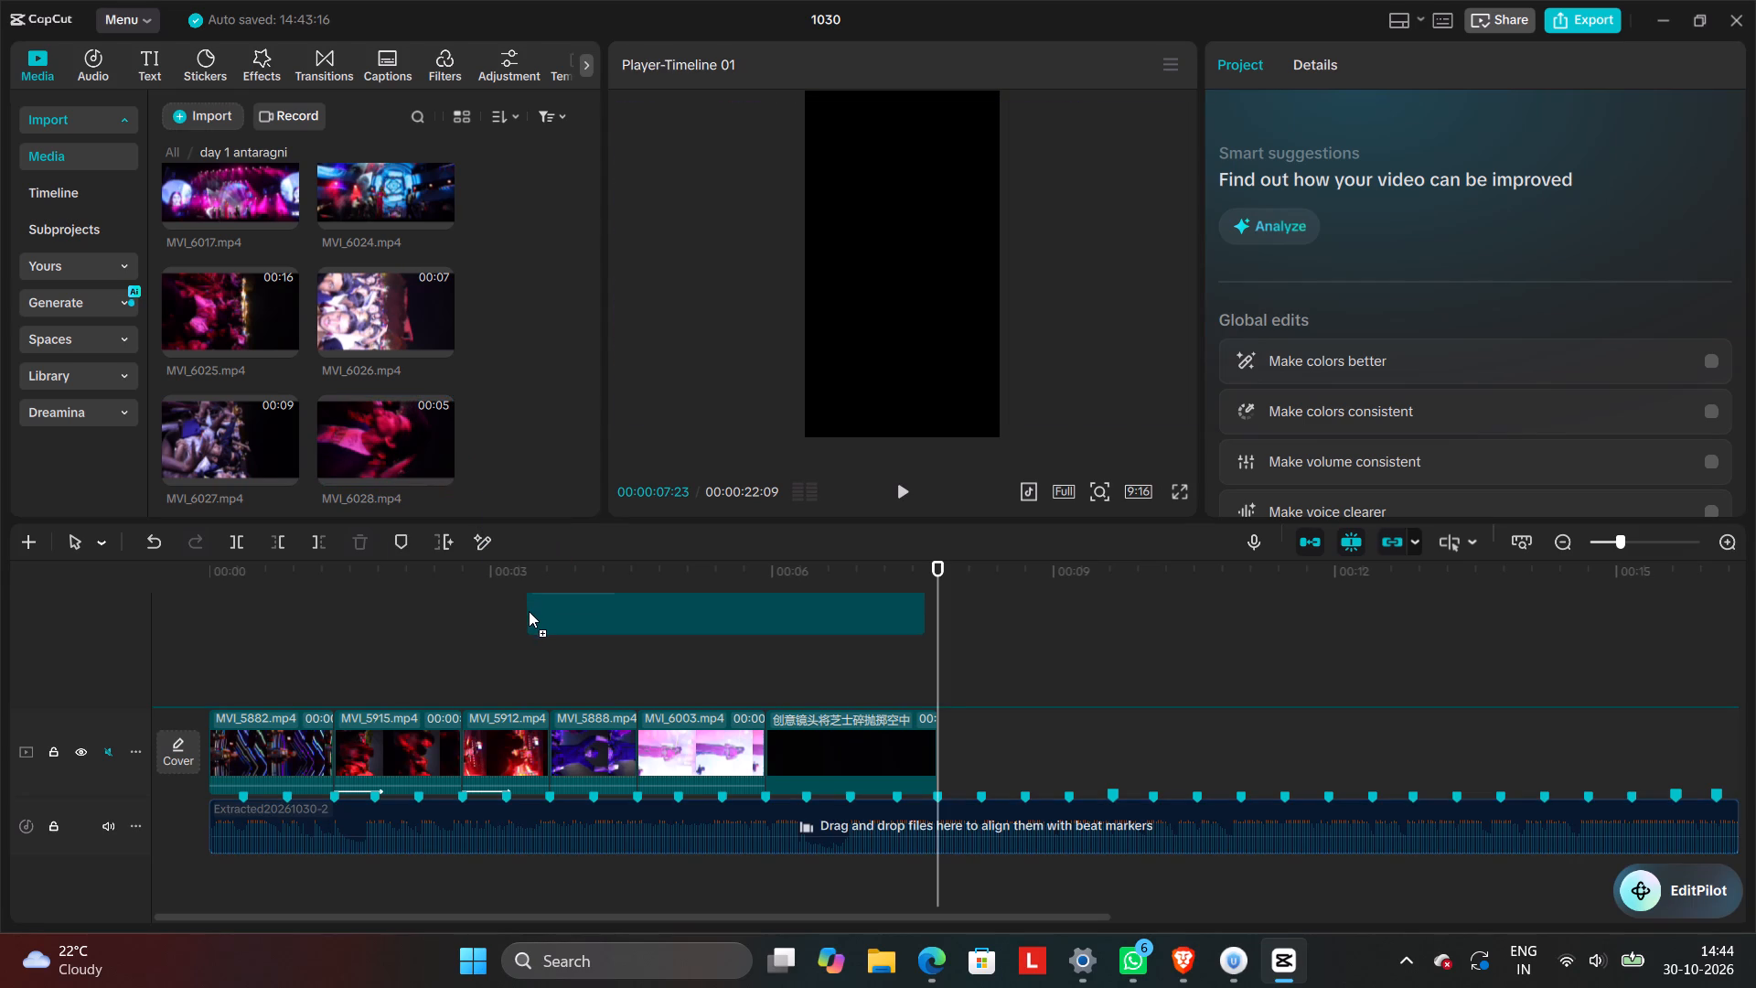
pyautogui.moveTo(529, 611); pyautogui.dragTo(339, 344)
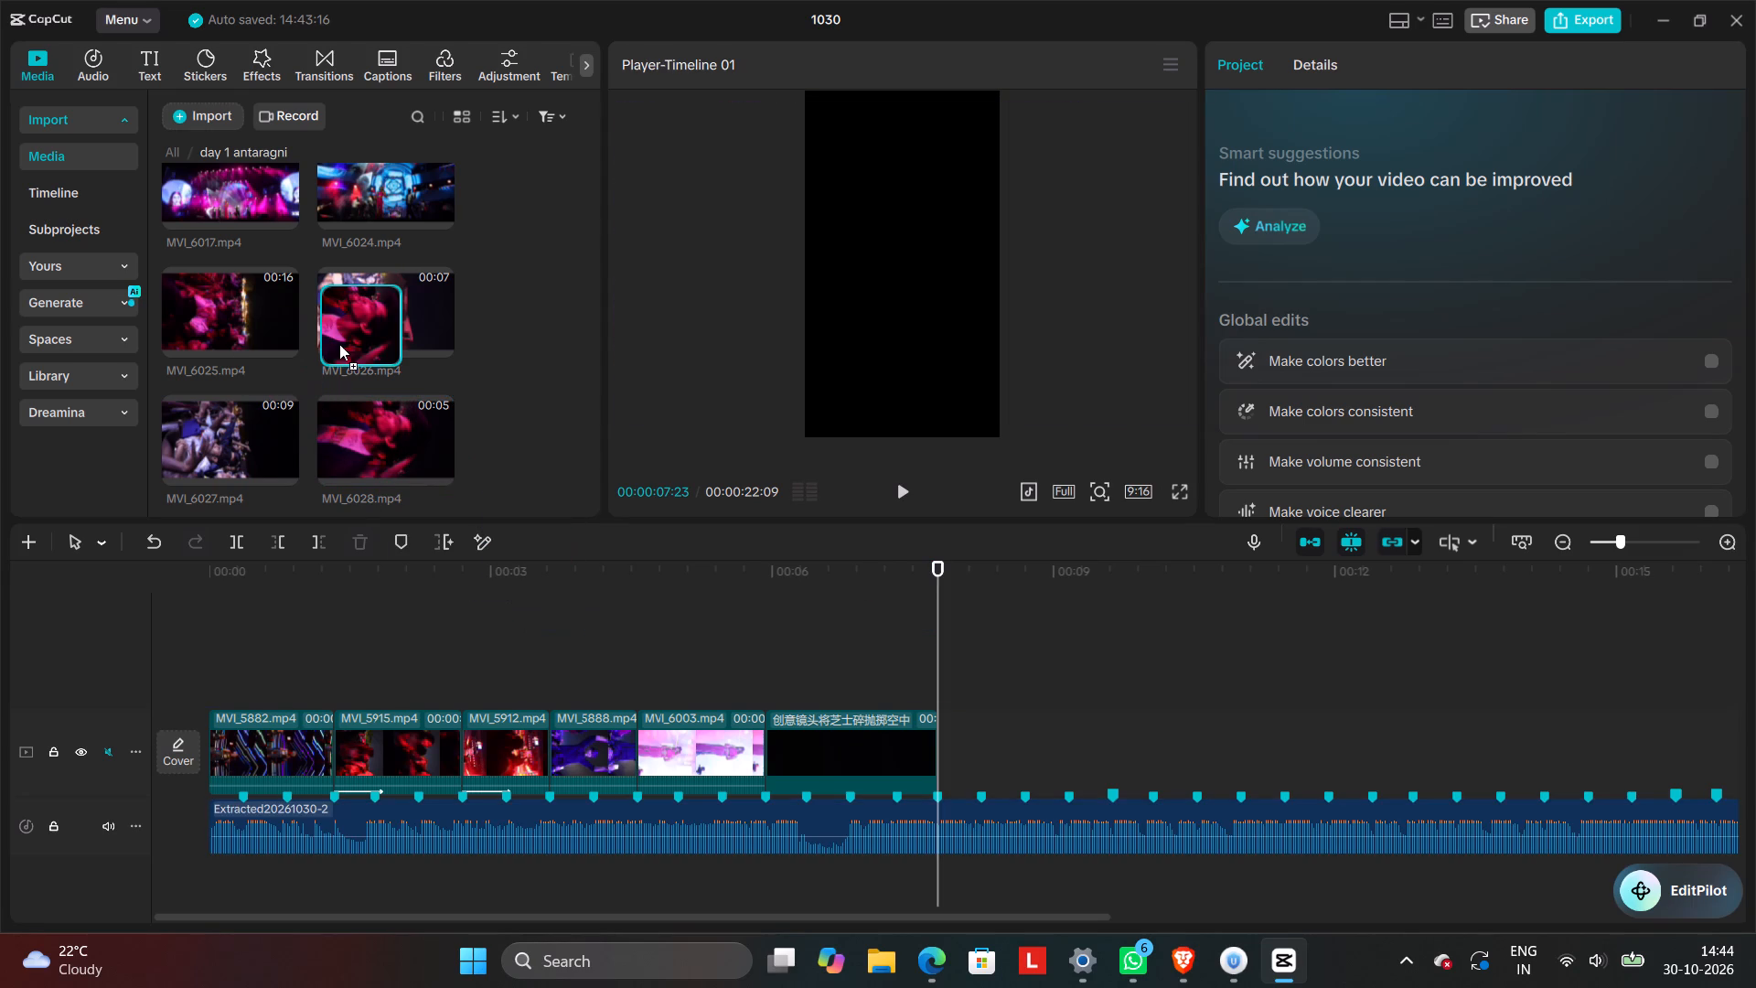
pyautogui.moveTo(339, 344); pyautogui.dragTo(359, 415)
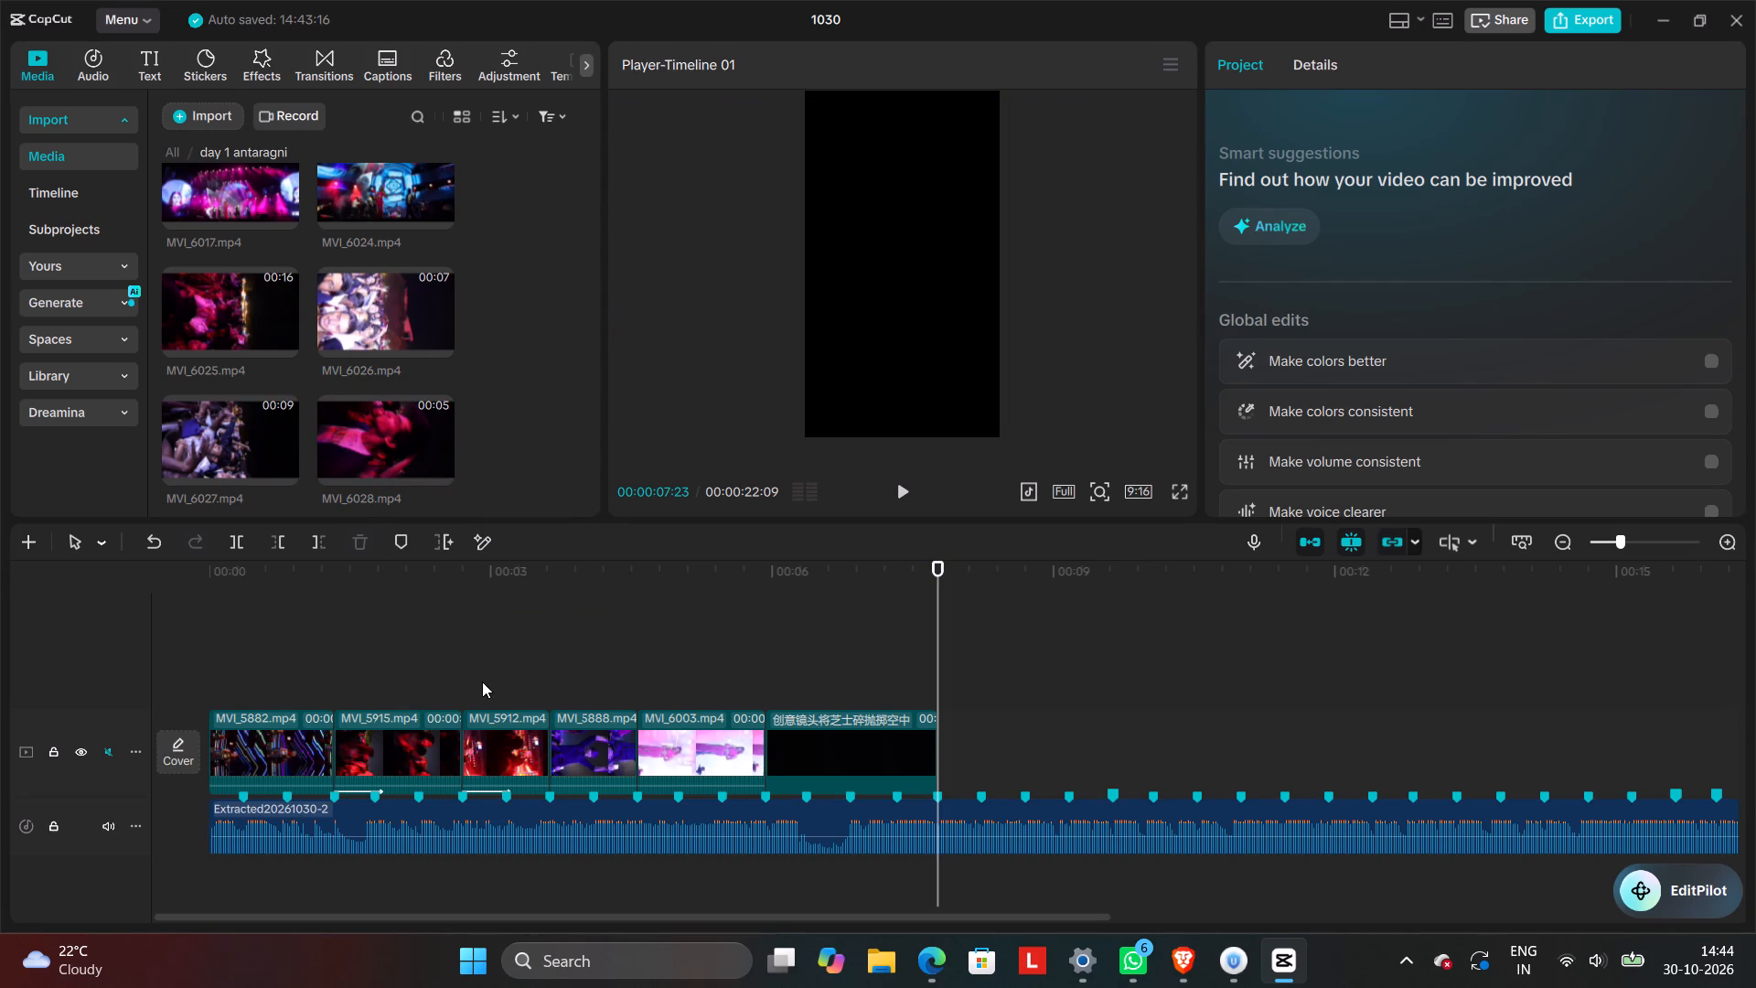
# Replace the opening MVI_5882 clip with MVI_6028, using the original video effect.
pyautogui.click(482, 682)
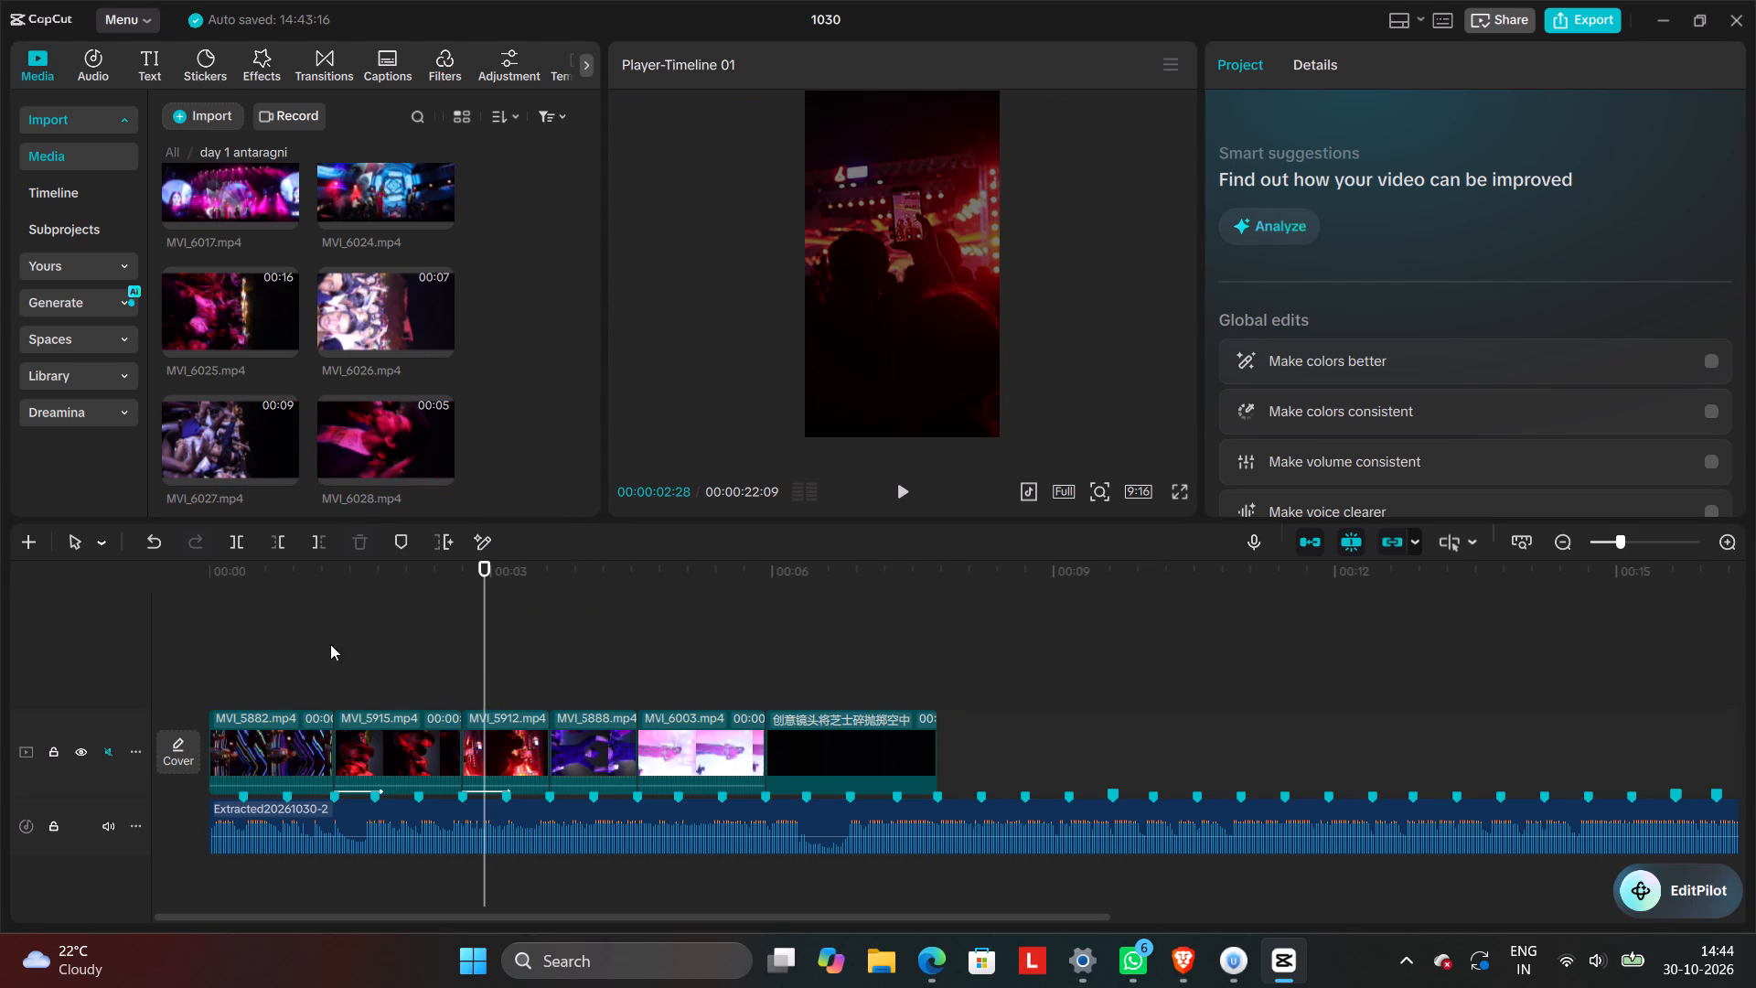
pyautogui.click(359, 677)
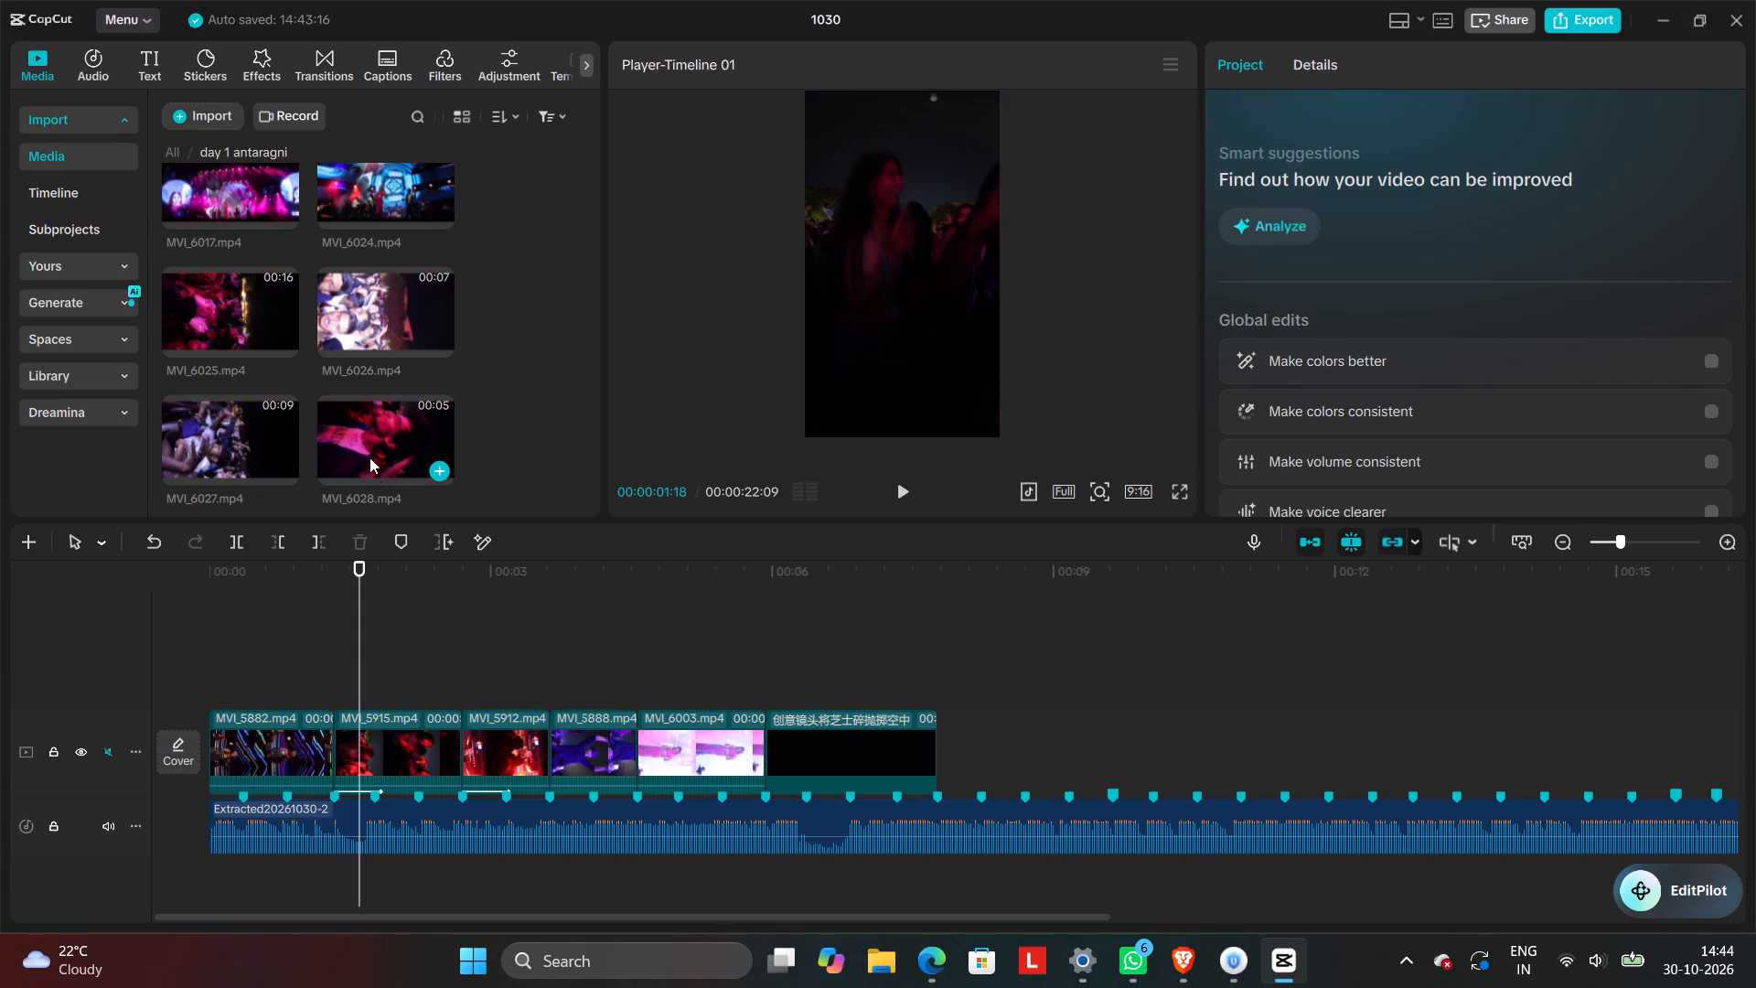
pyautogui.moveTo(369, 446); pyautogui.dragTo(290, 736)
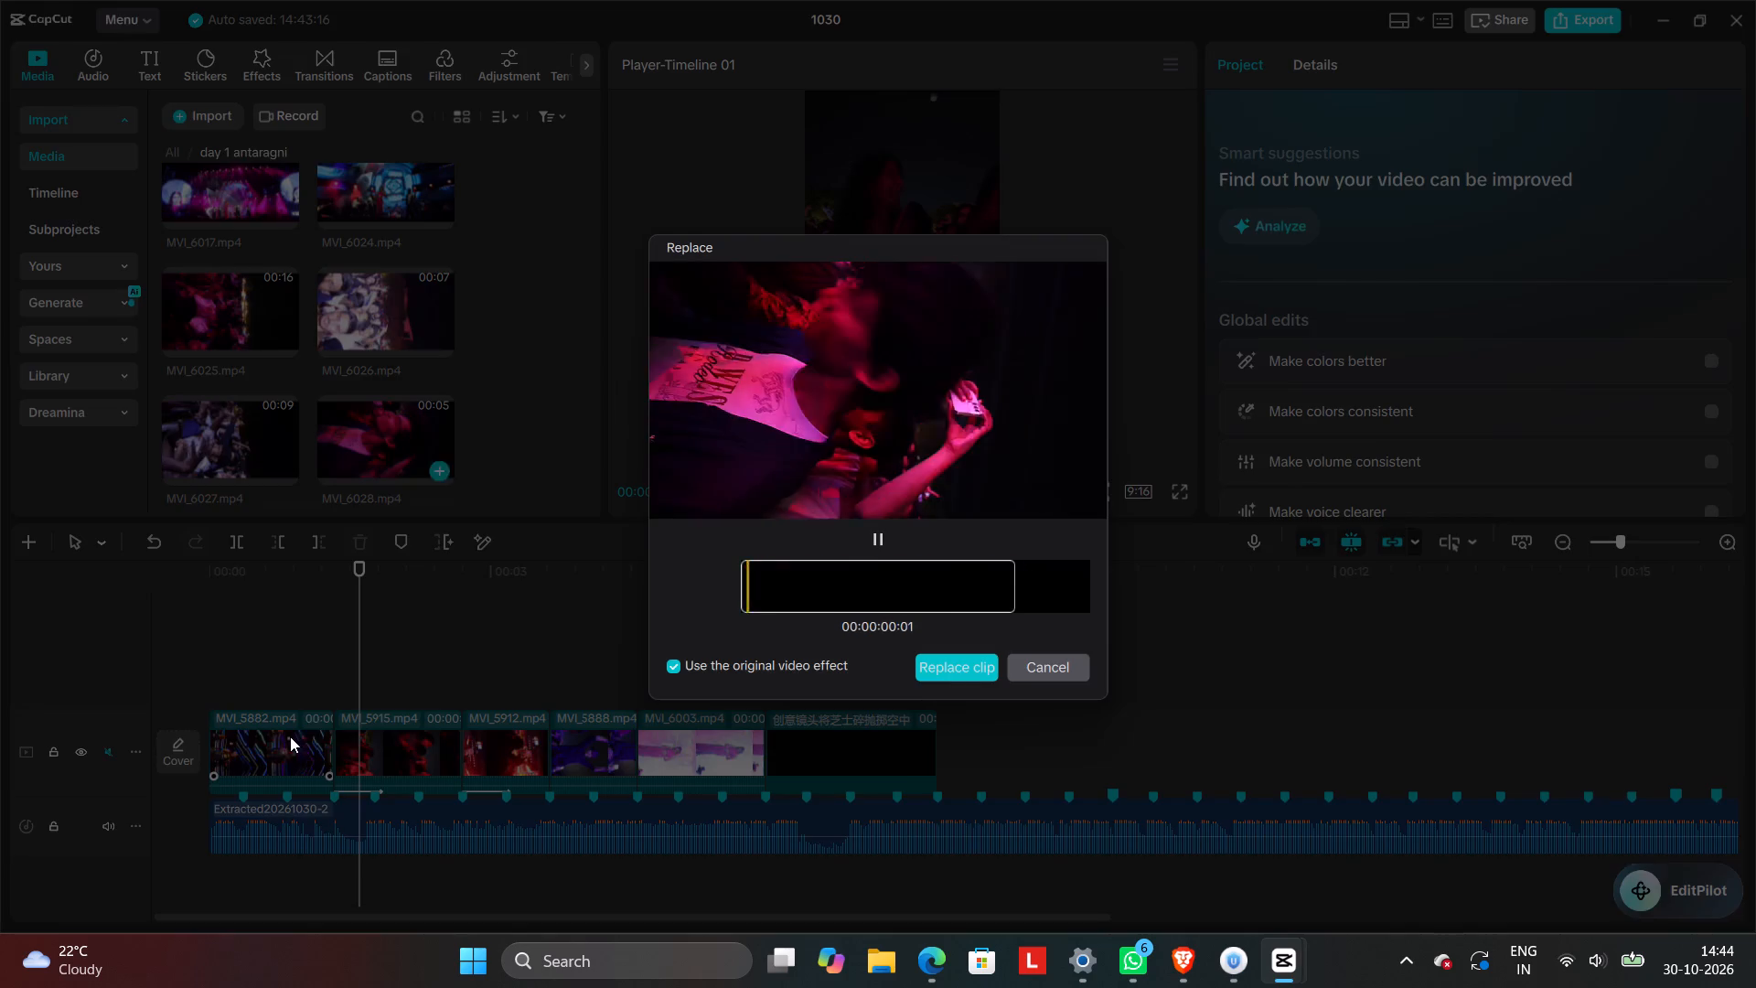
pyautogui.click(925, 670)
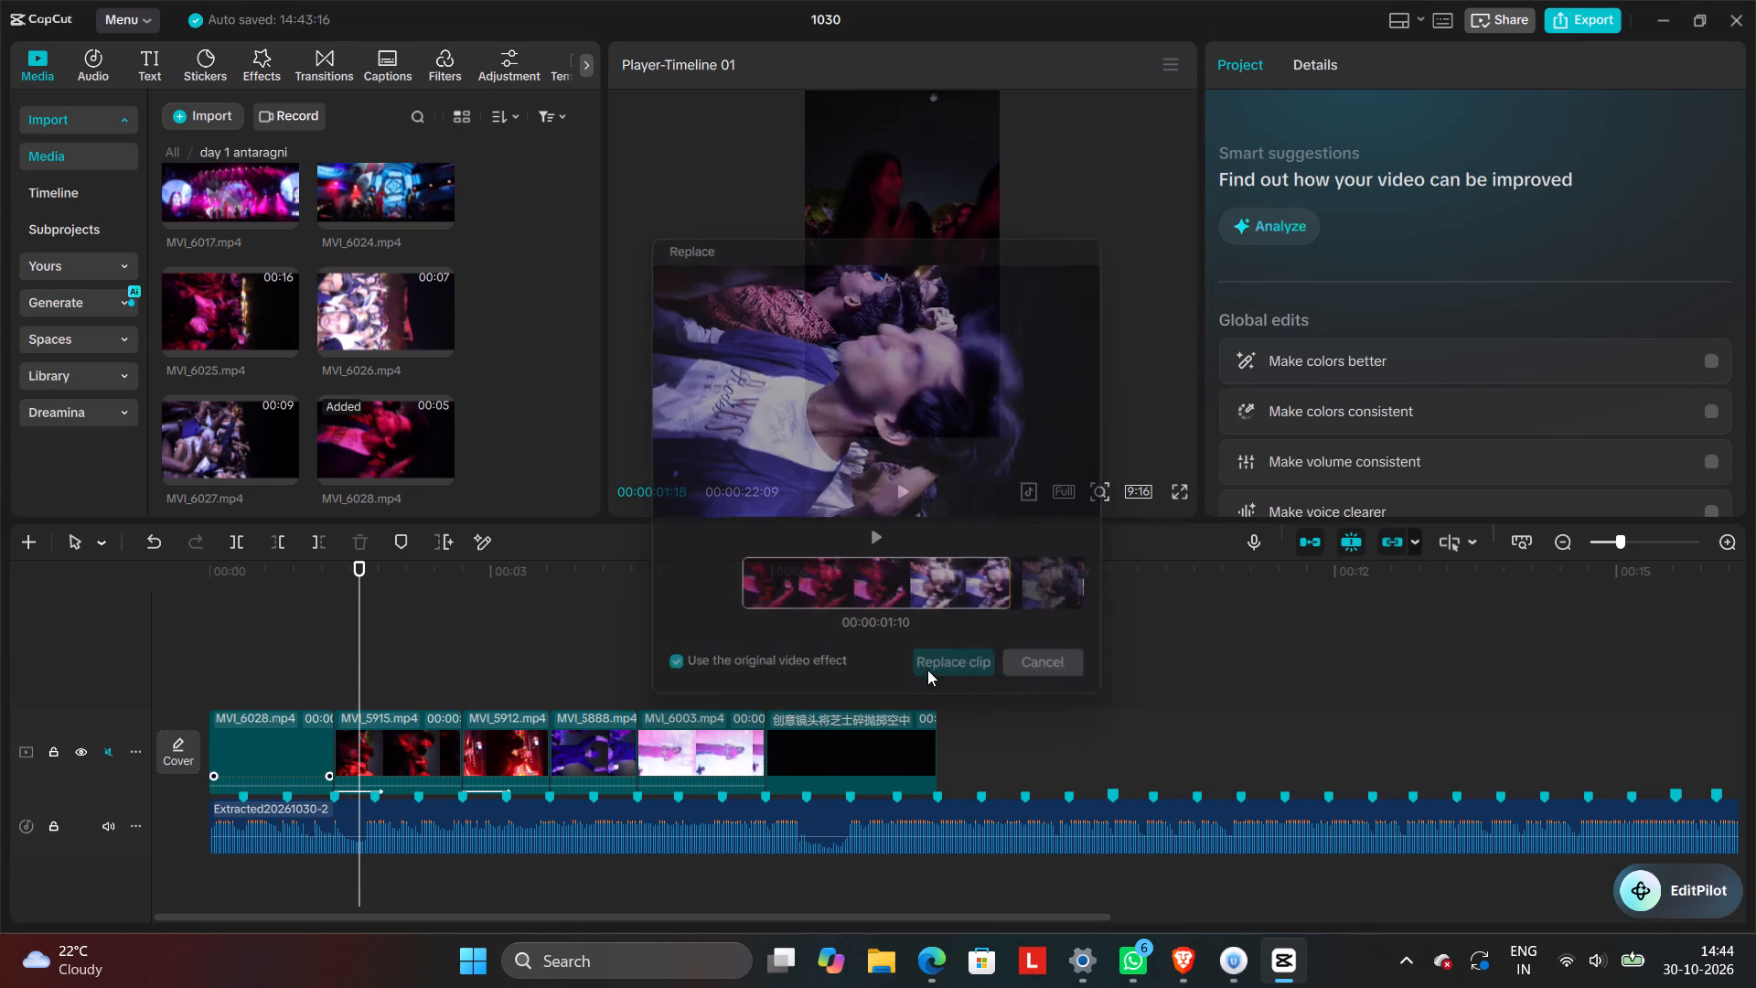
# Play the timeline from the start into the dark library clip to check the new opening shot.
pyautogui.moveTo(359, 615); pyautogui.dragTo(340, 620)
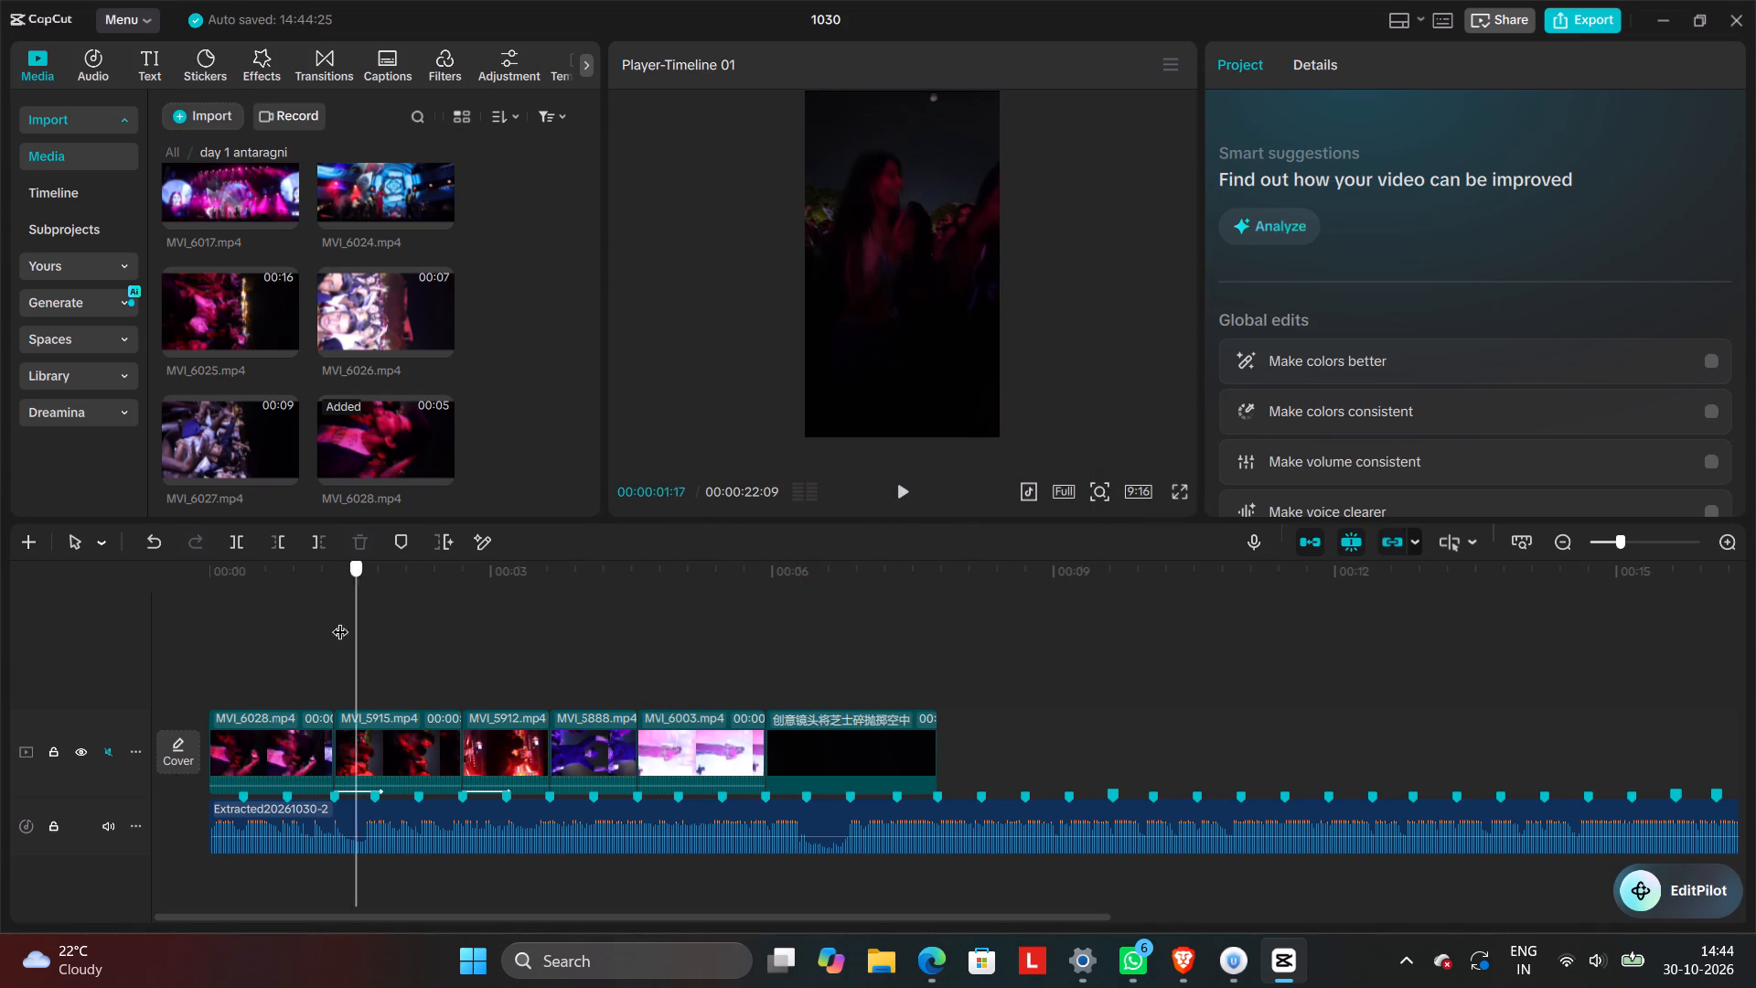
pyautogui.moveTo(340, 620); pyautogui.dragTo(164, 698)
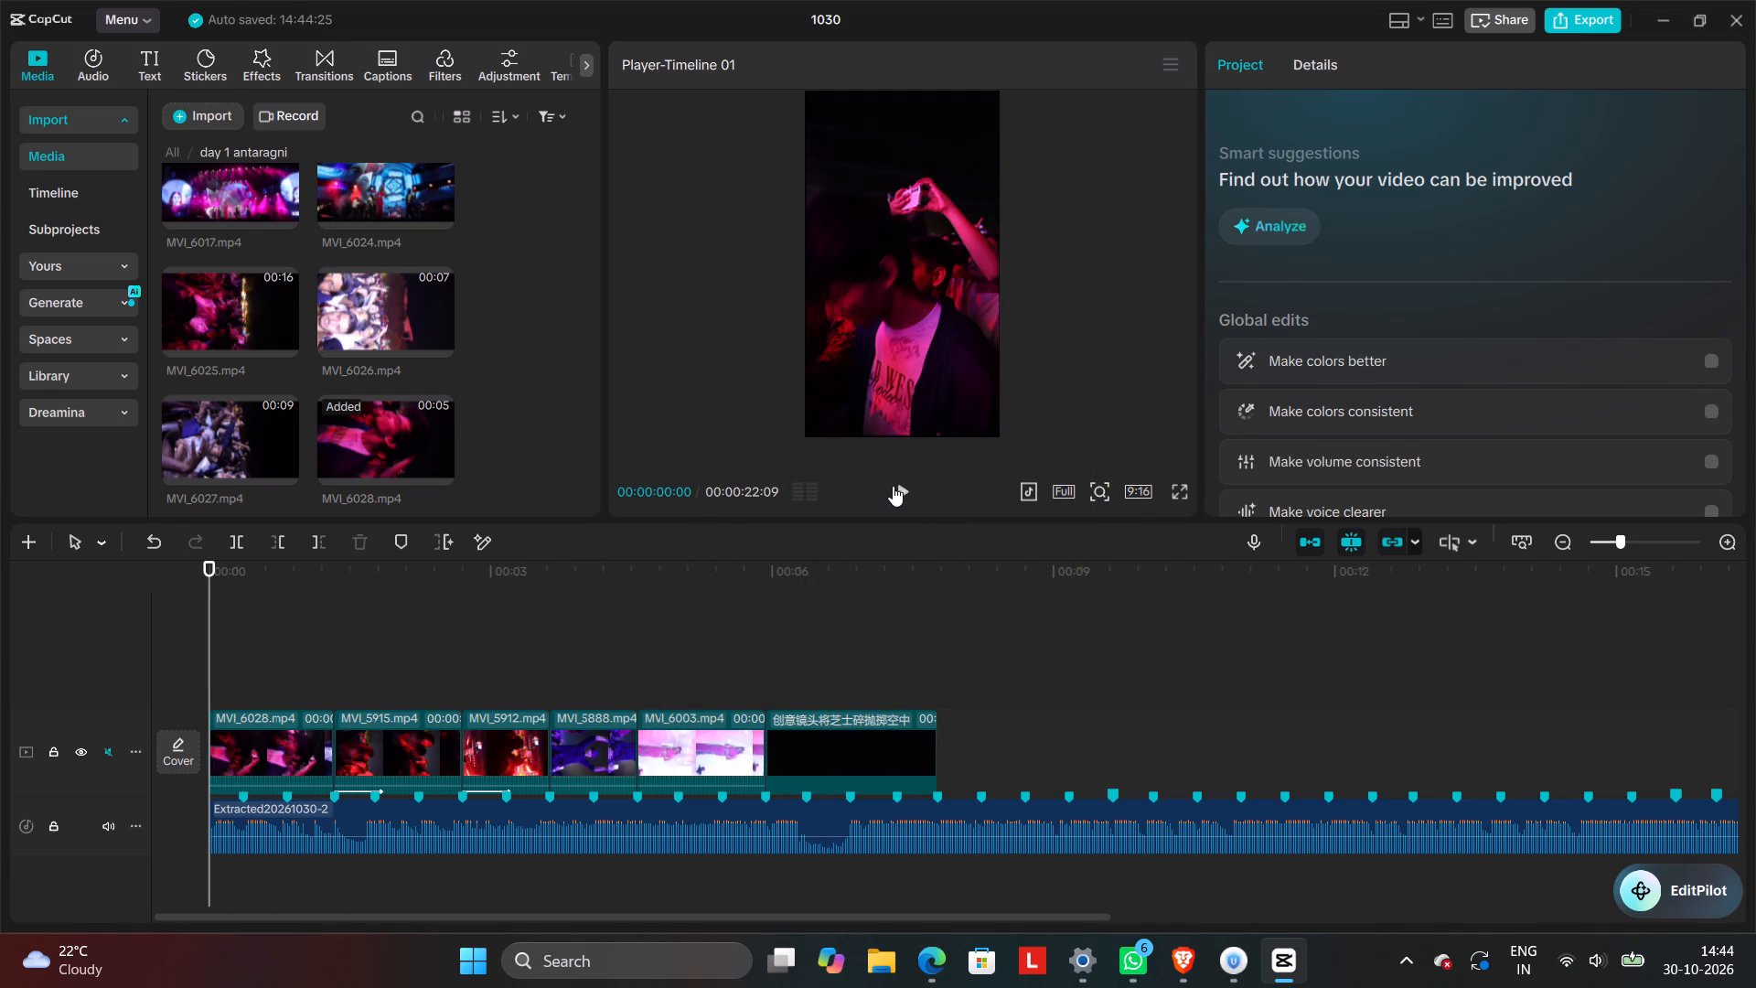
pyautogui.click(911, 489)
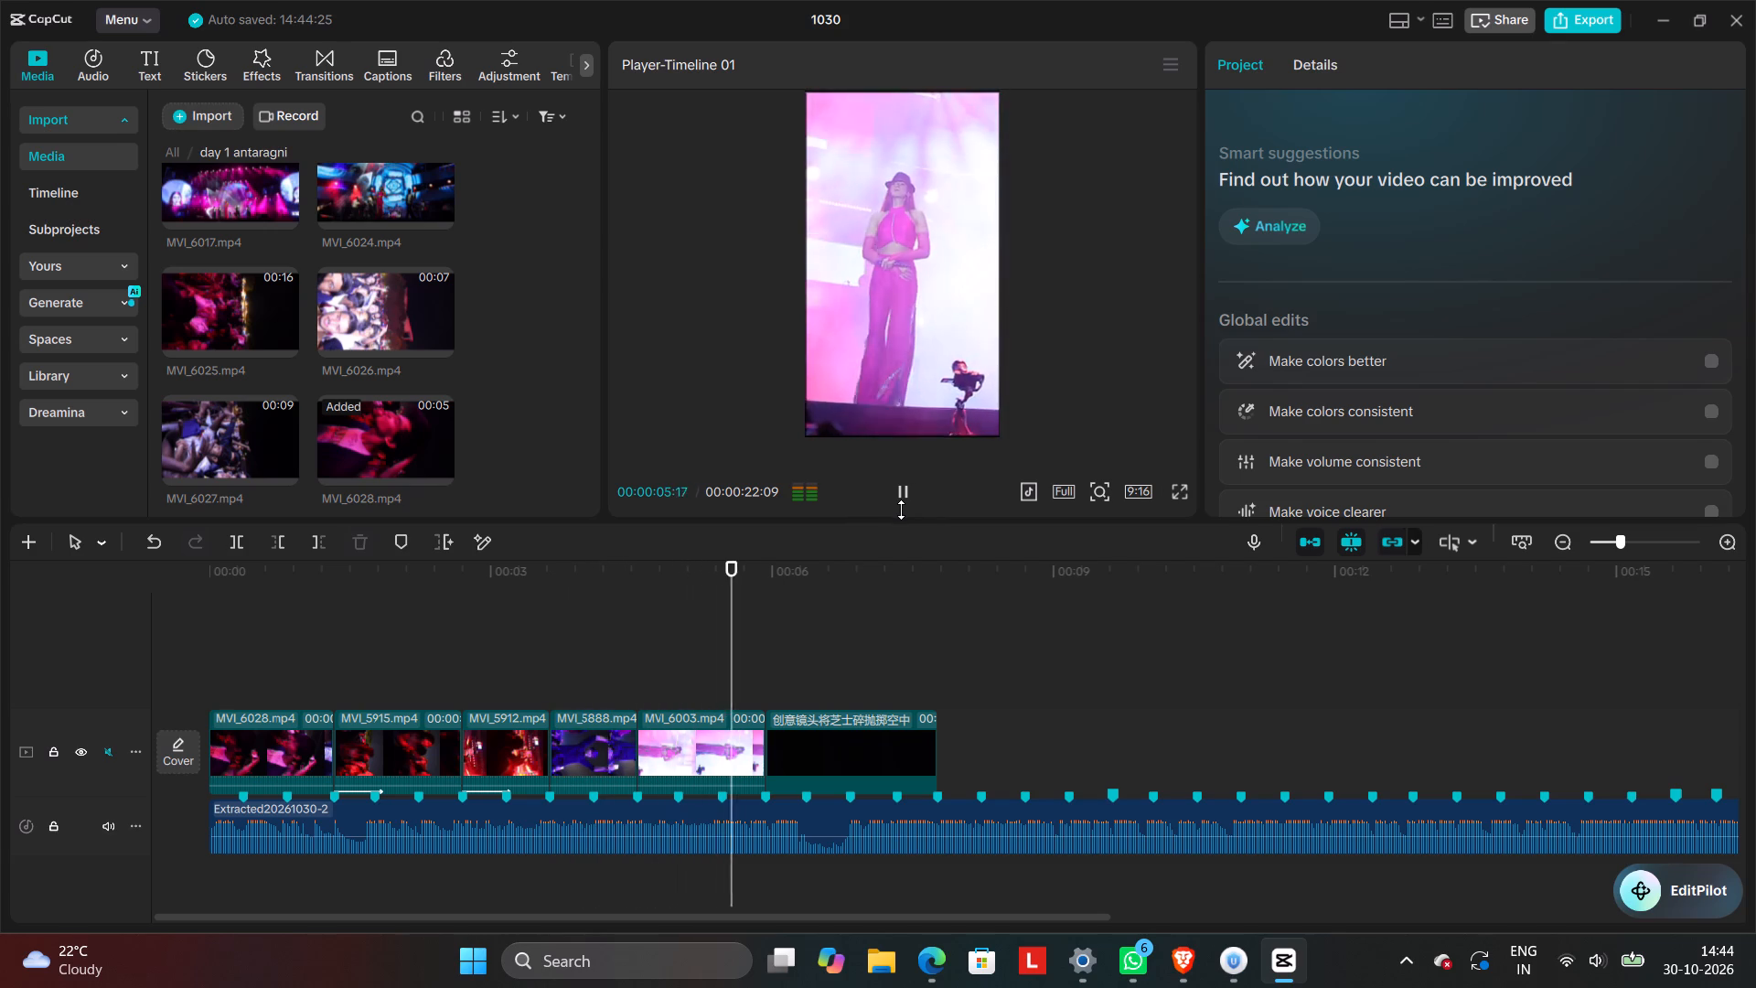
pyautogui.click(901, 507)
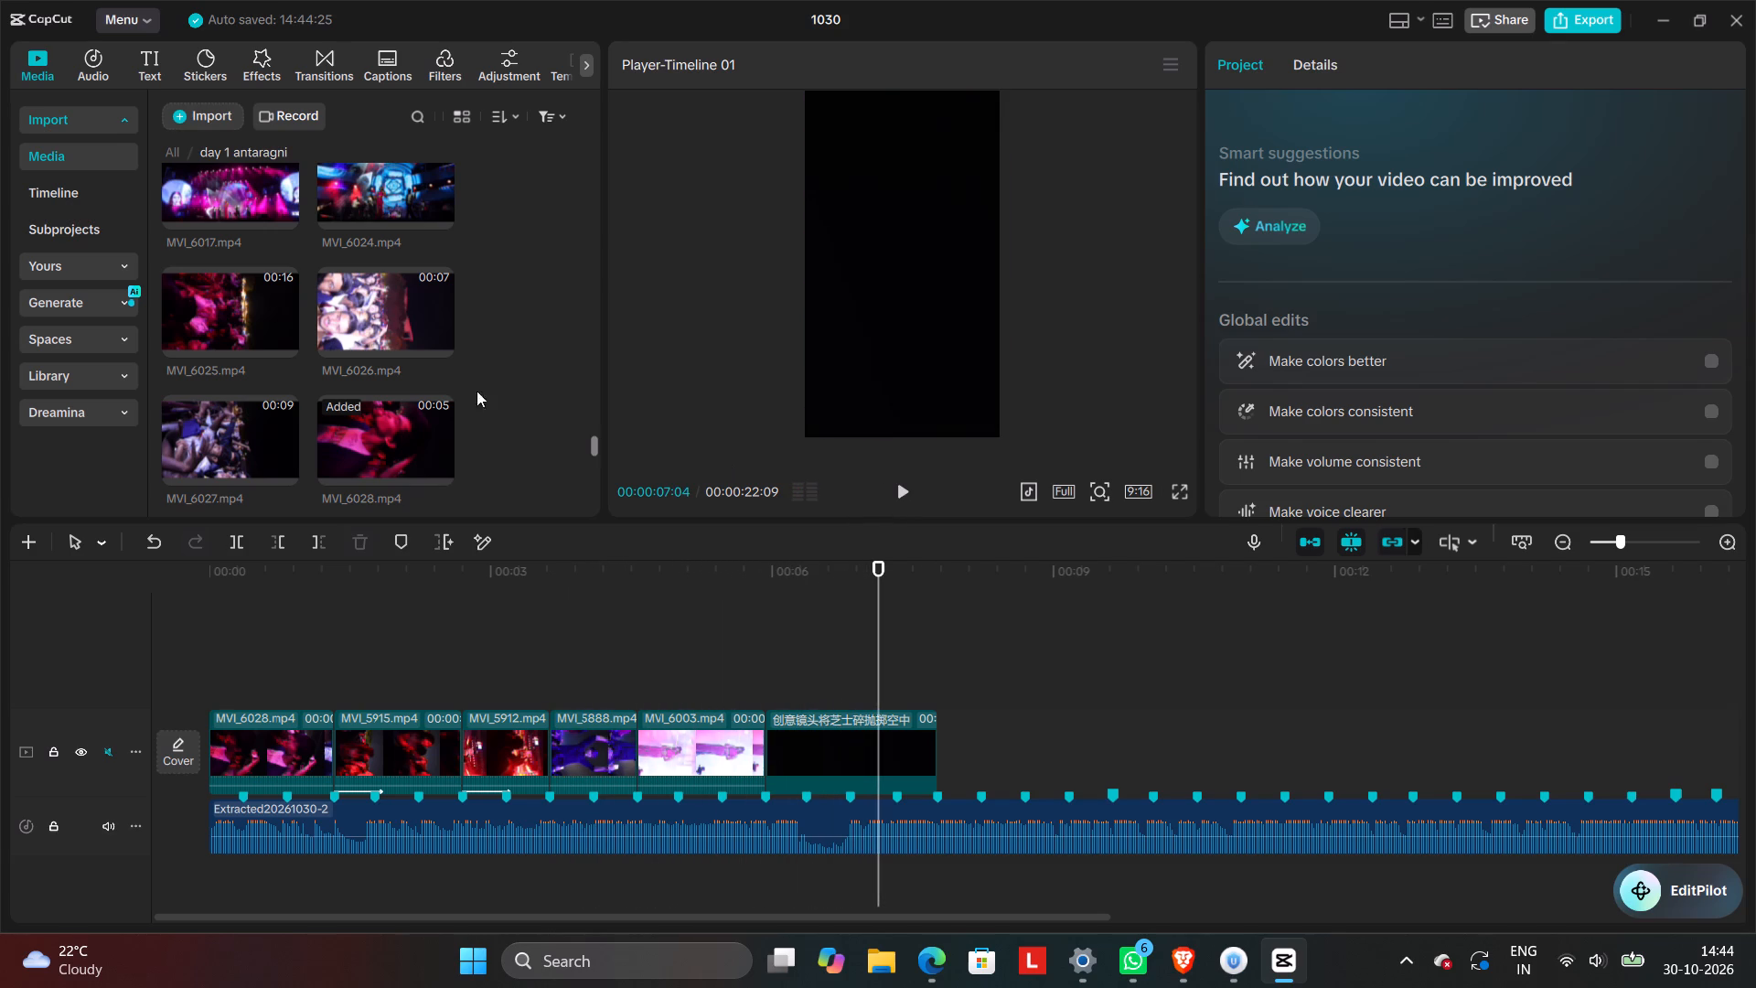
# Replace the MVI_6003 clip on the timeline with MVI_5999, using the original video effect.
pyautogui.scroll(-1, 401, 361)
pyautogui.scroll(6, 397, 347)
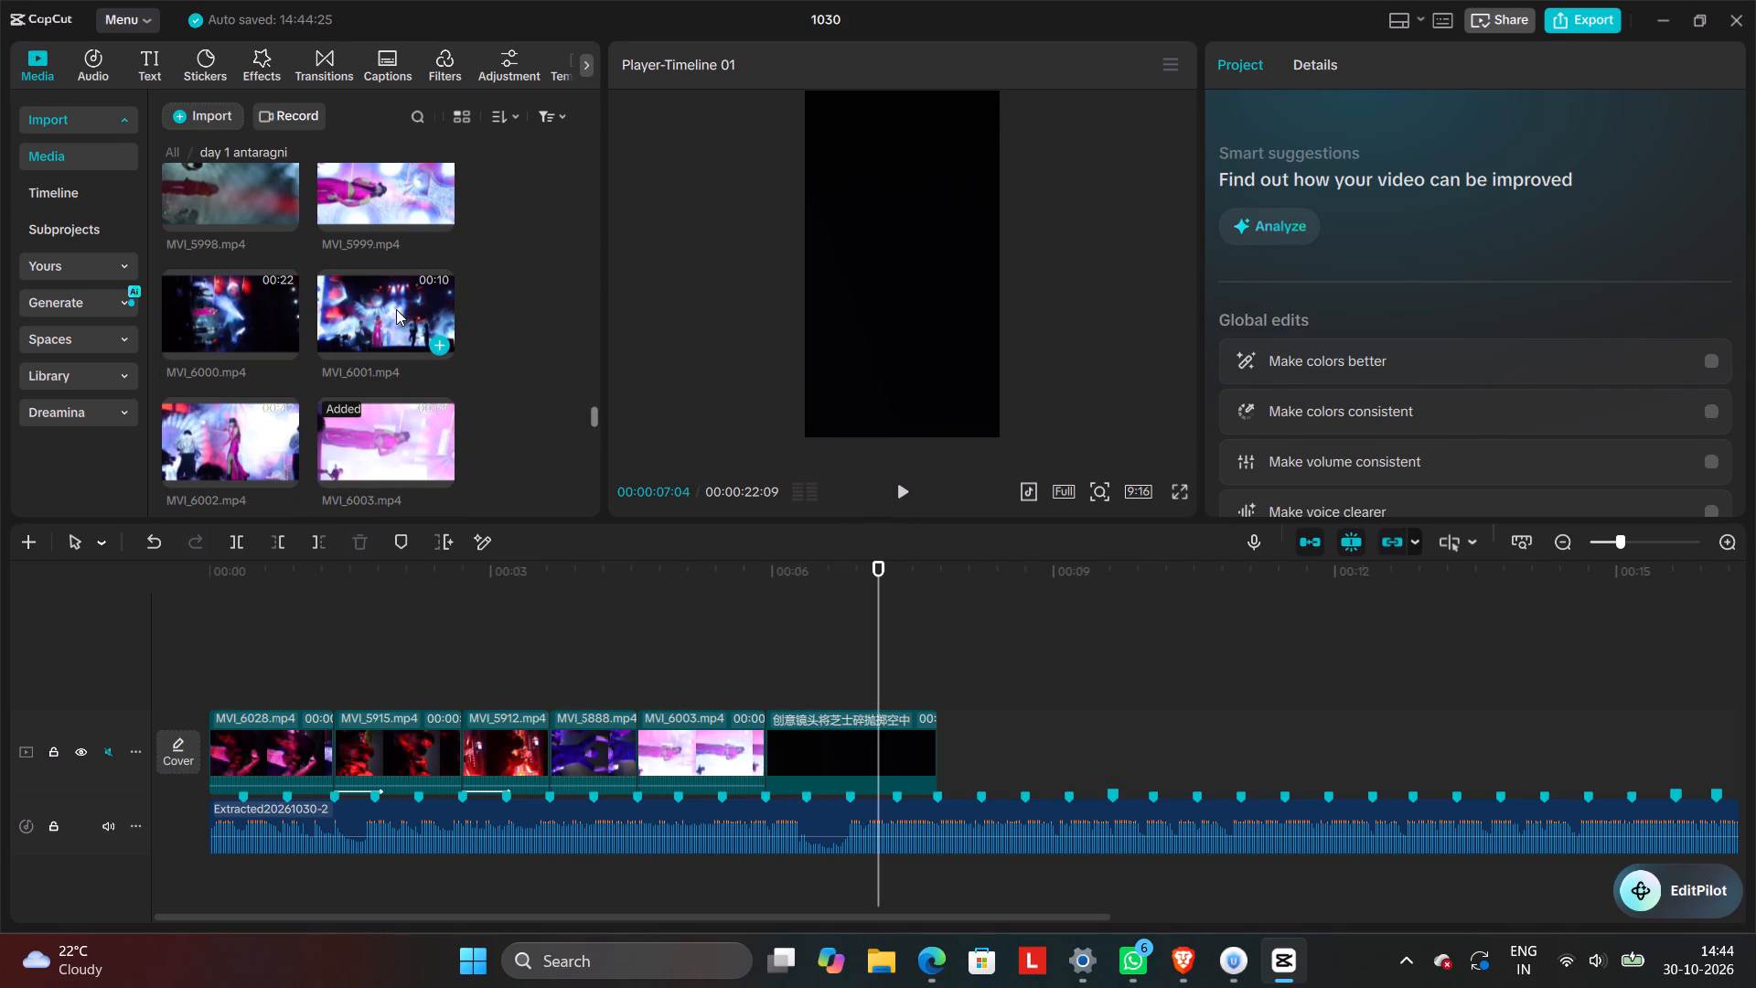
pyautogui.click(341, 195)
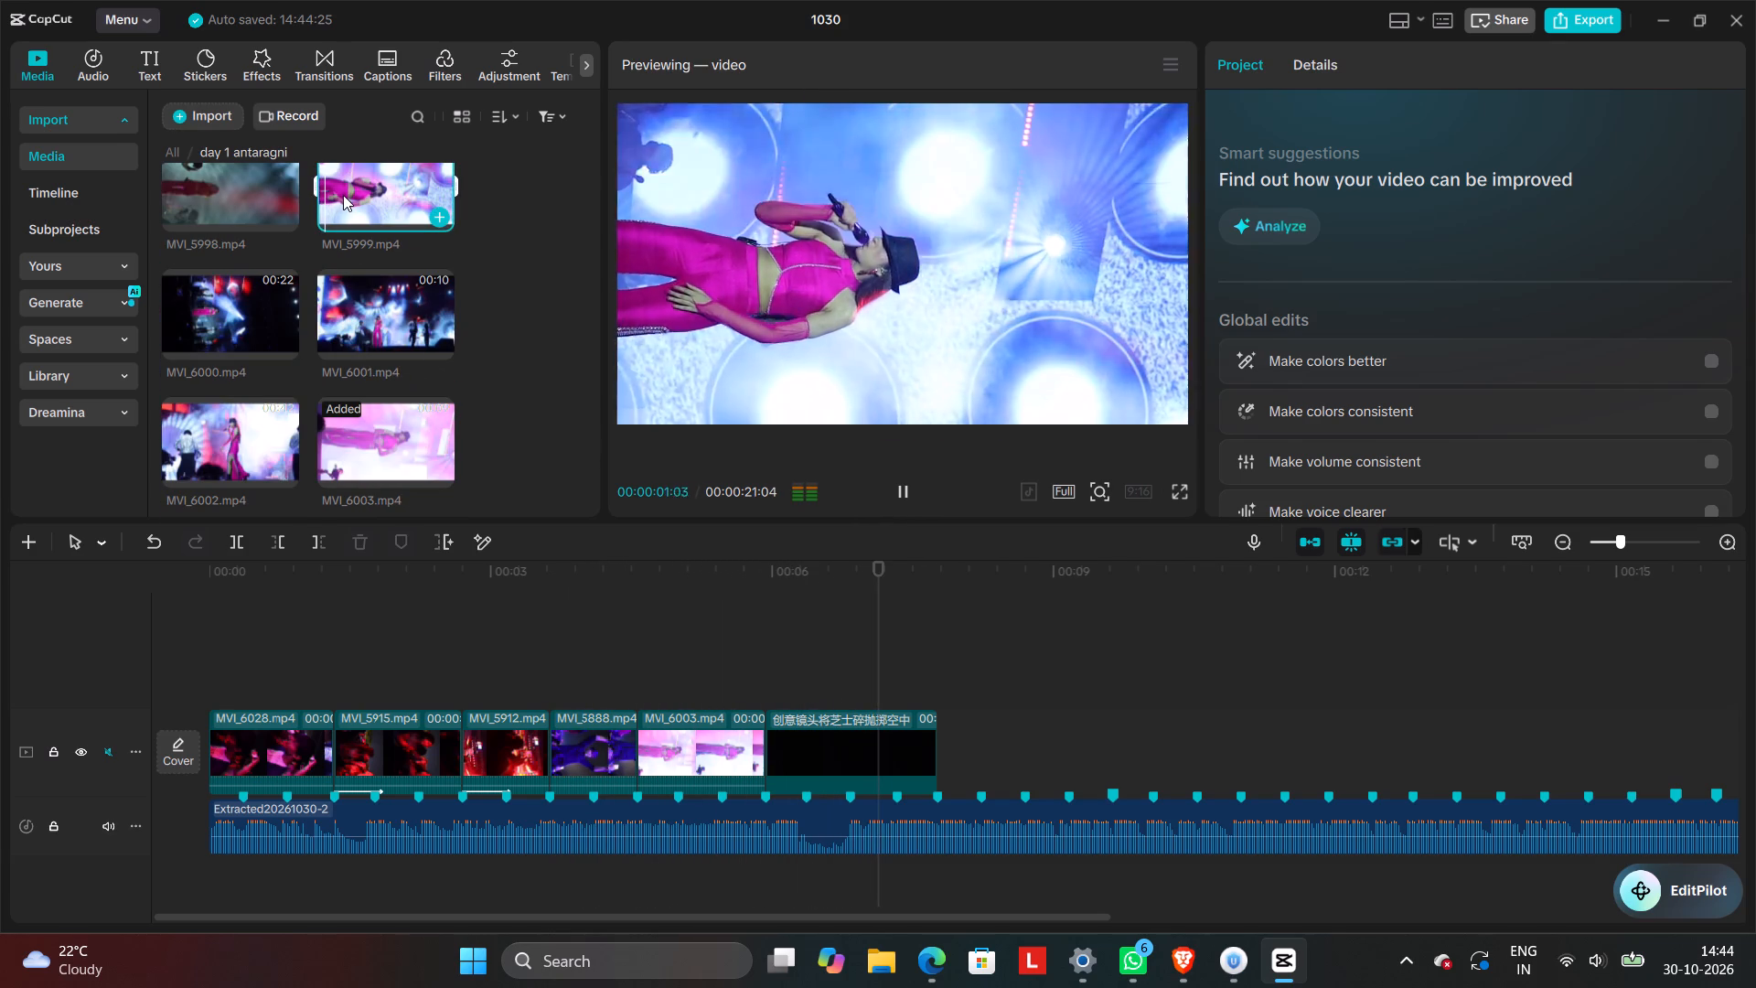
pyautogui.moveTo(343, 195); pyautogui.dragTo(671, 718)
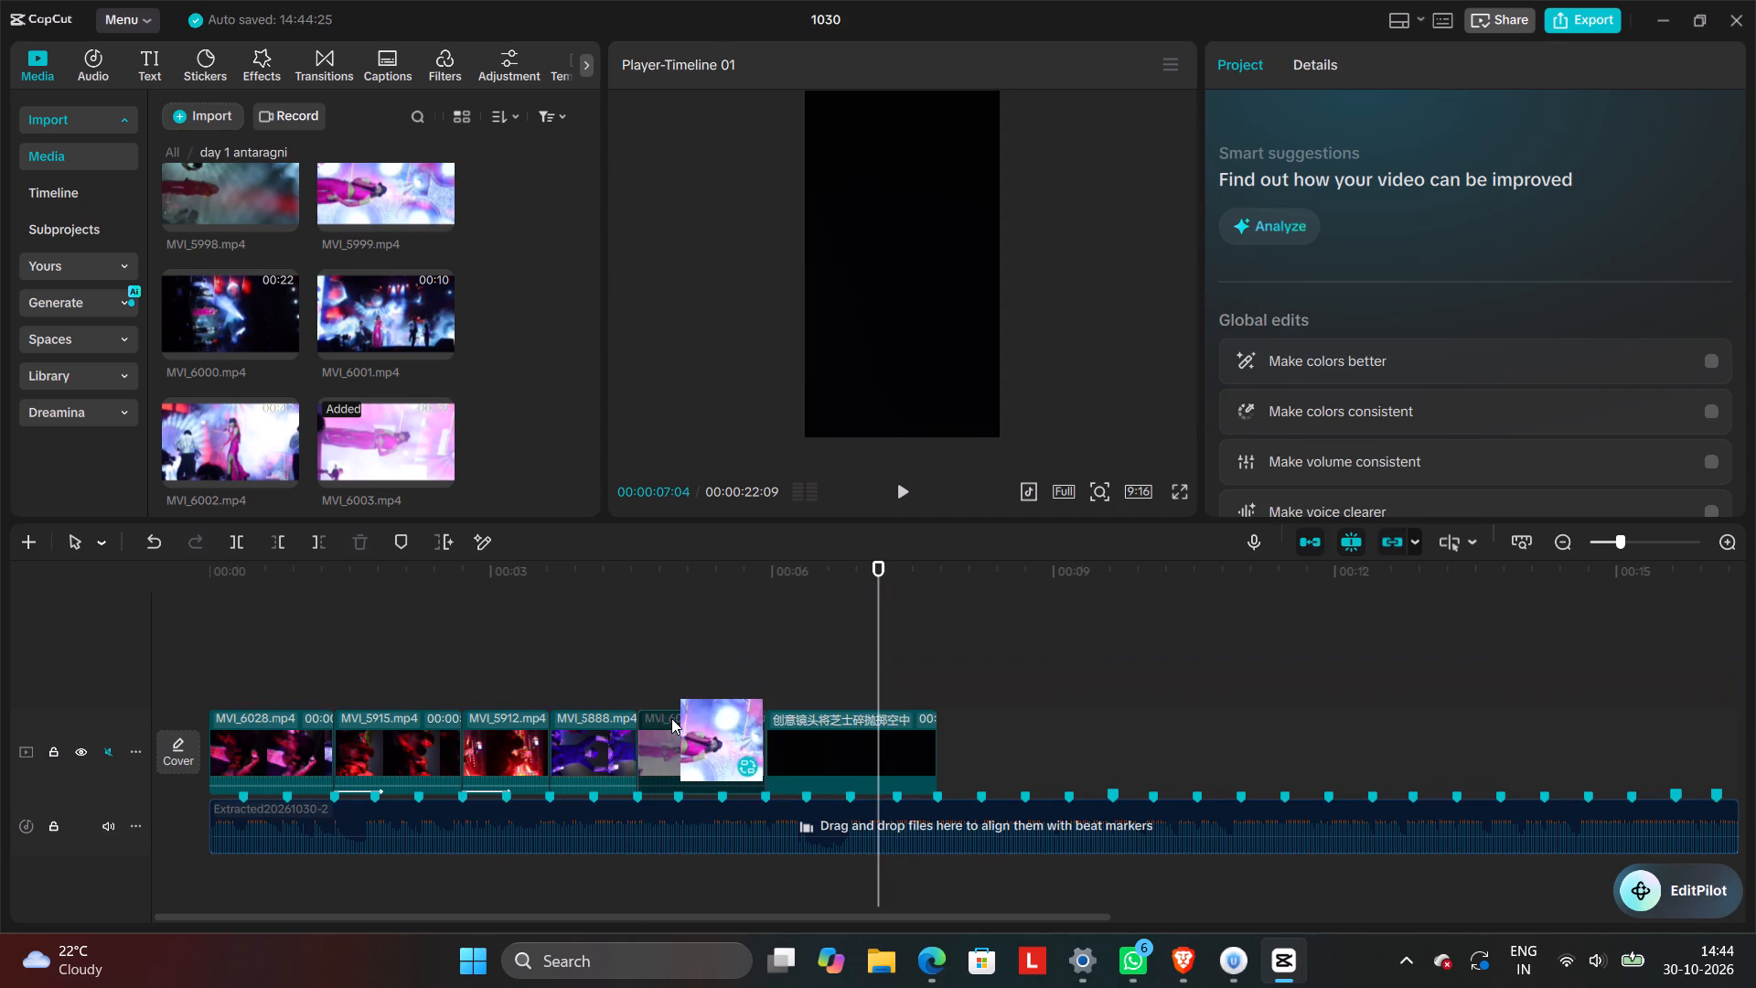
pyautogui.moveTo(824, 587); pyautogui.dragTo(693, 638)
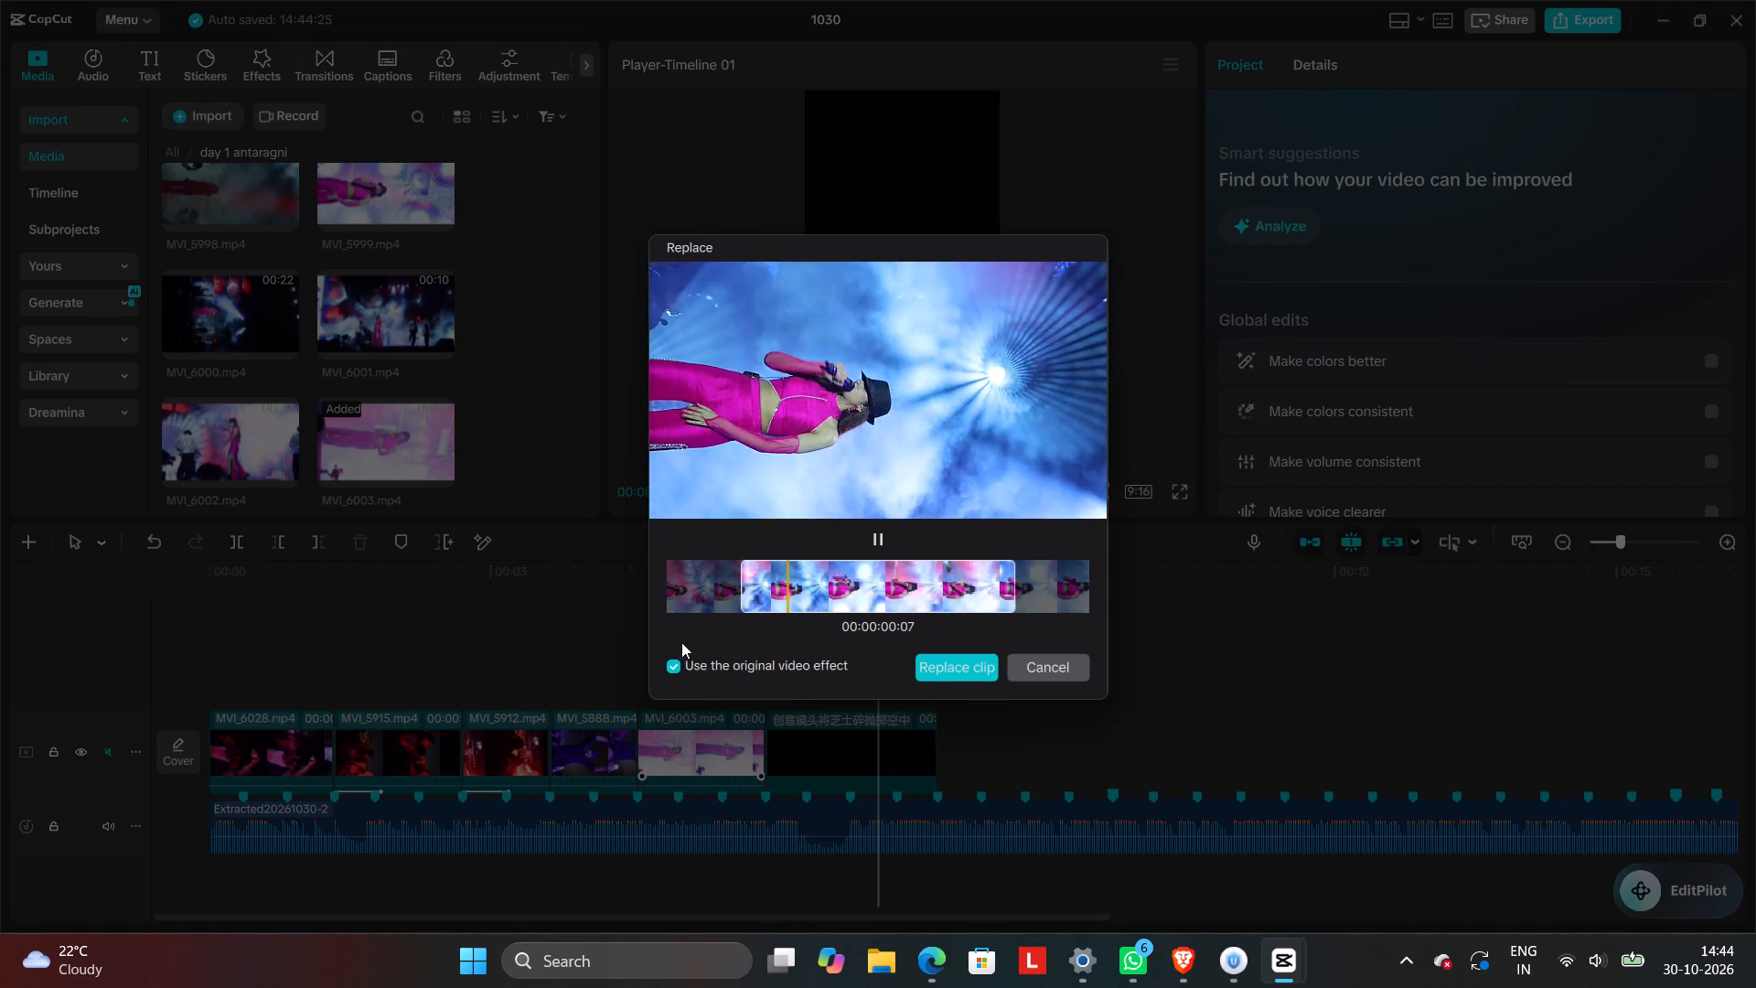
pyautogui.click(937, 667)
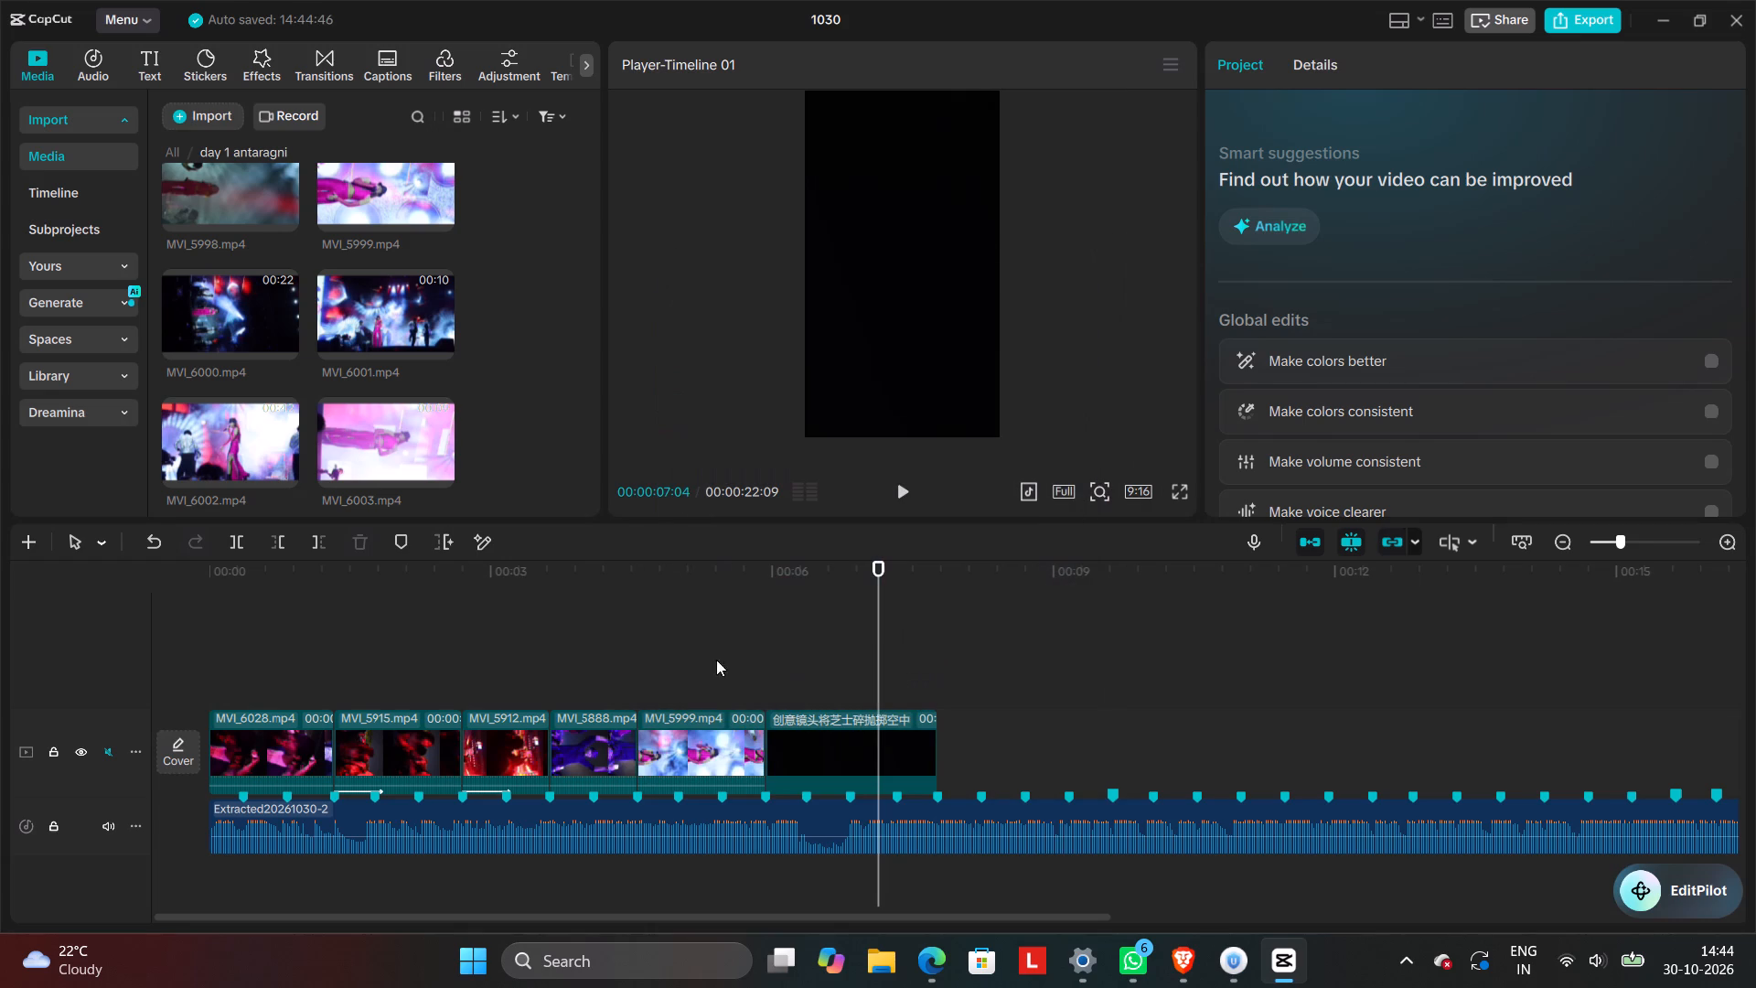
# Play the timeline from the start past the dark library clip to check the MVI_5999 shot in sequence.
pyautogui.click(209, 684)
pyautogui.click(219, 680)
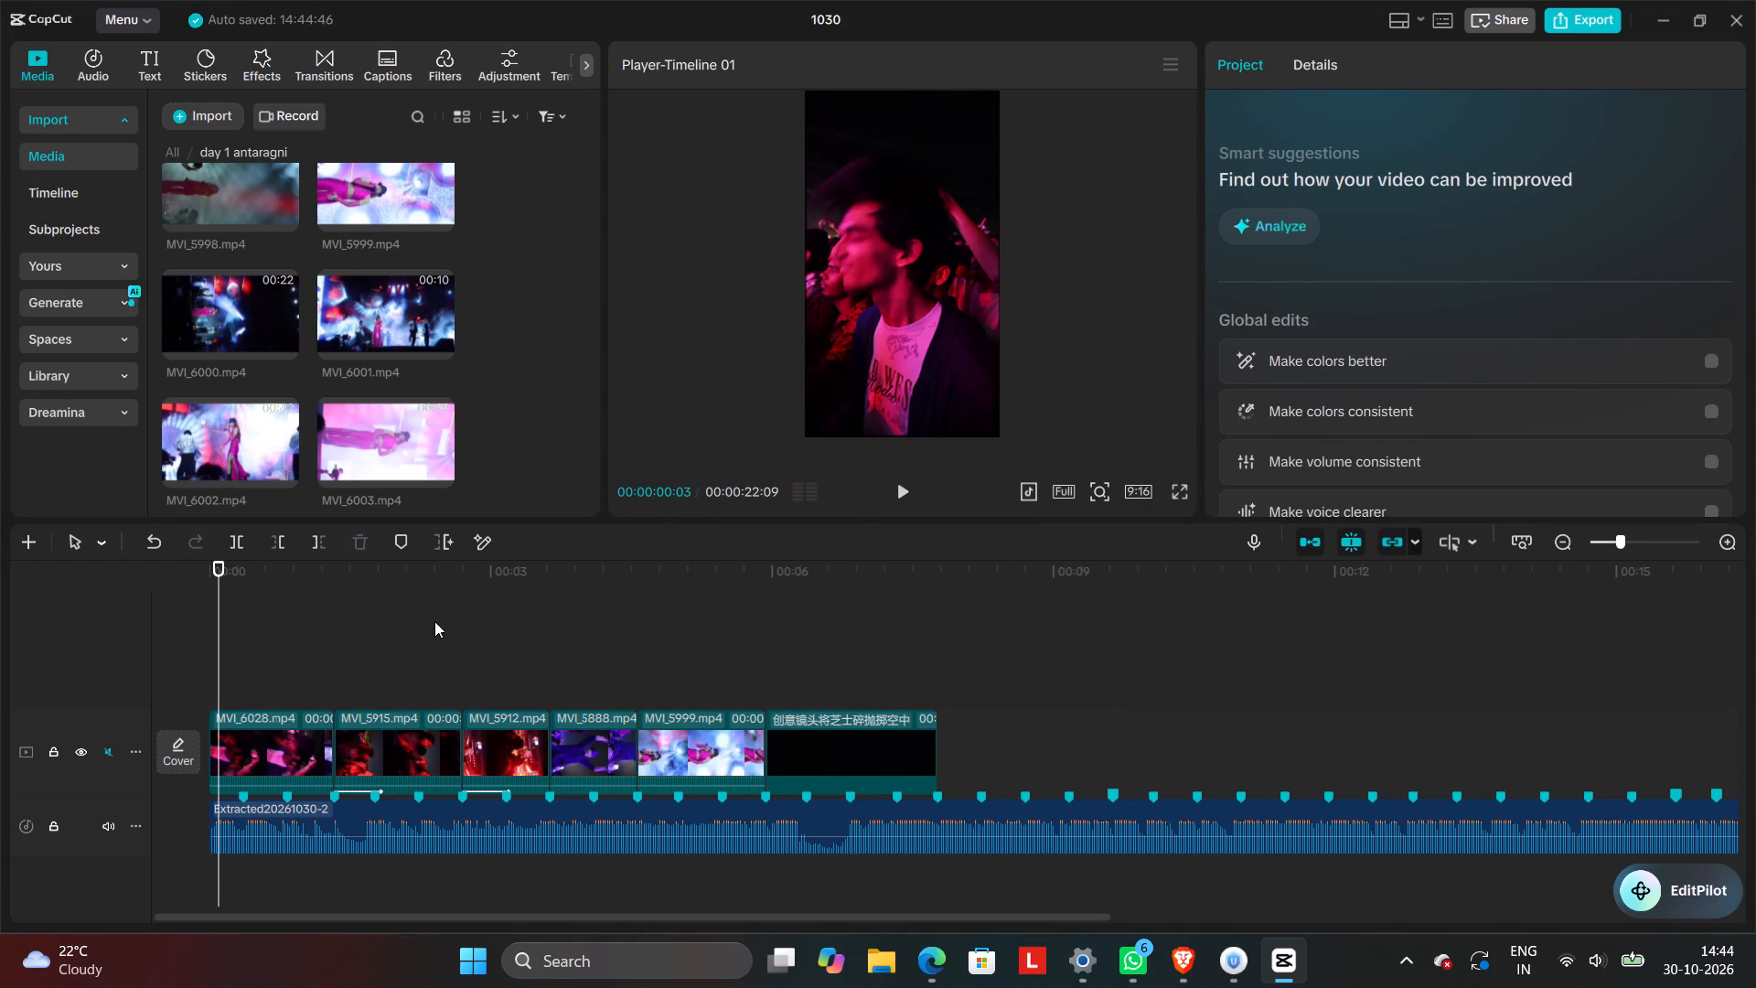
pyautogui.click(893, 499)
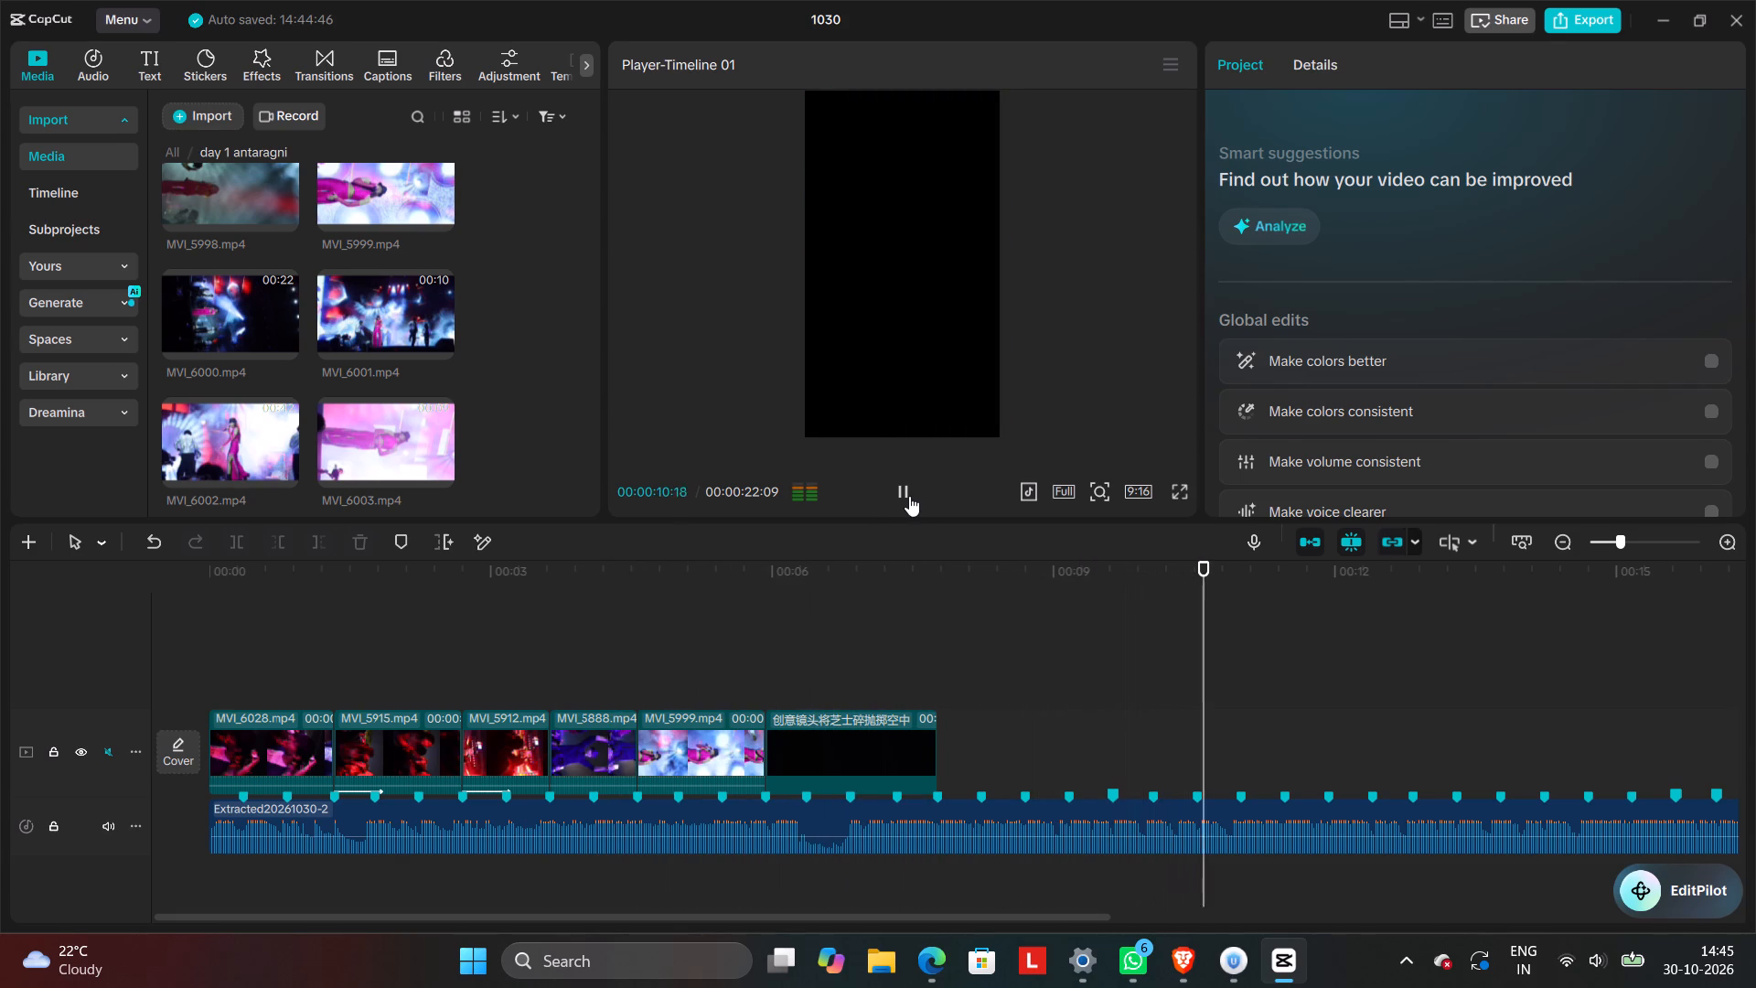
pyautogui.click(909, 496)
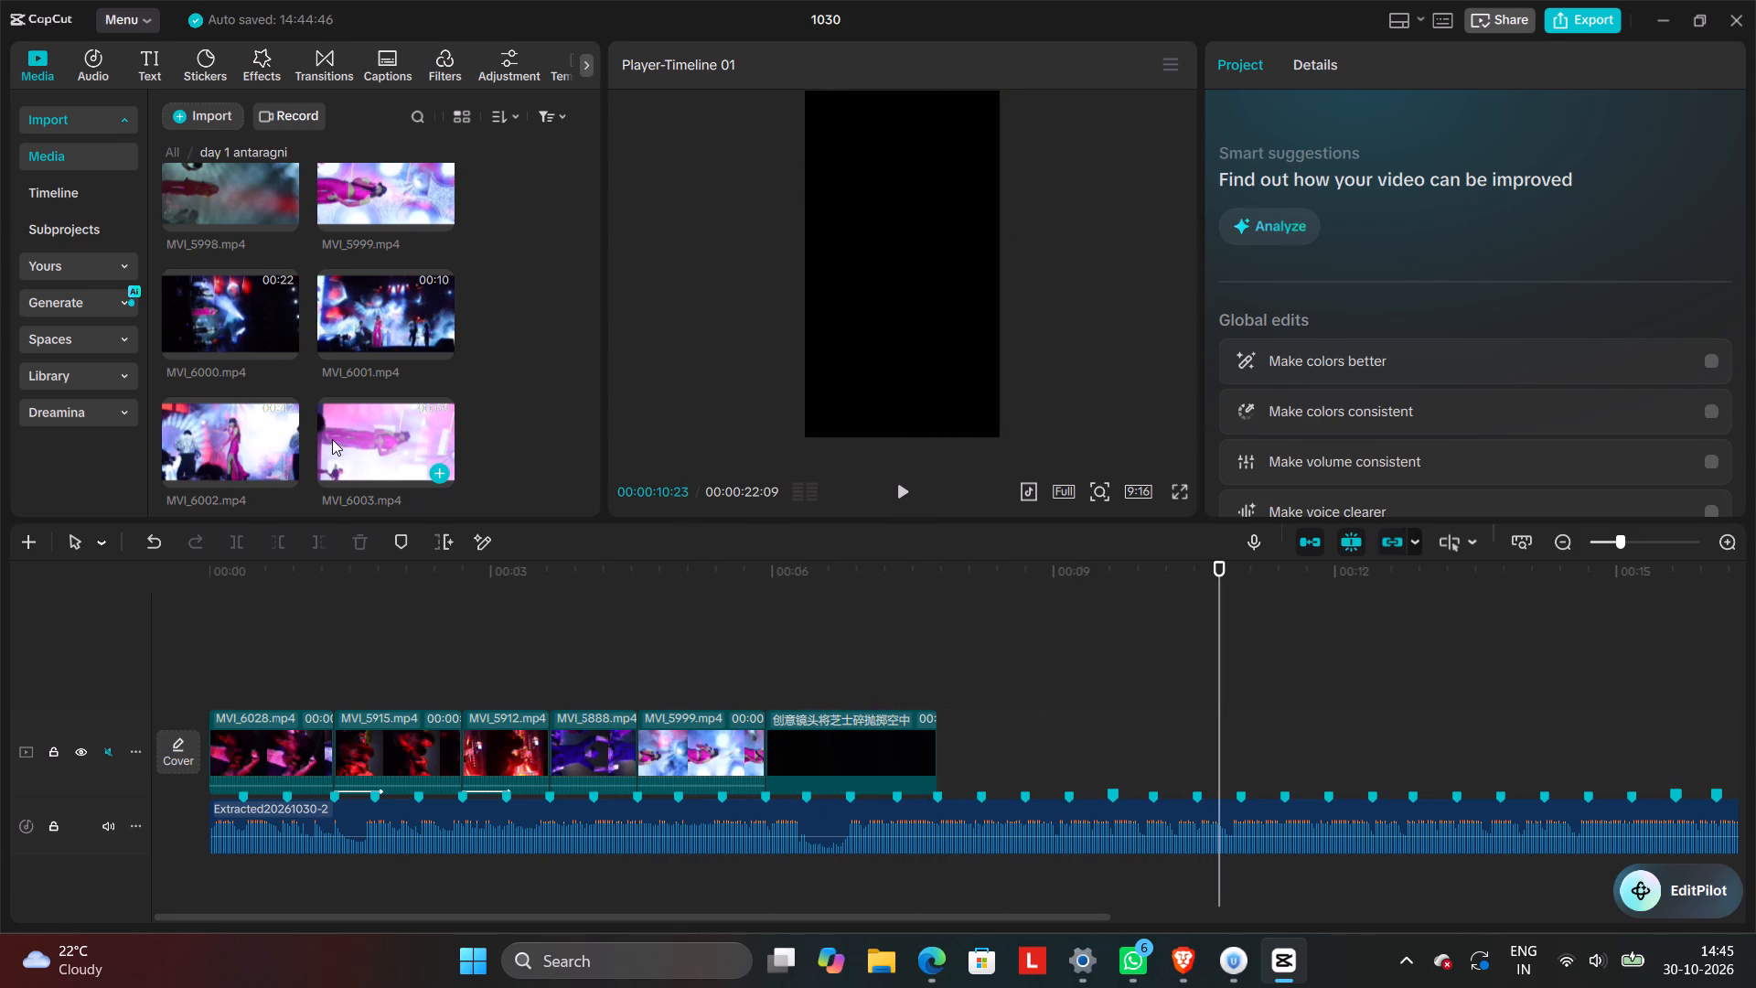
# Preview MVI_5998, the clips from MVI_5790 to MVI_5795, and MVI_5802 in the day 1 antaragni media for another shot.
pyautogui.scroll(2, 222, 422)
pyautogui.click(214, 395)
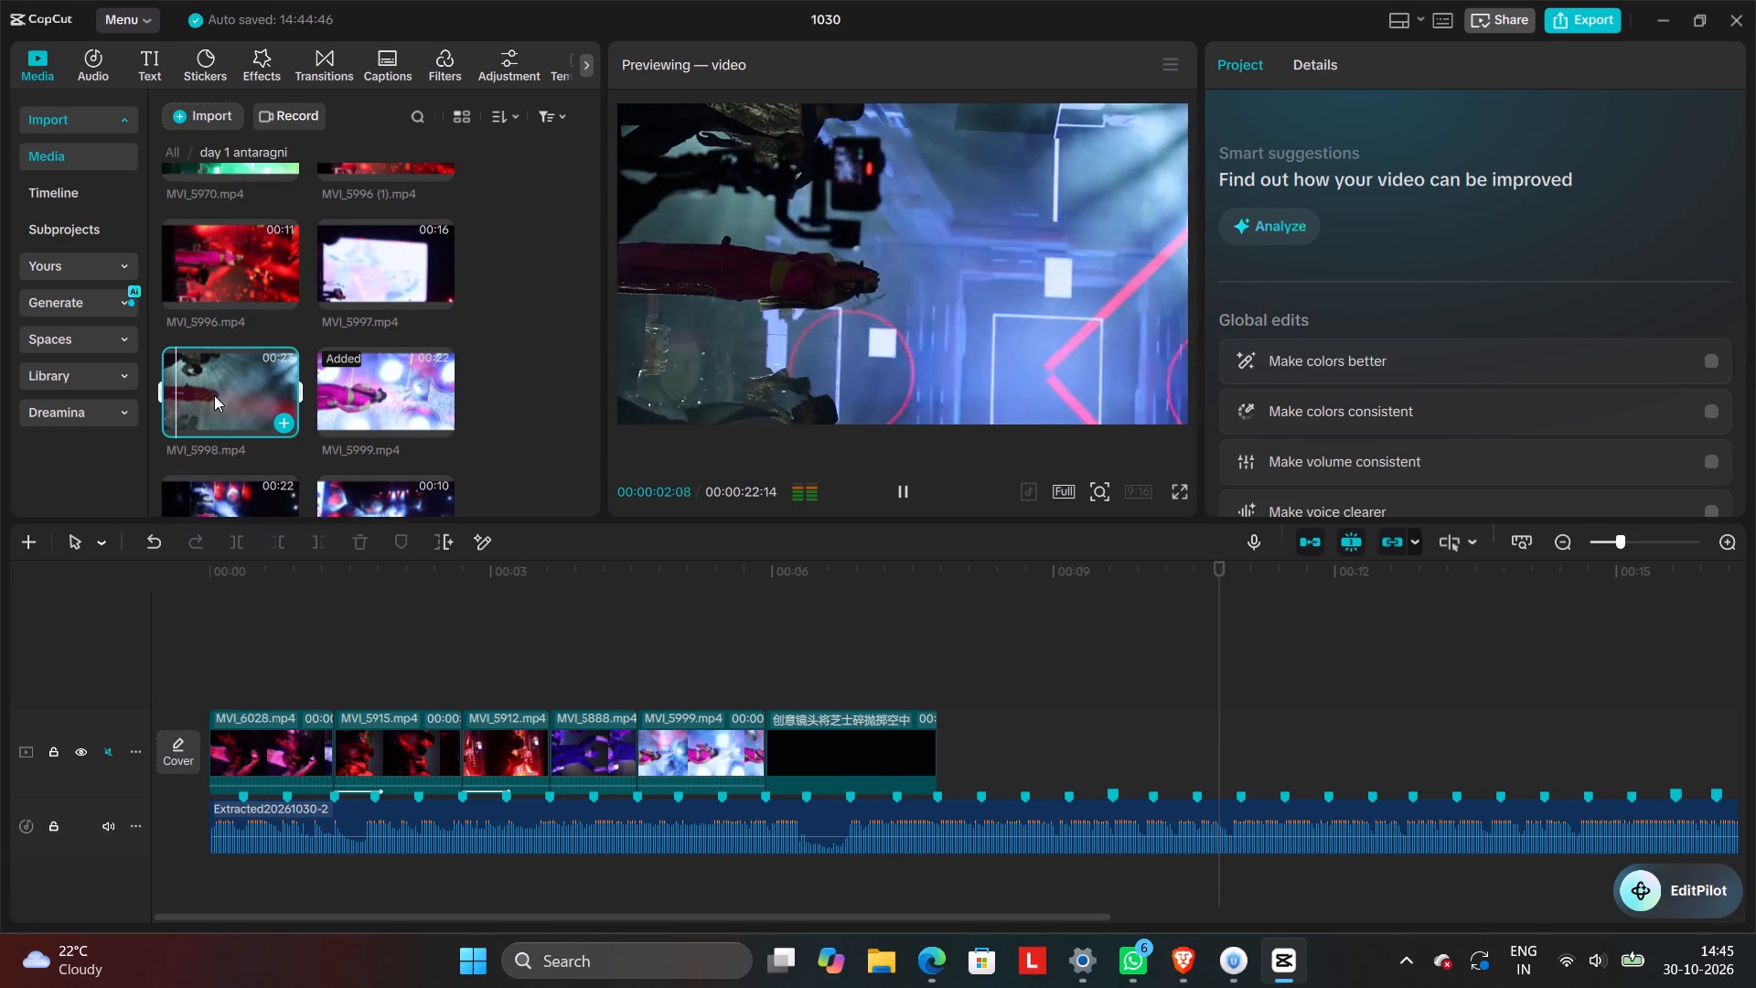
pyautogui.scroll(1, 214, 395)
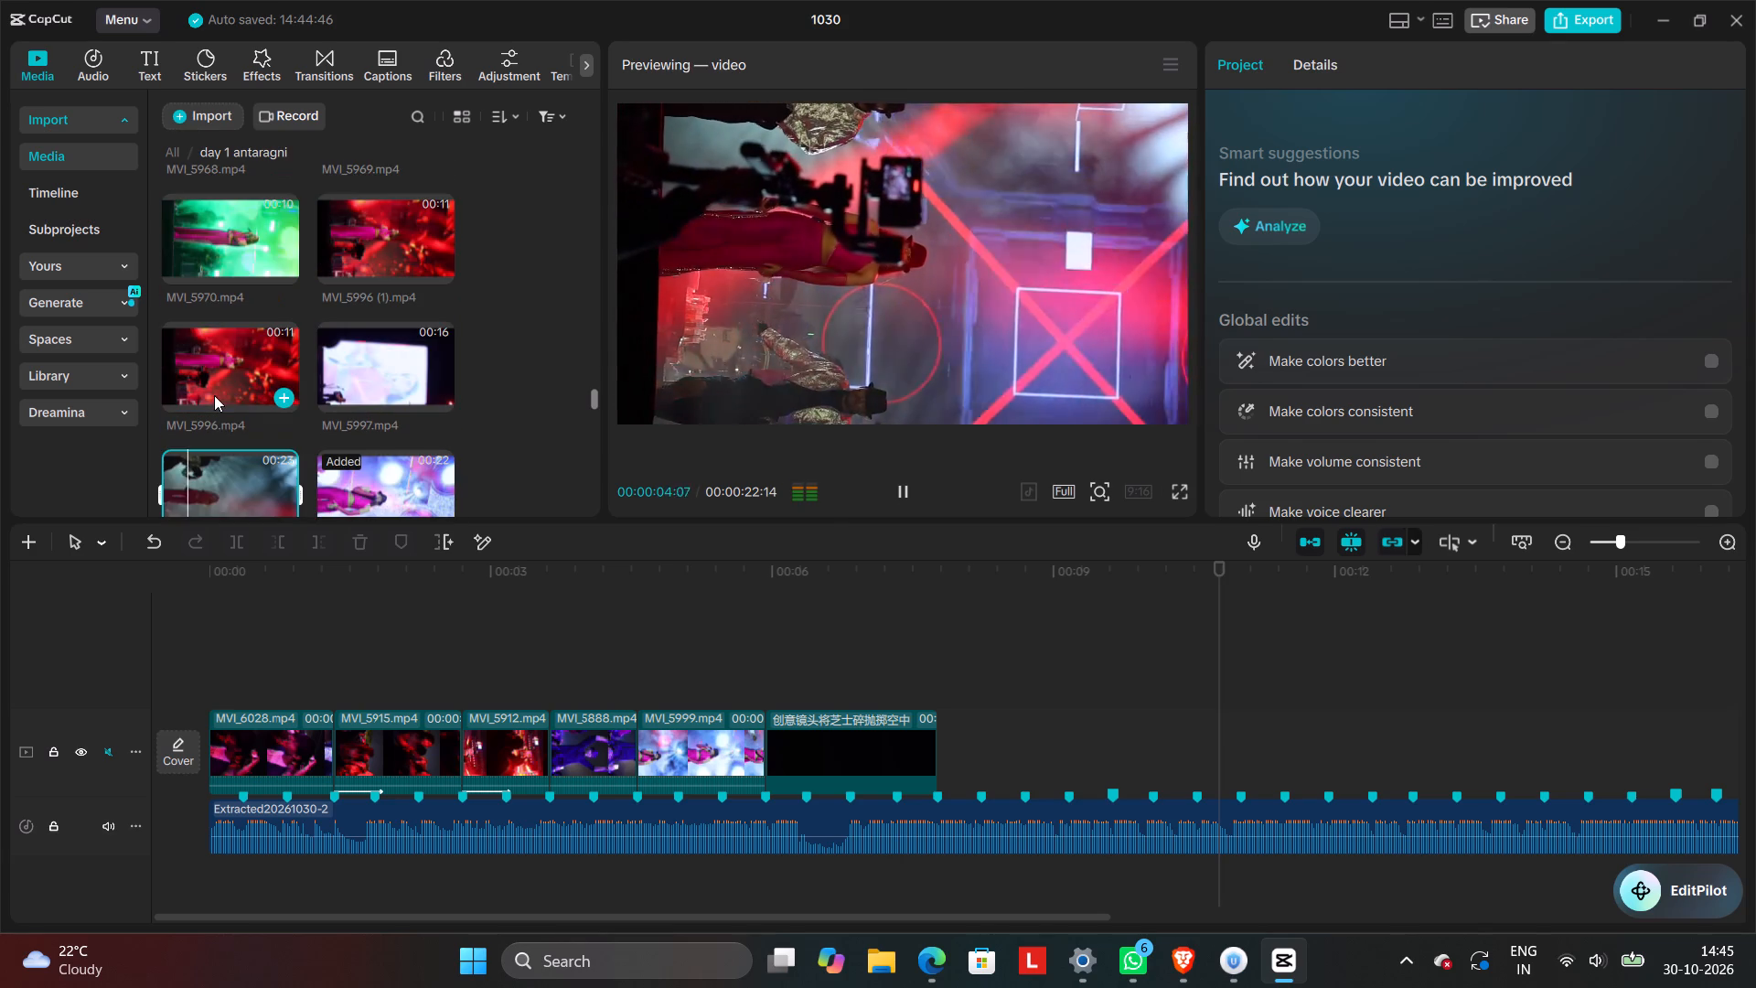
pyautogui.scroll(14, 214, 395)
pyautogui.scroll(20, 214, 395)
pyautogui.scroll(20, 214, 395)
pyautogui.scroll(6, 214, 395)
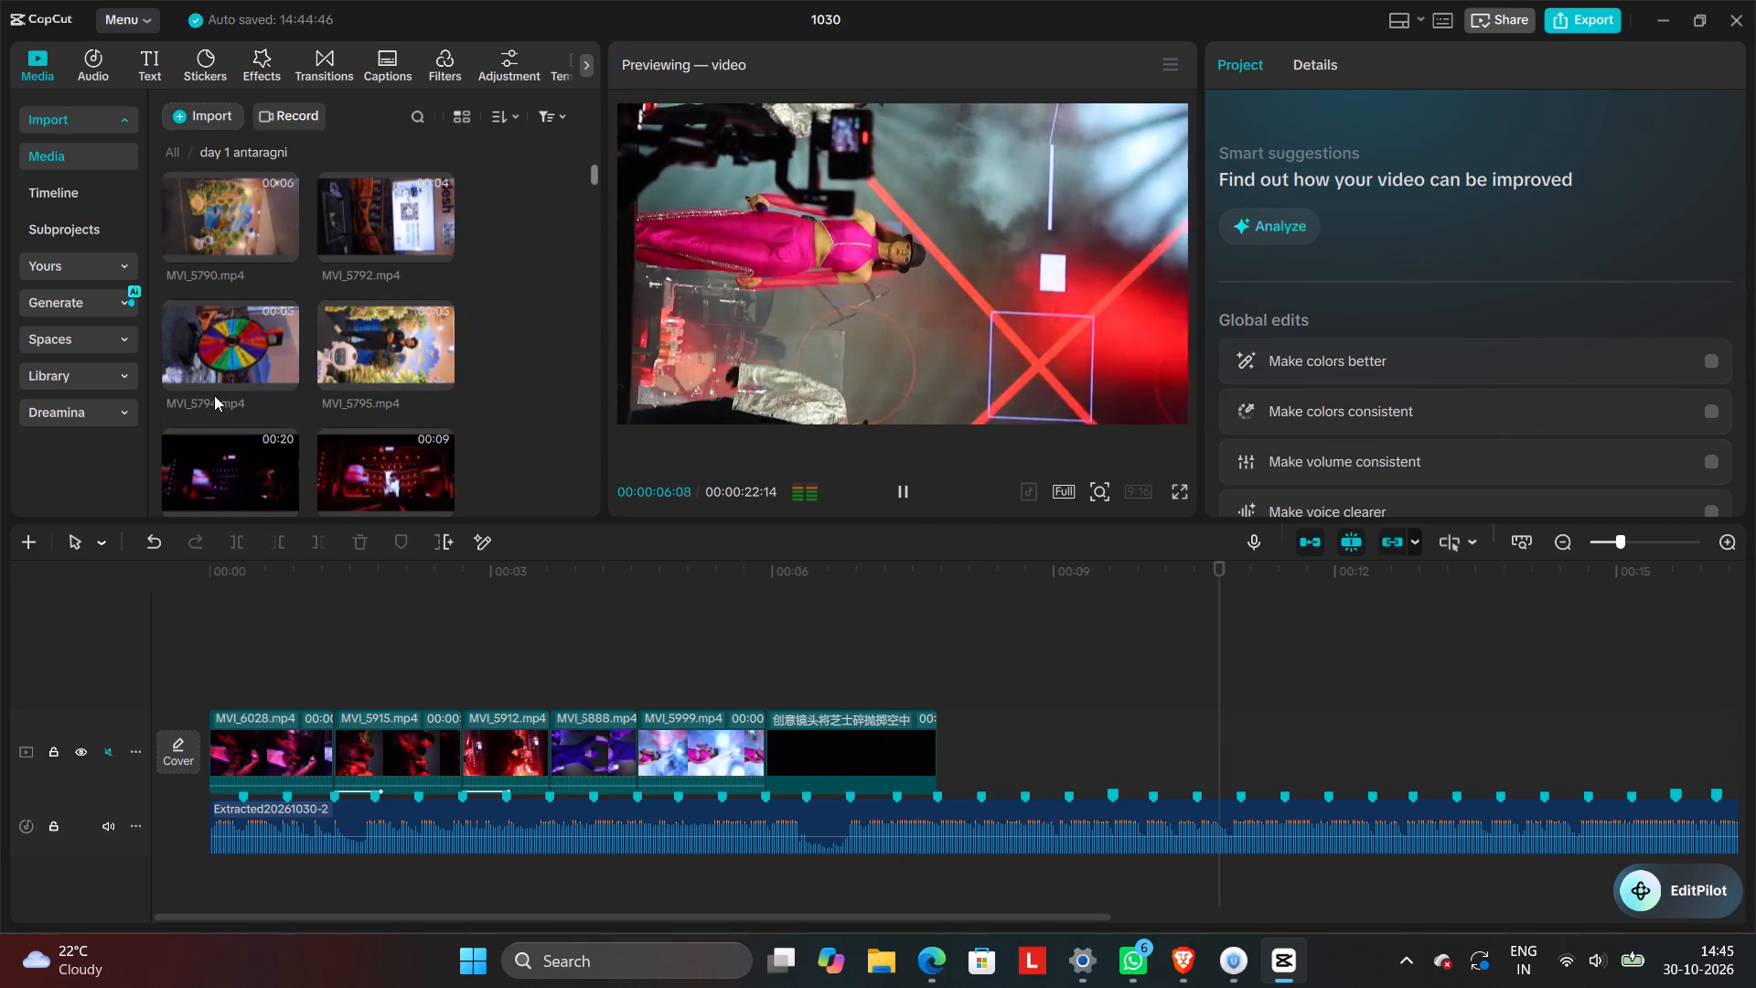
pyautogui.scroll(3, 214, 395)
pyautogui.click(916, 489)
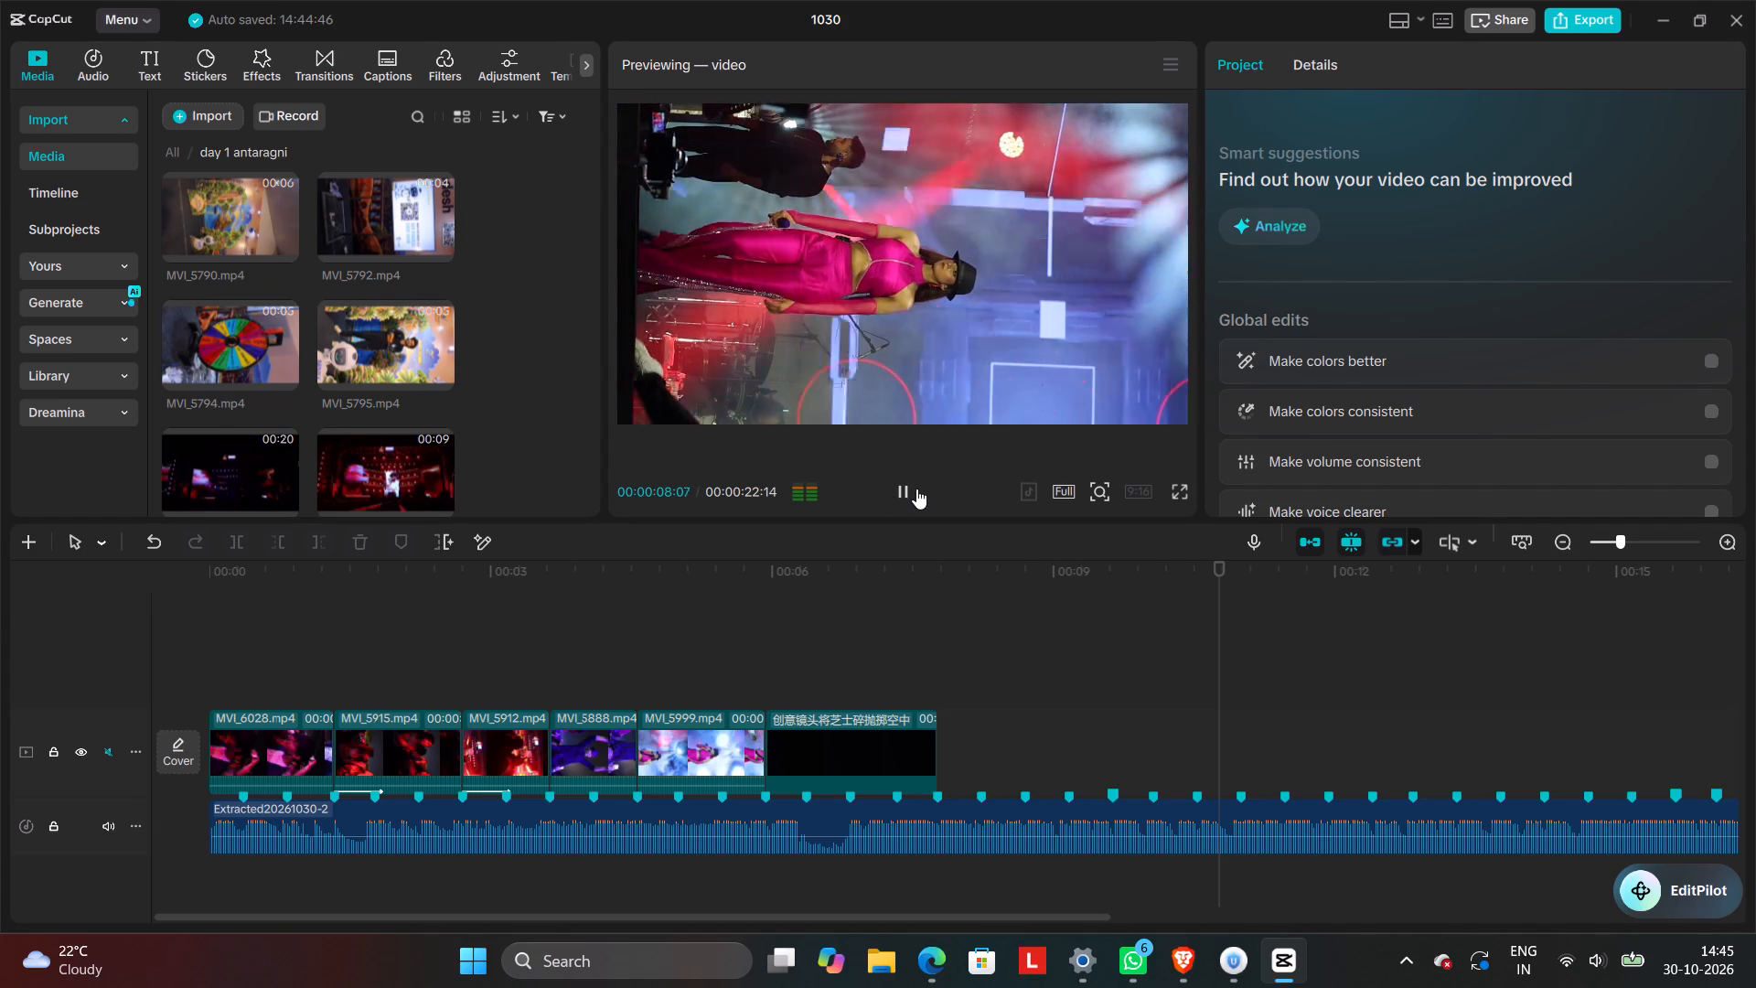
pyautogui.click(391, 349)
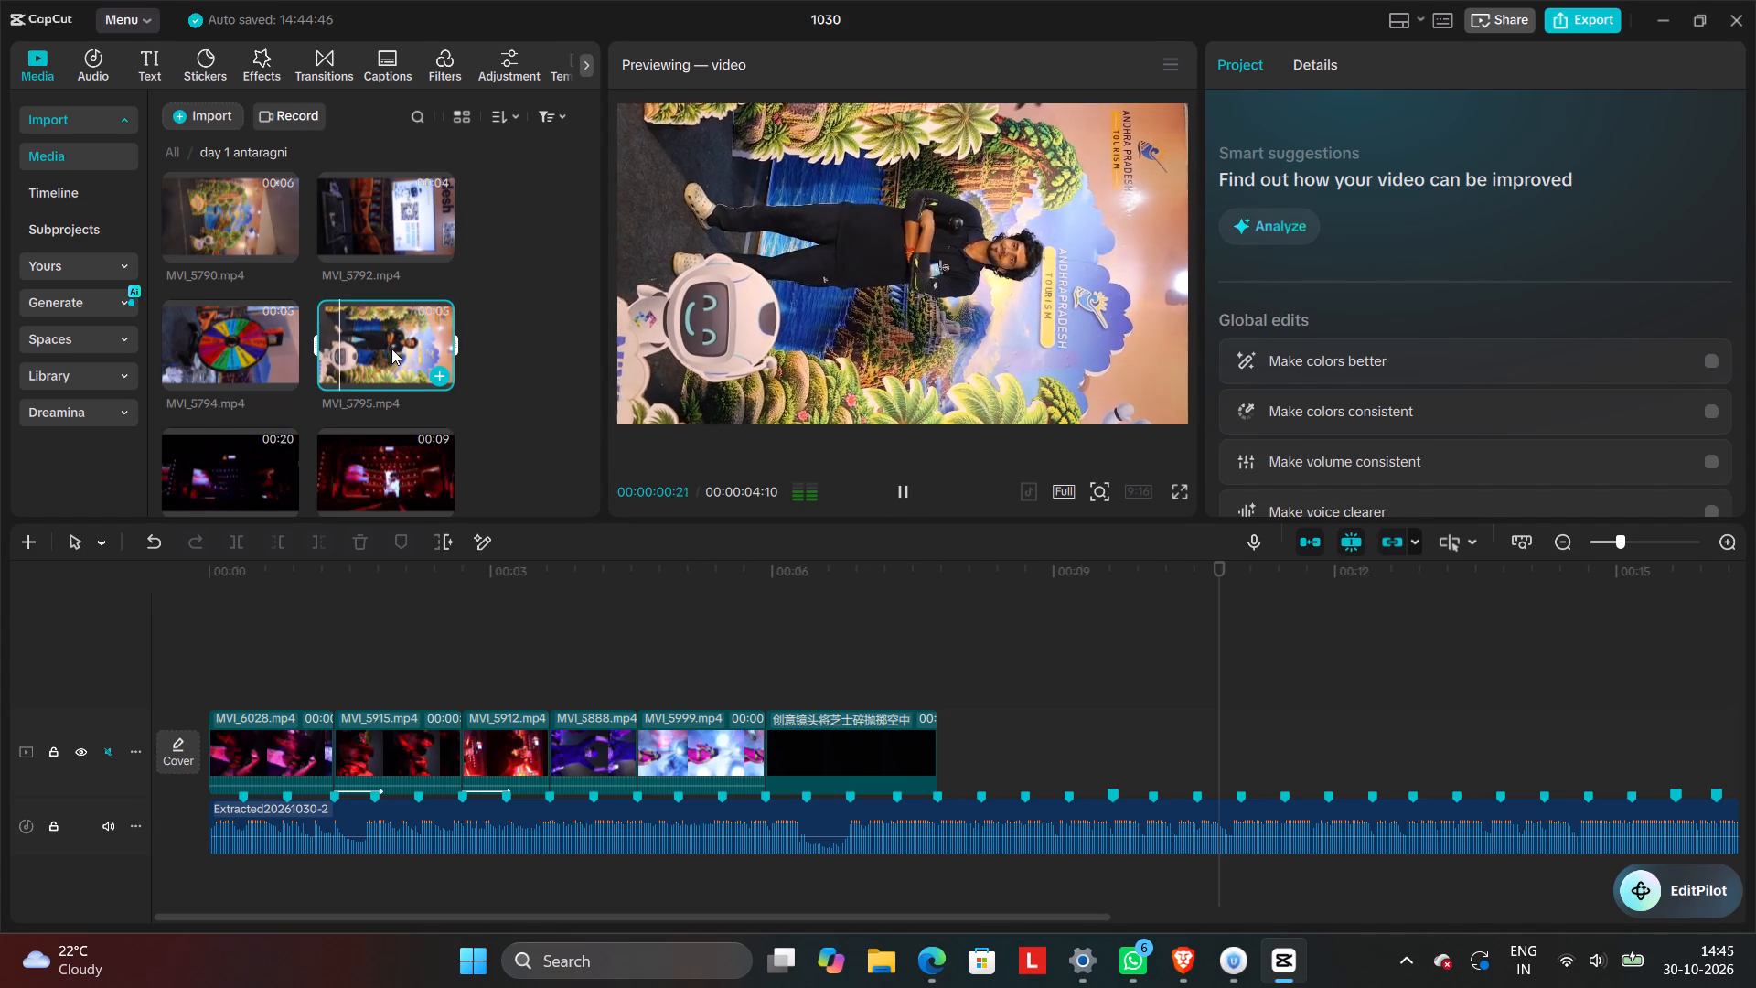
pyautogui.click(270, 336)
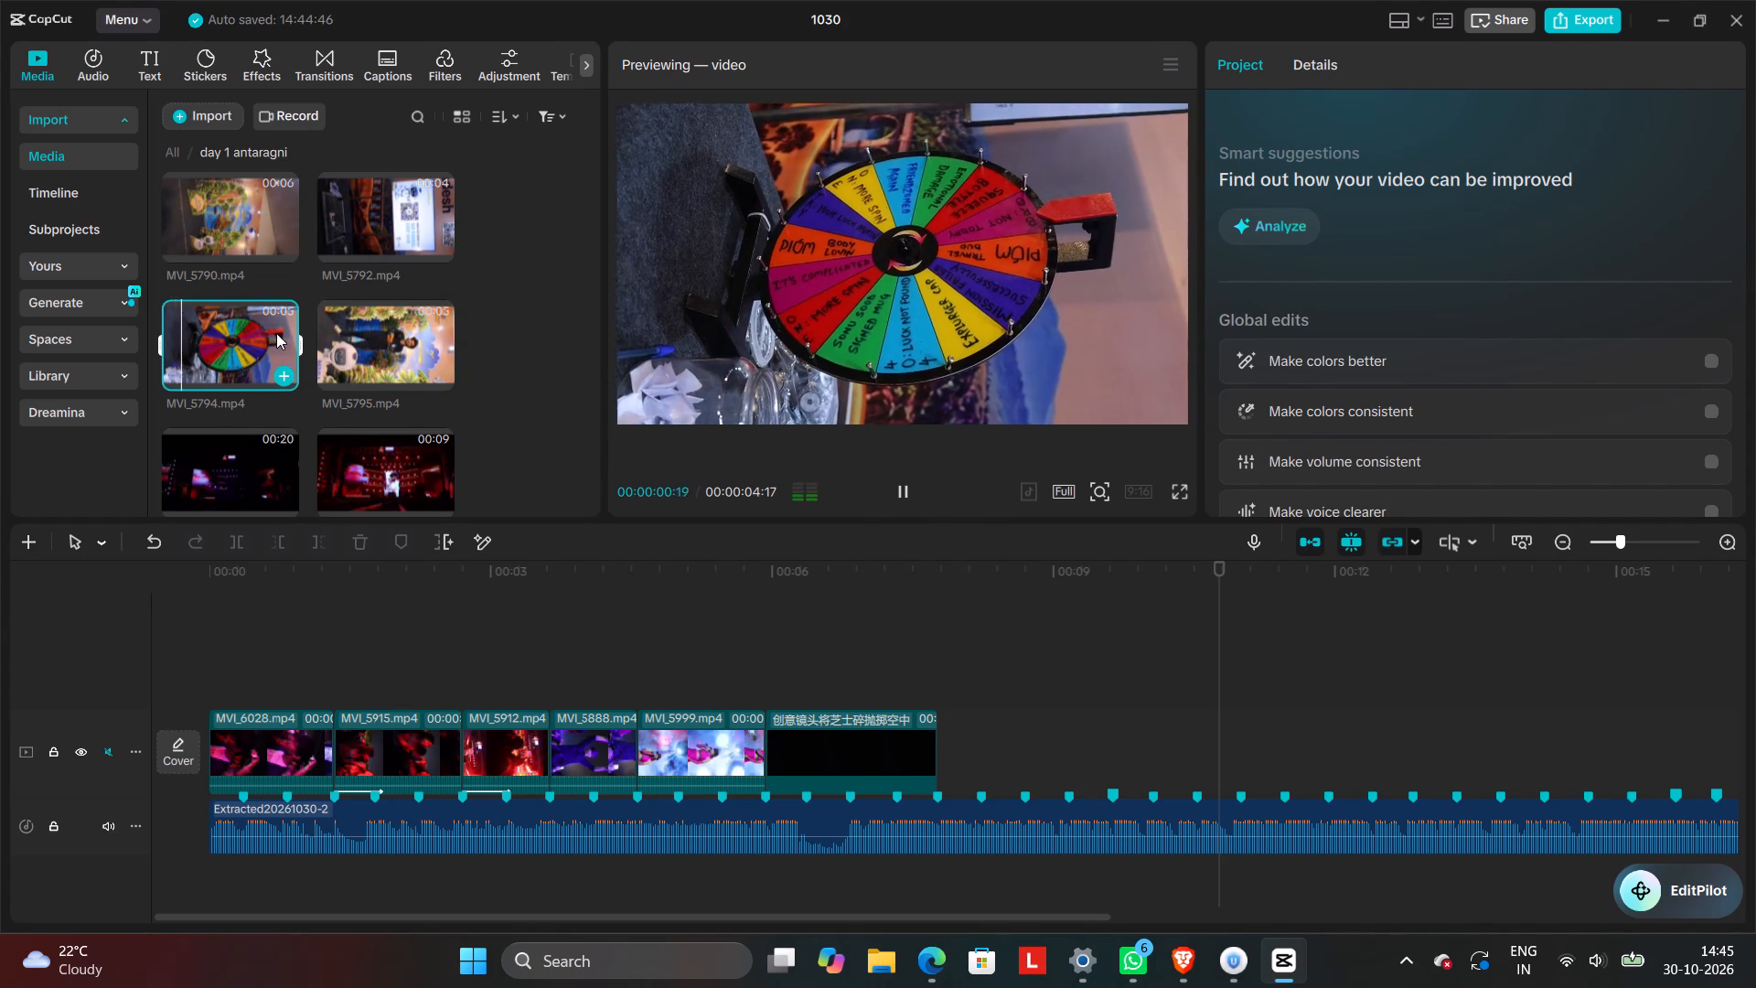
pyautogui.click(397, 213)
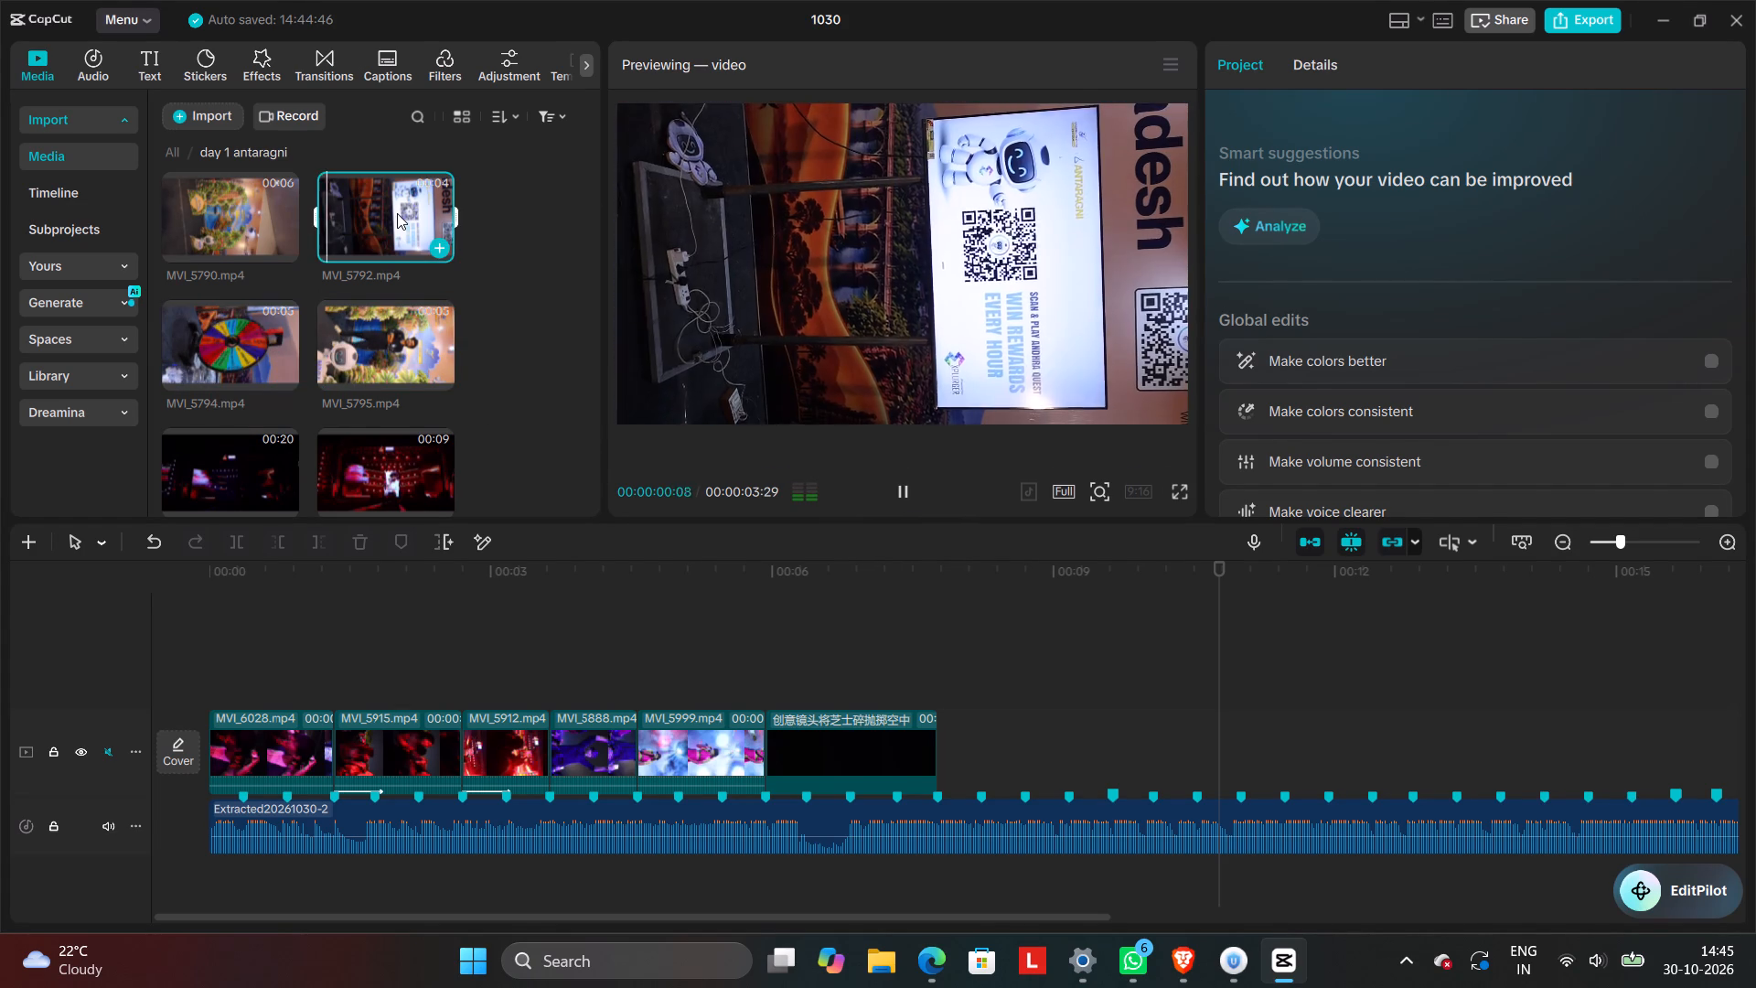
pyautogui.click(247, 212)
pyautogui.scroll(-1, 294, 242)
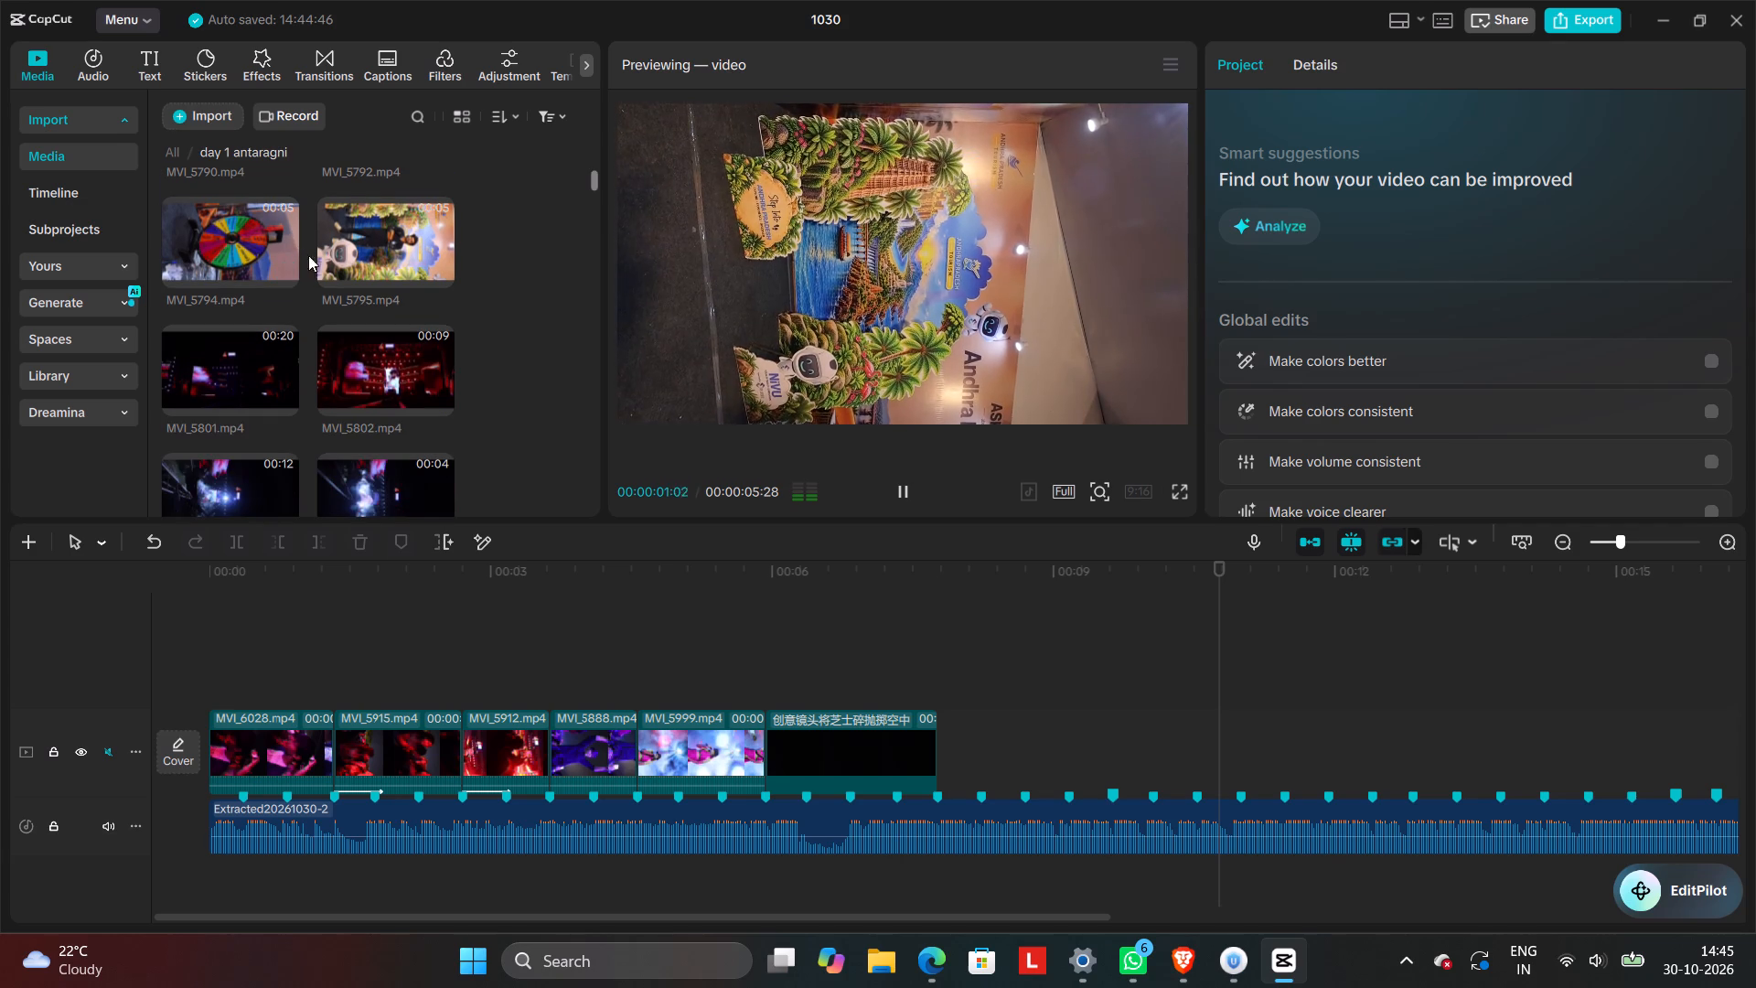
pyautogui.click(370, 381)
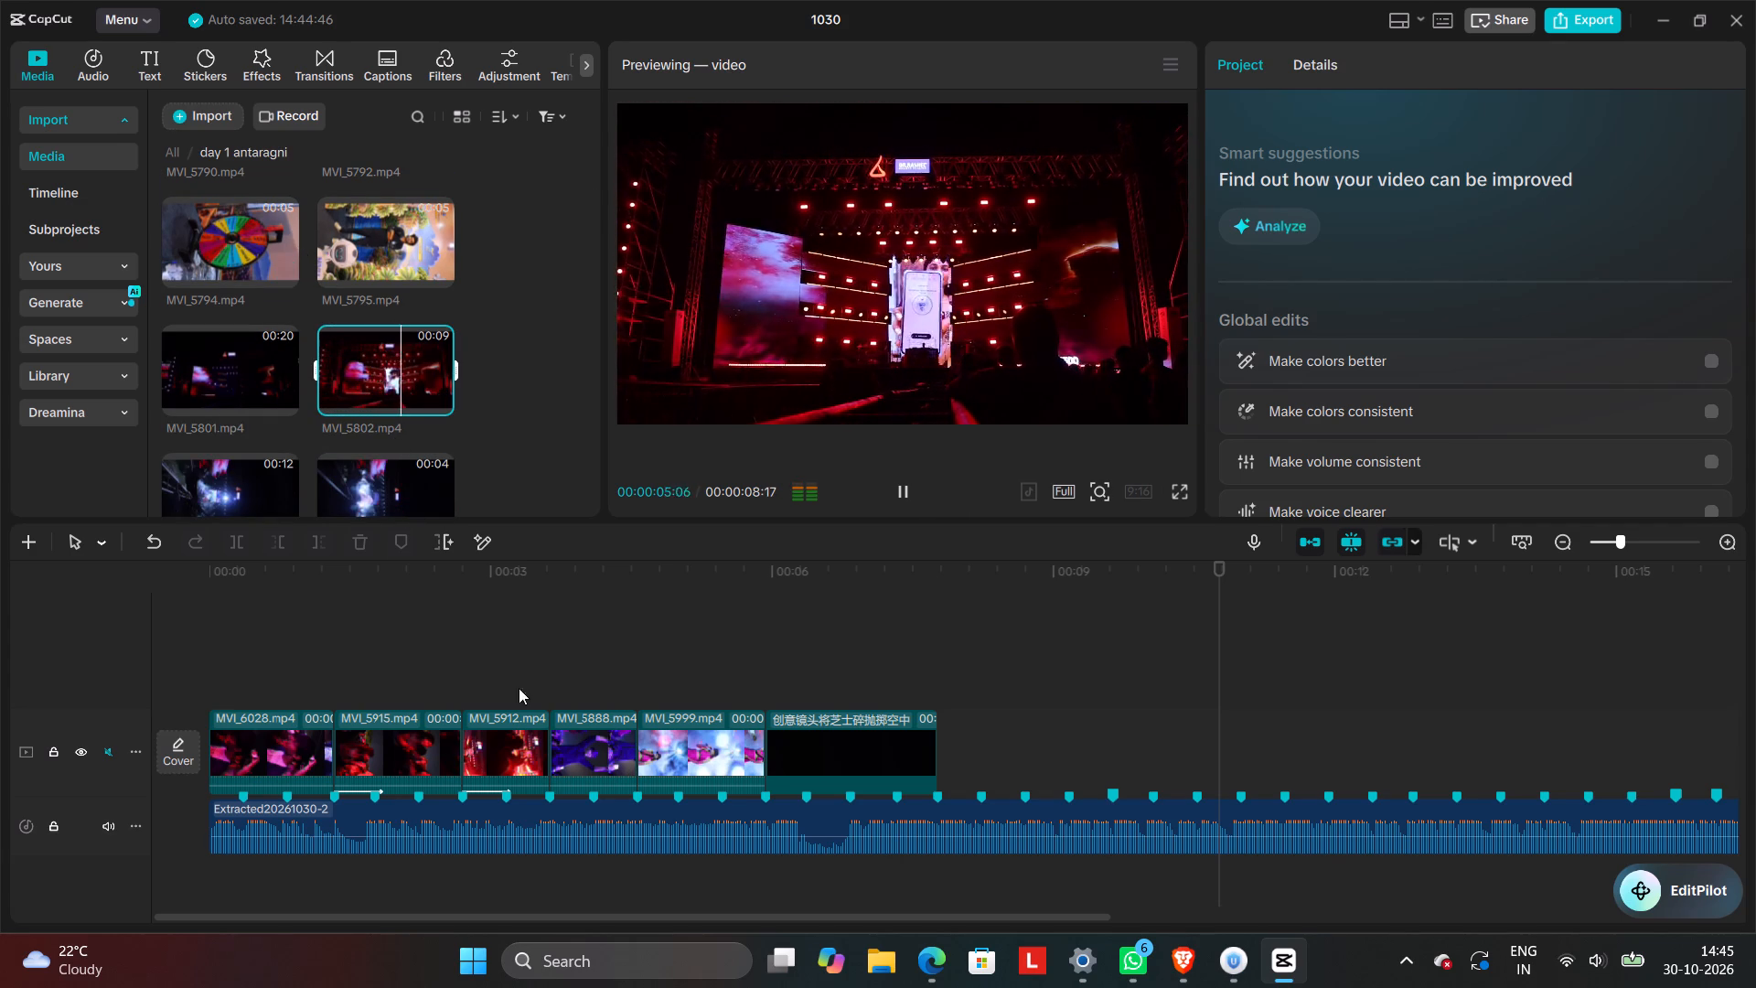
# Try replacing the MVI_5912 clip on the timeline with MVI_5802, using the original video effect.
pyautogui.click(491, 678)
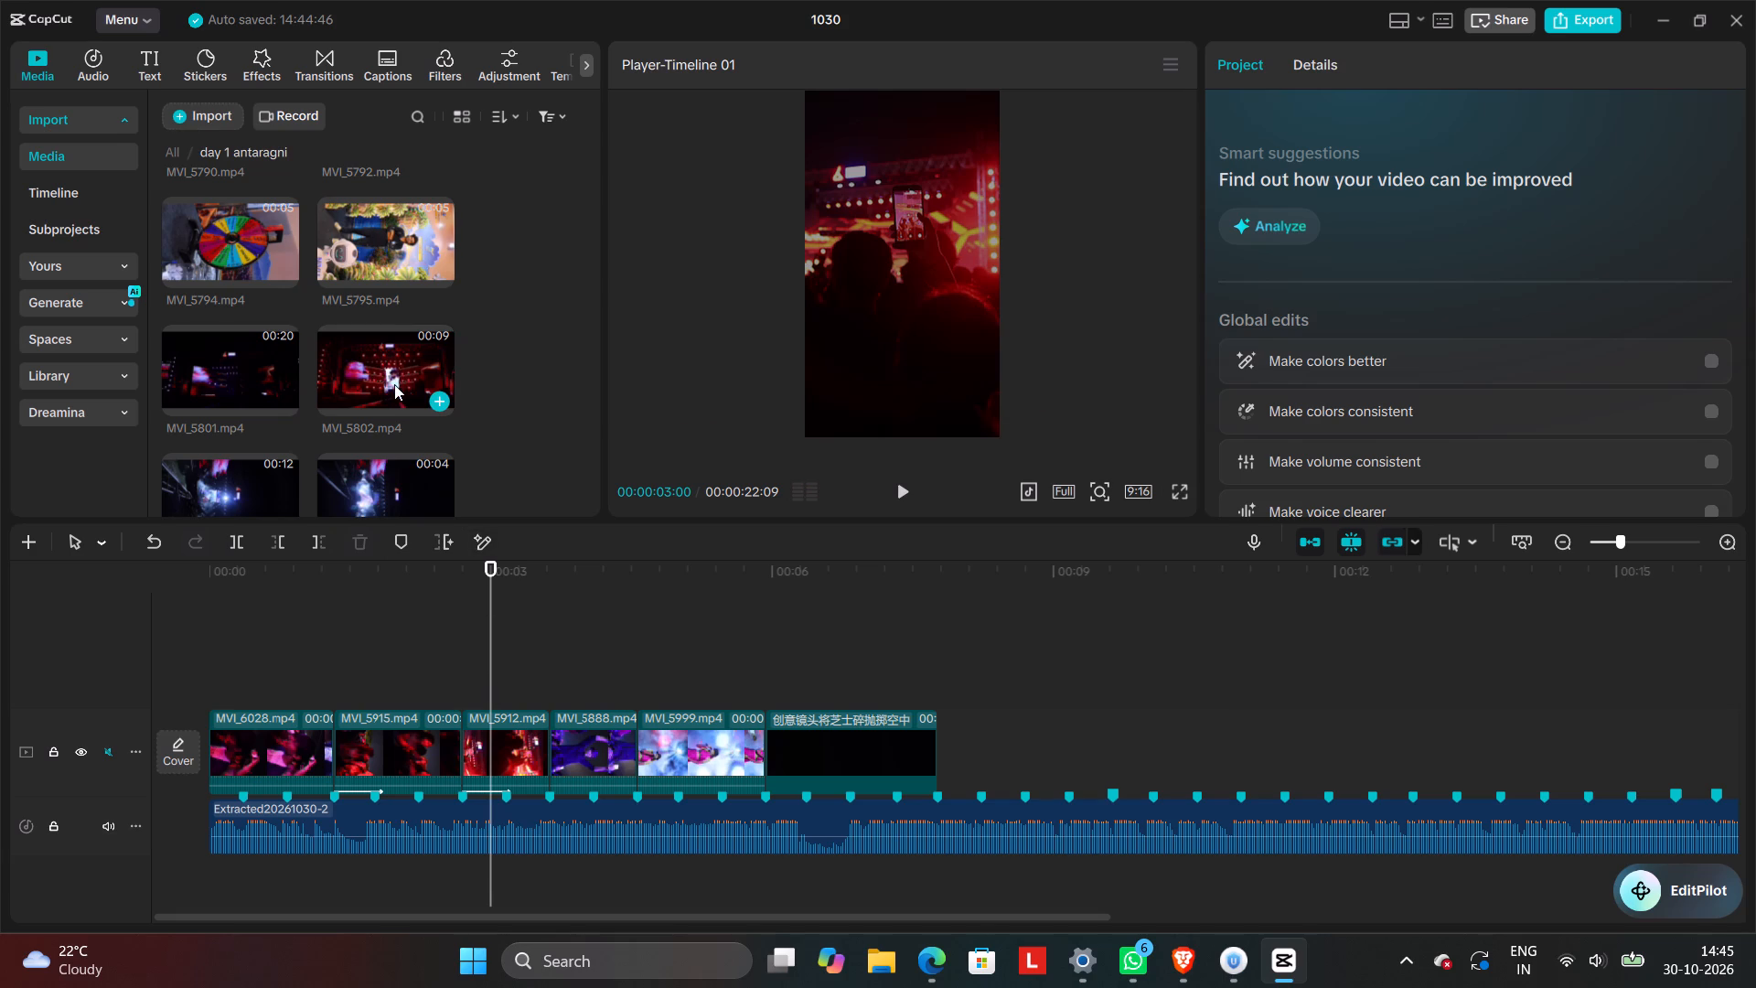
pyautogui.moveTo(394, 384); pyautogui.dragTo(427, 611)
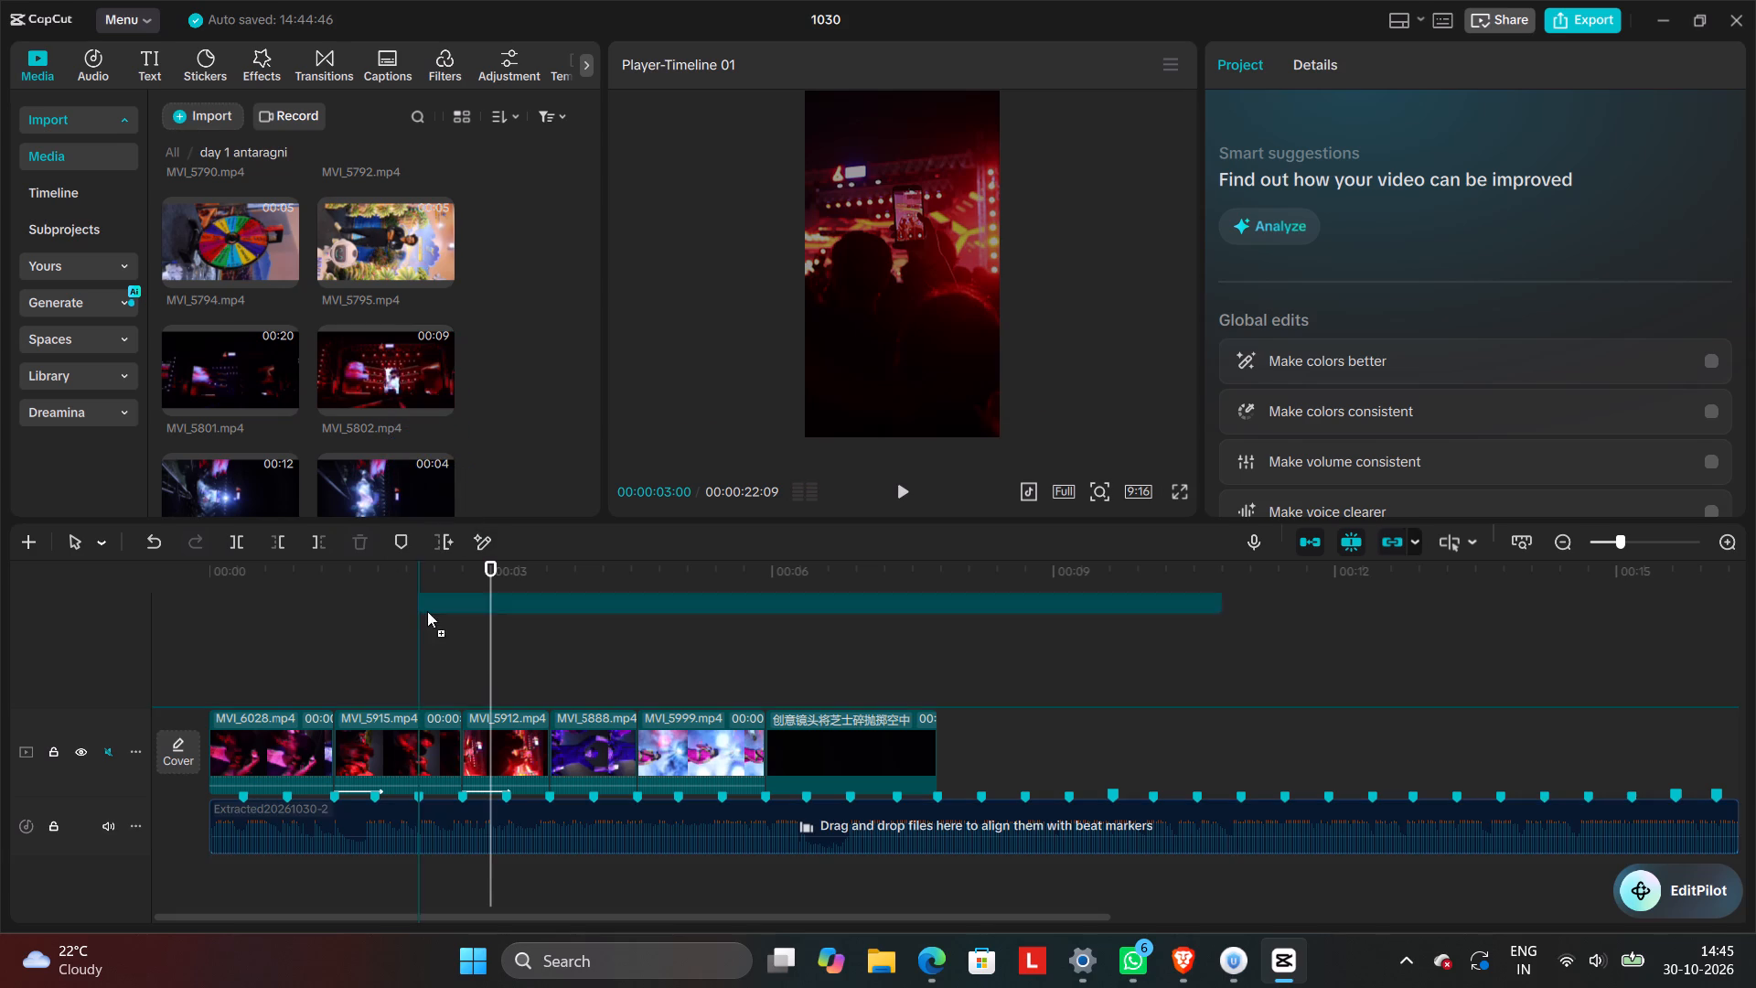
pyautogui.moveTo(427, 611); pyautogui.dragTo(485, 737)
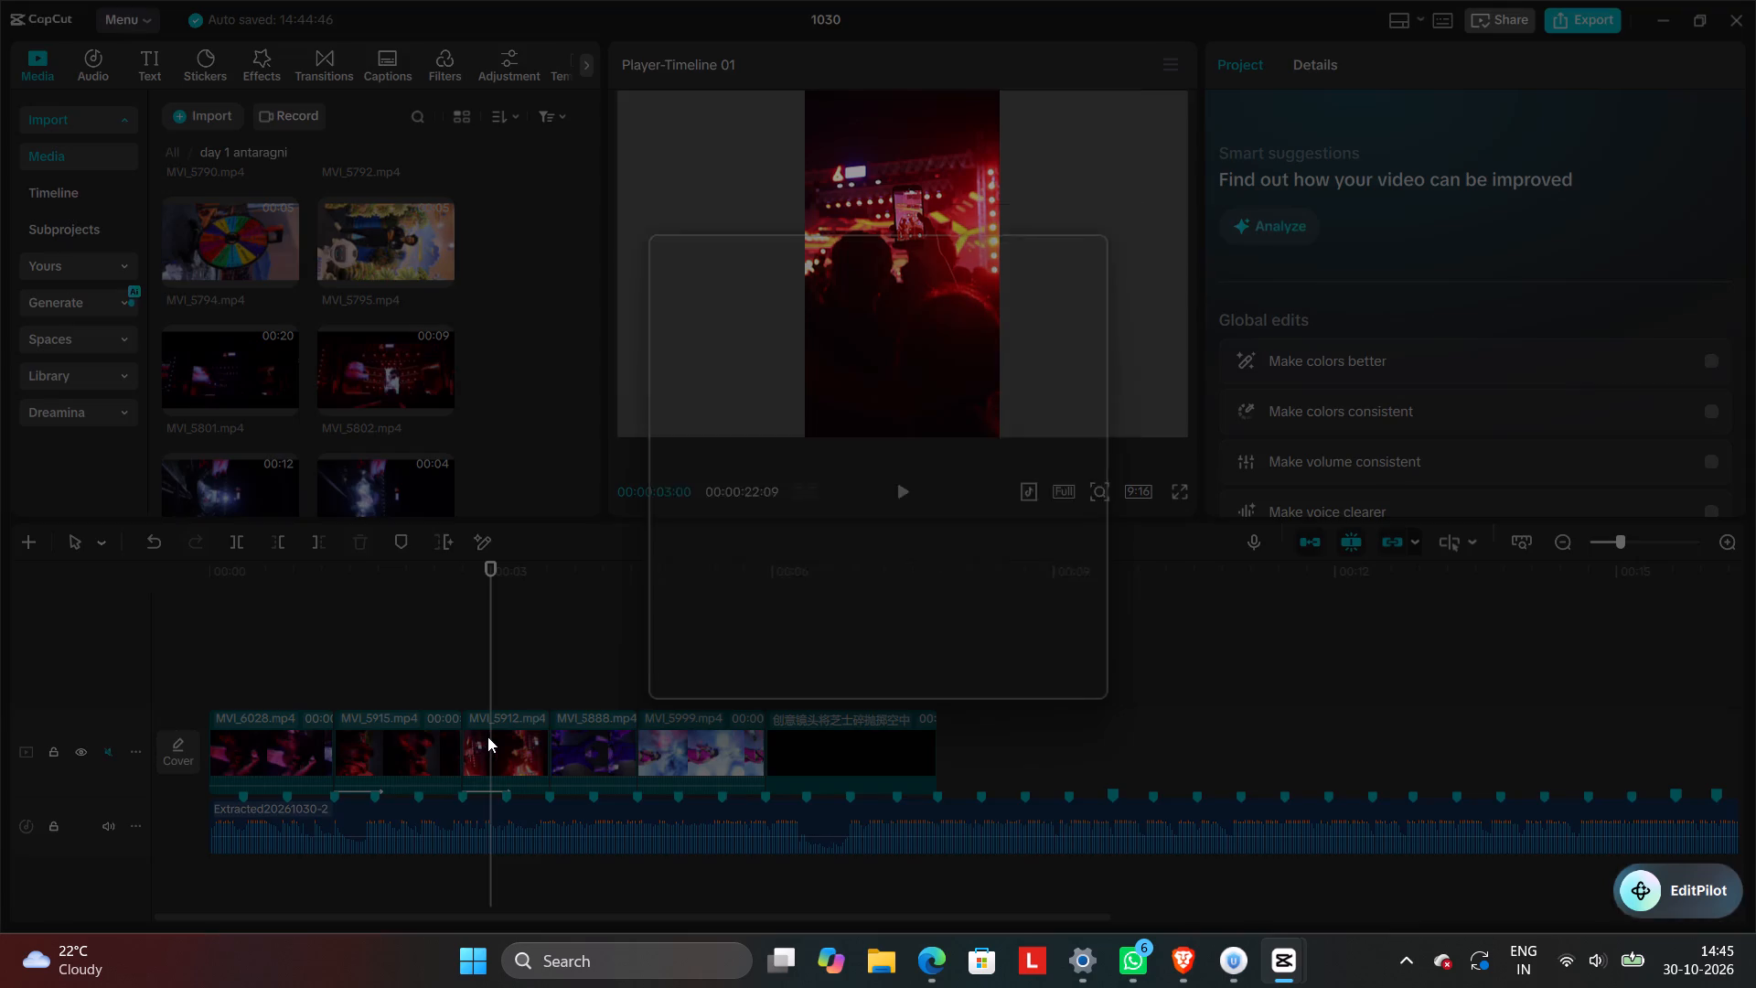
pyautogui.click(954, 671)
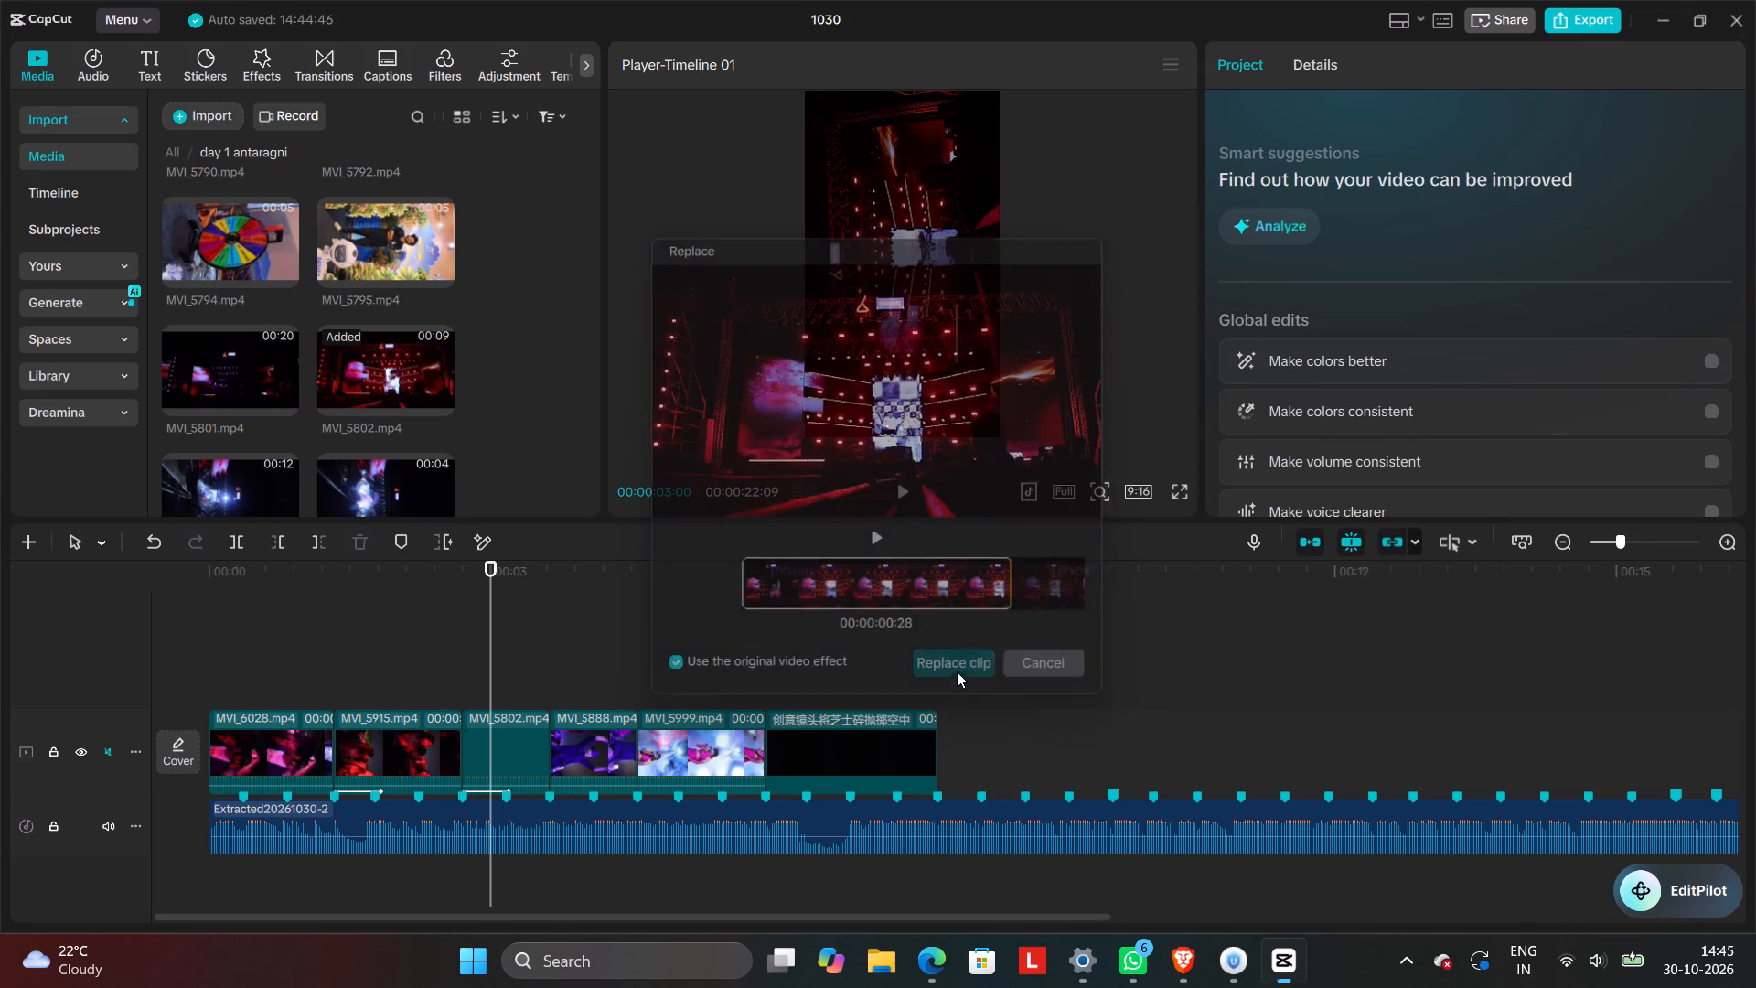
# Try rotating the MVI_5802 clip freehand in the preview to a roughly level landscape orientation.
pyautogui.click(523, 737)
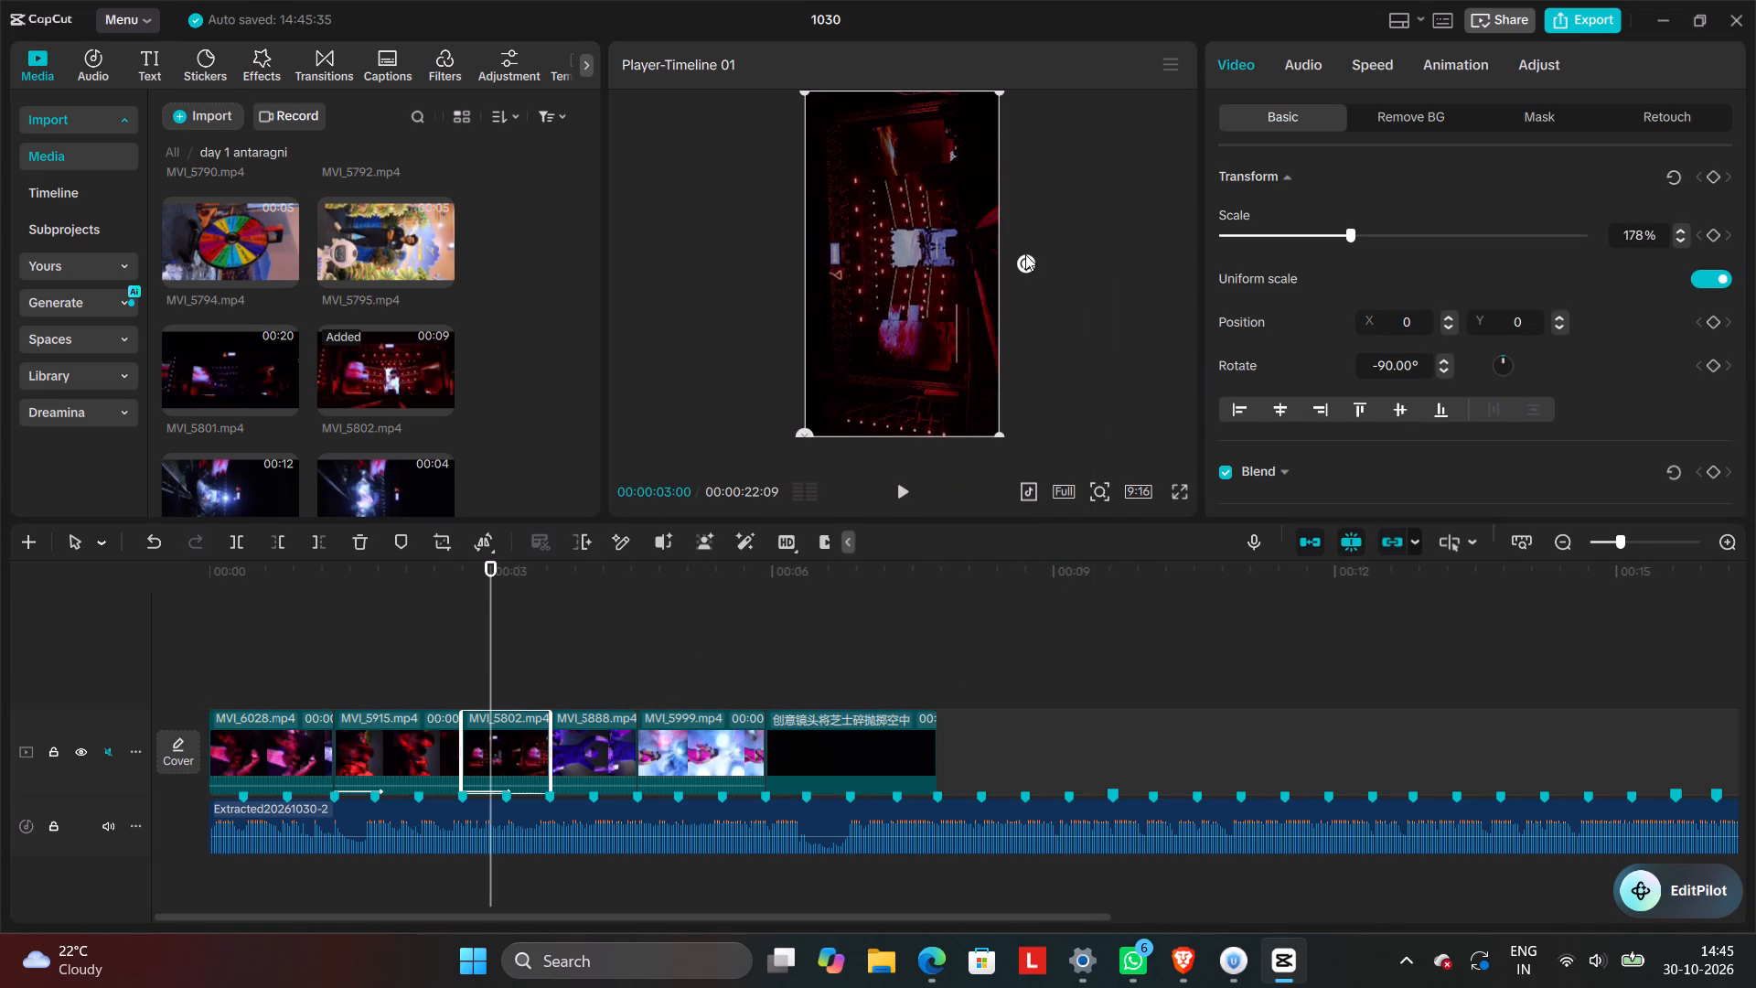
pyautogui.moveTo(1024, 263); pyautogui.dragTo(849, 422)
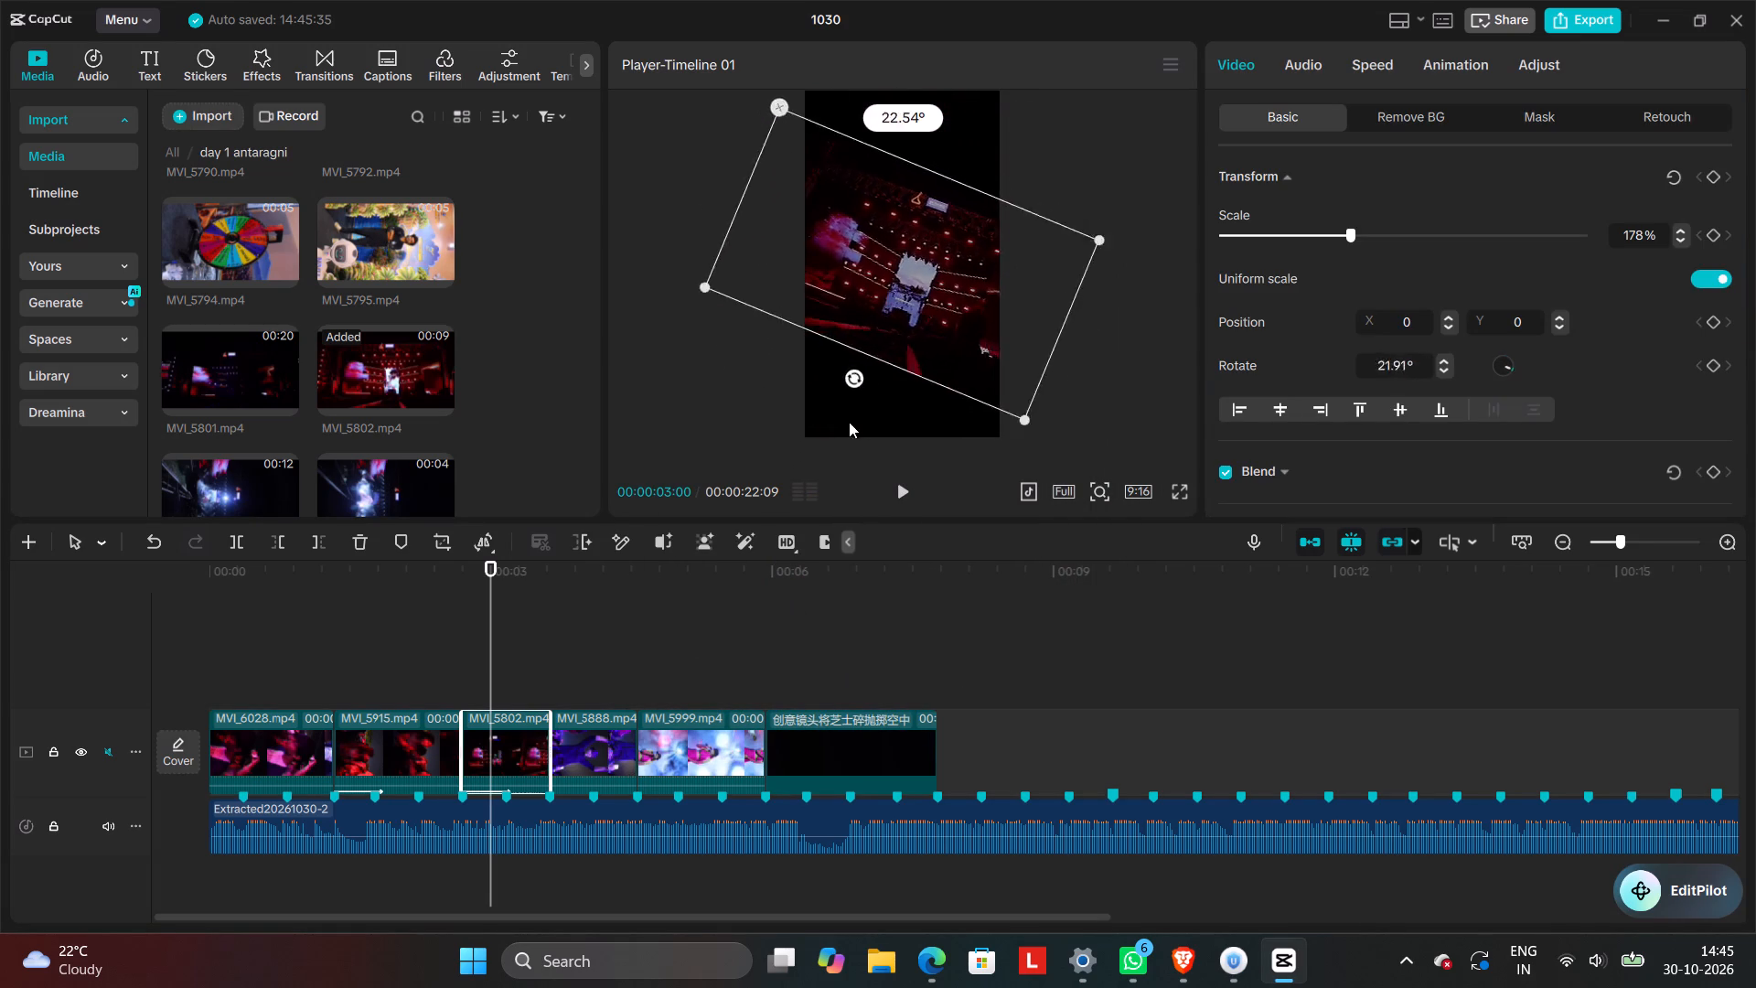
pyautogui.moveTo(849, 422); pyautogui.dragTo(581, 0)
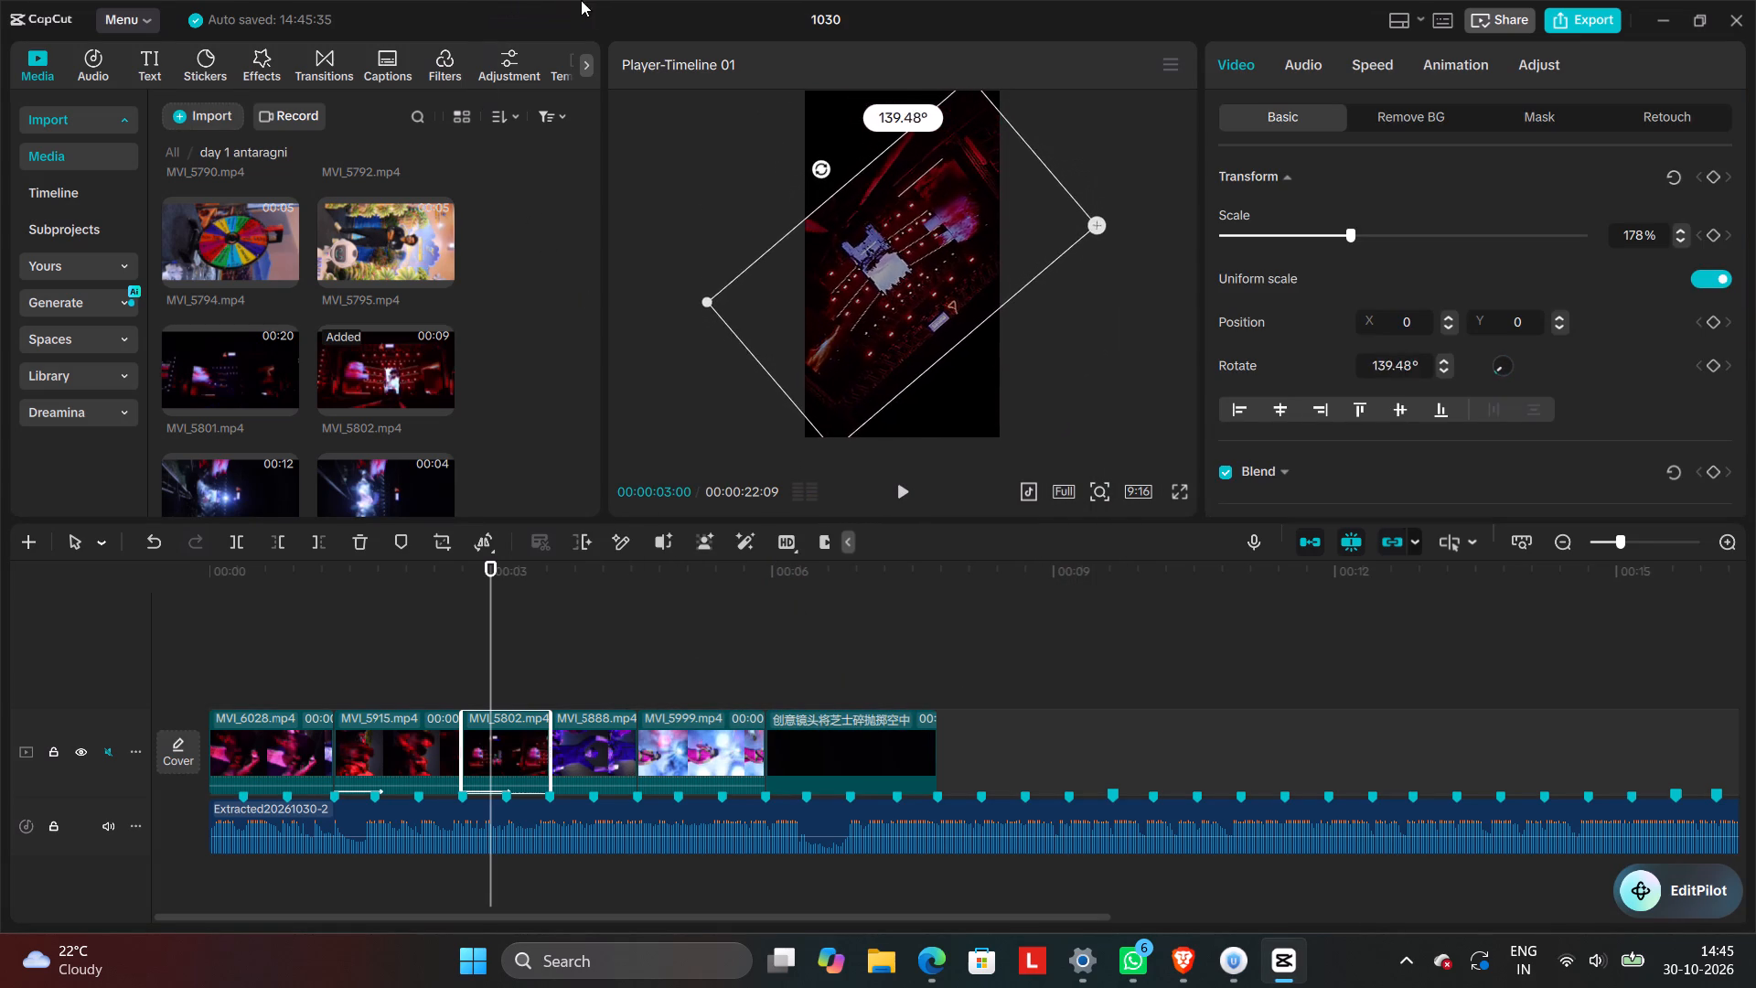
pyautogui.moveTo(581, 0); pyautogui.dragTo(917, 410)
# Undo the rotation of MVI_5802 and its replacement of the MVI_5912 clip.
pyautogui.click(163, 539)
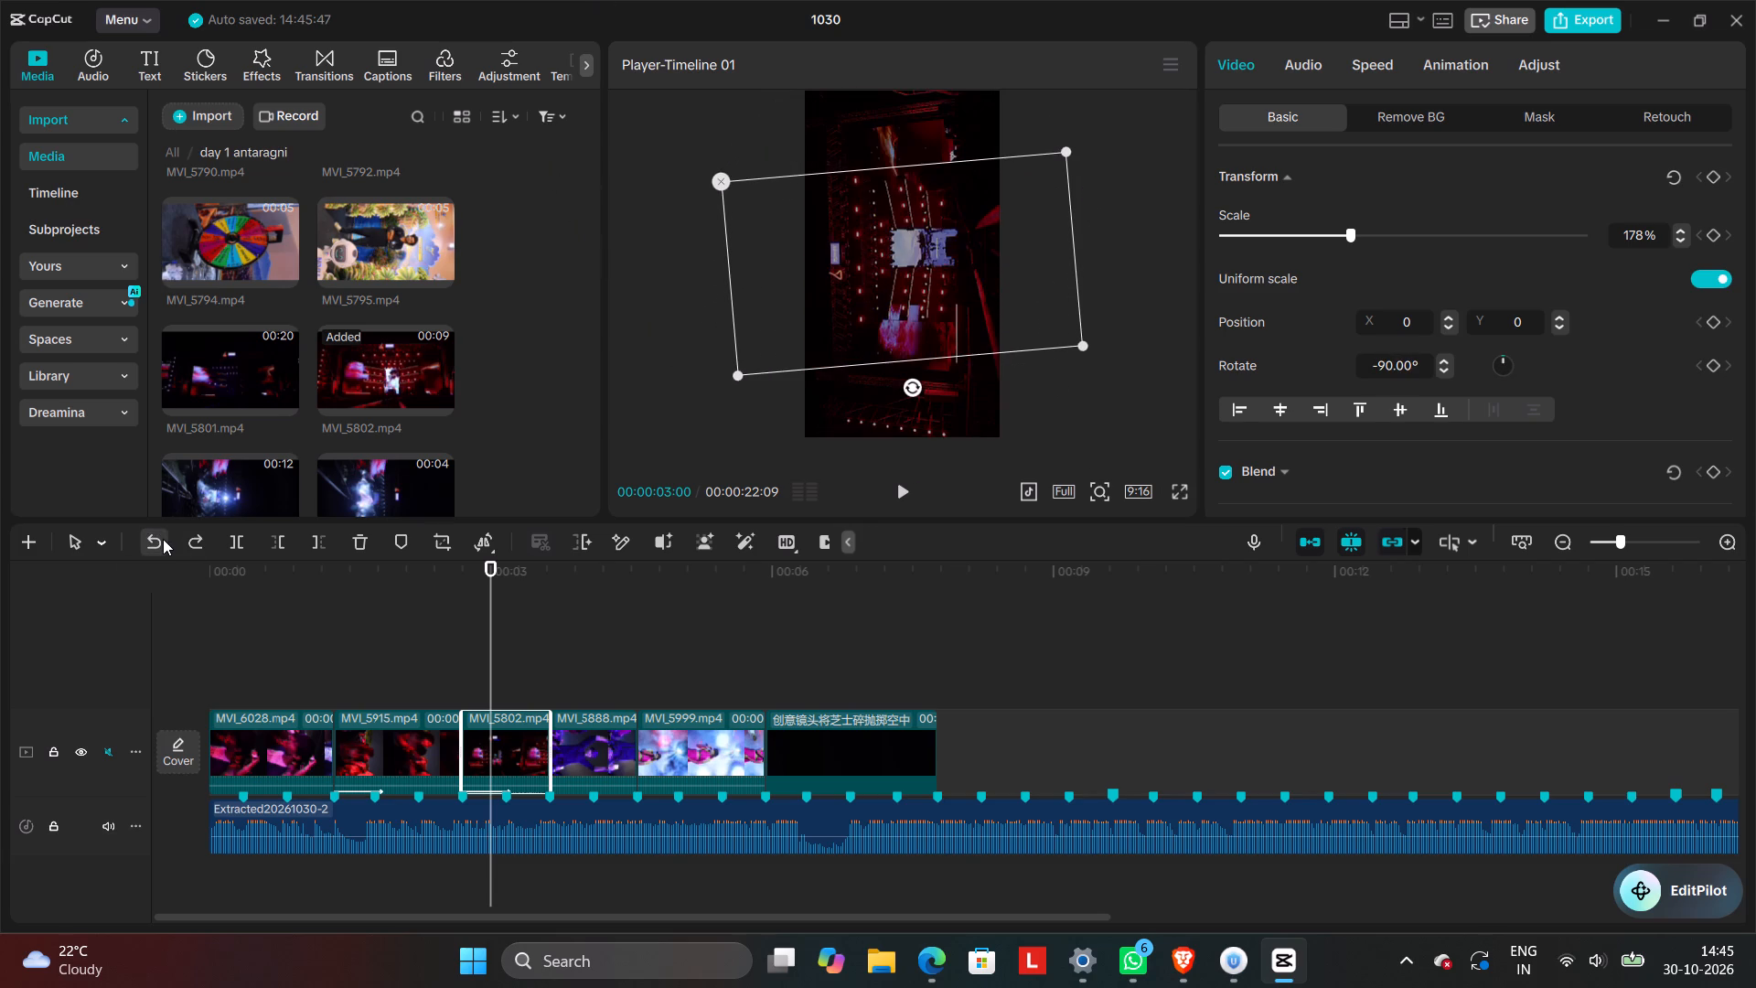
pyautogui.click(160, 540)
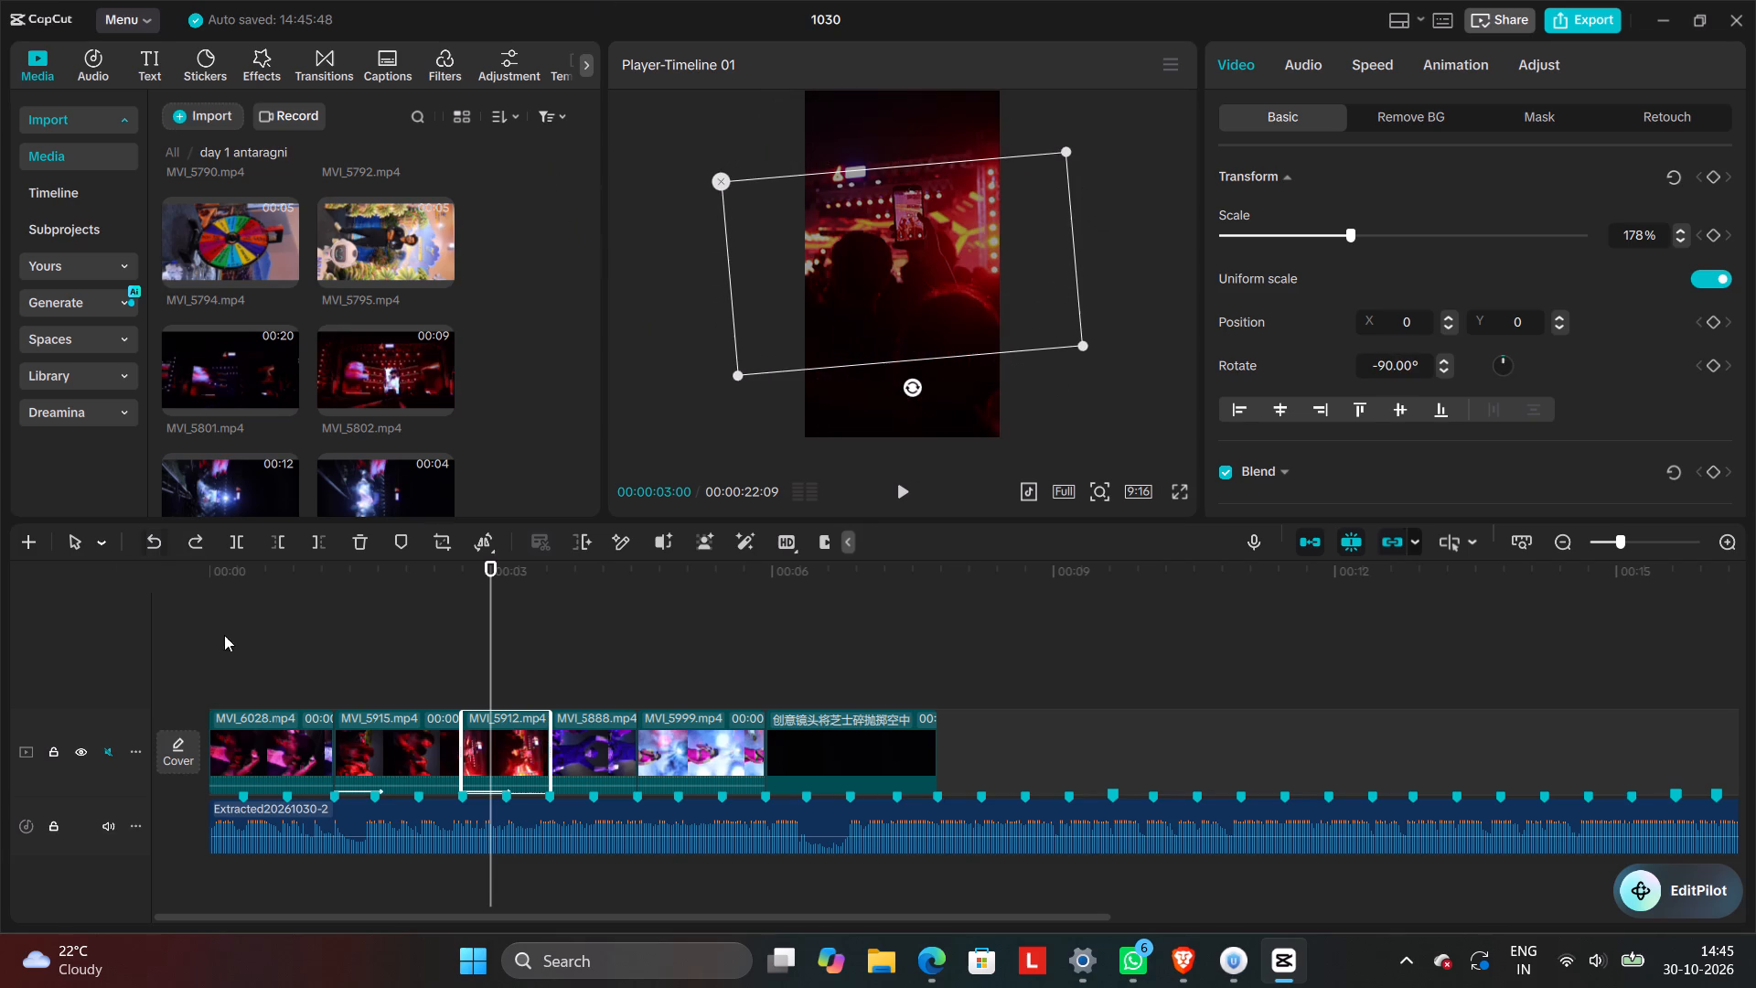
# Play the timeline from near the end of MVI_6028 through the dark library clip to check the sequence.
pyautogui.click(309, 649)
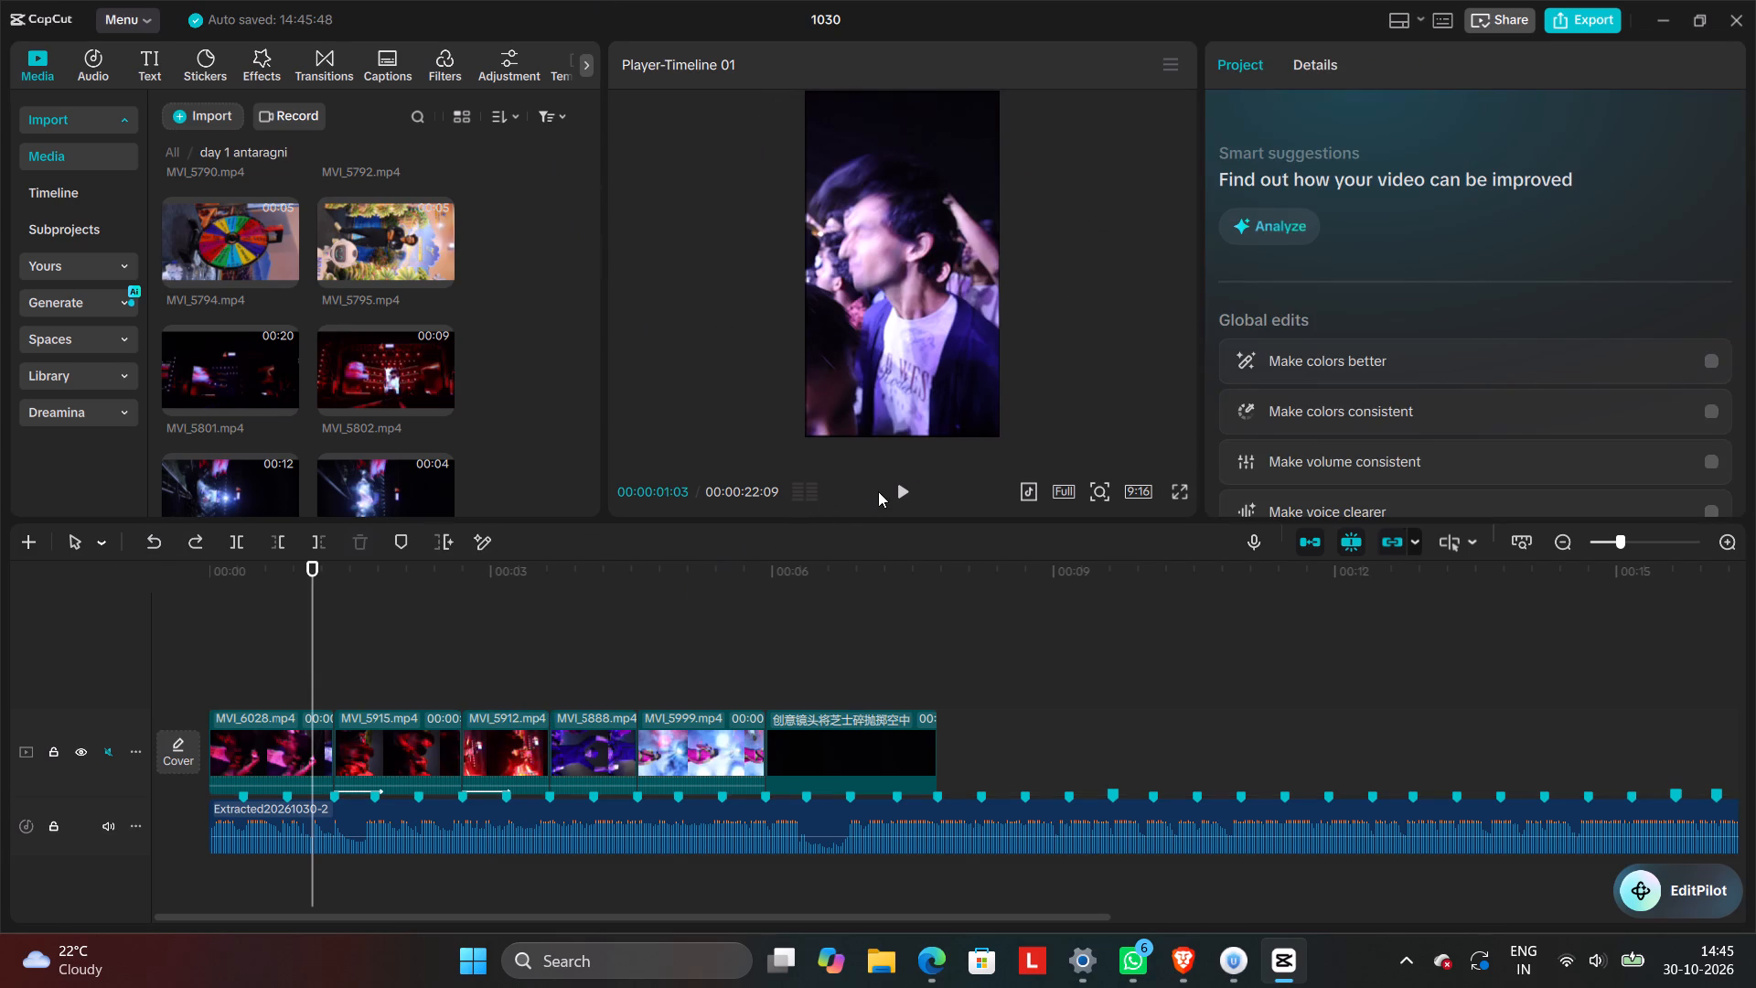
pyautogui.click(887, 491)
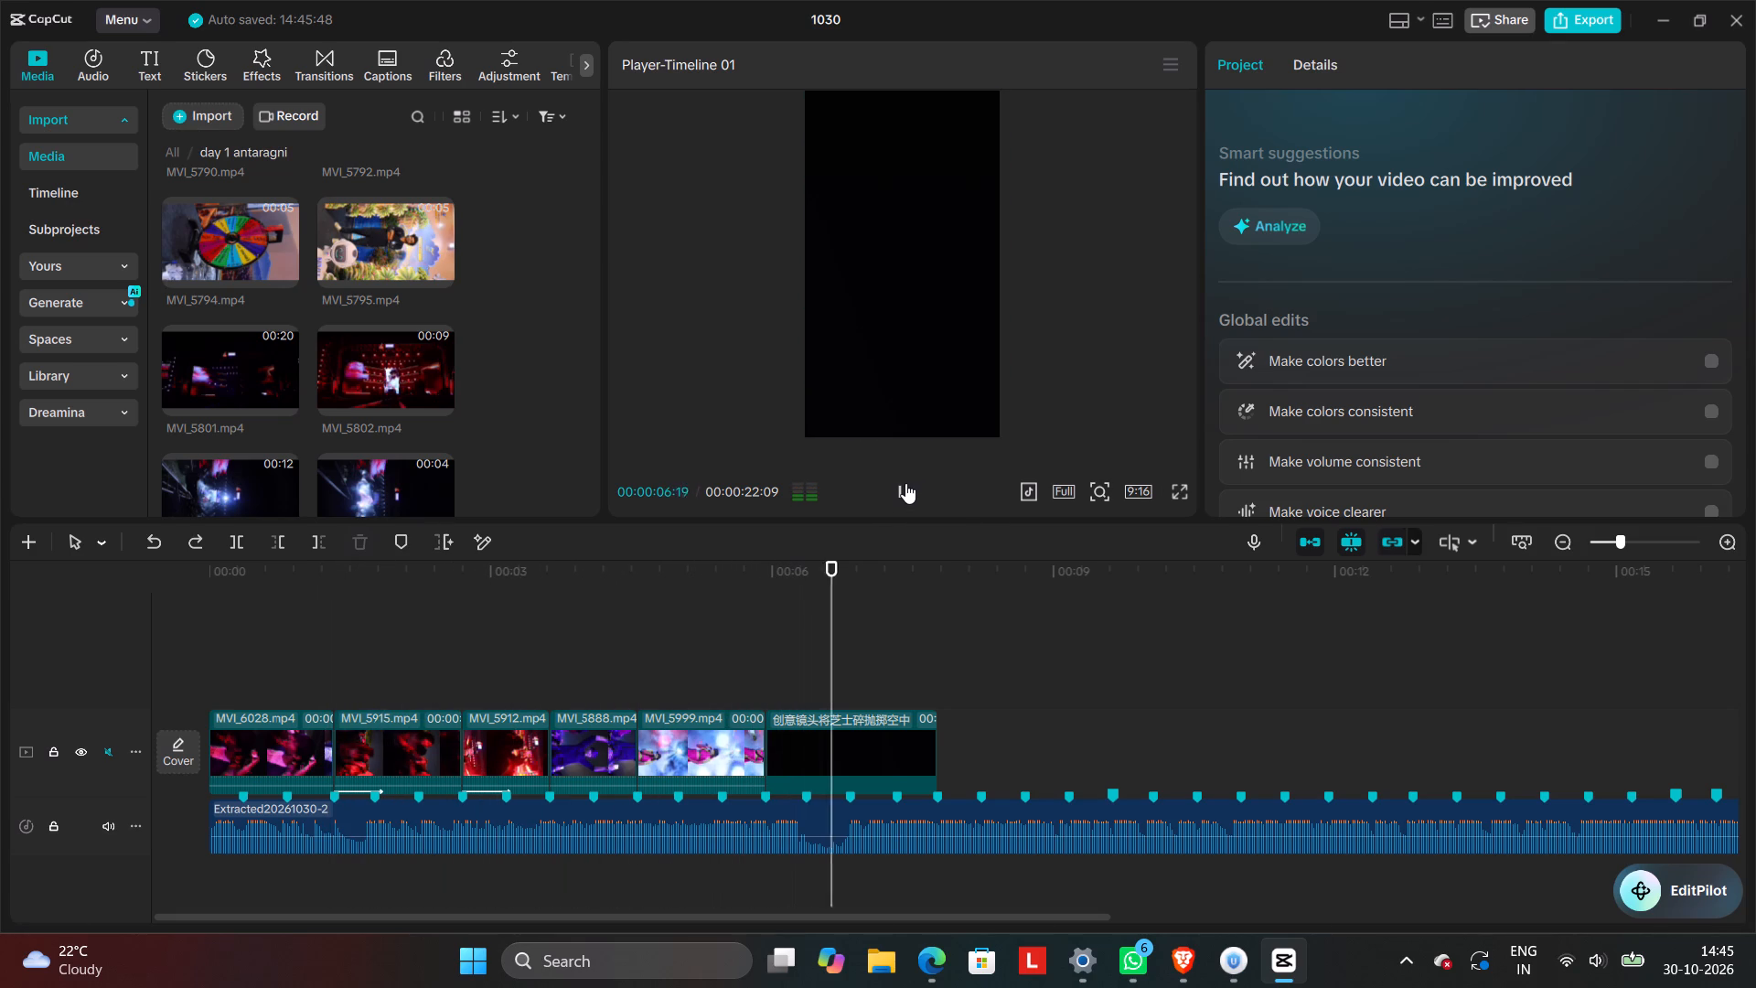
pyautogui.click(907, 487)
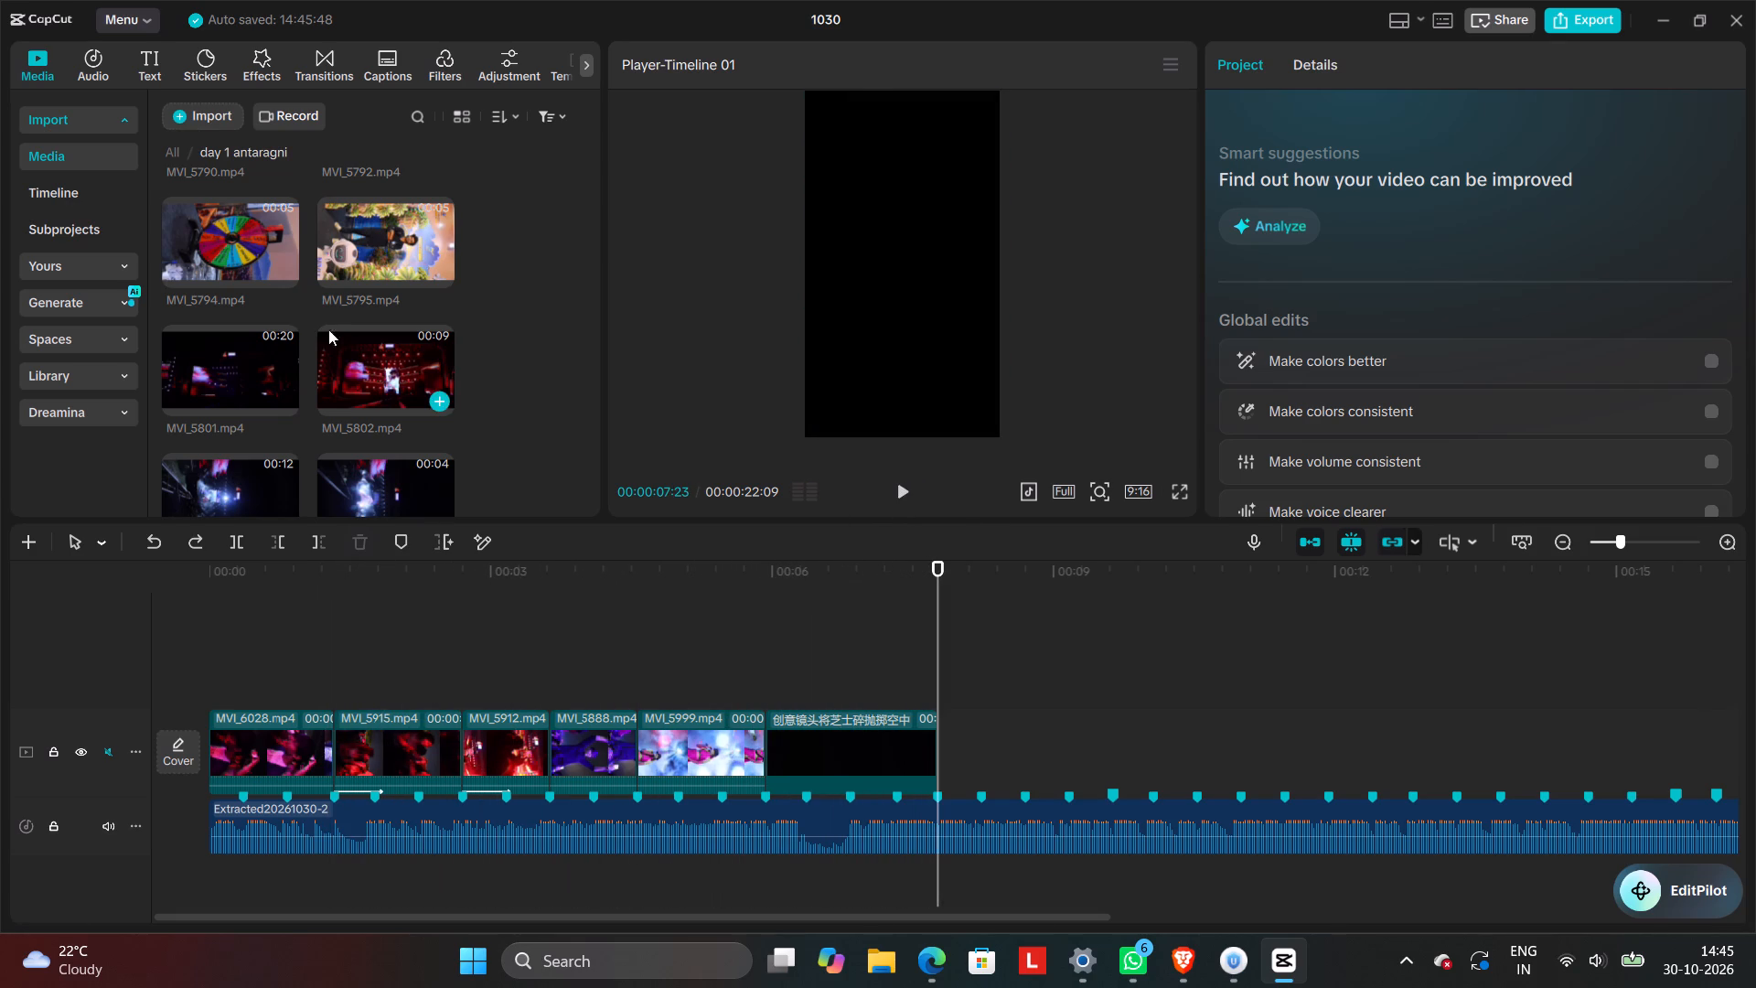
# Preview the "day 1 antaragni" clips from MVI_5804 through MVI_5815 to look for the next shot.
pyautogui.scroll(-1, 364, 371)
pyautogui.click(370, 376)
pyautogui.click(241, 392)
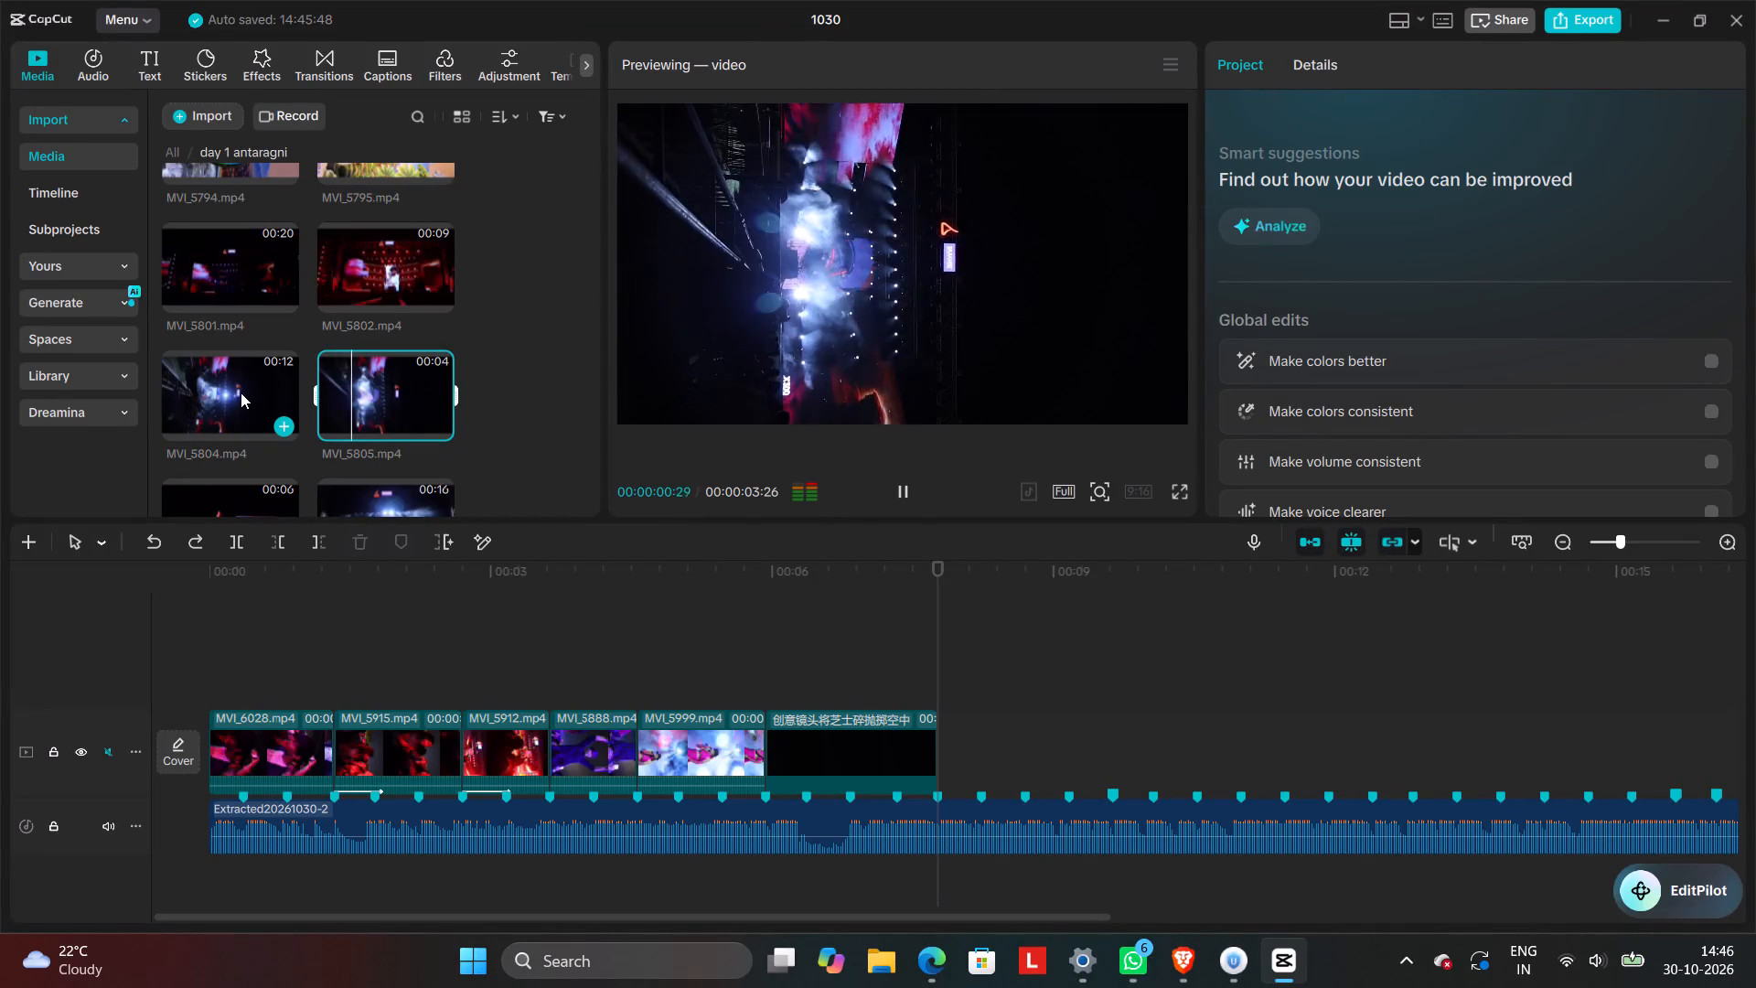
pyautogui.scroll(-1, 309, 392)
pyautogui.click(358, 411)
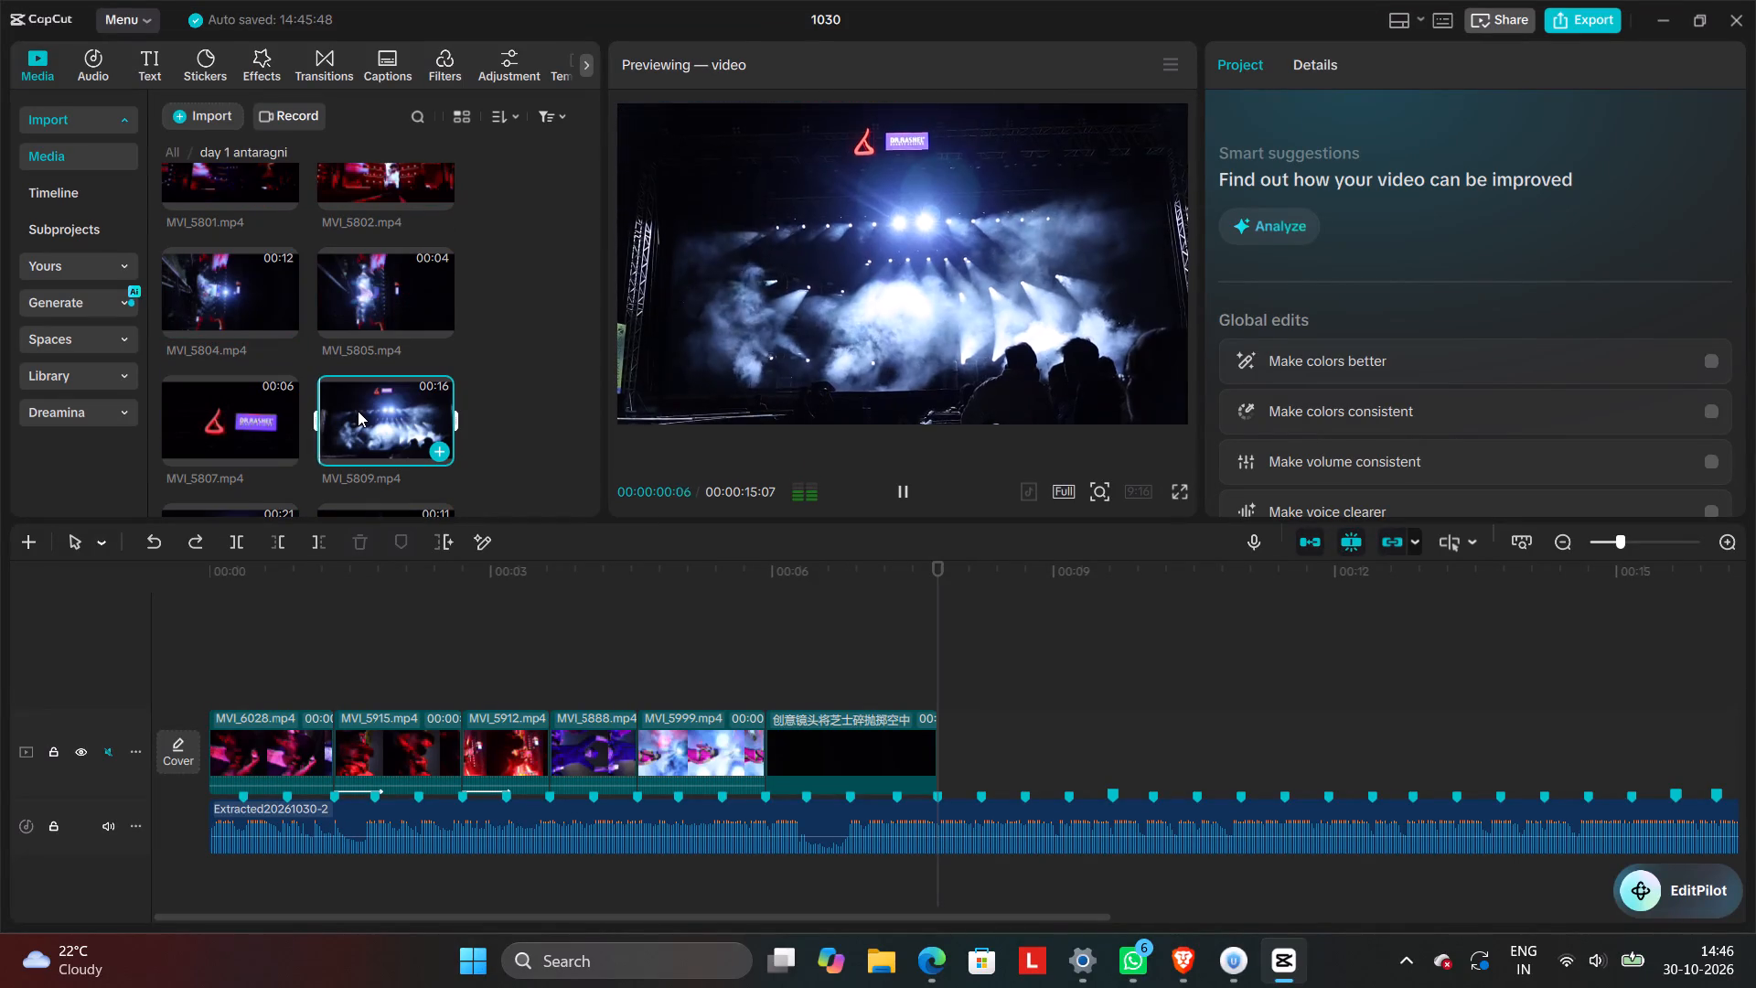
pyautogui.click(245, 412)
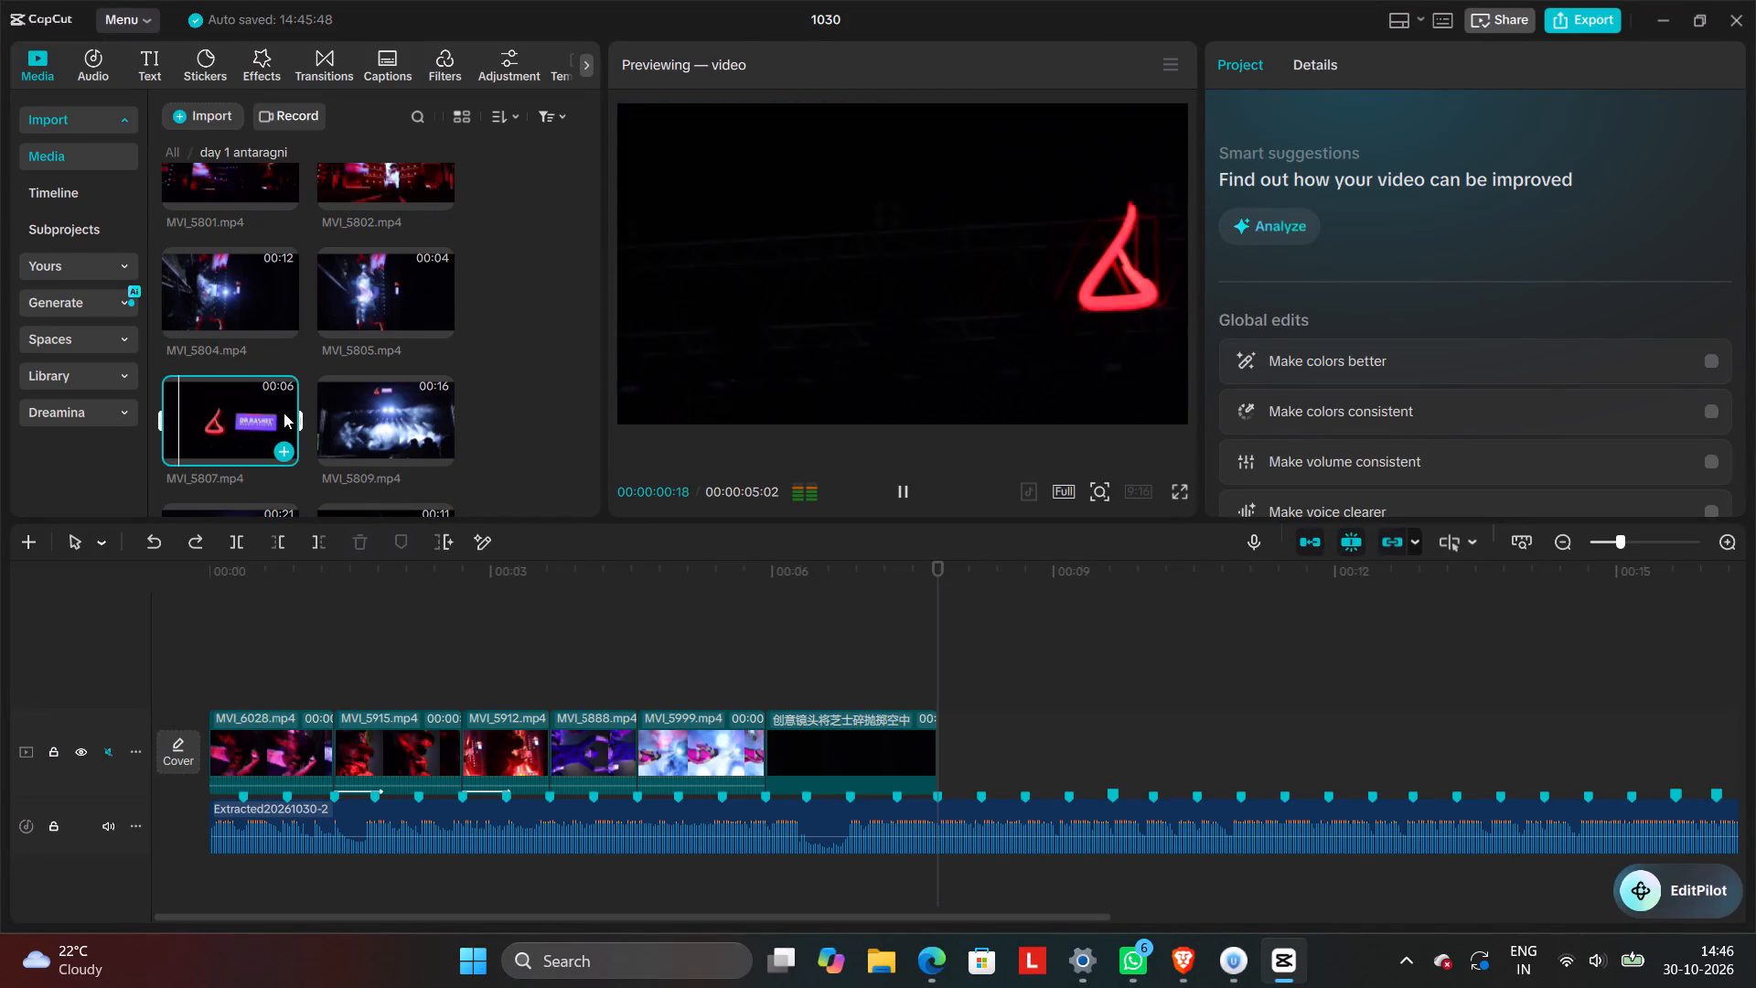
pyautogui.scroll(-1, 290, 413)
pyautogui.click(385, 435)
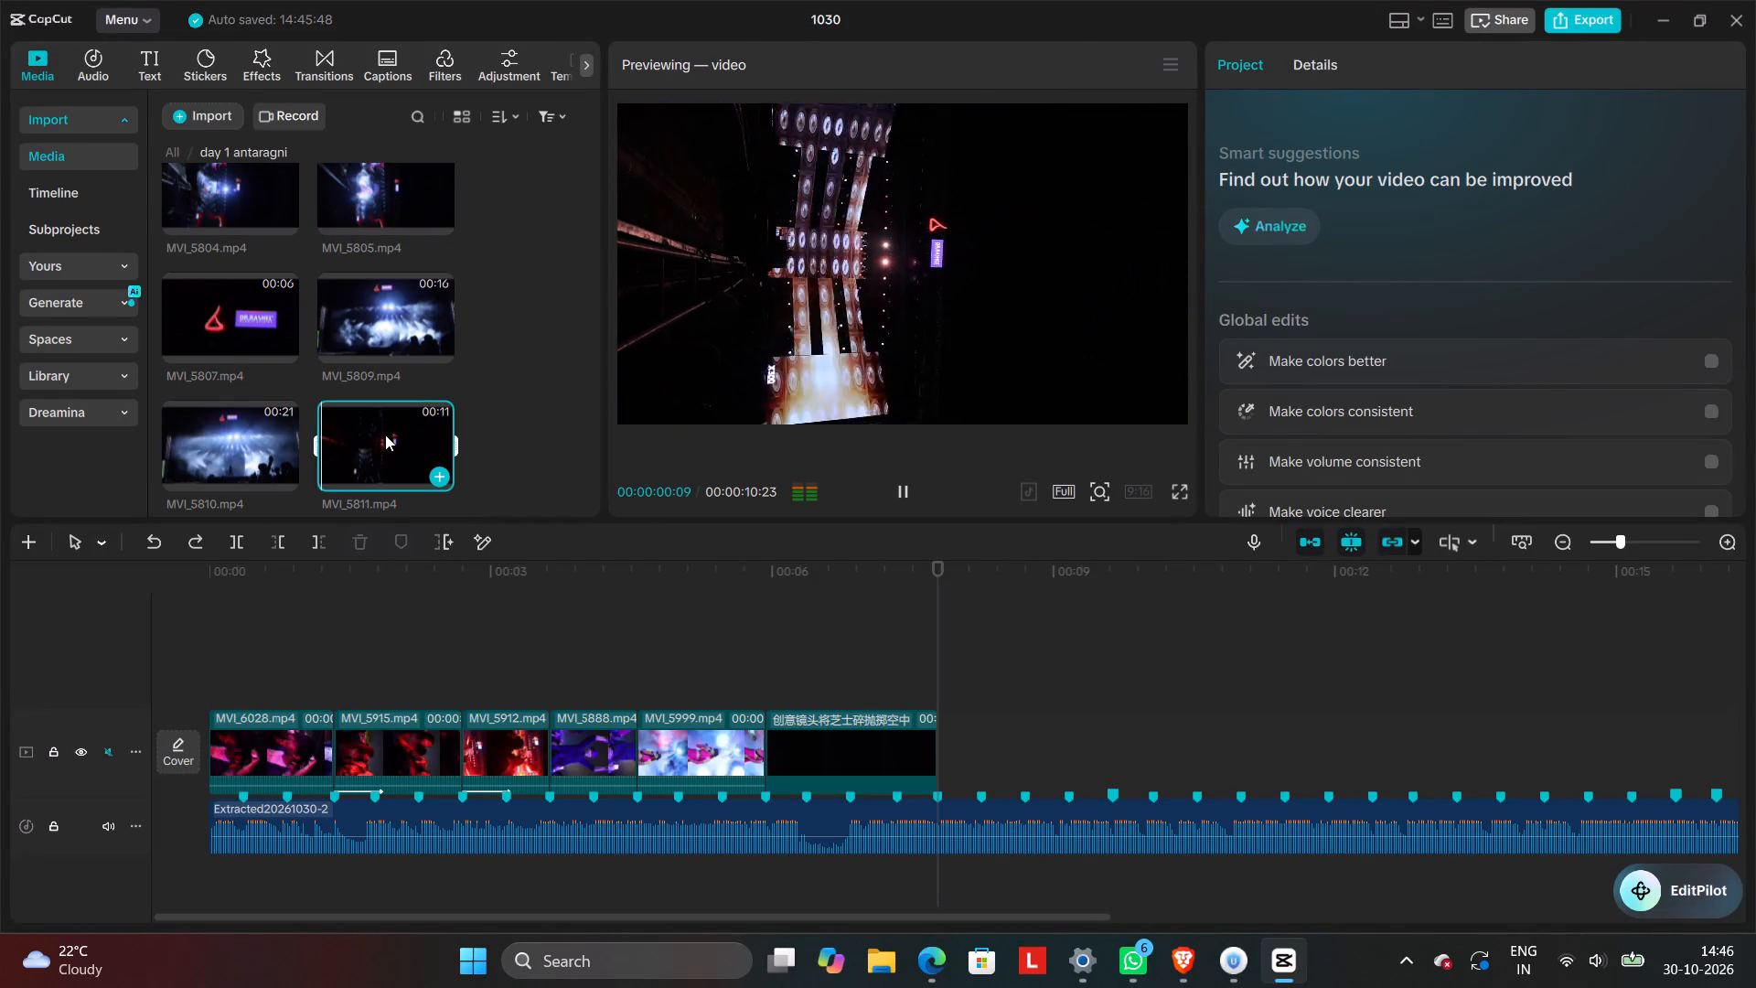
pyautogui.click(248, 414)
pyautogui.scroll(-1, 316, 414)
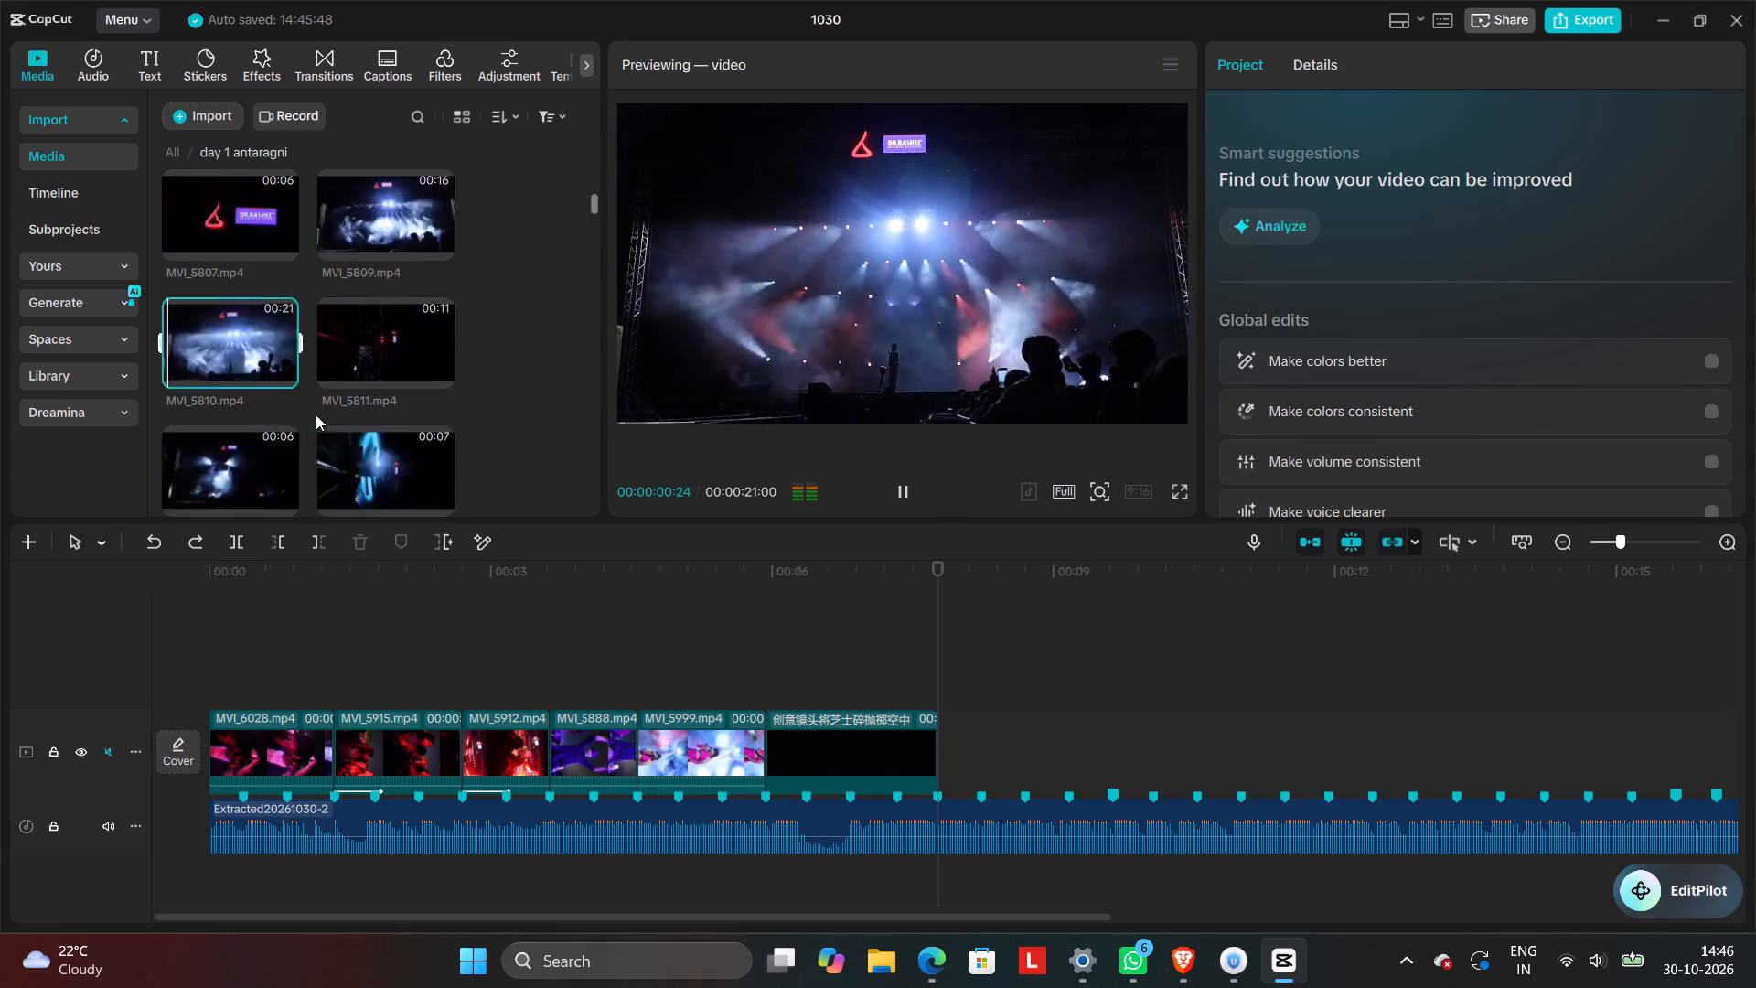
pyautogui.scroll(-1, 316, 414)
pyautogui.click(368, 376)
pyautogui.click(212, 351)
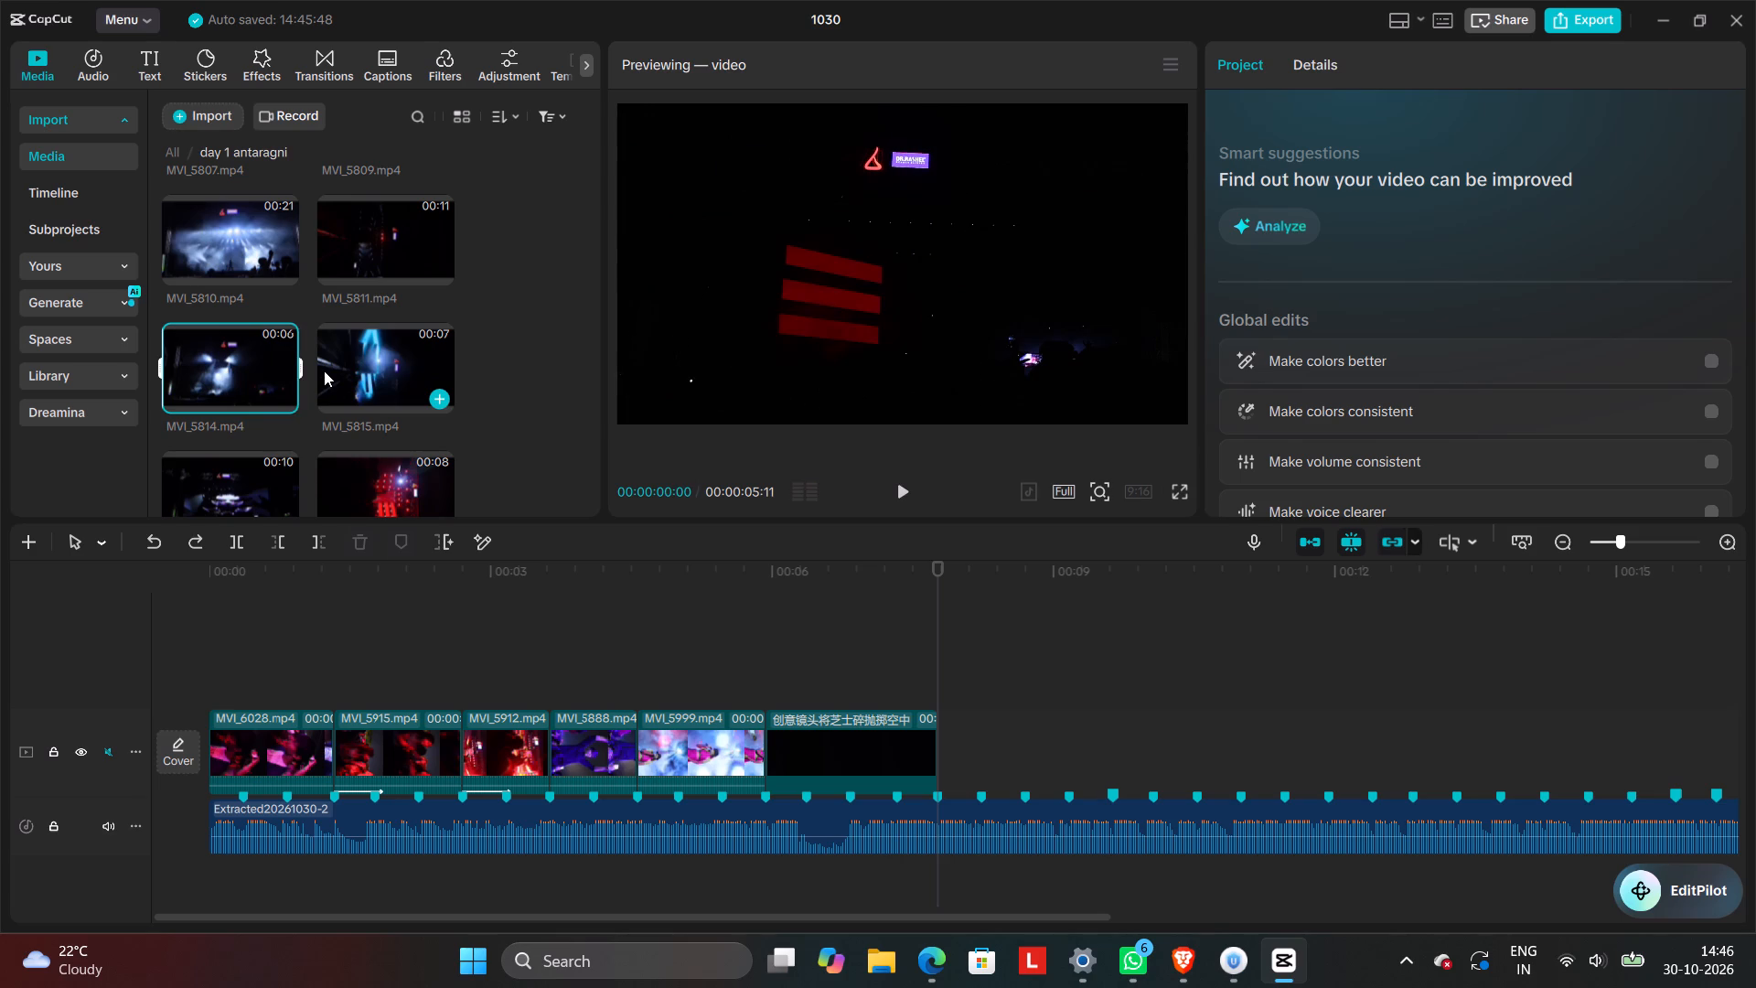
# Add MVI_5819 after the dark library clip, cut off its opening part, and trim its end to the beat marker at 00:00:09:05.
pyautogui.scroll(-1, 324, 370)
pyautogui.click(355, 366)
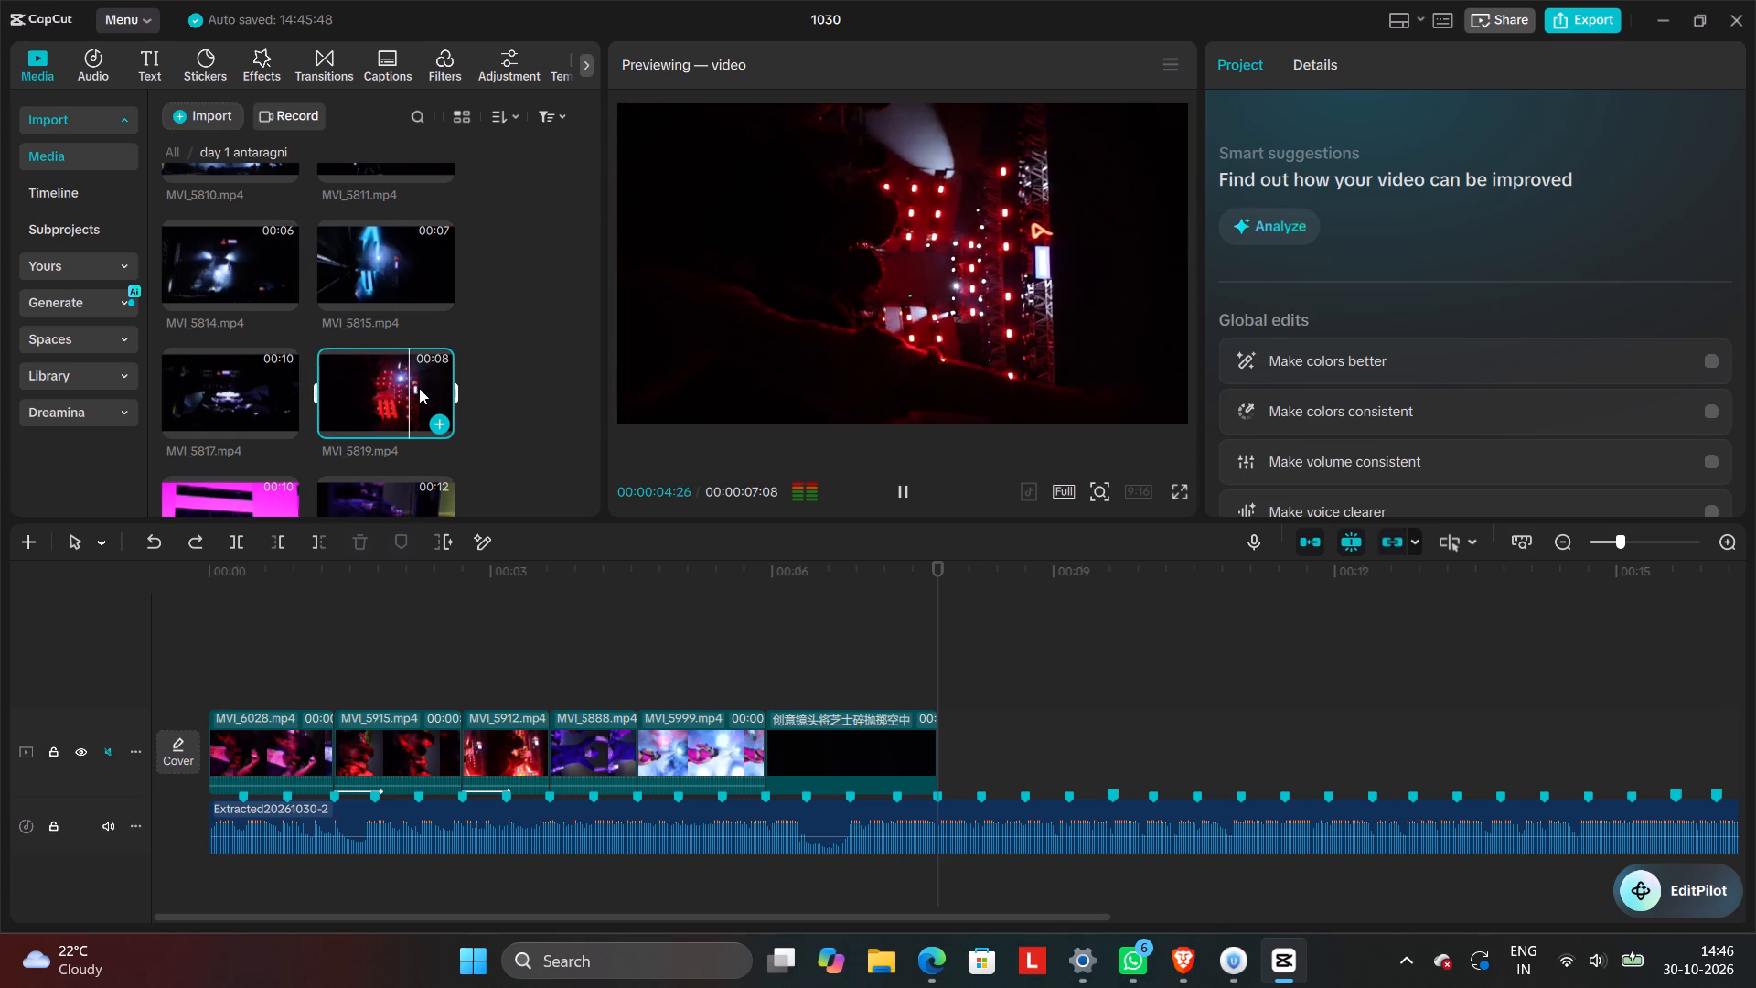
pyautogui.click(437, 427)
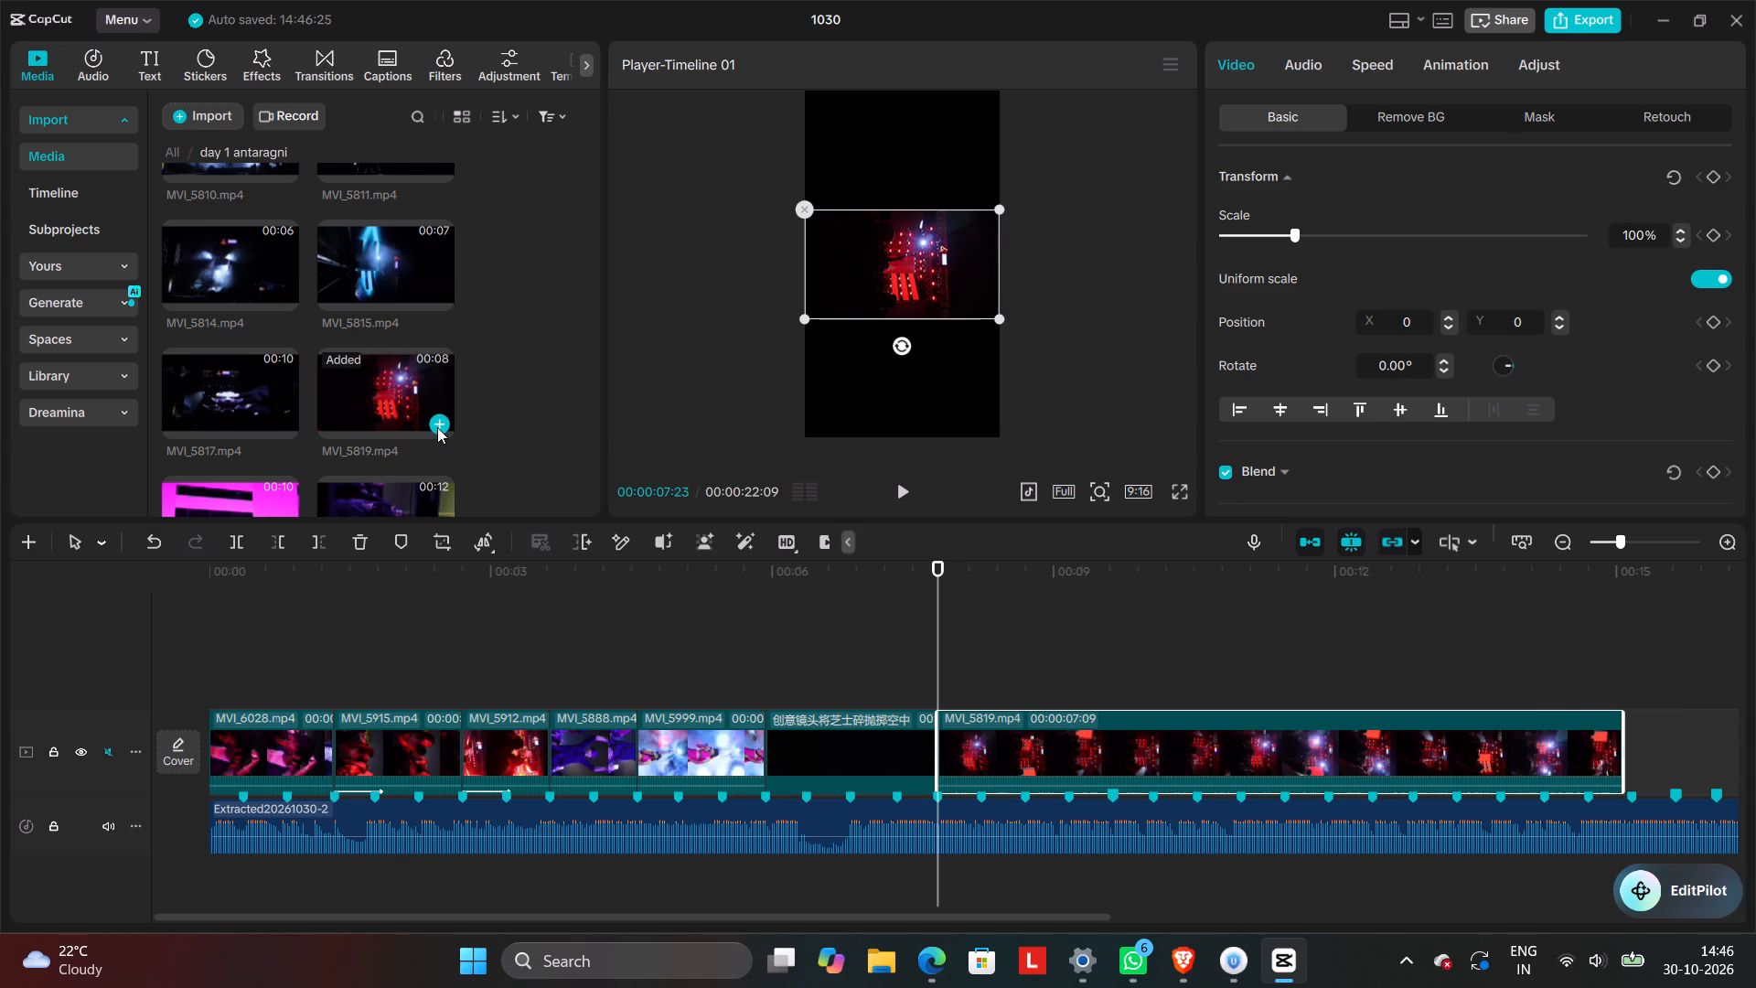
pyautogui.click(1208, 695)
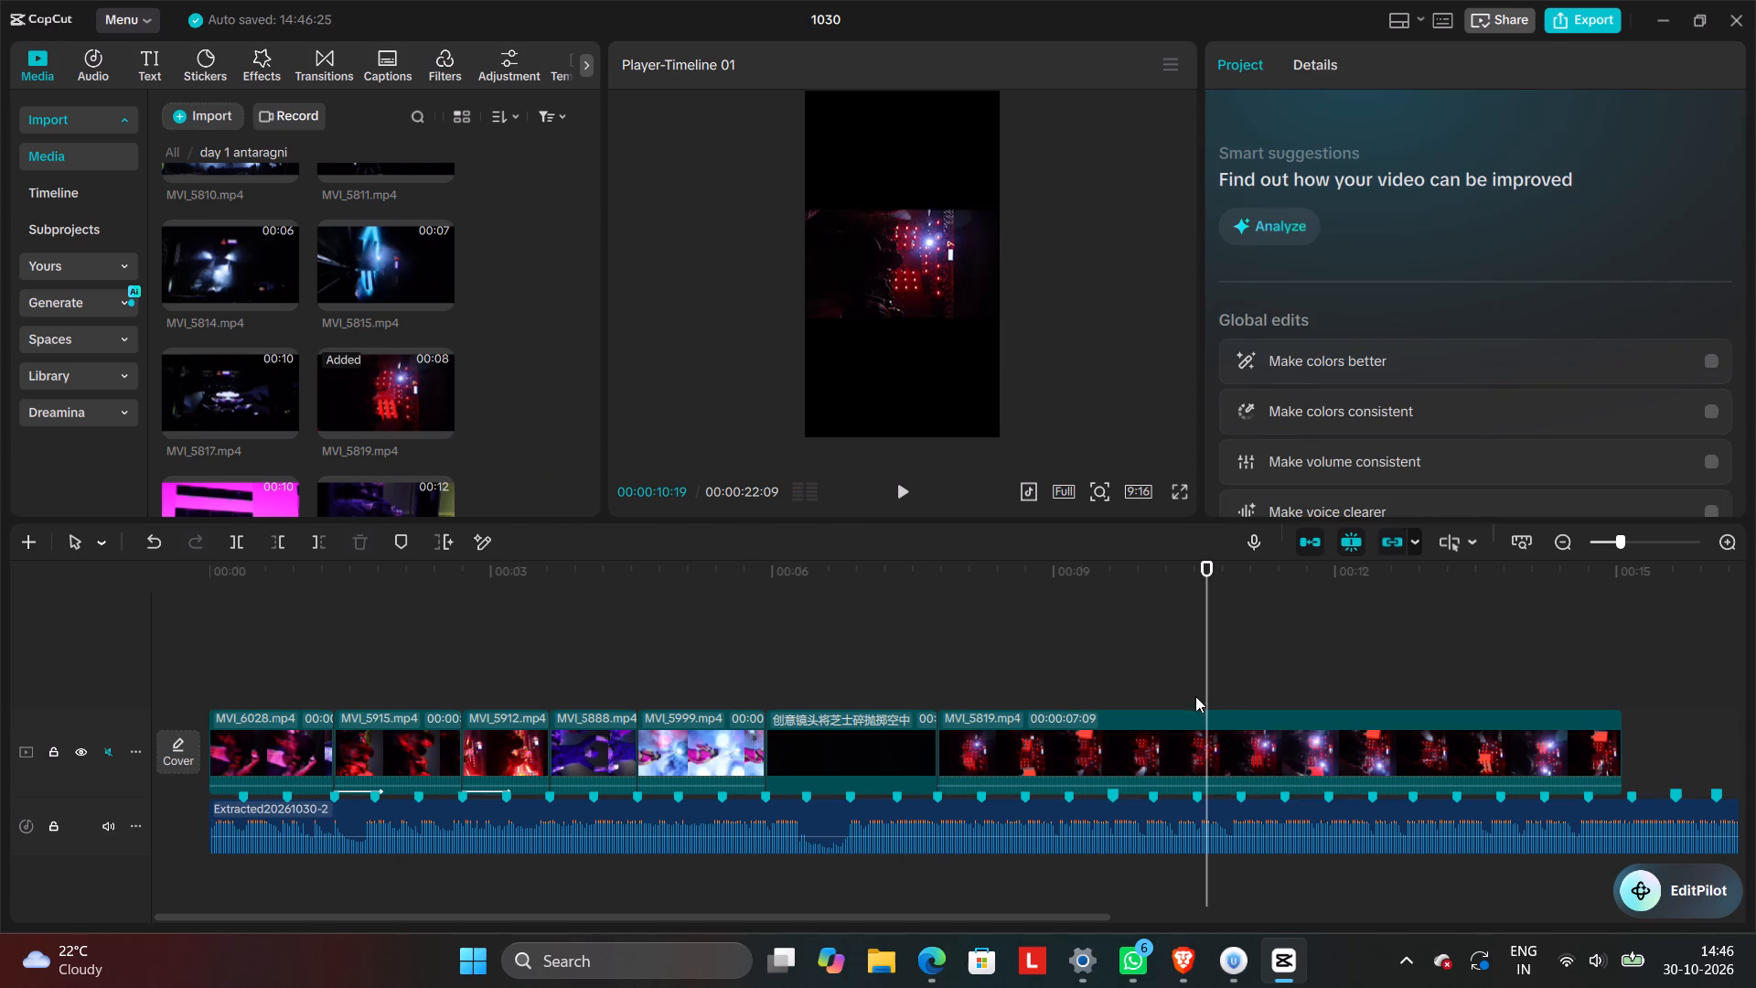
pyautogui.click(1186, 742)
pyautogui.click(273, 542)
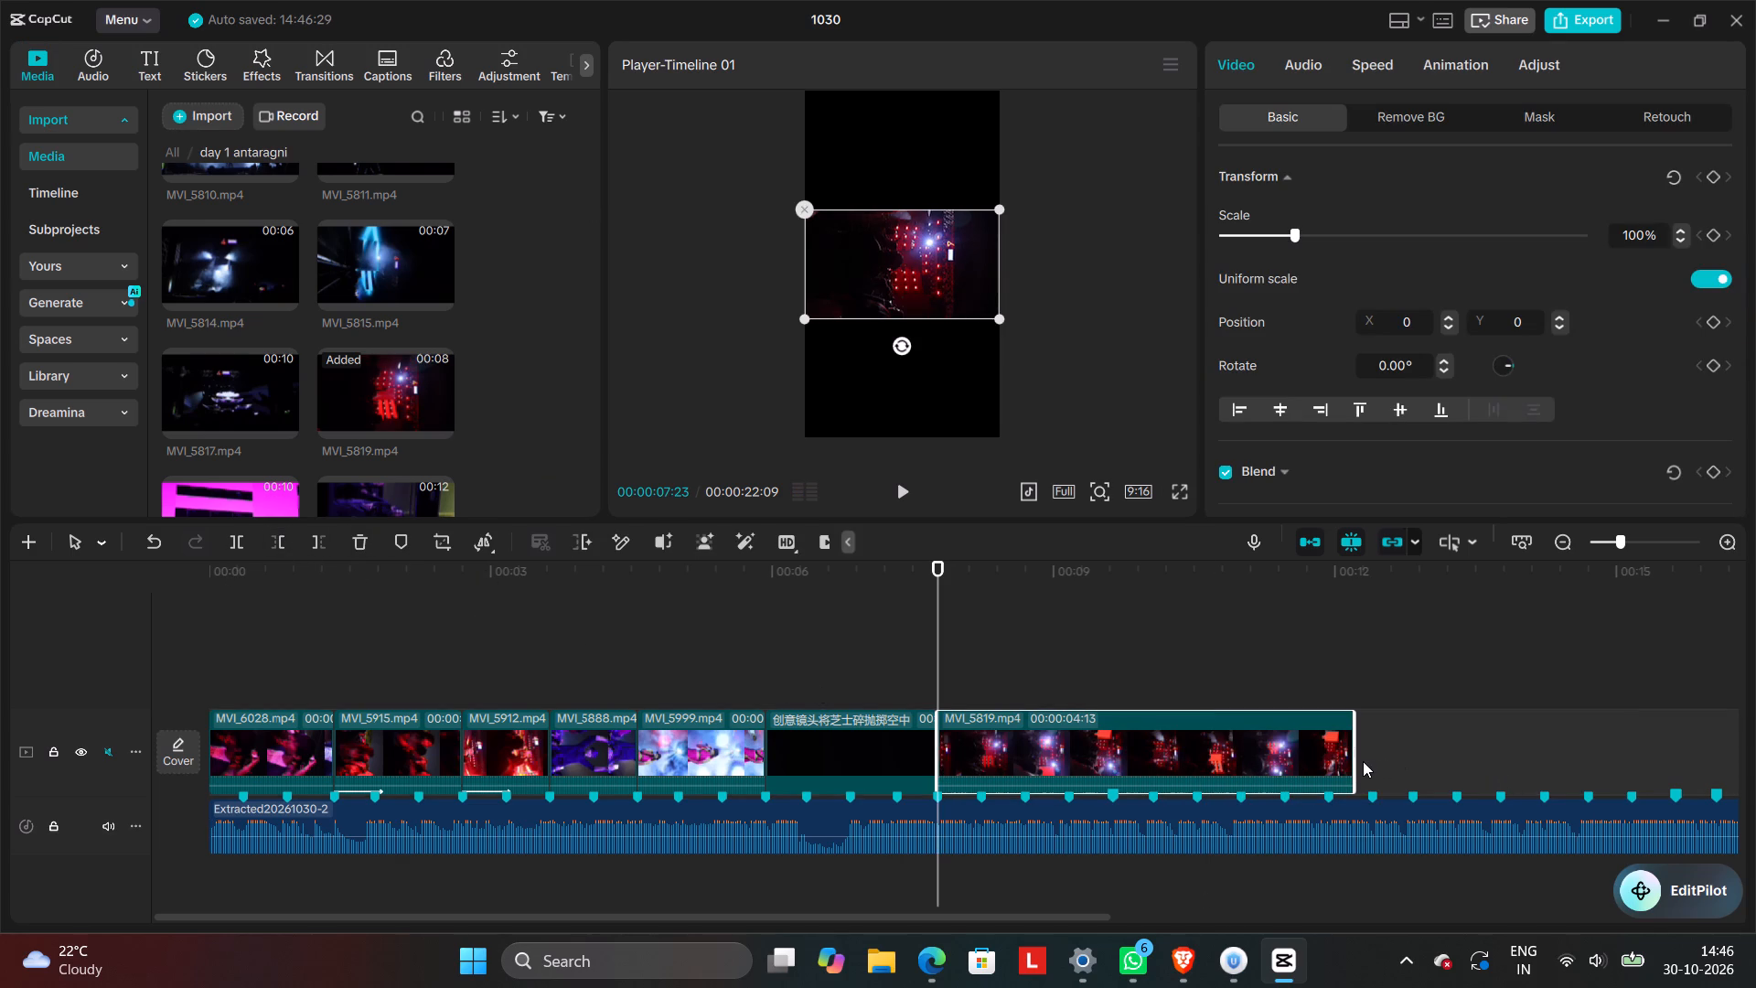
pyautogui.moveTo(1352, 757); pyautogui.dragTo(1064, 804)
pyautogui.click(1067, 699)
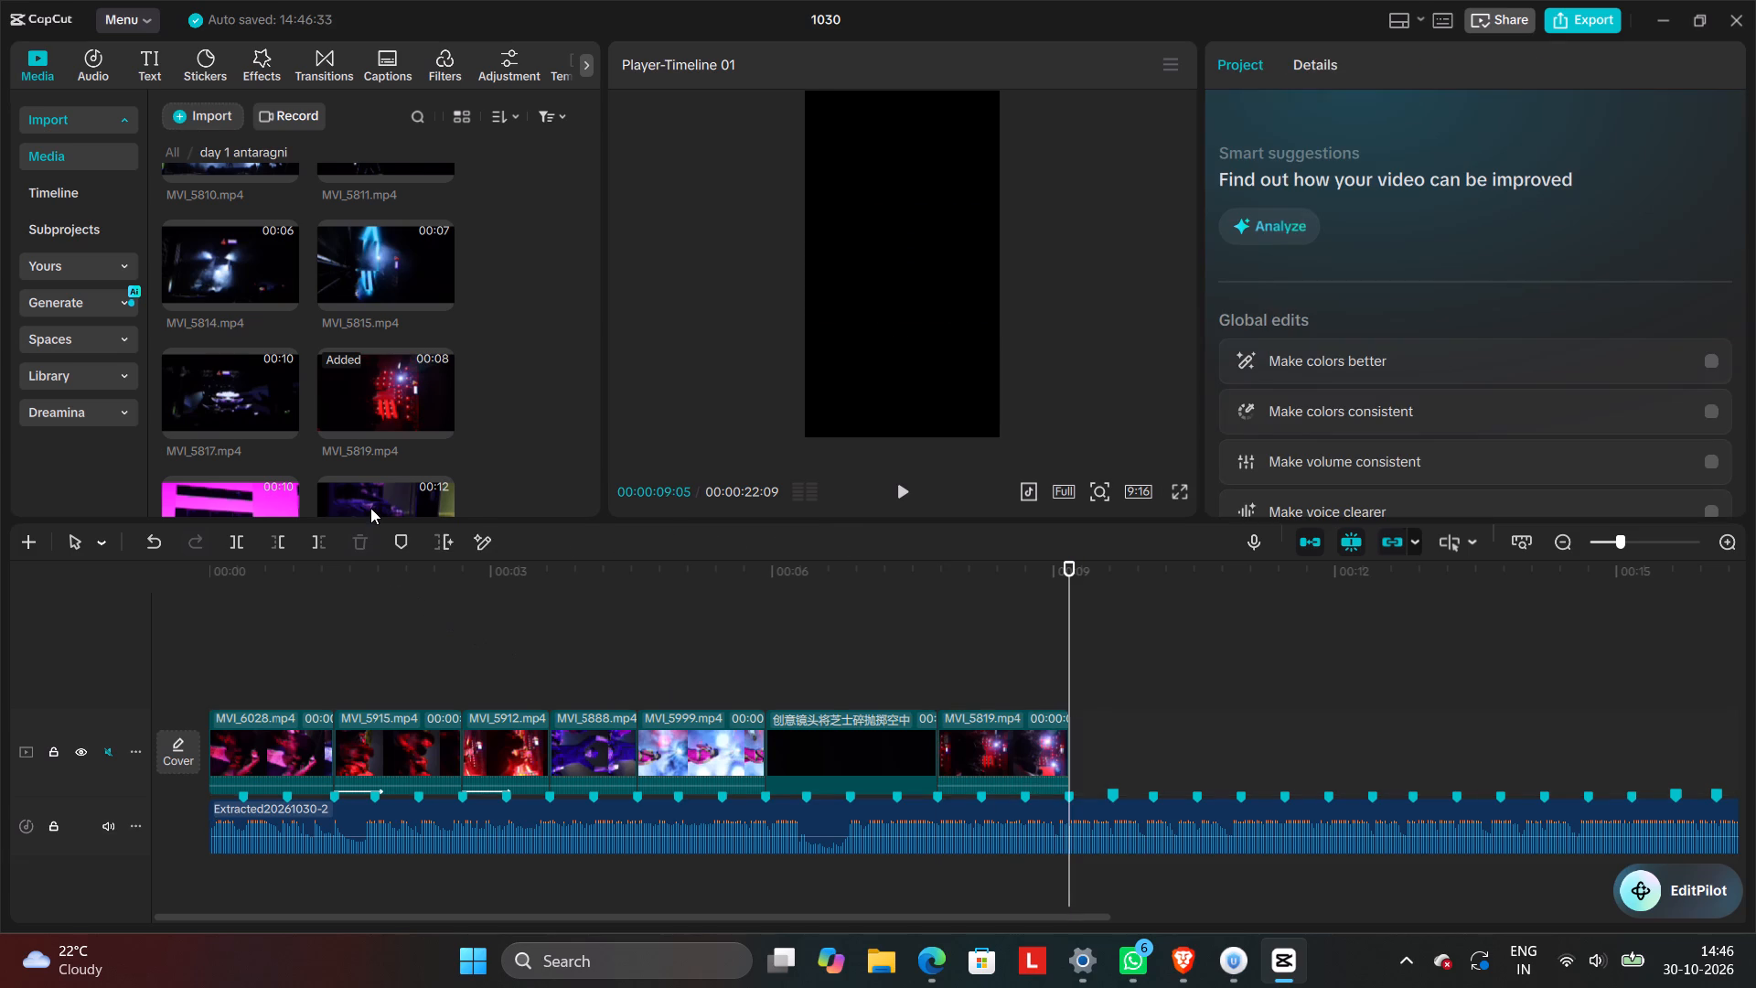
# Add MVI_5822 after MVI_5819 and trim its end to the beat marker at 00:00:11:00.
pyautogui.scroll(-1, 370, 508)
pyautogui.click(334, 403)
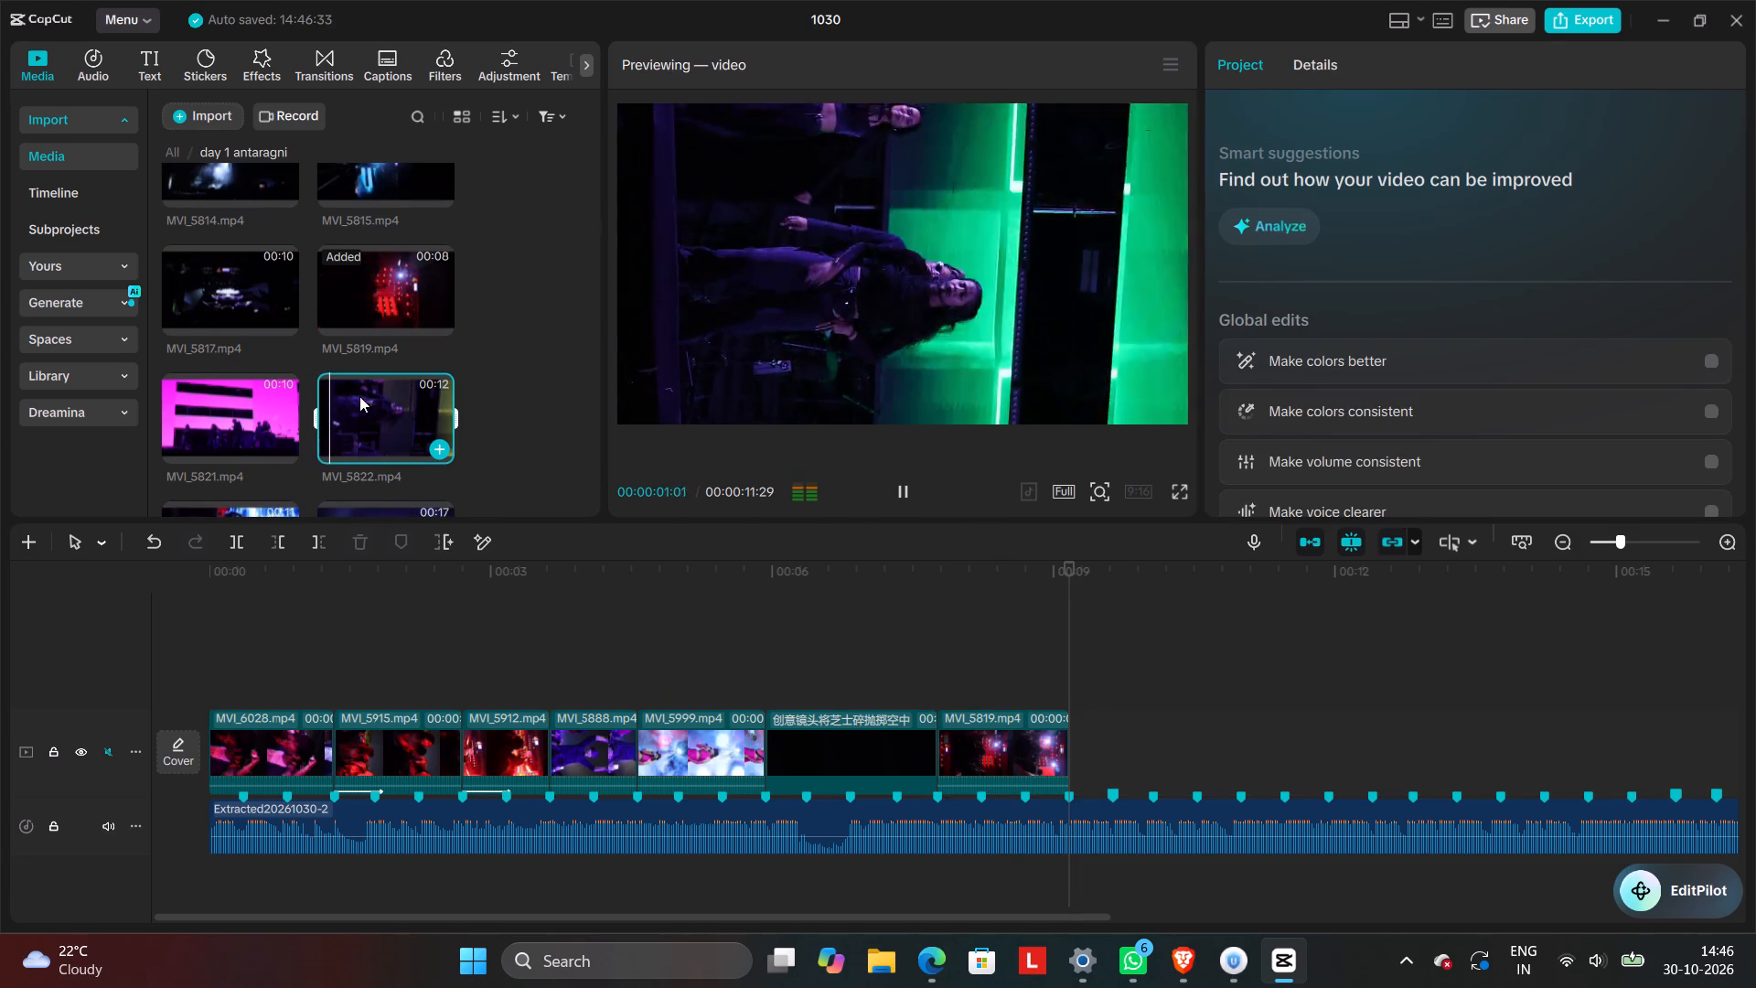
pyautogui.click(436, 448)
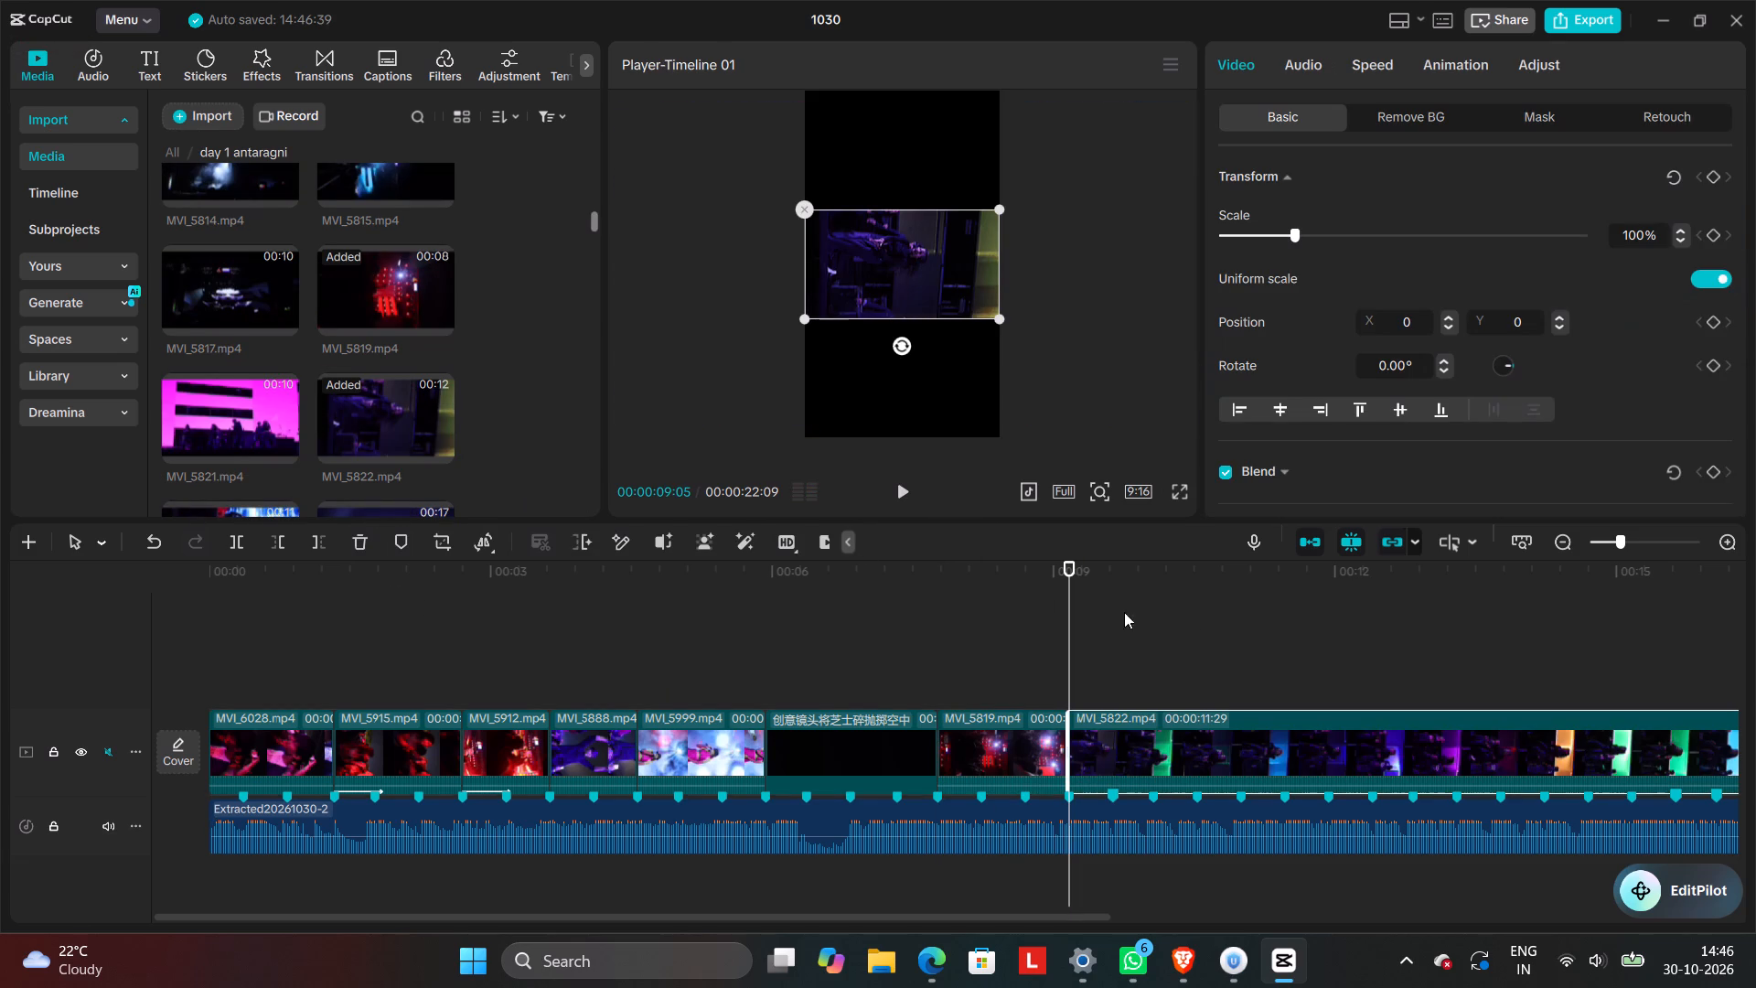
pyautogui.click(1237, 660)
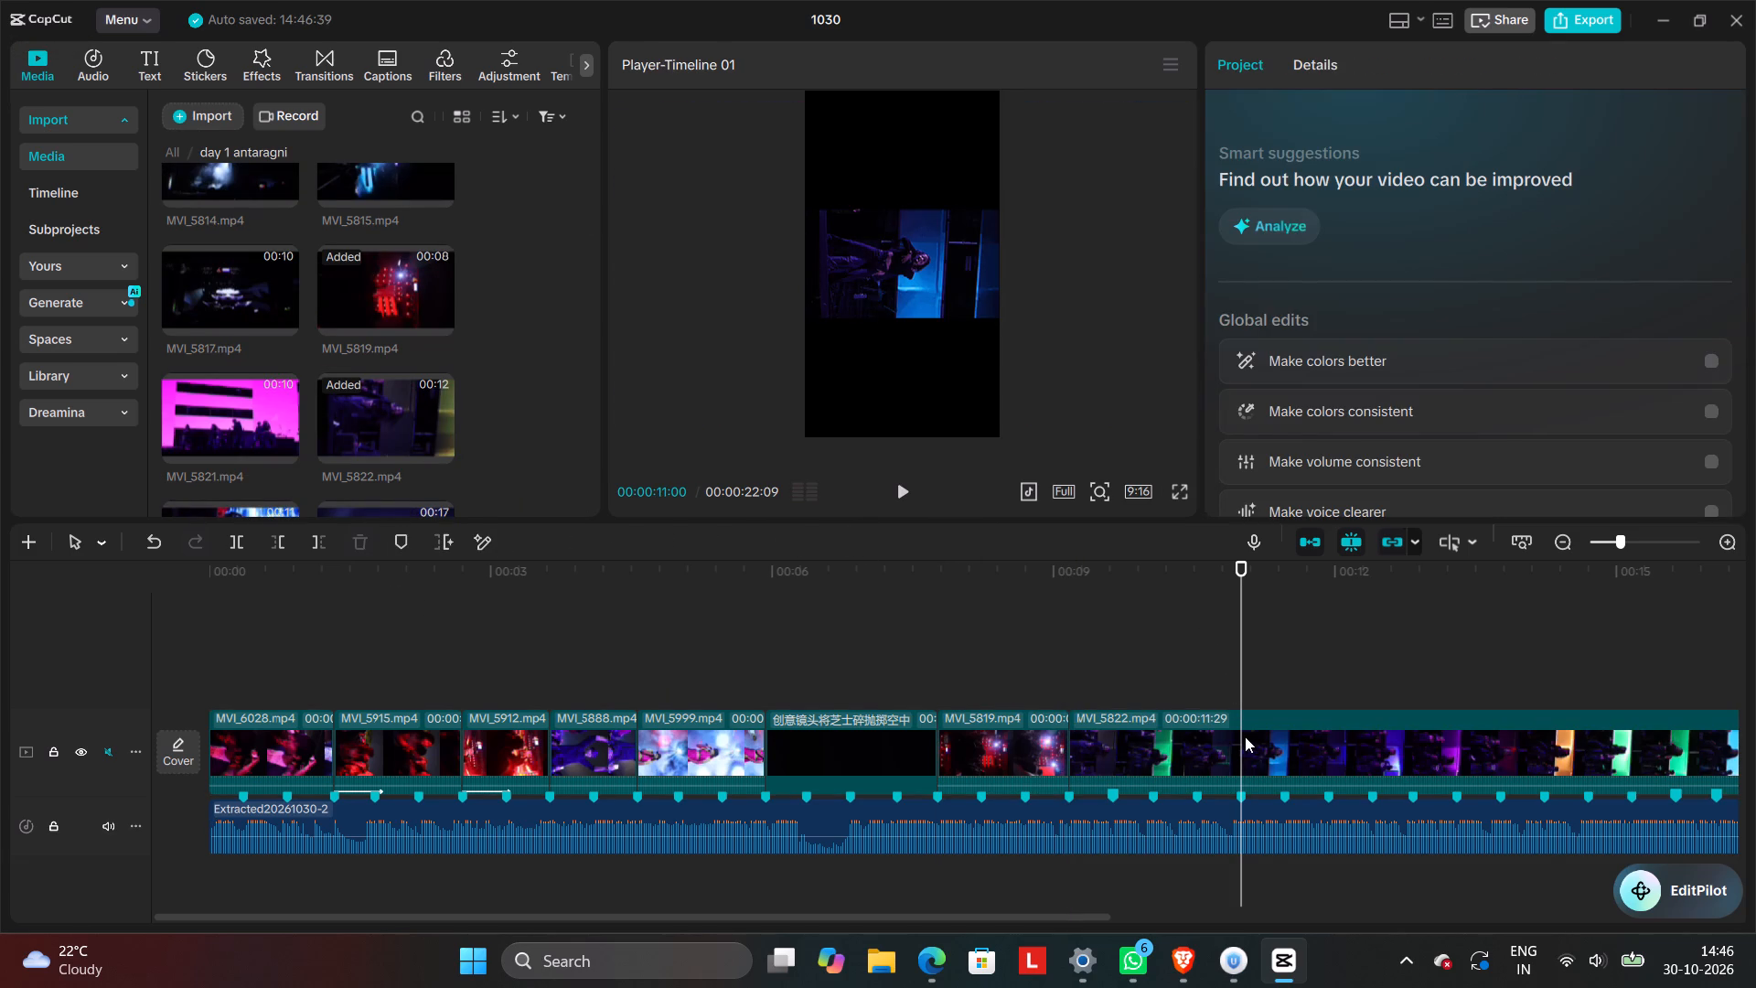
pyautogui.click(1245, 736)
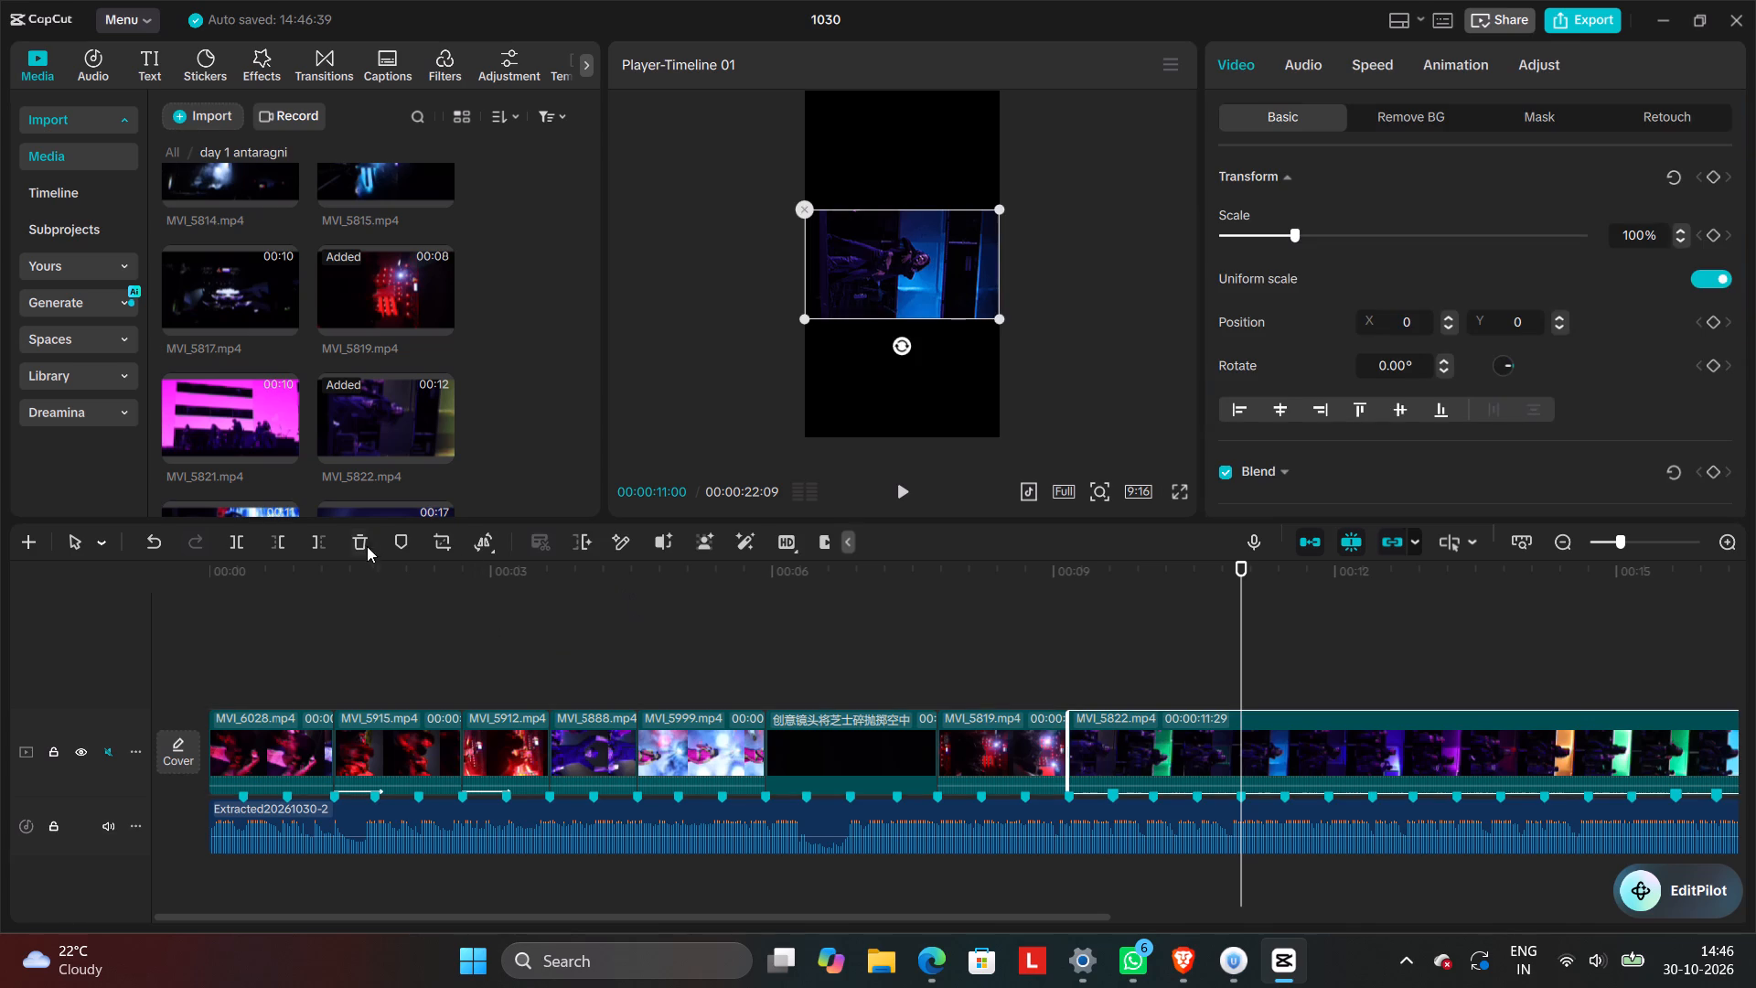
pyautogui.click(315, 550)
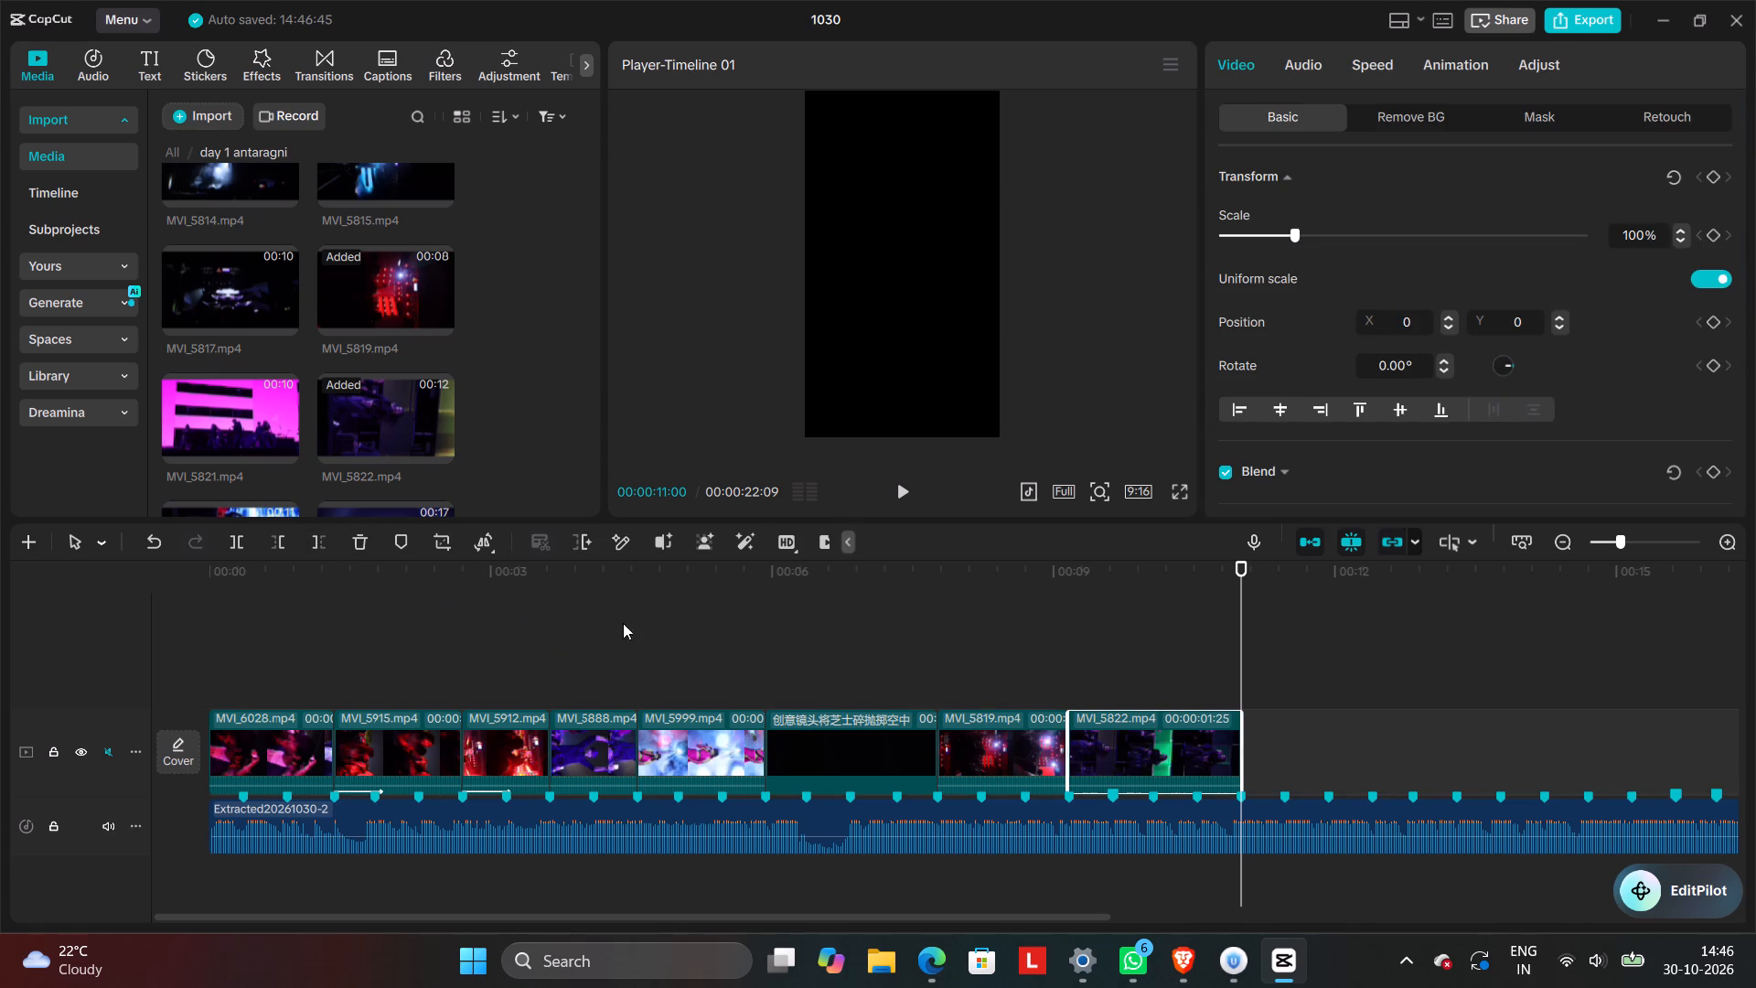
# Preview clips MVI_5821, MVI_5823, MVI_5851 and MVI_5854 to look for the next shot.
pyautogui.click(251, 417)
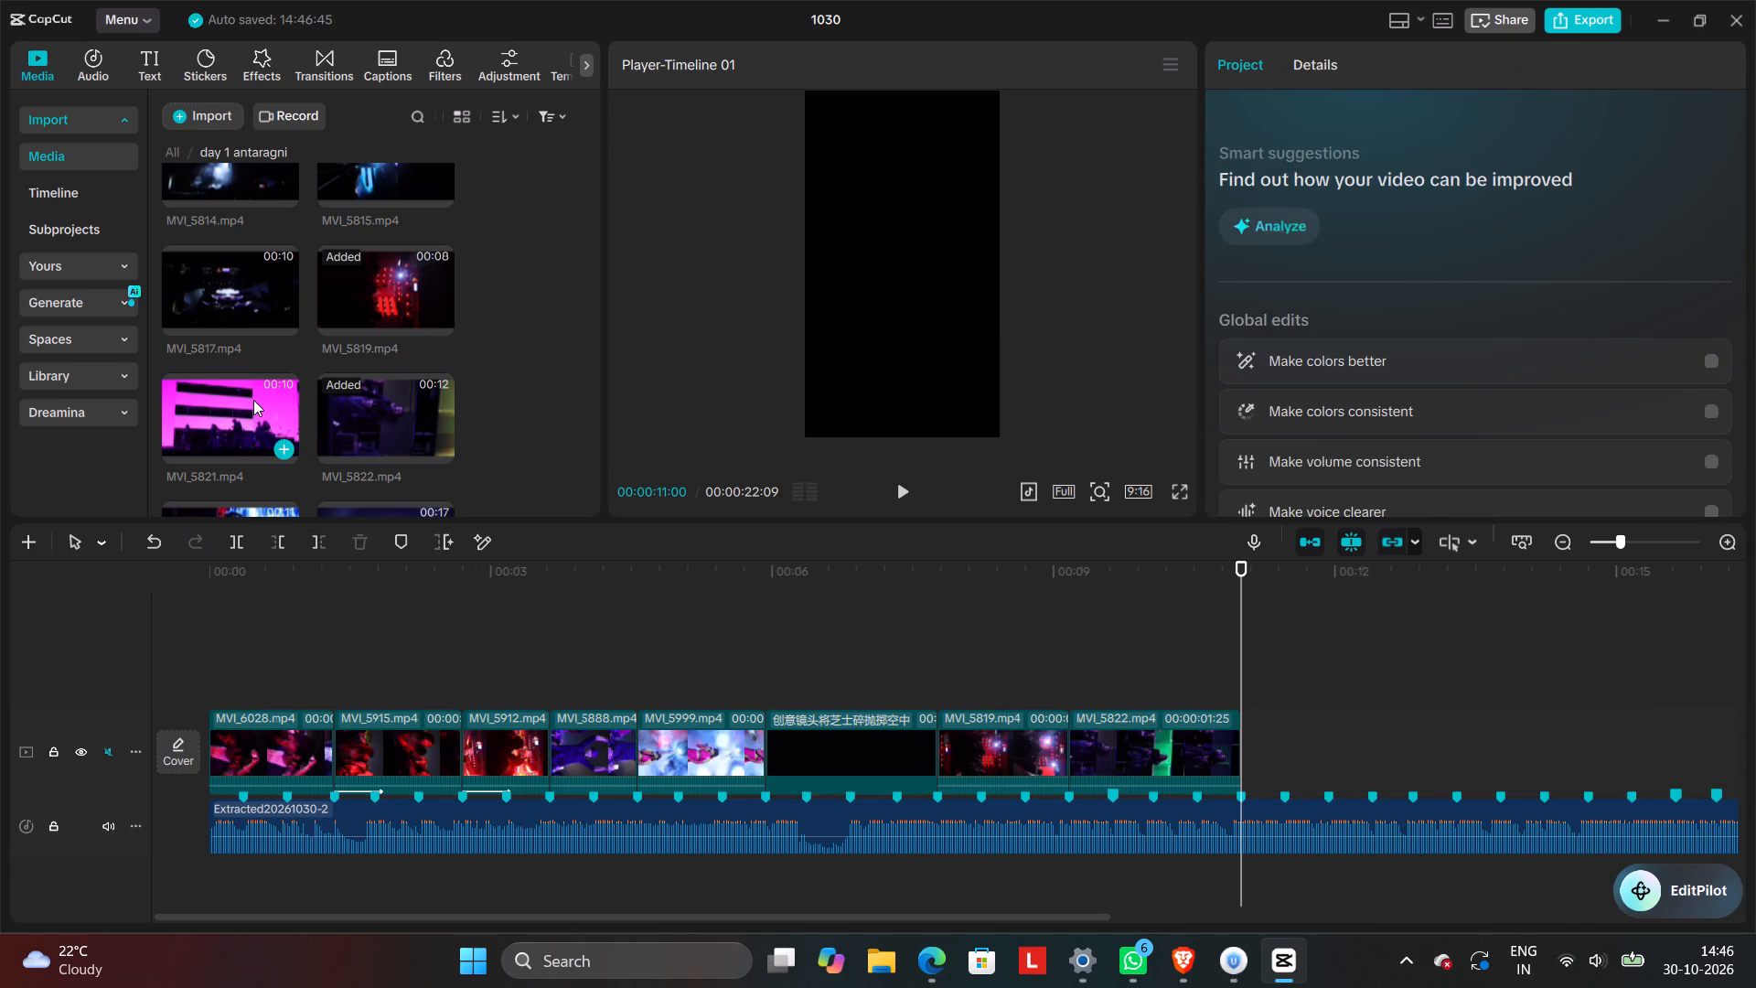
pyautogui.click(253, 400)
pyautogui.scroll(-1, 253, 399)
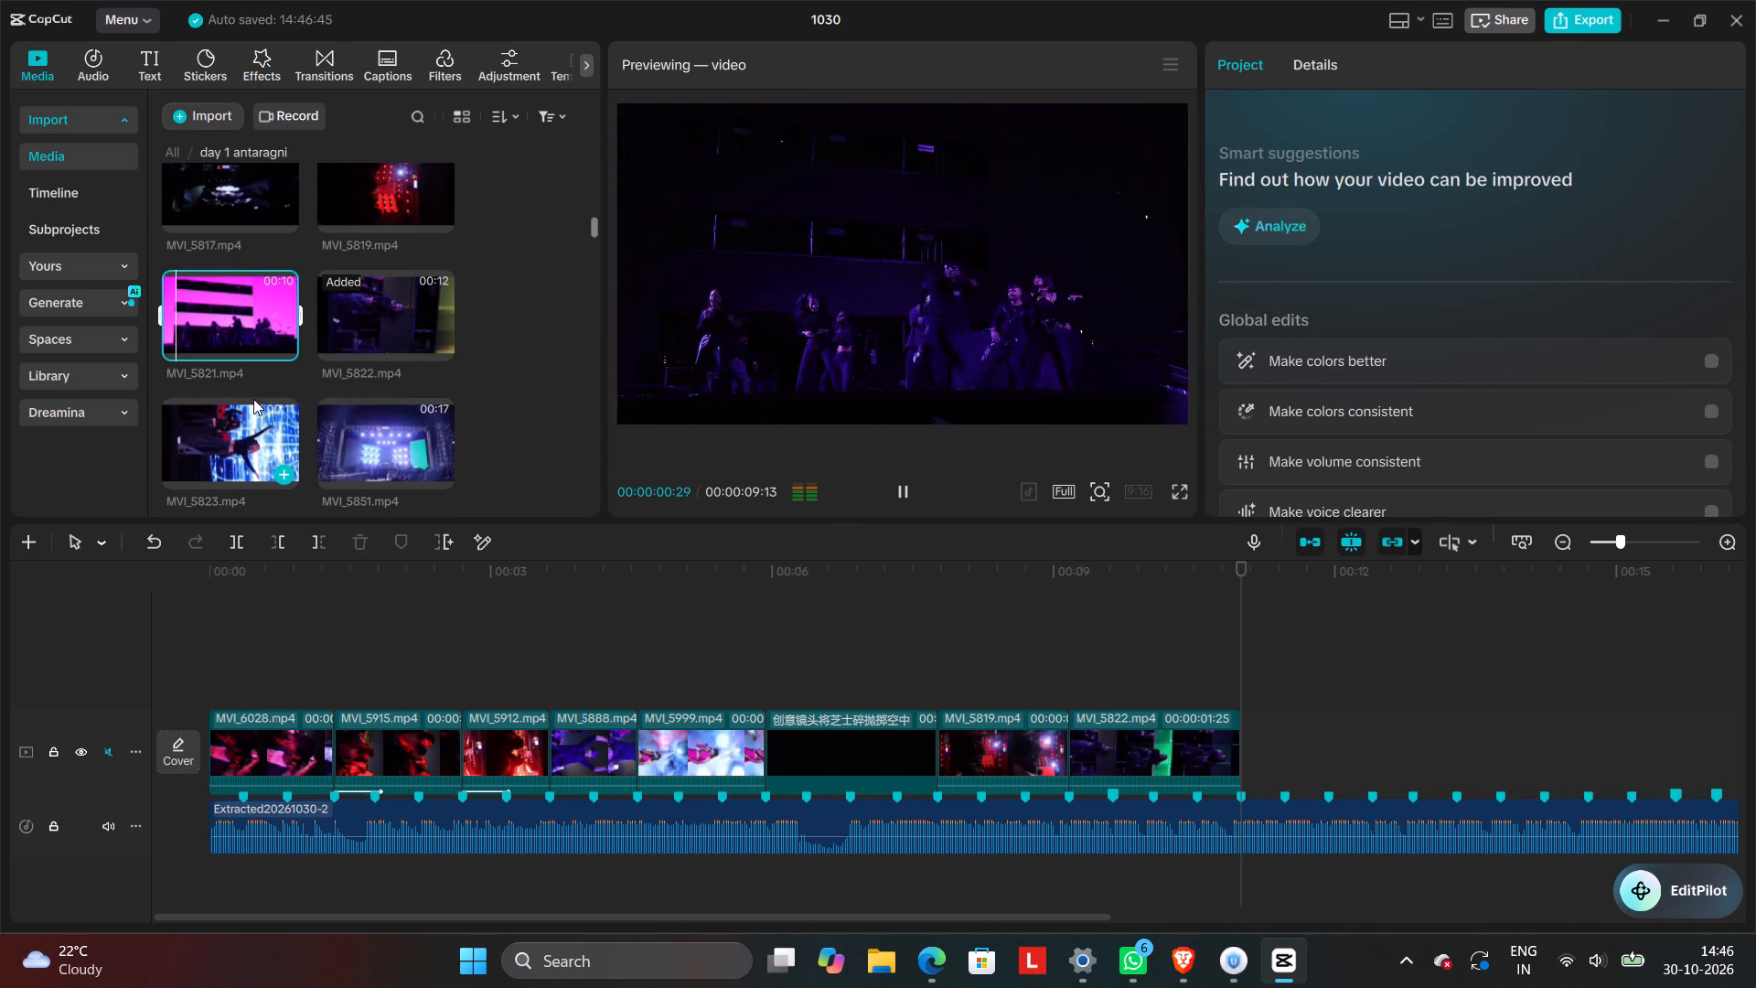
pyautogui.click(330, 322)
pyautogui.click(220, 431)
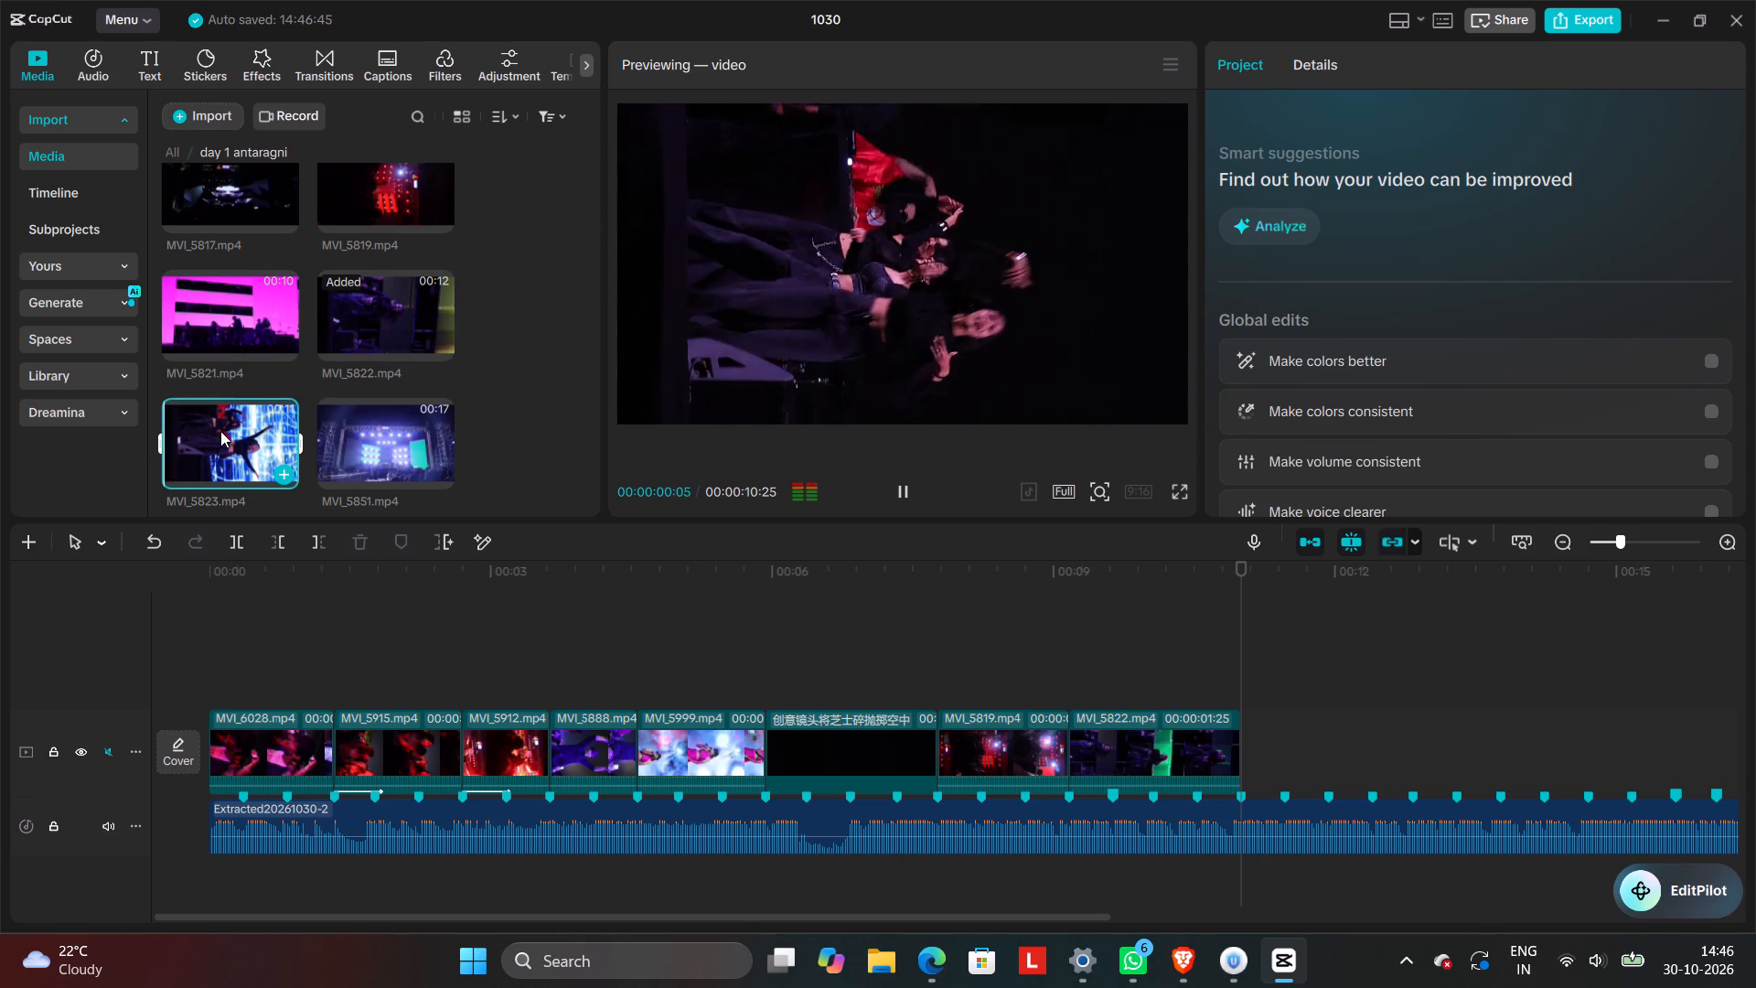
pyautogui.scroll(-1, 297, 424)
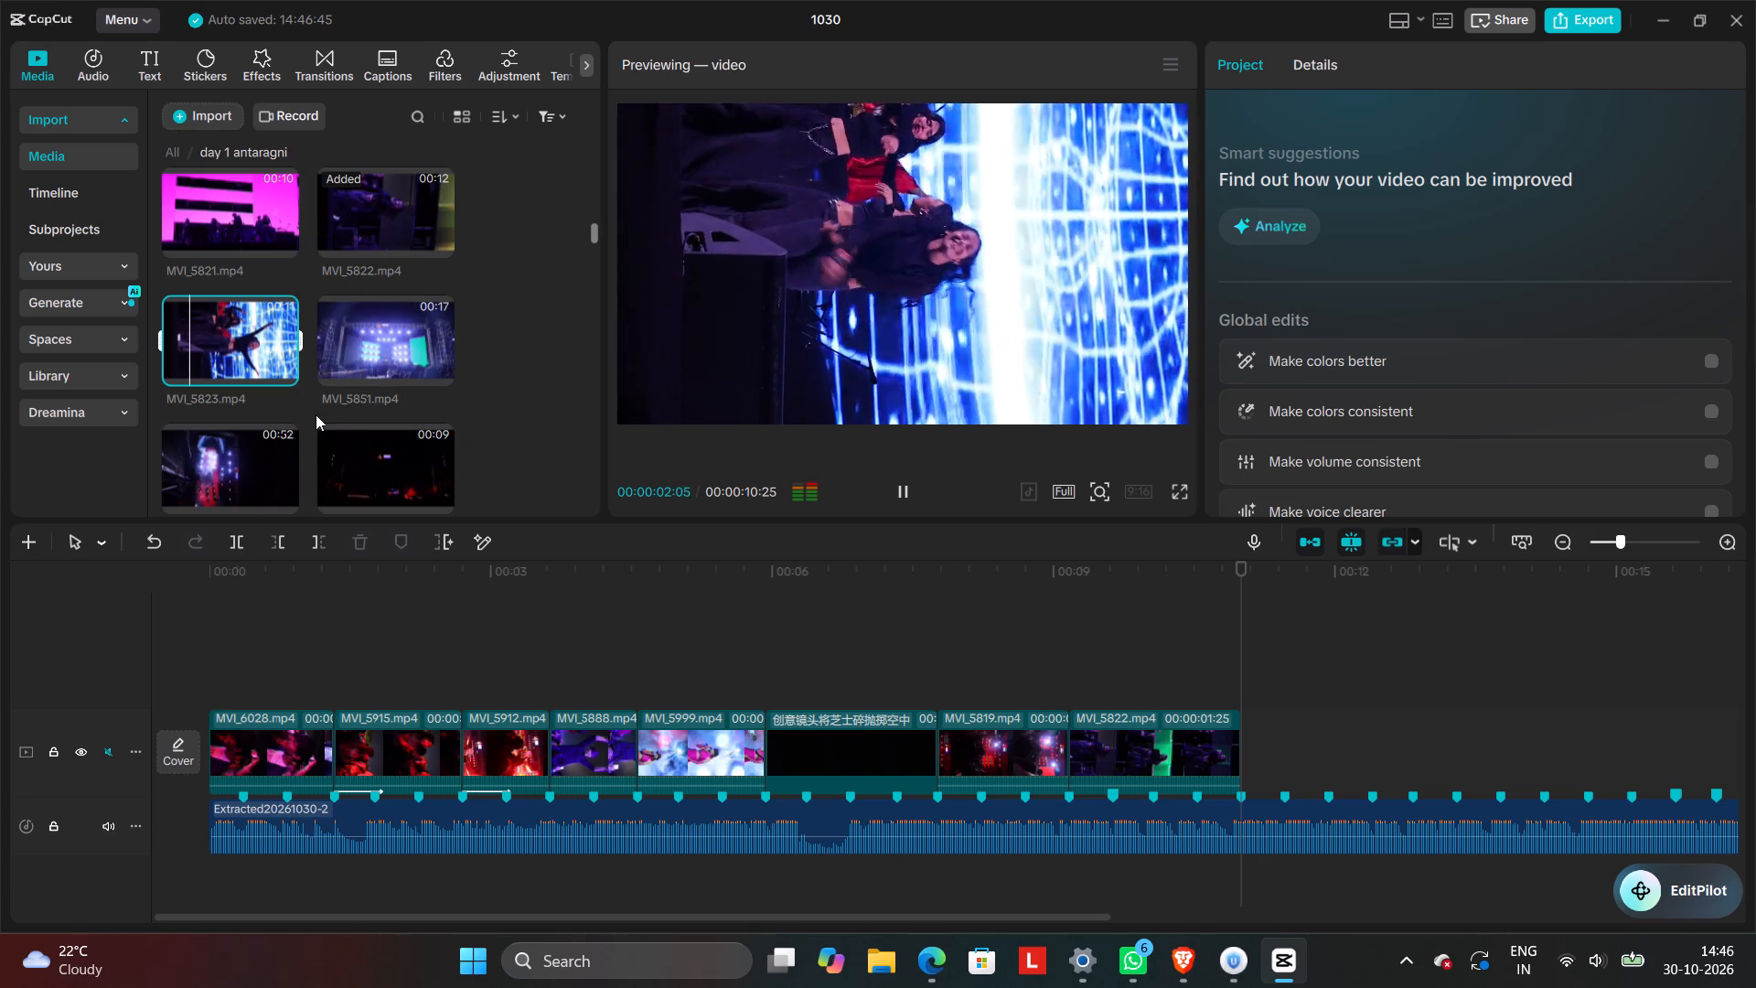
pyautogui.click(361, 355)
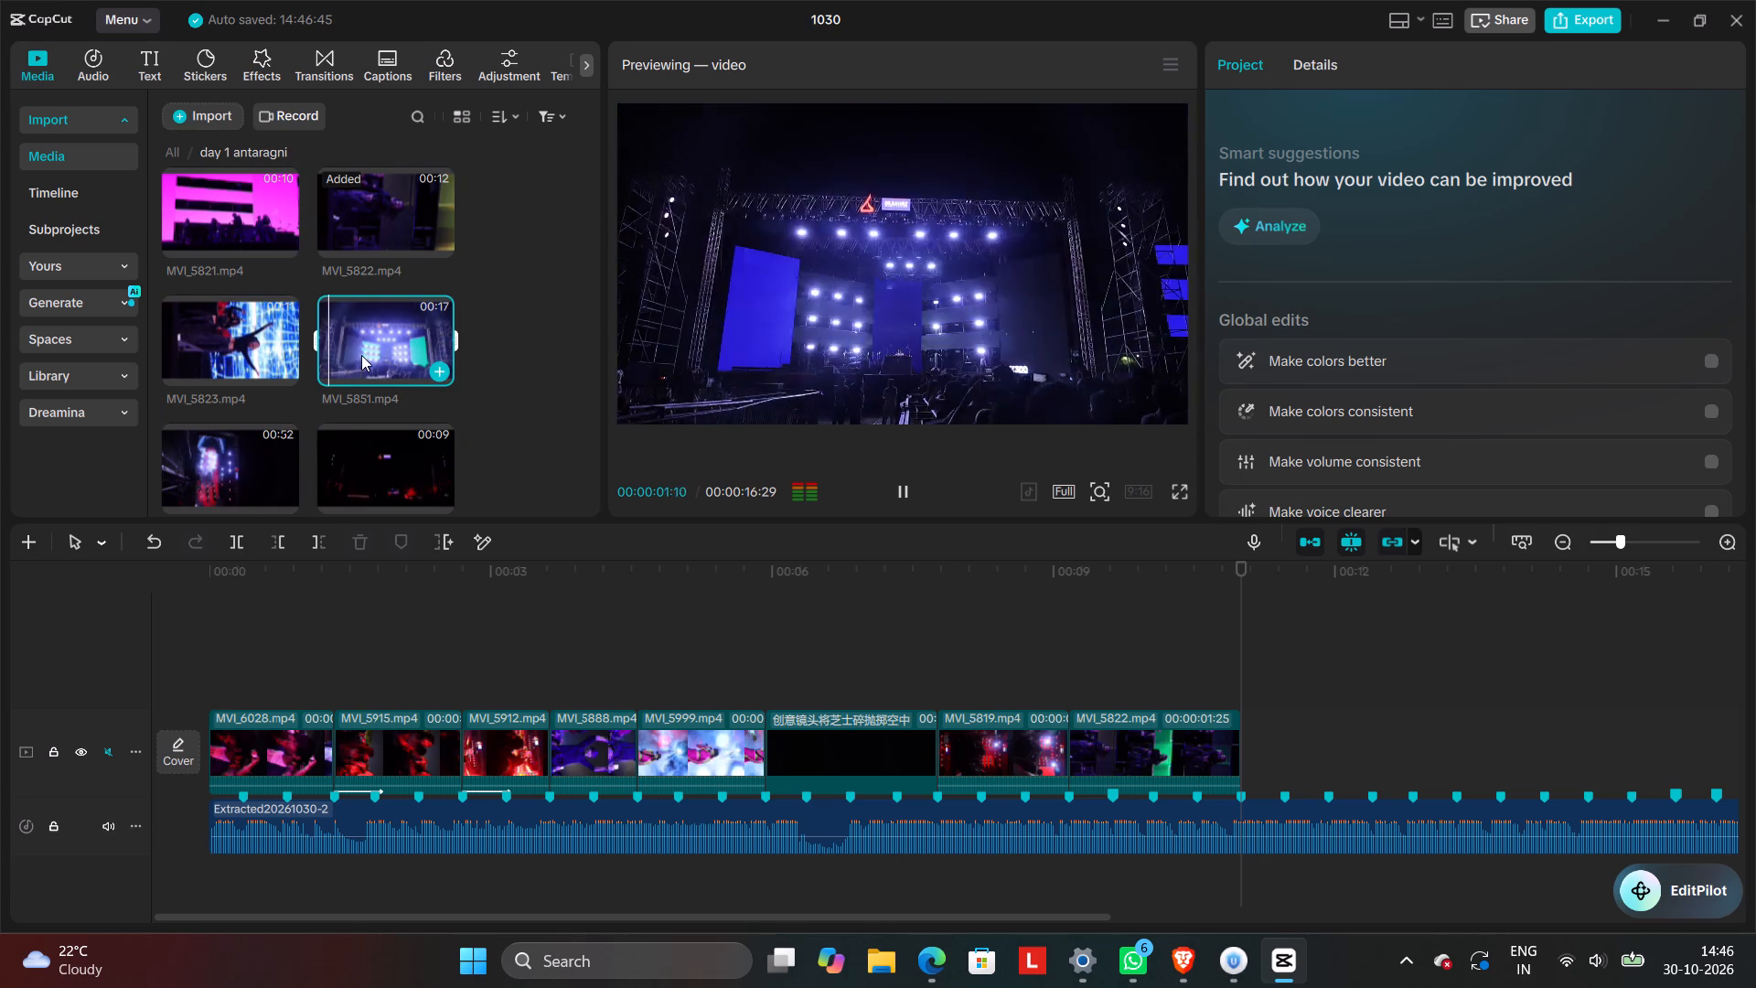
pyautogui.scroll(-1, 361, 355)
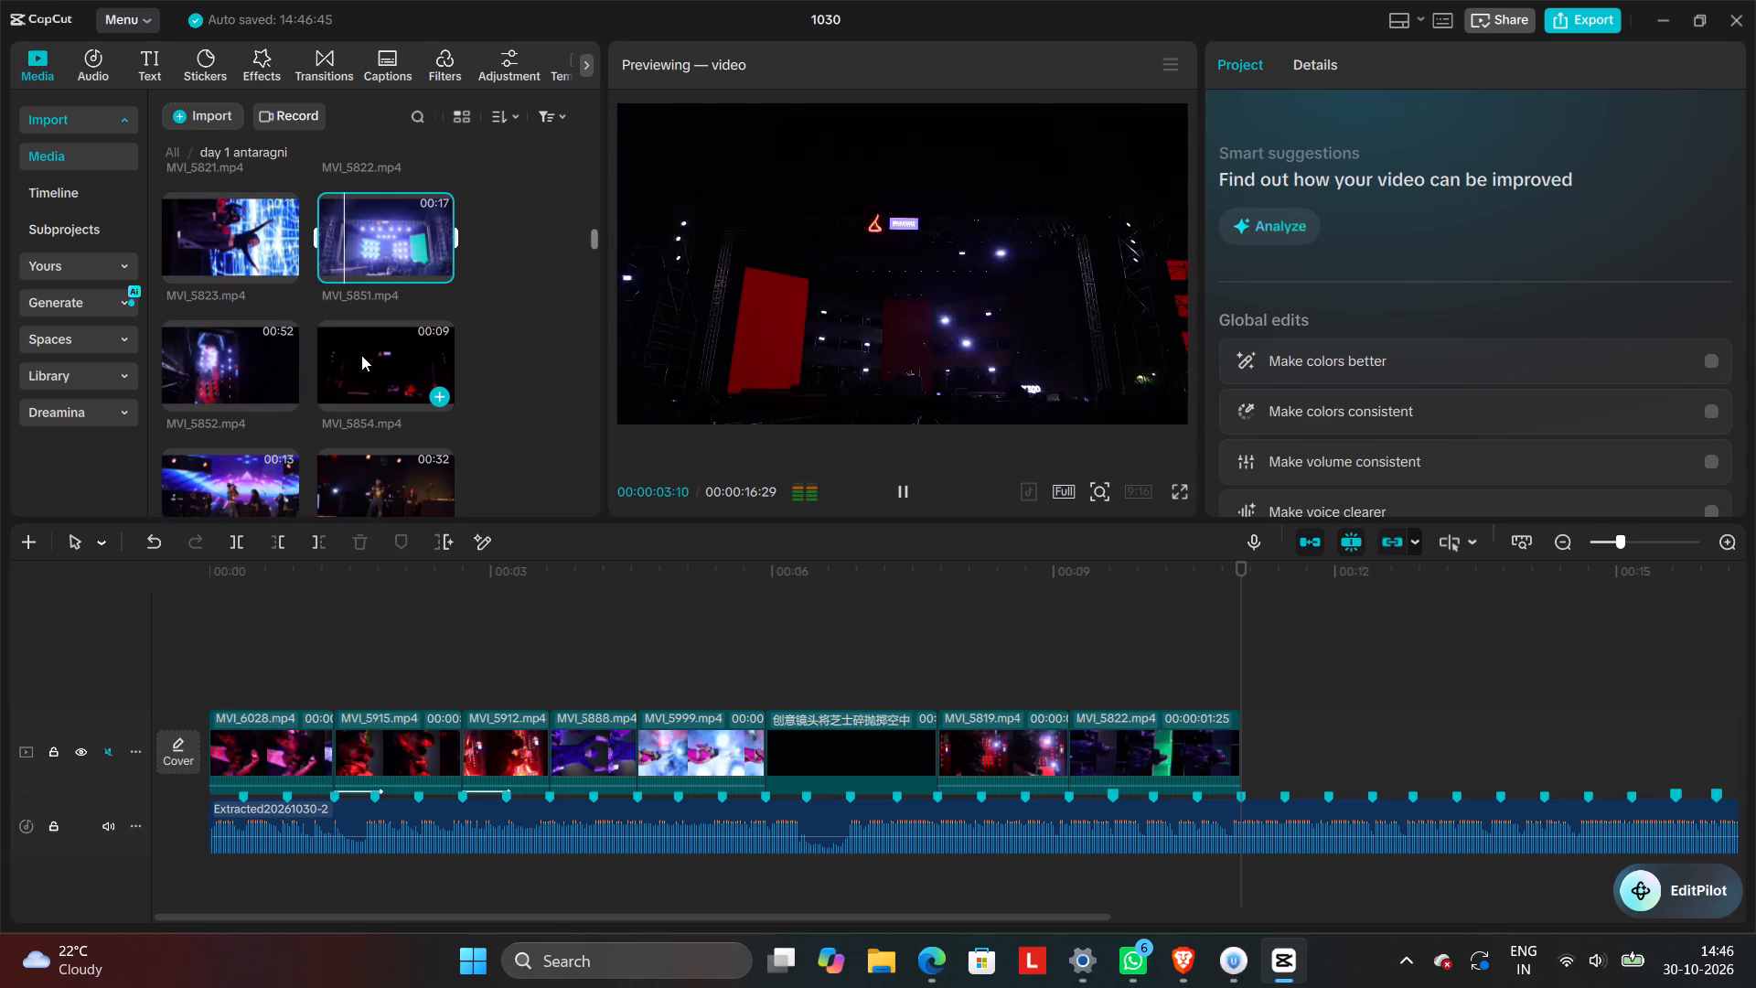
pyautogui.click(361, 354)
# Add MVI_5852 after MVI_5822 and trim its end to the beat marker at 00:00:12:25.
pyautogui.click(249, 361)
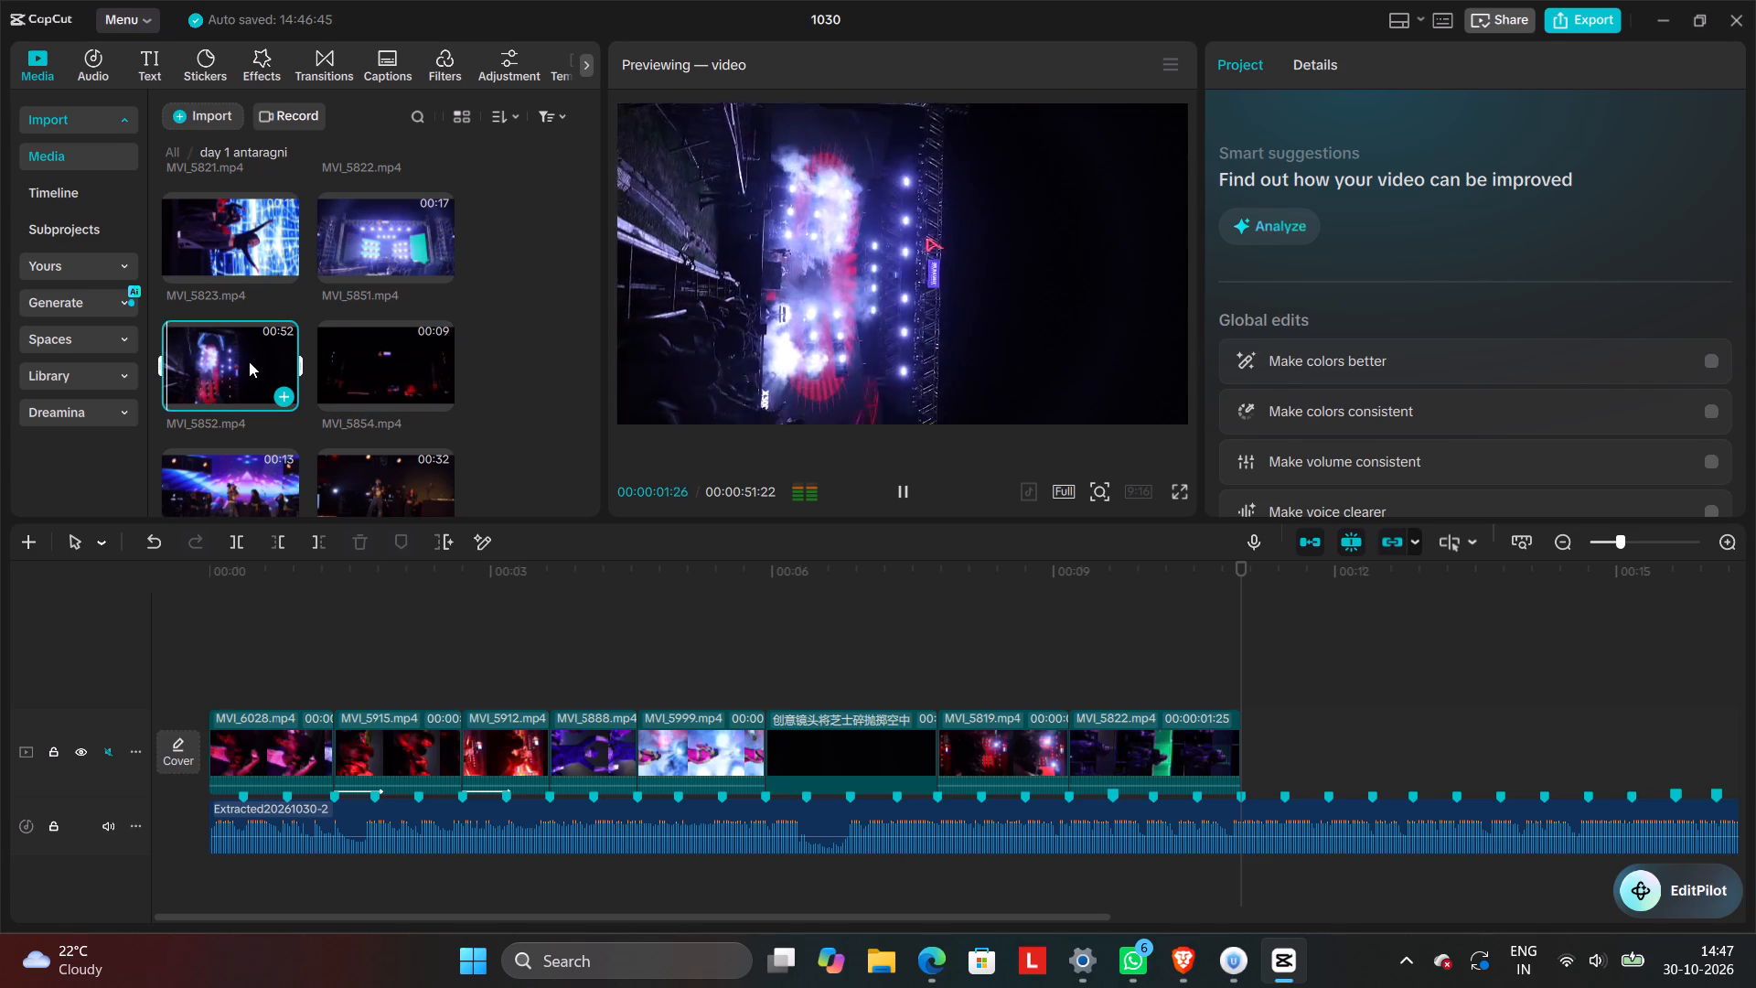
pyautogui.click(284, 392)
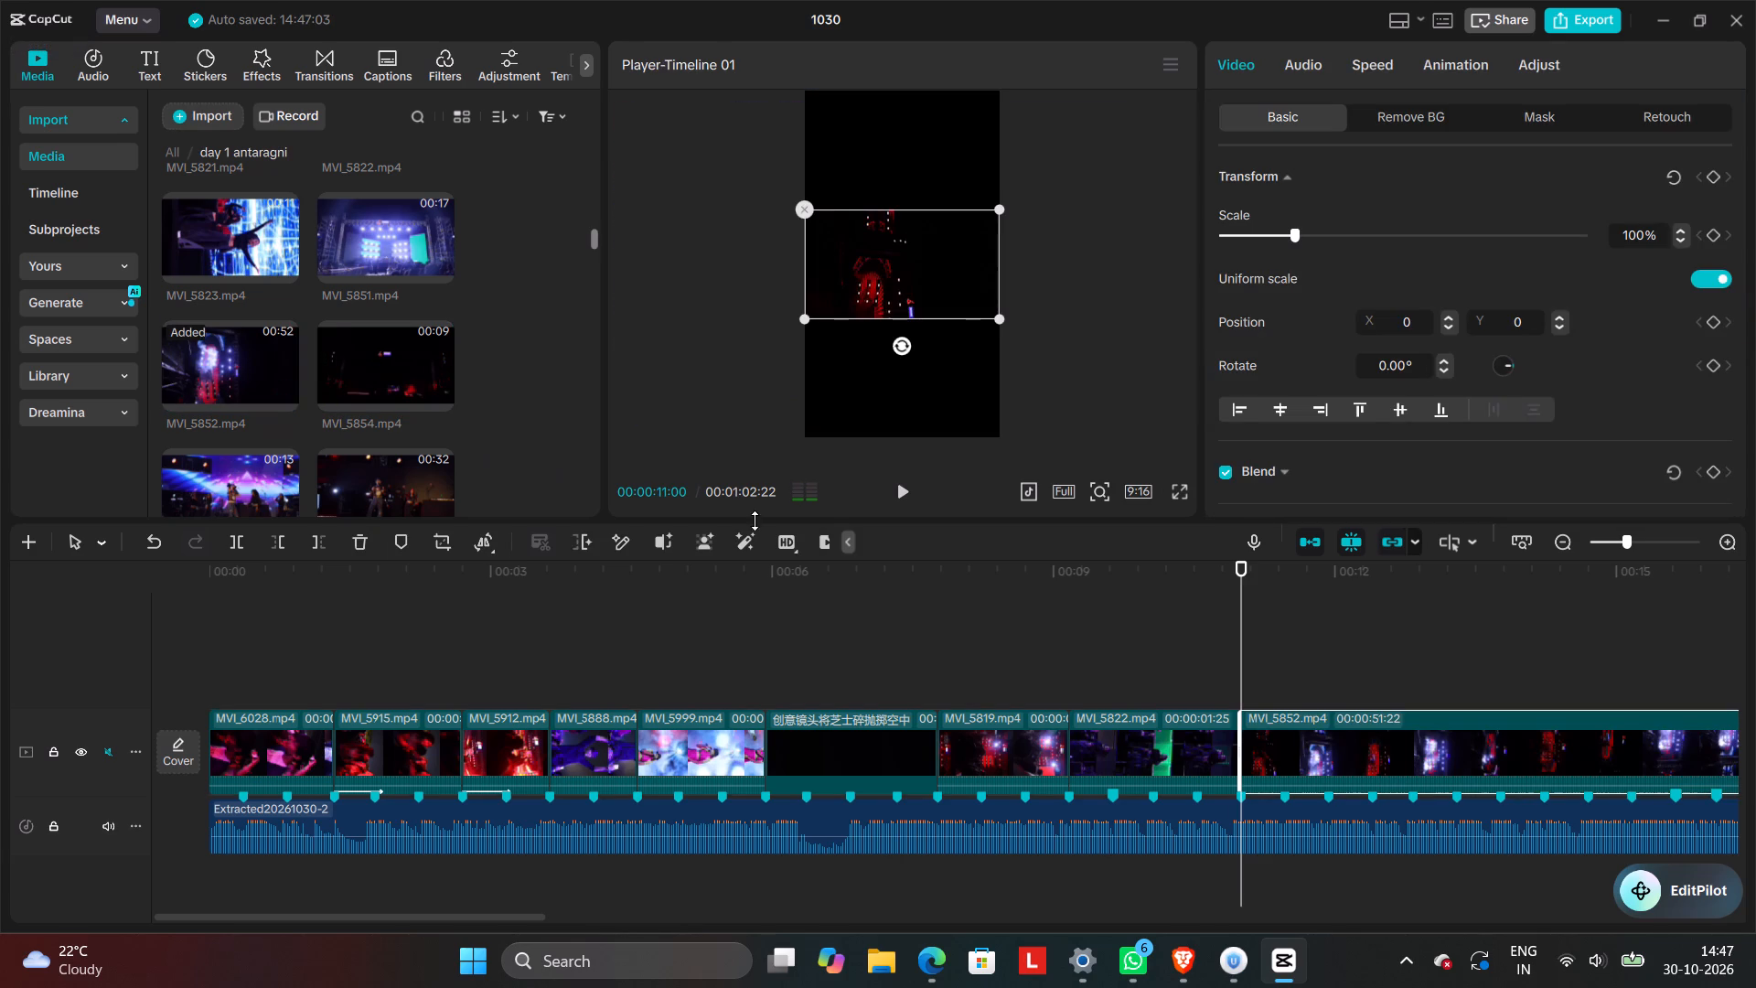
pyautogui.click(1396, 673)
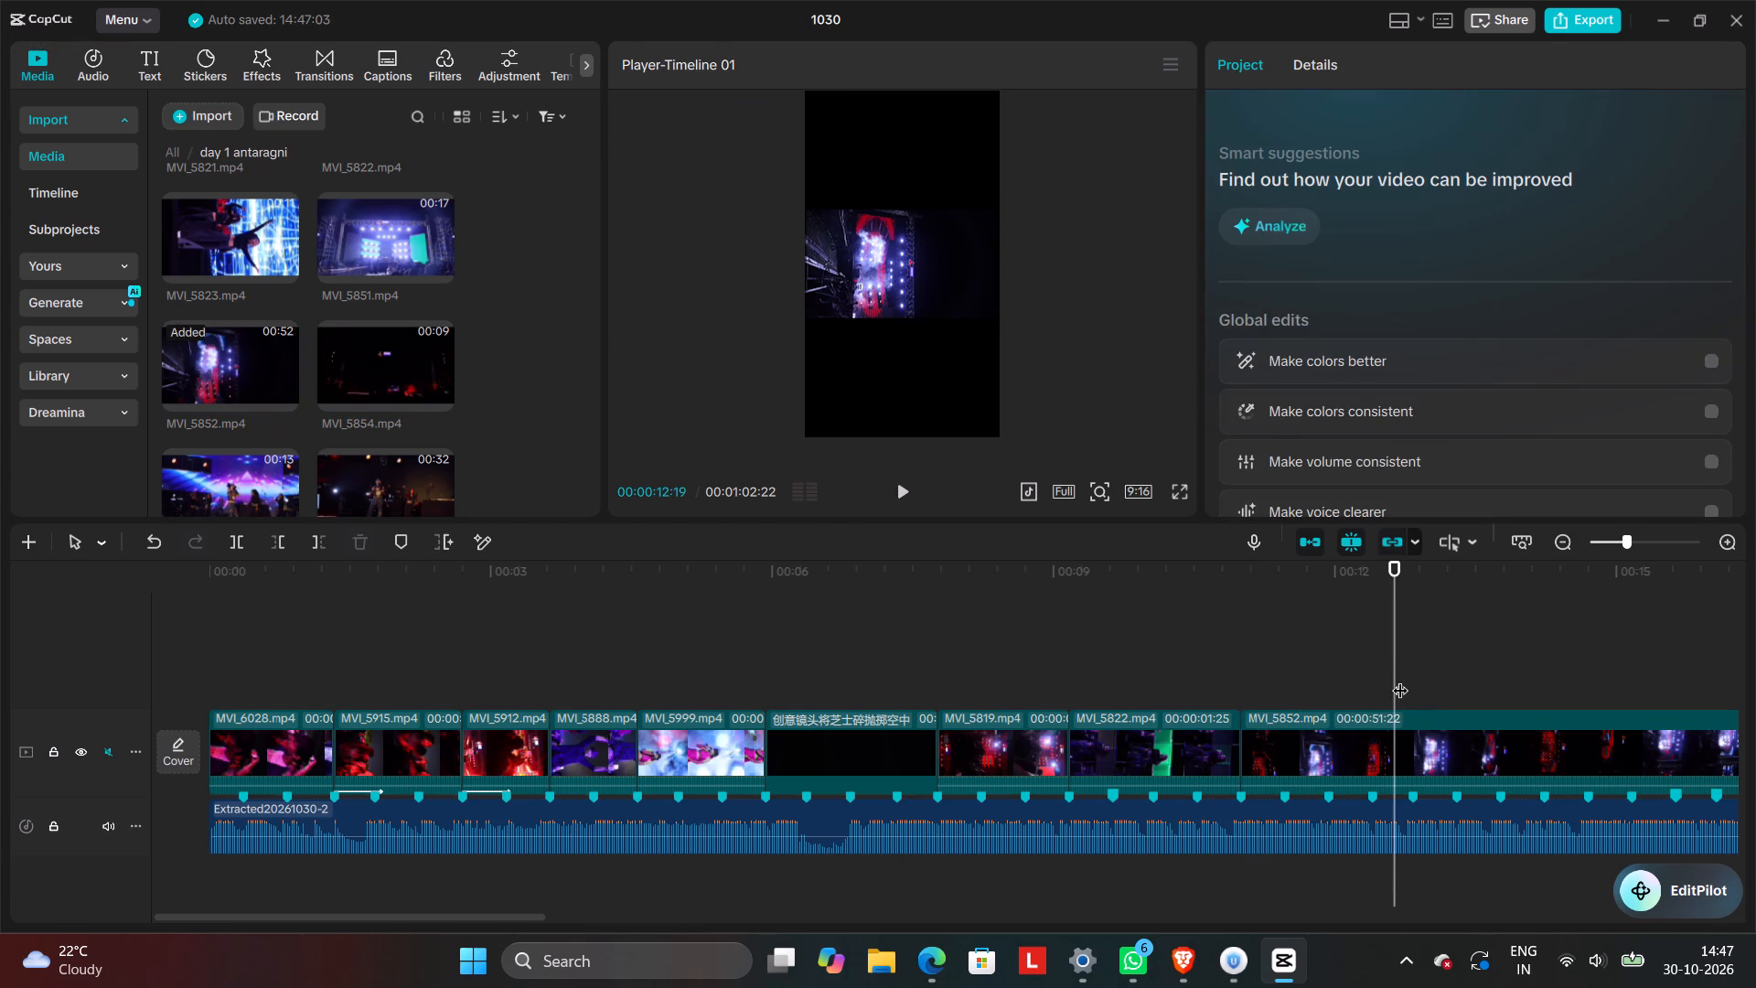
pyautogui.click(1400, 679)
pyautogui.click(1408, 682)
pyautogui.click(1425, 726)
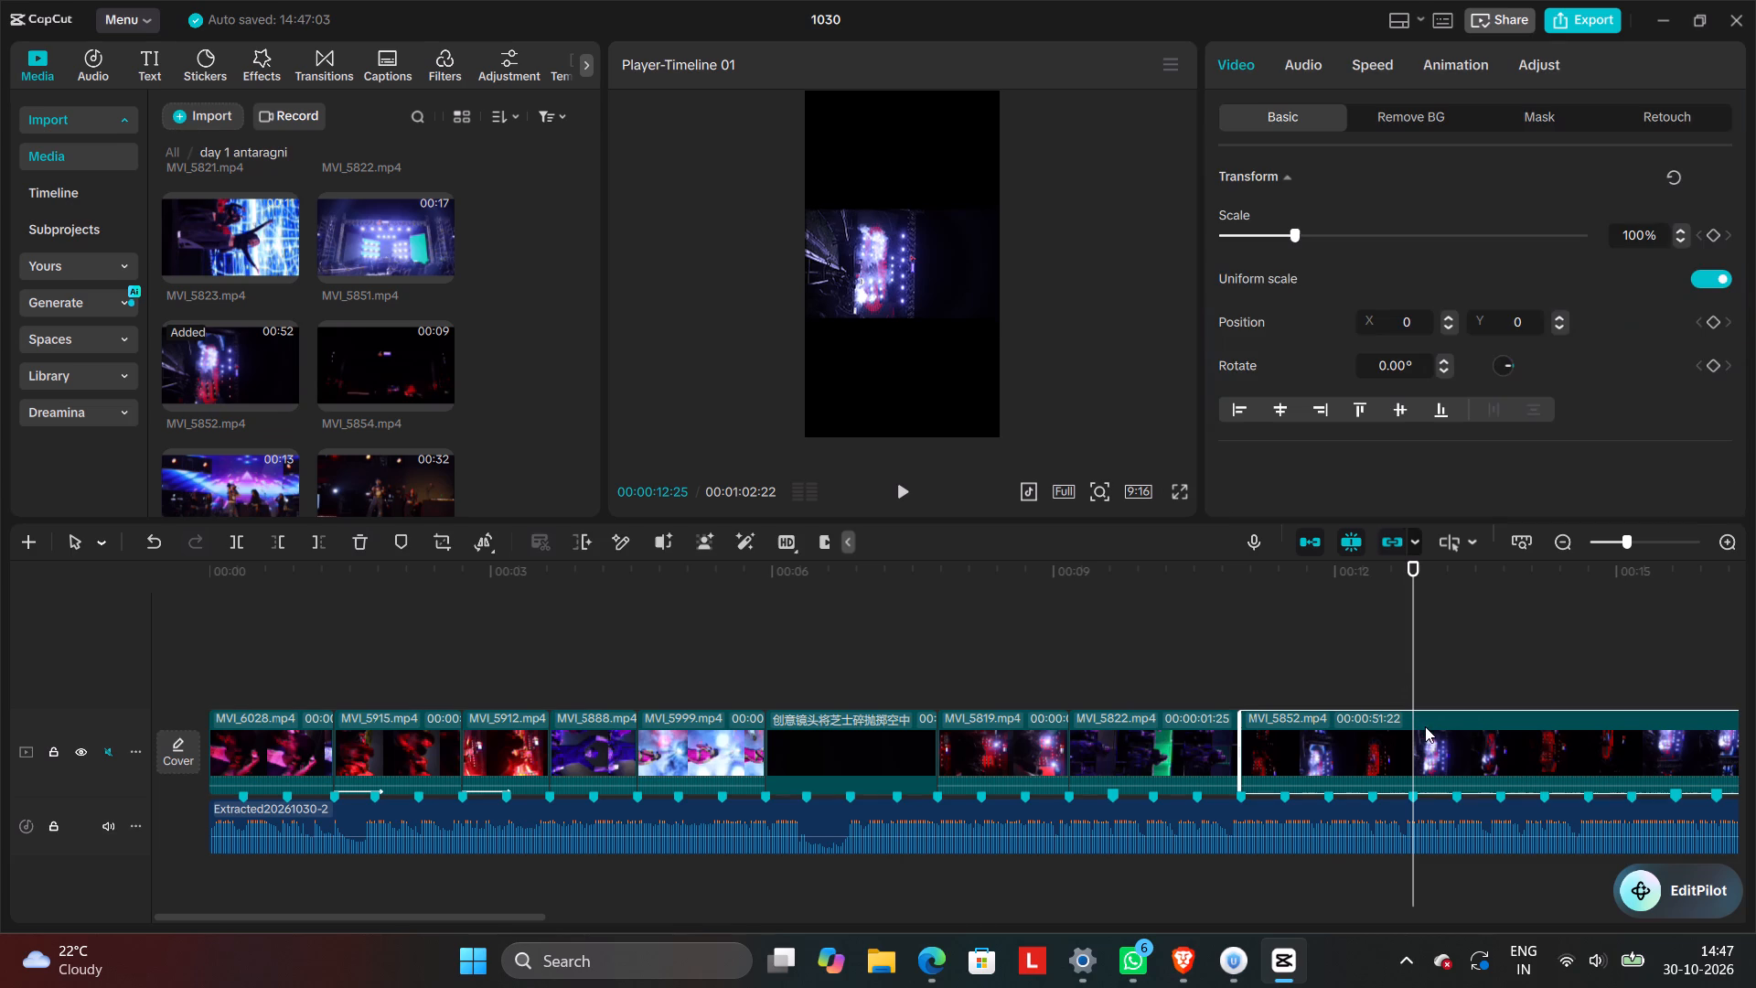
pyautogui.click(328, 545)
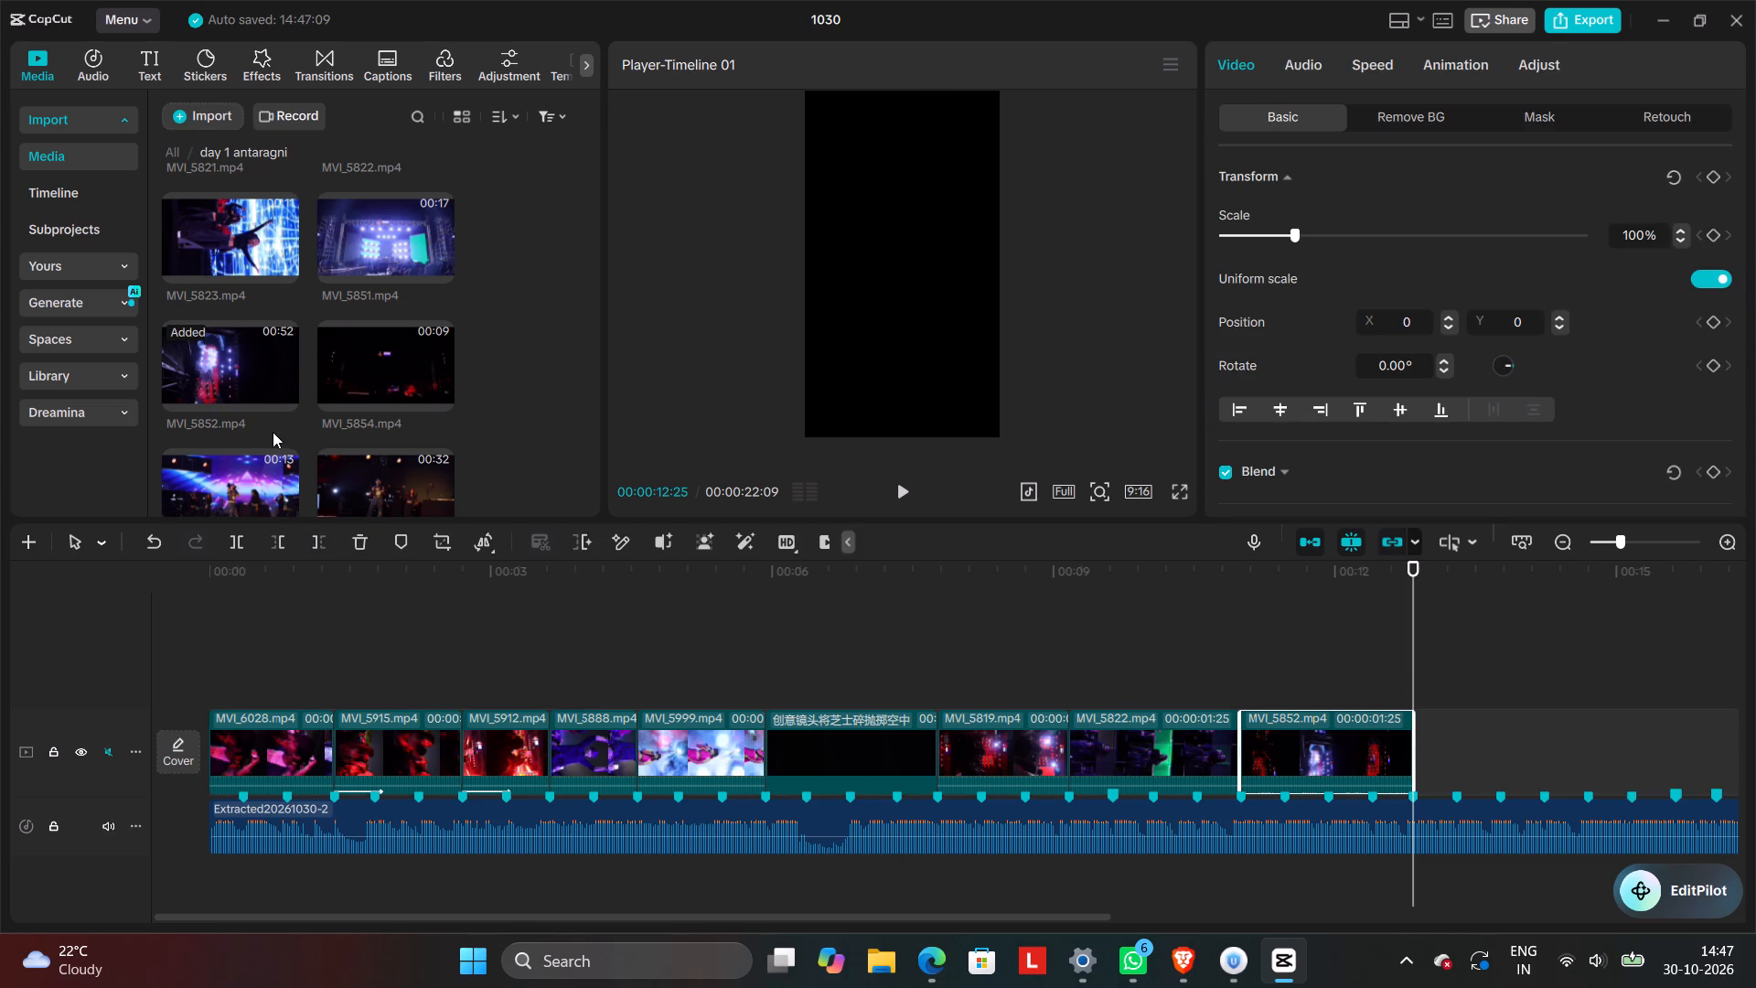
# Preview MVI_5855, add it to the timeline, and move it directly after the dark library clip, ahead of MVI_5819.
pyautogui.scroll(-1, 273, 432)
pyautogui.click(187, 392)
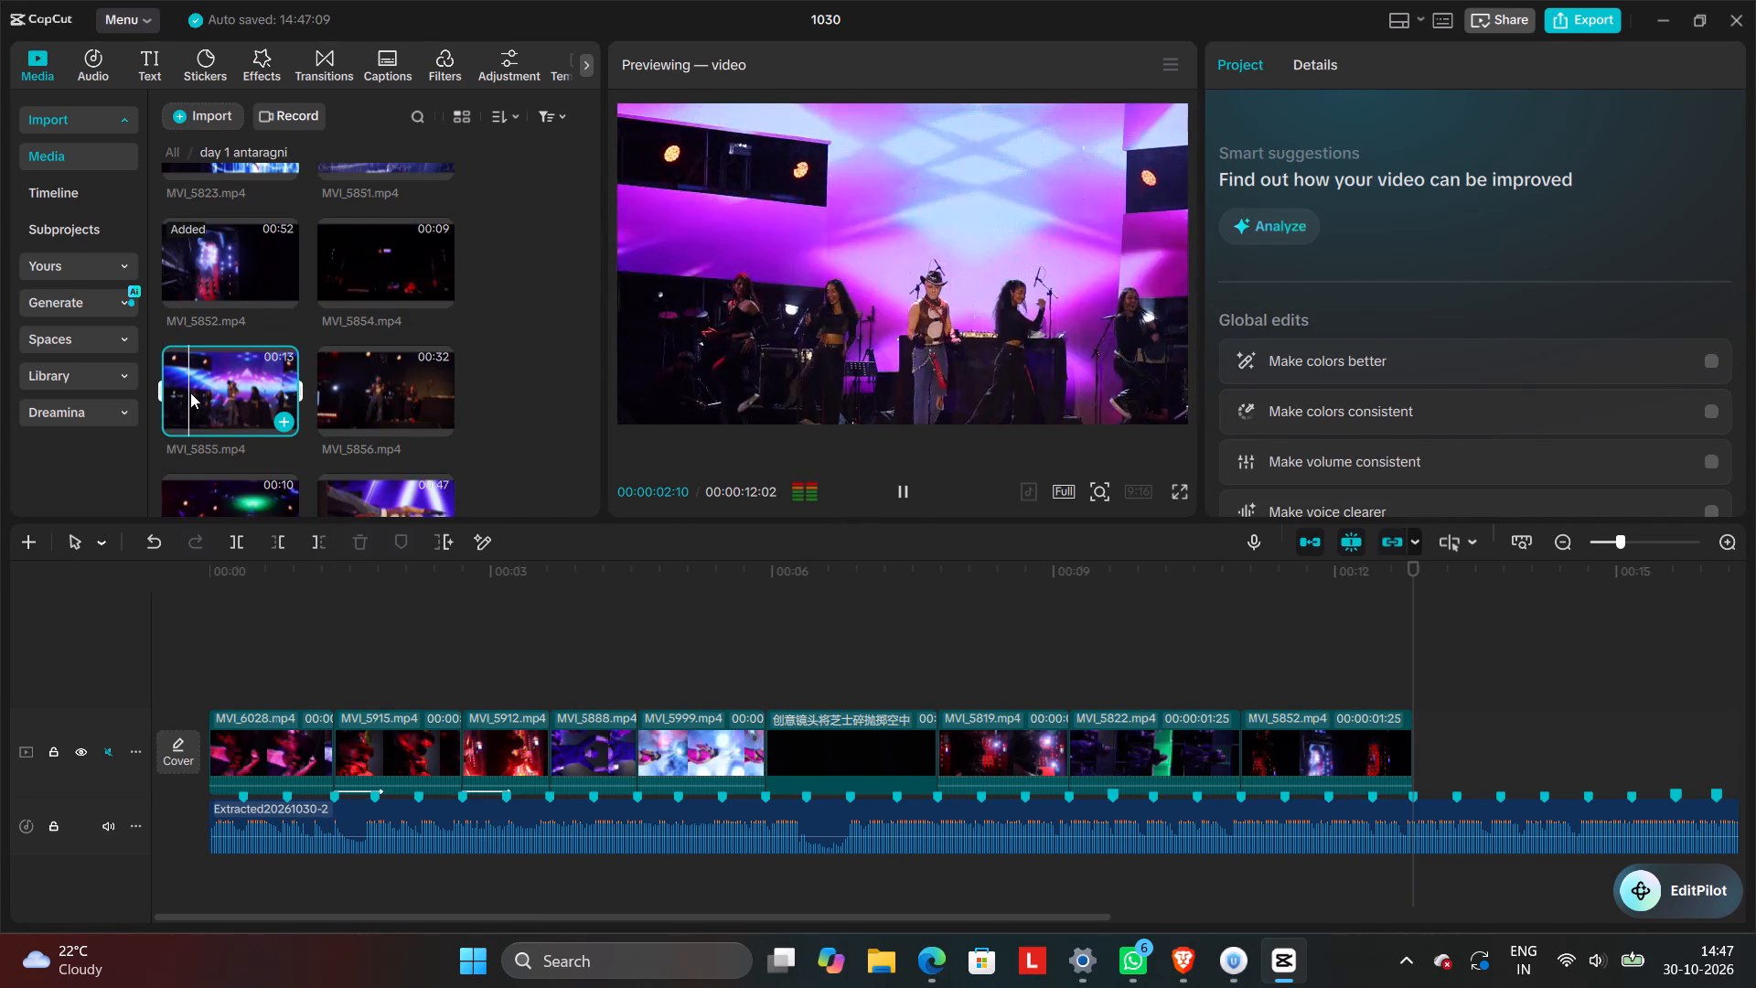
pyautogui.click(290, 425)
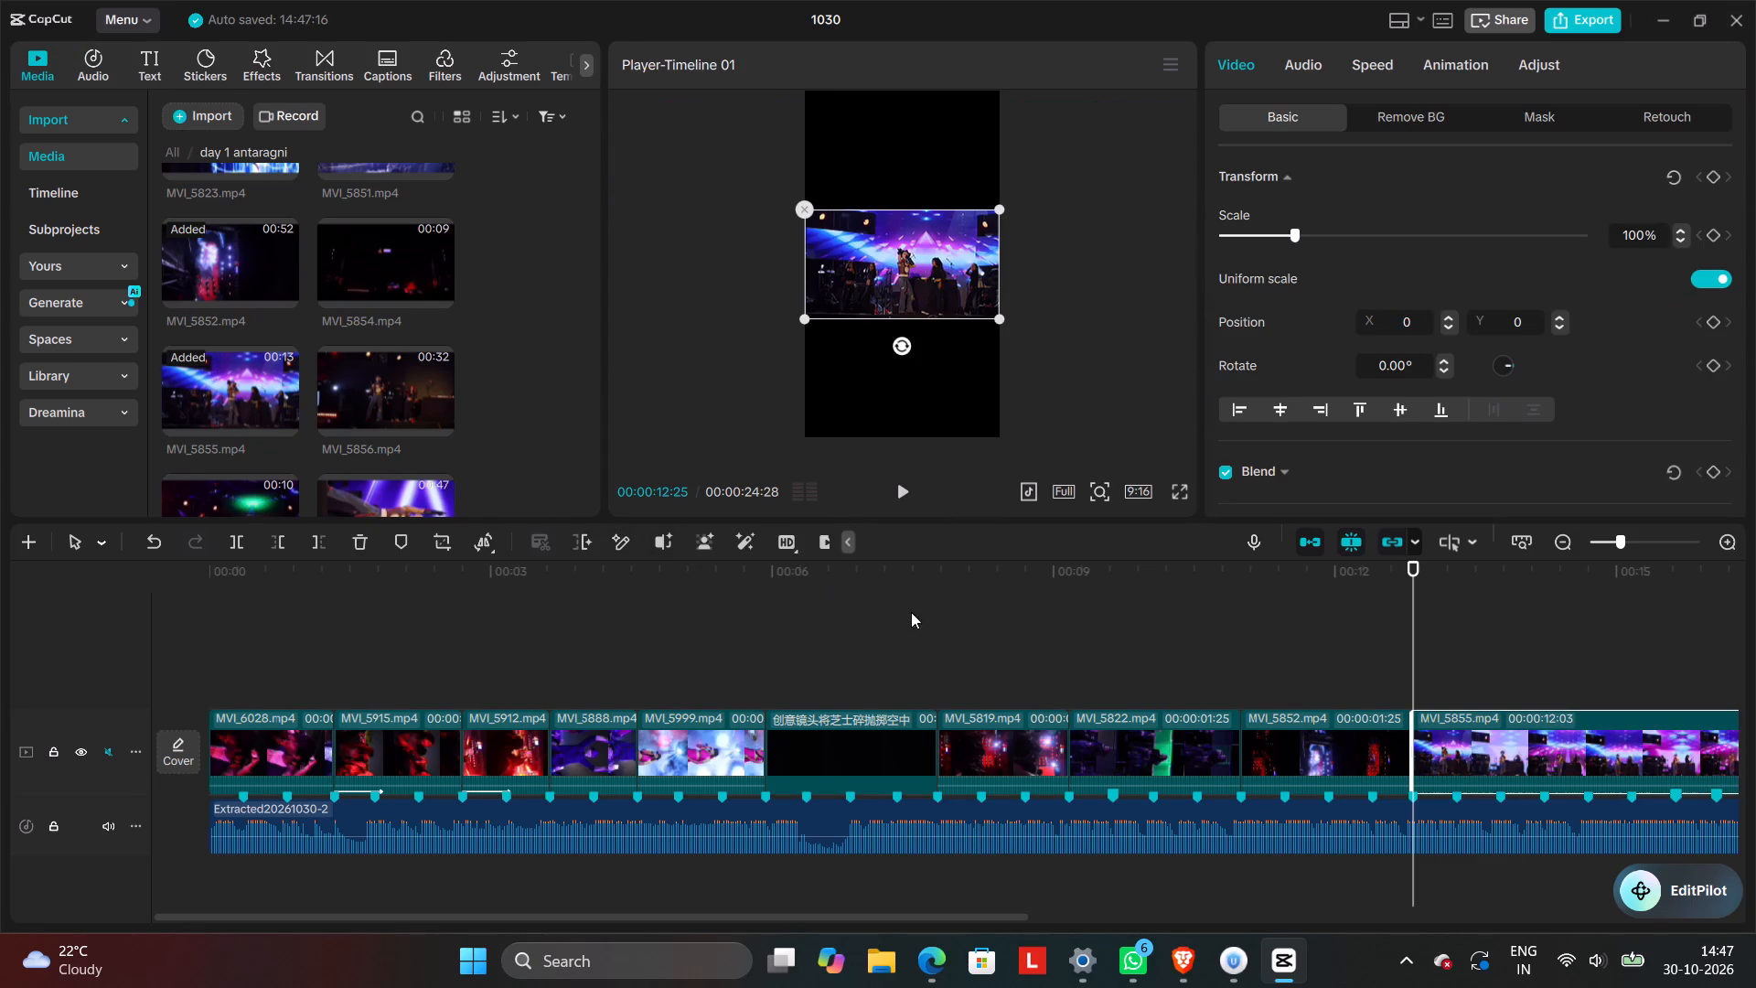
pyautogui.moveTo(1474, 757); pyautogui.dragTo(1012, 689)
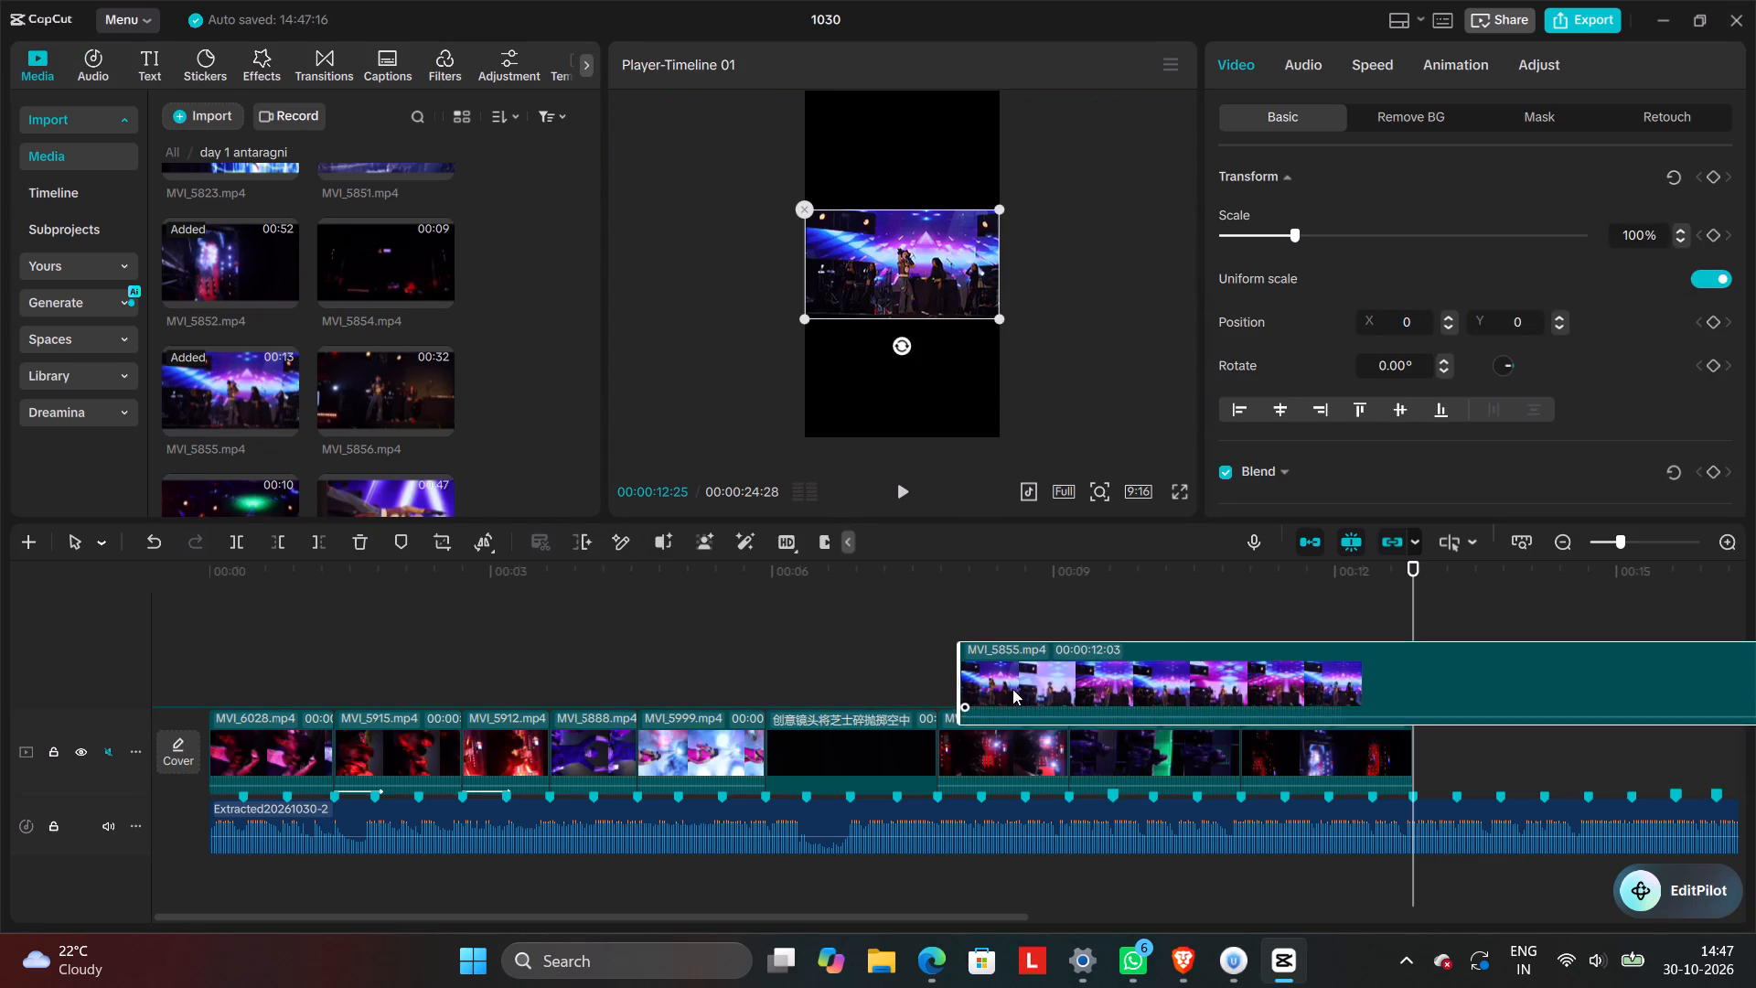
pyautogui.moveTo(1012, 689); pyautogui.dragTo(969, 725)
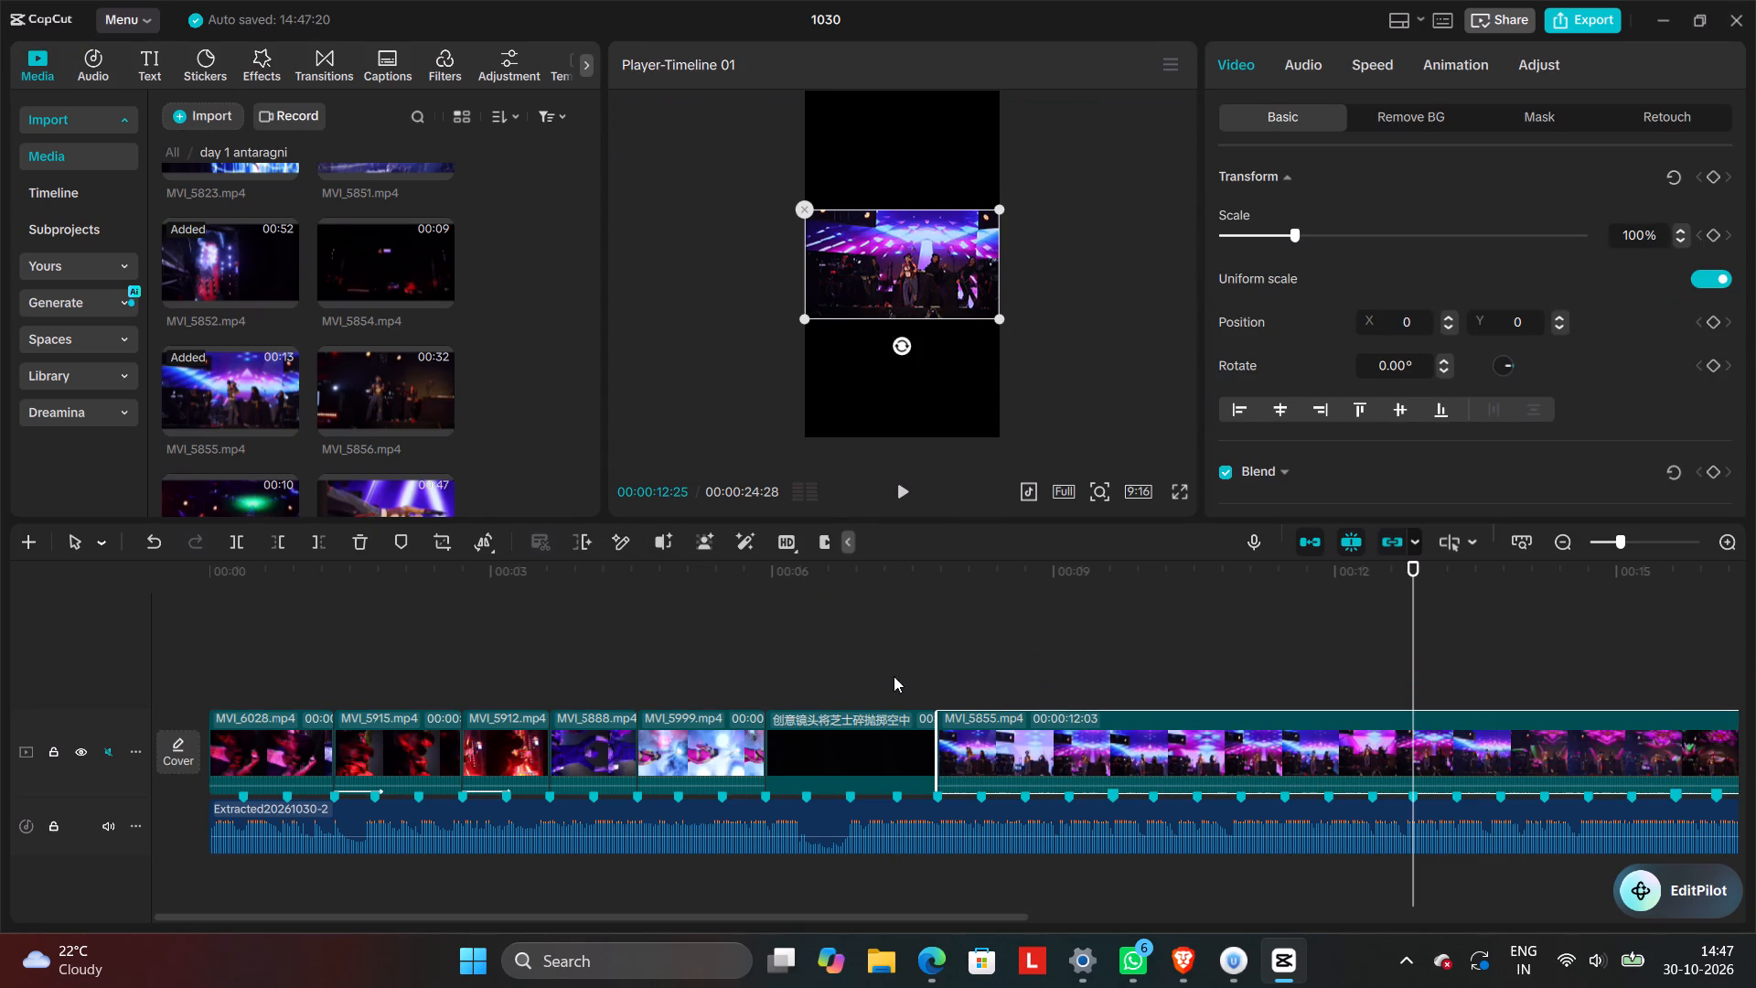
# Enlarge the MVI_5855 clip to 222% scale in the preview frame.
pyautogui.moveTo(990, 323); pyautogui.dragTo(1017, 377)
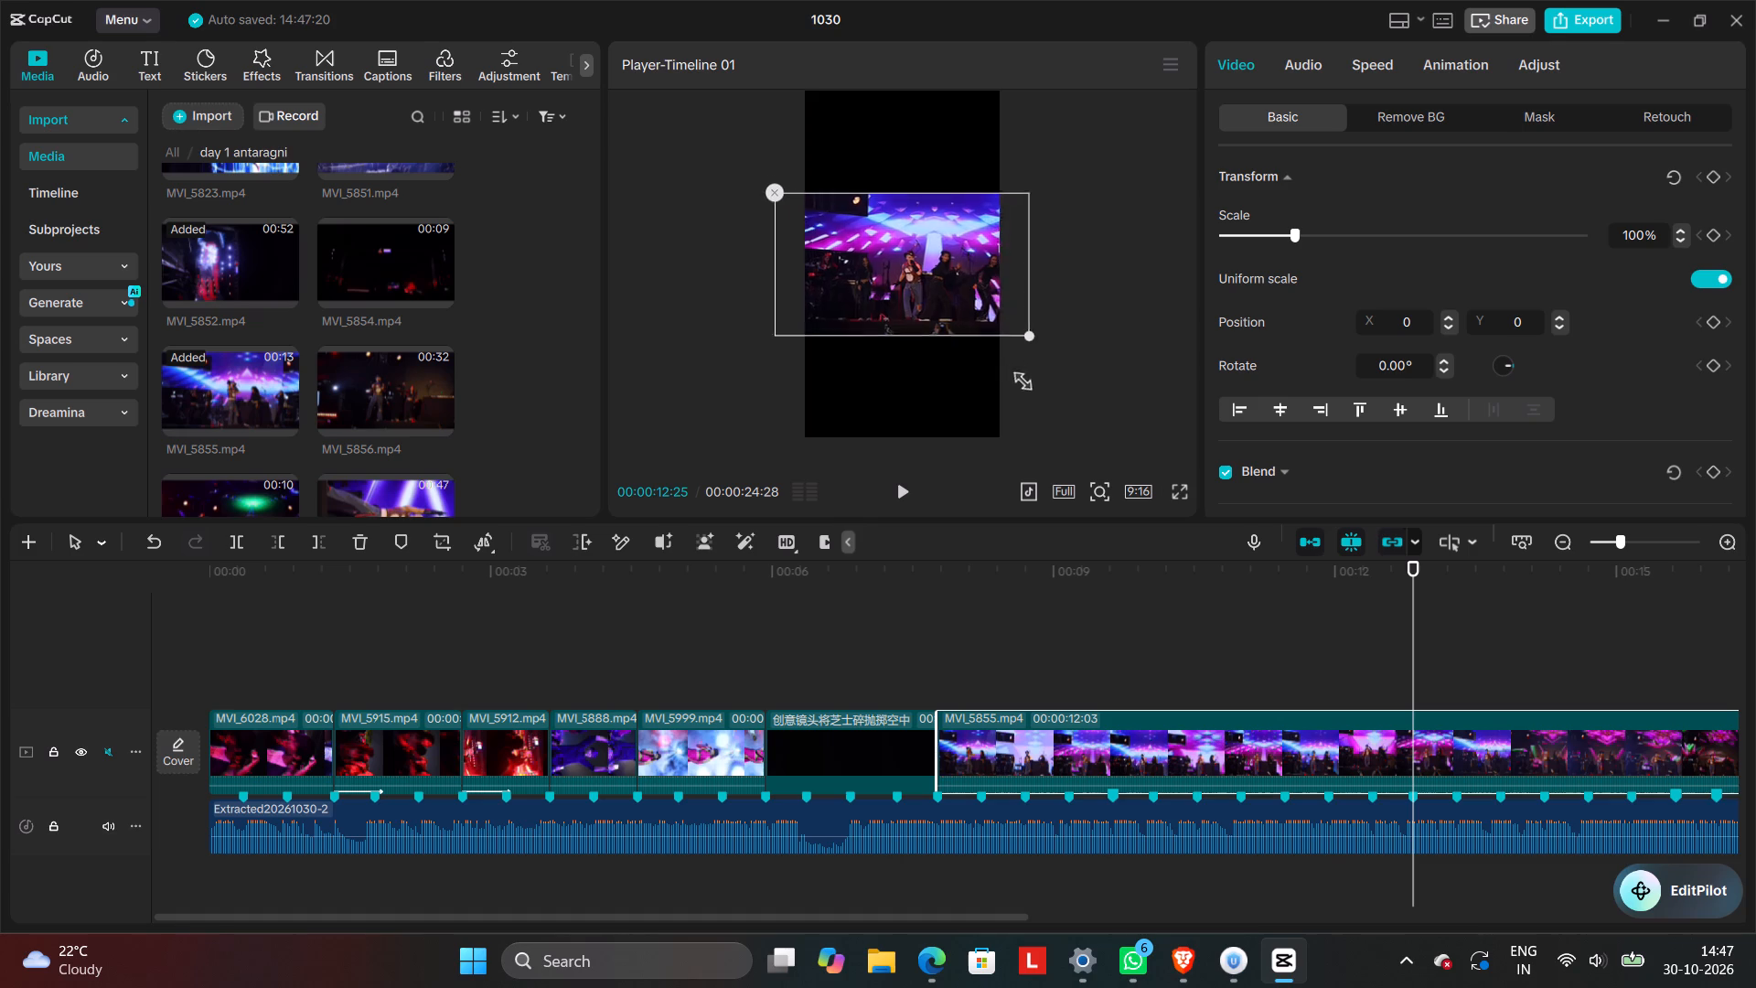
pyautogui.moveTo(1017, 377); pyautogui.dragTo(1098, 479)
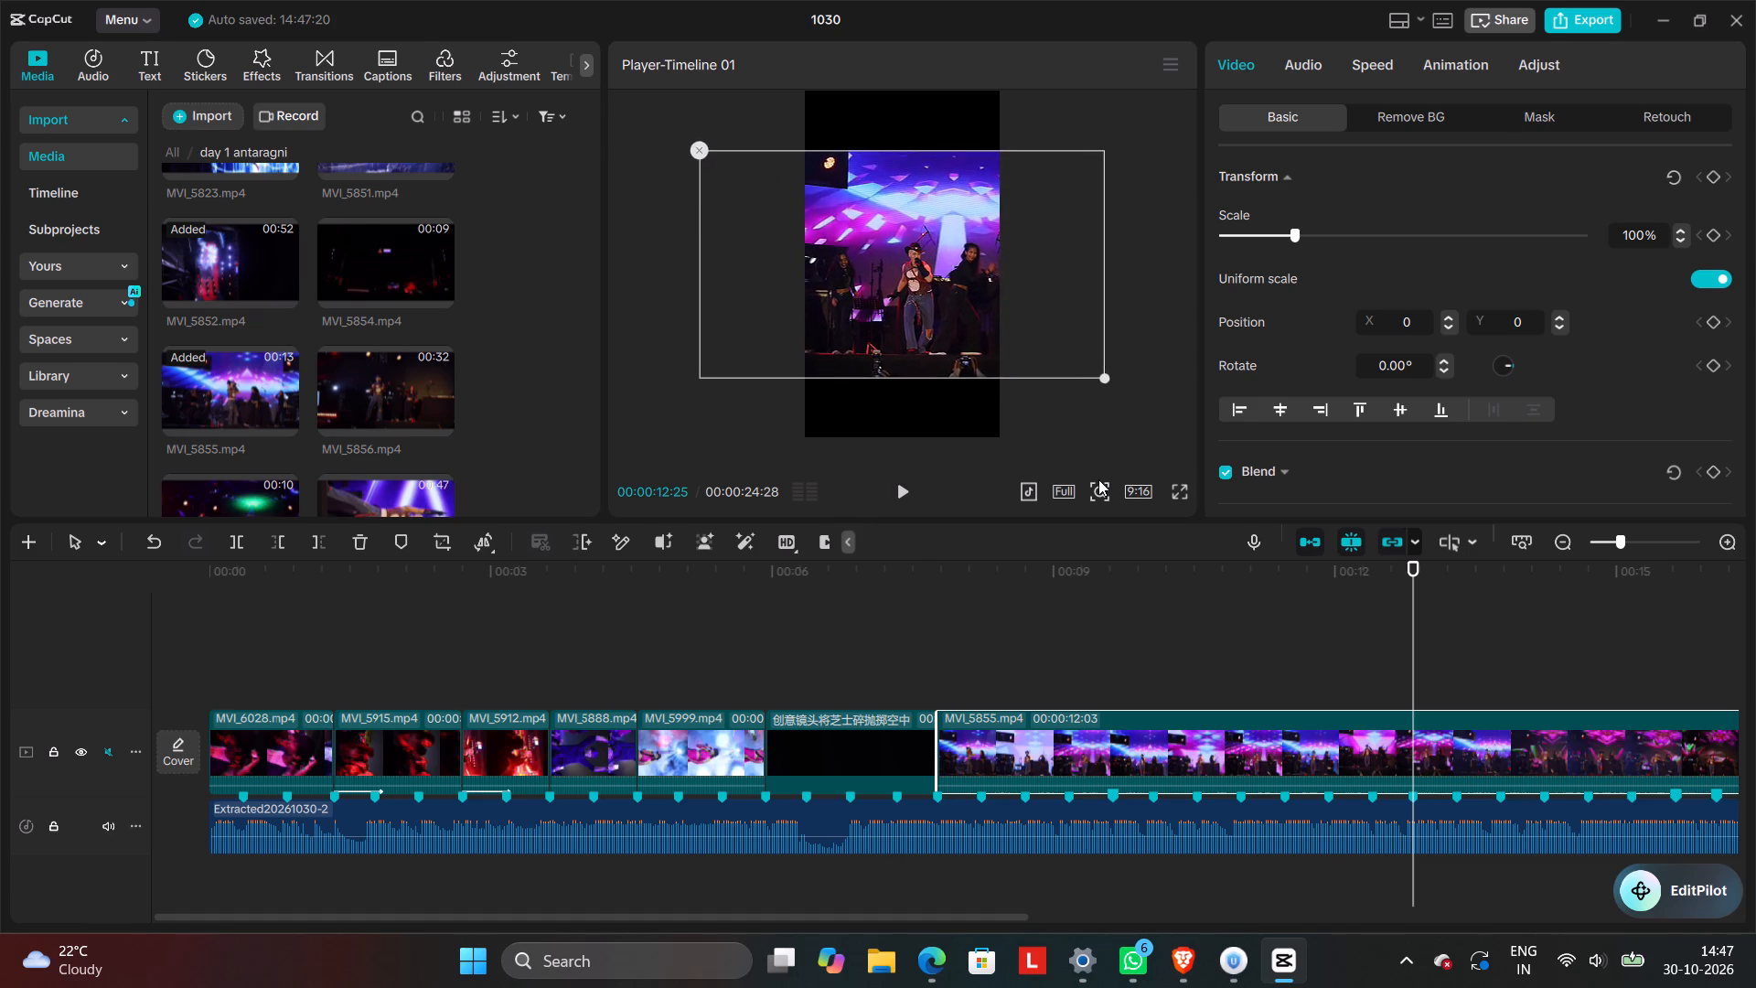
pyautogui.moveTo(1098, 479); pyautogui.dragTo(1115, 496)
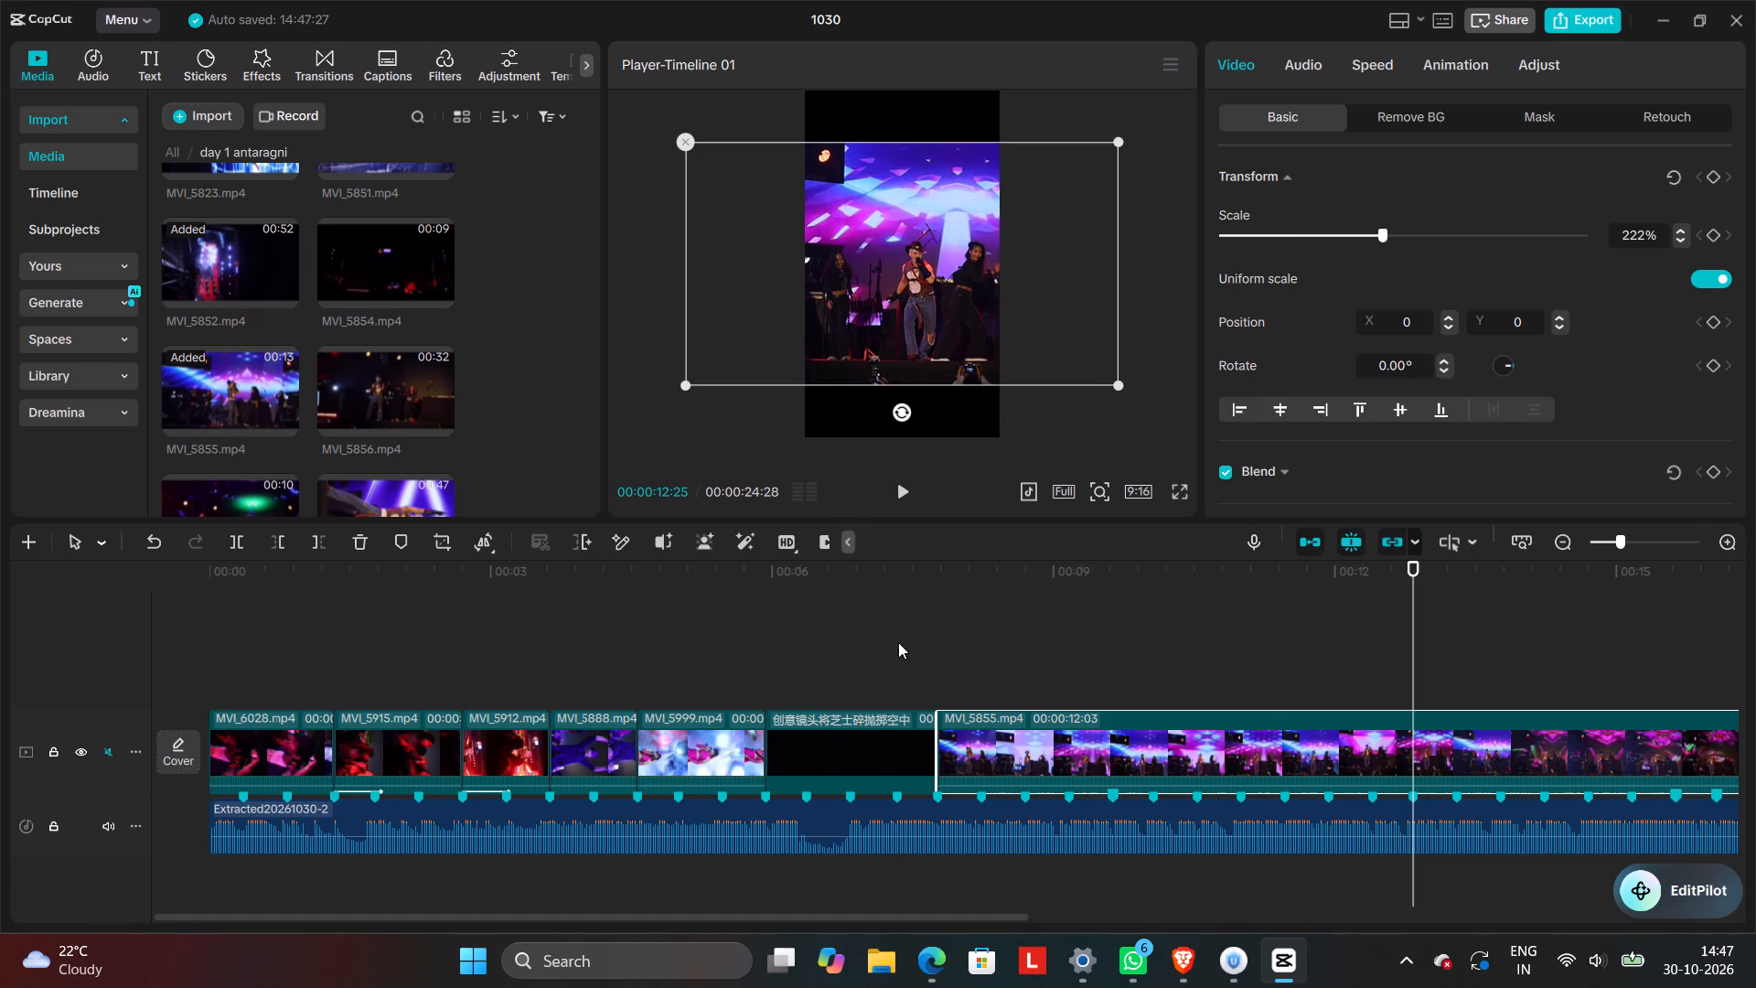
# Play the timeline from the dark library clip into MVI_5855 to check the new shot.
pyautogui.click(898, 643)
pyautogui.click(906, 496)
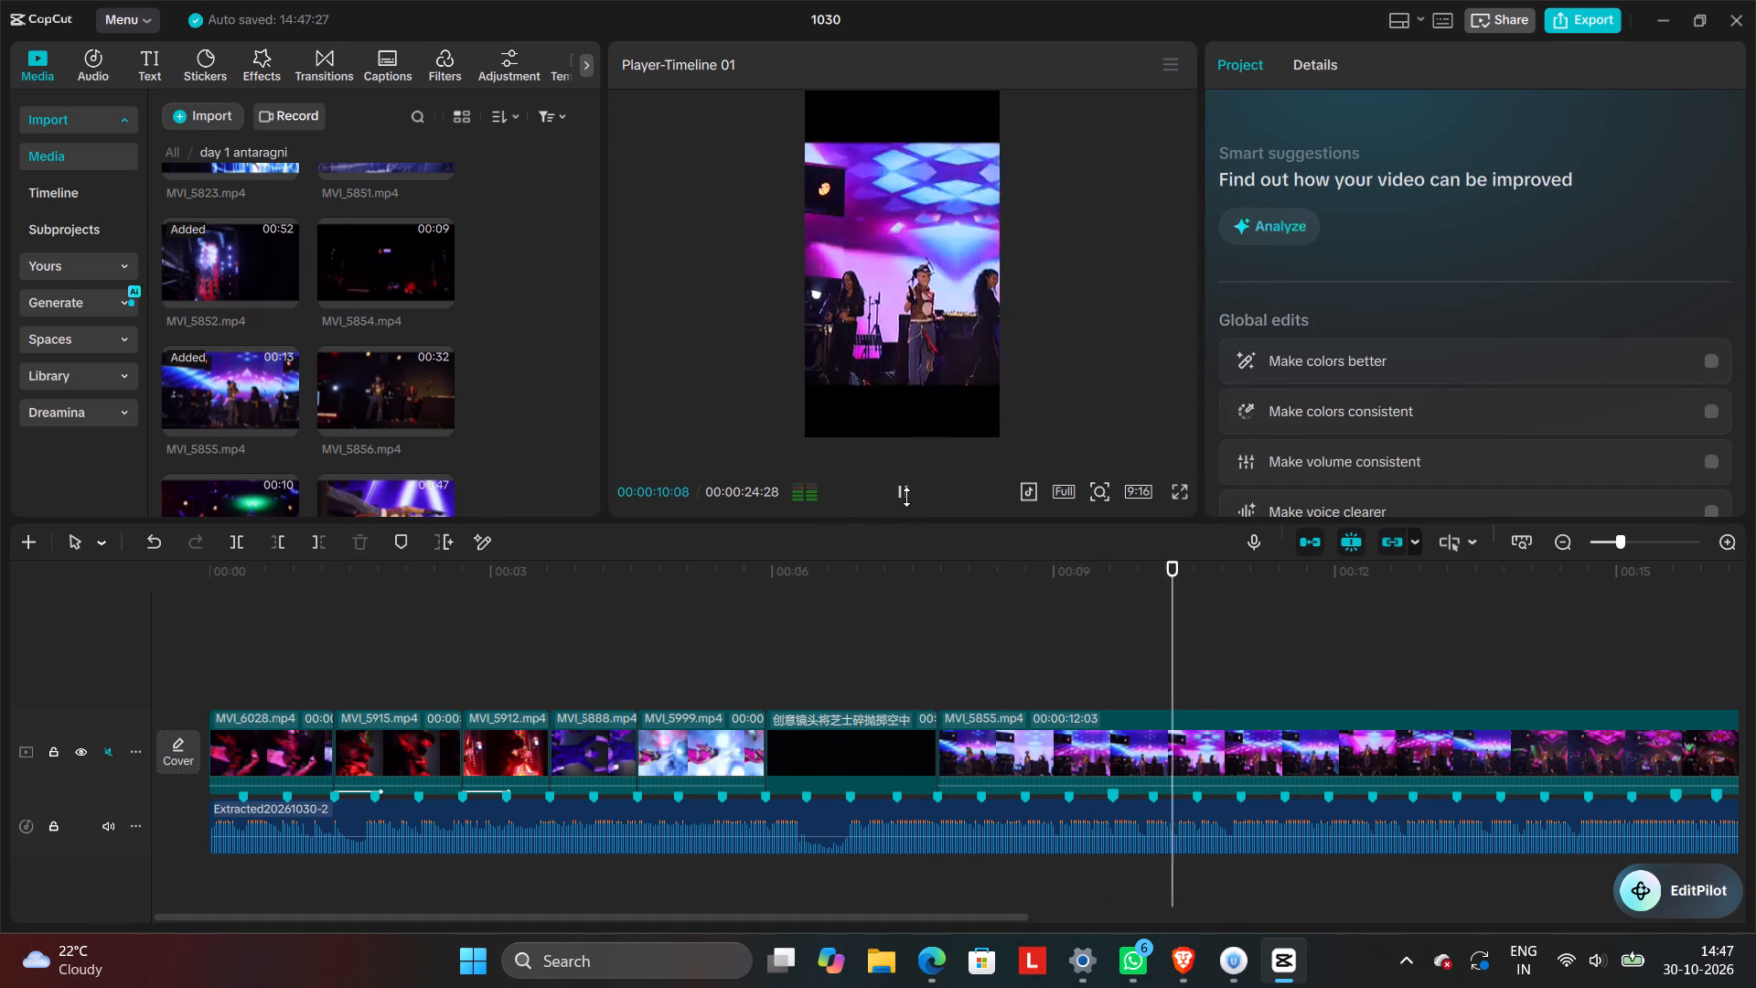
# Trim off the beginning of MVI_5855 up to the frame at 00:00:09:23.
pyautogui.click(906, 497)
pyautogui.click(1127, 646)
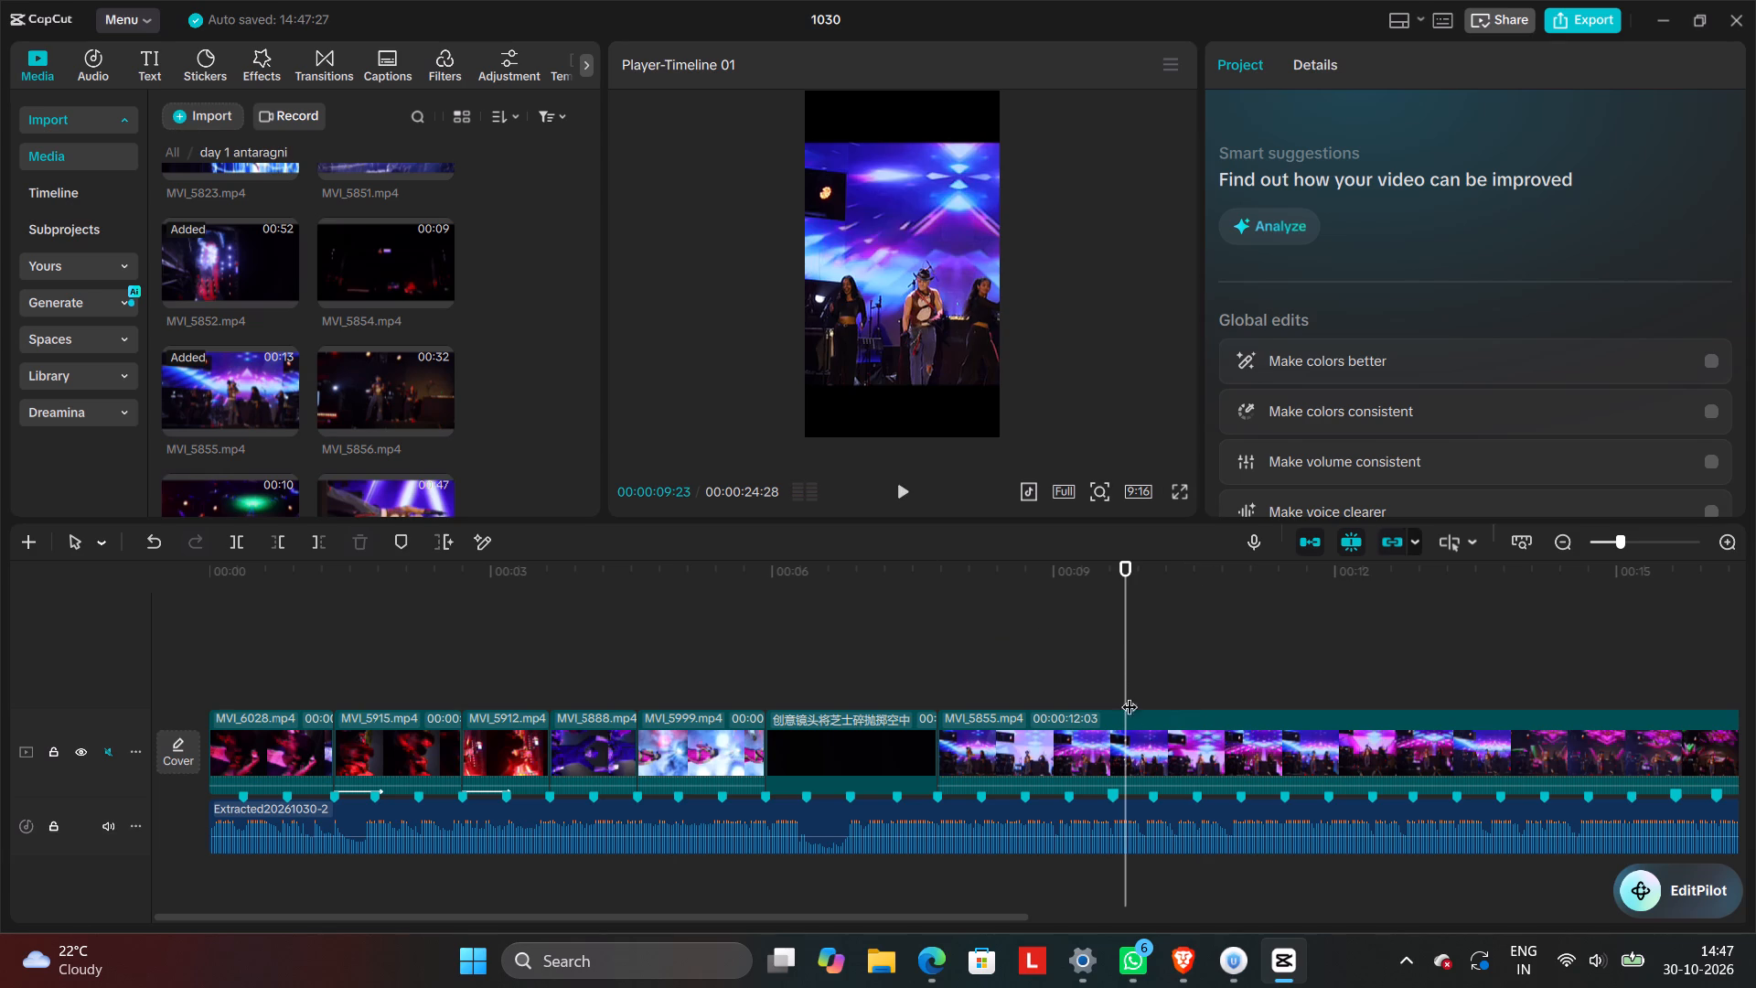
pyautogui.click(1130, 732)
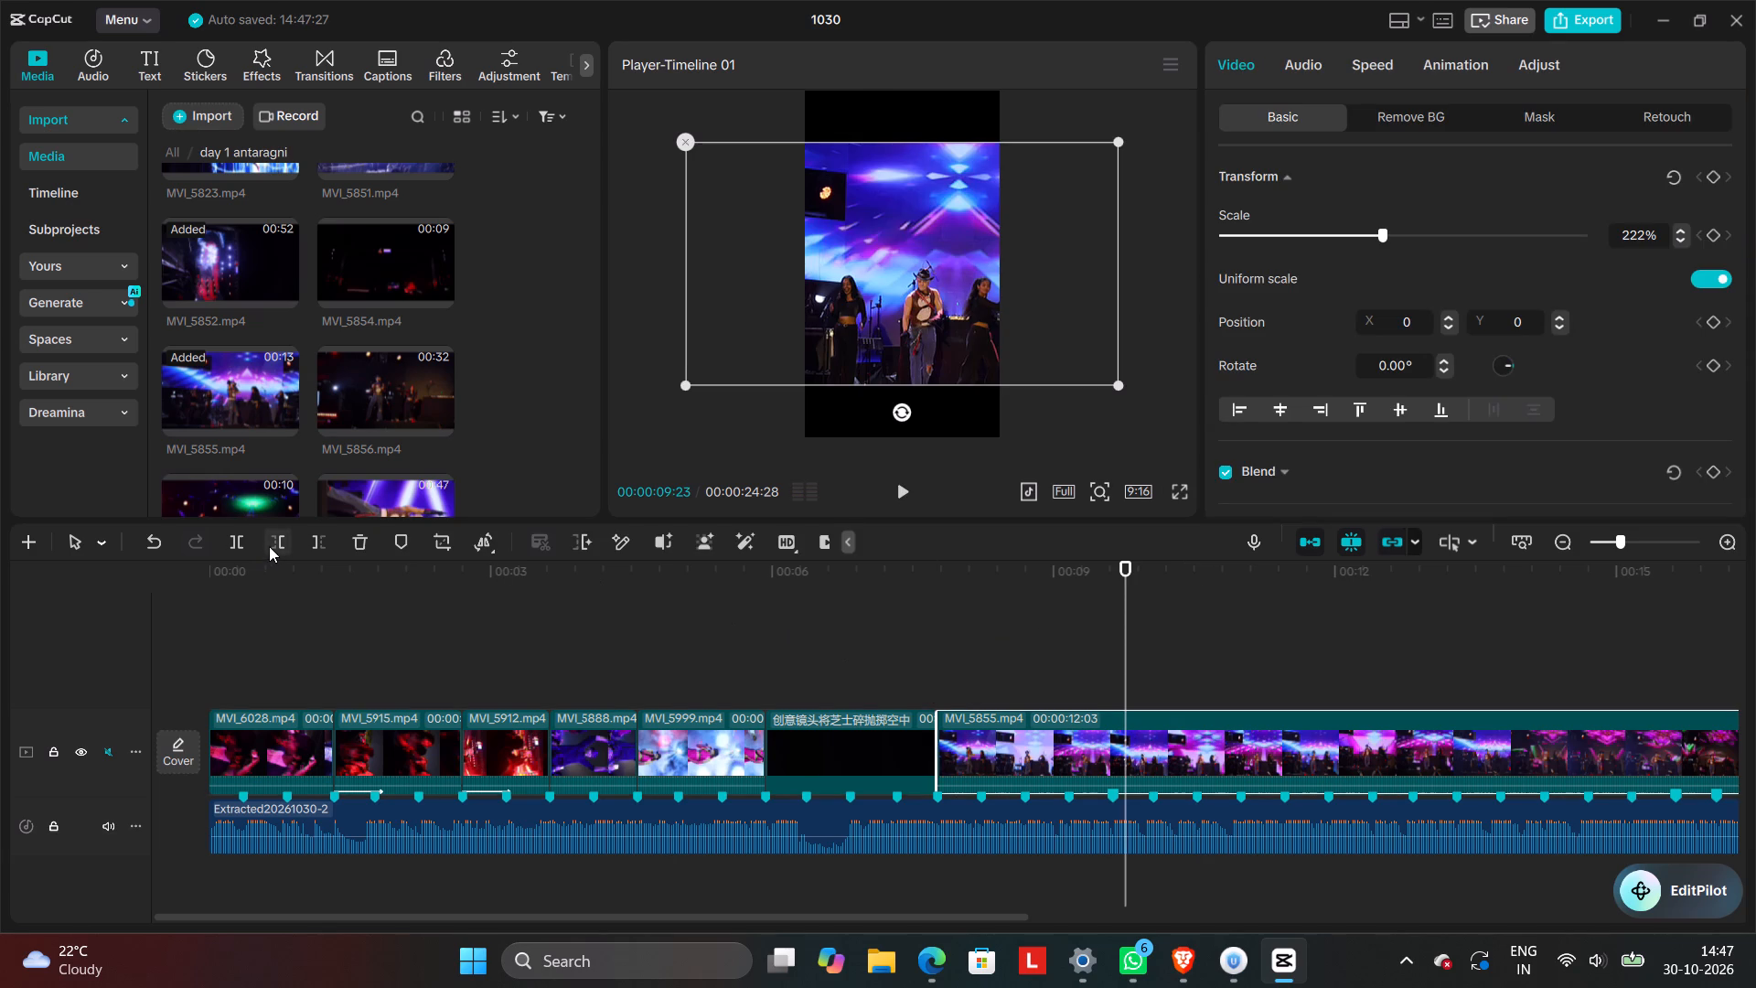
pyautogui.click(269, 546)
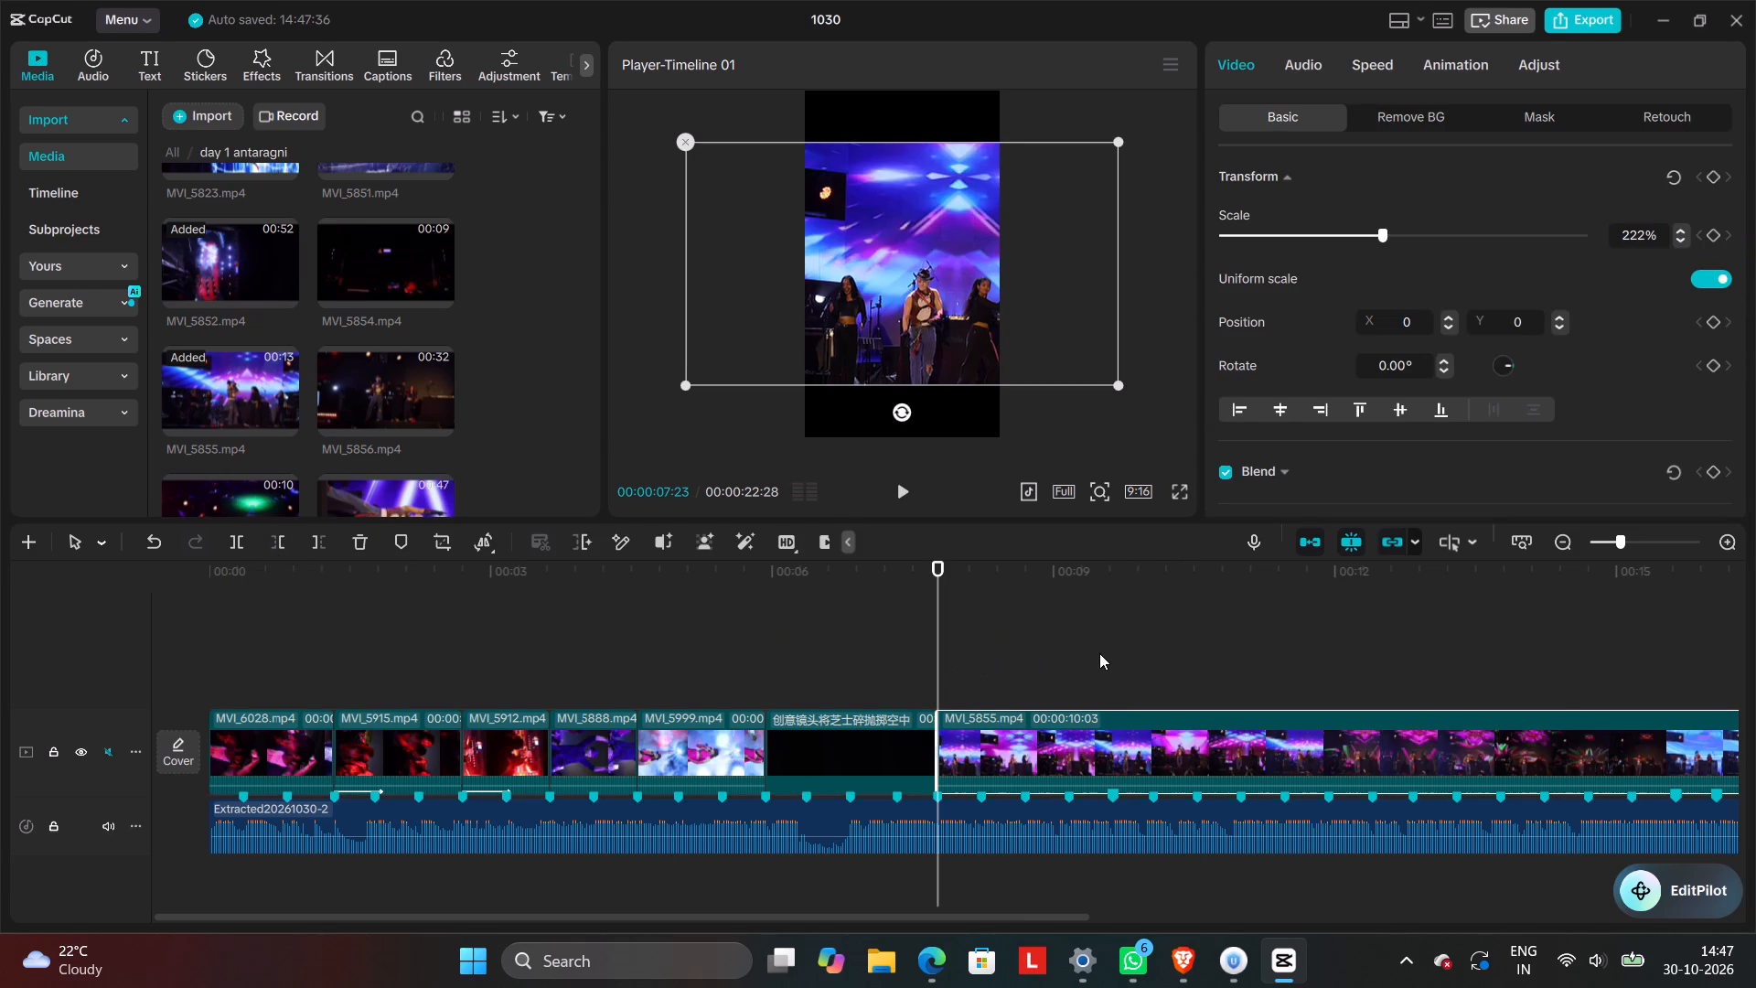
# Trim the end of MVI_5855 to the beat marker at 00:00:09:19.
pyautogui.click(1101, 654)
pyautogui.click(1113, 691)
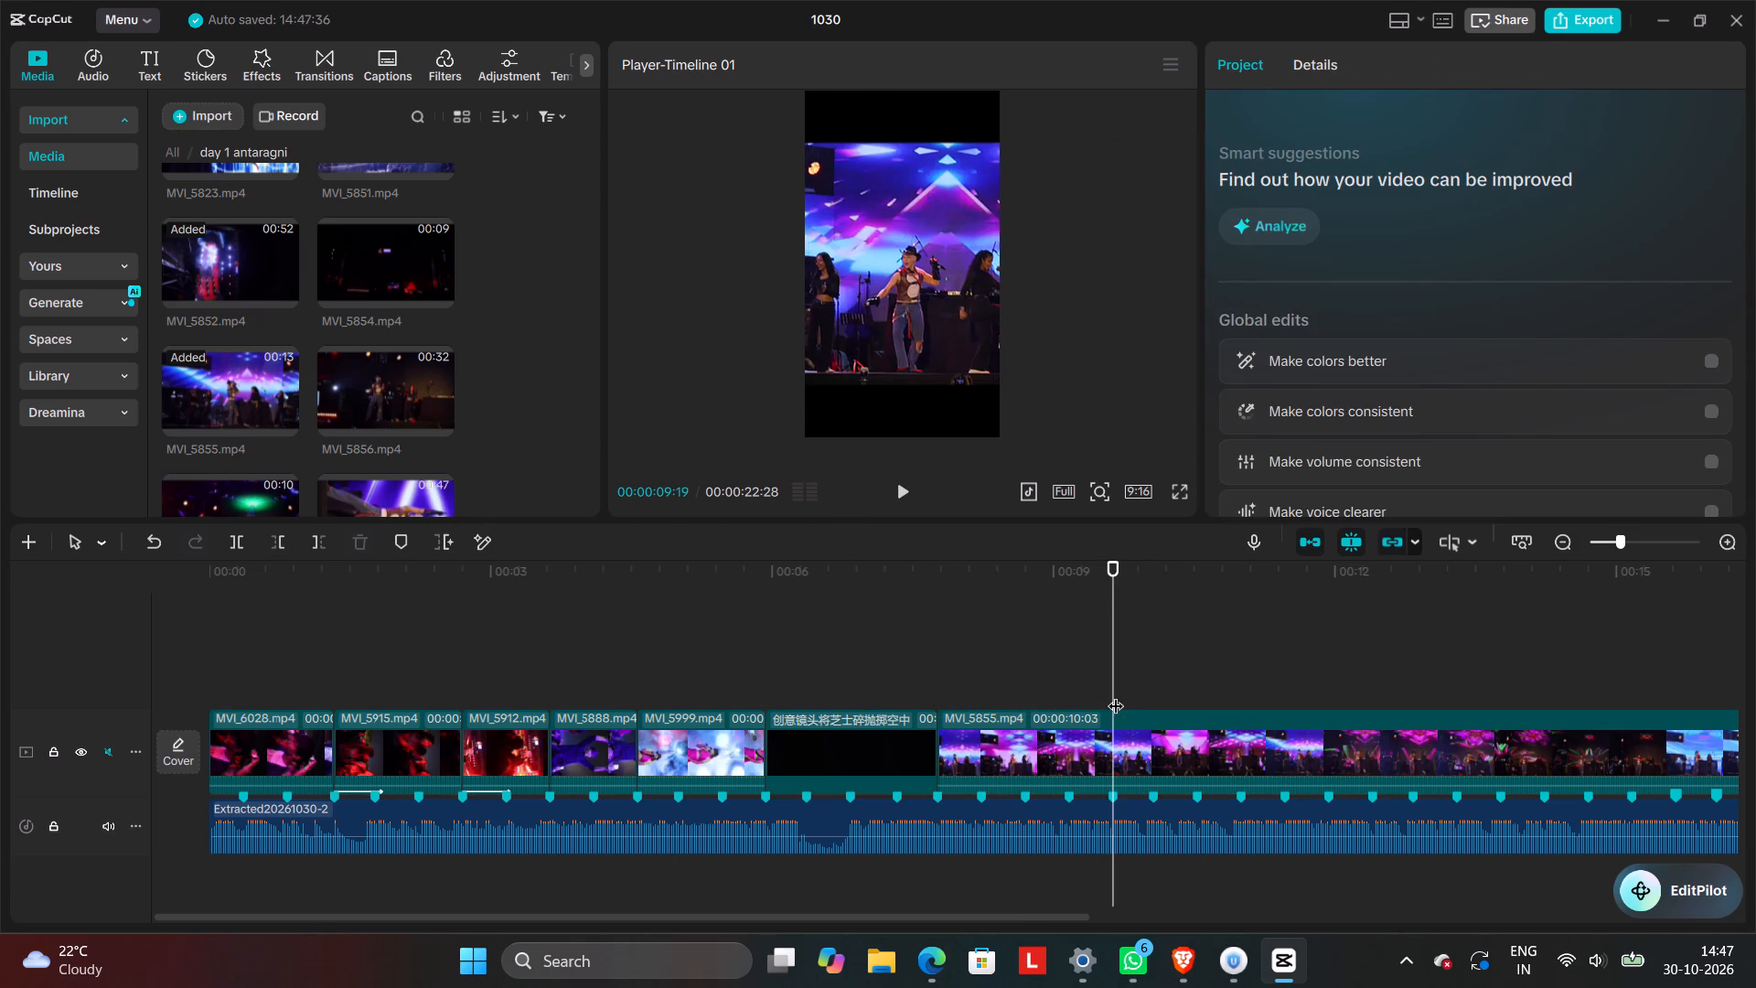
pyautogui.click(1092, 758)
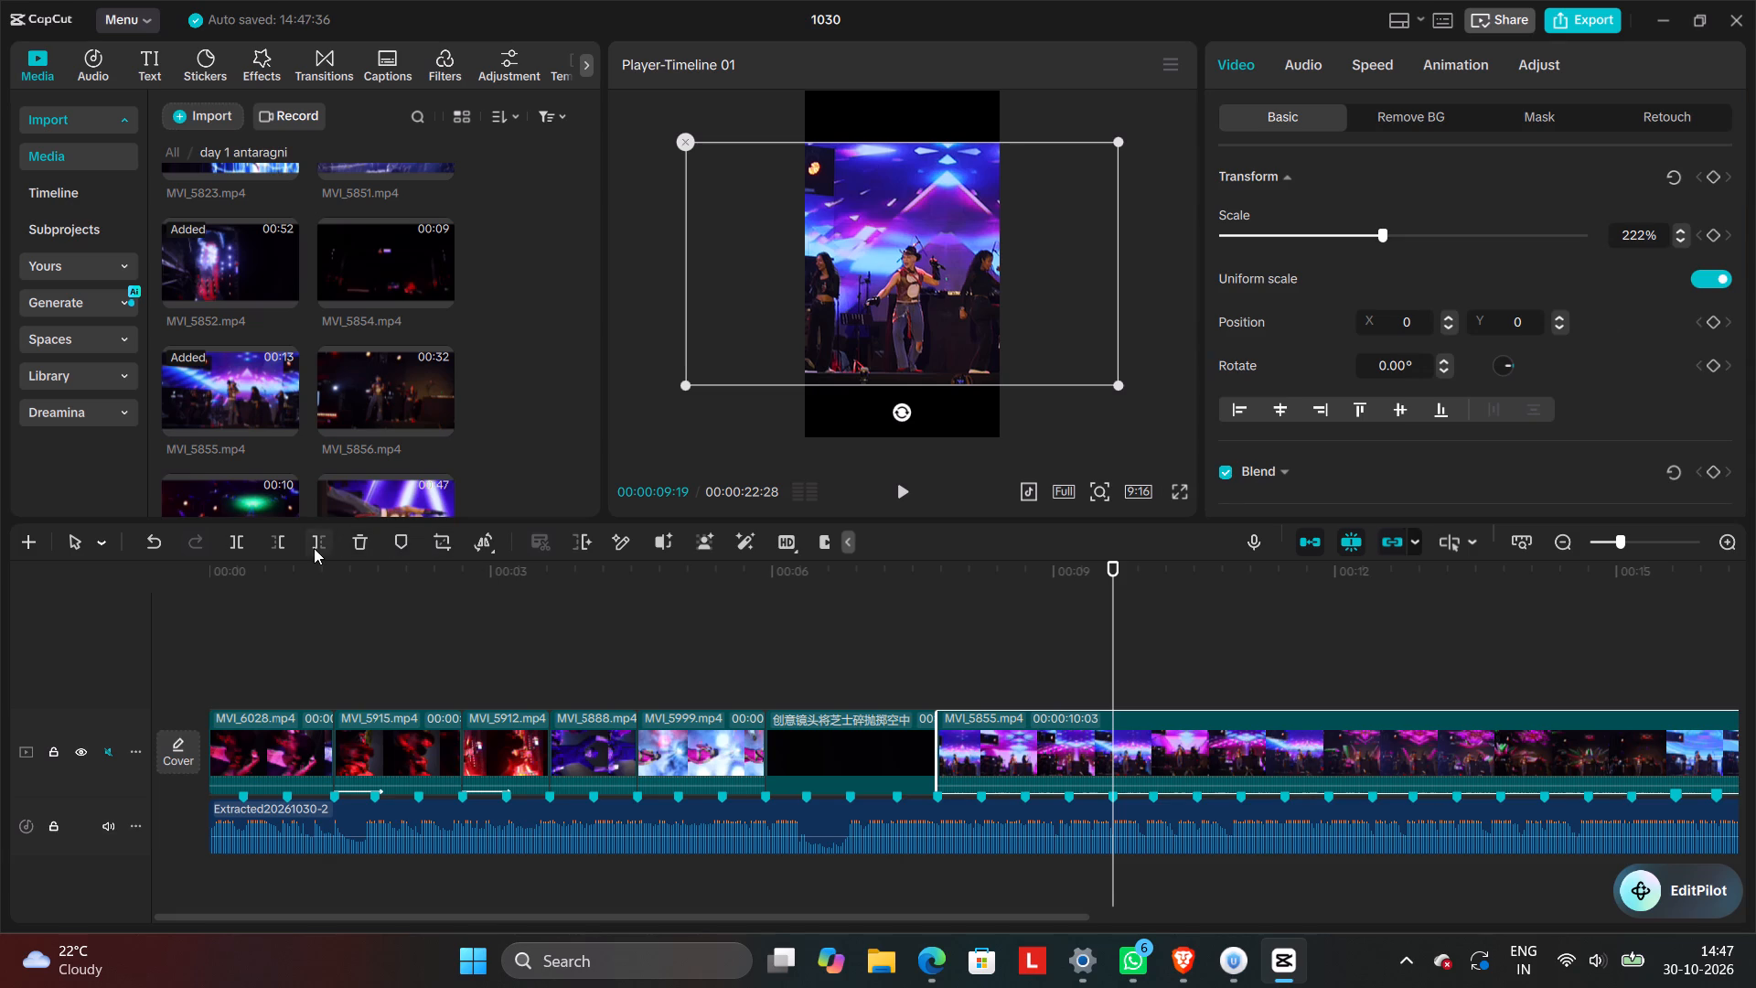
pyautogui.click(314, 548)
# Play the timeline from the dark library clip through MVI_5855 twice to check the cut against the beat.
pyautogui.click(825, 666)
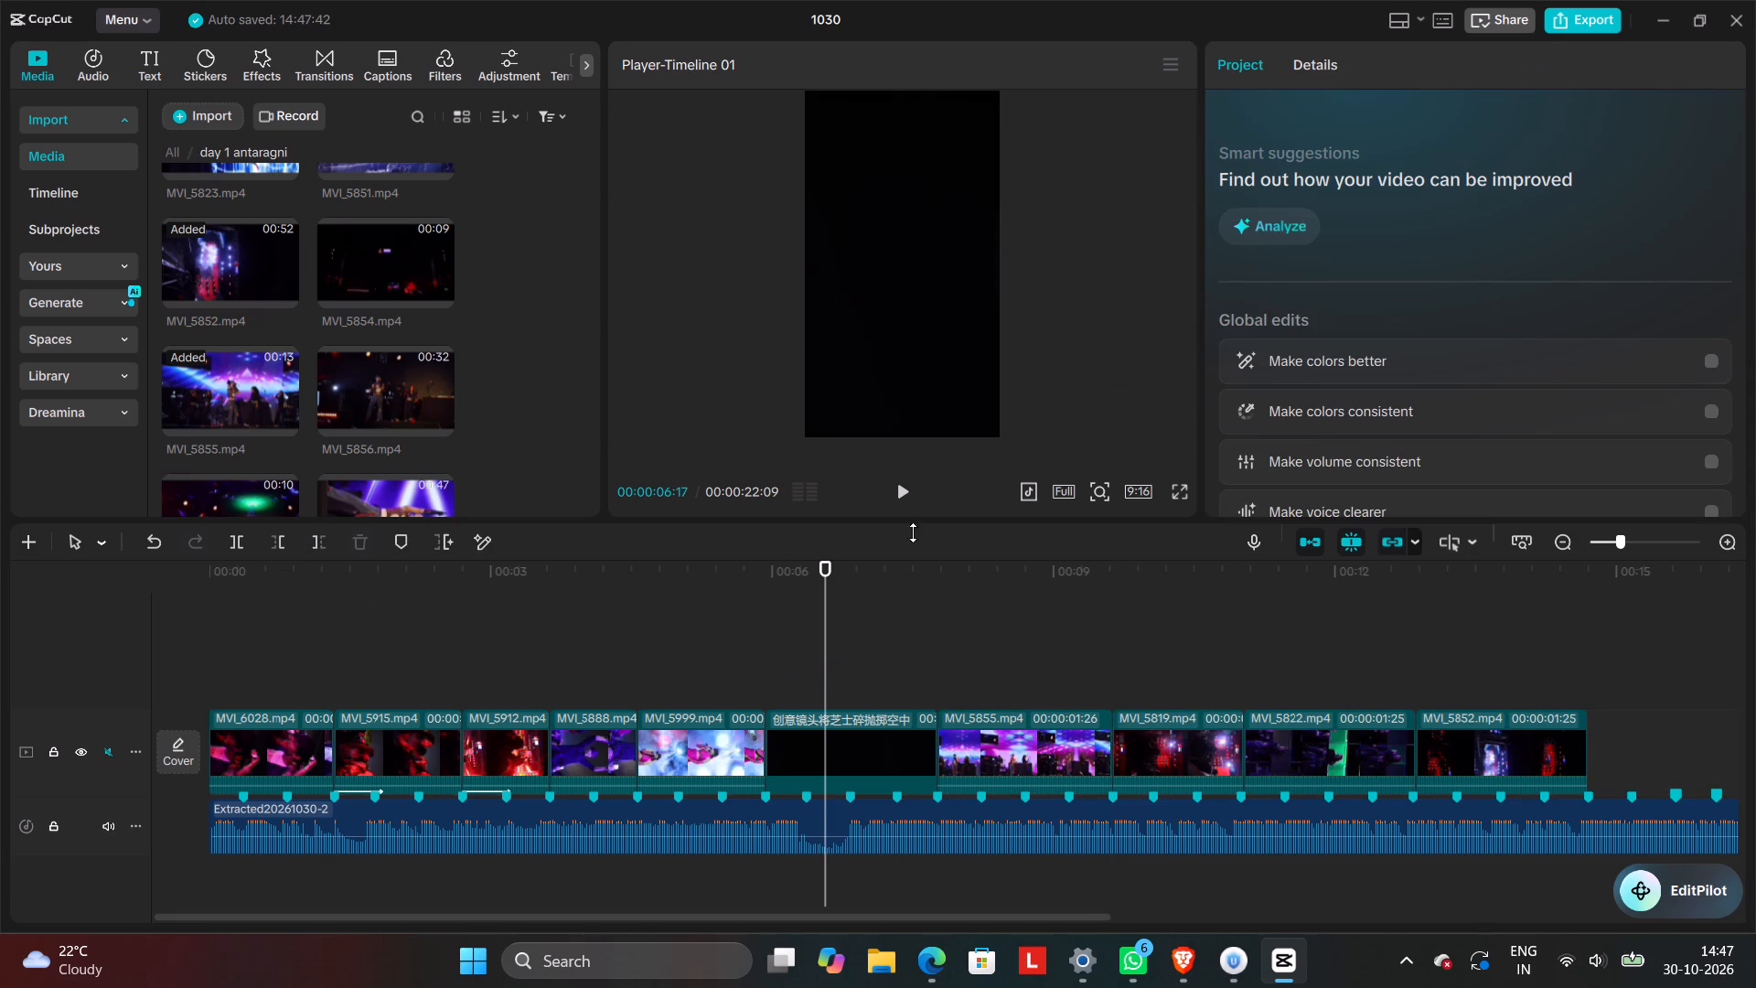
pyautogui.click(905, 490)
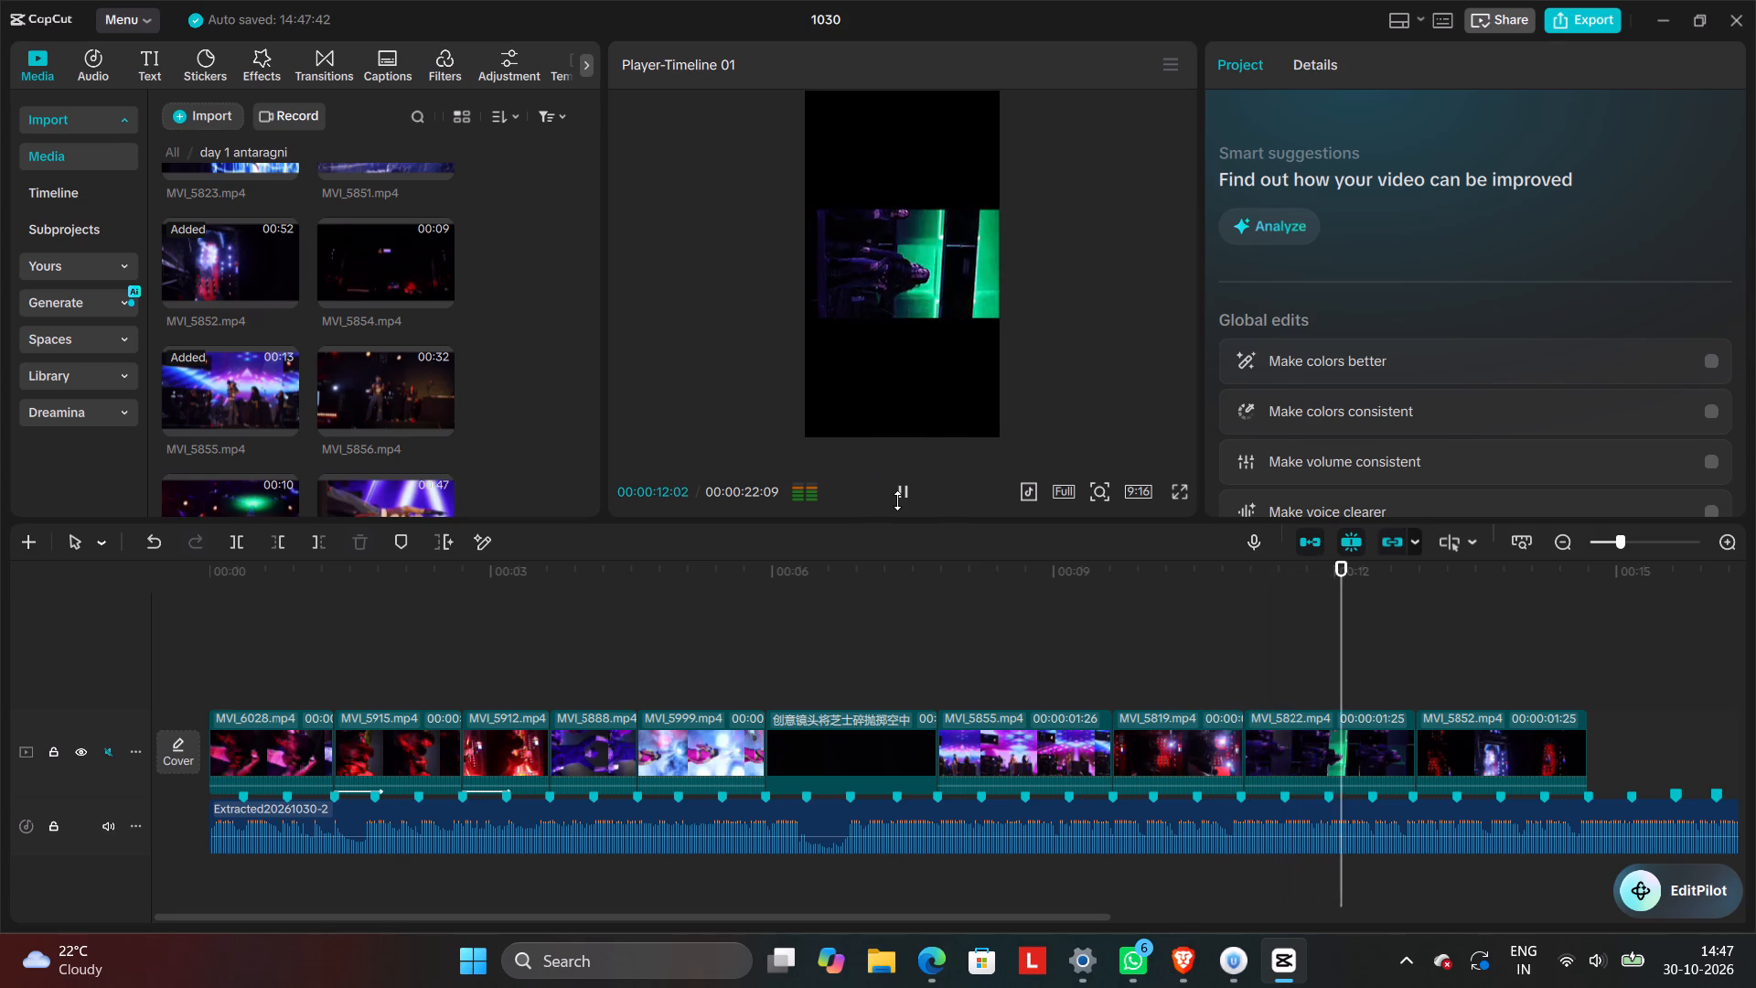
pyautogui.click(897, 500)
pyautogui.click(867, 641)
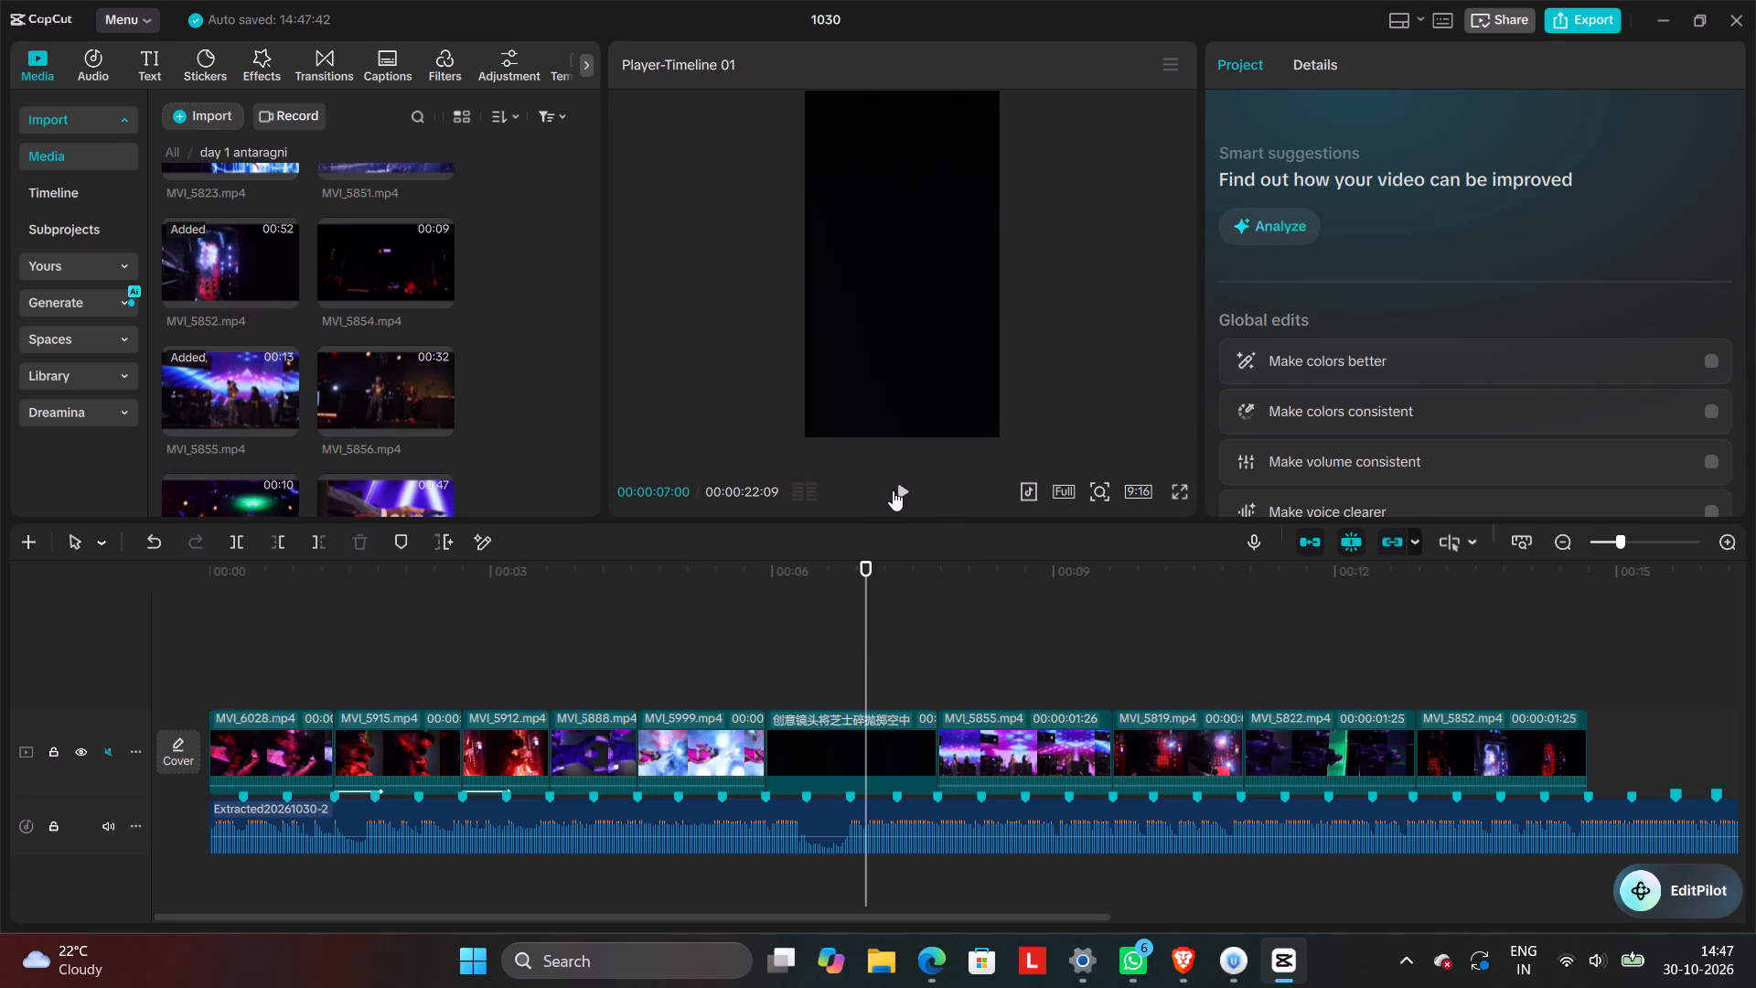
pyautogui.click(893, 490)
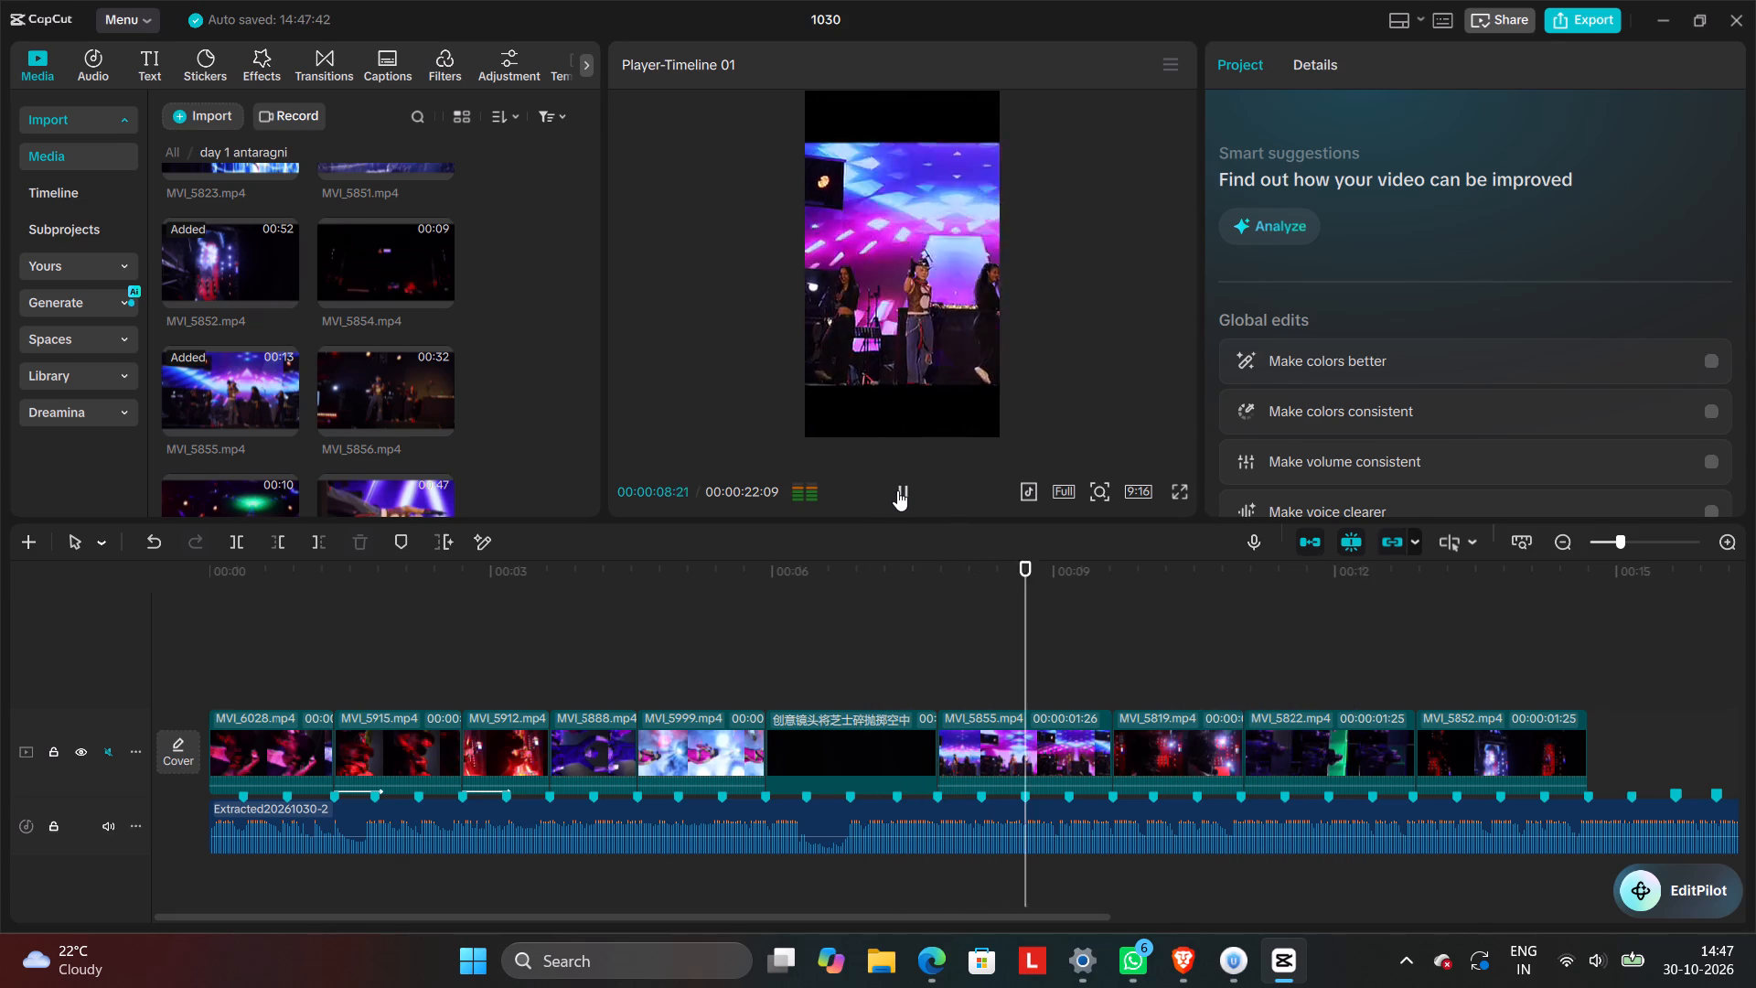
pyautogui.click(897, 490)
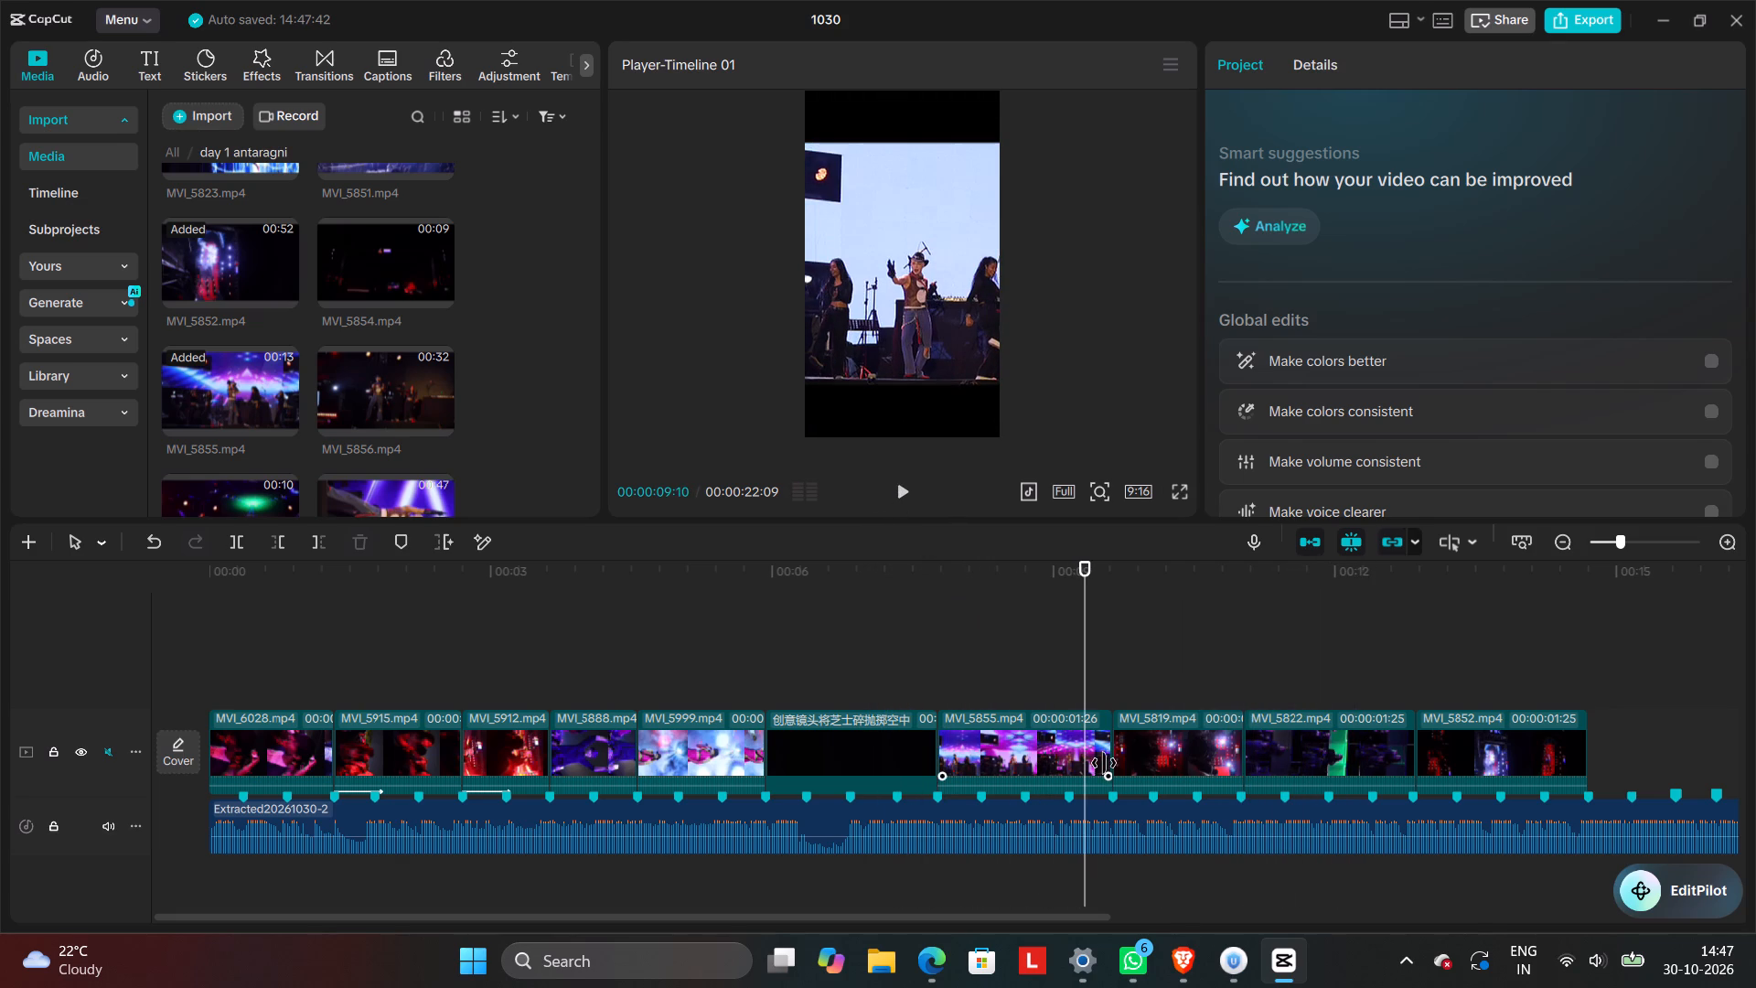
# Shorten the end of MVI_5855 to the beat marker just after 00:00:09:00.
pyautogui.click(1104, 763)
pyautogui.moveTo(1112, 758); pyautogui.dragTo(1086, 779)
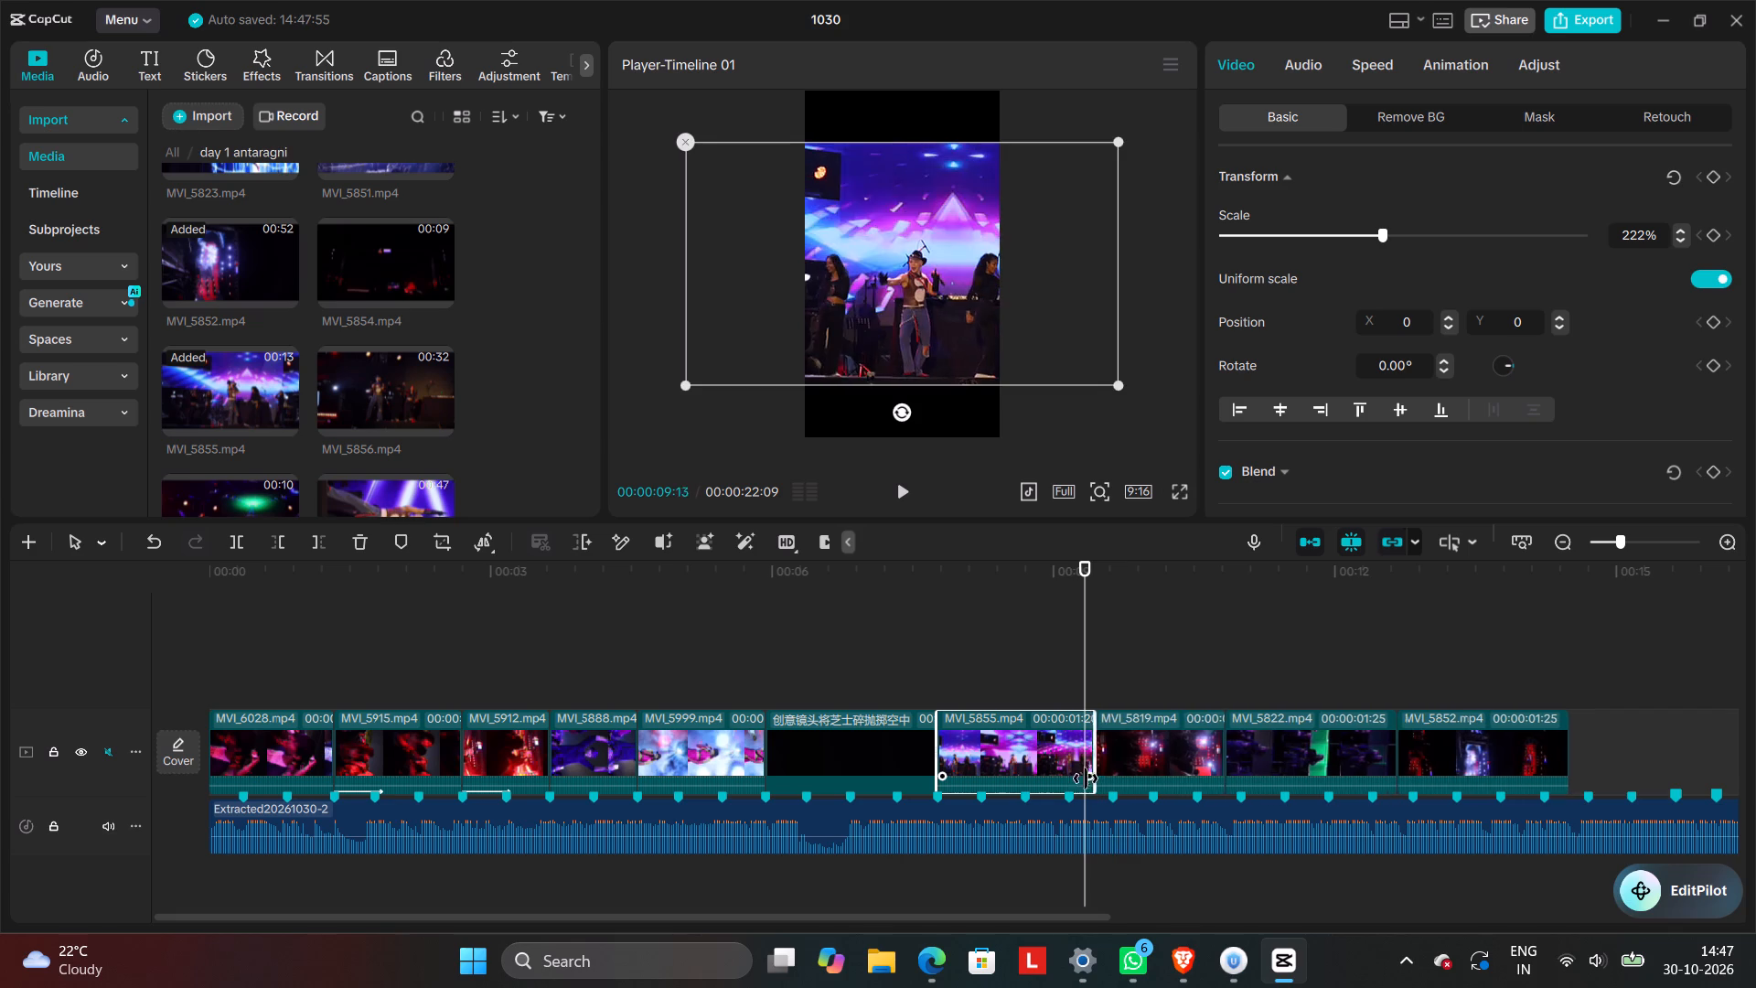
pyautogui.moveTo(1086, 779); pyautogui.dragTo(1067, 802)
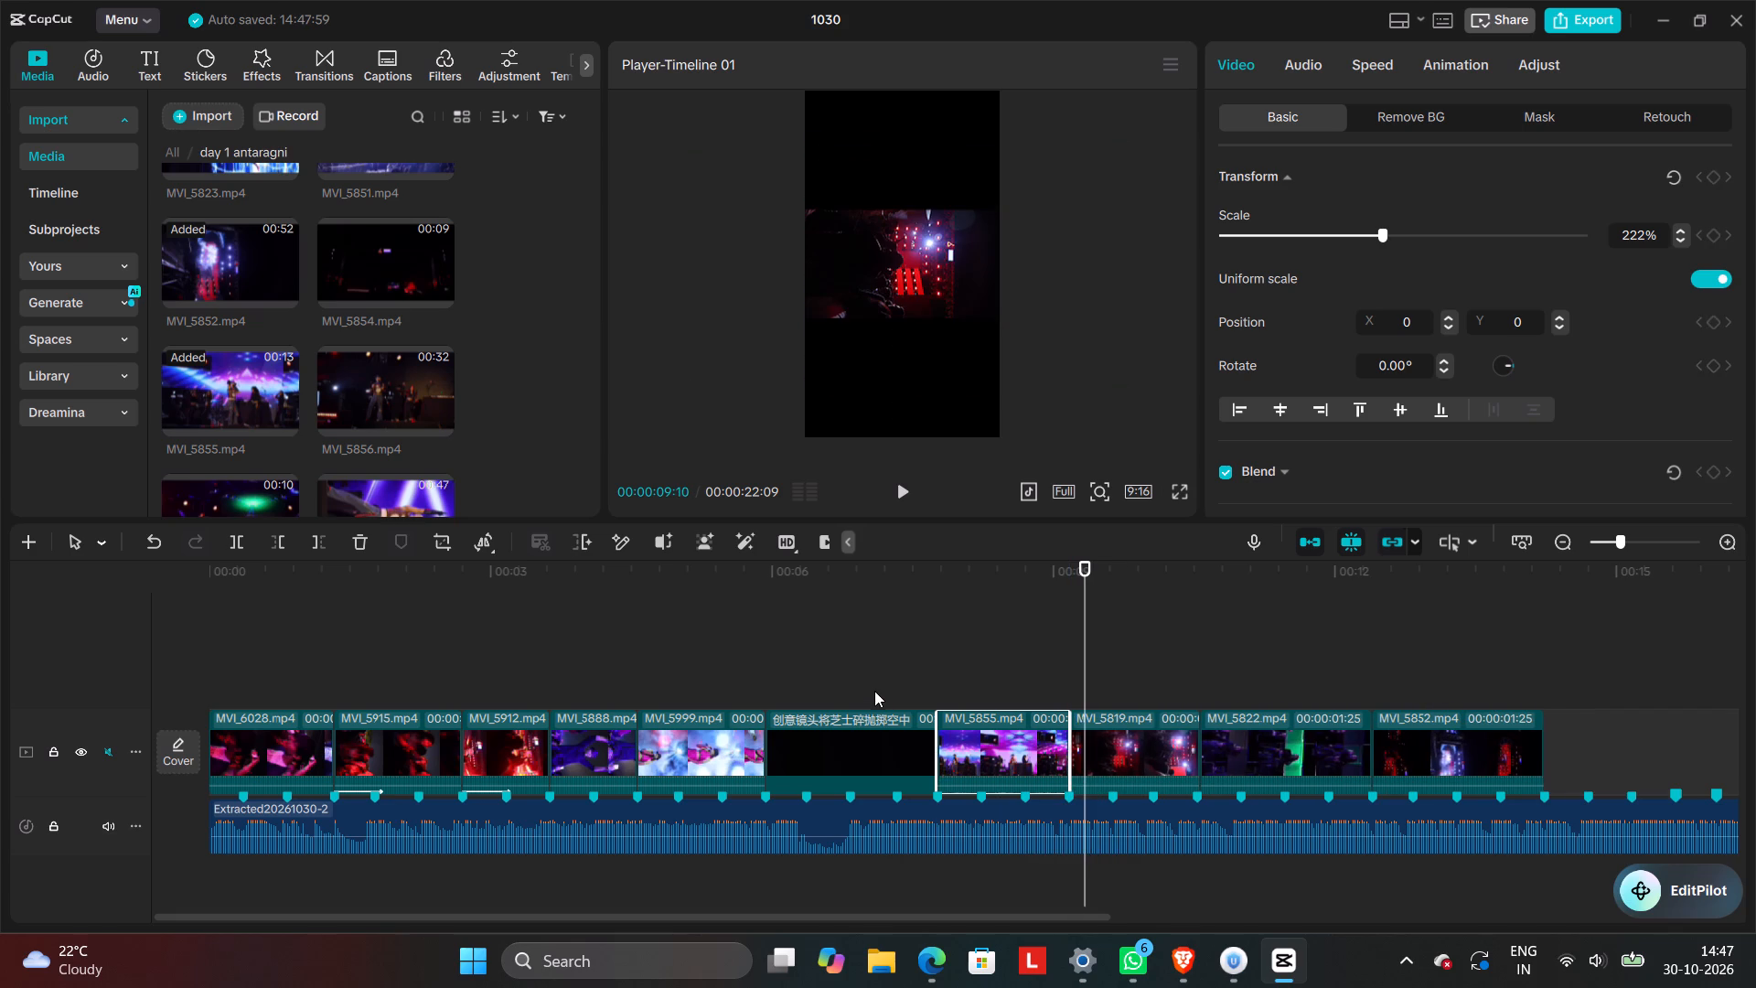
# Play the timeline from the dark library clip into MVI_5822 to check the cut timing.
pyautogui.click(873, 685)
pyautogui.click(905, 501)
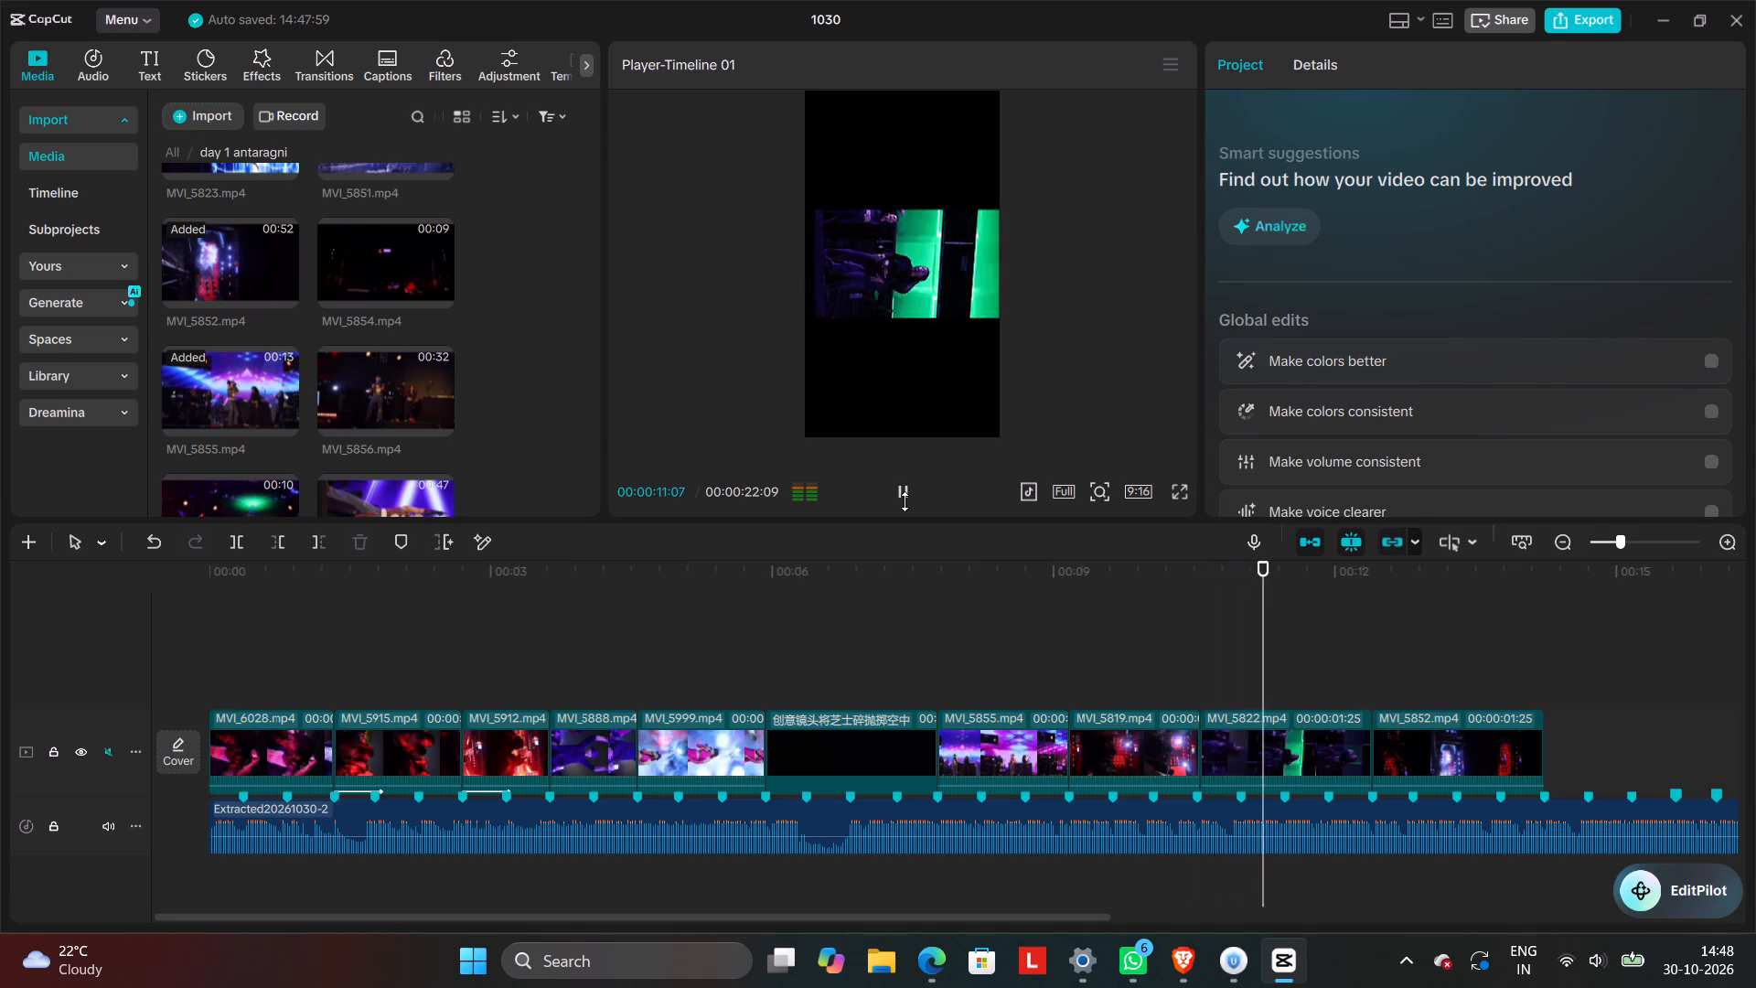
pyautogui.click(905, 501)
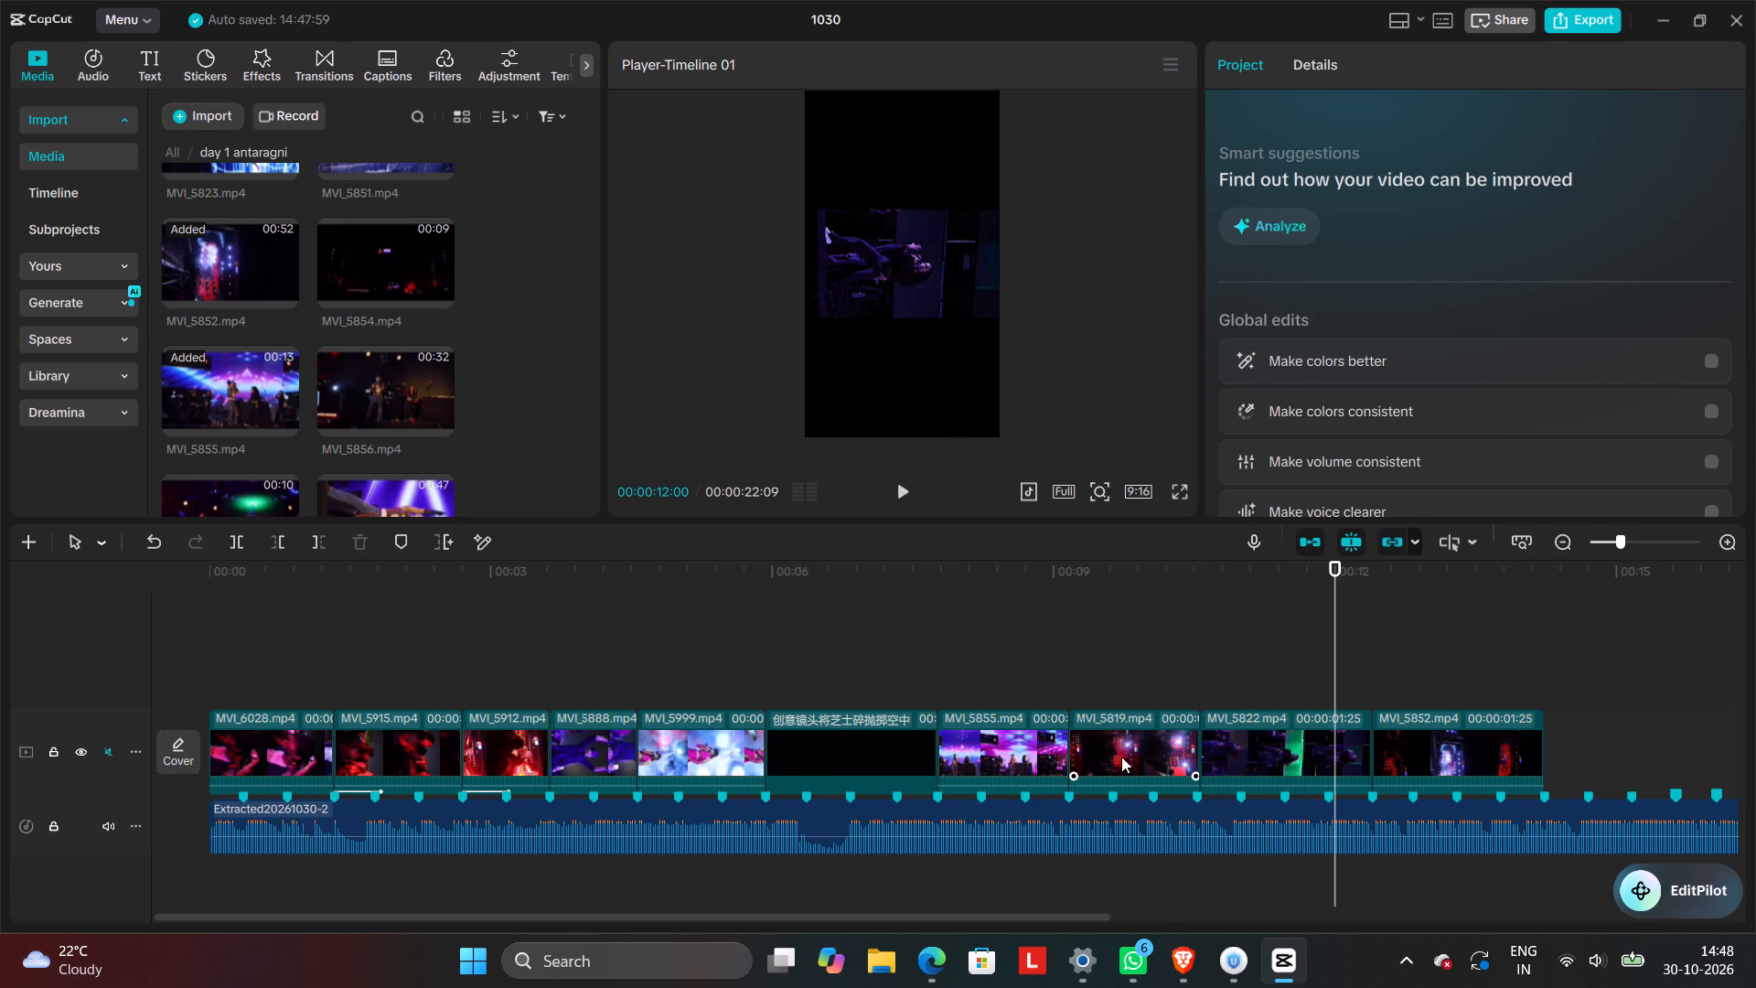
# Shorten the end of MVI_5822 by one beat, to the beat marker near 00:00:12:00.
pyautogui.click(1307, 747)
pyautogui.moveTo(1376, 754); pyautogui.dragTo(1372, 755)
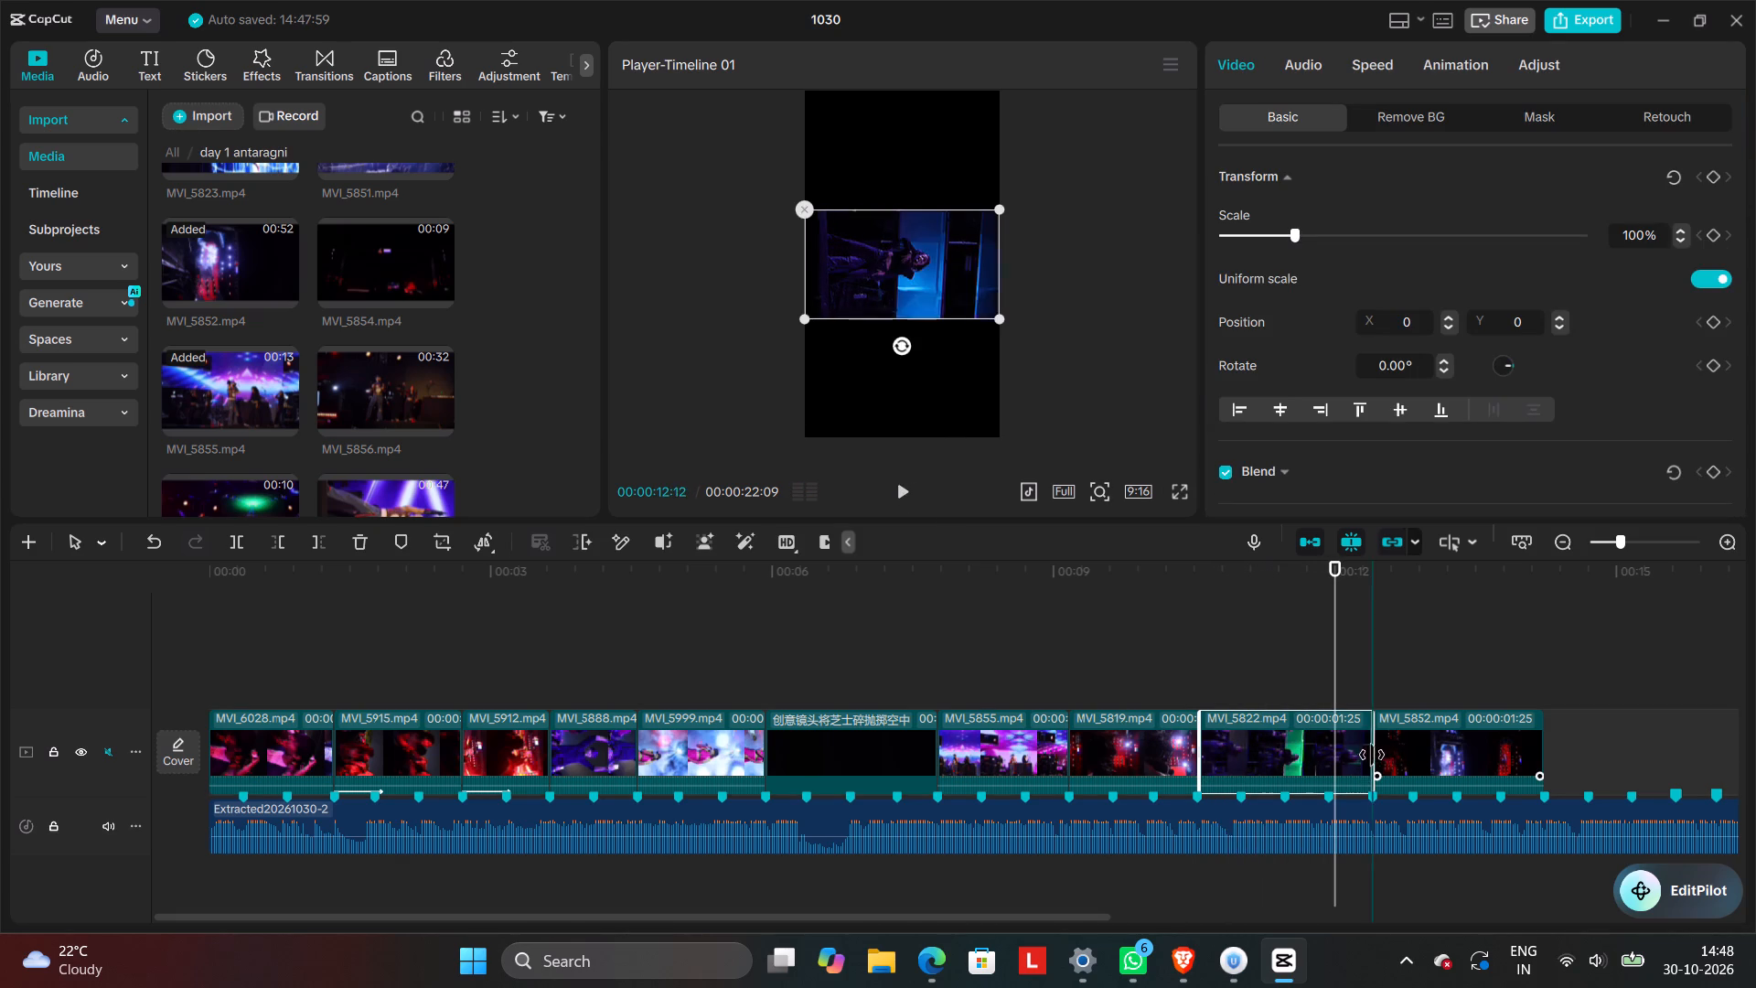
pyautogui.moveTo(1372, 755); pyautogui.dragTo(1332, 793)
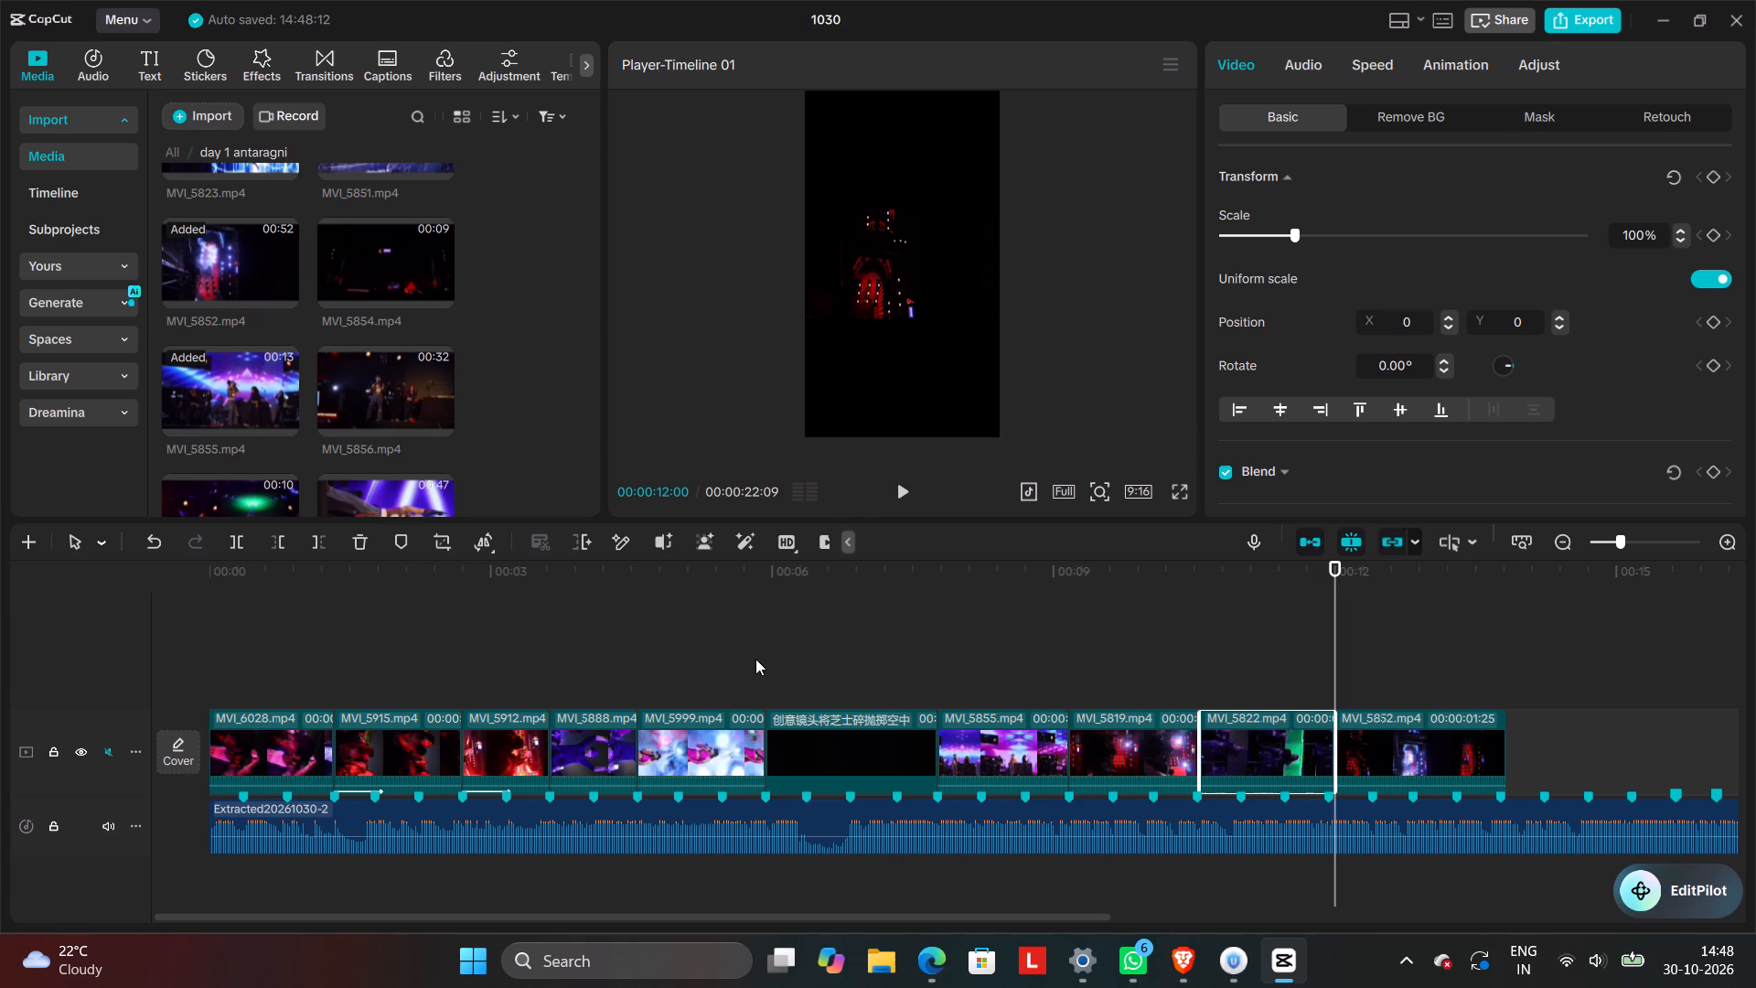
# Preview source clips including MVI_5856 and MVI_5858, and replace MVI_5855 on the timeline with MVI_5858, keeping the original video effect.
pyautogui.click(849, 673)
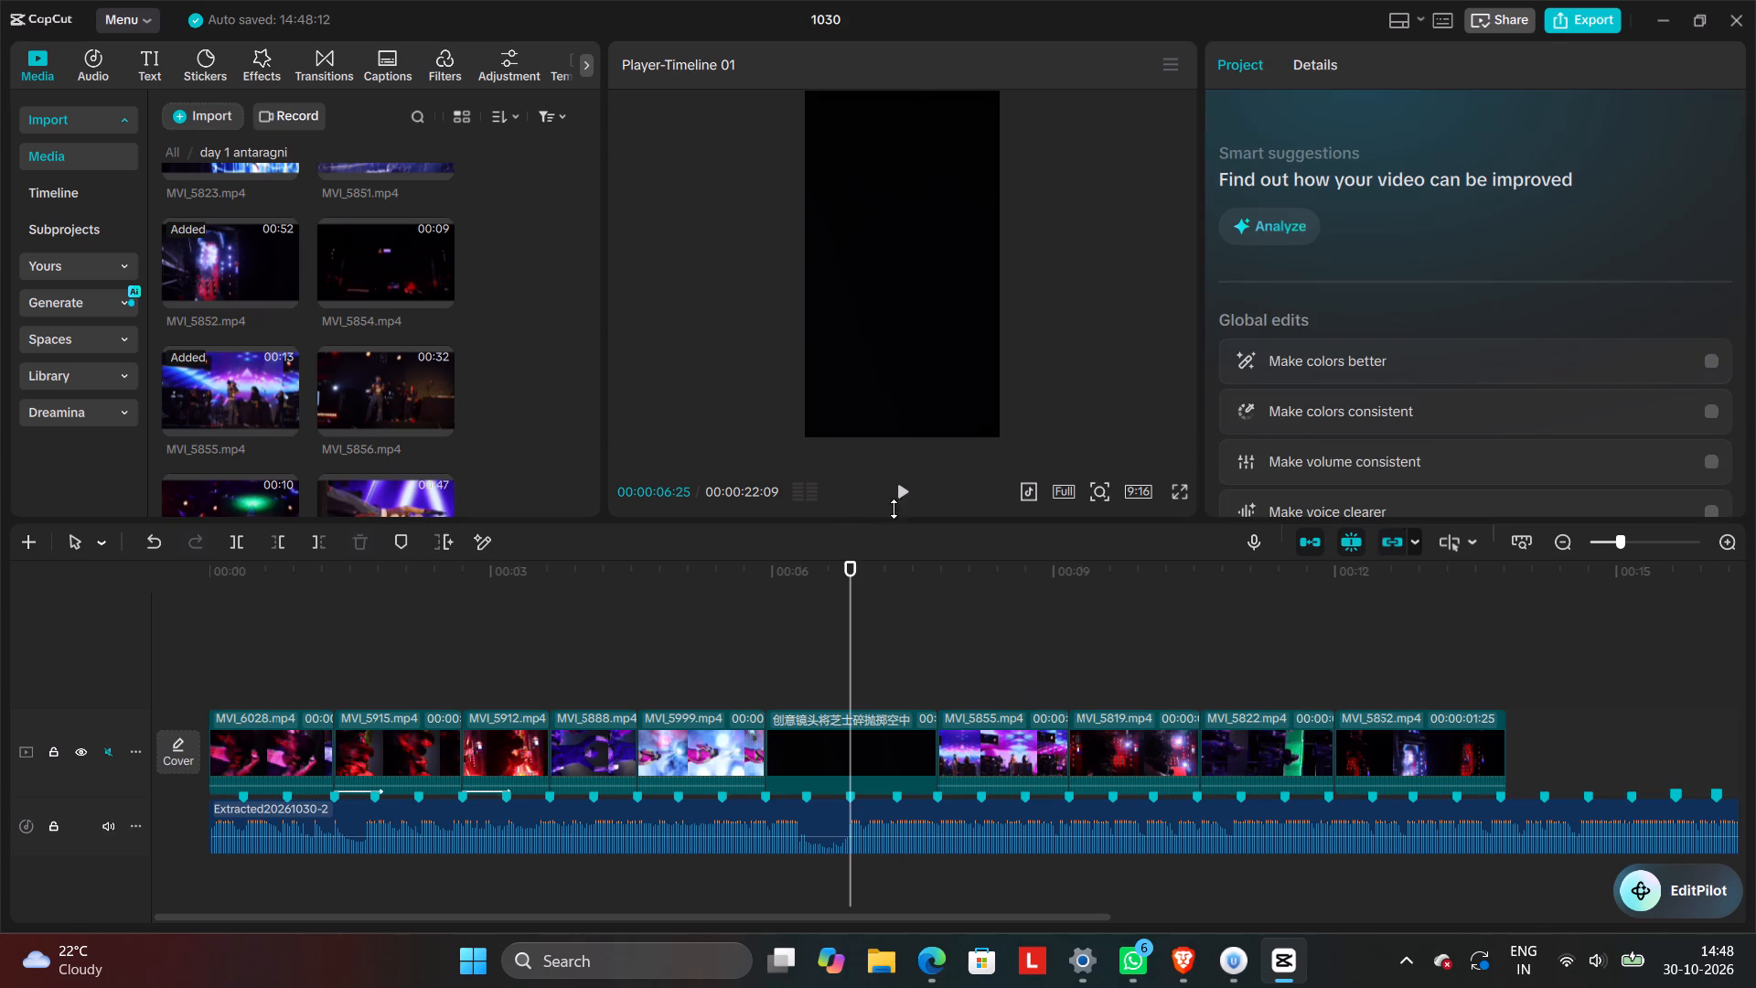
pyautogui.click(383, 370)
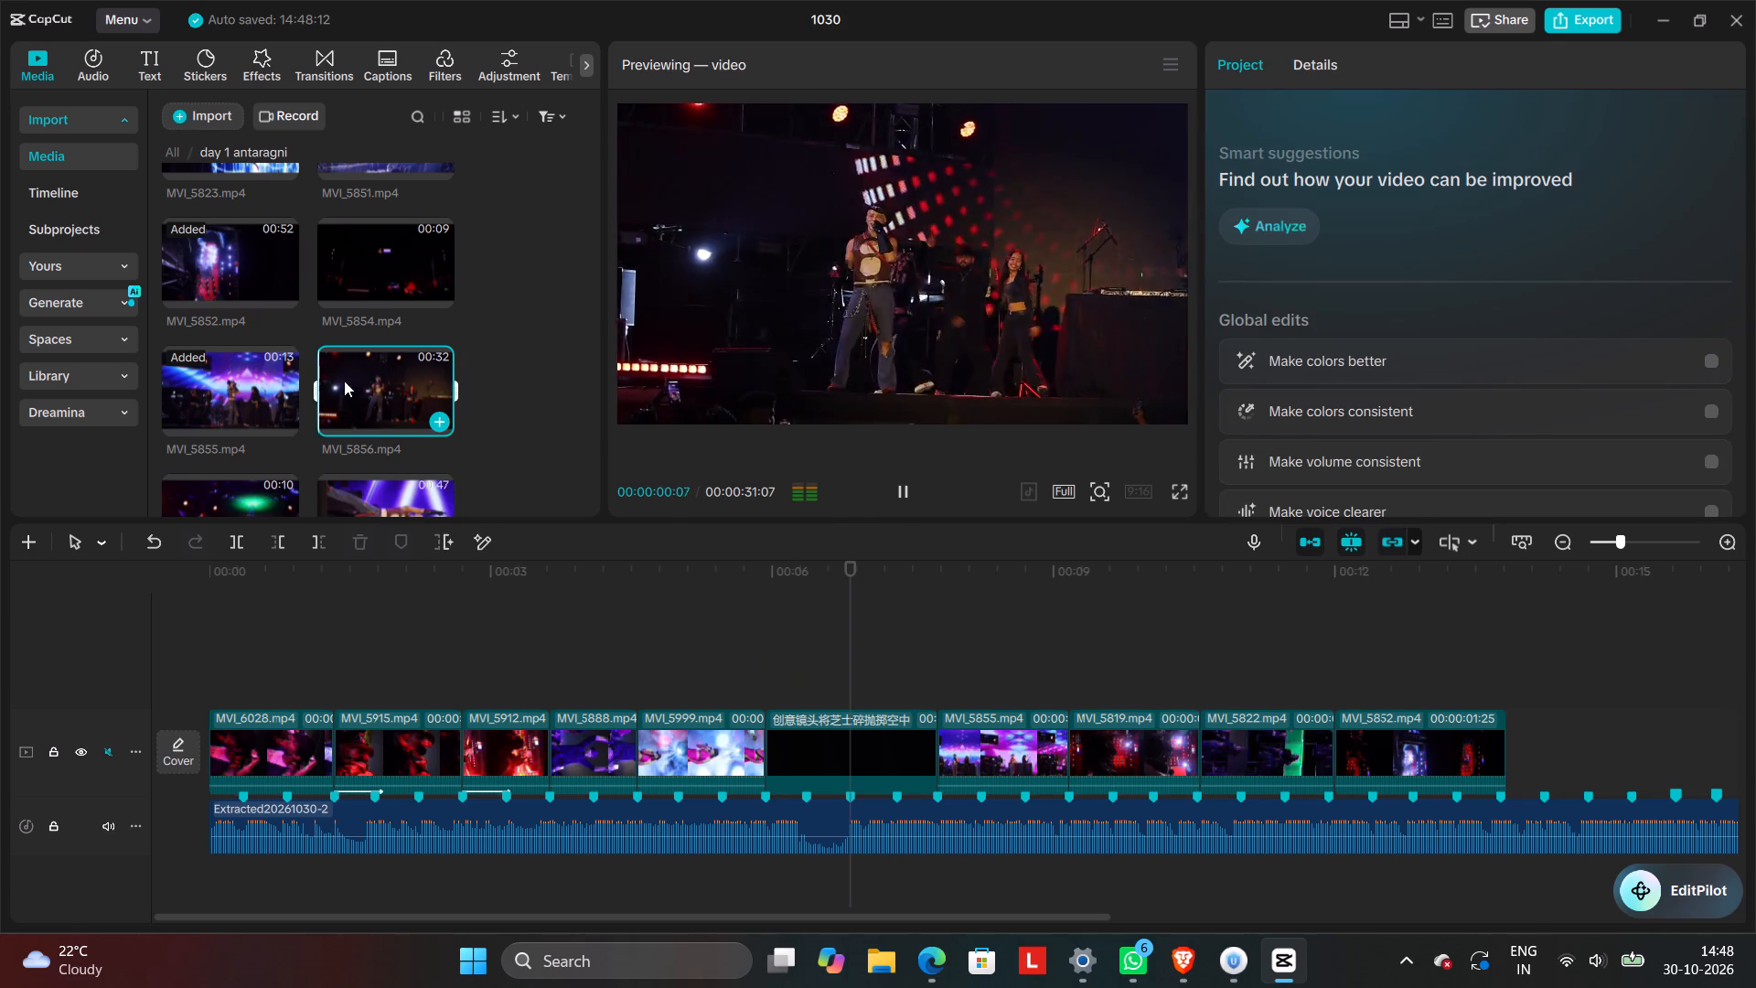
pyautogui.click(224, 390)
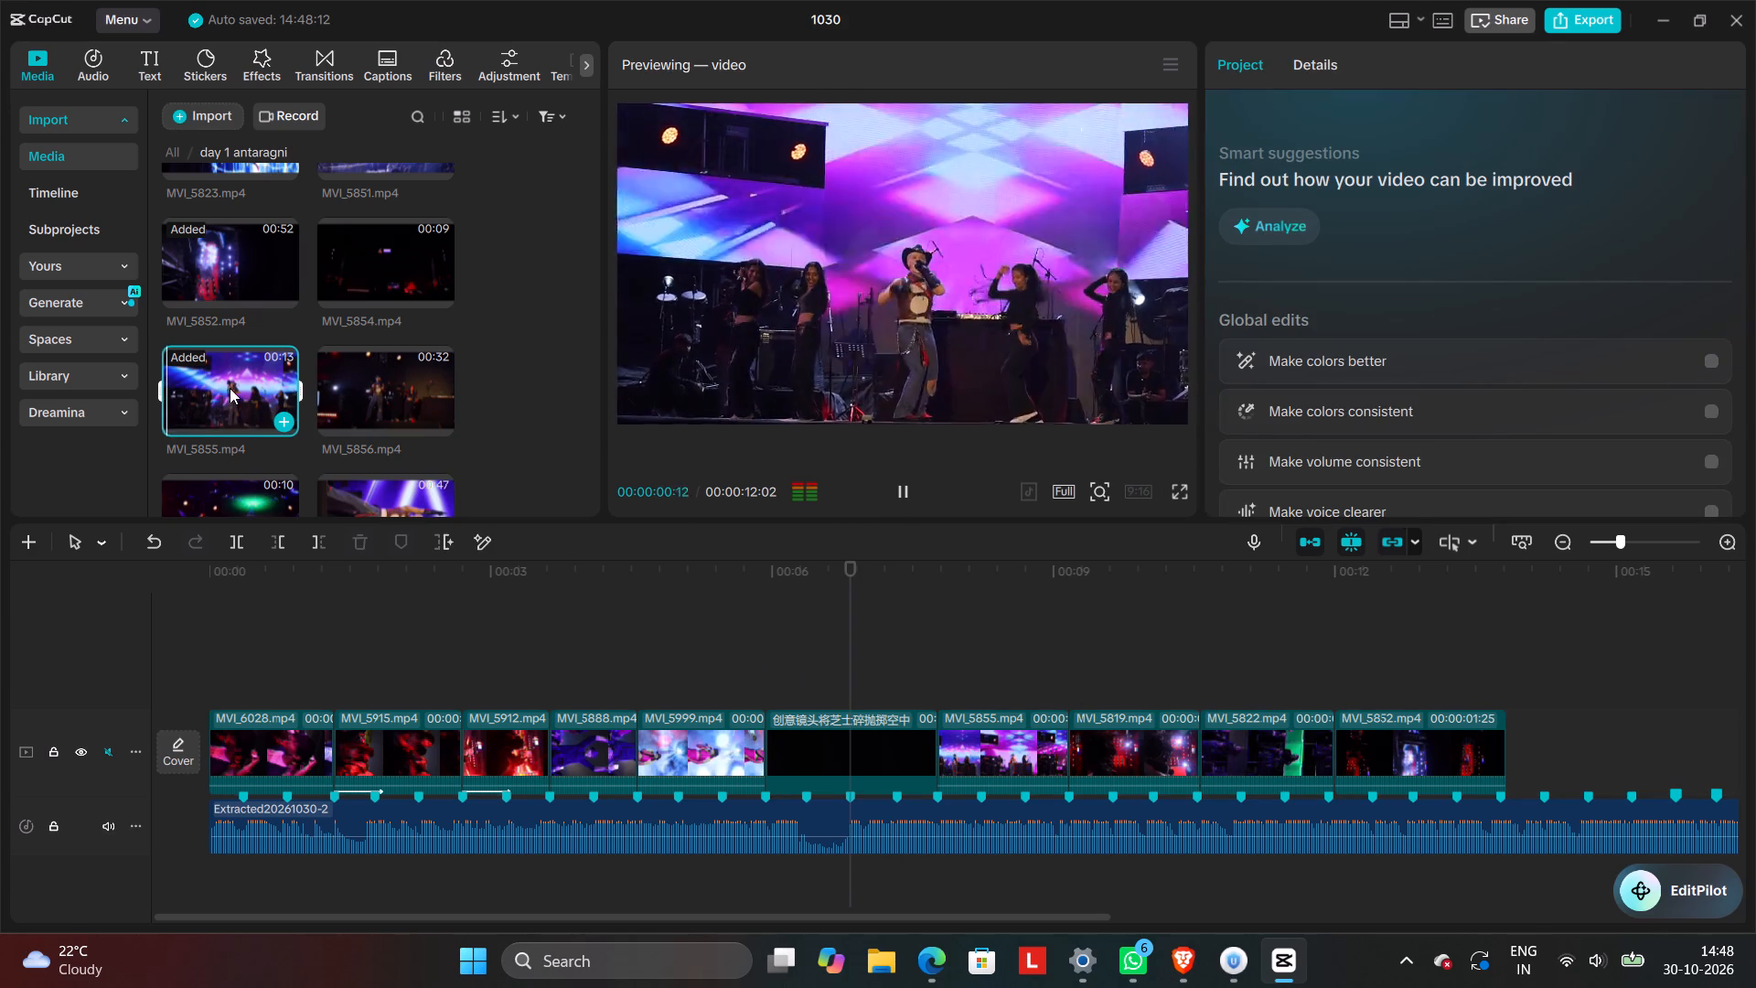
pyautogui.click(255, 248)
pyautogui.scroll(-1, 285, 293)
pyautogui.click(369, 393)
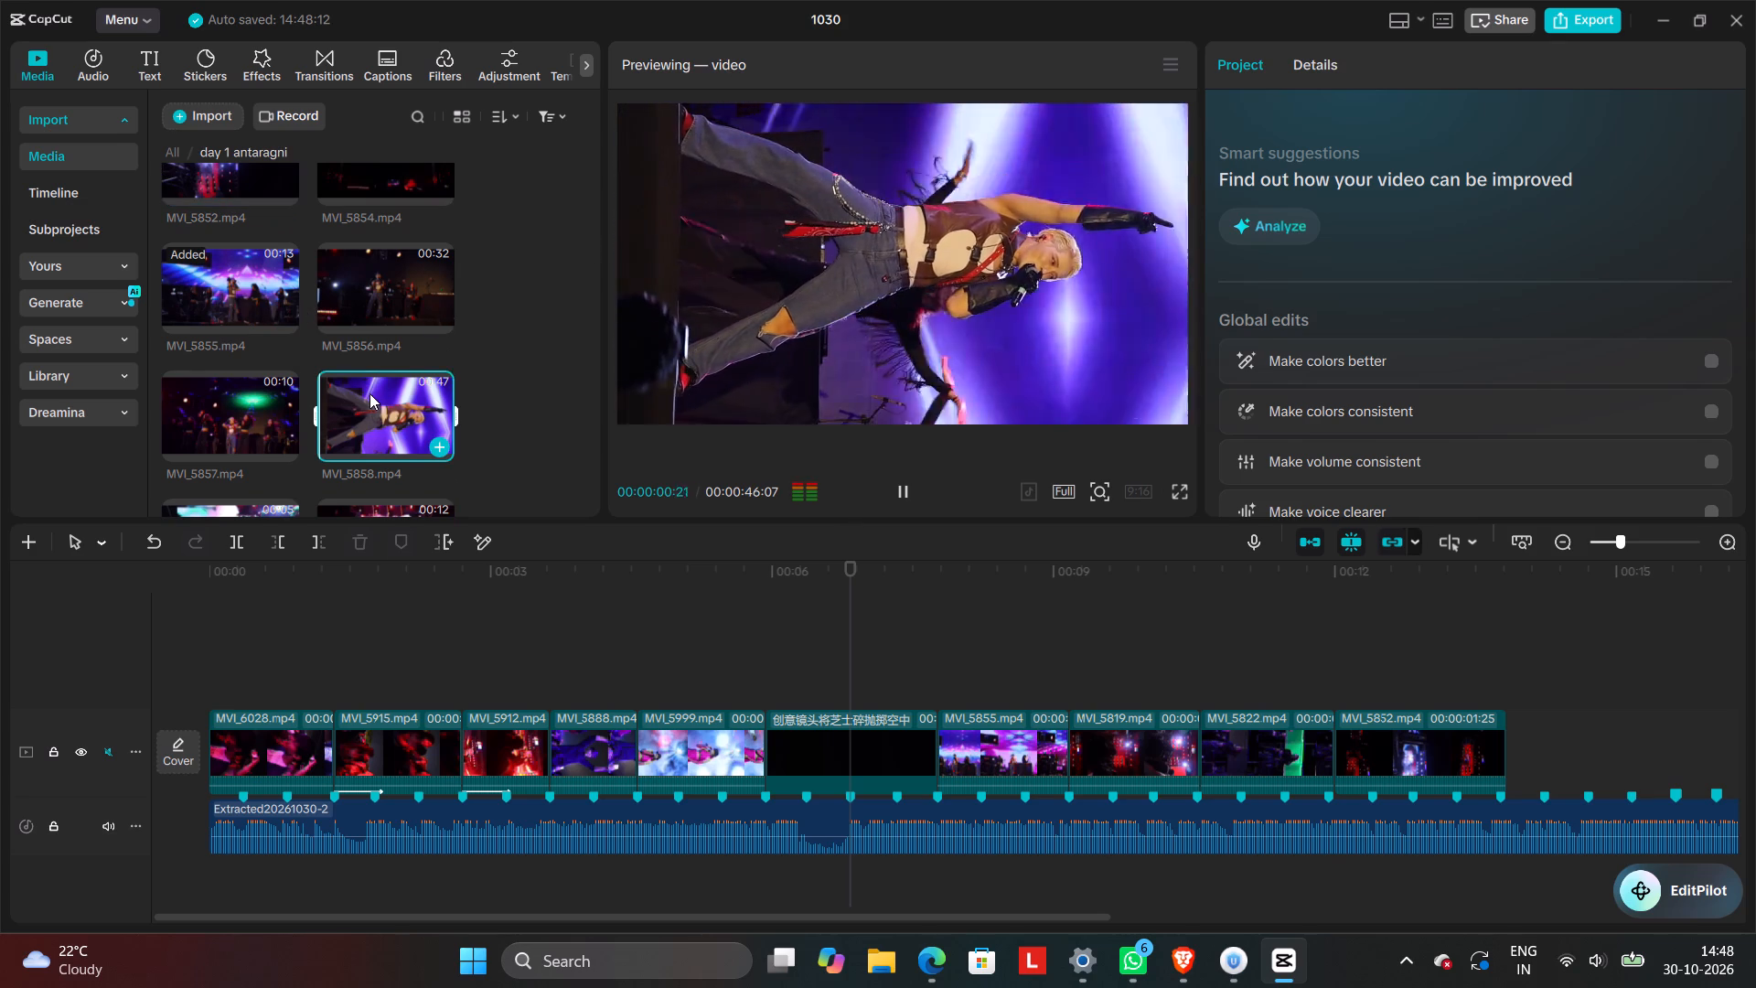
pyautogui.moveTo(412, 408); pyautogui.dragTo(554, 458)
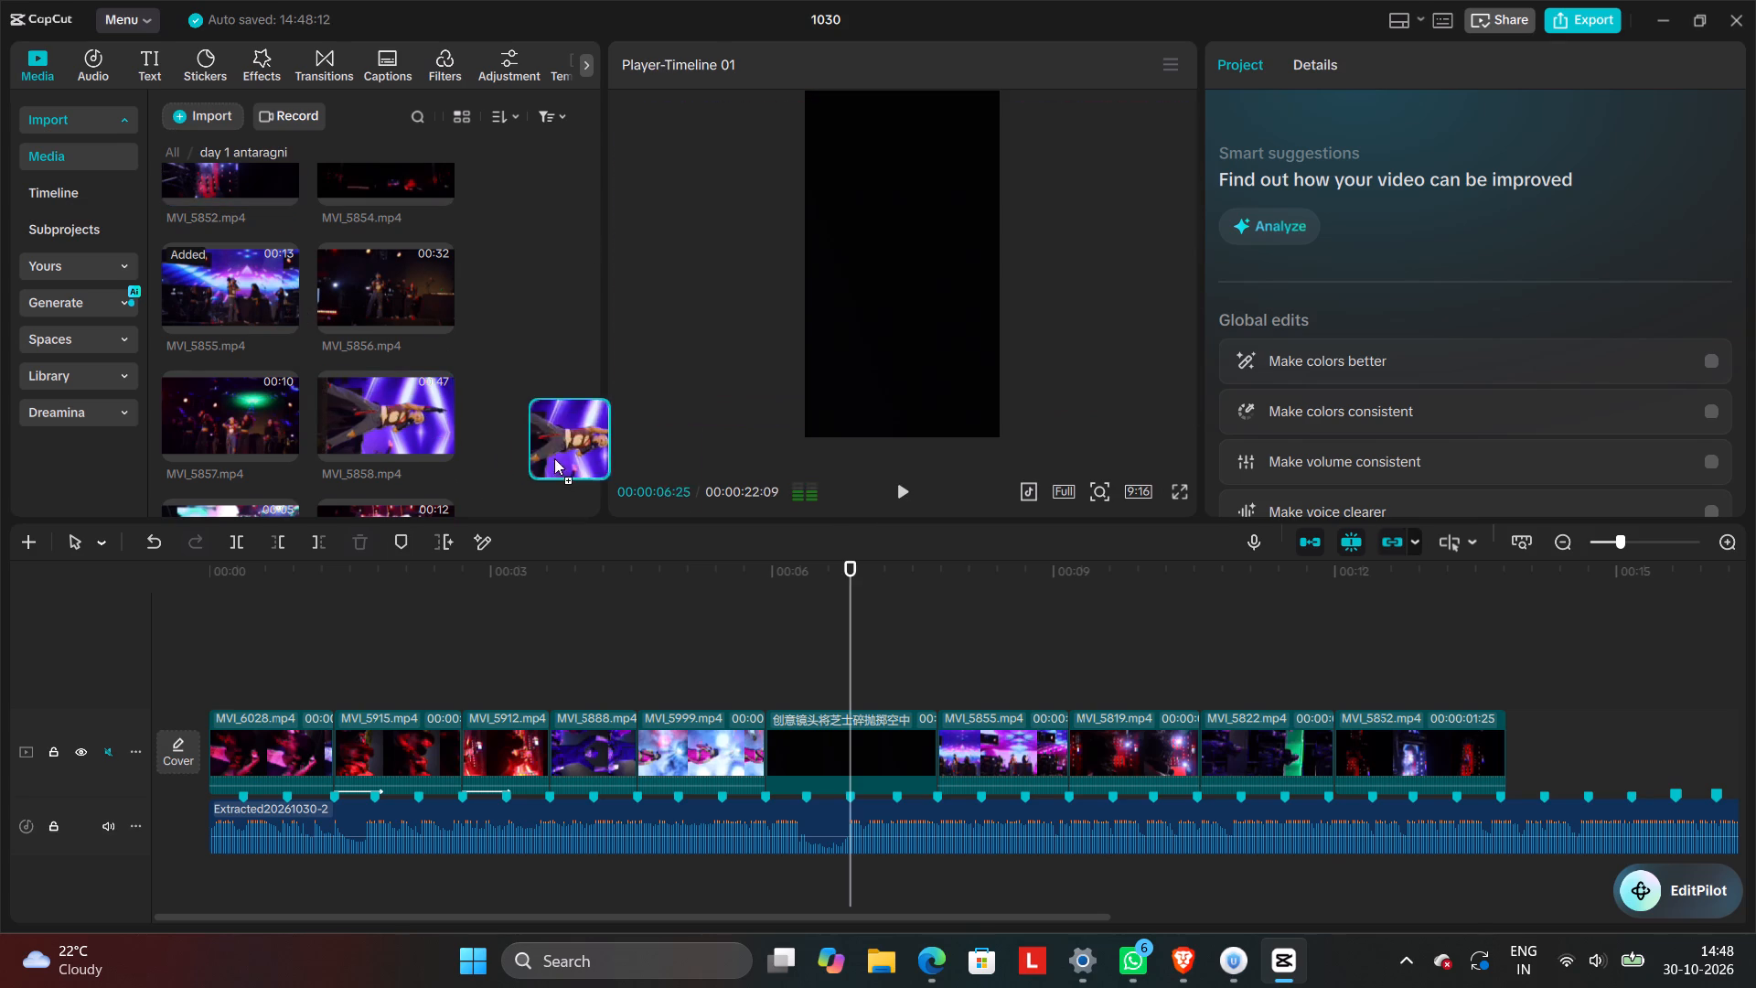
pyautogui.moveTo(554, 458); pyautogui.dragTo(967, 726)
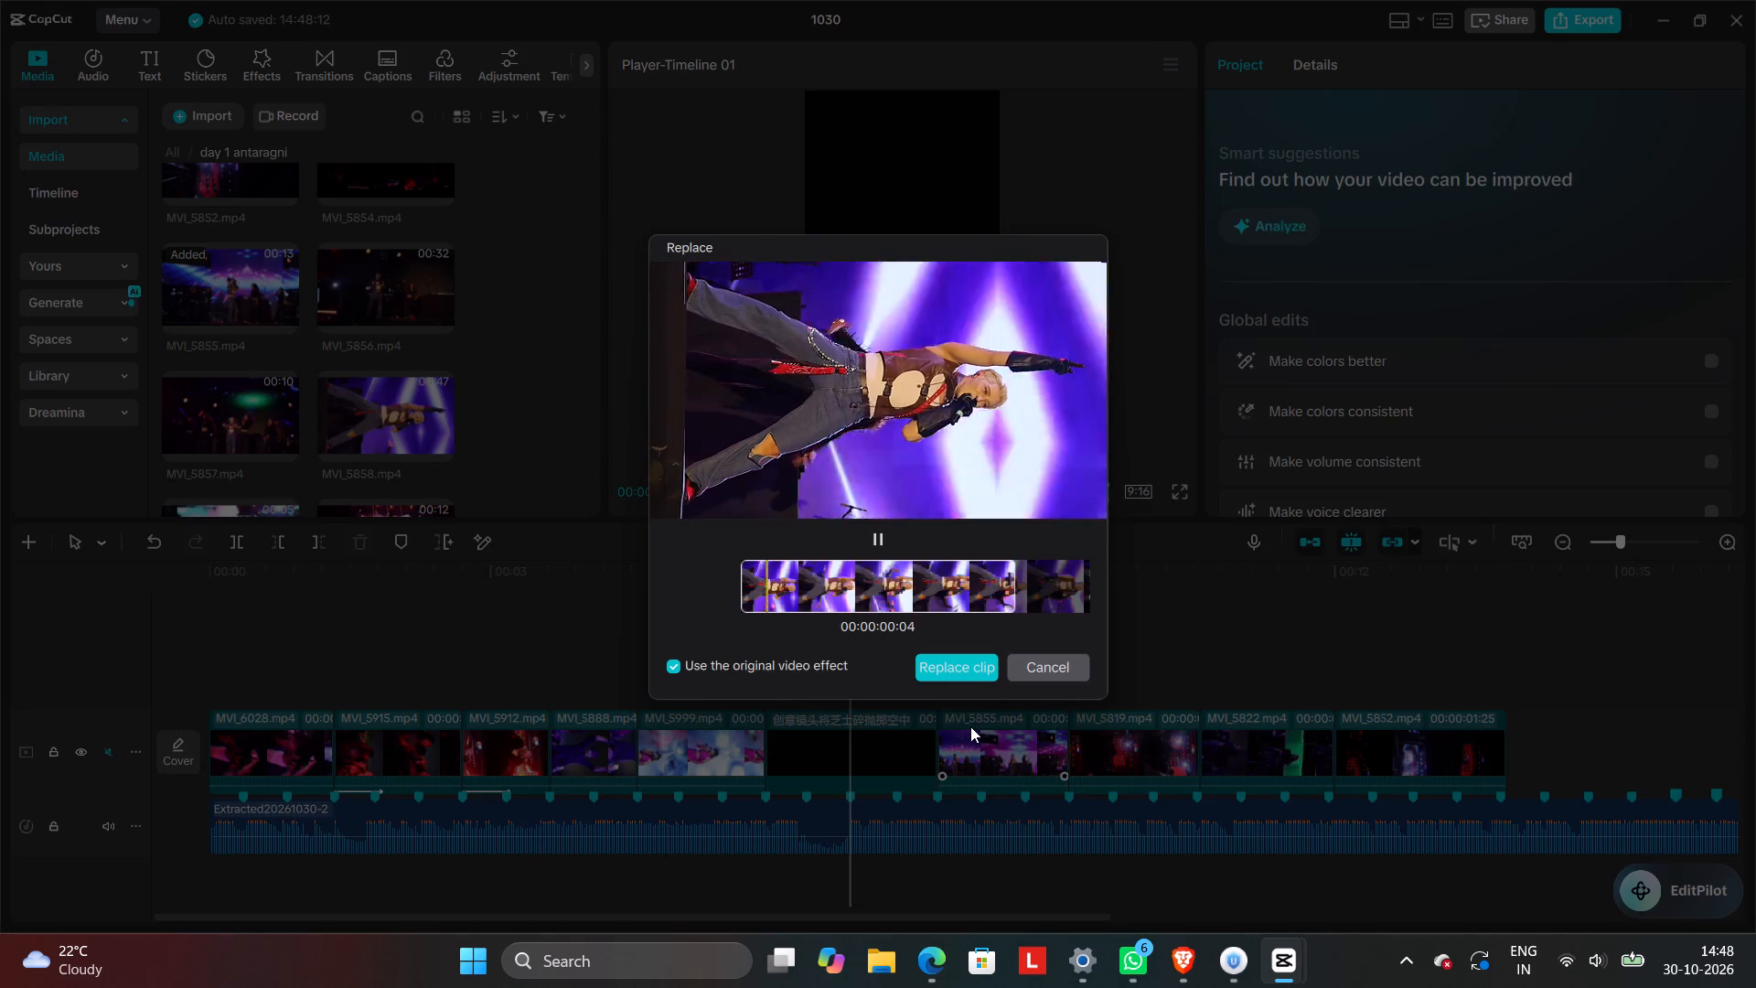
pyautogui.click(964, 669)
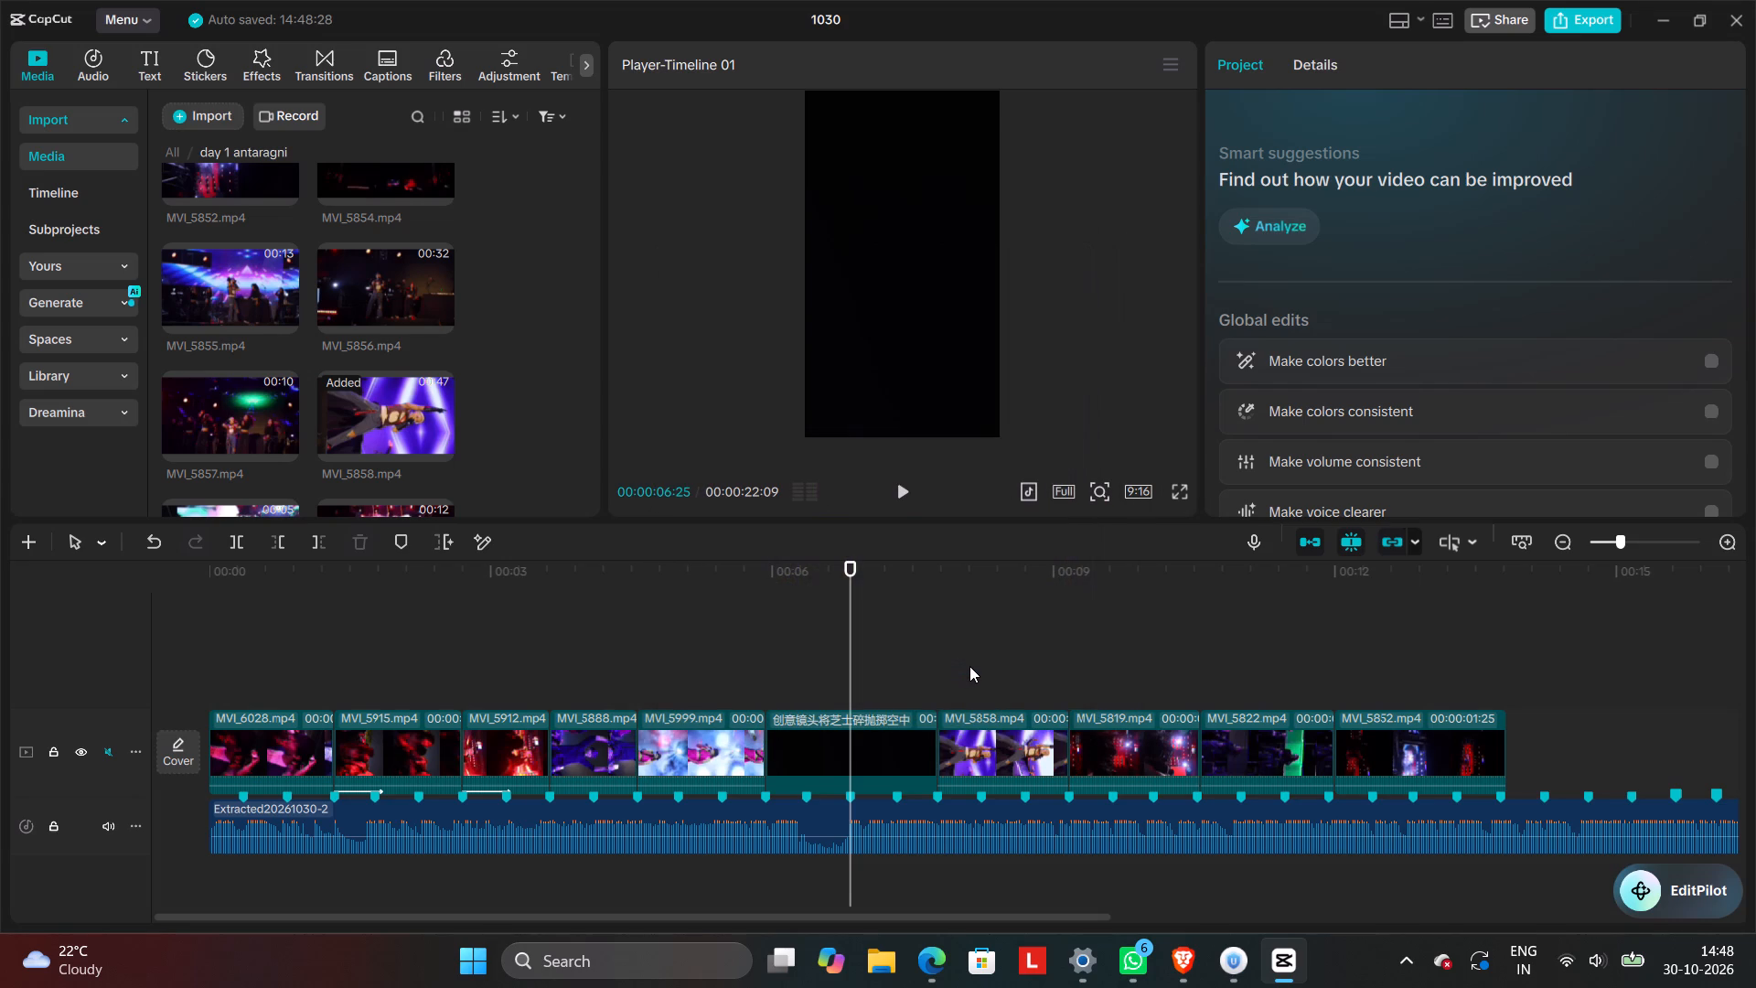
# Rotate the MVI_5858 clip to -90° so the performer stands upright.
pyautogui.click(978, 662)
pyautogui.click(996, 745)
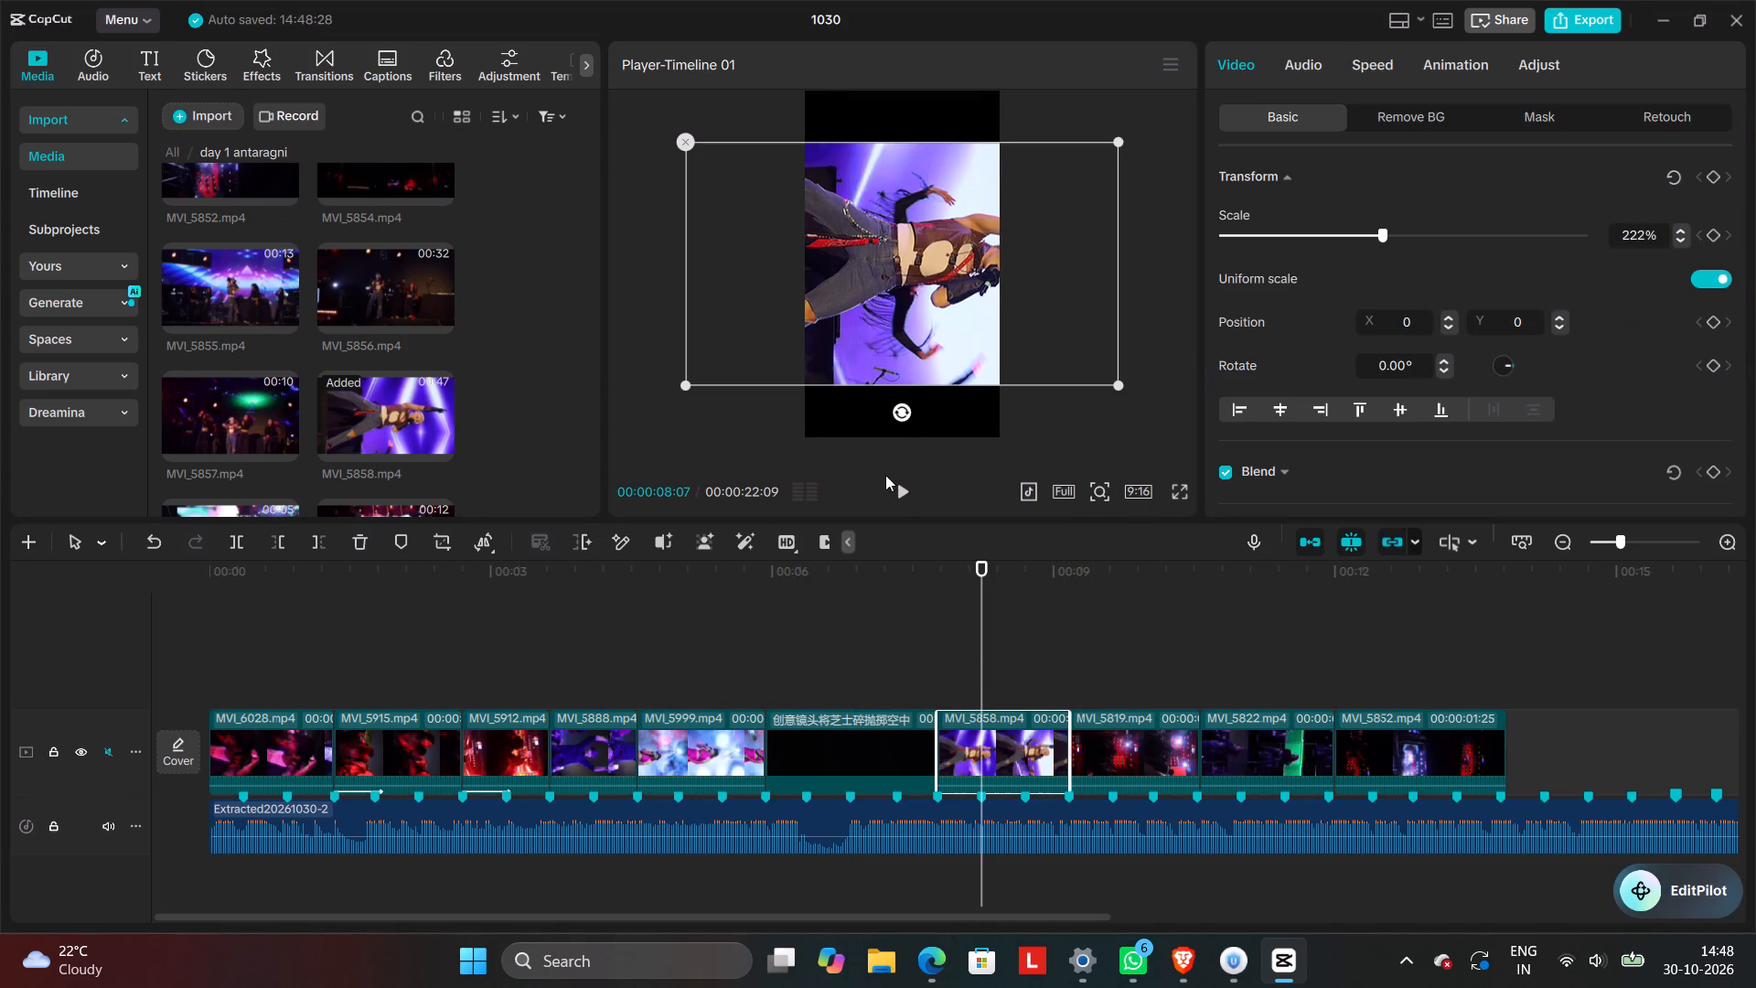
pyautogui.moveTo(900, 409); pyautogui.dragTo(1063, 285)
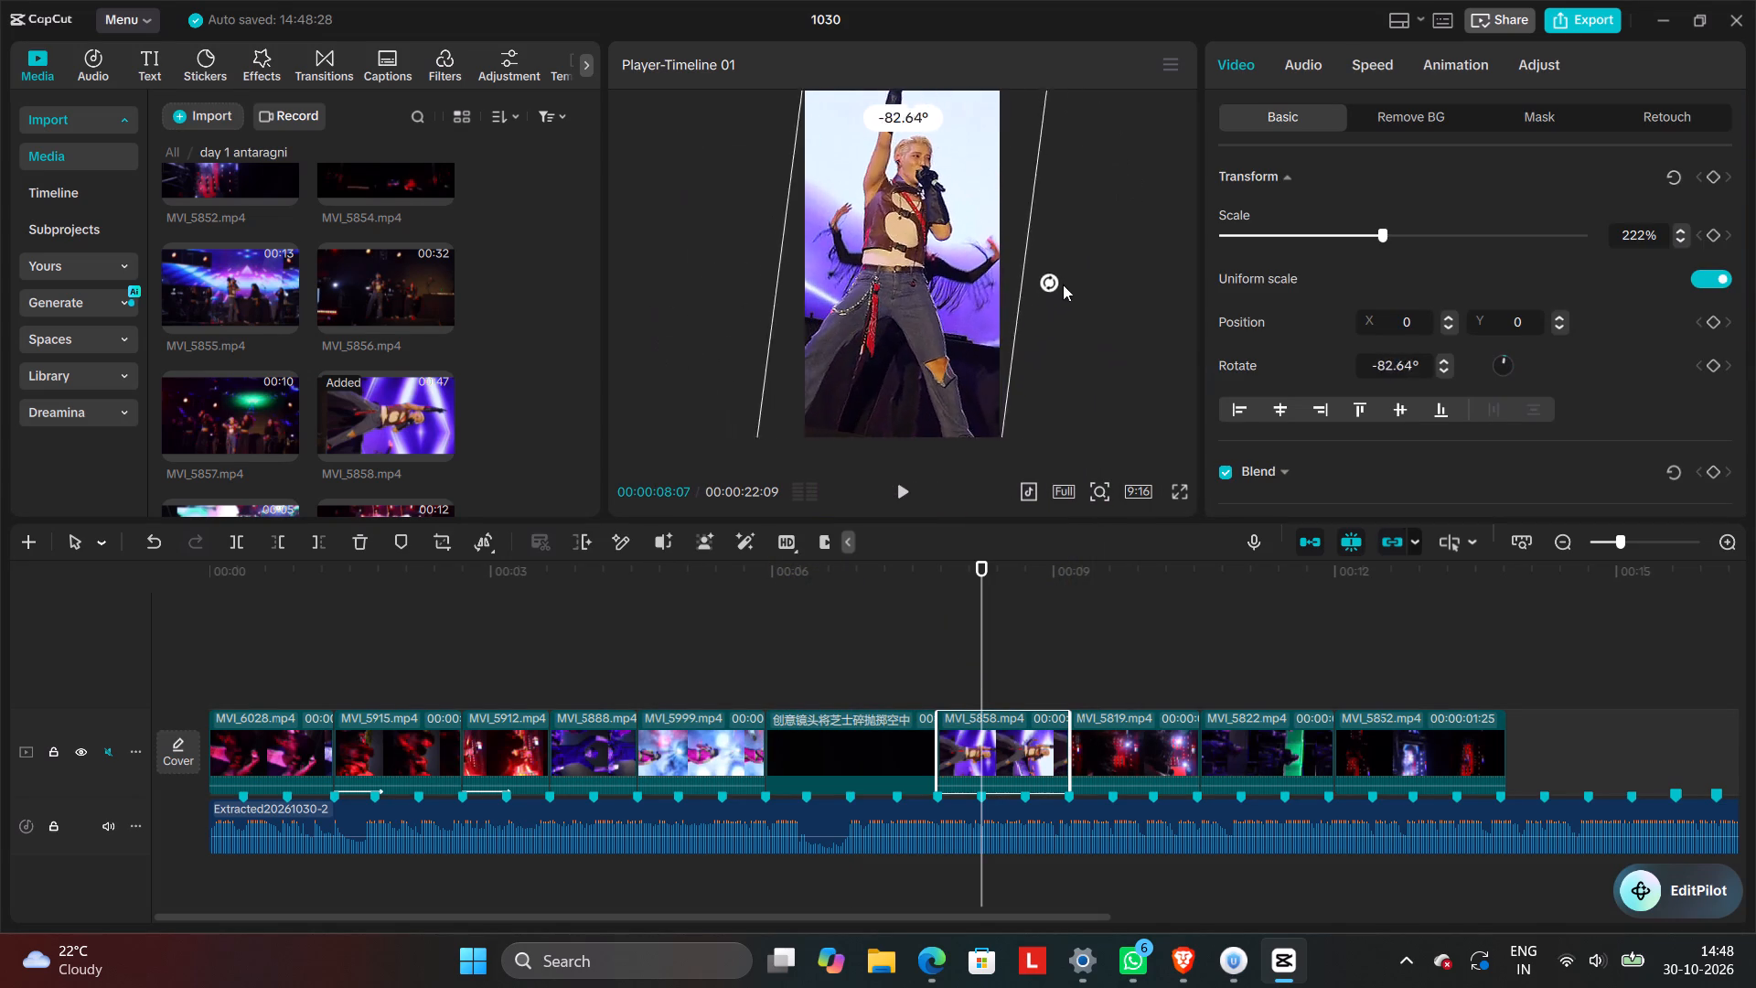
pyautogui.moveTo(1063, 285); pyautogui.dragTo(1054, 273)
# Scale the MVI_5858 clip to 177% and reposition it vertically to fill the 9:16 frame.
pyautogui.moveTo(1384, 229); pyautogui.dragTo(1360, 240)
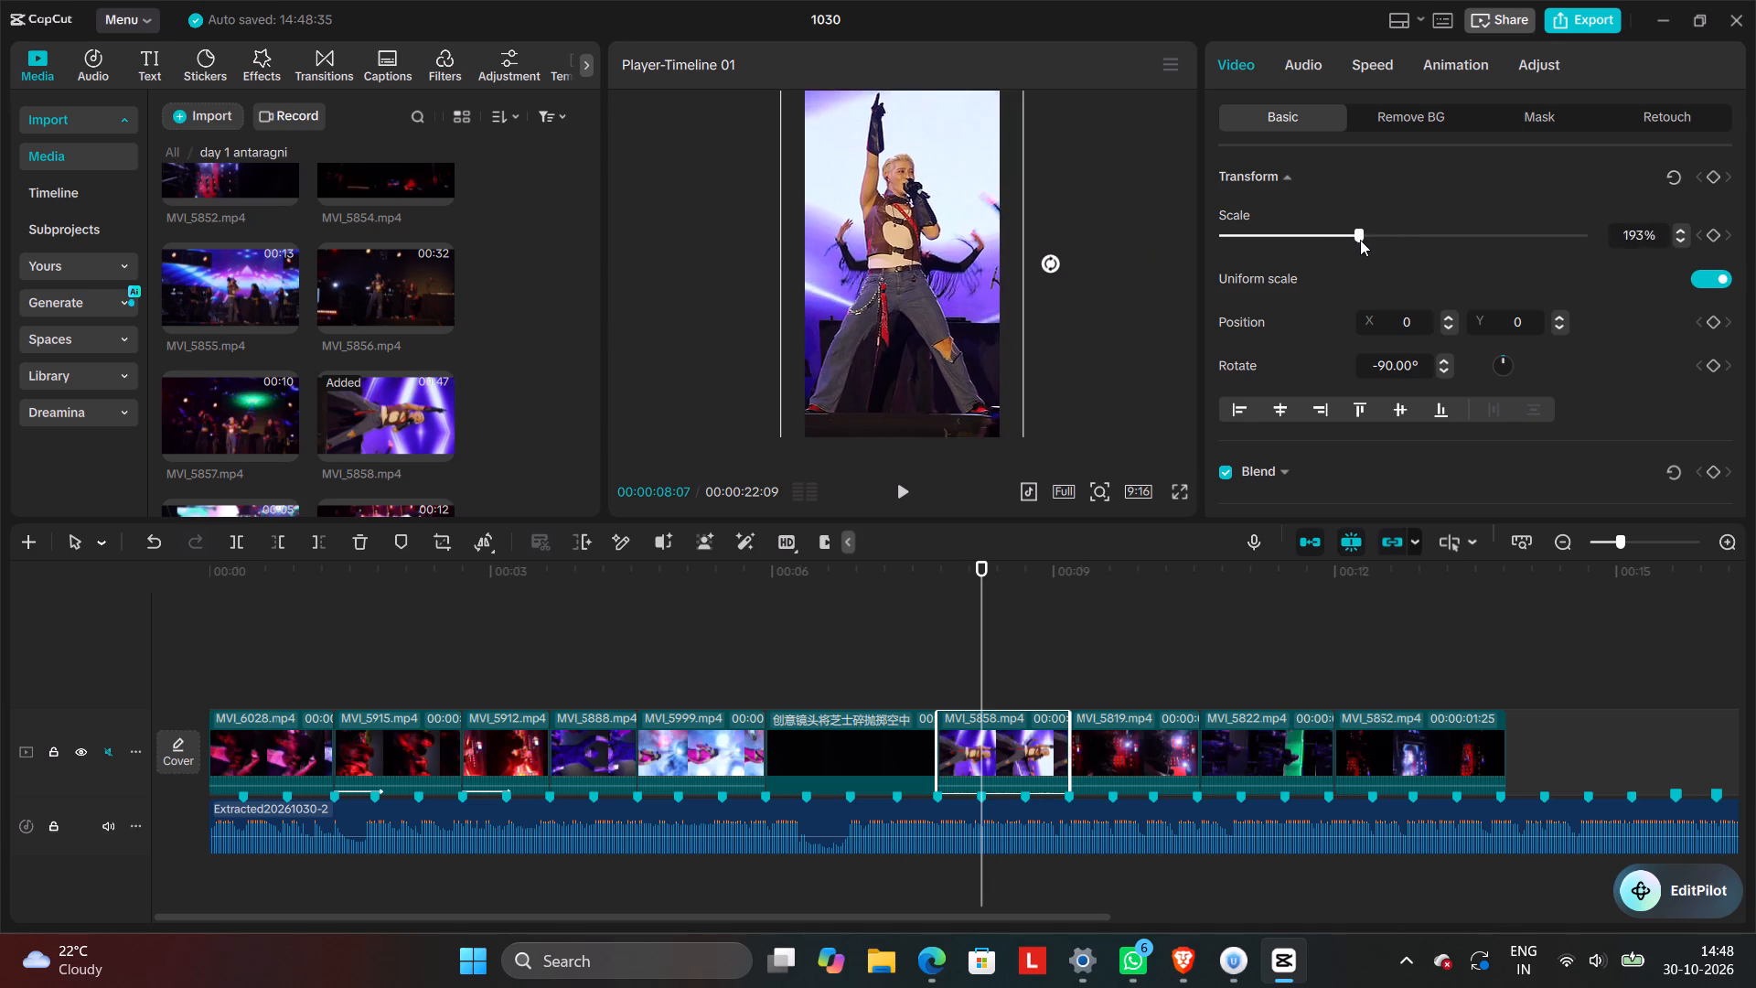
pyautogui.moveTo(1360, 240); pyautogui.dragTo(1334, 256)
pyautogui.moveTo(1002, 351); pyautogui.dragTo(1002, 344)
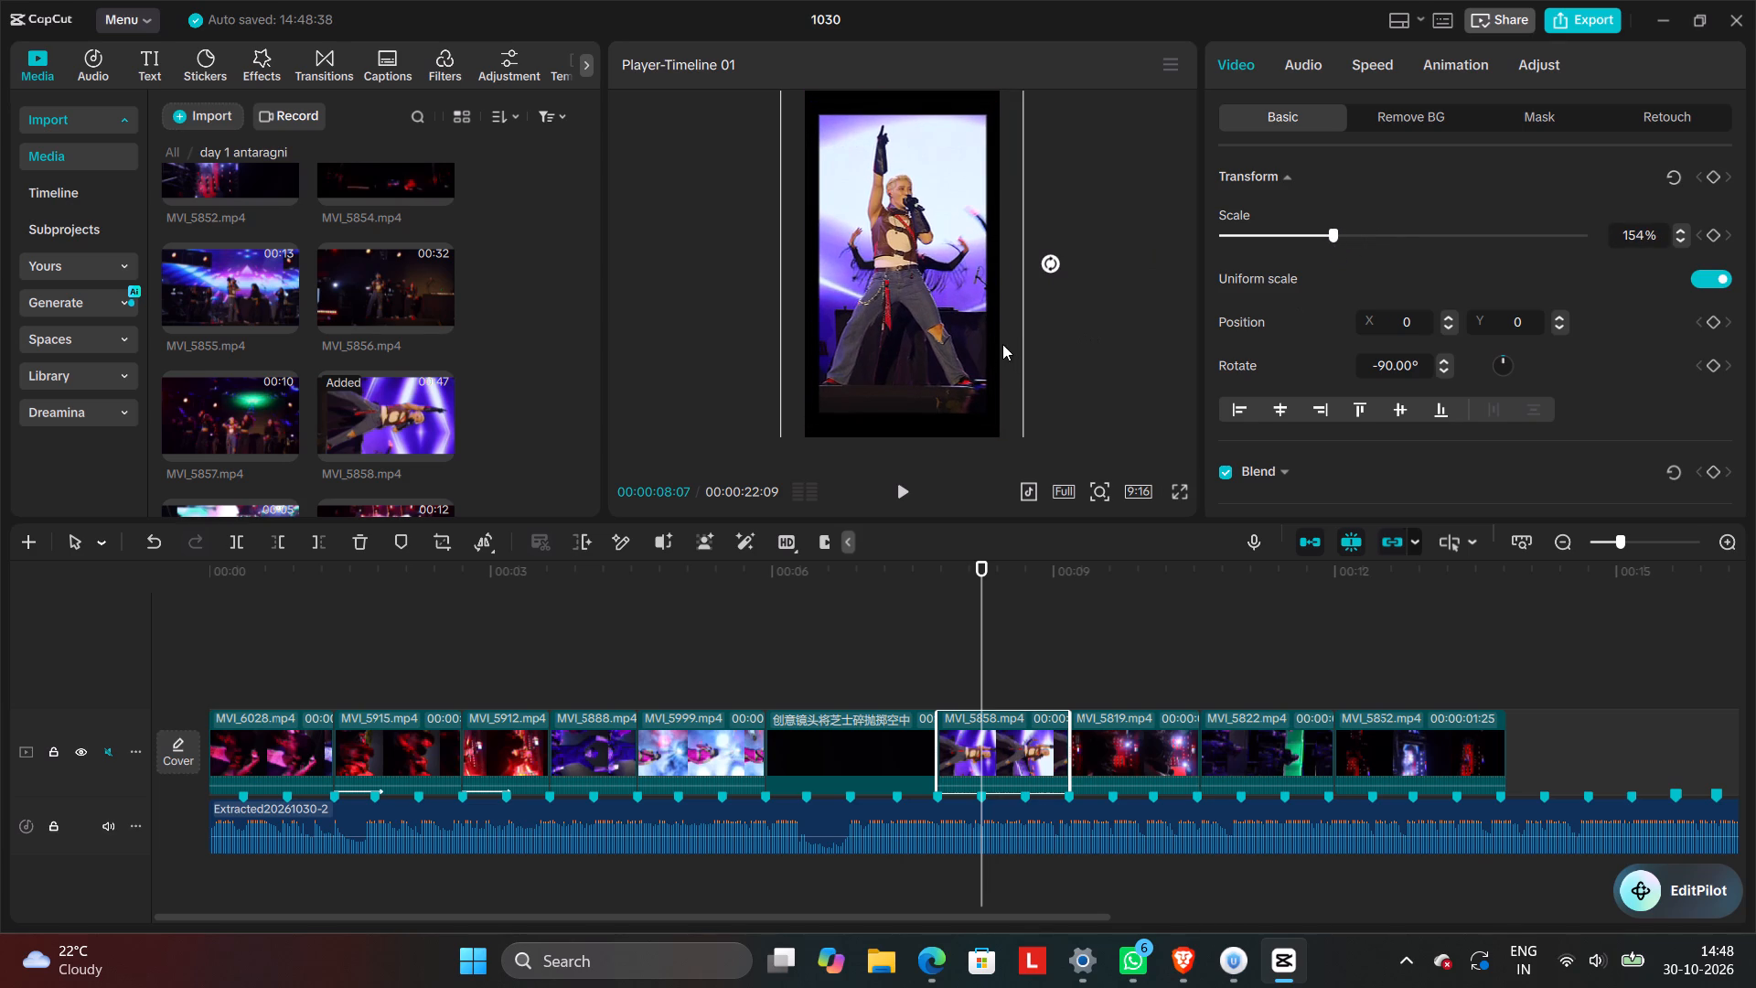
pyautogui.moveTo(1002, 344); pyautogui.dragTo(1004, 276)
pyautogui.moveTo(1019, 399); pyautogui.dragTo(1027, 413)
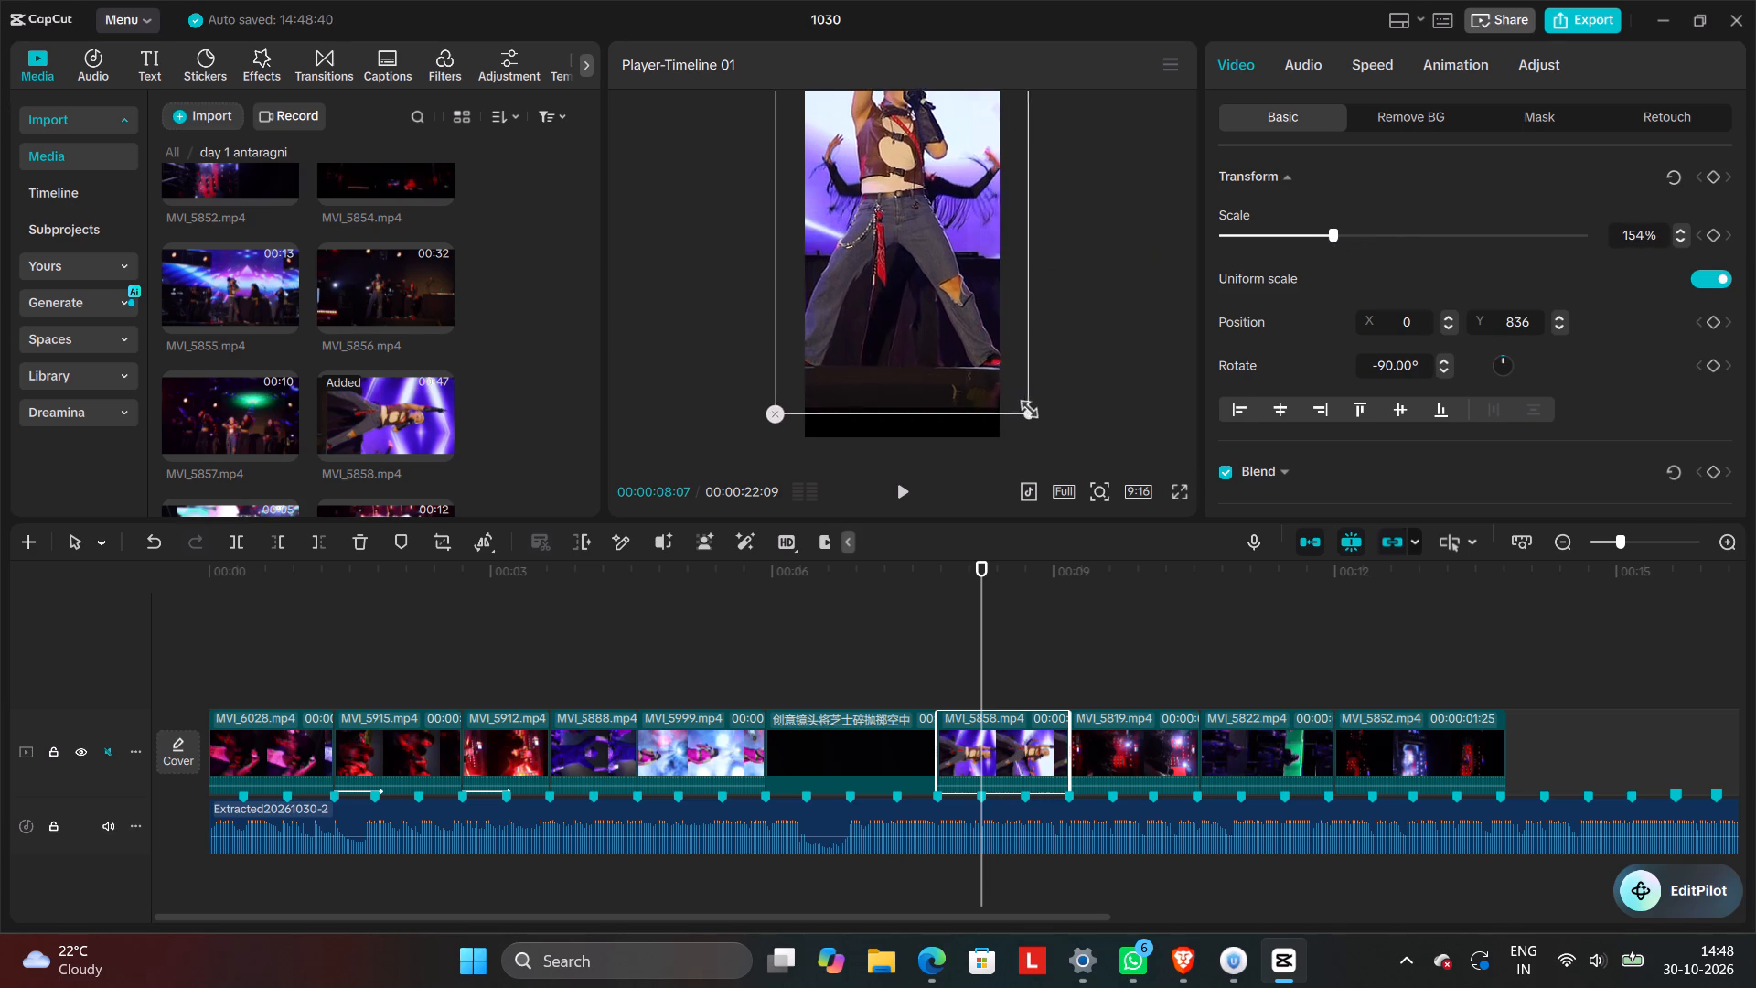
pyautogui.moveTo(1027, 413); pyautogui.dragTo(1003, 340)
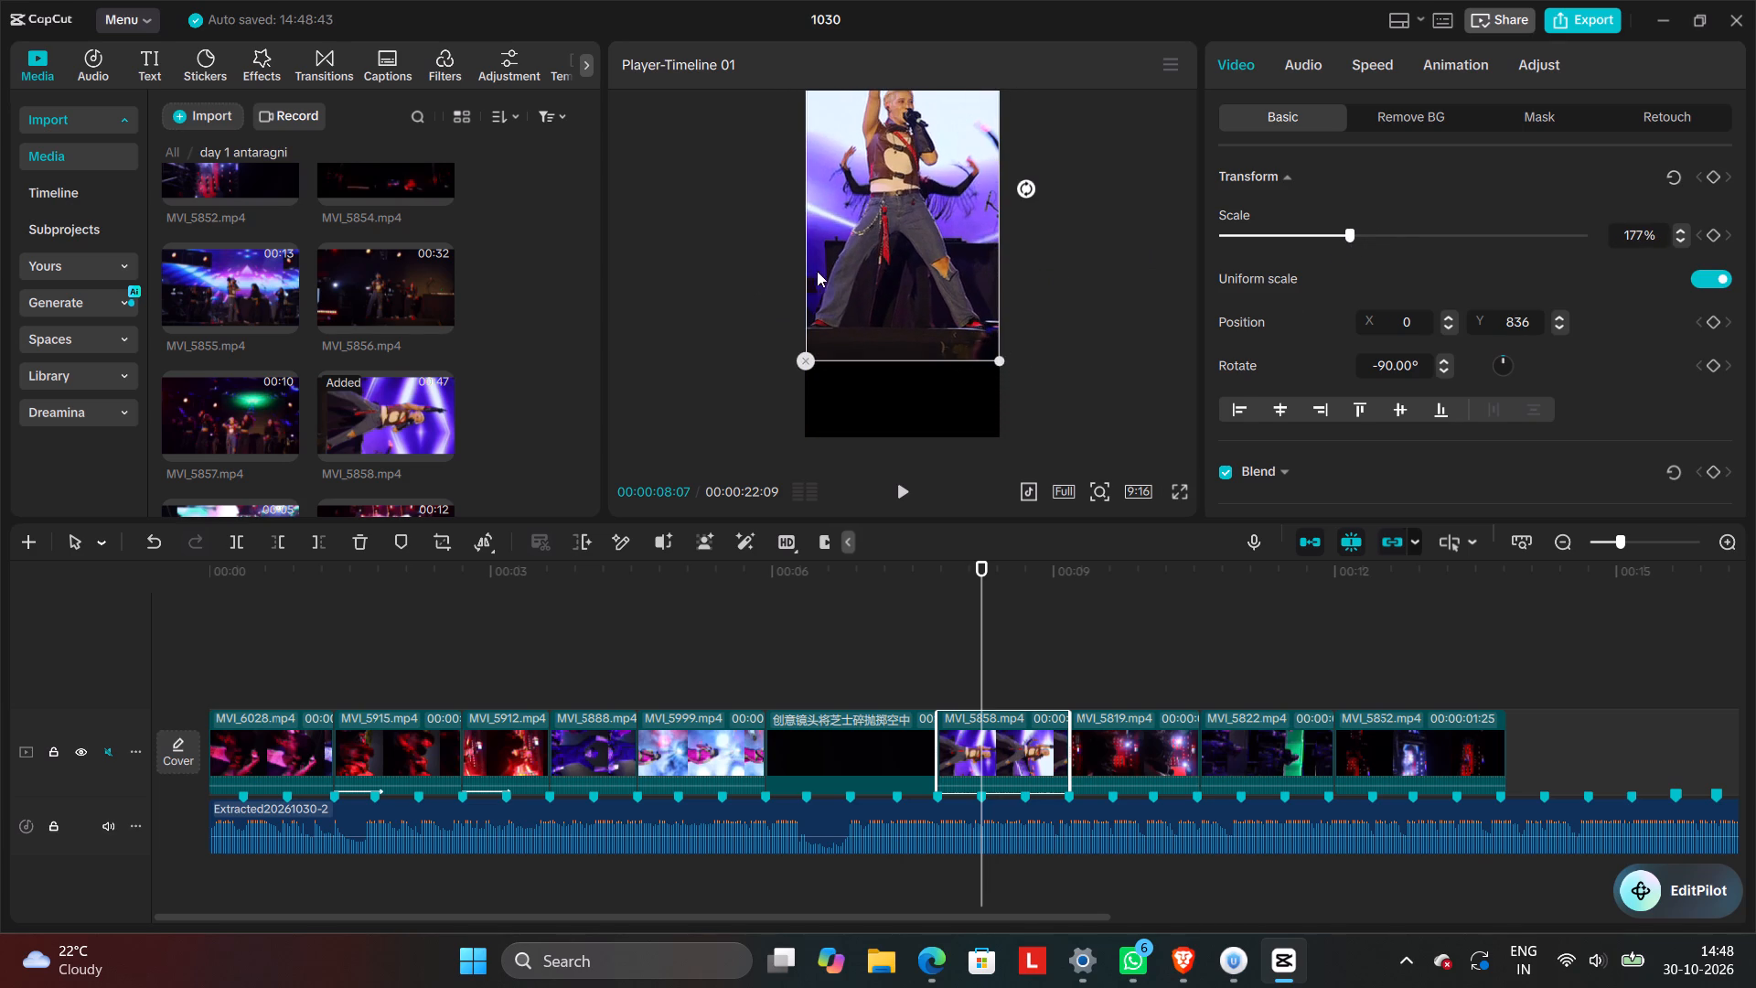
pyautogui.moveTo(851, 254); pyautogui.dragTo(849, 333)
# Play the timeline from the dark library clip into MVI_5858 to check the replaced shot.
pyautogui.click(841, 638)
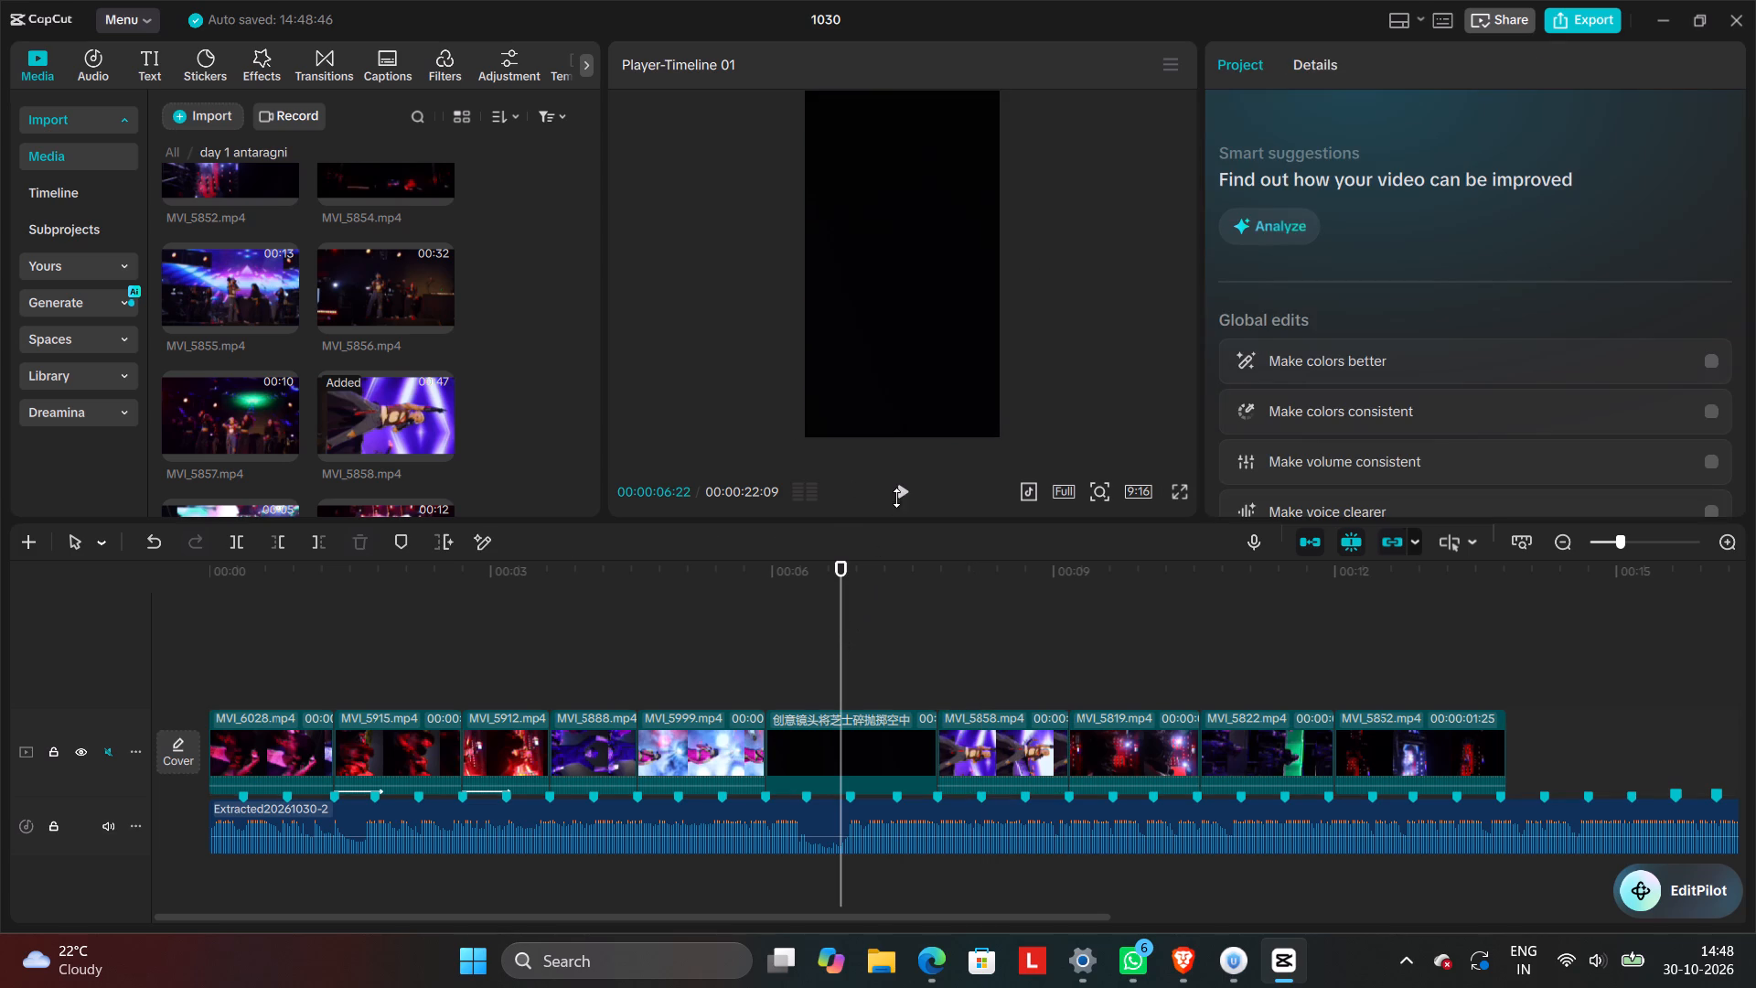
pyautogui.click(901, 494)
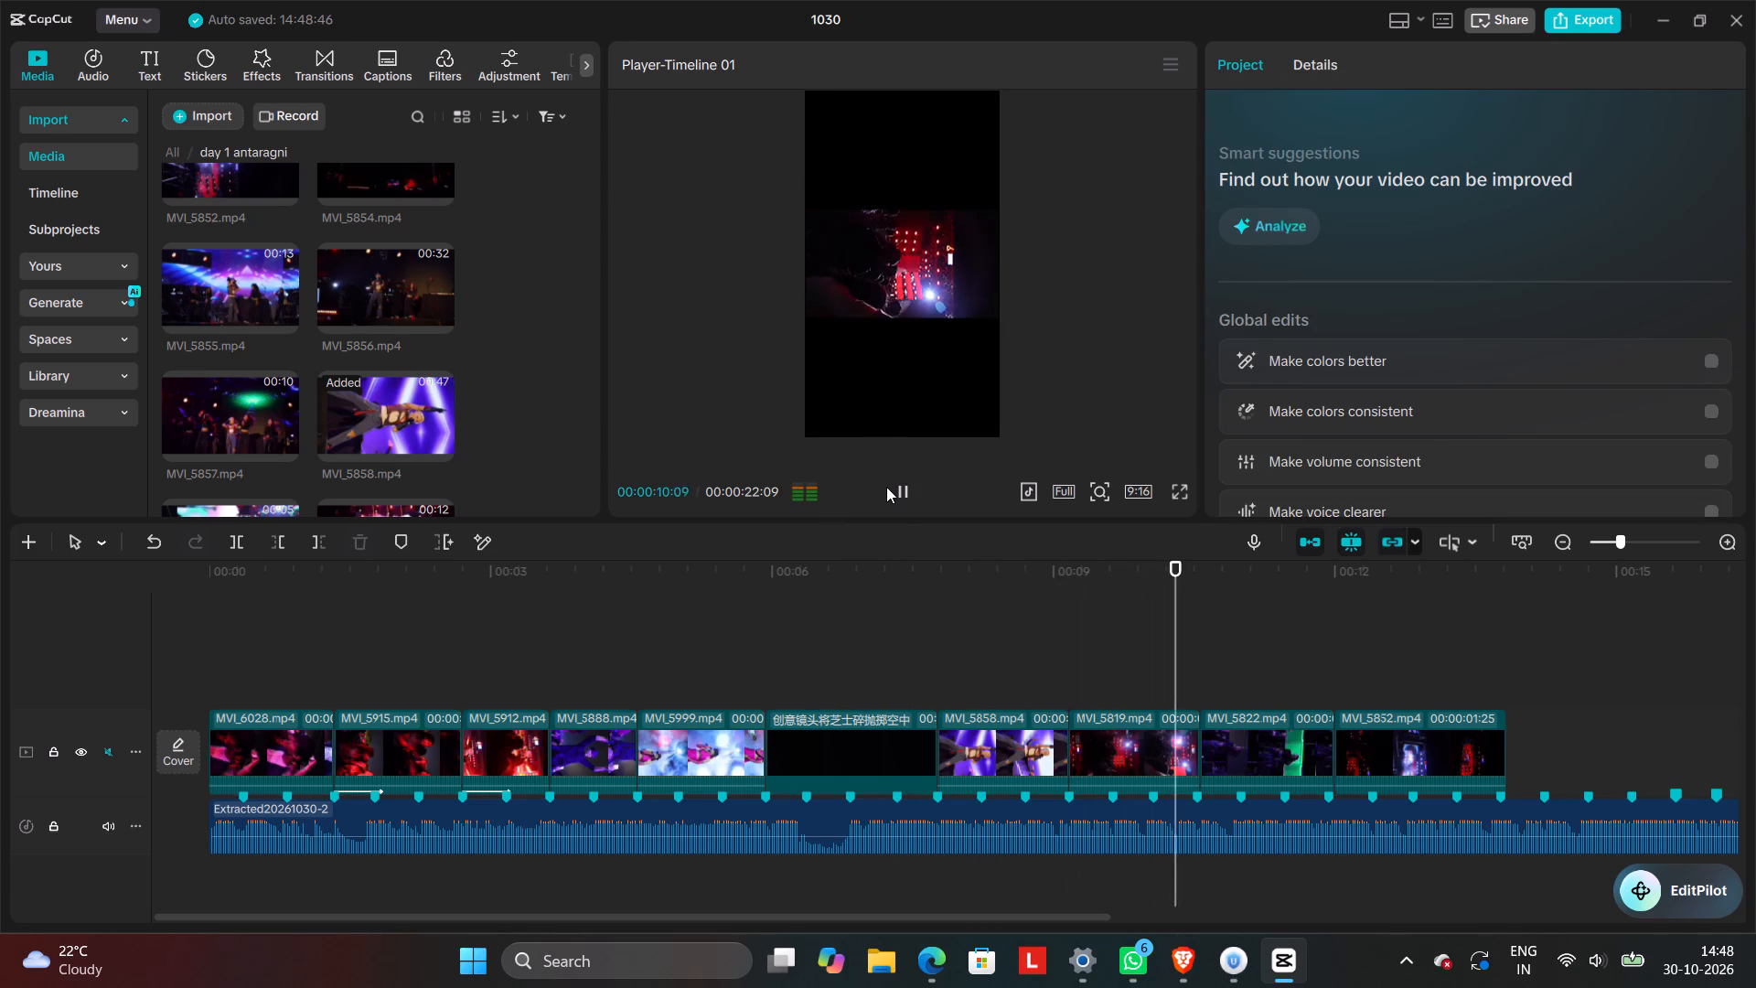
pyautogui.click(898, 487)
pyautogui.click(858, 693)
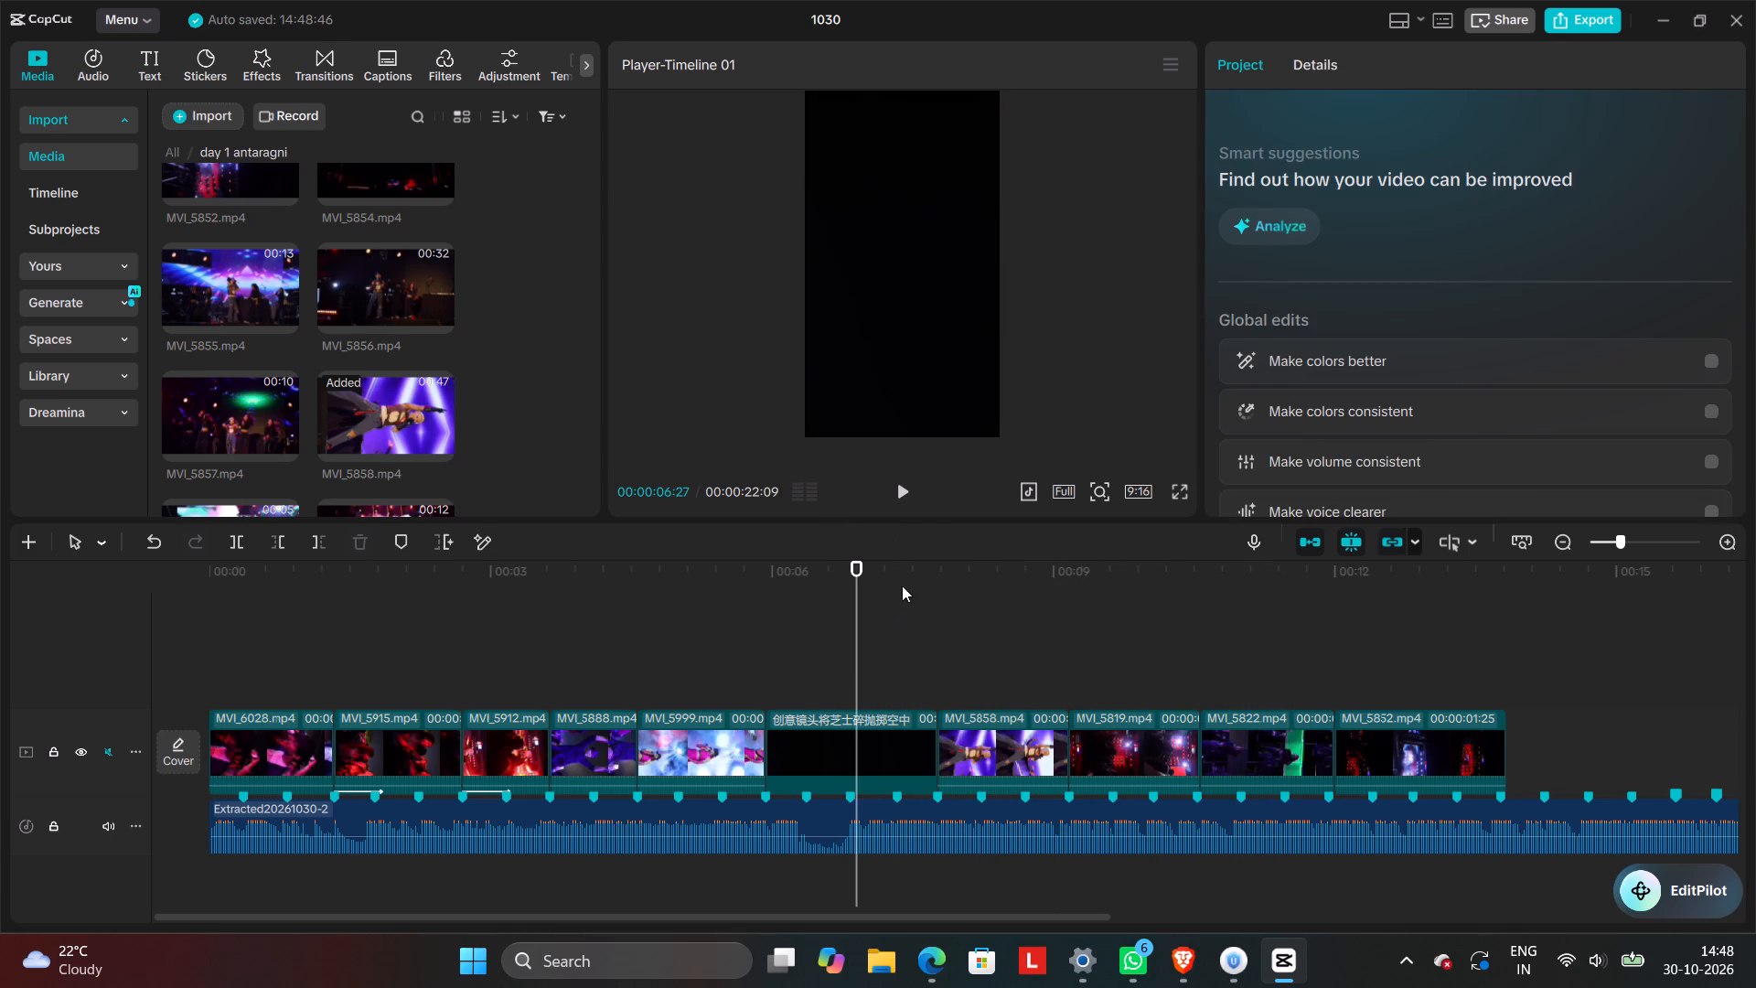
pyautogui.click(902, 507)
pyautogui.click(903, 495)
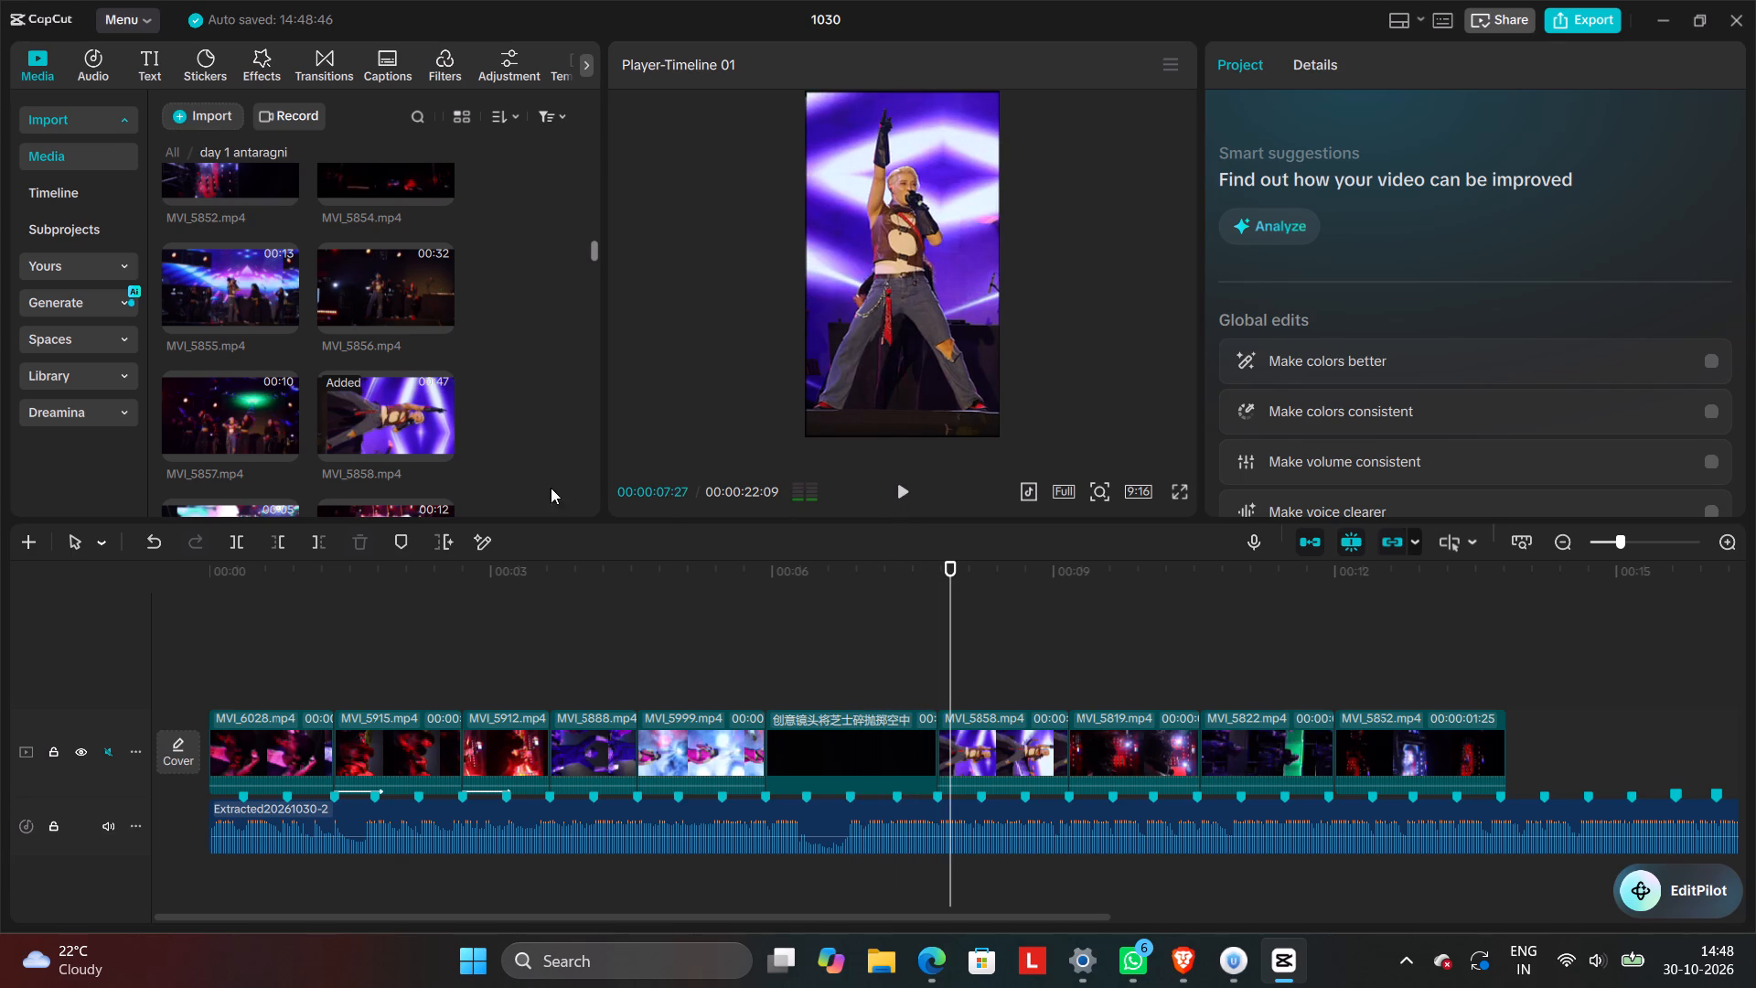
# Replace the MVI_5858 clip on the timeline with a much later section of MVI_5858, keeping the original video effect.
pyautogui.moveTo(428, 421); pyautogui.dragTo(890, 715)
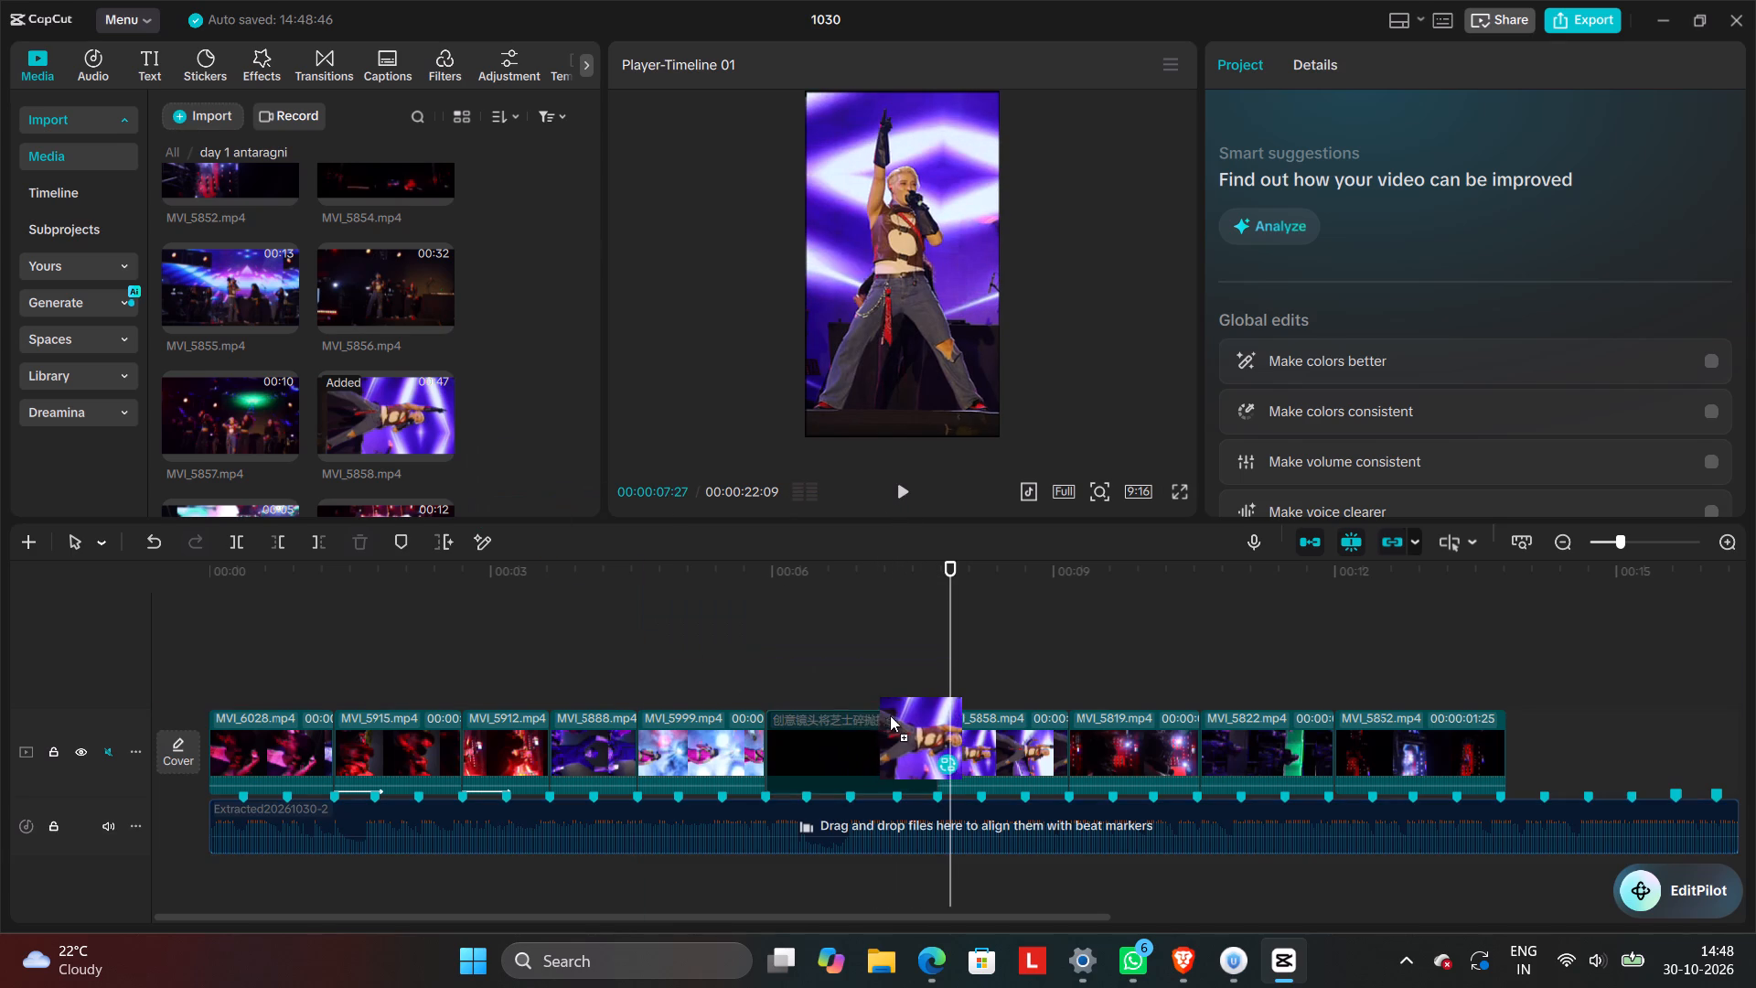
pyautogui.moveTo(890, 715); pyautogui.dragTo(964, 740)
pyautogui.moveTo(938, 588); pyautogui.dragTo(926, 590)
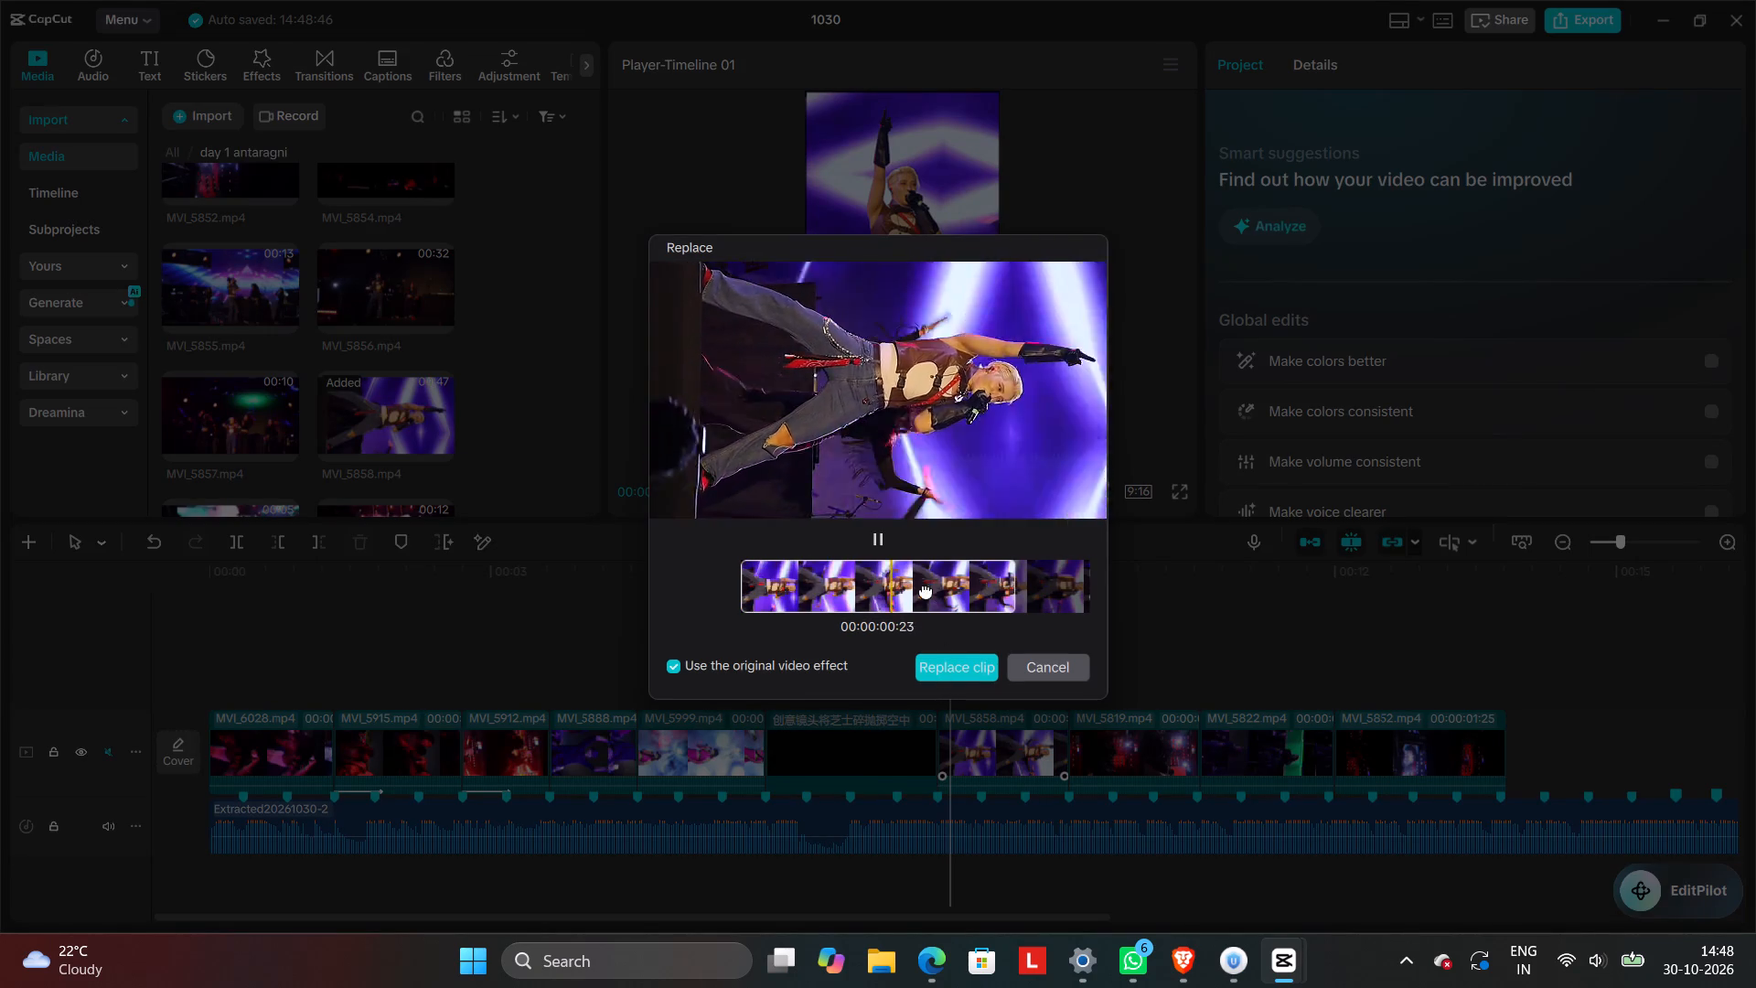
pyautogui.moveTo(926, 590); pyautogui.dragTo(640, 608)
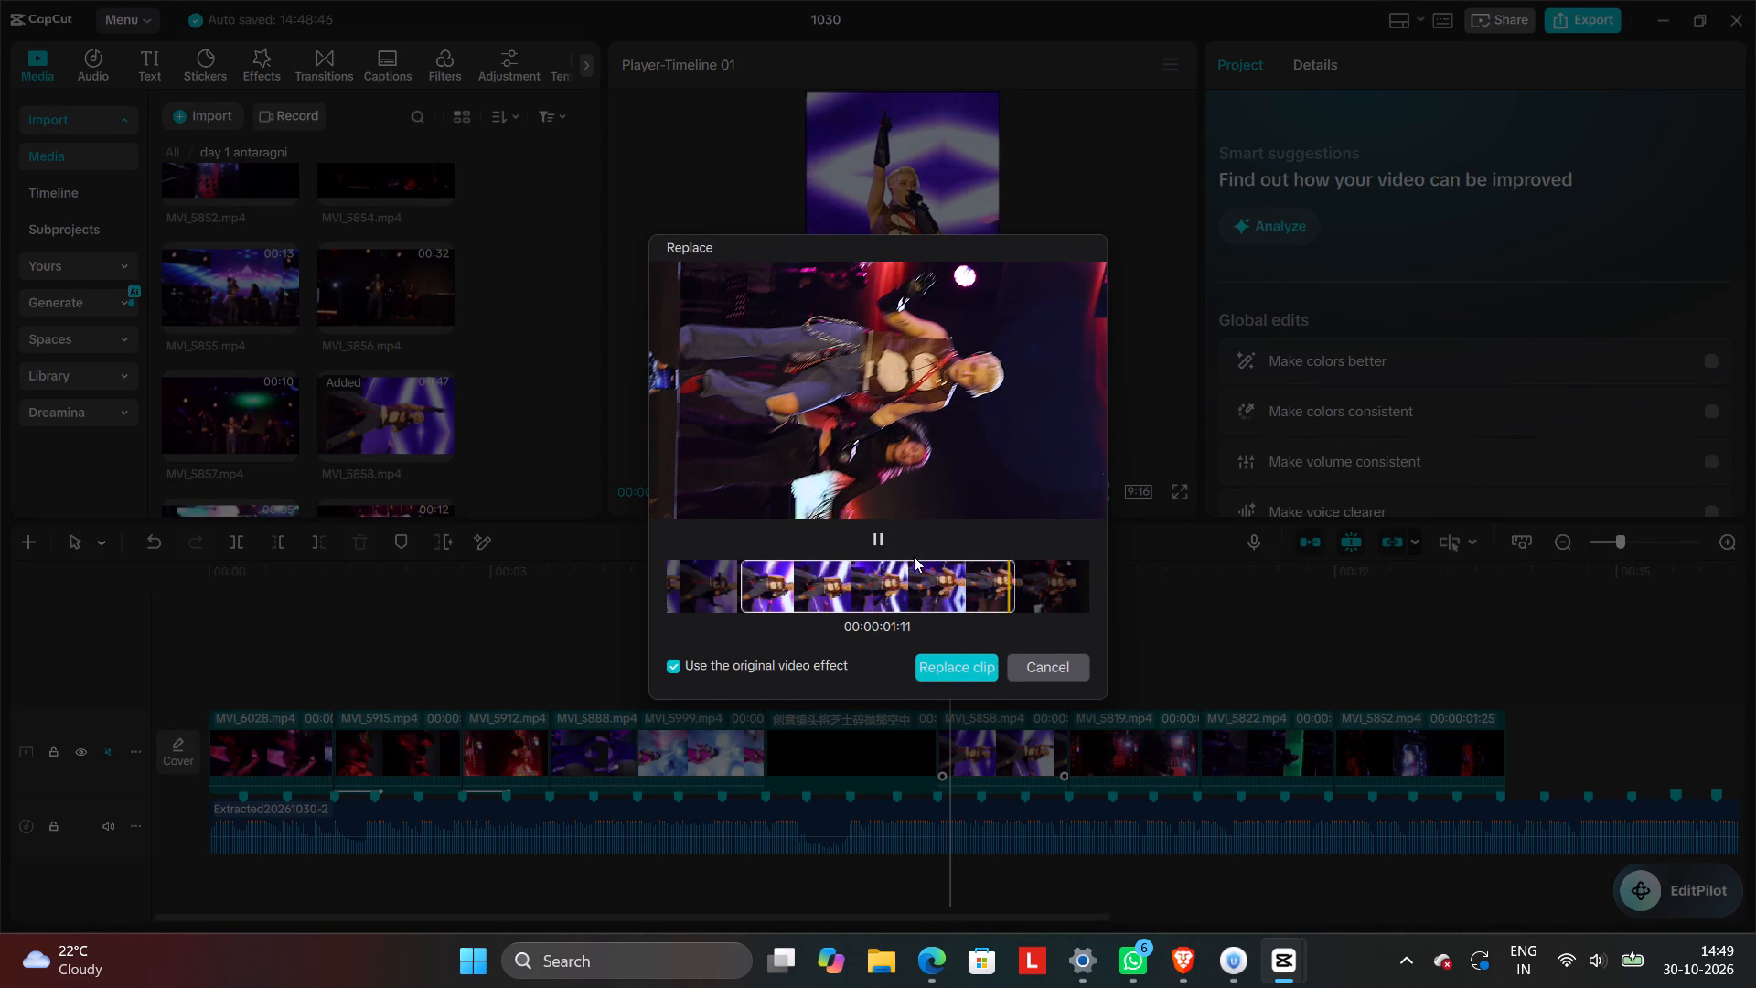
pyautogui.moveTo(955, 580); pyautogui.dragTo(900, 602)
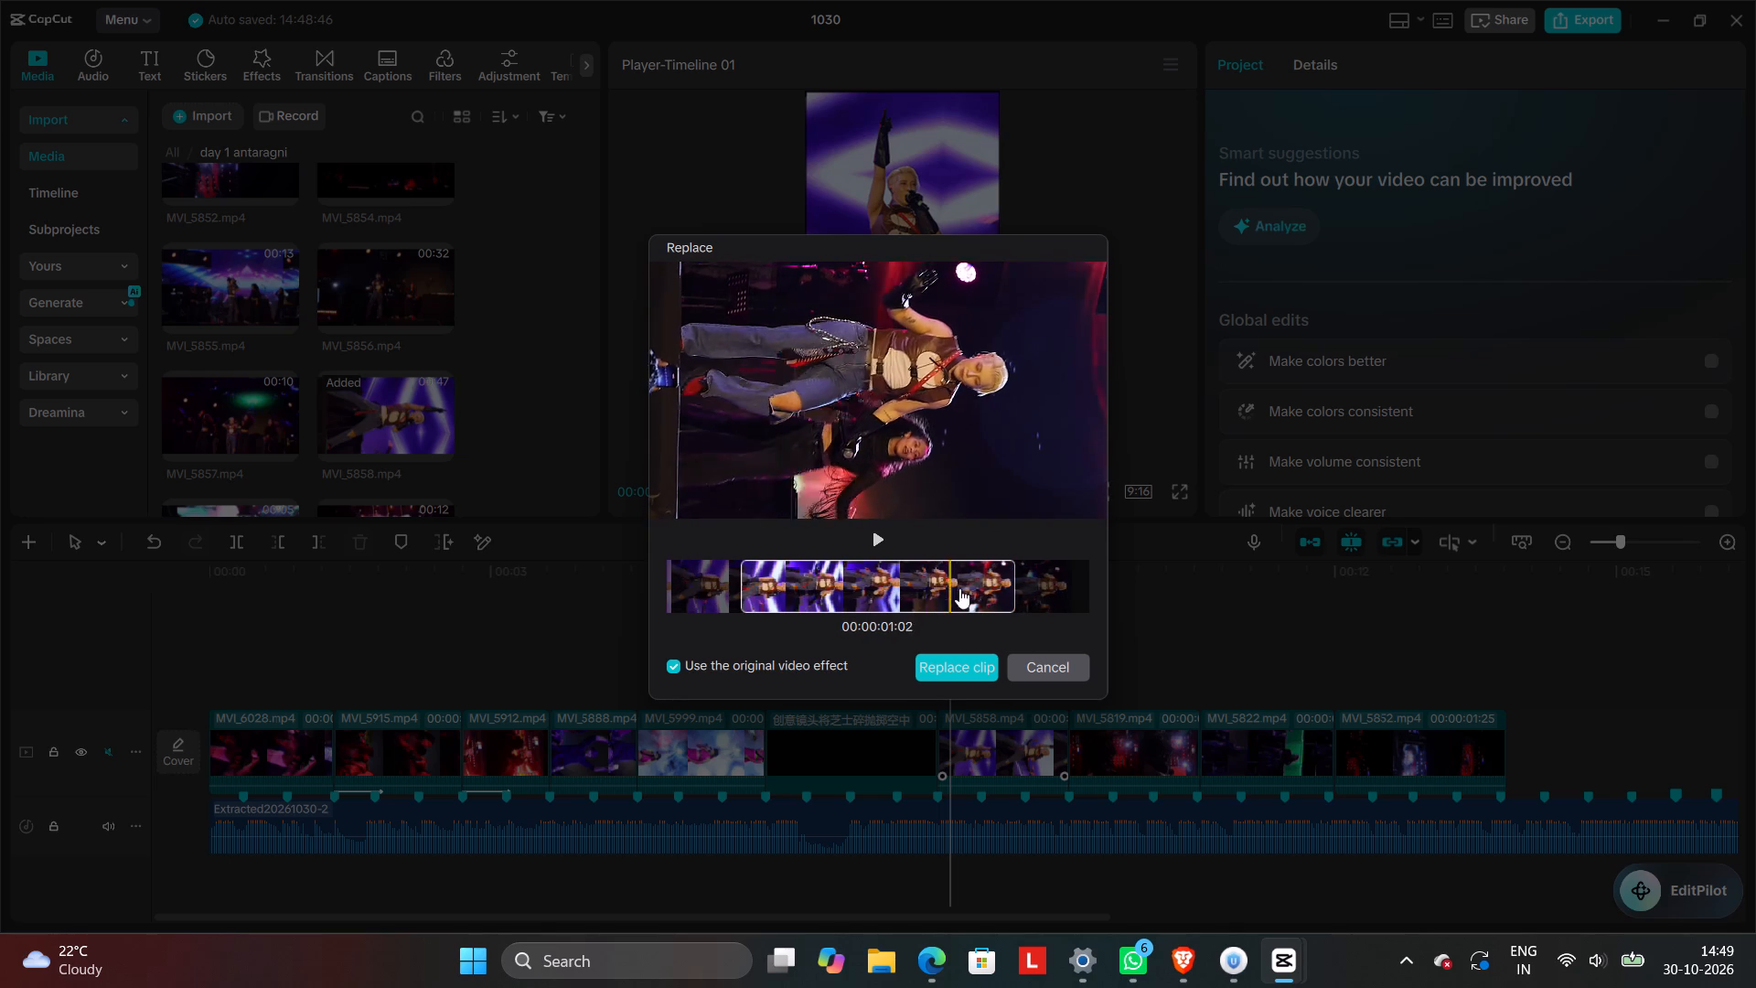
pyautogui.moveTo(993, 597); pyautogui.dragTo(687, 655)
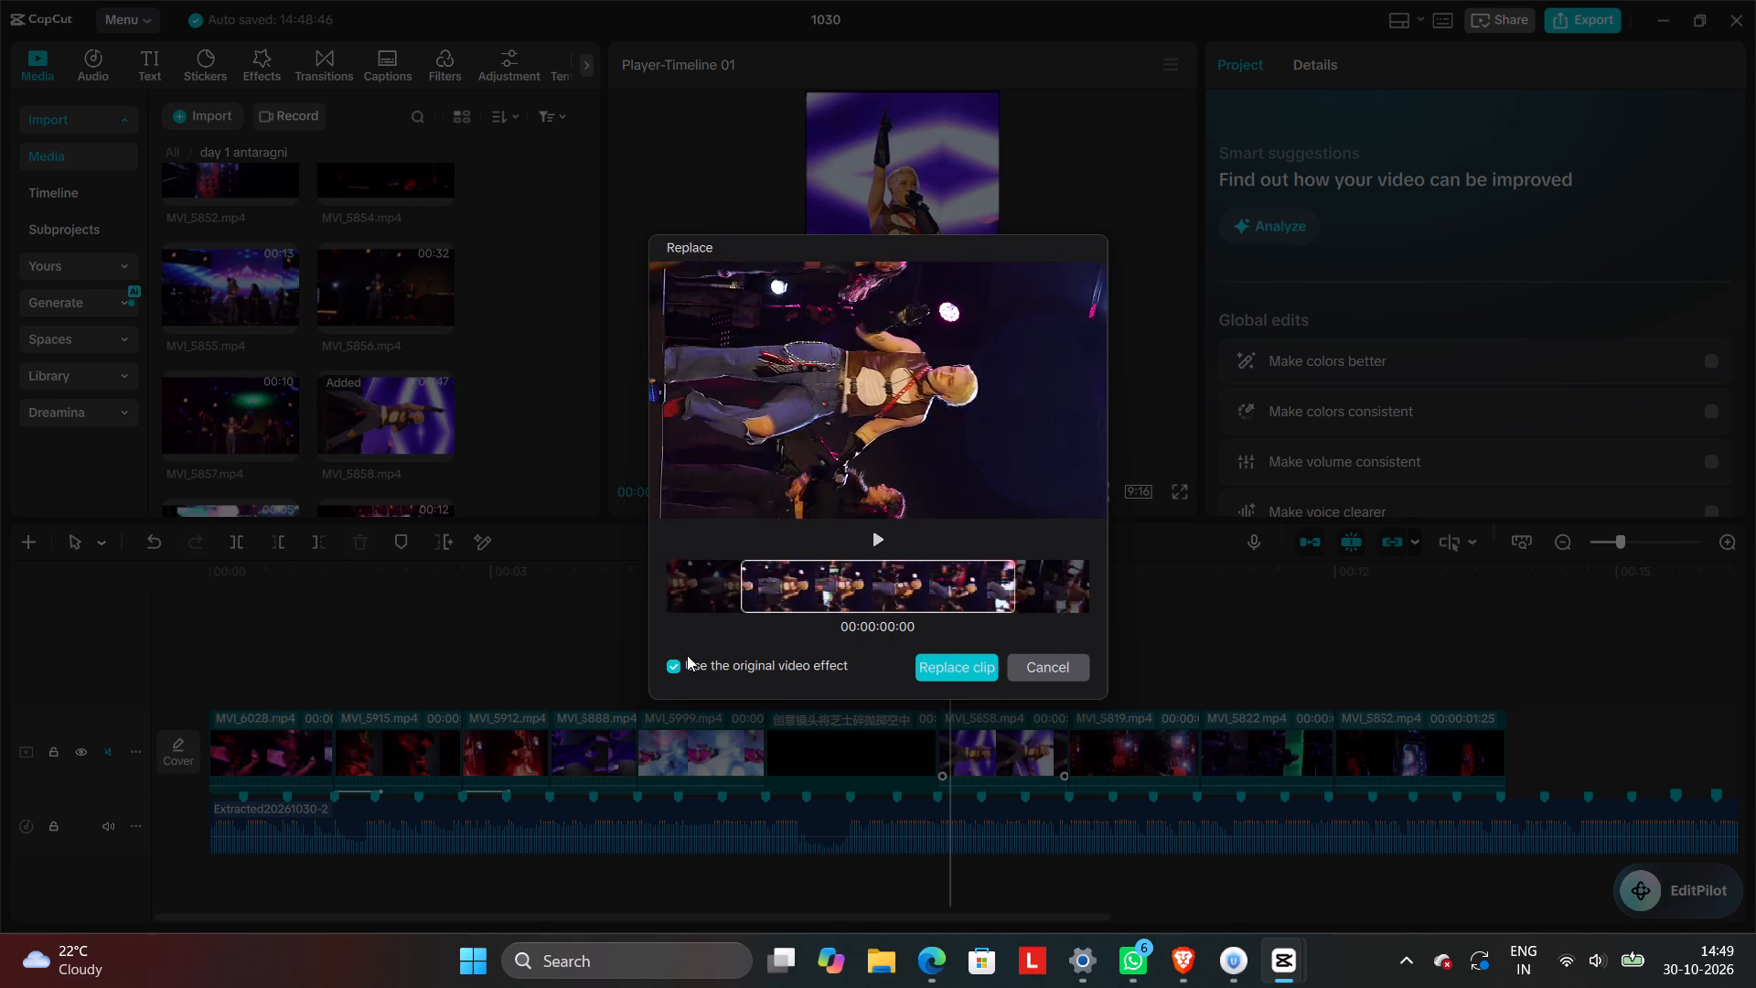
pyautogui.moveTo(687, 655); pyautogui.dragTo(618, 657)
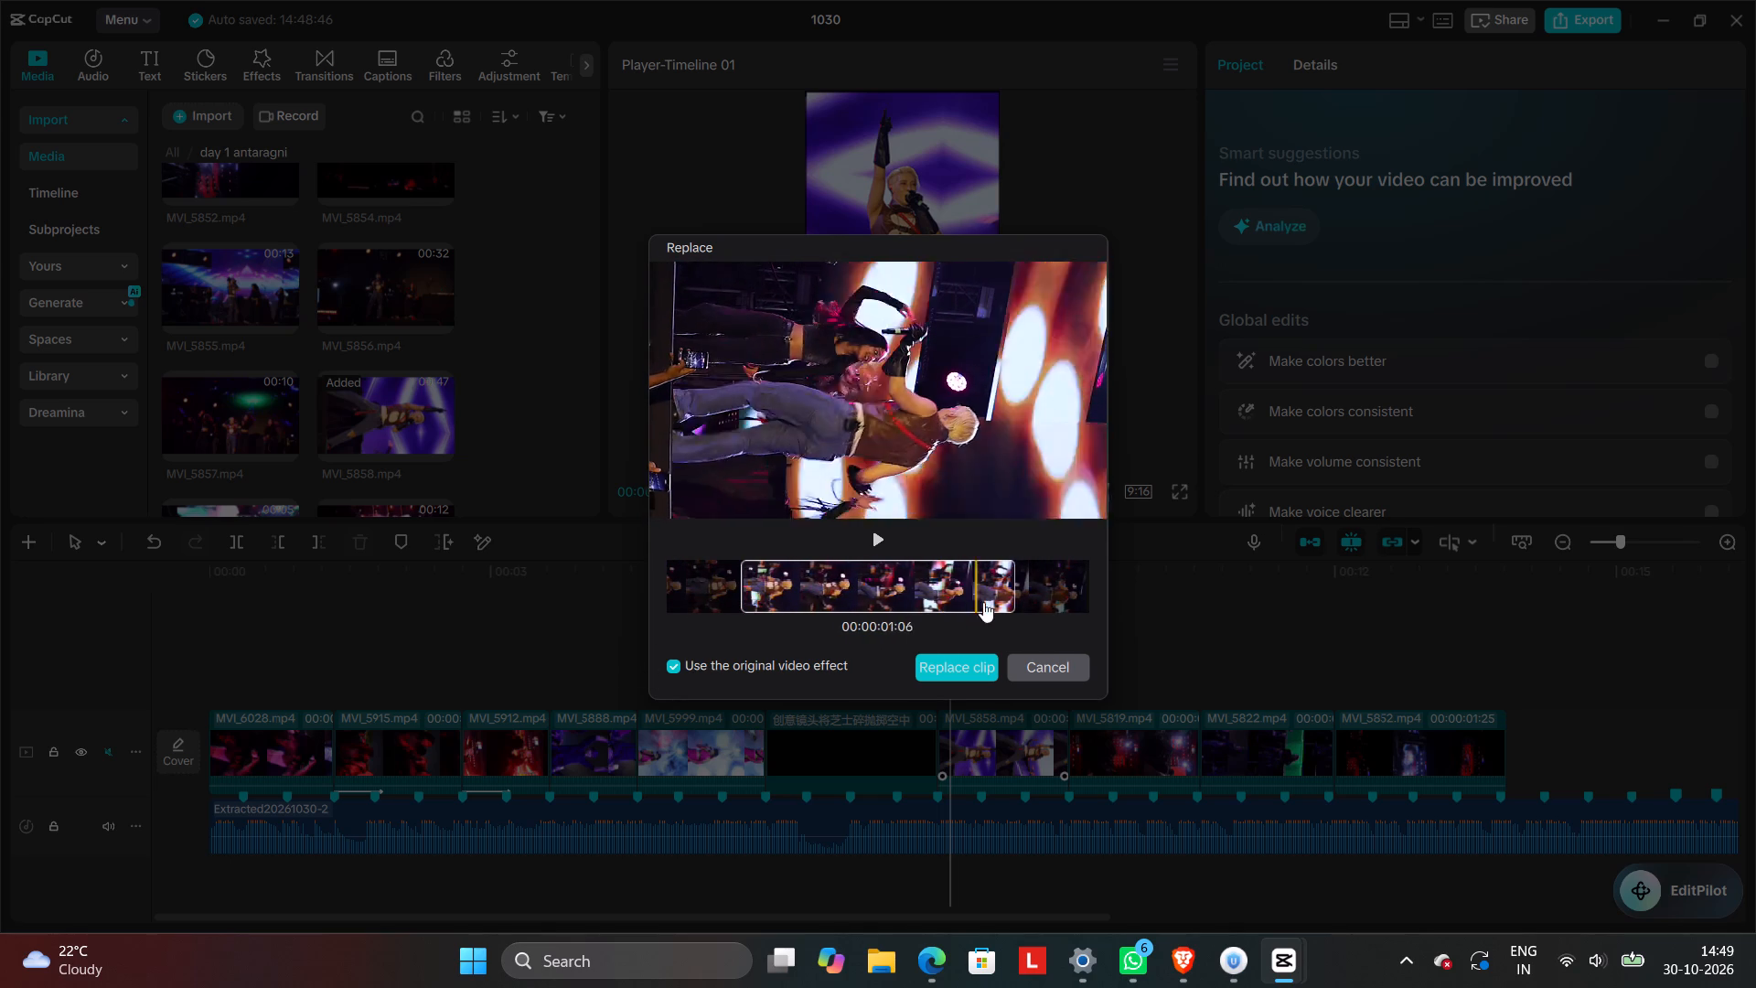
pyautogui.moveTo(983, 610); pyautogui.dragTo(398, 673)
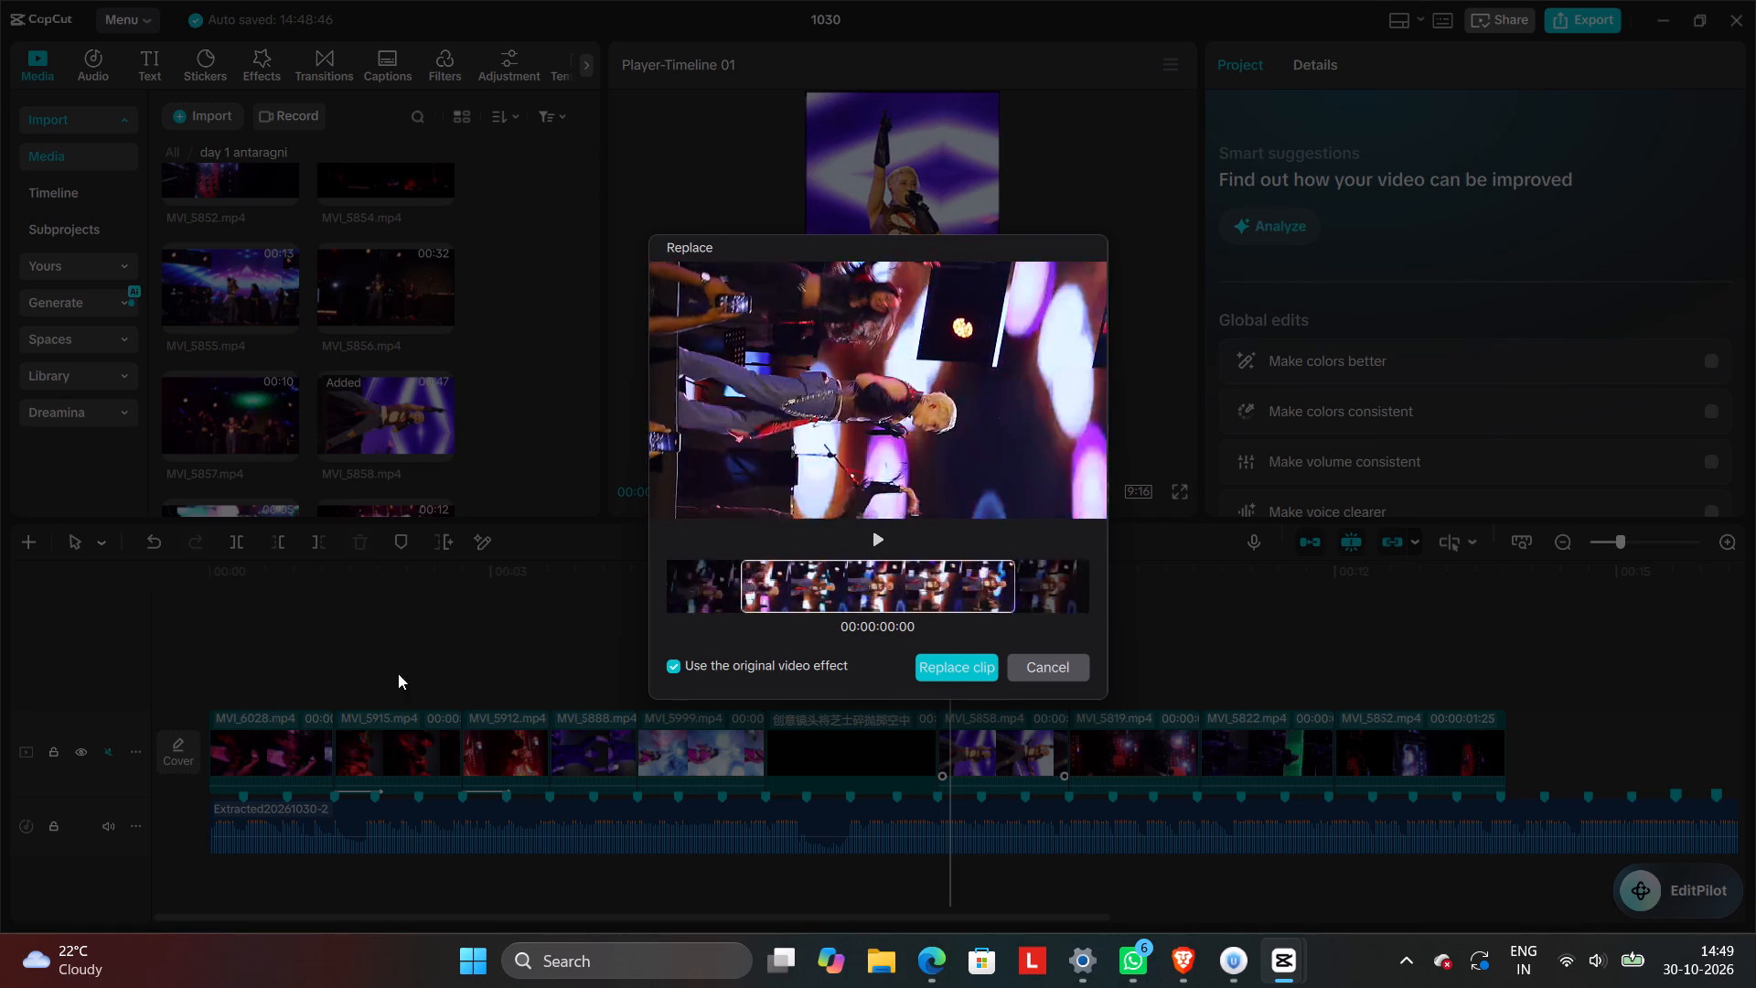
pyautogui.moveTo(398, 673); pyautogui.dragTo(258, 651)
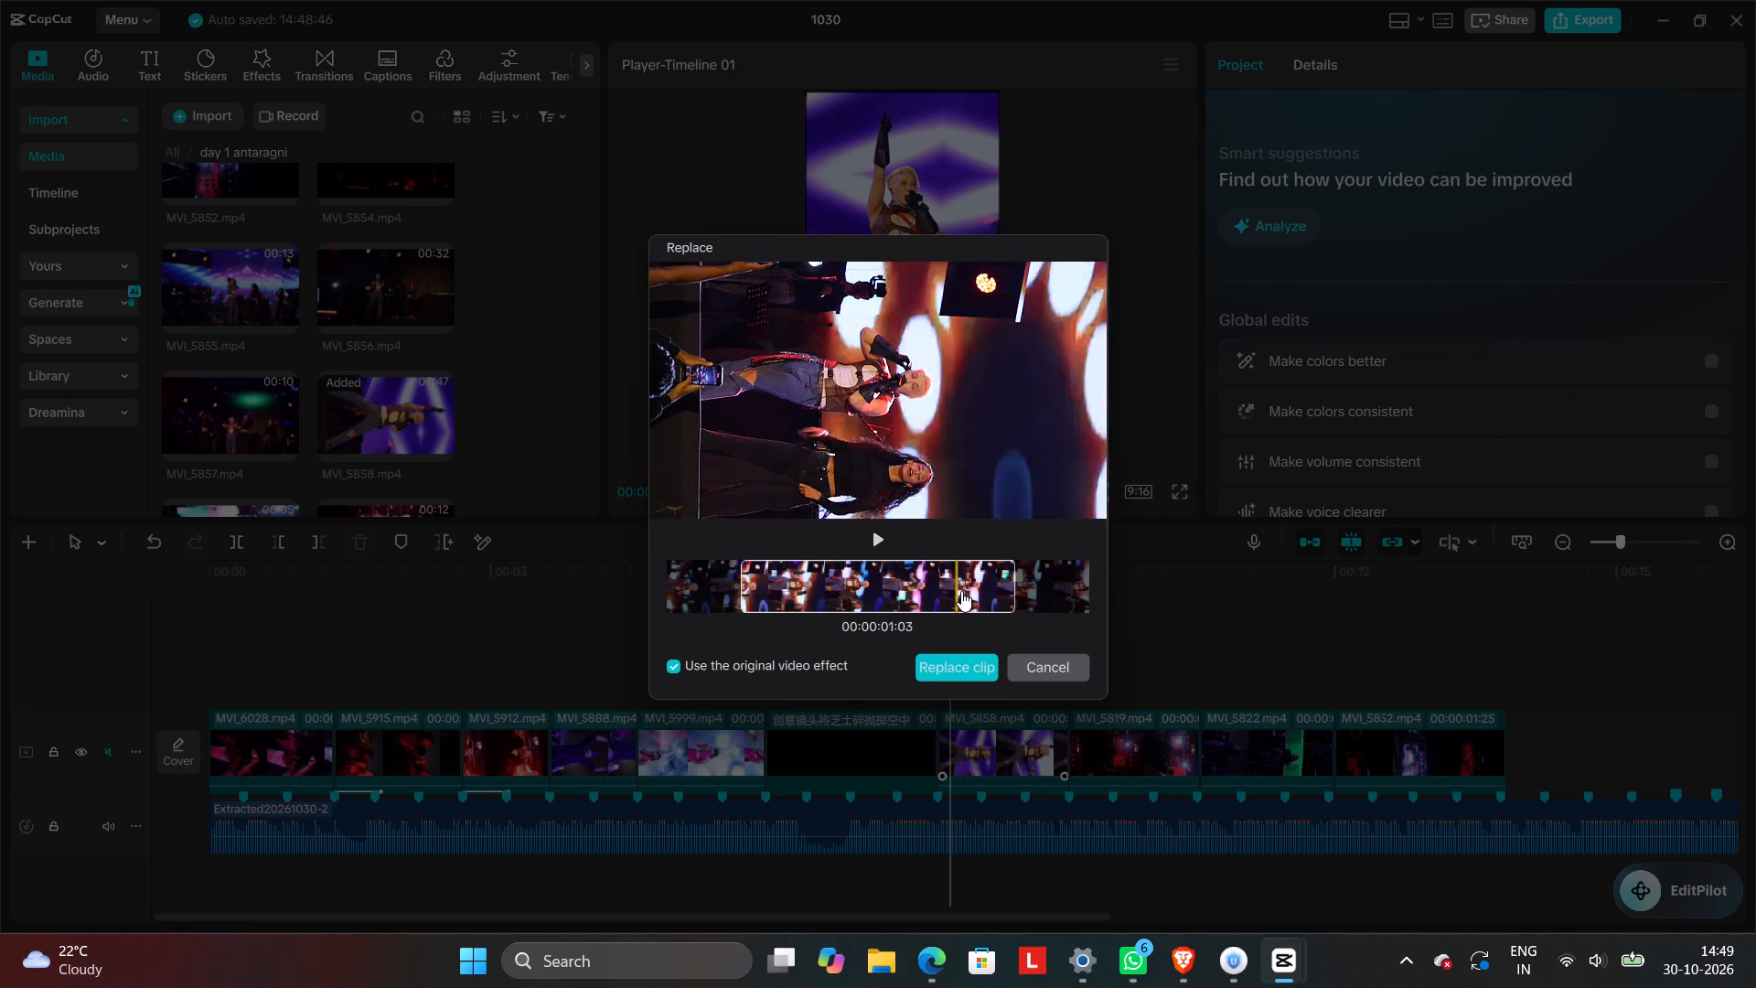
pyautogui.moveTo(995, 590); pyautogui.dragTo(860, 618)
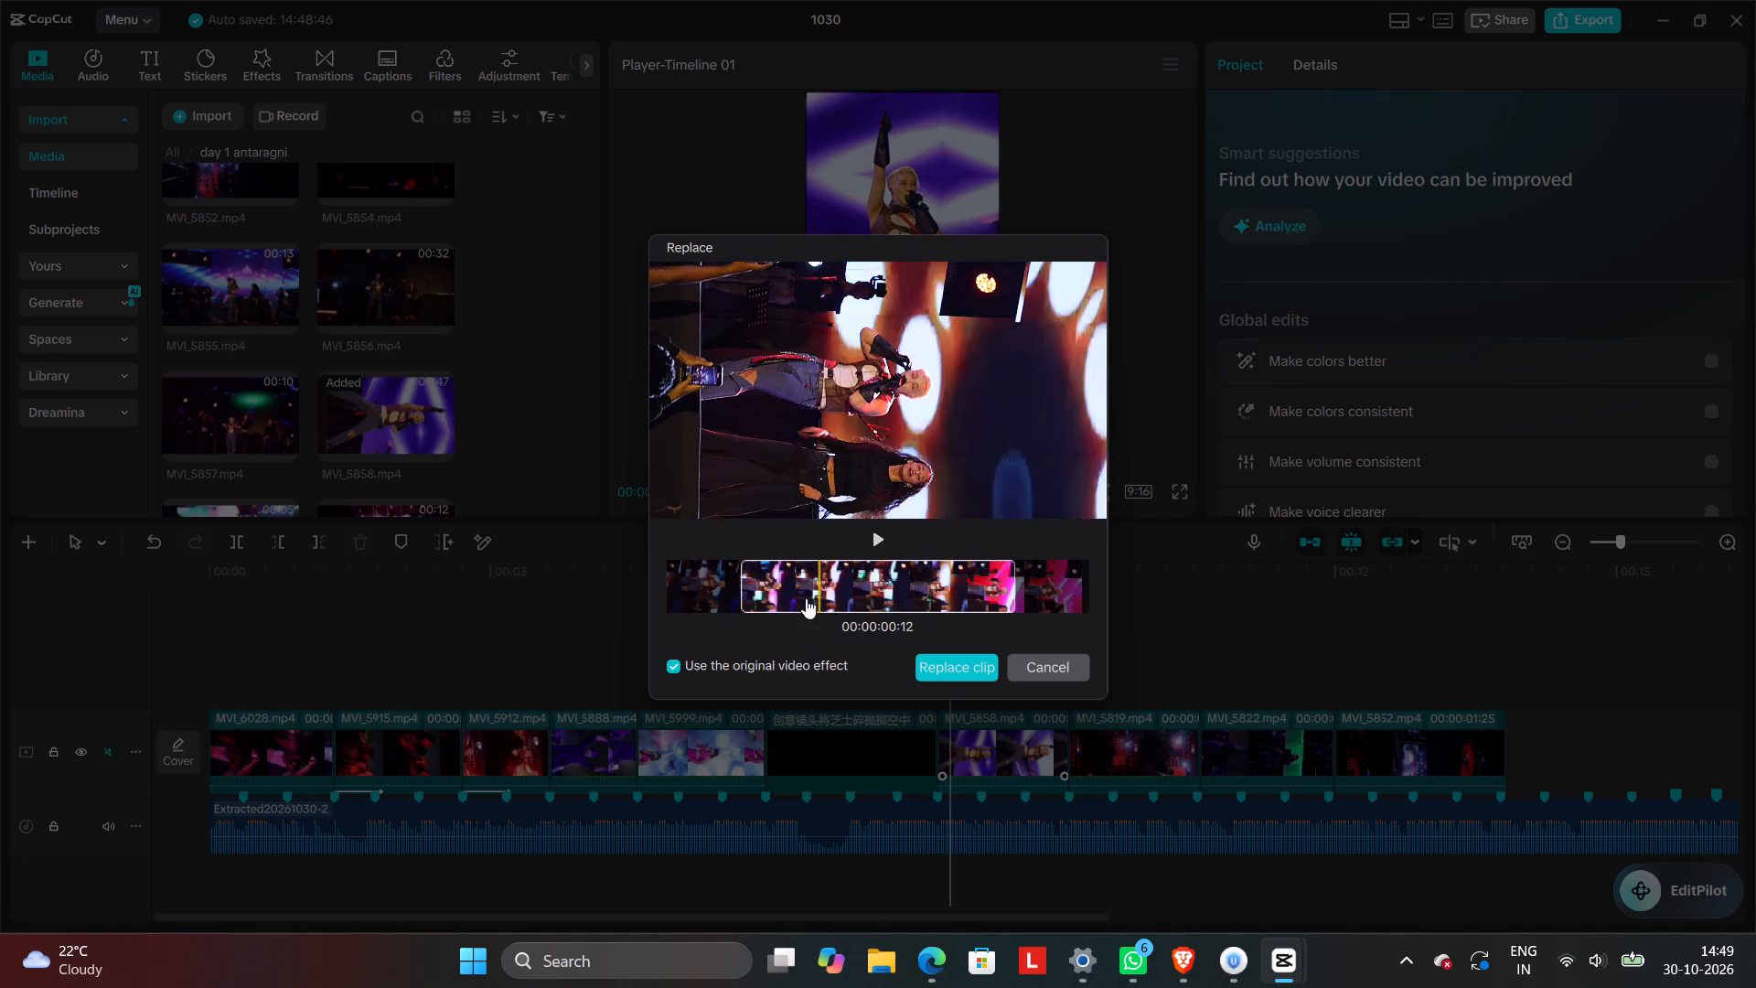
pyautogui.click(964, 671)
# Play the timeline from the dark library clip through MVI_5858 to check the newly chosen section.
pyautogui.click(881, 683)
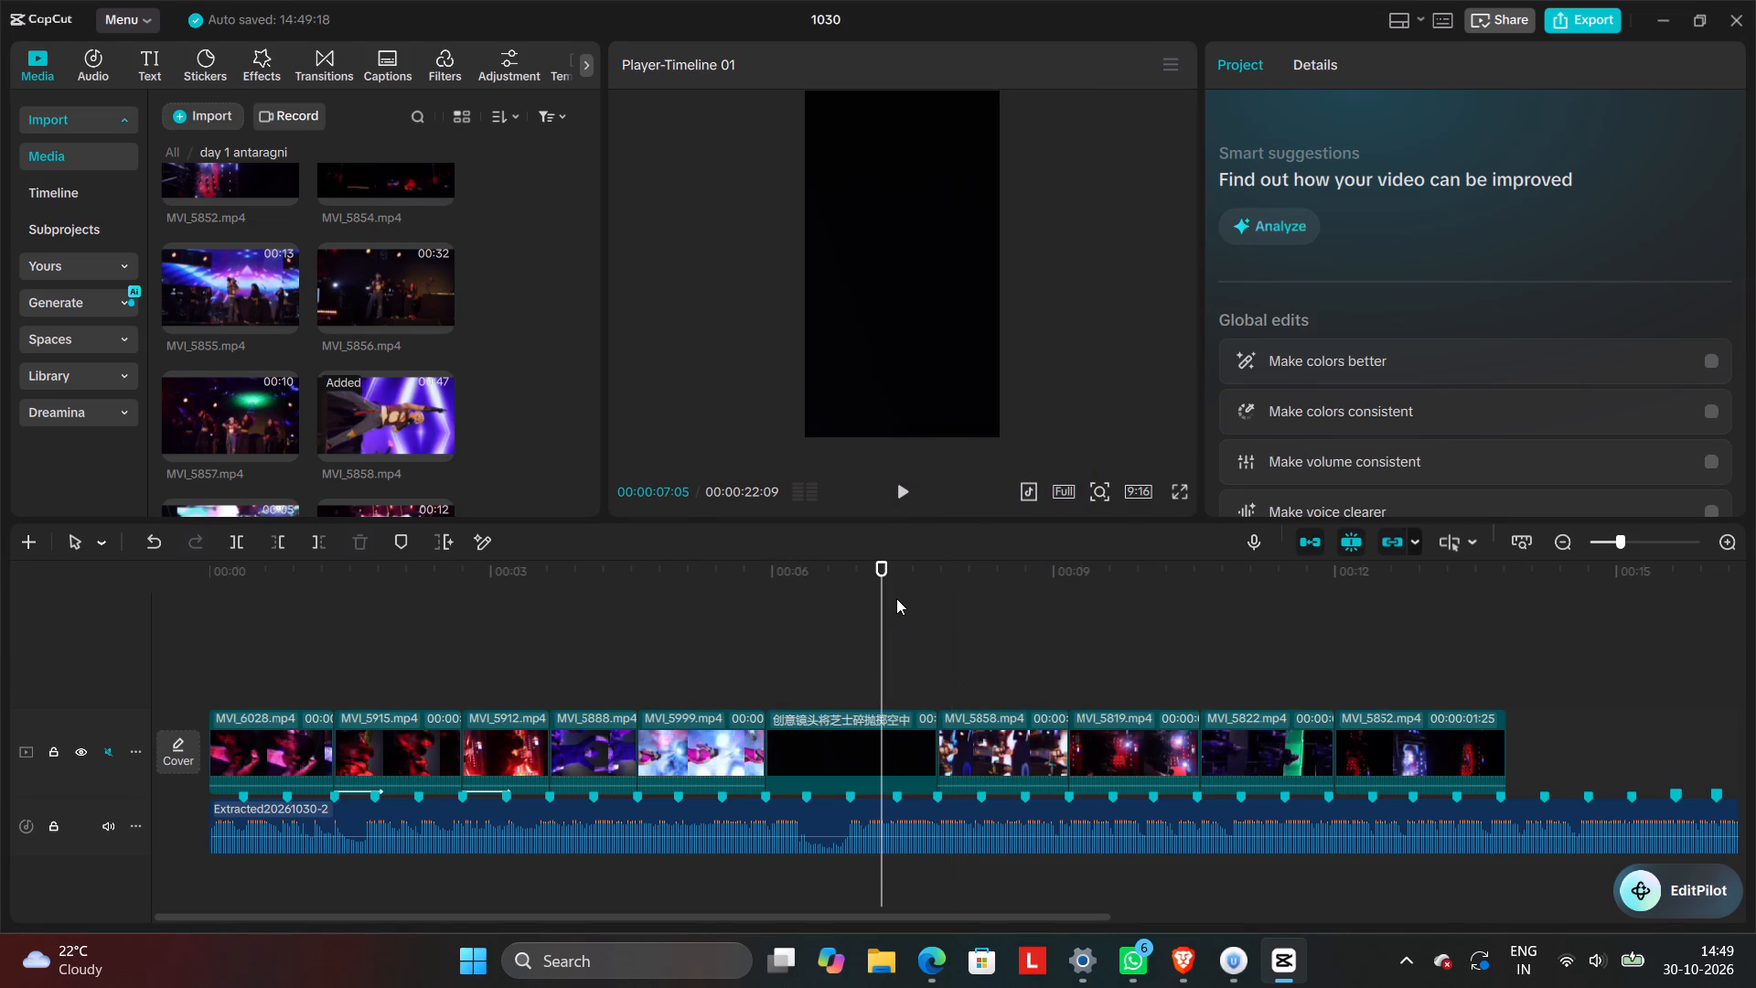
pyautogui.click(898, 502)
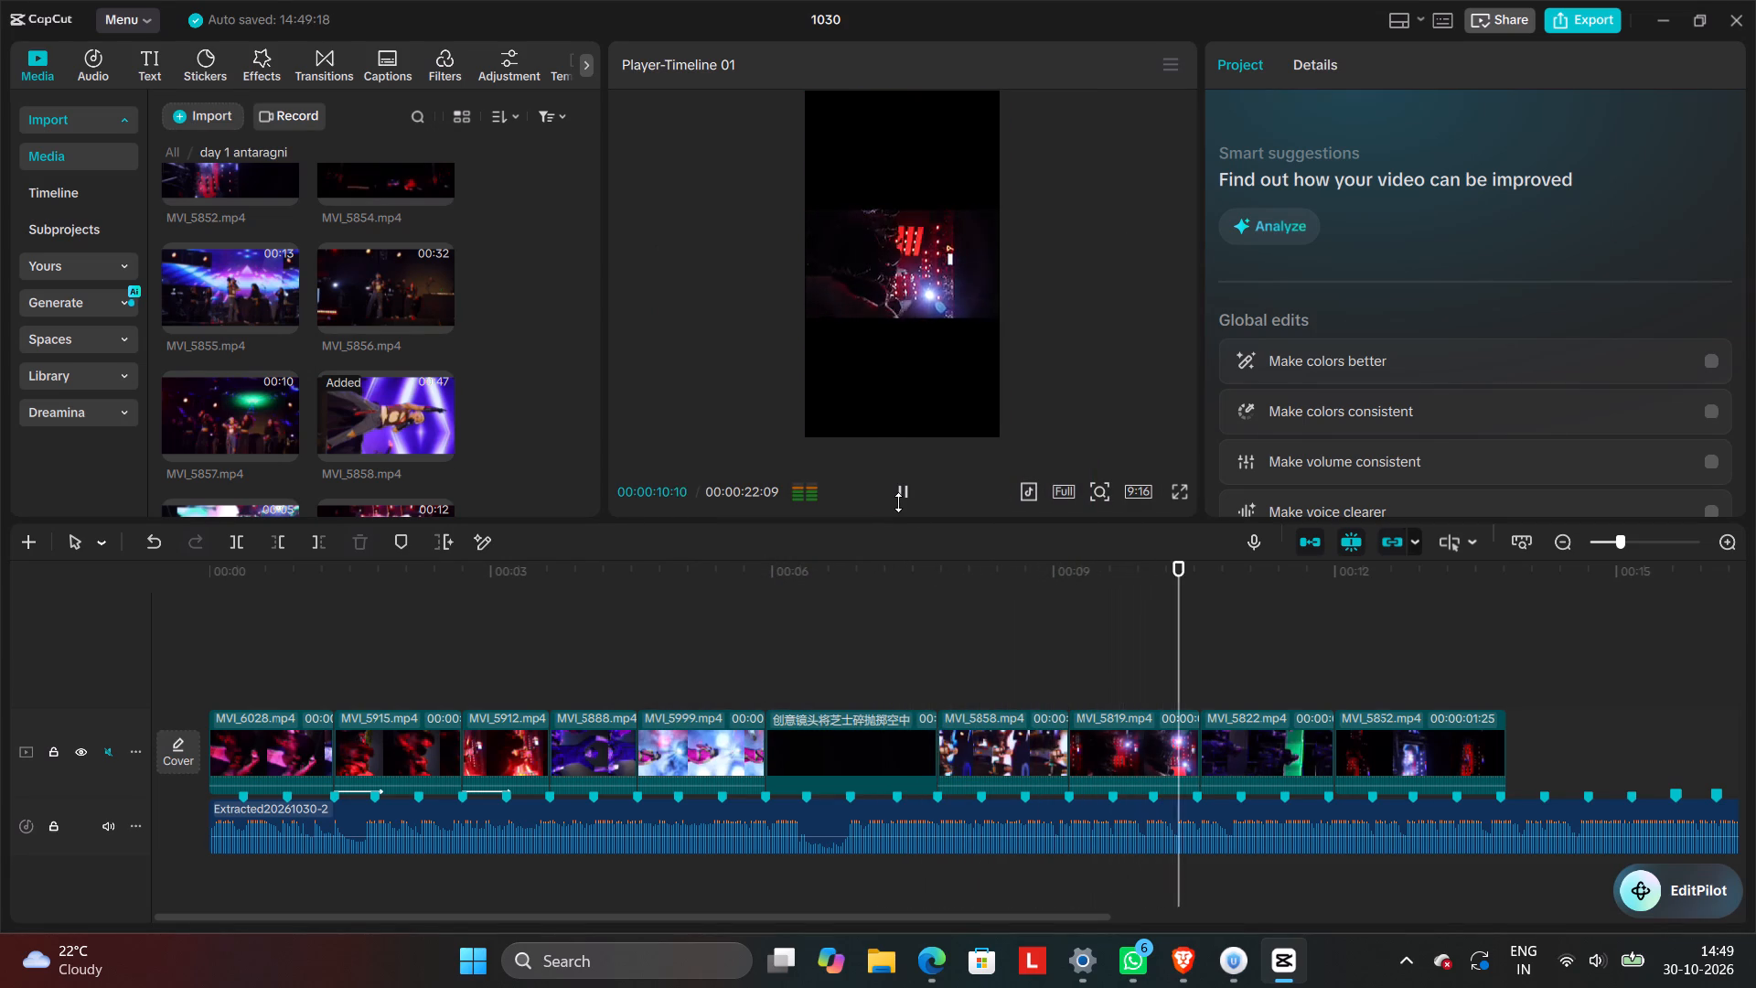
pyautogui.click(916, 506)
# Replace the MVI_5858 clip with a section just after the start of the source MVI_5858, keeping the original video effect.
pyautogui.moveTo(362, 392); pyautogui.dragTo(1034, 734)
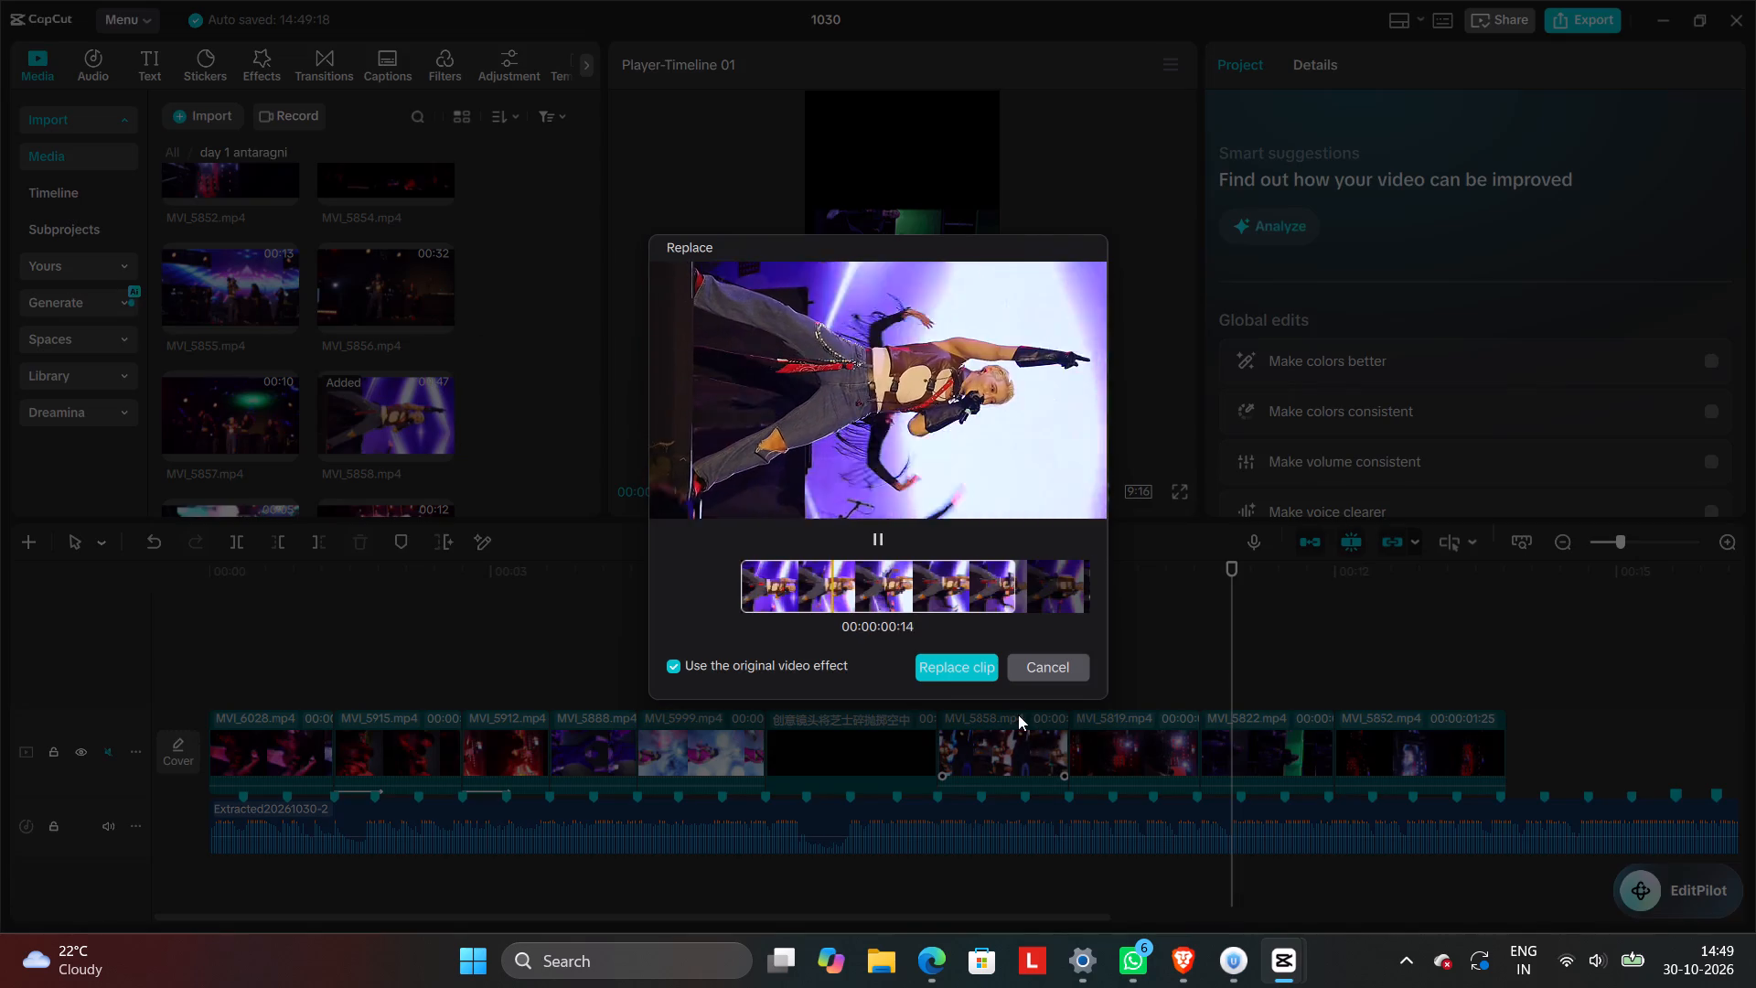
pyautogui.moveTo(975, 585); pyautogui.dragTo(728, 623)
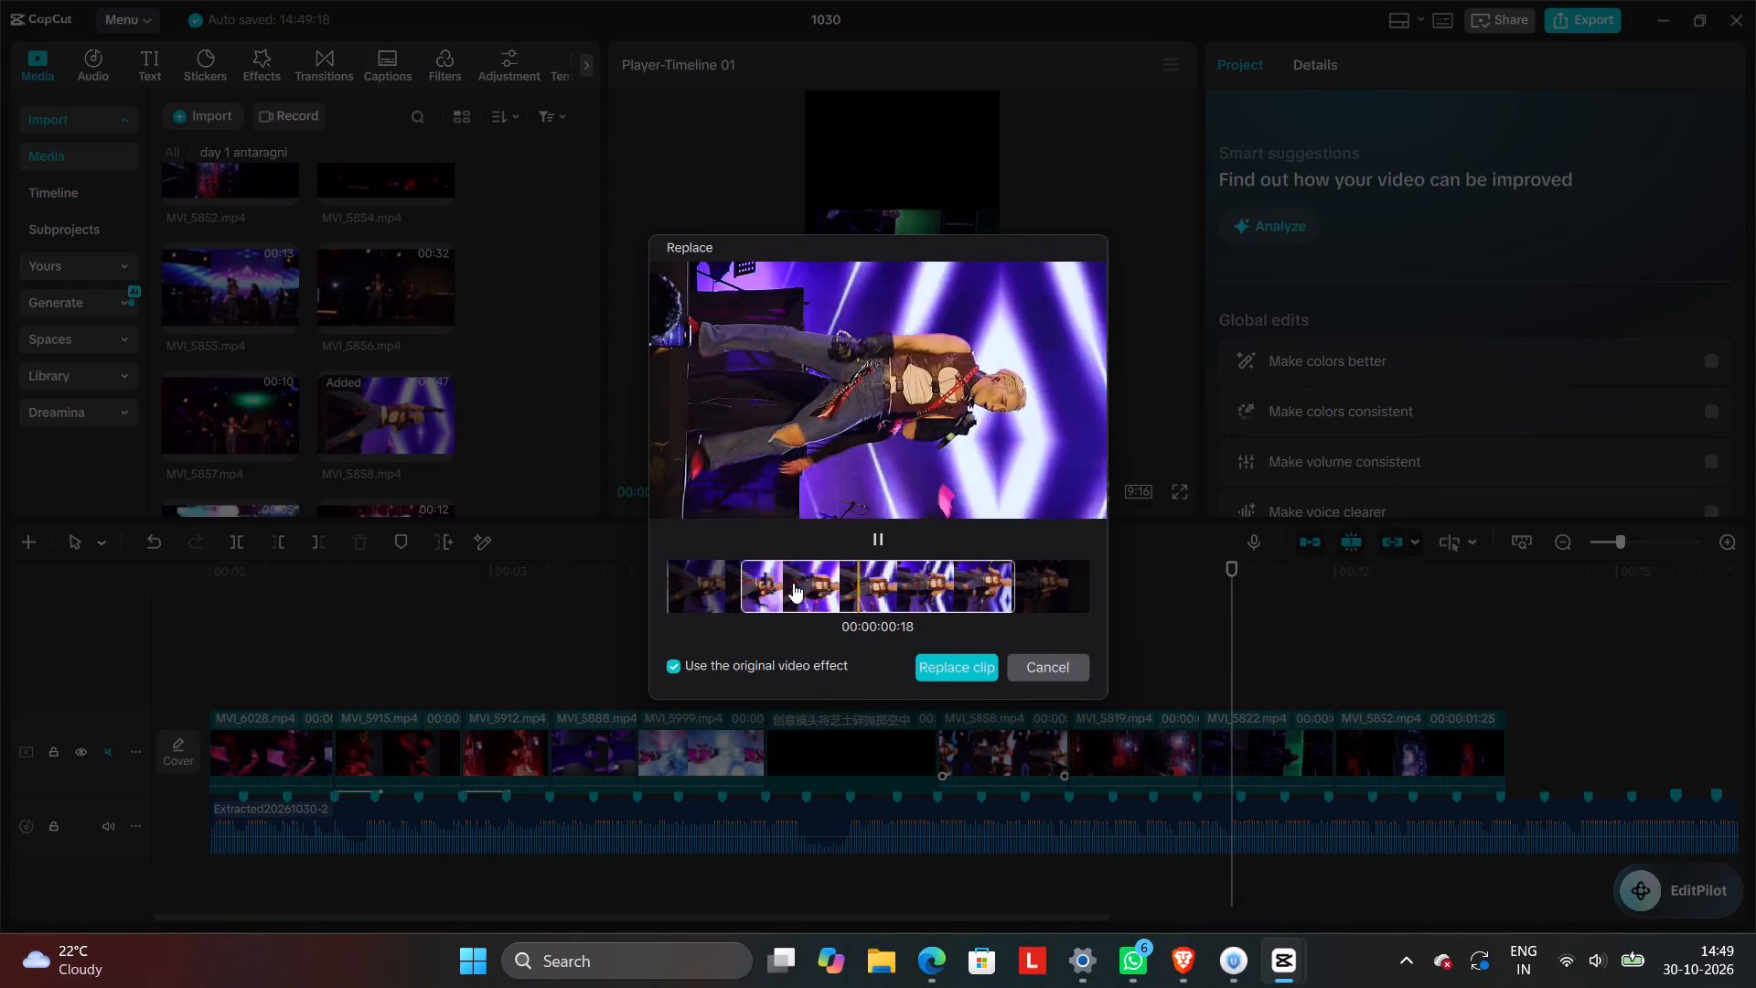
pyautogui.click(963, 679)
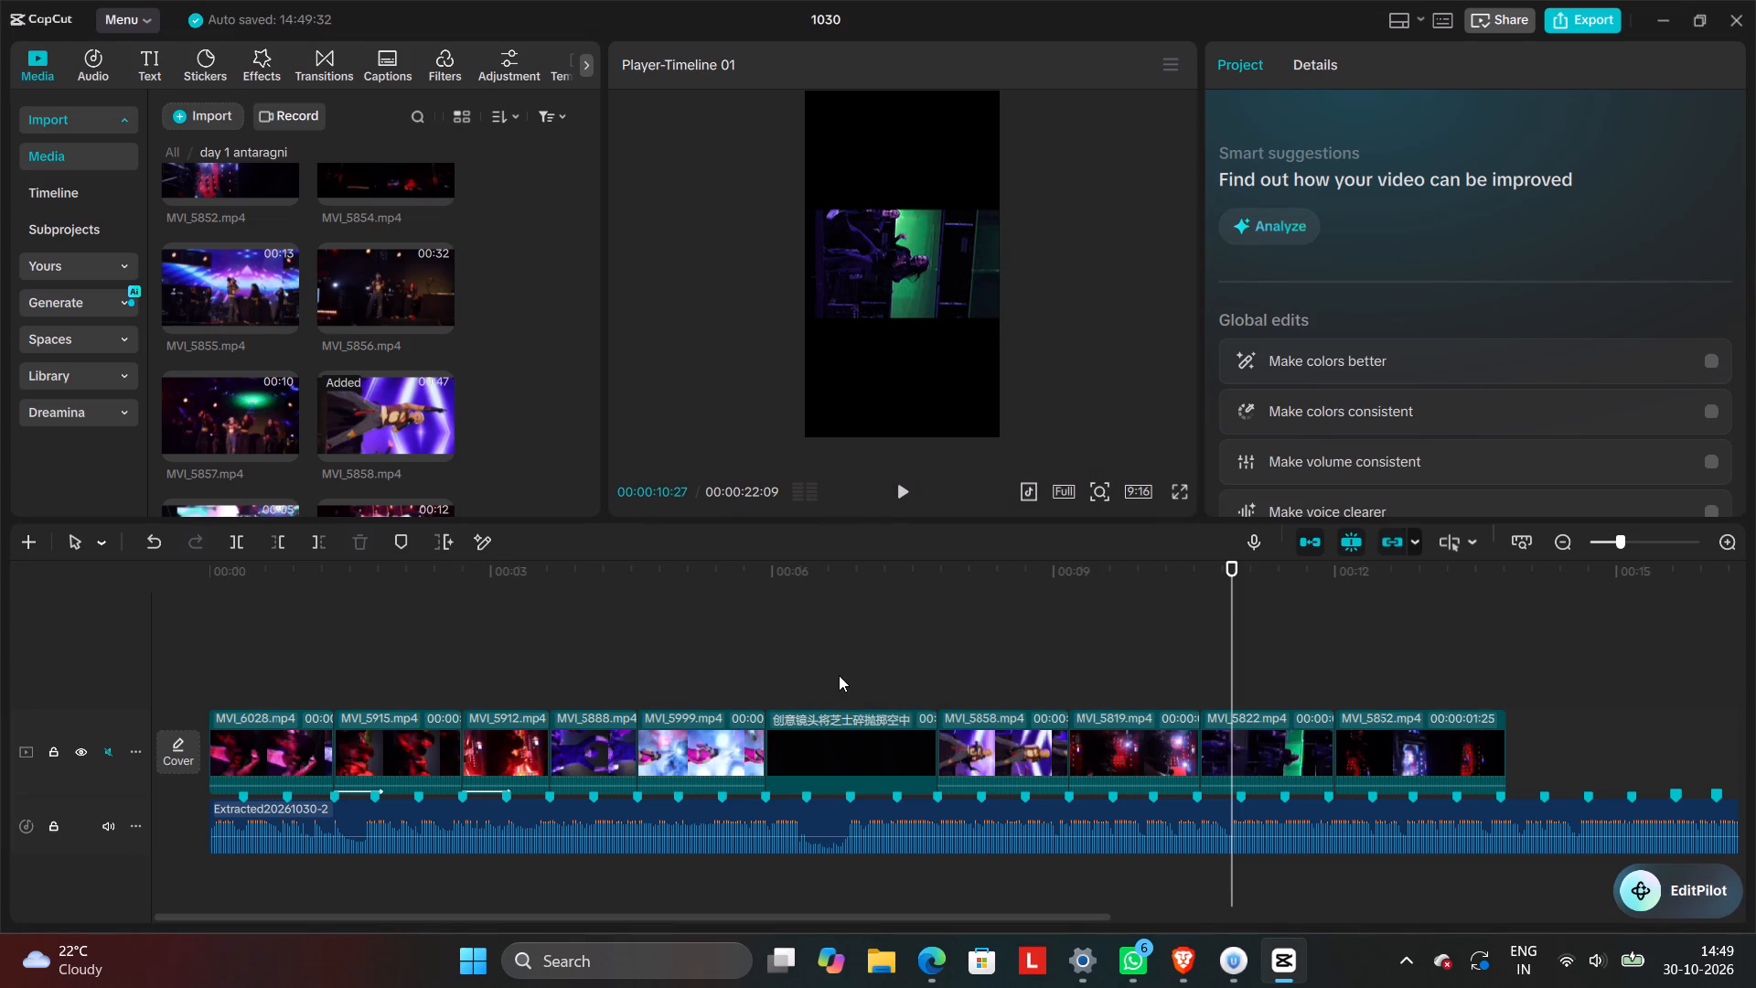
# Play the timeline from the dark library clip through MVI_5858 and MVI_5819 to check the replaced shot.
pyautogui.click(839, 673)
pyautogui.click(894, 494)
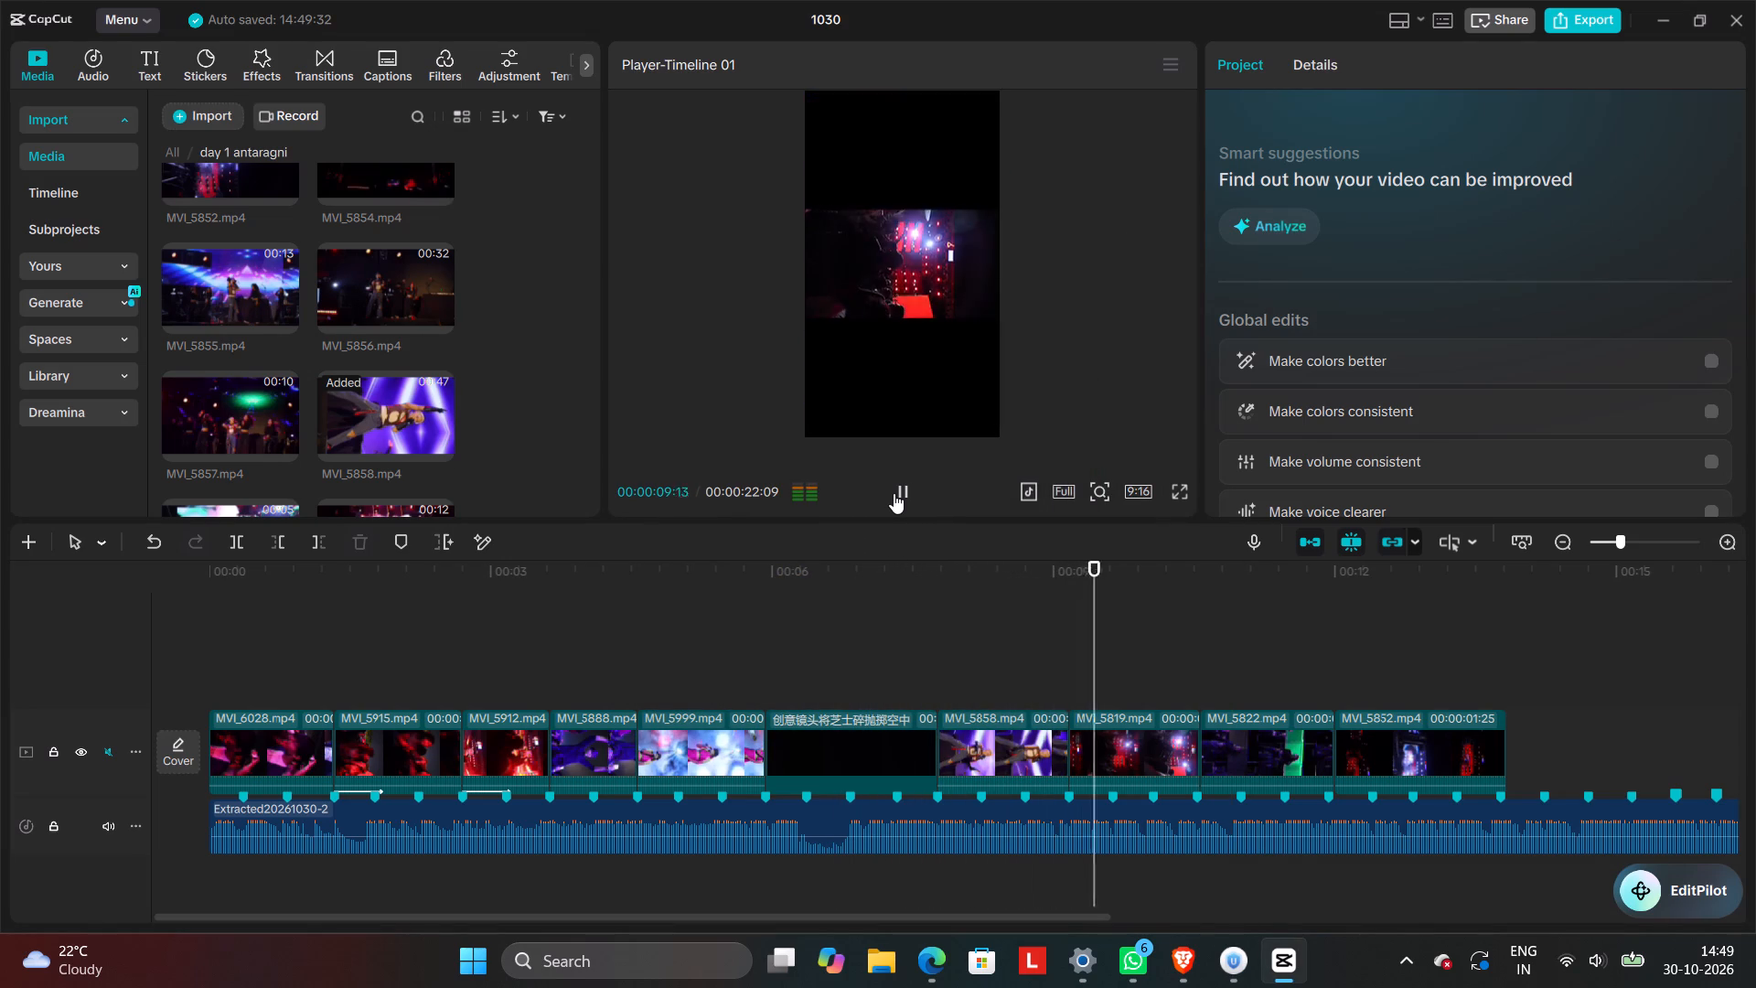
pyautogui.click(902, 490)
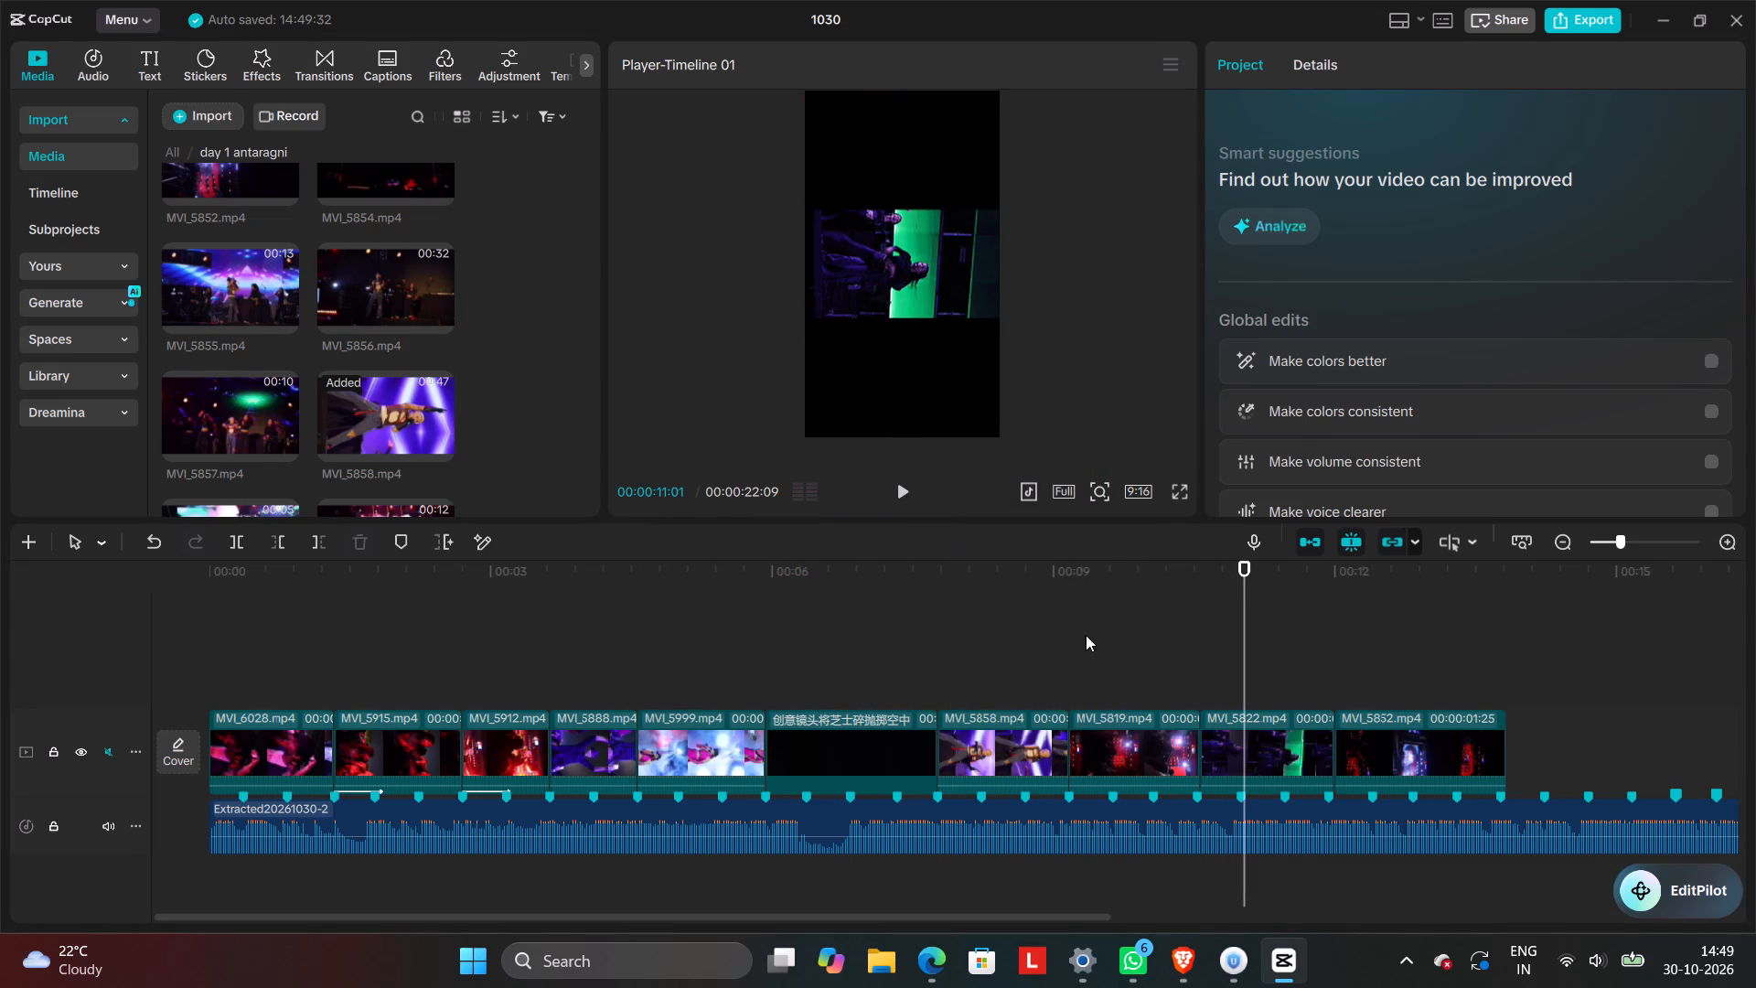
# Preview MVI_5855, MVI_5857 and MVI_5875, and replace MVI_5819 on the timeline with the opening section of MVI_5875, keeping the original video effect.
pyautogui.click(1091, 636)
pyautogui.moveTo(1094, 645); pyautogui.dragTo(1140, 645)
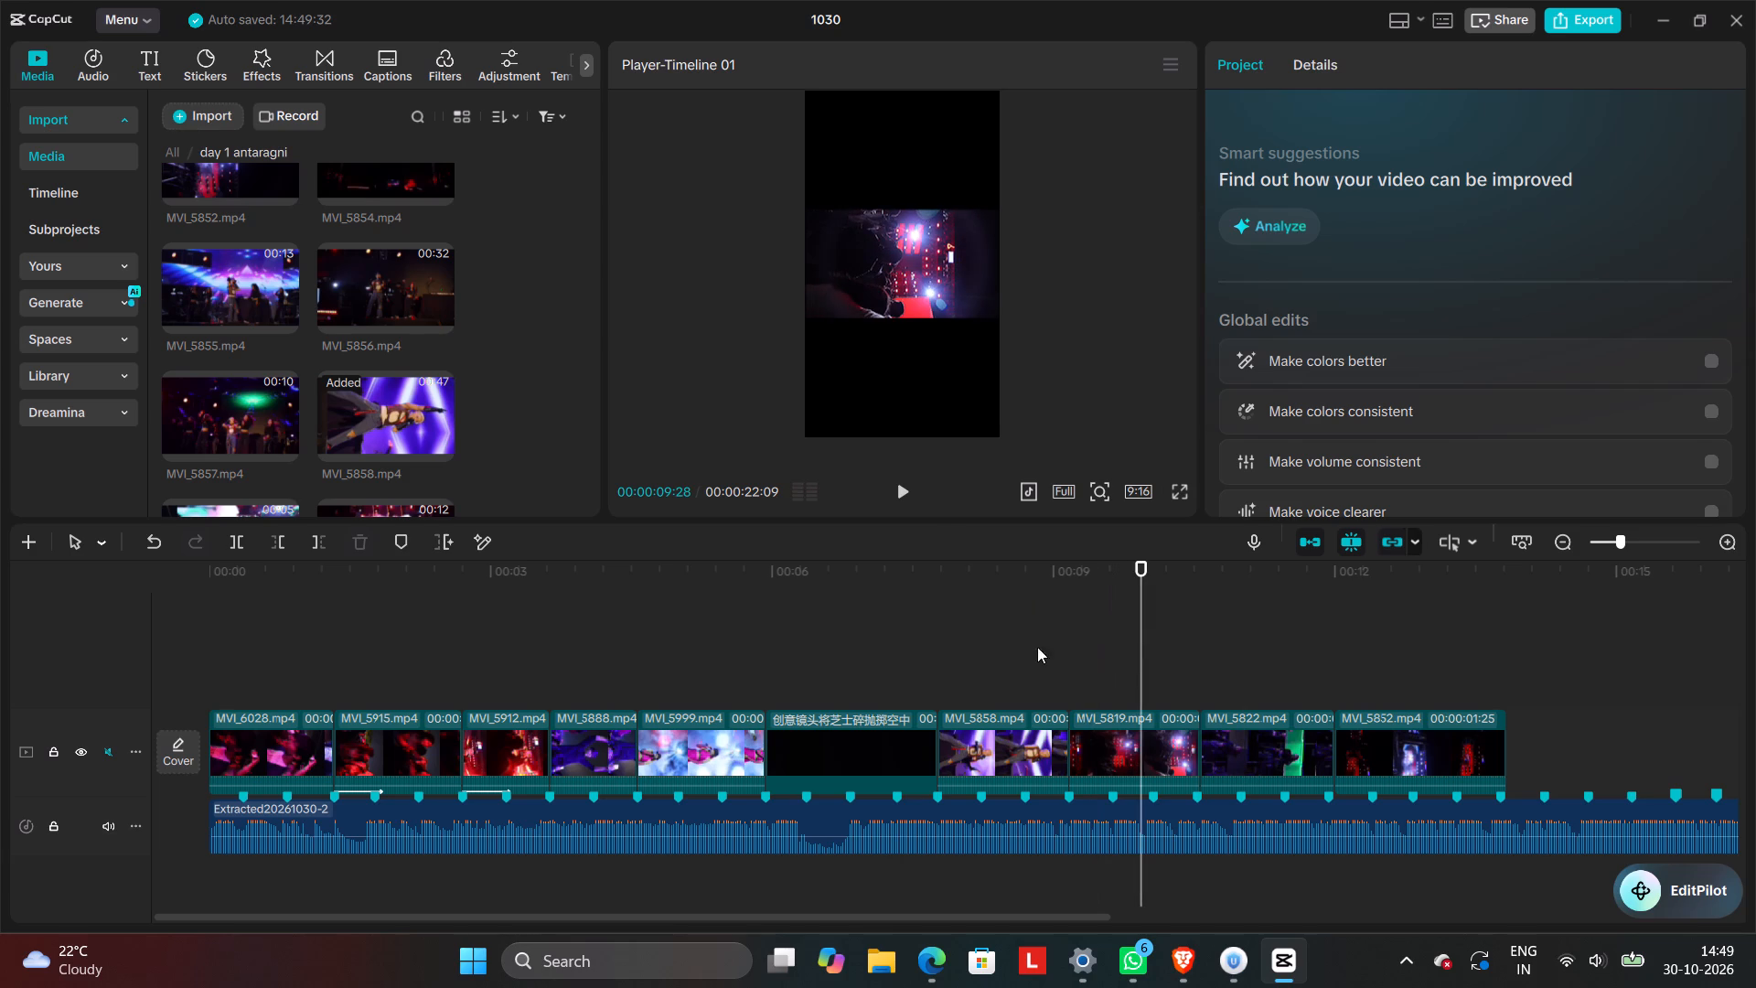
pyautogui.click(280, 301)
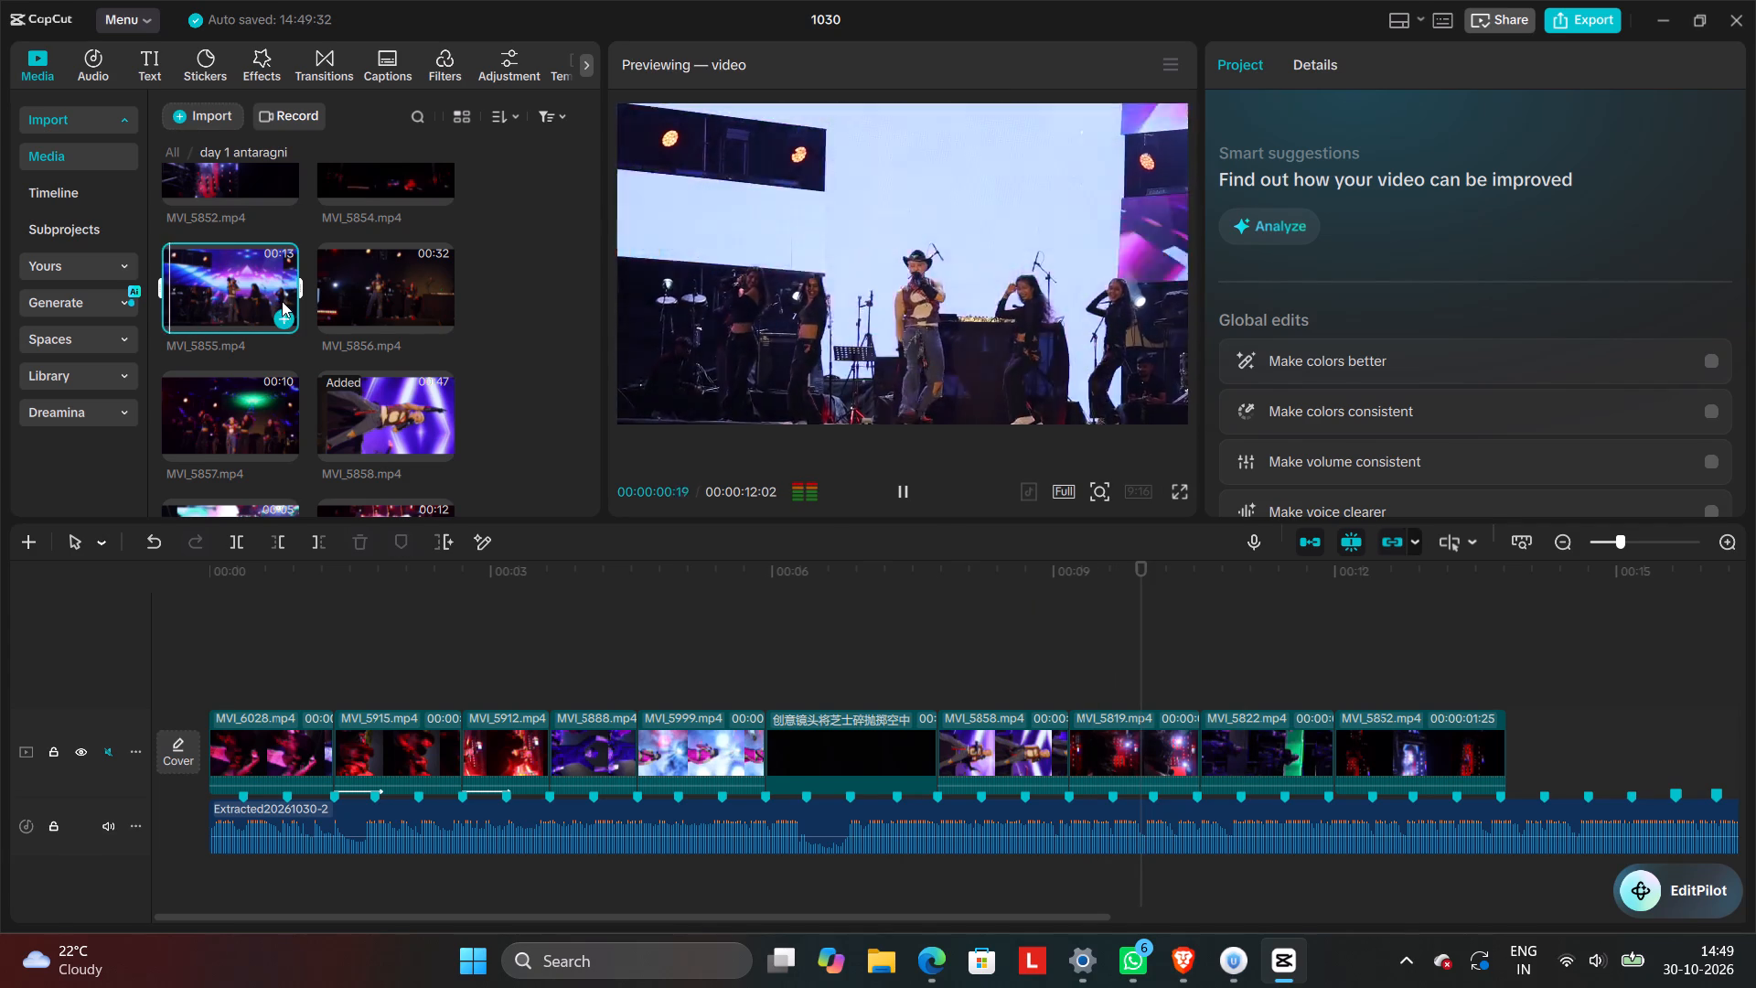
pyautogui.scroll(-1, 285, 300)
pyautogui.click(252, 296)
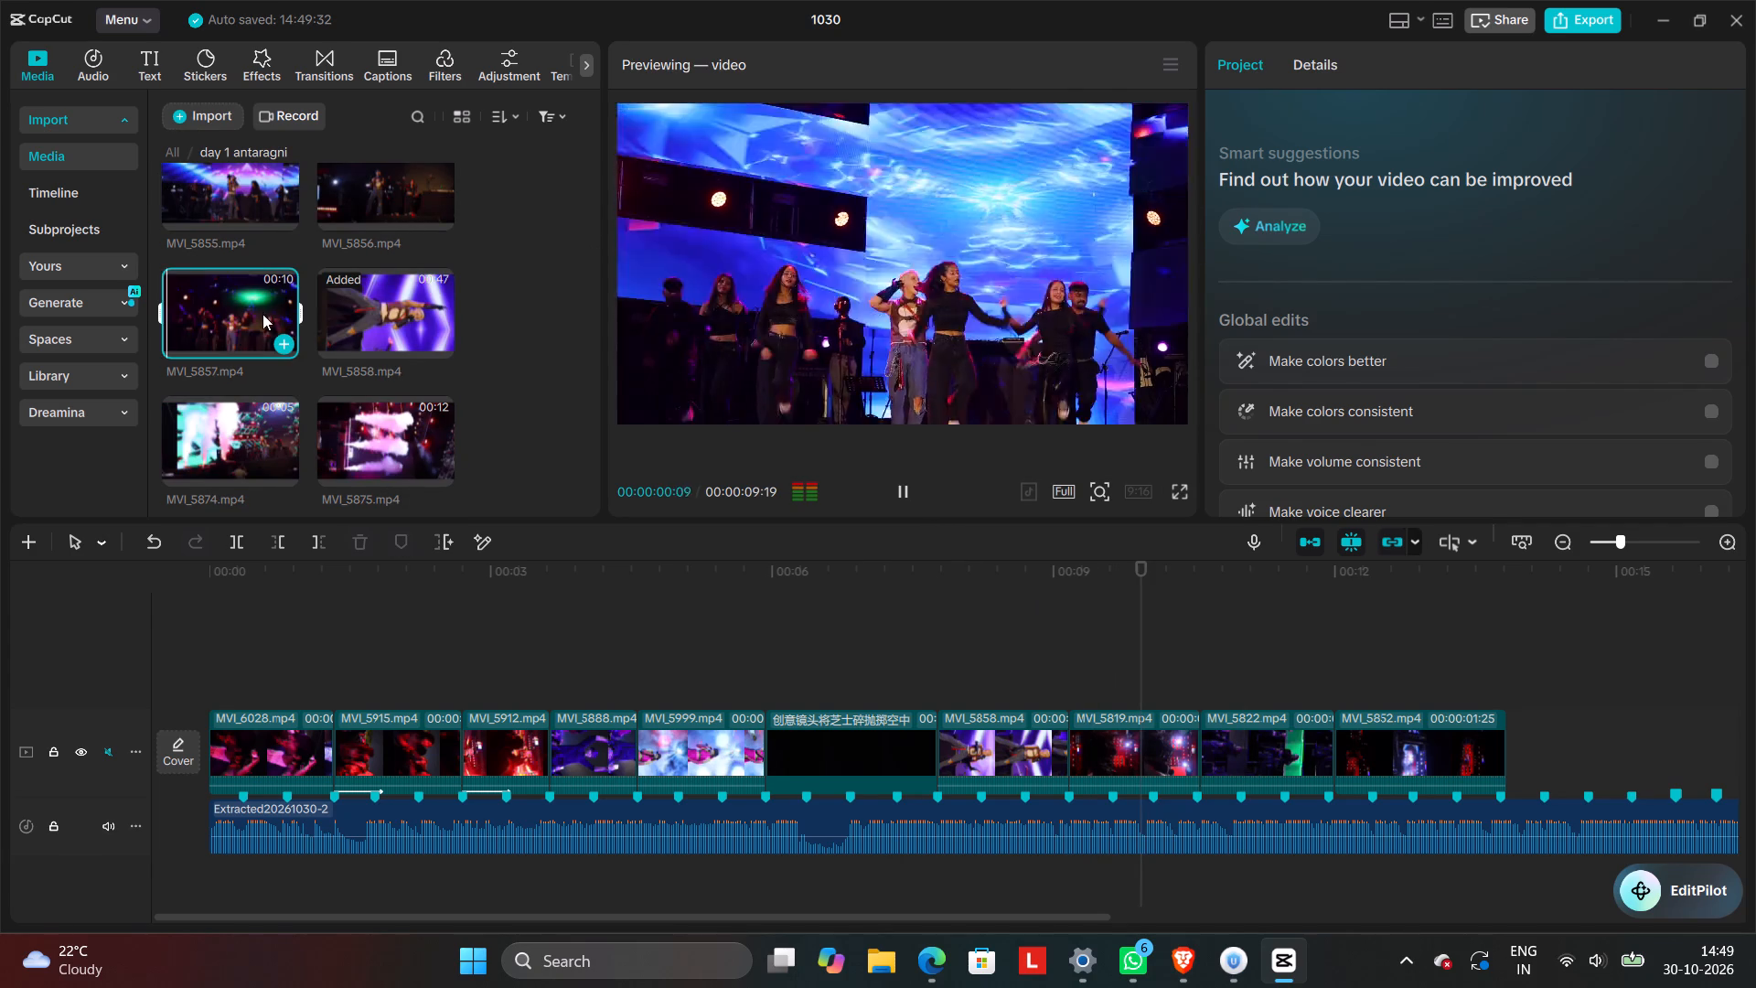
pyautogui.click(341, 418)
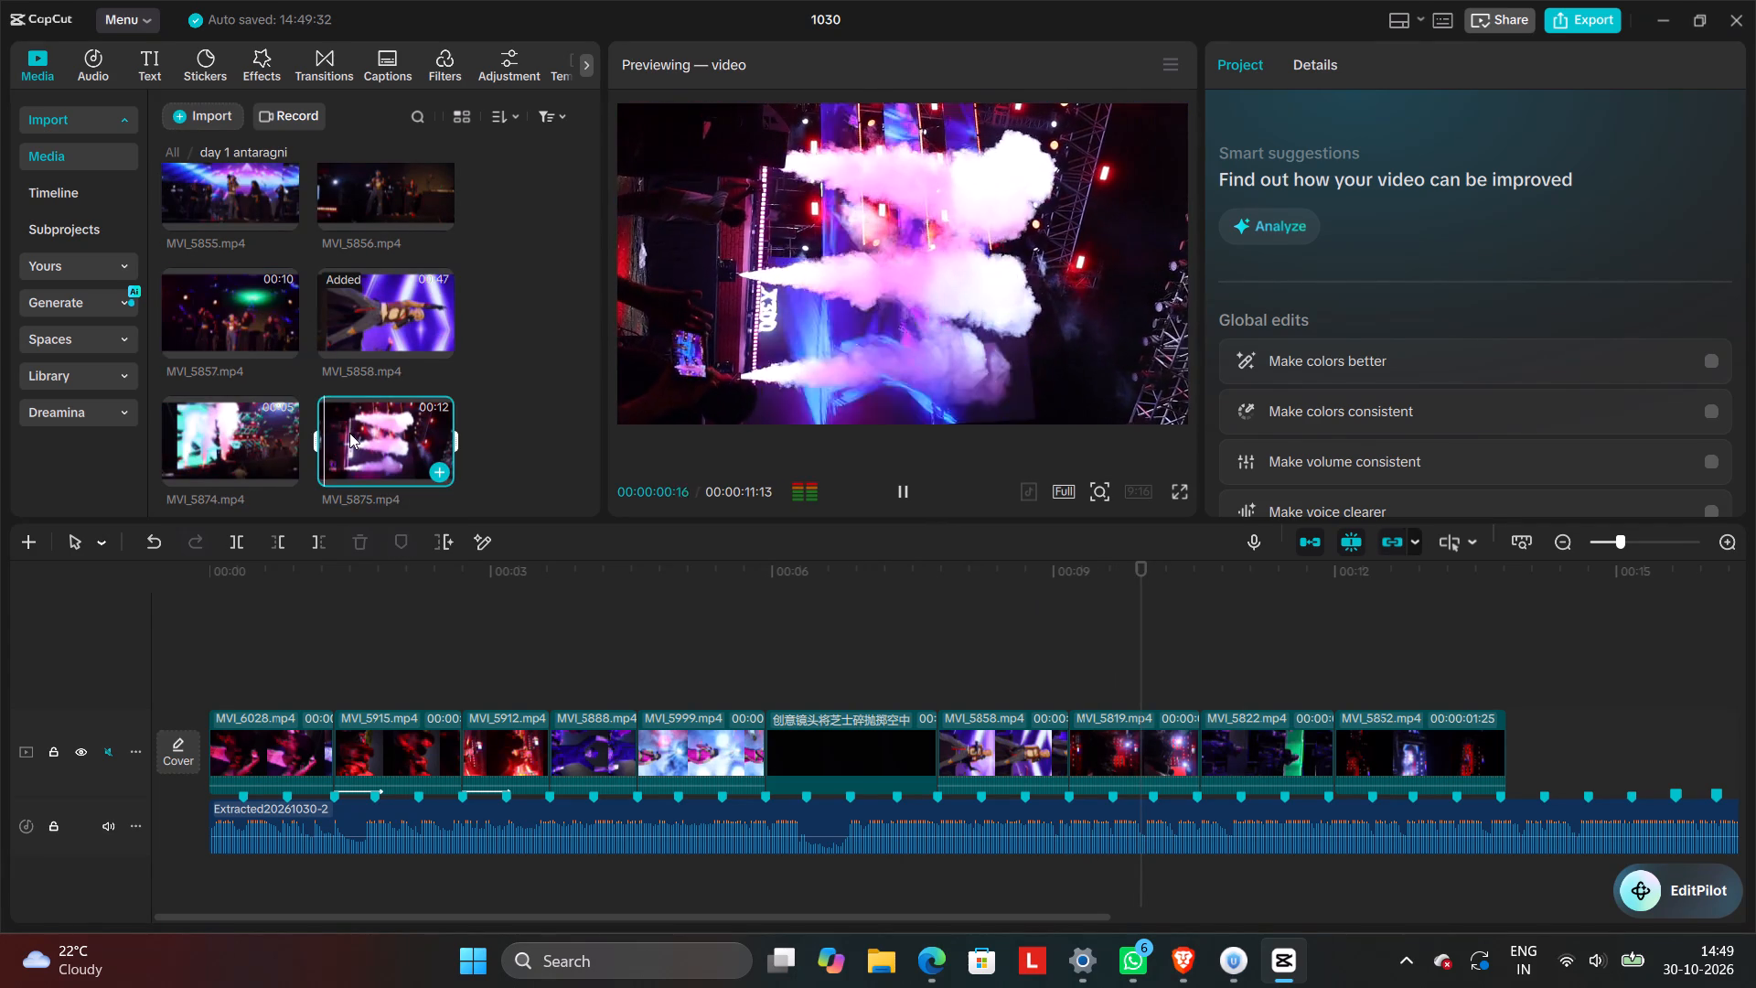
pyautogui.moveTo(375, 435); pyautogui.dragTo(1033, 648)
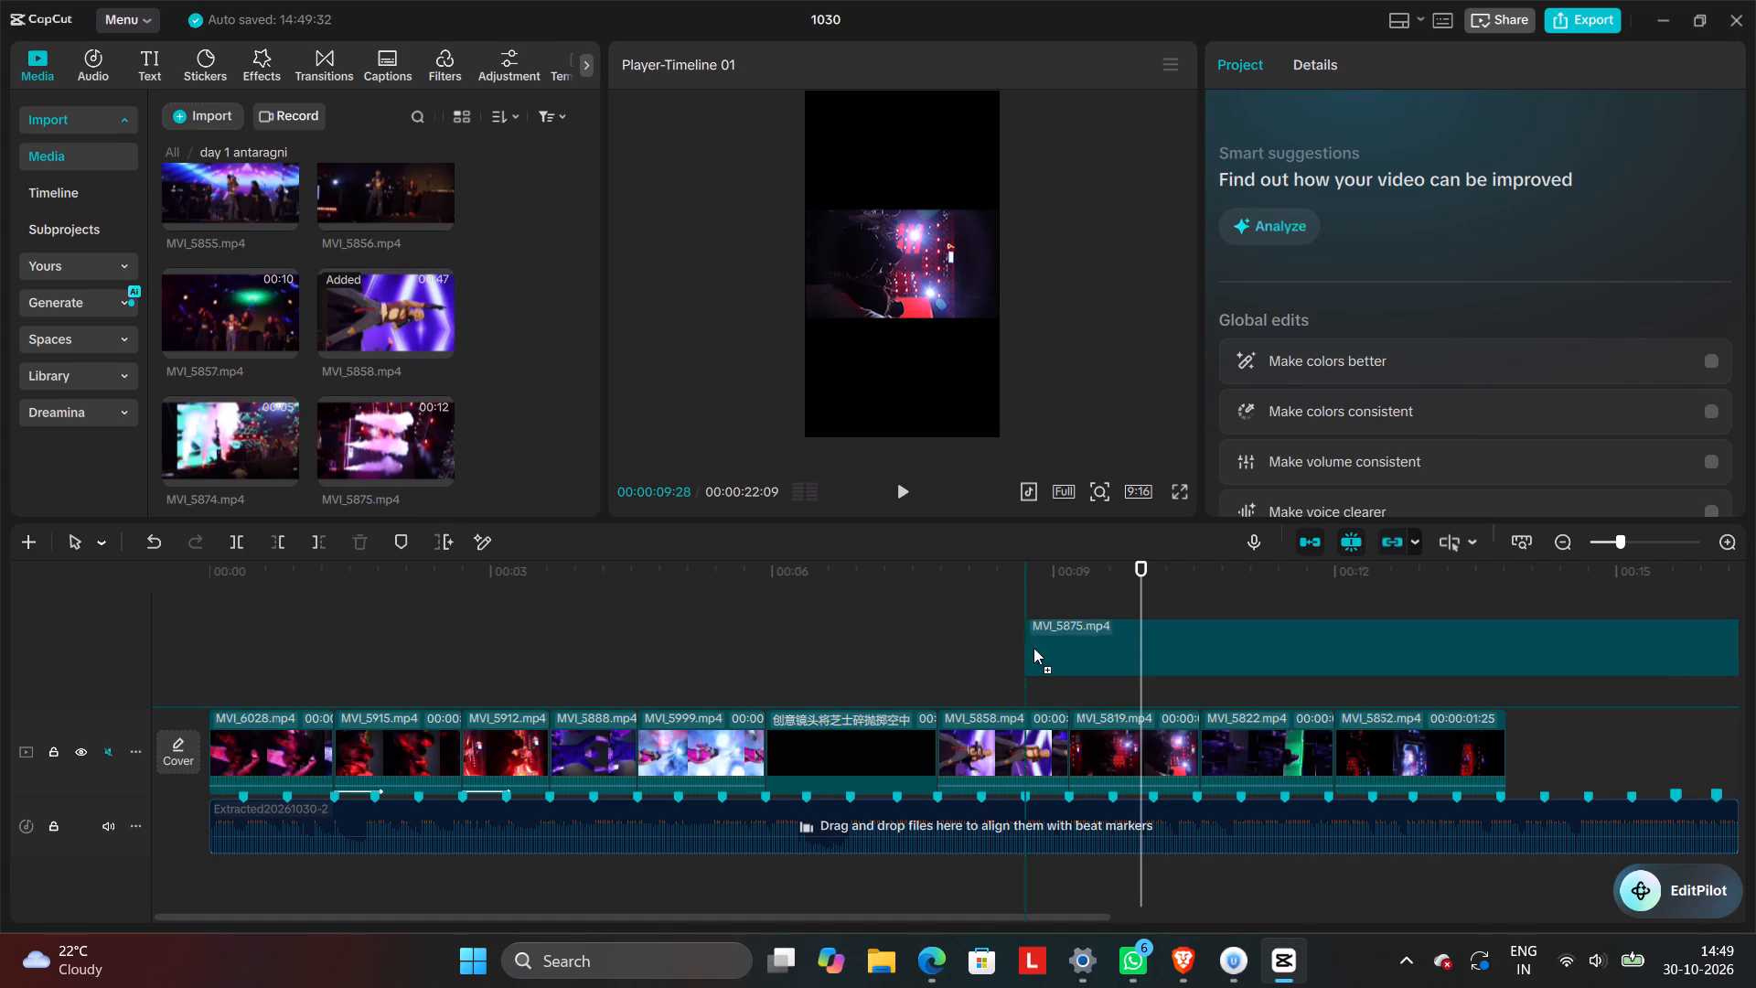
pyautogui.moveTo(1033, 648); pyautogui.dragTo(1093, 722)
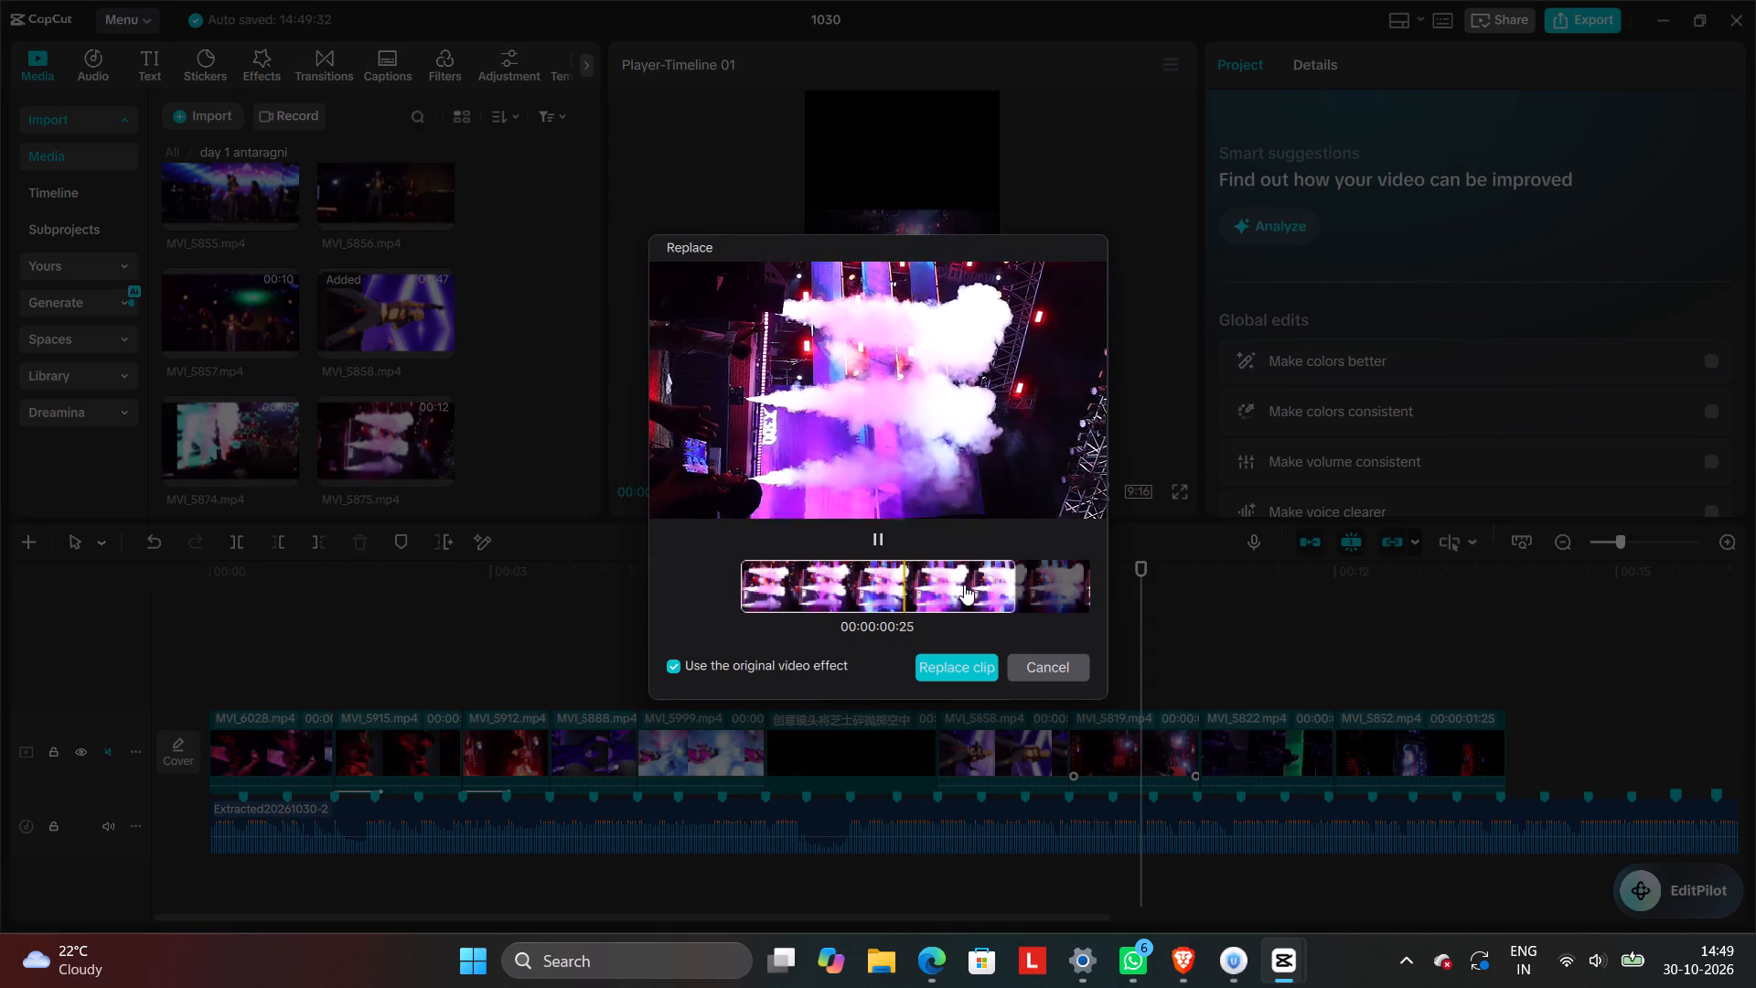
pyautogui.moveTo(964, 585); pyautogui.dragTo(619, 606)
pyautogui.moveTo(820, 549); pyautogui.dragTo(1336, 546)
pyautogui.moveTo(745, 584); pyautogui.dragTo(1259, 564)
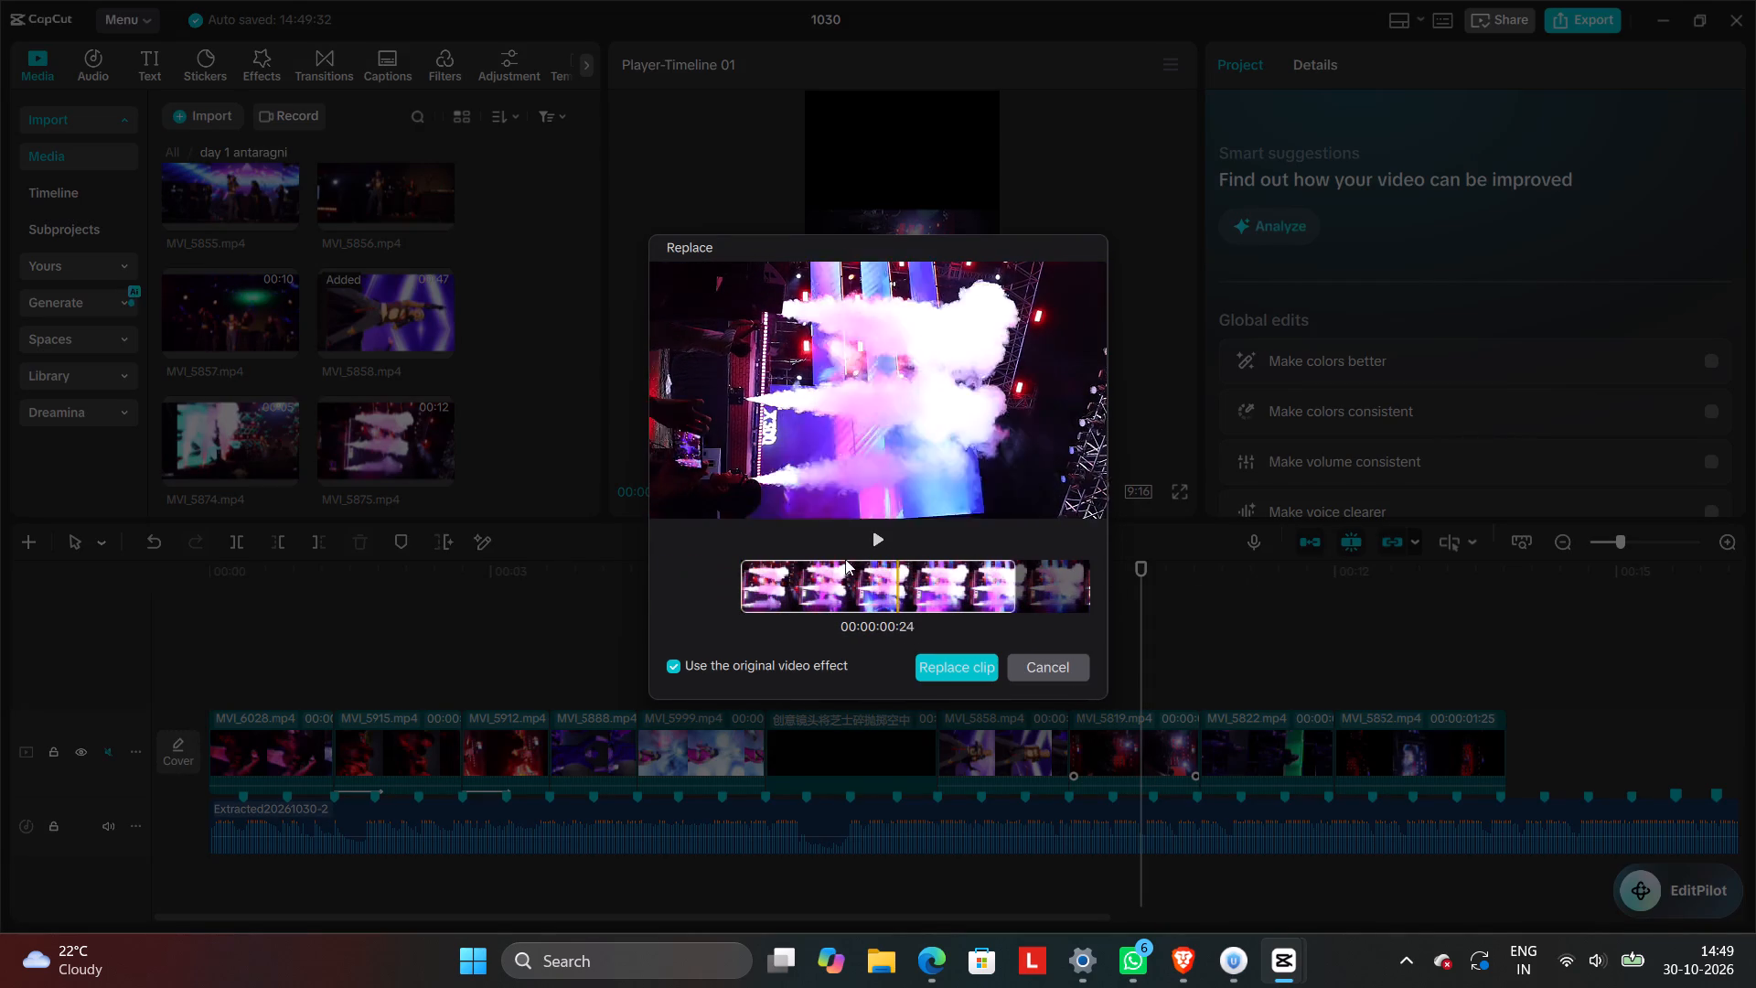
pyautogui.click(961, 660)
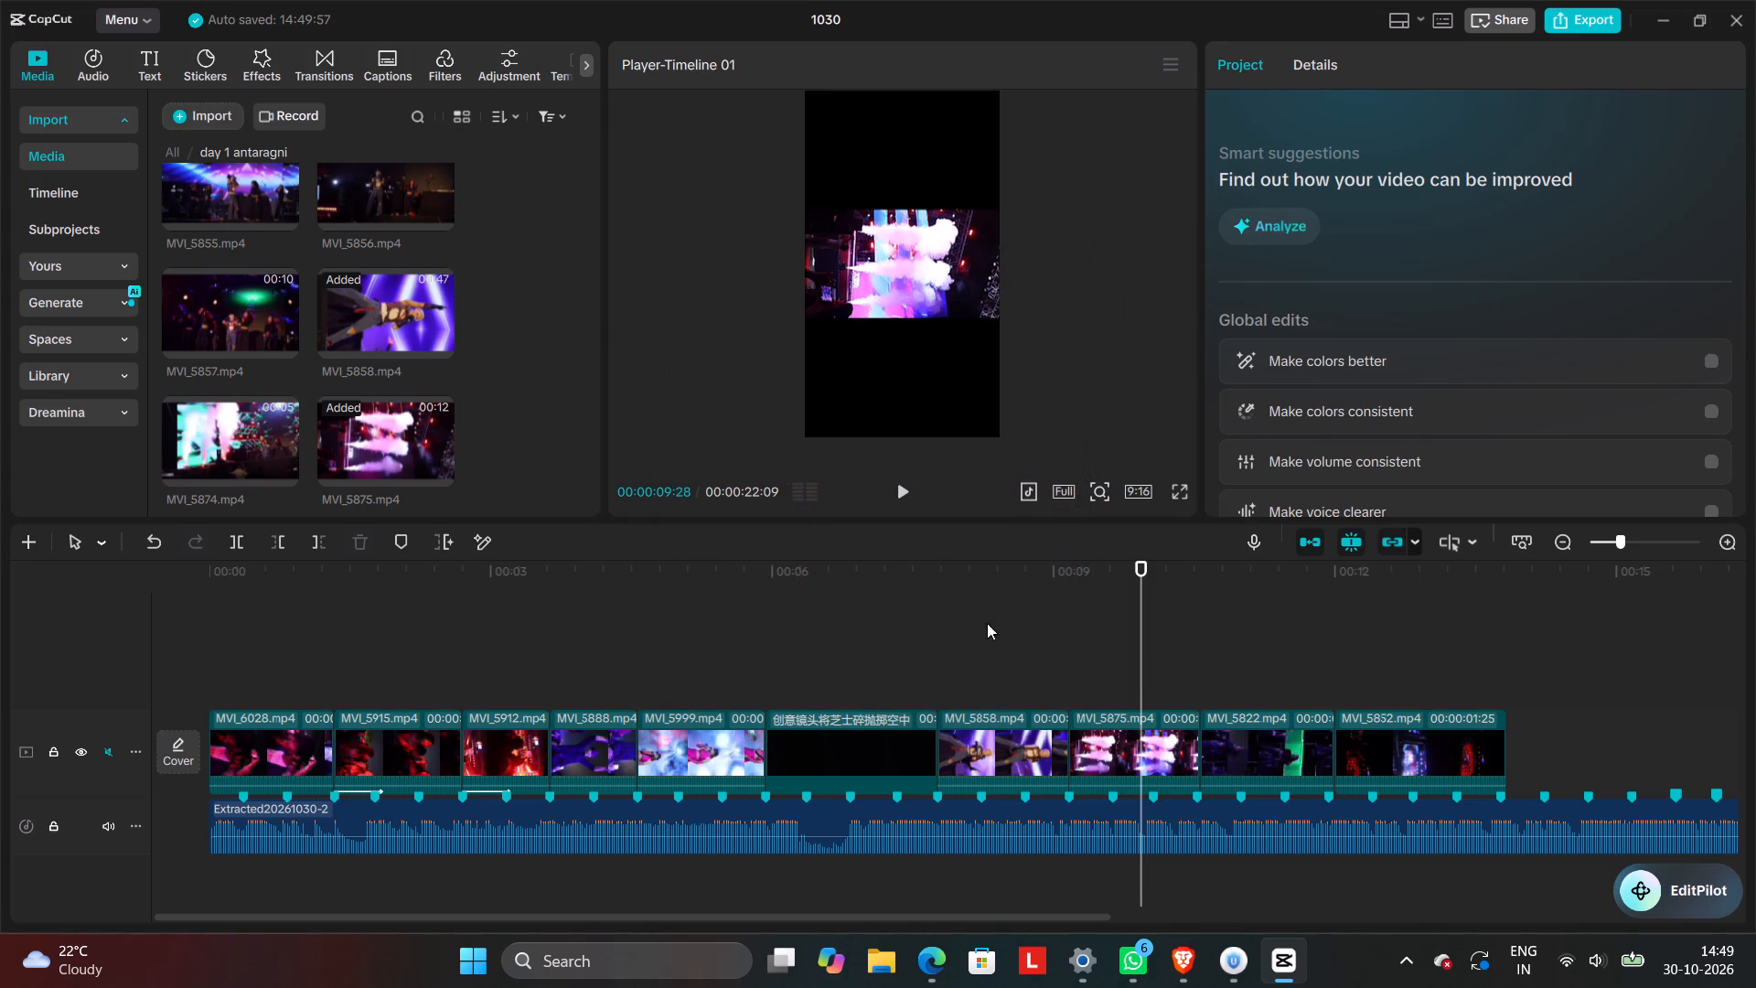
# Rotate the MVI_5875 clip so the smoke jets point upward and enlarge it to fill the 9:16 frame.
pyautogui.click(1122, 742)
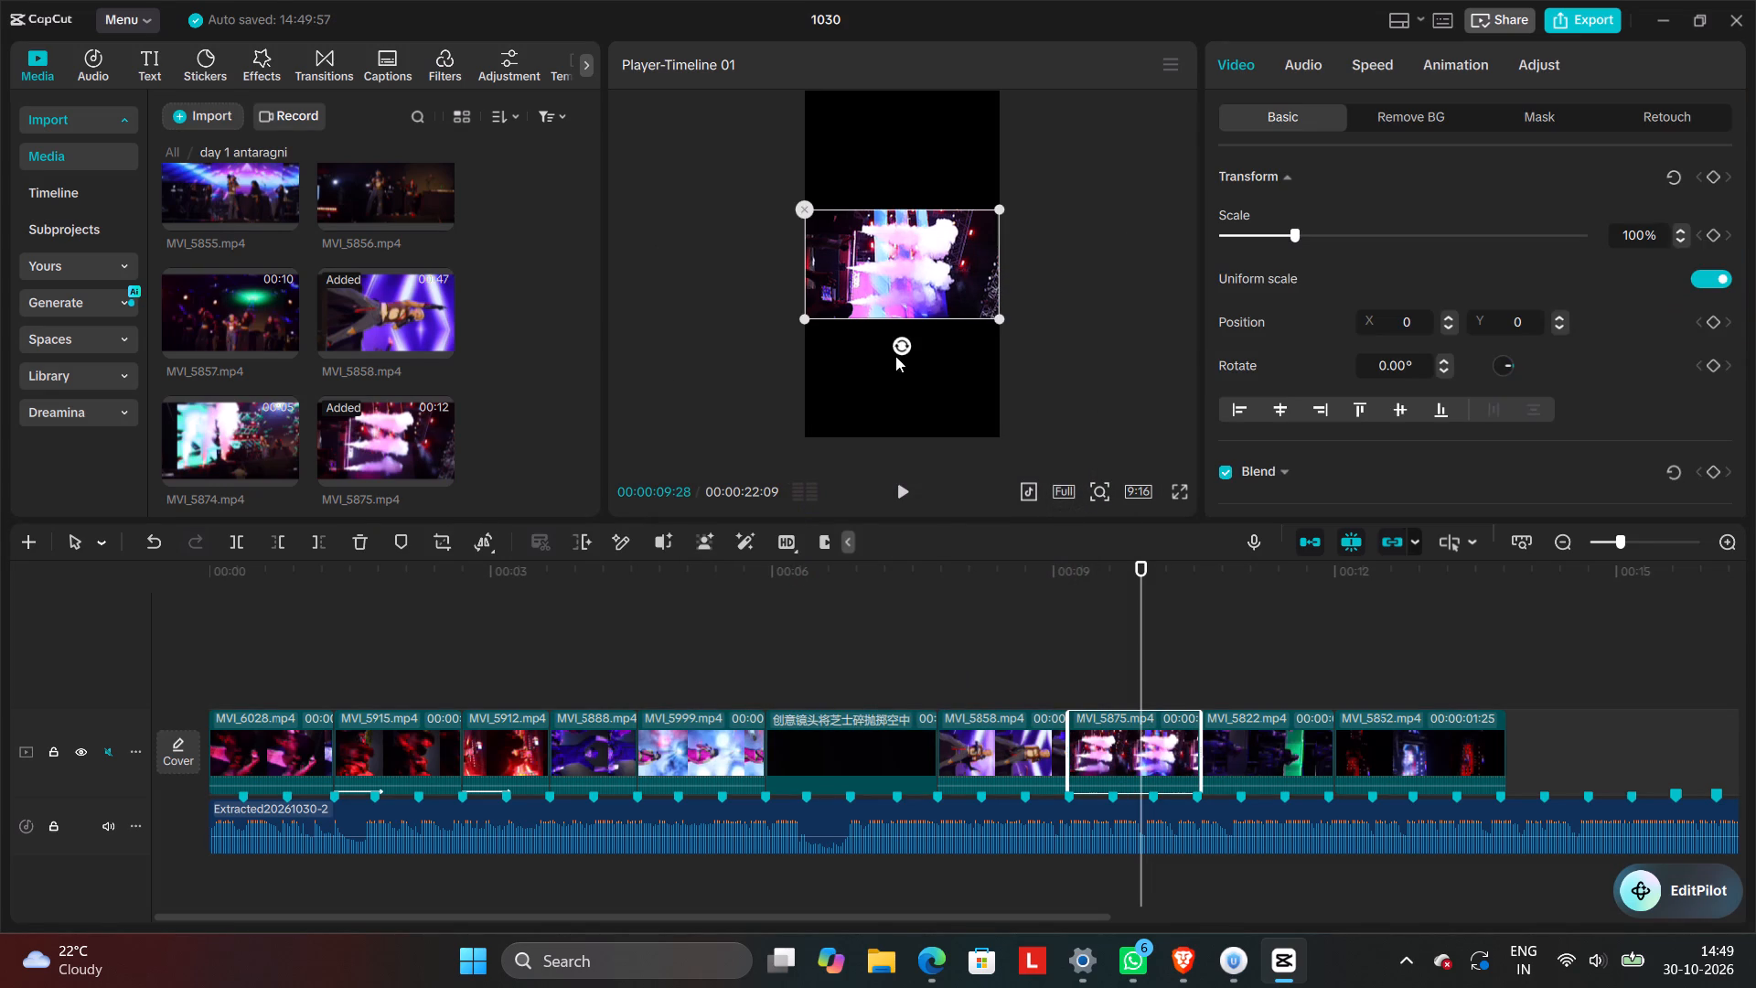
pyautogui.moveTo(897, 343); pyautogui.dragTo(967, 270)
pyautogui.moveTo(954, 354); pyautogui.dragTo(982, 453)
# Play the timeline from MVI_5858 through MVI_5875 into MVI_5822 to check the reframed smoke shot.
pyautogui.click(960, 652)
pyautogui.click(908, 488)
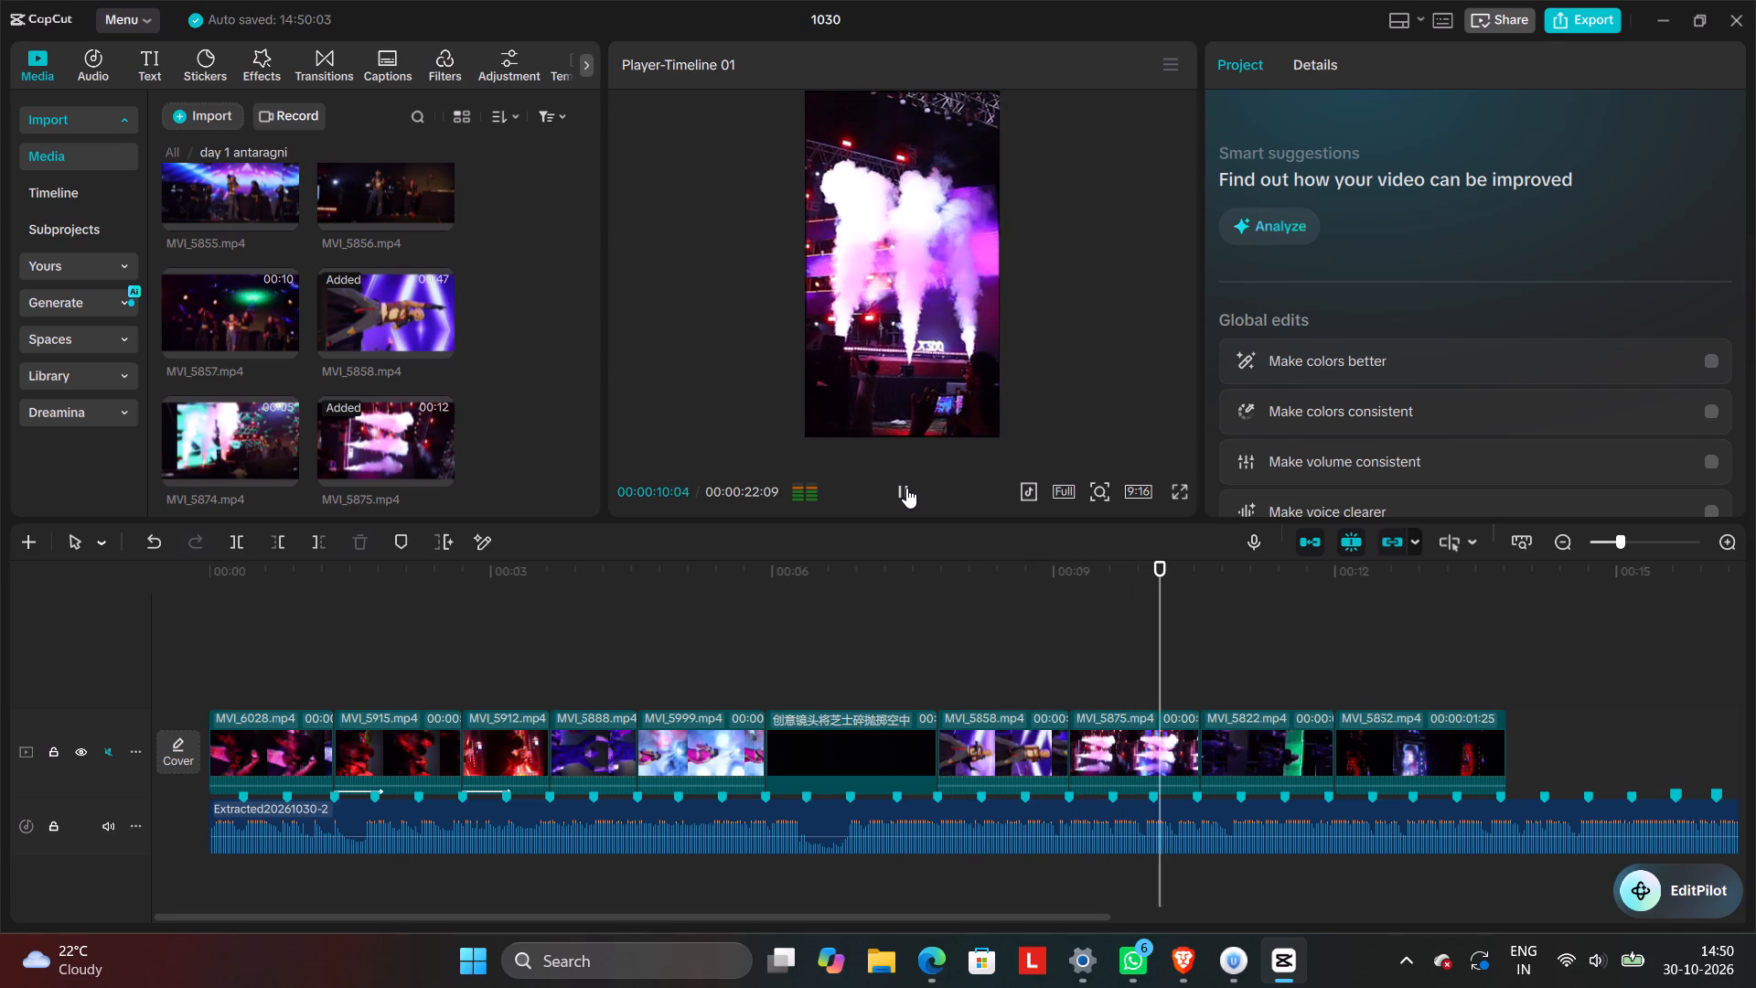
pyautogui.click(906, 488)
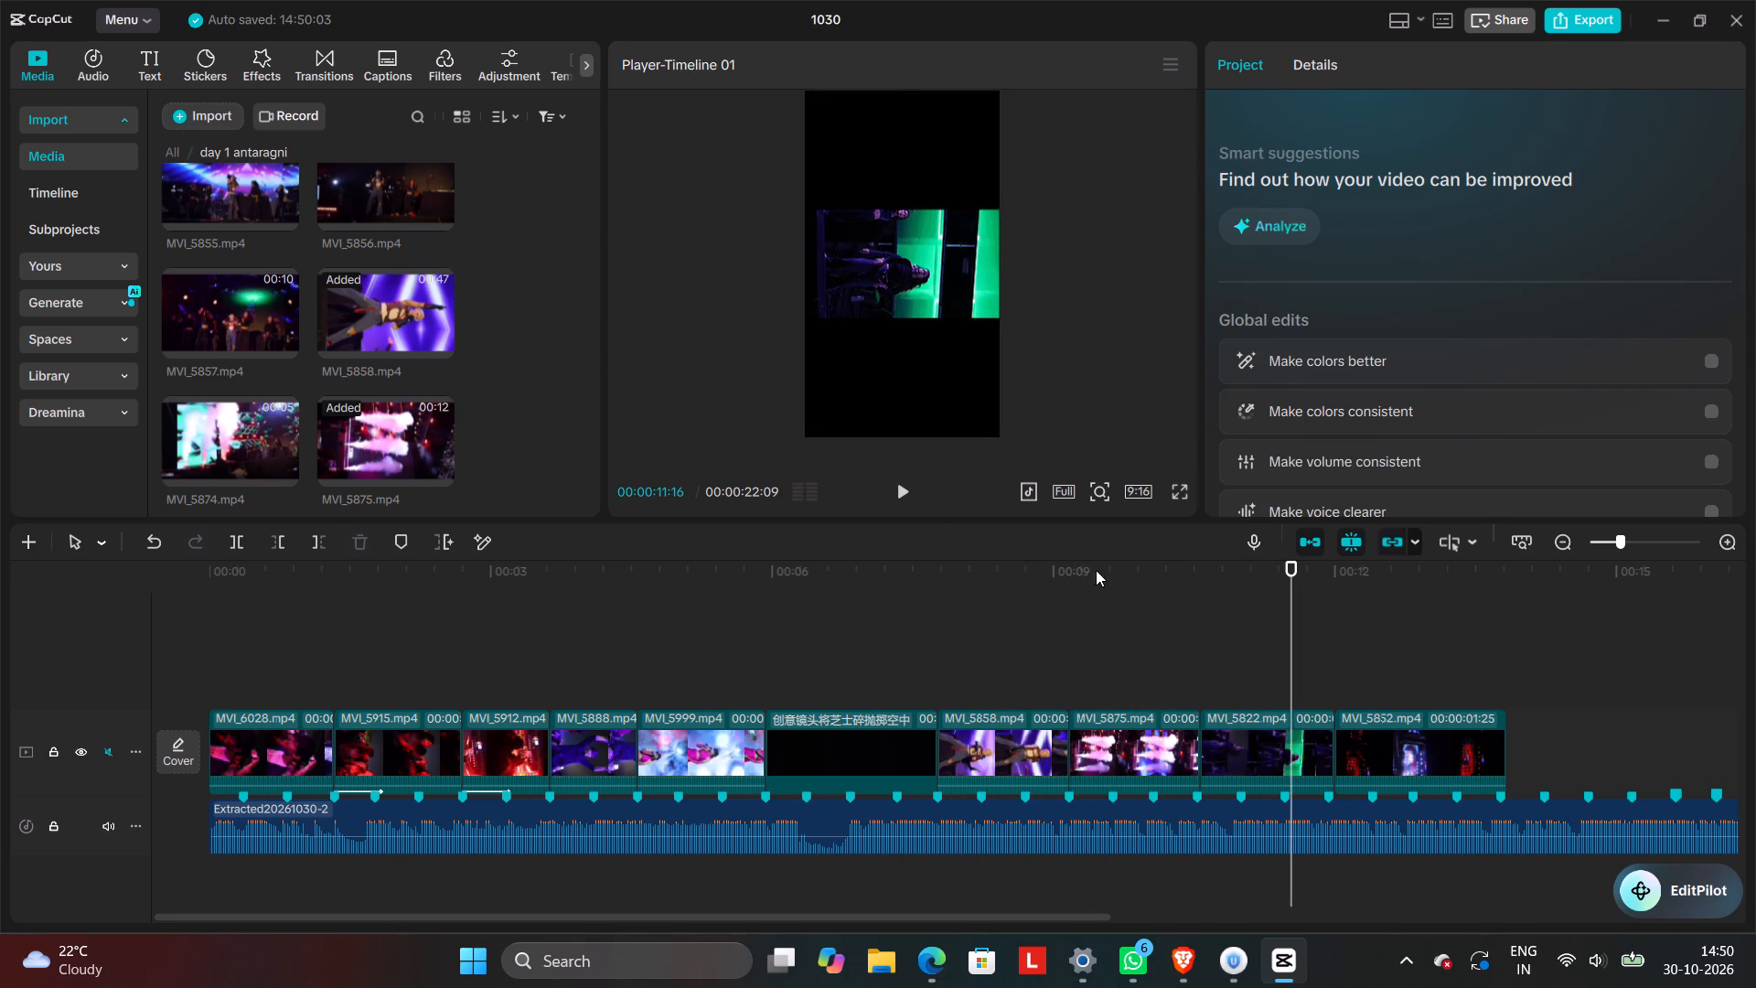
# Preview day 1 antaragni clips between MVI_5857 and MVI_5901, examining them for a shot to replace MVI_5822.
pyautogui.click(1194, 675)
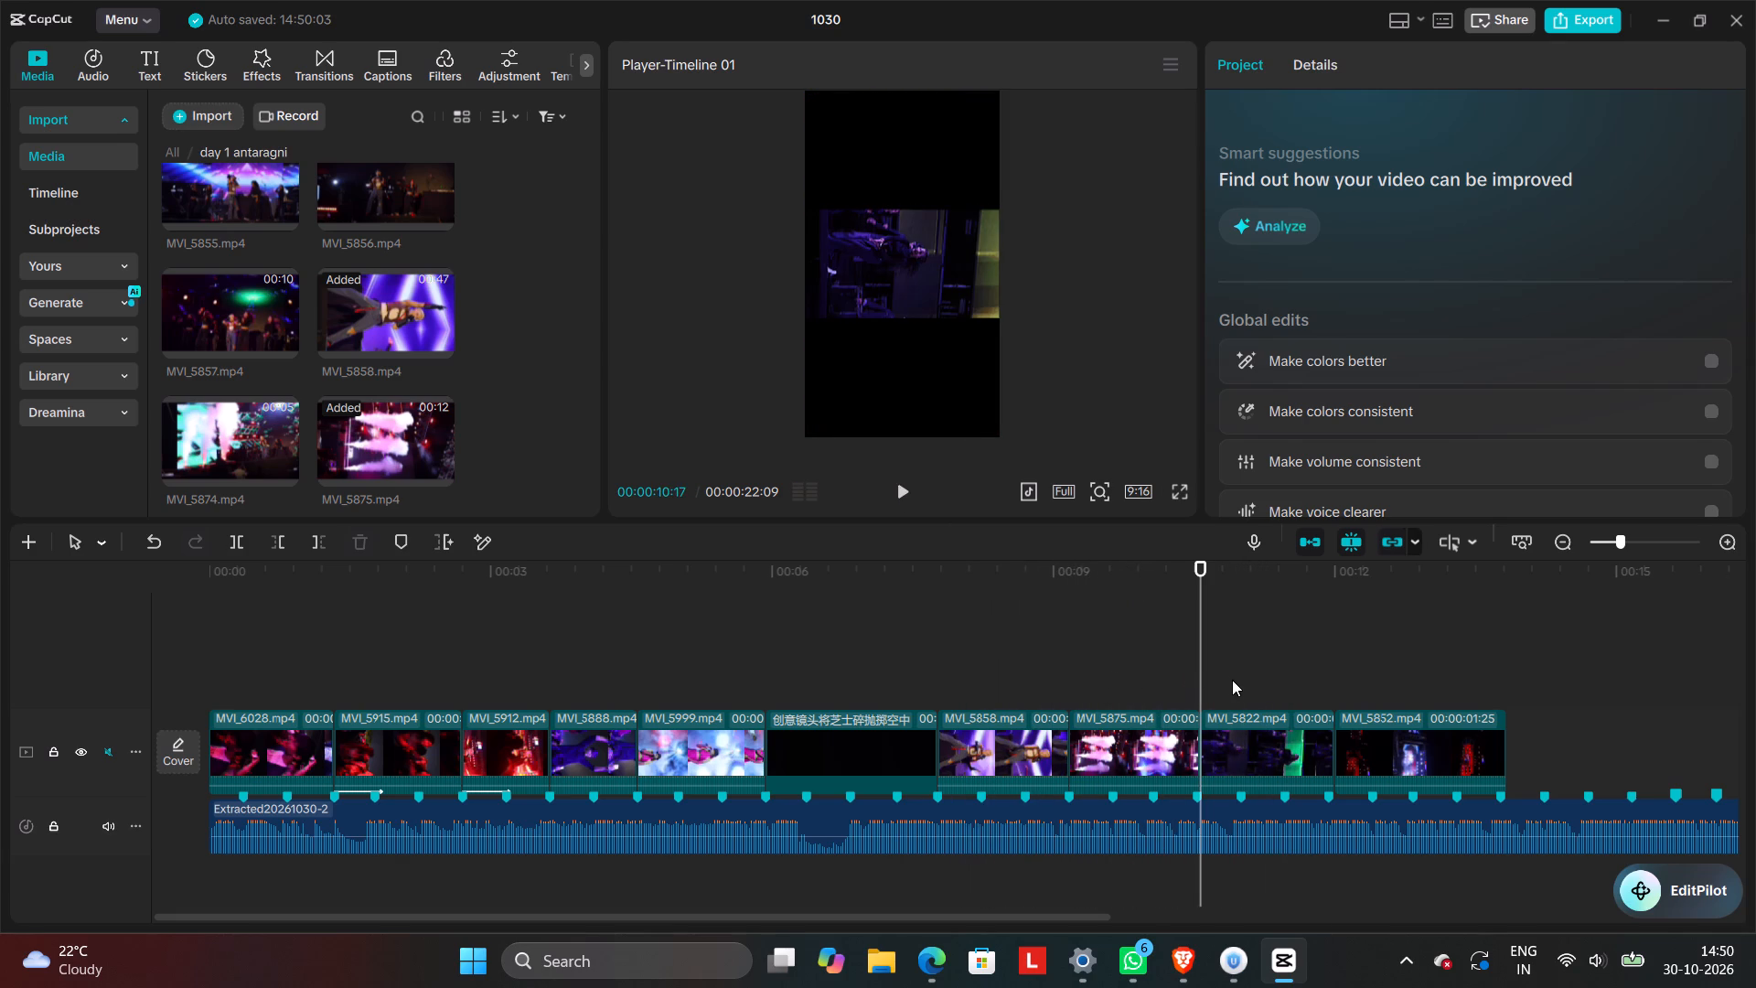
pyautogui.click(257, 295)
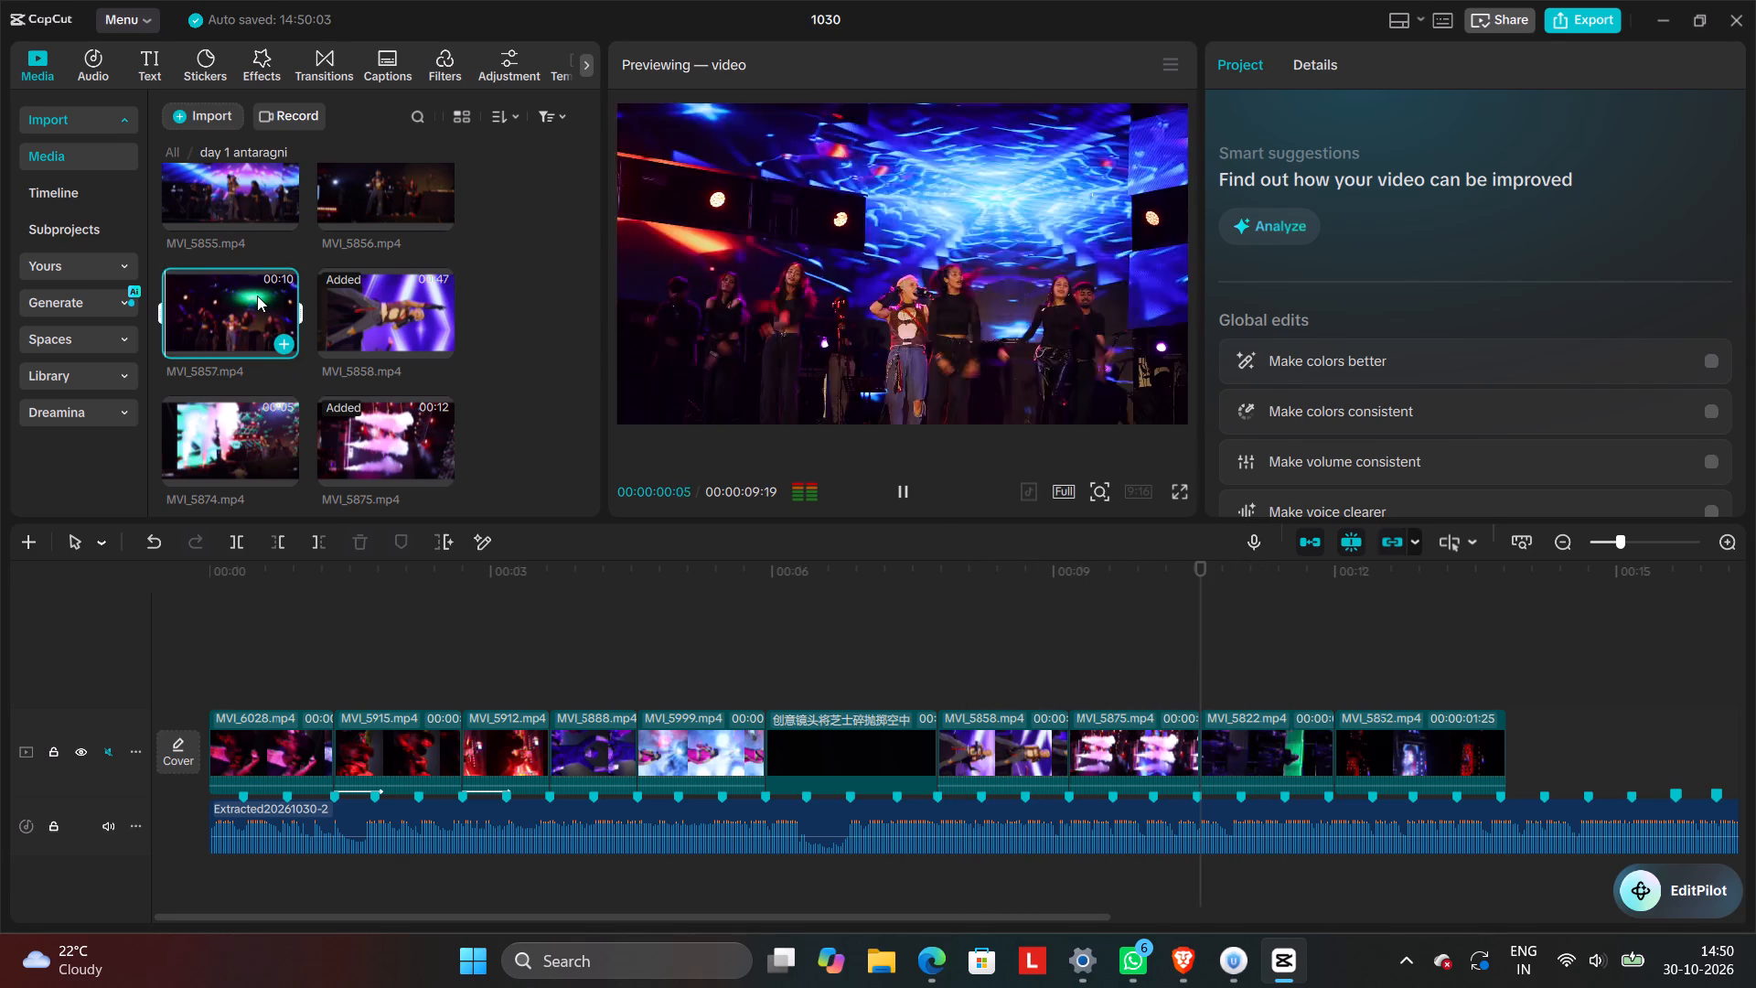
pyautogui.scroll(-1, 257, 295)
pyautogui.click(242, 343)
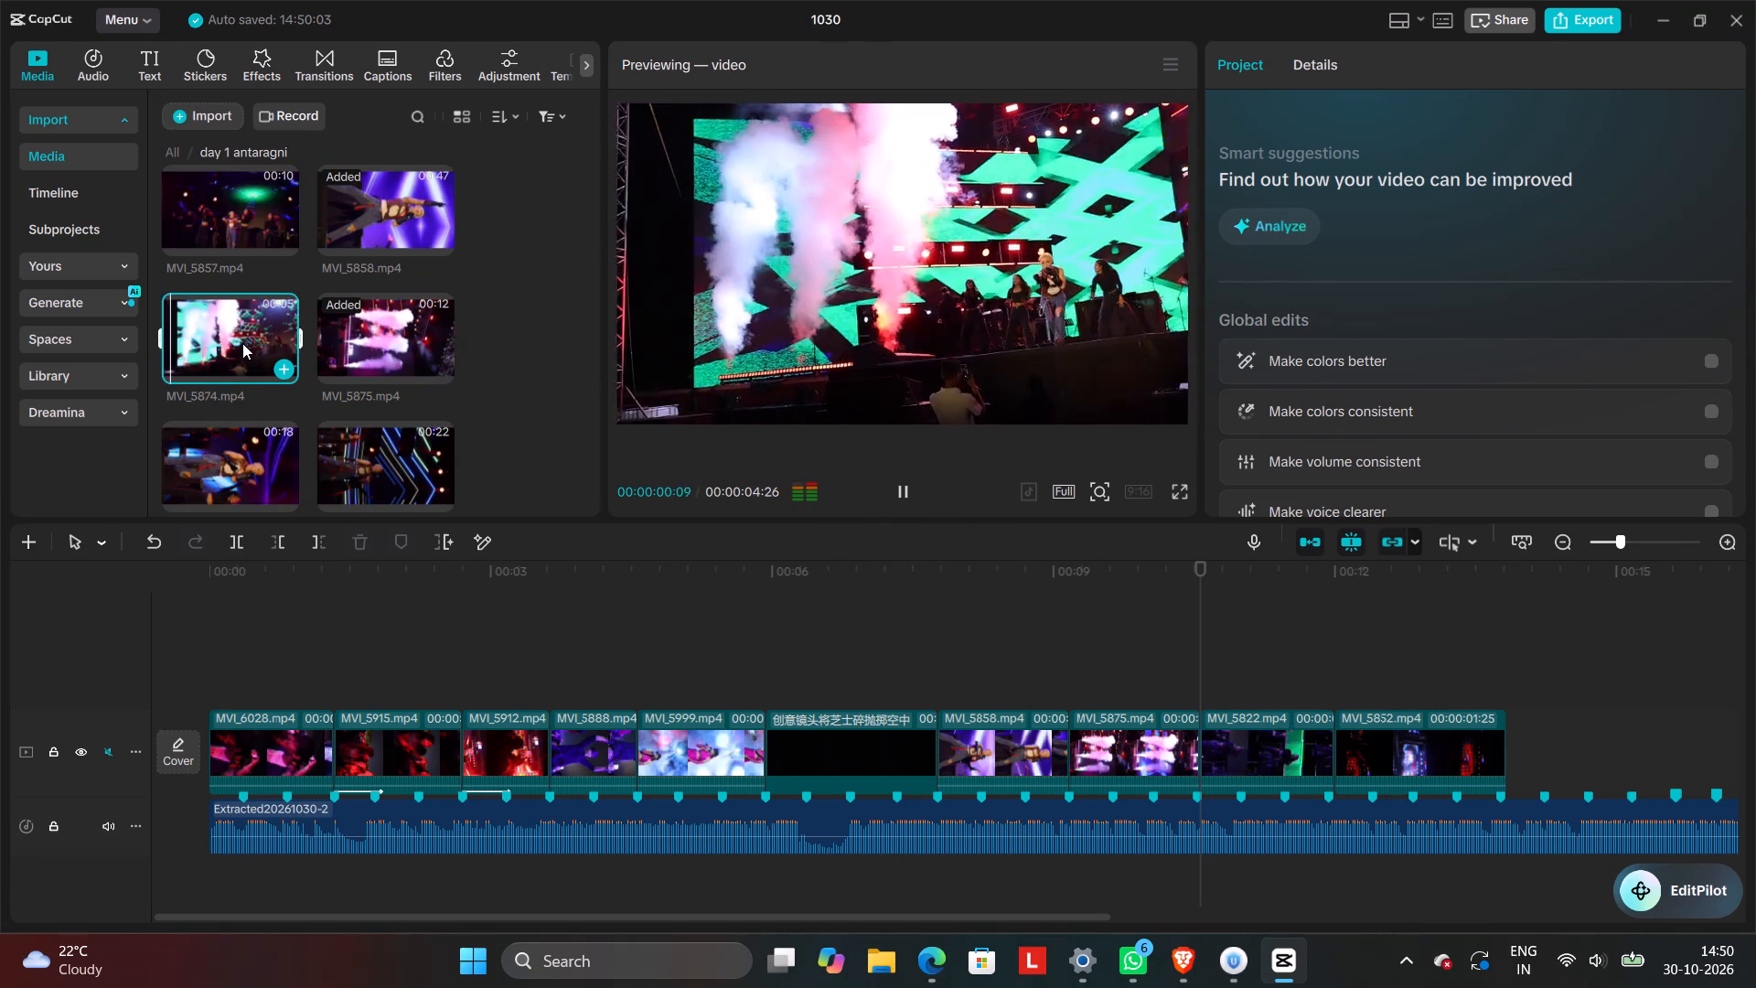
pyautogui.scroll(-1, 242, 343)
pyautogui.click(252, 375)
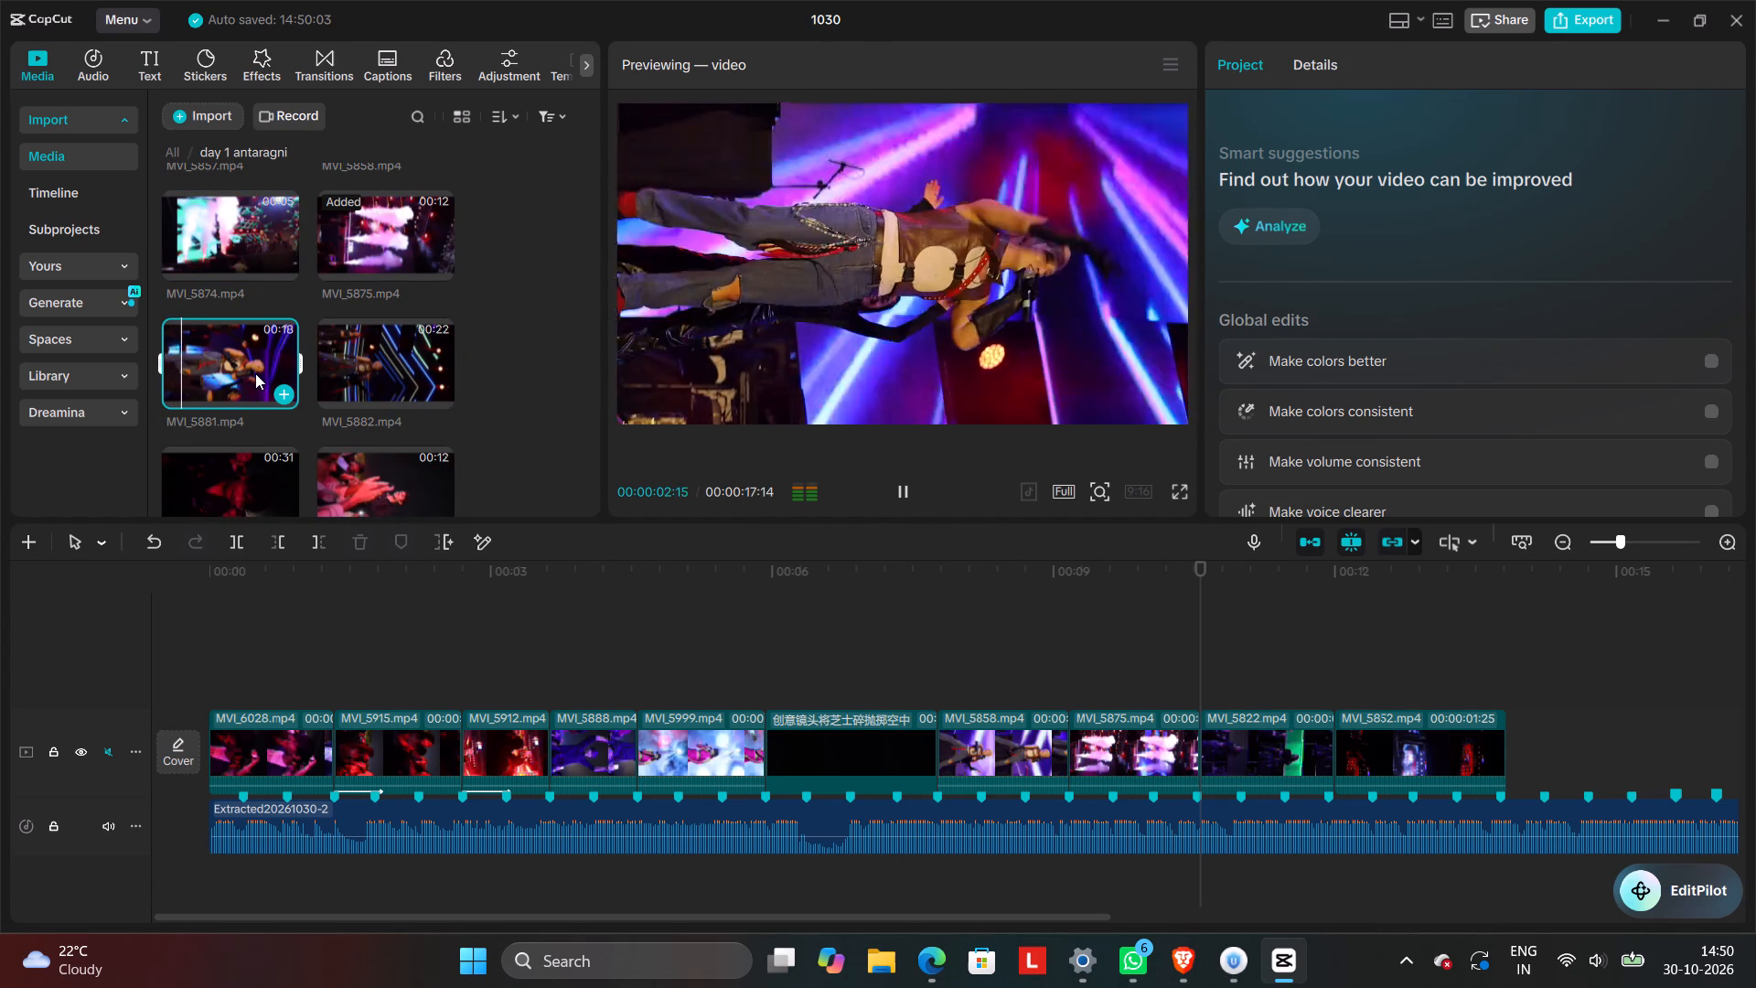
pyautogui.scroll(-3, 268, 370)
pyautogui.click(367, 324)
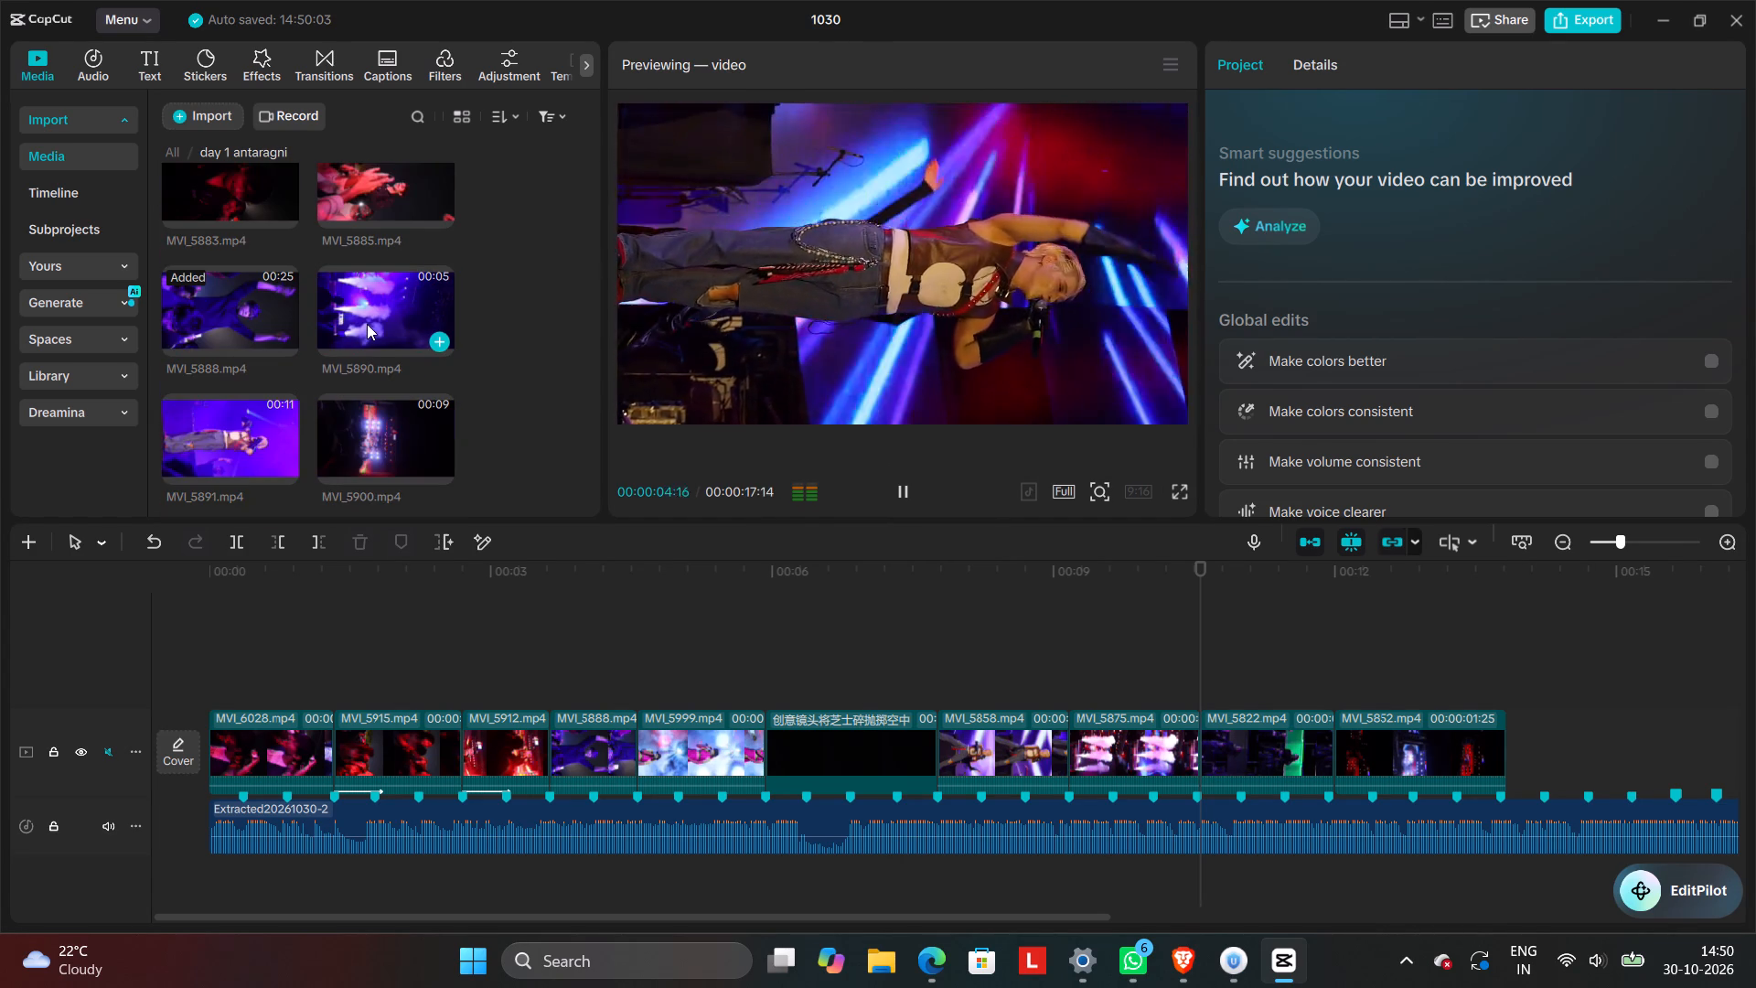
pyautogui.click(378, 198)
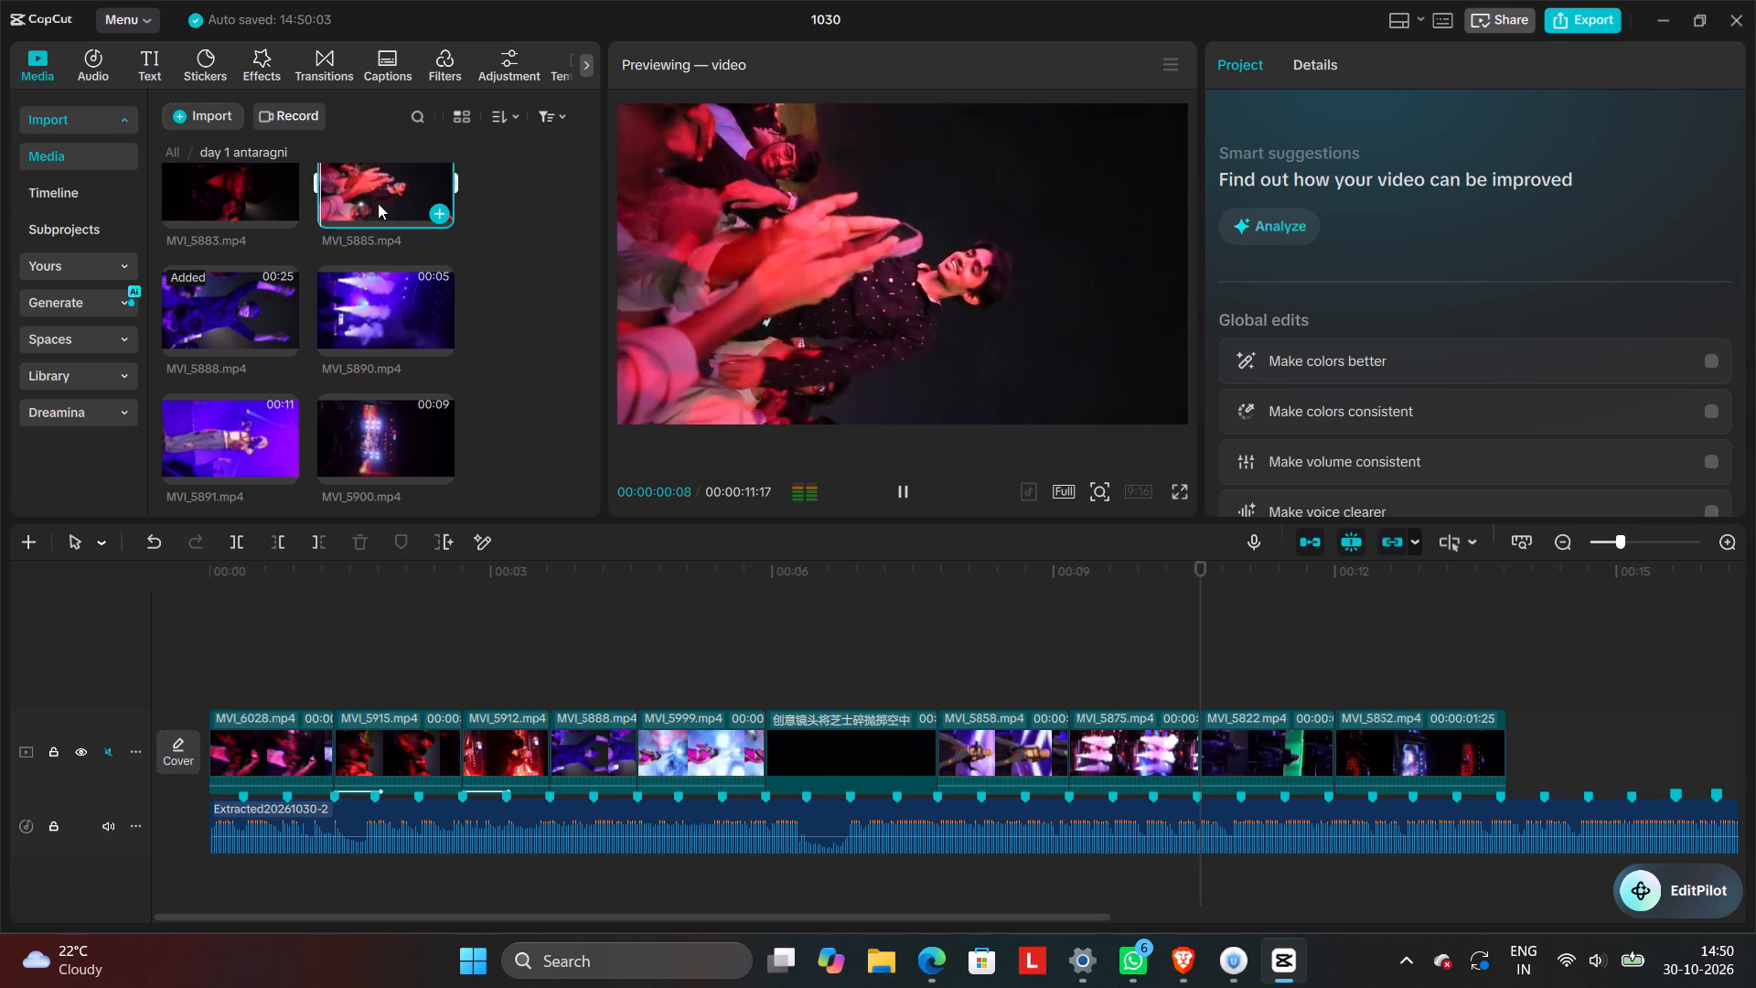
pyautogui.click(234, 292)
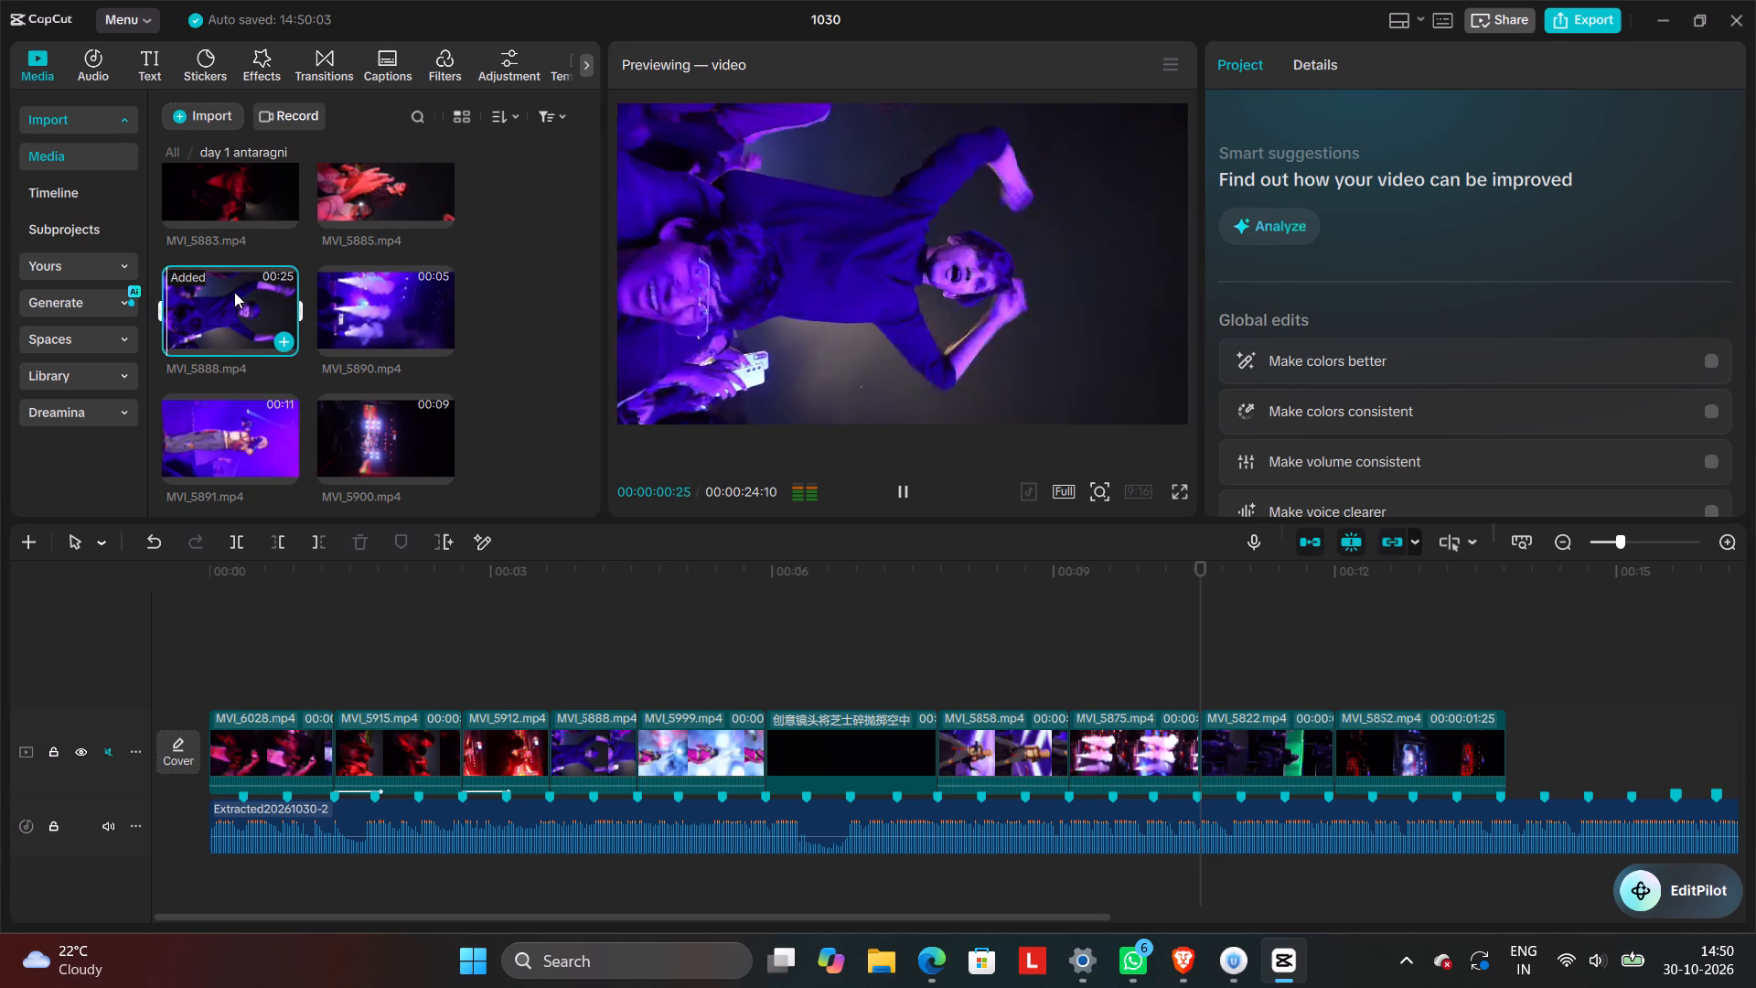
pyautogui.scroll(-1, 234, 292)
pyautogui.click(366, 332)
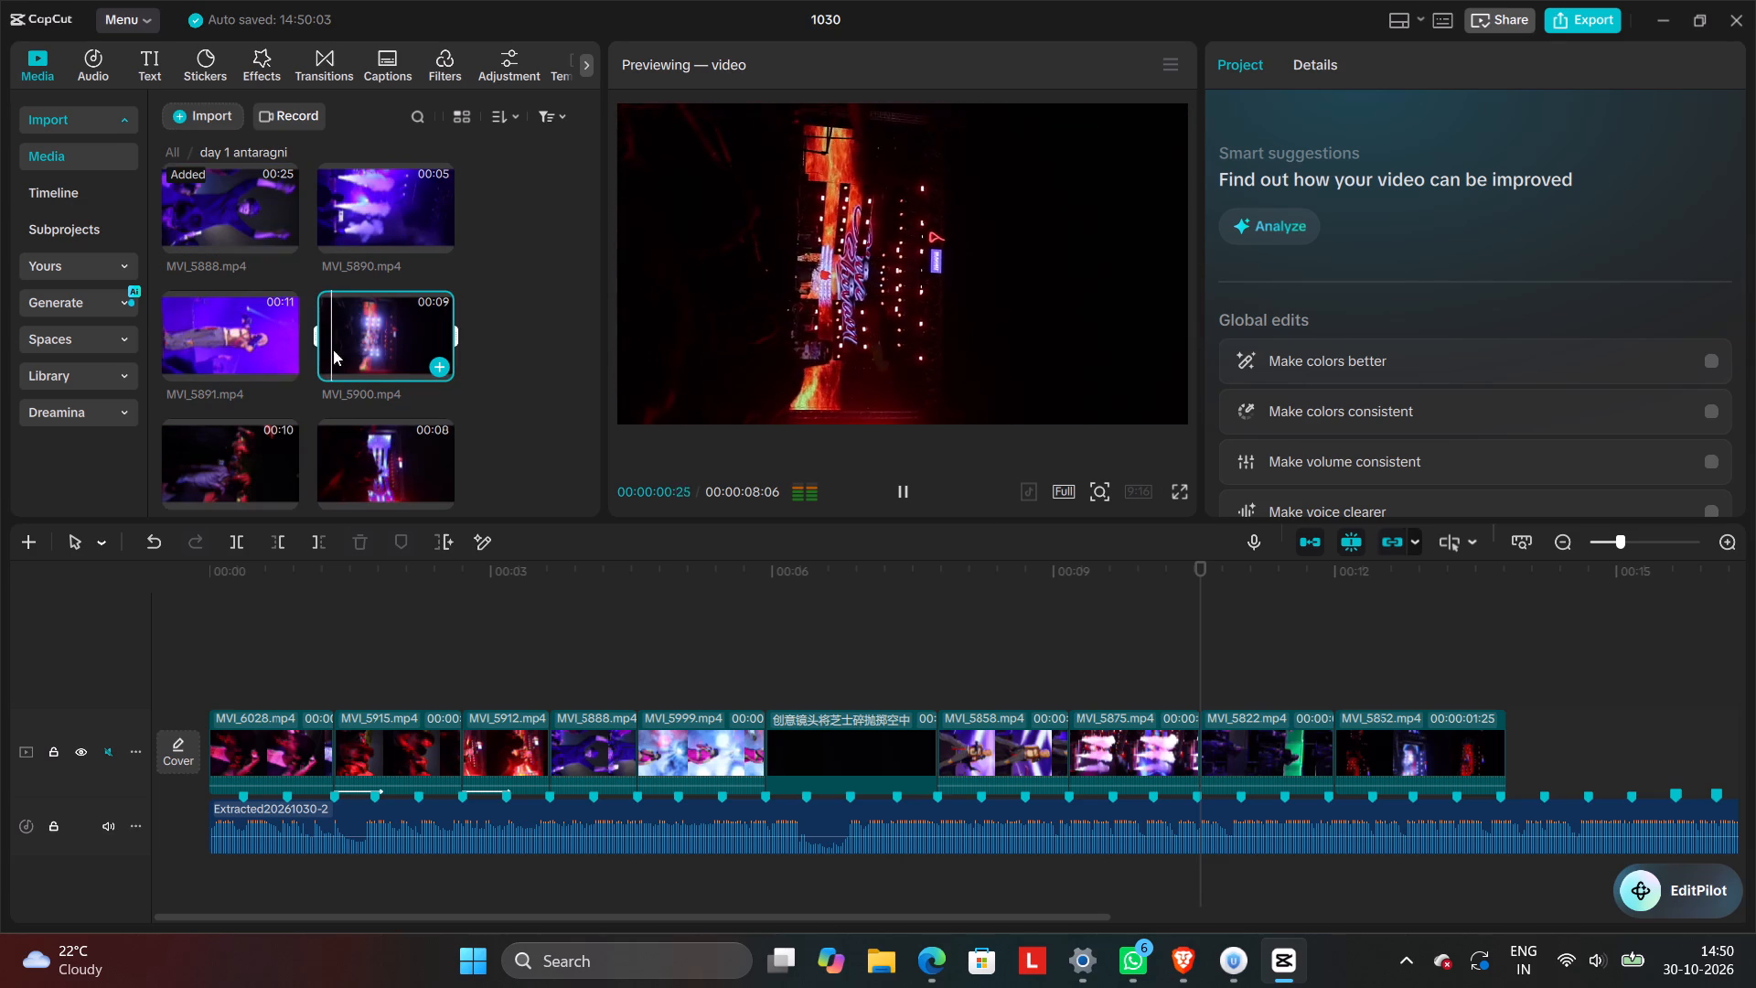
pyautogui.click(250, 346)
pyautogui.scroll(-1, 250, 346)
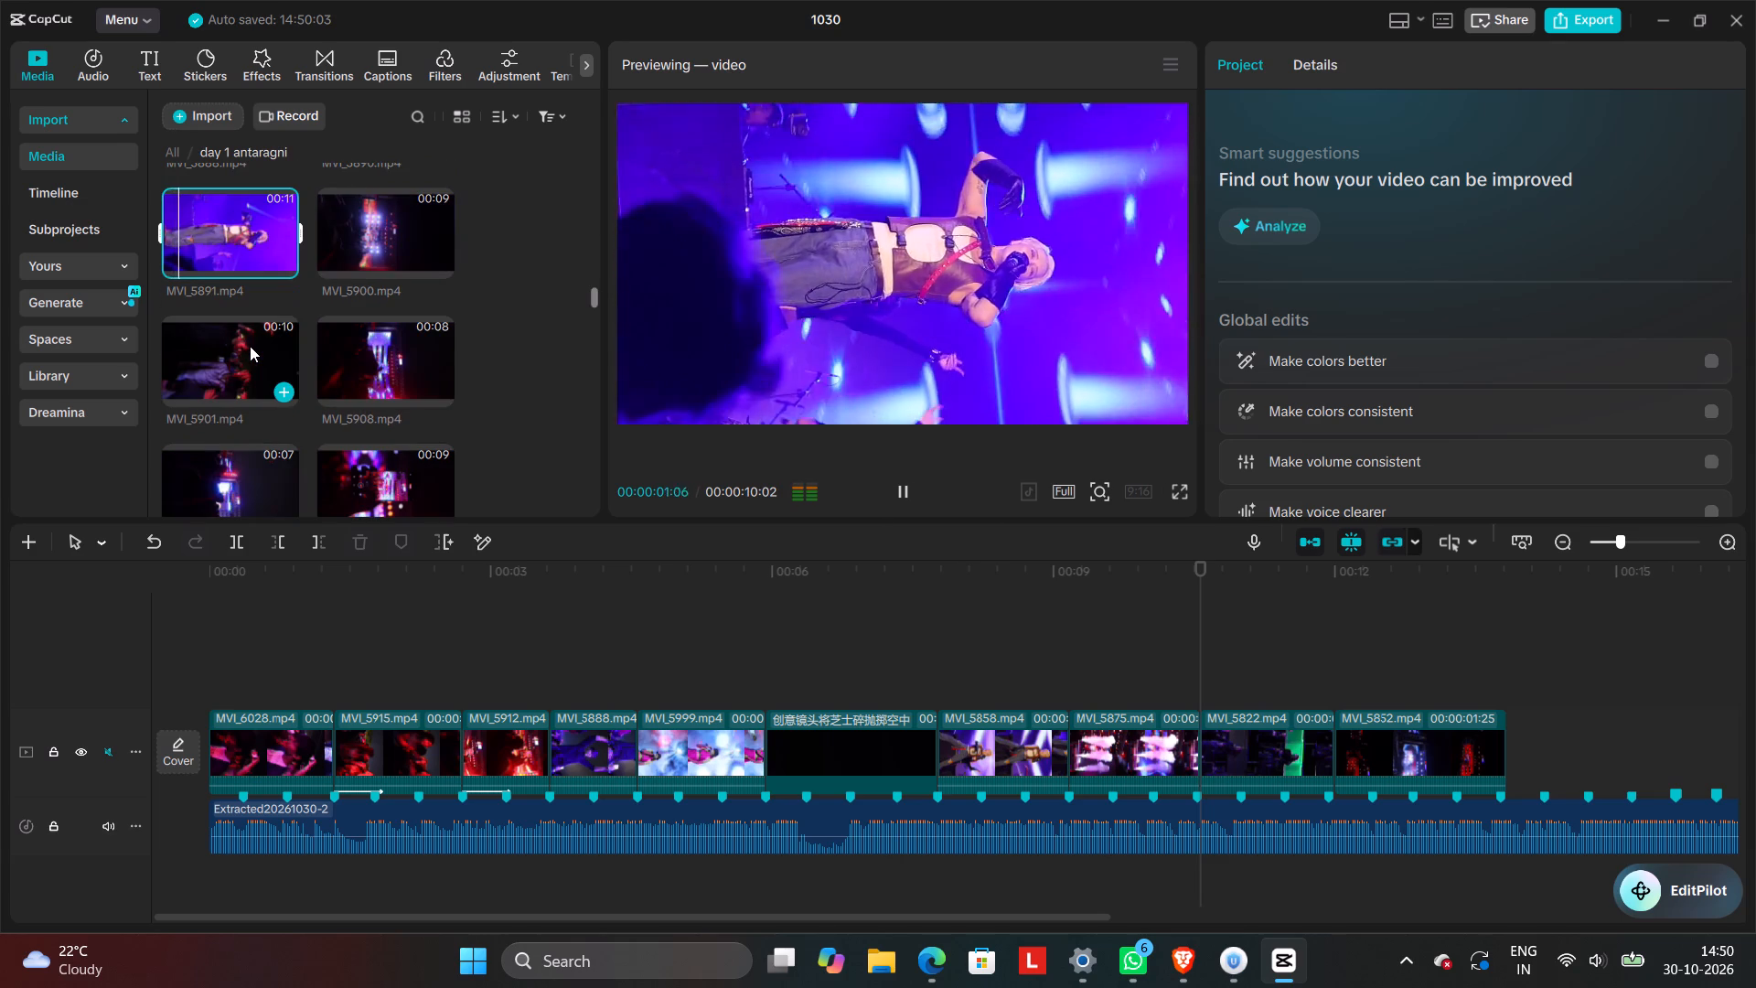
pyautogui.click(250, 346)
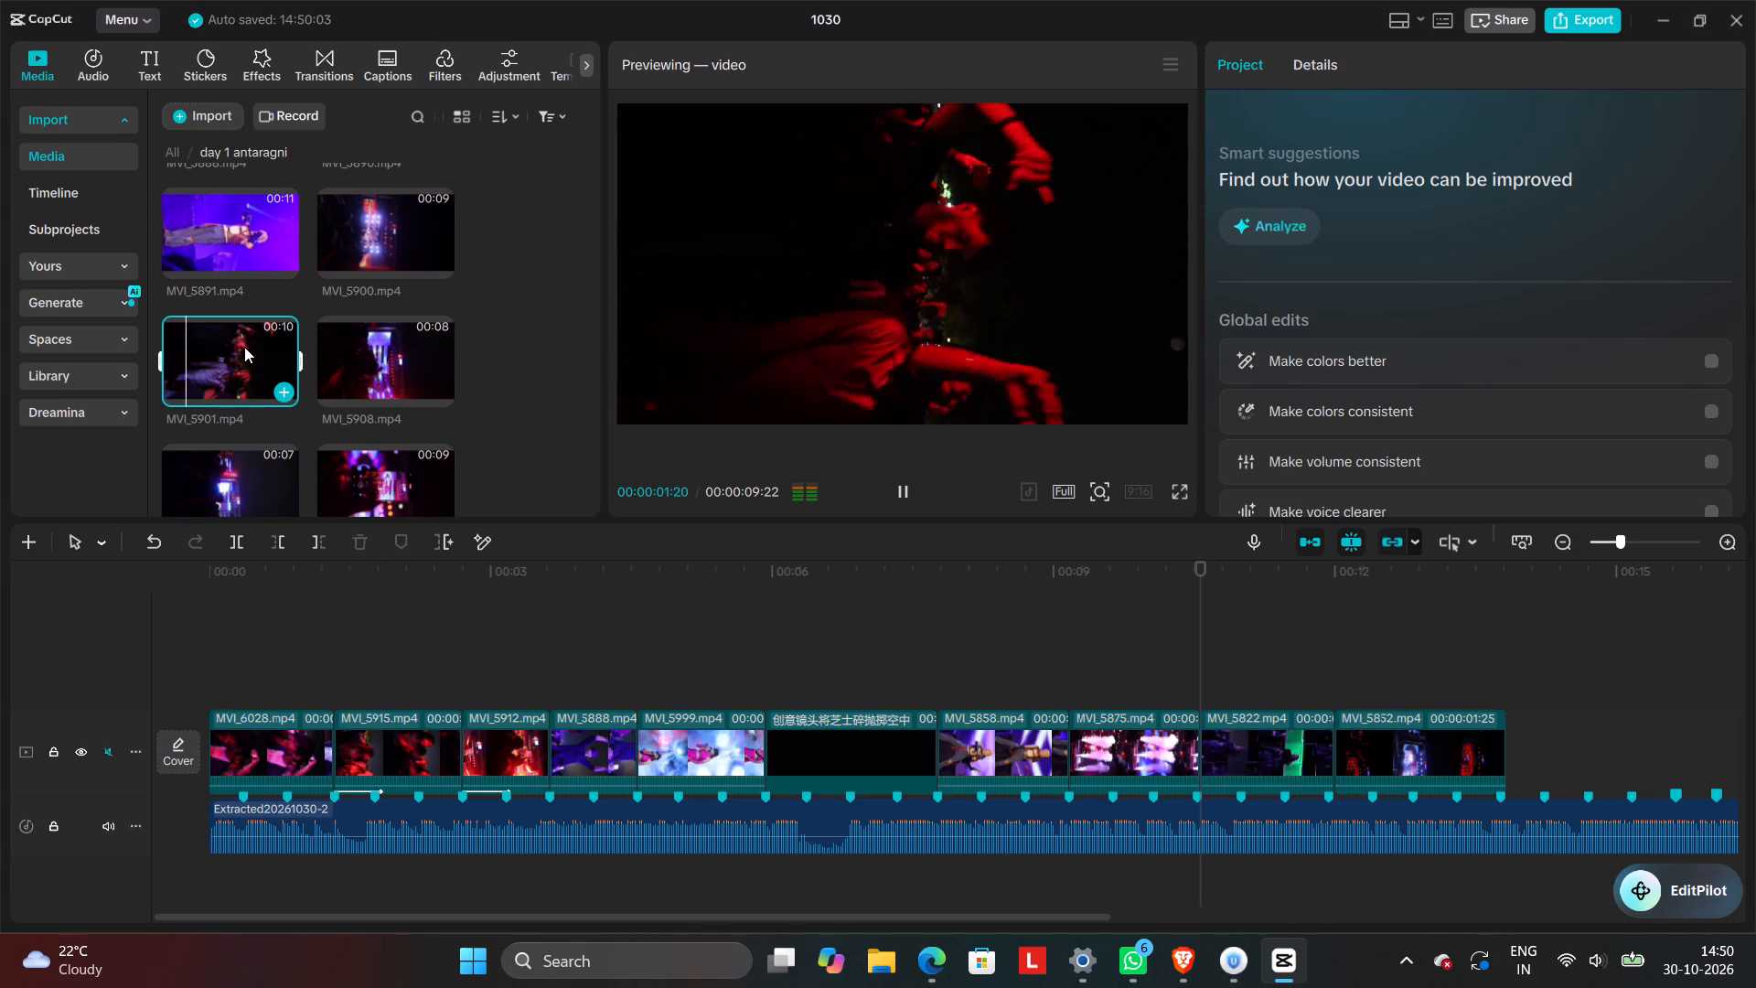
# Preview MVI_5908 and use it to replace MVI_5822 on the timeline.
pyautogui.click(371, 348)
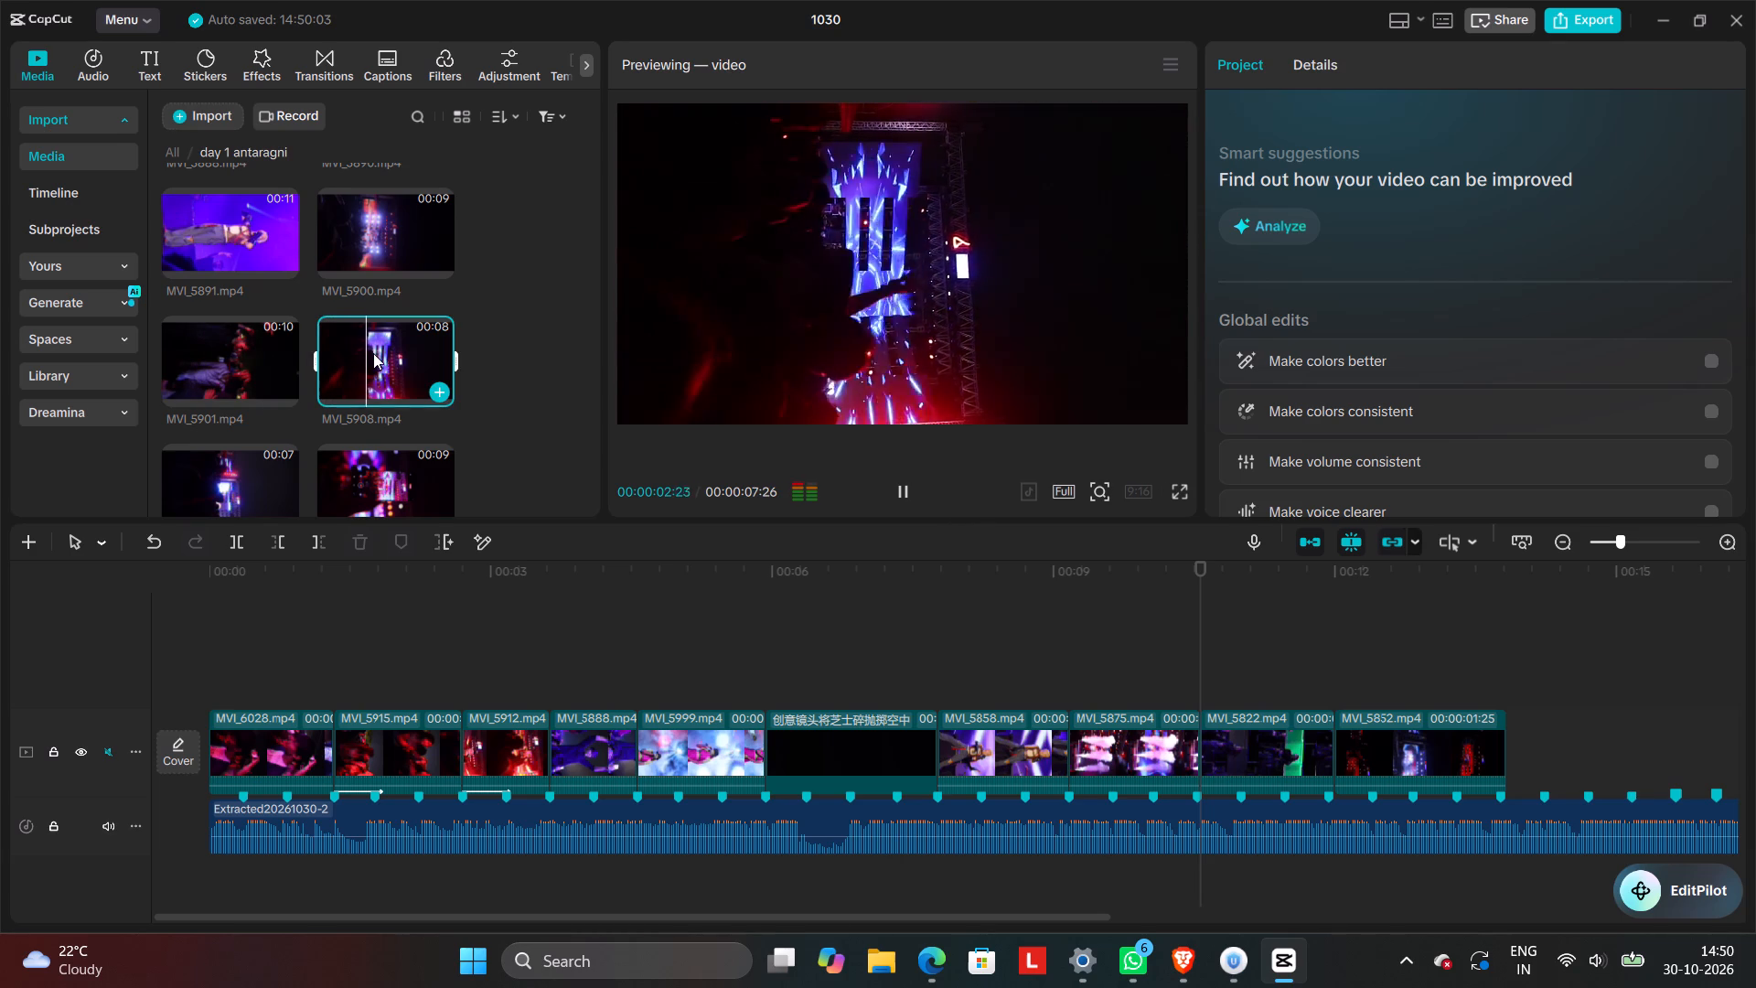
pyautogui.moveTo(373, 353); pyautogui.dragTo(1246, 729)
pyautogui.click(958, 672)
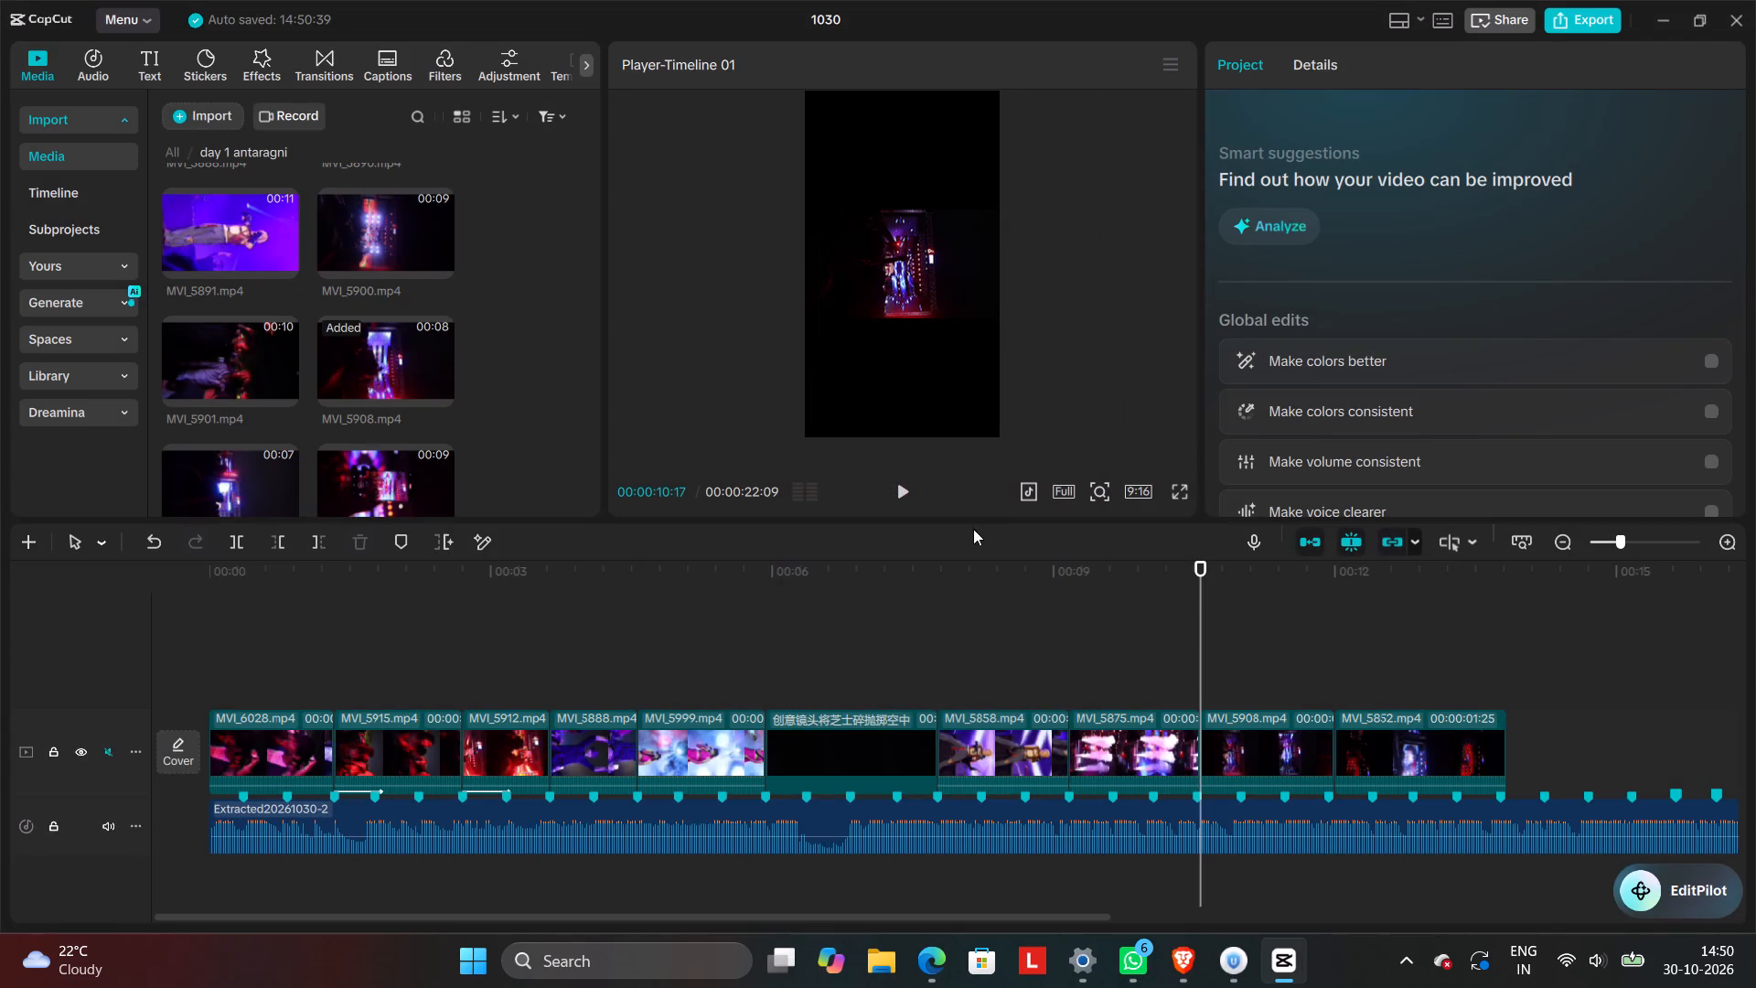
# Rotate the MVI_5908 clip to -90° so the stage stands upright and scale it to 177% to fill the frame.
pyautogui.click(1223, 739)
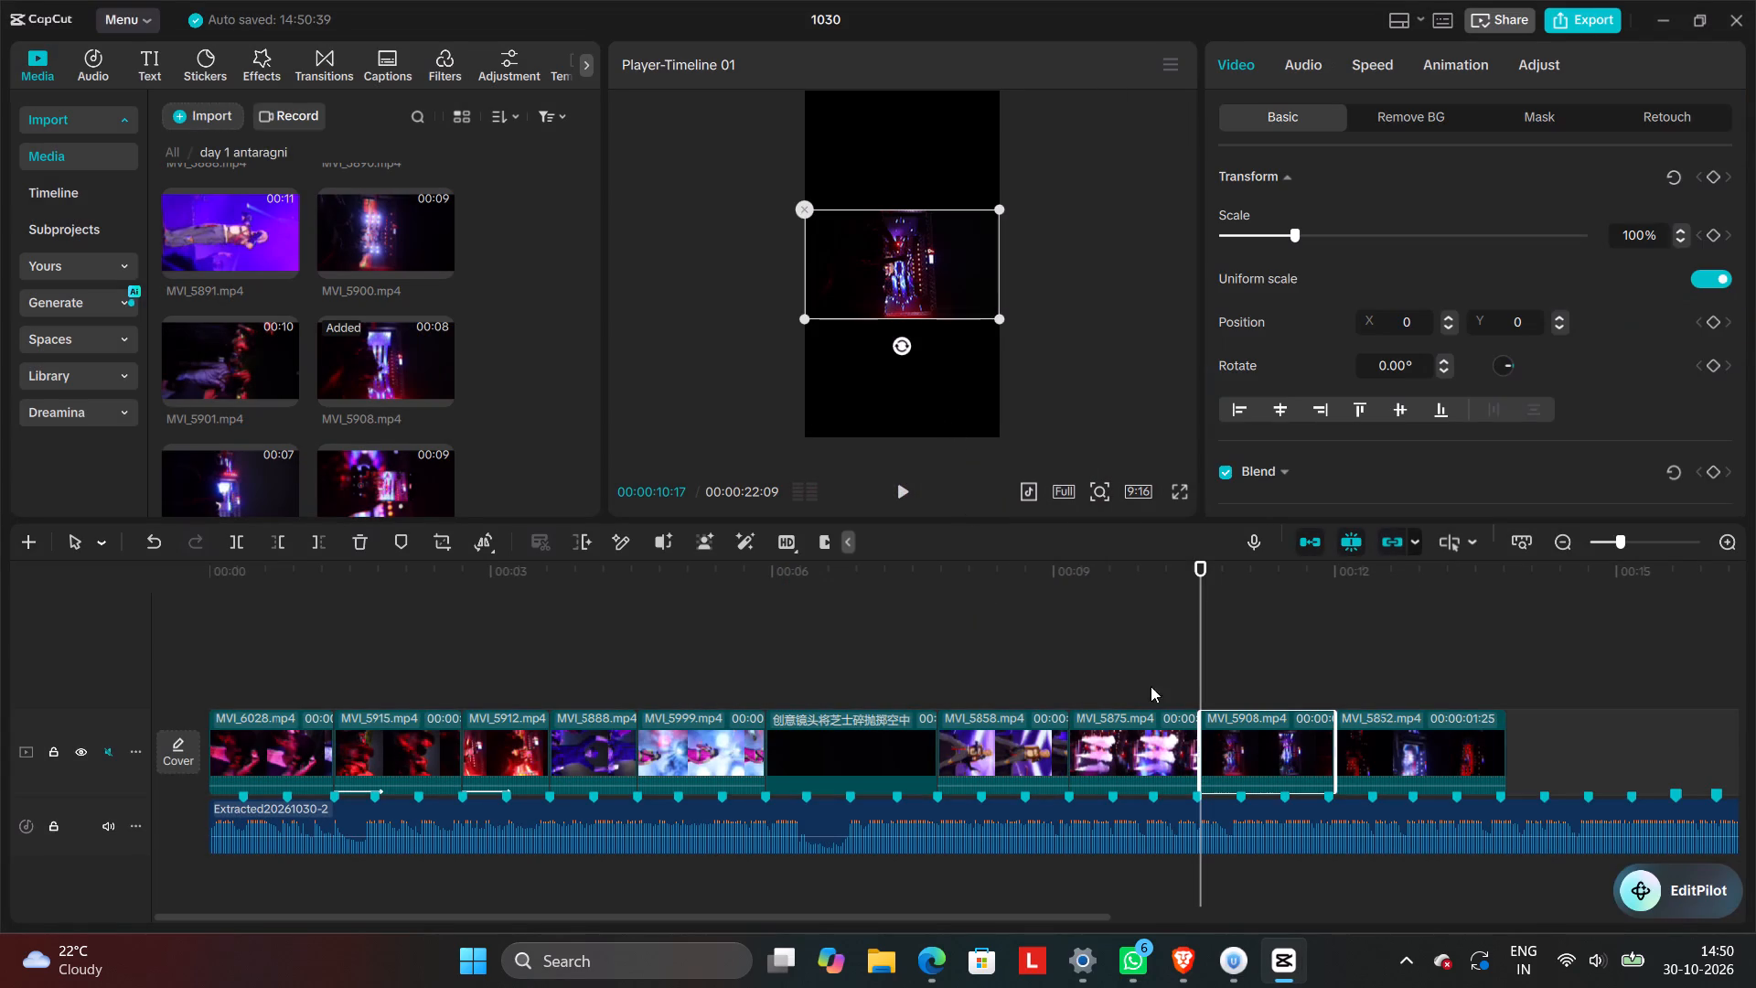
pyautogui.moveTo(902, 349); pyautogui.dragTo(1002, 282)
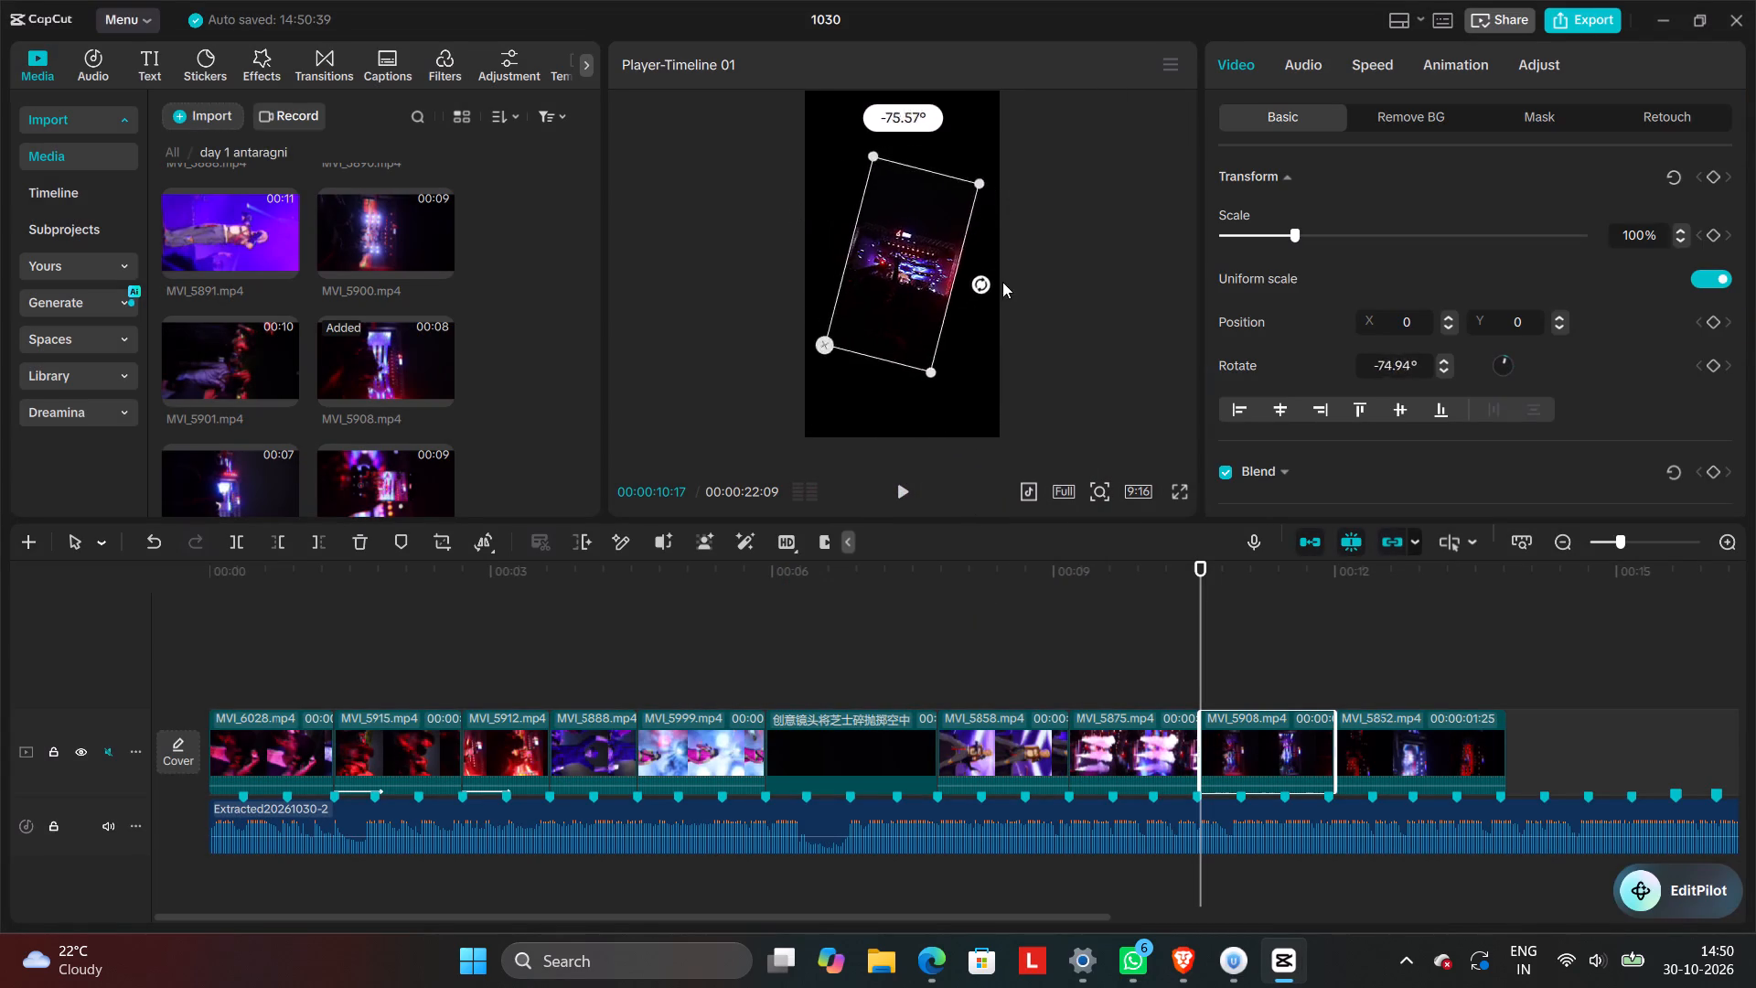
pyautogui.moveTo(1002, 282); pyautogui.dragTo(1001, 263)
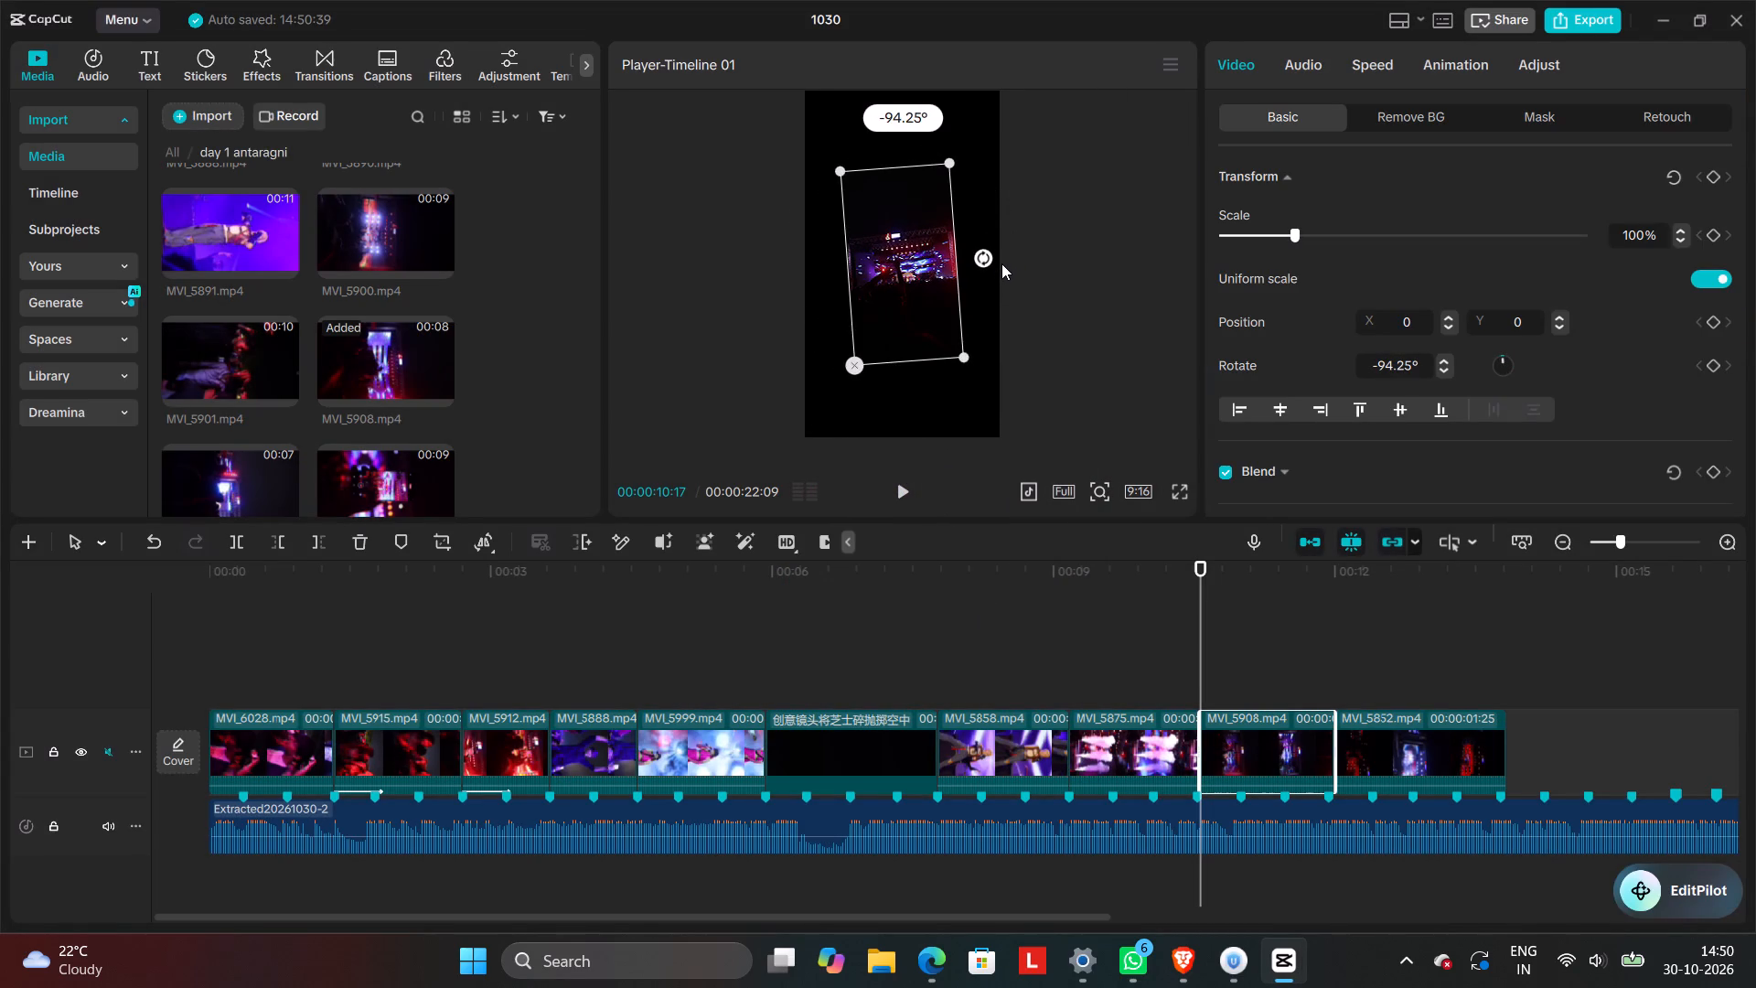
pyautogui.moveTo(1001, 263); pyautogui.dragTo(1000, 266)
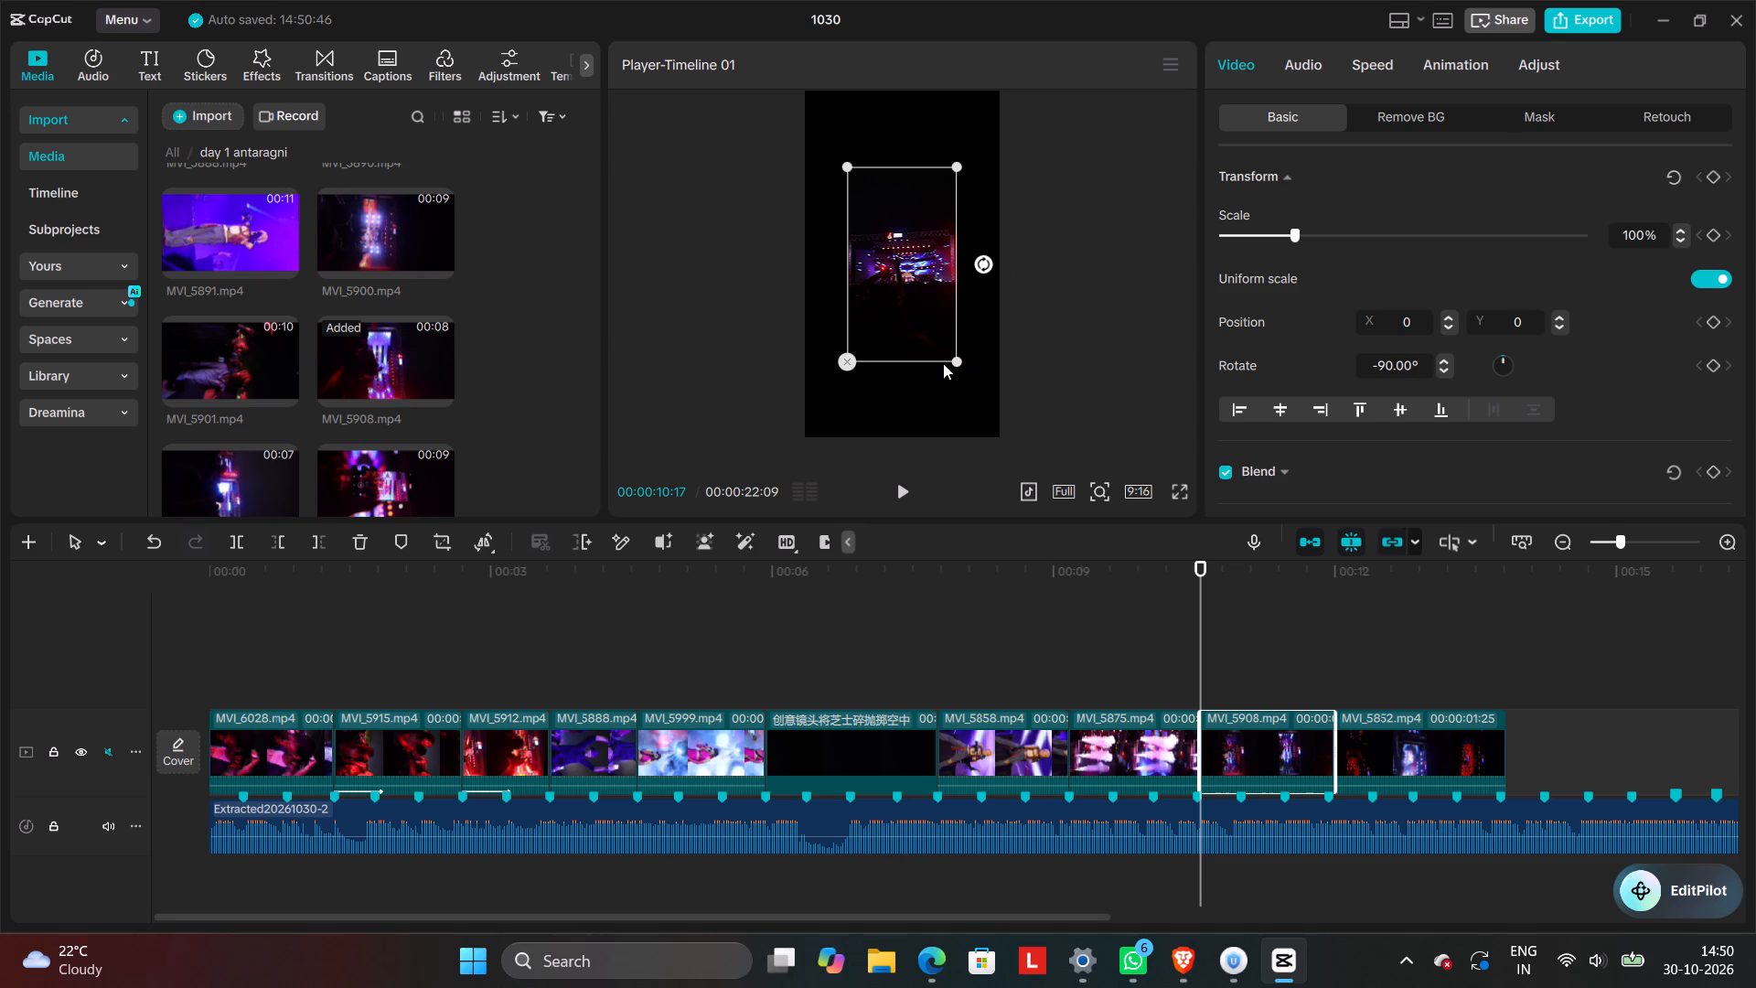
pyautogui.moveTo(948, 362); pyautogui.dragTo(1015, 449)
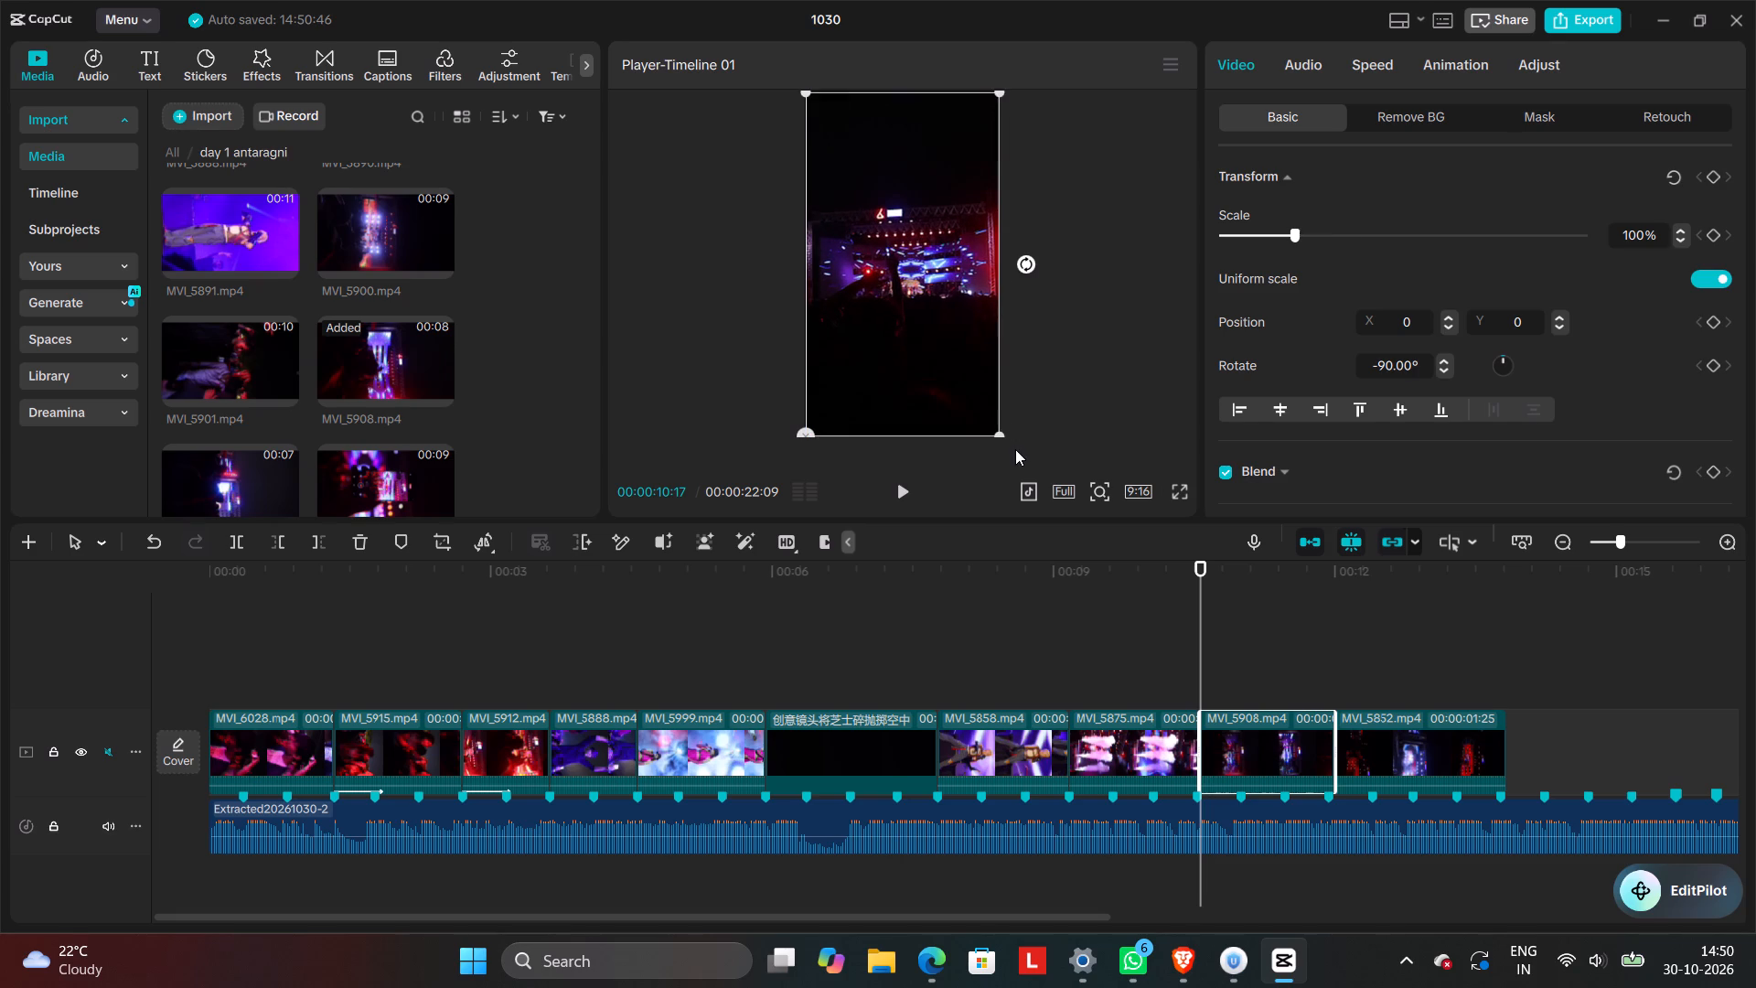
# Trim the end of MVI_5852 back to the preceding beat marker, just past 13 seconds on the timeline.
pyautogui.click(1431, 735)
pyautogui.moveTo(1508, 756); pyautogui.dragTo(1440, 773)
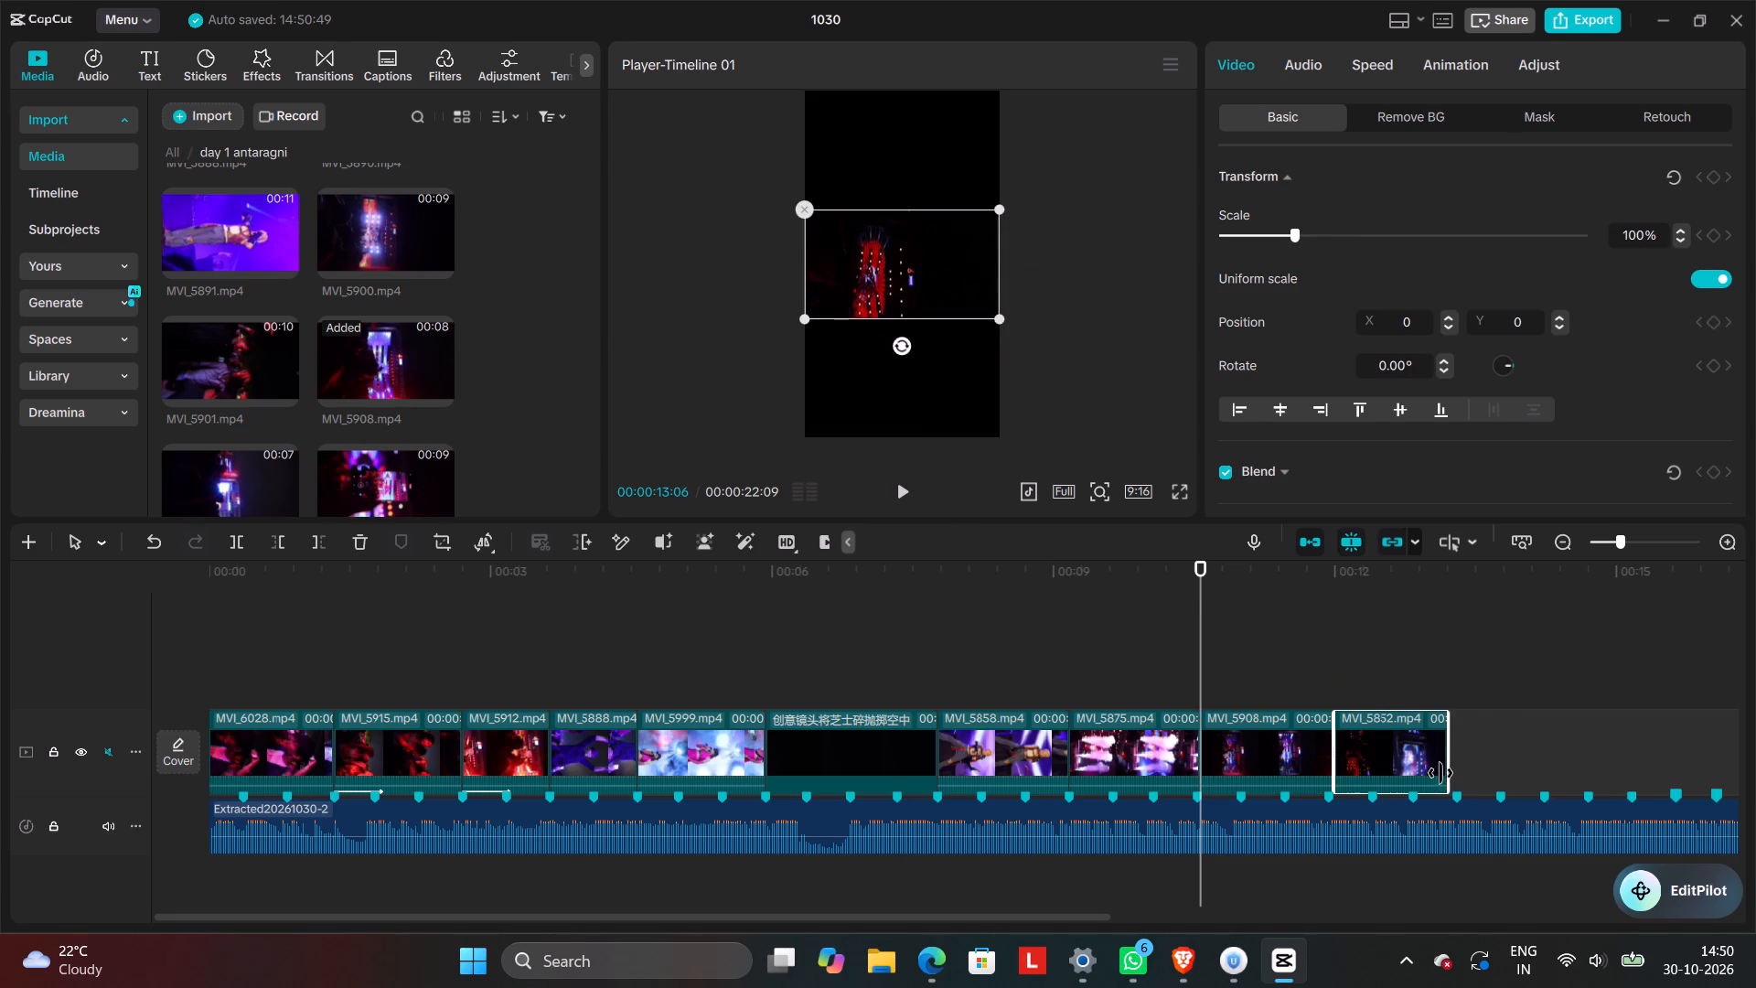
pyautogui.moveTo(1440, 773); pyautogui.dragTo(1448, 772)
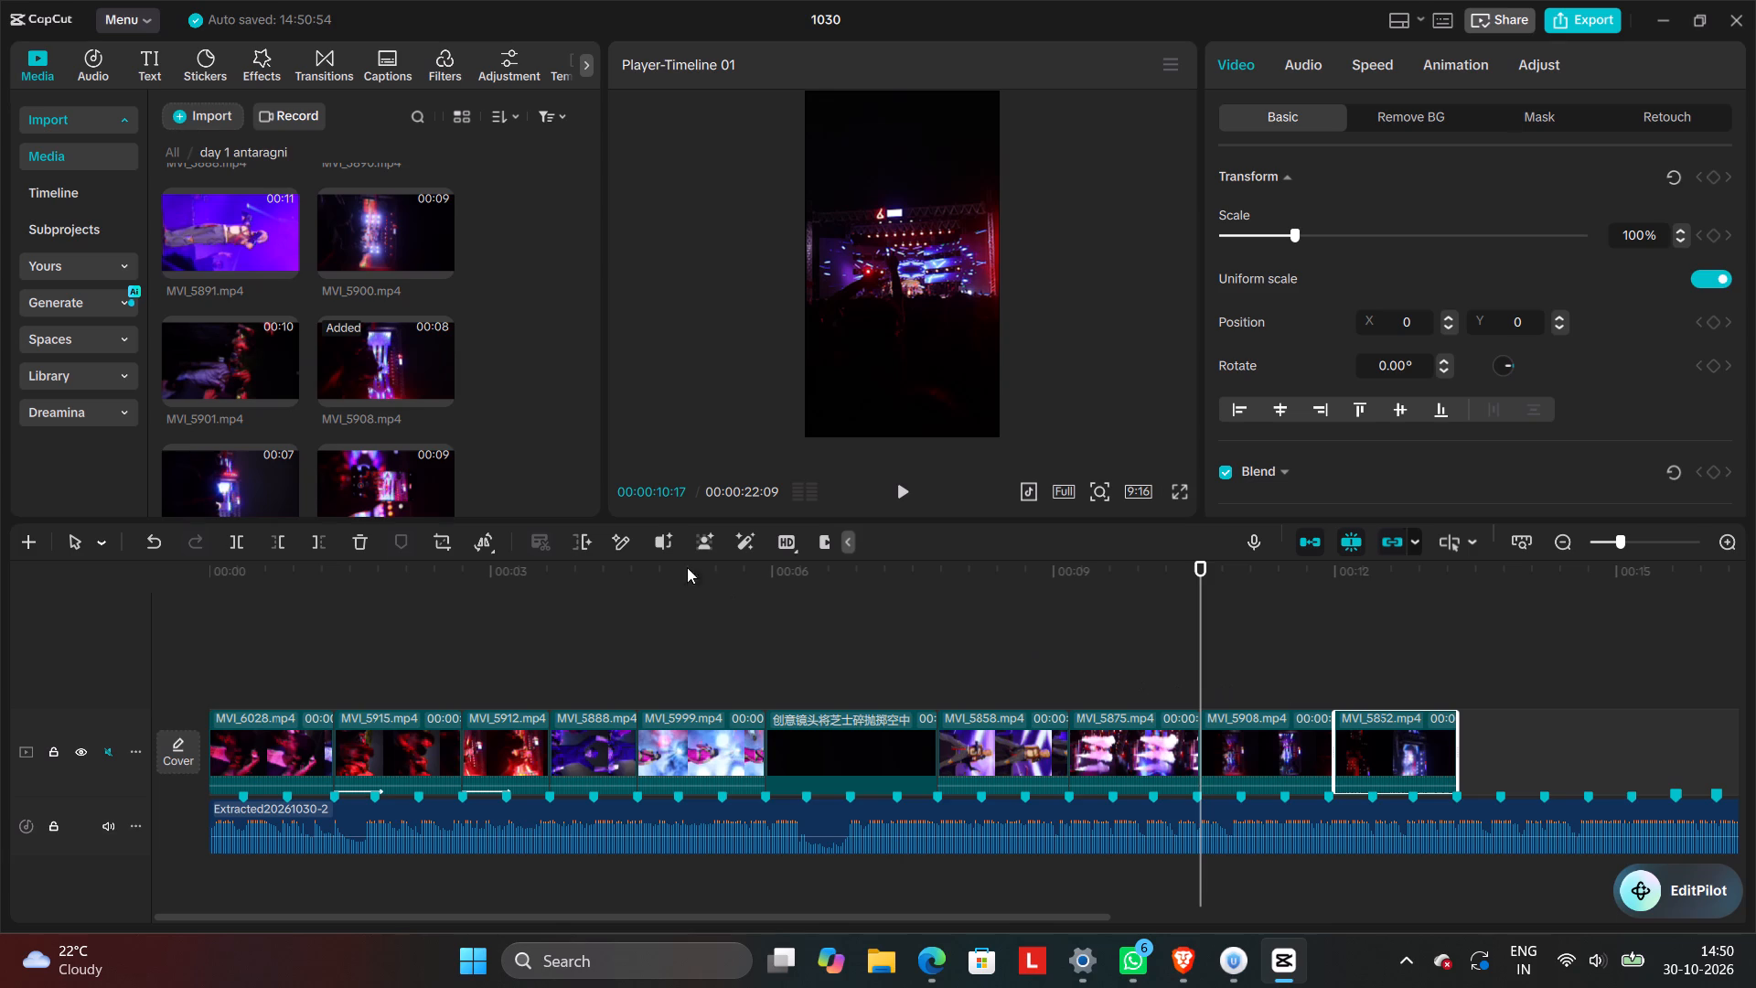
# Preview further day 1 antaragni clips between MVI_5912 and MVI_5947, examining them for a shot to replace MVI_5852.
pyautogui.scroll(-2, 393, 392)
pyautogui.click(372, 405)
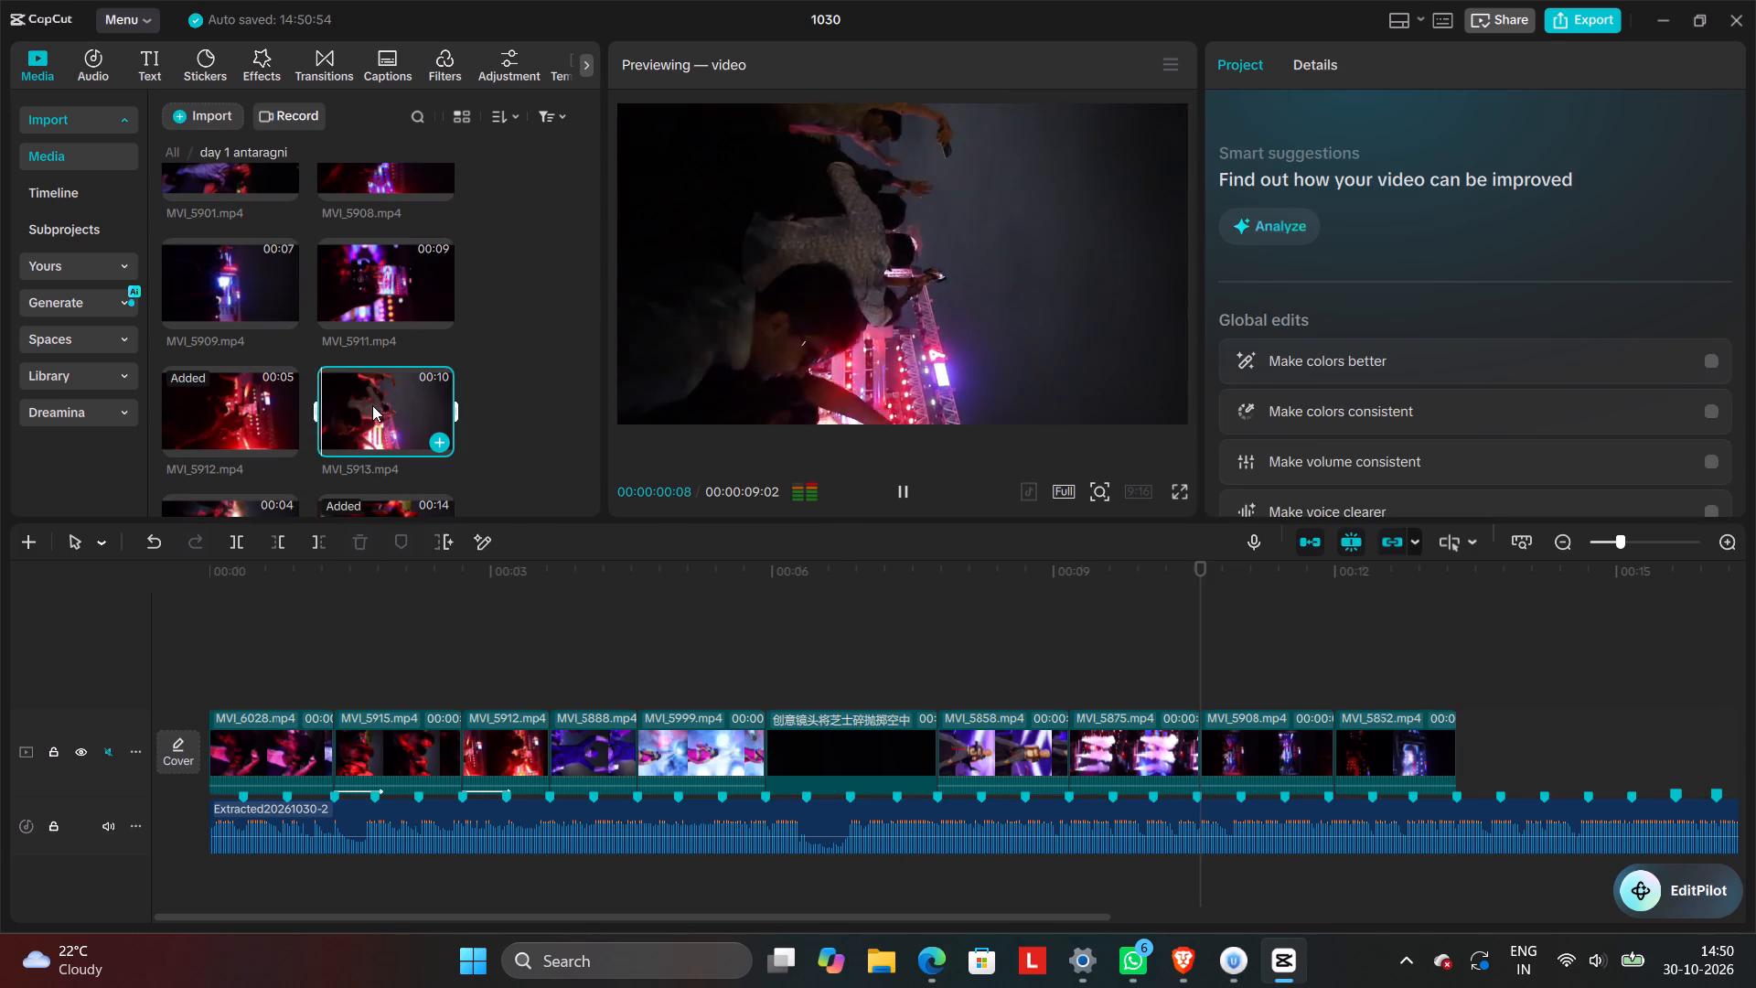
pyautogui.scroll(-1, 372, 405)
pyautogui.click(371, 437)
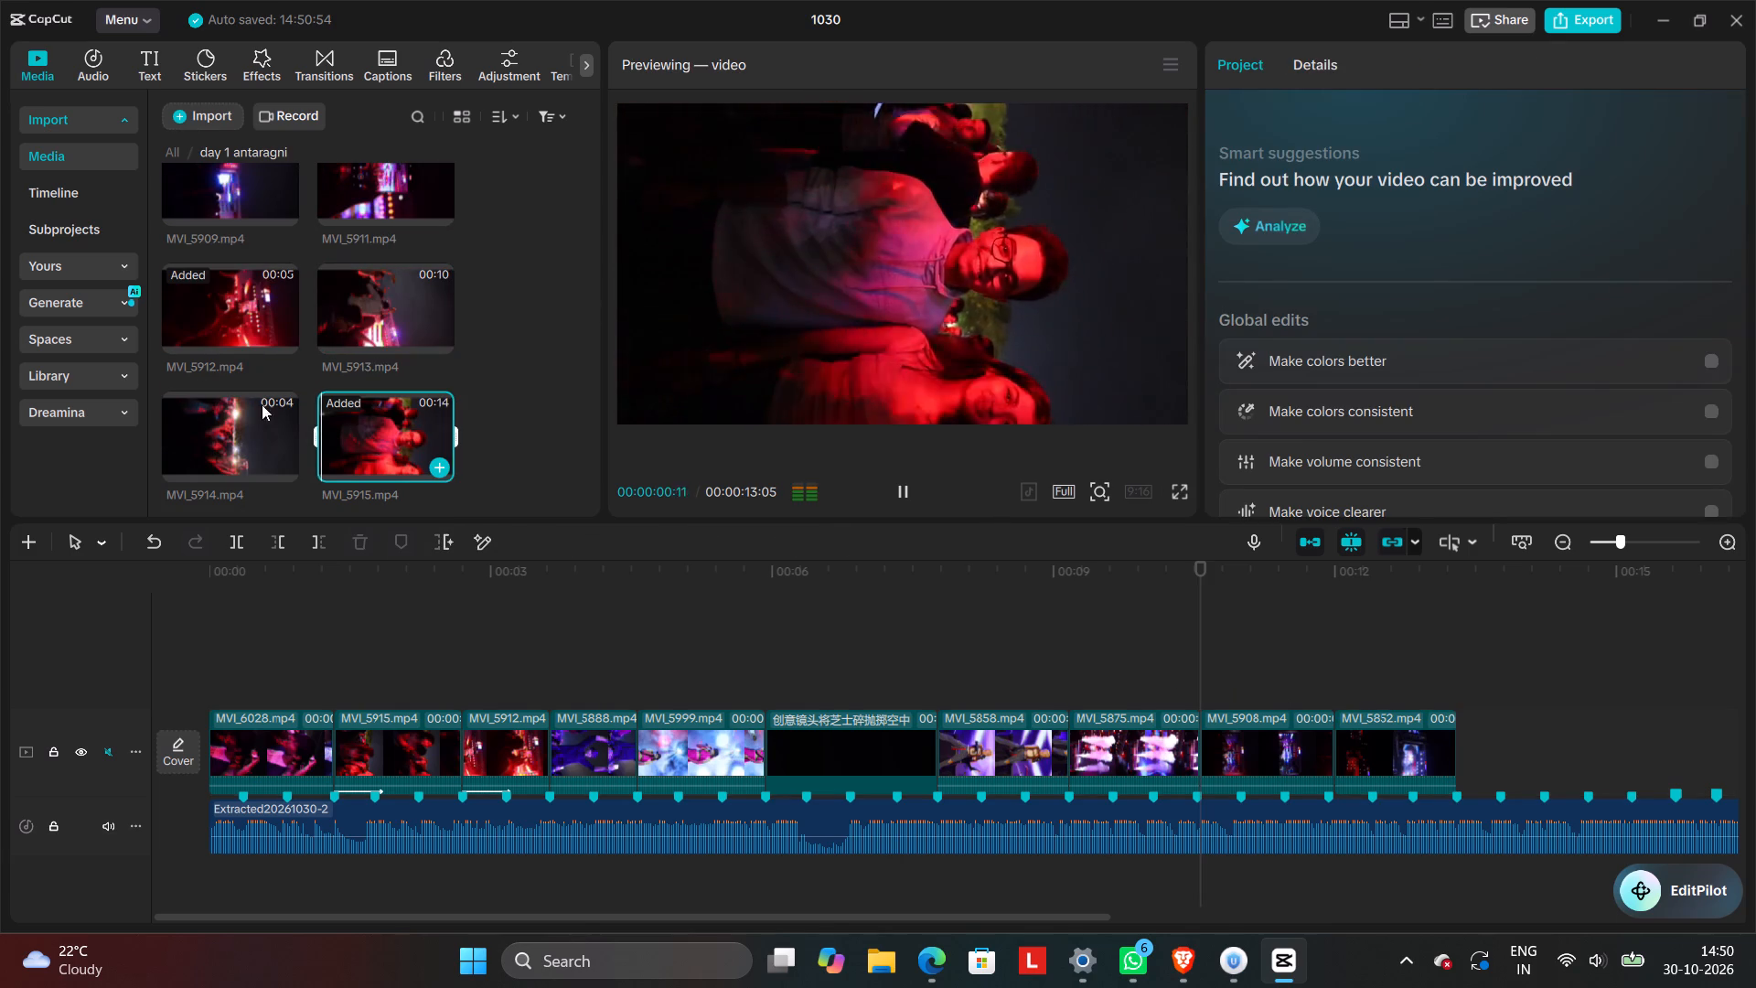
pyautogui.click(198, 310)
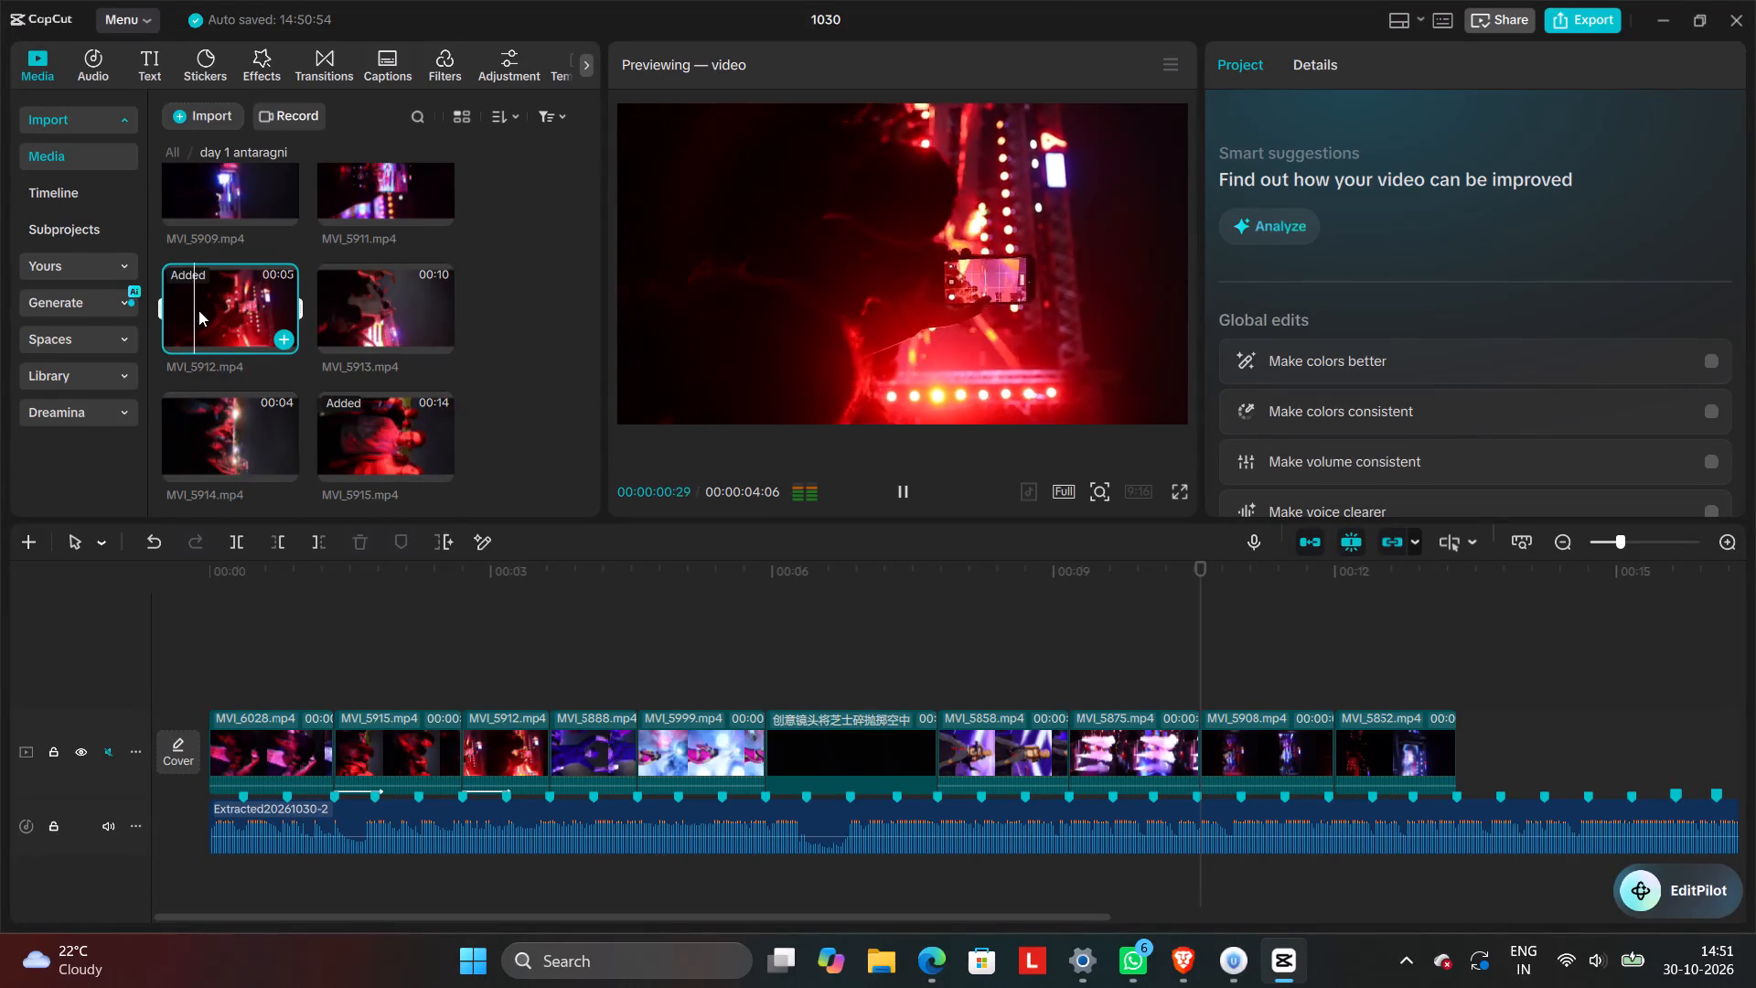
pyautogui.scroll(-2, 198, 310)
pyautogui.click(209, 346)
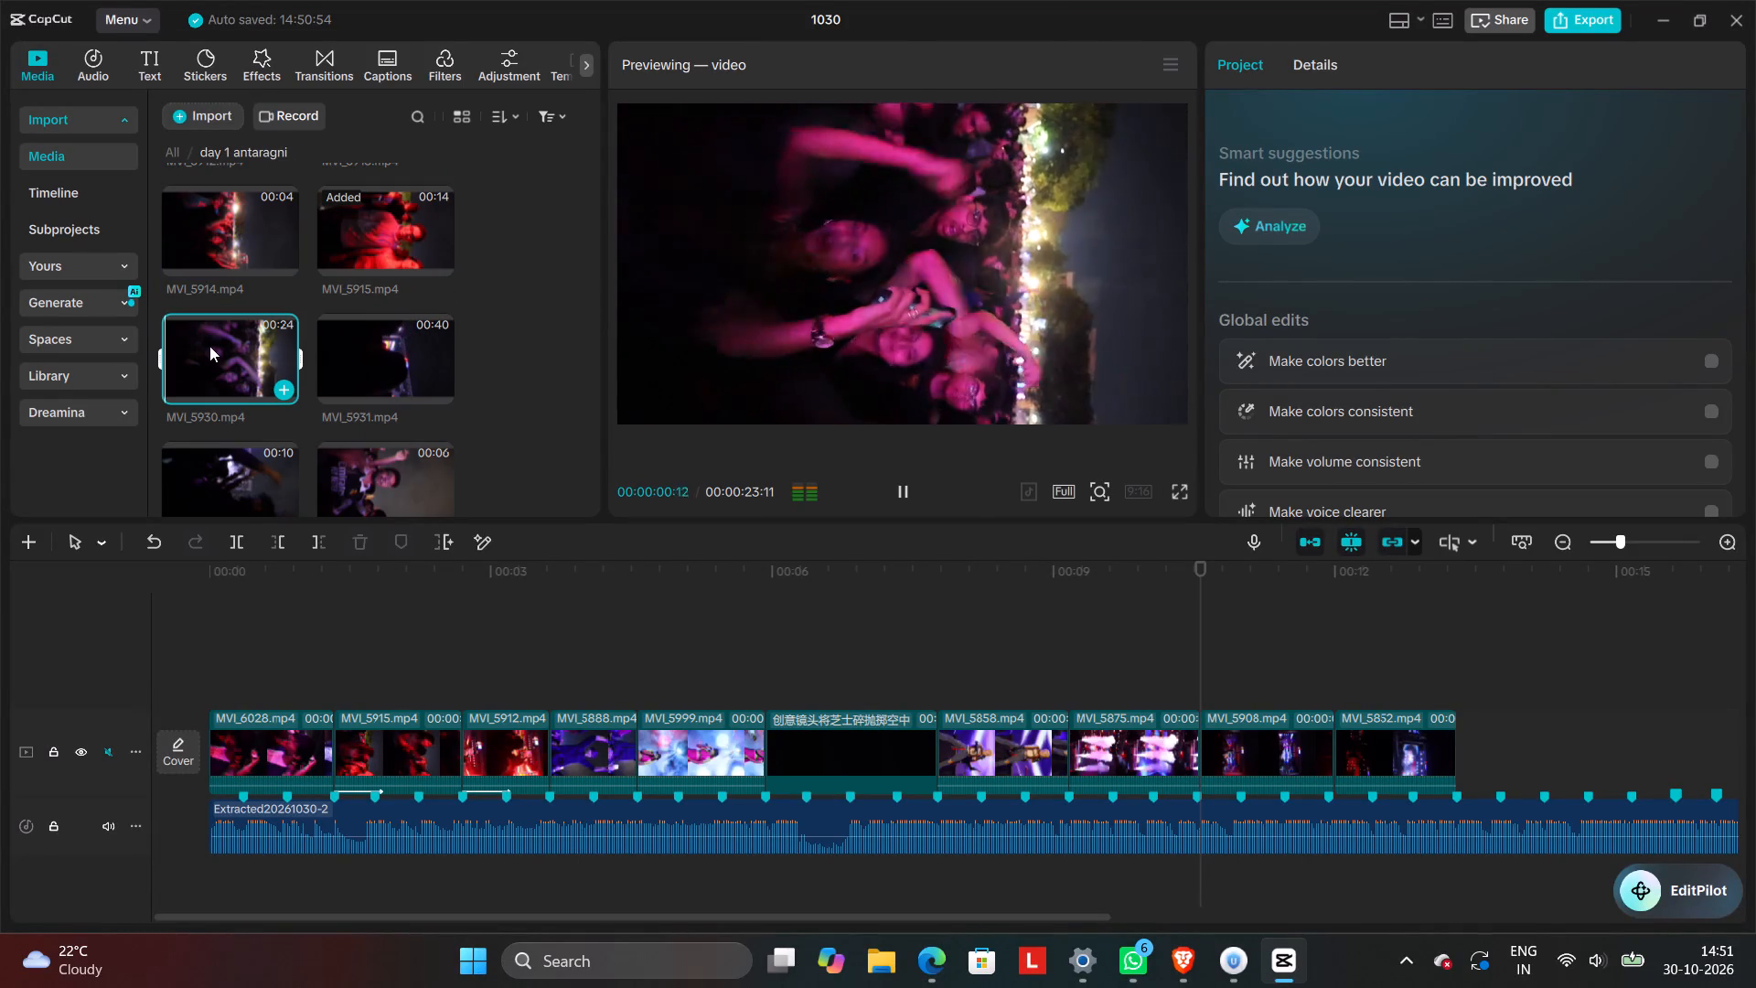
pyautogui.scroll(-1, 284, 337)
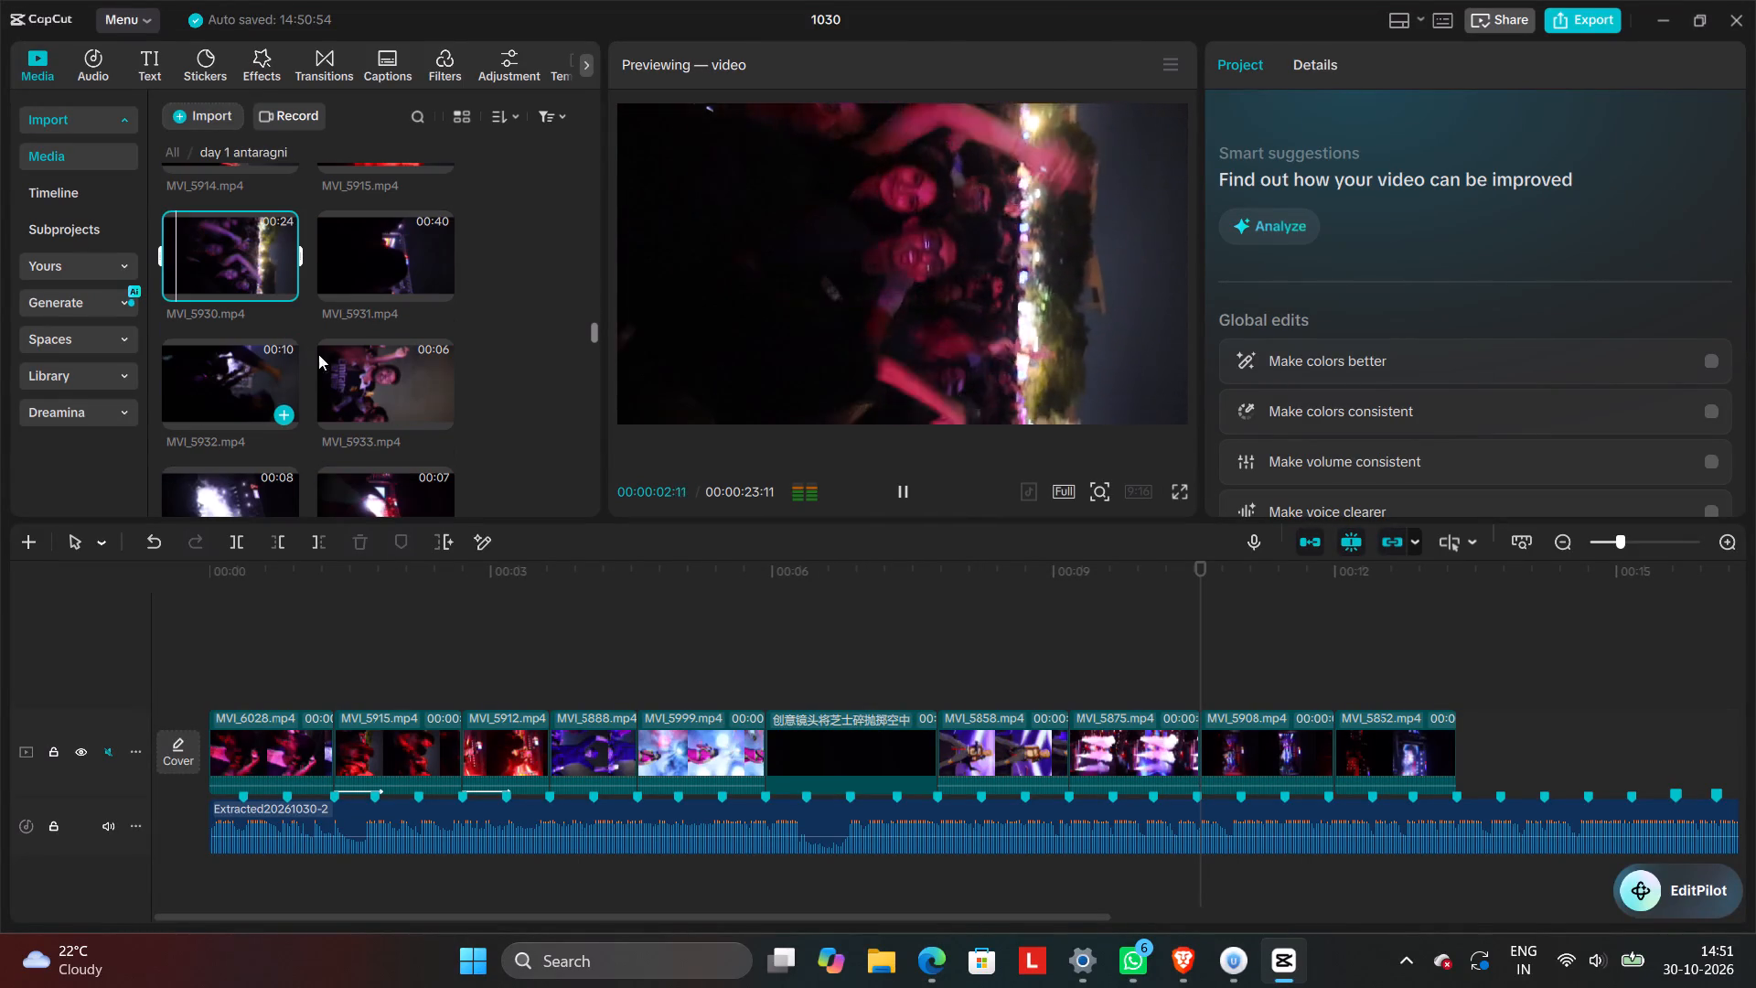
pyautogui.click(353, 371)
pyautogui.scroll(-3, 353, 370)
pyautogui.click(210, 335)
pyautogui.scroll(-3, 248, 332)
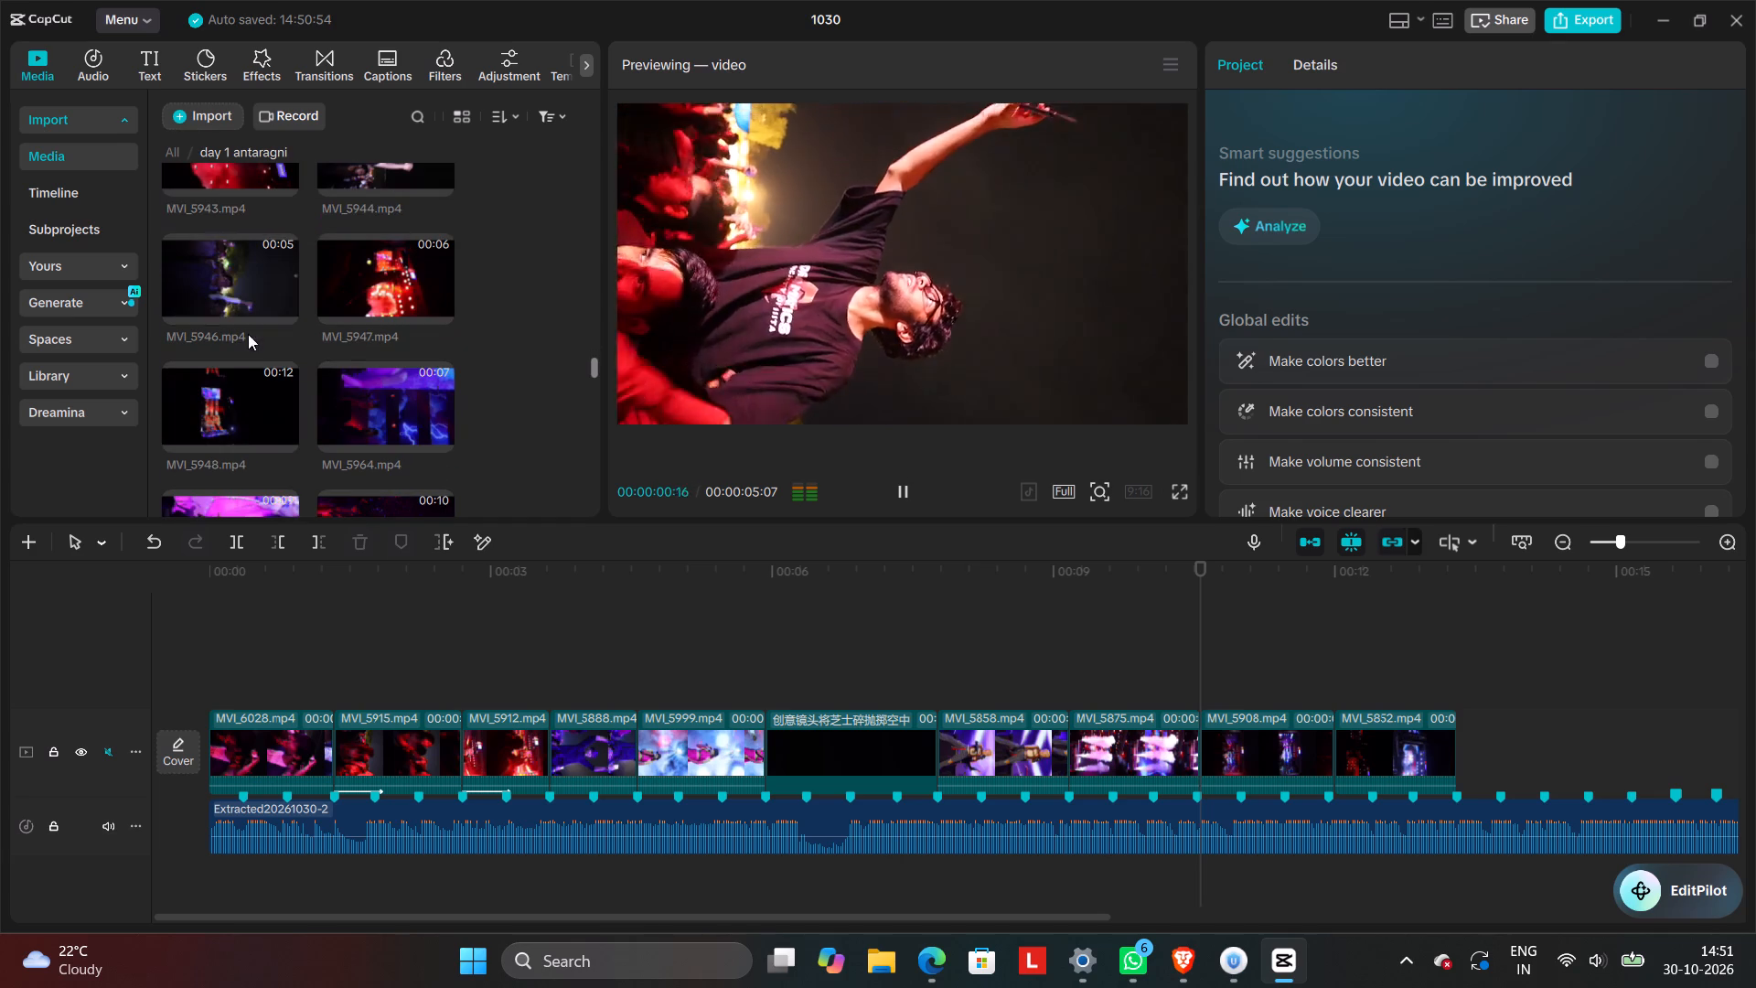
pyautogui.click(369, 274)
pyautogui.scroll(-2, 370, 295)
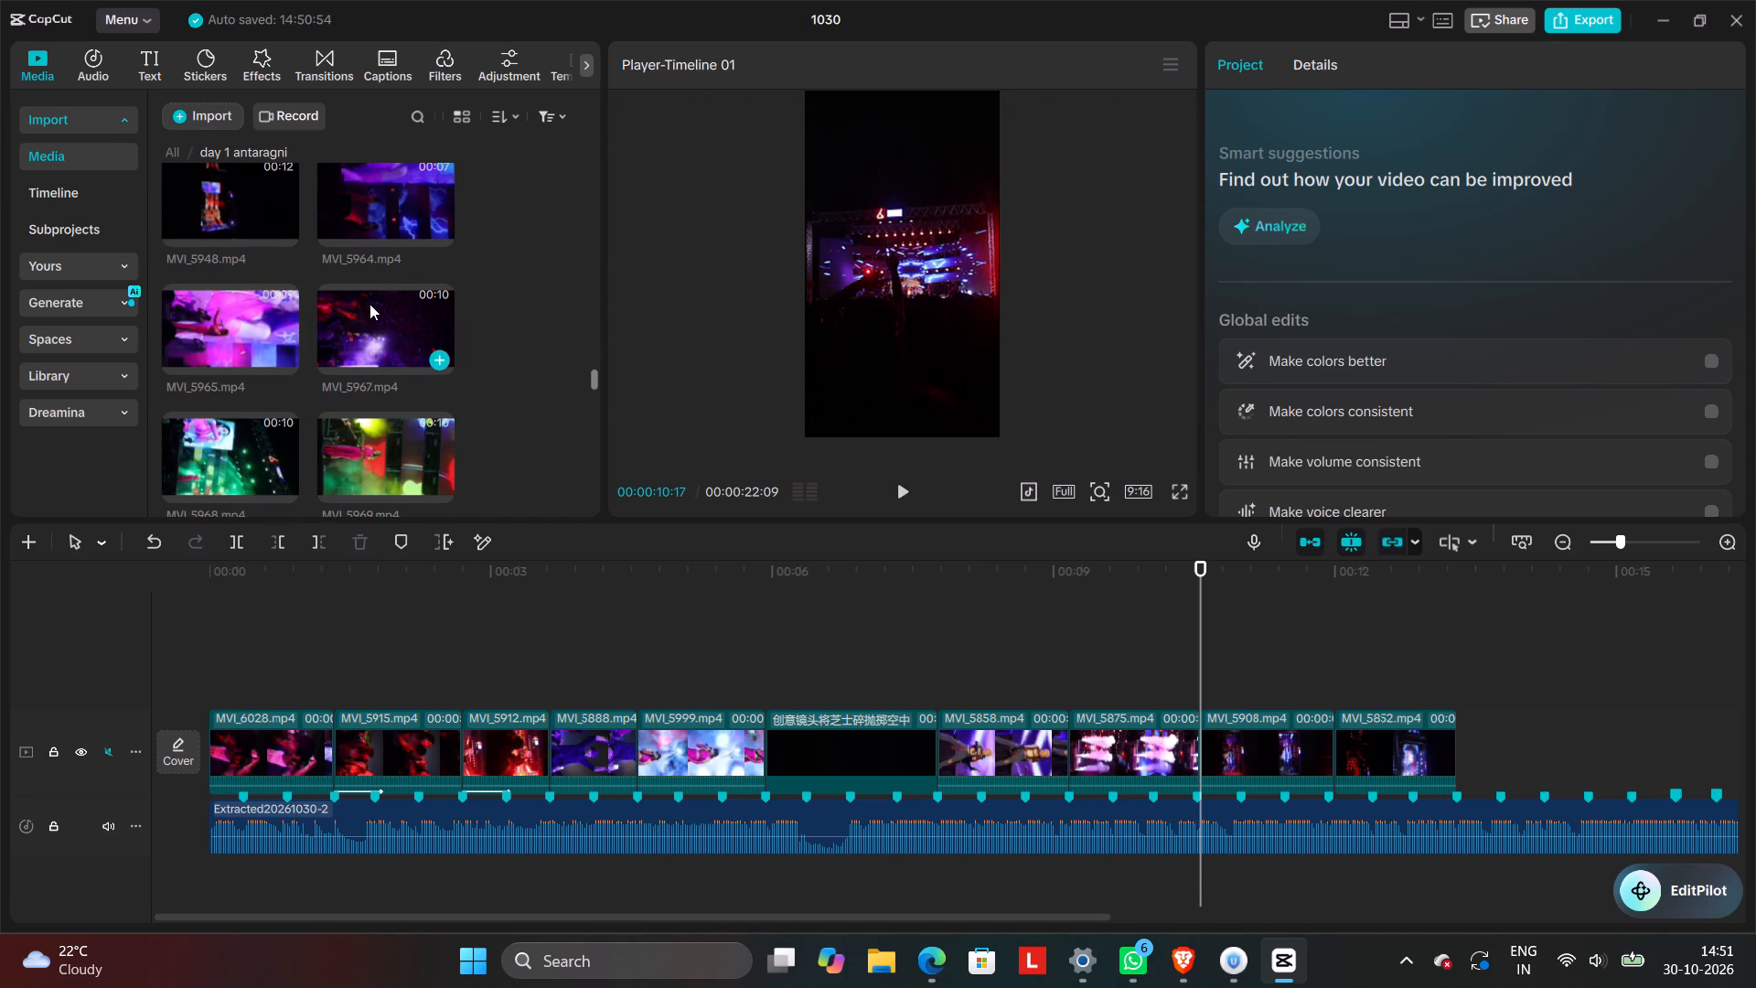
# Preview MVI_5965 and use it to replace MVI_5852 on the timeline, keeping the original video effect.
pyautogui.click(255, 325)
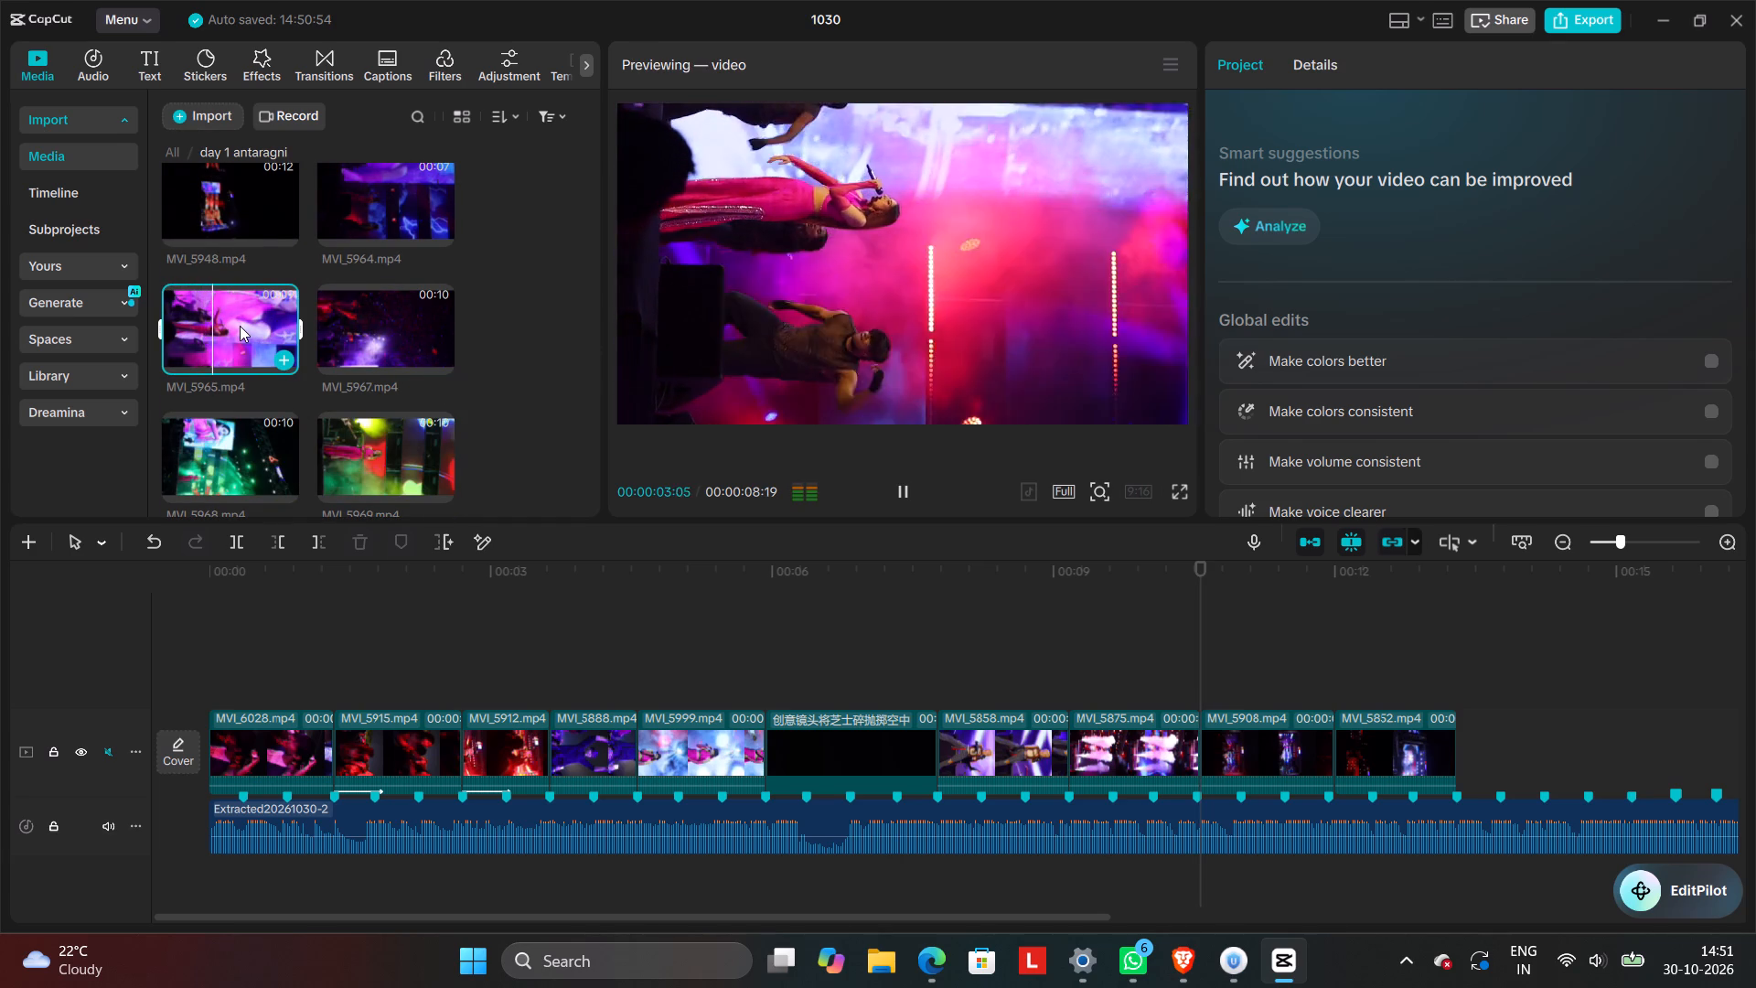
pyautogui.moveTo(240, 326); pyautogui.dragTo(1383, 636)
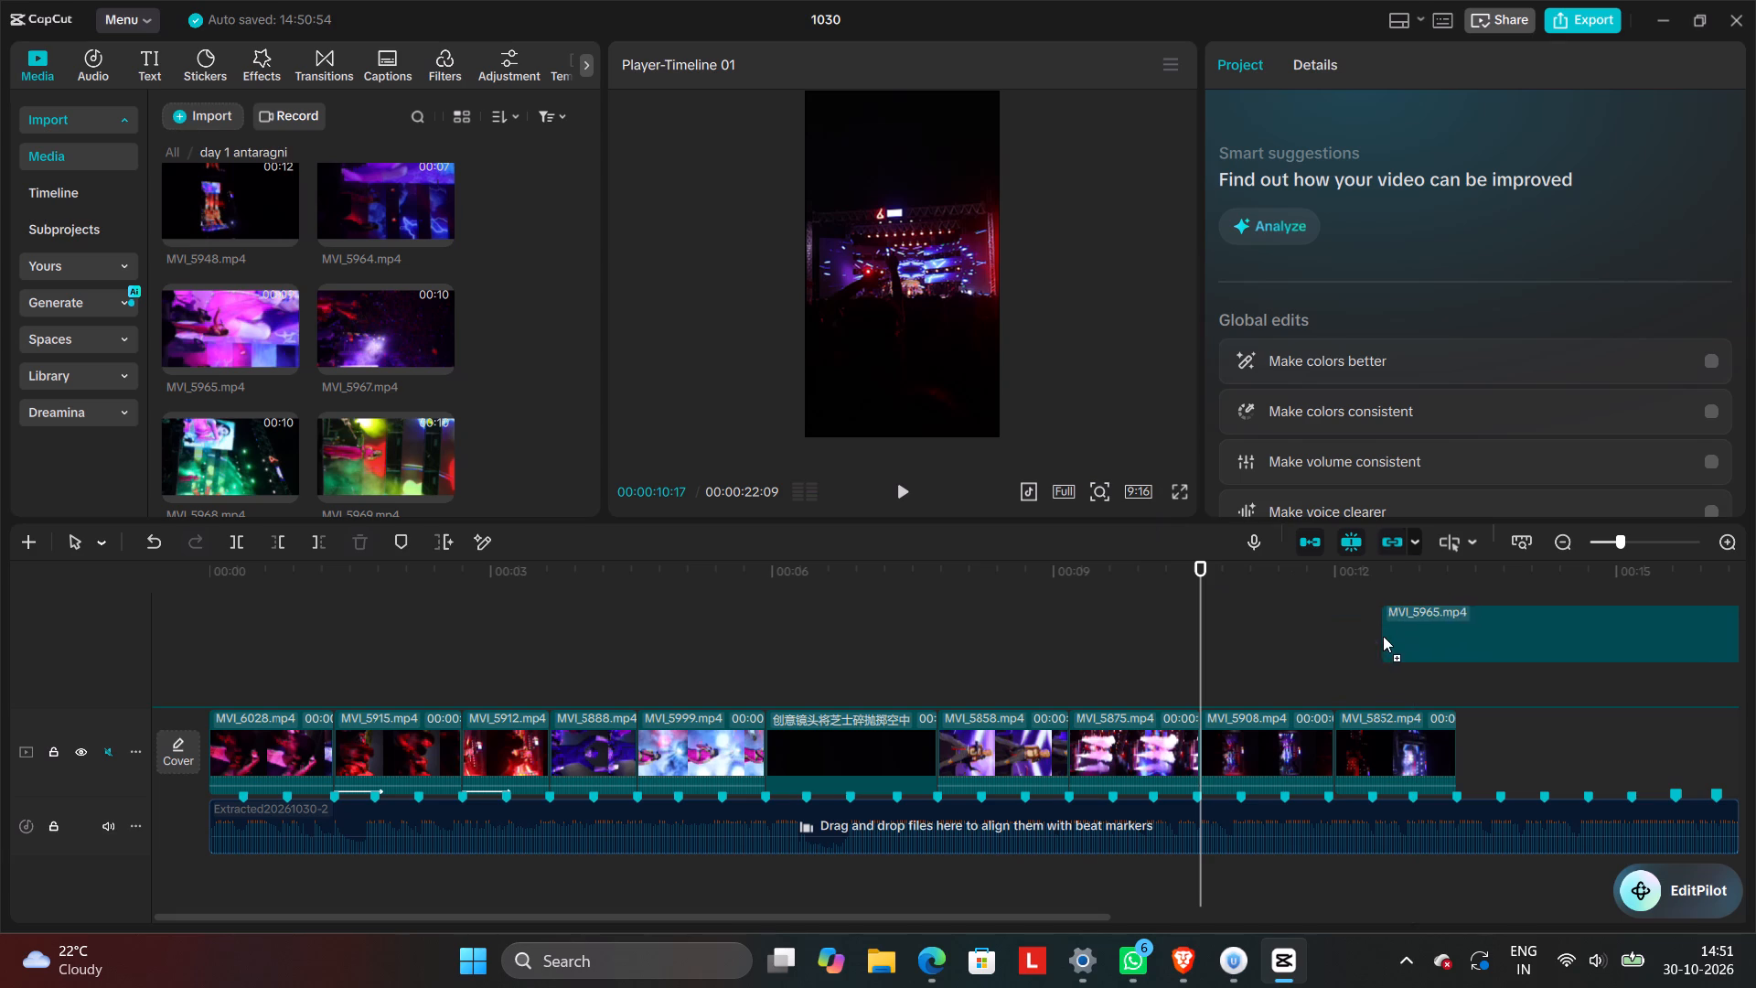
pyautogui.moveTo(1383, 636); pyautogui.dragTo(1365, 735)
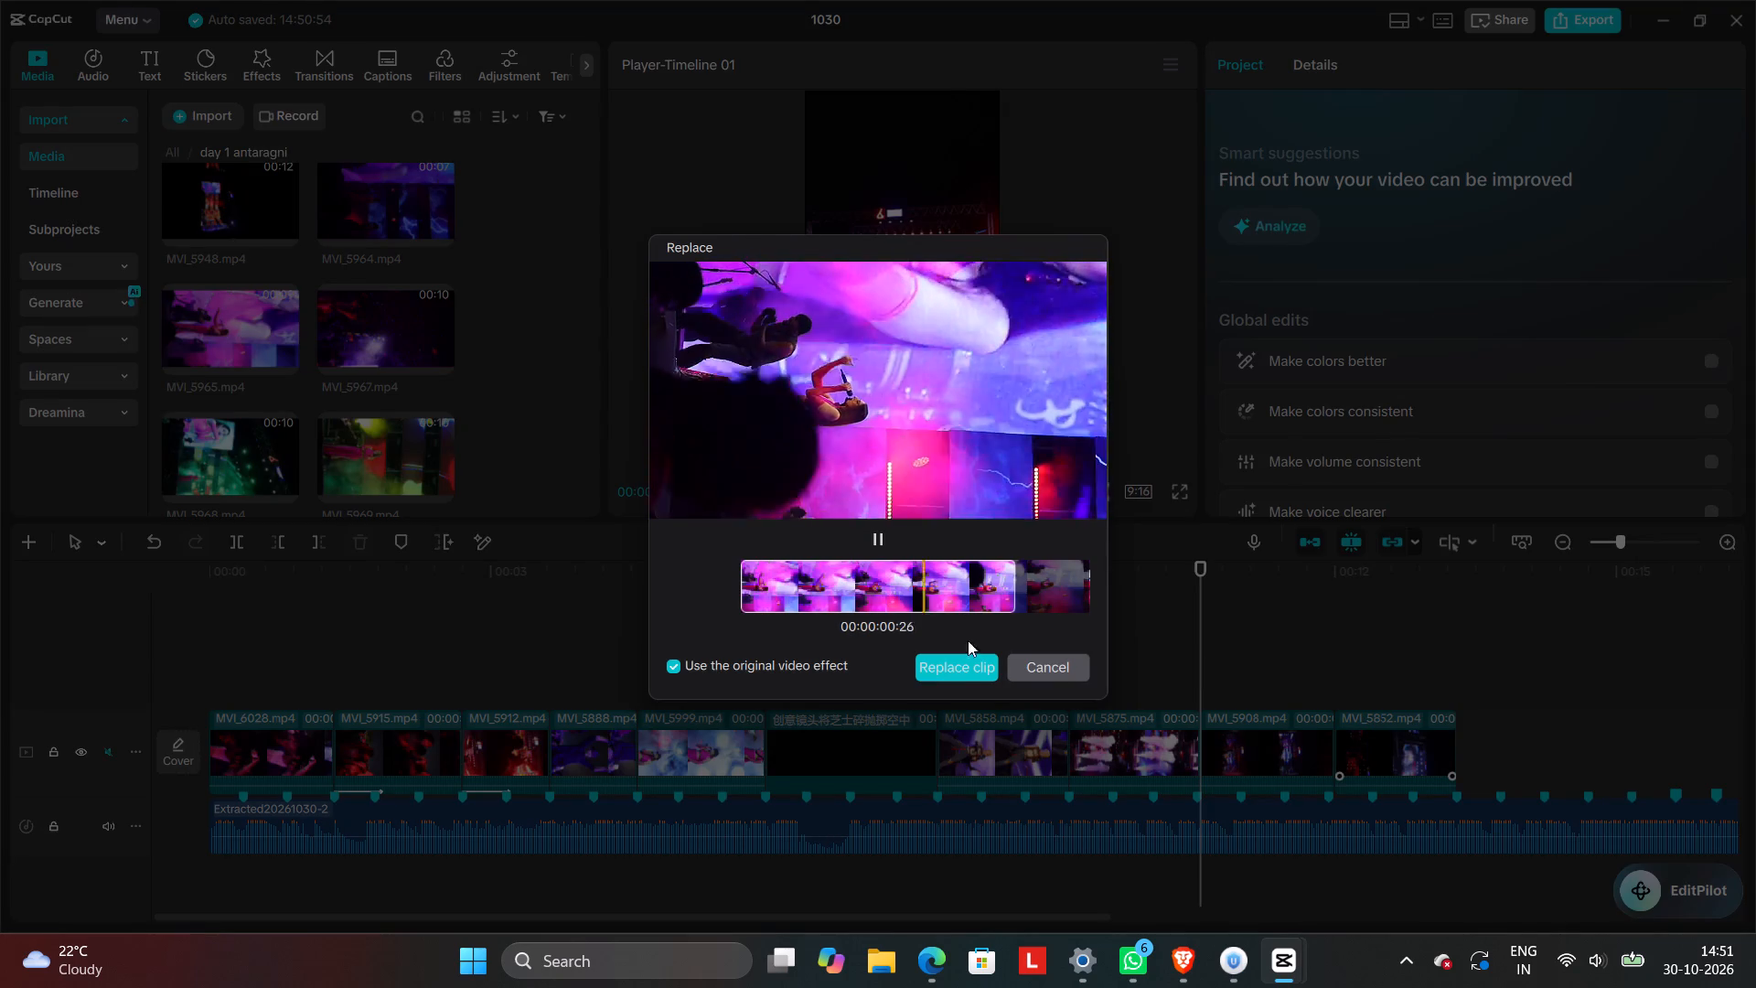
pyautogui.click(965, 681)
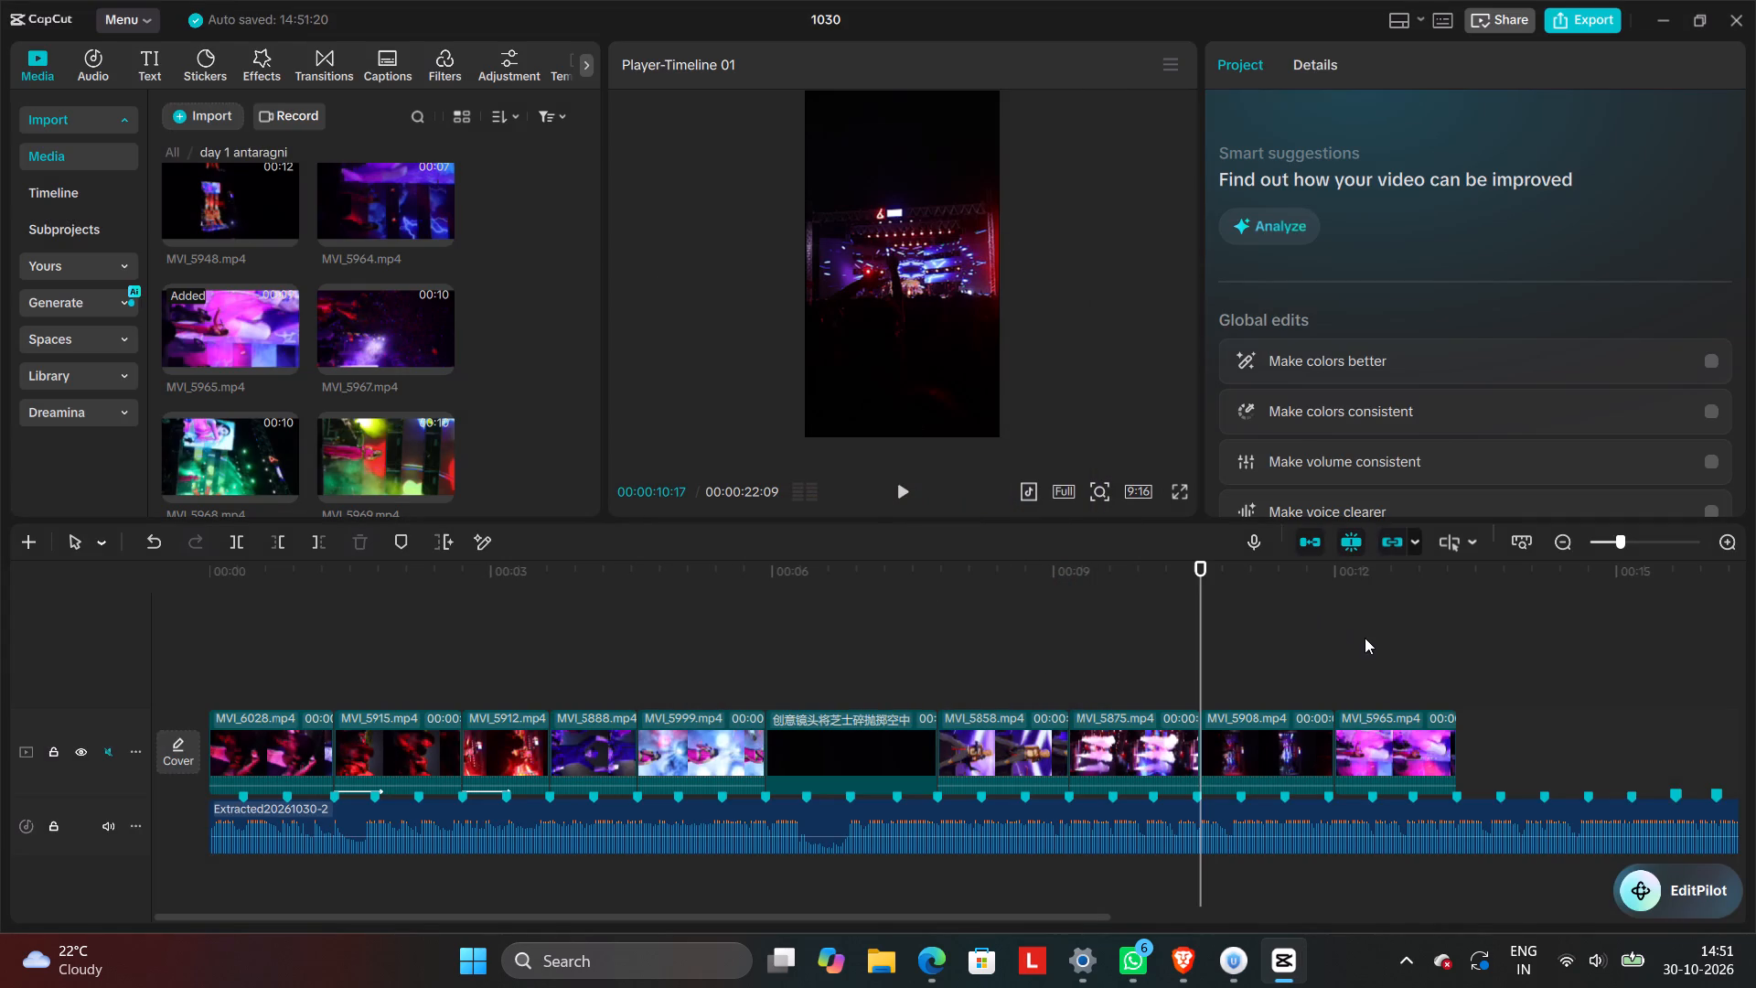
# Rotate the MVI_5965 clip to -90° so the singer stands upright and scale it to 177% to fill the frame.
pyautogui.click(1365, 638)
pyautogui.click(1431, 736)
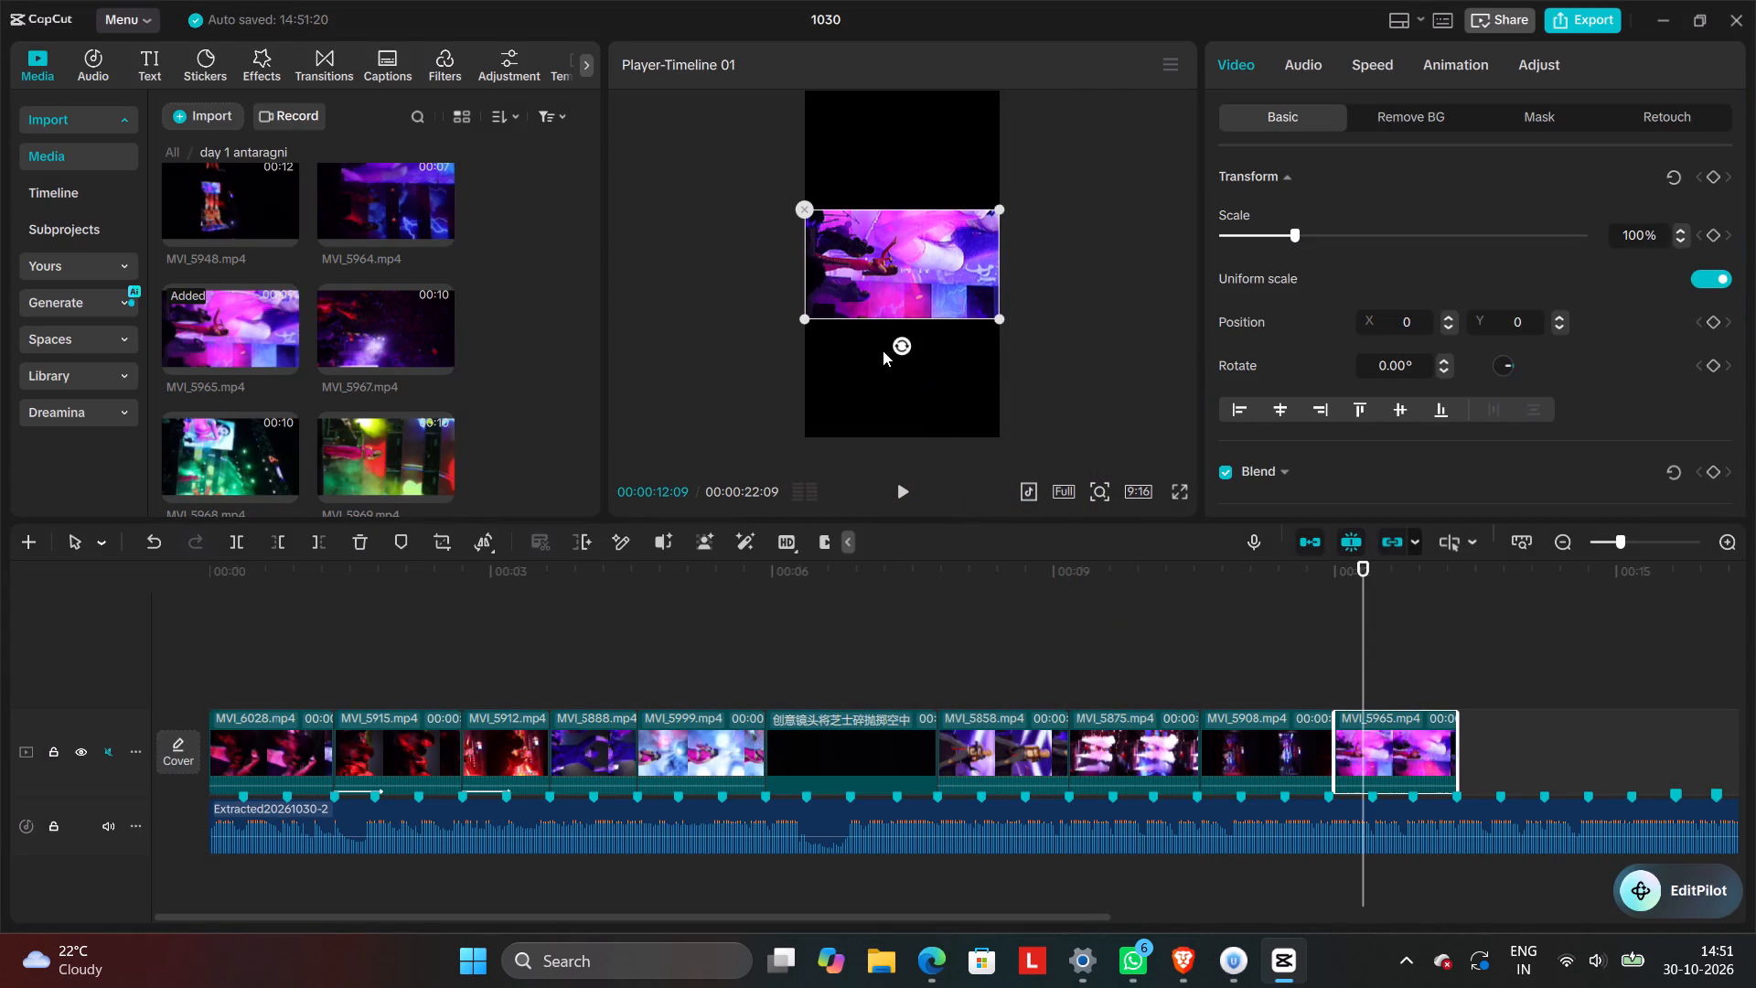
pyautogui.moveTo(899, 342); pyautogui.dragTo(976, 270)
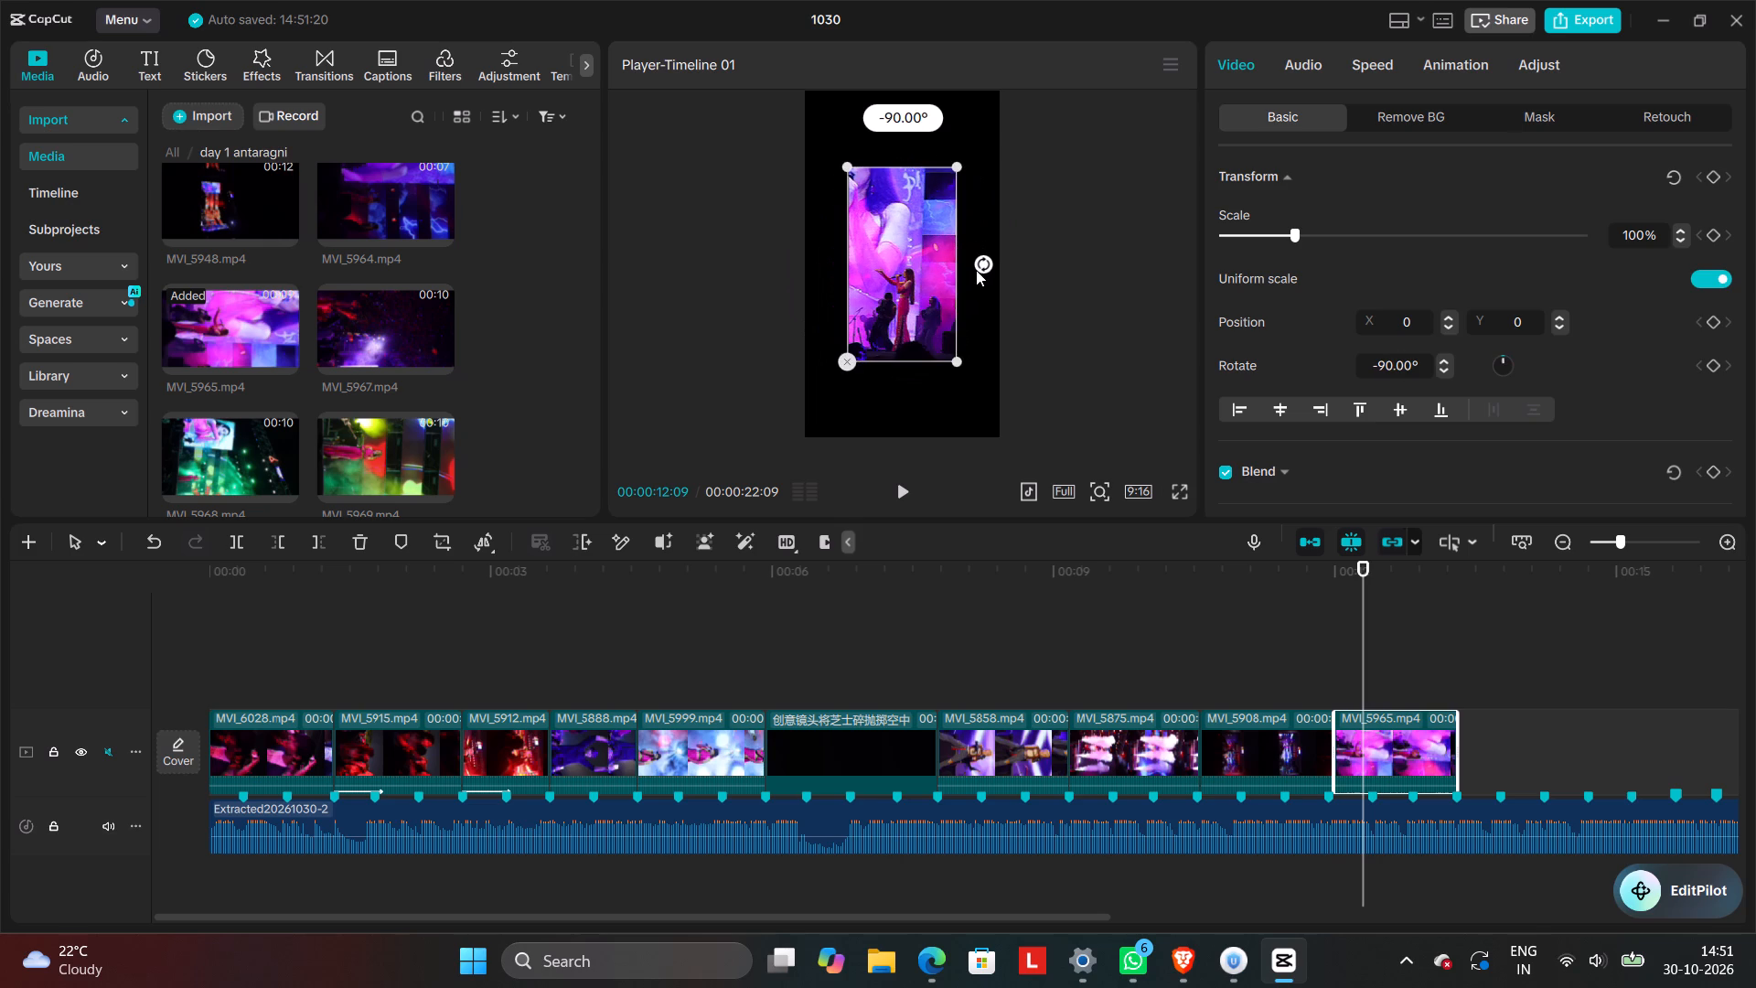
pyautogui.moveTo(976, 270); pyautogui.dragTo(976, 271)
pyautogui.moveTo(952, 357); pyautogui.dragTo(986, 430)
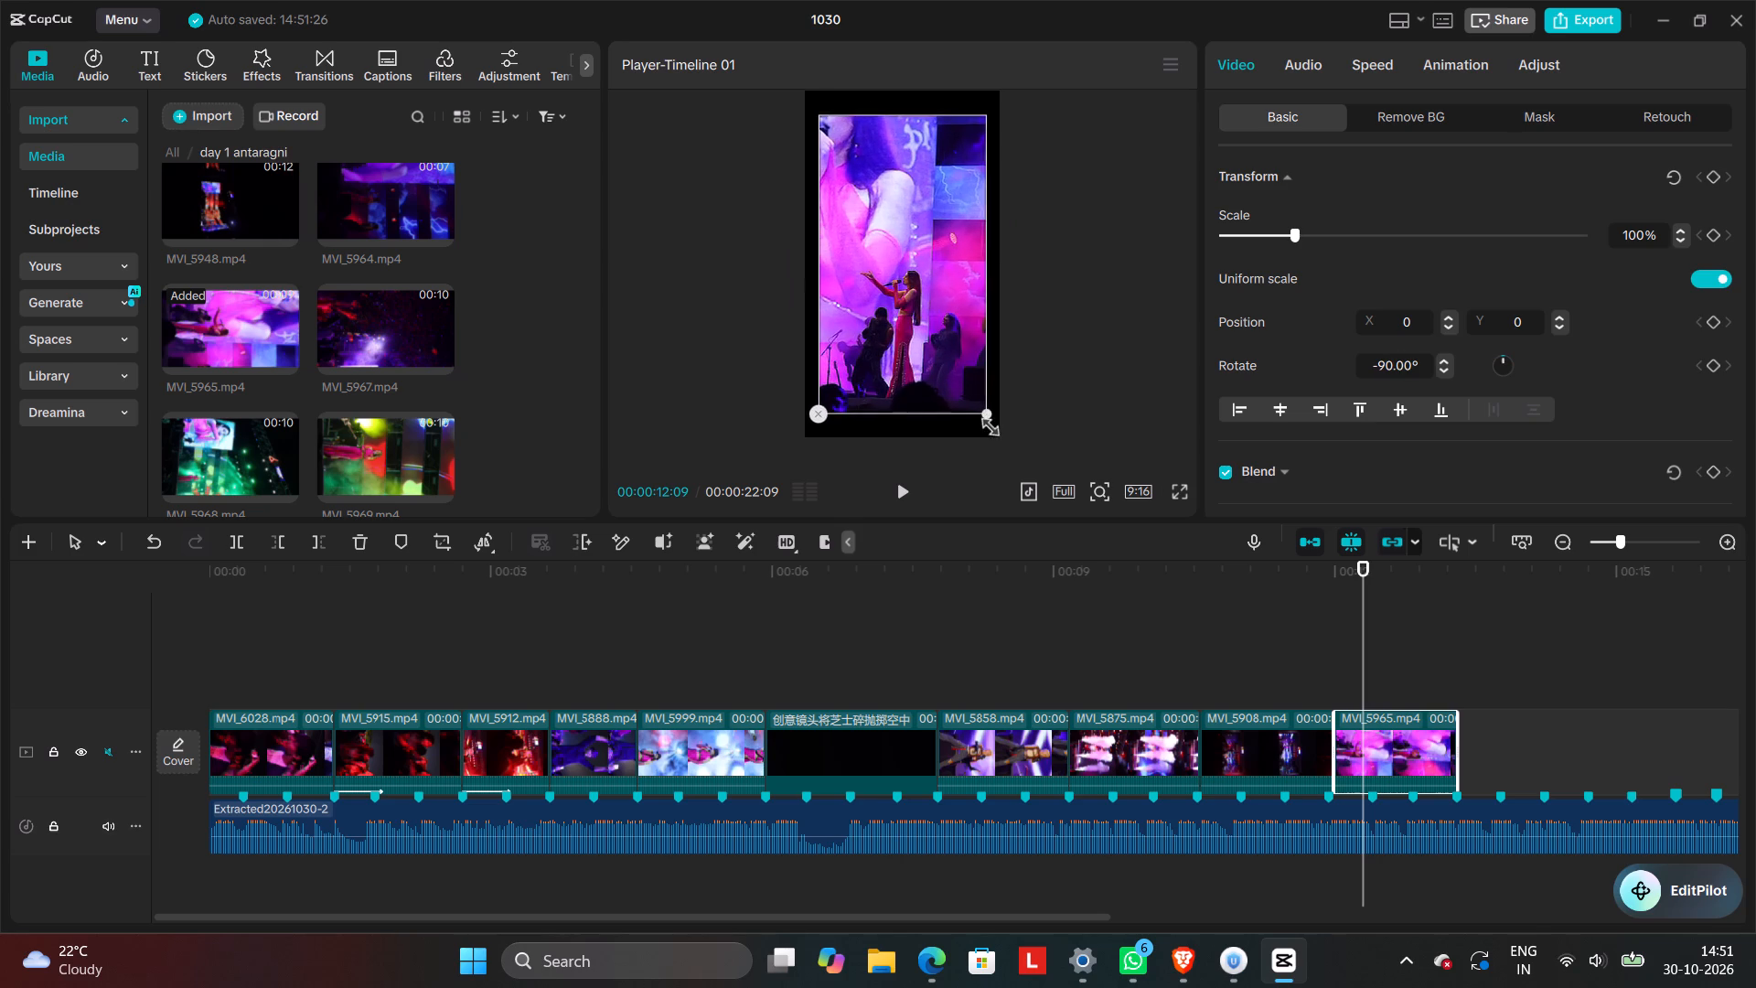
pyautogui.moveTo(986, 430); pyautogui.dragTo(996, 446)
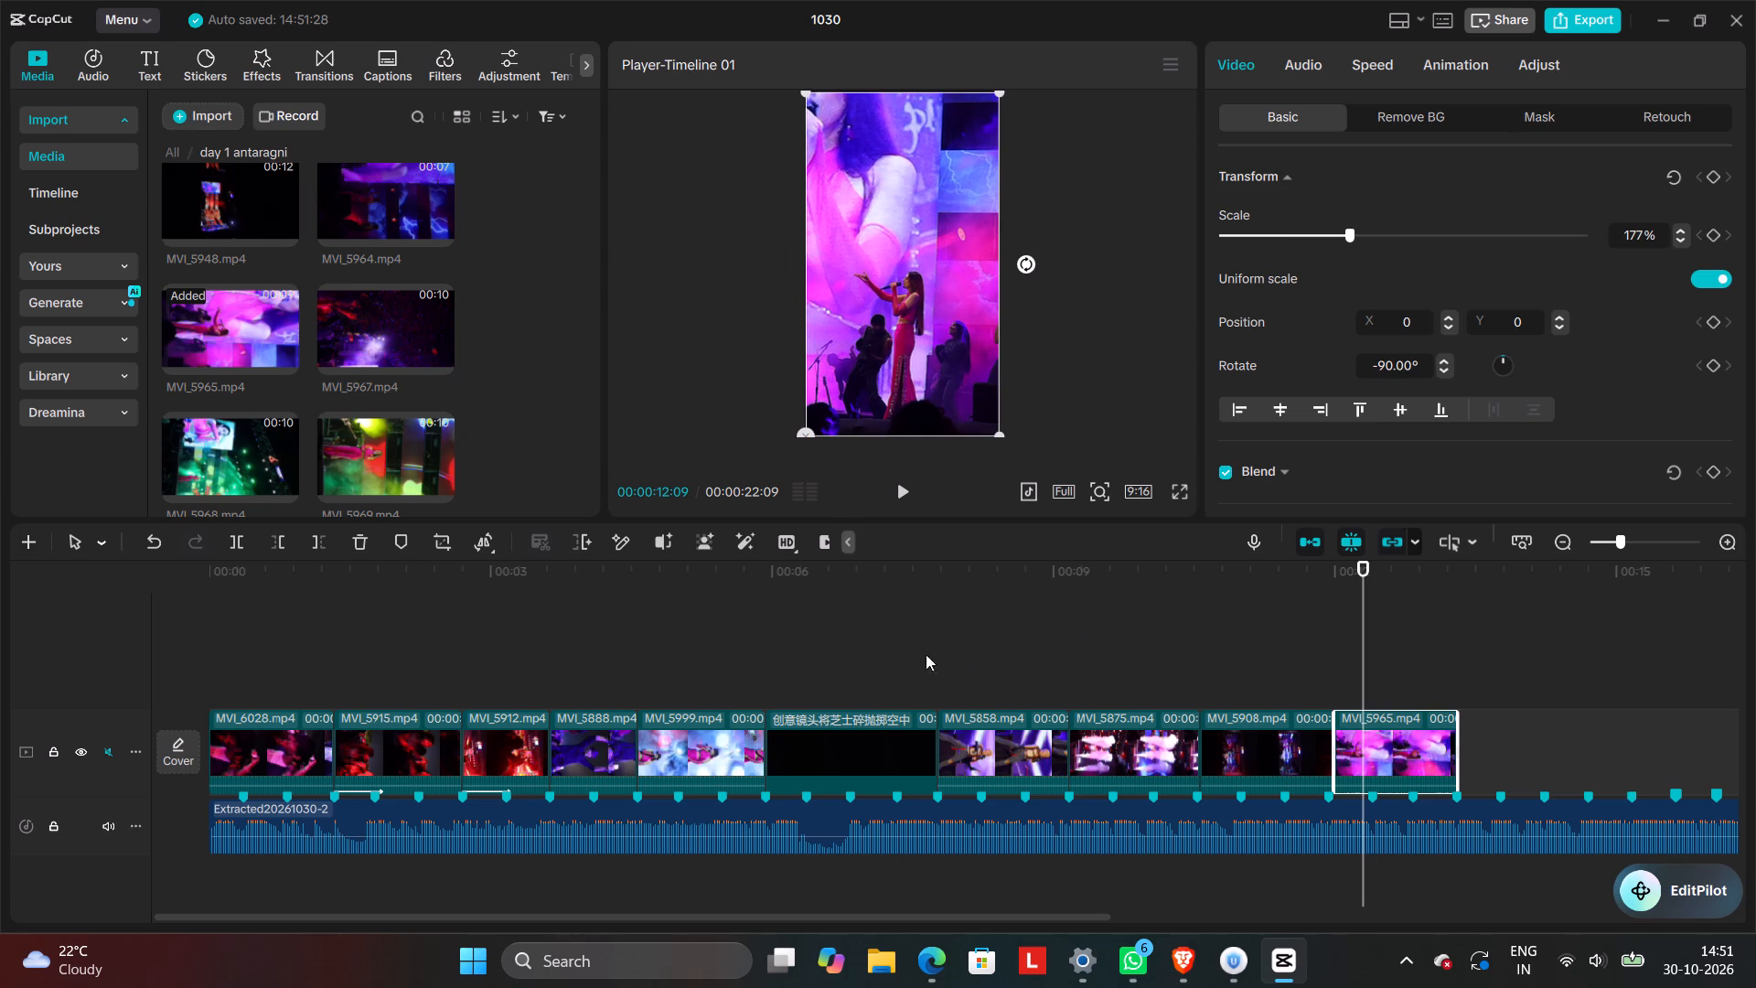
# Play the timeline from the dark library clip through the end of MVI_5965 to check the replaced shots.
pyautogui.click(883, 654)
pyautogui.click(905, 492)
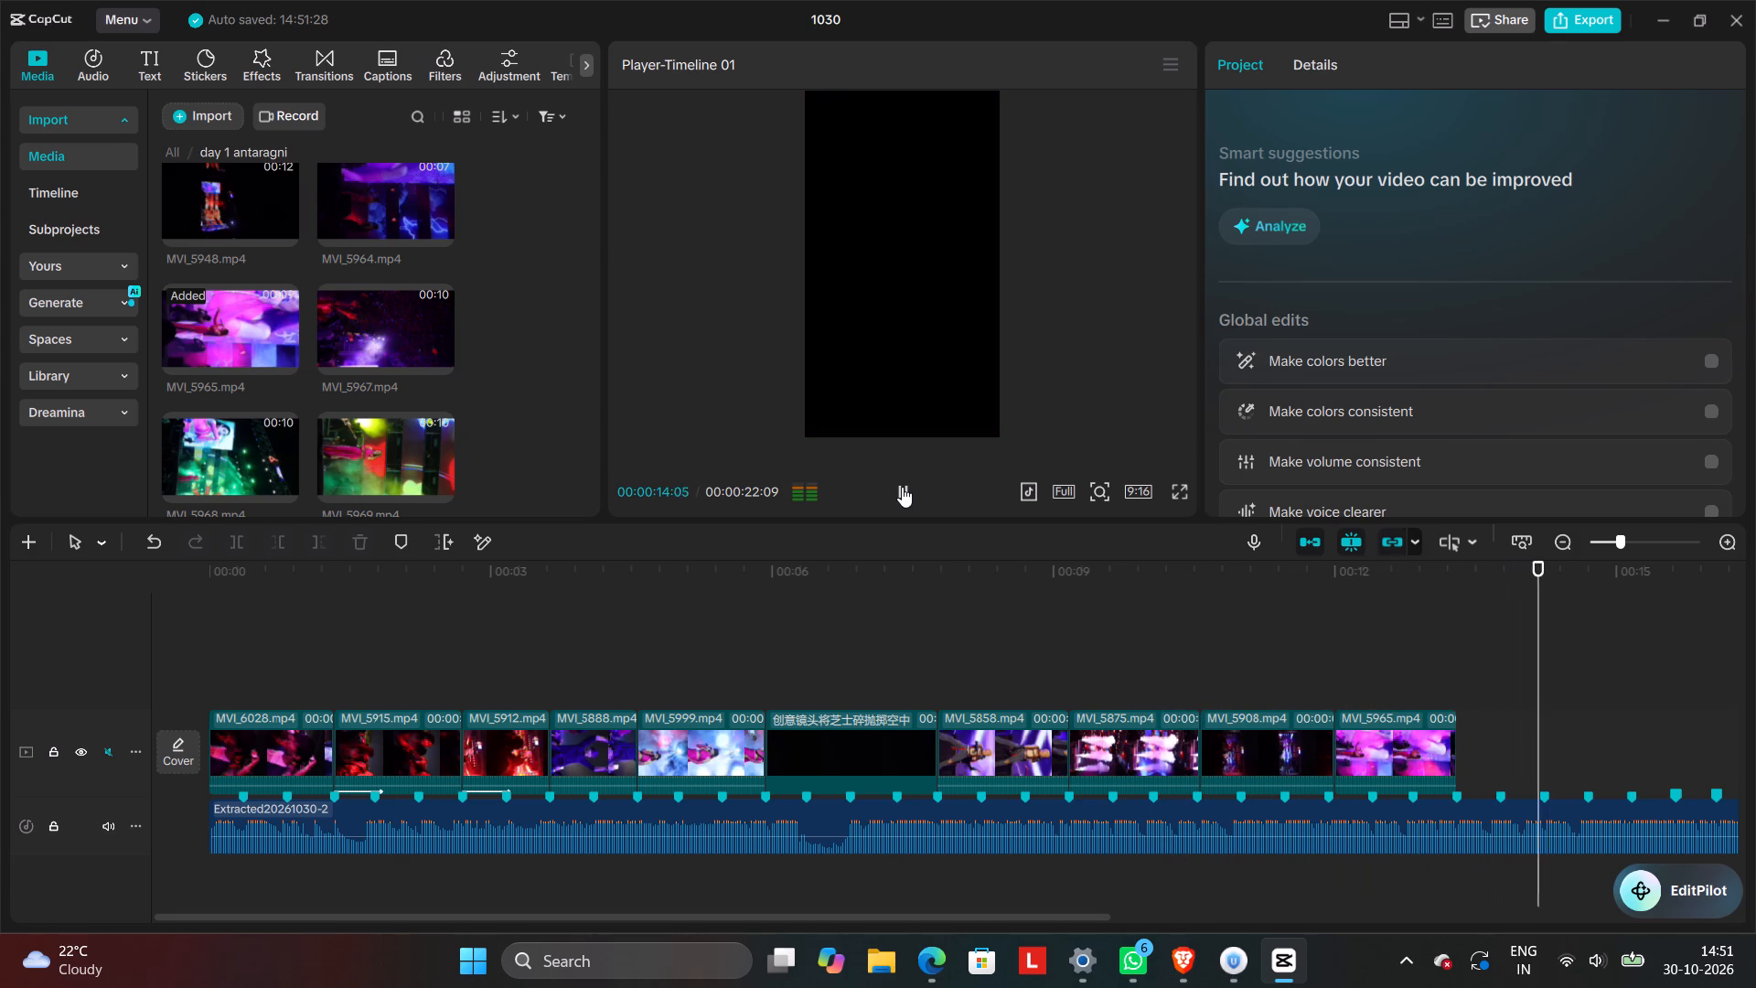
# Copy the MVI_5965 clip, paste it directly after the original on the main track, and extend its end to the next beat marker.
pyautogui.click(902, 487)
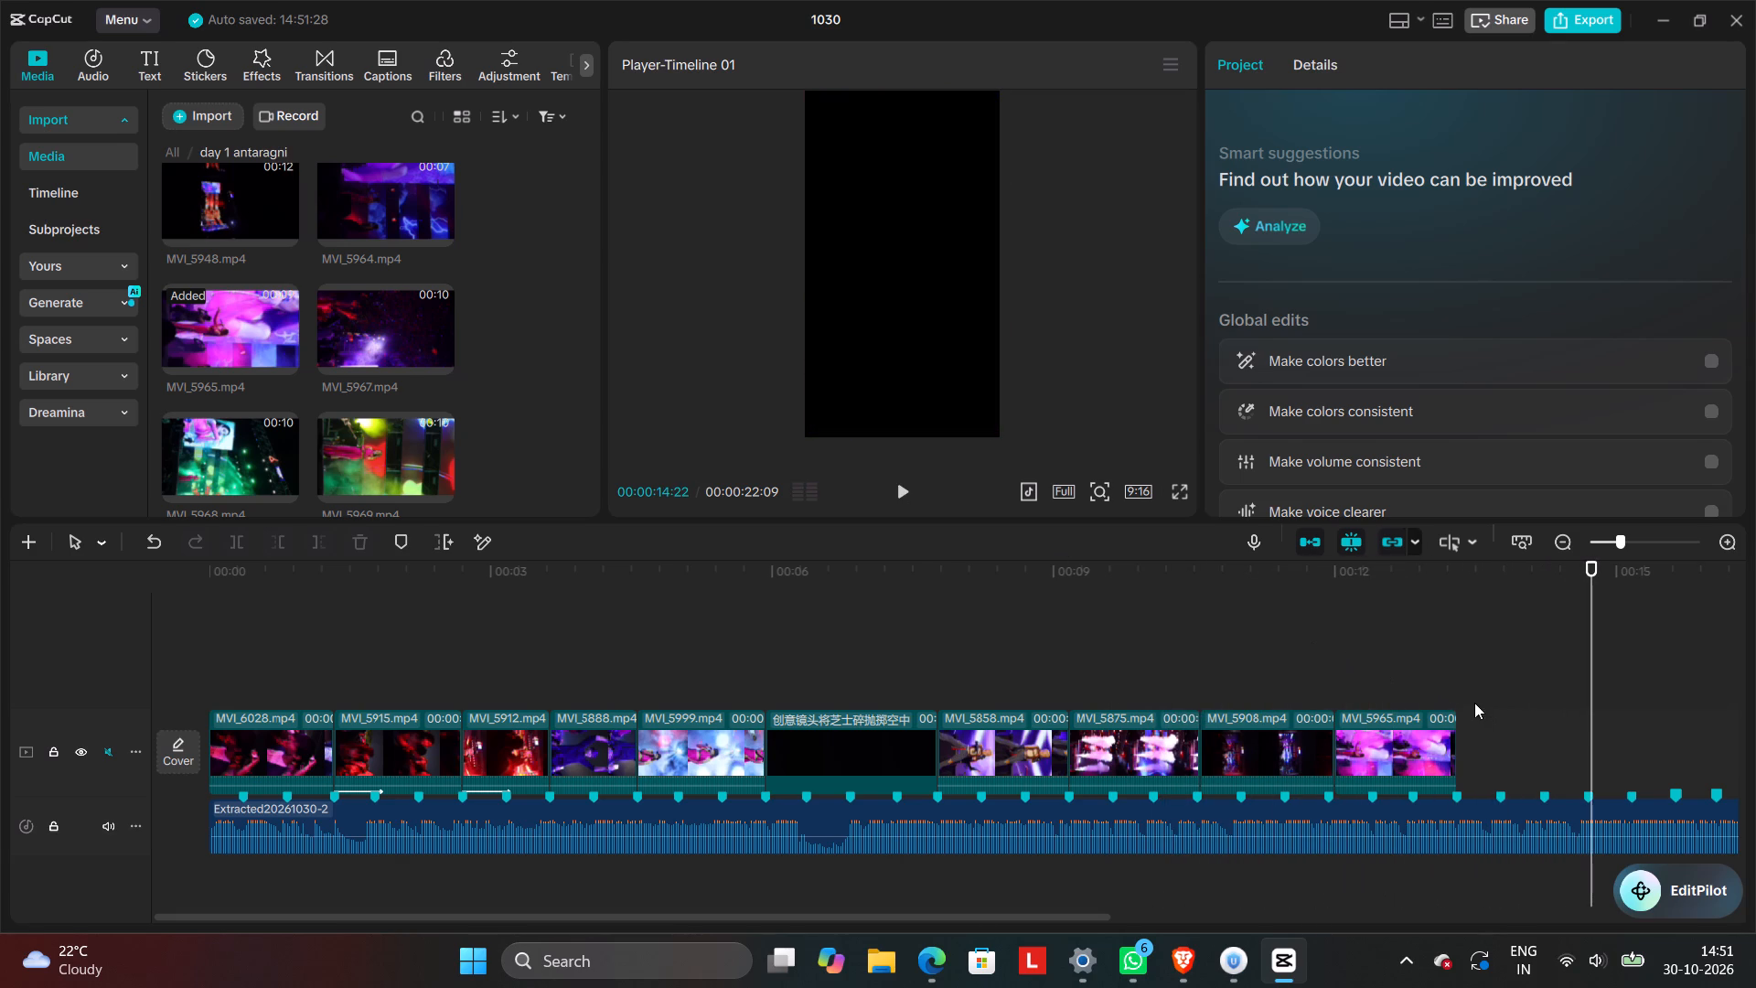
pyautogui.click(1467, 691)
pyautogui.click(1464, 689)
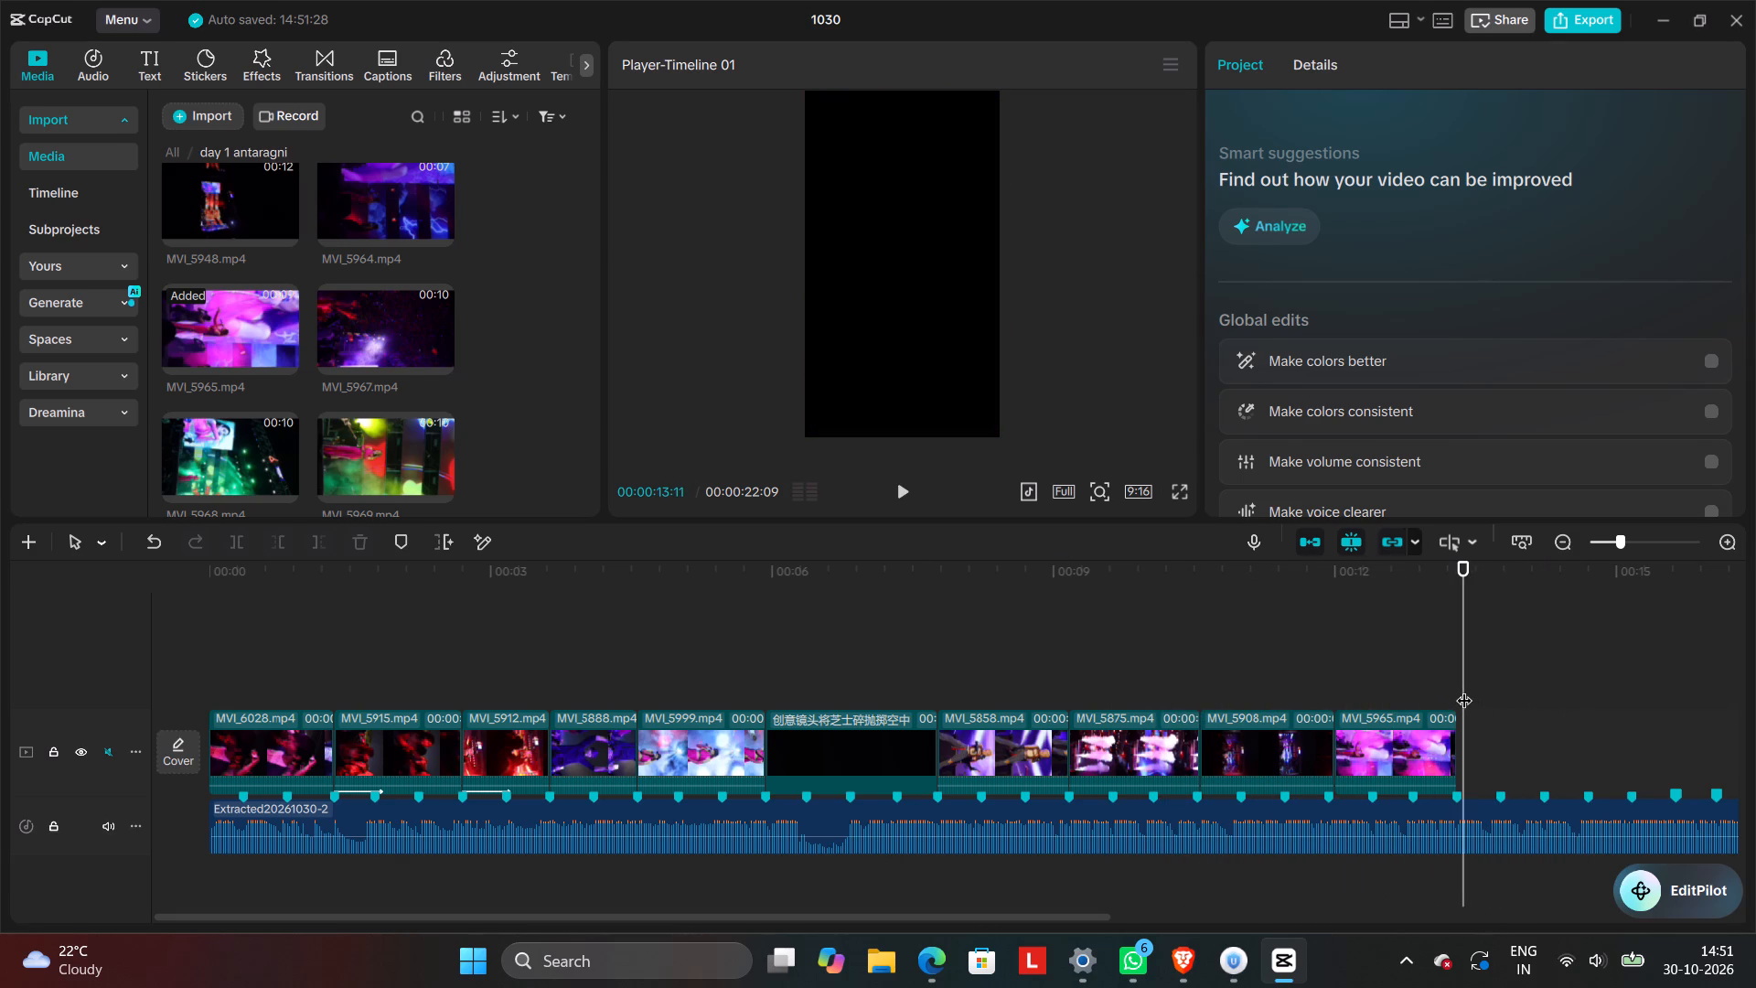
pyautogui.click(1462, 684)
pyautogui.rightClick(1481, 677)
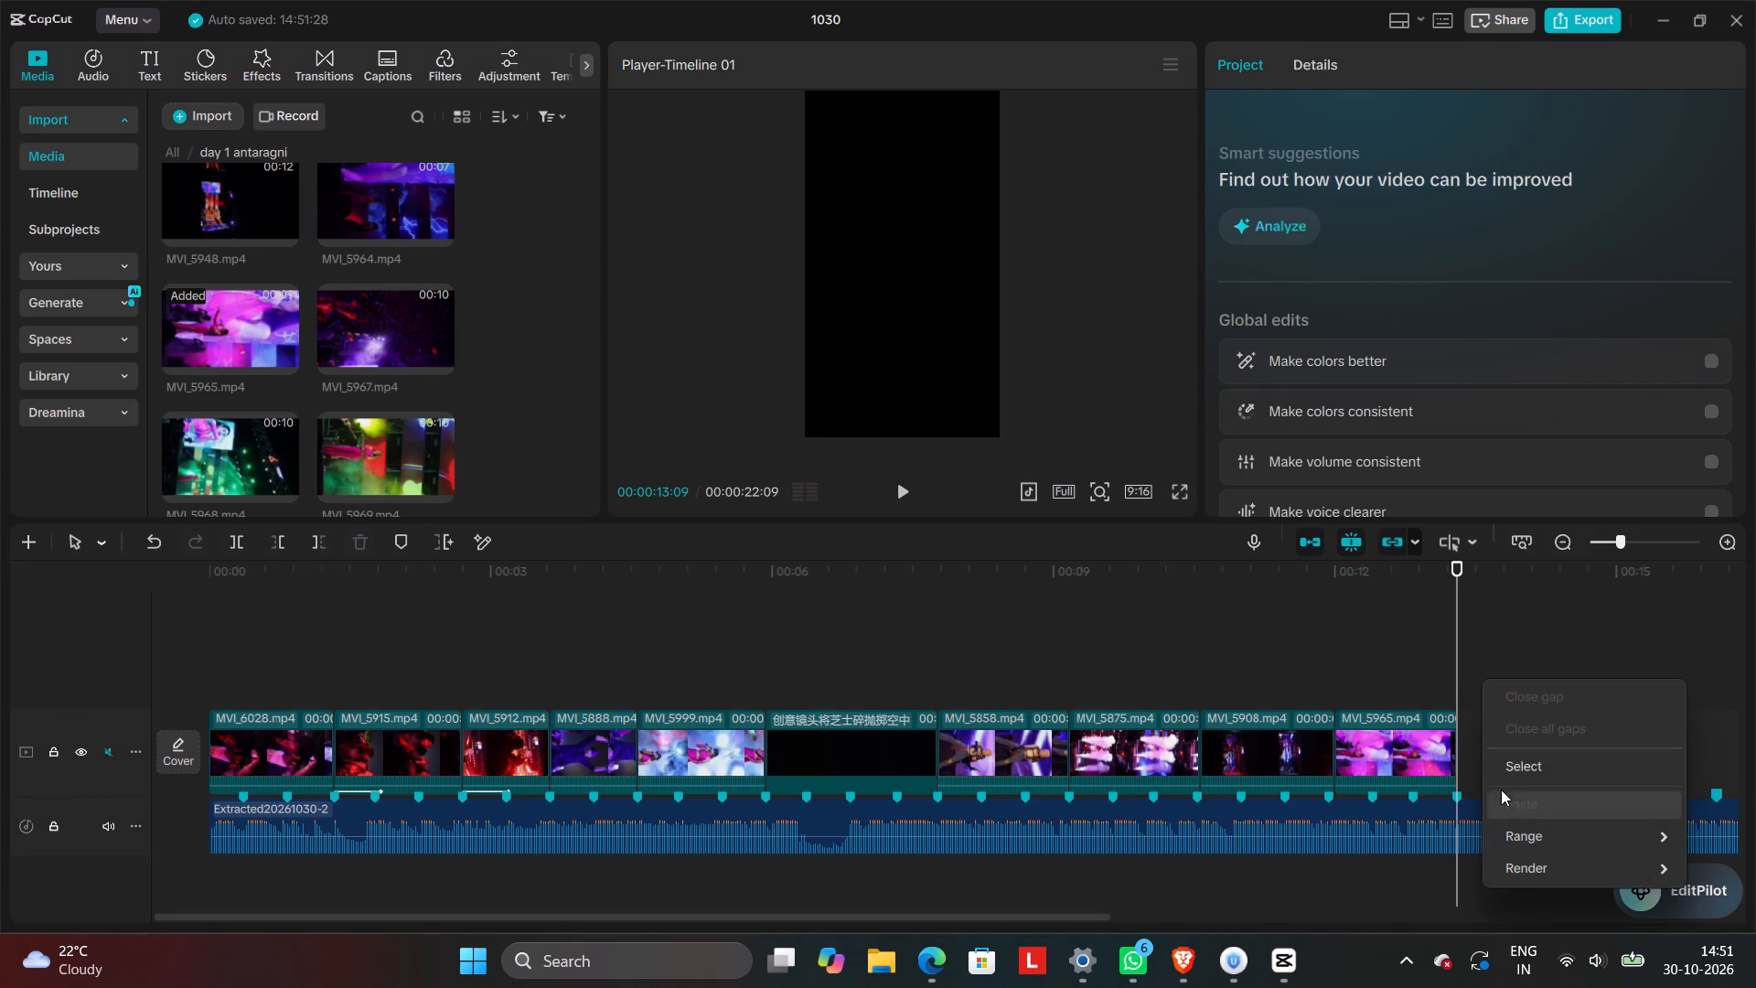
pyautogui.click(1387, 766)
pyautogui.rightClick(1387, 765)
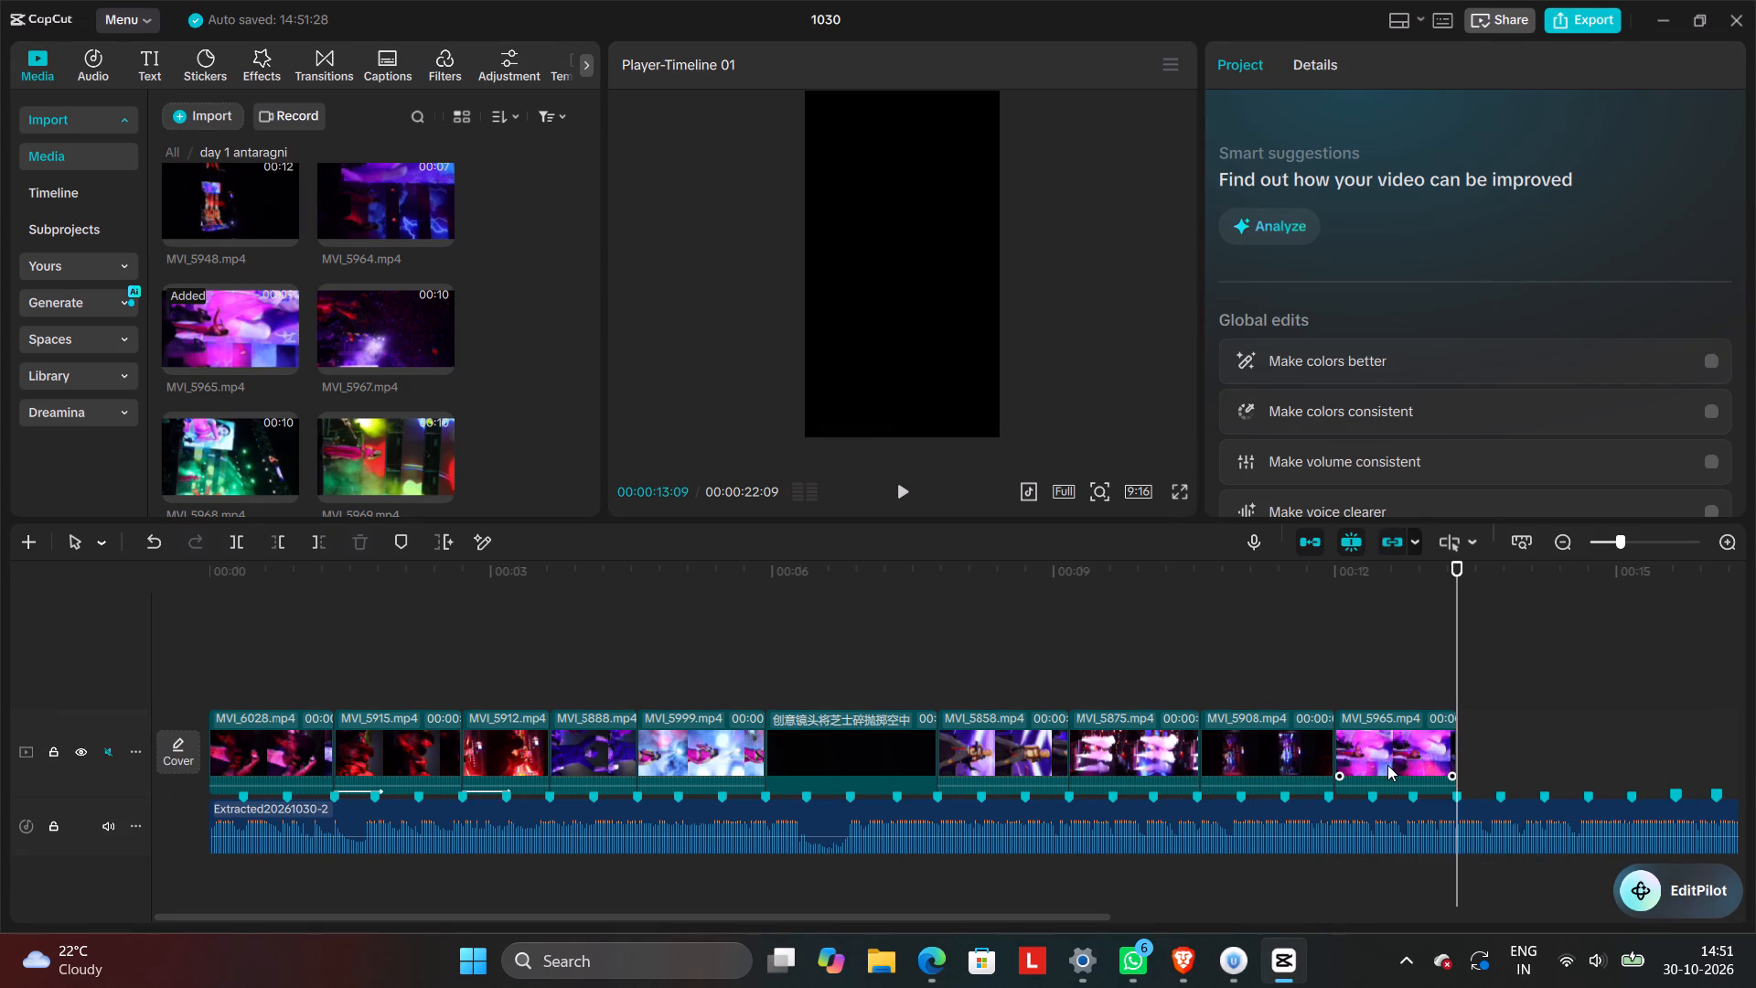
pyautogui.click(1419, 67)
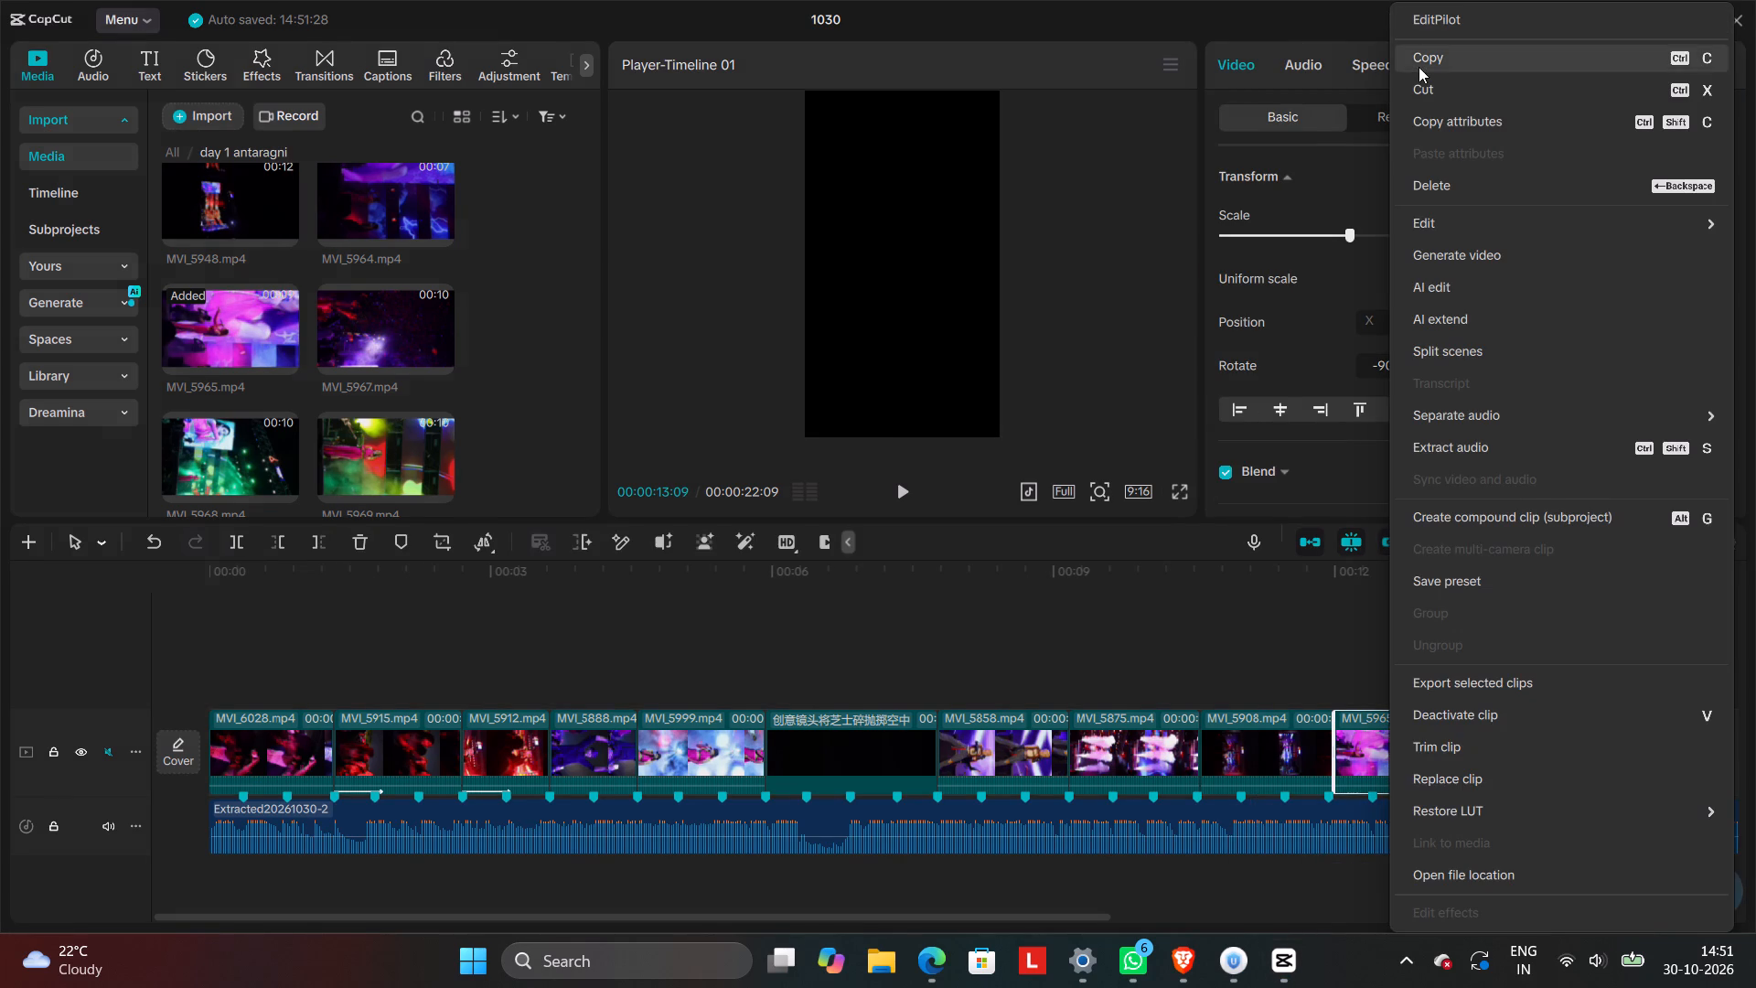
pyautogui.click(1460, 653)
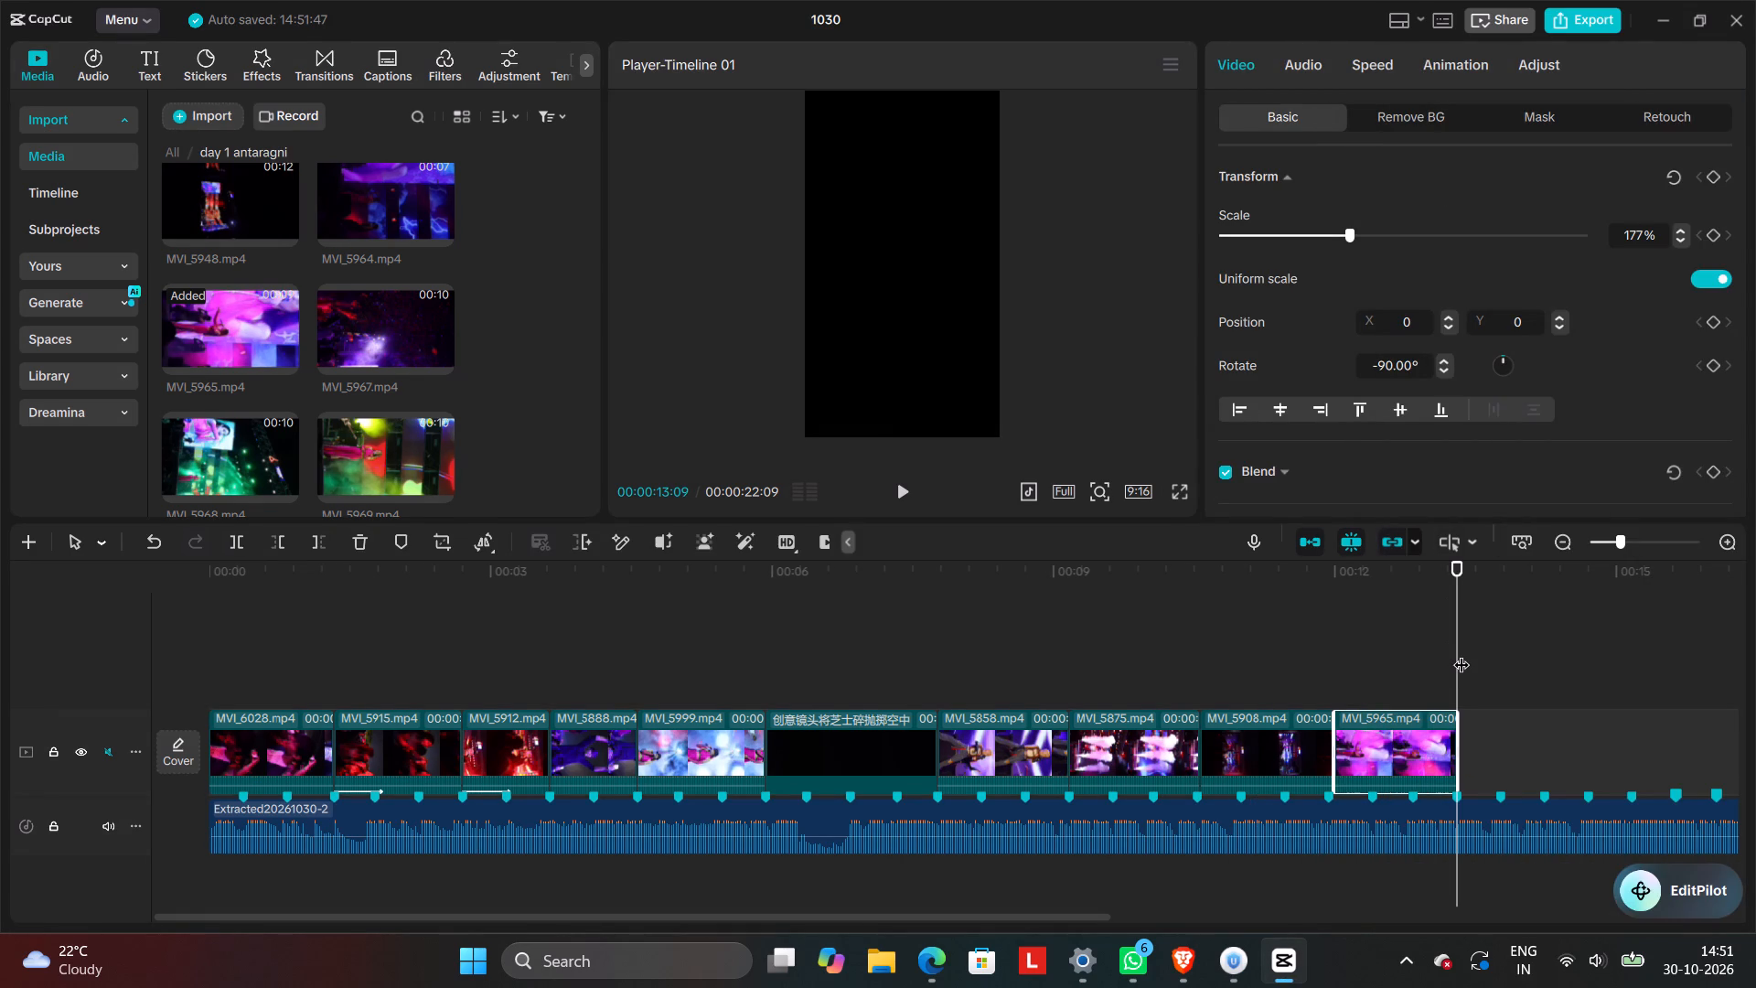
pyautogui.click(1462, 653)
pyautogui.rightClick(1463, 652)
pyautogui.click(1517, 778)
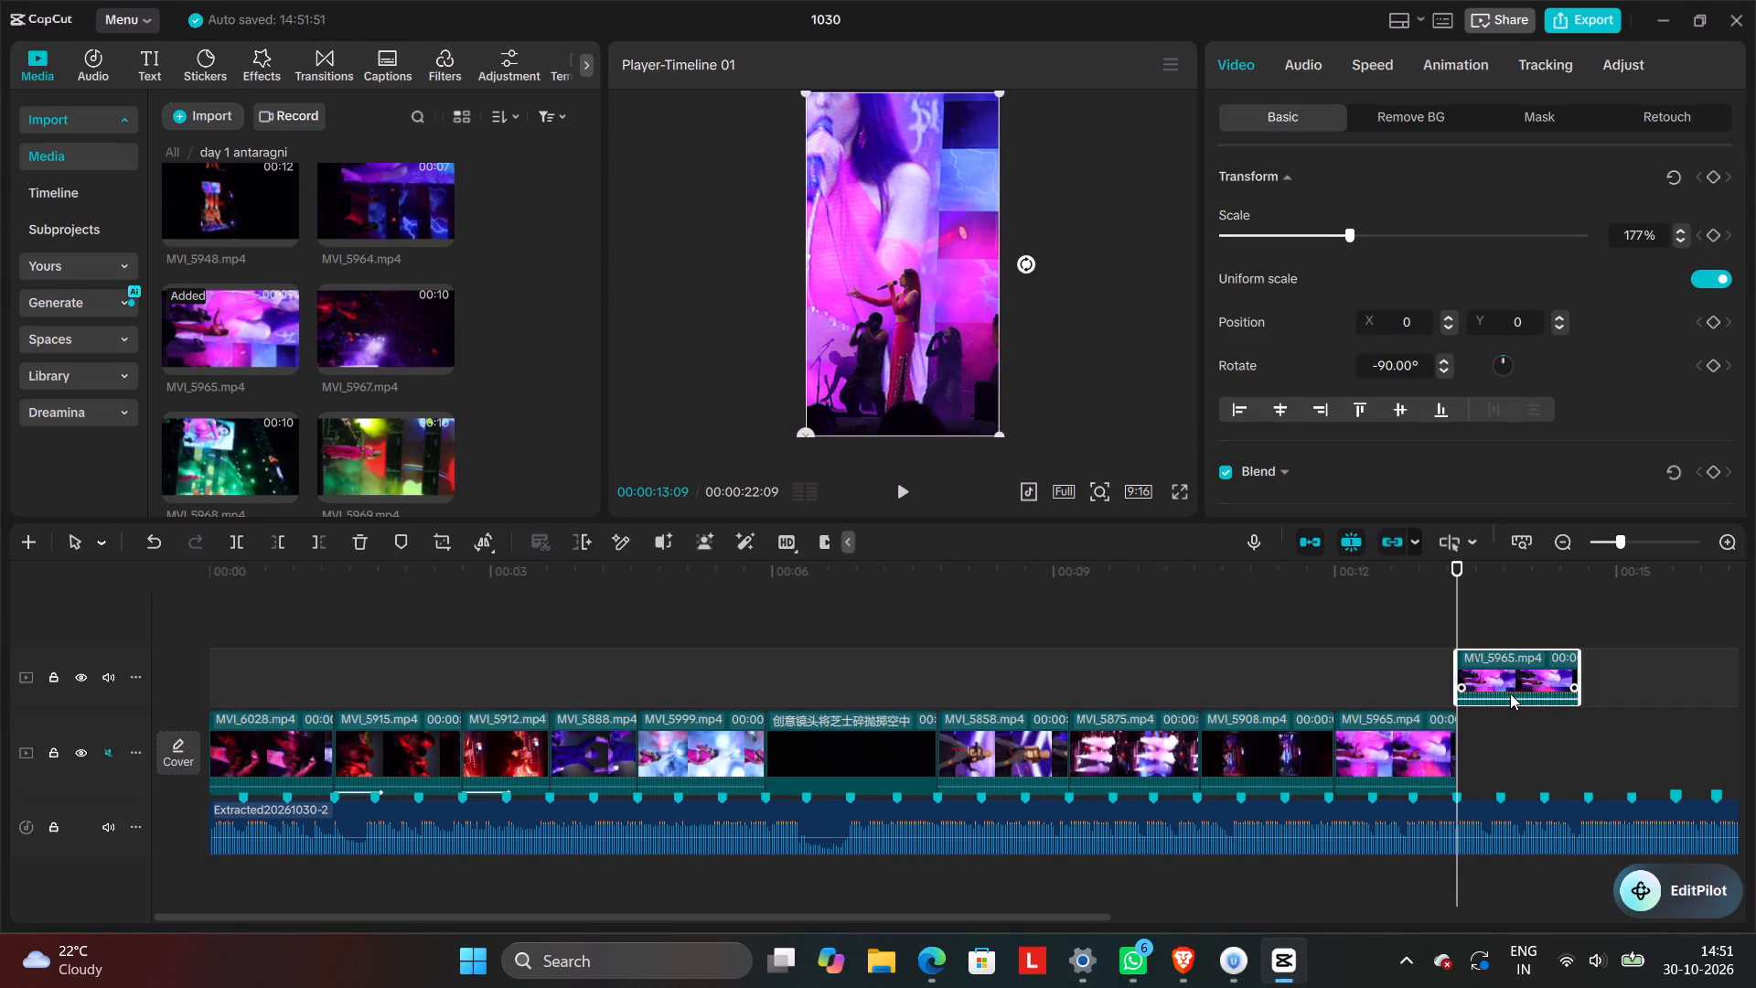
pyautogui.moveTo(1510, 676); pyautogui.dragTo(1510, 729)
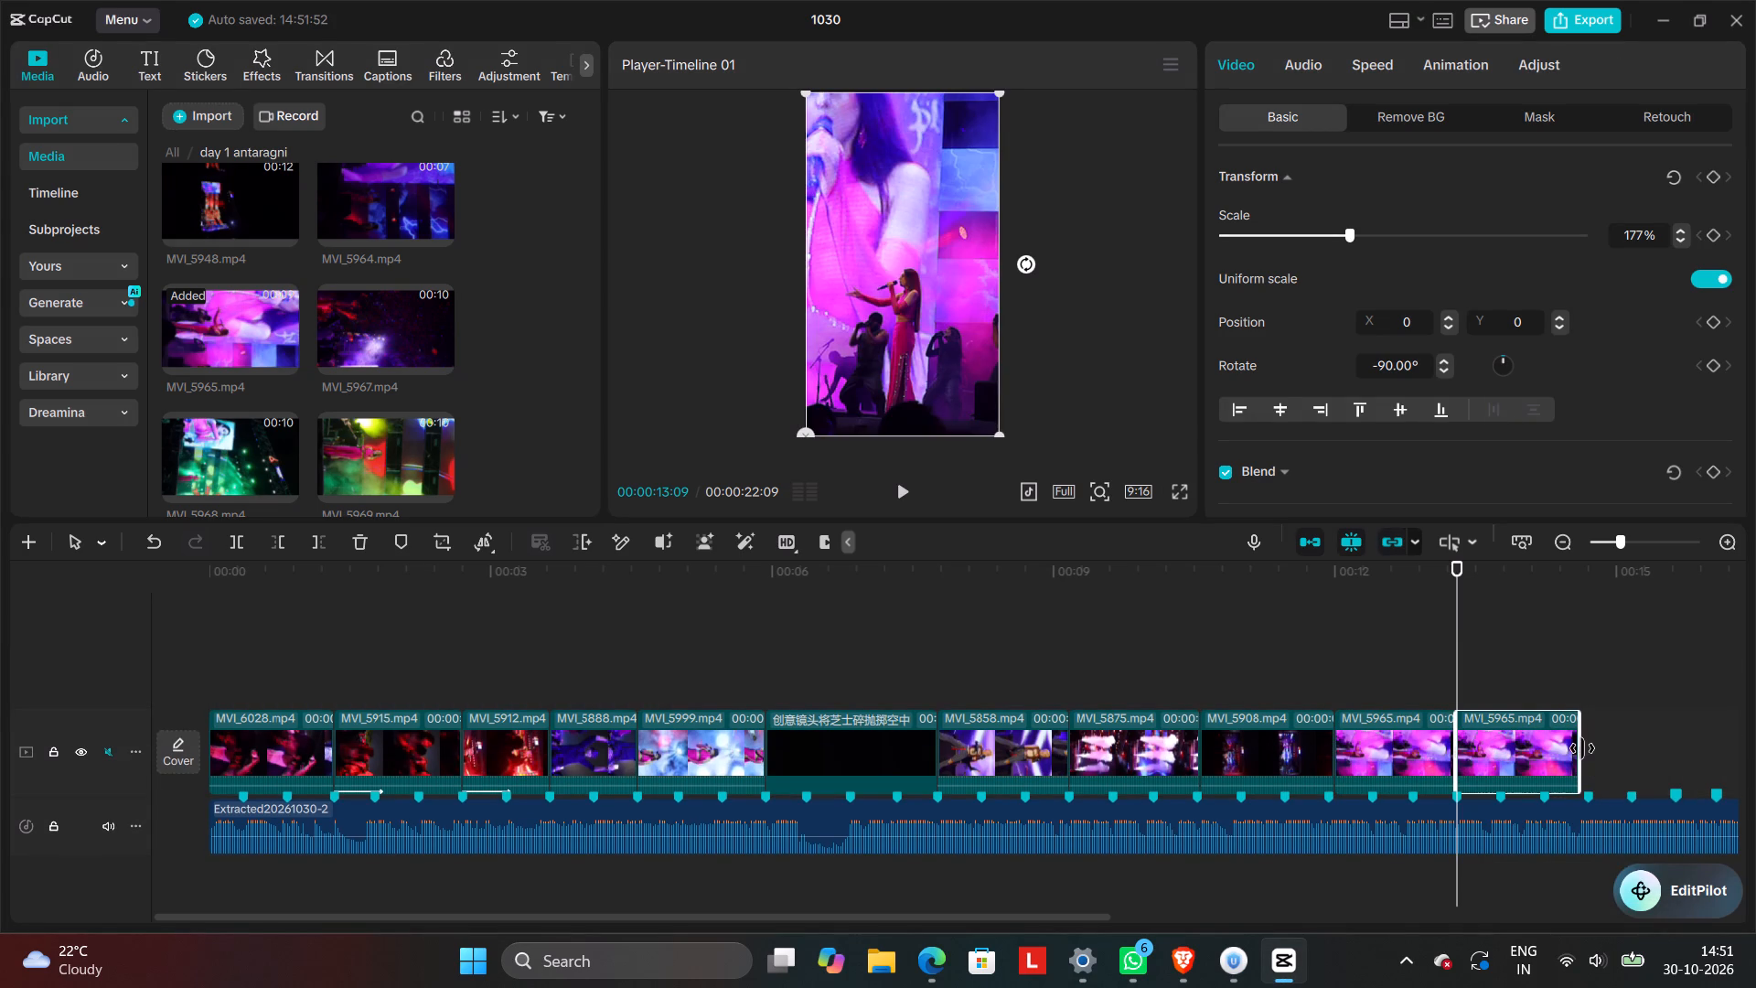
pyautogui.click(1582, 748)
# Preview MVI_5969, MVI_5970 and MVI_5996 (1), and replace the first MVI_5965 clip with MVI_5996 (1), keeping the original video effect.
pyautogui.click(378, 433)
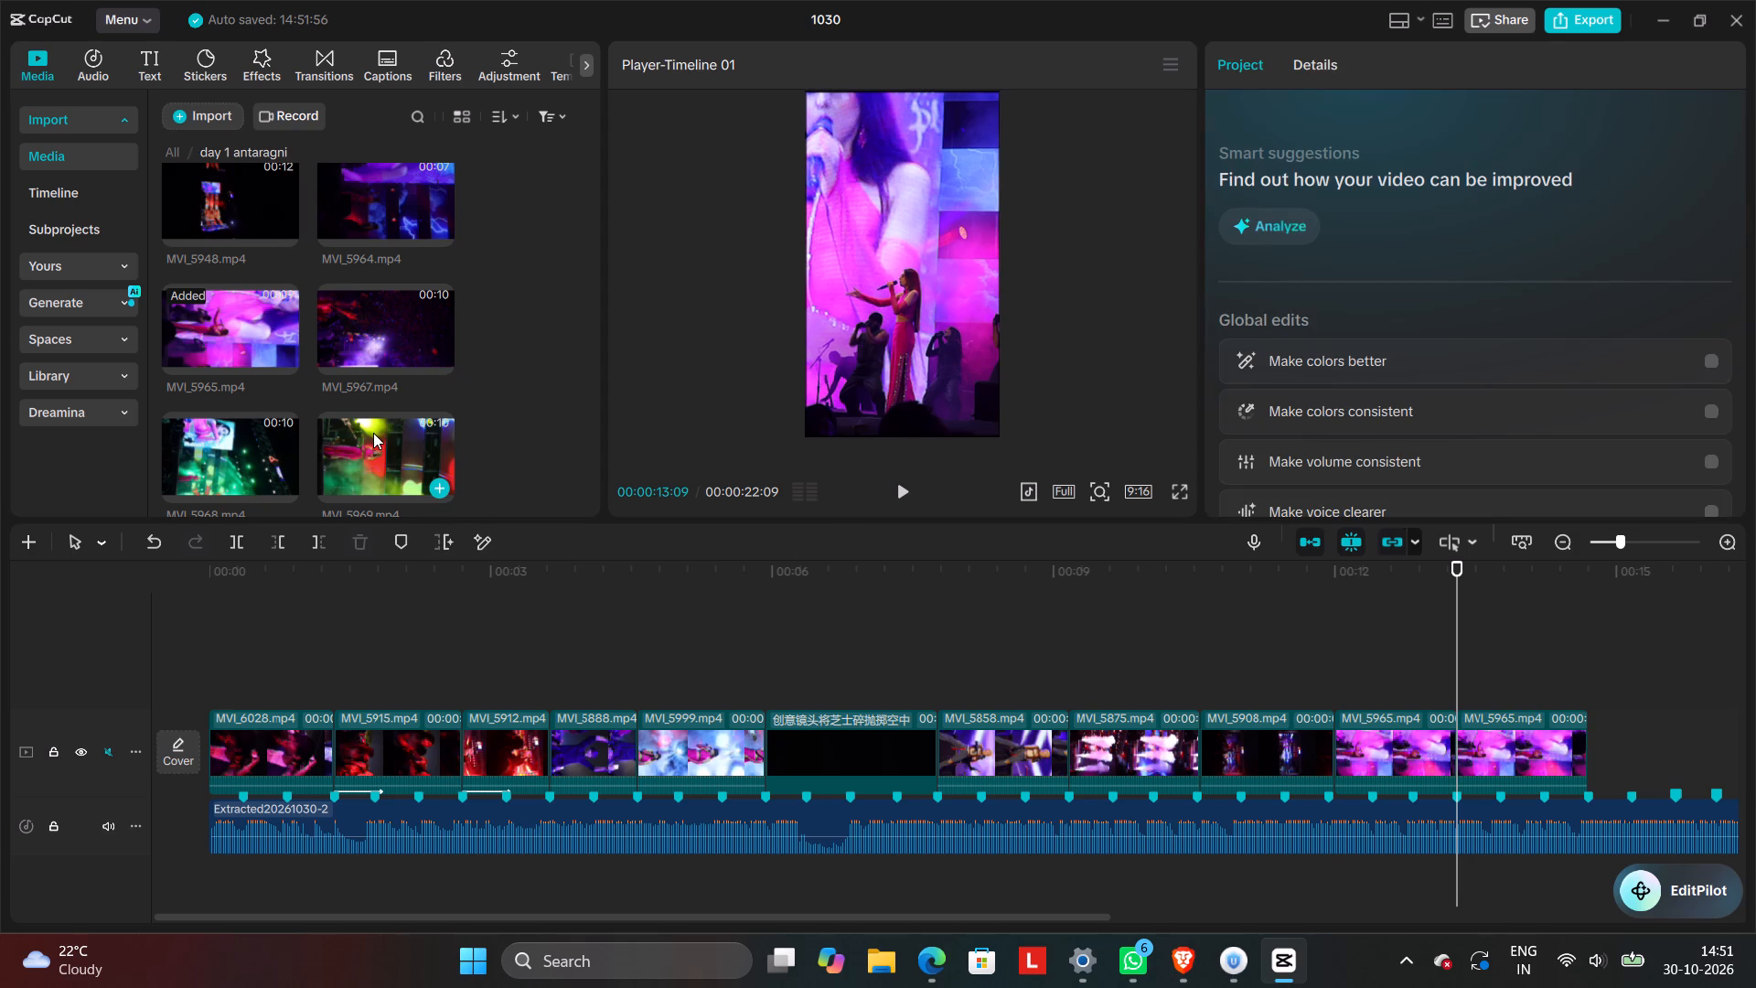
pyautogui.click(333, 452)
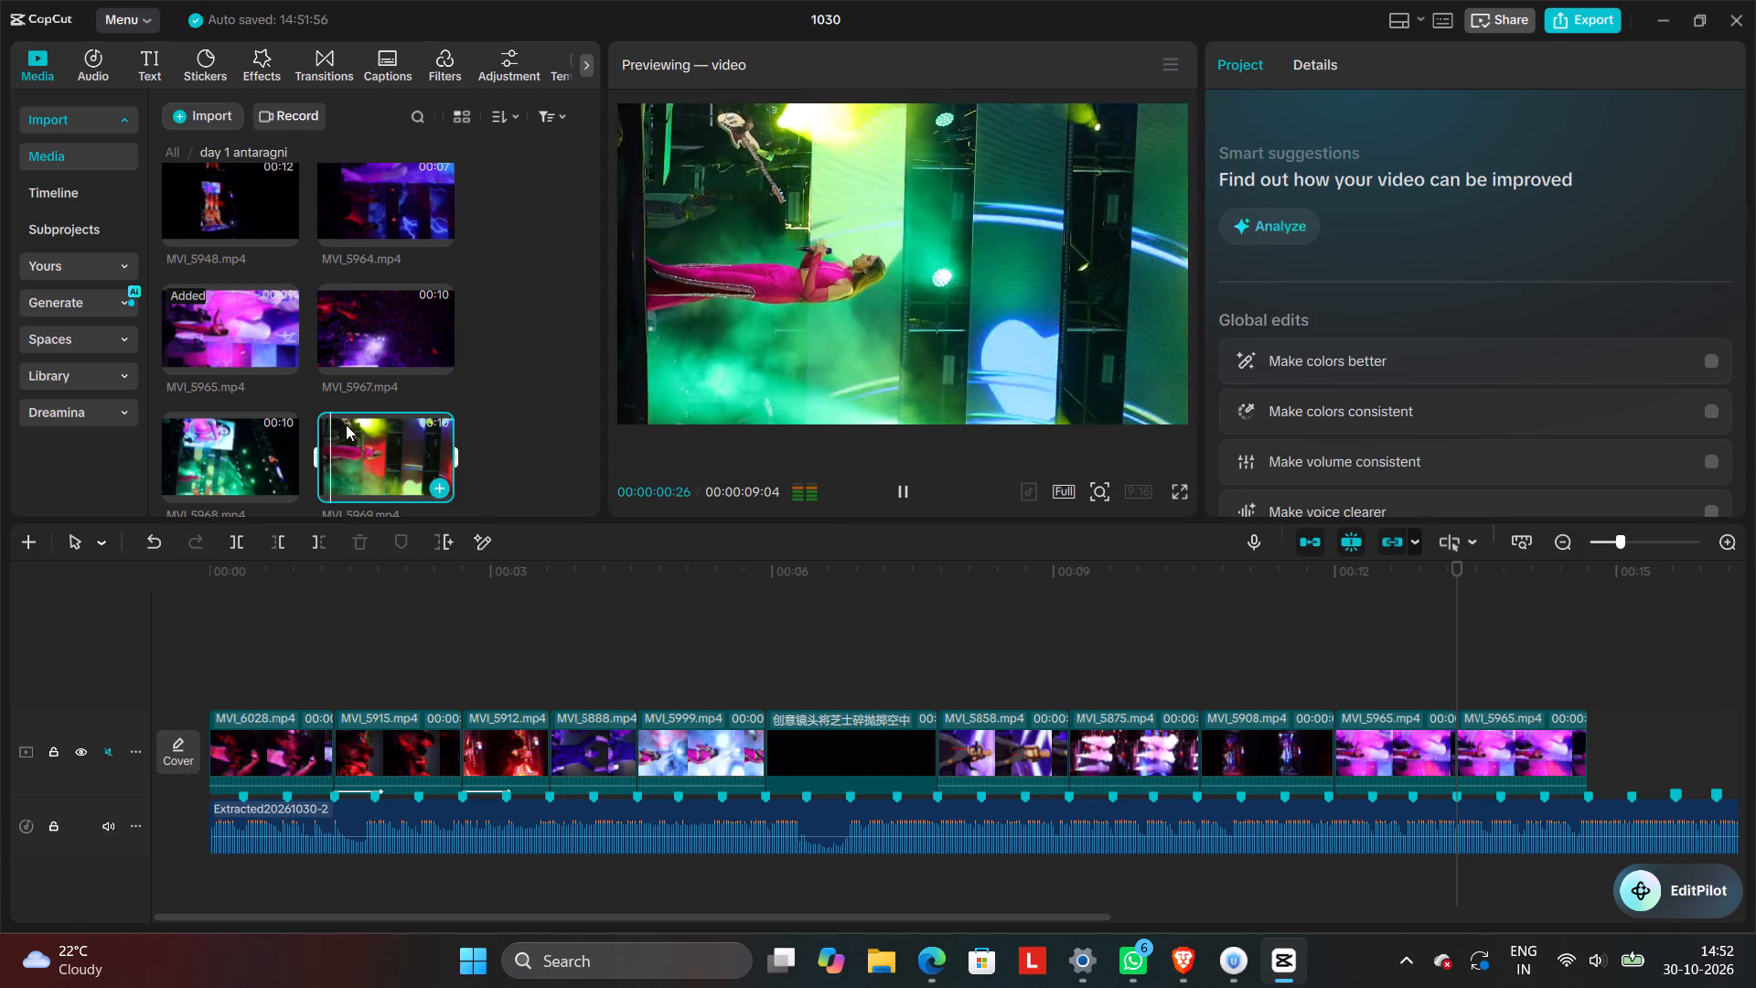
pyautogui.scroll(-1, 340, 407)
pyautogui.click(241, 466)
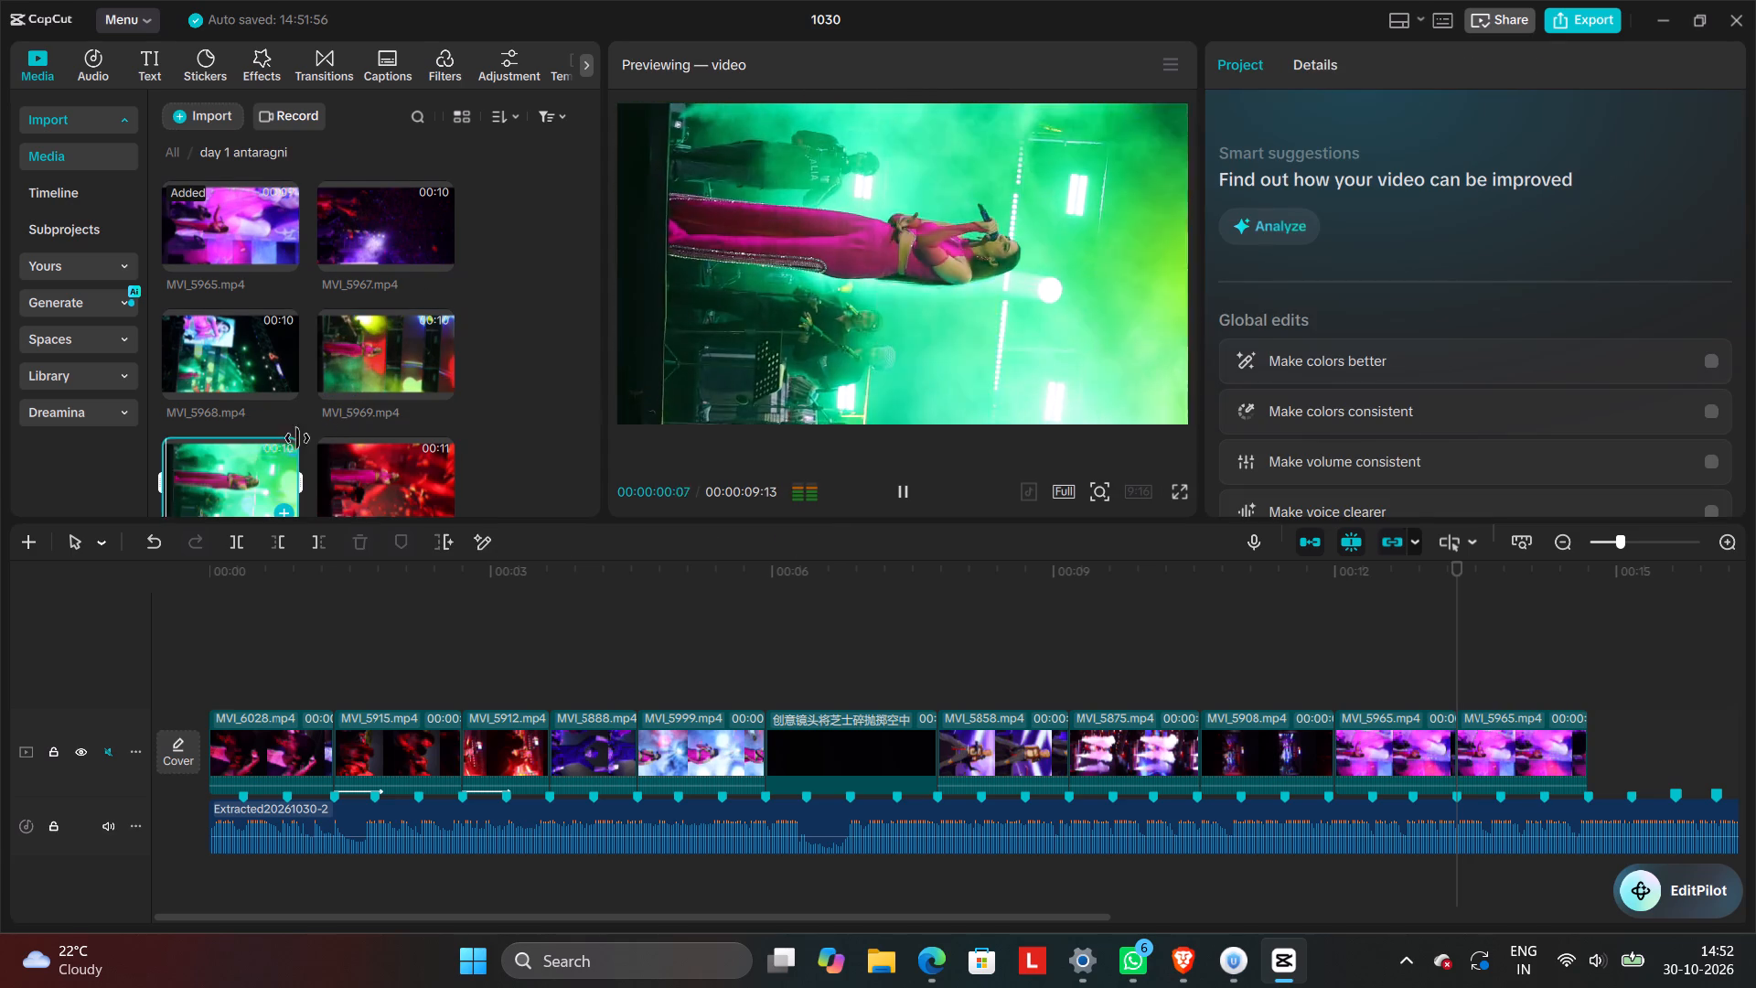
pyautogui.click(334, 483)
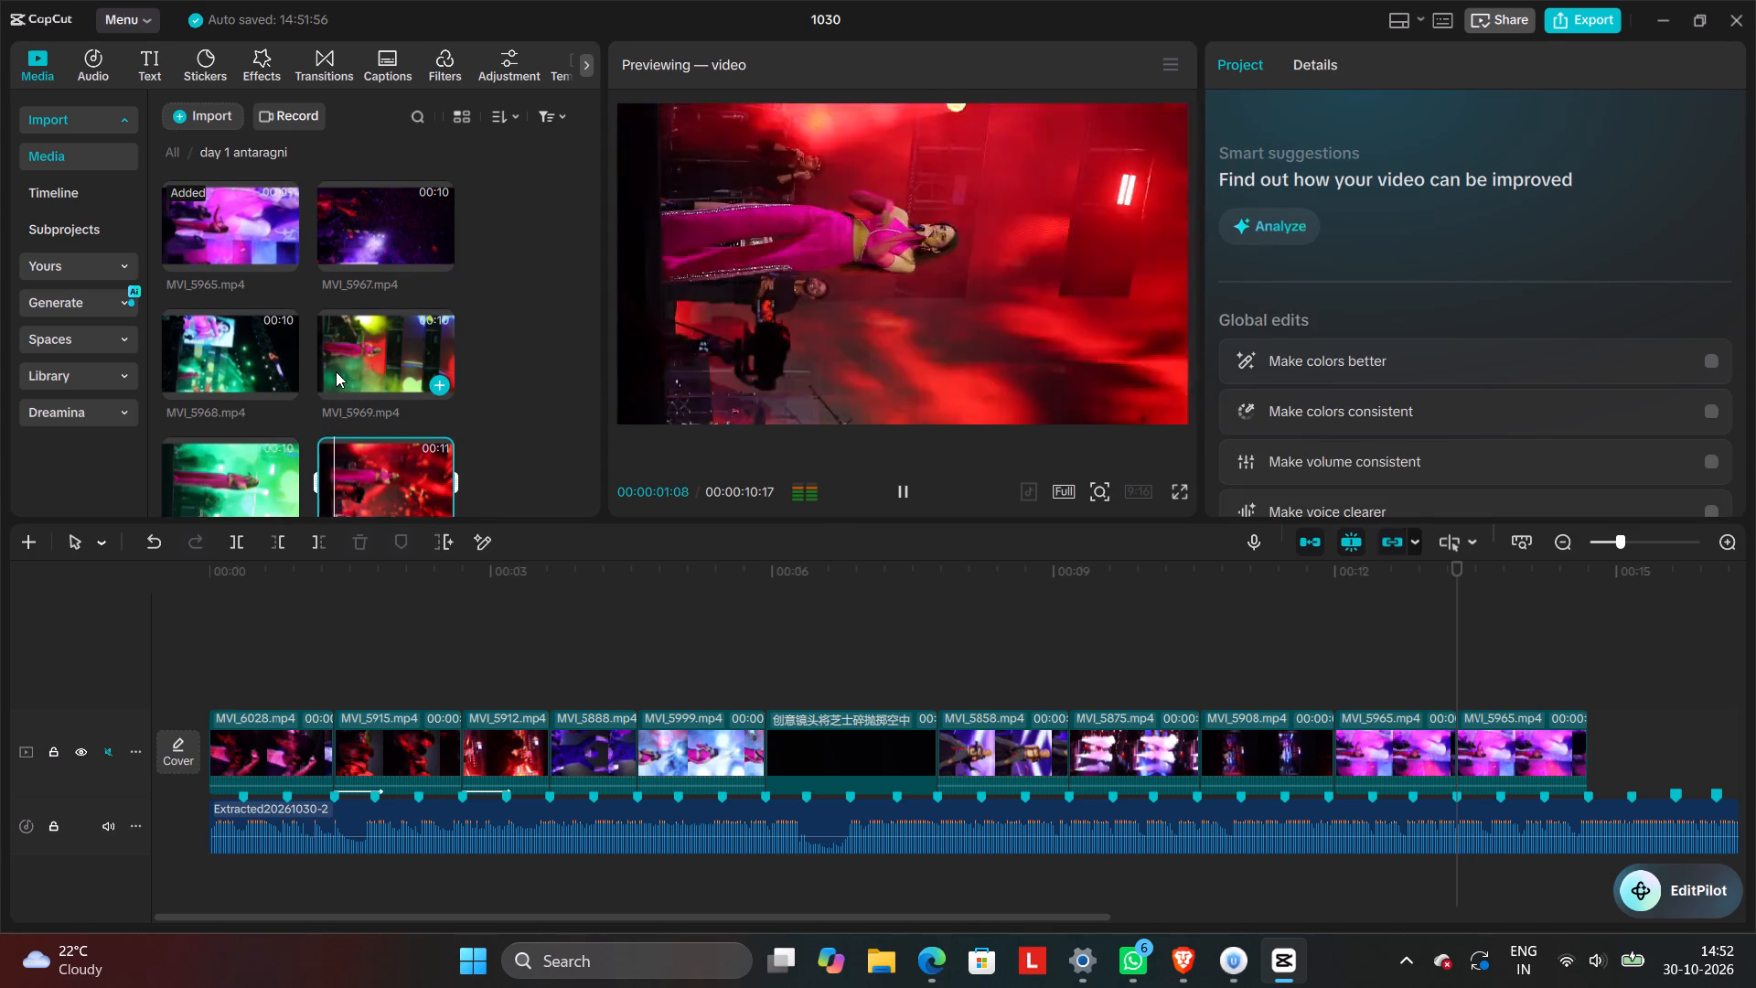
pyautogui.scroll(-1, 337, 371)
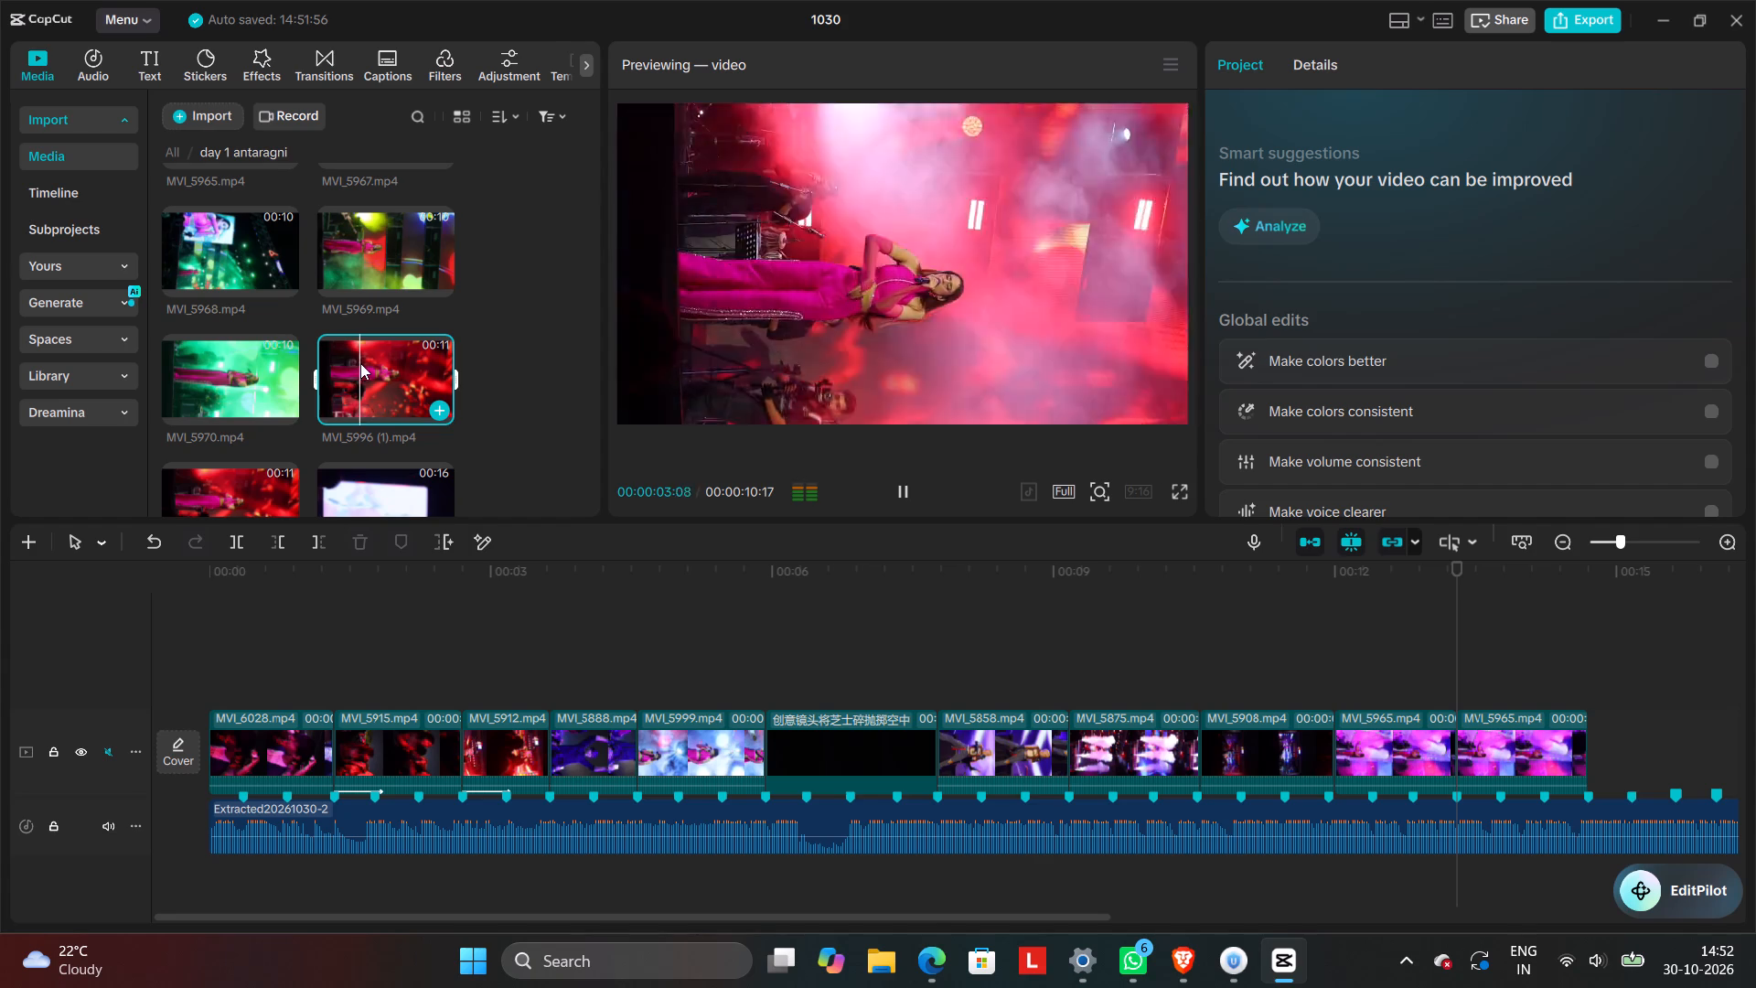
pyautogui.moveTo(373, 380); pyautogui.dragTo(1350, 725)
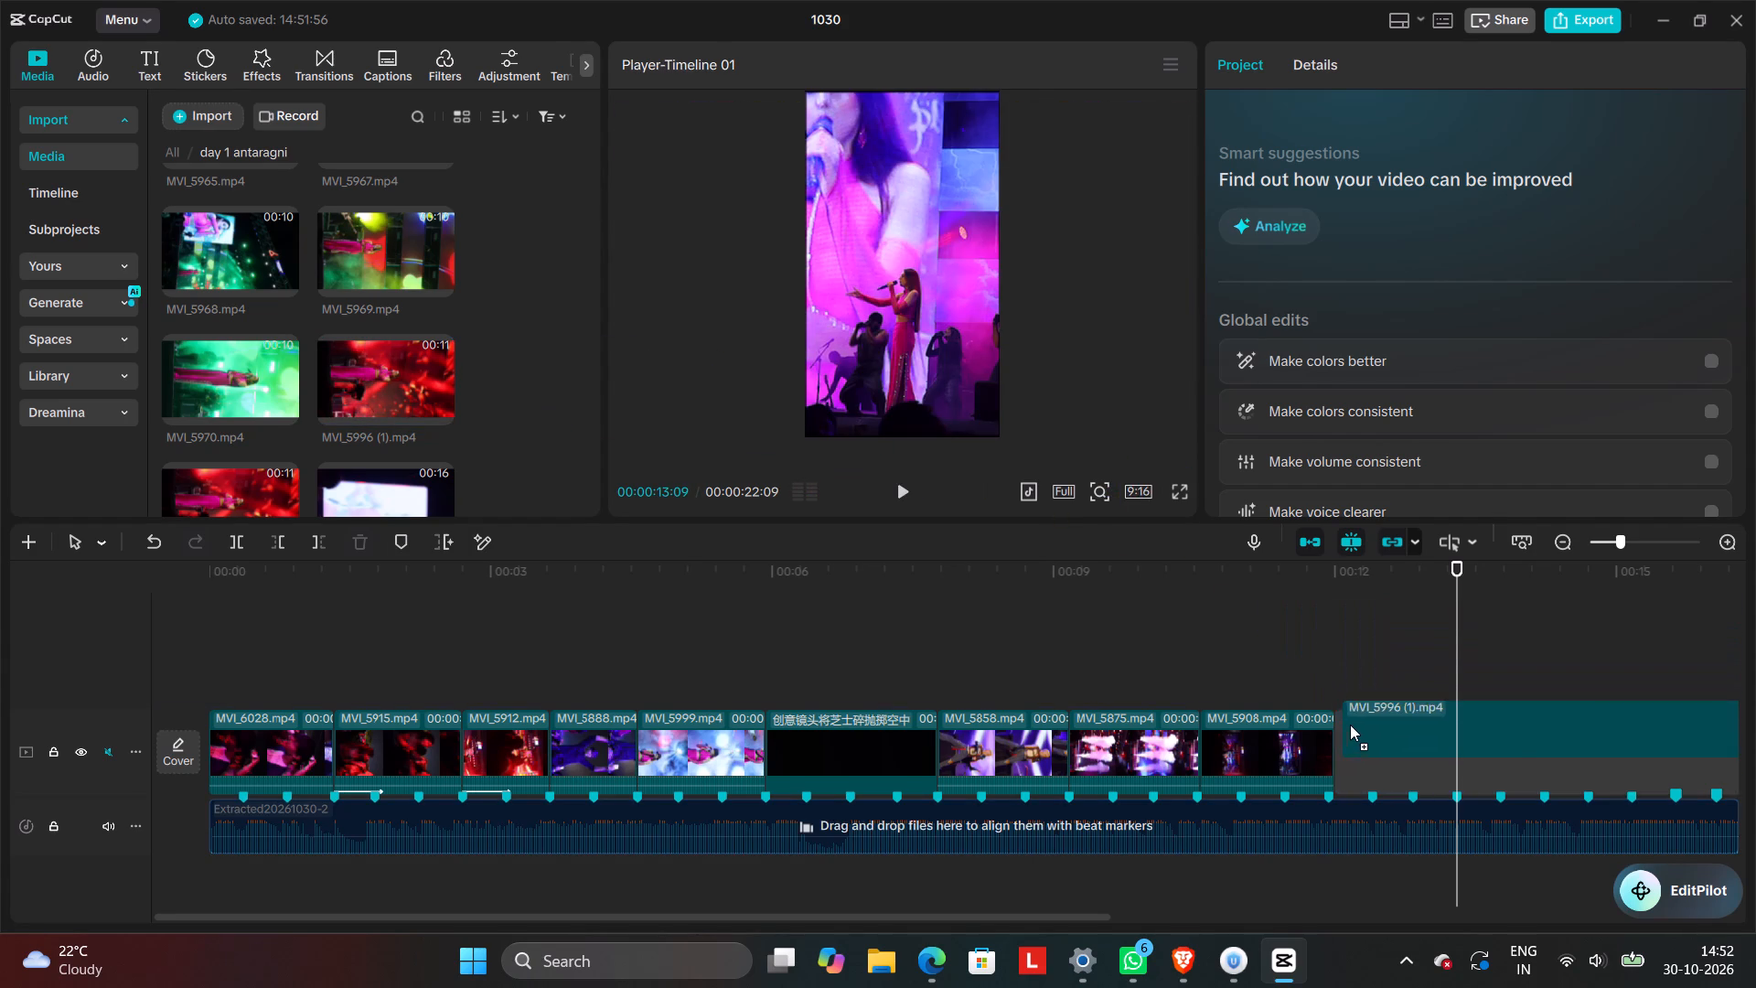
pyautogui.moveTo(1350, 725); pyautogui.dragTo(1366, 744)
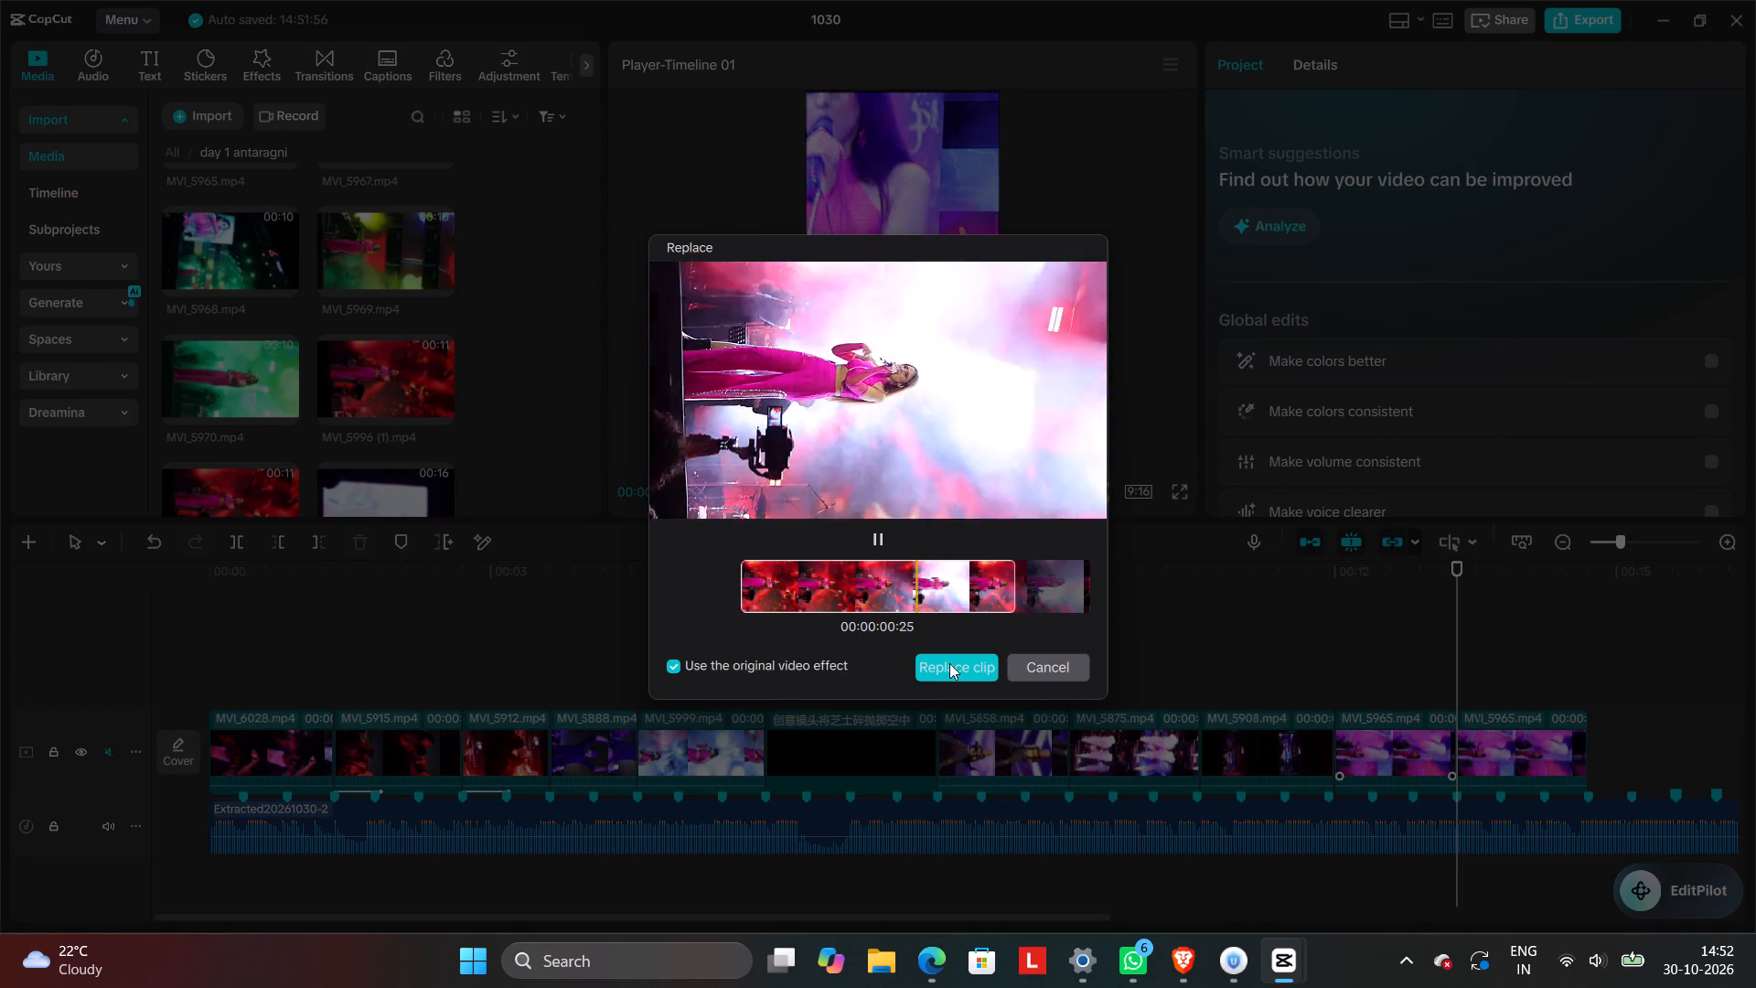
pyautogui.click(949, 662)
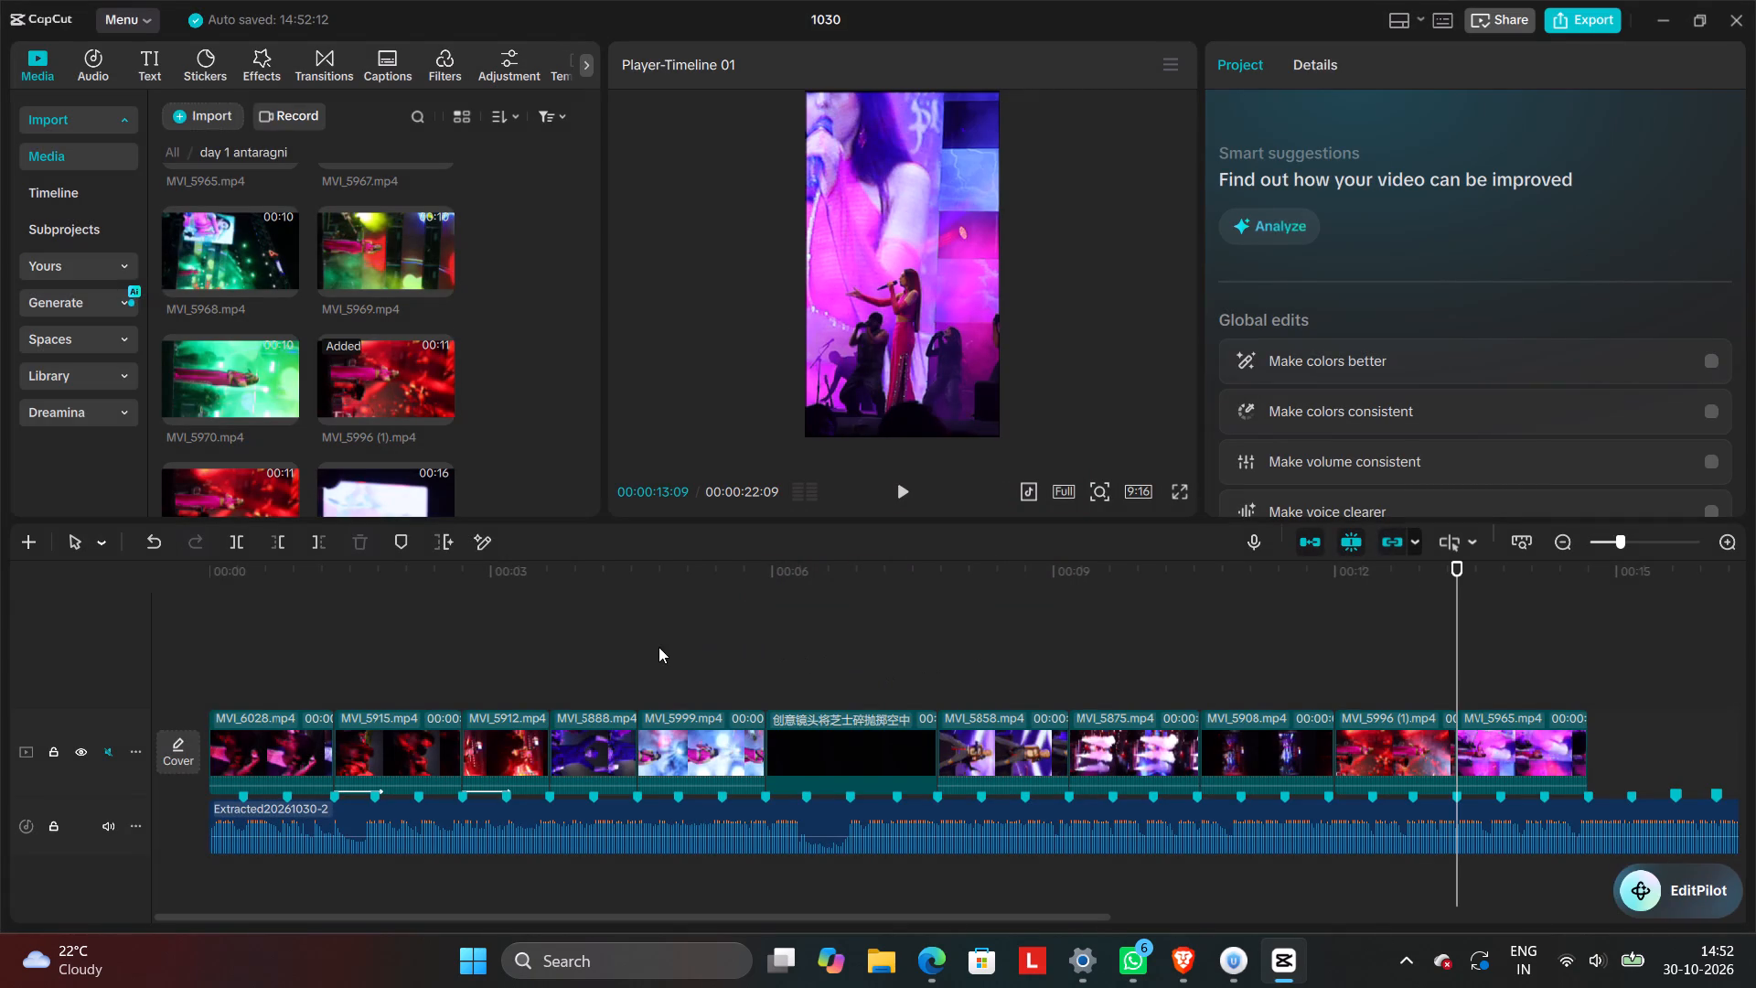
# Preview the day 1 antaragni clips from MVI_5997 through MVI_6027, examining them for a shot to replace the MVI_5965 copy.
pyautogui.scroll(-2, 382, 416)
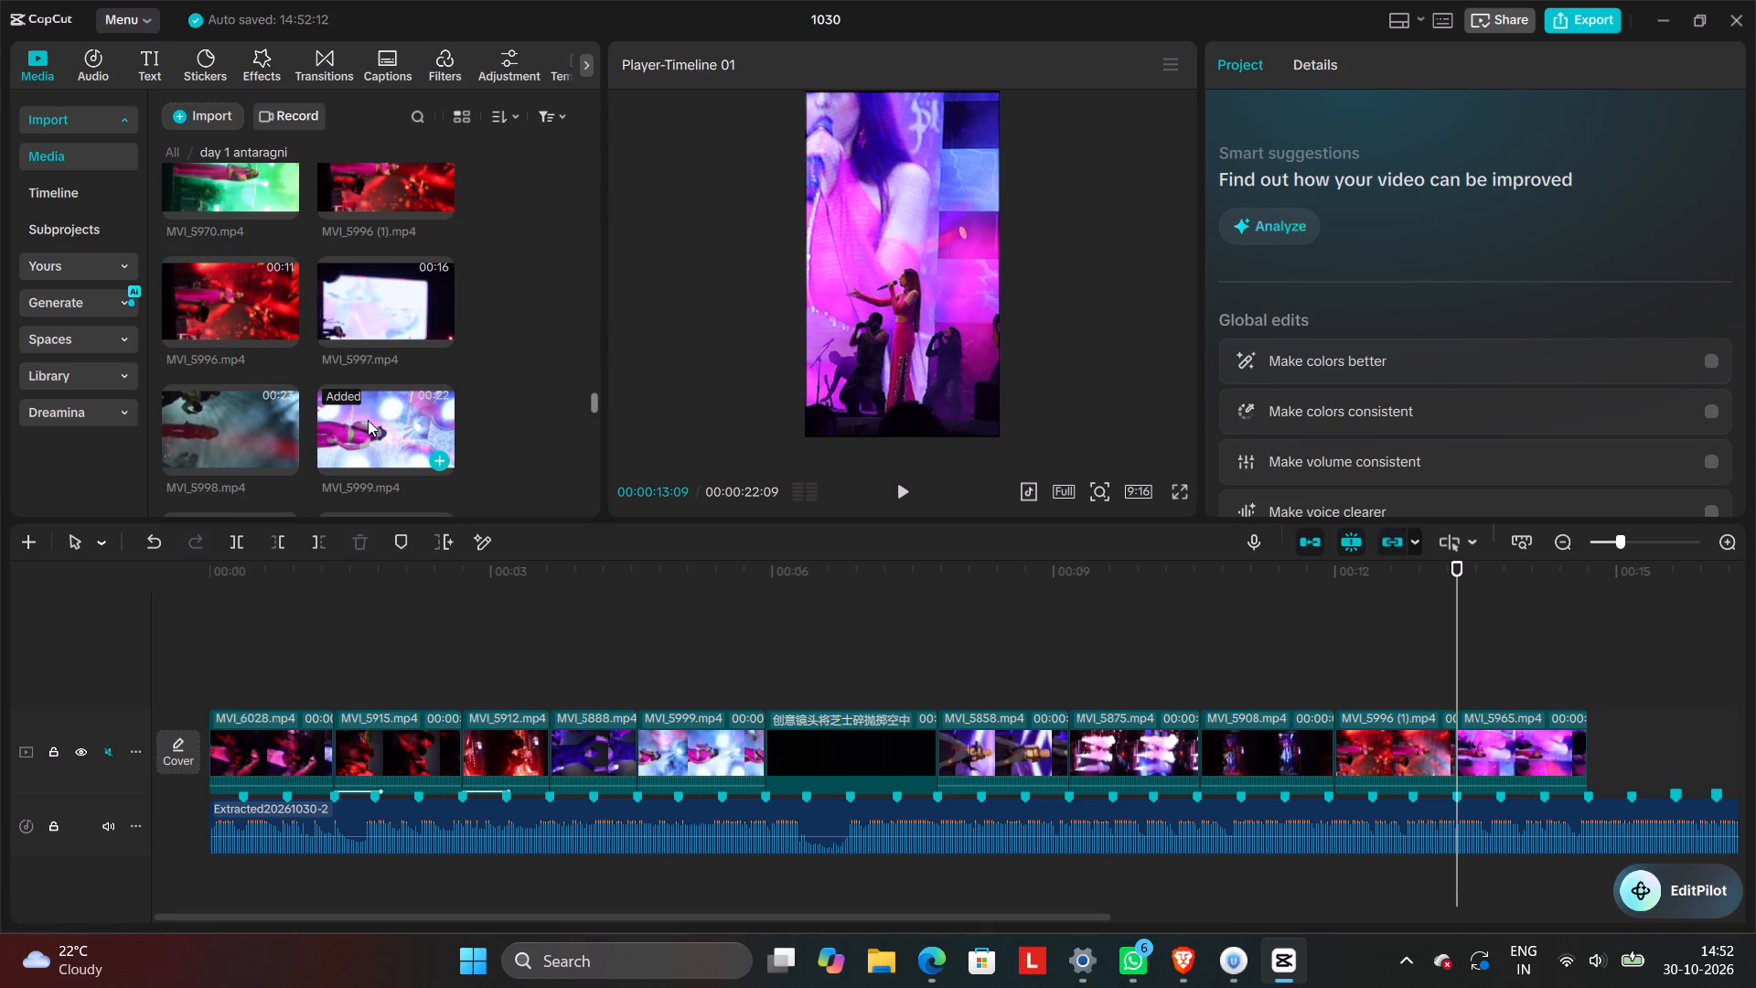
pyautogui.click(340, 313)
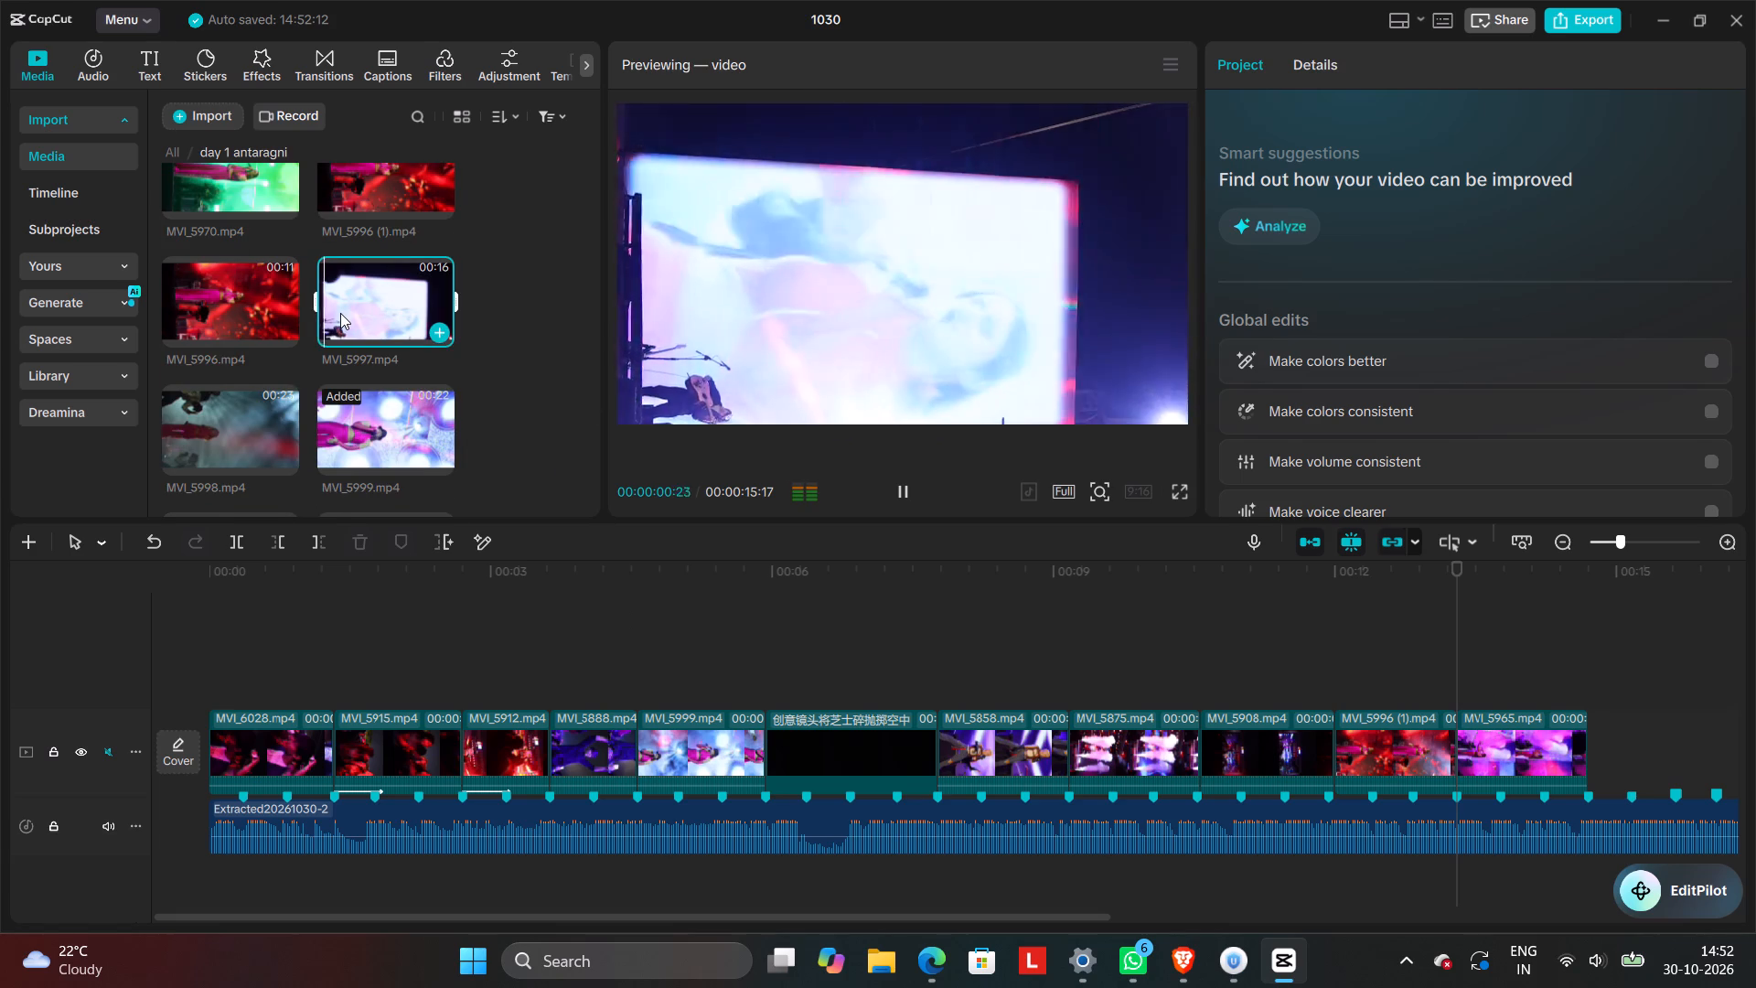
pyautogui.scroll(-1, 340, 313)
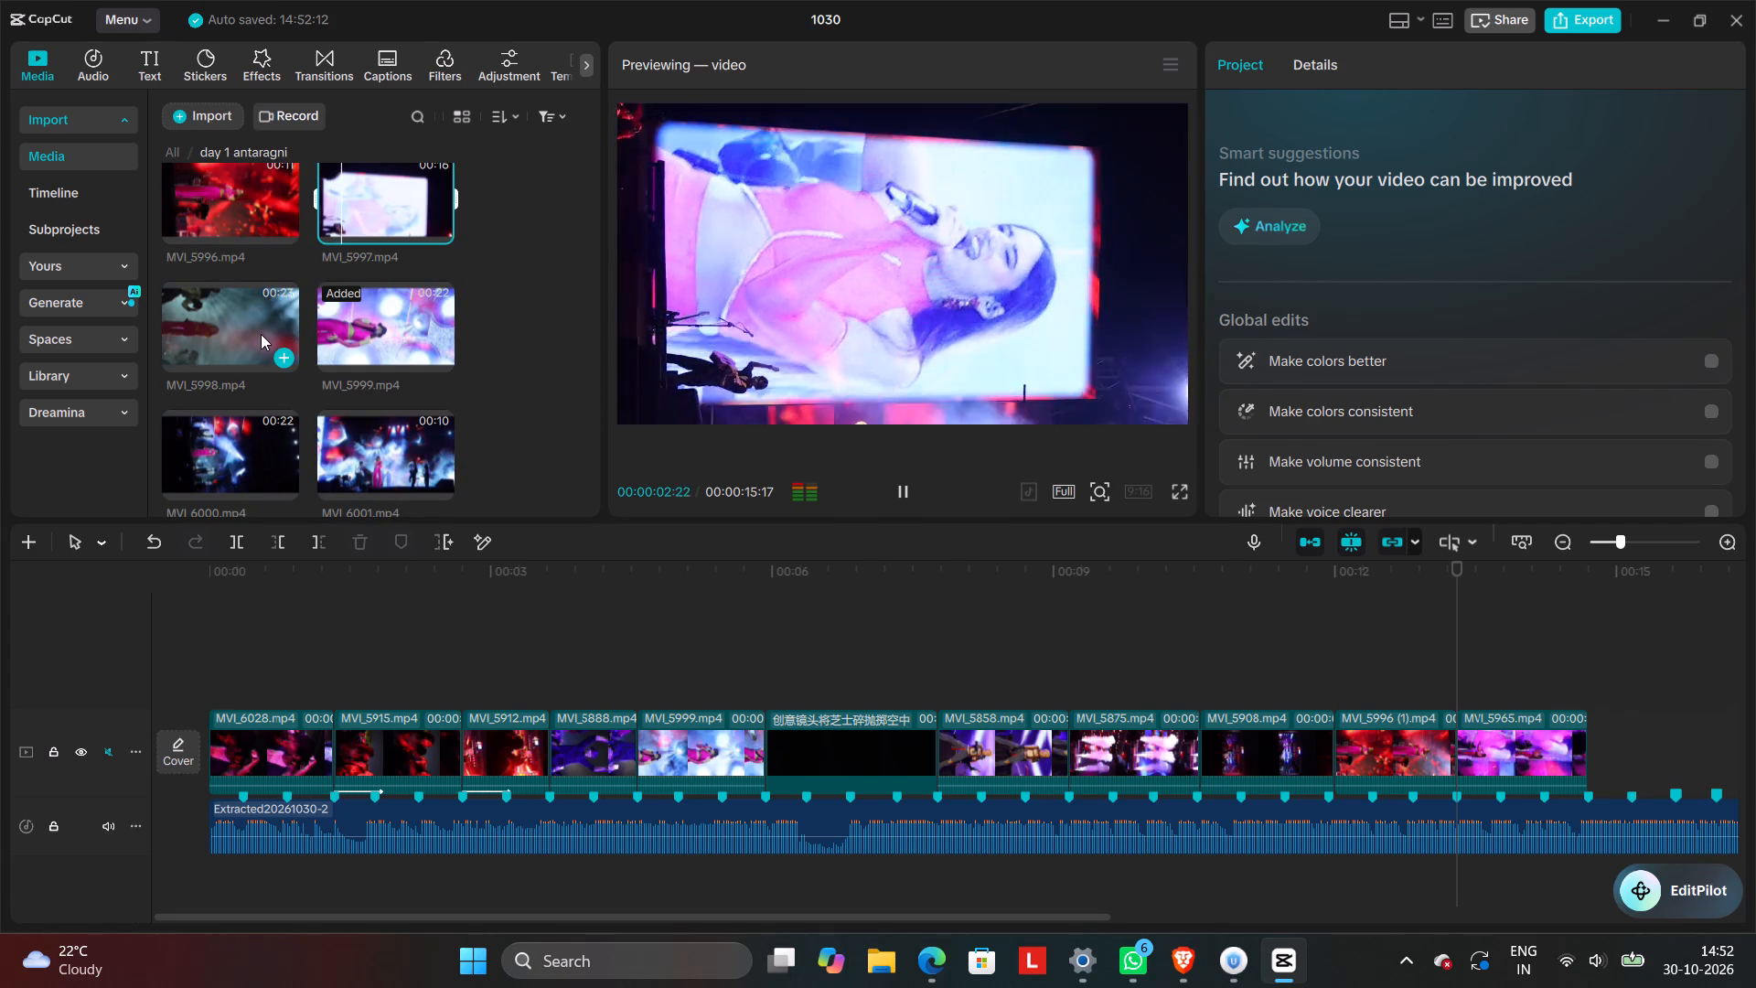
pyautogui.click(249, 334)
pyautogui.scroll(-1, 249, 334)
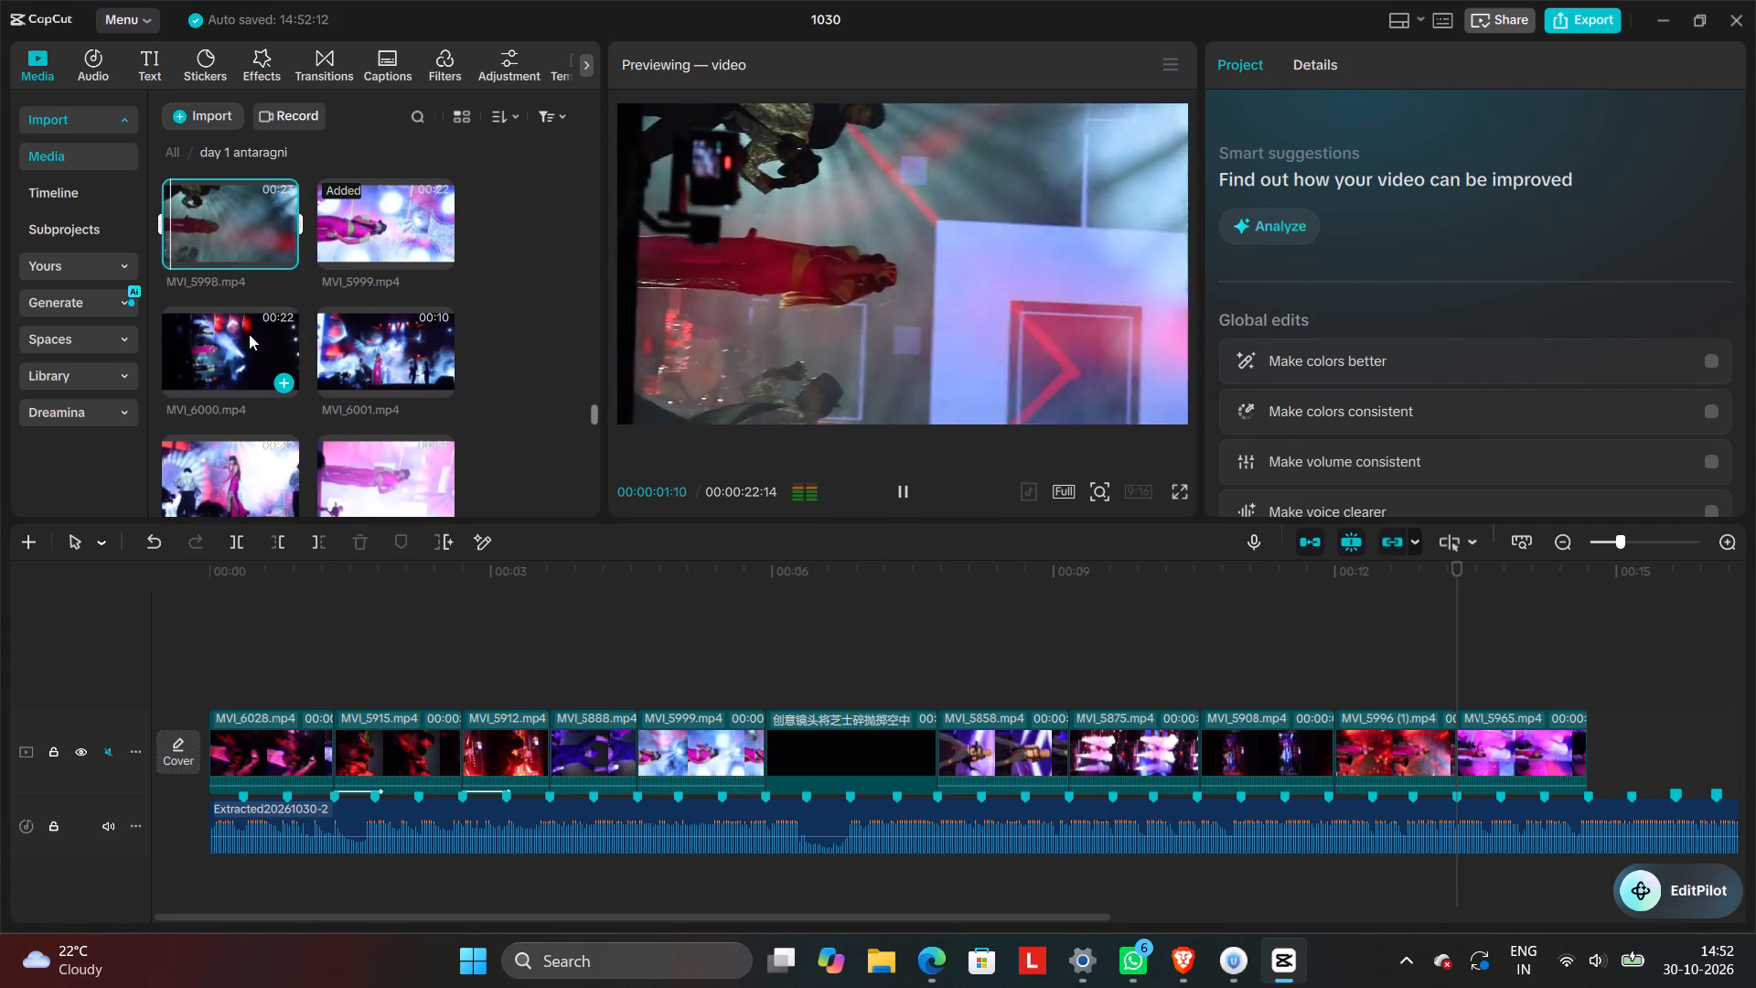
pyautogui.click(249, 334)
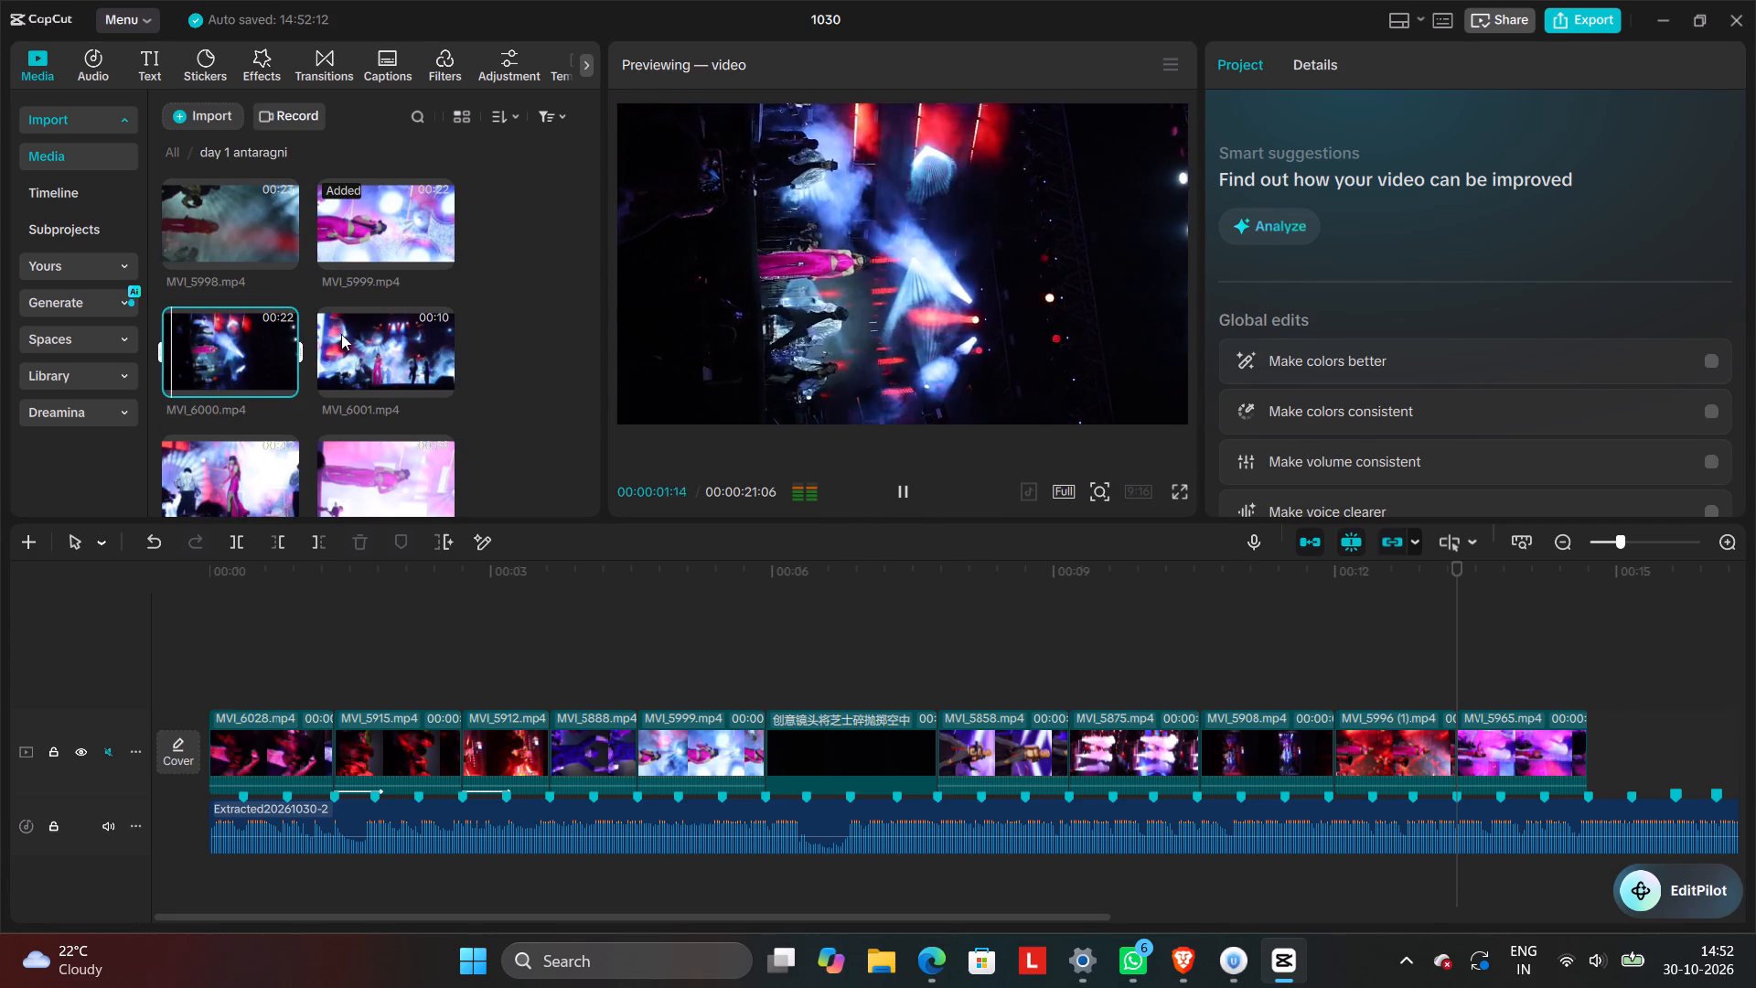
pyautogui.click(388, 358)
pyautogui.scroll(-1, 388, 358)
pyautogui.click(388, 358)
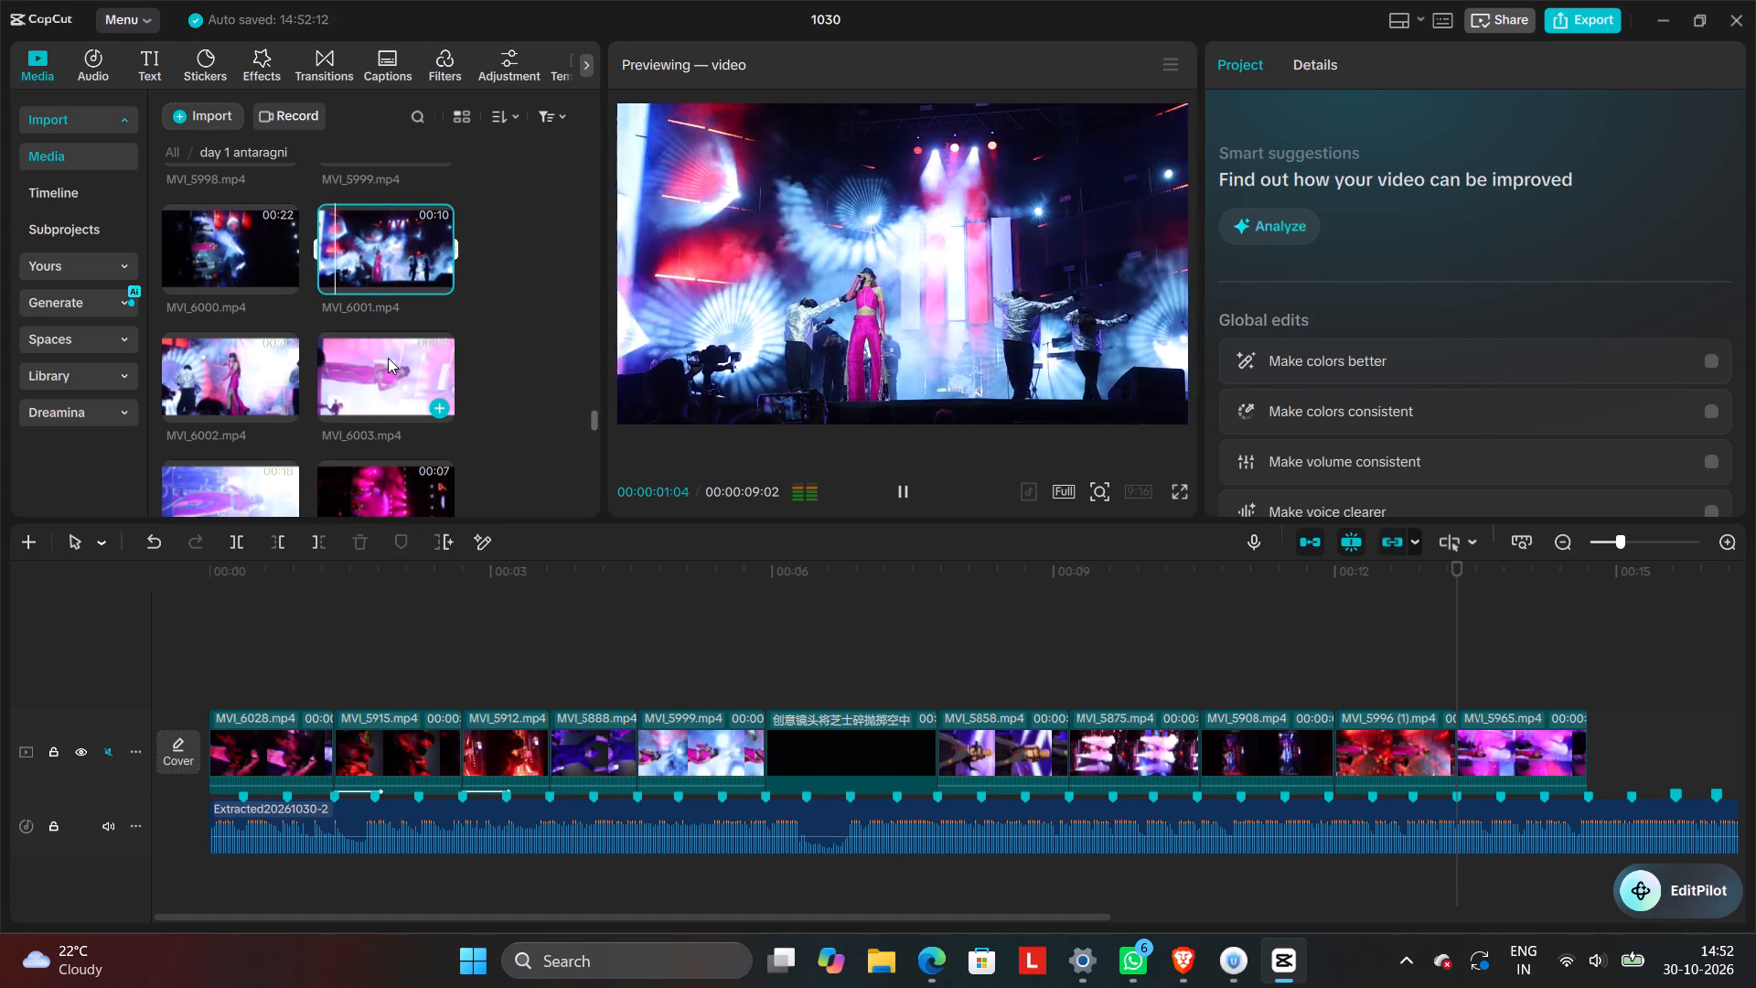
pyautogui.click(241, 363)
pyautogui.scroll(-2, 242, 363)
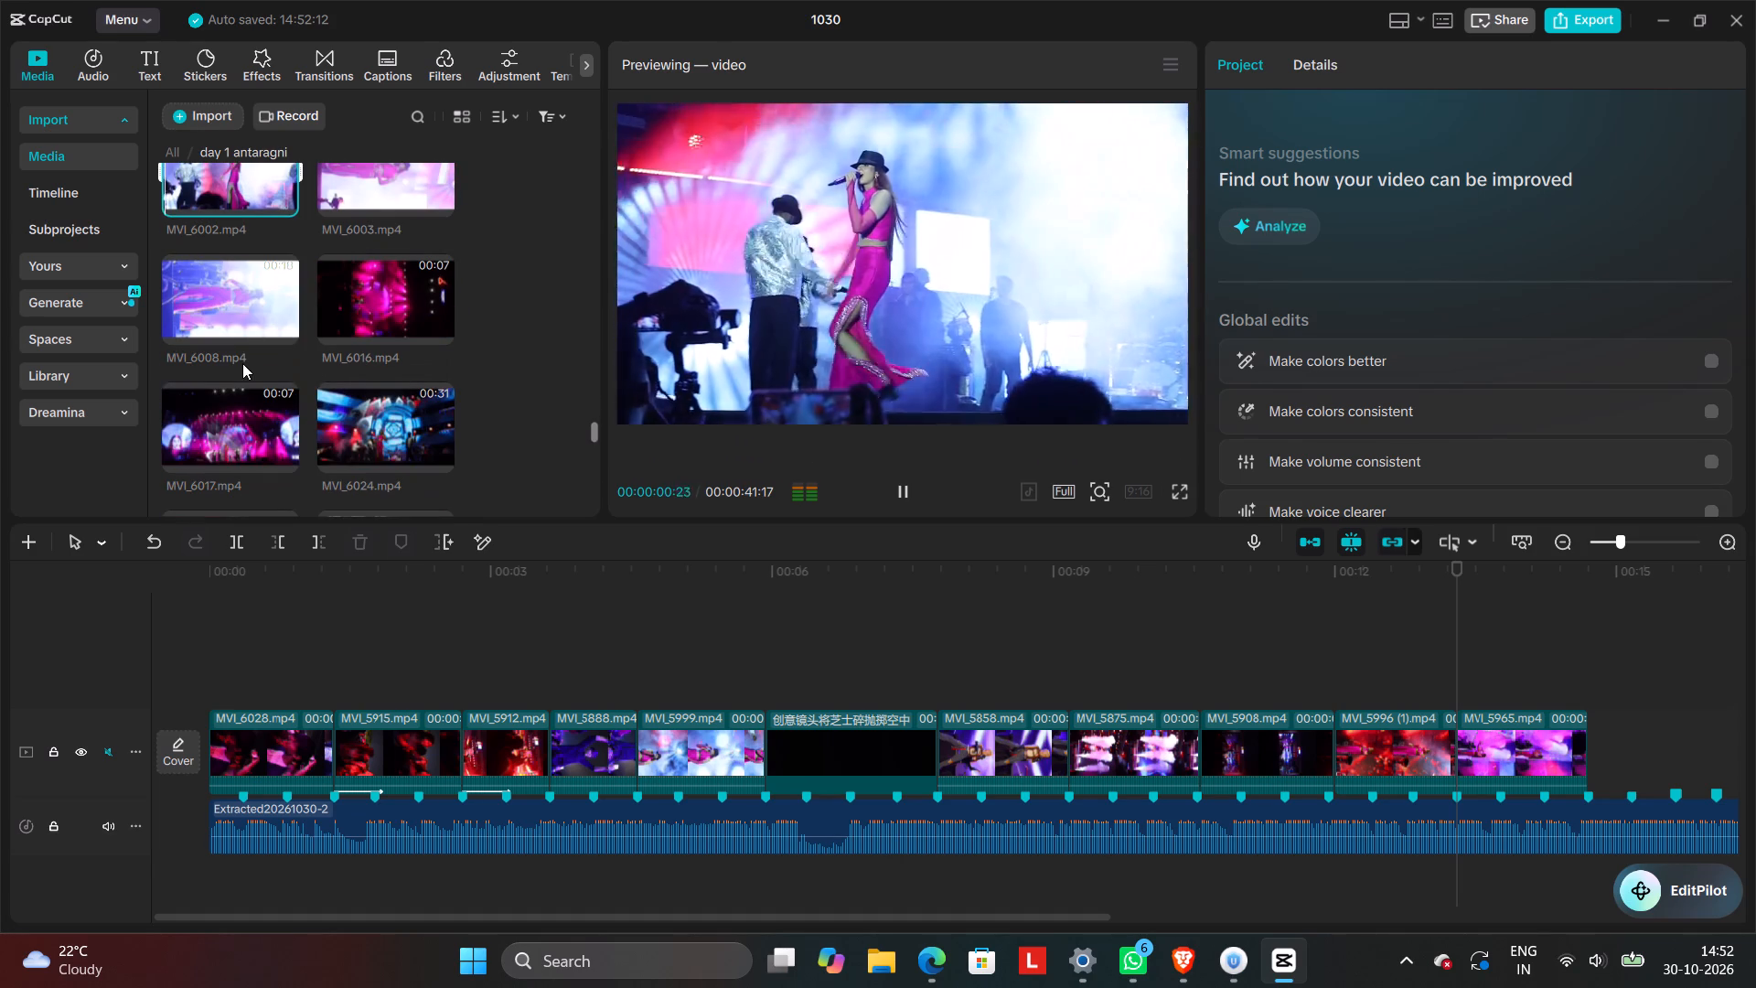
pyautogui.click(249, 323)
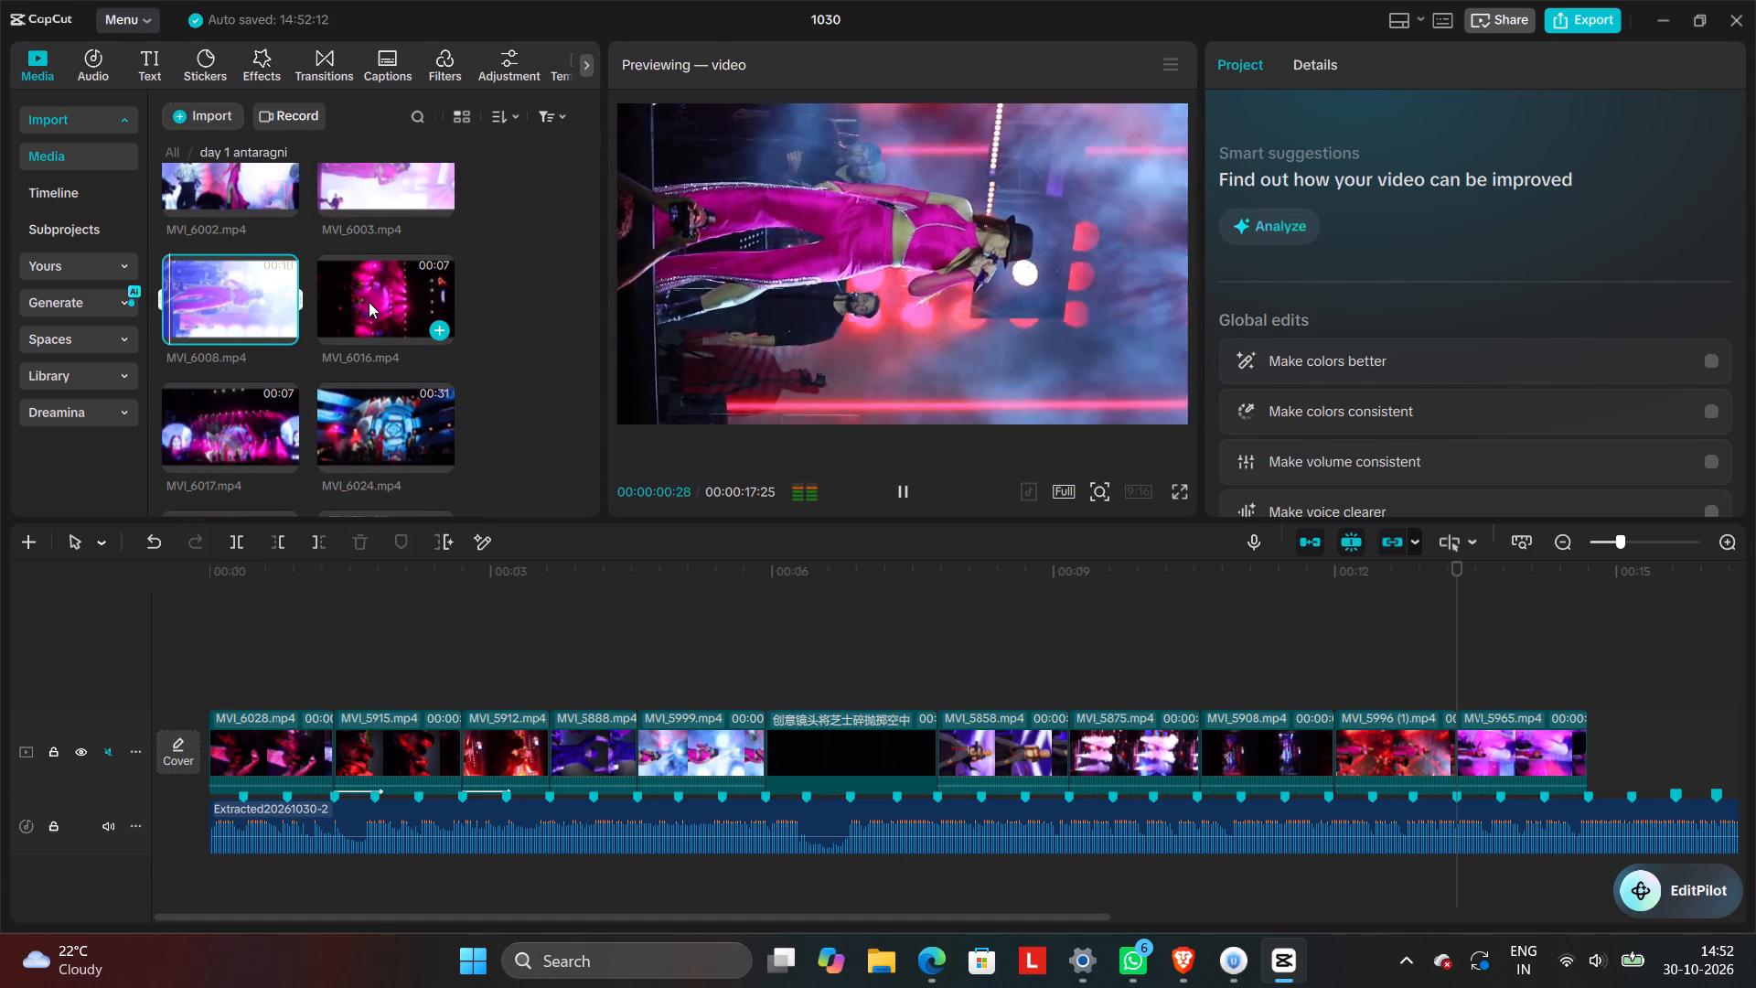
pyautogui.click(369, 302)
pyautogui.scroll(-1, 373, 301)
pyautogui.click(391, 317)
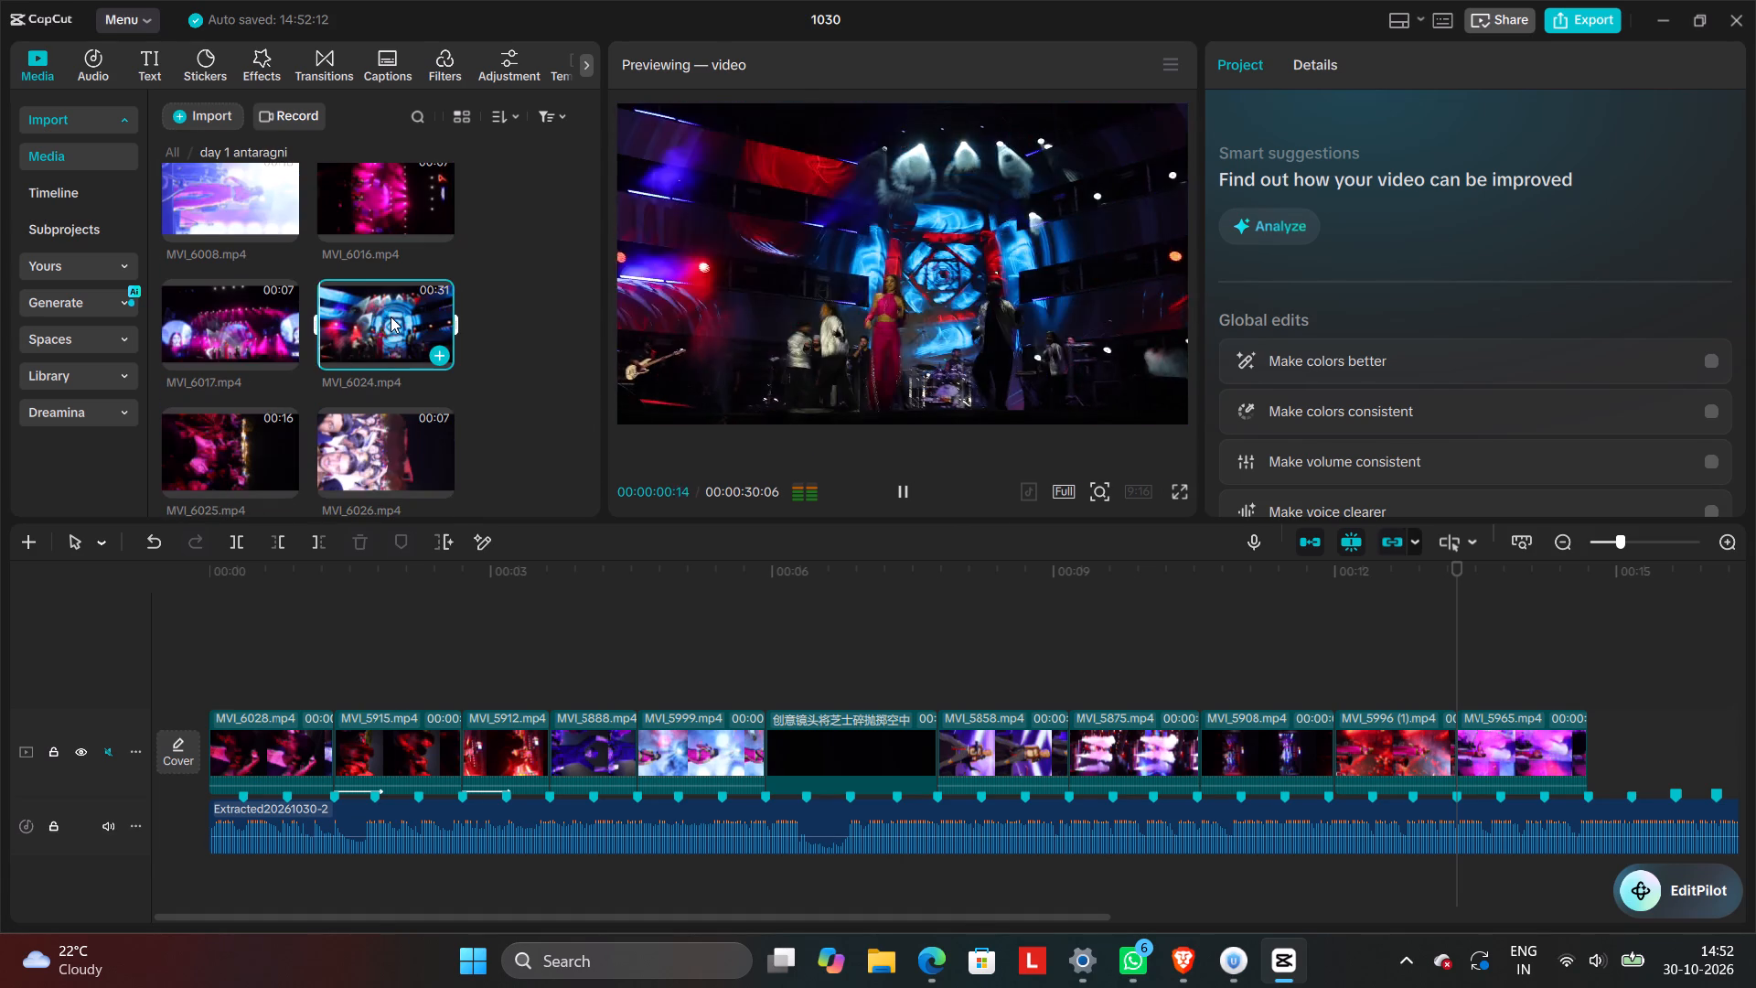
pyautogui.click(262, 313)
pyautogui.scroll(-2, 276, 308)
pyautogui.click(251, 347)
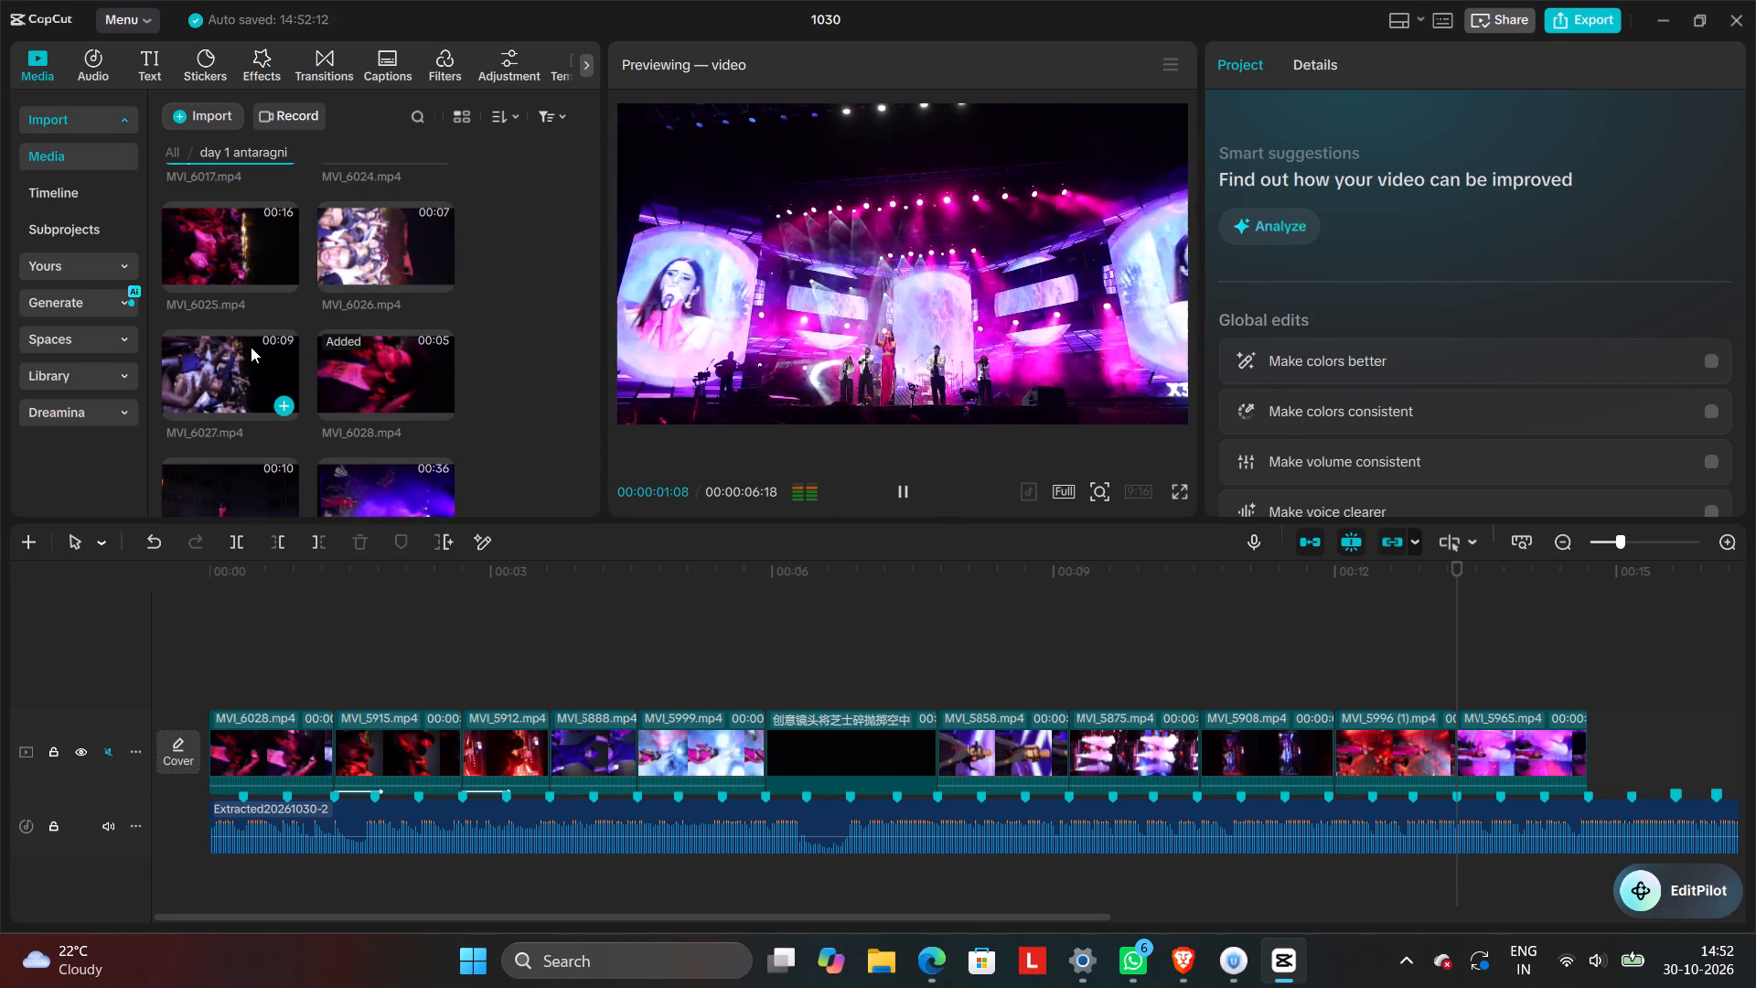
# Replace the MVI_5965 copy at the end of the main track with MVI_6027.
pyautogui.moveTo(246, 355); pyautogui.dragTo(1512, 741)
pyautogui.click(976, 673)
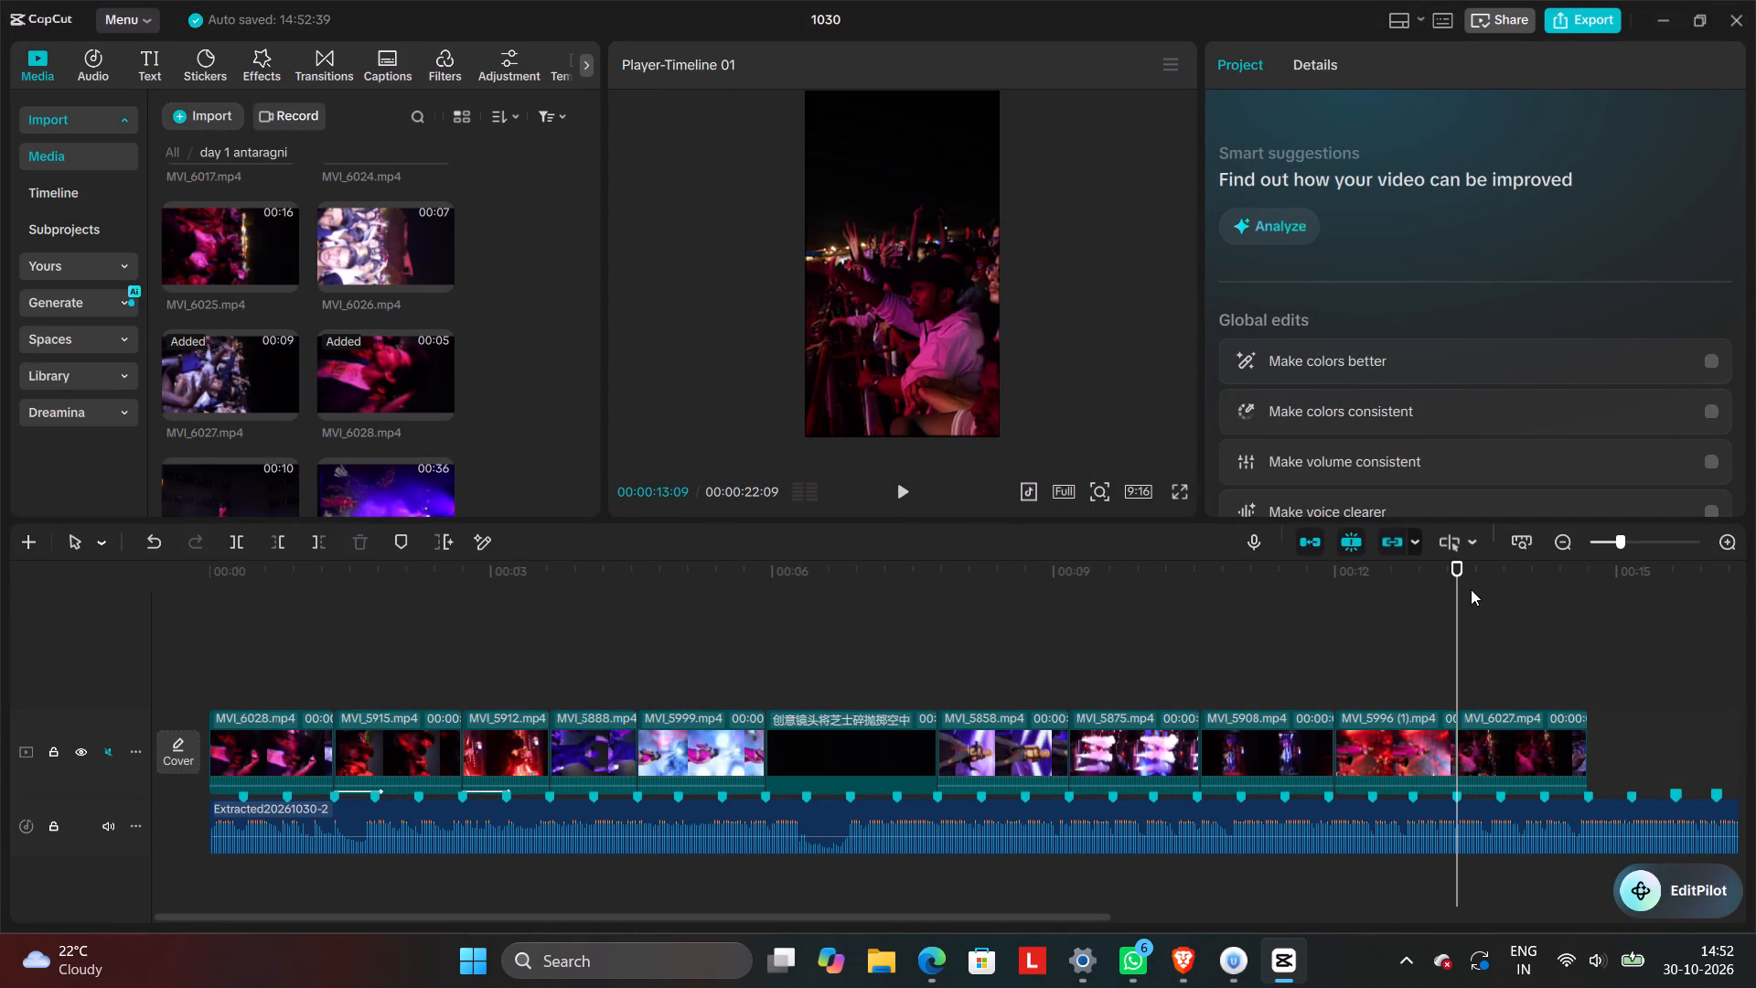
# Paste the copied MVI_5965 clip at 00:00:14:21 after MVI_6027, place it on the main track, and extend its end to the beat marker.
pyautogui.moveTo(1461, 569); pyautogui.dragTo(1755, 576)
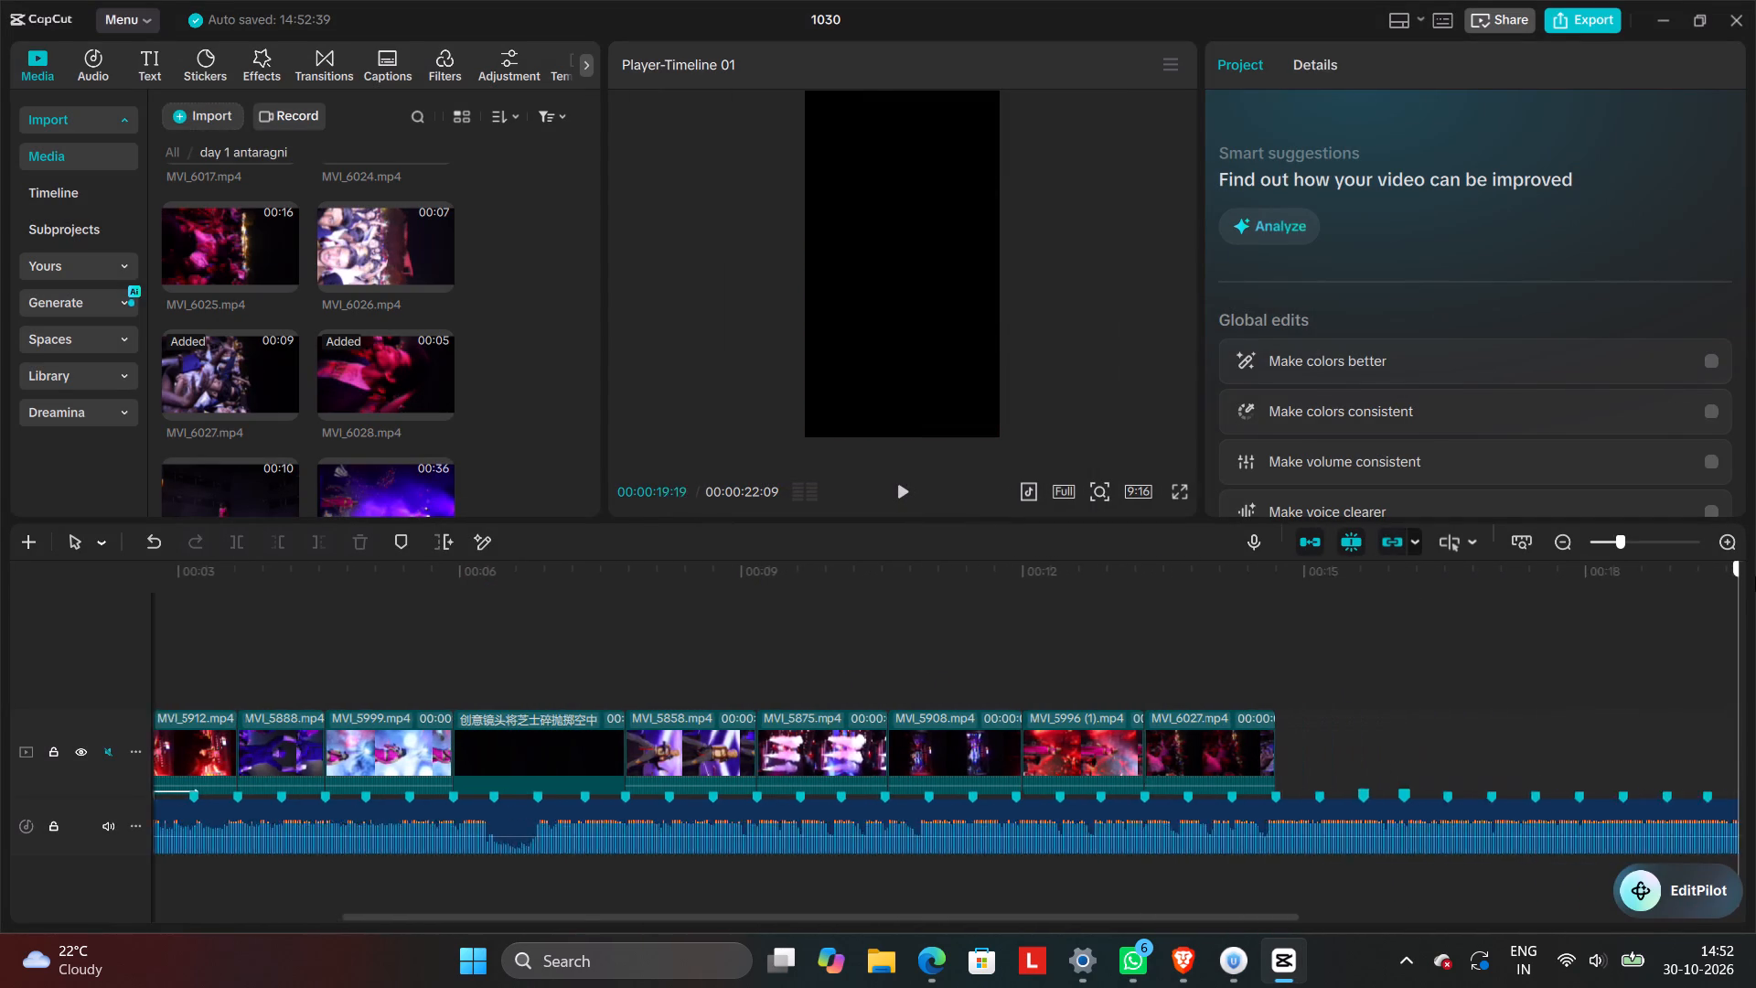
pyautogui.moveTo(1755, 576); pyautogui.dragTo(879, 767)
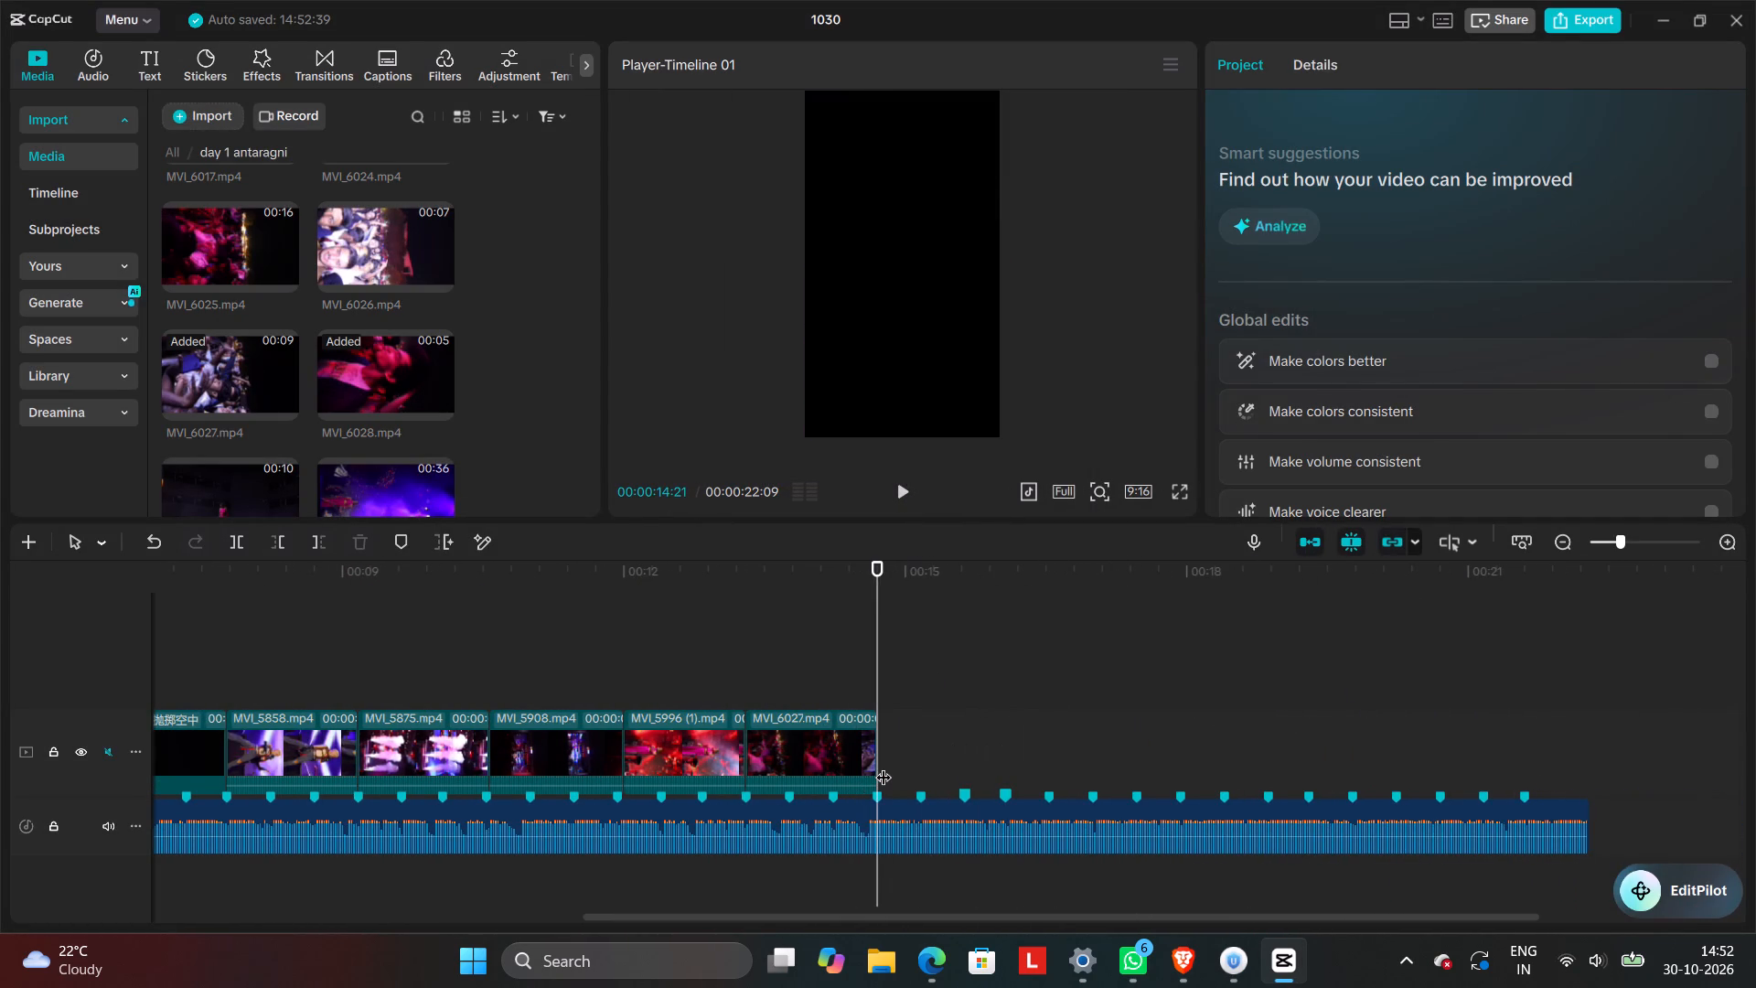
pyautogui.rightClick(883, 766)
pyautogui.click(958, 856)
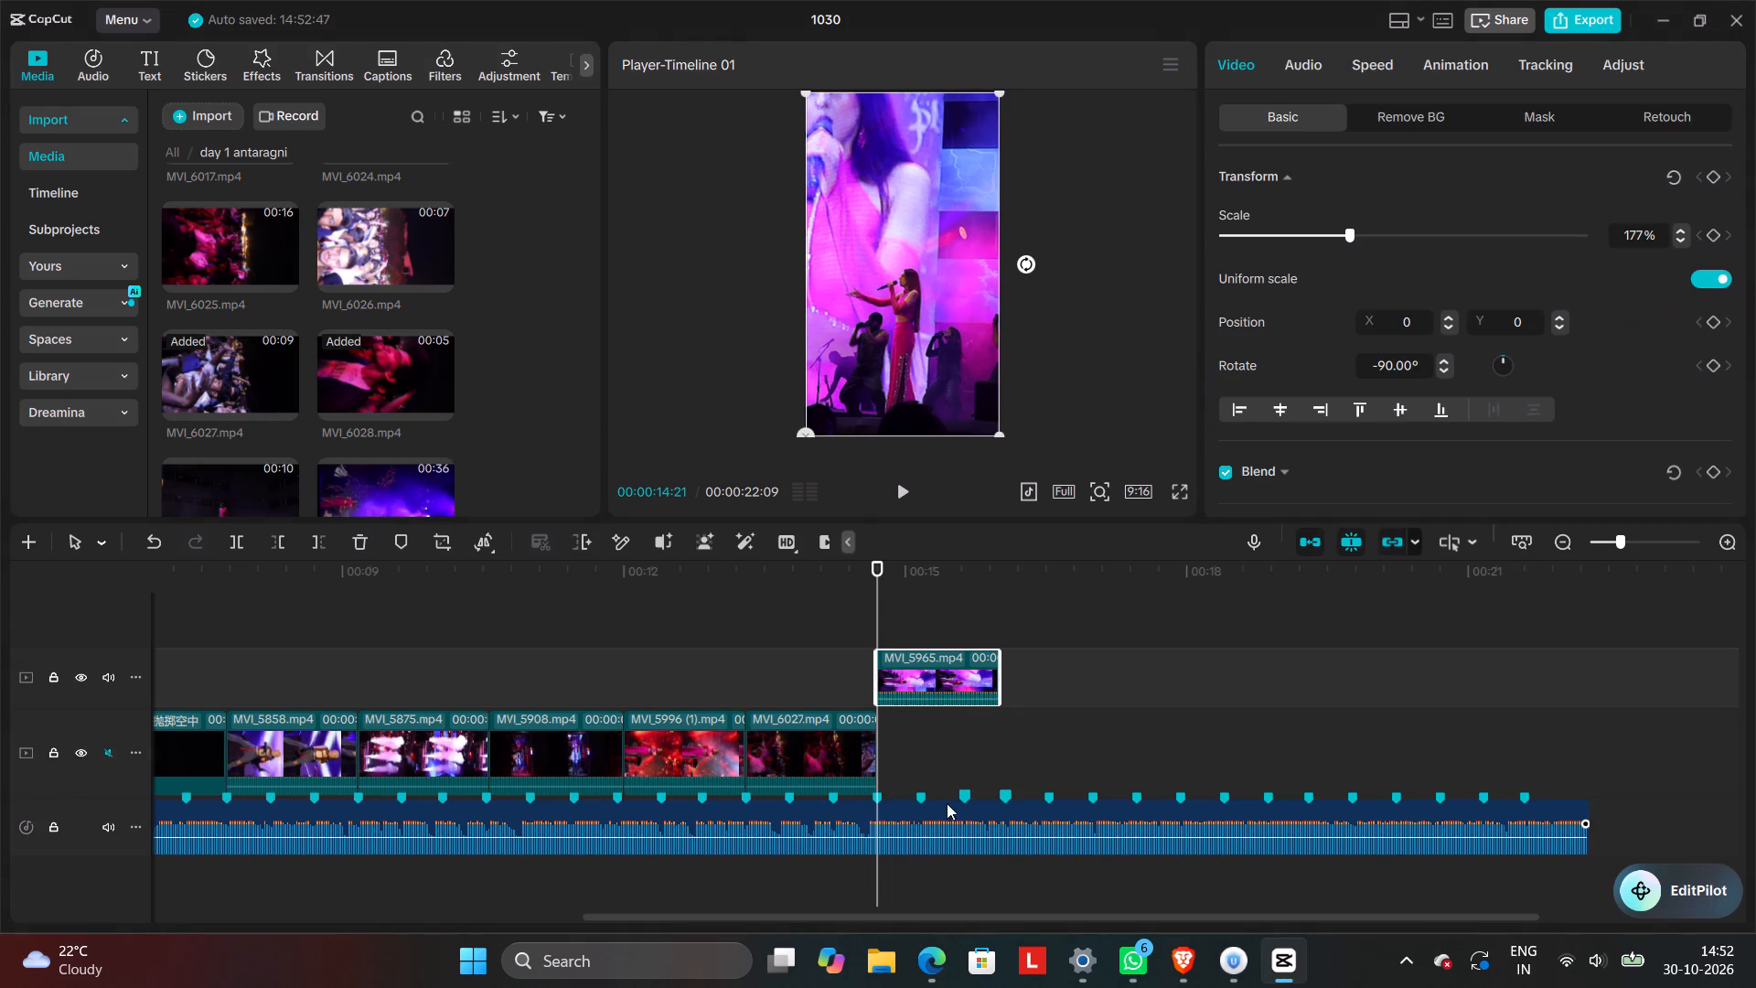
pyautogui.moveTo(925, 666); pyautogui.dragTo(926, 723)
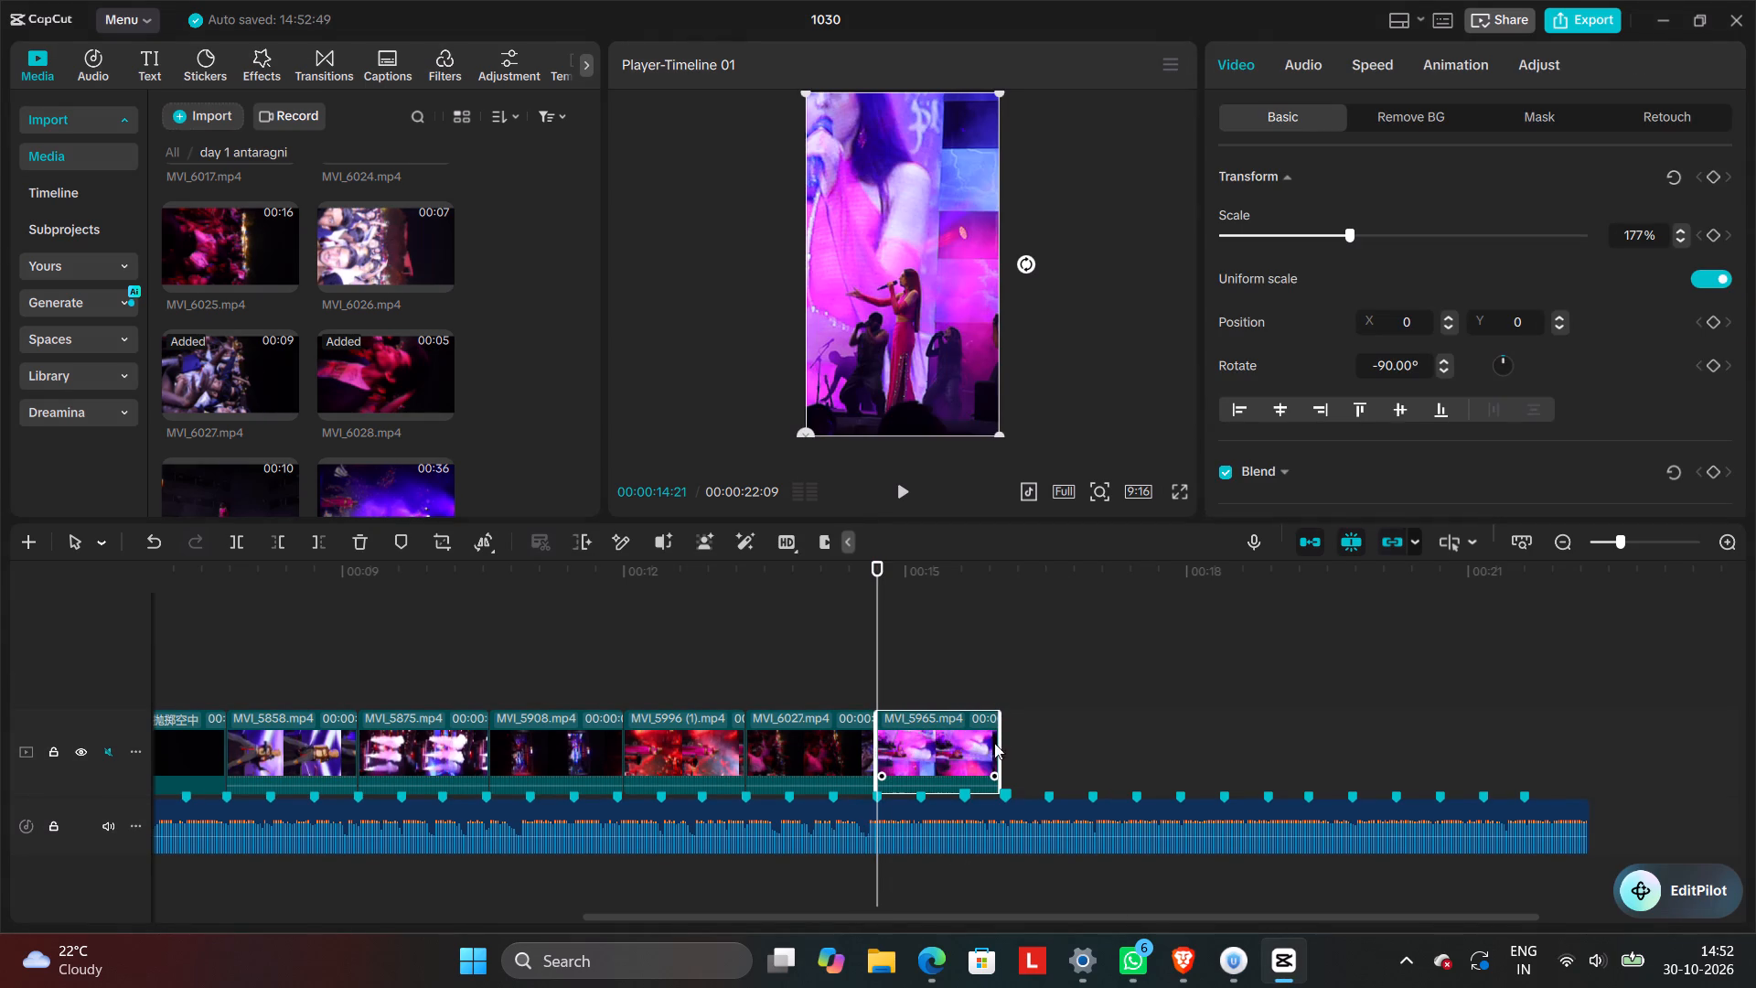
pyautogui.click(1001, 744)
# Preview the day 1 antaragni clips from MVI_6029 through MVI_6070, examining them for a shot to replace the MVI_5965 copy.
pyautogui.scroll(-1, 389, 404)
pyautogui.click(389, 404)
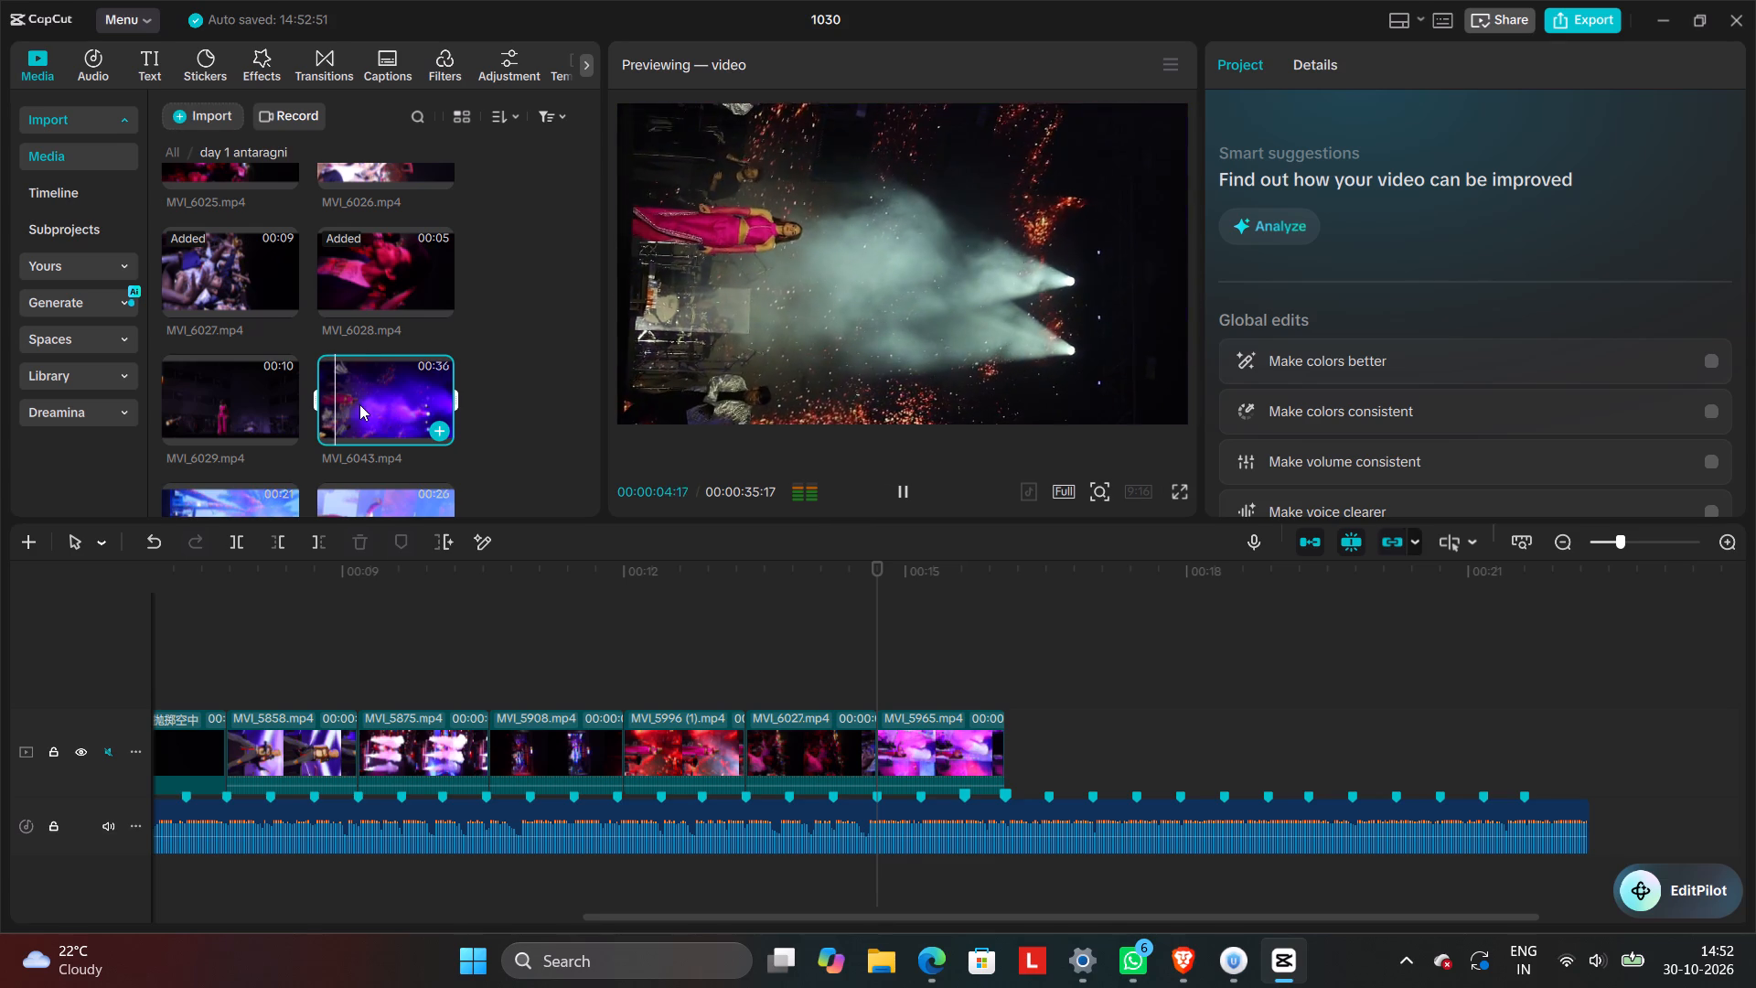
pyautogui.click(254, 385)
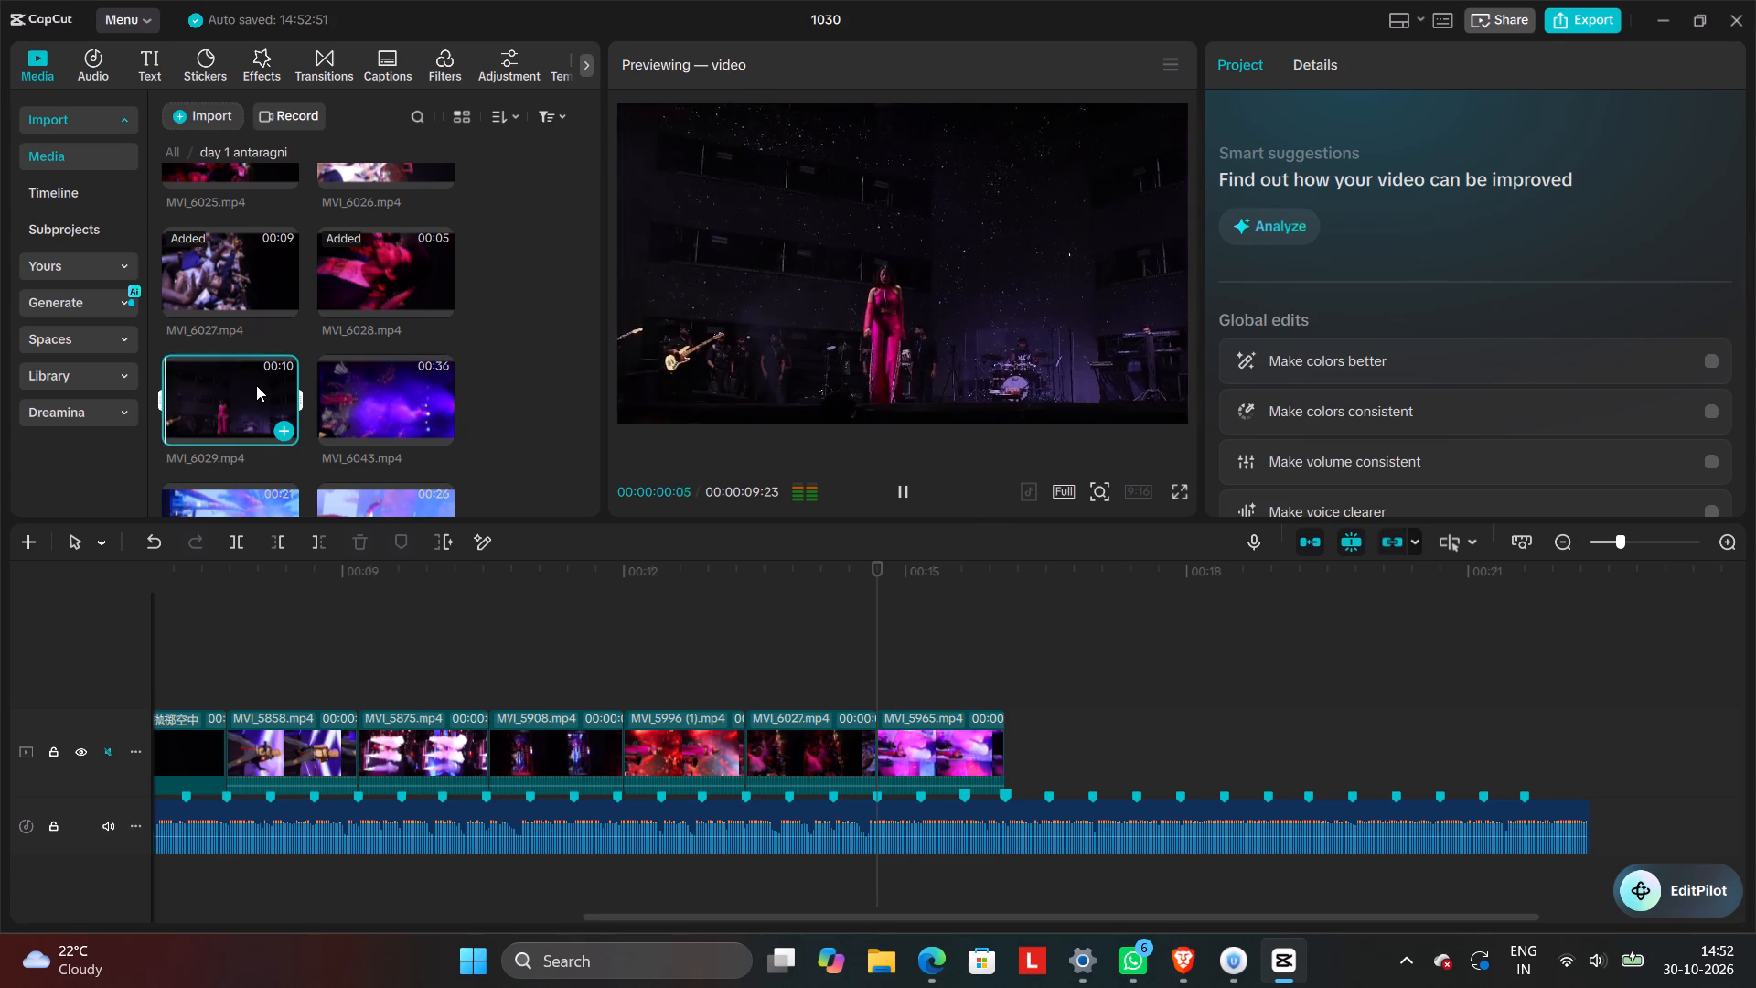
pyautogui.scroll(-1, 259, 385)
pyautogui.click(361, 416)
pyautogui.scroll(-1, 361, 416)
pyautogui.click(375, 467)
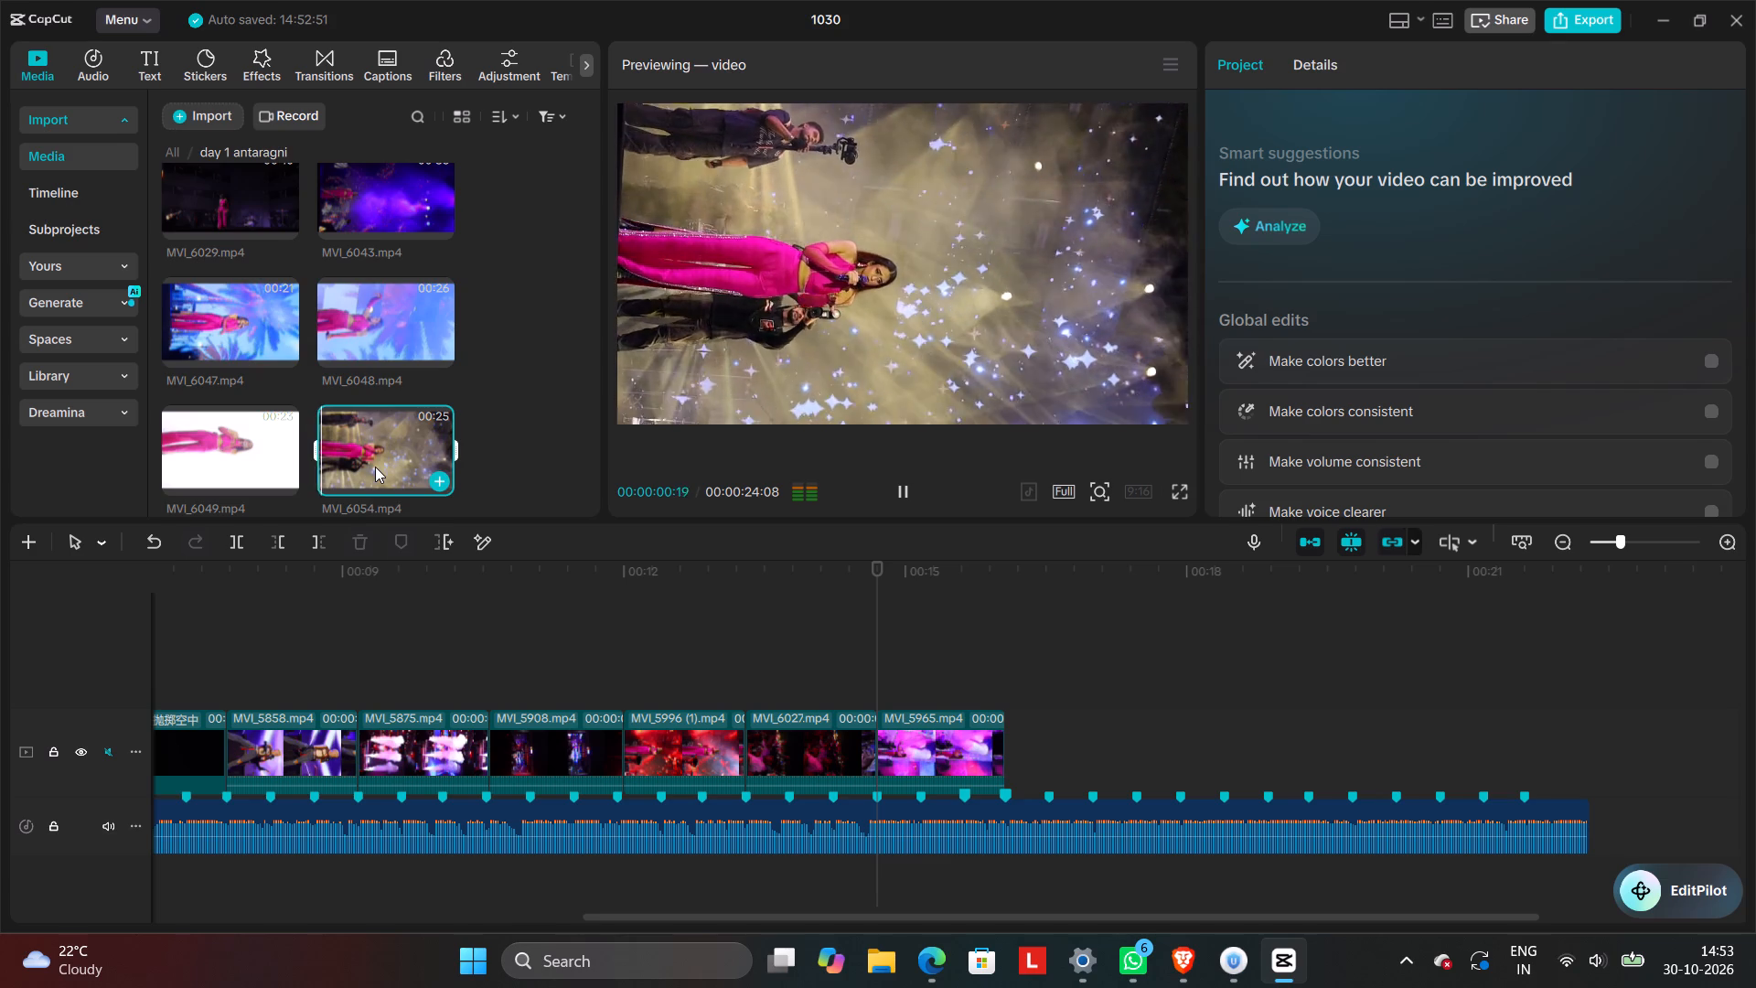
pyautogui.scroll(-2, 375, 467)
pyautogui.click(392, 381)
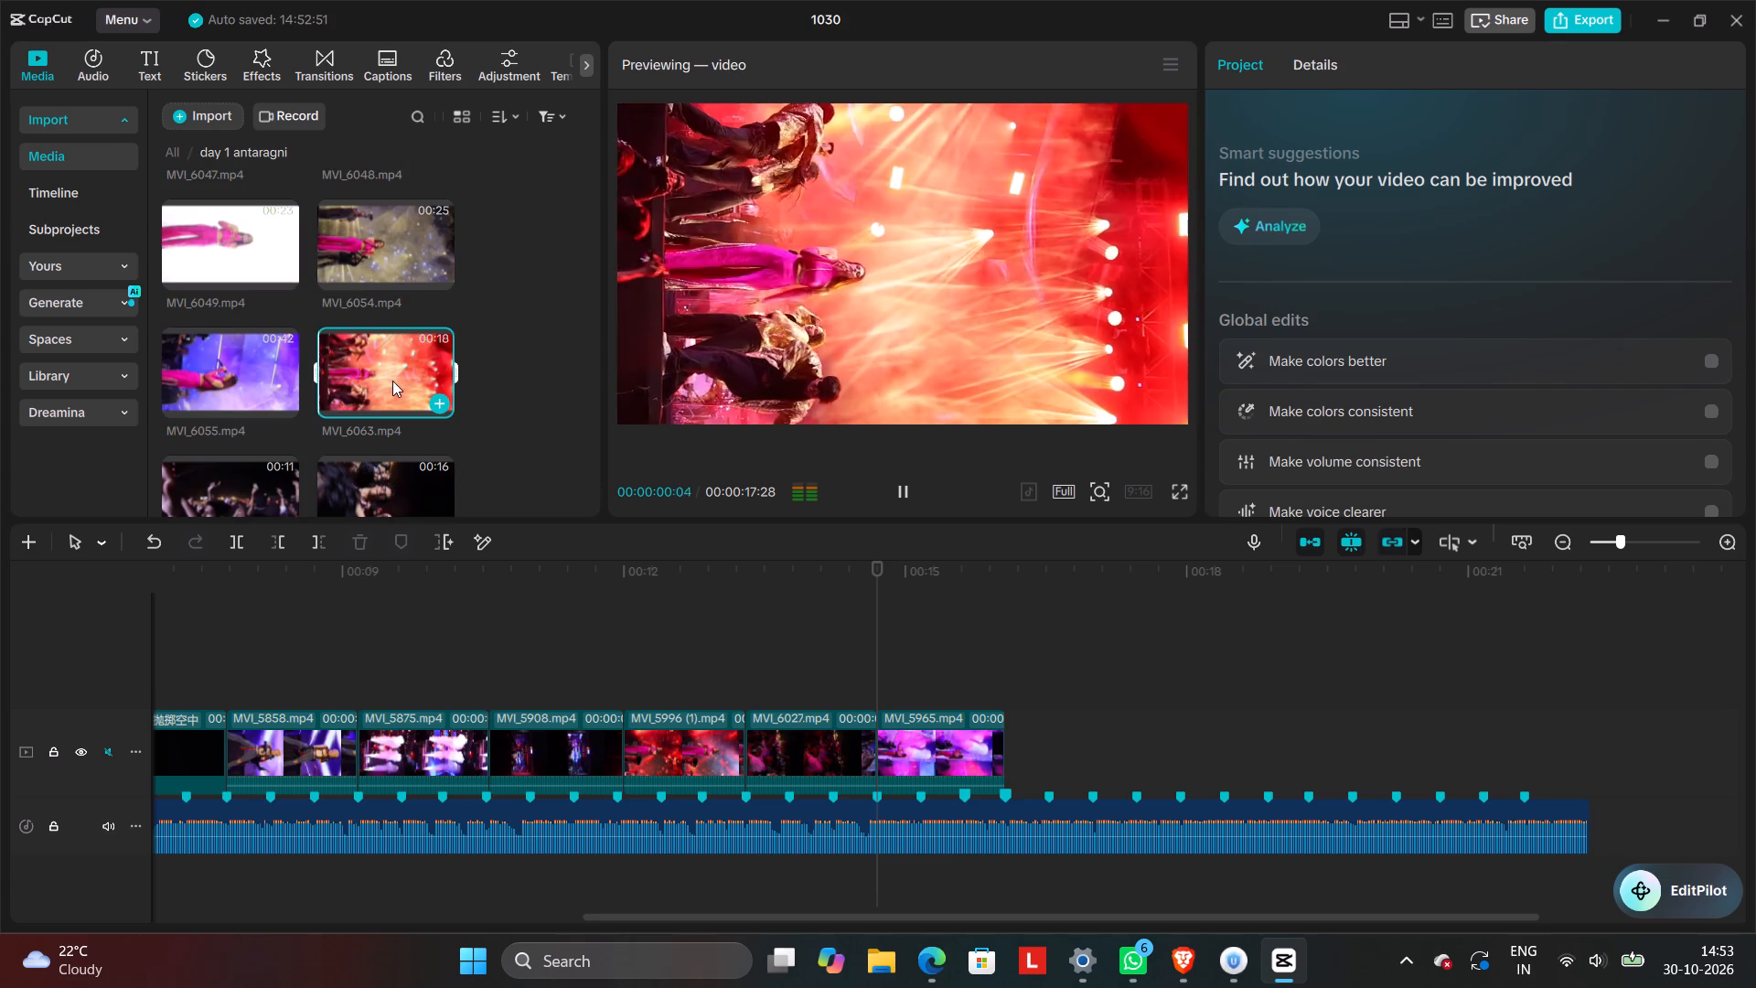
pyautogui.scroll(-1, 390, 381)
pyautogui.click(389, 404)
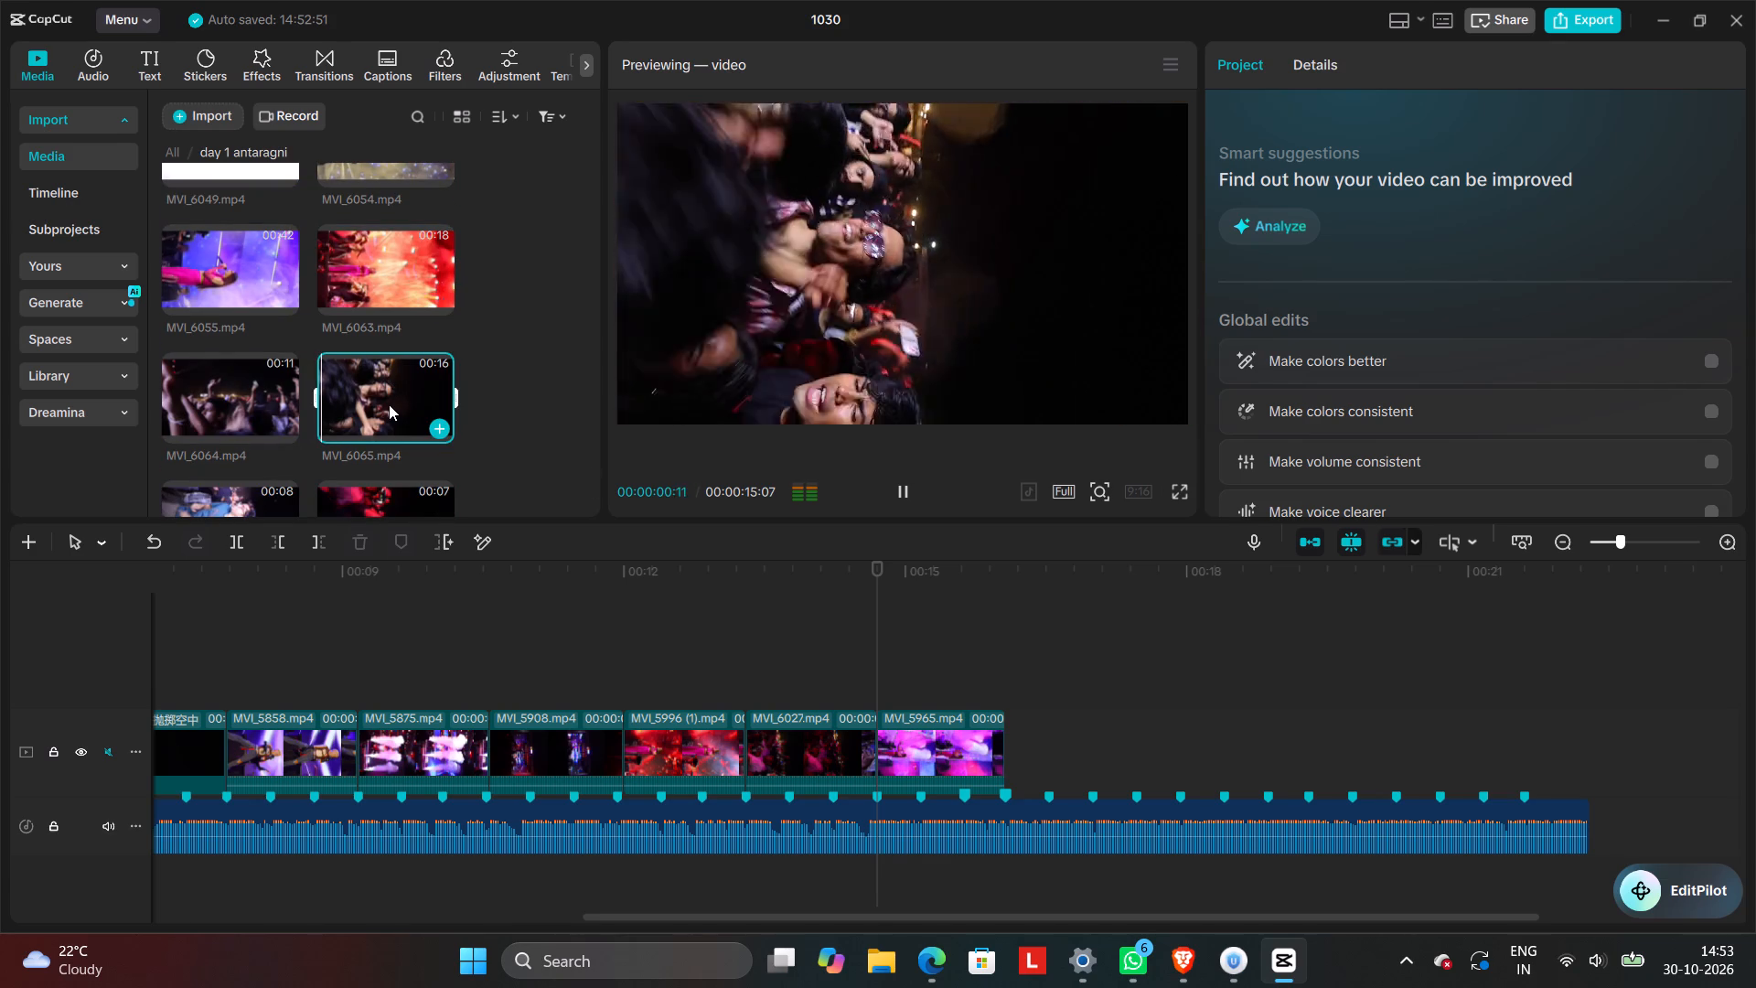
pyautogui.click(255, 393)
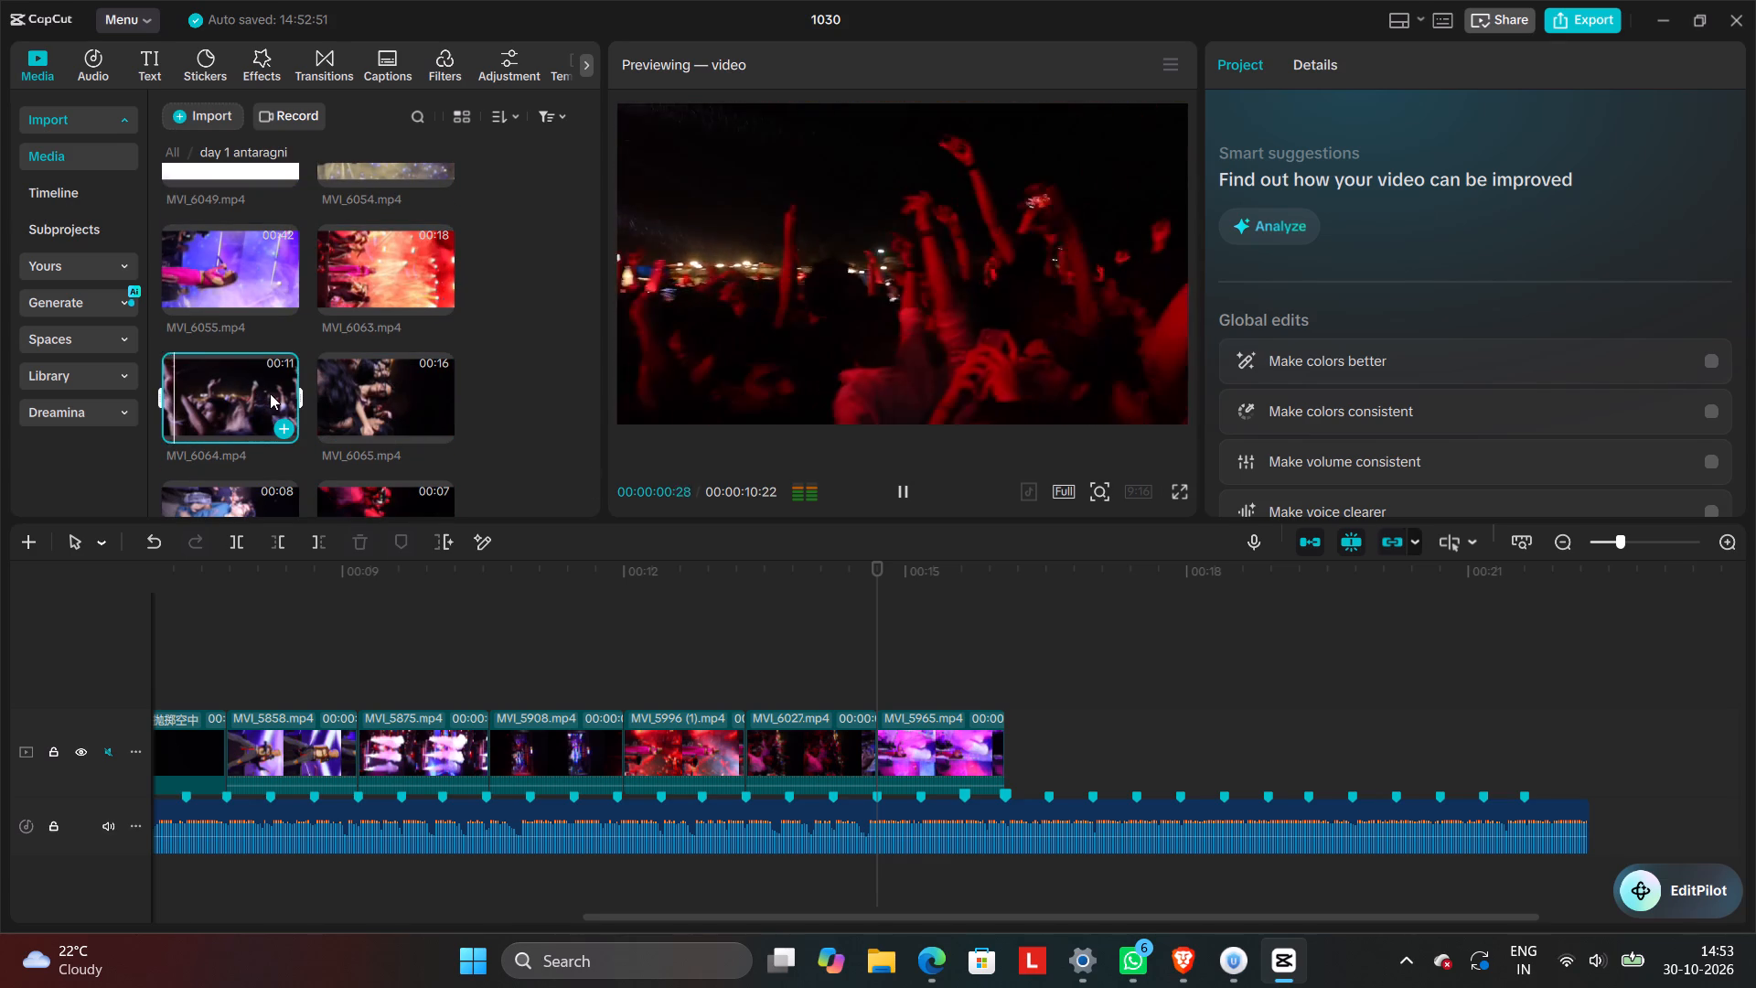
pyautogui.scroll(-1, 273, 392)
pyautogui.click(344, 418)
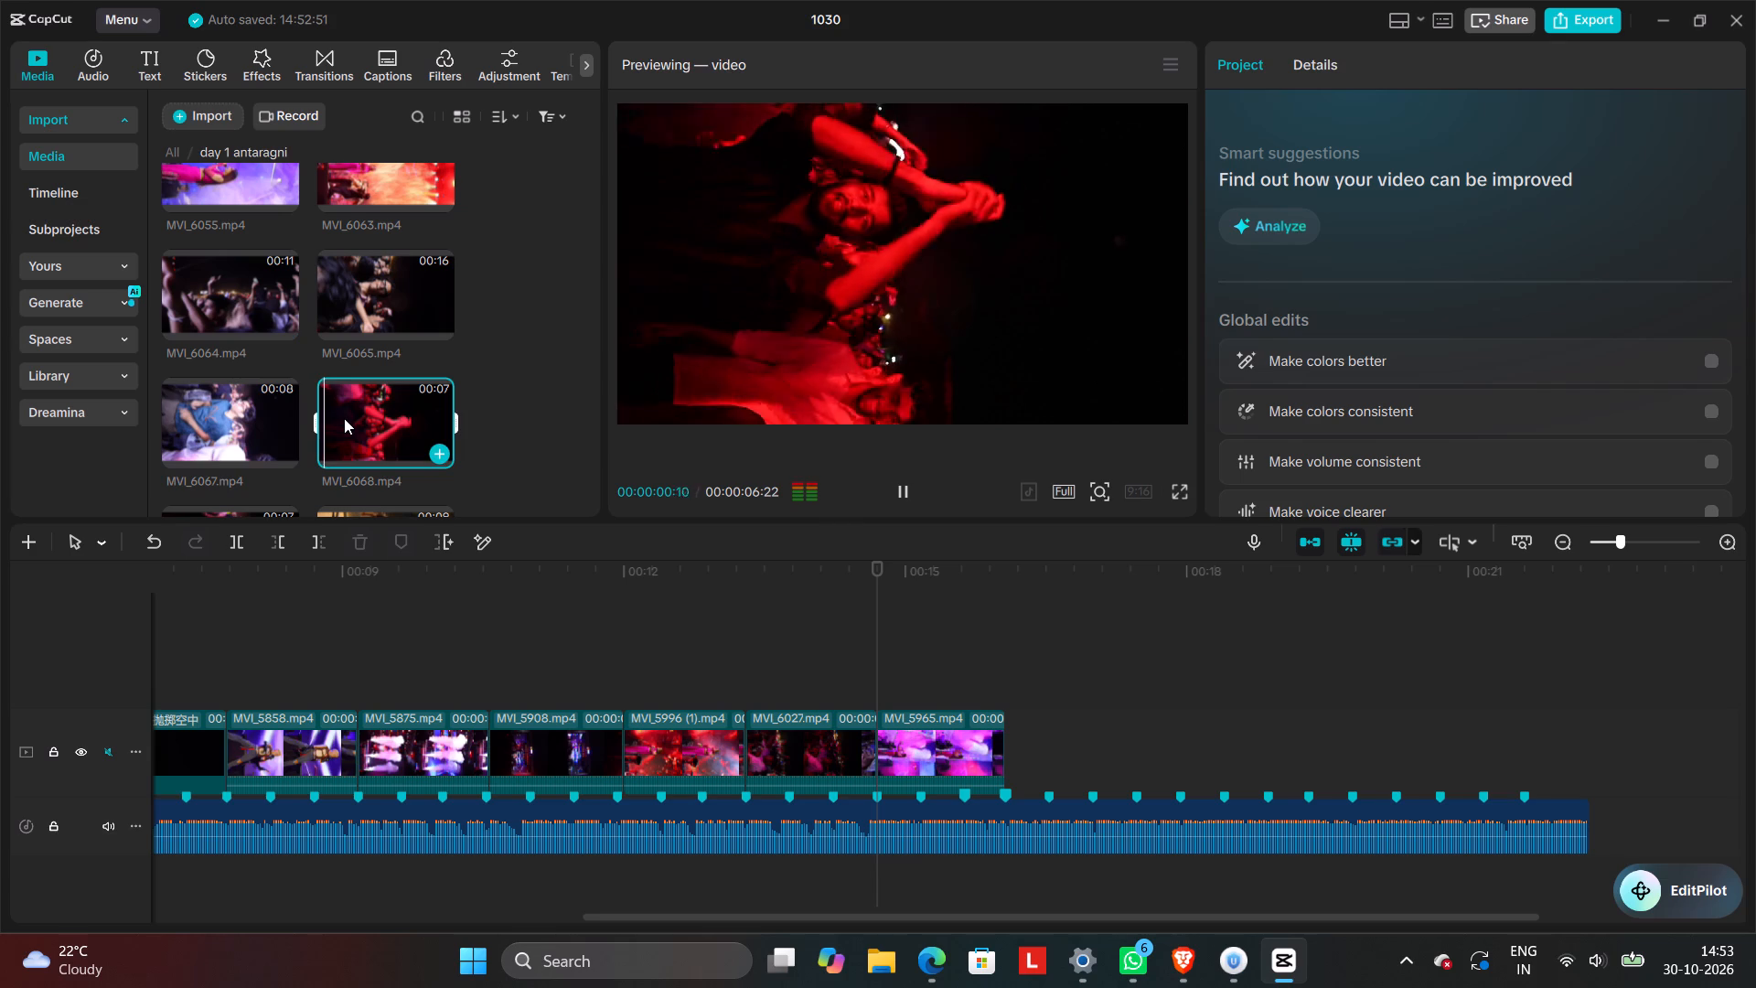
pyautogui.click(242, 419)
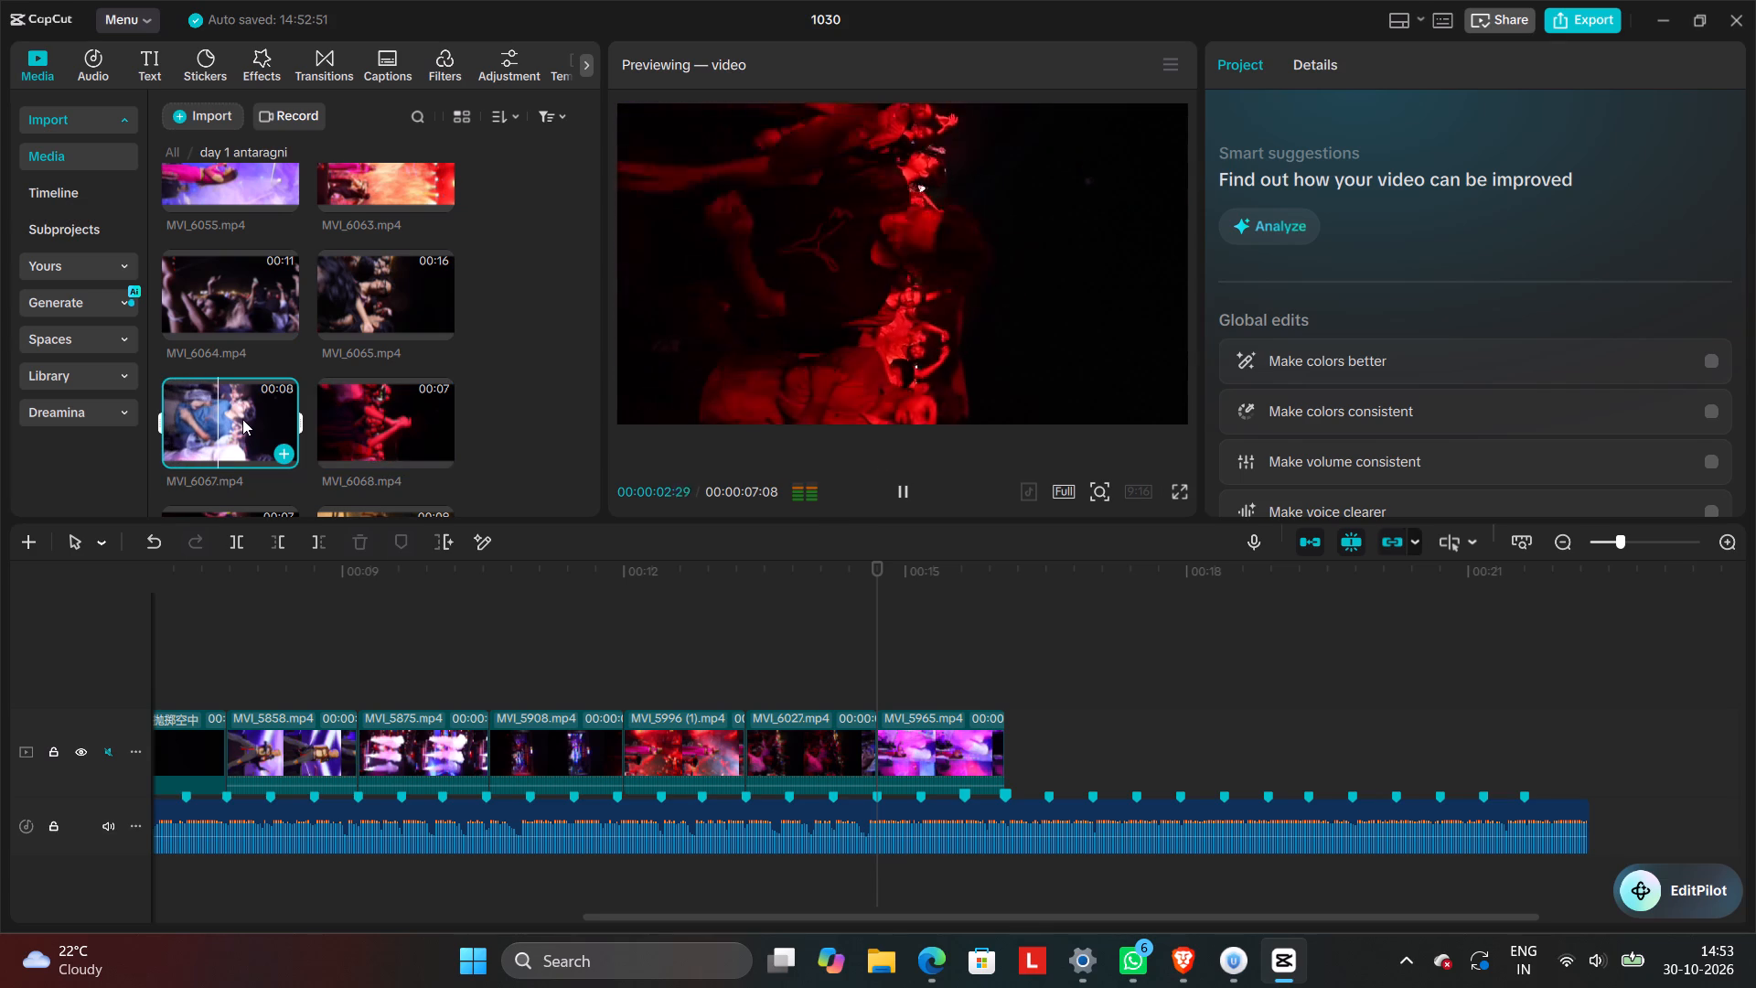
pyautogui.scroll(-1, 250, 418)
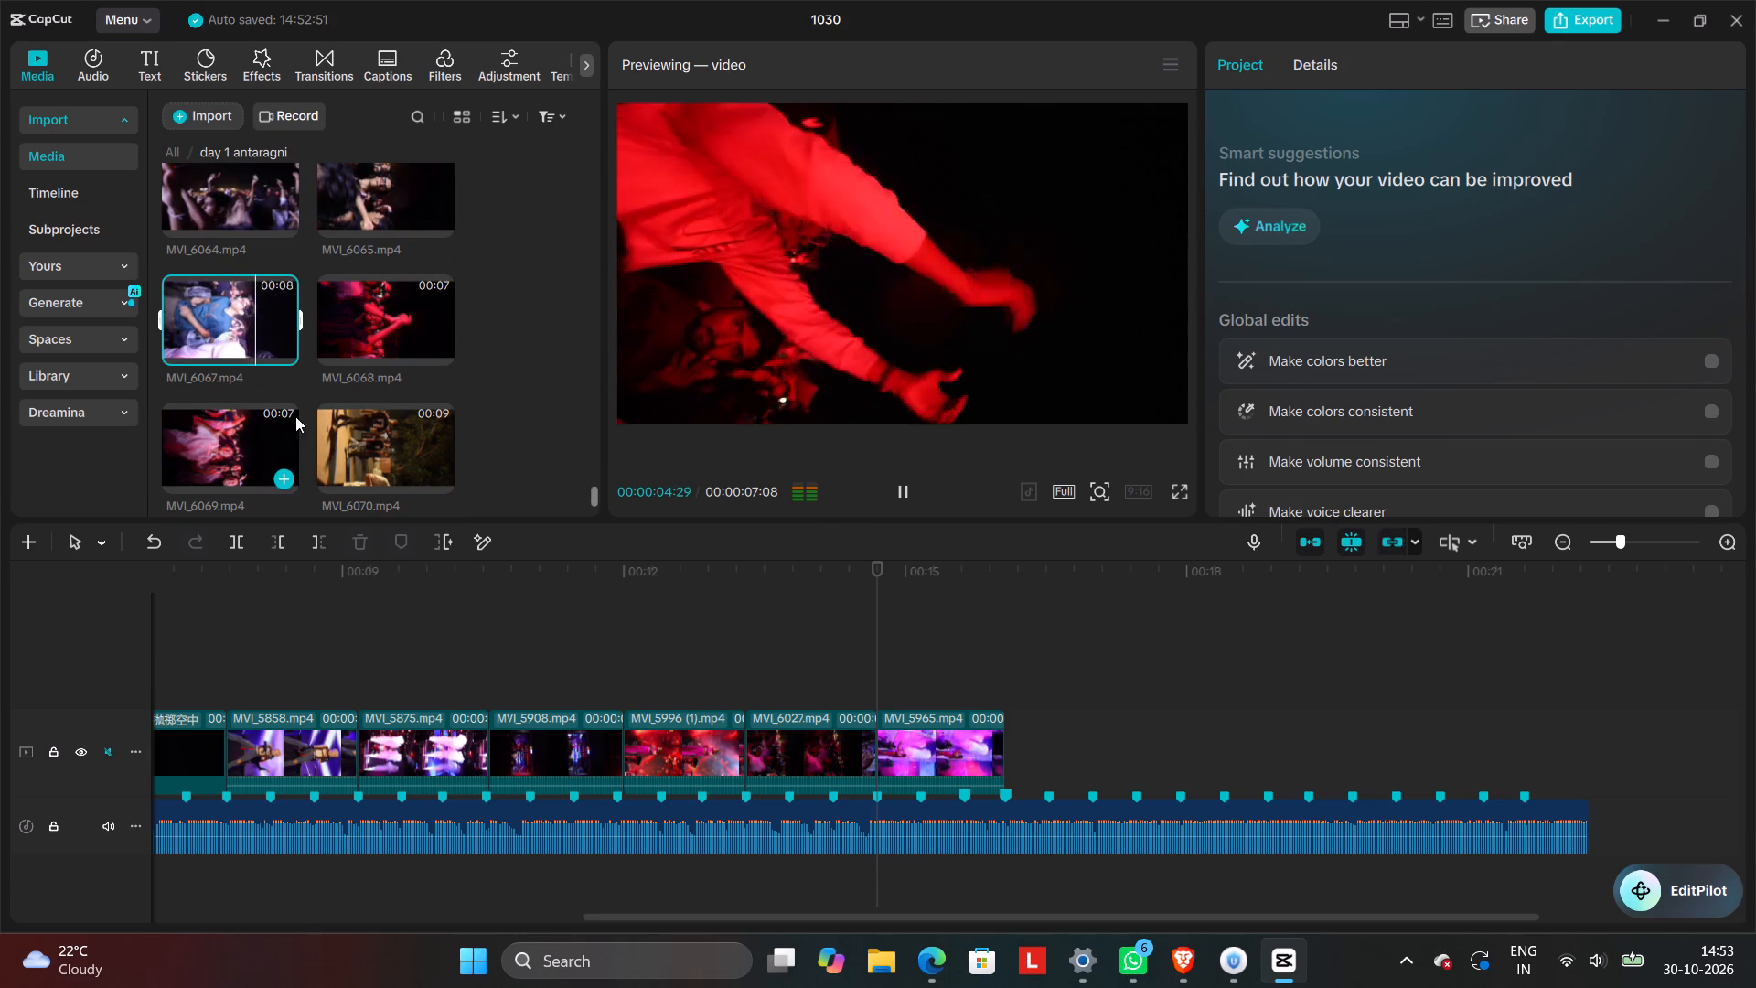
pyautogui.click(347, 451)
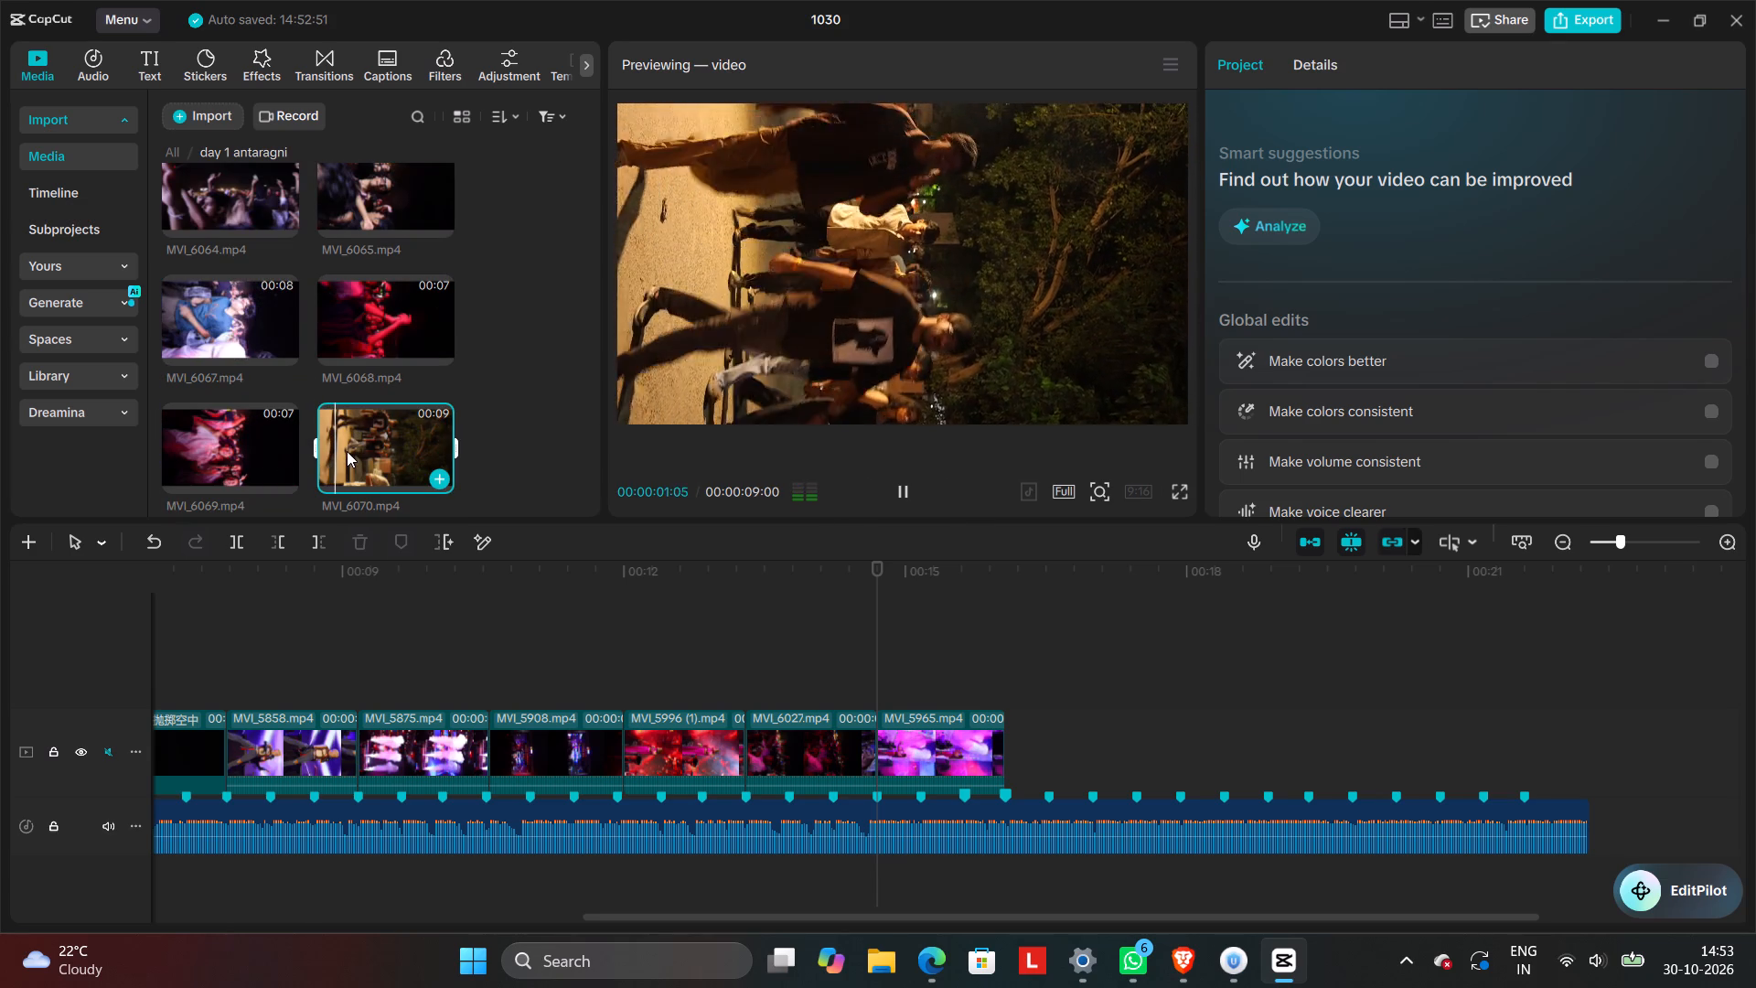
pyautogui.click(224, 441)
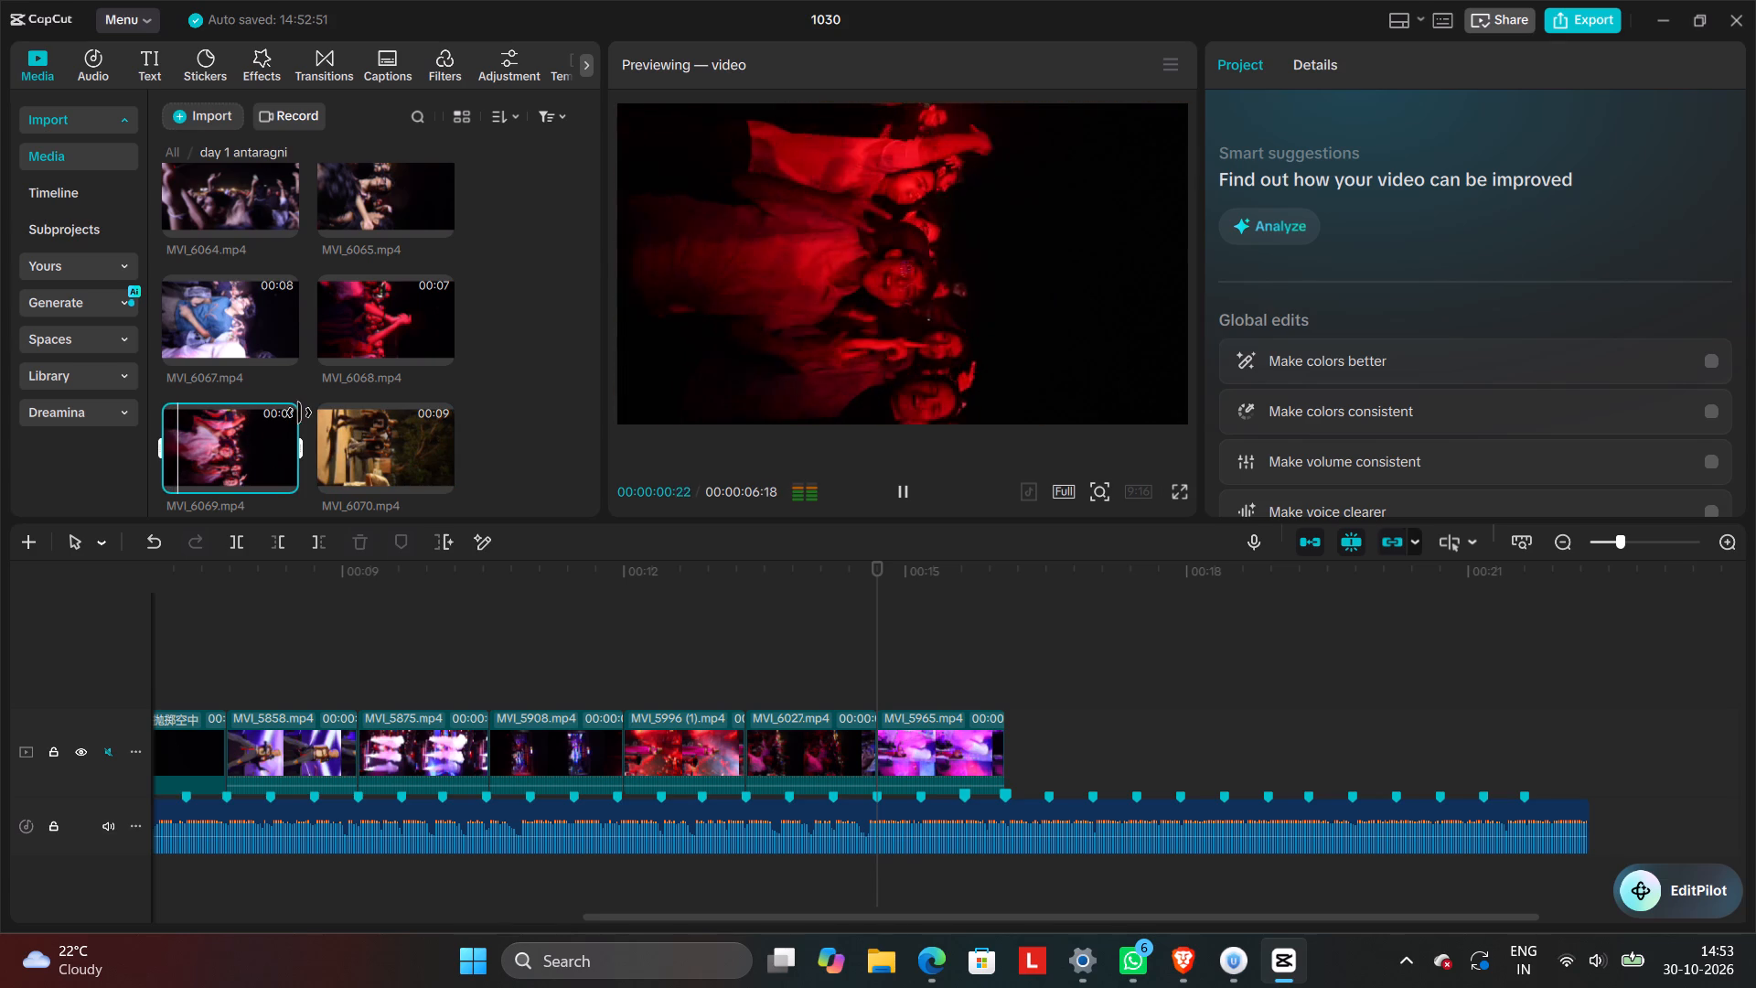
pyautogui.scroll(-1, 315, 411)
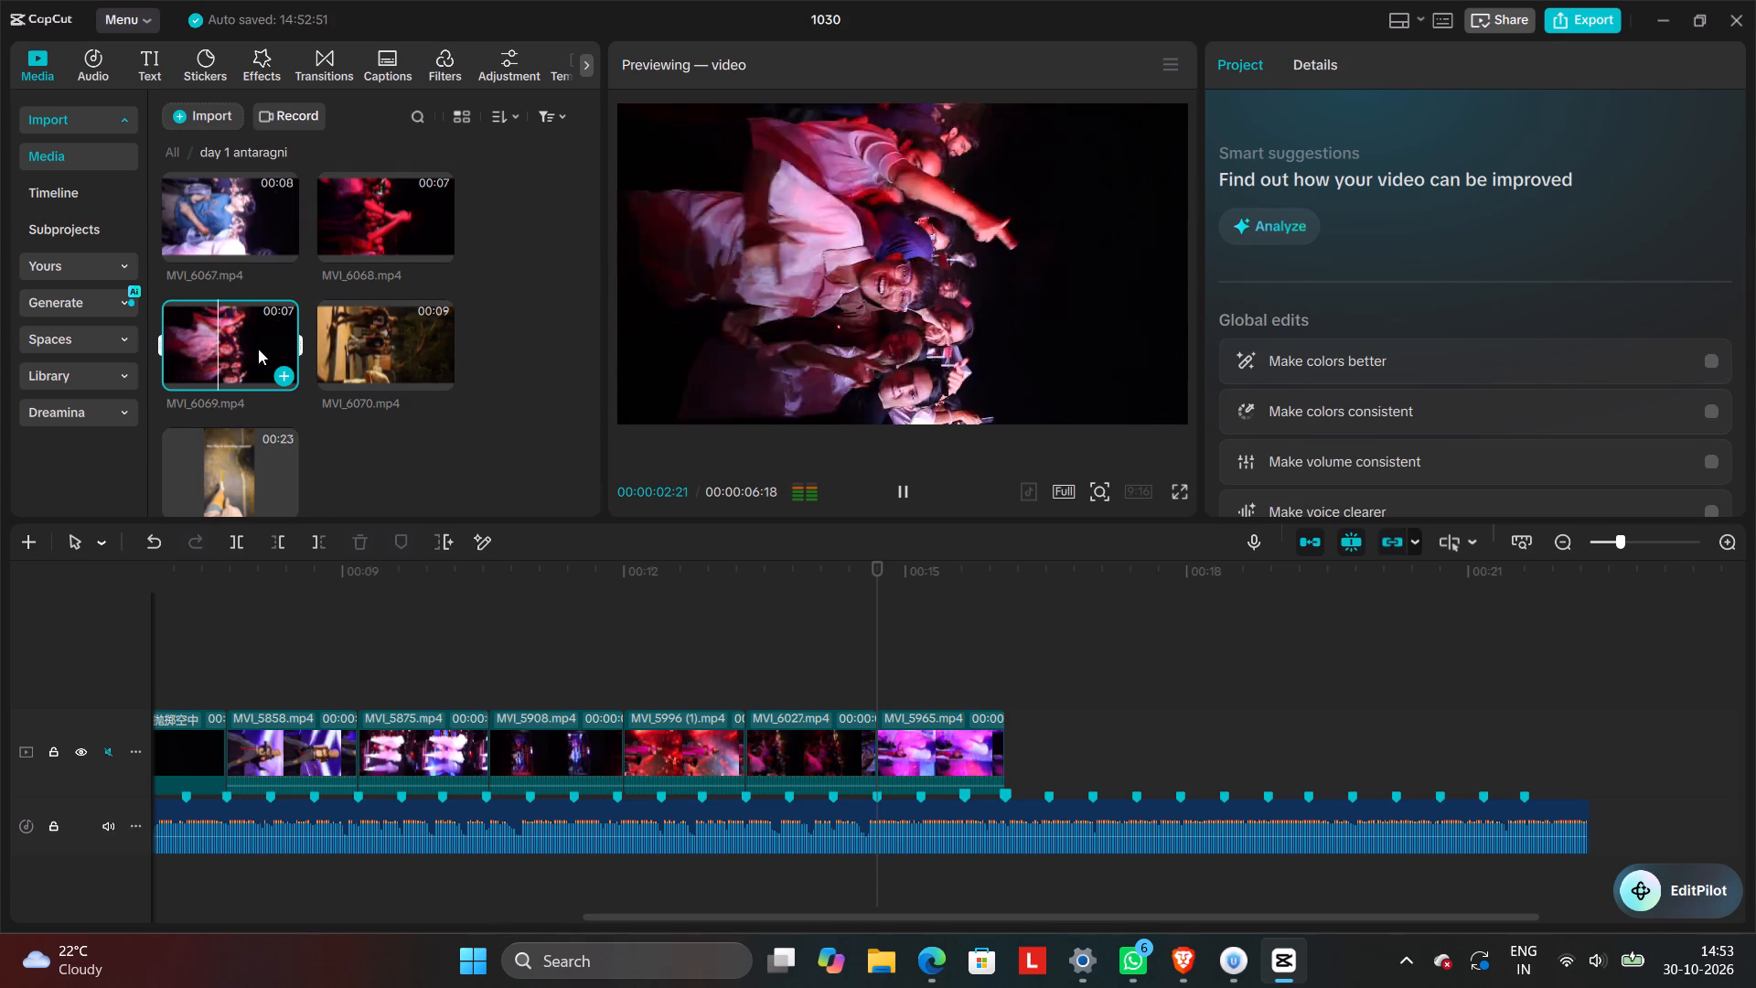
# Preview the earliest day 1 antaragni clips, MVI_5790 through MVI_5802, examining them for a replacement shot.
pyautogui.scroll(20, 272, 347)
pyautogui.scroll(20, 272, 347)
pyautogui.scroll(20, 272, 347)
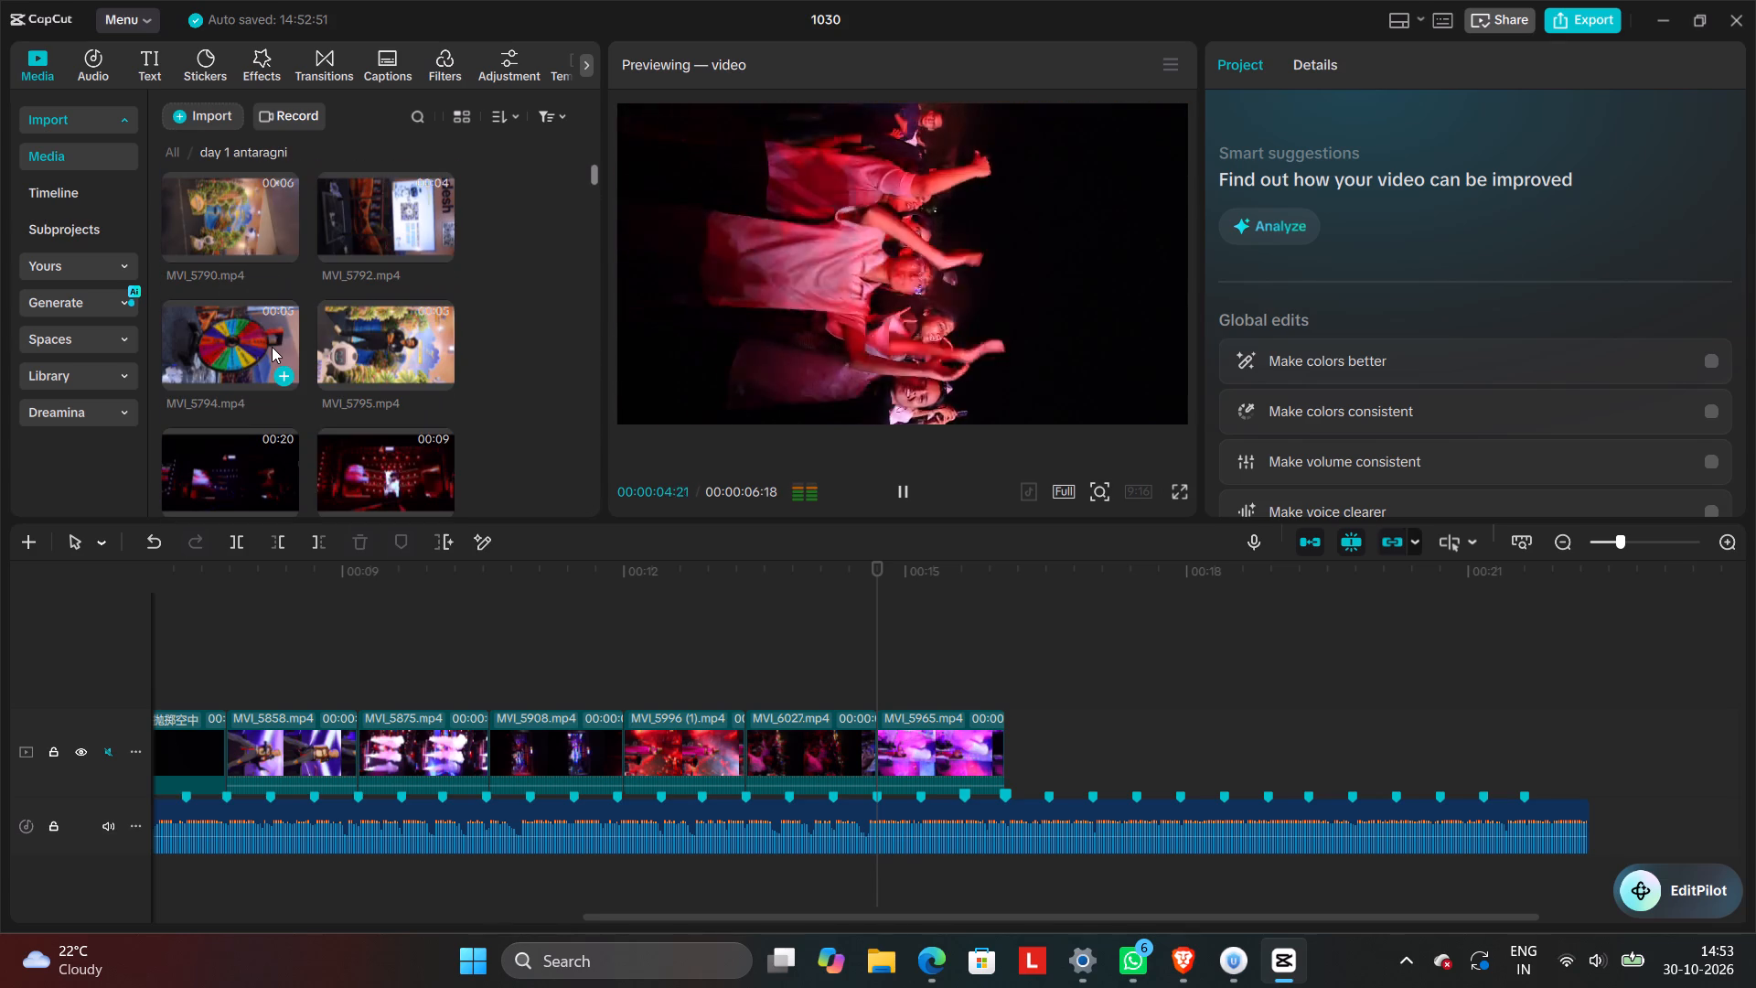
pyautogui.scroll(12, 272, 347)
pyautogui.click(233, 189)
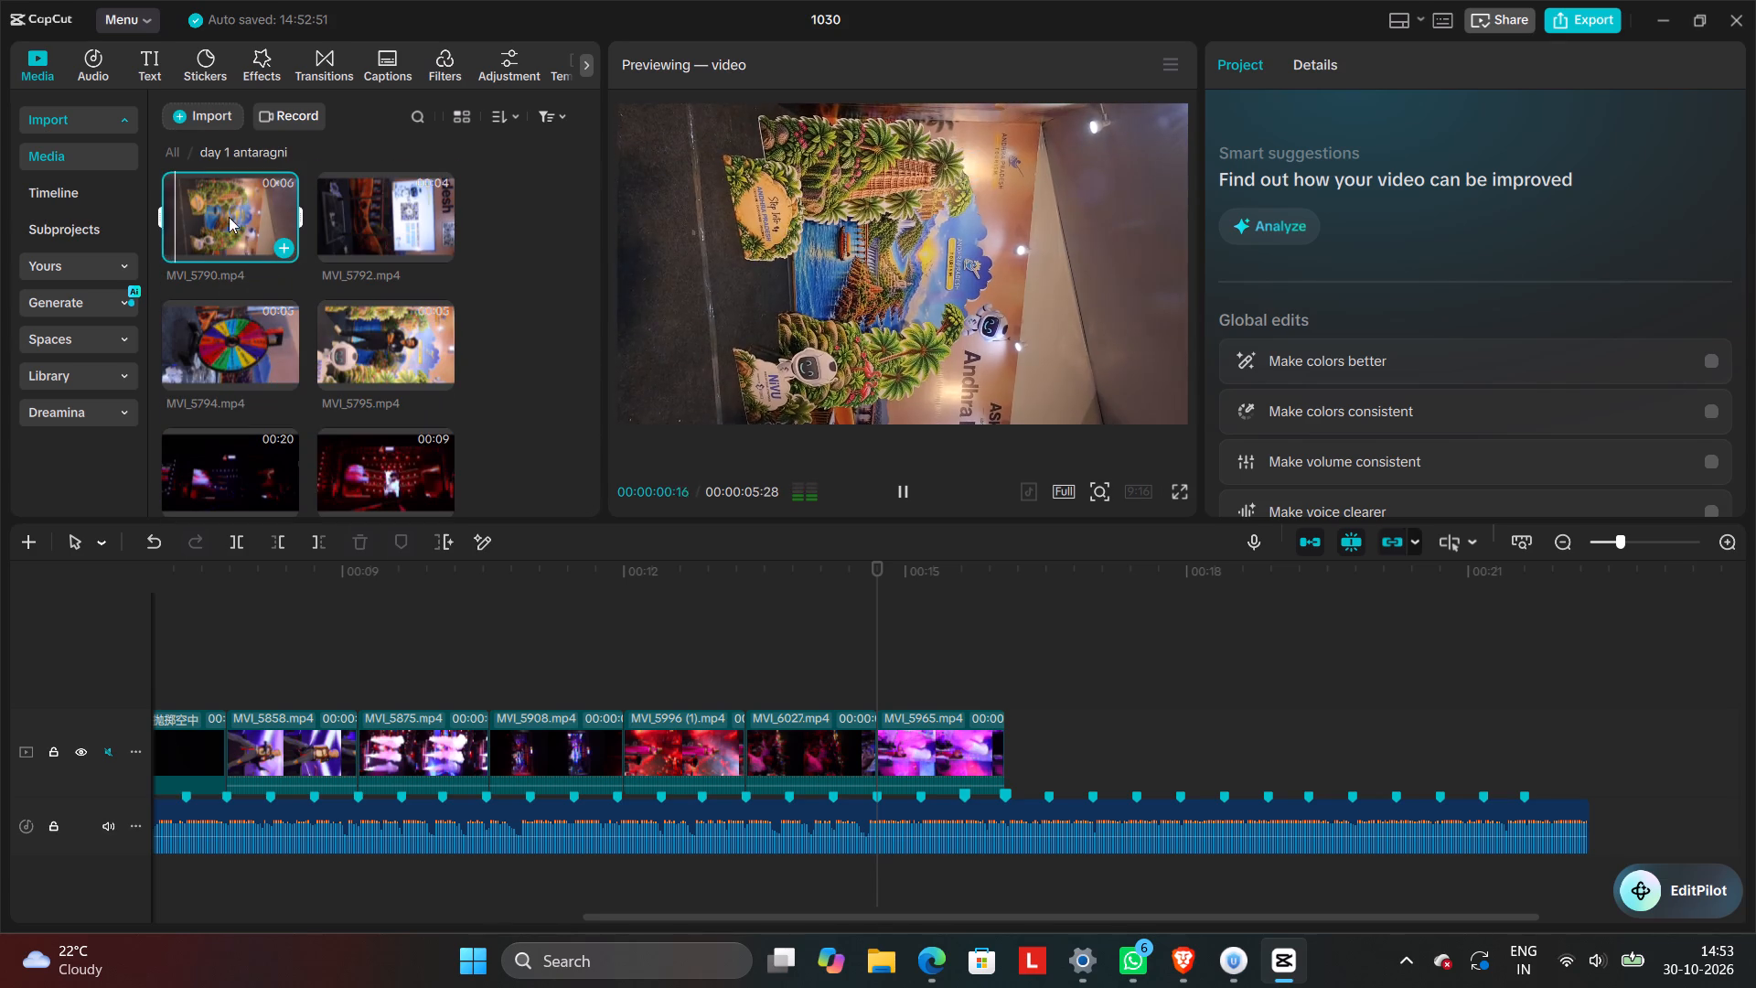
pyautogui.click(219, 296)
pyautogui.click(219, 322)
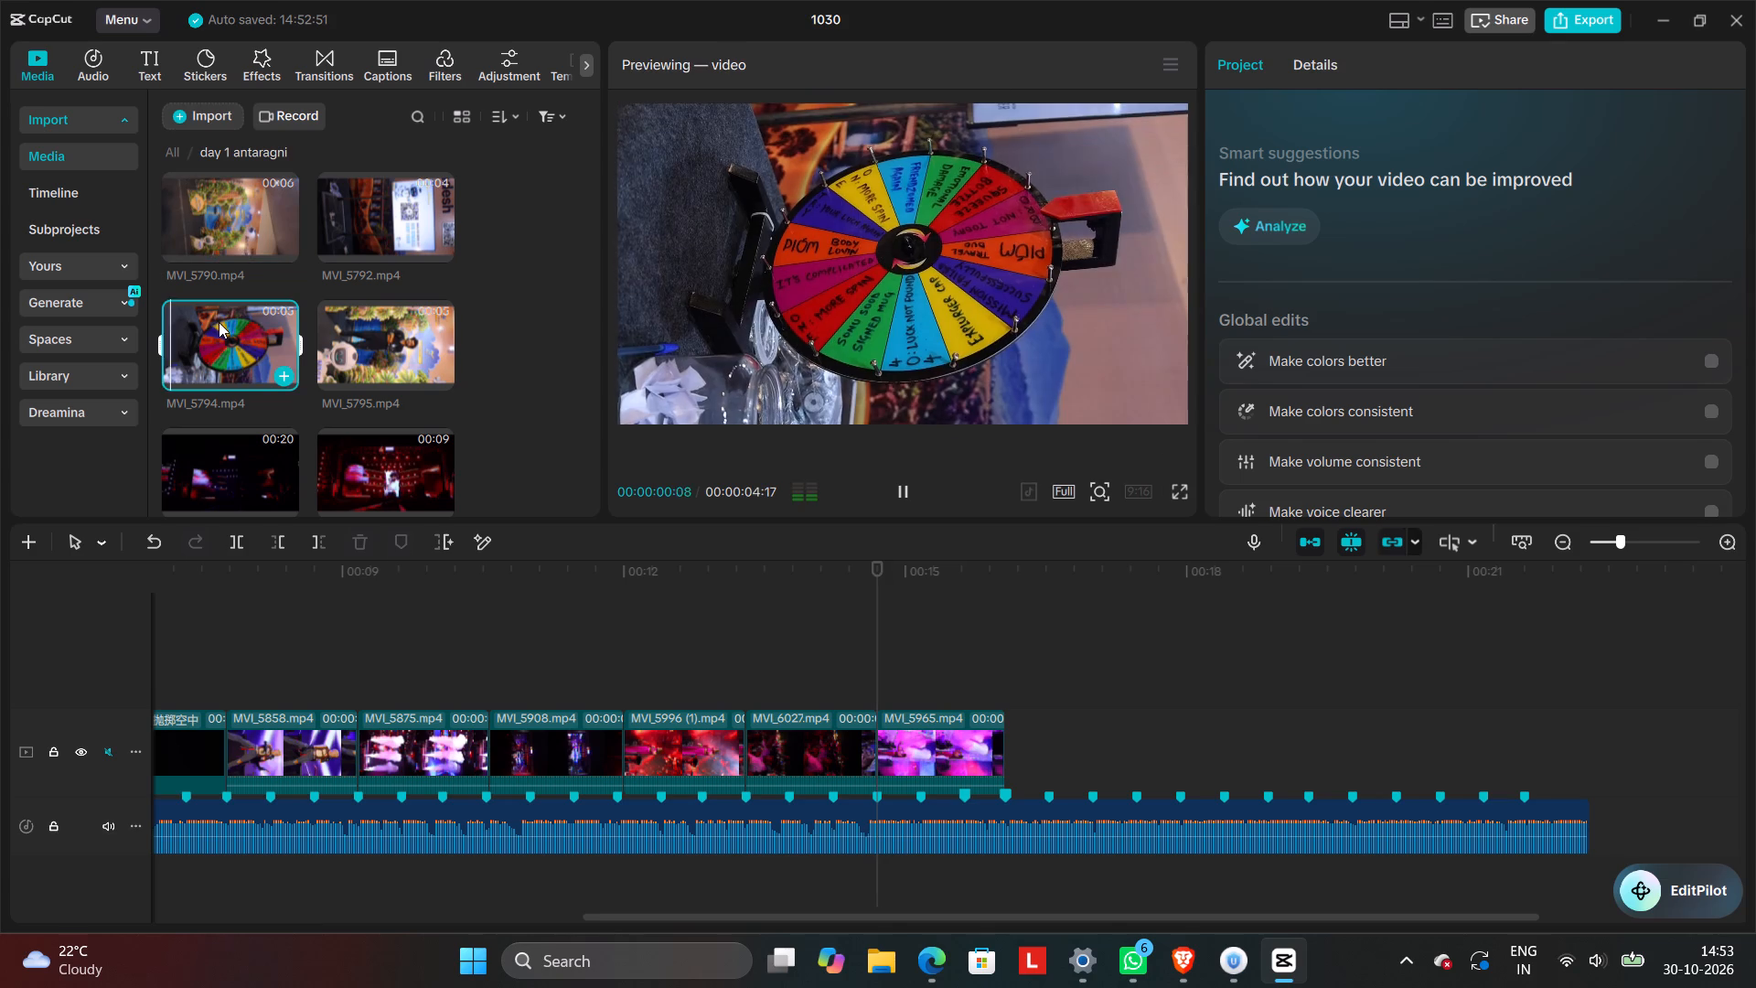
pyautogui.click(399, 208)
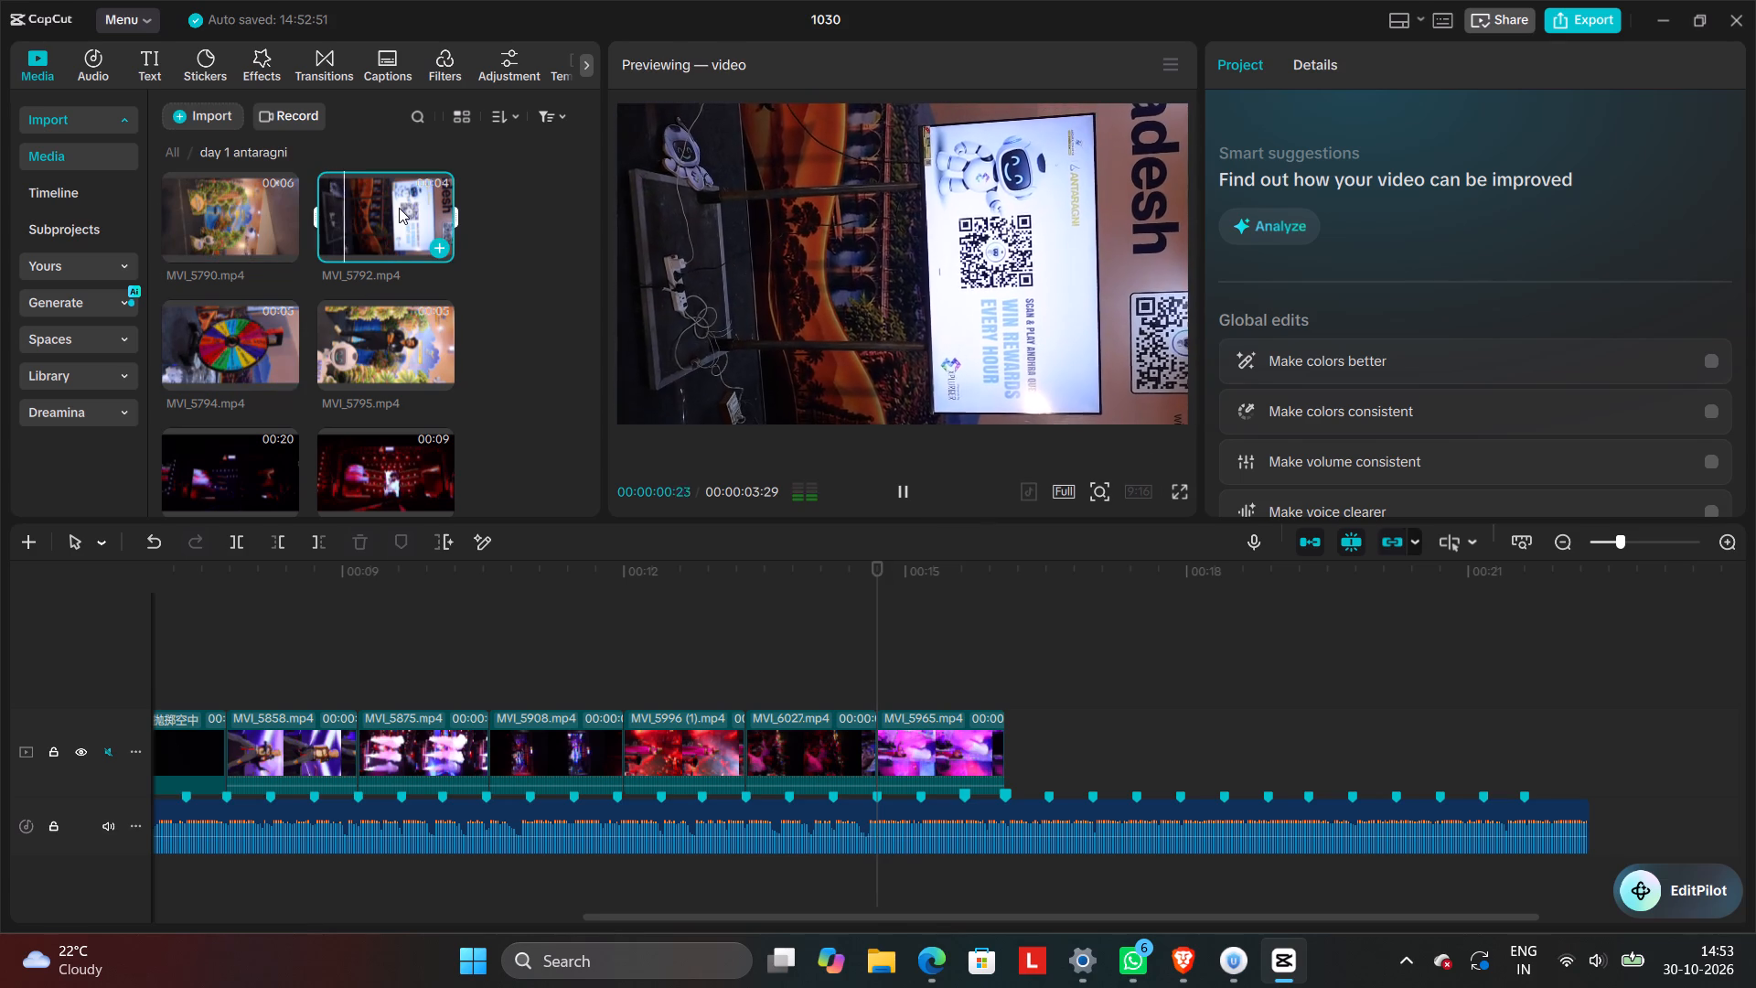
pyautogui.click(401, 326)
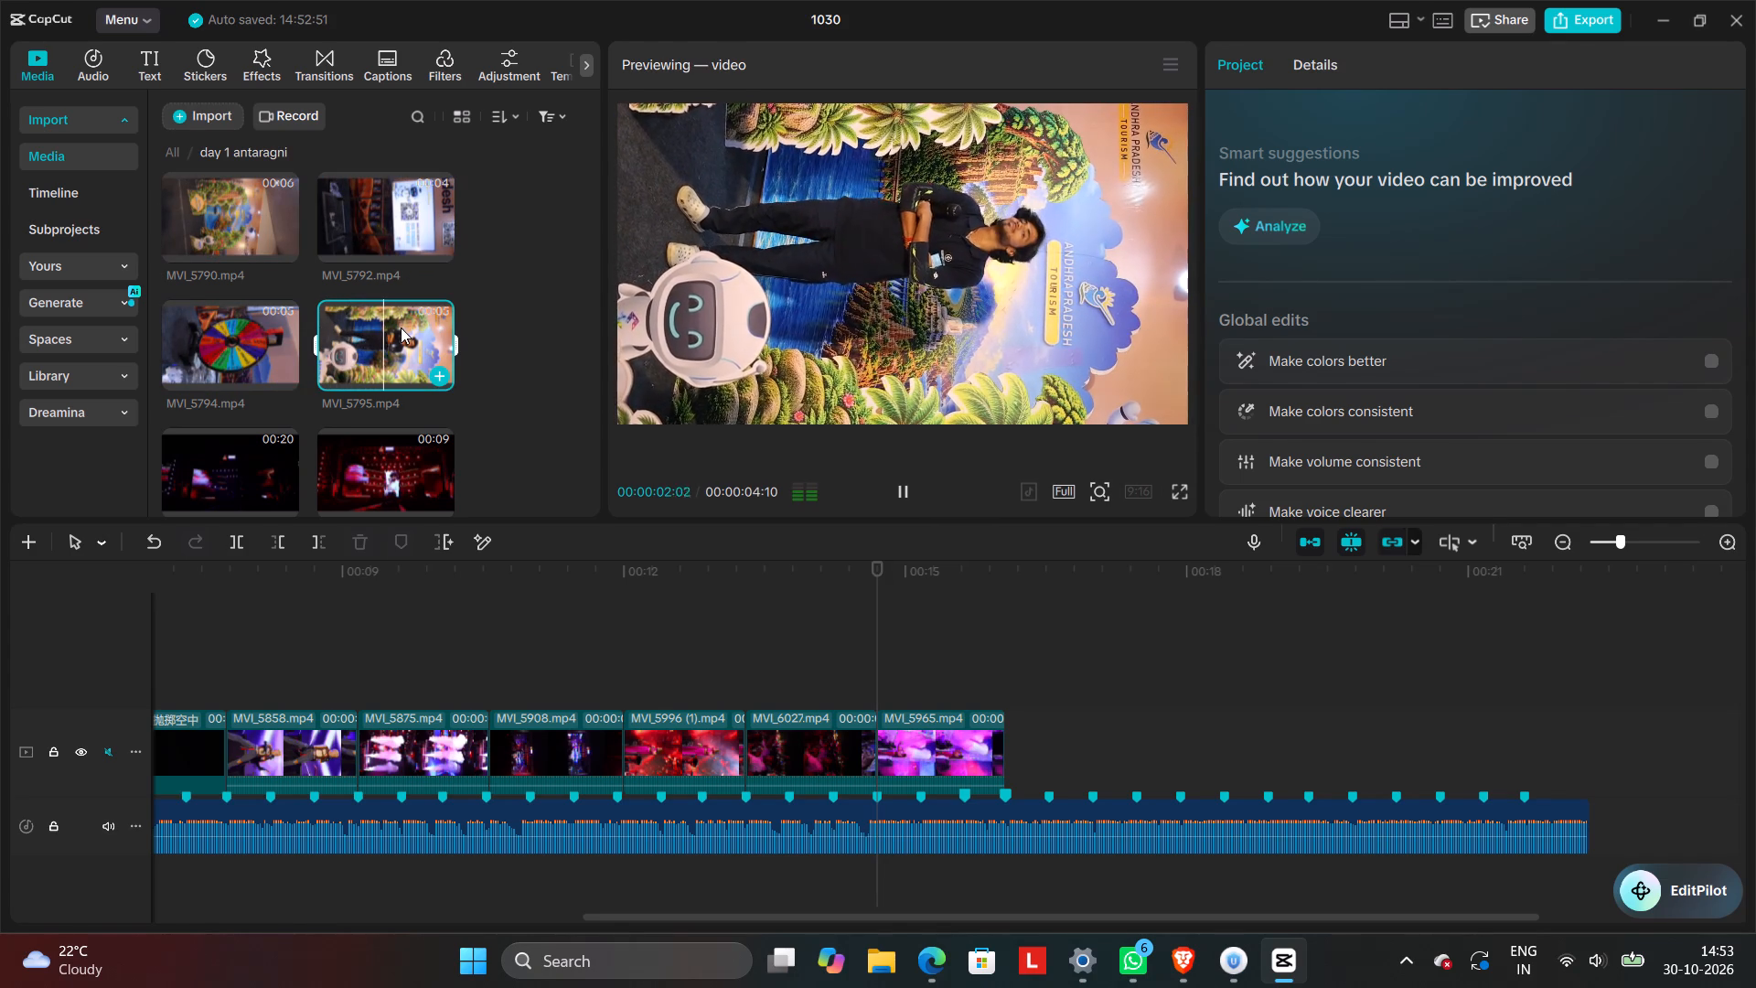
pyautogui.scroll(-1, 401, 328)
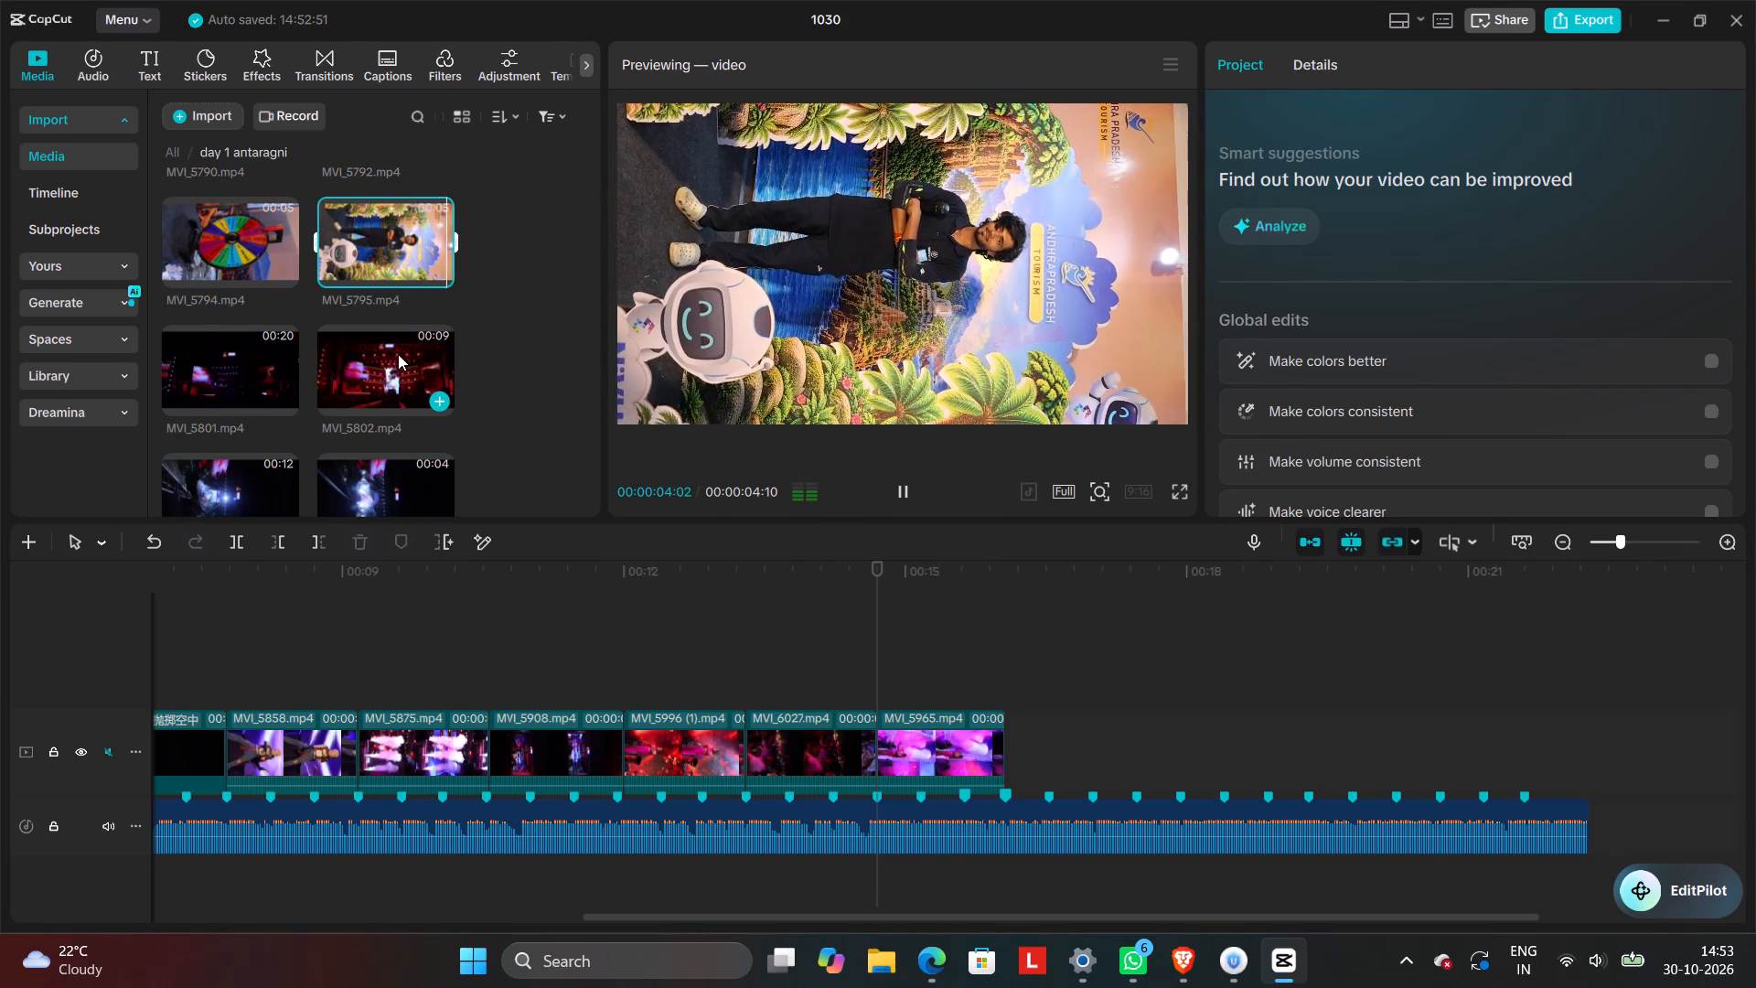
pyautogui.click(398, 354)
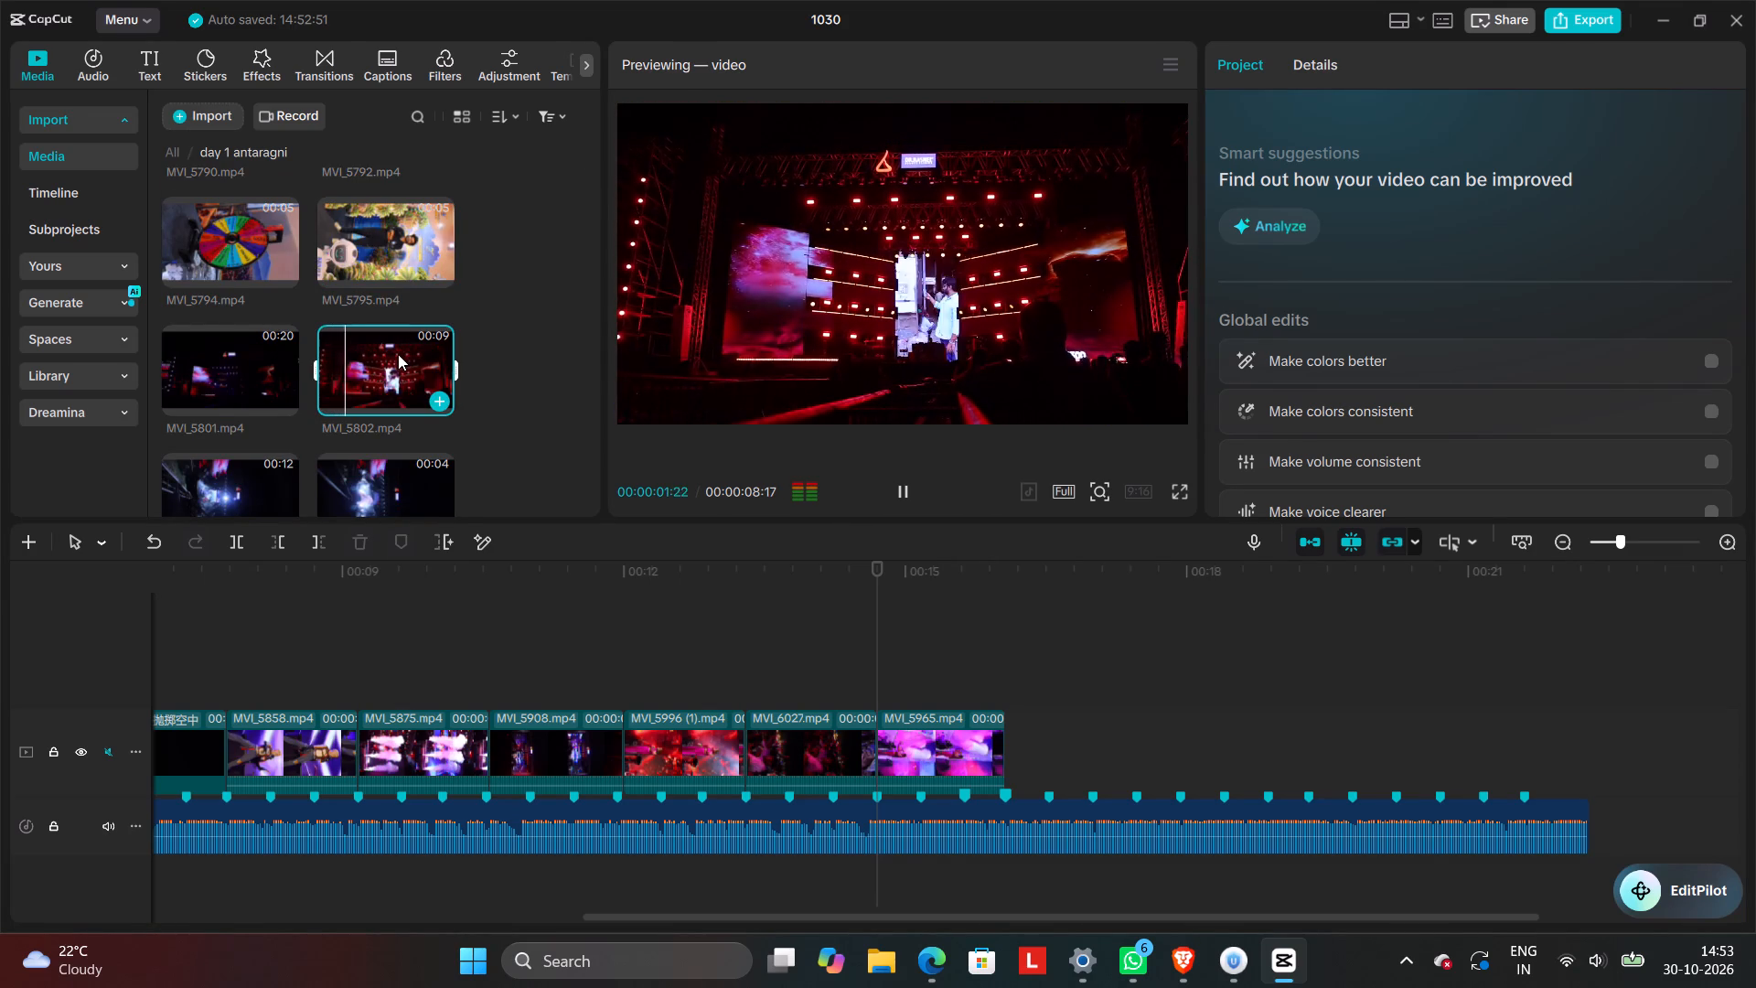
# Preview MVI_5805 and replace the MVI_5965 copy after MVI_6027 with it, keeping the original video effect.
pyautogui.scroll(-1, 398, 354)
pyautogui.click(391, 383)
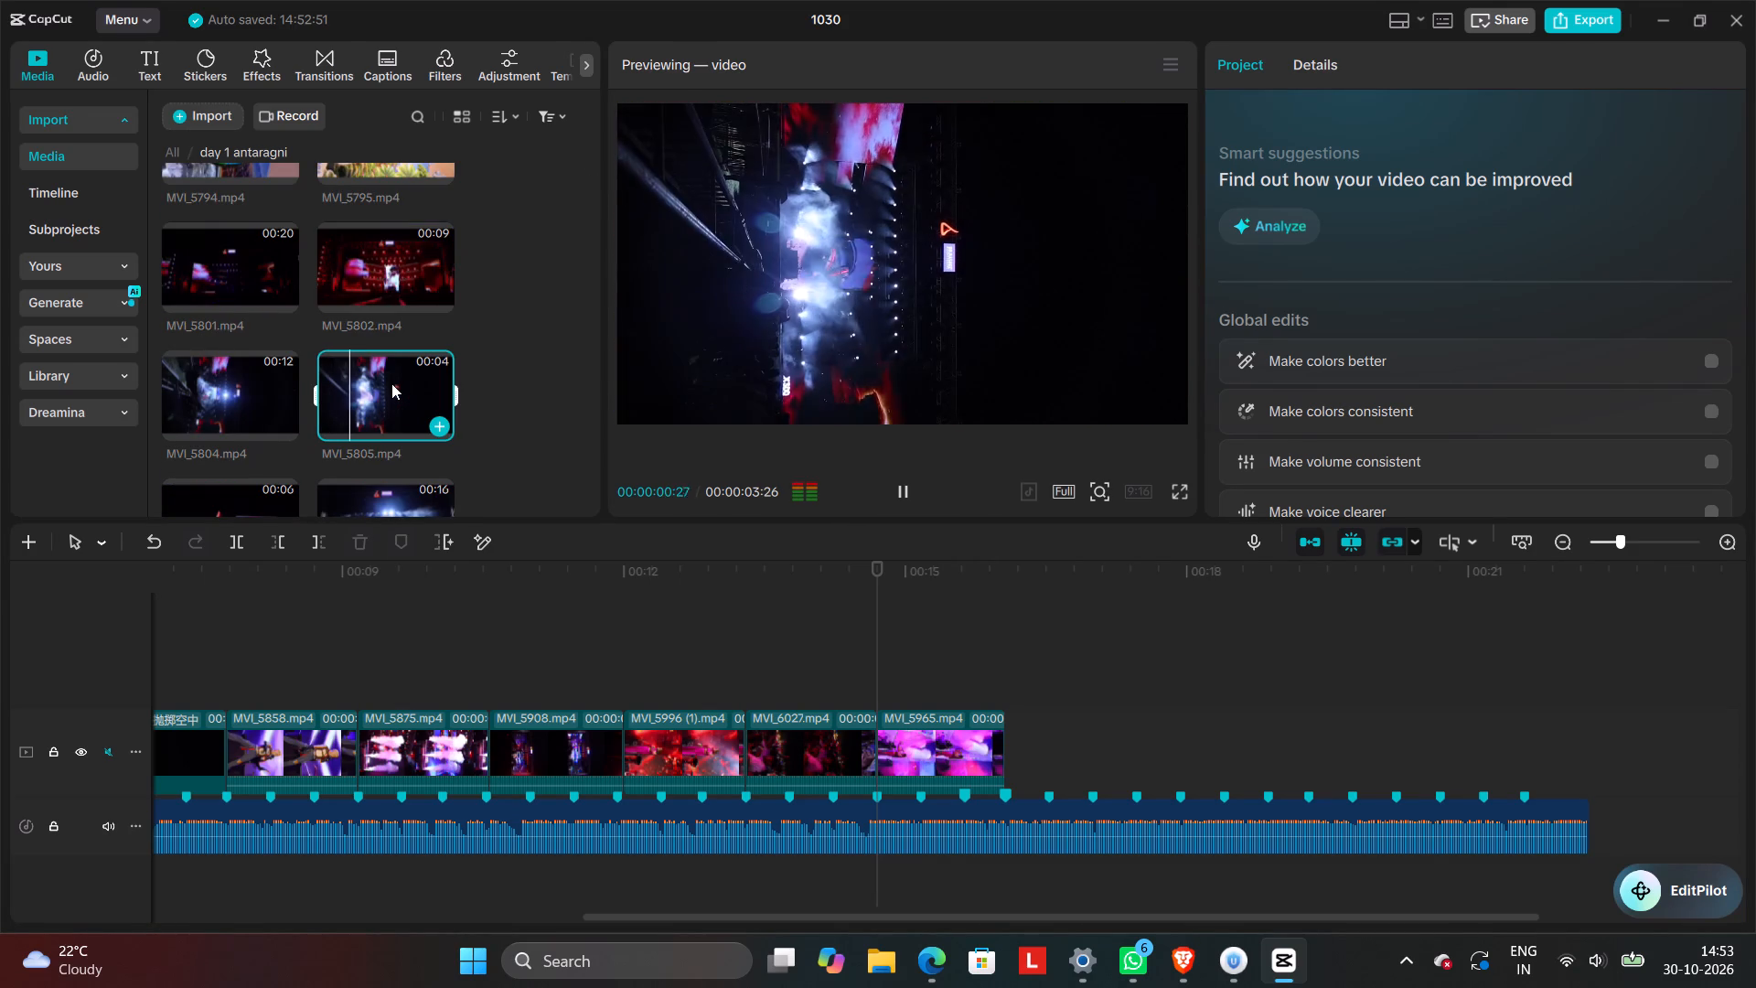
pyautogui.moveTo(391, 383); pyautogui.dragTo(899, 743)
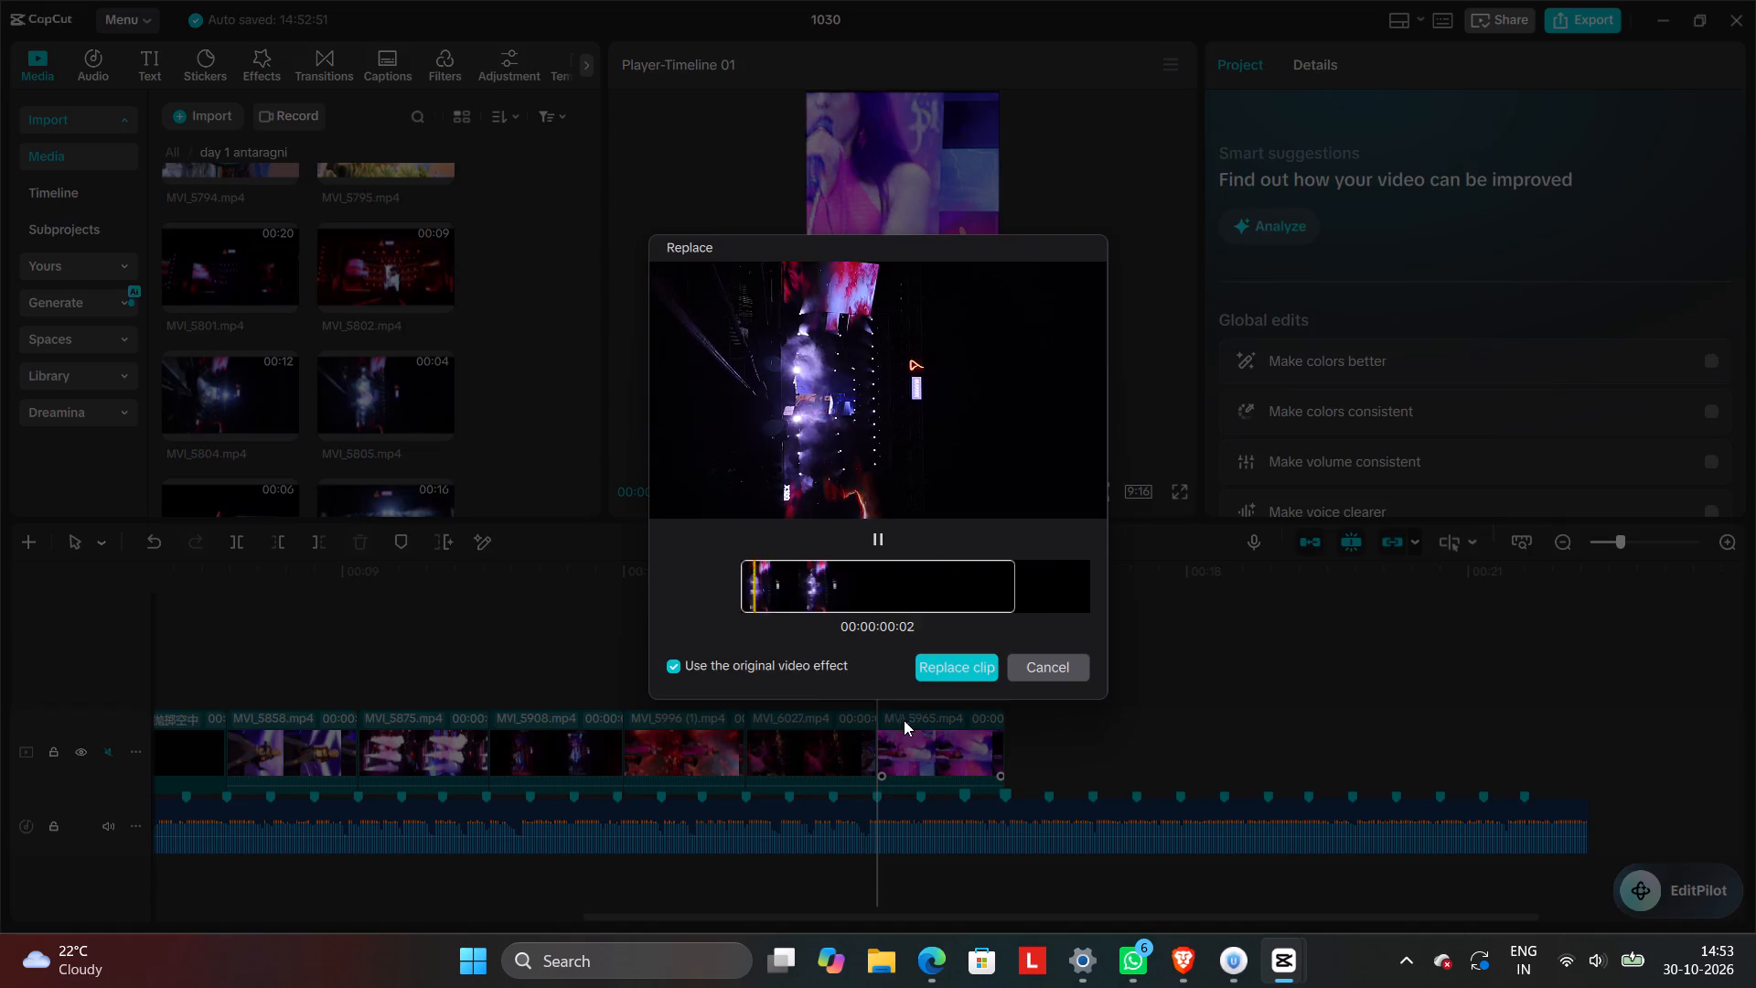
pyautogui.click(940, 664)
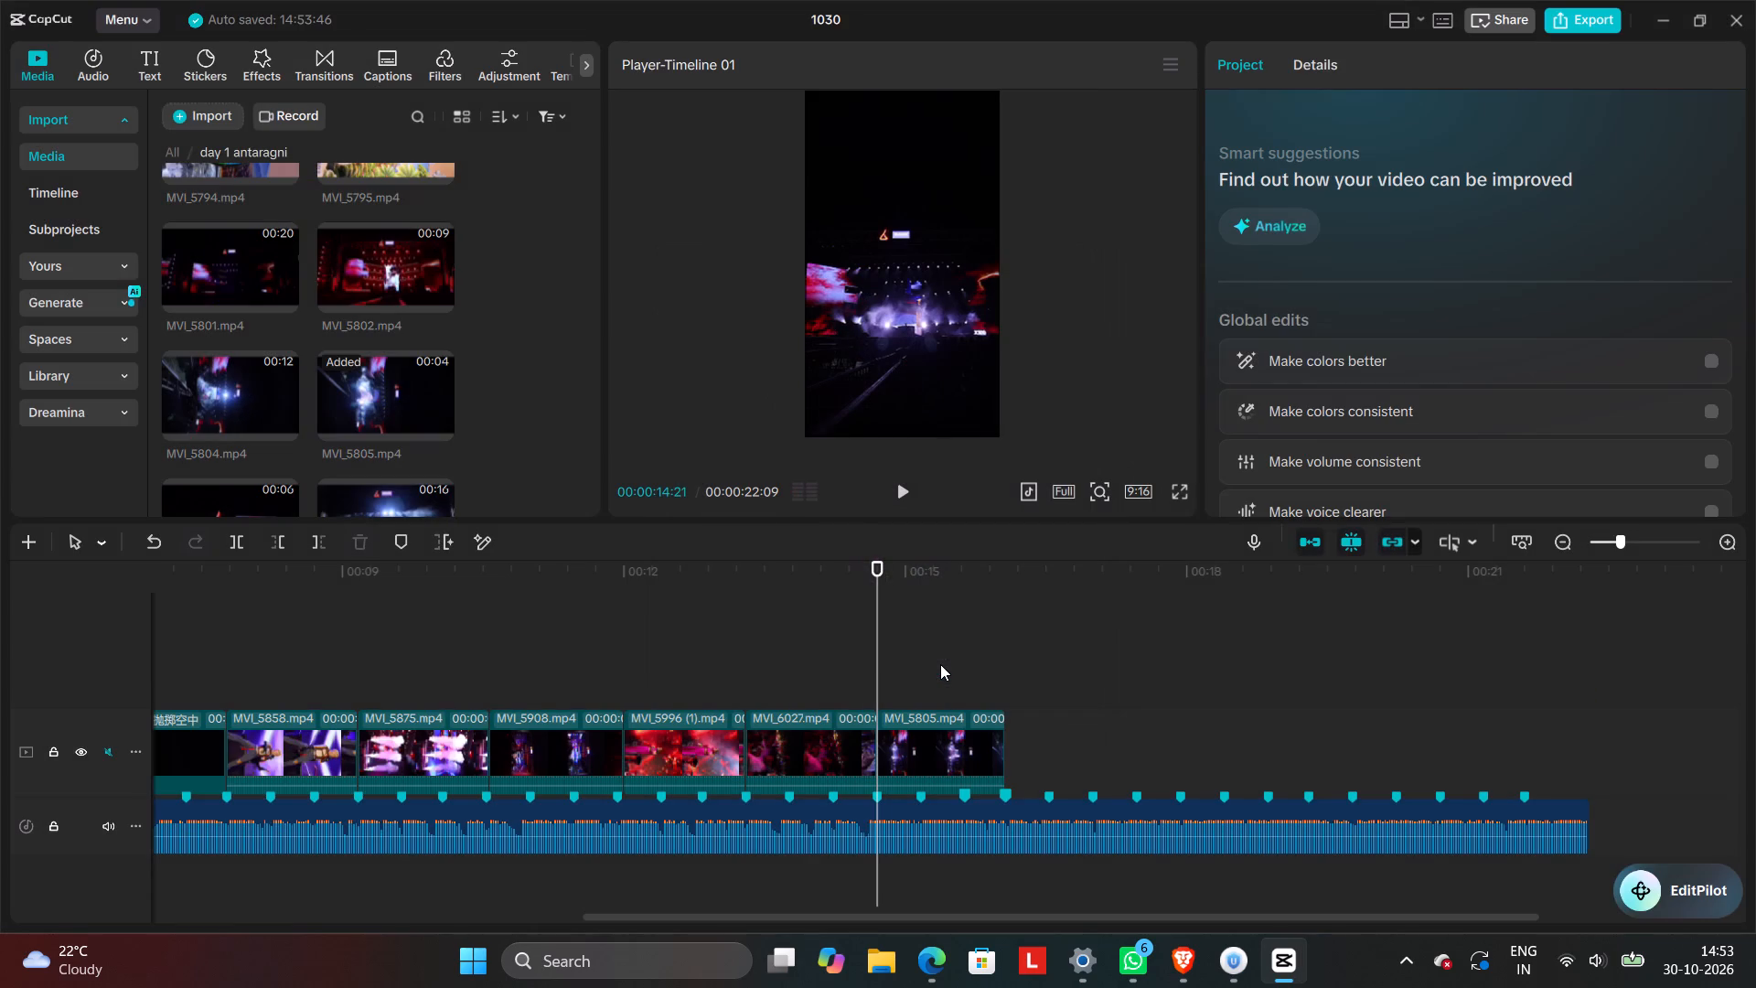
# Paste the copied MVI_5965 clip at 00:00:16:02, place it on the main track after MVI_5805, and extend its end to the beat marker.
pyautogui.click(1002, 652)
pyautogui.rightClick(1002, 652)
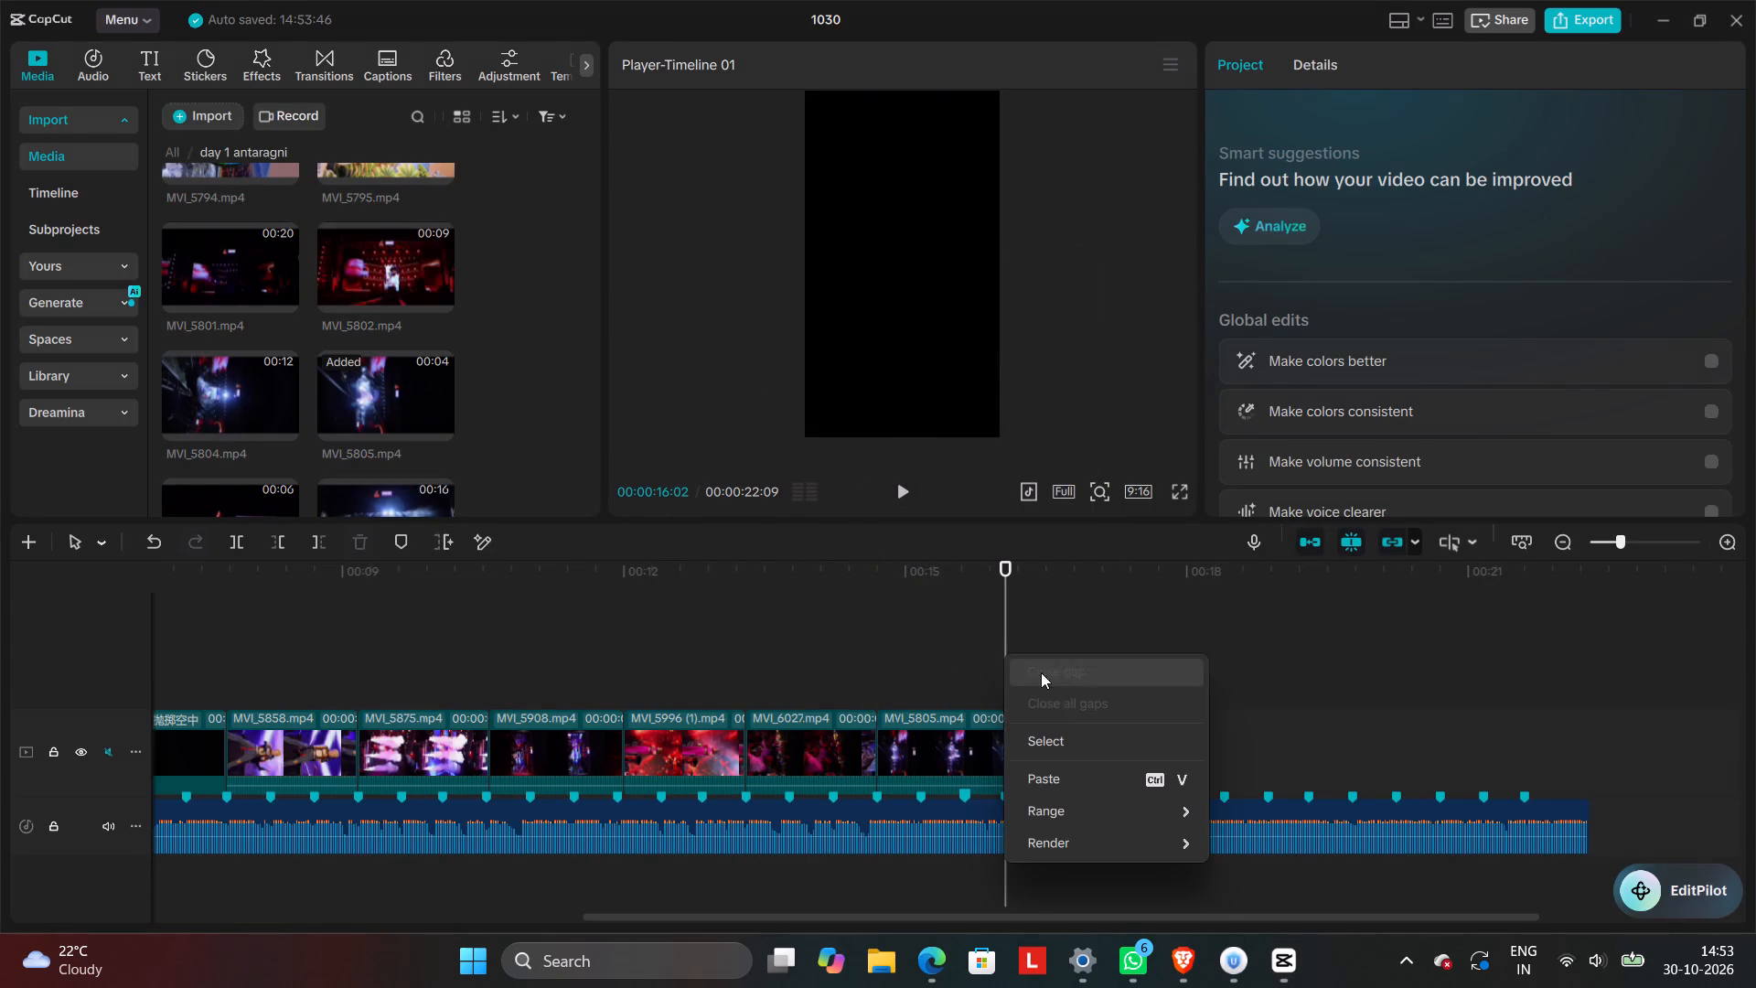
pyautogui.click(1056, 770)
pyautogui.moveTo(1062, 676); pyautogui.dragTo(1063, 735)
pyautogui.moveTo(1127, 742); pyautogui.dragTo(1138, 752)
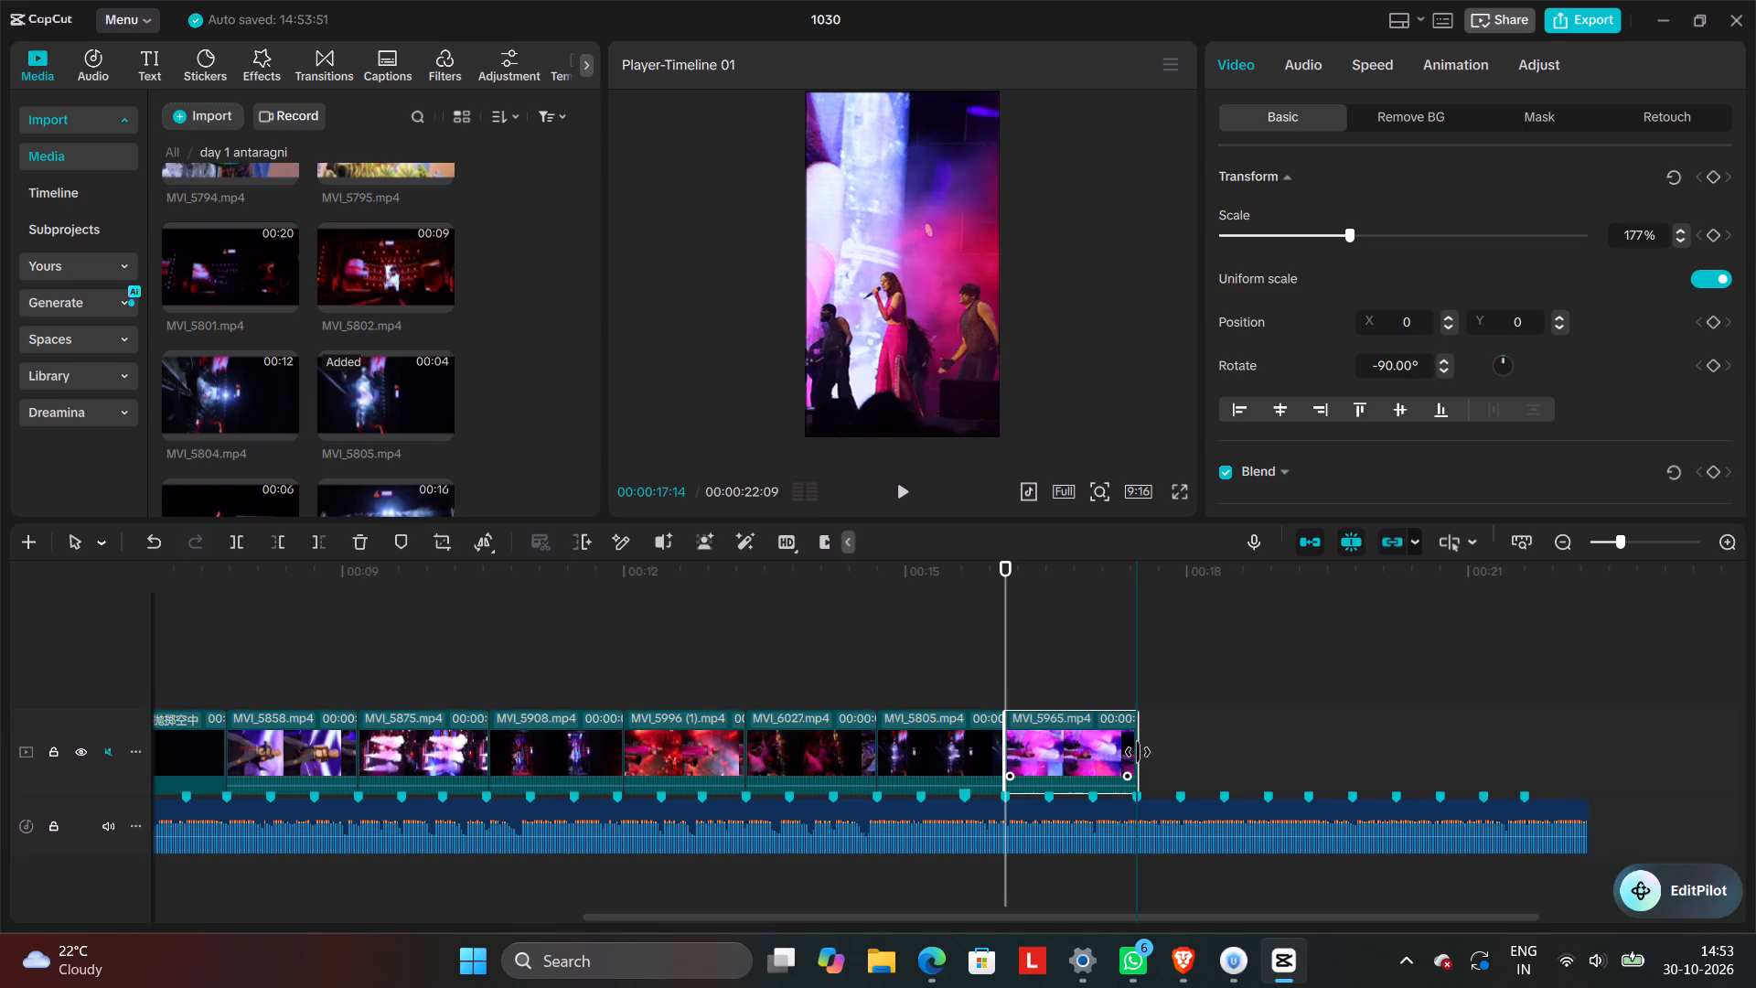
pyautogui.moveTo(1138, 752); pyautogui.dragTo(1137, 754)
# Preview the clips from MVI_5809 through MVI_5815 and replace the MVI_5805 clip on the main track with MVI_5815.
pyautogui.click(244, 262)
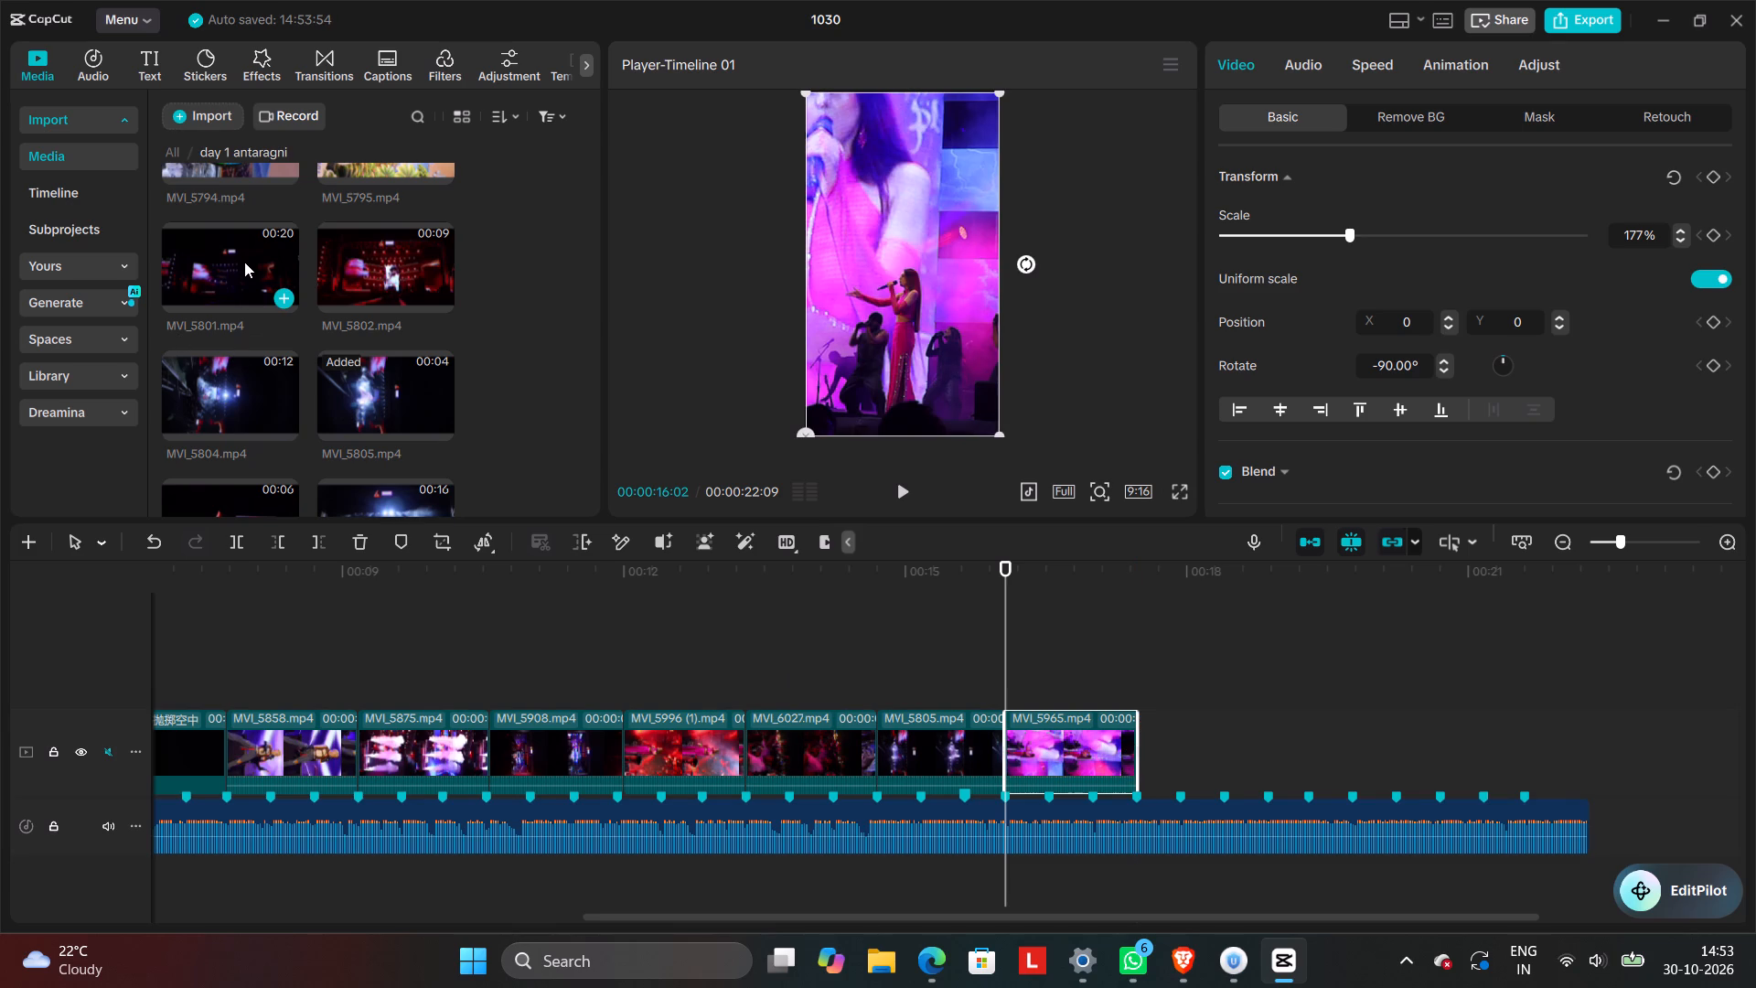
pyautogui.scroll(-1, 244, 263)
pyautogui.click(412, 434)
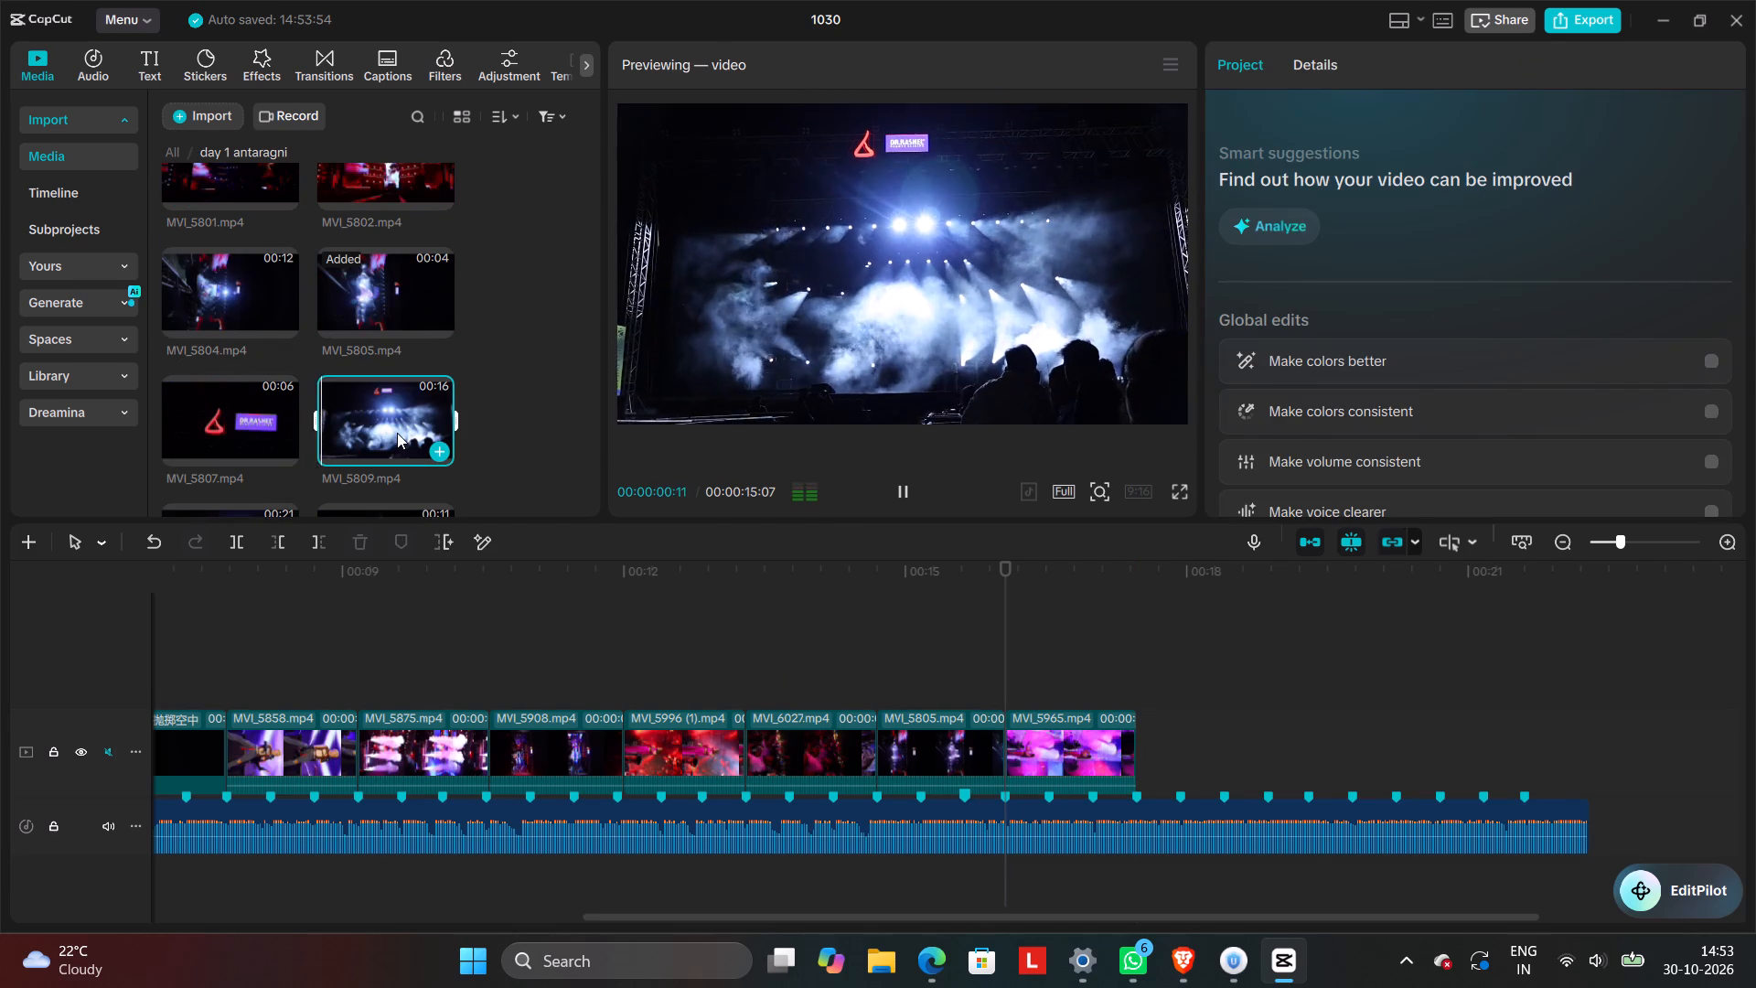
pyautogui.scroll(-1, 397, 433)
pyautogui.click(397, 434)
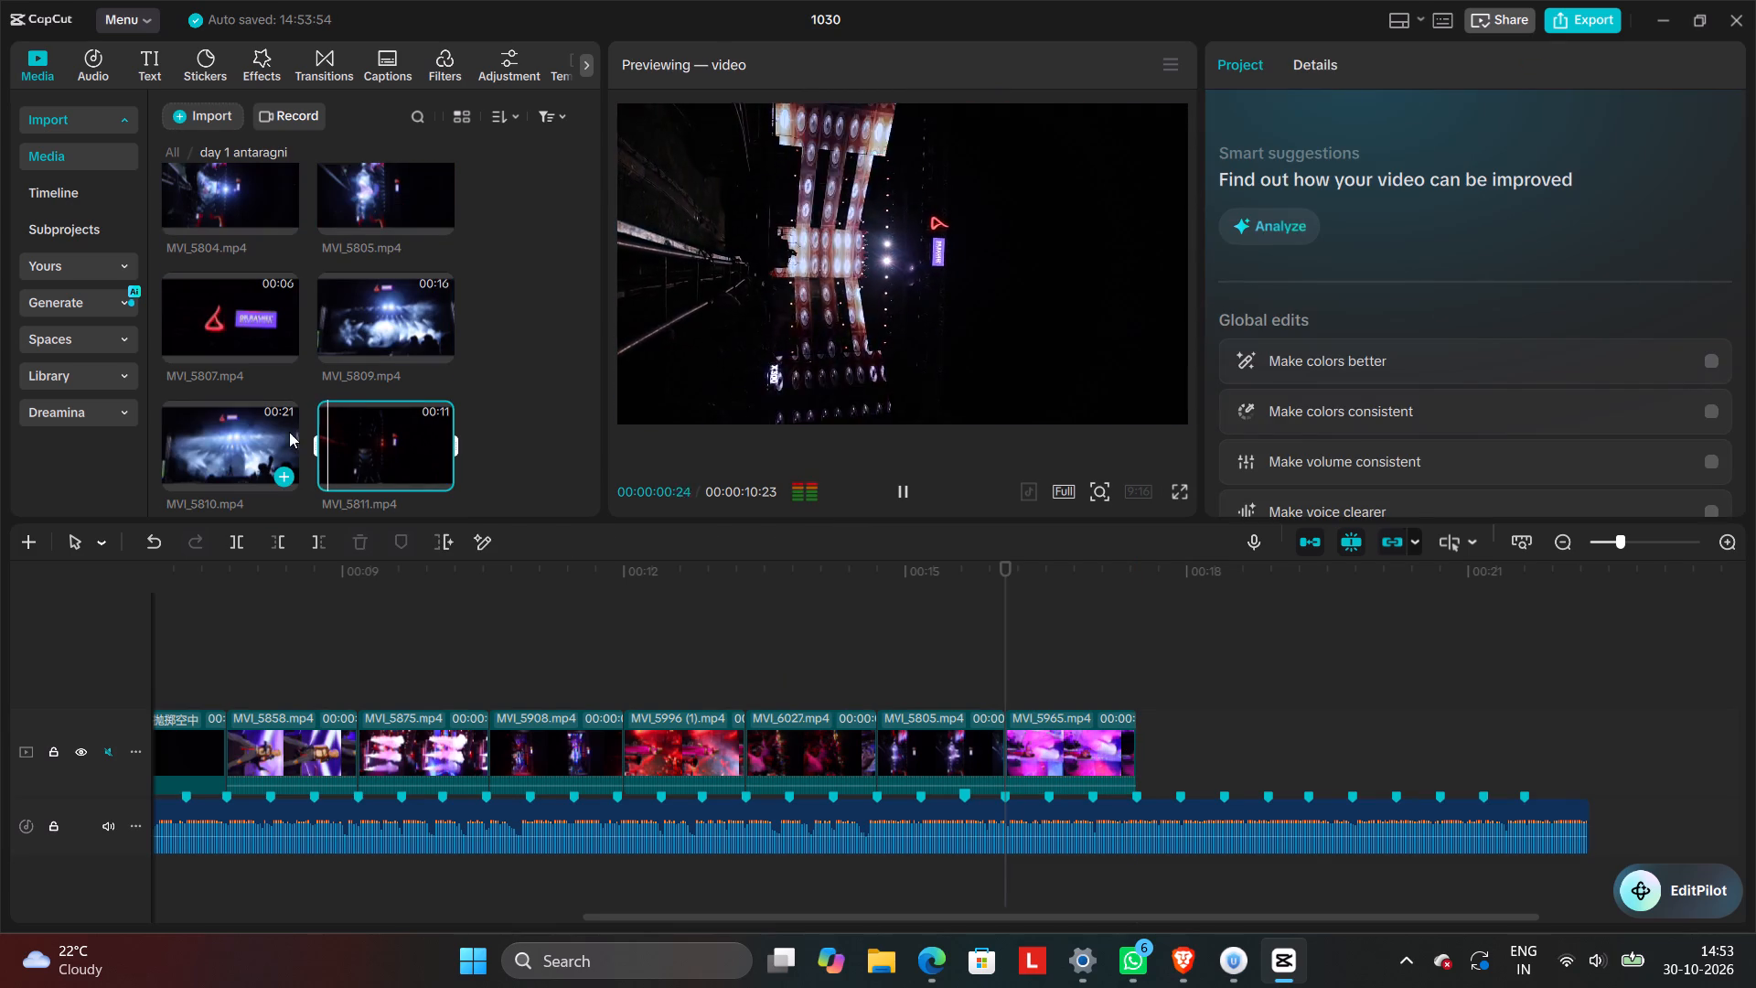
pyautogui.click(263, 433)
pyautogui.scroll(-1, 292, 422)
pyautogui.click(380, 477)
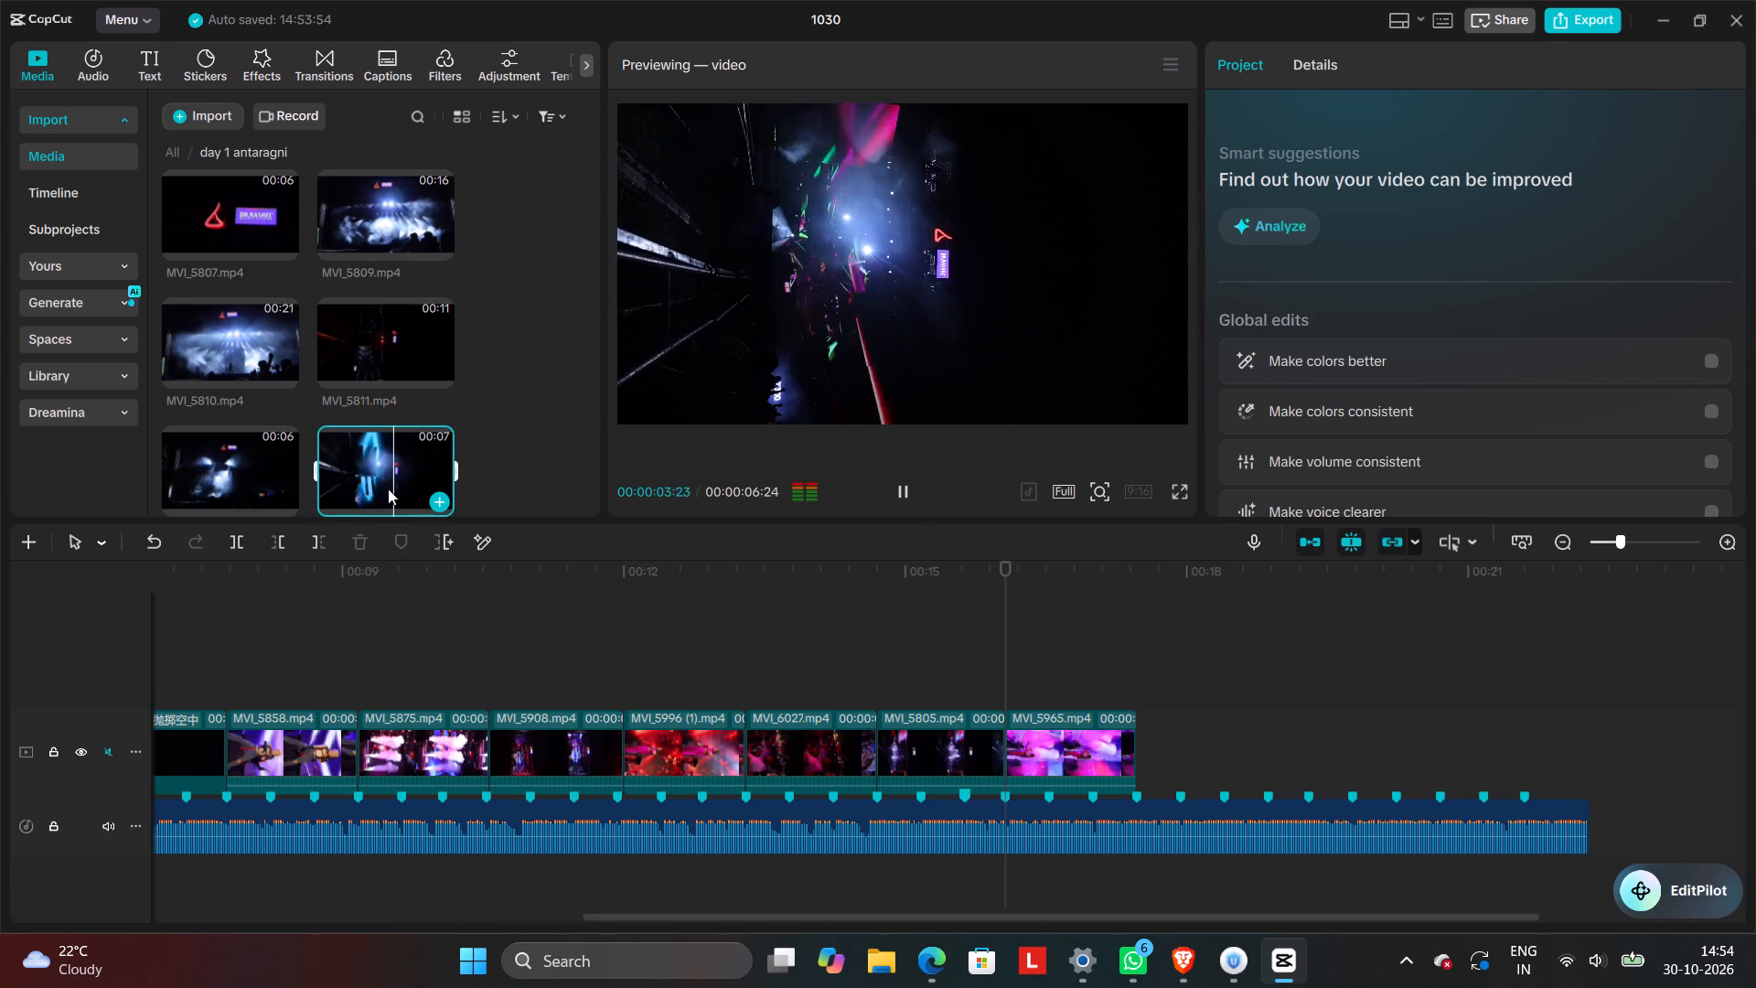
pyautogui.moveTo(388, 482); pyautogui.dragTo(886, 738)
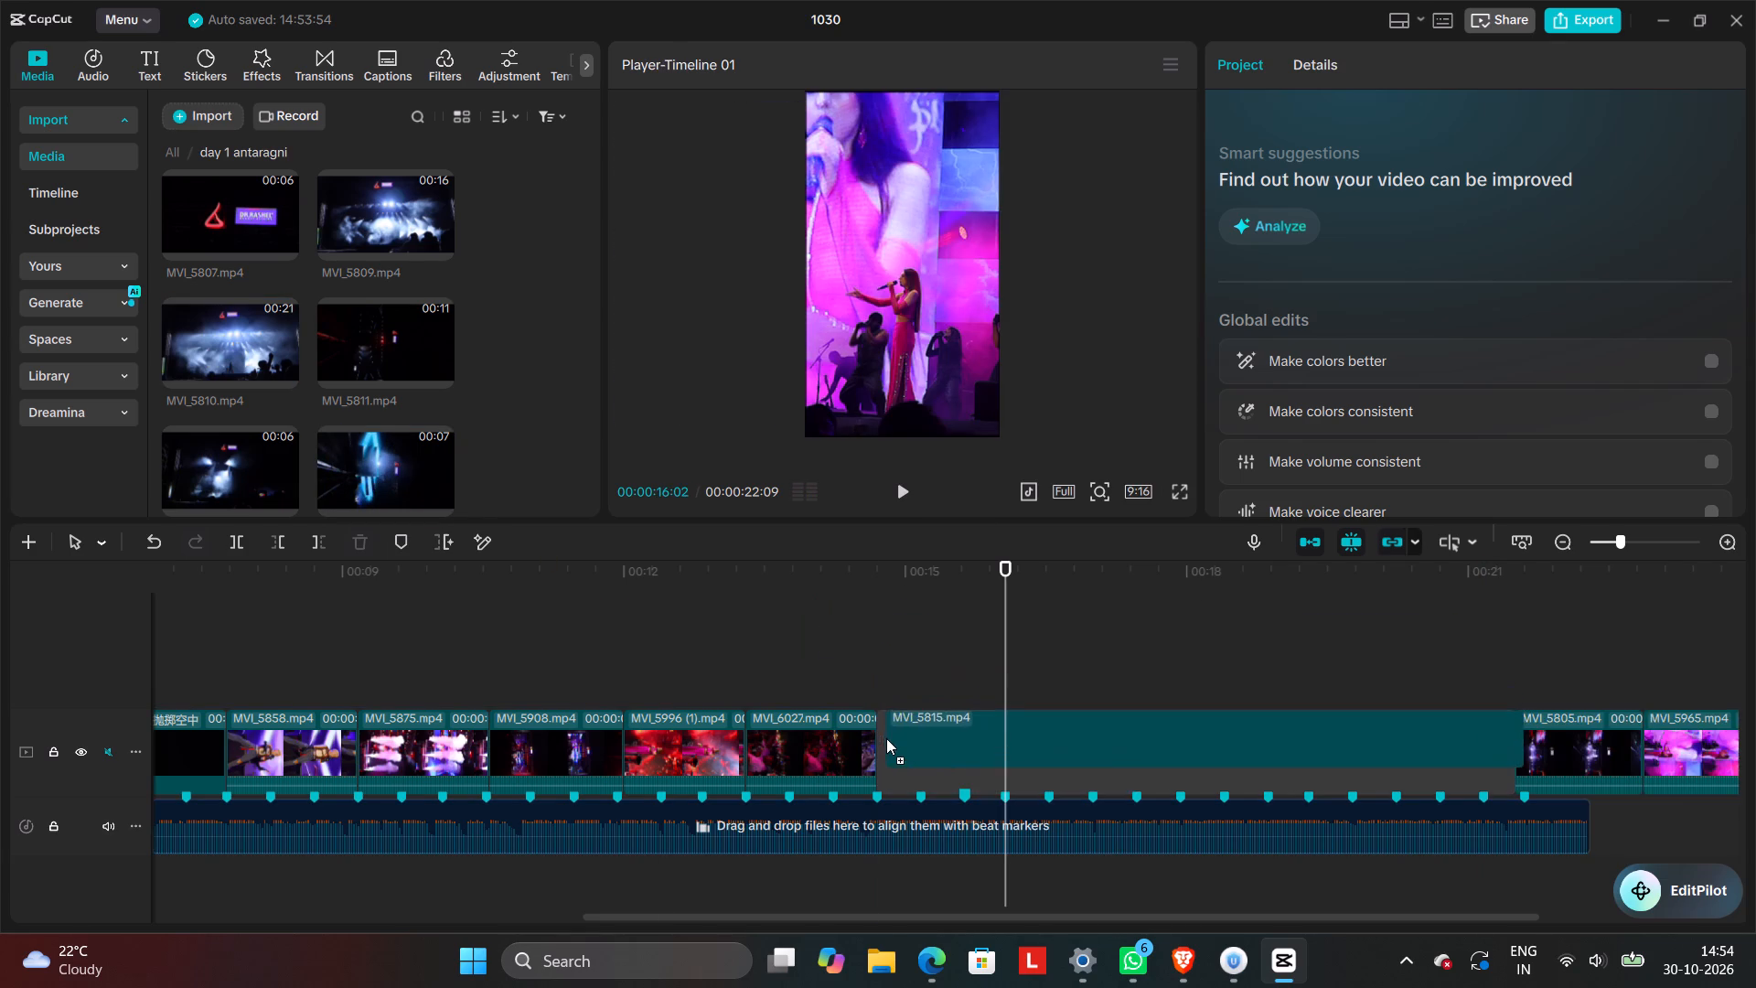
pyautogui.moveTo(886, 738); pyautogui.dragTo(895, 733)
pyautogui.click(970, 668)
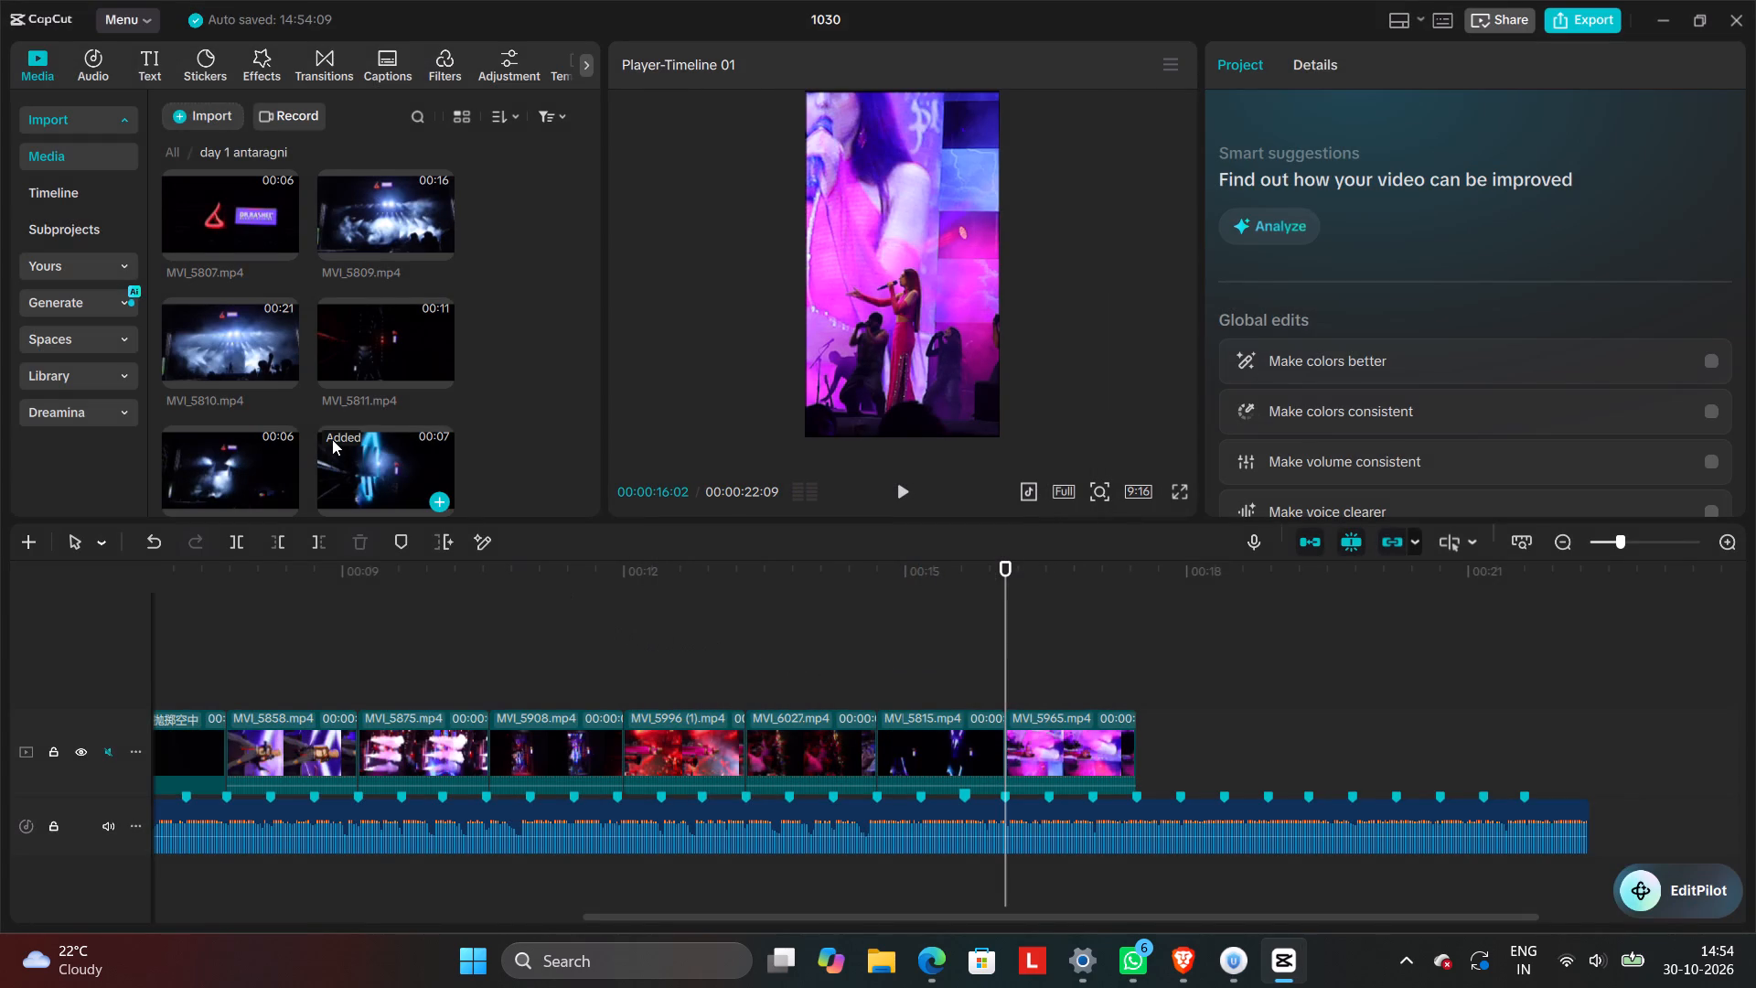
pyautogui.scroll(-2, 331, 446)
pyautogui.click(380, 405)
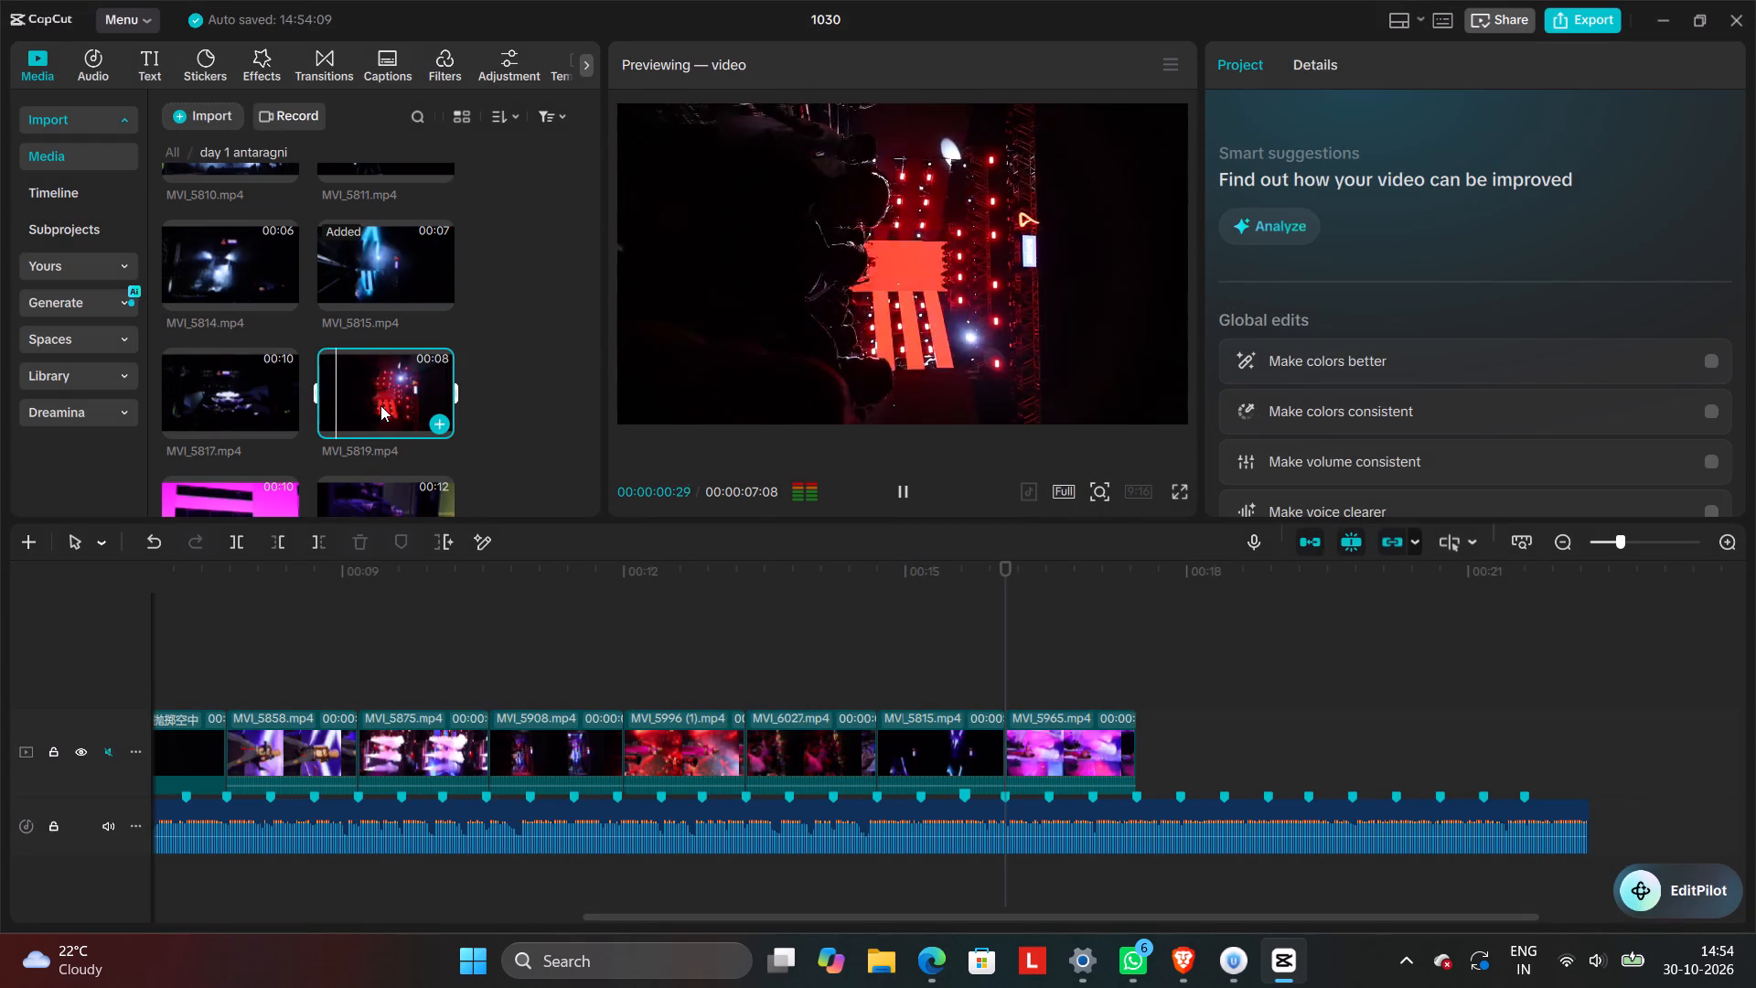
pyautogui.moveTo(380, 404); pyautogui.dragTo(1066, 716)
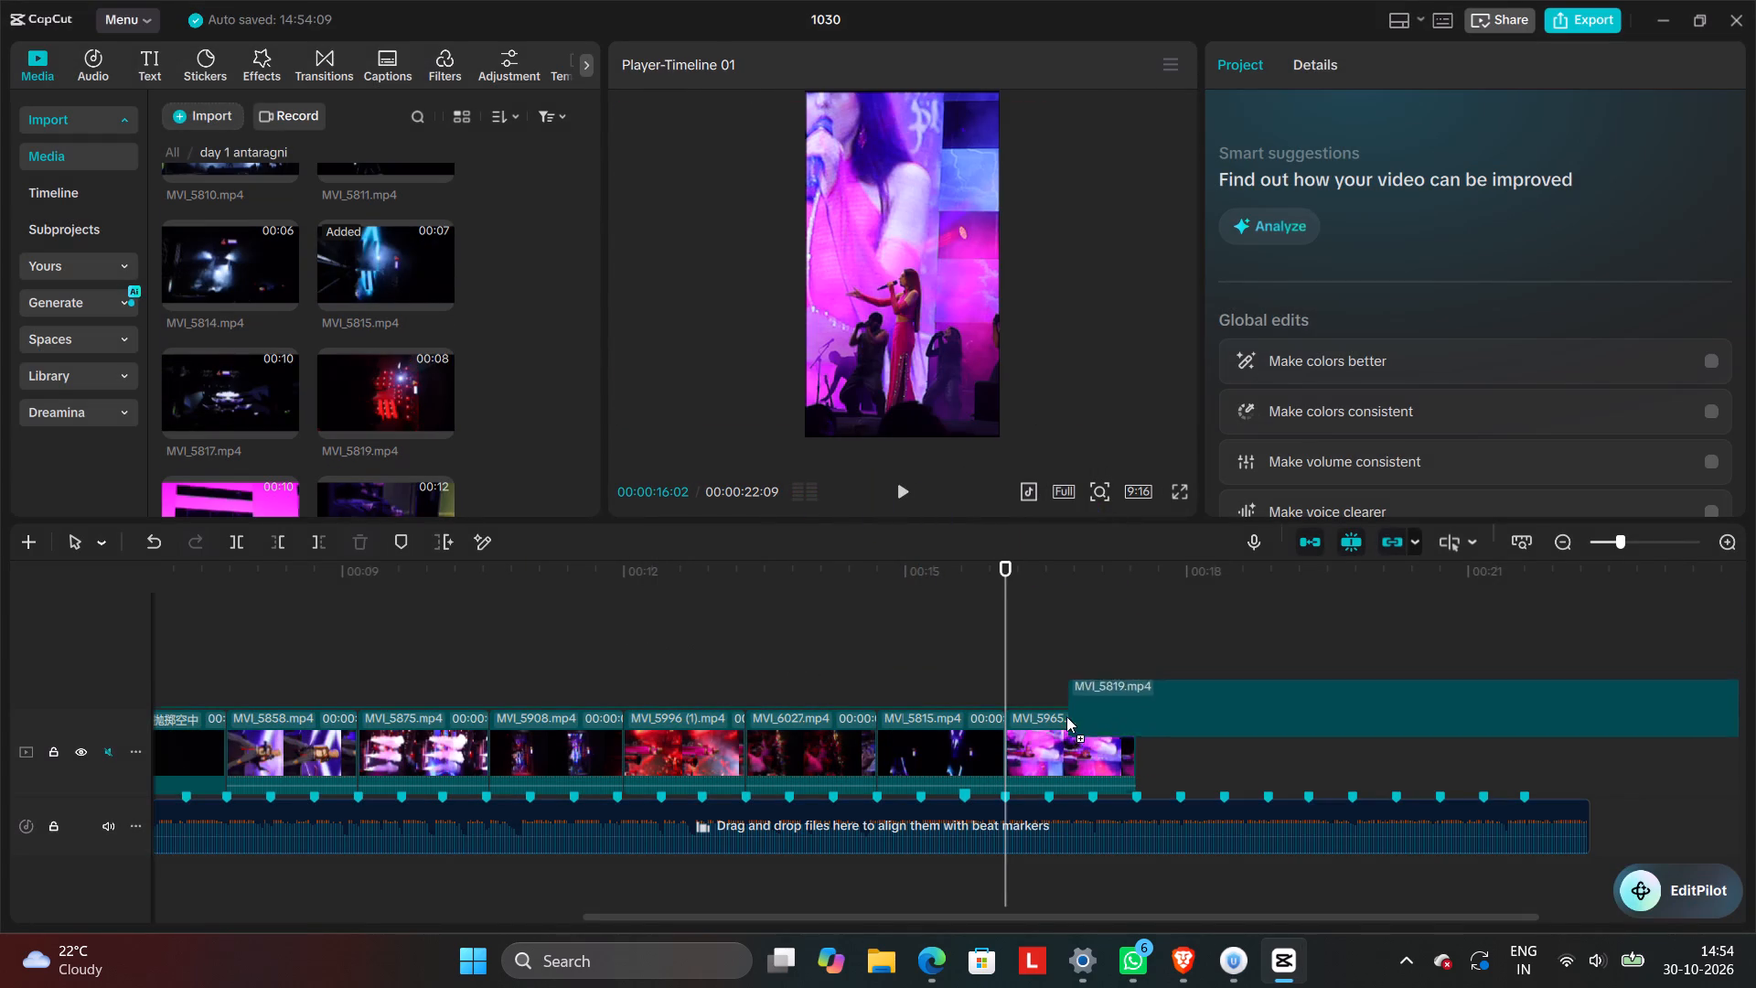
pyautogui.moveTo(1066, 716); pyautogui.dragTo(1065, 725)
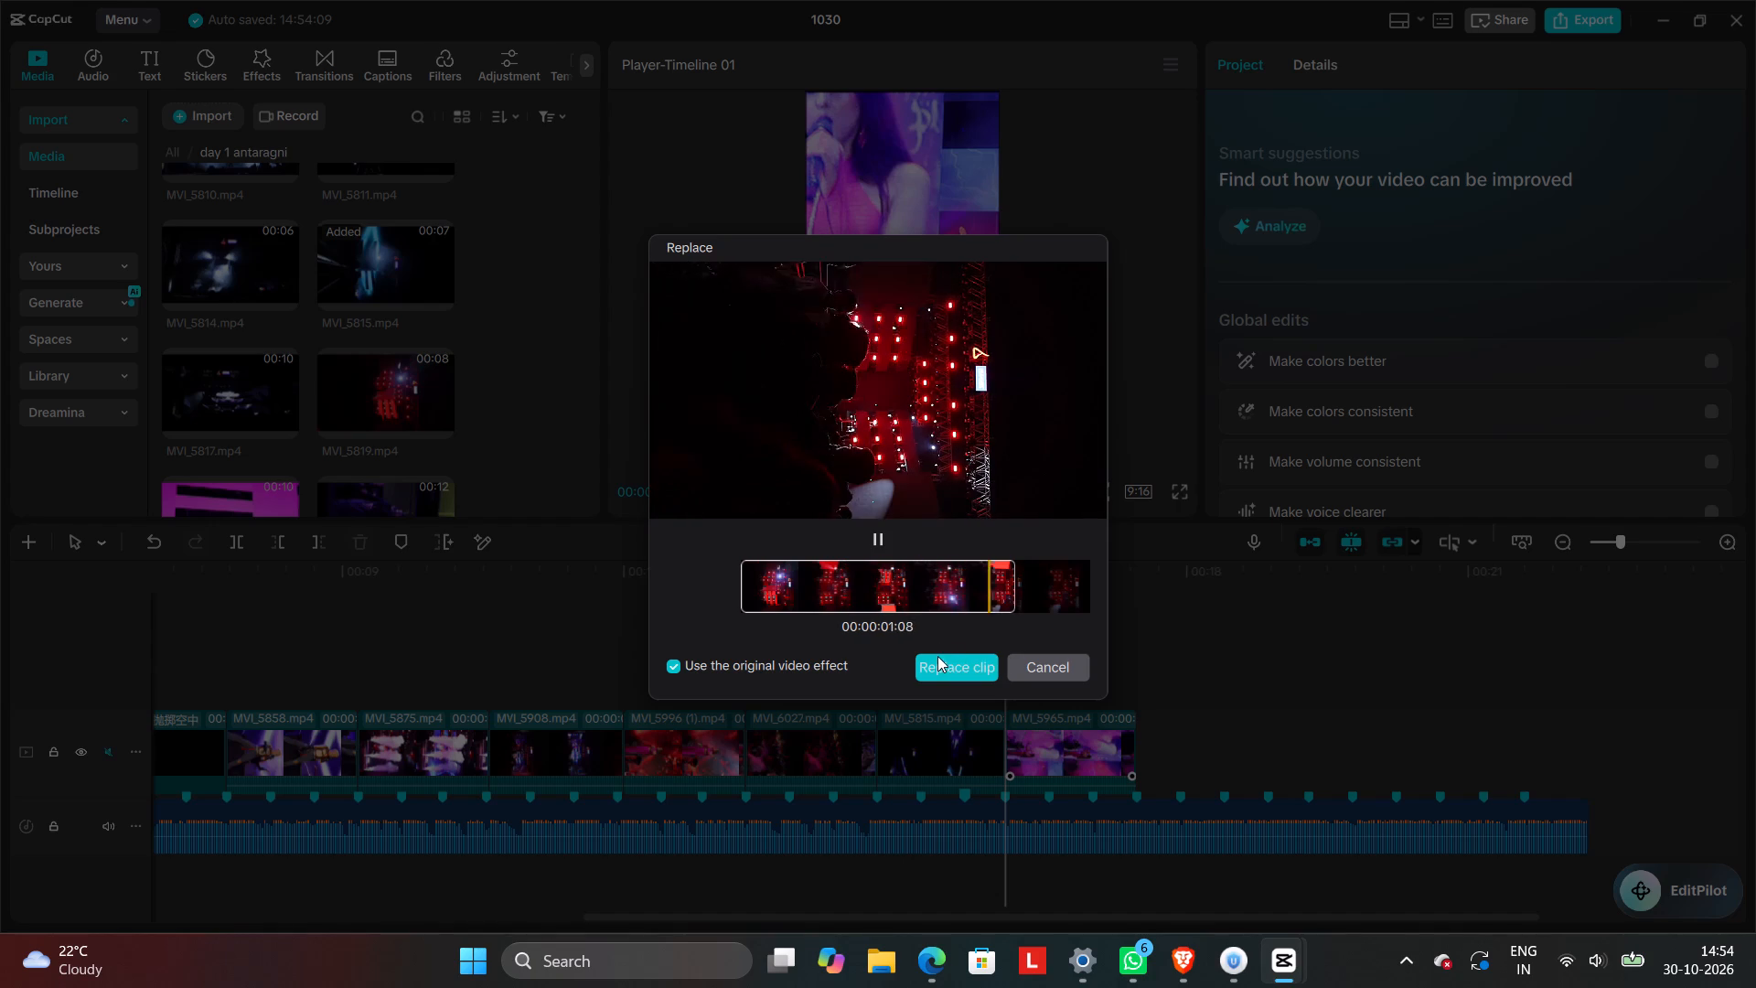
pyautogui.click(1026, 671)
# Preview MVI_5822 and replace the MVI_5965 copy after MVI_5815 with it, keeping the original video effect.
pyautogui.scroll(-1, 398, 398)
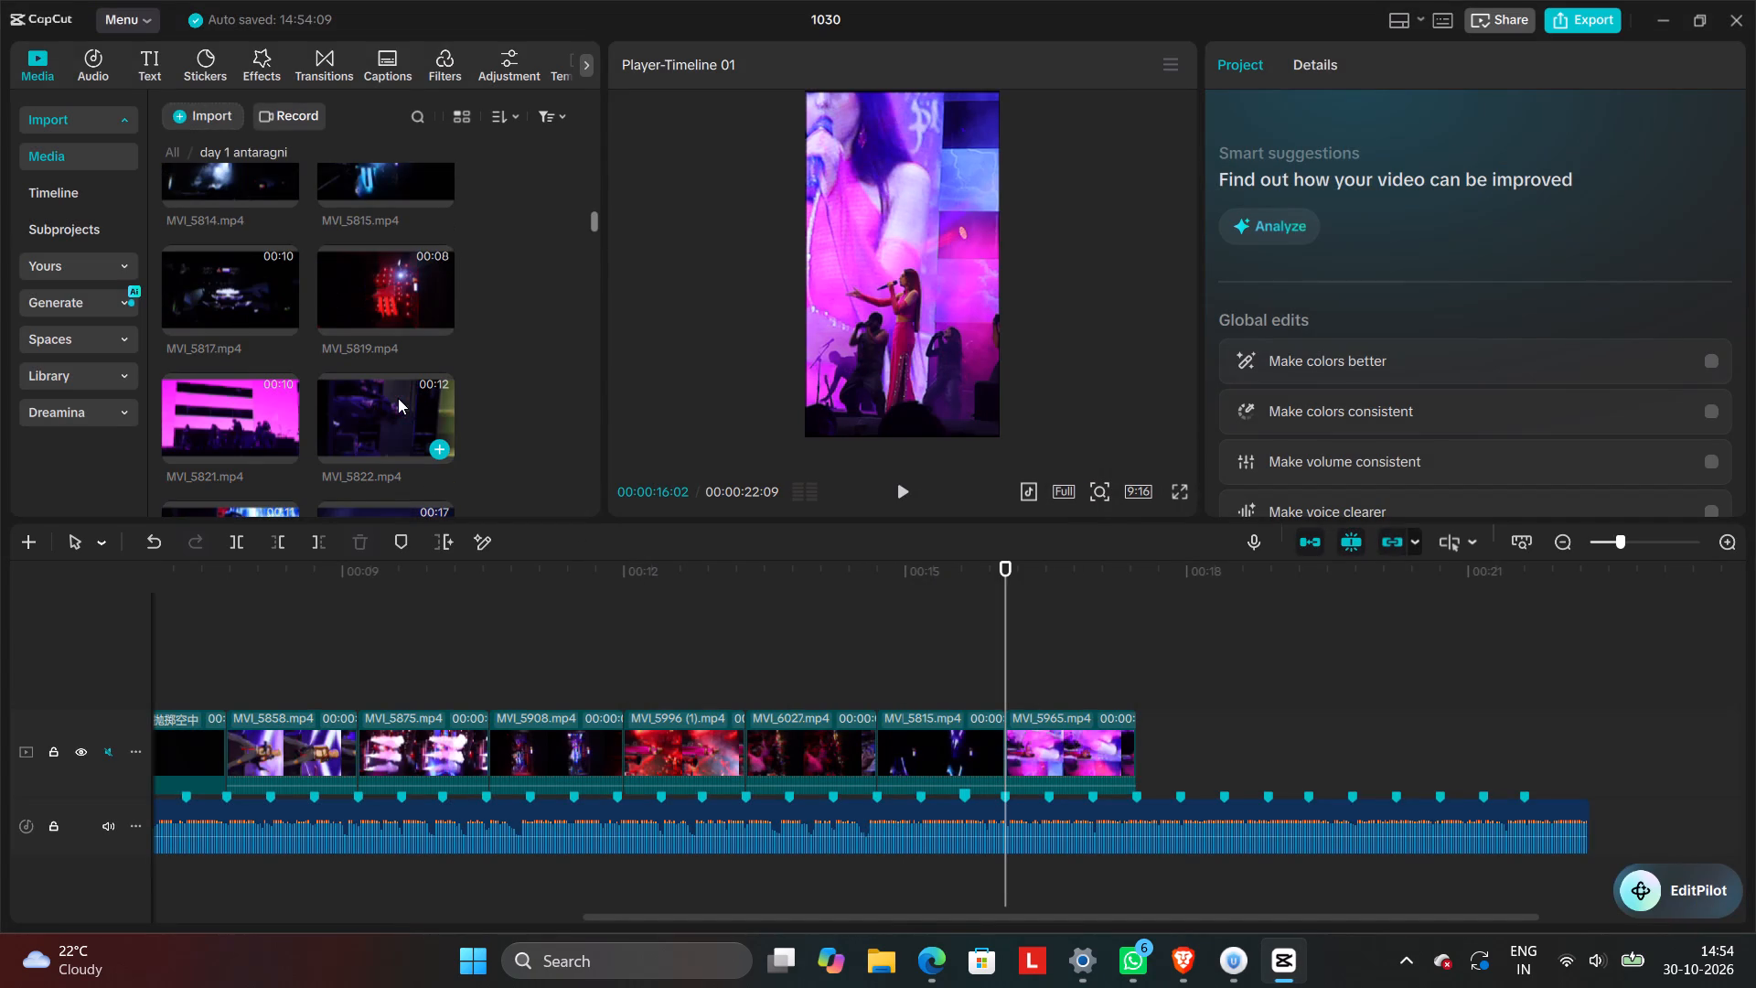
pyautogui.click(398, 398)
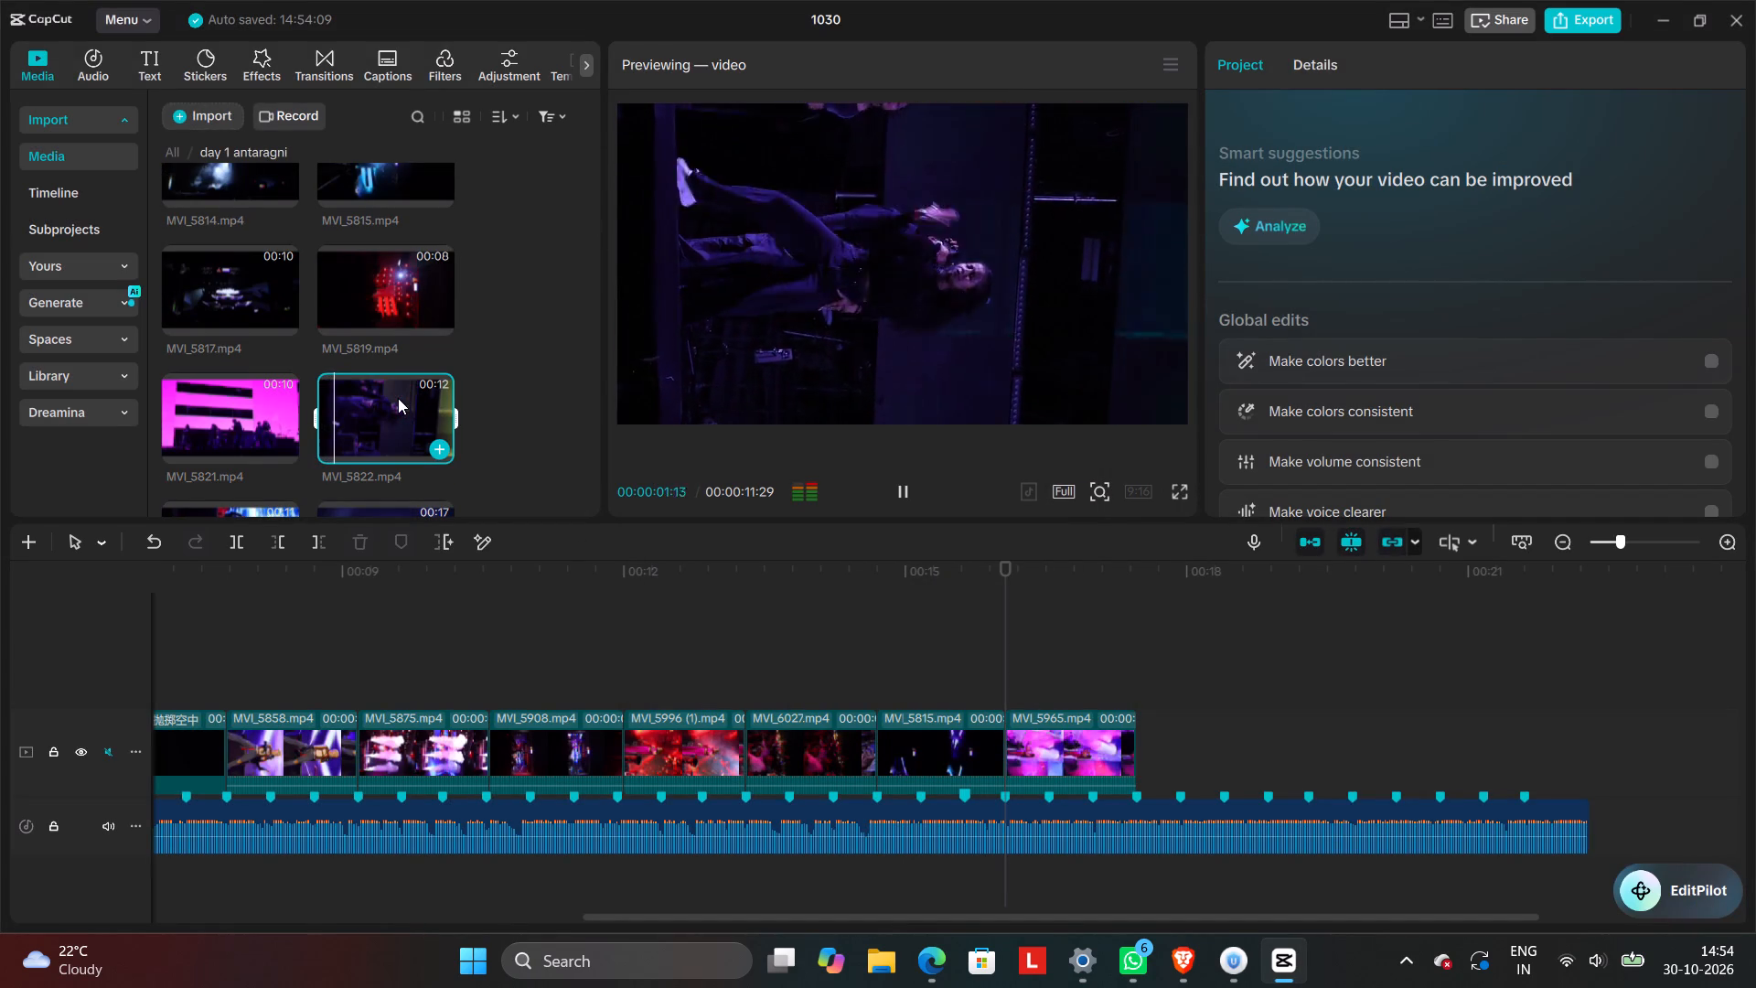
pyautogui.moveTo(398, 398); pyautogui.dragTo(1074, 669)
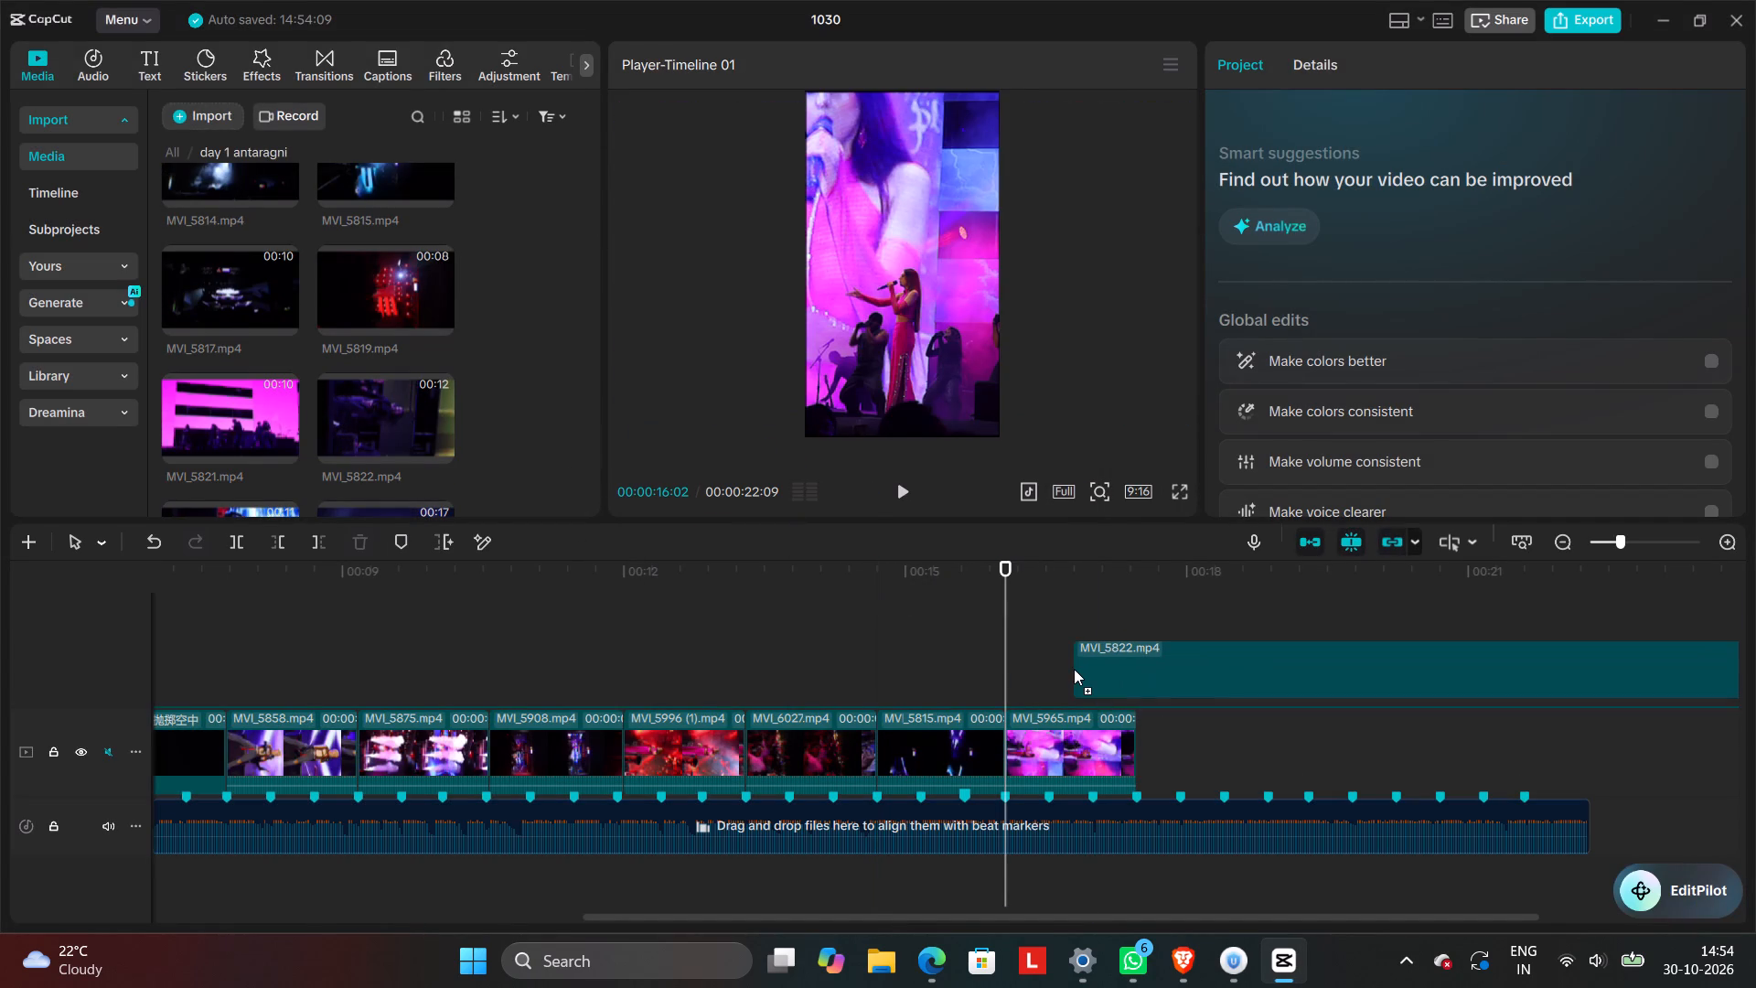
pyautogui.moveTo(1074, 669); pyautogui.dragTo(1064, 732)
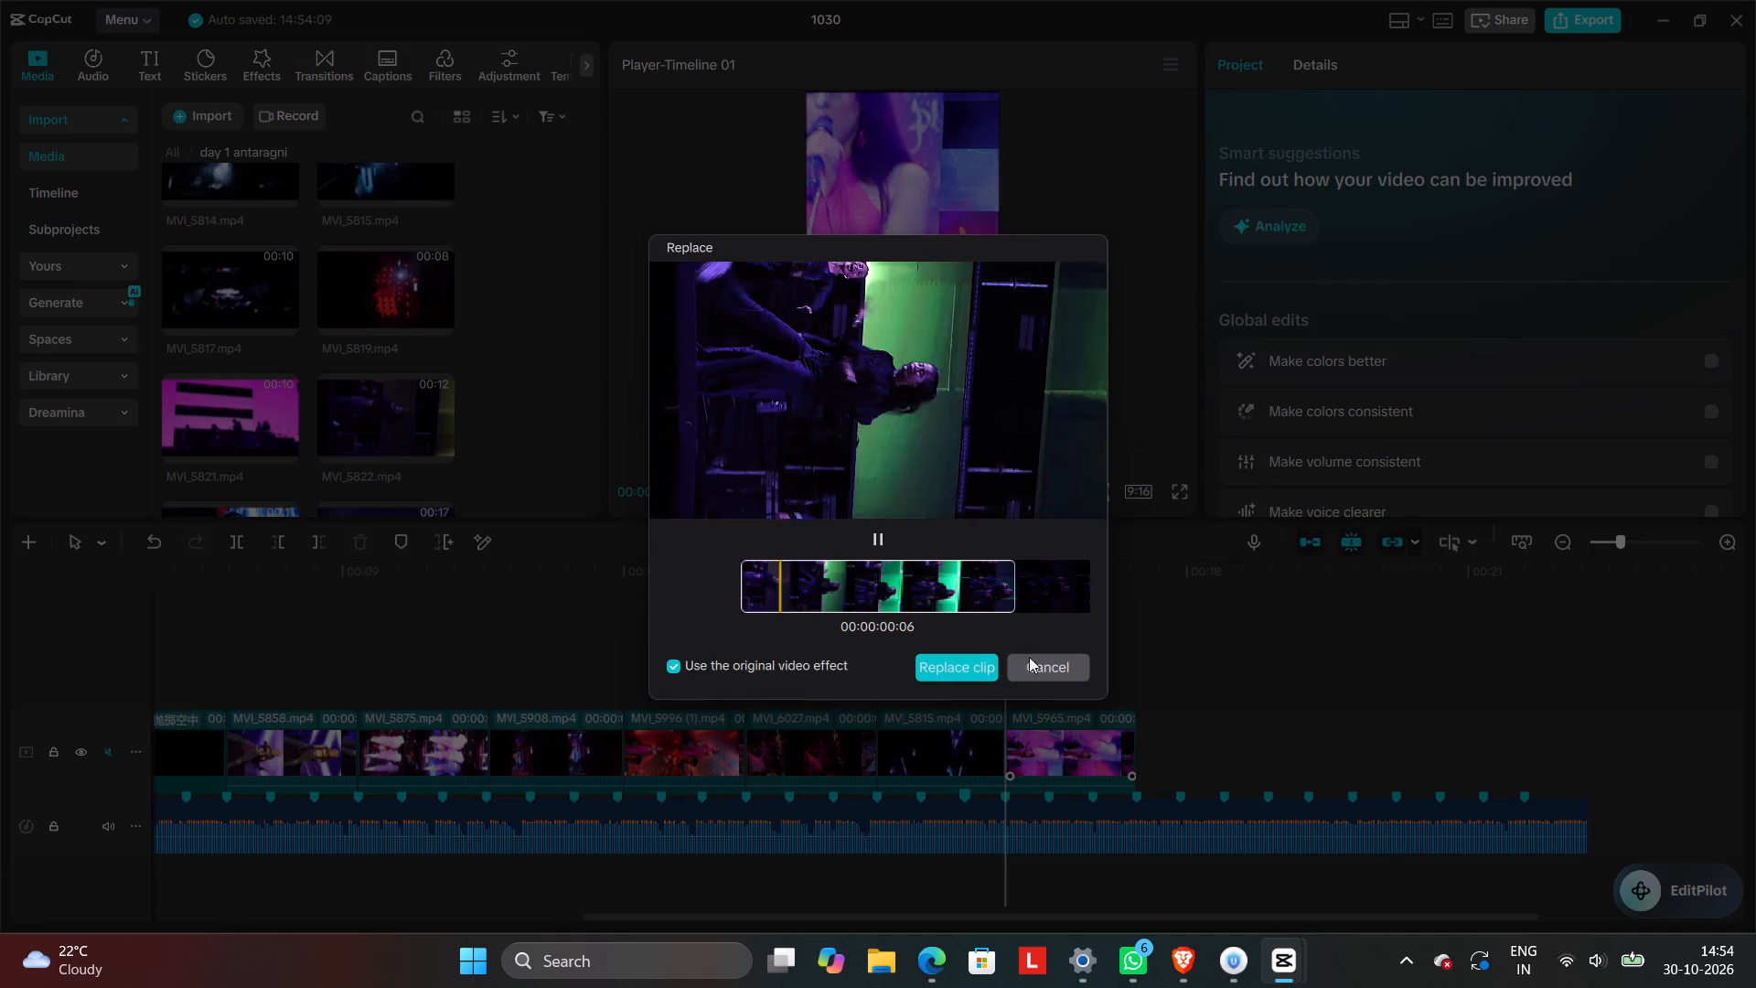
pyautogui.click(978, 667)
# Scrub back through the timeline and play the sequence from 00:00:06:28 to review the edit against the music.
pyautogui.click(868, 622)
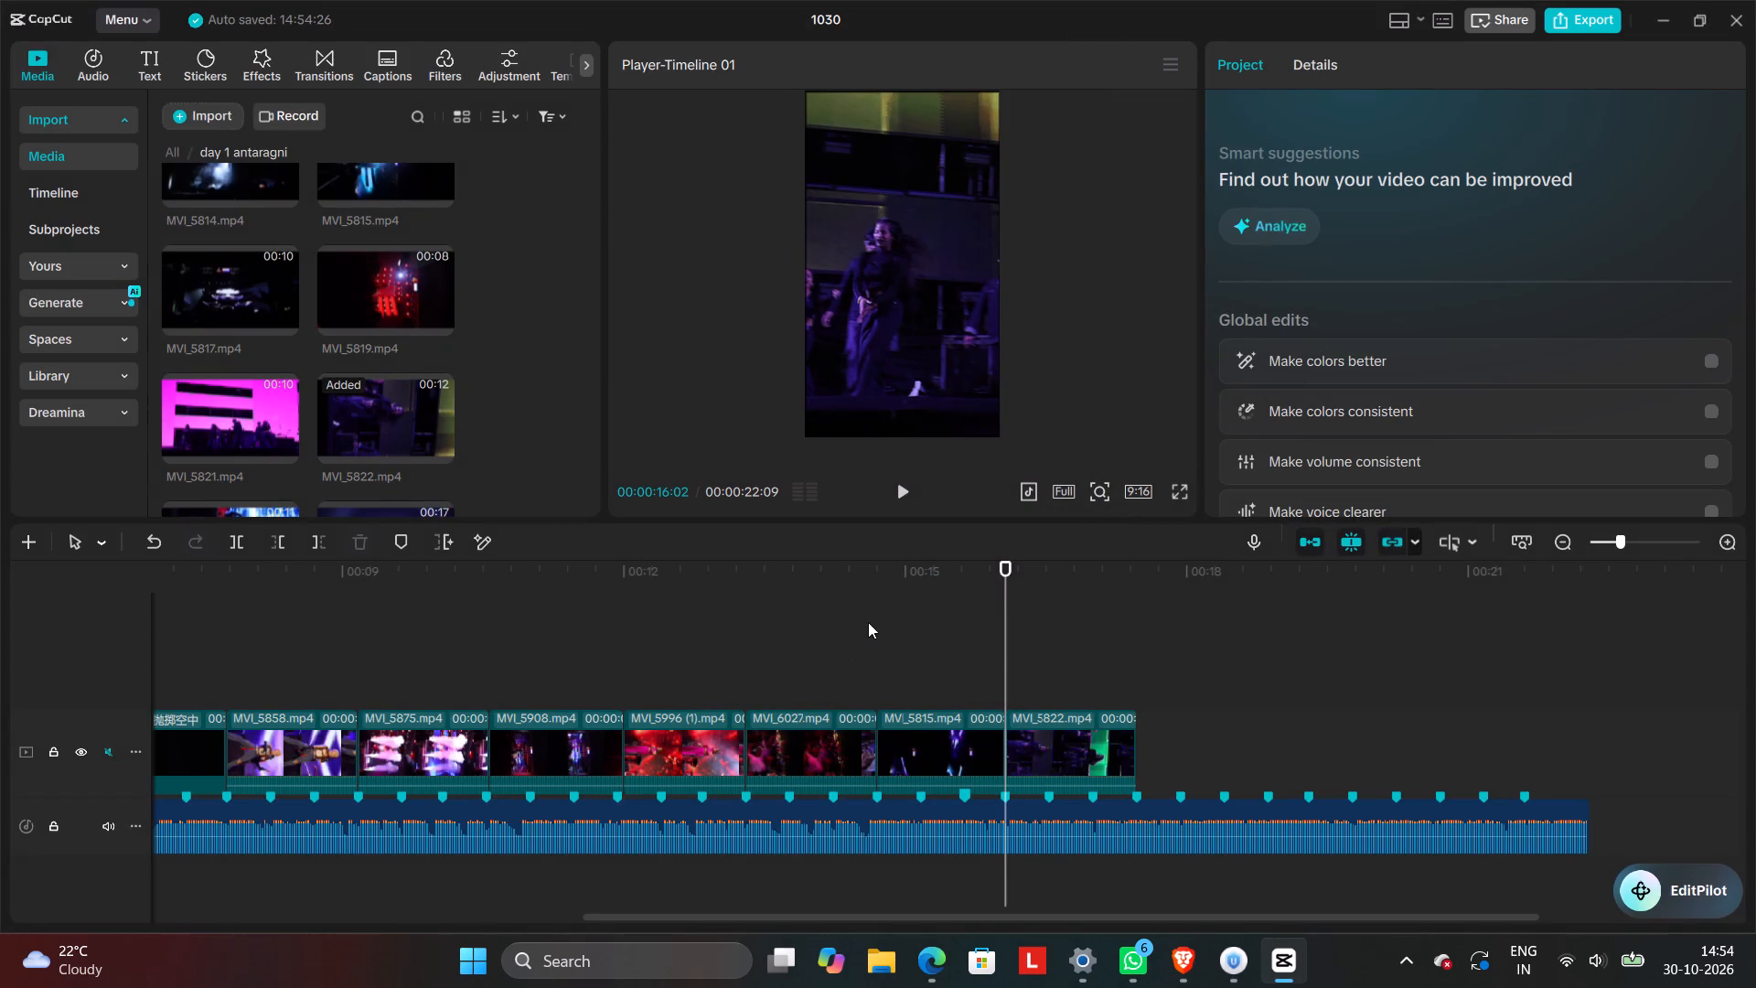
pyautogui.moveTo(866, 609); pyautogui.dragTo(757, 740)
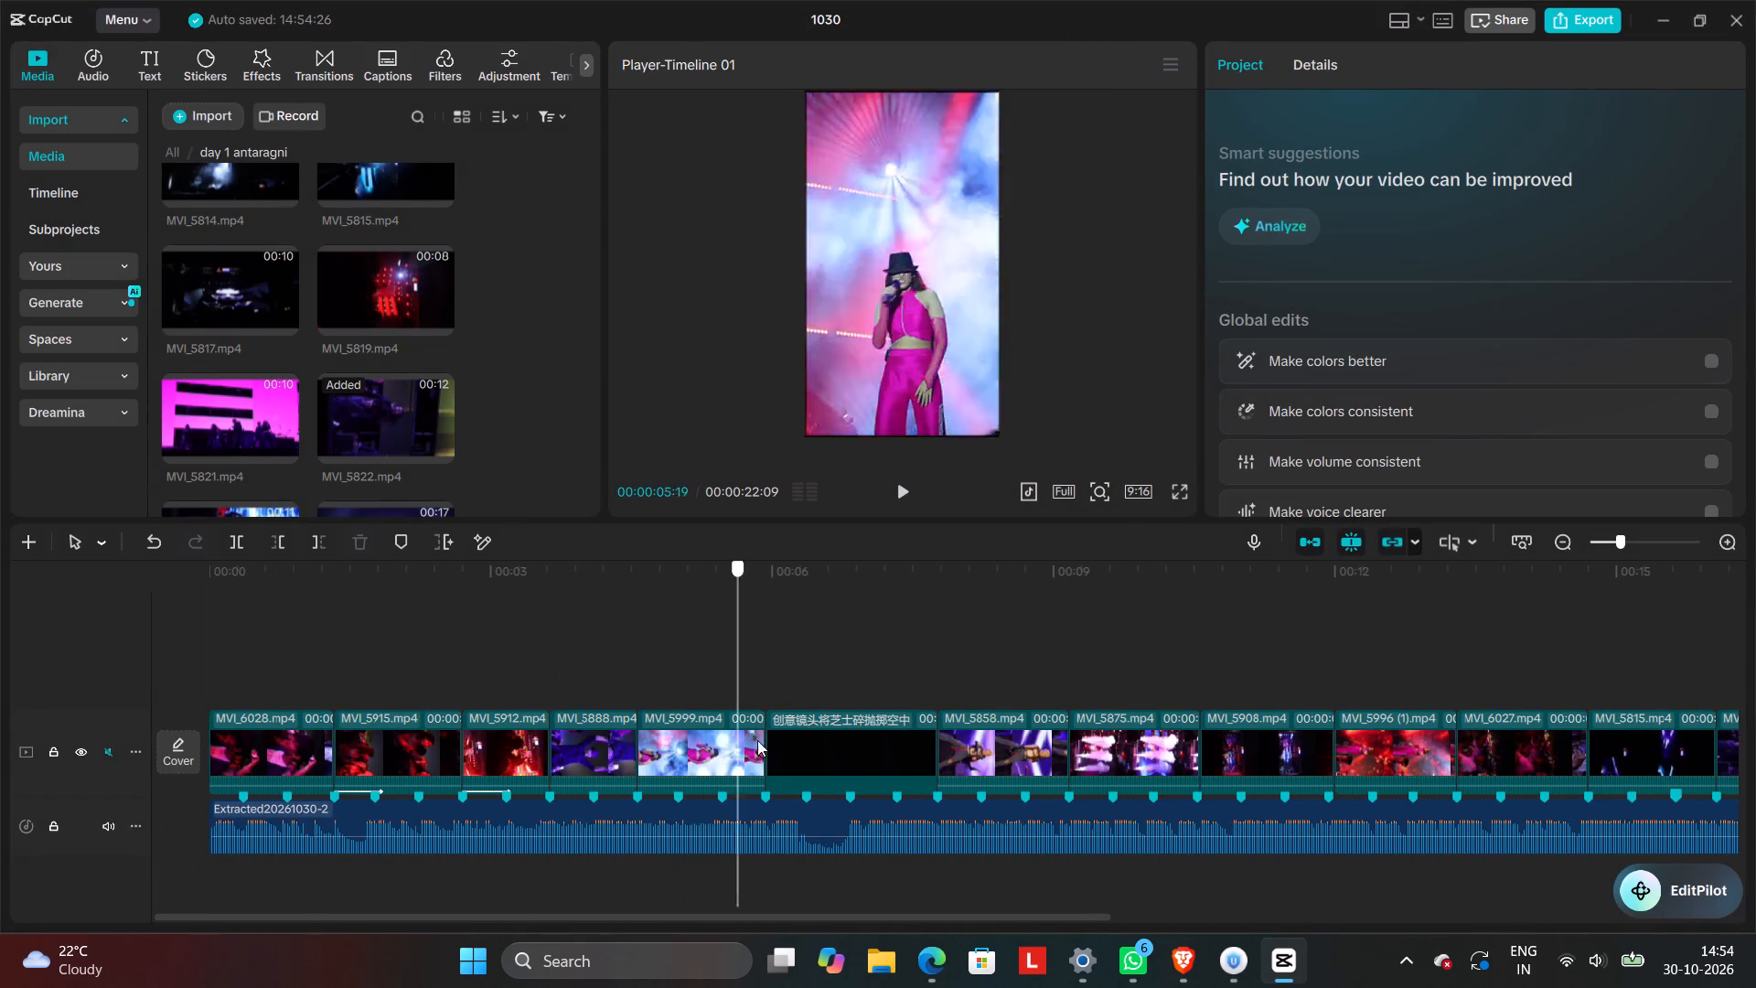
pyautogui.moveTo(757, 740); pyautogui.dragTo(1124, 778)
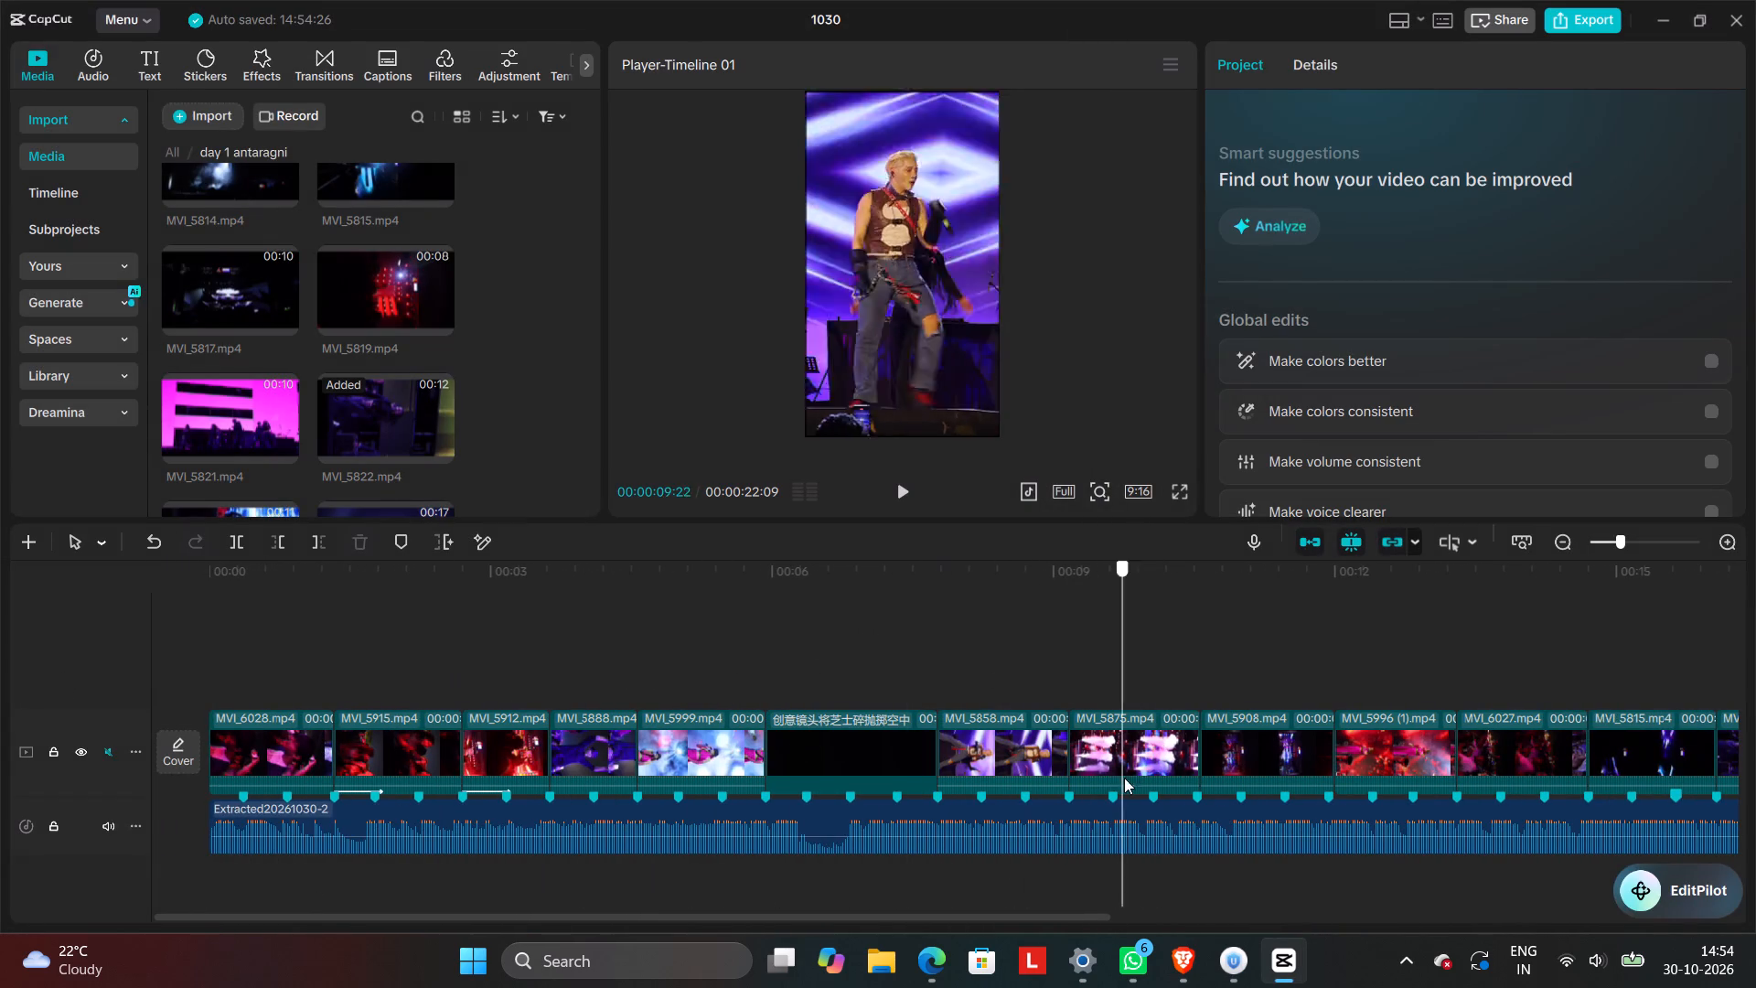
pyautogui.moveTo(1124, 778); pyautogui.dragTo(859, 845)
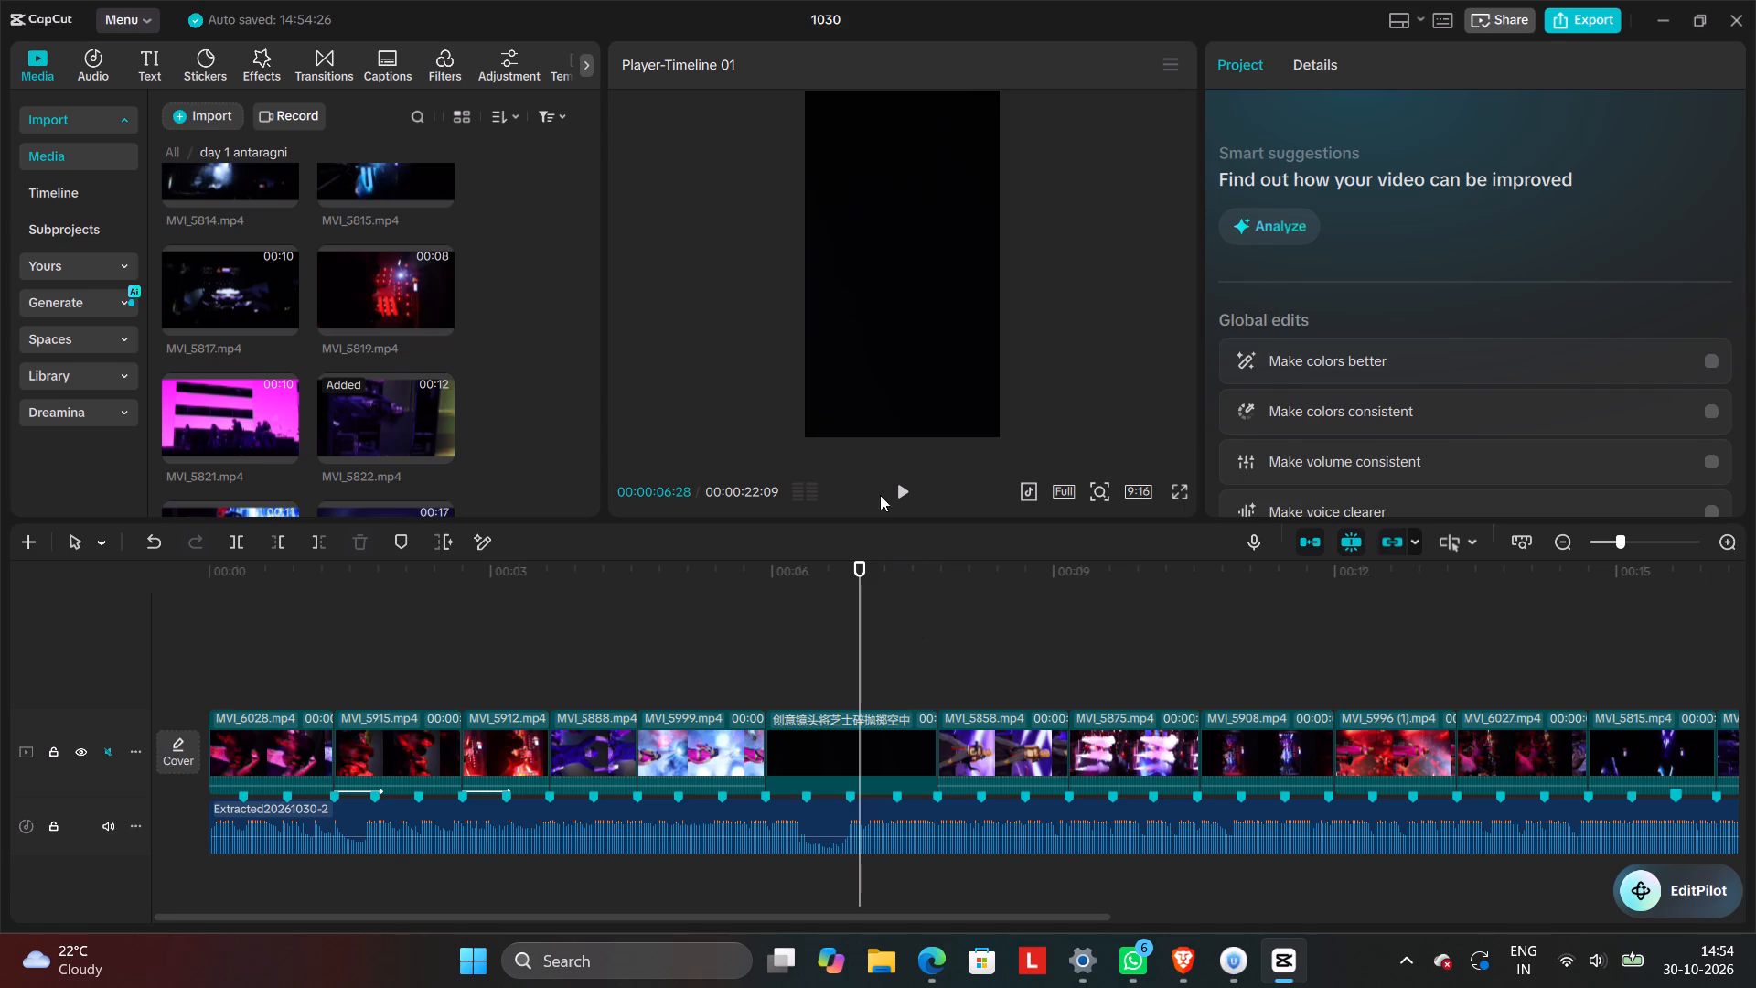
pyautogui.click(900, 495)
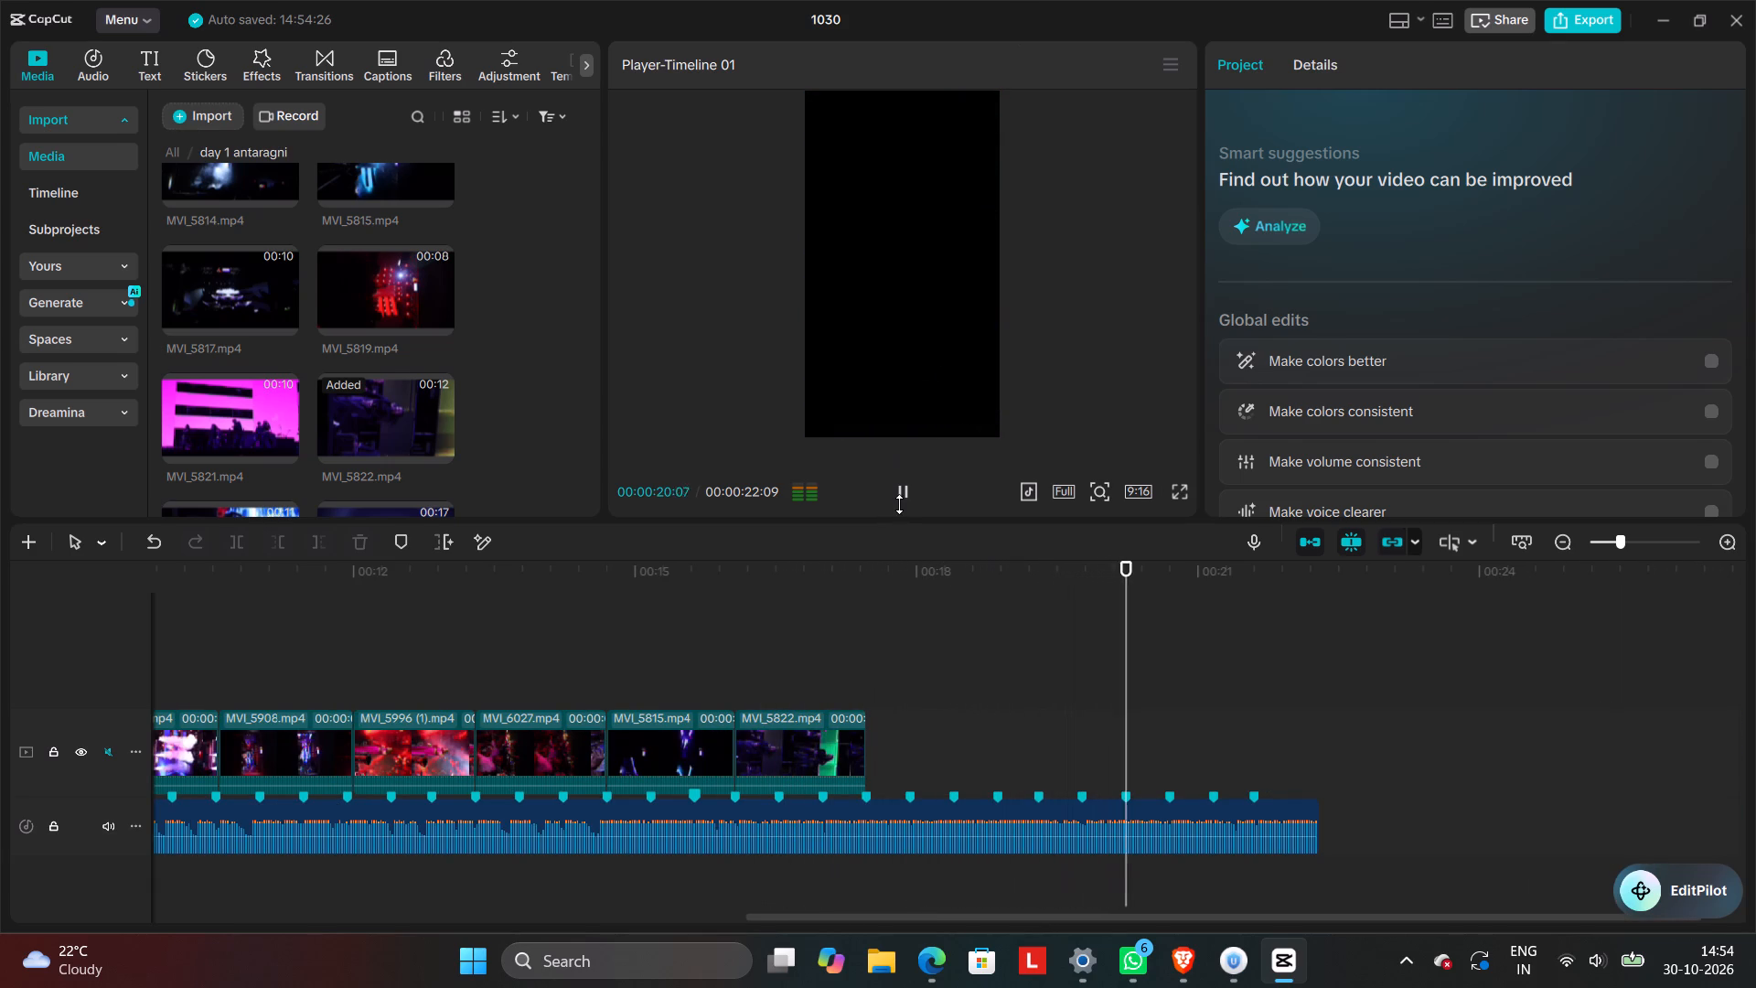
pyautogui.click(902, 502)
# Paste the copied MVI_5965 clip at 00:00:17:14, place it on the main track after MVI_5822, and extend its end to the beat marker.
pyautogui.click(870, 680)
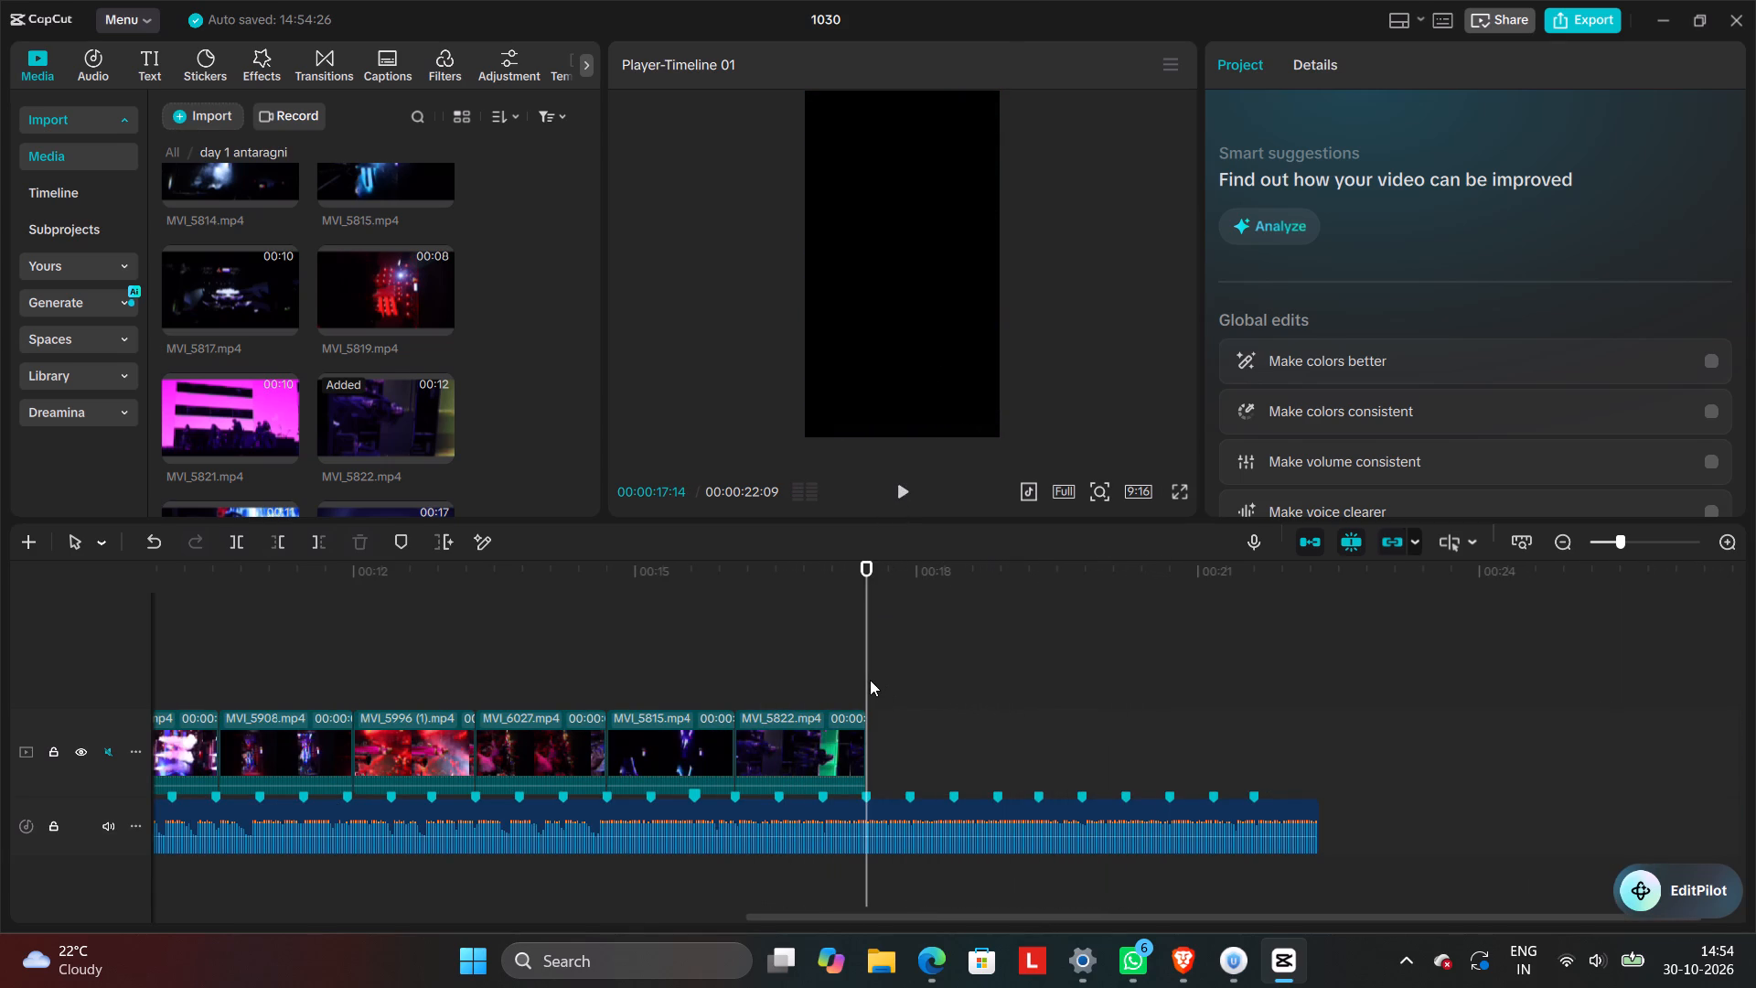
pyautogui.rightClick(870, 680)
pyautogui.click(881, 805)
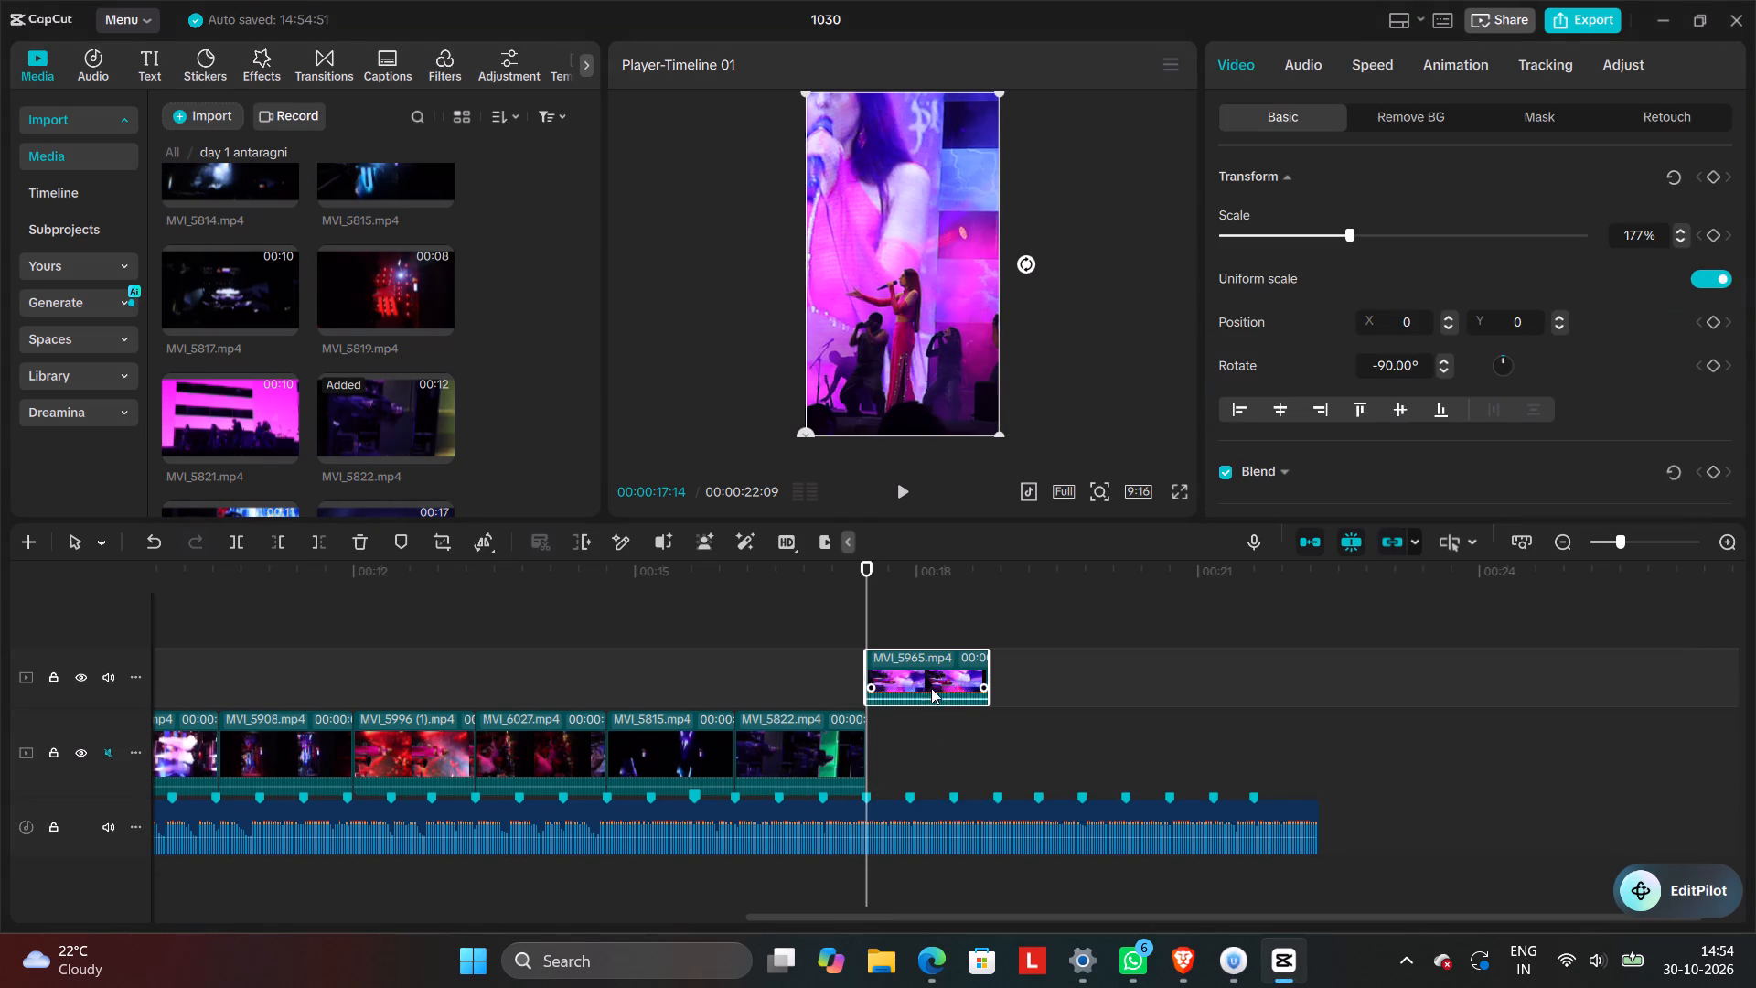
pyautogui.moveTo(937, 657); pyautogui.dragTo(936, 731)
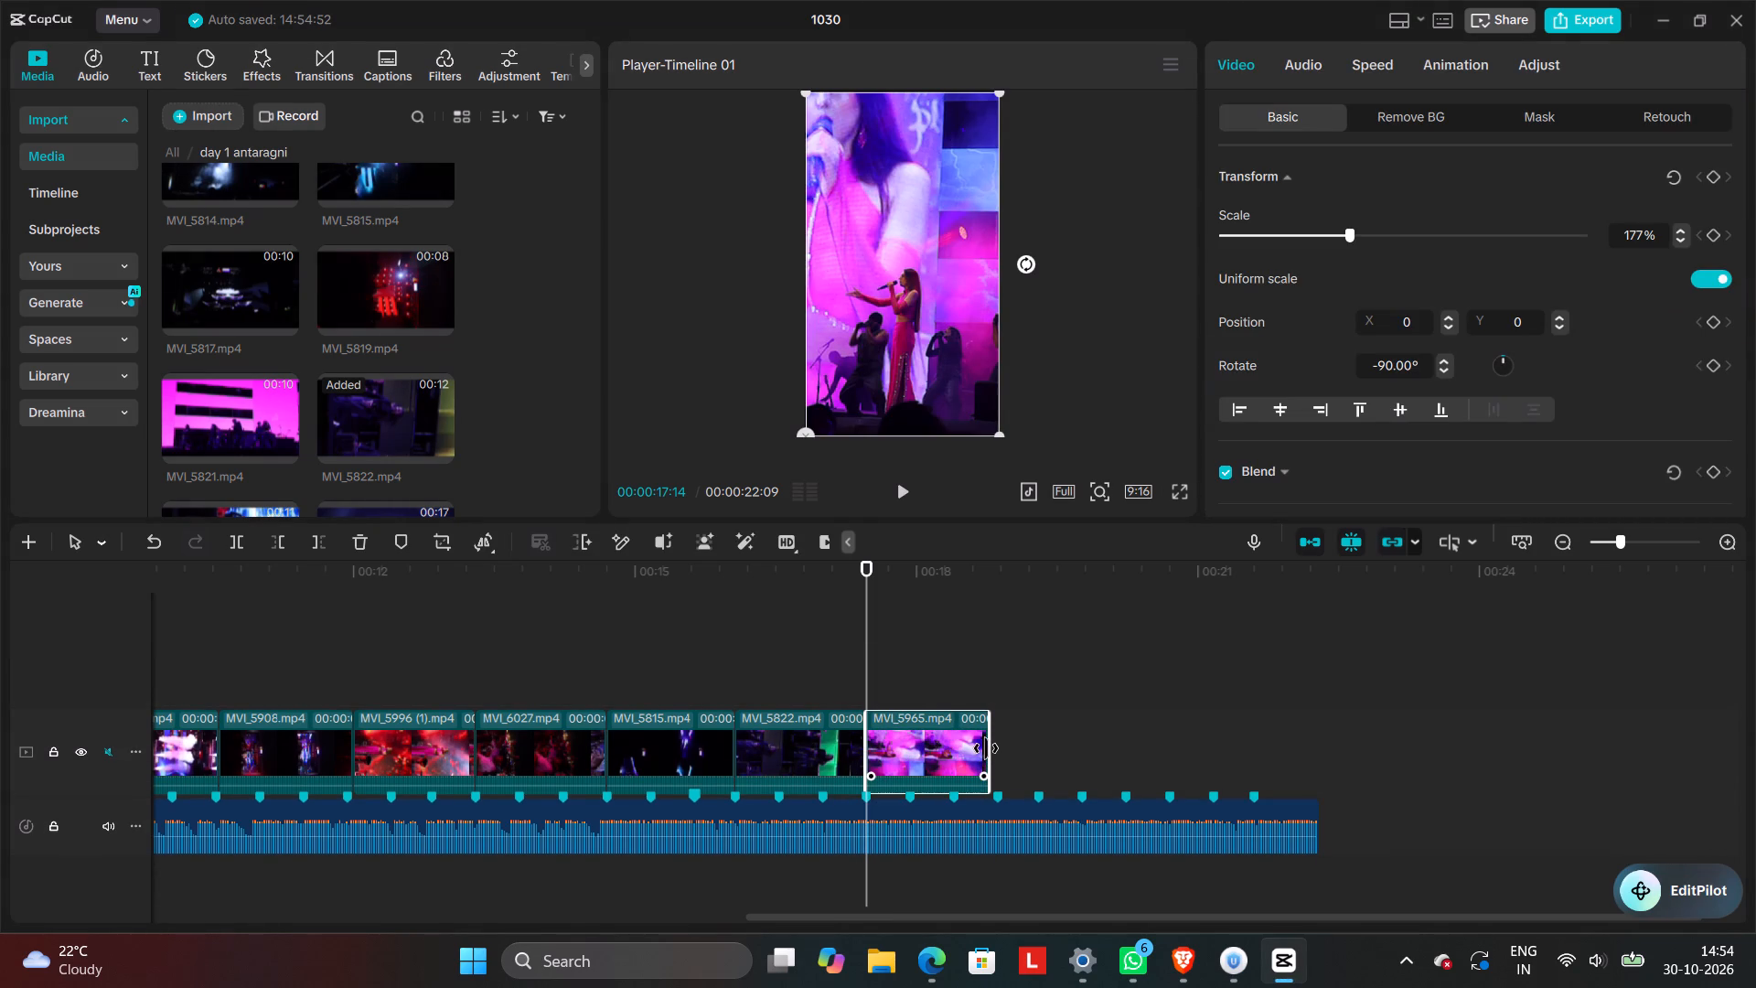
pyautogui.click(986, 748)
# Preview MVI_5819, MVI_5857 and MVI_5881, set MVI_5881 as the replacement for the last MVI_5965 copy, and shift to a later segment of its footage.
pyautogui.click(399, 307)
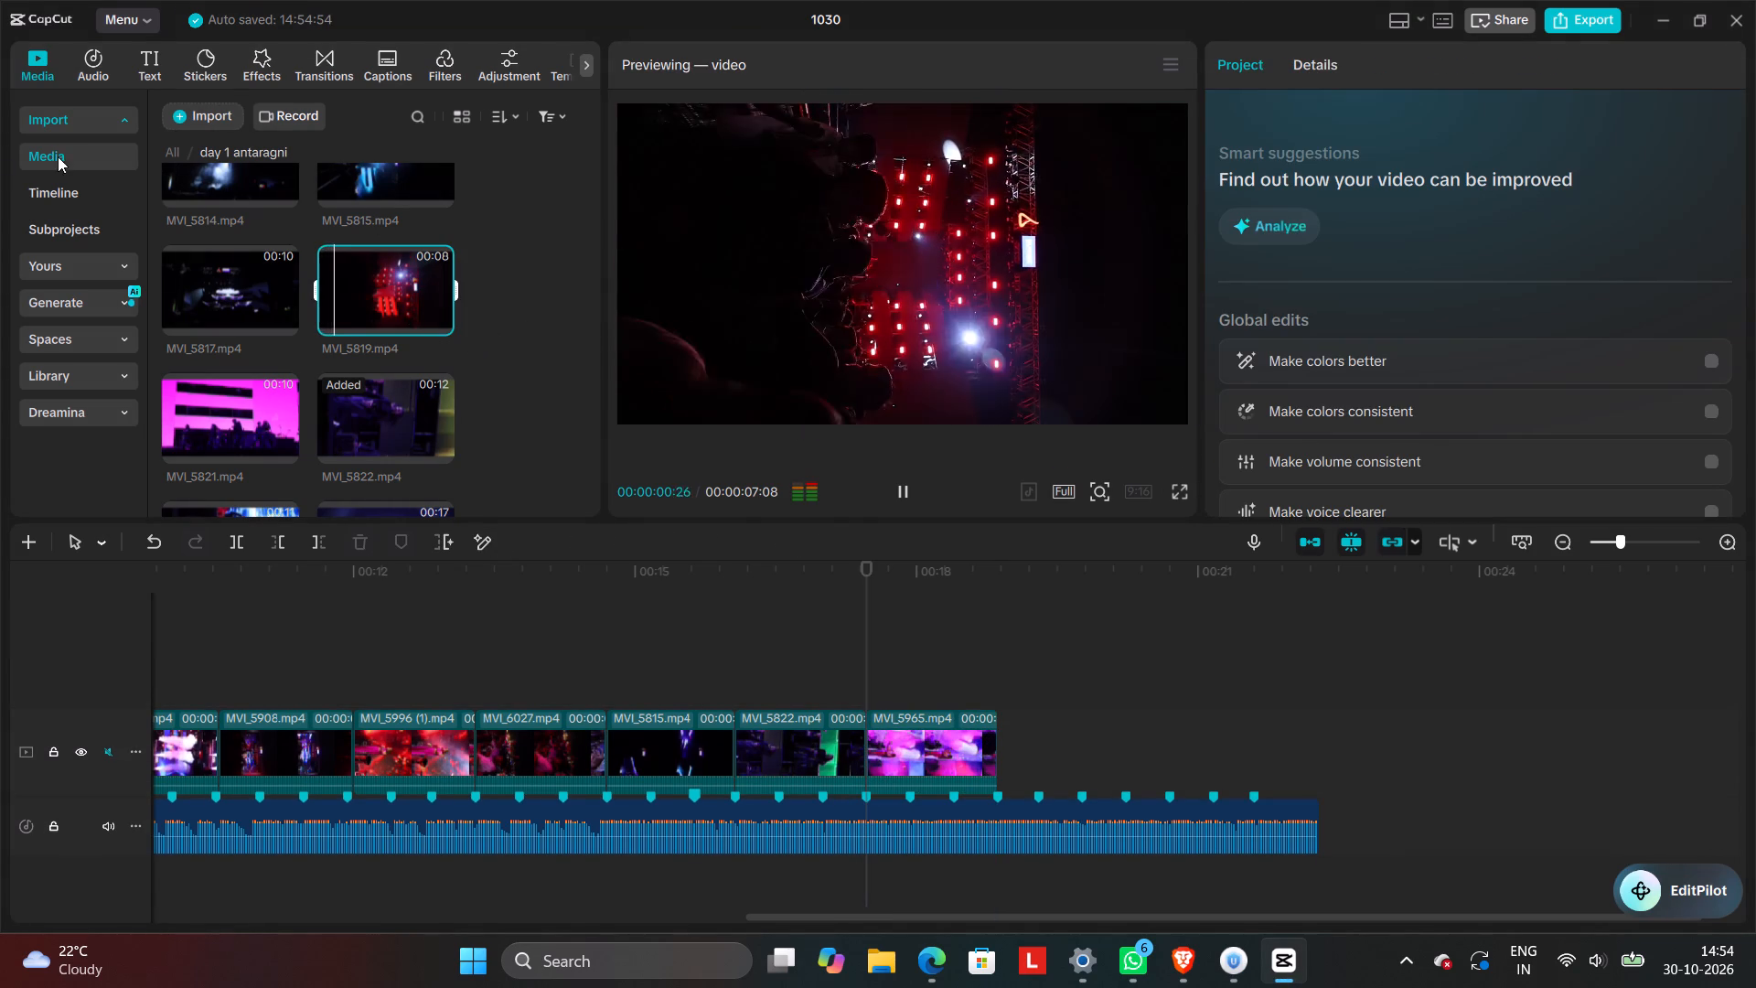
pyautogui.scroll(-6, 305, 350)
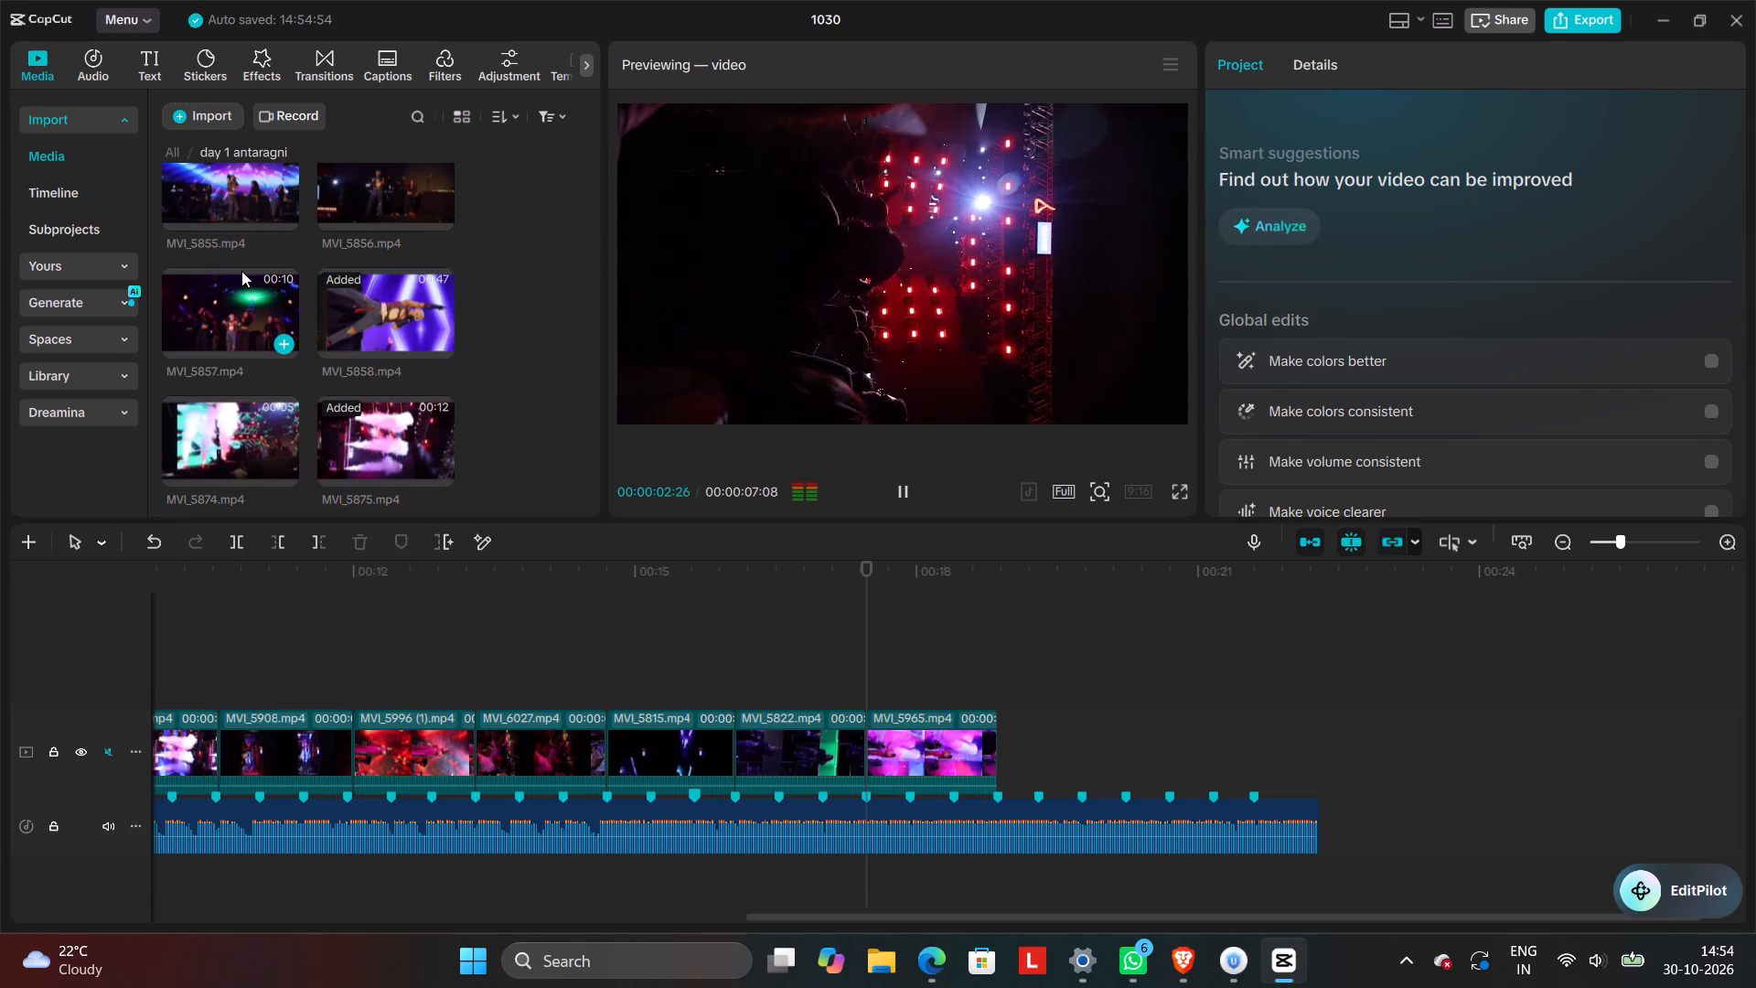
pyautogui.click(241, 271)
pyautogui.scroll(-2, 247, 283)
pyautogui.scroll(2, 261, 298)
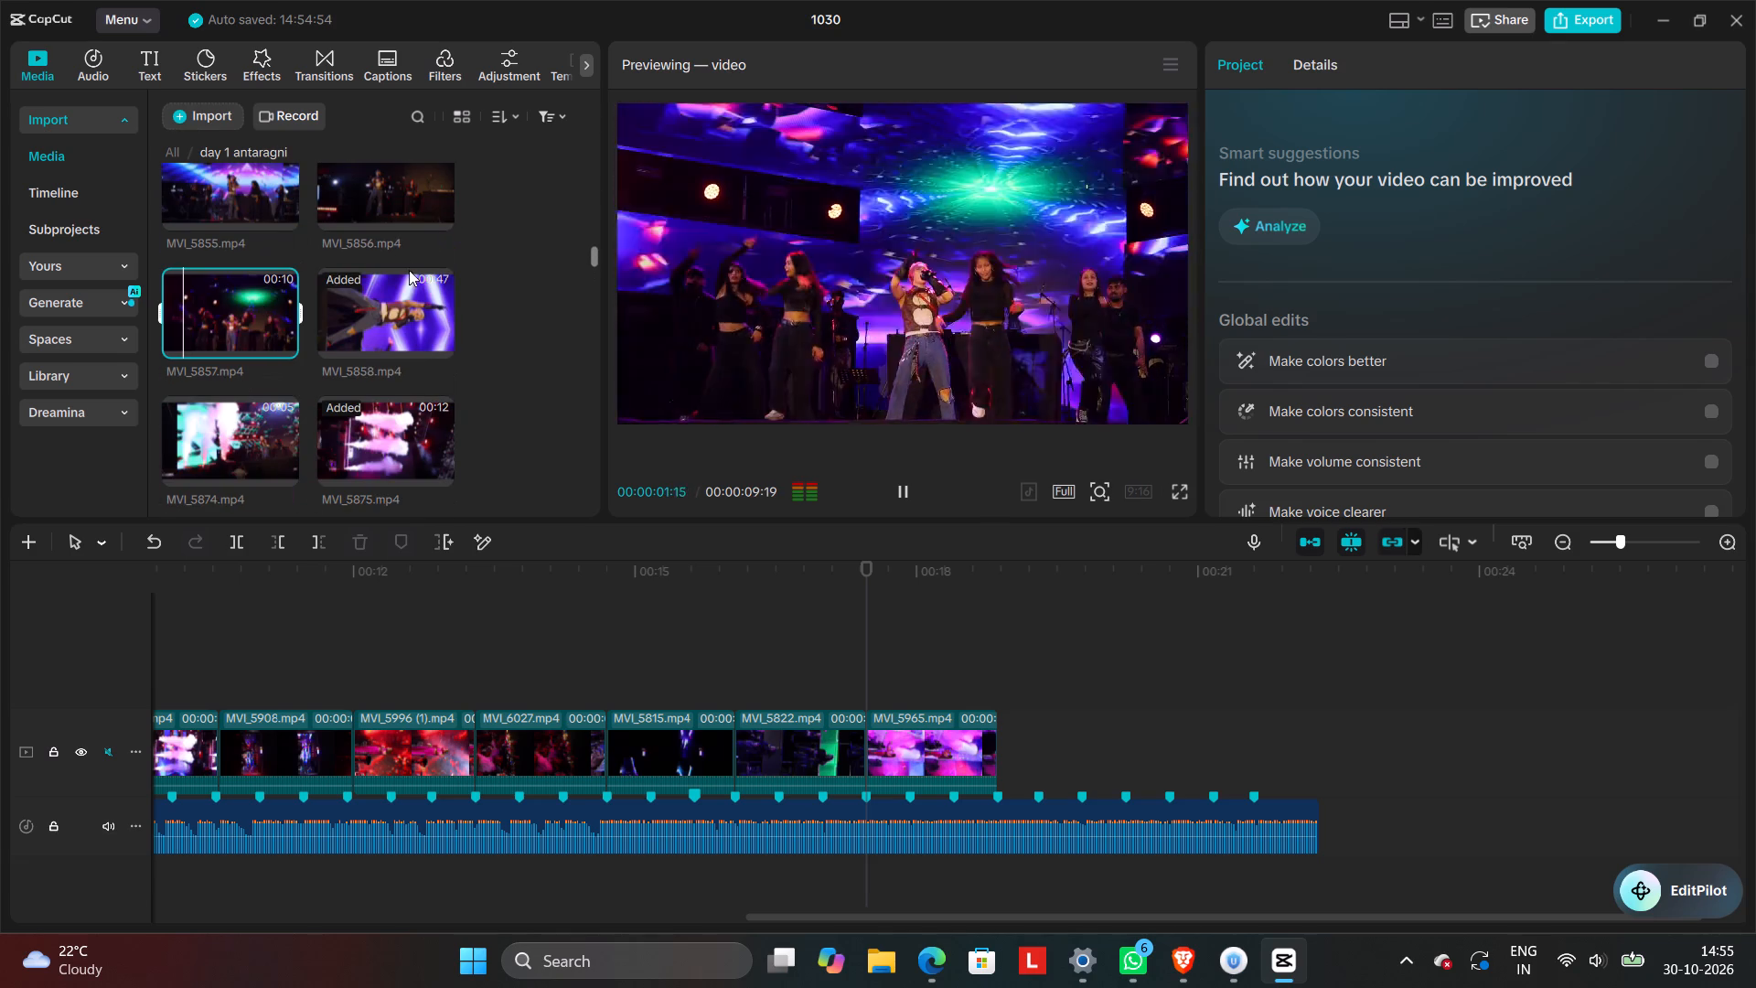
pyautogui.scroll(-2, 393, 326)
pyautogui.click(243, 350)
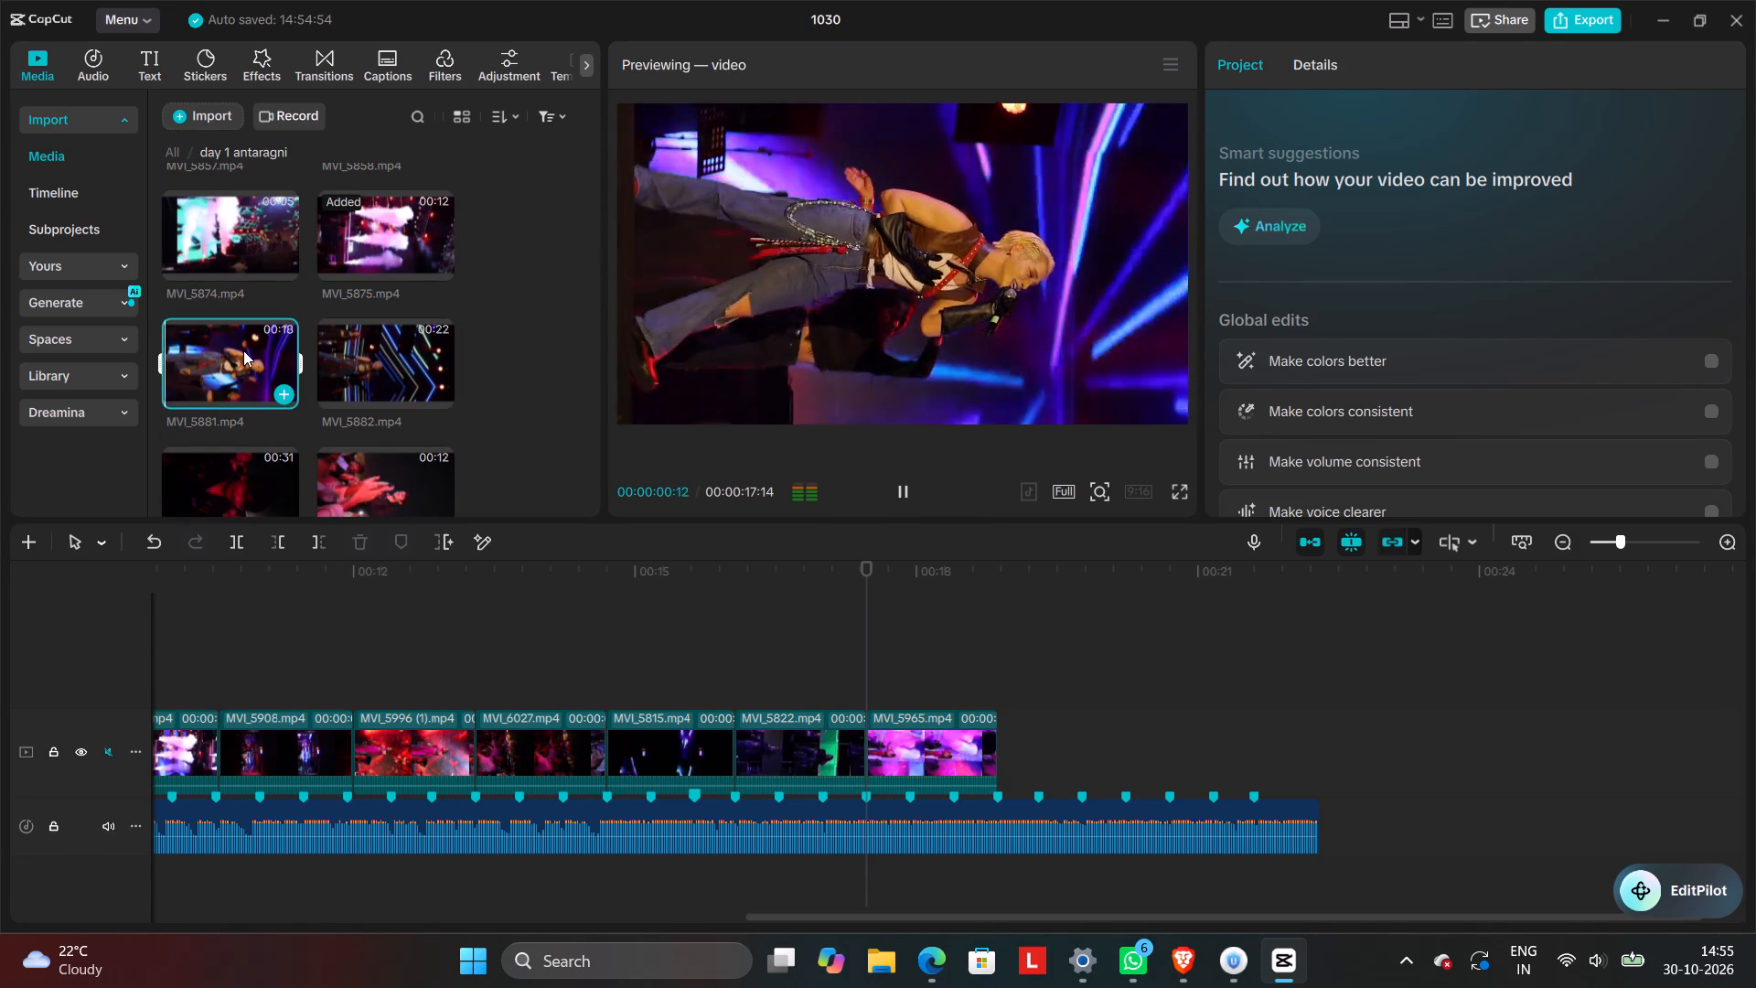
pyautogui.moveTo(242, 351); pyautogui.dragTo(897, 728)
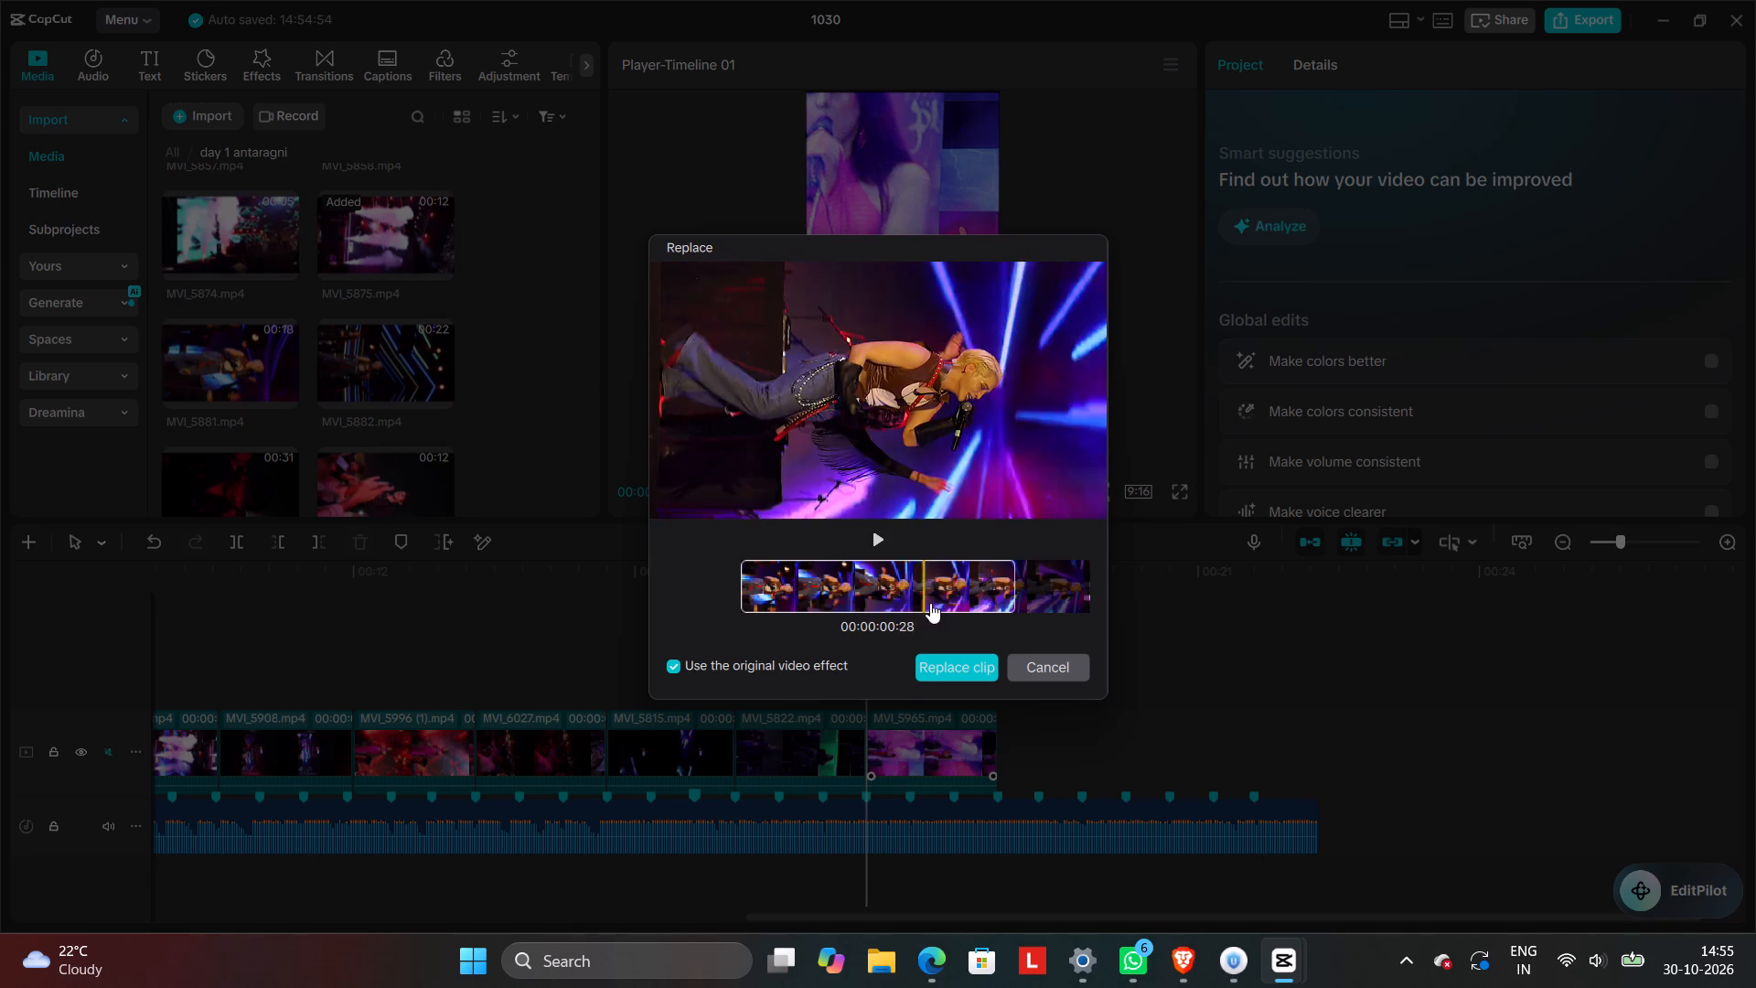
pyautogui.moveTo(941, 588); pyautogui.dragTo(438, 682)
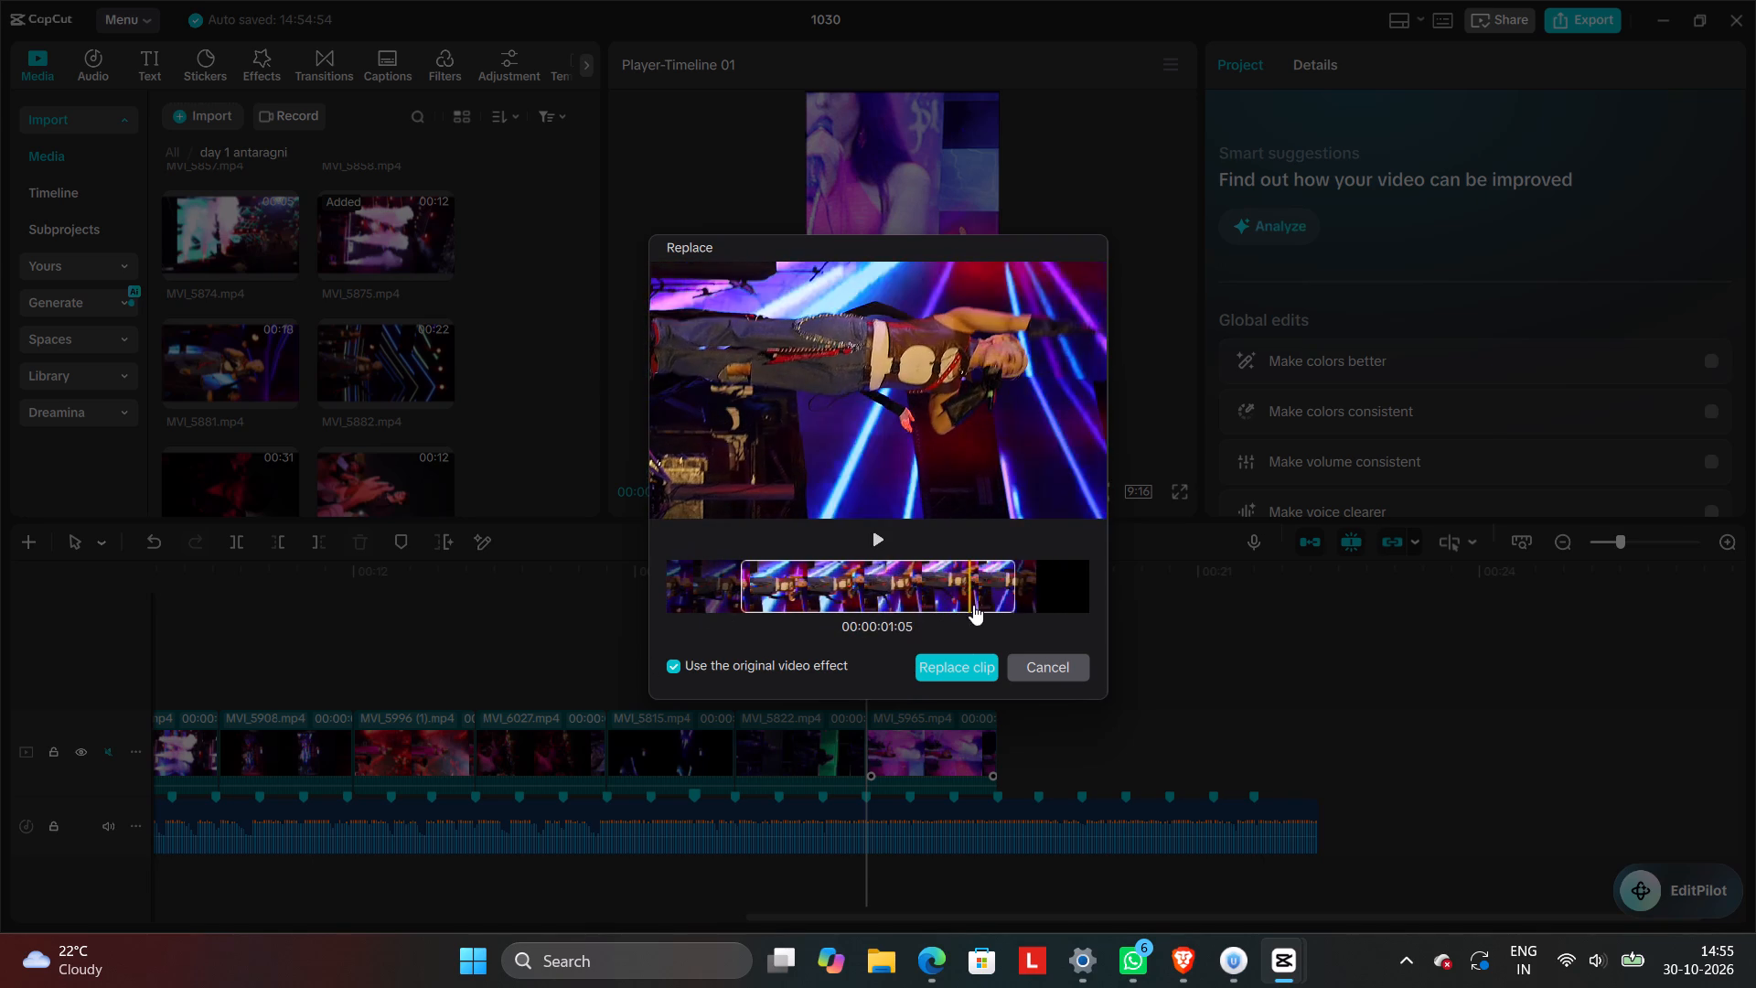
pyautogui.moveTo(973, 605); pyautogui.dragTo(648, 587)
pyautogui.moveTo(990, 575); pyautogui.dragTo(568, 592)
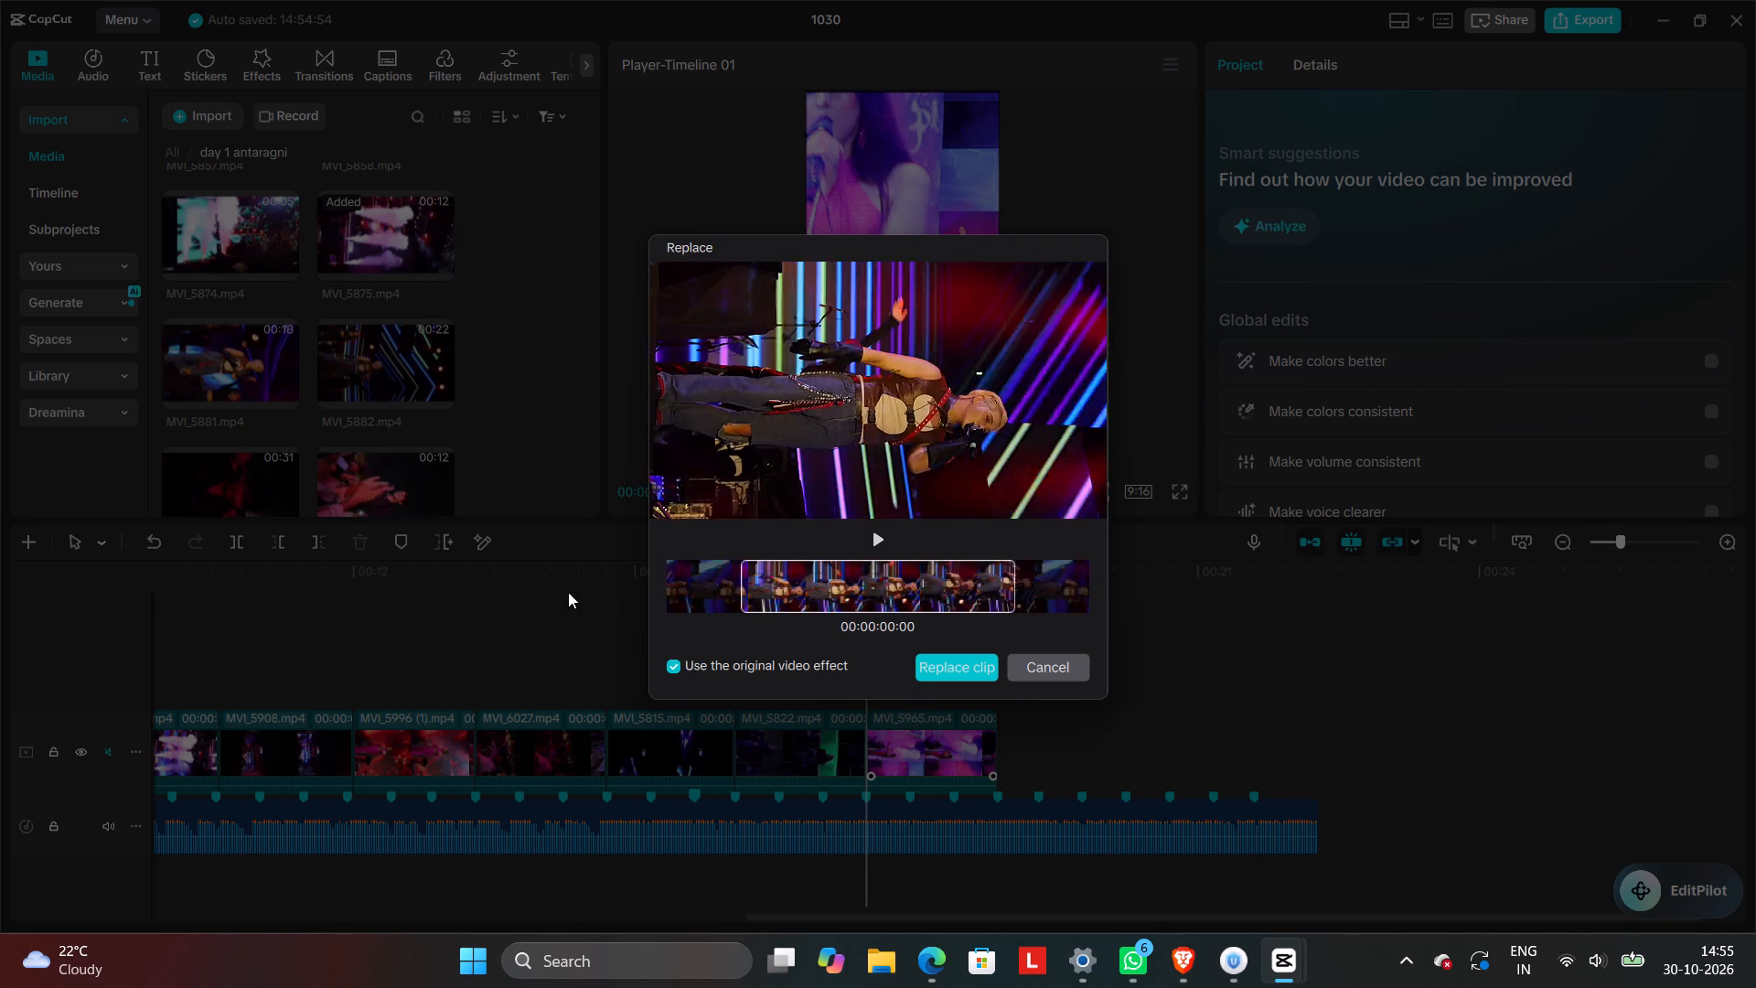
pyautogui.moveTo(568, 592); pyautogui.dragTo(641, 572)
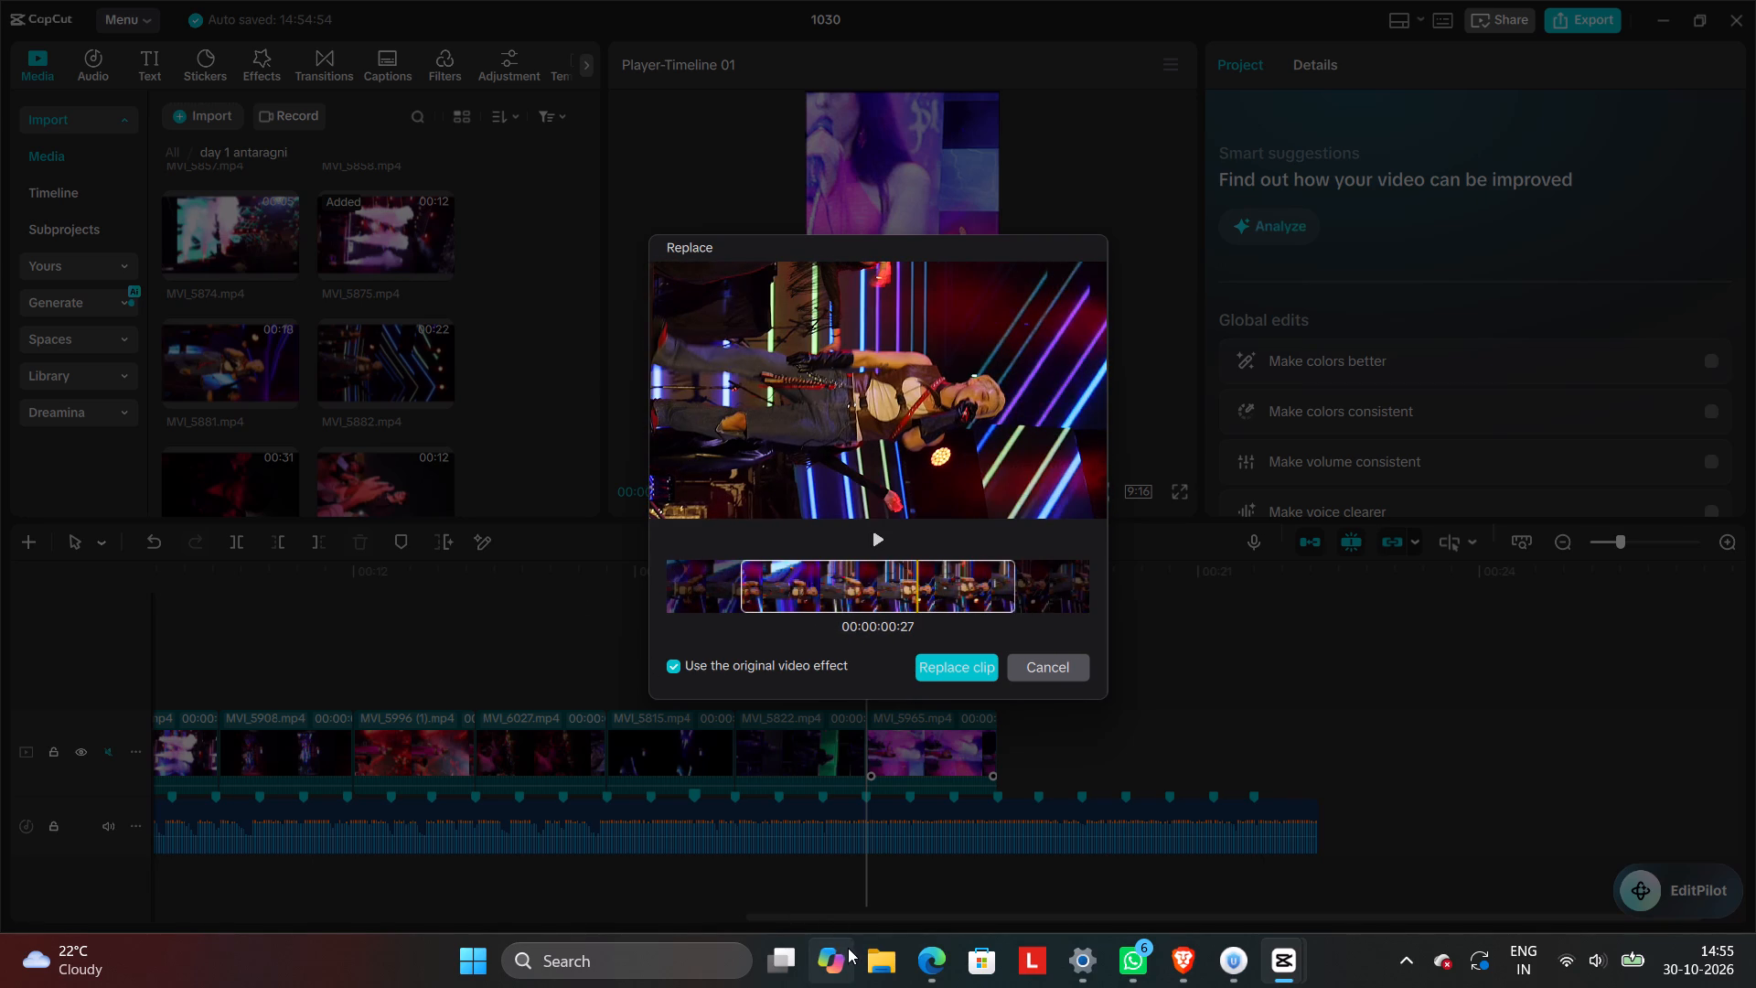
# Switch to File Explorer and look through the concert videos in the Downloads folder.
pyautogui.click(873, 966)
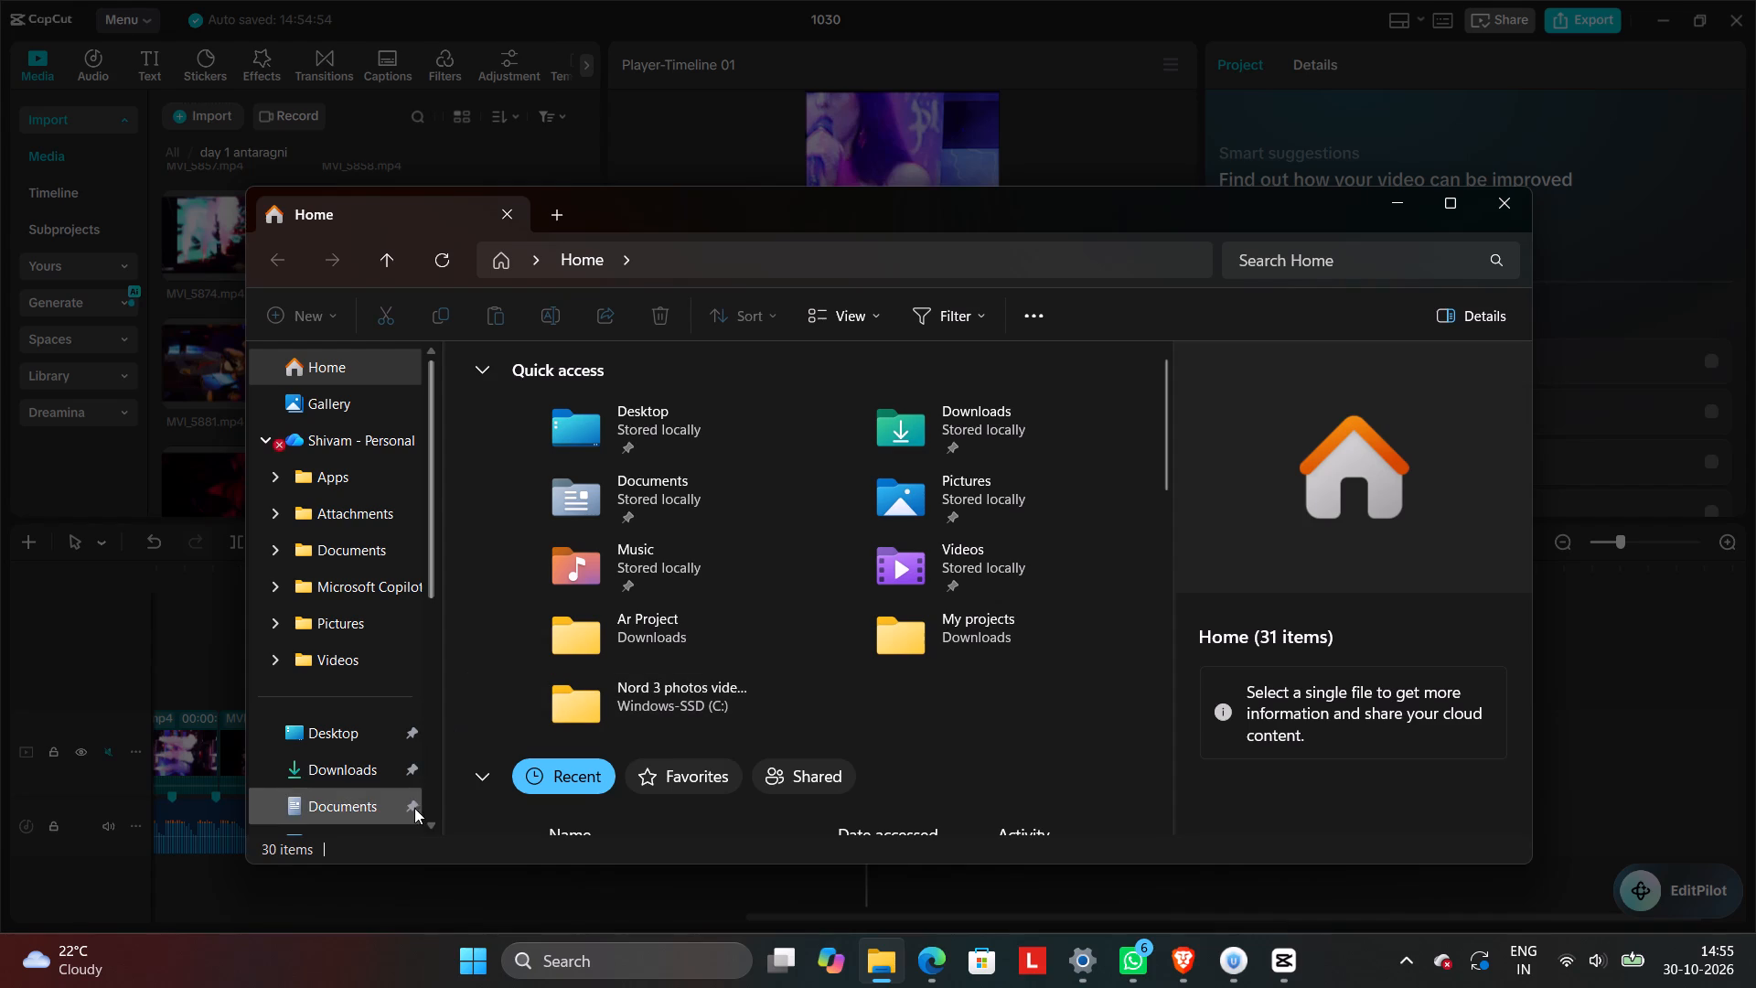
pyautogui.click(372, 778)
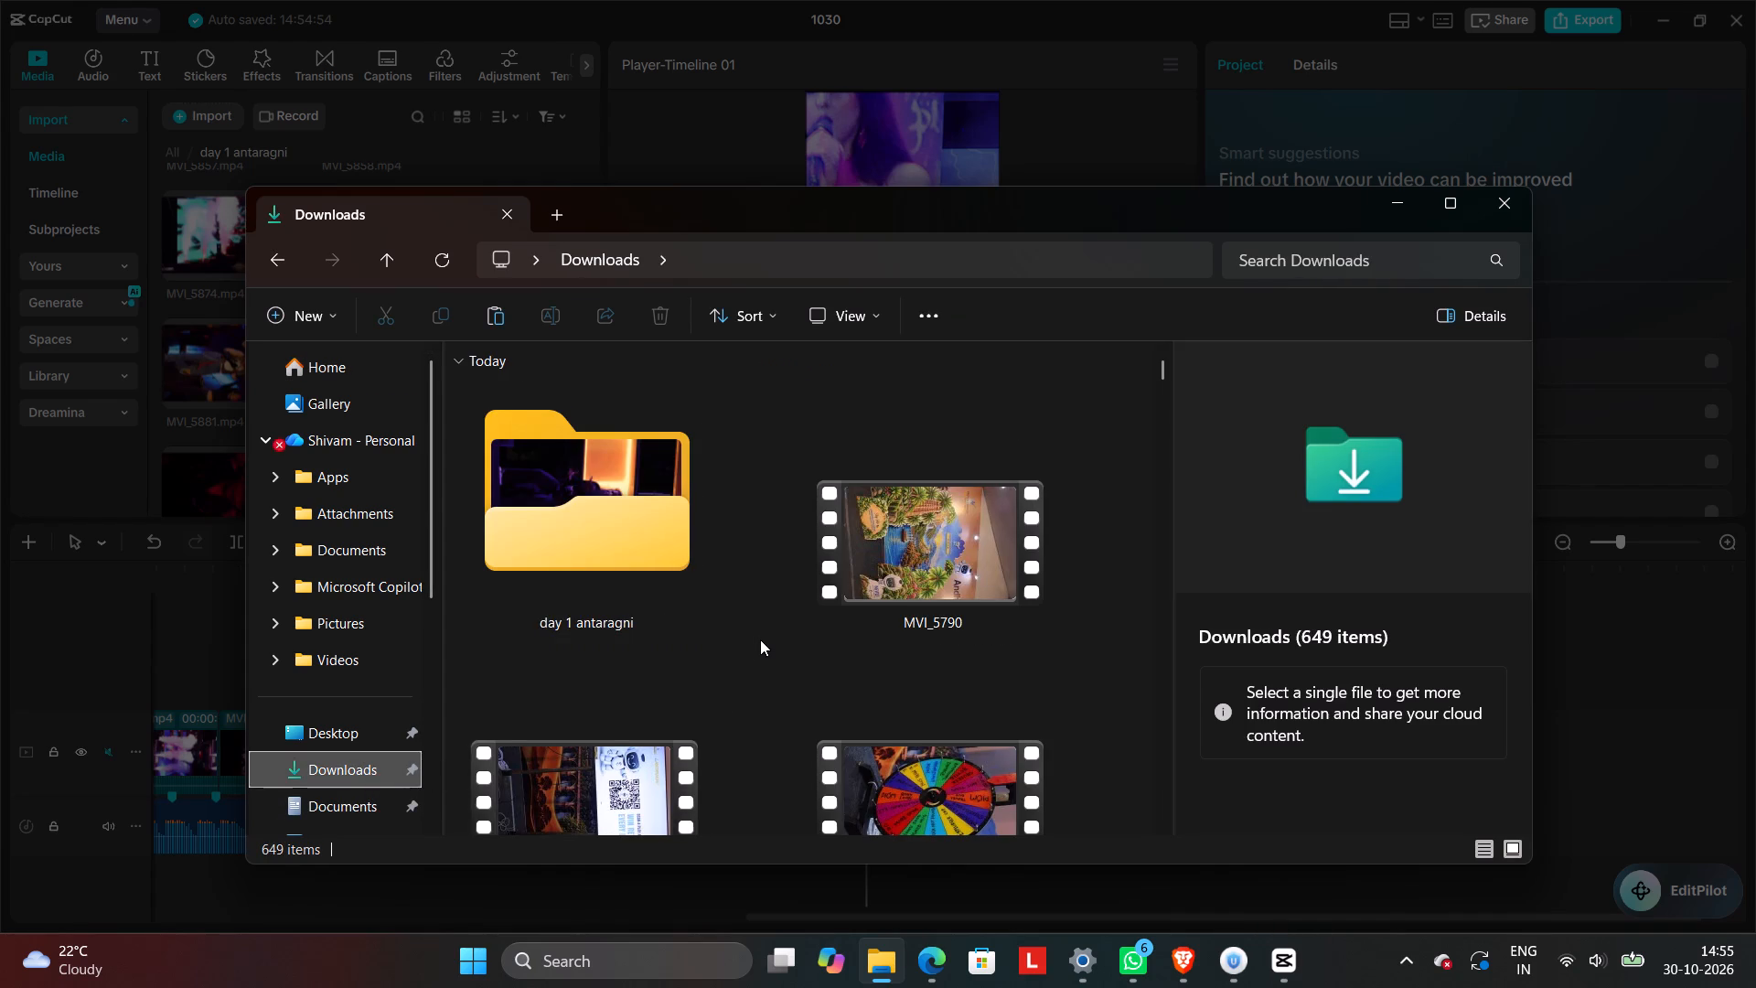
pyautogui.scroll(-16, 761, 639)
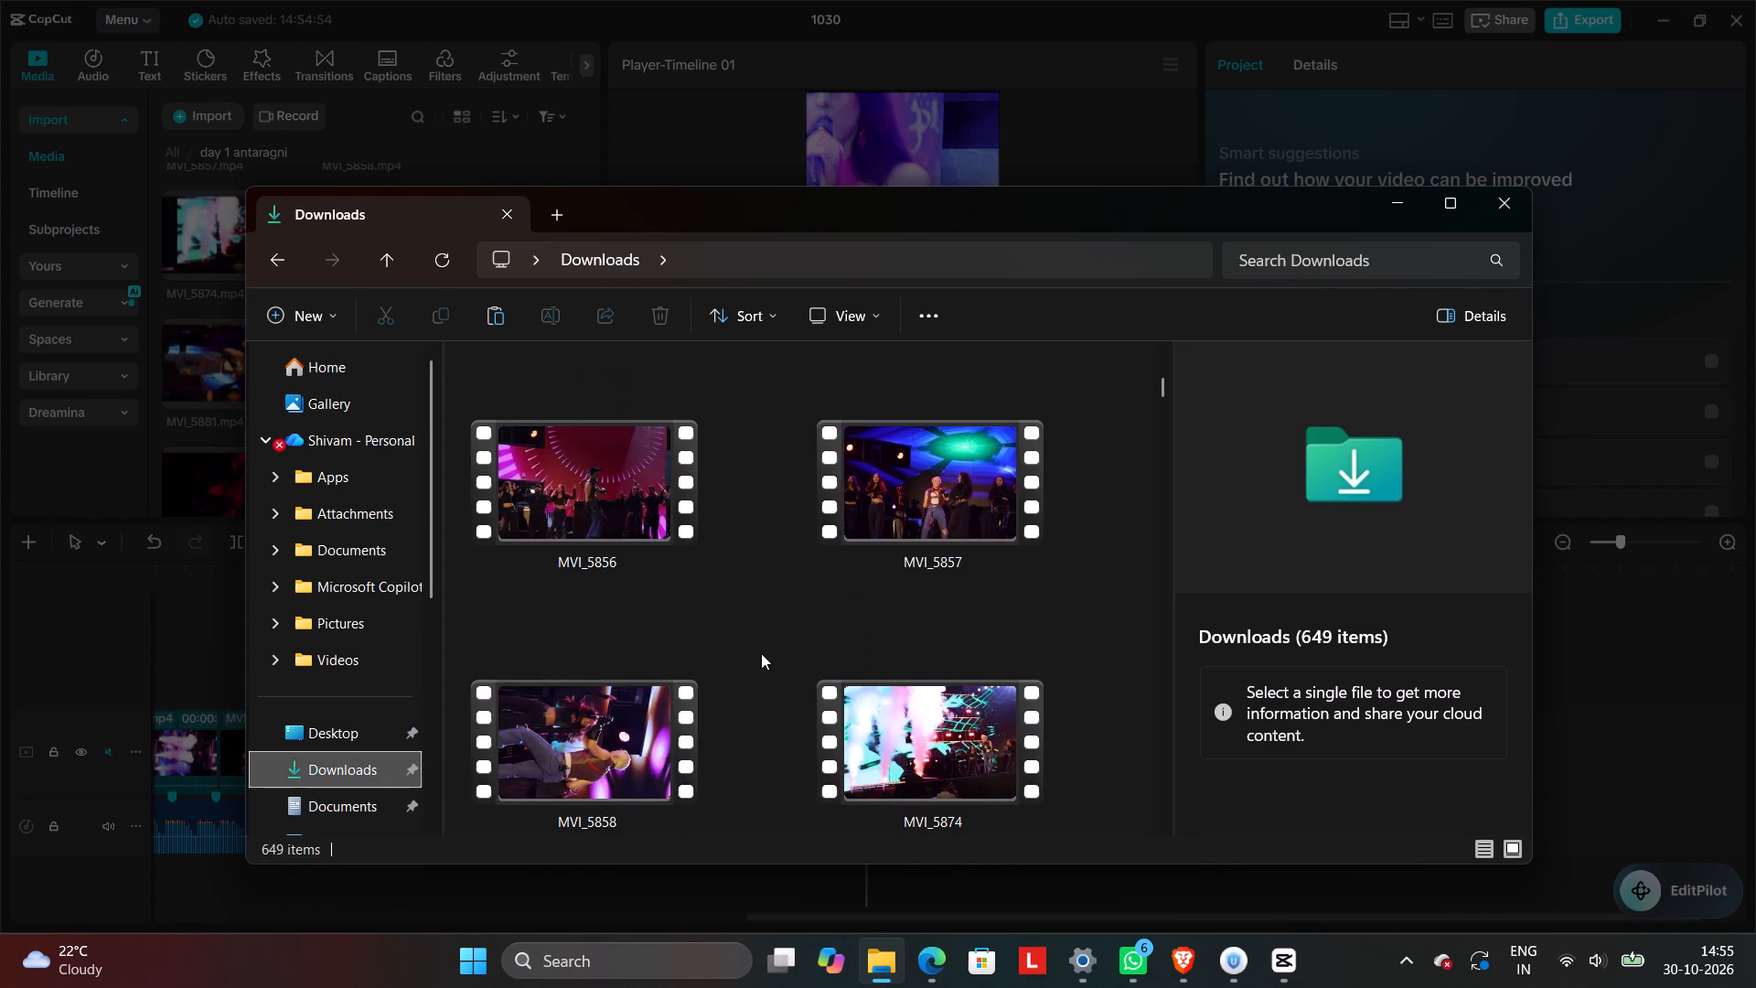
pyautogui.scroll(-12, 761, 653)
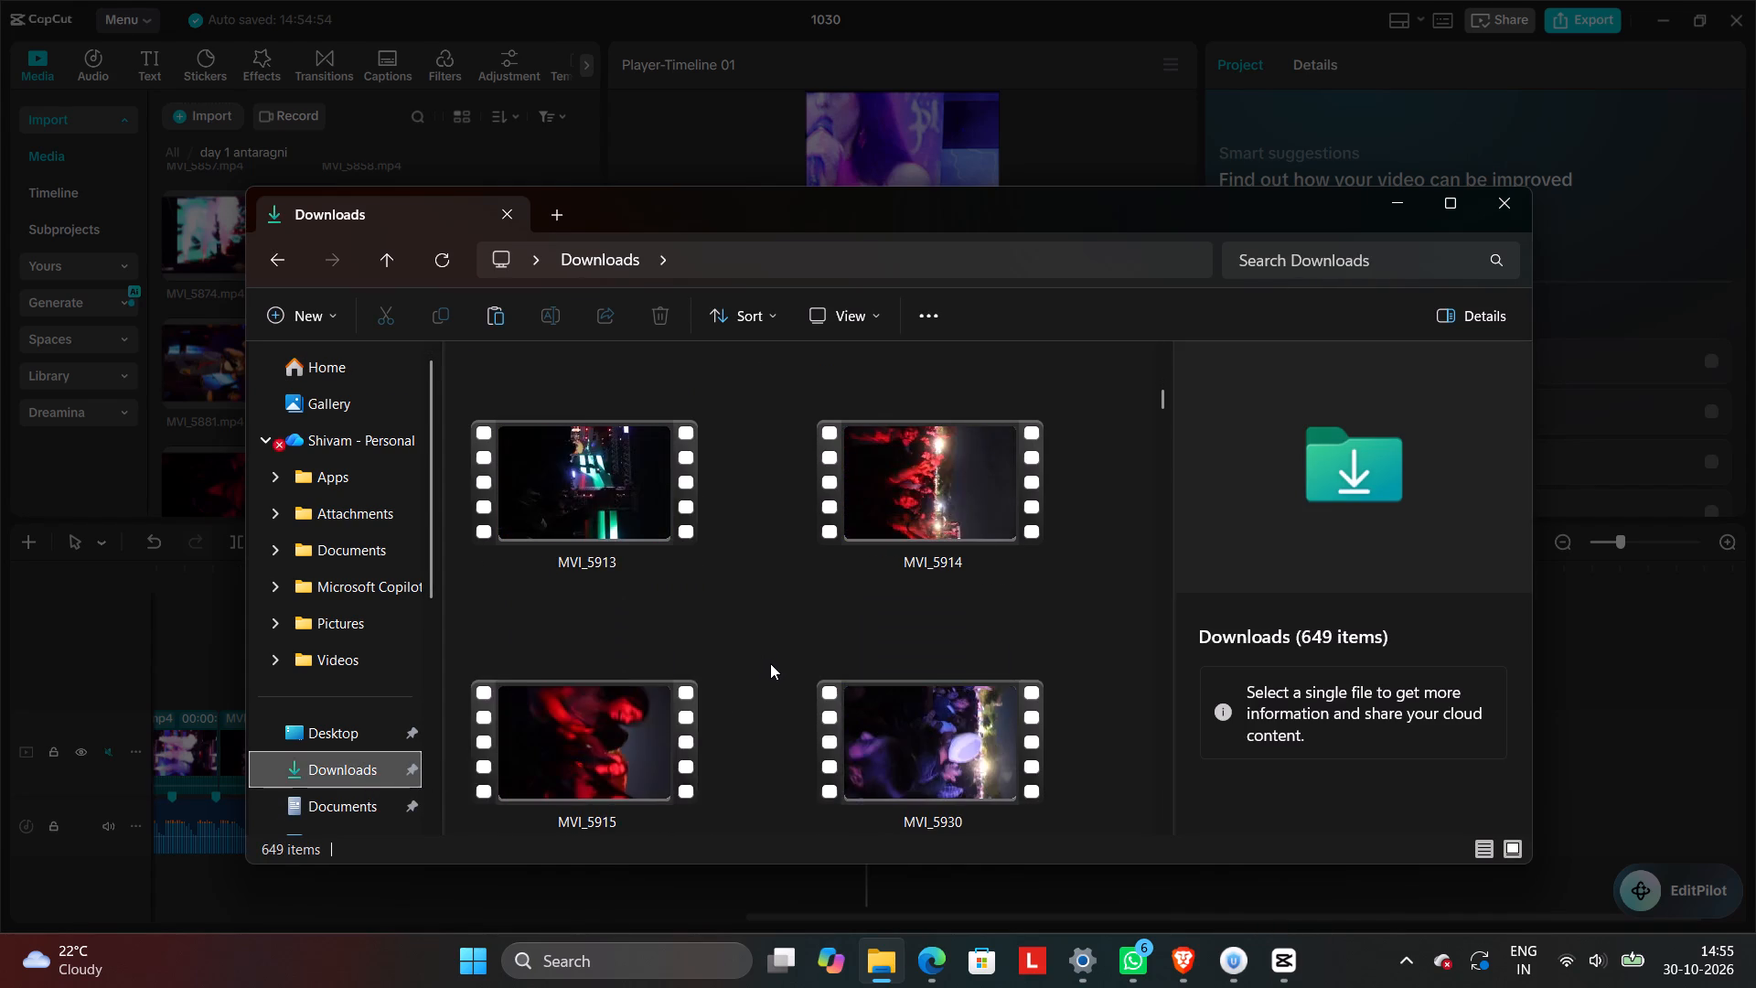
pyautogui.scroll(-18, 770, 663)
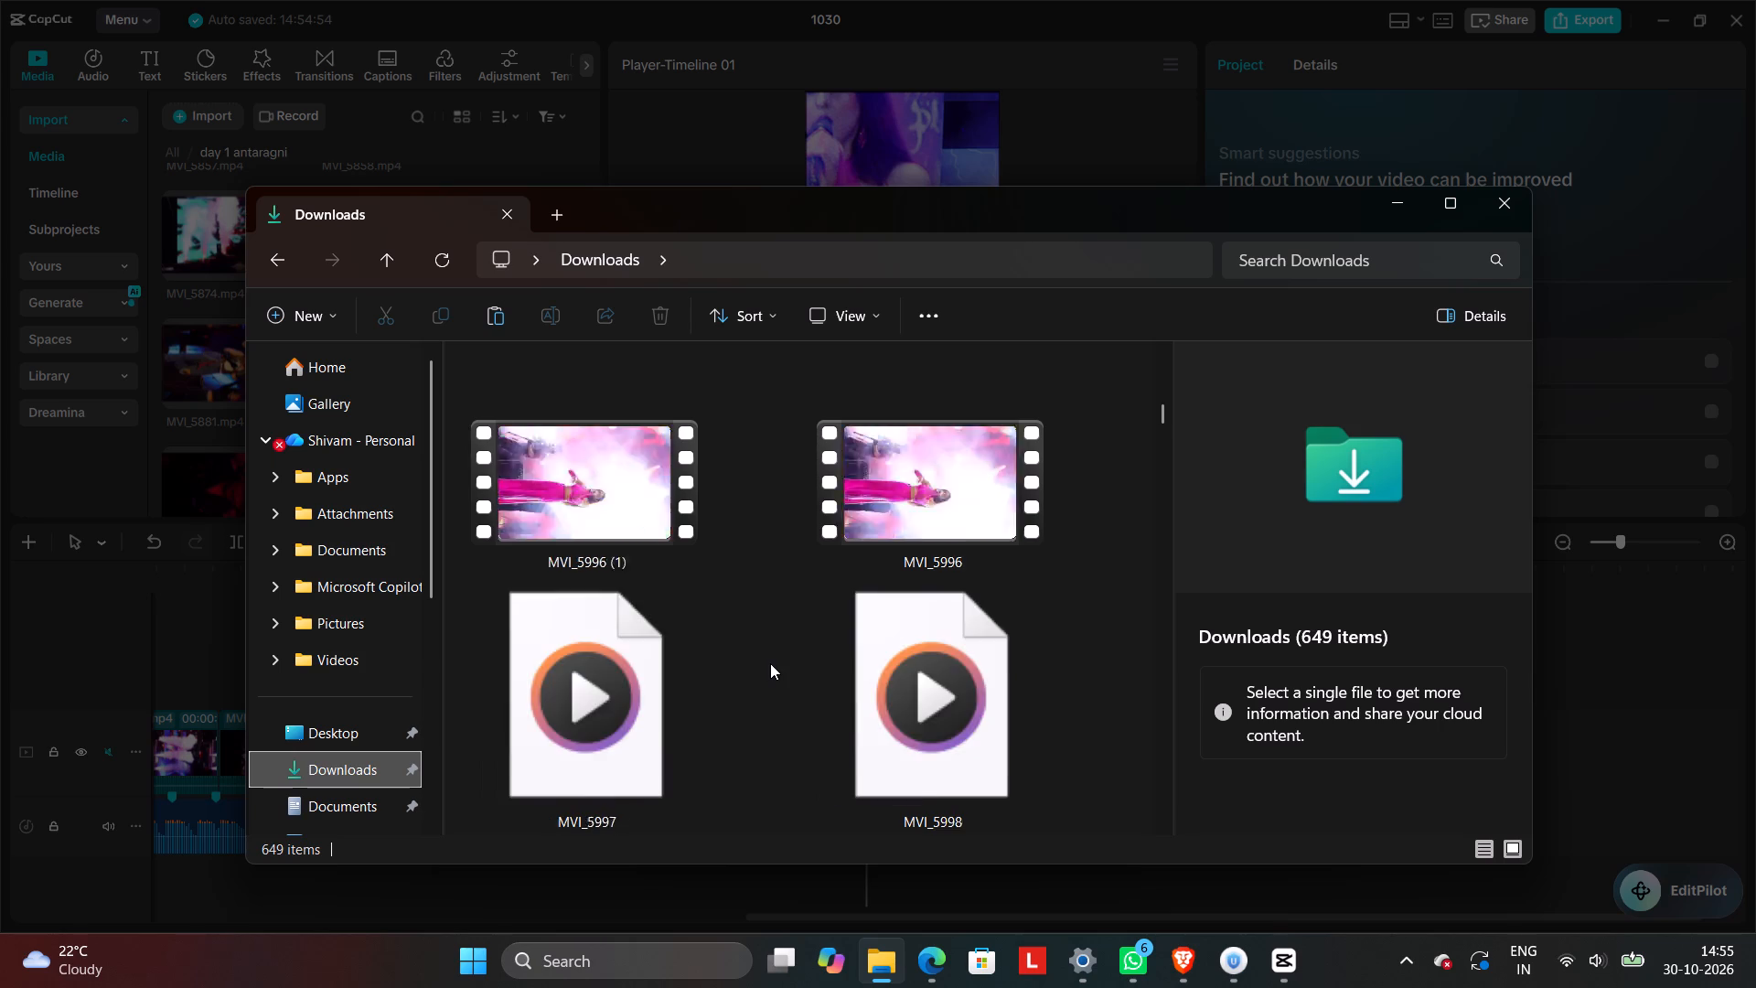
pyautogui.scroll(-17, 770, 663)
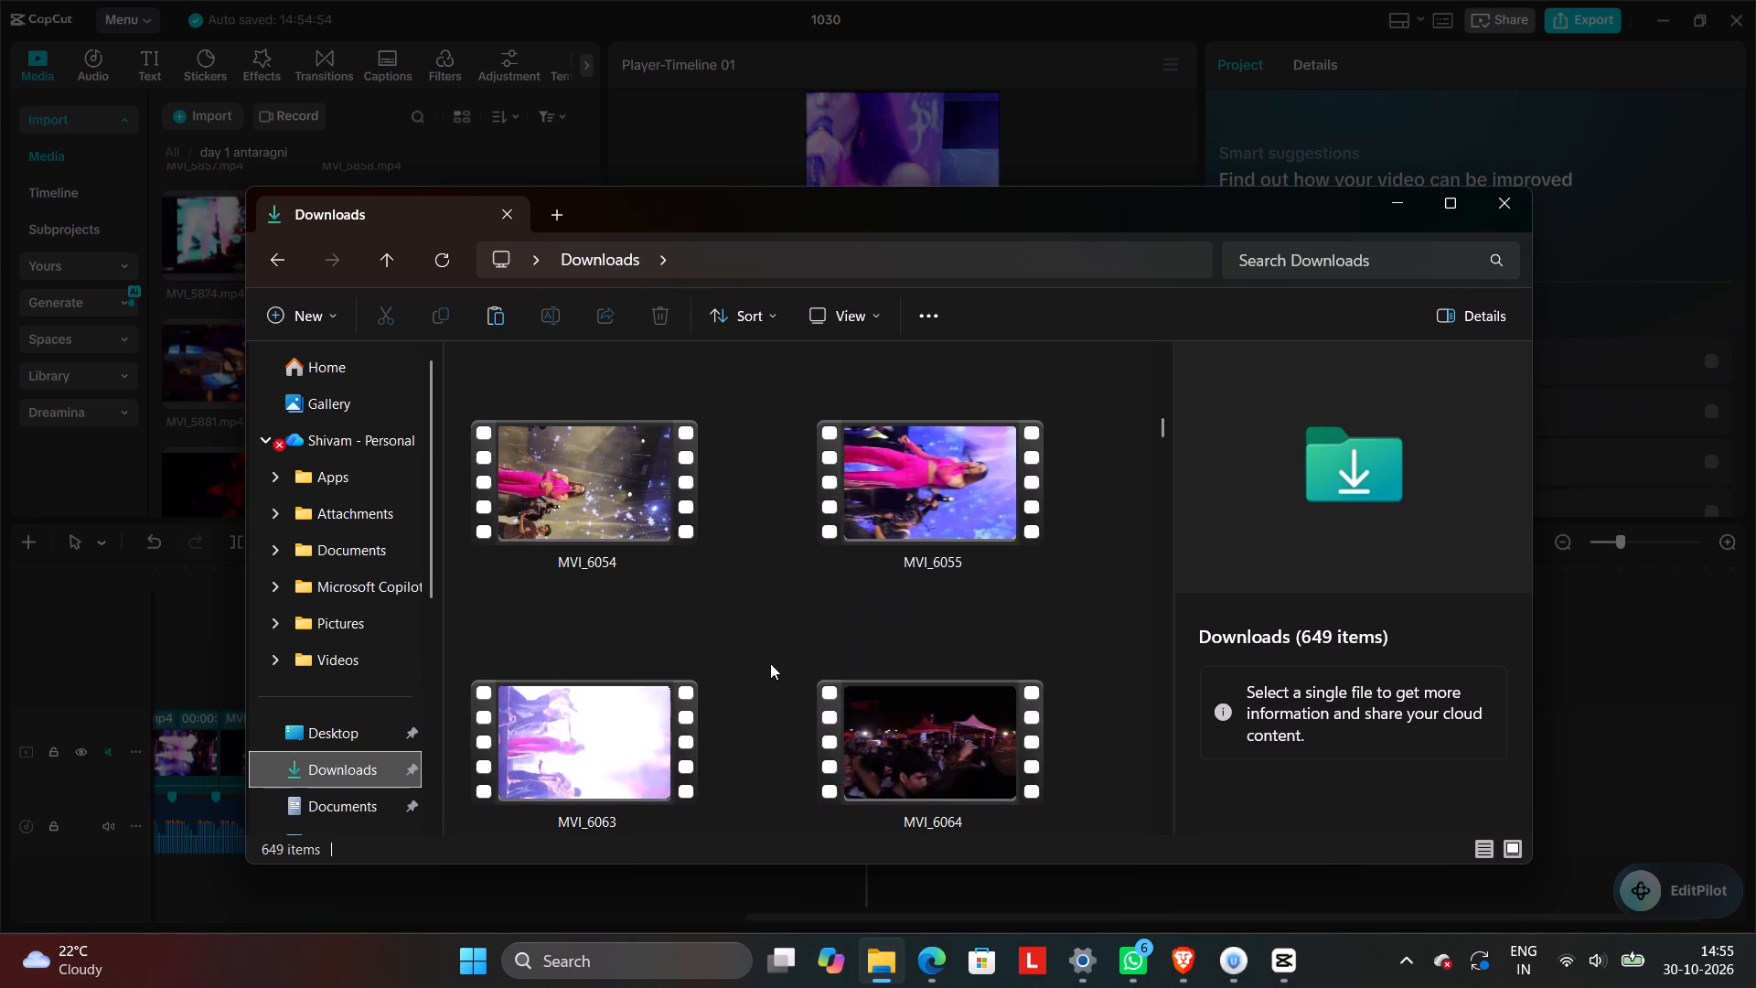
pyautogui.scroll(-11, 767, 666)
pyautogui.scroll(5, 776, 662)
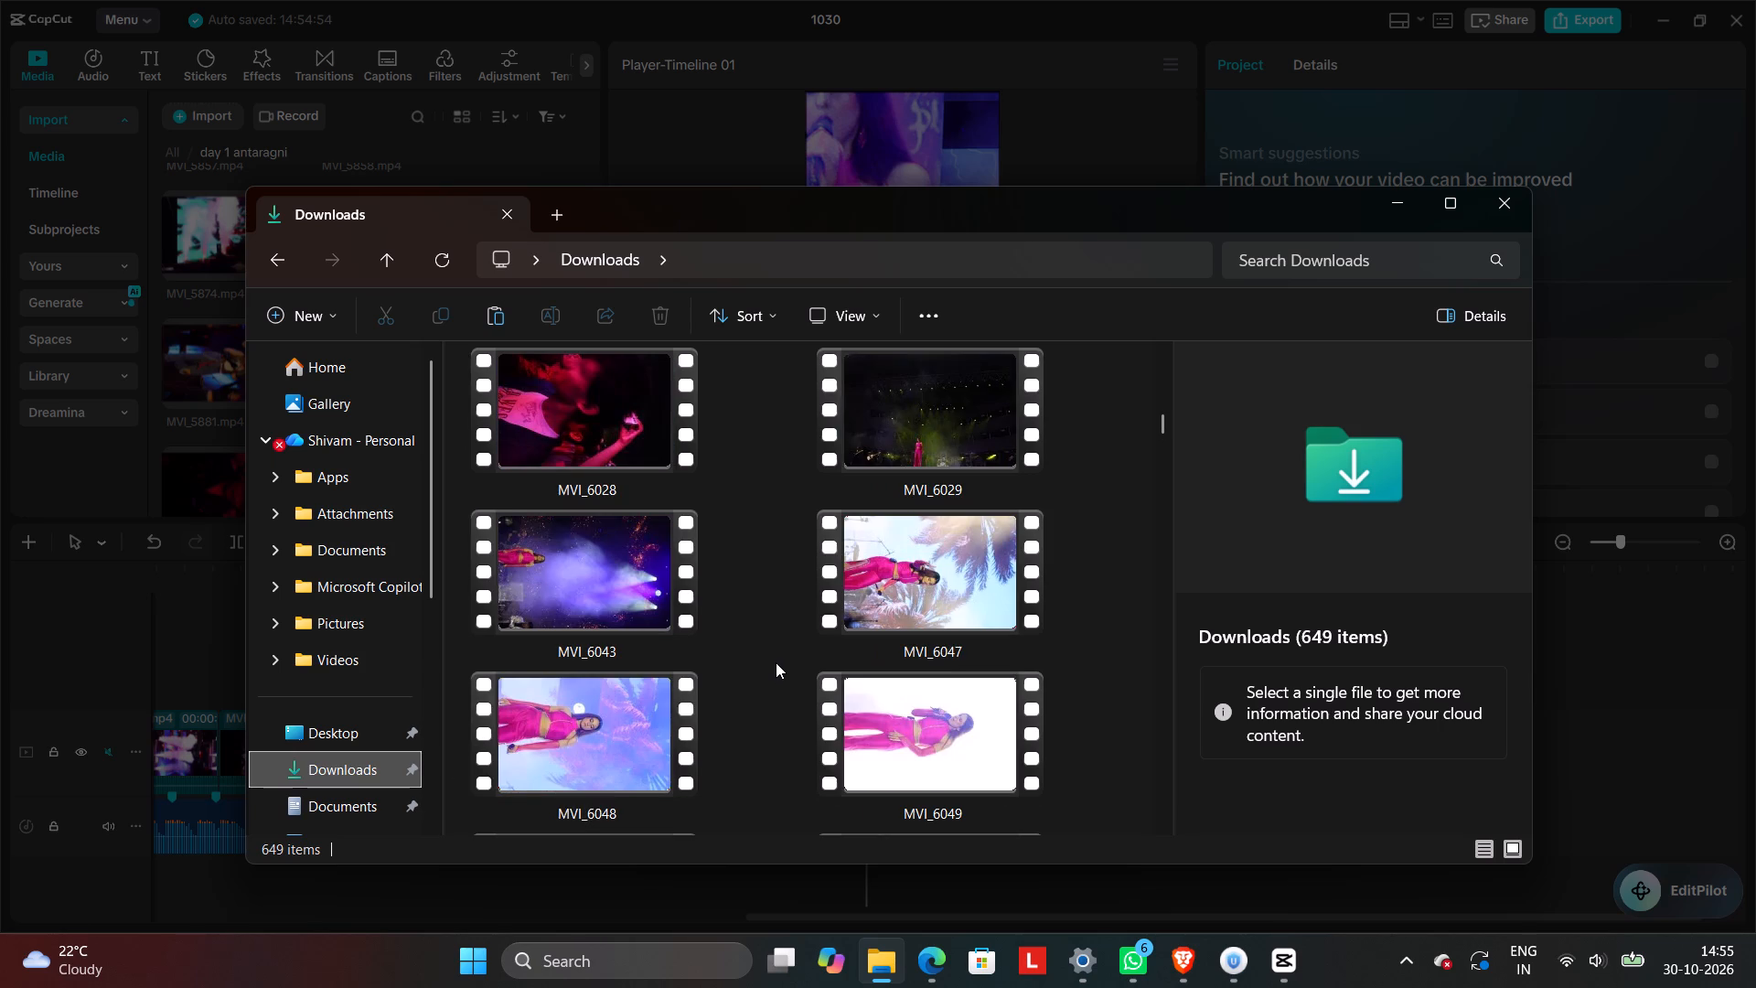
pyautogui.click(1502, 208)
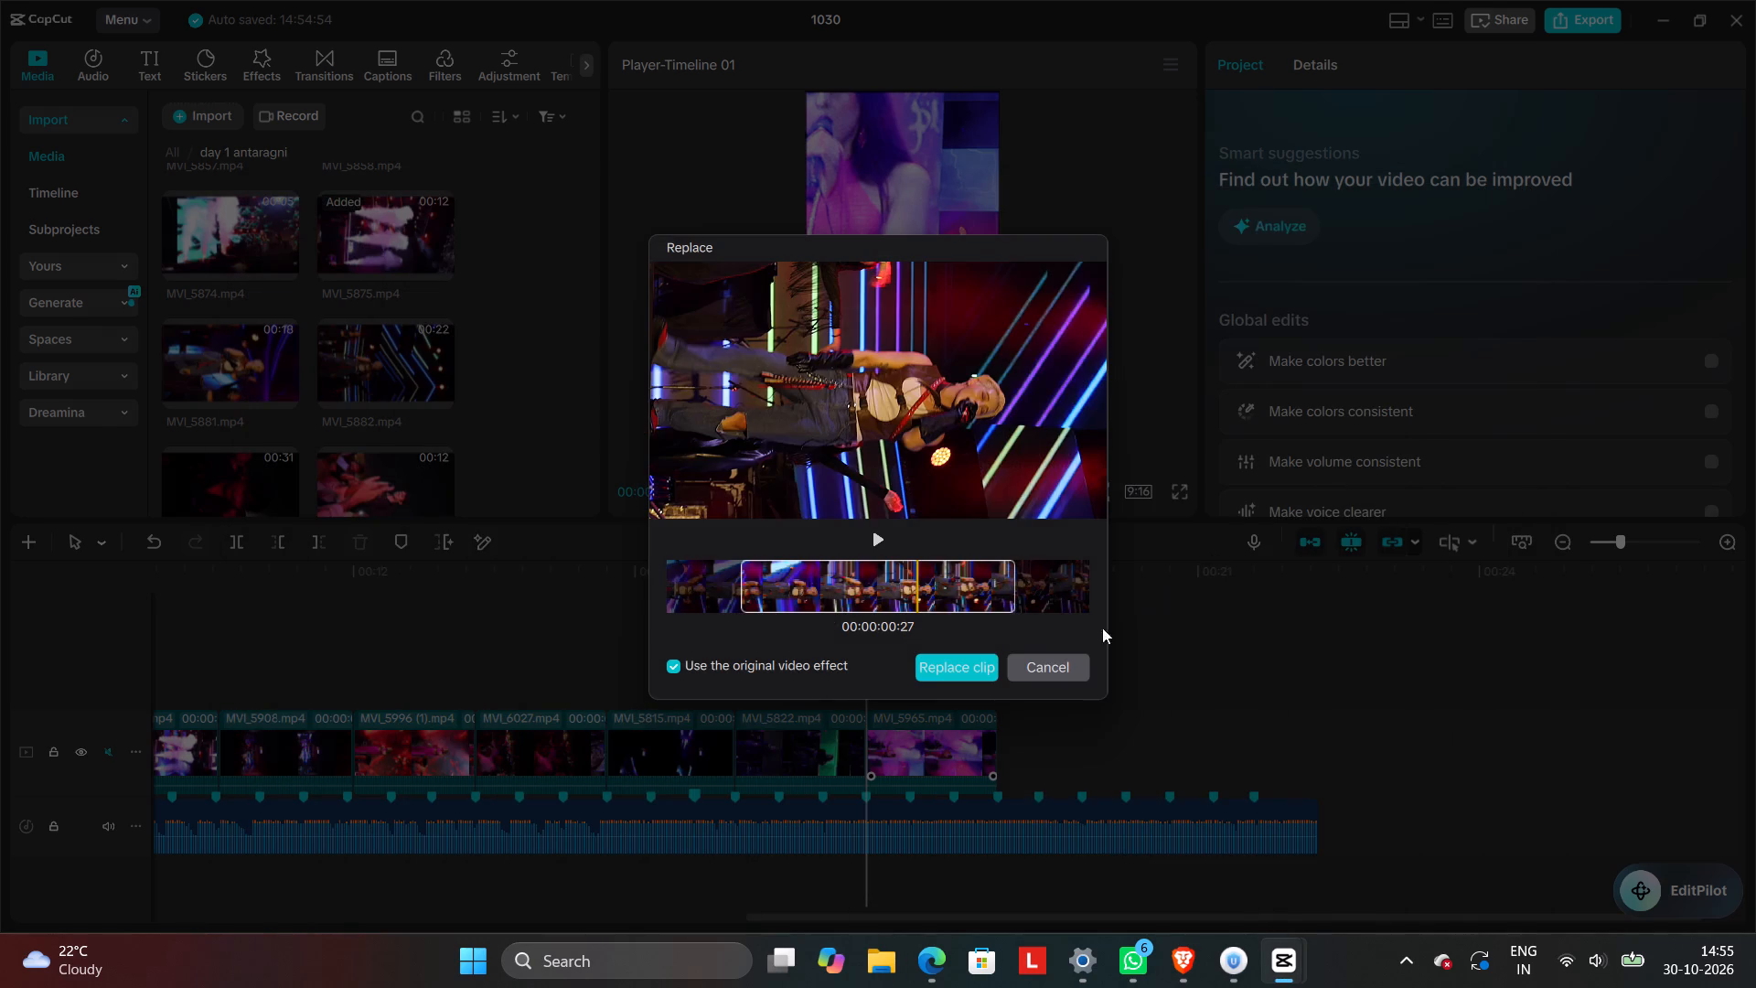
# Replace the MVI_5965 copy with the chosen MVI_5881 segment, keeping the original video effect, and play it back from 00:00:16:24.
pyautogui.click(969, 667)
pyautogui.click(804, 689)
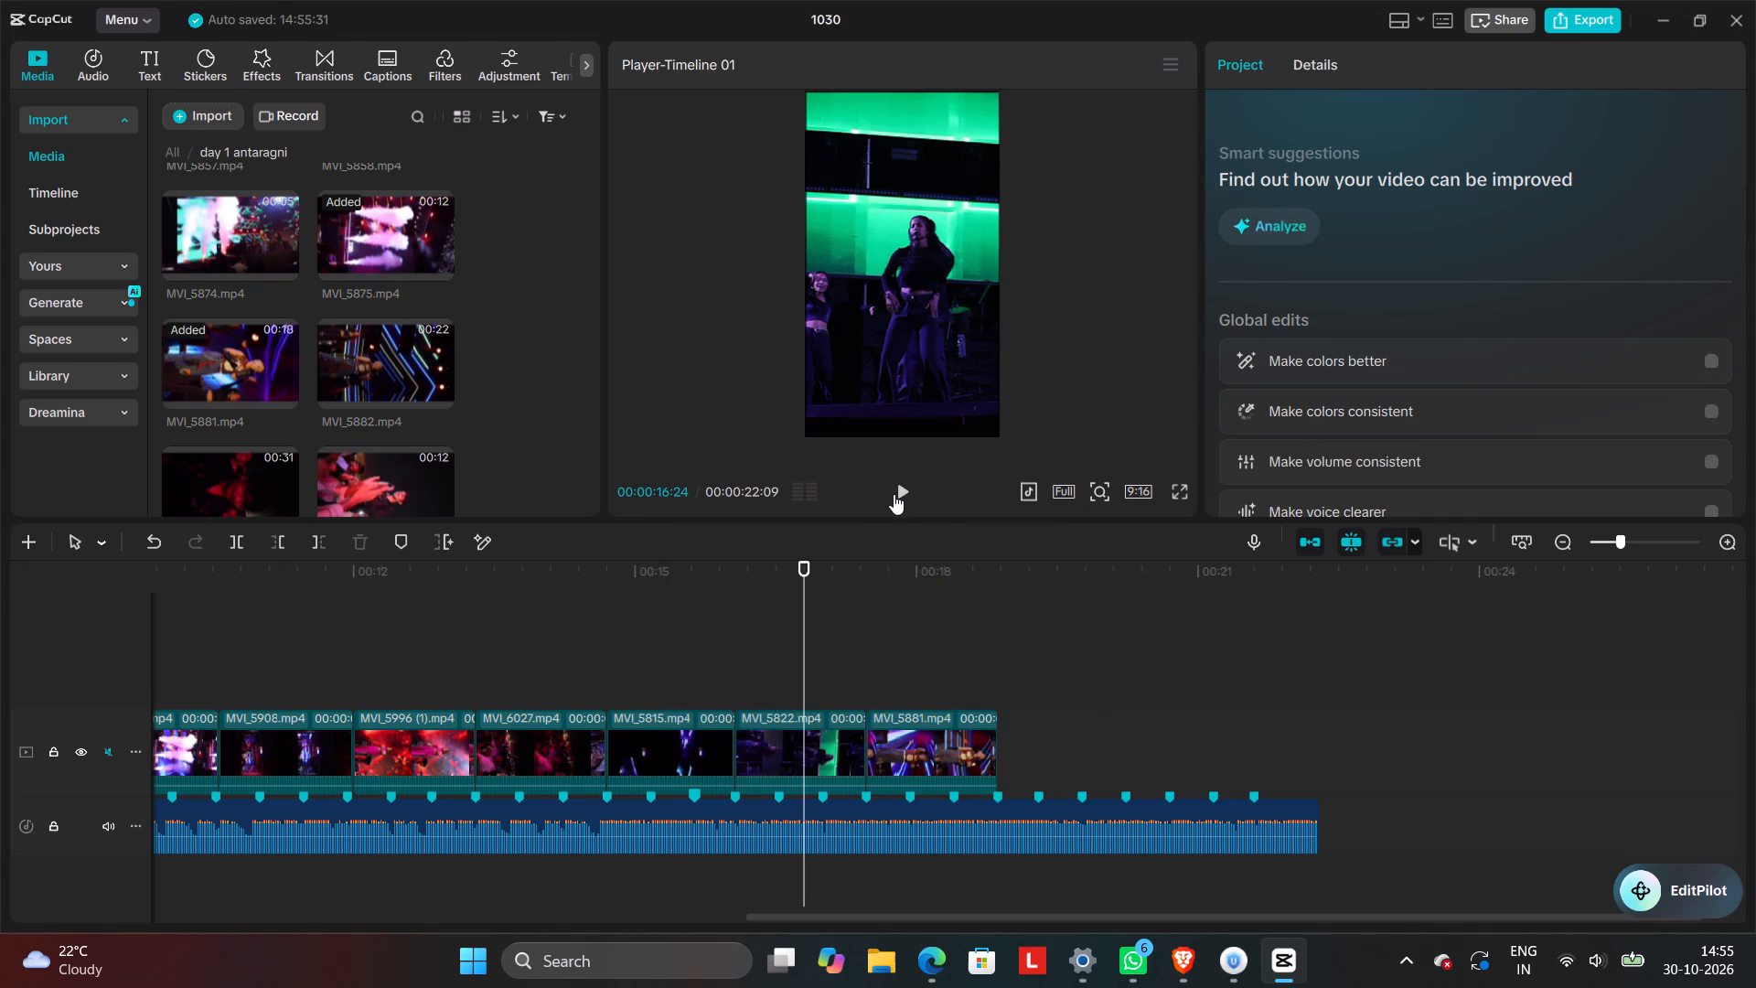
pyautogui.click(896, 493)
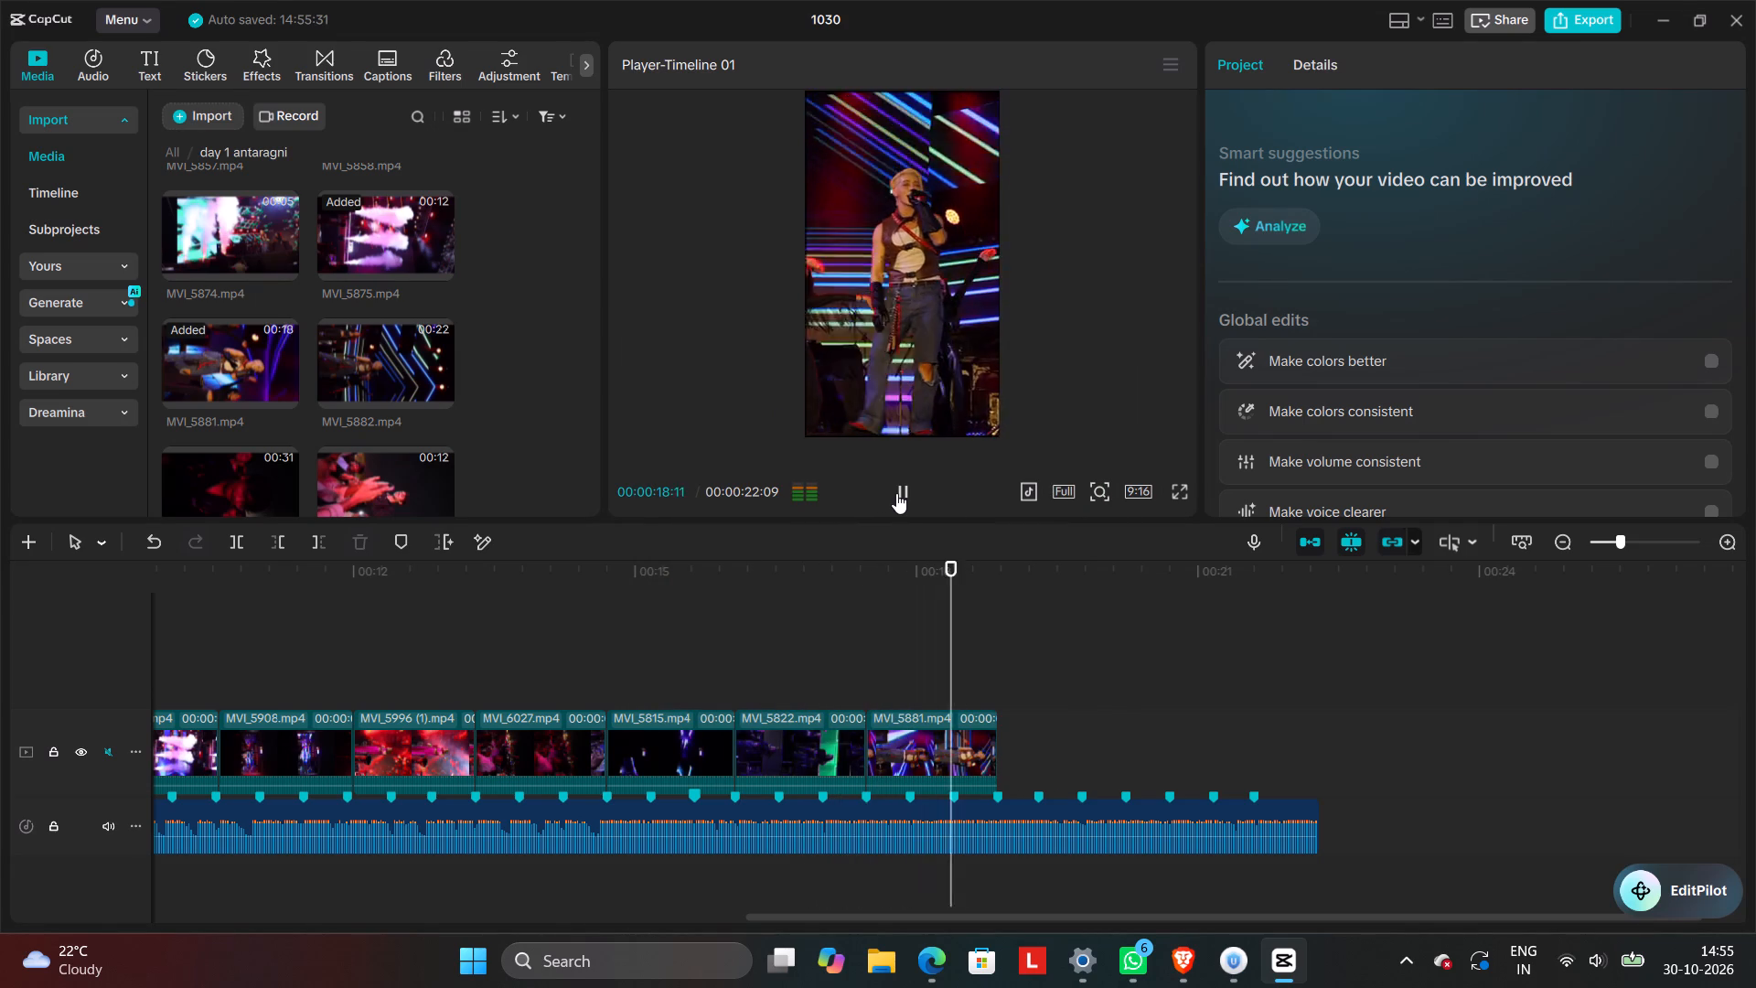
pyautogui.click(896, 493)
# Paste the copied MVI_5965 clip at 00:00:18:26, place it on the main track after MVI_5881, and extend its end to the beat marker.
pyautogui.click(986, 648)
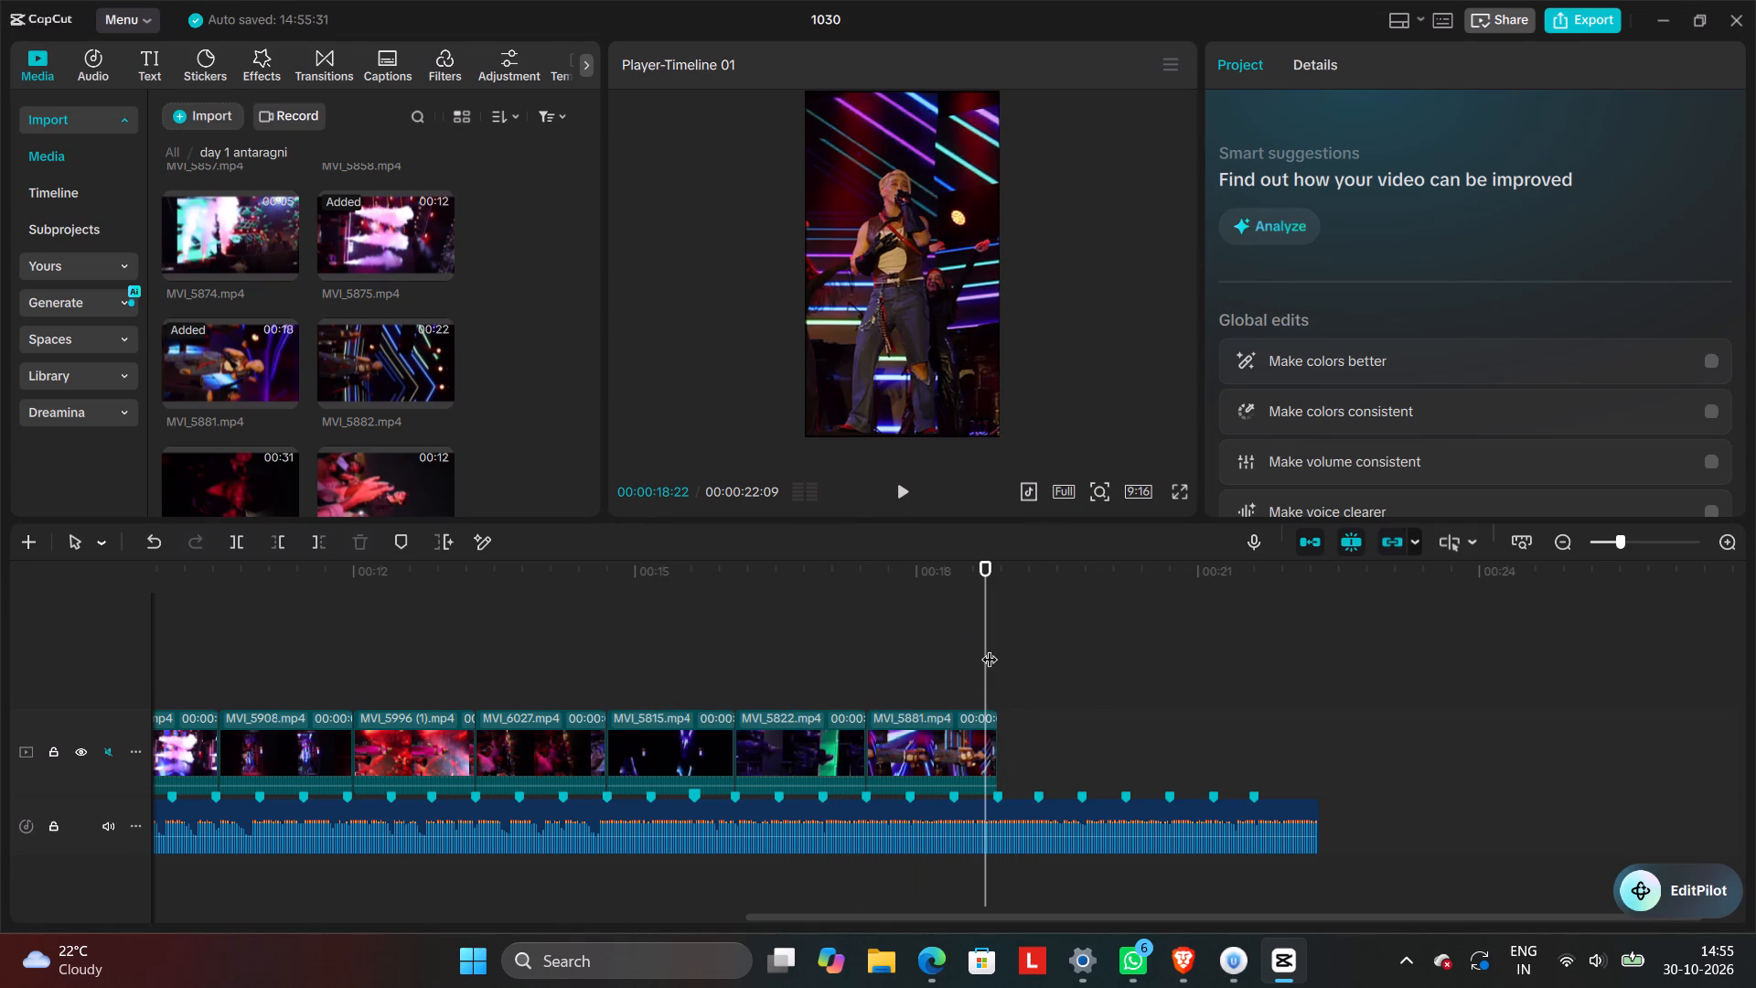
pyautogui.click(1001, 651)
pyautogui.rightClick(1011, 647)
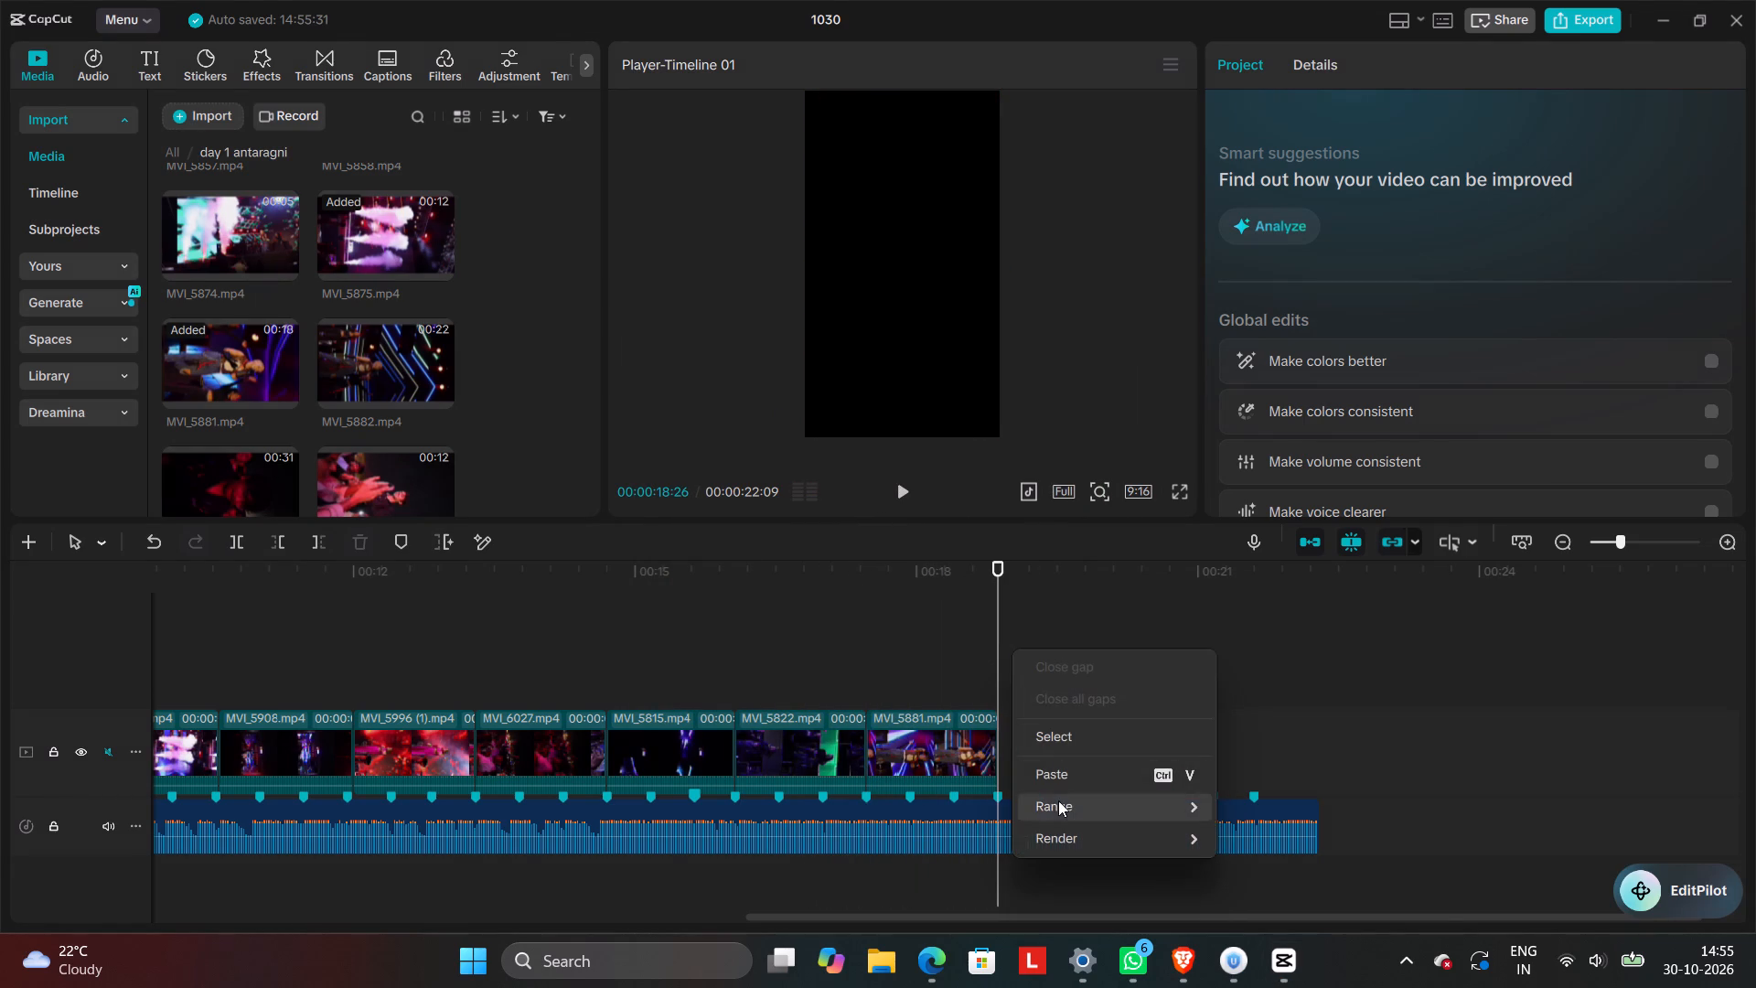
pyautogui.click(1068, 769)
pyautogui.moveTo(1061, 697); pyautogui.dragTo(1061, 740)
pyautogui.moveTo(1059, 686); pyautogui.dragTo(1059, 724)
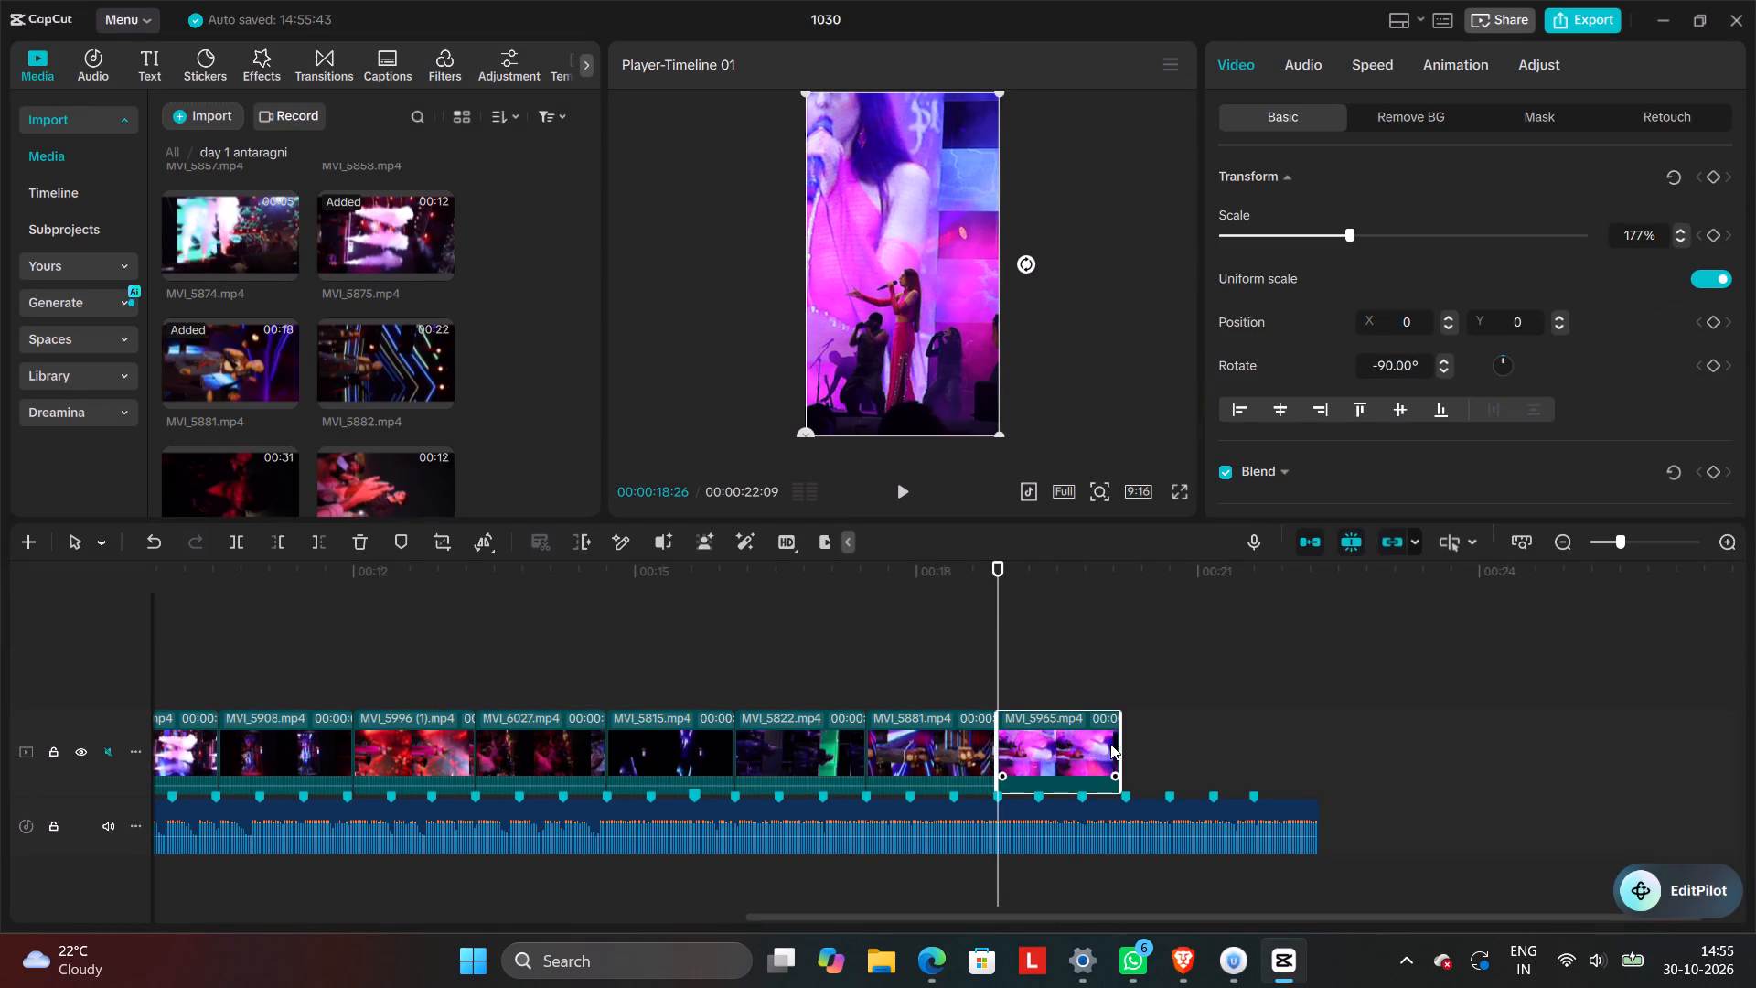
pyautogui.click(1124, 742)
# Preview MVI_5875, MVI_5874, MVI_5885, MVI_5883, MVI_5900 and MVI_5888 to find a replacement shot for the last MVI_5965 copy.
pyautogui.click(374, 234)
pyautogui.click(272, 226)
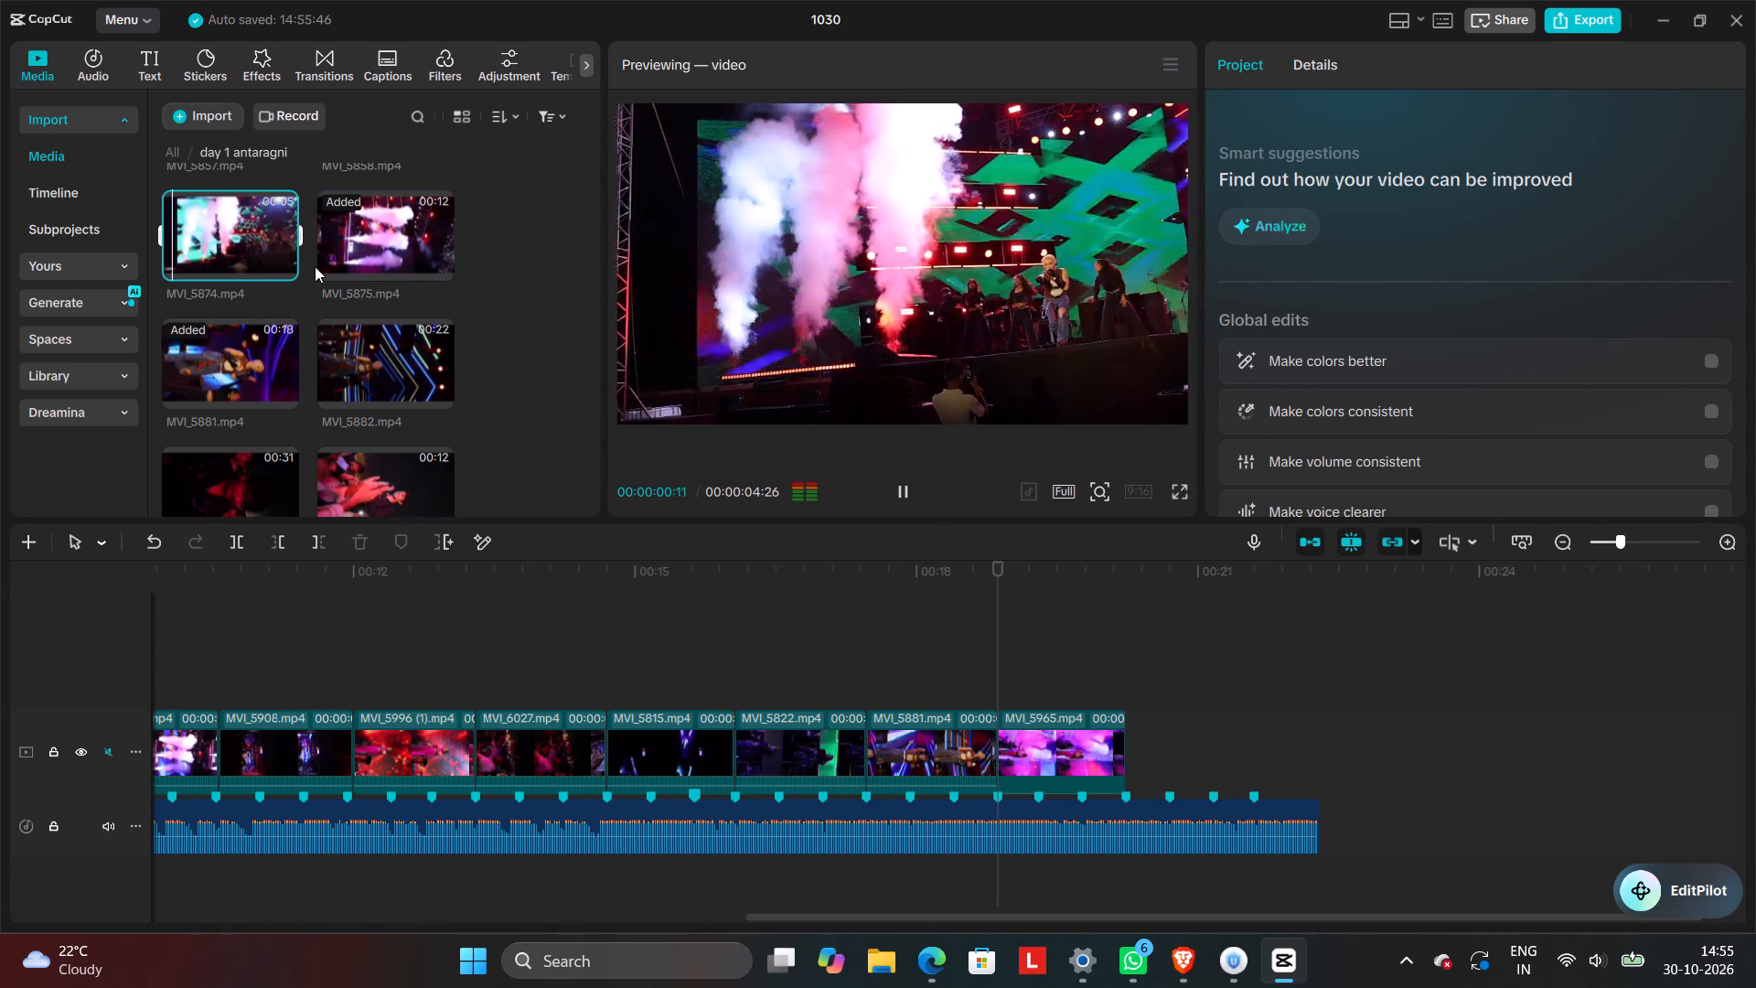
pyautogui.scroll(-1, 315, 266)
pyautogui.click(349, 385)
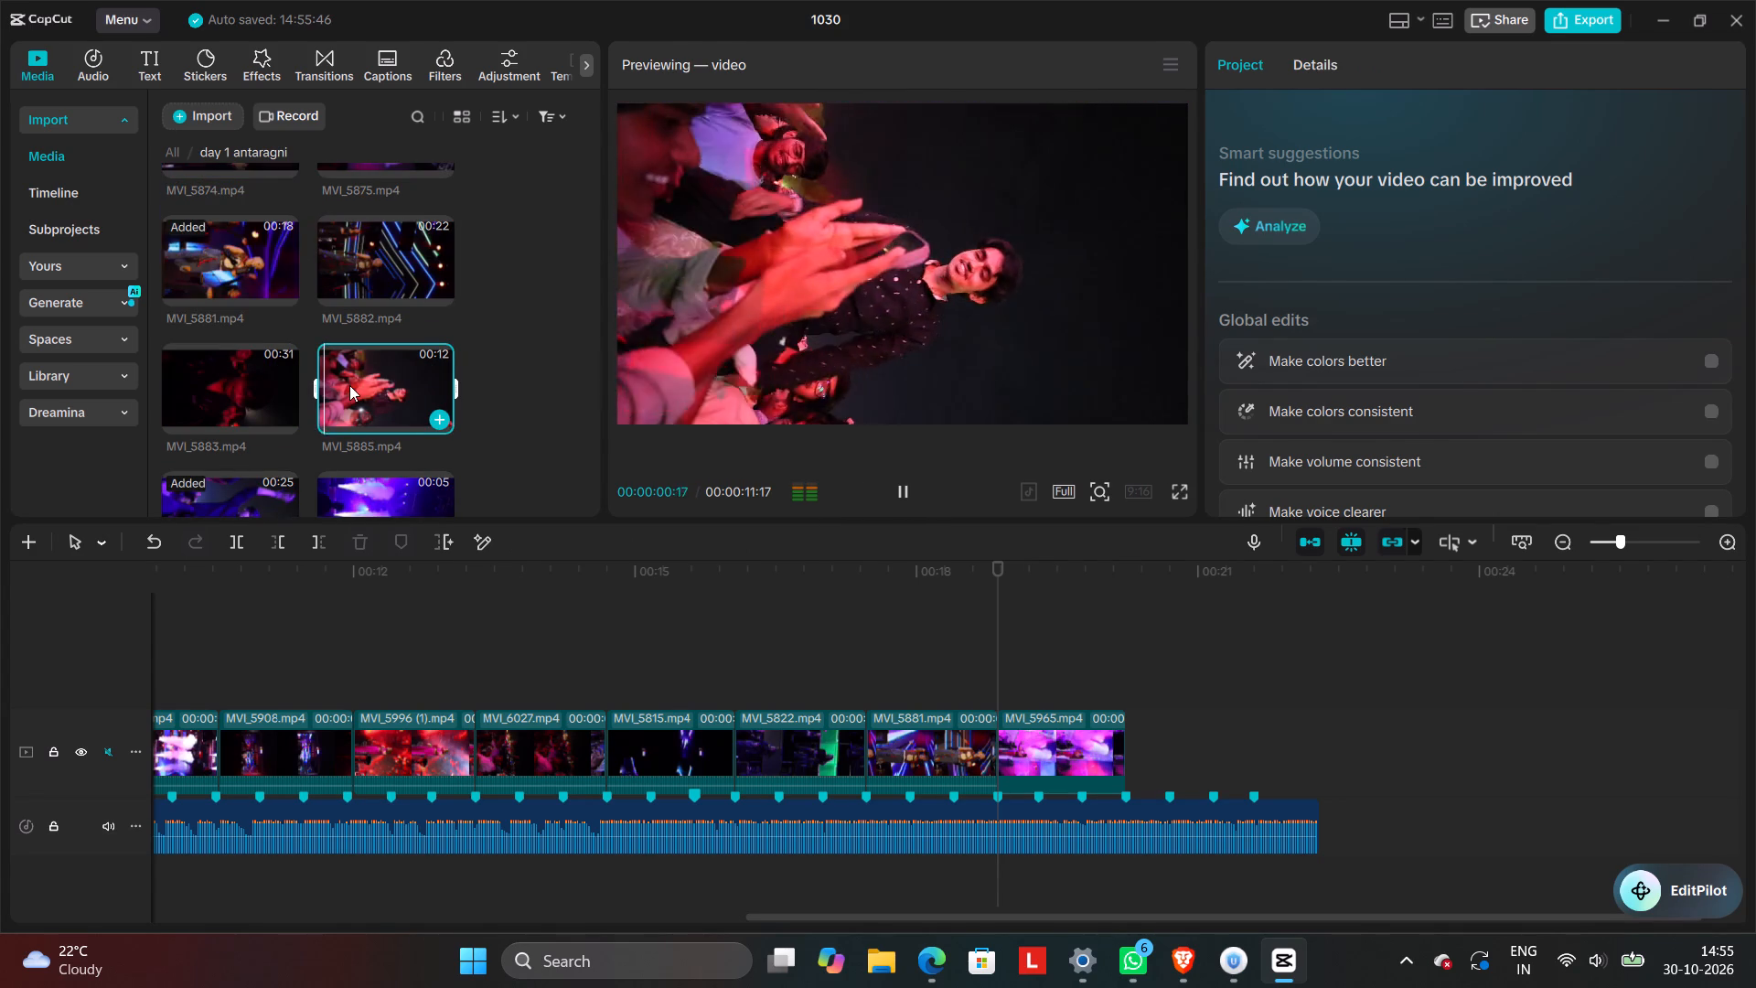
pyautogui.scroll(-1, 350, 388)
pyautogui.click(245, 279)
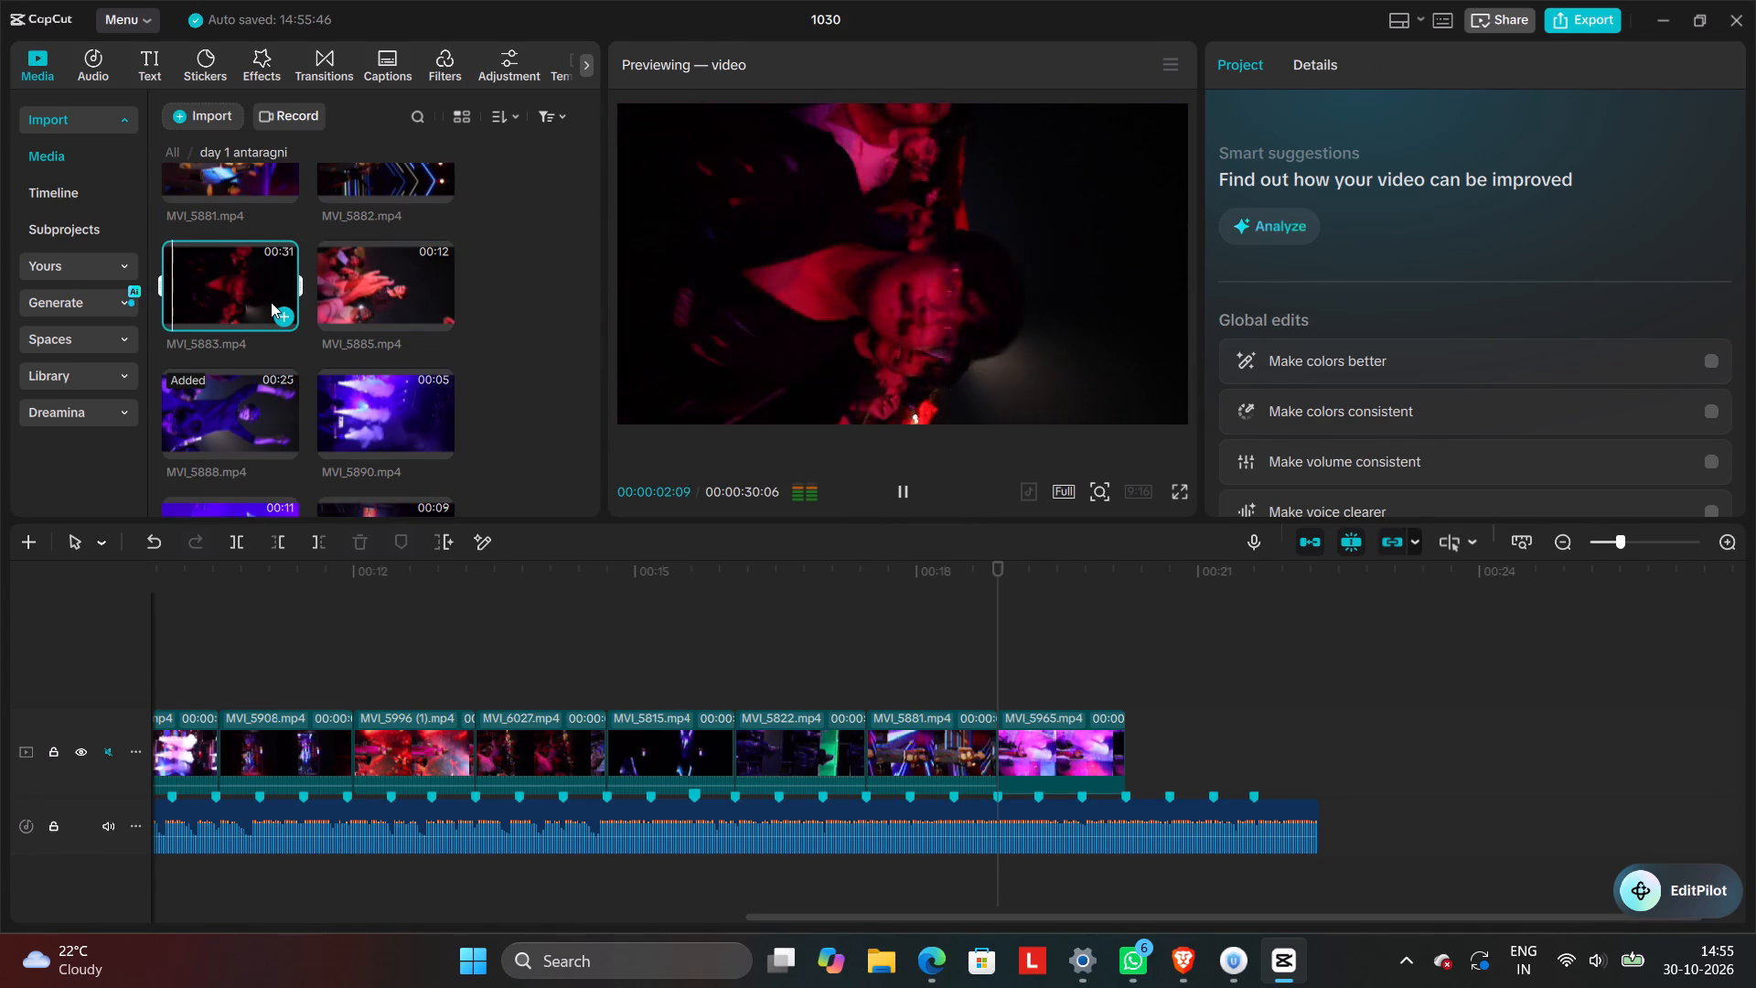
pyautogui.scroll(1, 271, 302)
pyautogui.scroll(-2, 269, 299)
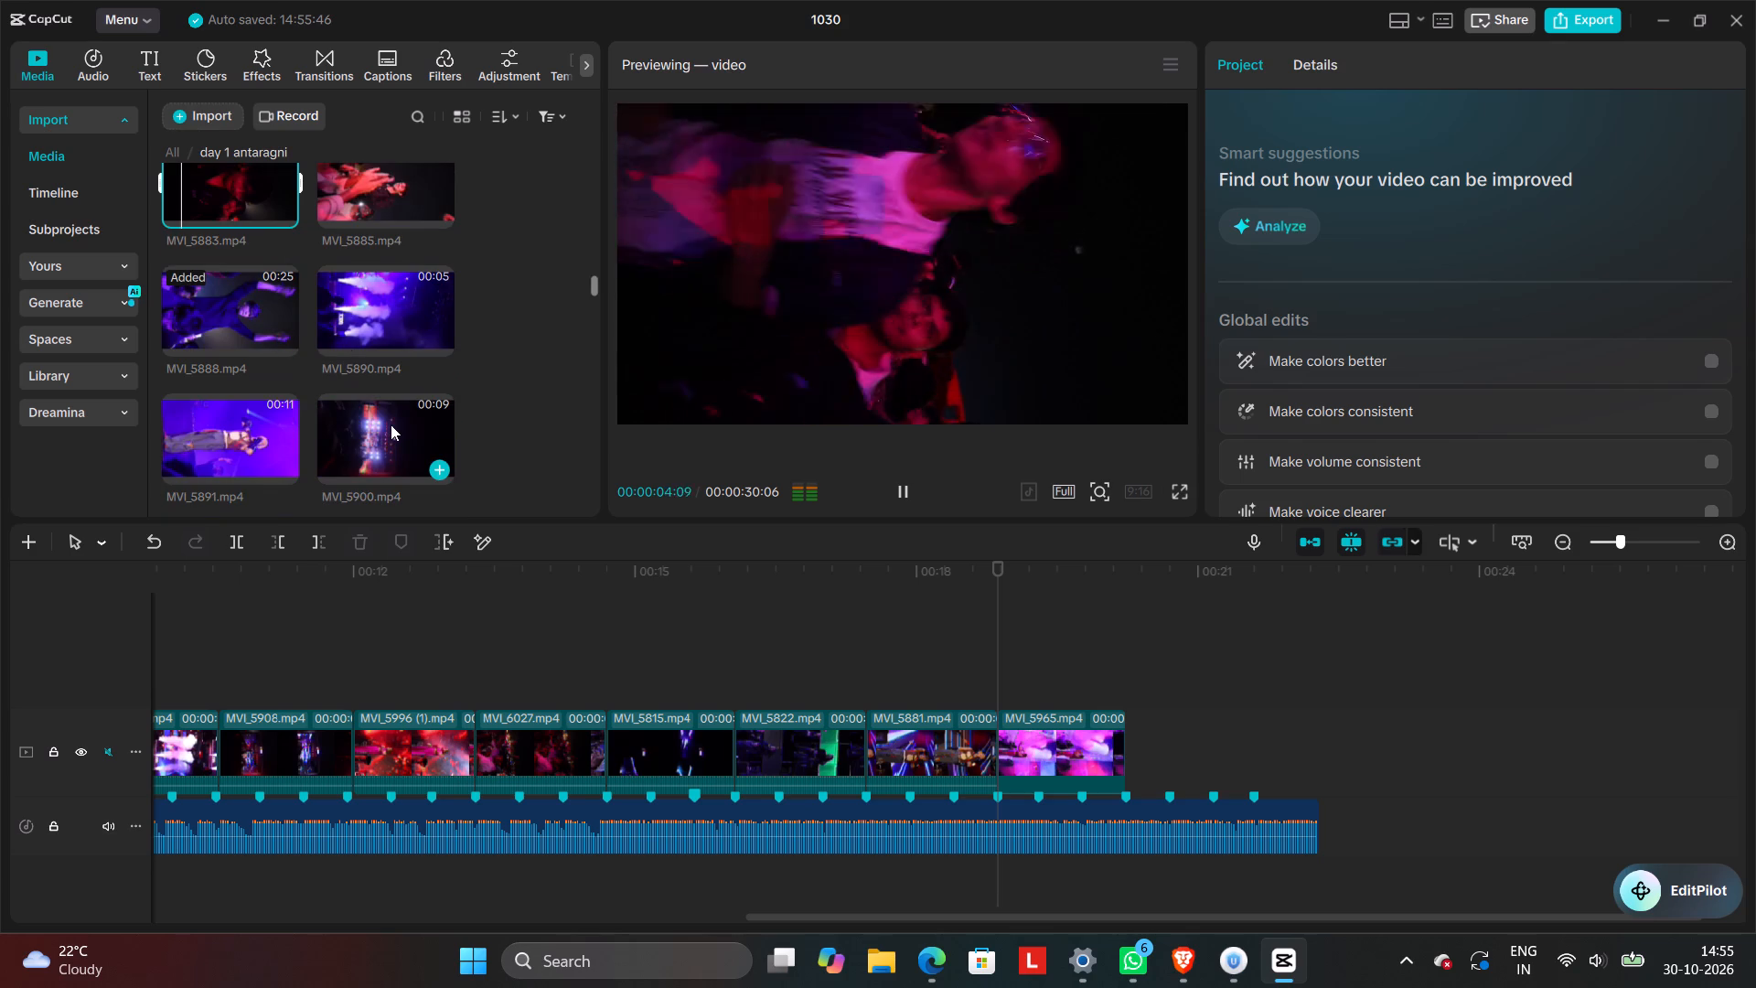
pyautogui.click(391, 424)
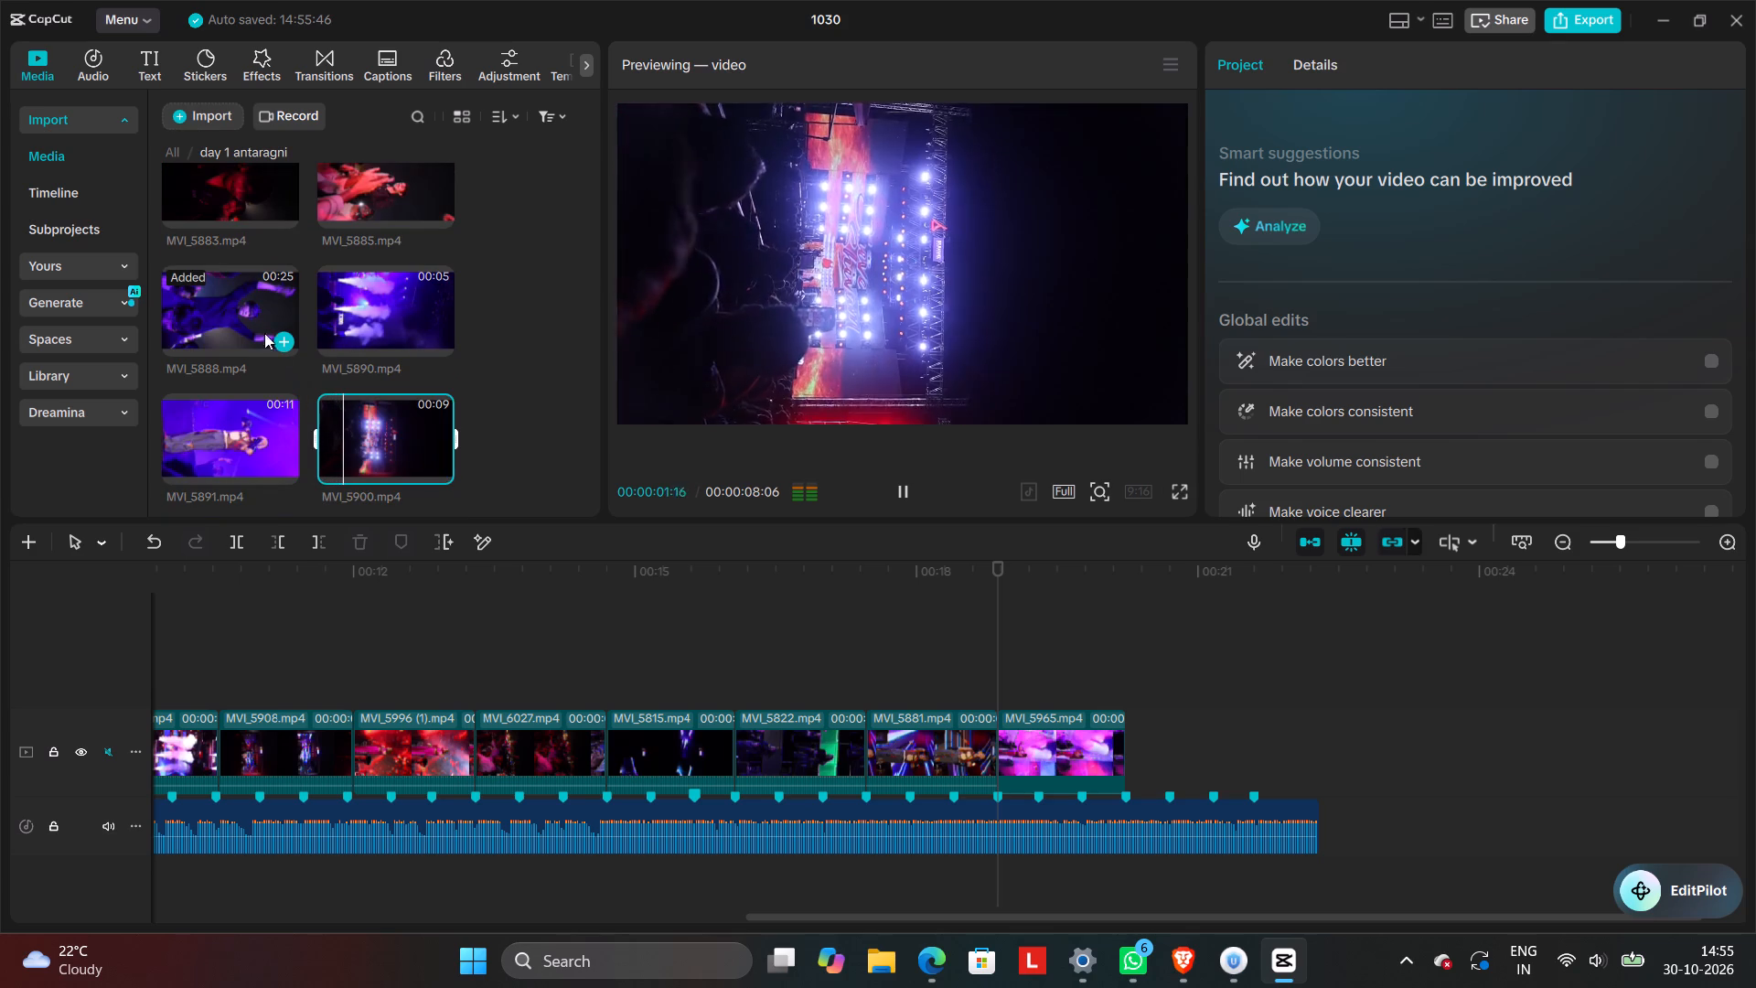
pyautogui.click(252, 319)
pyautogui.scroll(1, 252, 319)
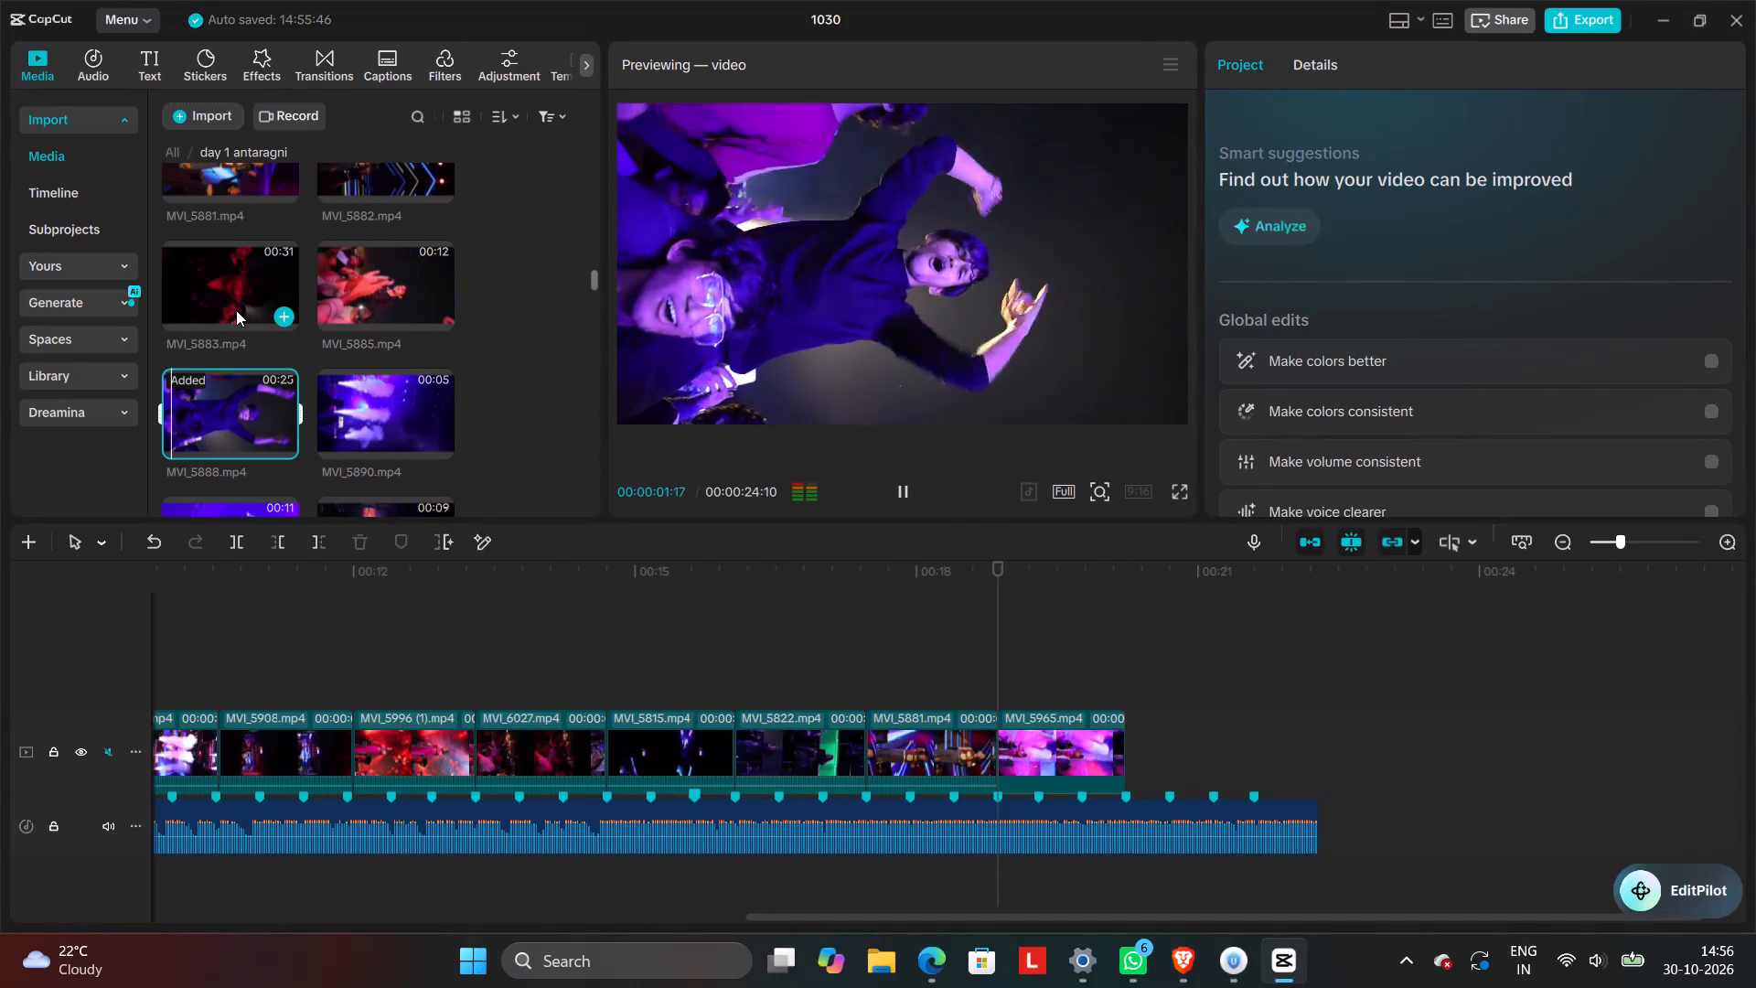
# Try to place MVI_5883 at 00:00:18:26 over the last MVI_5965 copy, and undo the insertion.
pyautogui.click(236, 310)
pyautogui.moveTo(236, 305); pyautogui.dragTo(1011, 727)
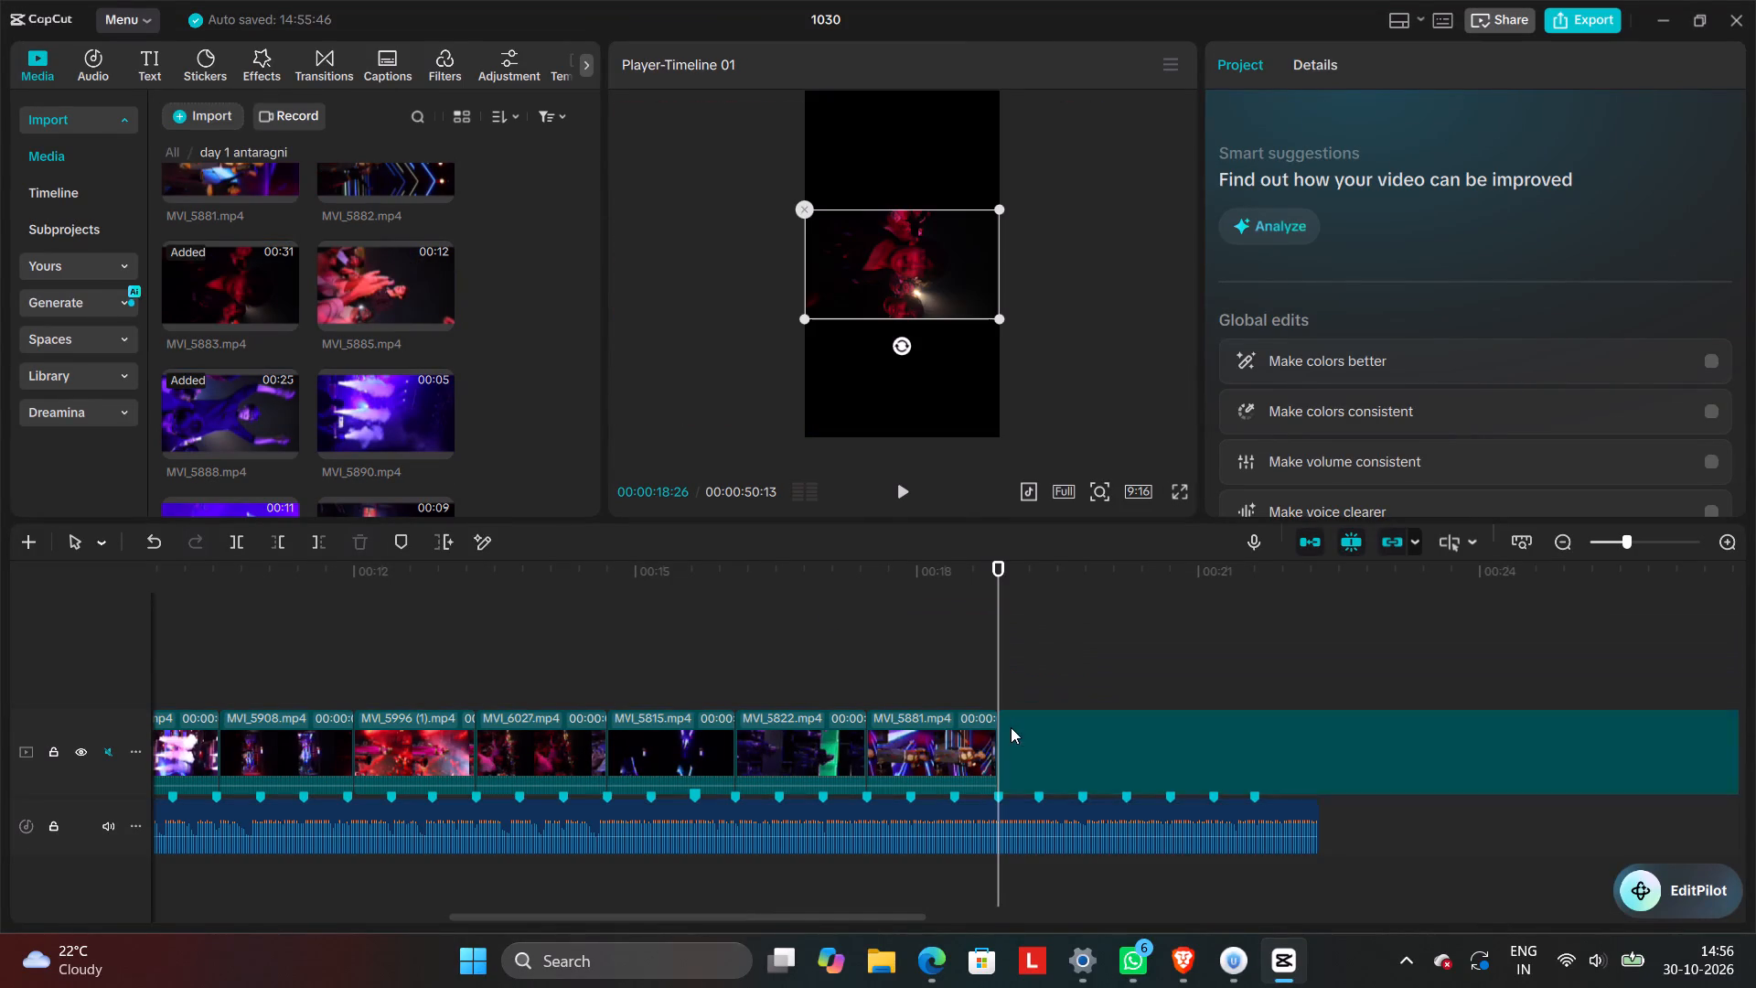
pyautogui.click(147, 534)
# Replace the last MVI_5965 copy with a later MVI_5883 segment, keeping the original video effect, and play it back from 00:00:18:05.
pyautogui.moveTo(226, 294); pyautogui.dragTo(1060, 727)
pyautogui.moveTo(941, 591); pyautogui.dragTo(474, 621)
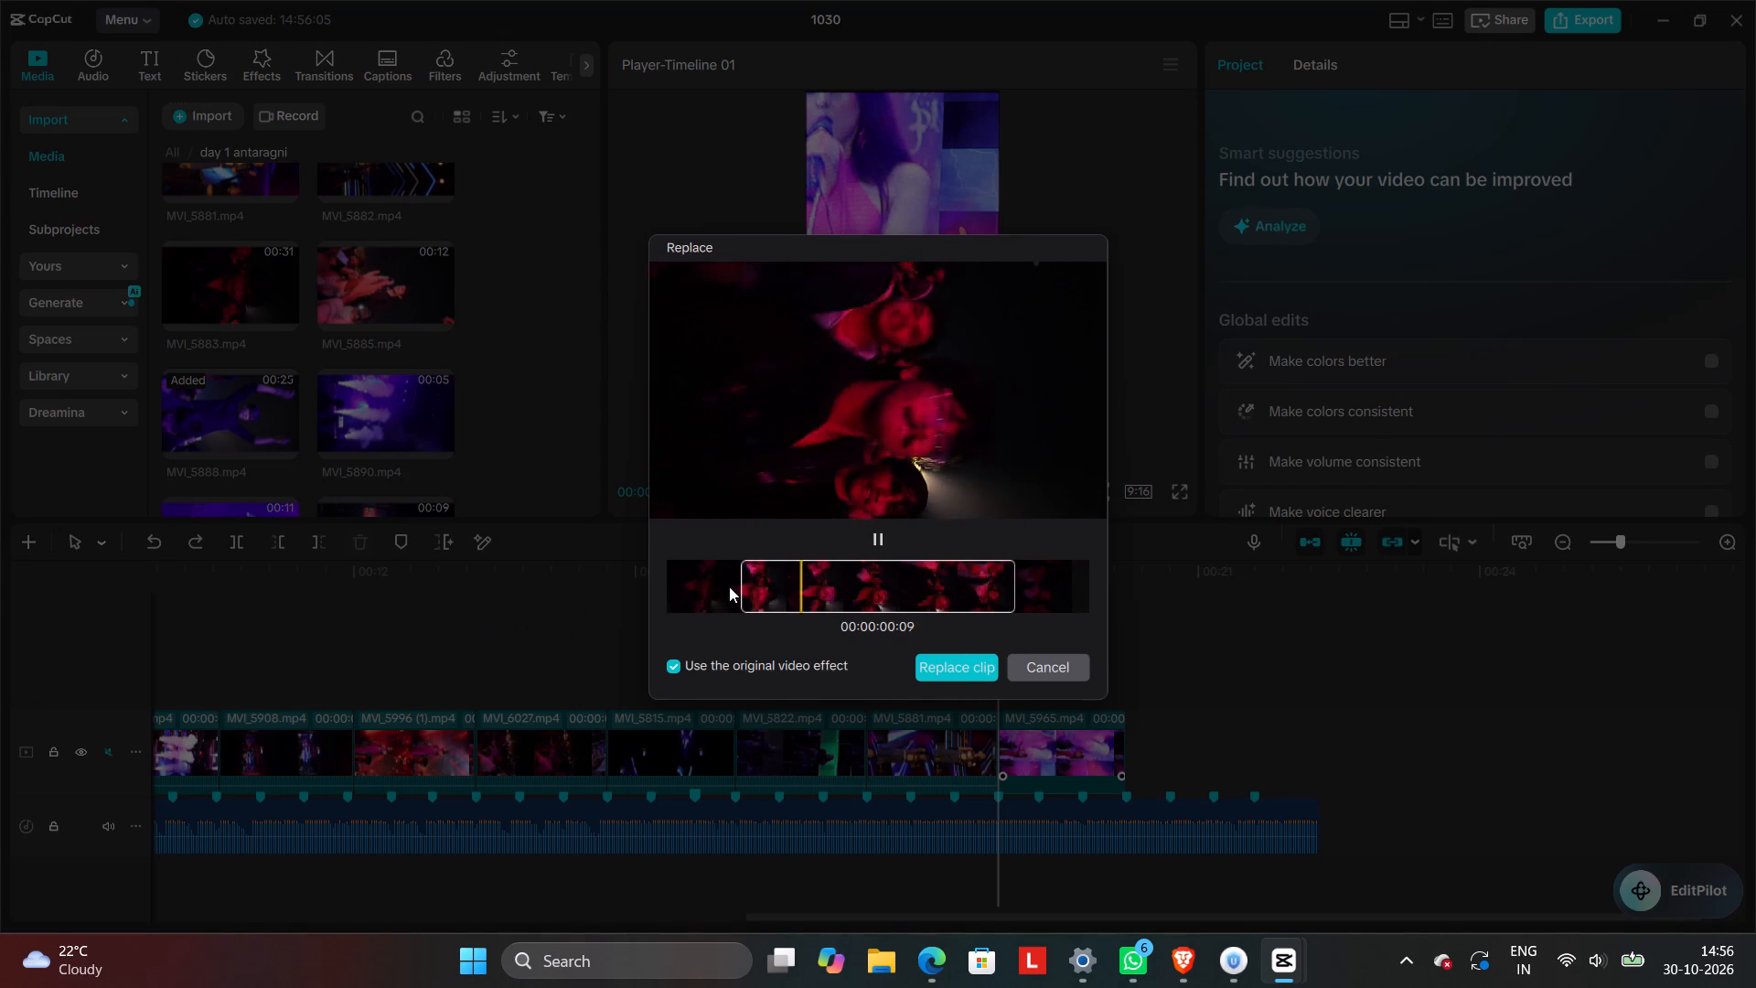
pyautogui.moveTo(905, 594); pyautogui.dragTo(420, 637)
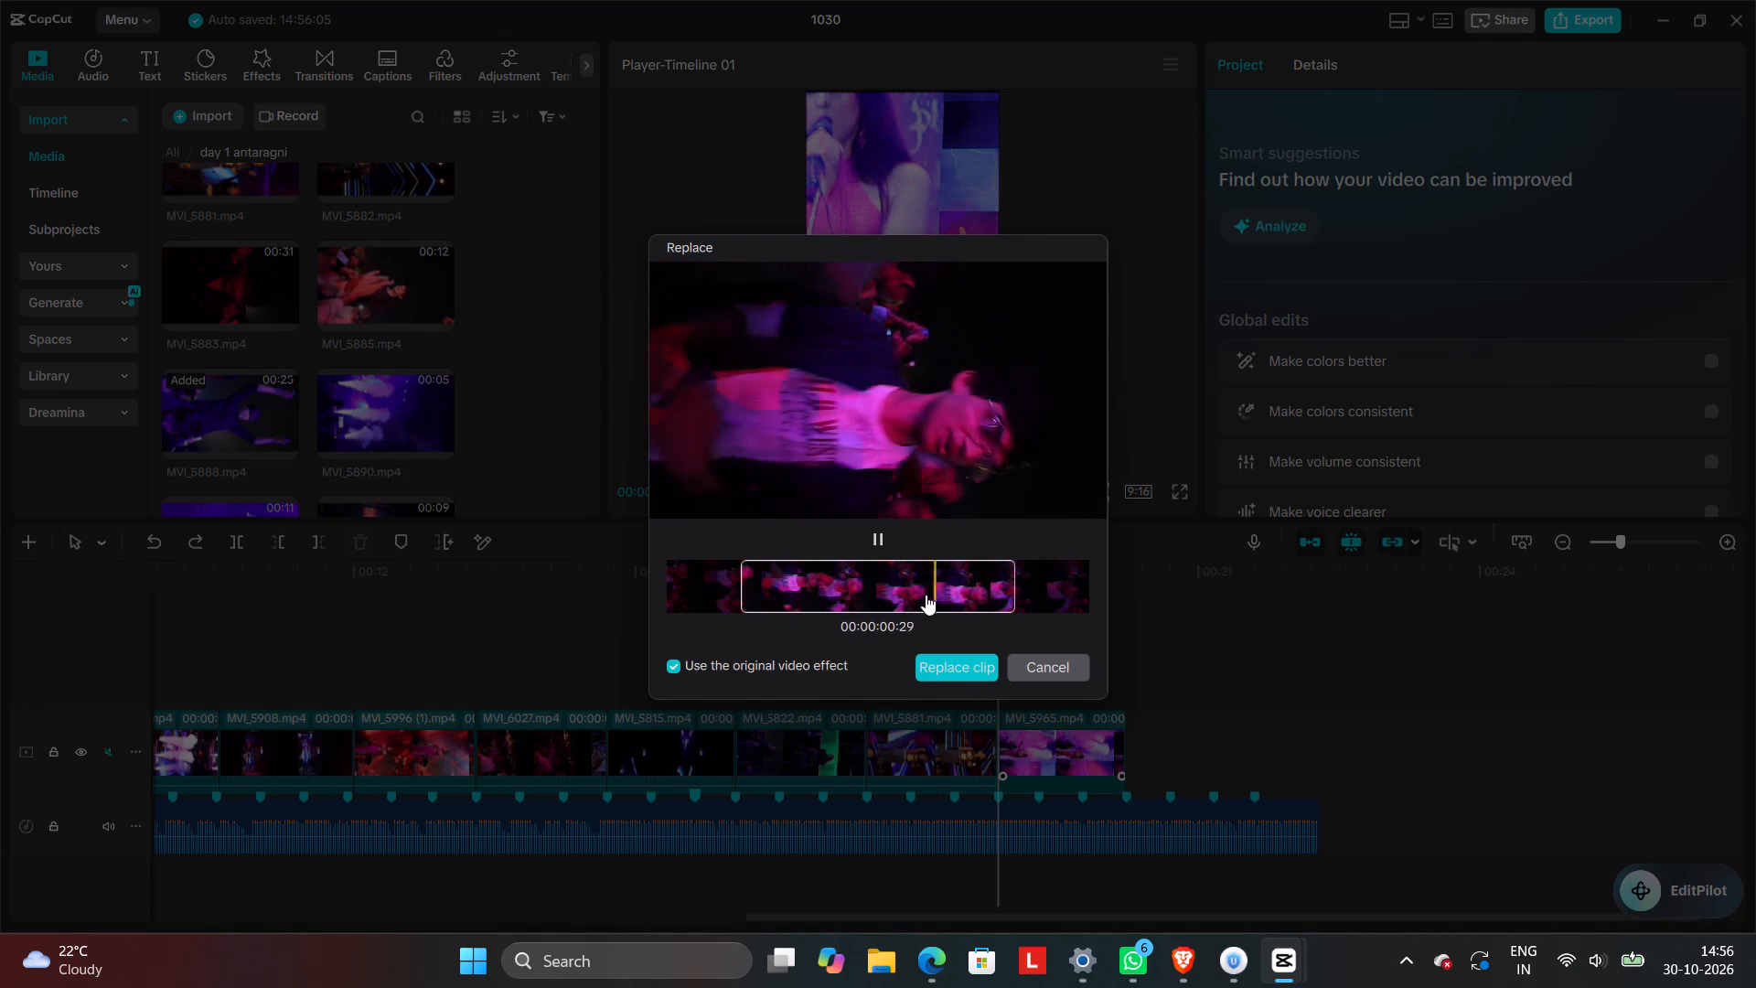
pyautogui.moveTo(926, 595); pyautogui.dragTo(552, 603)
pyautogui.moveTo(908, 589); pyautogui.dragTo(391, 605)
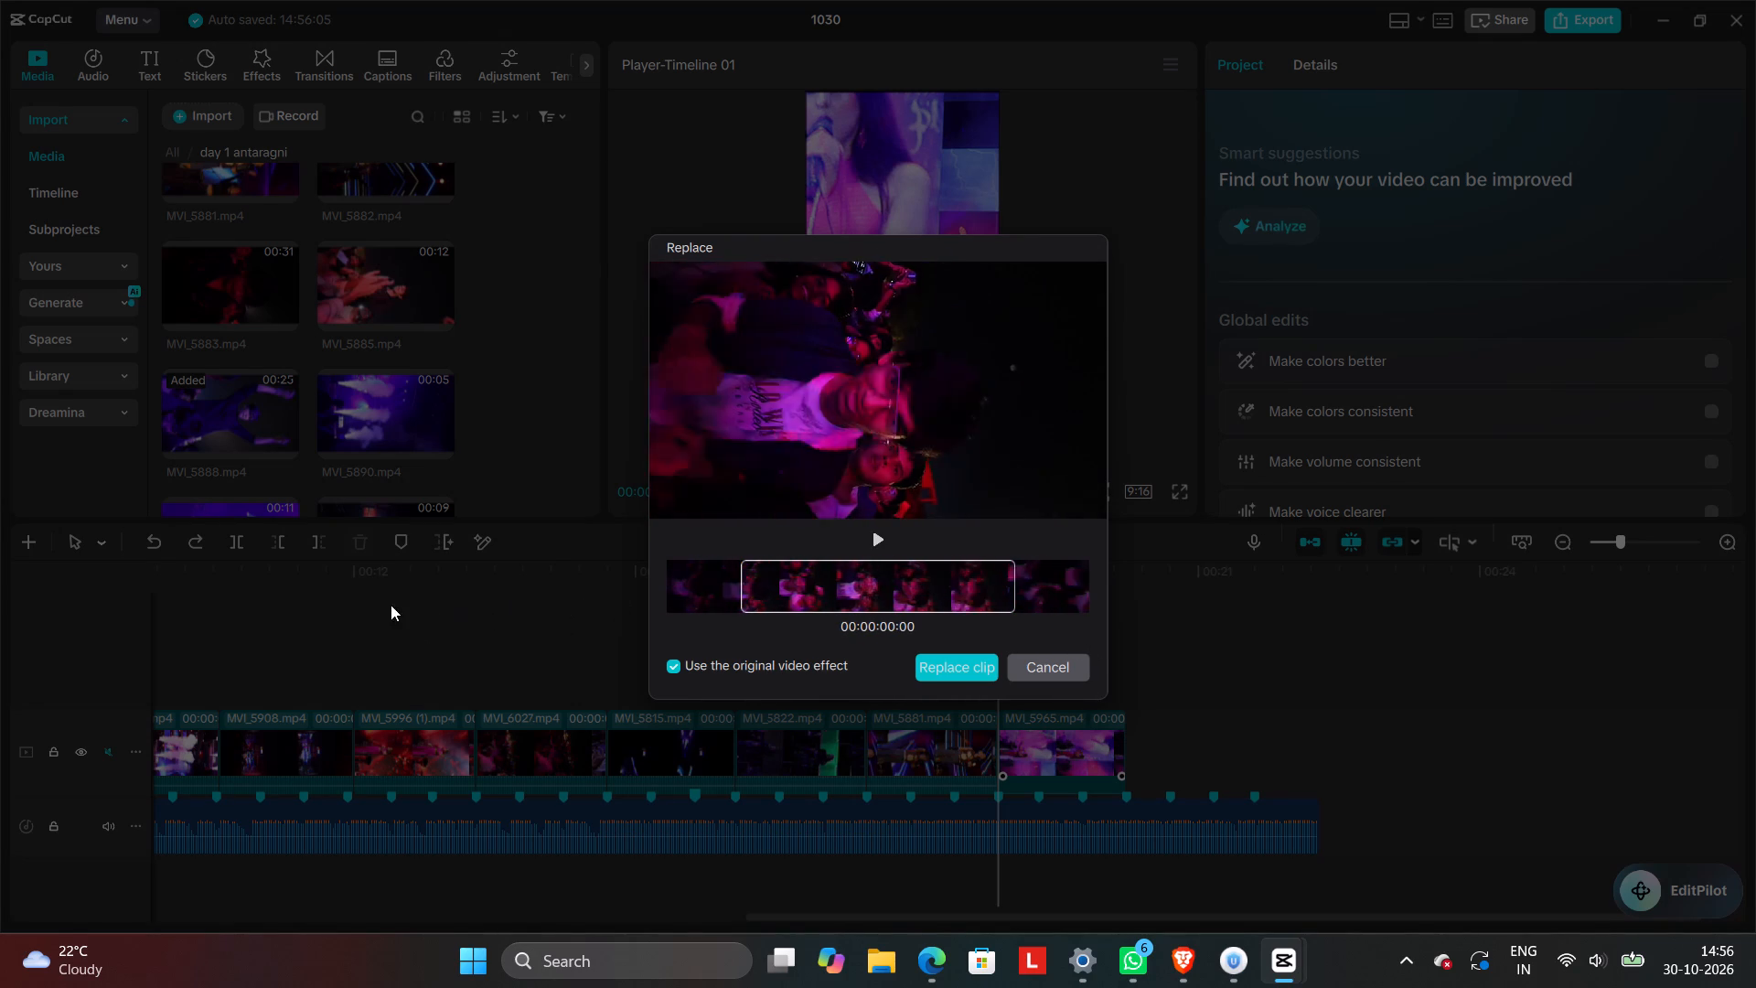
pyautogui.moveTo(391, 605); pyautogui.dragTo(405, 601)
pyautogui.moveTo(944, 592); pyautogui.dragTo(415, 607)
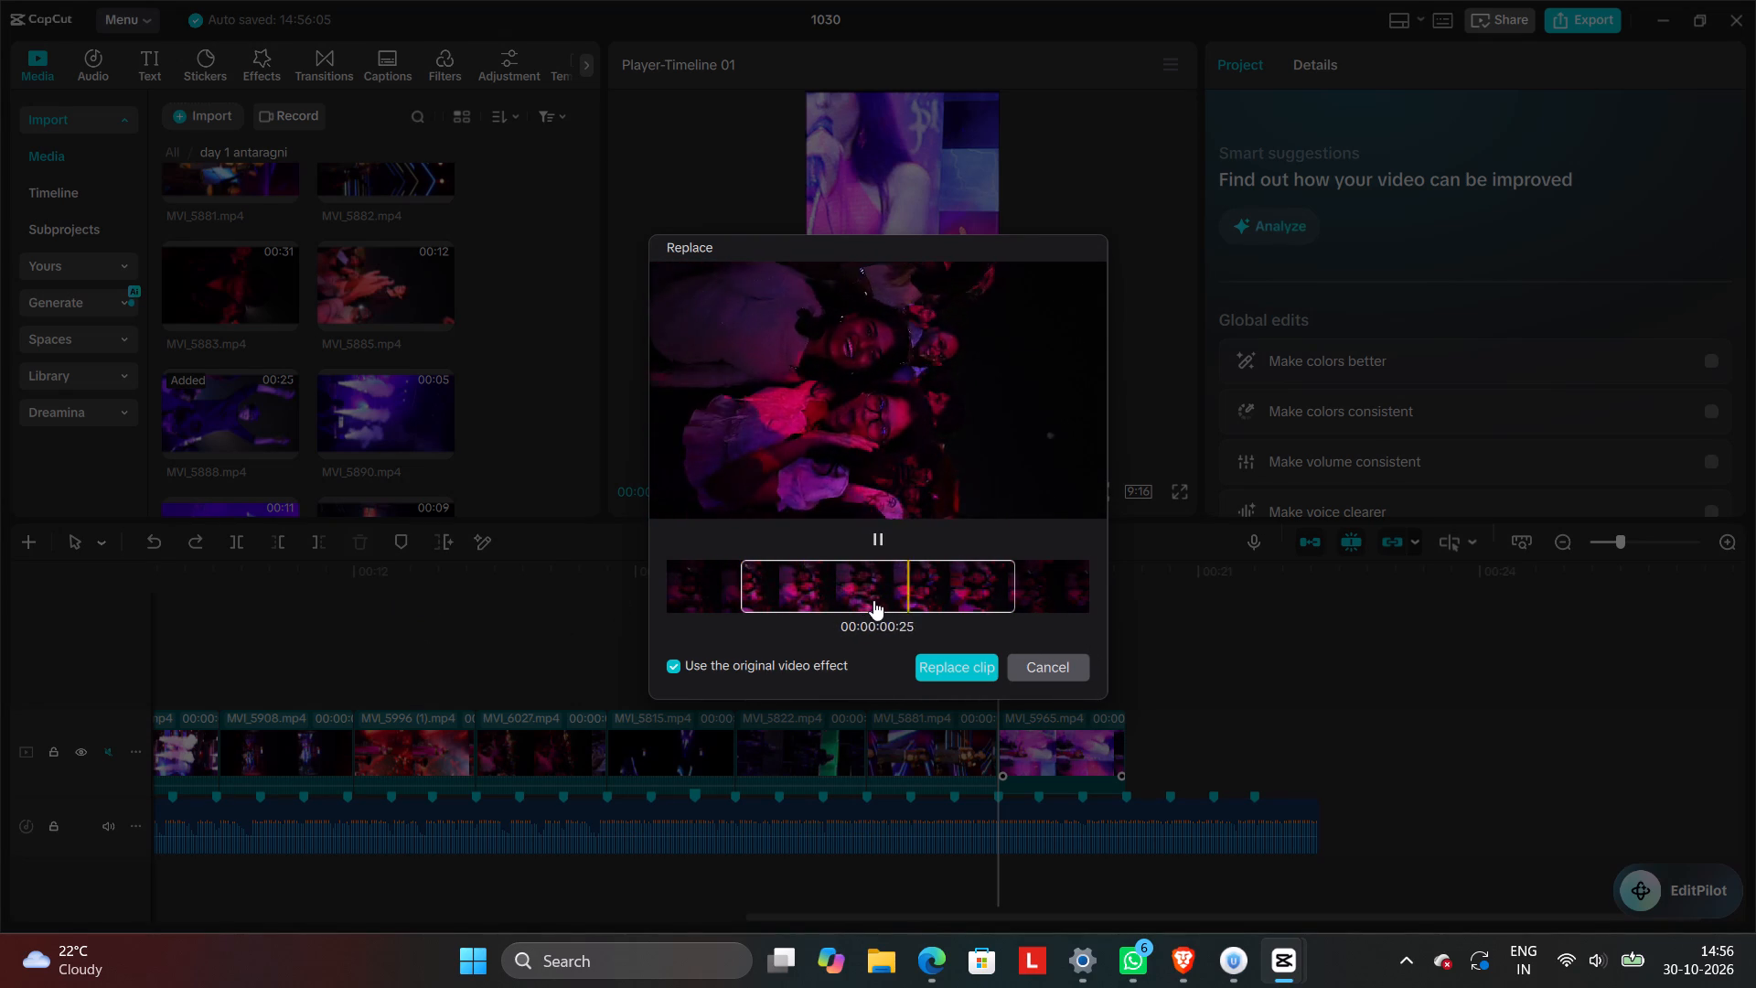
pyautogui.moveTo(920, 608); pyautogui.dragTo(813, 610)
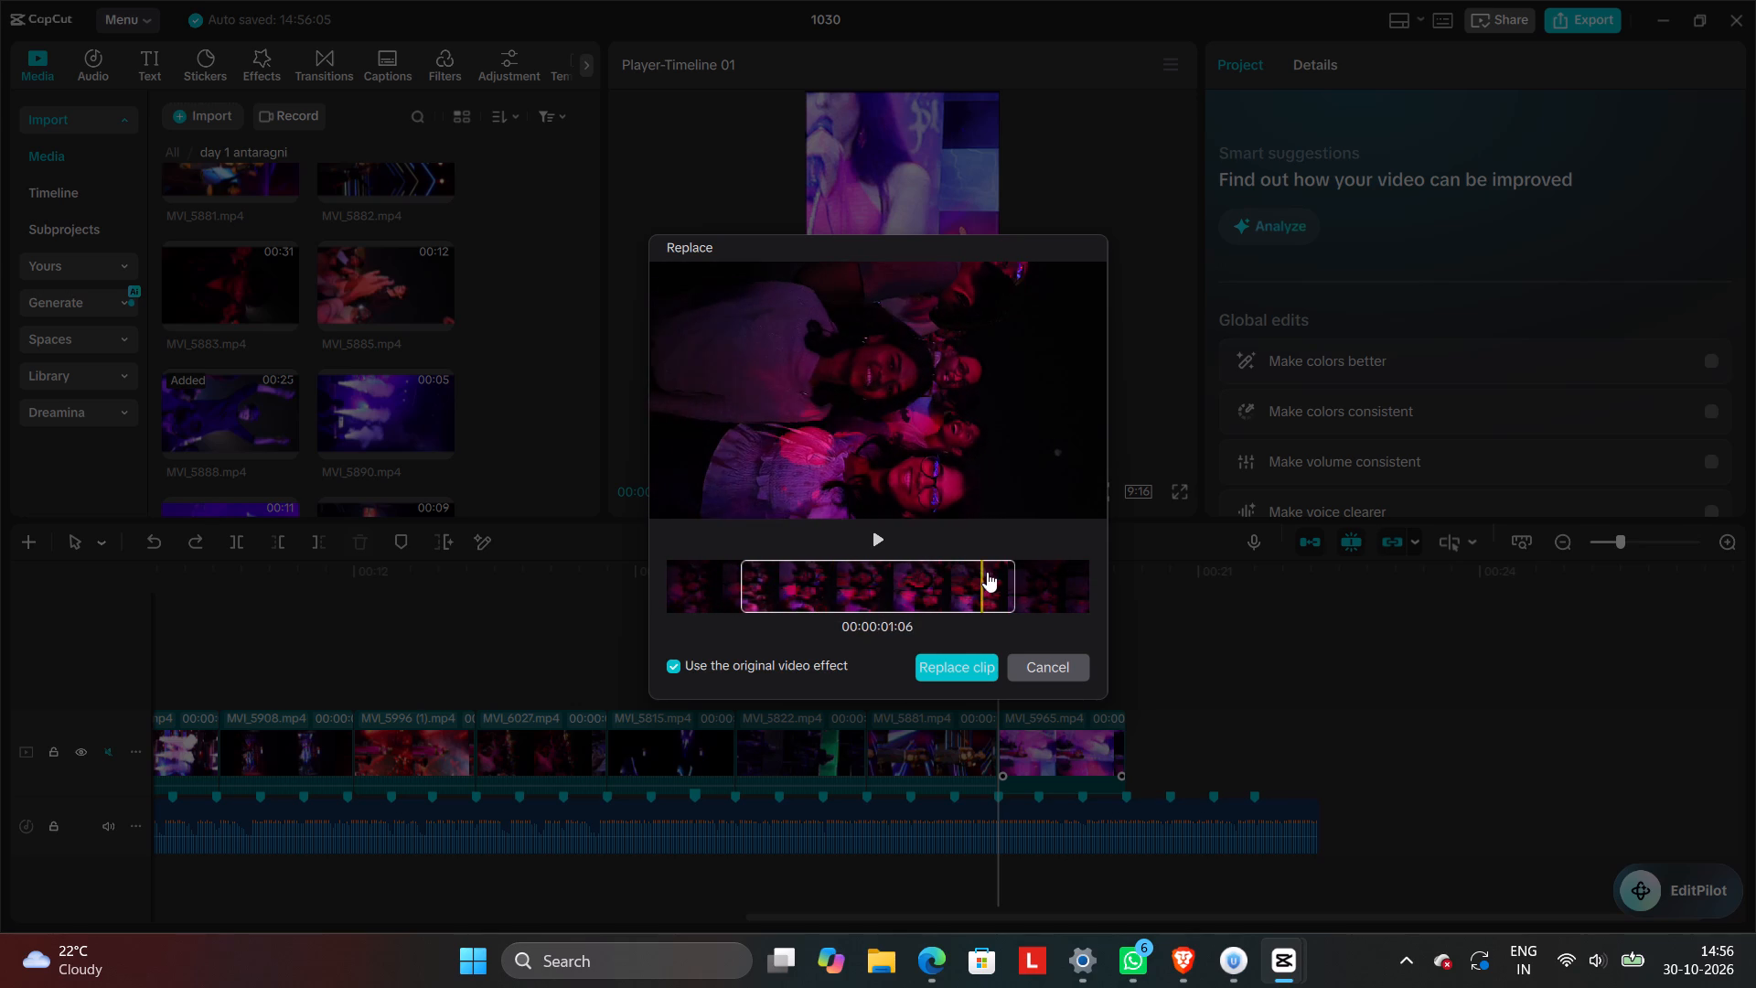
pyautogui.moveTo(820, 579); pyautogui.dragTo(837, 580)
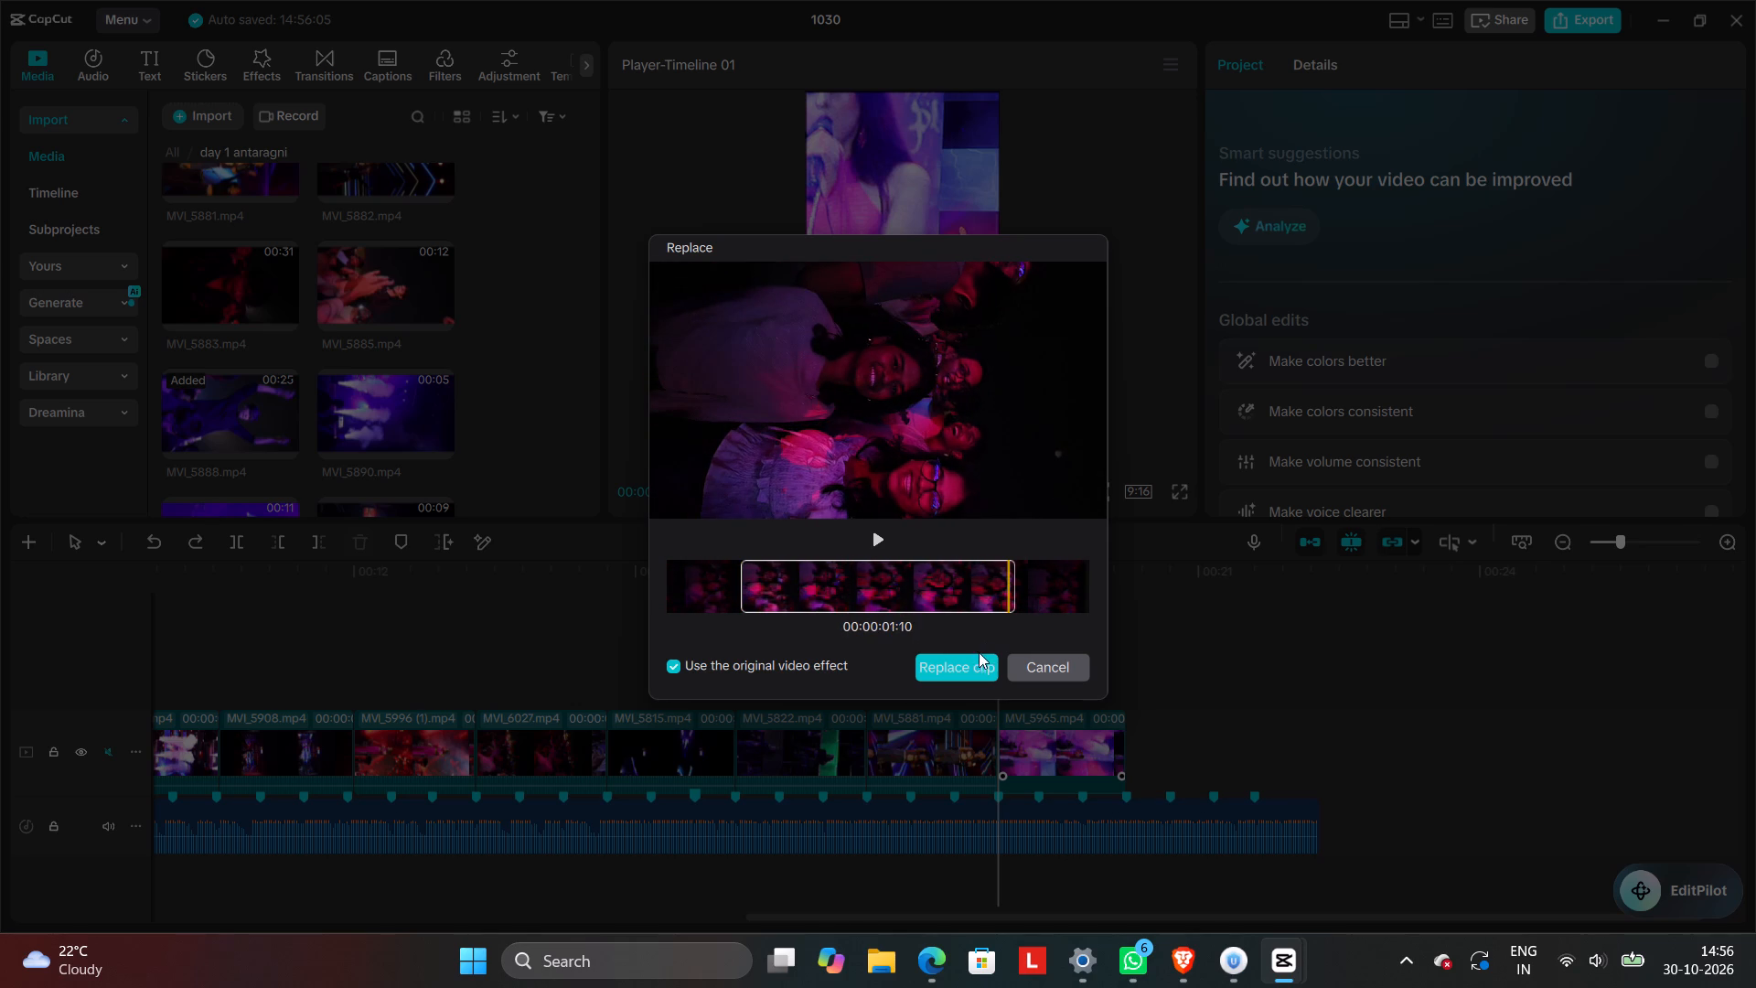
pyautogui.click(970, 666)
pyautogui.click(934, 648)
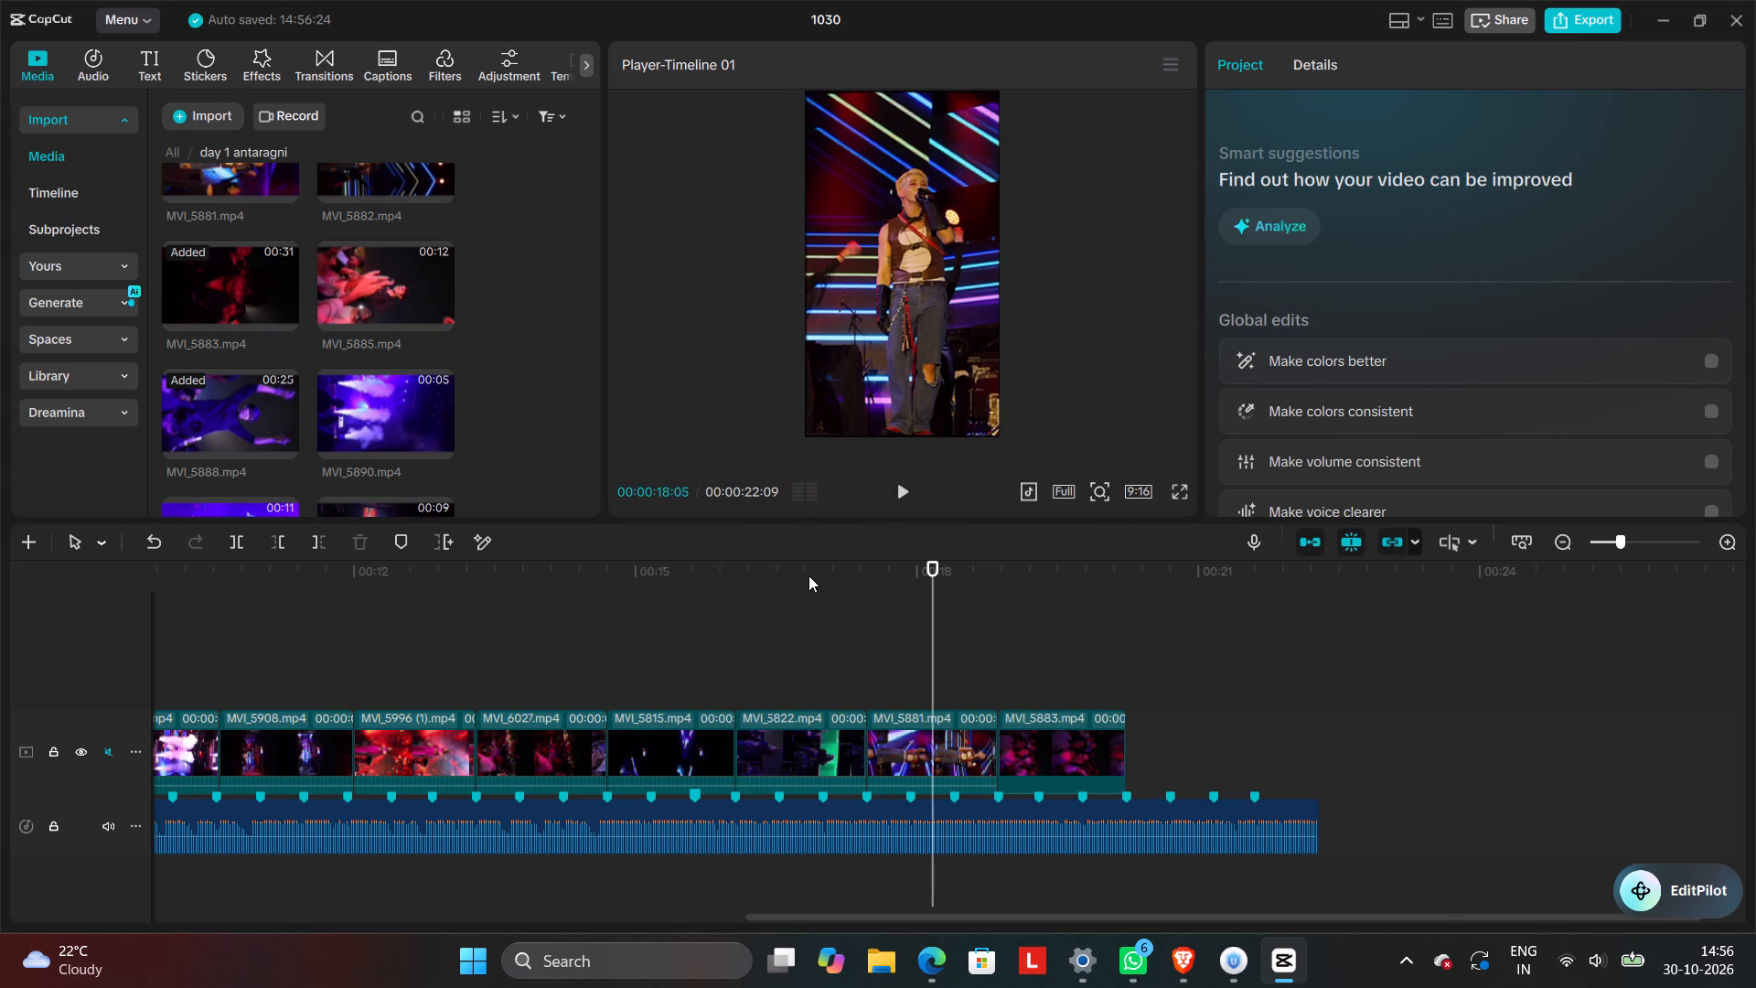
pyautogui.click(901, 506)
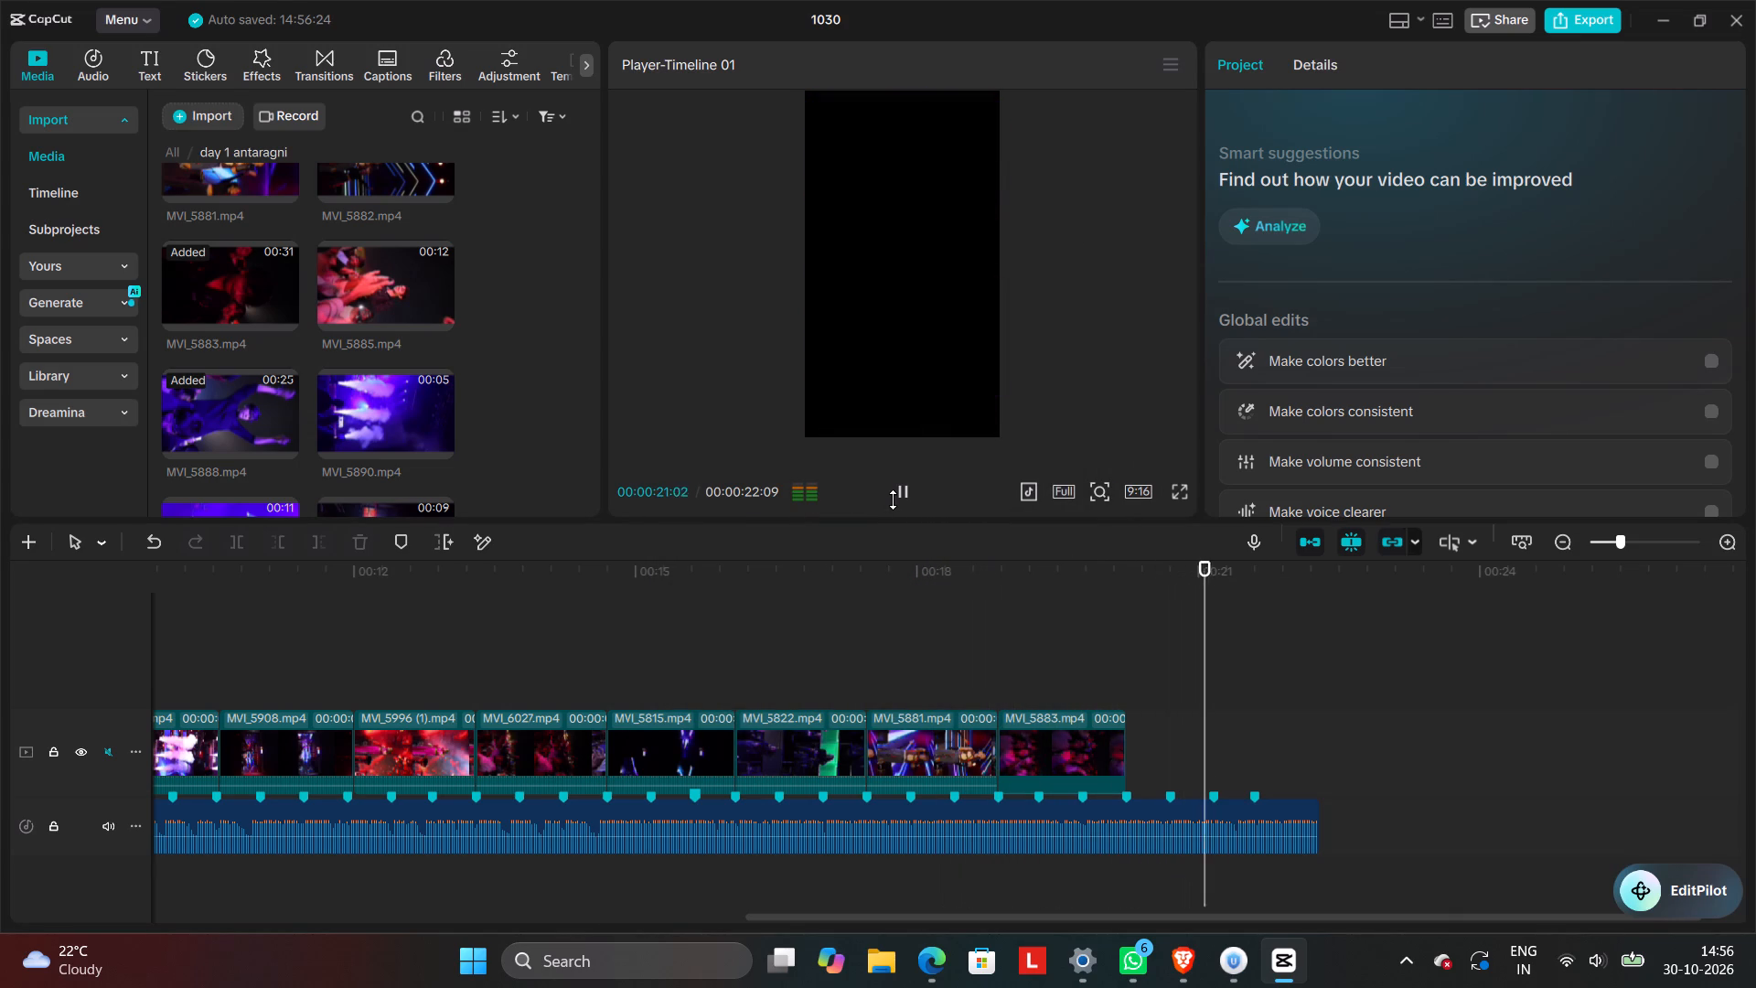
pyautogui.click(893, 499)
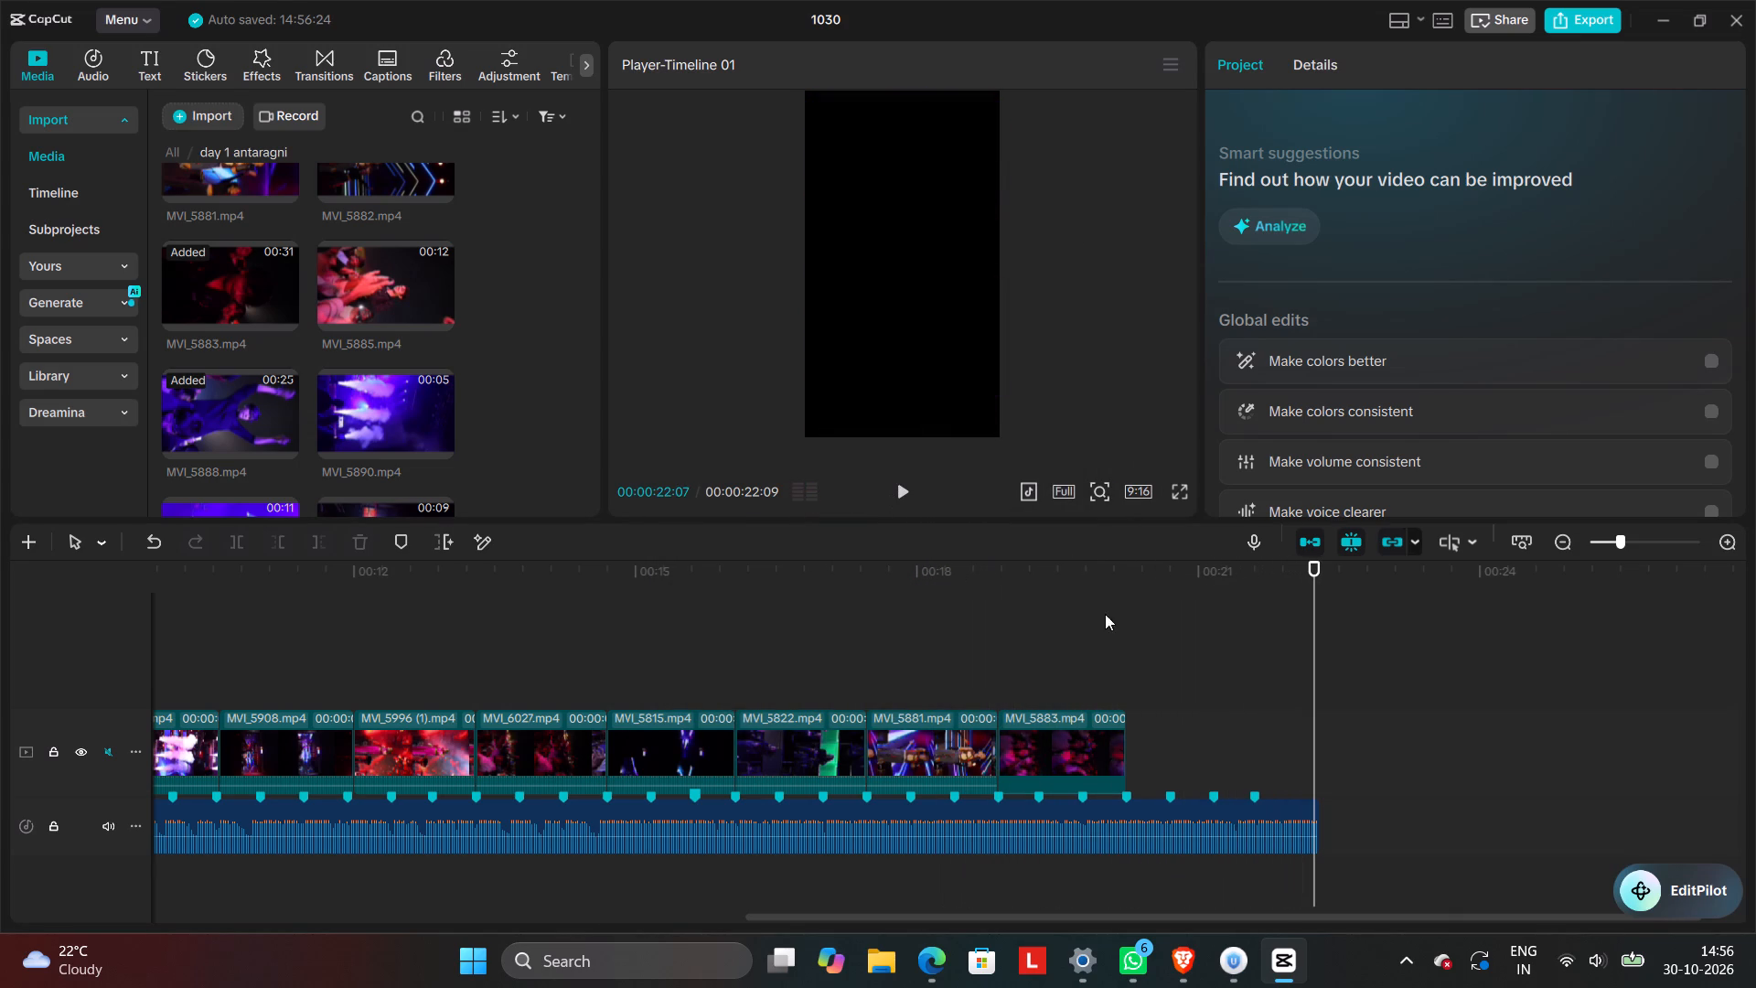
# Paste the copied MVI_5965 clip at 00:00:20:07, place it on the main track after MVI_5883, and trim its end to the second beat marker.
pyautogui.click(1137, 656)
pyautogui.click(1124, 666)
pyautogui.rightClick(1127, 666)
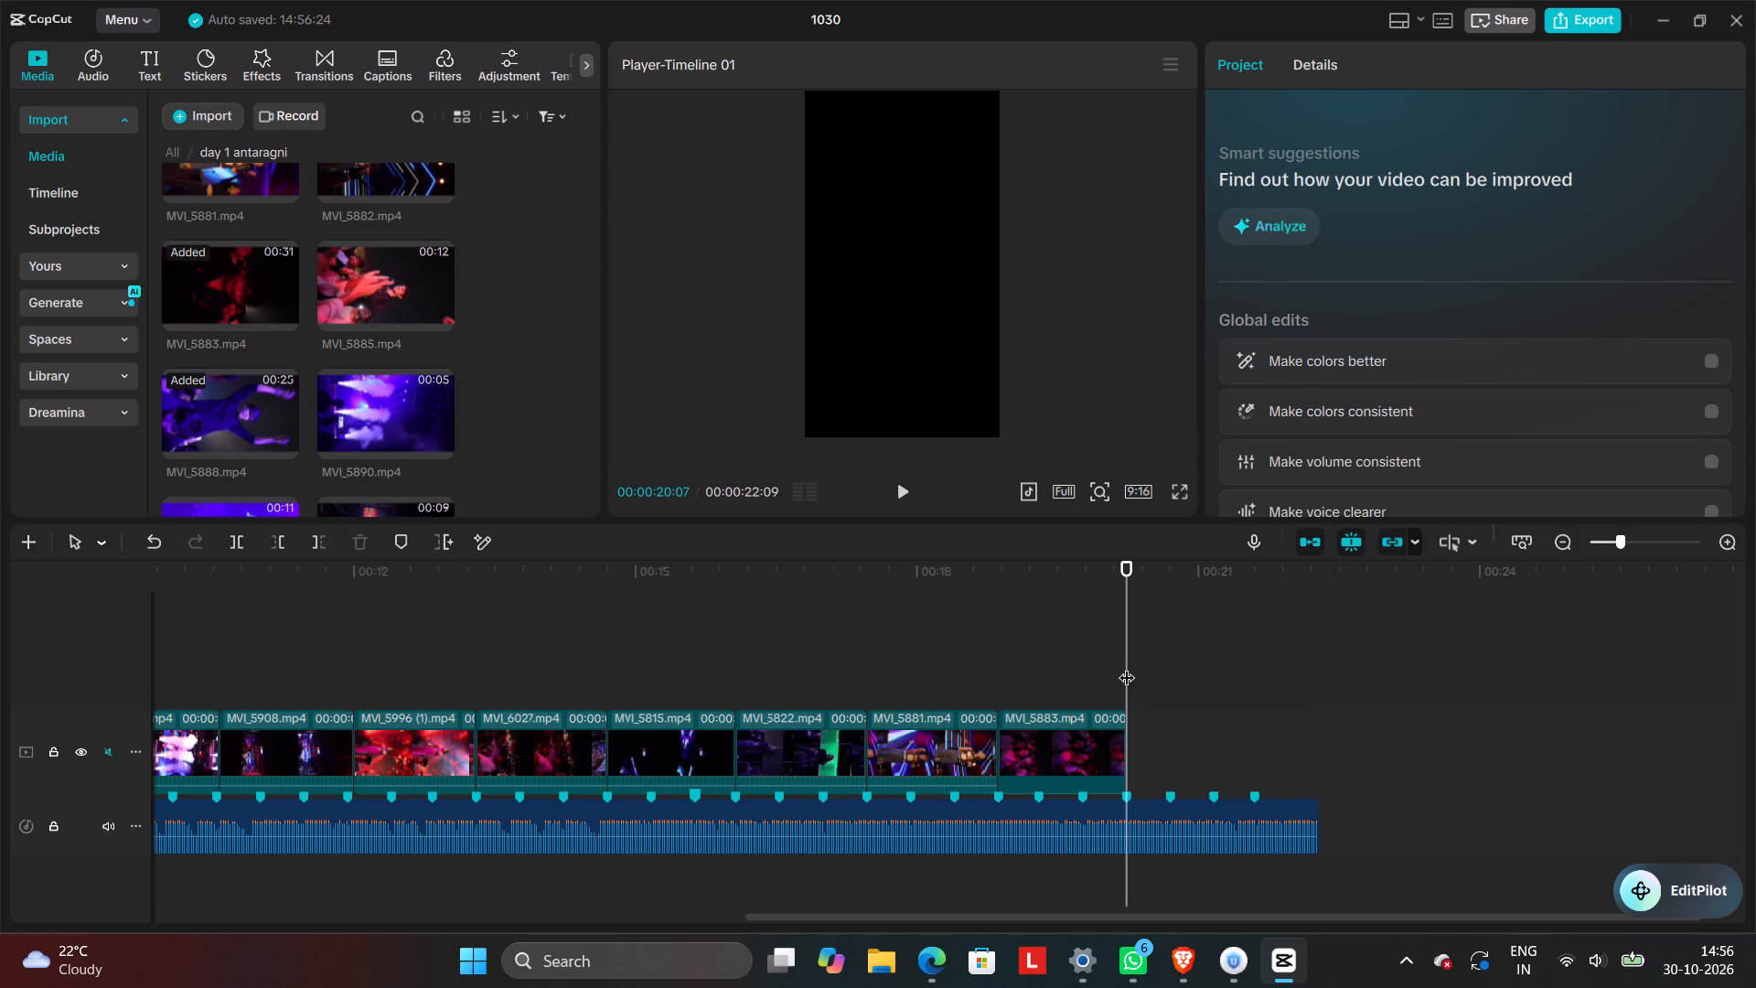
pyautogui.click(1151, 799)
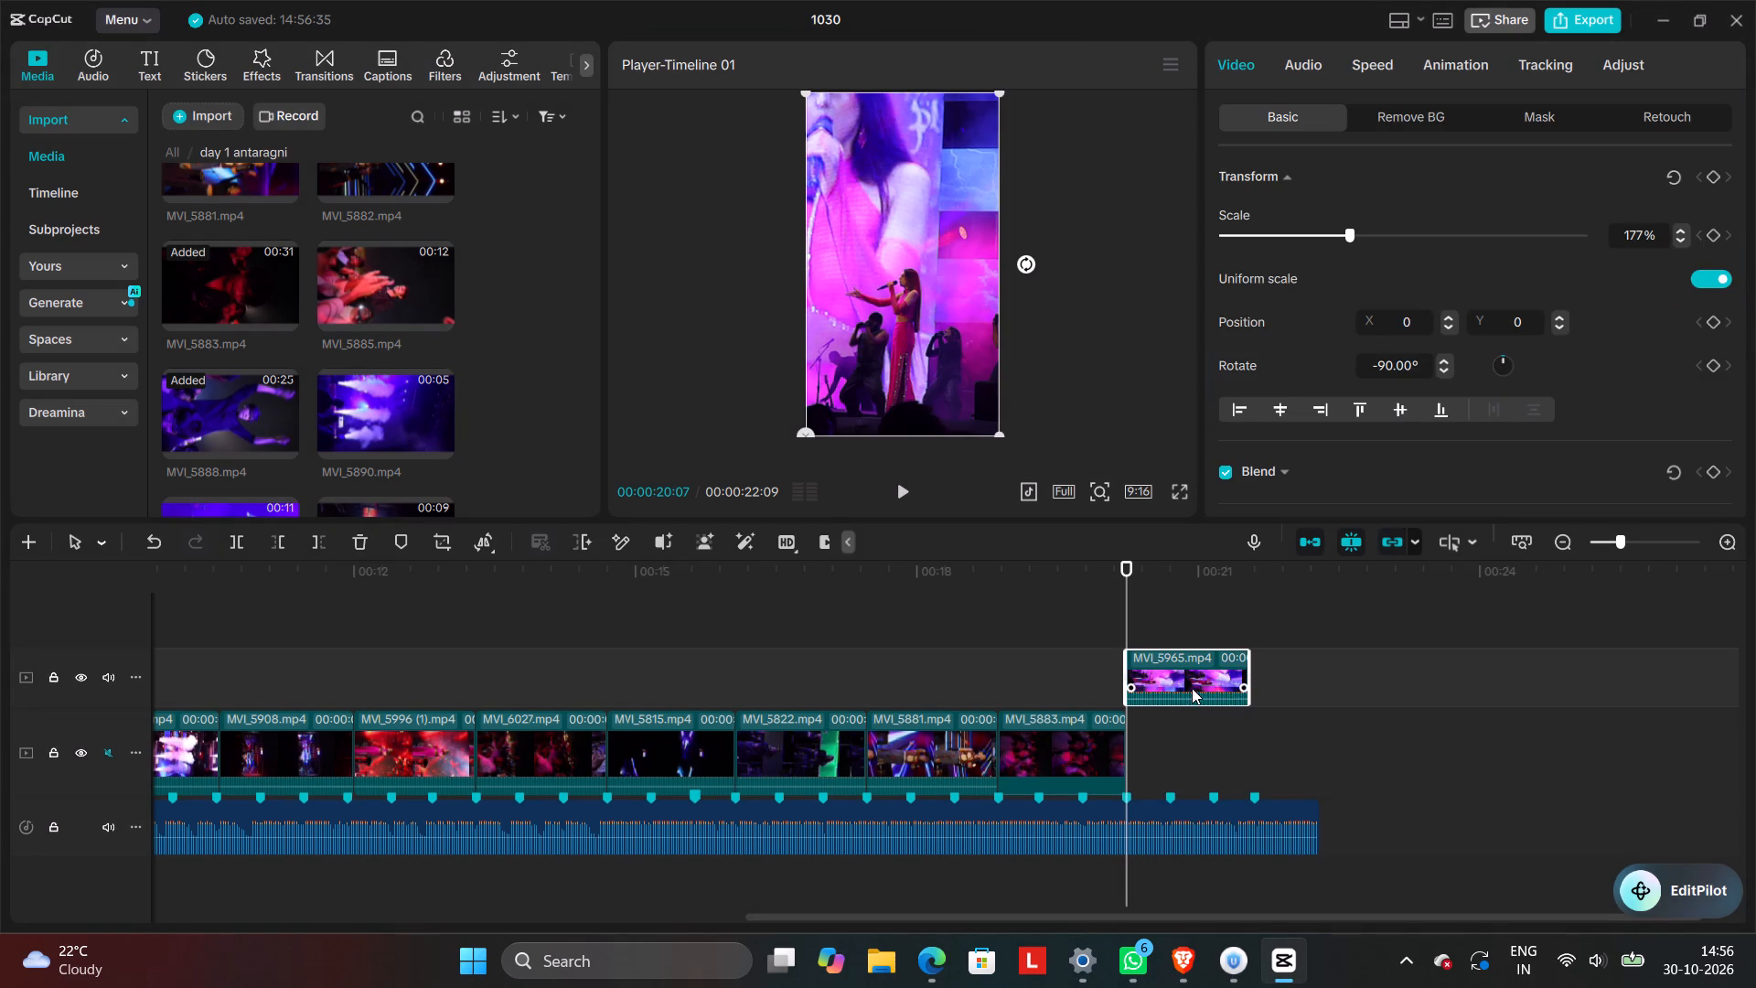
pyautogui.moveTo(1192, 688); pyautogui.dragTo(1195, 759)
pyautogui.click(1258, 755)
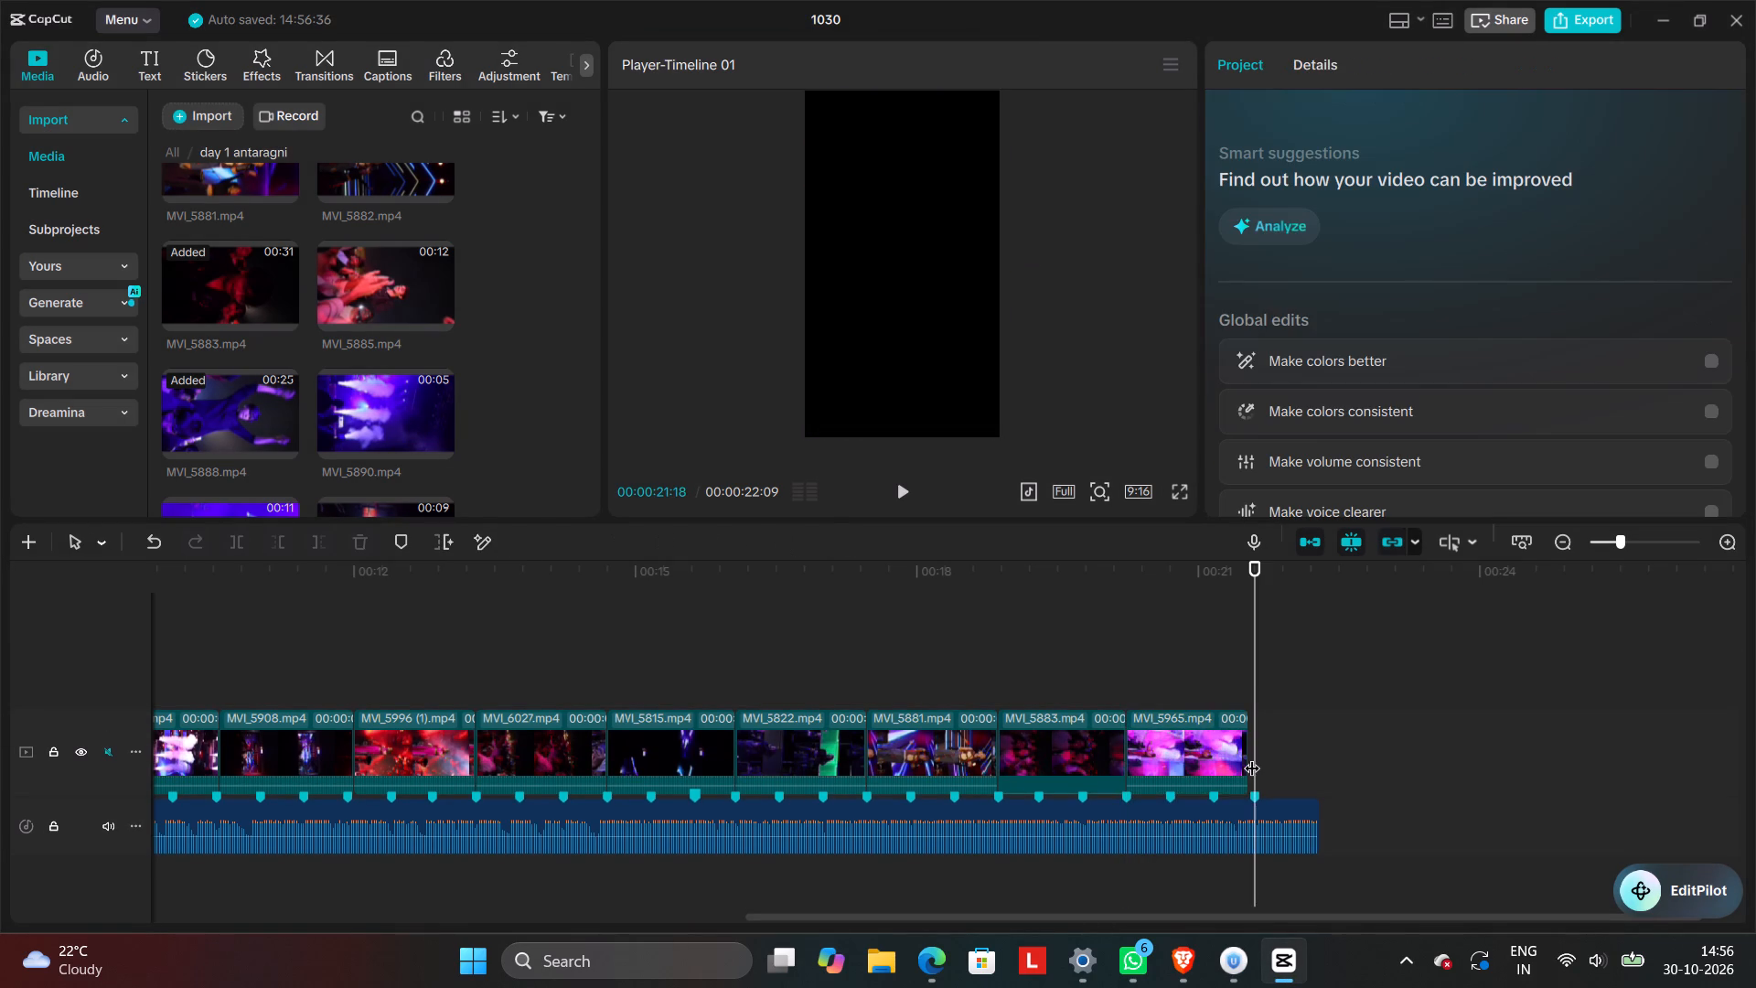
pyautogui.click(1235, 759)
pyautogui.moveTo(1245, 750); pyautogui.dragTo(1217, 772)
# Paste MVI_5965 again at 00:00:21:10, place it last on the main track, and trim its end to the music's end.
pyautogui.click(1228, 693)
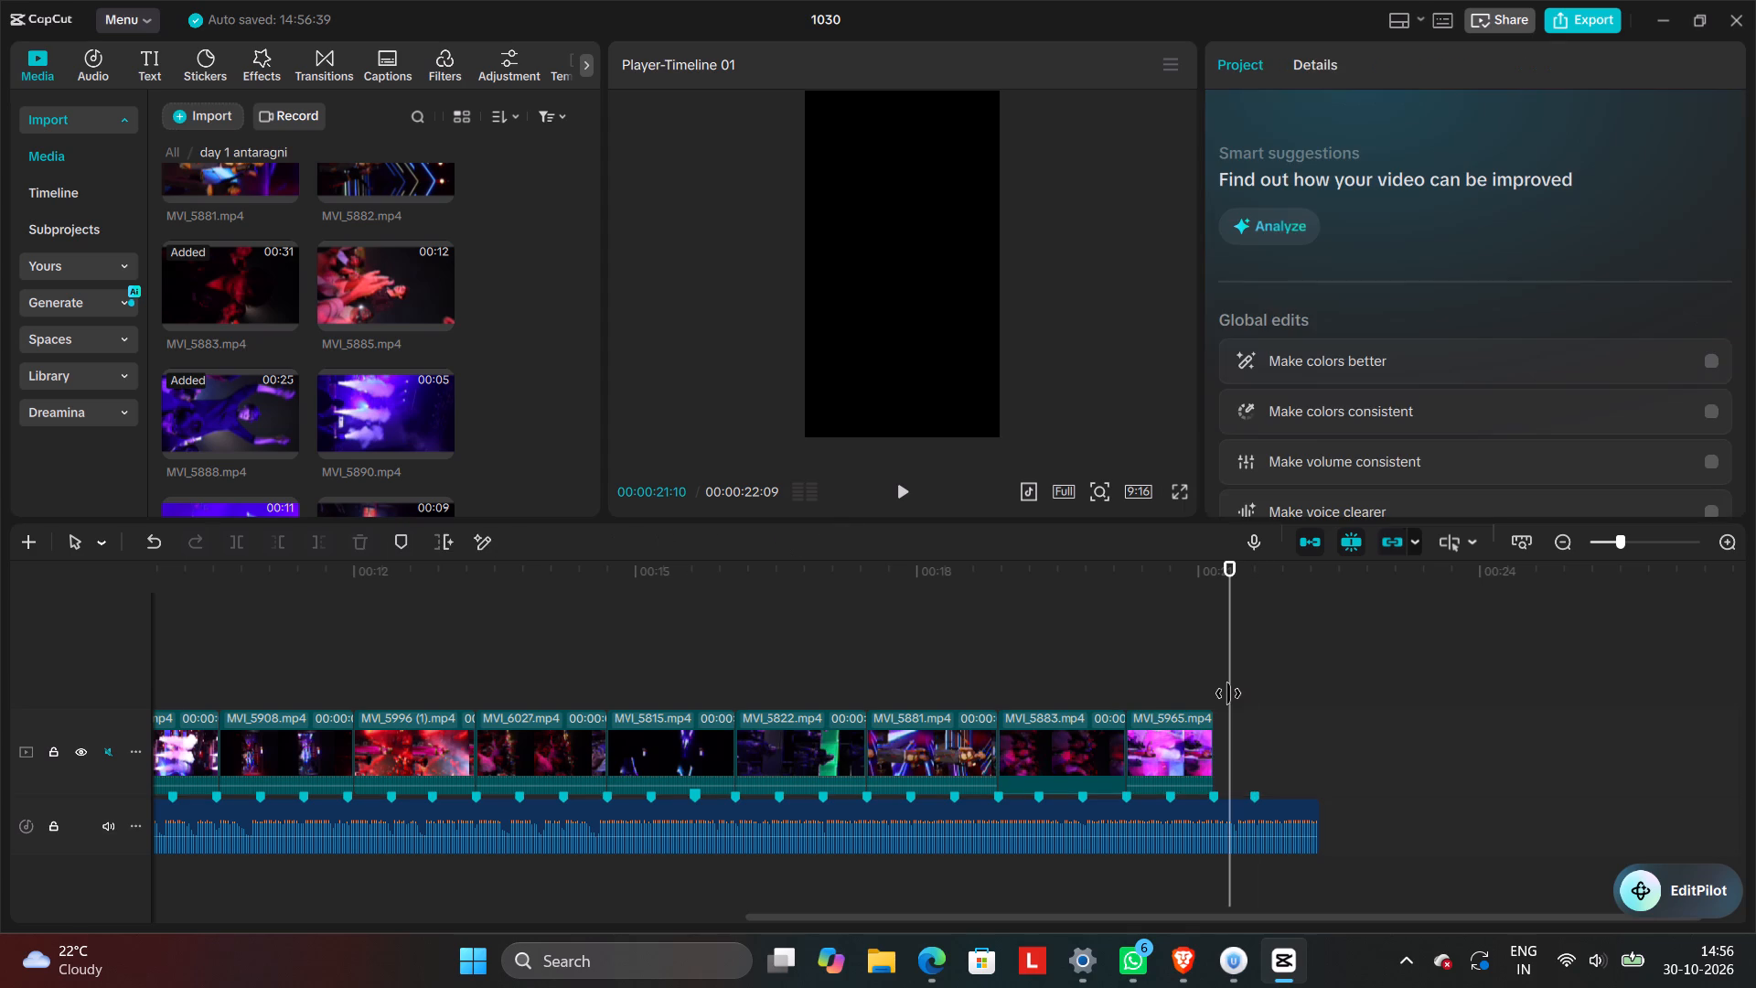
pyautogui.rightClick(1228, 693)
pyautogui.click(1271, 809)
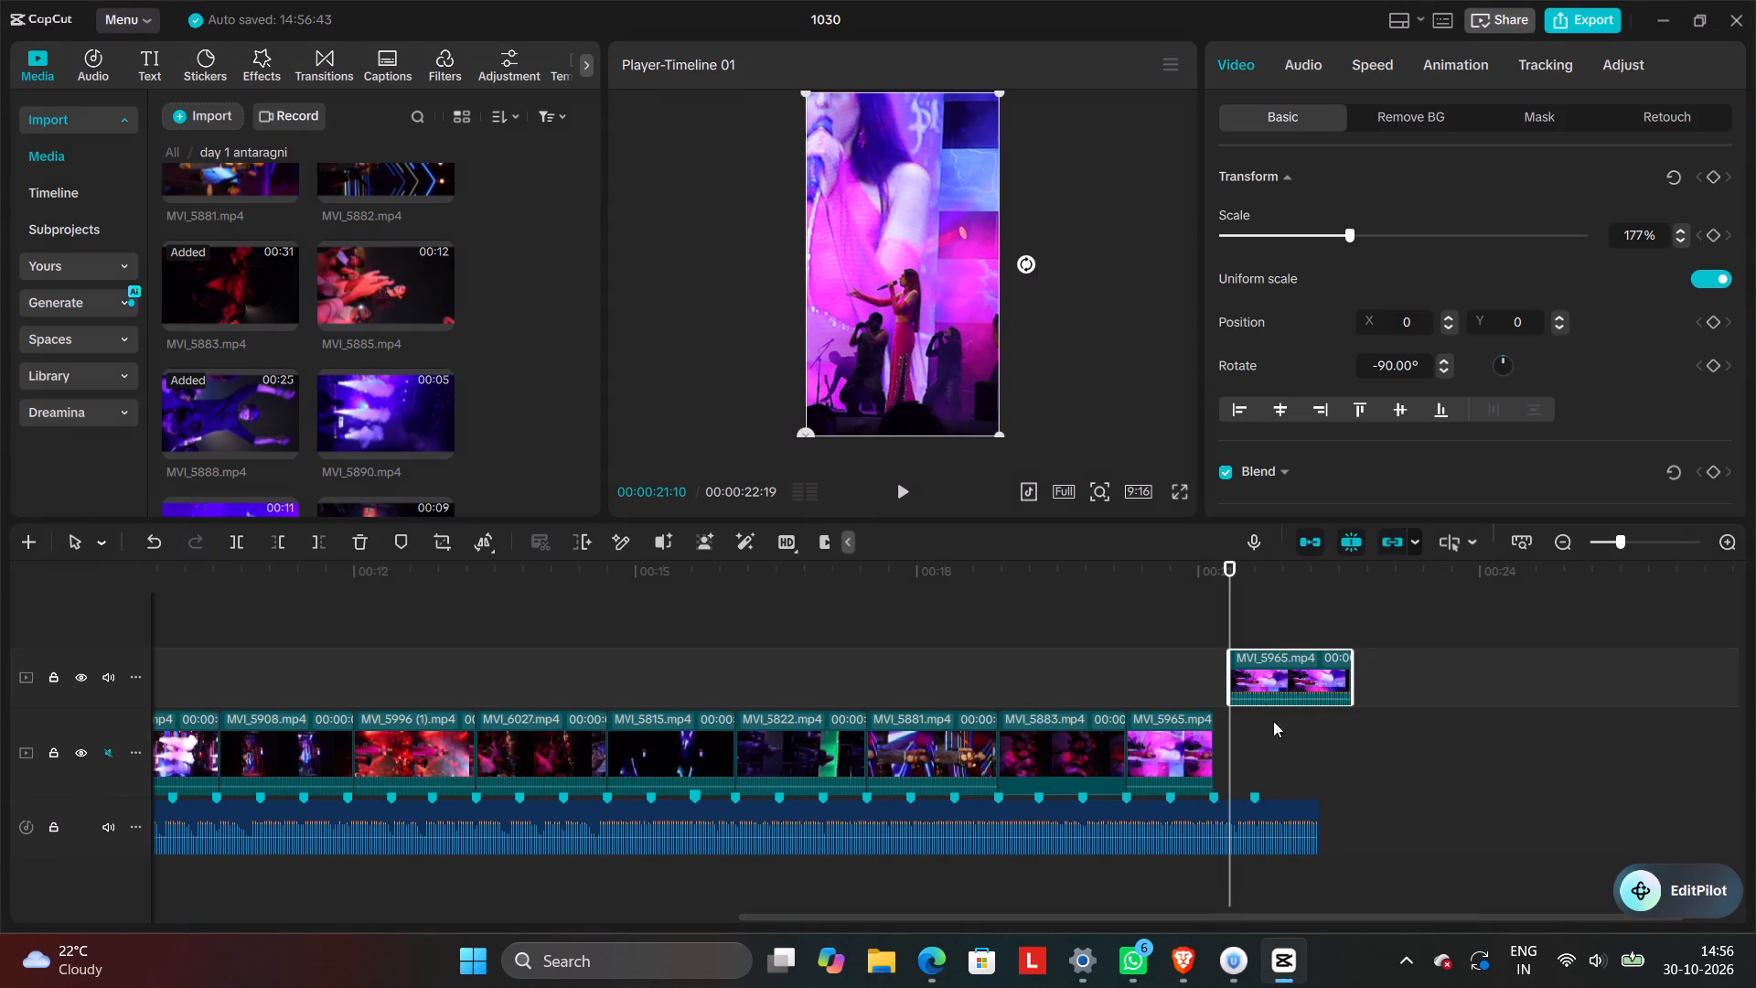
pyautogui.moveTo(1277, 672); pyautogui.dragTo(1257, 740)
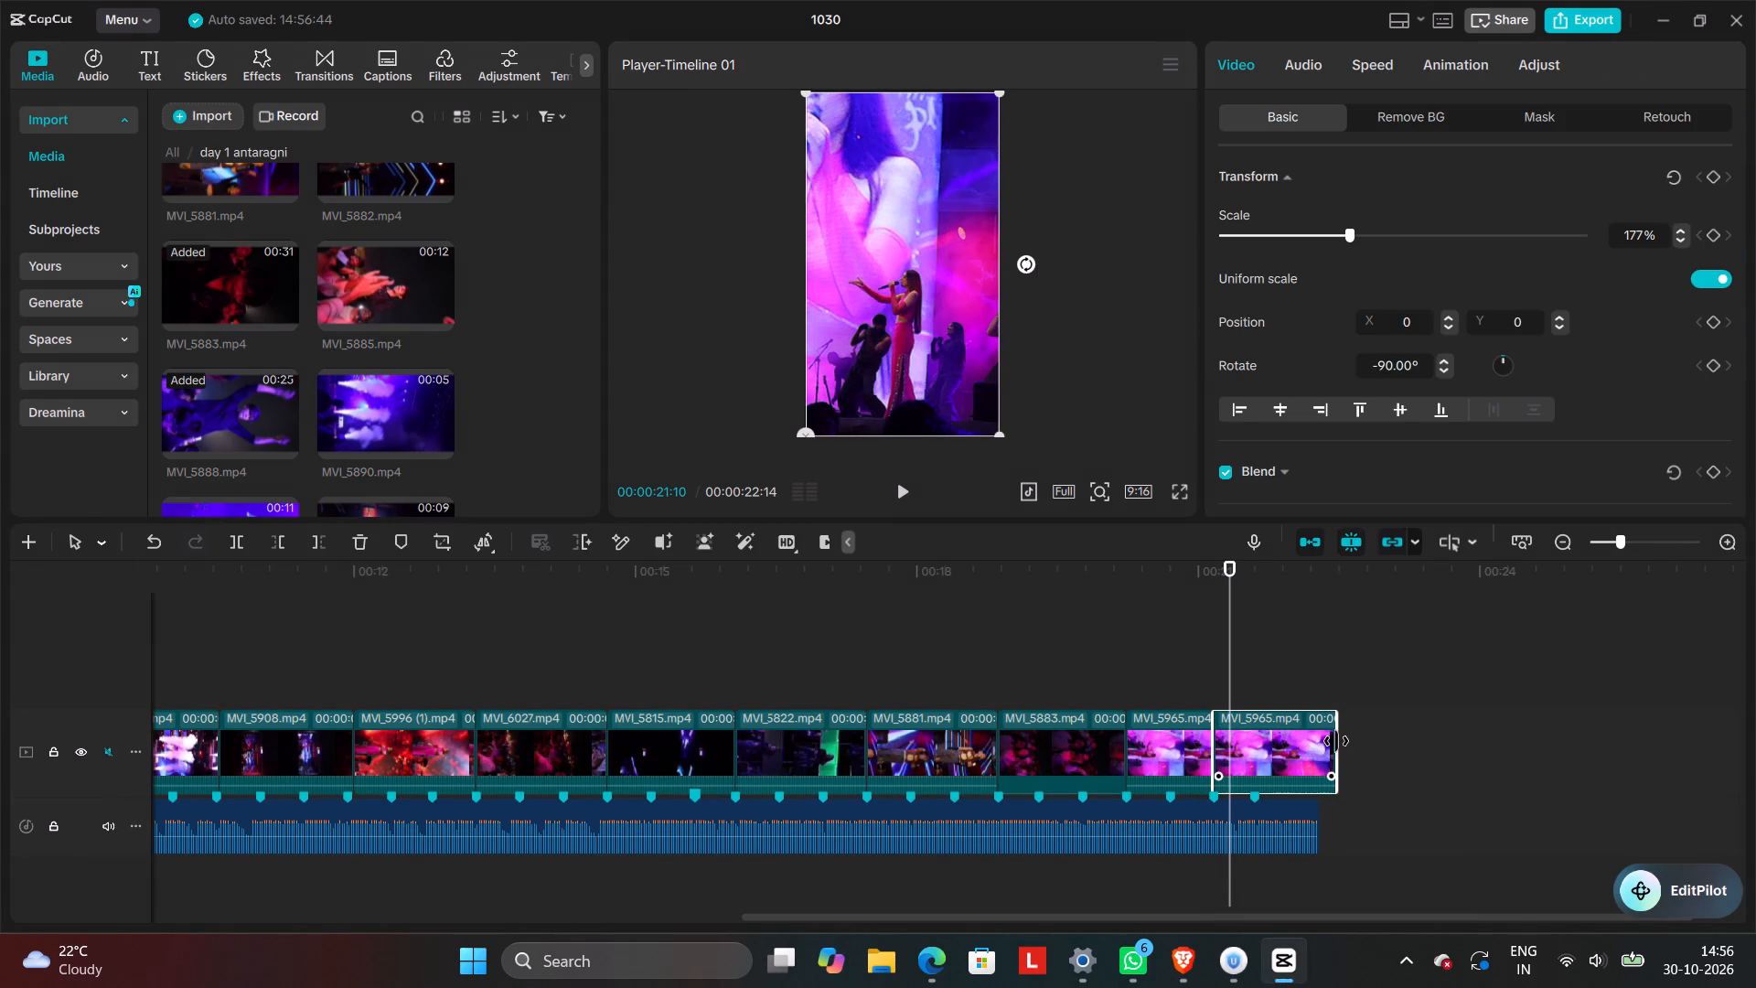
pyautogui.moveTo(1336, 741); pyautogui.dragTo(1312, 765)
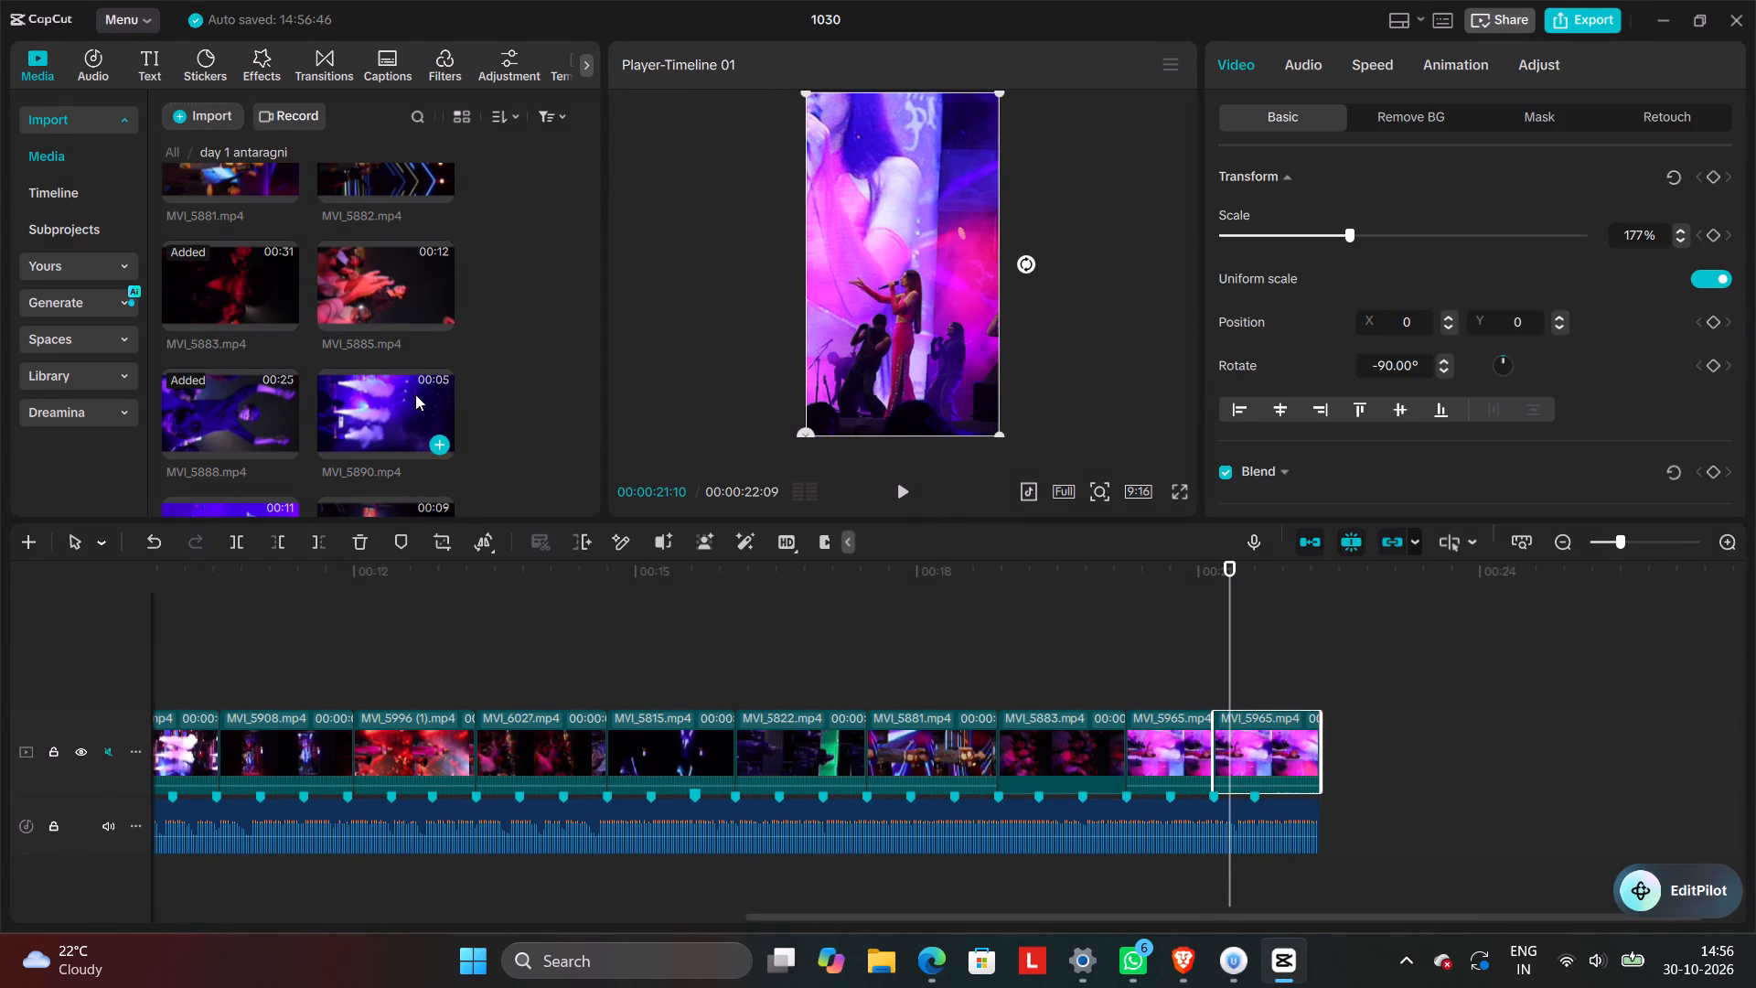
# Replace the first of the two MVI_5965 copies with MVI_5794, keeping the original video effect.
pyautogui.scroll(-11, 415, 378)
pyautogui.scroll(20, 415, 378)
pyautogui.scroll(20, 415, 378)
pyautogui.scroll(6, 415, 378)
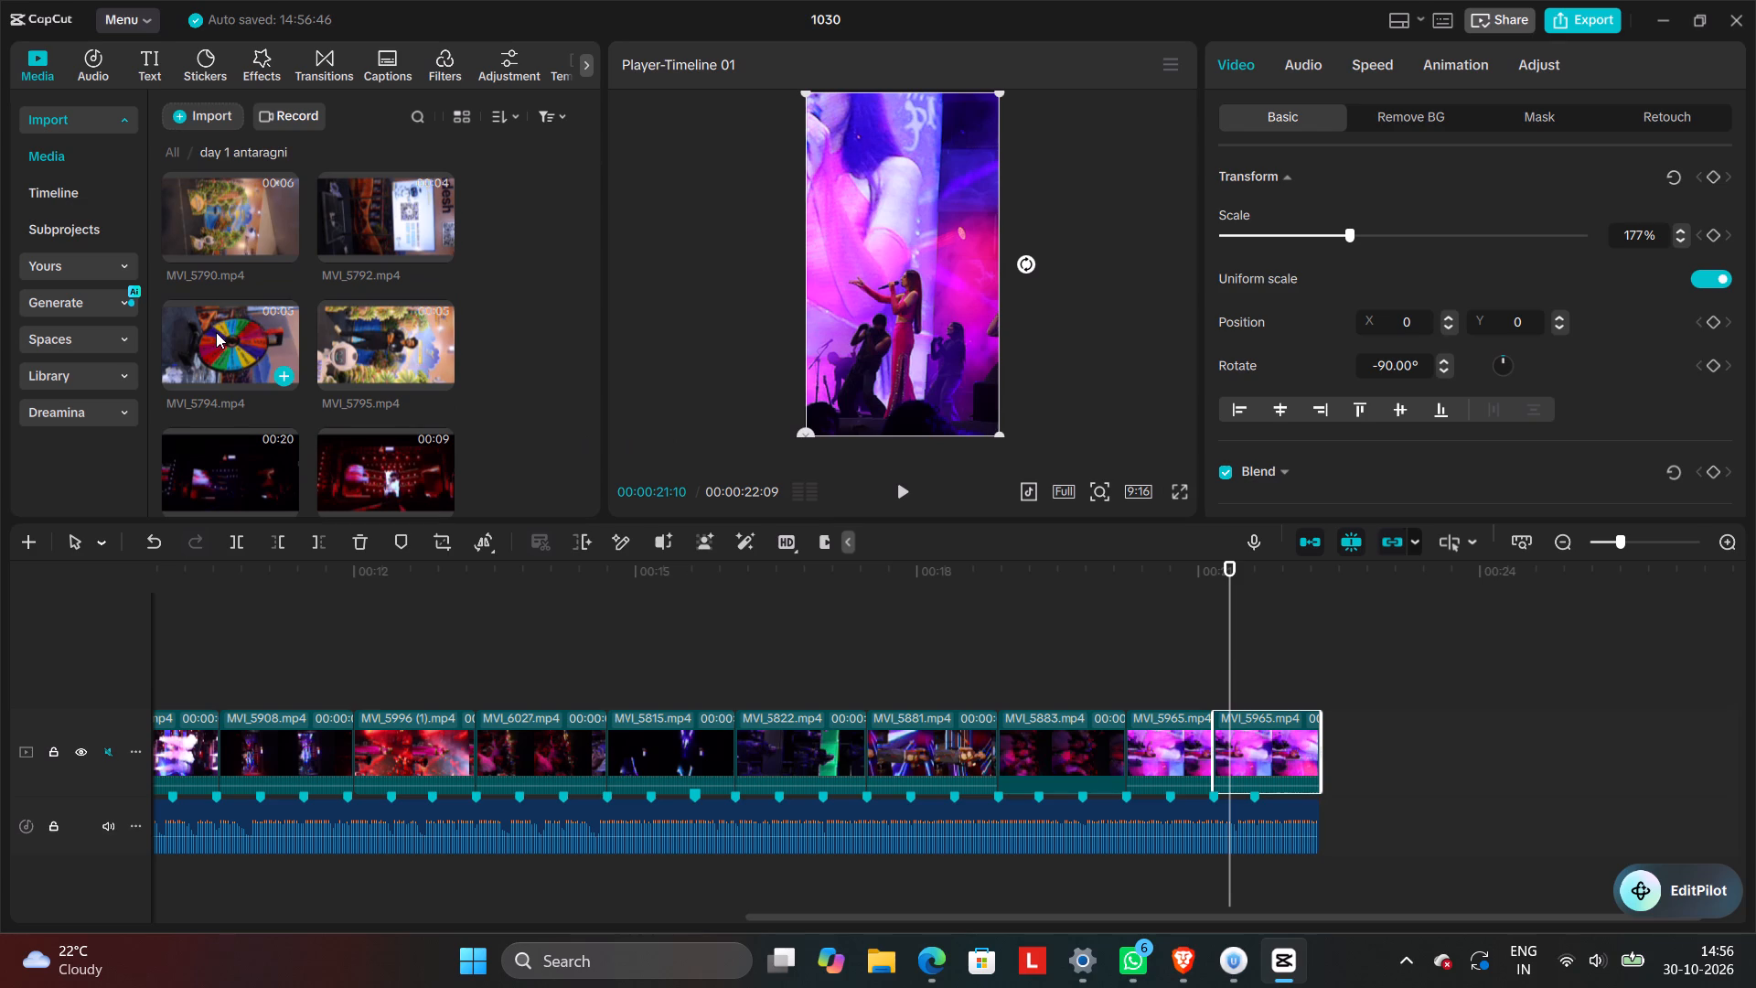
pyautogui.click(216, 332)
pyautogui.moveTo(216, 332); pyautogui.dragTo(1137, 704)
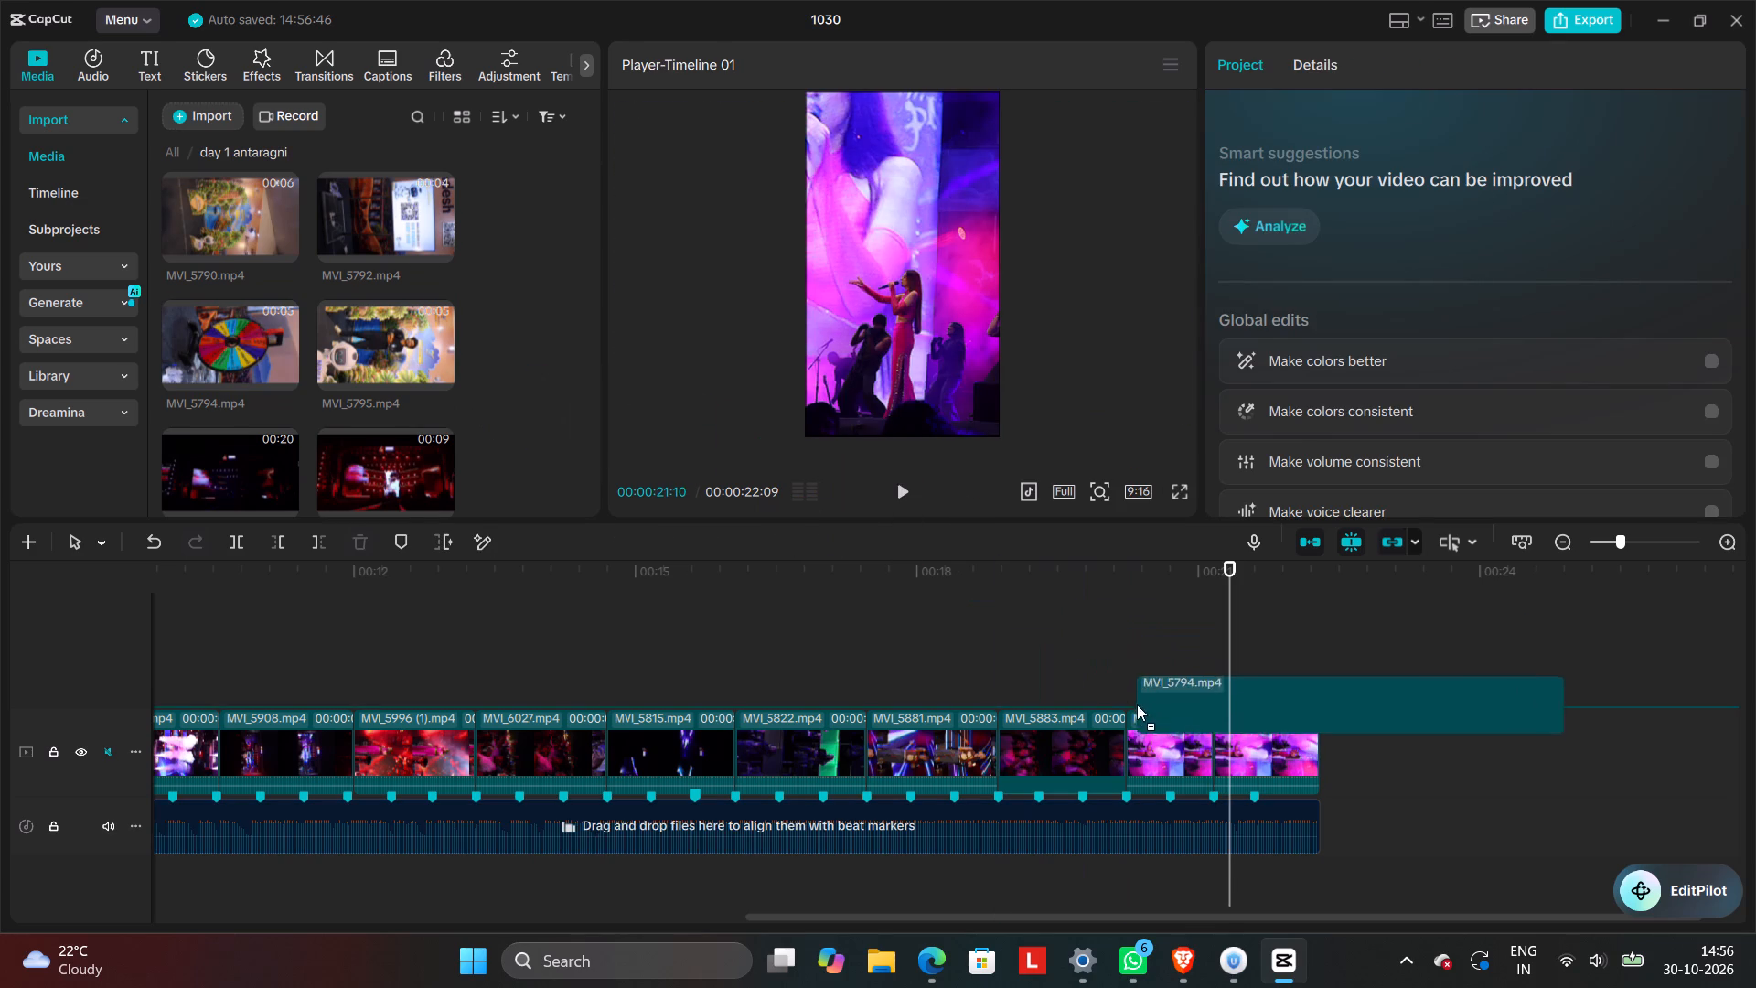
pyautogui.moveTo(1137, 704); pyautogui.dragTo(1149, 728)
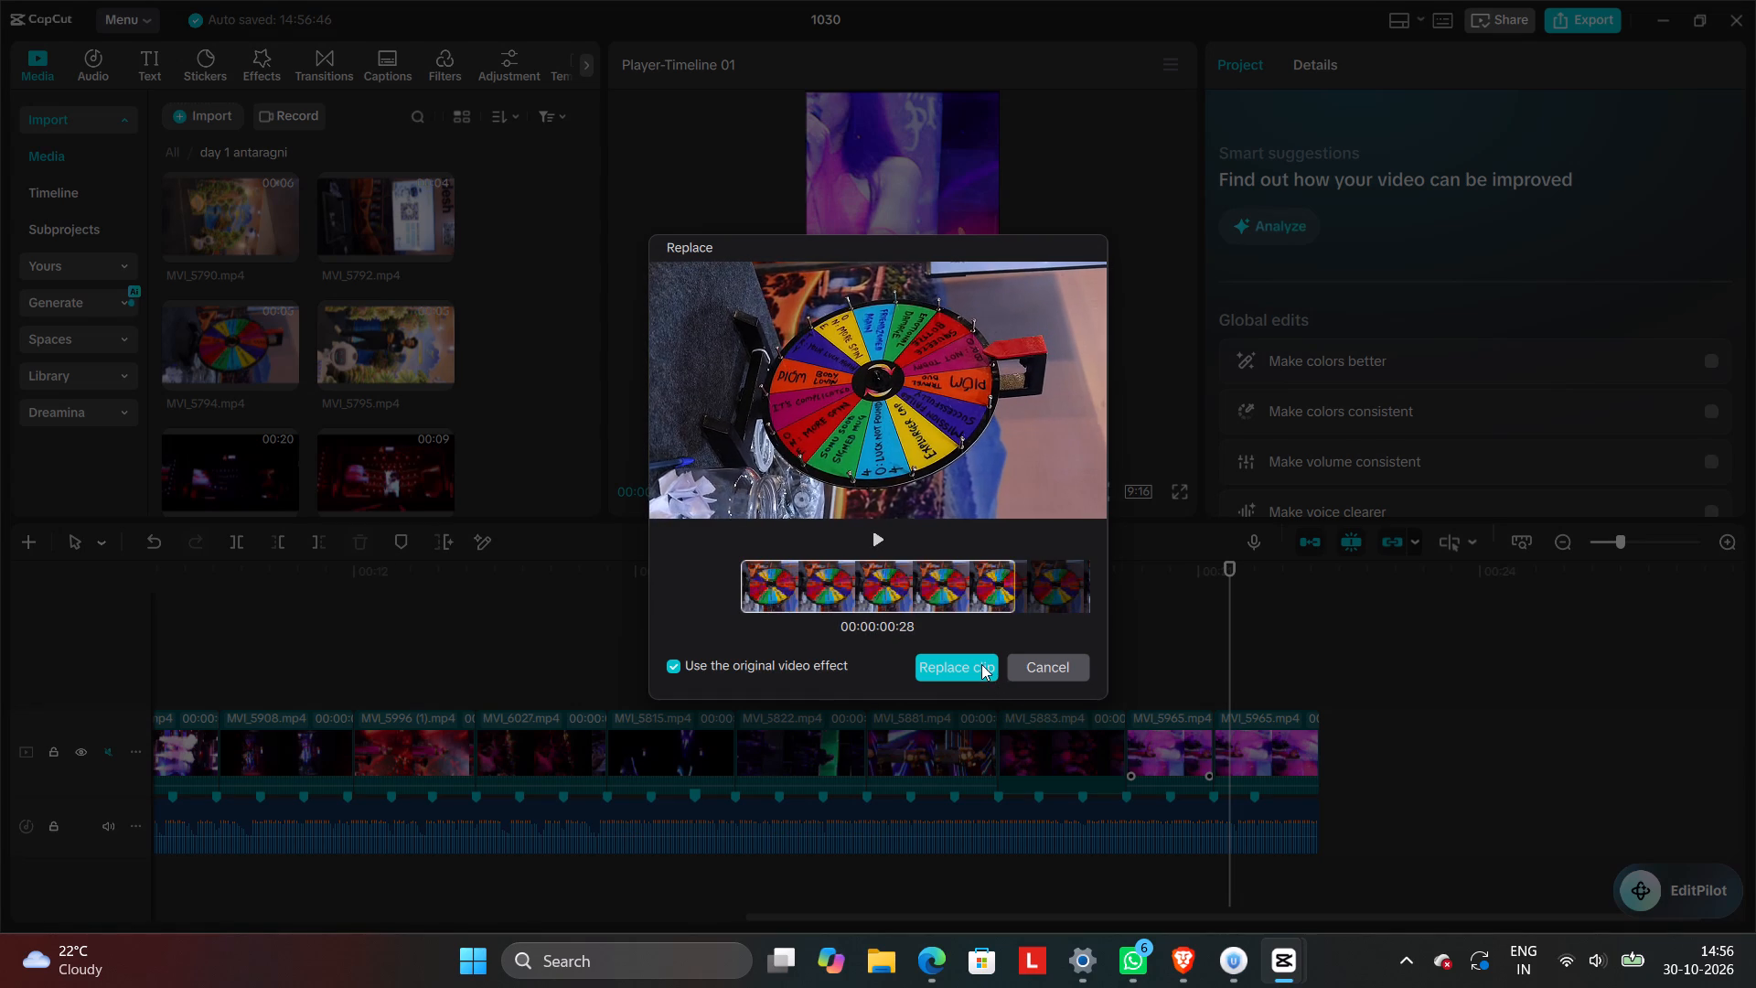
pyautogui.click(981, 664)
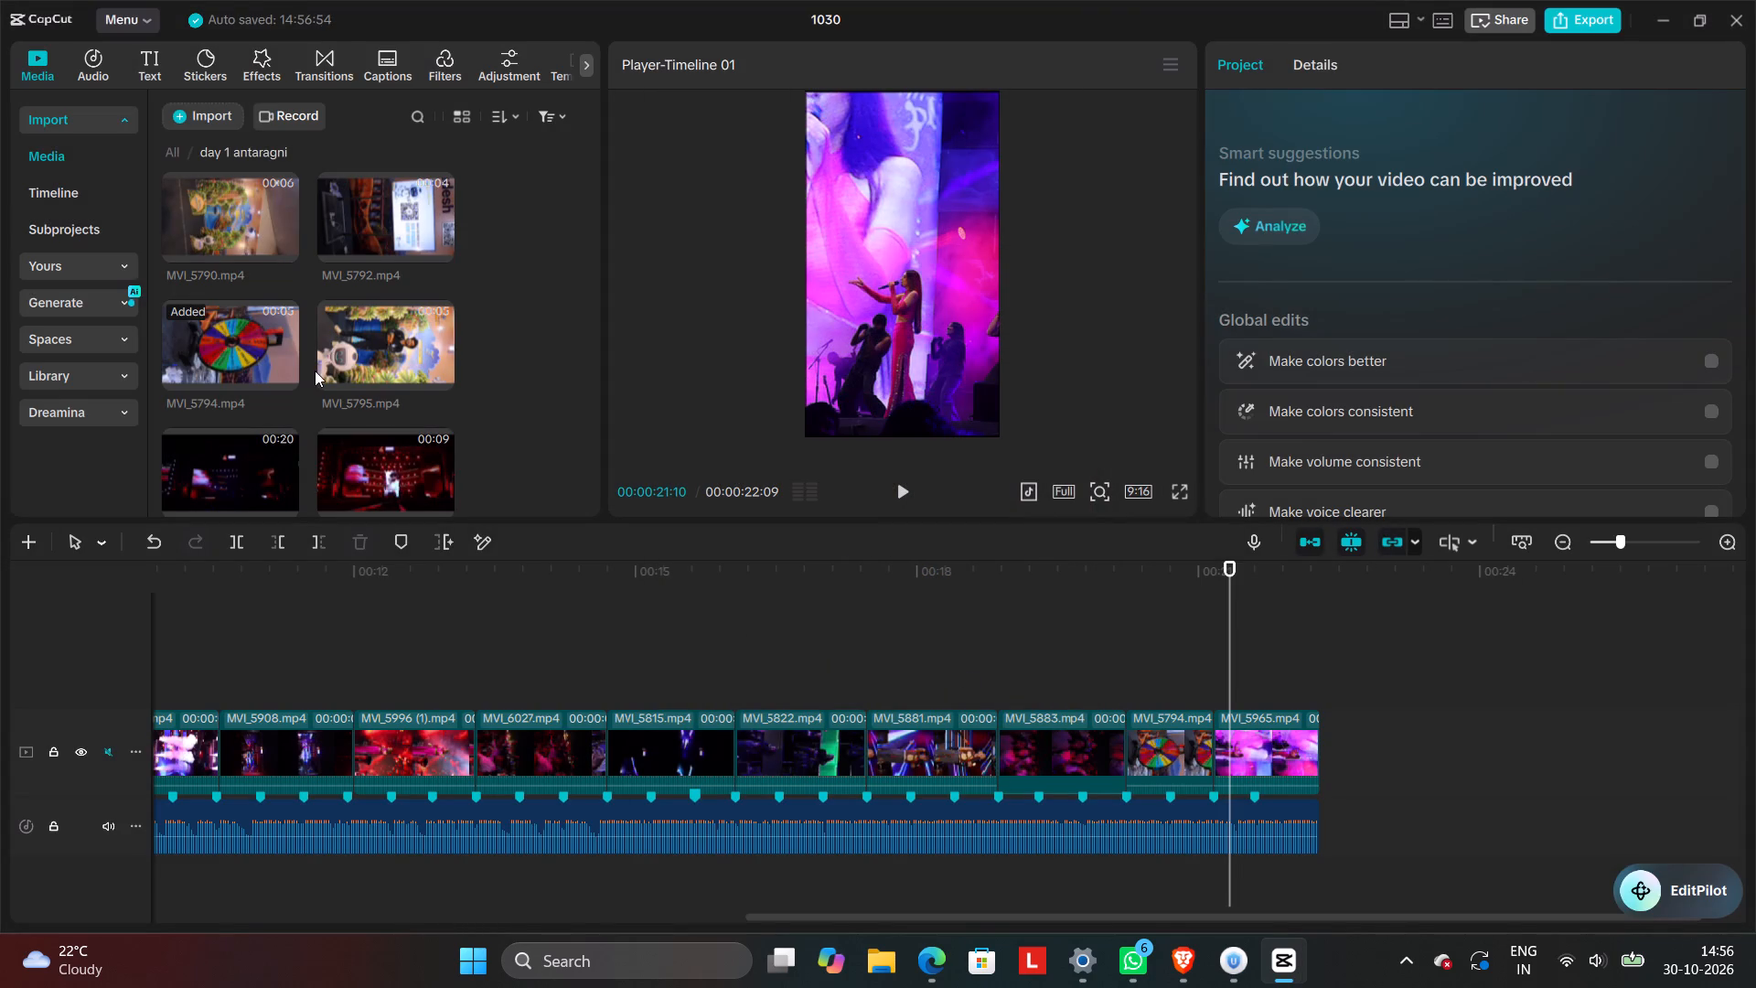
# Preview MVI_5795, and replace the last MVI_5965 copy with a later segment of MVI_5790, keeping the original video effect.
pyautogui.click(351, 348)
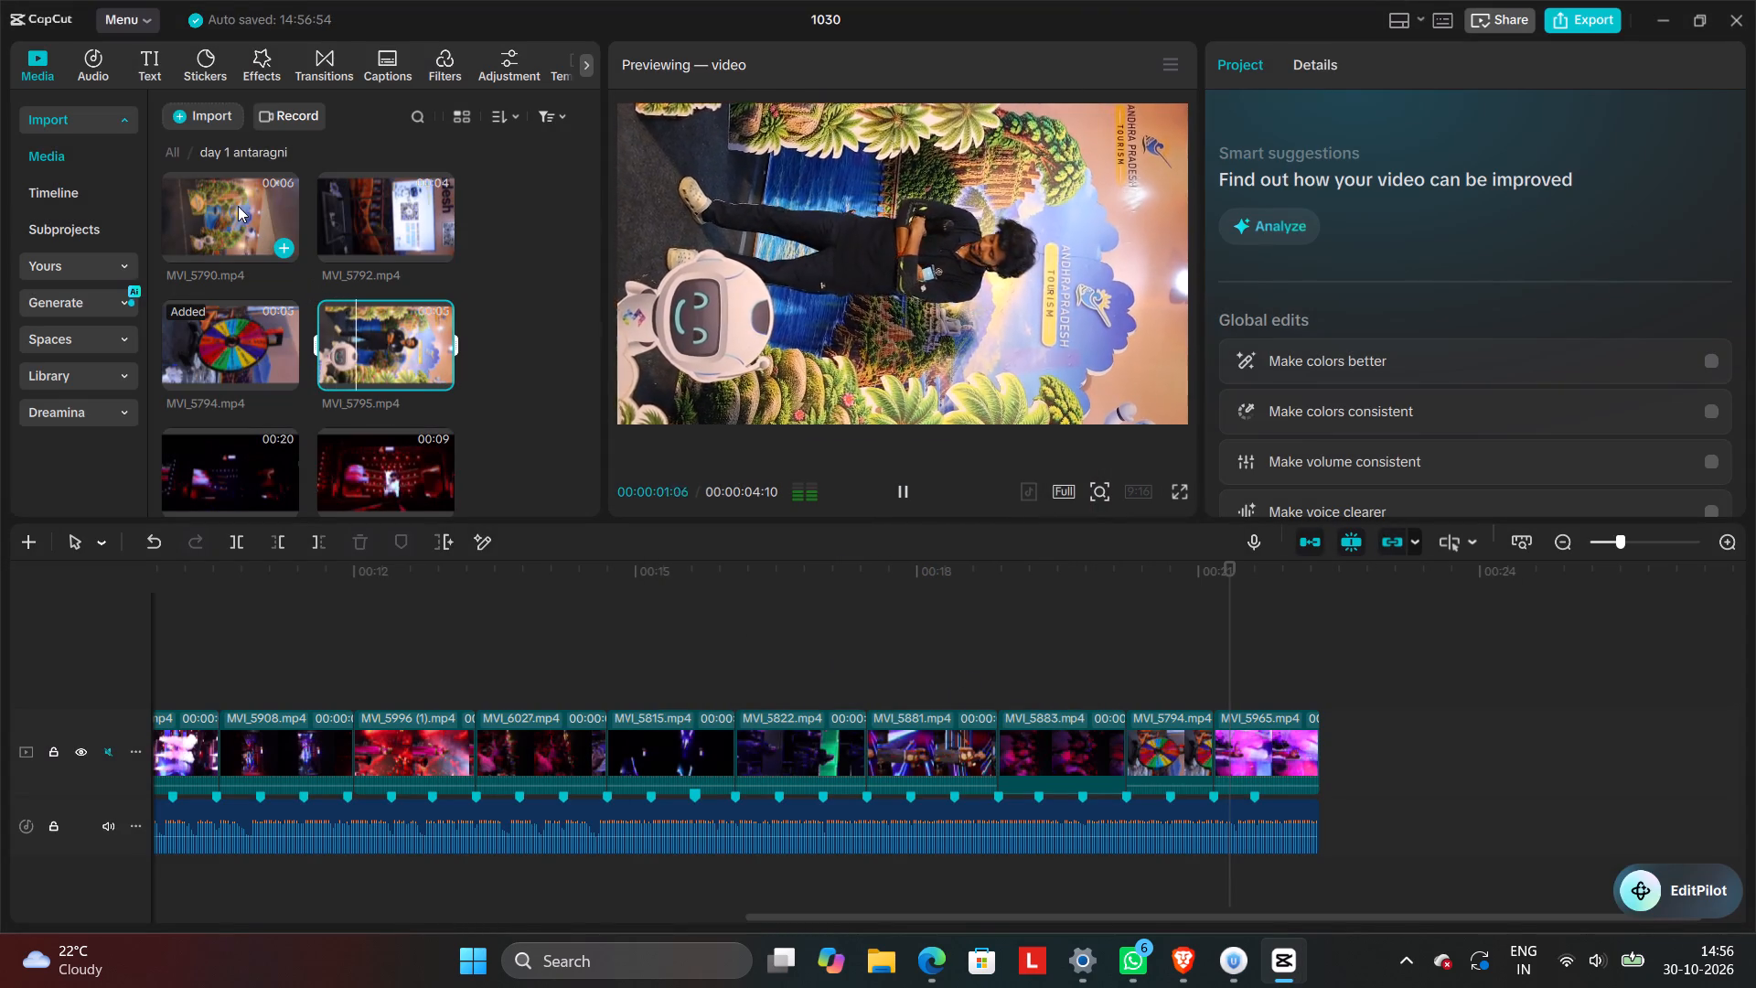
pyautogui.click(238, 206)
pyautogui.moveTo(251, 210); pyautogui.dragTo(1272, 542)
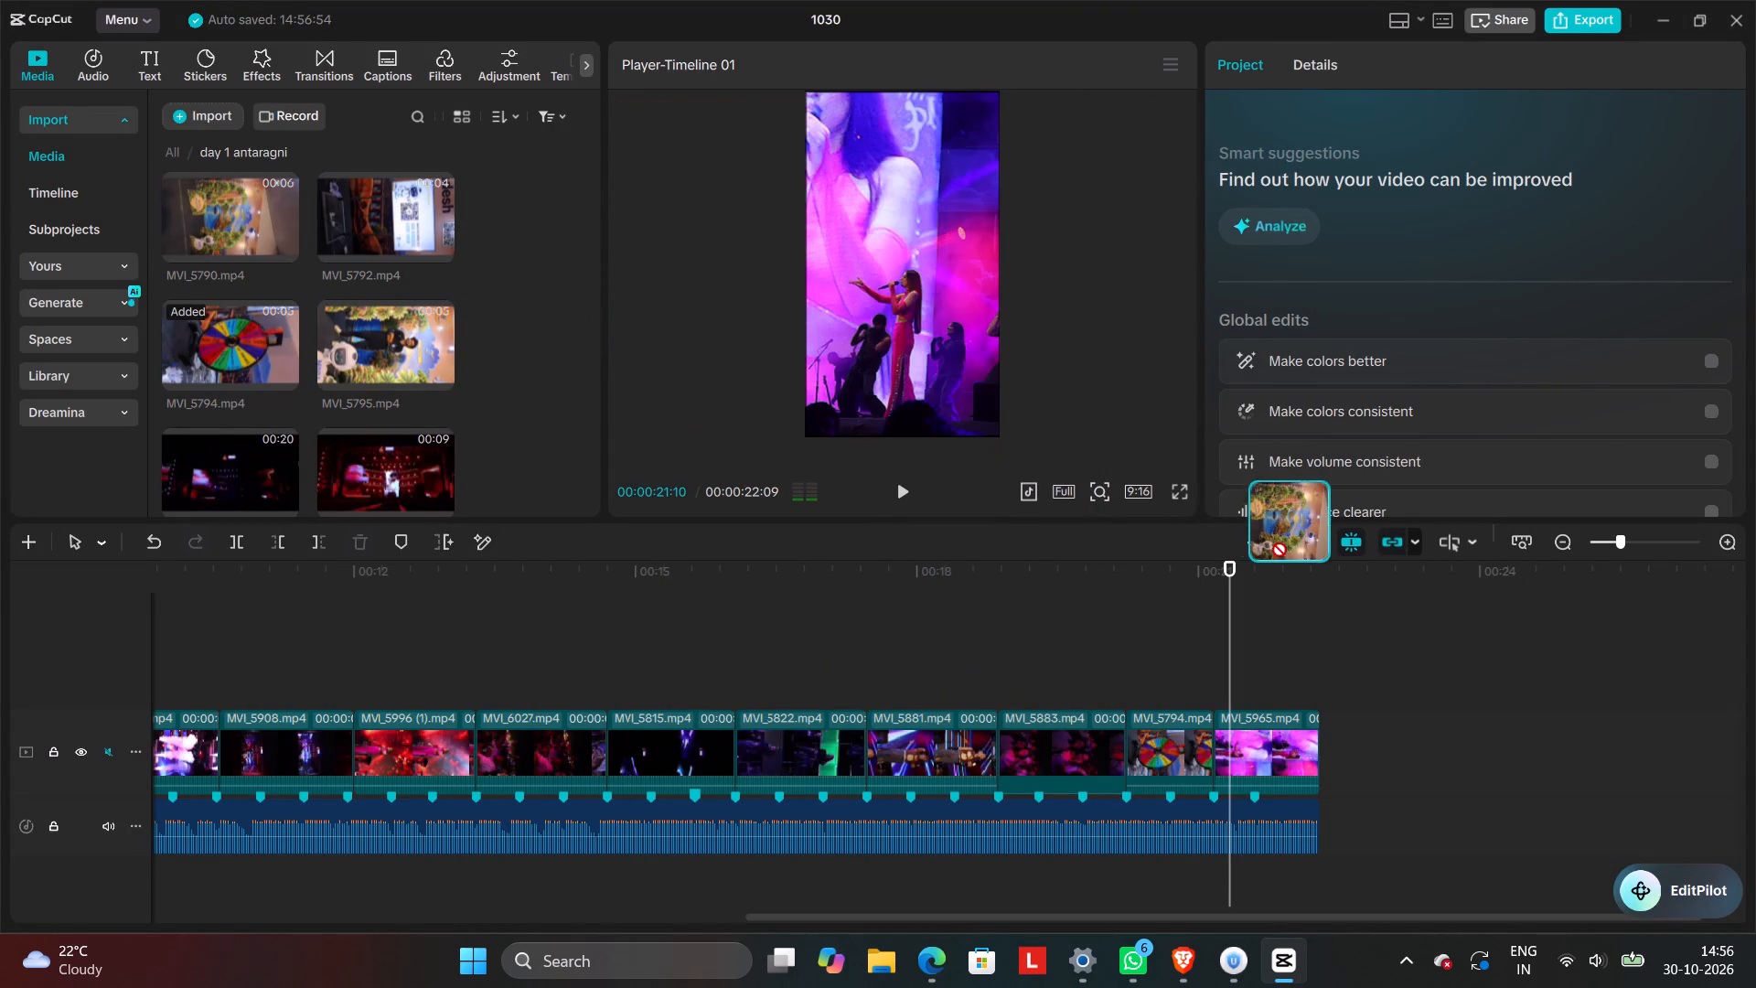
pyautogui.moveTo(1272, 542); pyautogui.dragTo(1241, 719)
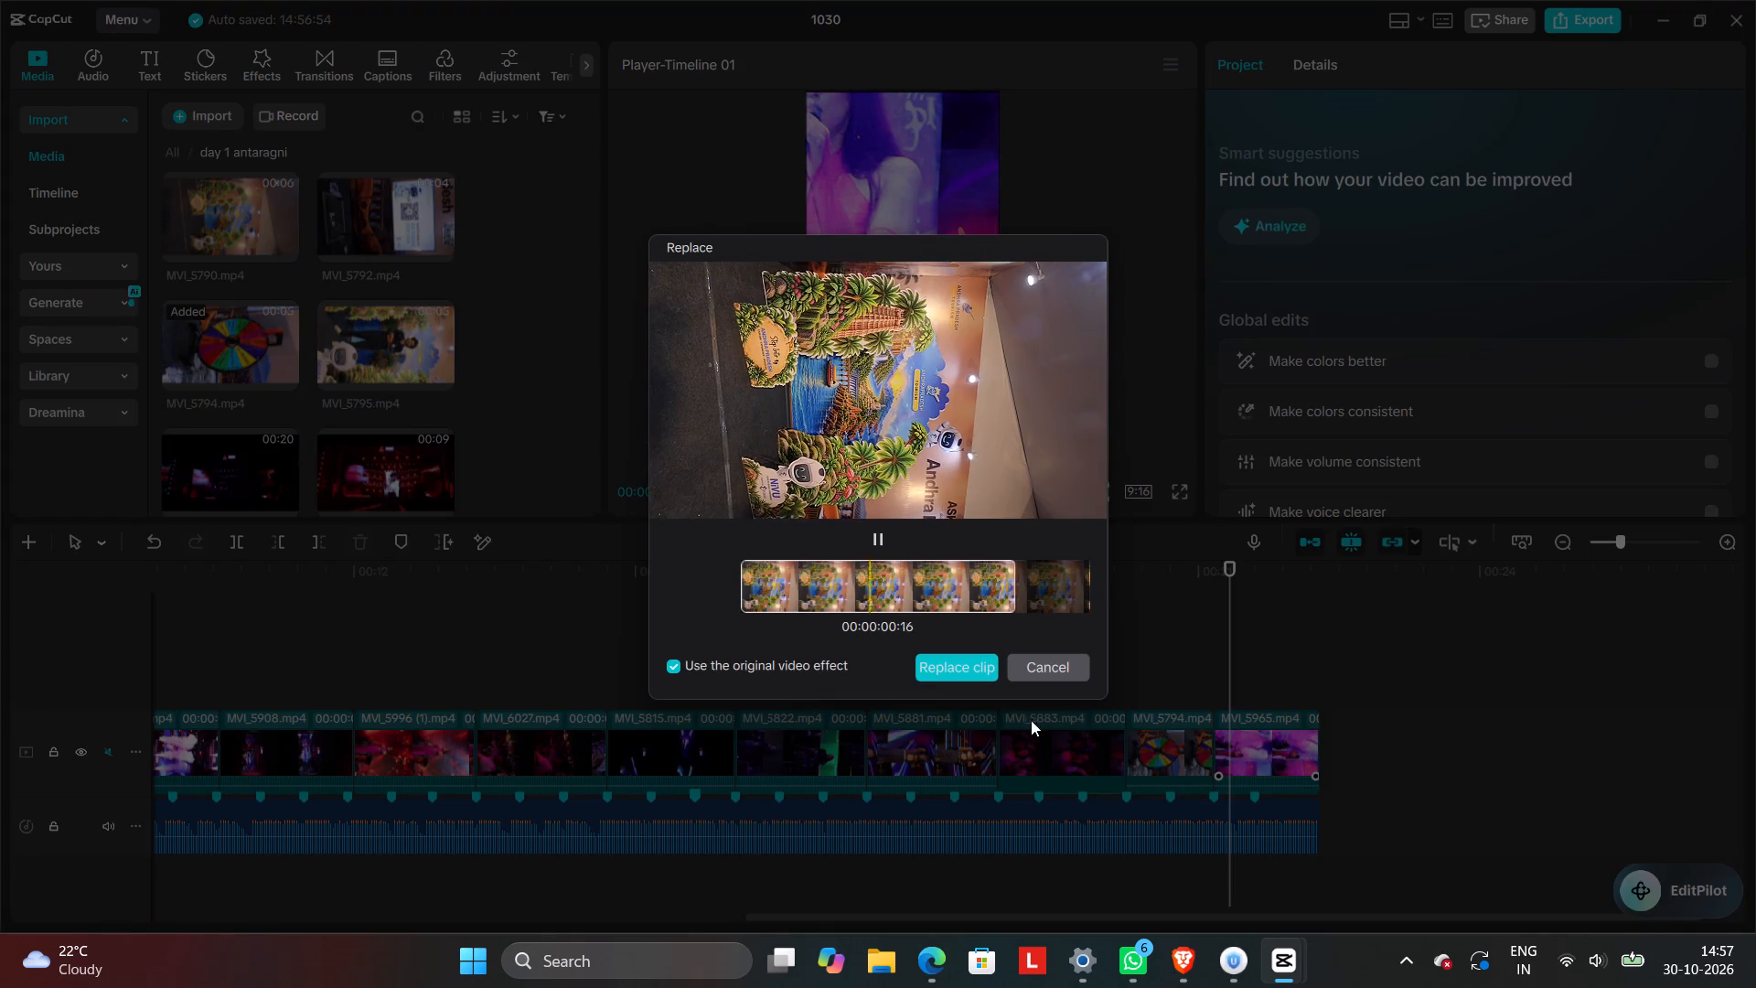
pyautogui.moveTo(993, 590); pyautogui.dragTo(627, 609)
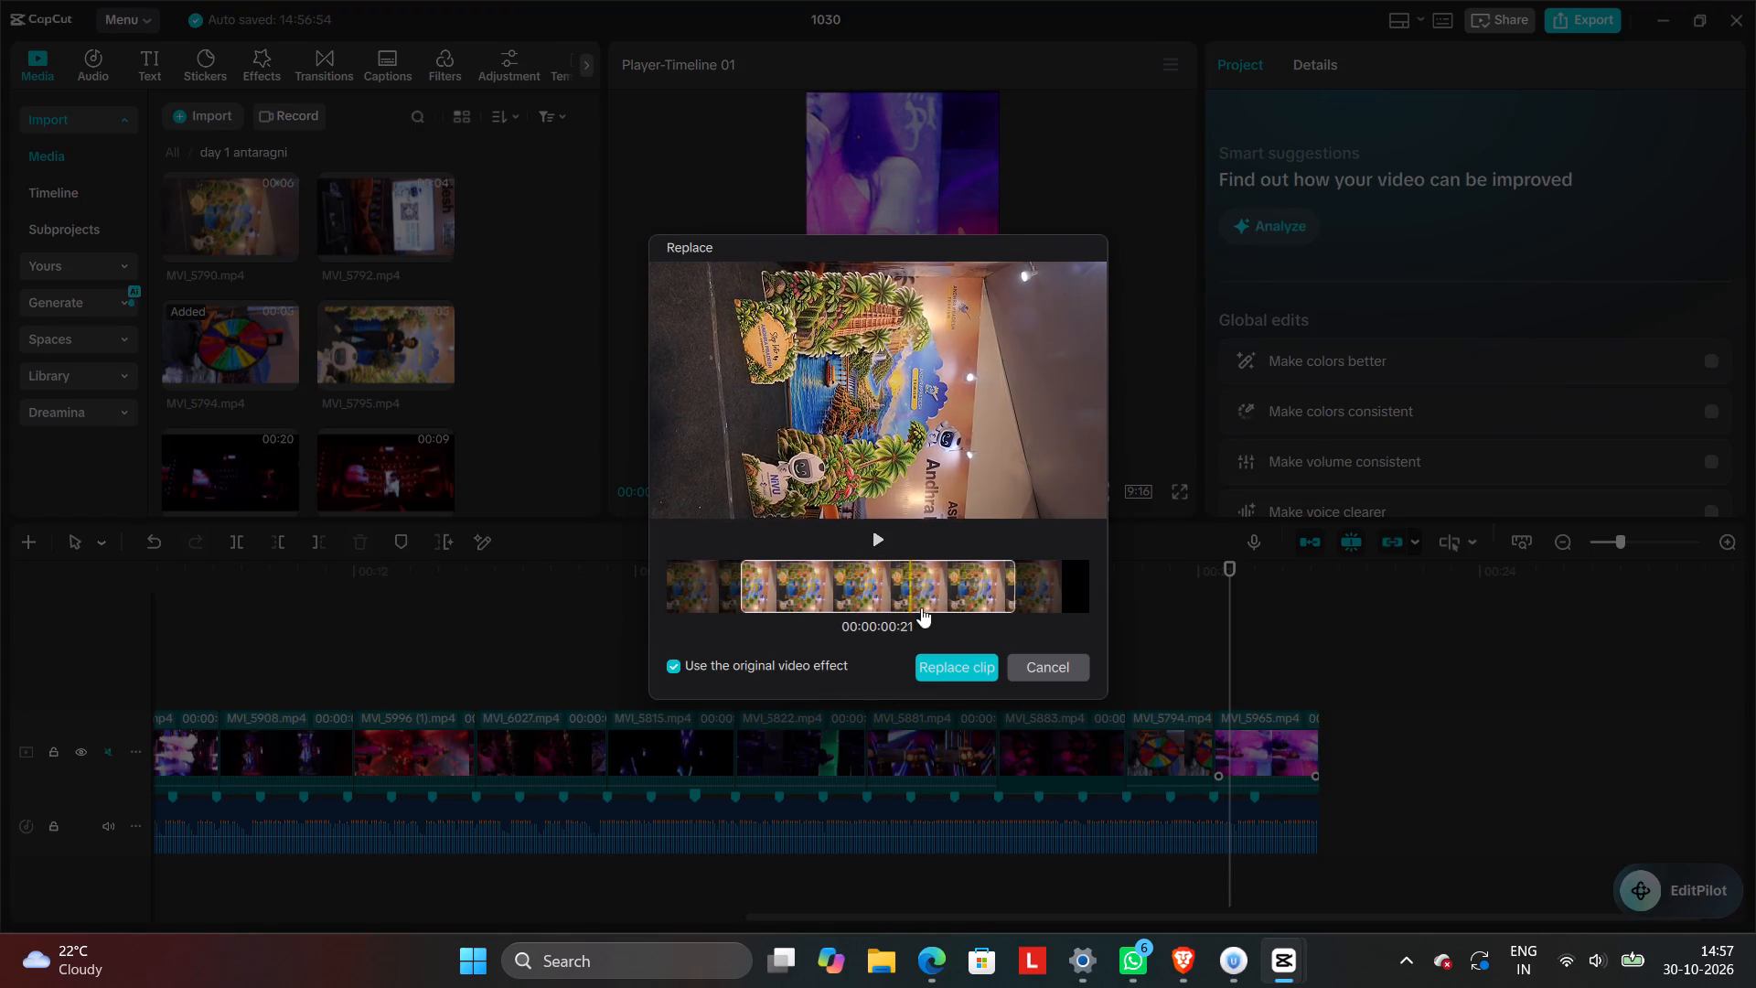
pyautogui.click(933, 677)
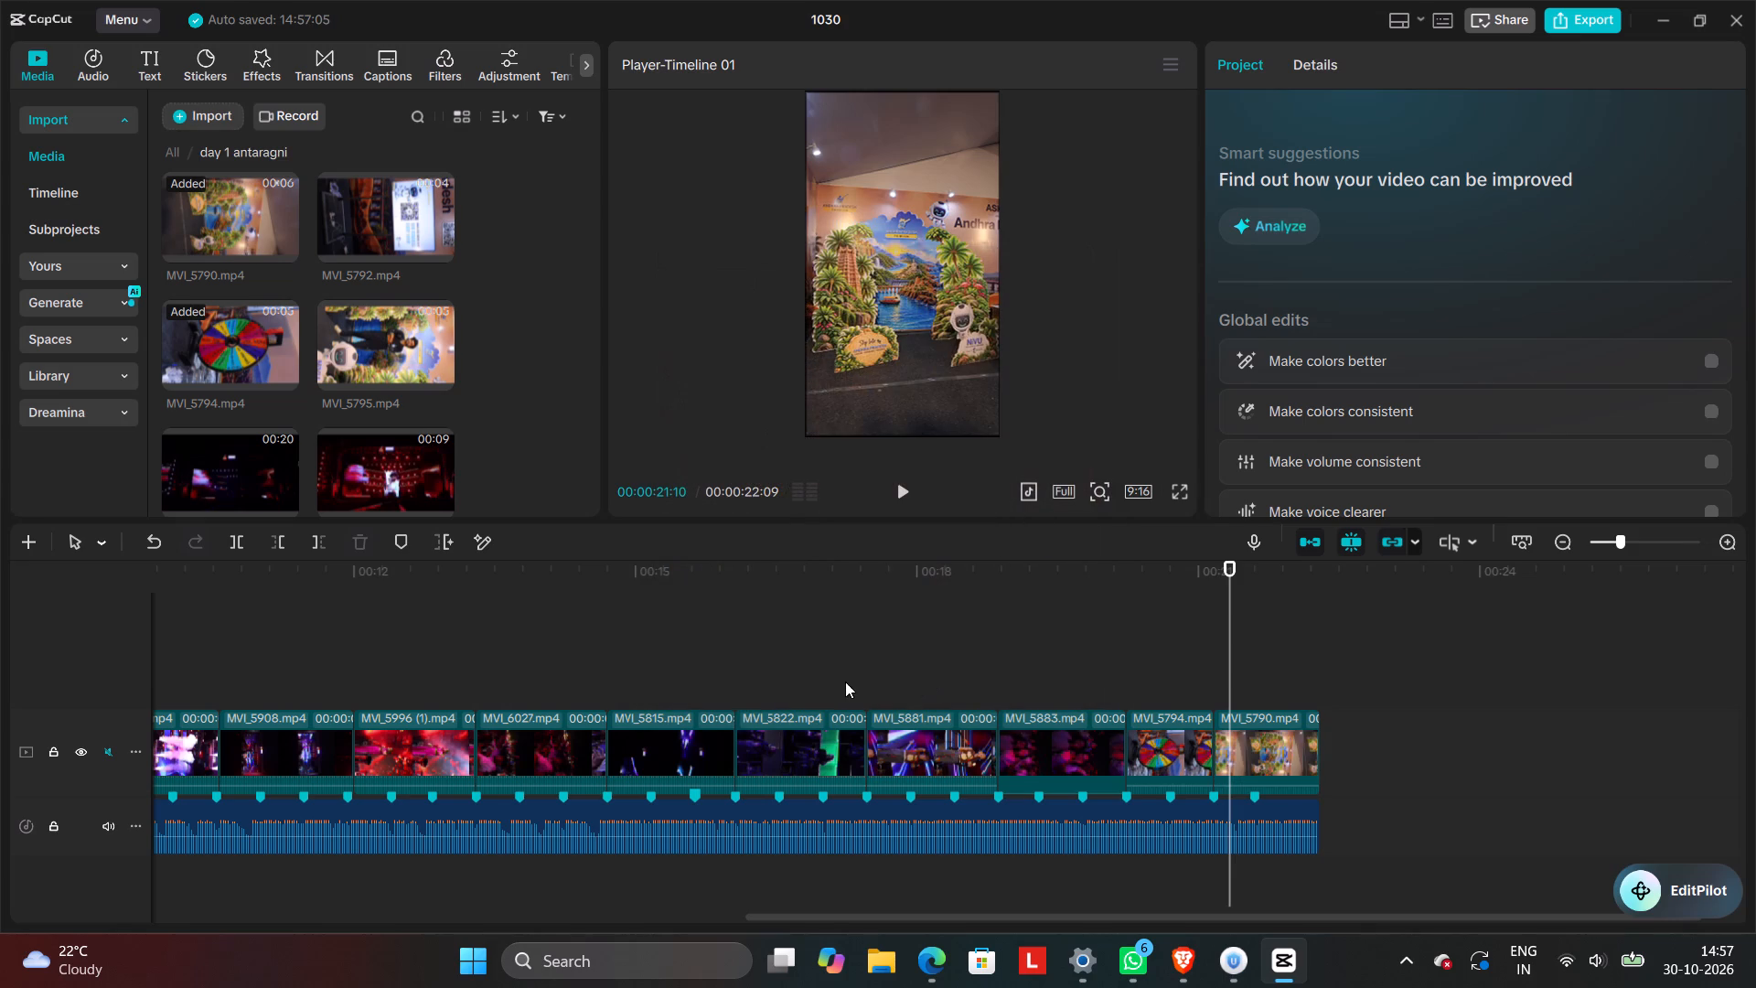
# Play back the sequence from MVI_5822 to the end, select MVI_5790, and return the playhead to 00:00:19:29.
pyautogui.click(845, 682)
pyautogui.click(909, 500)
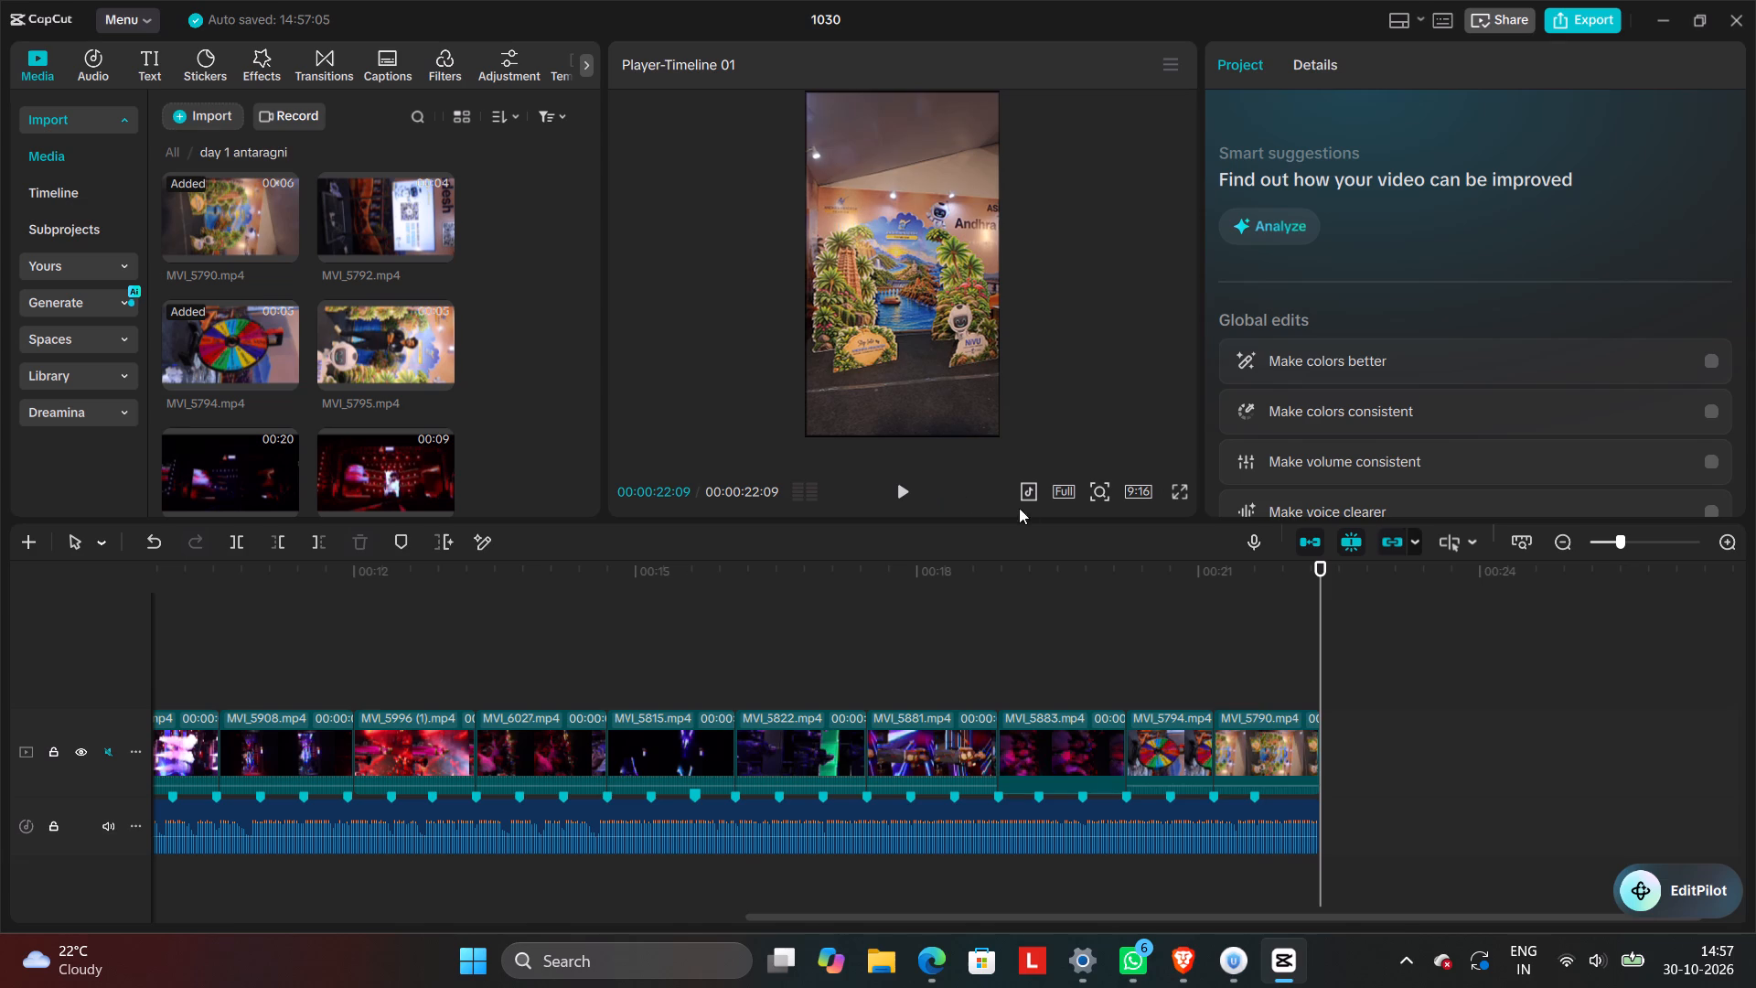
pyautogui.click(1239, 744)
pyautogui.click(962, 352)
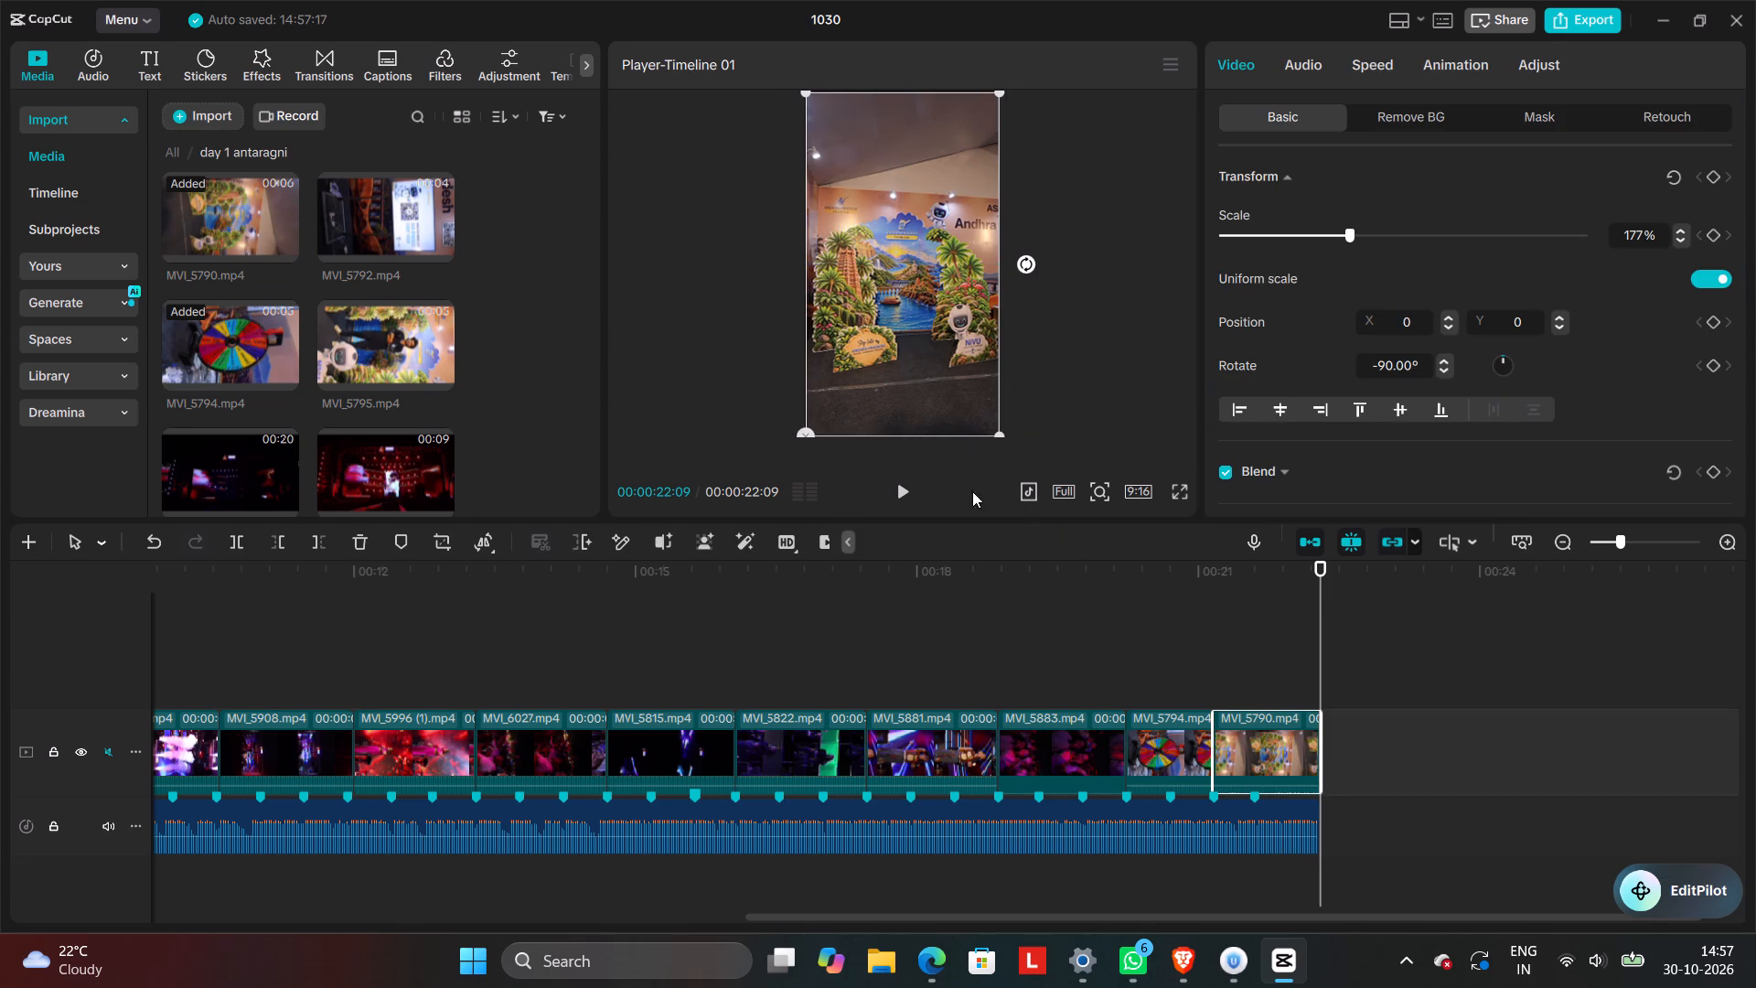
pyautogui.click(1101, 631)
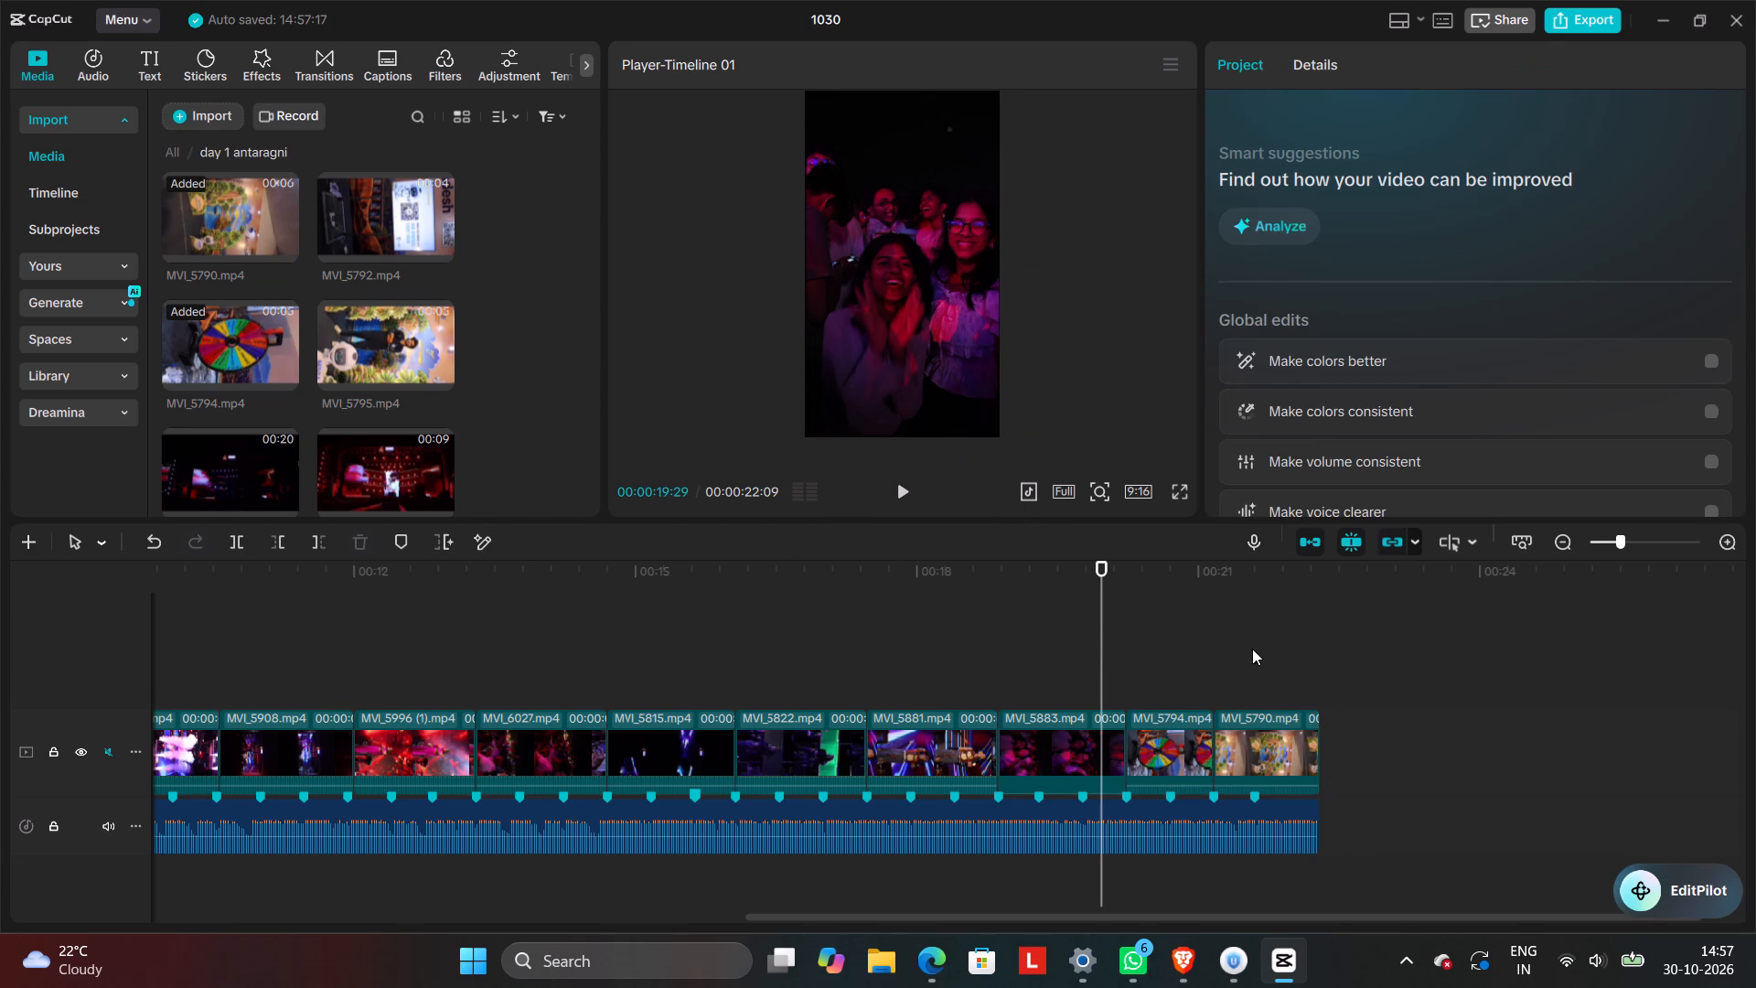
# Scale MVI_5790, the last clip on the main track, up to about 192% so it overfills the vertical frame.
pyautogui.click(1252, 649)
pyautogui.click(1258, 750)
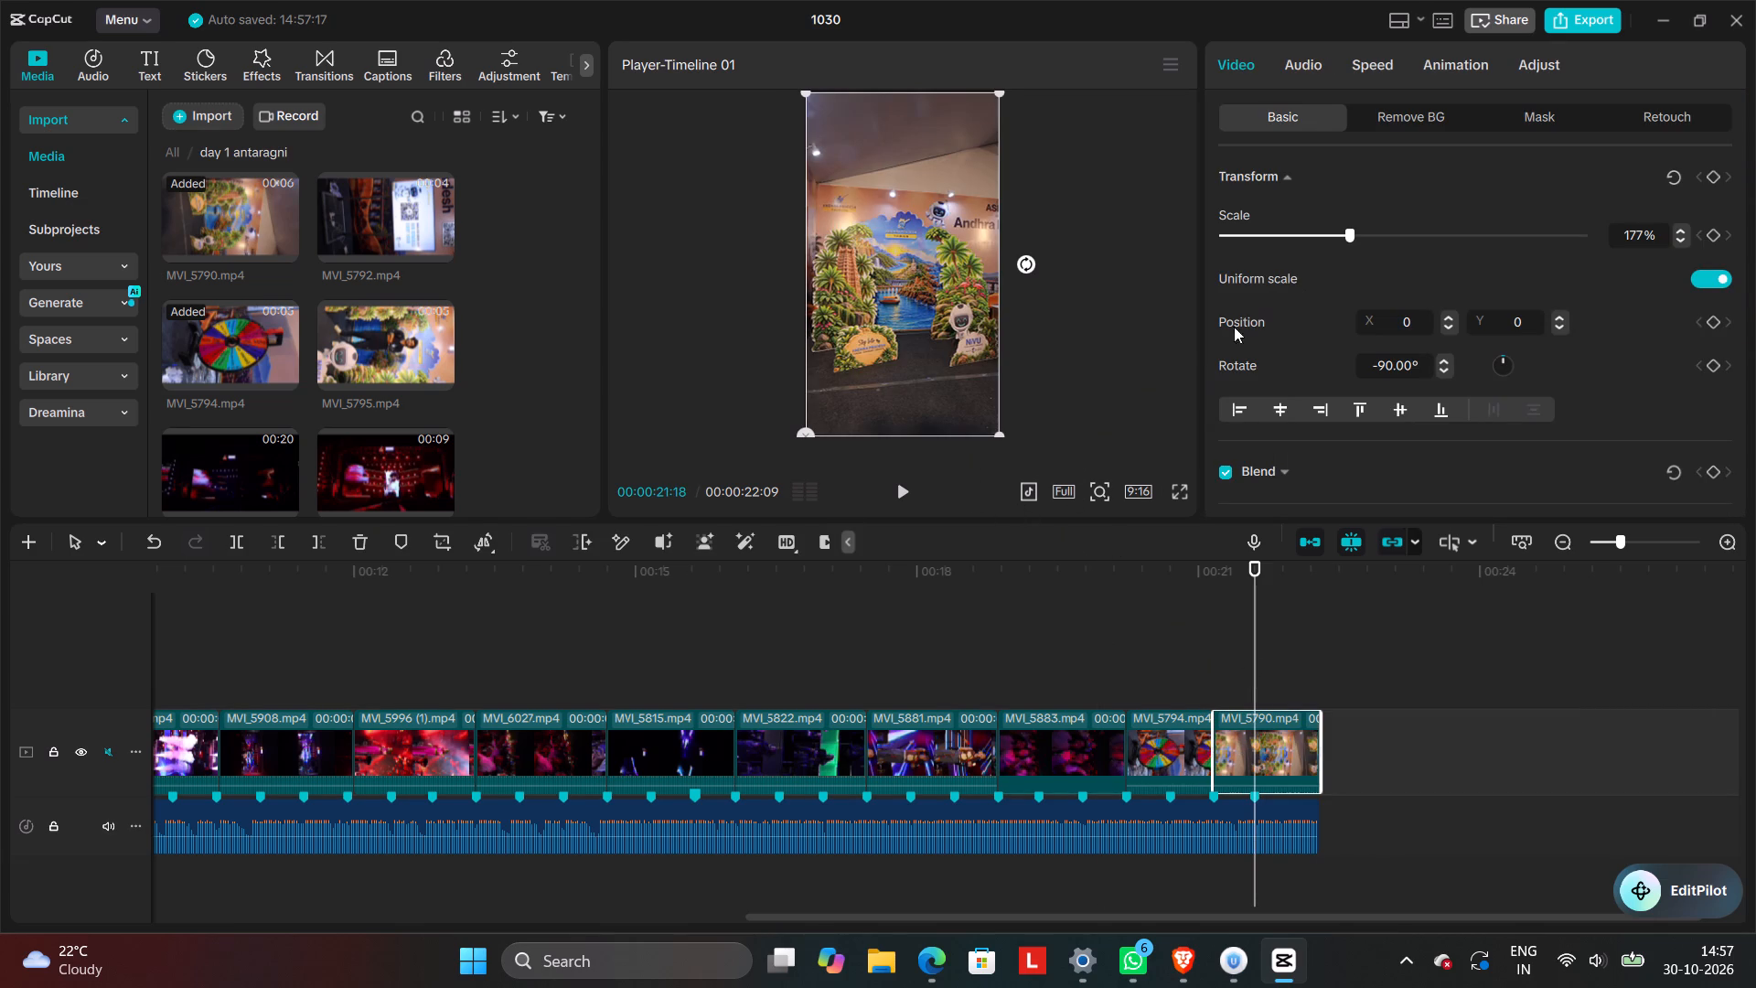
pyautogui.click(1002, 432)
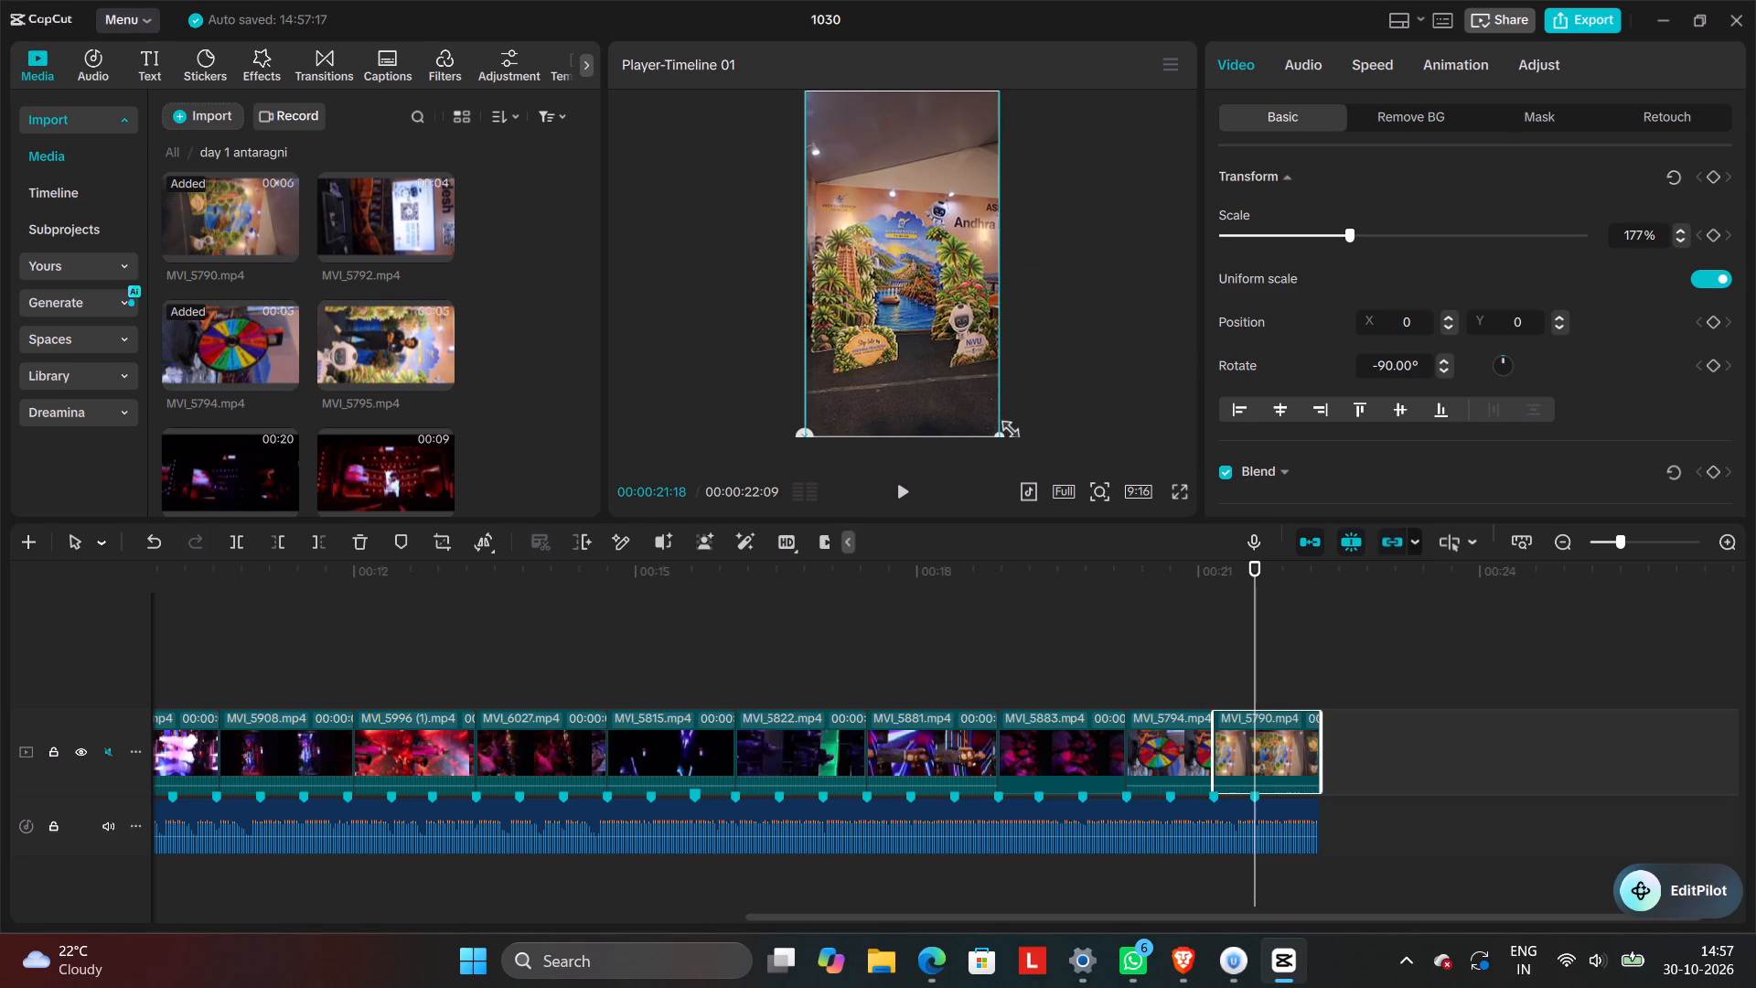
pyautogui.click(1025, 415)
pyautogui.click(932, 392)
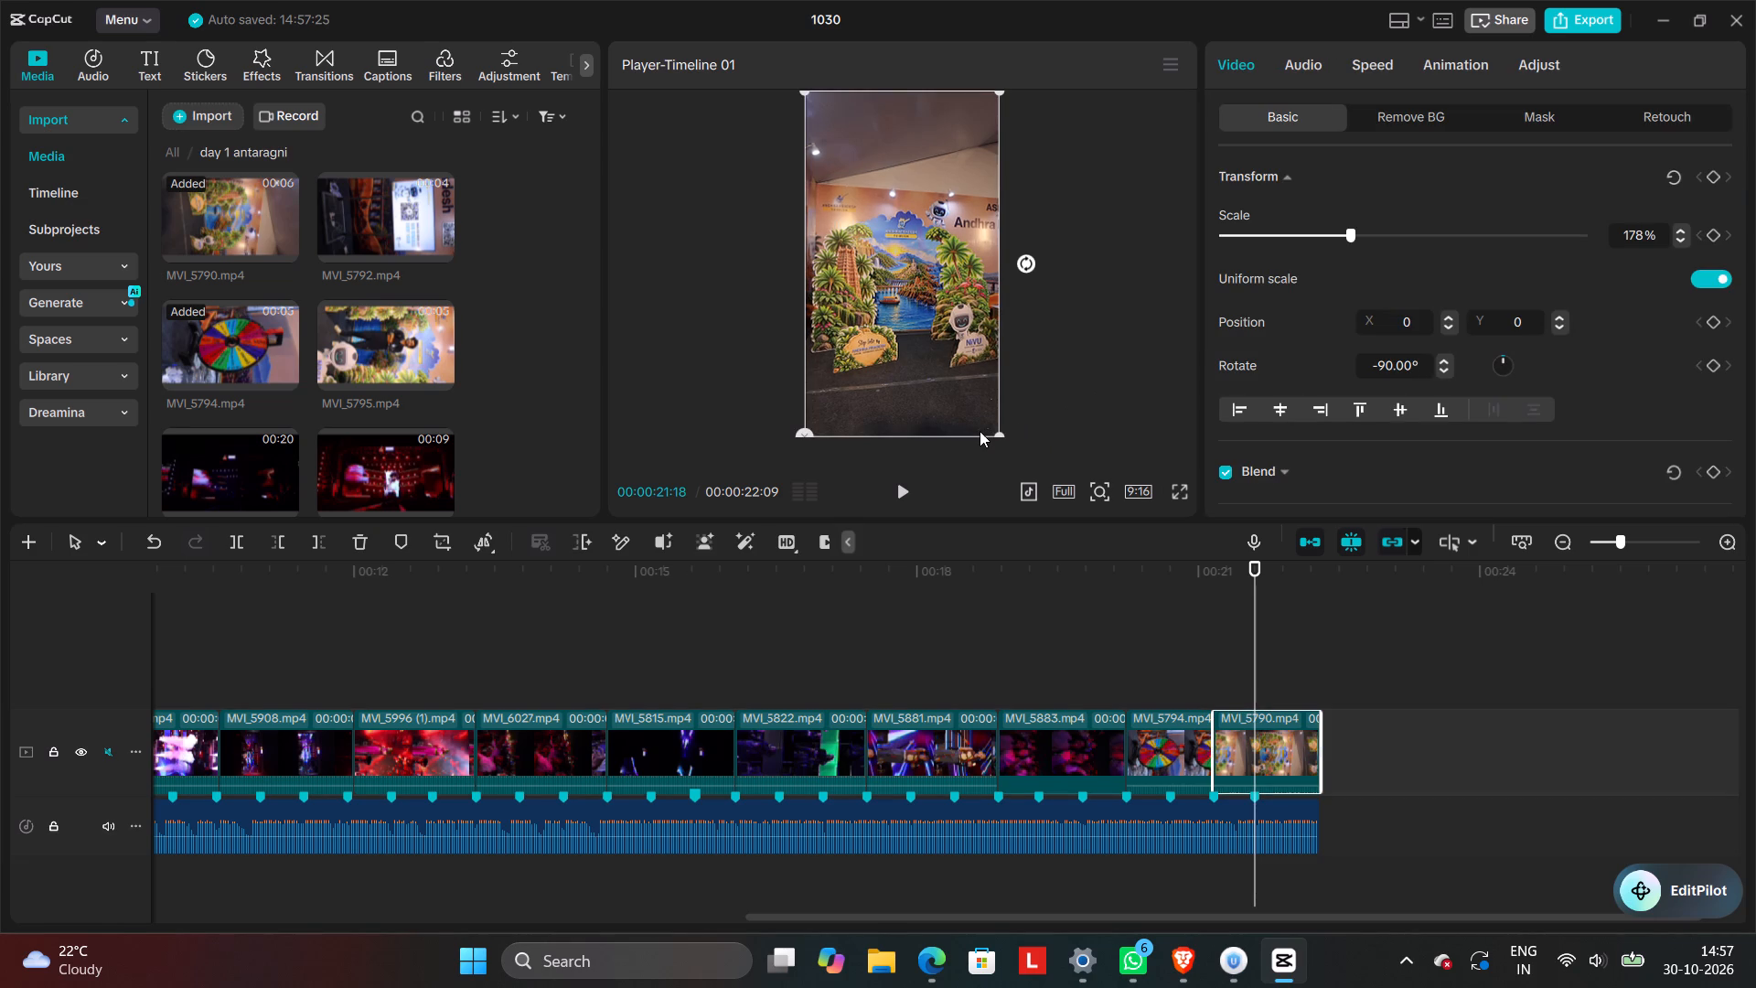
pyautogui.moveTo(992, 429); pyautogui.dragTo(1012, 451)
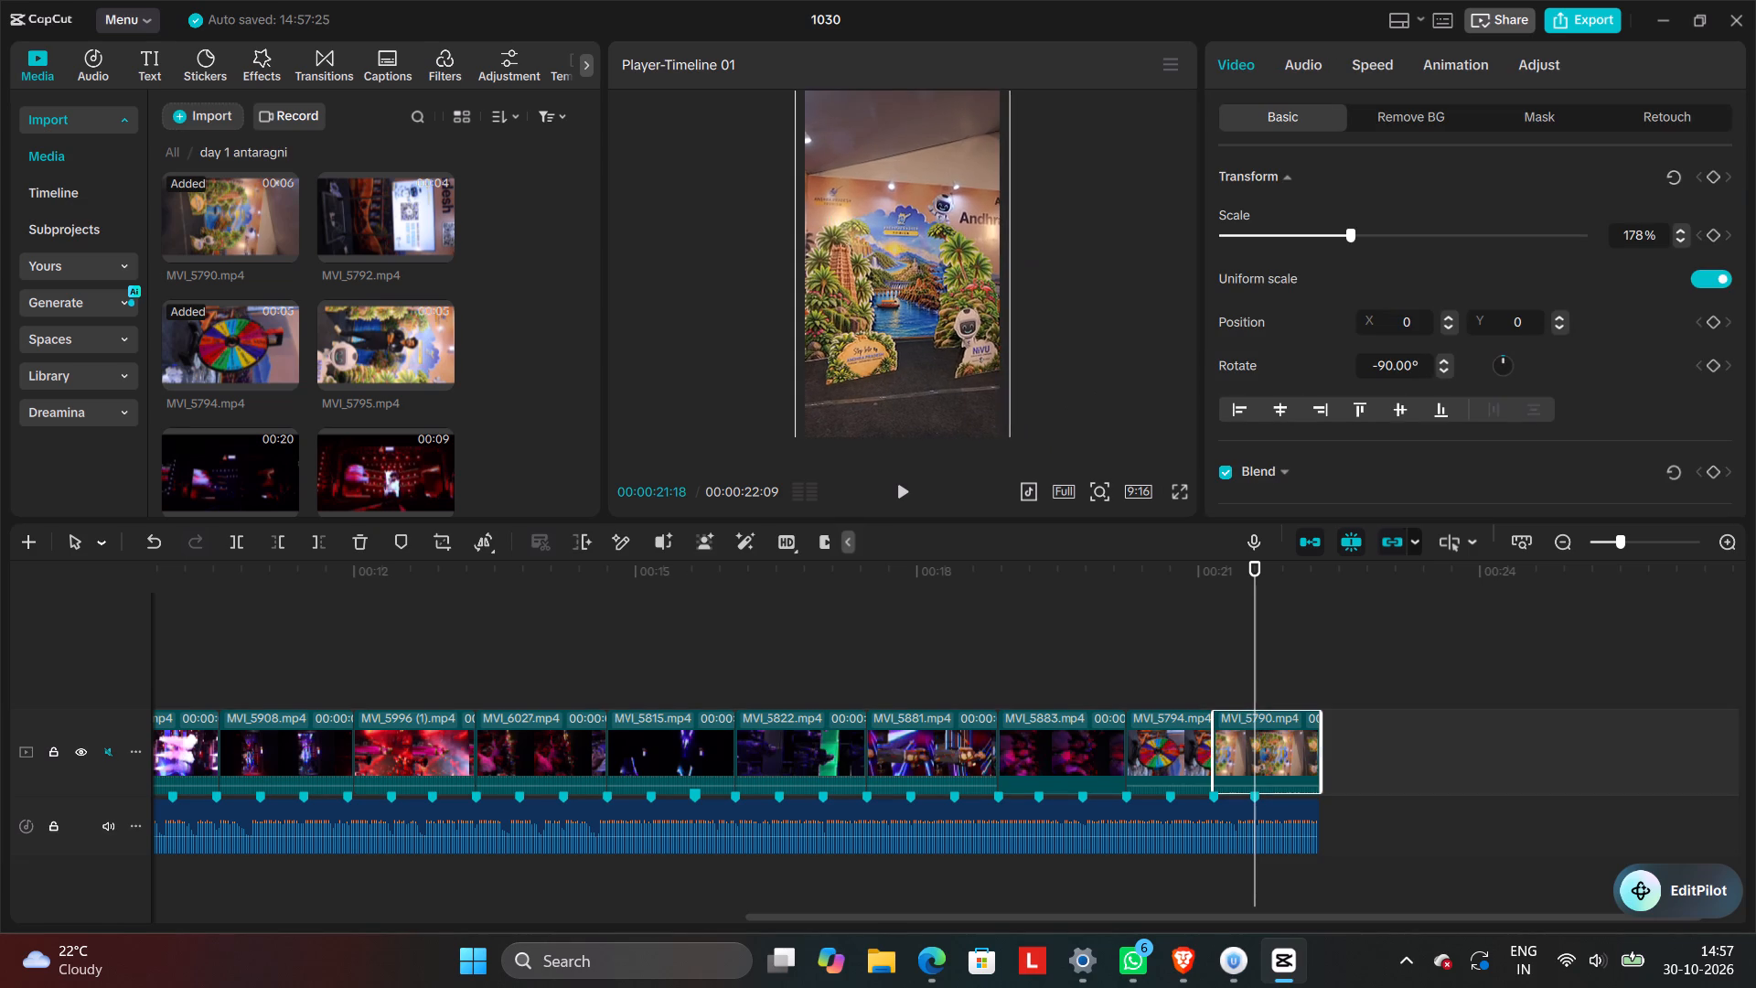
pyautogui.moveTo(1012, 451); pyautogui.dragTo(1009, 445)
pyautogui.click(1038, 396)
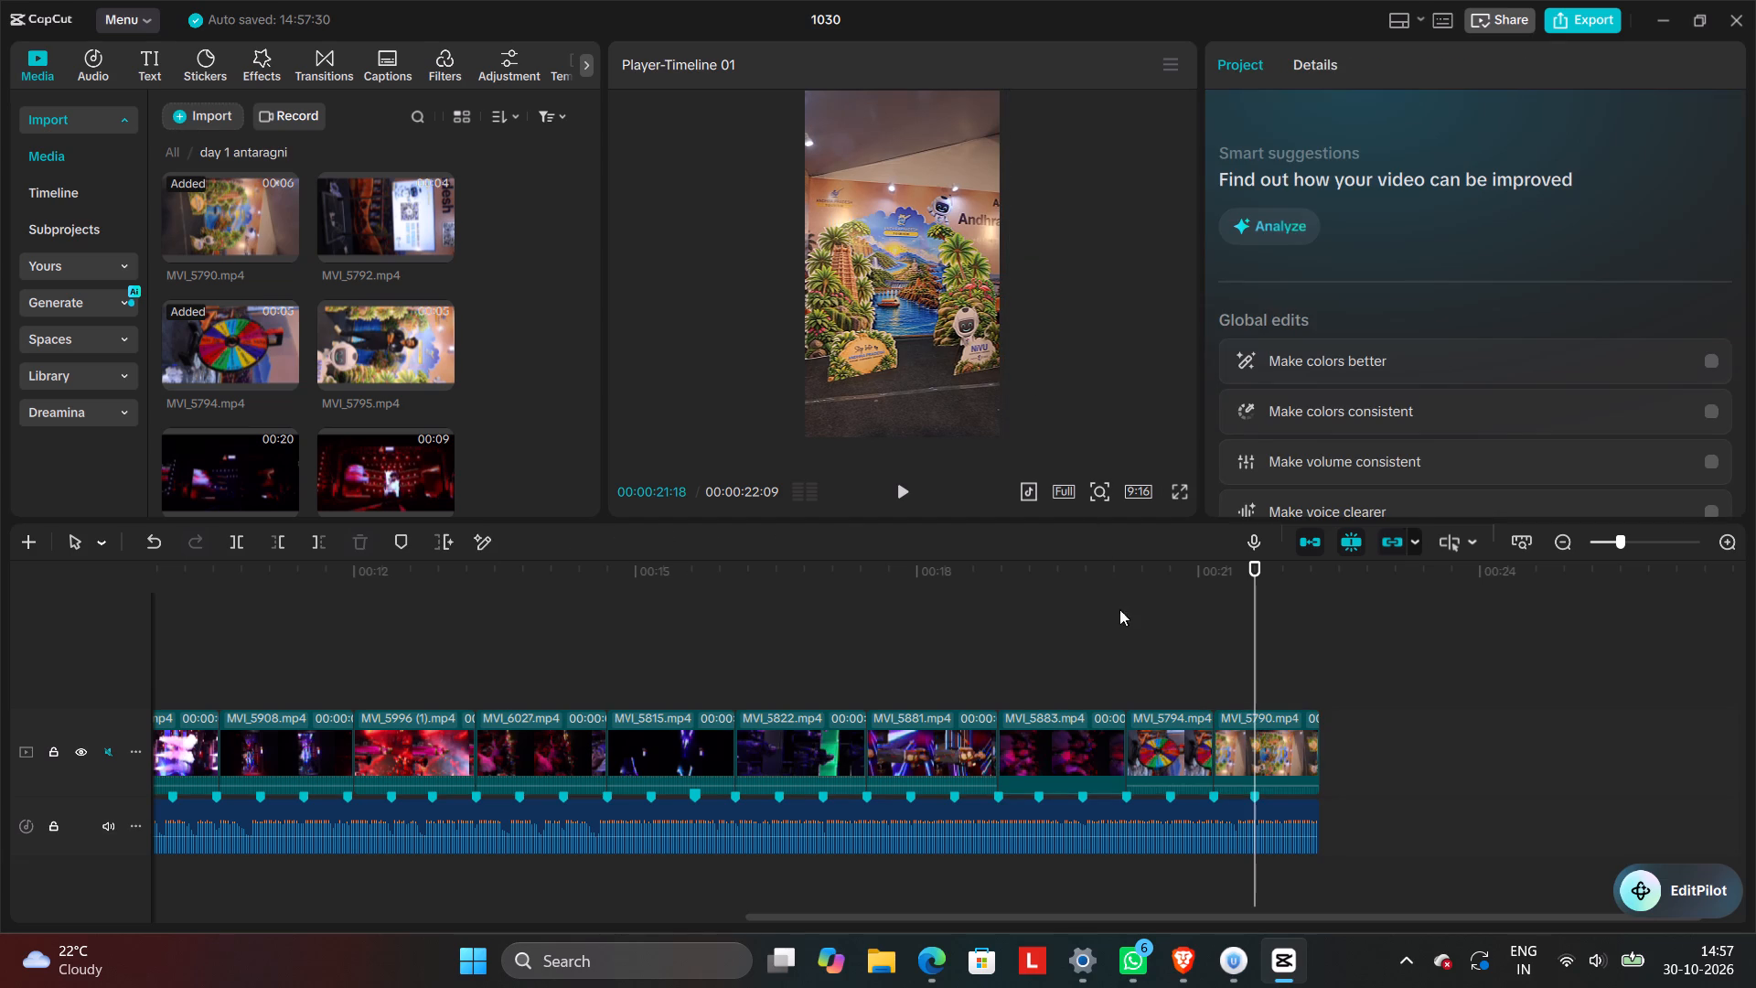
# Enlarge MVI_5794 very slightly in the preview so it fills the vertical frame to its edges.
pyautogui.click(1159, 694)
pyautogui.click(1165, 749)
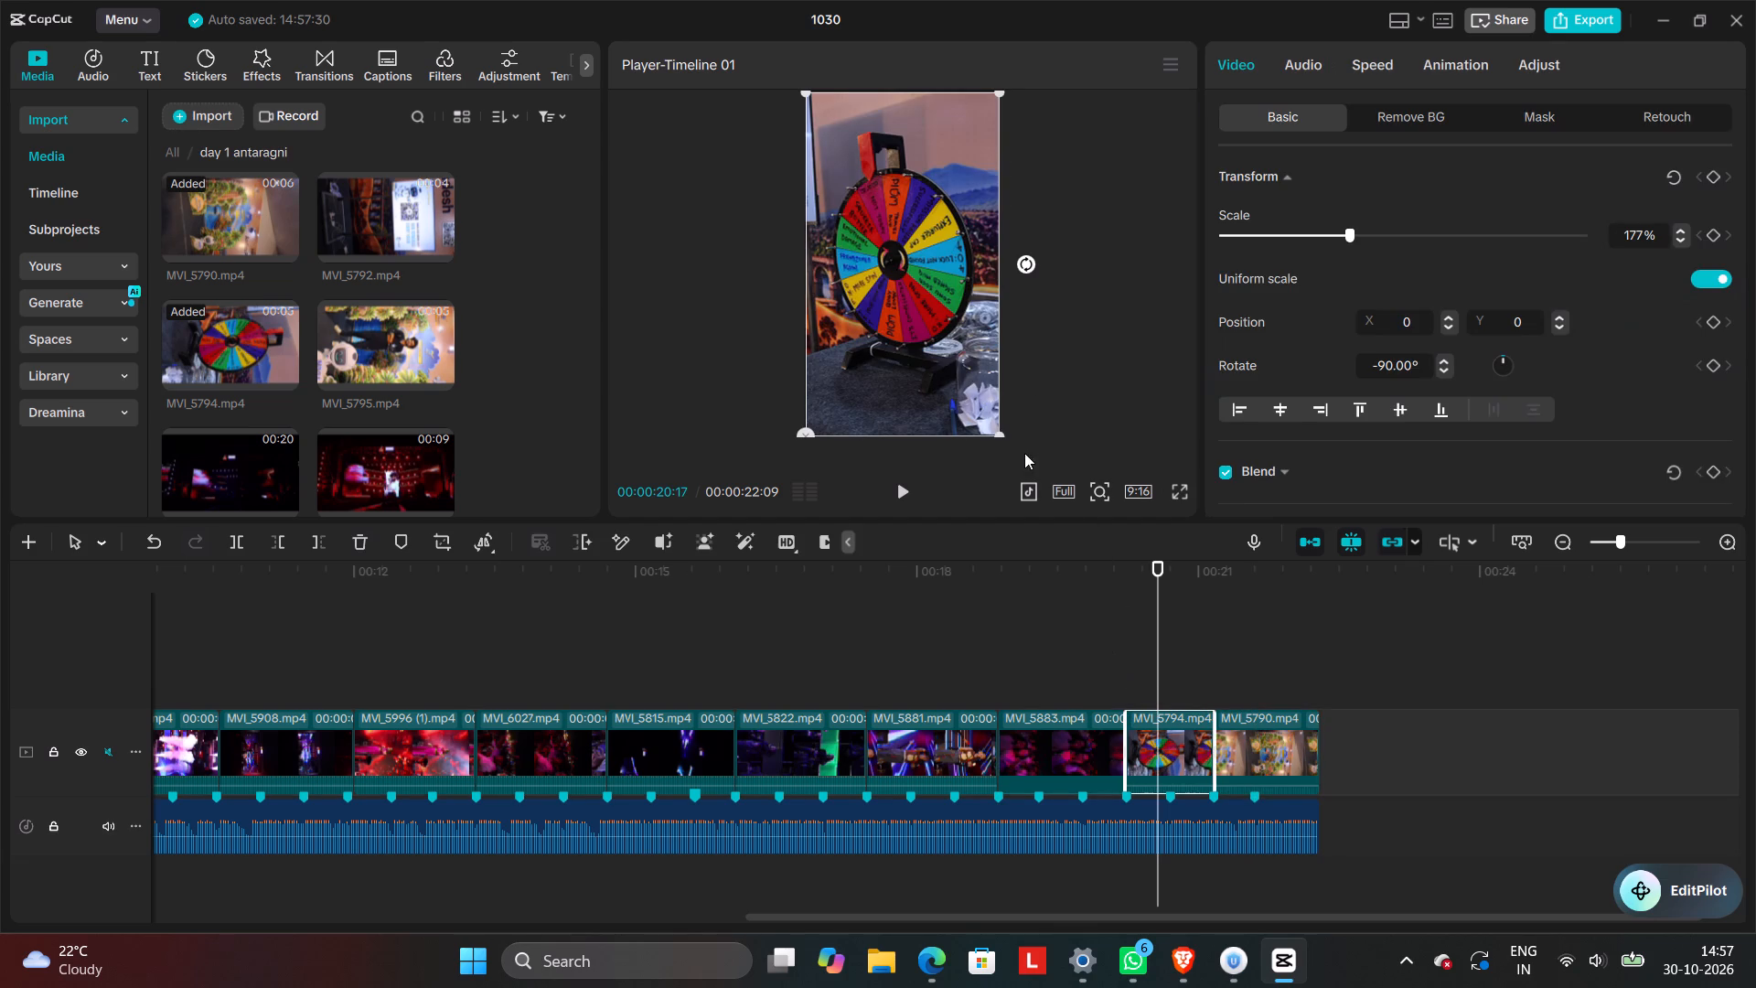
pyautogui.click(962, 394)
pyautogui.moveTo(999, 434); pyautogui.dragTo(1000, 445)
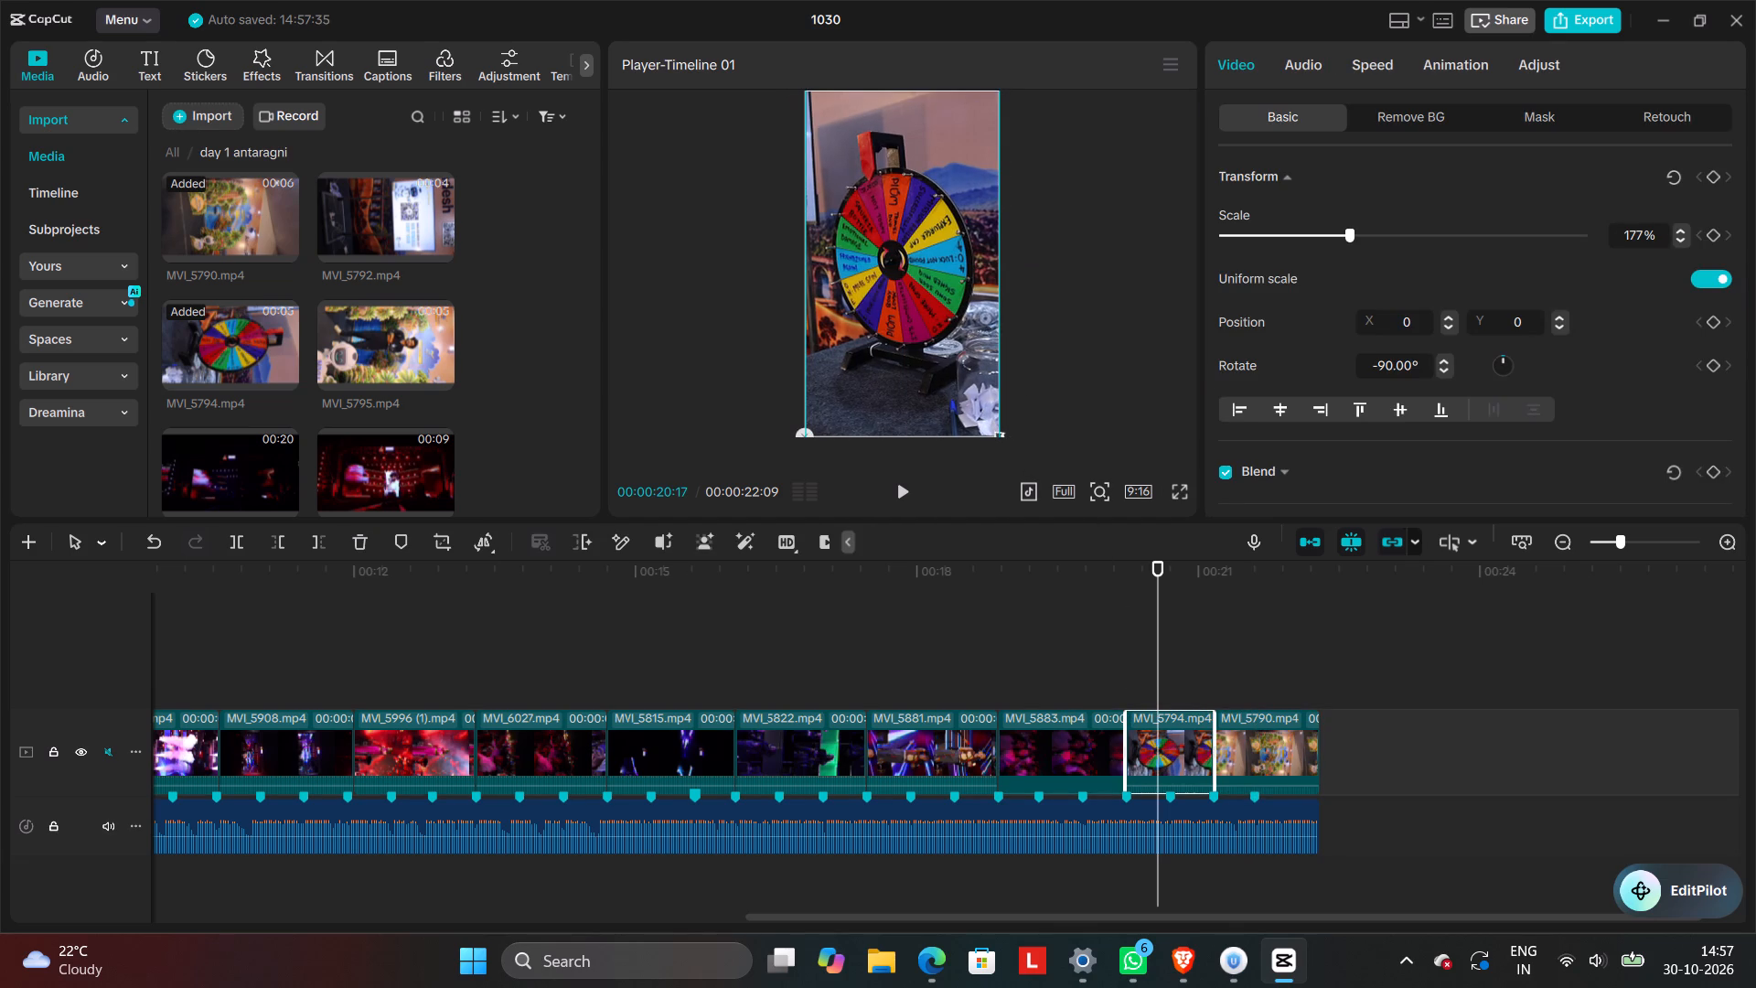
pyautogui.moveTo(1000, 445); pyautogui.dragTo(1001, 452)
pyautogui.click(1031, 381)
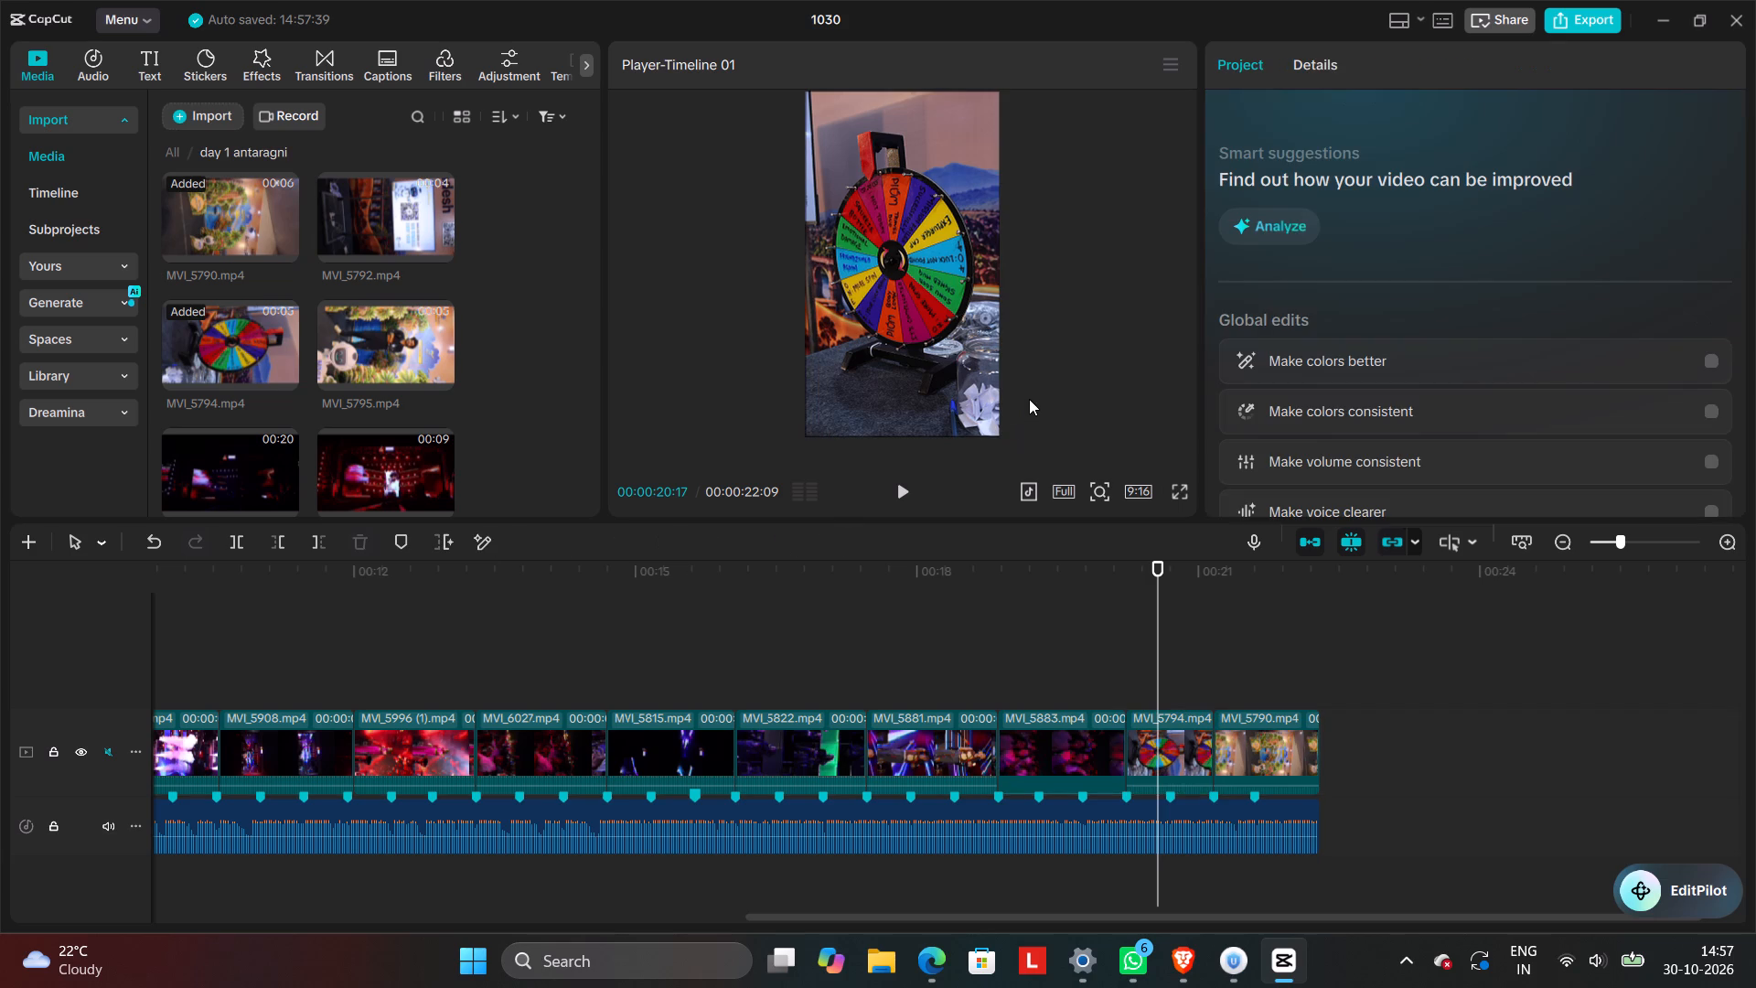
# Preview MVI_5819, and replace MVI_5794 on the main track with it, keeping the original video effect.
pyautogui.click(1075, 640)
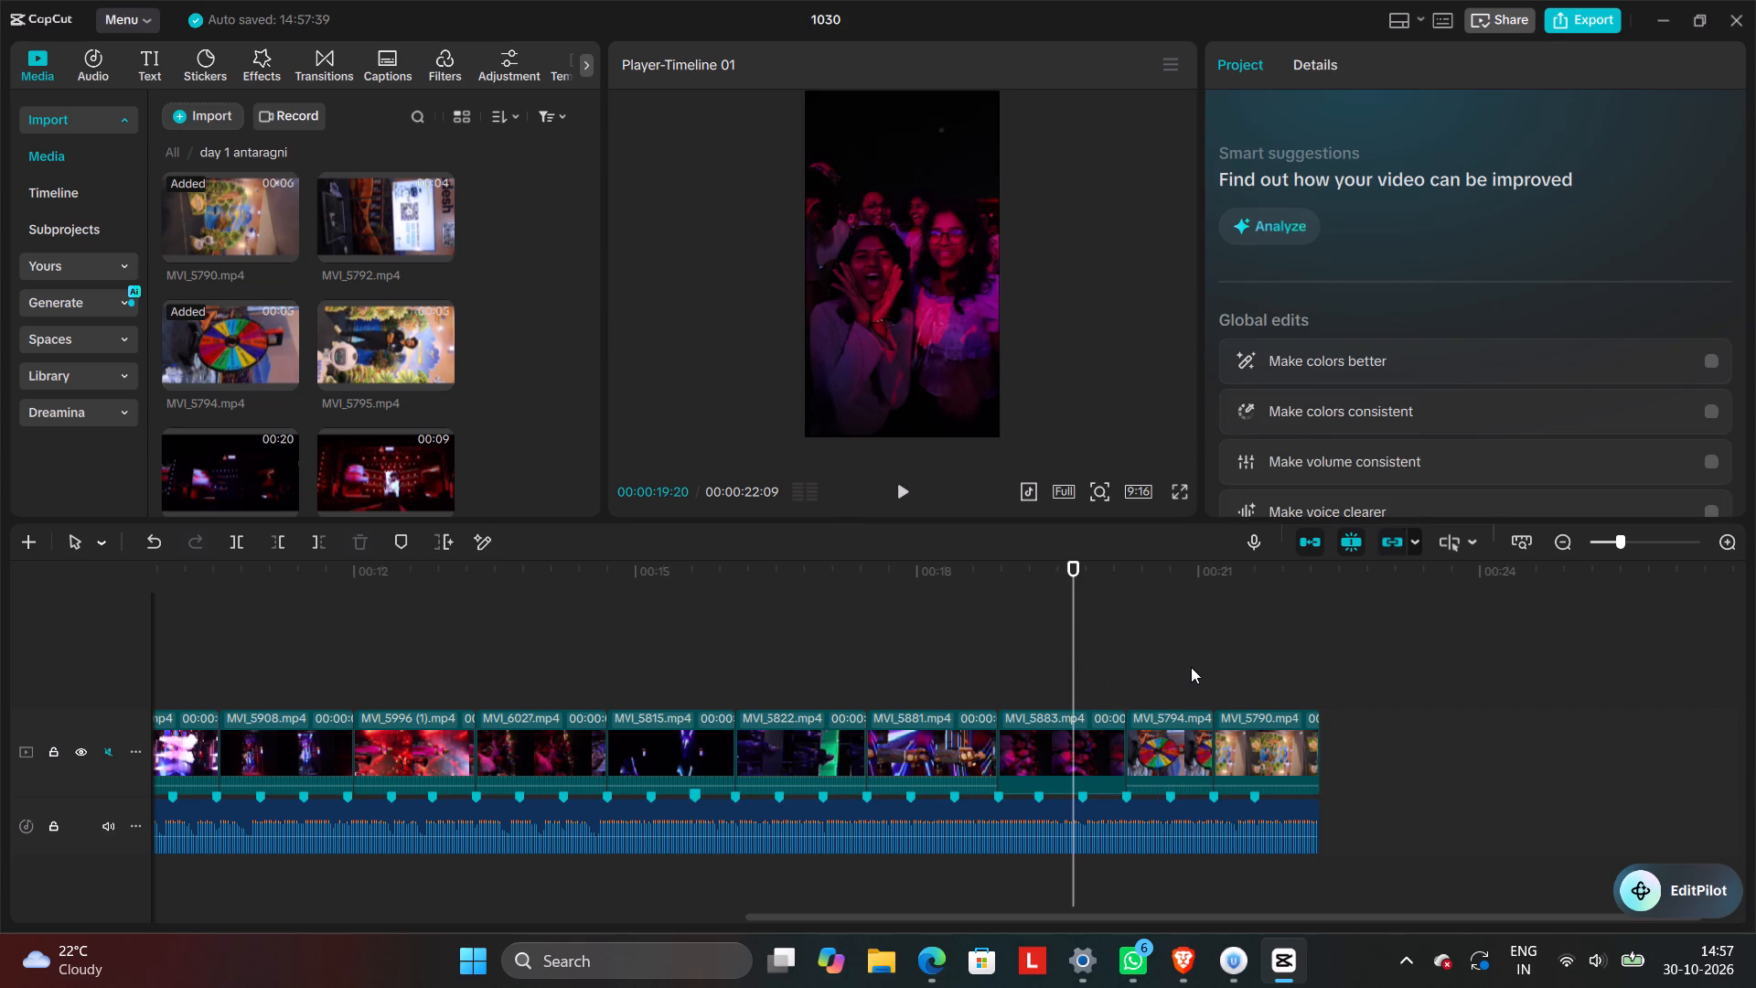
pyautogui.click(1191, 667)
pyautogui.scroll(-8, 390, 311)
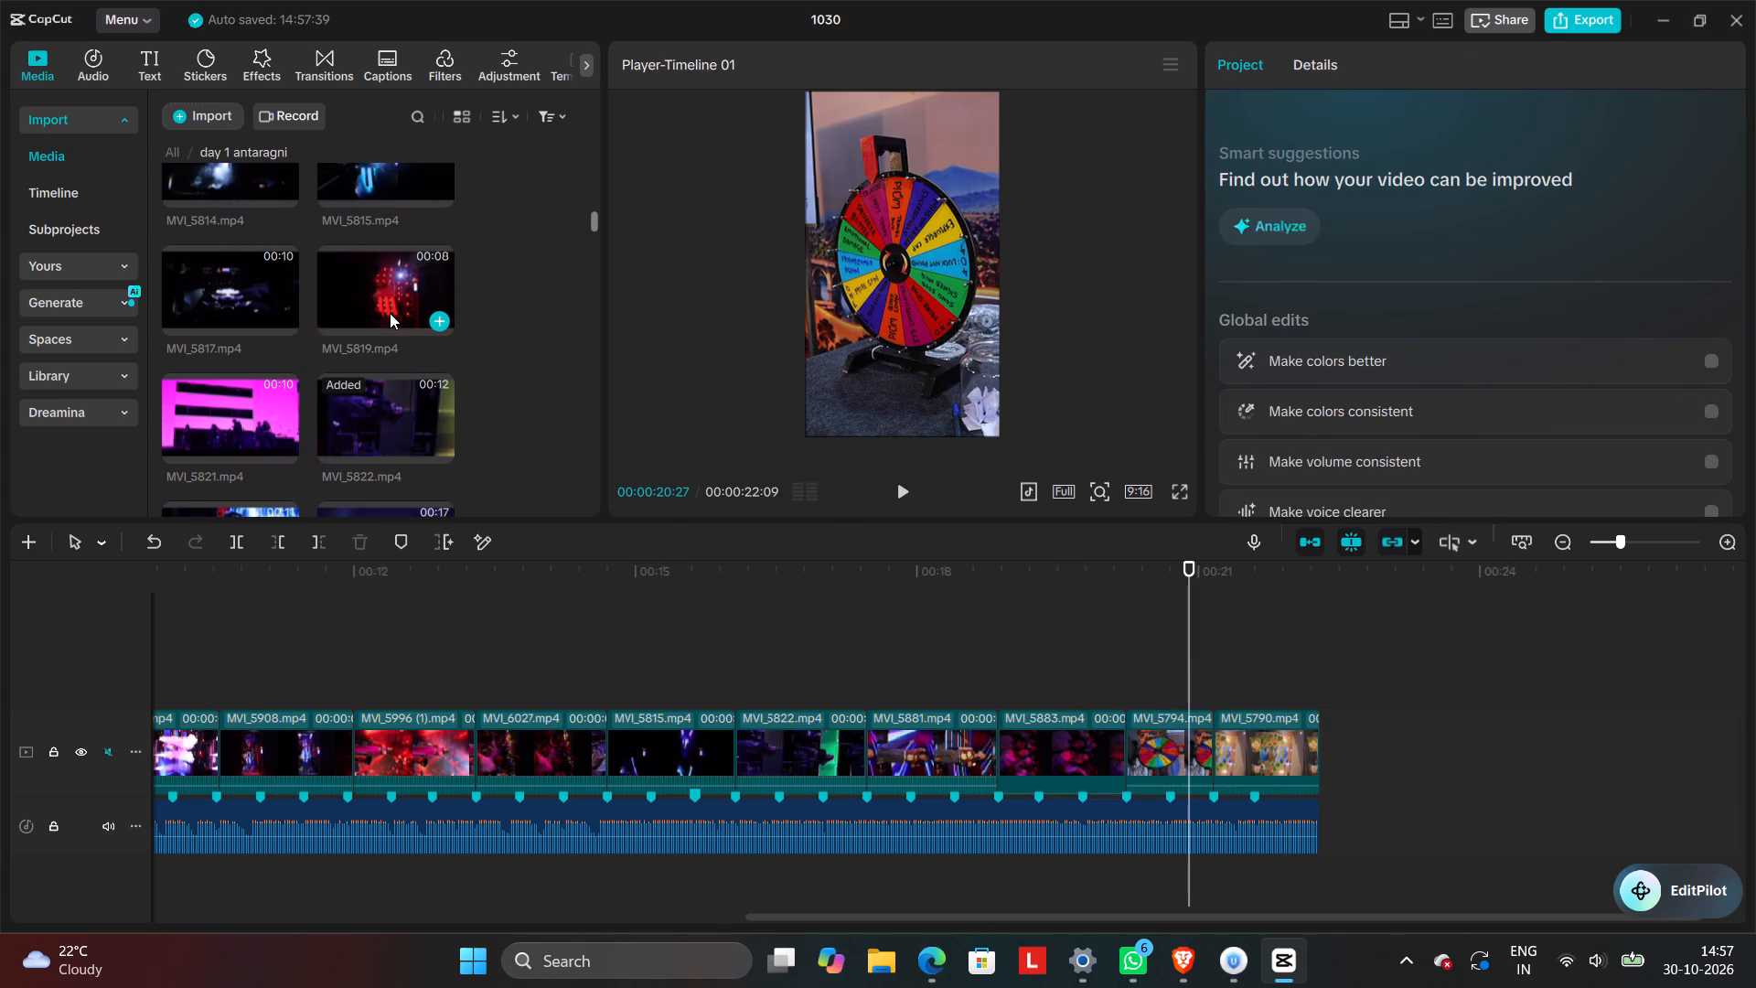
pyautogui.click(393, 315)
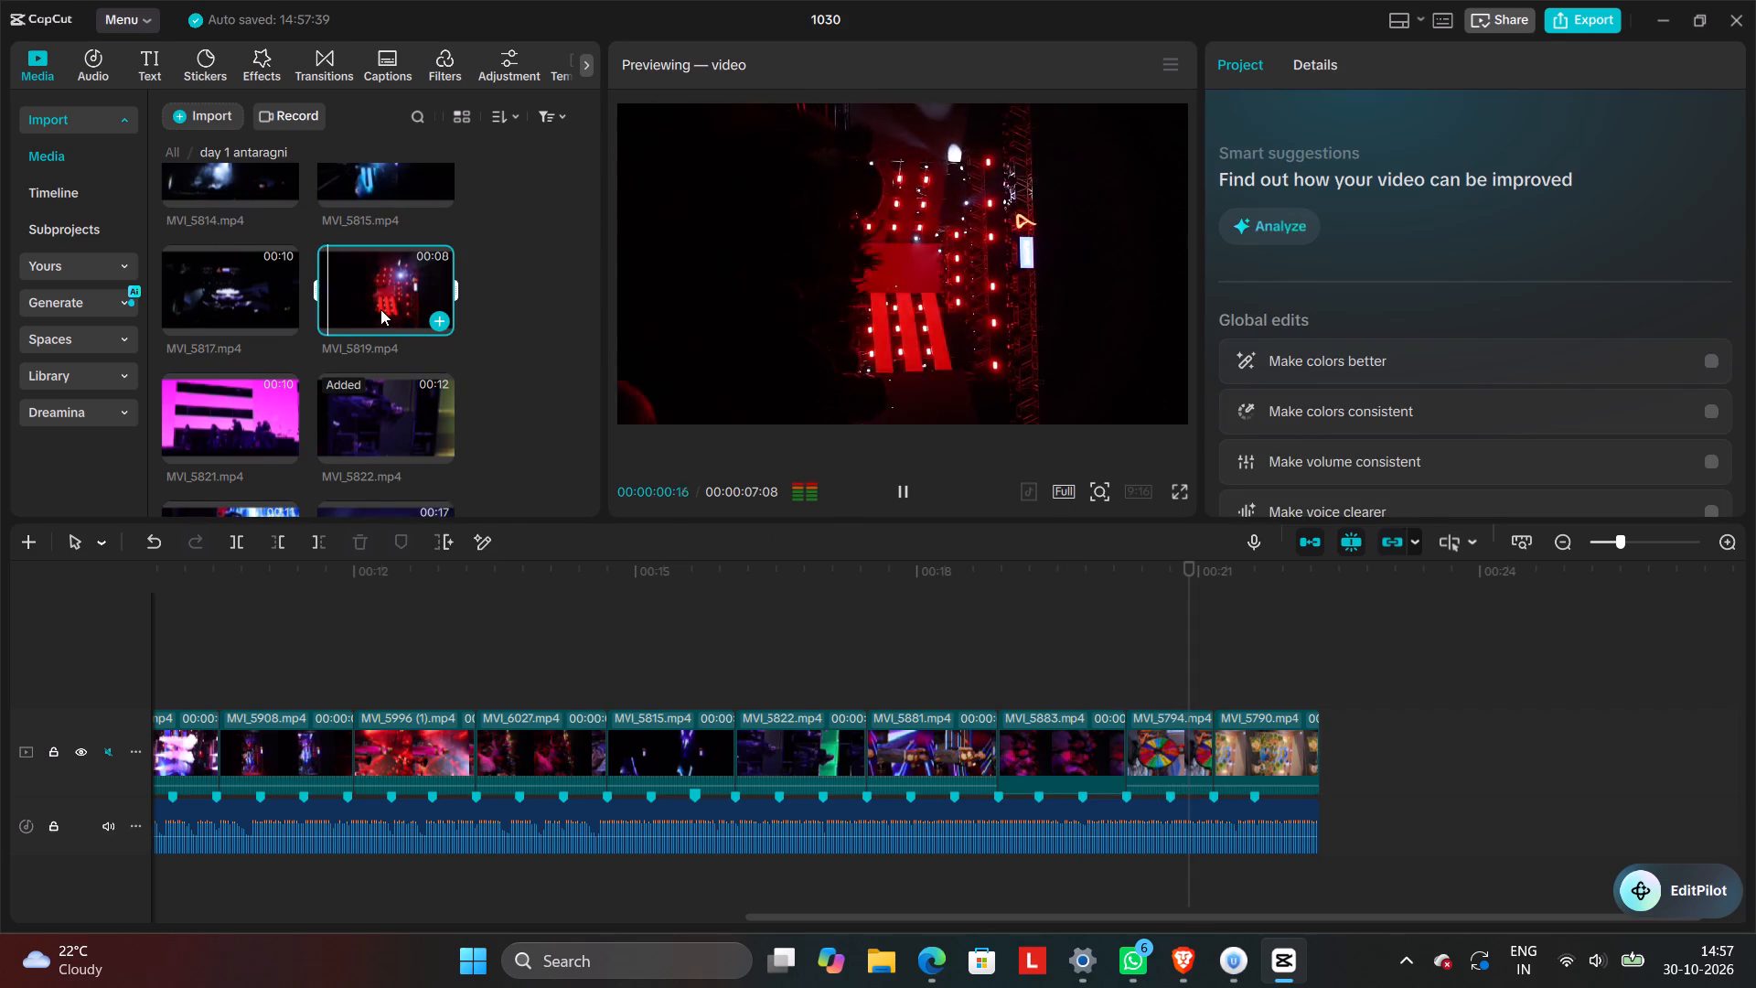
pyautogui.moveTo(373, 283); pyautogui.dragTo(548, 374)
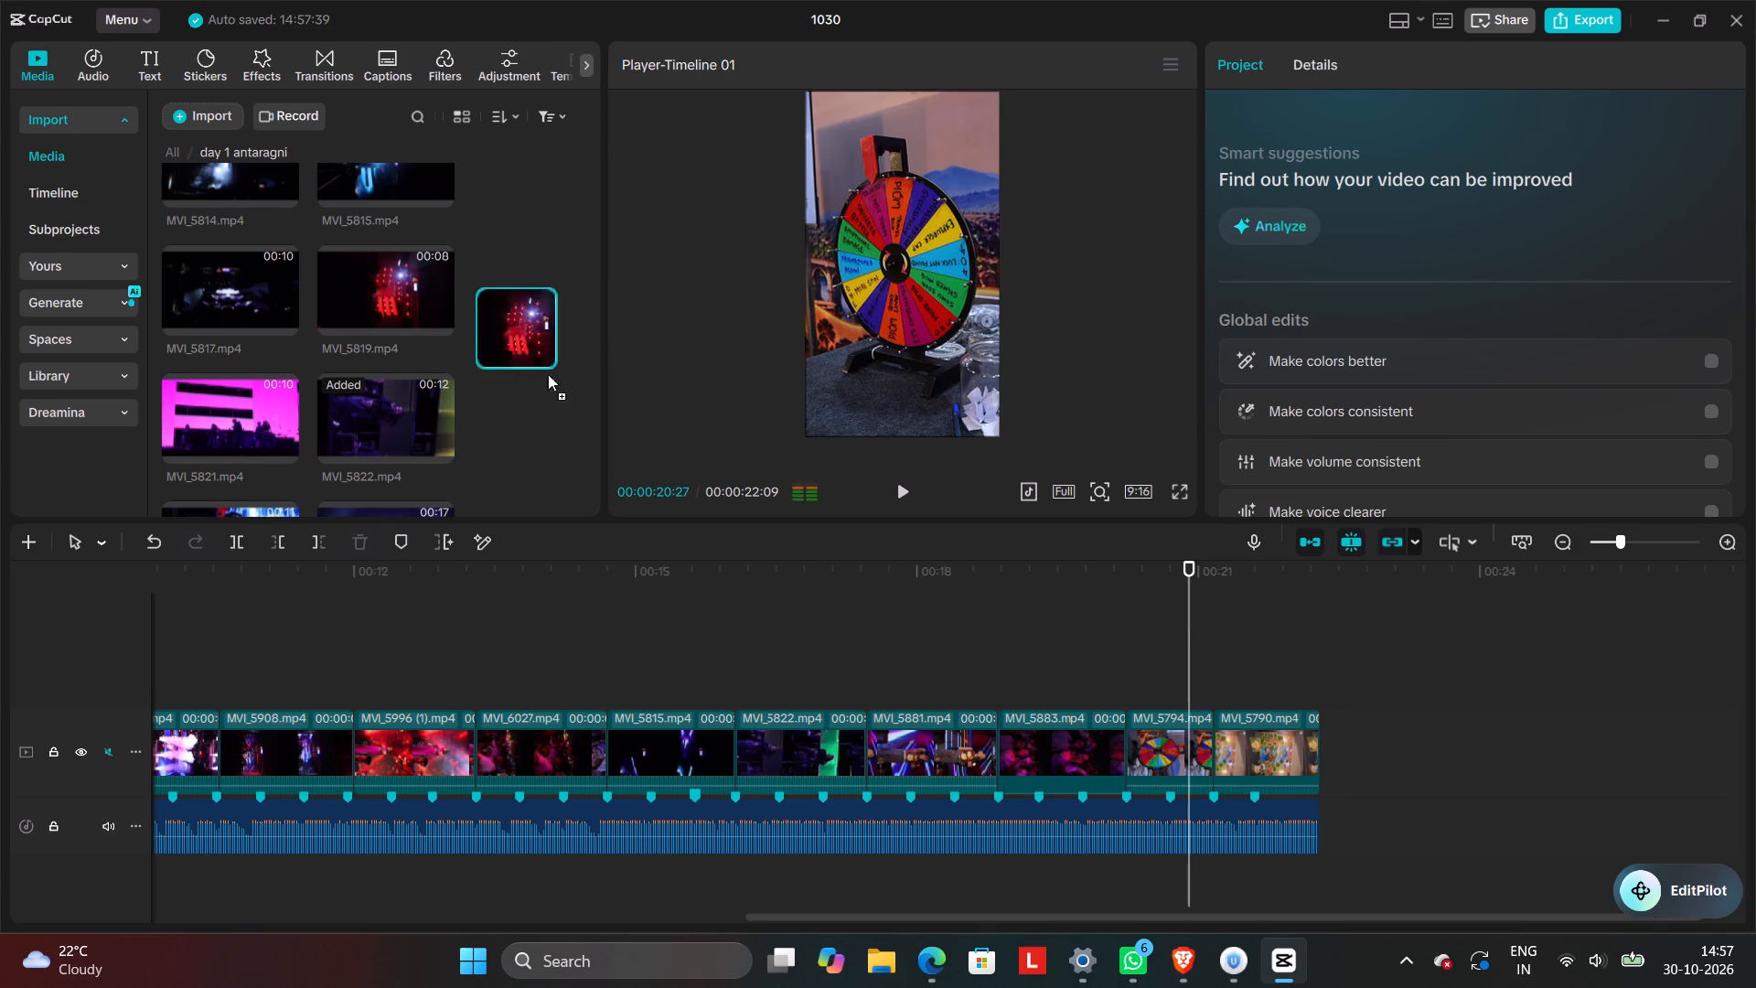
pyautogui.moveTo(548, 374); pyautogui.dragTo(1158, 729)
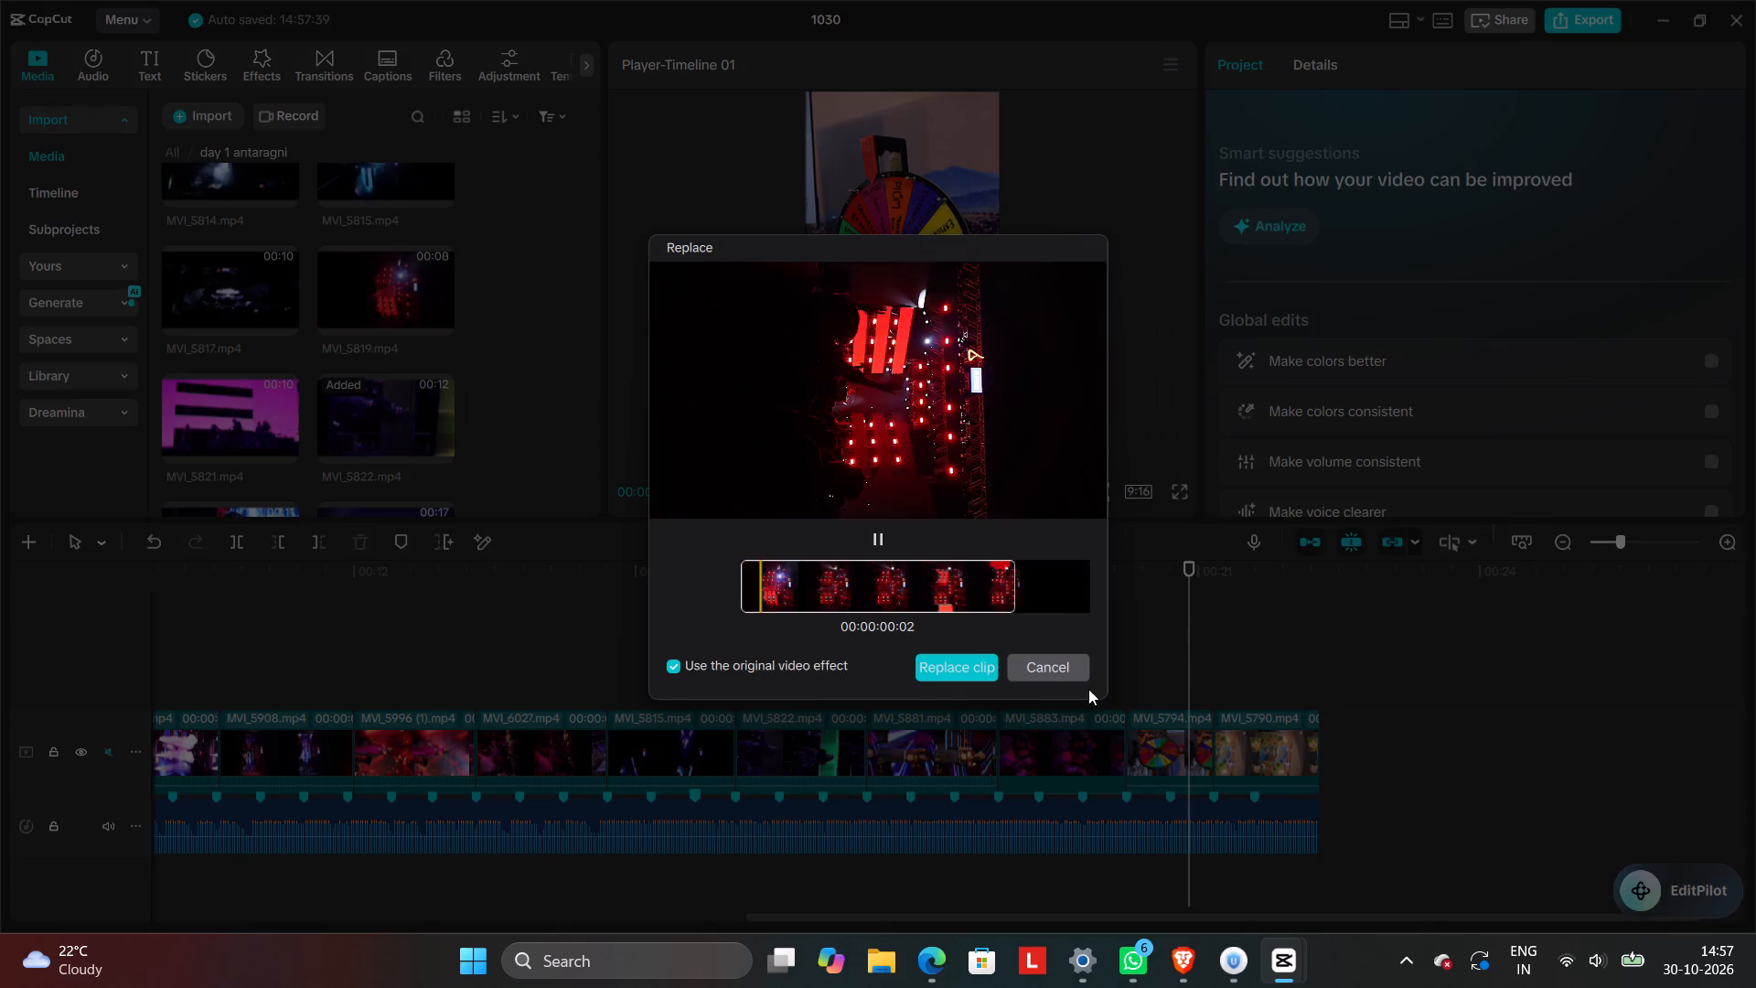
pyautogui.click(967, 670)
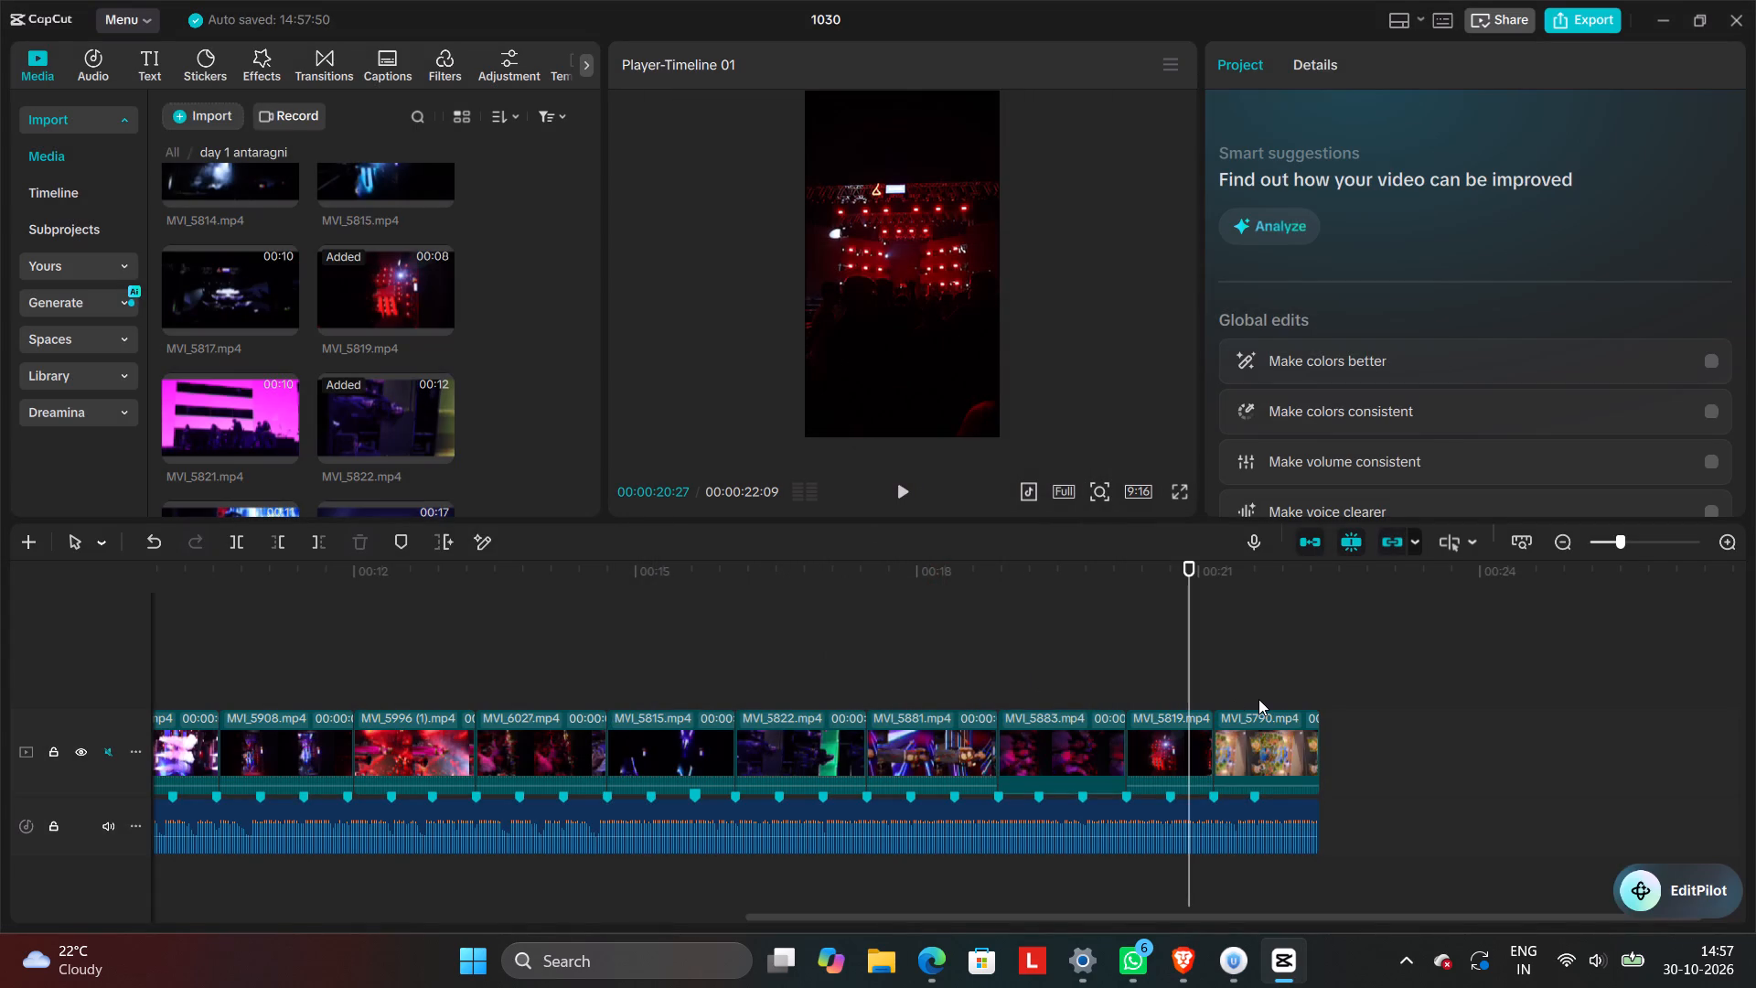
# Preview MVI_5854, MVI_5947 and other clips, and replace the last clip, MVI_5790, with MVI_6043, keeping the original video effect.
pyautogui.click(1258, 699)
pyautogui.scroll(-3, 423, 366)
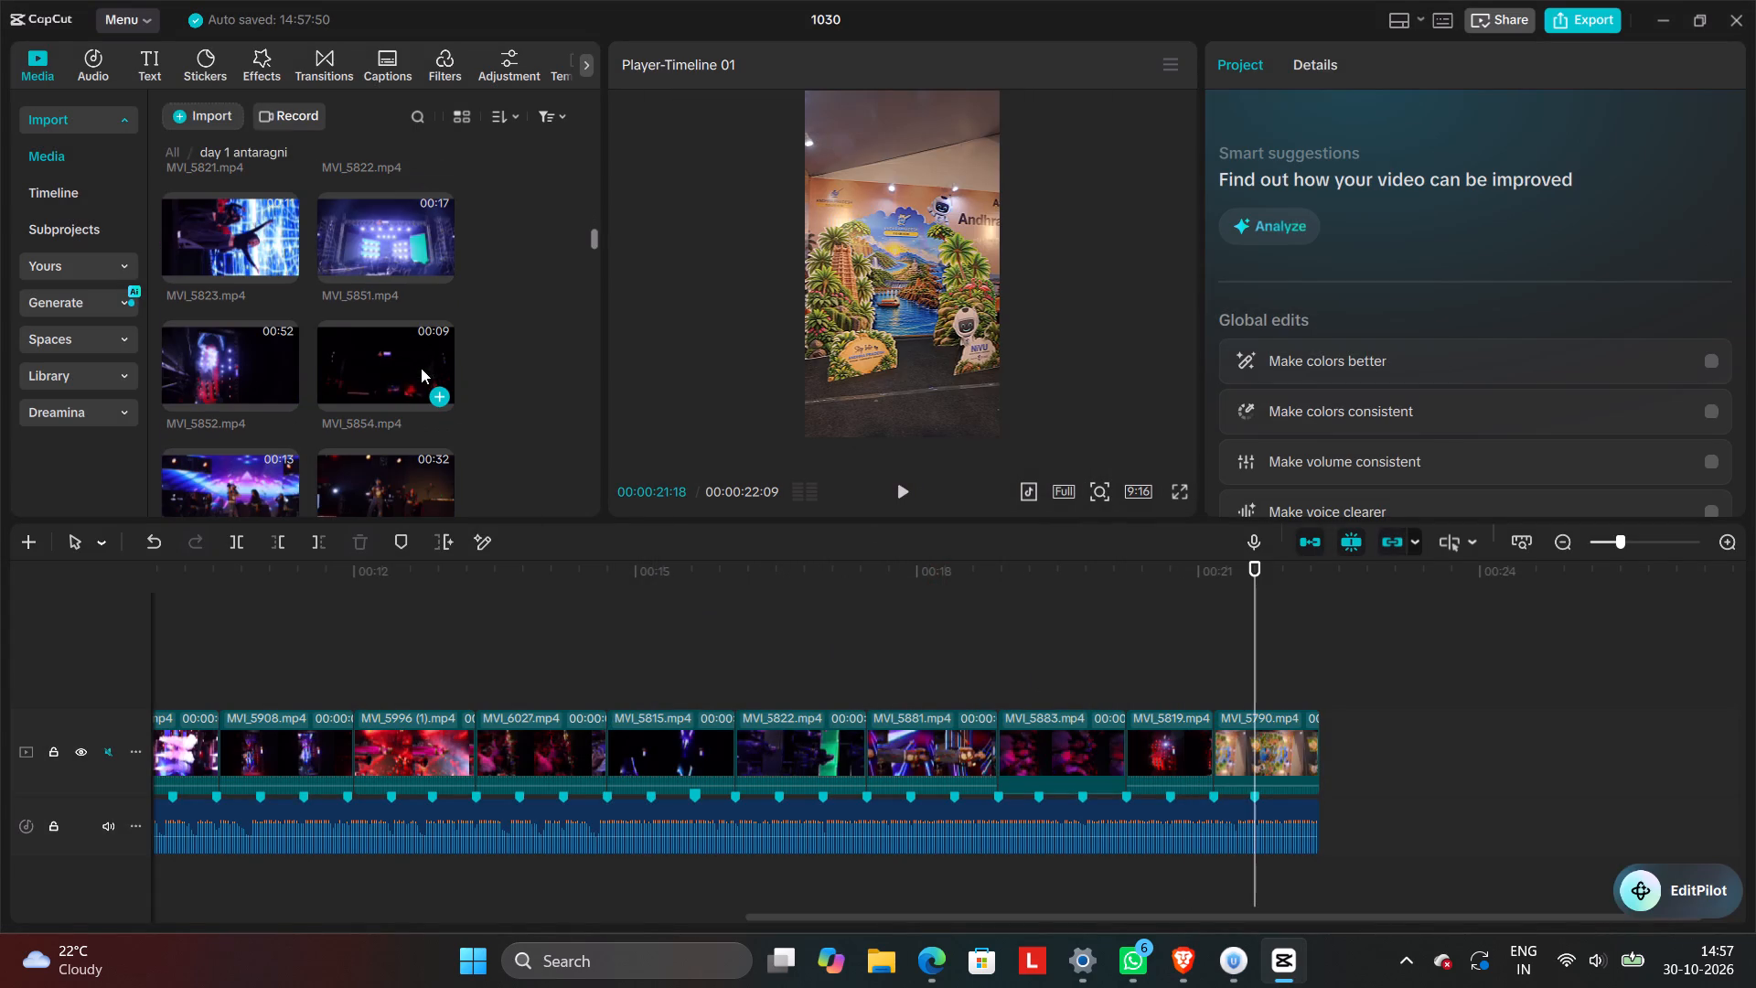
pyautogui.click(395, 379)
pyautogui.scroll(-20, 395, 379)
pyautogui.scroll(-1, 395, 379)
pyautogui.click(397, 415)
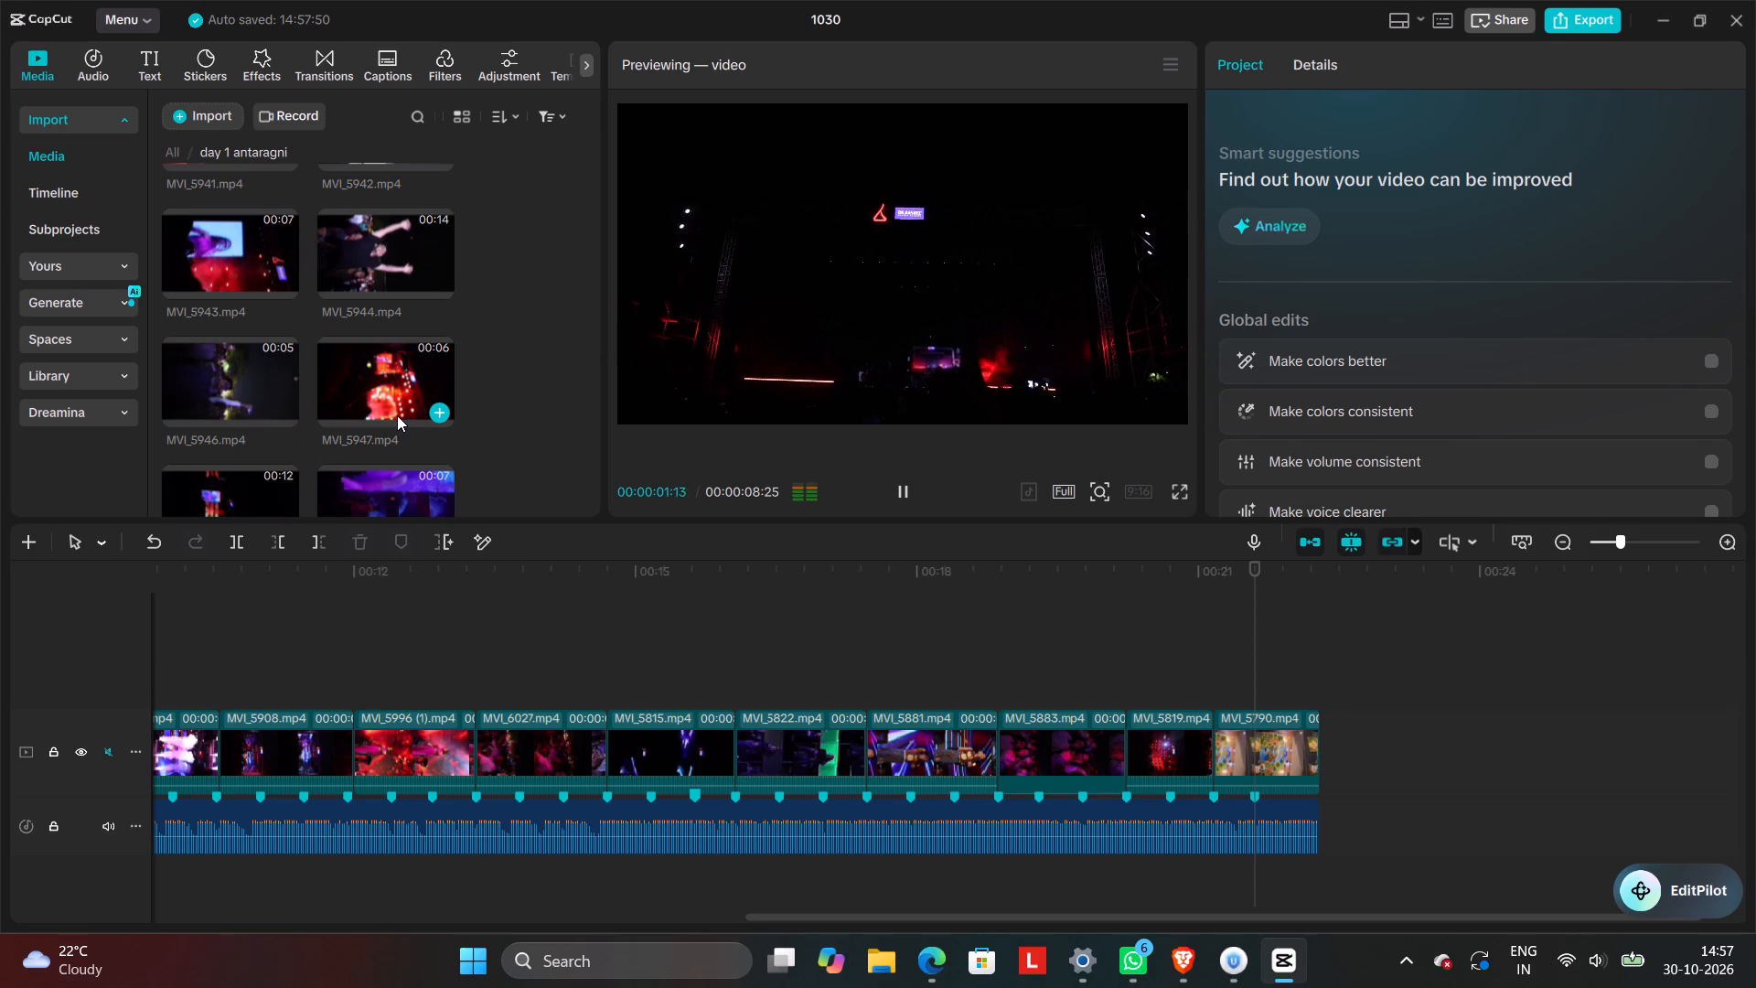
pyautogui.scroll(-12, 392, 379)
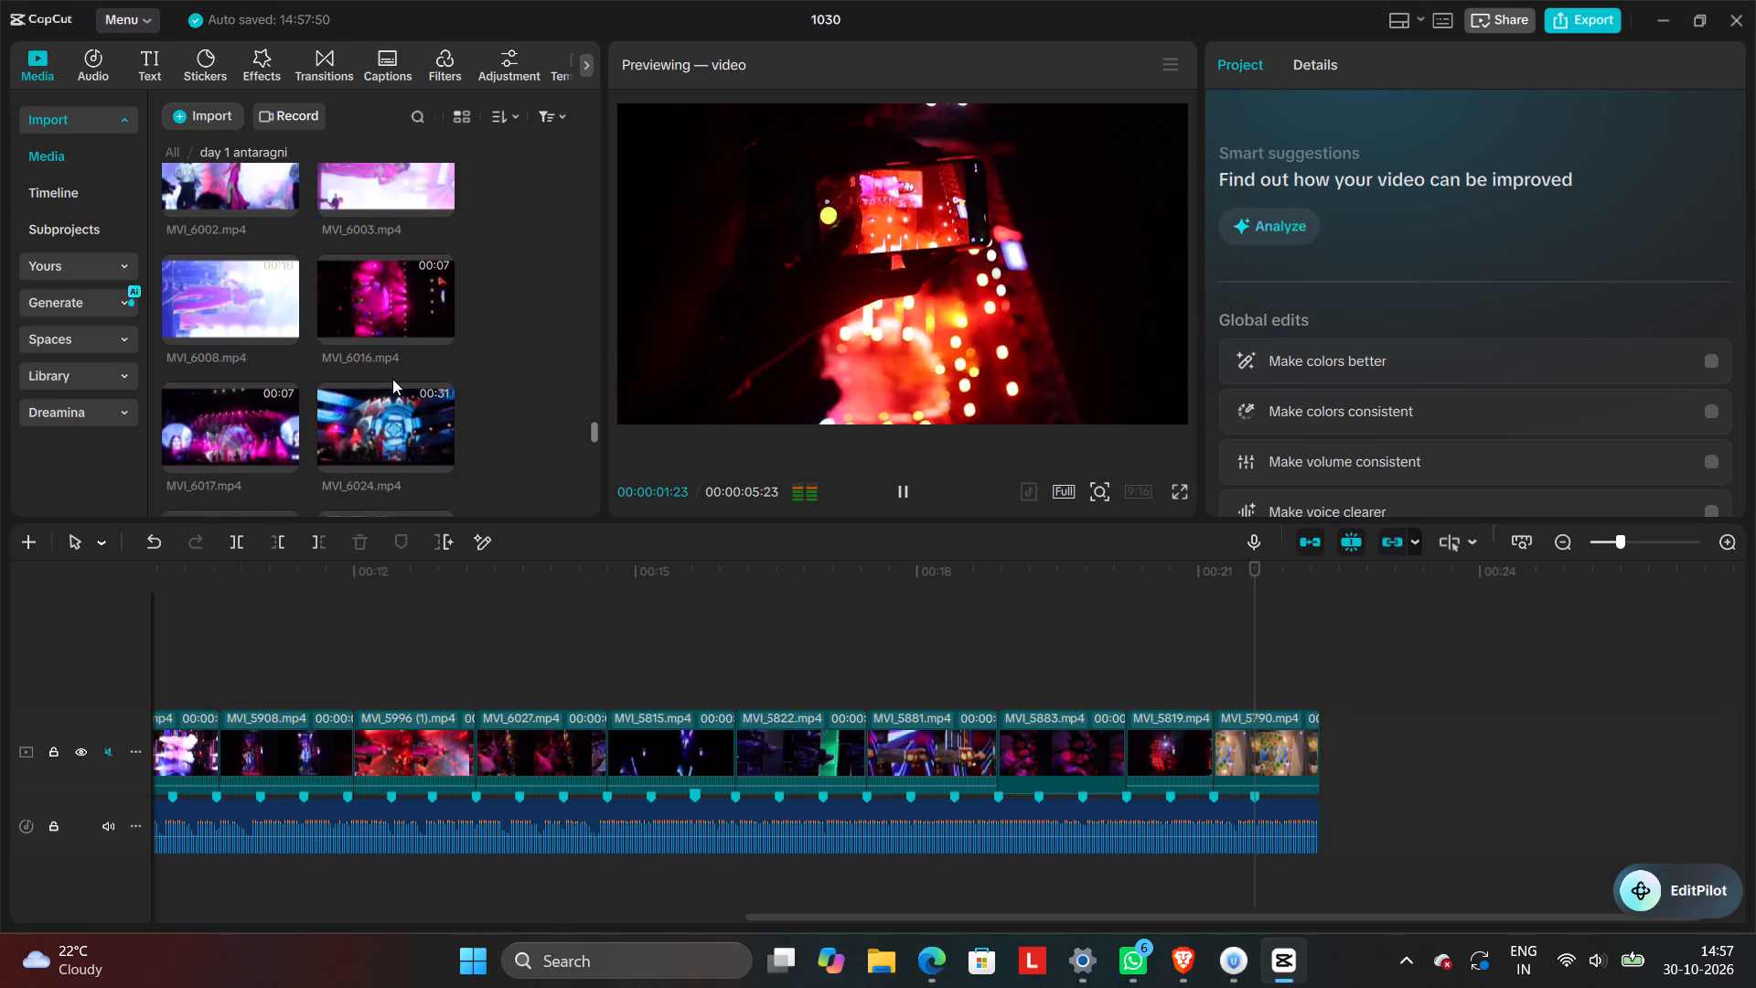
pyautogui.click(395, 410)
pyautogui.scroll(-4, 392, 410)
pyautogui.click(392, 410)
pyautogui.moveTo(374, 408); pyautogui.dragTo(644, 497)
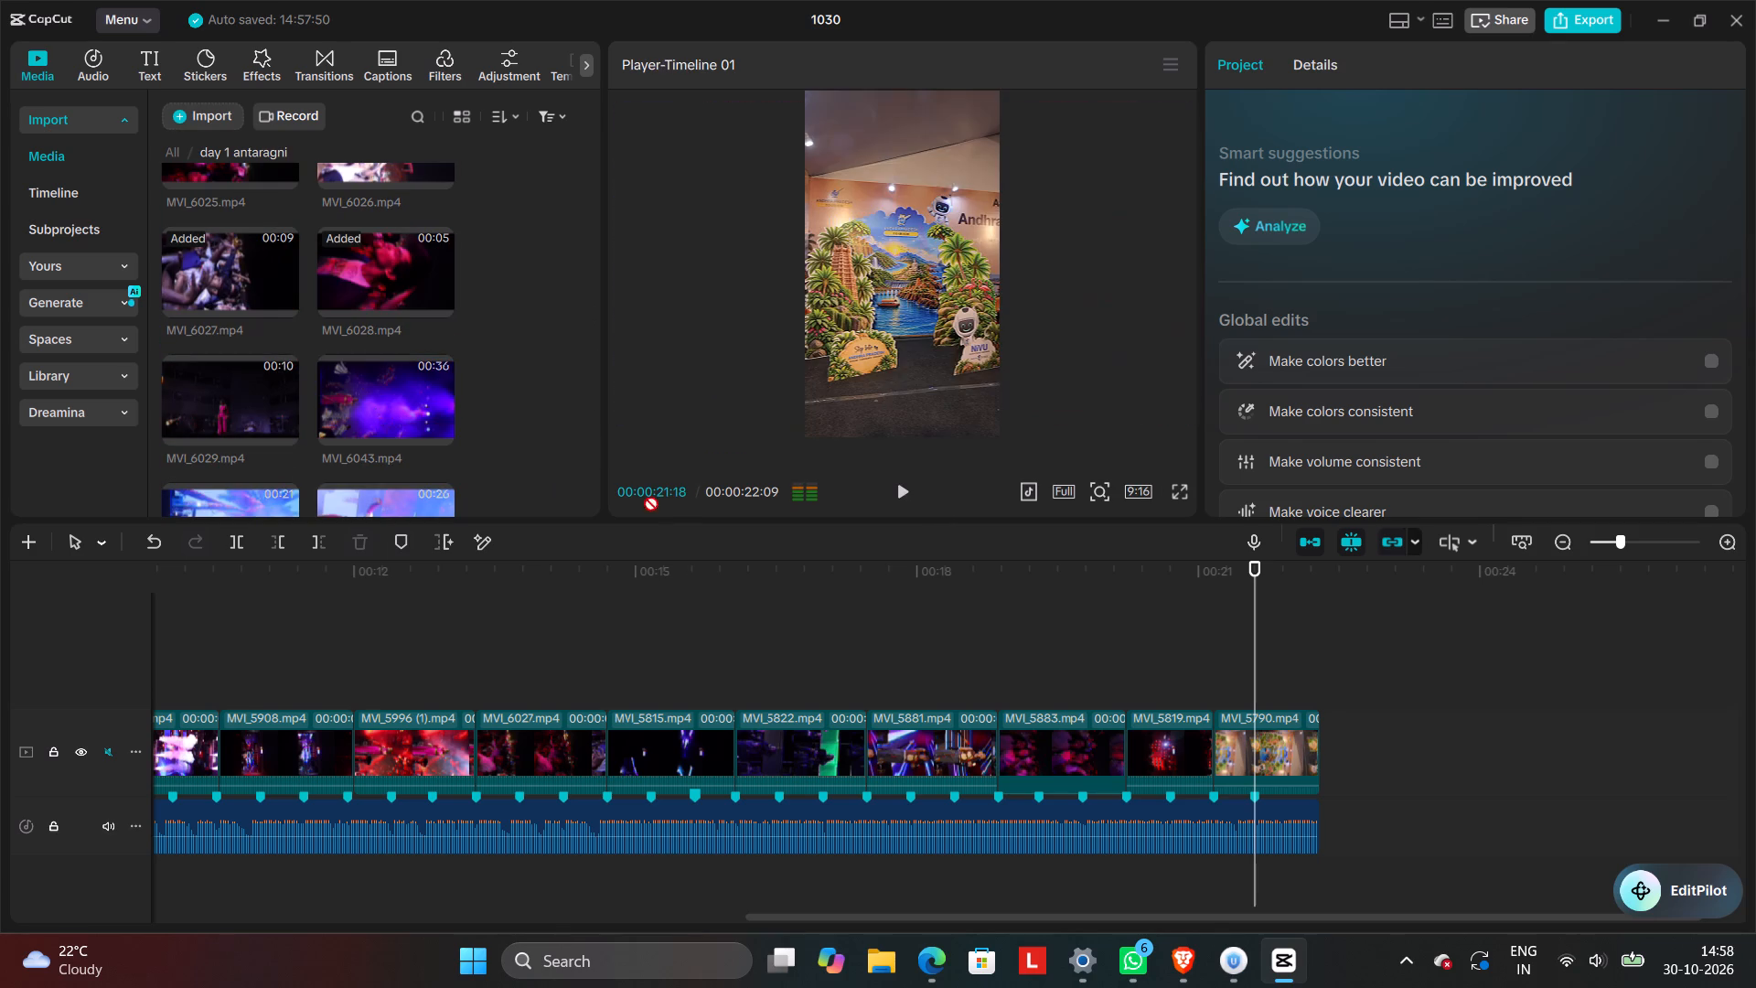
pyautogui.moveTo(644, 497); pyautogui.dragTo(1240, 729)
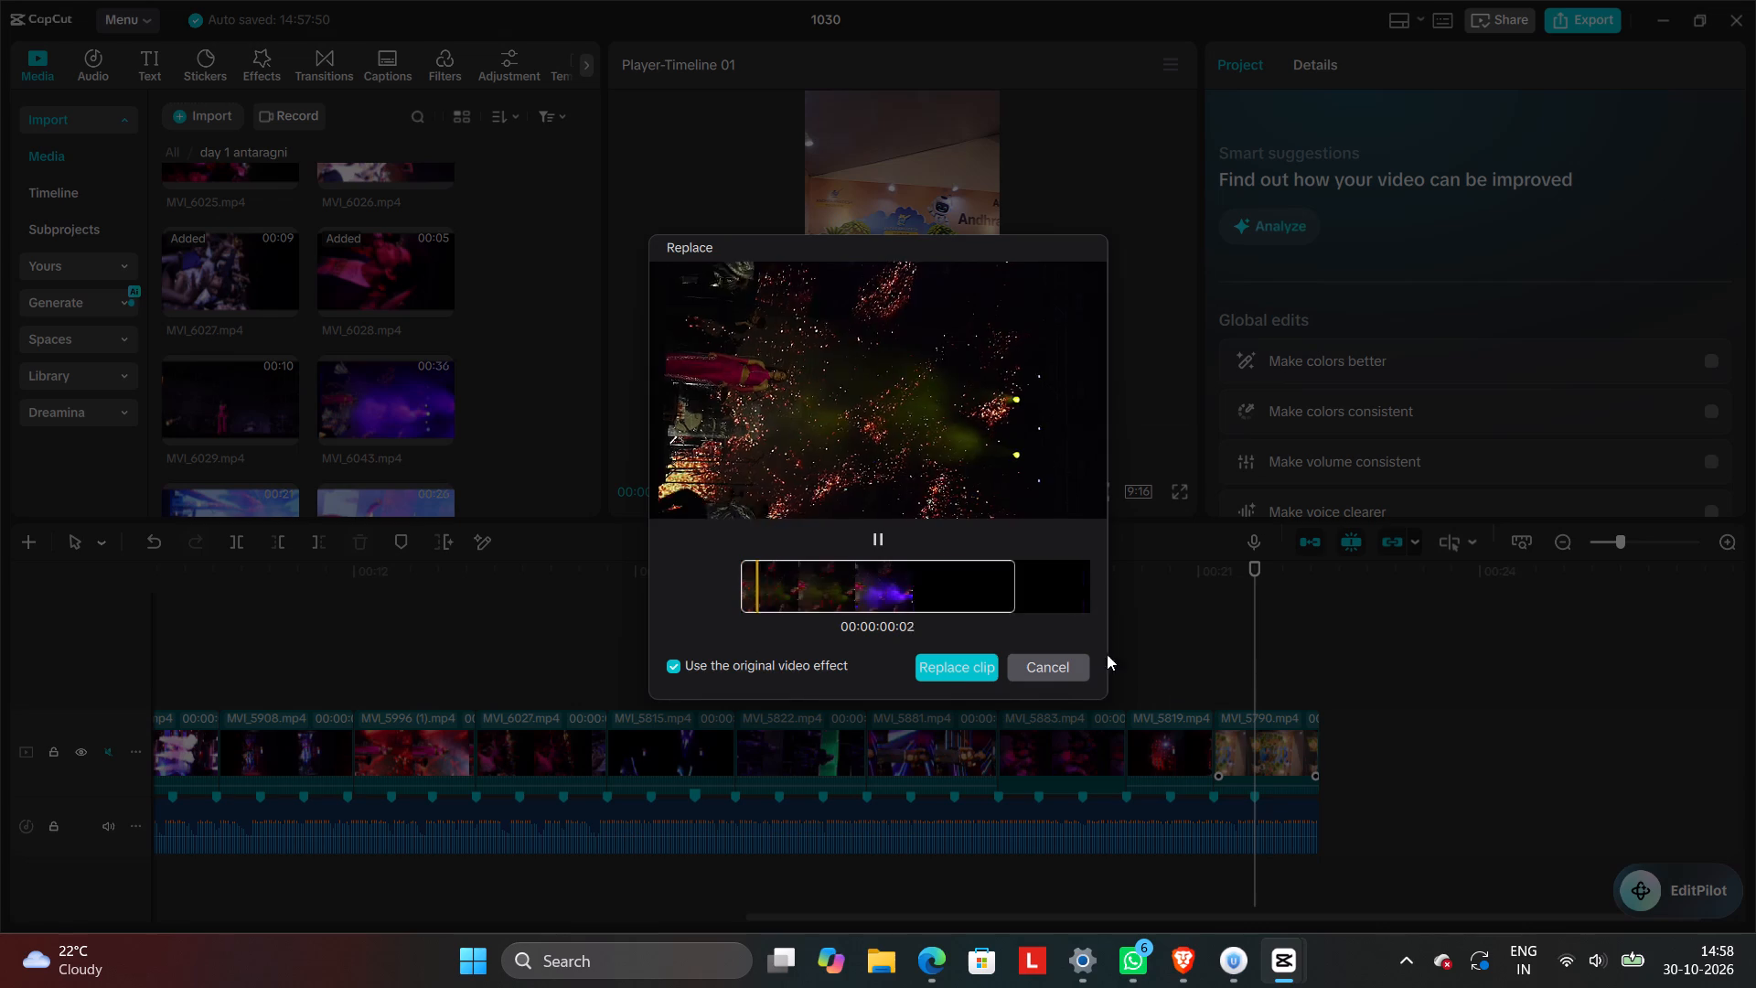
pyautogui.click(964, 670)
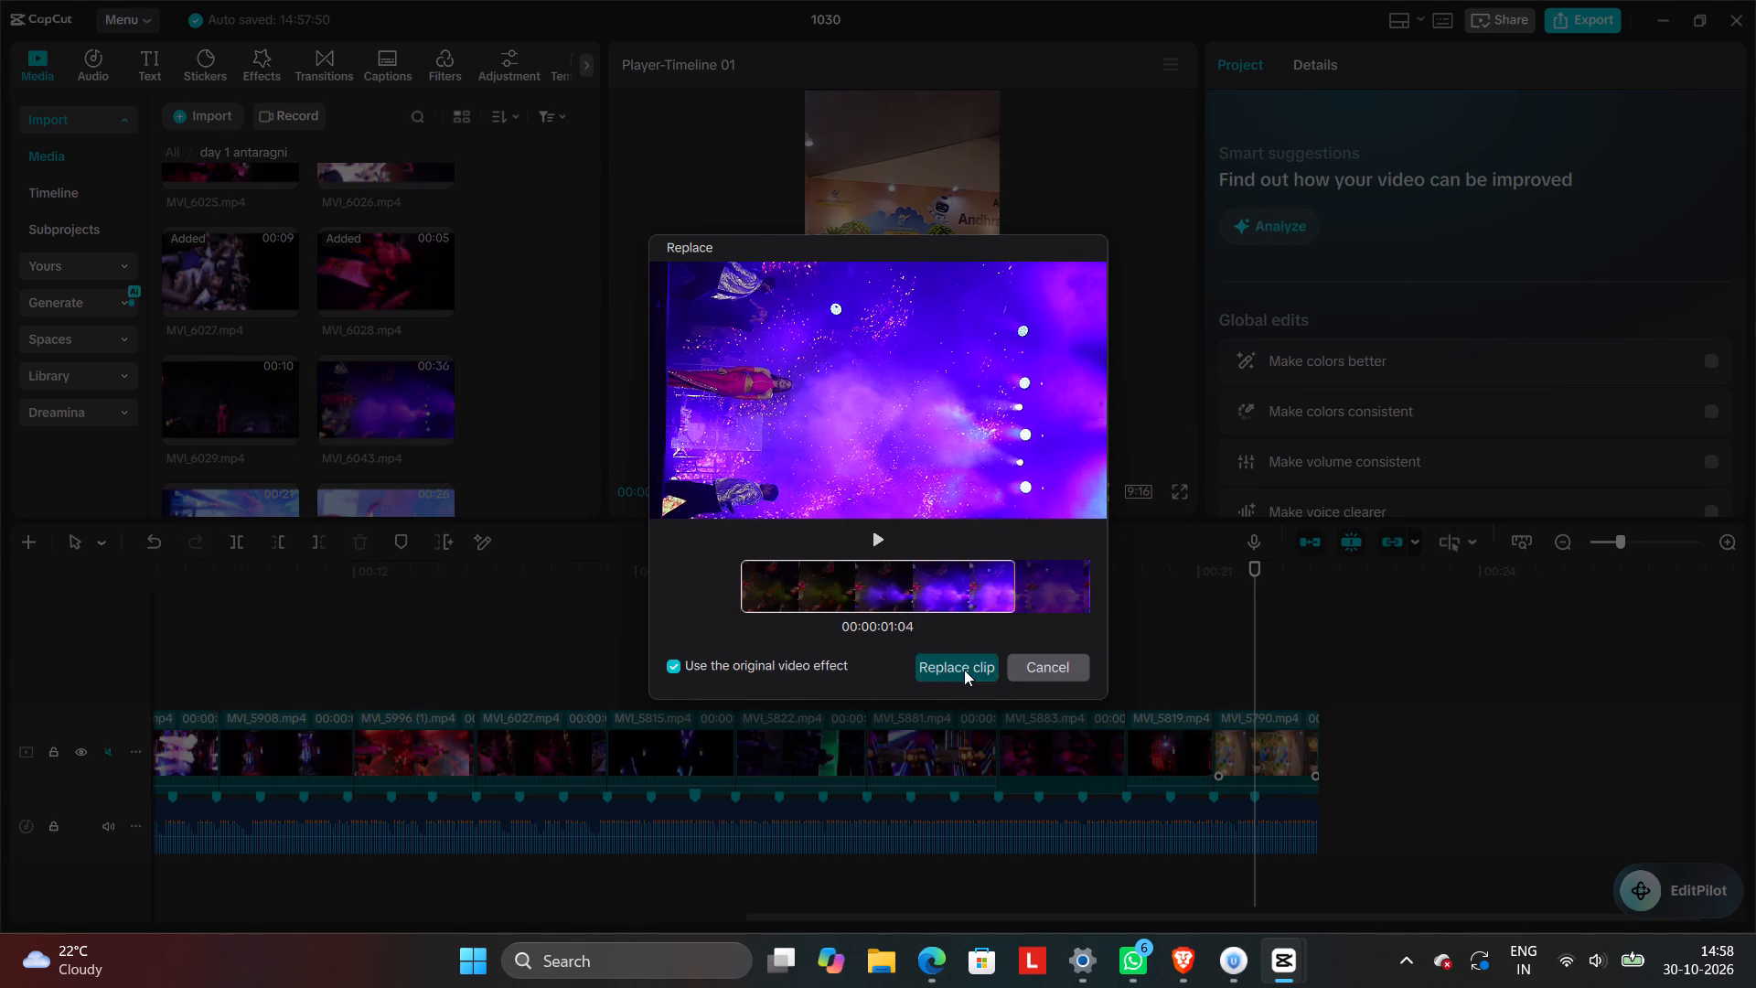
# Play back the sequence from 00:00:19:00 to the end, and open the animation options of the last clip, MVI_6043.
pyautogui.click(1010, 642)
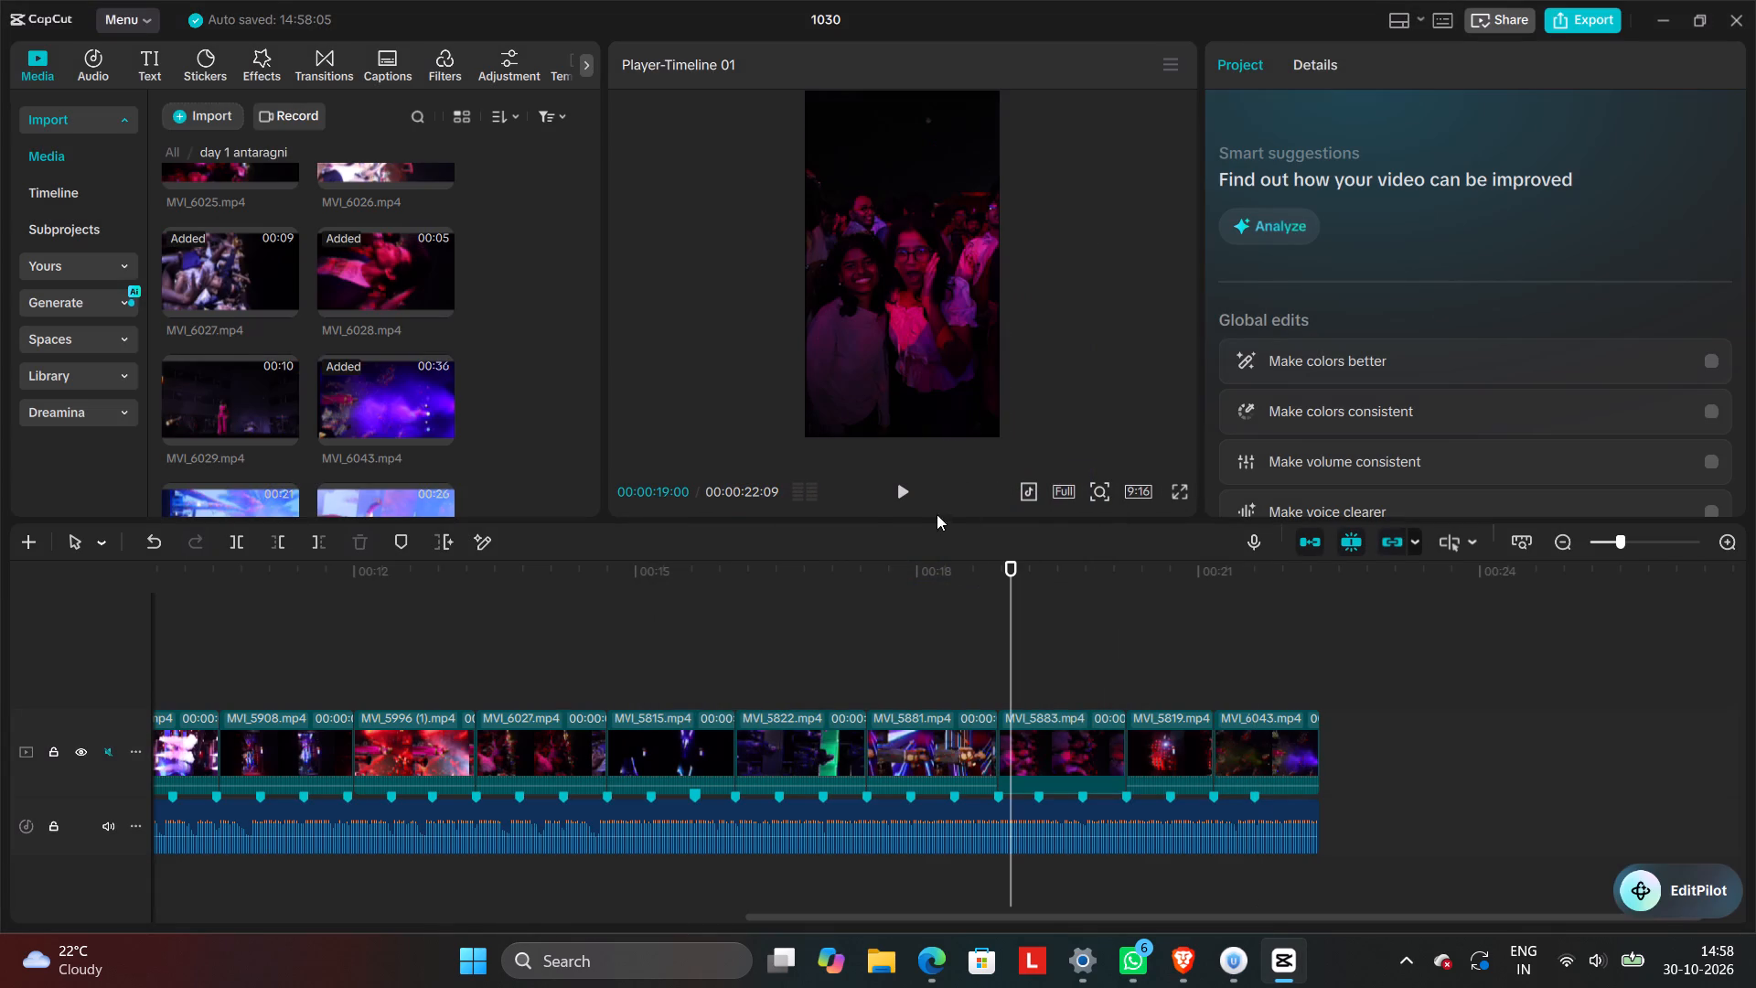
pyautogui.click(894, 489)
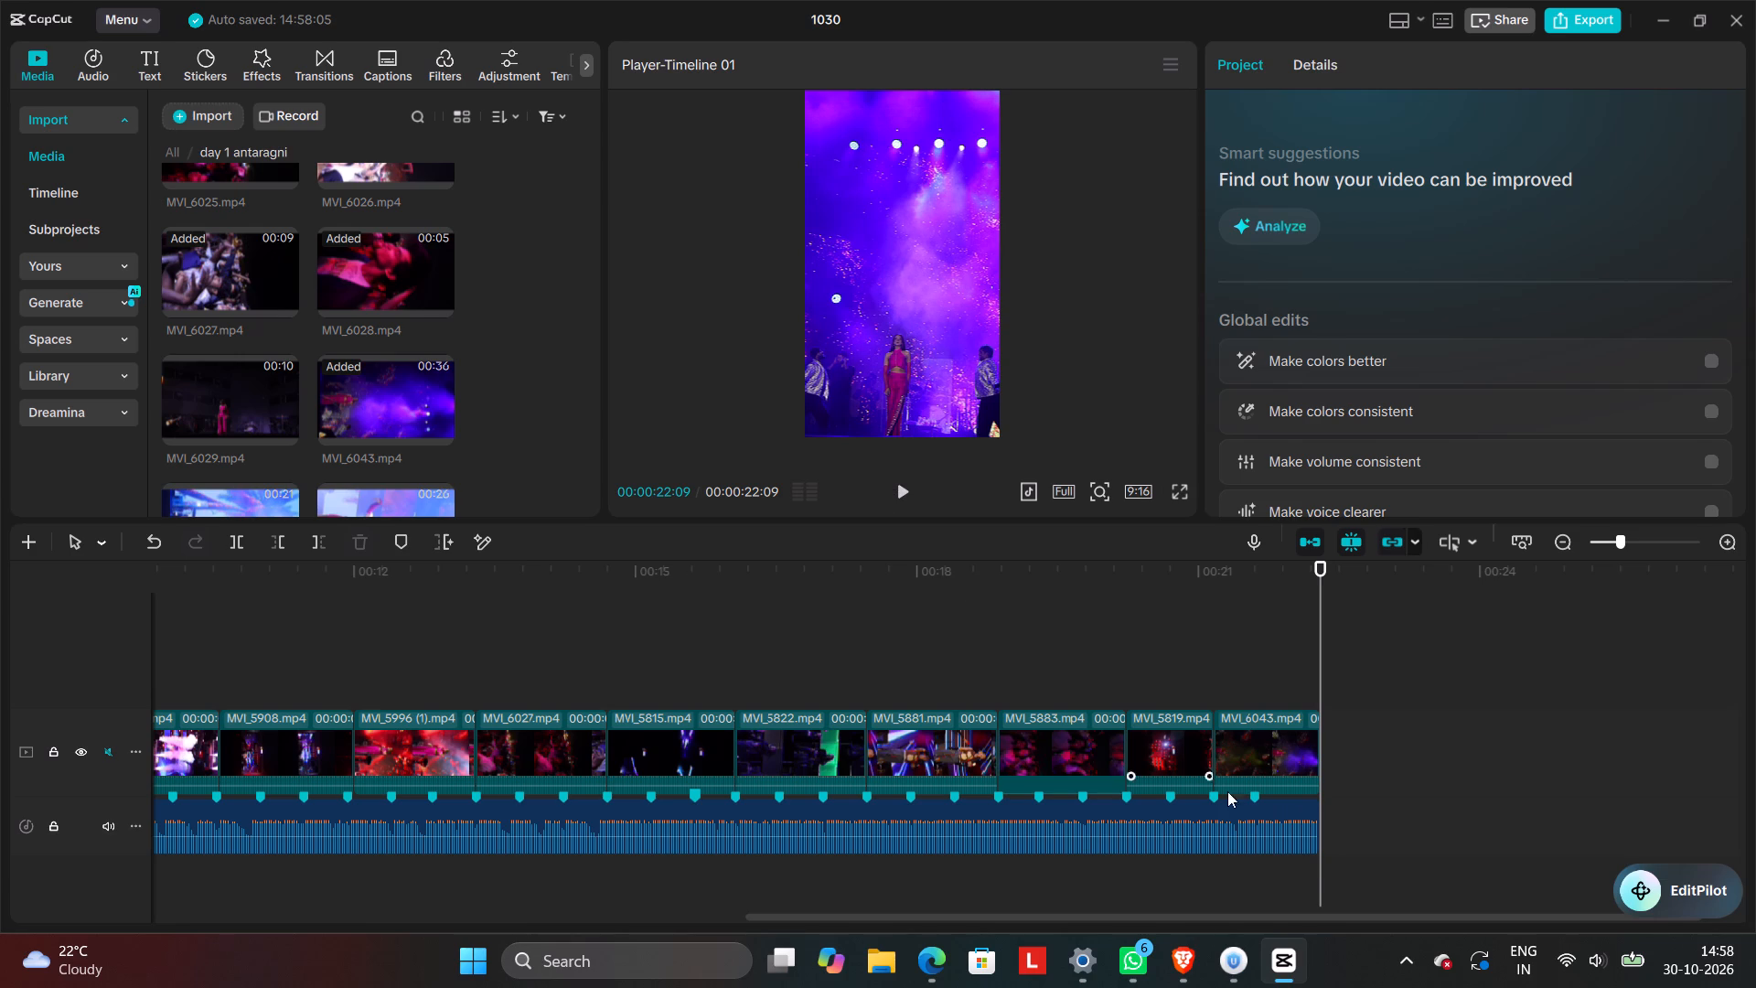
pyautogui.click(1281, 748)
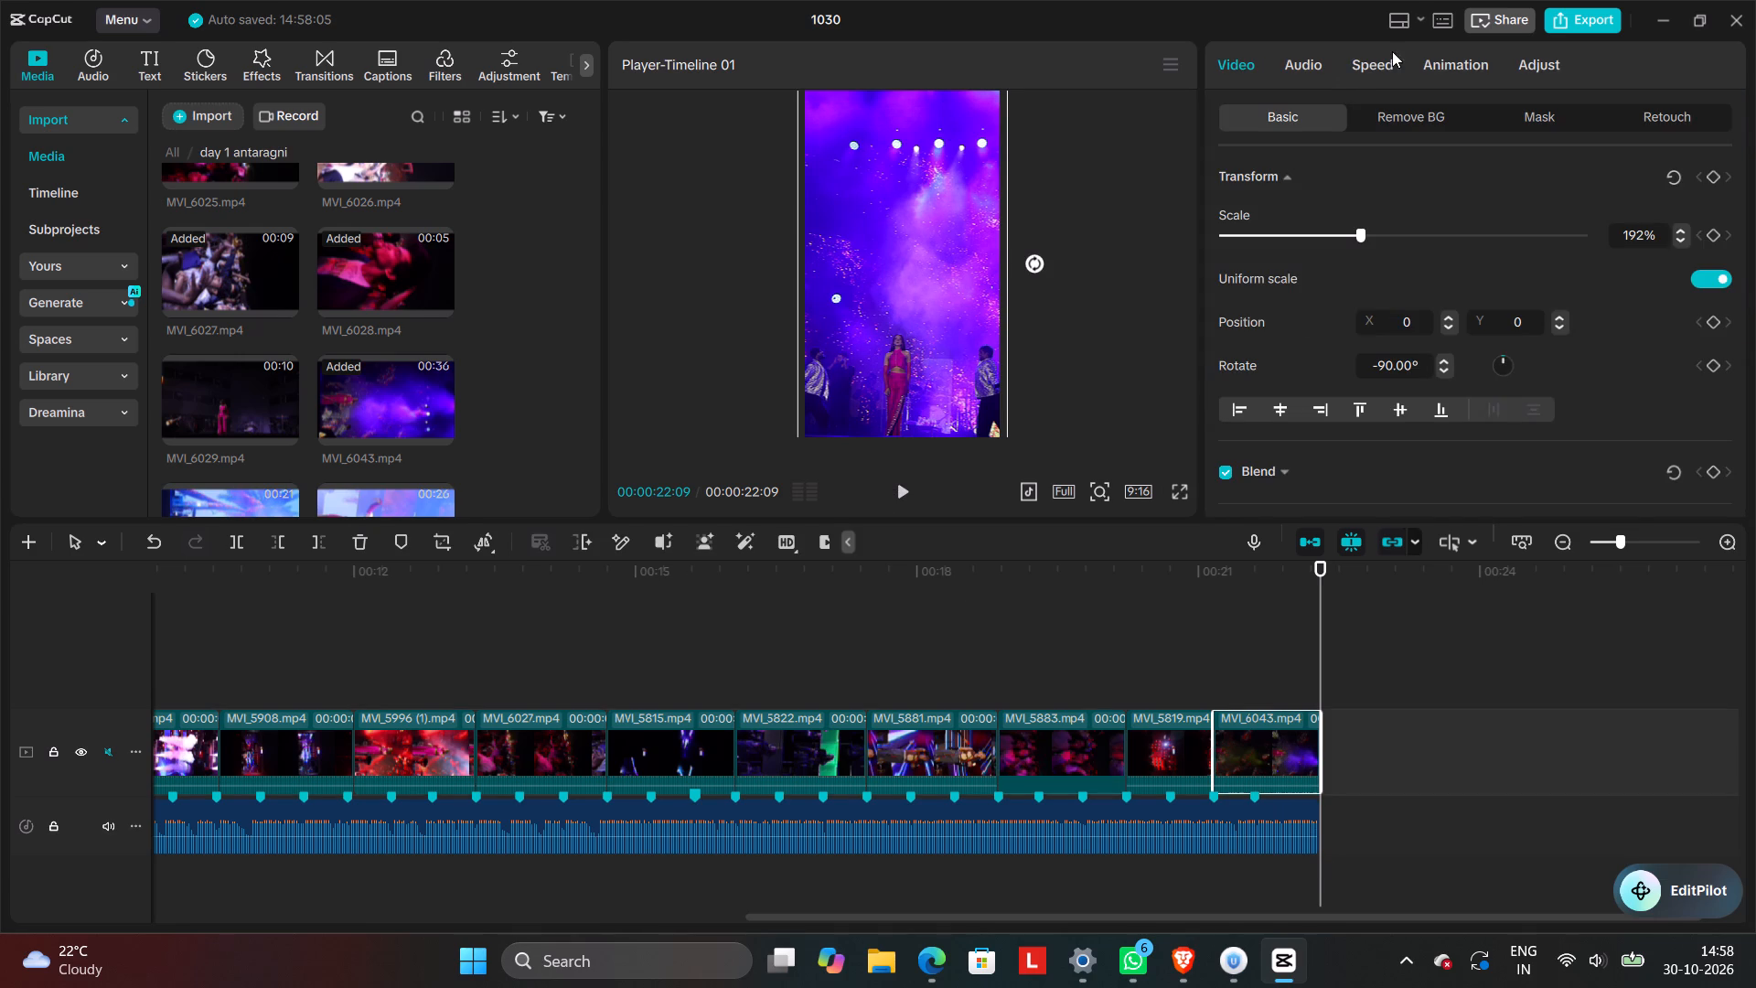
pyautogui.click(1429, 73)
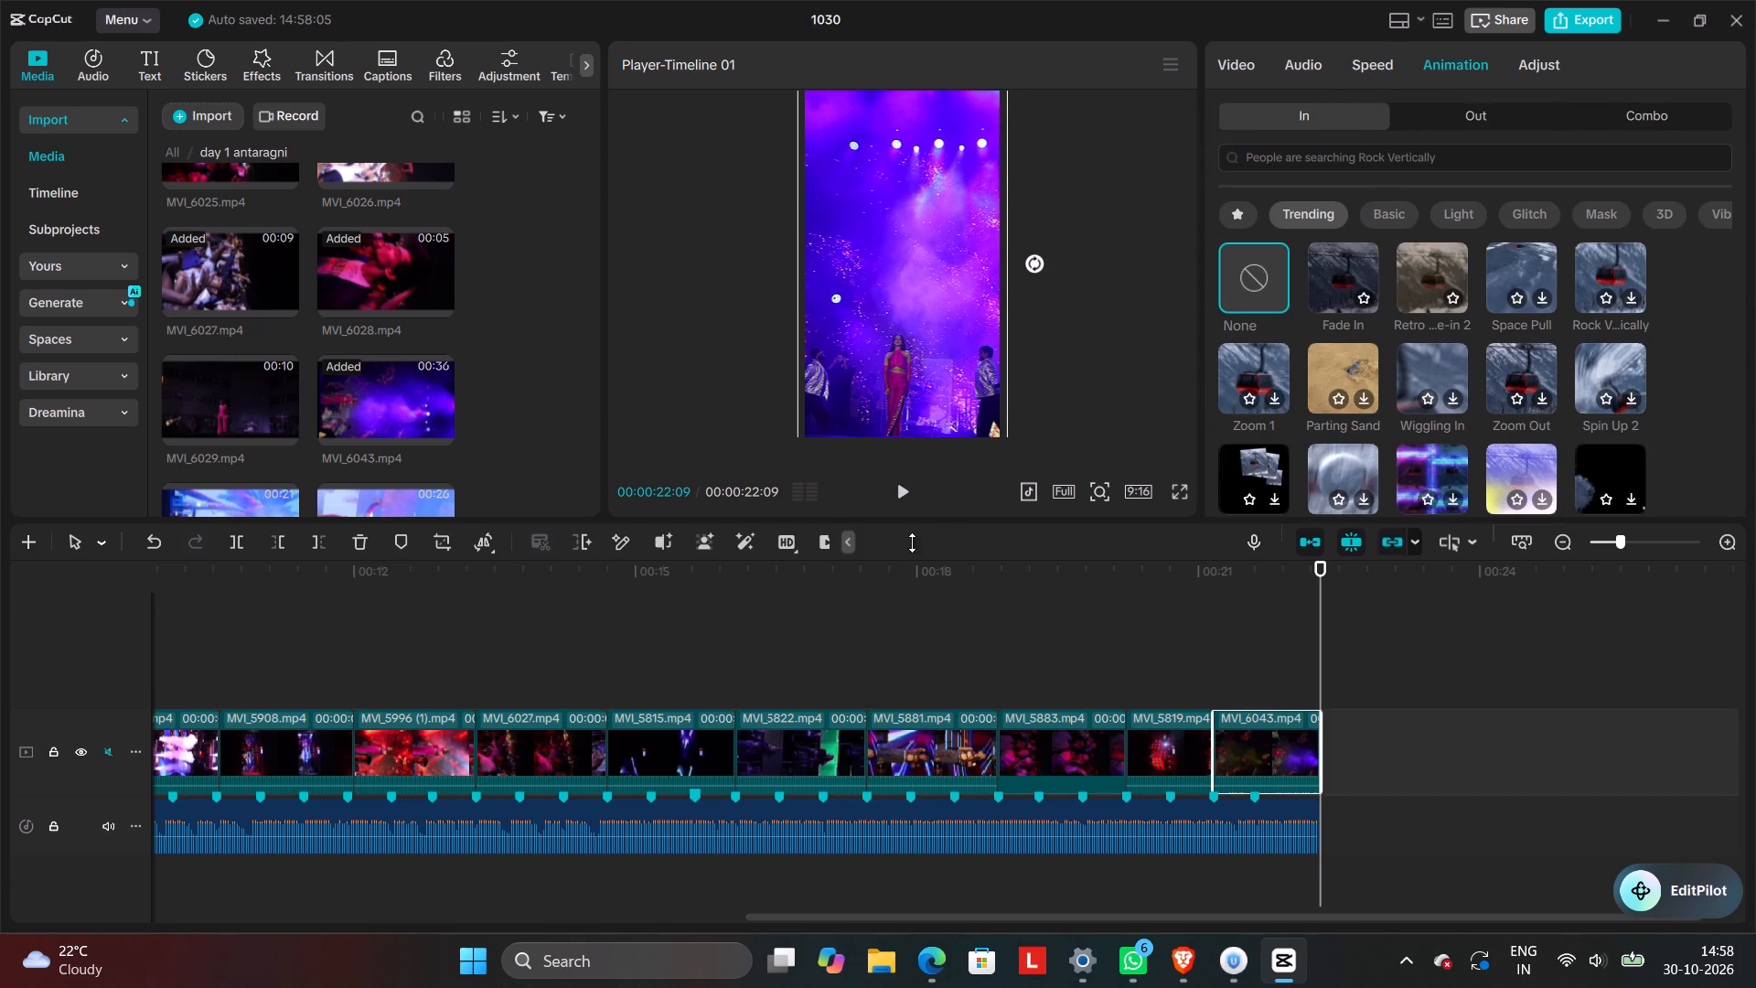
# Preview further source clips for usable shots, including MVI_6048, MVI_6047, MVI_6063, MVI_6055, MVI_6068 and MVI_6065.
pyautogui.scroll(-2, 371, 403)
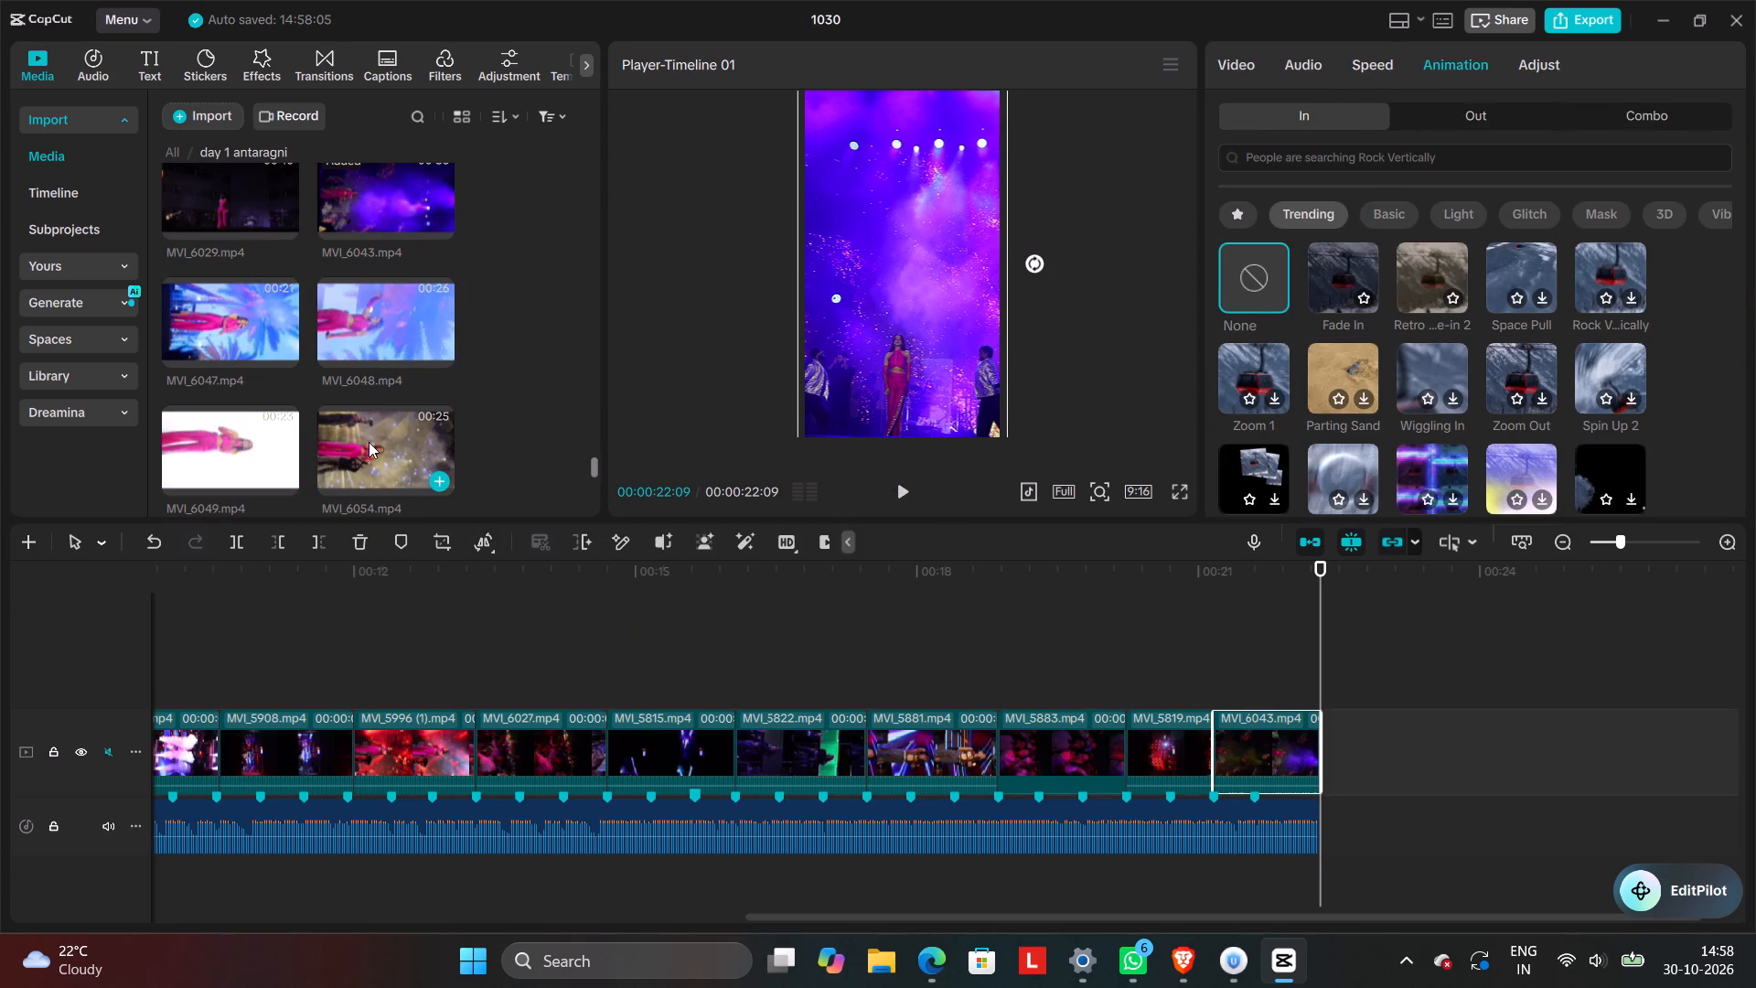
pyautogui.click(369, 442)
pyautogui.click(385, 341)
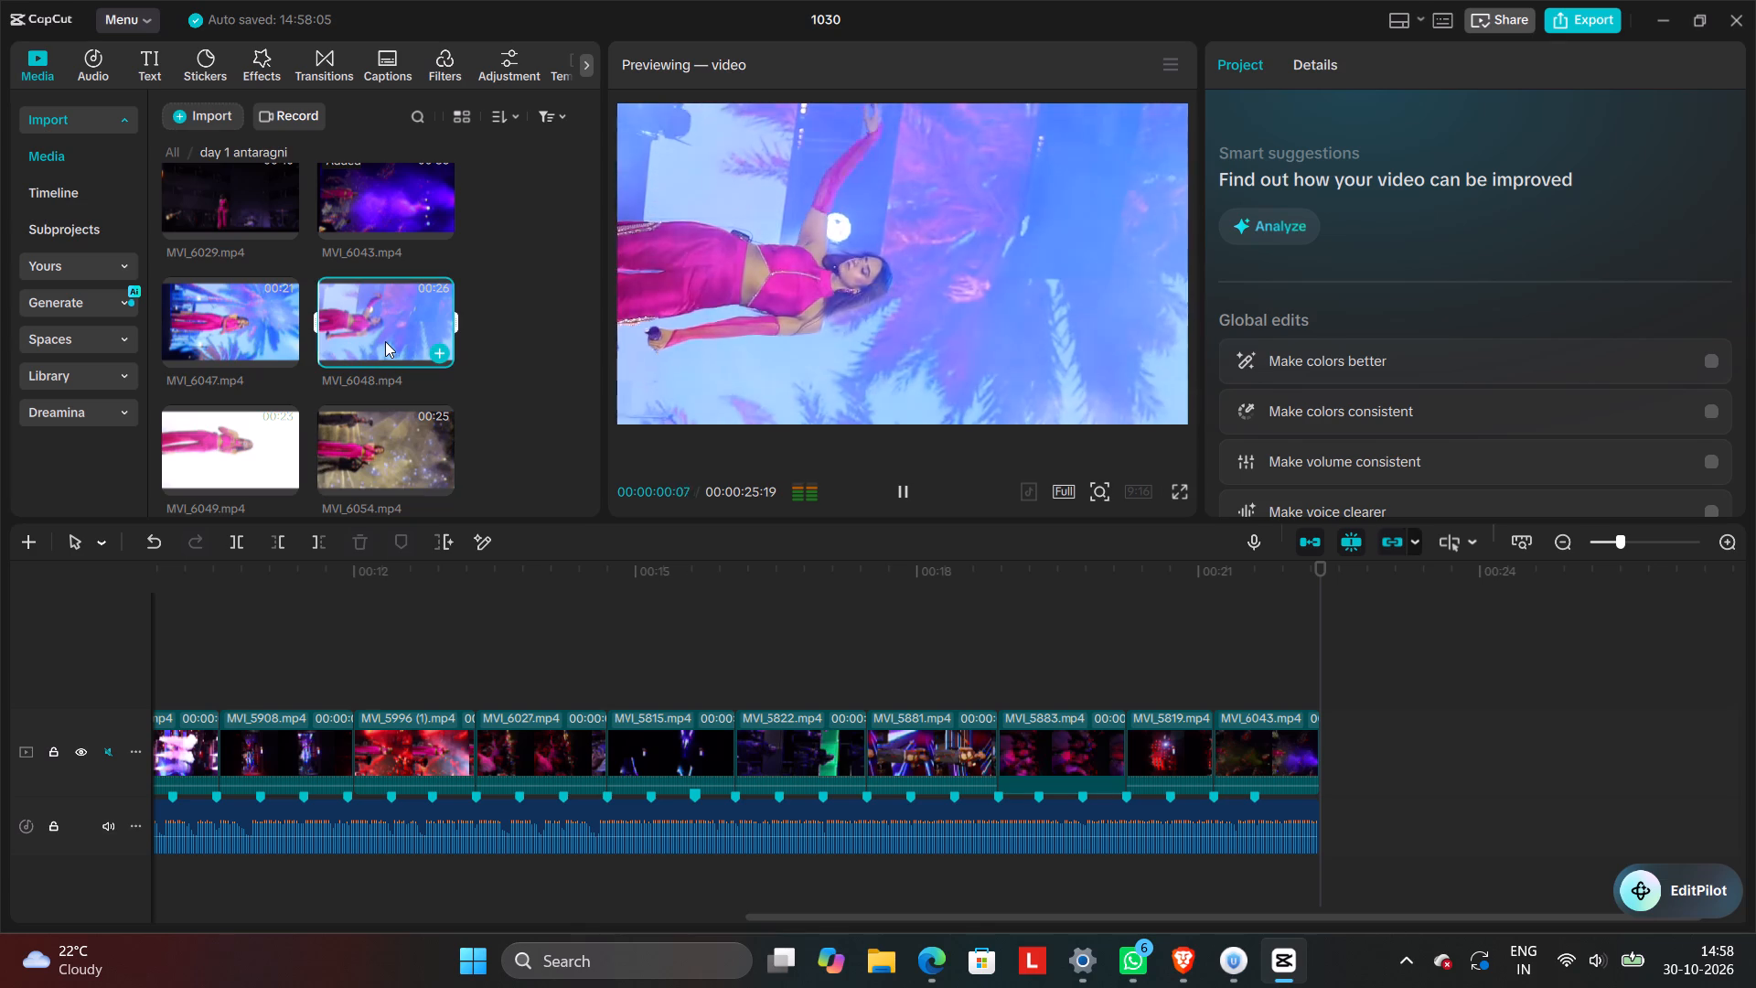
pyautogui.click(240, 333)
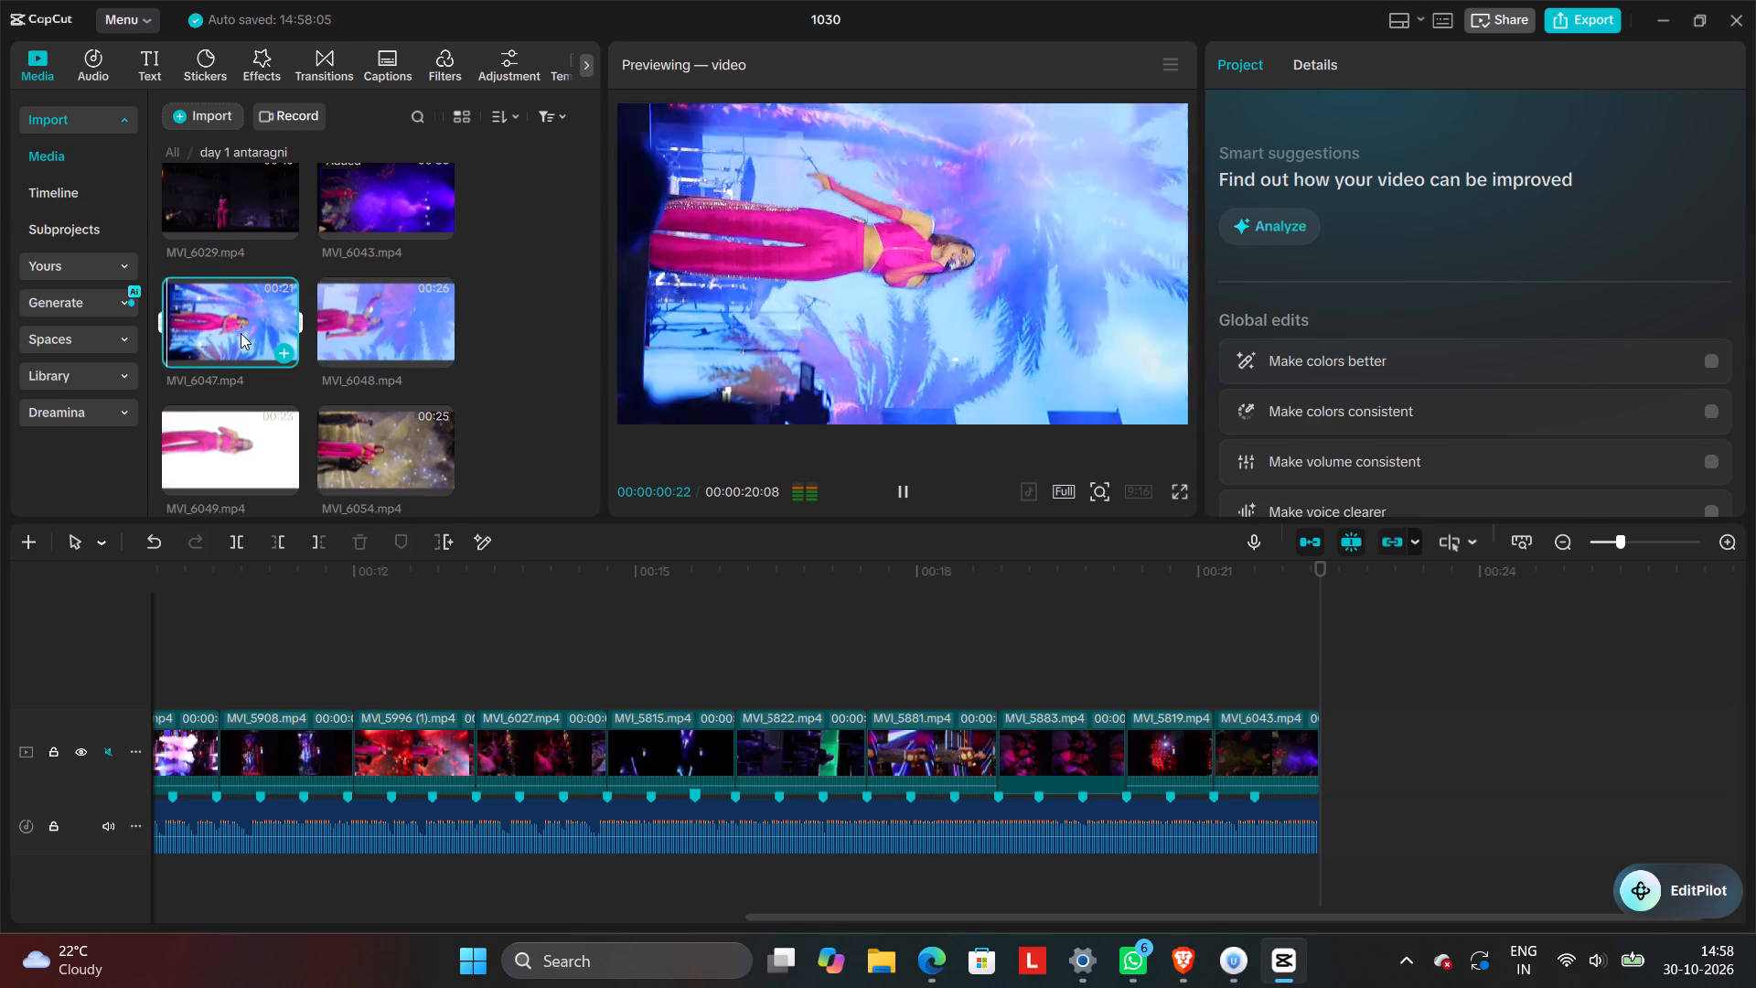
pyautogui.scroll(-2, 241, 333)
pyautogui.click(404, 366)
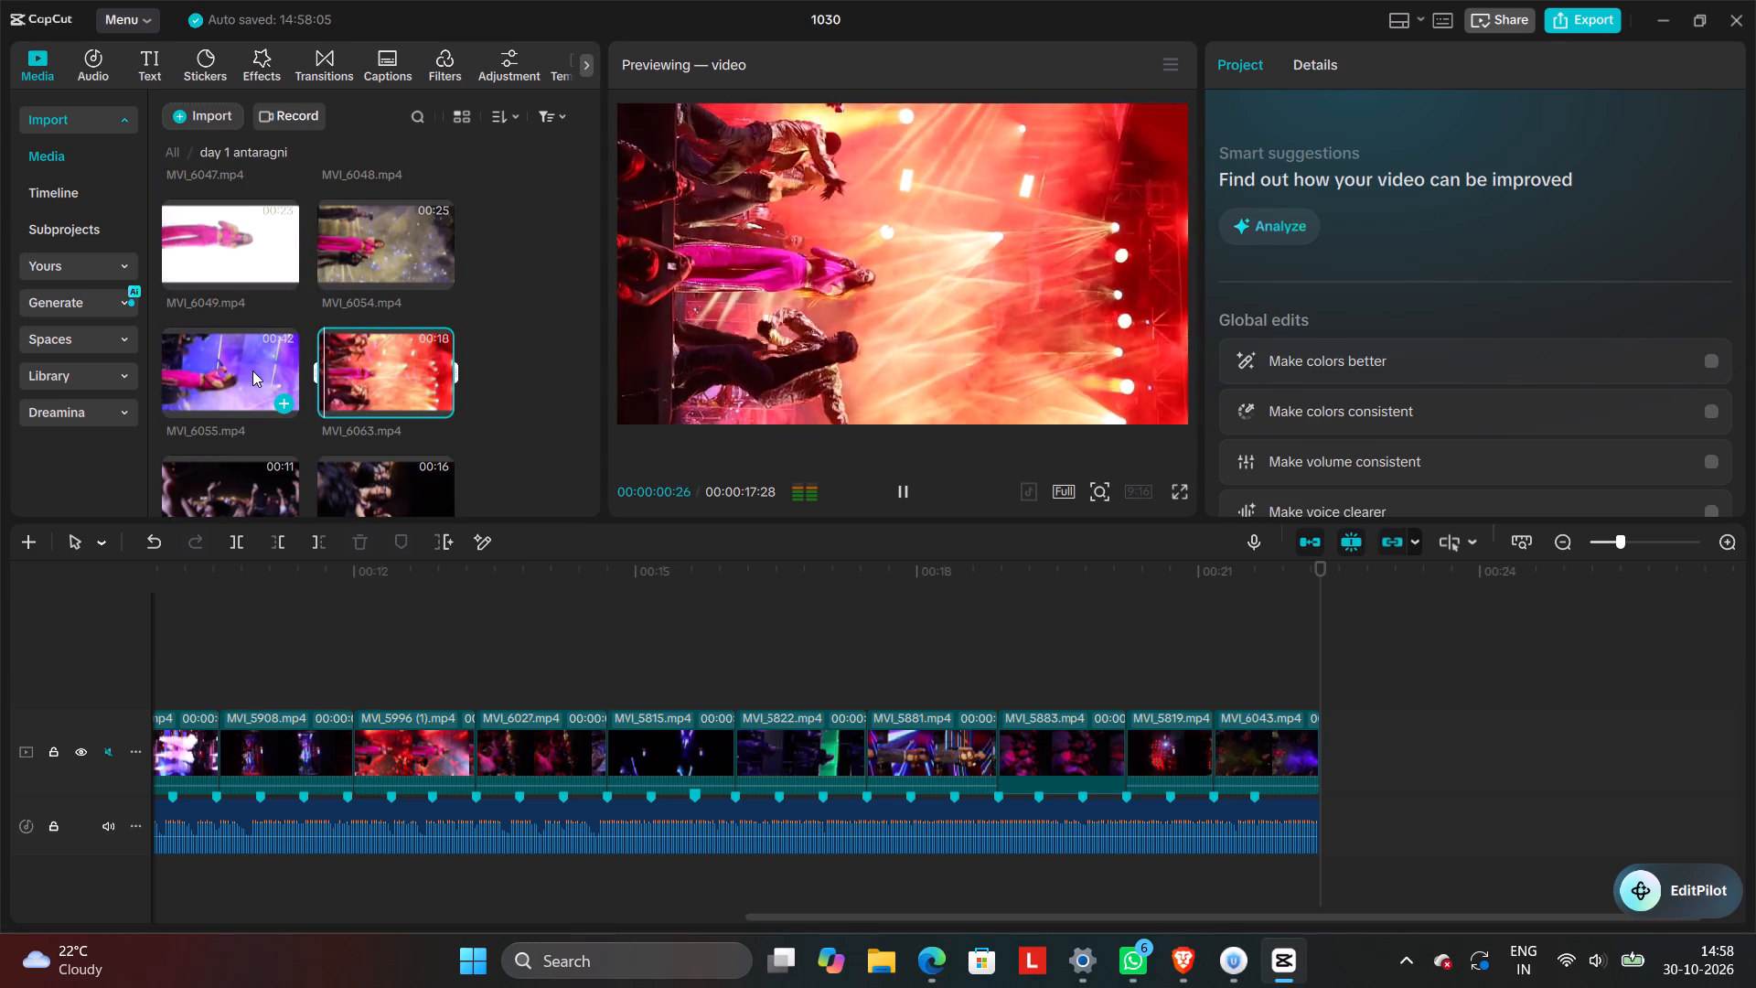
pyautogui.click(252, 370)
pyautogui.scroll(-2, 260, 369)
pyautogui.click(381, 395)
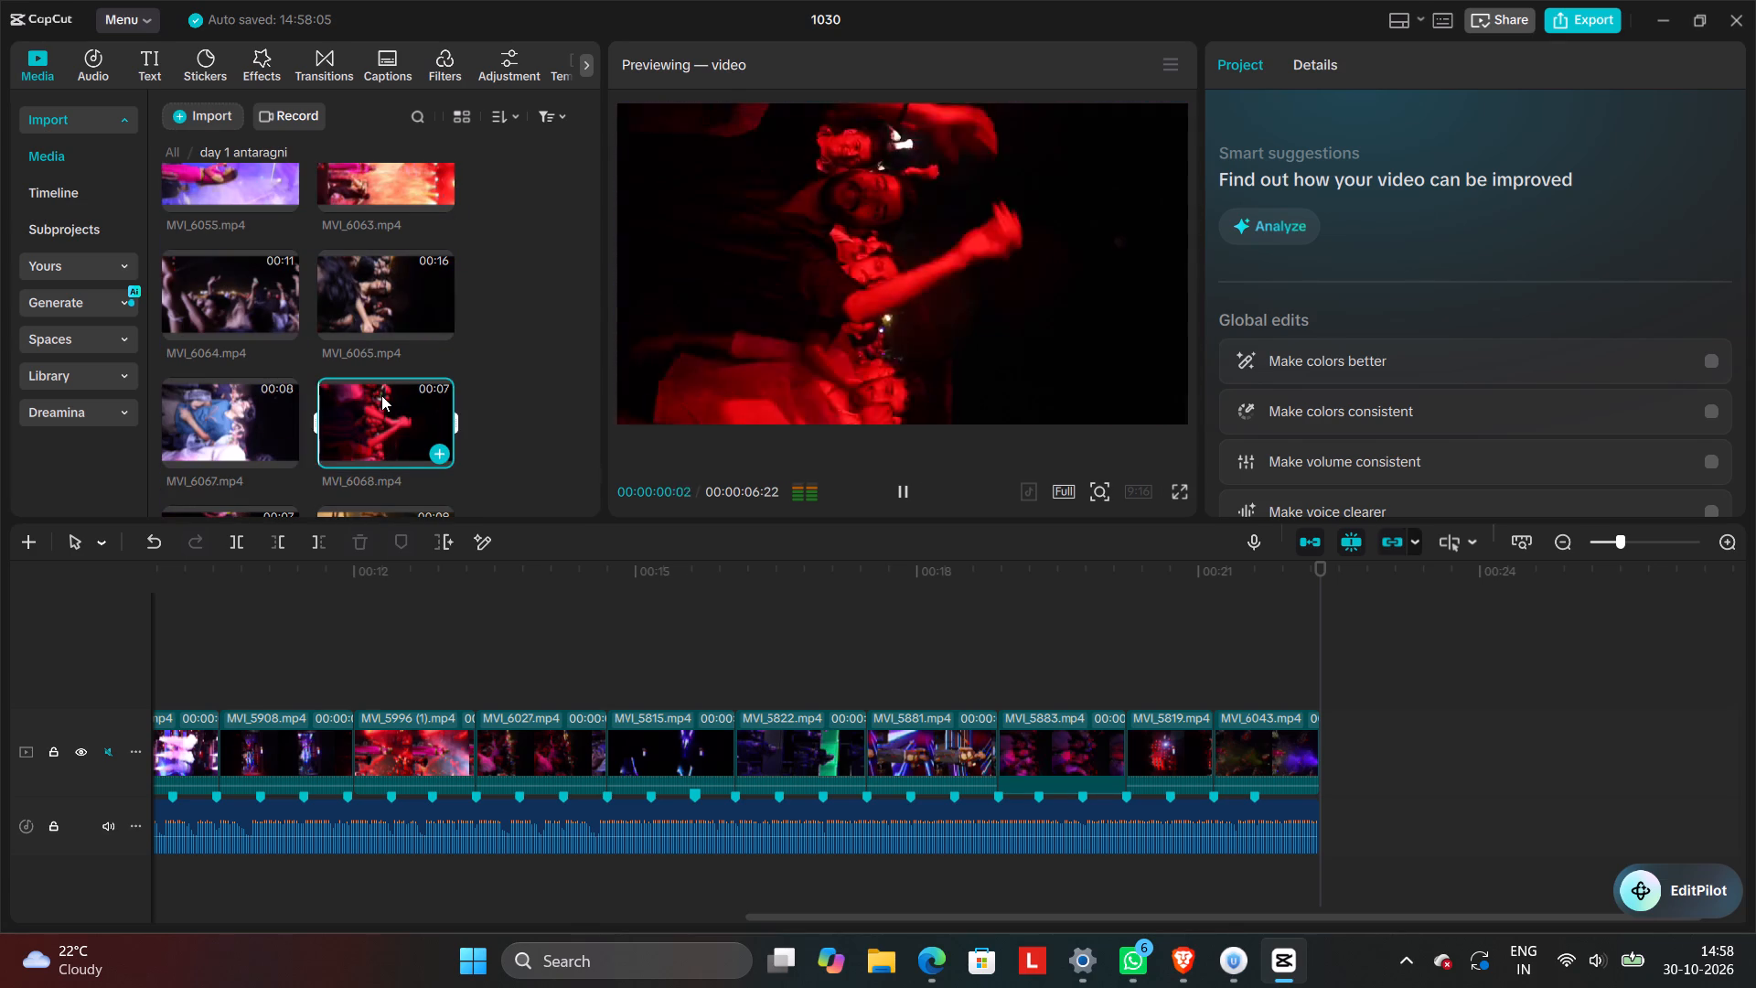
pyautogui.click(392, 290)
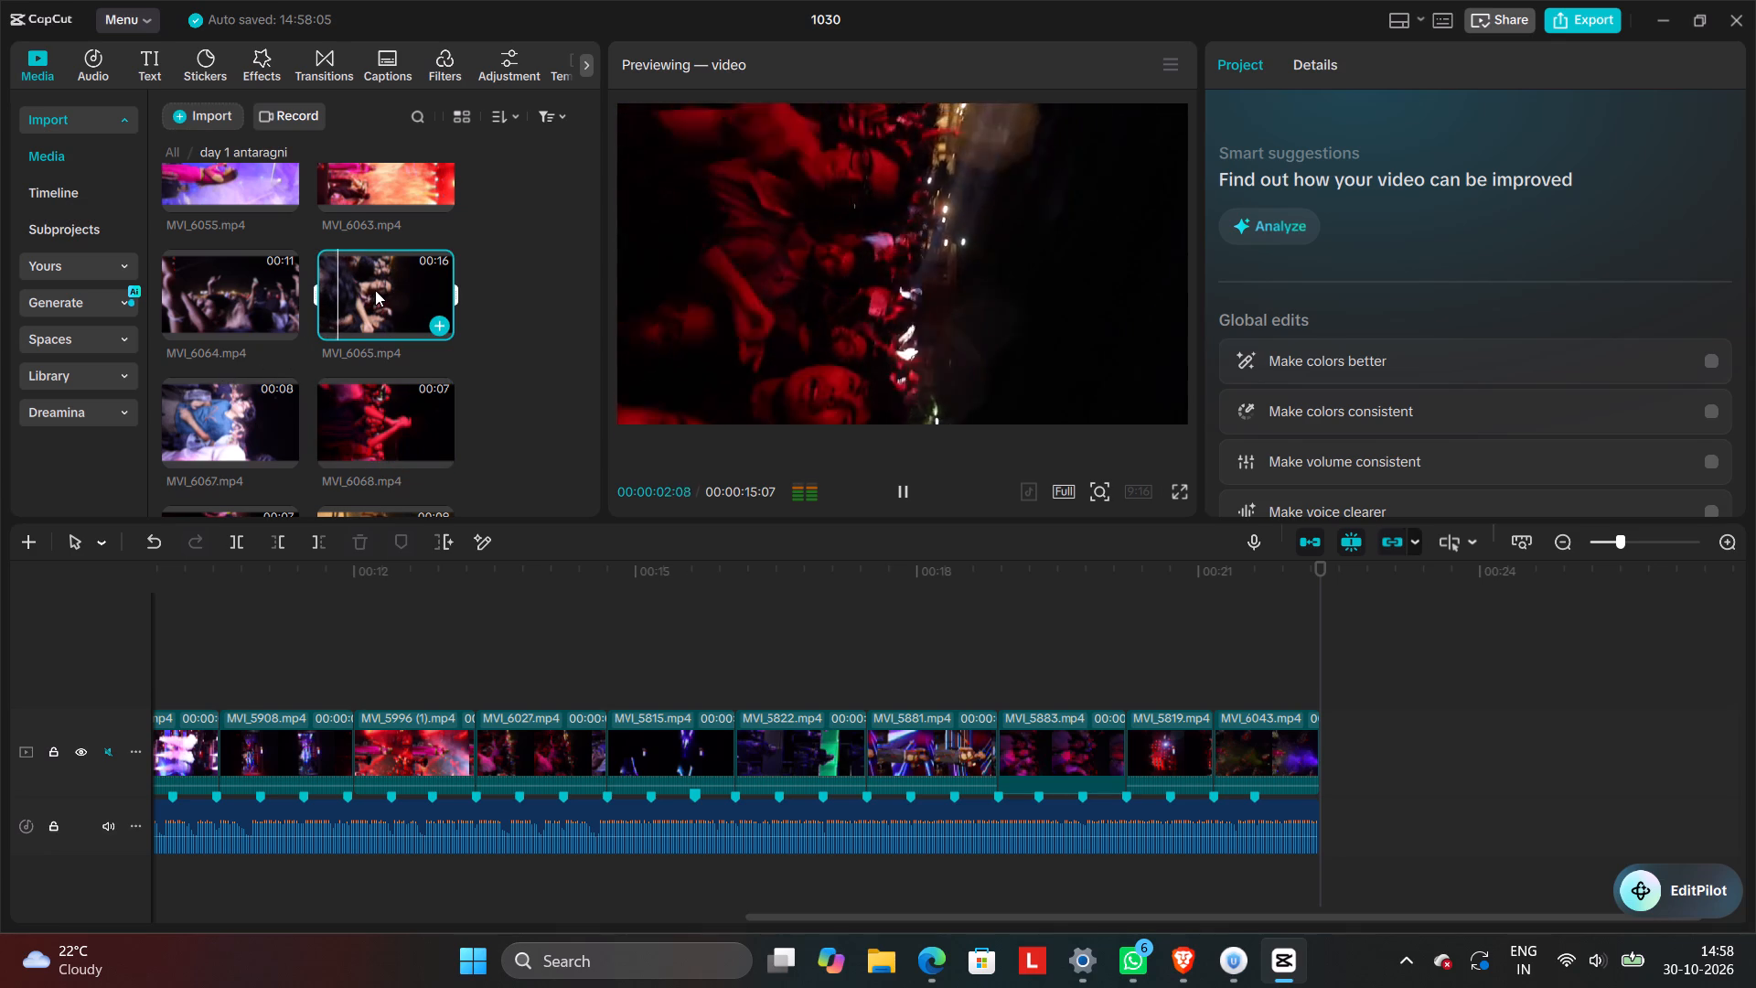
# Replace MVI_6027 on the main track with a later portion of MVI_6065, keeping the original video effect.
pyautogui.click(399, 671)
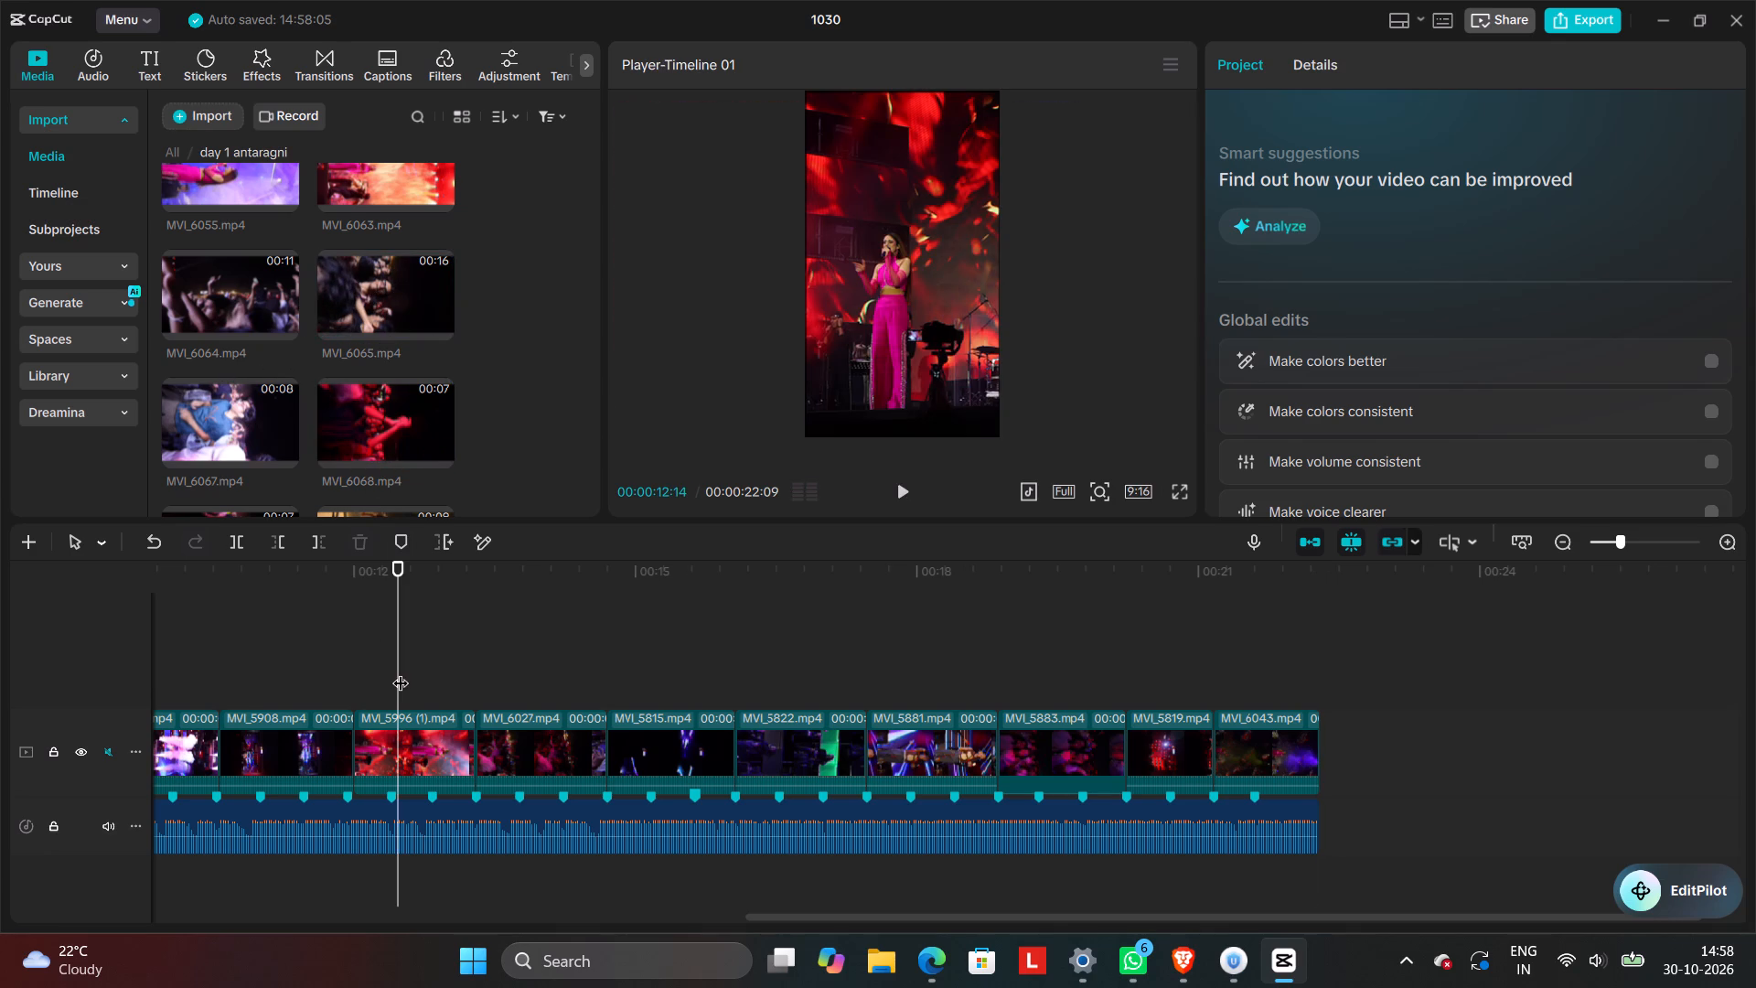
pyautogui.click(447, 675)
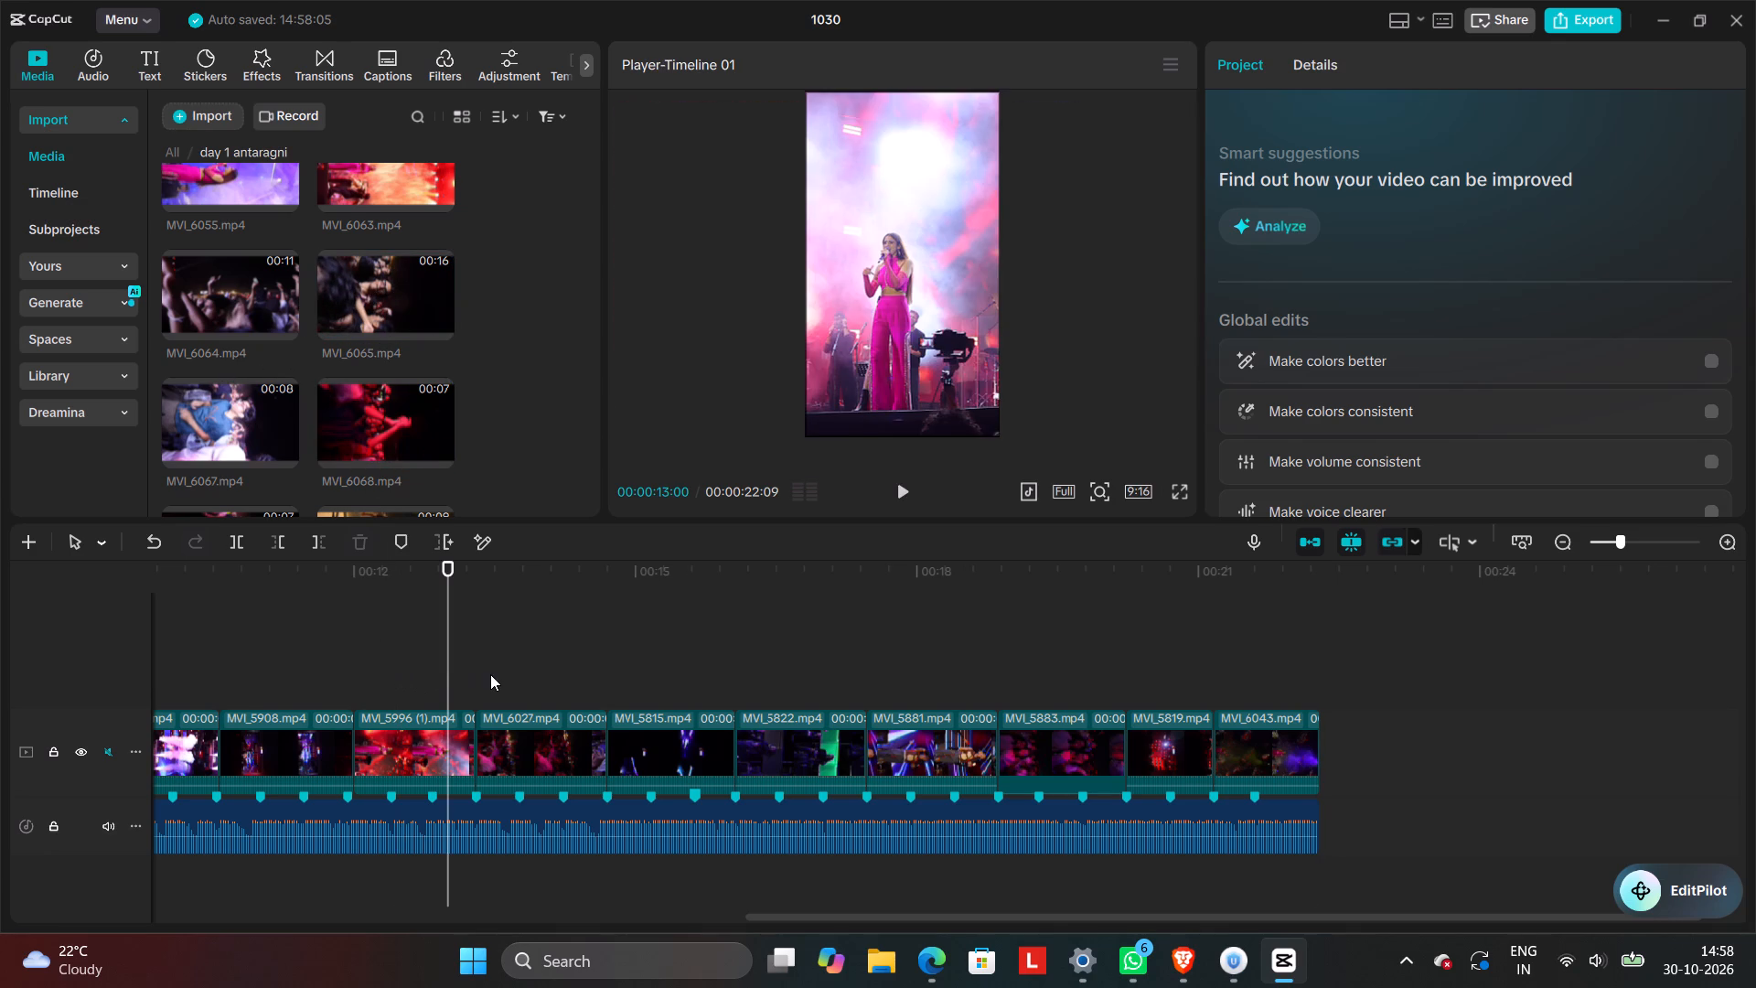
pyautogui.click(490, 674)
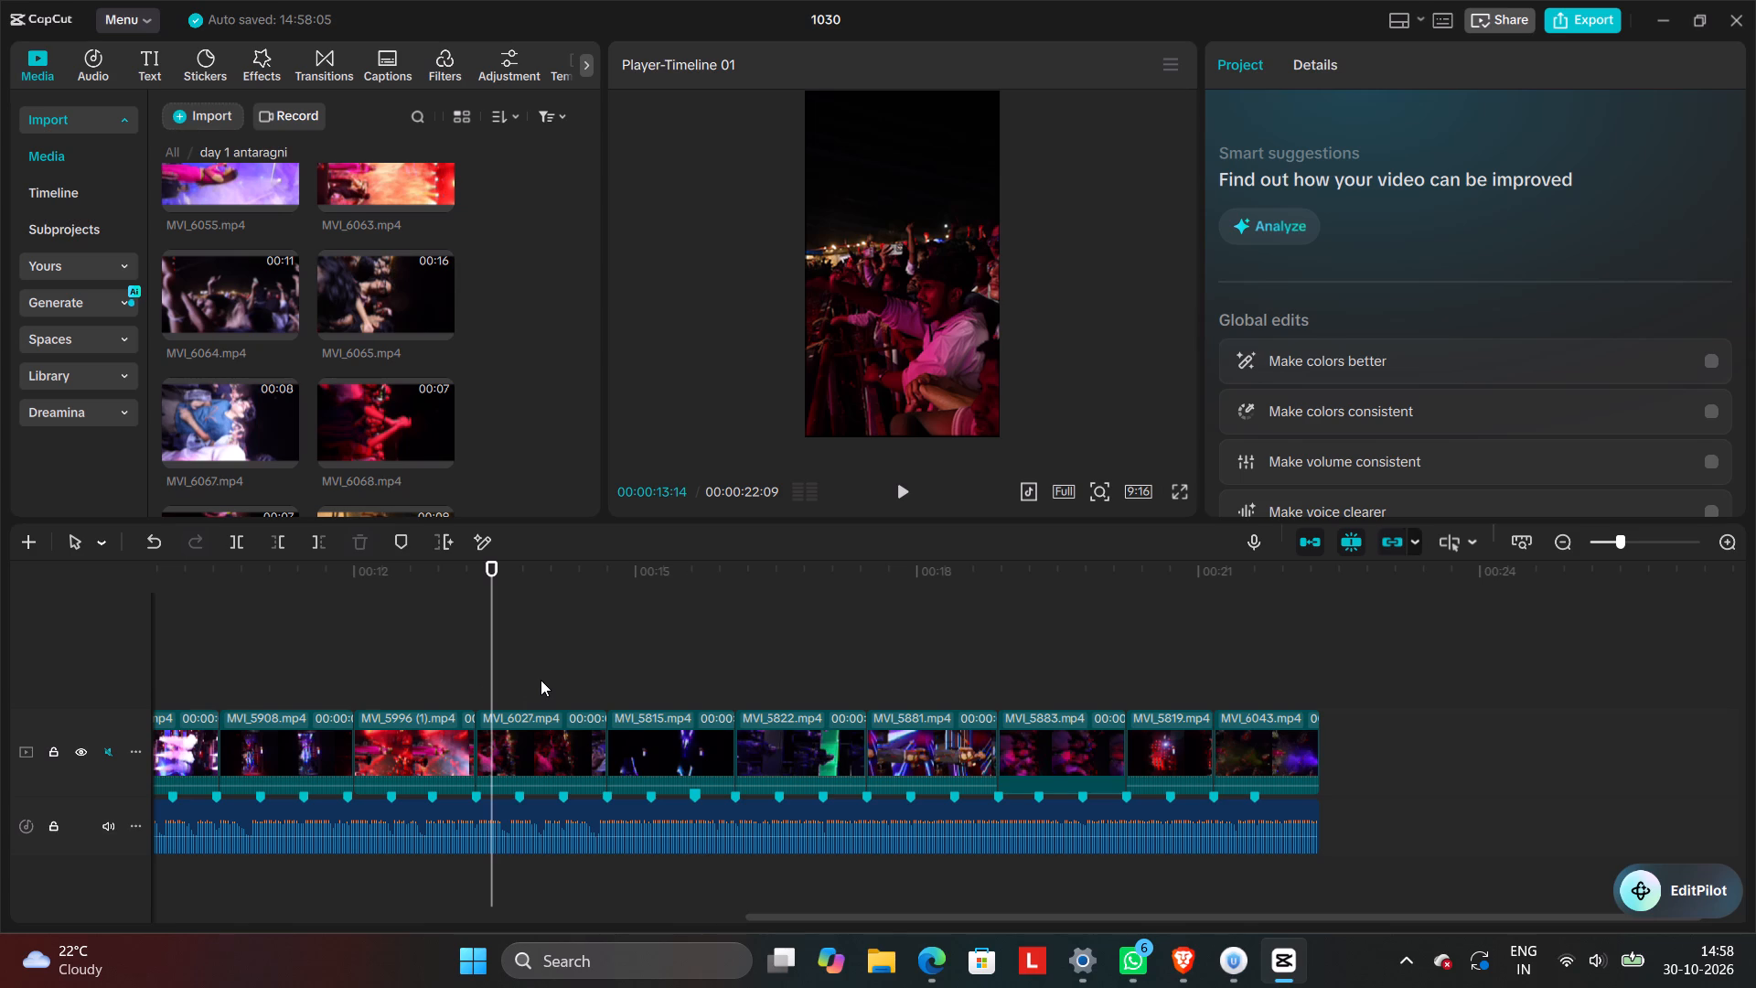
pyautogui.click(541, 680)
pyautogui.click(395, 310)
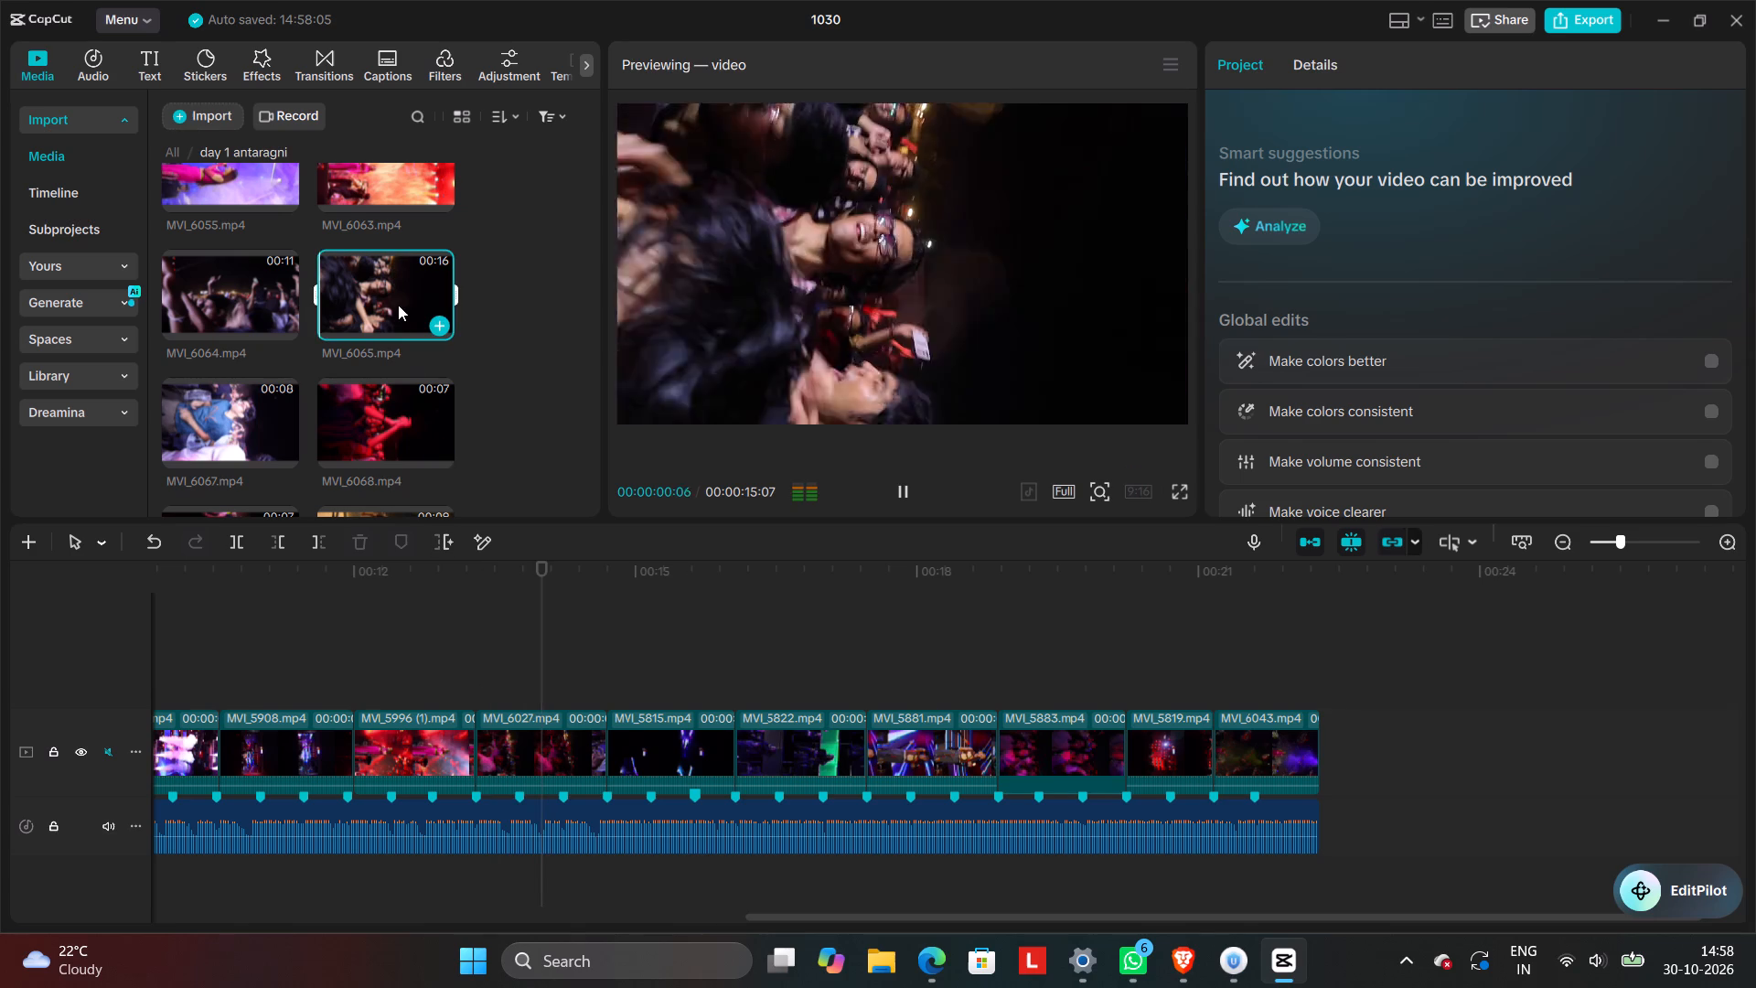
pyautogui.moveTo(398, 305); pyautogui.dragTo(533, 727)
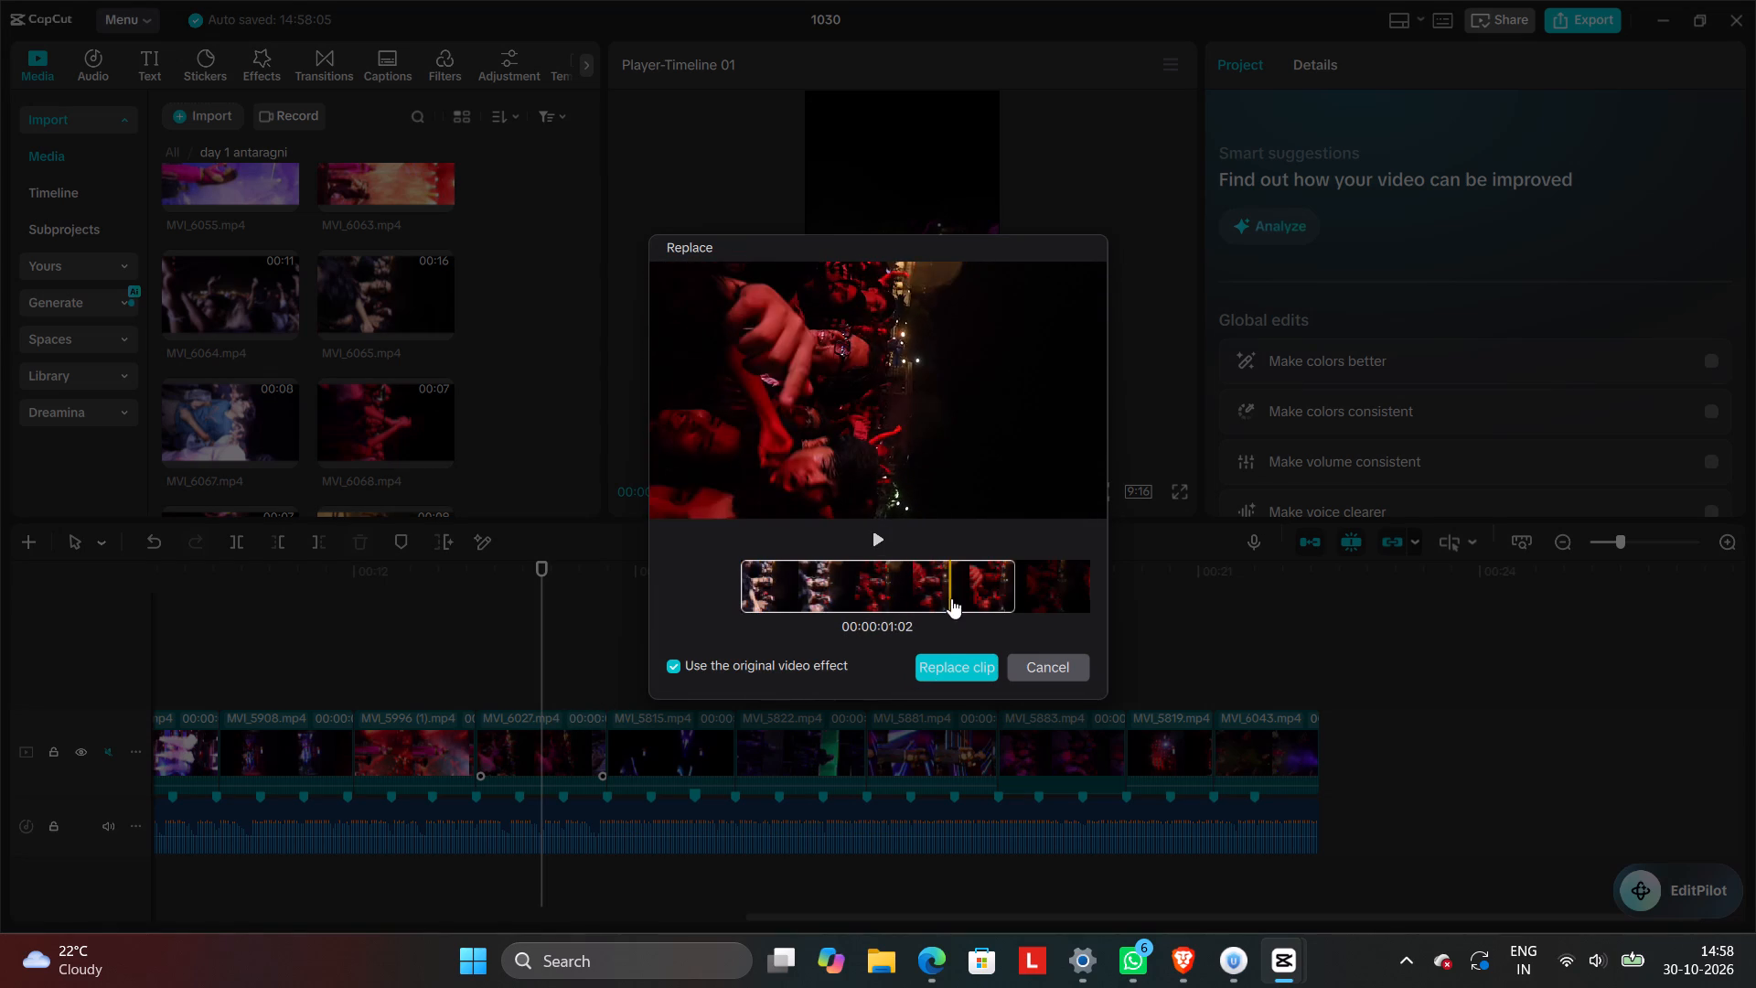
pyautogui.moveTo(952, 582); pyautogui.dragTo(682, 629)
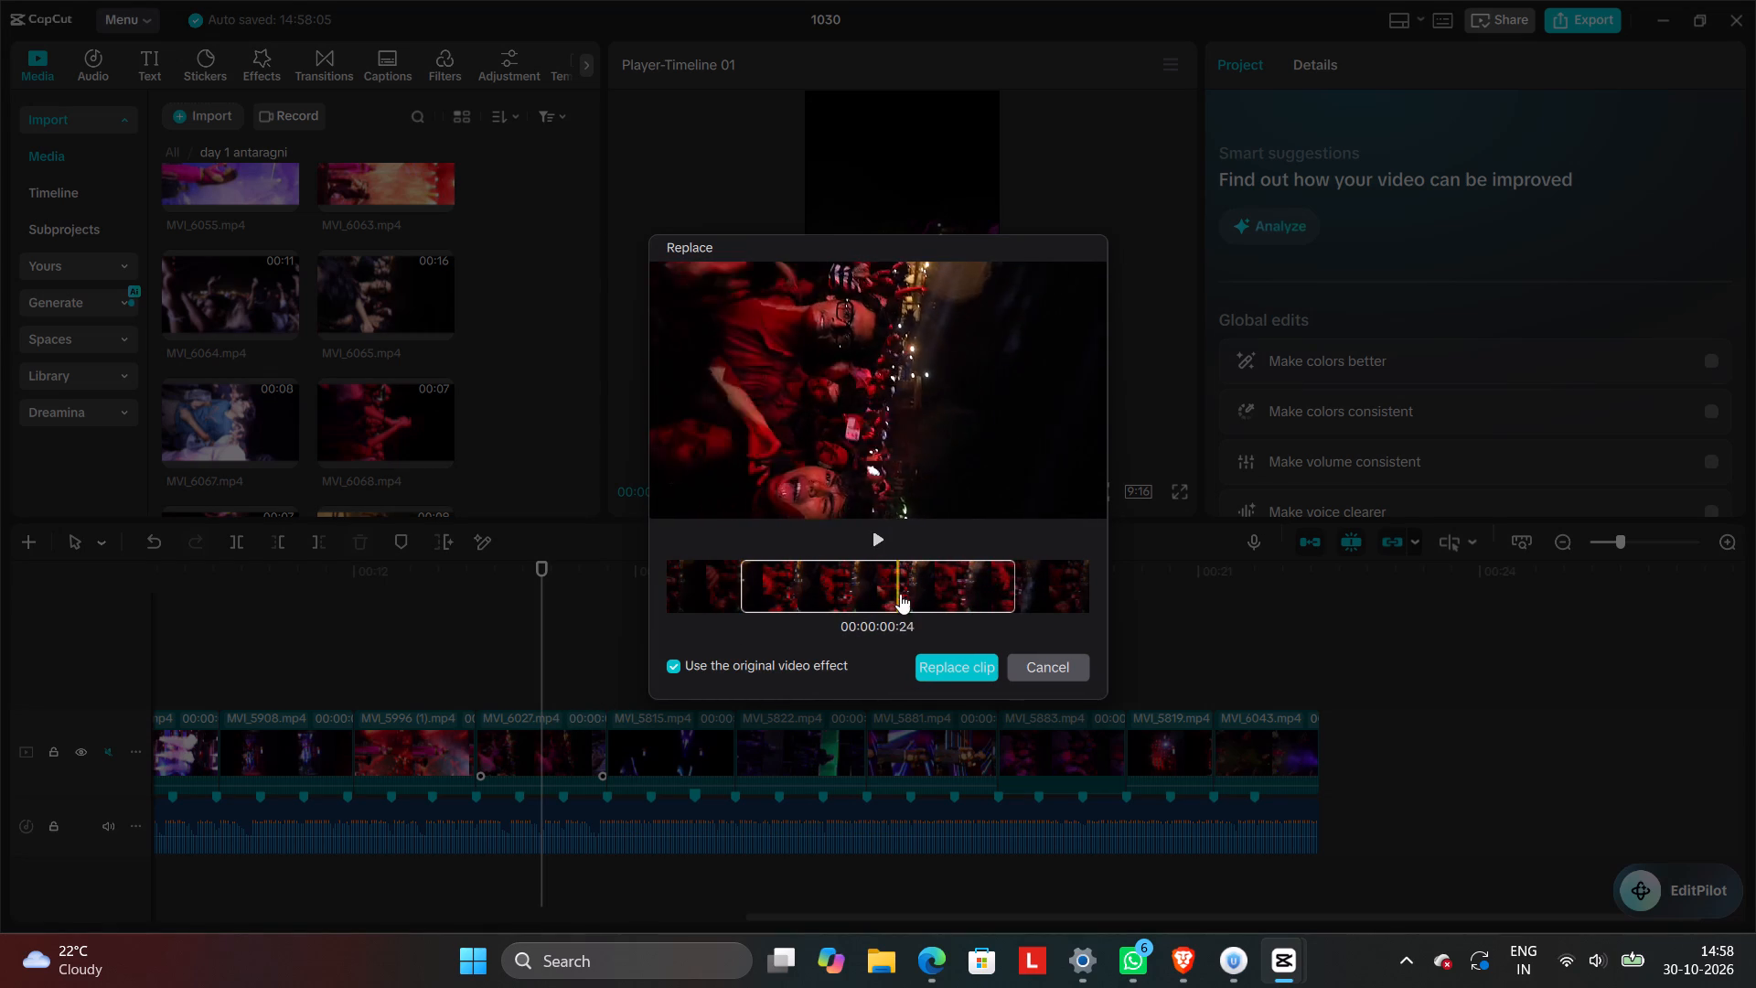
pyautogui.moveTo(987, 594); pyautogui.dragTo(764, 607)
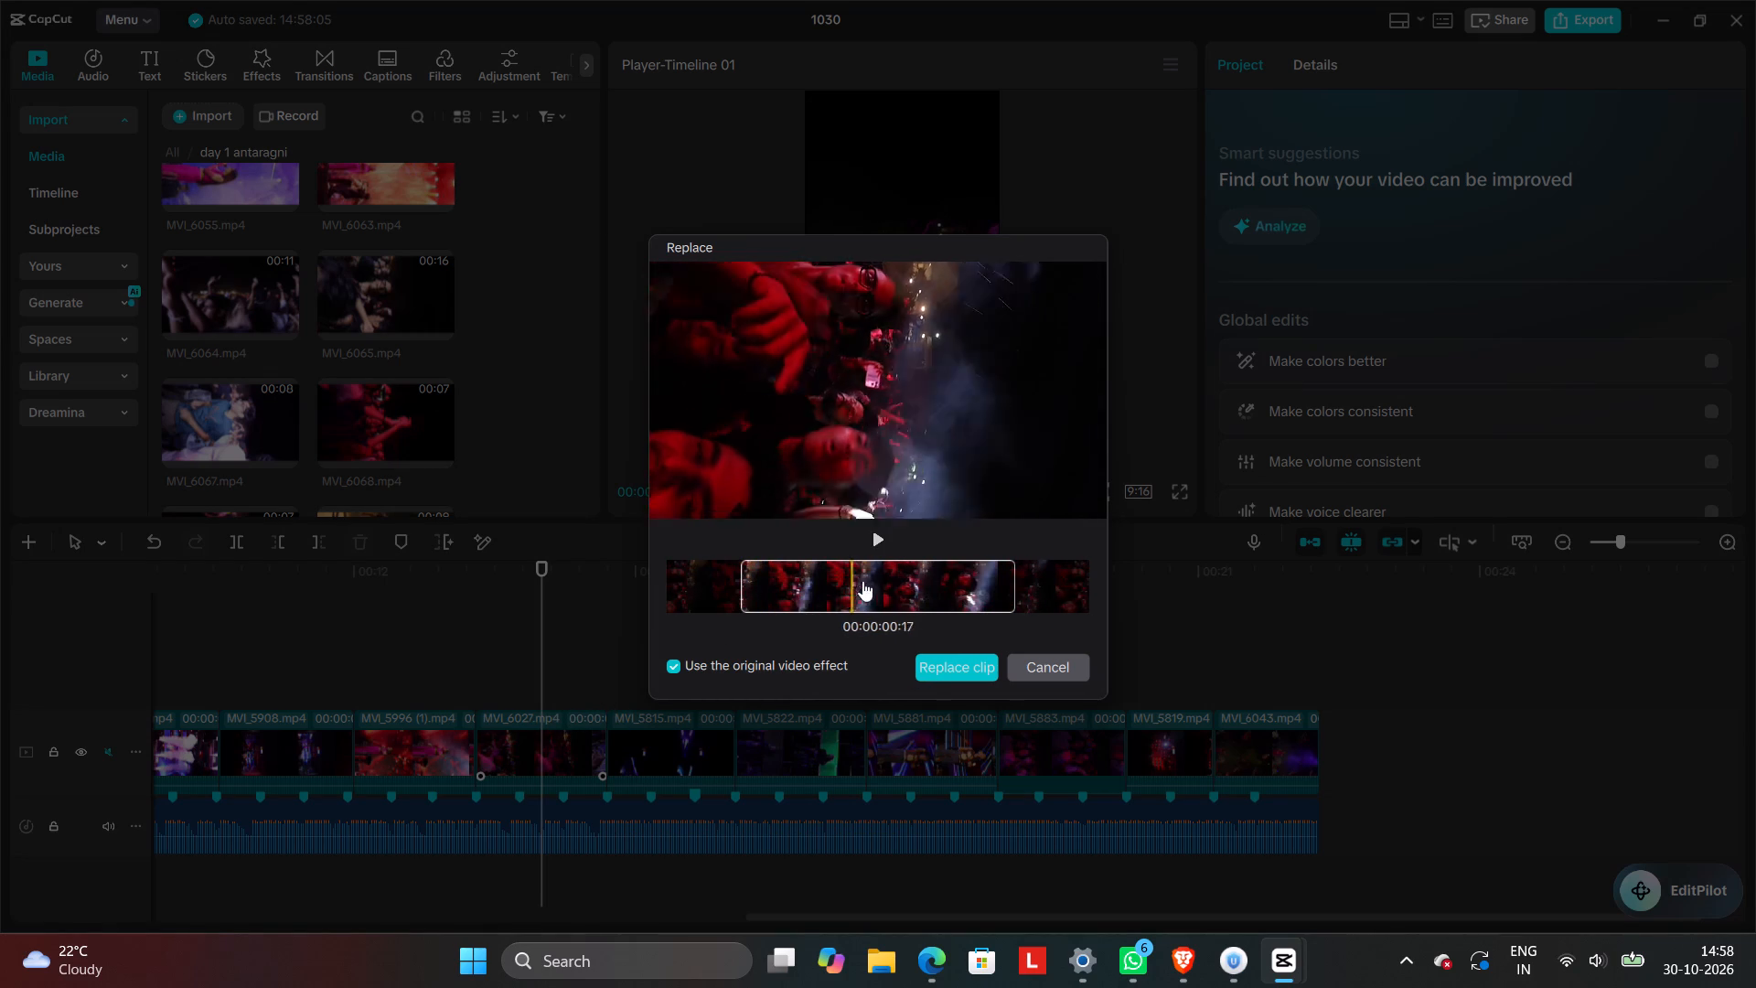
pyautogui.click(969, 669)
# Play back the sequence from 00:00:13:02 to the end.
pyautogui.click(455, 661)
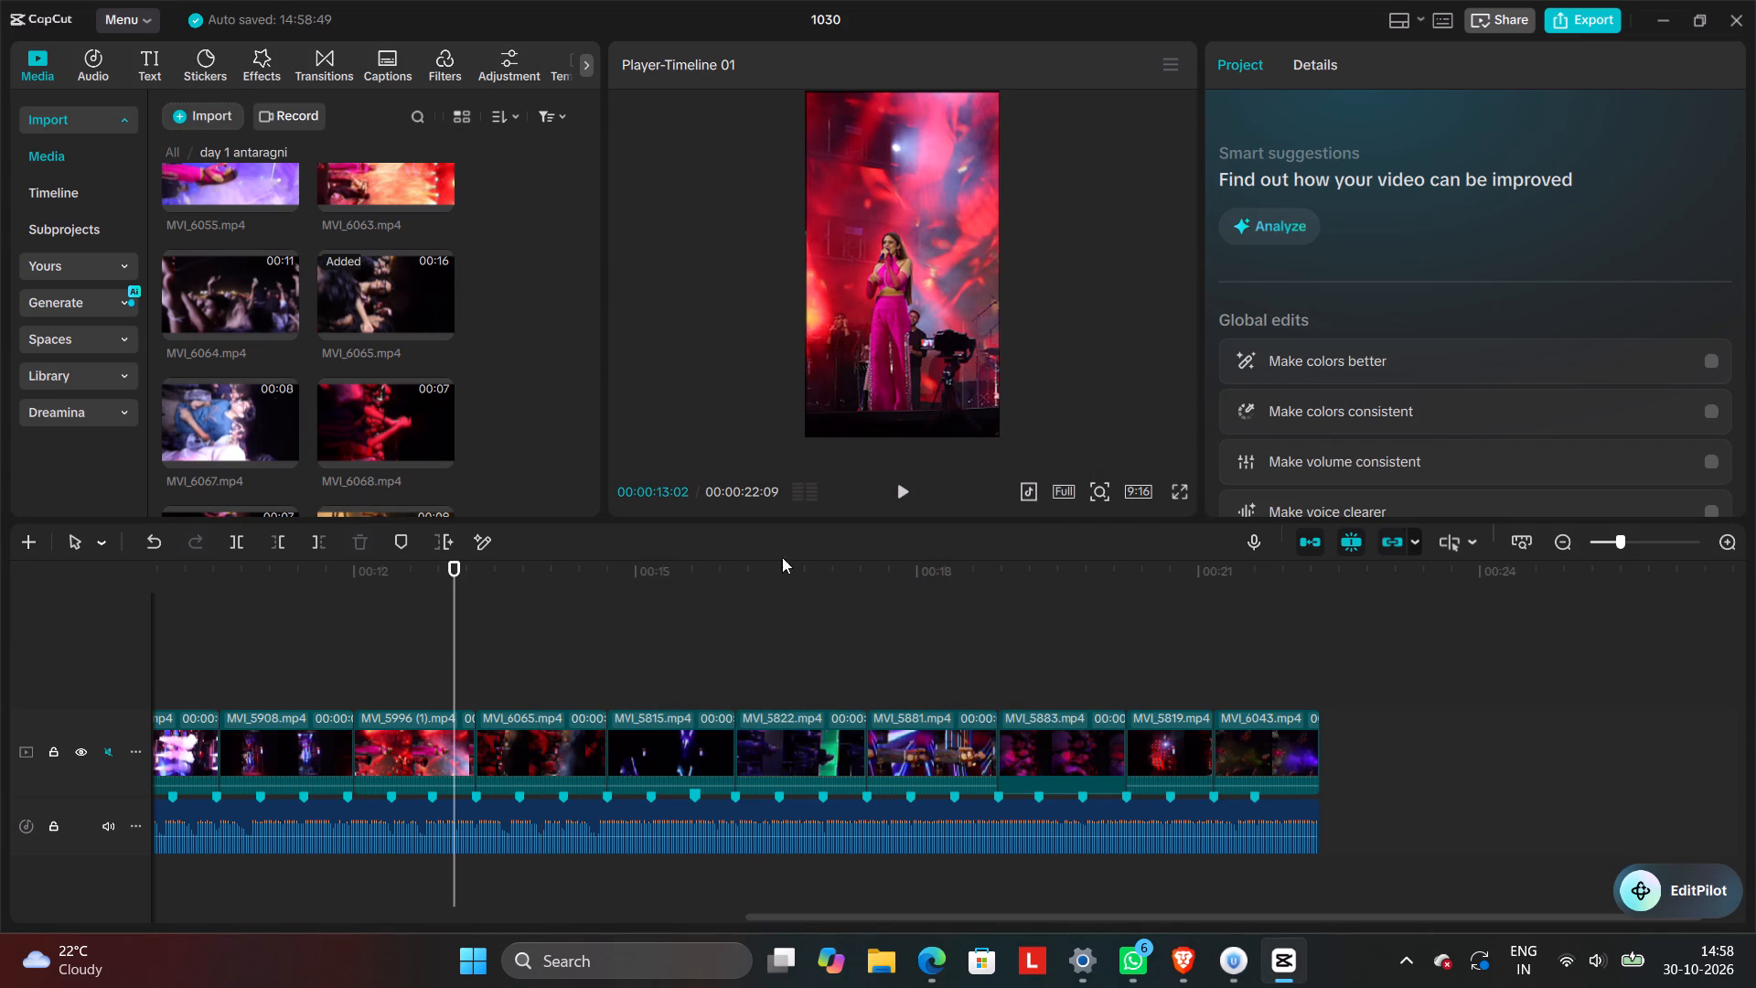
pyautogui.click(913, 499)
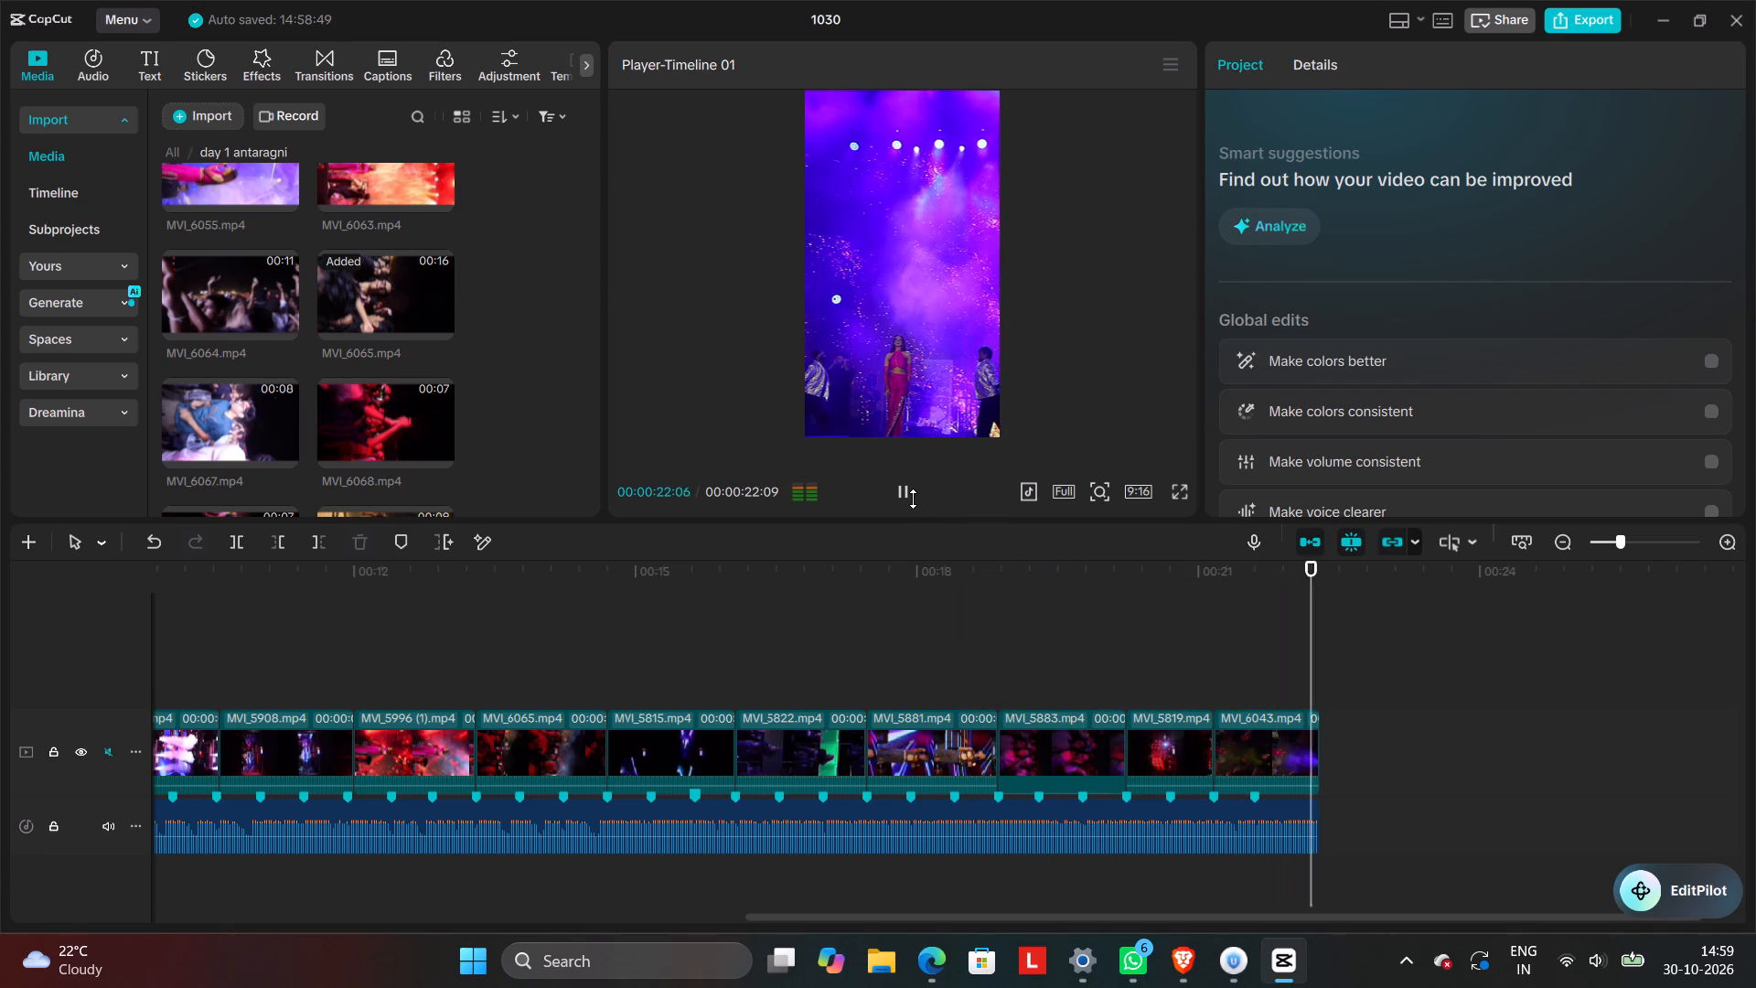
# Preview source clips for a closing shot, including MVI_6067, MVI_6064, MVI_6068, MVI_6069 and MVI_6055.
pyautogui.click(230, 435)
pyautogui.click(226, 274)
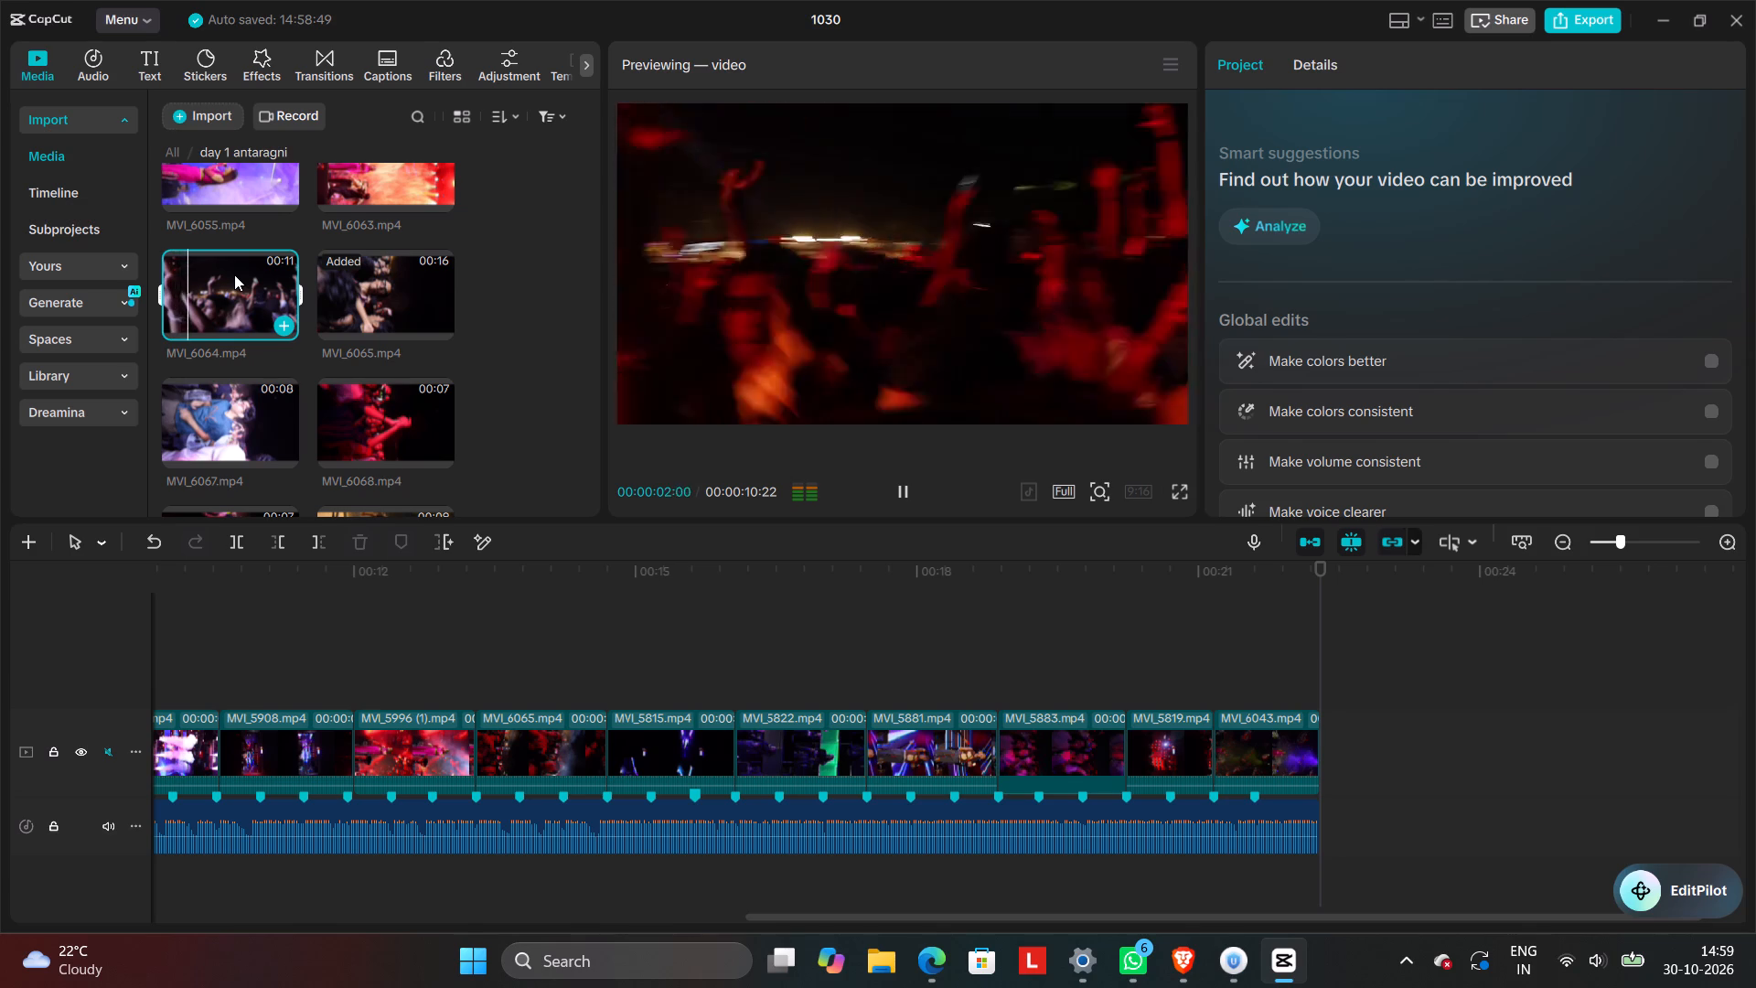
pyautogui.scroll(-2, 234, 274)
pyautogui.click(396, 205)
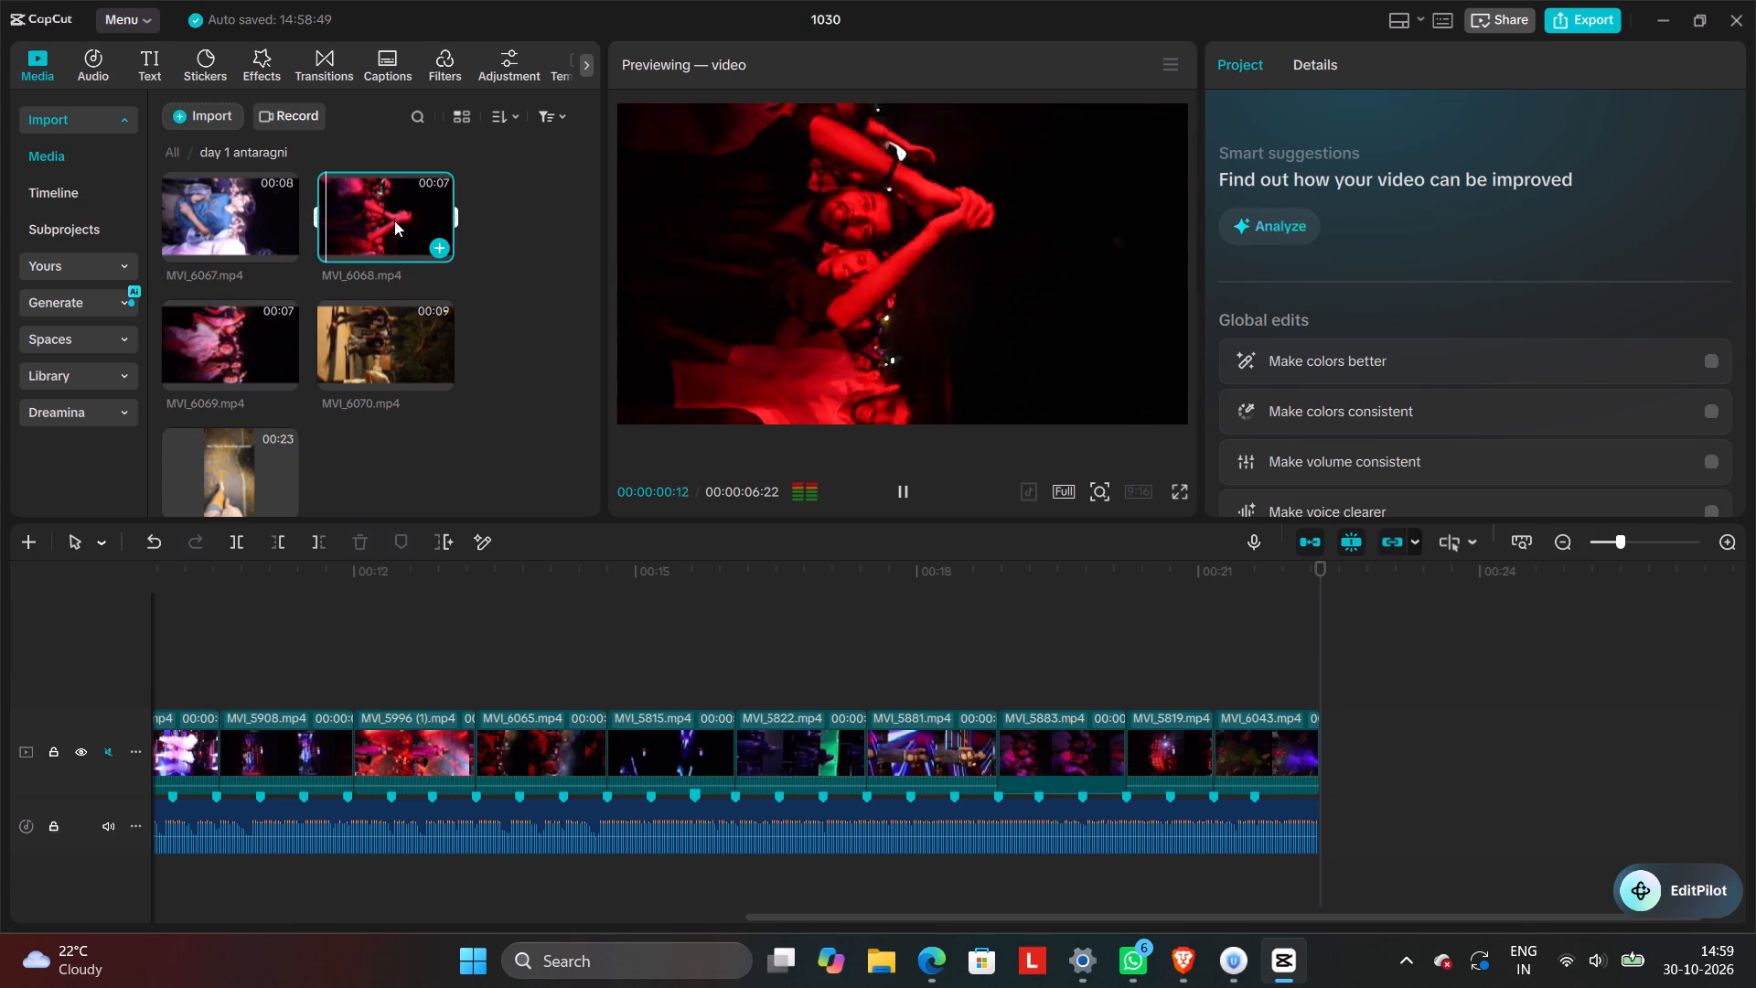
pyautogui.click(226, 320)
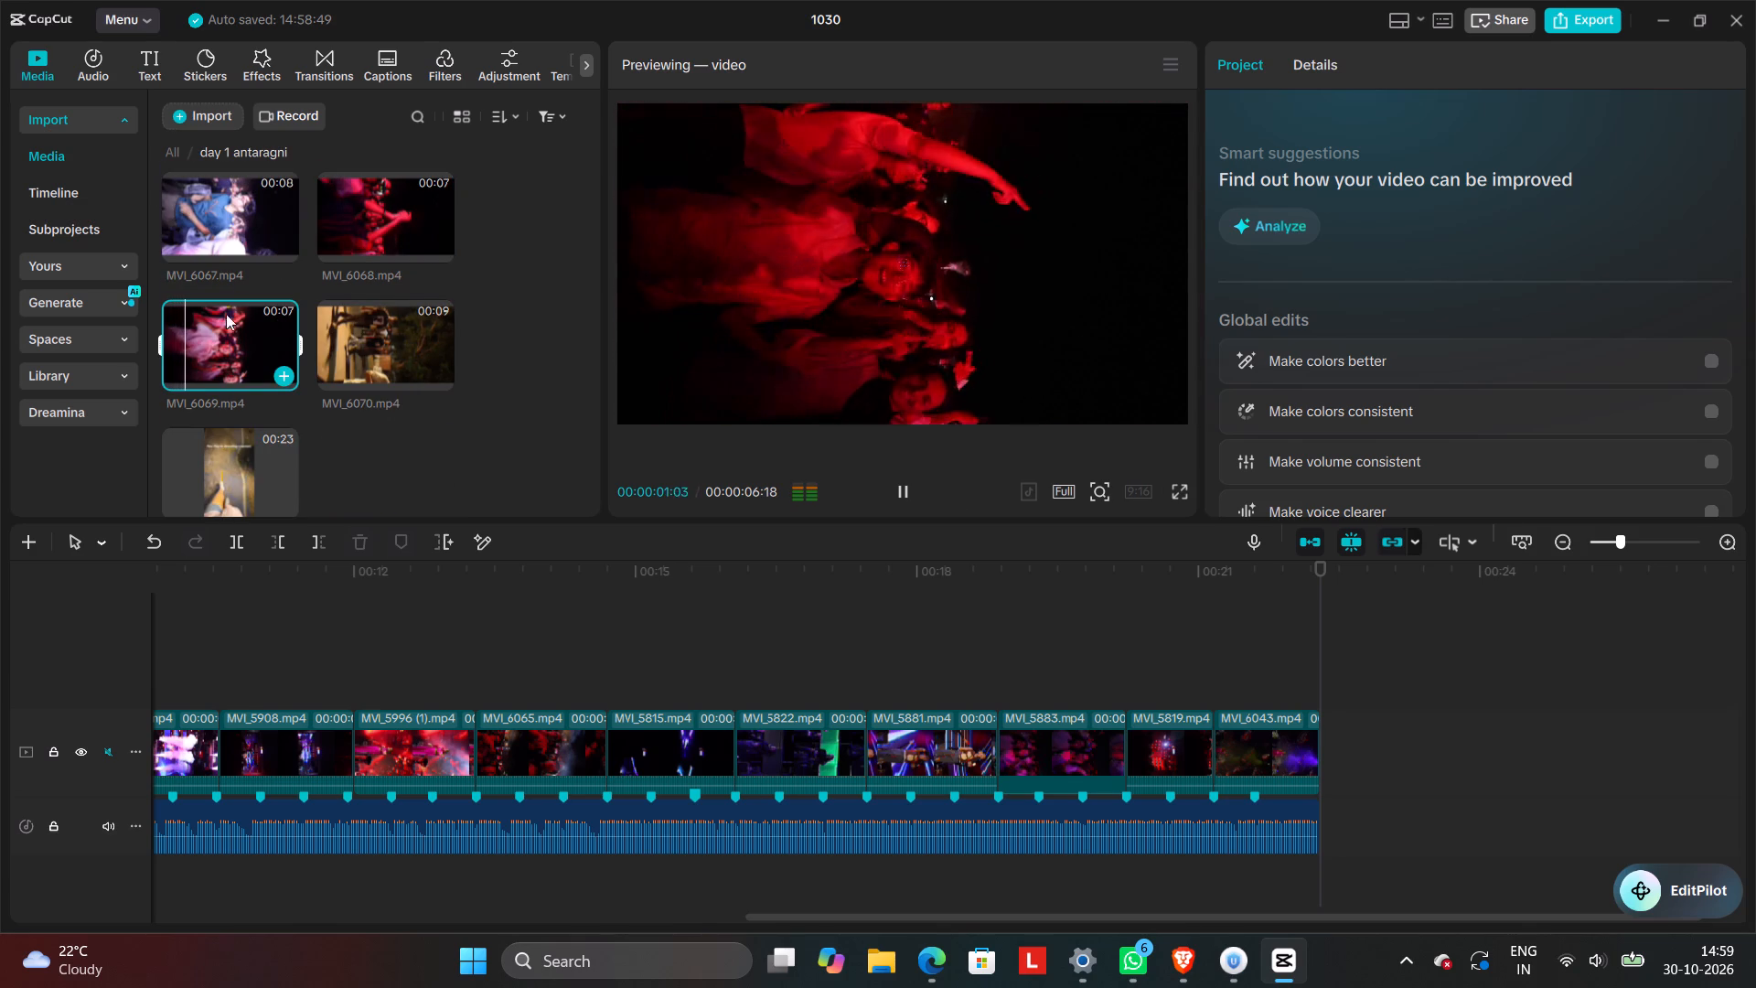
pyautogui.click(233, 216)
pyautogui.scroll(2, 233, 216)
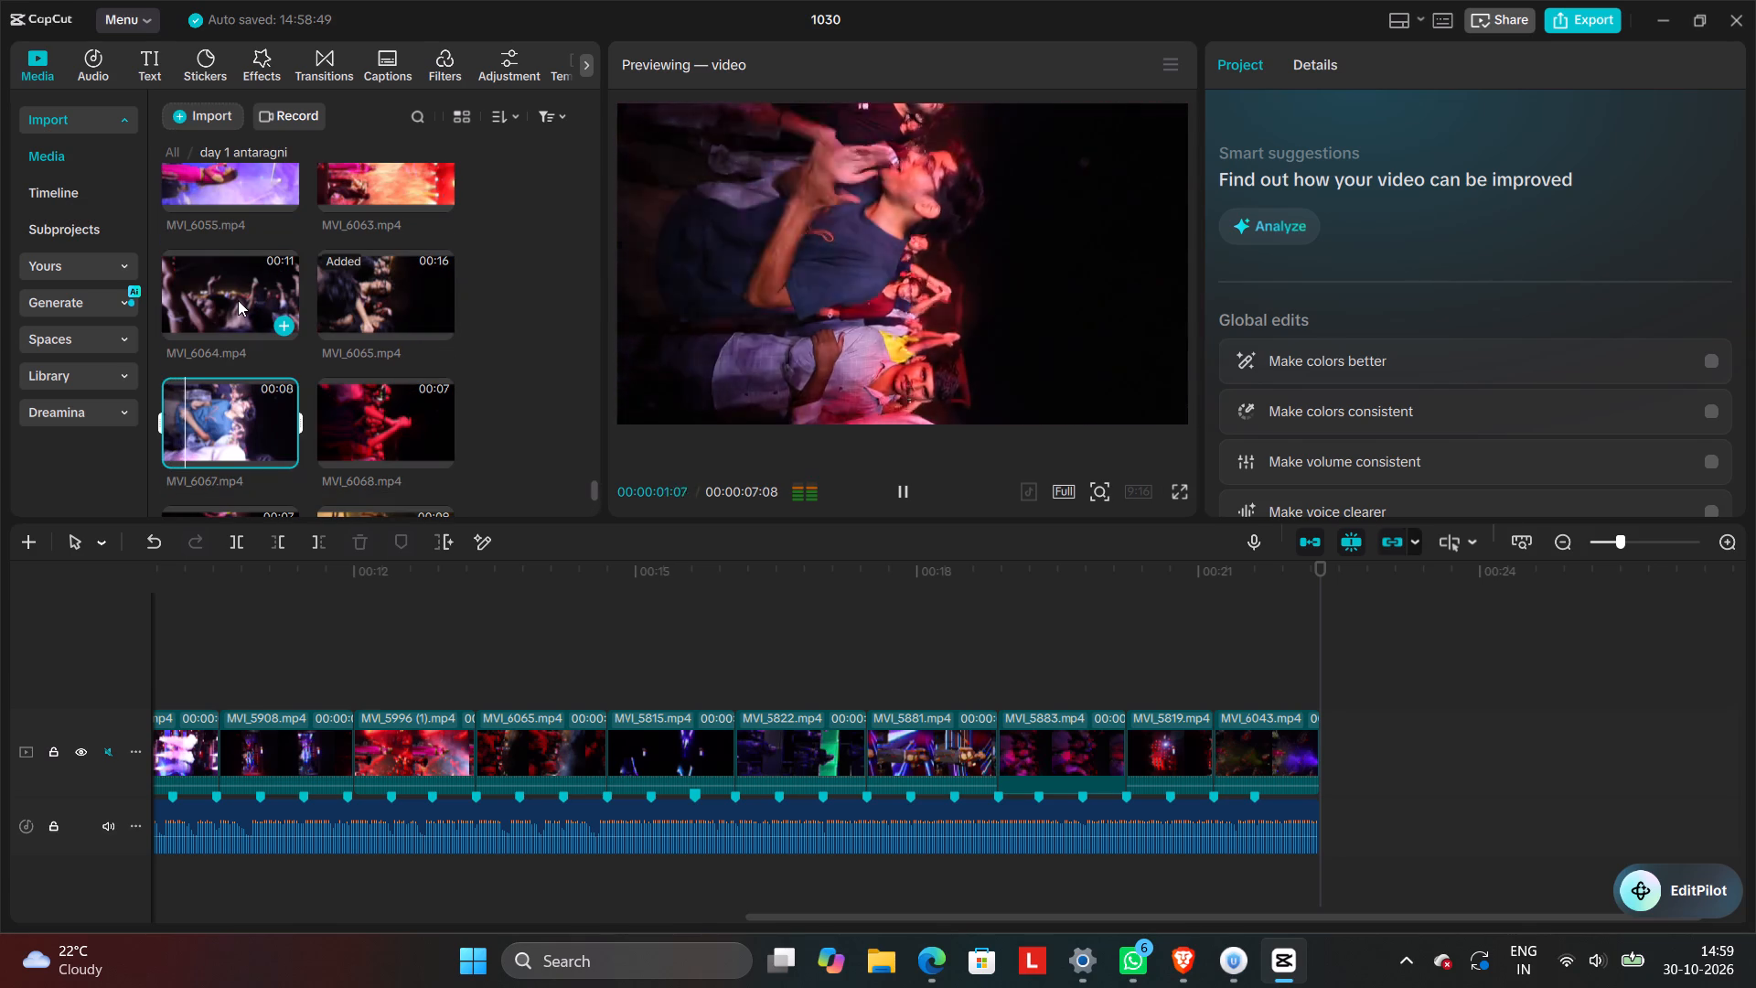
pyautogui.click(238, 300)
pyautogui.click(251, 179)
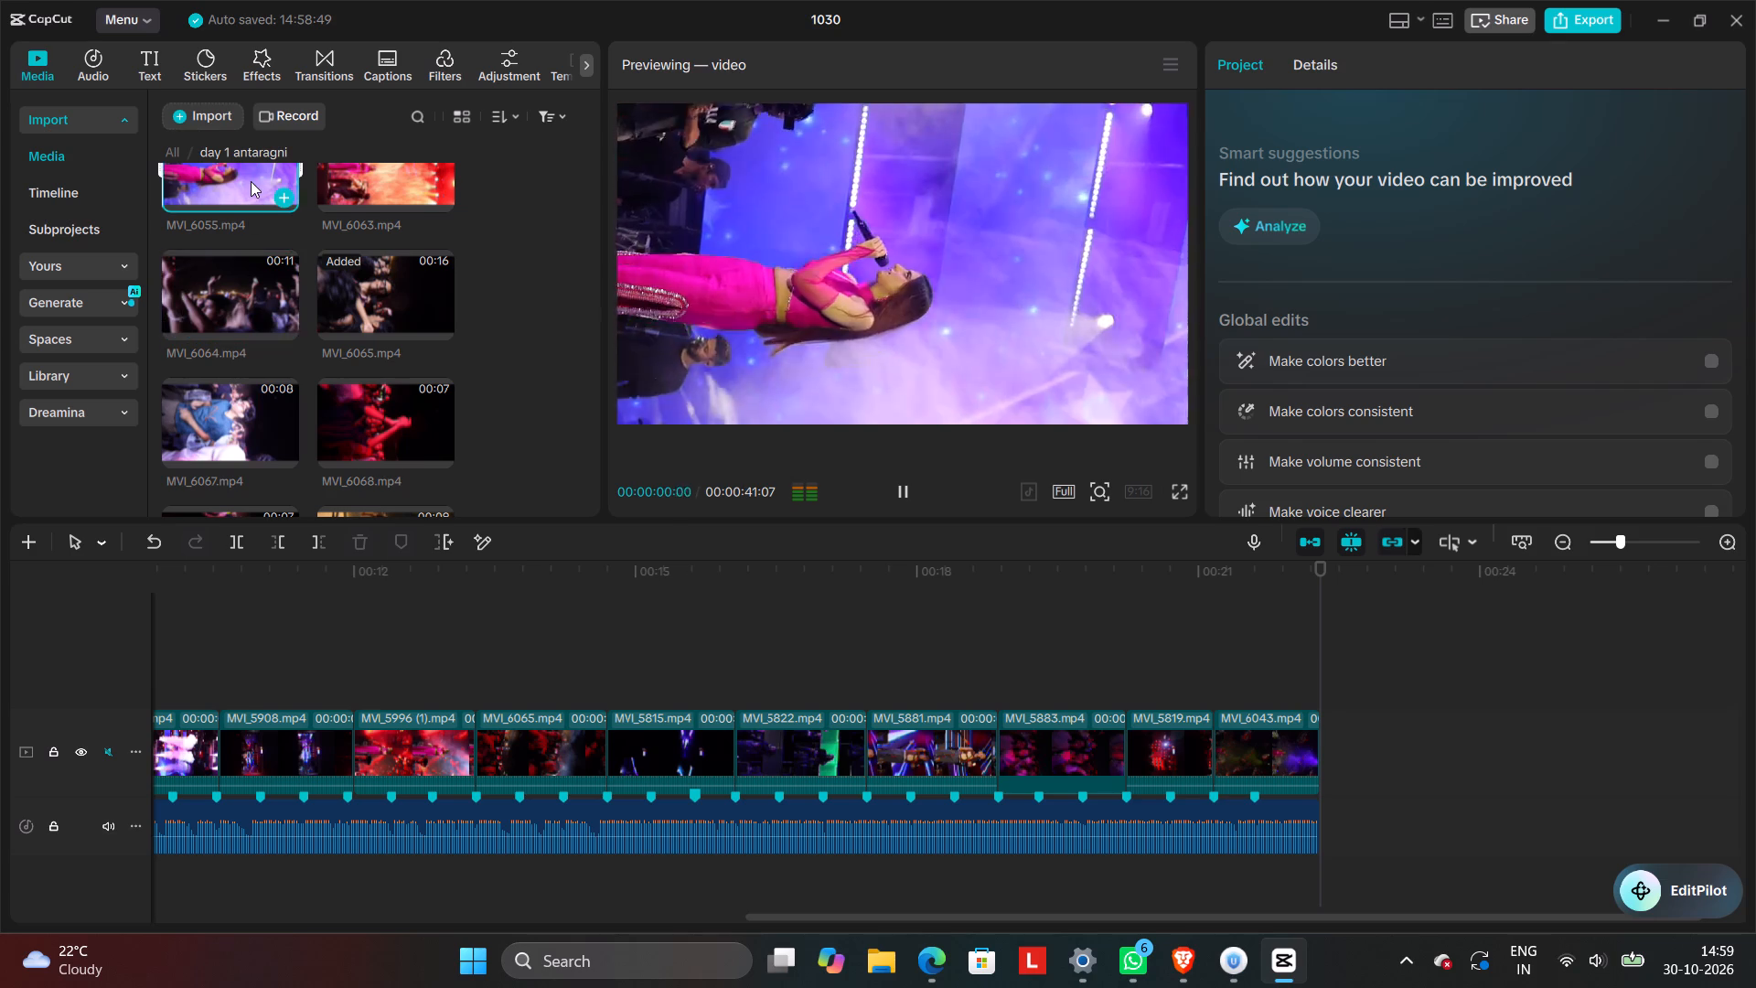
pyautogui.scroll(2, 249, 266)
pyautogui.click(249, 223)
pyautogui.scroll(4, 243, 299)
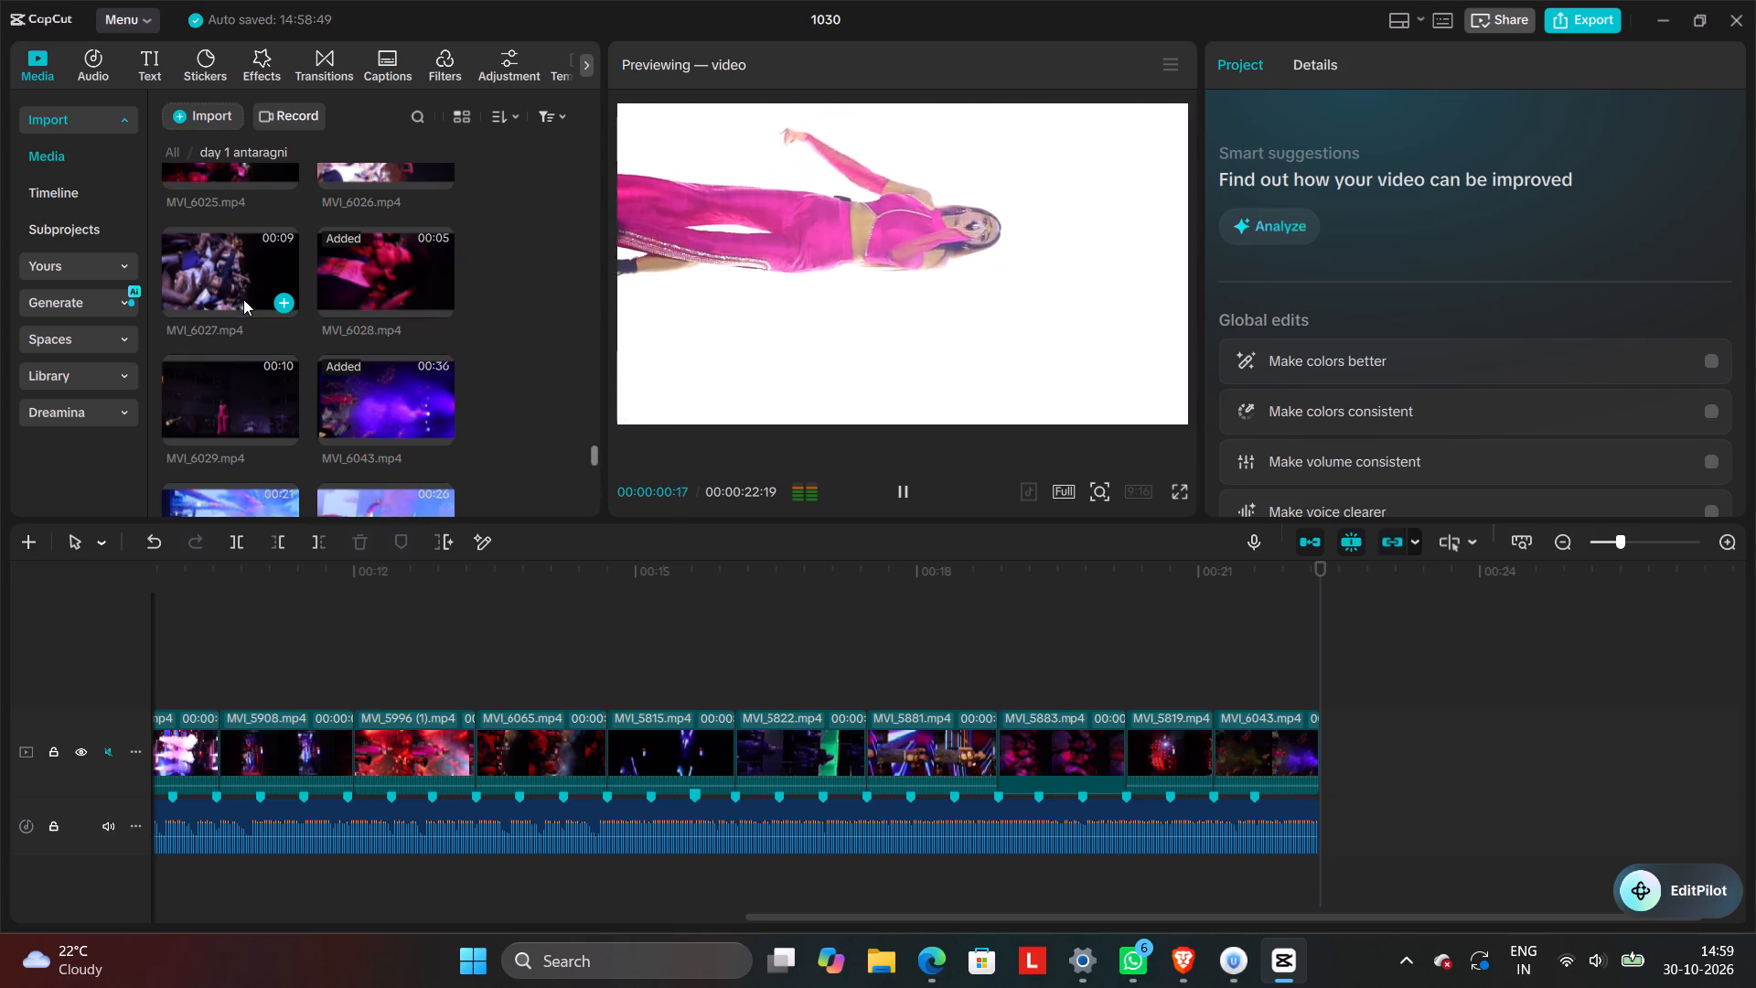
# Preview earlier source clips, including MVI_6027, MVI_6028, MVI_6026, MVI_6024, MVI_5999, MVI_5969 and MVI_5964.
pyautogui.click(244, 285)
pyautogui.click(345, 275)
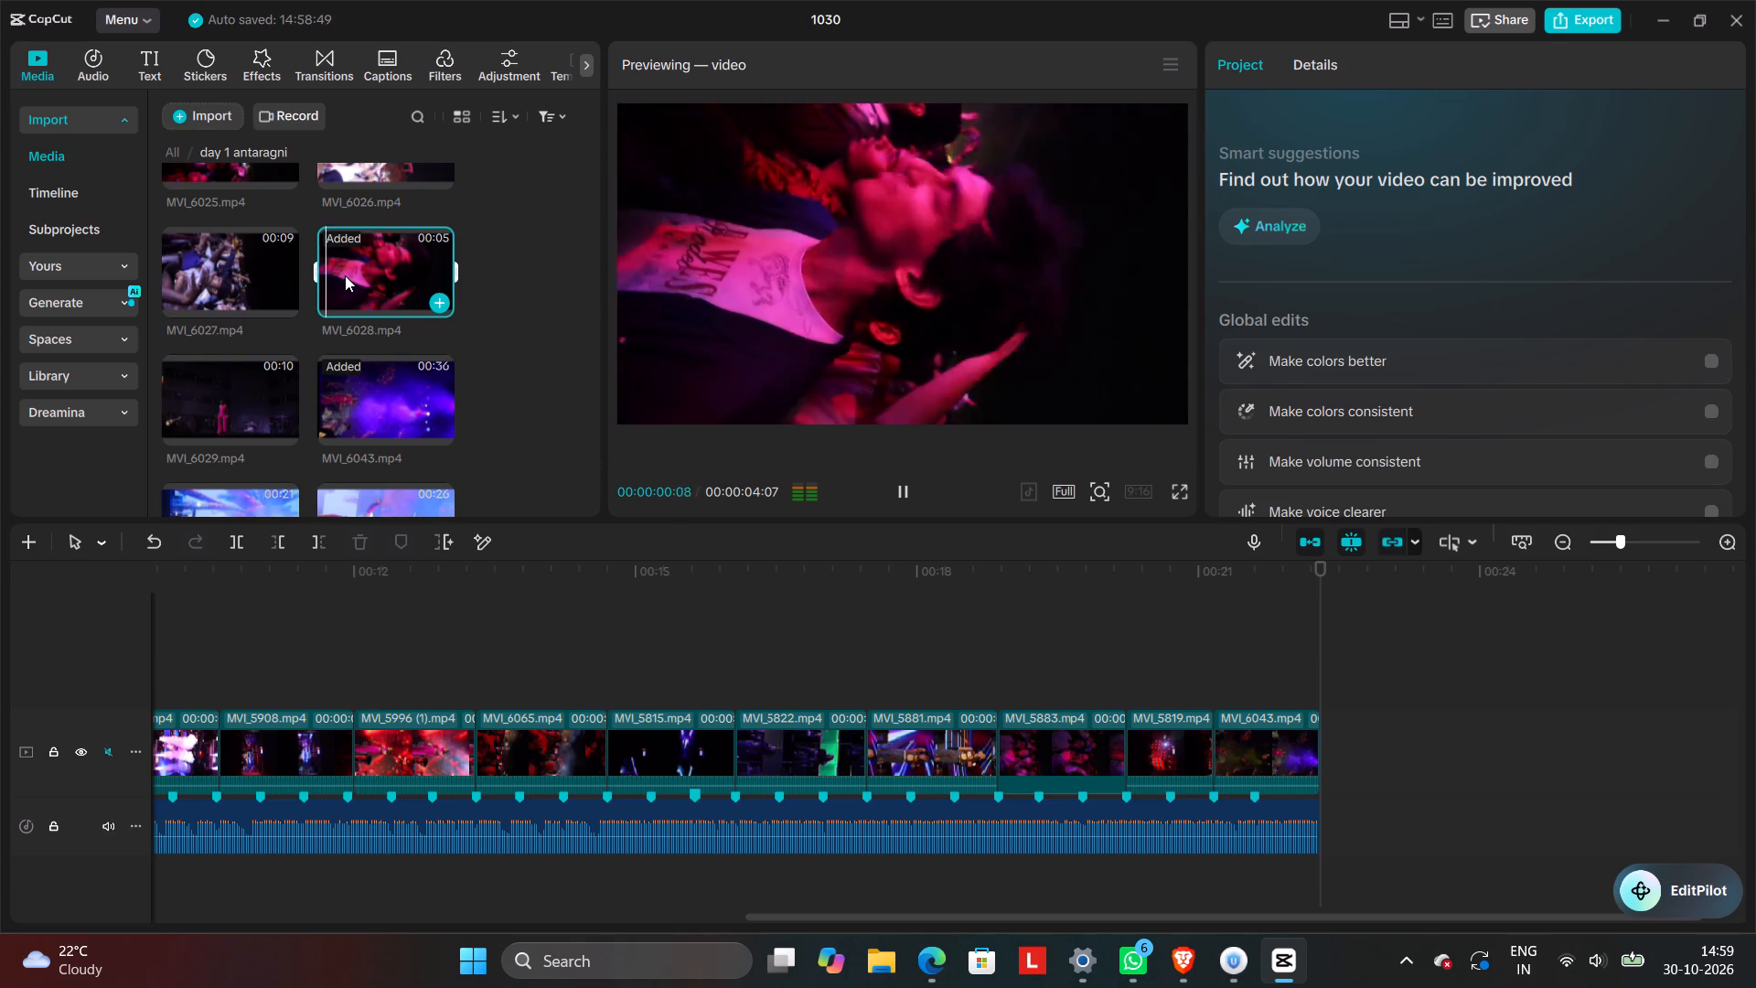
pyautogui.scroll(2, 345, 275)
pyautogui.click(358, 312)
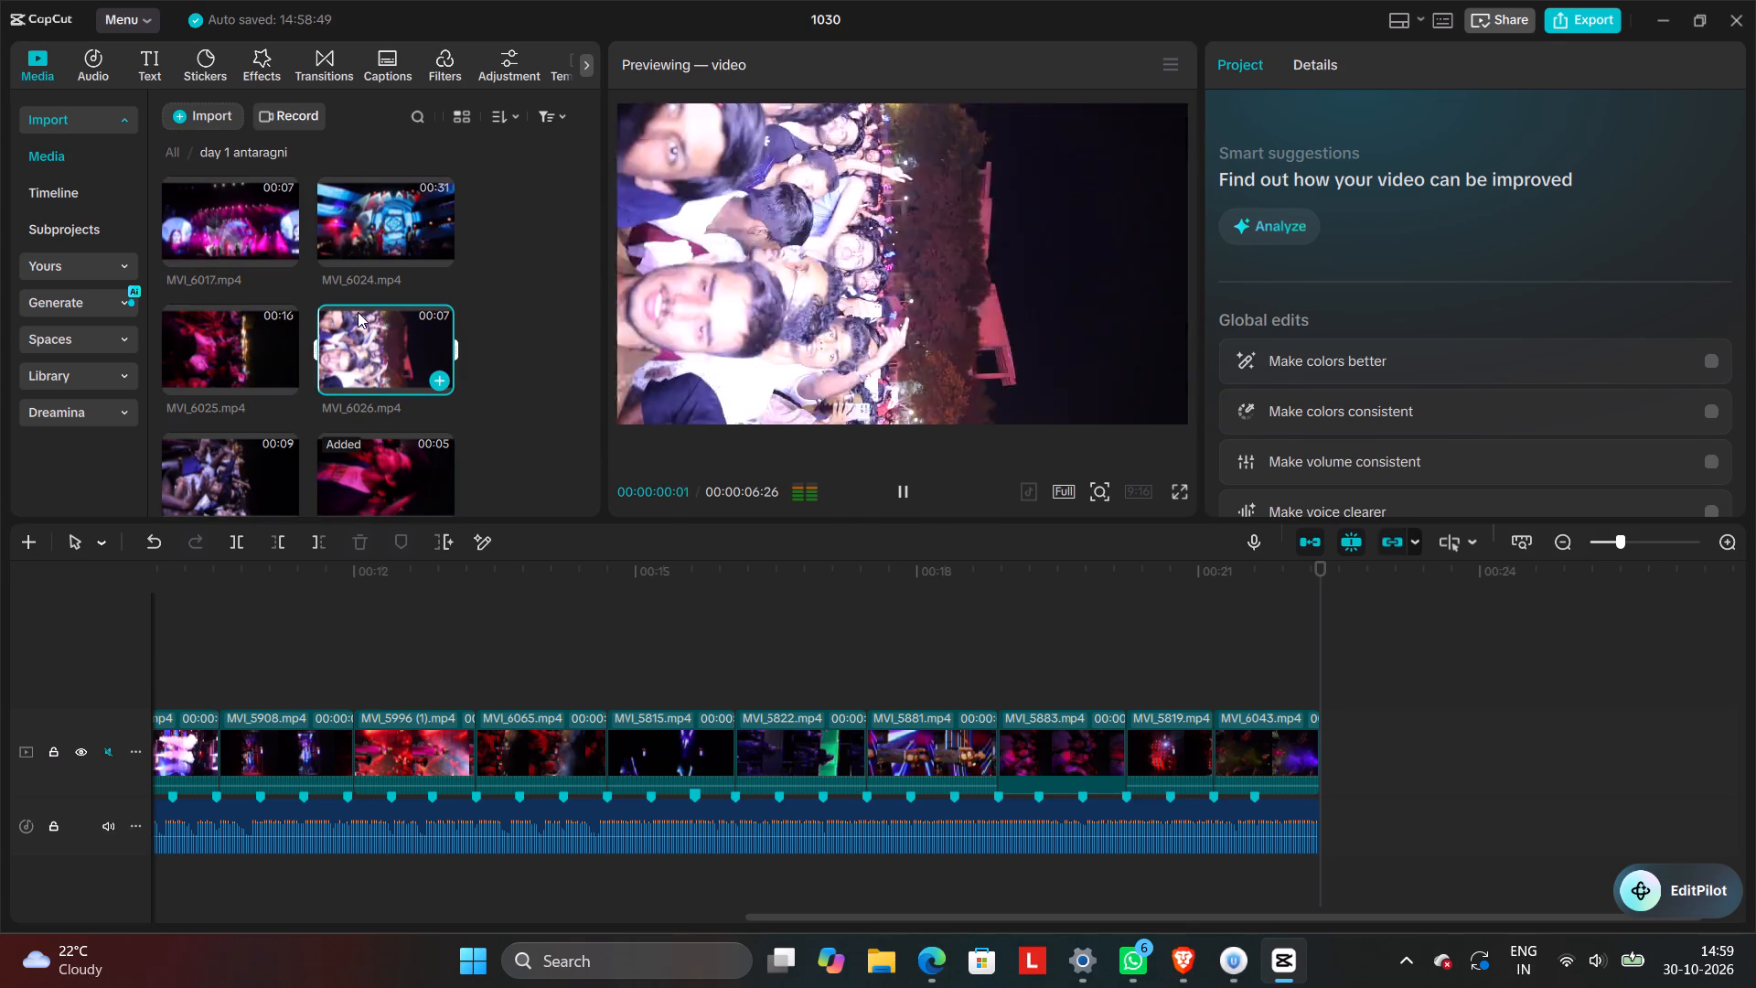
pyautogui.click(376, 233)
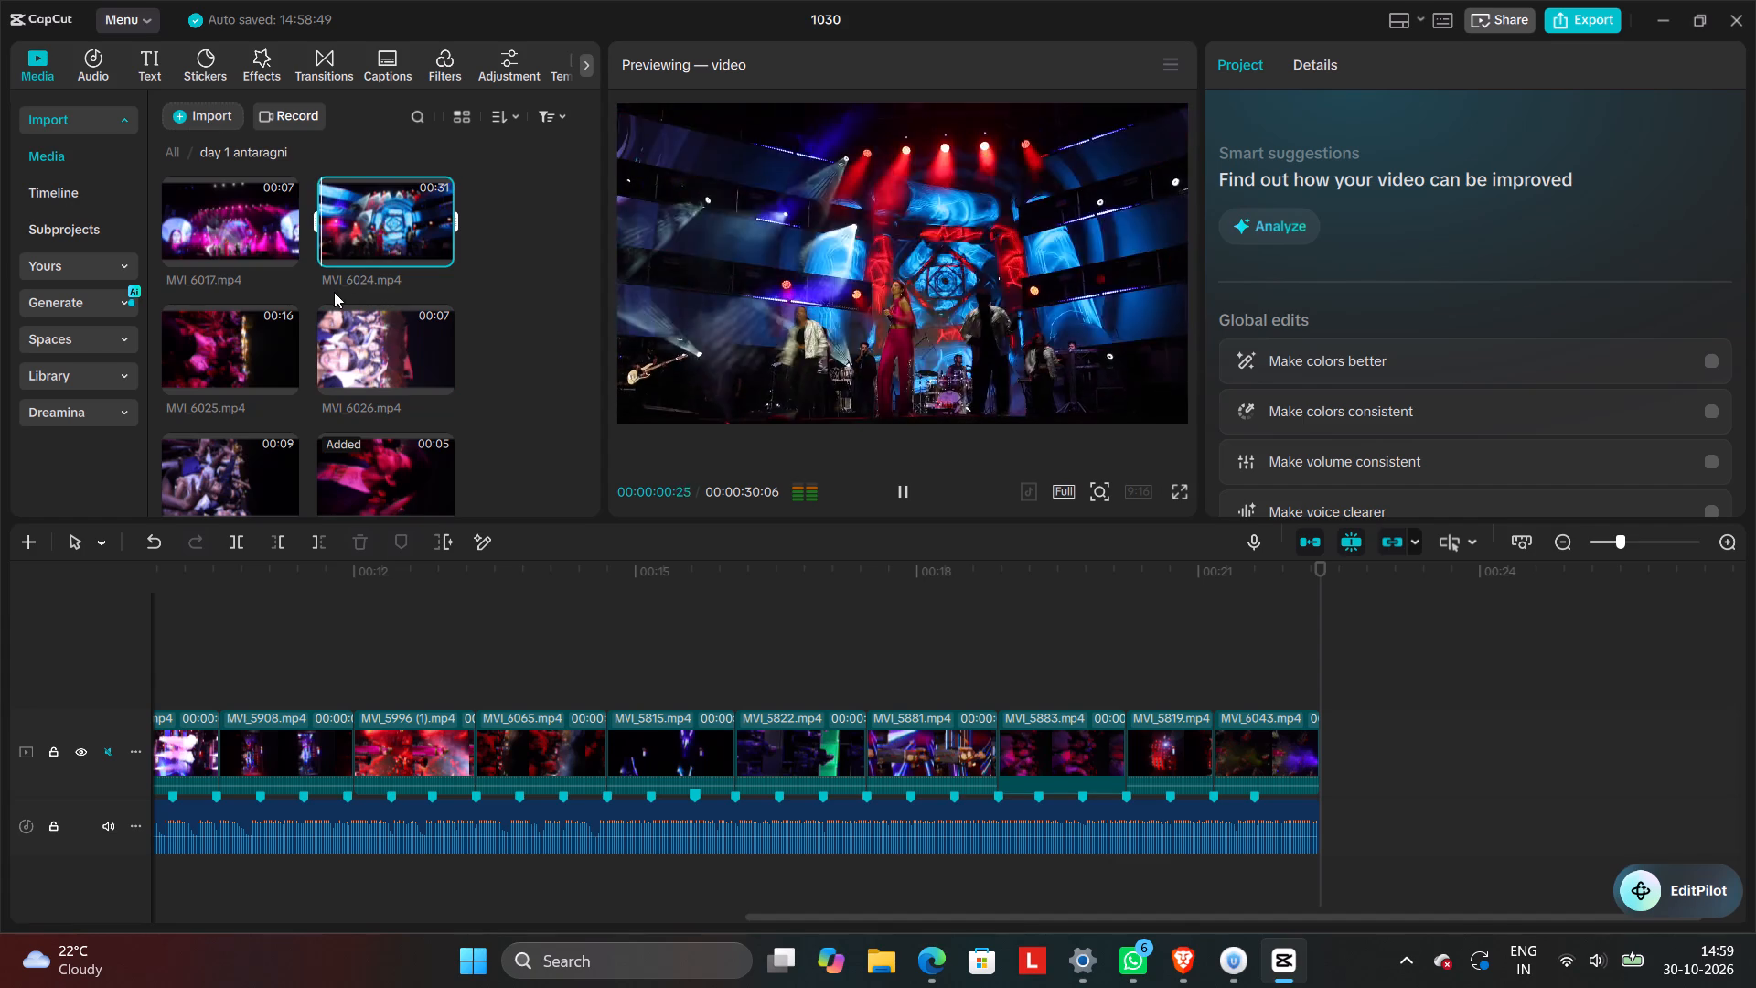
pyautogui.scroll(5, 334, 292)
pyautogui.click(269, 357)
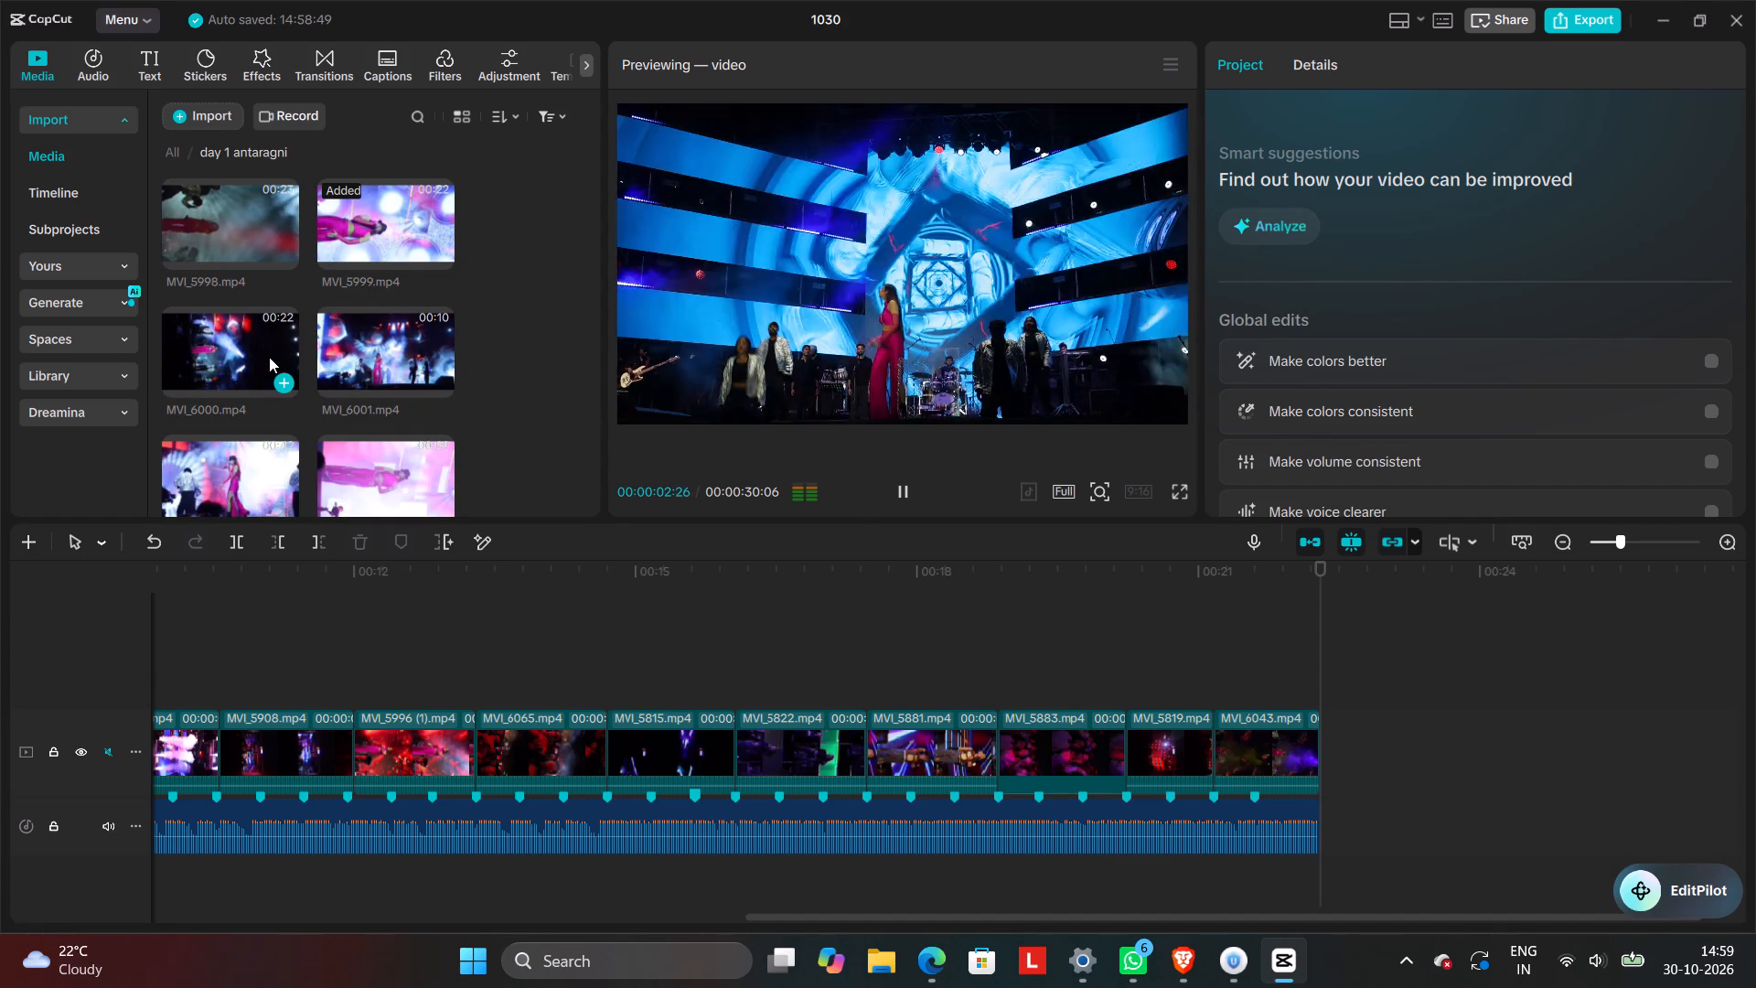
pyautogui.click(413, 207)
pyautogui.scroll(4, 380, 277)
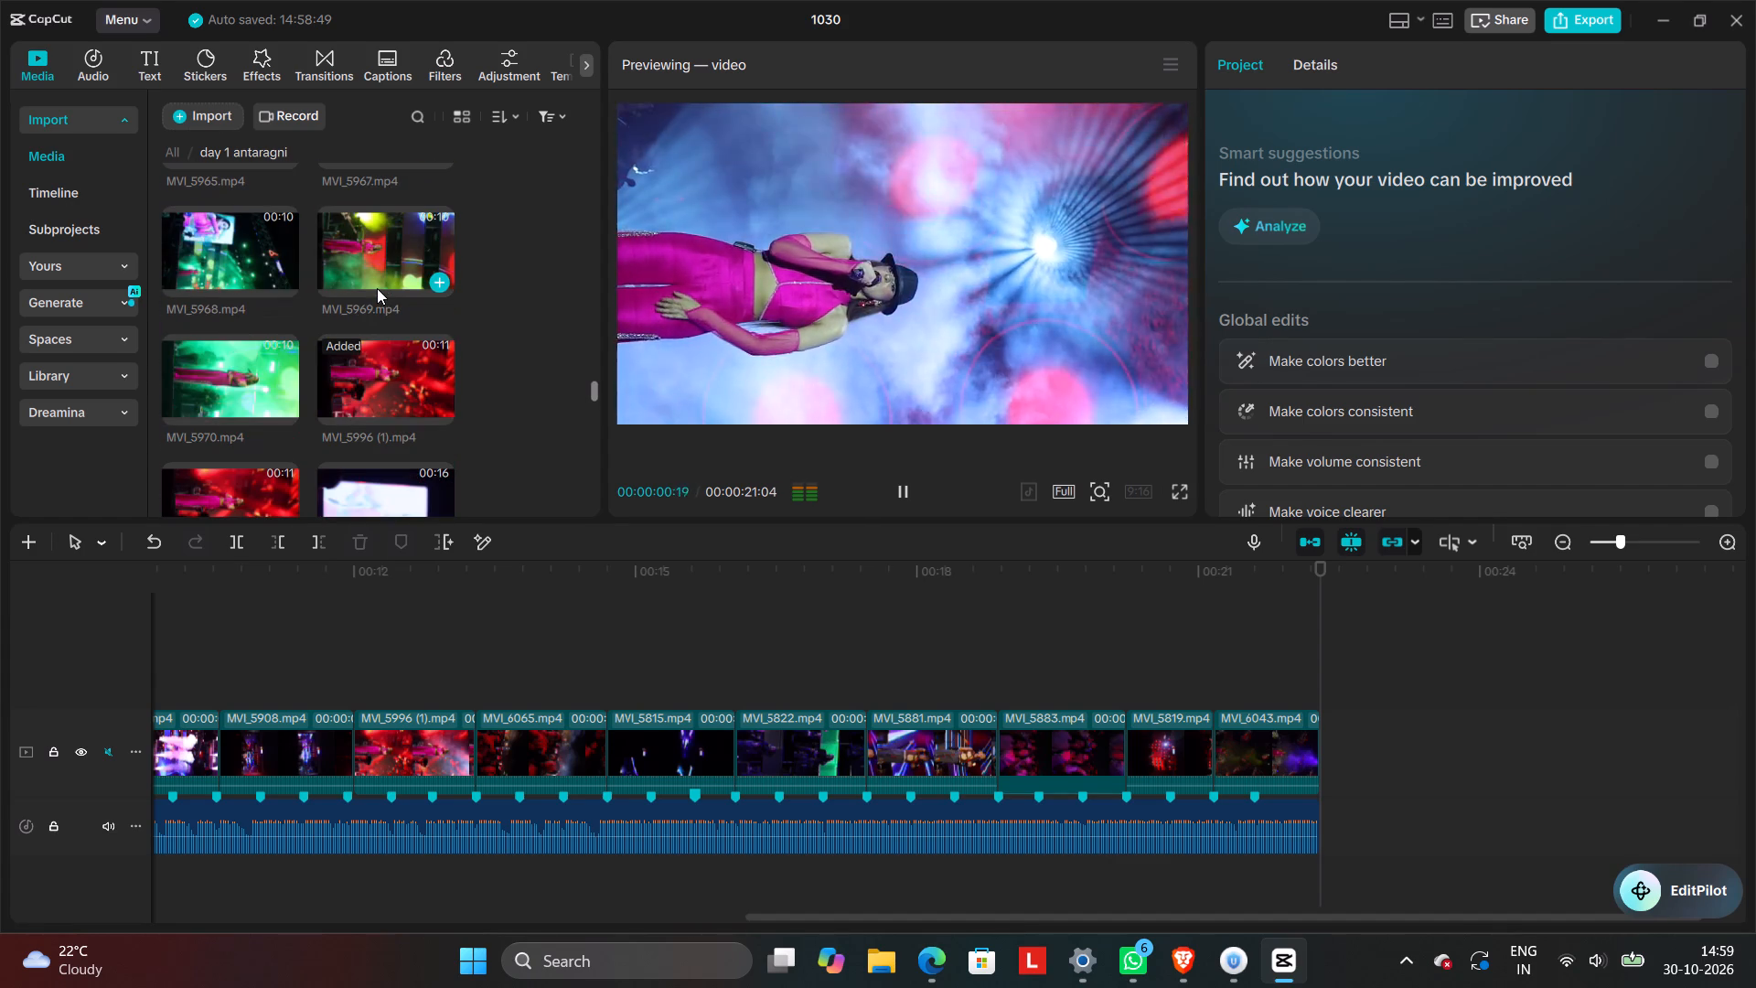
pyautogui.click(390, 244)
pyautogui.click(348, 378)
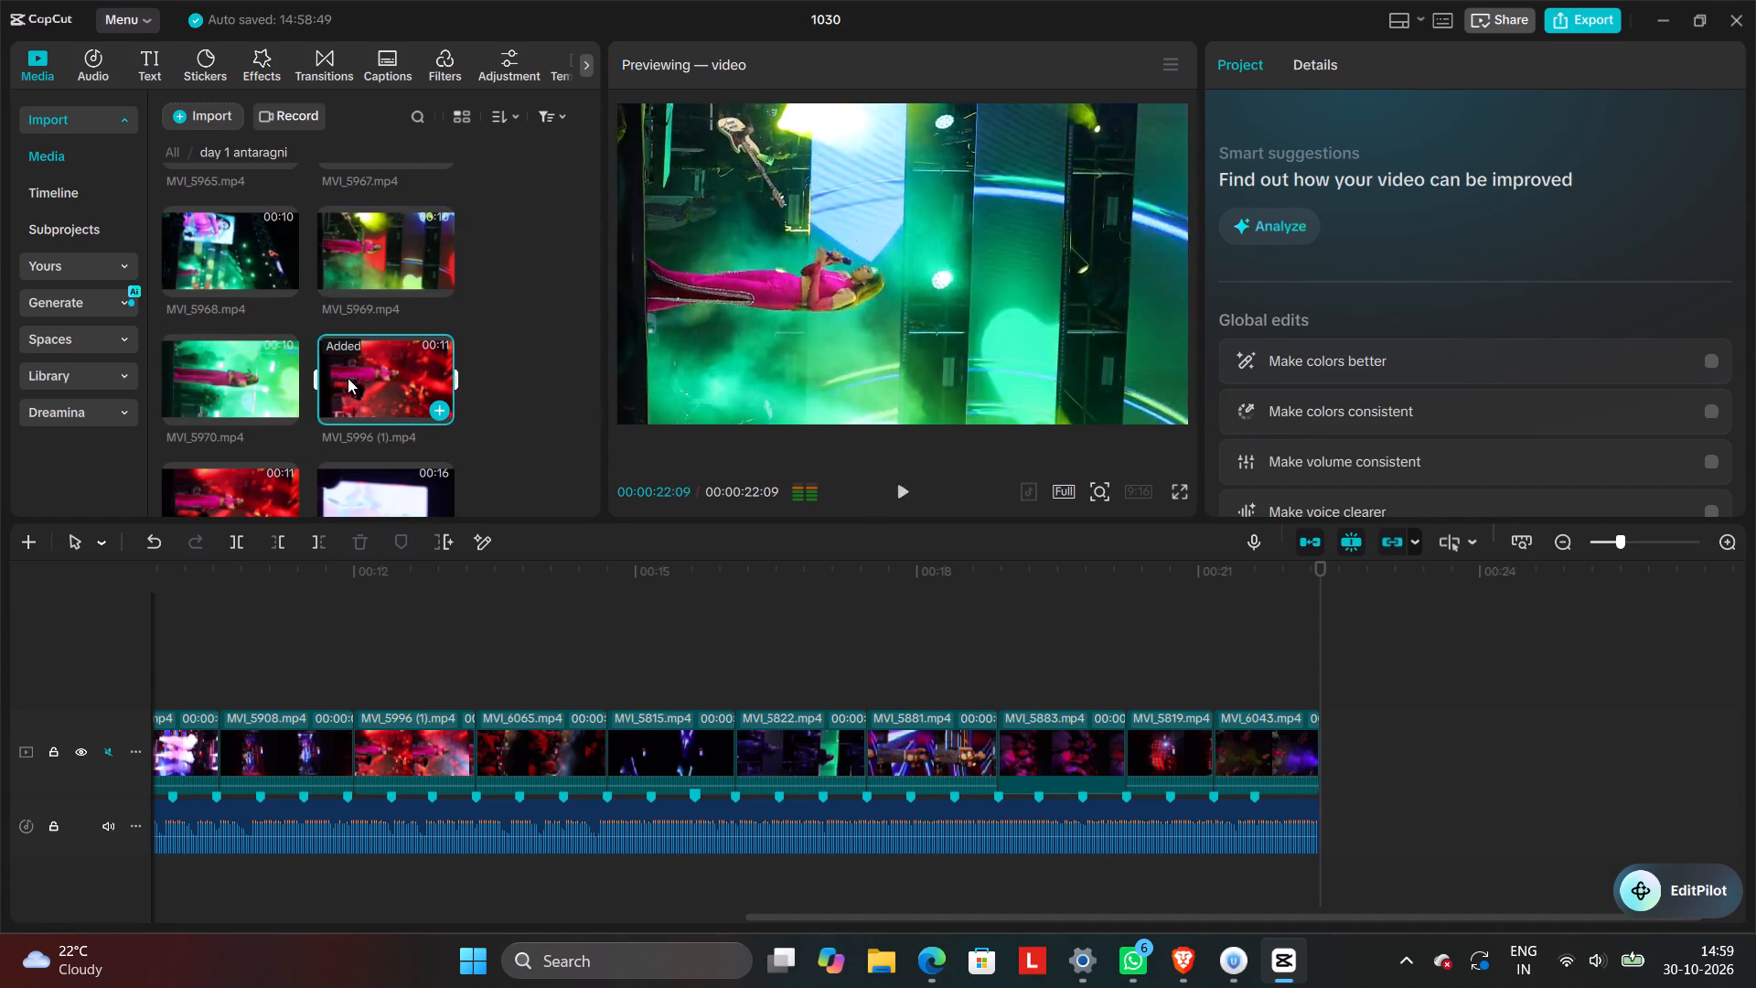
pyautogui.scroll(3, 348, 378)
pyautogui.click(374, 331)
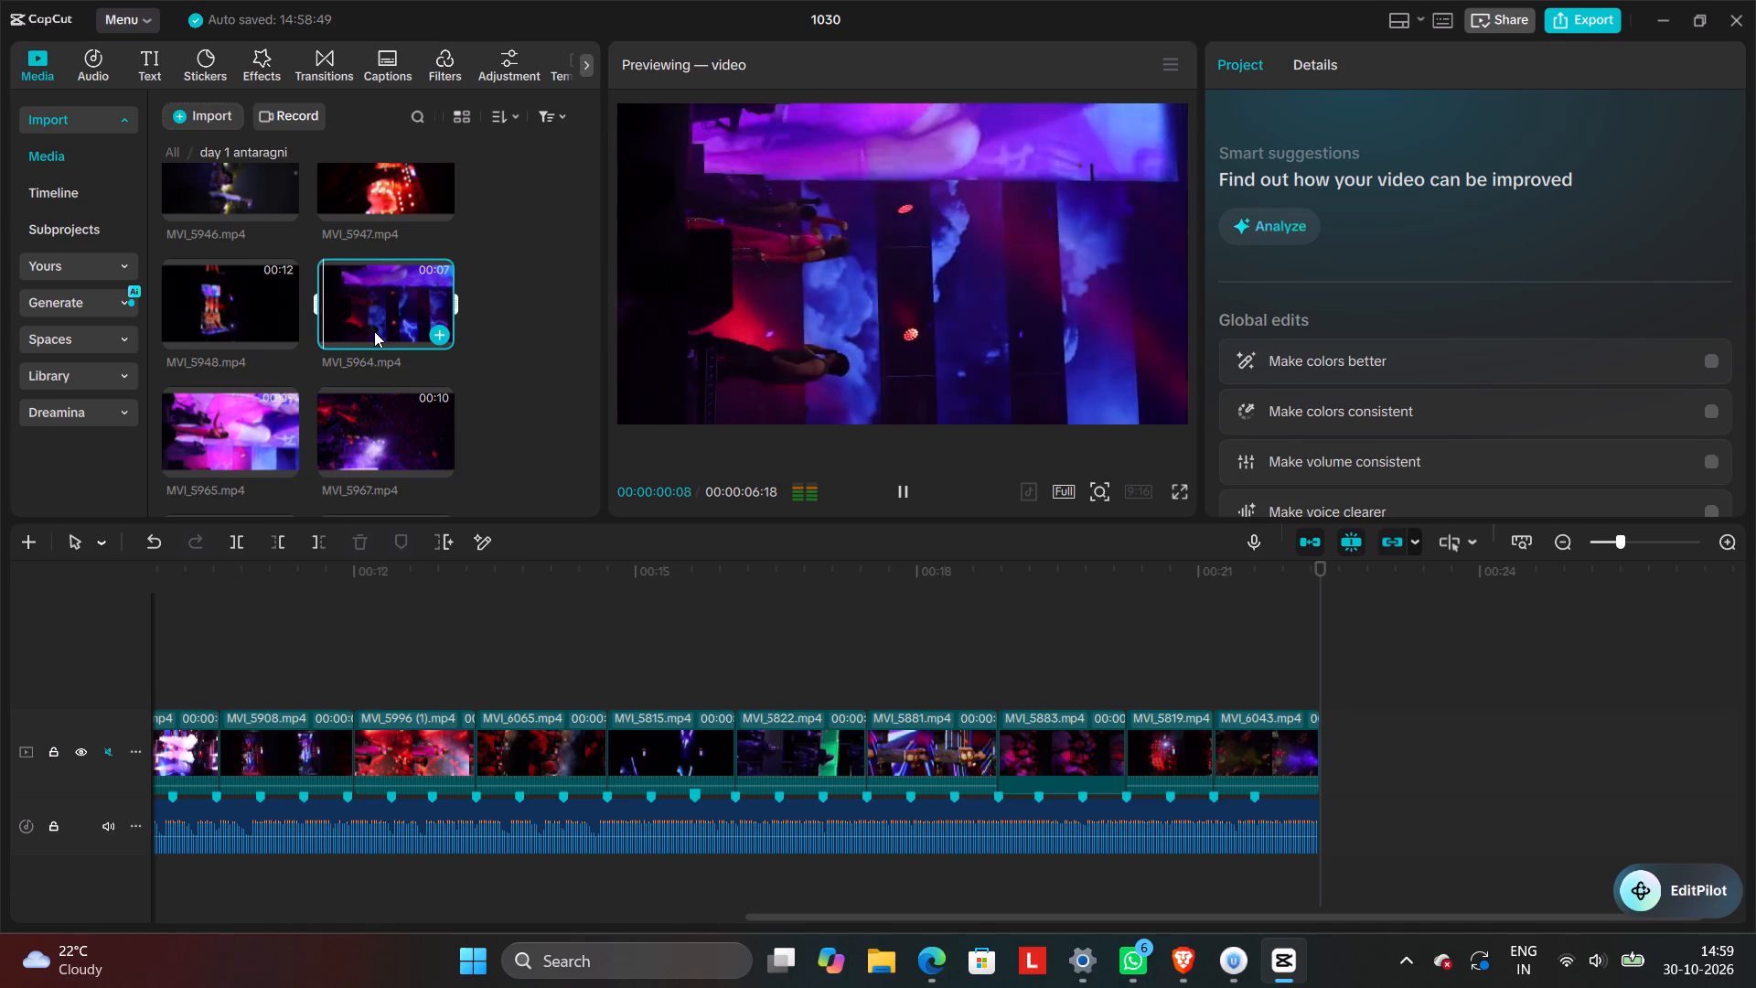
# Preview MVI_5948, and replace the last clip, MVI_6043, with a later portion of it, keeping the original video effect.
pyautogui.click(262, 306)
pyautogui.scroll(2, 262, 306)
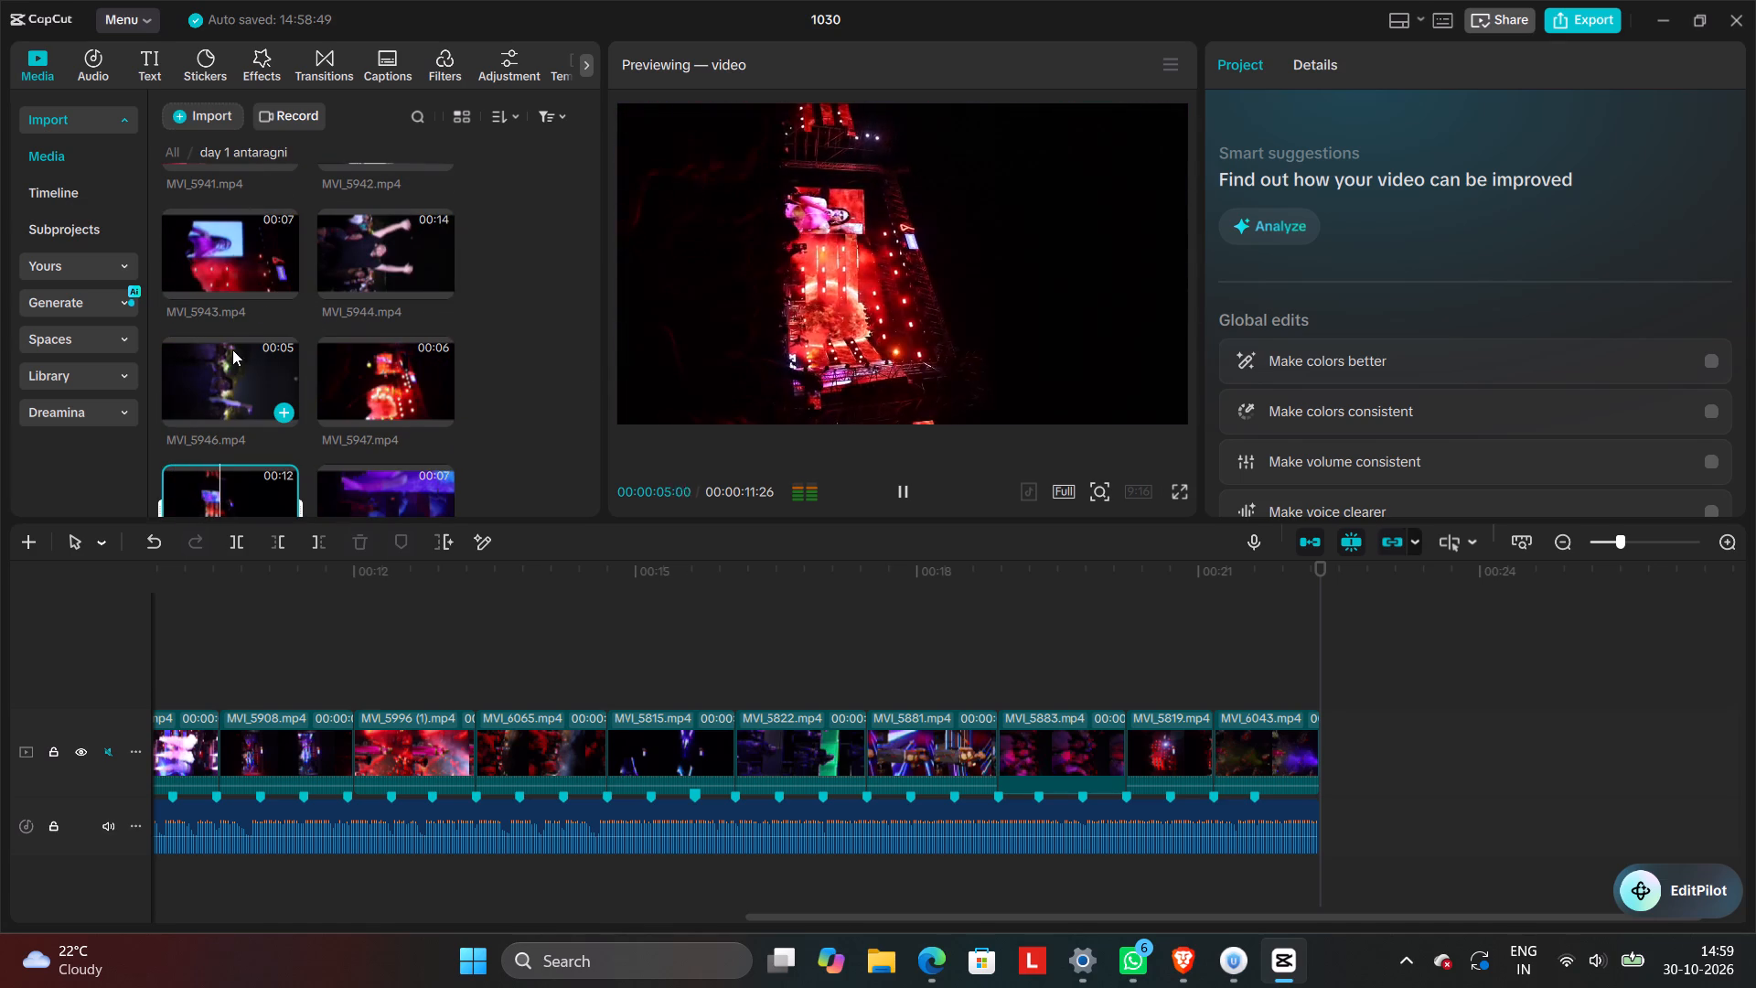
pyautogui.scroll(-1, 243, 349)
pyautogui.moveTo(237, 413); pyautogui.dragTo(606, 552)
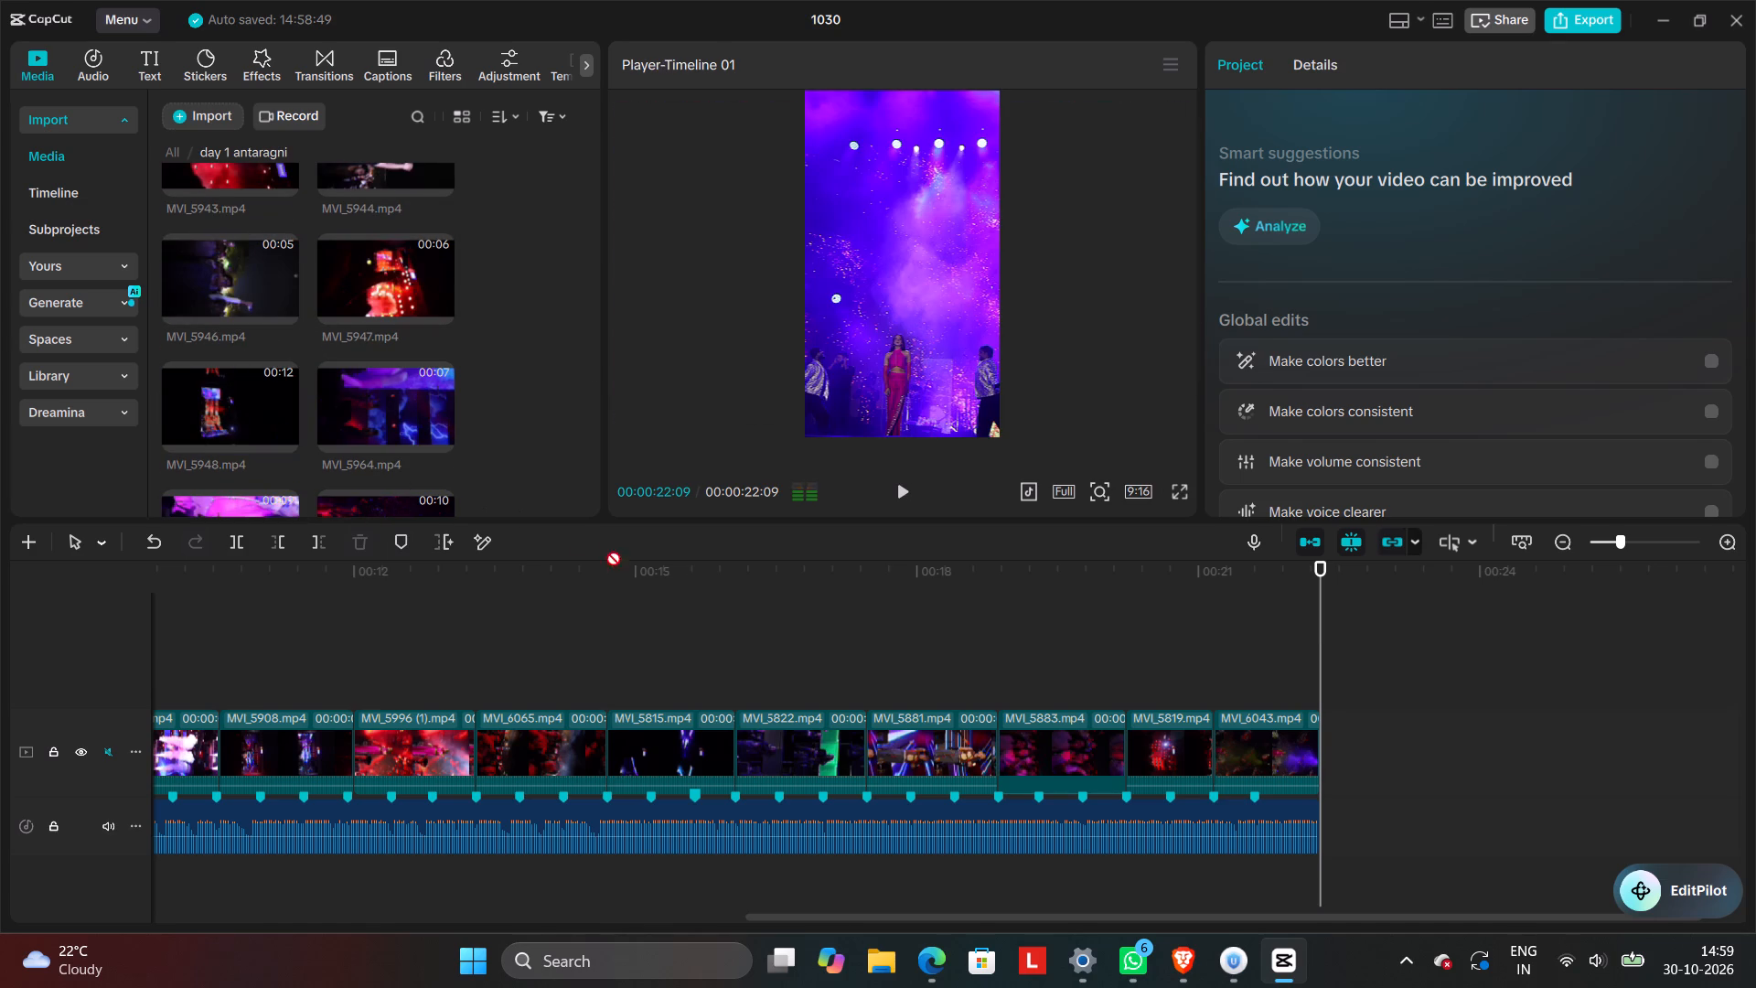
pyautogui.moveTo(606, 552); pyautogui.dragTo(1277, 733)
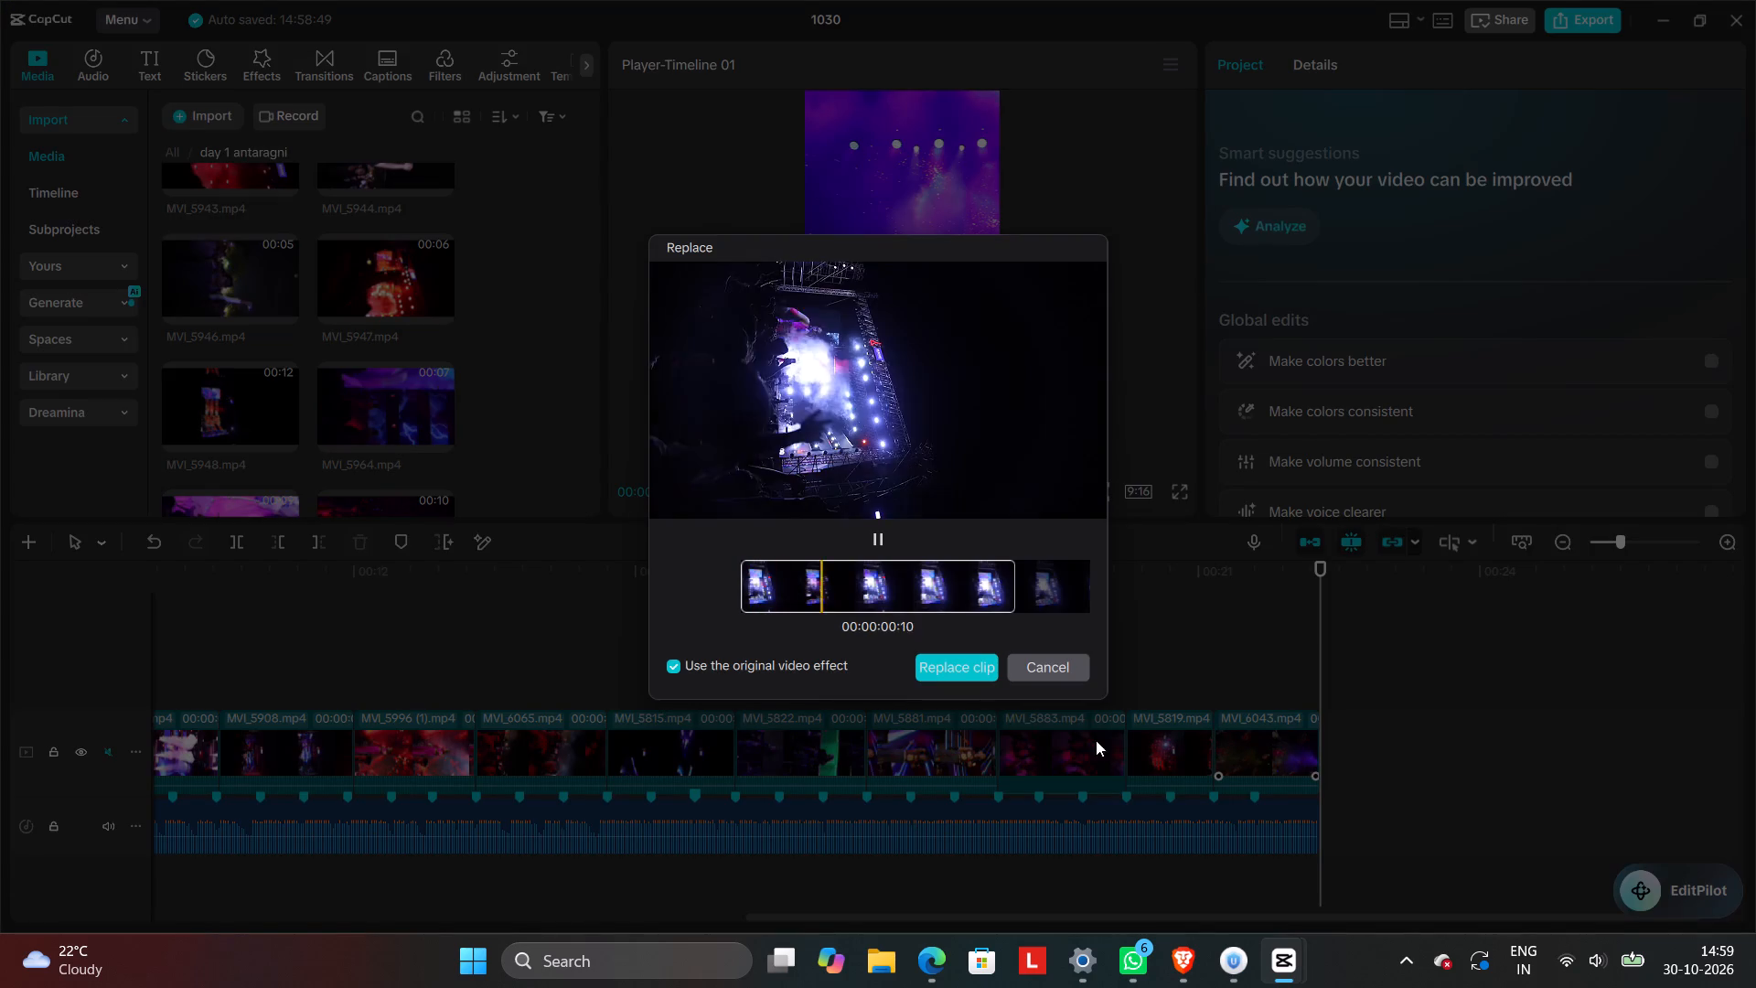
pyautogui.moveTo(961, 595); pyautogui.dragTo(808, 617)
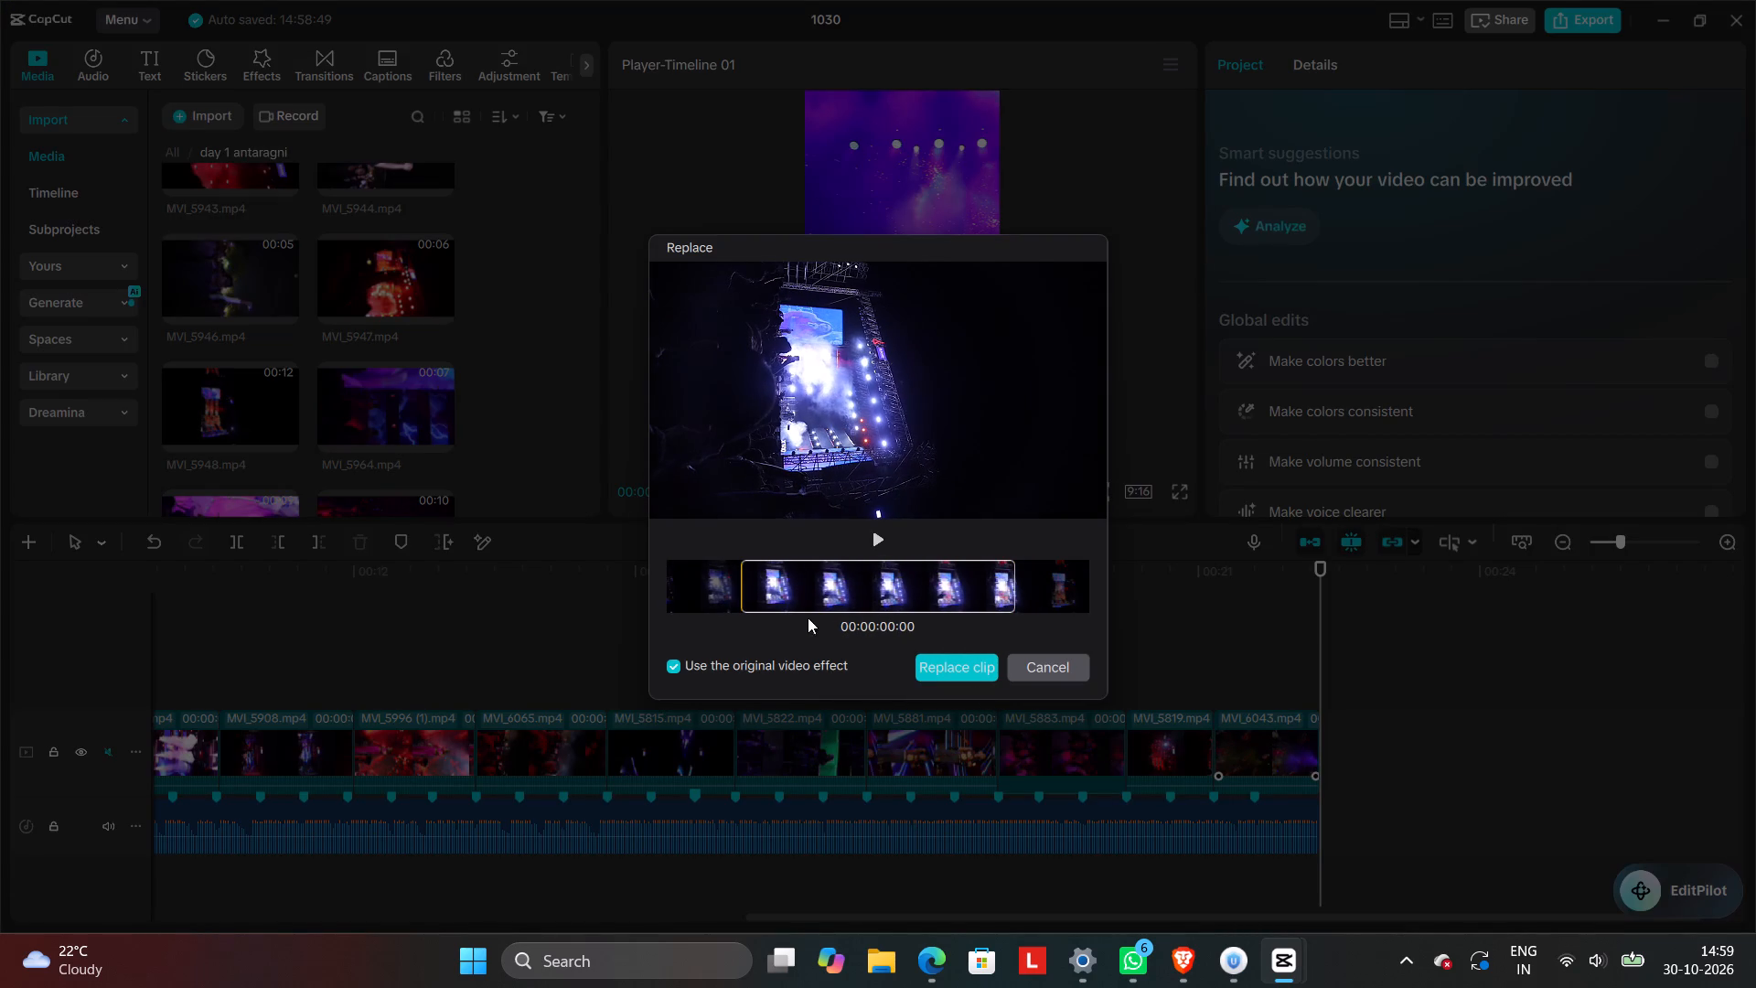
pyautogui.click(967, 672)
# Play back the sequence from 00:00:19:14 to the end.
pyautogui.click(1055, 682)
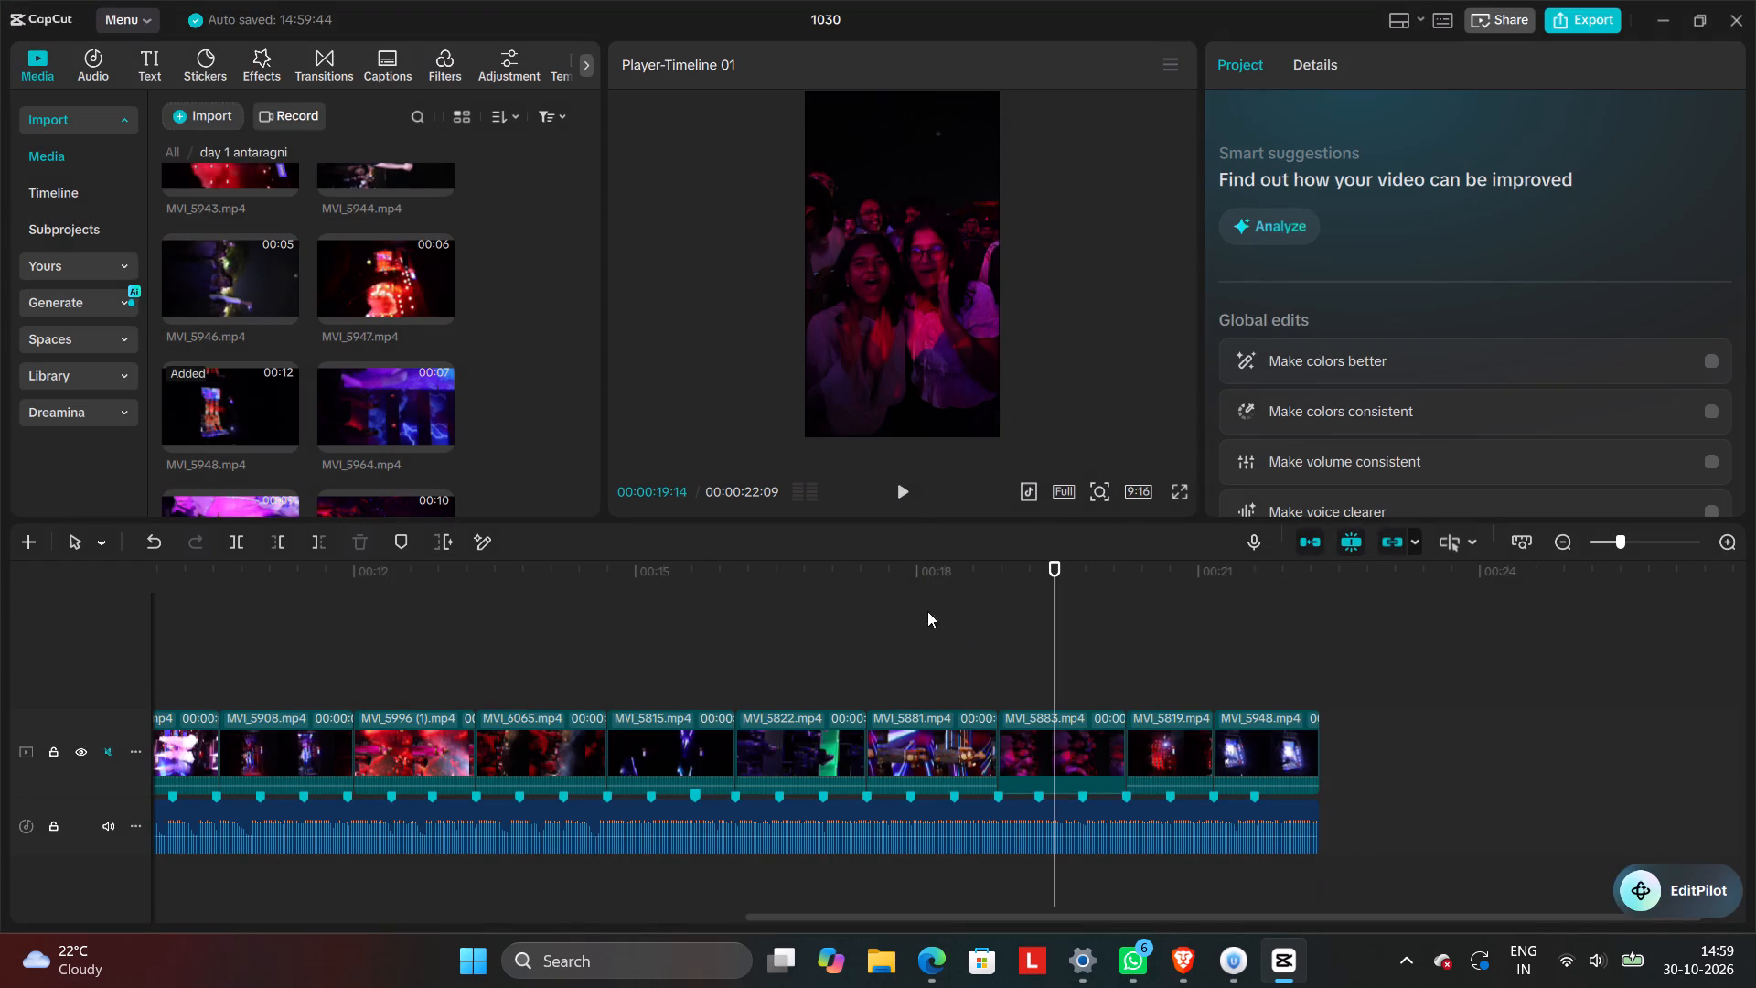
pyautogui.click(910, 509)
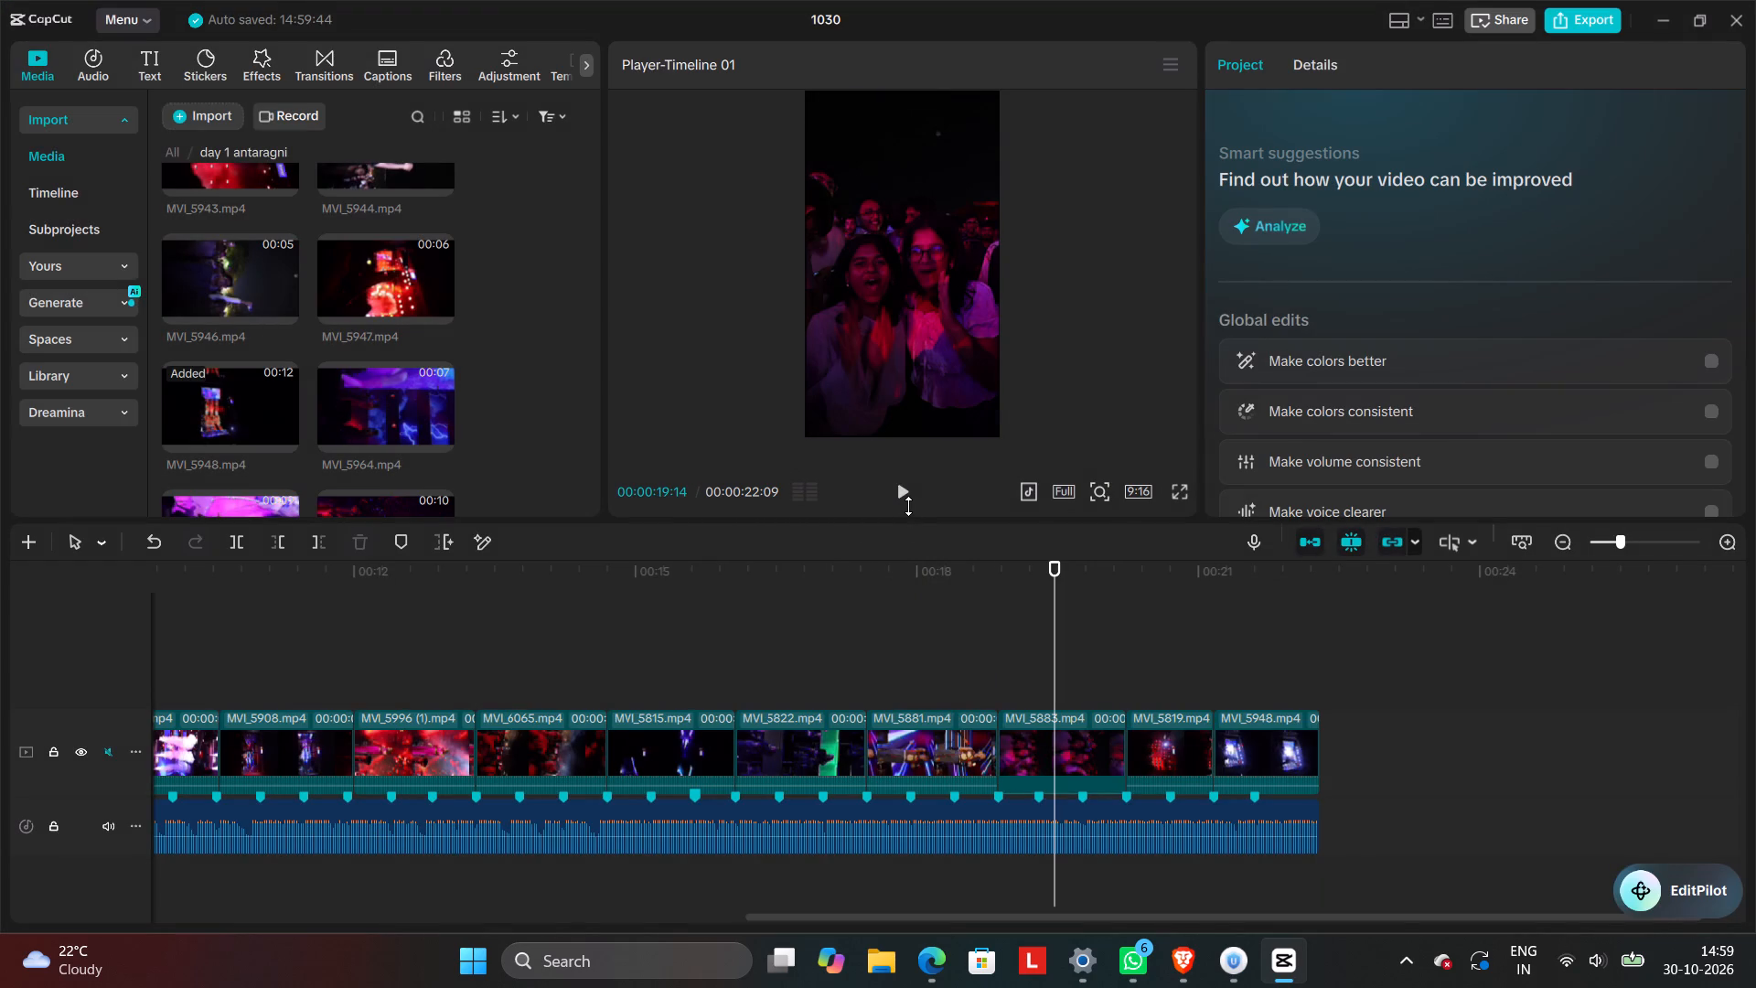
pyautogui.click(908, 506)
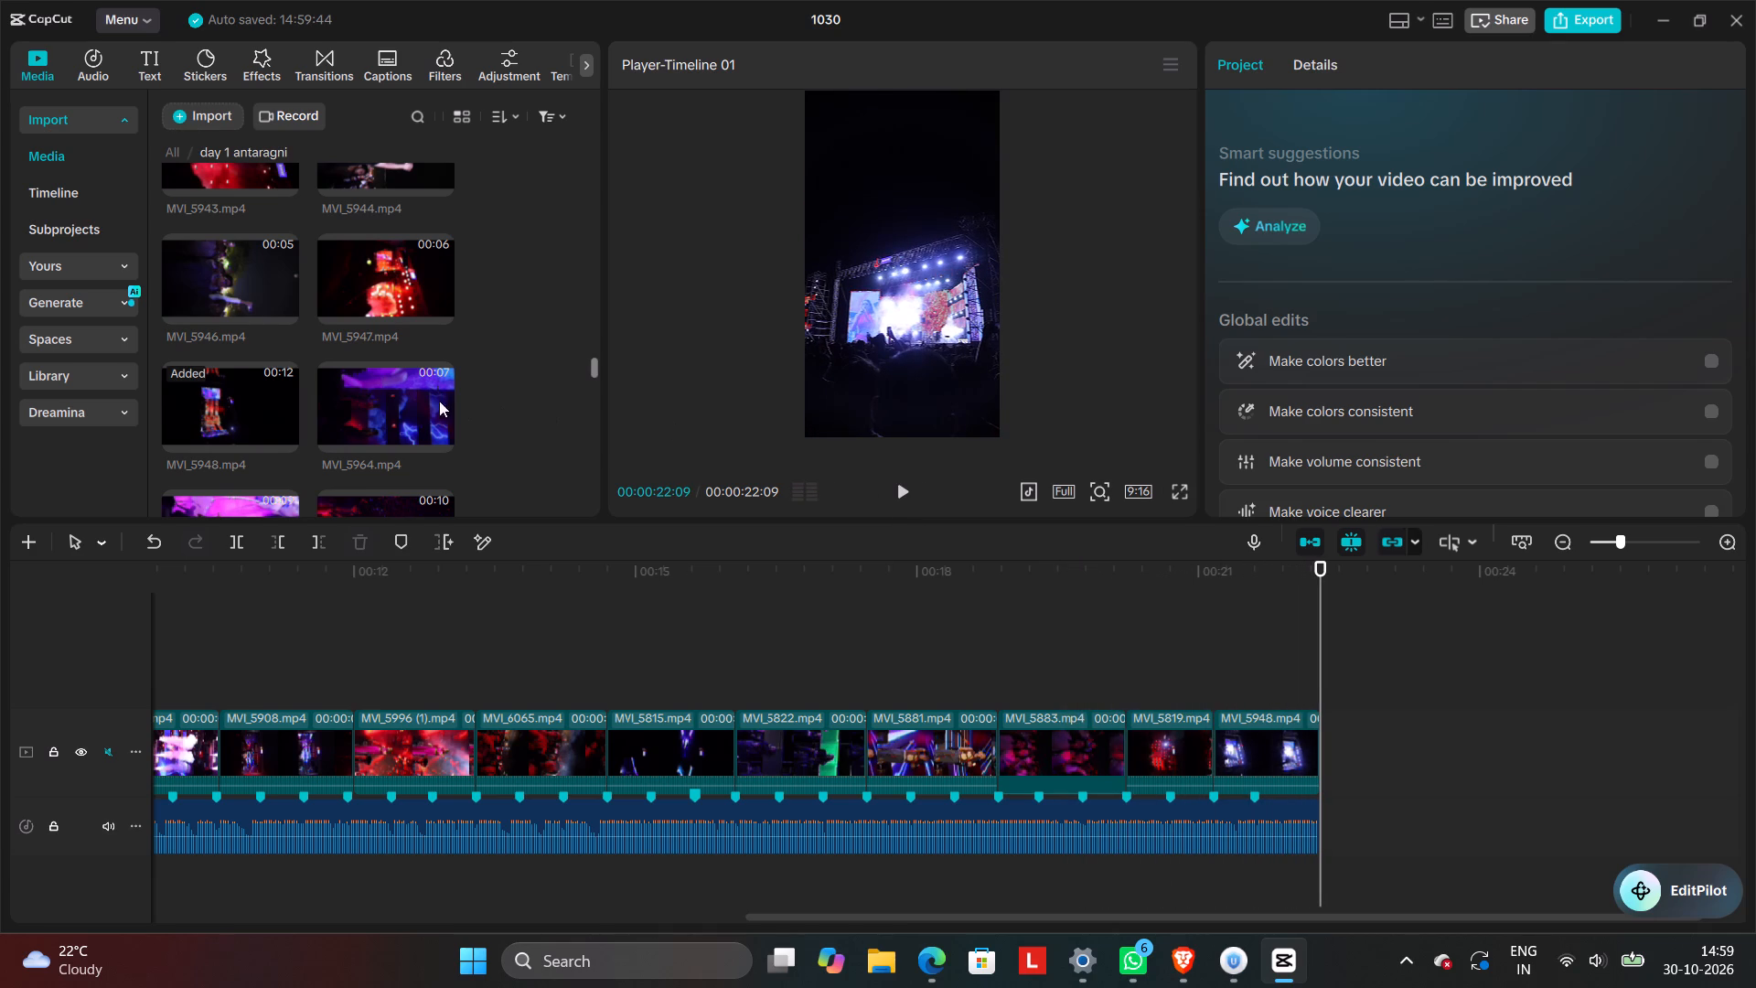
# Preview source clips MVI_5933, MVI_5940, MVI_5932 and MVI_5930 for an alternative closing shot.
pyautogui.scroll(5, 236, 315)
pyautogui.click(363, 290)
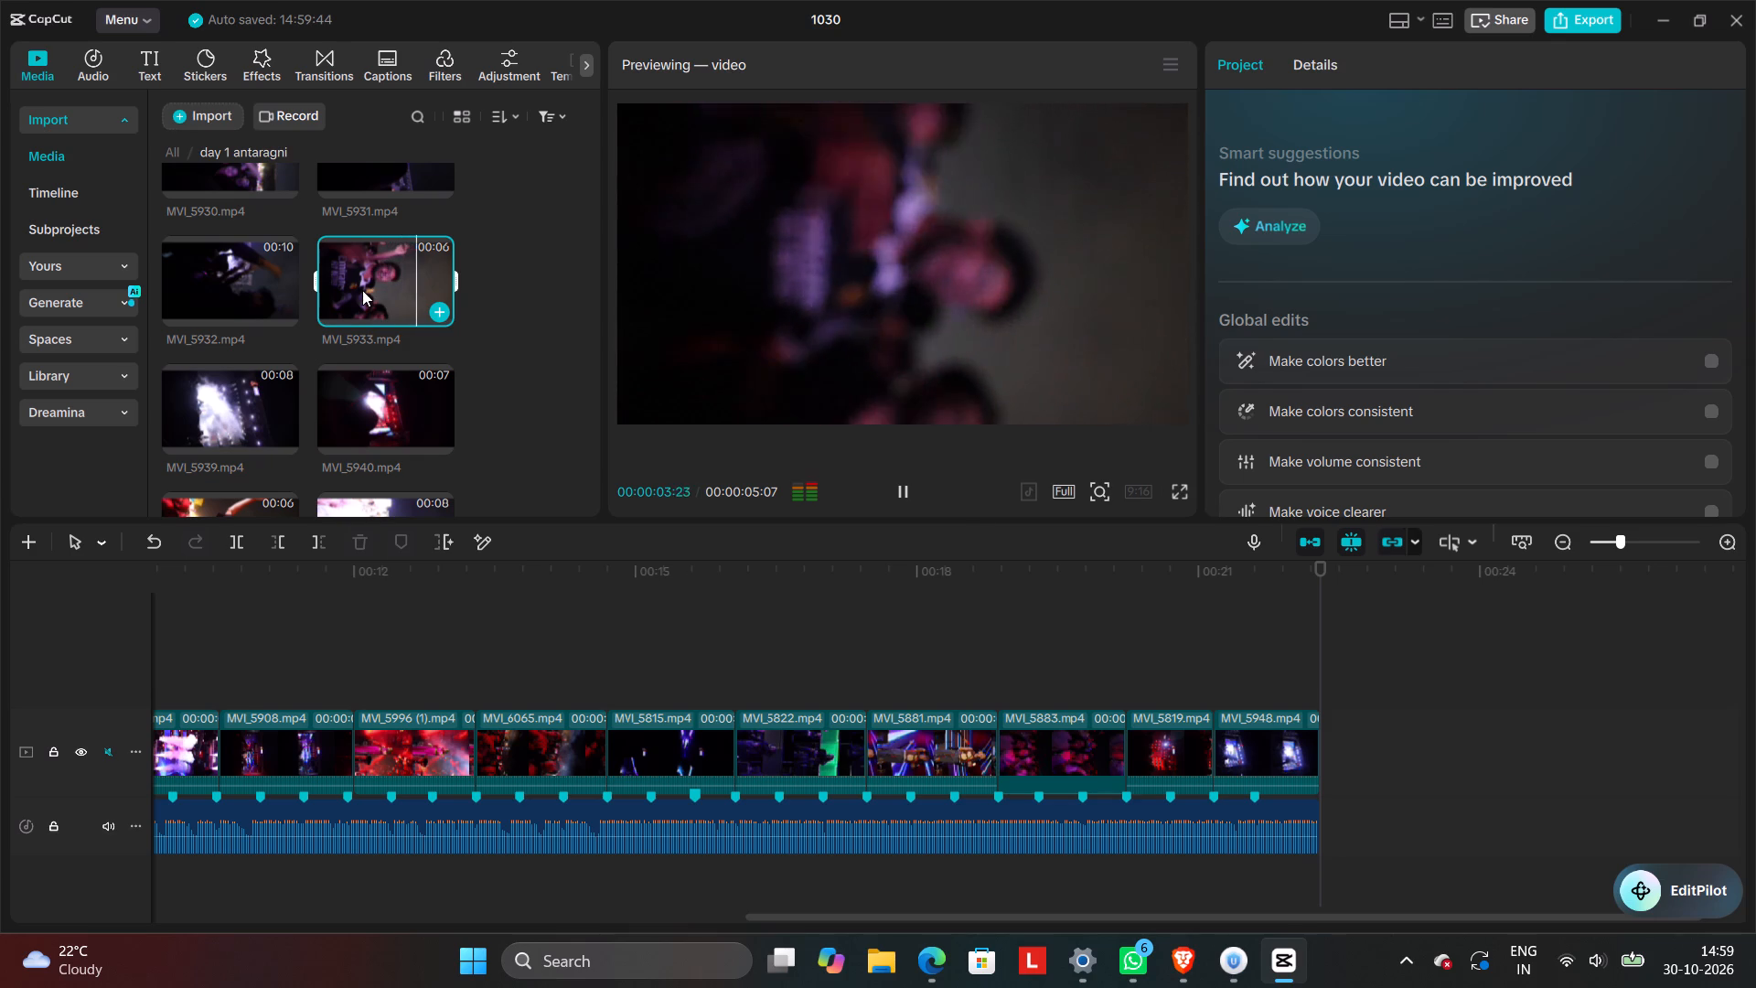
pyautogui.click(375, 398)
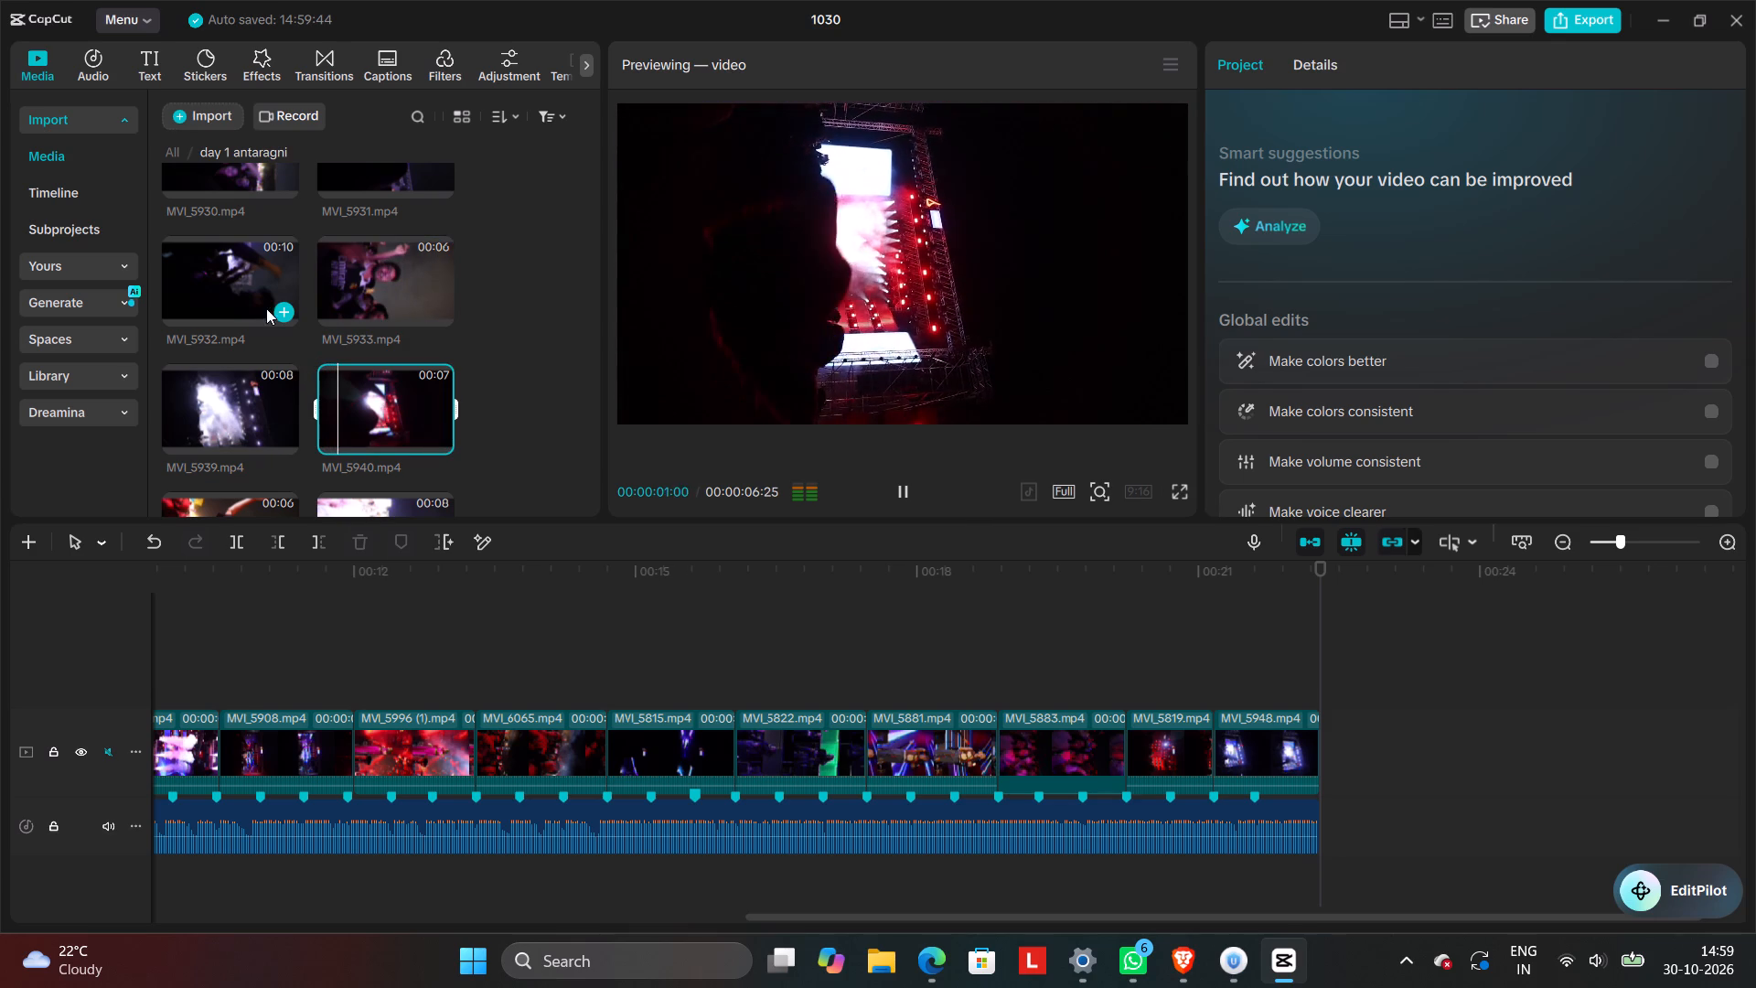
pyautogui.click(263, 301)
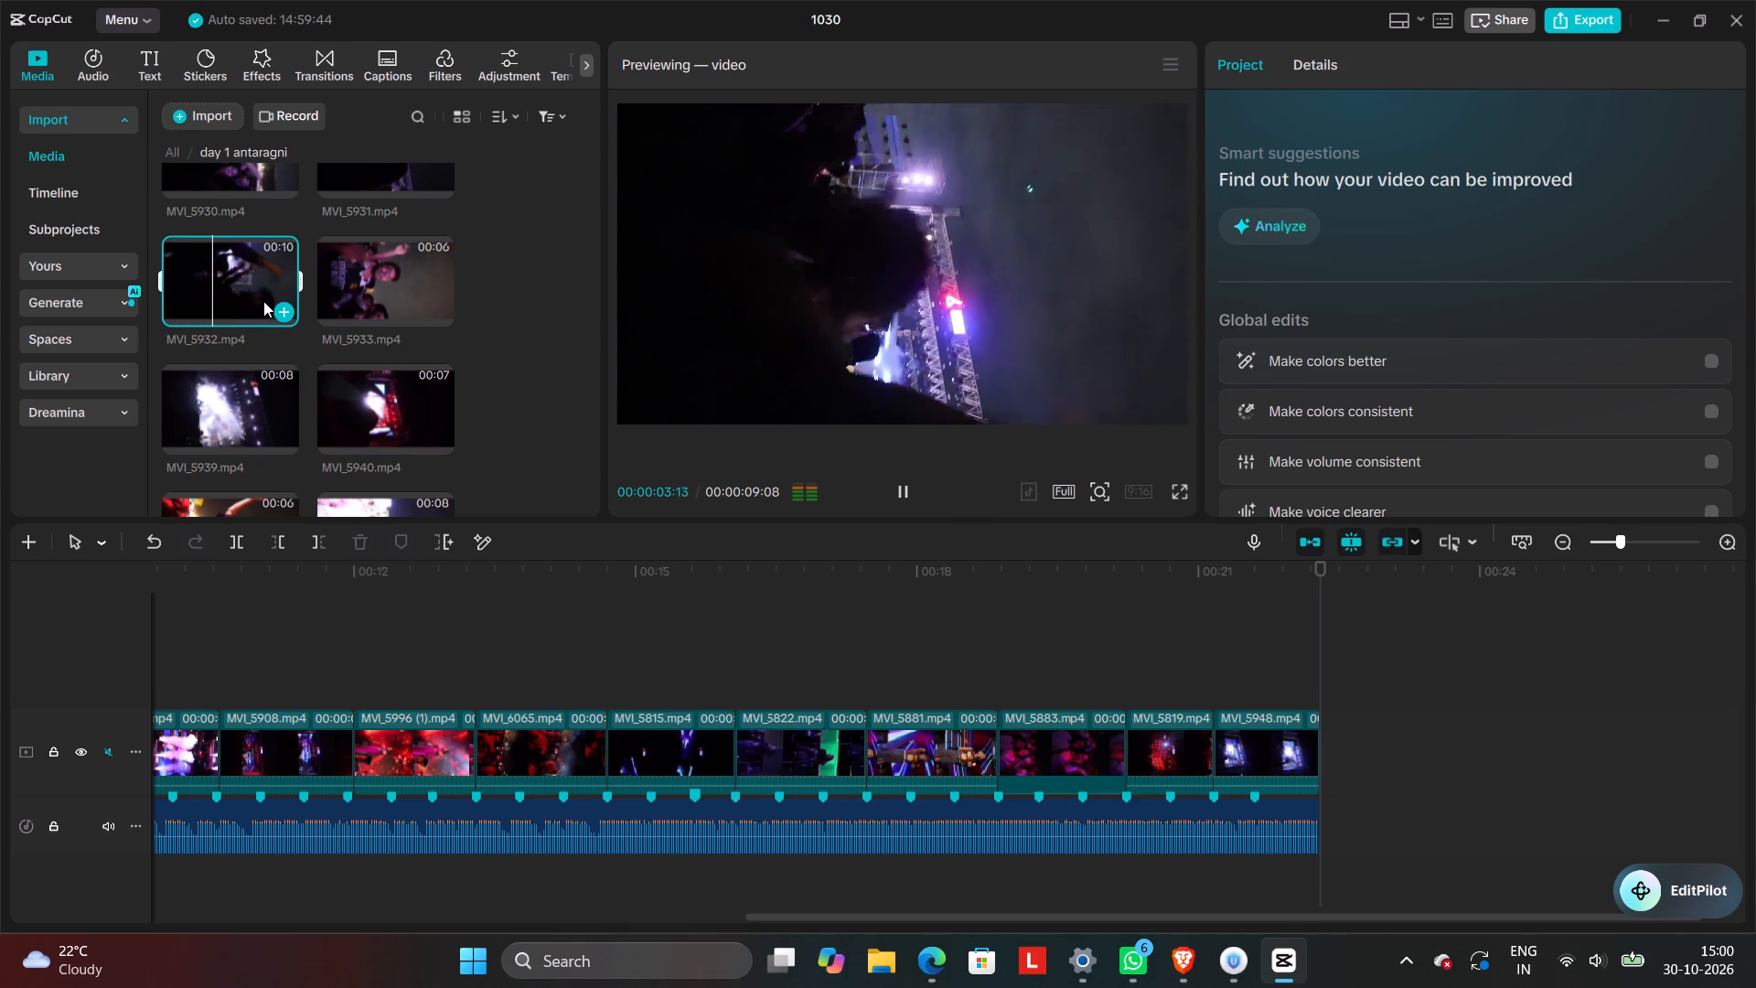
pyautogui.scroll(1, 263, 301)
pyautogui.click(252, 246)
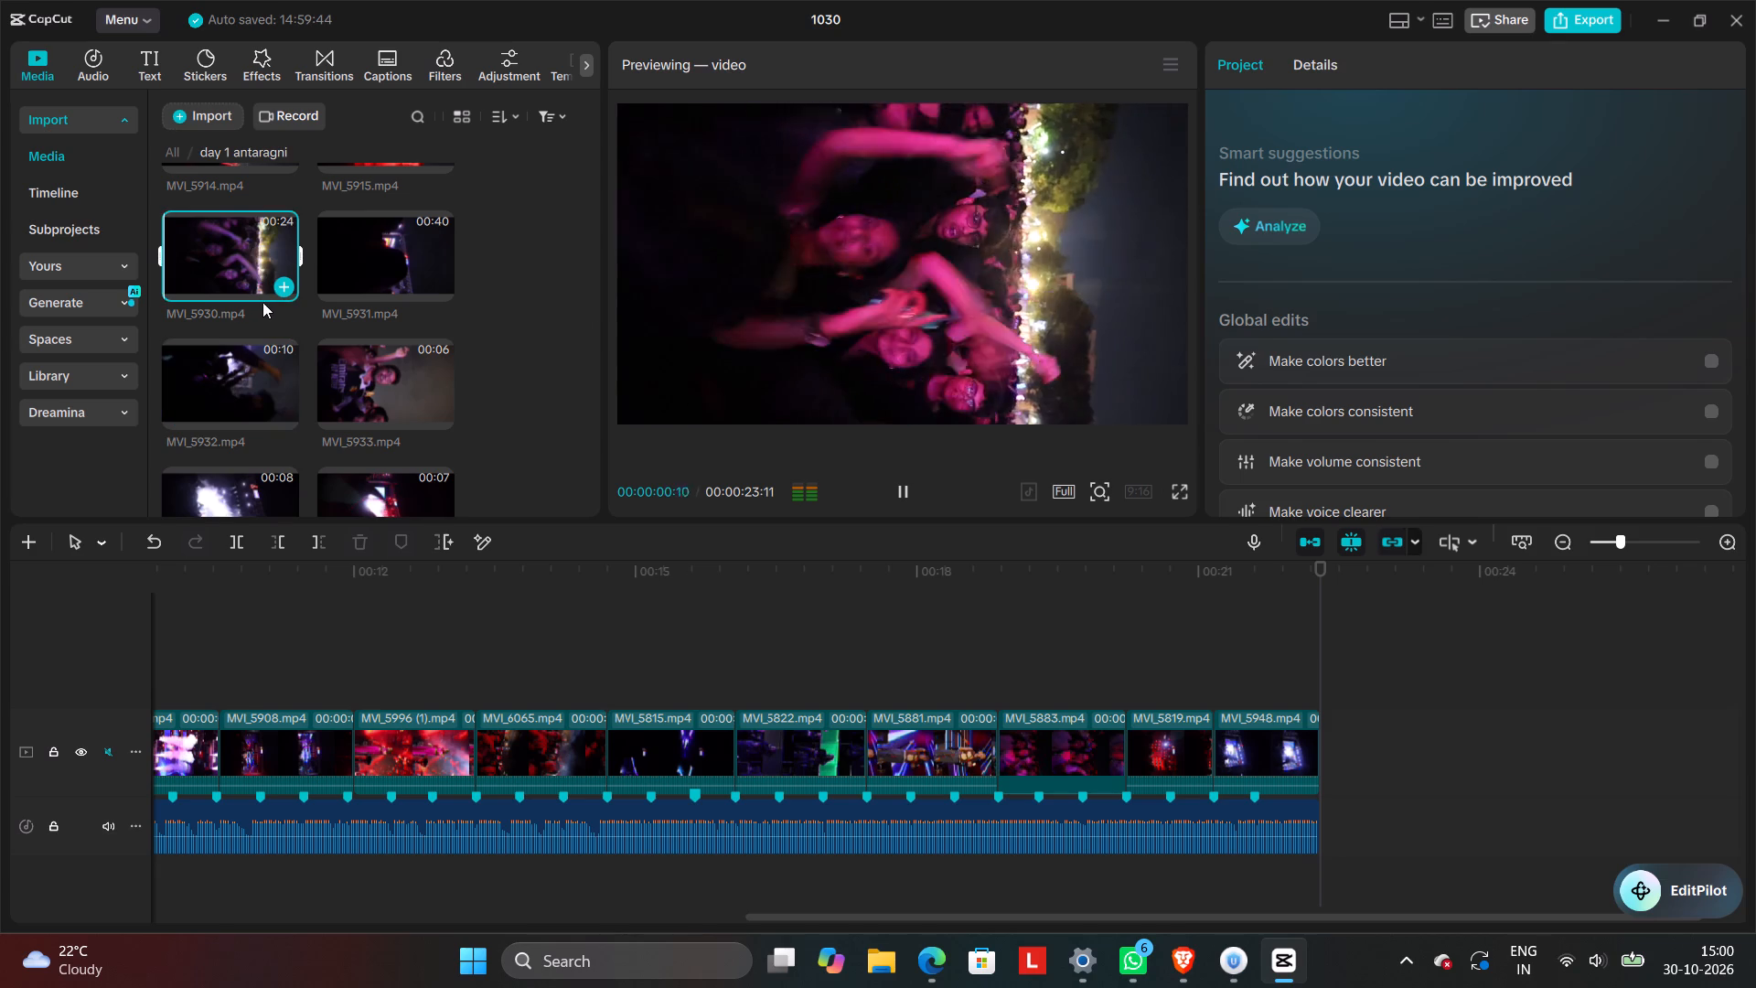
pyautogui.scroll(3, 265, 306)
pyautogui.scroll(-1, 266, 311)
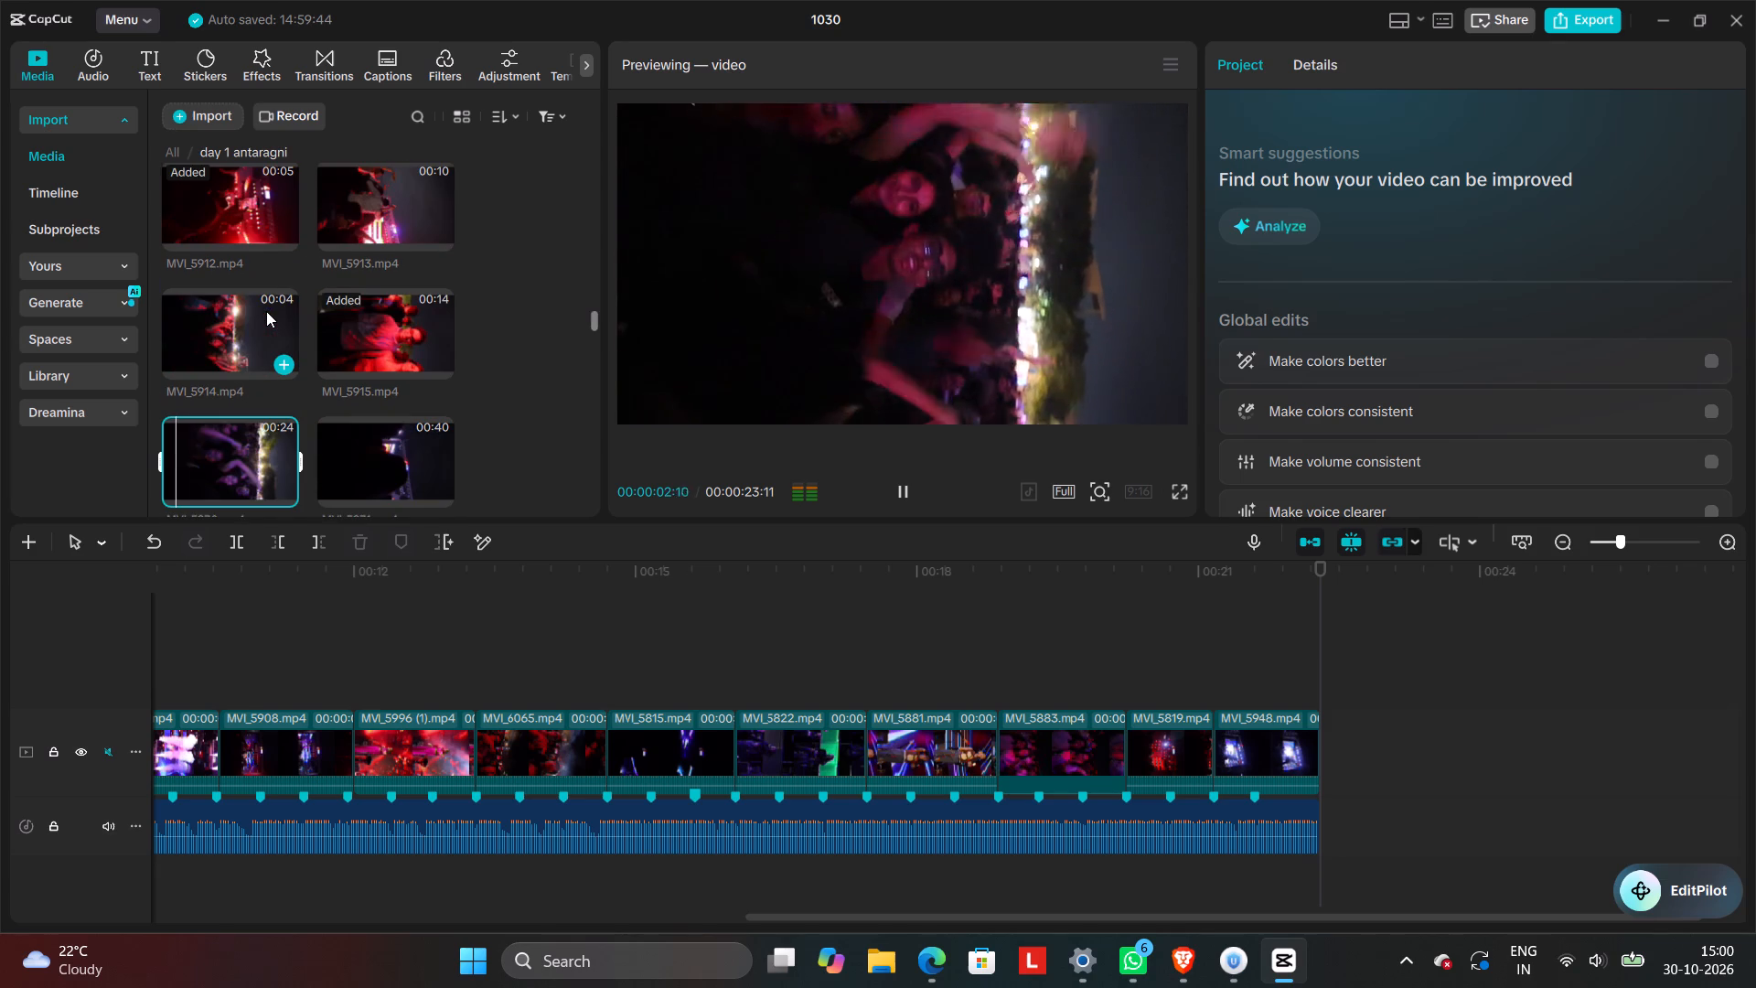
pyautogui.scroll(8, 266, 311)
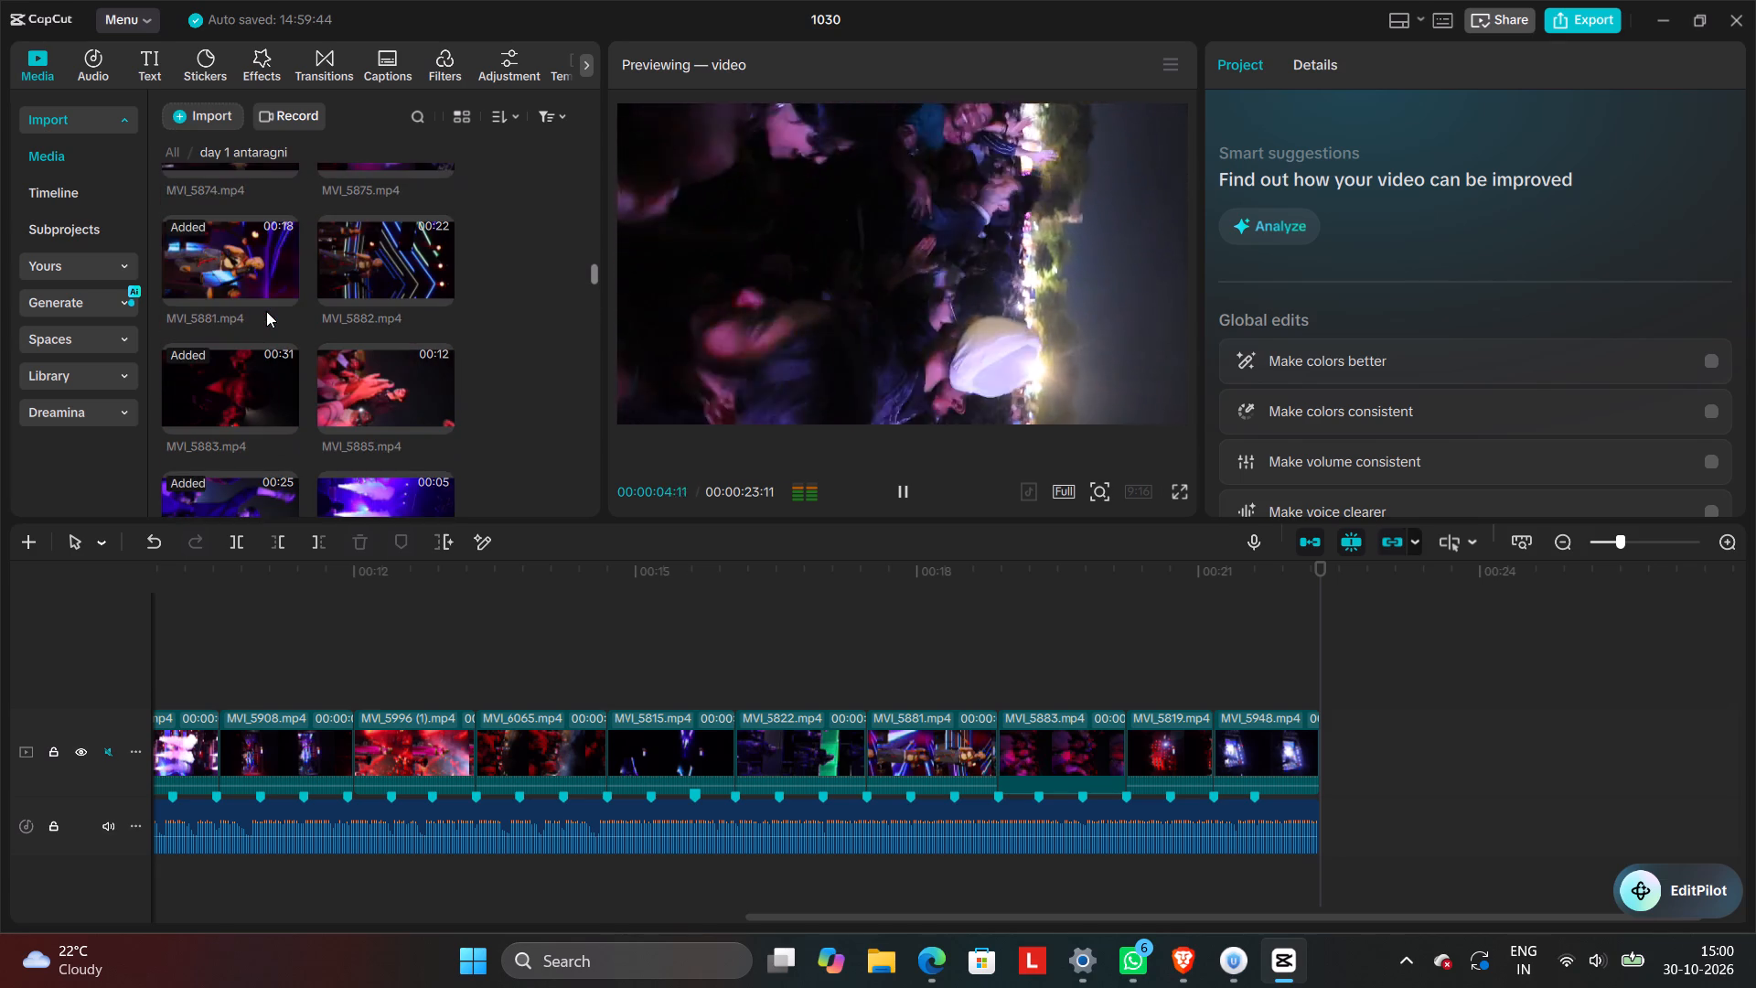
# Preview MVI_5885, and replace the last clip, MVI_5948, with its later portion showing the man in red, keeping the original video effect.
pyautogui.click(344, 399)
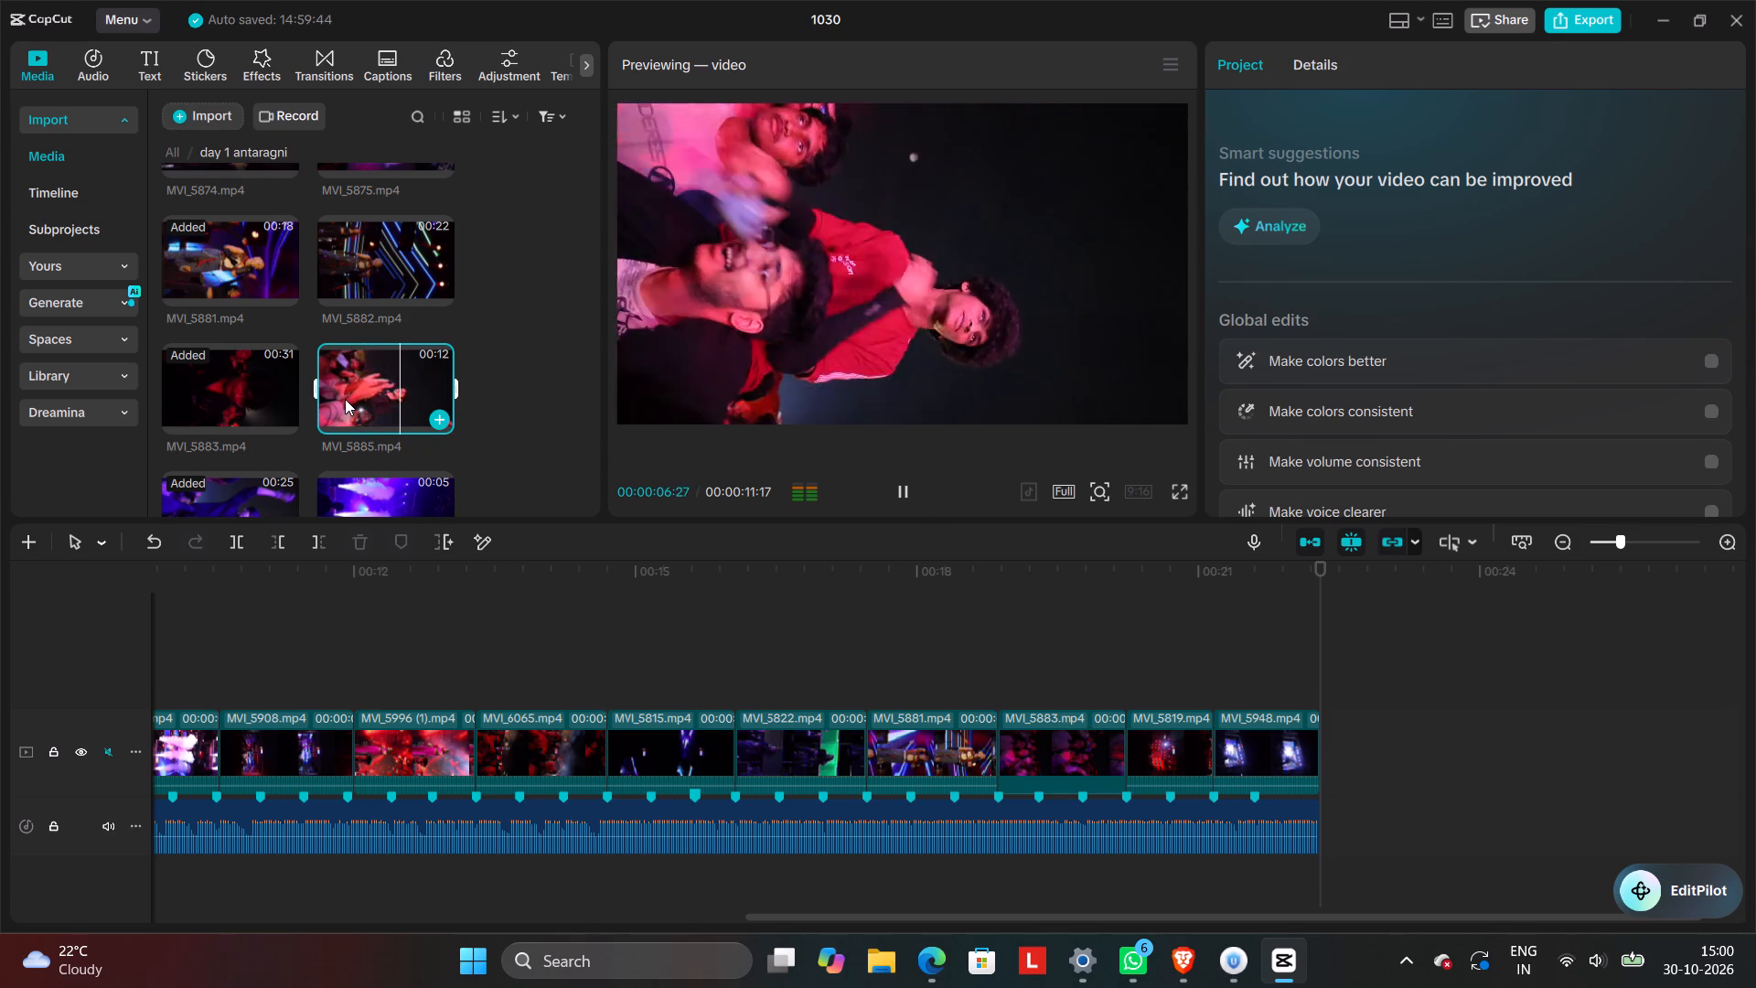
pyautogui.moveTo(348, 401); pyautogui.dragTo(530, 447)
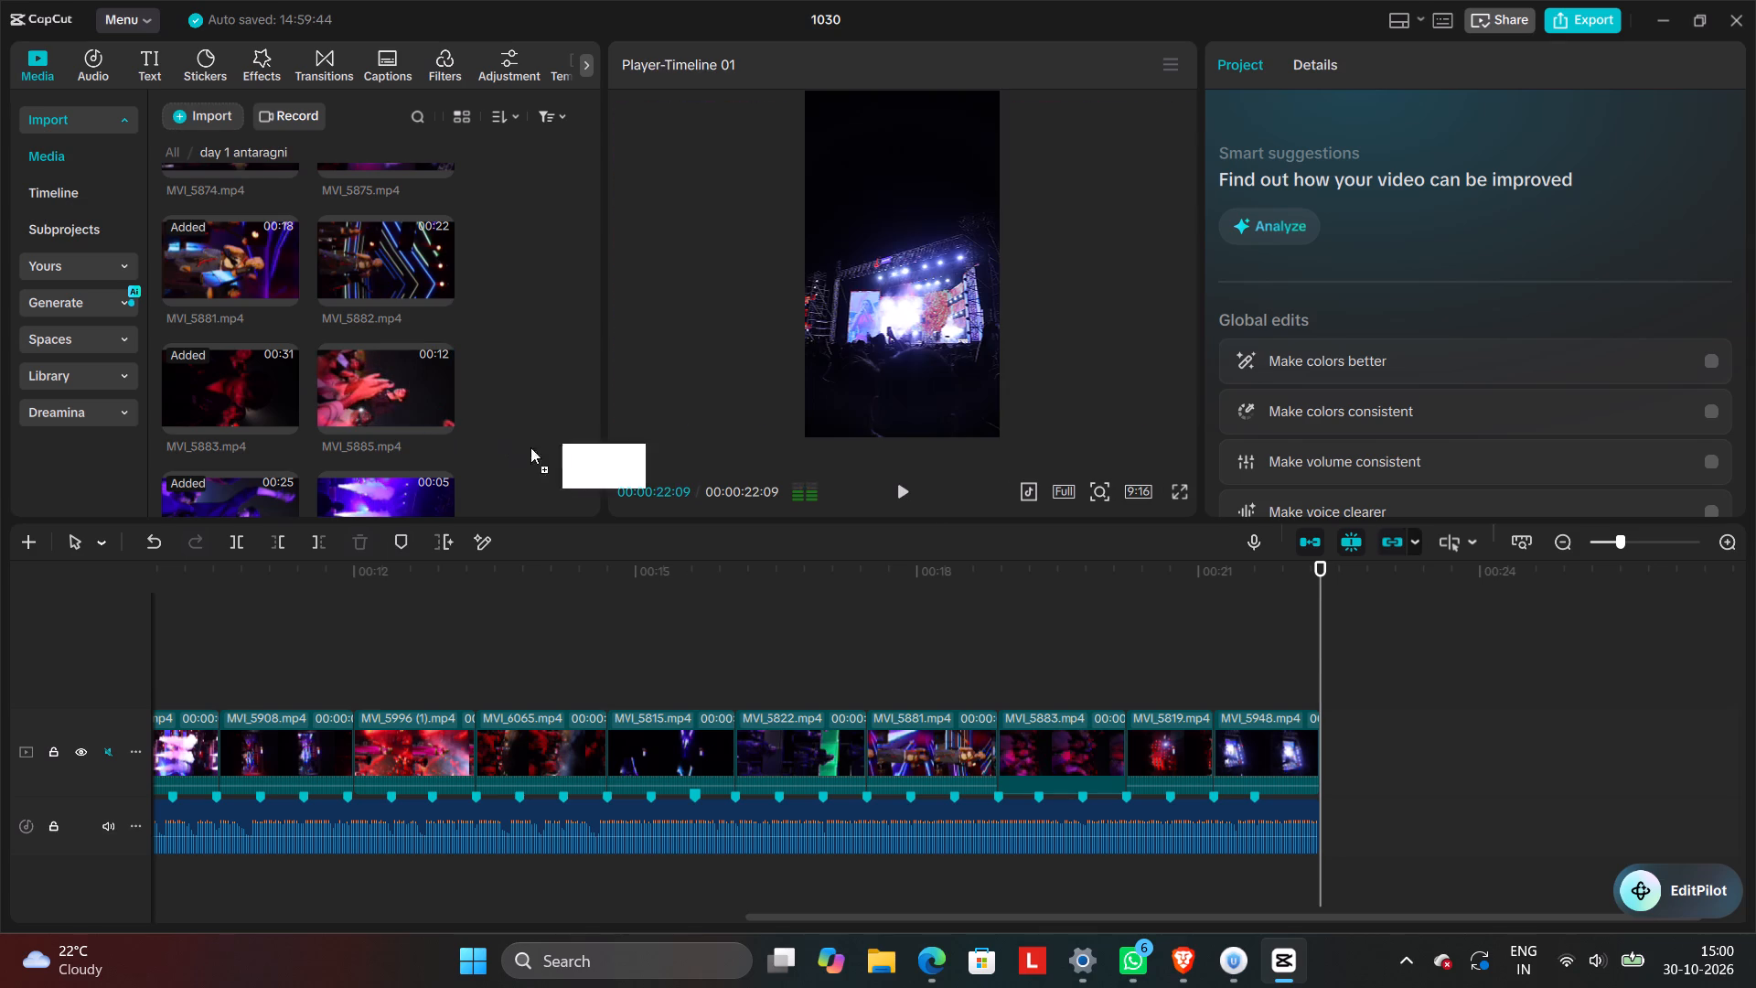
pyautogui.moveTo(530, 447); pyautogui.dragTo(1236, 733)
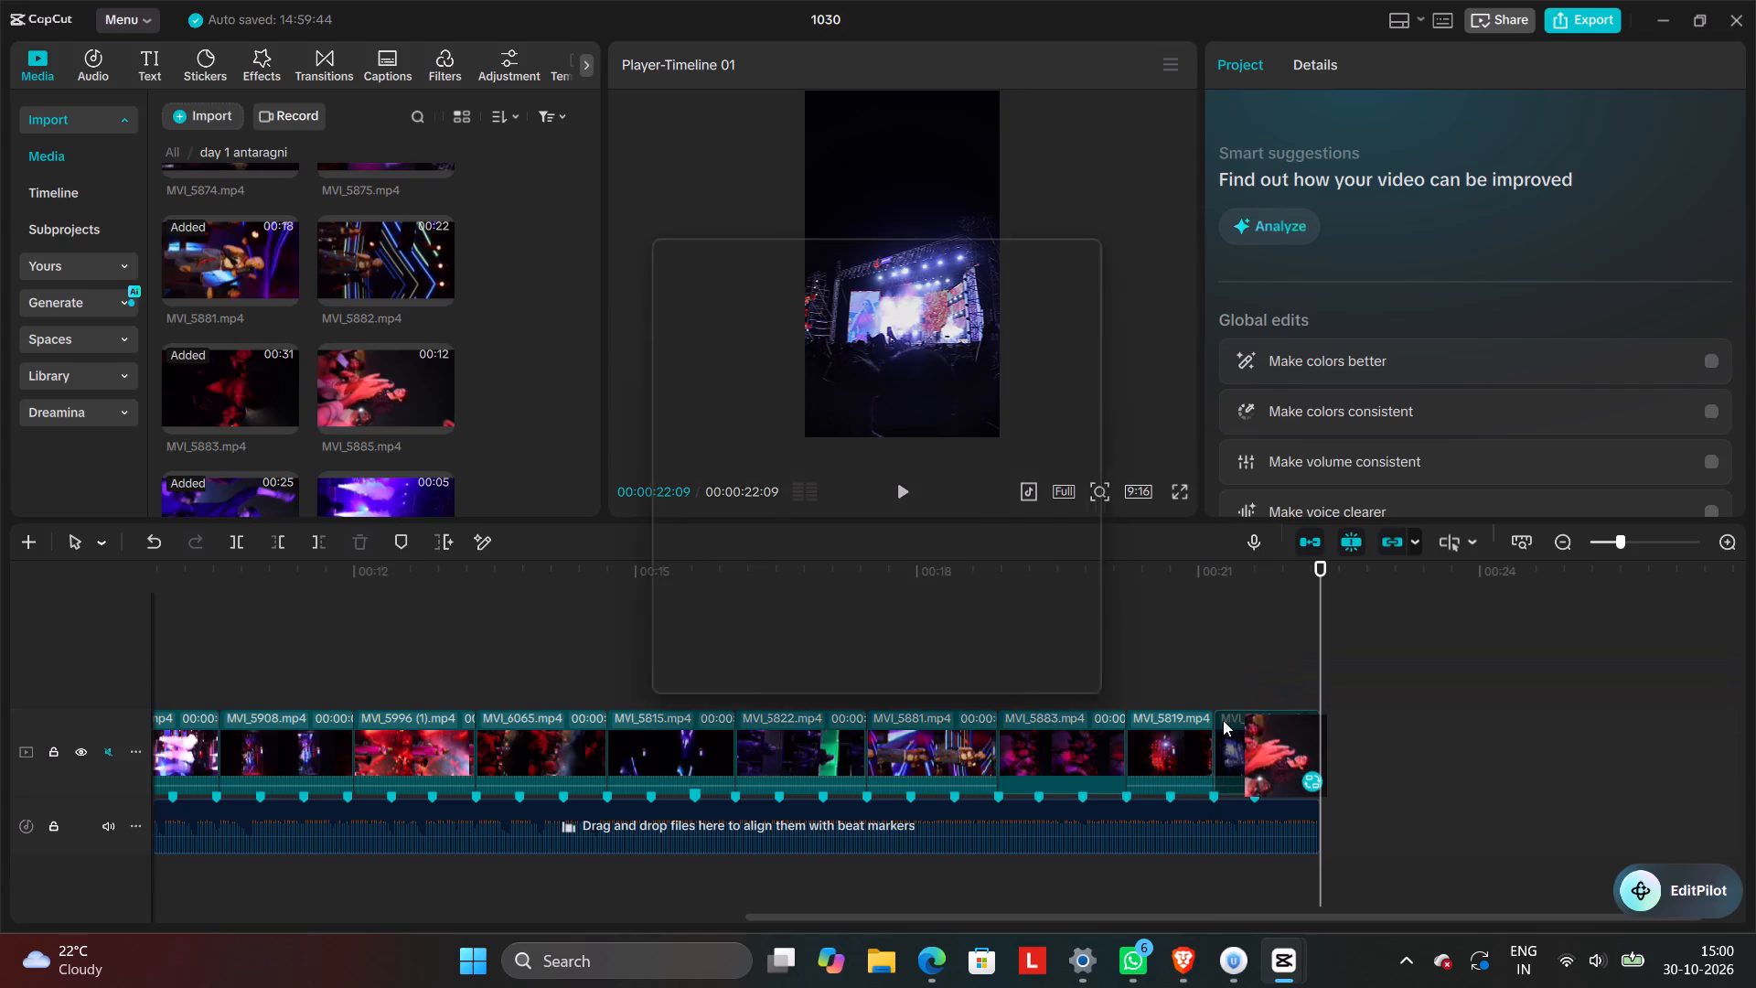
pyautogui.moveTo(990, 587); pyautogui.dragTo(708, 596)
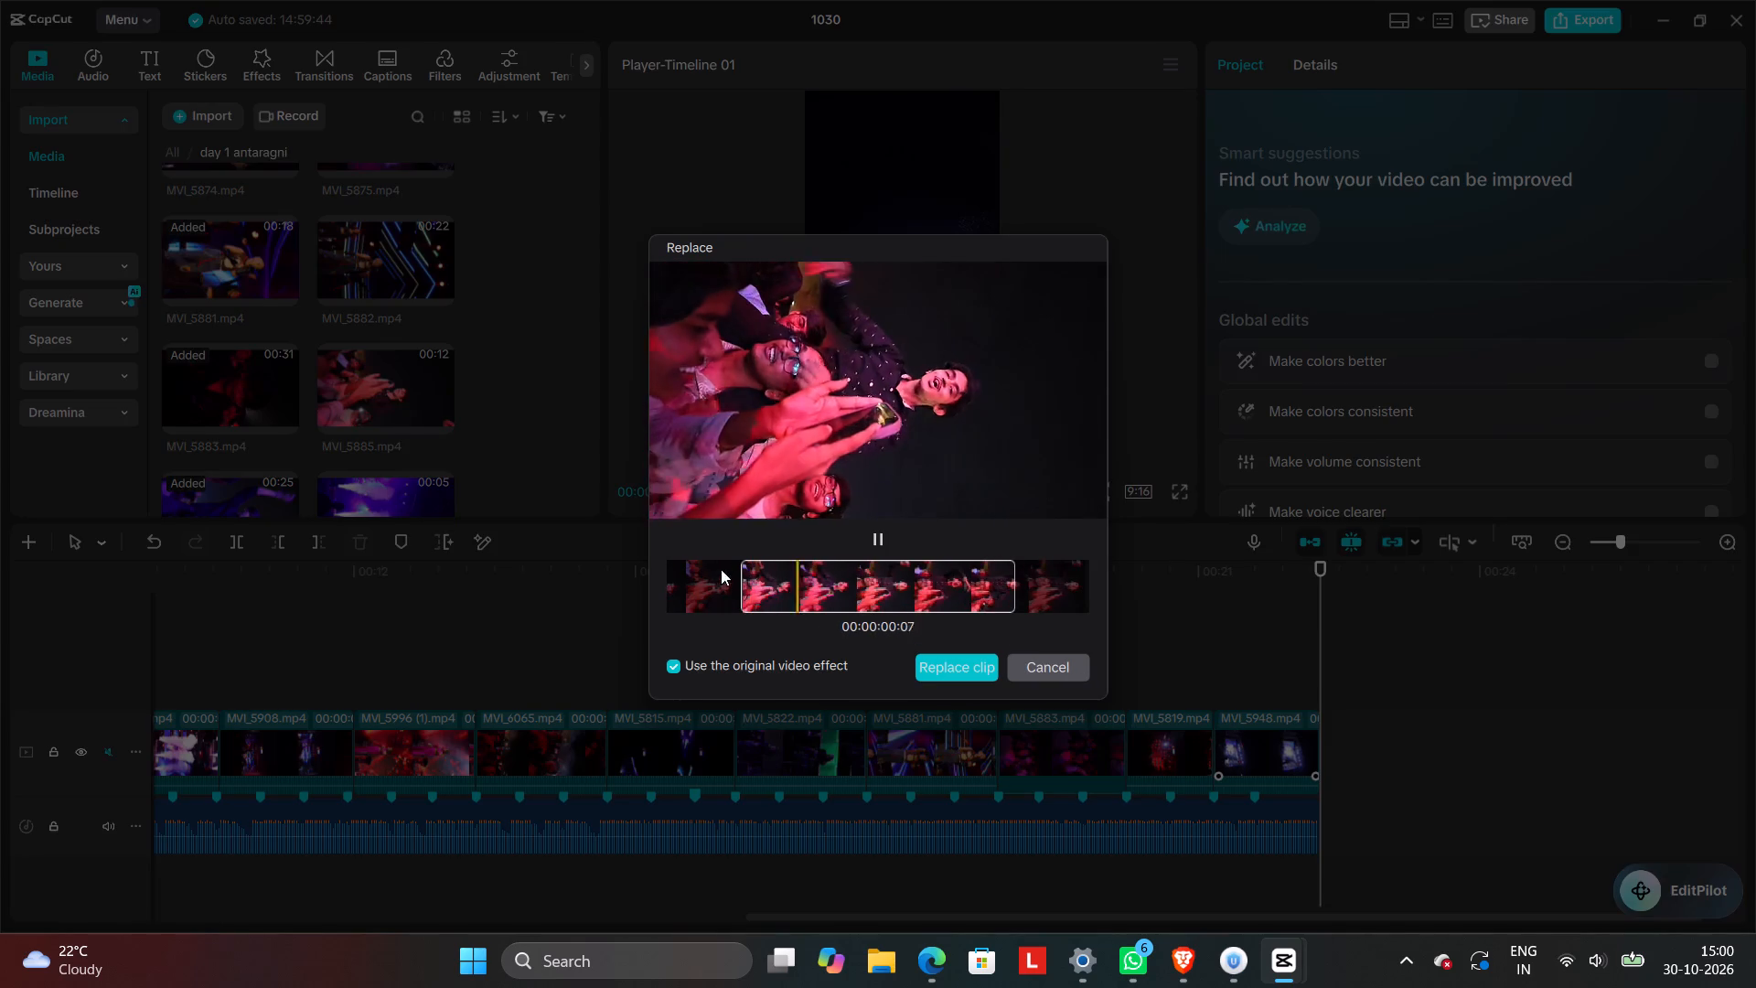
pyautogui.moveTo(917, 585); pyautogui.dragTo(669, 598)
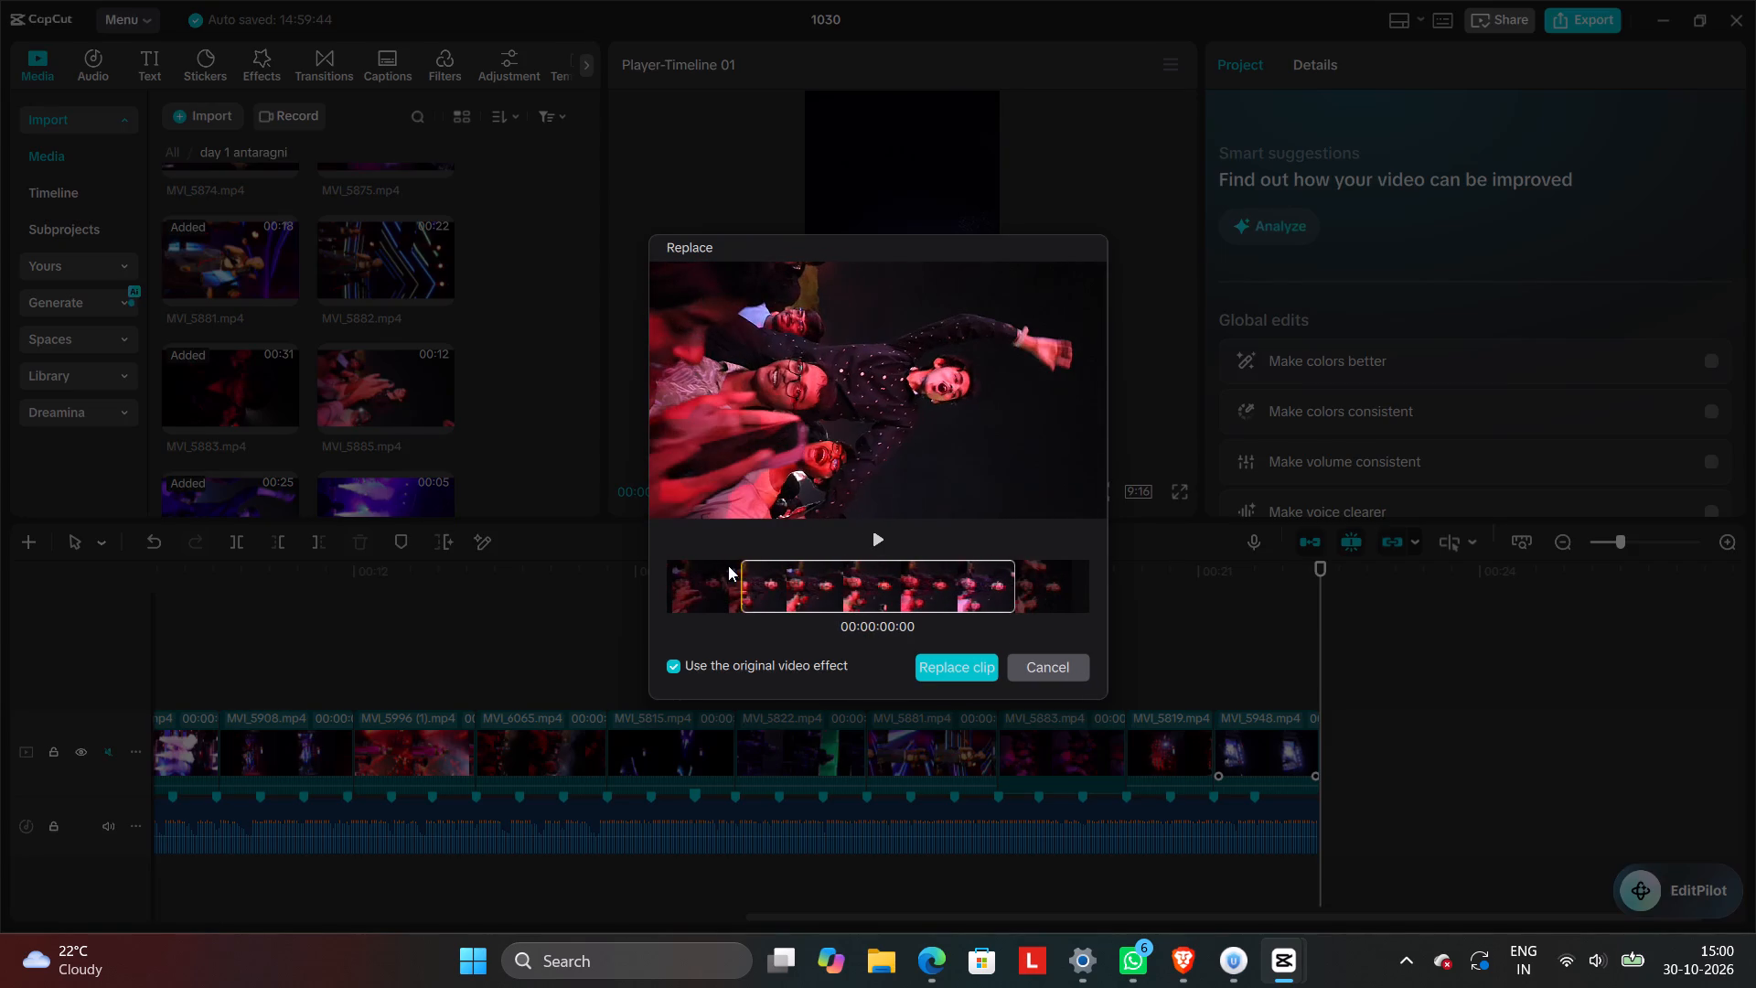
pyautogui.moveTo(961, 590); pyautogui.dragTo(609, 600)
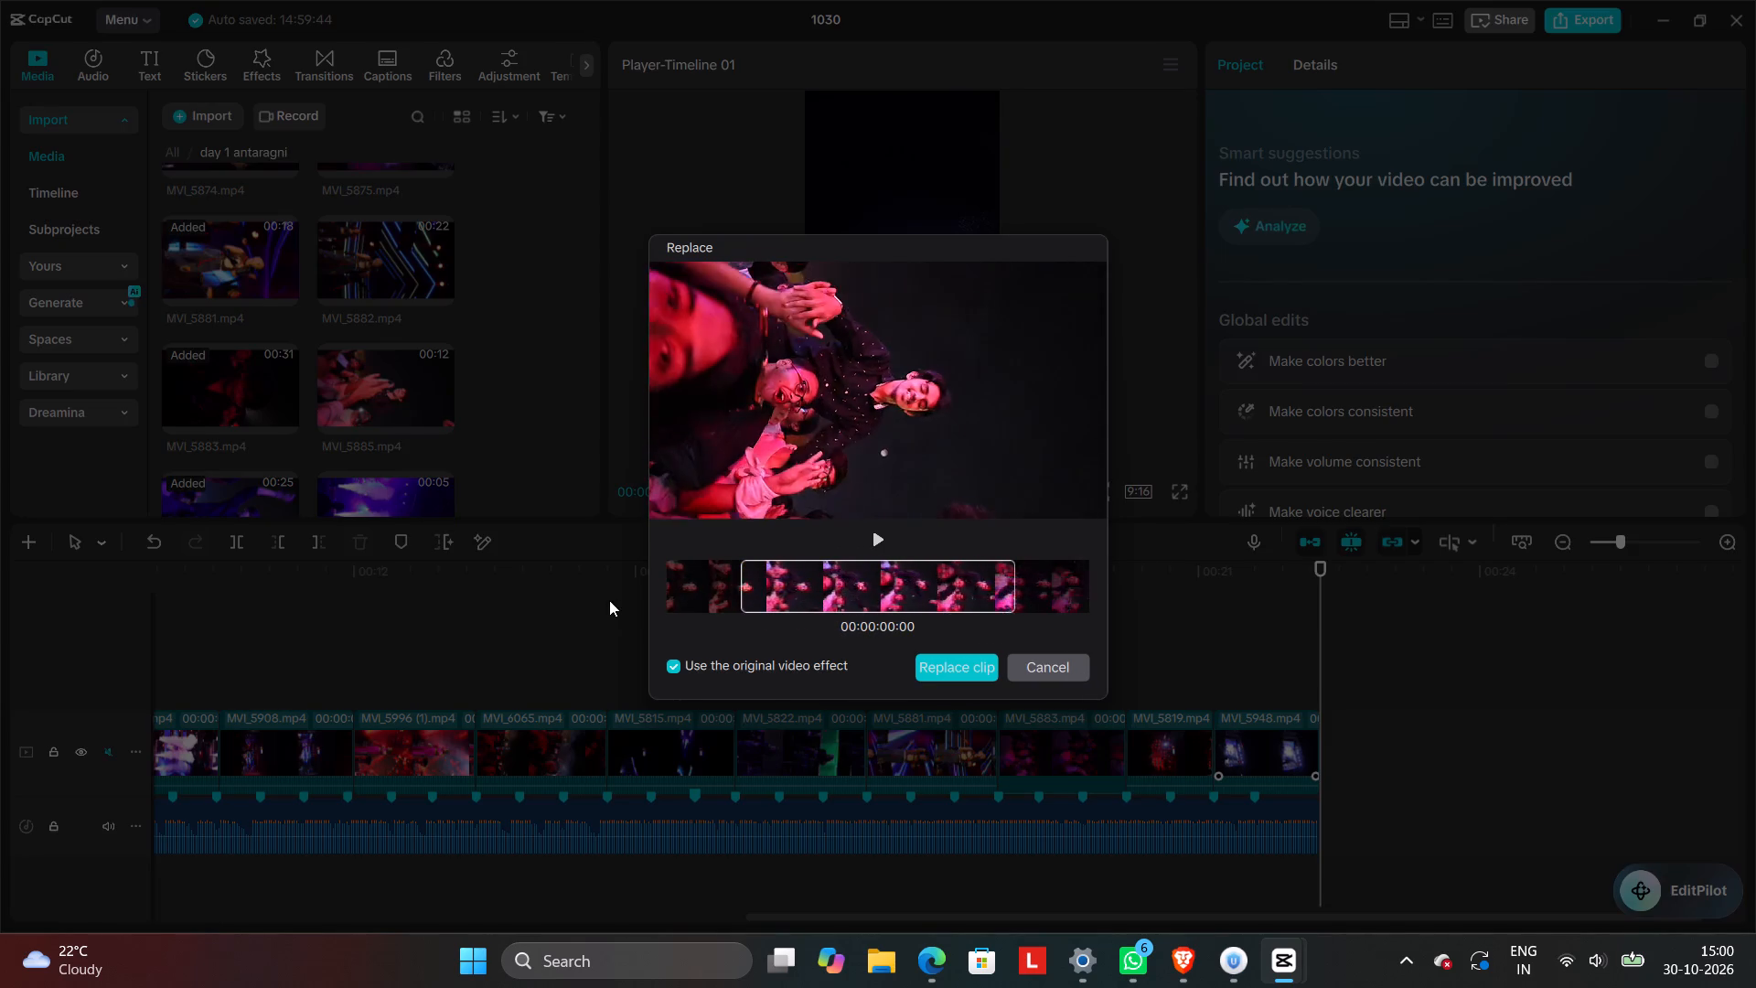
pyautogui.moveTo(609, 600); pyautogui.dragTo(581, 594)
pyautogui.moveTo(955, 611); pyautogui.dragTo(624, 644)
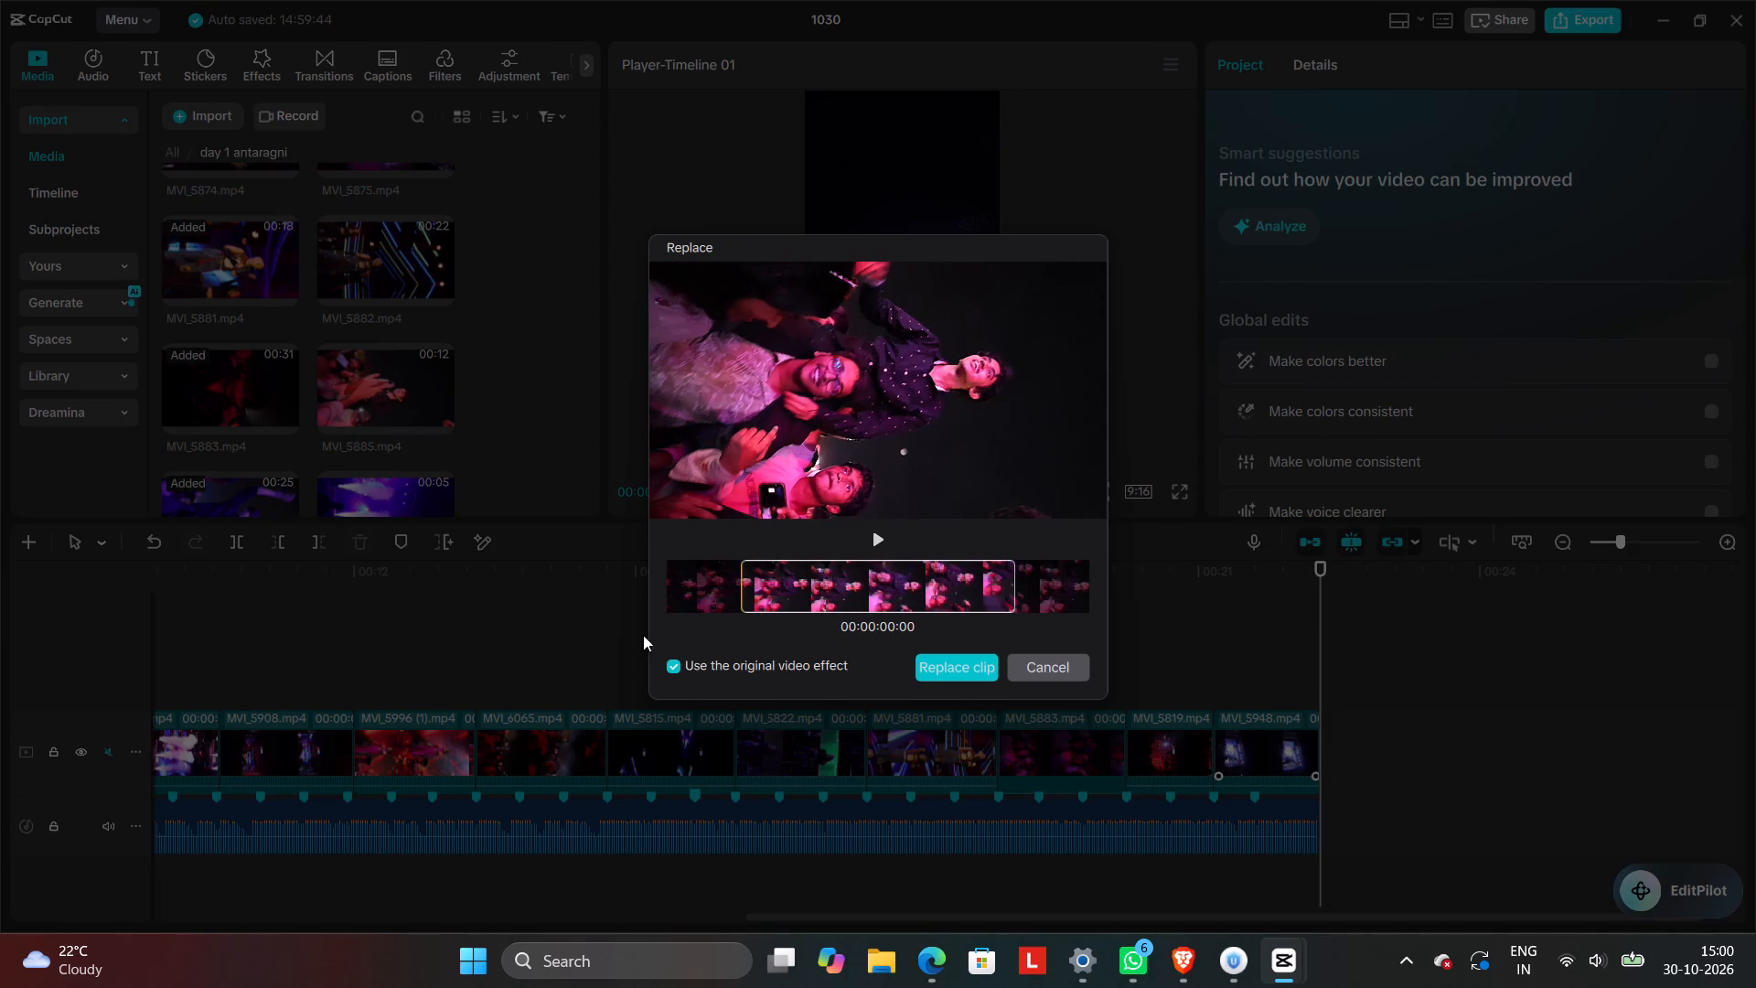
pyautogui.moveTo(962, 604); pyautogui.dragTo(620, 643)
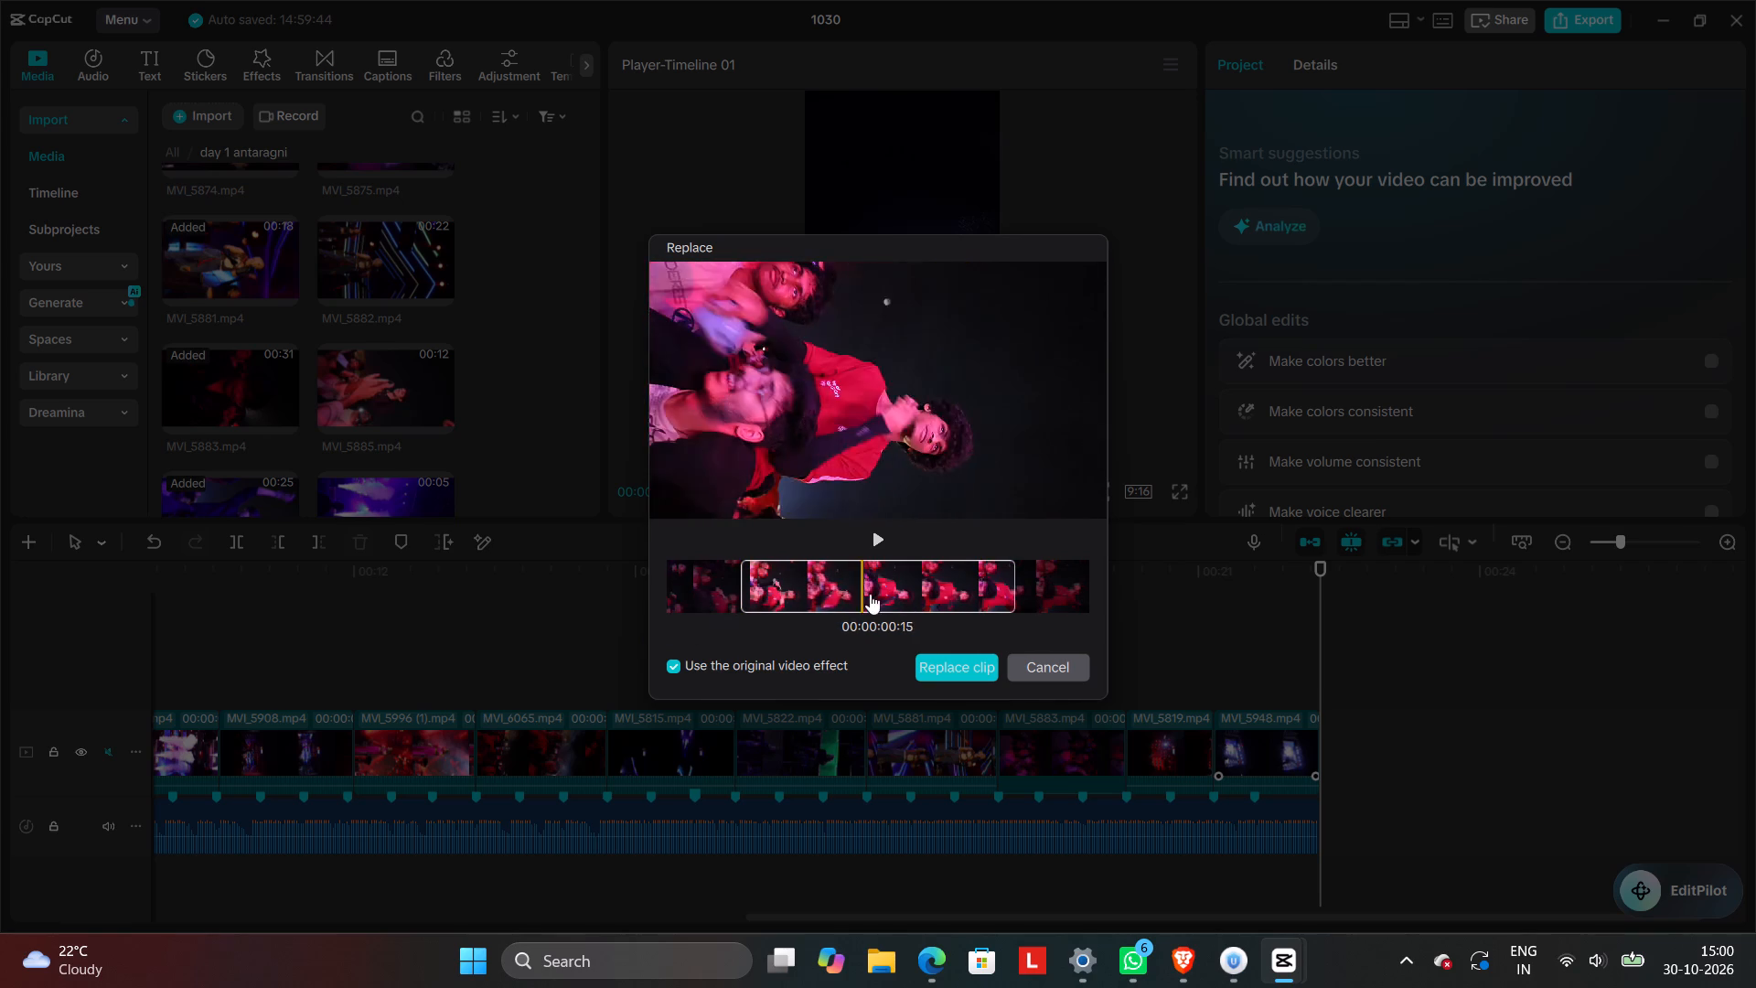
pyautogui.click(939, 677)
# Play back the sequence from 00:00:18:18 to the end.
pyautogui.click(973, 673)
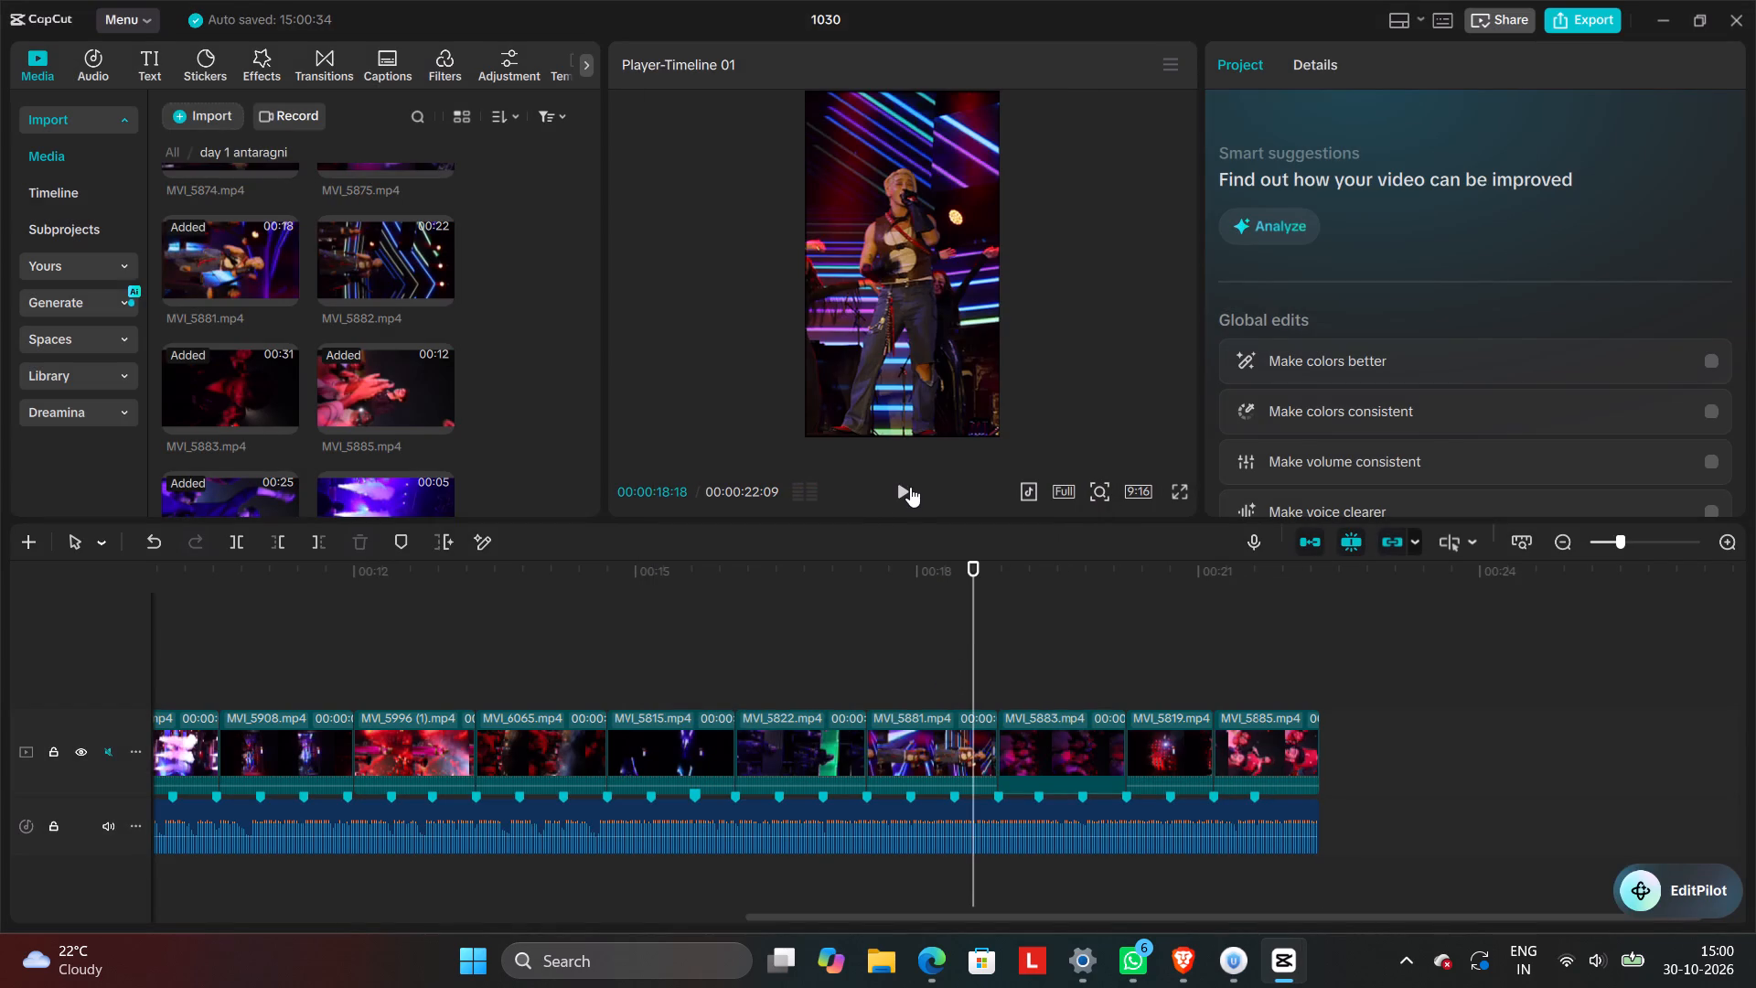
pyautogui.click(907, 488)
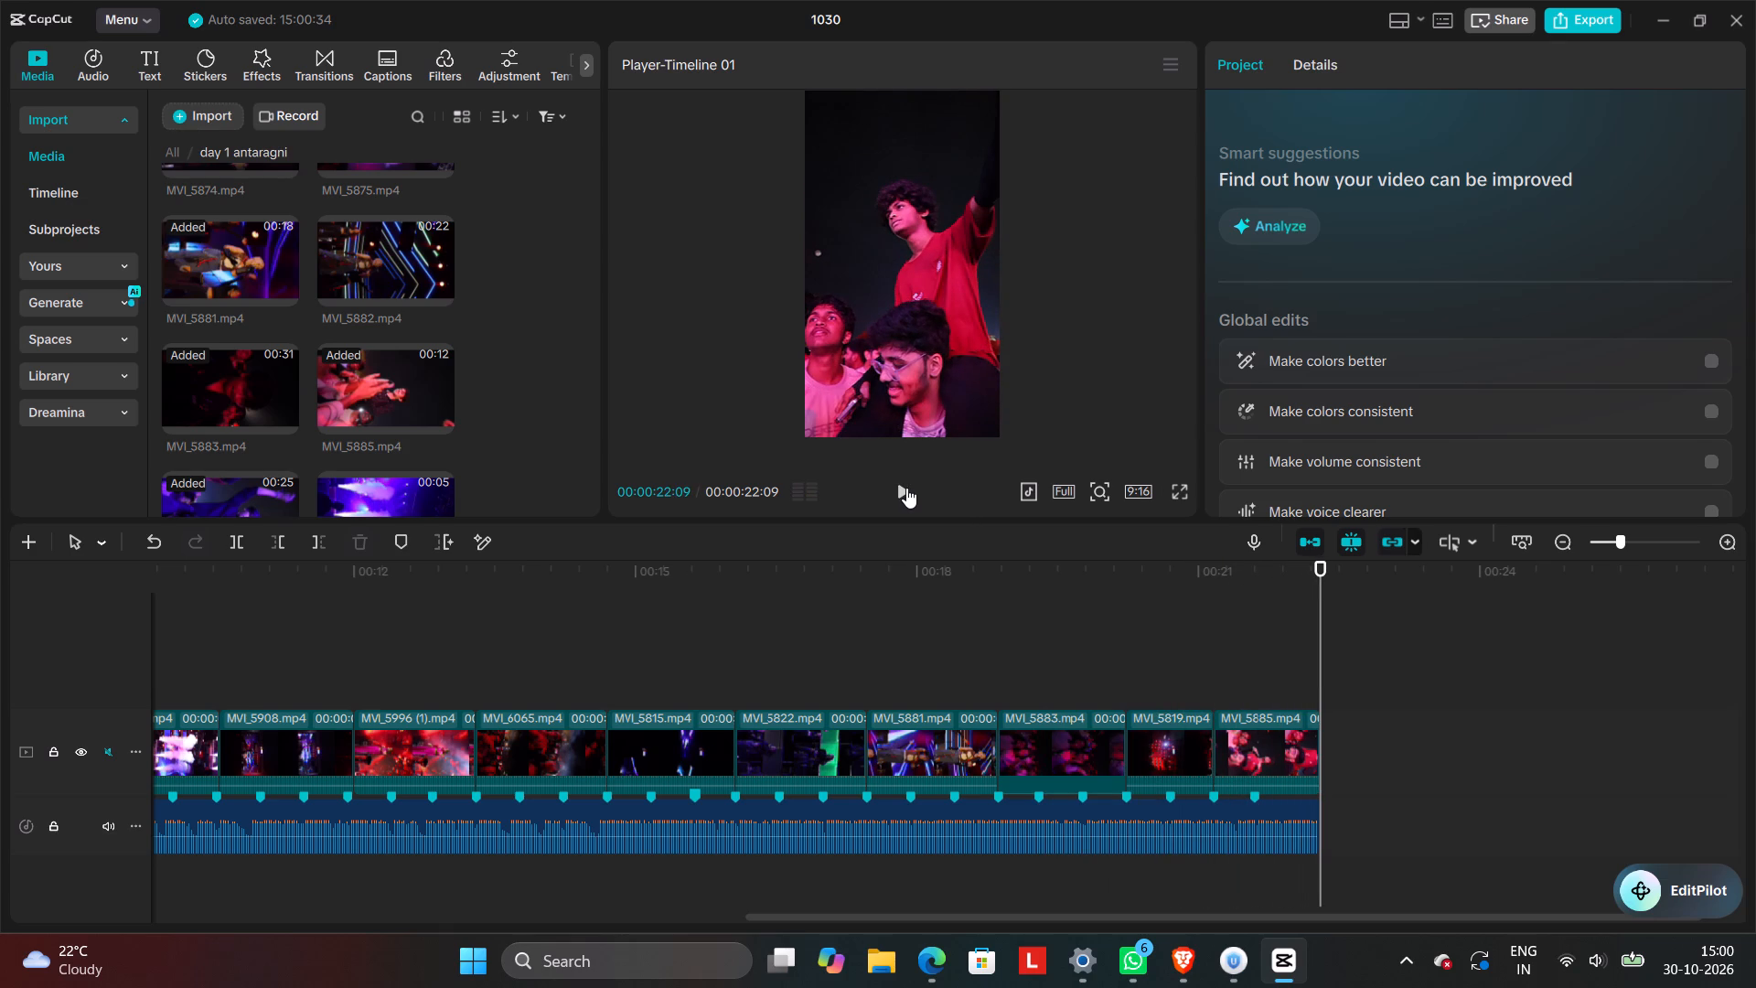
# Scrub back and forth through the sequence from about 00:00:08 to the end to review the shots.
pyautogui.click(816, 602)
pyautogui.moveTo(816, 602); pyautogui.dragTo(327, 684)
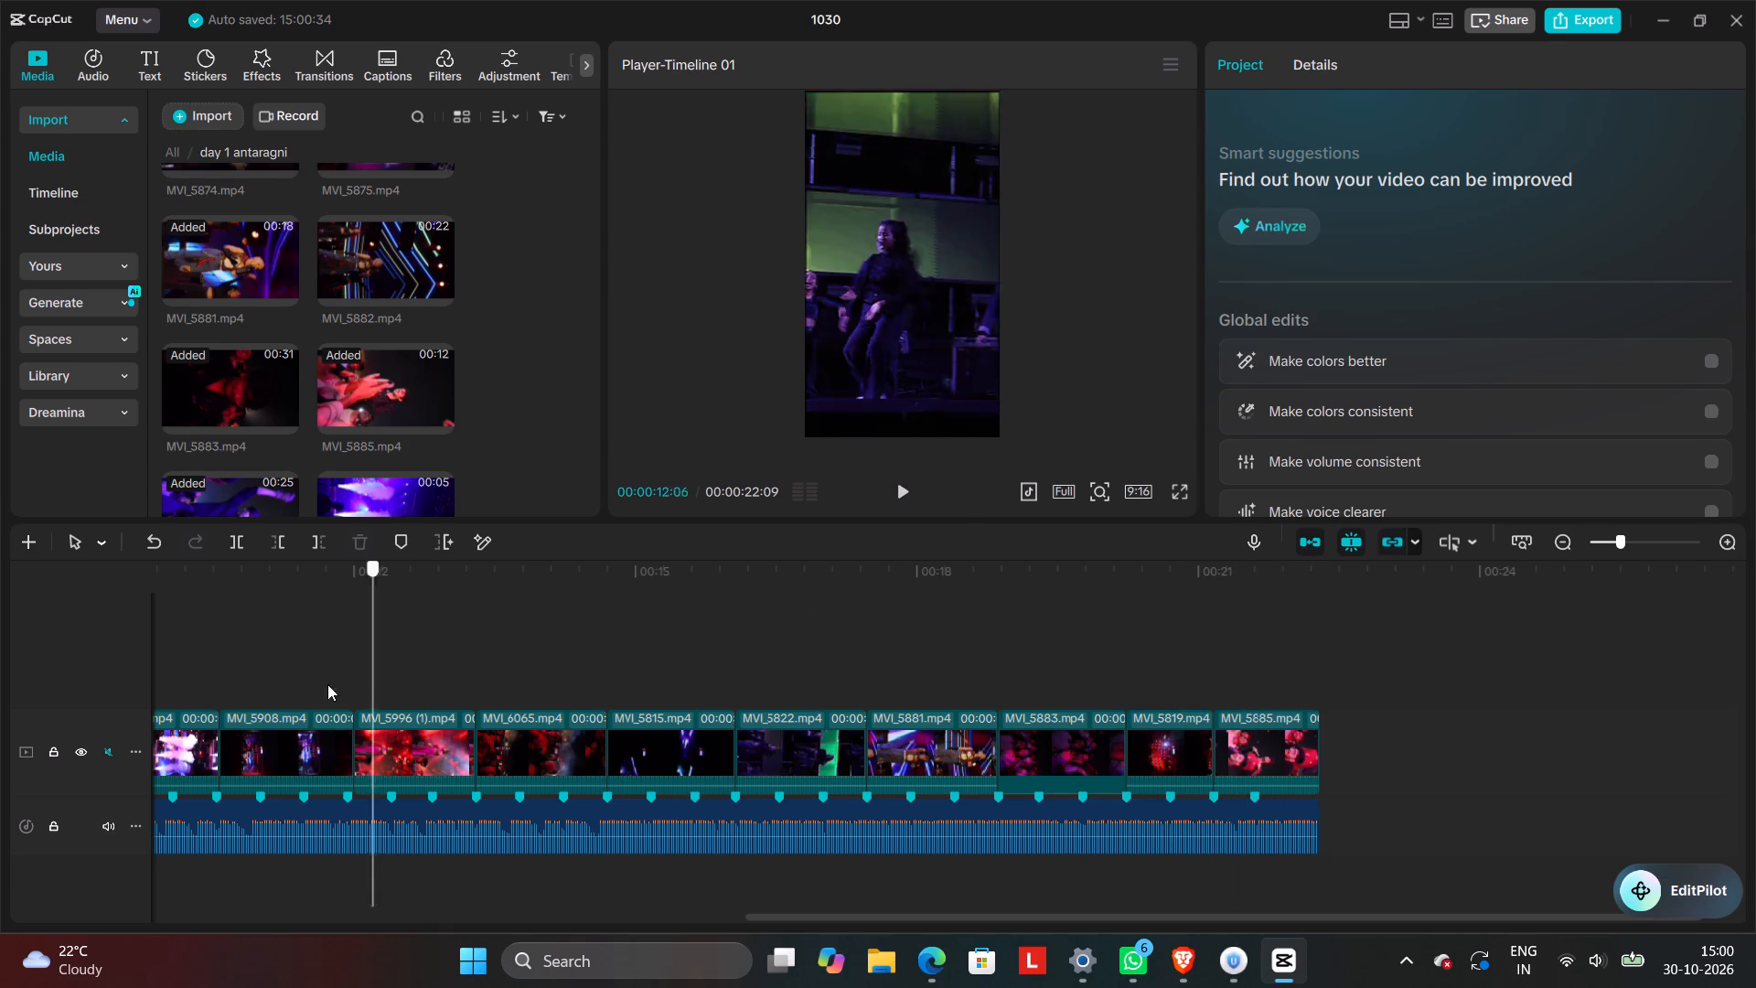
pyautogui.moveTo(327, 684); pyautogui.dragTo(988, 764)
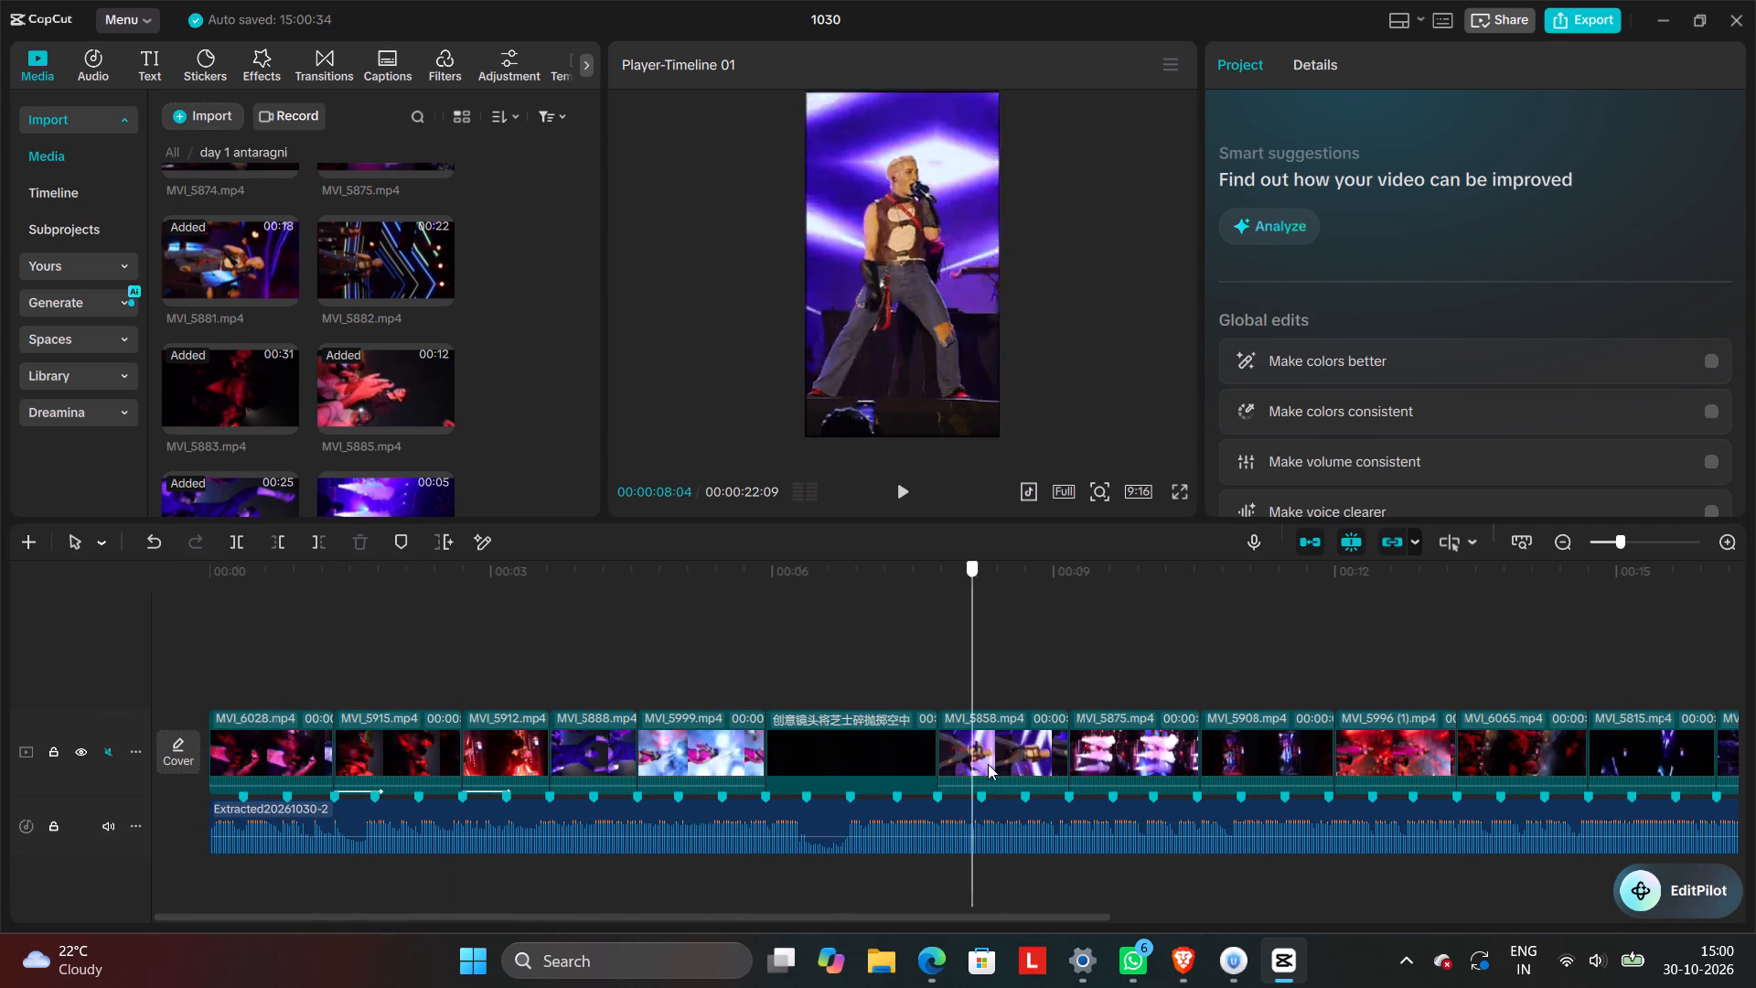
pyautogui.moveTo(988, 764); pyautogui.dragTo(1341, 764)
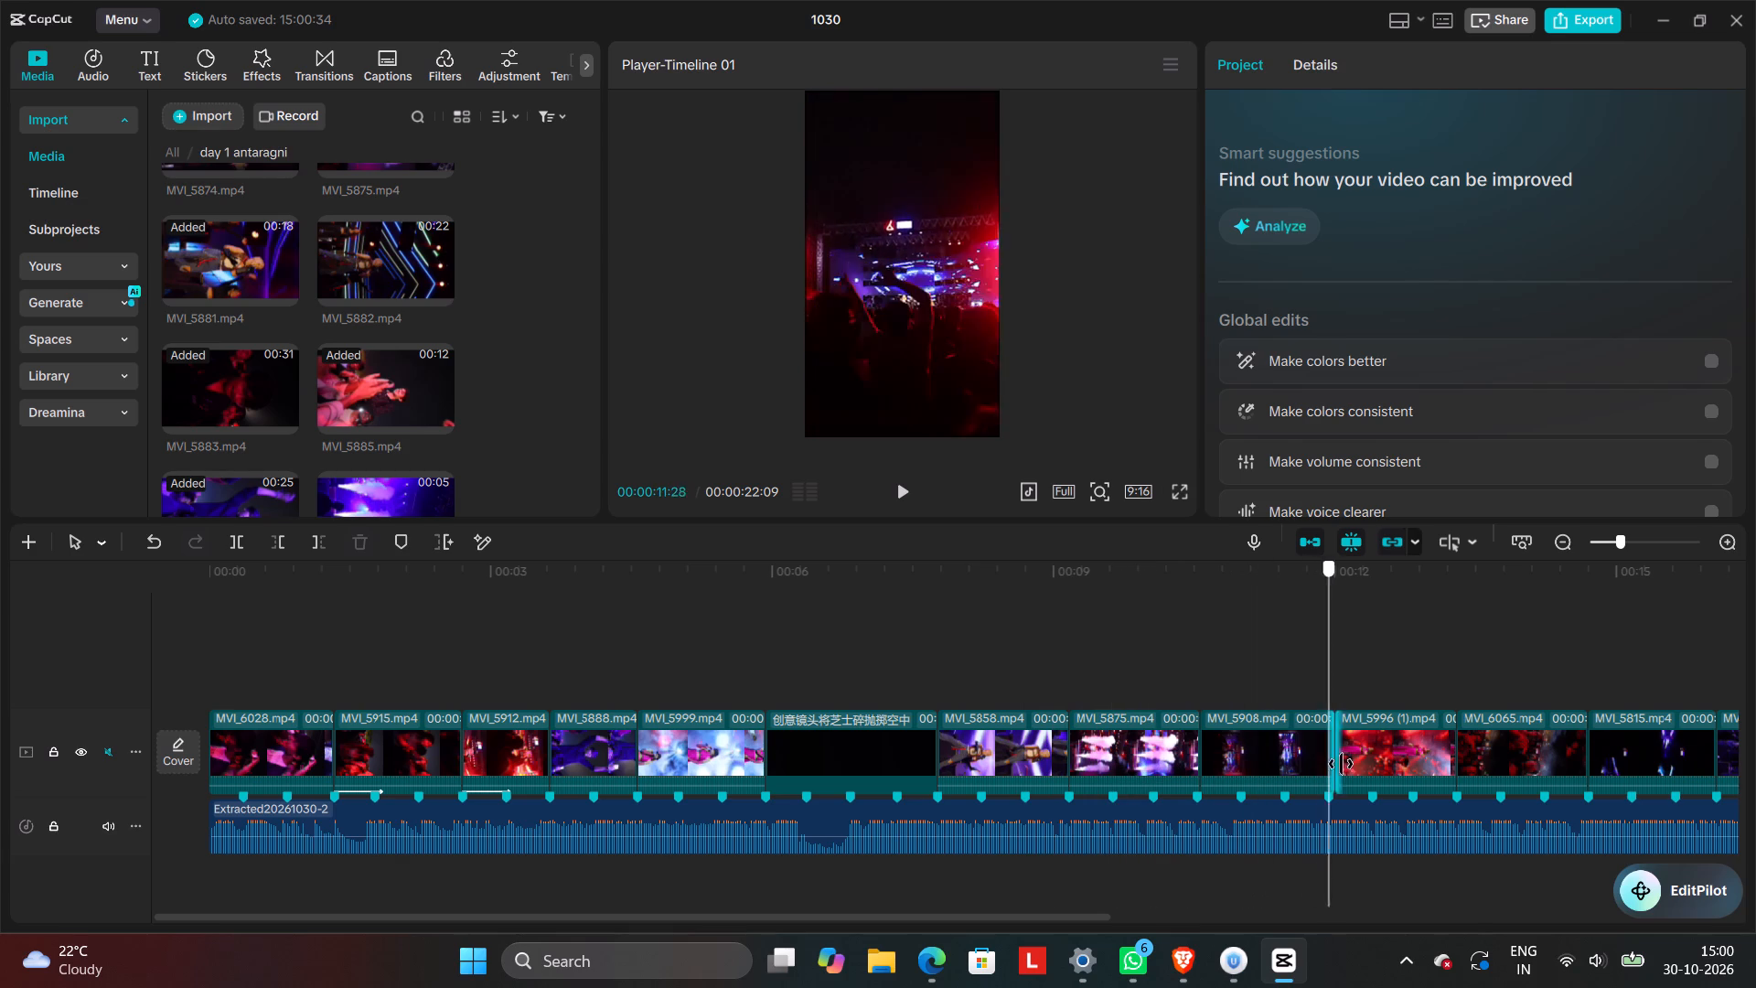
pyautogui.moveTo(1341, 764); pyautogui.dragTo(1611, 766)
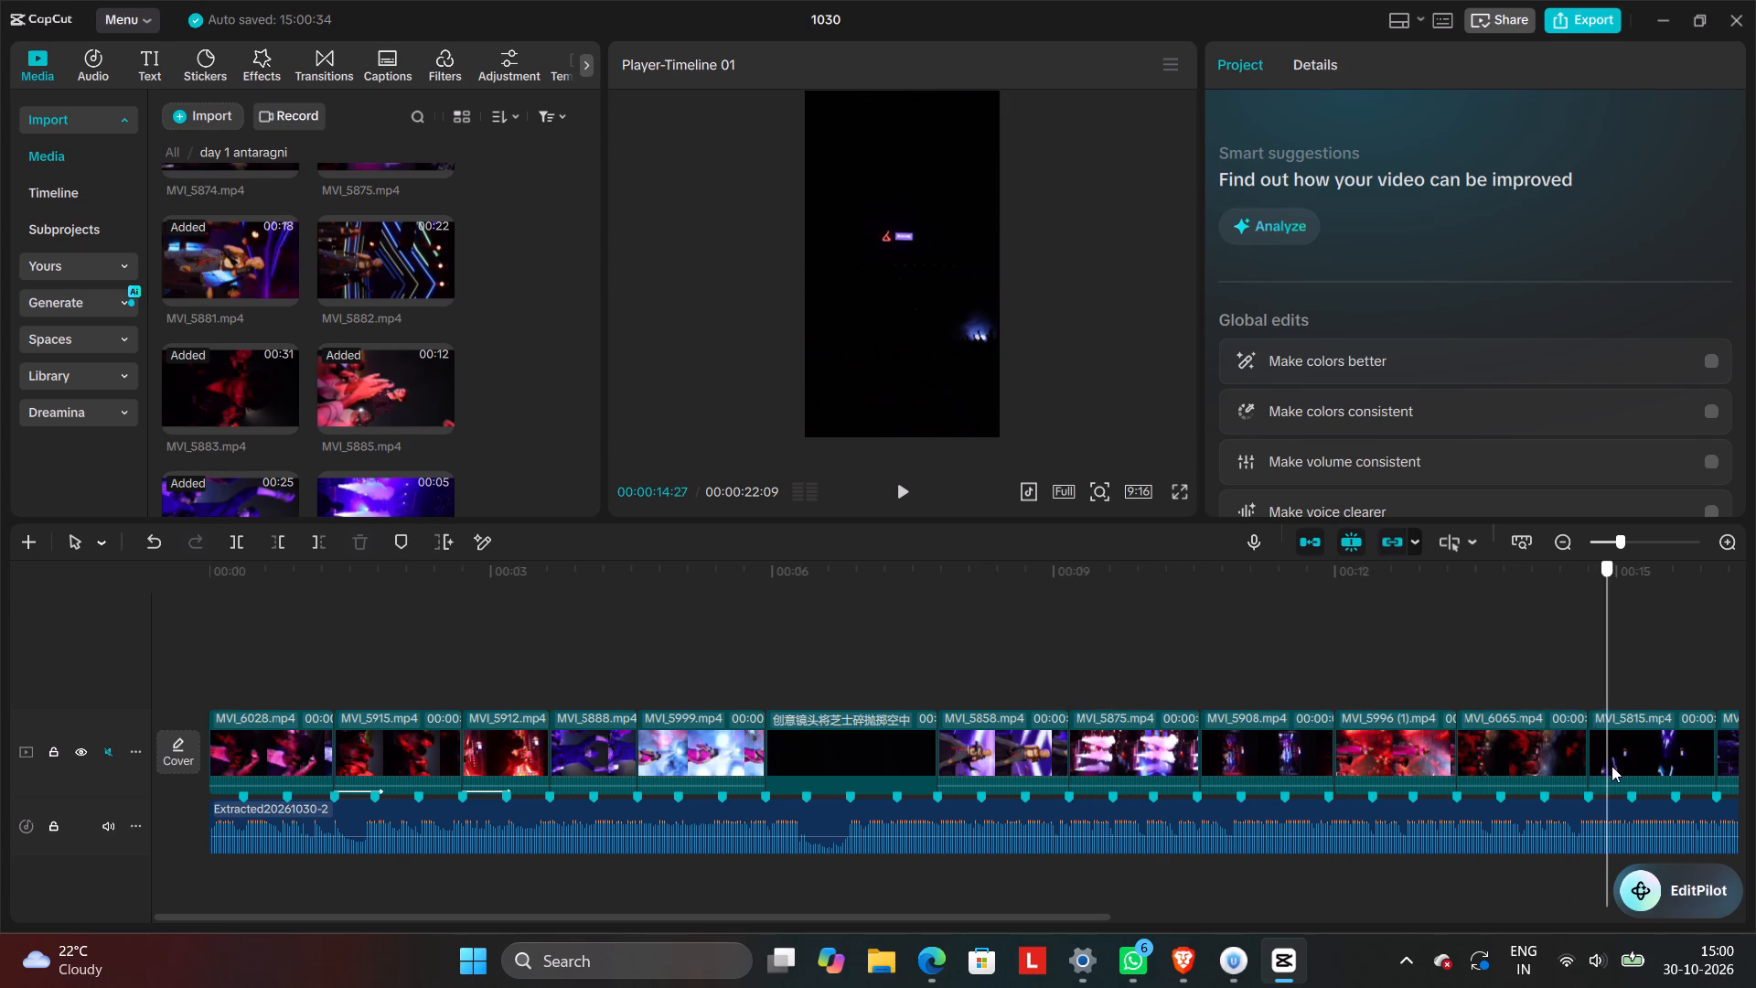
pyautogui.moveTo(1611, 766); pyautogui.dragTo(1739, 774)
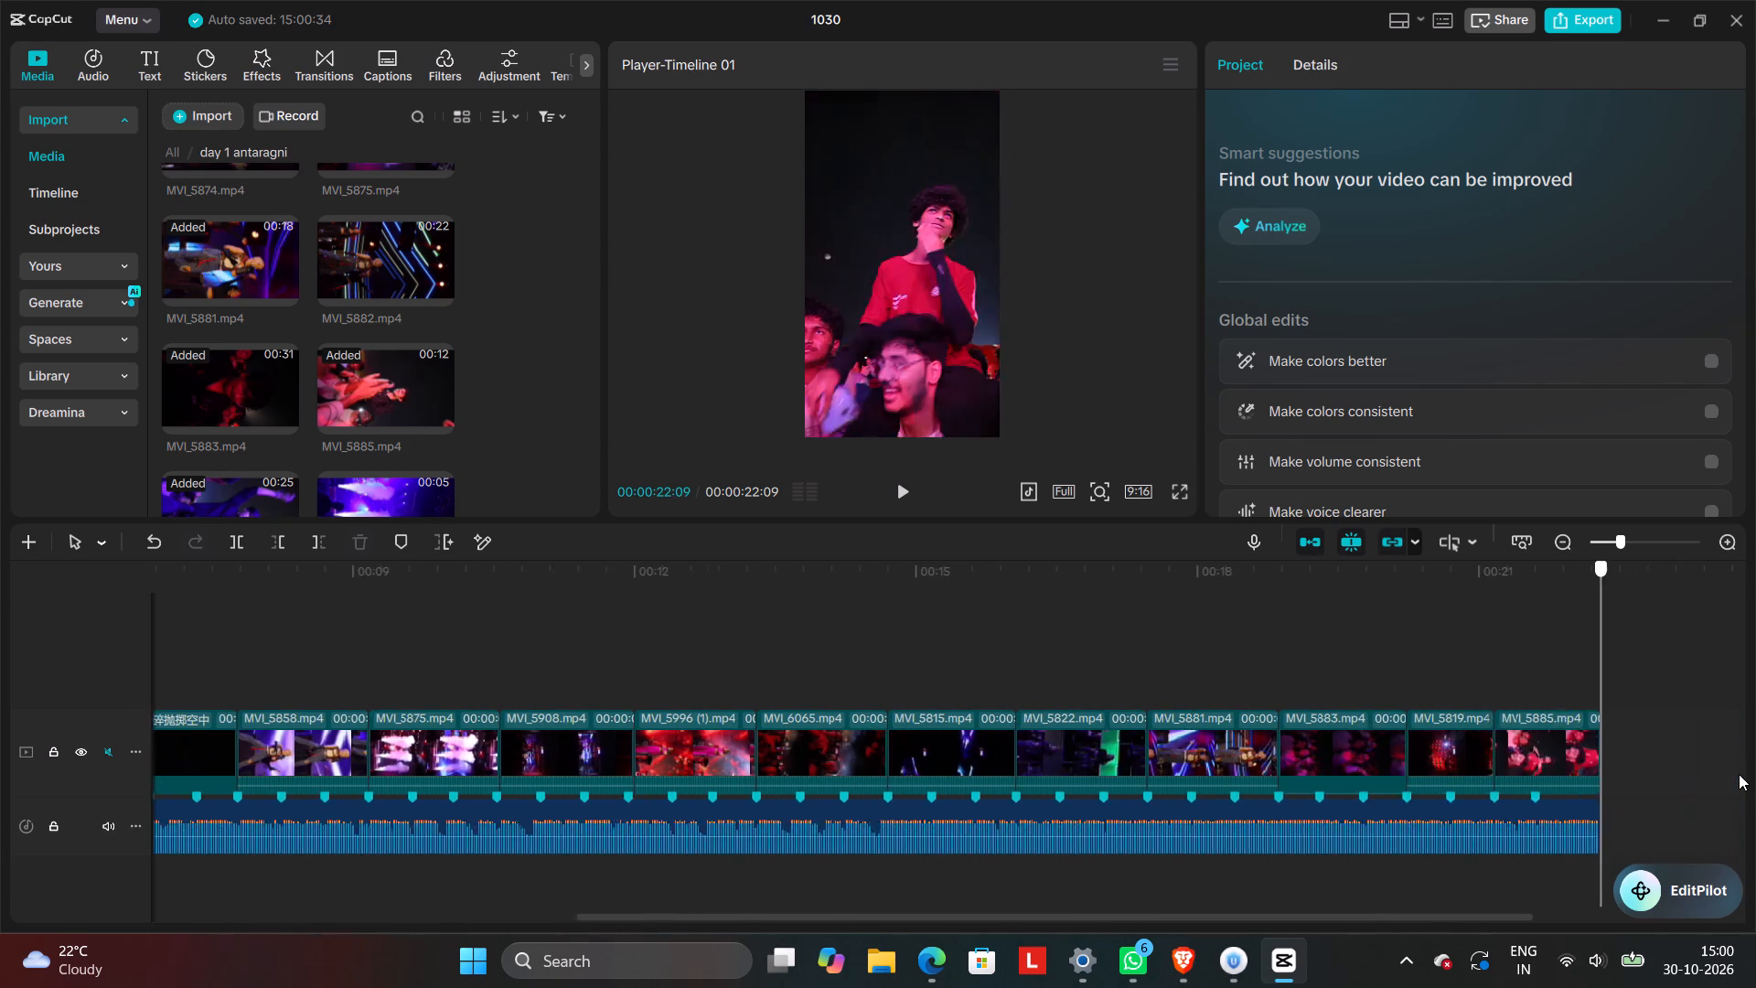
pyautogui.moveTo(1739, 774); pyautogui.dragTo(389, 830)
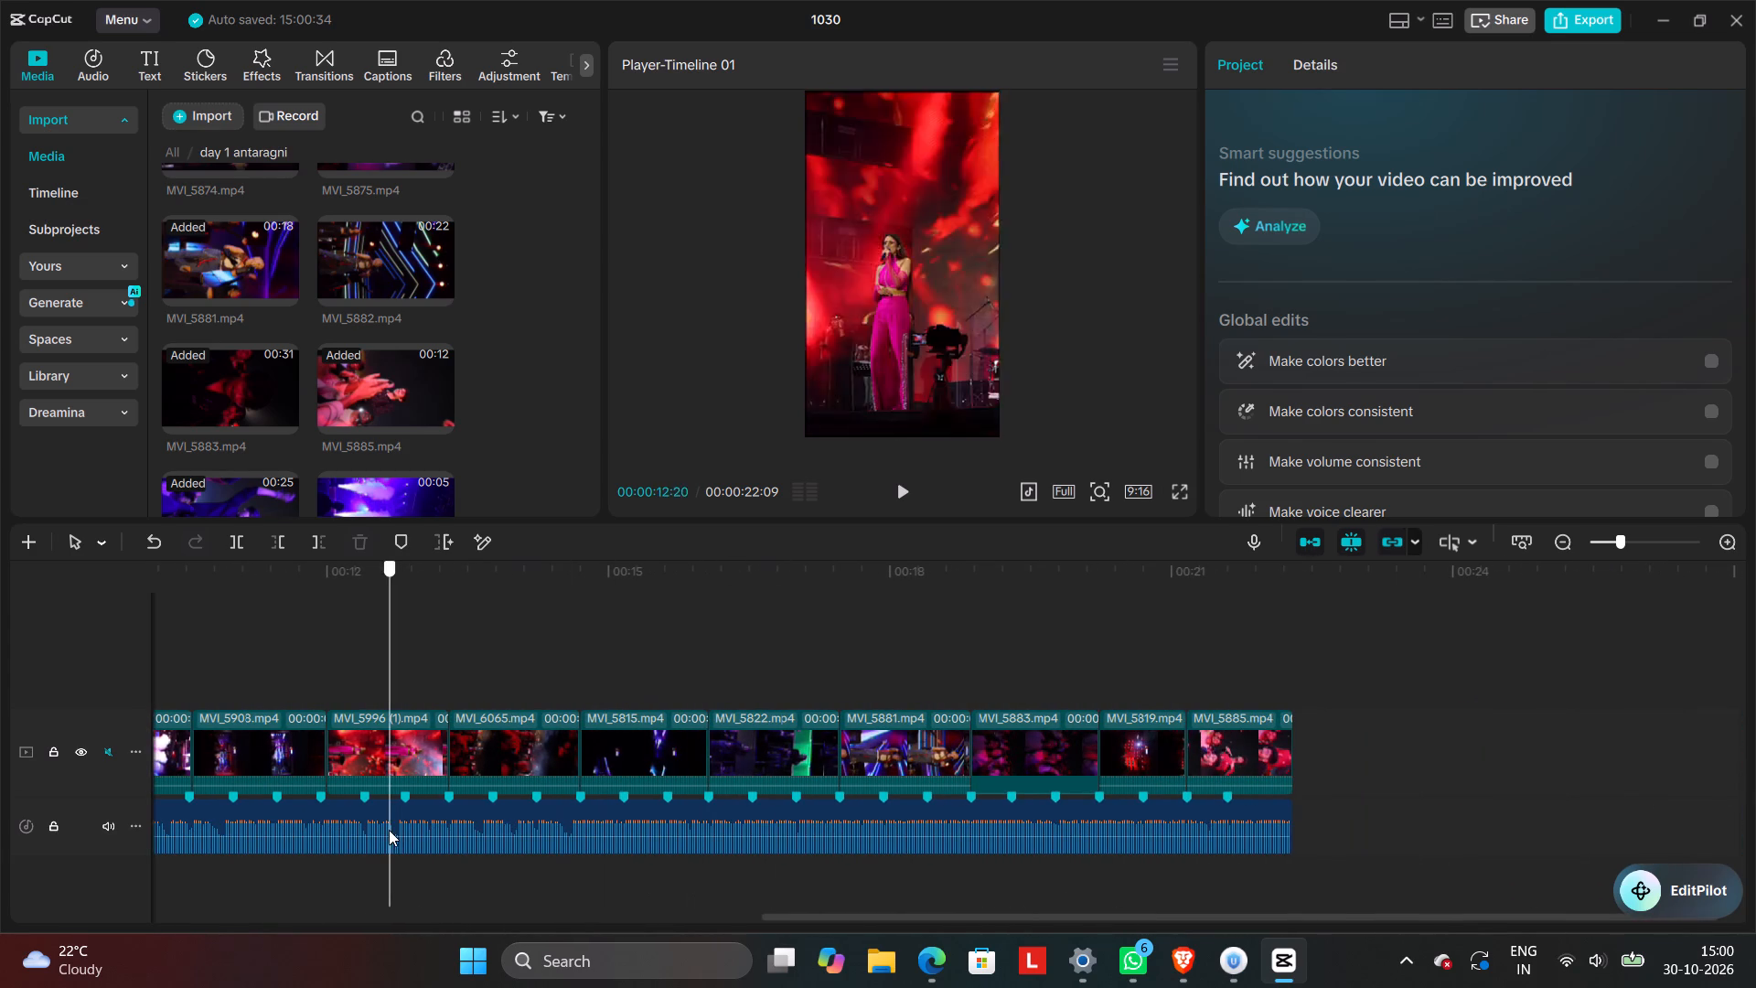
pyautogui.moveTo(389, 830); pyautogui.dragTo(394, 870)
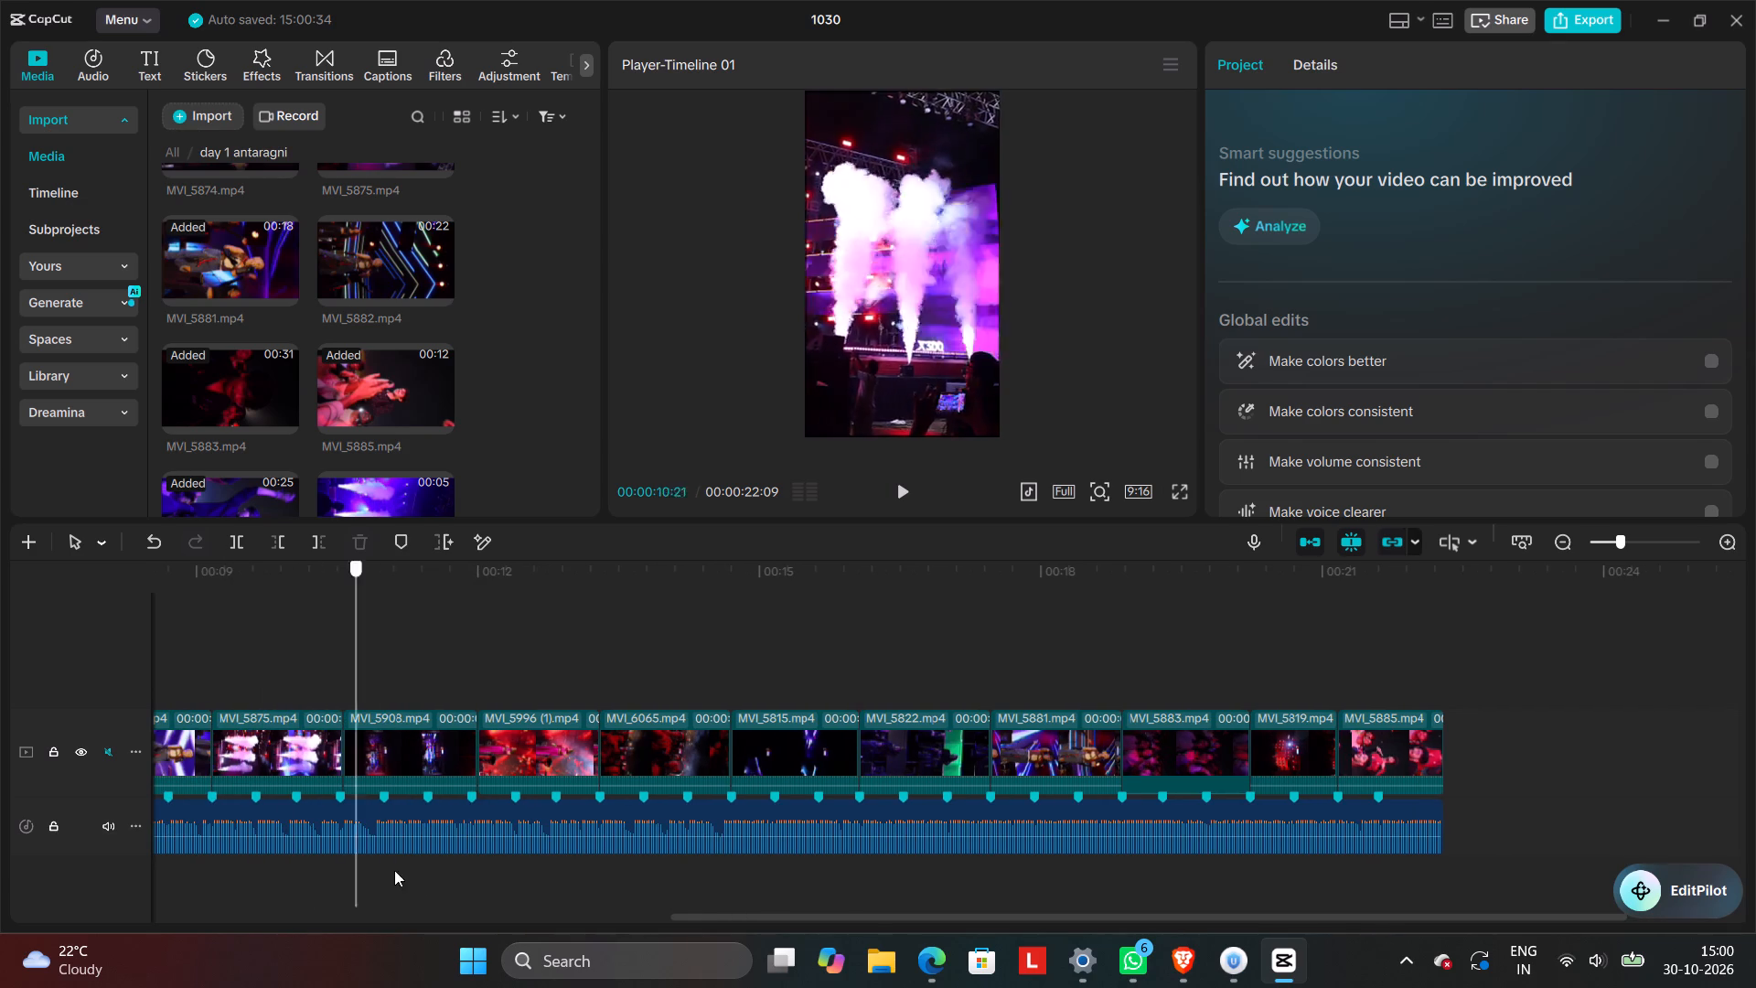
pyautogui.moveTo(394, 870); pyautogui.dragTo(892, 873)
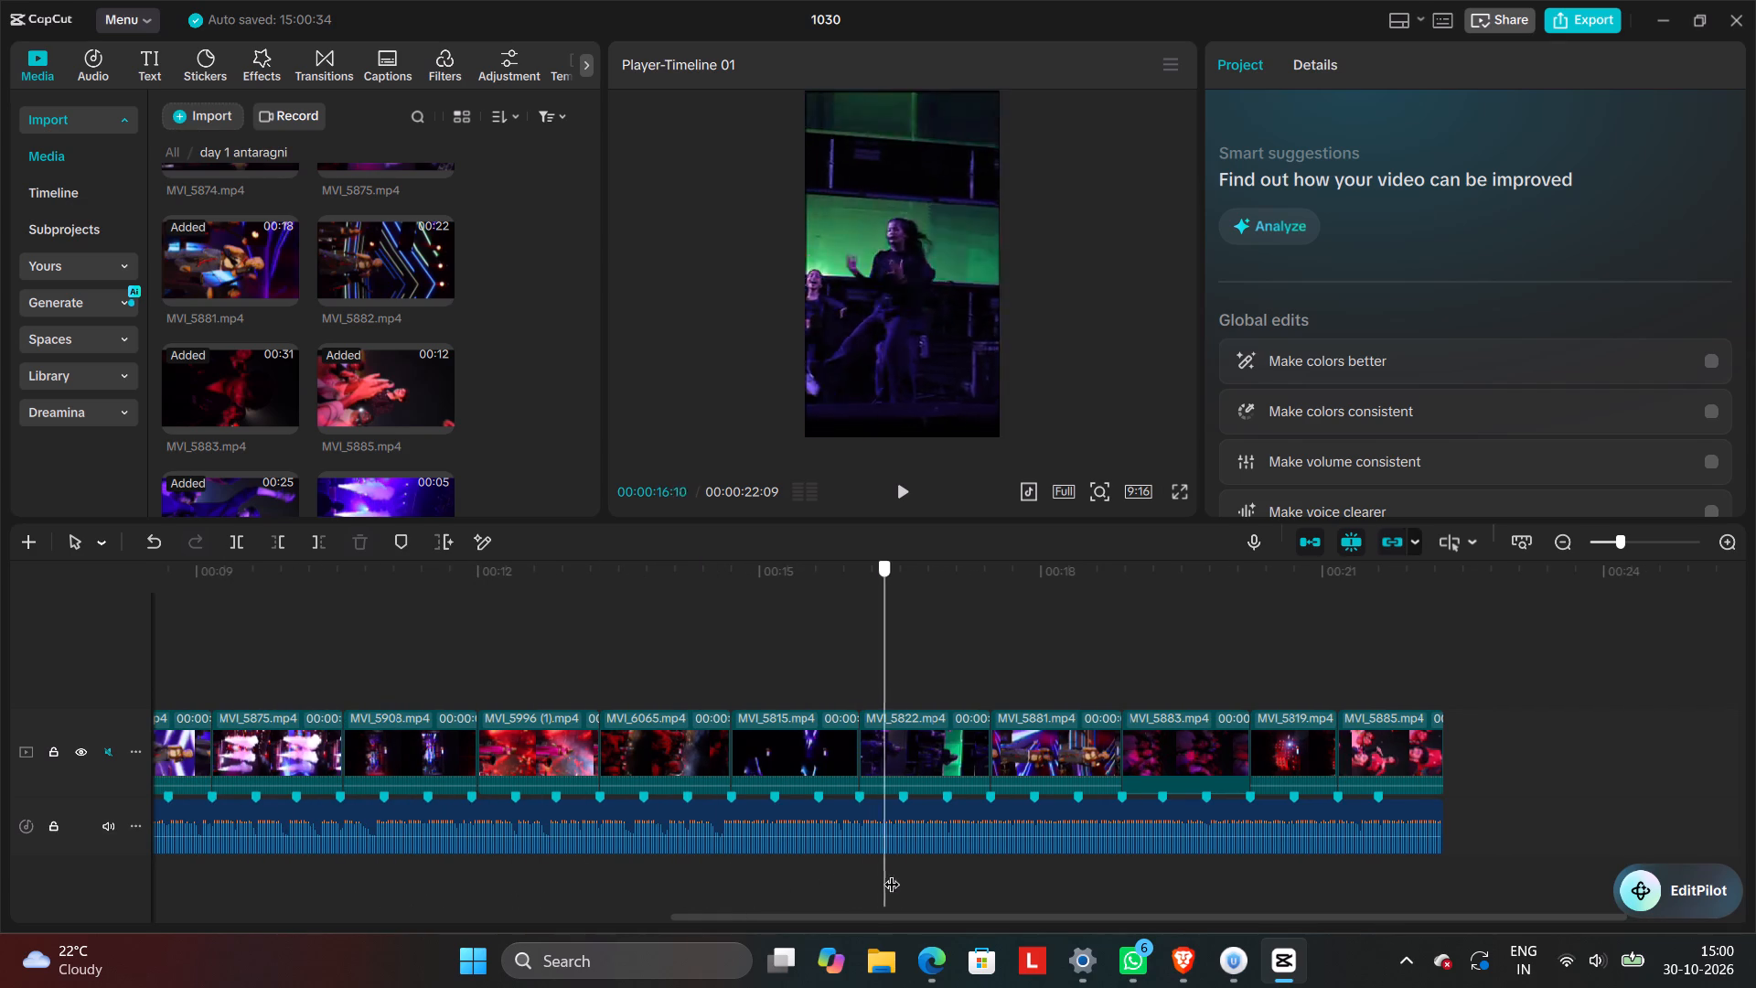
pyautogui.moveTo(892, 873); pyautogui.dragTo(1264, 875)
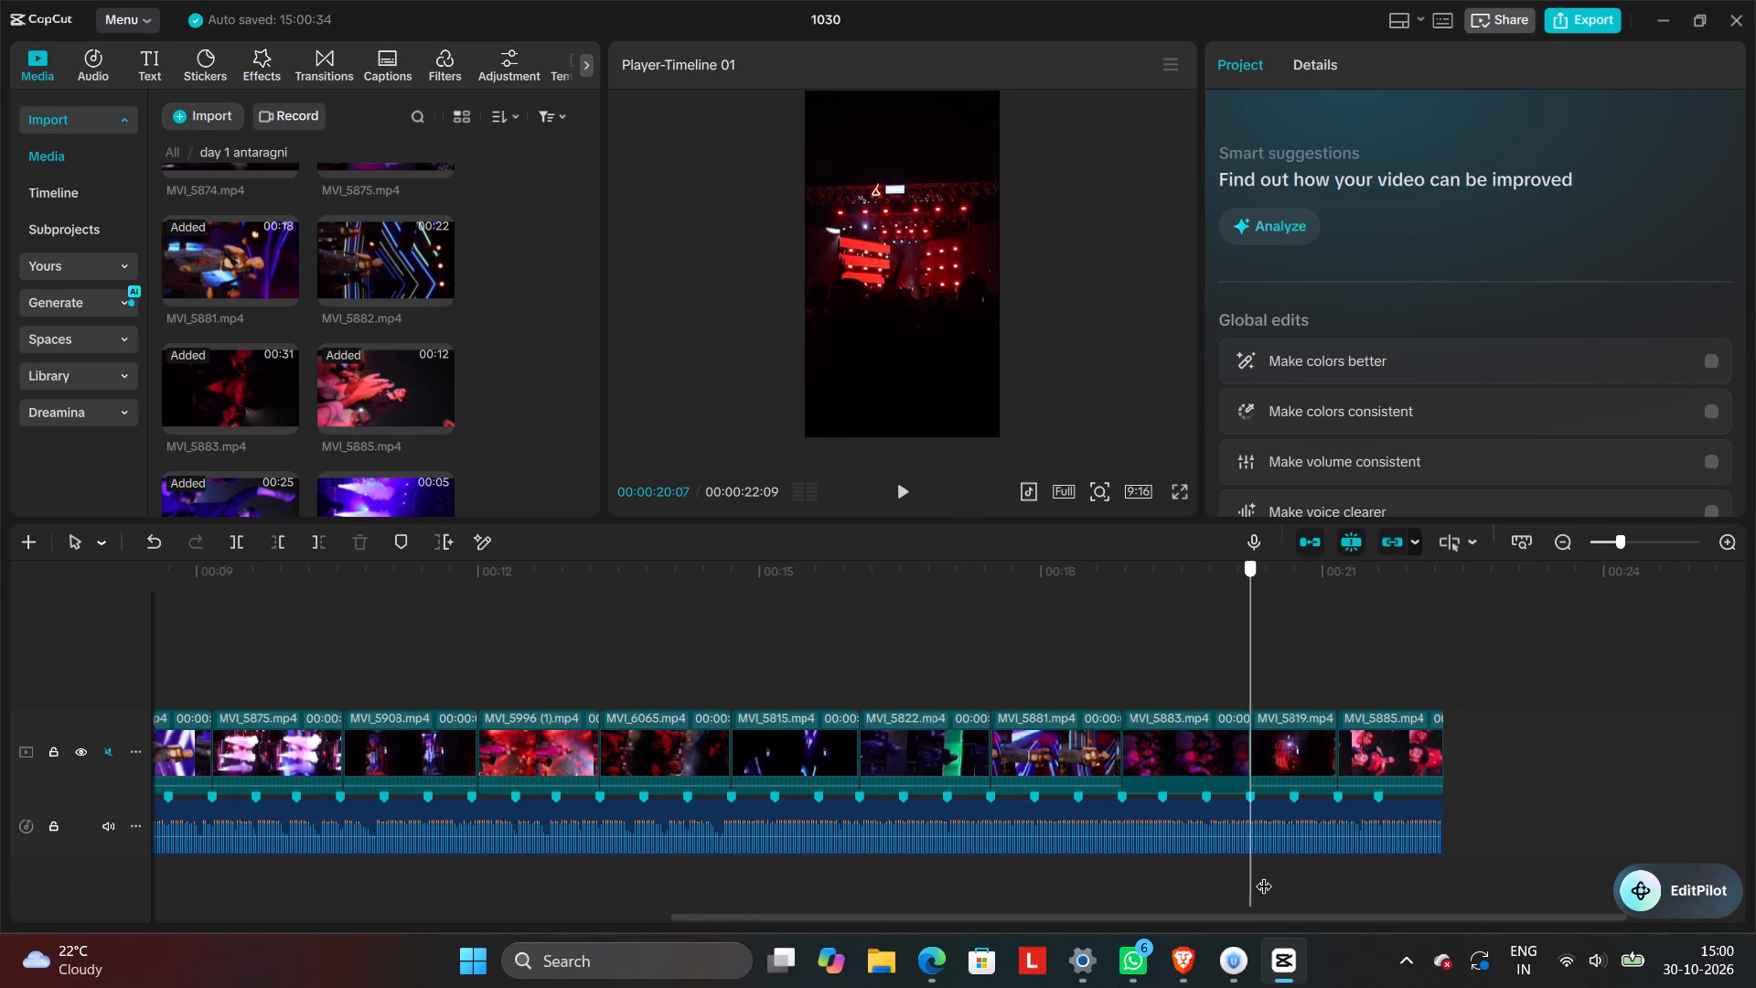
pyautogui.moveTo(1264, 875); pyautogui.dragTo(609, 917)
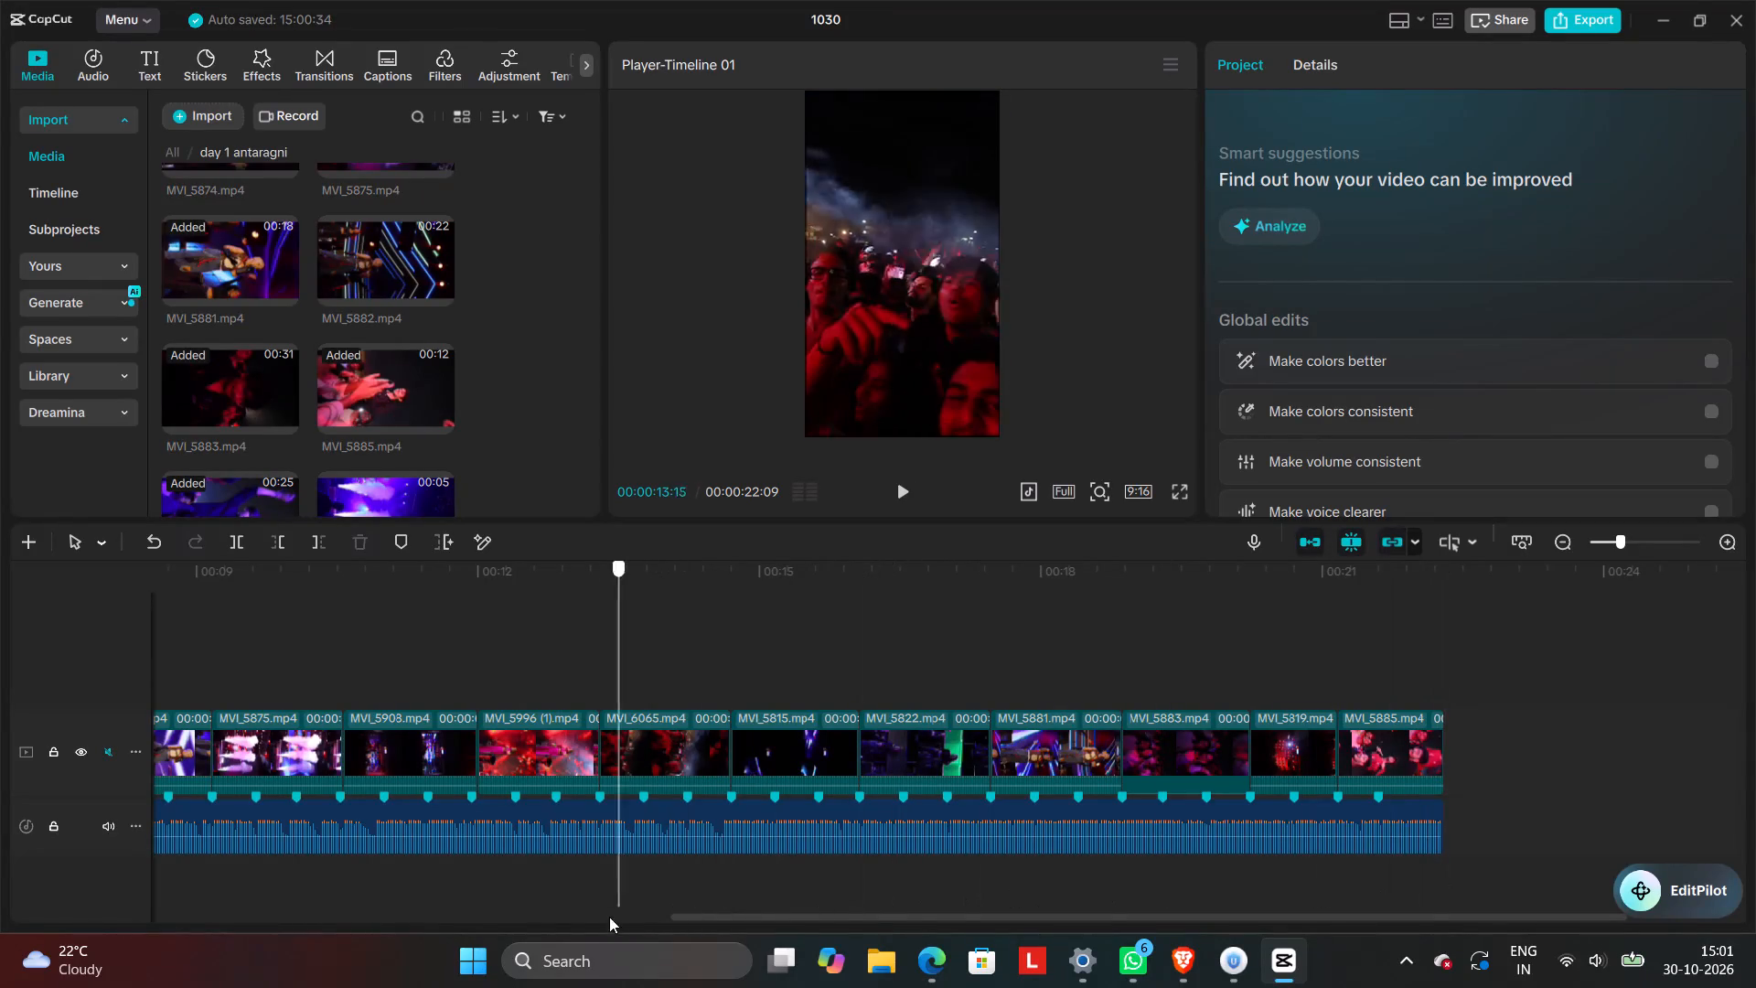
pyautogui.moveTo(609, 917); pyautogui.dragTo(422, 987)
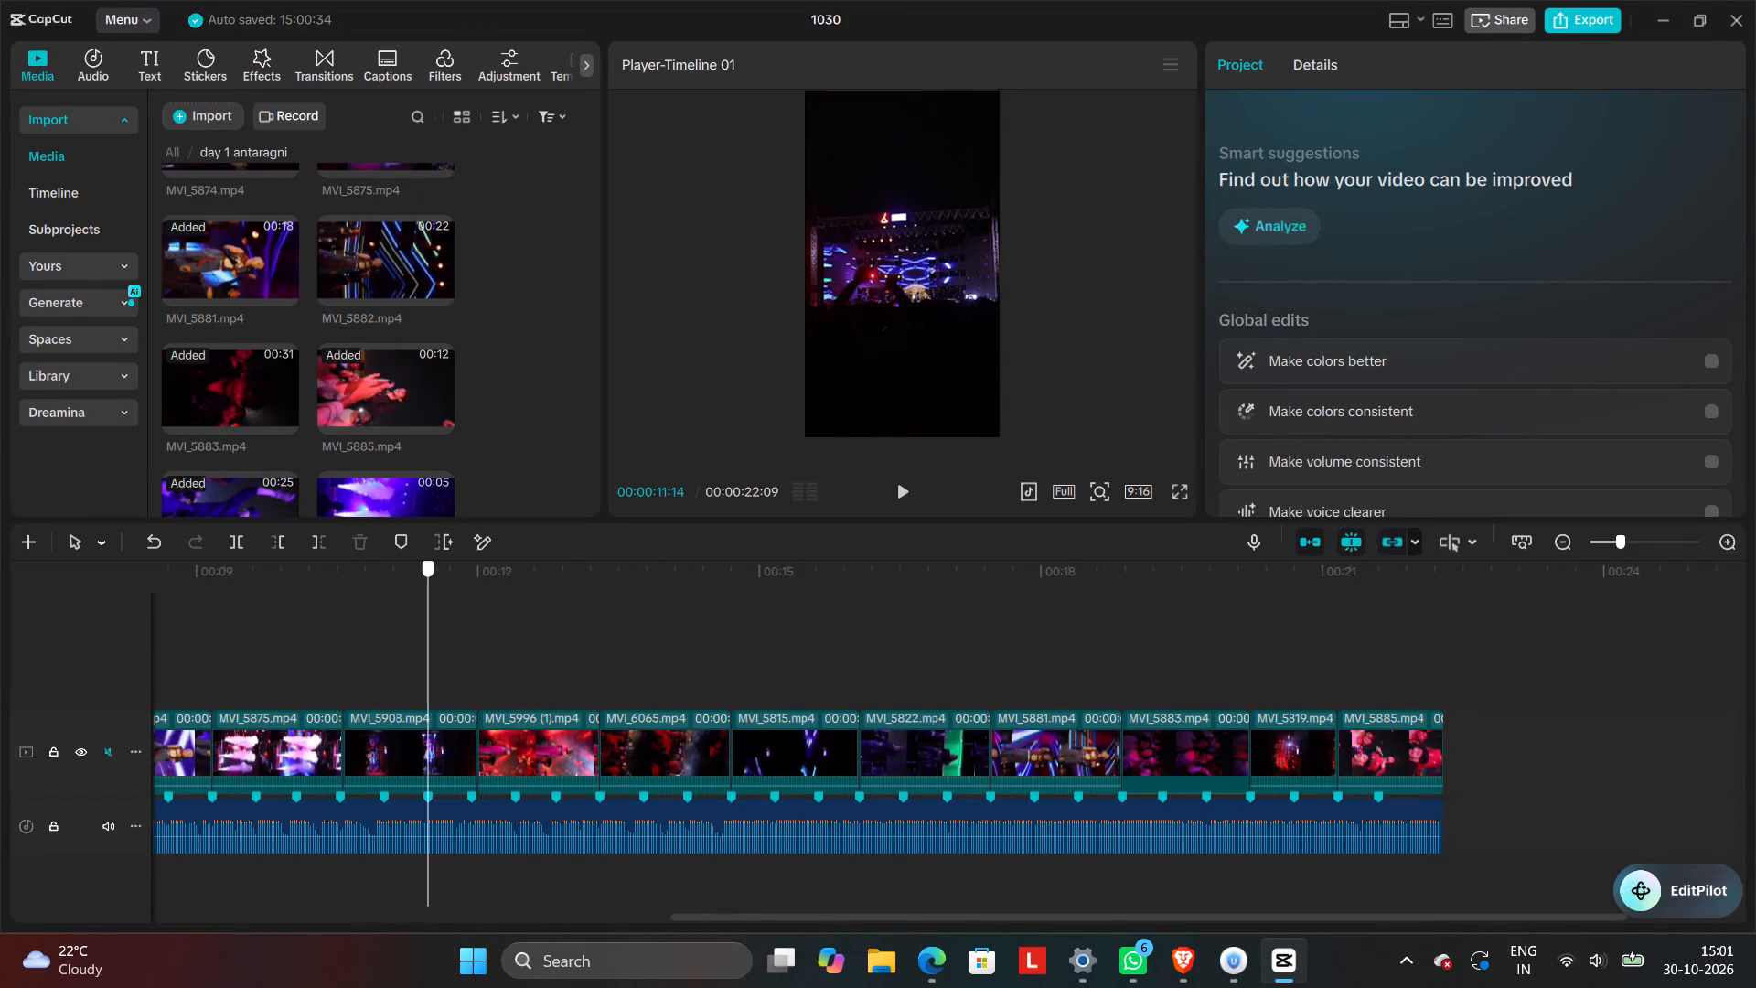
pyautogui.moveTo(422, 987); pyautogui.dragTo(420, 987)
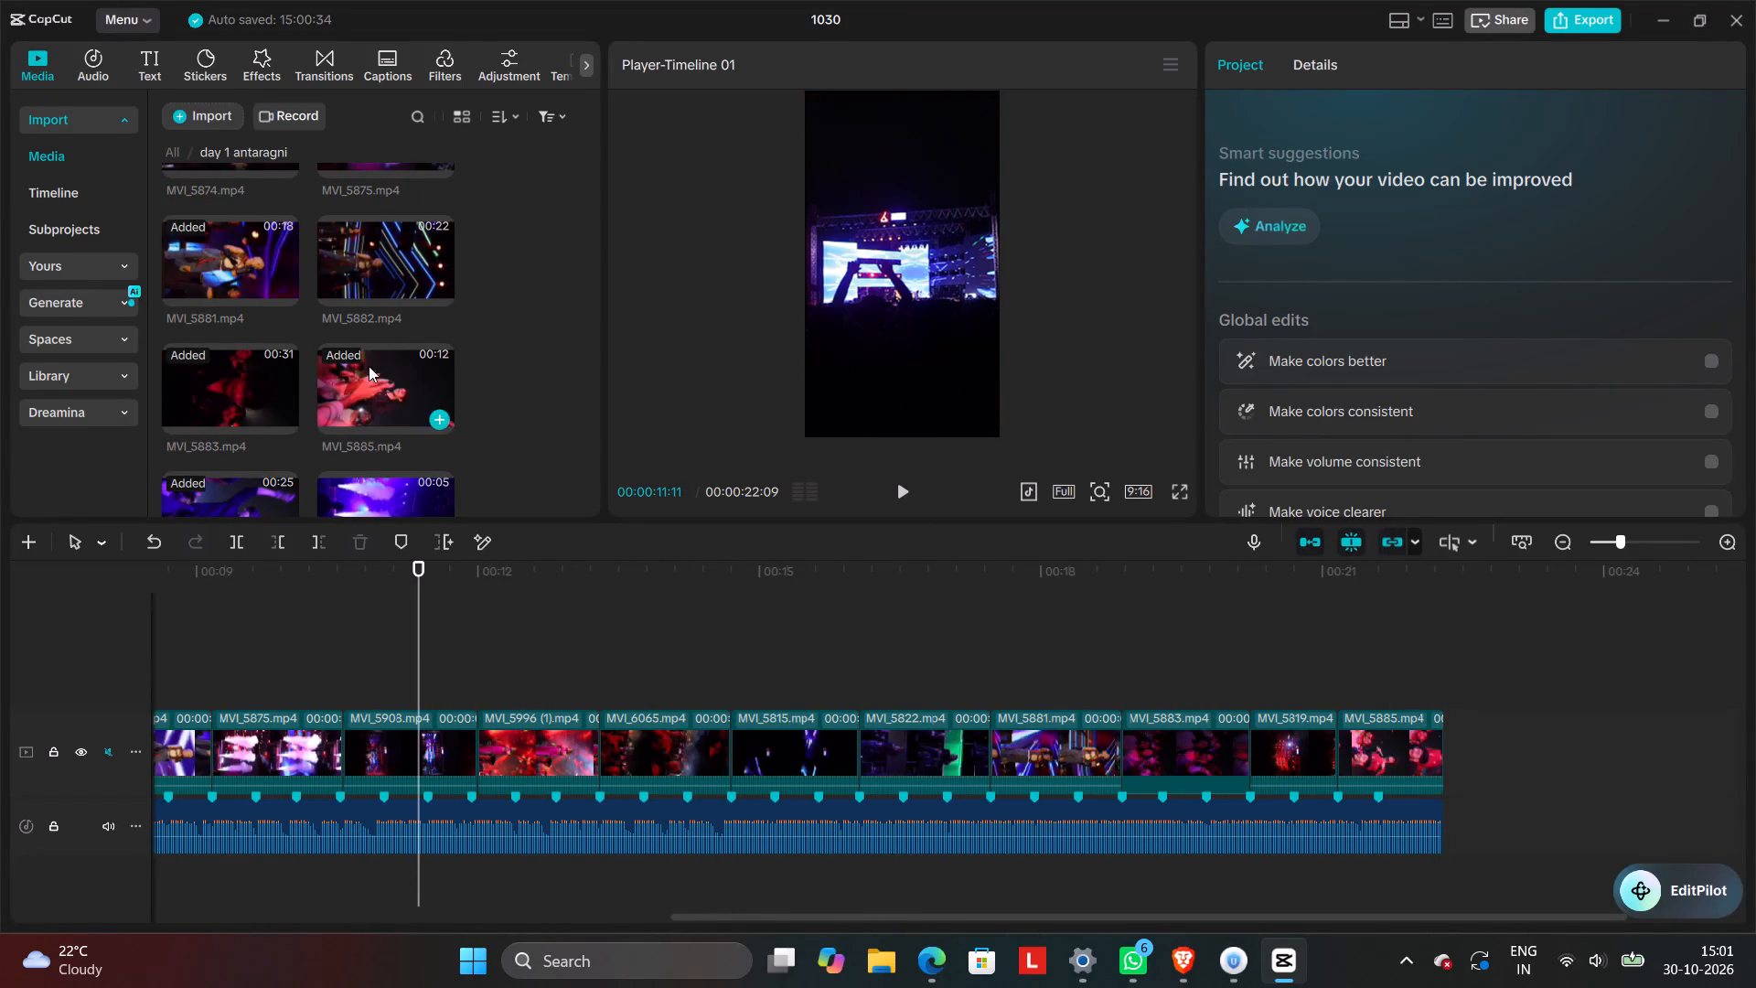
# Browse the later "day 1 antaragni" clips and preview MVI_6055, MVI_6063, MVI_6047 and MVI_6029 for a replacement shot.
pyautogui.scroll(-8, 382, 314)
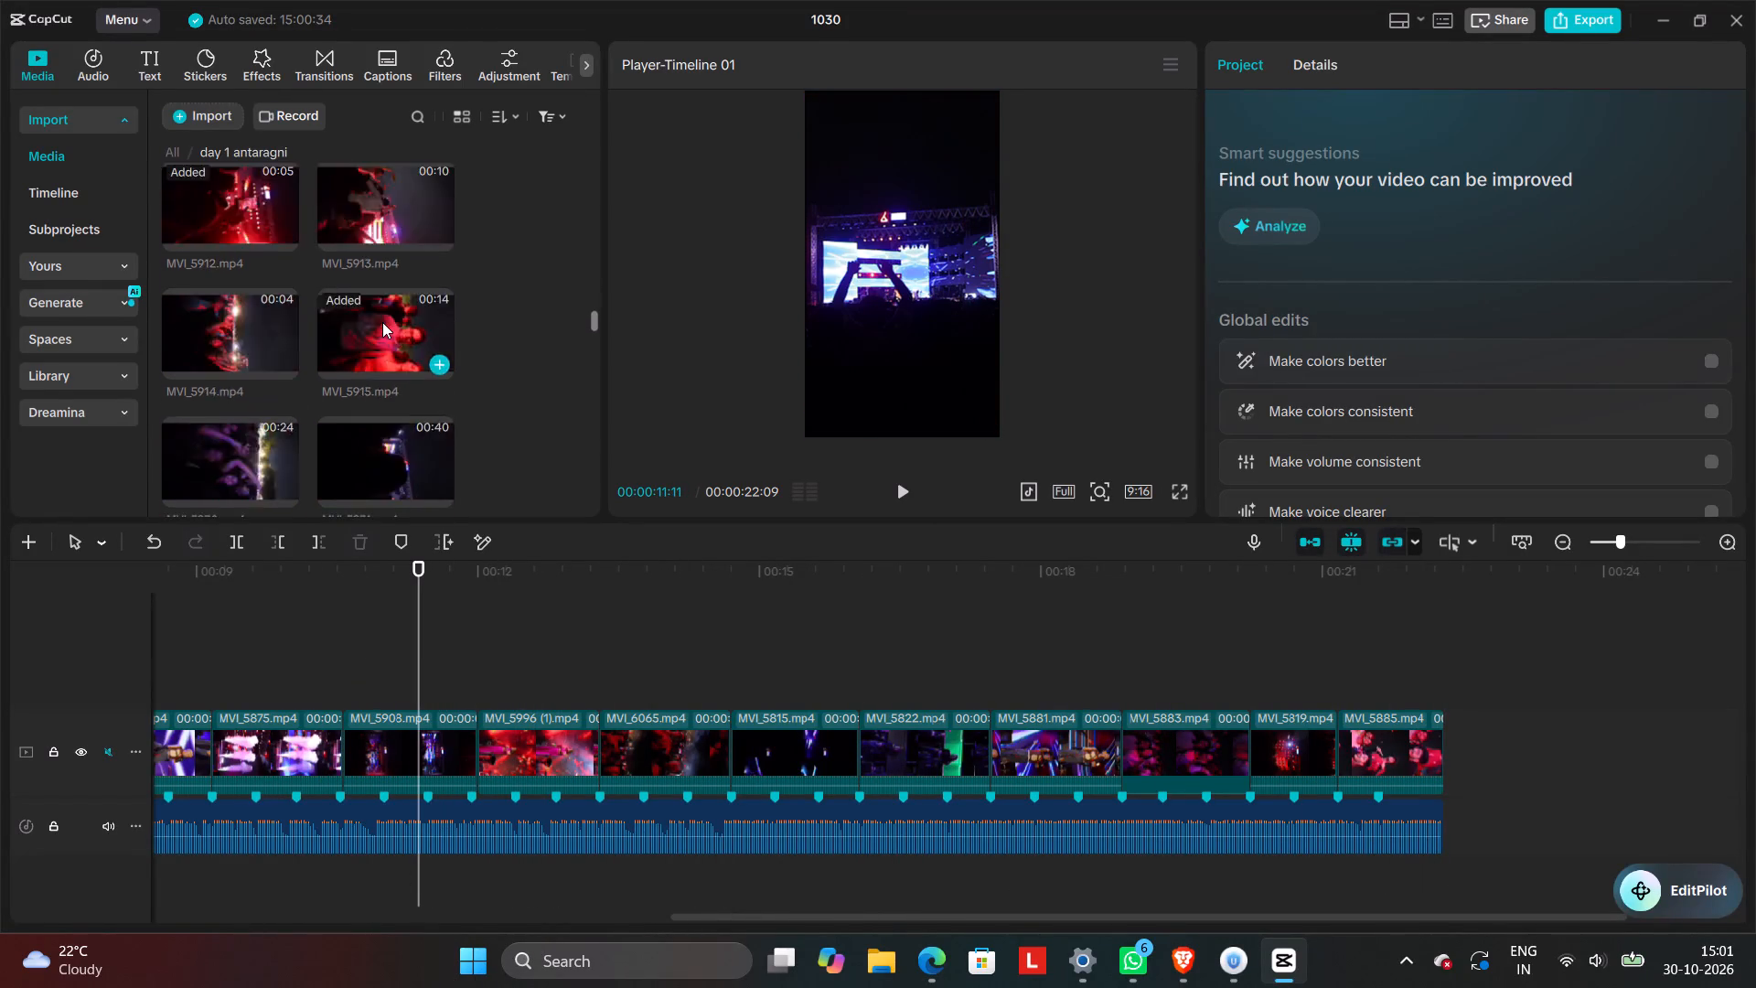
pyautogui.scroll(-20, 382, 322)
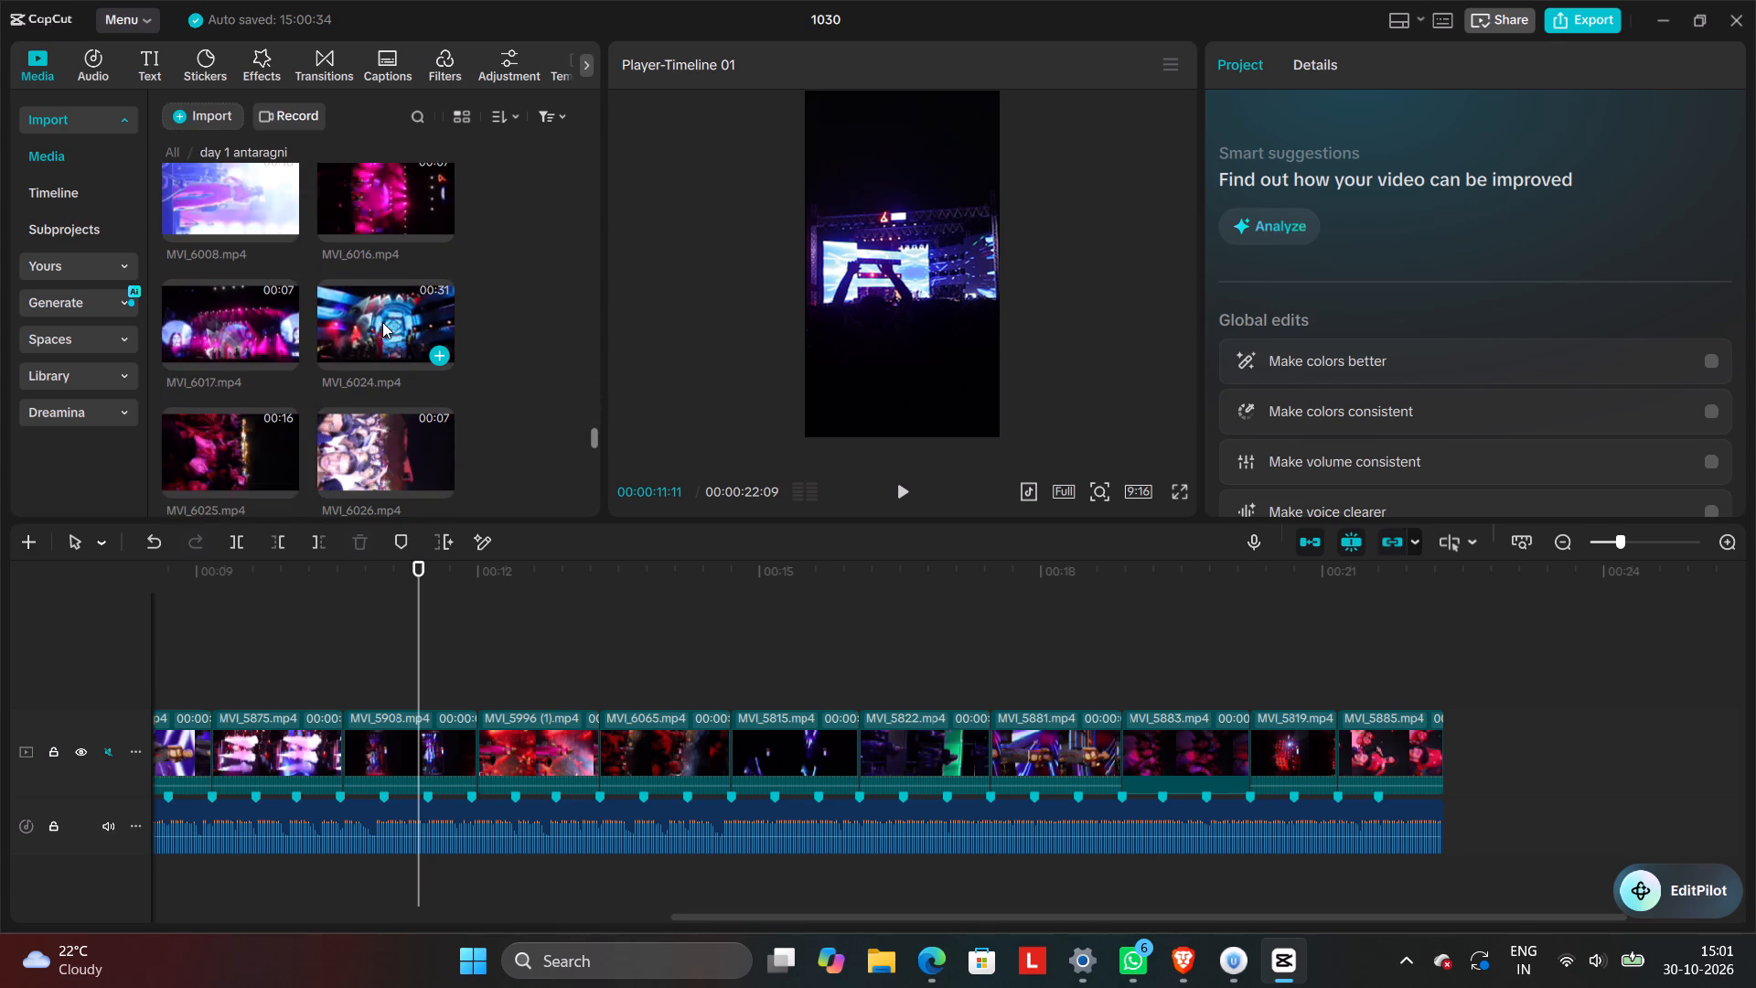
pyautogui.scroll(-7, 382, 322)
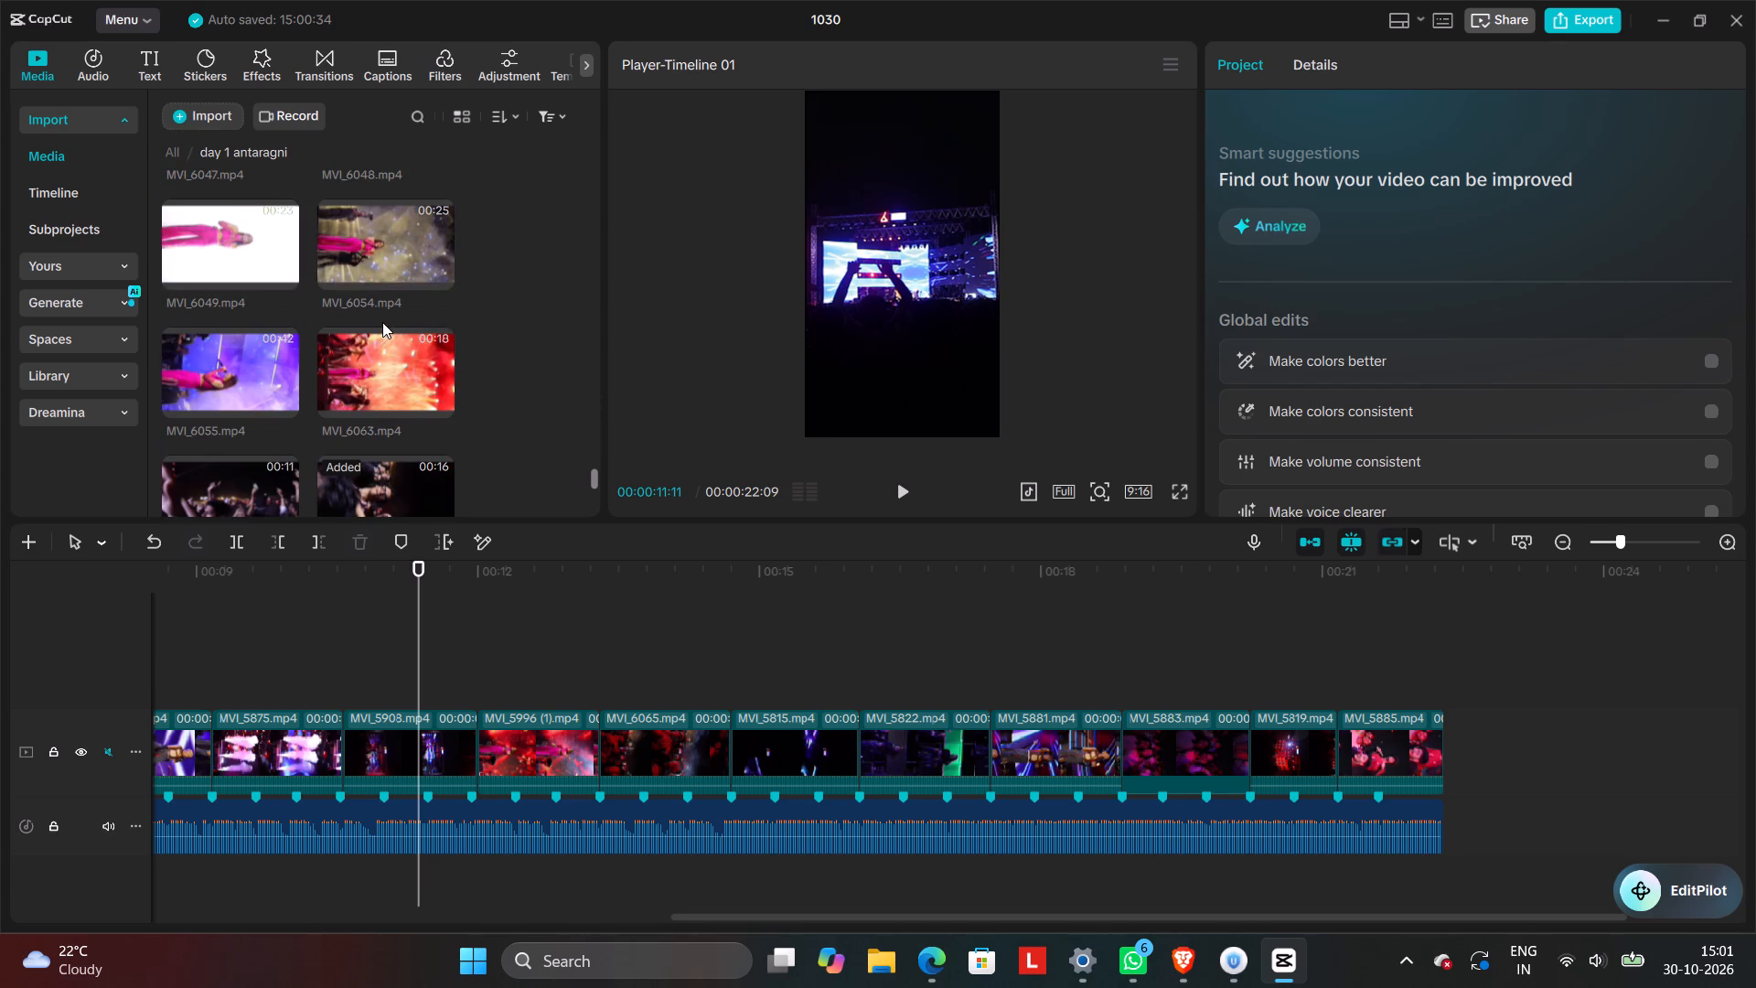
pyautogui.click(262, 364)
pyautogui.click(395, 381)
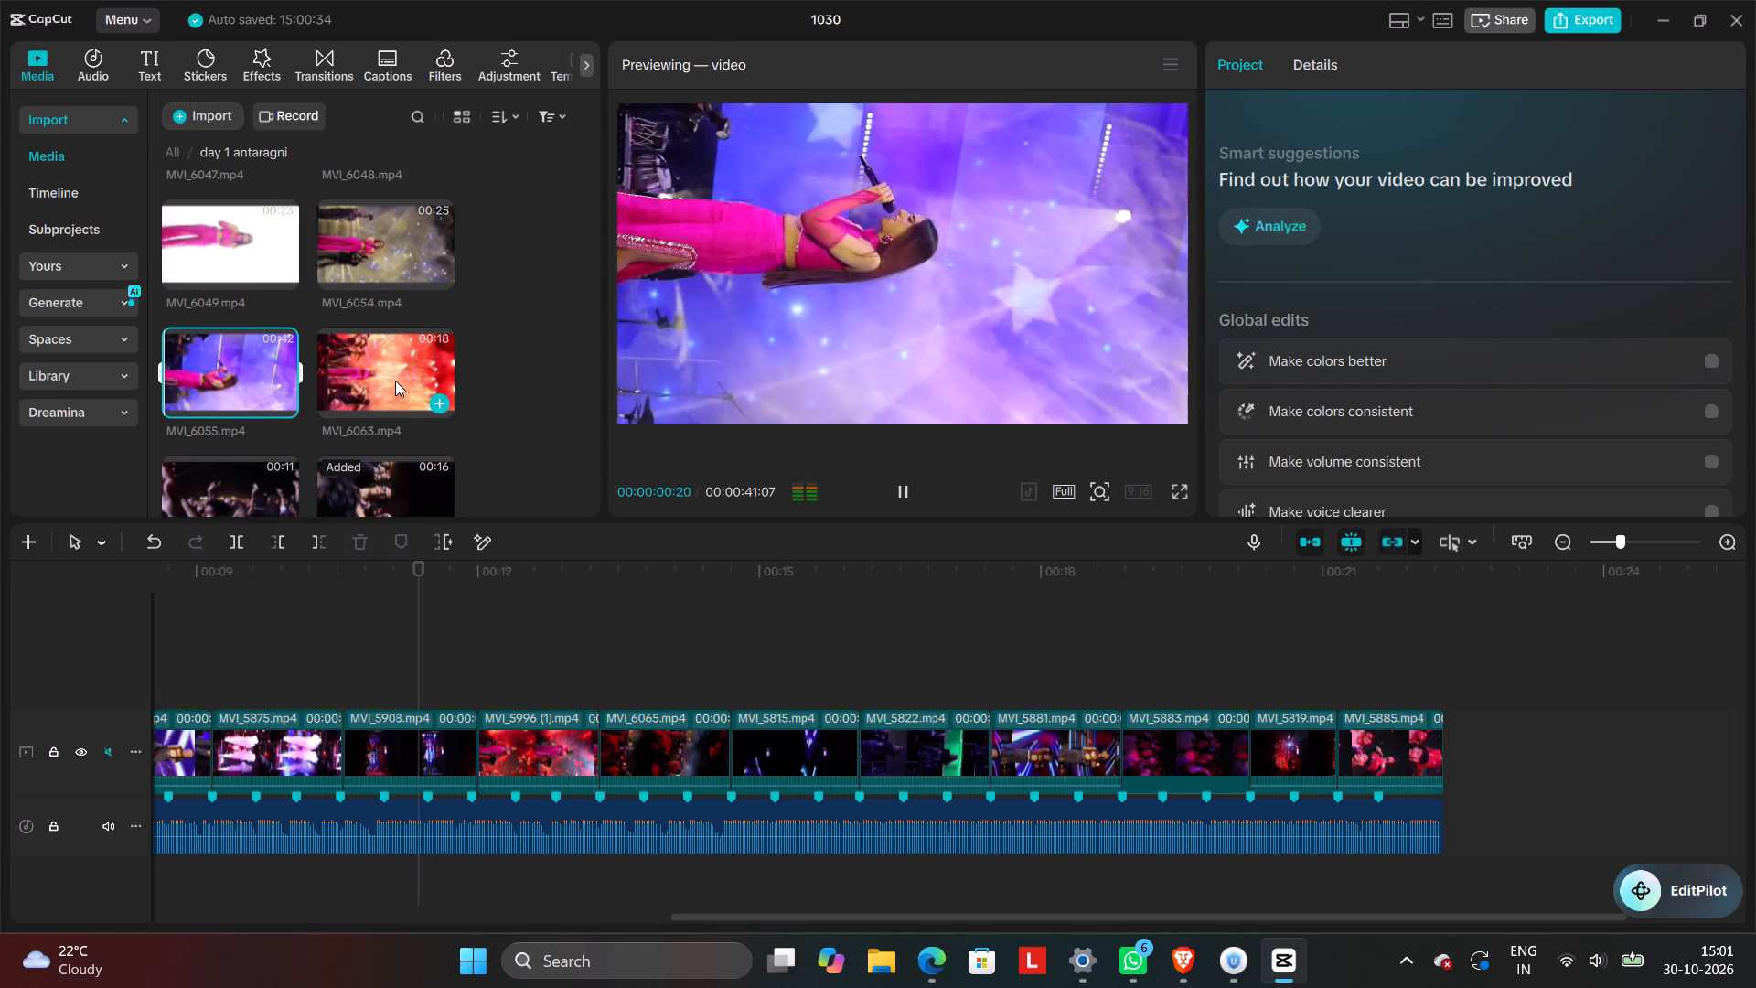
pyautogui.scroll(-6, 395, 381)
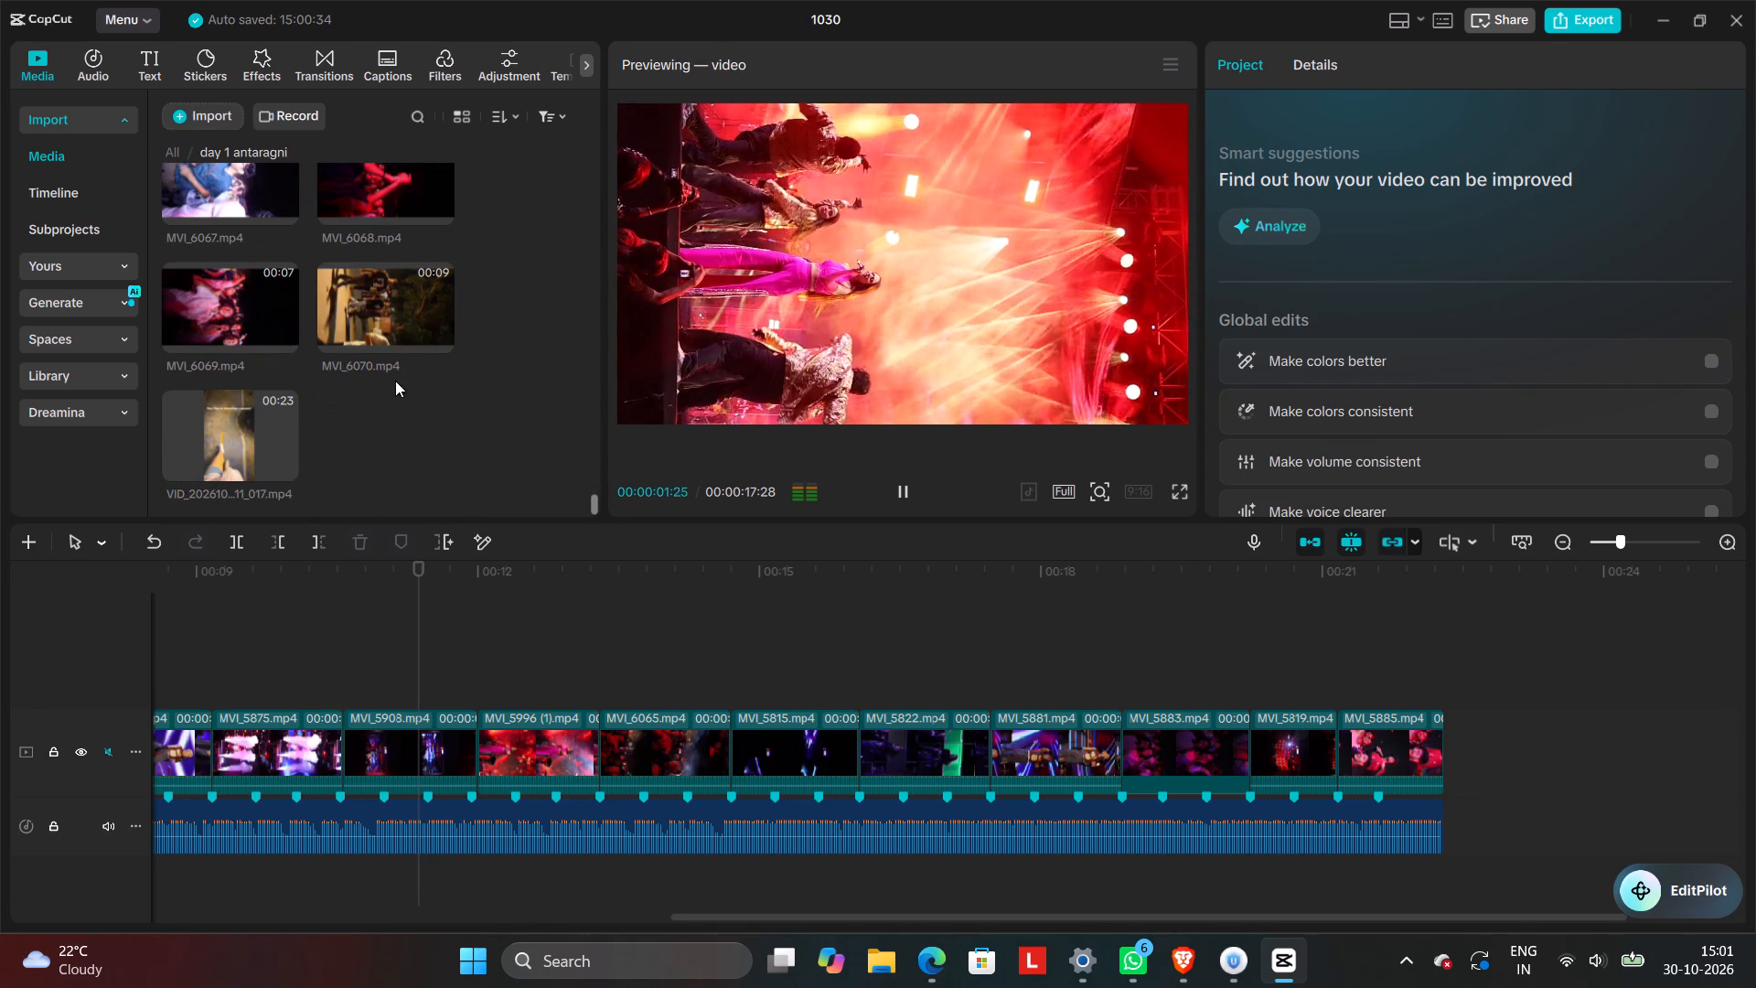
pyautogui.scroll(7, 395, 381)
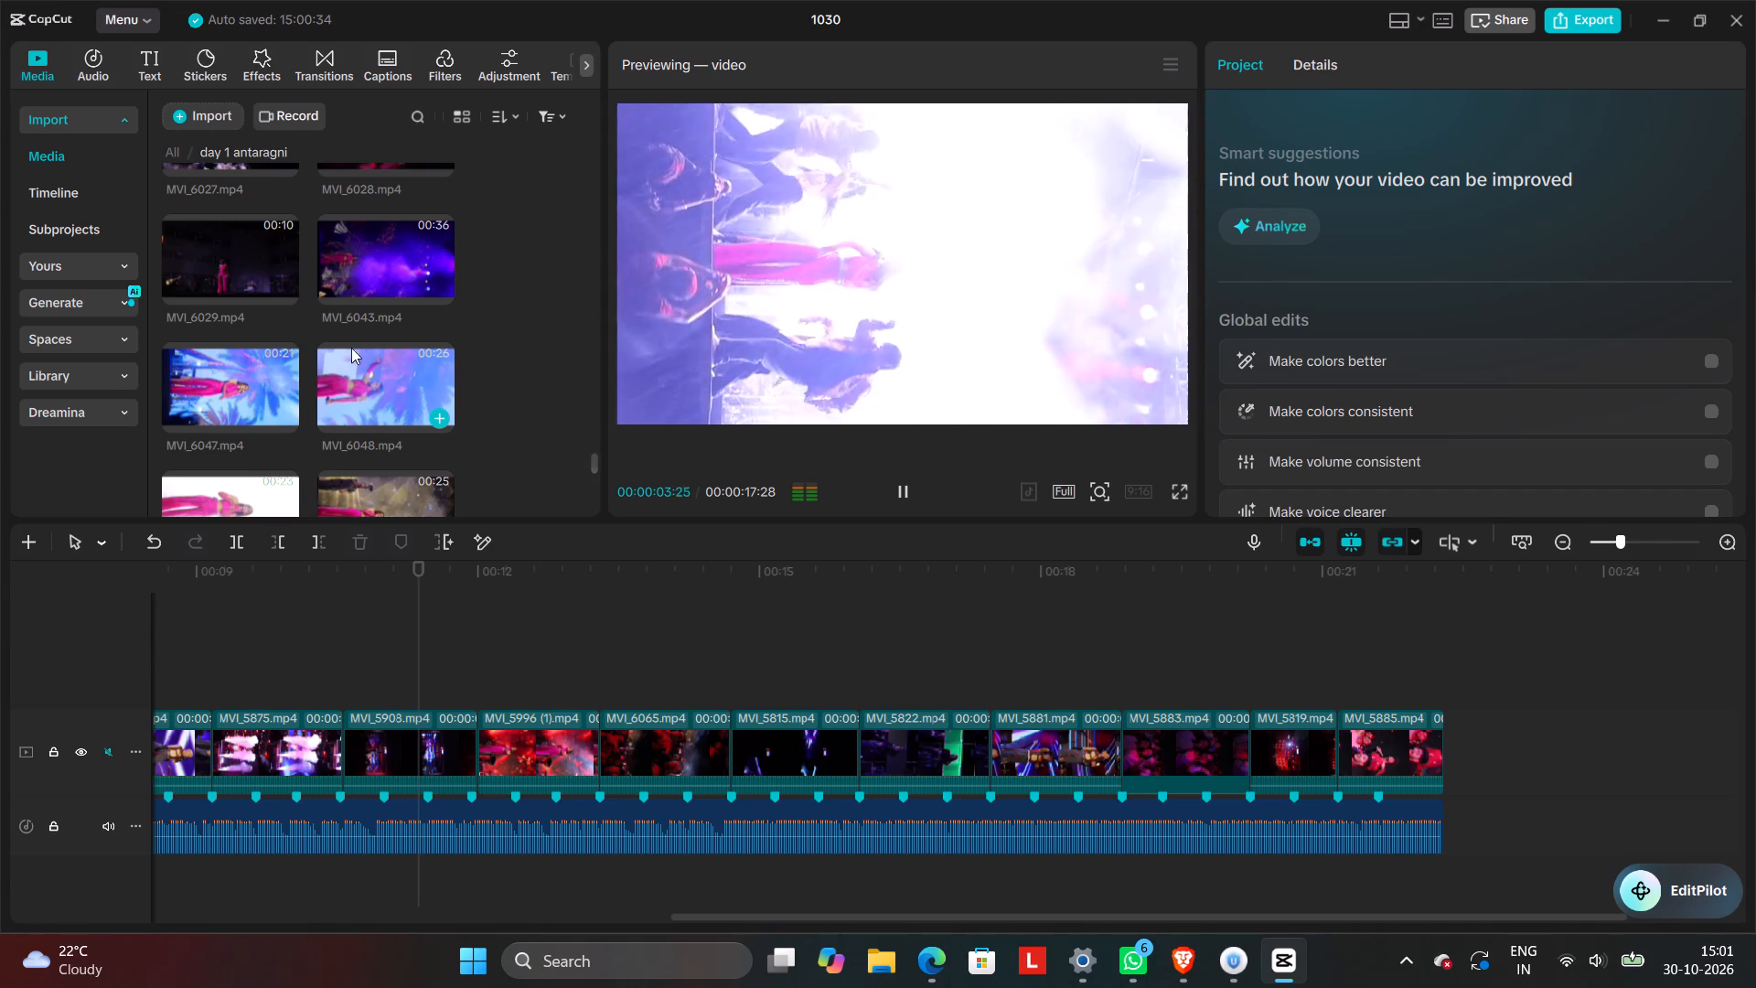
pyautogui.click(213, 353)
pyautogui.click(216, 231)
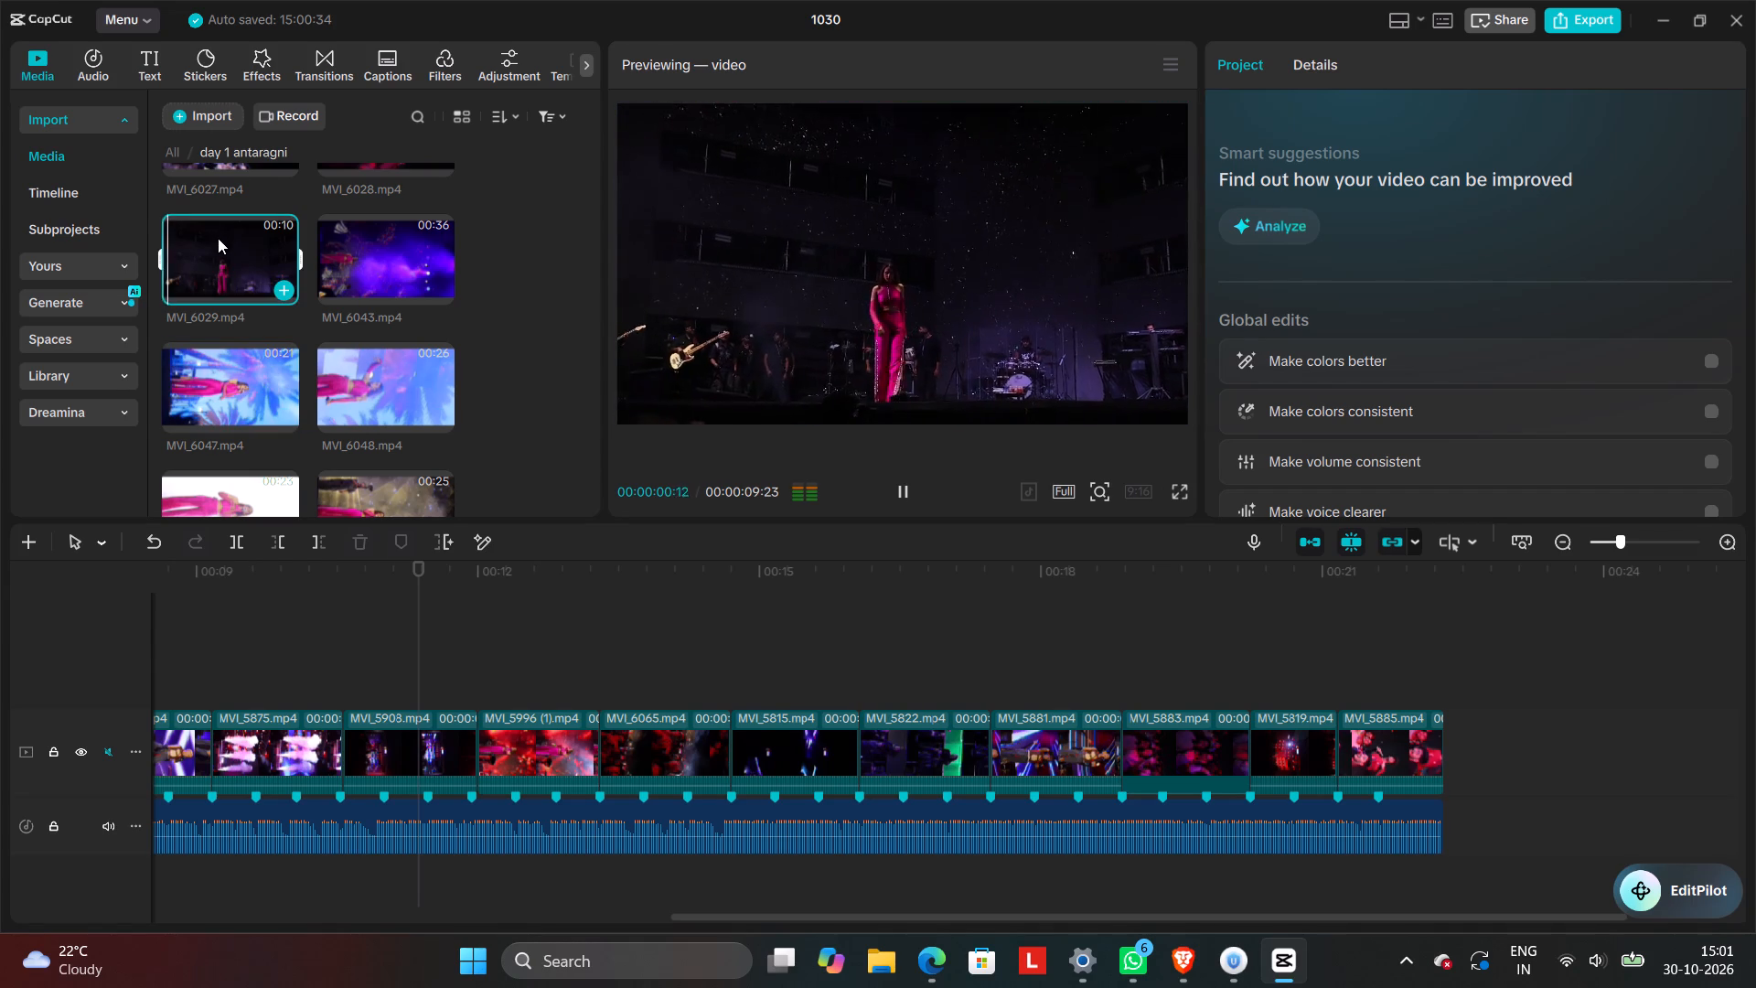
# Preview MVI_6043 and replace the clip between MVI_5875 and MVI_5996 (1) with its yellow-spotlight portion, keeping the original video effect.
pyautogui.scroll(1, 221, 245)
pyautogui.click(382, 377)
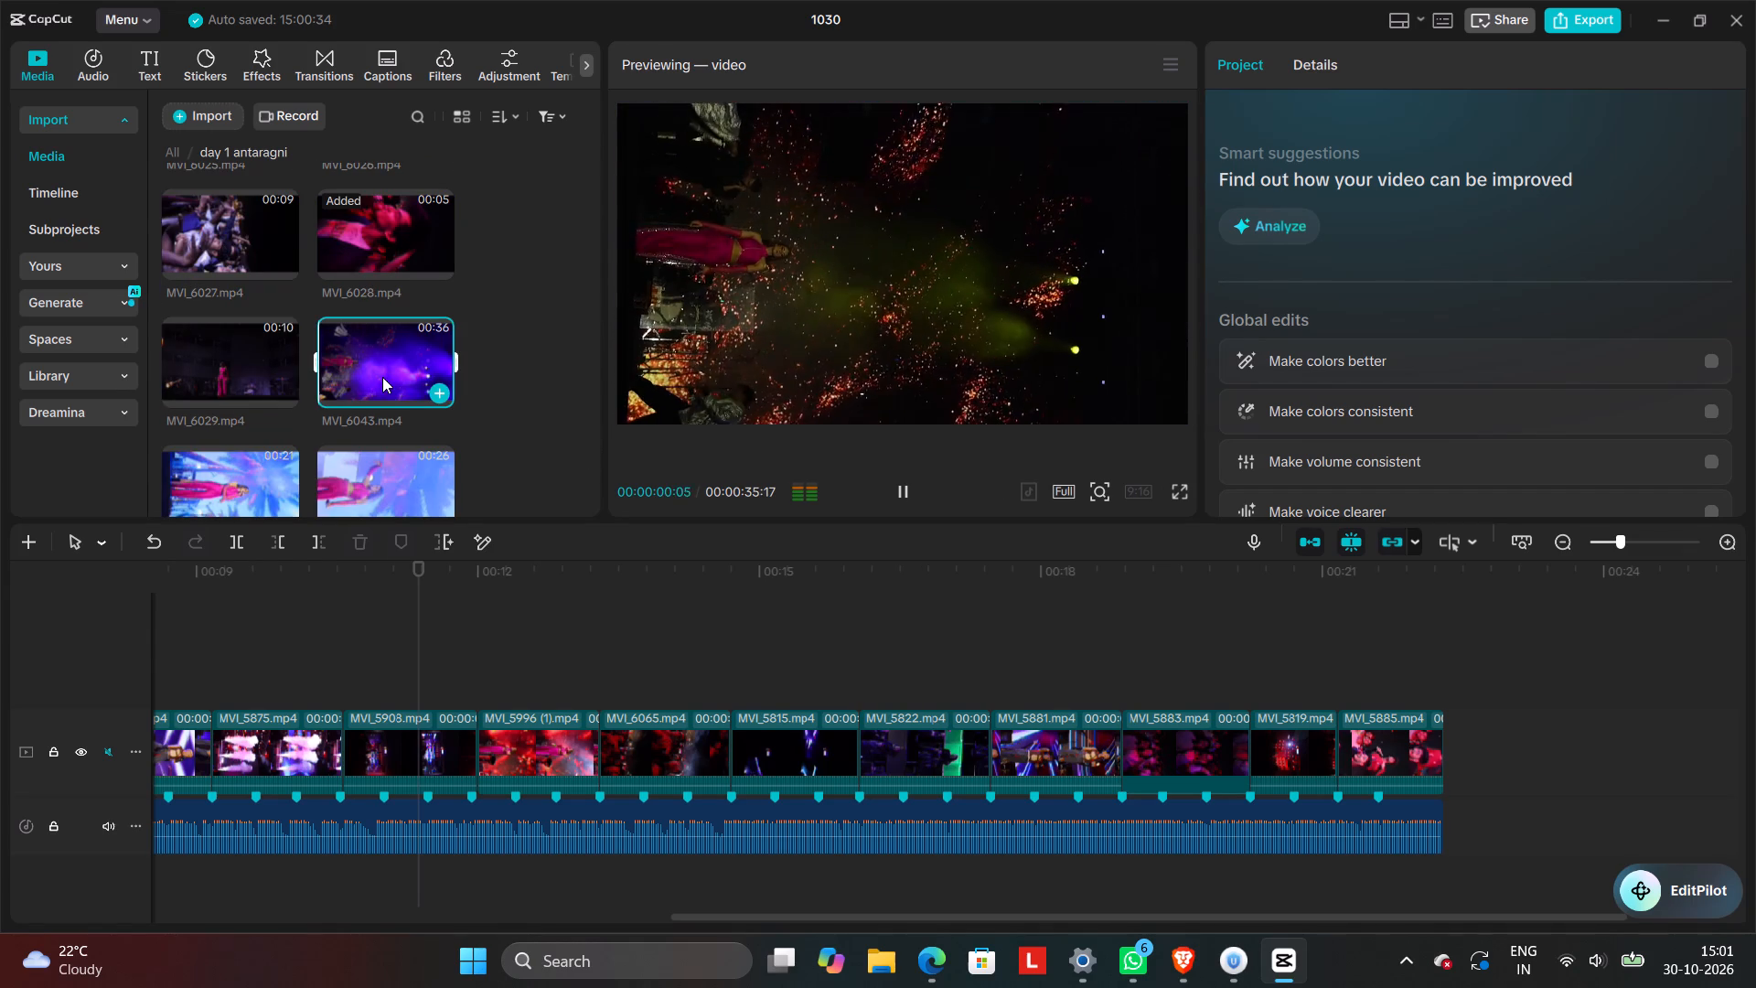
pyautogui.moveTo(383, 375); pyautogui.dragTo(366, 719)
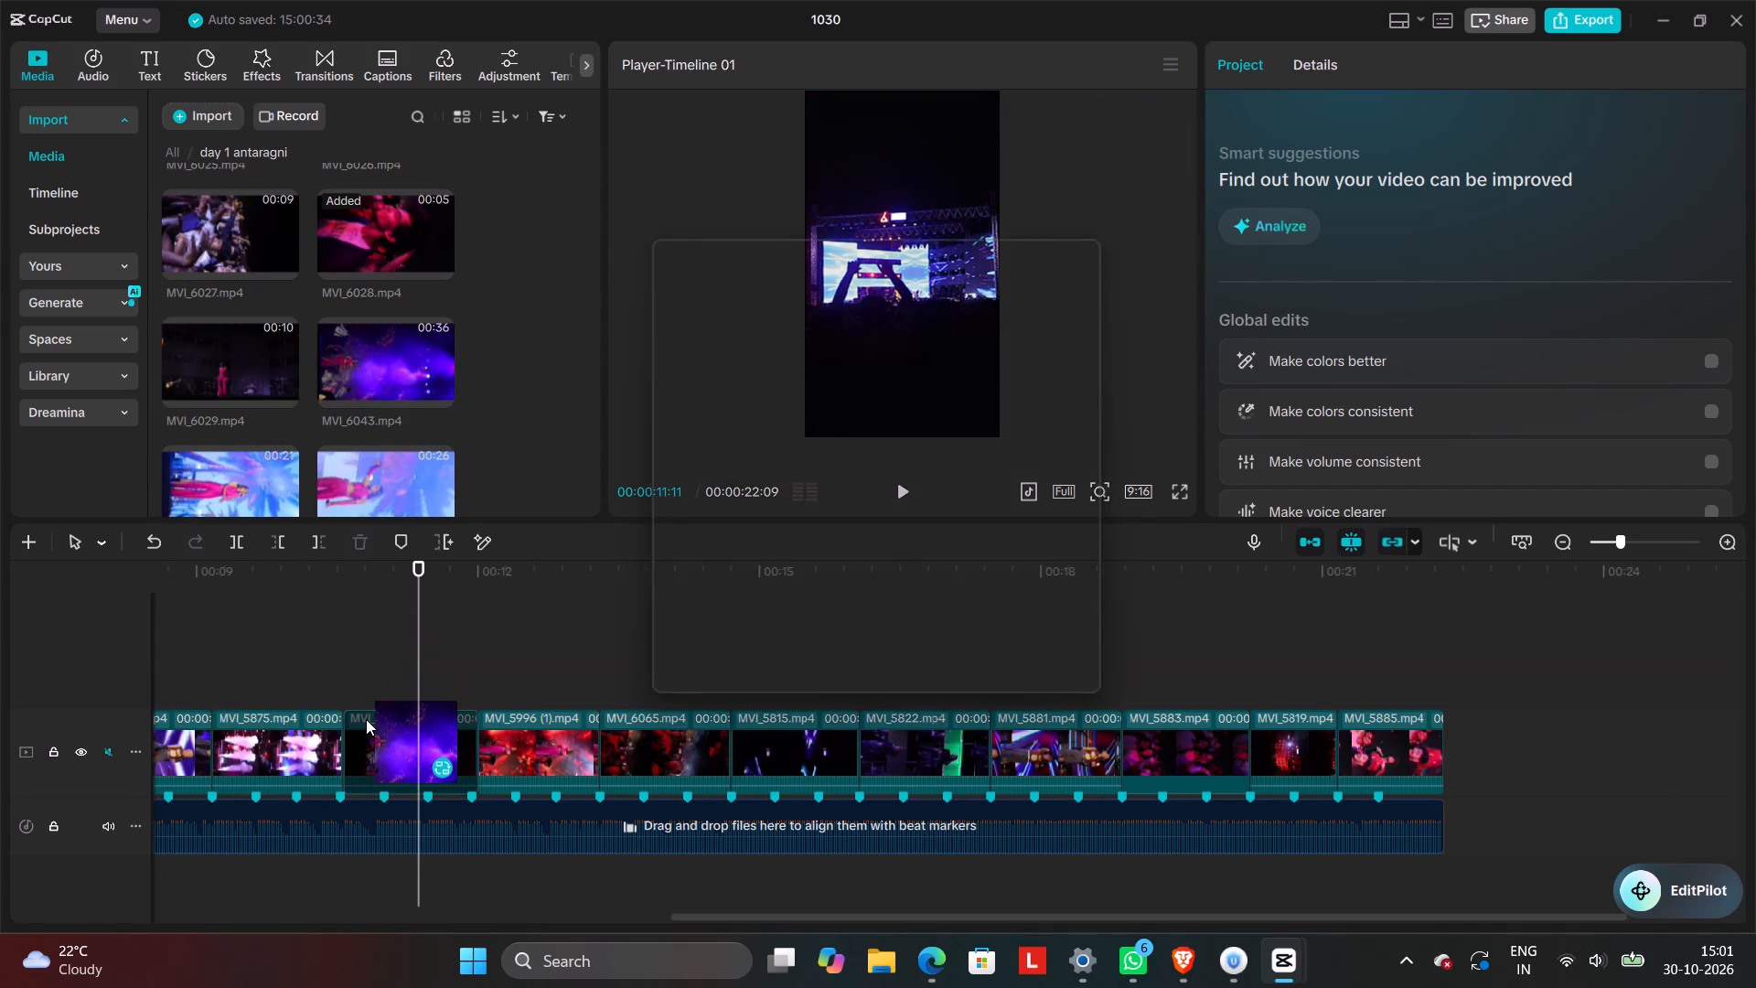
pyautogui.moveTo(910, 578); pyautogui.dragTo(612, 642)
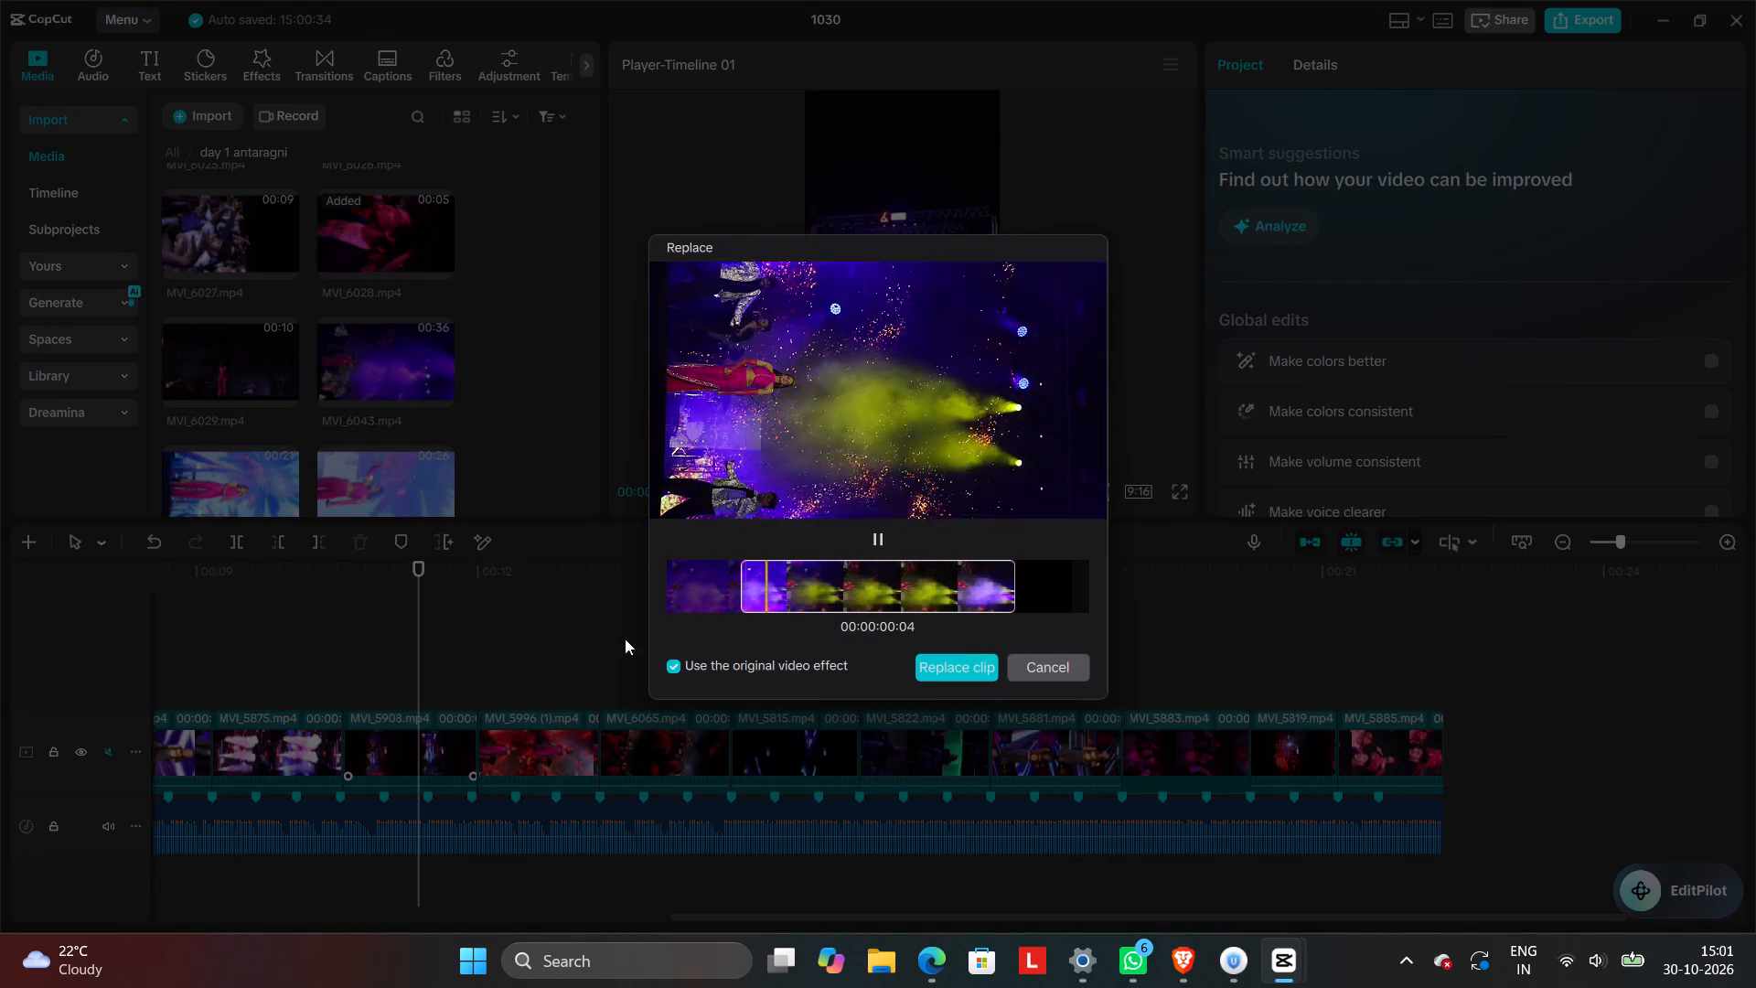
pyautogui.click(955, 671)
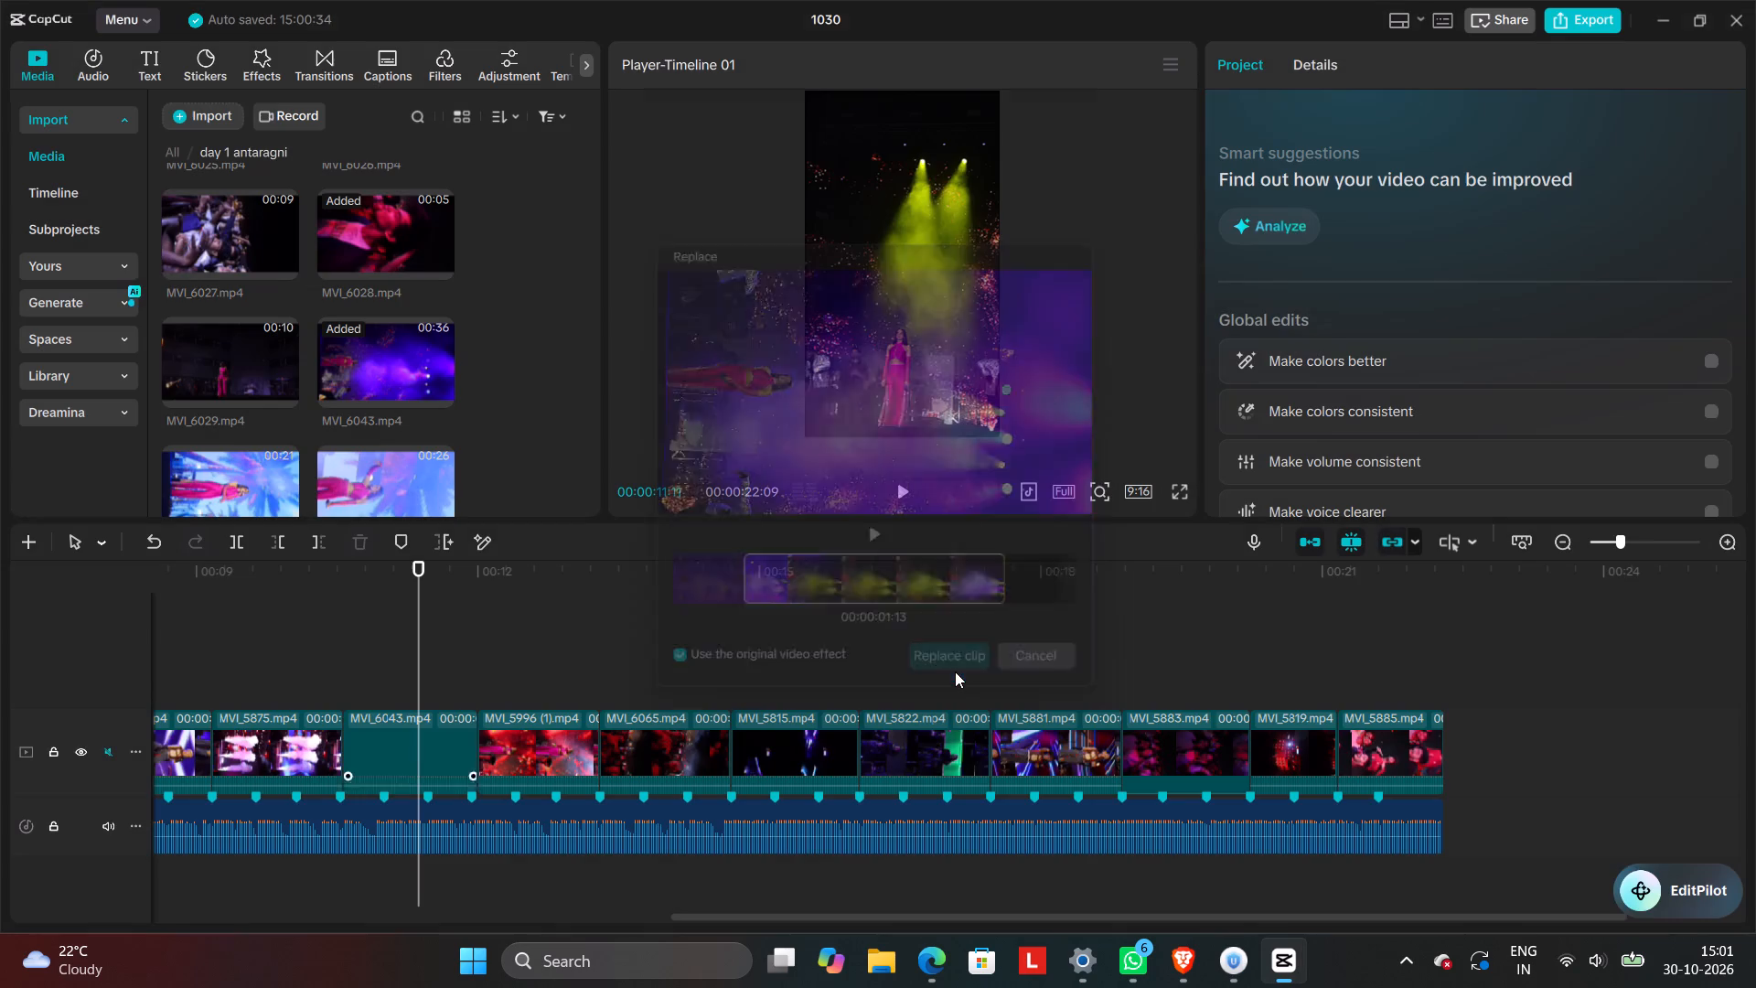
# Play back the sequence from 00:00:09:22 to the end.
pyautogui.click(266, 662)
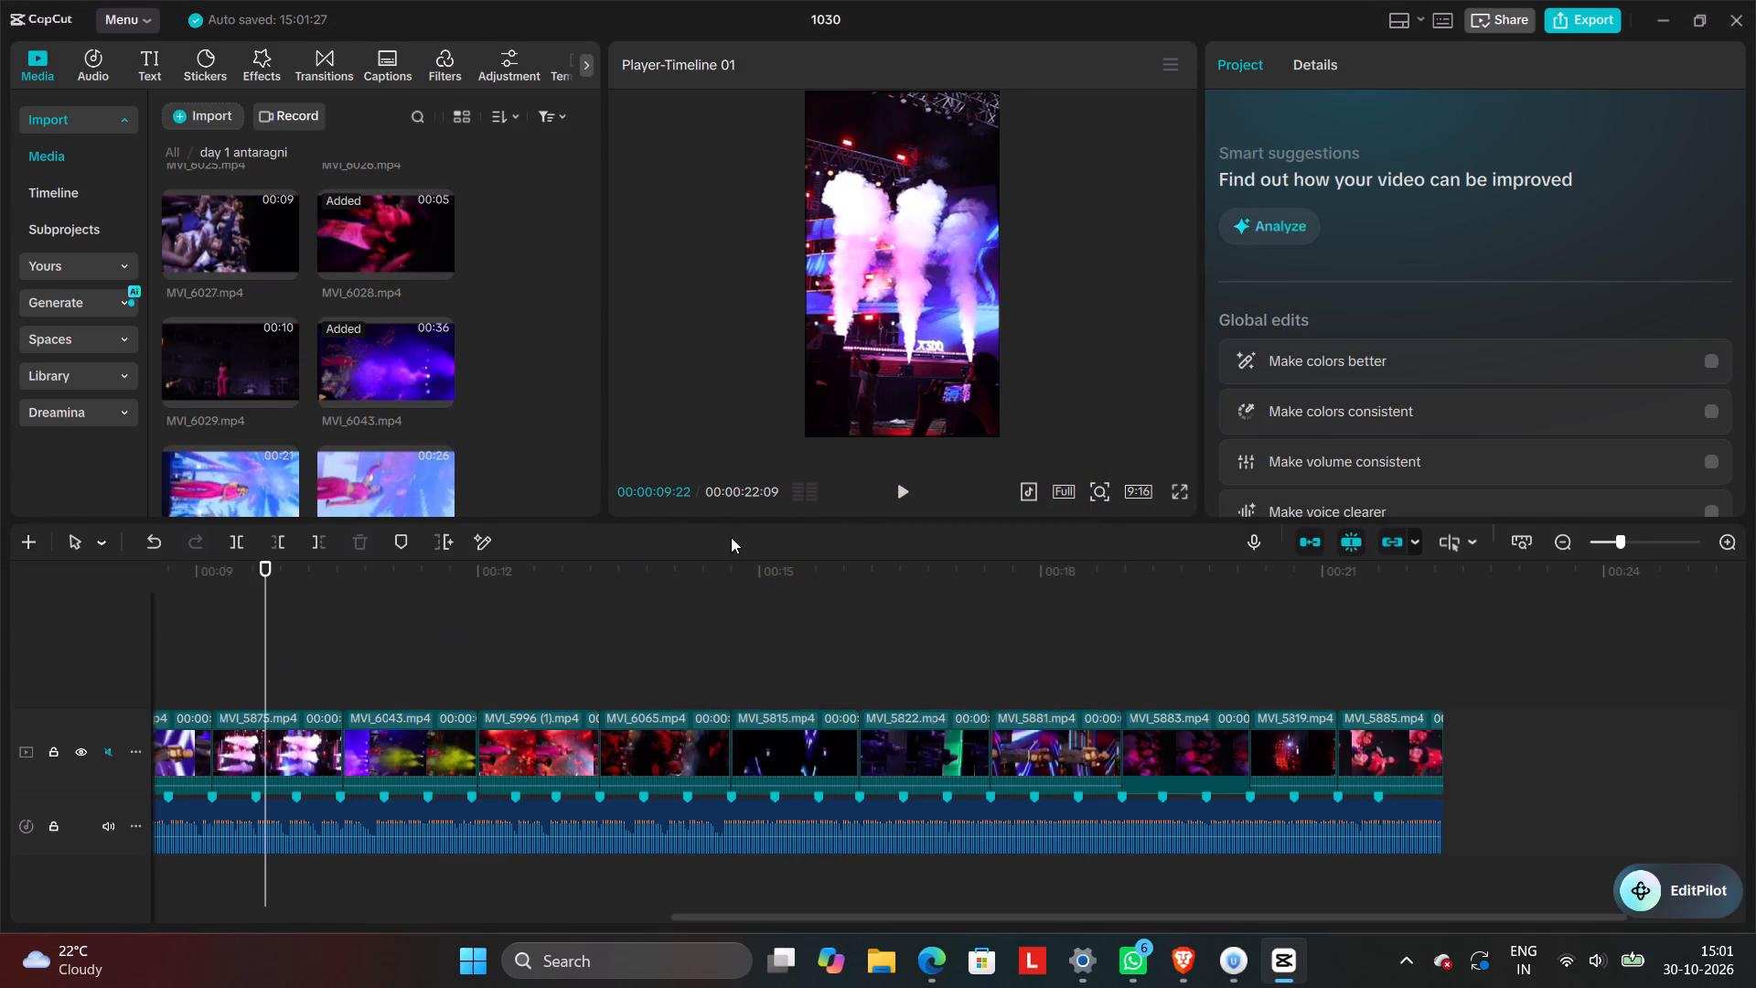
pyautogui.click(909, 497)
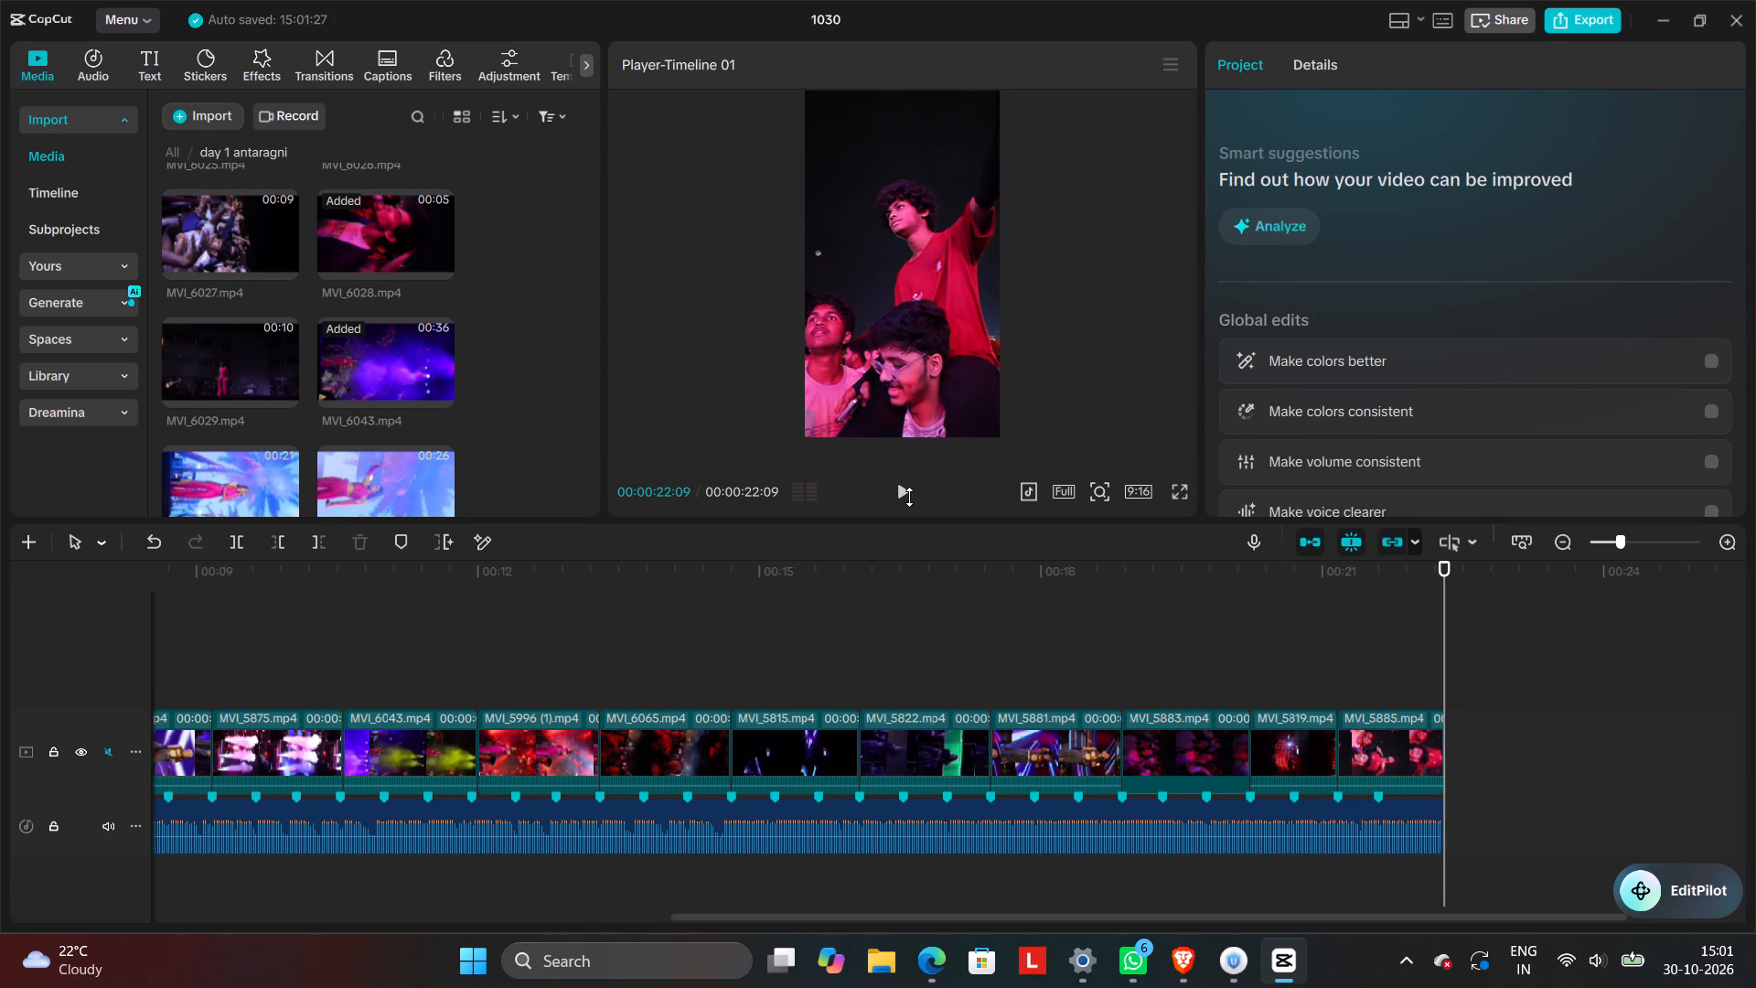
# Apply the Fade Out exit animation to the last clip, MVI_5885.
pyautogui.click(1426, 746)
pyautogui.click(1475, 47)
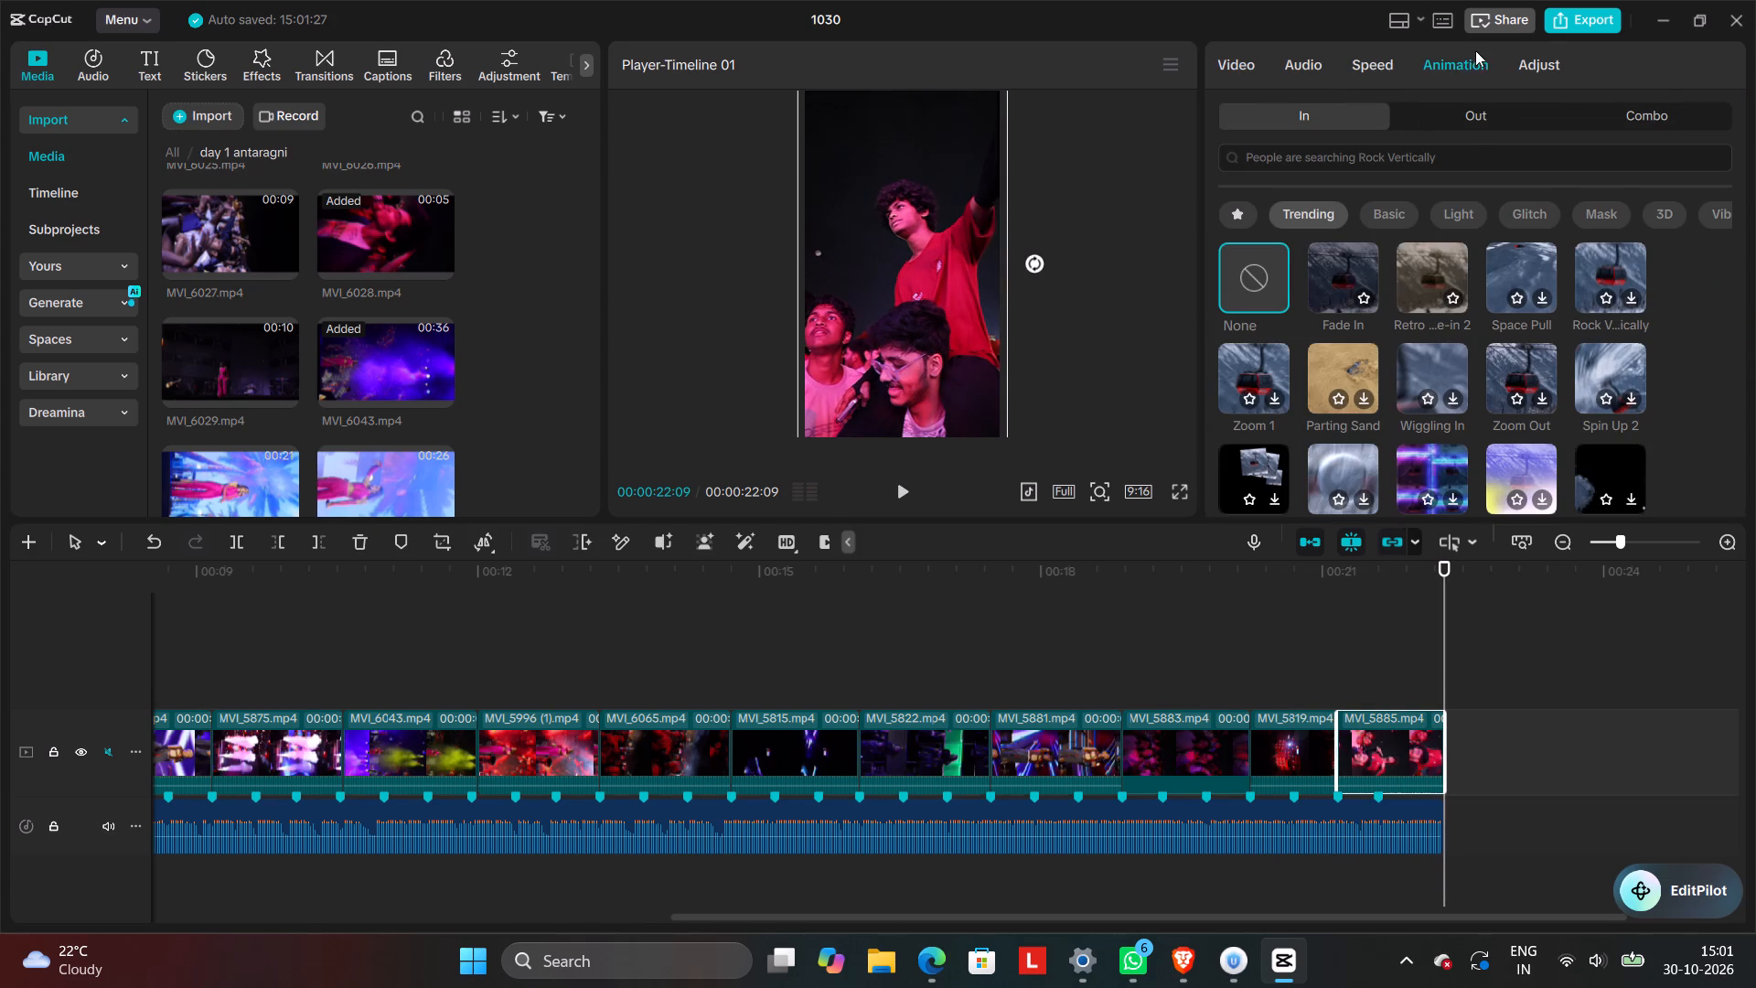
pyautogui.click(1420, 117)
pyautogui.click(1342, 270)
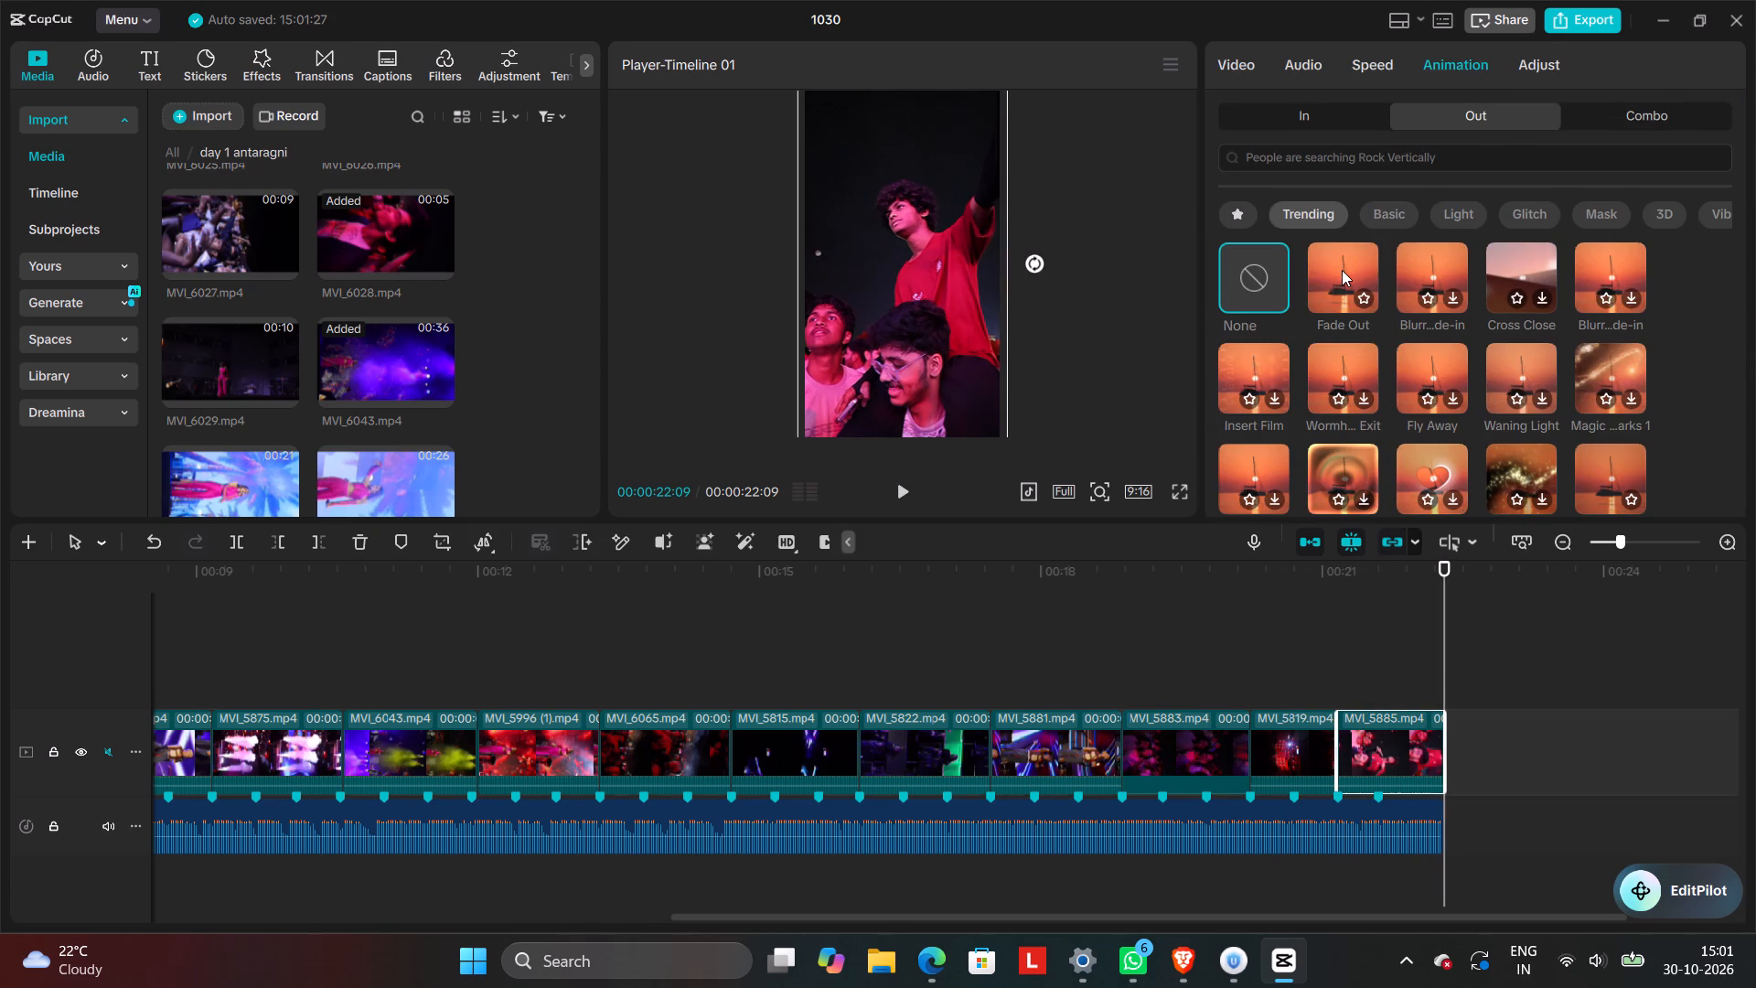
# Return to the start of the sequence and apply the Fade In entrance animation to the first clip, MVI_6028.
pyautogui.click(1064, 584)
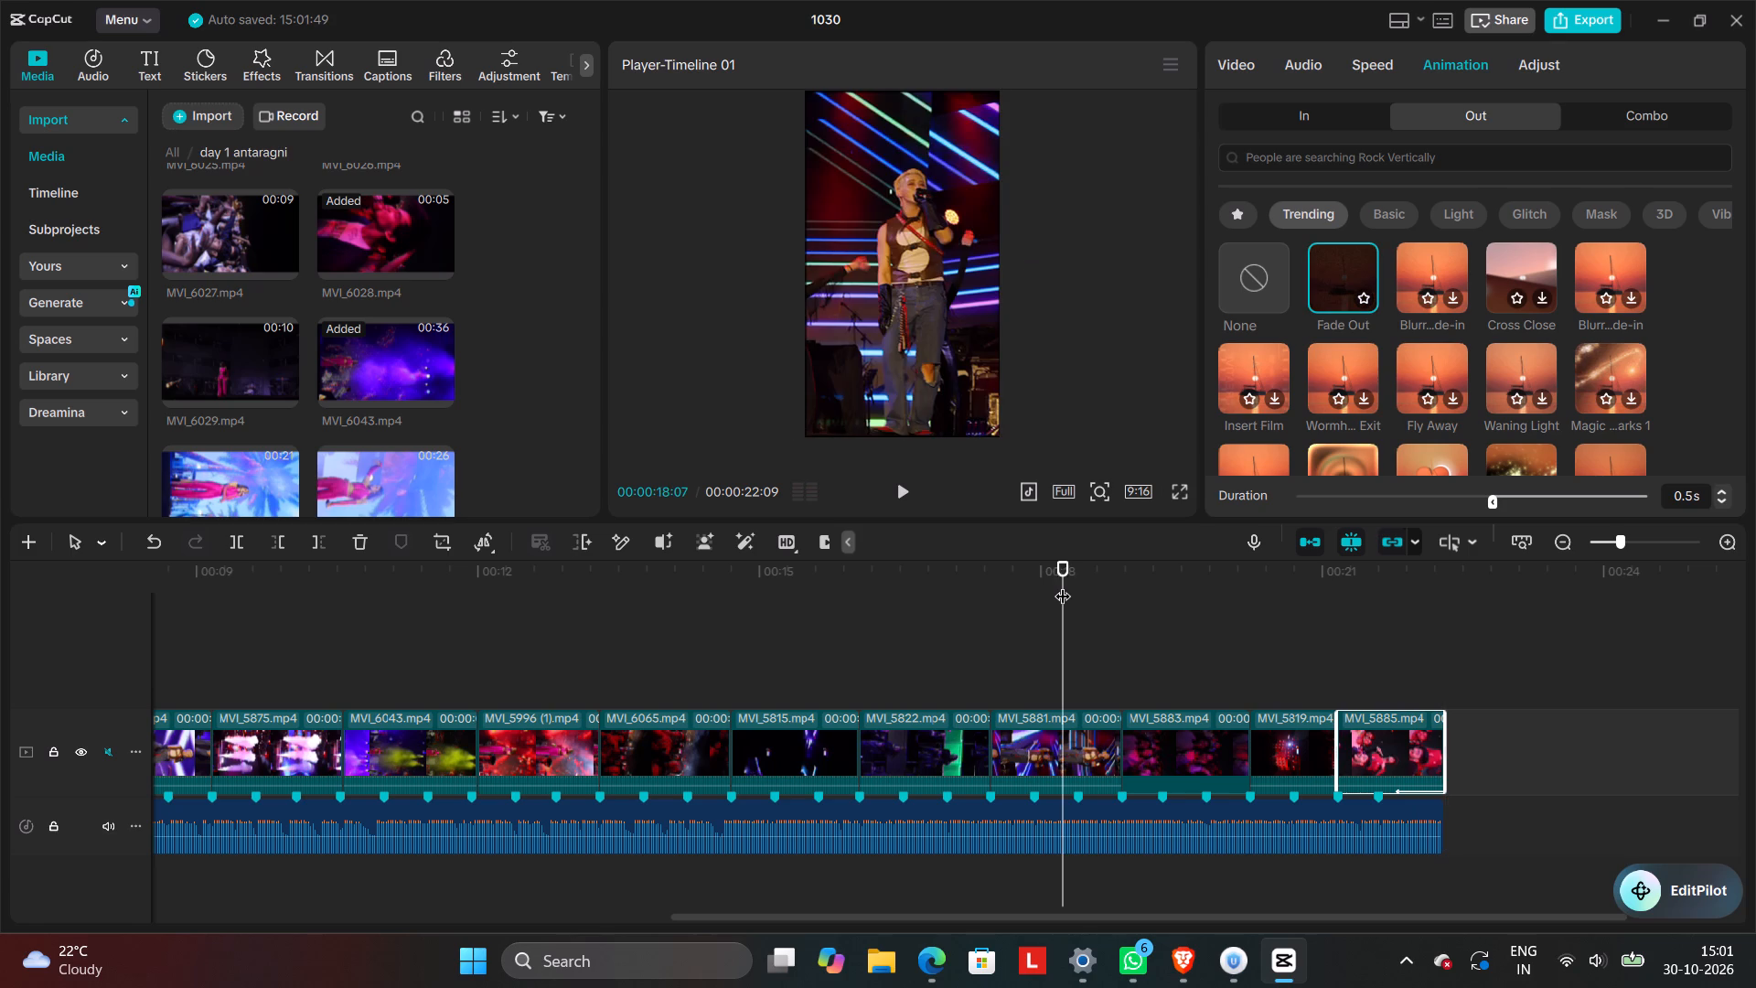
pyautogui.moveTo(1063, 585); pyautogui.dragTo(2, 751)
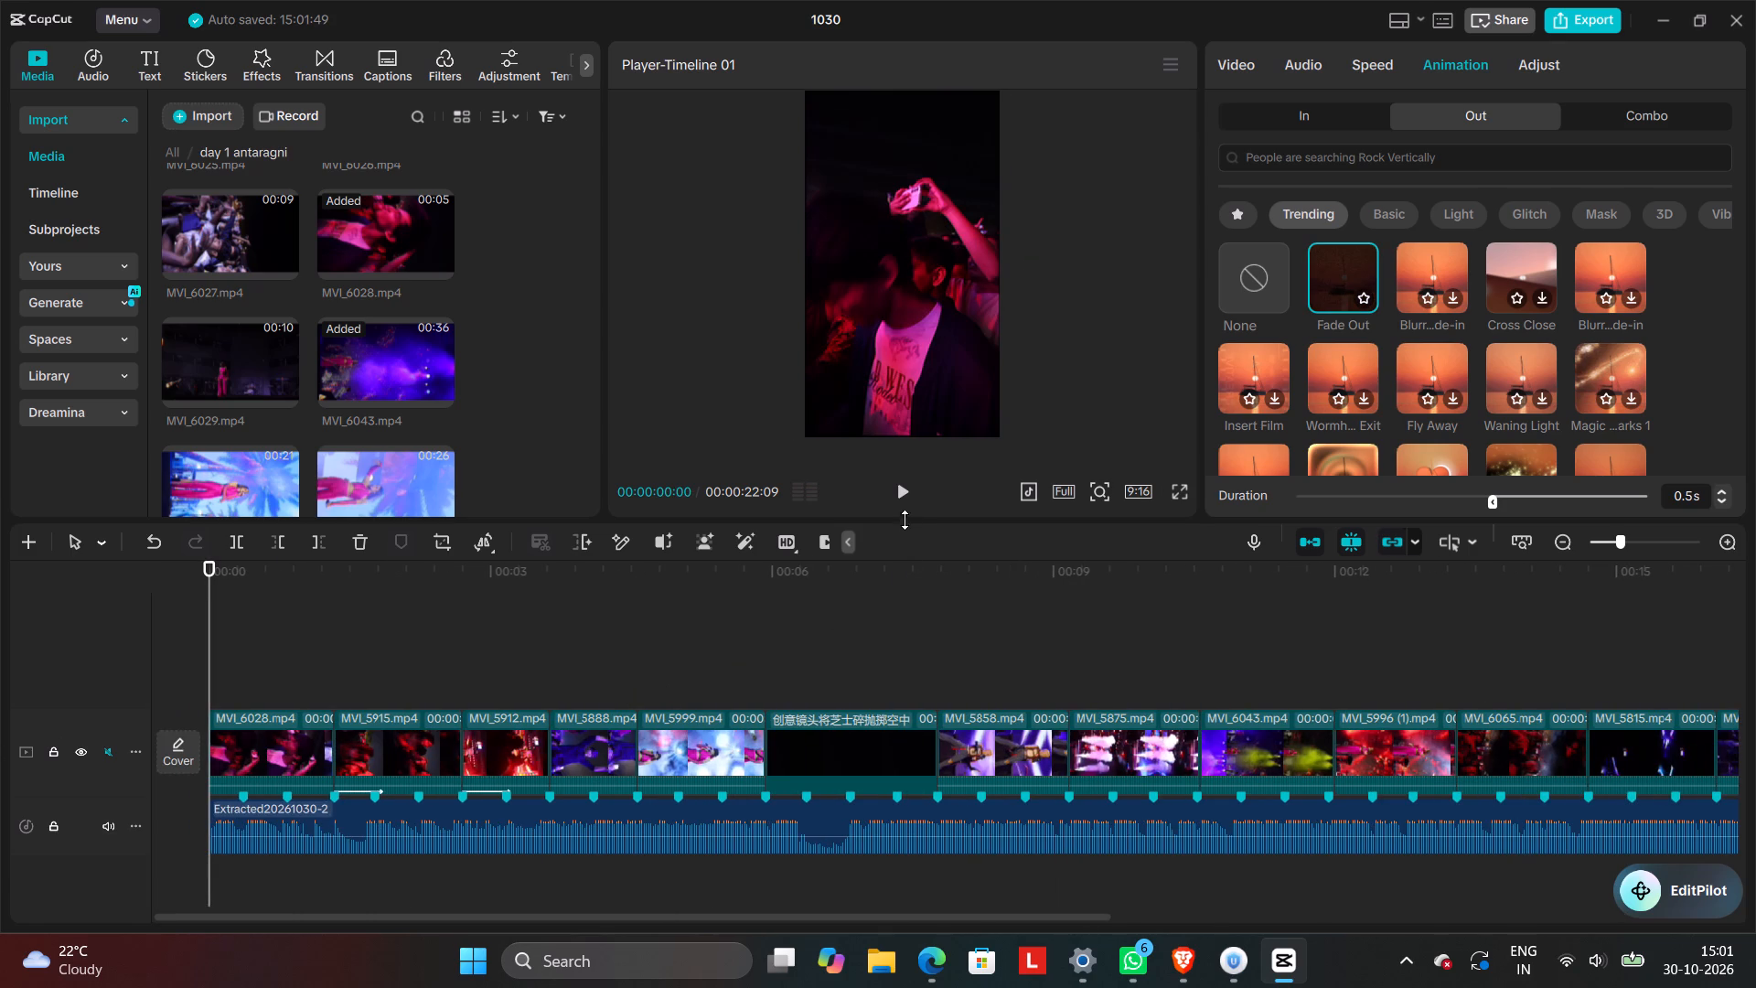
pyautogui.click(264, 740)
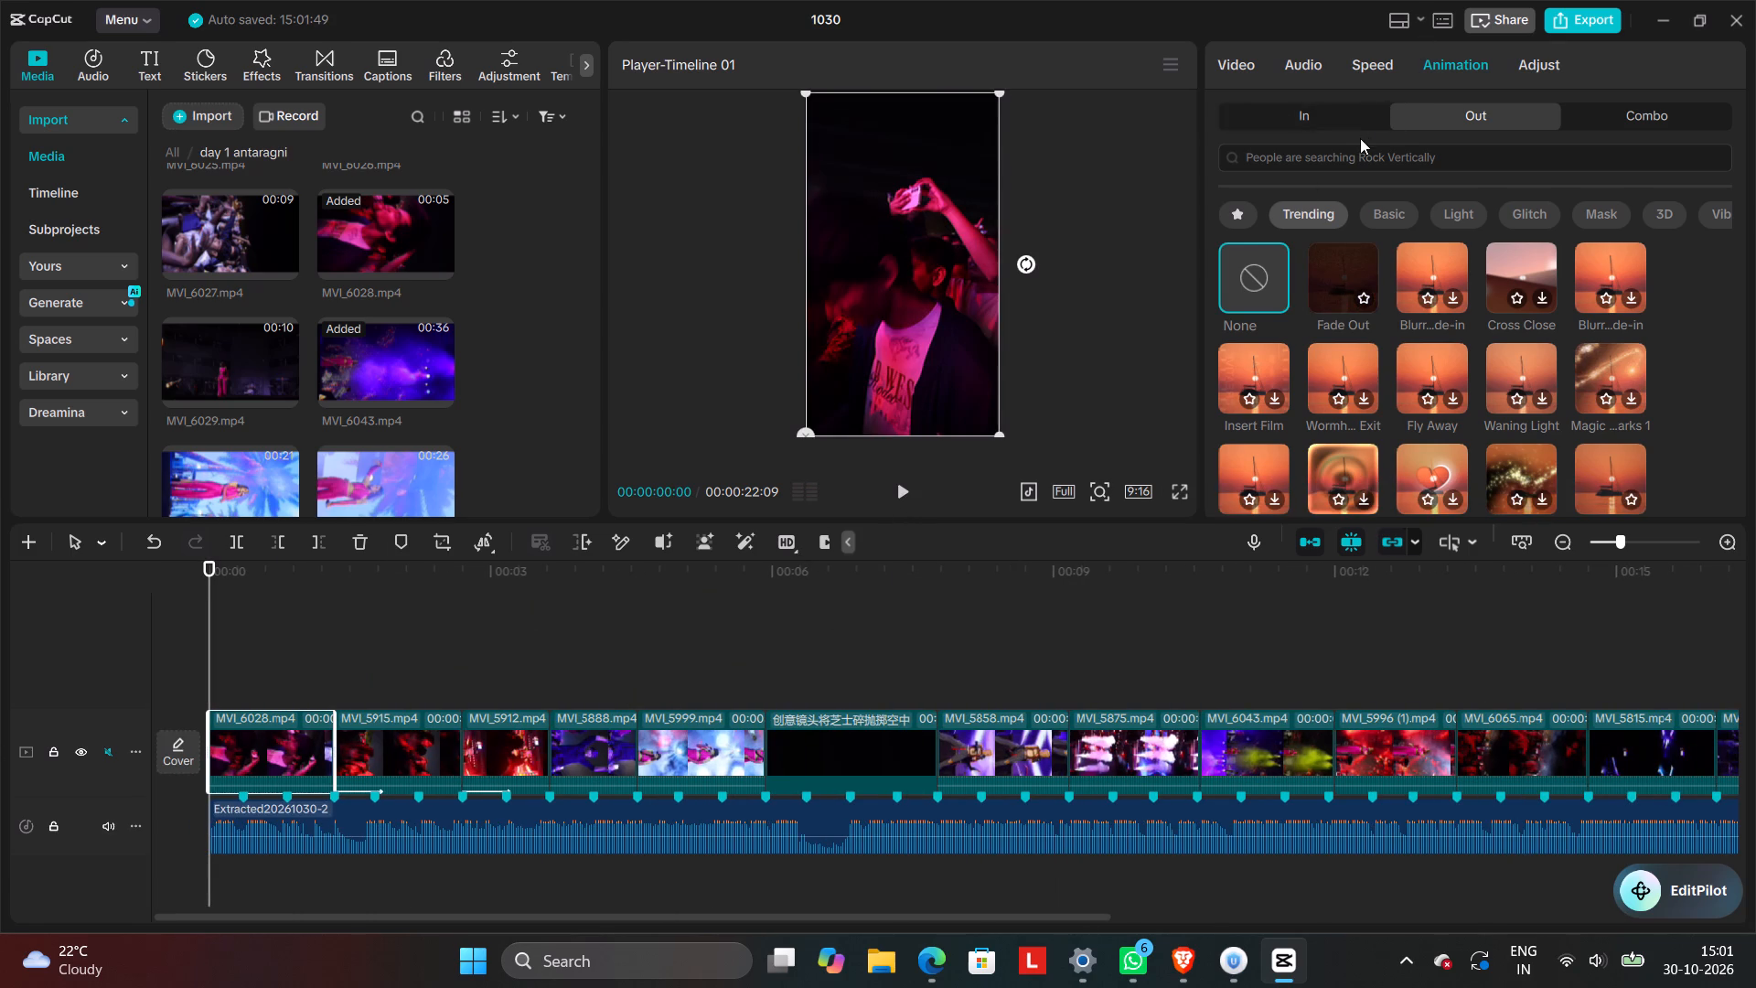
pyautogui.click(1356, 116)
pyautogui.click(1324, 254)
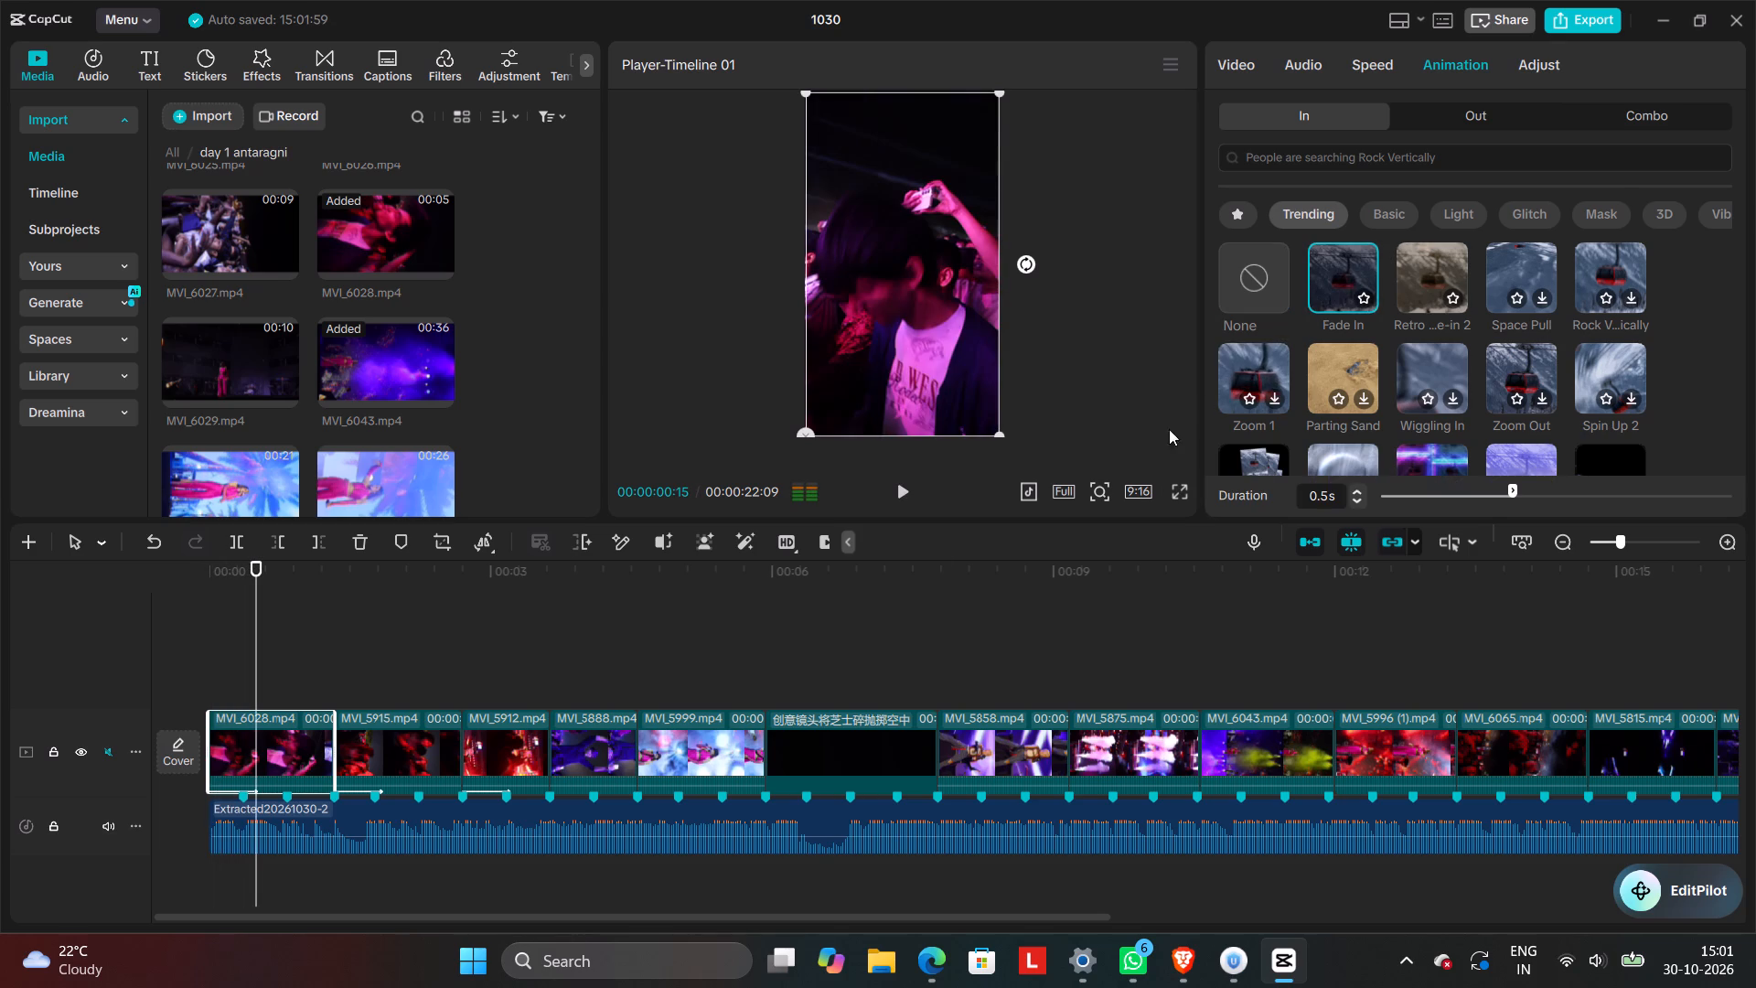
# Search the transitions for "negative" and add Negative Flash at the cut between MVI_6028 and MVI_5915.
pyautogui.click(337, 682)
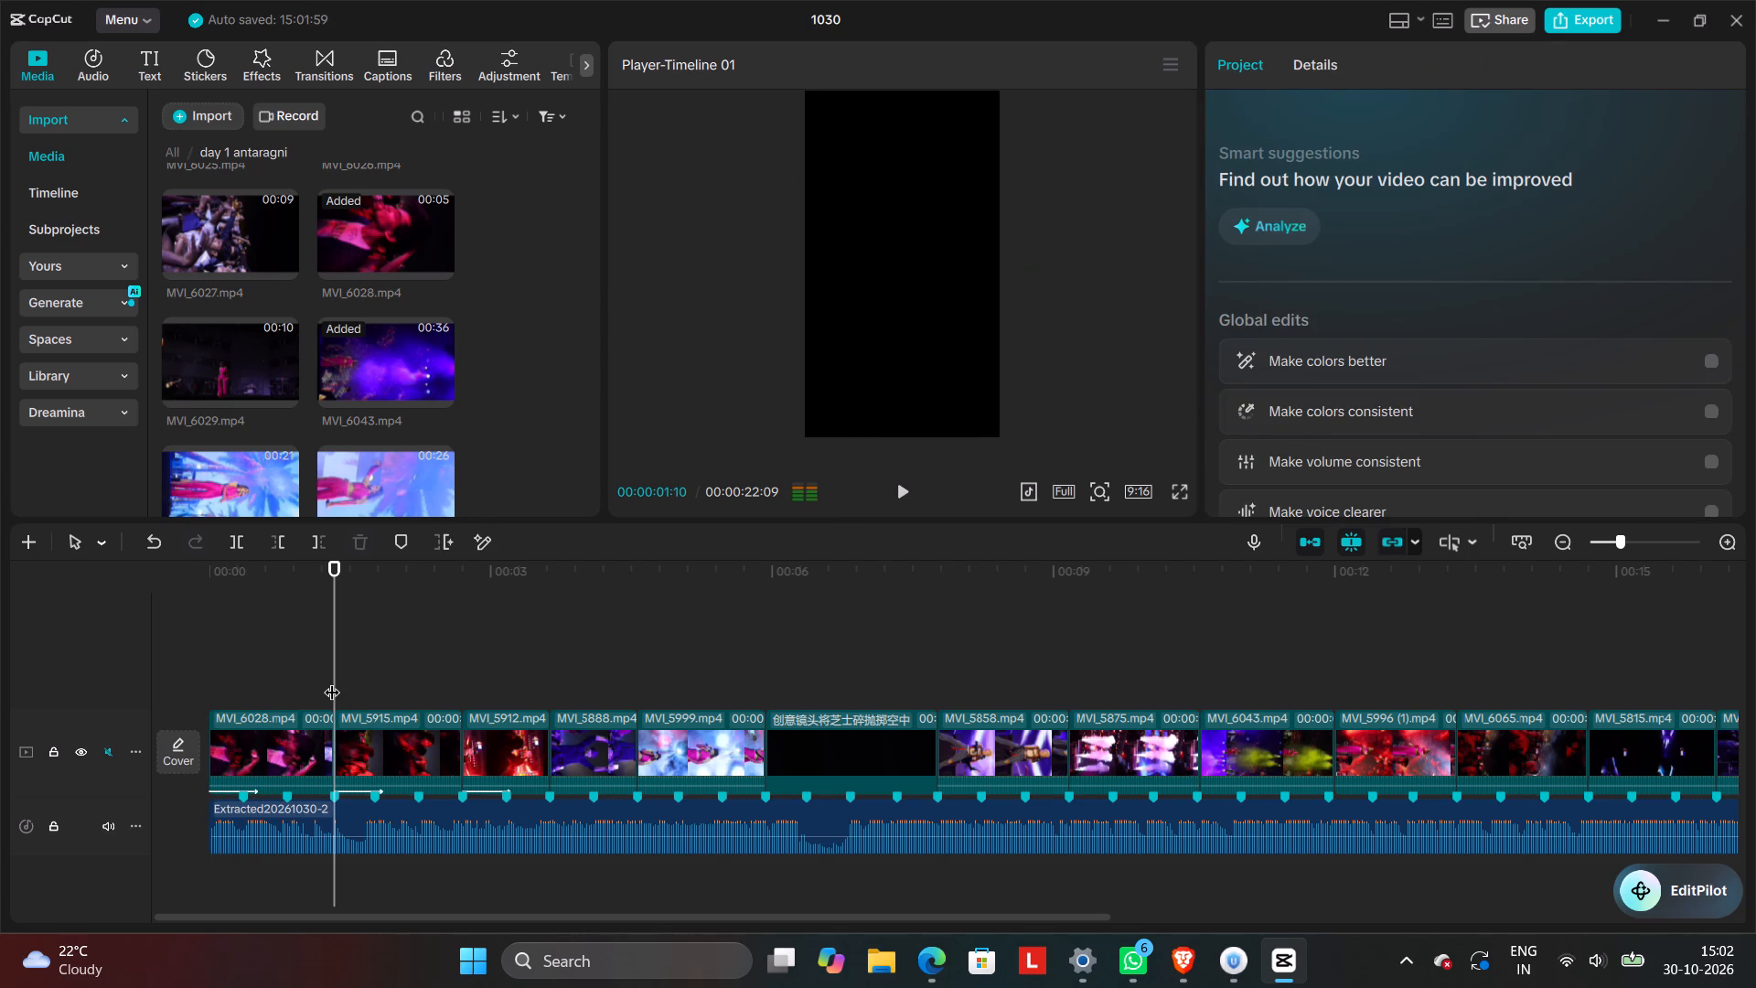
pyautogui.click(332, 681)
pyautogui.click(294, 684)
pyautogui.click(317, 679)
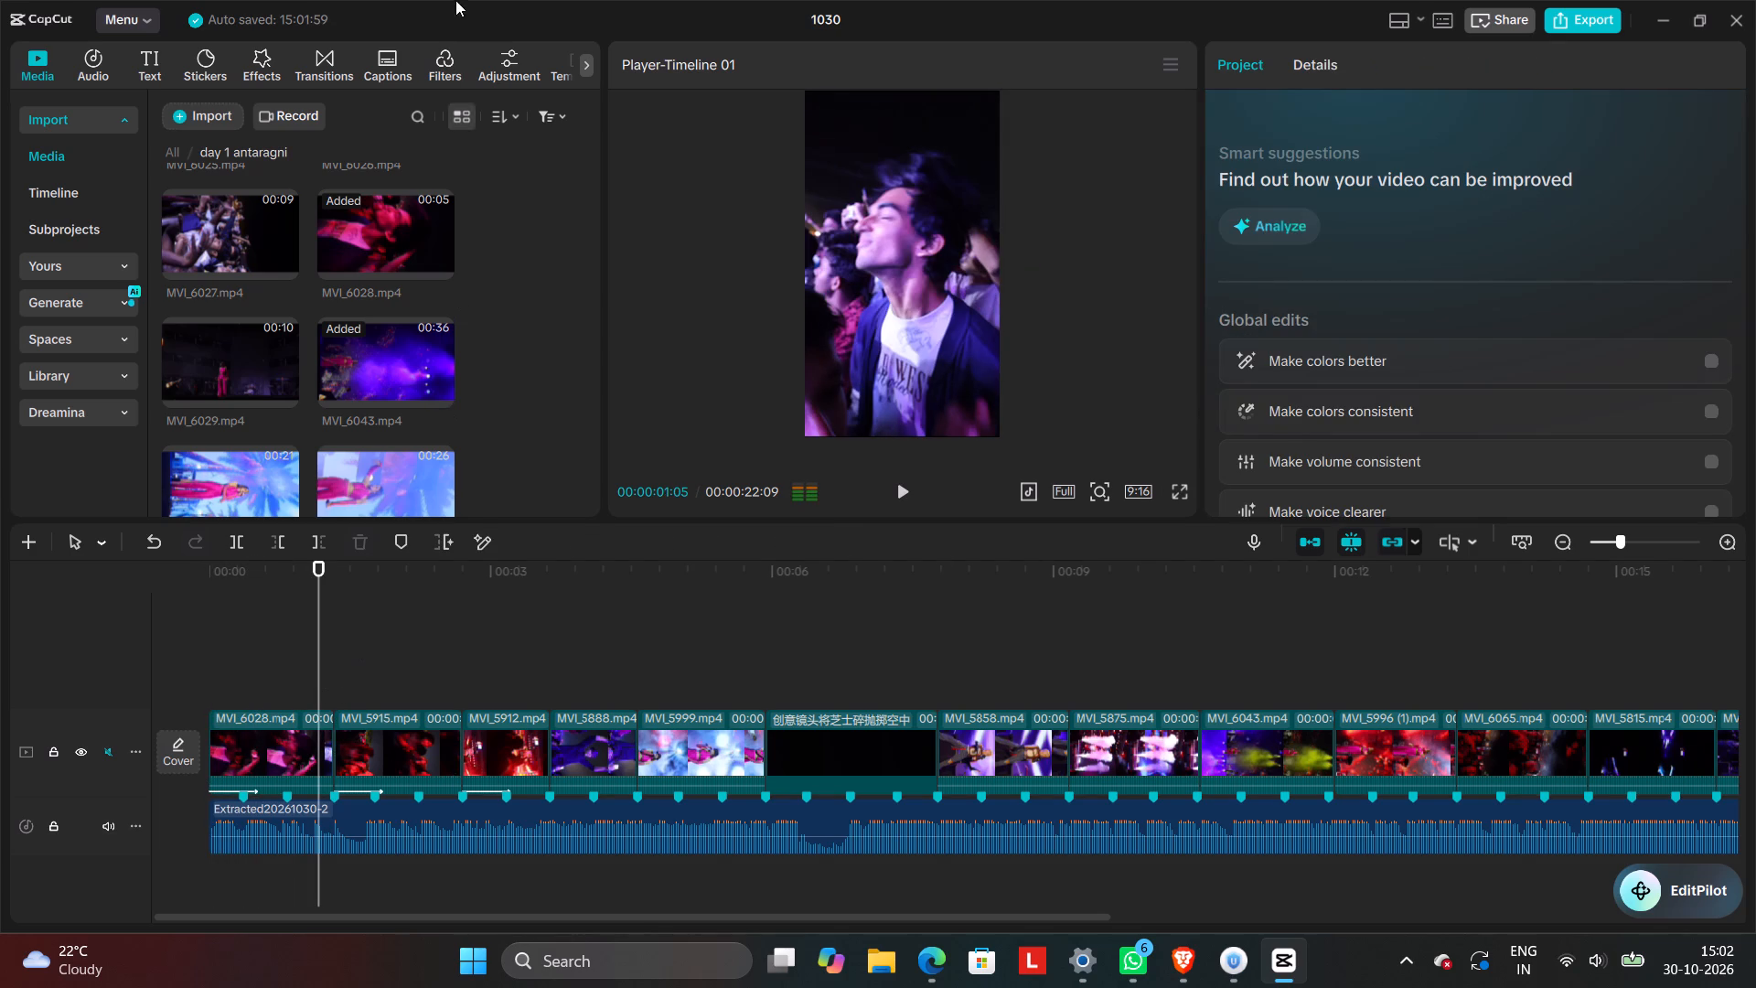
pyautogui.click(335, 57)
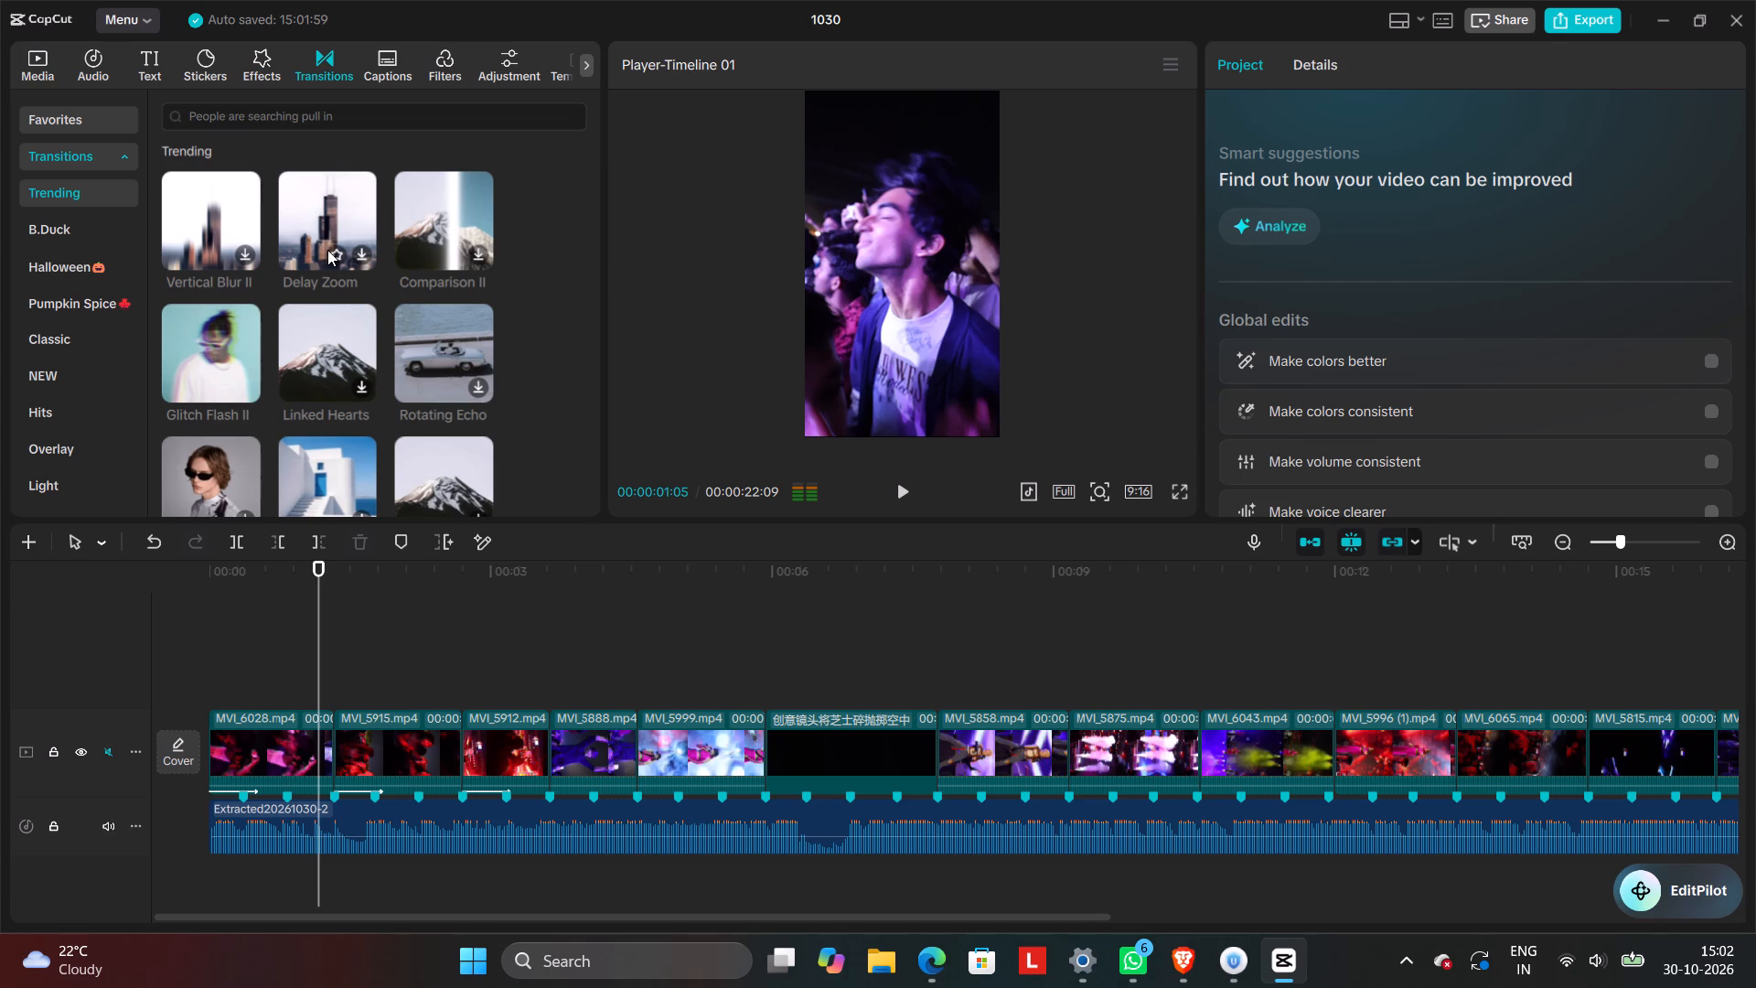
pyautogui.click(410, 109)
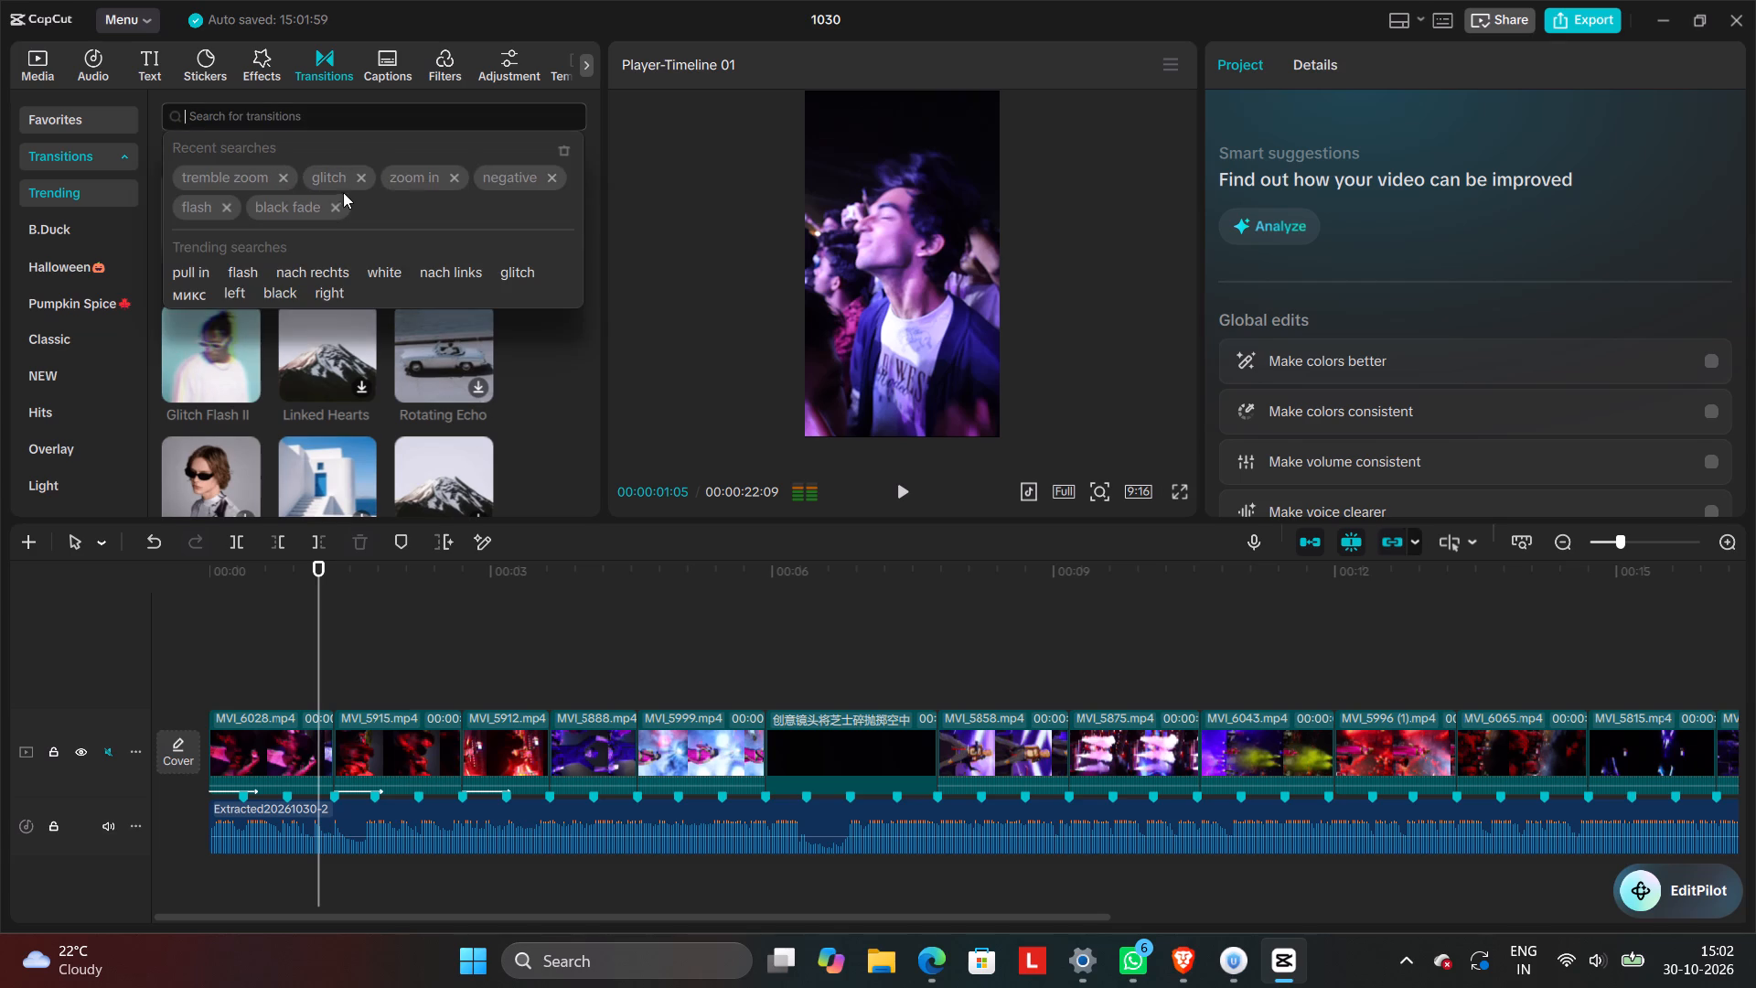
pyautogui.click(514, 174)
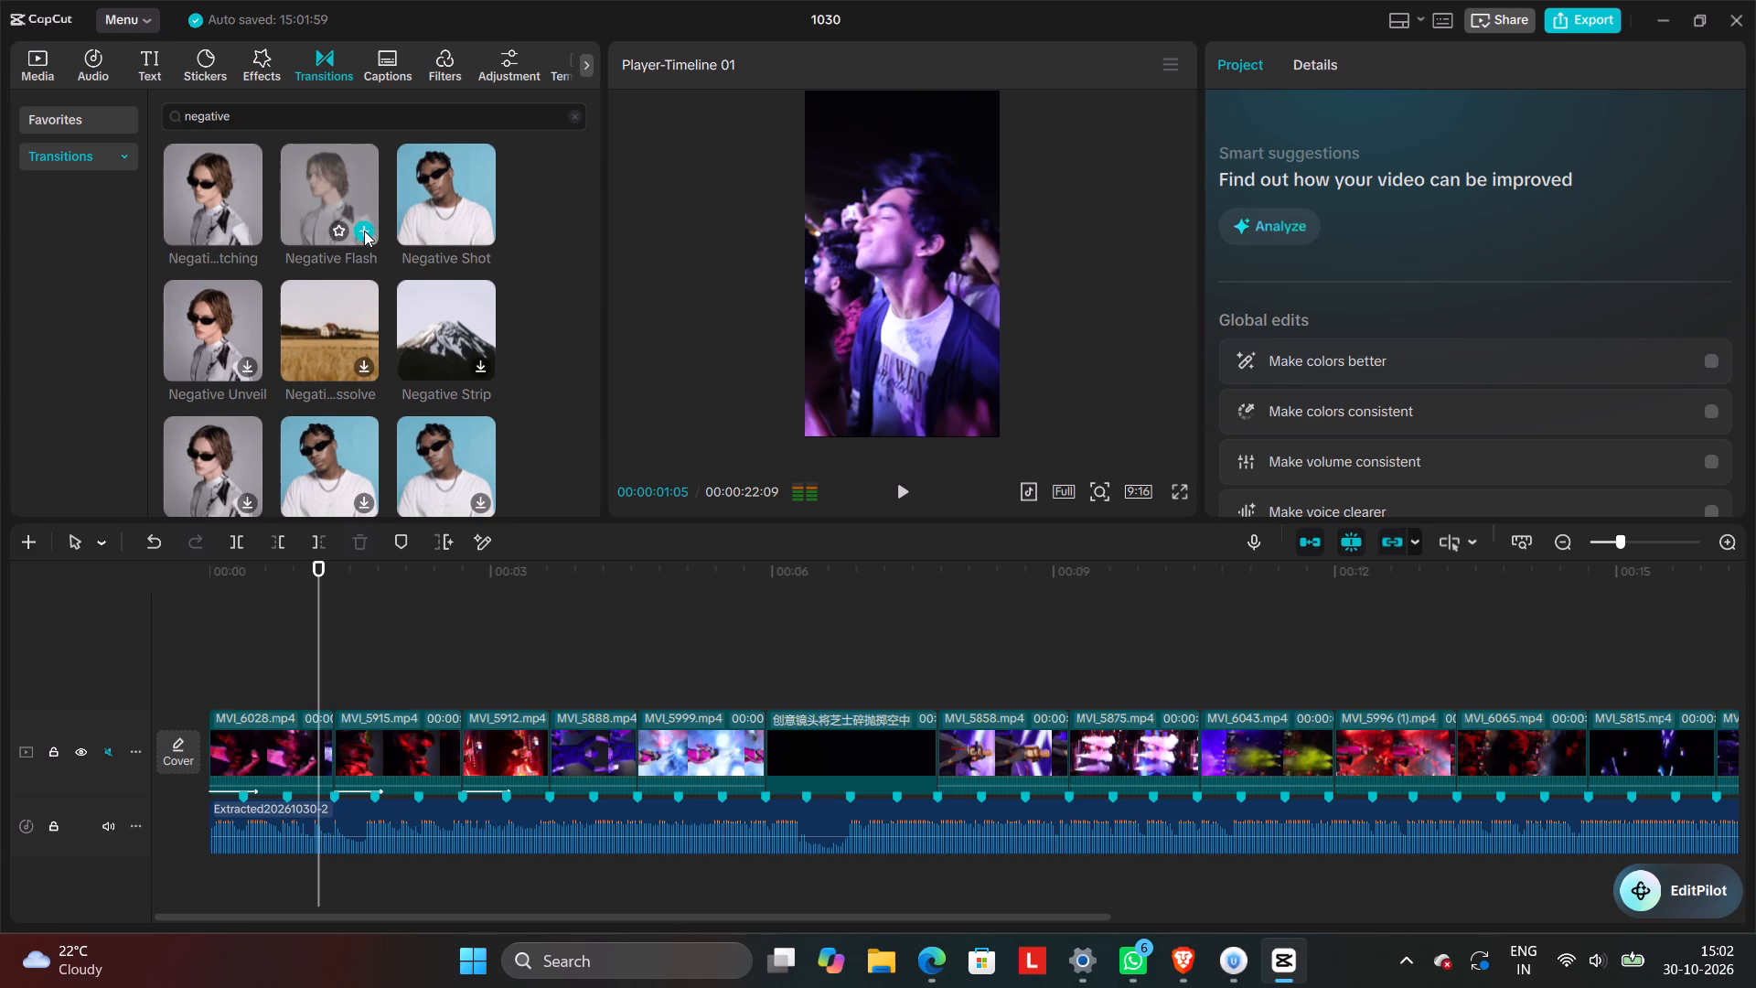
pyautogui.moveTo(353, 187); pyautogui.dragTo(304, 708)
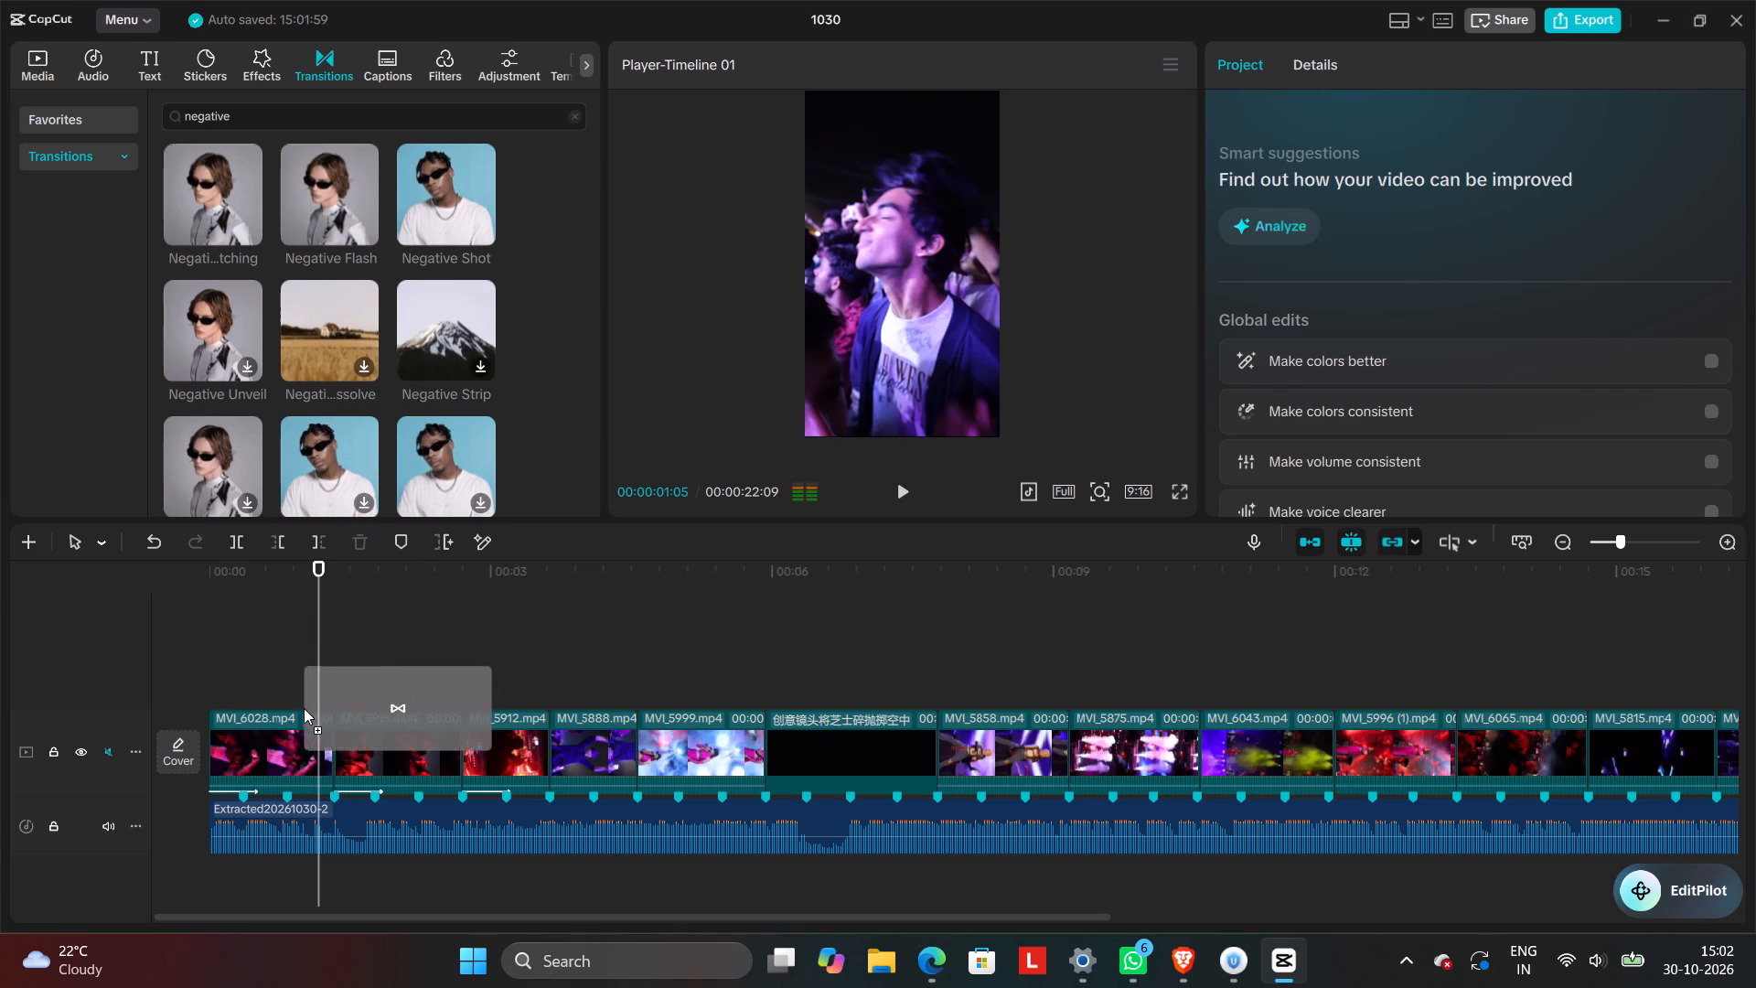
pyautogui.moveTo(304, 708); pyautogui.dragTo(299, 738)
# Play back the opening from 00:00:00:15 to 00:00:03:10 to check the first transition.
pyautogui.click(257, 669)
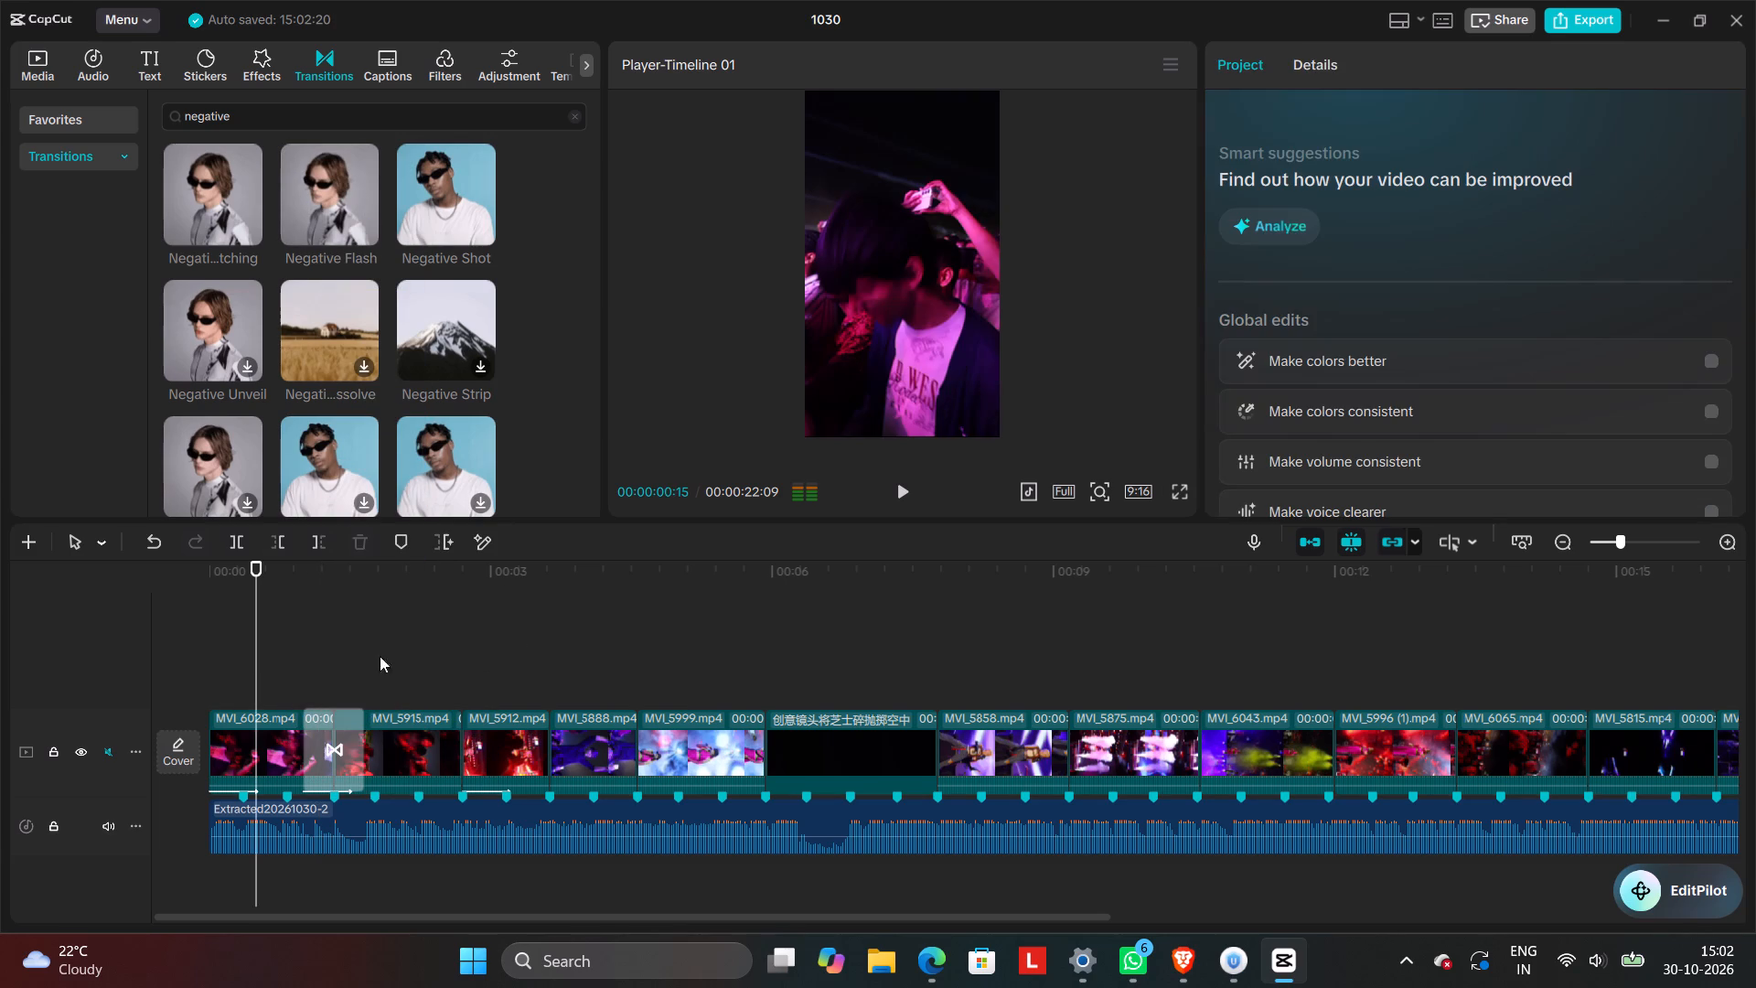
pyautogui.click(896, 502)
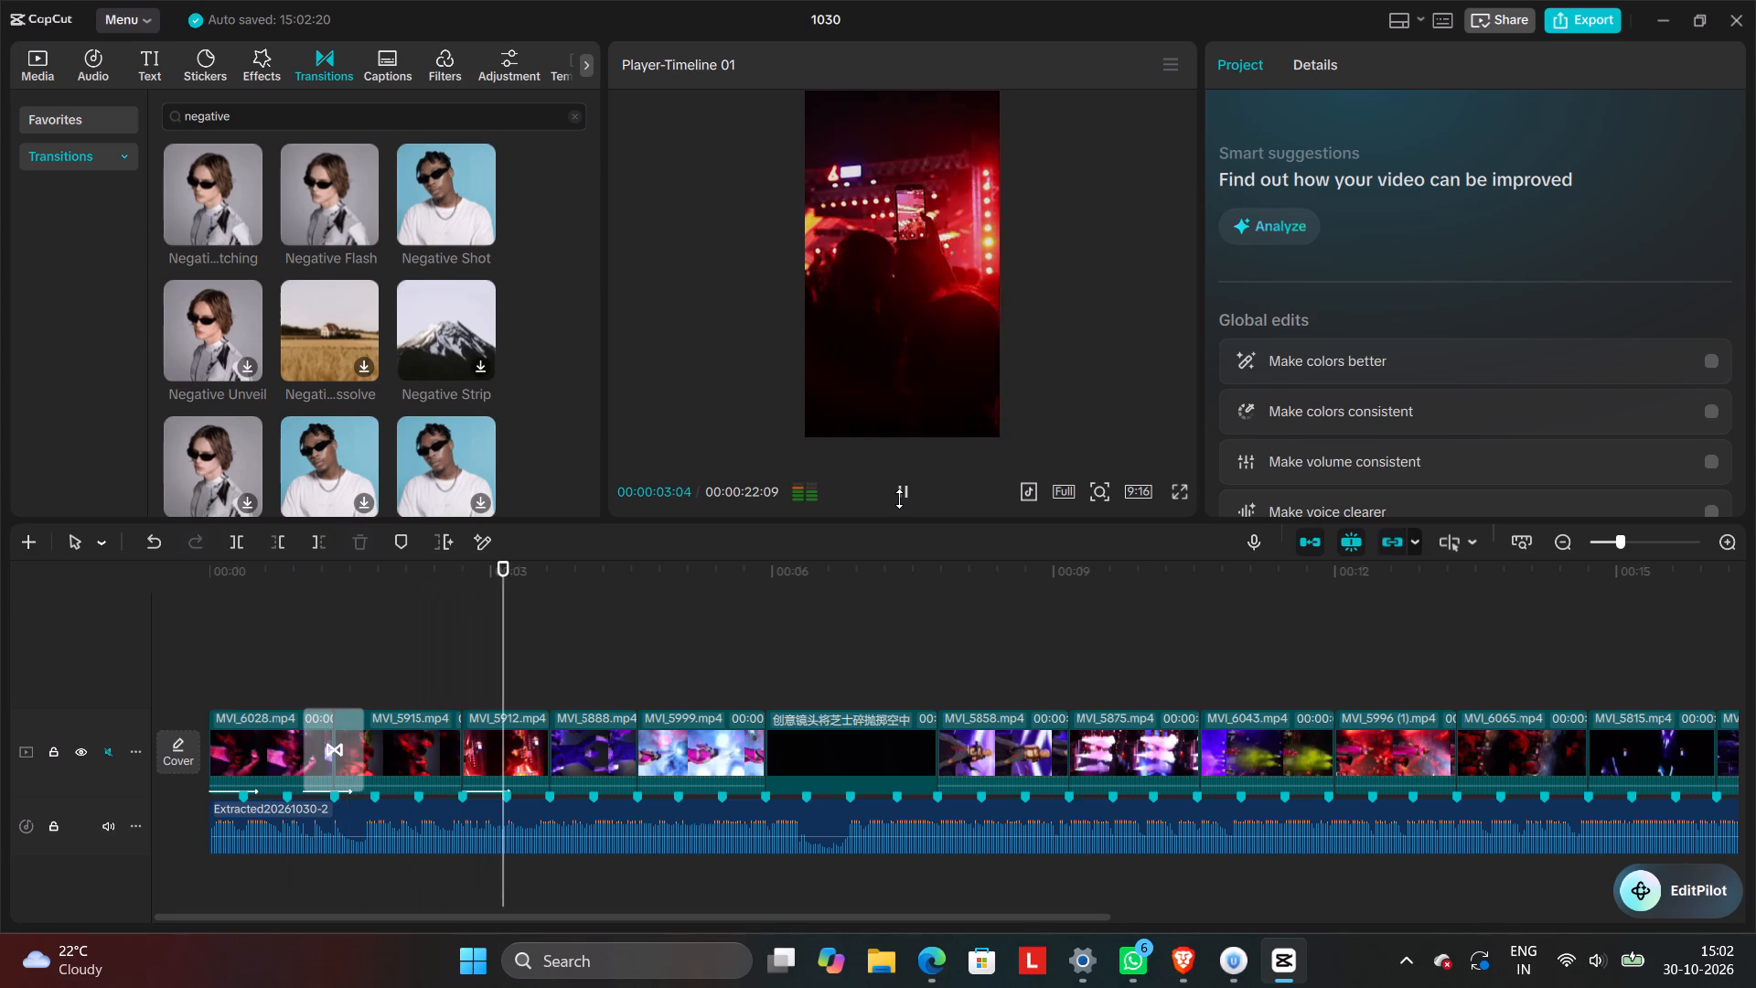
pyautogui.click(899, 499)
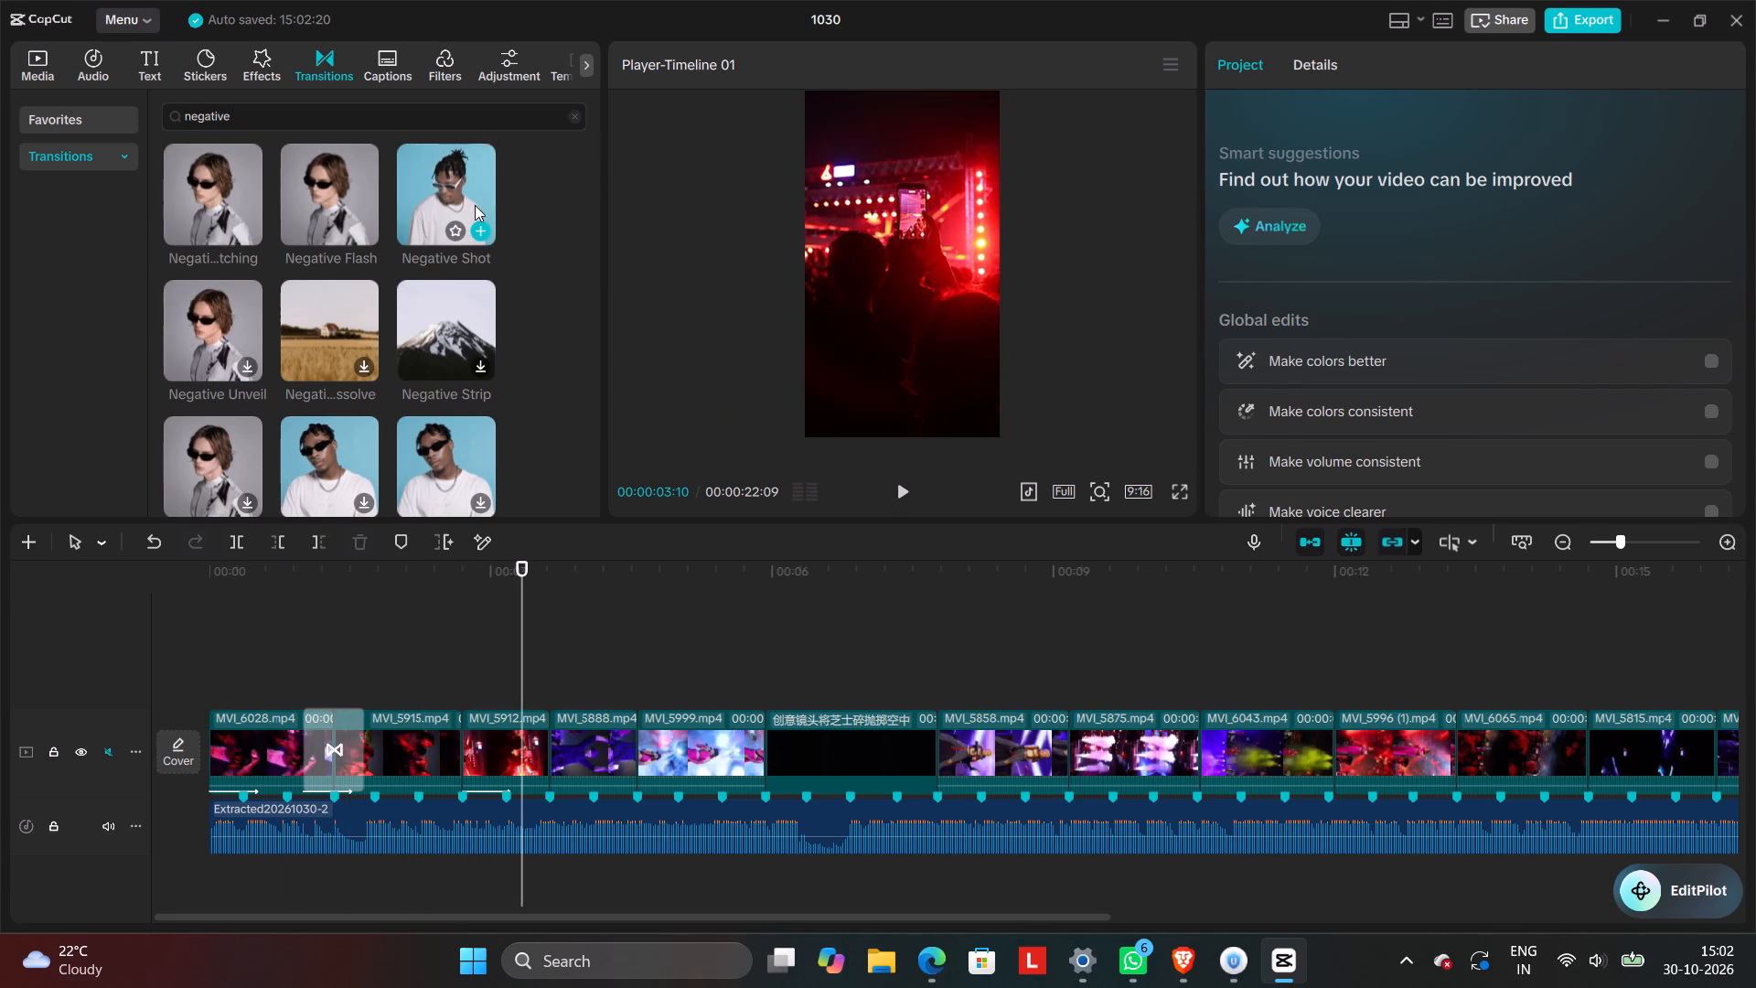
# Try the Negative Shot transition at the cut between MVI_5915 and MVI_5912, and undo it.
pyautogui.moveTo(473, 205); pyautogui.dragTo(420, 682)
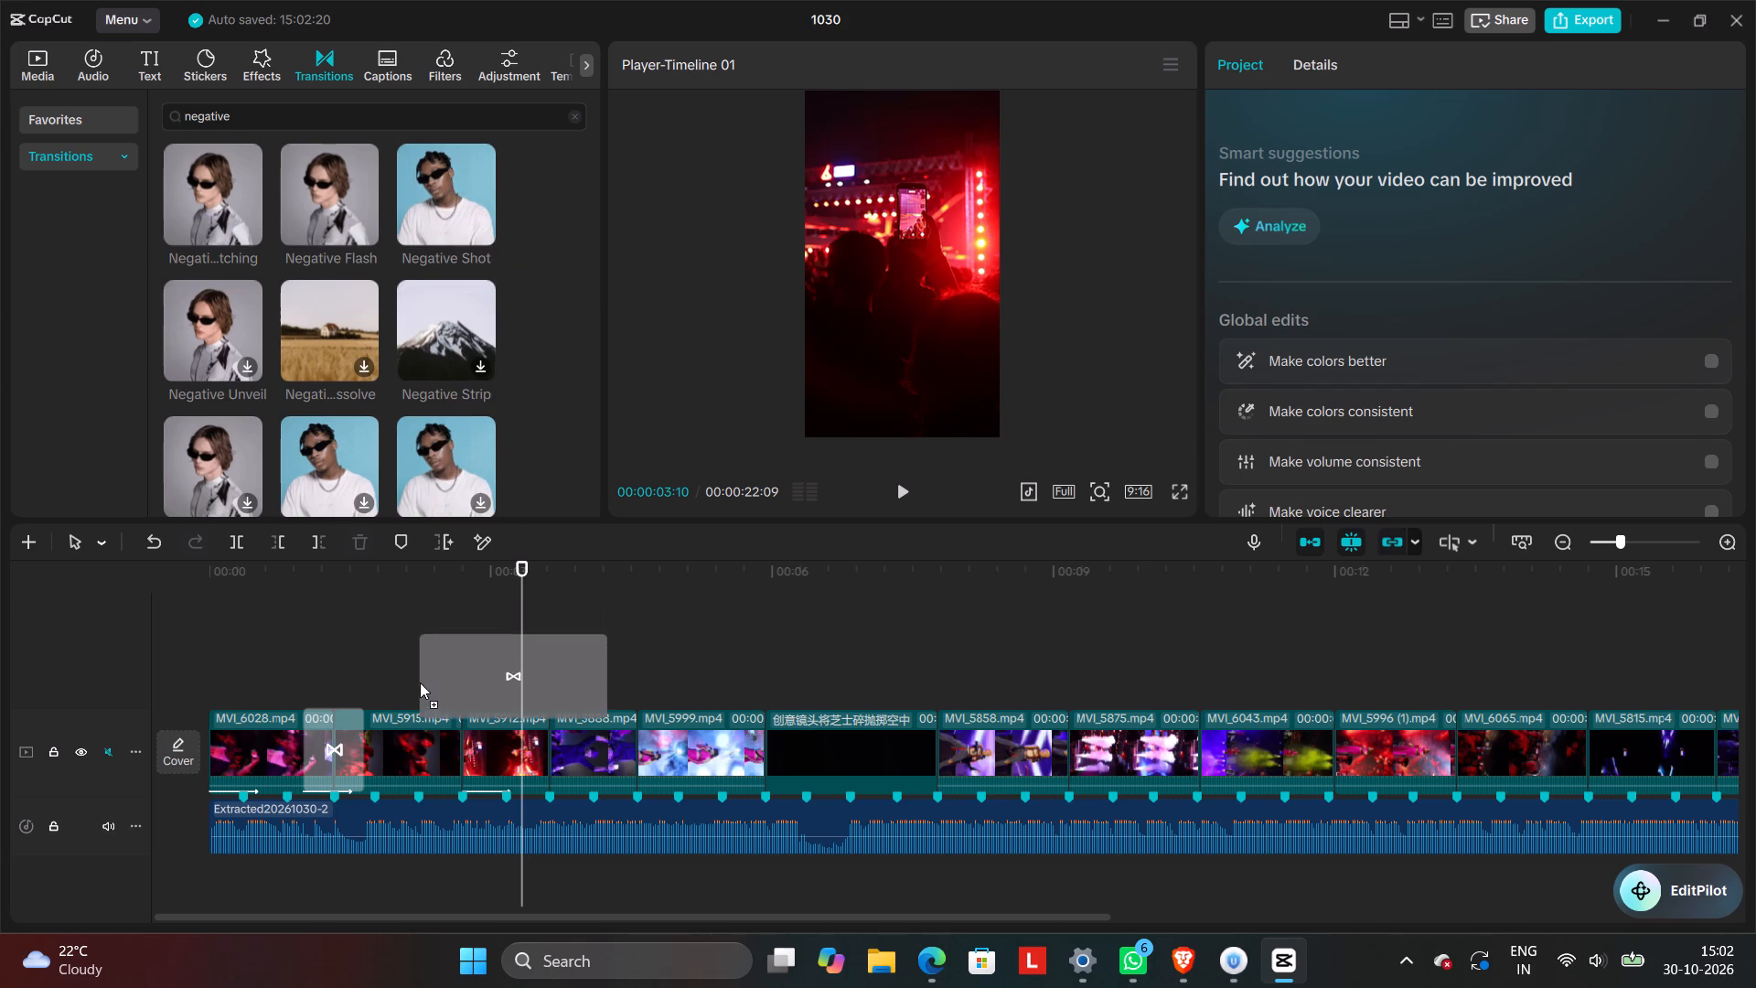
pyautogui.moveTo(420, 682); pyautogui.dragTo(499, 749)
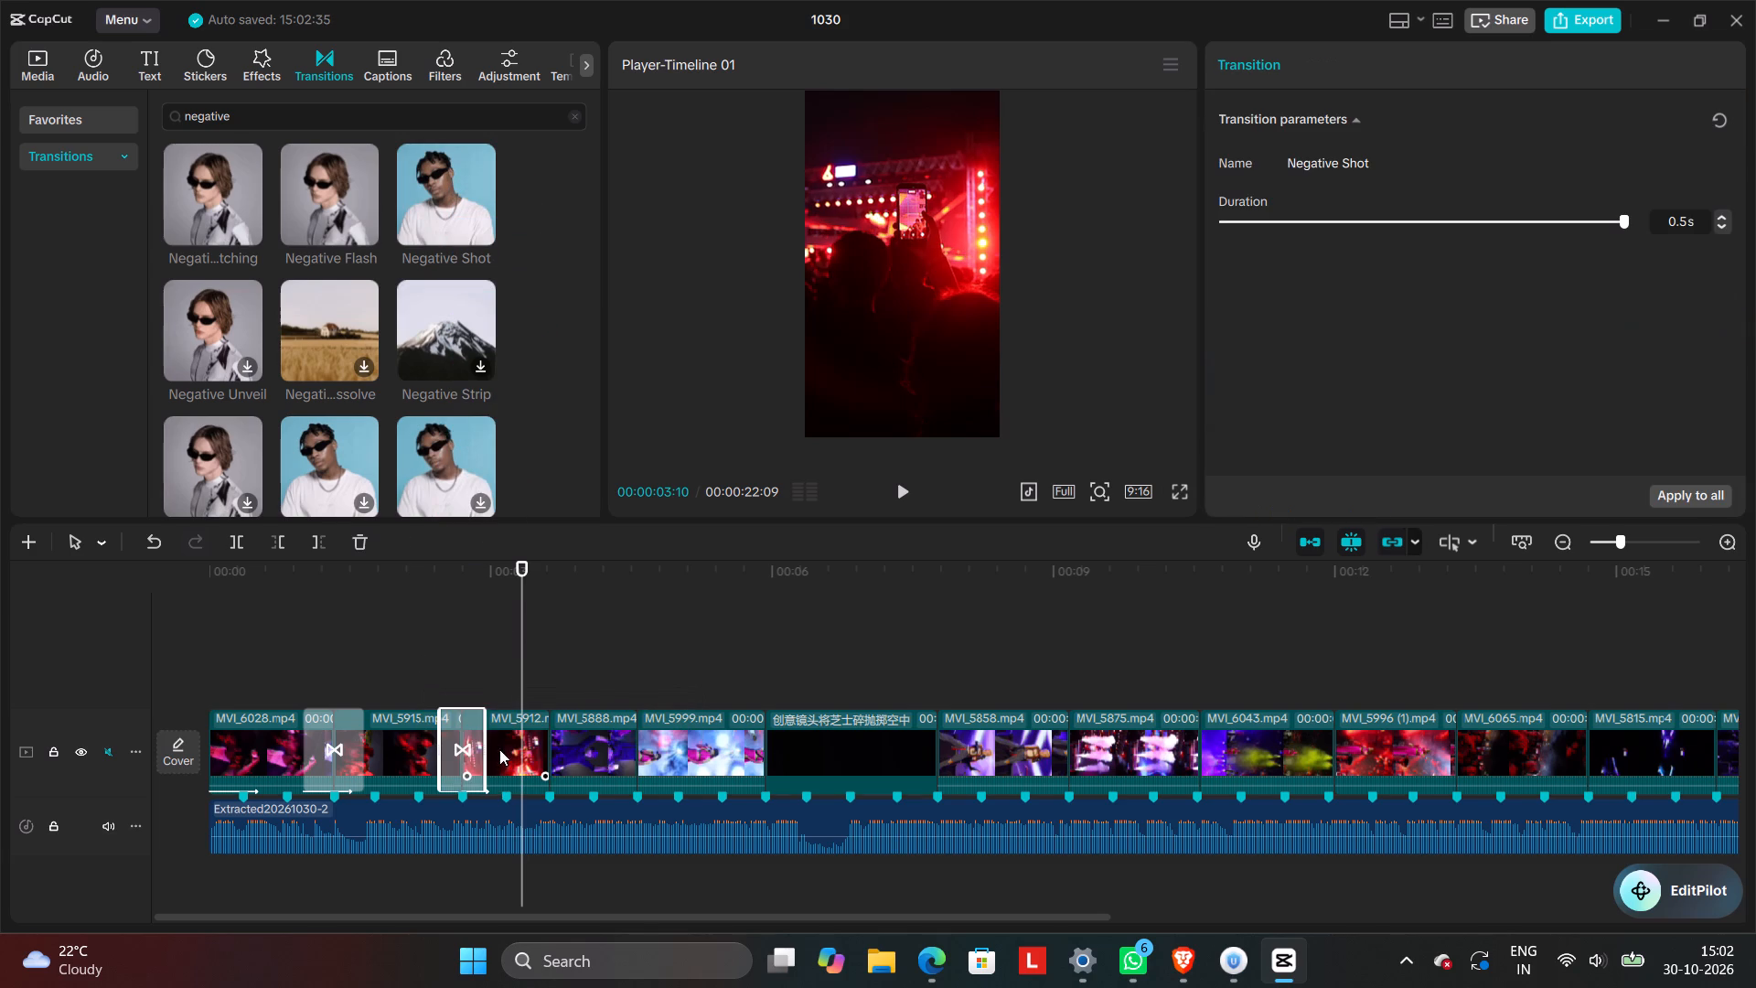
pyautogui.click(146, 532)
# Add the Negative Shot transition at the cut between MVI_5912 and MVI_5888, accepting duplicate frames.
pyautogui.moveTo(440, 190); pyautogui.dragTo(547, 760)
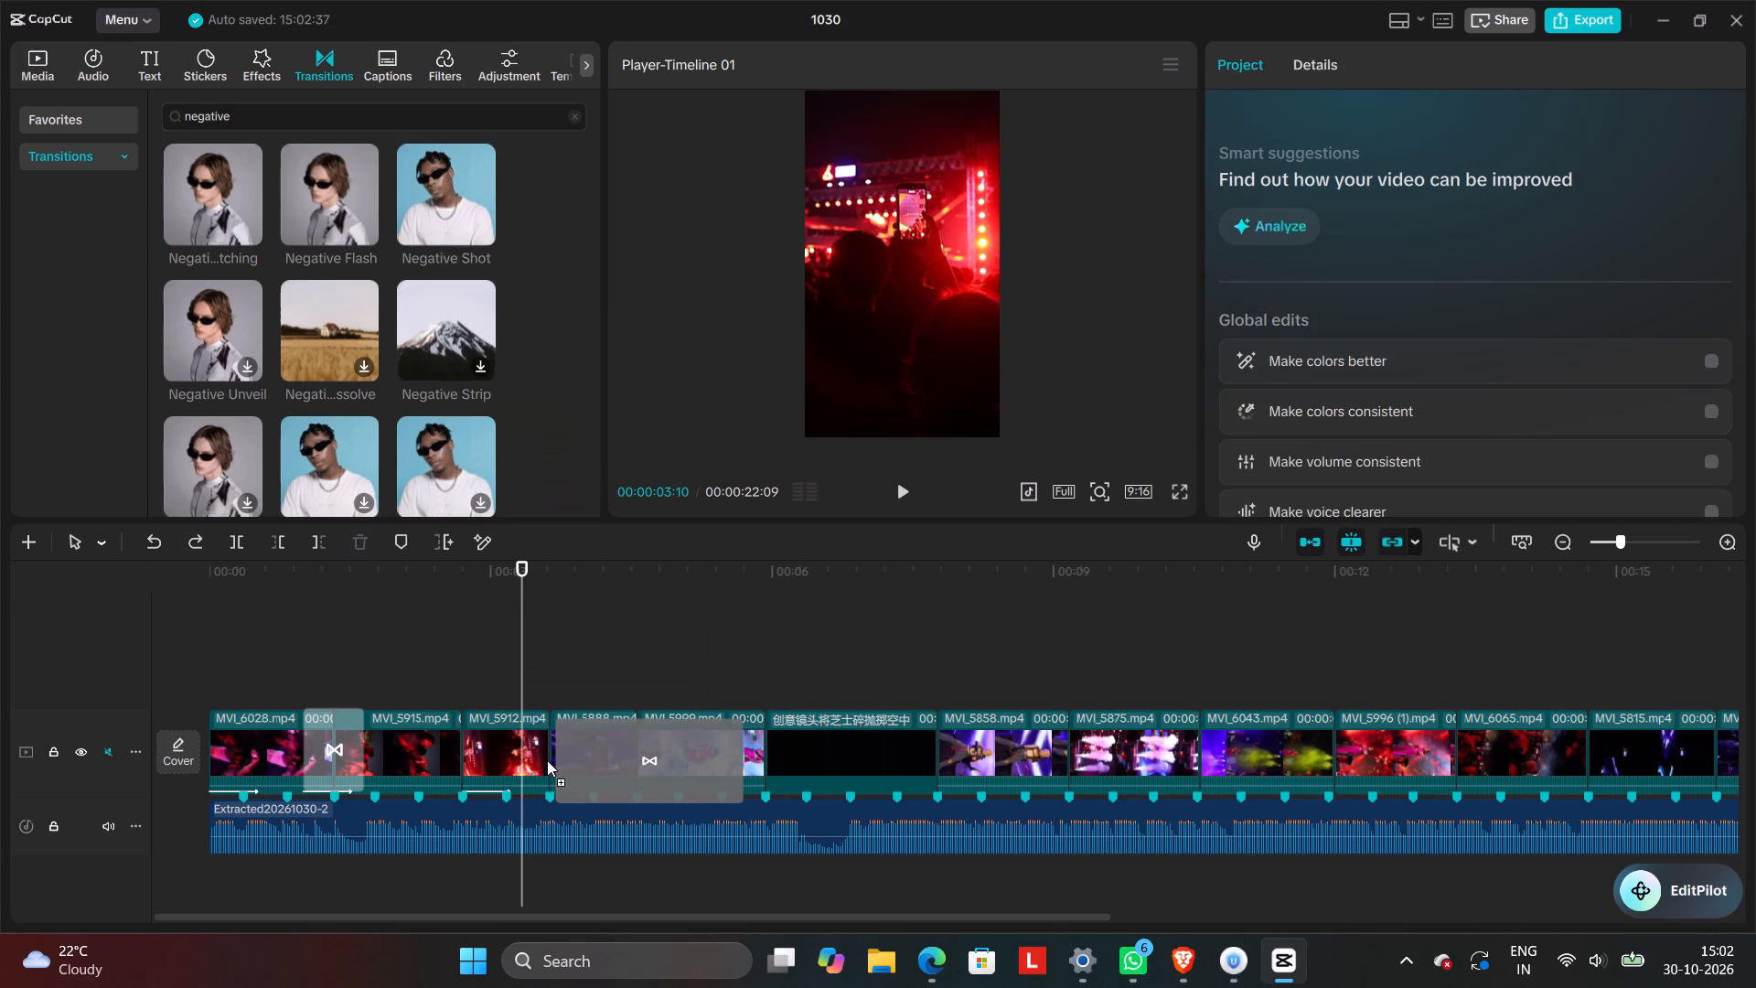
pyautogui.moveTo(547, 760); pyautogui.dragTo(547, 749)
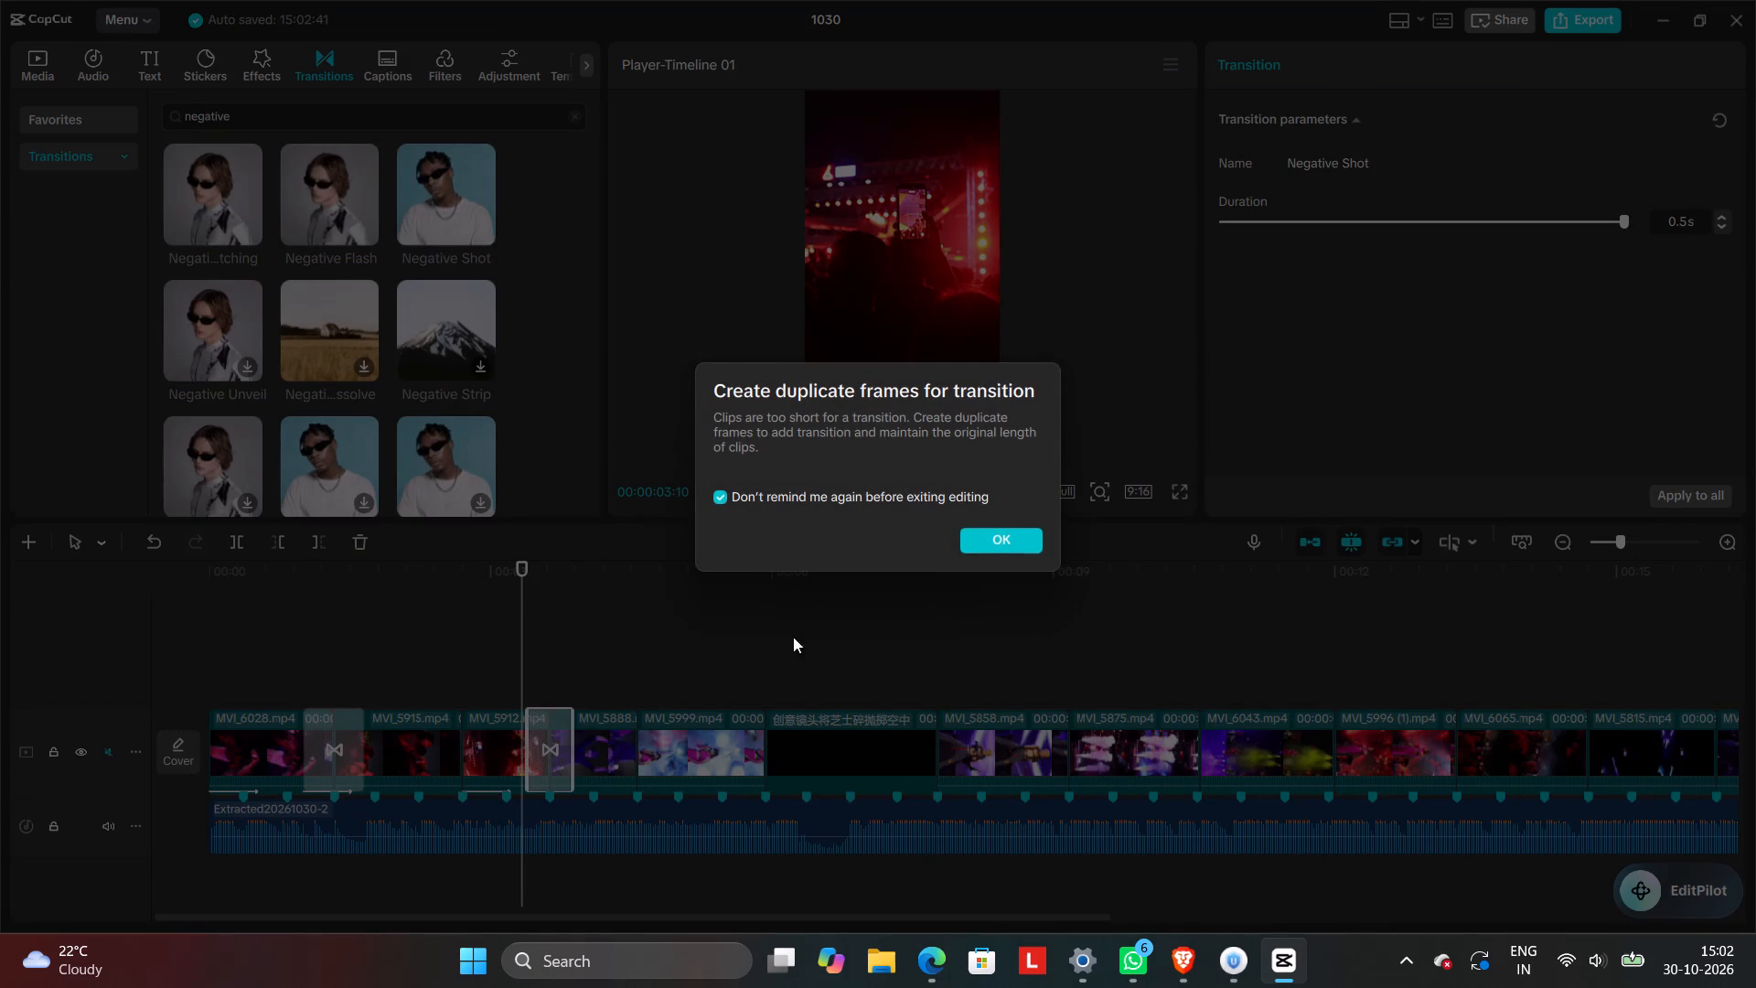
pyautogui.click(990, 539)
# Play back the timeline from 00:00:02:10 to 00:00:10:27 to check the new transition and the following shots.
pyautogui.click(429, 653)
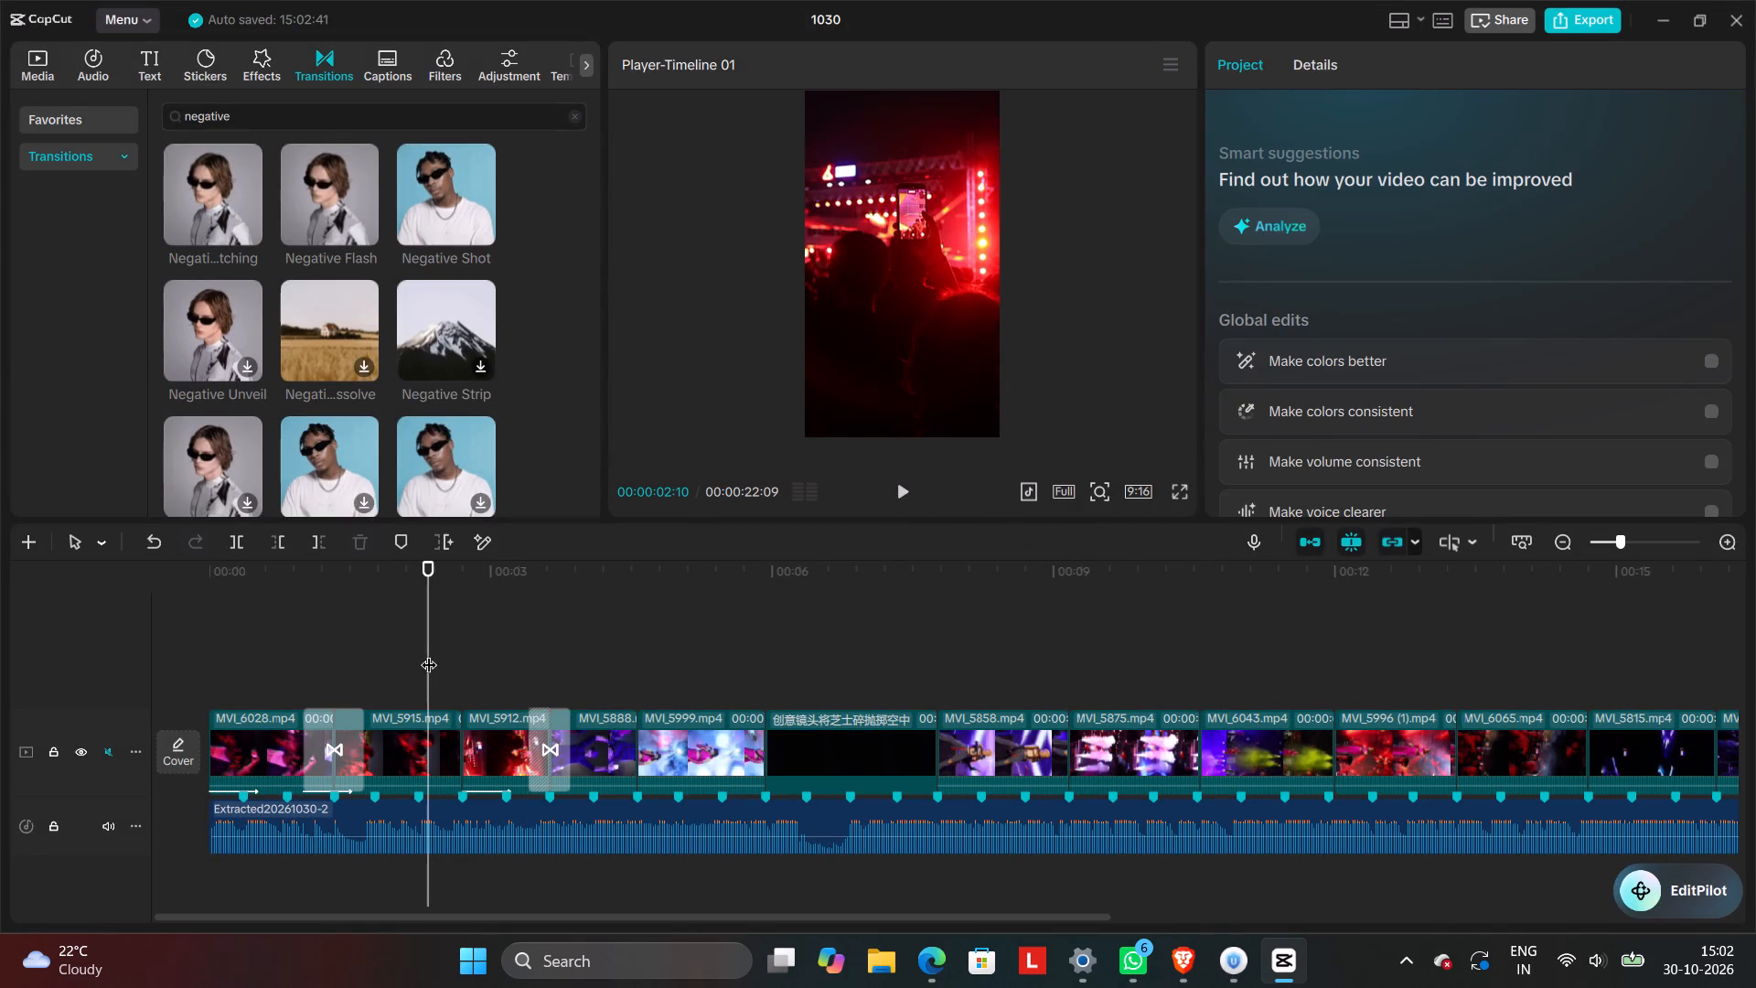
pyautogui.click(908, 505)
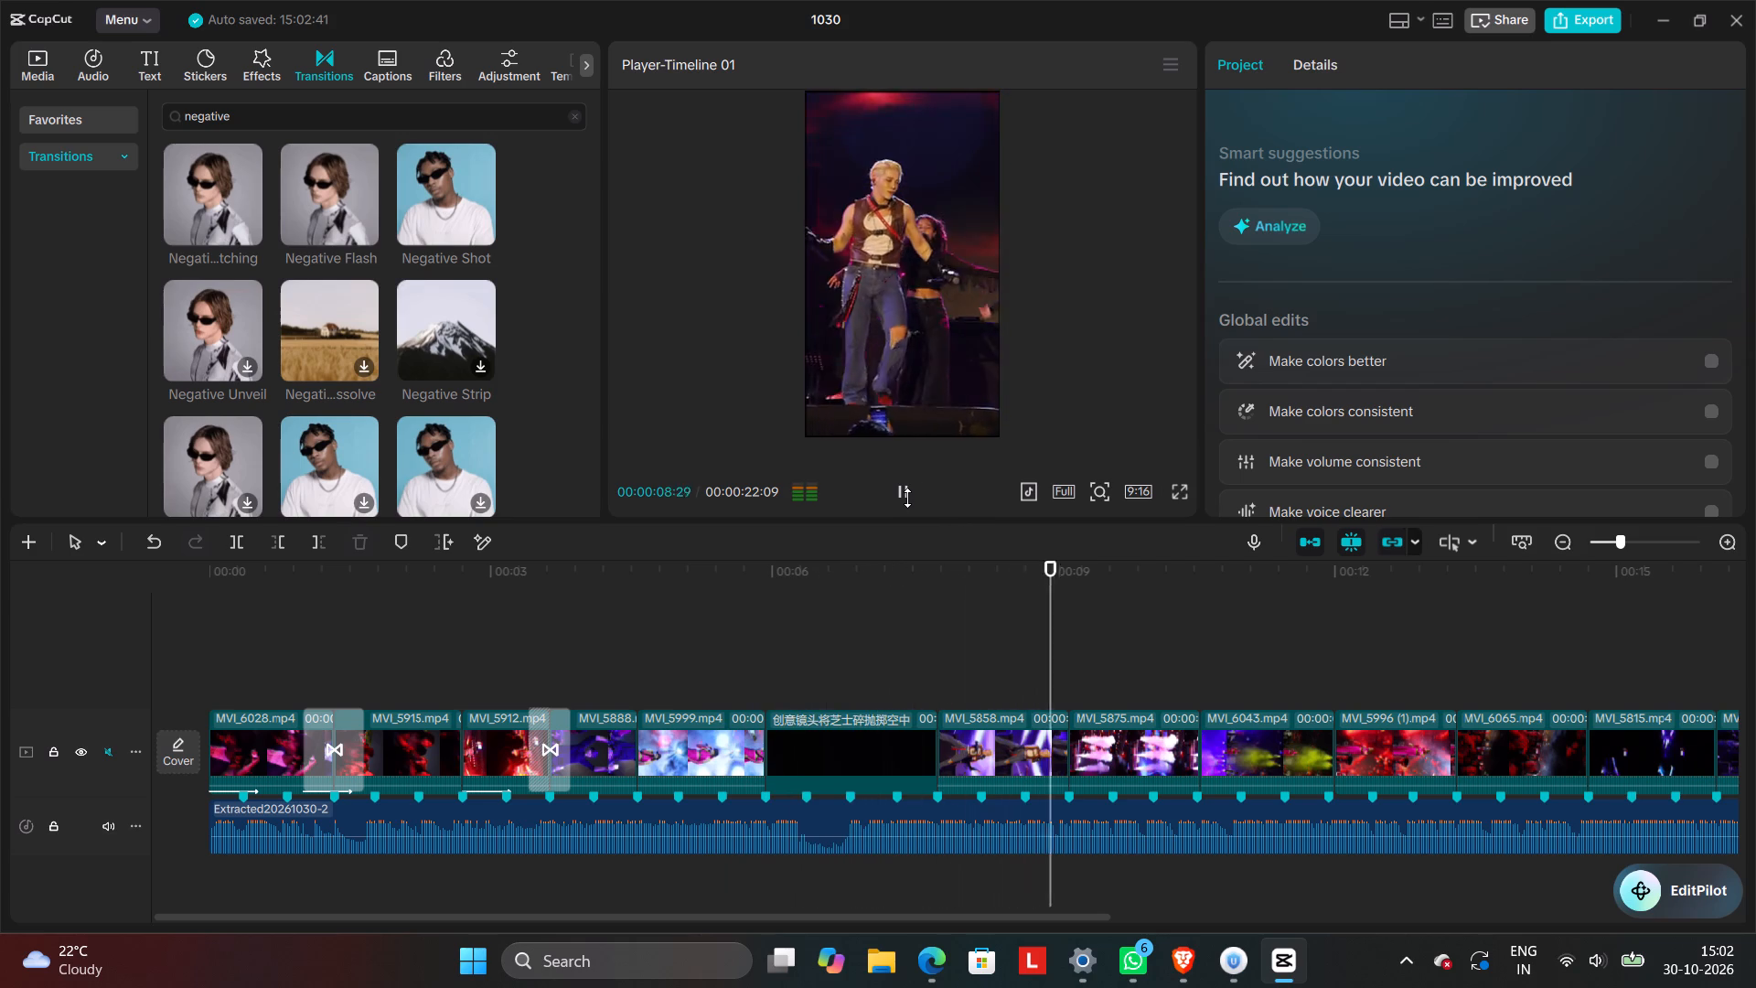
pyautogui.click(907, 498)
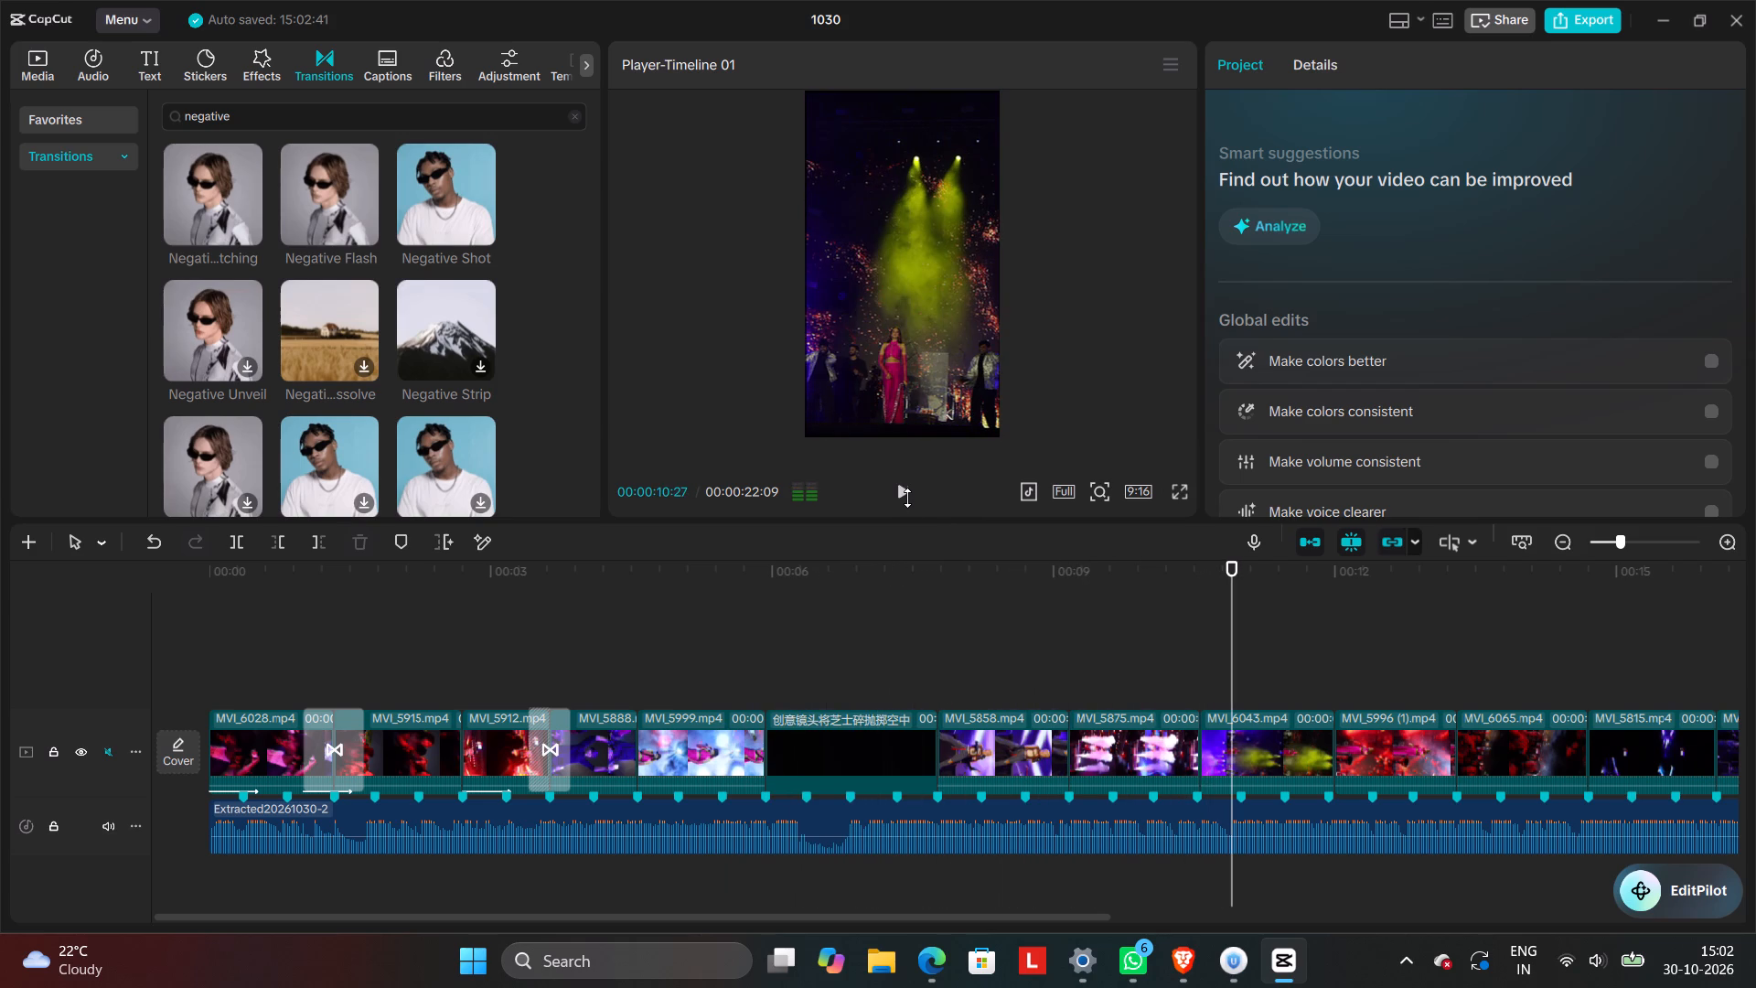
# Stabilize the opening clip MVI_6028 with the level set to Most stable.
pyautogui.click(291, 756)
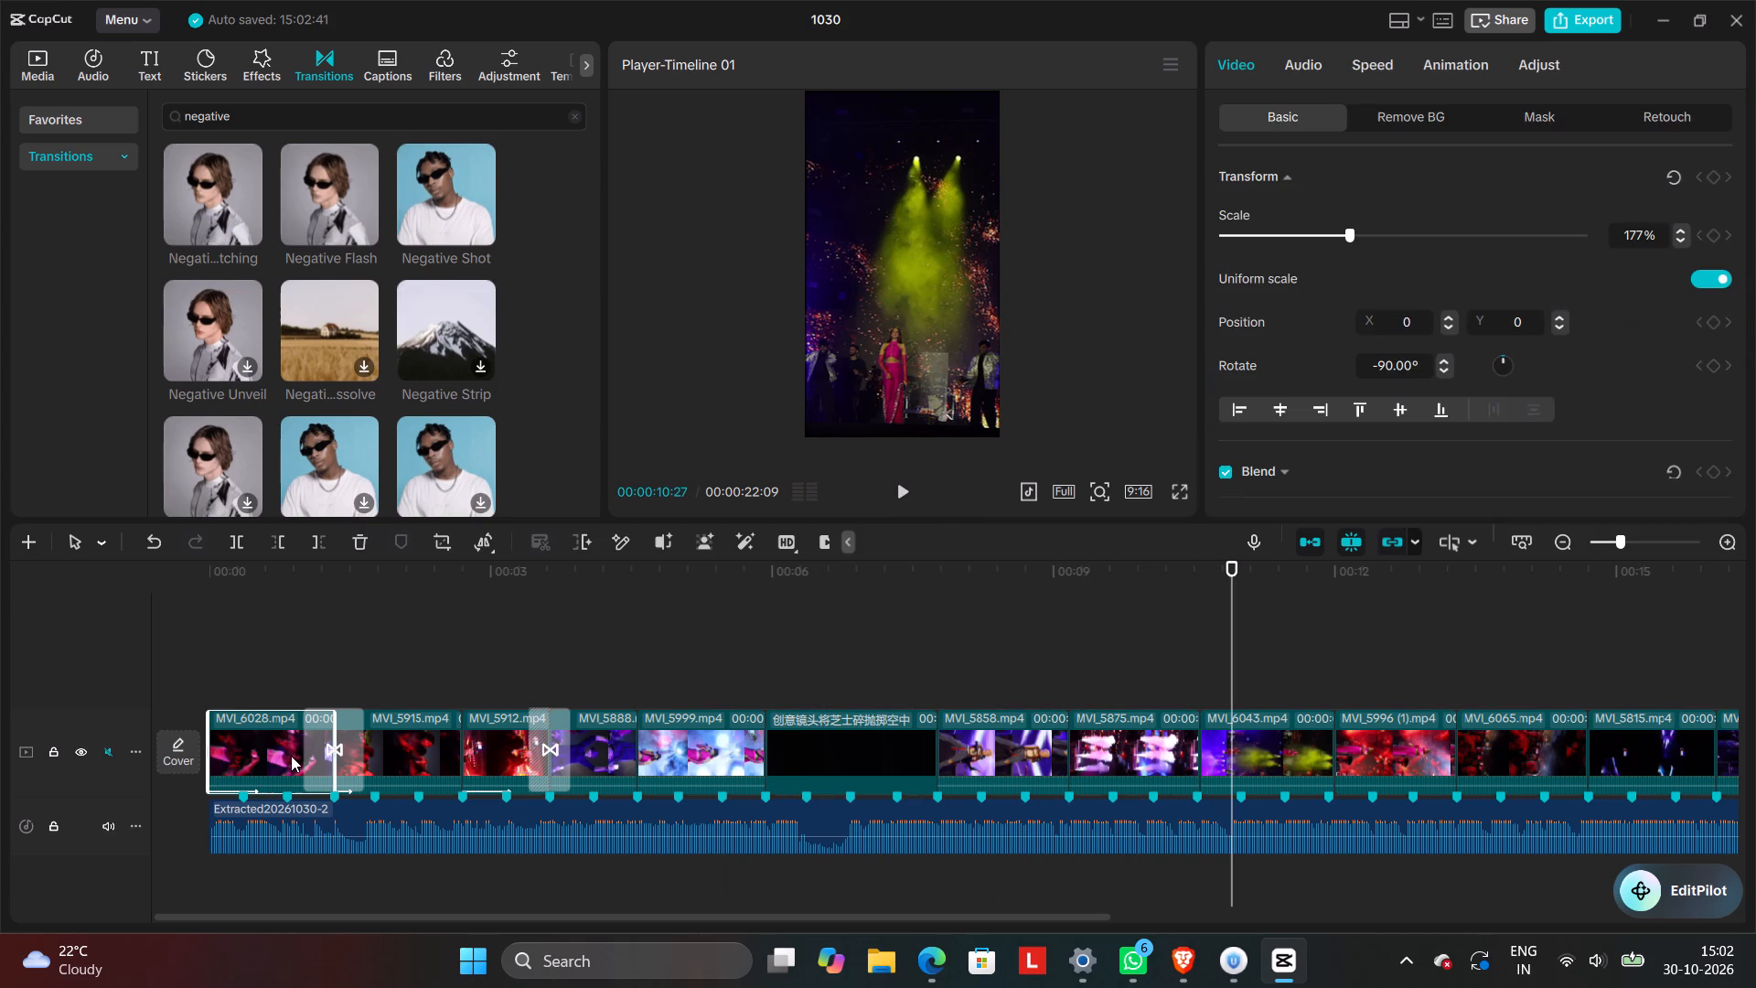
pyautogui.scroll(-3, 1289, 435)
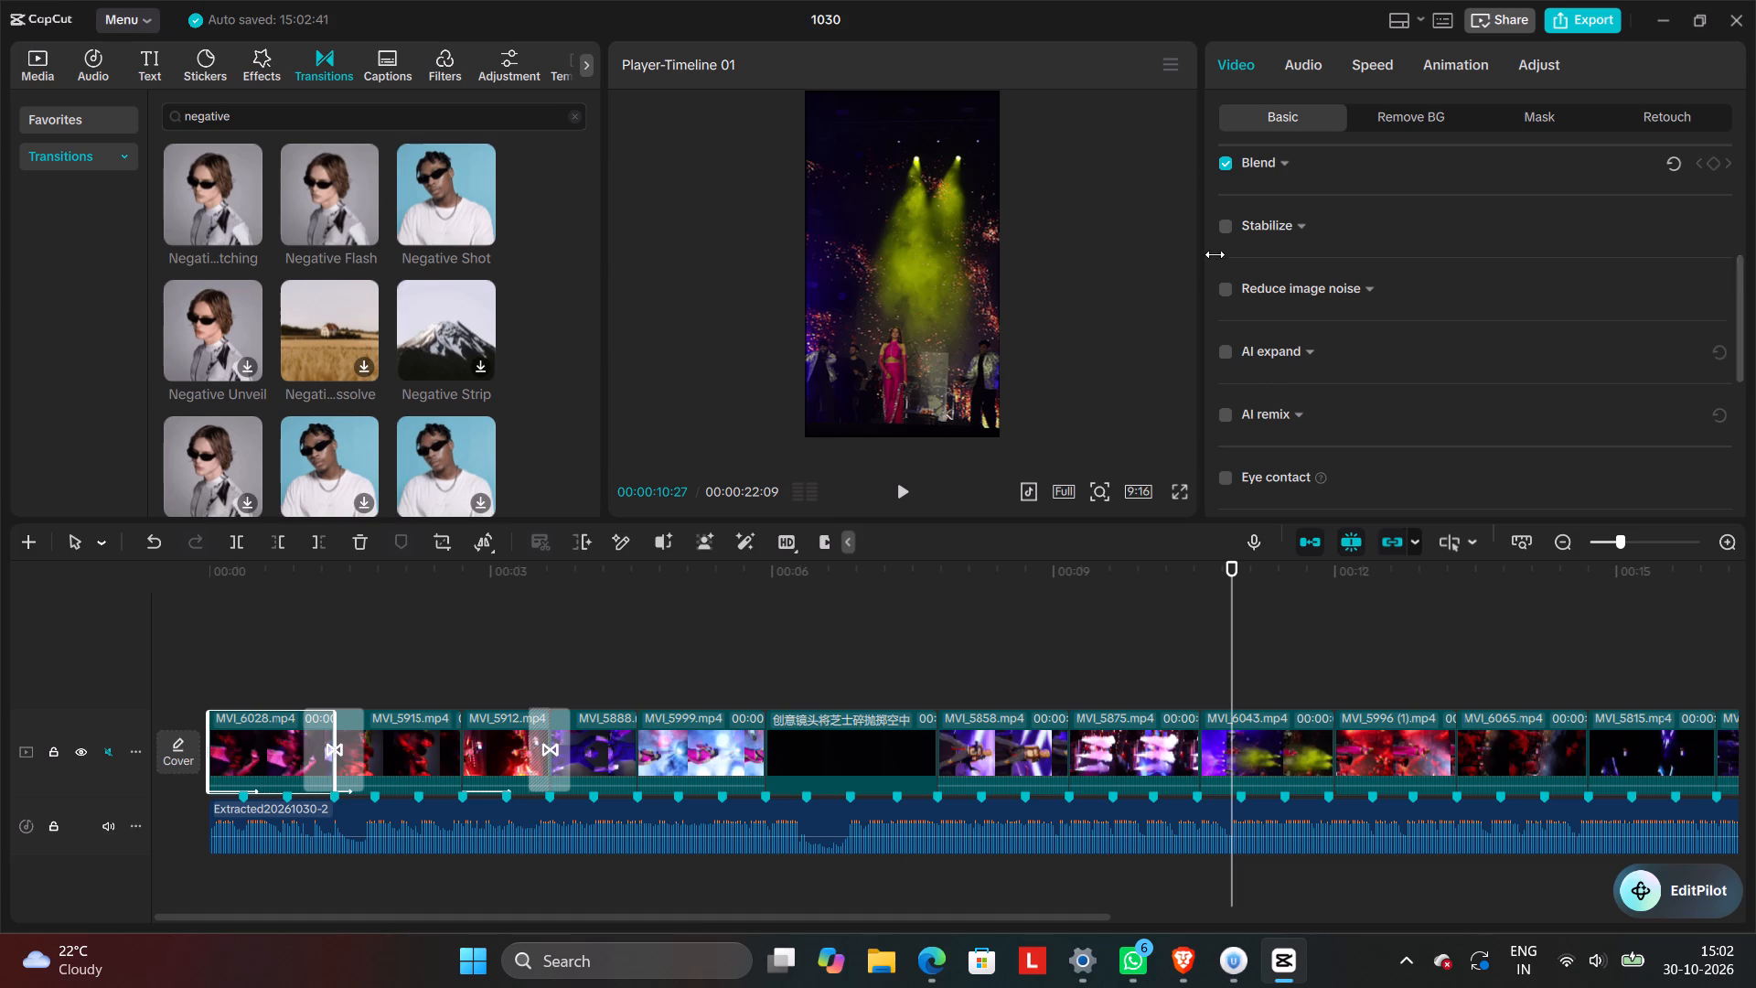
pyautogui.click(1224, 233)
pyautogui.click(1221, 225)
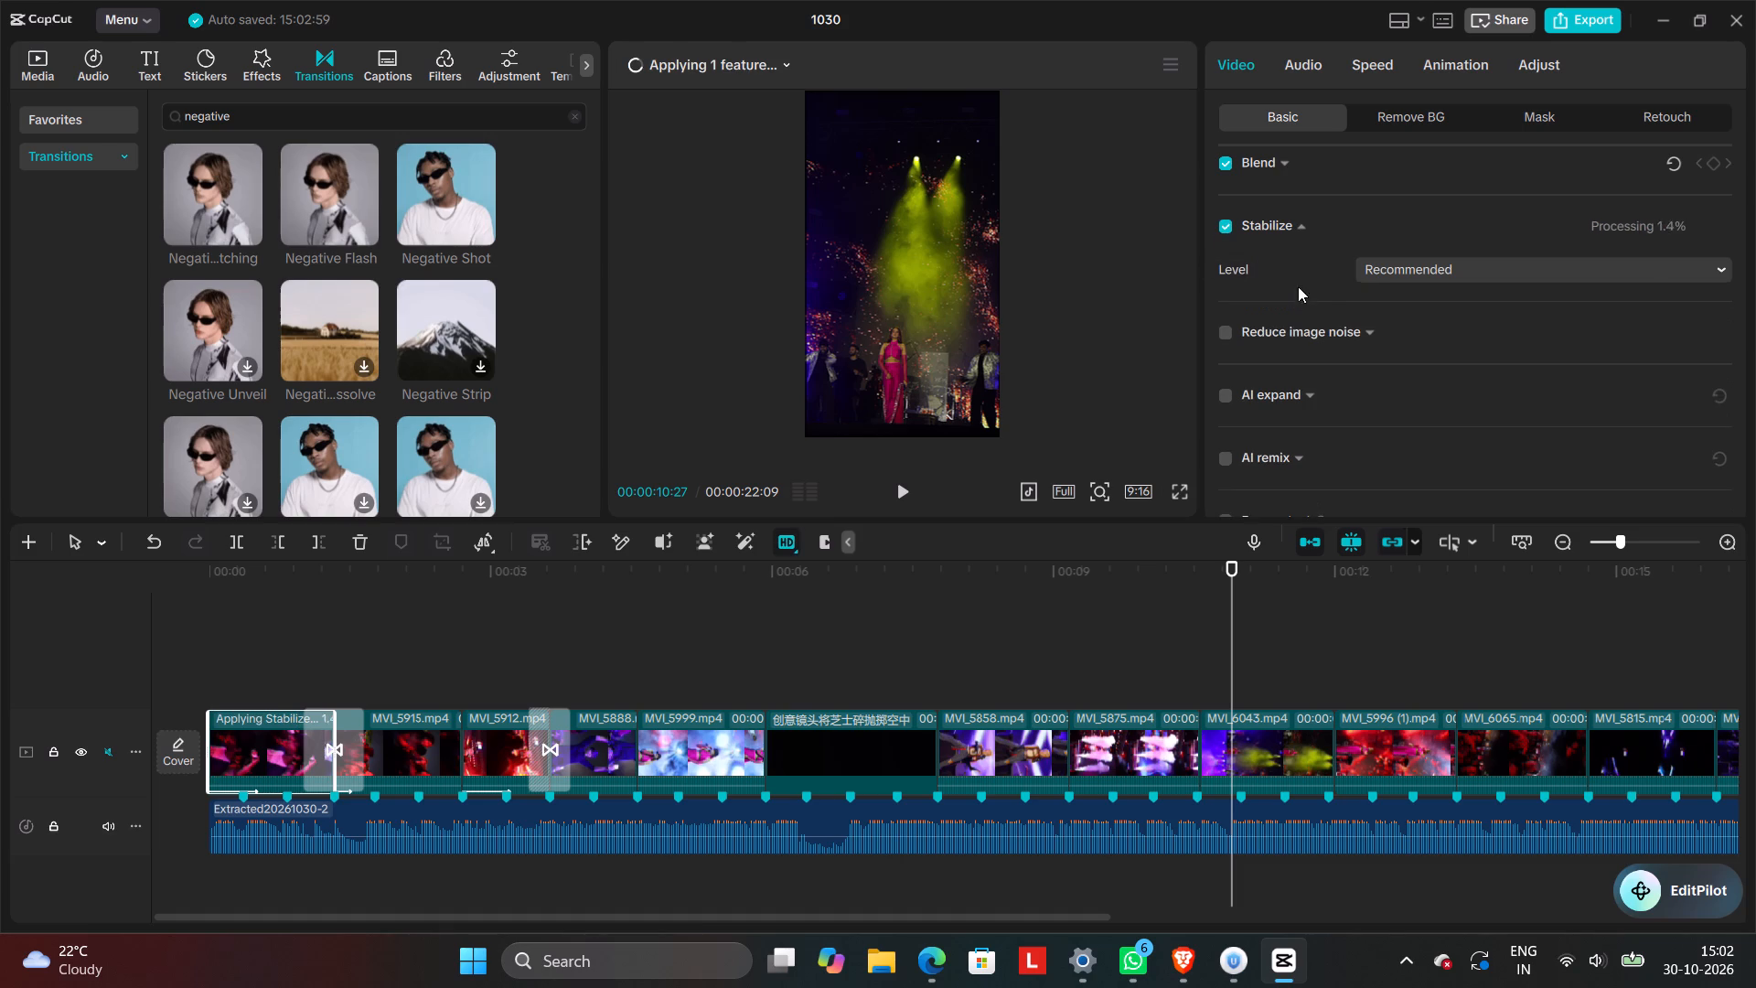
pyautogui.click(1392, 276)
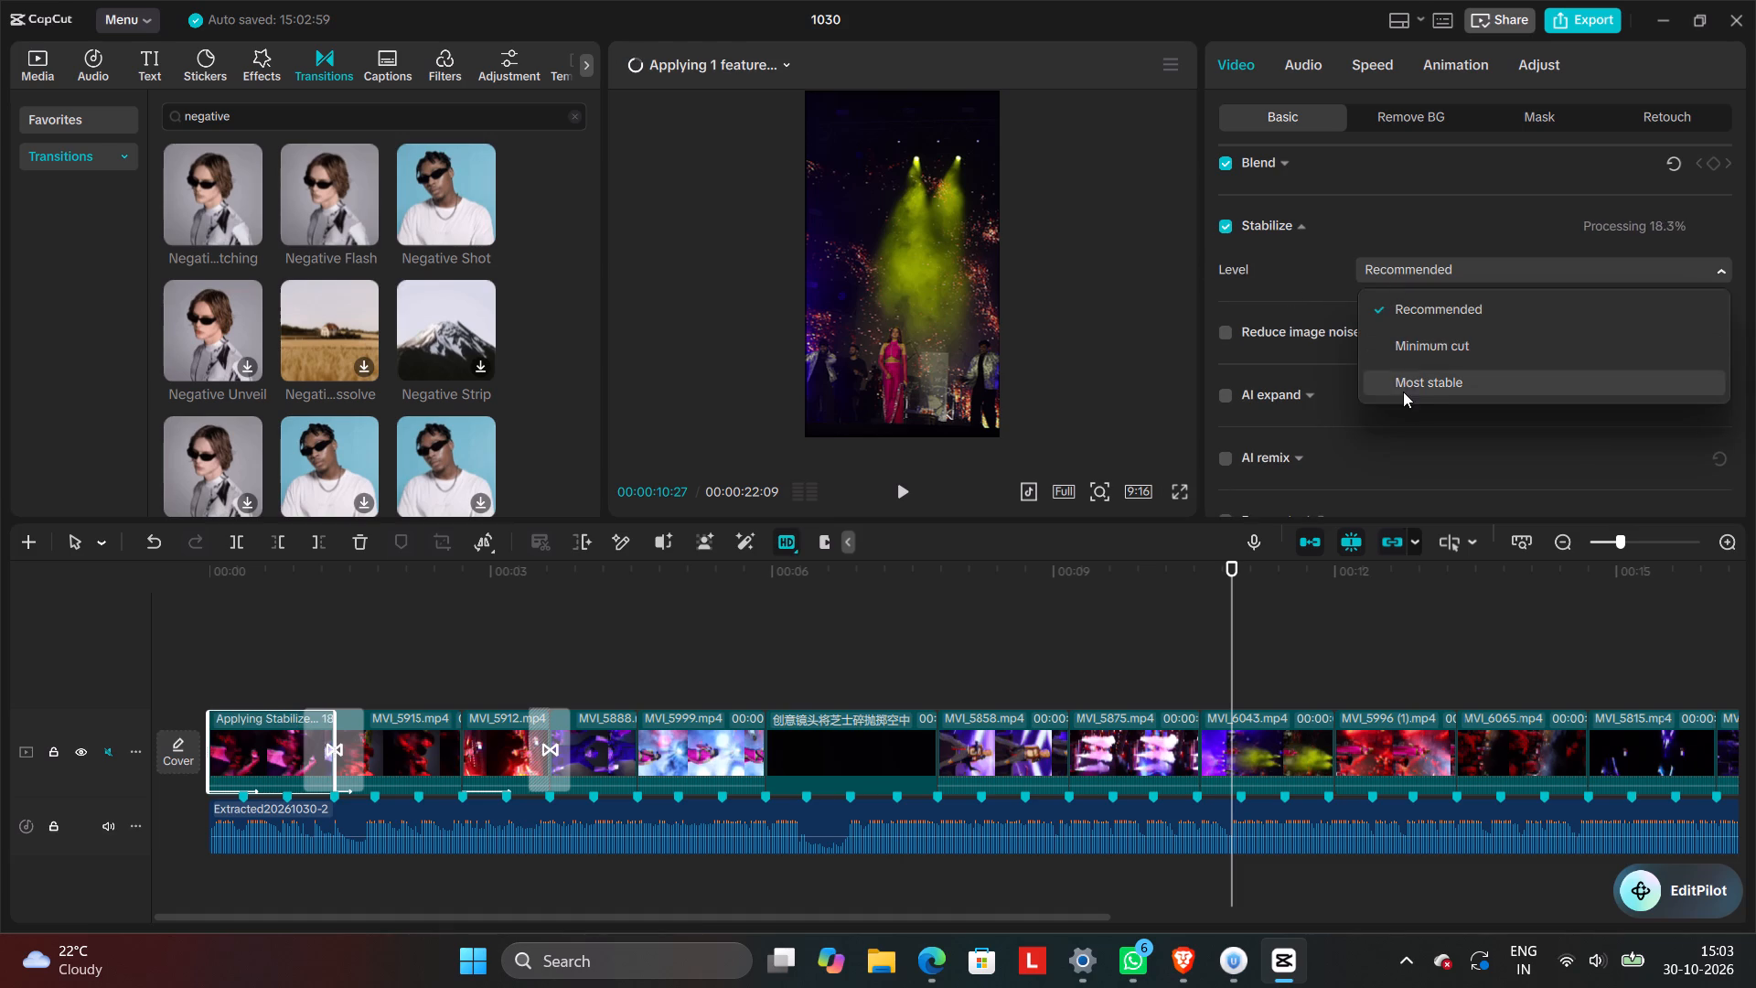
pyautogui.click(1403, 392)
# Stabilize the second clip, MVI_5915, at the Most stable level.
pyautogui.click(439, 746)
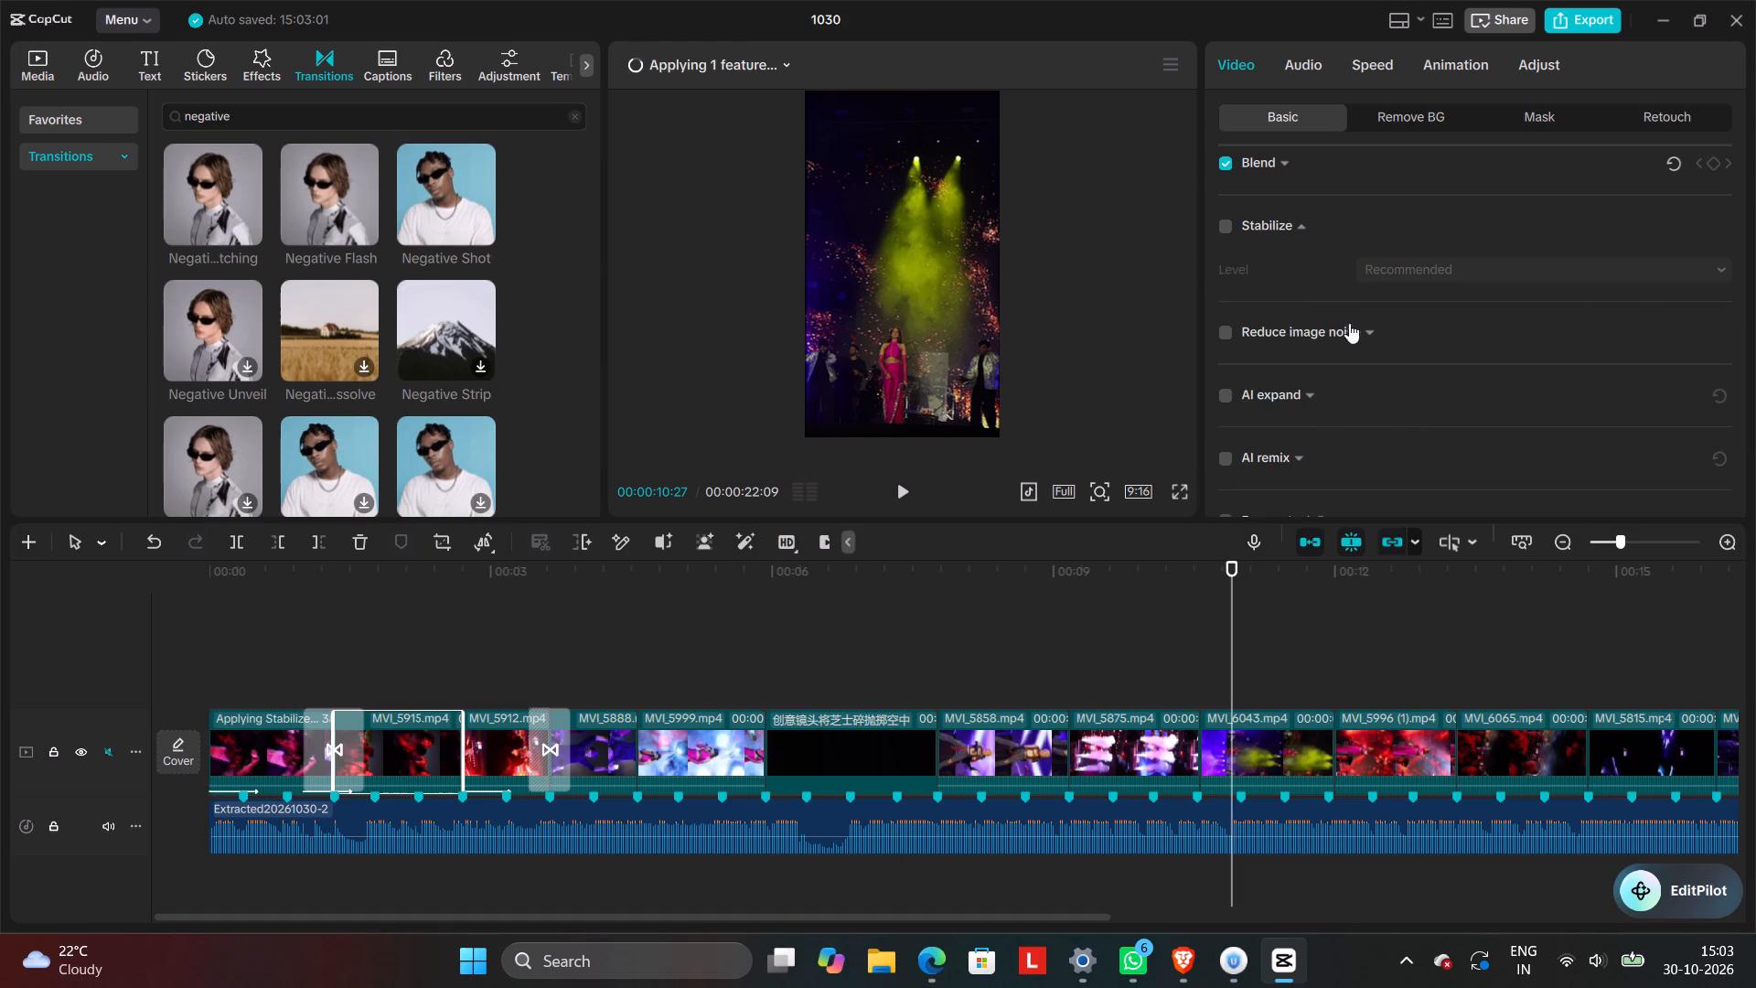
pyautogui.click(1224, 225)
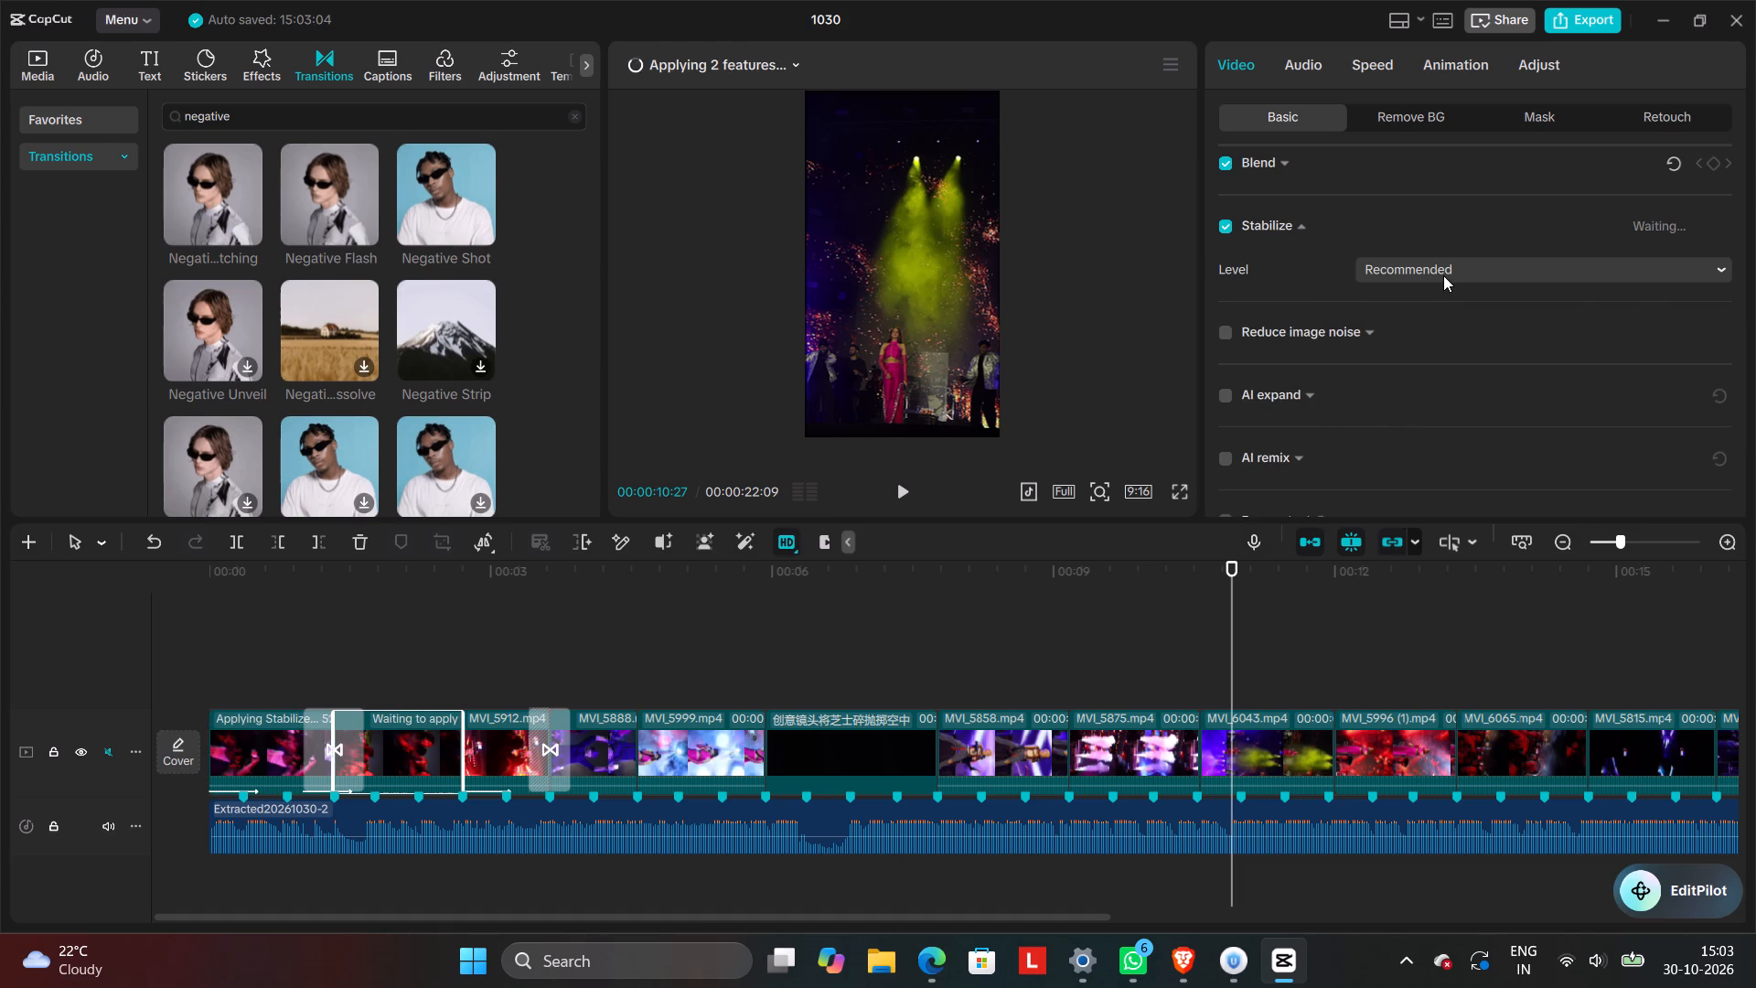
pyautogui.click(1443, 275)
pyautogui.click(1428, 384)
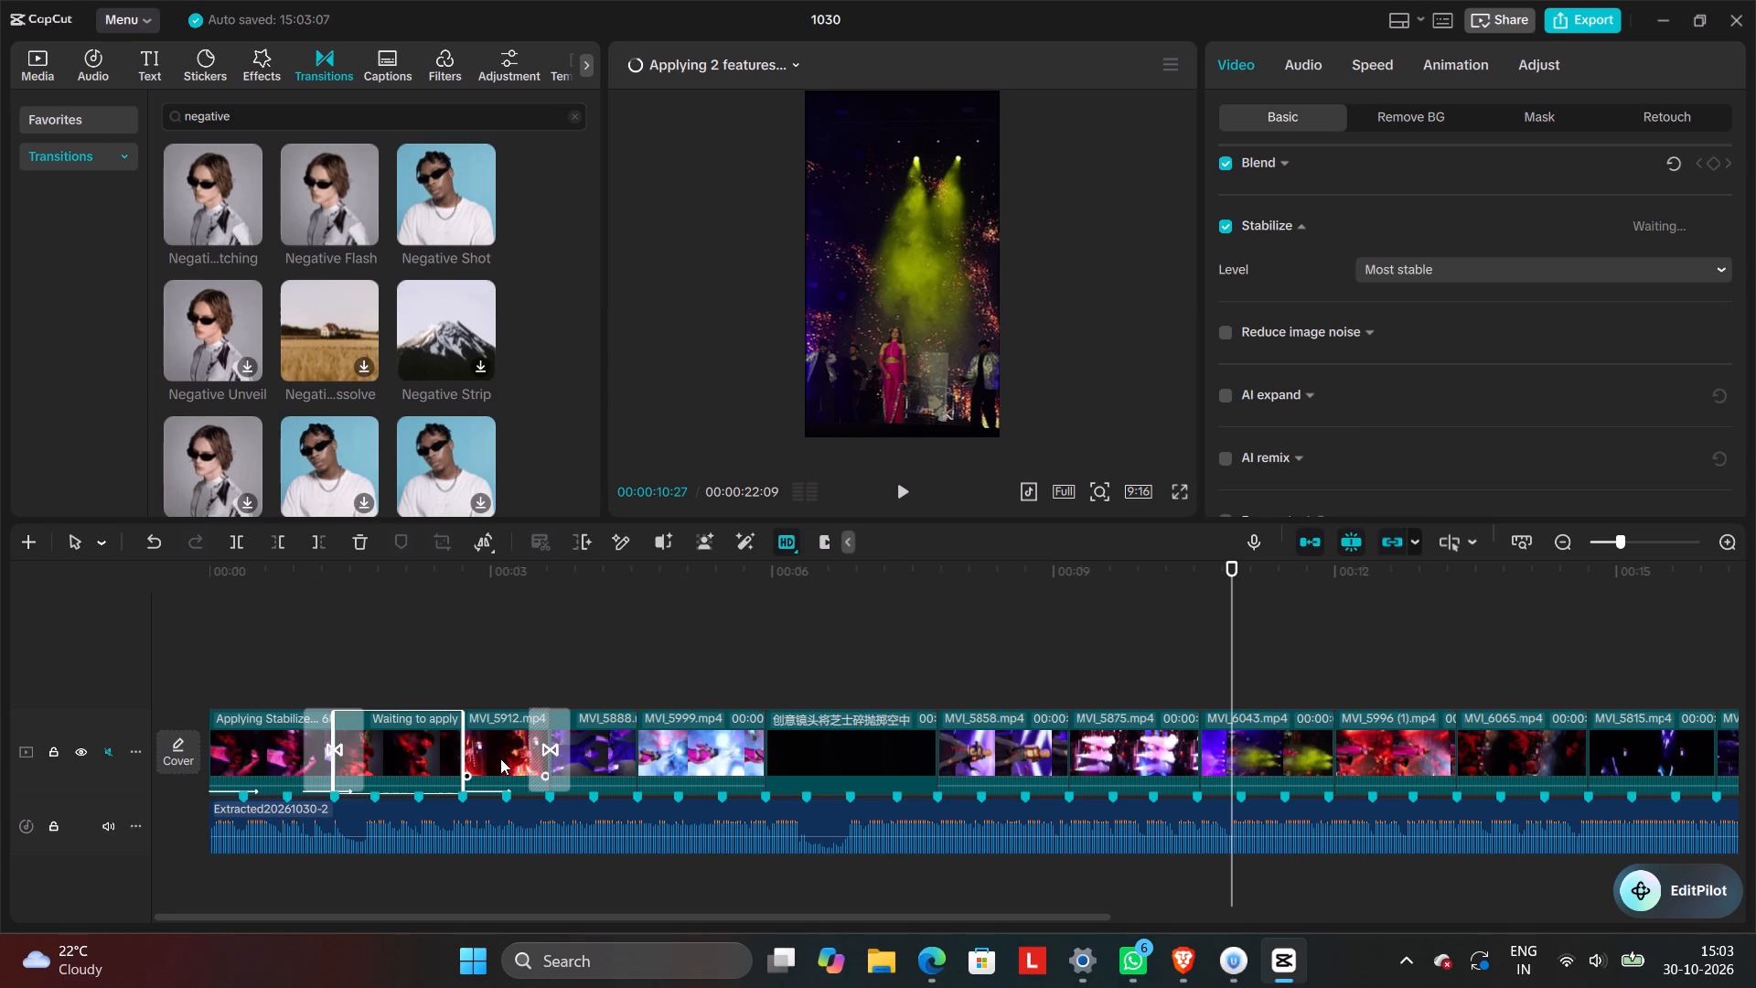
# Stabilize the third clip, MVI_5912, at the Most stable level.
pyautogui.click(500, 758)
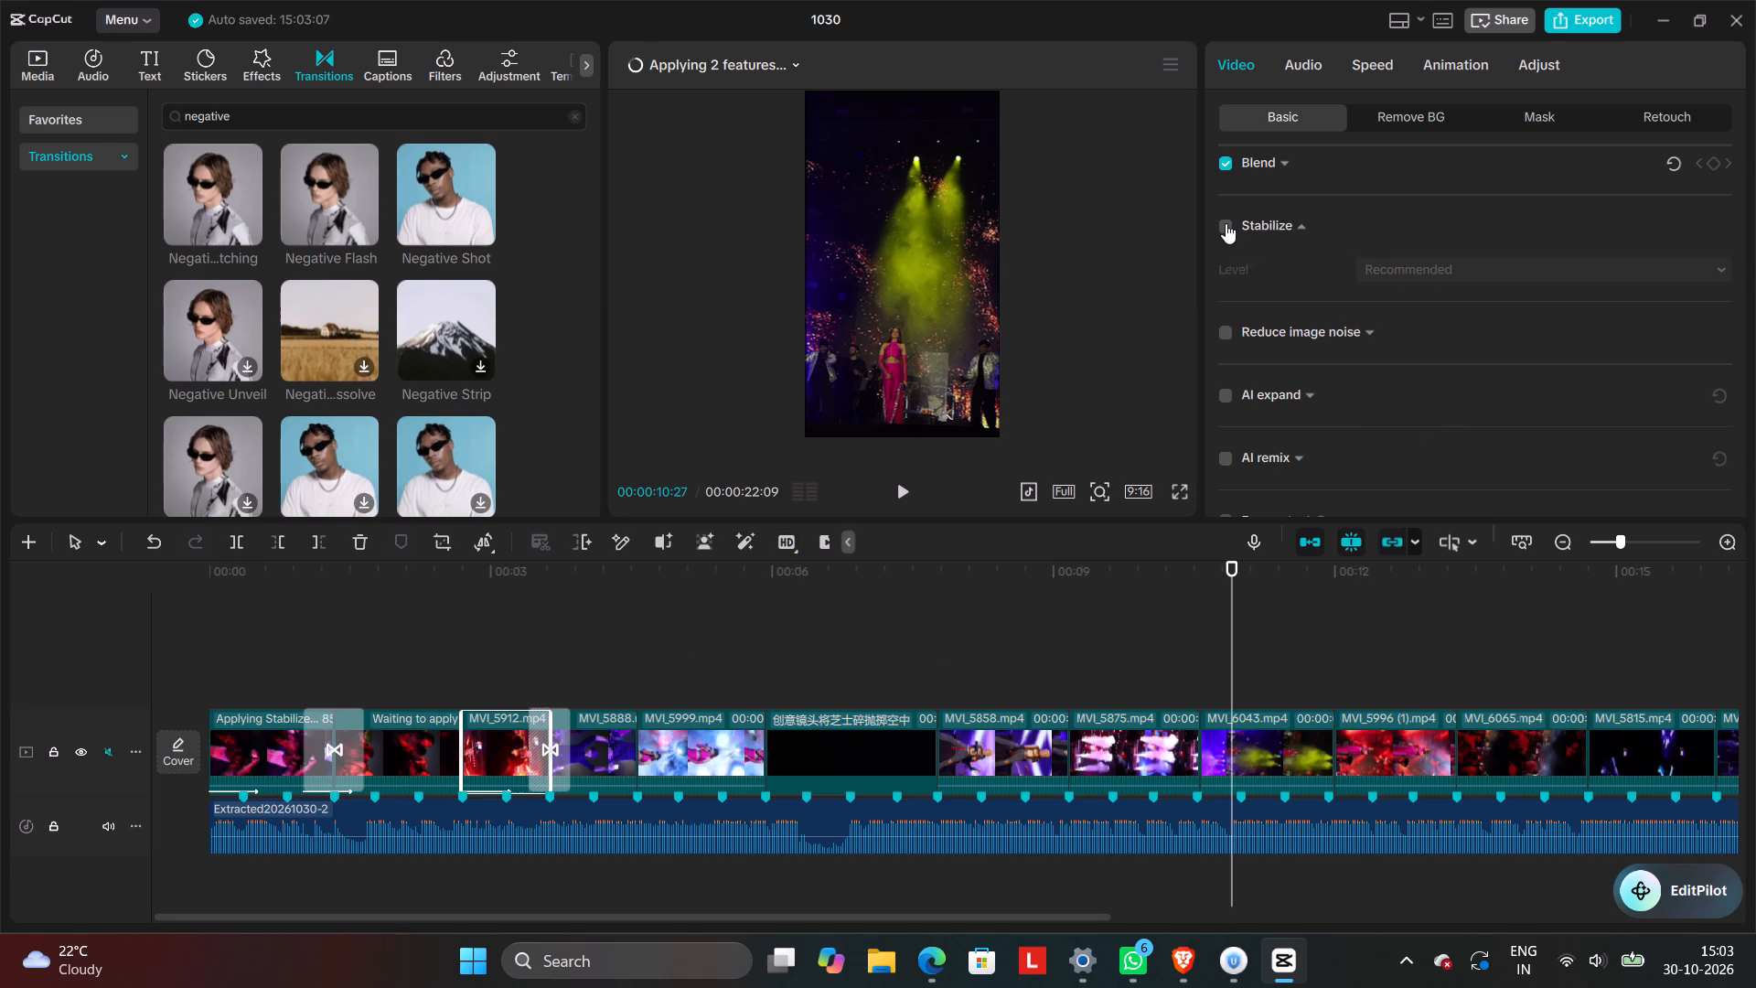
pyautogui.click(1226, 223)
pyautogui.click(1448, 270)
pyautogui.click(1424, 380)
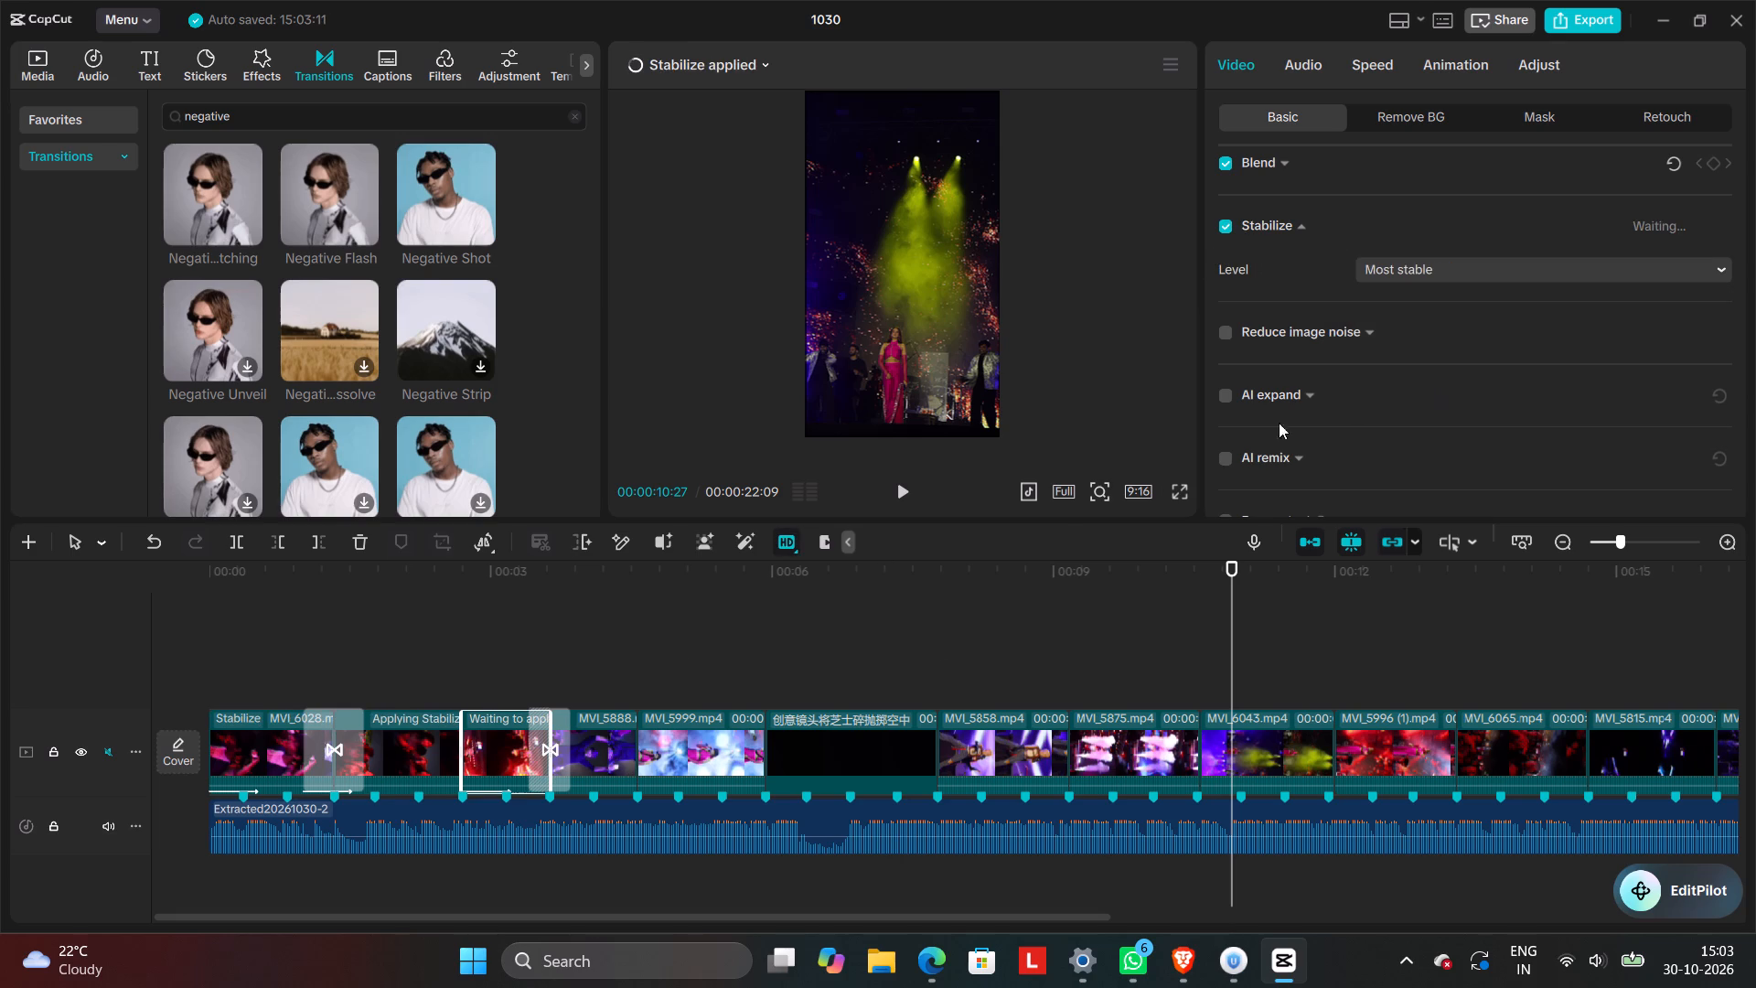
# Stabilize clip MVI_5888, just after the Negative Shot transition, at the Most stable level.
pyautogui.click(599, 735)
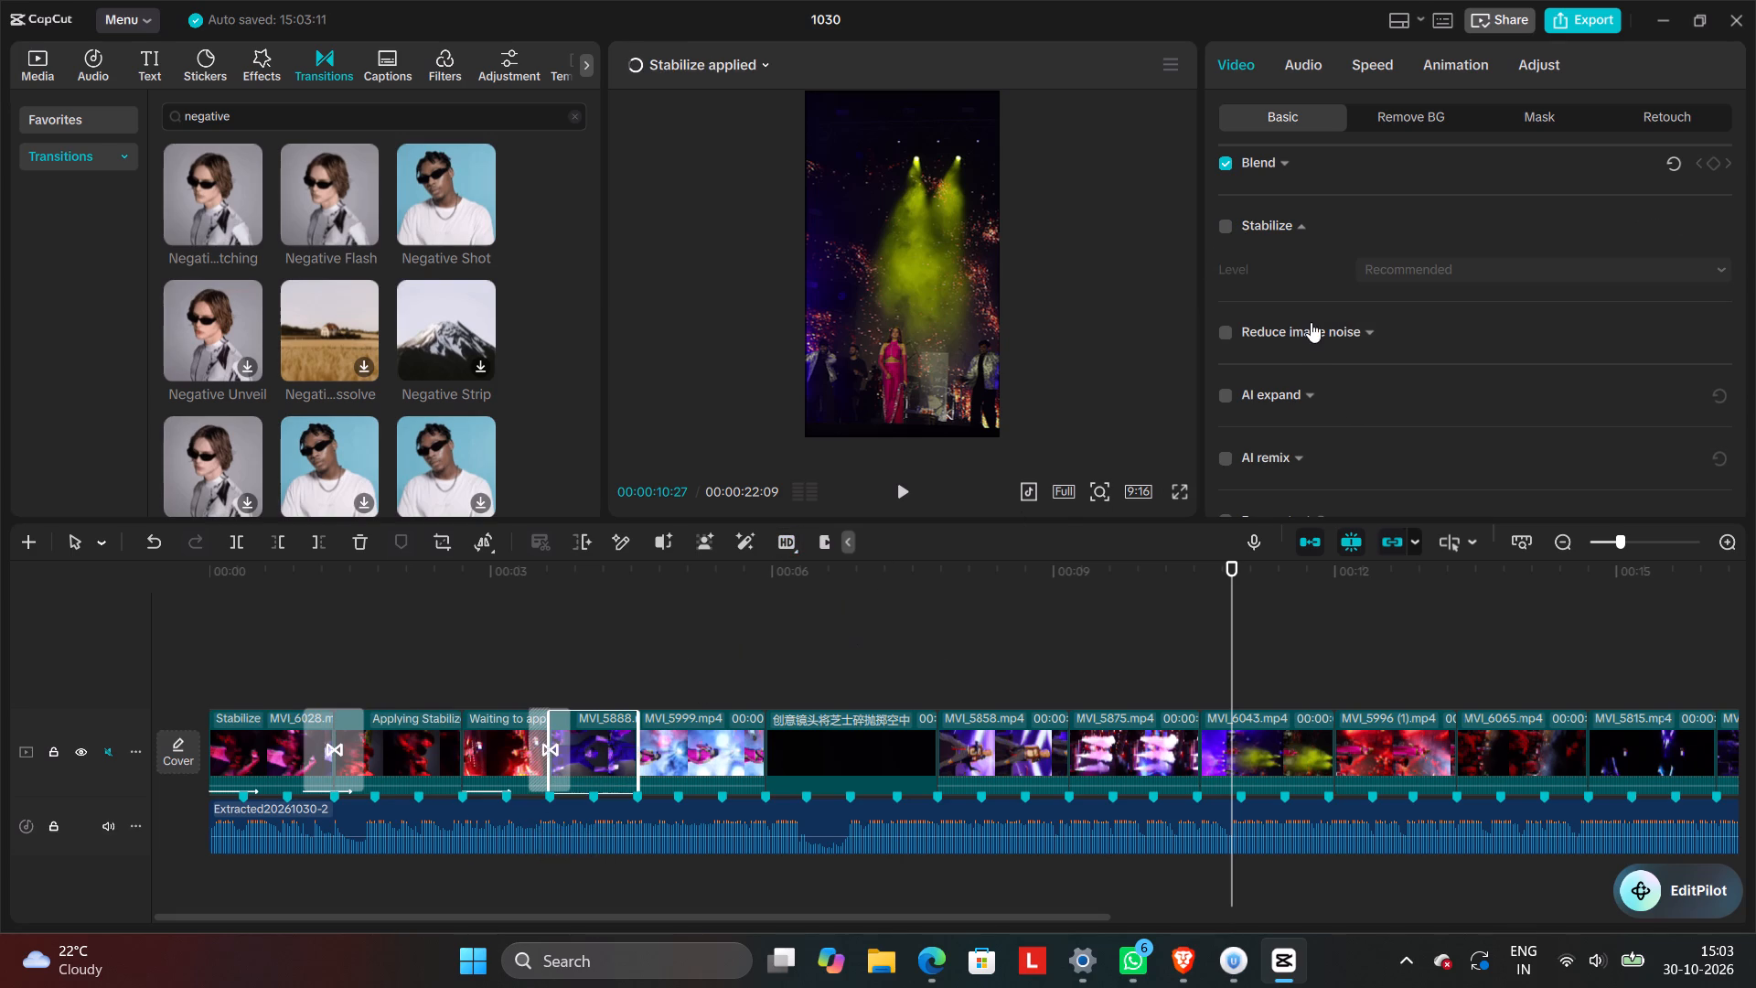
pyautogui.click(1218, 229)
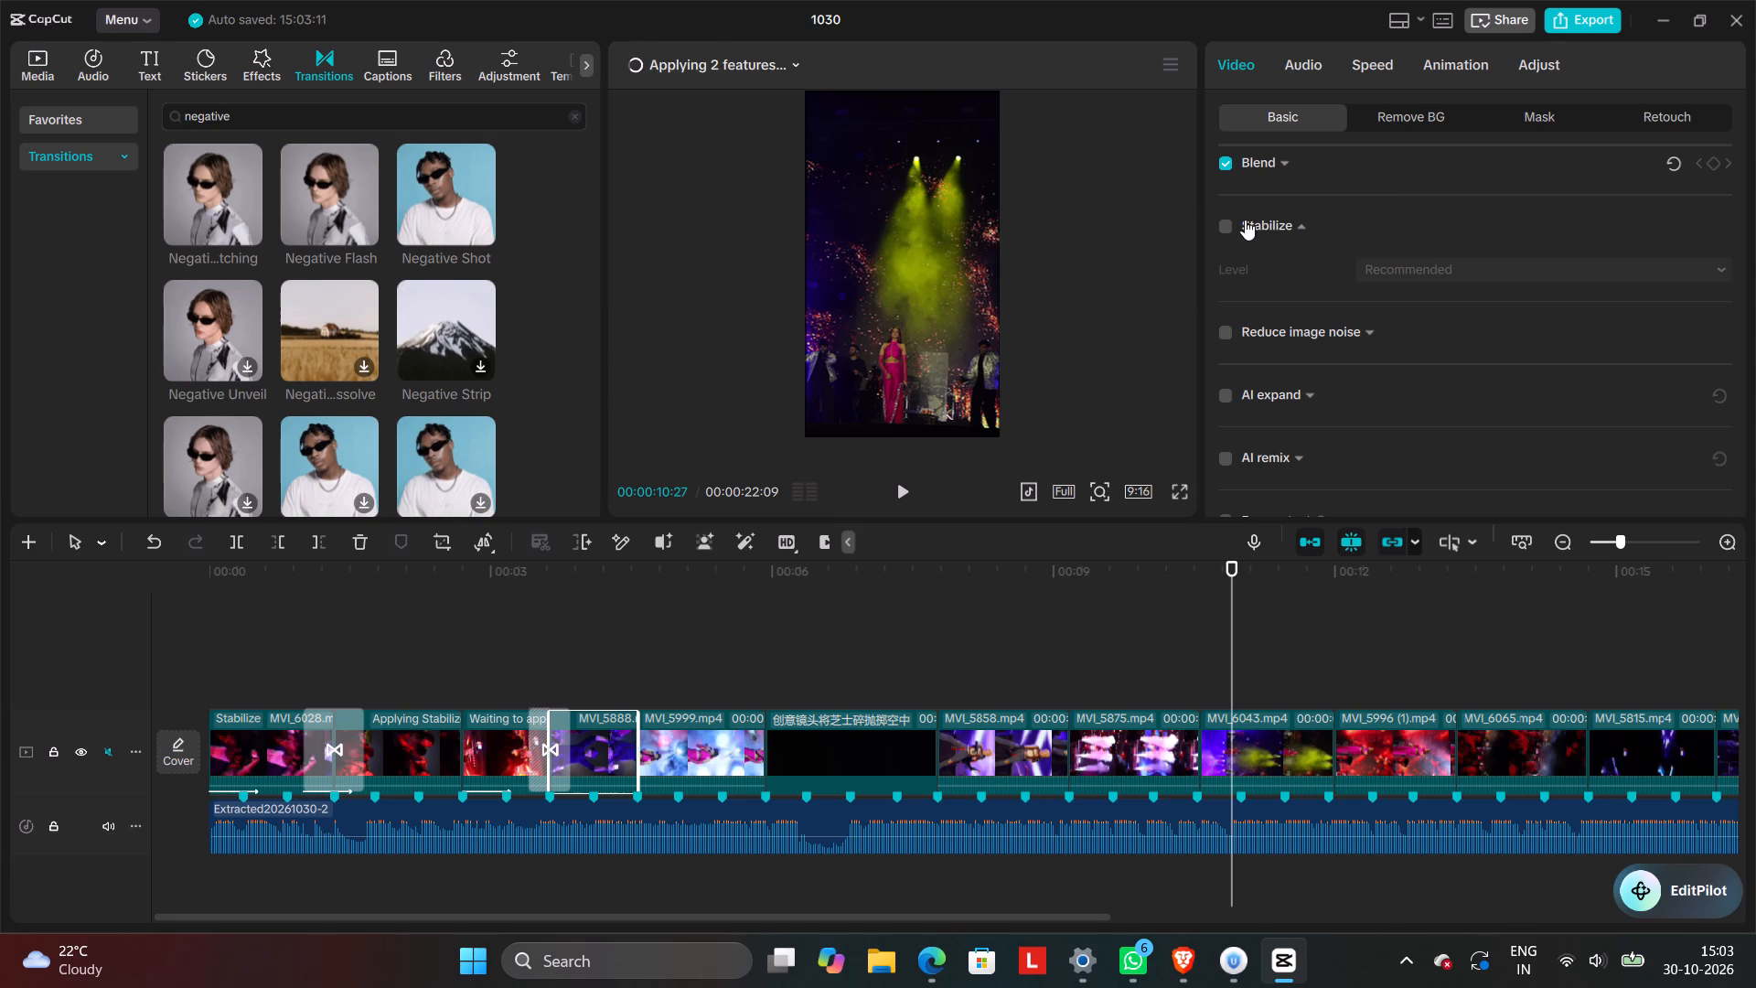
pyautogui.click(1231, 220)
pyautogui.click(1380, 268)
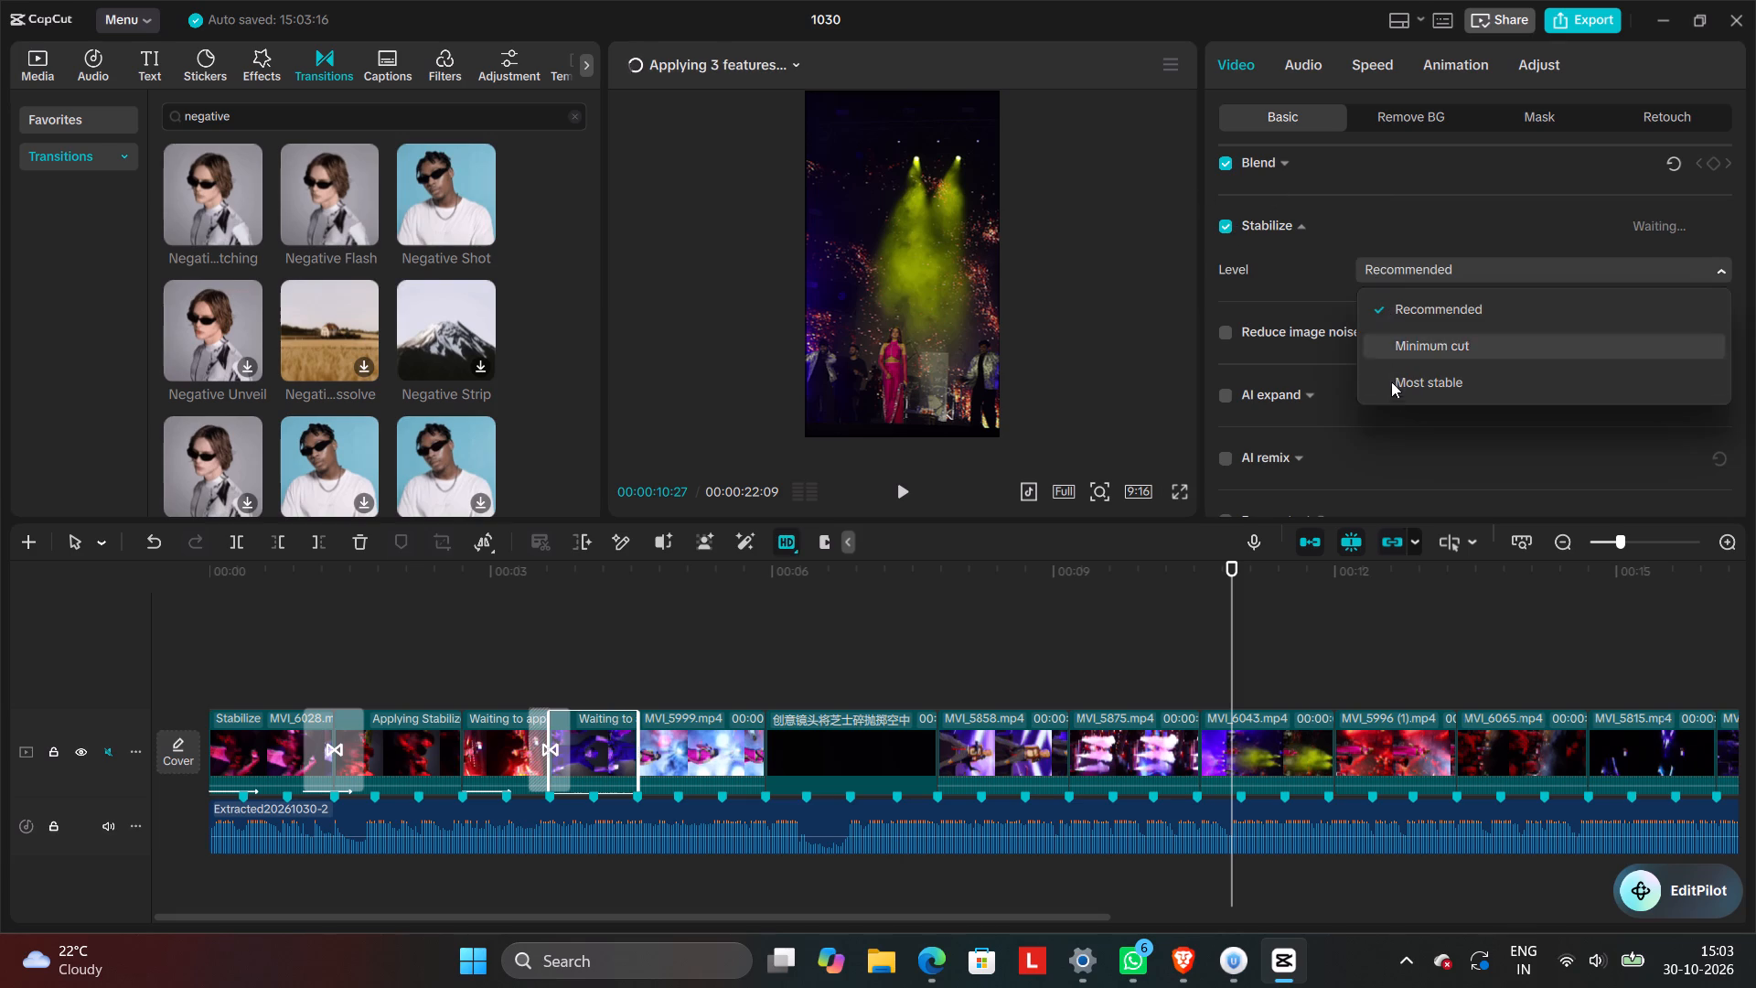
pyautogui.click(1393, 391)
# Stabilize clip MVI_5999 on the main track at the Most stable level.
pyautogui.click(700, 755)
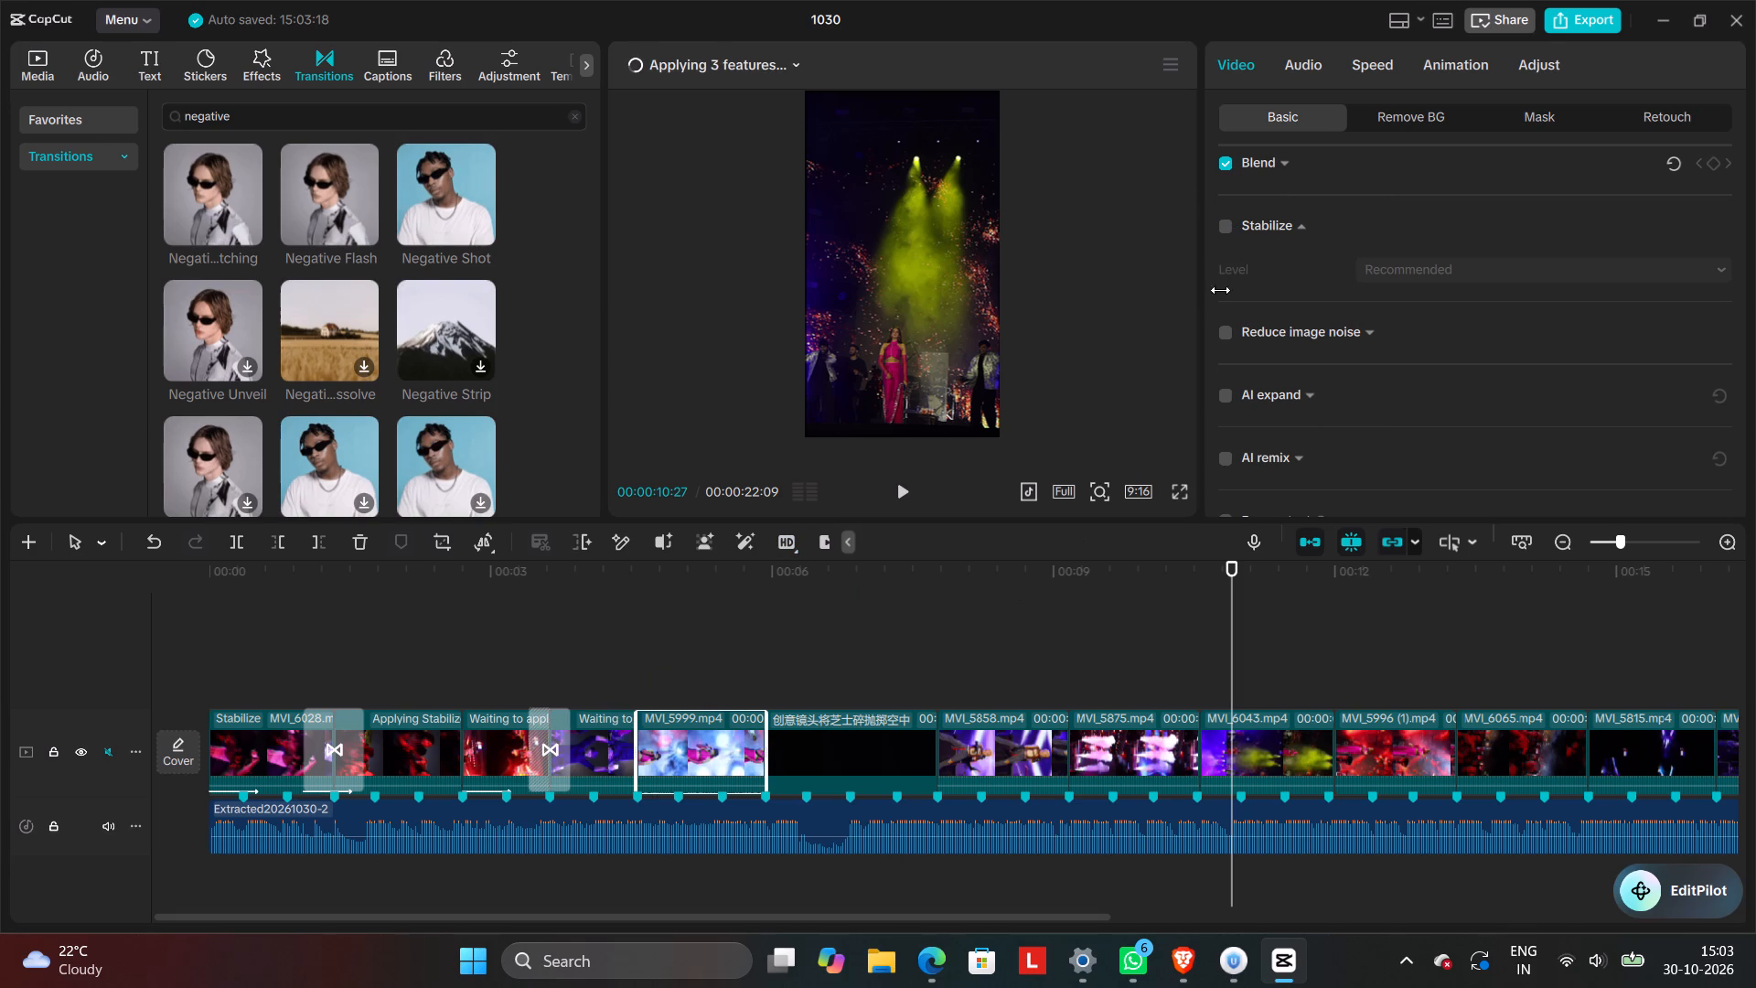
pyautogui.click(1225, 223)
pyautogui.click(1368, 270)
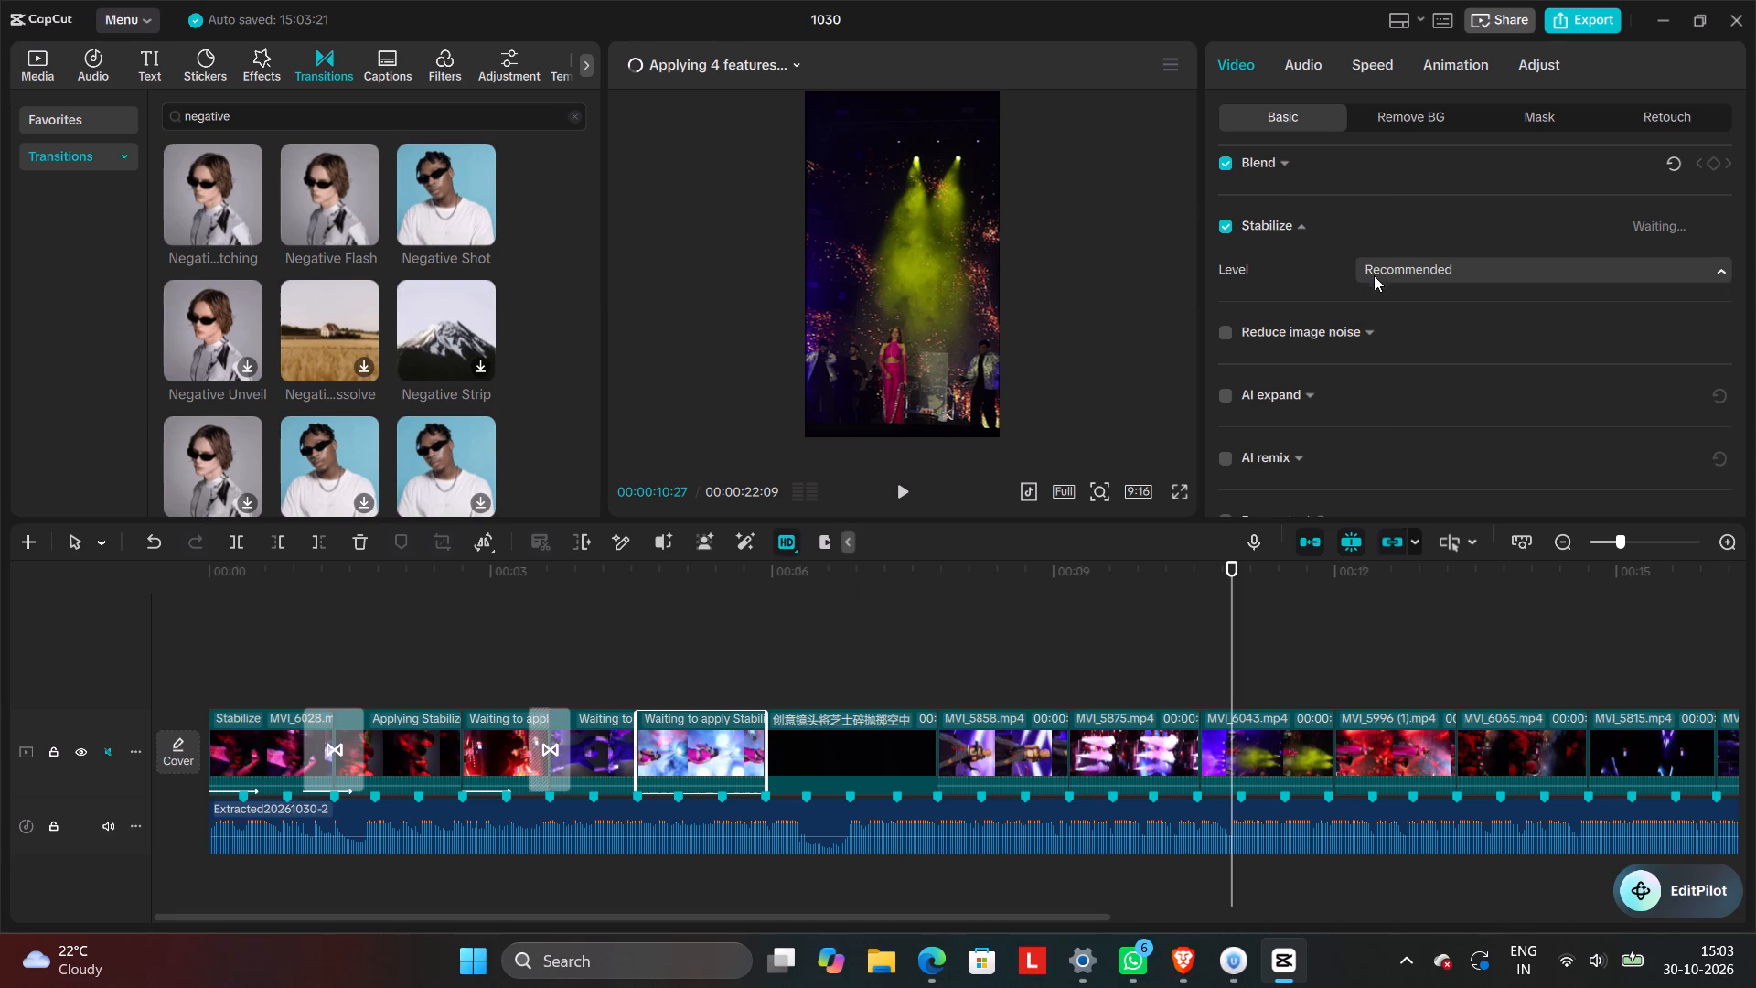
pyautogui.click(1381, 384)
# Skip the black Chinese-titled clip and stabilize MVI_5858 at the Most stable level.
pyautogui.click(1027, 719)
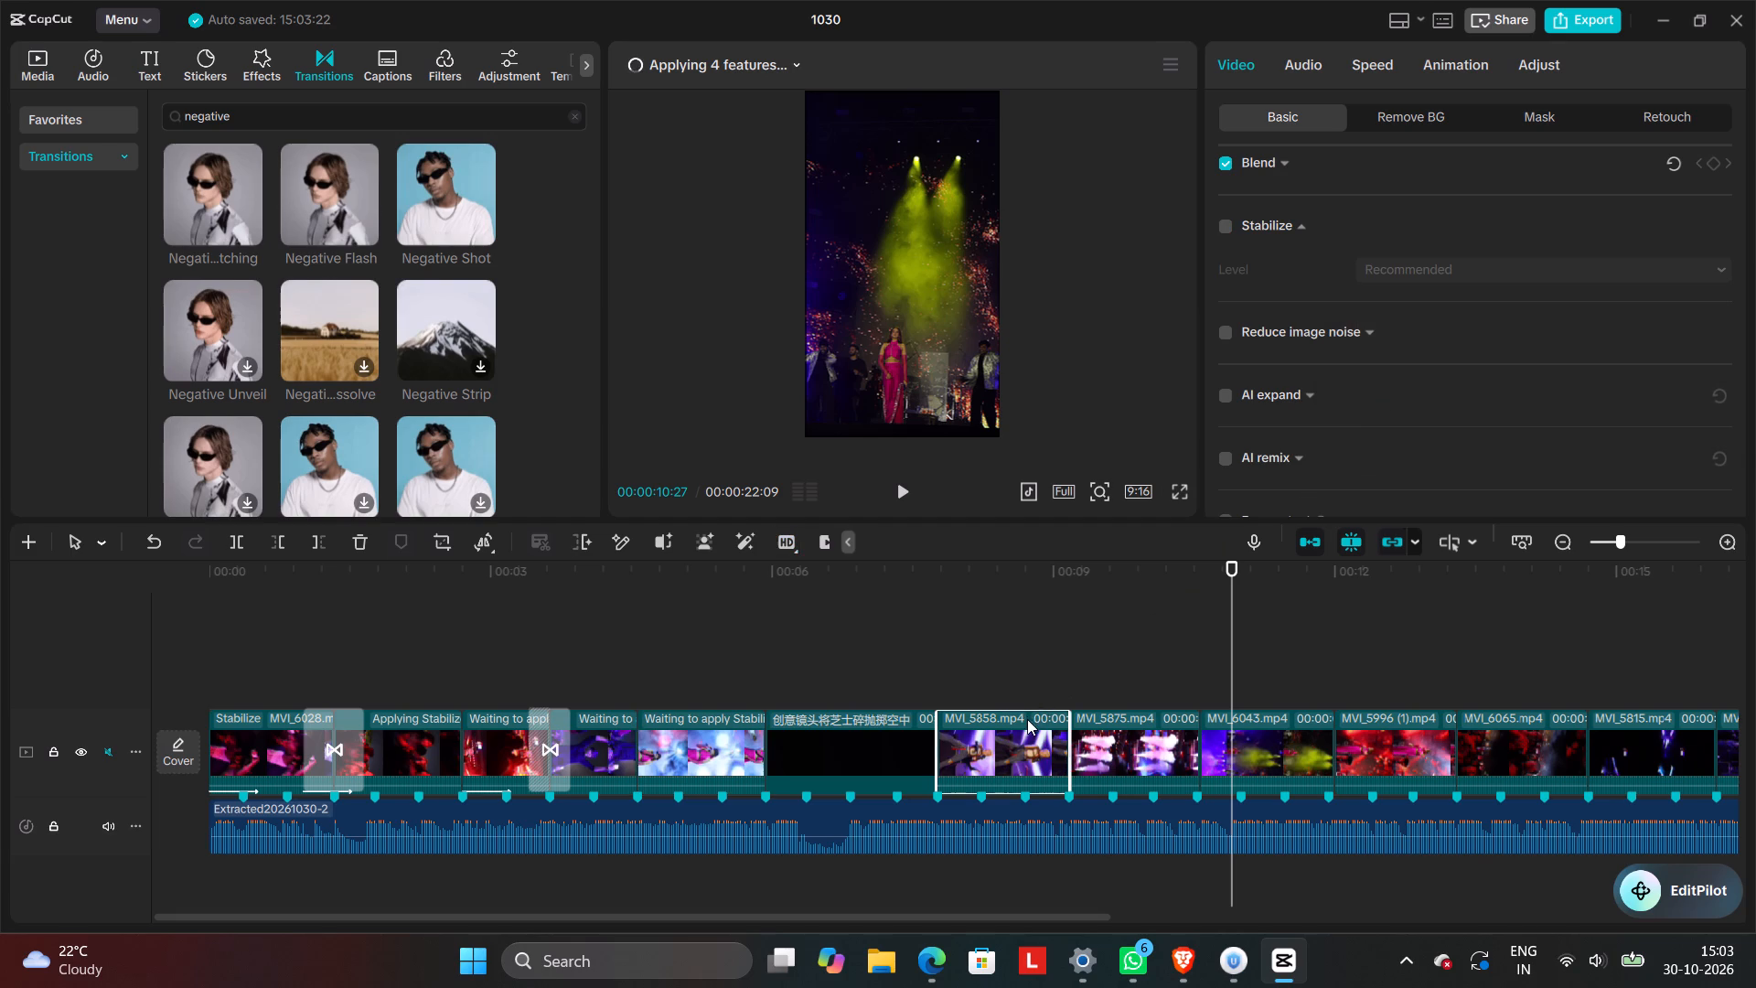
pyautogui.click(1226, 228)
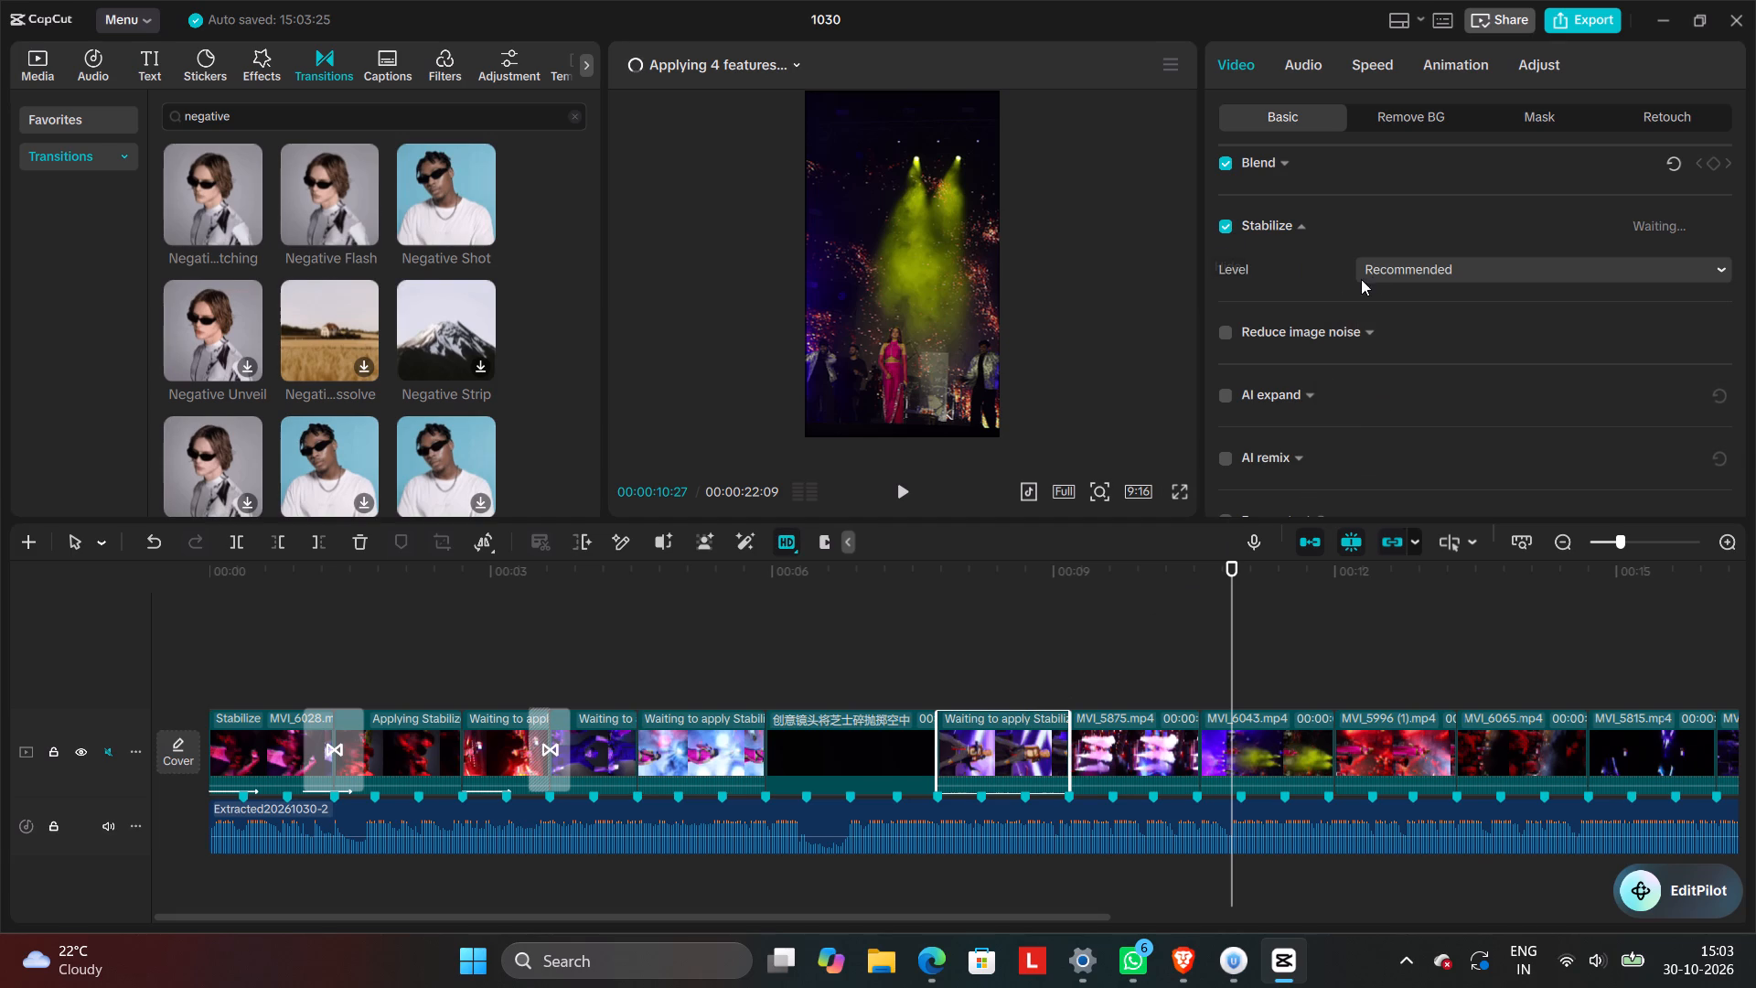
pyautogui.click(1381, 273)
pyautogui.click(1398, 388)
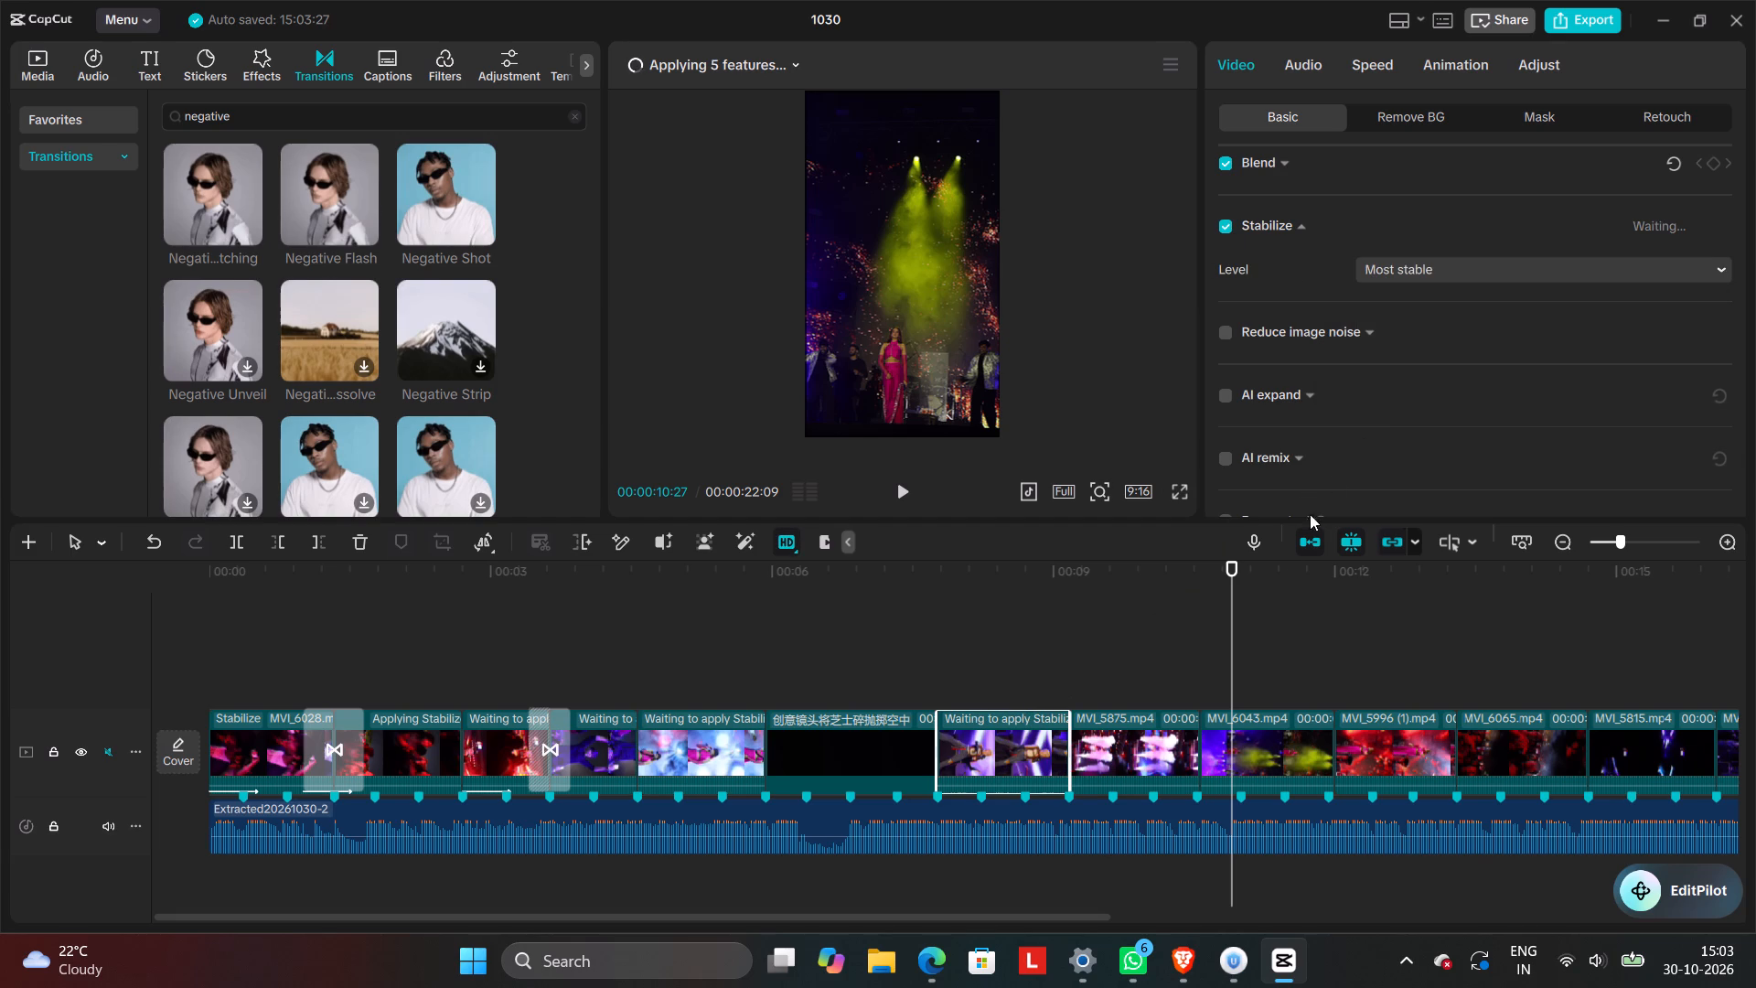
# Stabilize clip MVI_5875 on the main track at the Most stable level.
pyautogui.click(1108, 736)
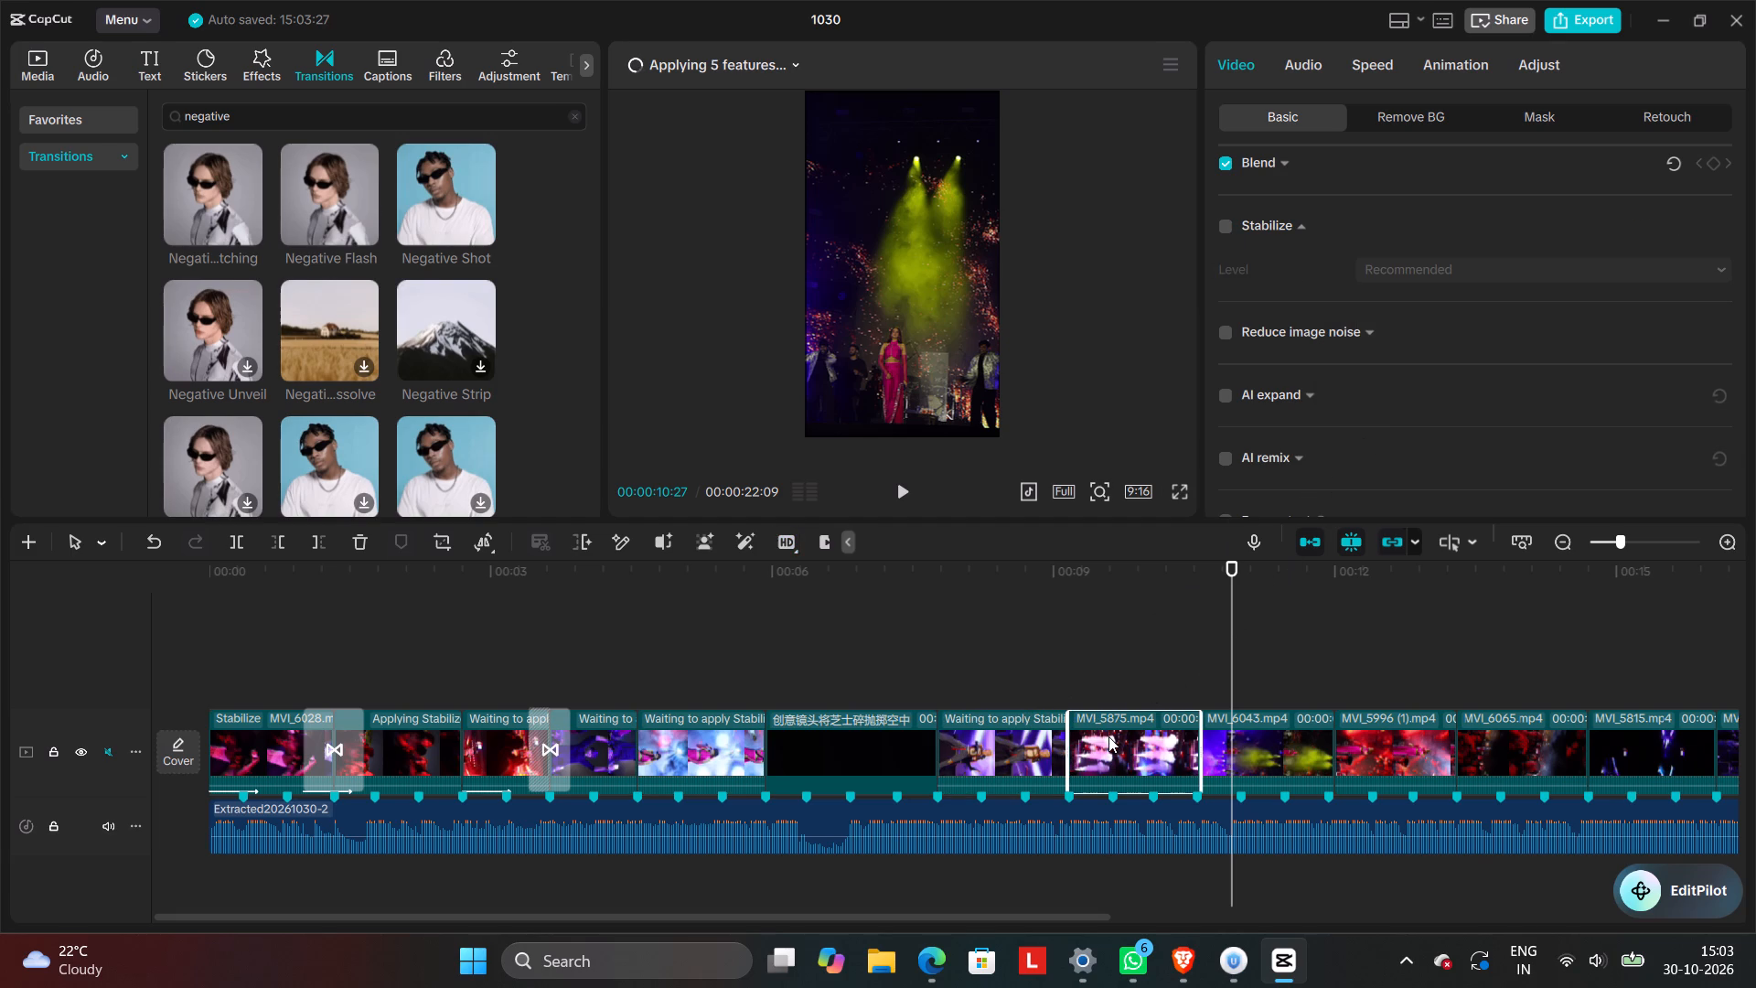
pyautogui.click(1237, 243)
pyautogui.click(1226, 231)
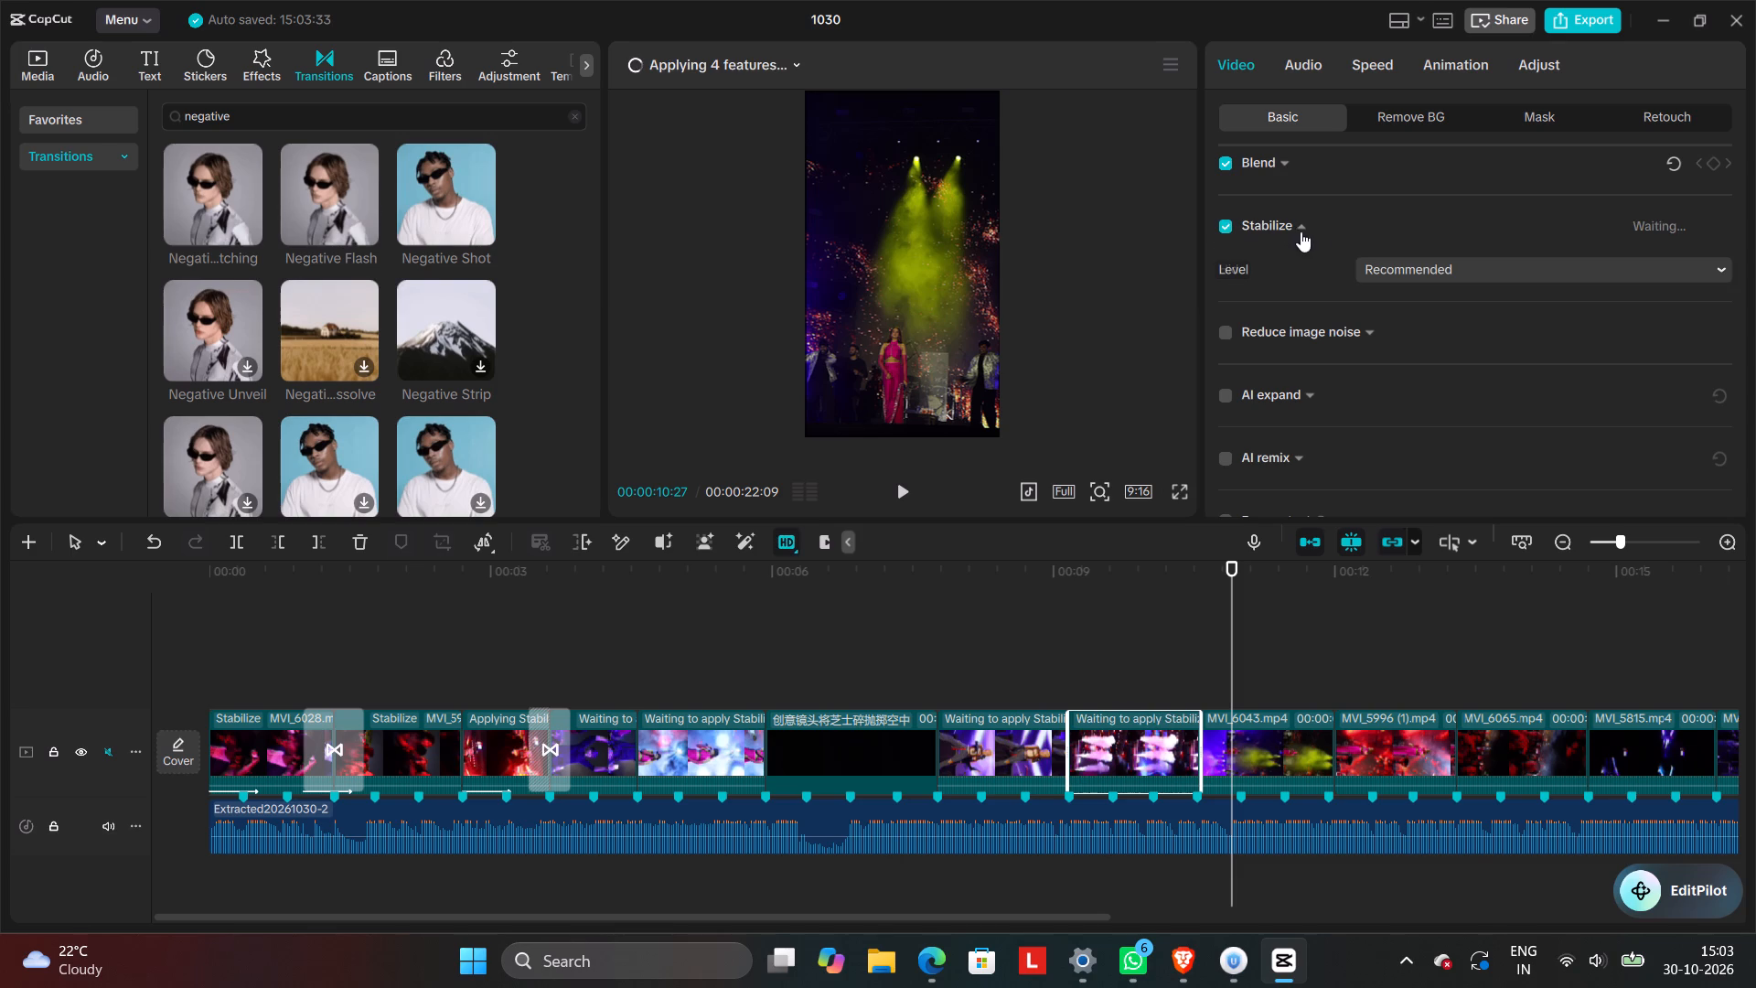
pyautogui.click(1361, 267)
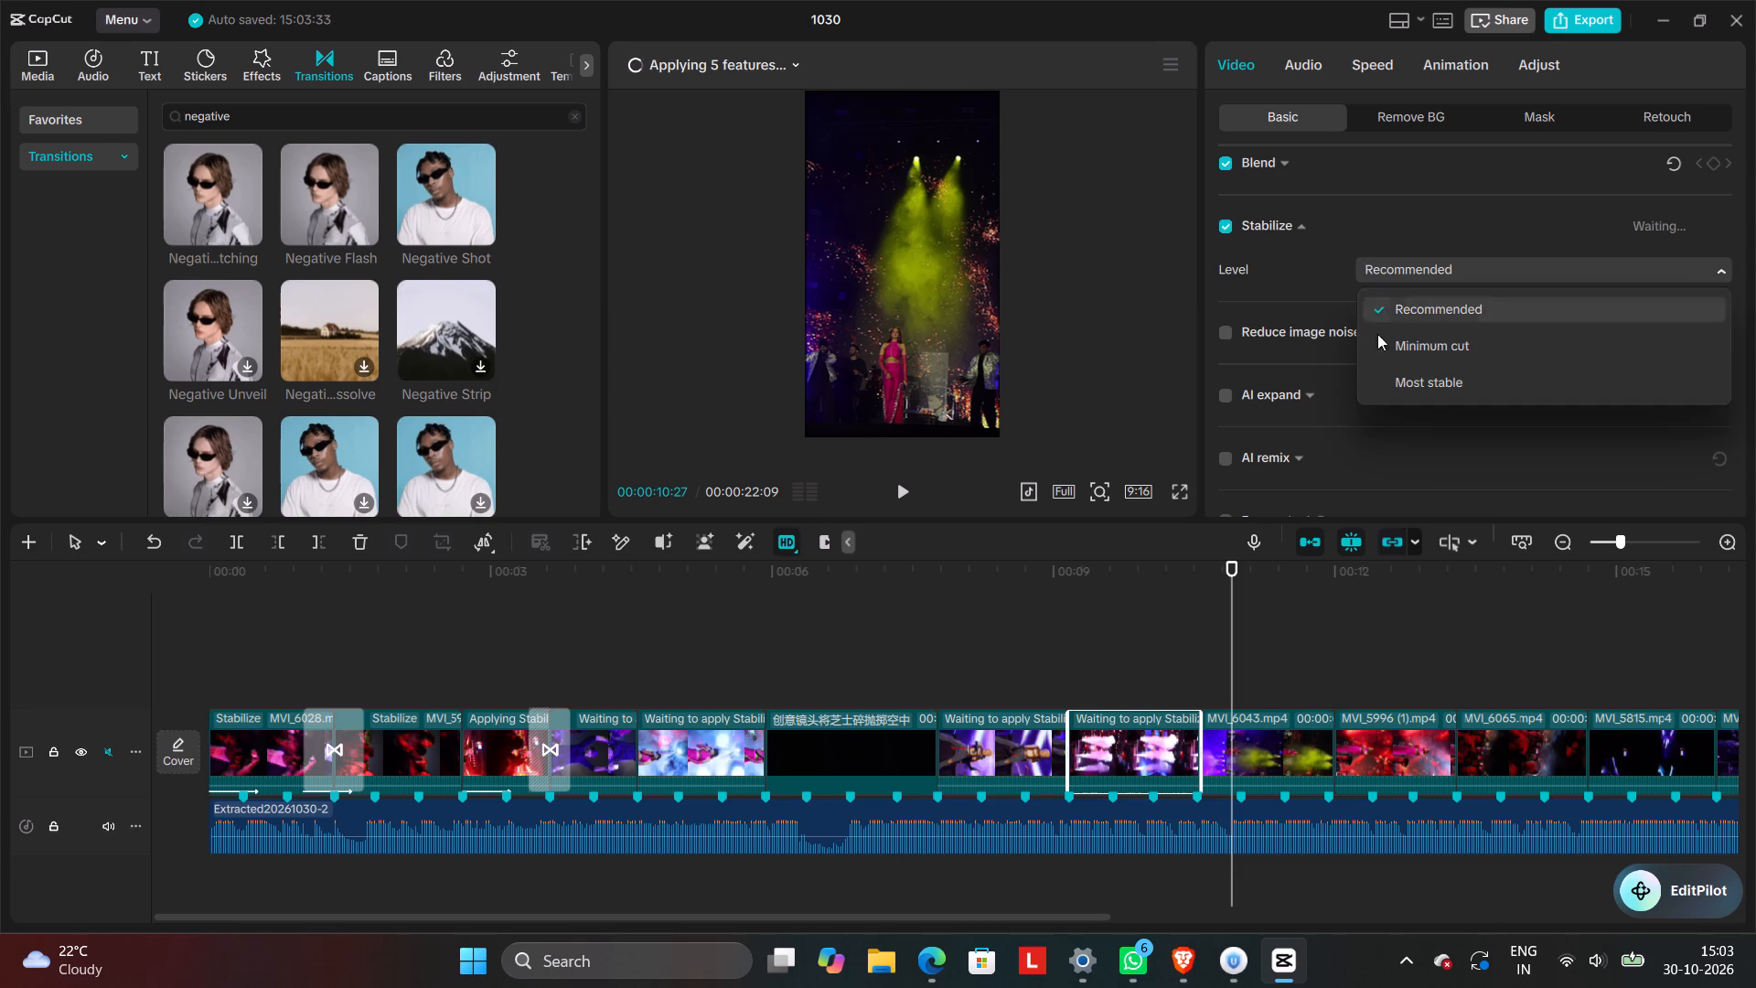
pyautogui.click(1378, 385)
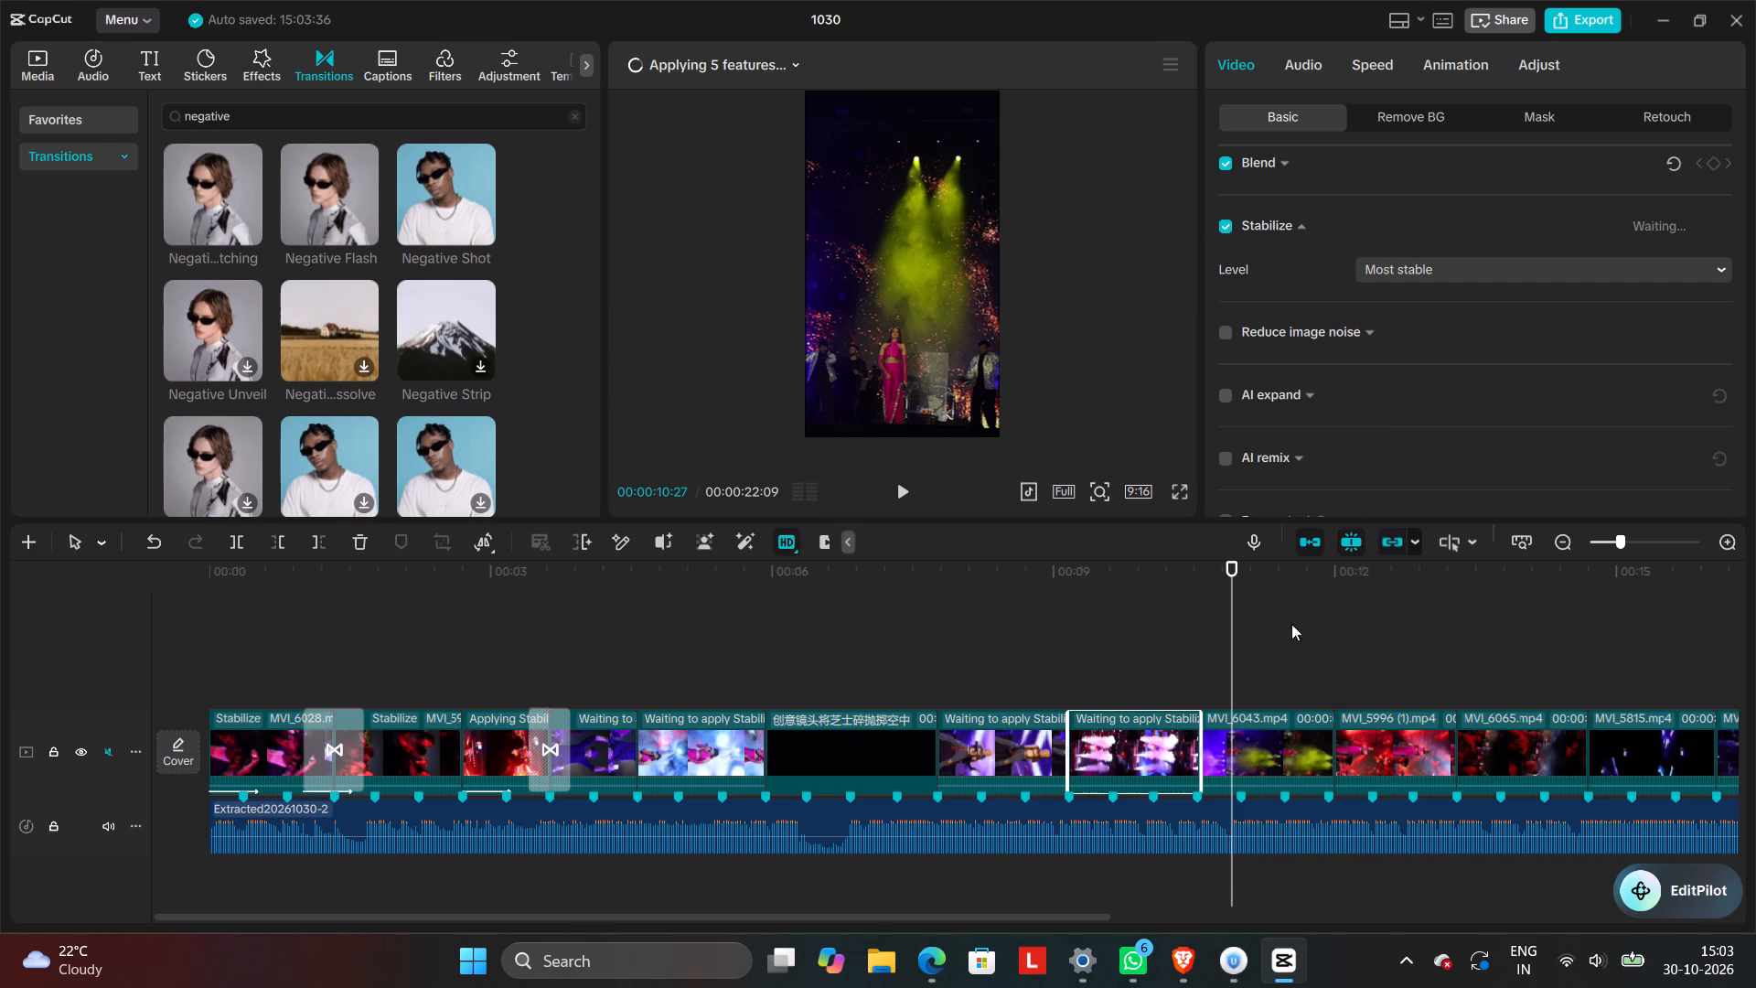
# Move the playhead to 00:00:11:10 and stabilize clip MVI_6043 at the Most stable level.
pyautogui.click(1273, 659)
pyautogui.click(1270, 719)
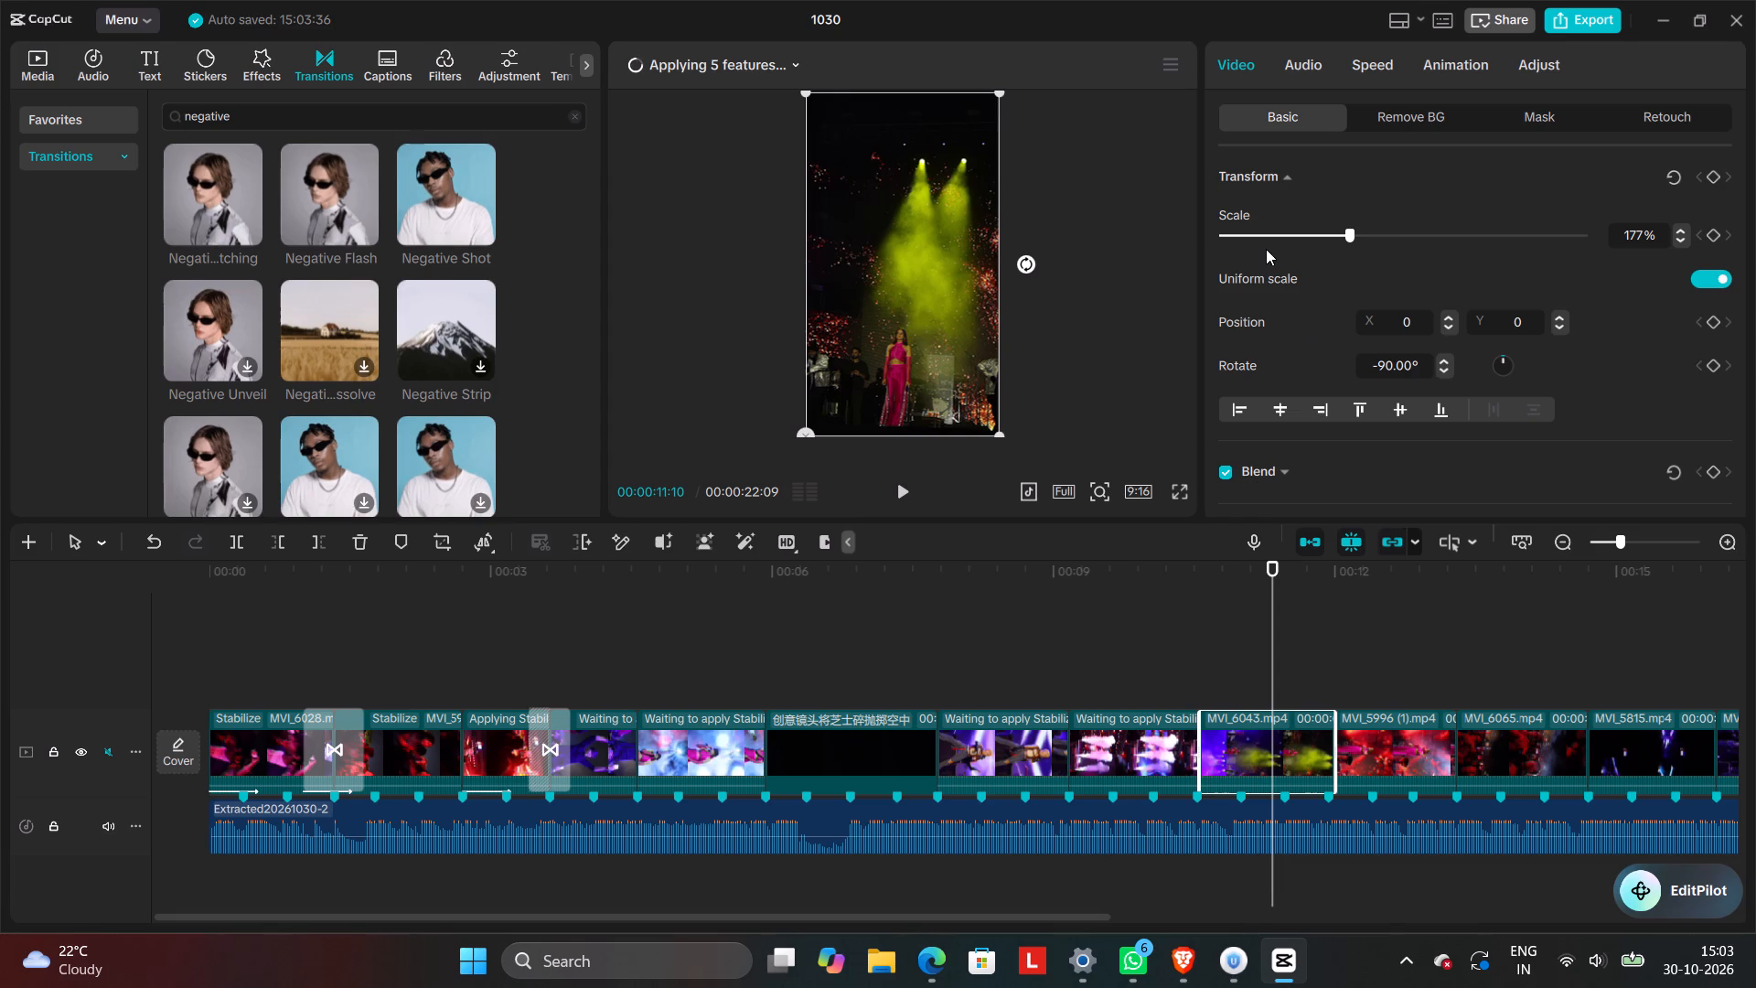
pyautogui.scroll(-3, 1269, 256)
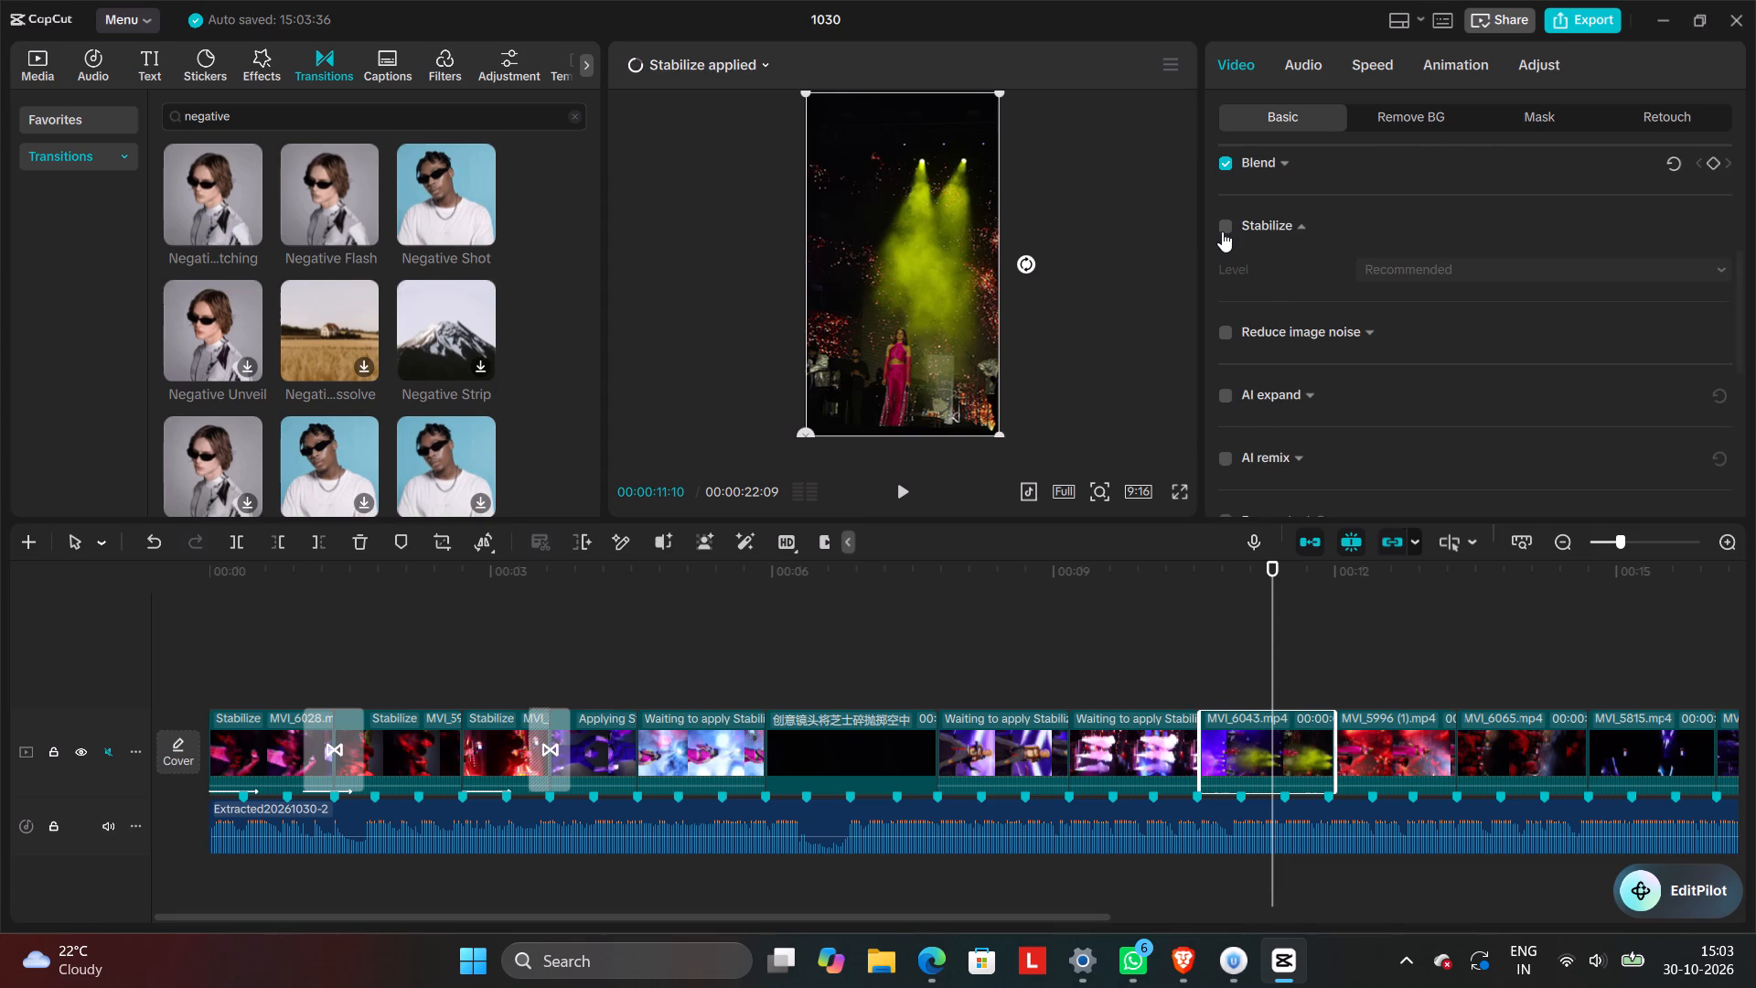
pyautogui.click(1222, 231)
pyautogui.click(1372, 267)
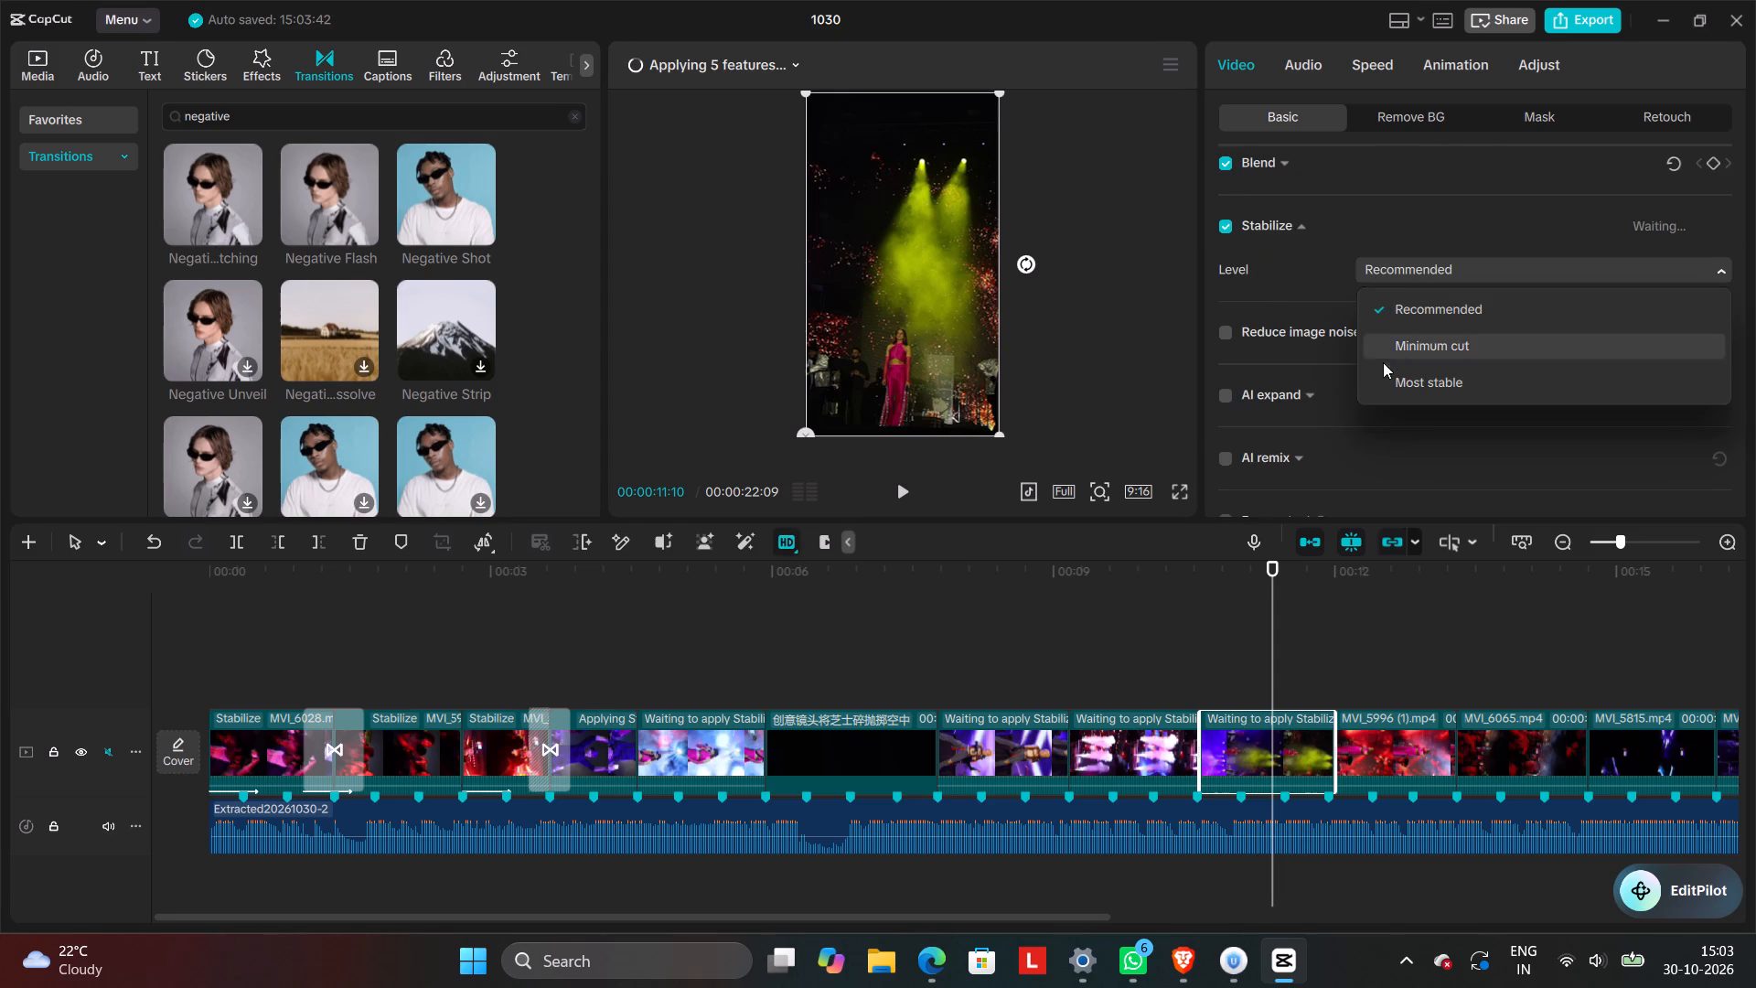
pyautogui.click(1383, 375)
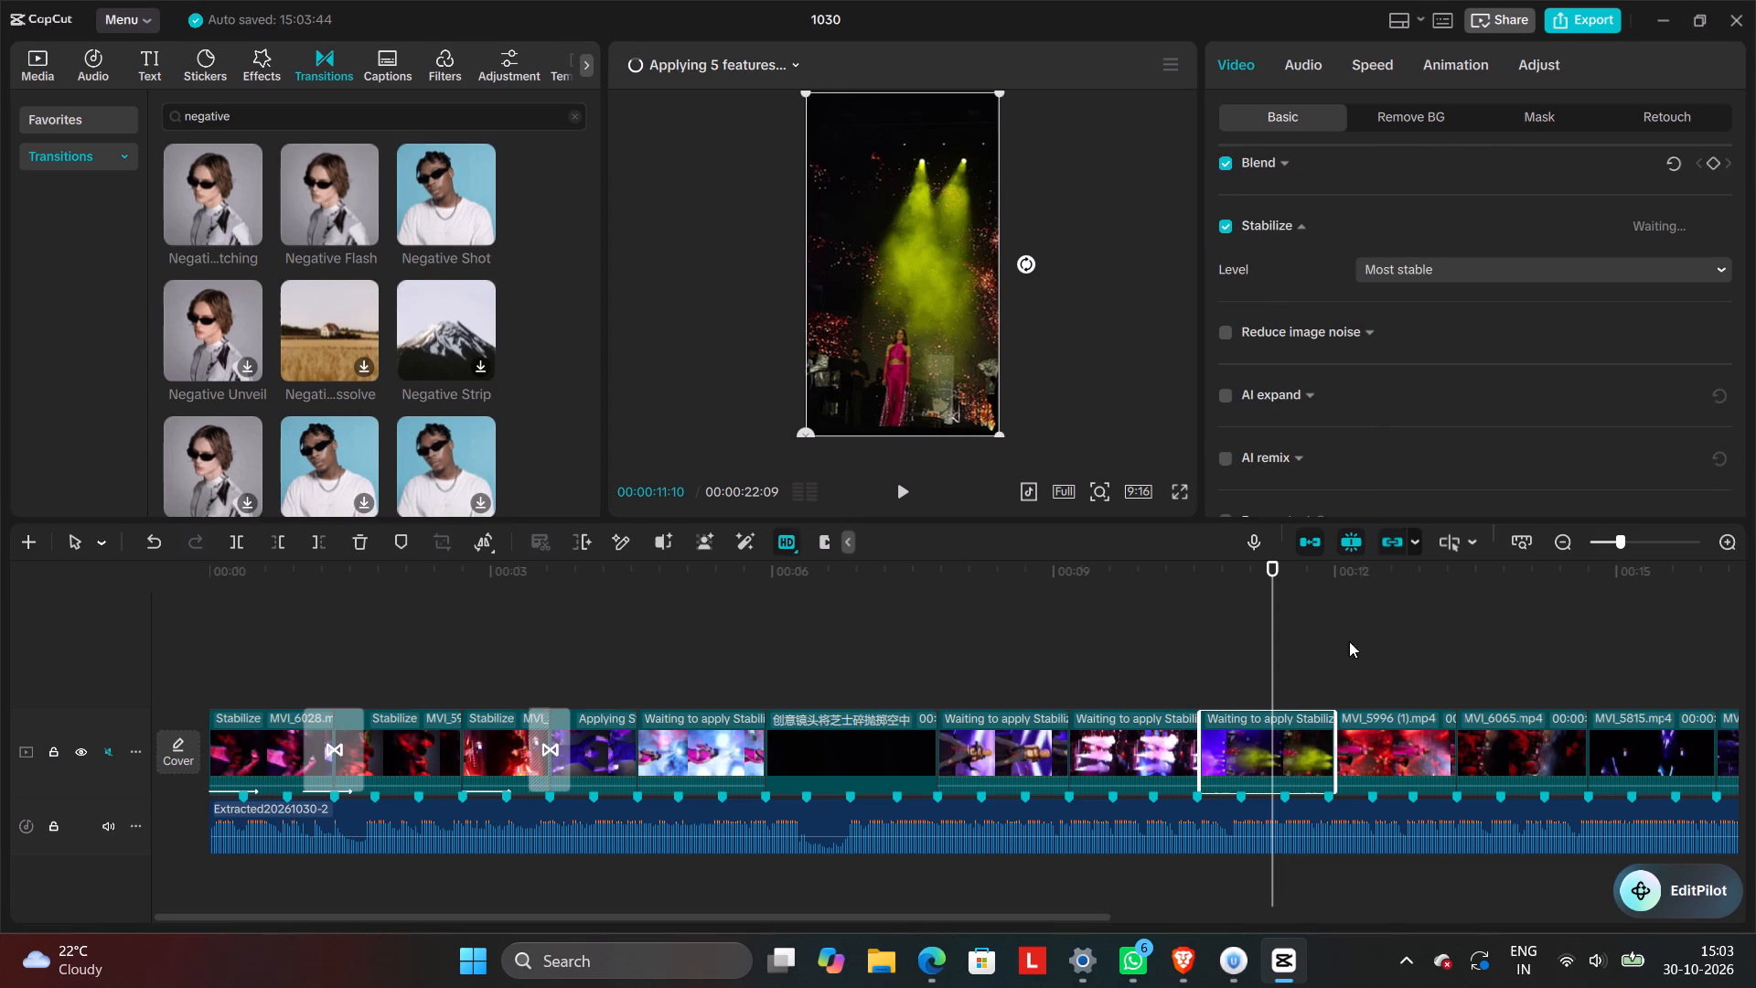
# Move the playhead to 00:00:12:21 and stabilize clip MVI_5996 (1) at the Most stable level.
pyautogui.click(1399, 684)
pyautogui.click(1399, 727)
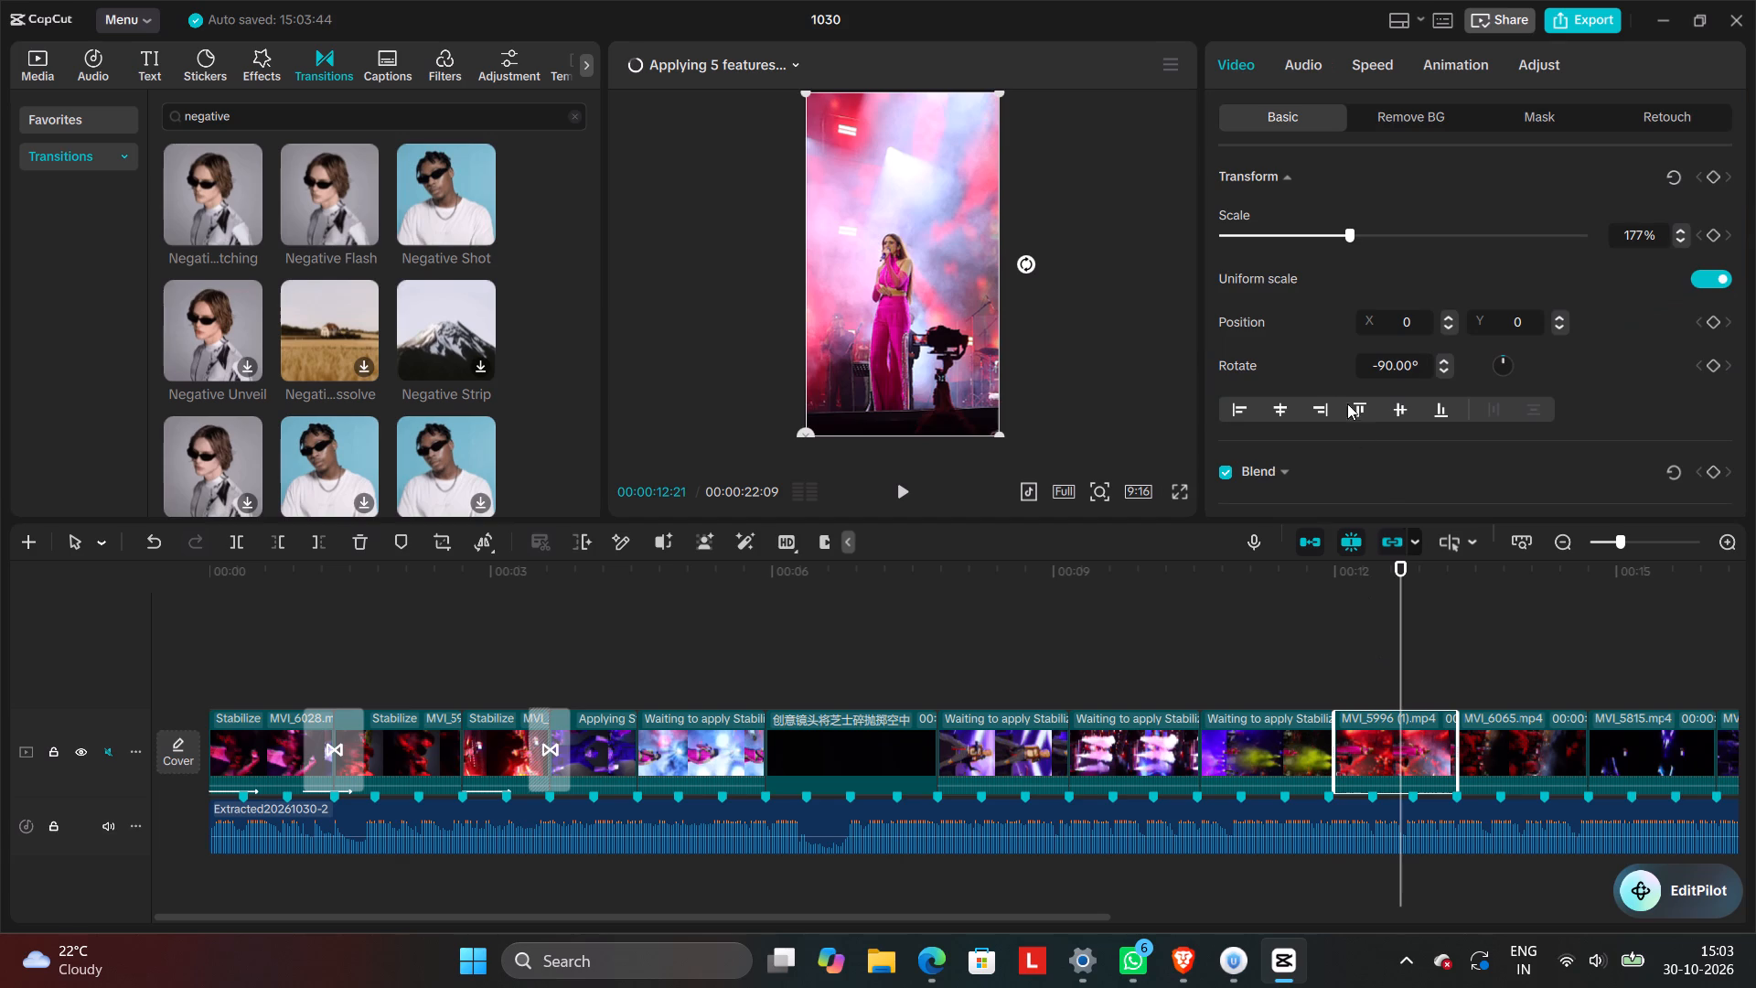
pyautogui.scroll(-1, 1281, 342)
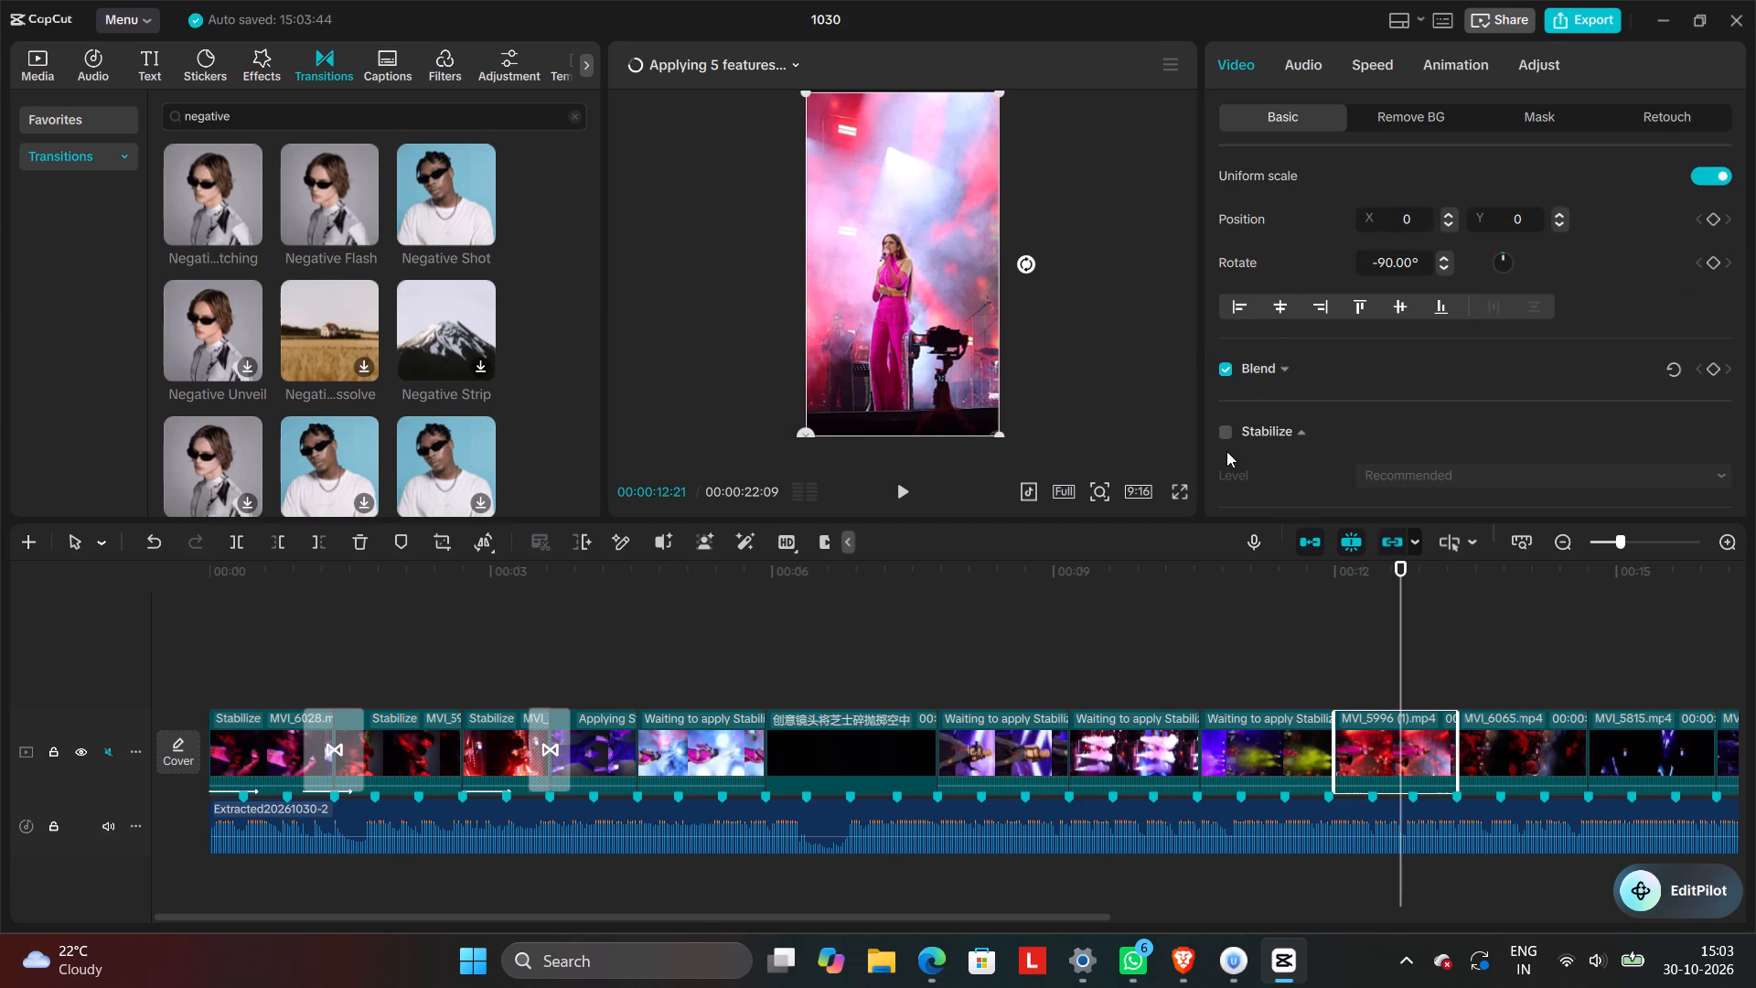
pyautogui.click(1226, 438)
pyautogui.click(1375, 467)
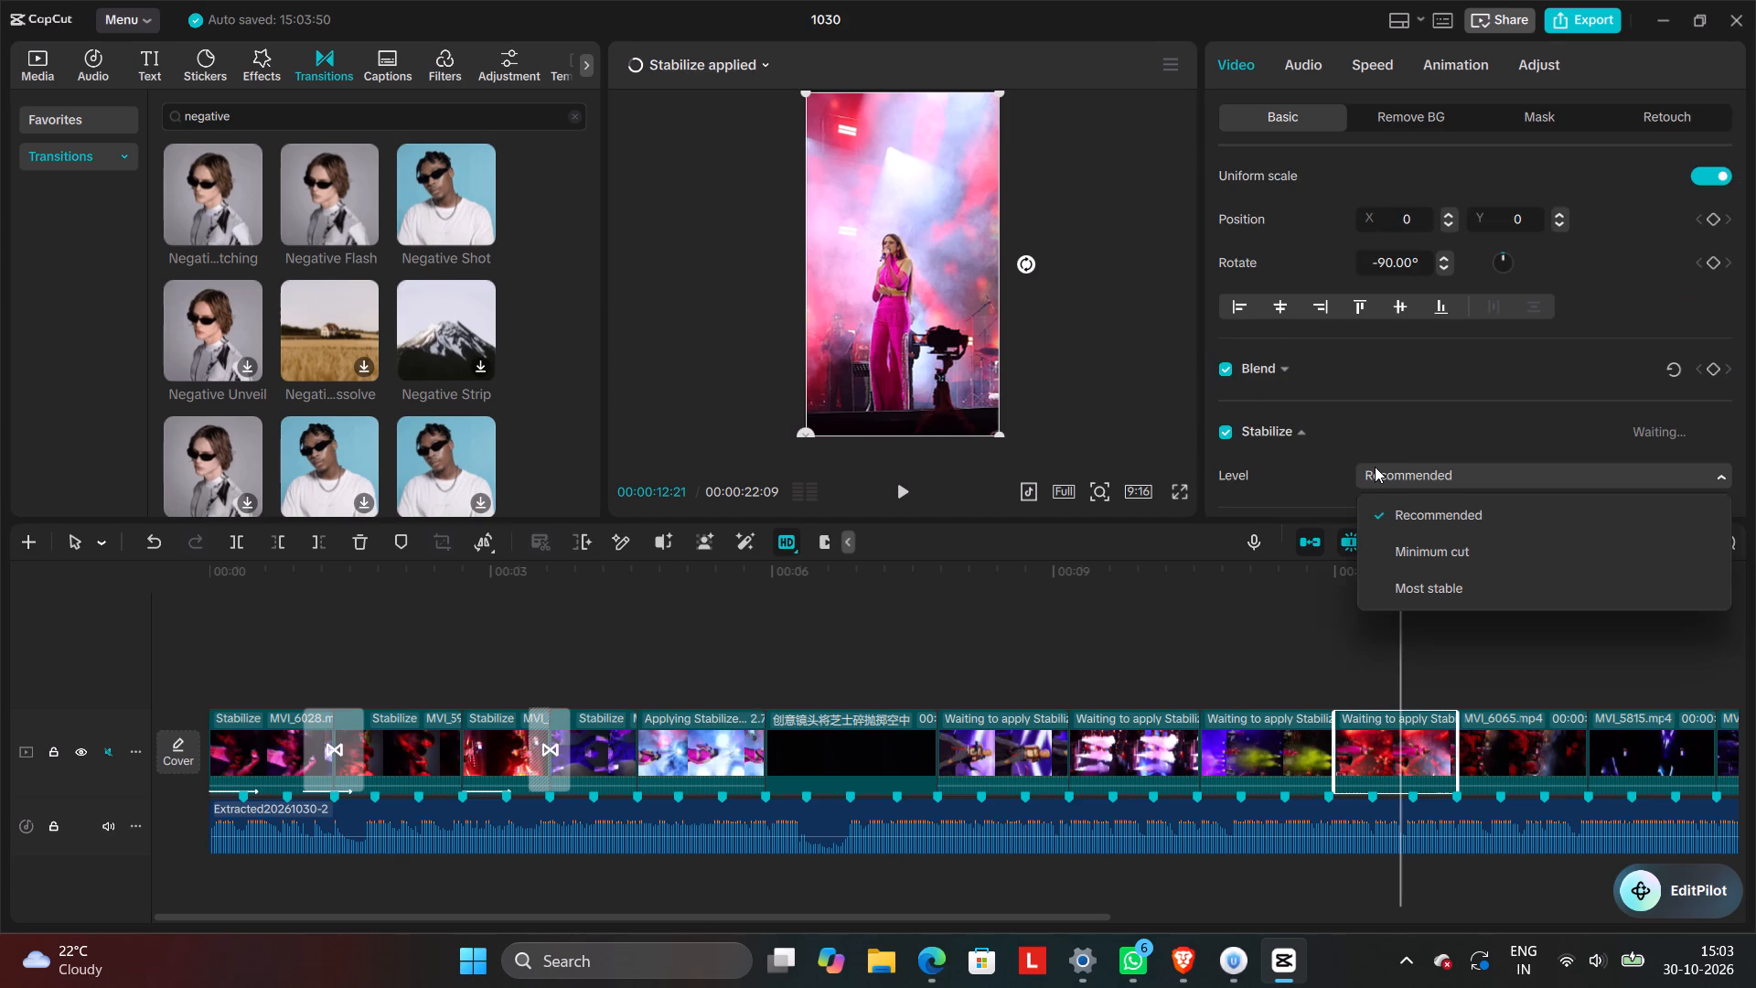
pyautogui.click(1387, 581)
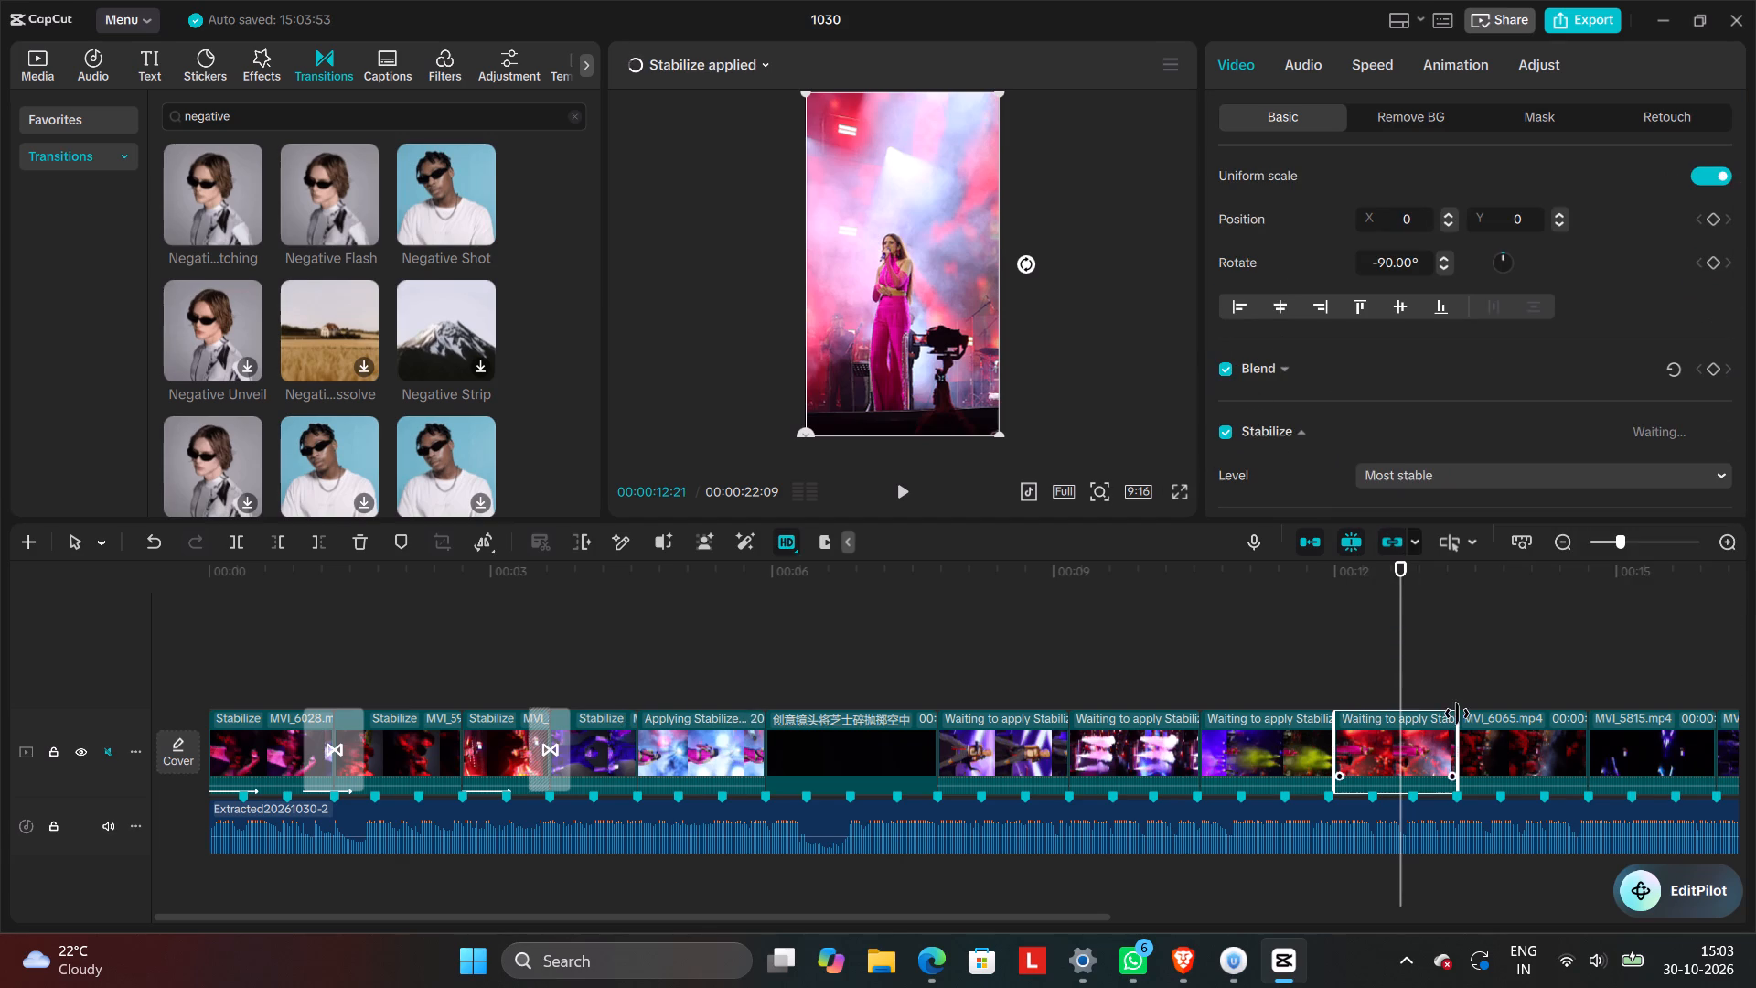
# Move the playhead to 00:00:14:00 and stabilize clip MVI_6065 at the Most stable level.
pyautogui.click(1522, 693)
pyautogui.click(1513, 741)
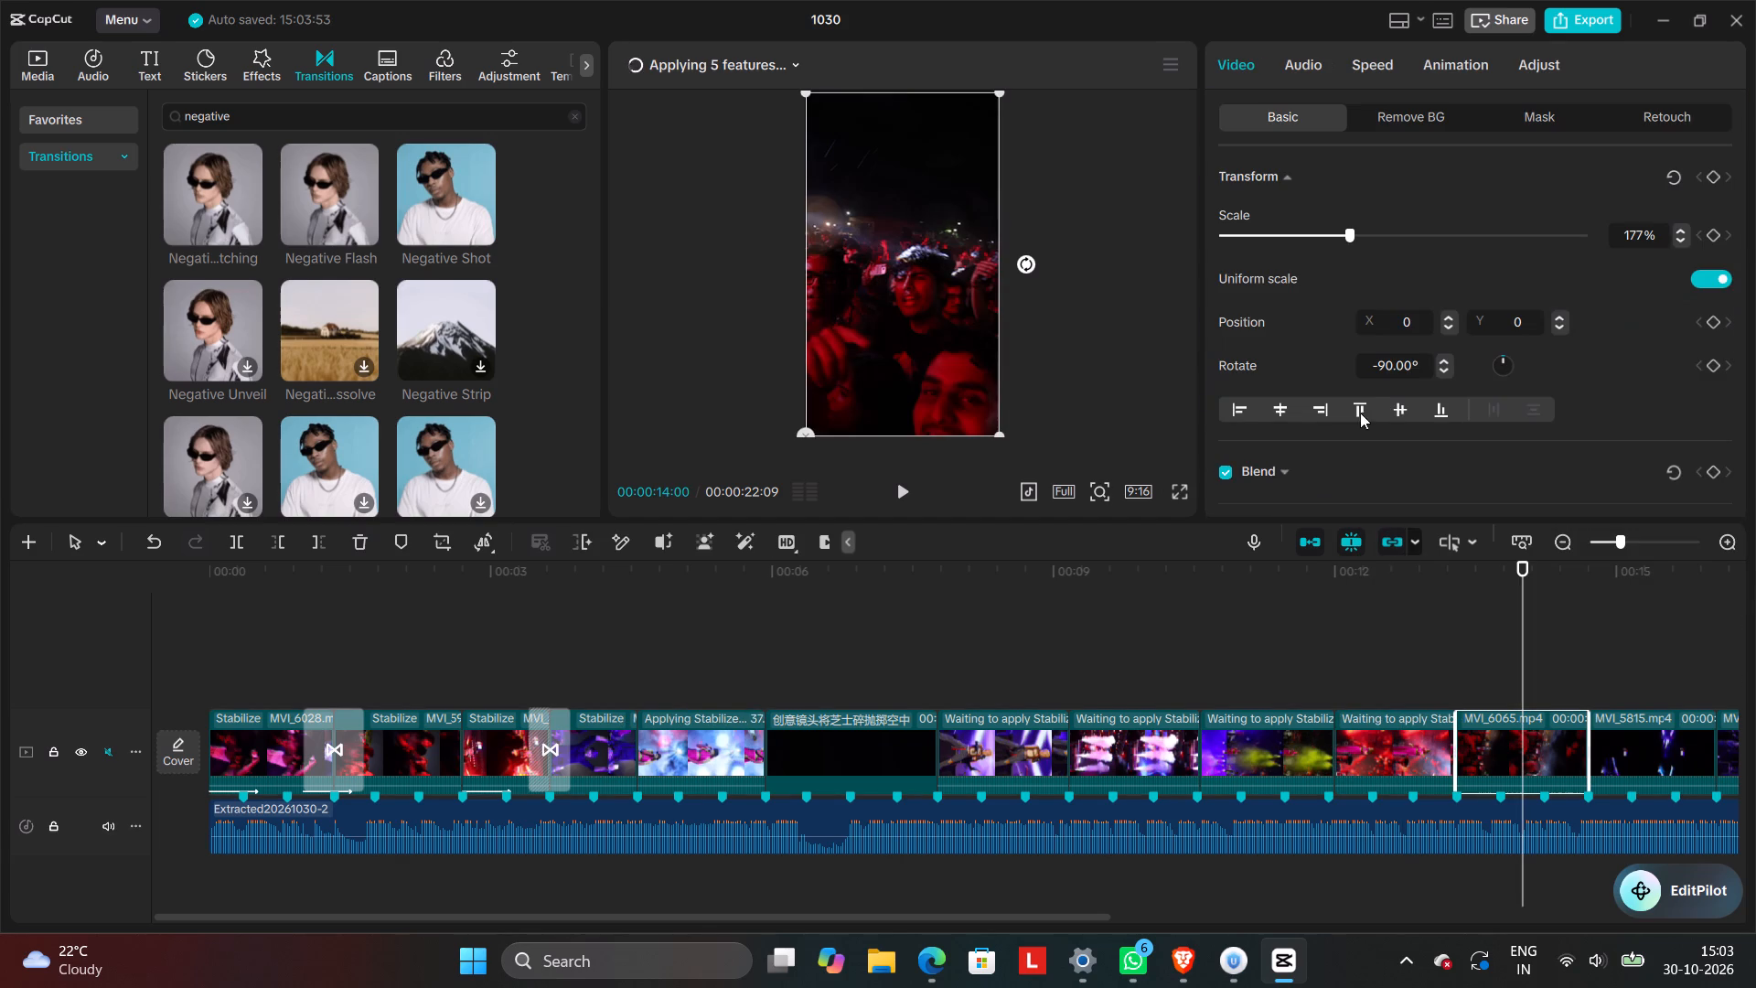
pyautogui.scroll(-3, 1387, 404)
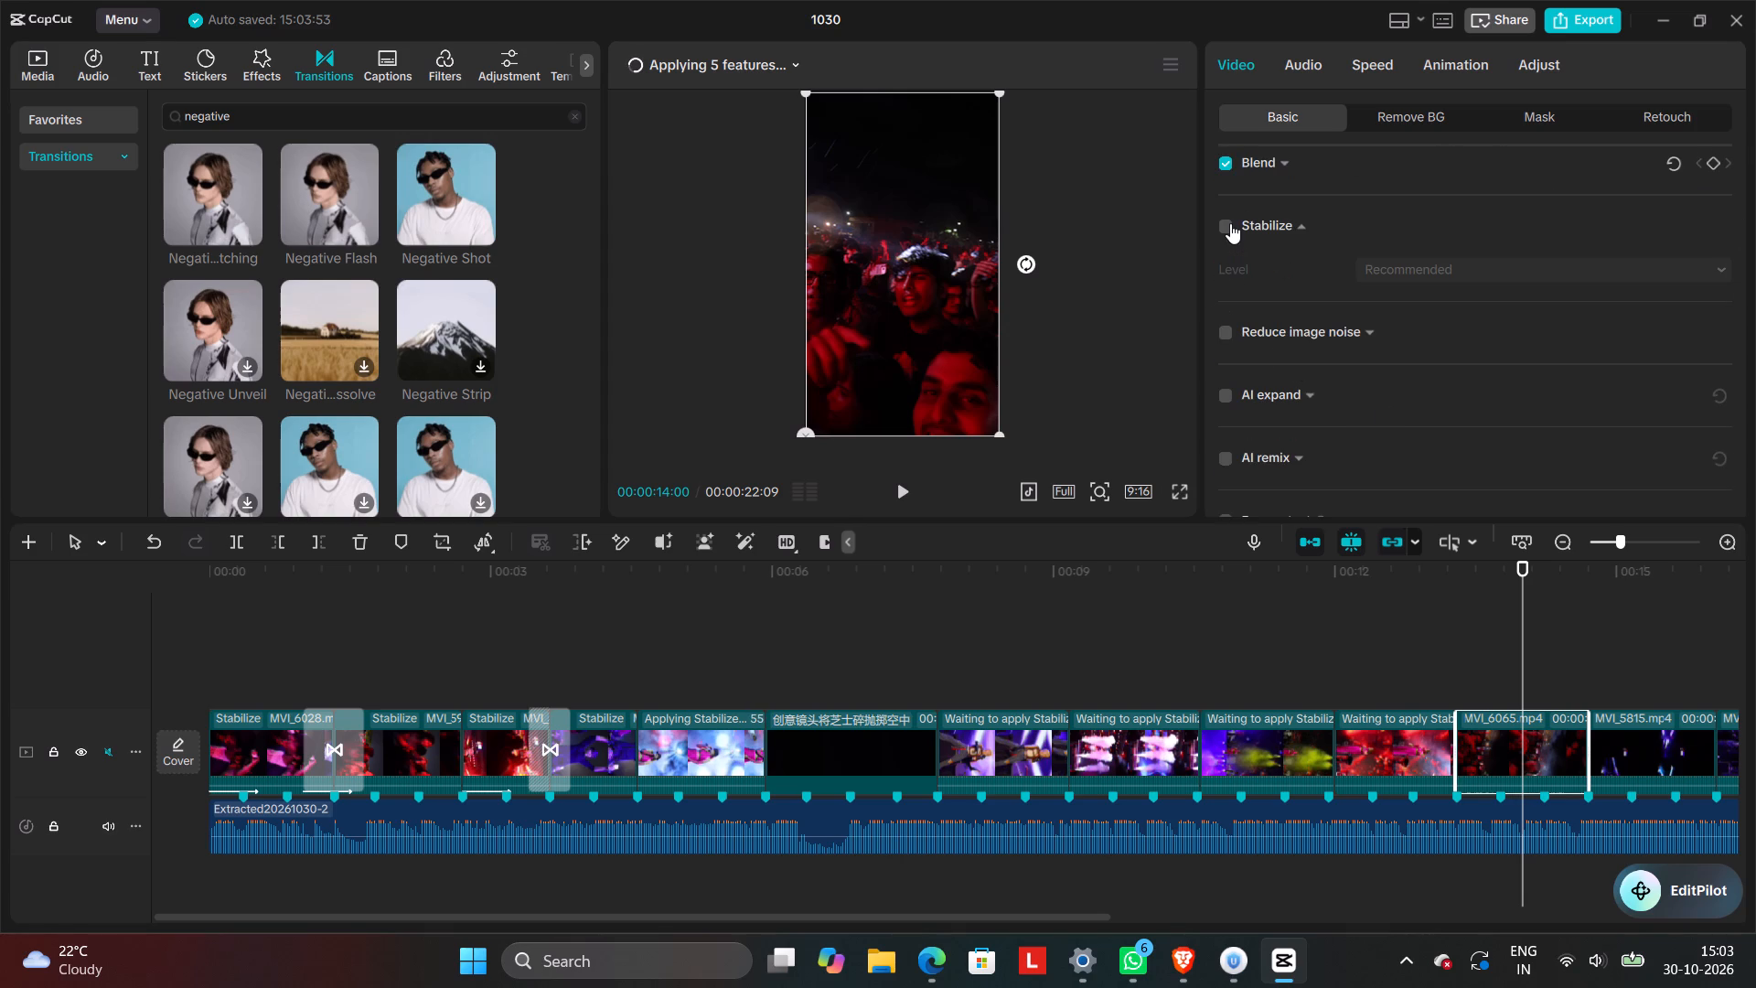
pyautogui.click(1230, 222)
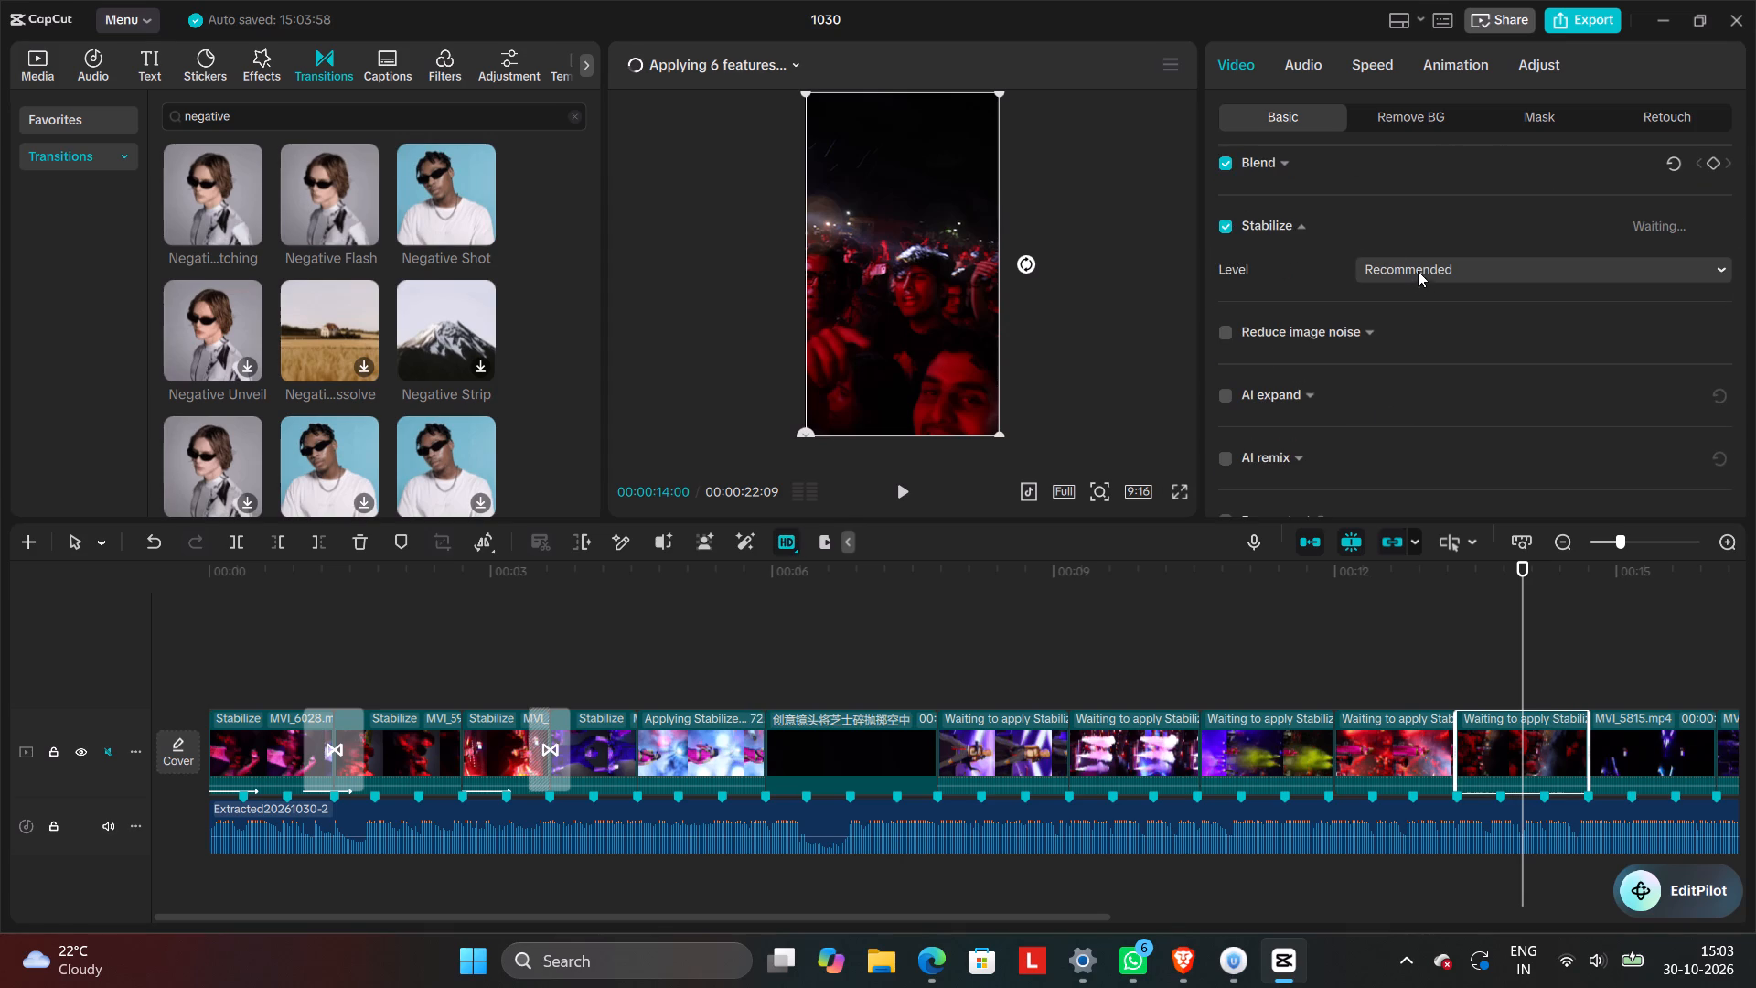
pyautogui.click(1418, 271)
pyautogui.click(1419, 370)
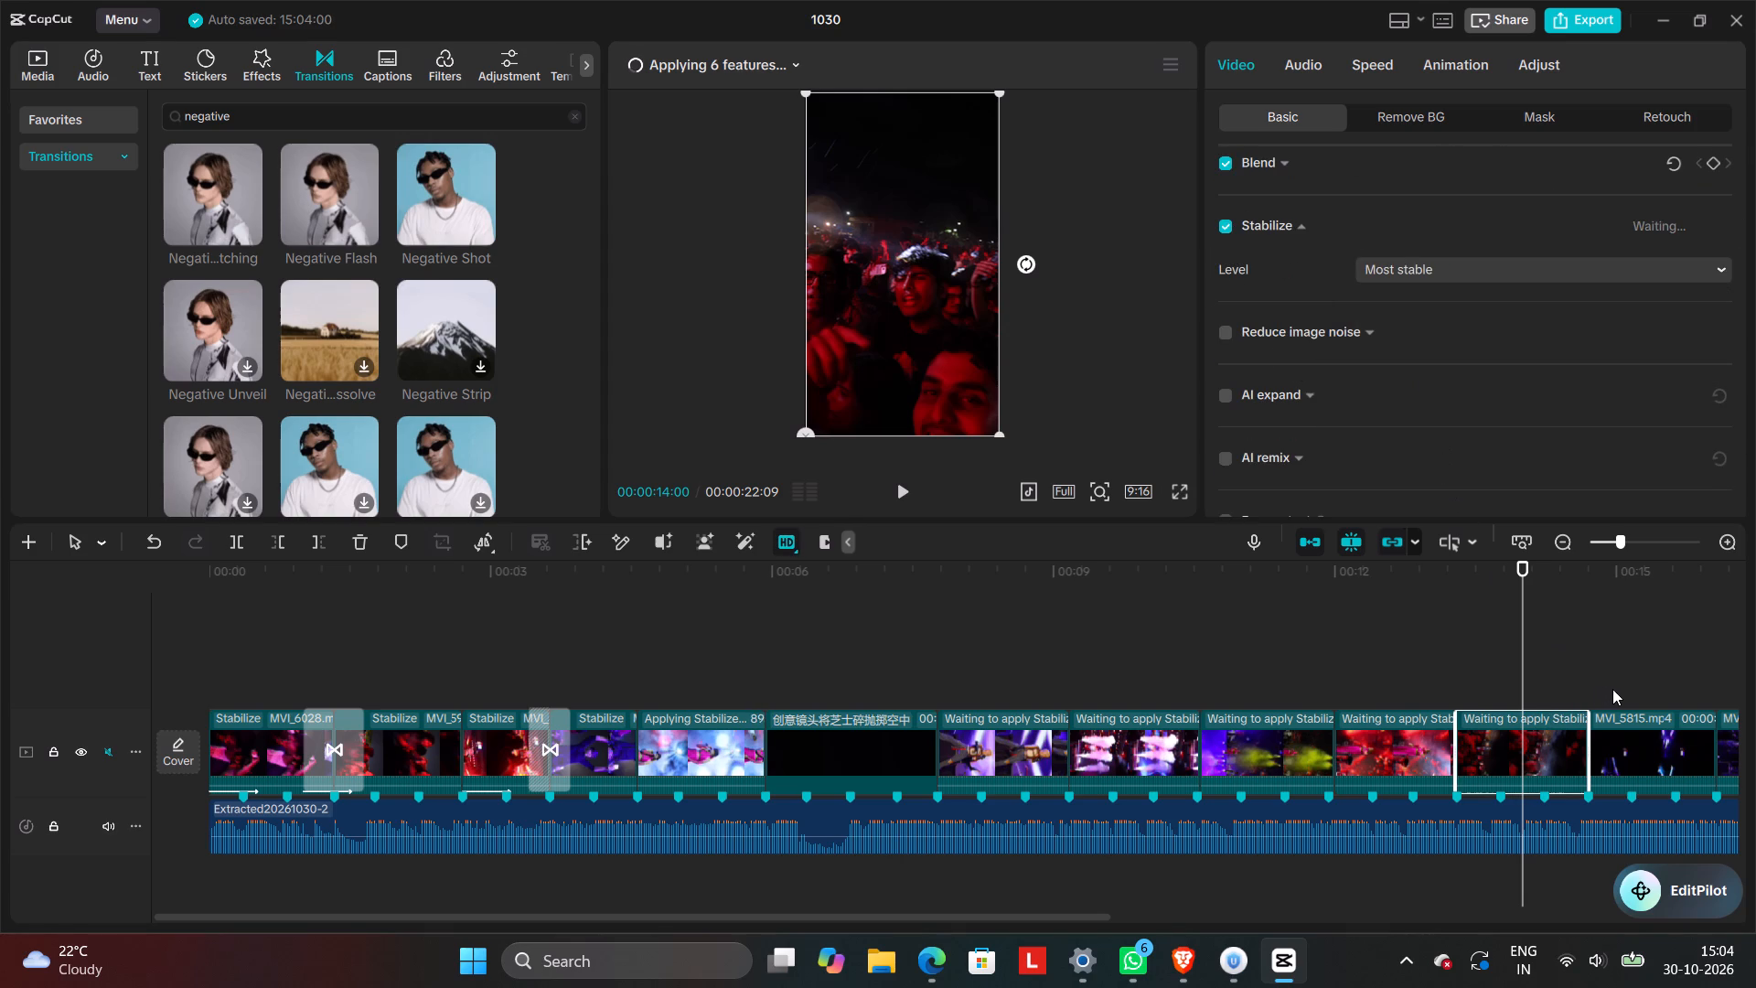
# Move the playhead to 00:00:15:01 and stabilize clip MVI_5815 at the Most stable level.
pyautogui.click(1619, 689)
pyautogui.click(1604, 751)
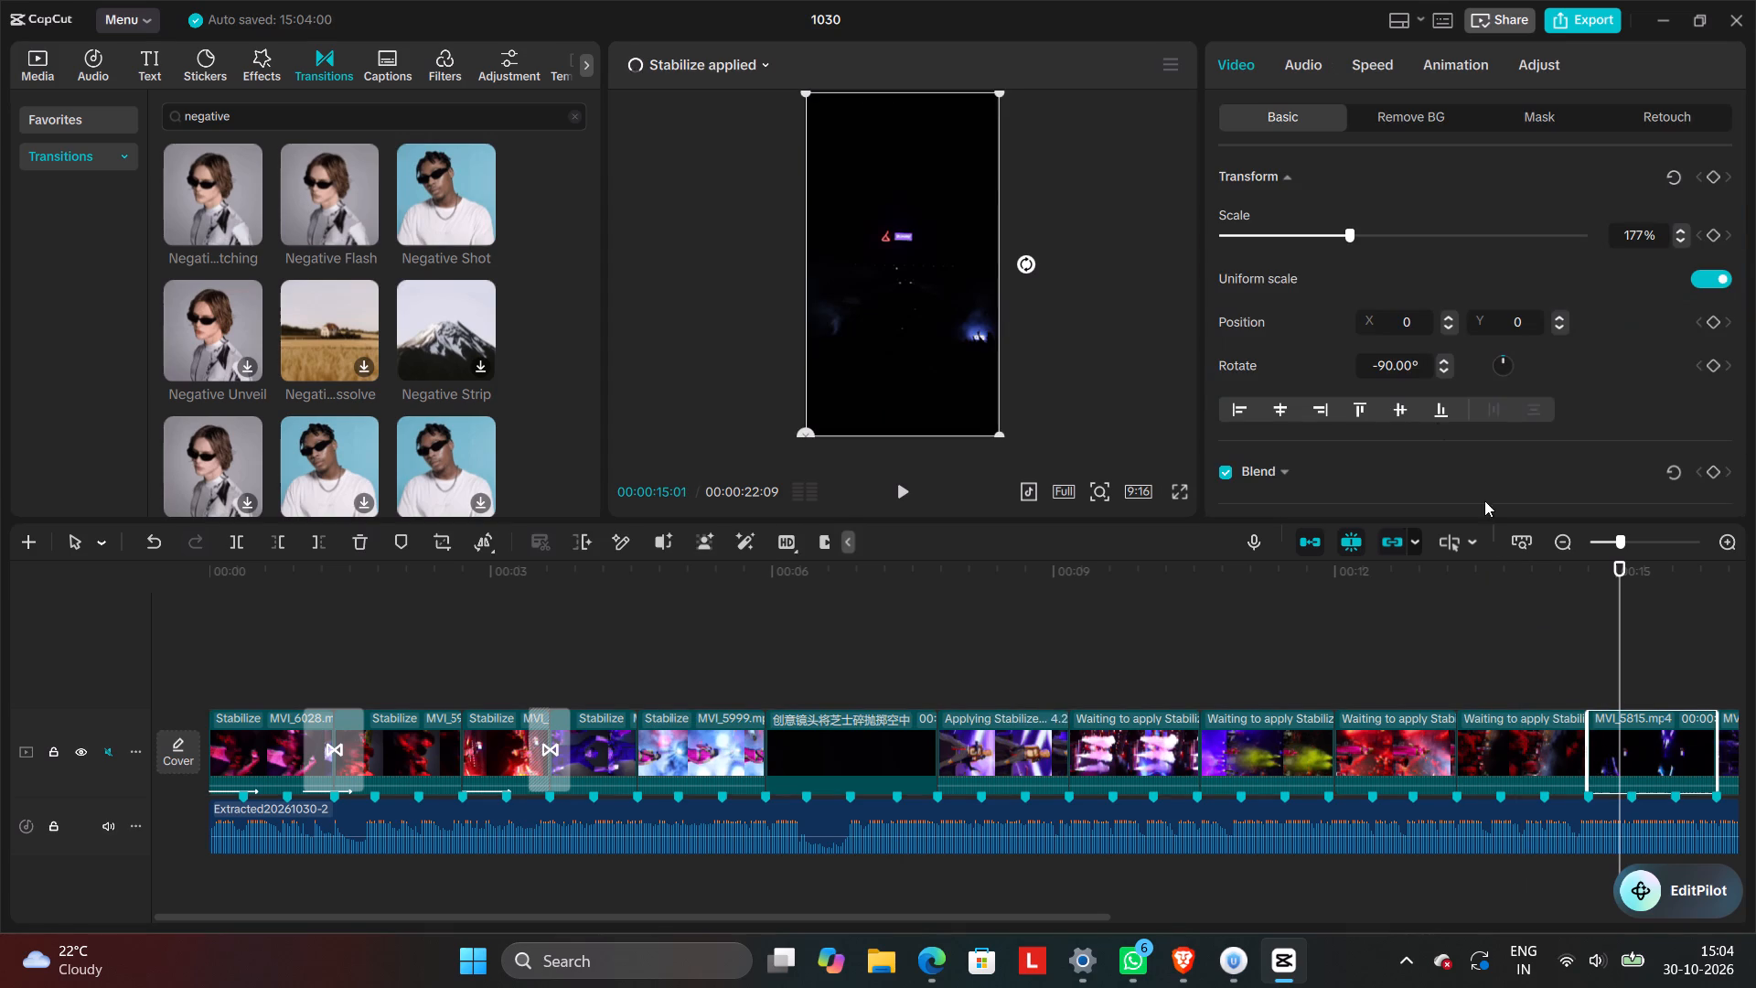
pyautogui.scroll(-2, 1323, 281)
pyautogui.click(1225, 328)
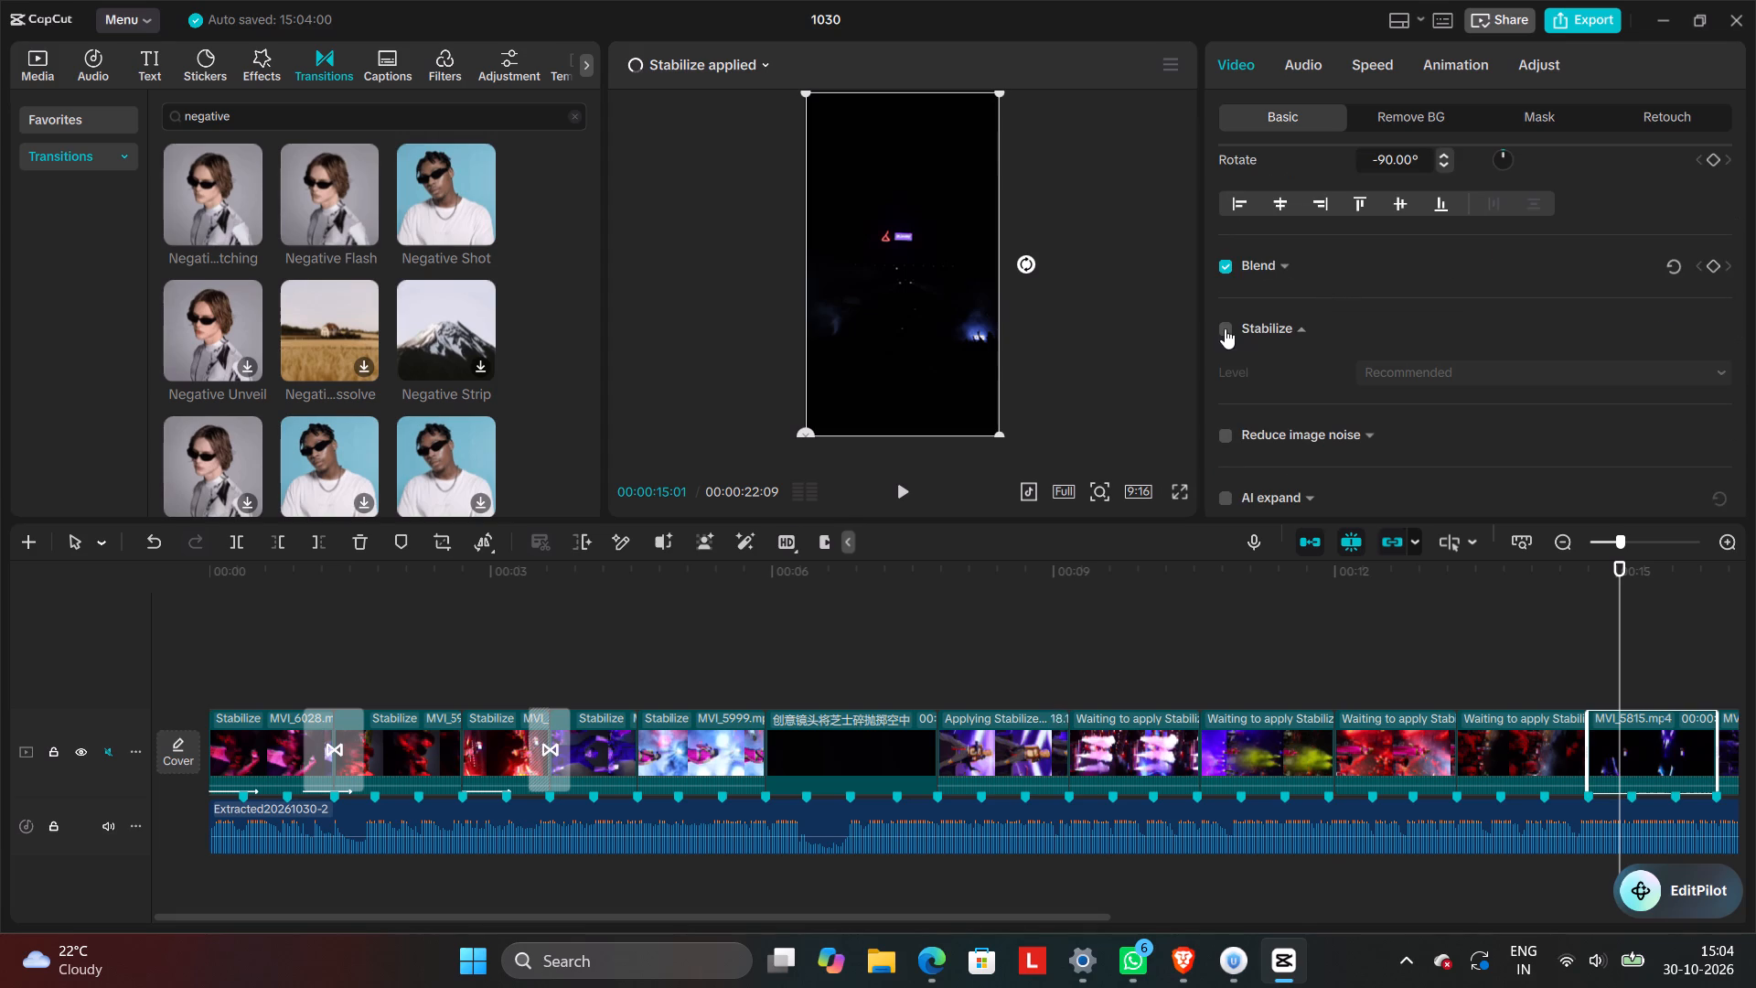
pyautogui.click(1422, 374)
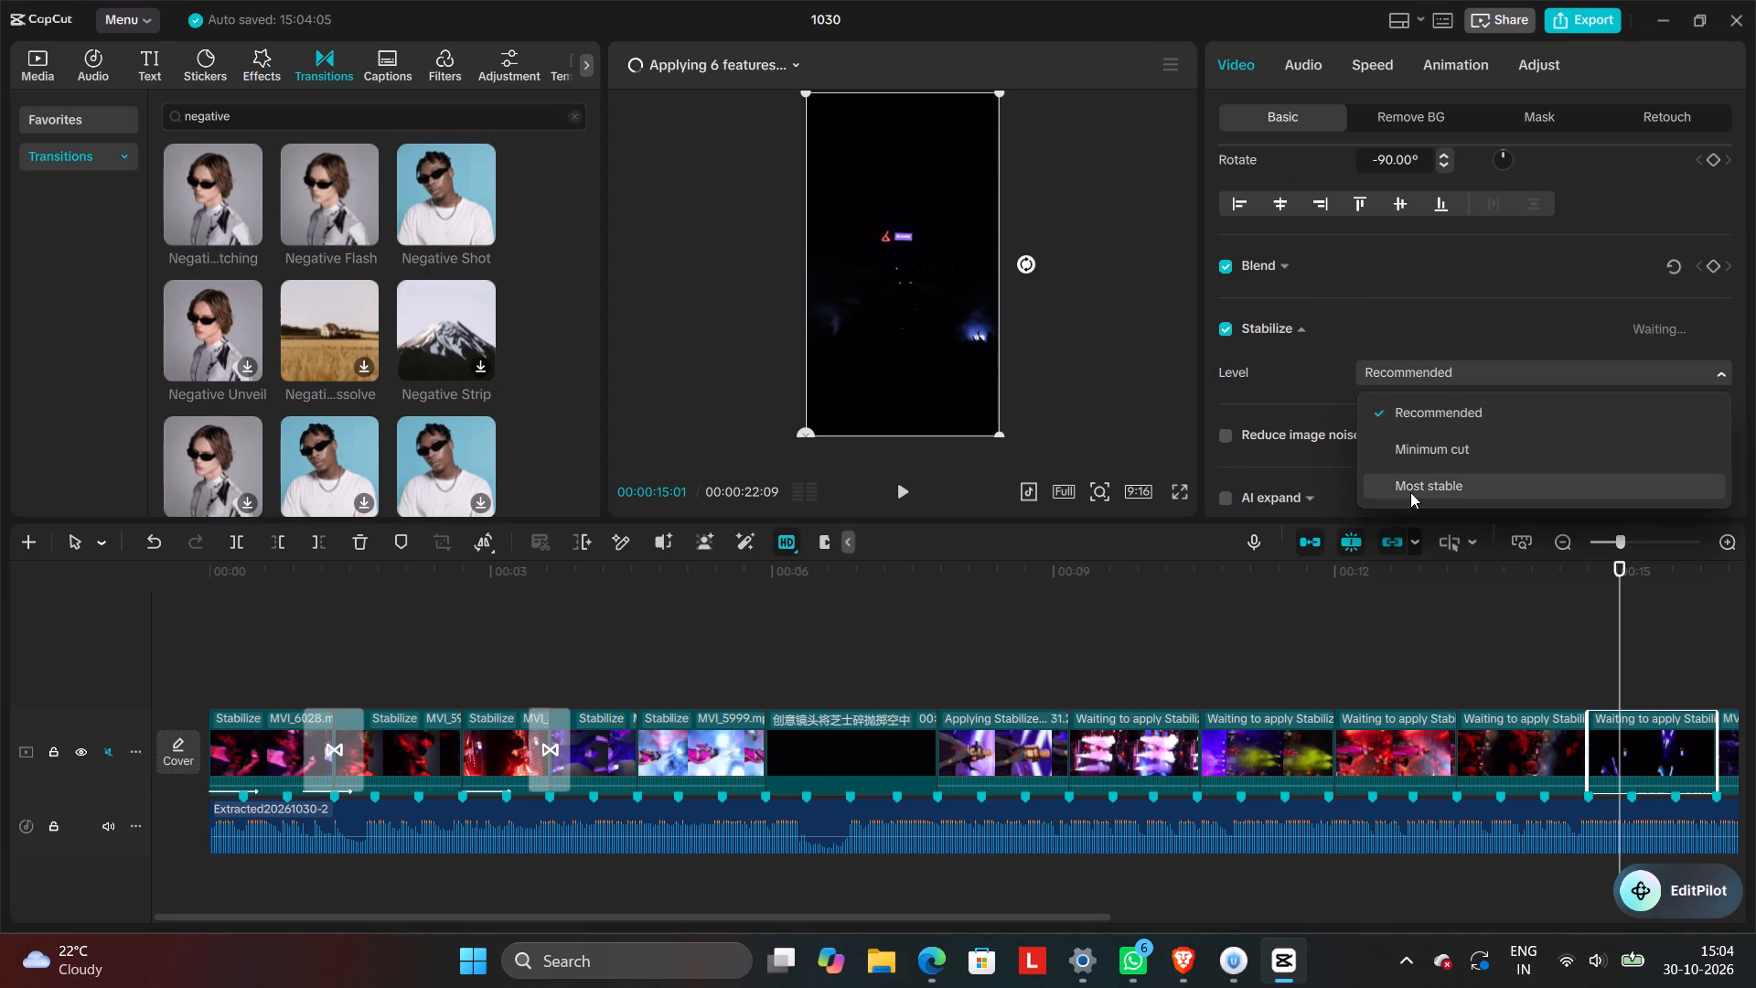
pyautogui.click(1410, 492)
# Move the playhead to 00:00:16:27 and stabilize clip MVI_5822 at the Most stable level.
pyautogui.moveTo(1619, 582); pyautogui.dragTo(1678, 574)
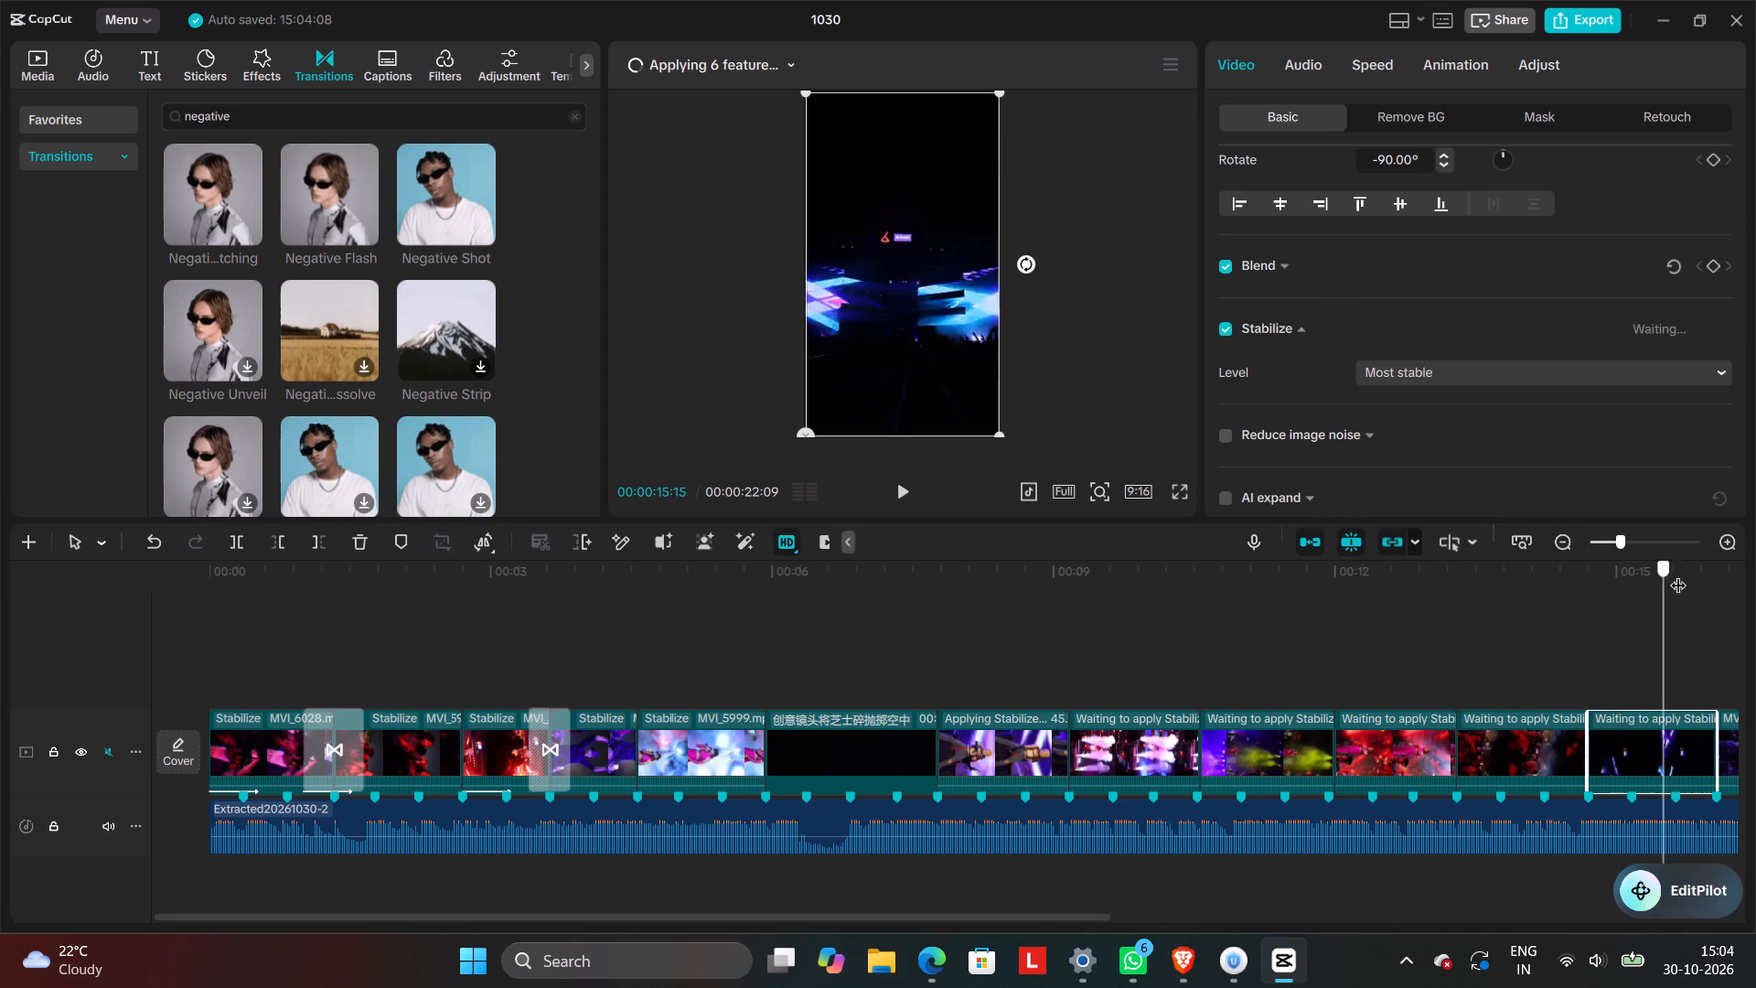
pyautogui.moveTo(1678, 574); pyautogui.dragTo(901, 655)
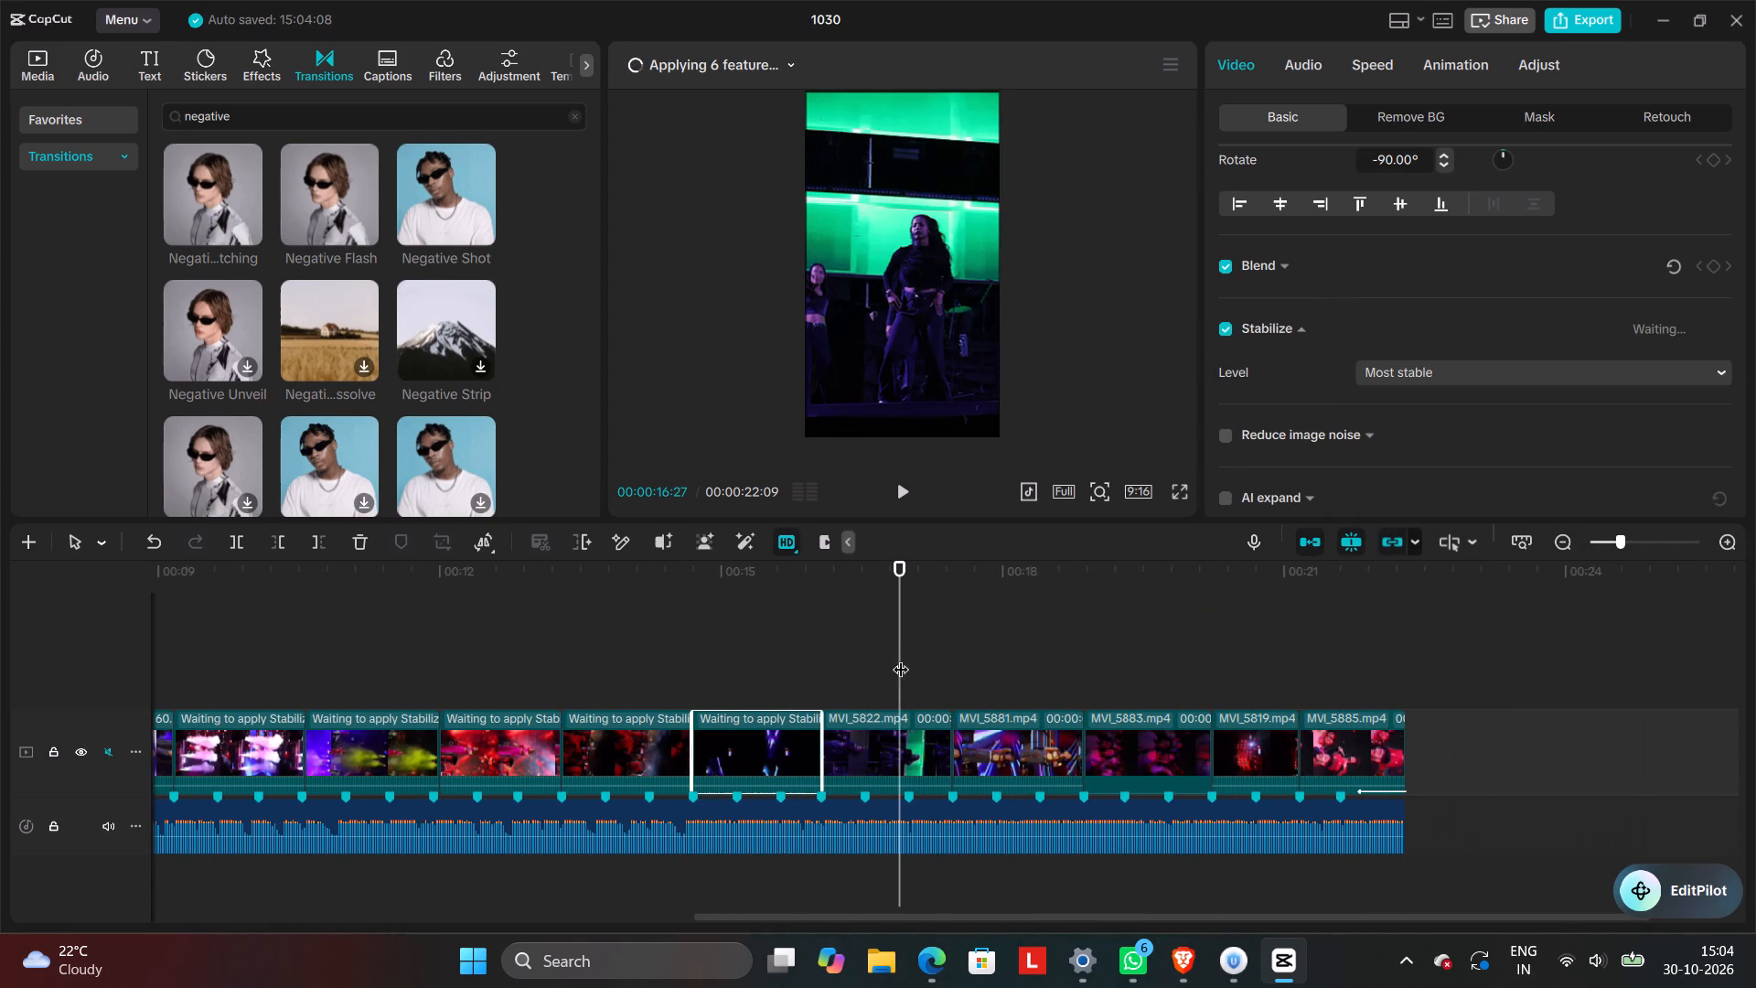
pyautogui.click(893, 731)
pyautogui.click(1226, 334)
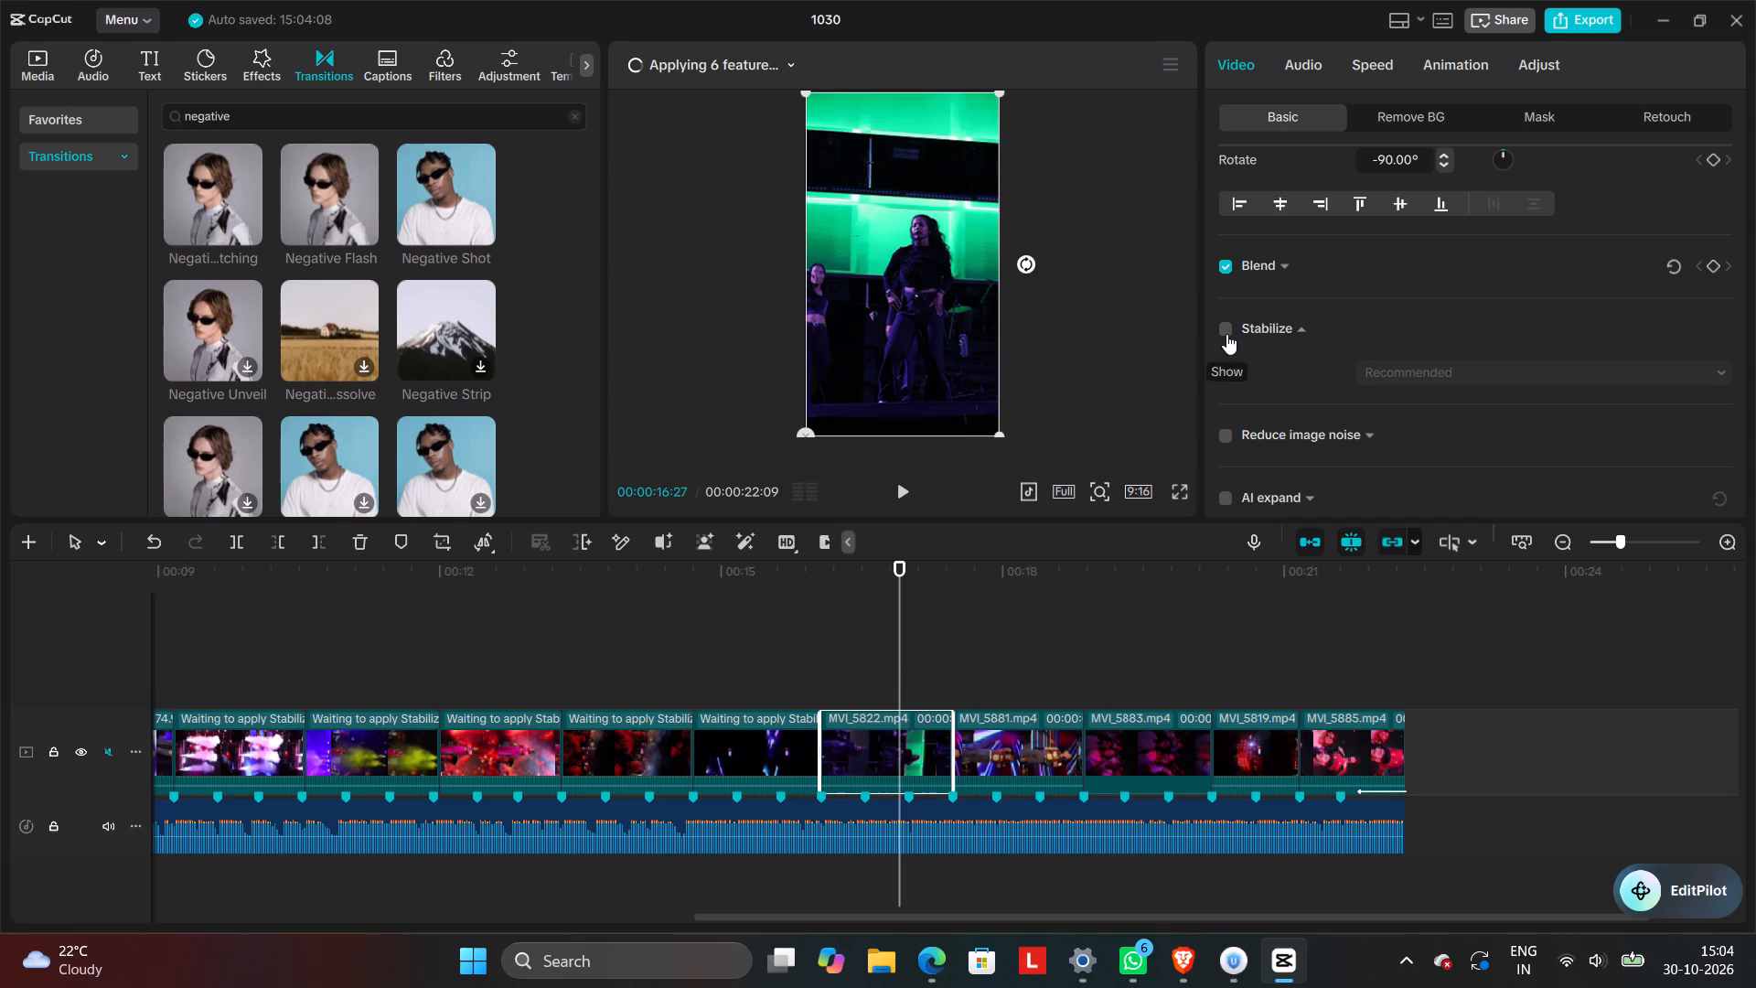
pyautogui.click(1415, 372)
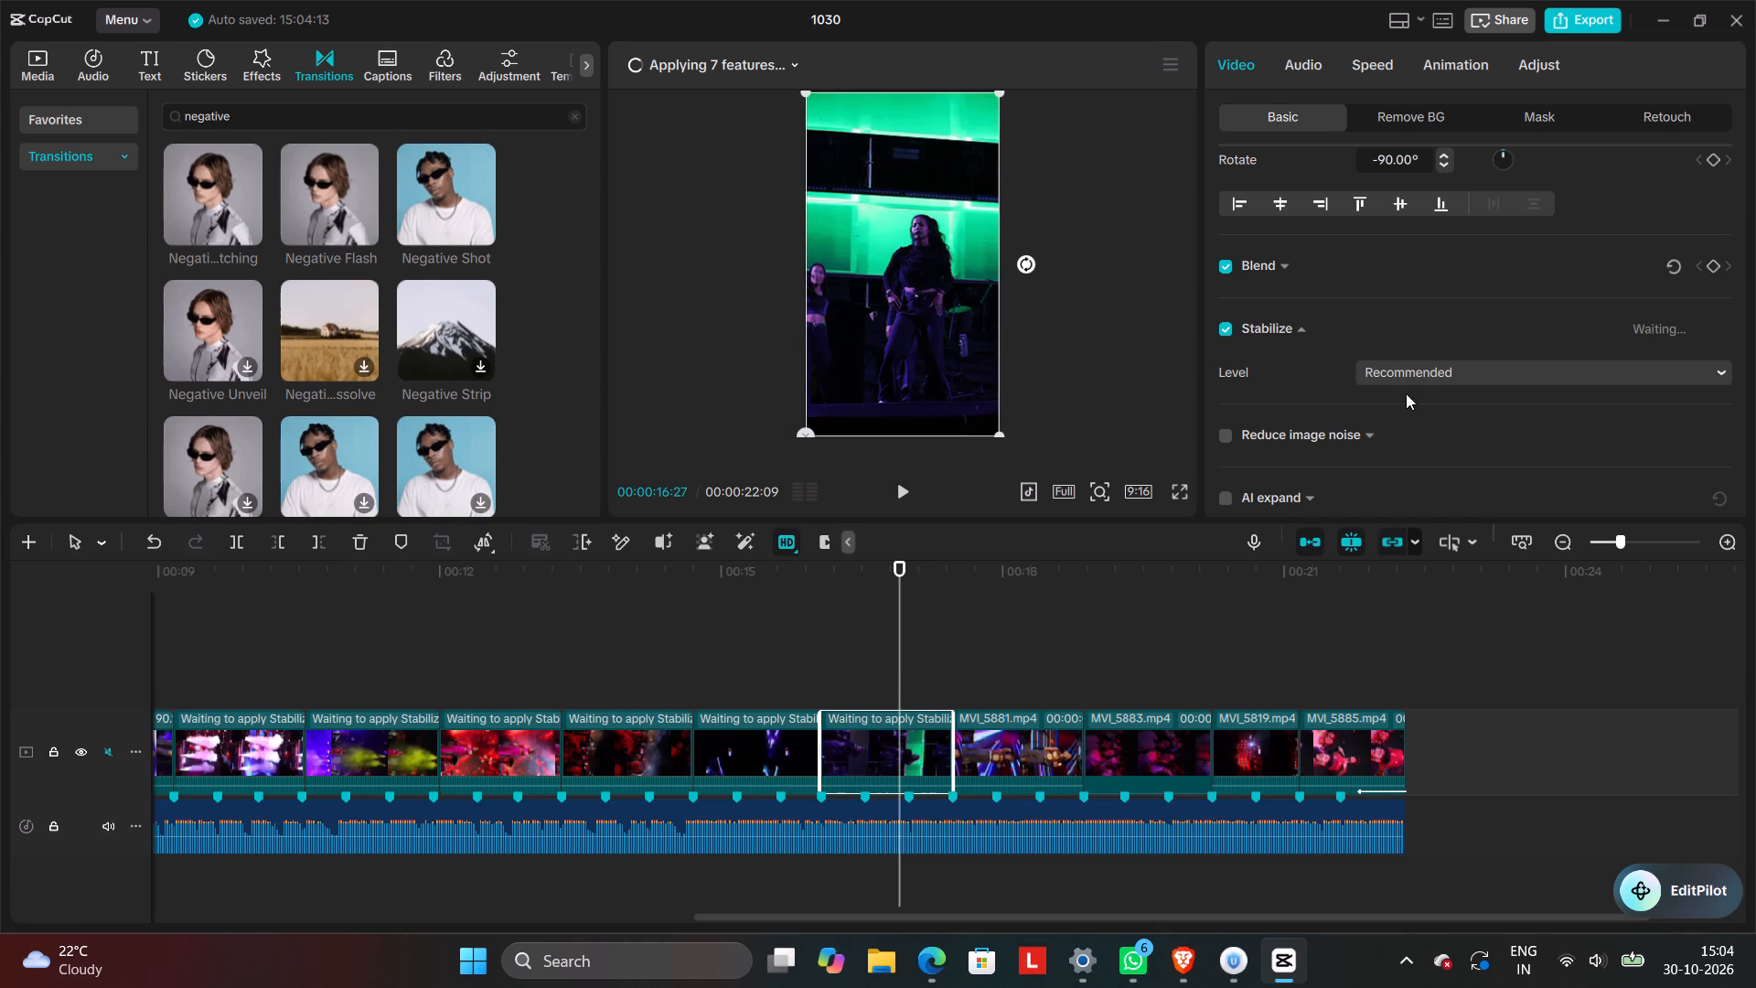
pyautogui.click(1414, 376)
pyautogui.click(1401, 469)
pyautogui.click(1401, 475)
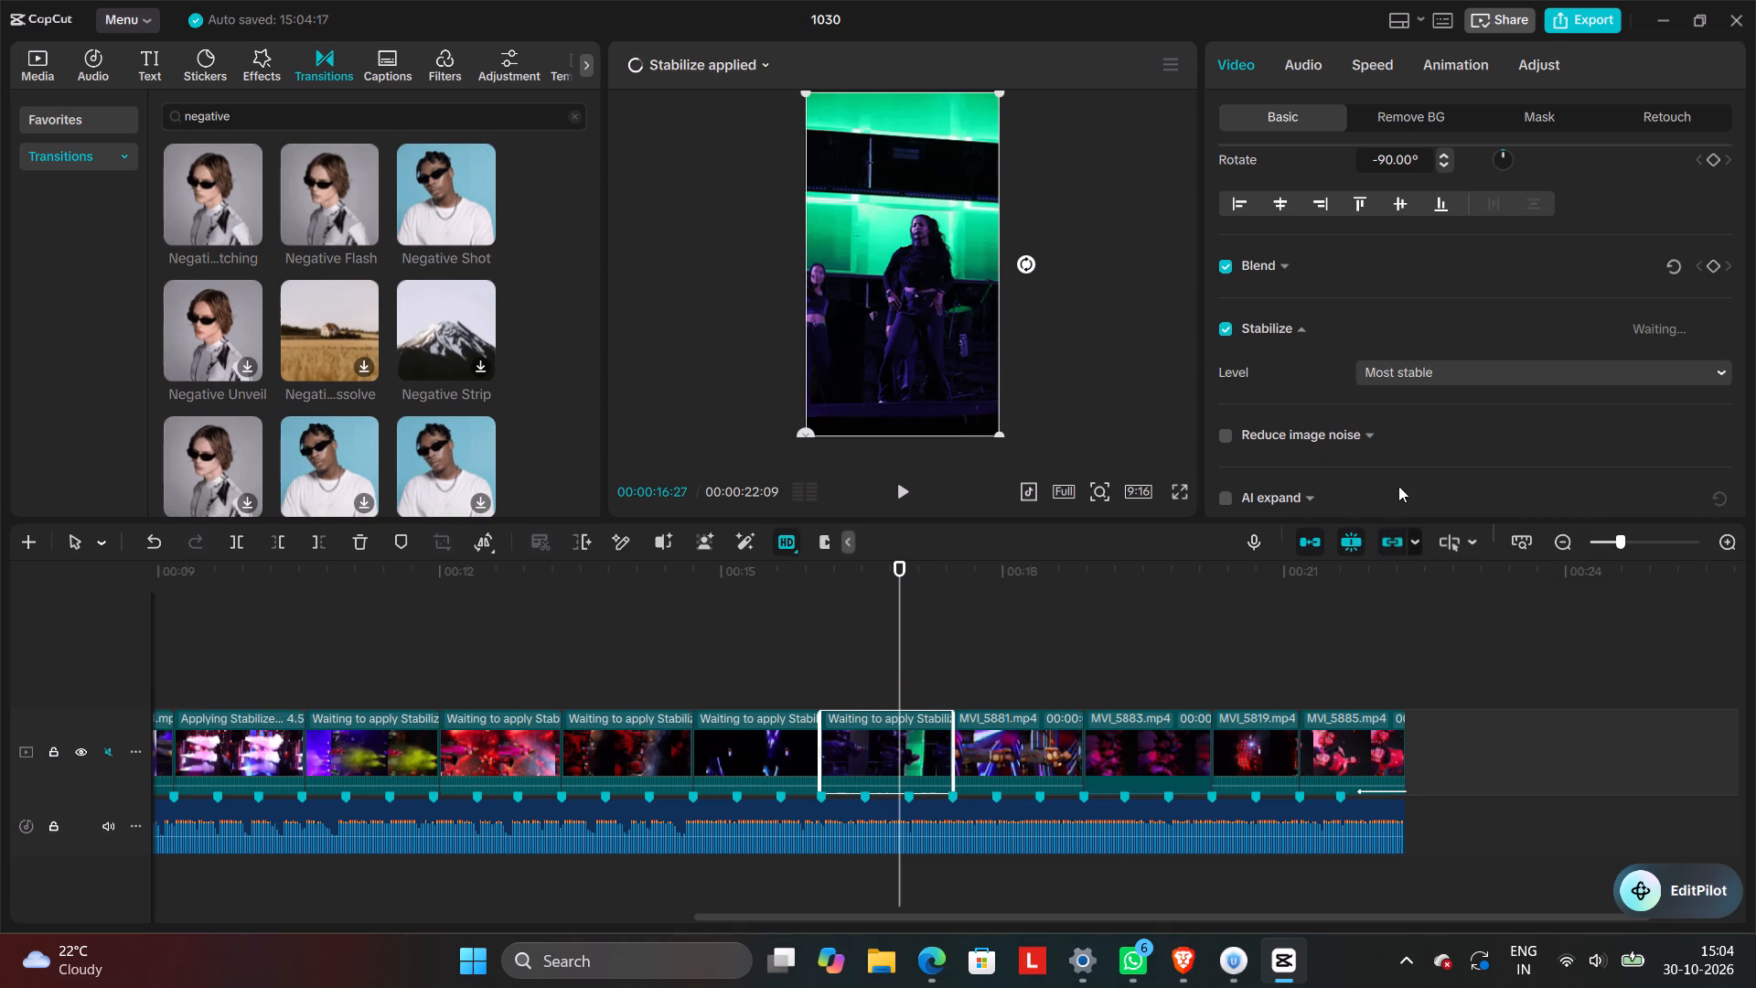
# Move the playhead to 00:00:18:12 and stabilize clip MVI_5881 at the Most stable level.
pyautogui.click(1044, 669)
pyautogui.click(1015, 769)
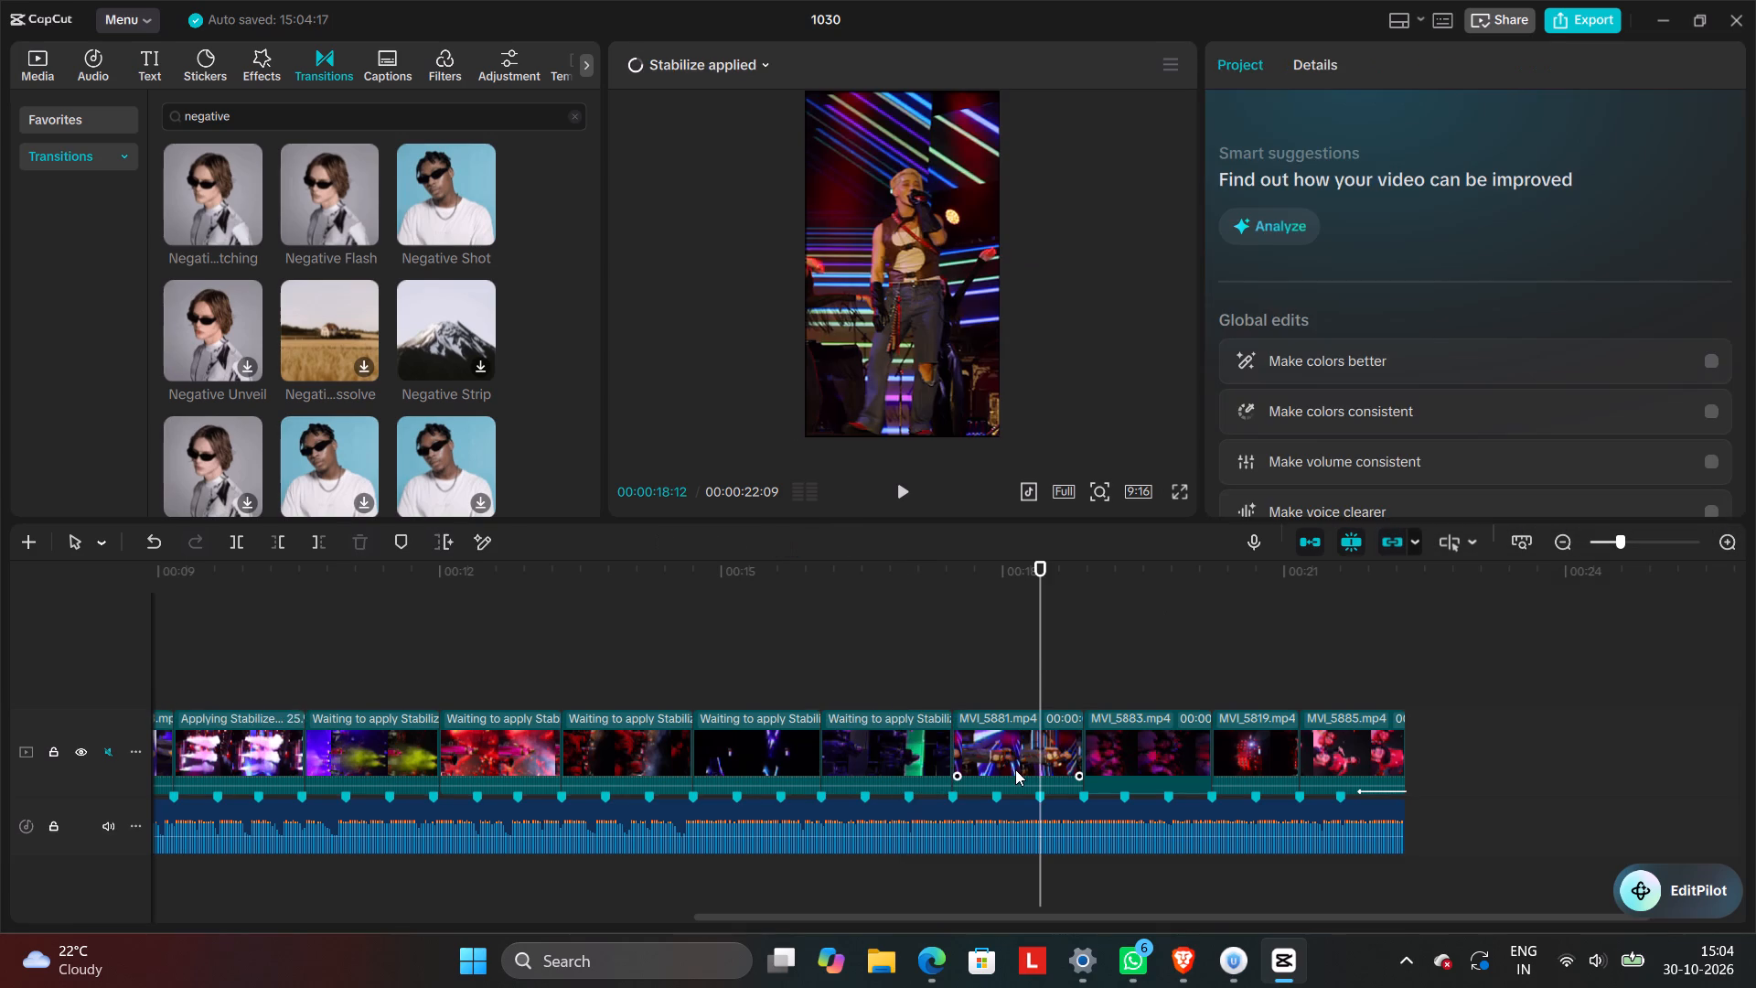
pyautogui.scroll(-2, 1284, 288)
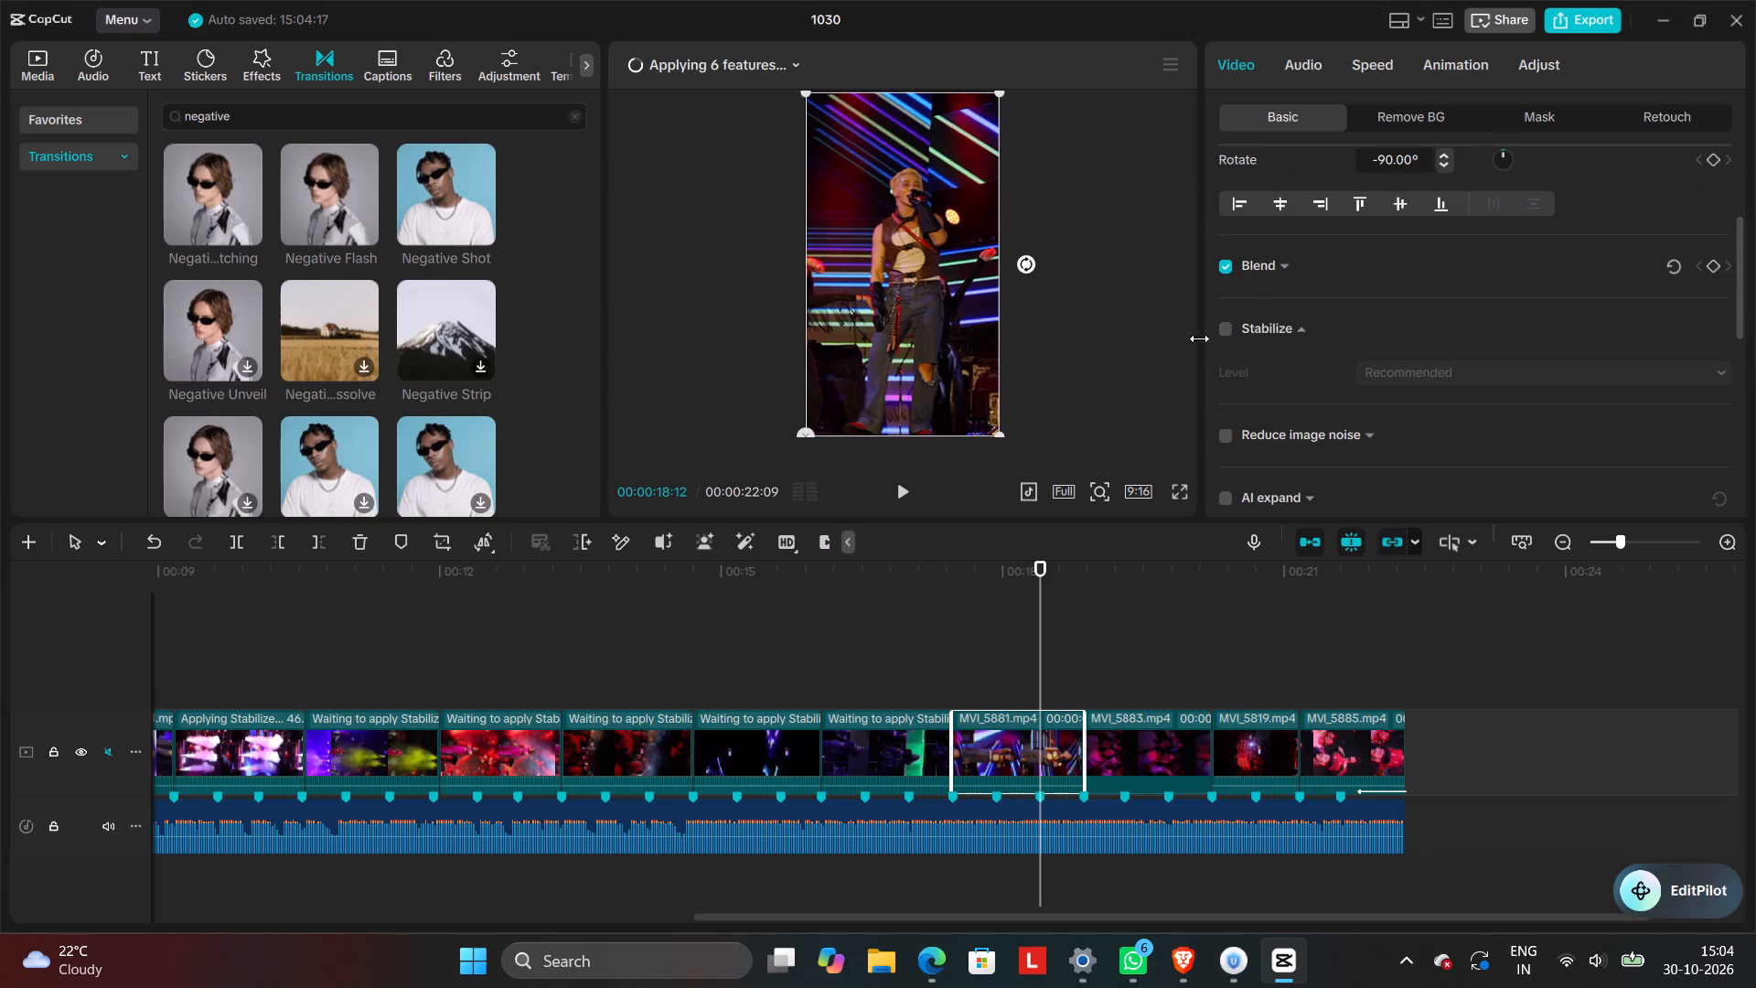
pyautogui.click(1226, 335)
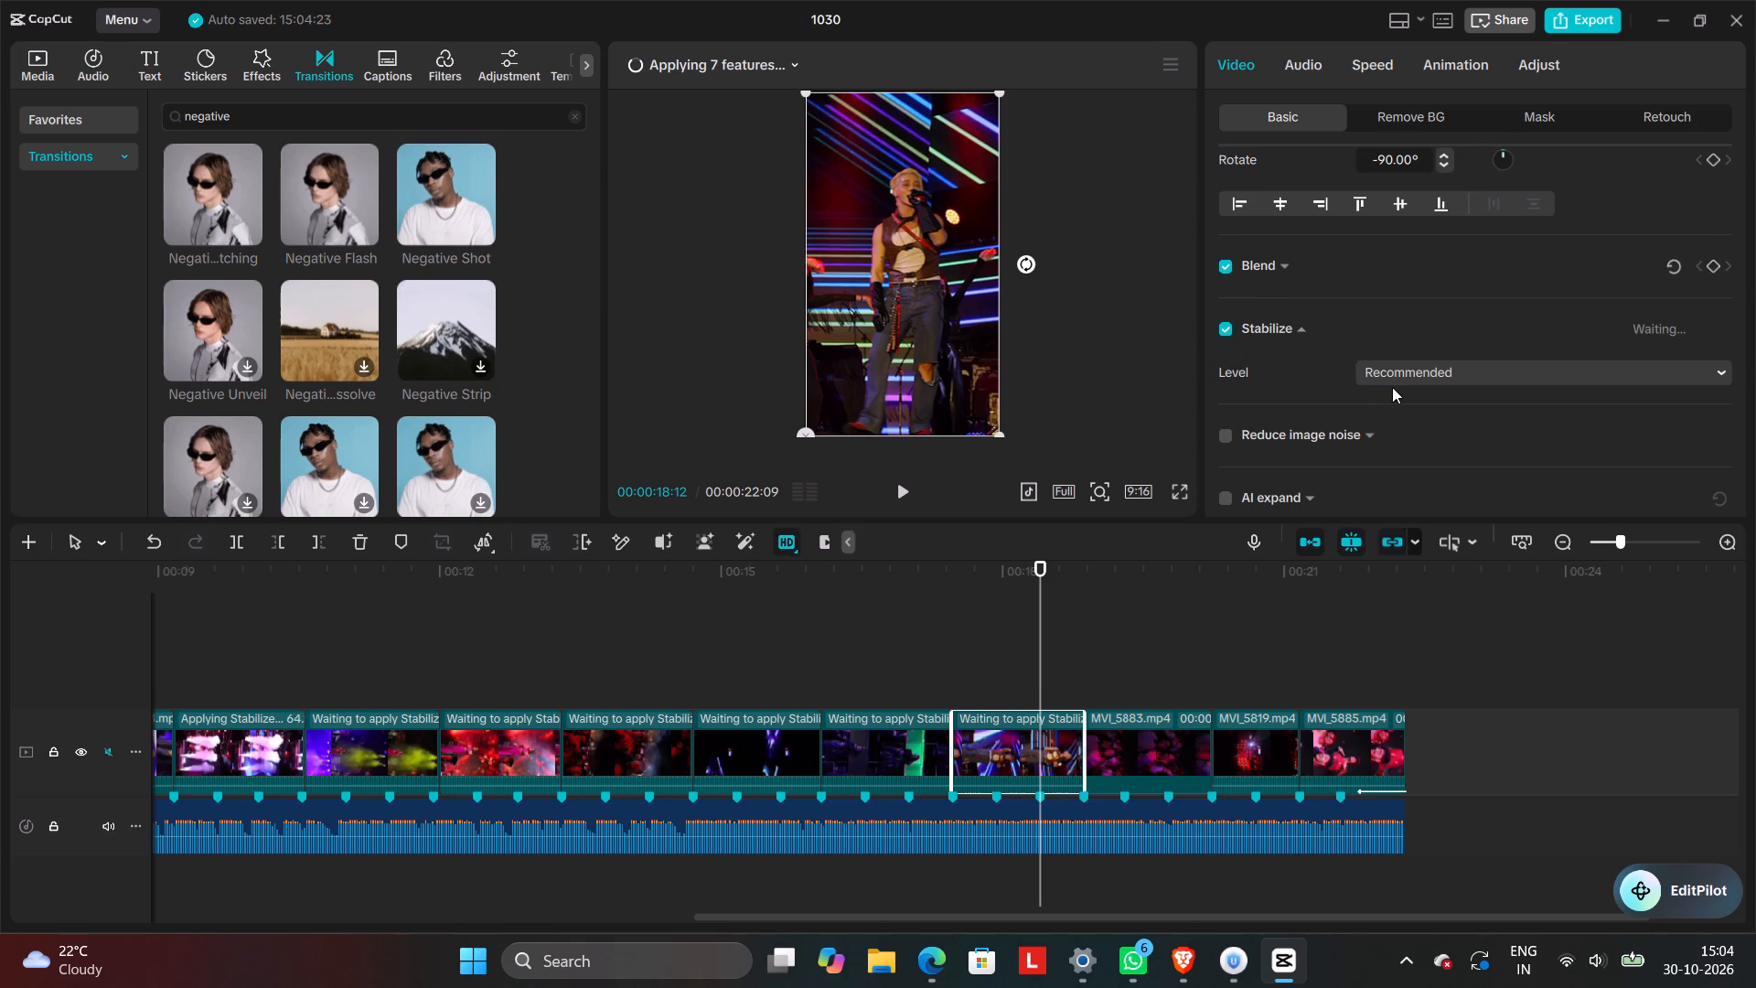
pyautogui.click(1405, 372)
pyautogui.click(1423, 376)
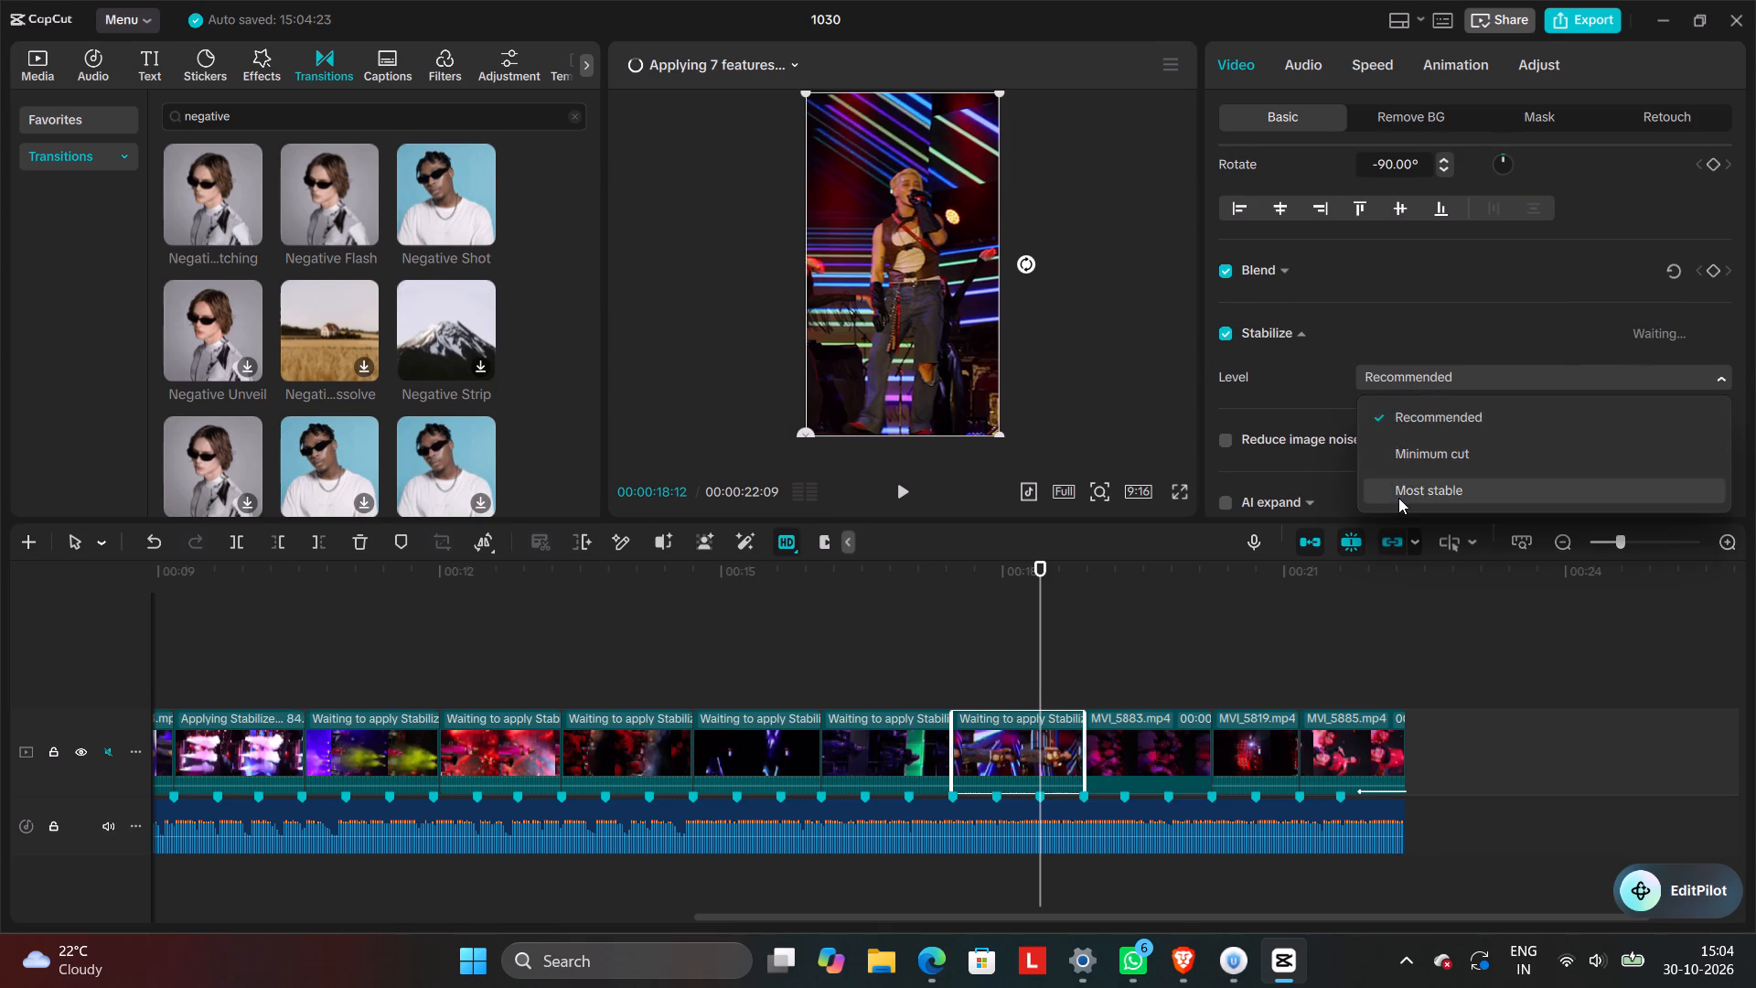
pyautogui.click(1398, 498)
# Move the playhead to 00:00:19:23 and stabilize clip MVI_5883 at the Most stable level.
pyautogui.click(1170, 671)
pyautogui.click(1150, 716)
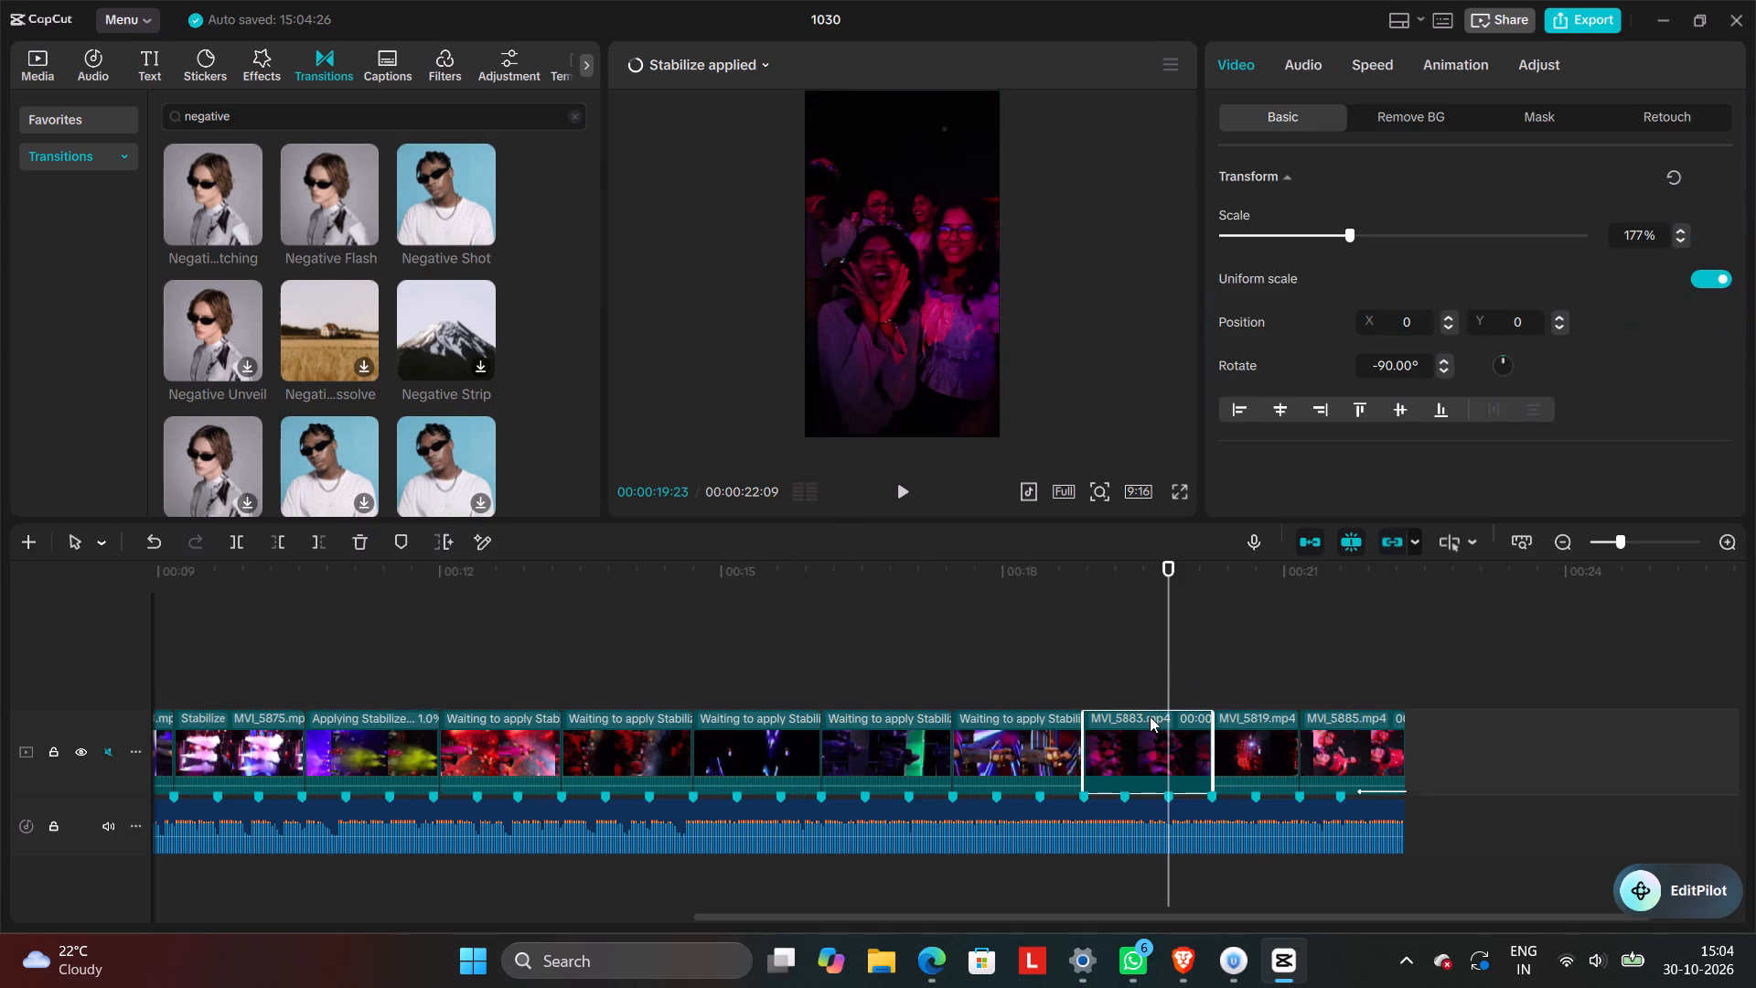
pyautogui.scroll(-2, 1306, 349)
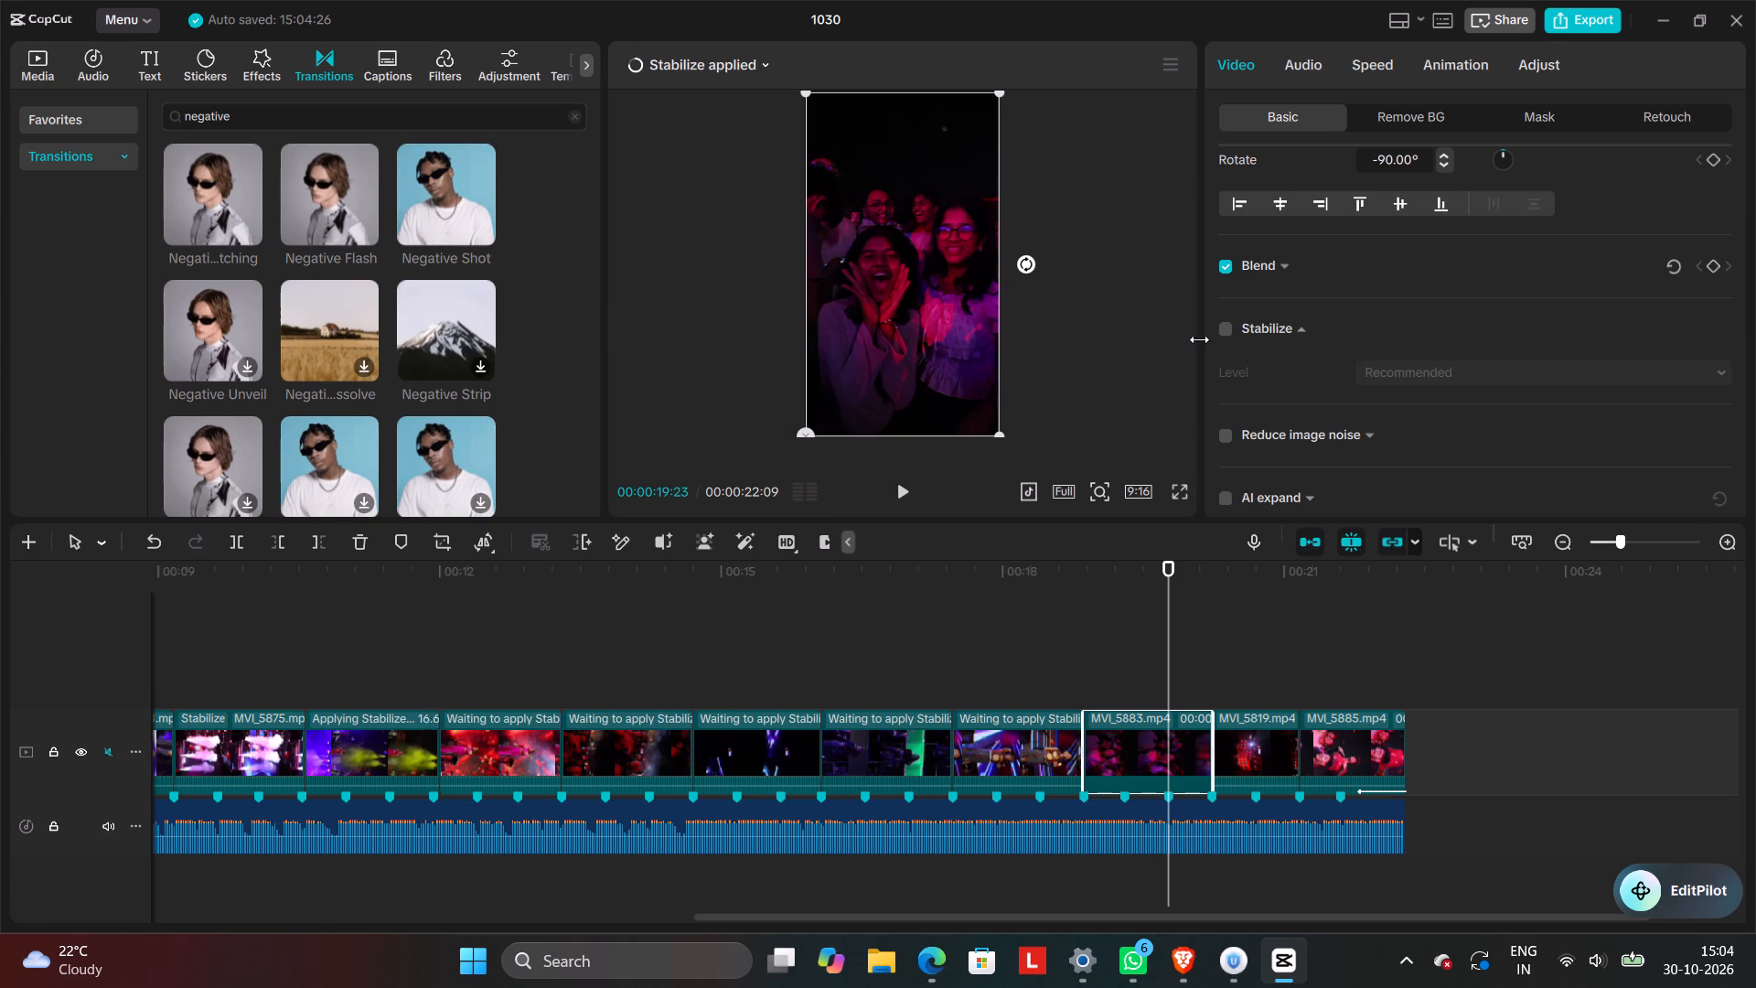
pyautogui.click(1227, 330)
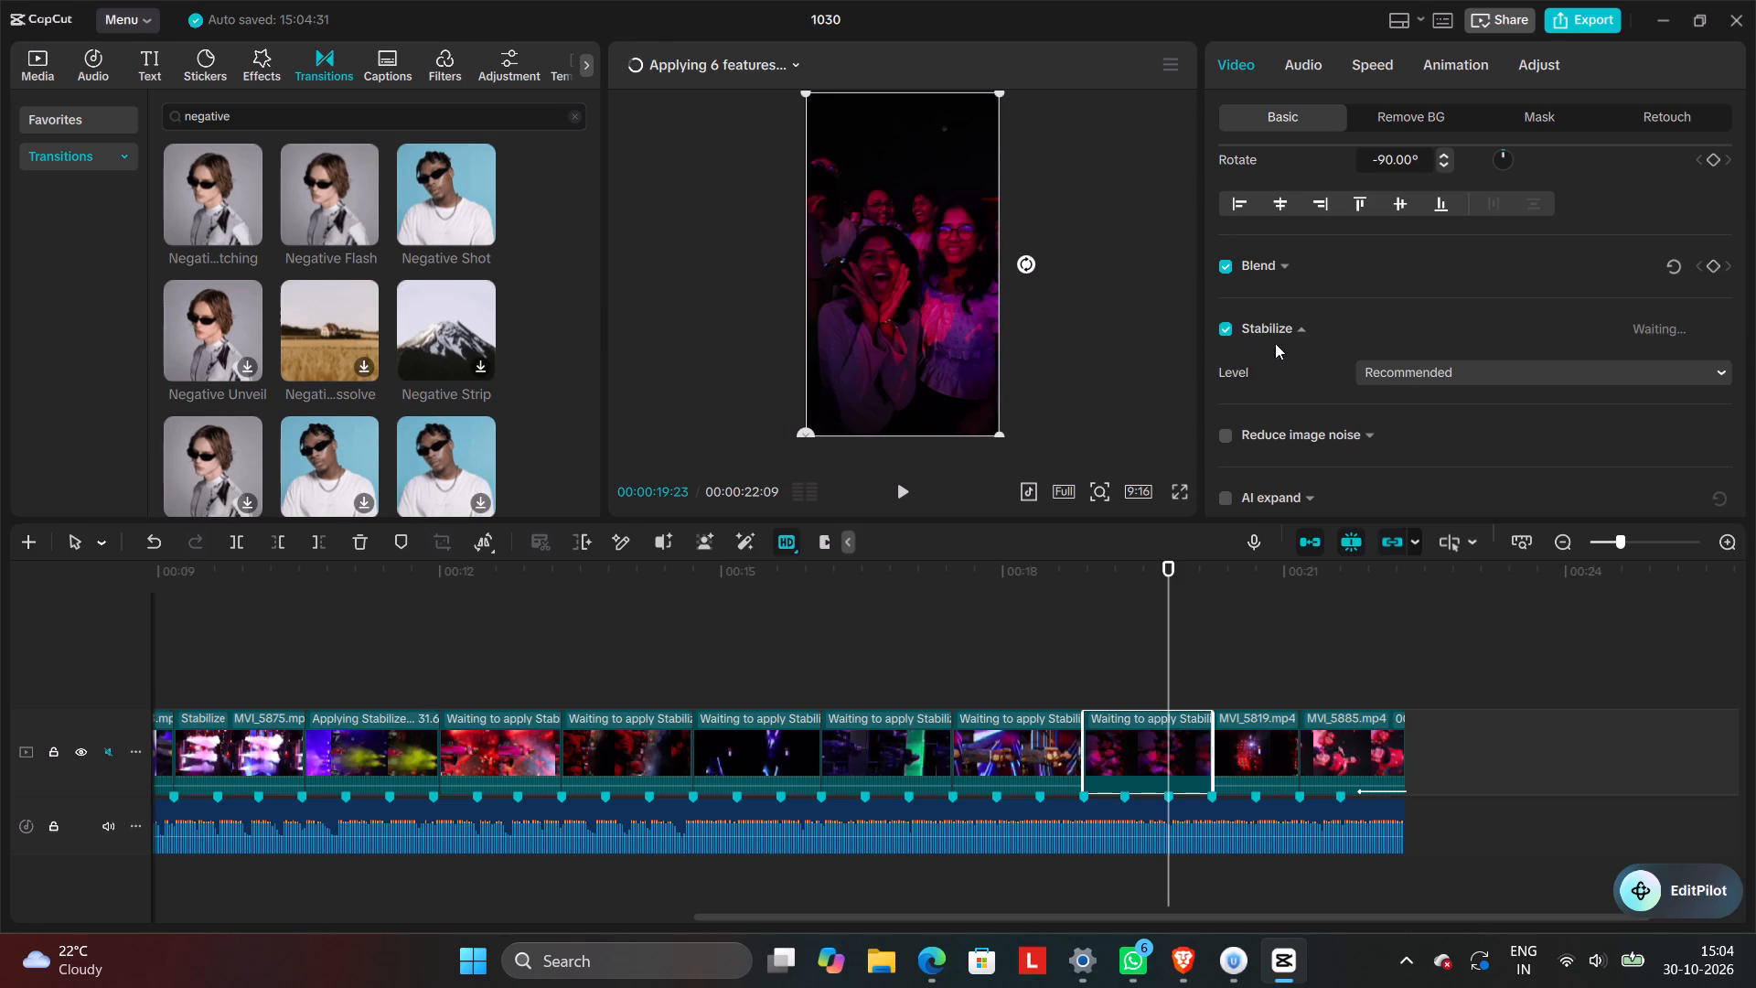
pyautogui.click(1380, 370)
pyautogui.click(1418, 476)
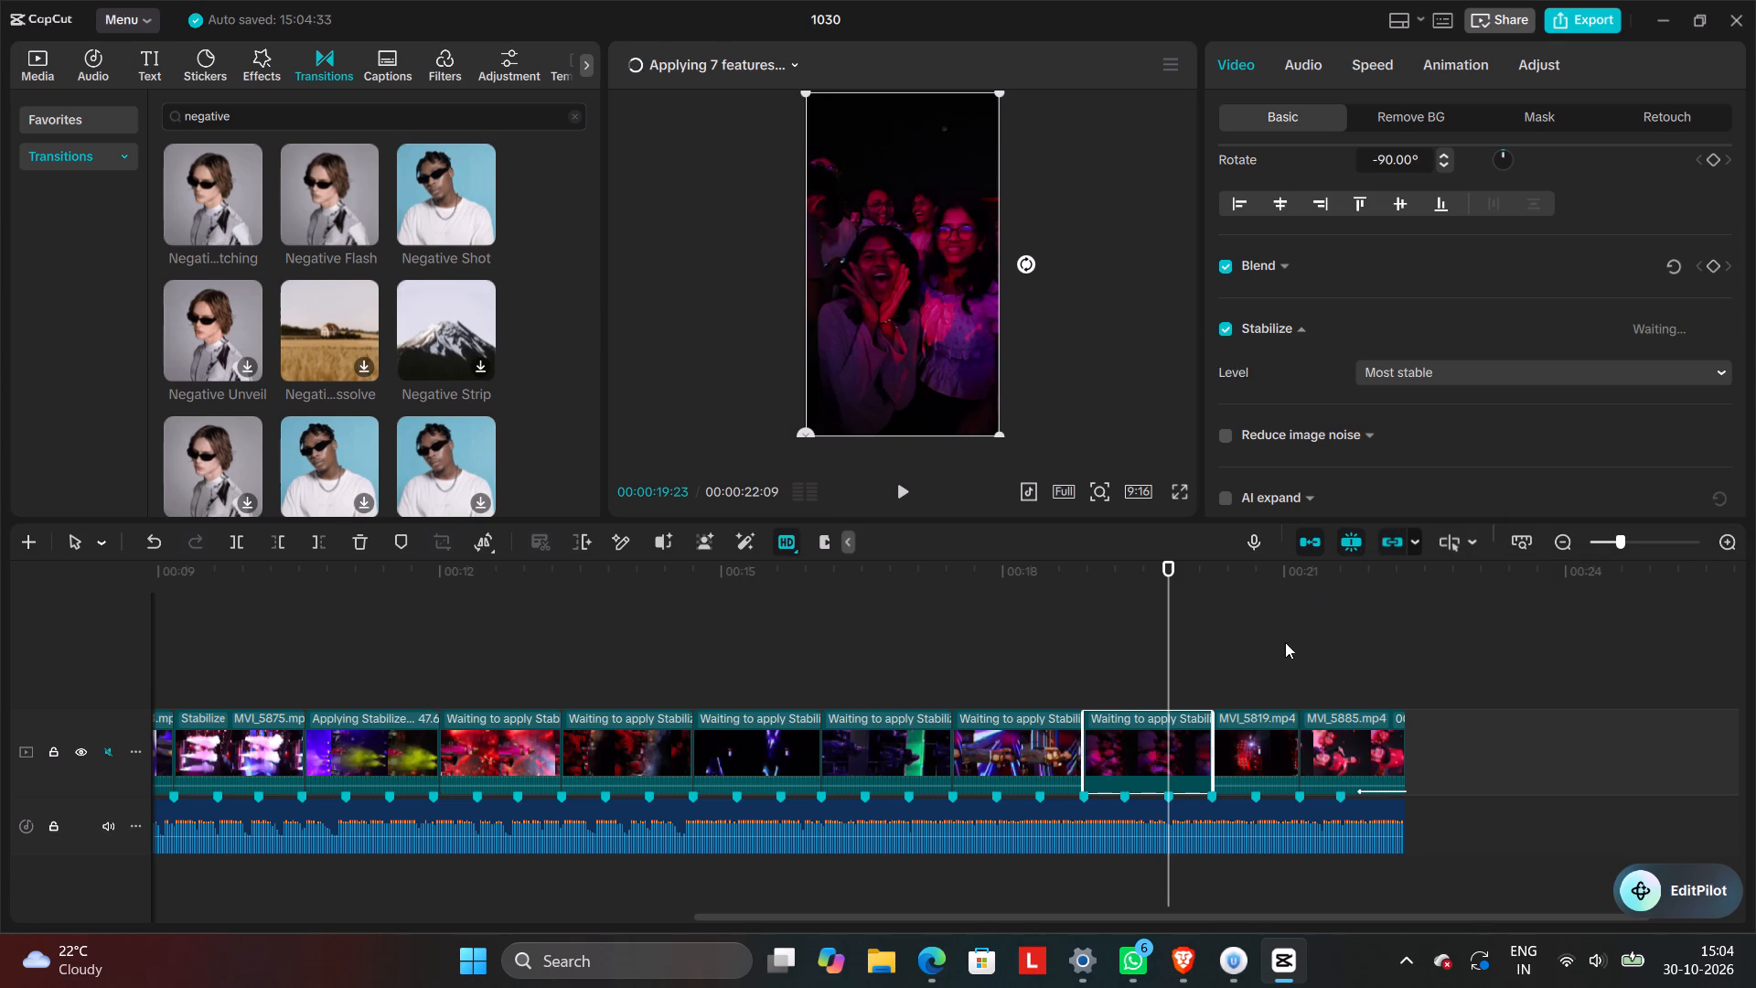
# Move the playhead to 00:00:20:21 and stabilize clip MVI_5819 at the Most stable level.
pyautogui.click(1258, 668)
pyautogui.click(1257, 725)
pyautogui.scroll(-1, 1322, 413)
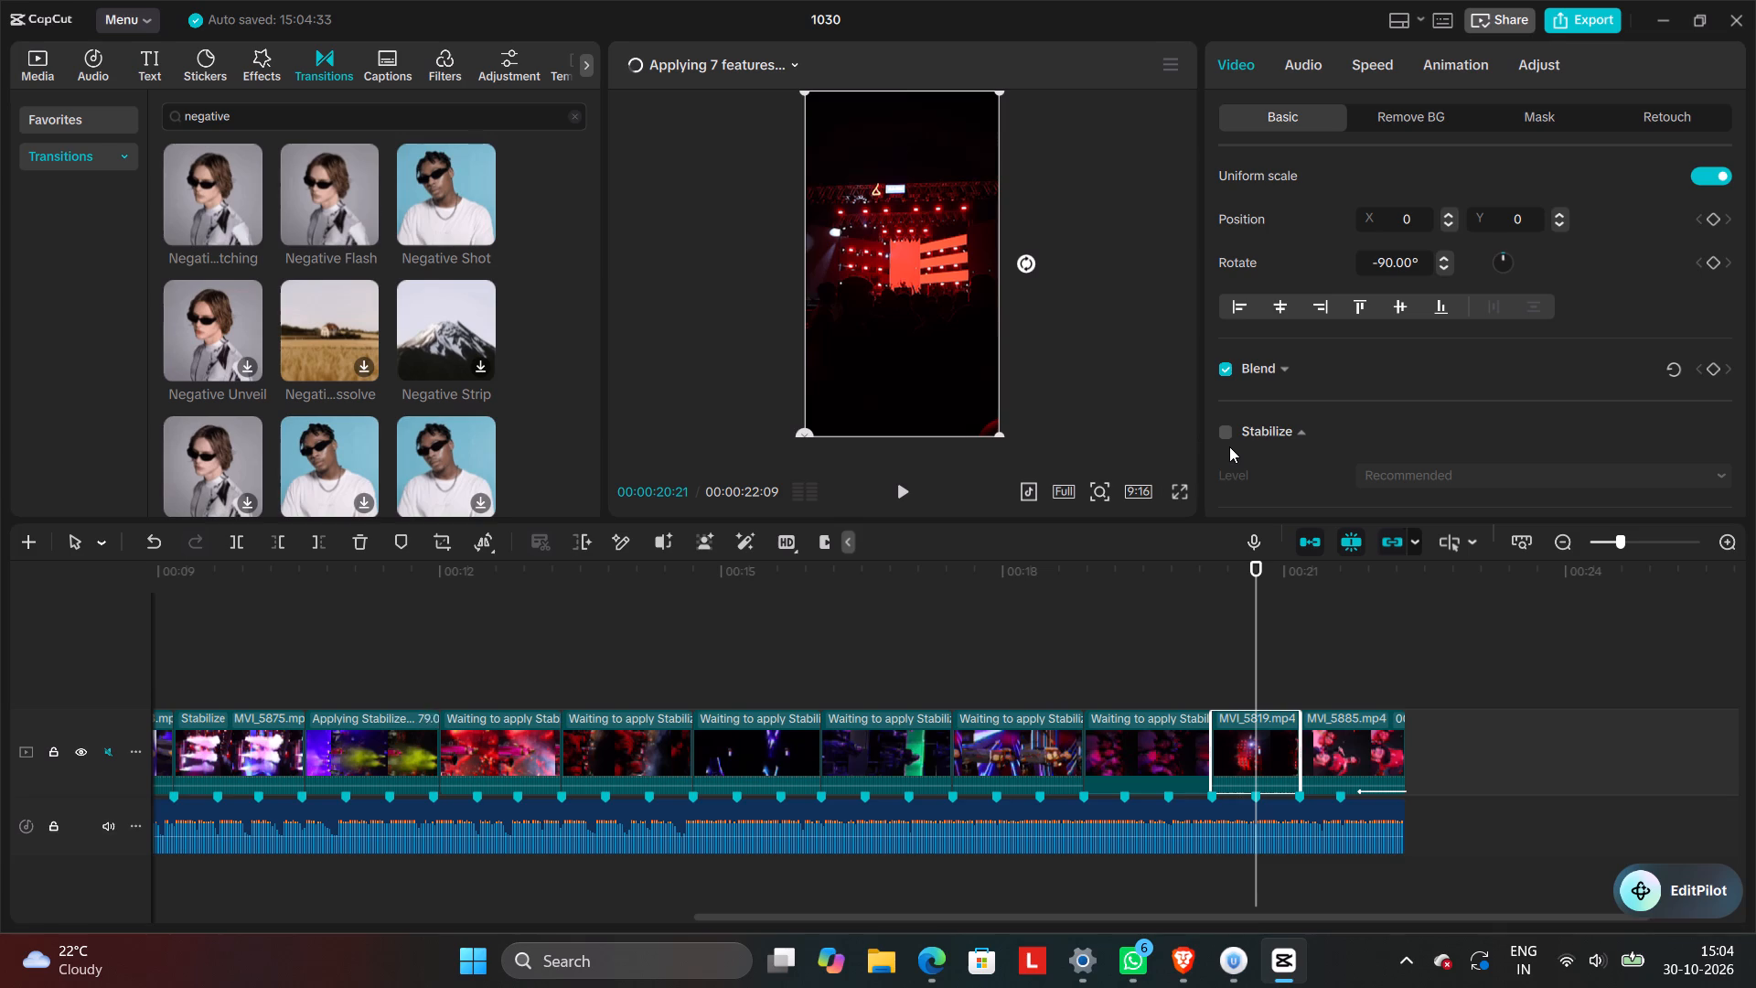
pyautogui.click(1229, 435)
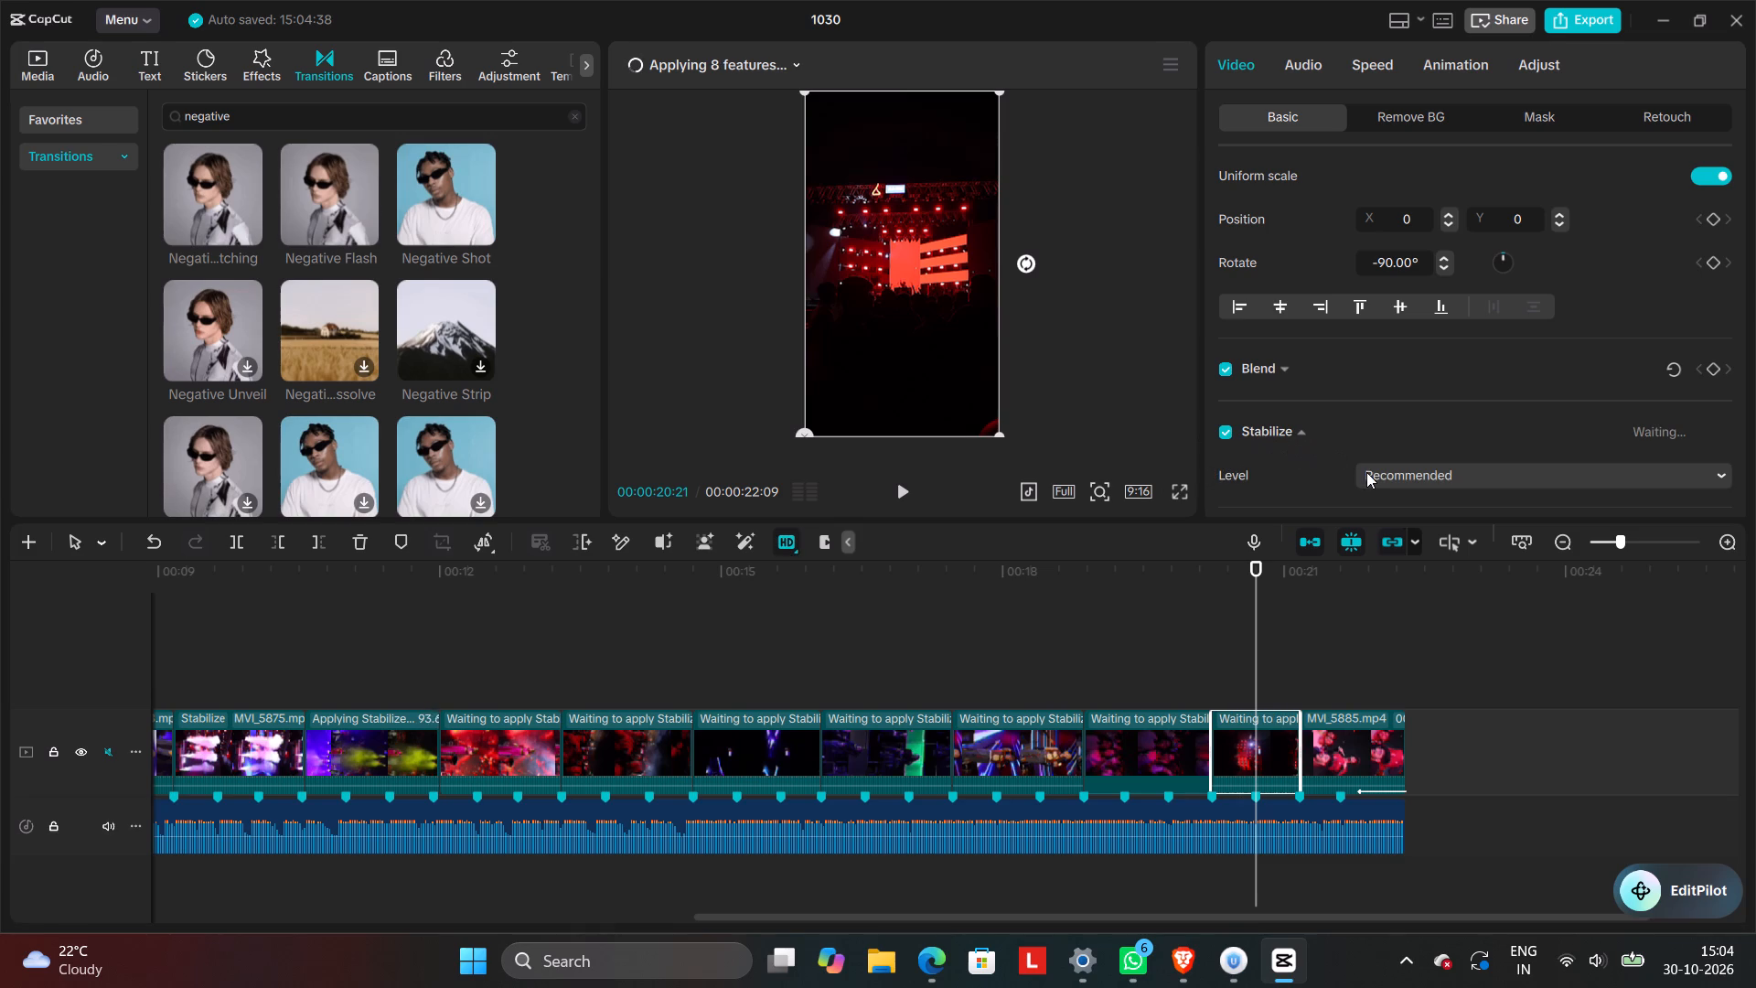
pyautogui.click(1366, 472)
pyautogui.click(1381, 591)
# Move the playhead to 00:00:21:26 and stabilize the final clip, MVI_5885, at the Most stable level.
pyautogui.click(1366, 674)
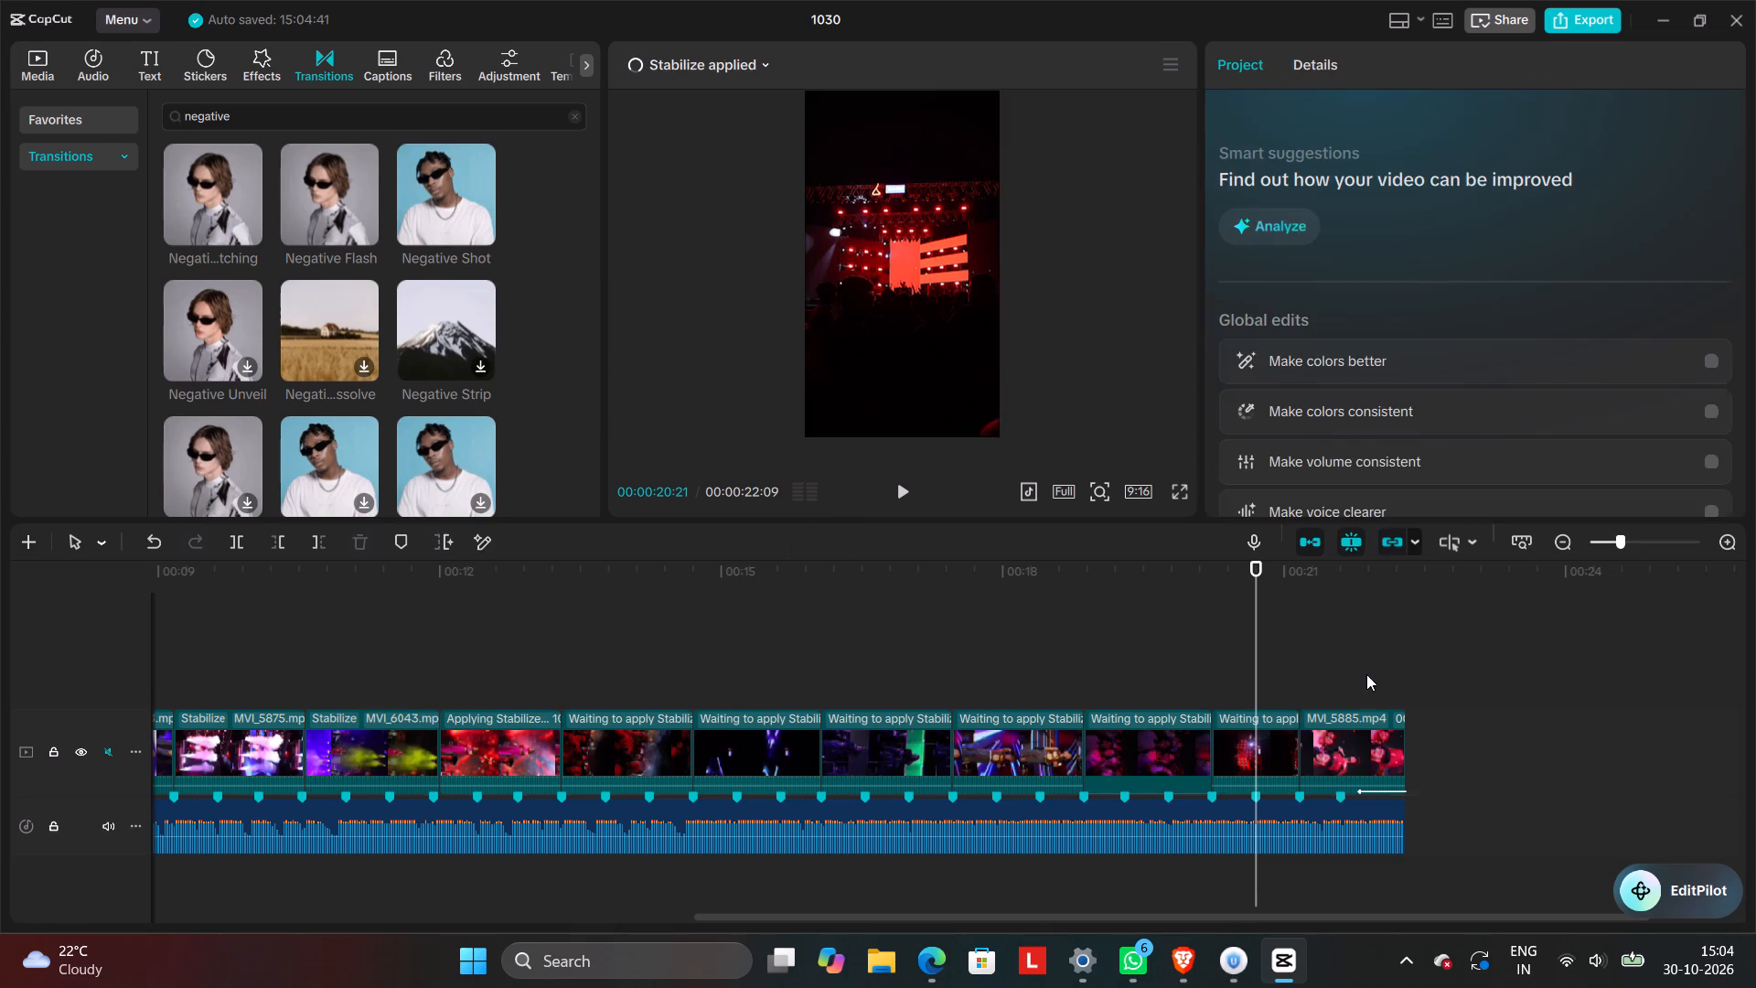
pyautogui.click(1365, 731)
pyautogui.scroll(-3, 1387, 462)
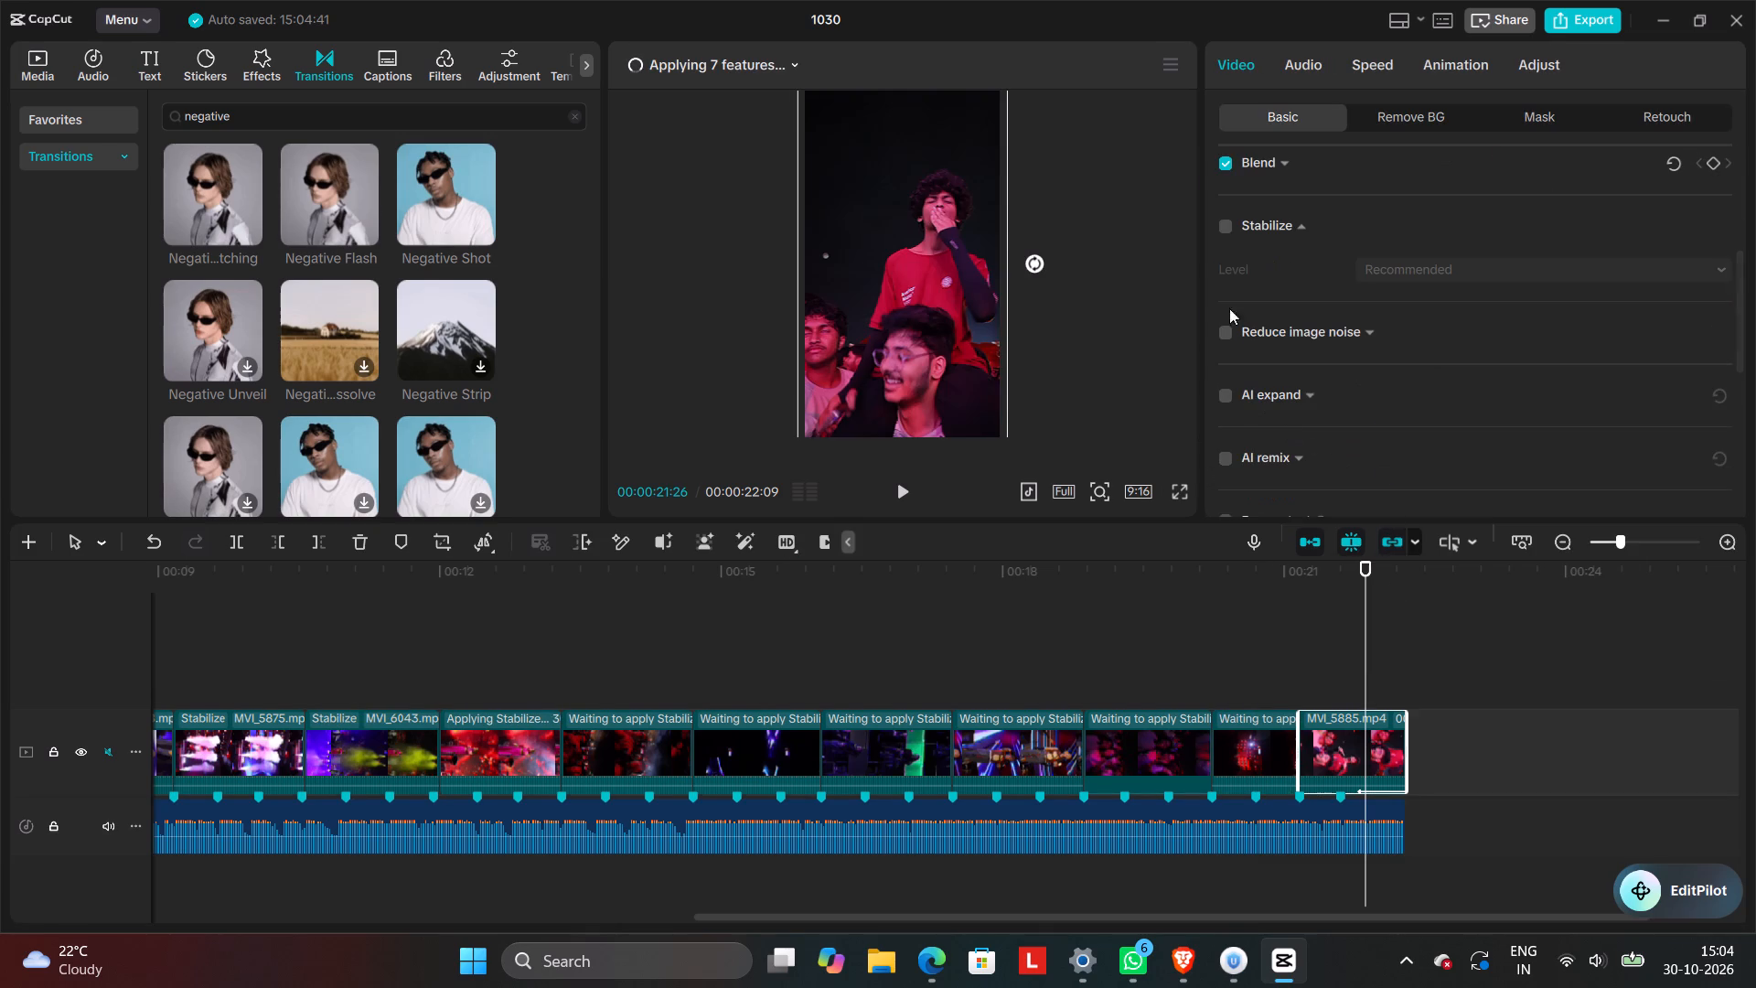
pyautogui.click(1226, 228)
pyautogui.click(1467, 268)
pyautogui.click(1447, 377)
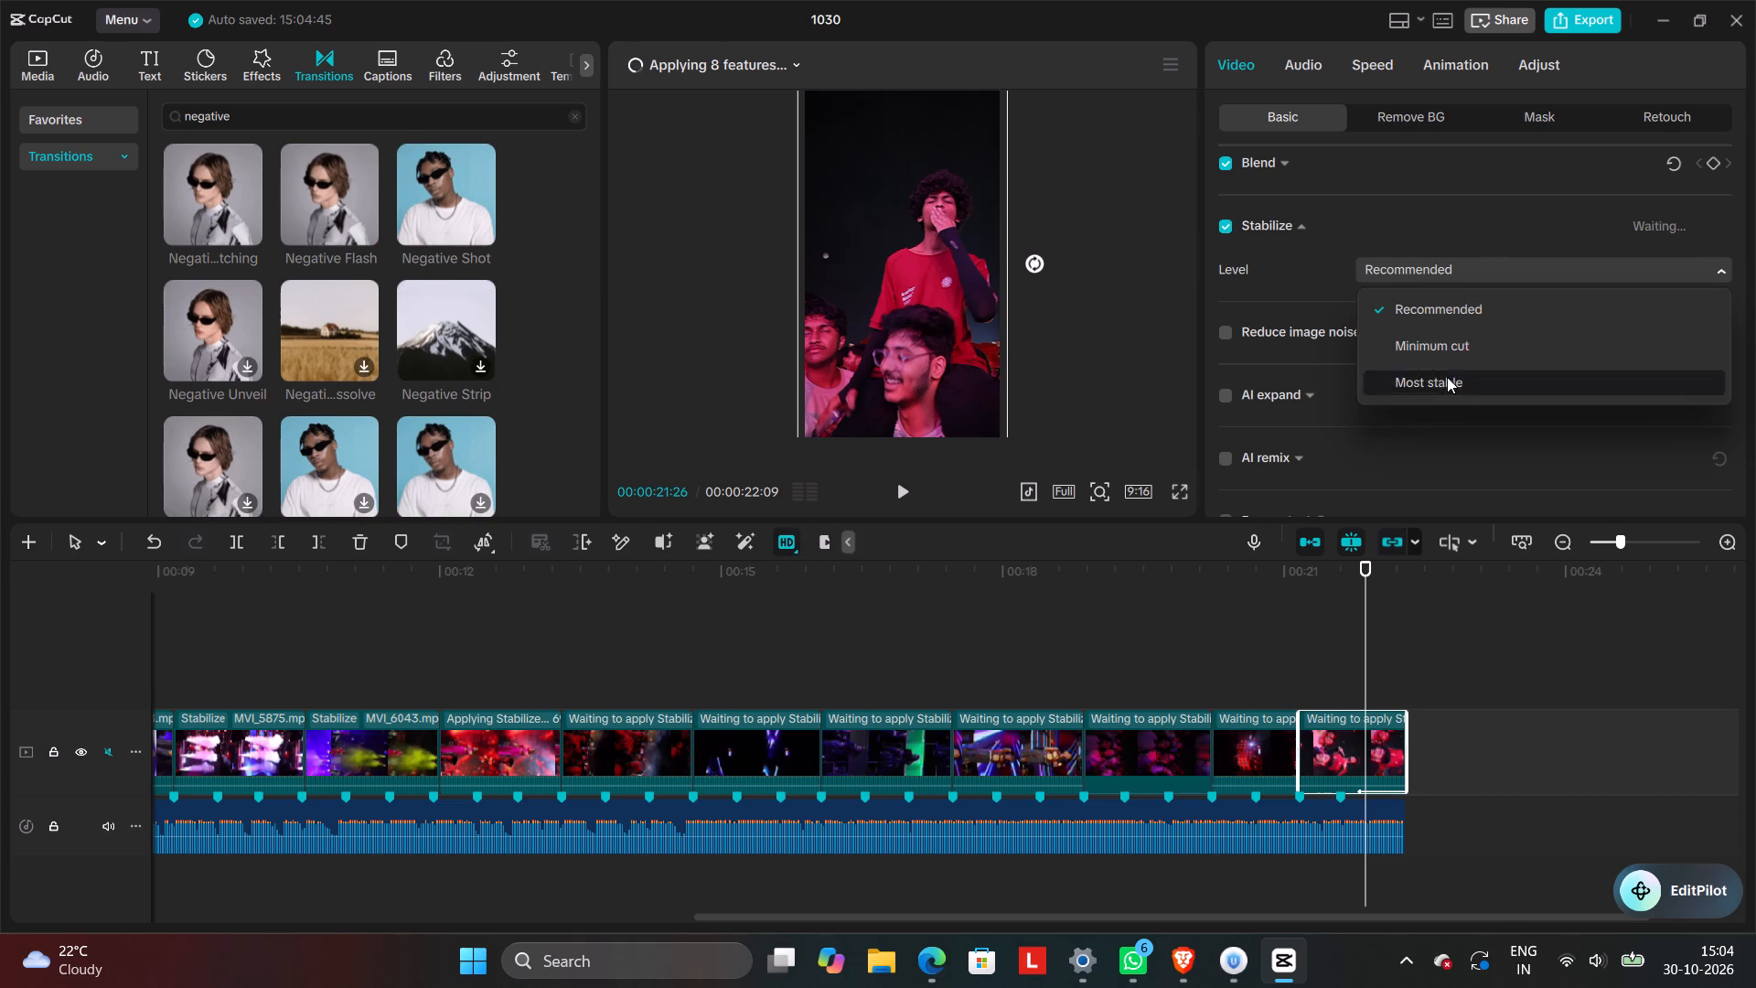
# Return the playhead to 00:00:00:00 and check the progress of the queued clip stabilizations.
pyautogui.moveTo(1369, 577); pyautogui.dragTo(1316, 581)
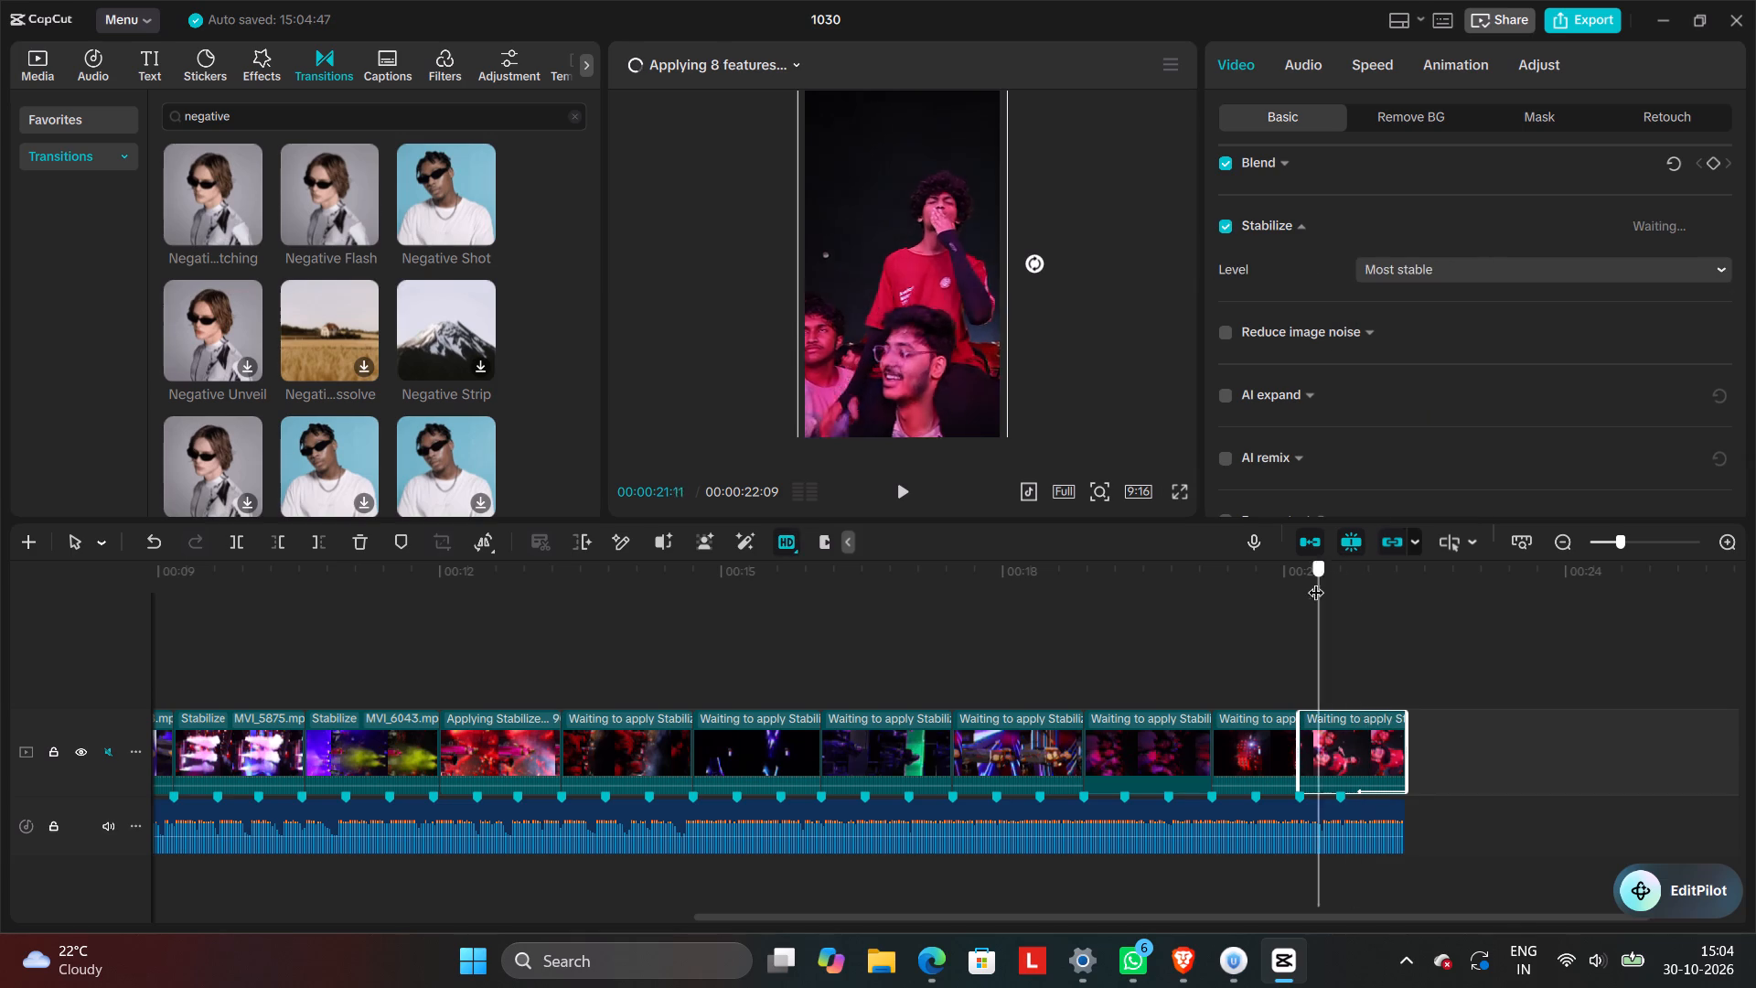
pyautogui.moveTo(1316, 581); pyautogui.dragTo(0, 632)
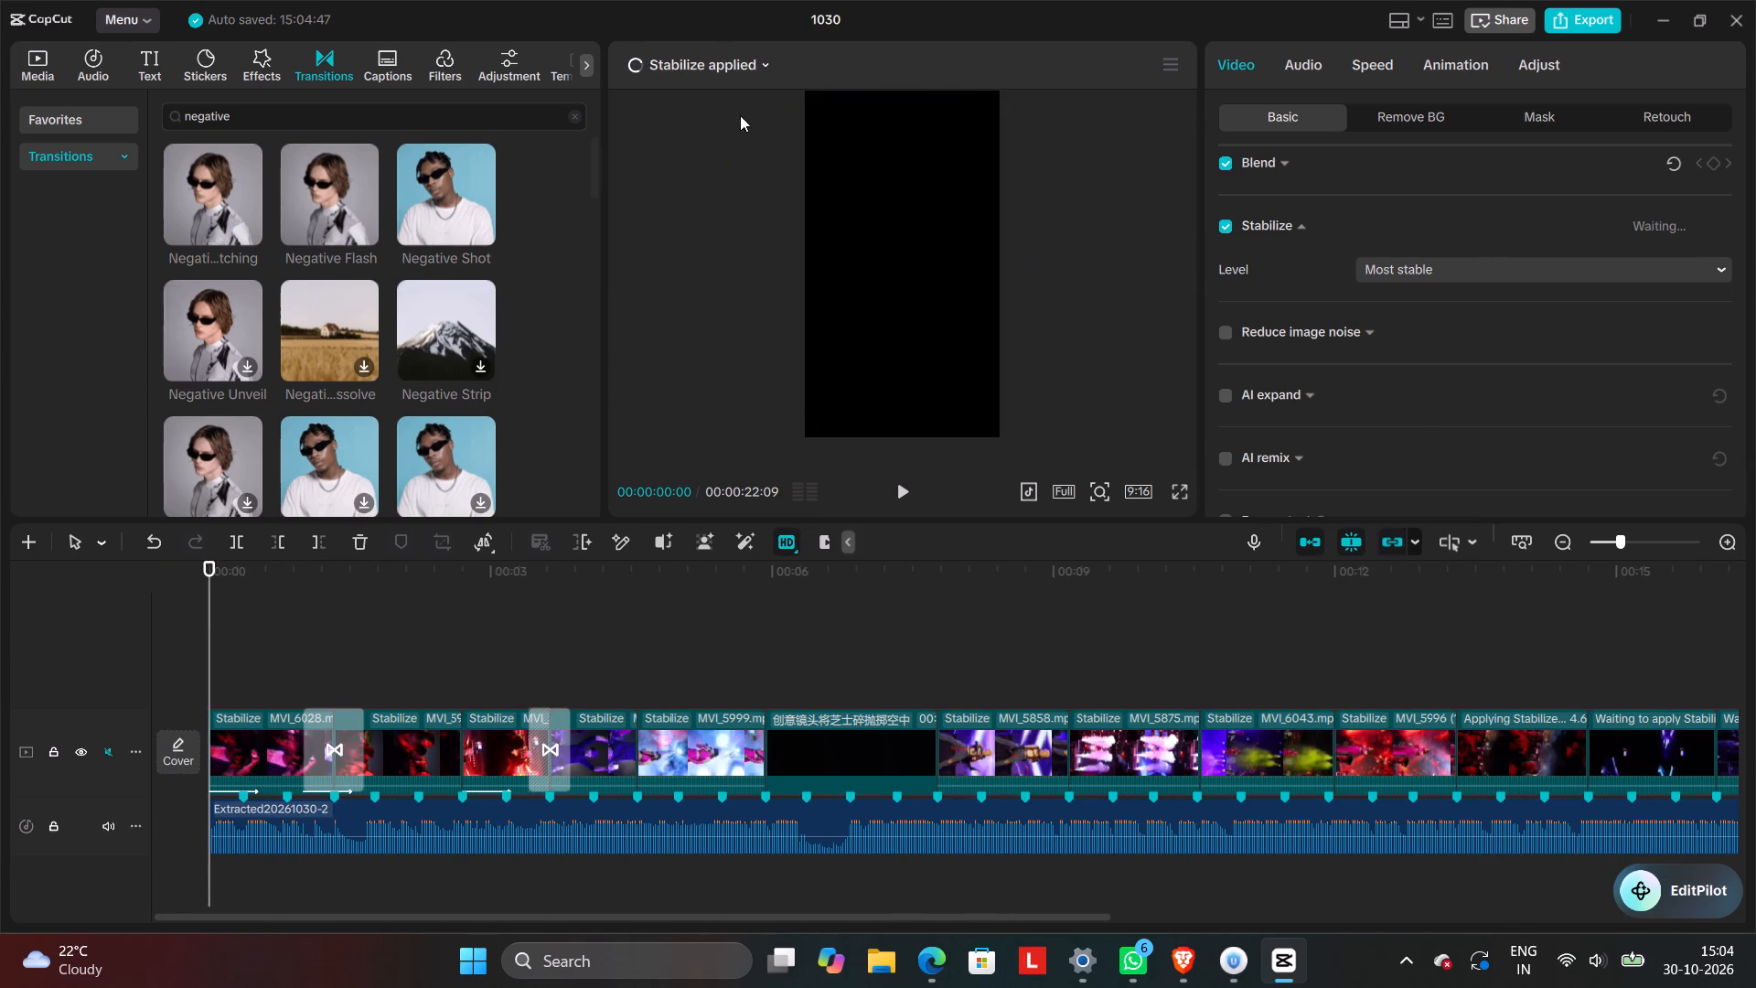
pyautogui.click(748, 69)
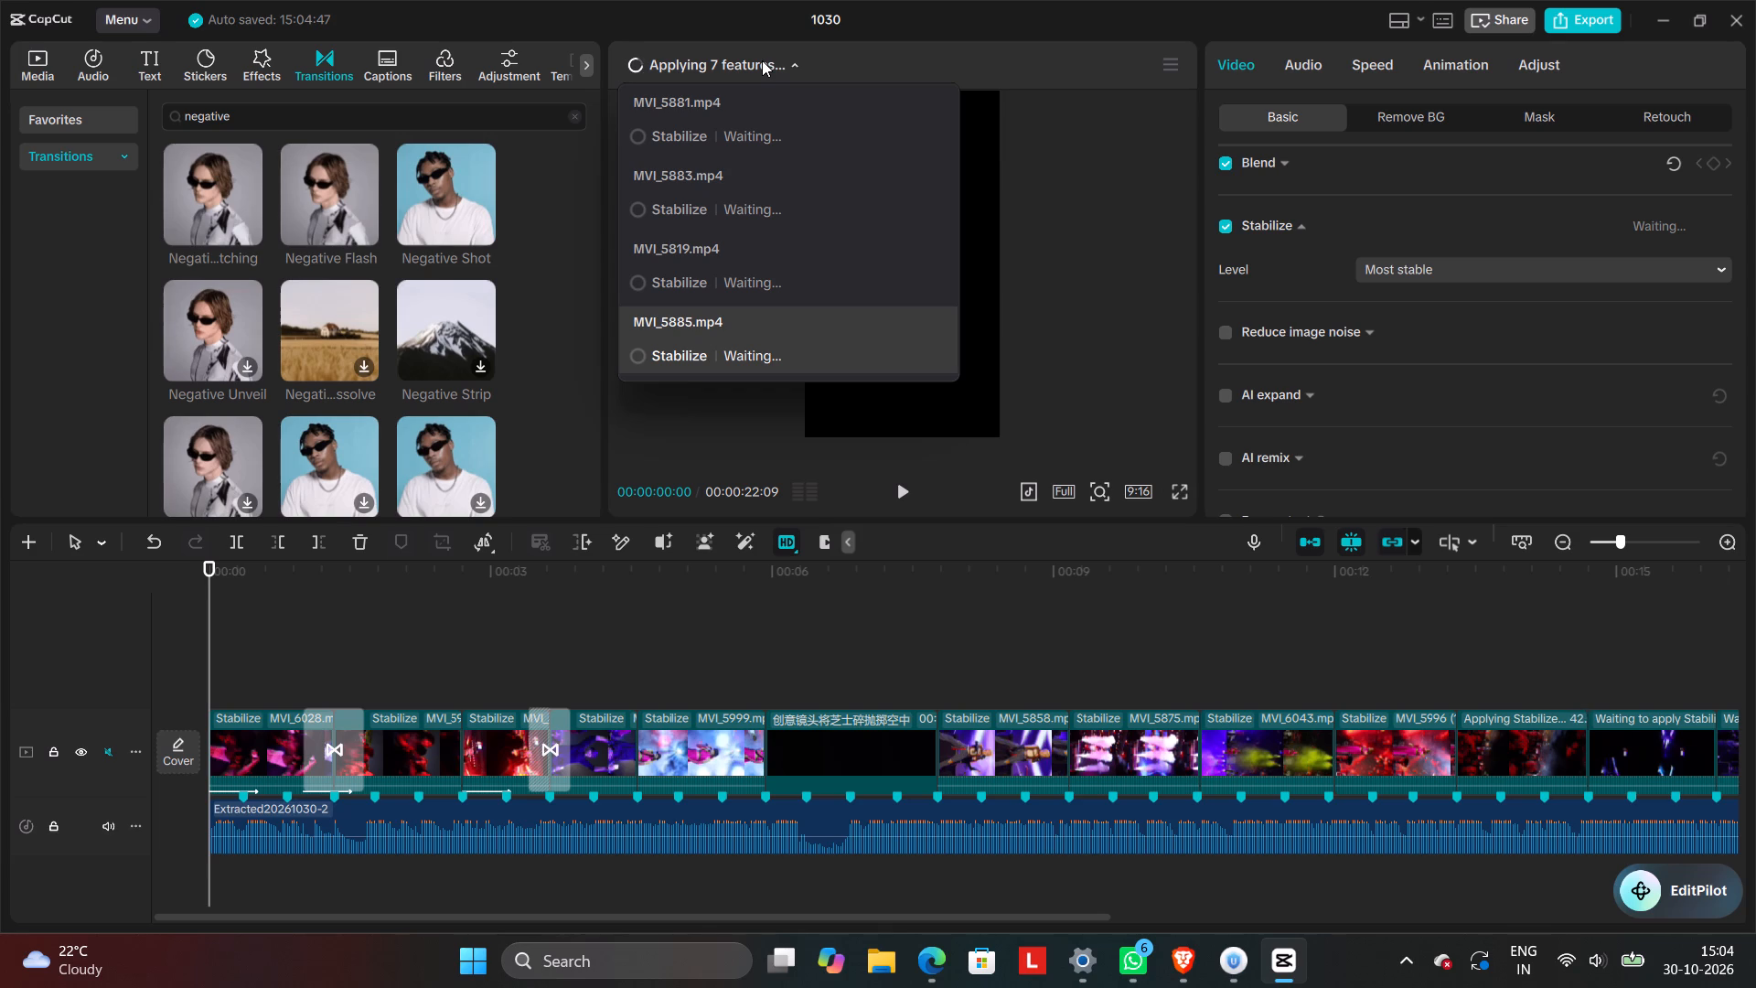
pyautogui.scroll(6, 743, 201)
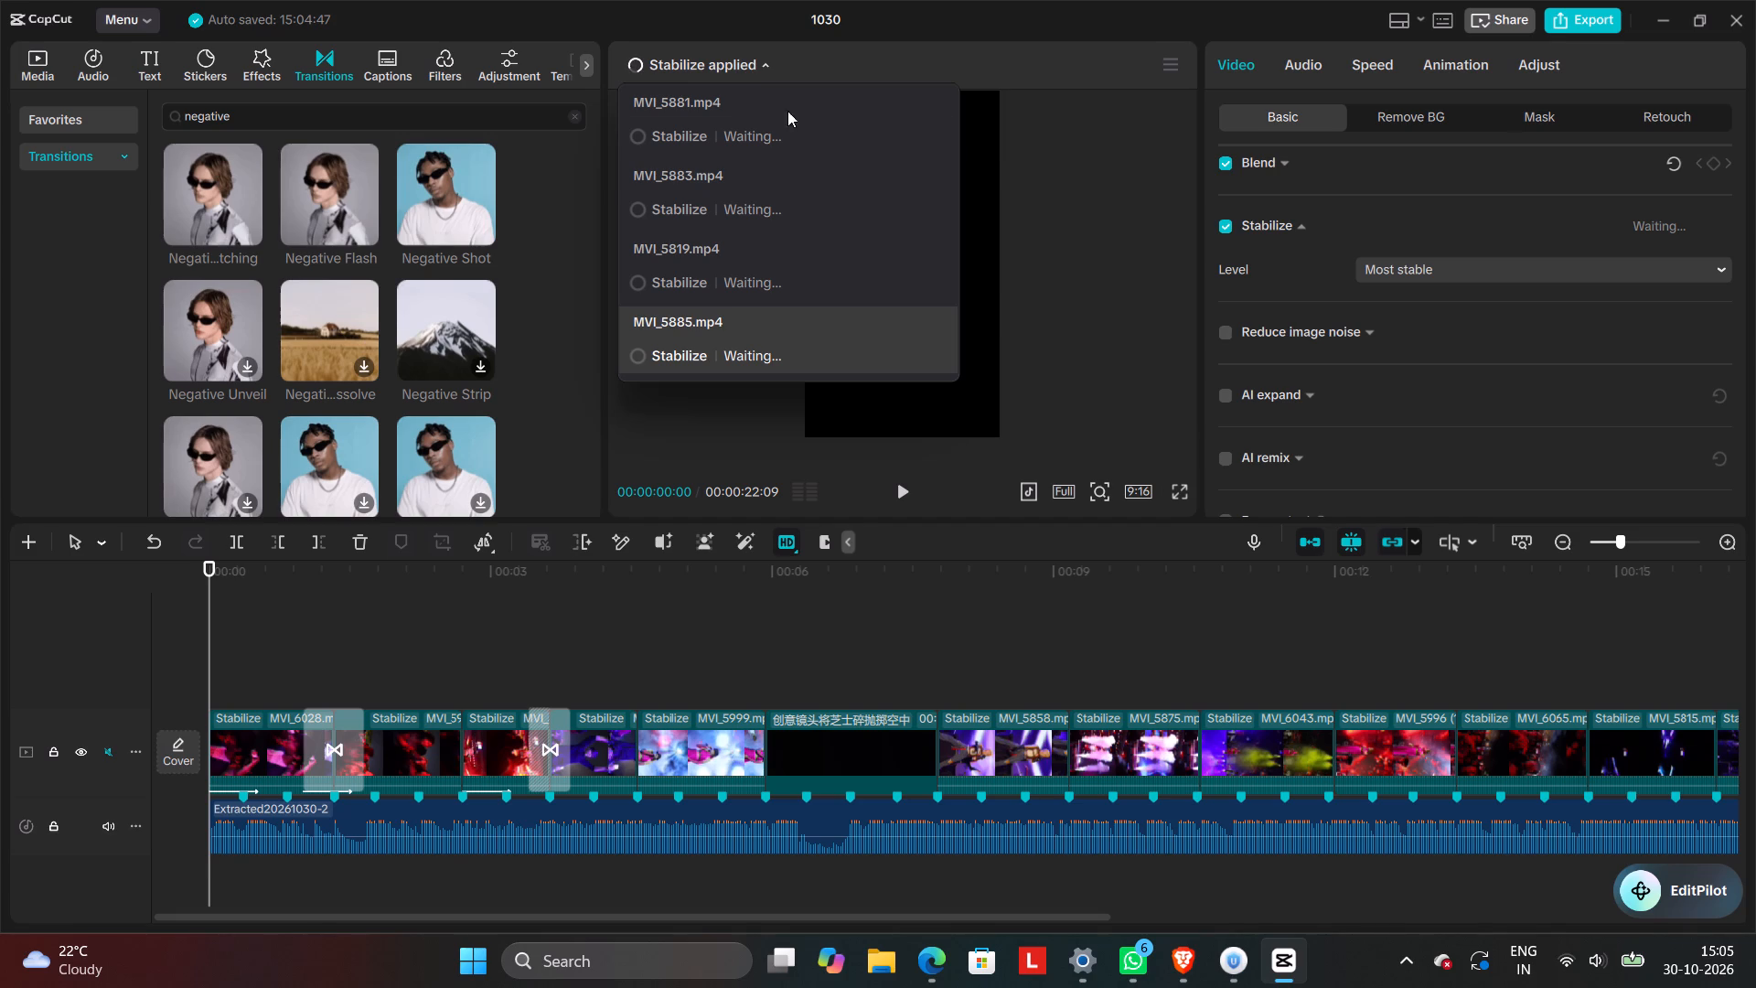
pyautogui.scroll(4, 787, 138)
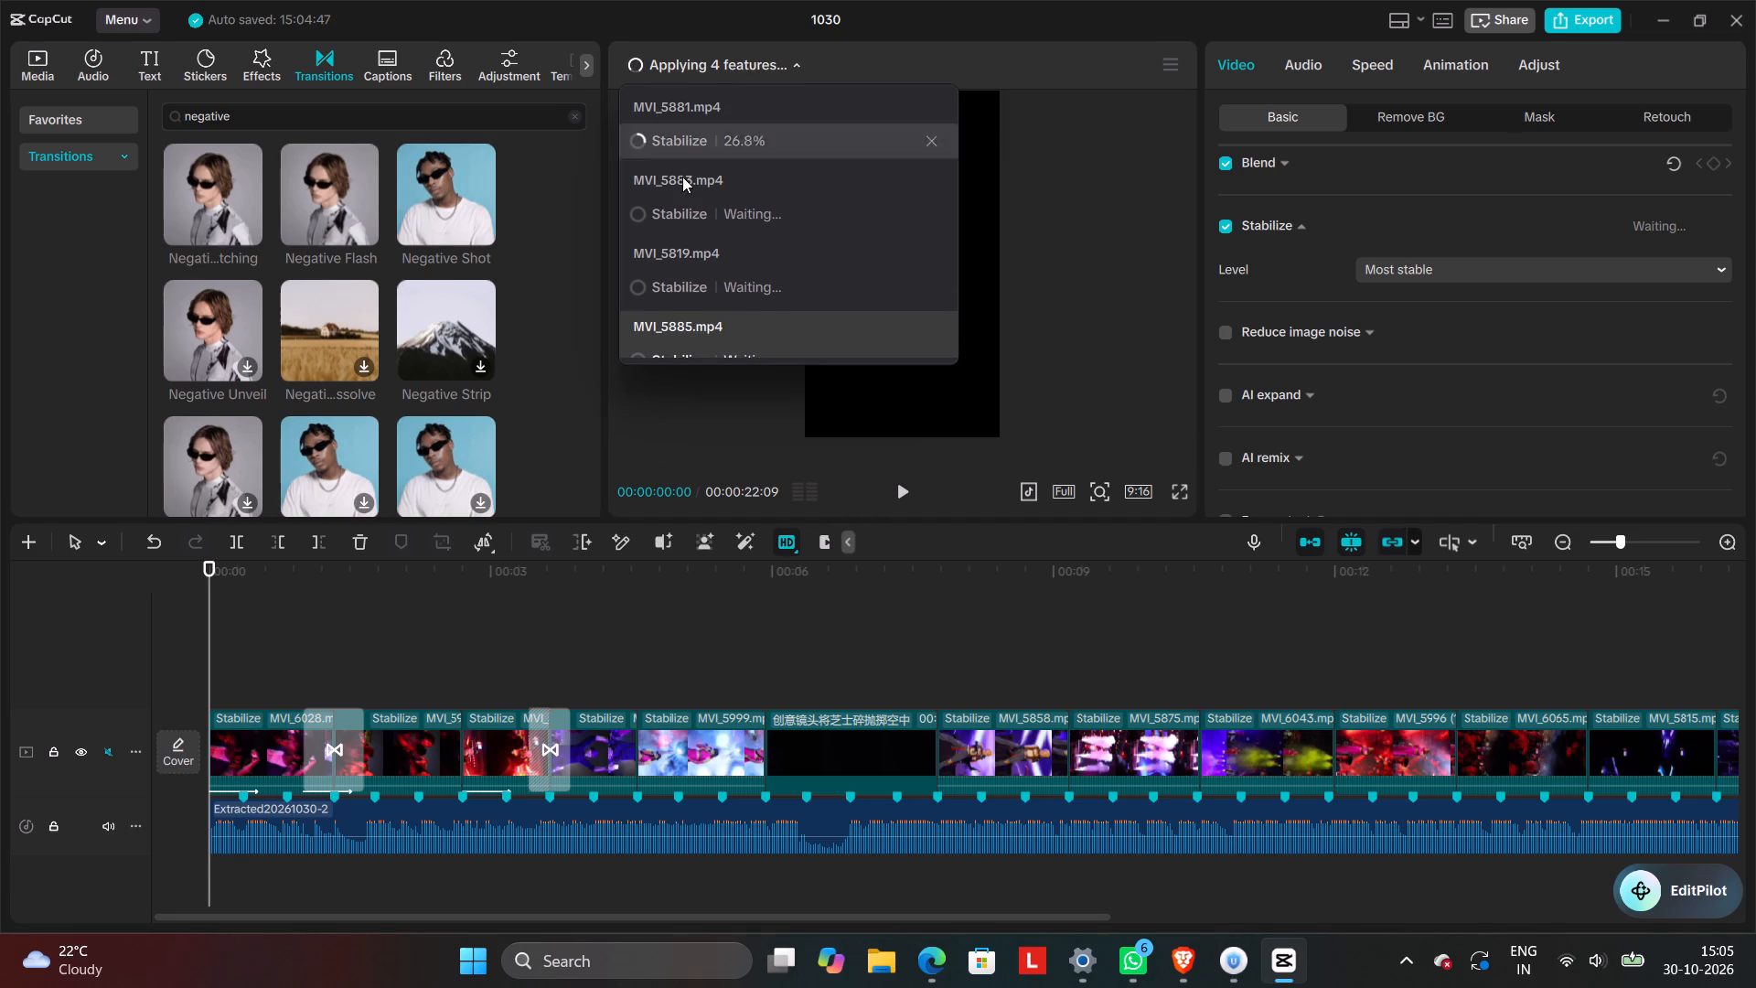
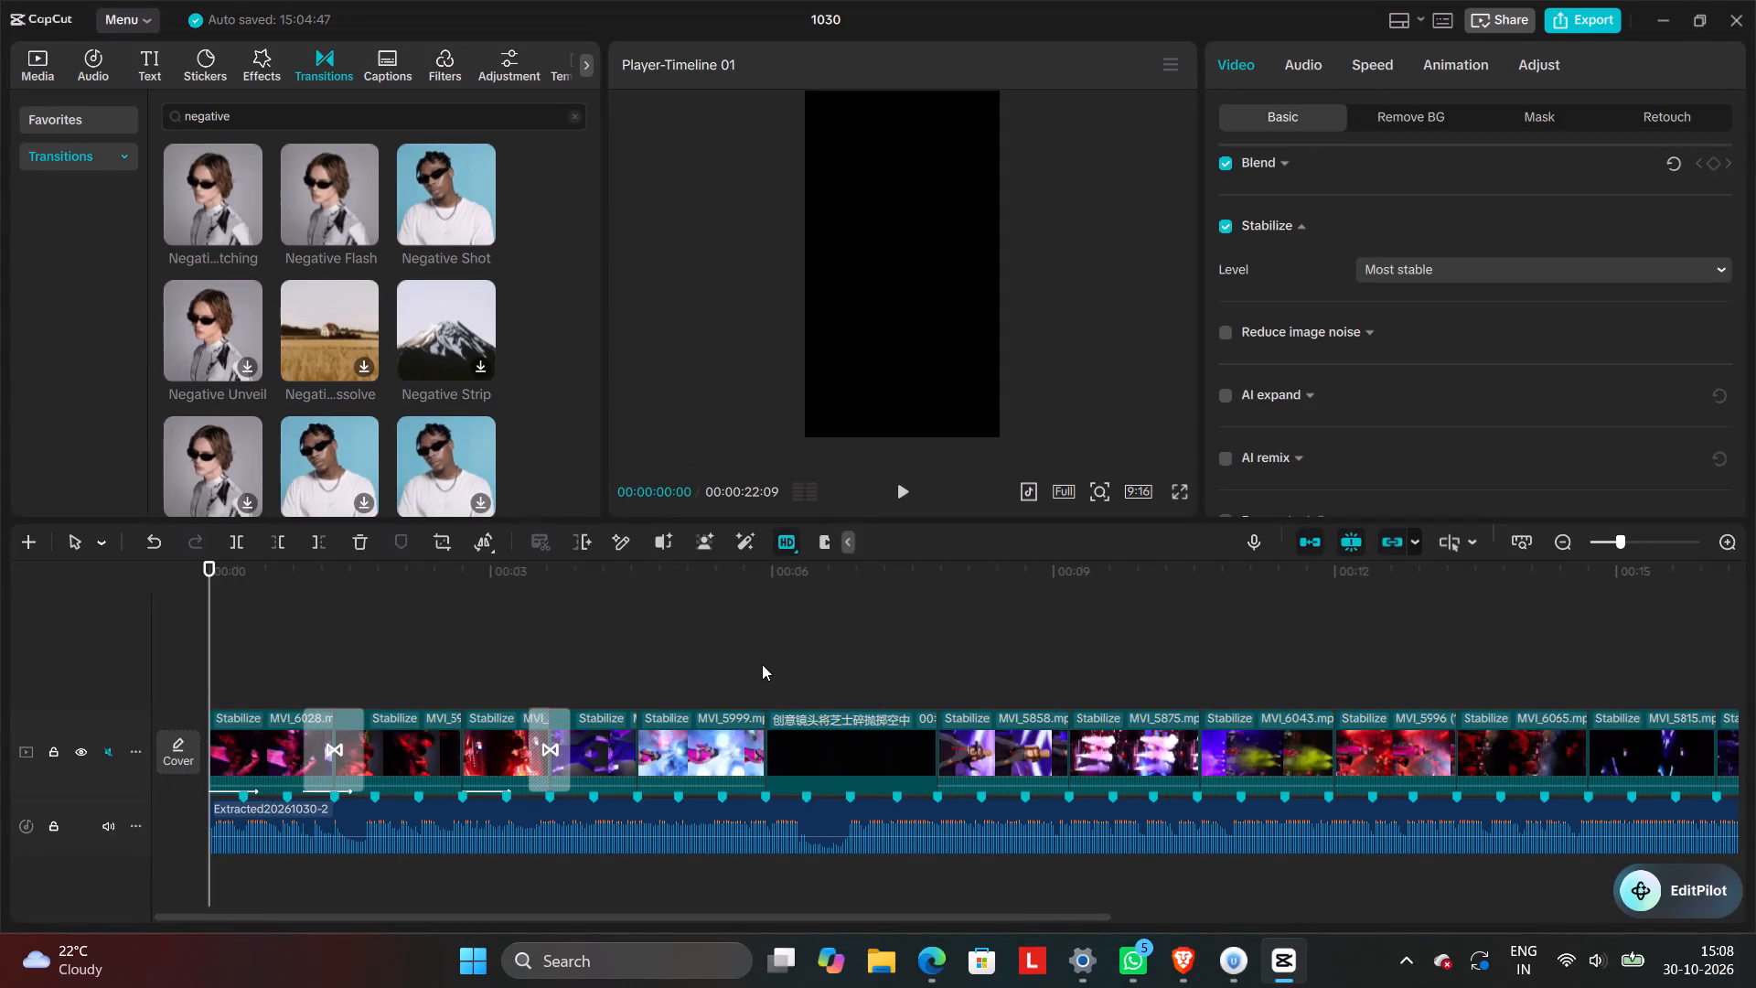
# With the playhead at the start of the black clip, 00:00:05:28, open the Title category of the text templates.
pyautogui.click(762, 664)
pyautogui.click(146, 58)
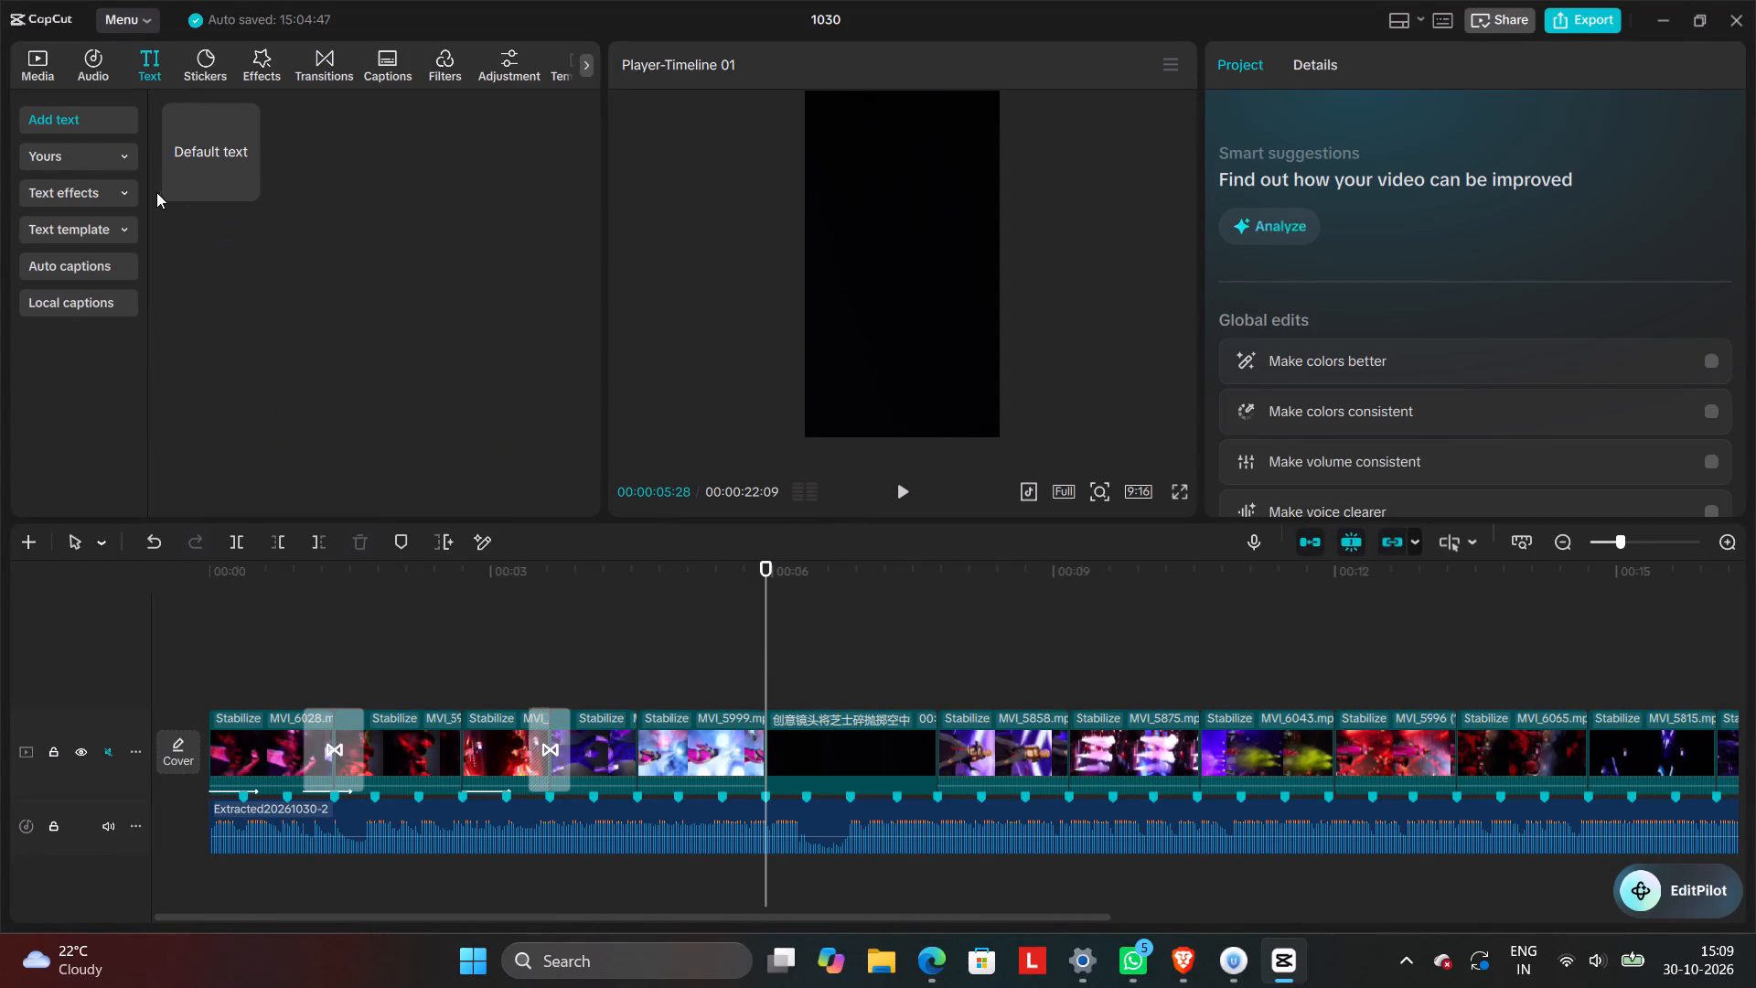
pyautogui.click(83, 227)
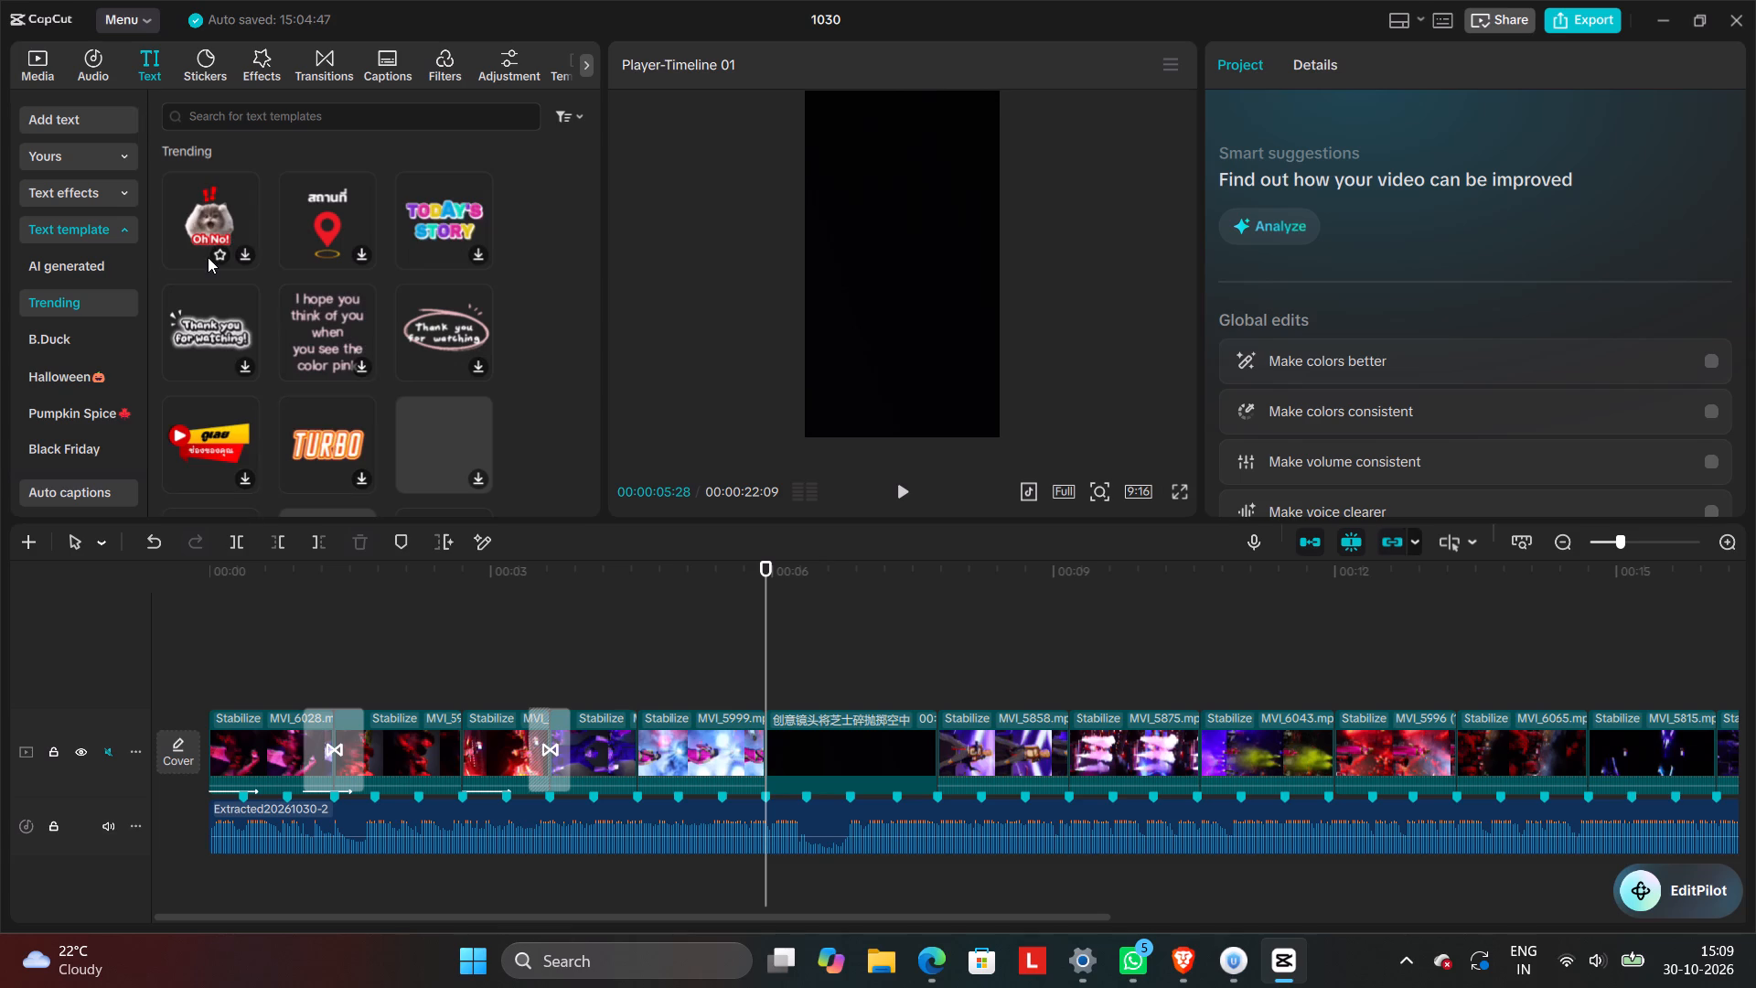
pyautogui.scroll(-2, 42, 379)
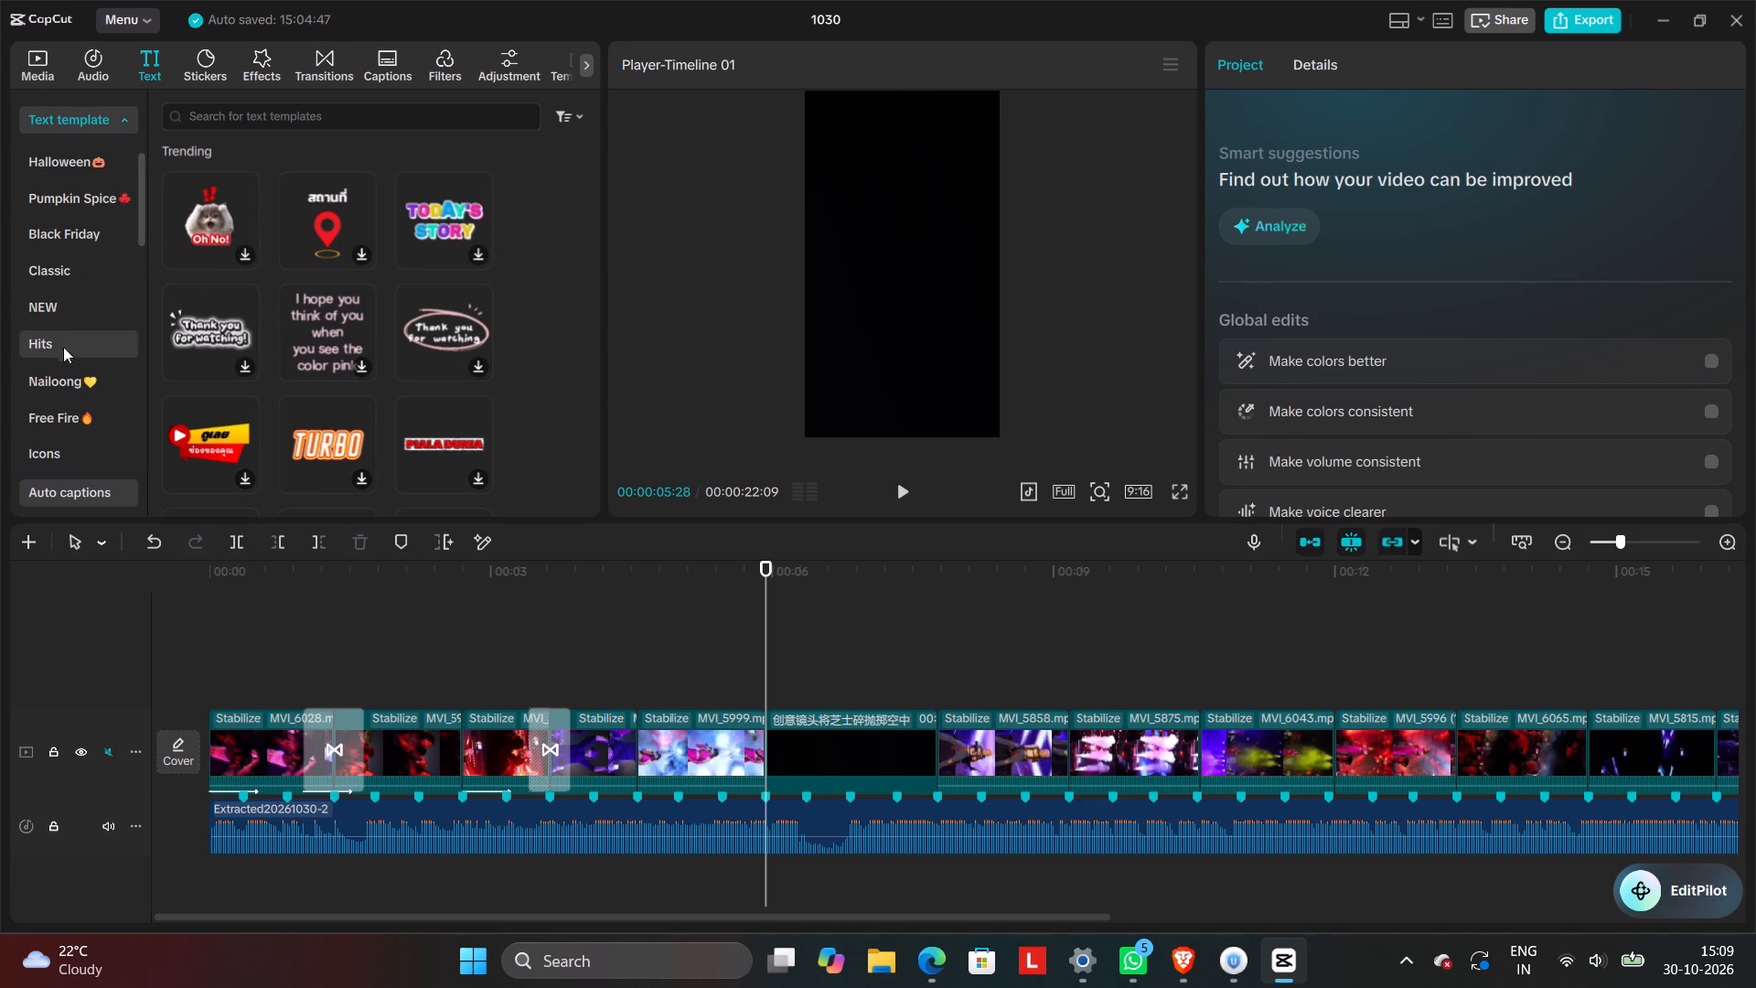
pyautogui.scroll(-6, 64, 302)
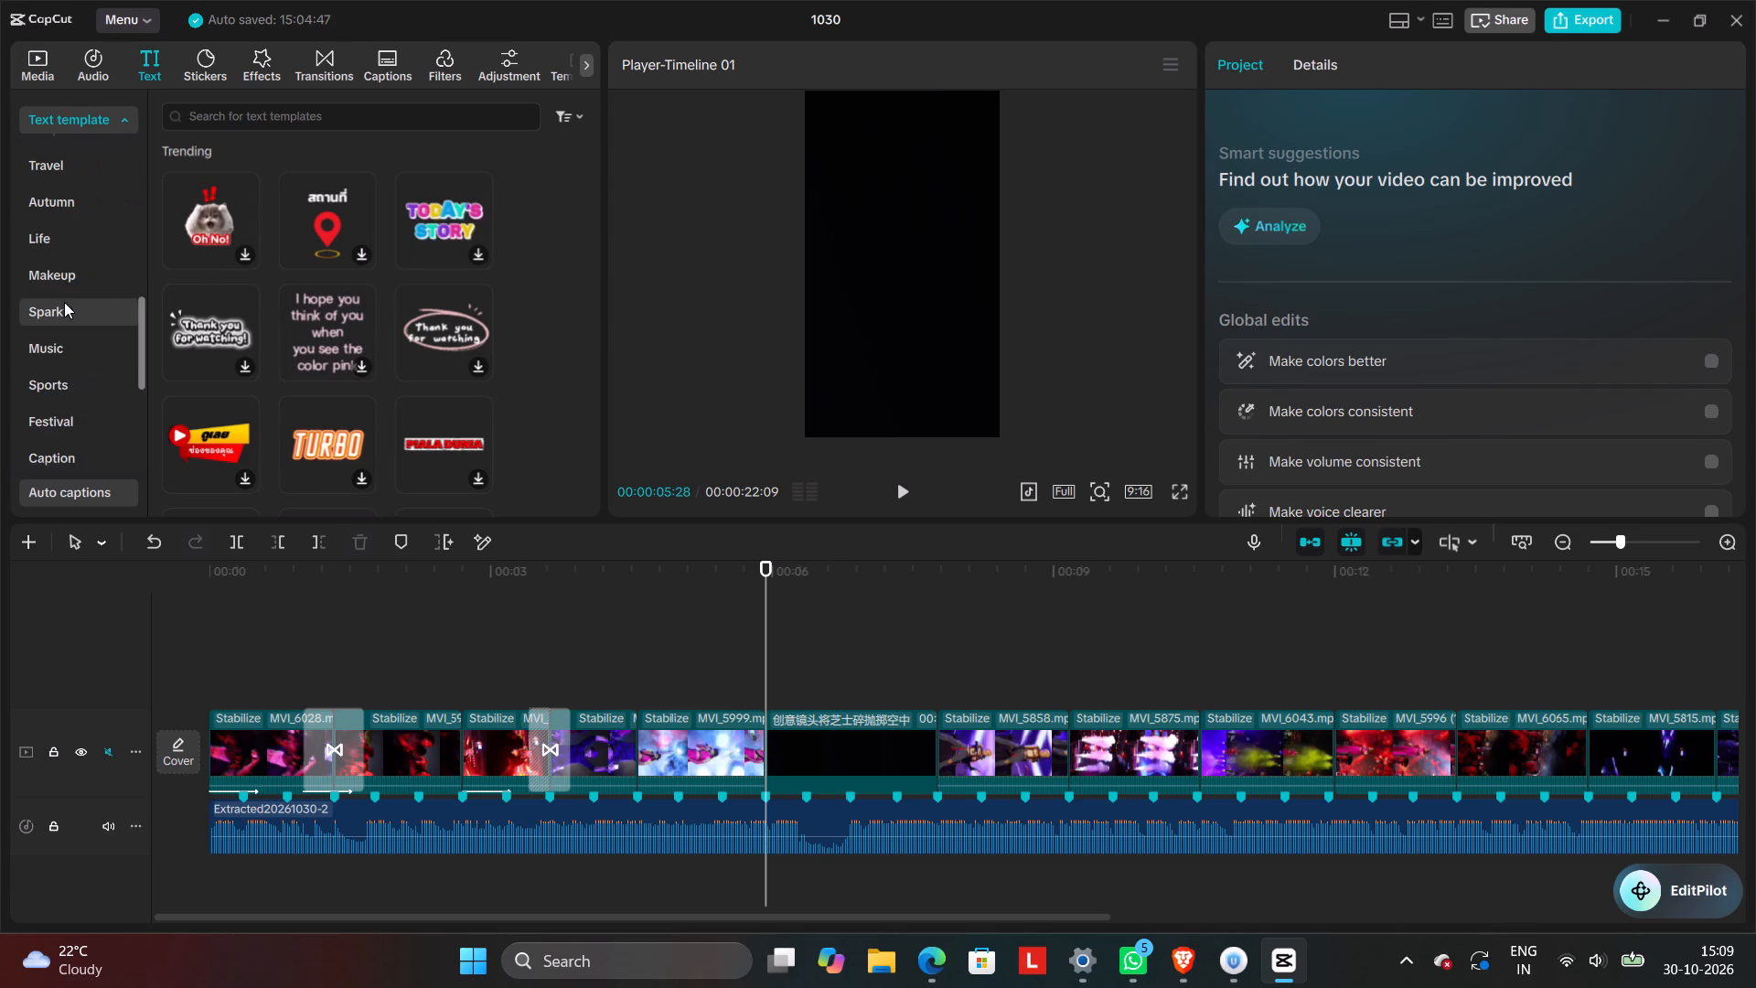
pyautogui.scroll(1, 64, 302)
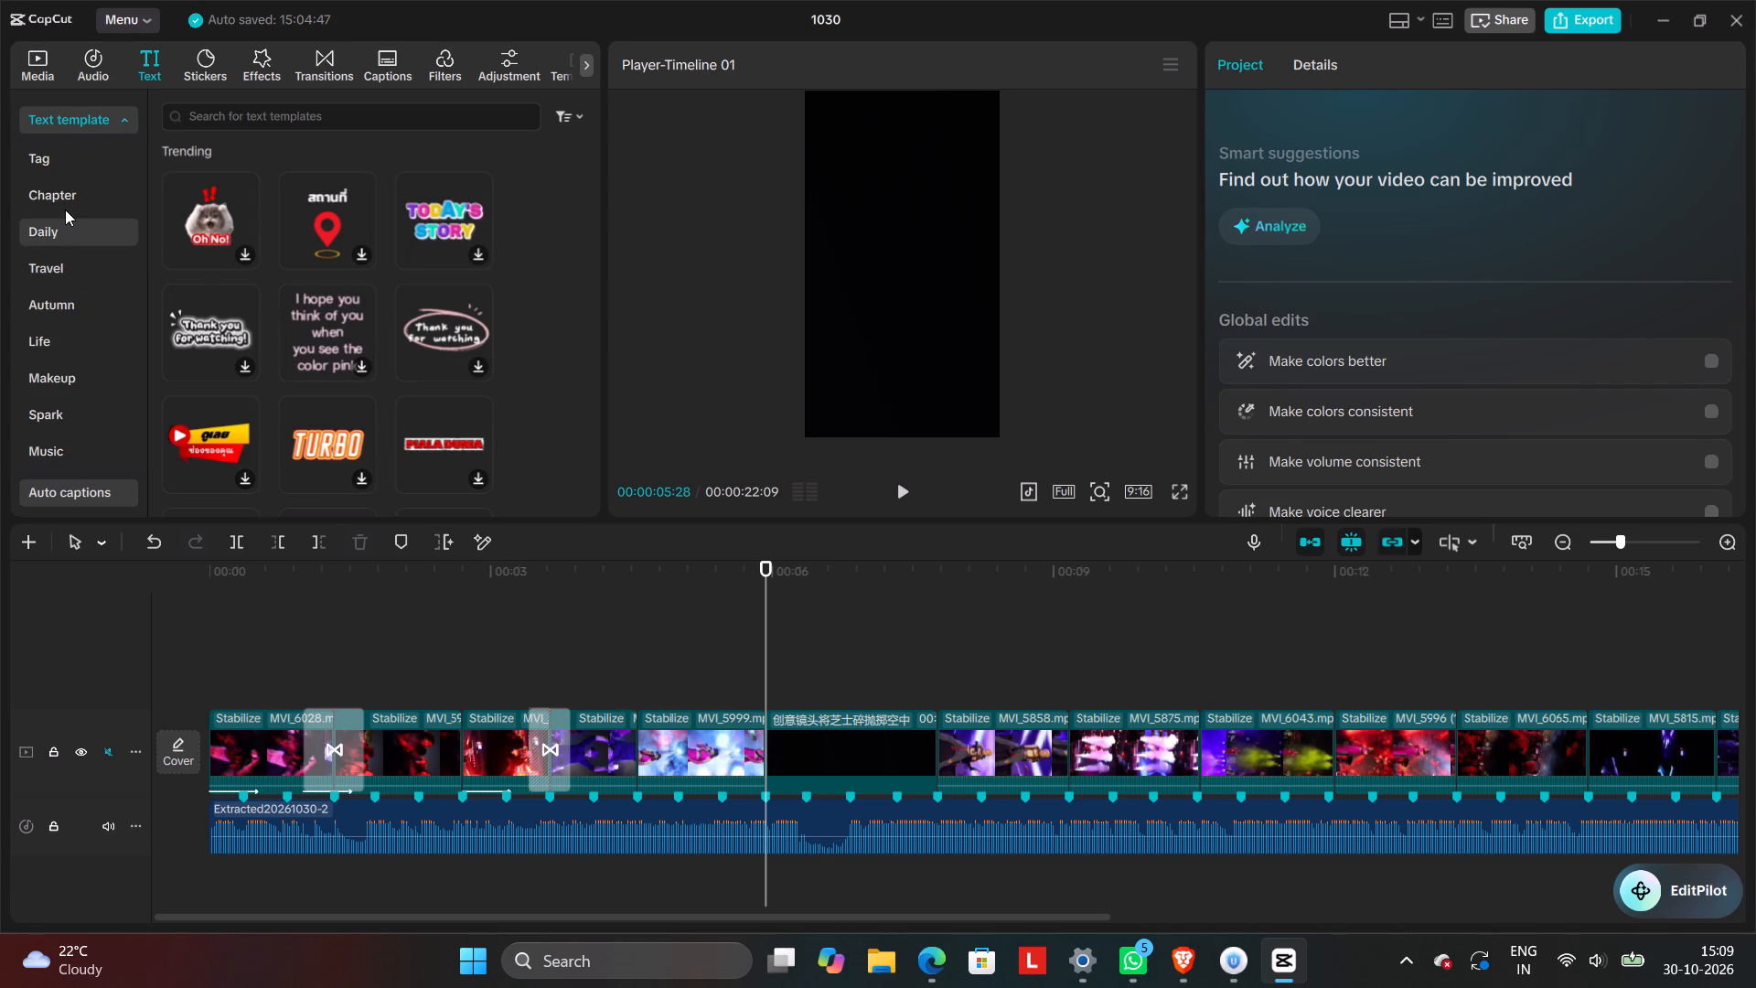
pyautogui.scroll(2, 65, 205)
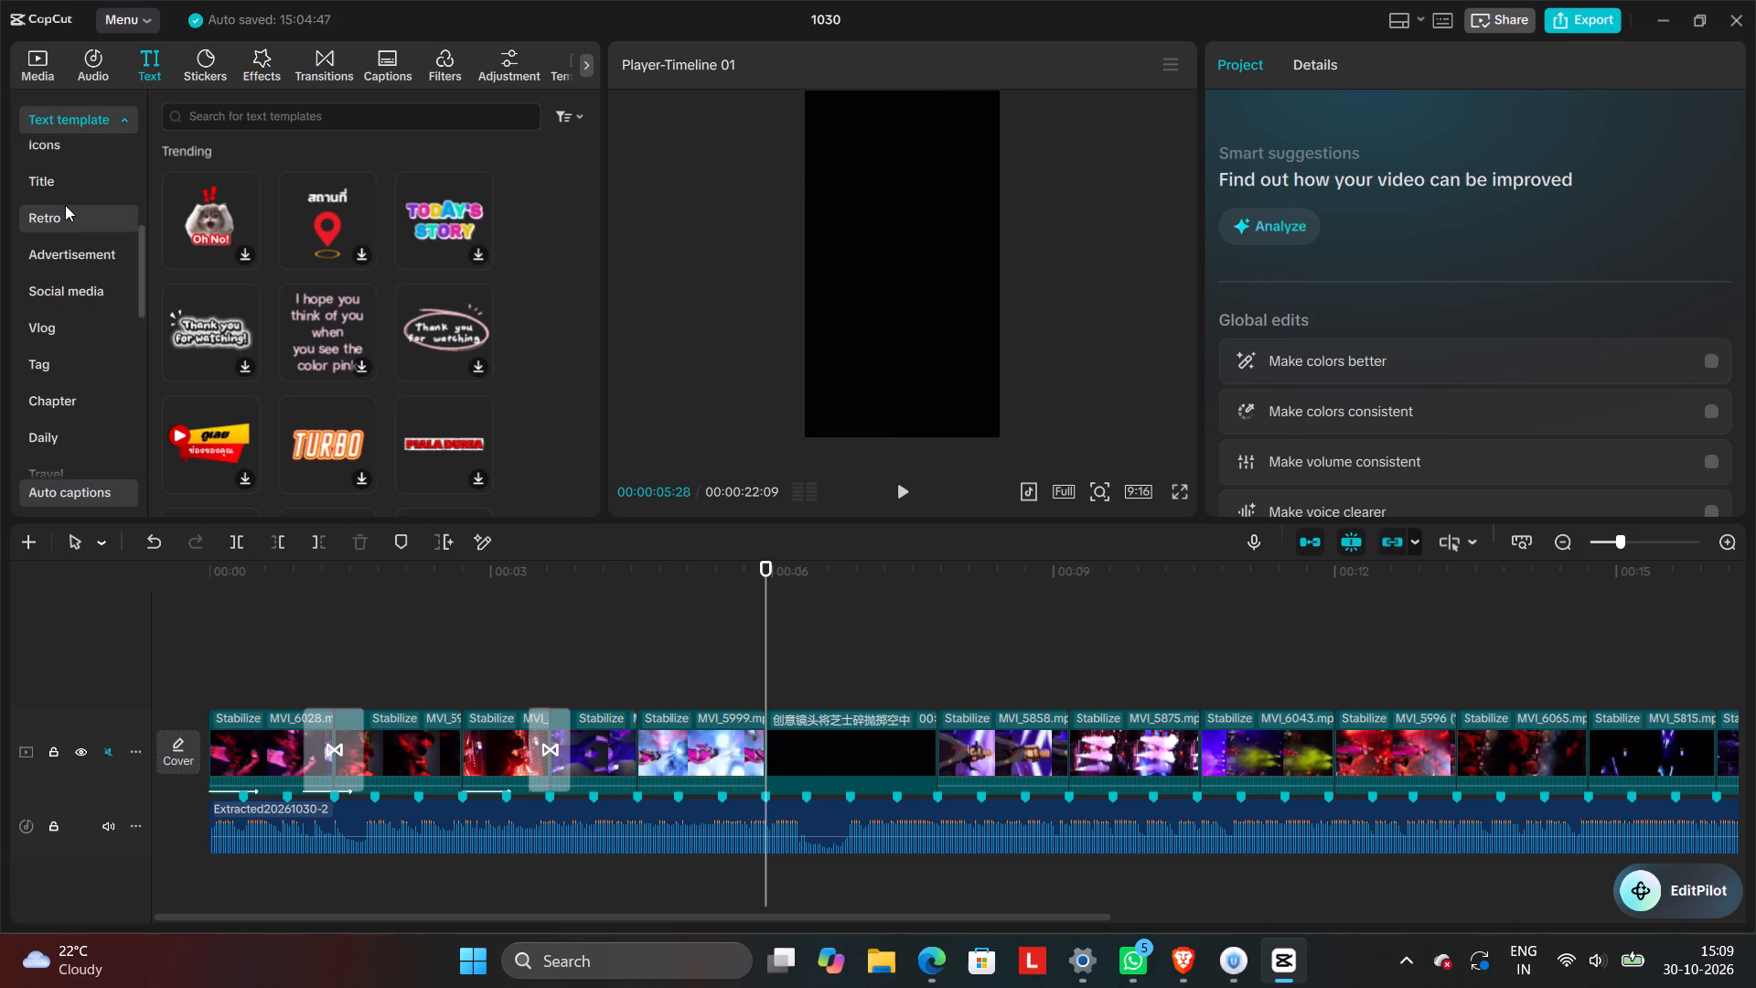
pyautogui.click(65, 194)
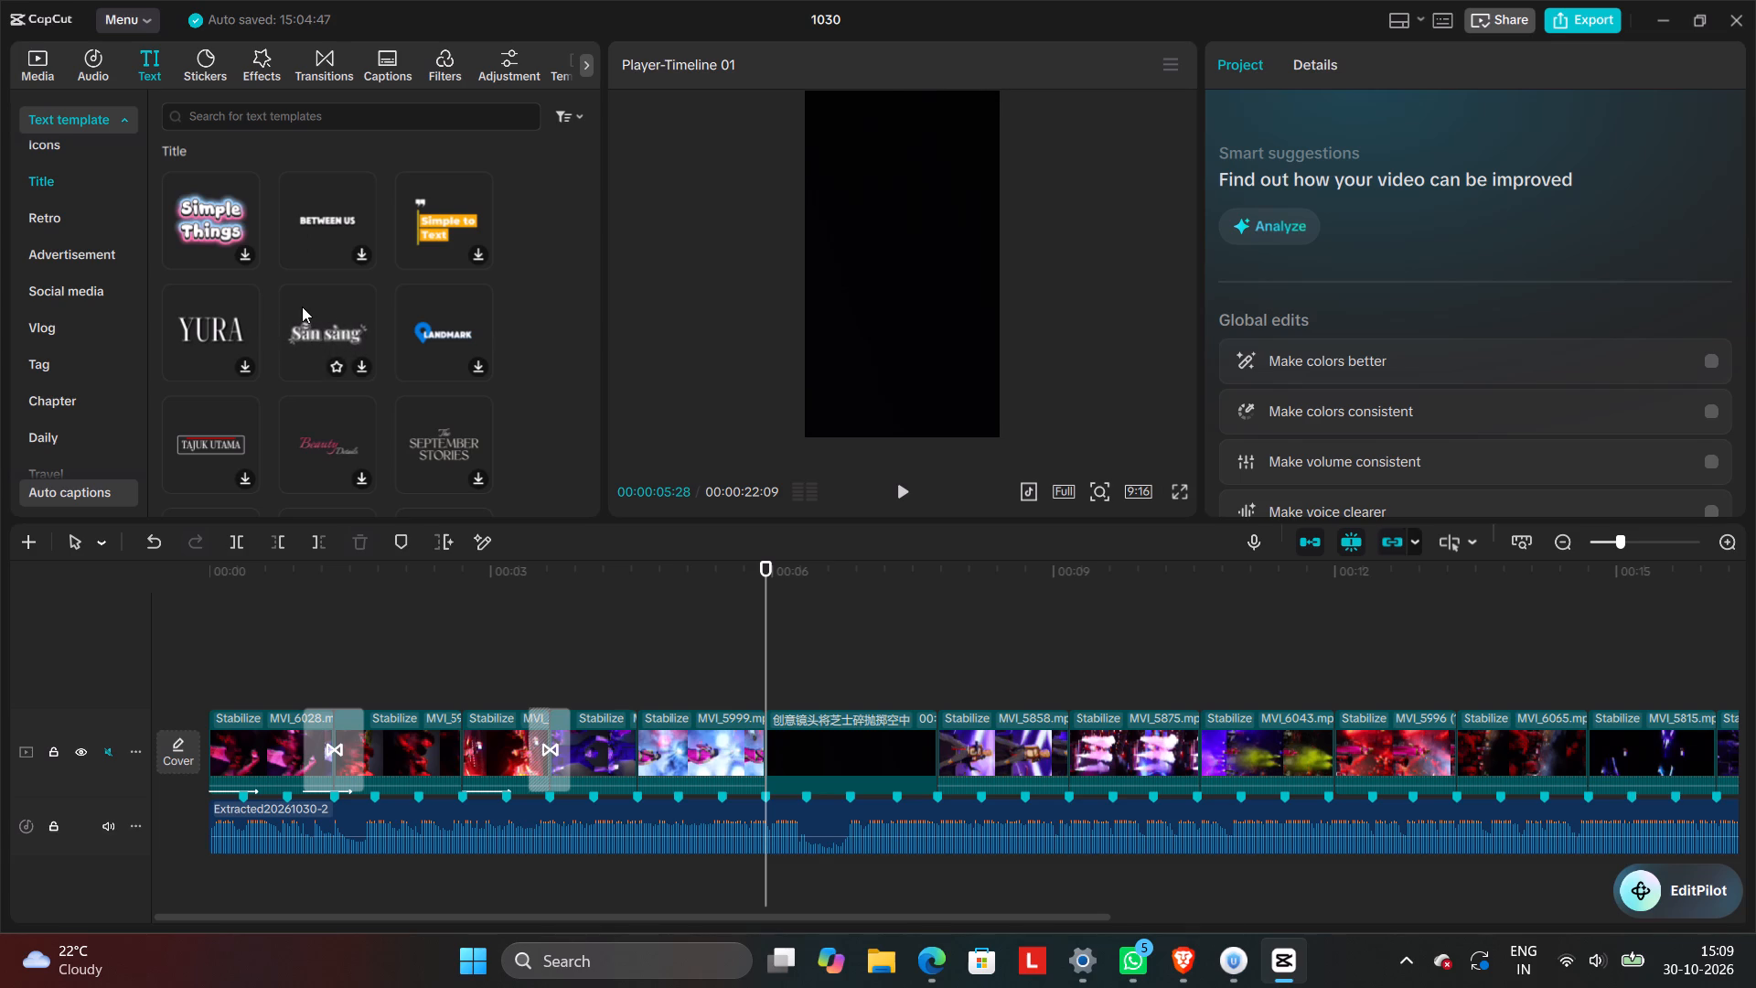
pyautogui.scroll(3, 302, 306)
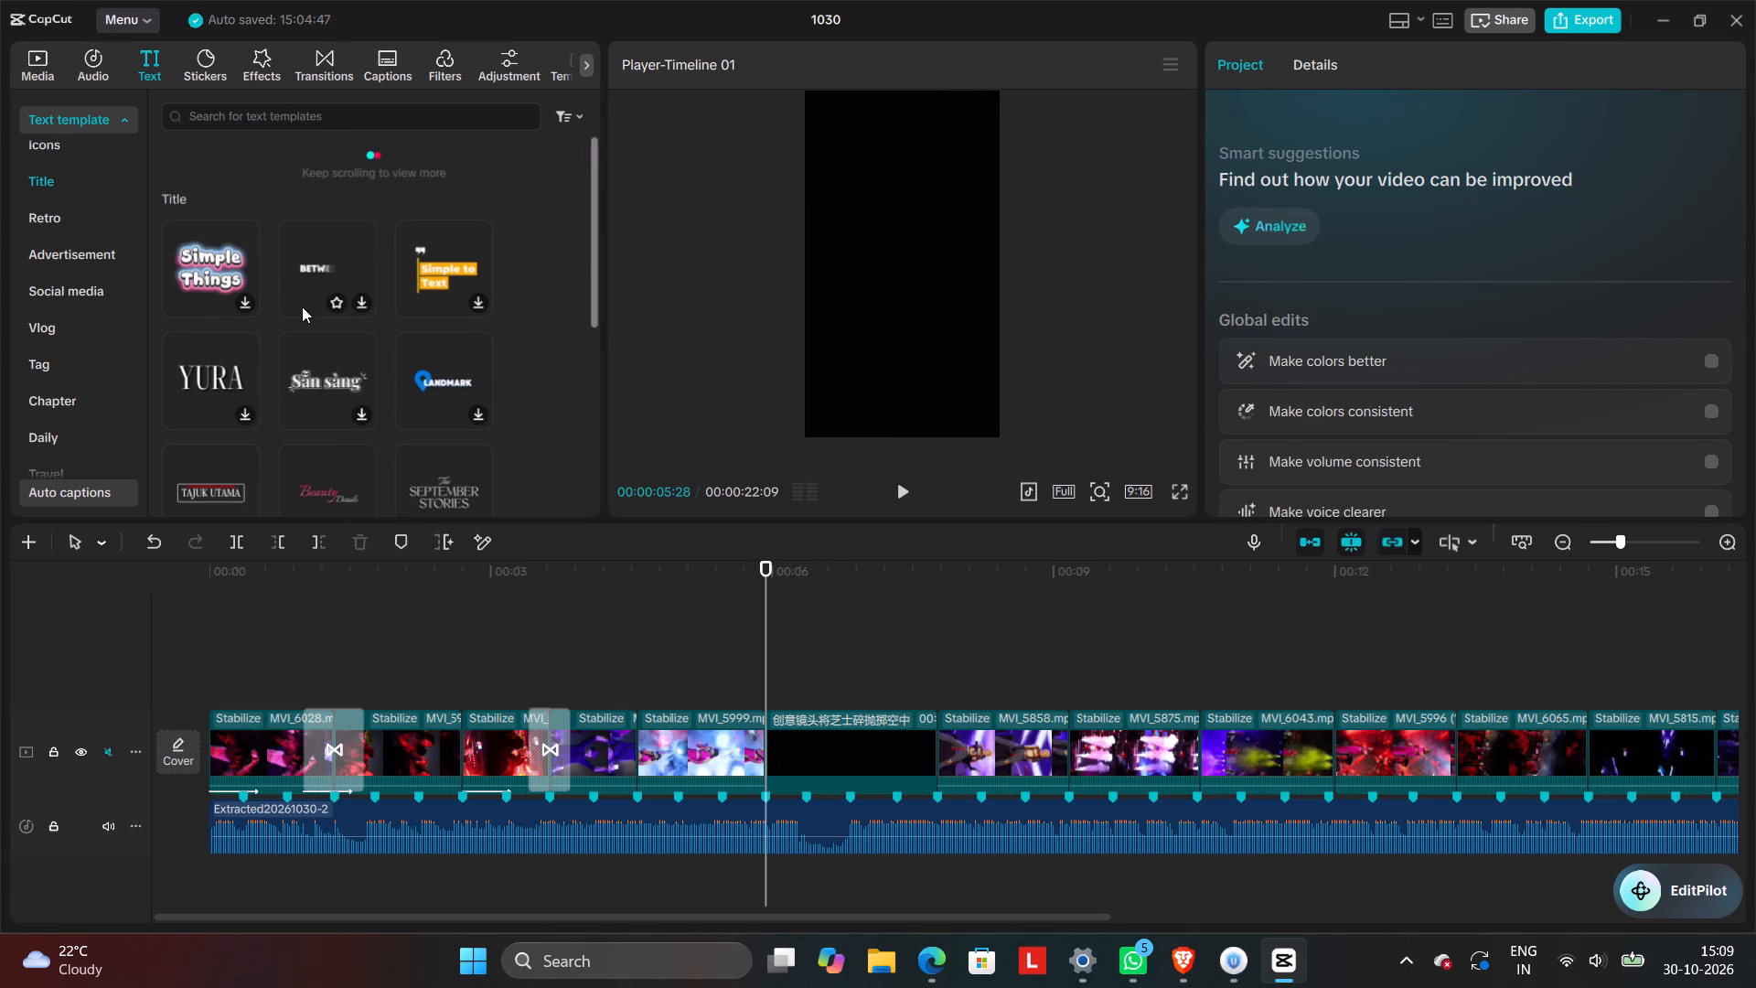
pyautogui.scroll(1, 302, 306)
pyautogui.scroll(-2, 301, 310)
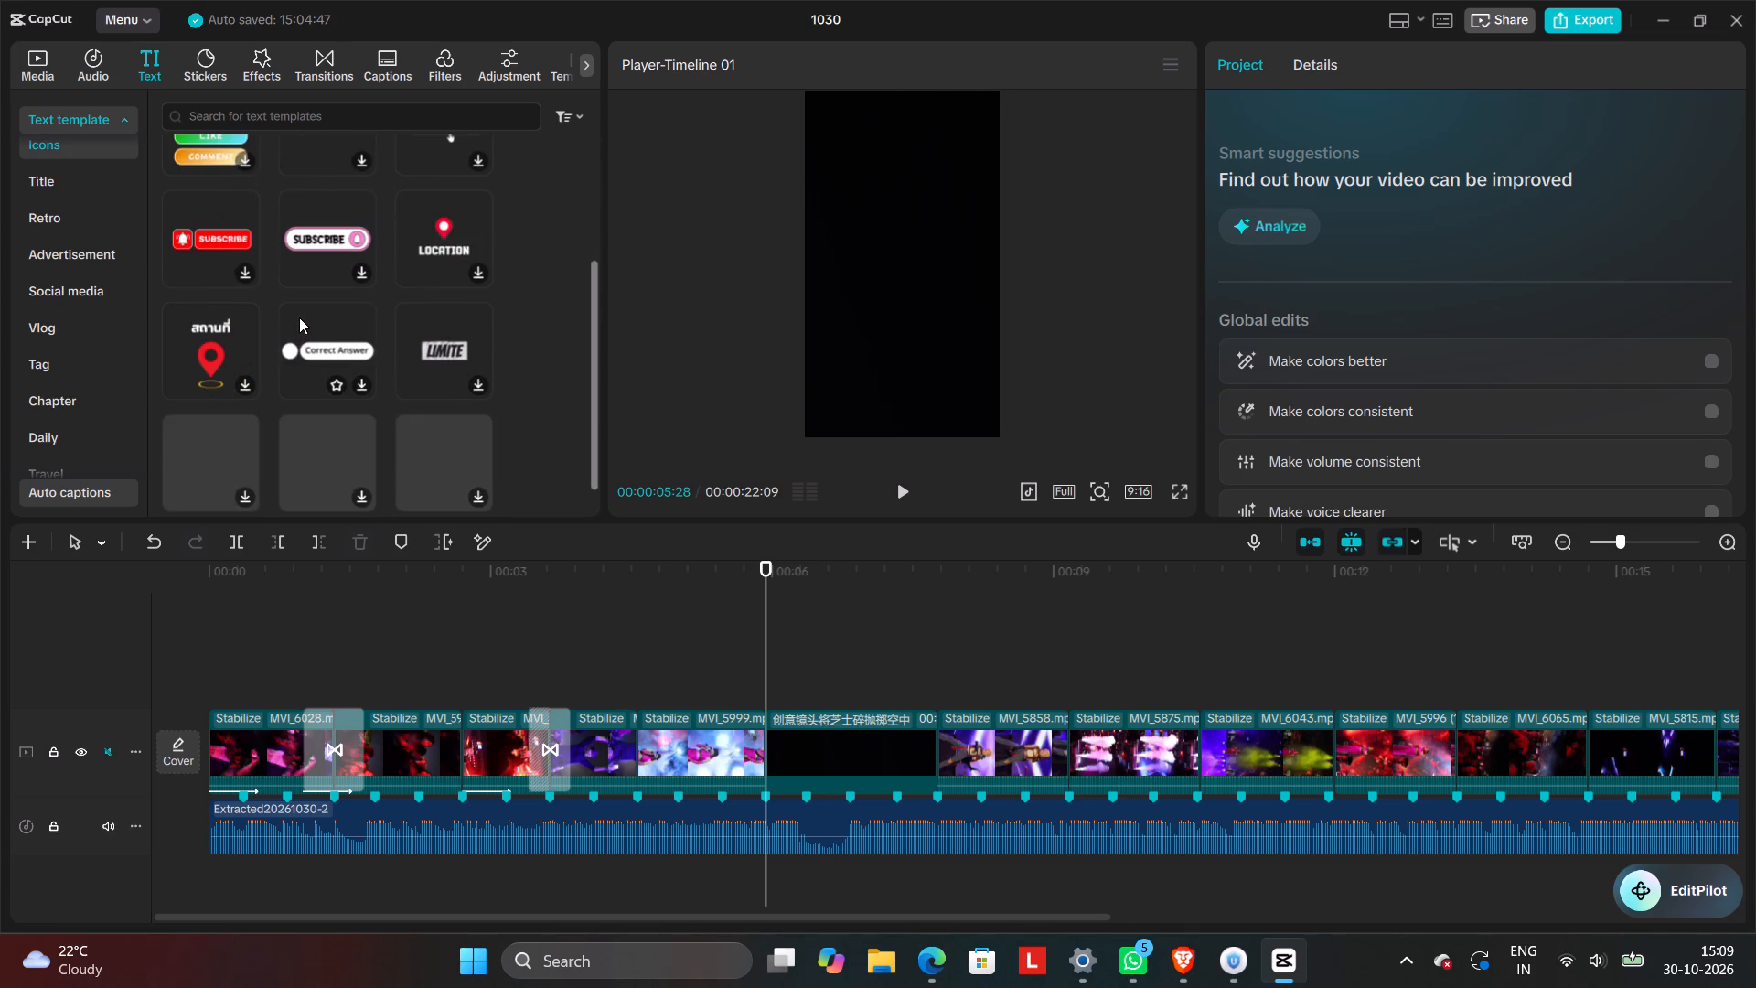
pyautogui.scroll(-1, 64, 360)
pyautogui.scroll(2, 64, 360)
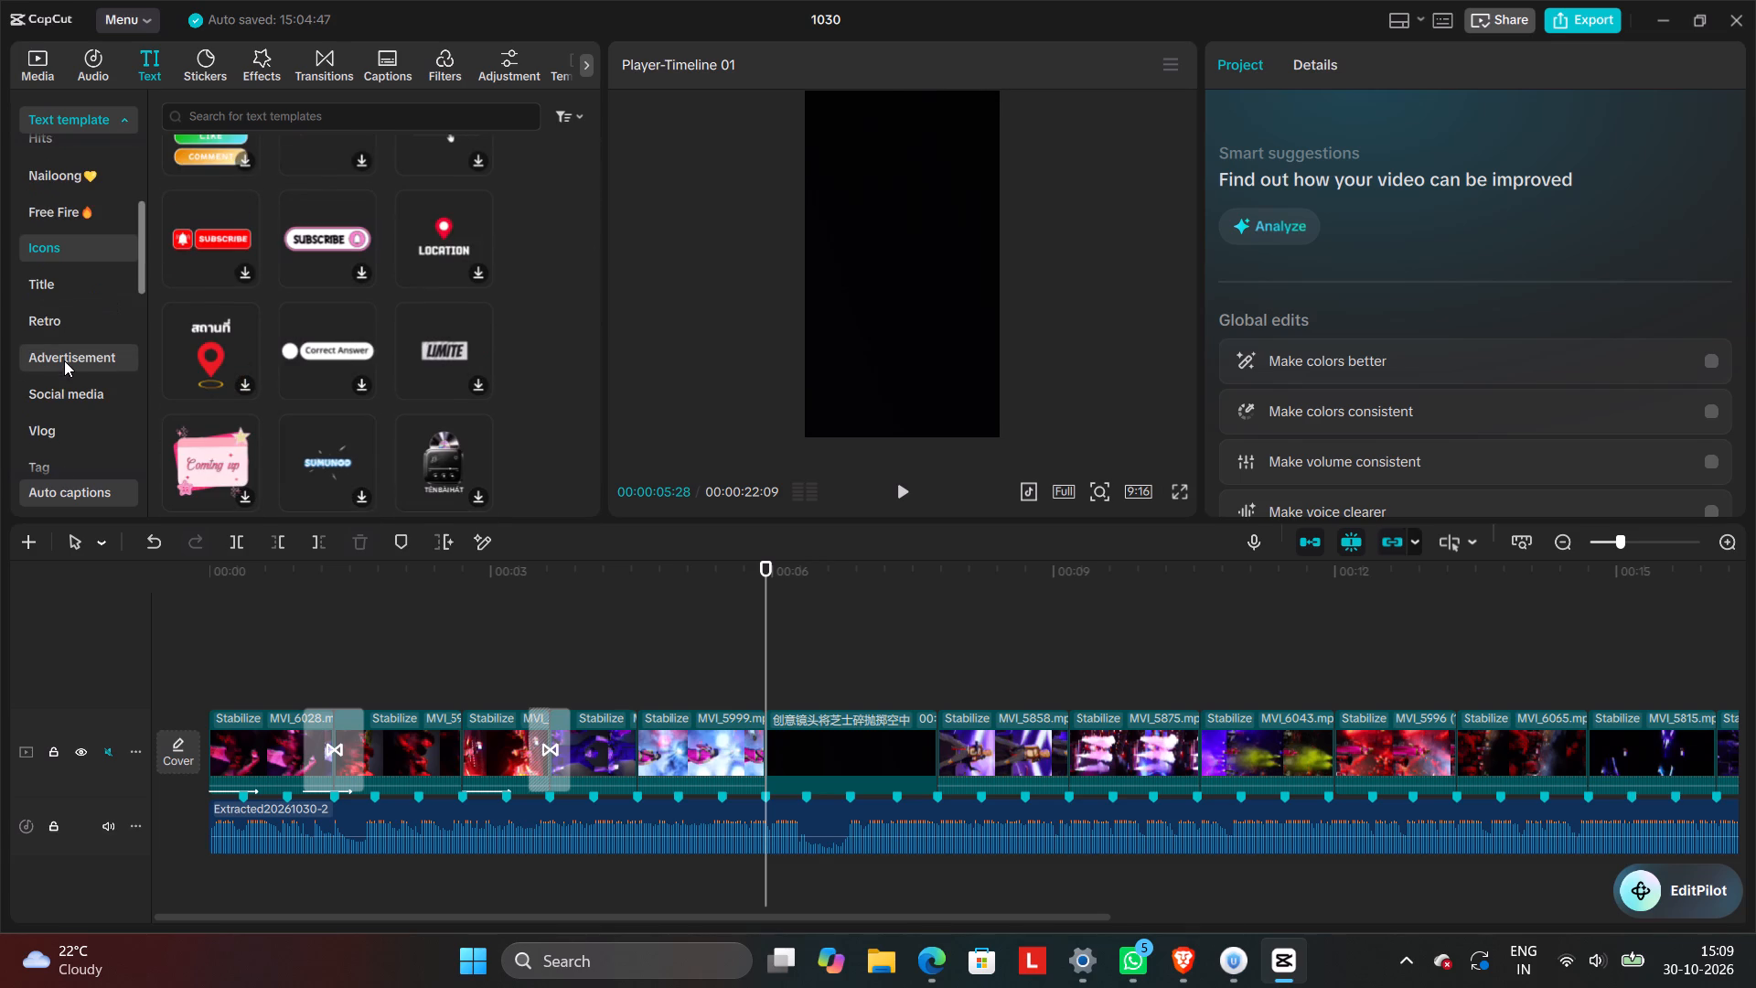
pyautogui.click(124, 281)
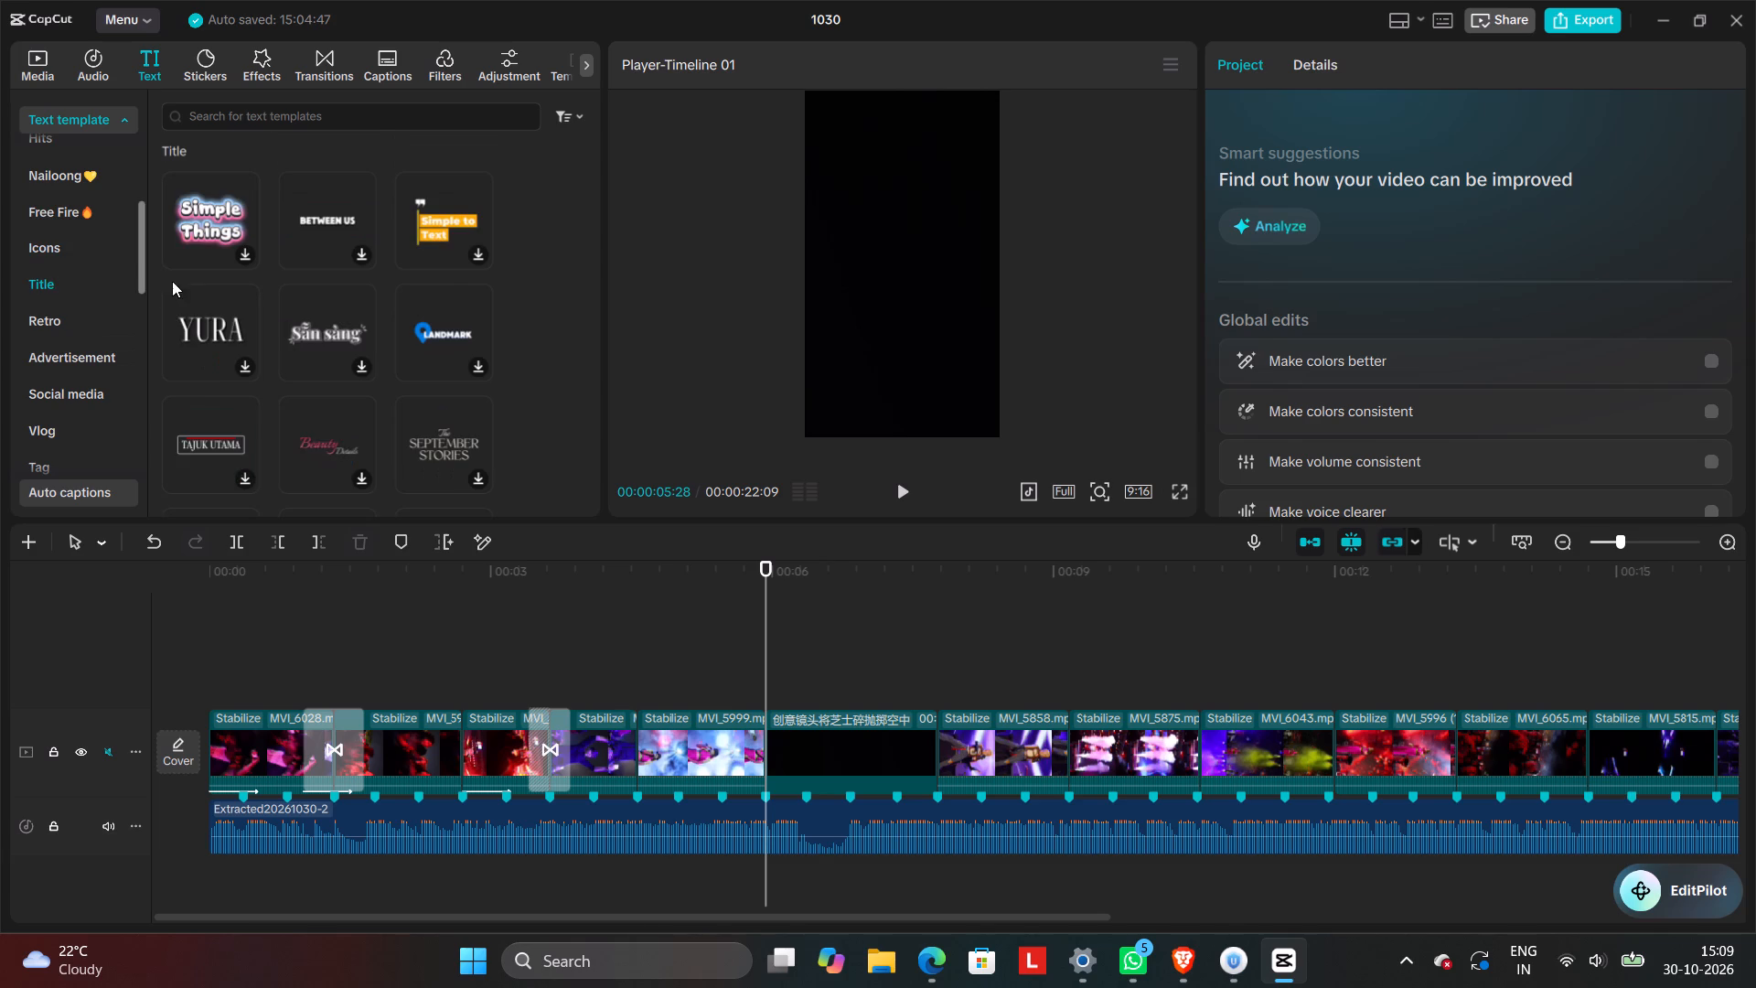
# Look through the first Title templates and preview the "HISTOIRE" one.
pyautogui.scroll(-2, 239, 299)
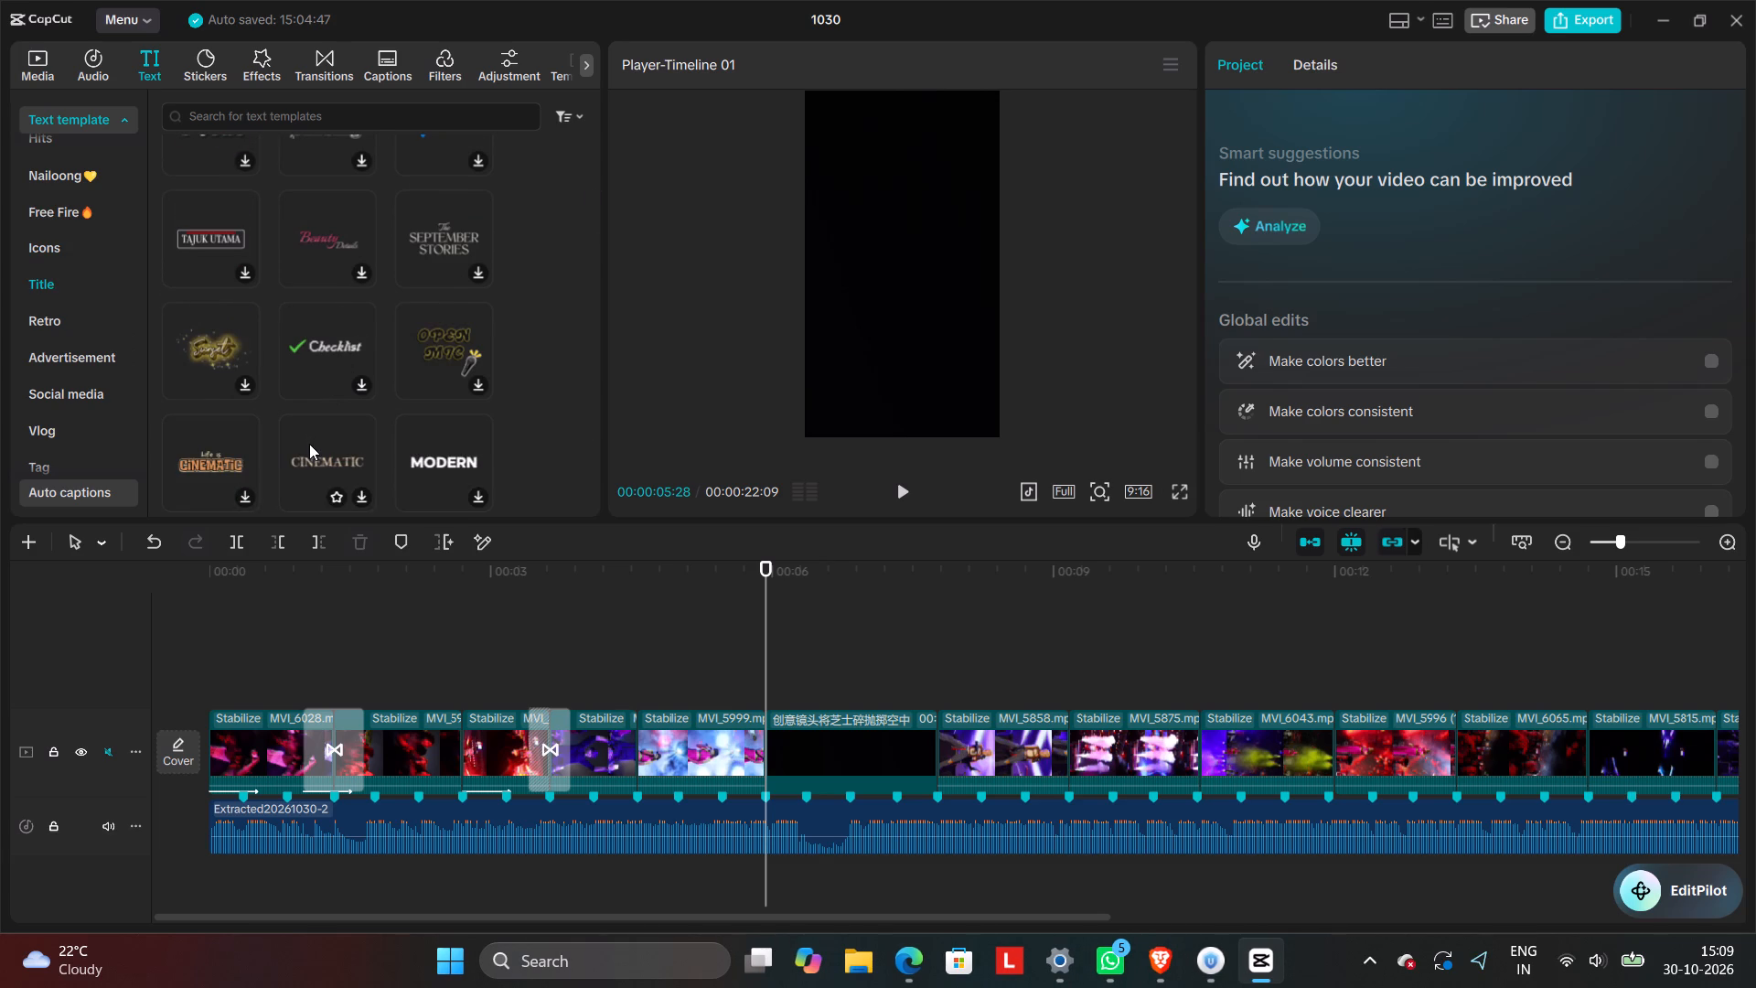
pyautogui.scroll(-1, 312, 444)
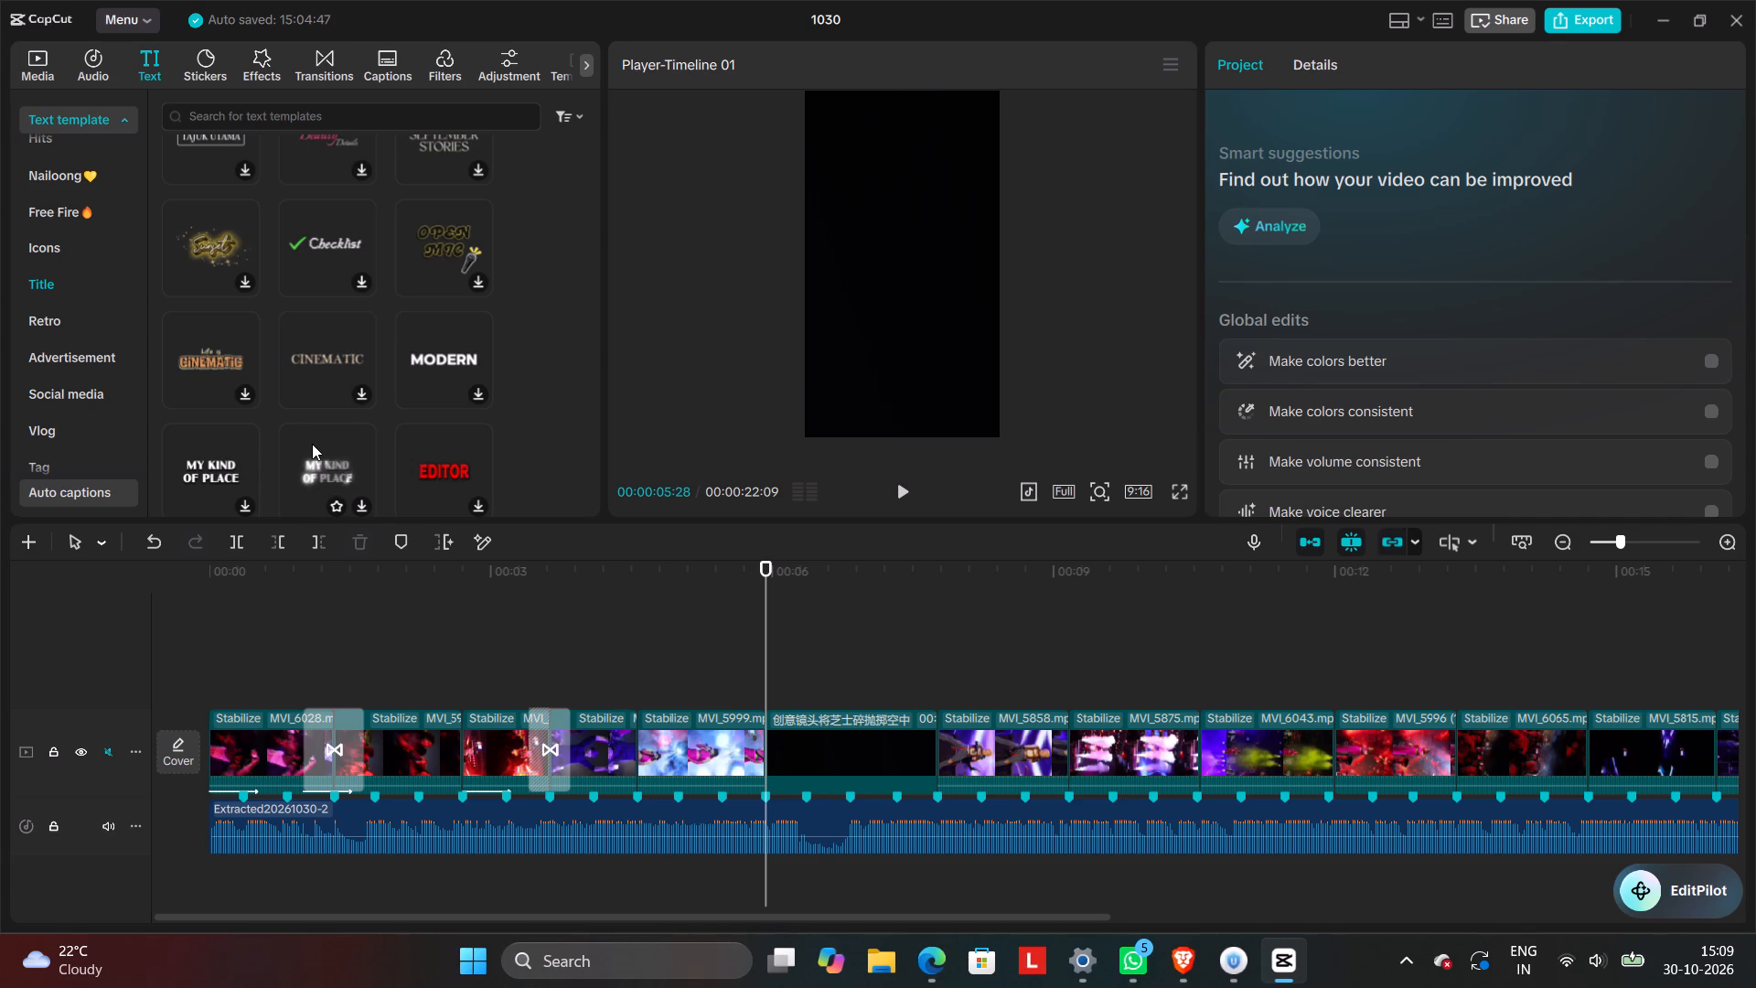
pyautogui.scroll(-3, 312, 446)
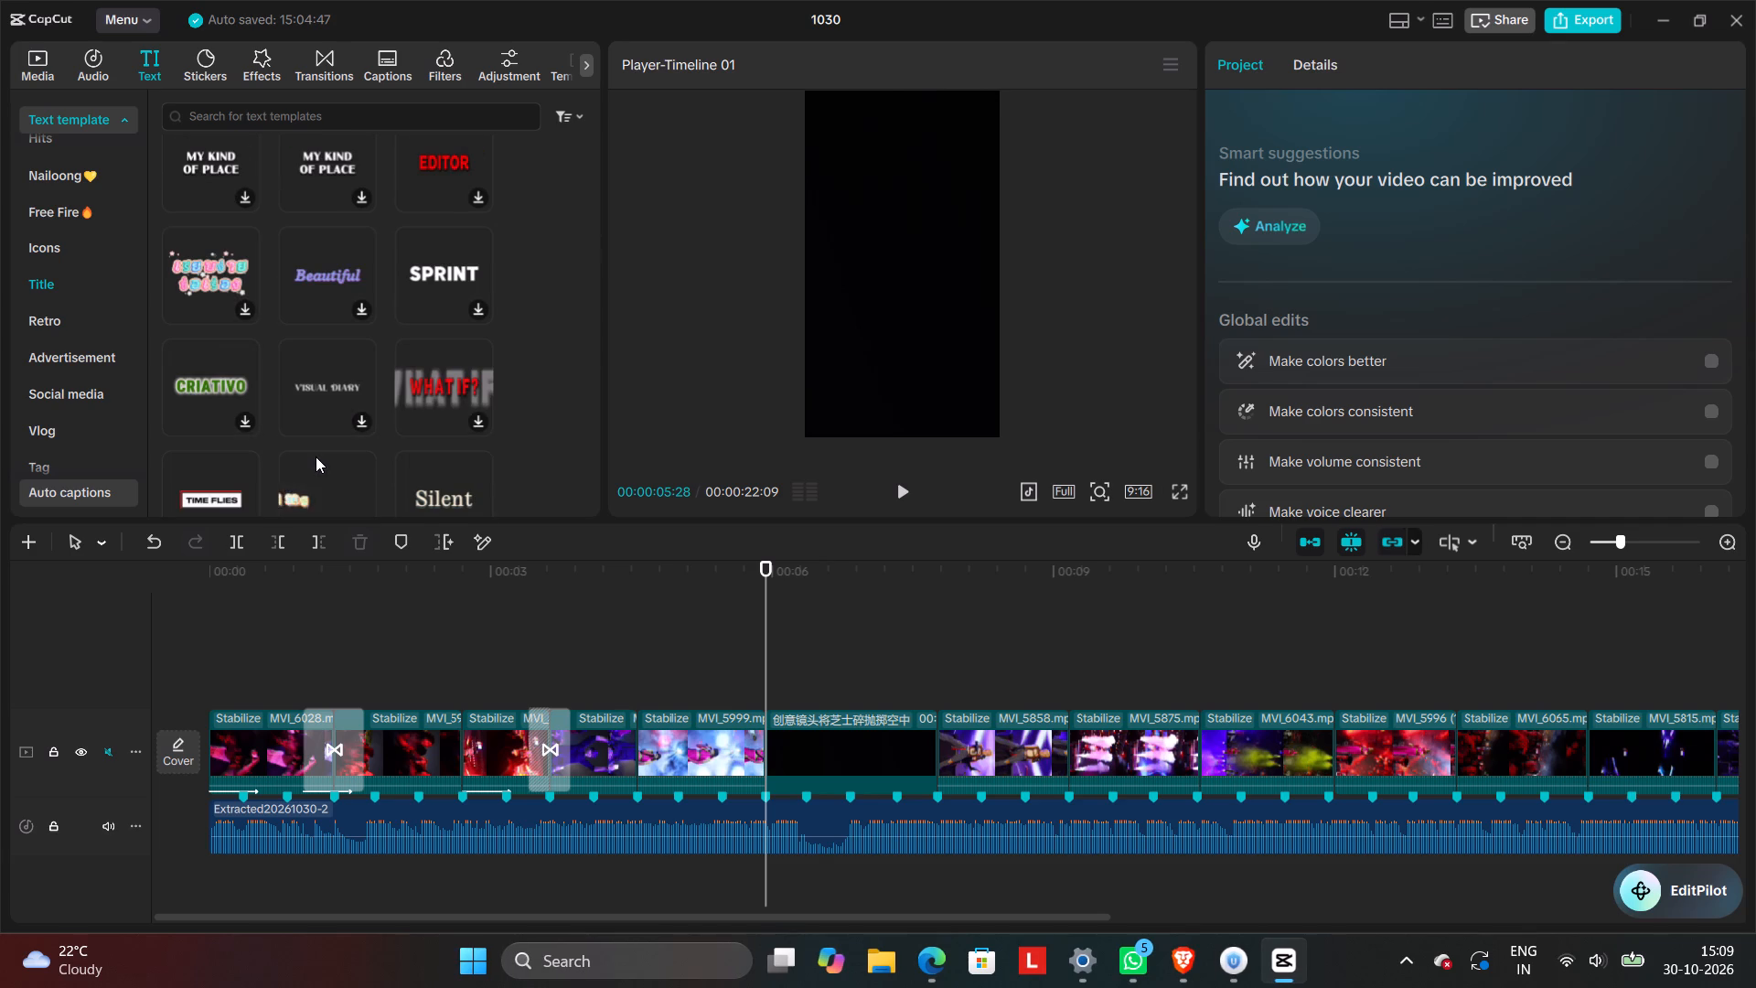
pyautogui.scroll(-3, 316, 456)
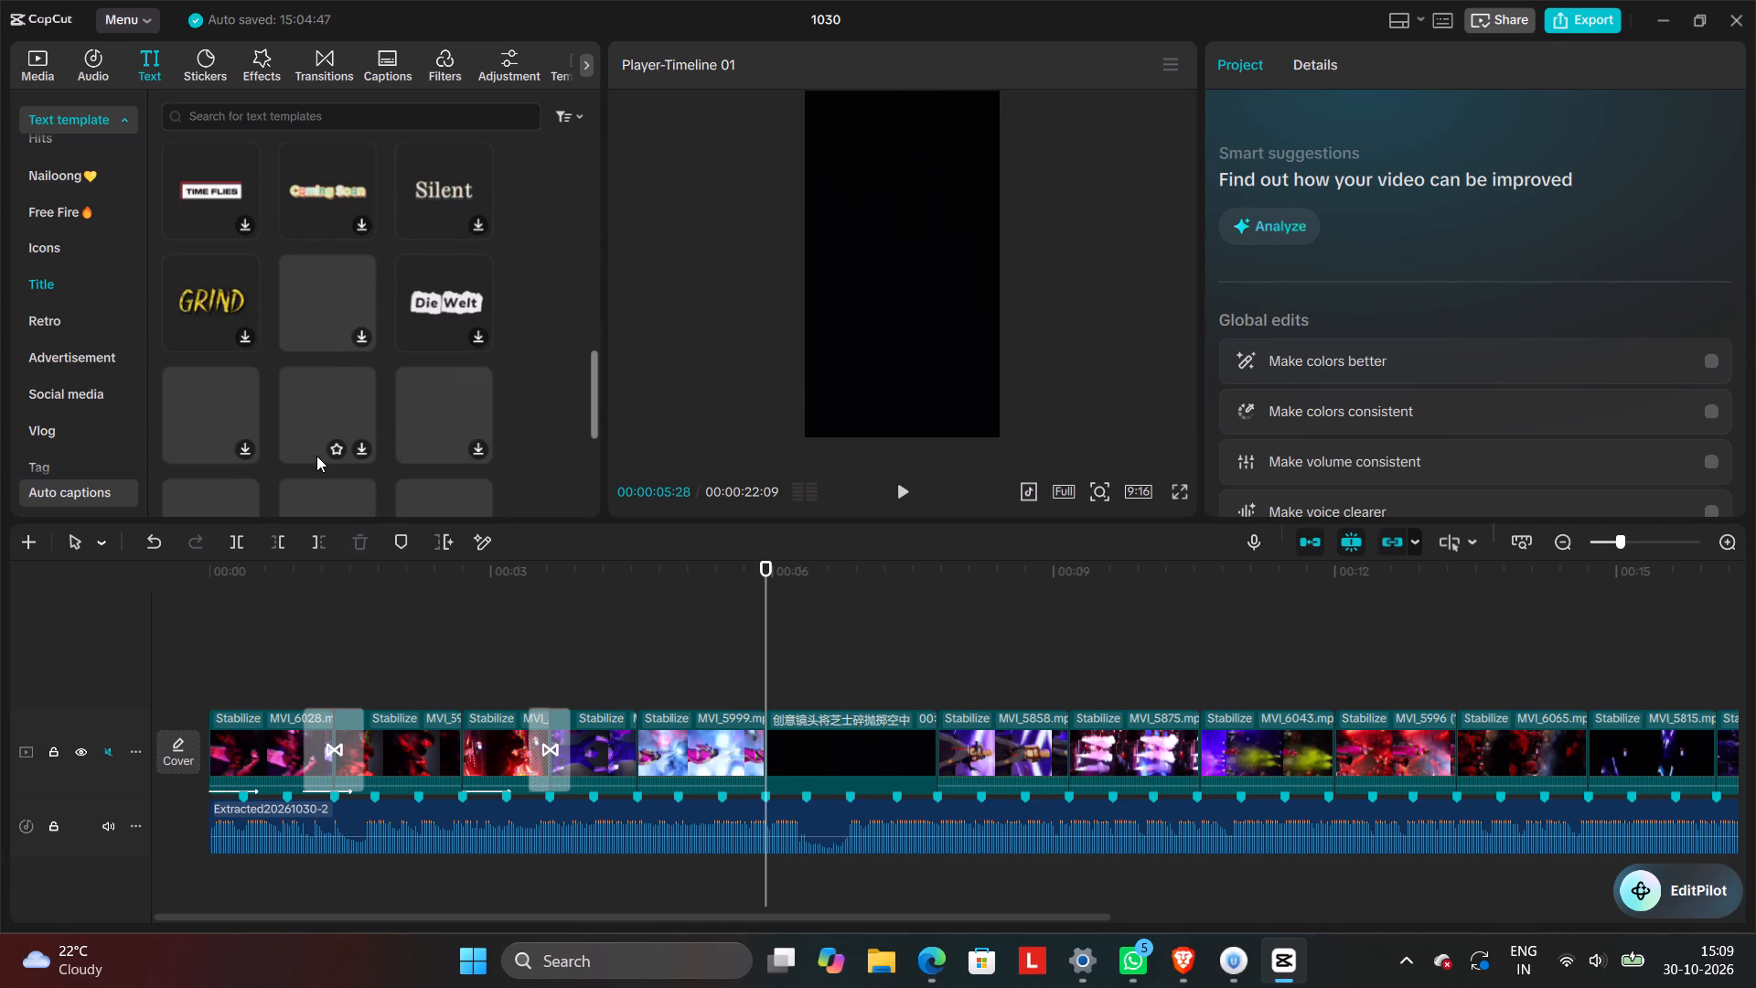
pyautogui.scroll(-1, 314, 465)
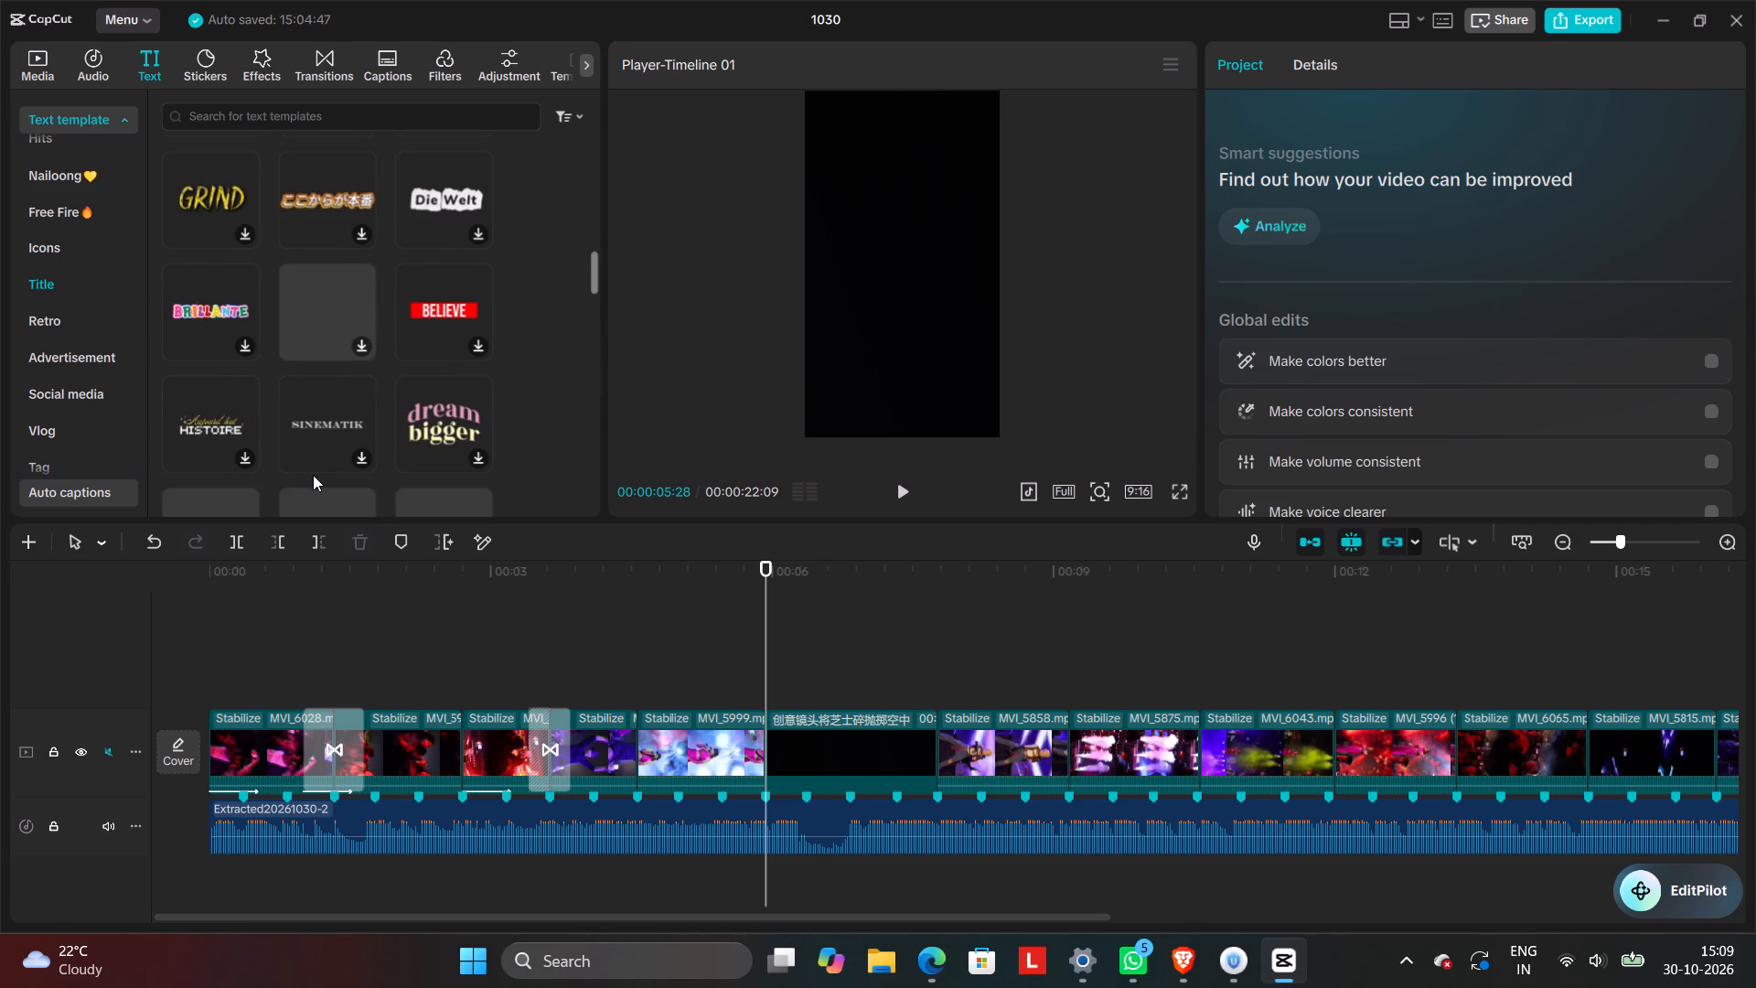
pyautogui.click(232, 431)
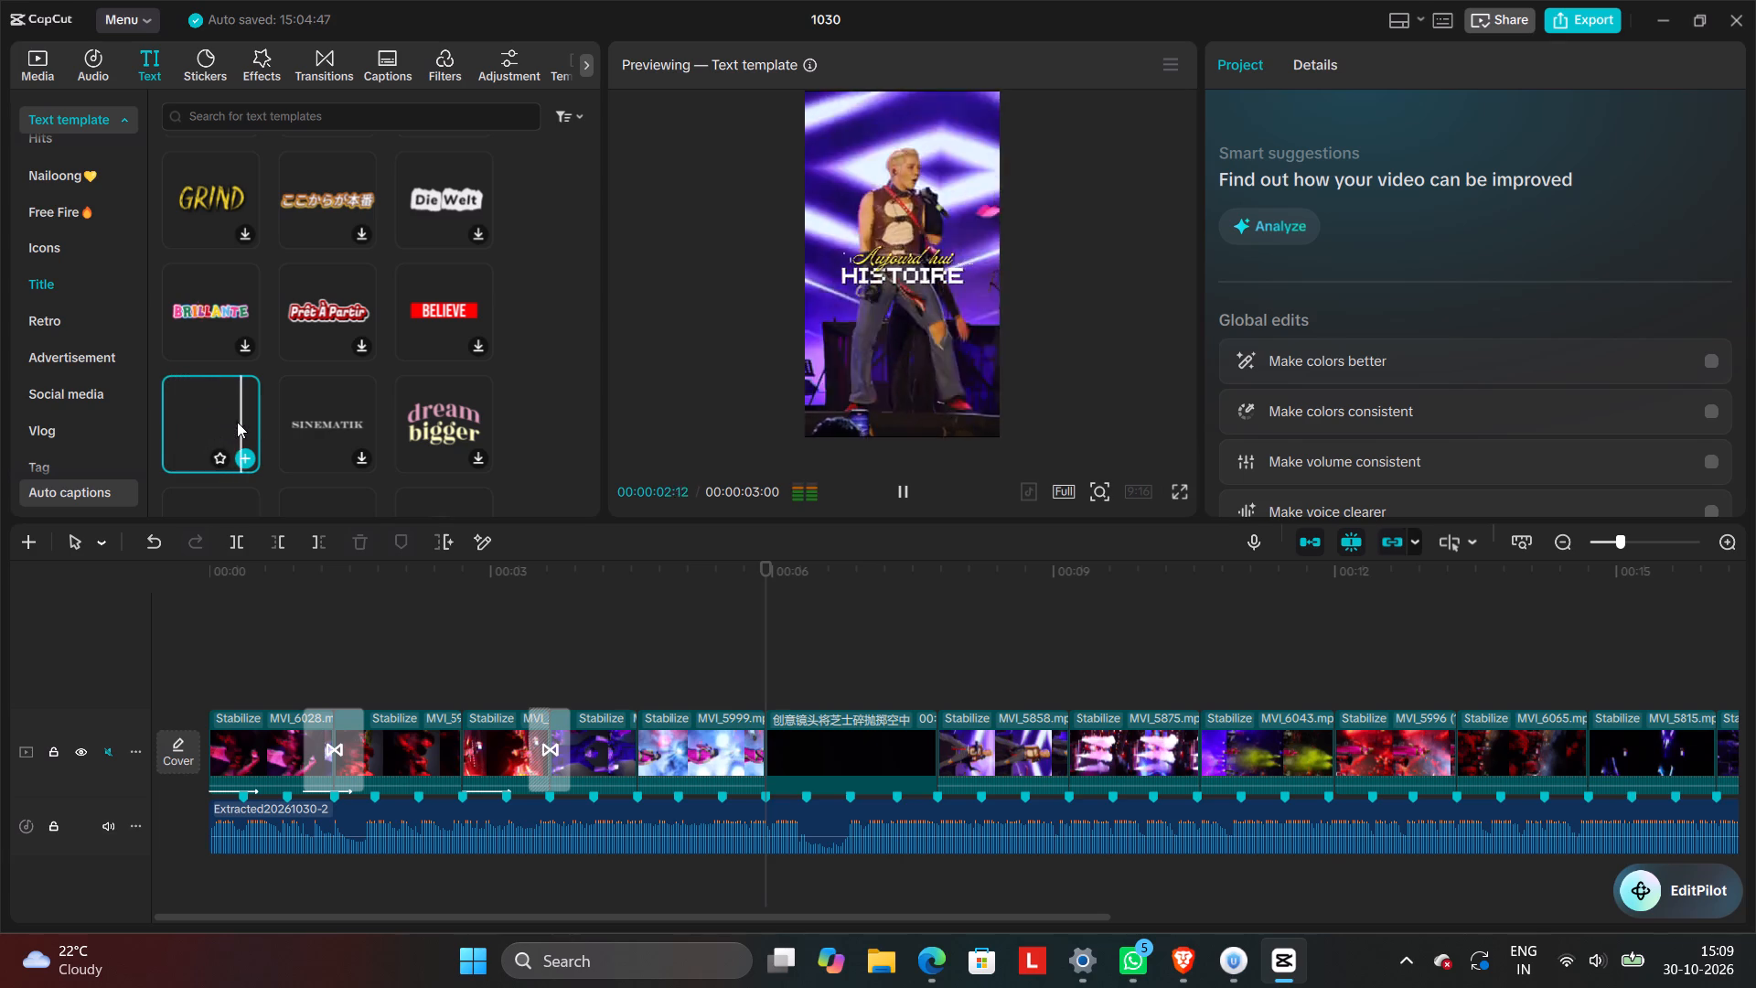
# Look through the remaining Title text templates down to the end of the category.
pyautogui.scroll(-1, 288, 389)
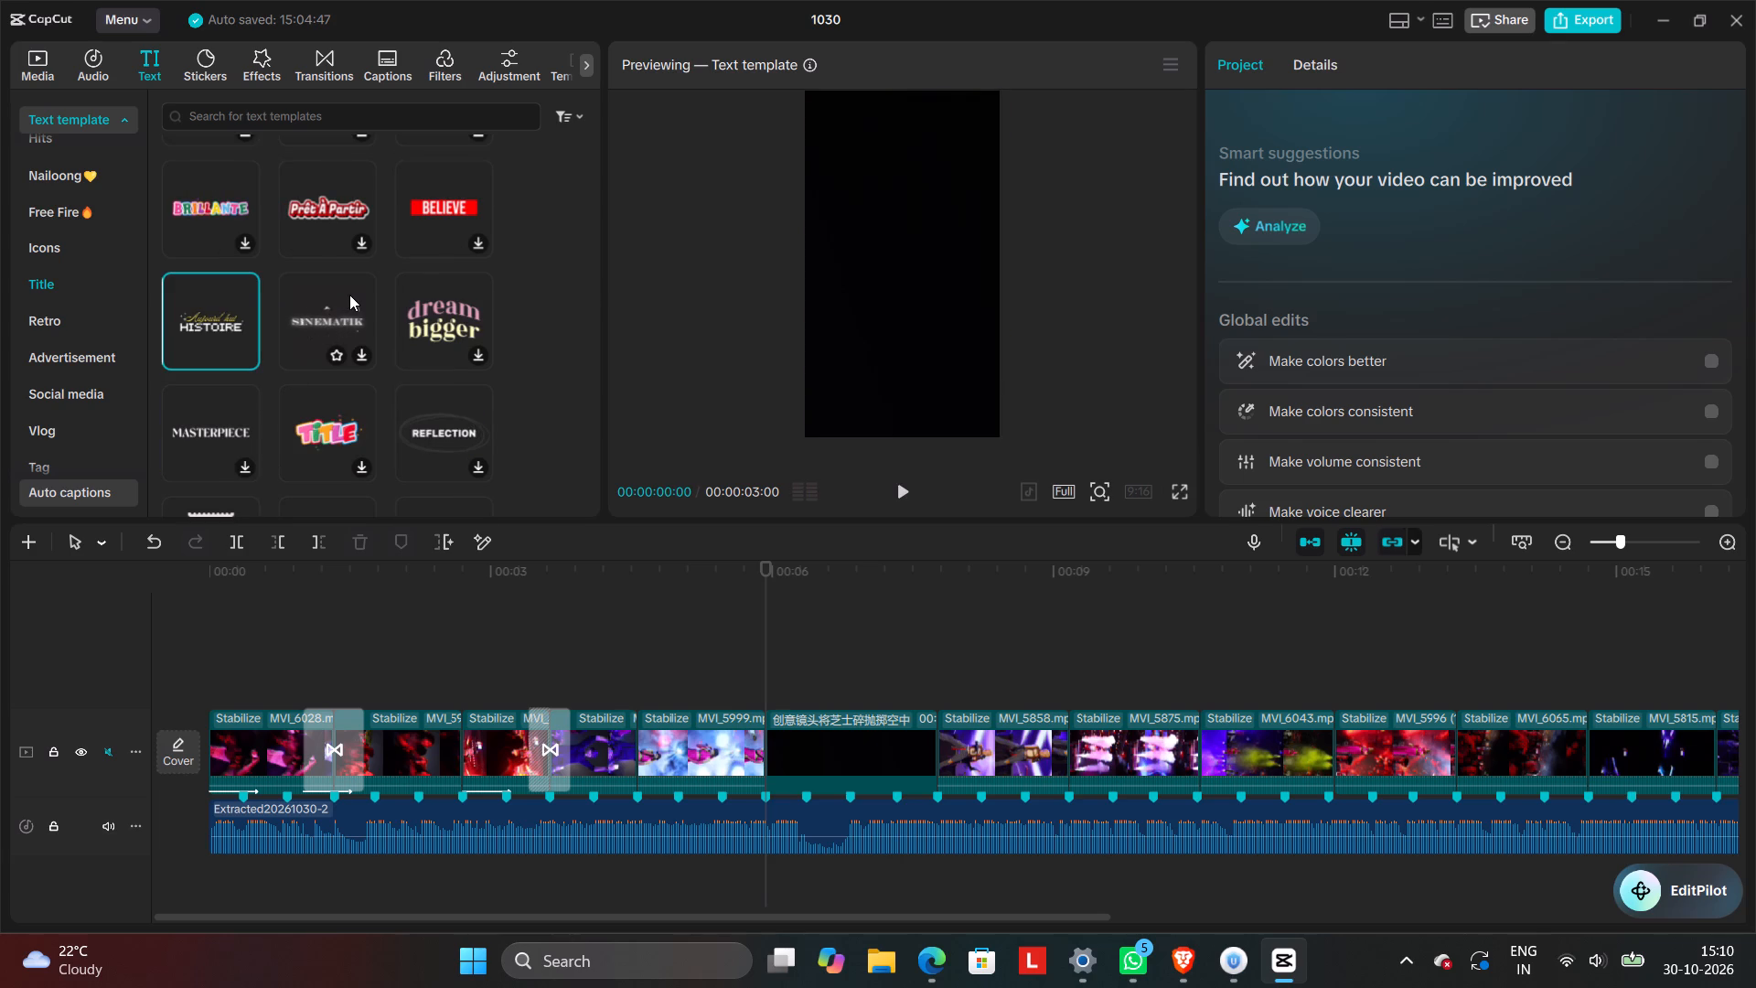
pyautogui.scroll(-3, 349, 295)
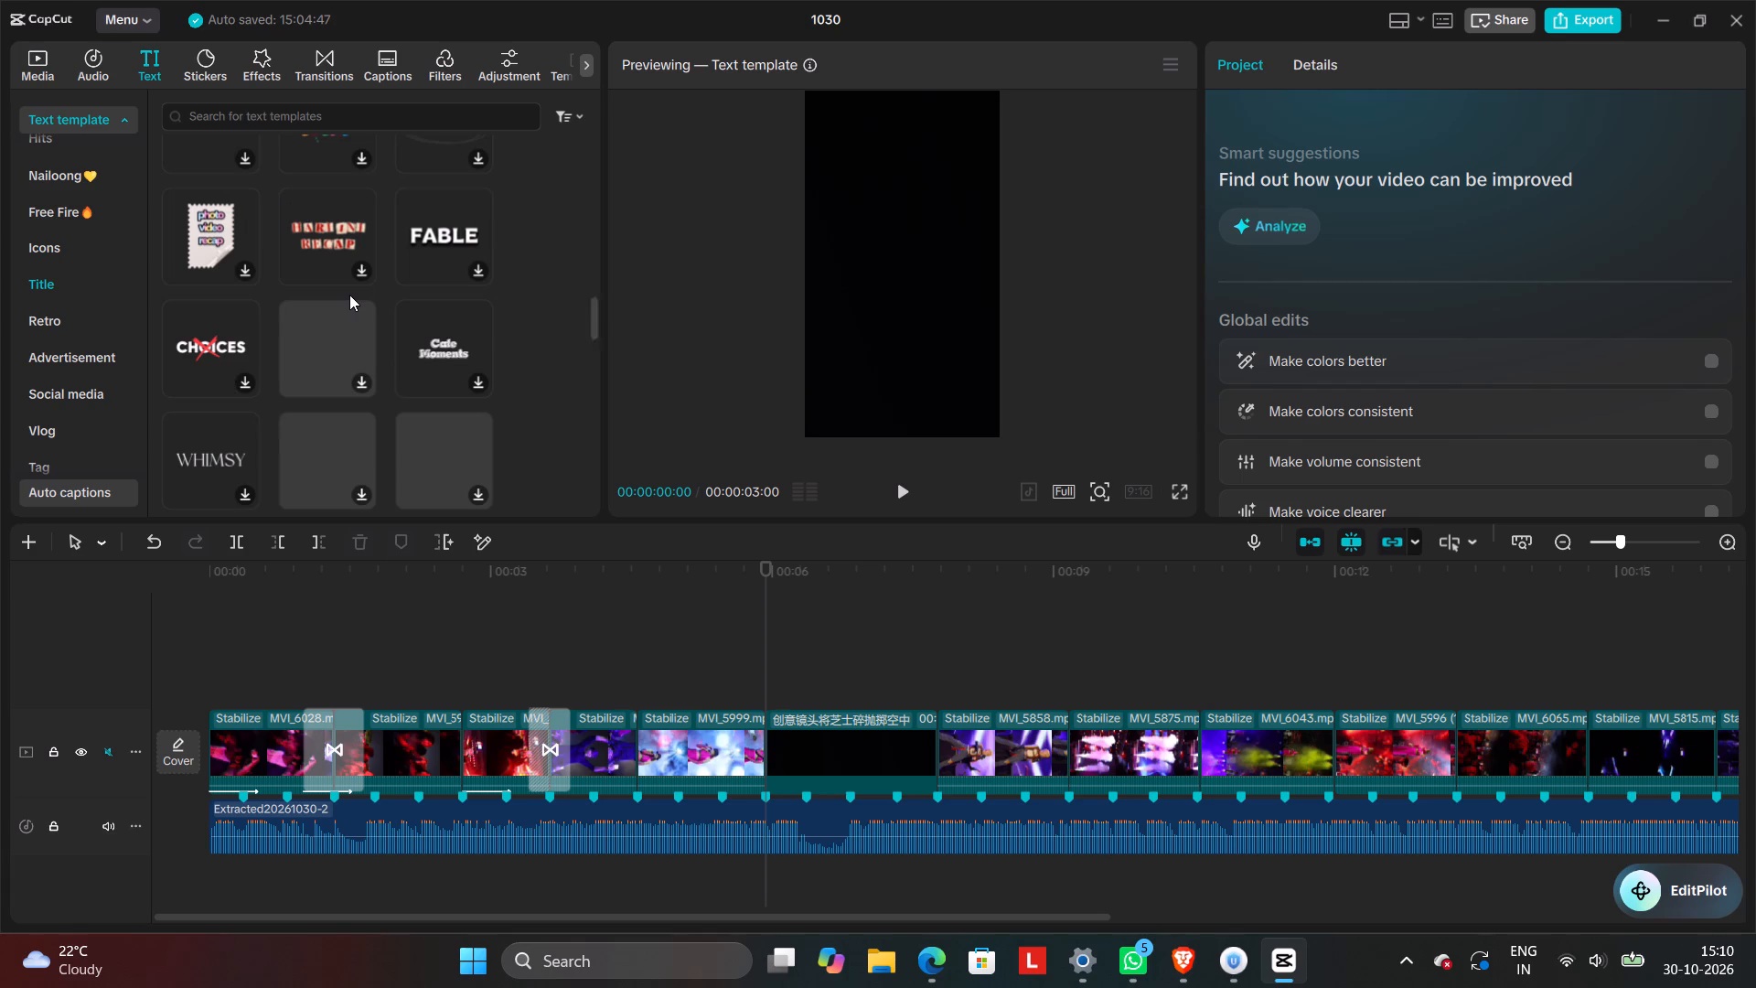
pyautogui.scroll(-1, 349, 295)
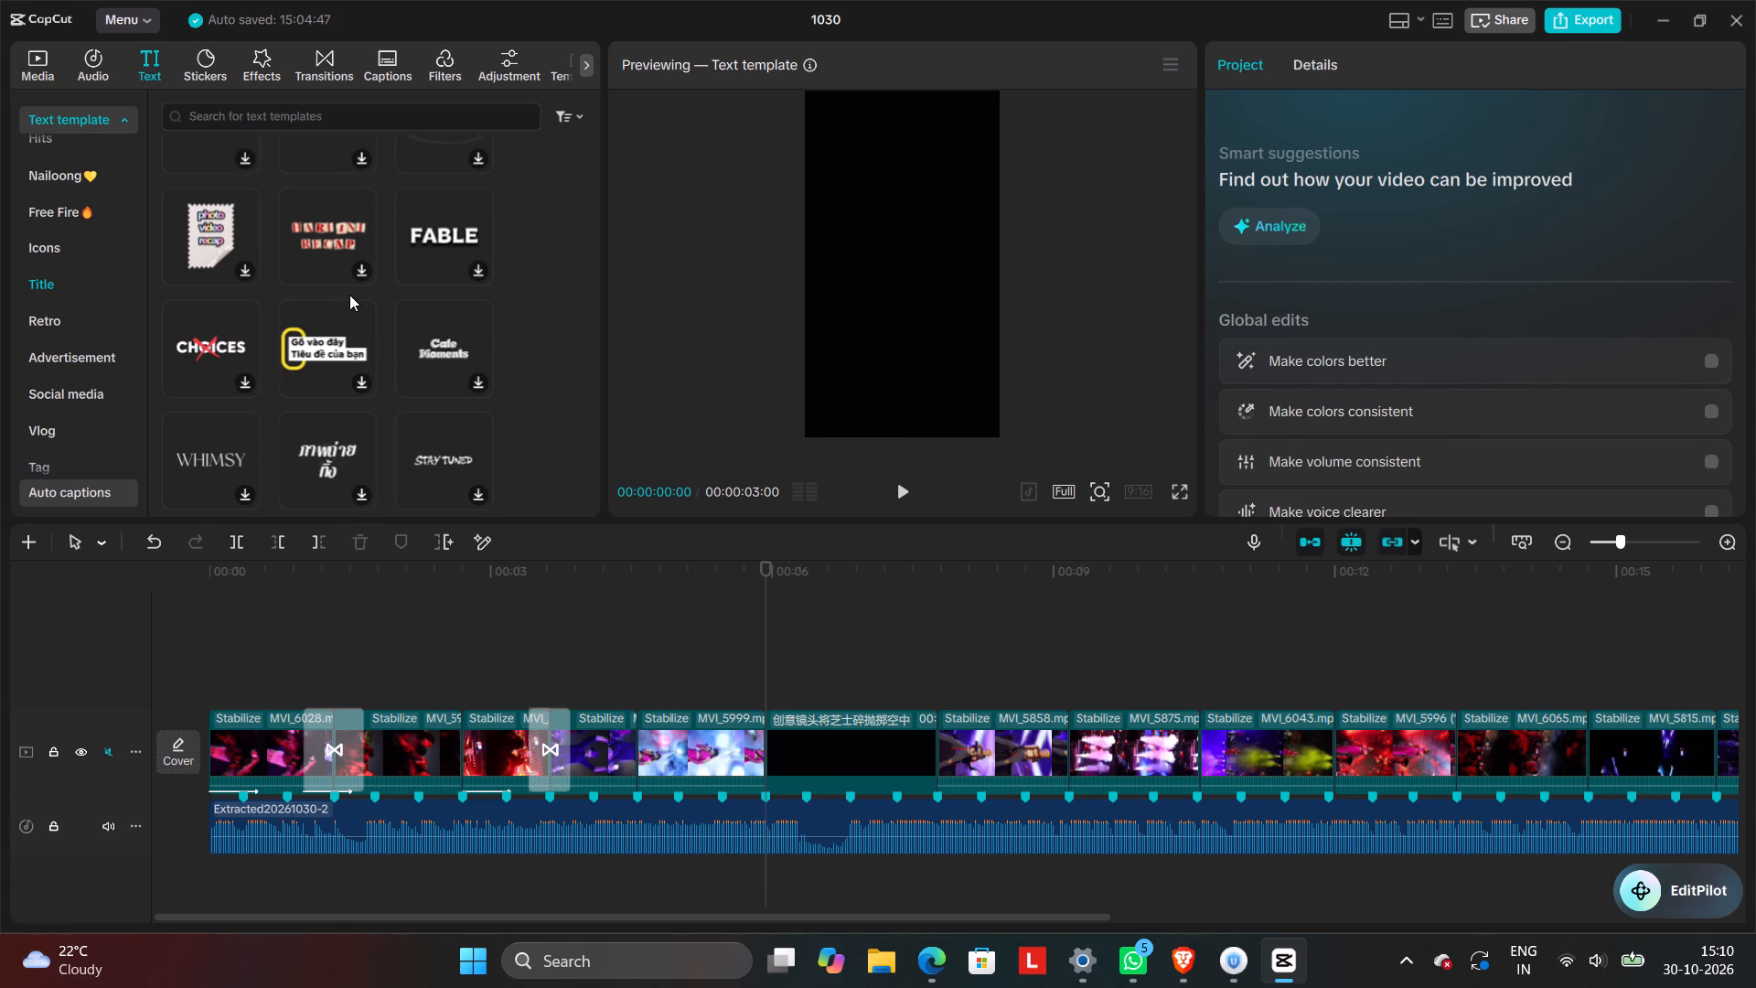
pyautogui.scroll(-1, 349, 295)
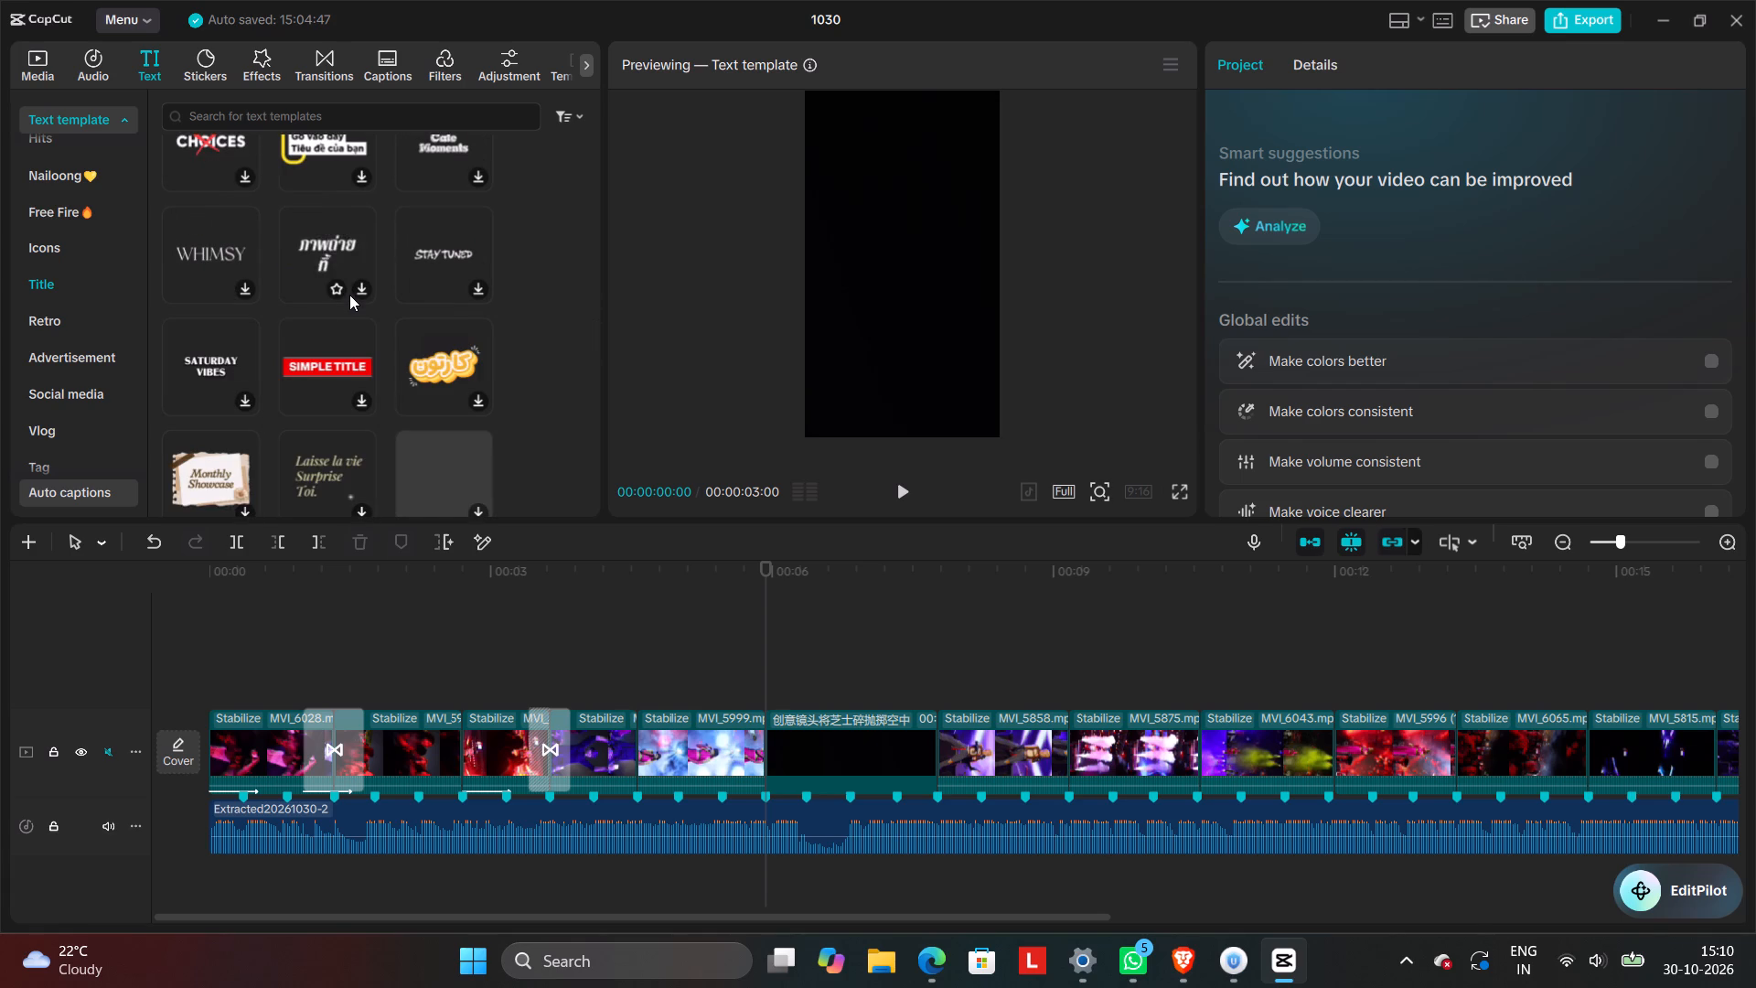
pyautogui.scroll(-2, 349, 295)
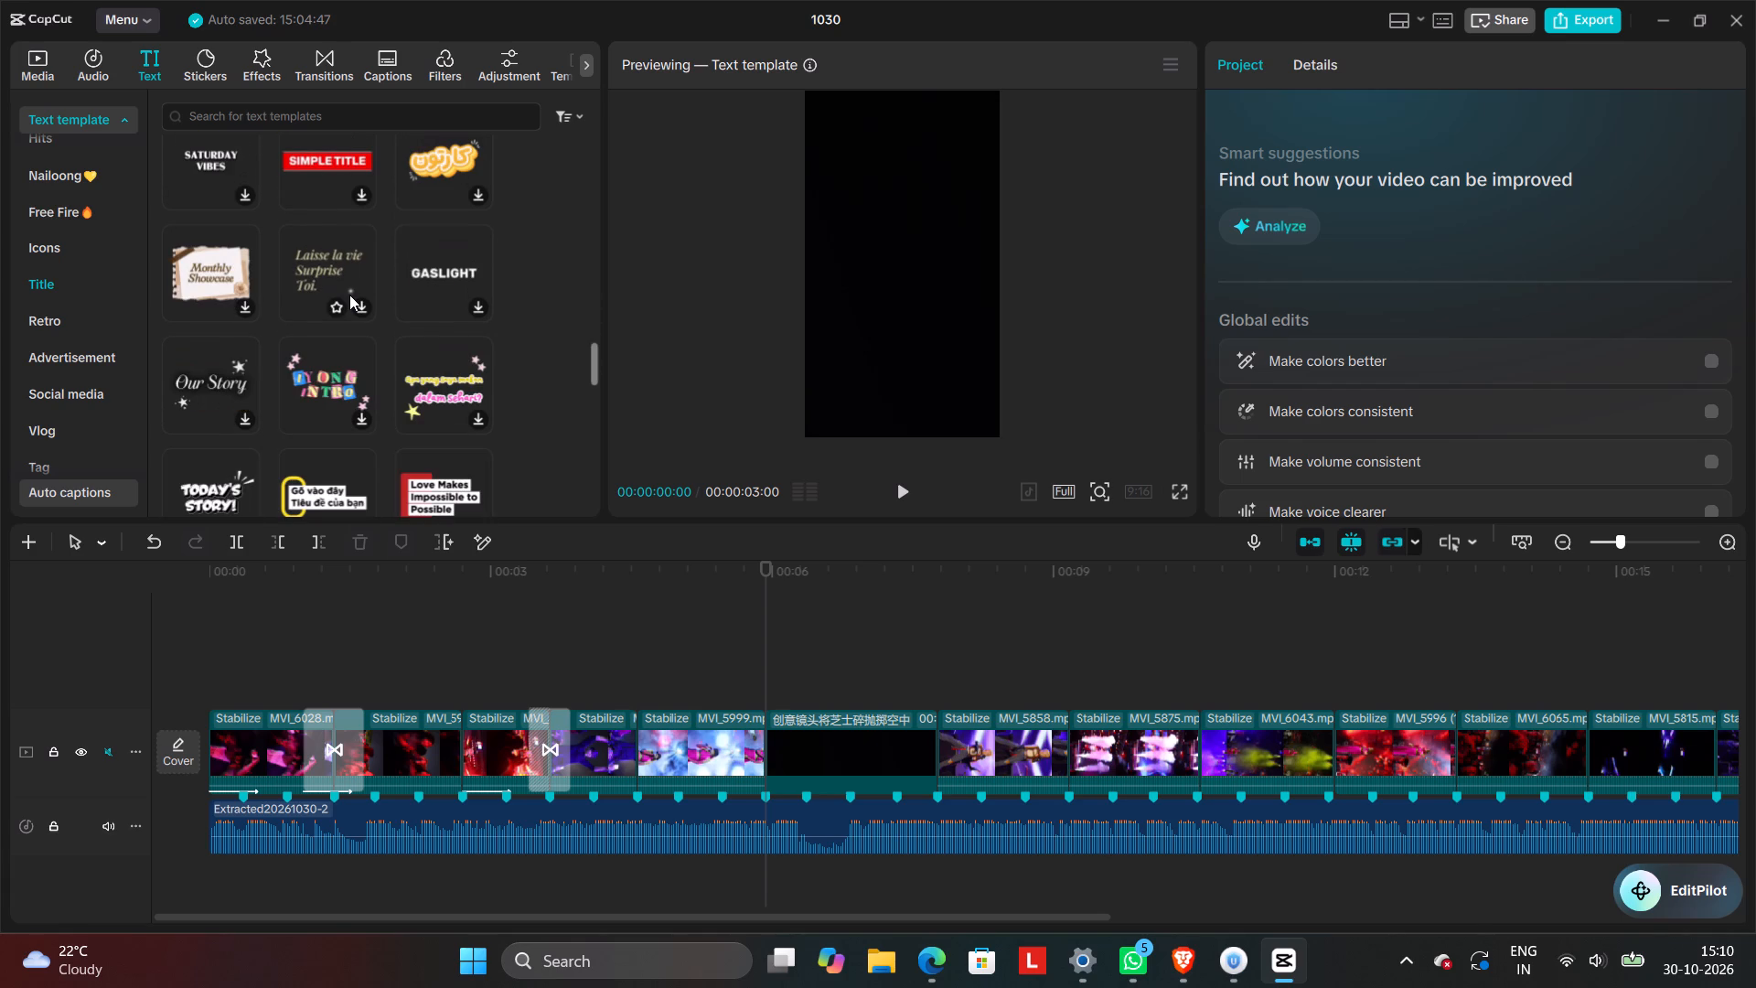
pyautogui.scroll(-2, 349, 295)
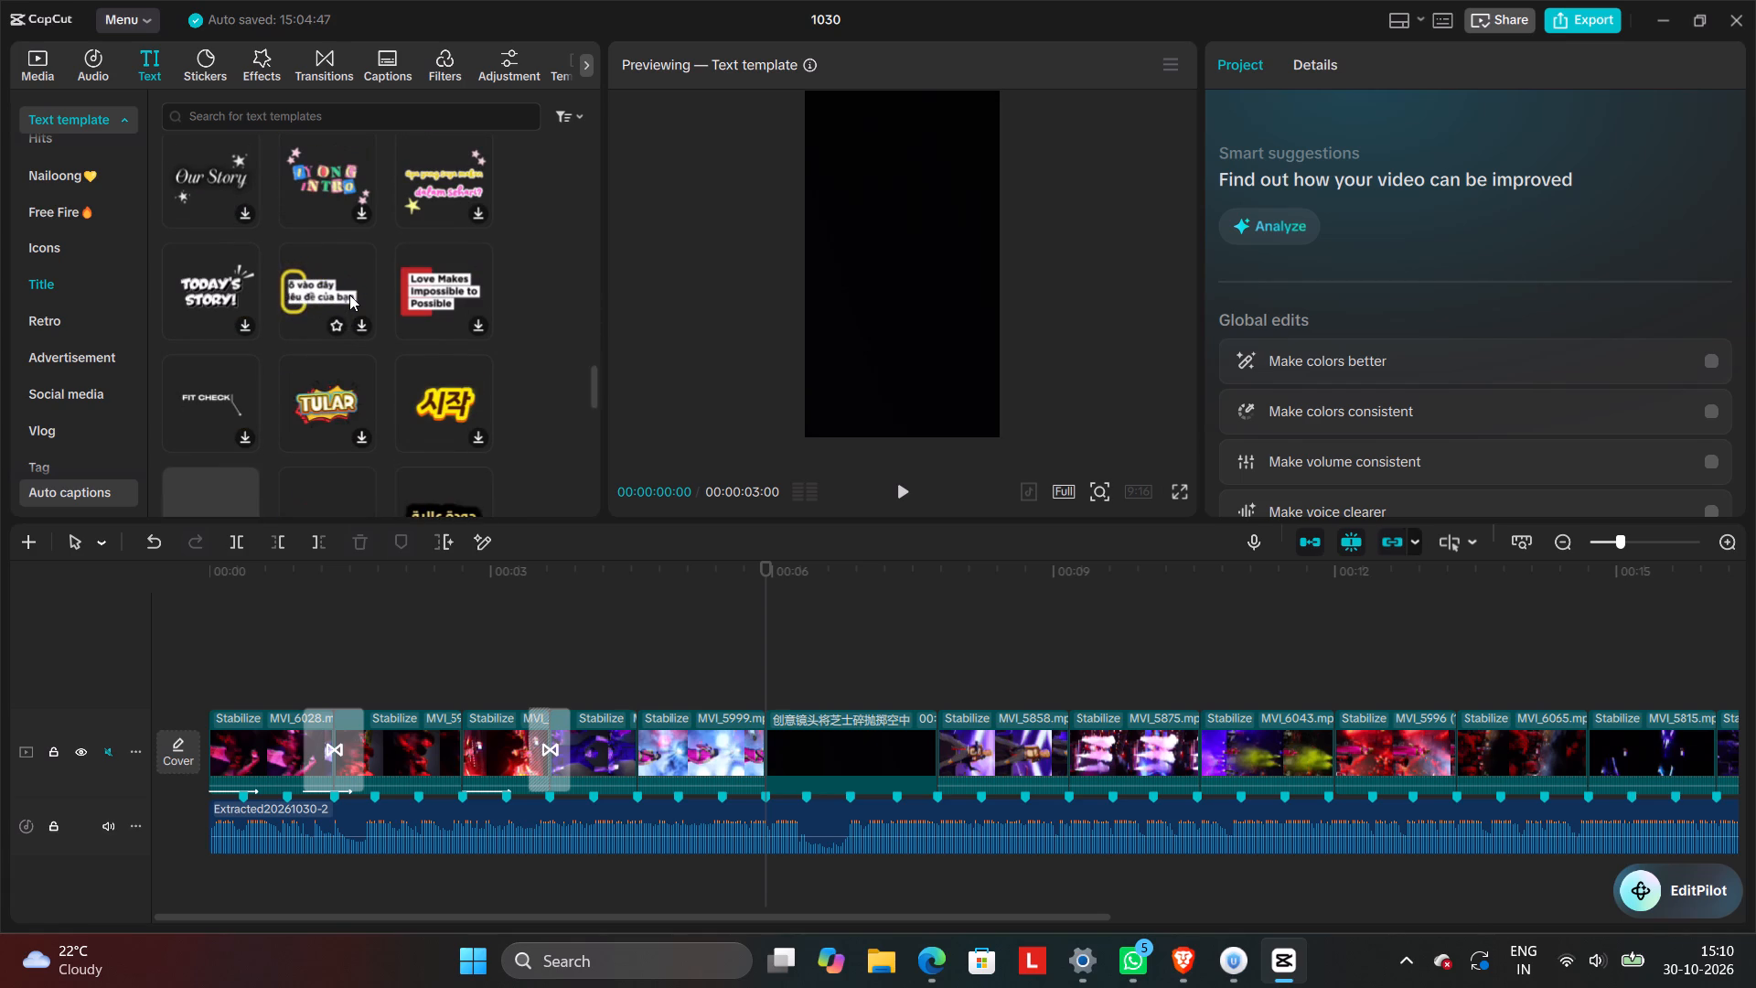
pyautogui.scroll(-2, 349, 295)
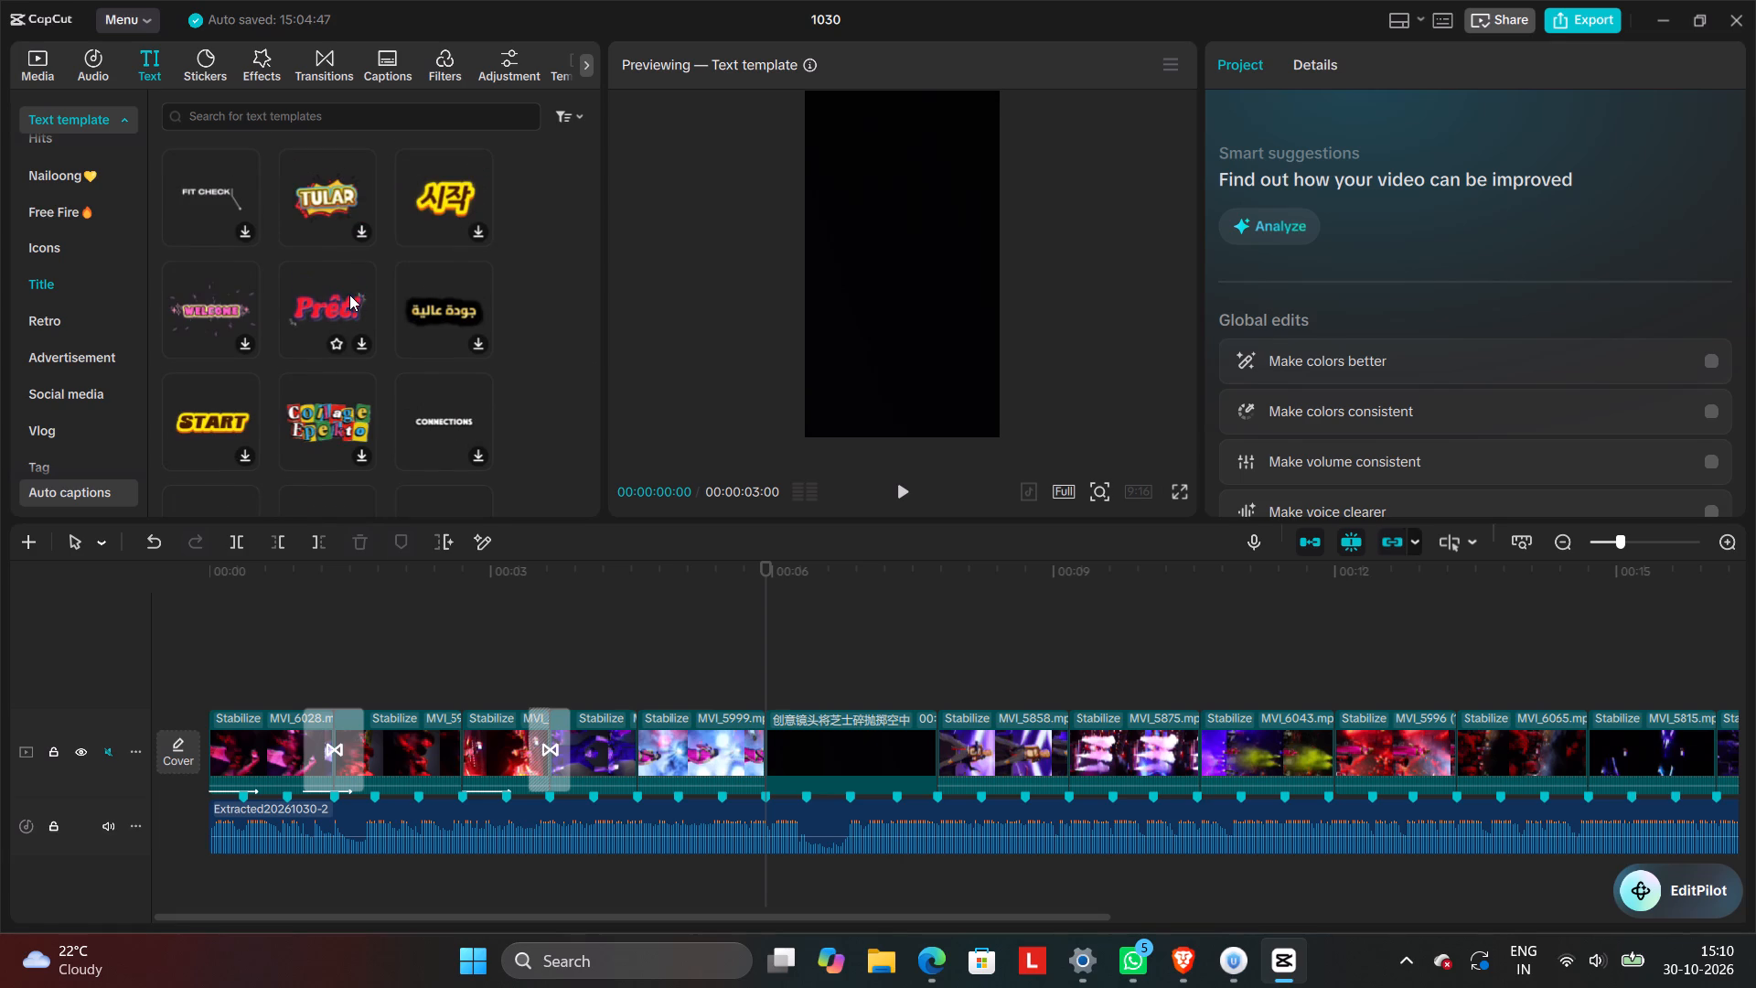
pyautogui.scroll(-2, 349, 295)
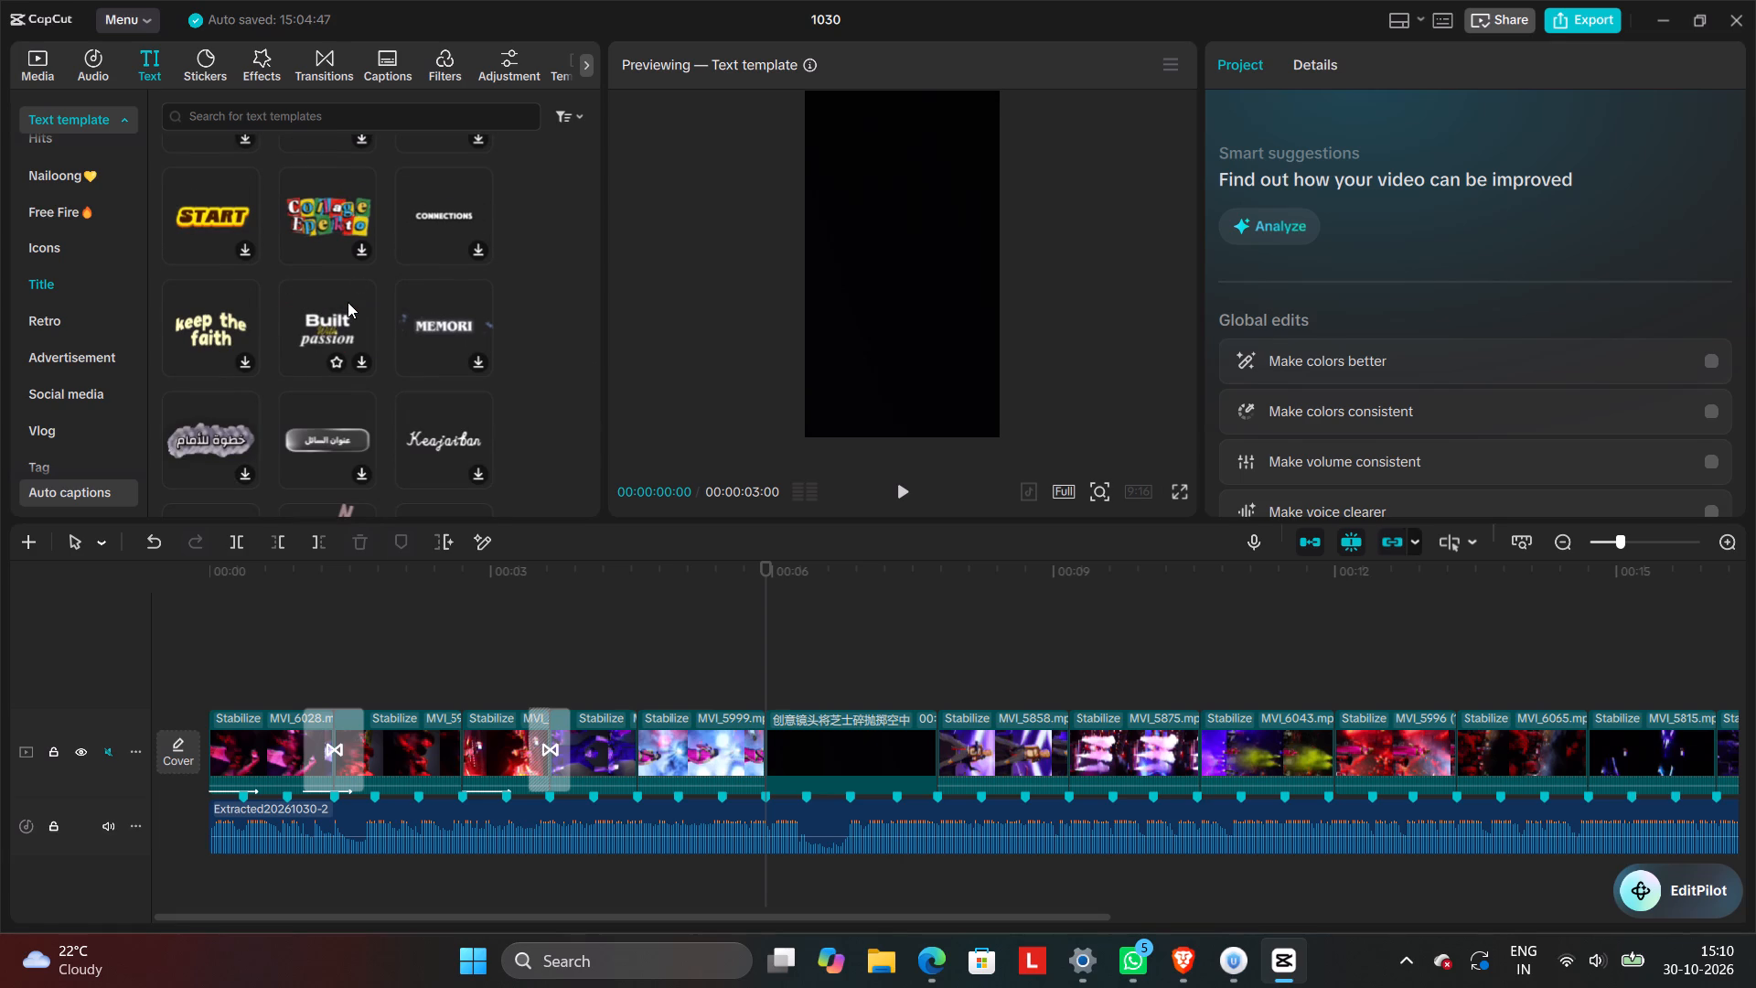
pyautogui.scroll(-1, 348, 302)
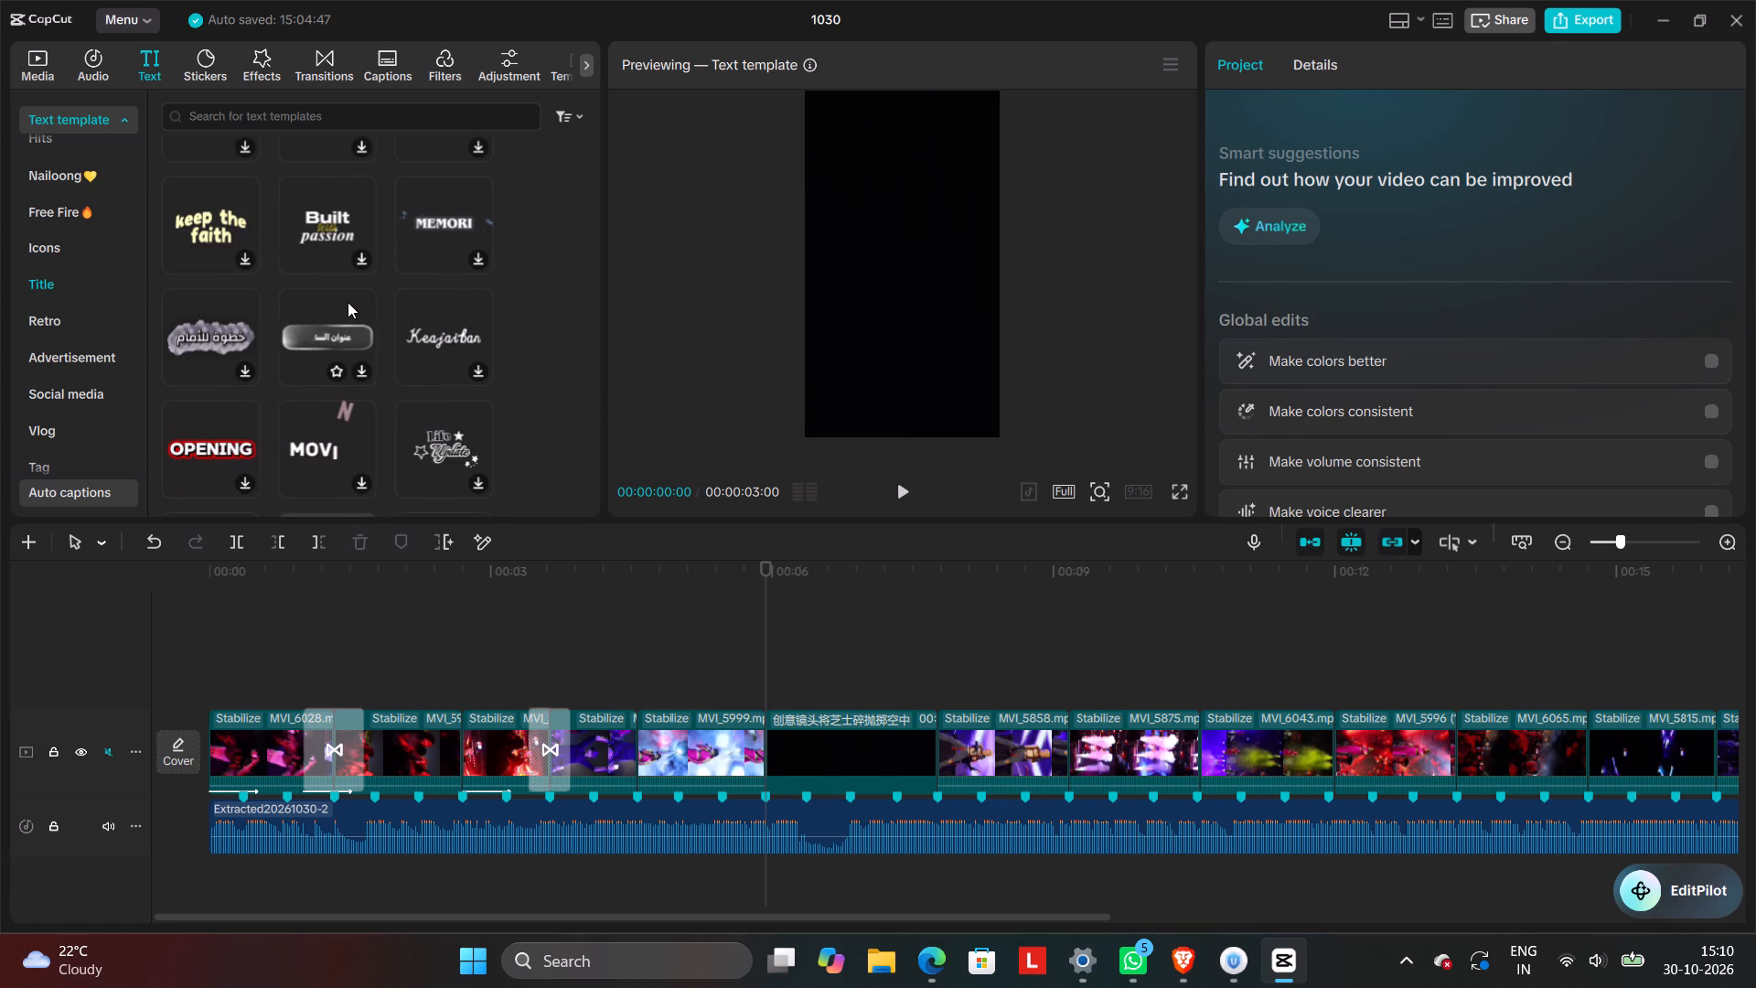
pyautogui.scroll(-3, 348, 302)
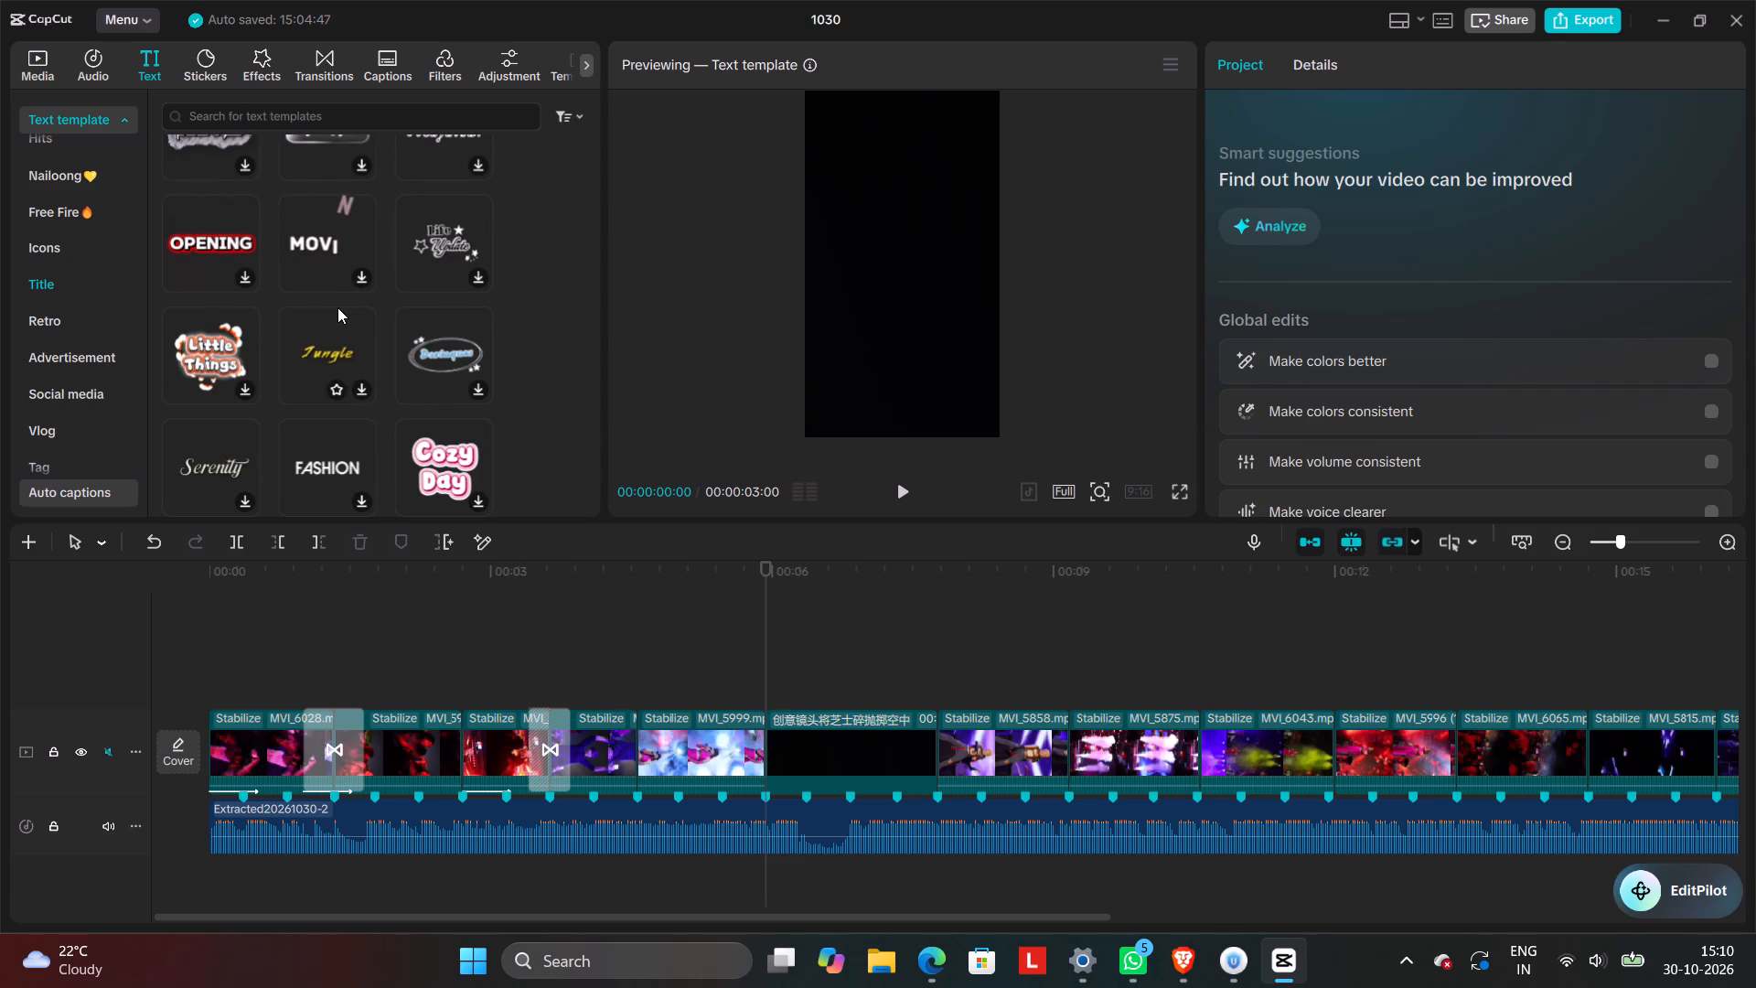
pyautogui.scroll(-1, 216, 347)
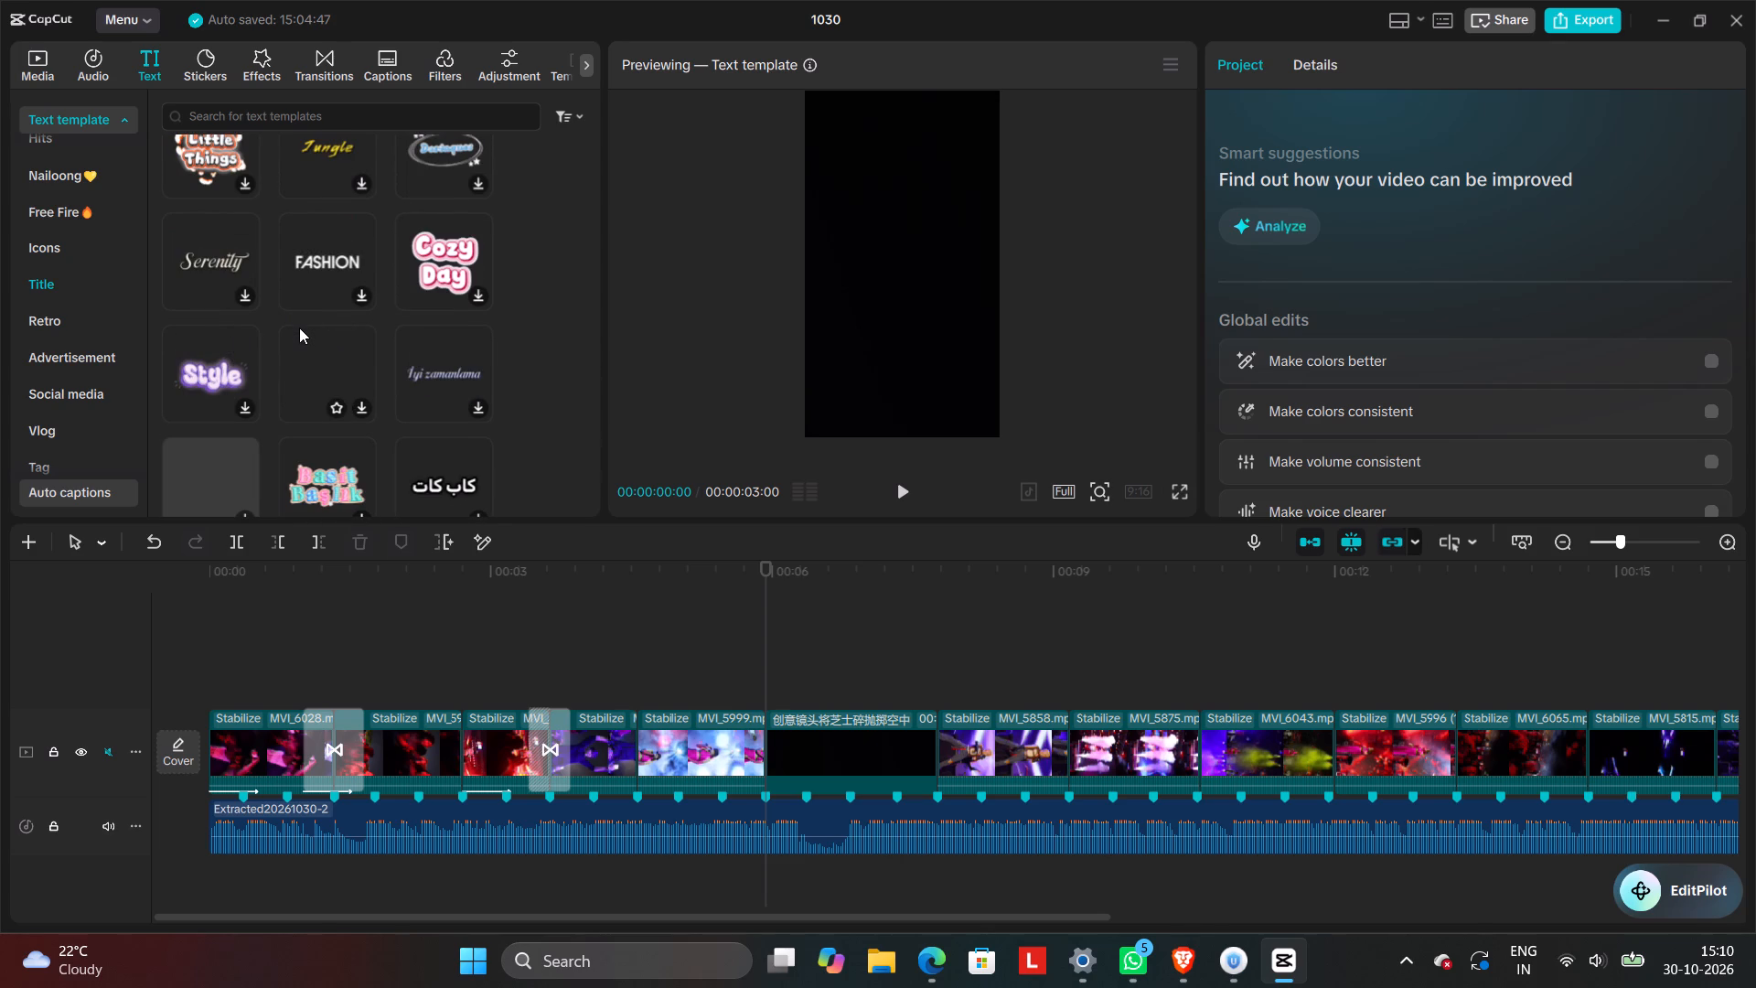
pyautogui.scroll(-1, 299, 328)
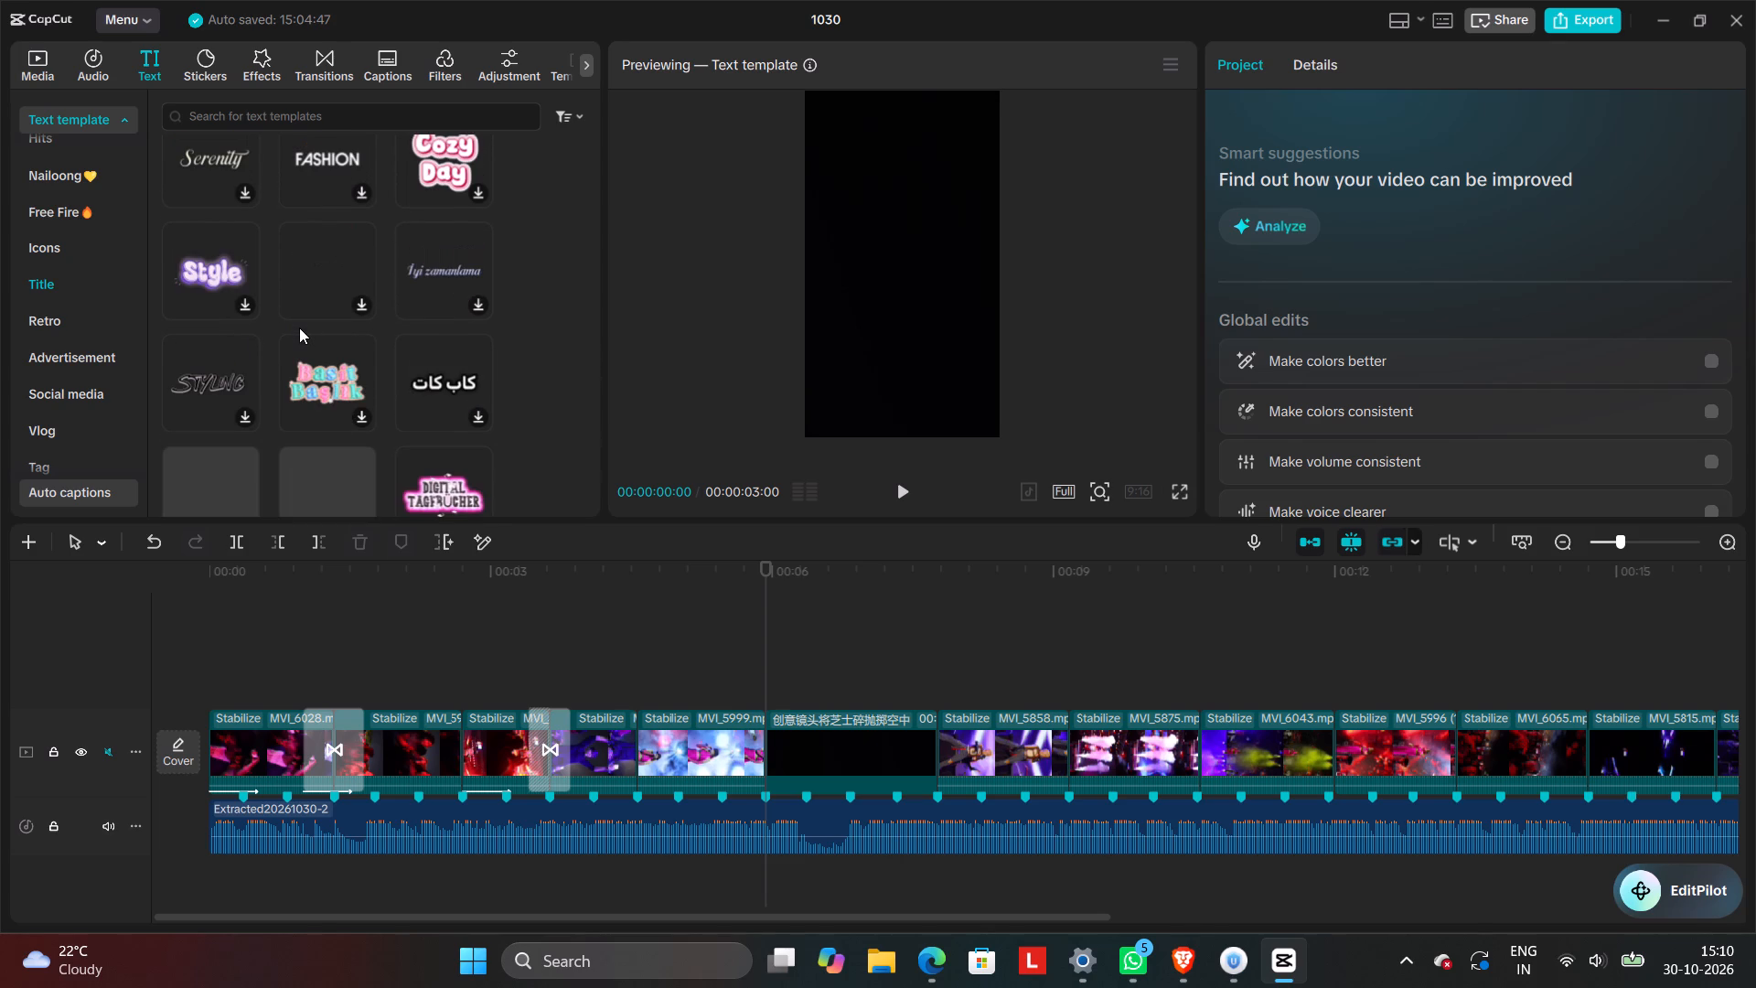
pyautogui.scroll(-1, 299, 328)
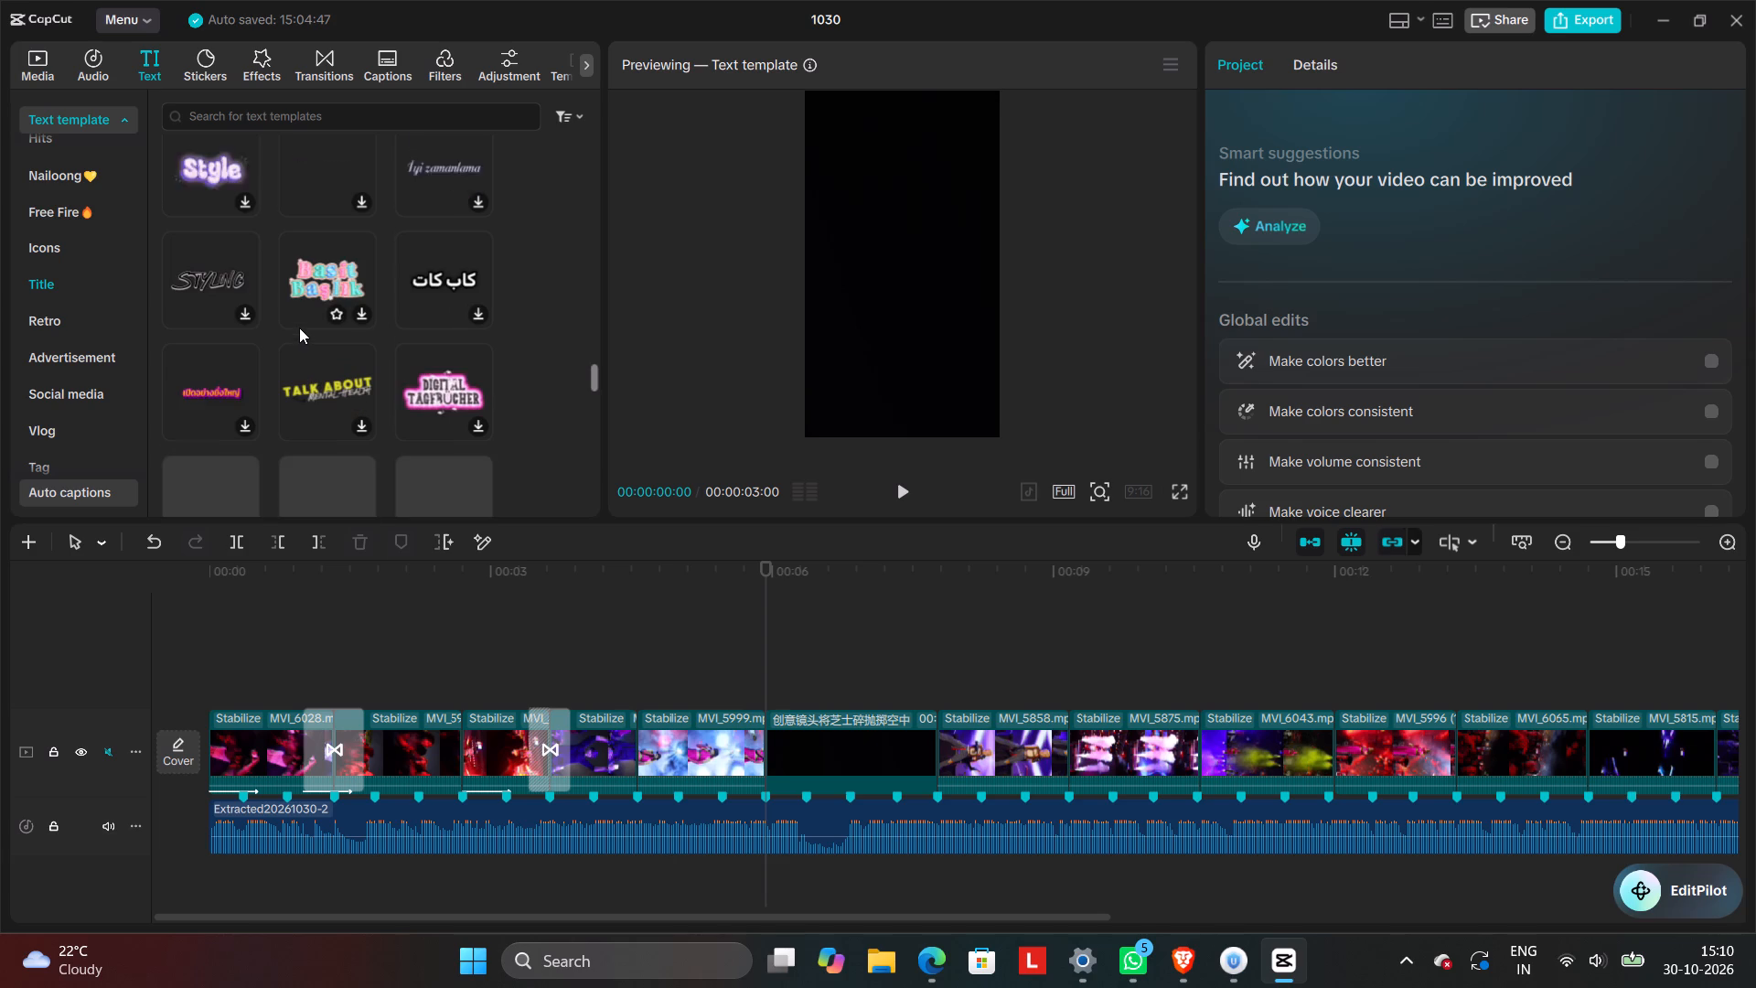
pyautogui.scroll(-1, 299, 328)
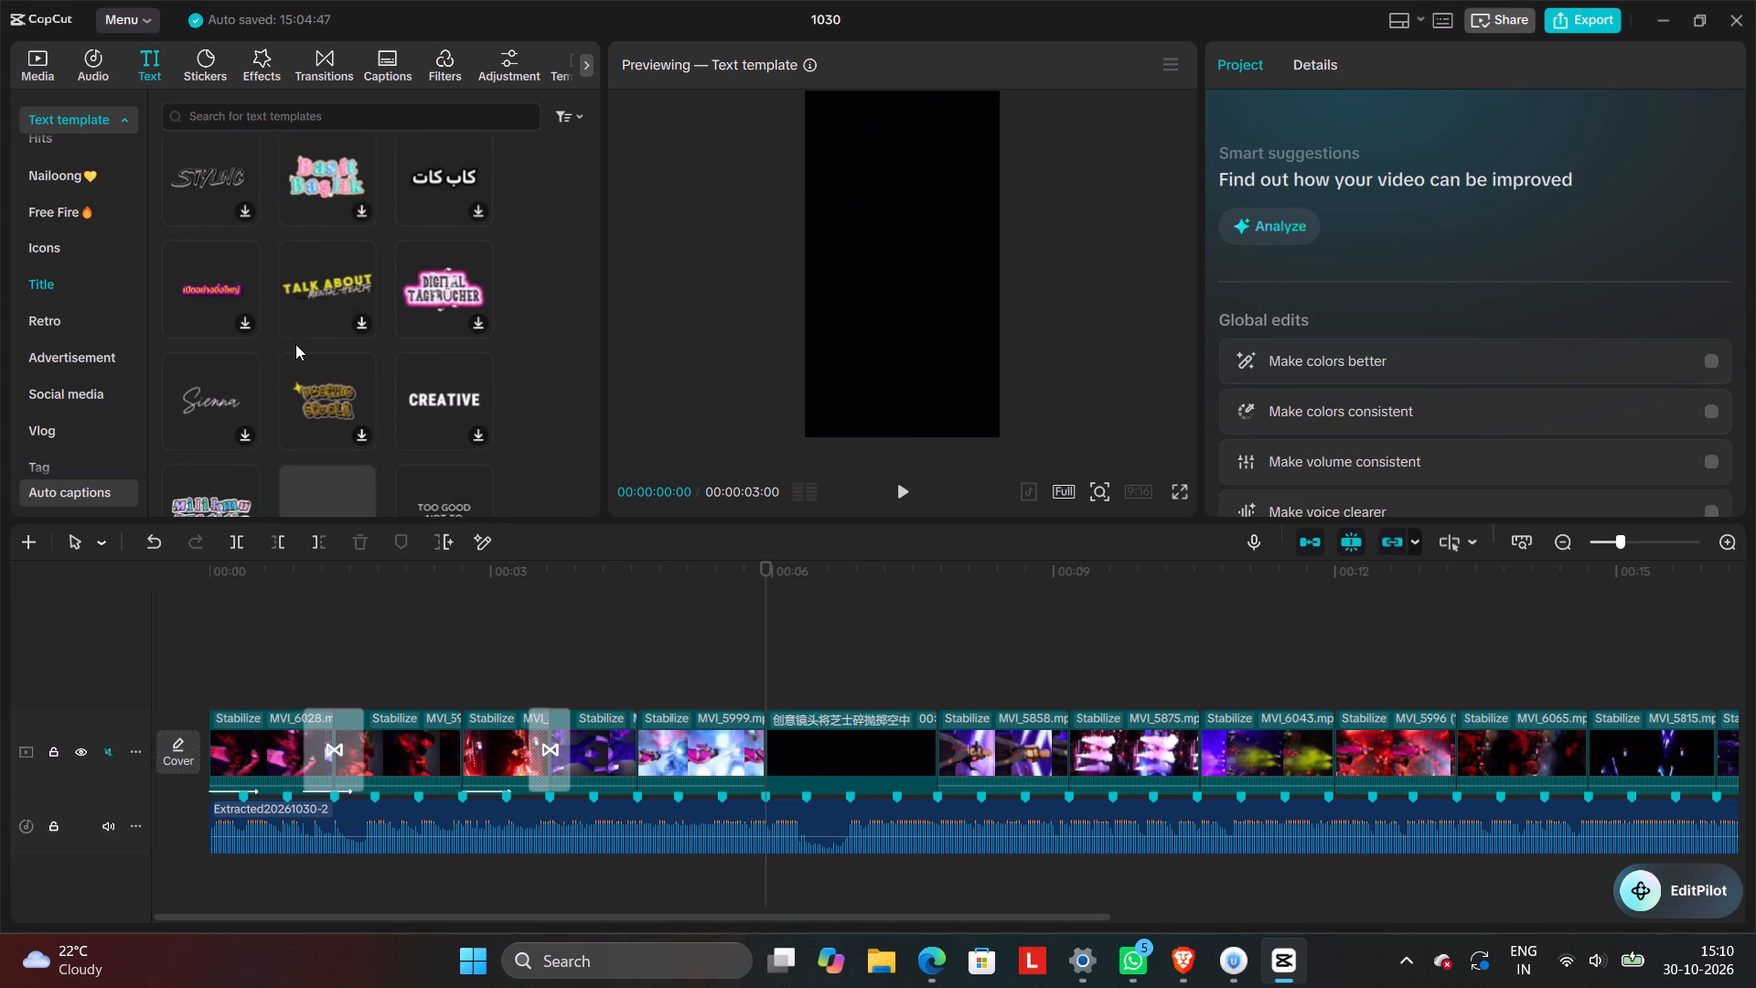
pyautogui.scroll(-3, 295, 344)
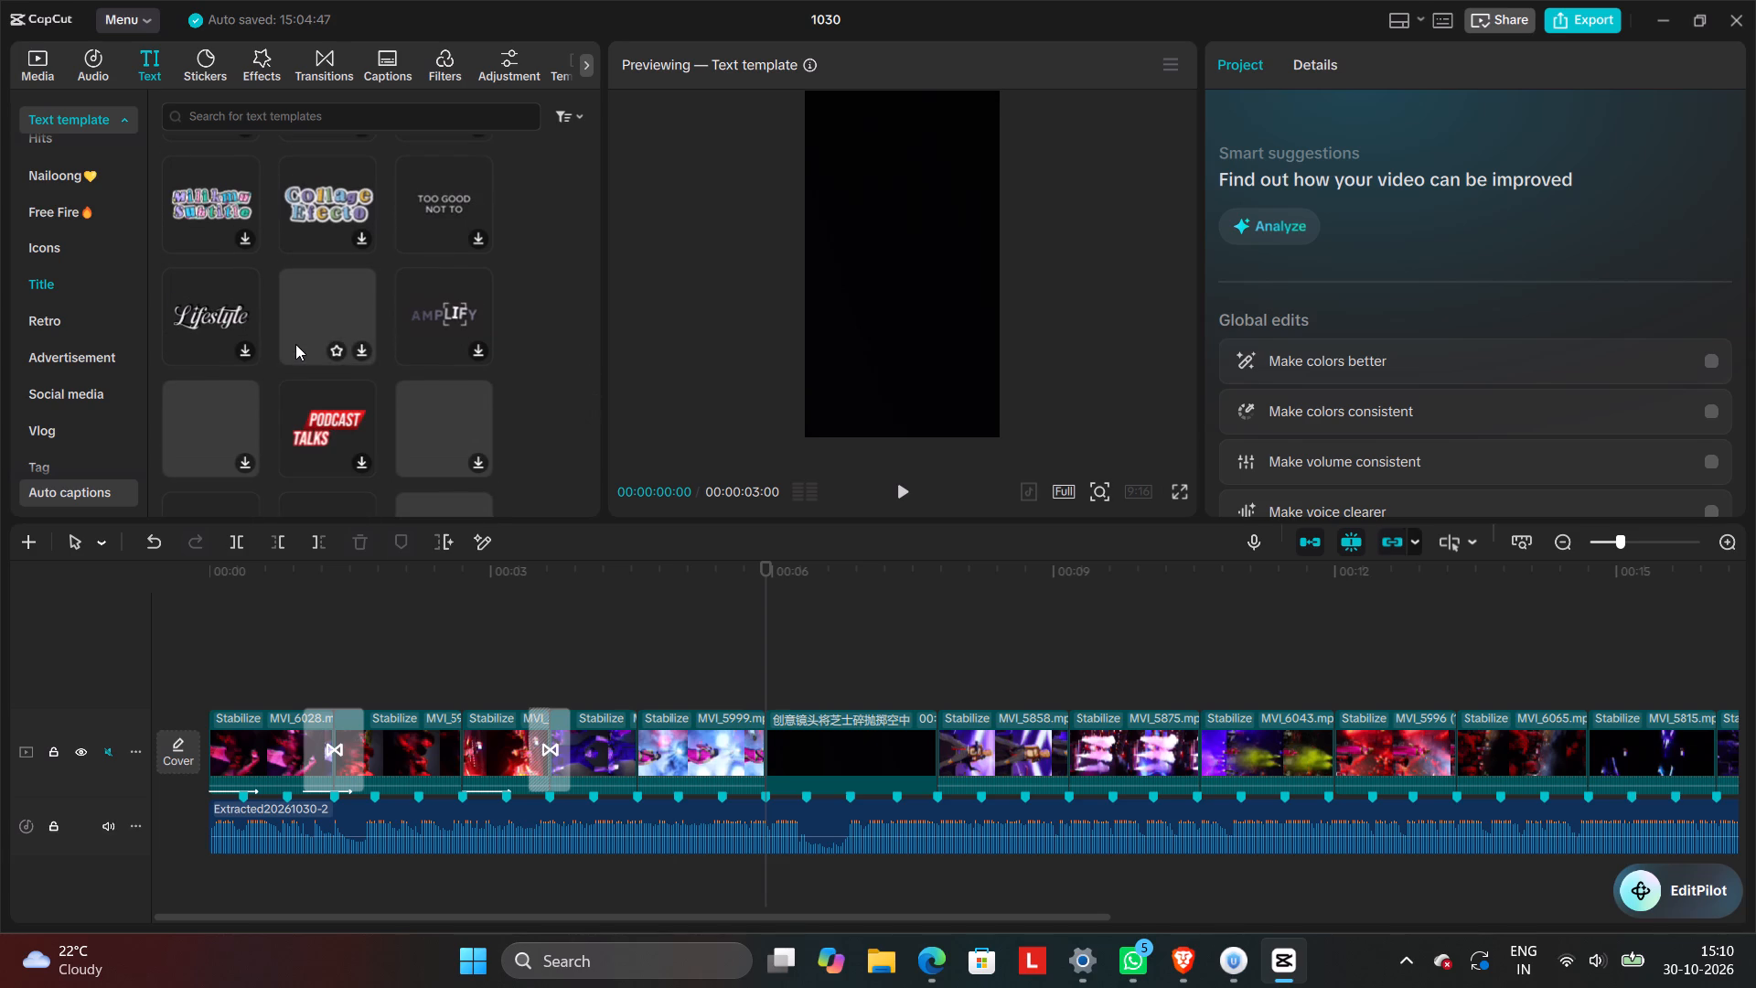
pyautogui.scroll(-1, 295, 344)
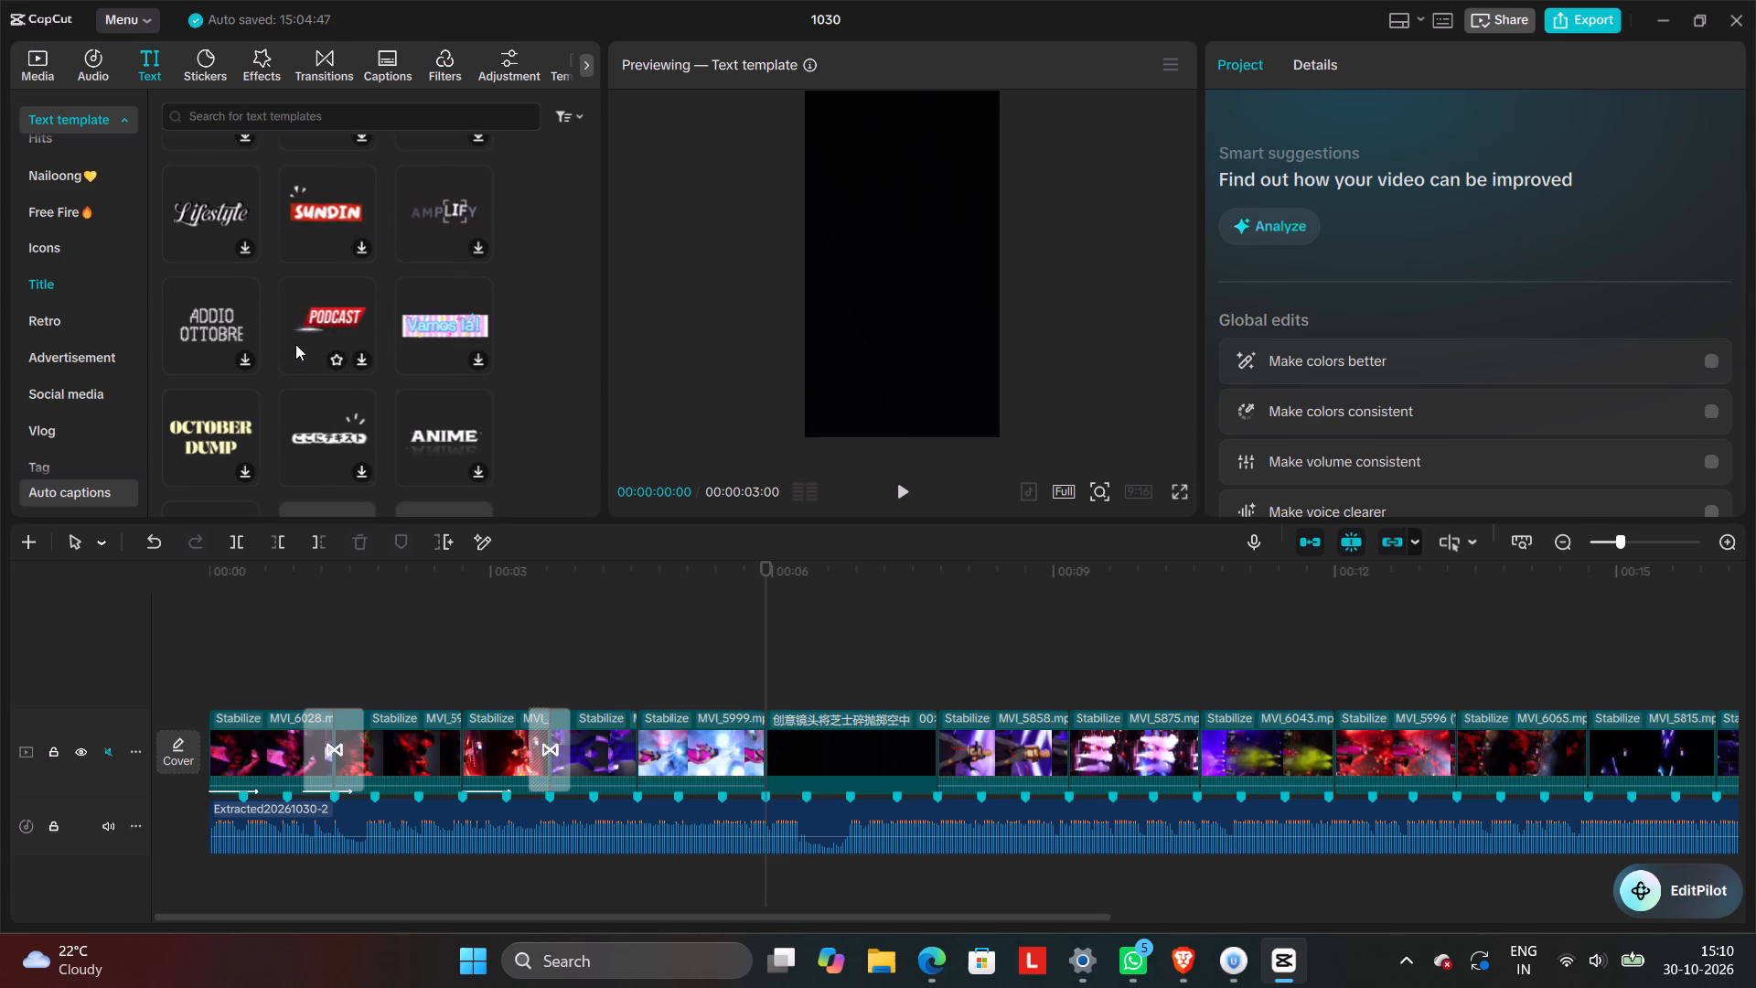
pyautogui.scroll(-3, 295, 344)
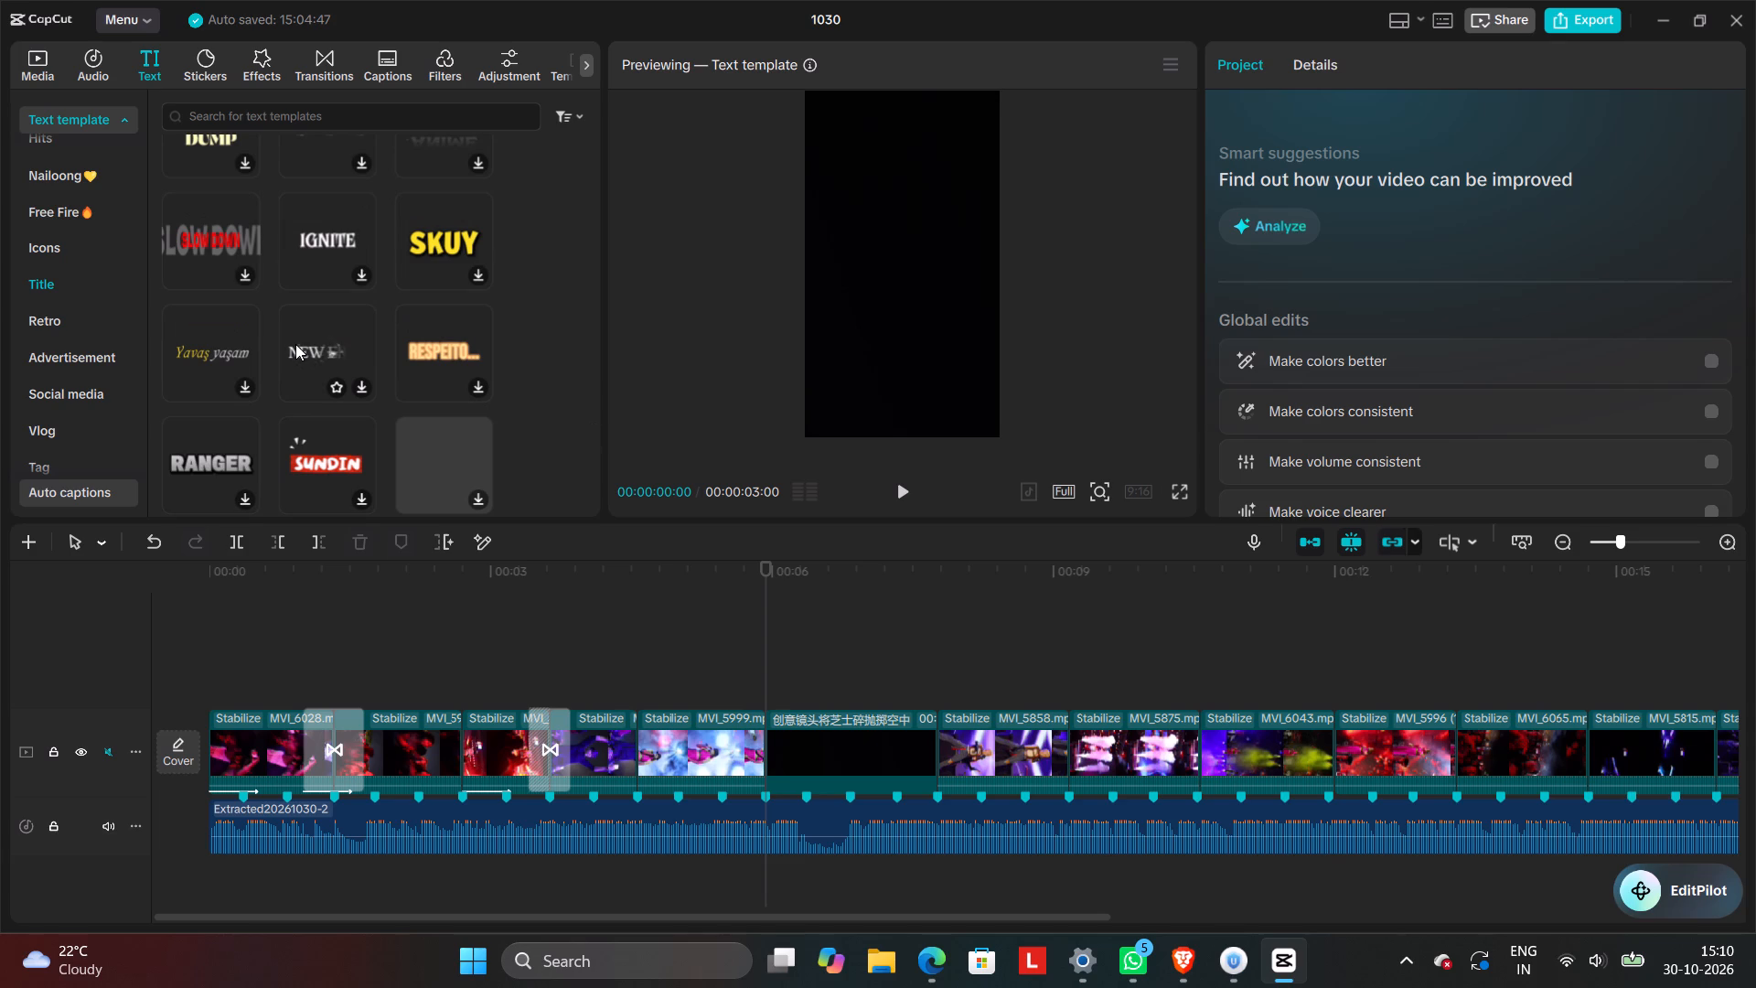
pyautogui.scroll(-2, 295, 344)
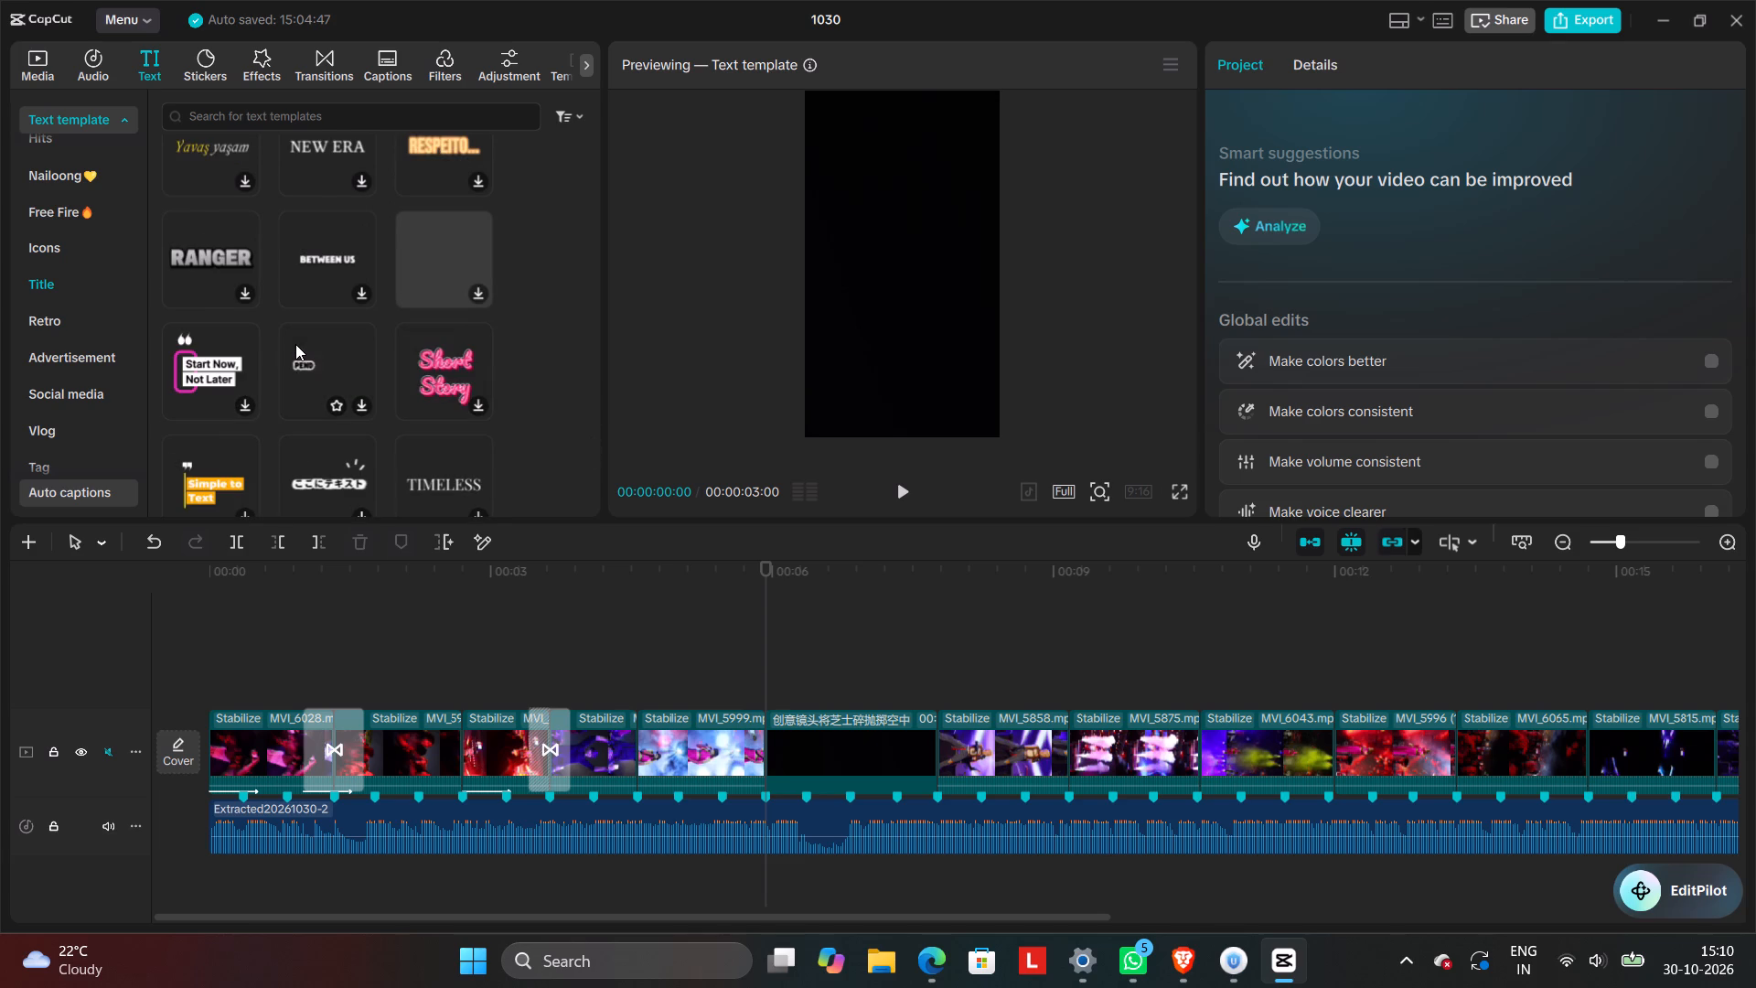
pyautogui.scroll(-3, 295, 344)
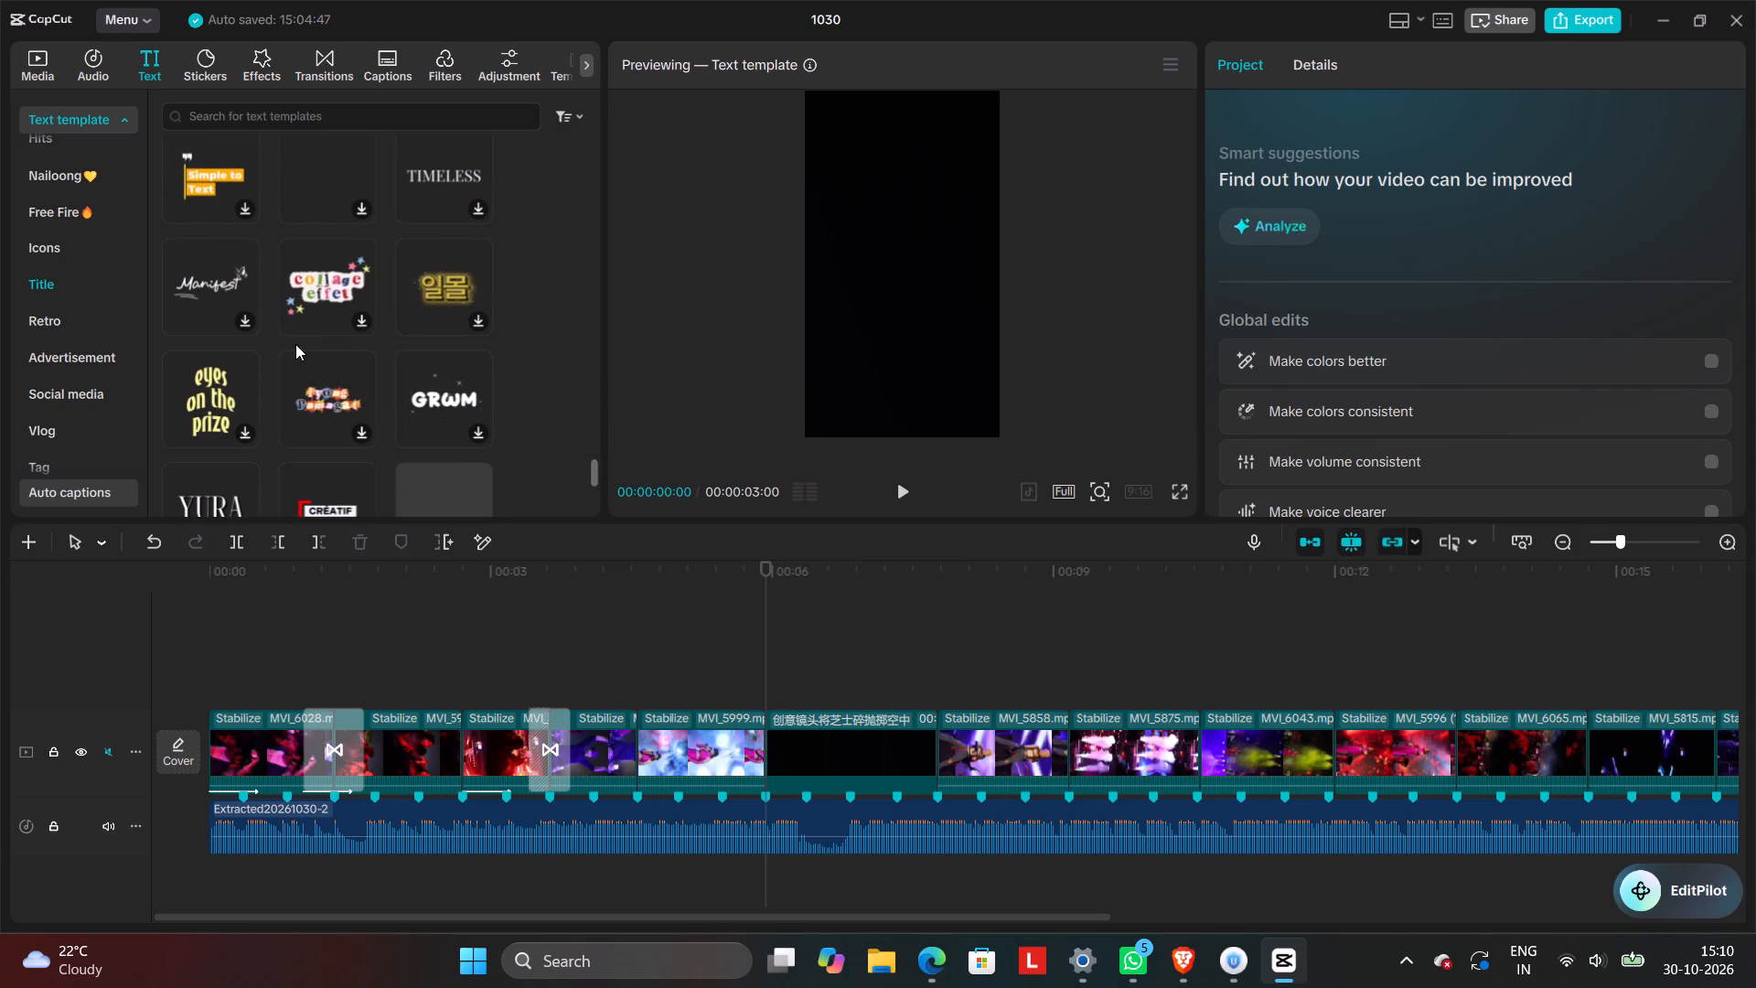
pyautogui.scroll(-2, 295, 344)
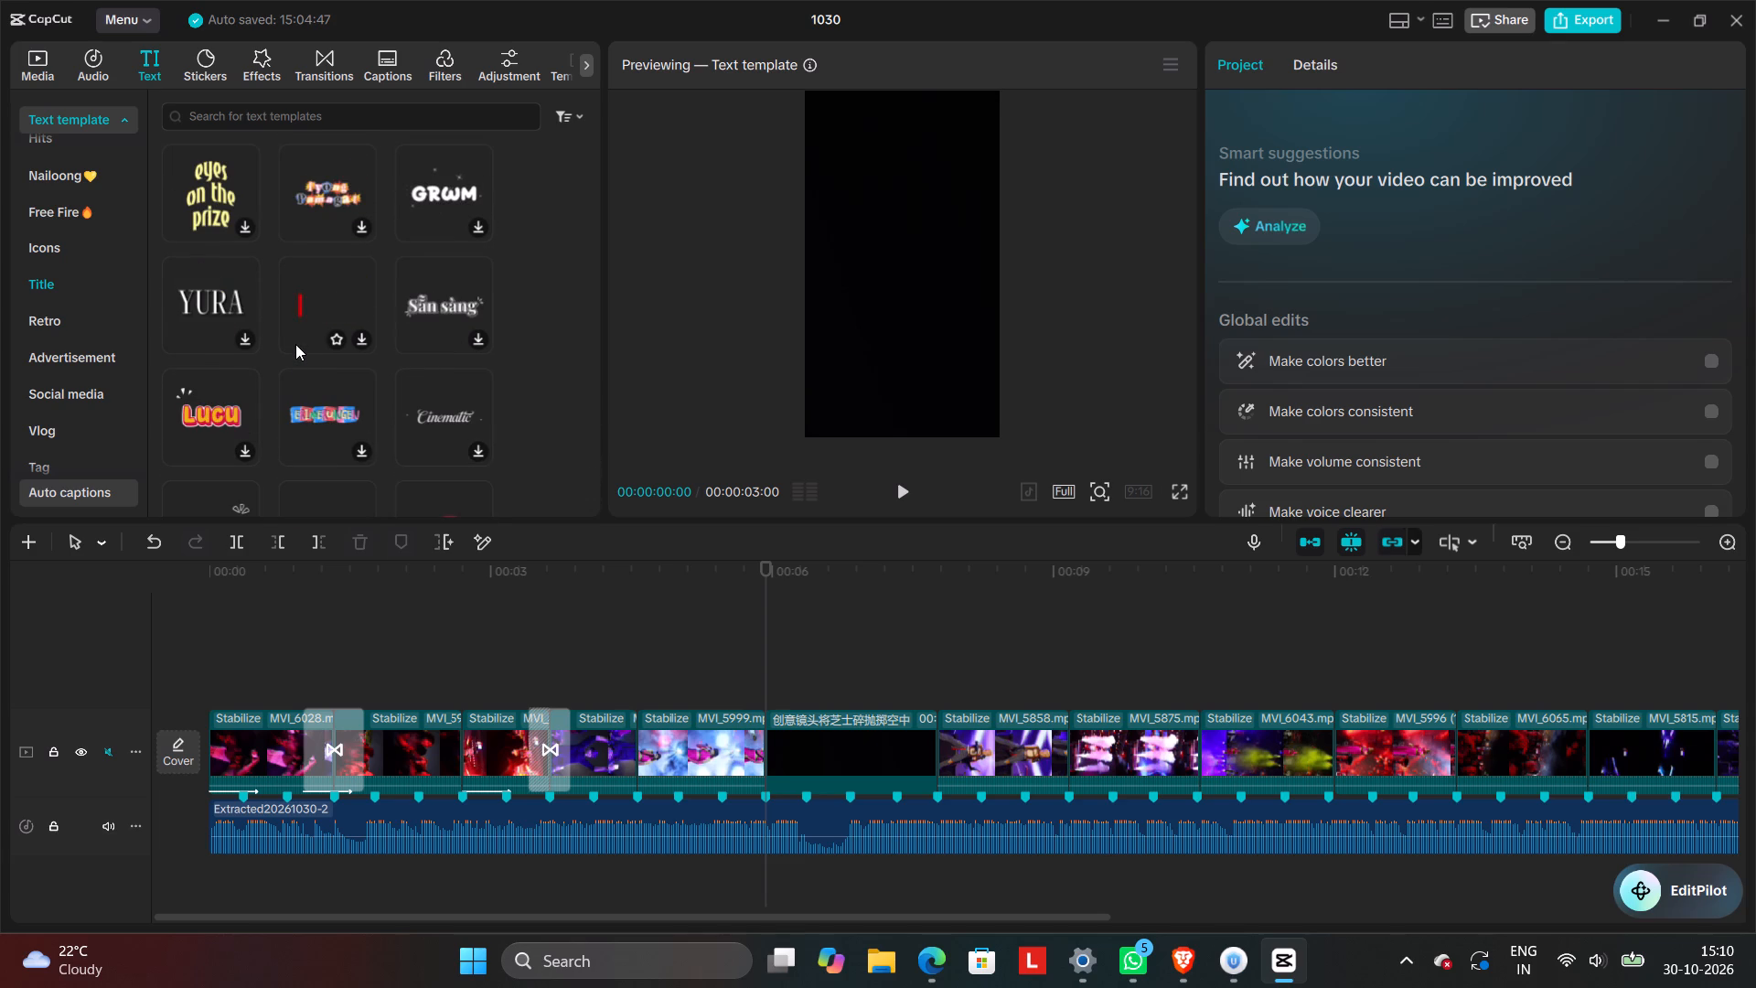
pyautogui.scroll(-2, 295, 344)
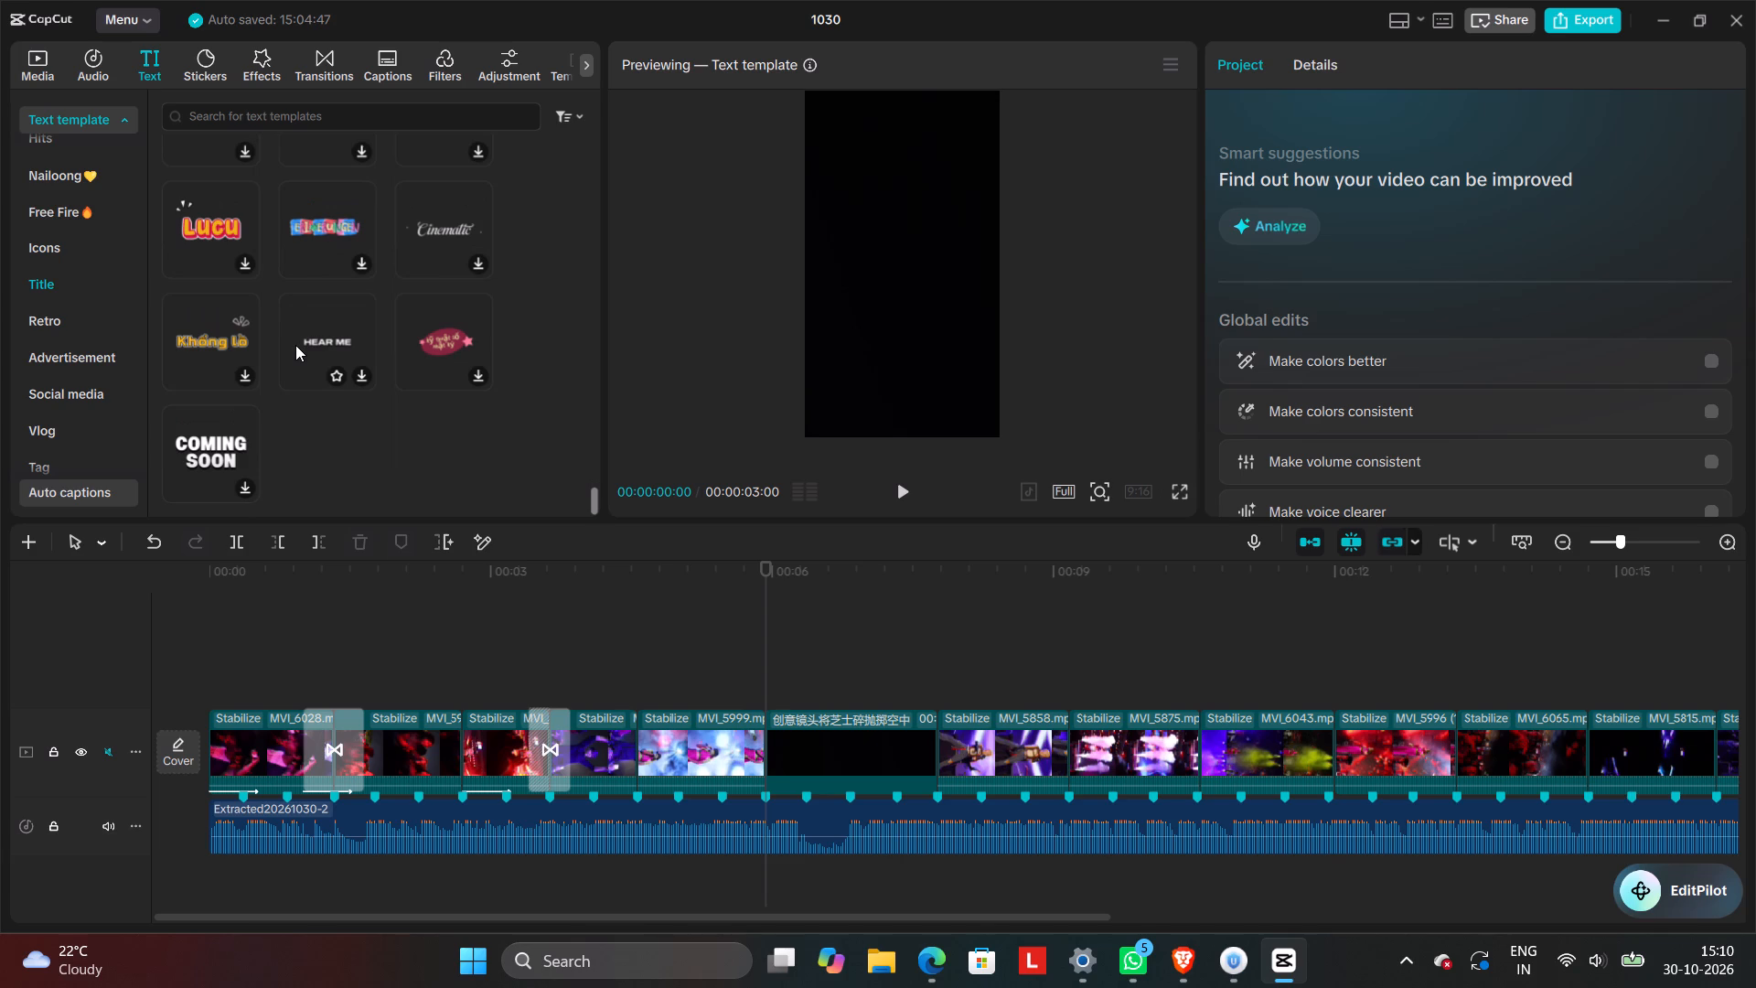
pyautogui.scroll(-2, 295, 345)
# Return to the "Aujourd'hui / HISTOIRE" template in the Title category and add it at the start of the black clip.
pyautogui.scroll(2, 295, 345)
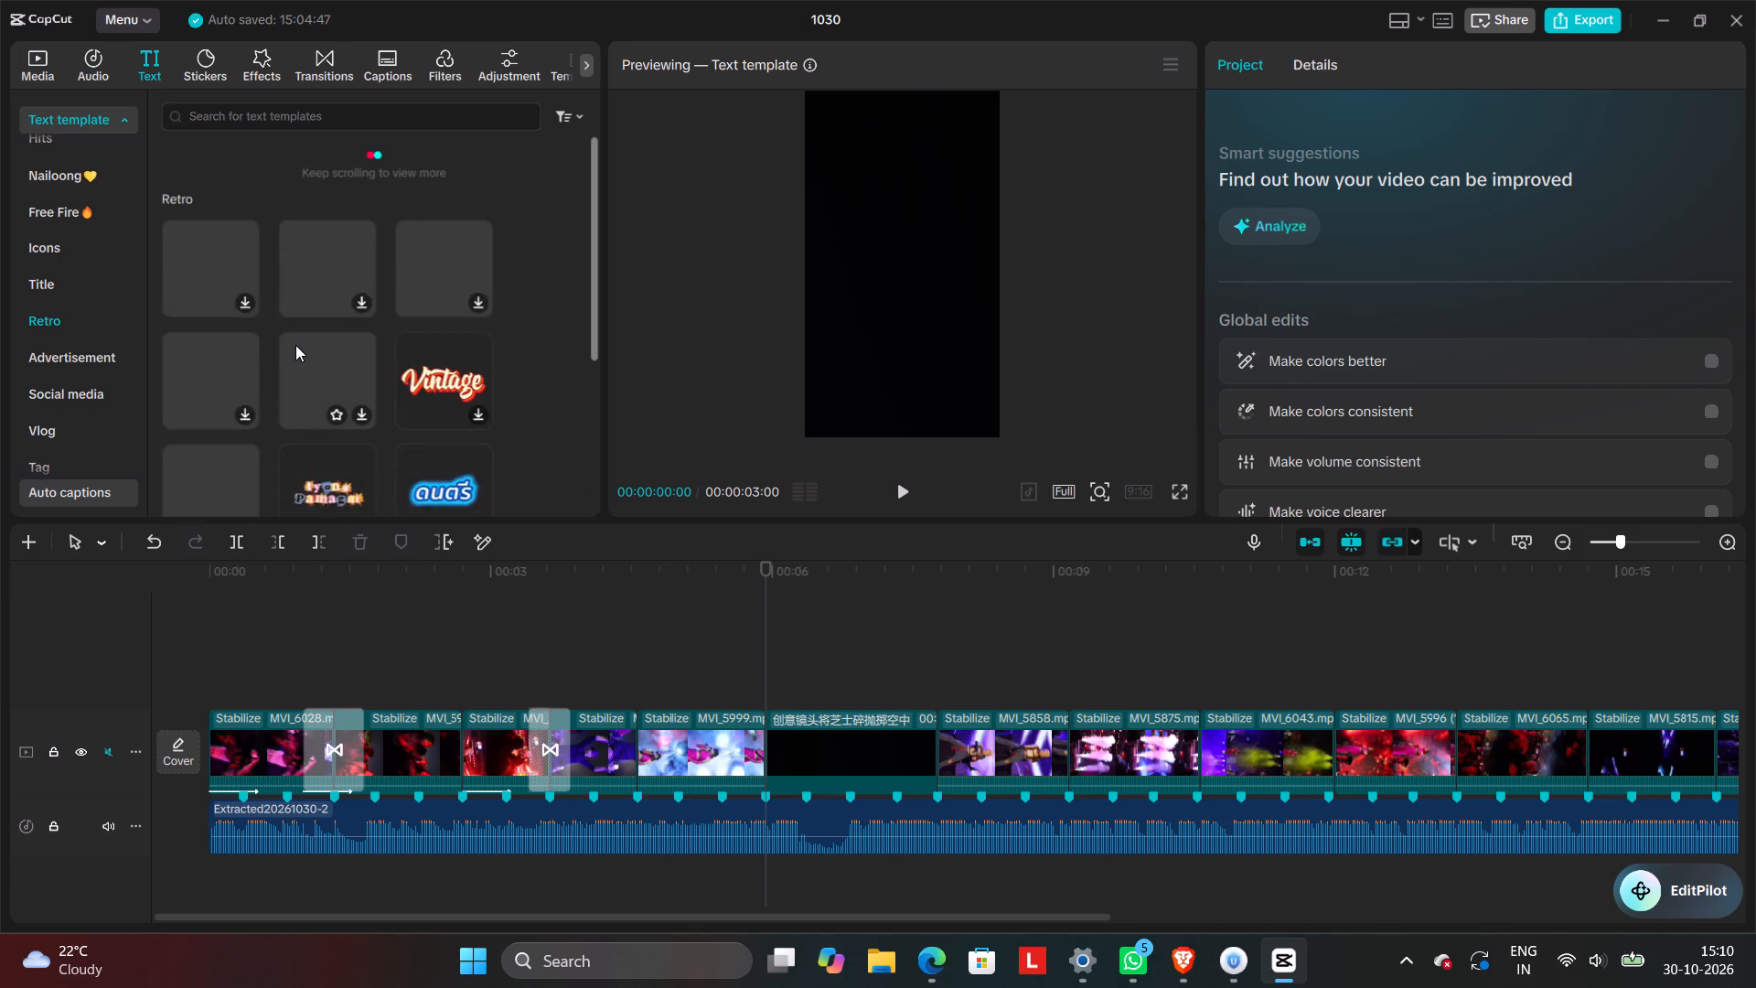
pyautogui.scroll(2, 295, 345)
pyautogui.scroll(20, 295, 345)
pyautogui.scroll(20, 295, 345)
pyautogui.scroll(7, 295, 345)
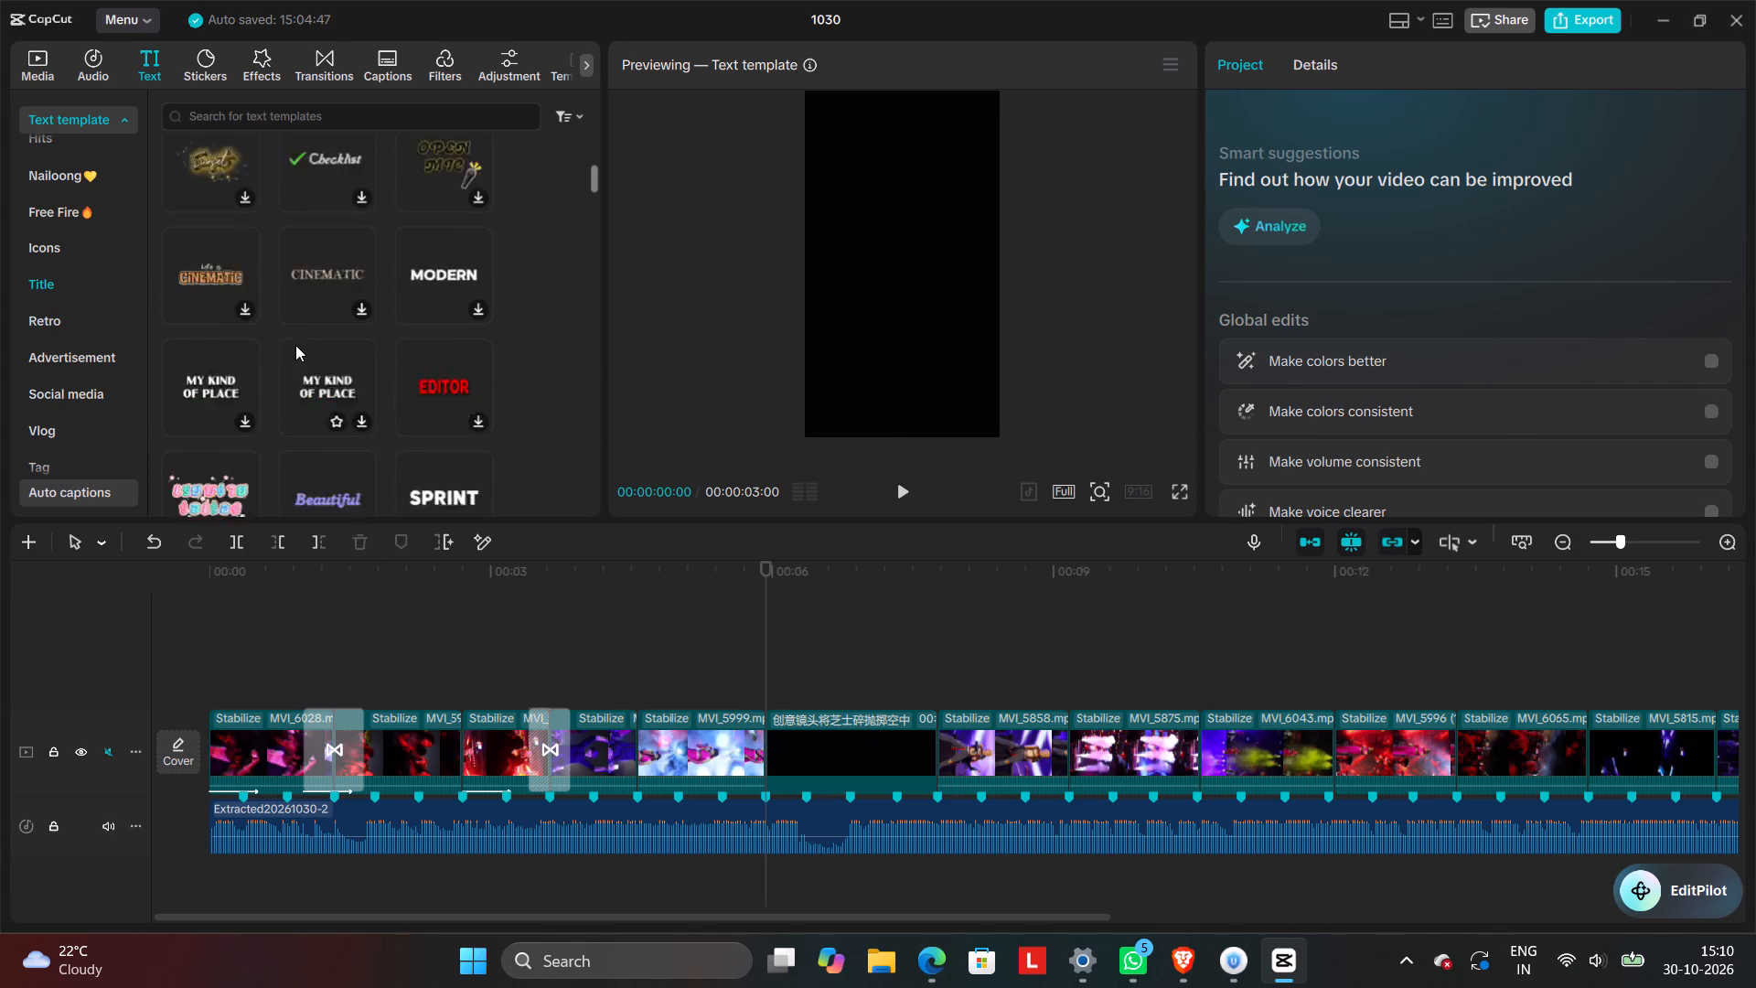
pyautogui.scroll(20, 295, 345)
pyautogui.scroll(6, 295, 345)
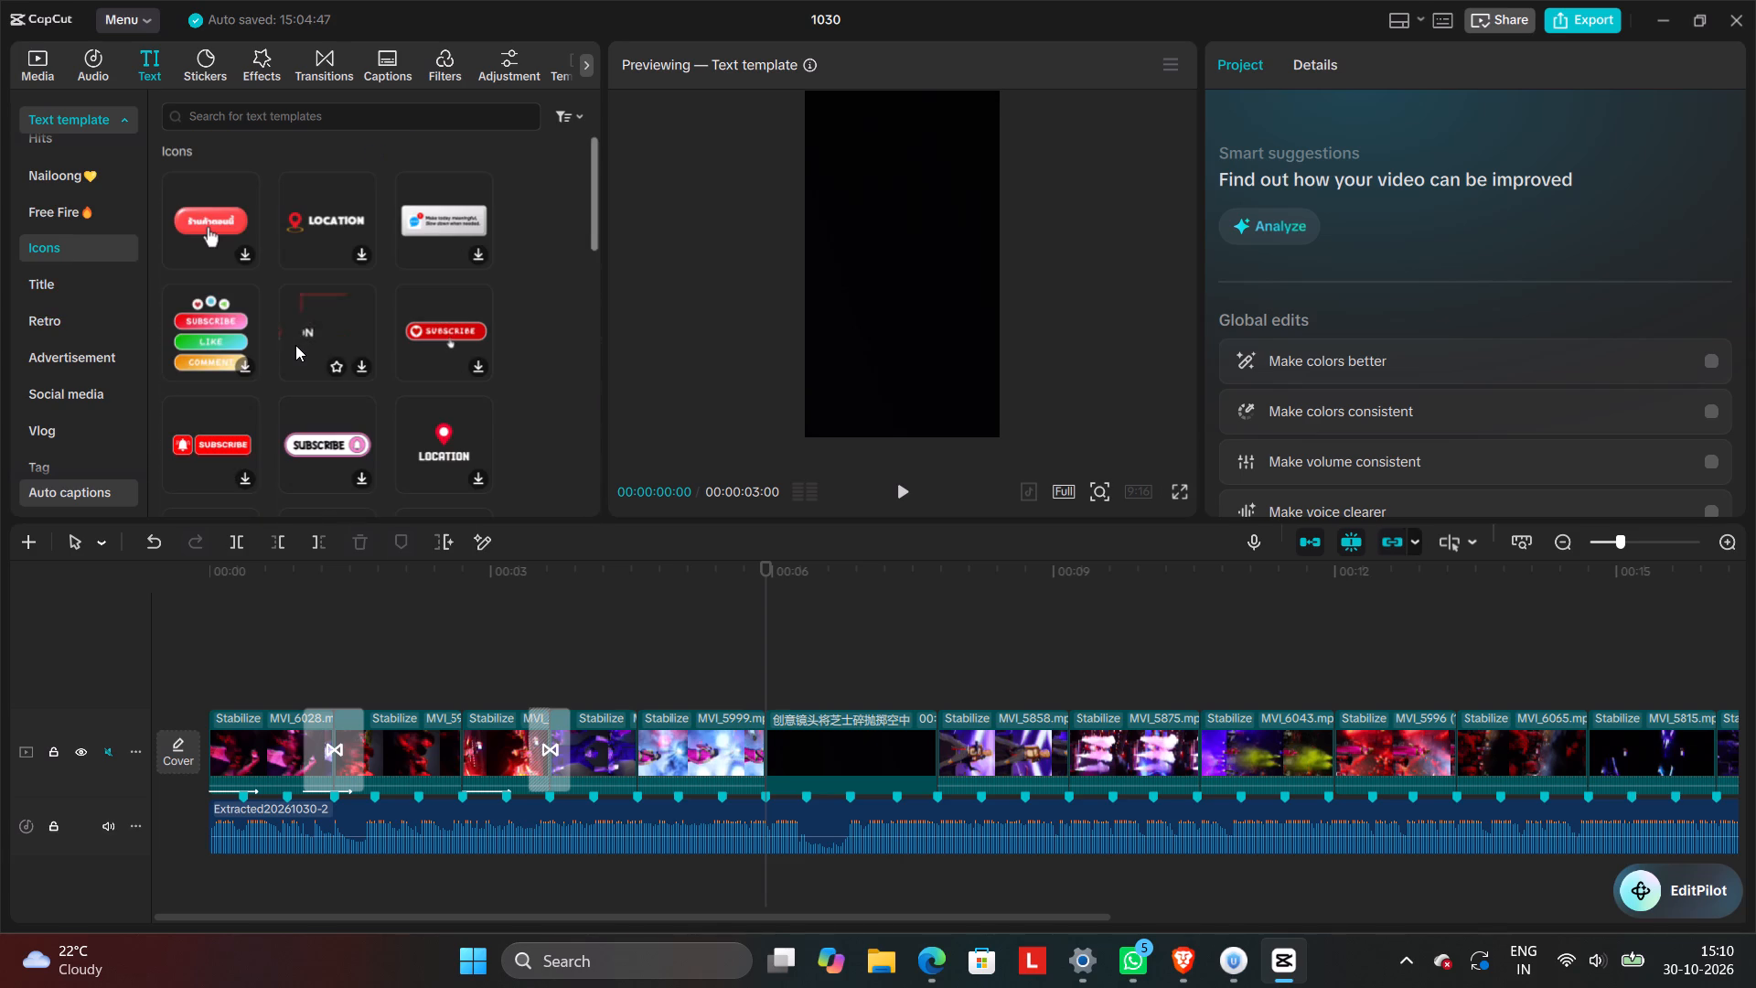
pyautogui.click(86, 271)
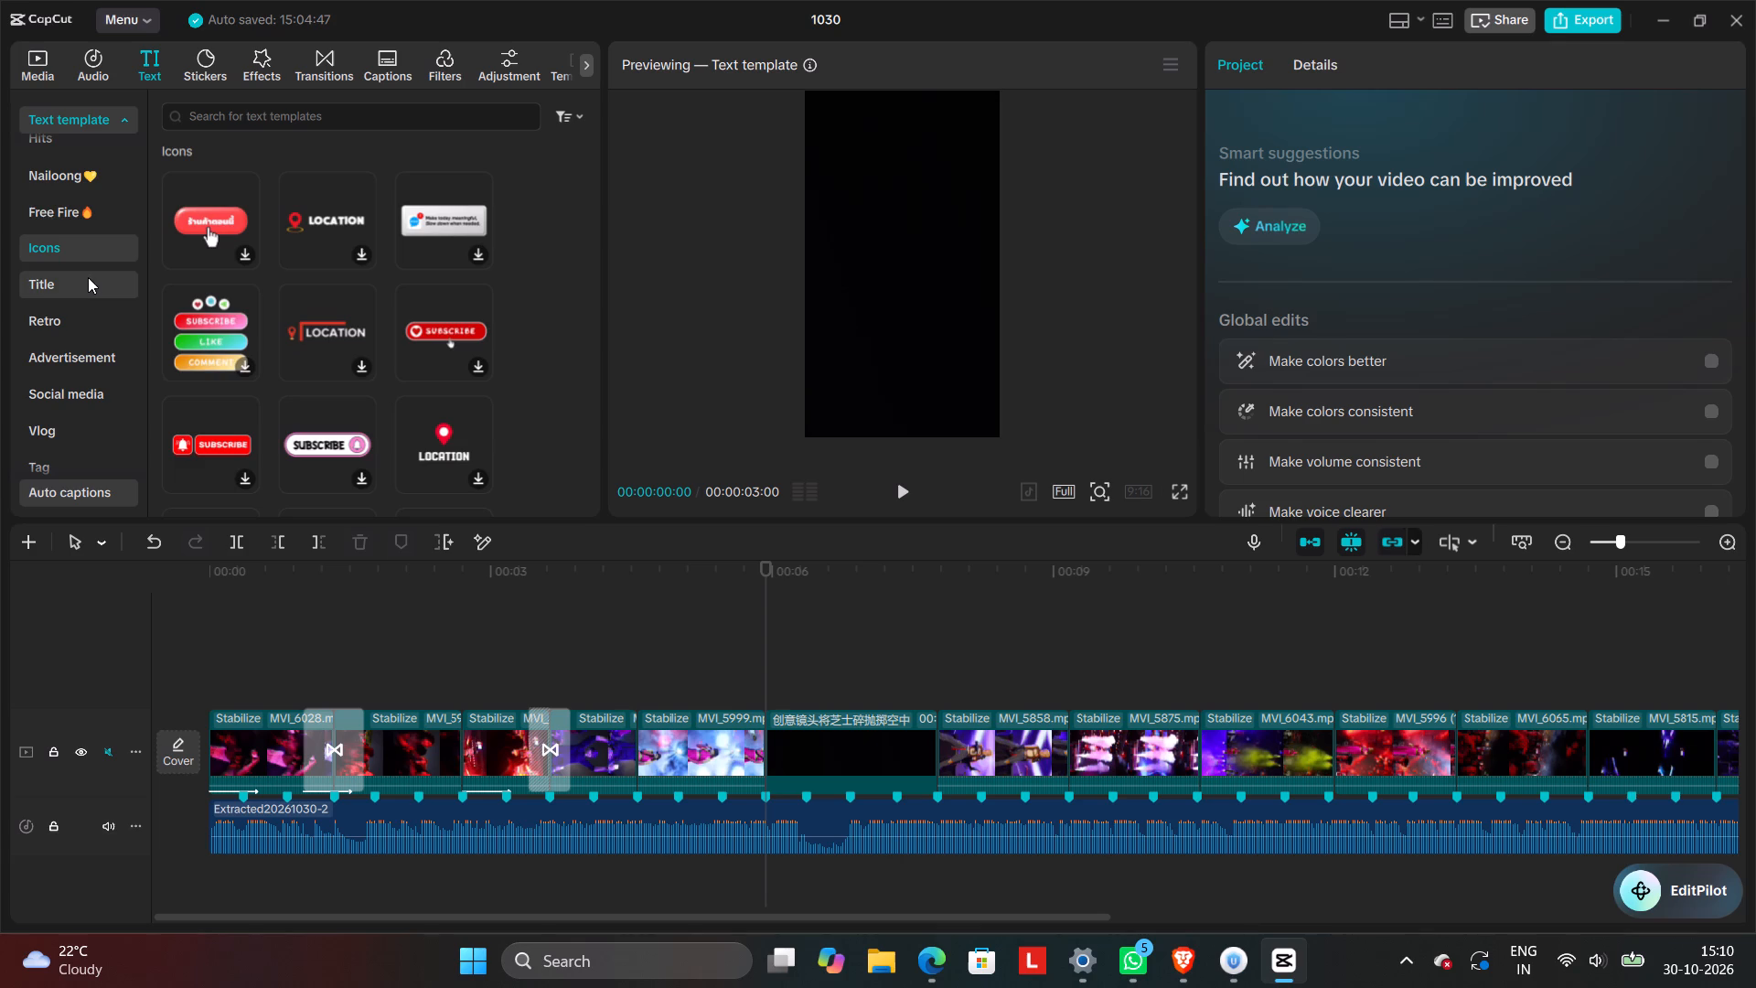
pyautogui.click(88, 277)
pyautogui.scroll(-2, 237, 279)
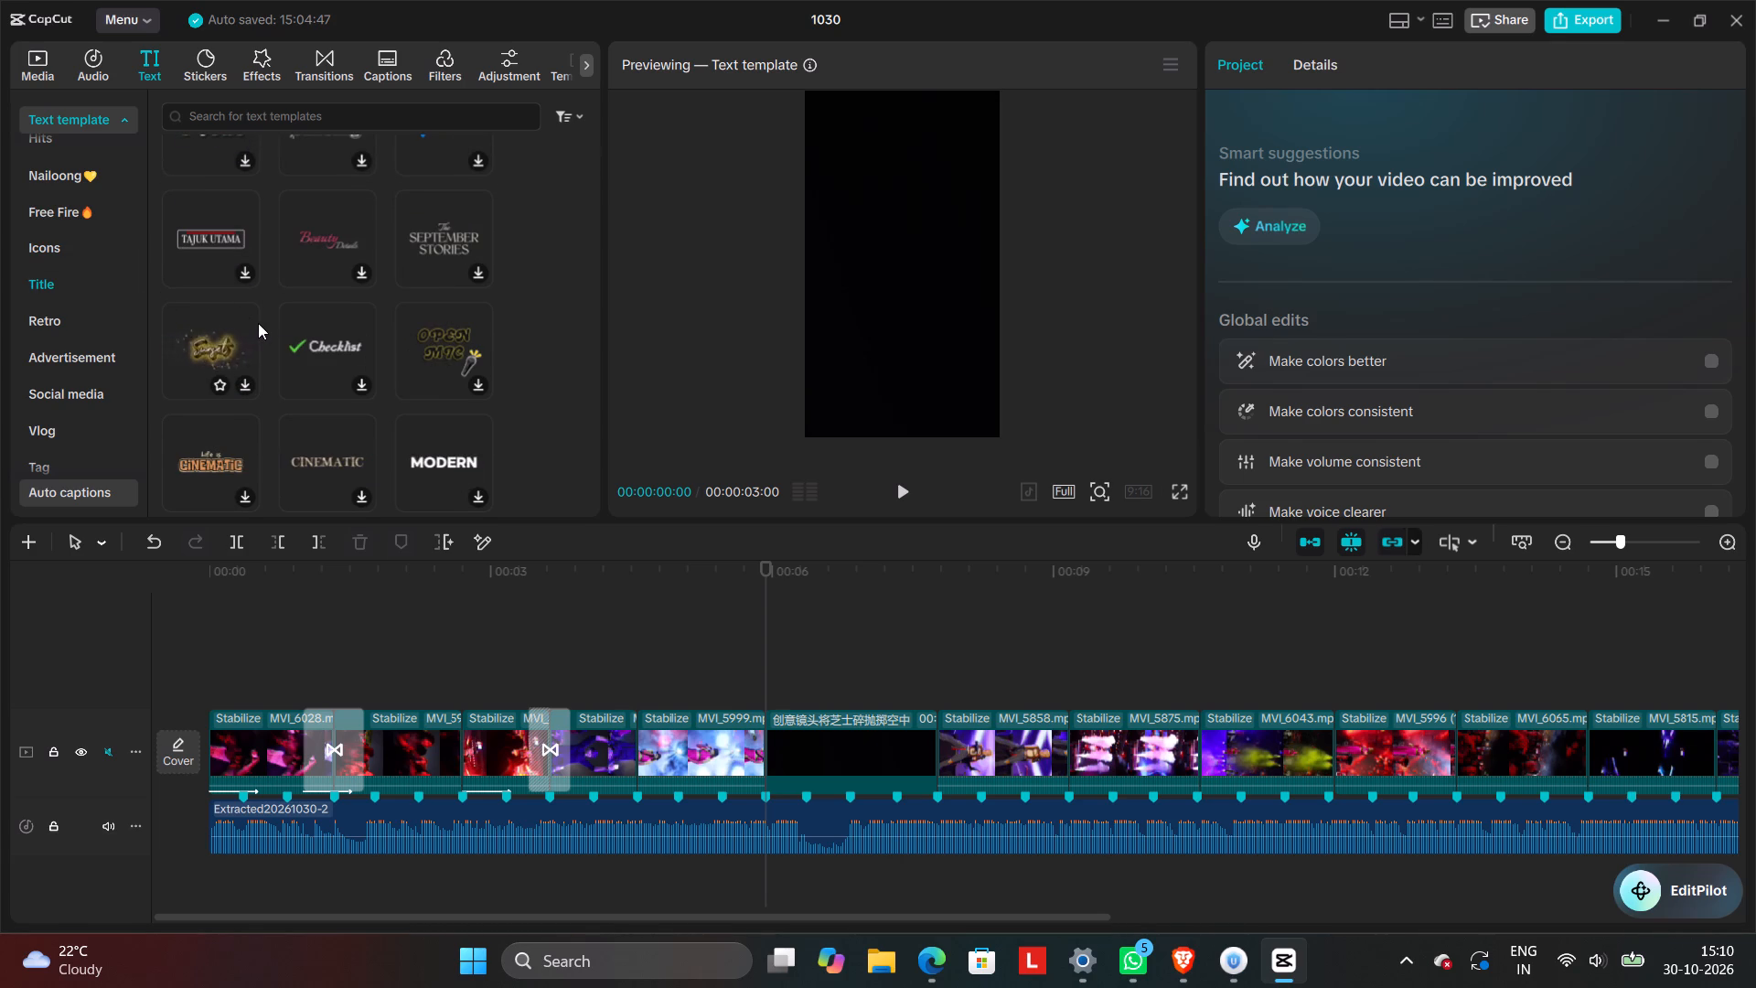
pyautogui.scroll(-3, 258, 323)
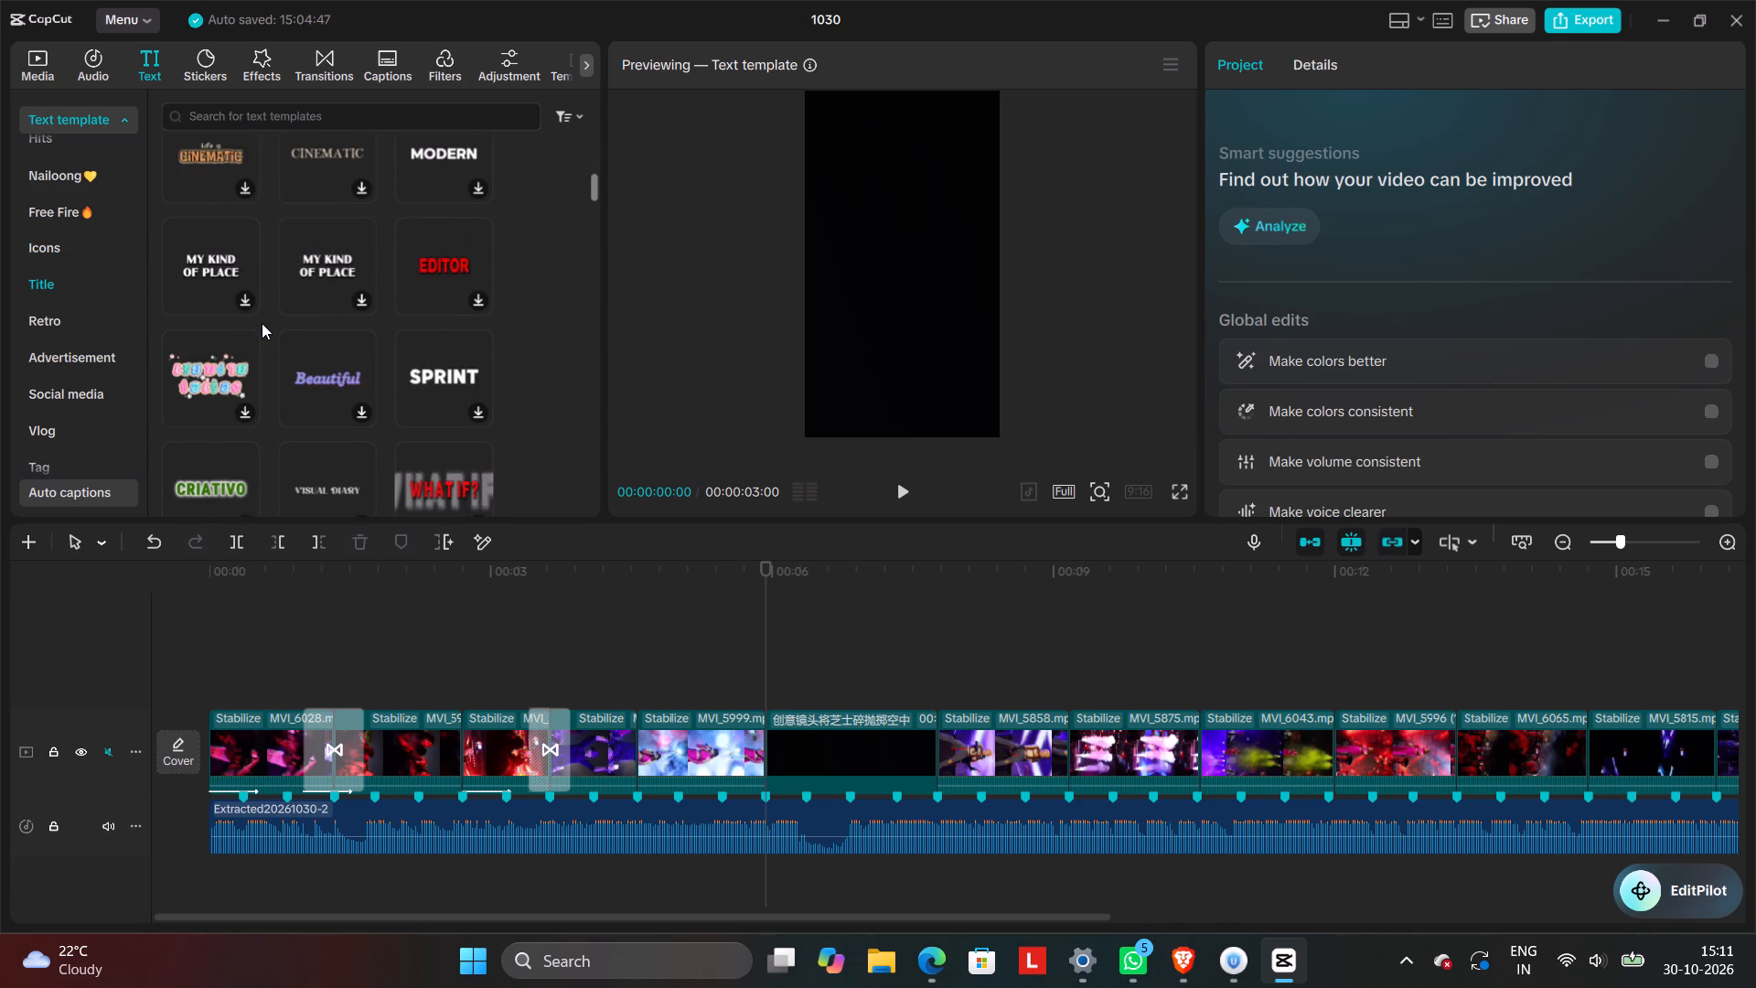
pyautogui.scroll(-5, 262, 323)
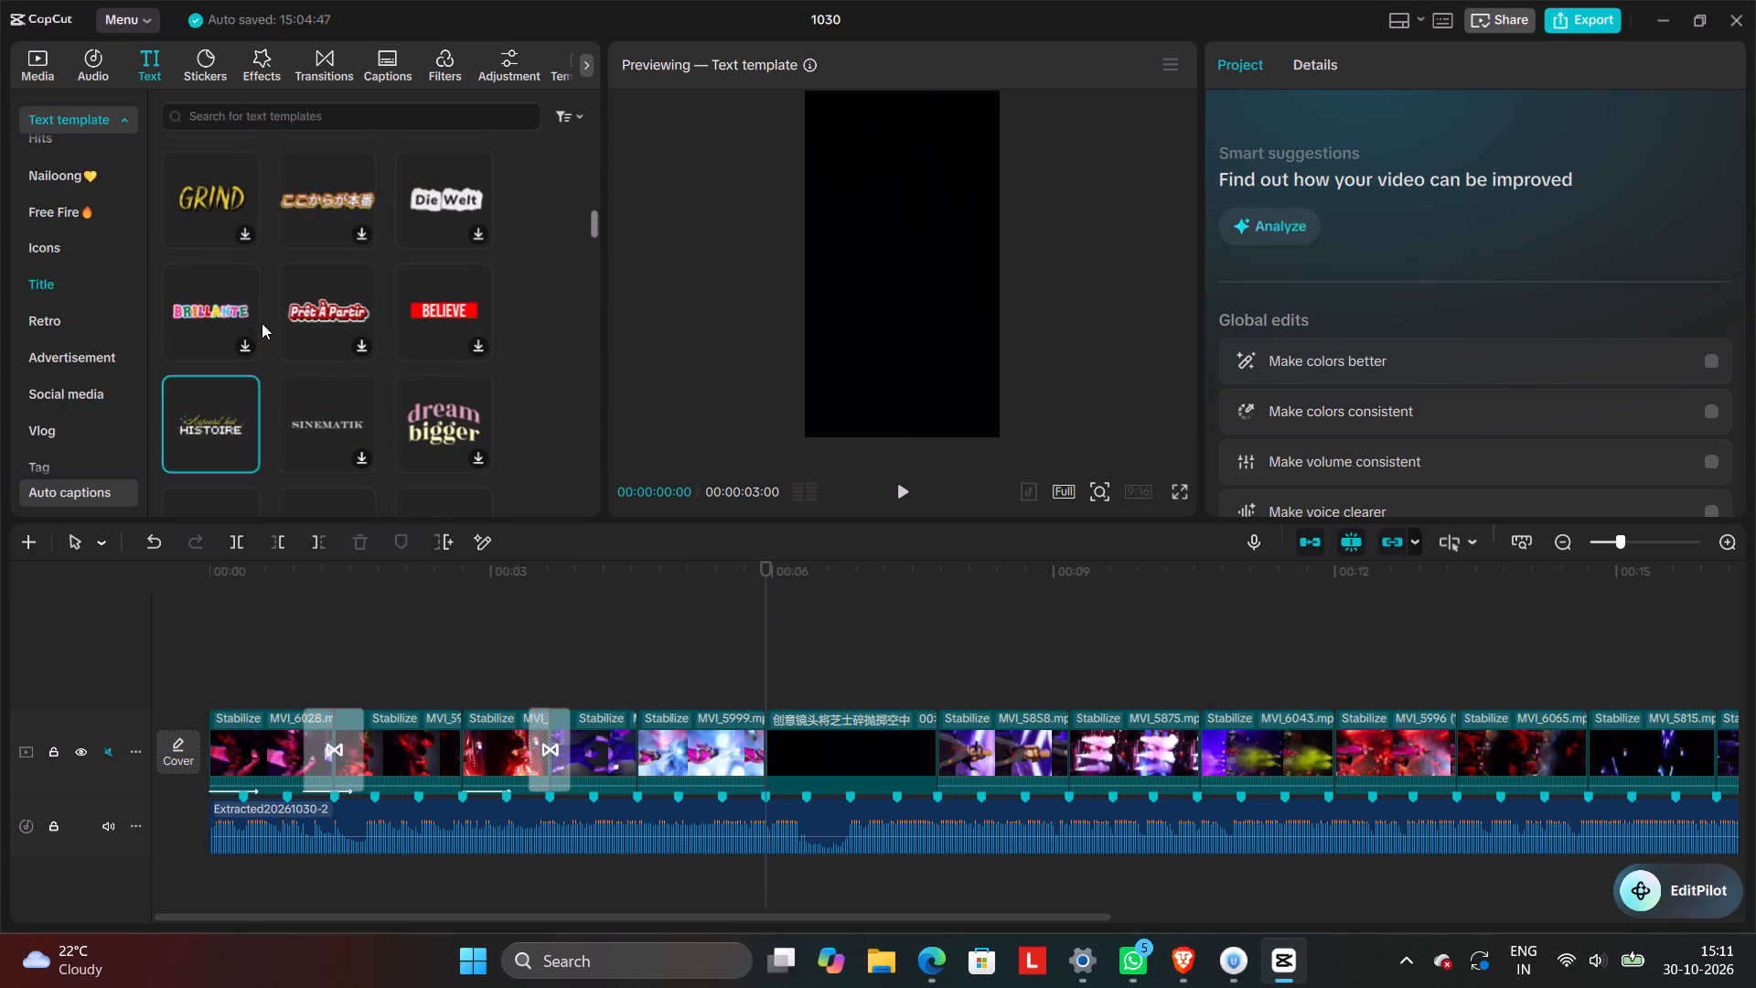
pyautogui.click(243, 454)
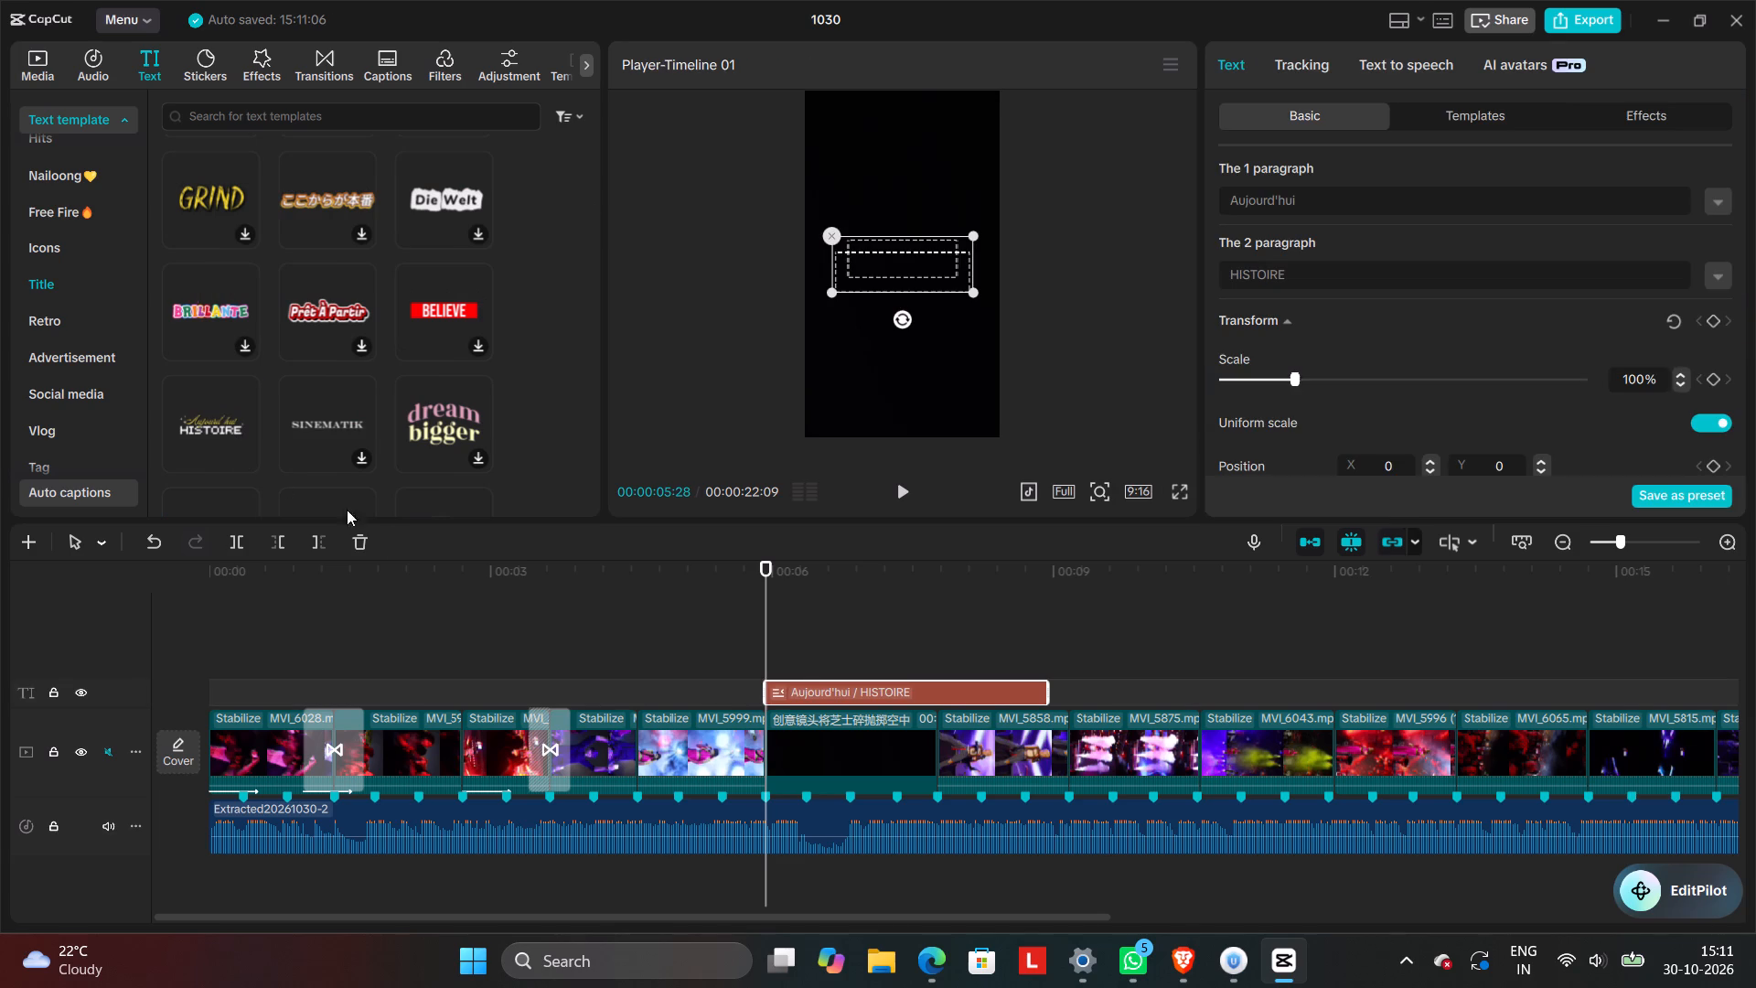
# Shorten the title clip's end so it finishes together with the black clip beneath it.
pyautogui.moveTo(1047, 694); pyautogui.dragTo(1028, 694)
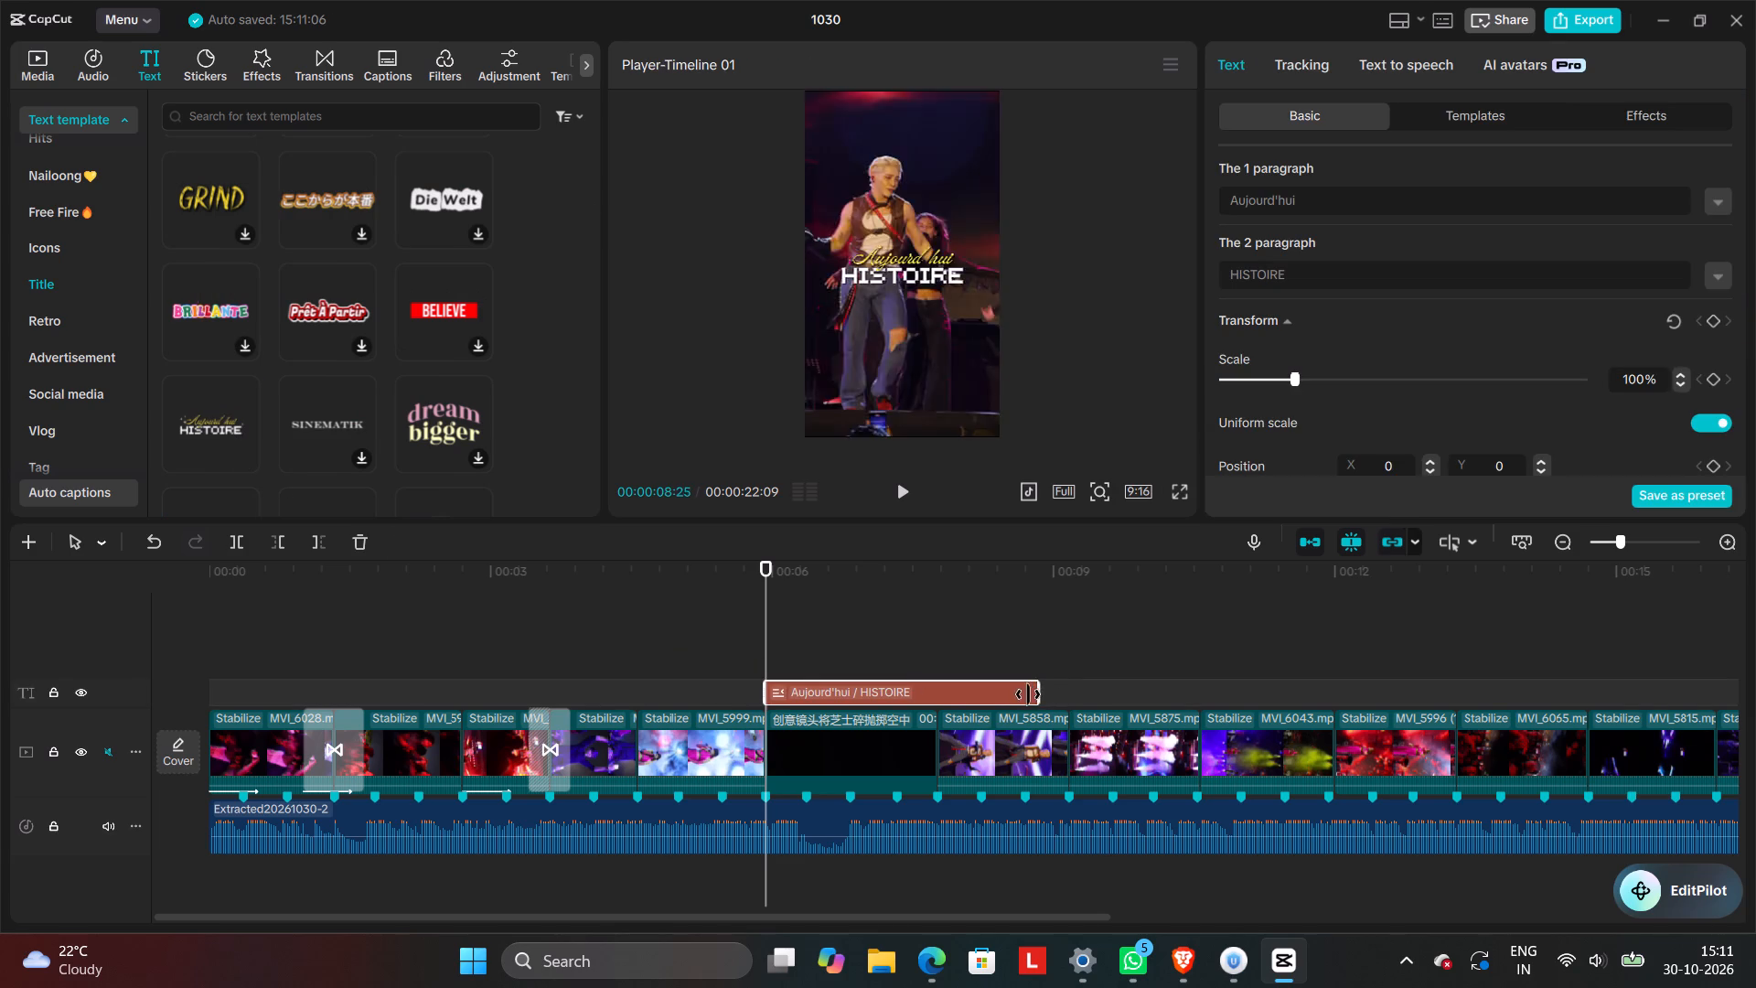
pyautogui.moveTo(1028, 694); pyautogui.dragTo(932, 710)
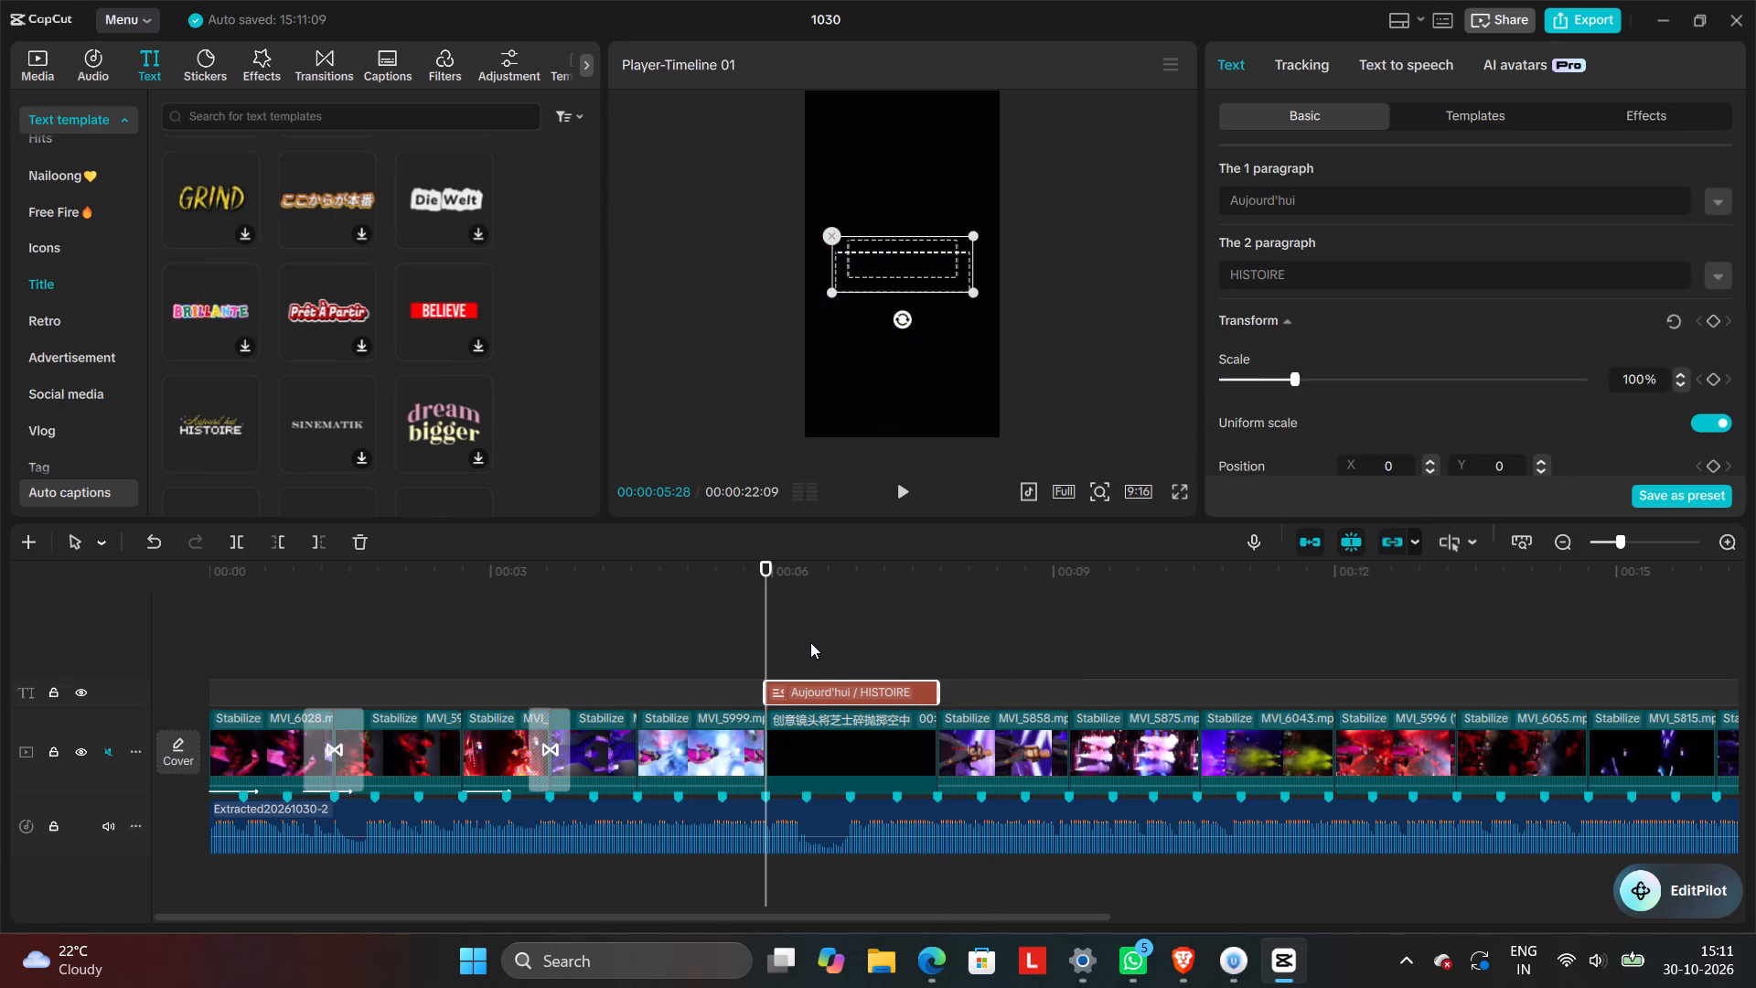
# With the playhead at 00:00:06:20 over the title clip, replace its first paragraph's text with "DAY 1".
pyautogui.click(810, 642)
pyautogui.click(833, 640)
pyautogui.click(836, 685)
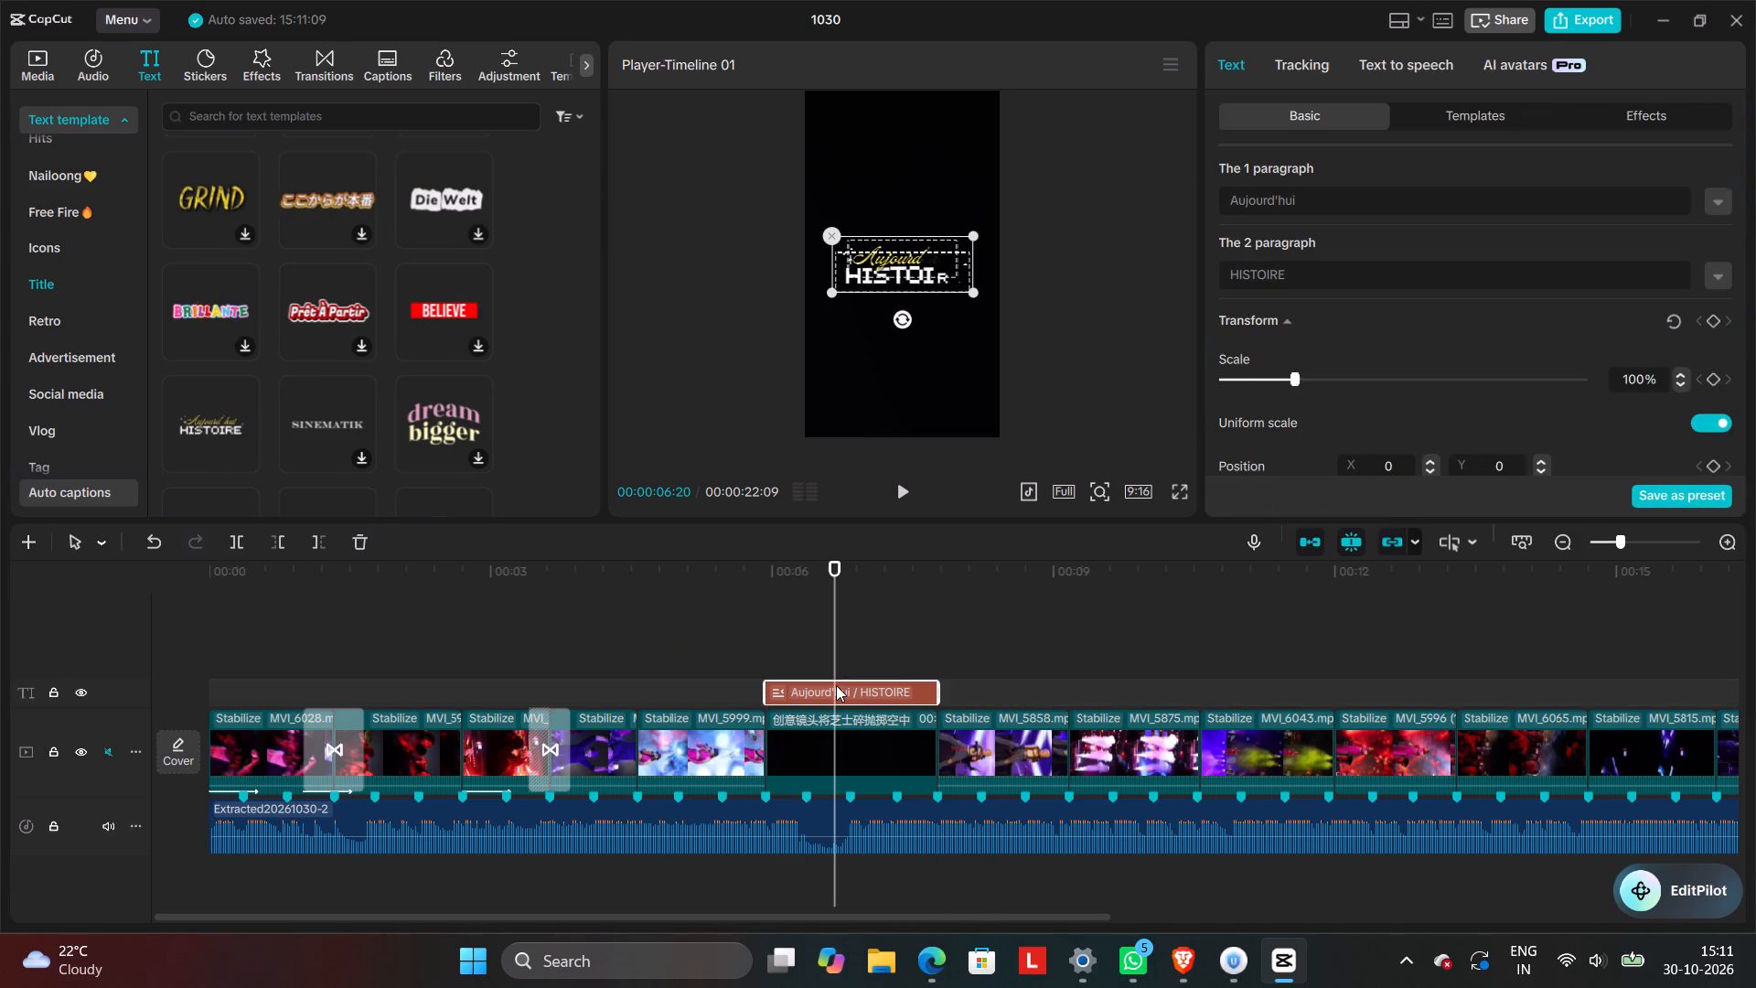
pyautogui.click(1319, 200)
pyautogui.press('BackSpace')
pyautogui.press('BackSpace')
pyautogui.press('BackSpace')
pyautogui.press('BackSpace')
pyautogui.press('BackSpace')
pyautogui.press('BackSpace')
pyautogui.press('BackSpace')
pyautogui.press('BackSpace')
pyautogui.press('BackSpace')
pyautogui.press('BackSpace')
pyautogui.press('BackSpace')
pyautogui.press('BackSpace')
pyautogui.press('BackSpace')
pyautogui.press('BackSpace')
pyautogui.press('BackSpace')
pyautogui.press('BackSpace')
pyautogui.press('BackSpace')
pyautogui.press('BackSpace')
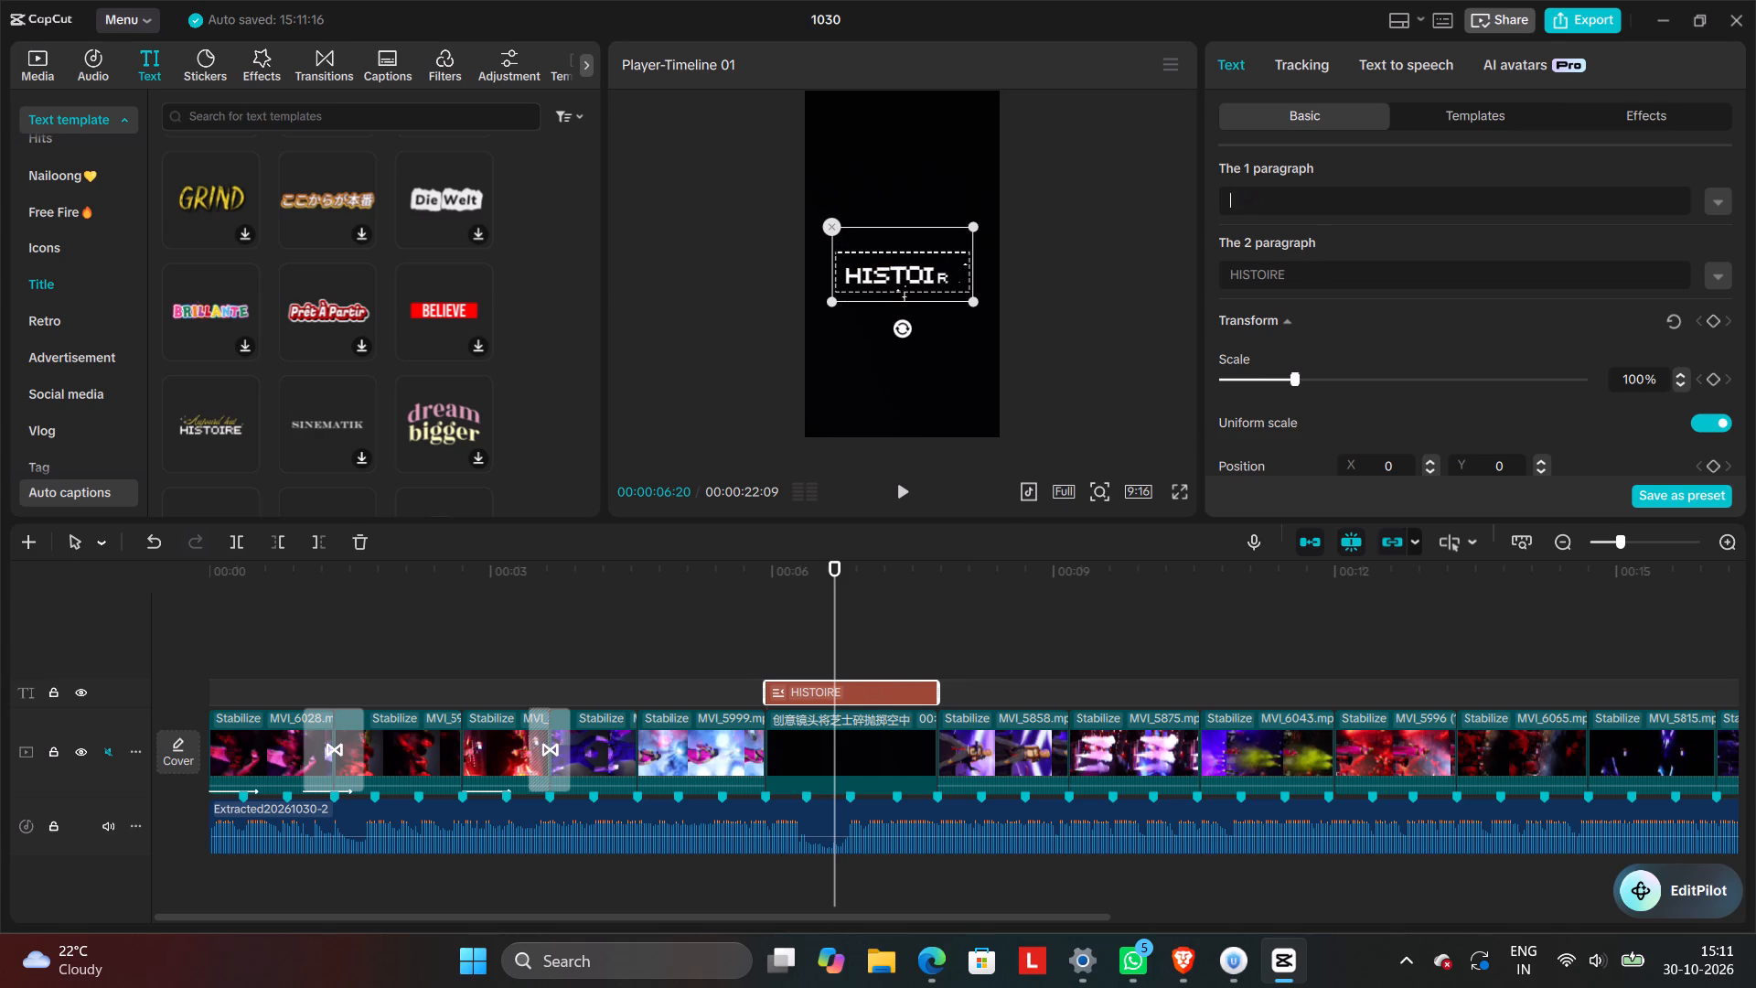
pyautogui.write('DAY 1')
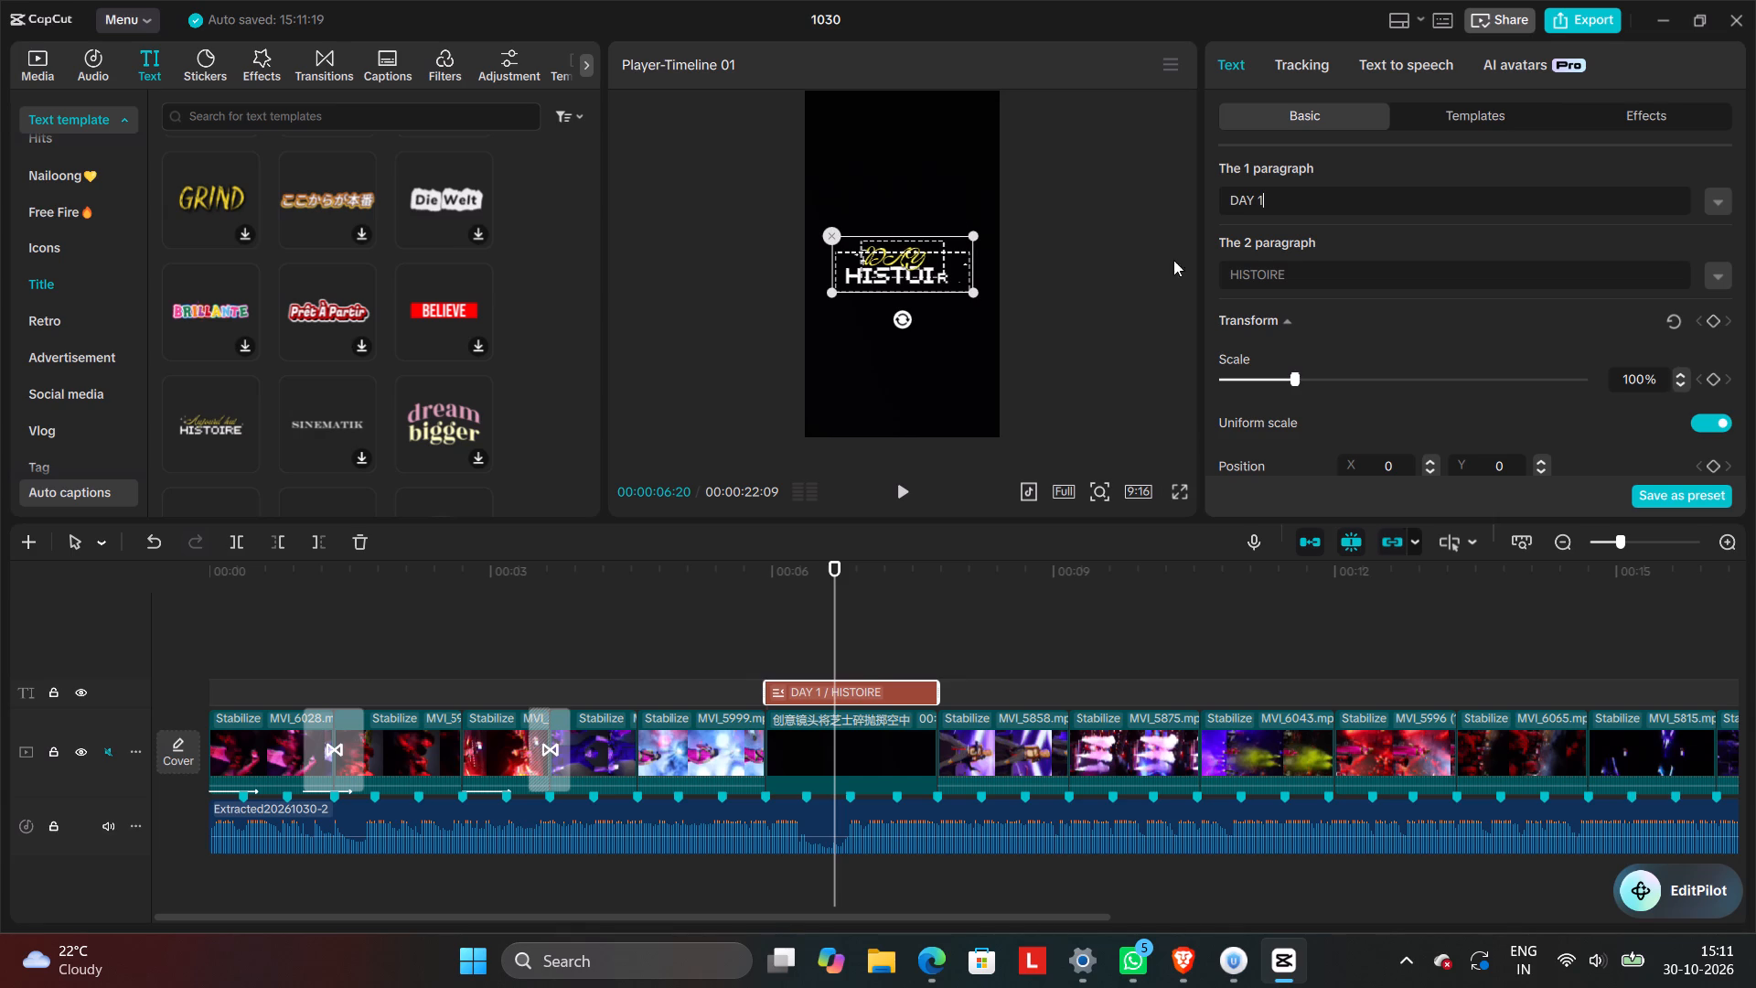
# Check the Icons text templates briefly, and look through the Hits category for another title style.
pyautogui.moveTo(65, 258); pyautogui.dragTo(73, 256)
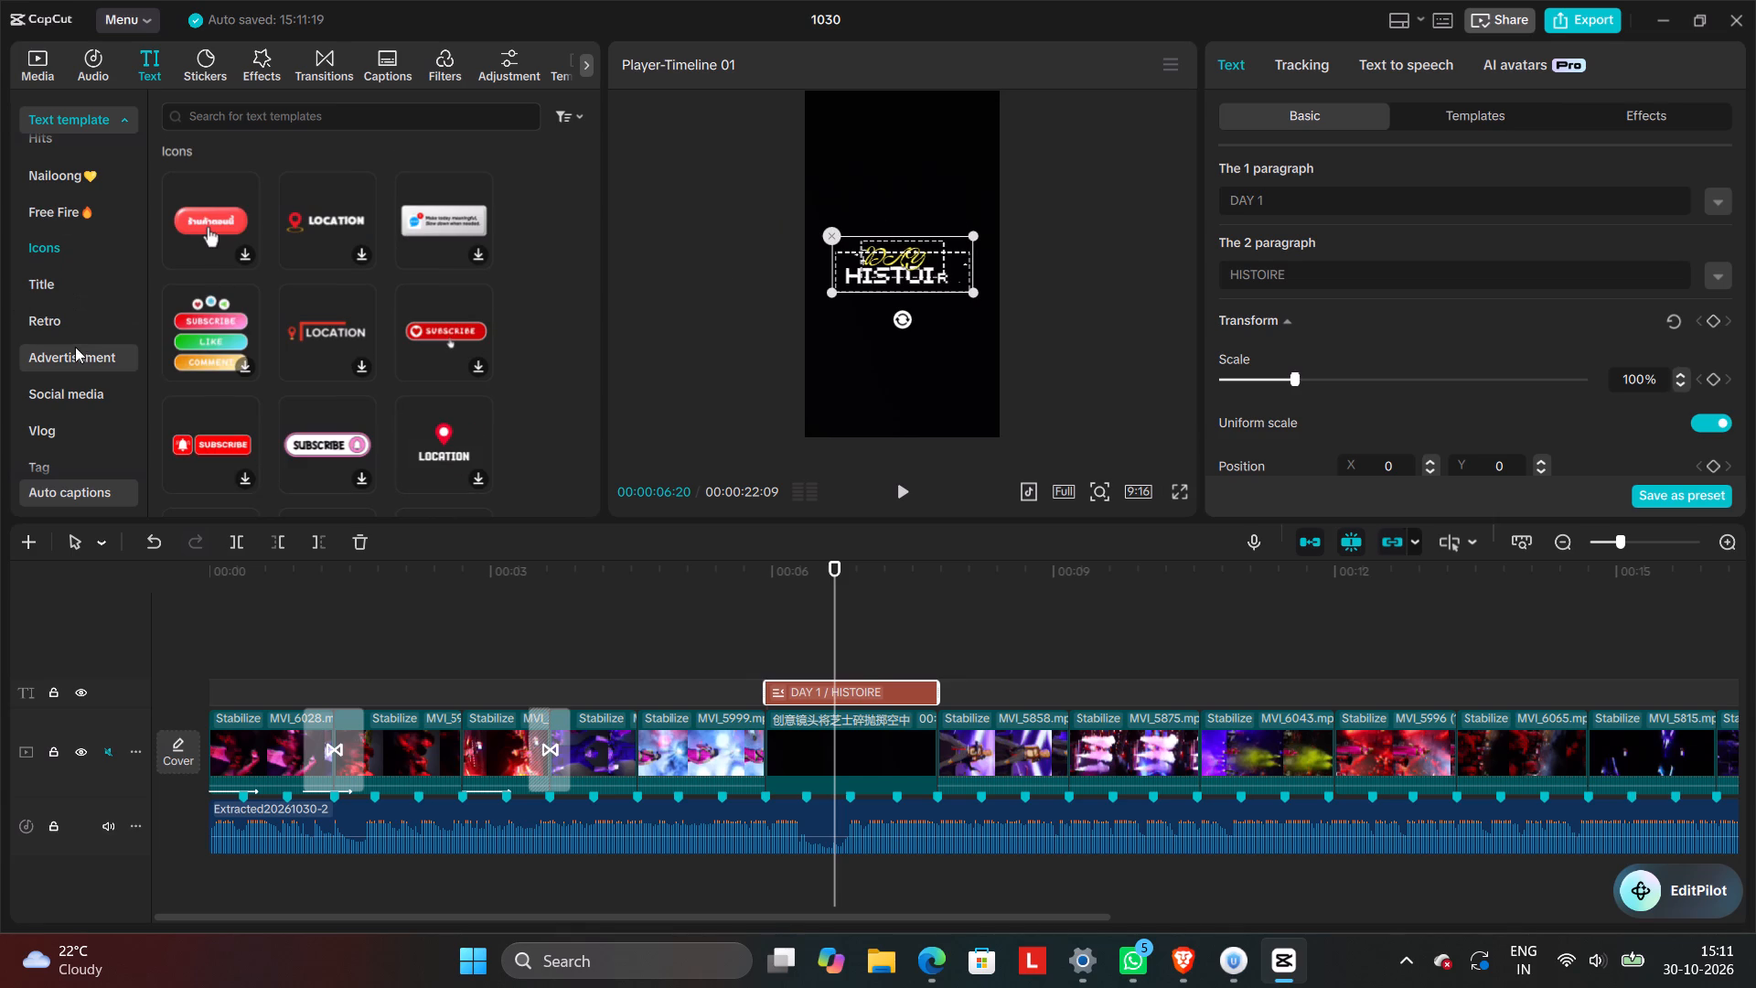
pyautogui.scroll(2, 103, 364)
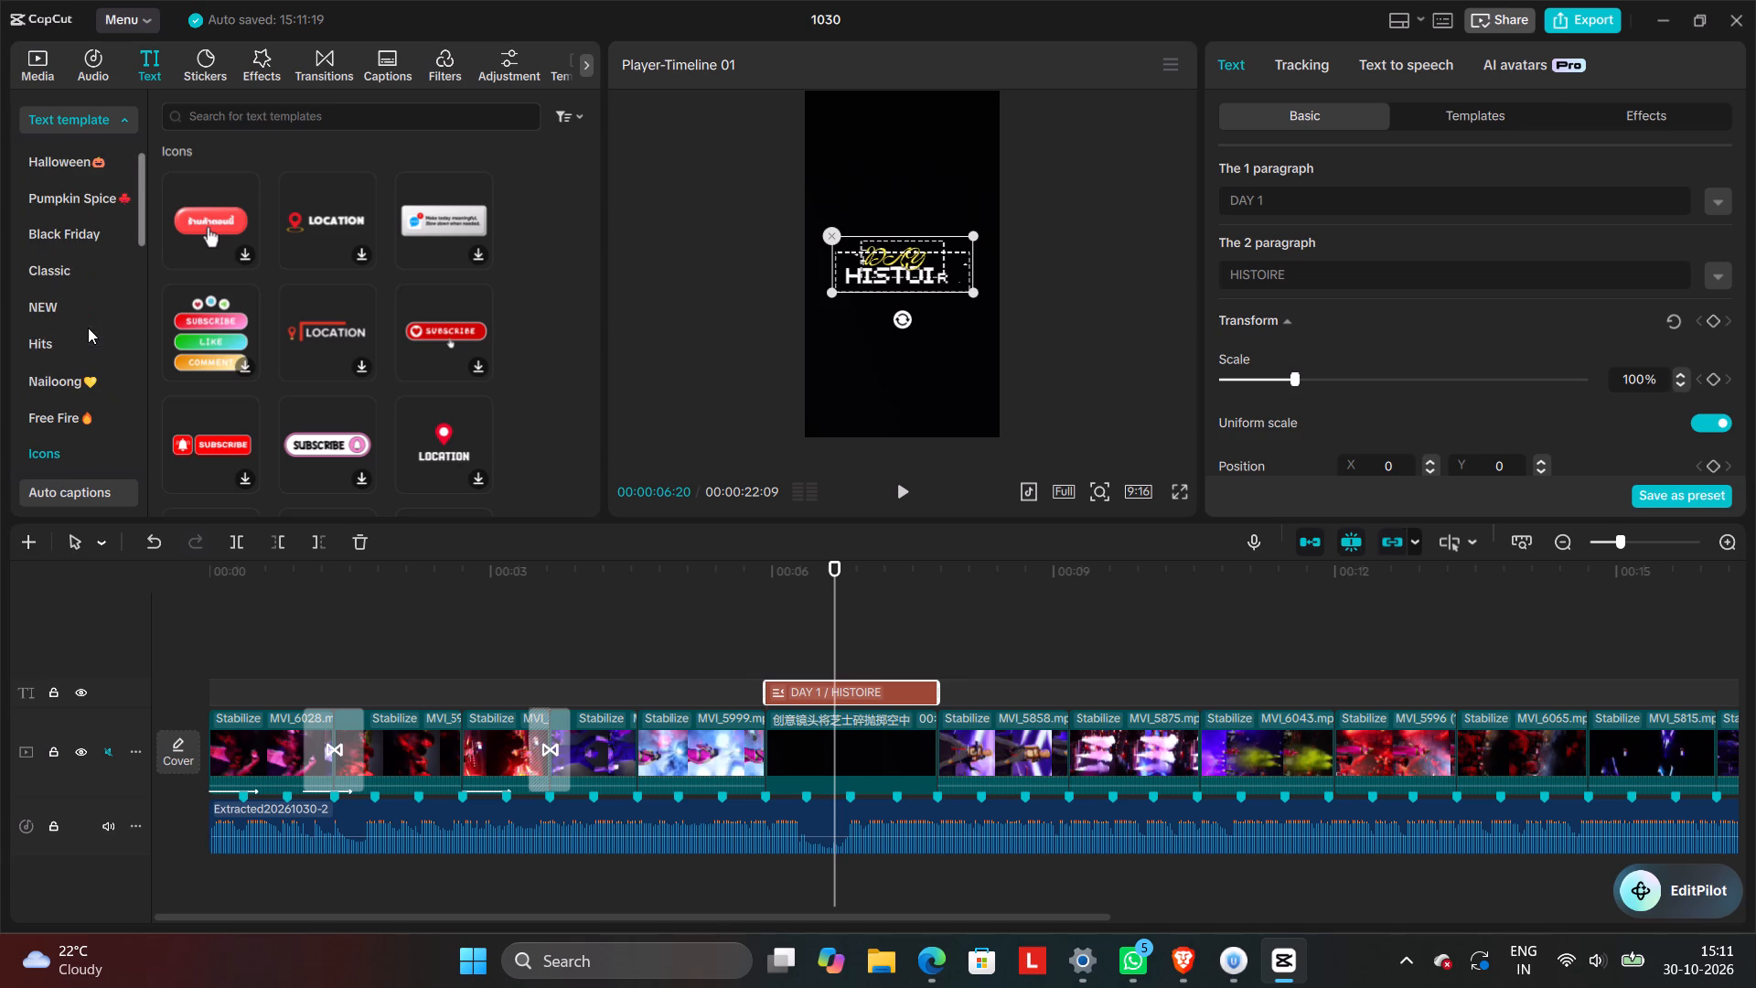
pyautogui.click(85, 330)
pyautogui.click(85, 332)
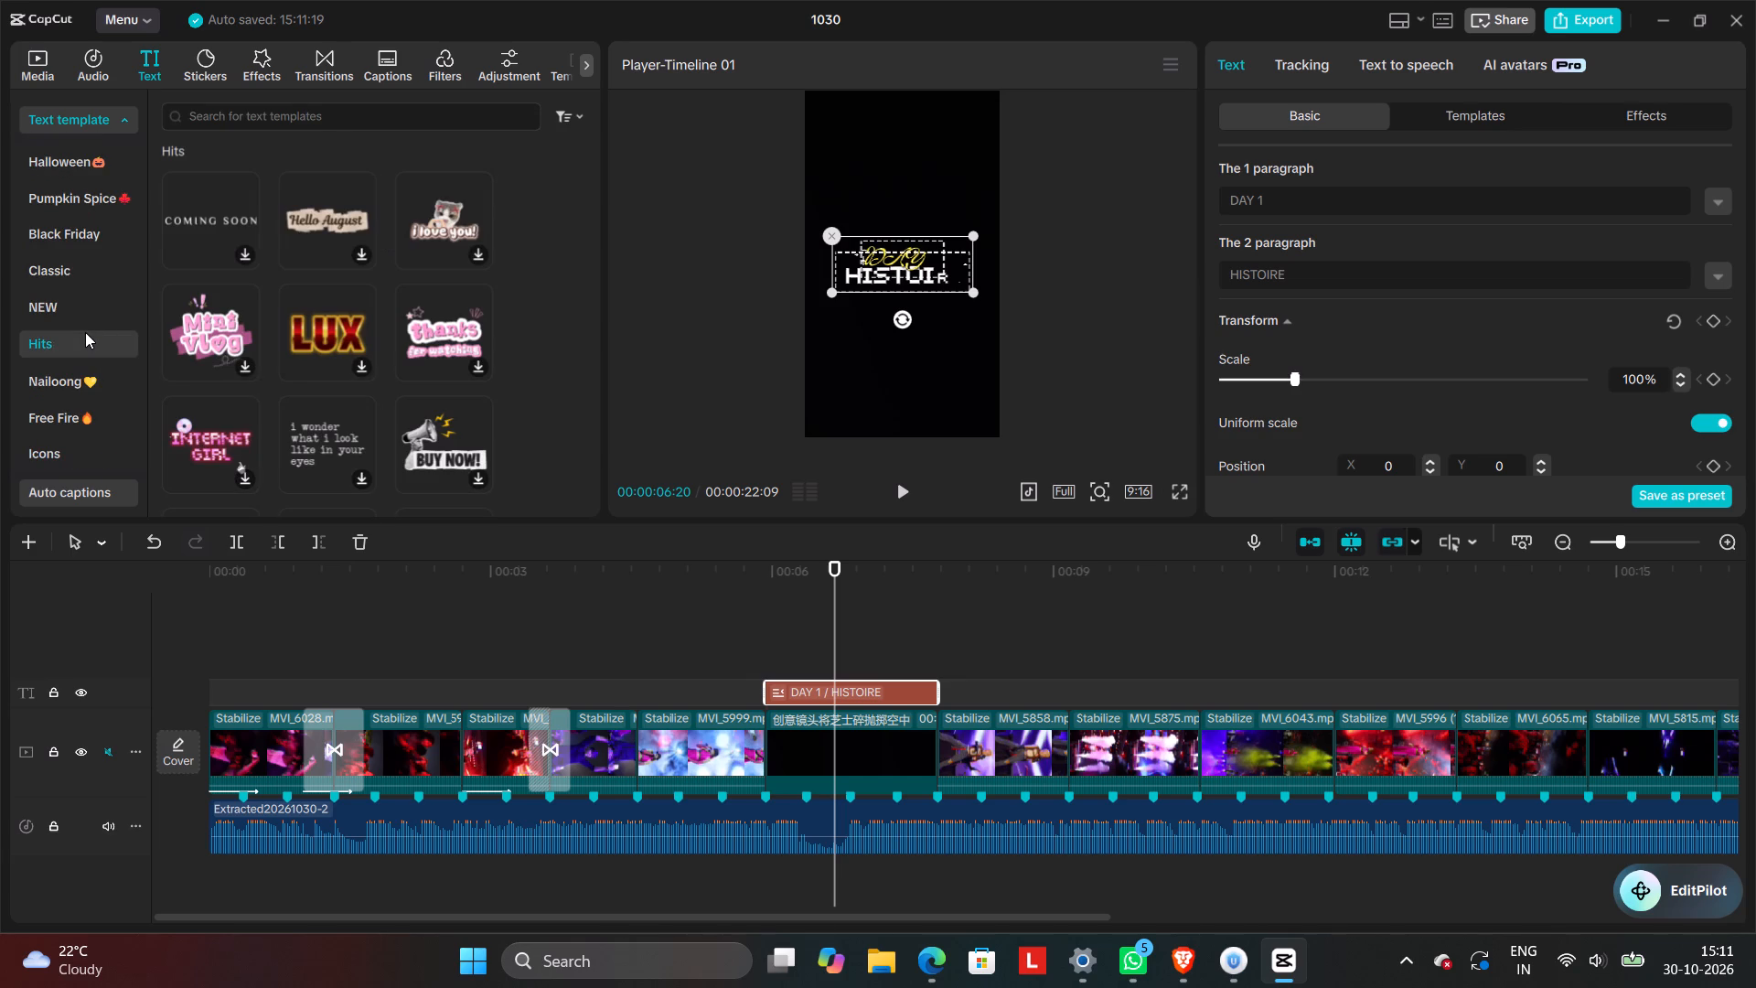
pyautogui.scroll(-2, 255, 312)
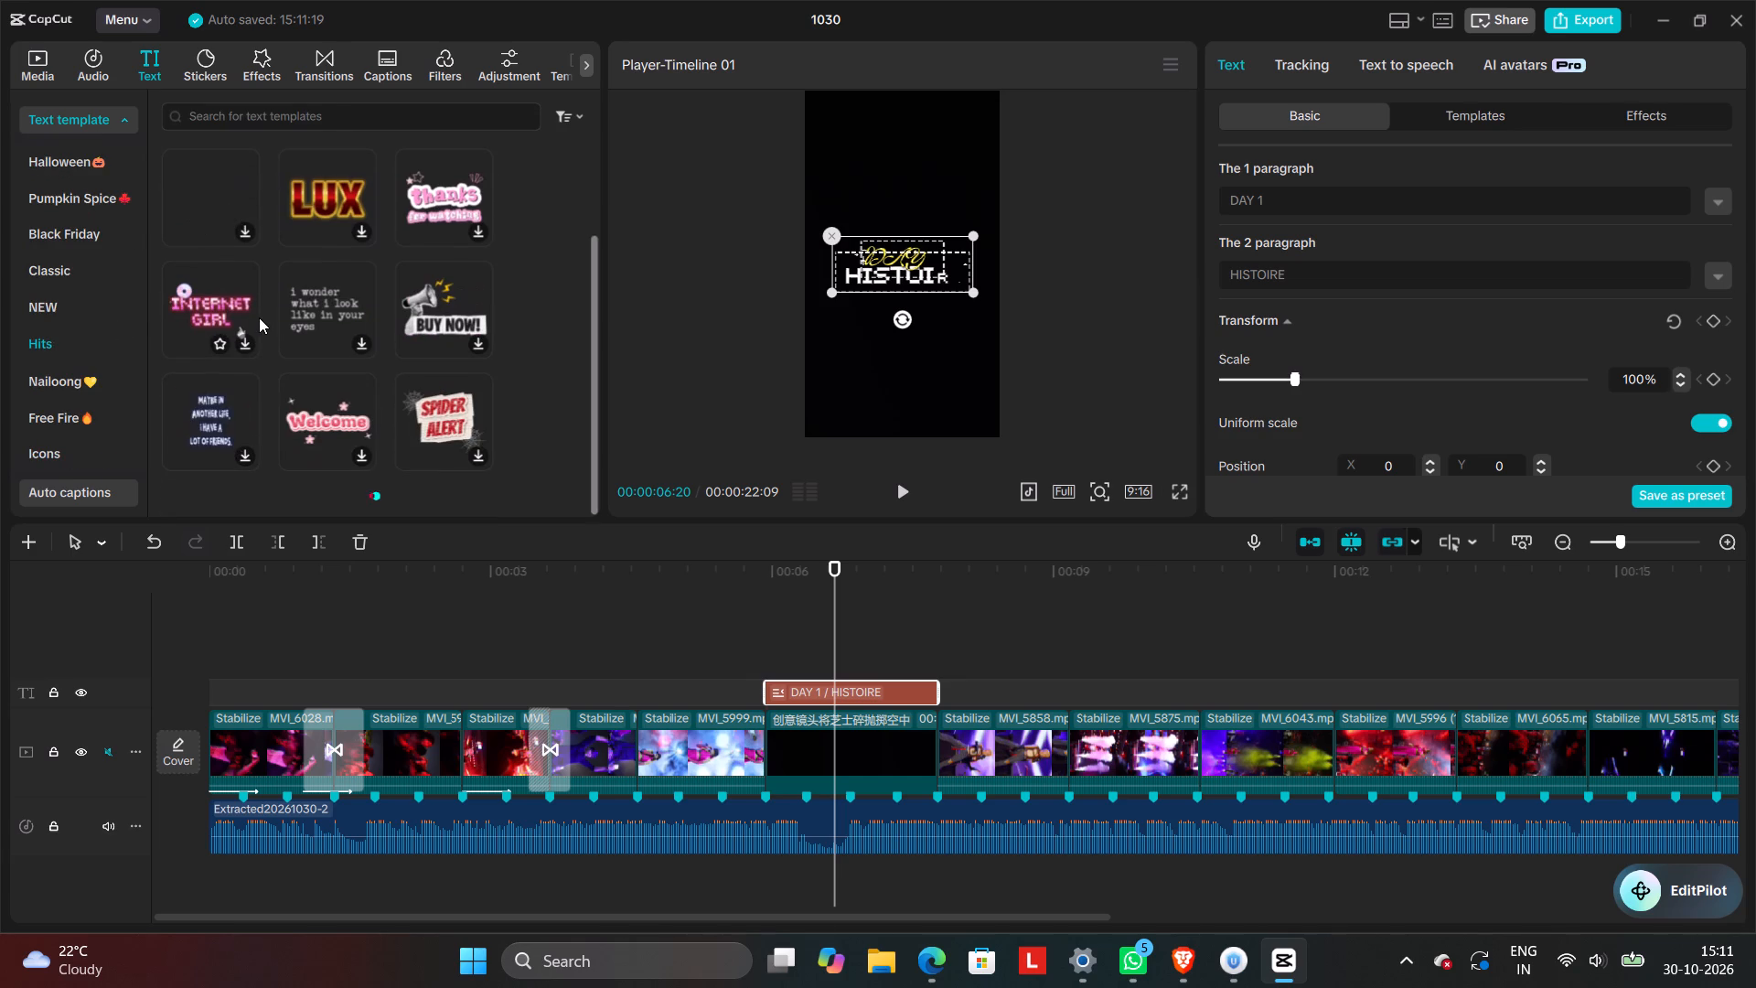
pyautogui.scroll(-4, 259, 323)
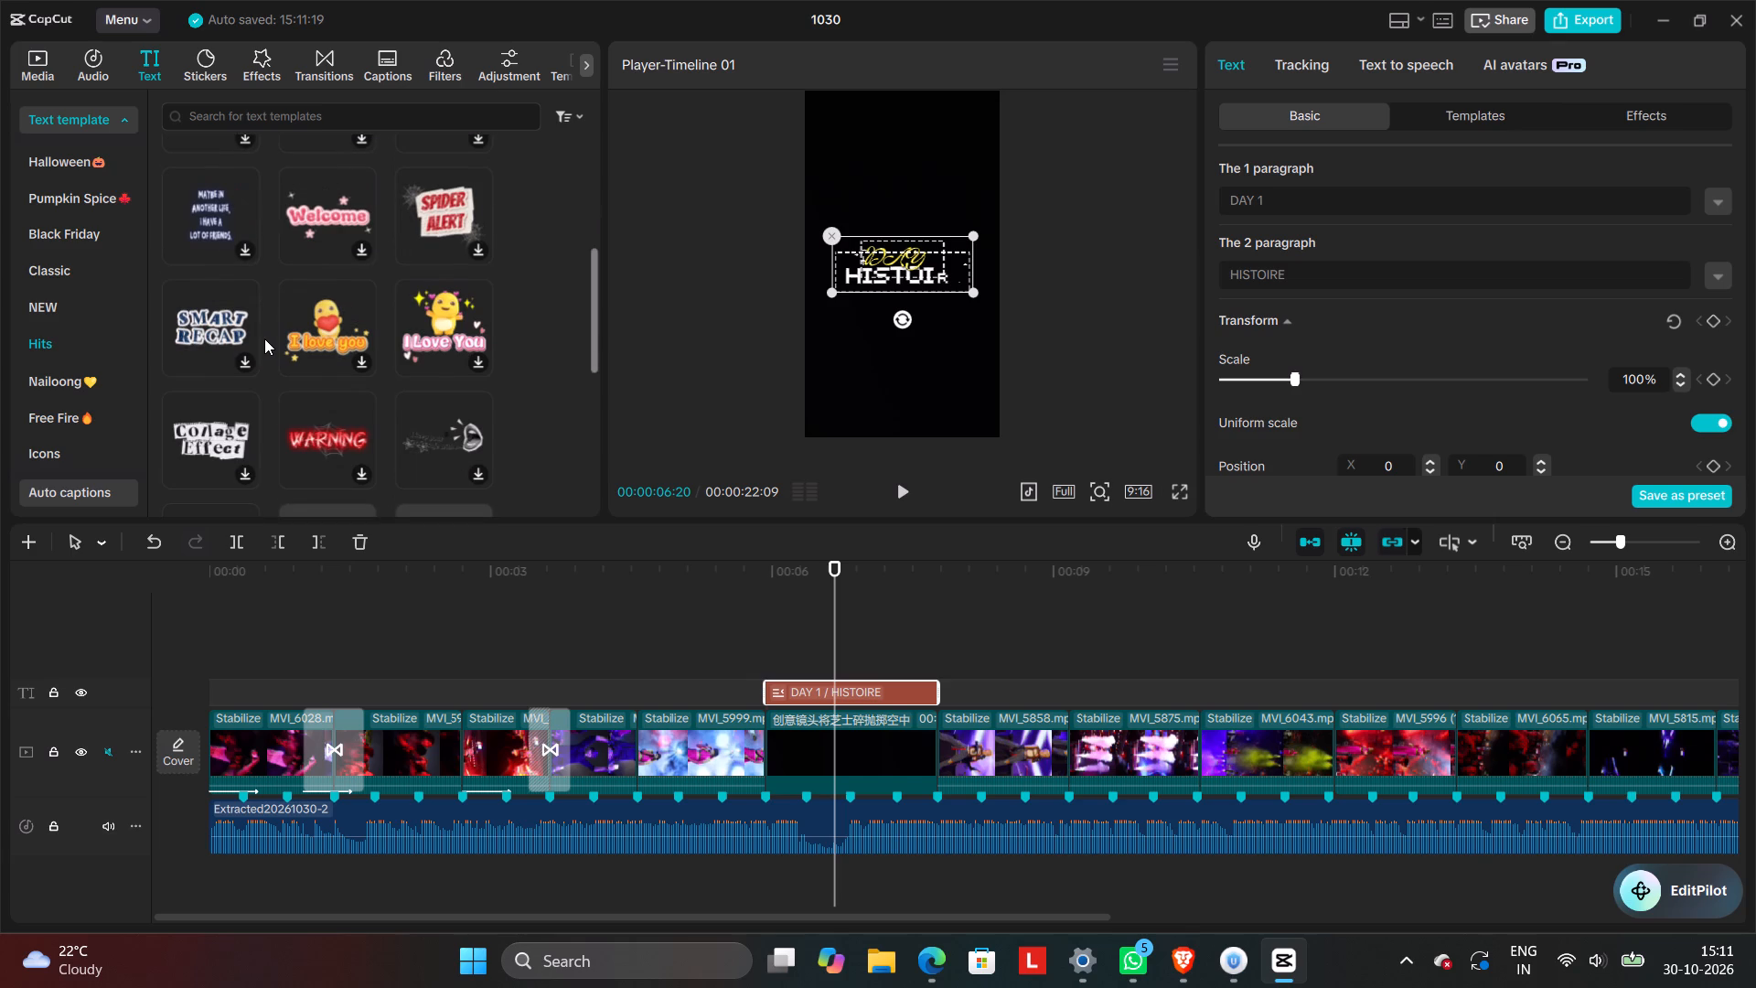
pyautogui.scroll(-4, 260, 353)
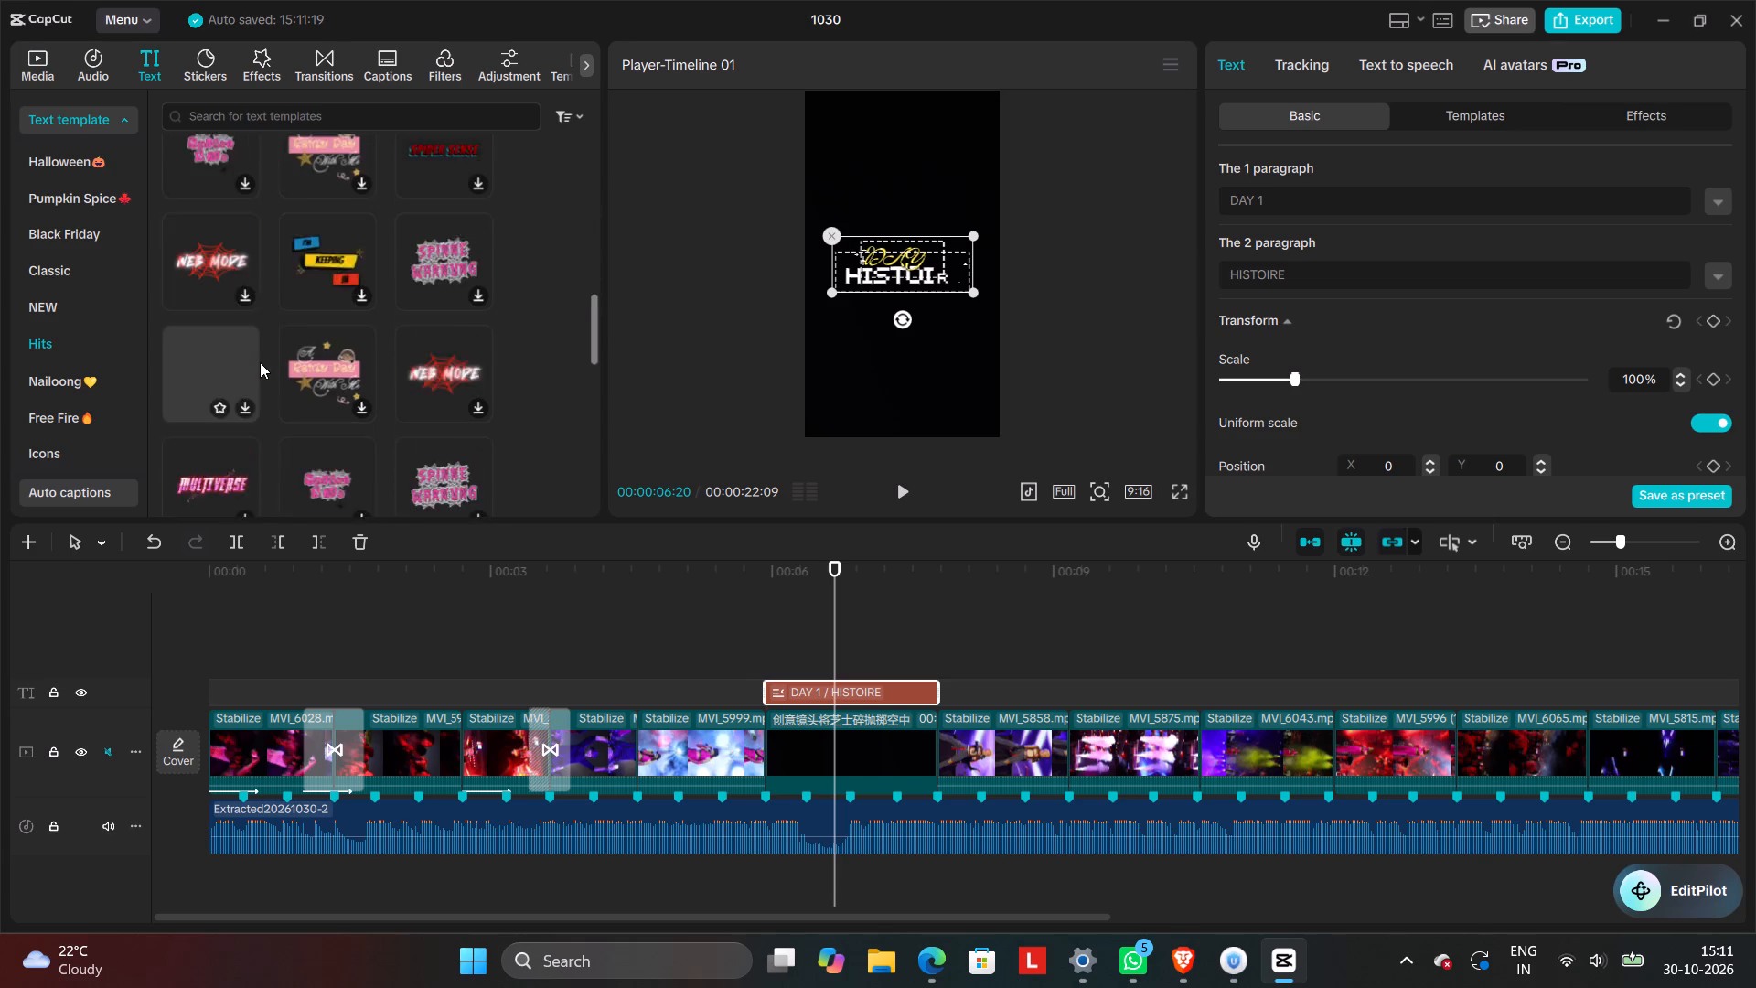
pyautogui.scroll(-2, 260, 362)
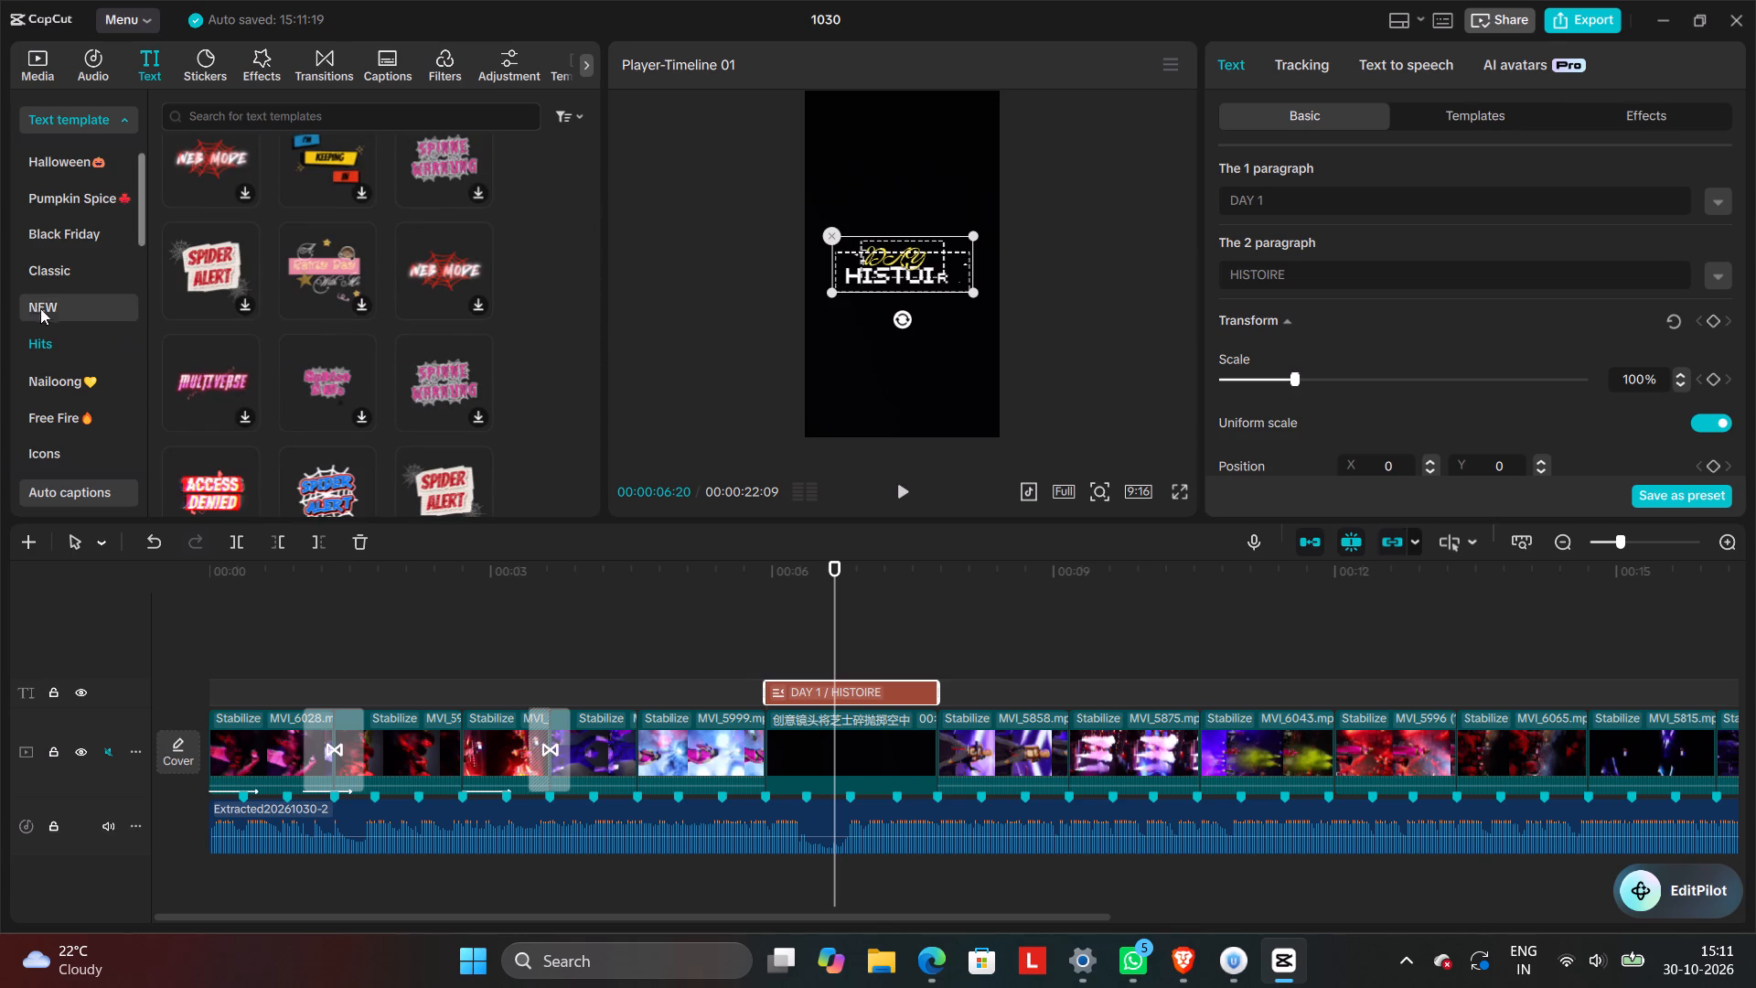
pyautogui.scroll(-4, 218, 311)
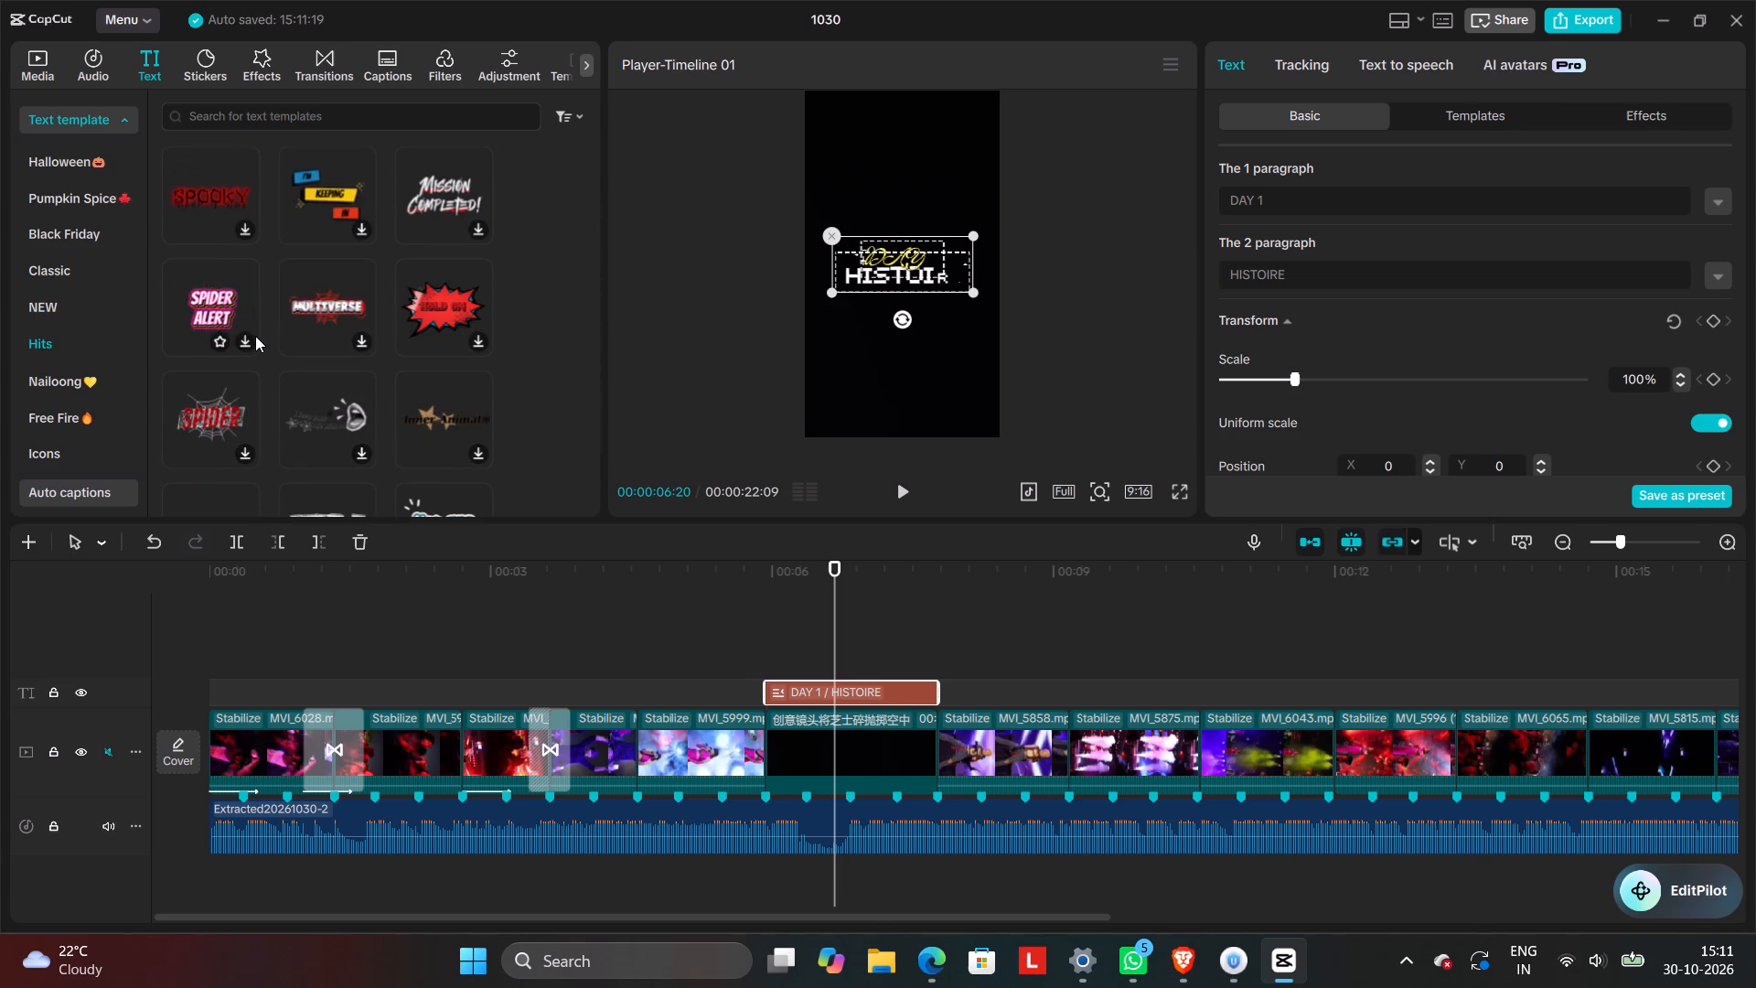
pyautogui.scroll(-3, 255, 336)
# Look through the Trending text templates to the end of the category and on into the B.Duck ones.
pyautogui.scroll(5, 101, 349)
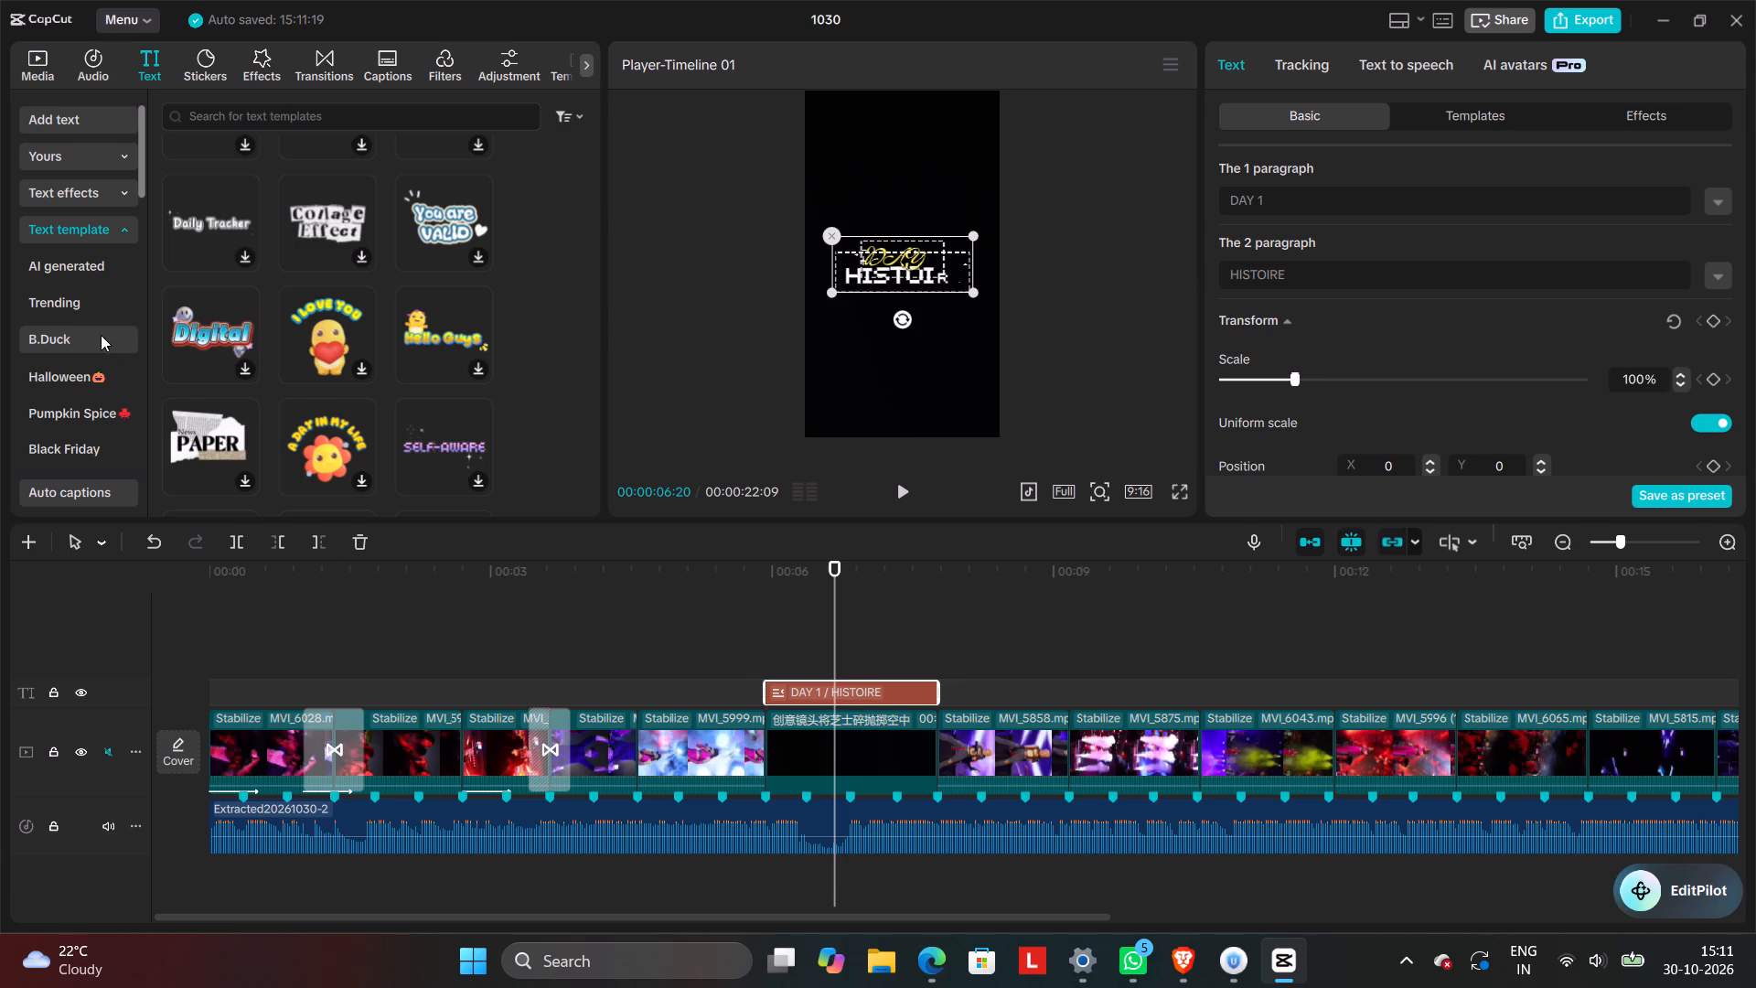
pyautogui.click(99, 304)
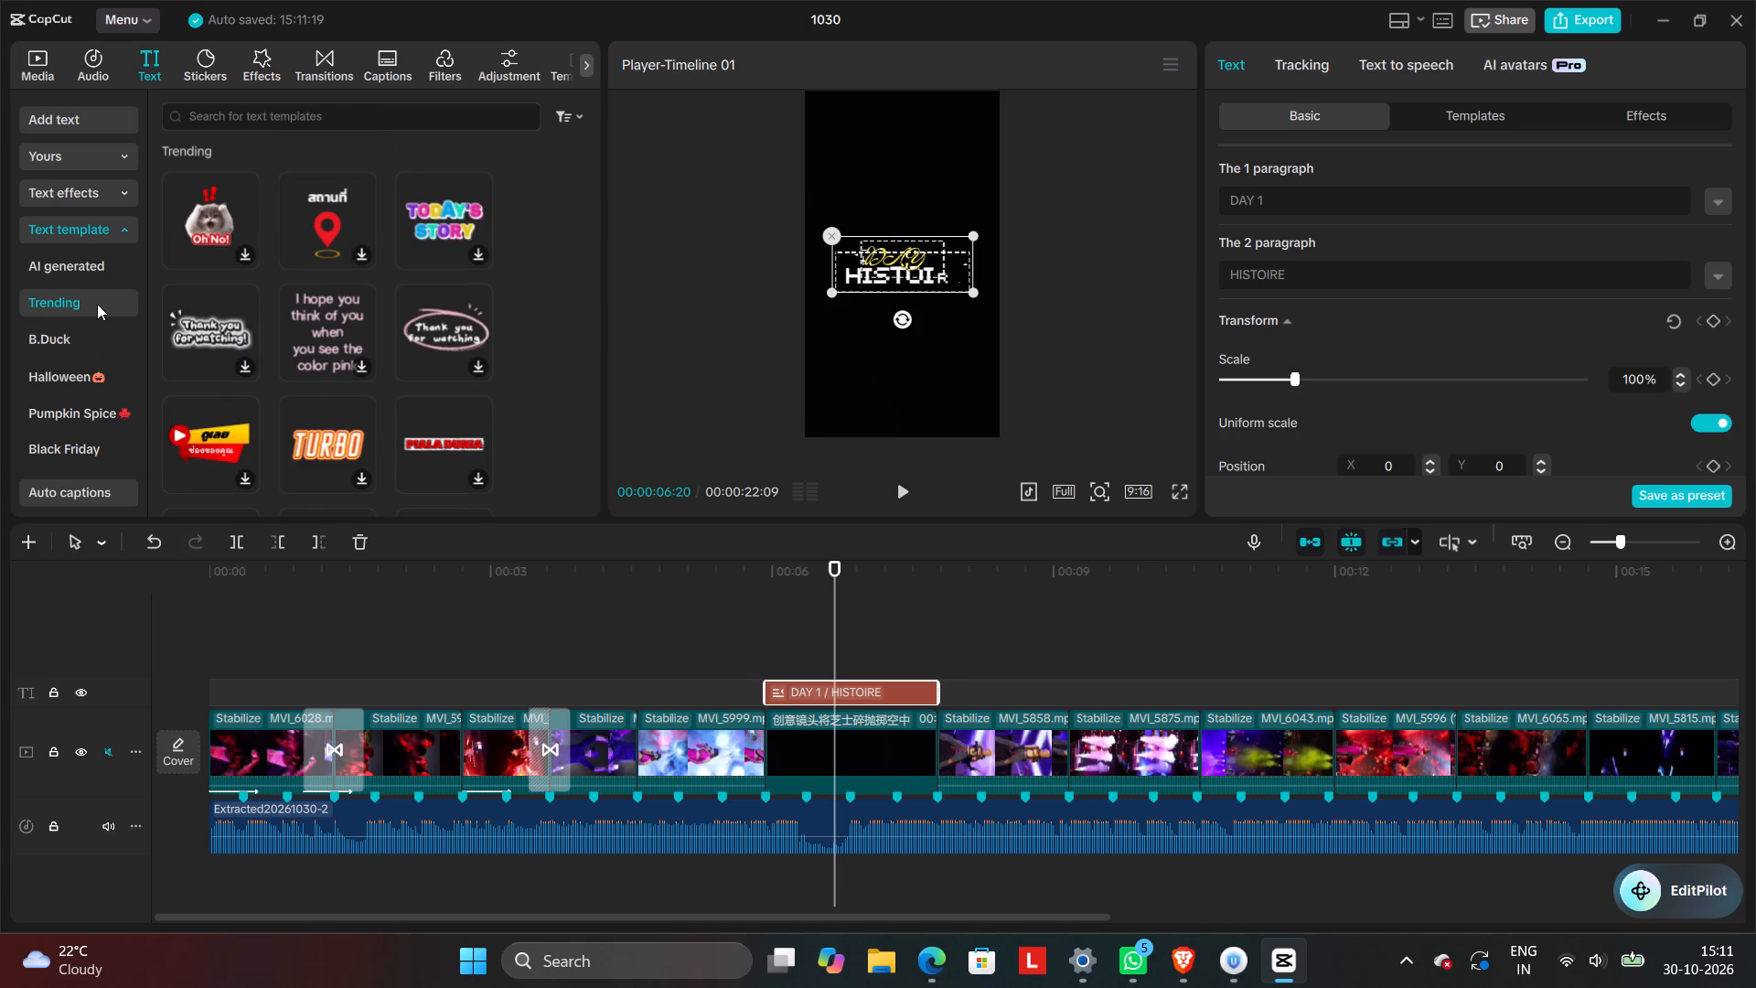
pyautogui.scroll(-2, 223, 252)
pyautogui.scroll(-3, 392, 387)
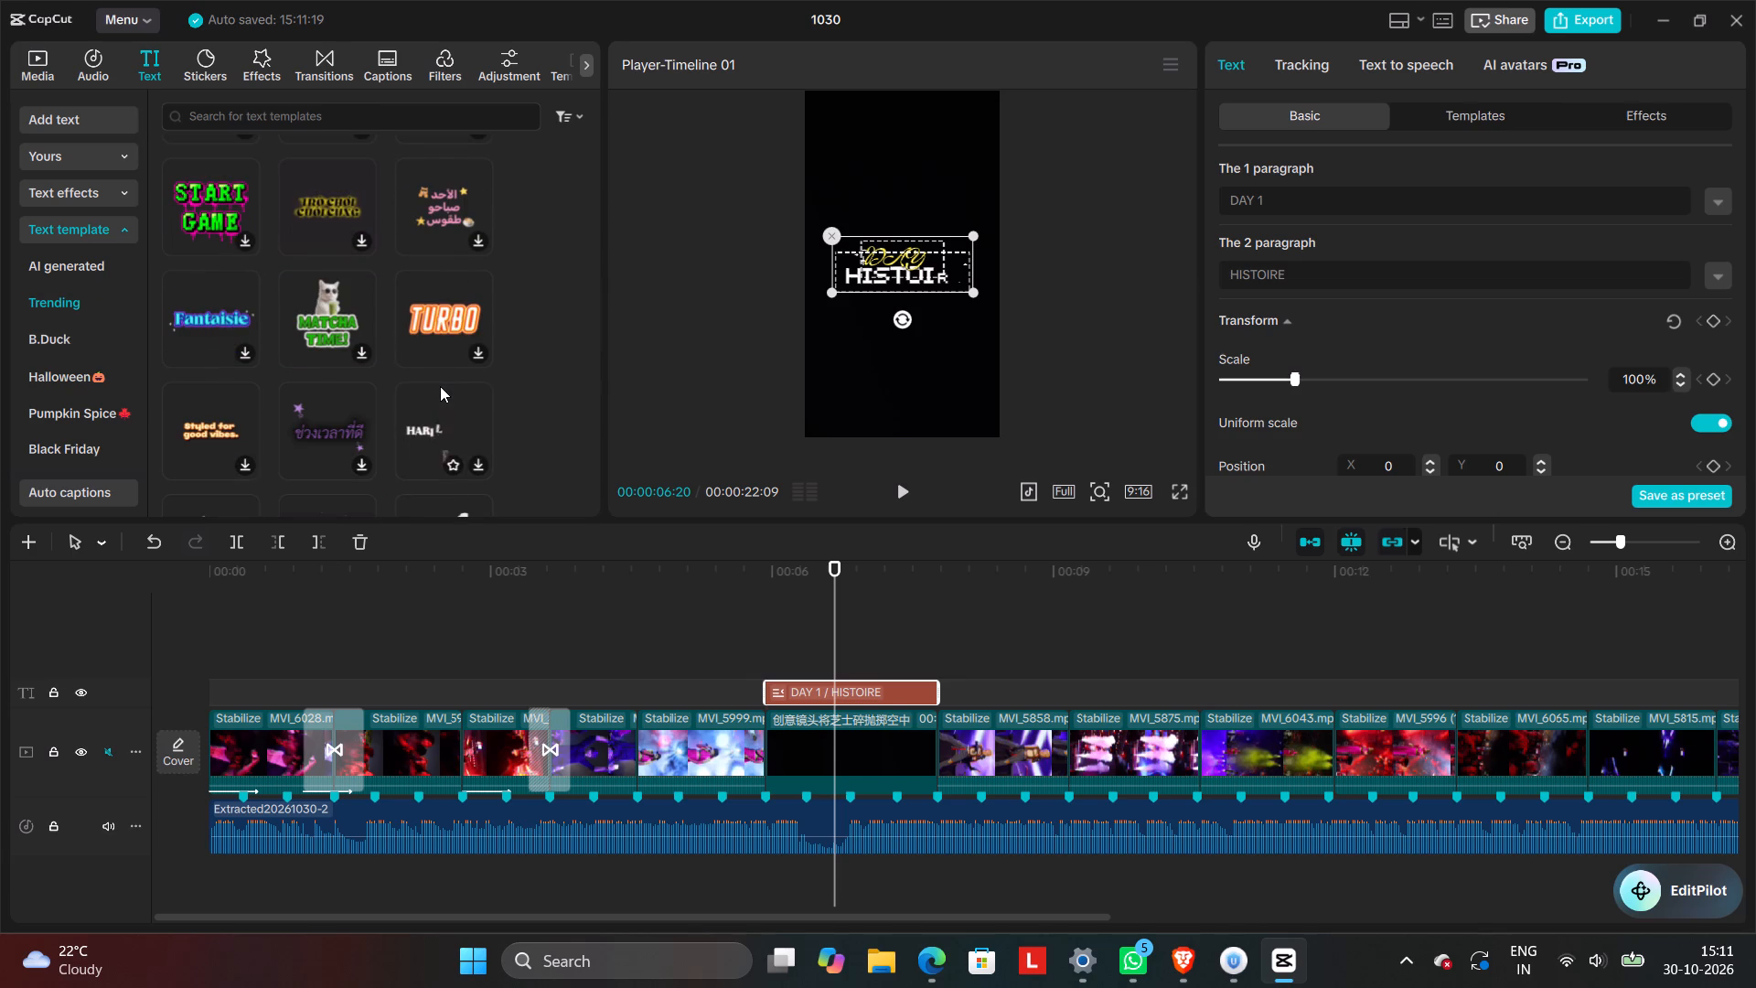
pyautogui.scroll(-4, 440, 386)
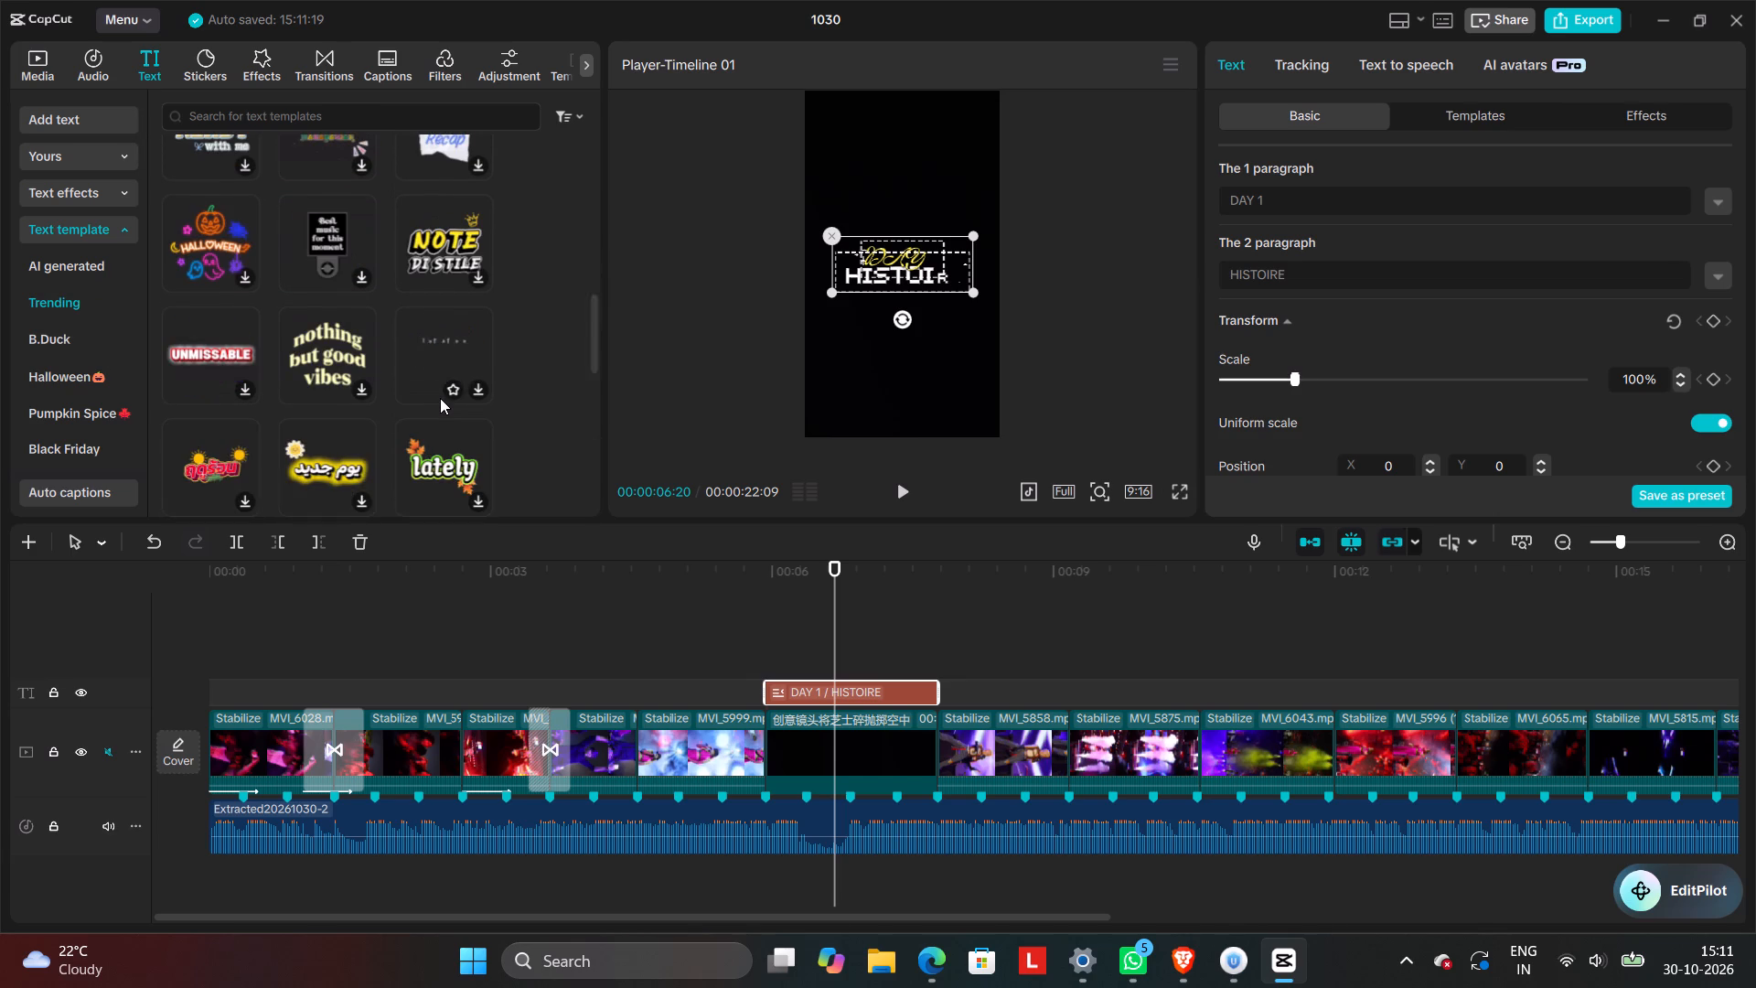
pyautogui.scroll(-4, 440, 398)
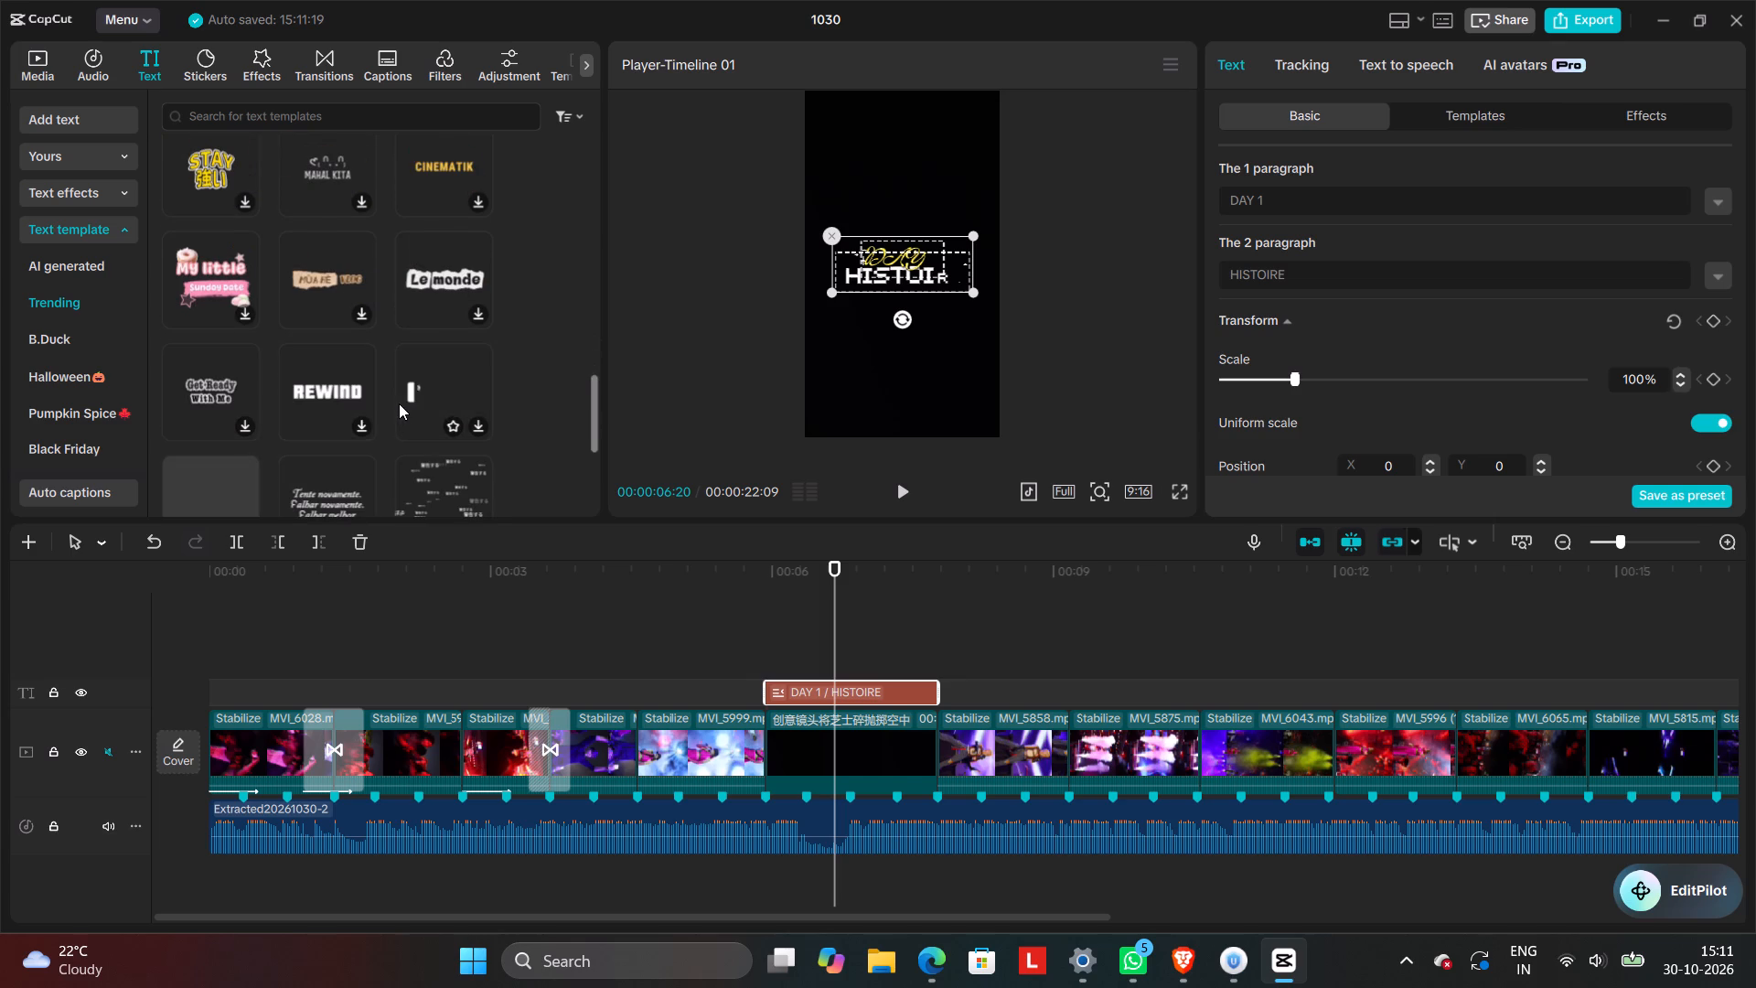
pyautogui.scroll(-2, 402, 403)
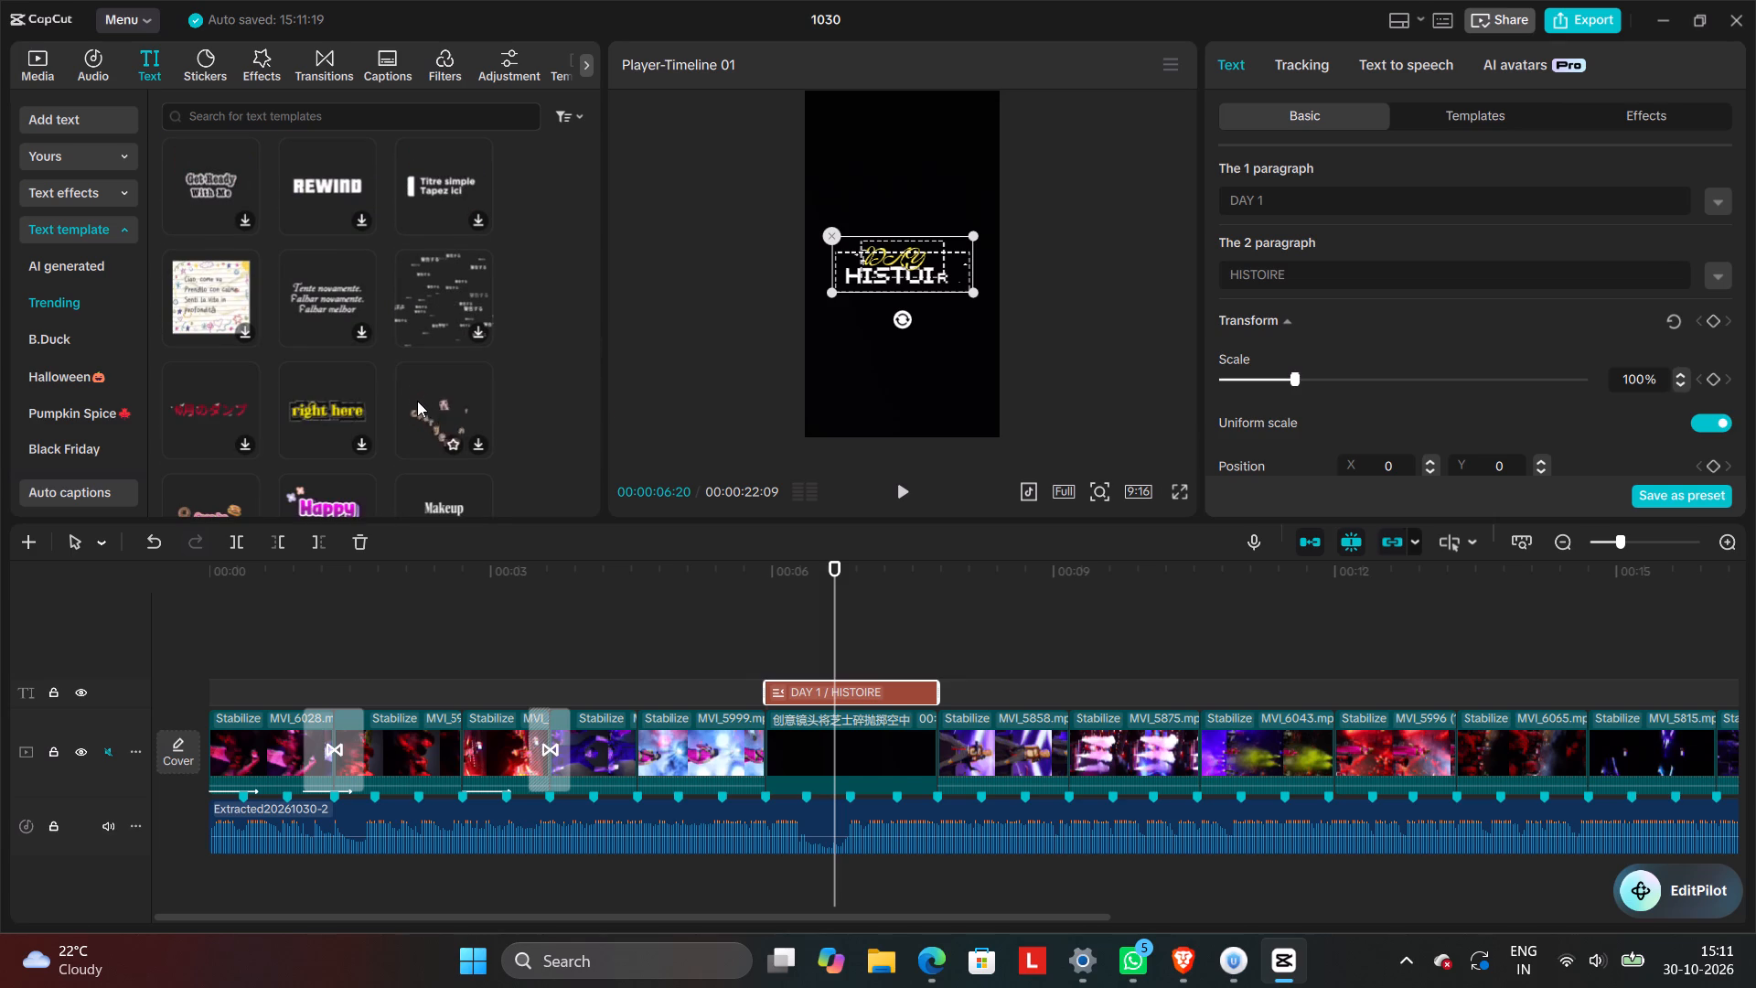
pyautogui.scroll(-2, 417, 401)
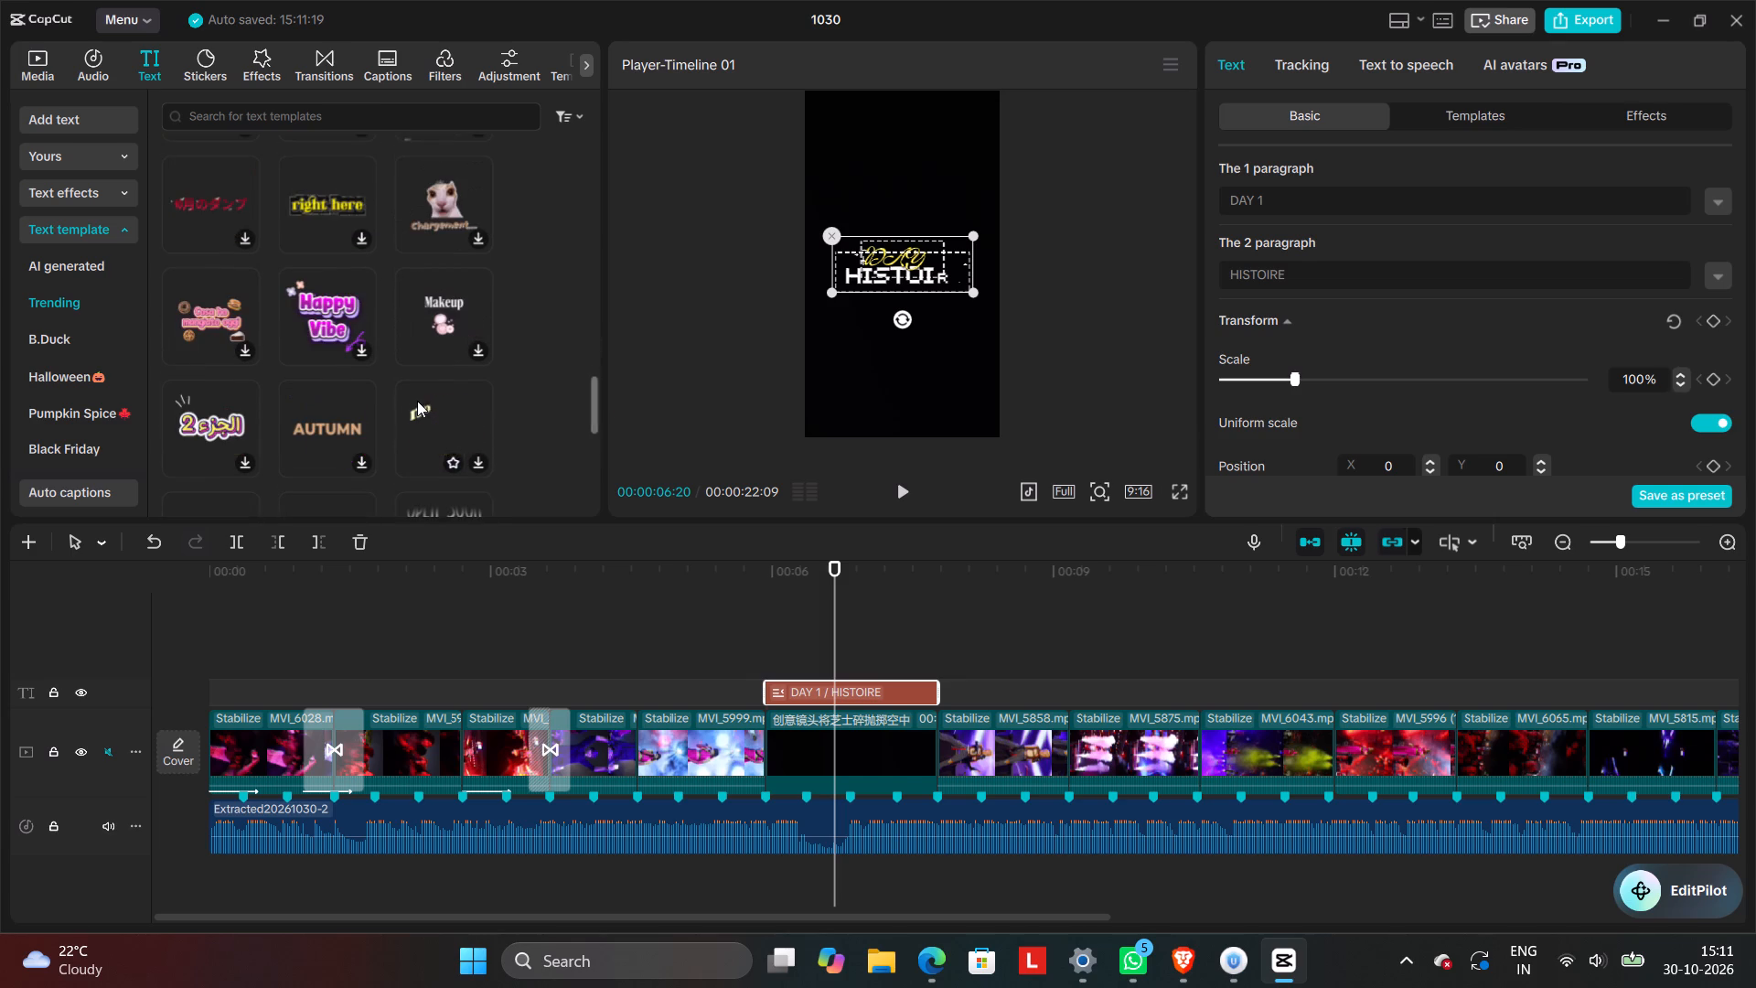
pyautogui.scroll(-3, 417, 401)
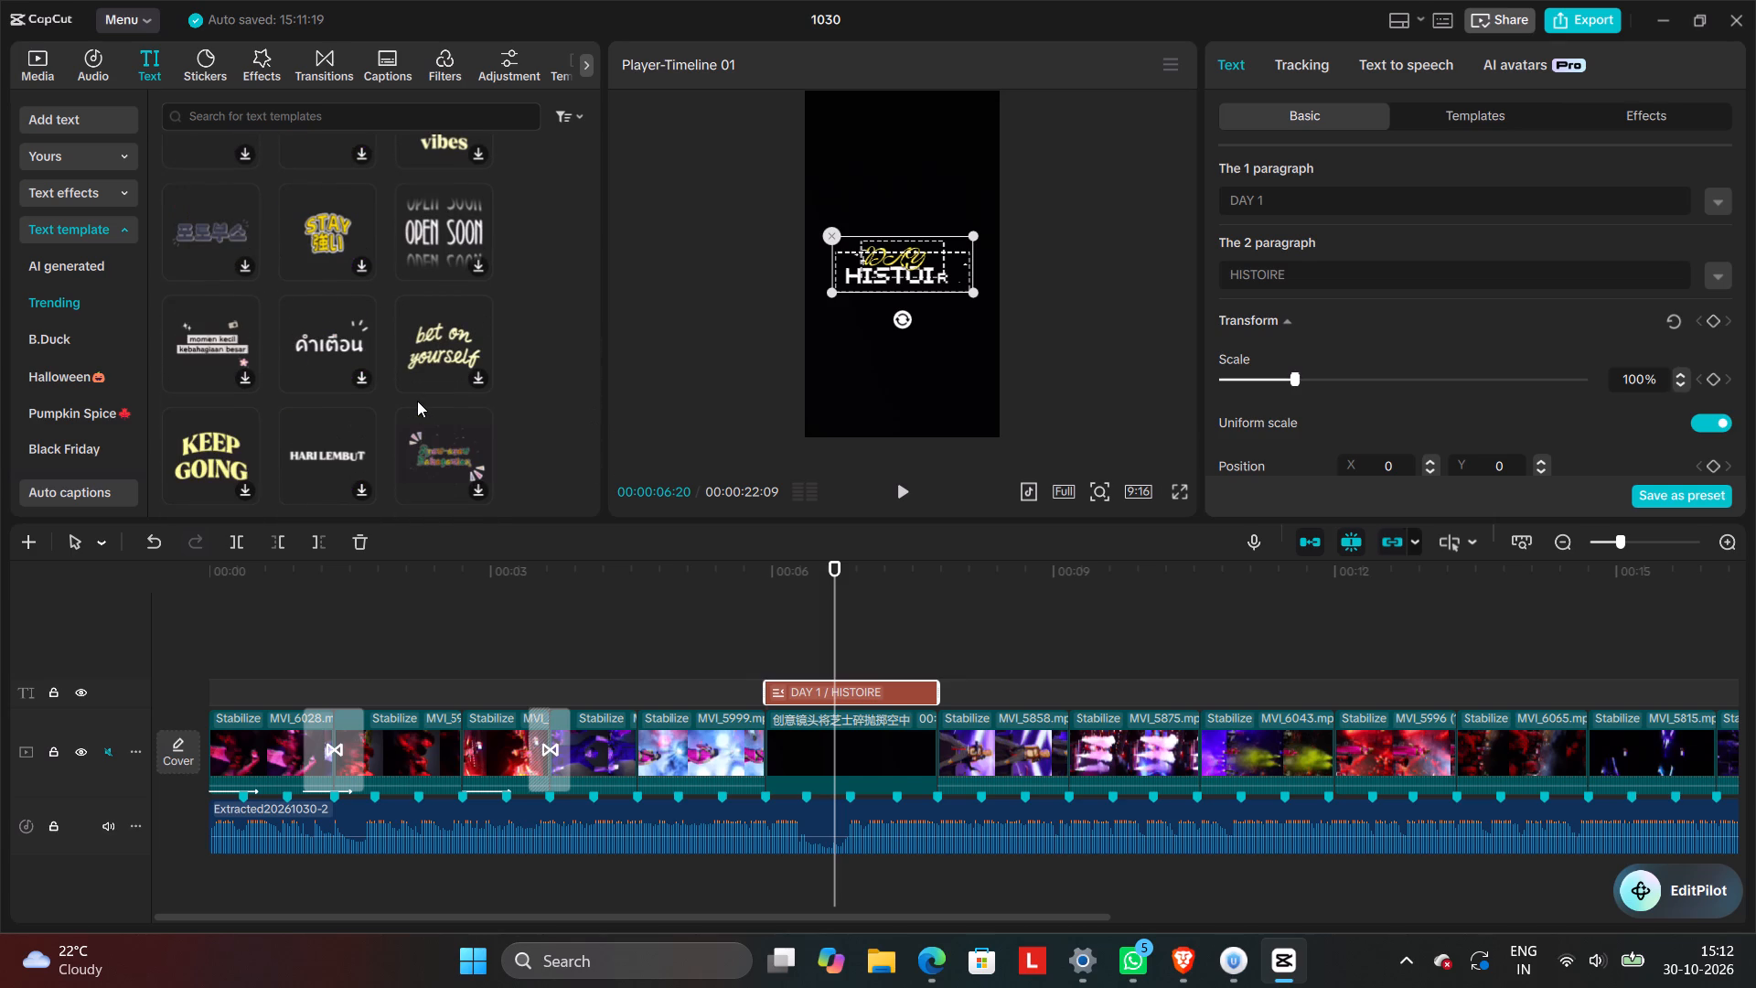
pyautogui.scroll(-2, 417, 401)
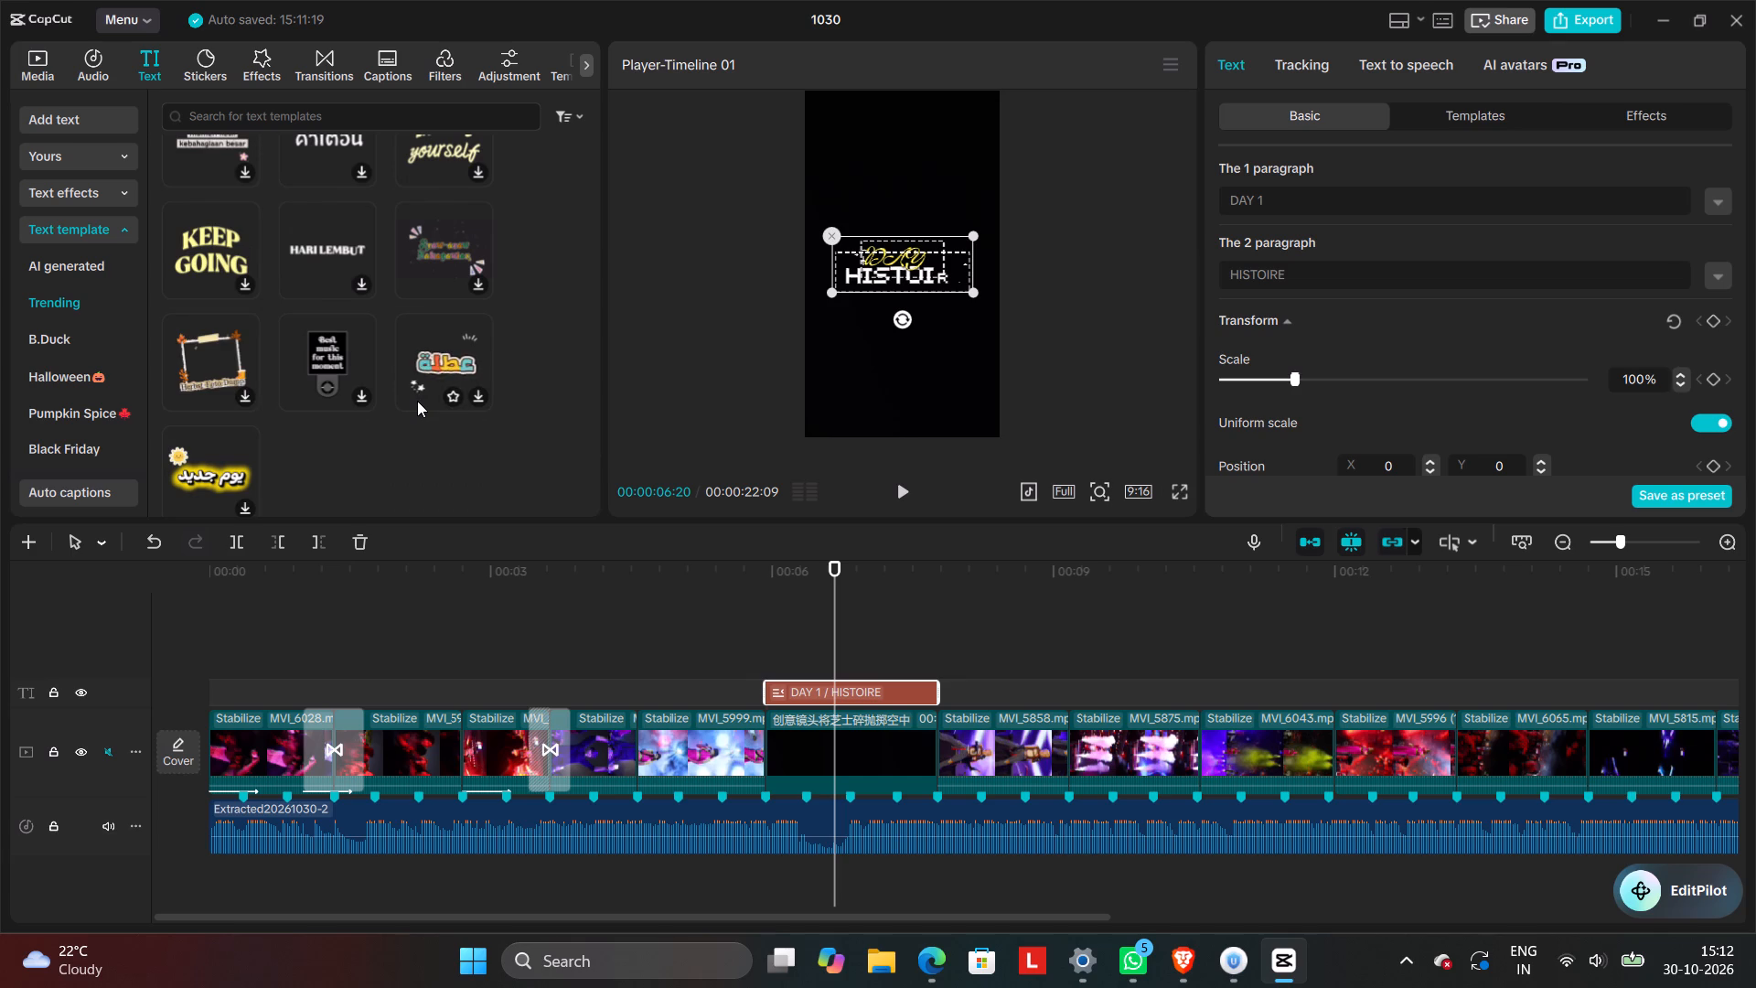
pyautogui.scroll(-2, 417, 401)
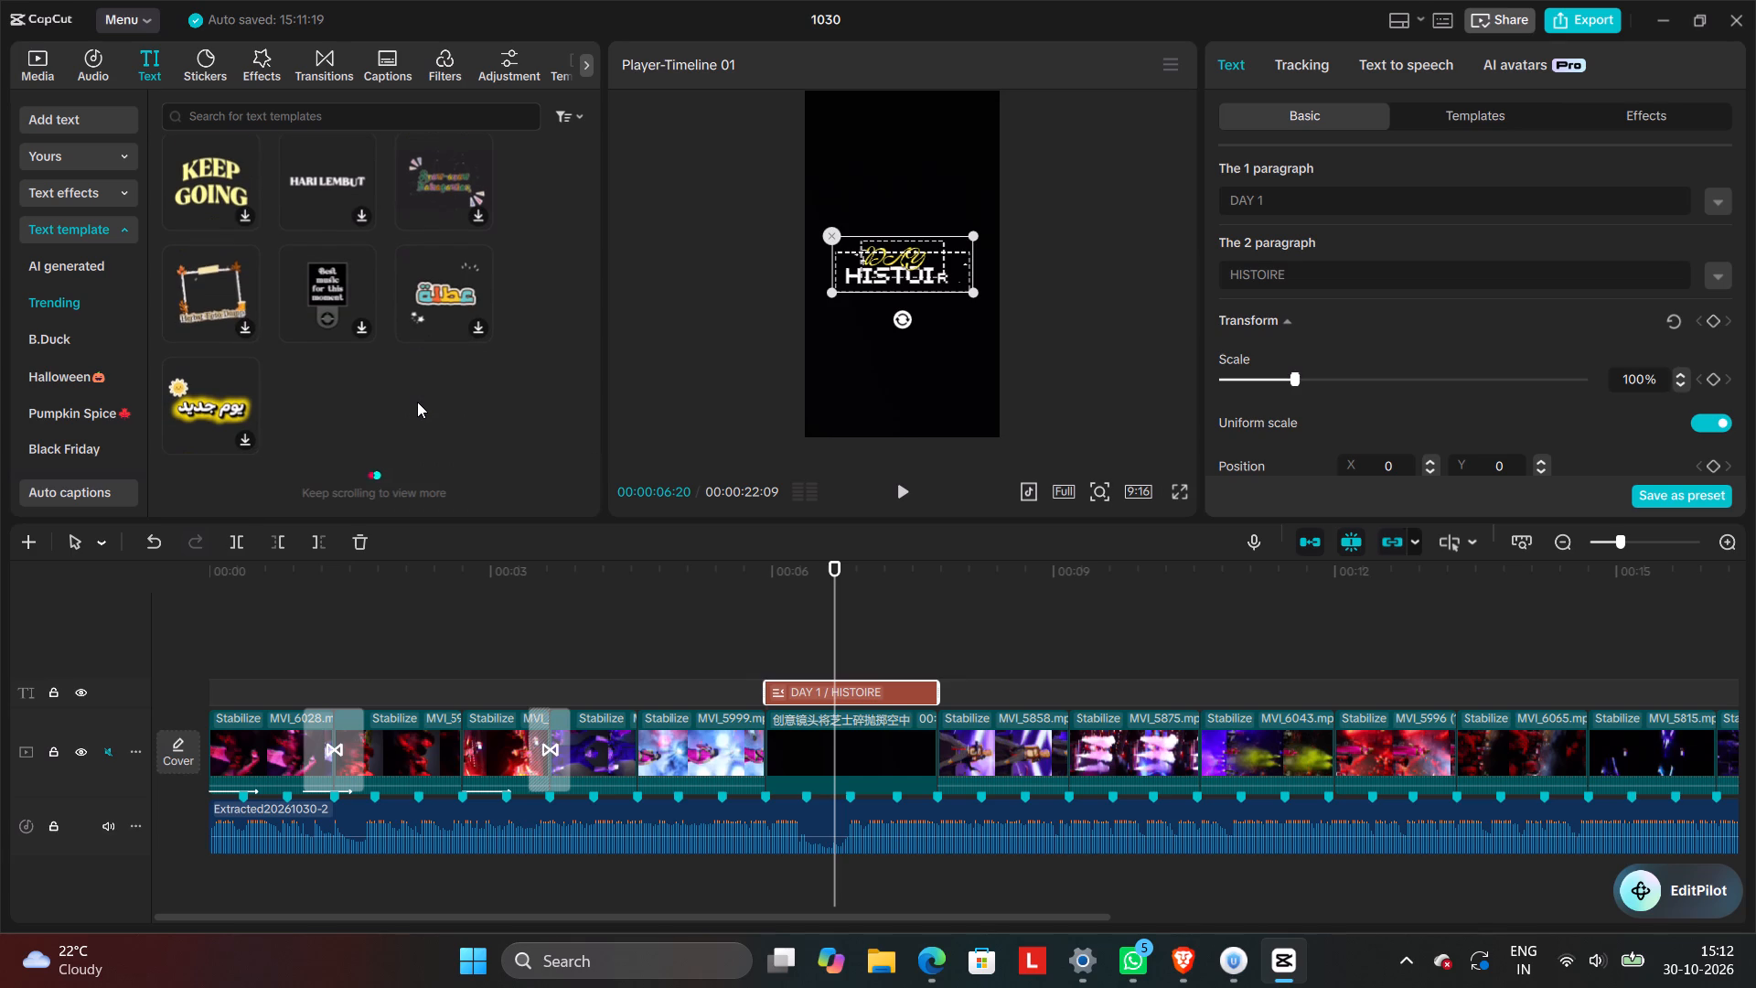
pyautogui.scroll(-2, 417, 402)
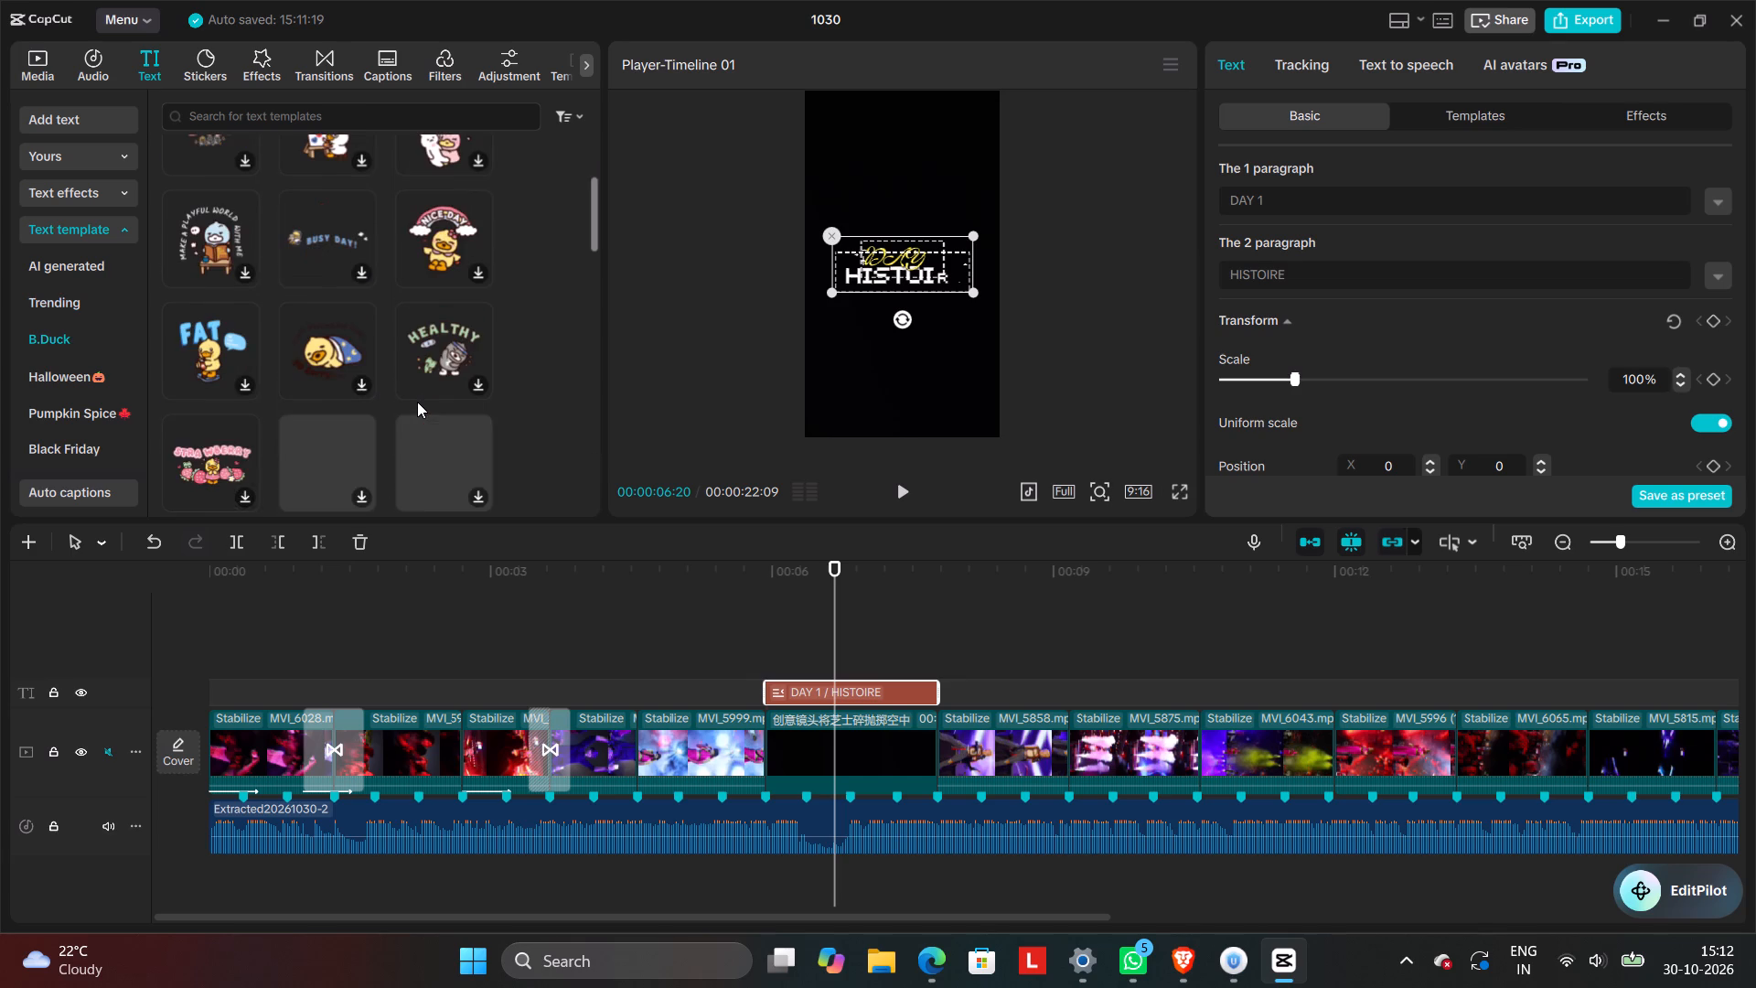
pyautogui.scroll(-4, 417, 402)
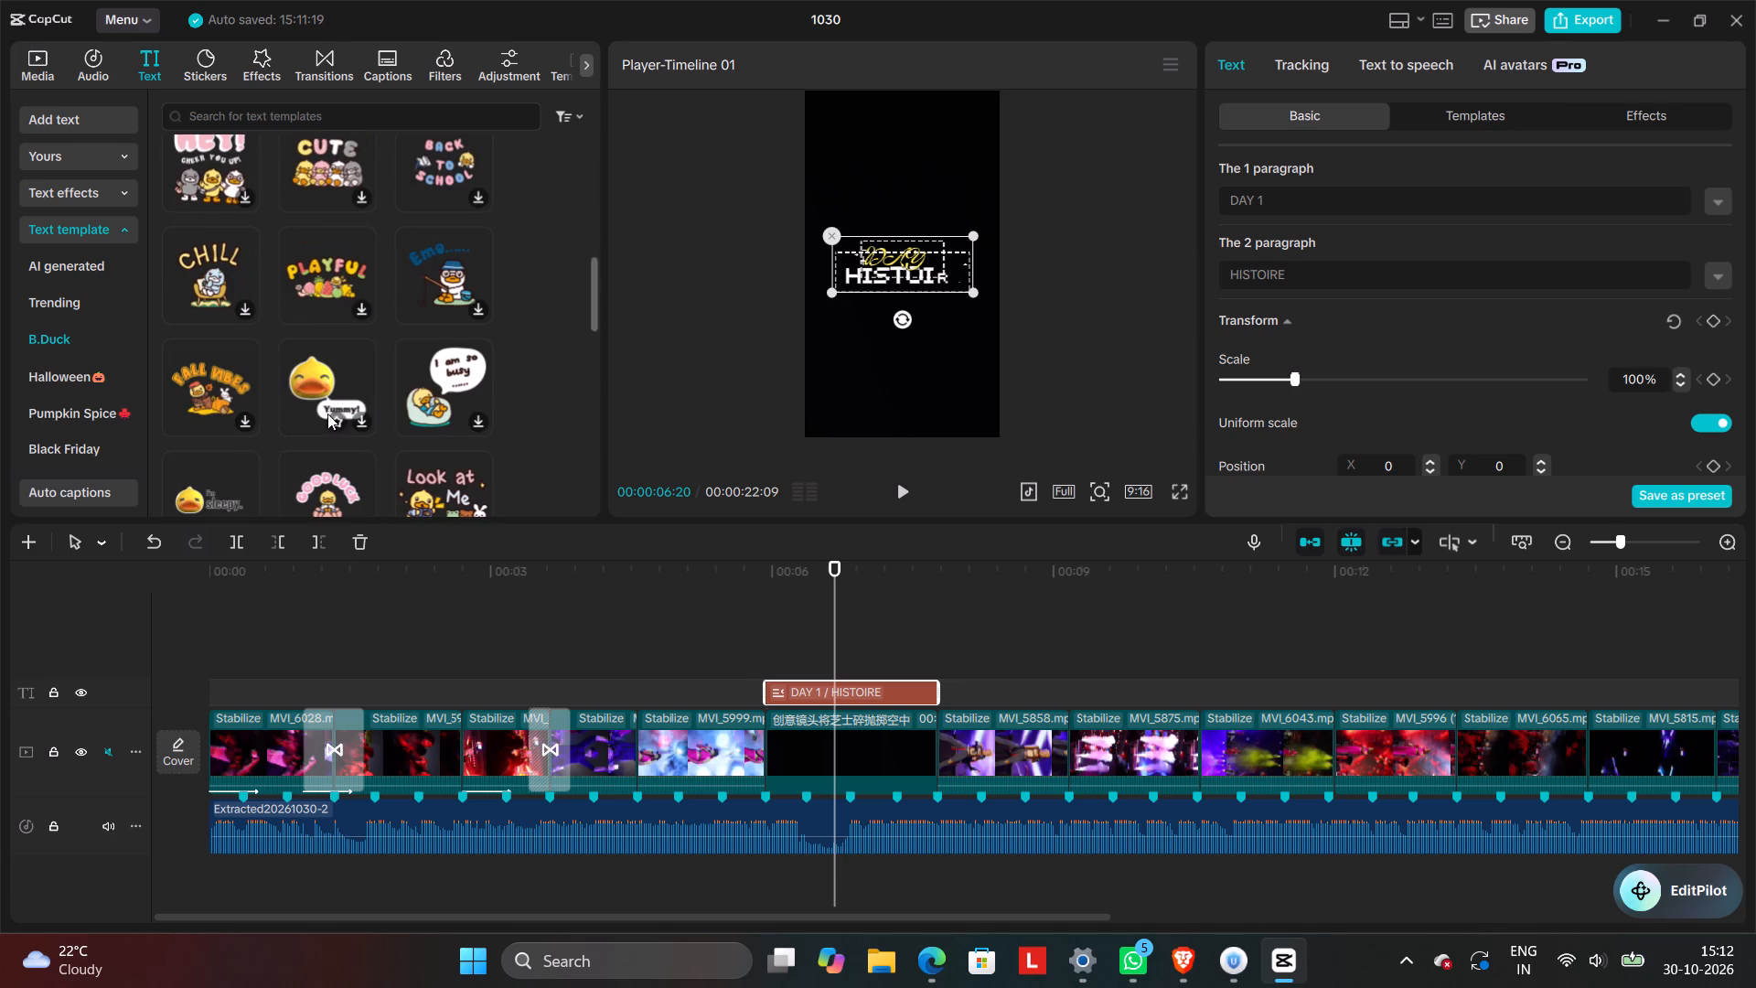
# Look through the Black Friday text templates for a suitable title style.
pyautogui.scroll(-1, 119, 377)
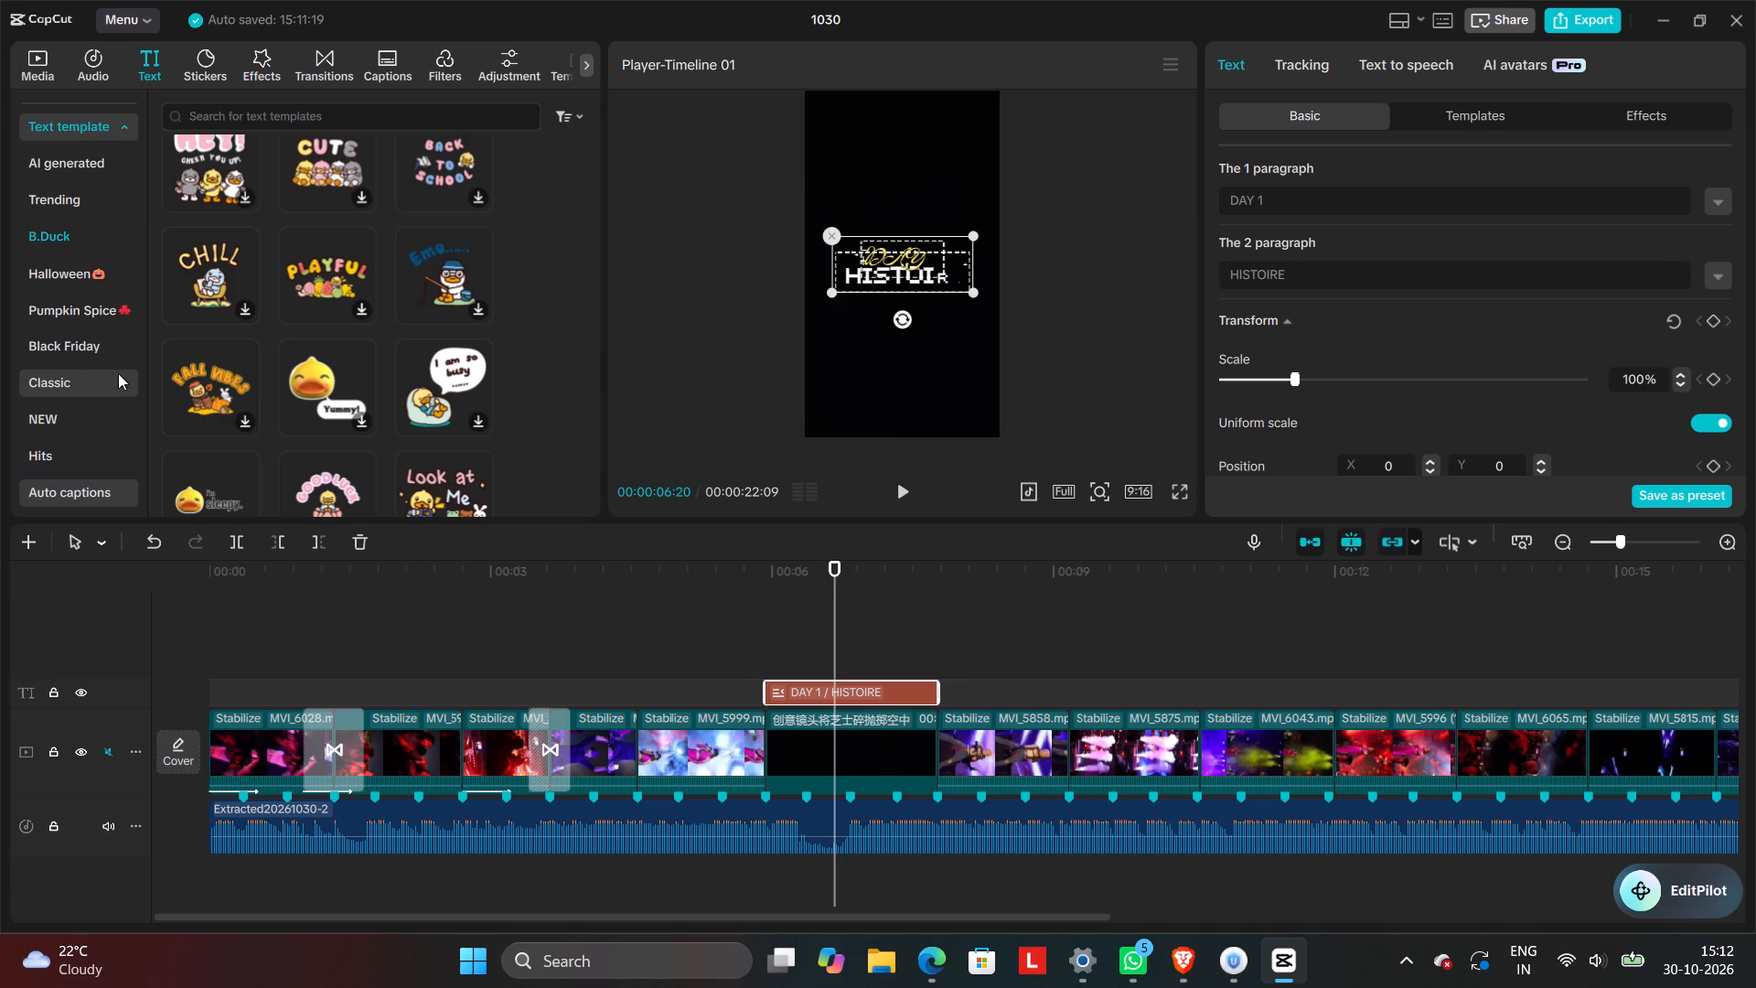
pyautogui.click(118, 350)
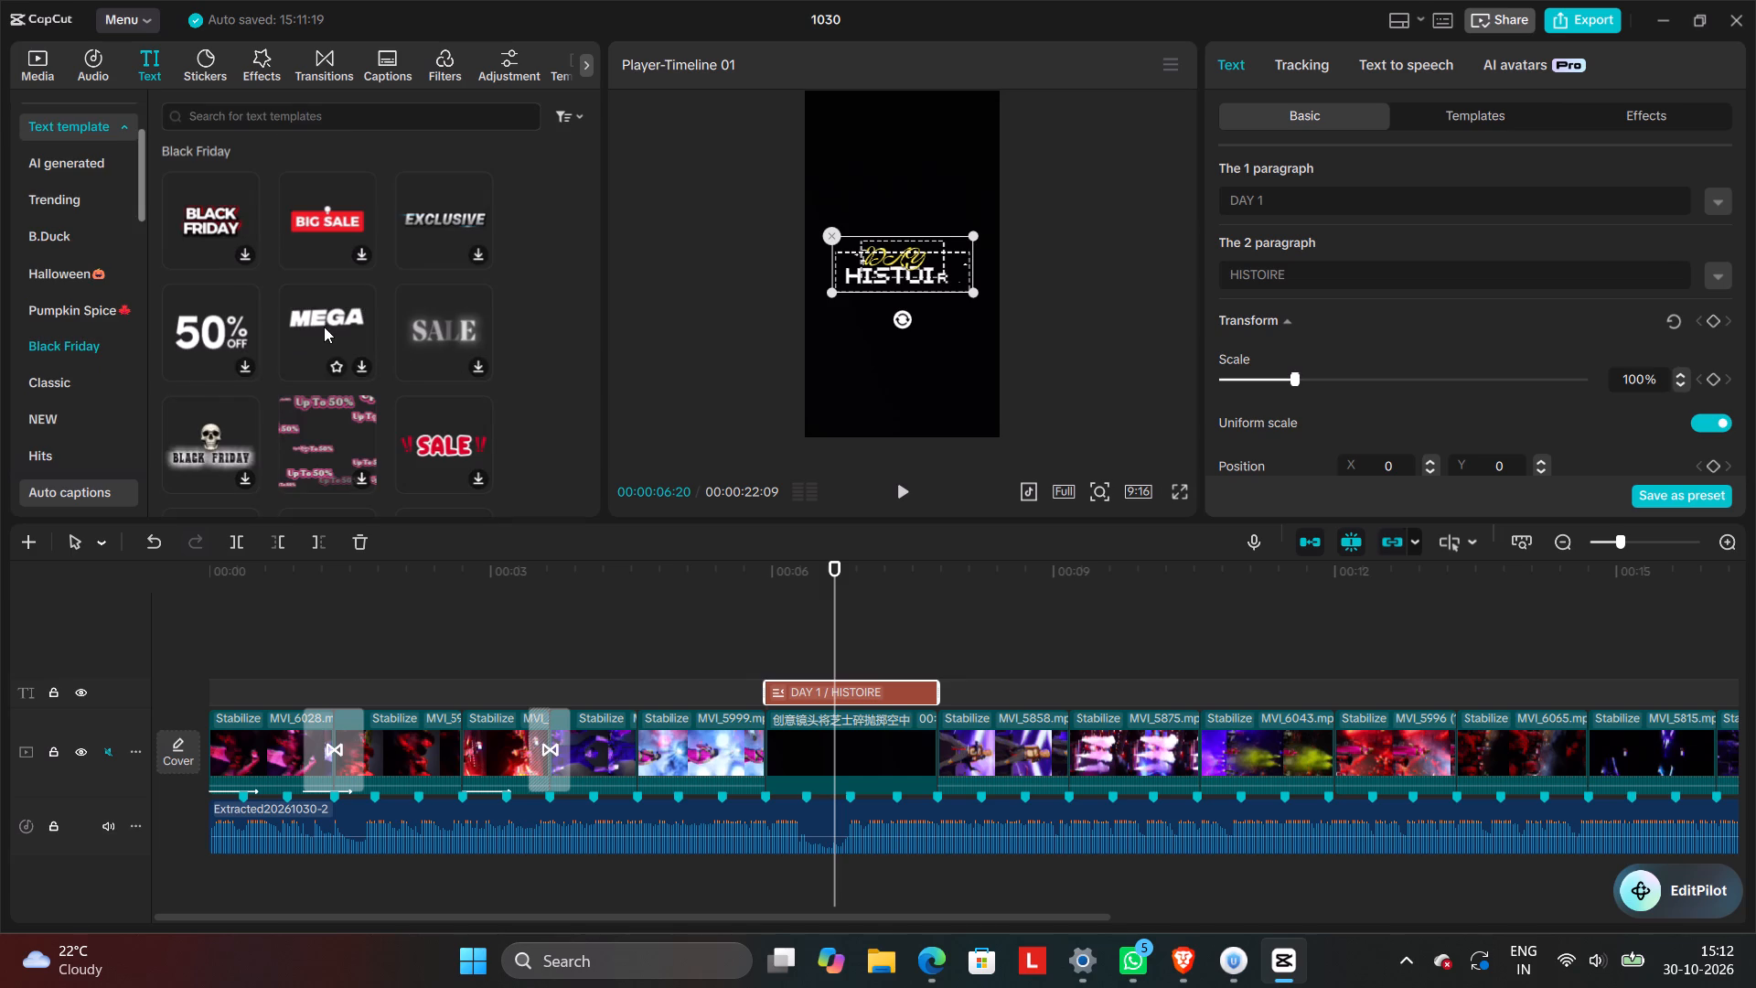
pyautogui.scroll(-4, 324, 327)
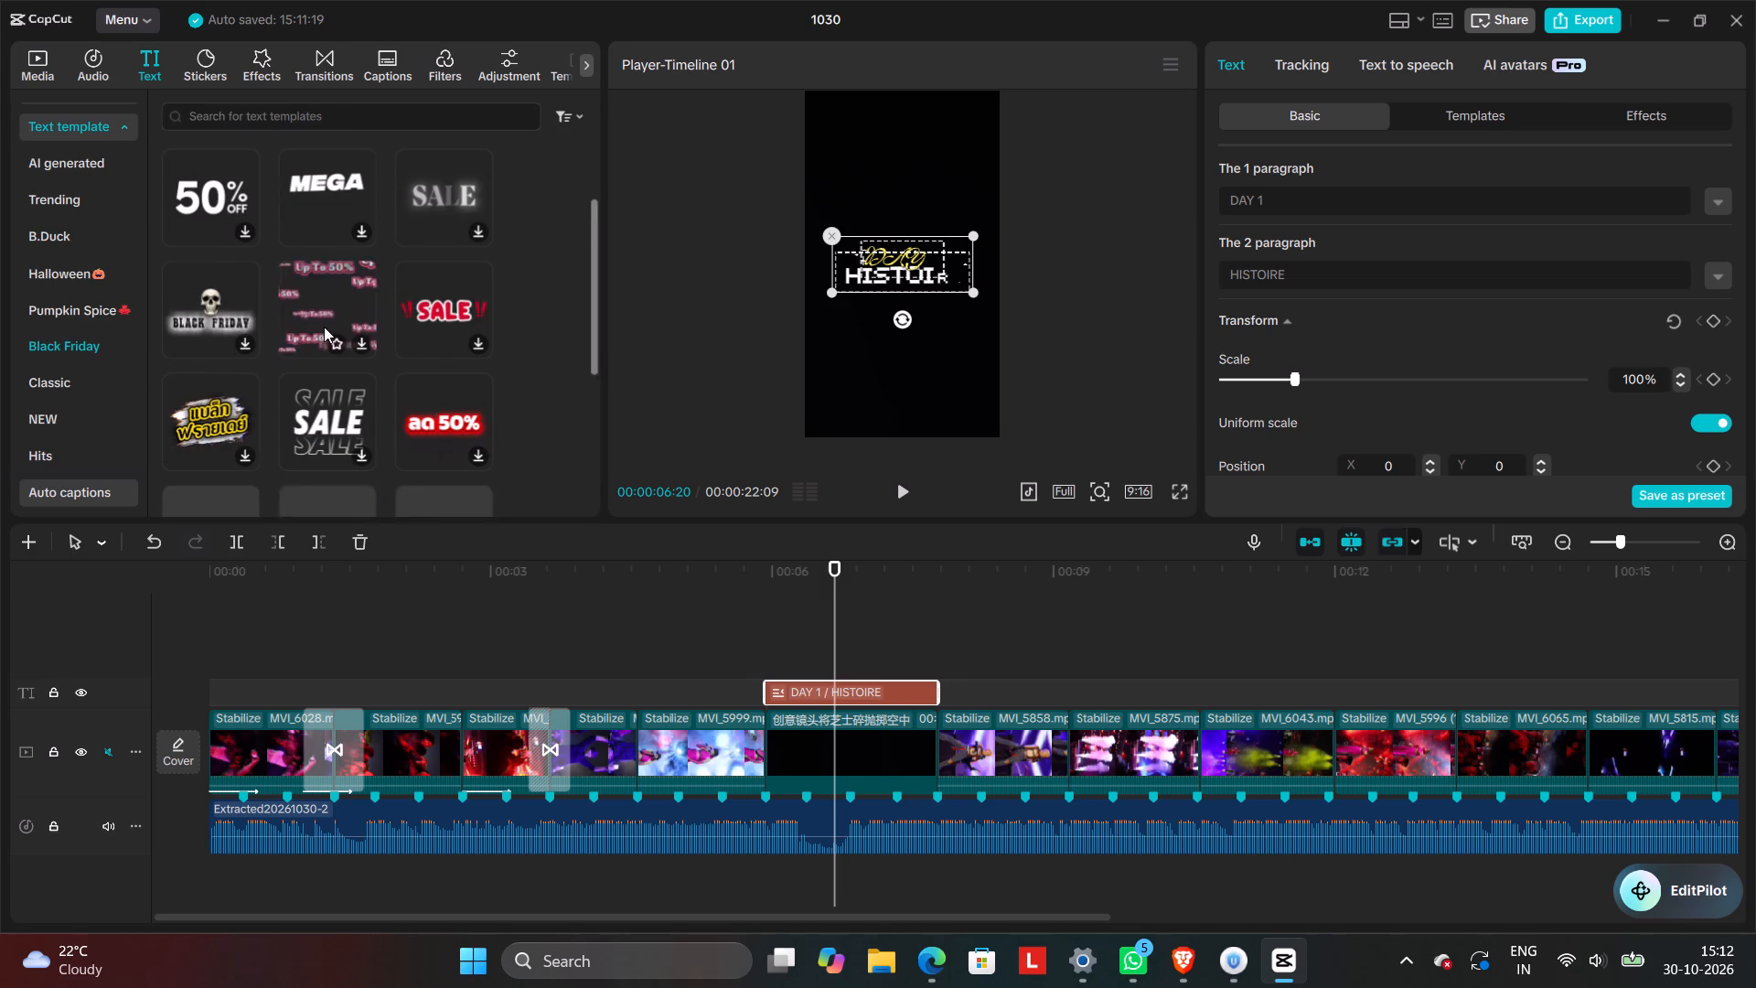
pyautogui.scroll(-4, 324, 327)
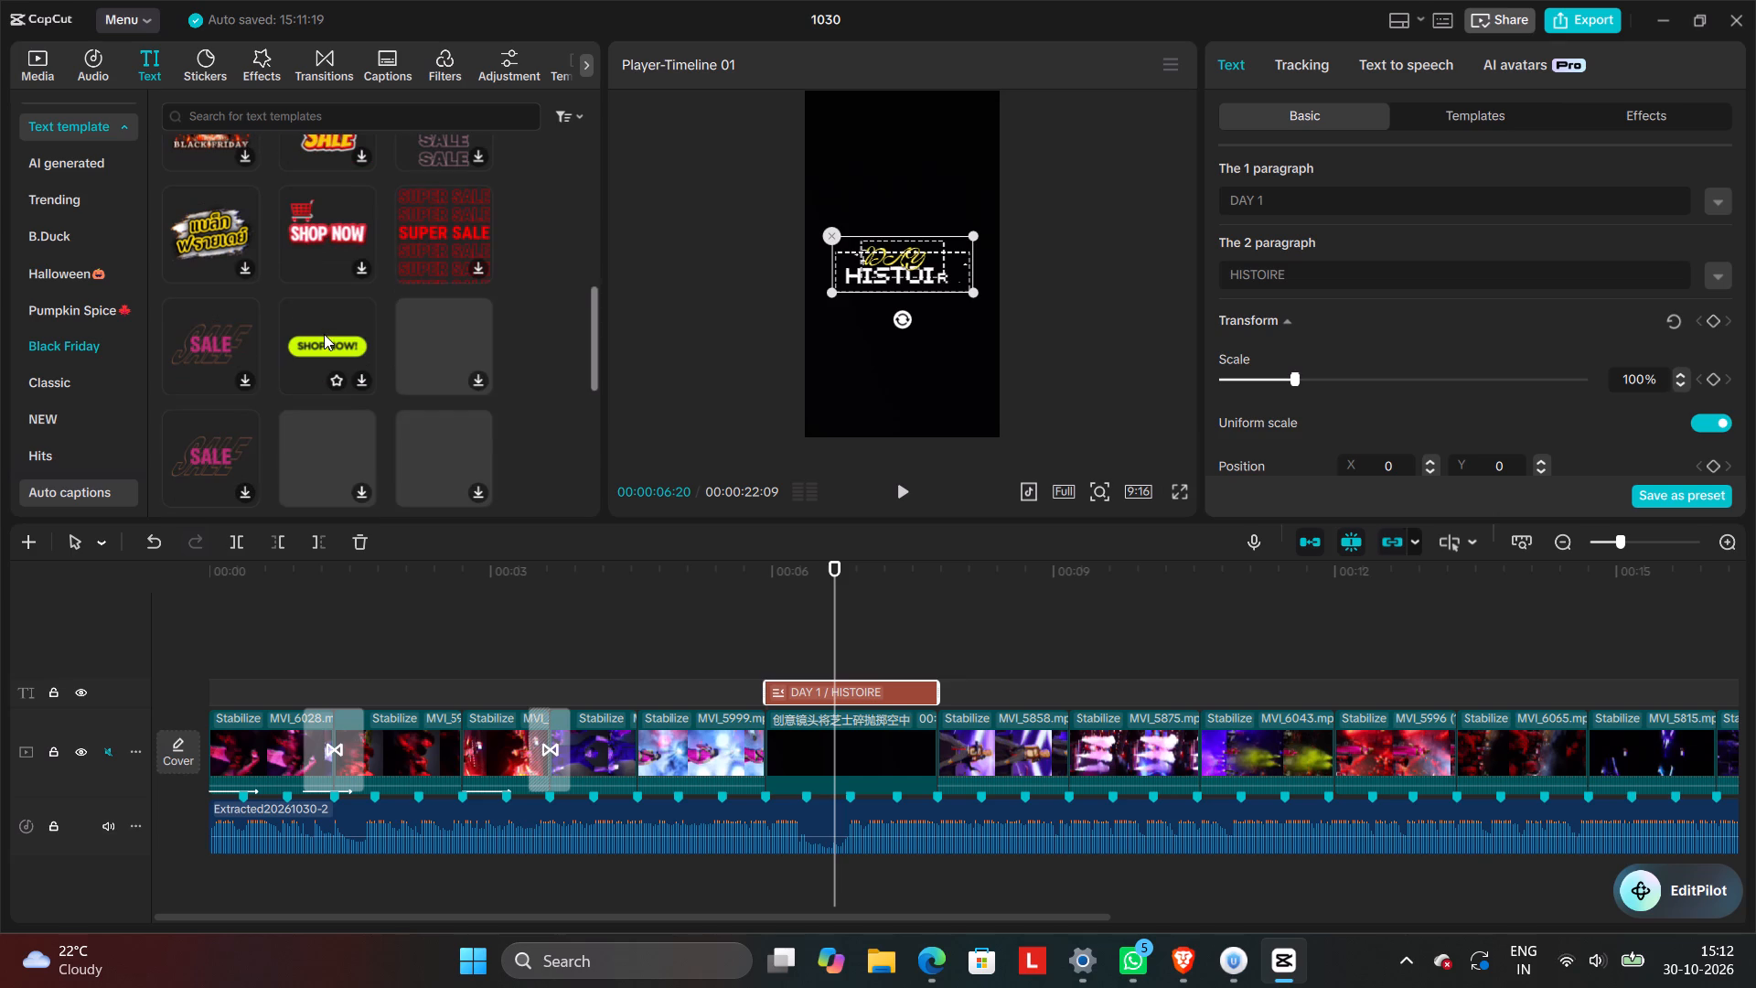
pyautogui.scroll(-4, 324, 334)
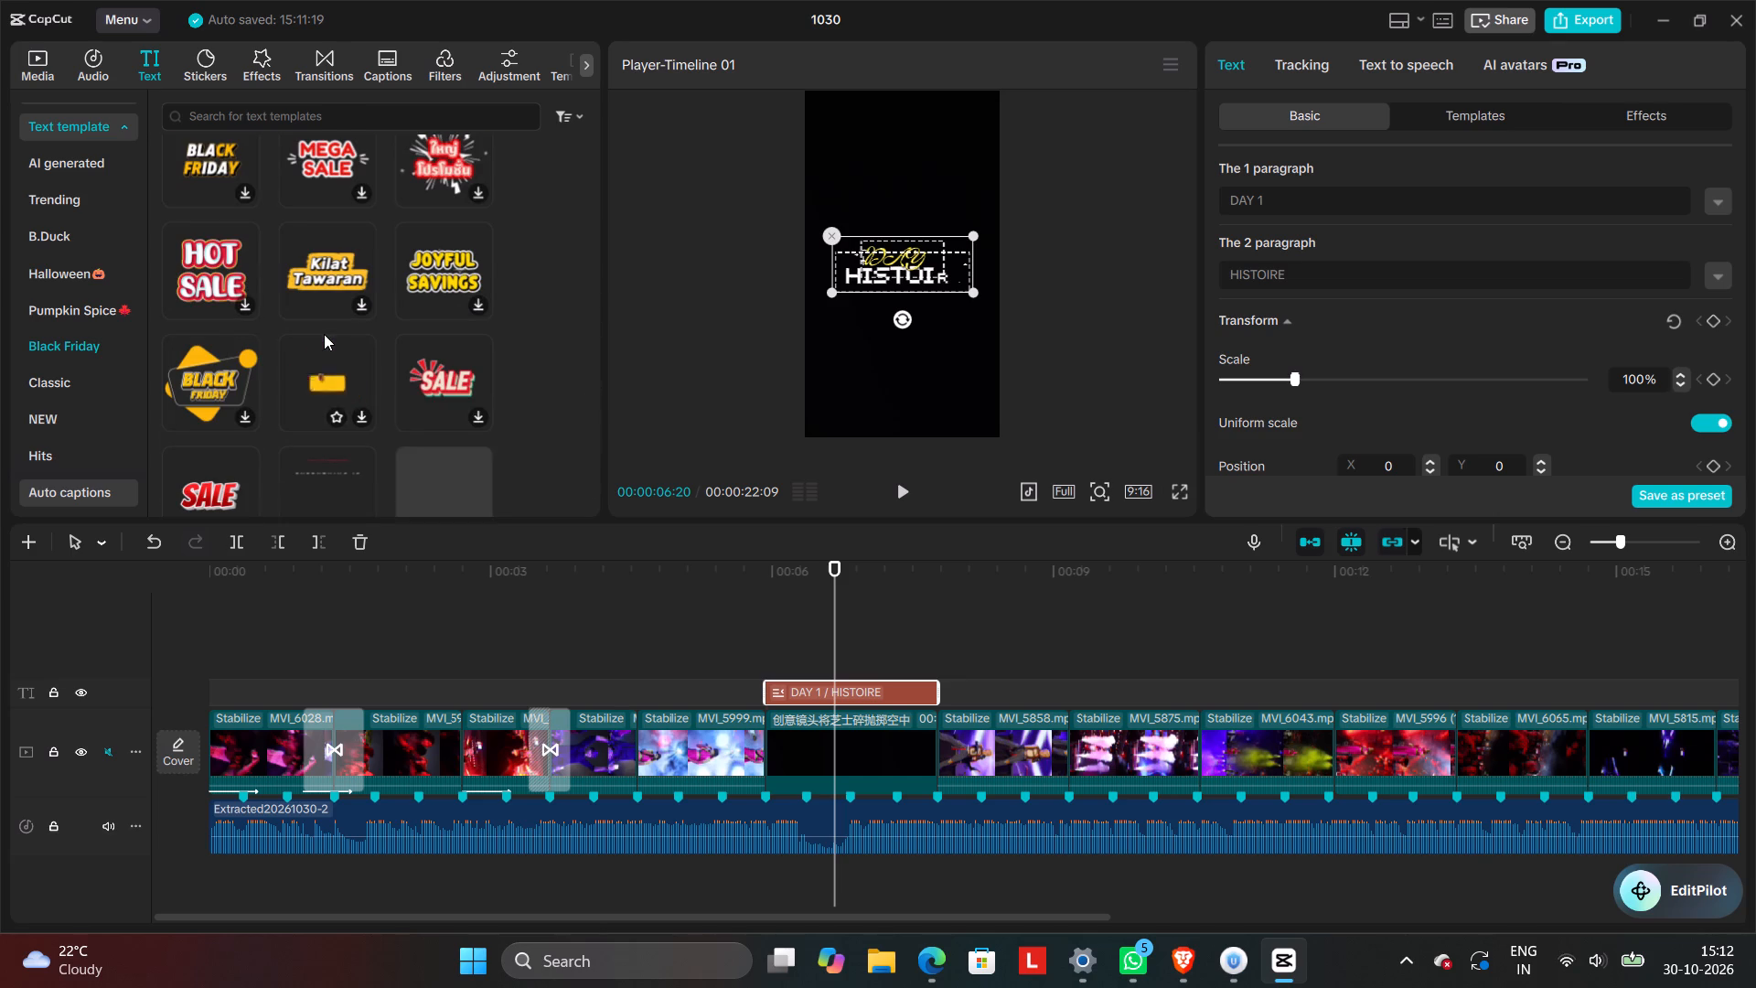
# Browse the Classic text templates and pick the "DAY in my life" template for download and preview.
pyautogui.click(102, 396)
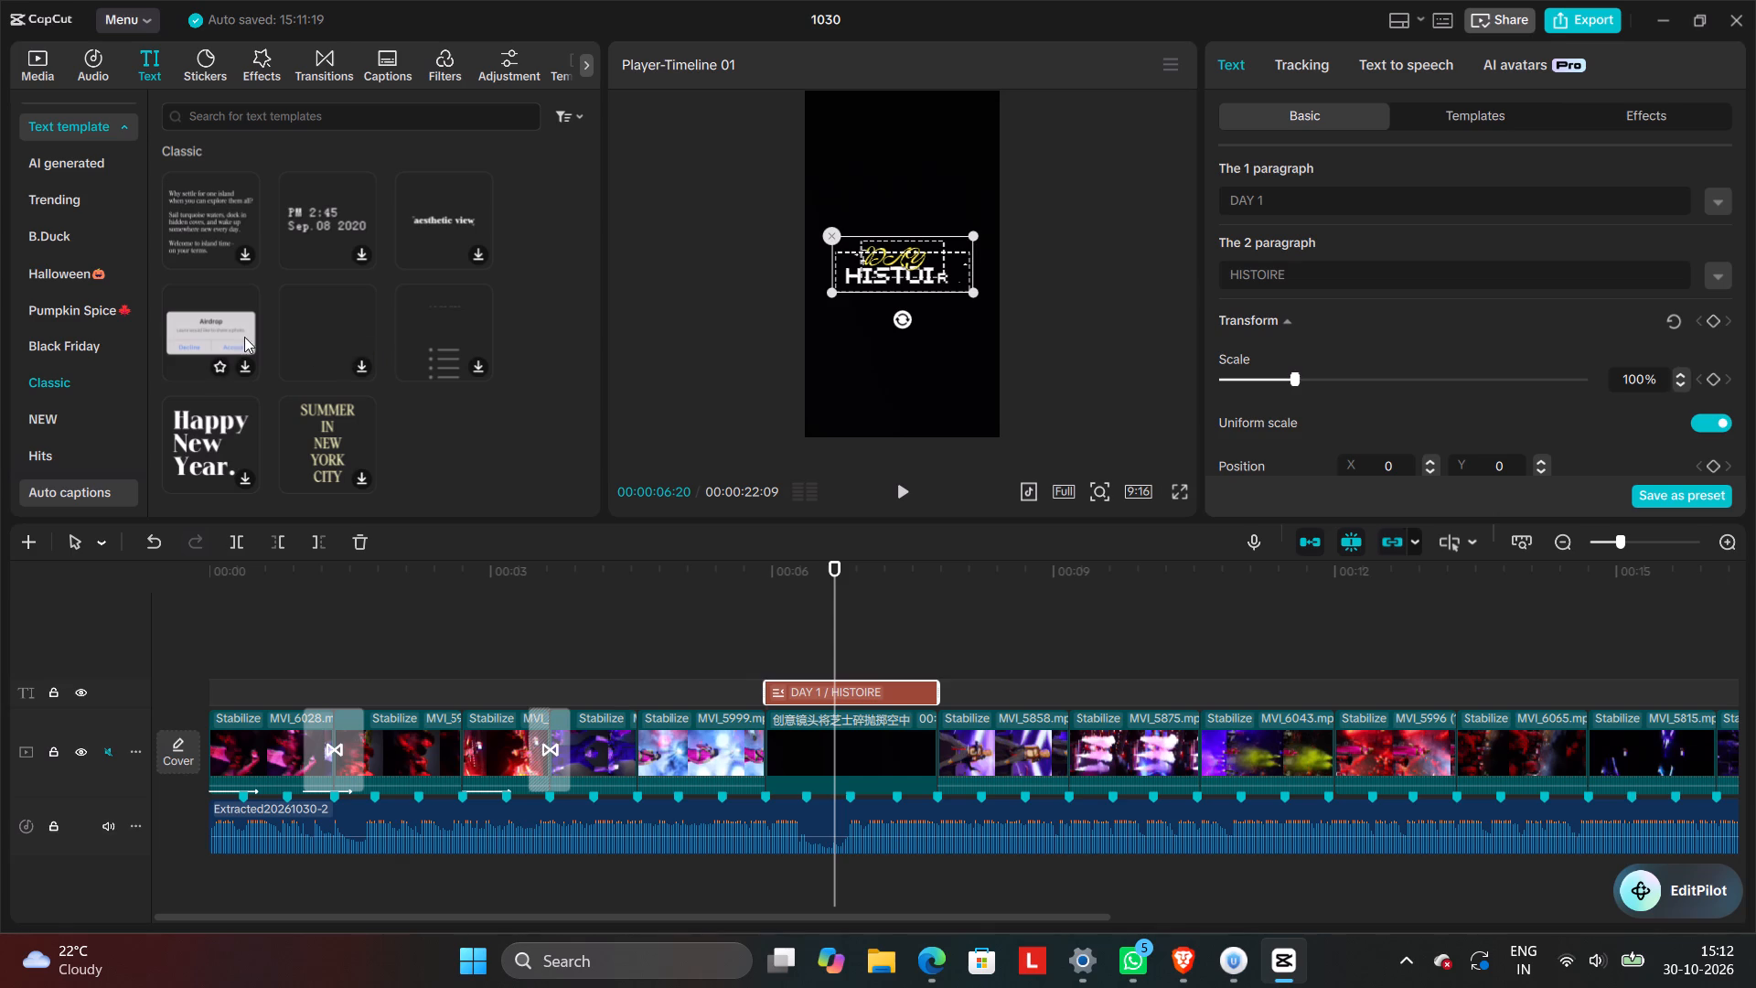
pyautogui.scroll(-2, 315, 348)
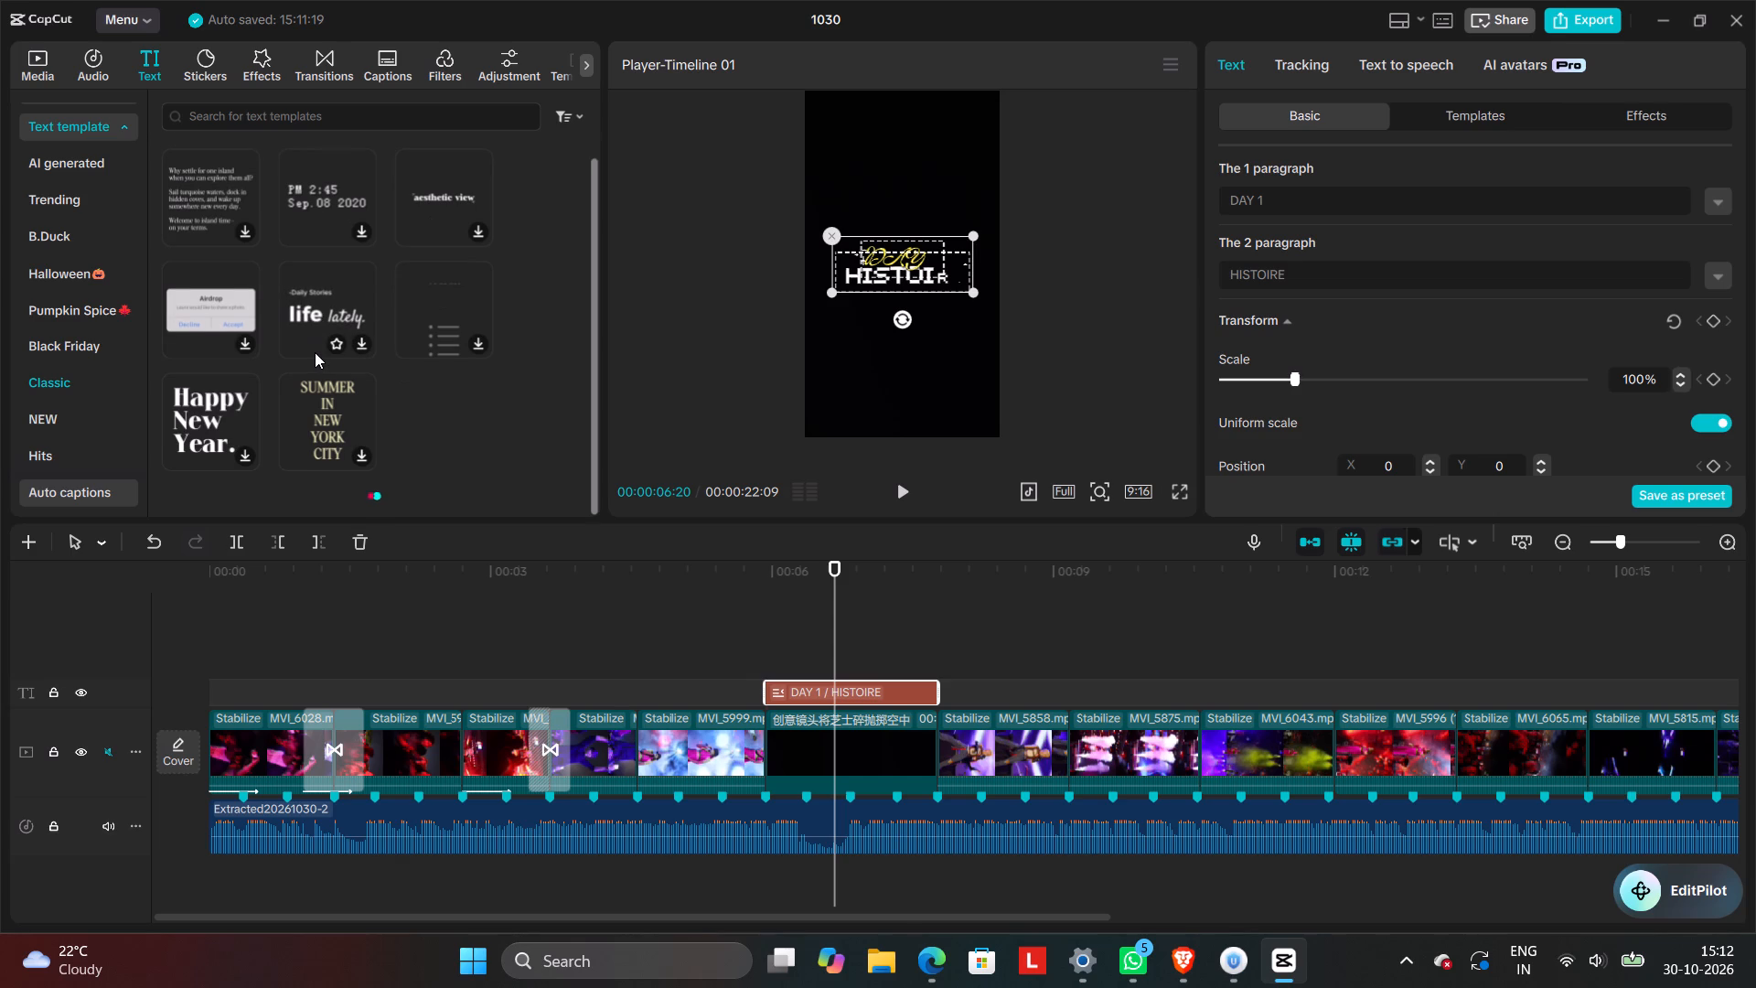
pyautogui.scroll(-2, 316, 359)
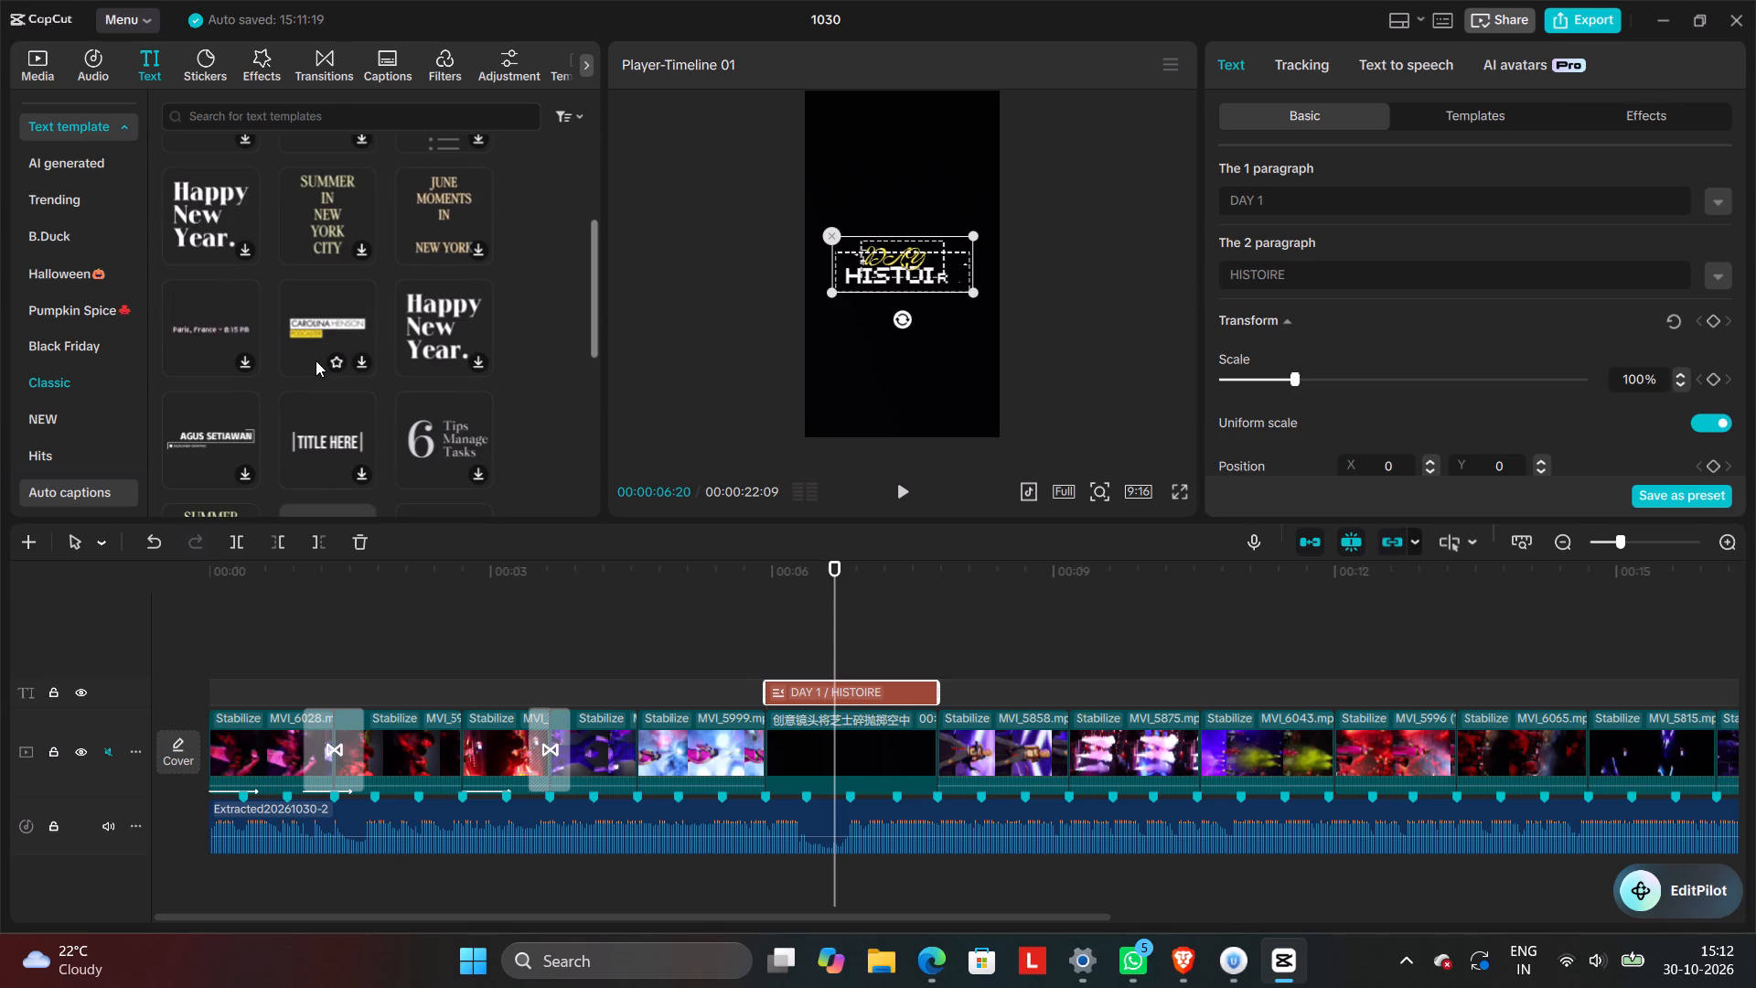
pyautogui.scroll(-1, 316, 360)
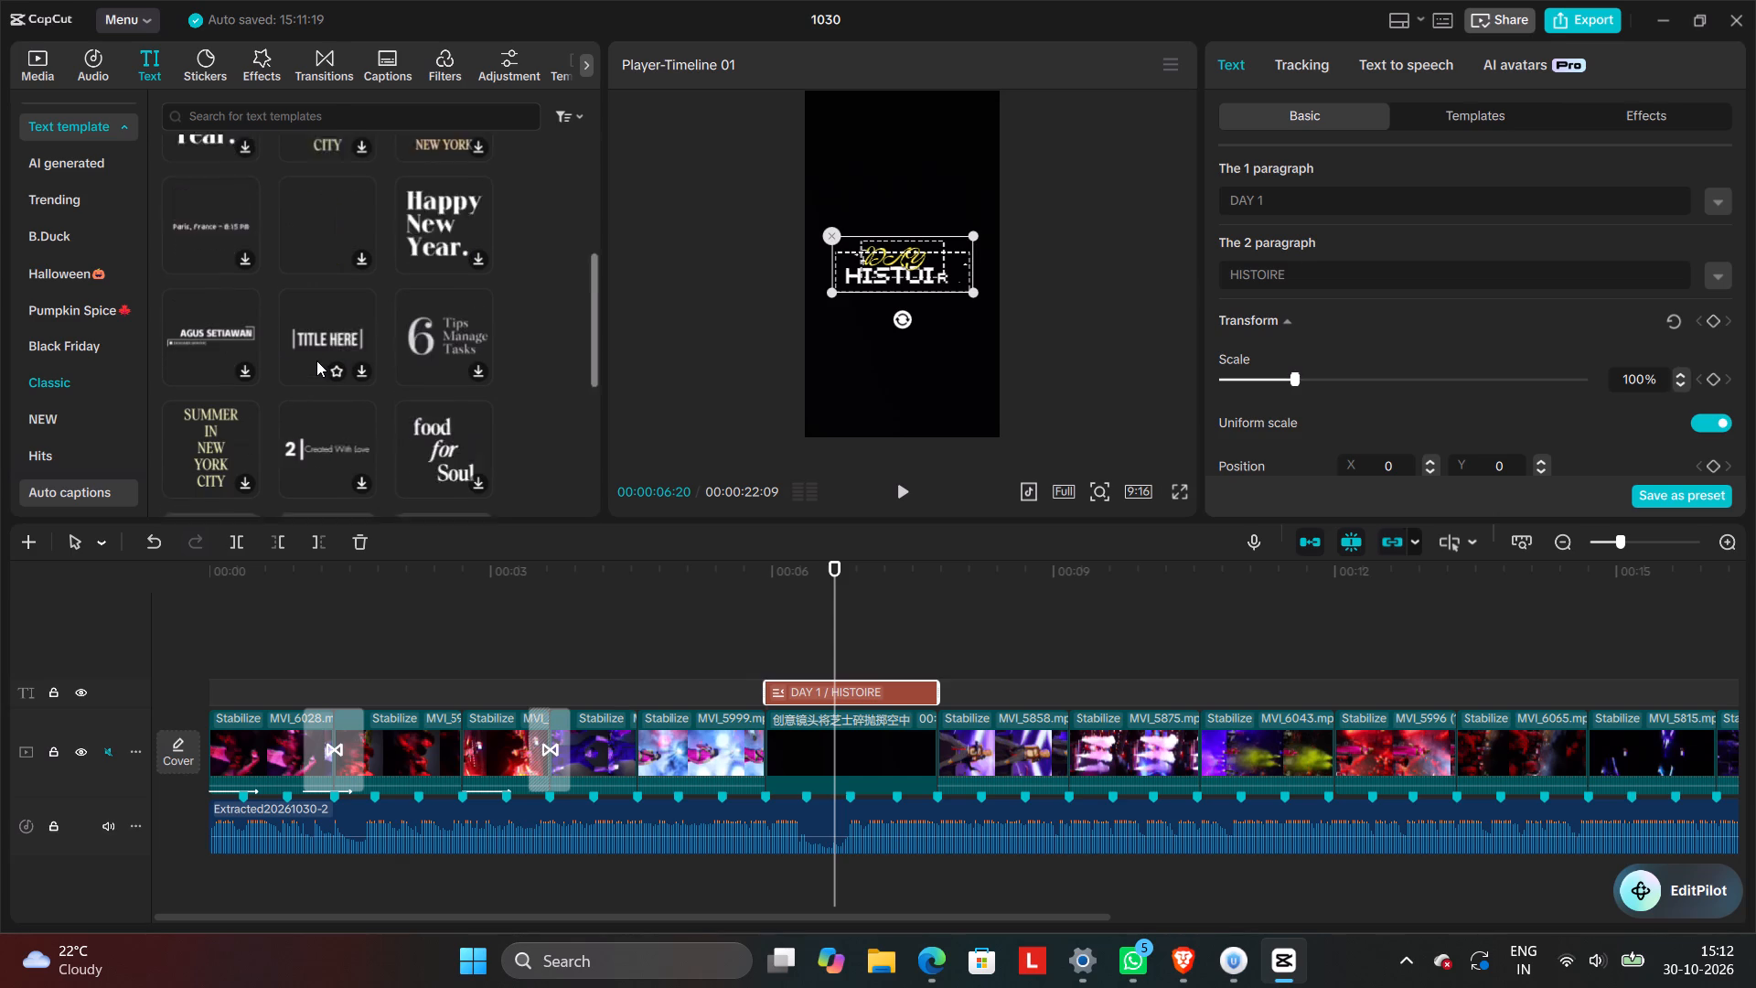
pyautogui.scroll(-3, 316, 360)
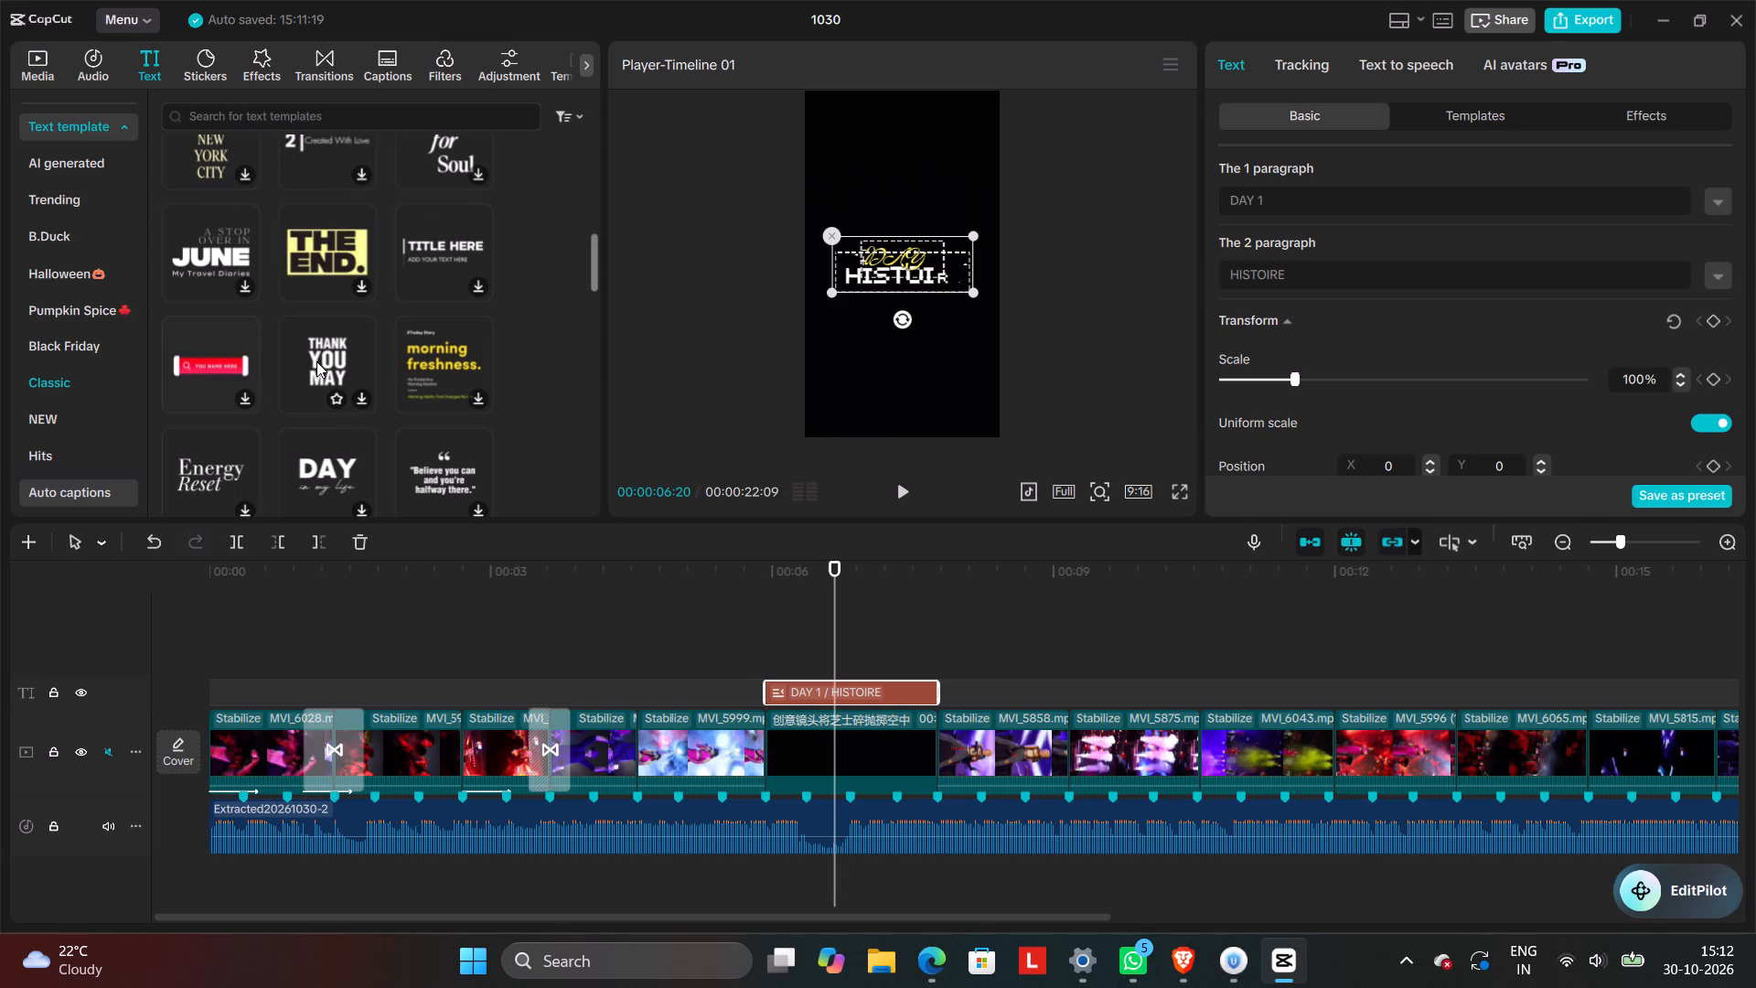
pyautogui.scroll(-1, 316, 361)
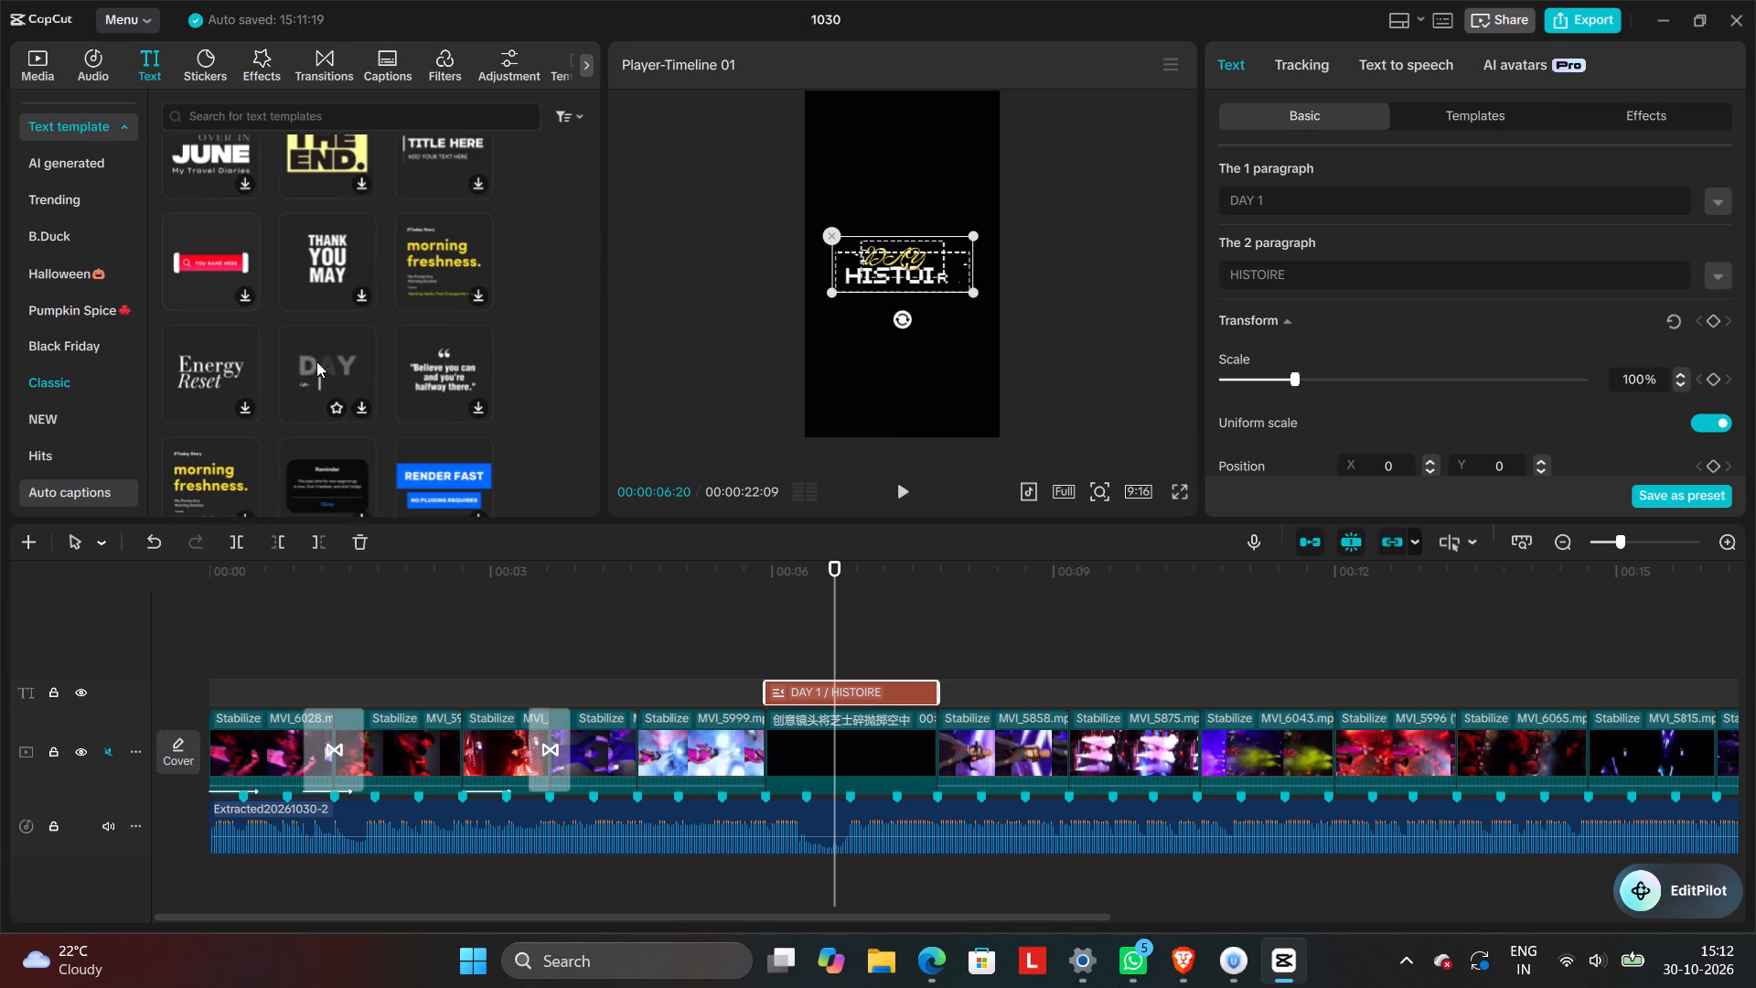
pyautogui.scroll(-1, 316, 361)
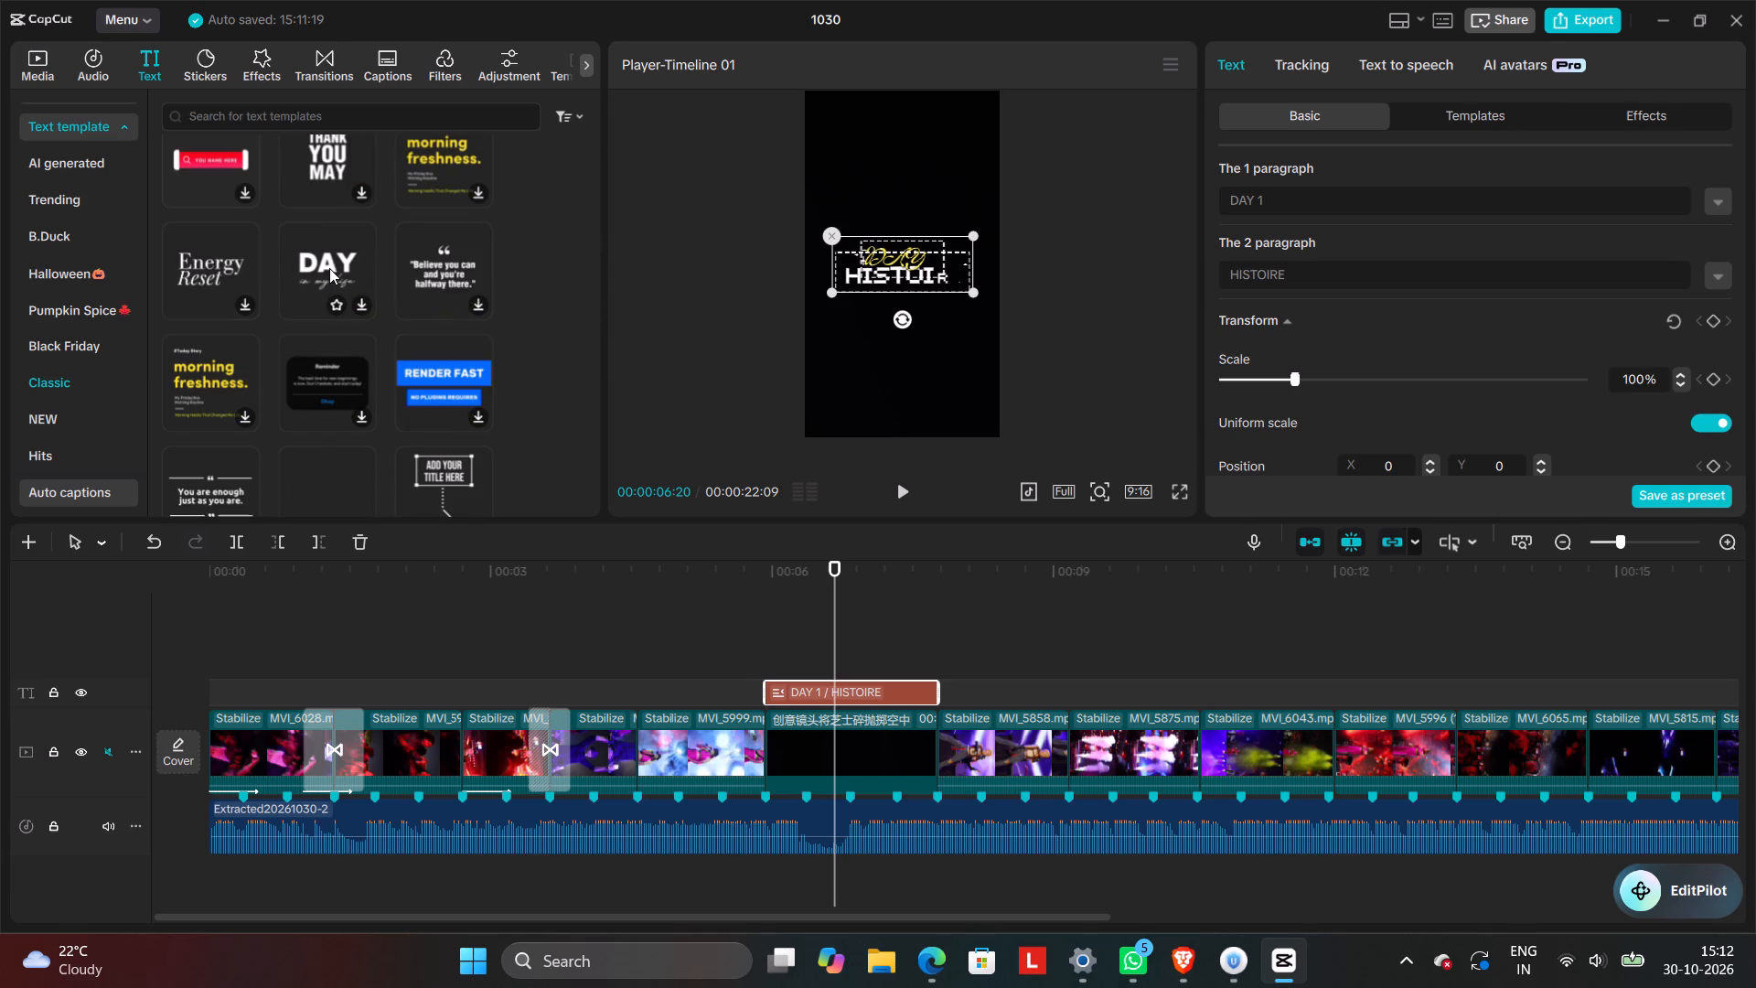
pyautogui.click(329, 268)
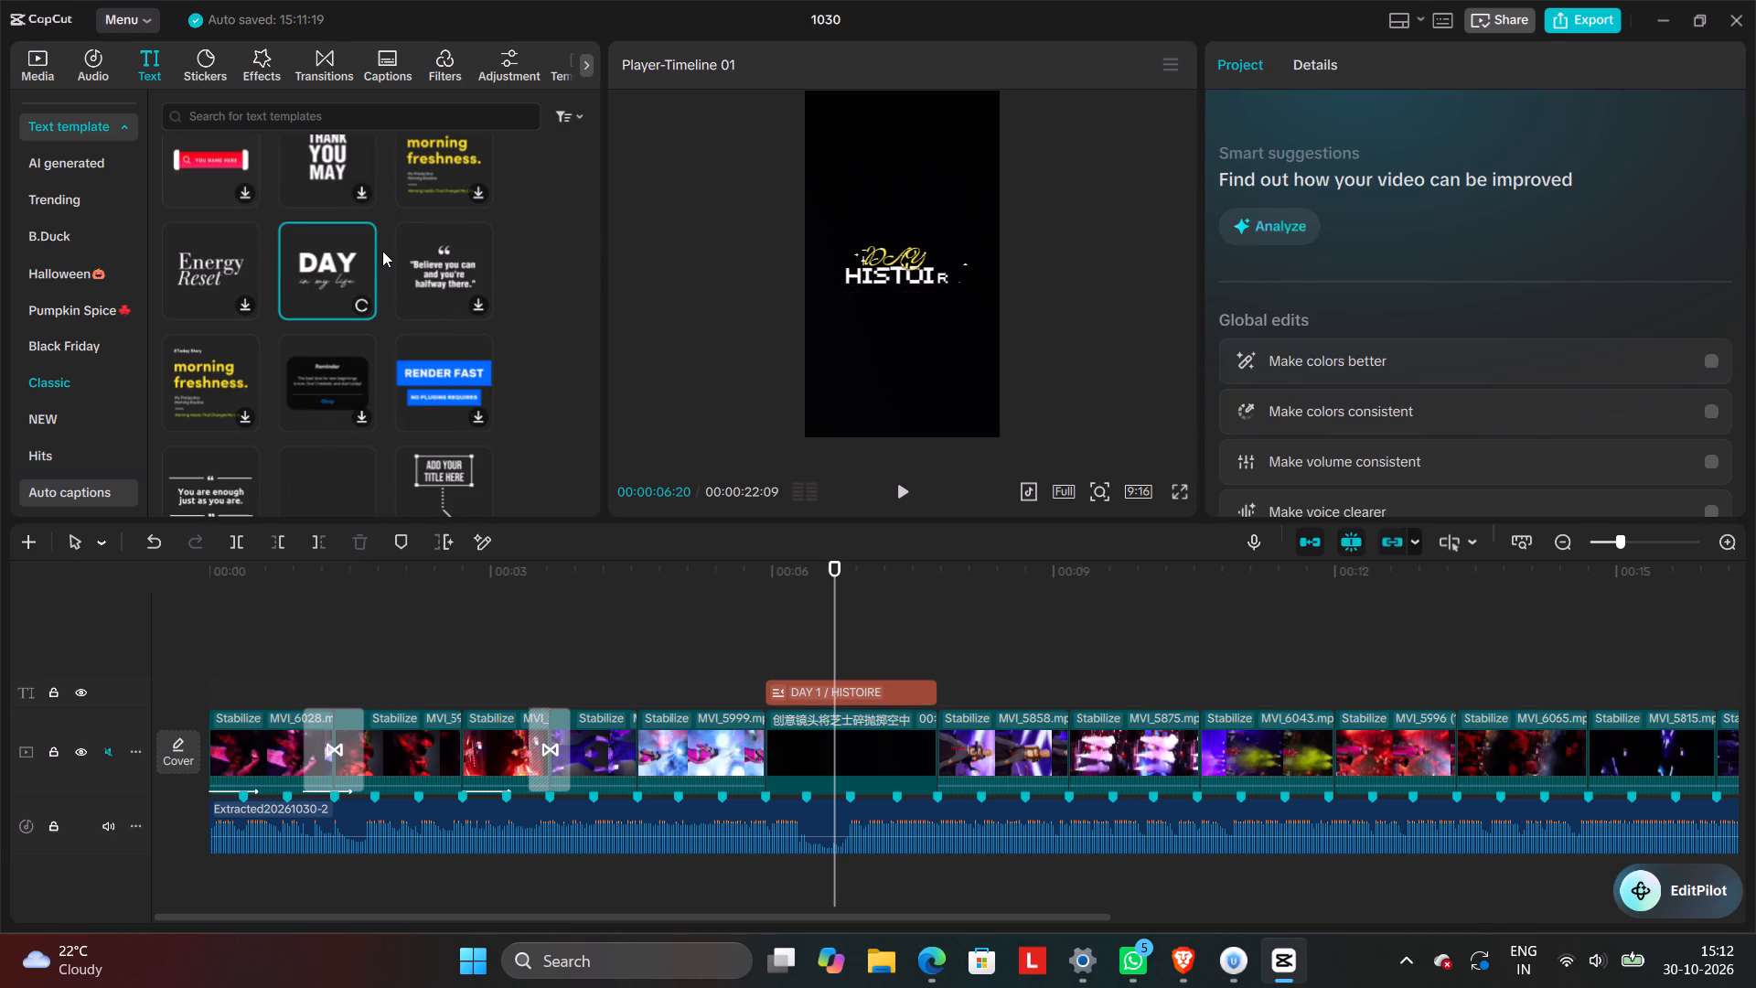
# Delete the "DAY 1 / HISTOIRE" title above the black clip from the timeline.
pyautogui.click(814, 685)
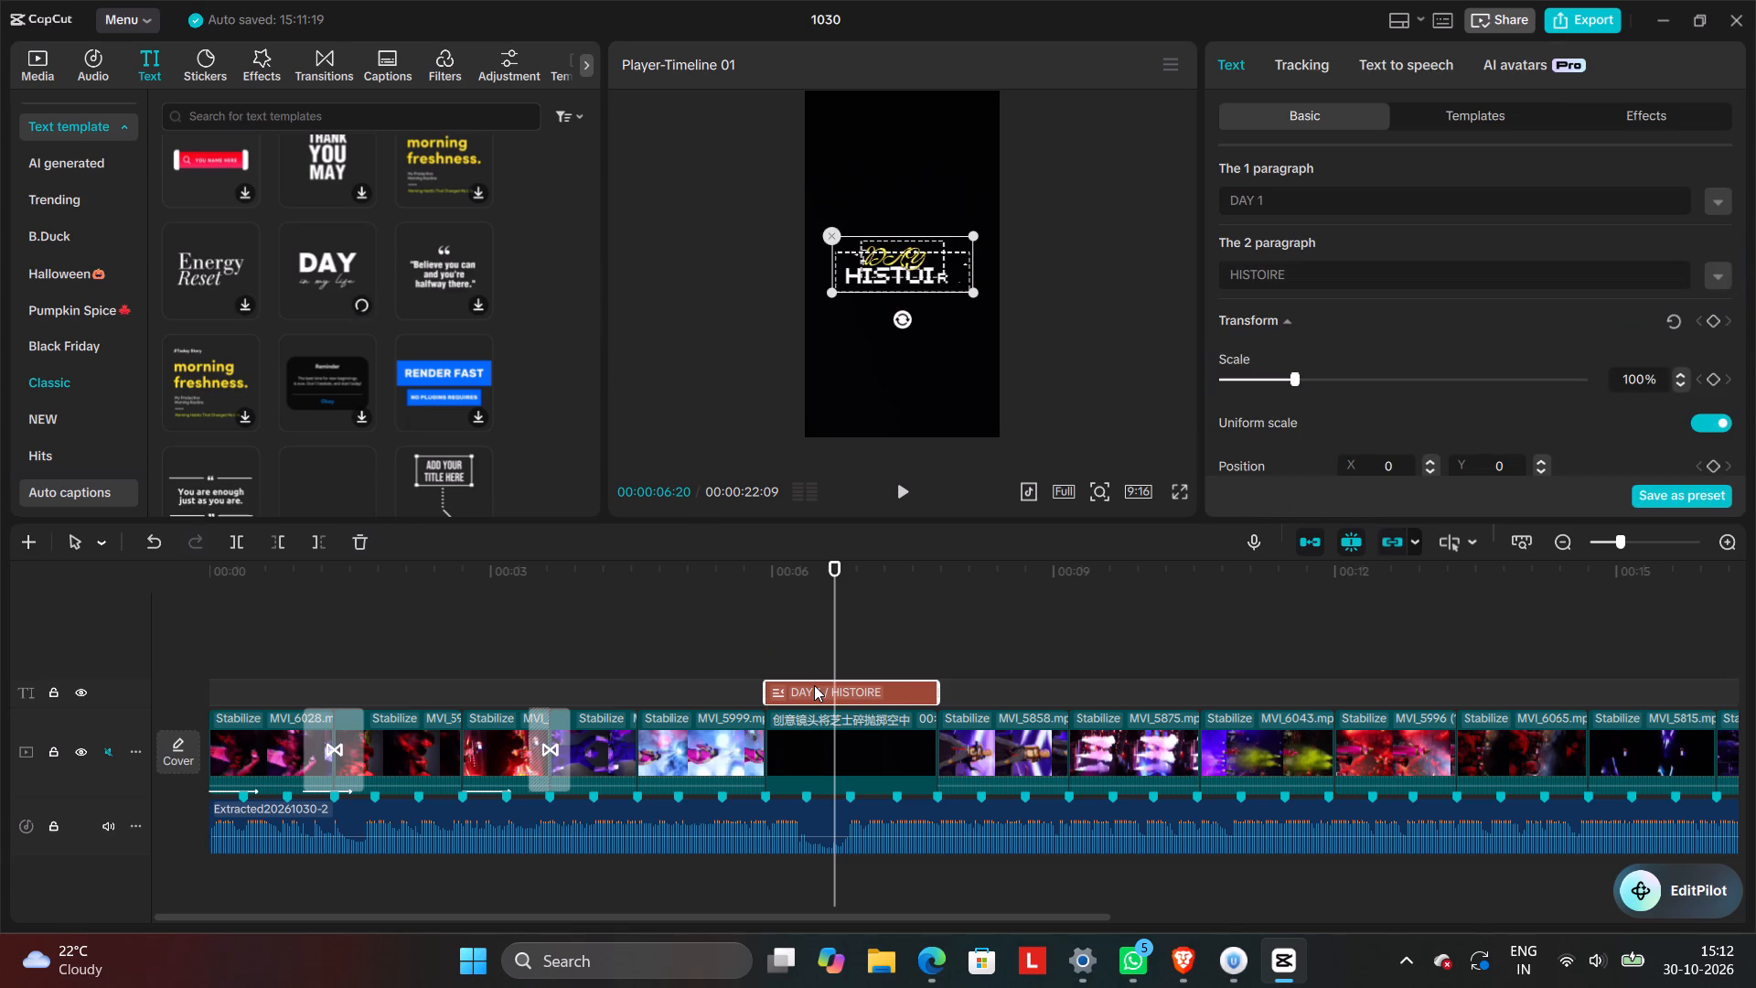
pyautogui.moveTo(775, 688); pyautogui.dragTo(746, 690, button='right')
pyautogui.rightClick(801, 686)
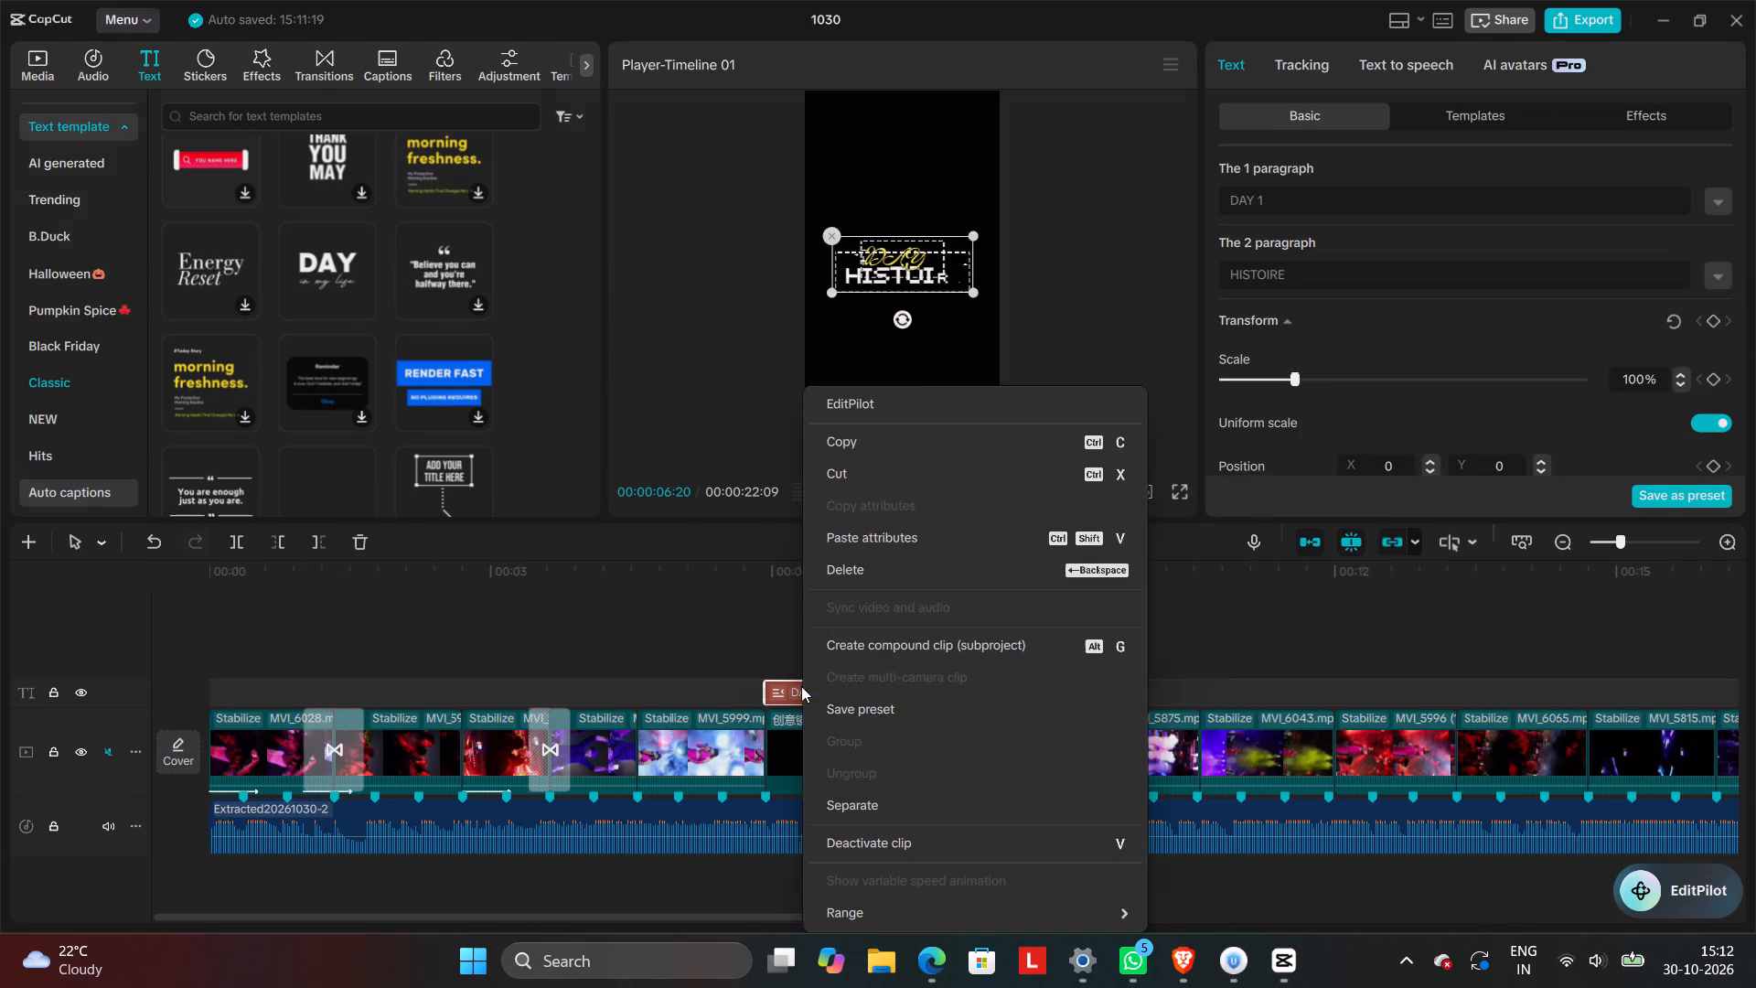
pyautogui.click(842, 585)
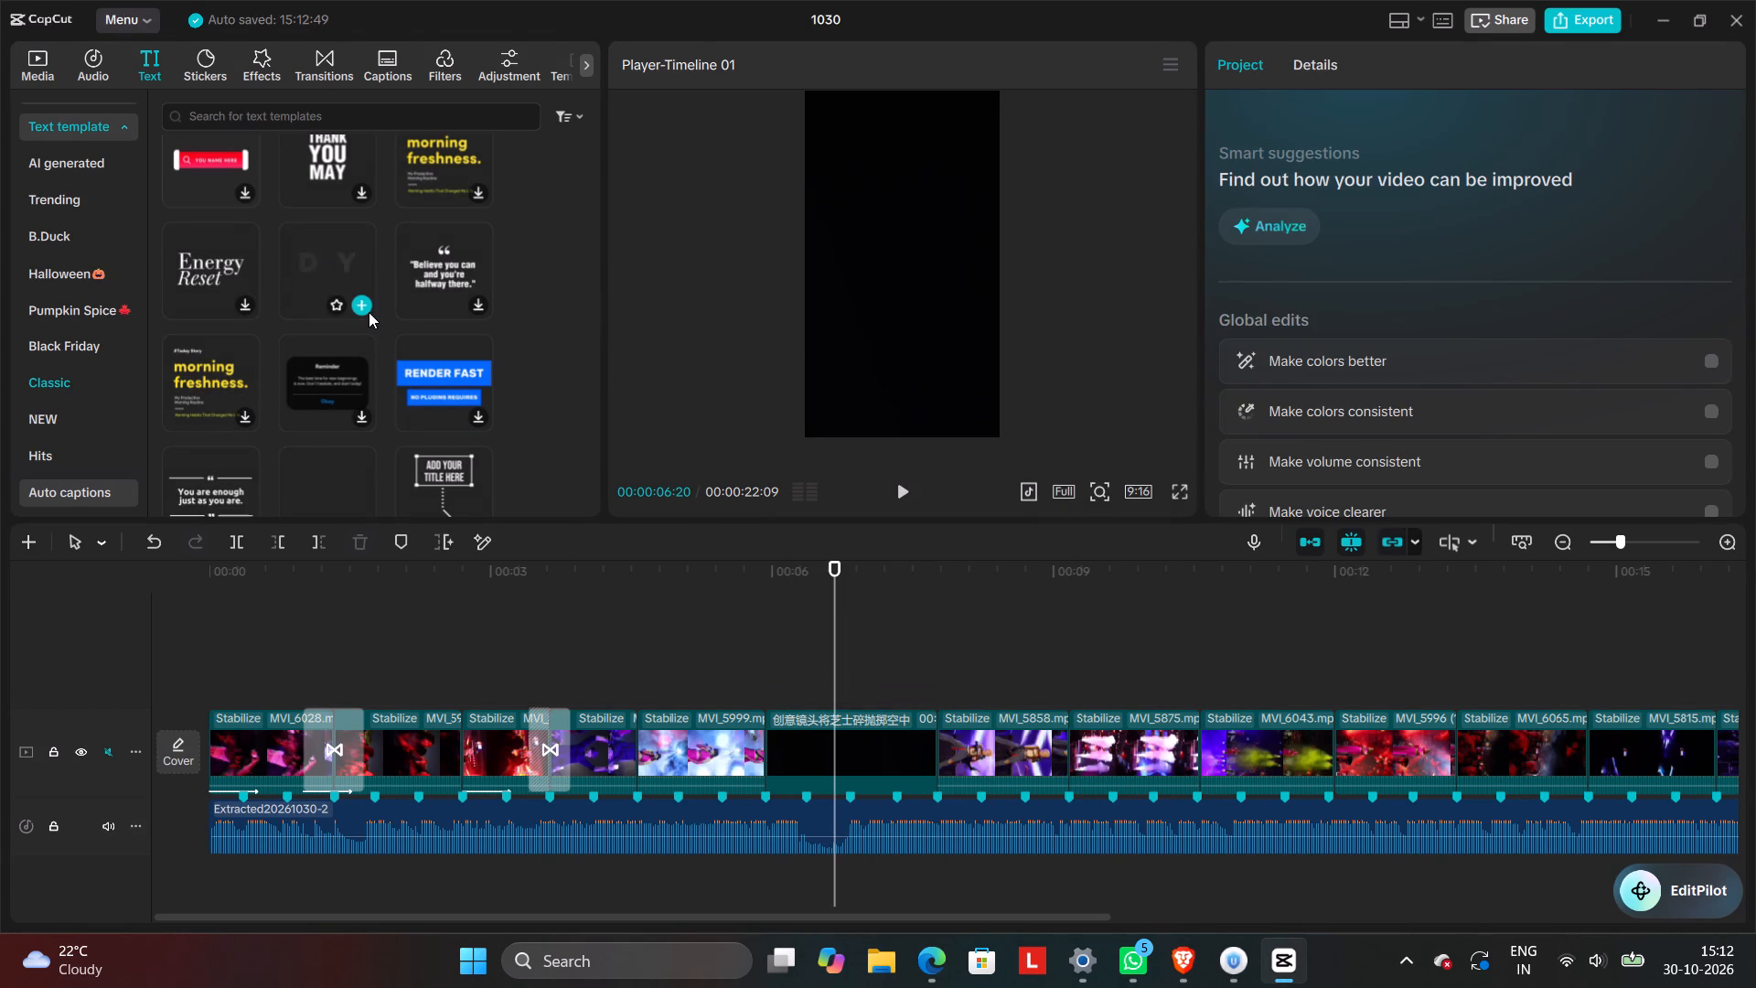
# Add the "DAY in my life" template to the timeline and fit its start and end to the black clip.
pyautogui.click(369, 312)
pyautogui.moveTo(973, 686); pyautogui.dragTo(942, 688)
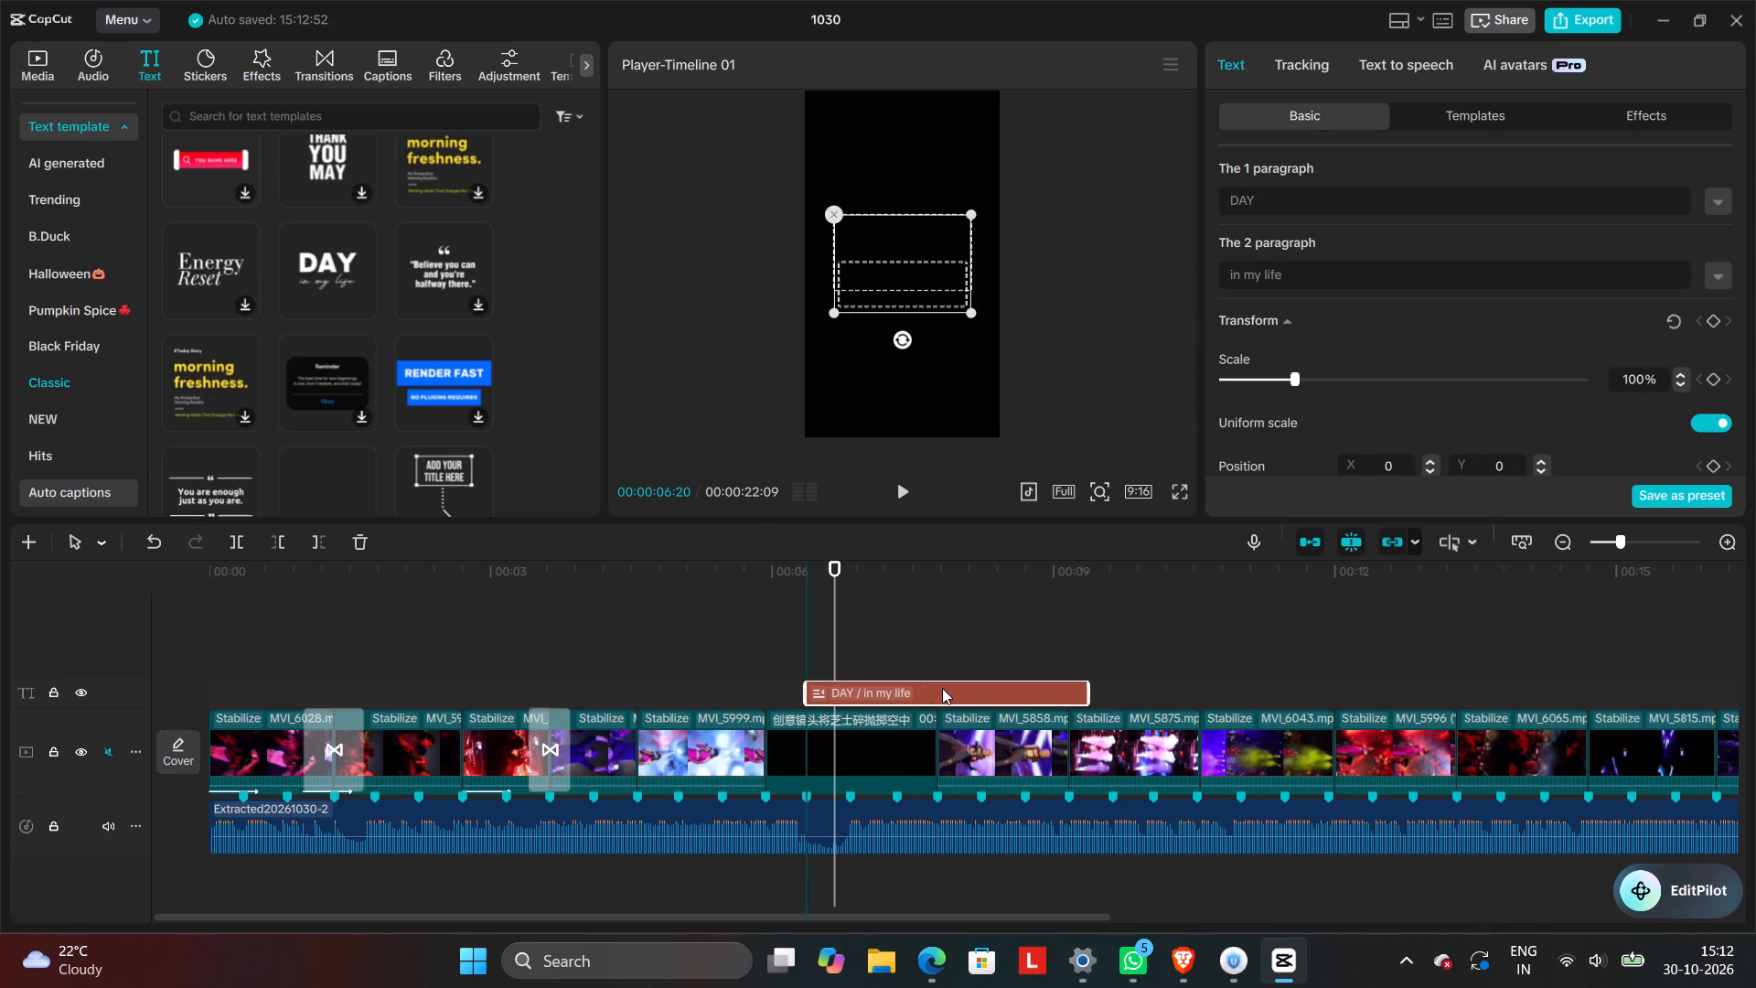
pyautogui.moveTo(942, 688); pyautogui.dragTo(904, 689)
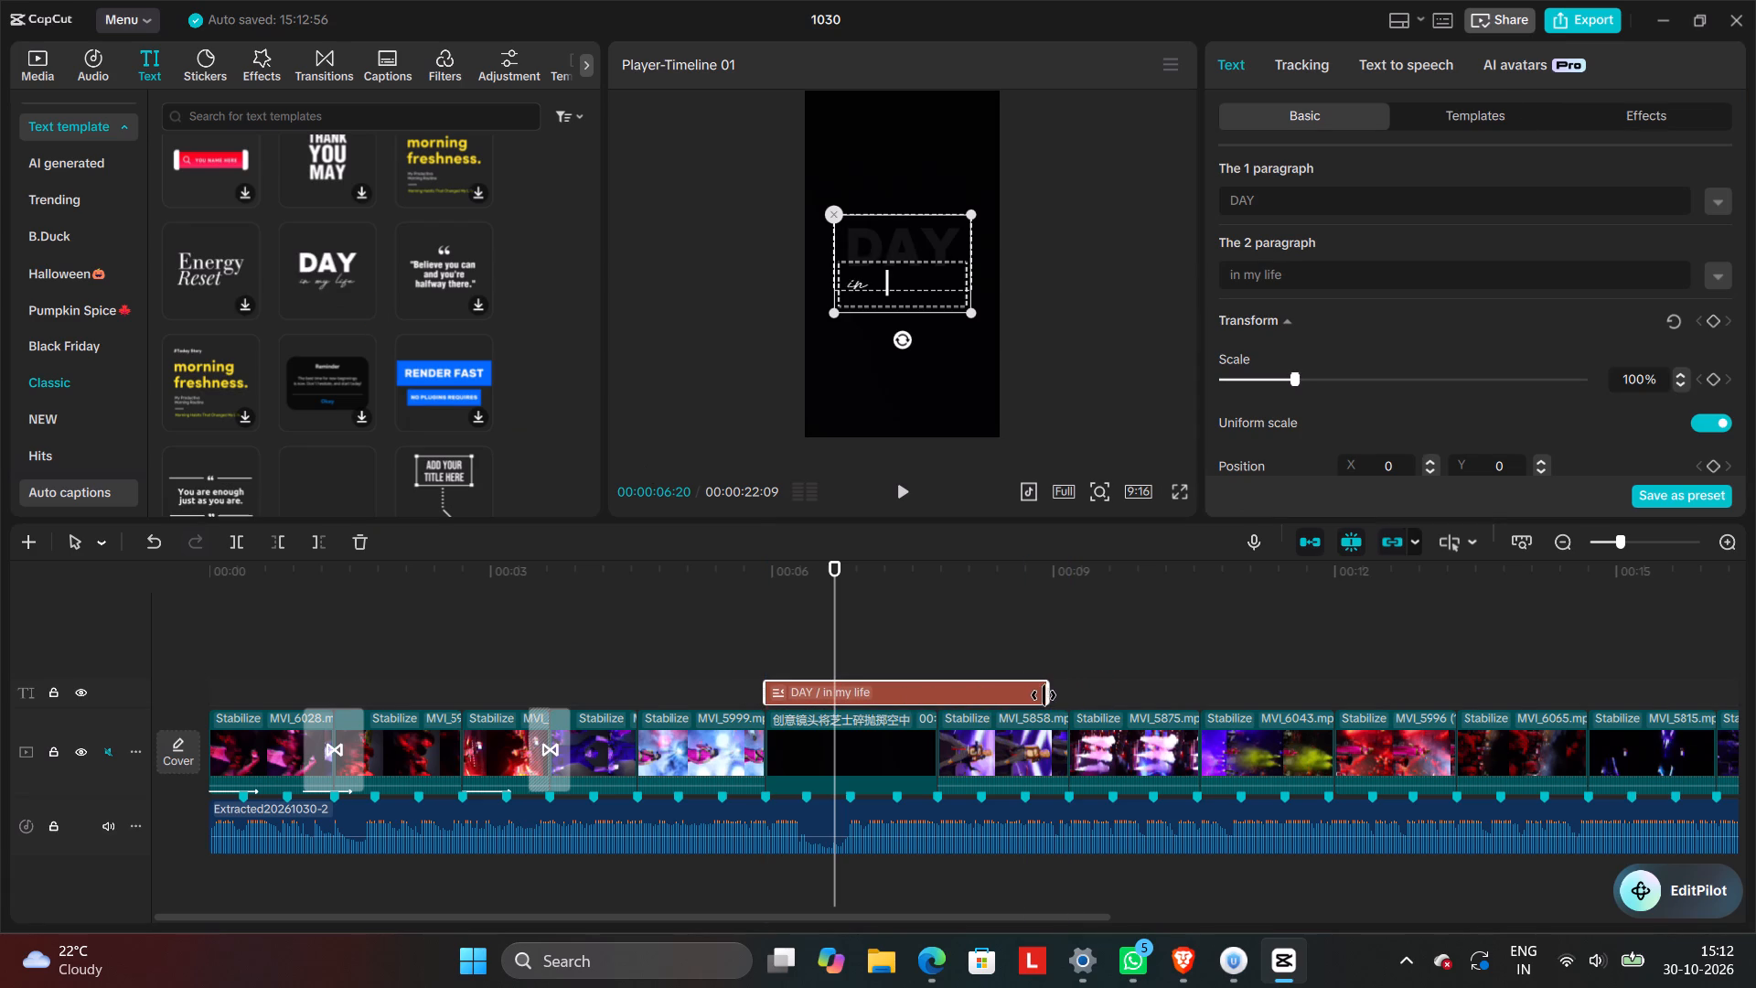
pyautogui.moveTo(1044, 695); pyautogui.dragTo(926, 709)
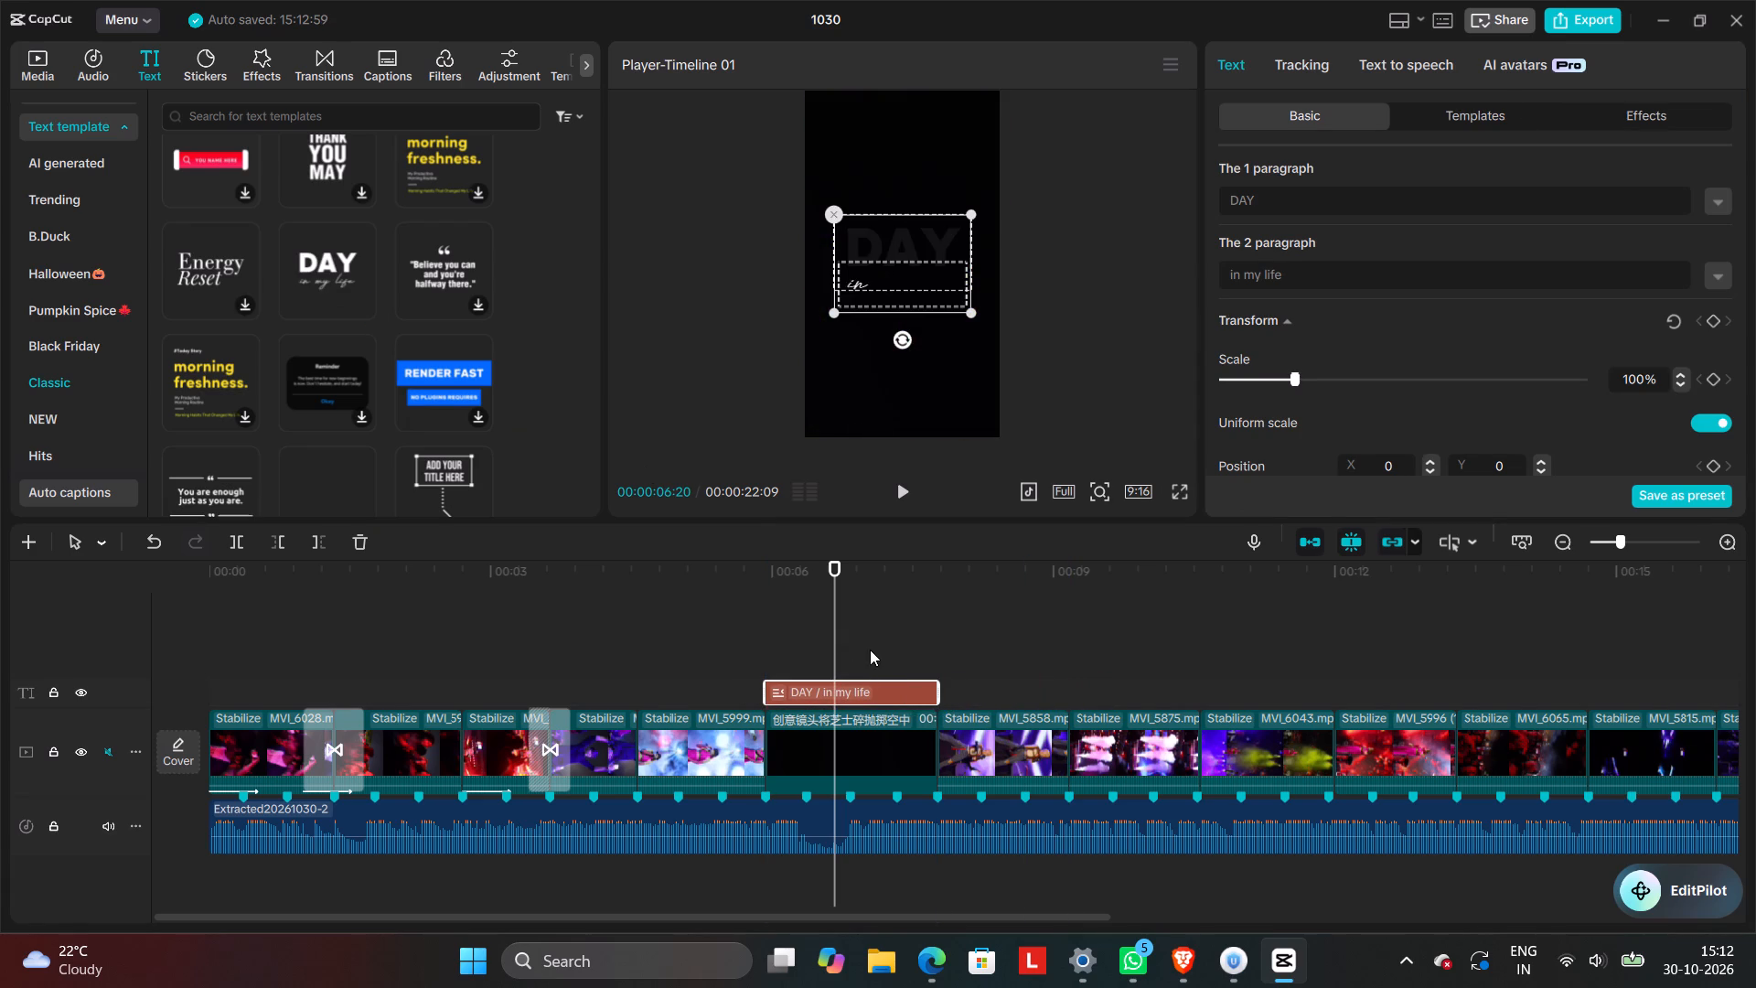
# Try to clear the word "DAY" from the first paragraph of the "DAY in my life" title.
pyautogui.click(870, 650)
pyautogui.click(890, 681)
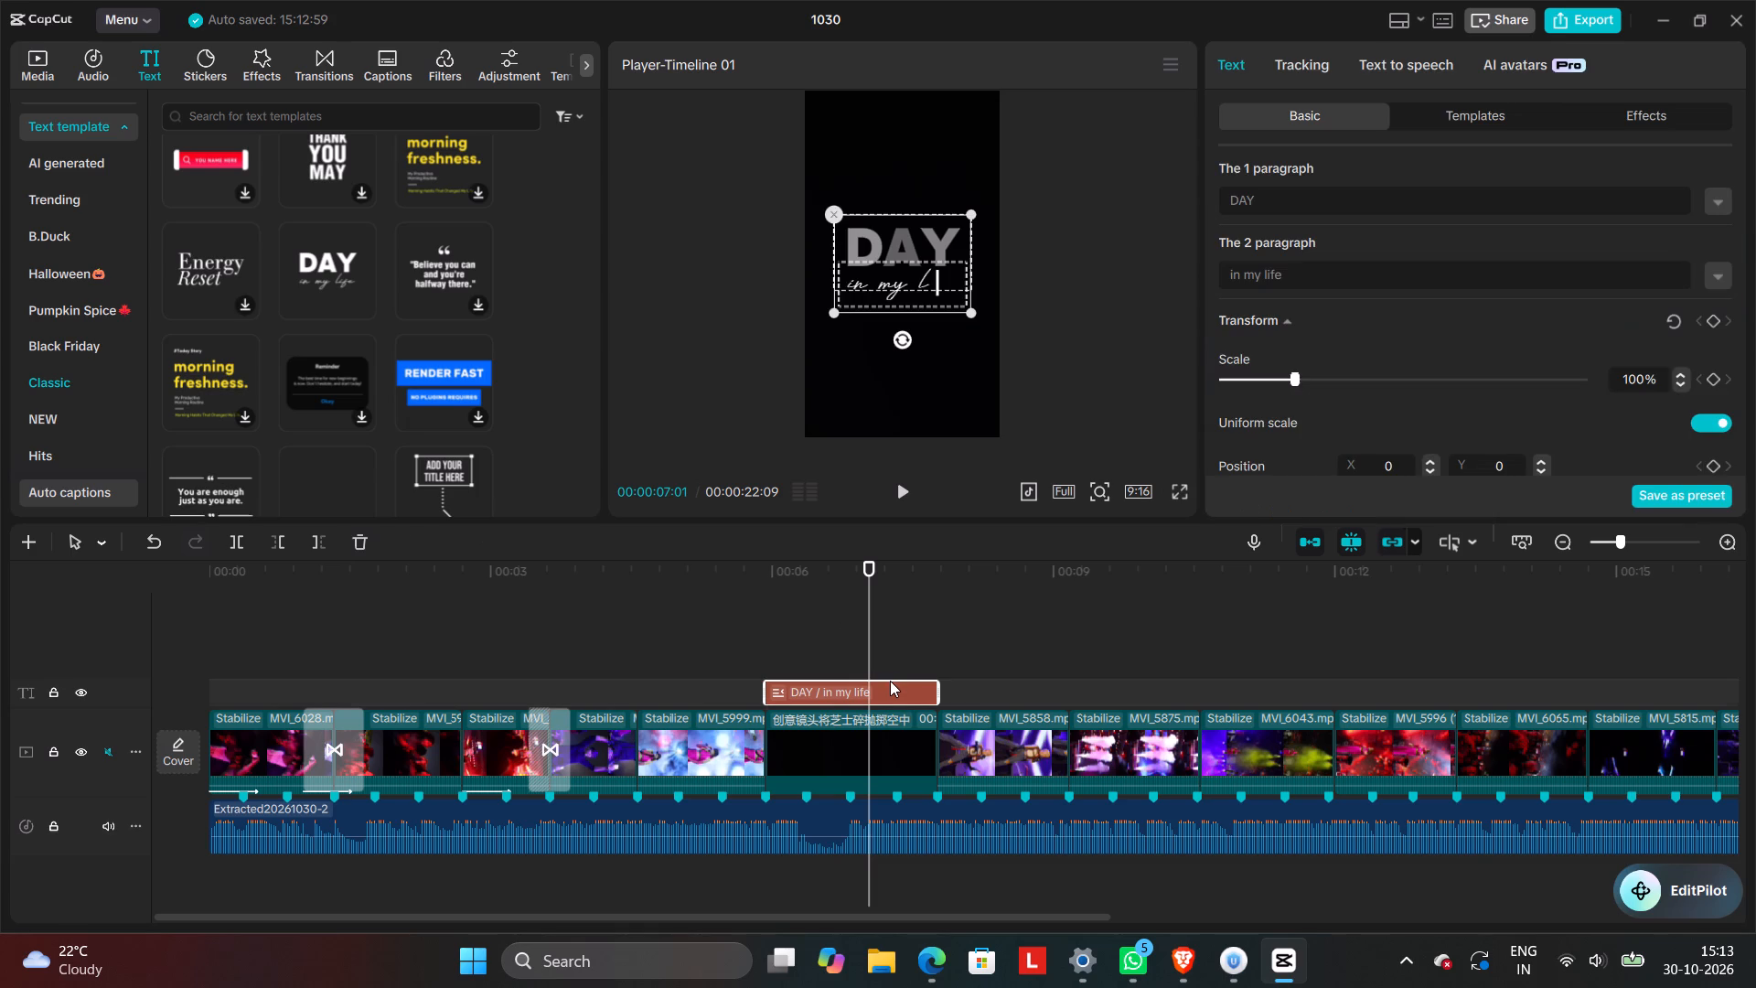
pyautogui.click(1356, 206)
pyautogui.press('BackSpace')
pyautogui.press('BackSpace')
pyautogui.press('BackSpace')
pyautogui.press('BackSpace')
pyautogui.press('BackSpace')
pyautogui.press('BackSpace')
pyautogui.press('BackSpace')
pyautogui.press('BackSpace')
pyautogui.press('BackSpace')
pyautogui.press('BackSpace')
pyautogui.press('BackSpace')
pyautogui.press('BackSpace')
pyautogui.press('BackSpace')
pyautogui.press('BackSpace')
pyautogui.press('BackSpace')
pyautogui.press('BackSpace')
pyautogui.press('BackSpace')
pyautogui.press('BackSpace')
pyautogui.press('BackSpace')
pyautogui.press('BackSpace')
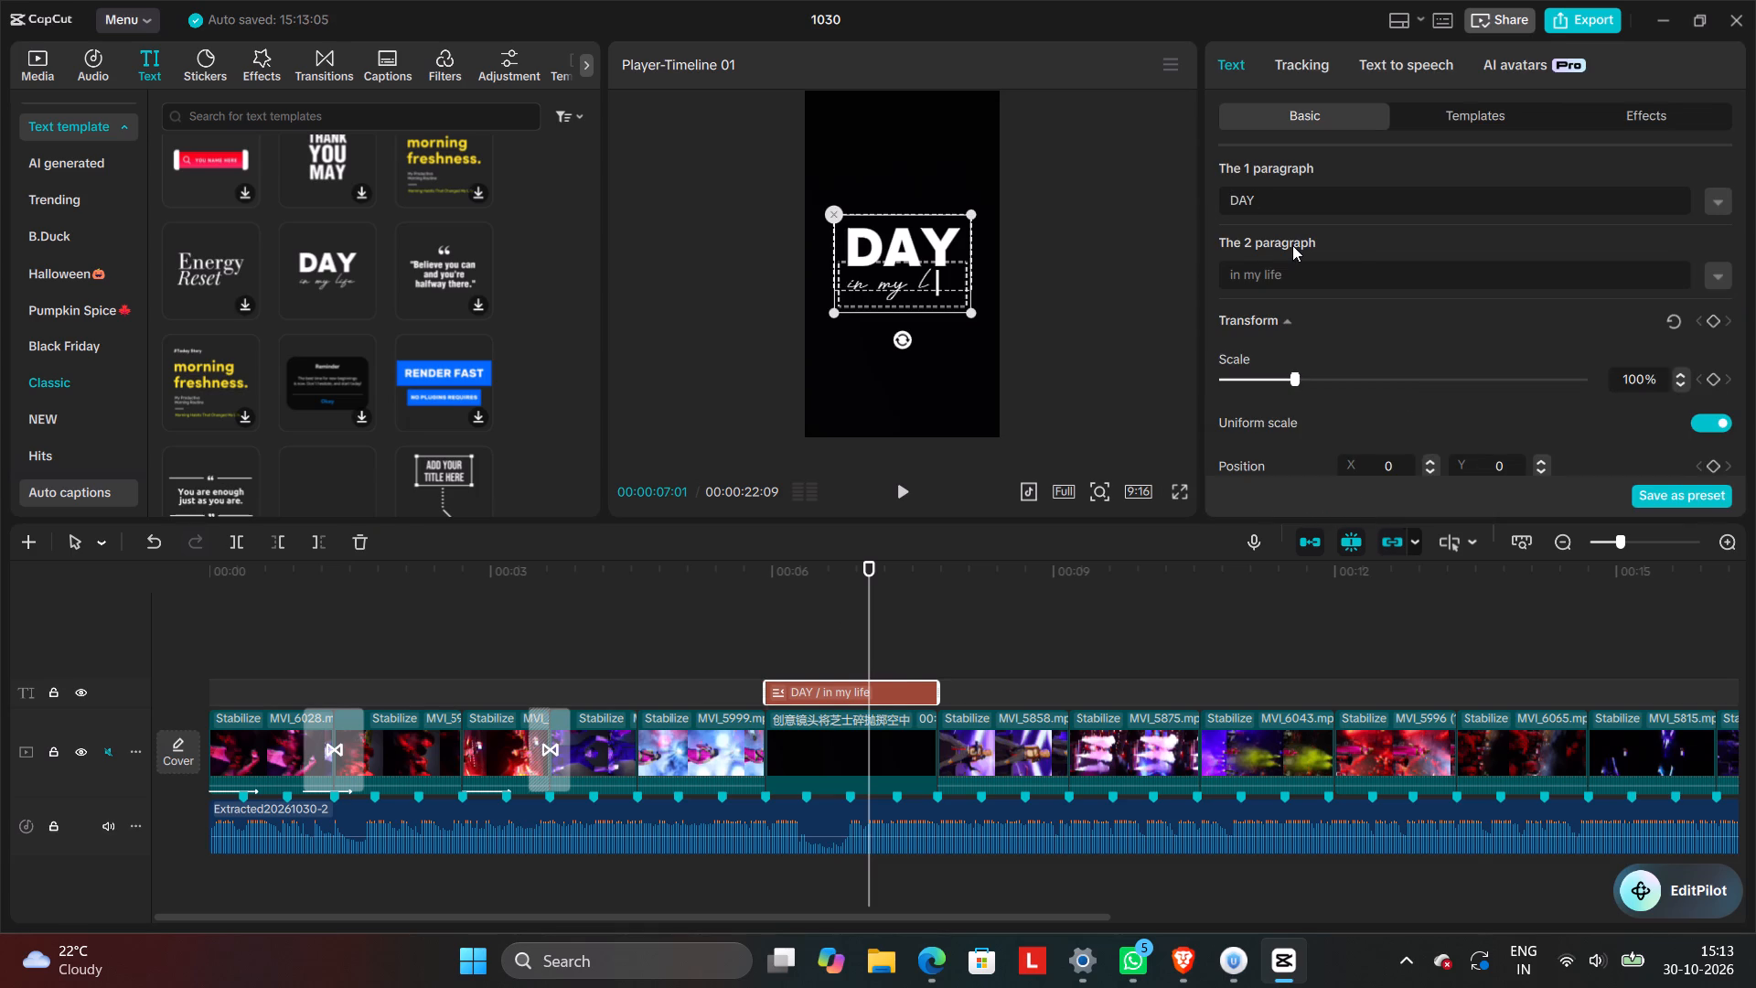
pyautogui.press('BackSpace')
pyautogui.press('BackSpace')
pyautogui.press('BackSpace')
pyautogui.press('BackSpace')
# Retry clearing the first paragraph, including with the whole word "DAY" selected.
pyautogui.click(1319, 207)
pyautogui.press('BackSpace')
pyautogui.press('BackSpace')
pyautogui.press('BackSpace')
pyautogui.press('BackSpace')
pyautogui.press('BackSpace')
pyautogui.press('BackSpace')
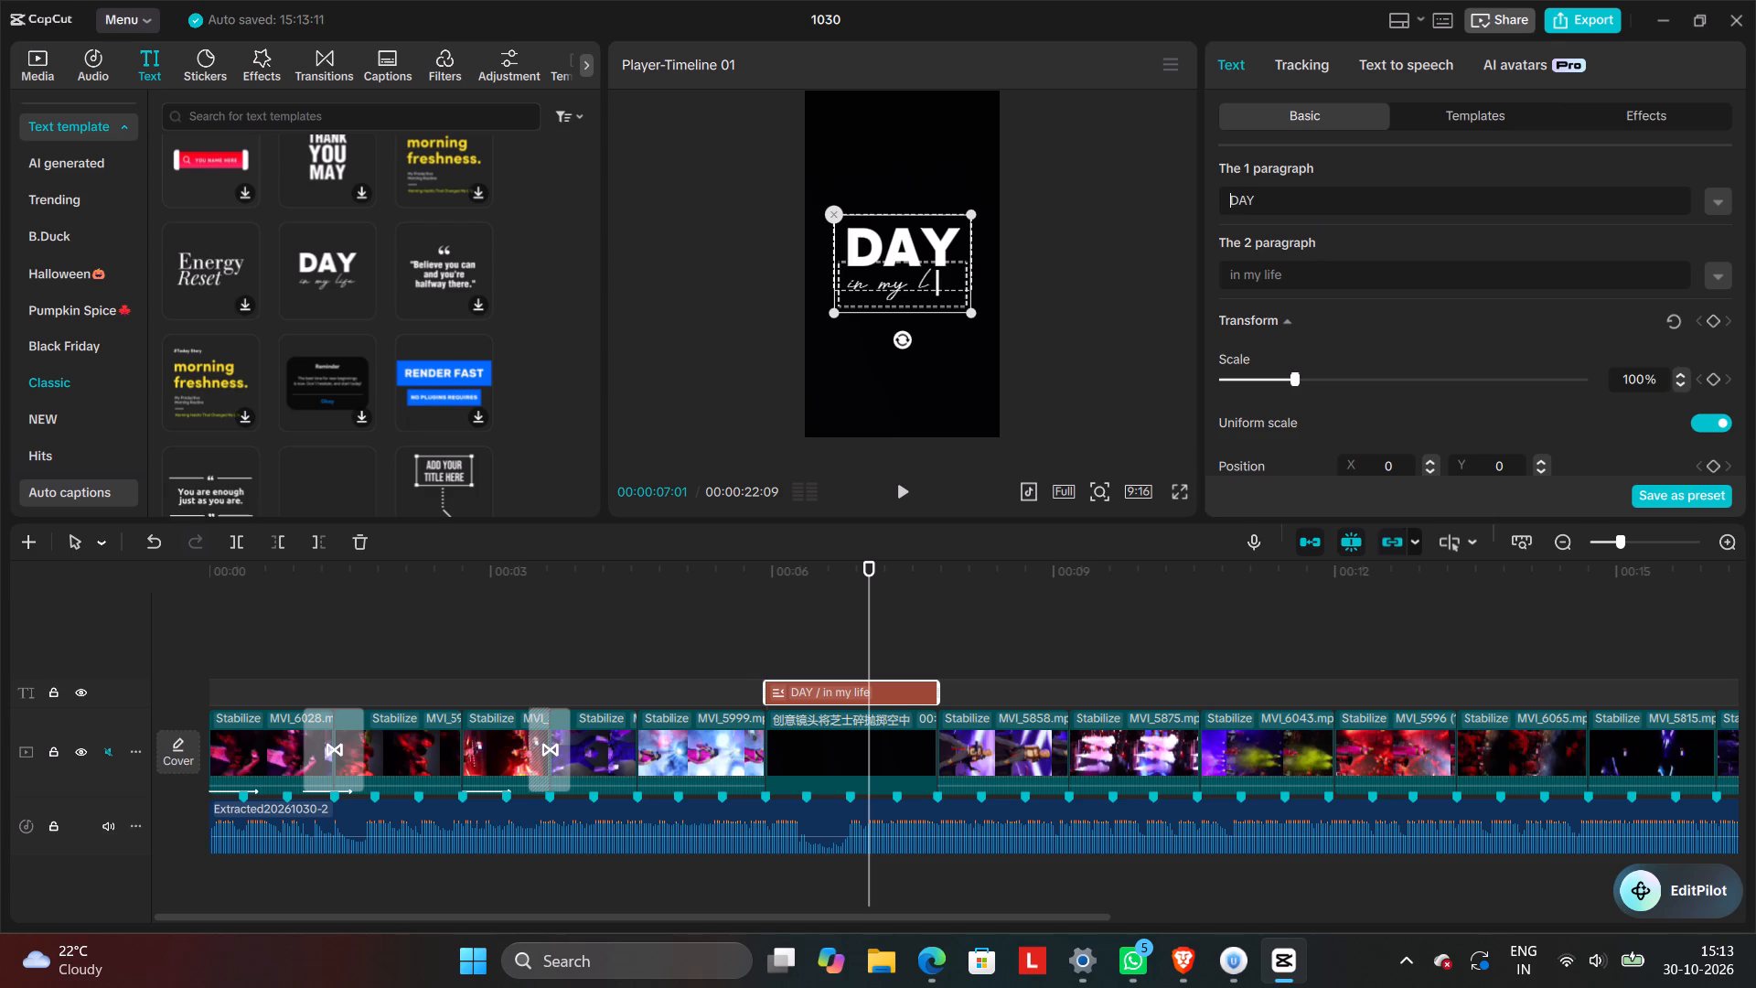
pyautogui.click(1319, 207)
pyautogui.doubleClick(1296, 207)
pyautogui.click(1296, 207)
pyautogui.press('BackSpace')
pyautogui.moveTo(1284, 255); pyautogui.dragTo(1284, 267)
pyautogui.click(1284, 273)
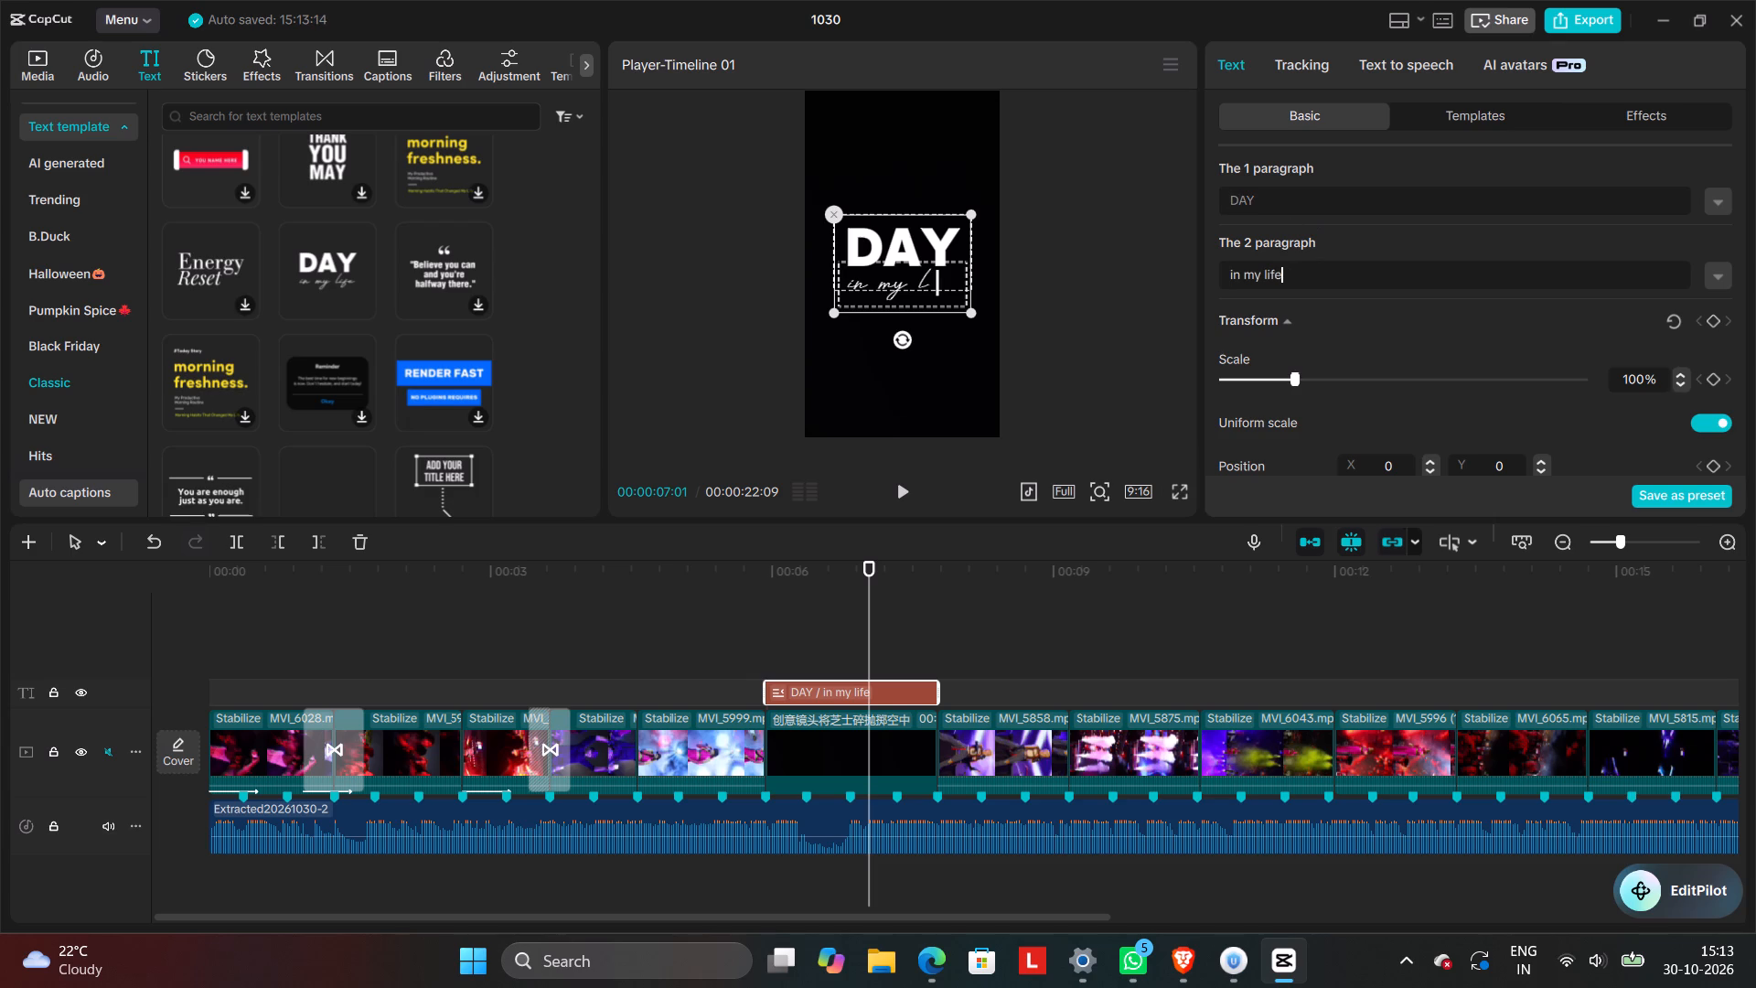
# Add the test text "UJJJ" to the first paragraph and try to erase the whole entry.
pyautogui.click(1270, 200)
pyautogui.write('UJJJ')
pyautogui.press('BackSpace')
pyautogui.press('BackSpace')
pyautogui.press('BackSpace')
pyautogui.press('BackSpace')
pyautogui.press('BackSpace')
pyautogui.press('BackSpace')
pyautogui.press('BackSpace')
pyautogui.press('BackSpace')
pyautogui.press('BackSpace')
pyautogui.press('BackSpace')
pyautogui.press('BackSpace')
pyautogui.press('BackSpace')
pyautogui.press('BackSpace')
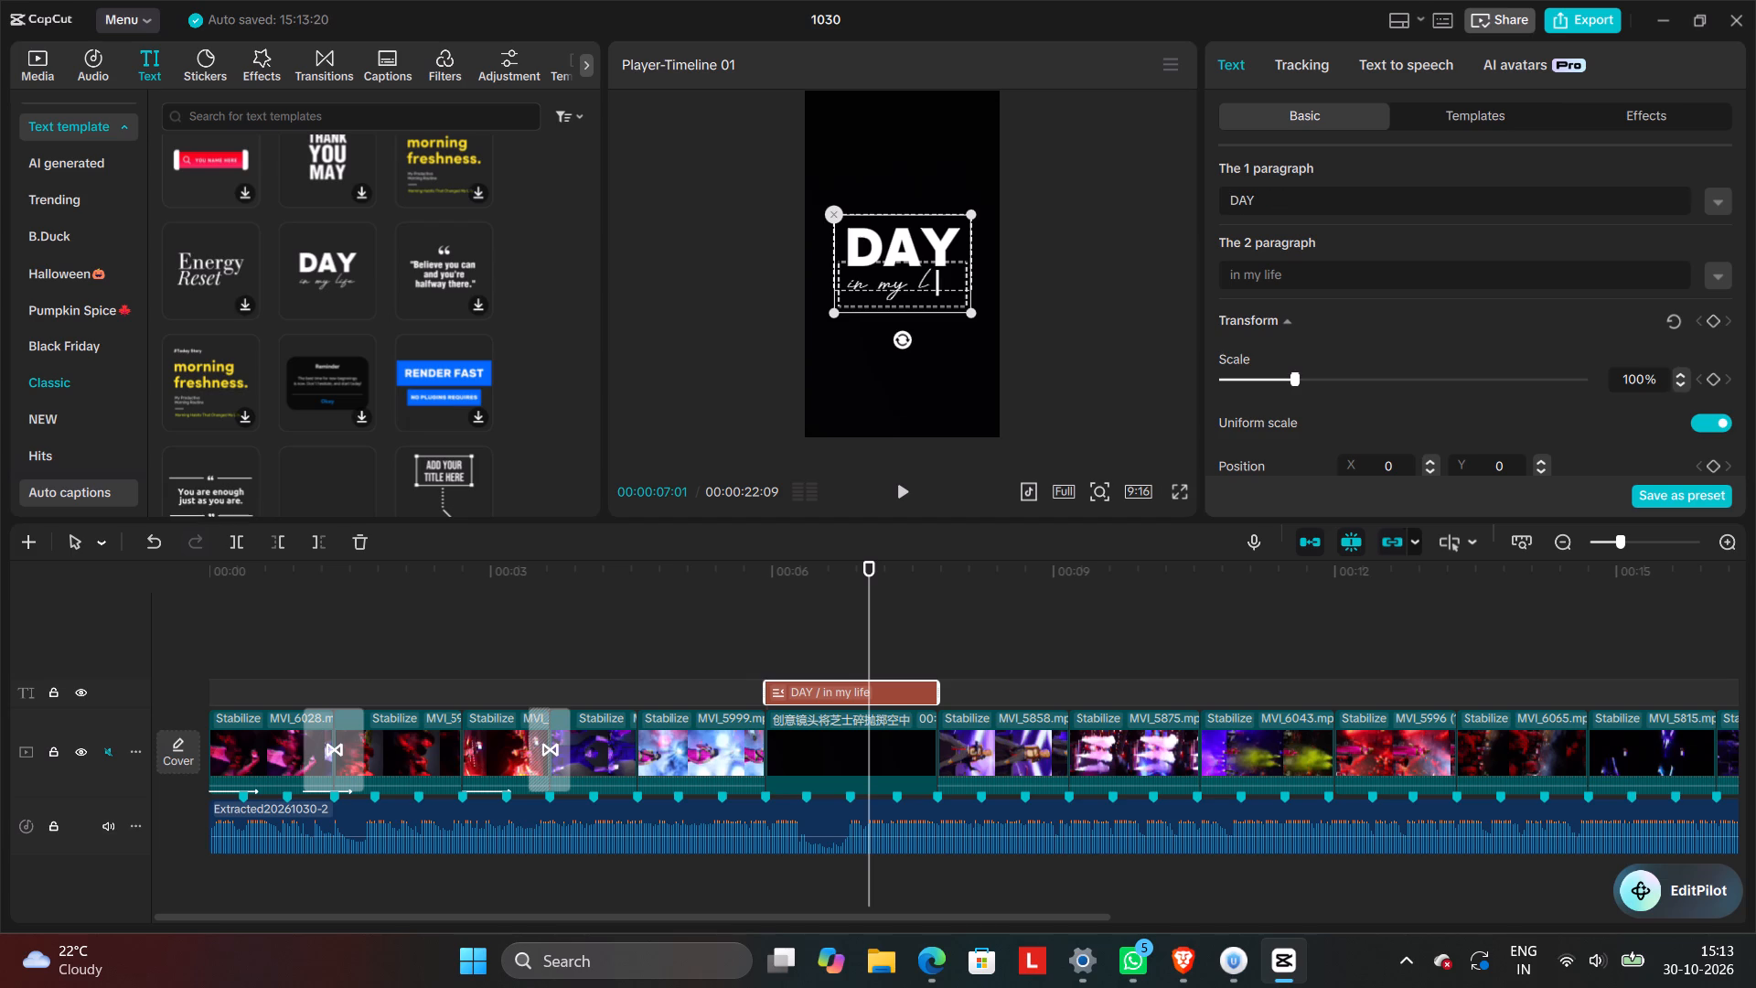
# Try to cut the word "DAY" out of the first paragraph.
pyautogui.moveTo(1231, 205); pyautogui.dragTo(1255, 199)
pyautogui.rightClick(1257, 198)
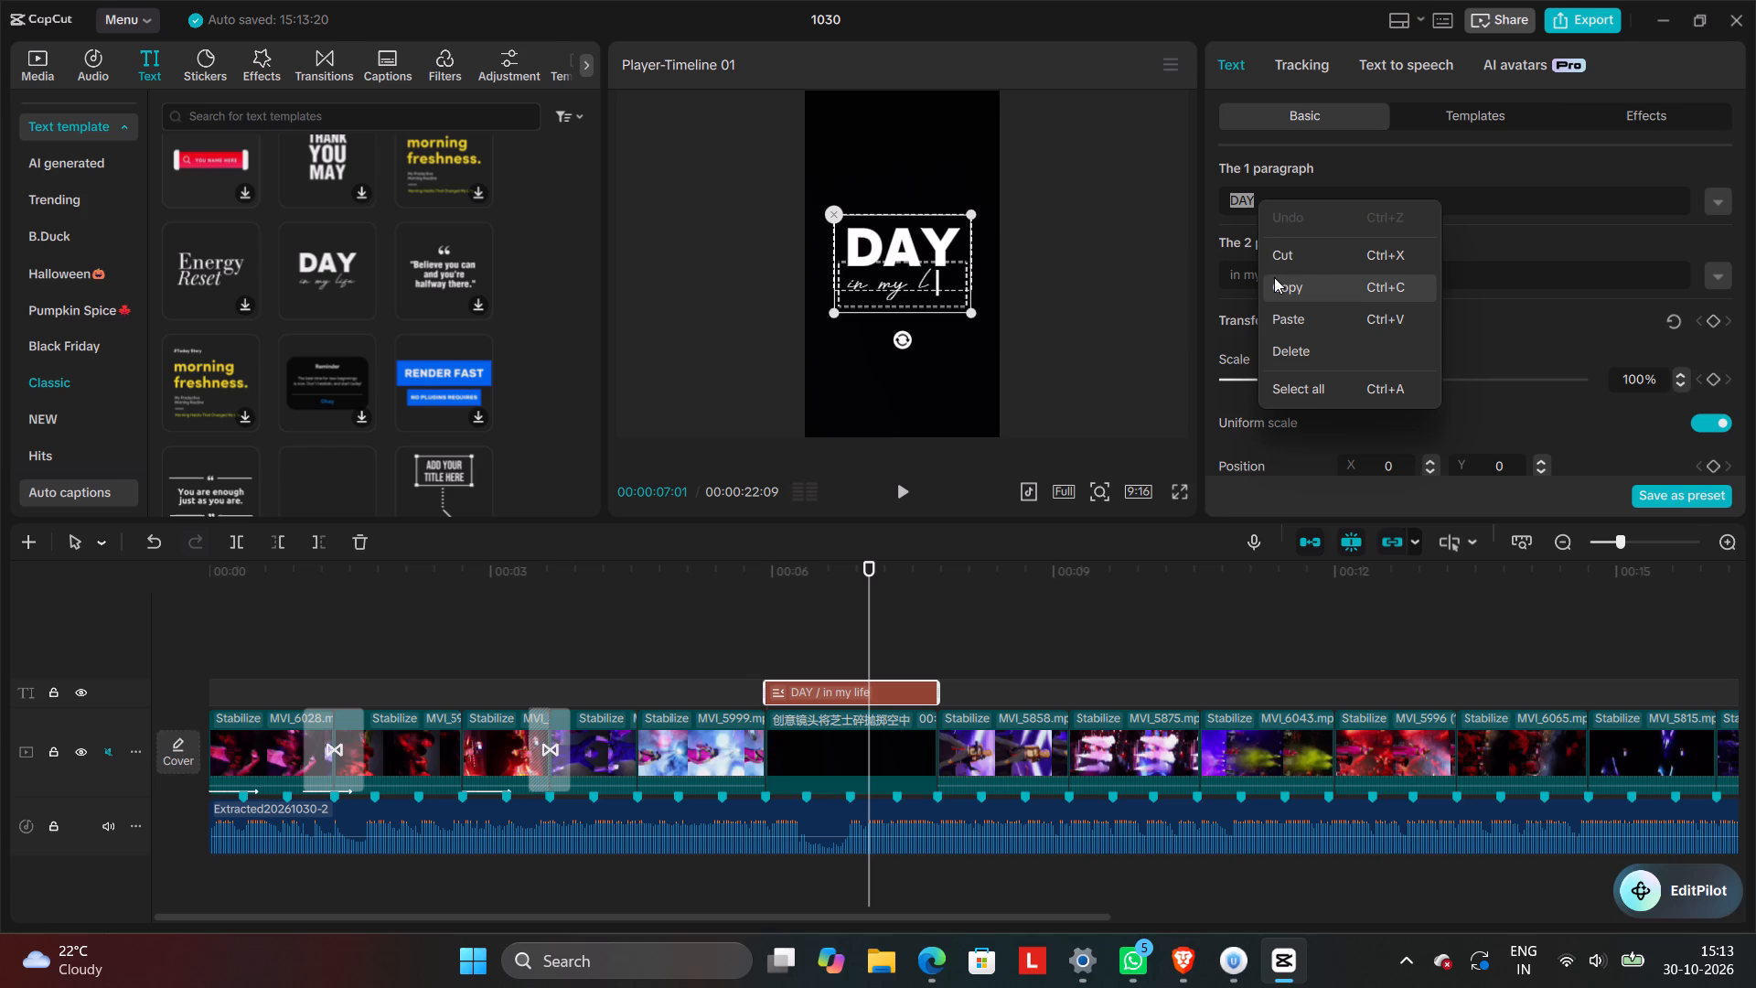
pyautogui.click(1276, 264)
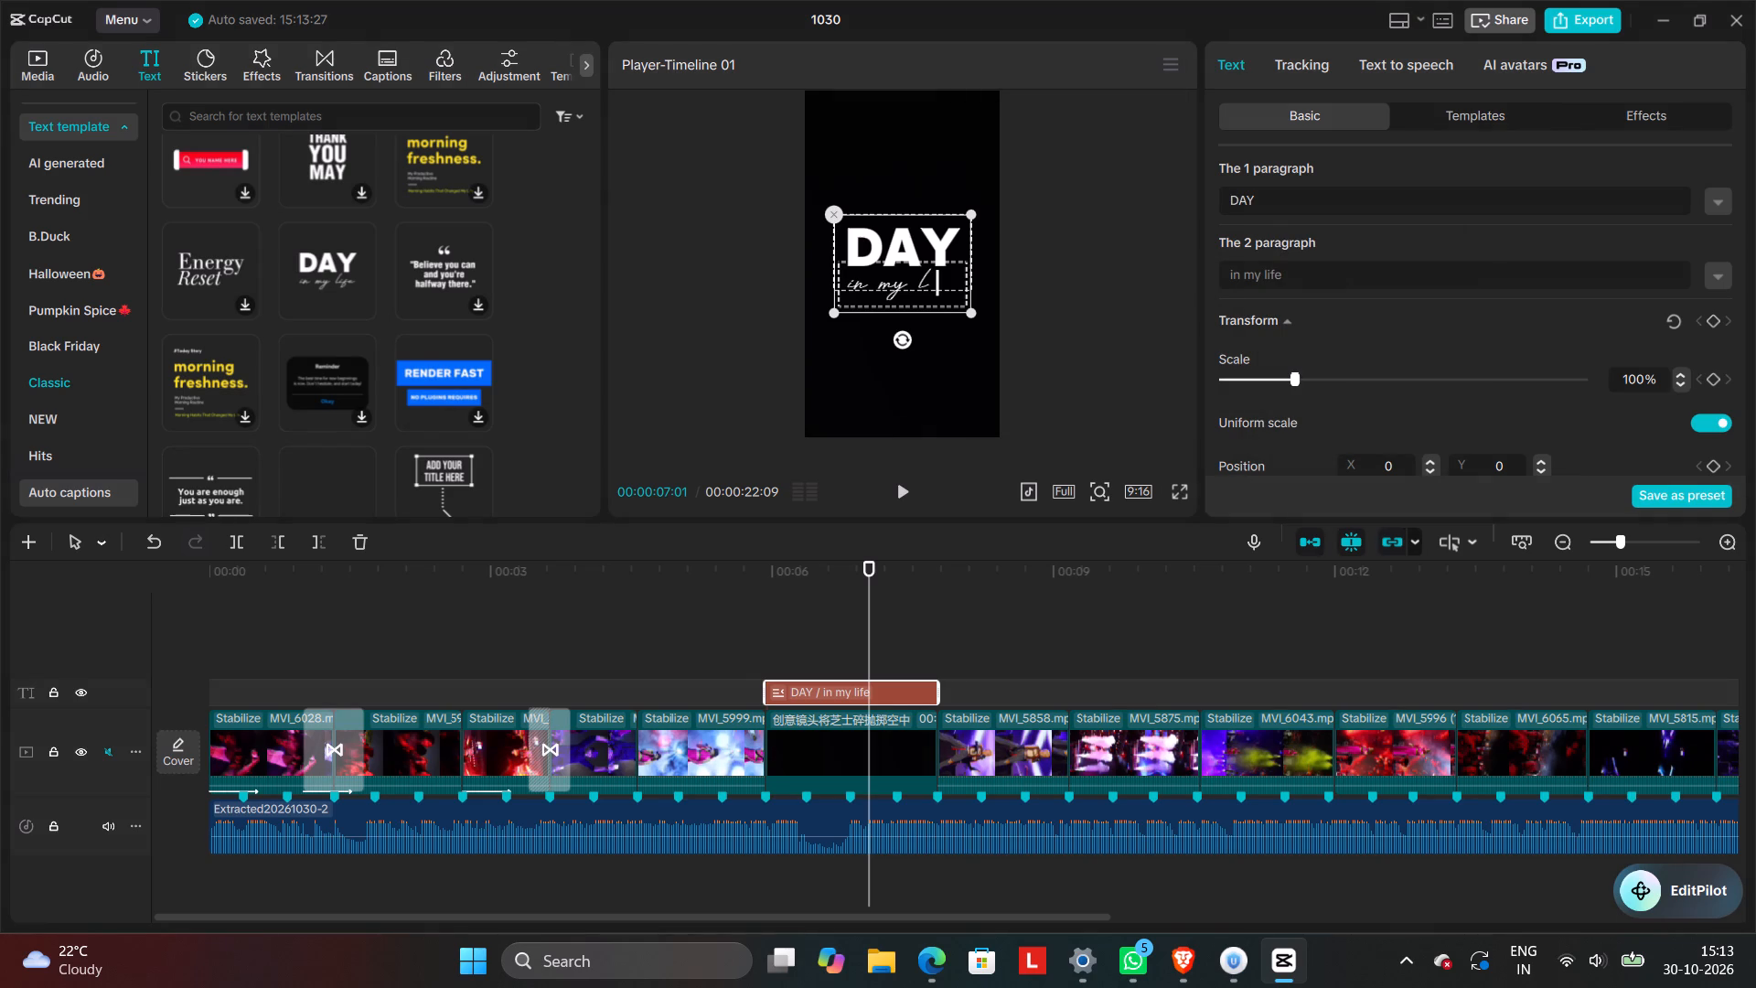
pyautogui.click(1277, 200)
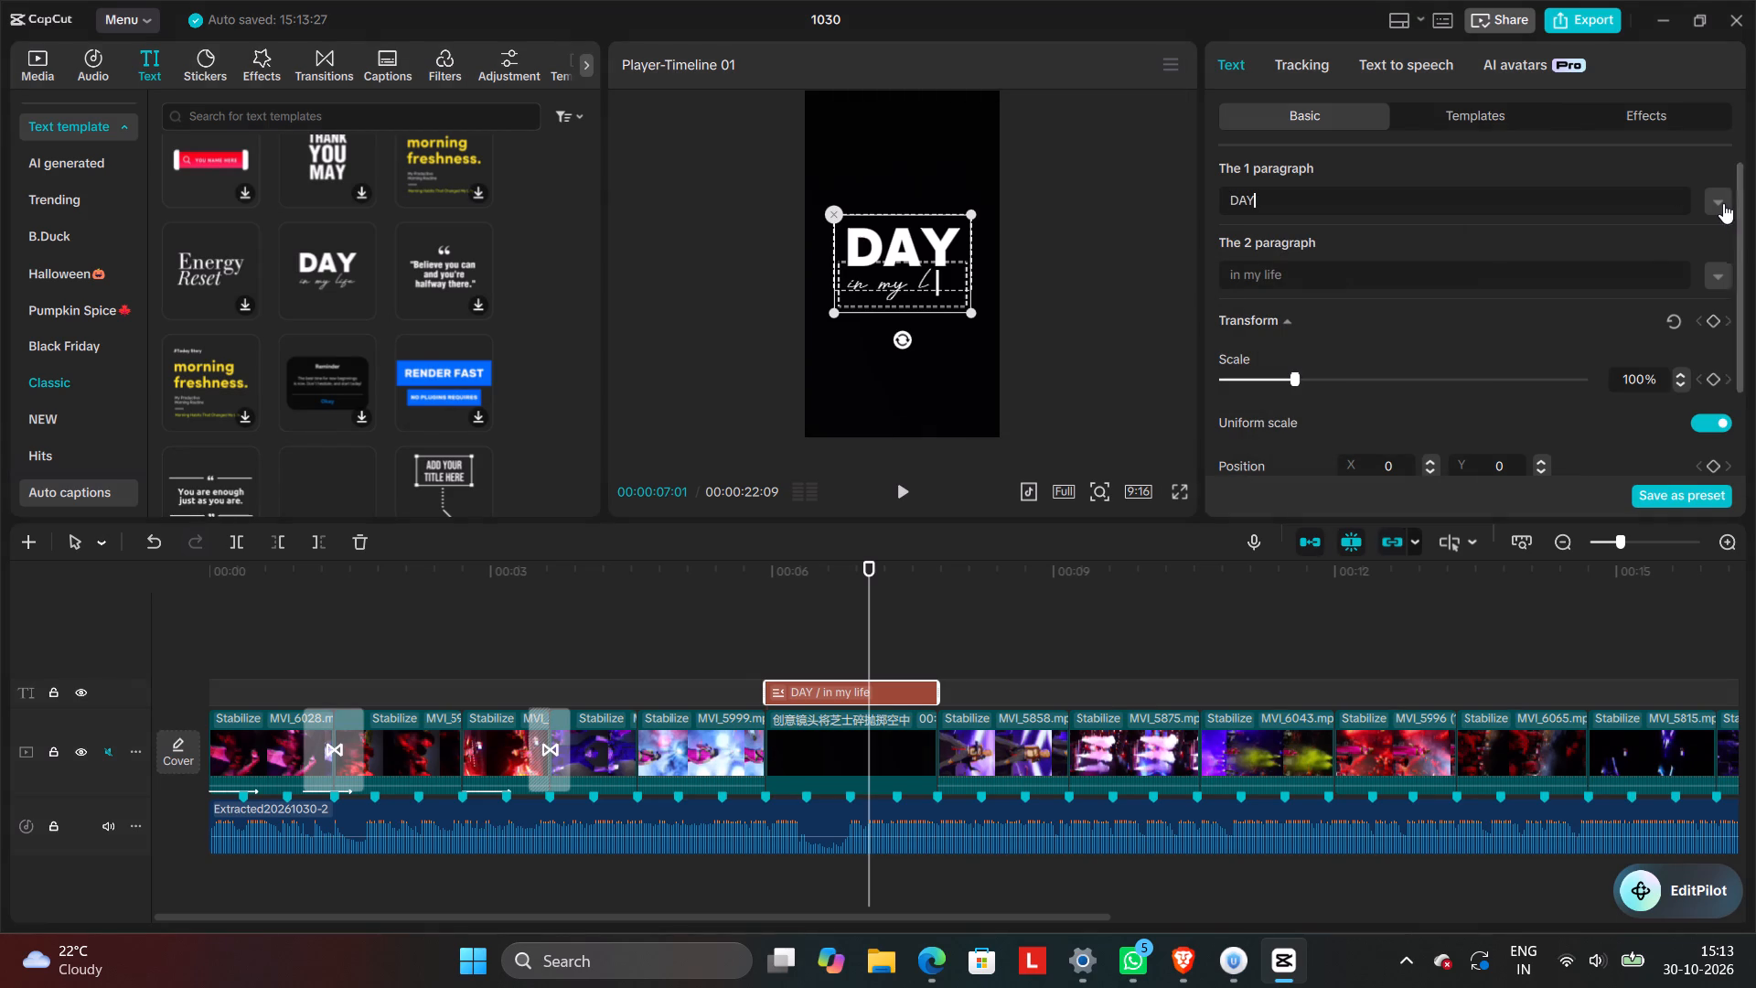
# Check the first paragraph's font, size and colour options, and leave them collapsed.
pyautogui.click(1723, 203)
pyautogui.click(1723, 203)
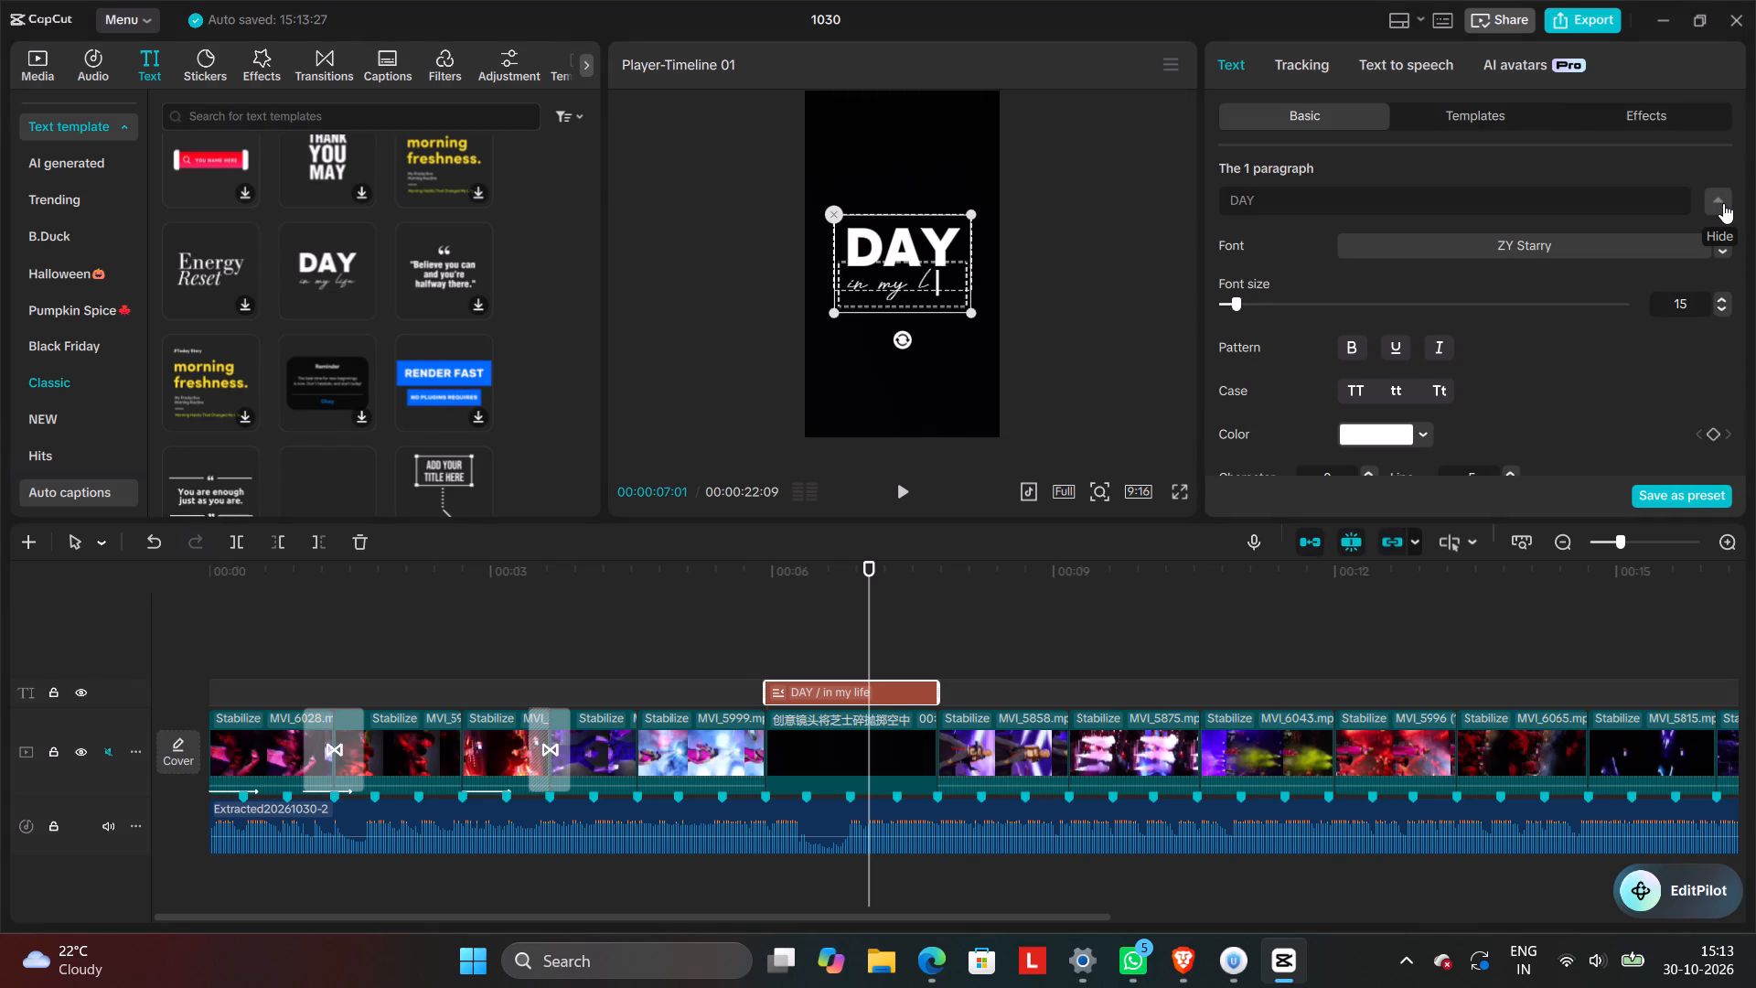
pyautogui.click(1723, 203)
pyautogui.click(1723, 203)
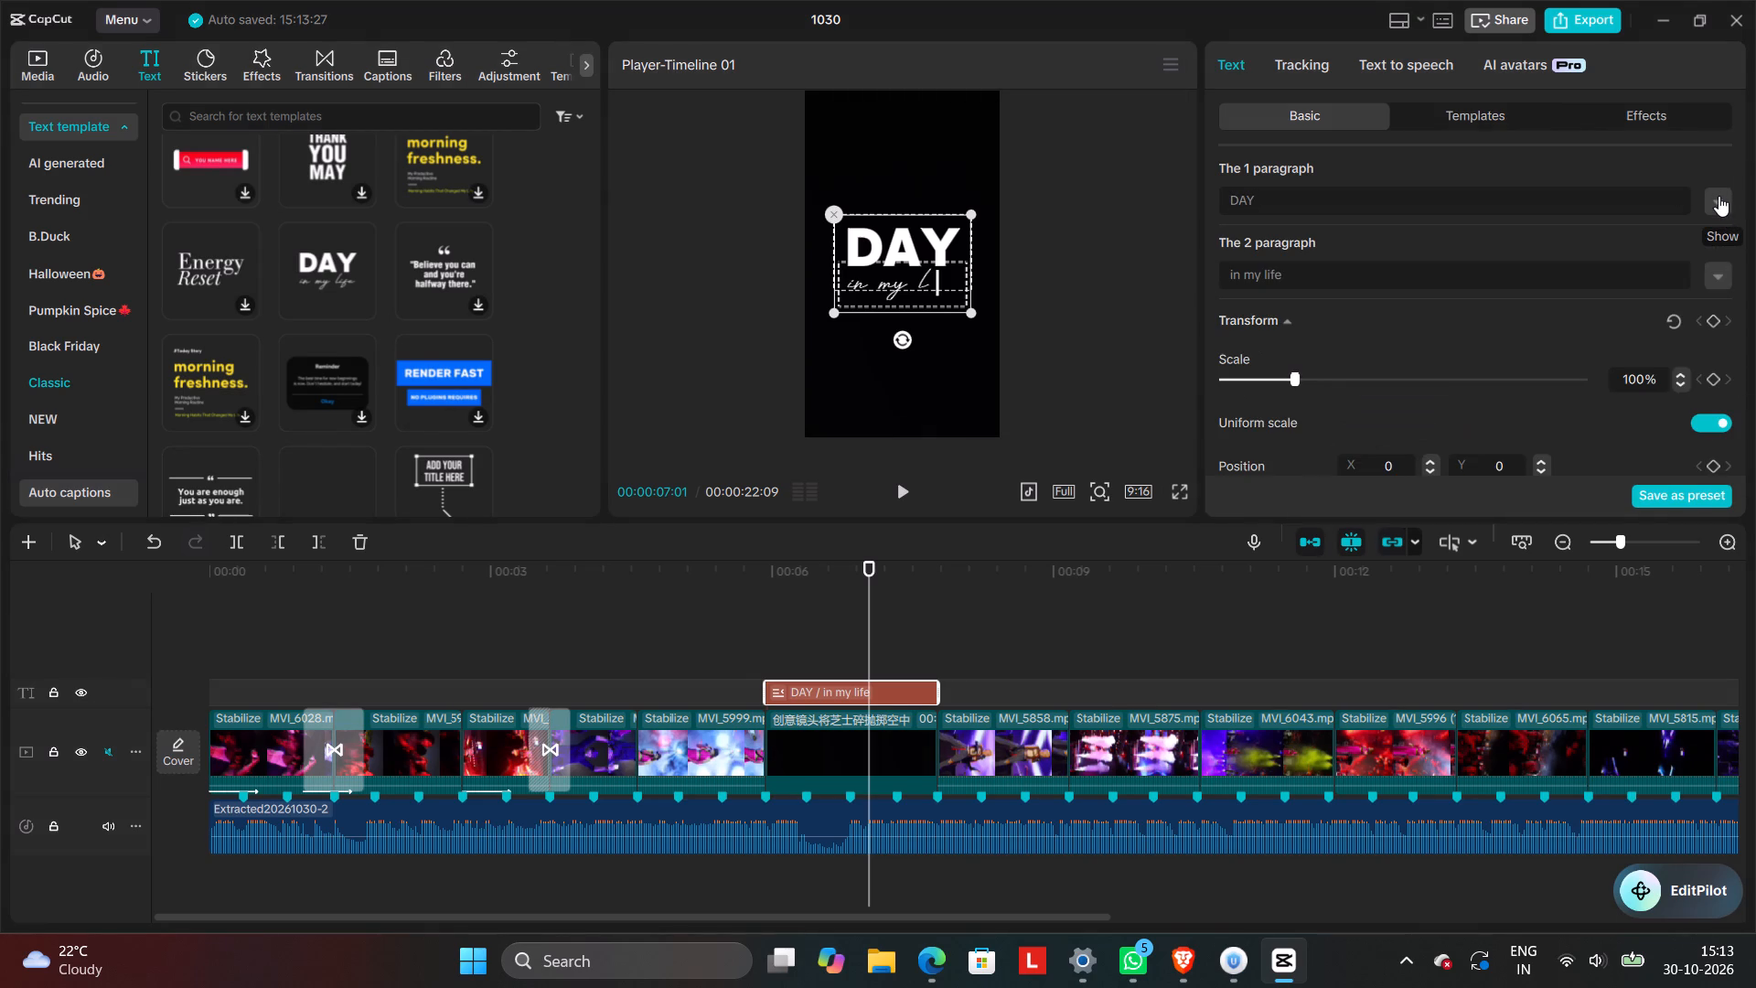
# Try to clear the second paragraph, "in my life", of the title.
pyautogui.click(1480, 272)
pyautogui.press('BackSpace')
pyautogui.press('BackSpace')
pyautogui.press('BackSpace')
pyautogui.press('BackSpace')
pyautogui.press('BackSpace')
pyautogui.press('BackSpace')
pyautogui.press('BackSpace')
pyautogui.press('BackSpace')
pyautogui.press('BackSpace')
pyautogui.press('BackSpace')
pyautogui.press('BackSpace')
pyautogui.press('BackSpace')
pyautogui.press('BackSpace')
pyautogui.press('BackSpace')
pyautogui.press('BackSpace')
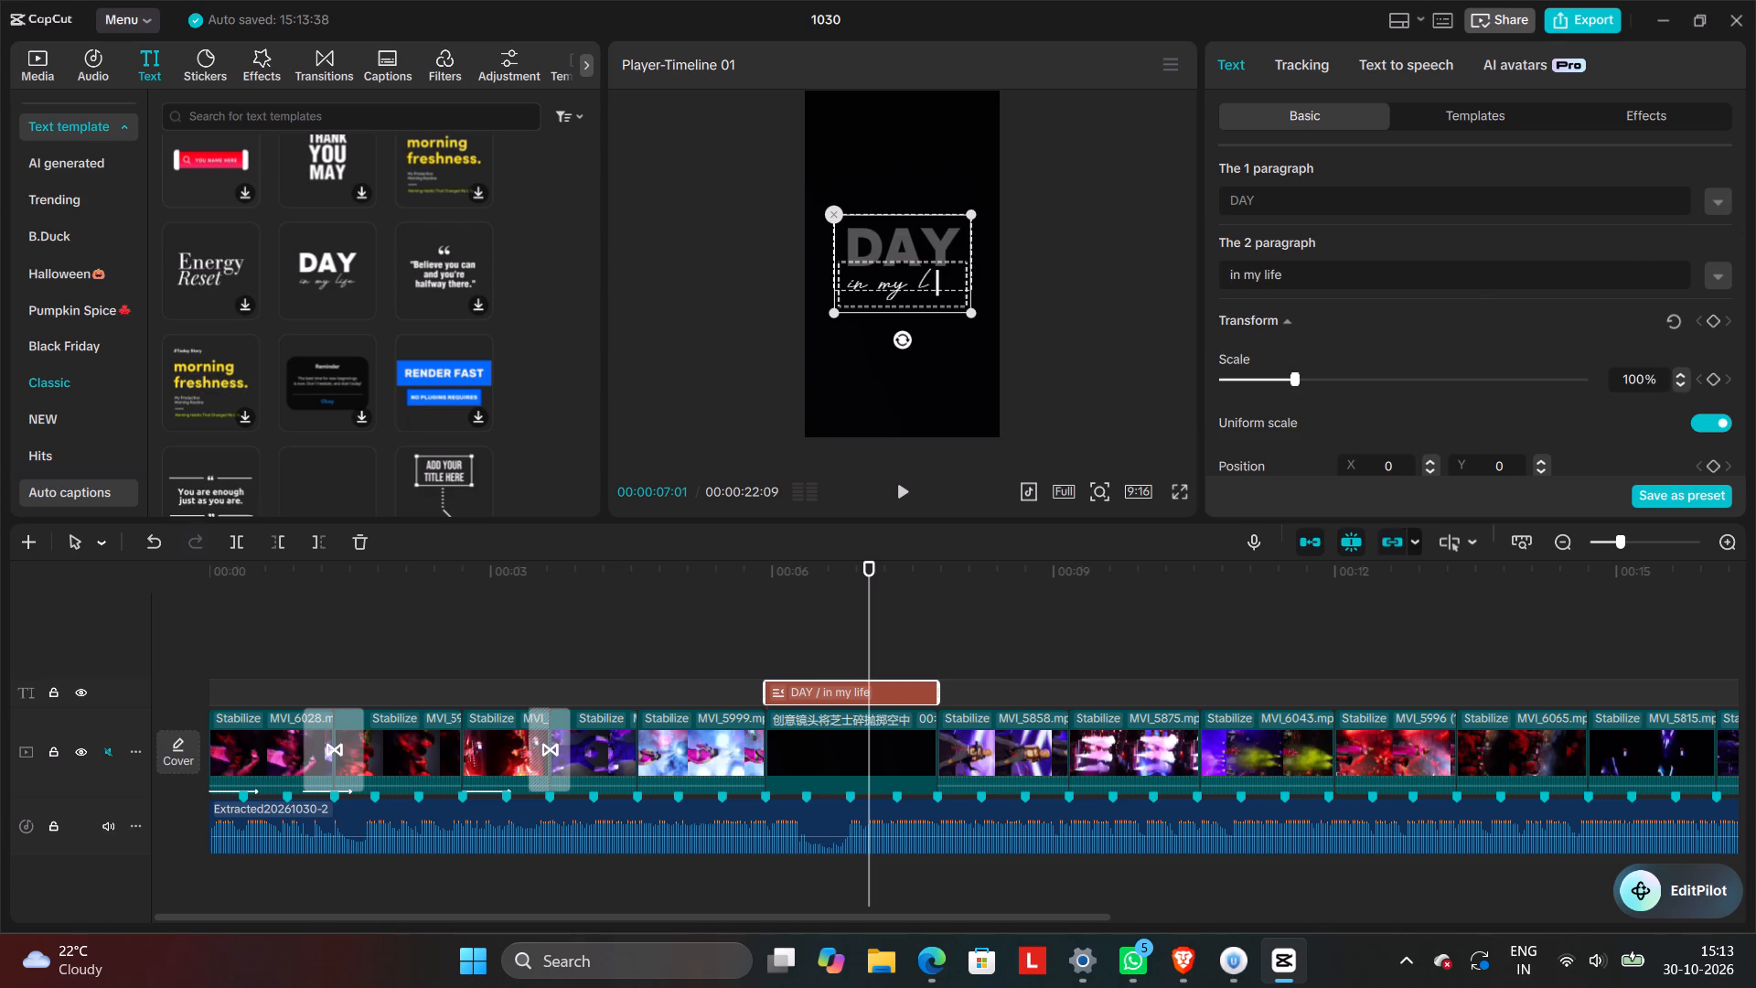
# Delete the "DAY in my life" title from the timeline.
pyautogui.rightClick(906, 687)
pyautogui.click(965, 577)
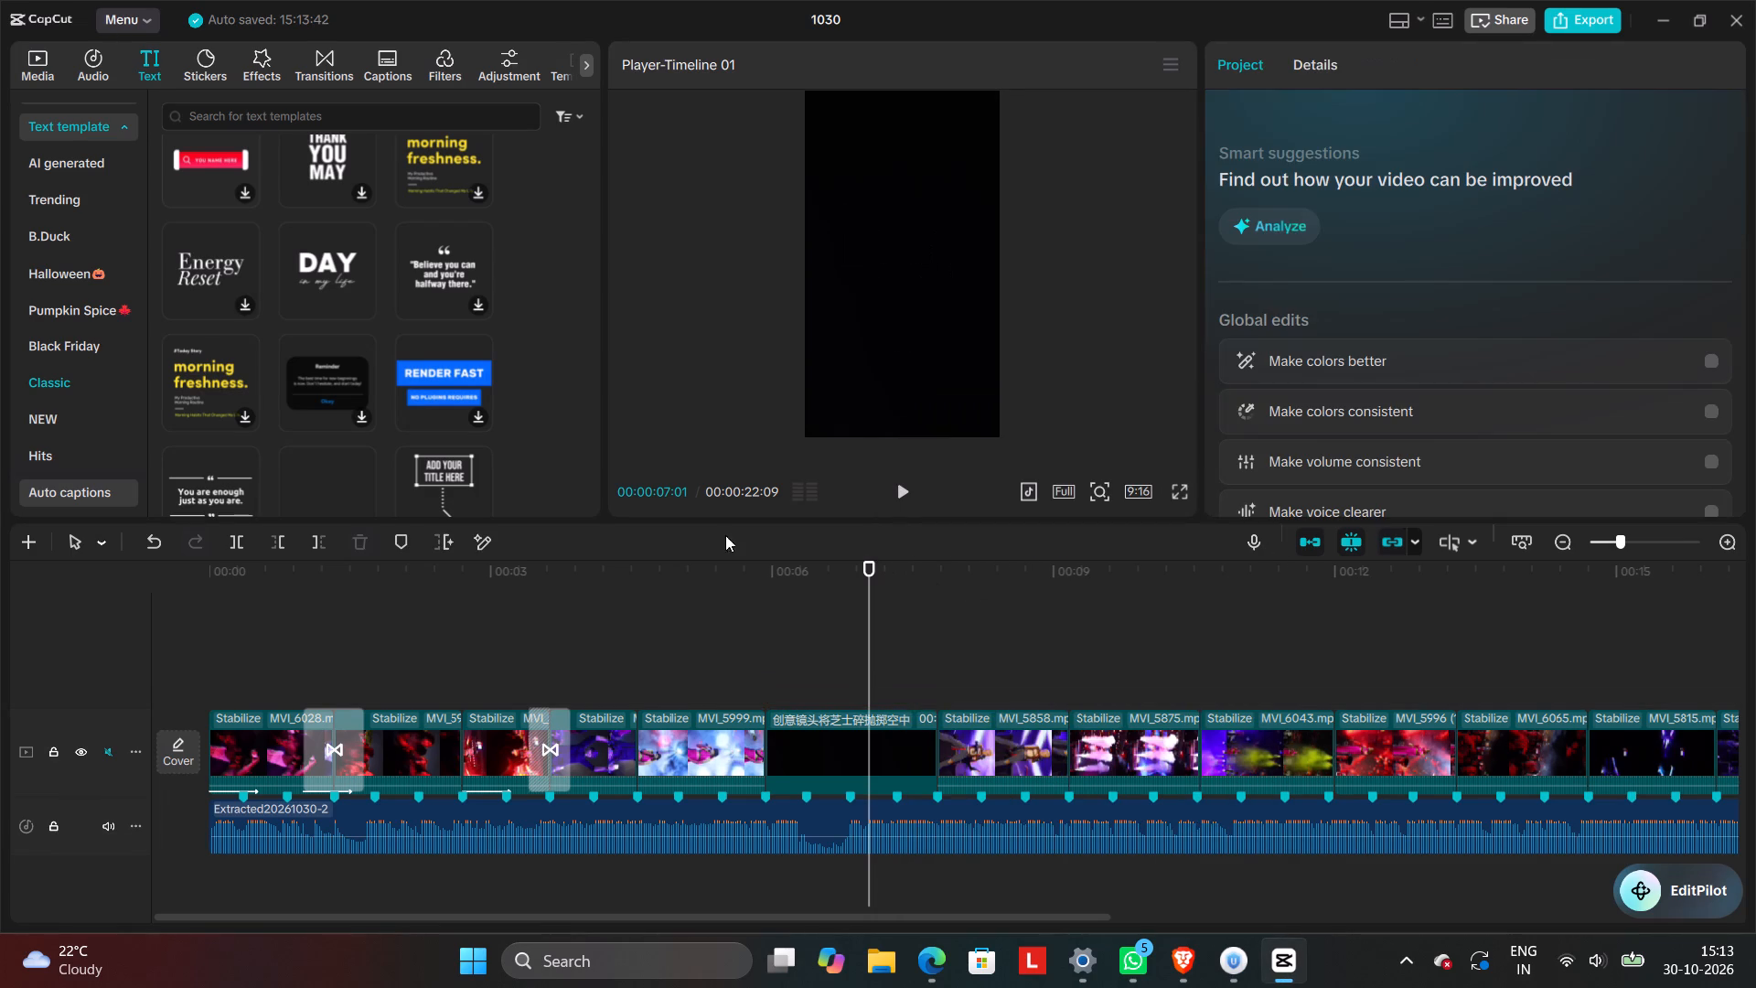
# Look further through the Classic text templates and preview the "Another side of KYOTO" template.
pyautogui.scroll(-1, 404, 332)
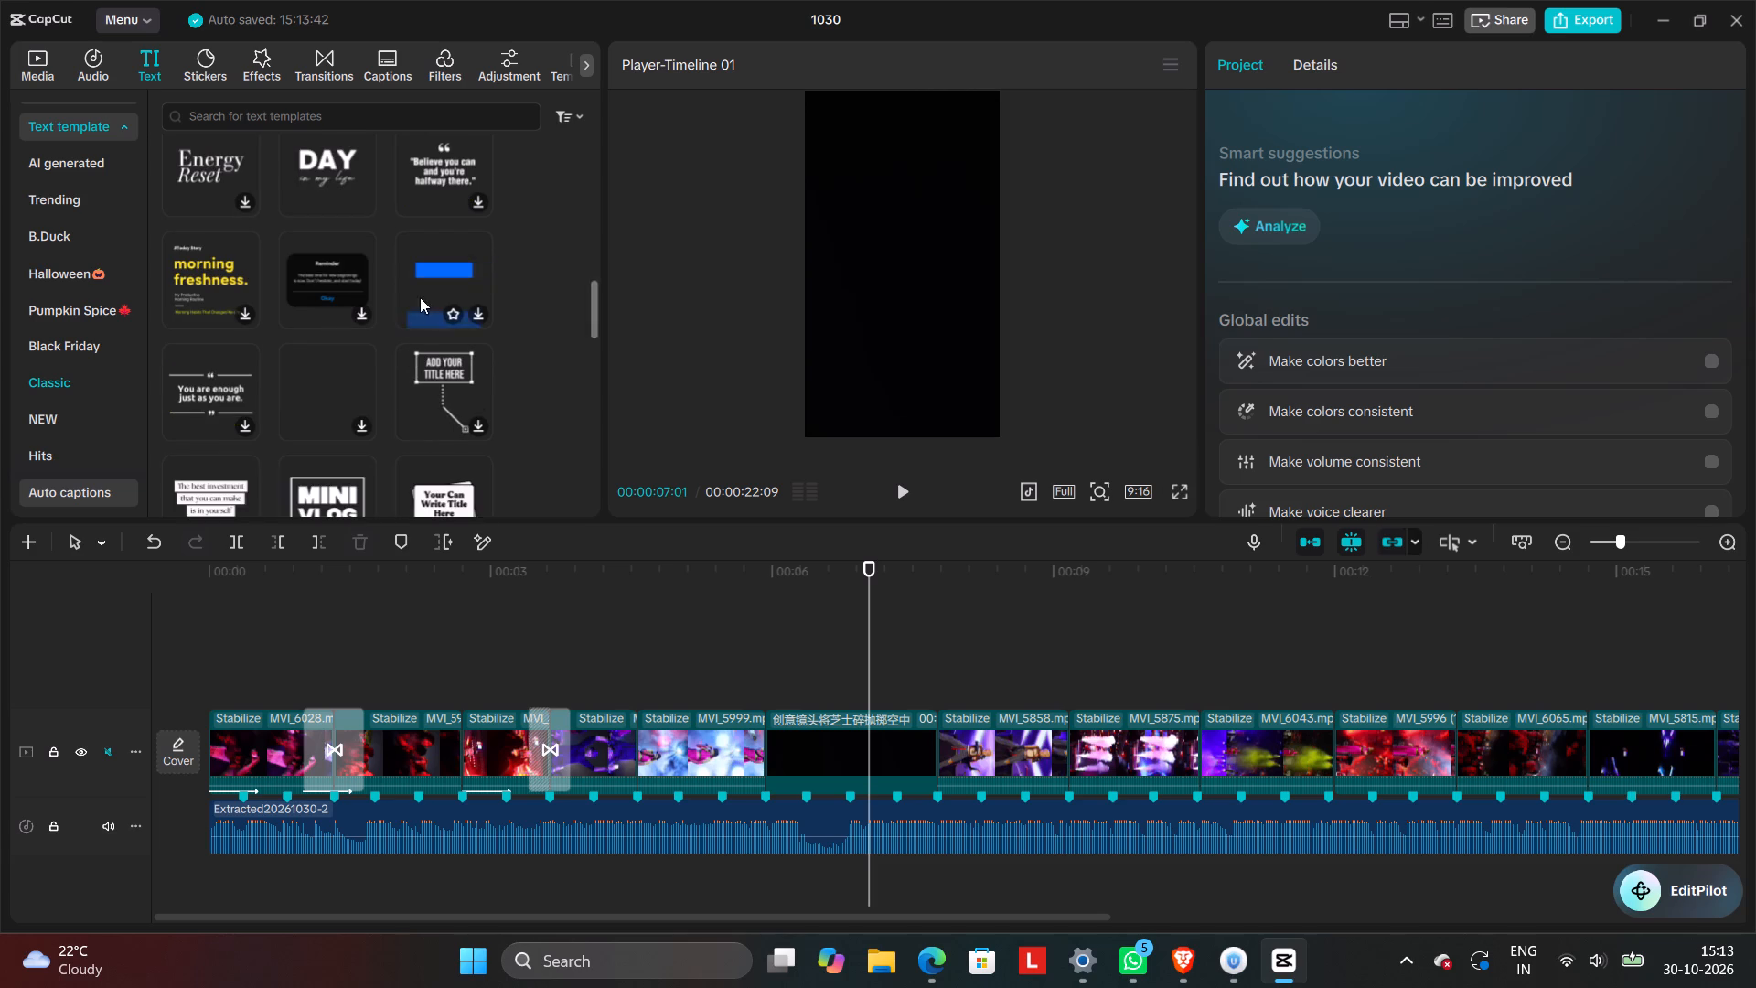
pyautogui.scroll(-3, 420, 297)
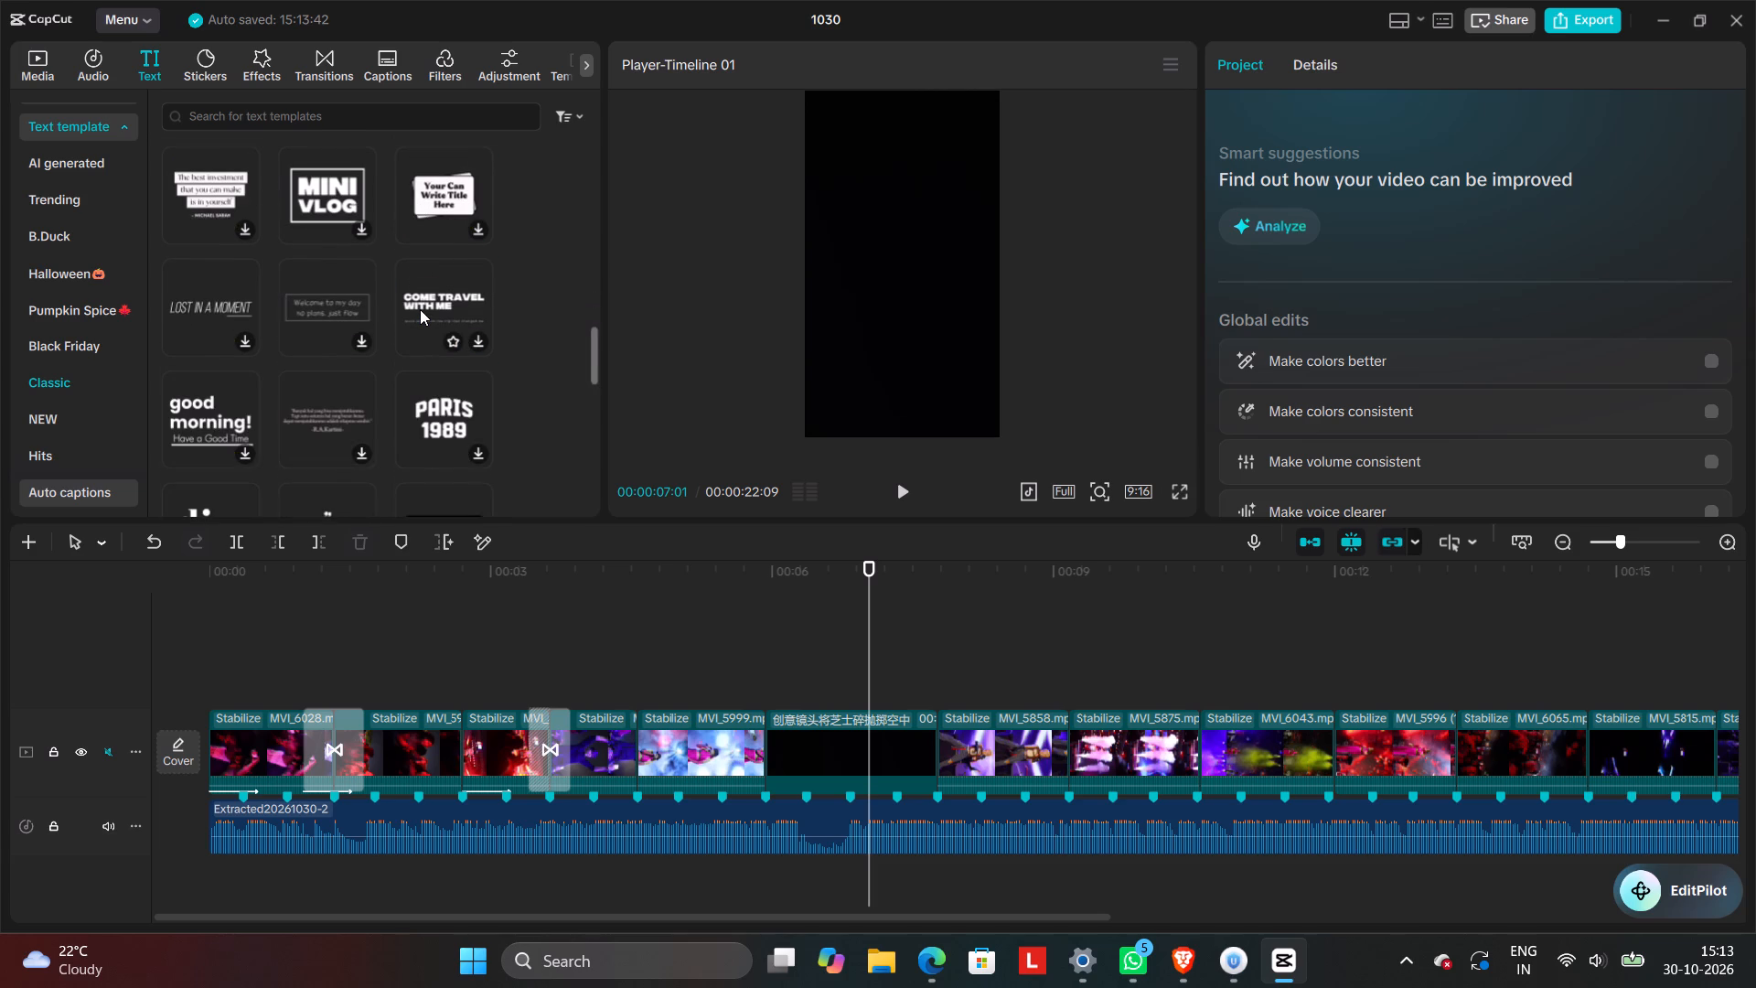
pyautogui.scroll(-2, 416, 314)
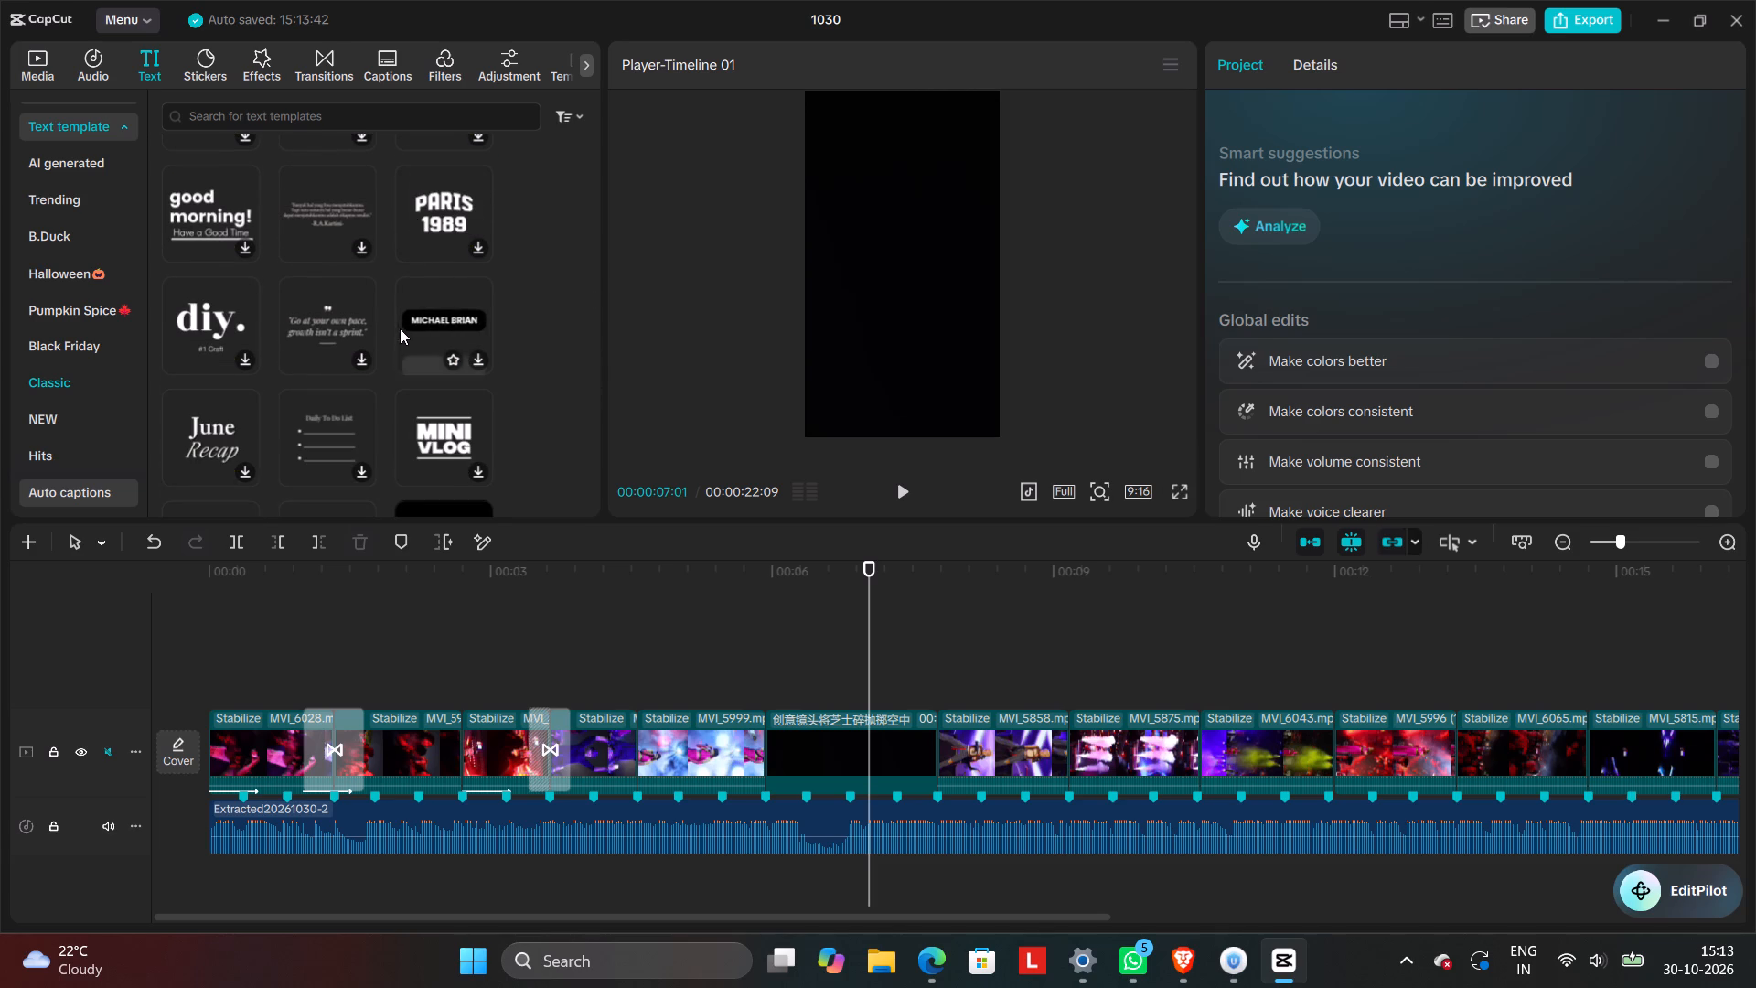
pyautogui.scroll(-3, 393, 350)
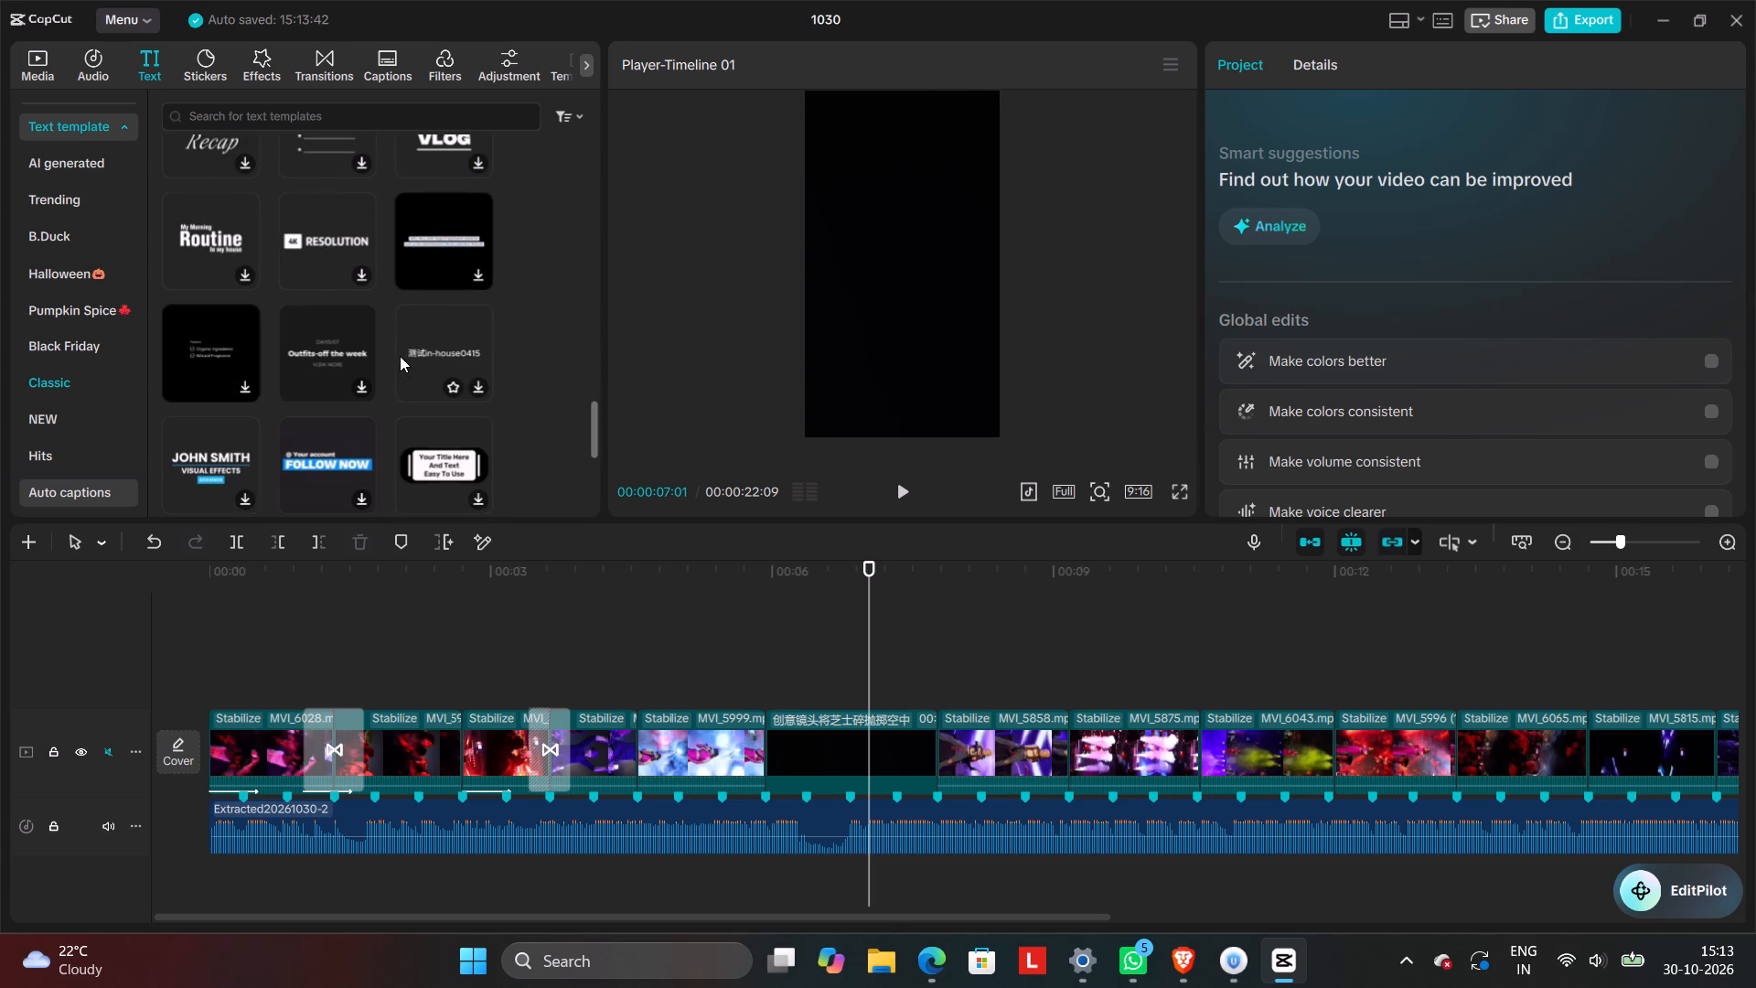
pyautogui.scroll(-2, 402, 356)
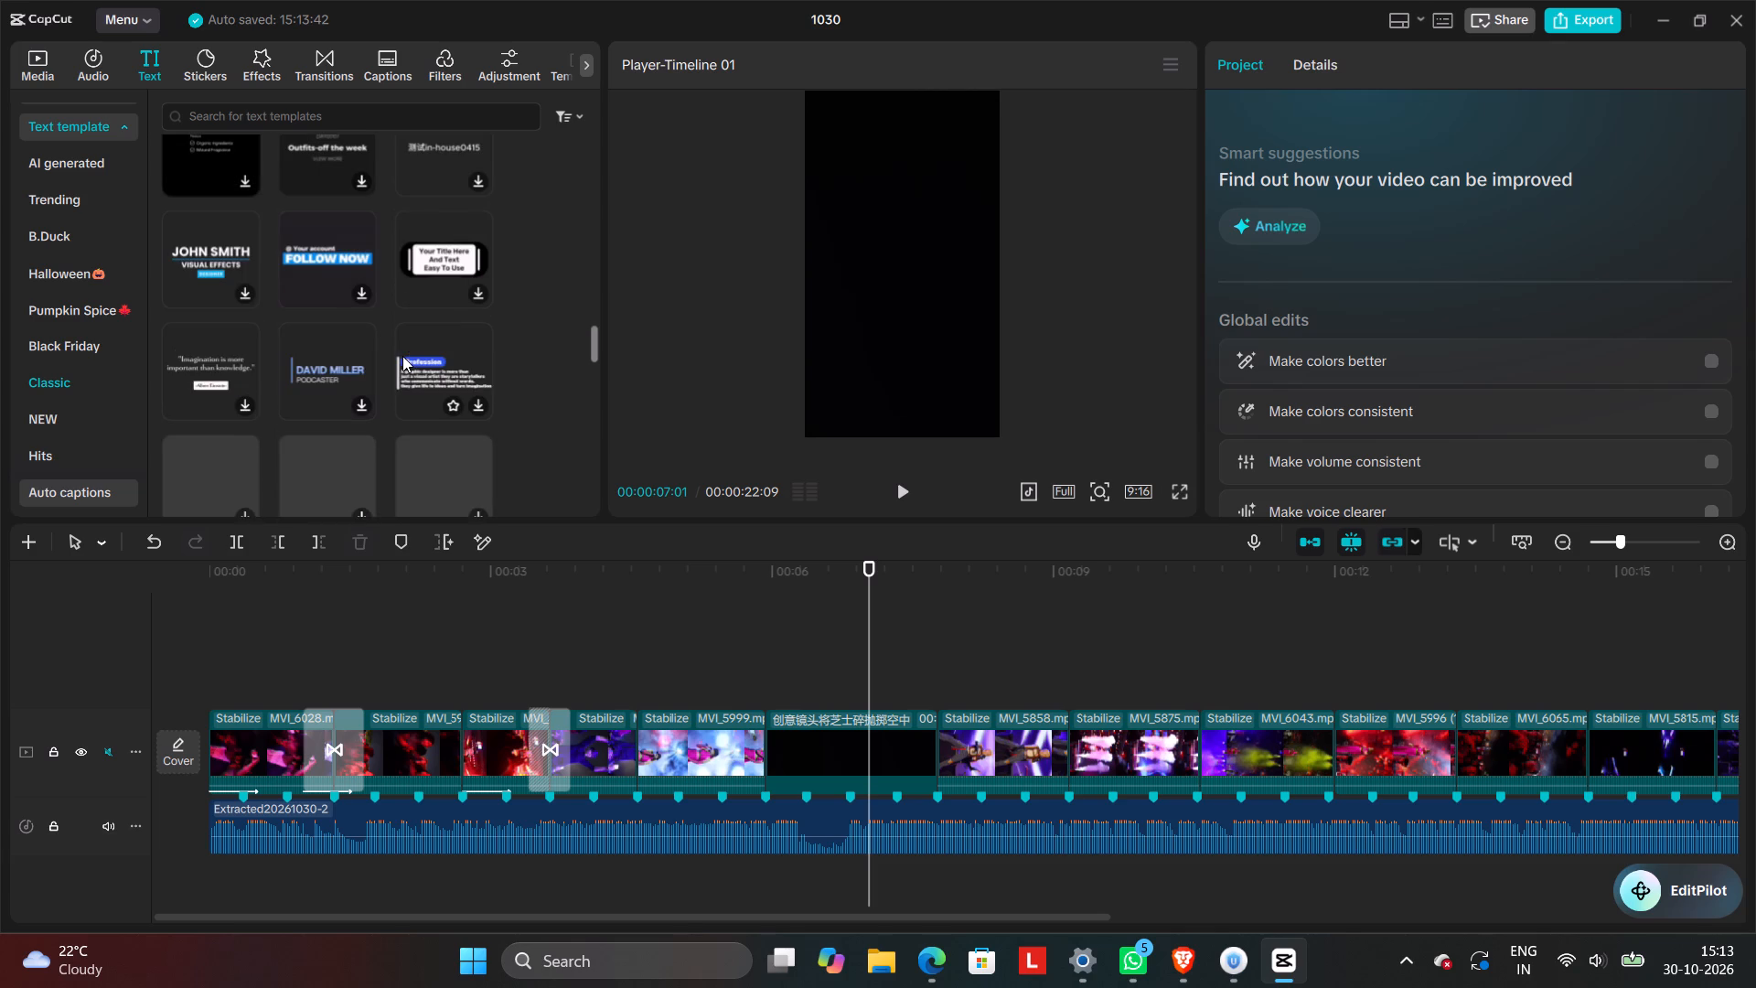
pyautogui.scroll(-1, 404, 356)
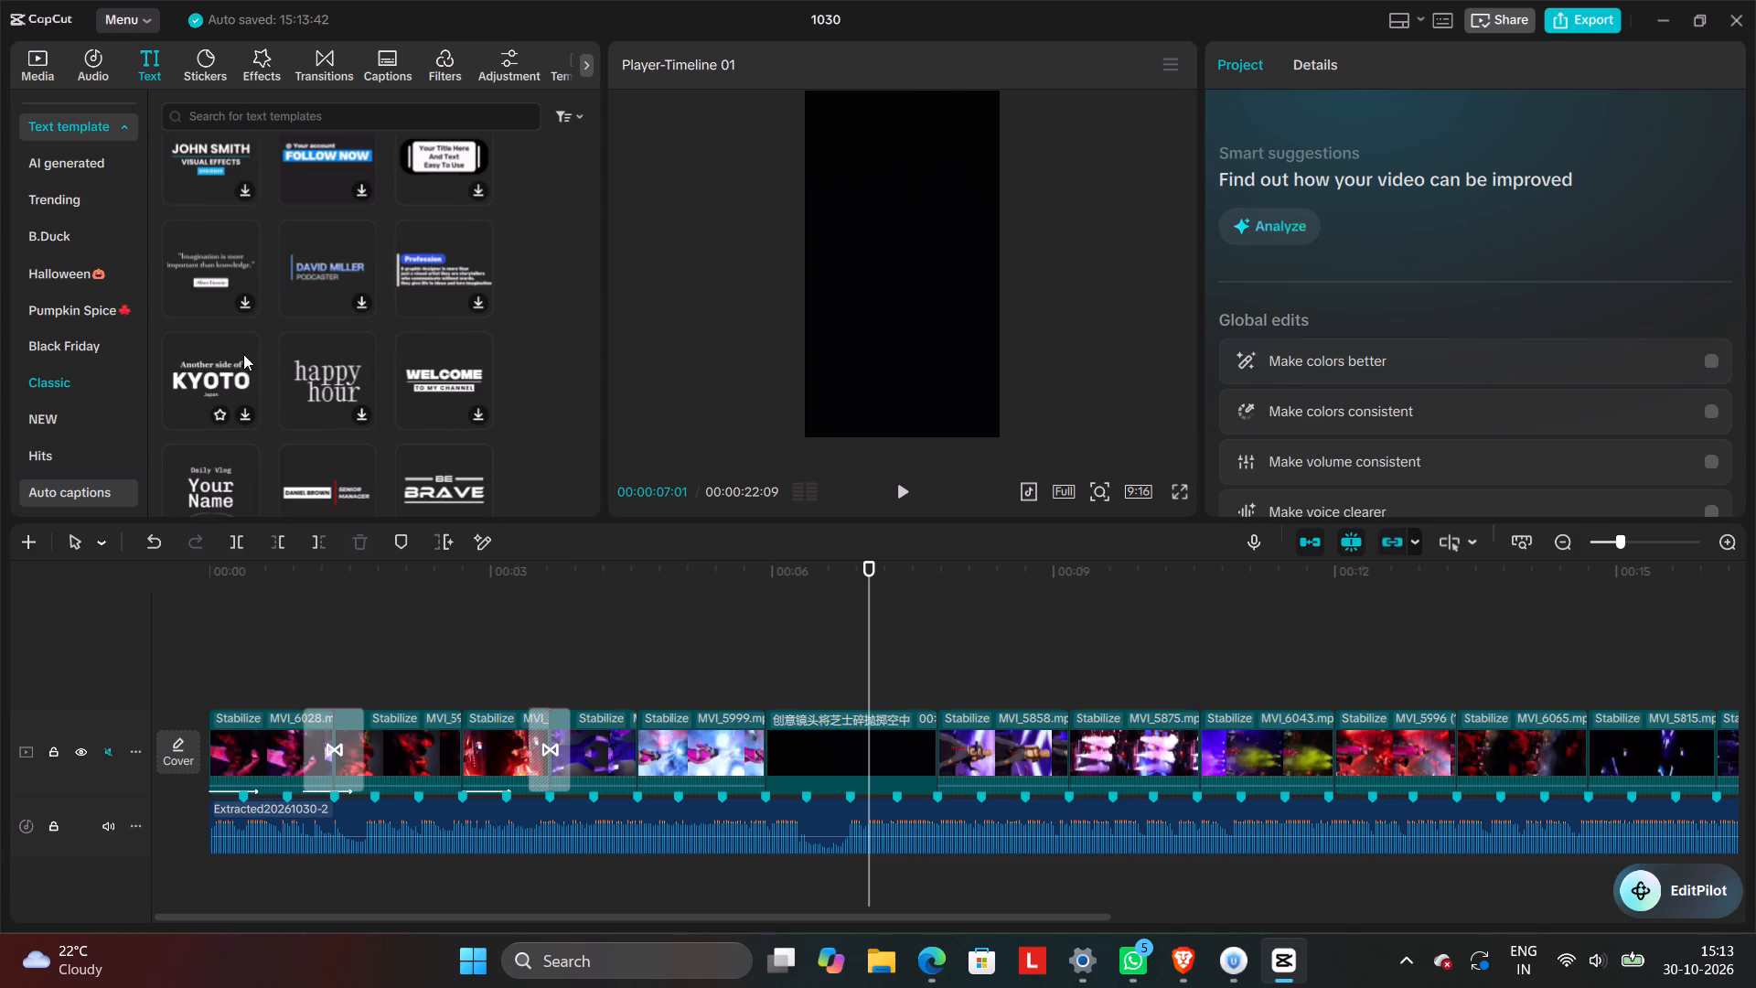
pyautogui.click(219, 384)
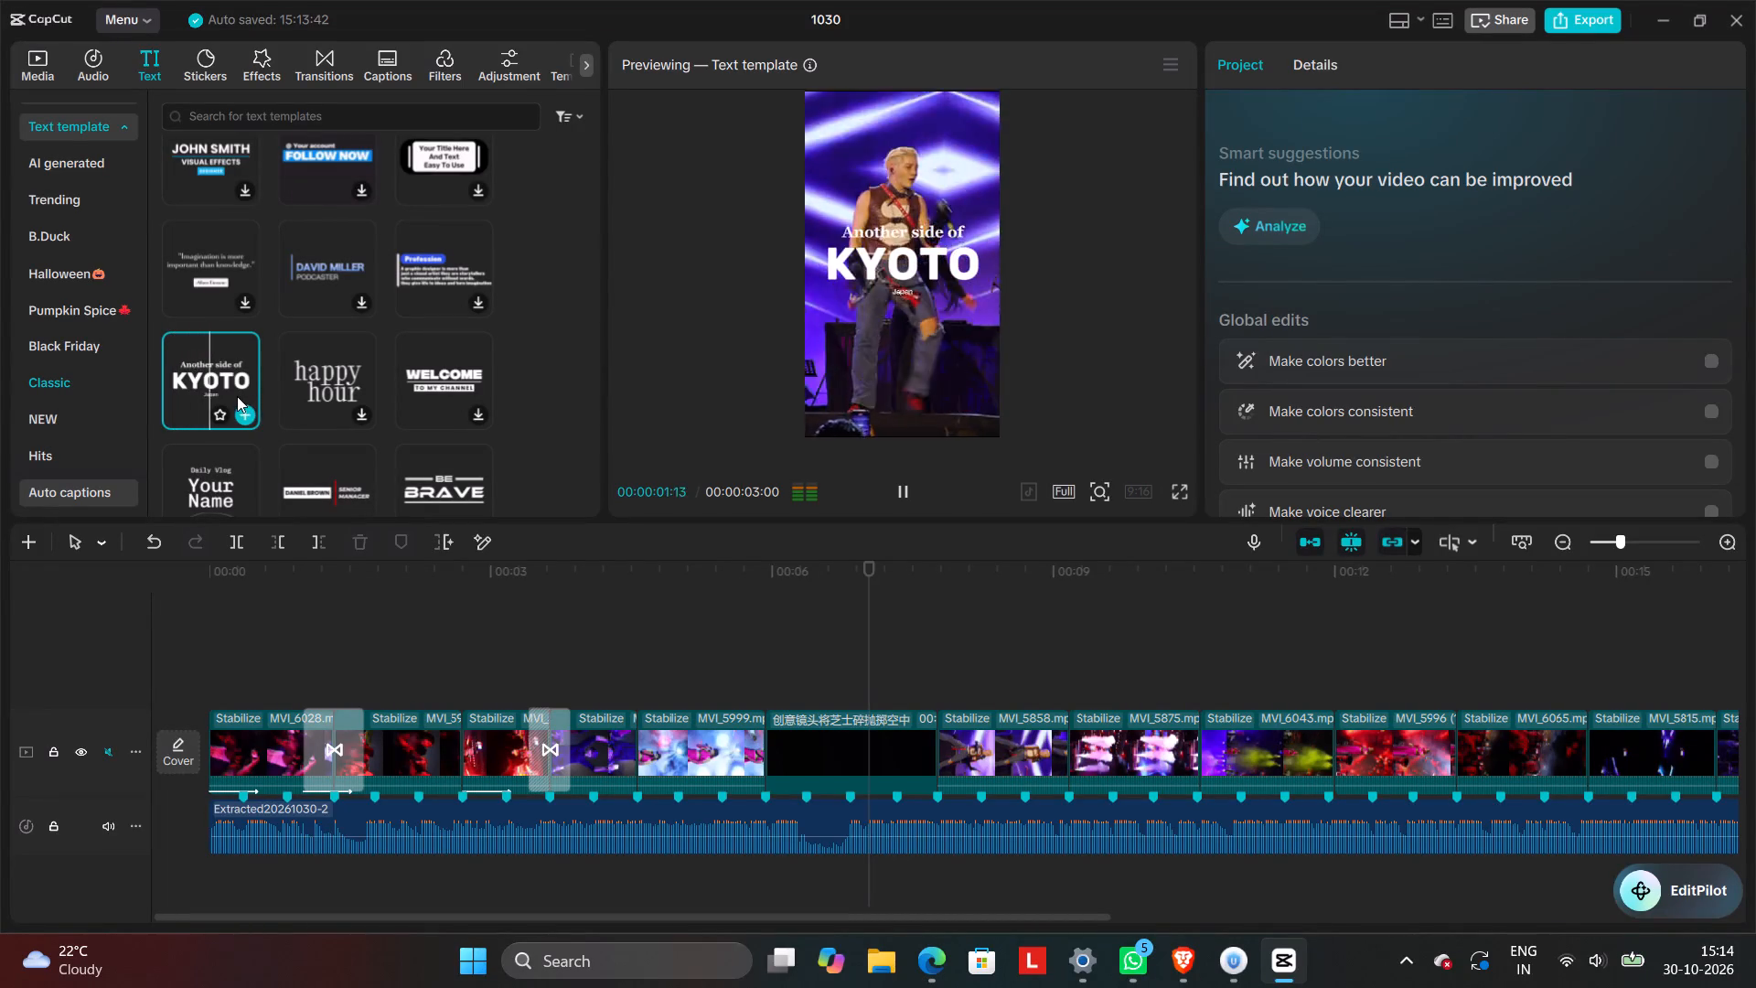
# Add the "Another side of KYOTO" template to the timeline and fit its start and end to the black clip.
pyautogui.click(246, 410)
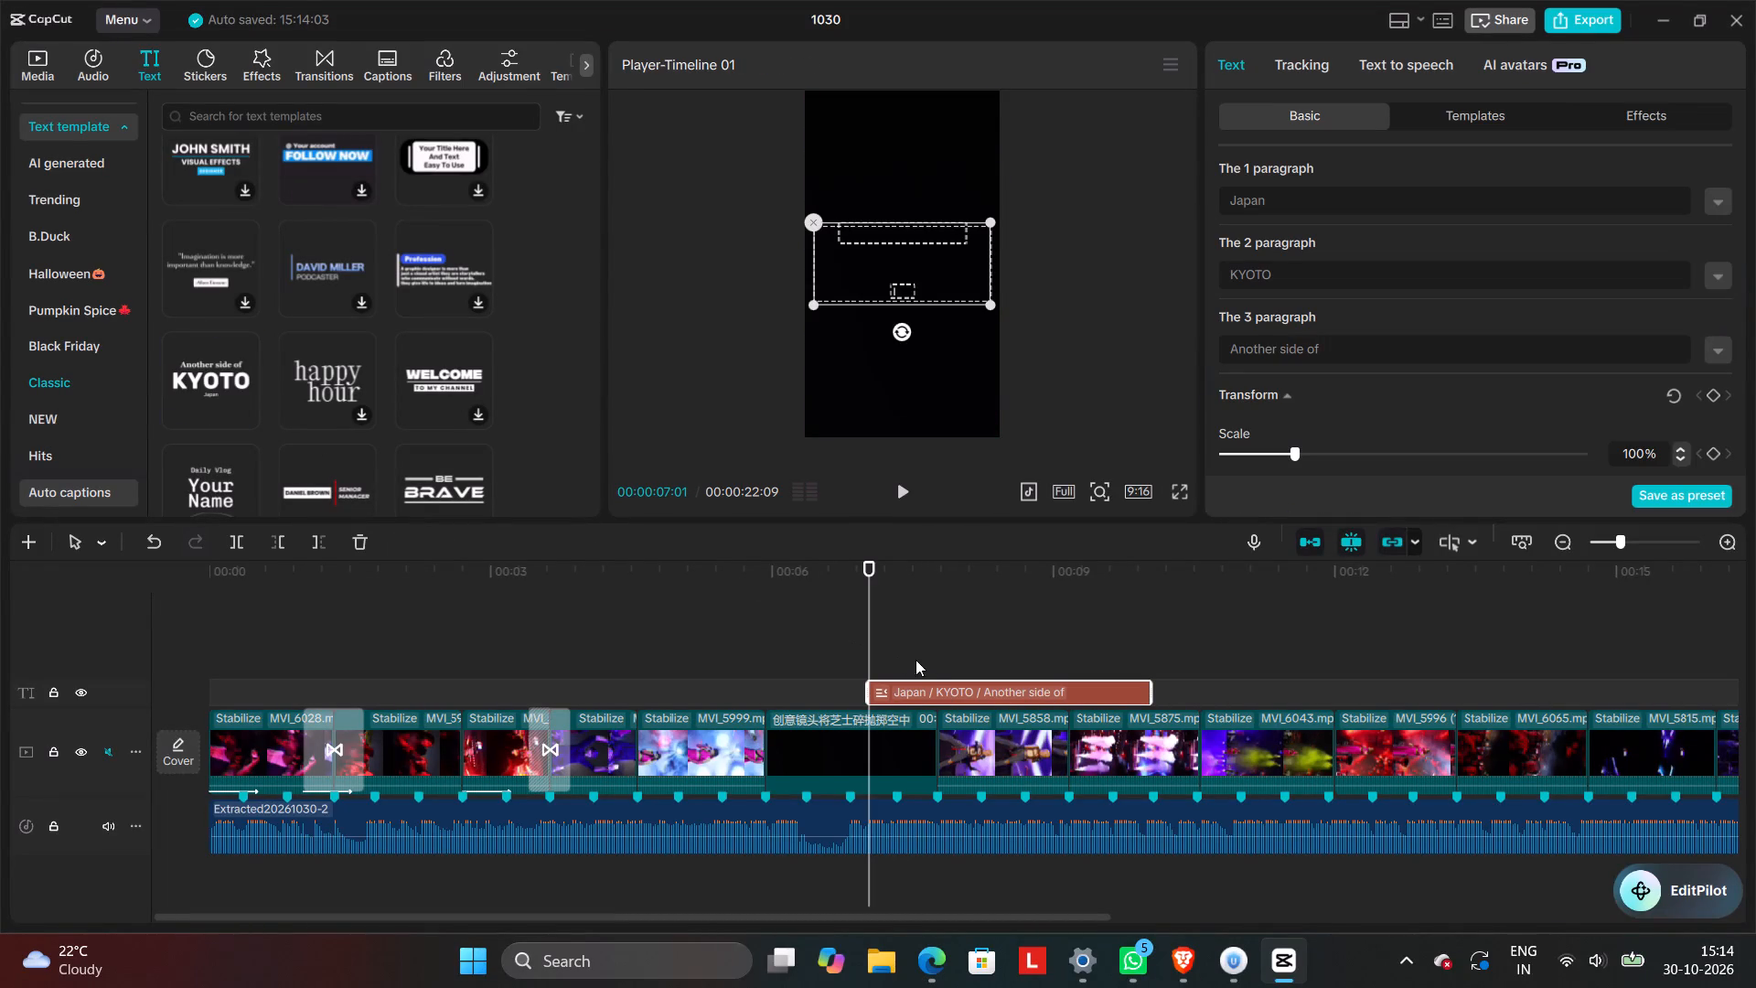
pyautogui.moveTo(945, 693); pyautogui.dragTo(841, 697)
pyautogui.moveTo(1050, 684); pyautogui.dragTo(966, 700)
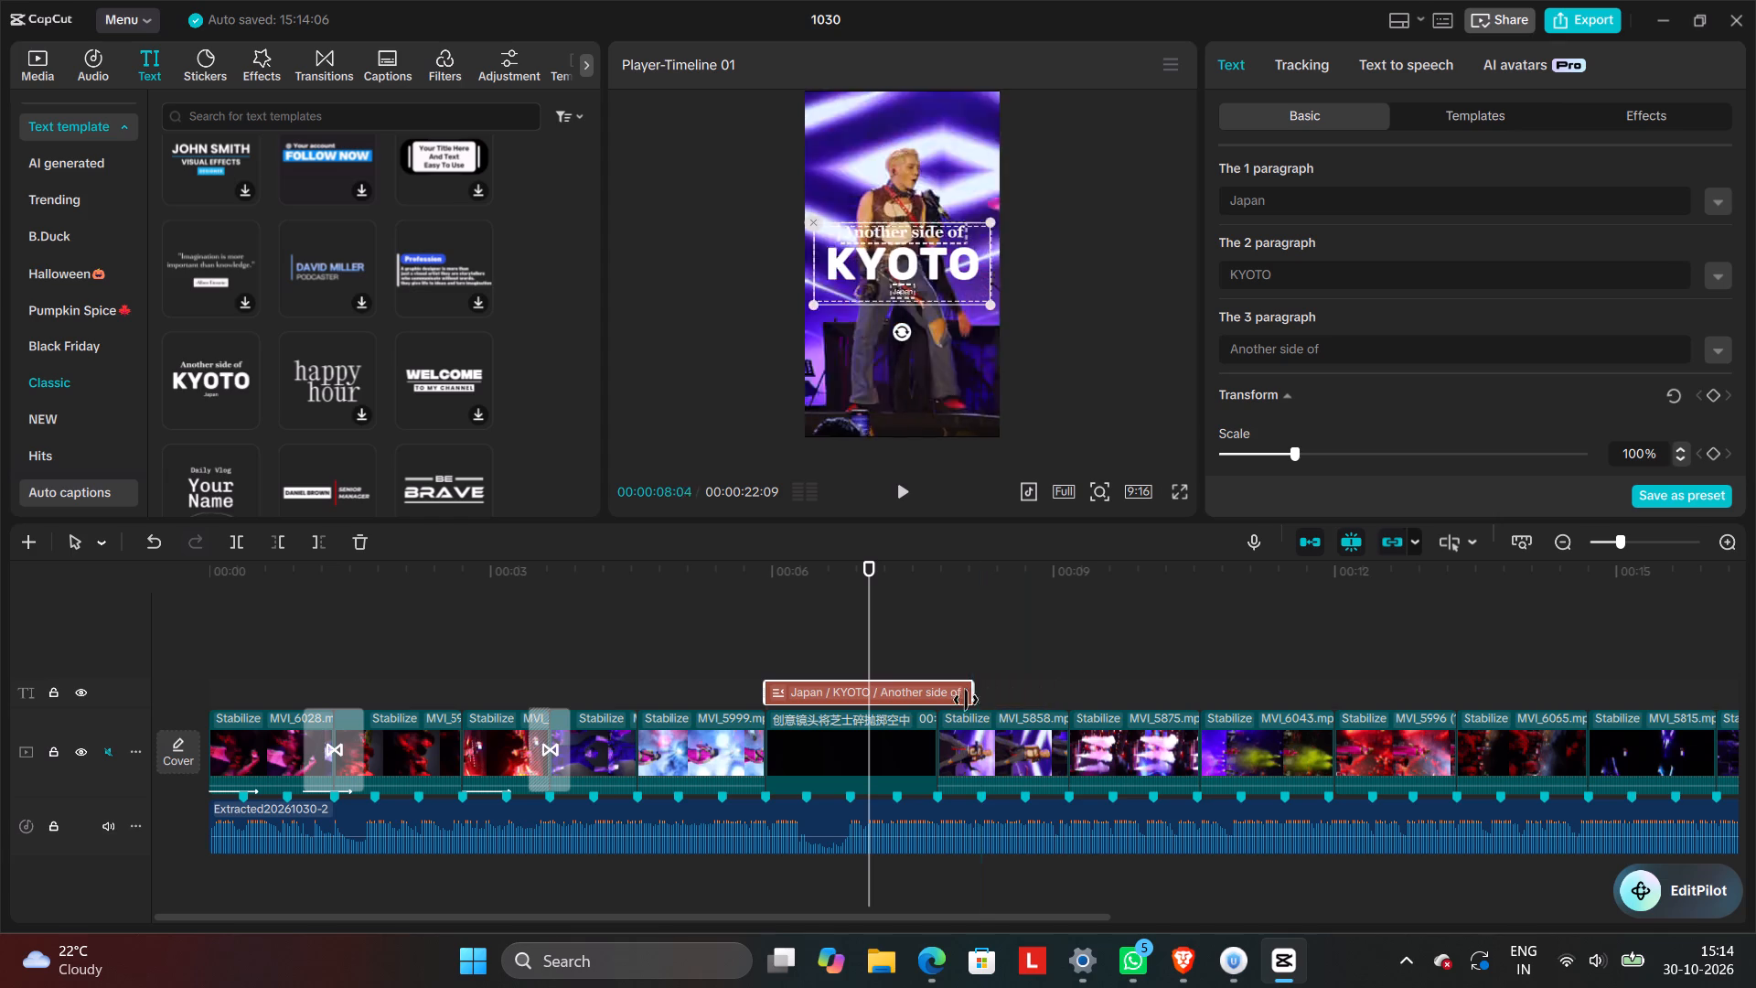
pyautogui.moveTo(966, 700); pyautogui.dragTo(927, 719)
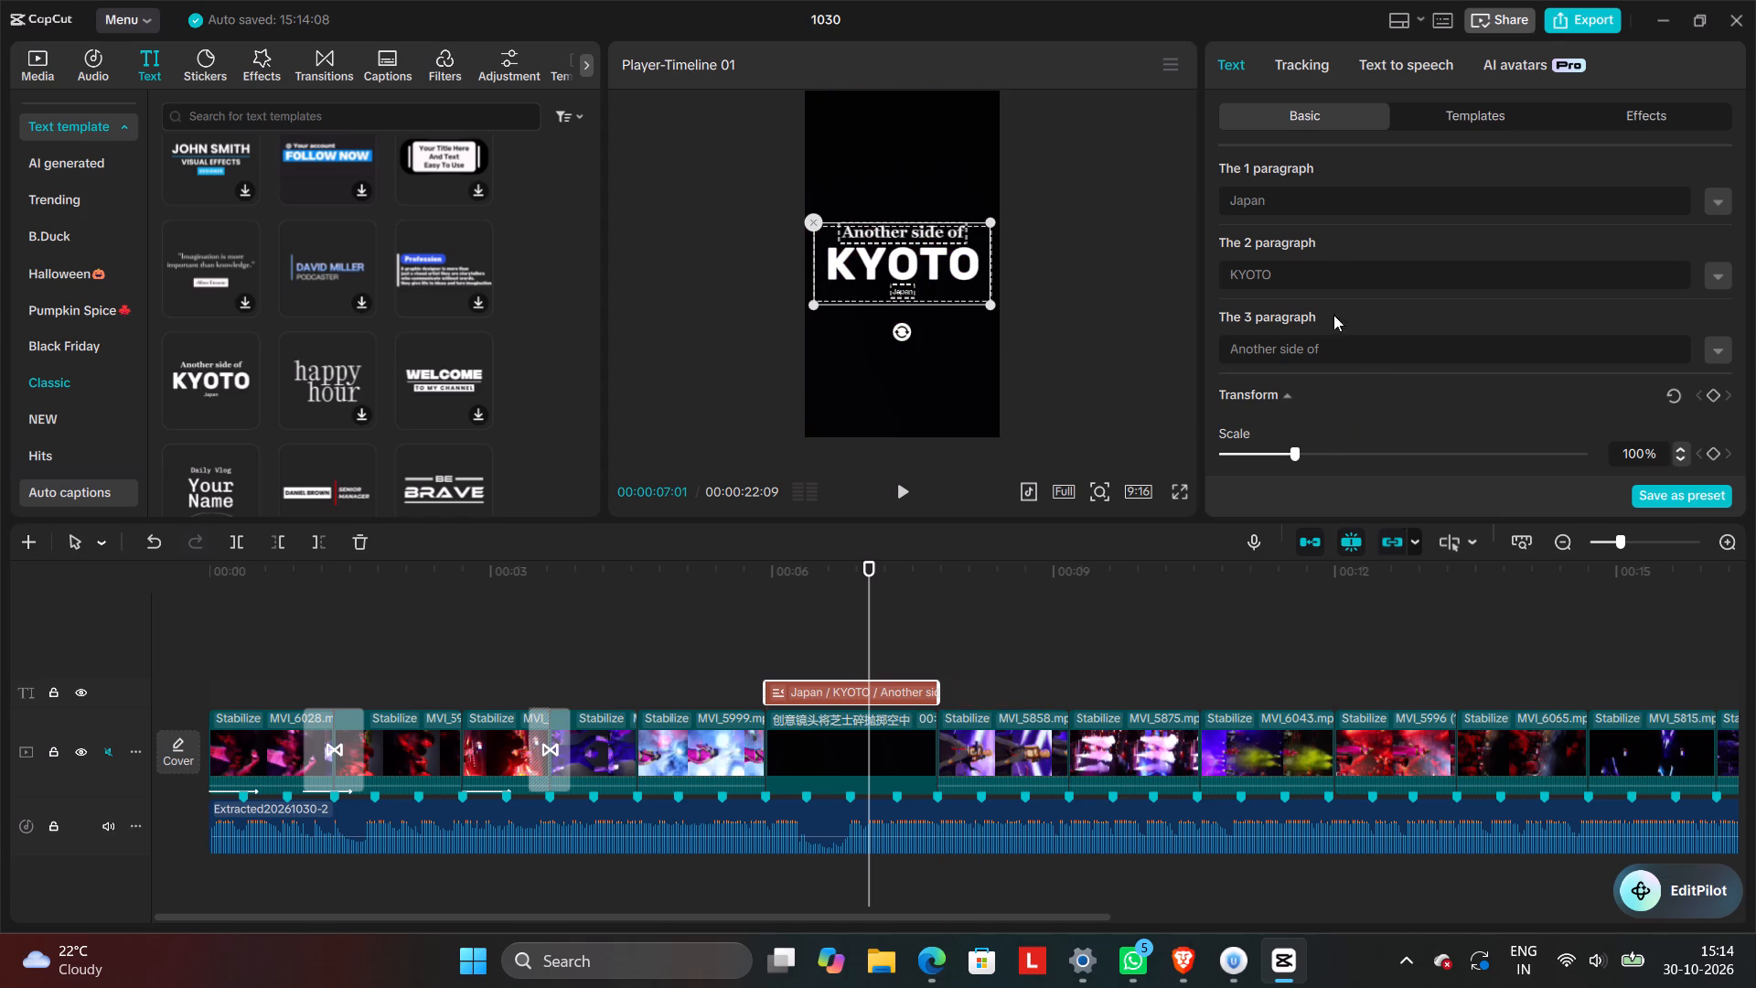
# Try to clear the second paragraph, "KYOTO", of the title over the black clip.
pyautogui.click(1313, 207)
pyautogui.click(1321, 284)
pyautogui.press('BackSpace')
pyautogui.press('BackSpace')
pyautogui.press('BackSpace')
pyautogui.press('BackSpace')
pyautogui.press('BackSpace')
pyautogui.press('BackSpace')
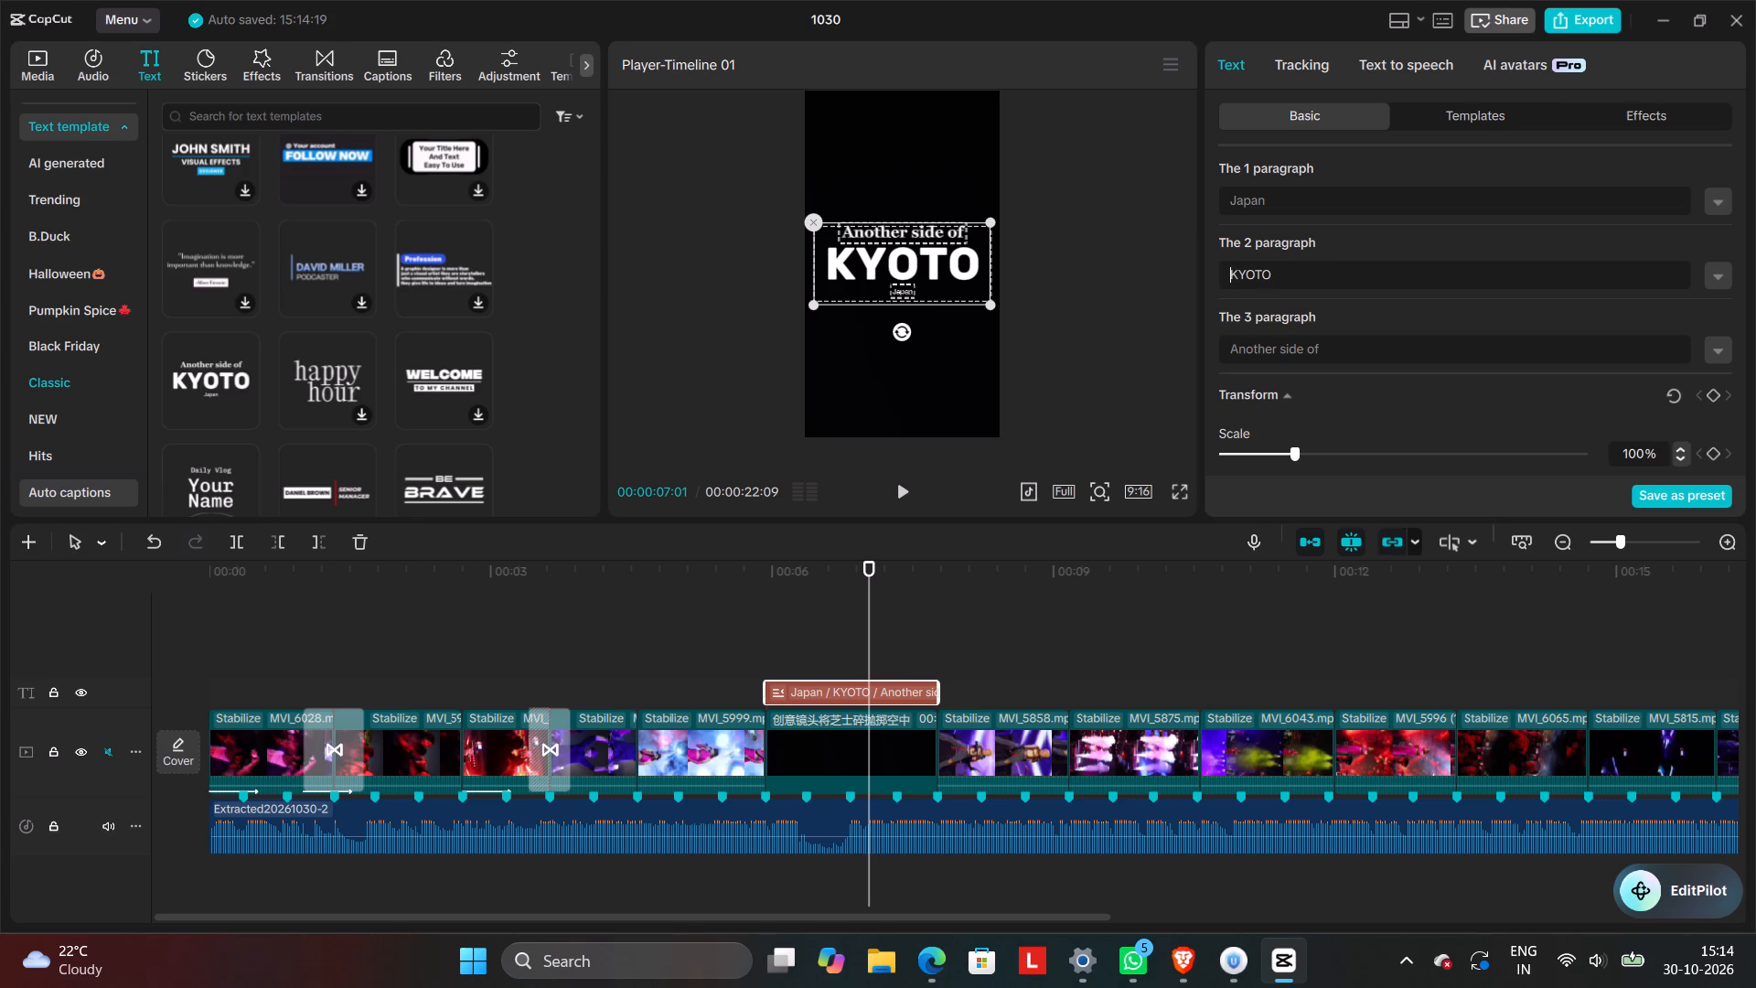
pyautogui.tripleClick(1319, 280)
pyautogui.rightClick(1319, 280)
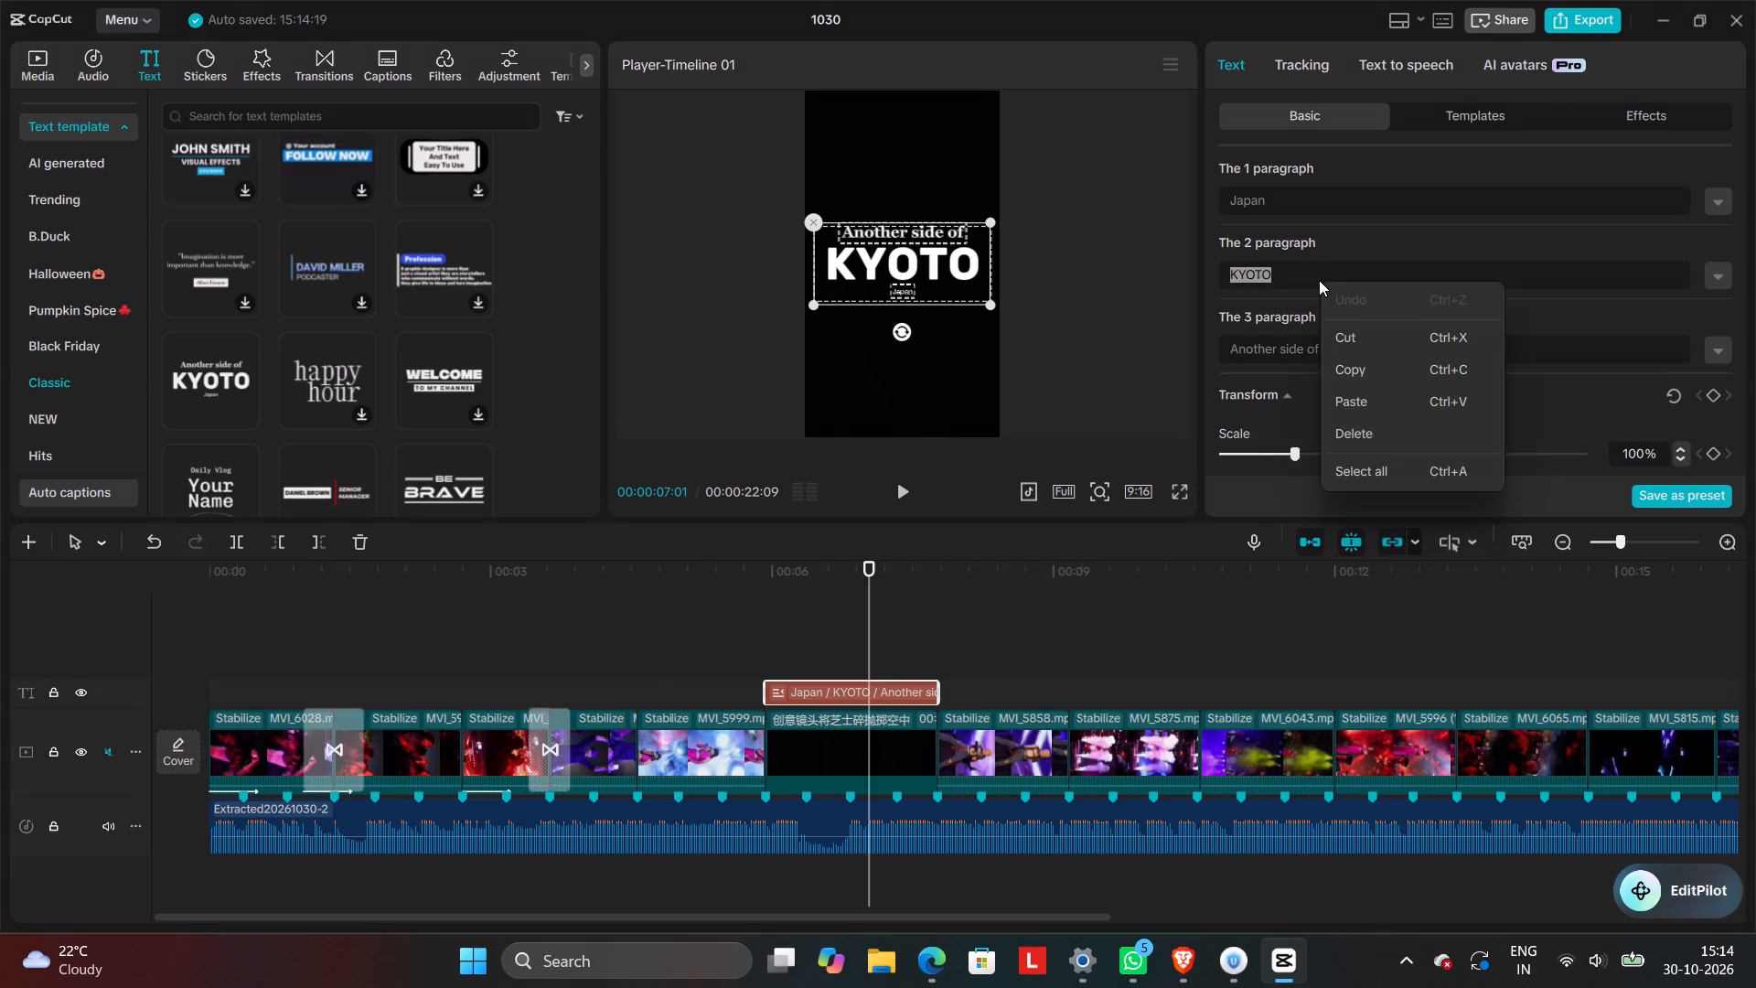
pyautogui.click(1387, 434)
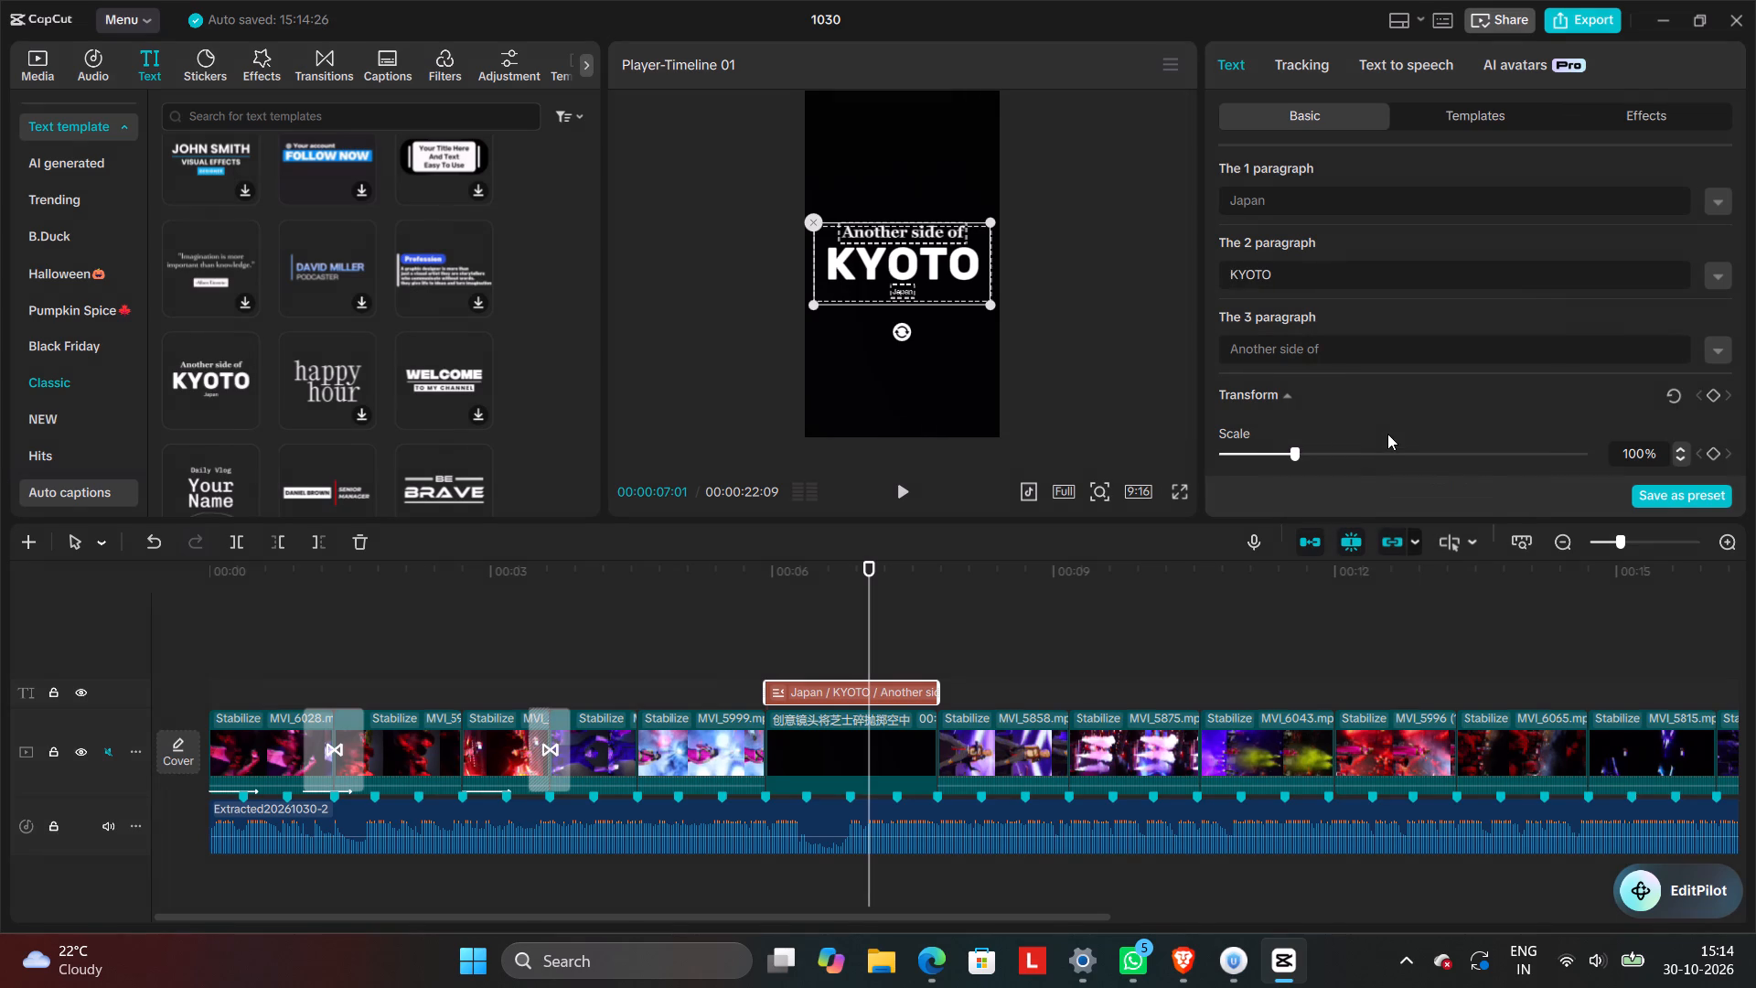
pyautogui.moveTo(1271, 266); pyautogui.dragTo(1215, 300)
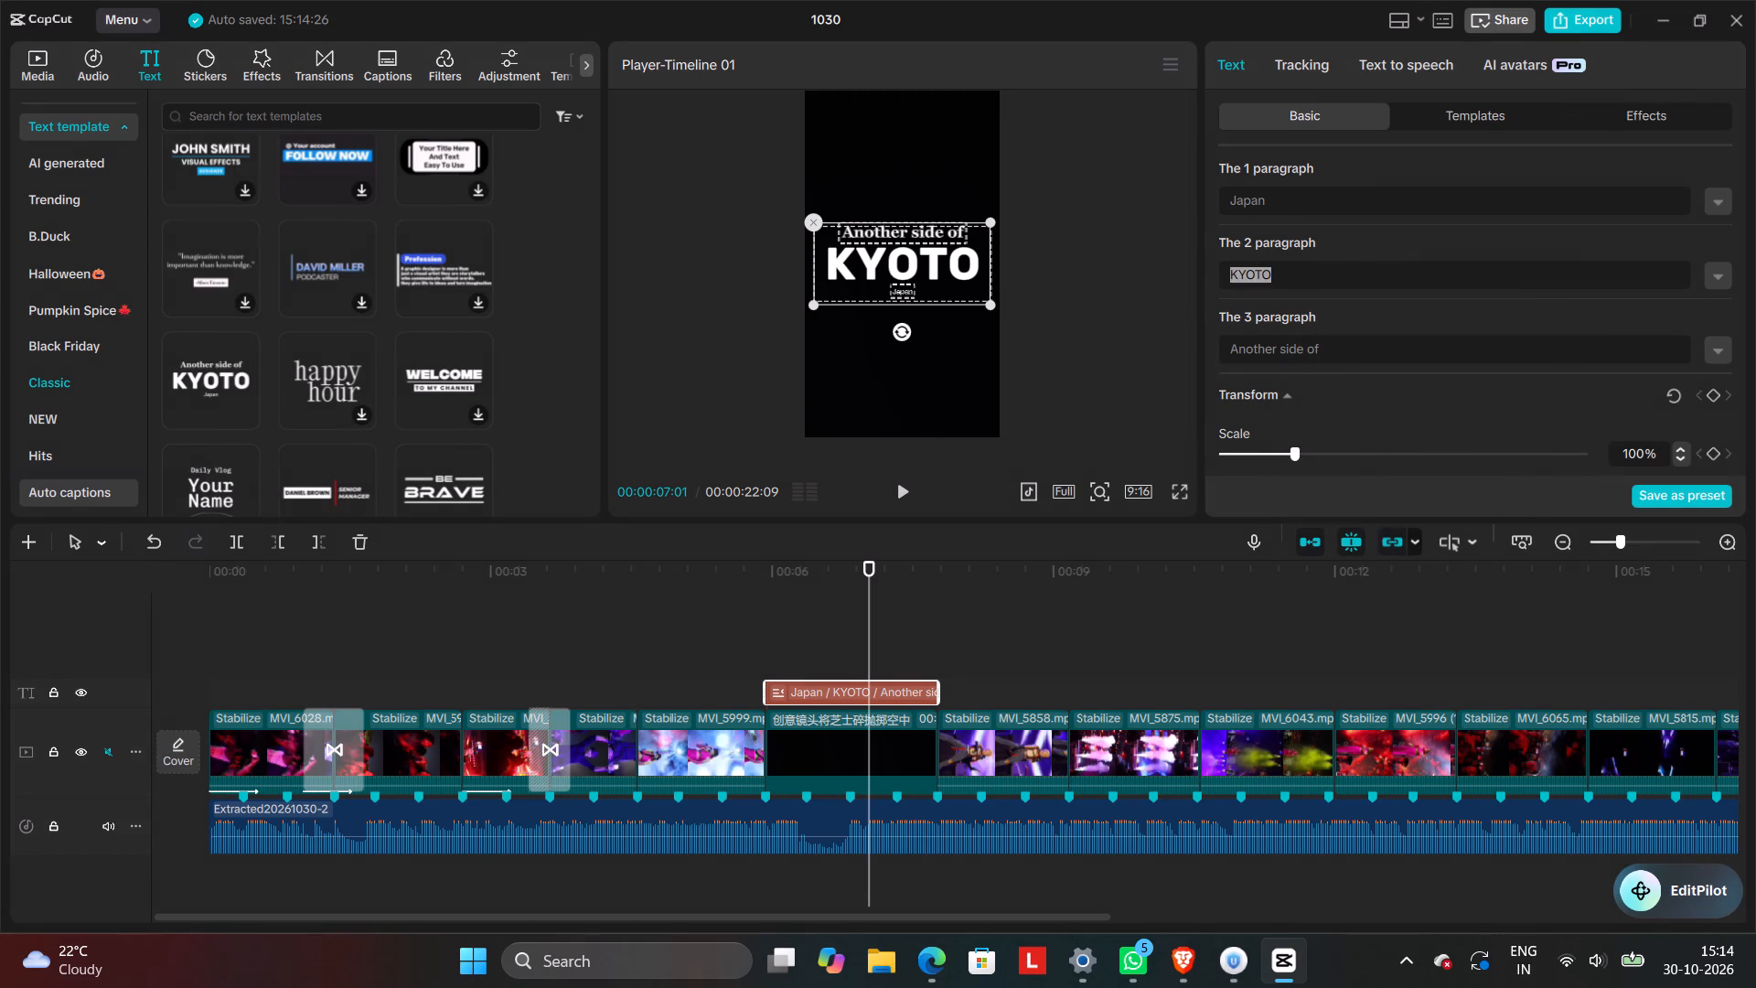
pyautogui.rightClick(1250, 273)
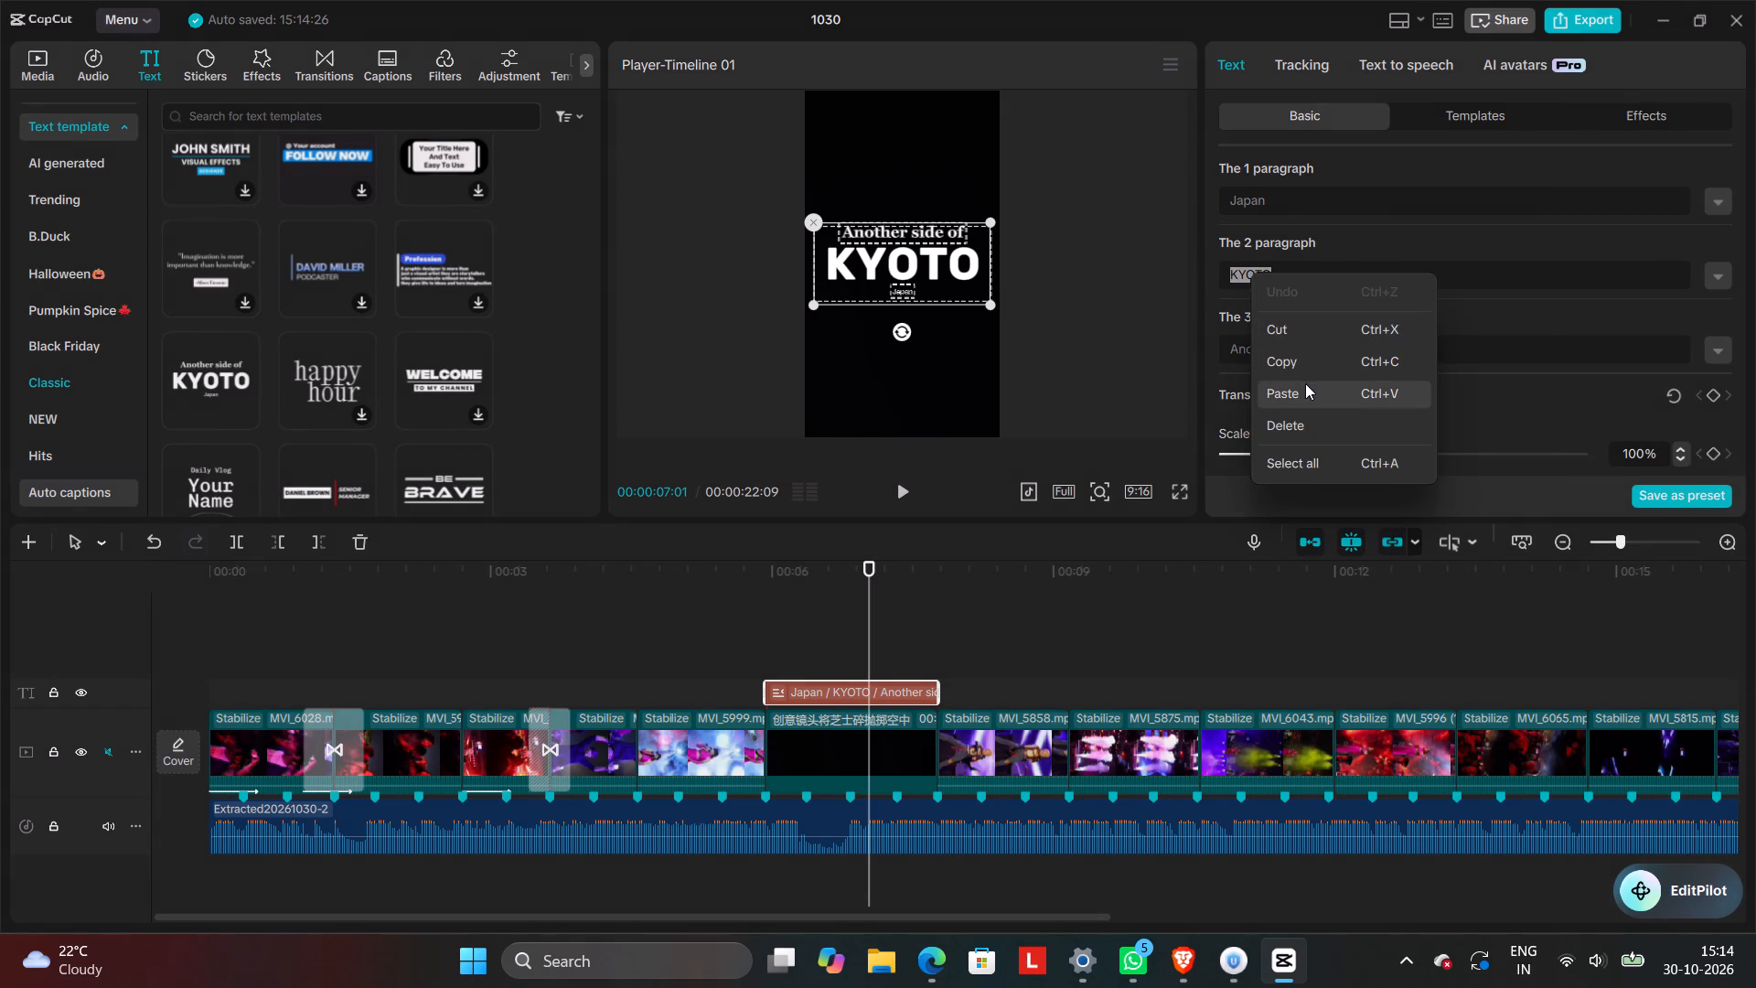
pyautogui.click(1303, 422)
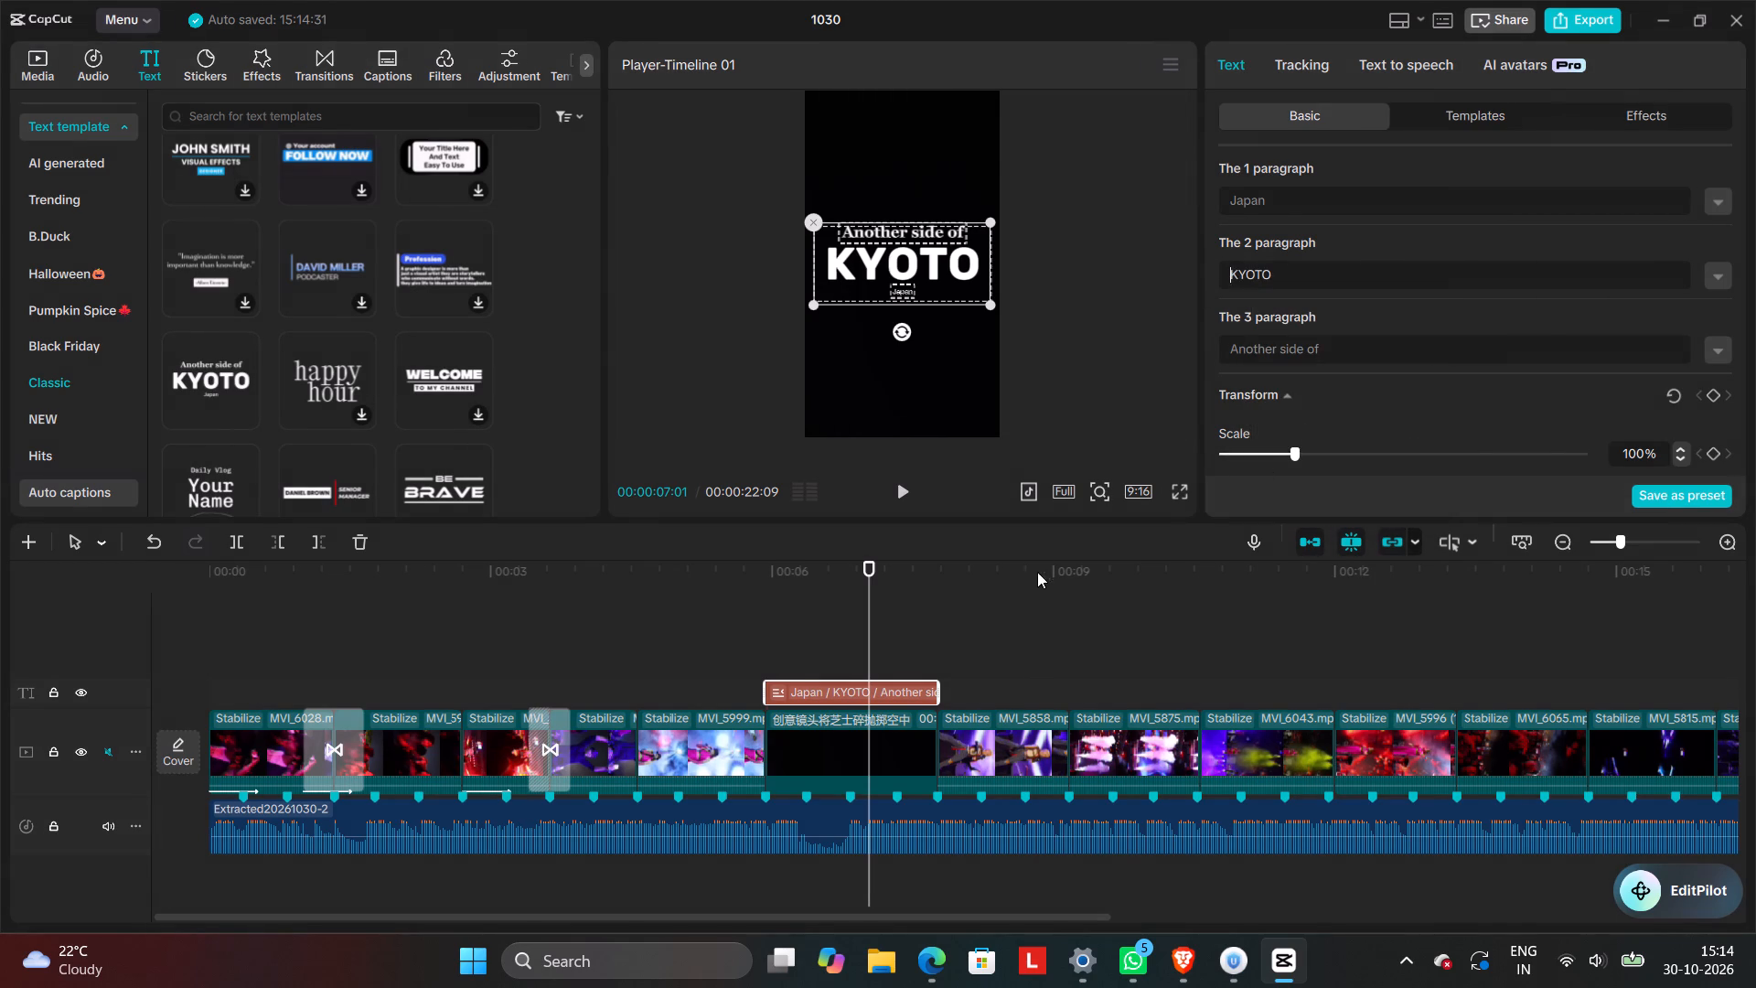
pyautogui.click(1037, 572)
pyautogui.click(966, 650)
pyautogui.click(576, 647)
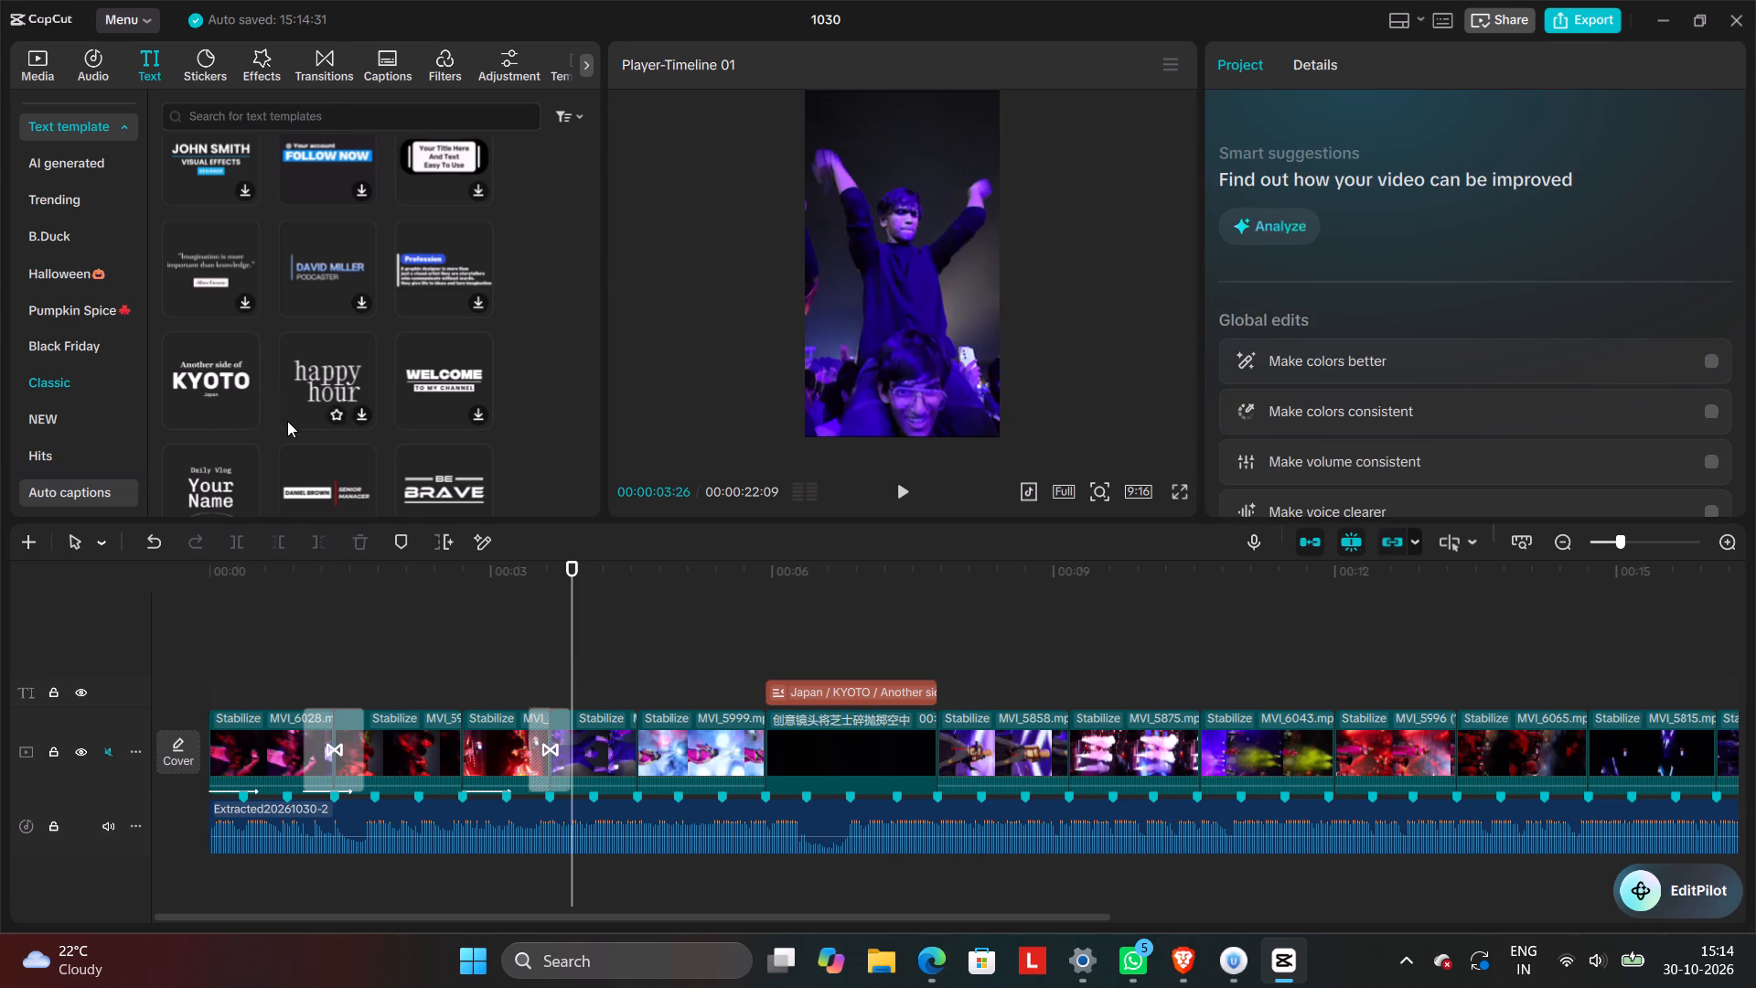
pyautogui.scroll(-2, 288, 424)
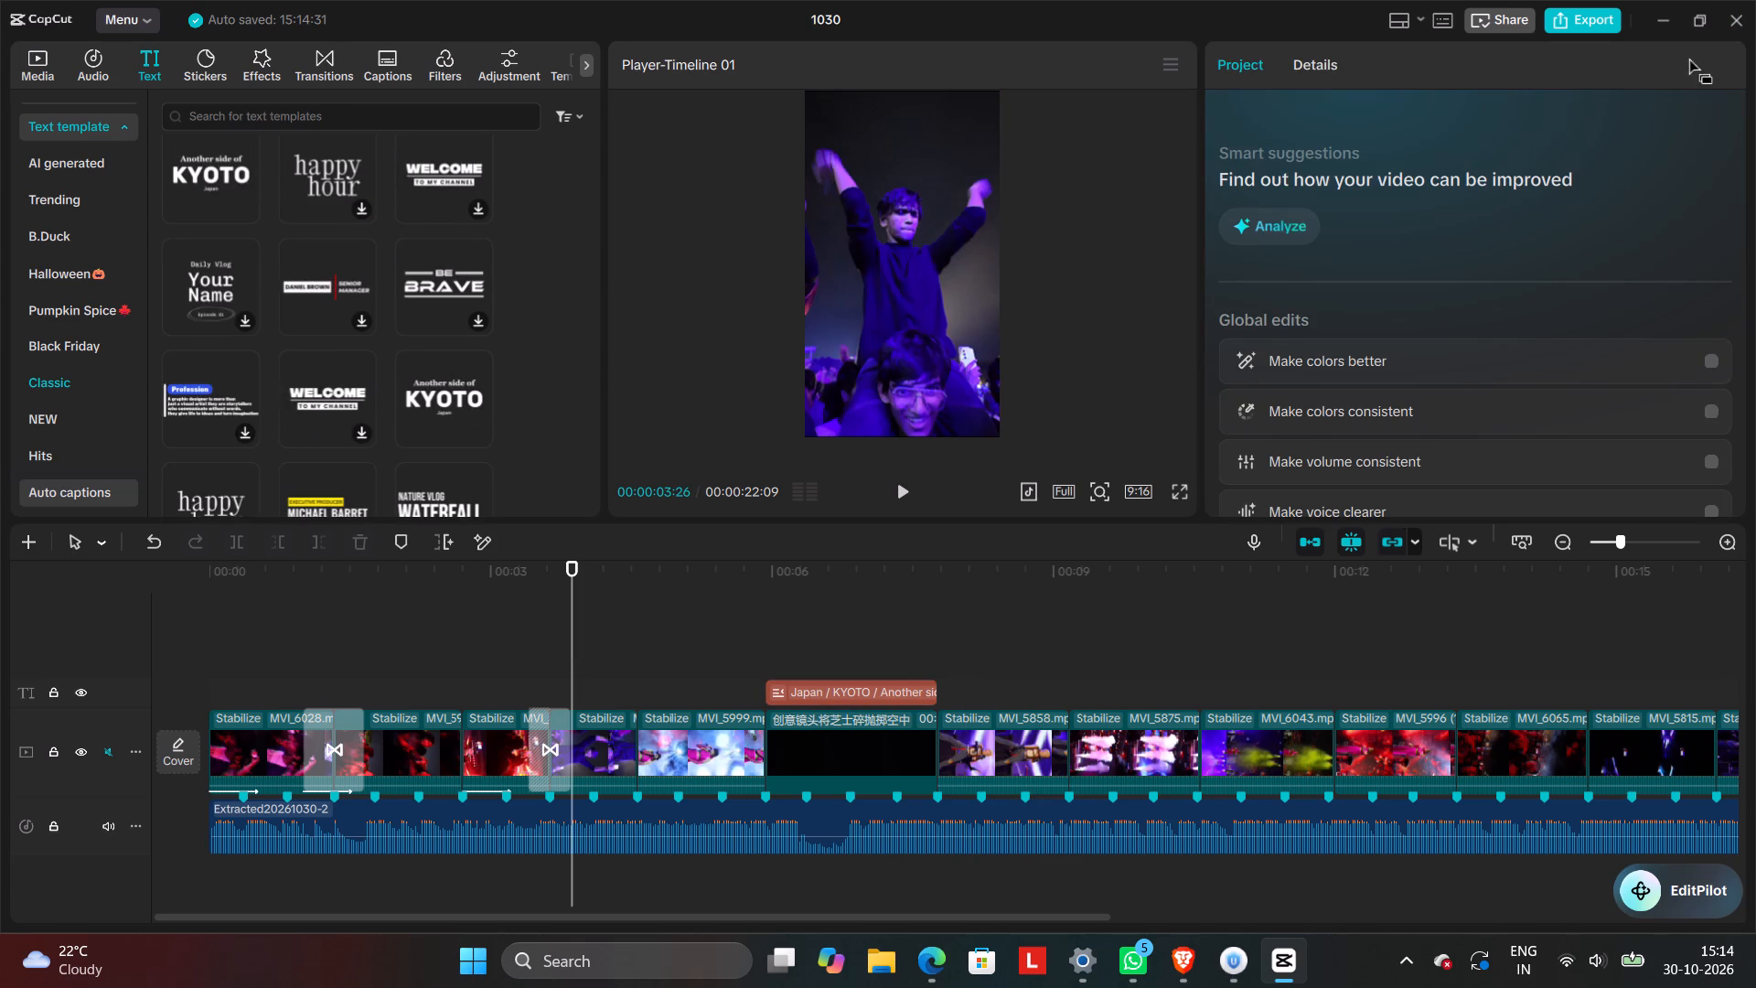
# Close the project and CapCut, relaunch CapCut from the desktop, and reopen the 1030 project.
pyautogui.click(1719, 28)
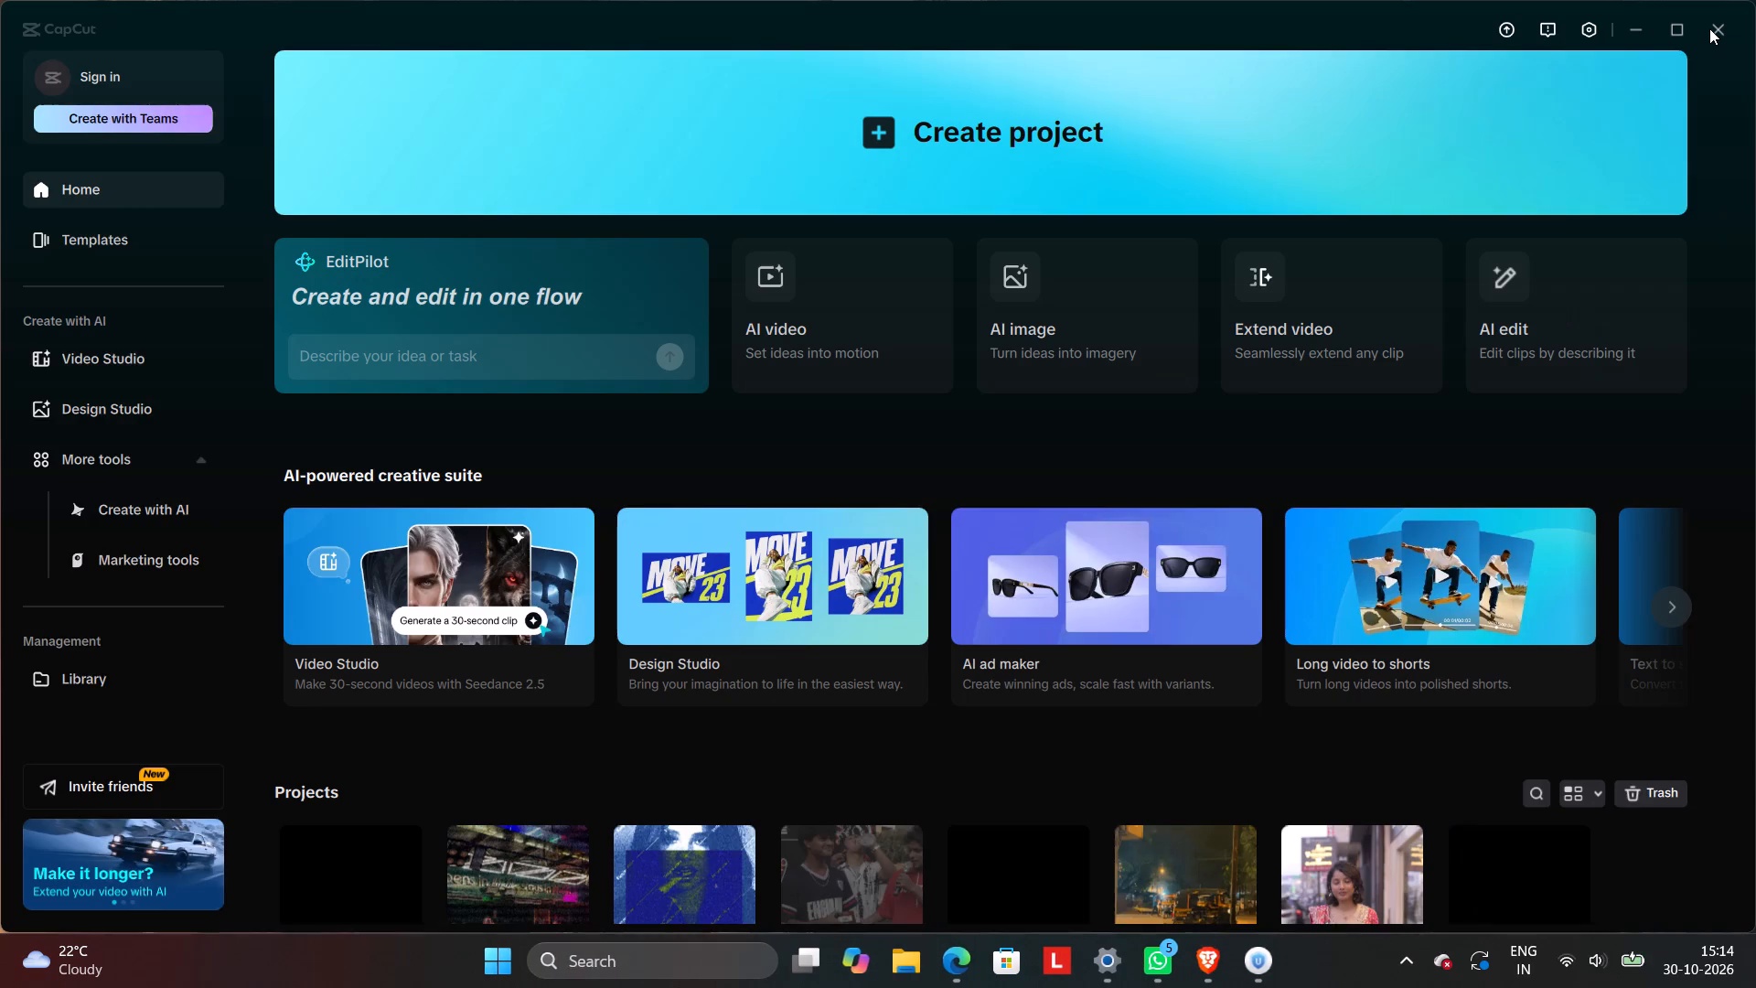
pyautogui.click(1709, 28)
pyautogui.click(1717, 27)
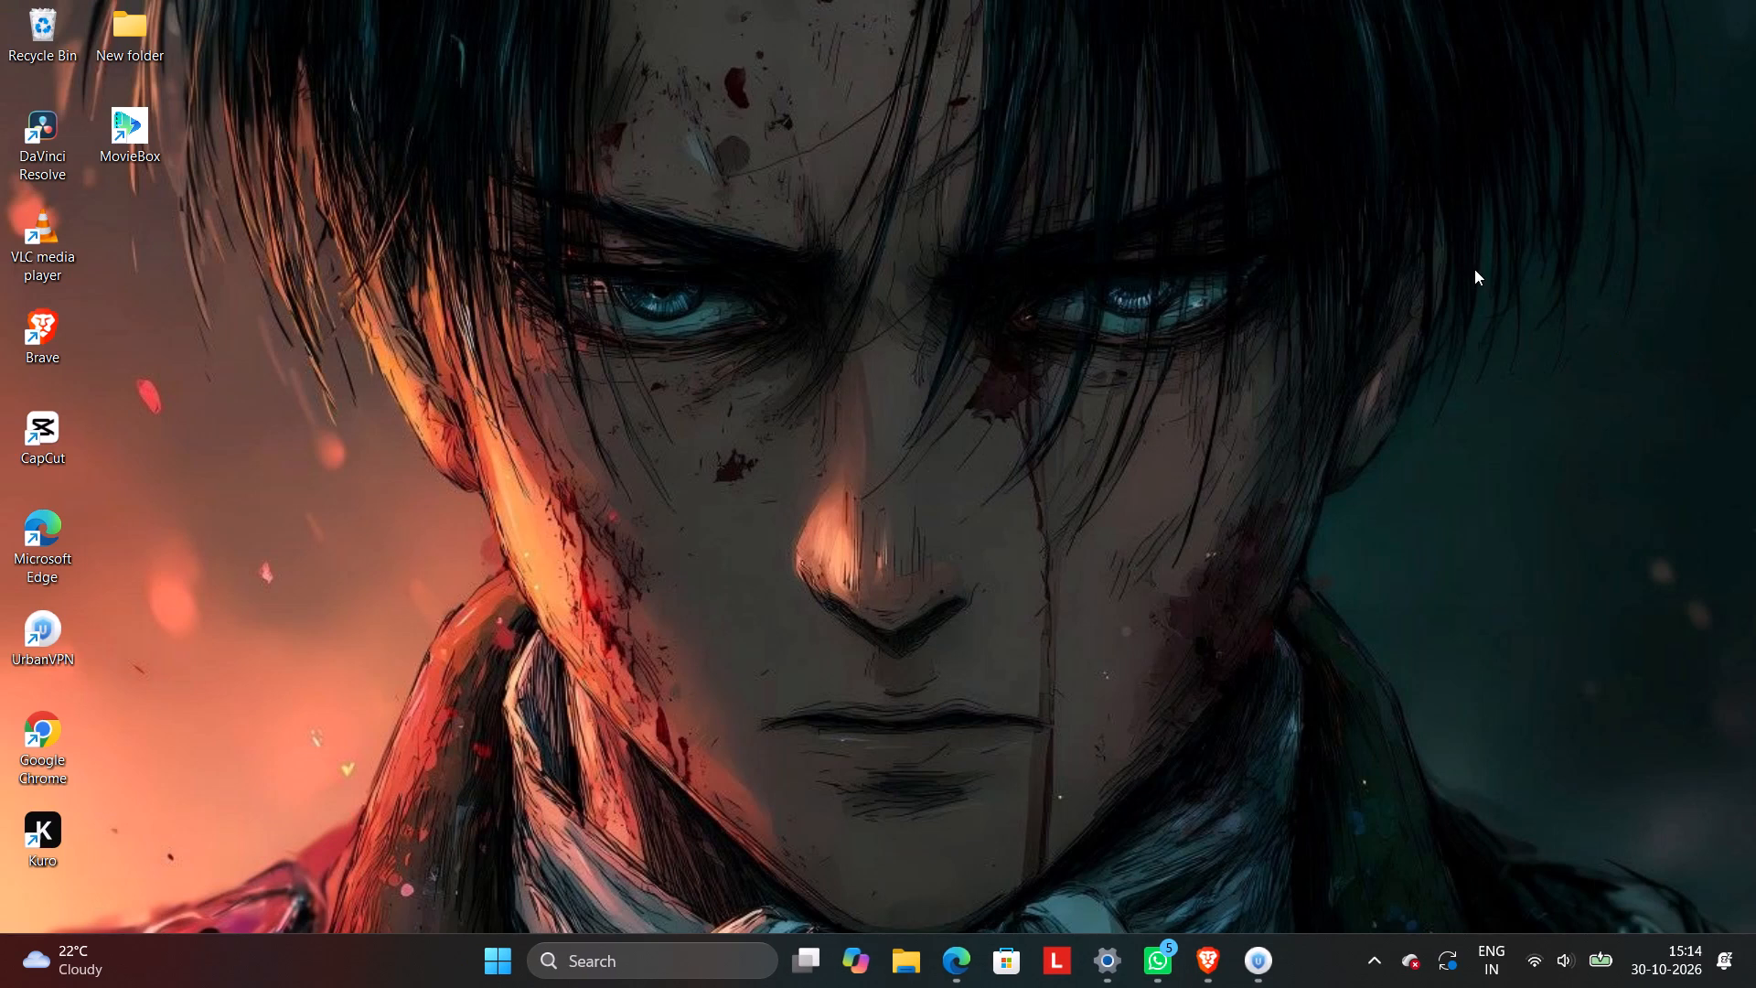
pyautogui.rightClick(1474, 269)
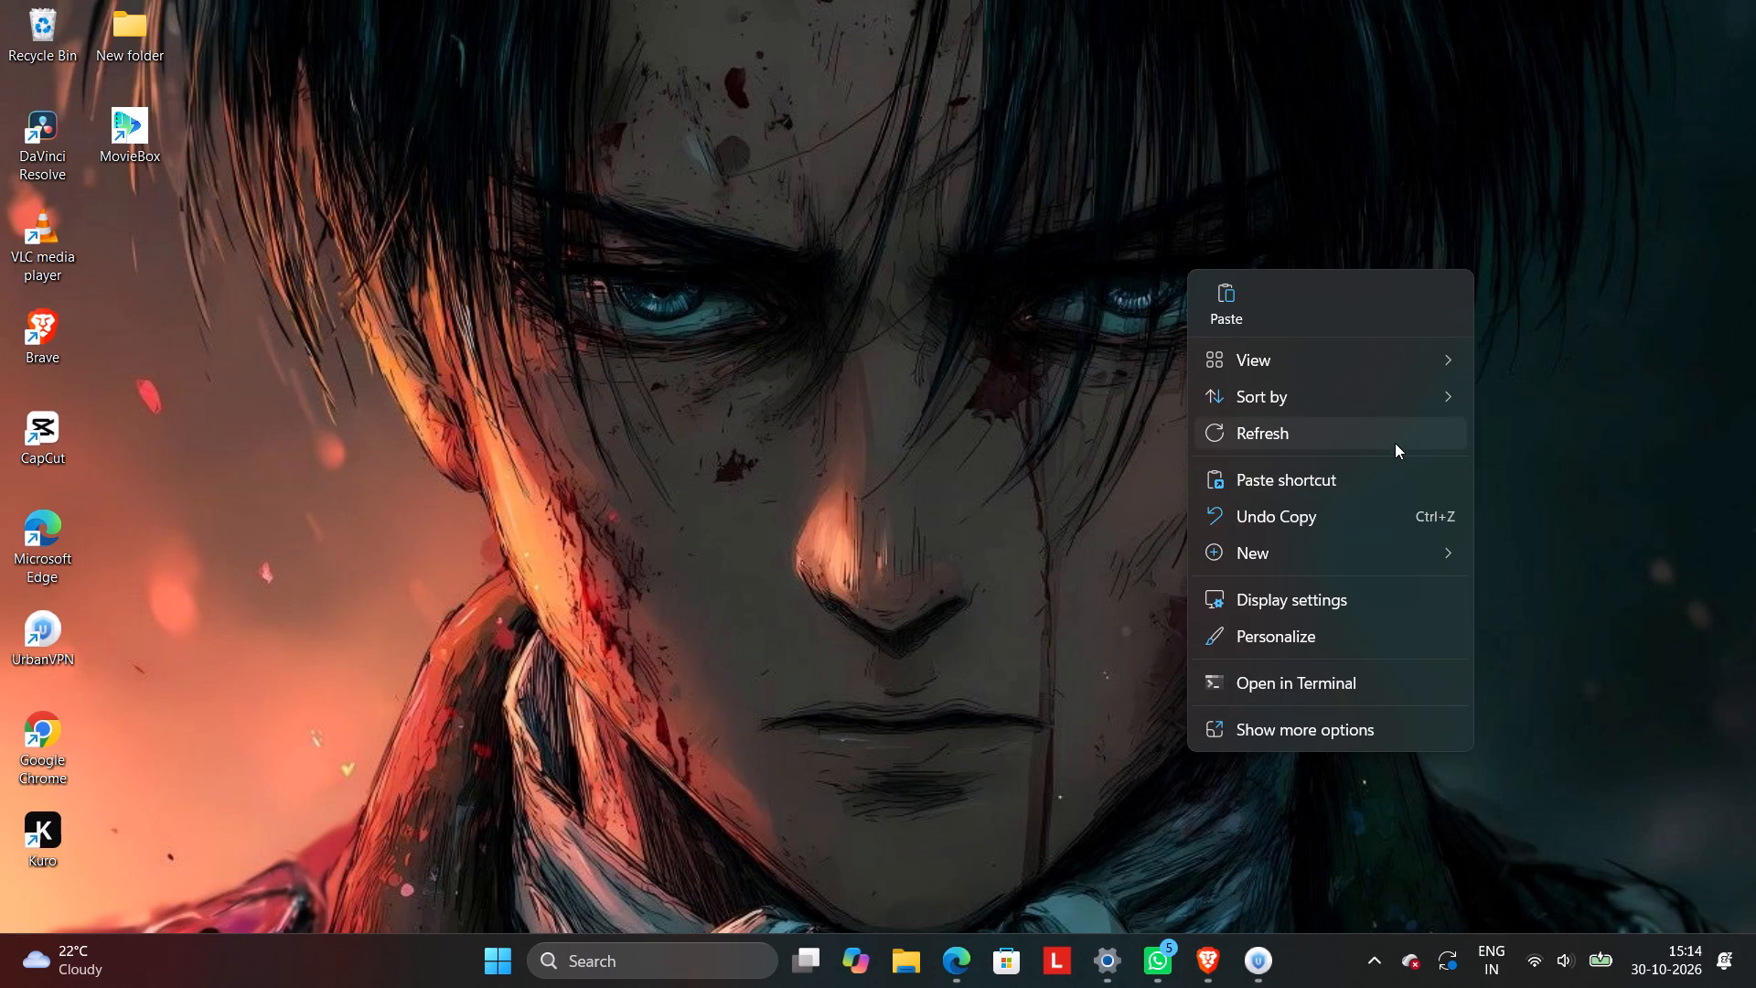
pyautogui.click(1395, 443)
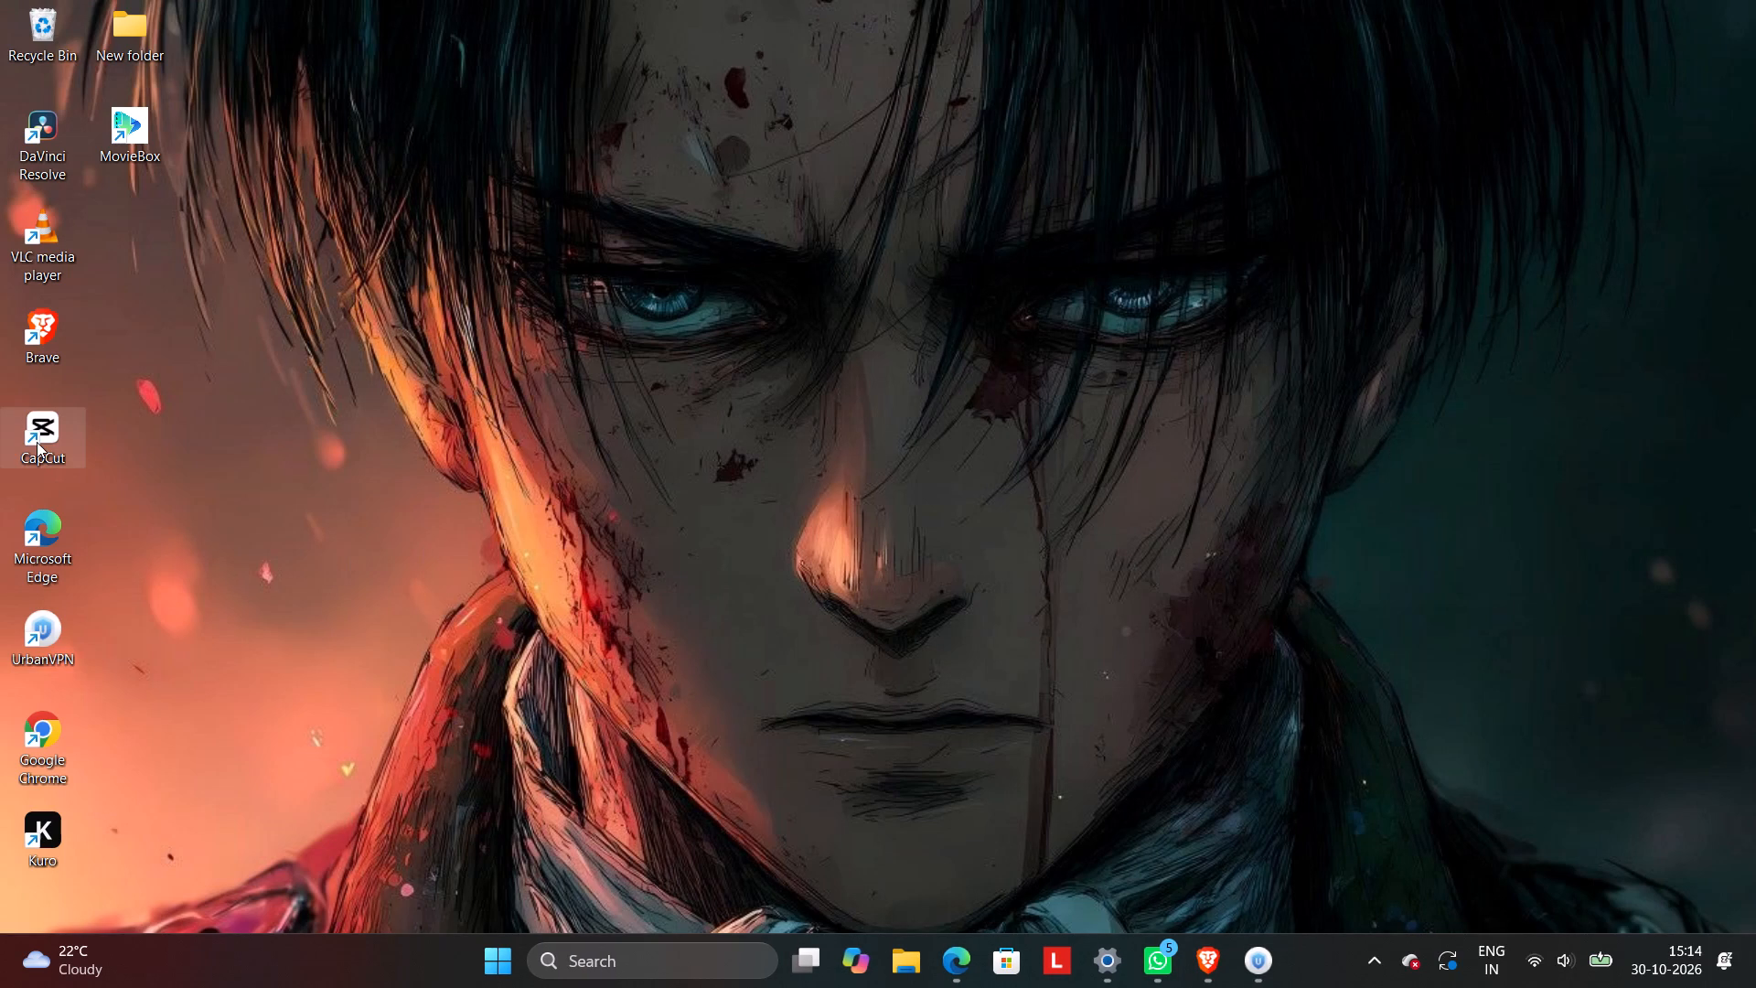
pyautogui.doubleClick(37, 442)
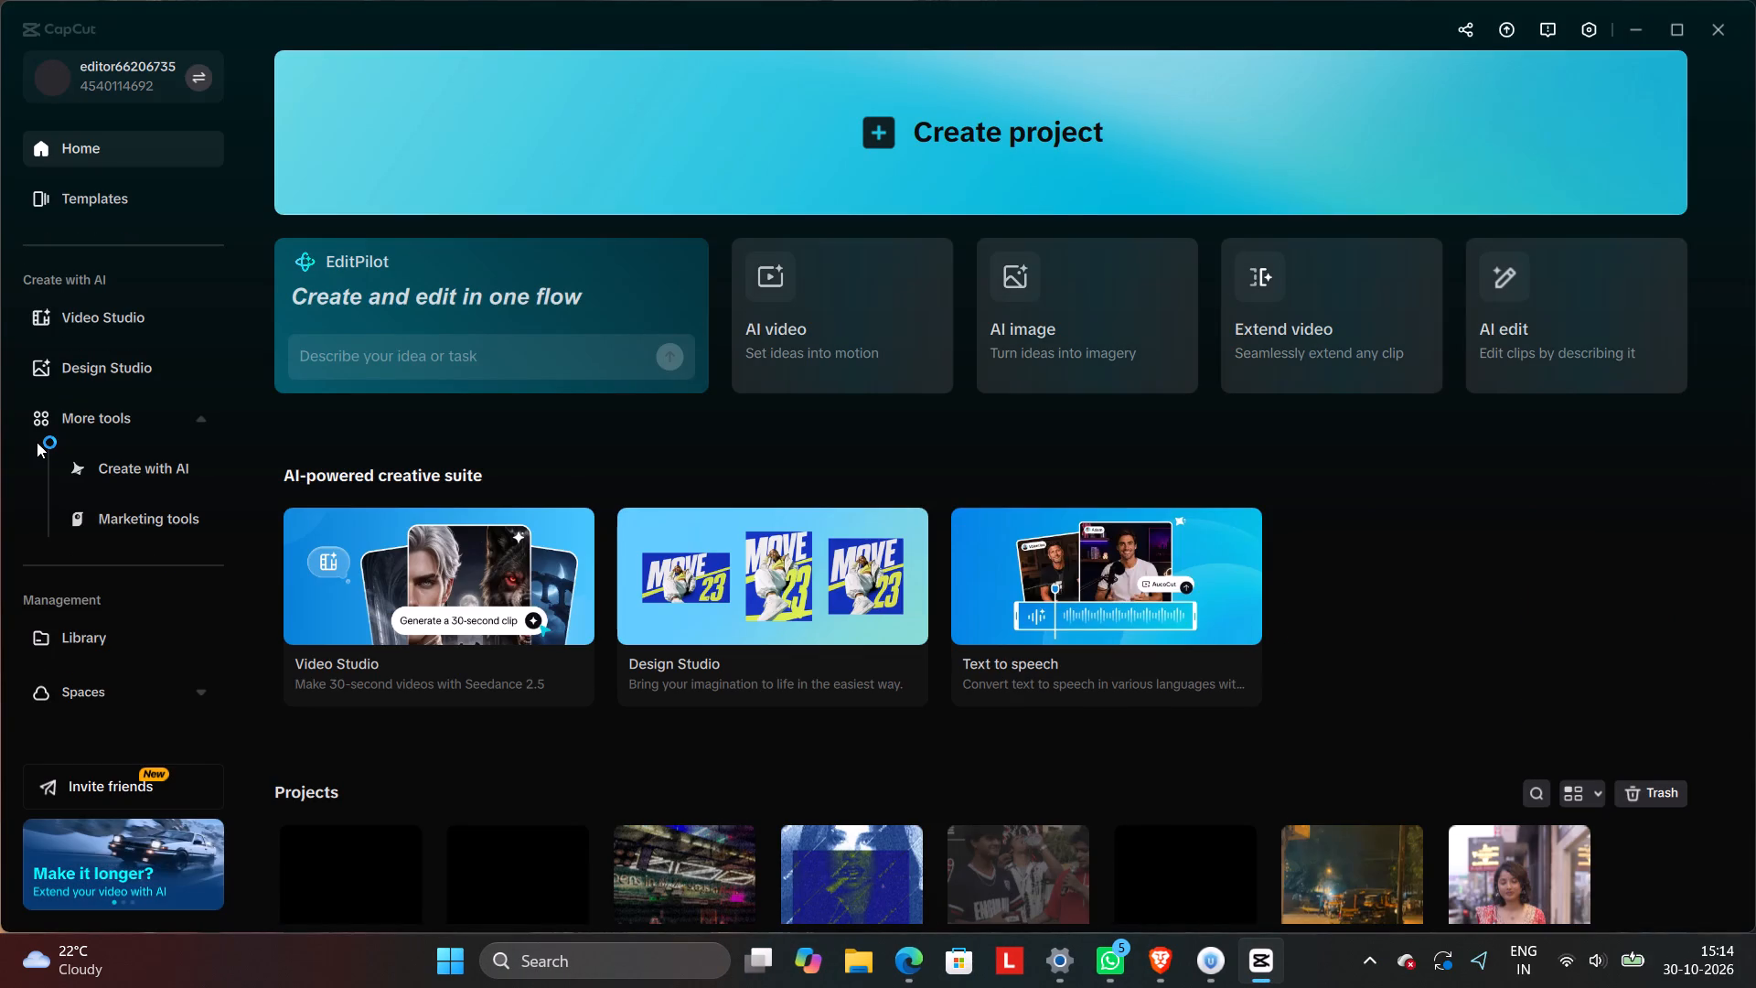
pyautogui.click(319, 860)
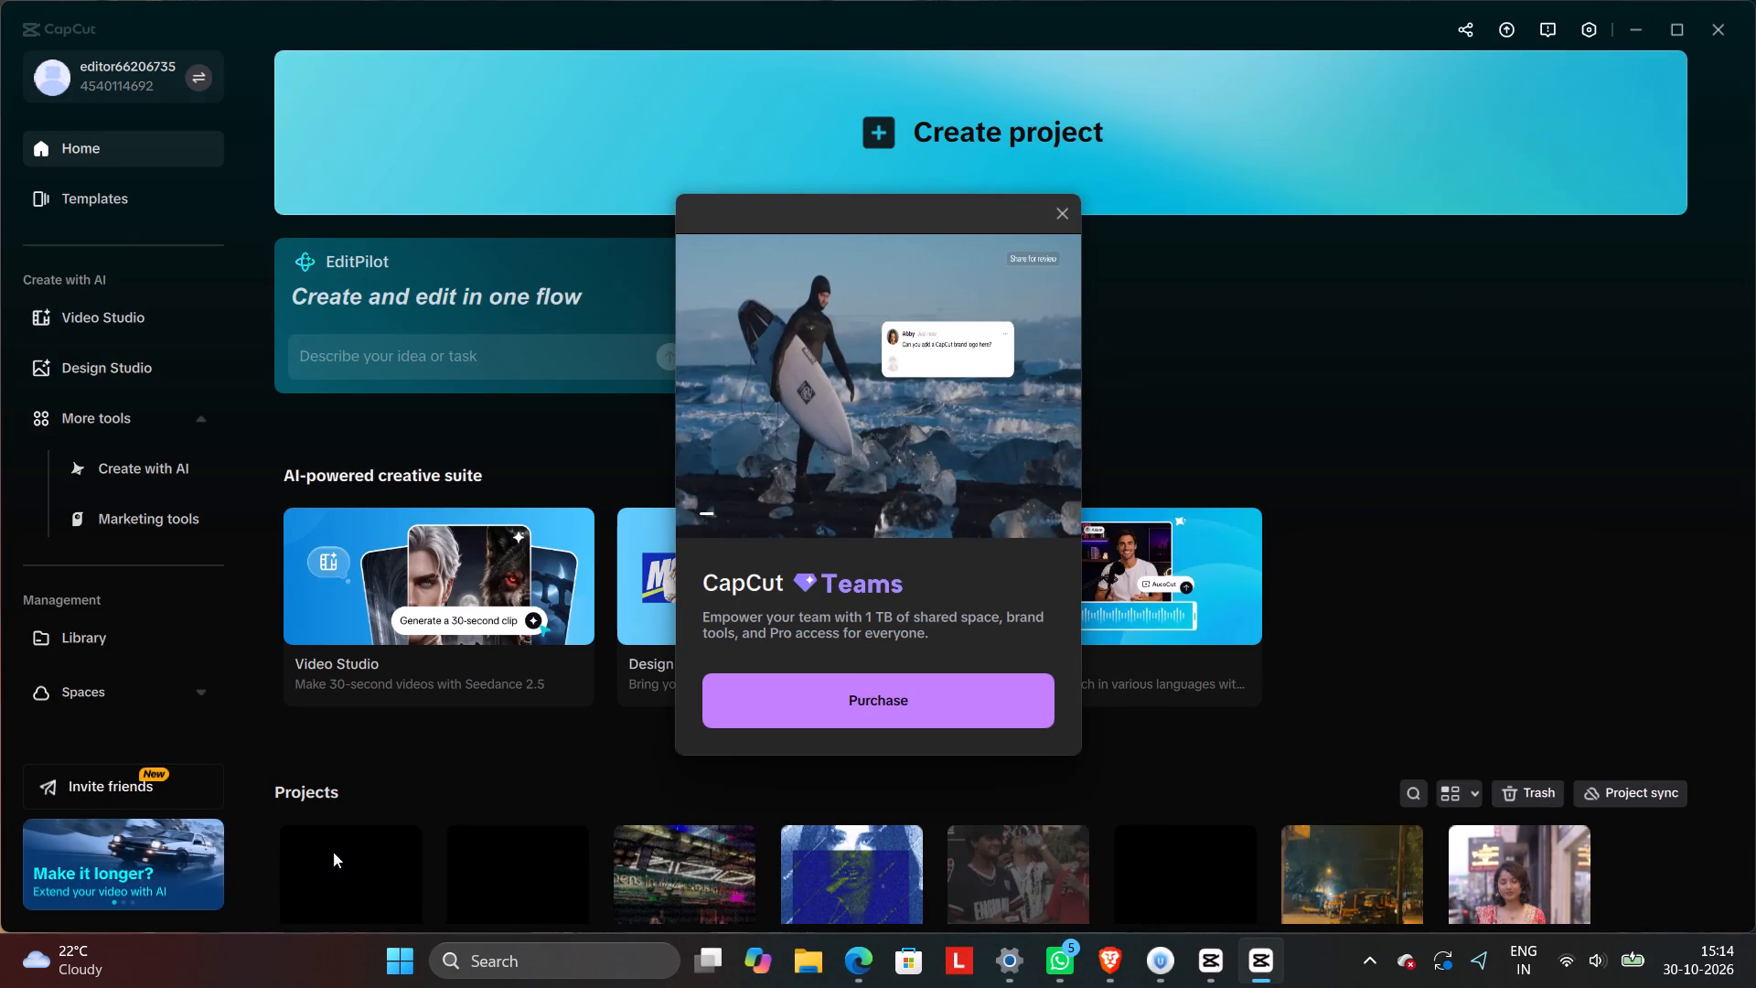
pyautogui.click(1048, 199)
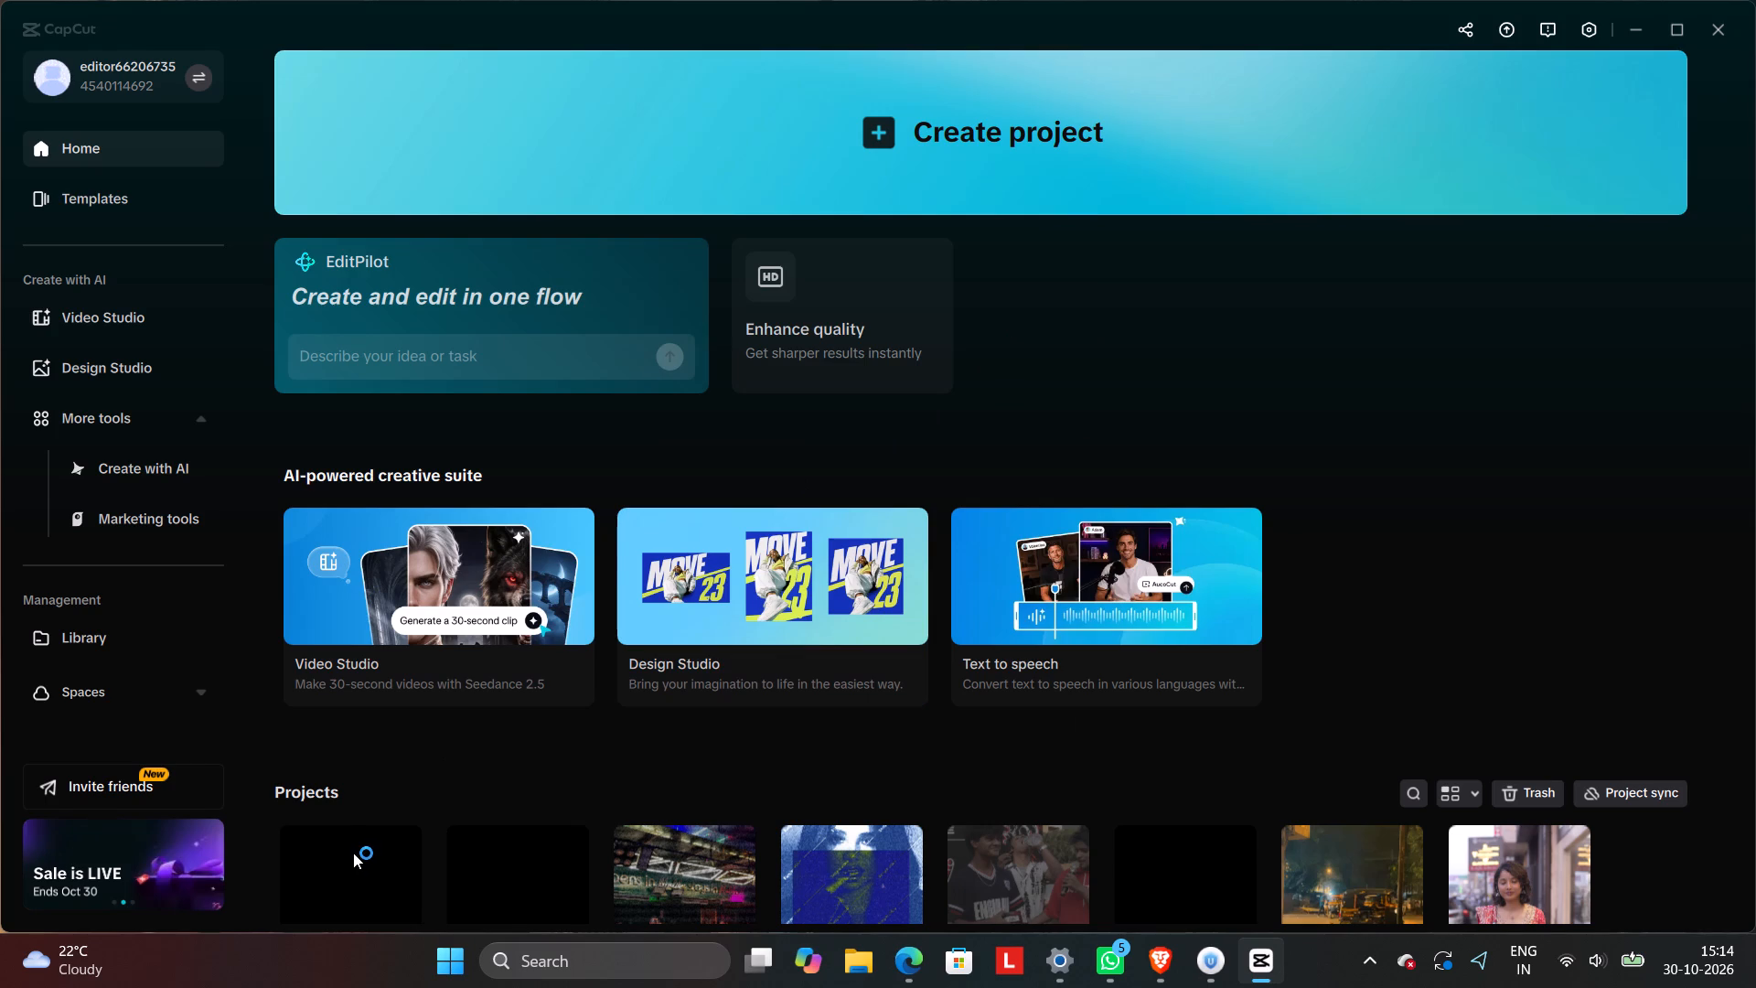
pyautogui.click(353, 853)
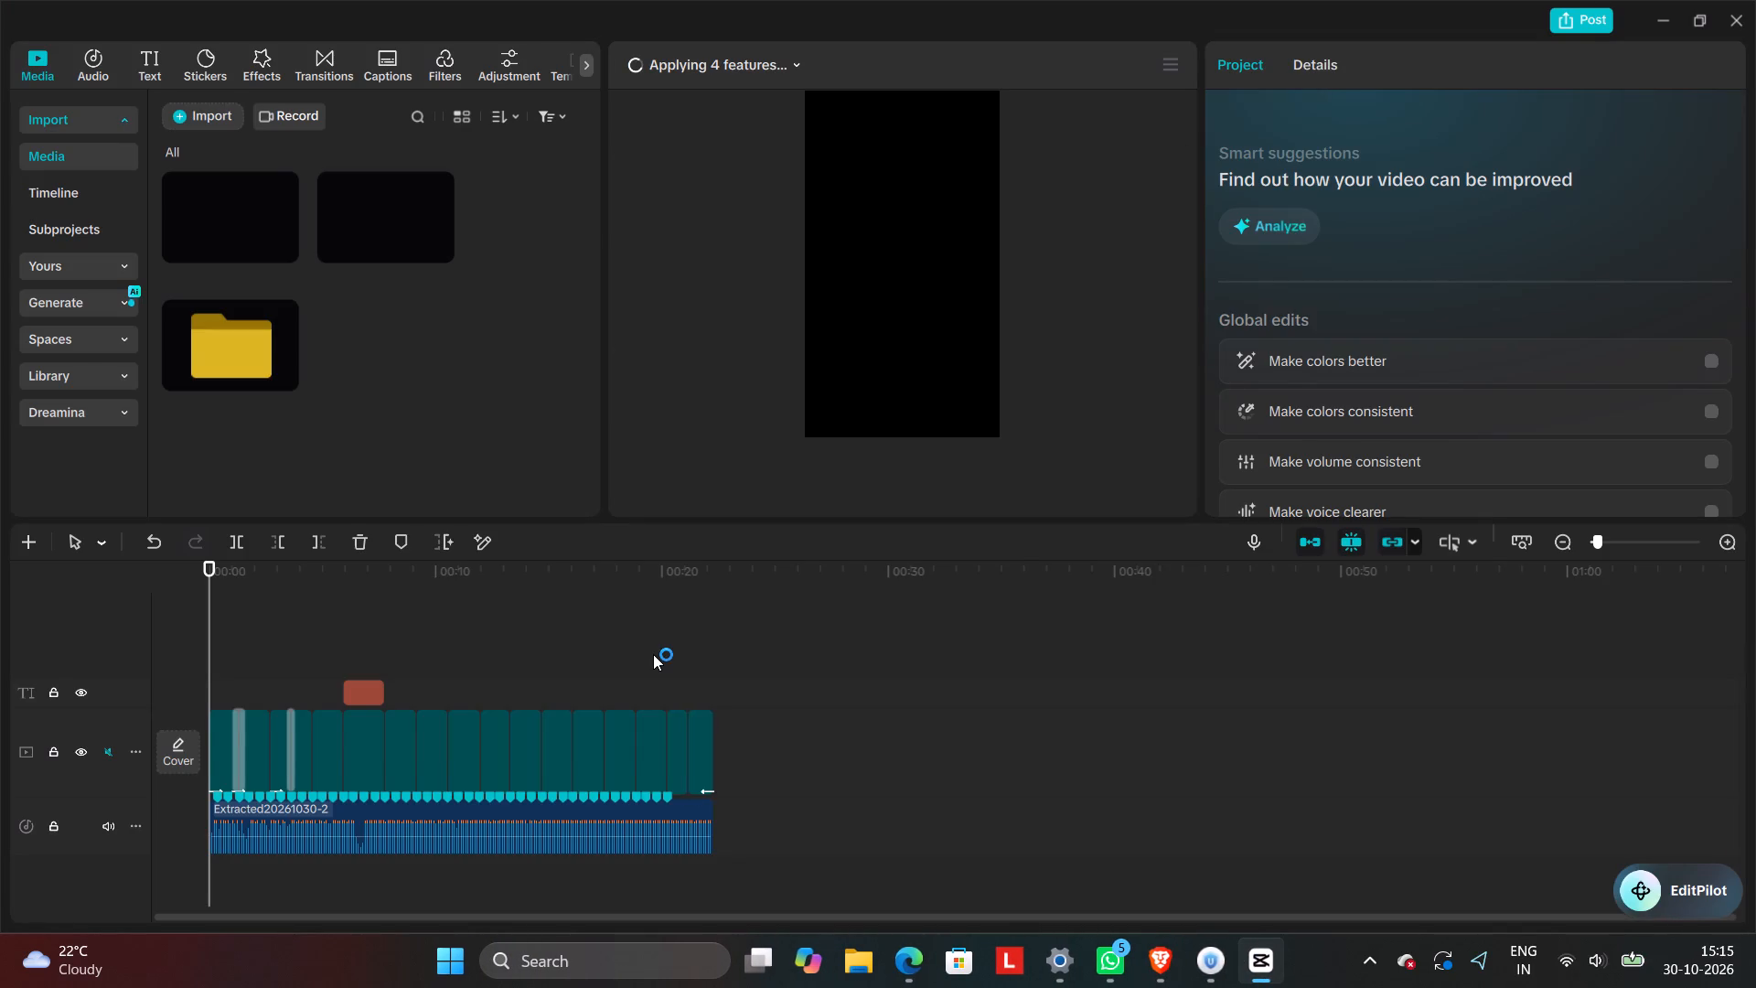
# Replace the second paragraph, "KYOTO", of the title over the black clip with "PURE ANTARGNI".
pyautogui.click(1612, 540)
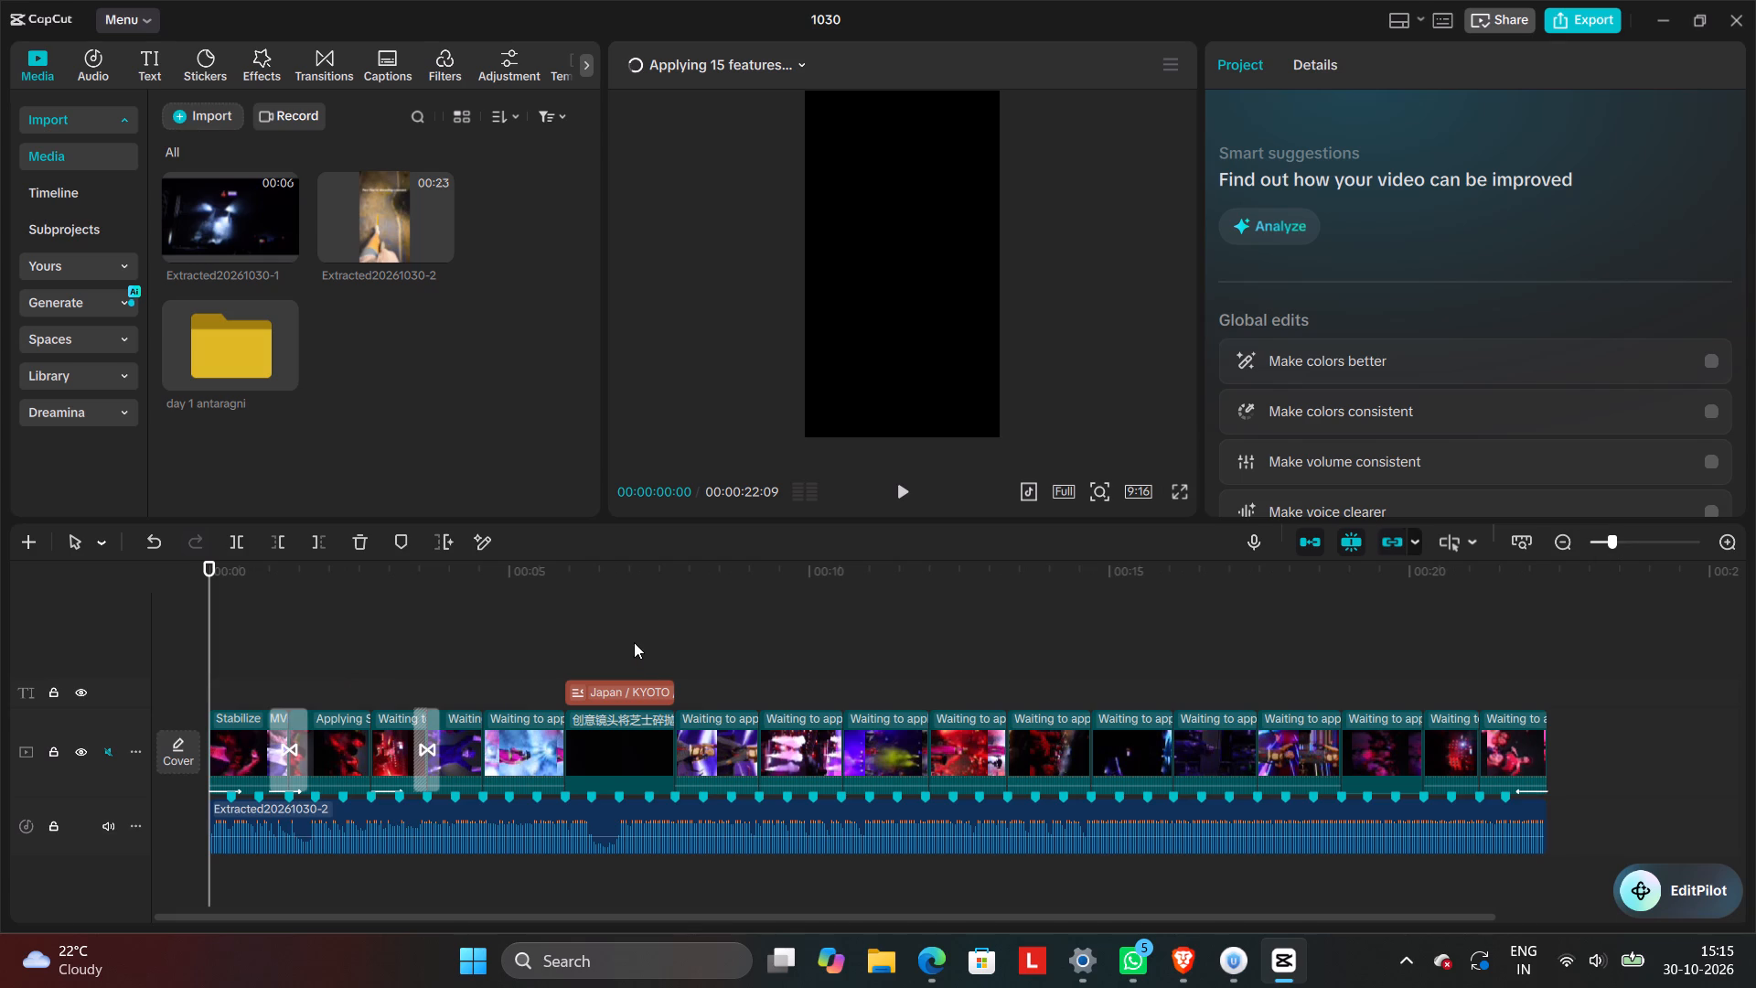
pyautogui.click(634, 640)
pyautogui.click(623, 685)
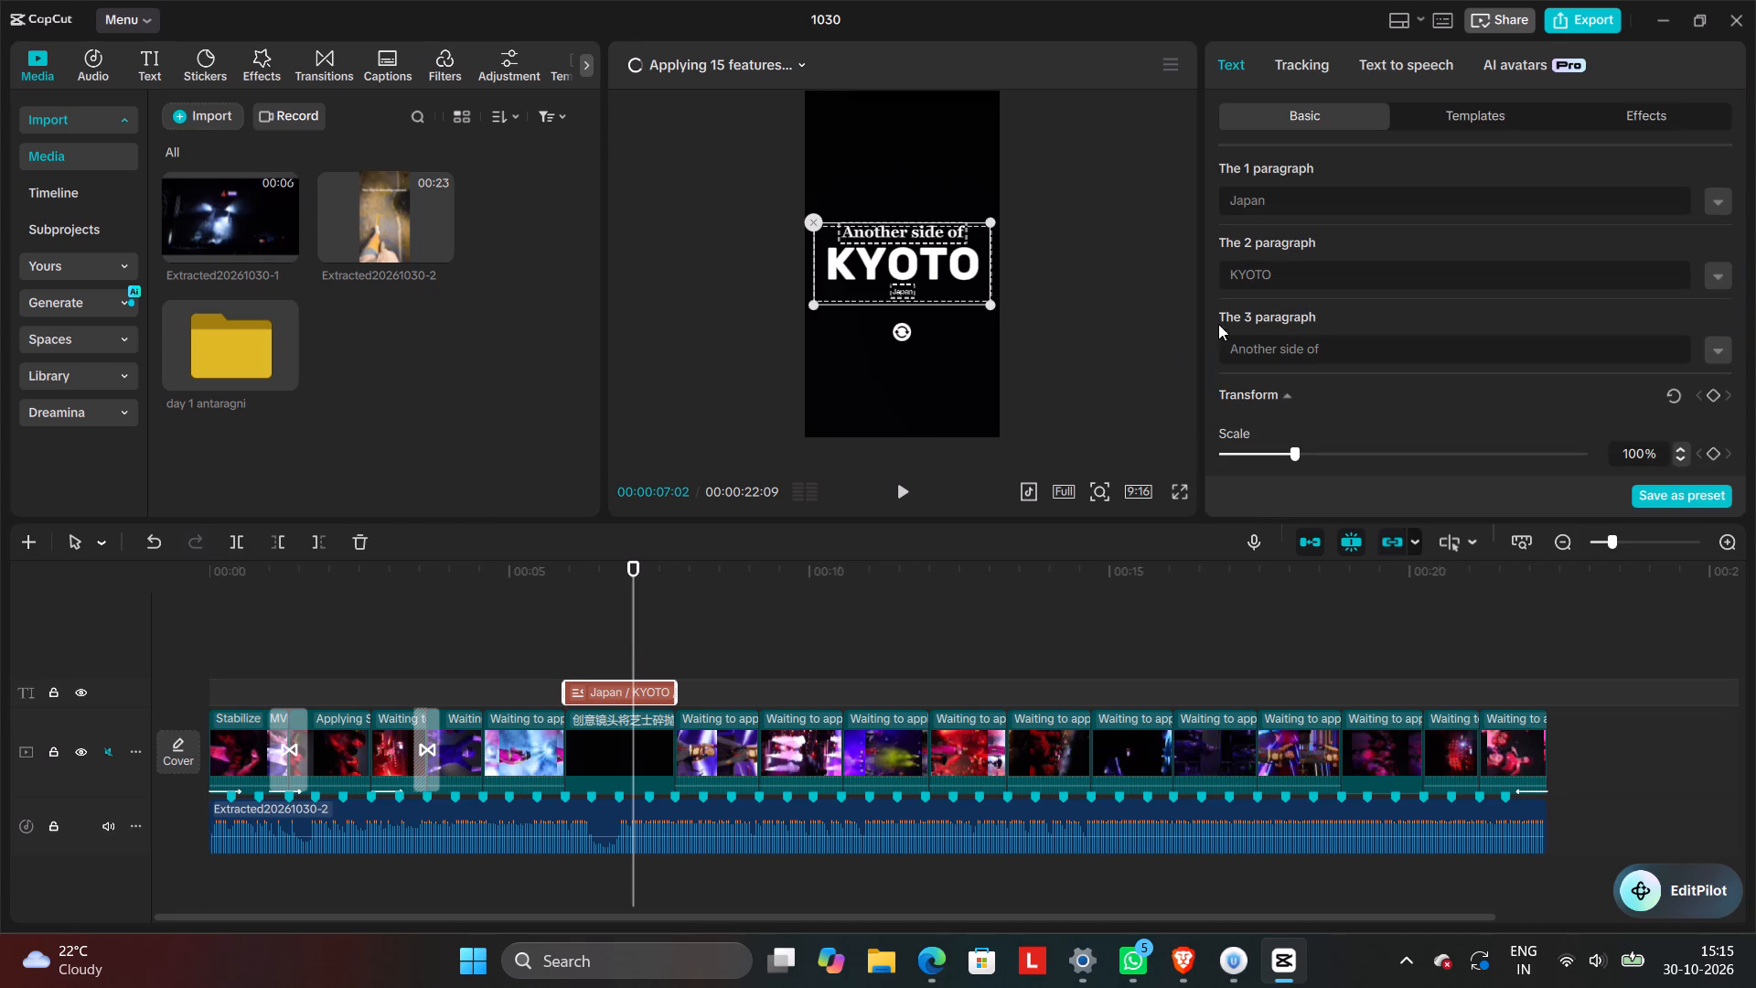
pyautogui.click(1281, 282)
pyautogui.press('BackSpace')
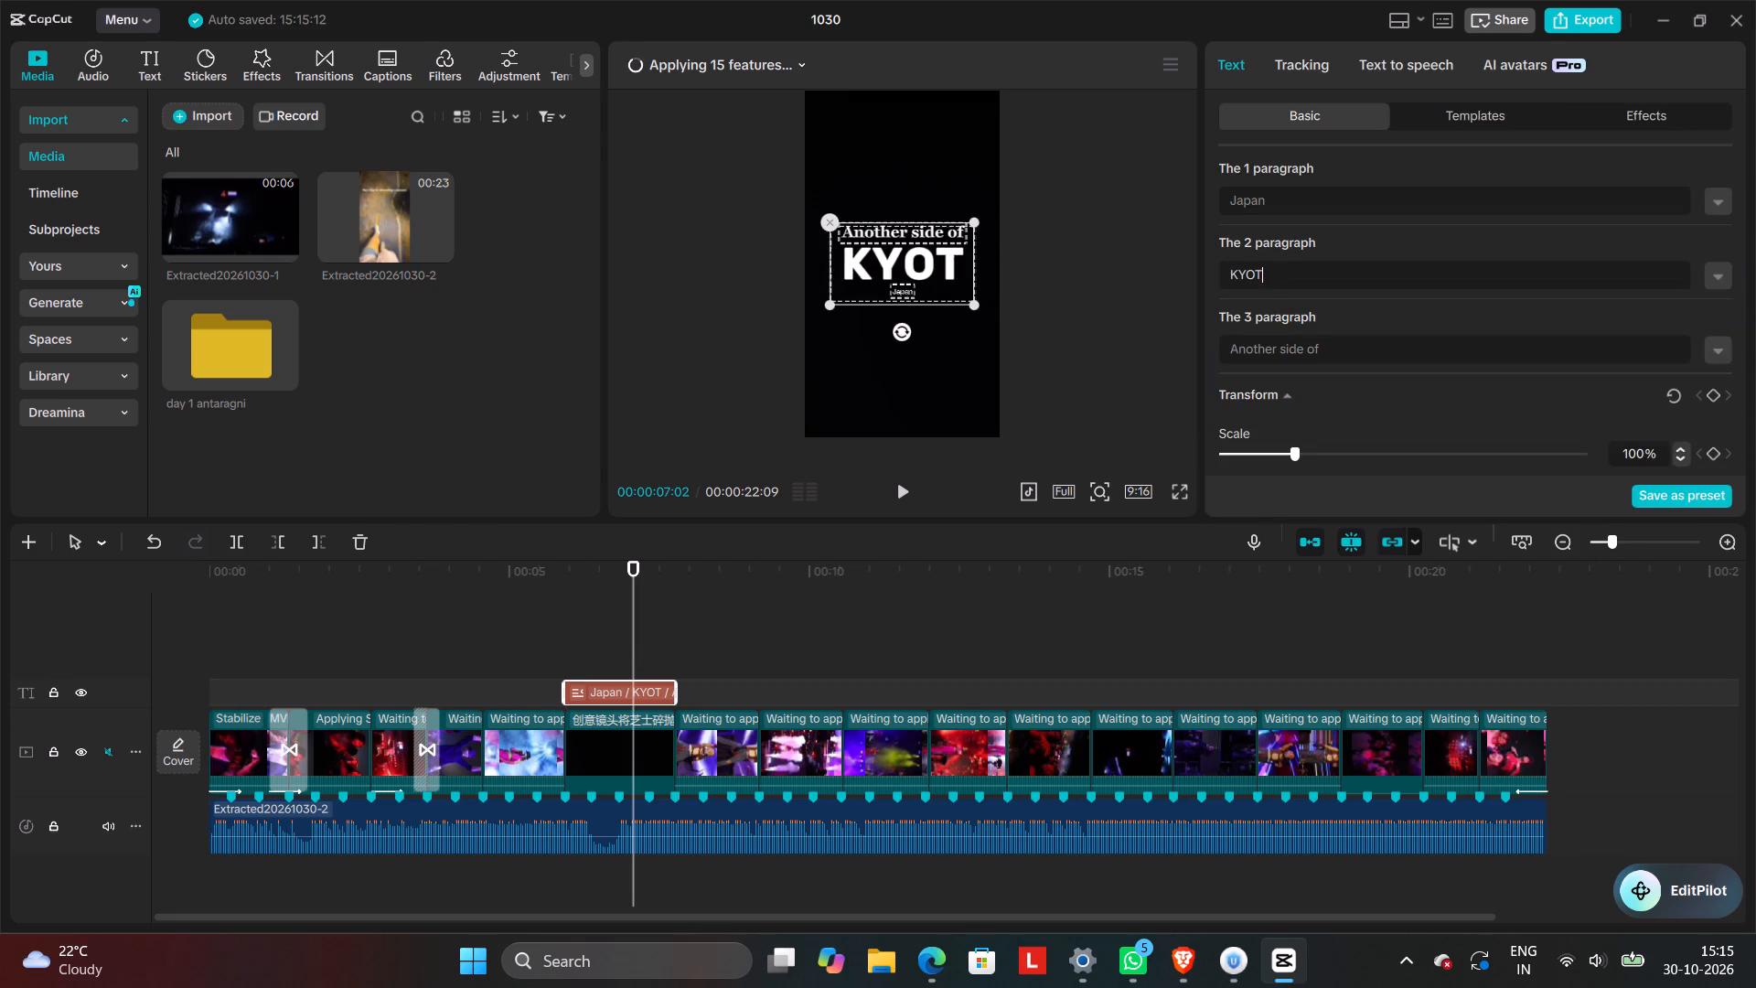
pyautogui.press('BackSpace')
pyautogui.press('BackSpace')
pyautogui.press('BackSpace')
pyautogui.press('BackSpace')
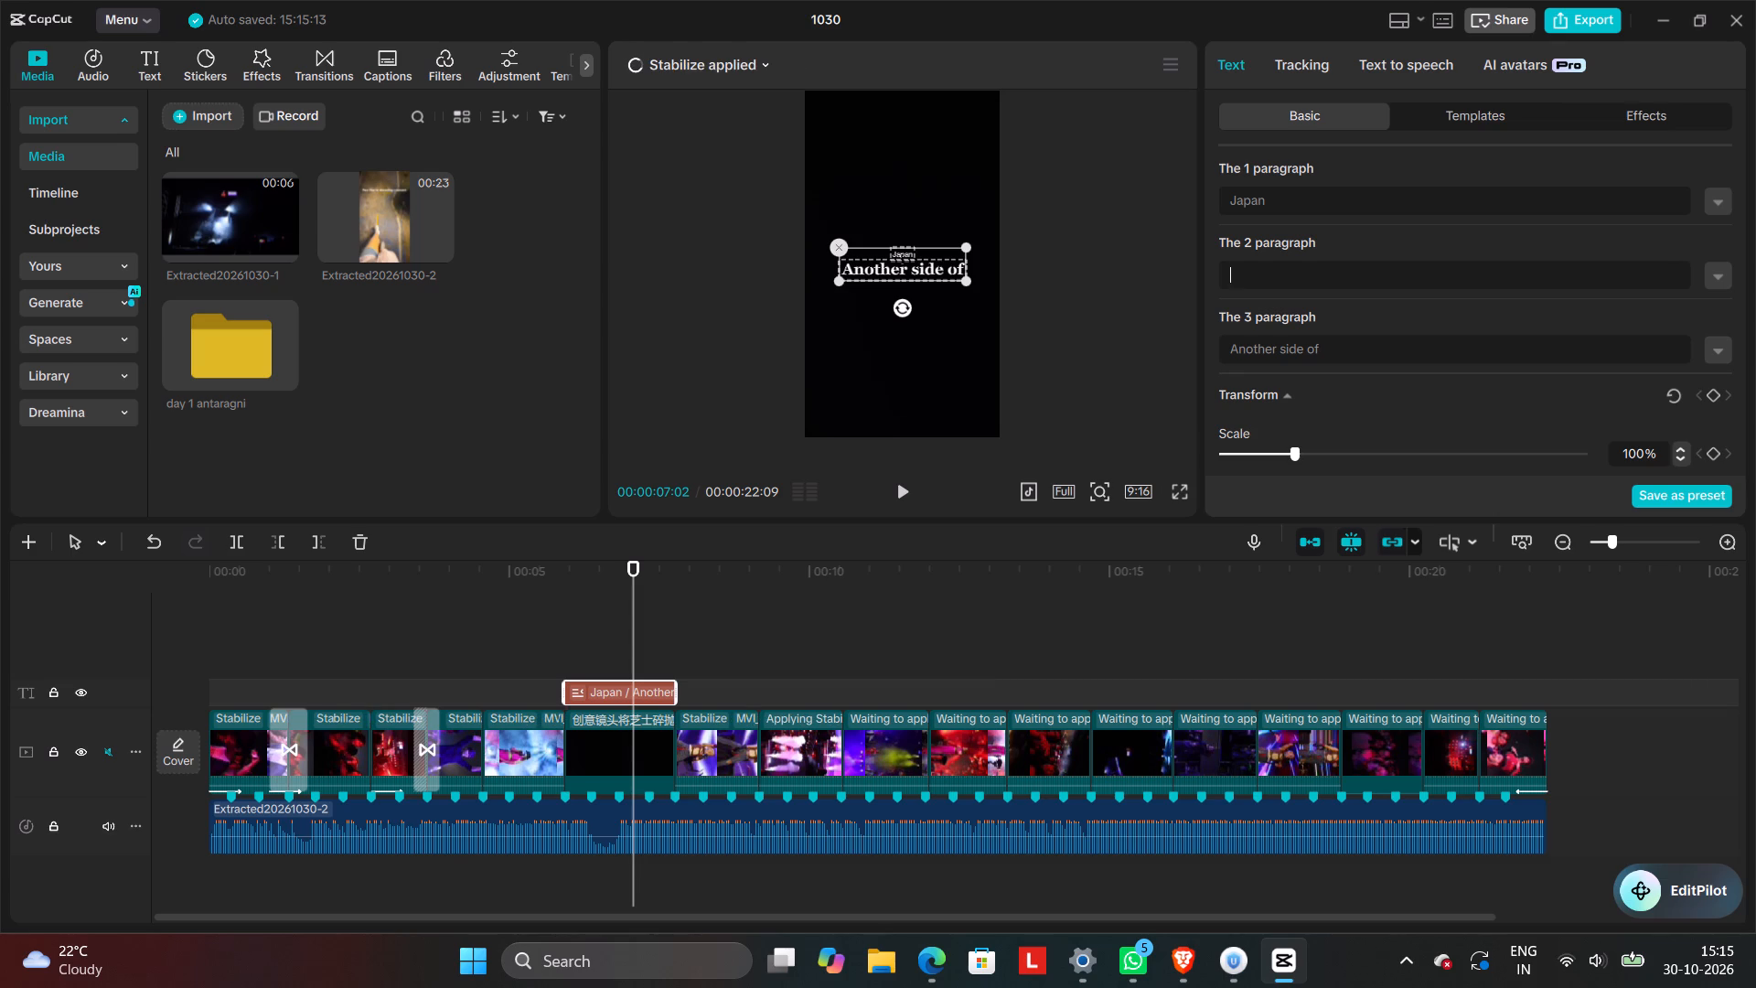
pyautogui.press('p')
pyautogui.write('URE')
pyautogui.press('space')
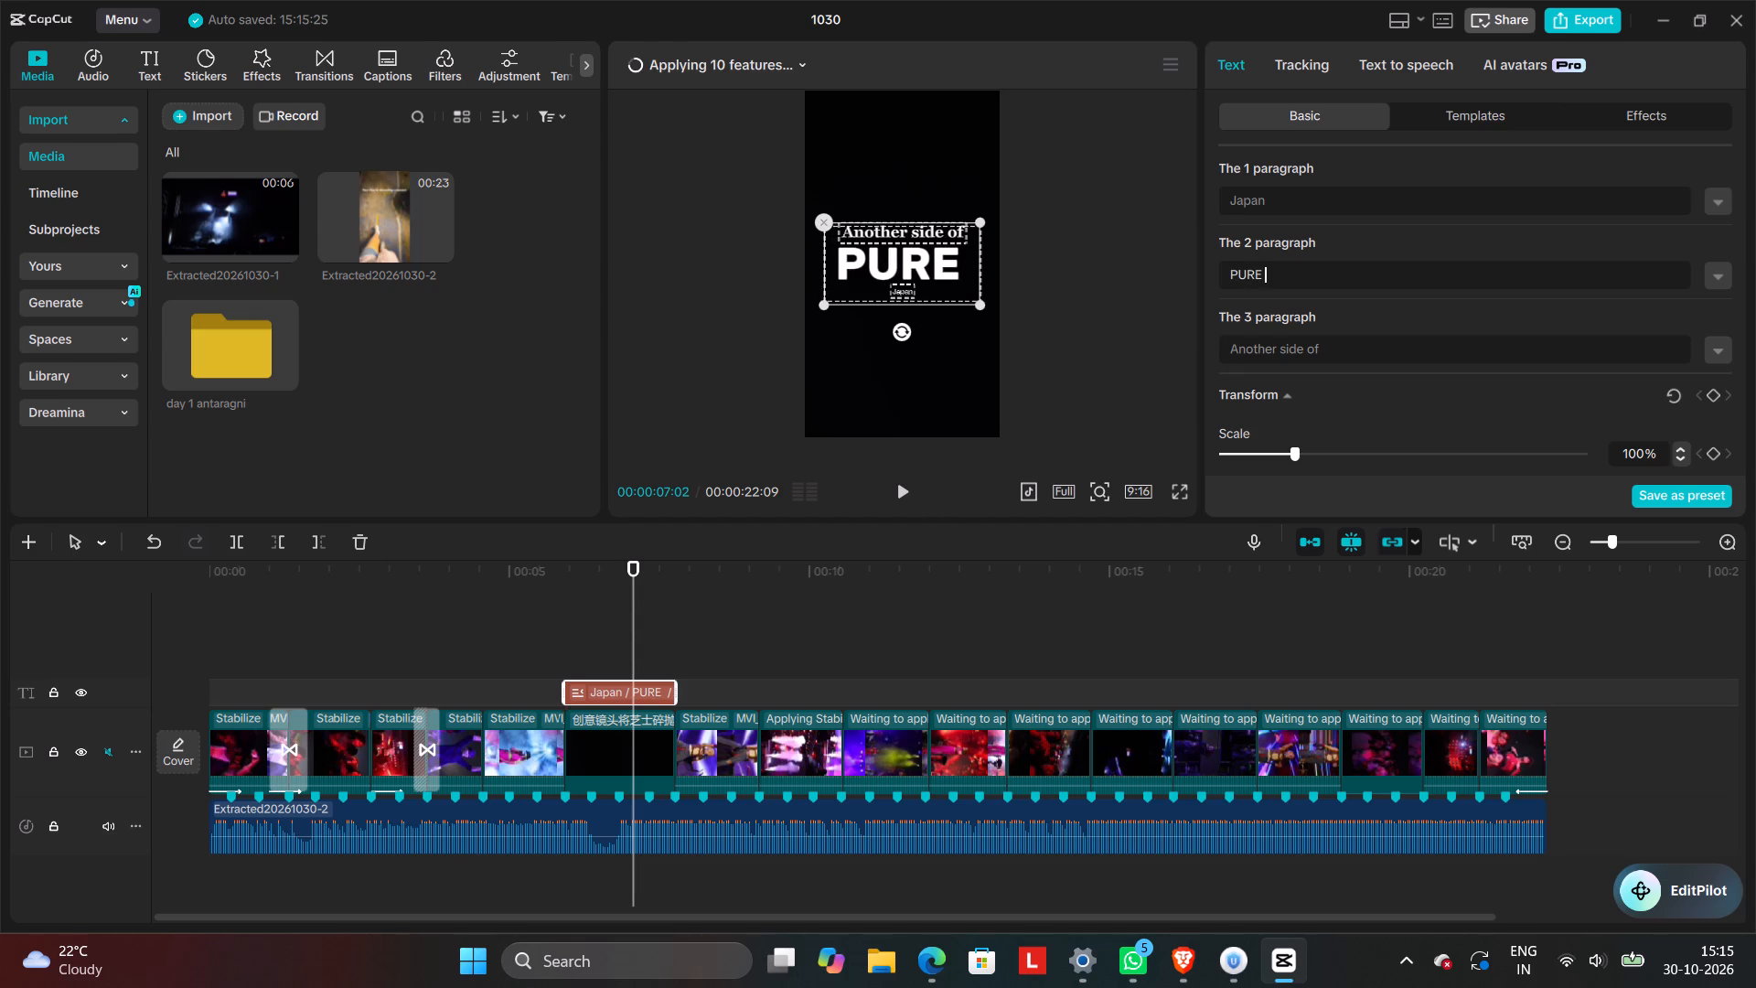
pyautogui.write('ANTAR')
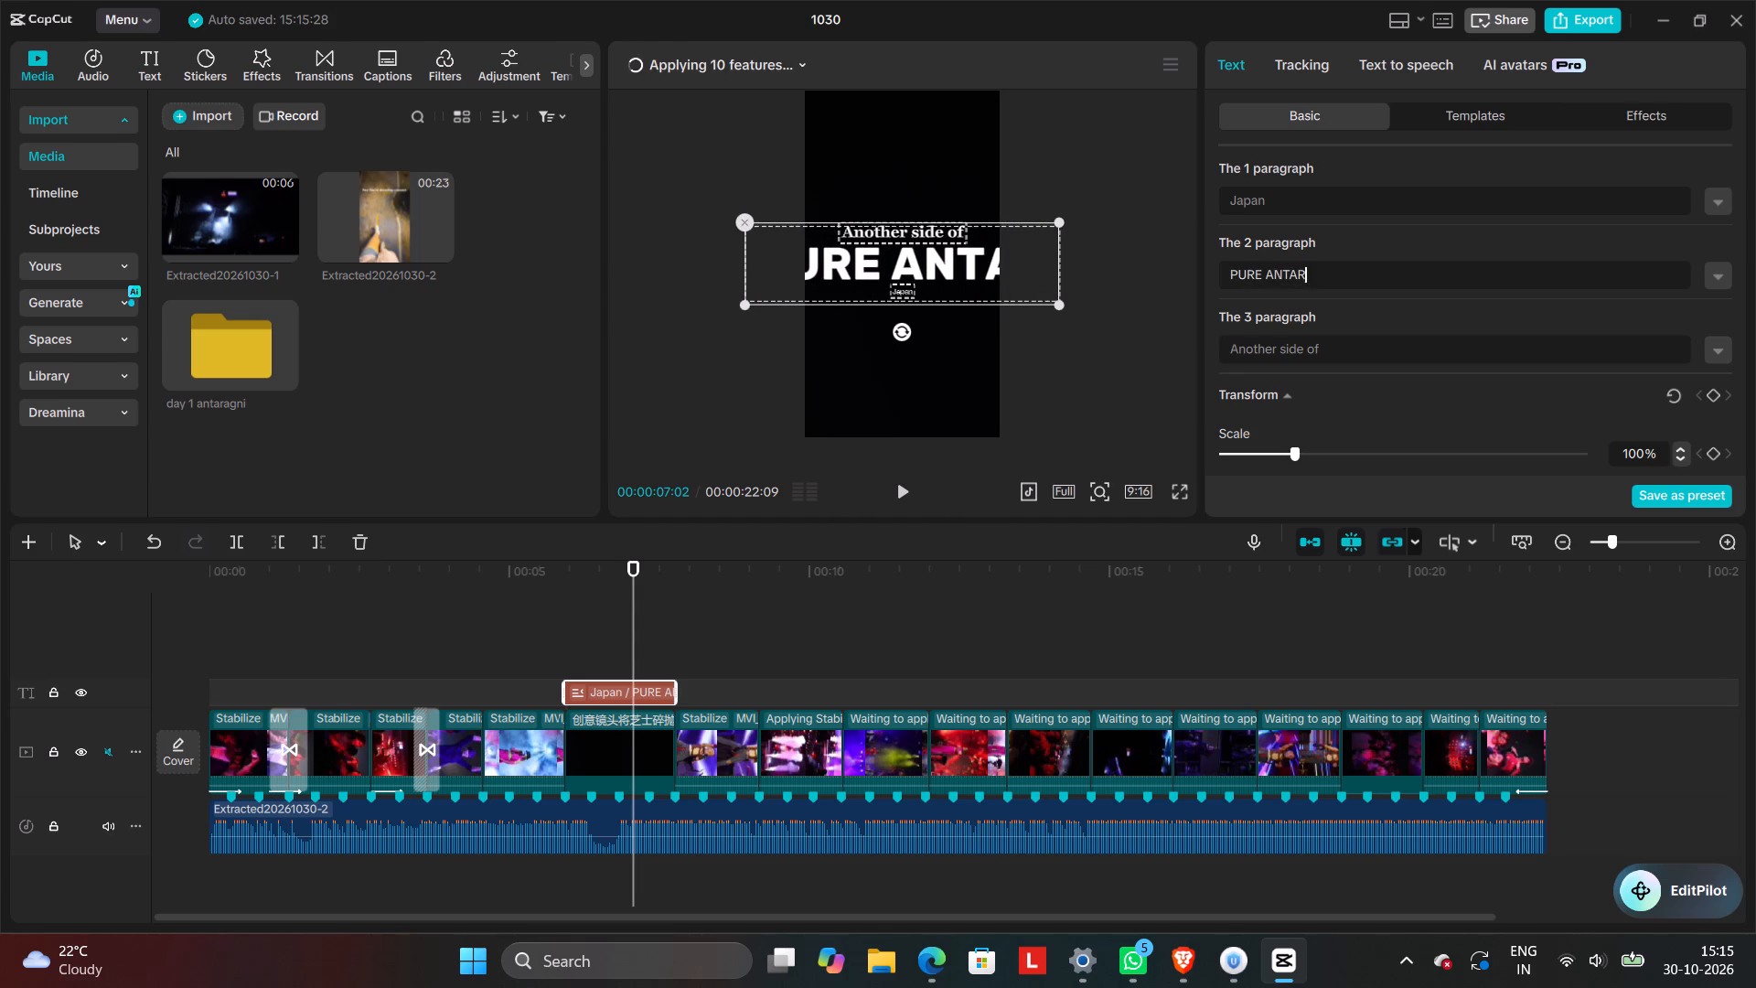
pyautogui.write('GNI')
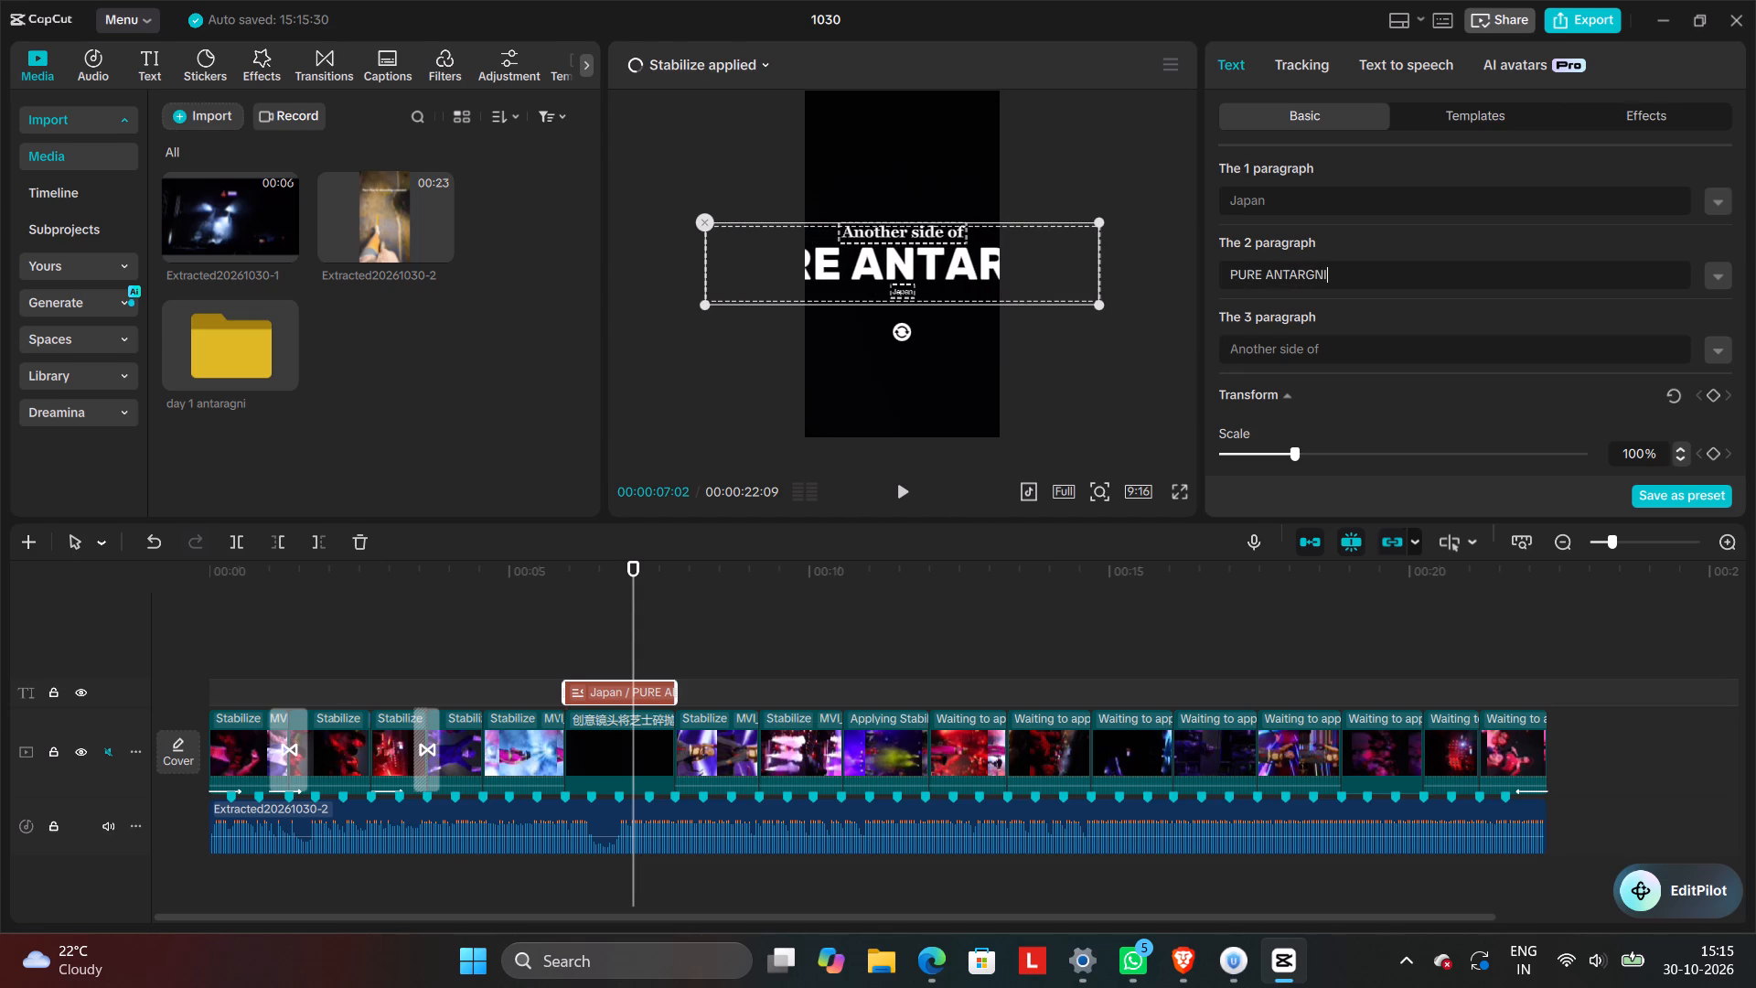
# Scale the title down to about 39% so it fits within the vertical frame.
pyautogui.moveTo(1100, 306); pyautogui.dragTo(1039, 285)
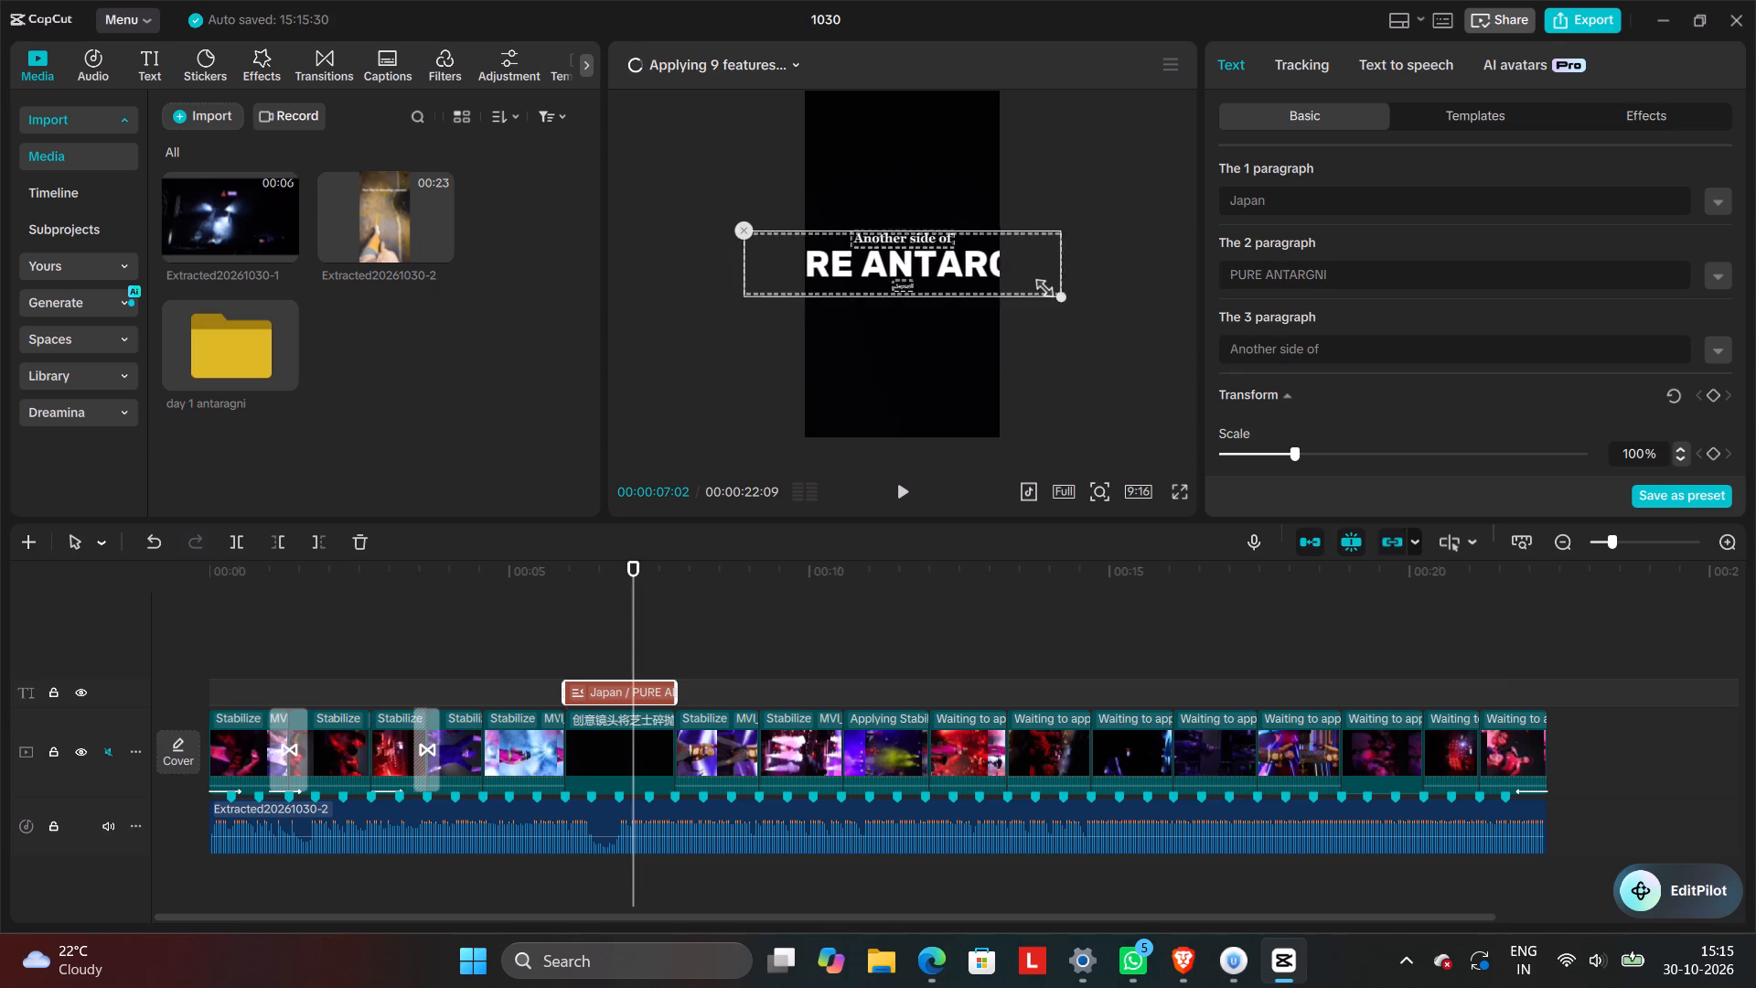
pyautogui.moveTo(1039, 285); pyautogui.dragTo(908, 240)
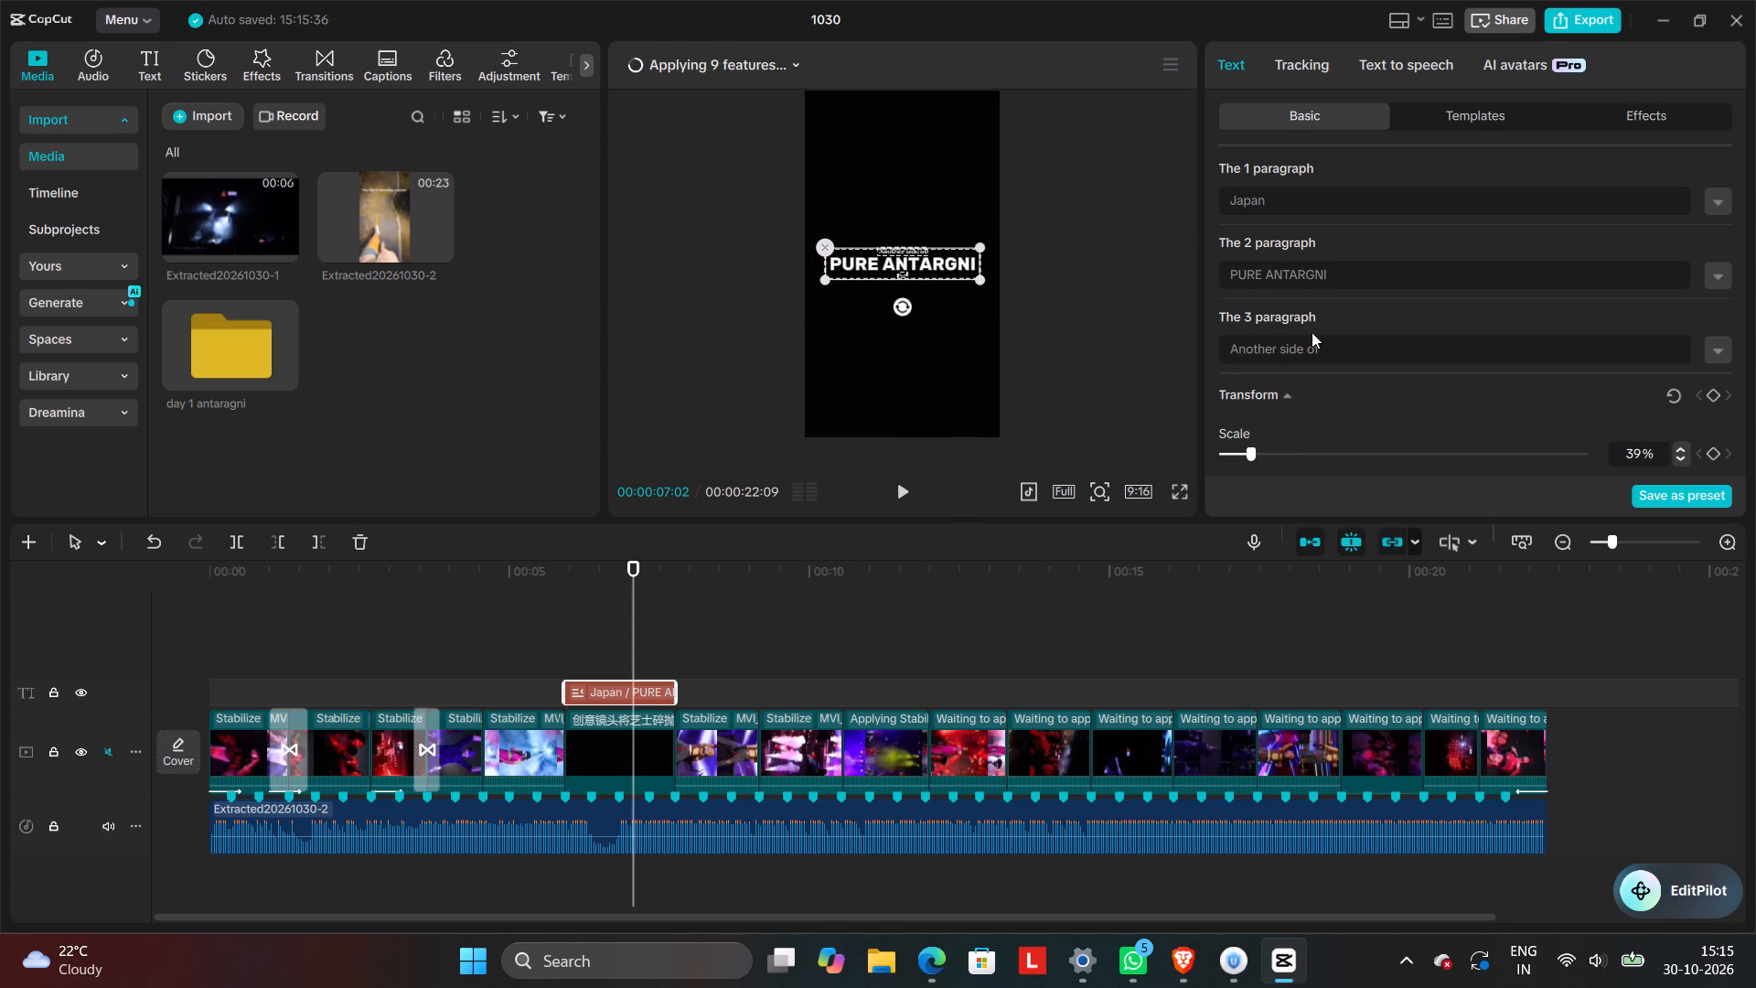
# Replace the title's third paragraph, "Another side of", with "DAY 1".
pyautogui.click(1322, 356)
pyautogui.press('BackSpace')
pyautogui.press('BackSpace')
pyautogui.press('BackSpace')
pyautogui.press('BackSpace')
pyautogui.press('BackSpace')
pyautogui.press('BackSpace')
pyautogui.press('BackSpace')
pyautogui.press('BackSpace')
pyautogui.press('BackSpace')
pyautogui.press('BackSpace')
pyautogui.press('BackSpace')
pyautogui.press('BackSpace')
pyautogui.press('BackSpace')
pyautogui.press('BackSpace')
pyautogui.press('BackSpace')
pyautogui.press('BackSpace')
pyautogui.press('BackSpace')
pyautogui.press('BackSpace')
pyautogui.press('BackSpace')
pyautogui.press('BackSpace')
pyautogui.press('BackSpace')
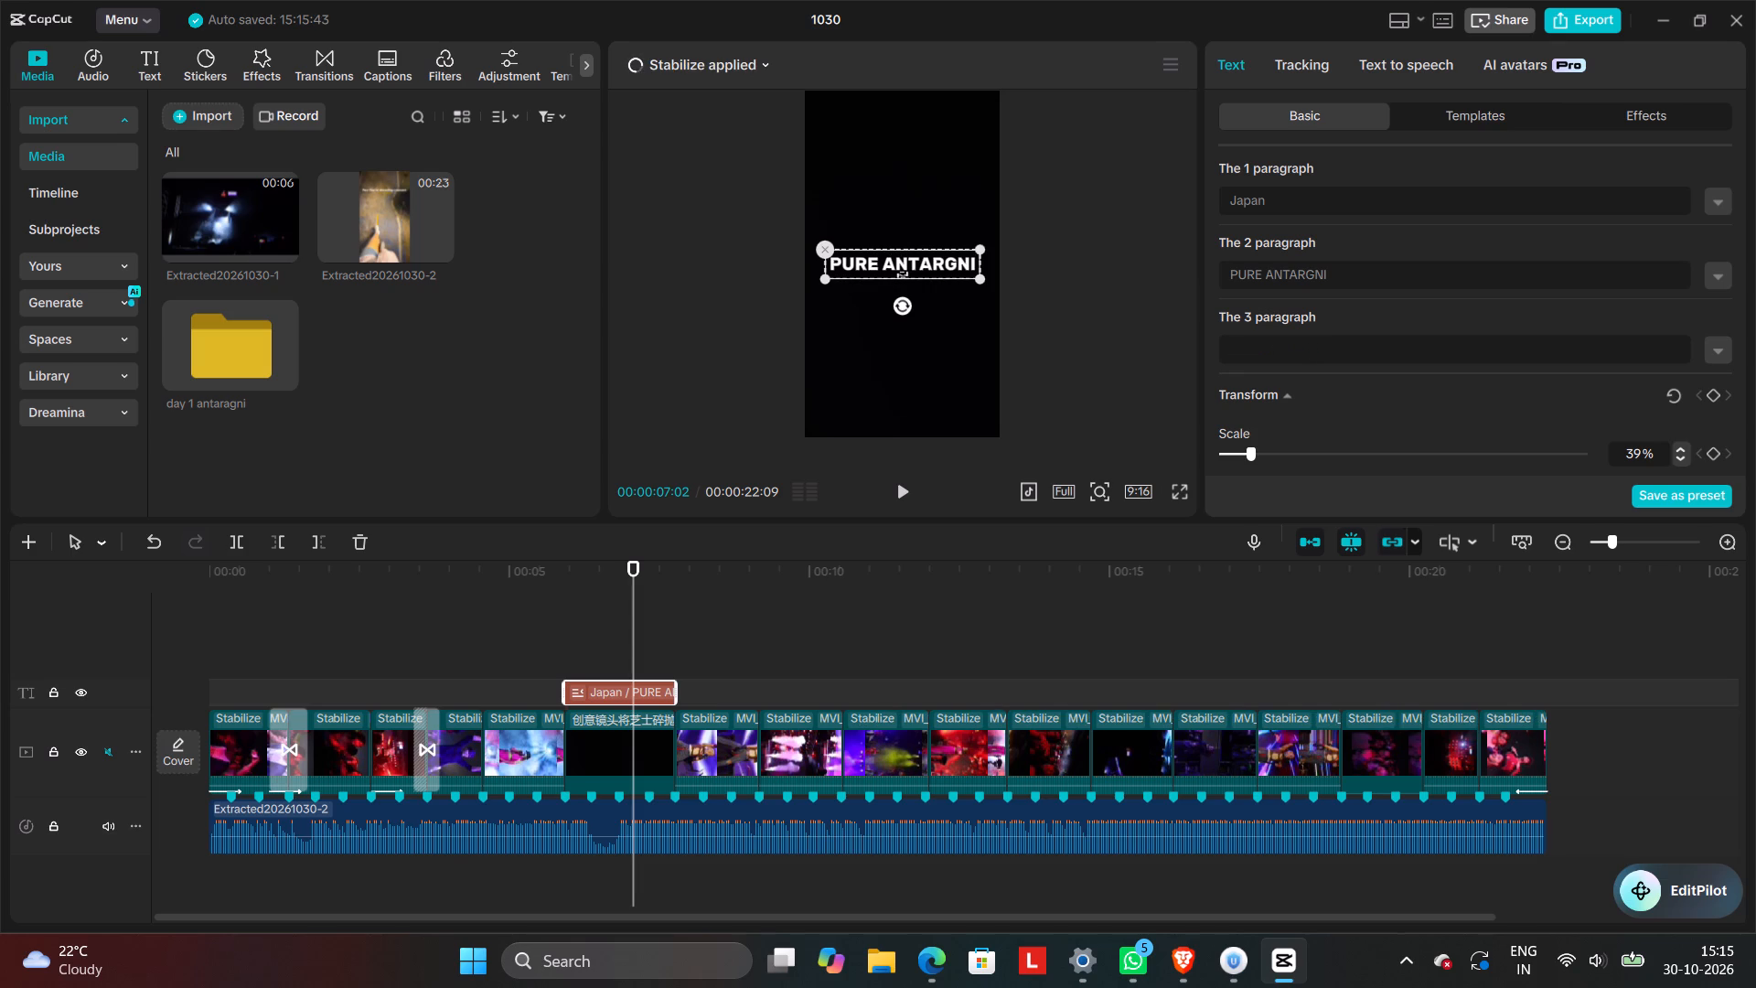
pyautogui.write('DAY 1')
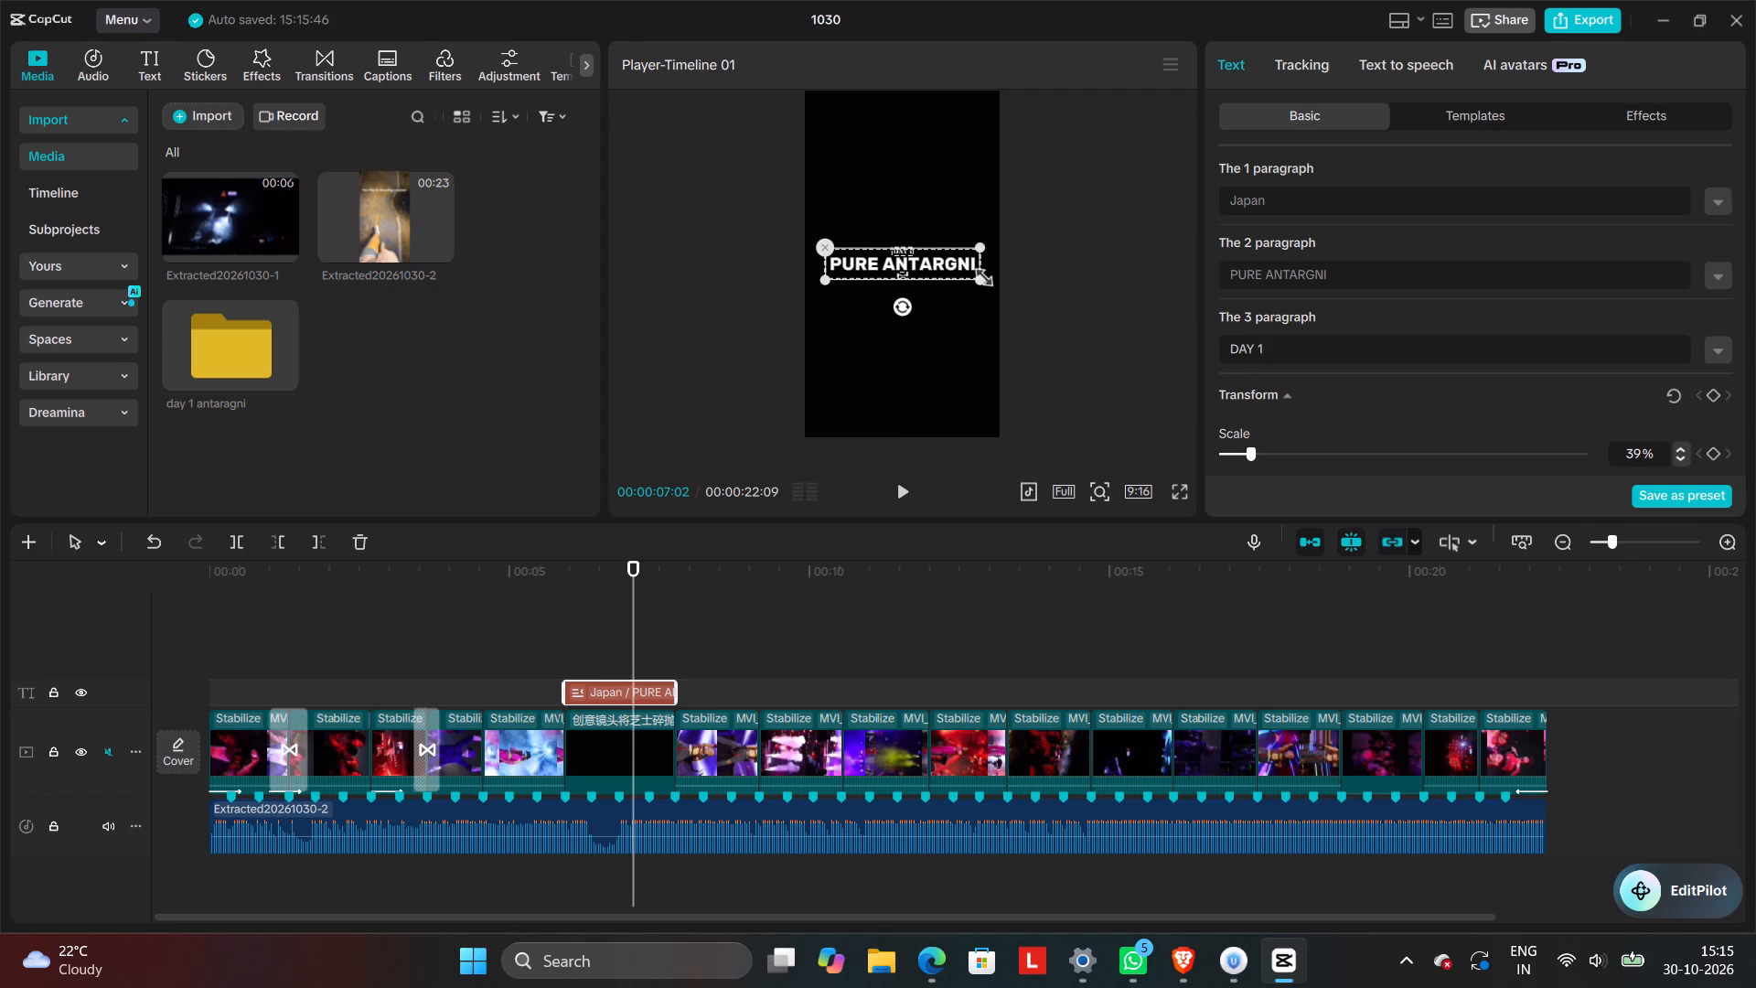
# Enlarge the title slightly in the frame to a scale of about 44%.
pyautogui.moveTo(979, 274); pyautogui.dragTo(996, 275)
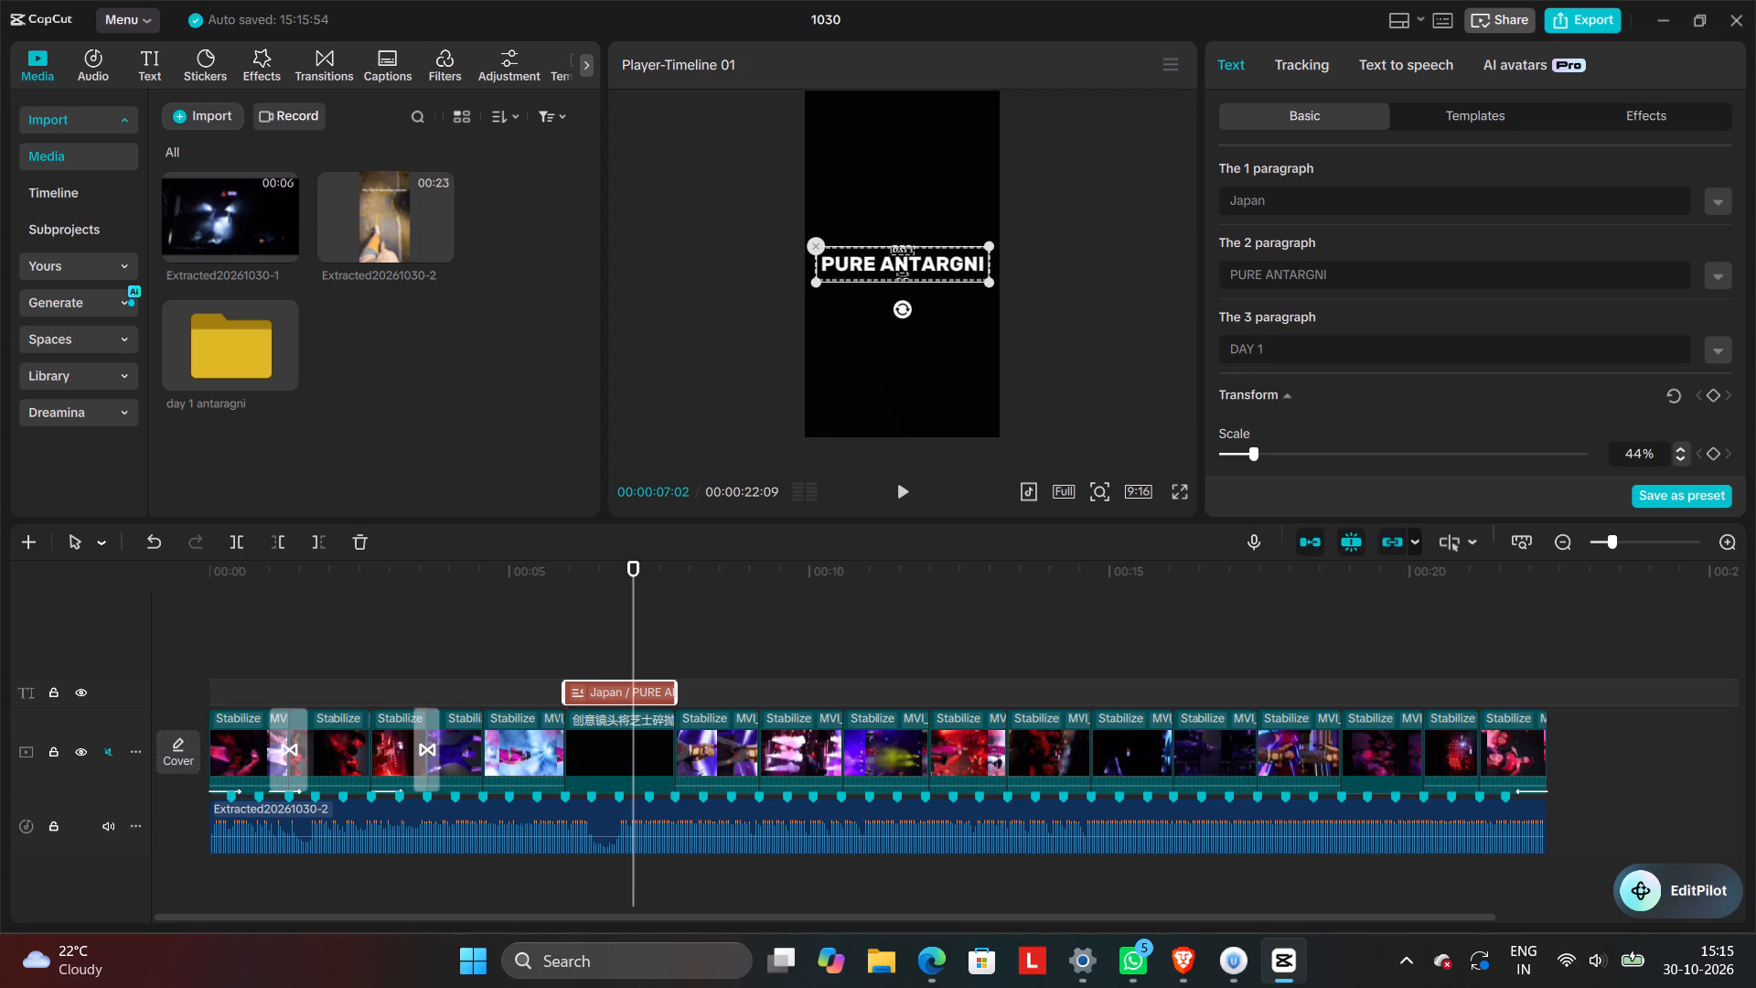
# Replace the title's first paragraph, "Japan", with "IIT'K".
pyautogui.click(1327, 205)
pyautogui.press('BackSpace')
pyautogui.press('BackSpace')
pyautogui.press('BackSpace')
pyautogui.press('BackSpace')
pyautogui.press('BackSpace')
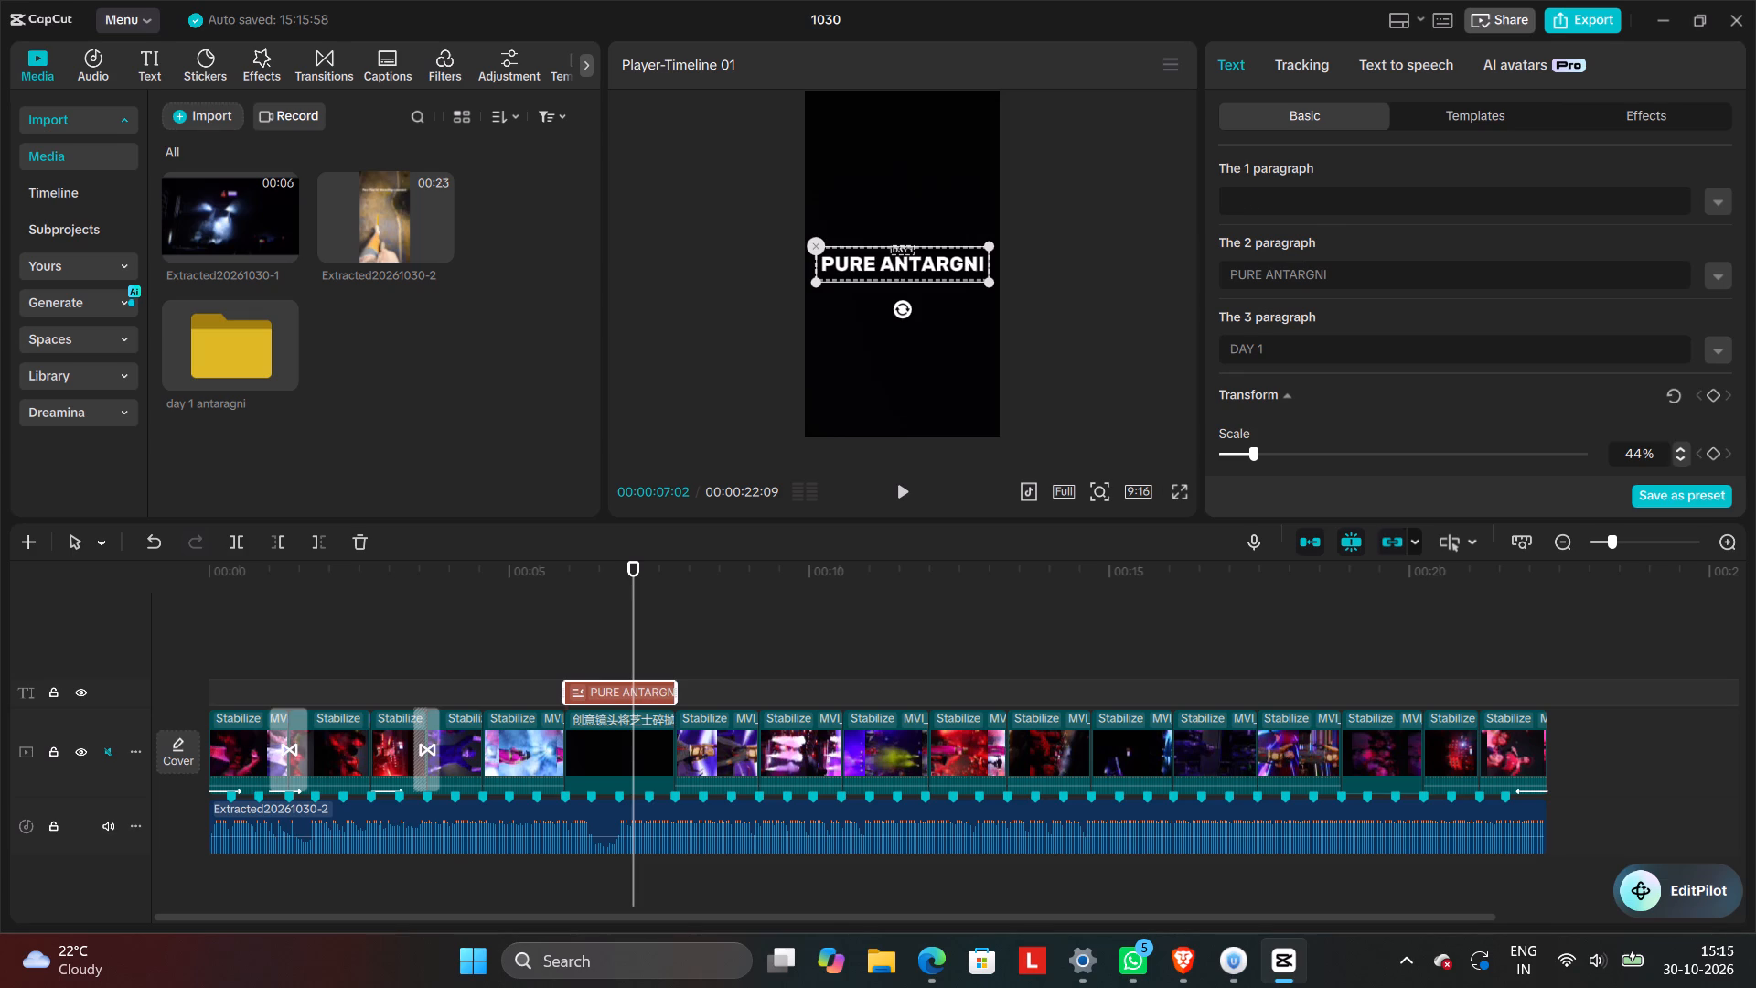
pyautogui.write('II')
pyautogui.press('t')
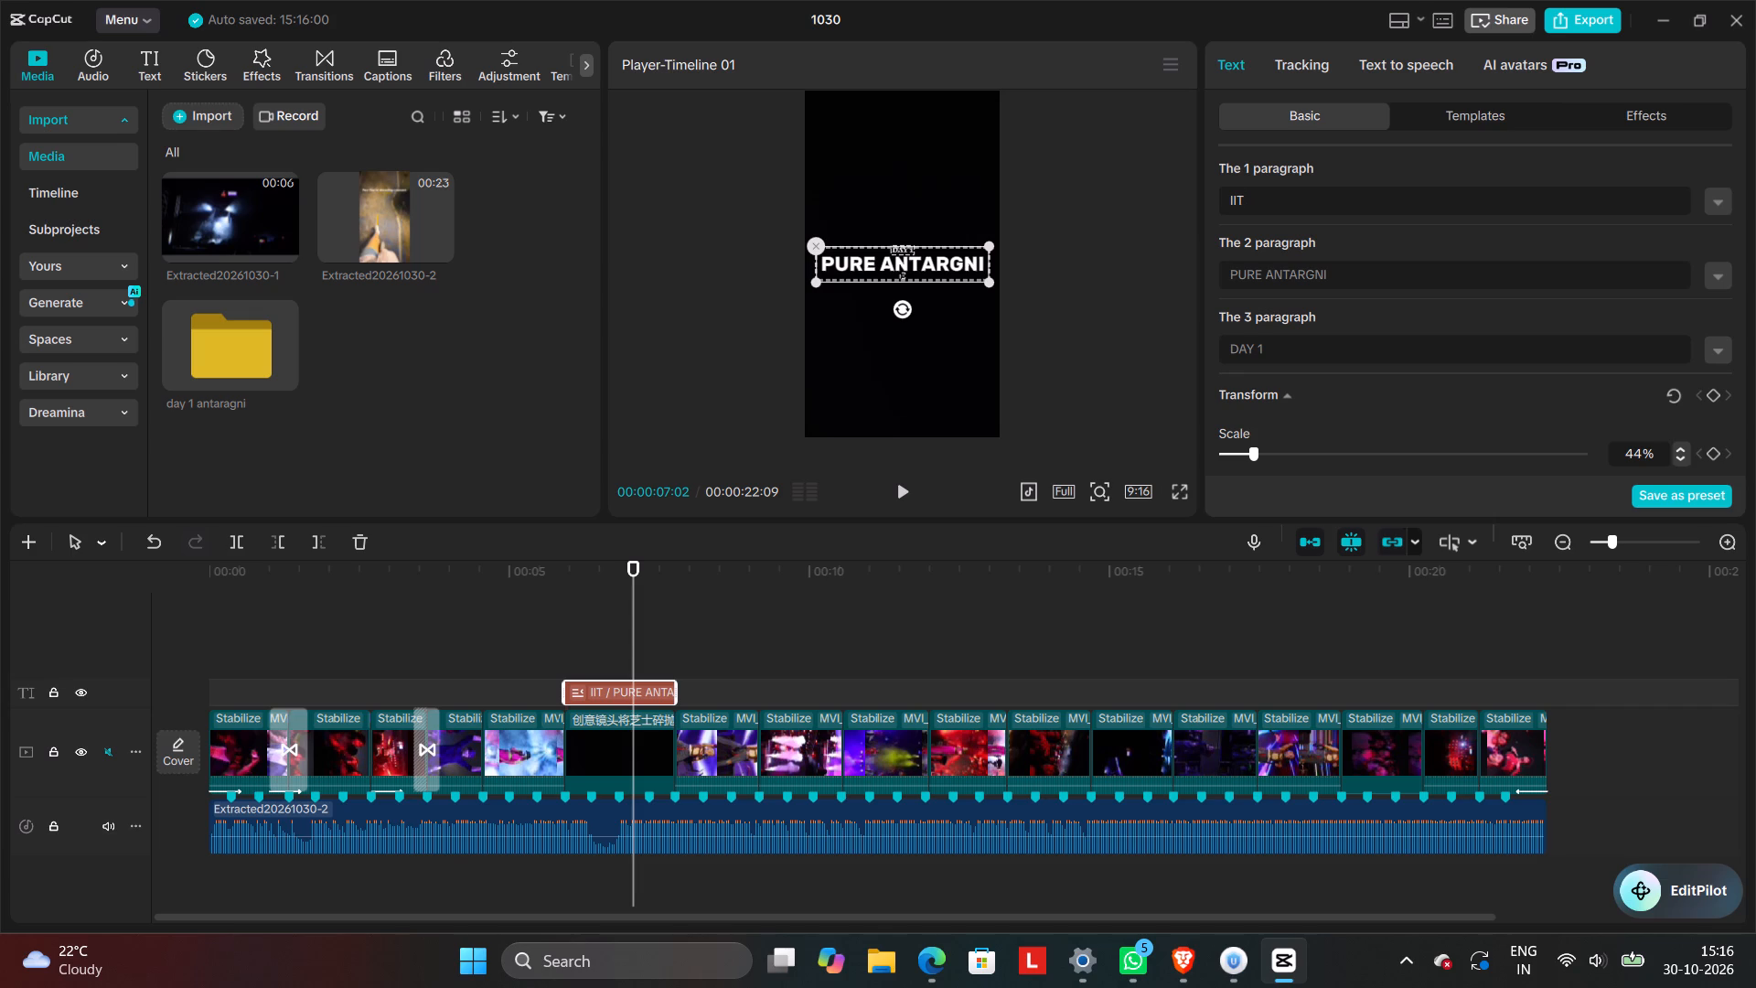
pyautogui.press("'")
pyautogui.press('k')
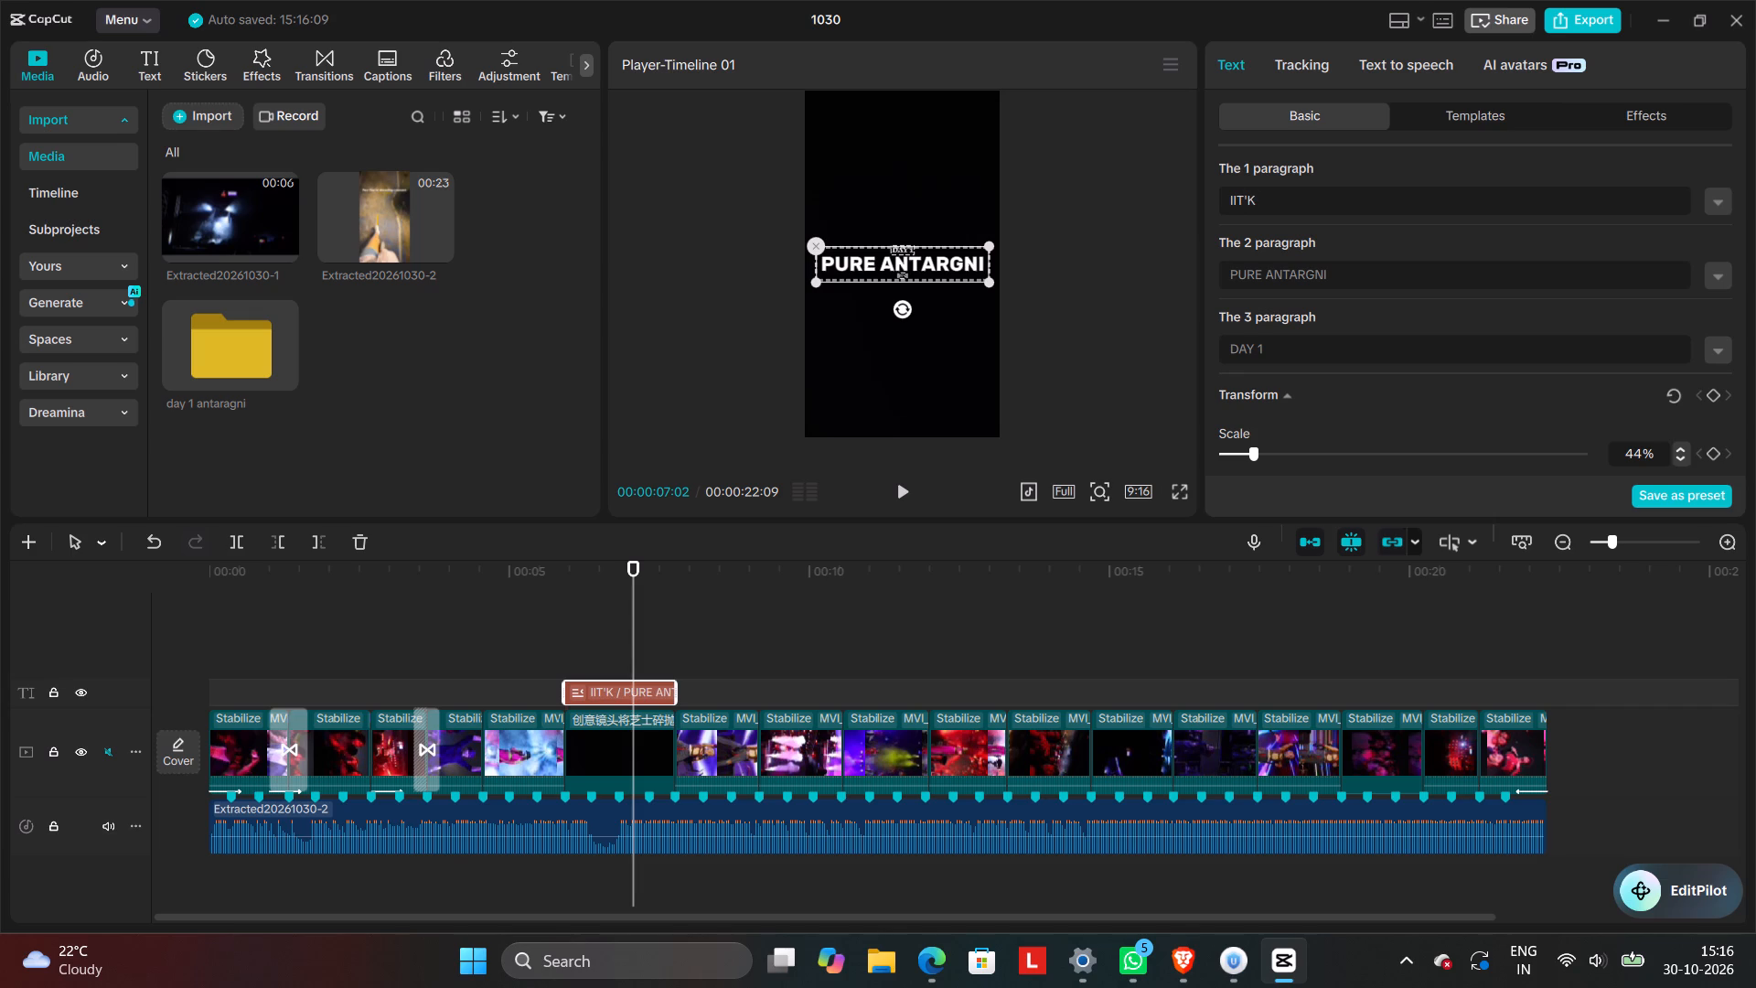
# Play back the section from just before the title clip to check how the title runs.
pyautogui.click(544, 647)
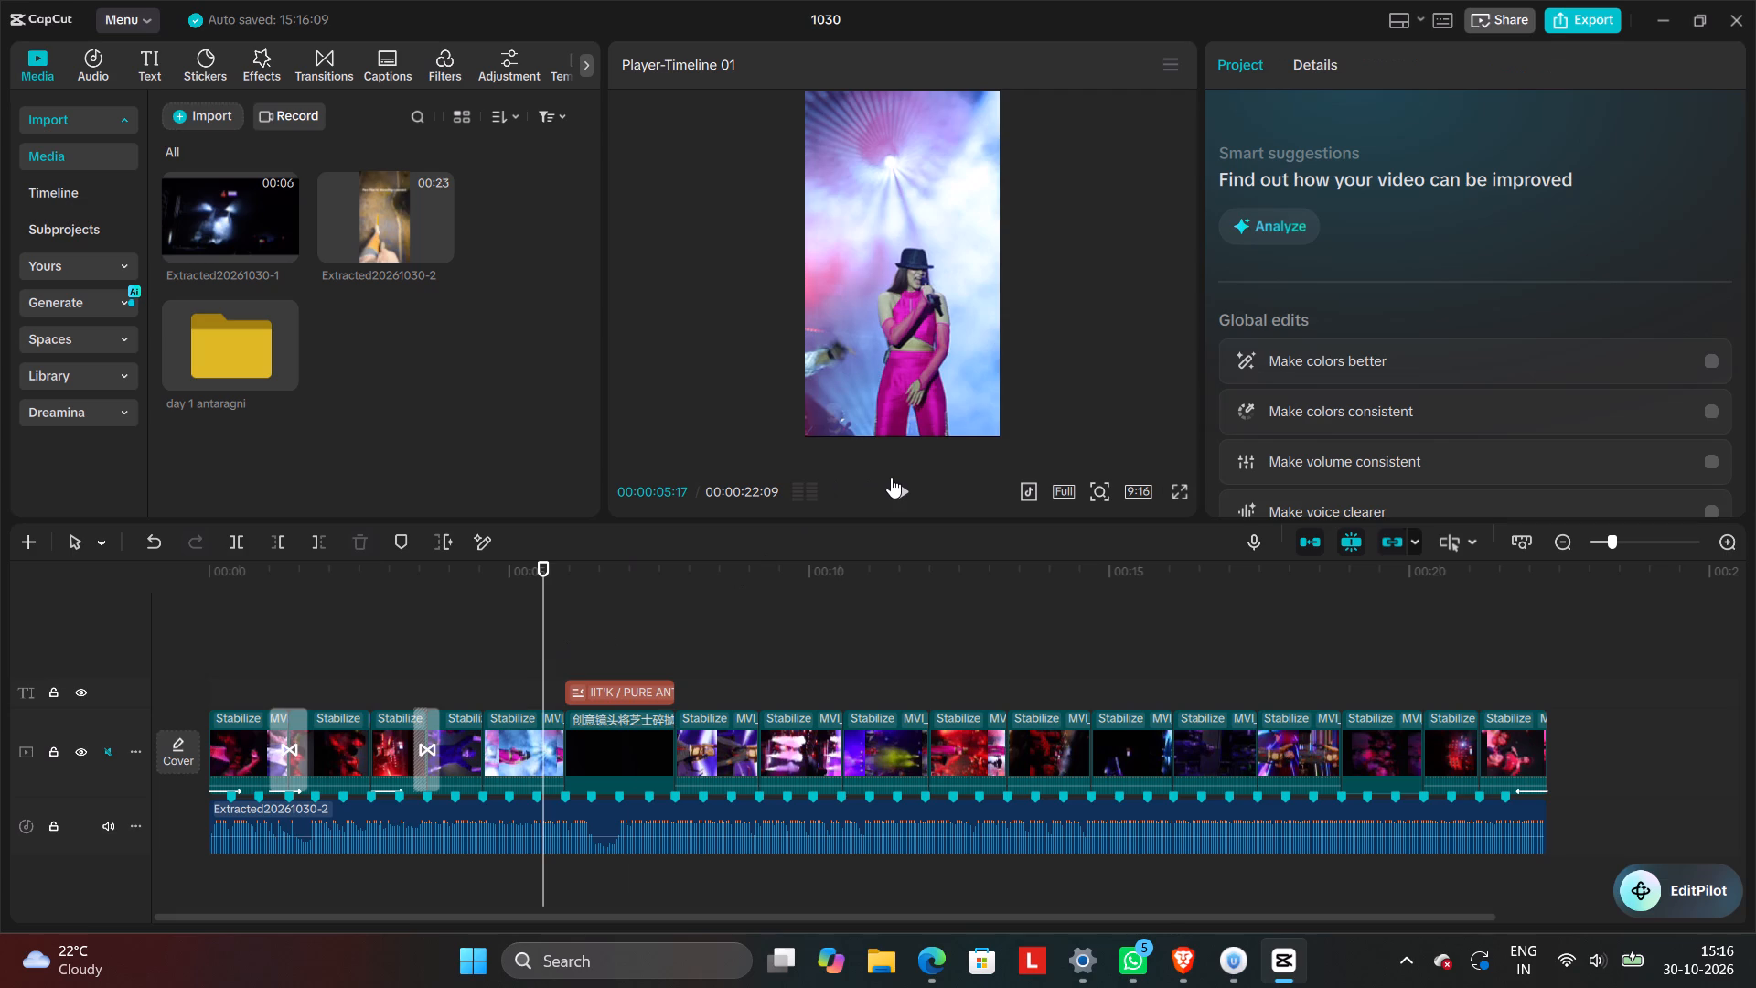
pyautogui.click(891, 478)
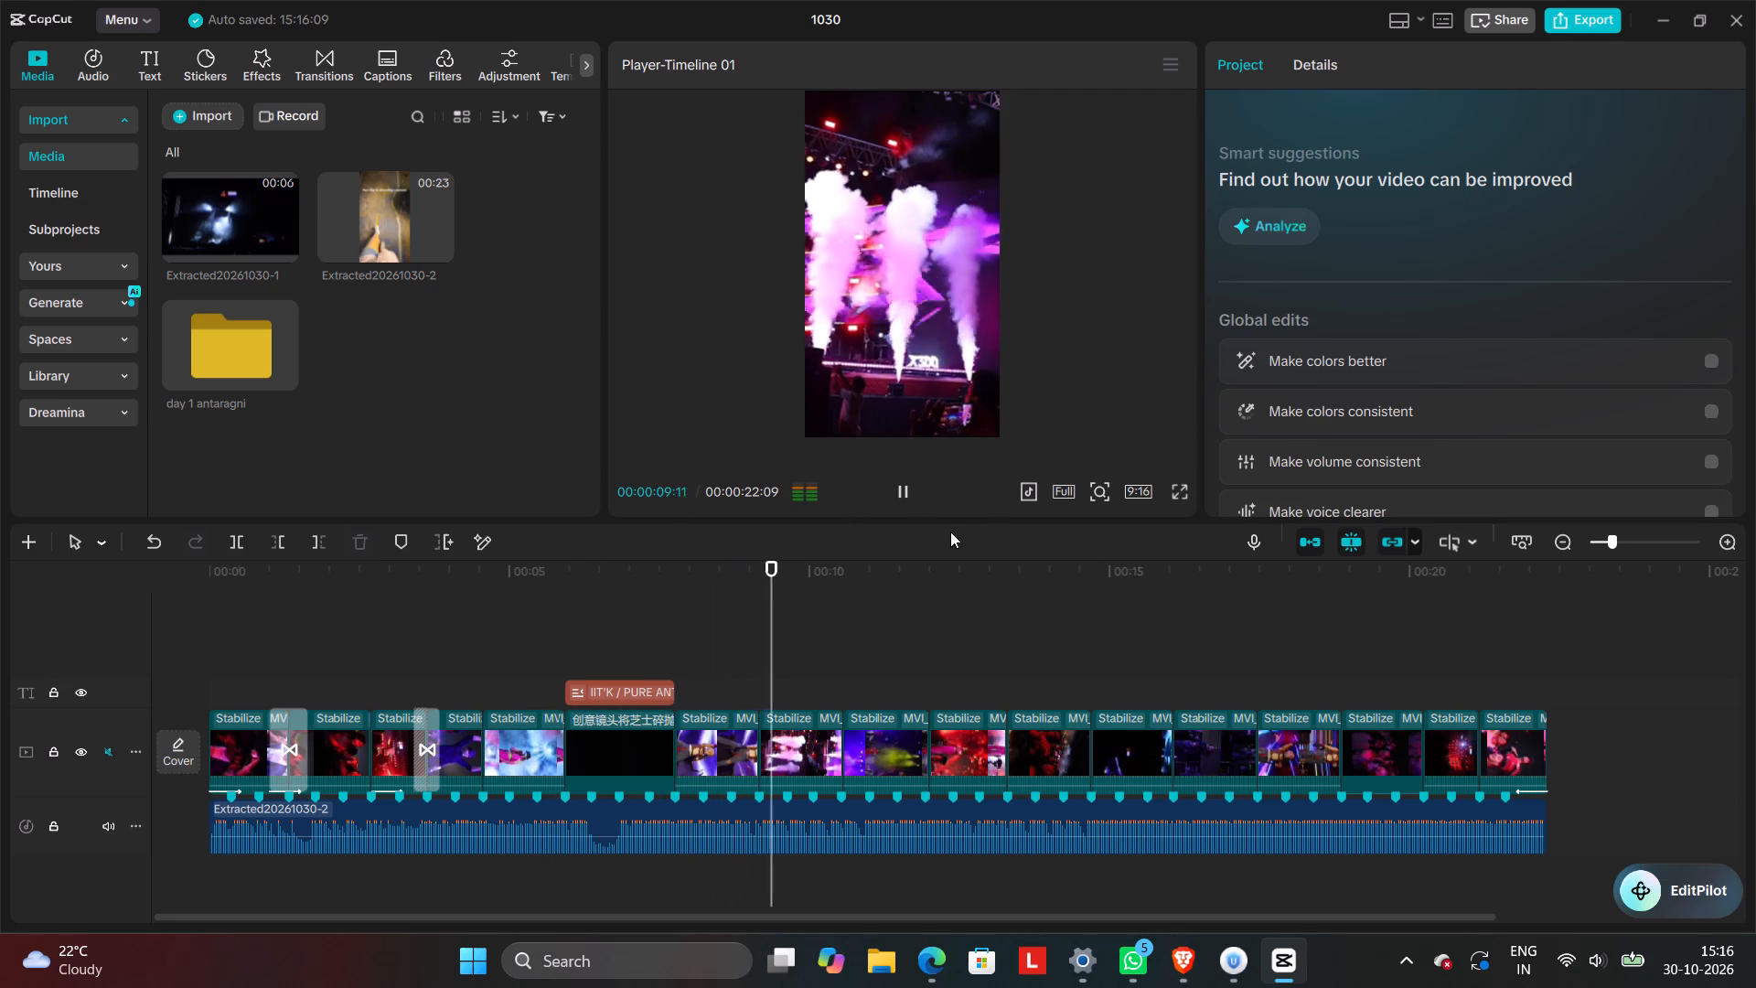
pyautogui.click(900, 488)
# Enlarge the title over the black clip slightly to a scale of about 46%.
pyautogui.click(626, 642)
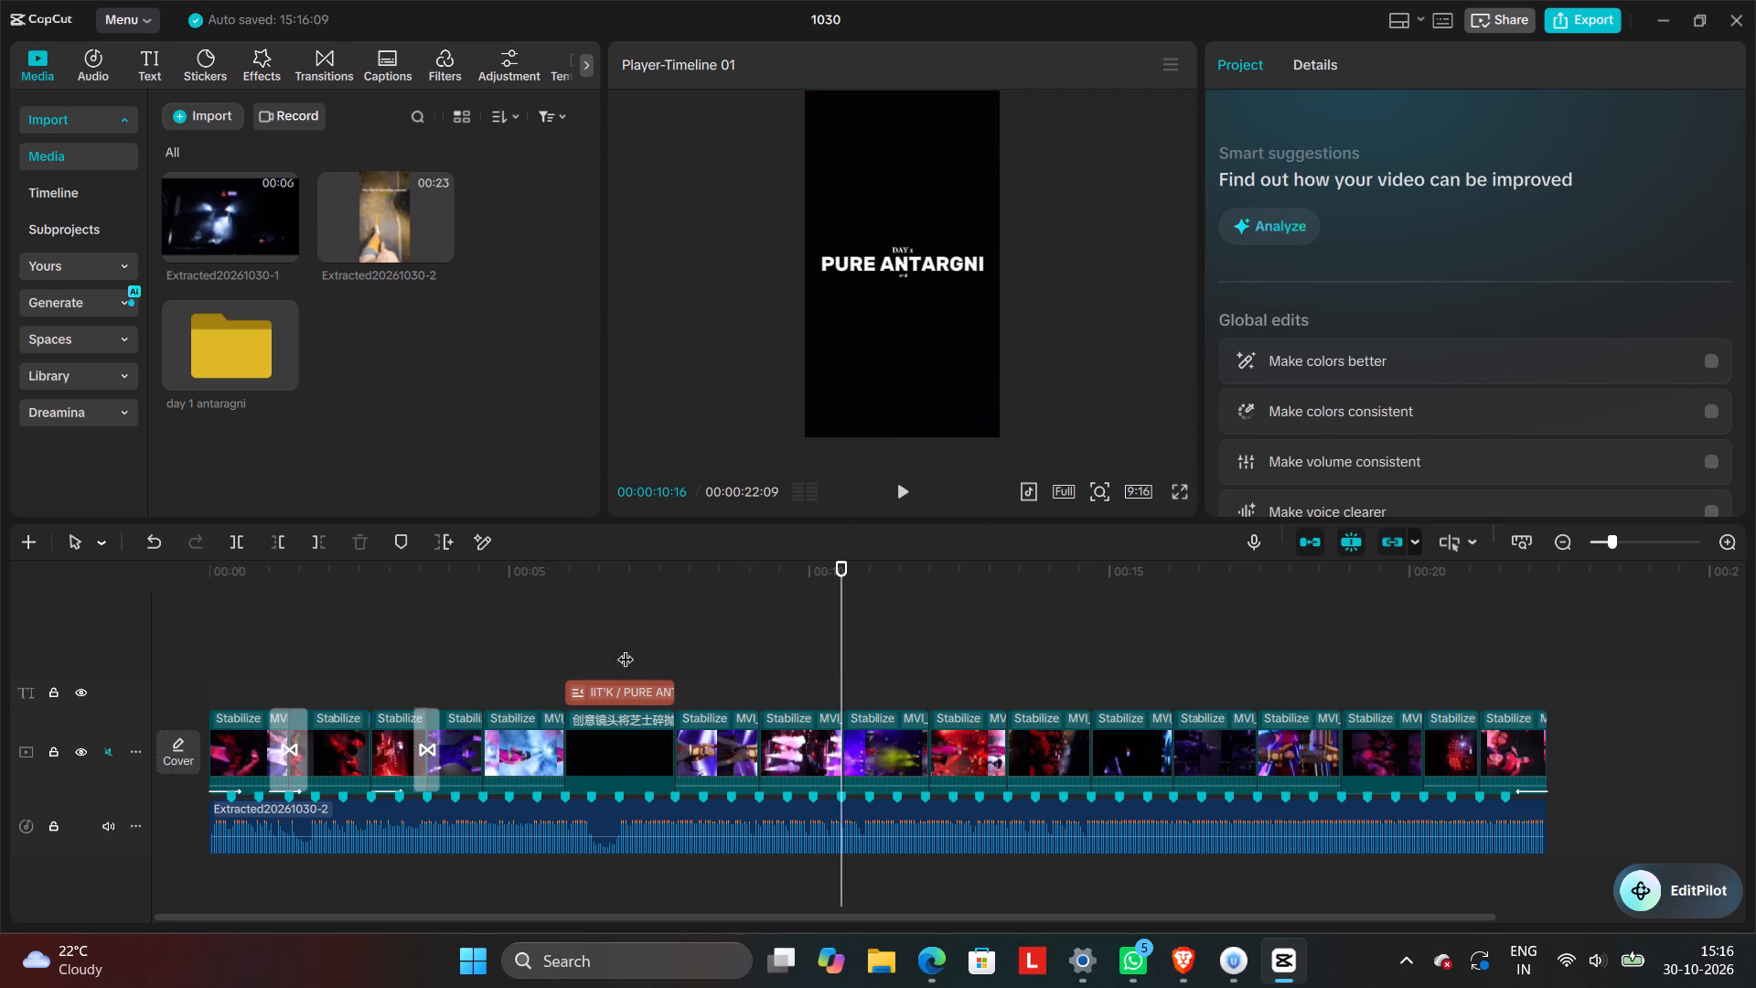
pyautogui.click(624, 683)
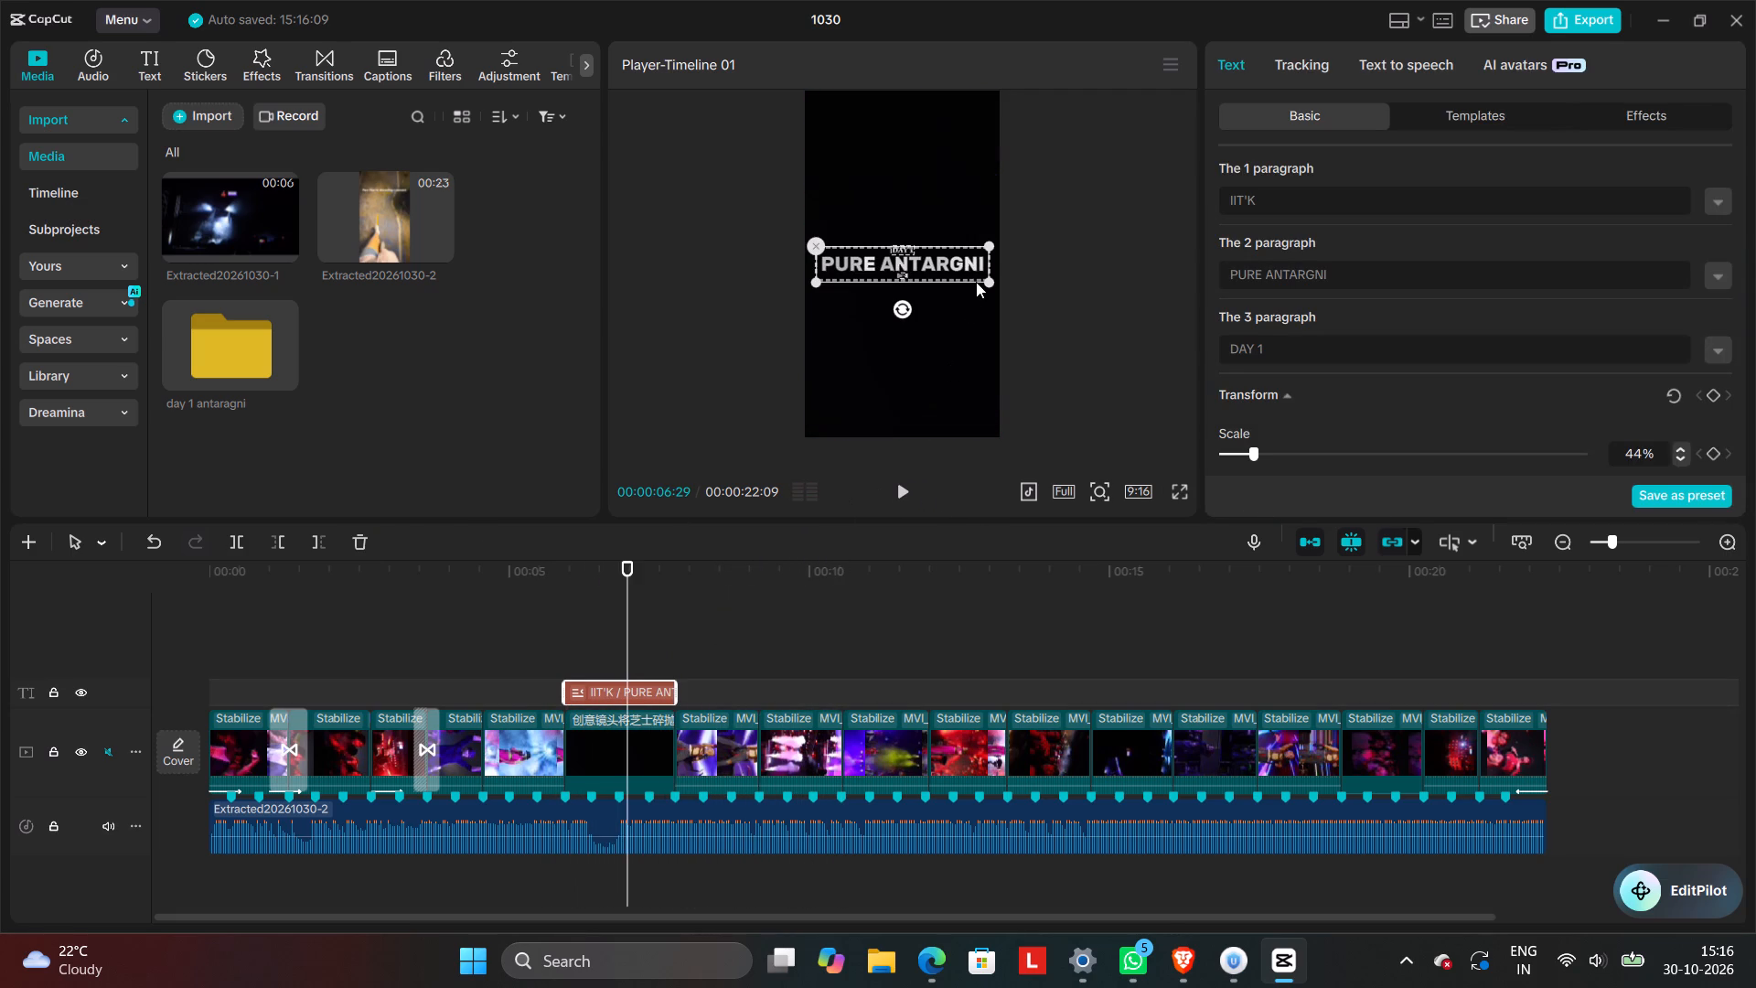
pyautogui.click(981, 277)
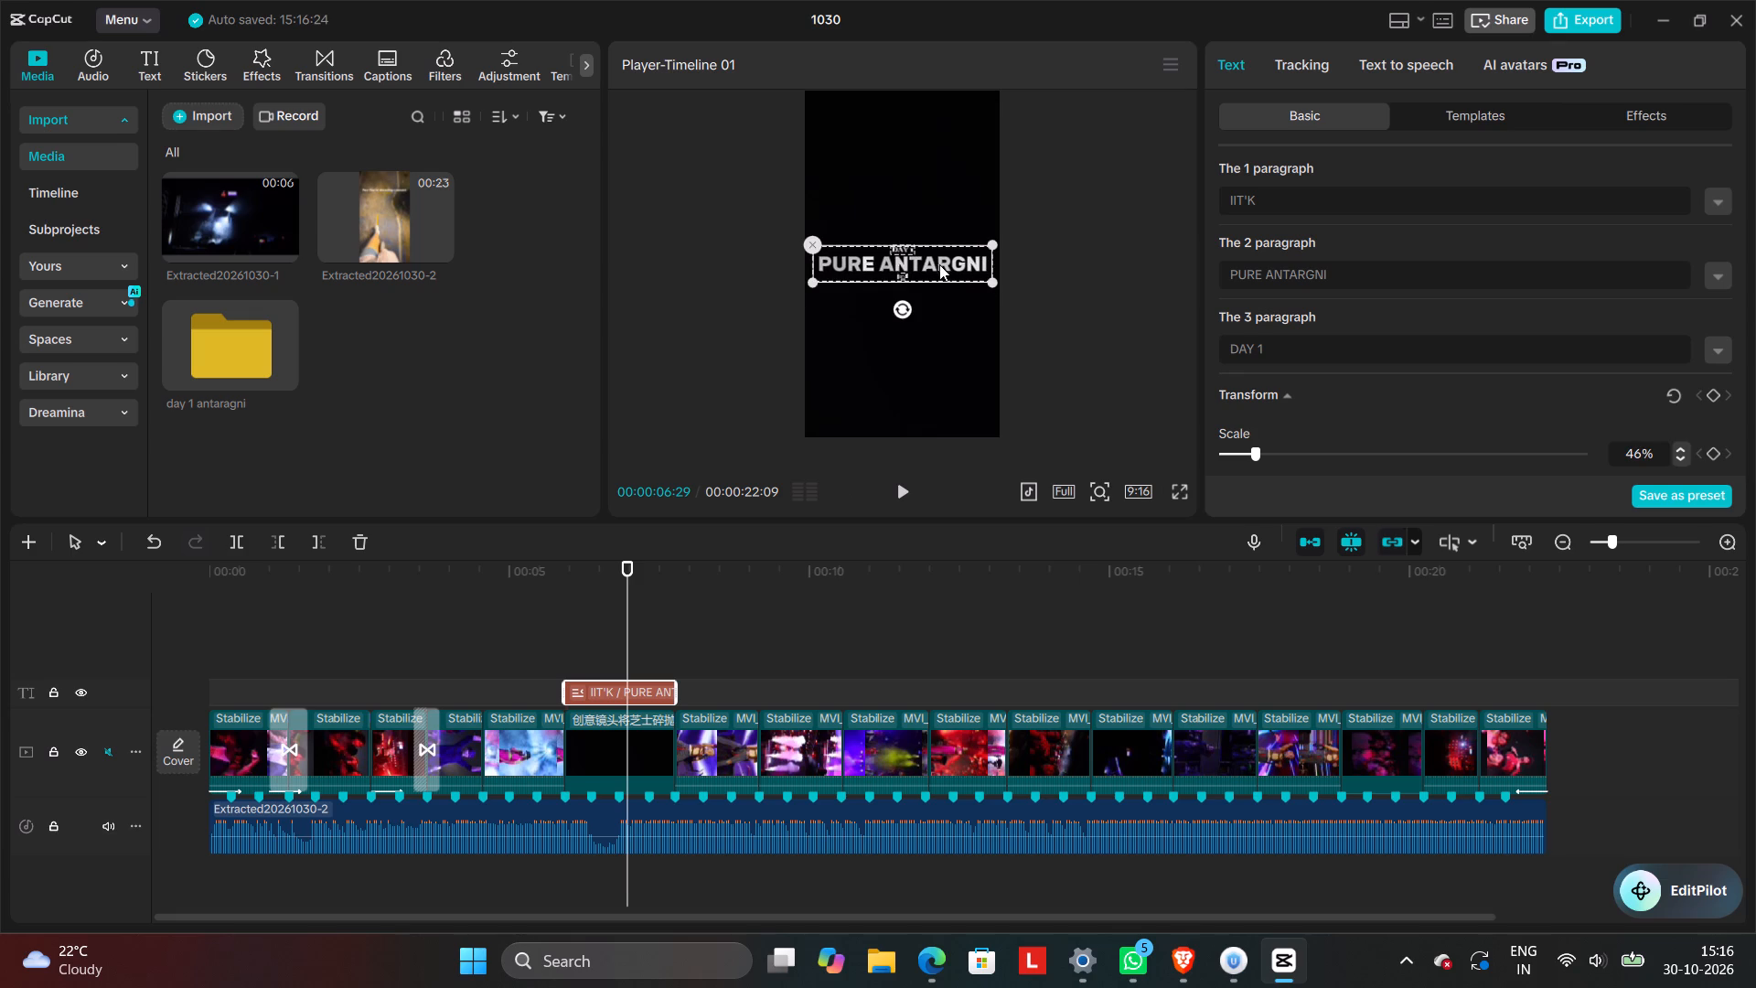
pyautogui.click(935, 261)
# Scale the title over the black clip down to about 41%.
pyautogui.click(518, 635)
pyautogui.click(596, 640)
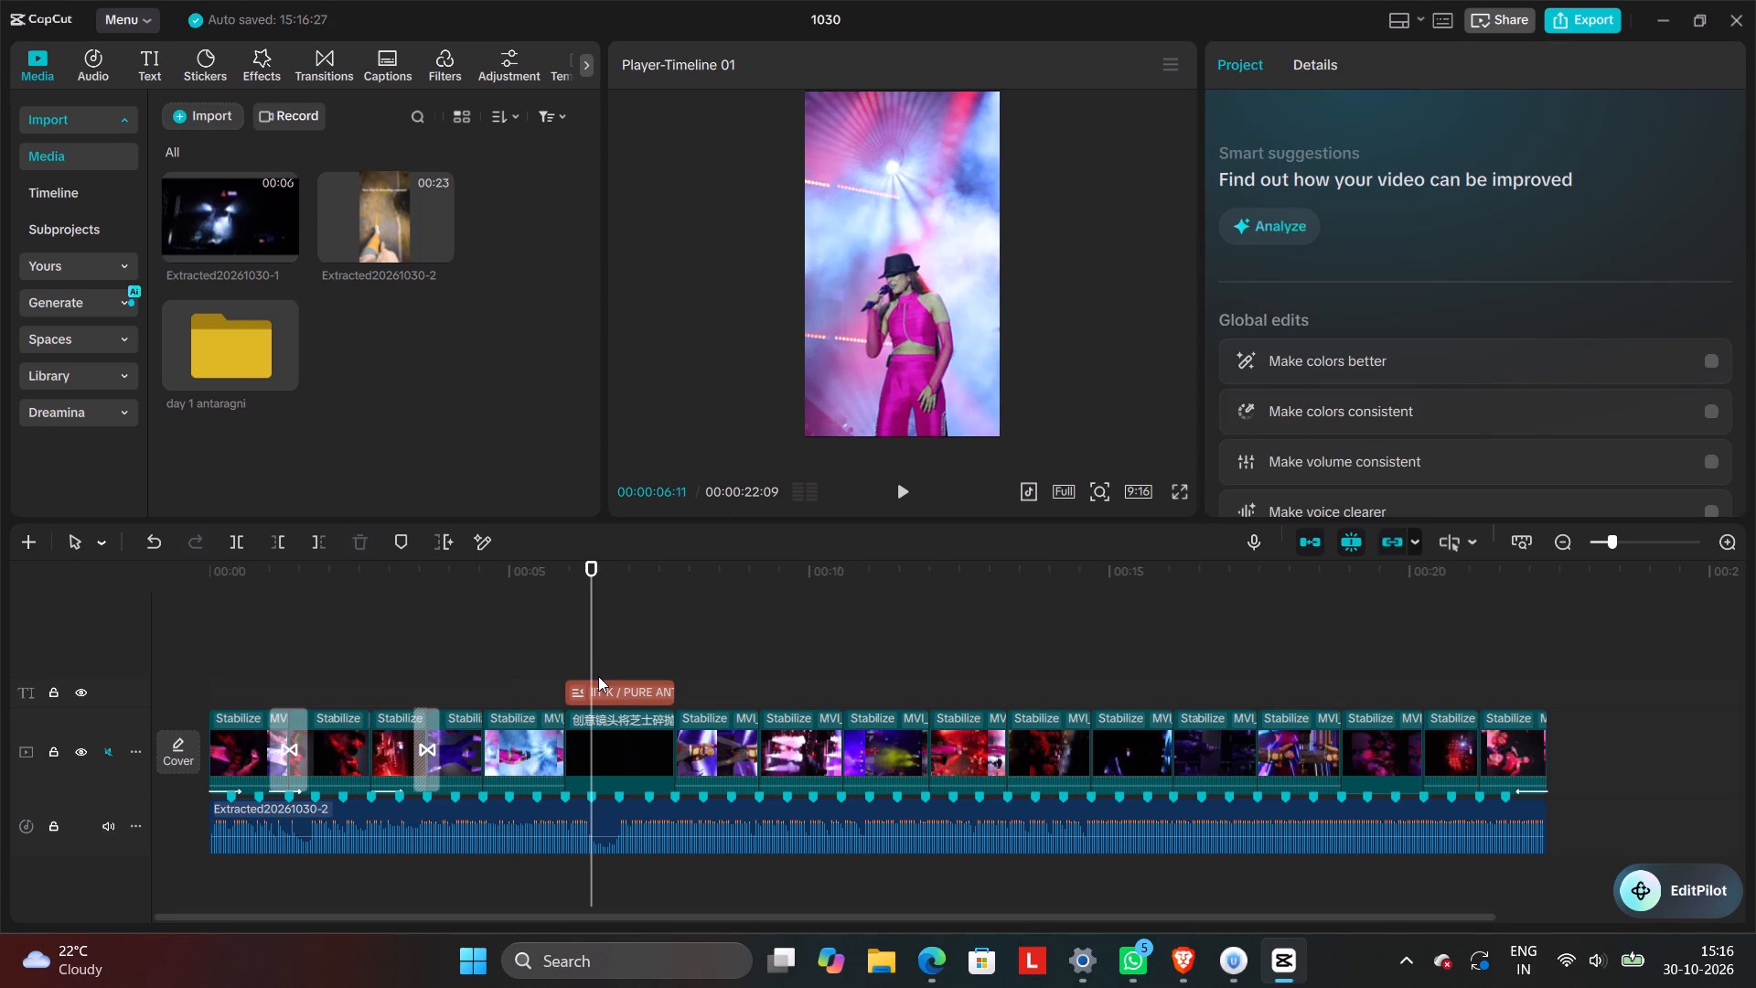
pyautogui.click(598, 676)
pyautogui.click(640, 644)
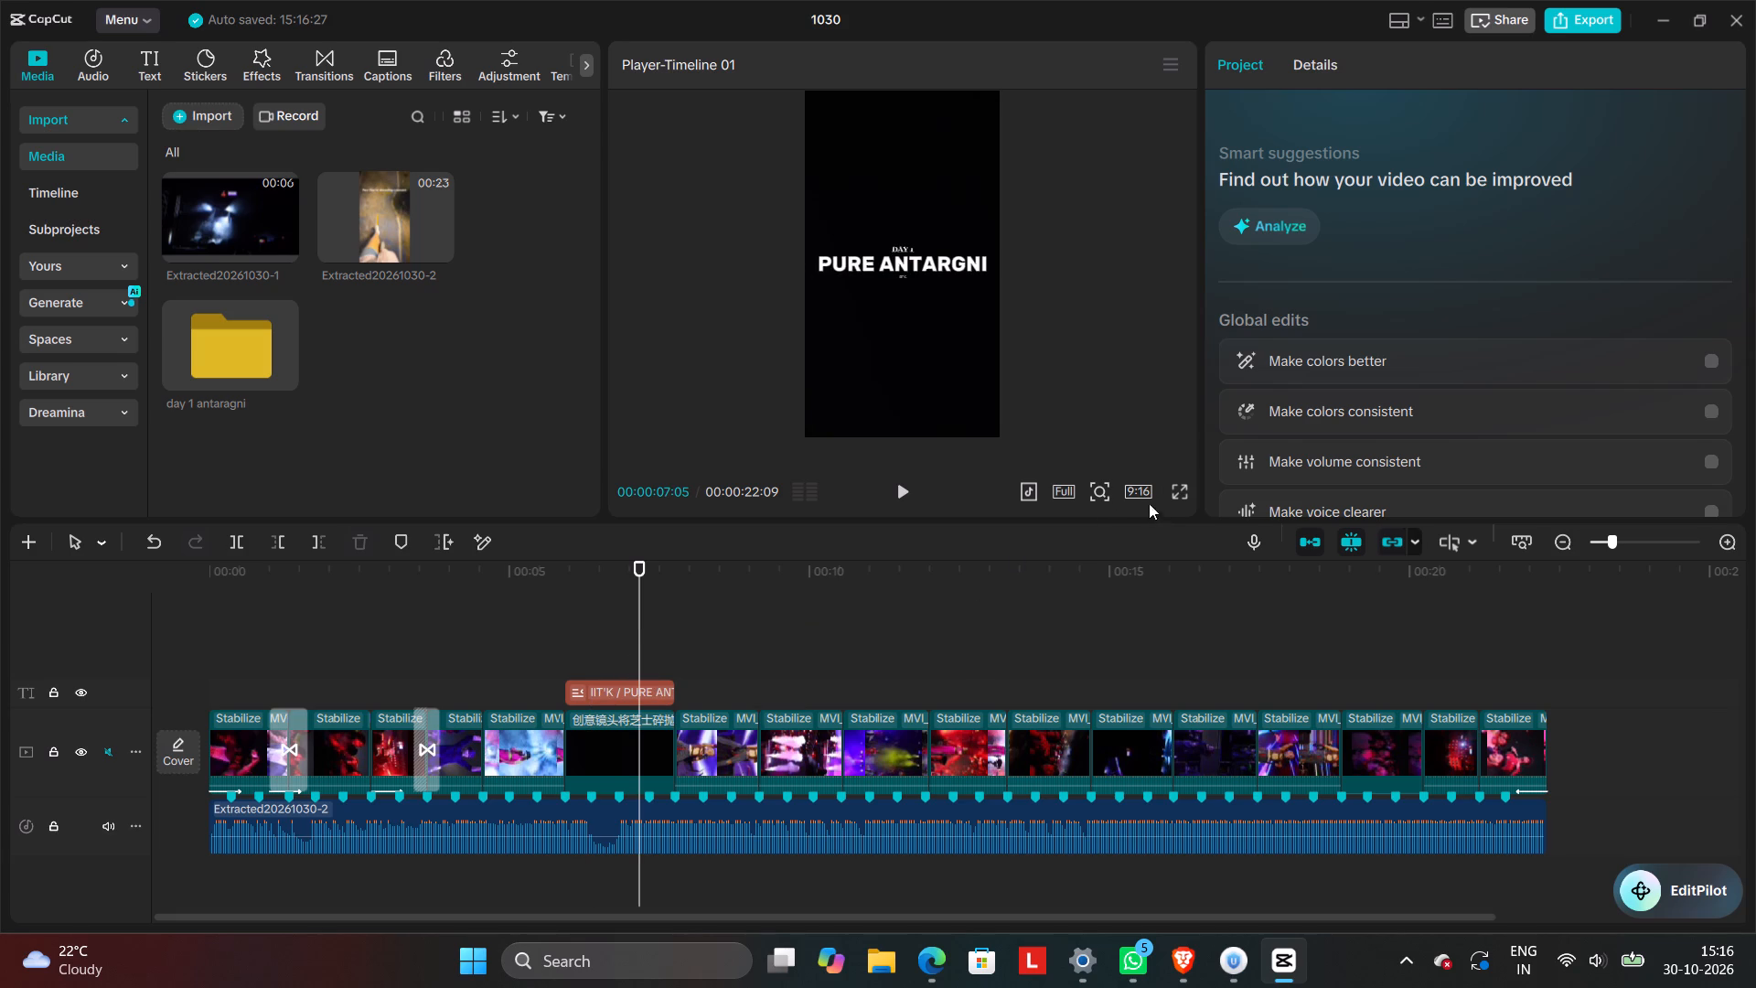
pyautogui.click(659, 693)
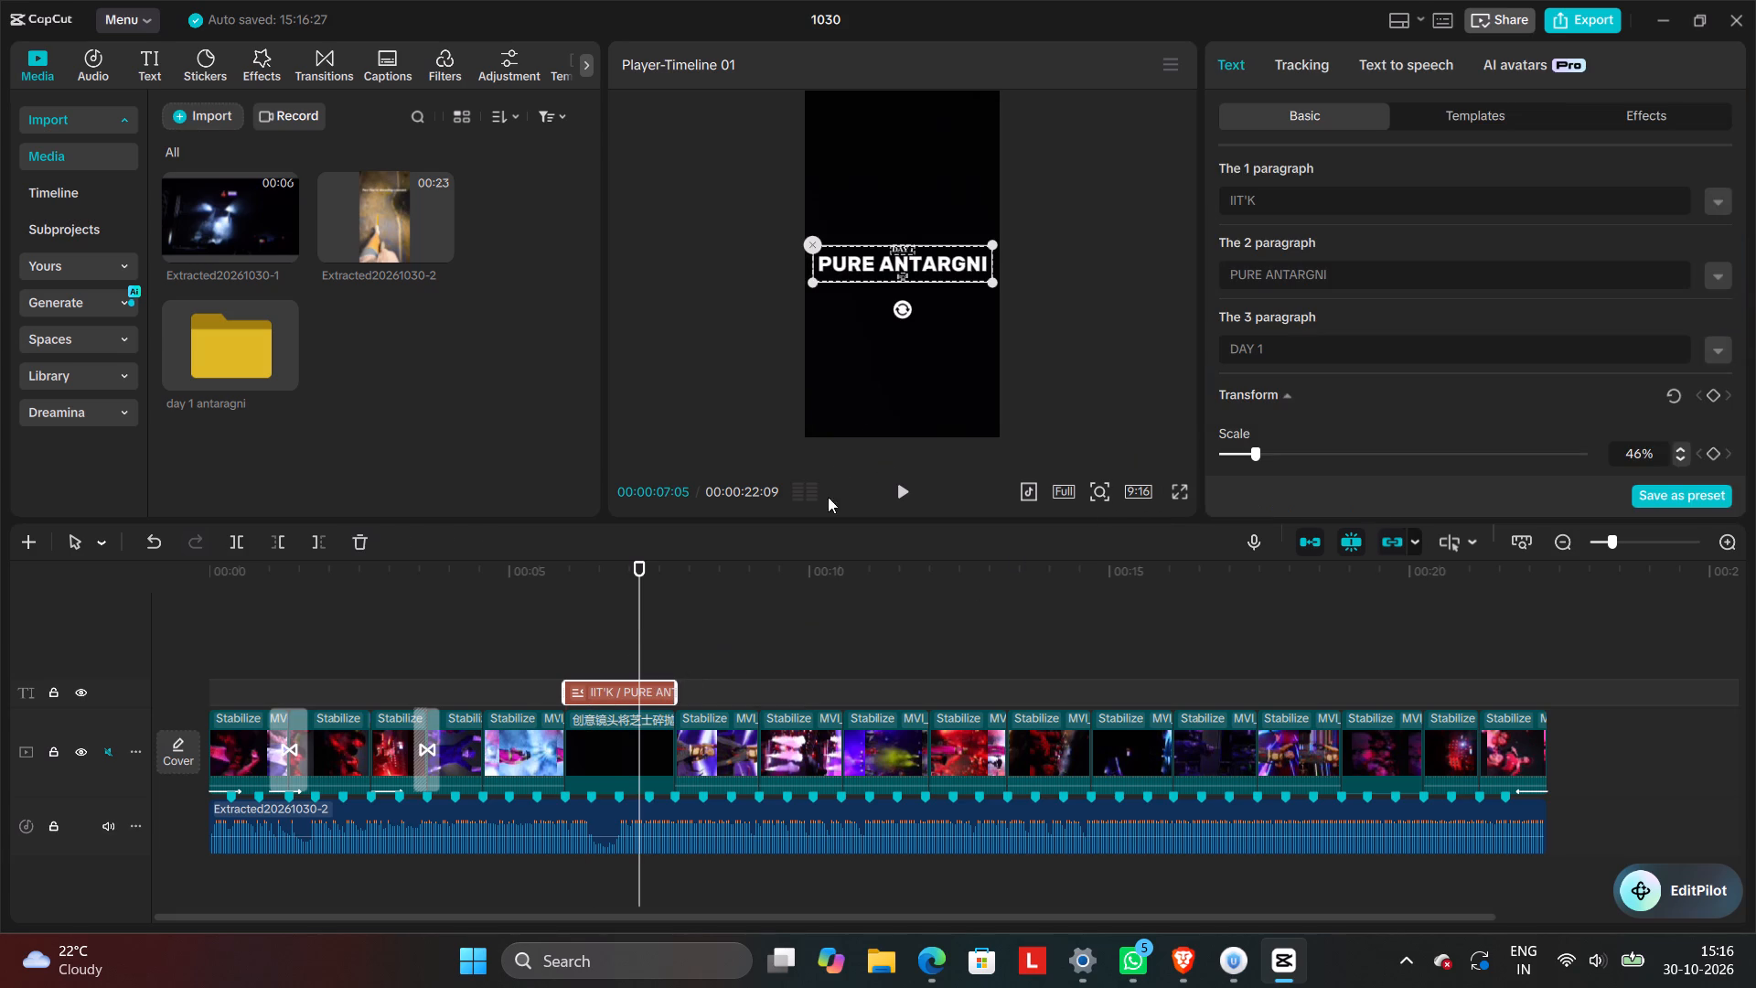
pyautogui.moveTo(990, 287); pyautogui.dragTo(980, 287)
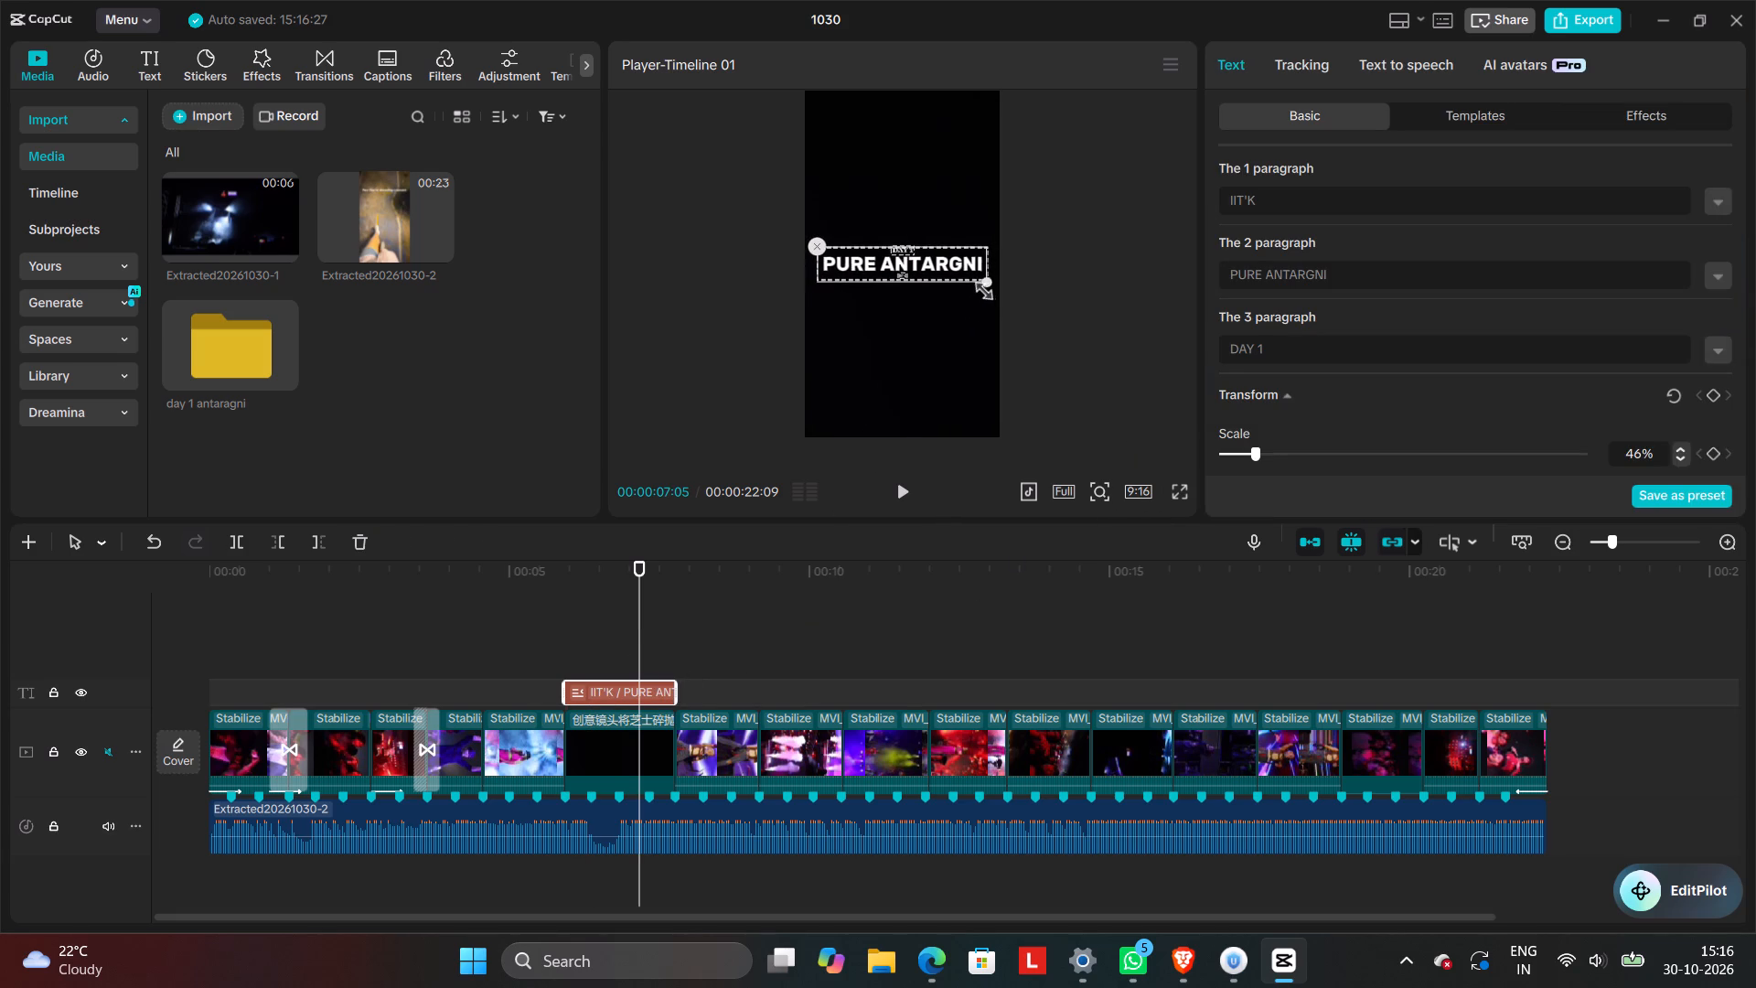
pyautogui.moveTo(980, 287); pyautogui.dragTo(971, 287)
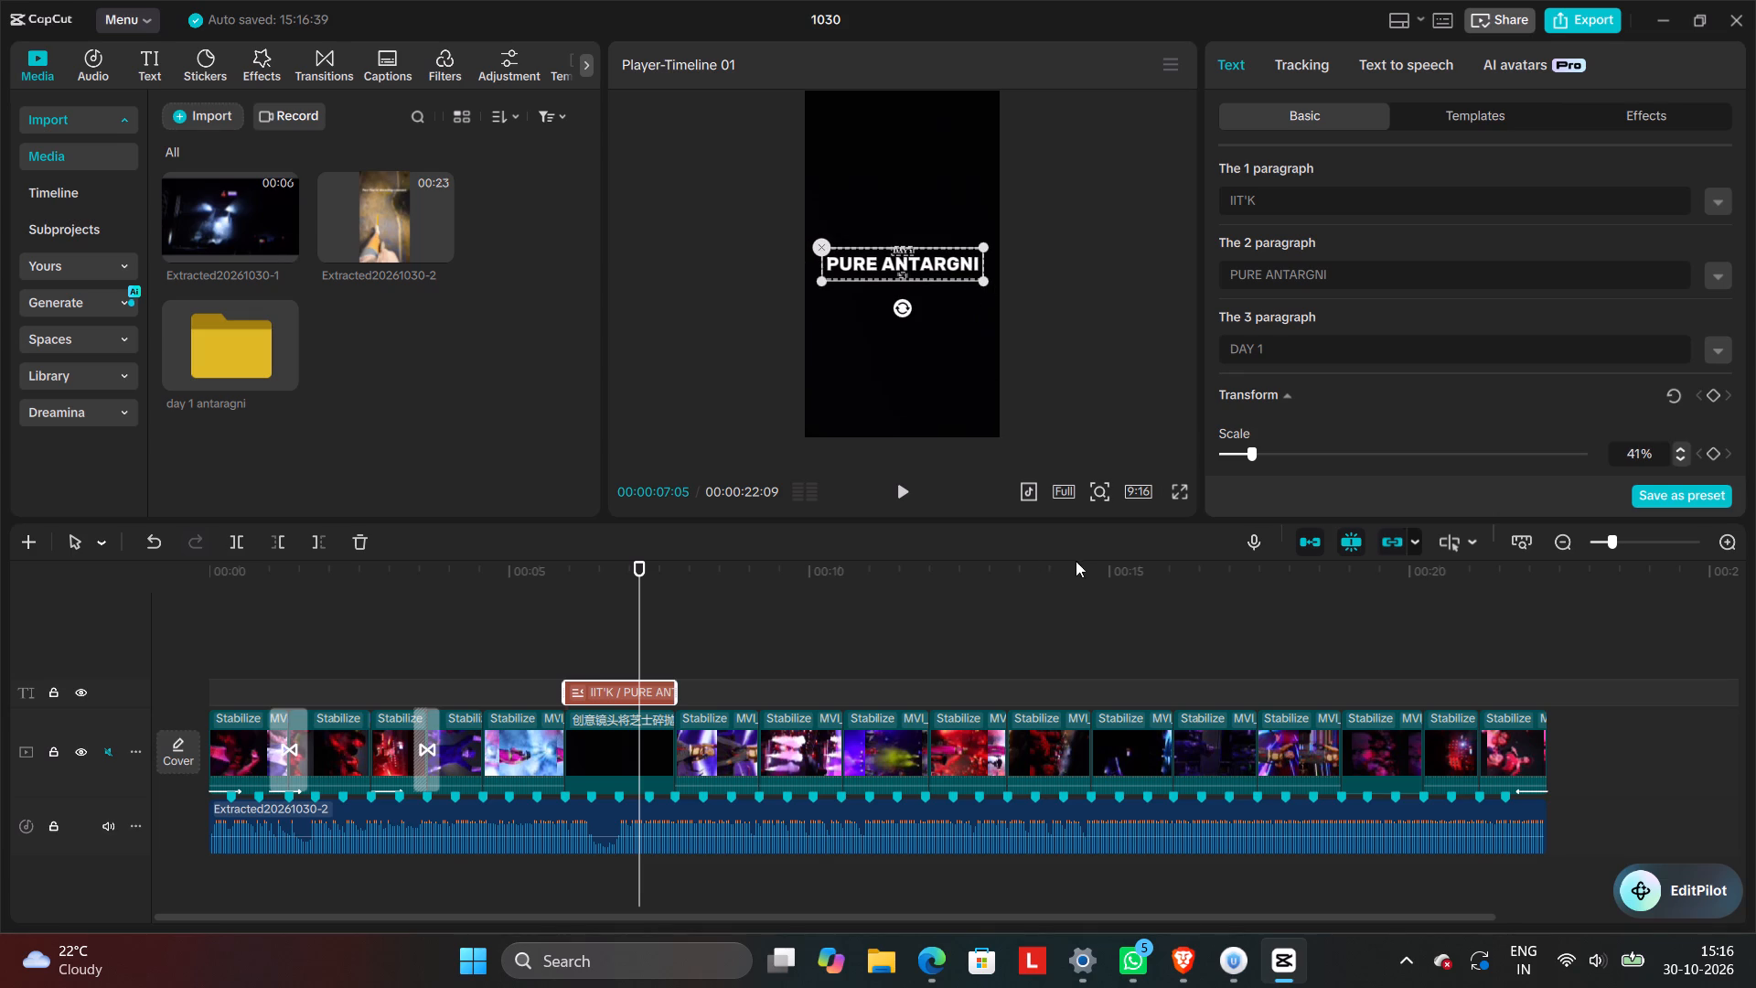
# Review the edit in a full-screen preview, playing from about 3 seconds through the title and following clips.
pyautogui.click(1180, 485)
pyautogui.click(833, 882)
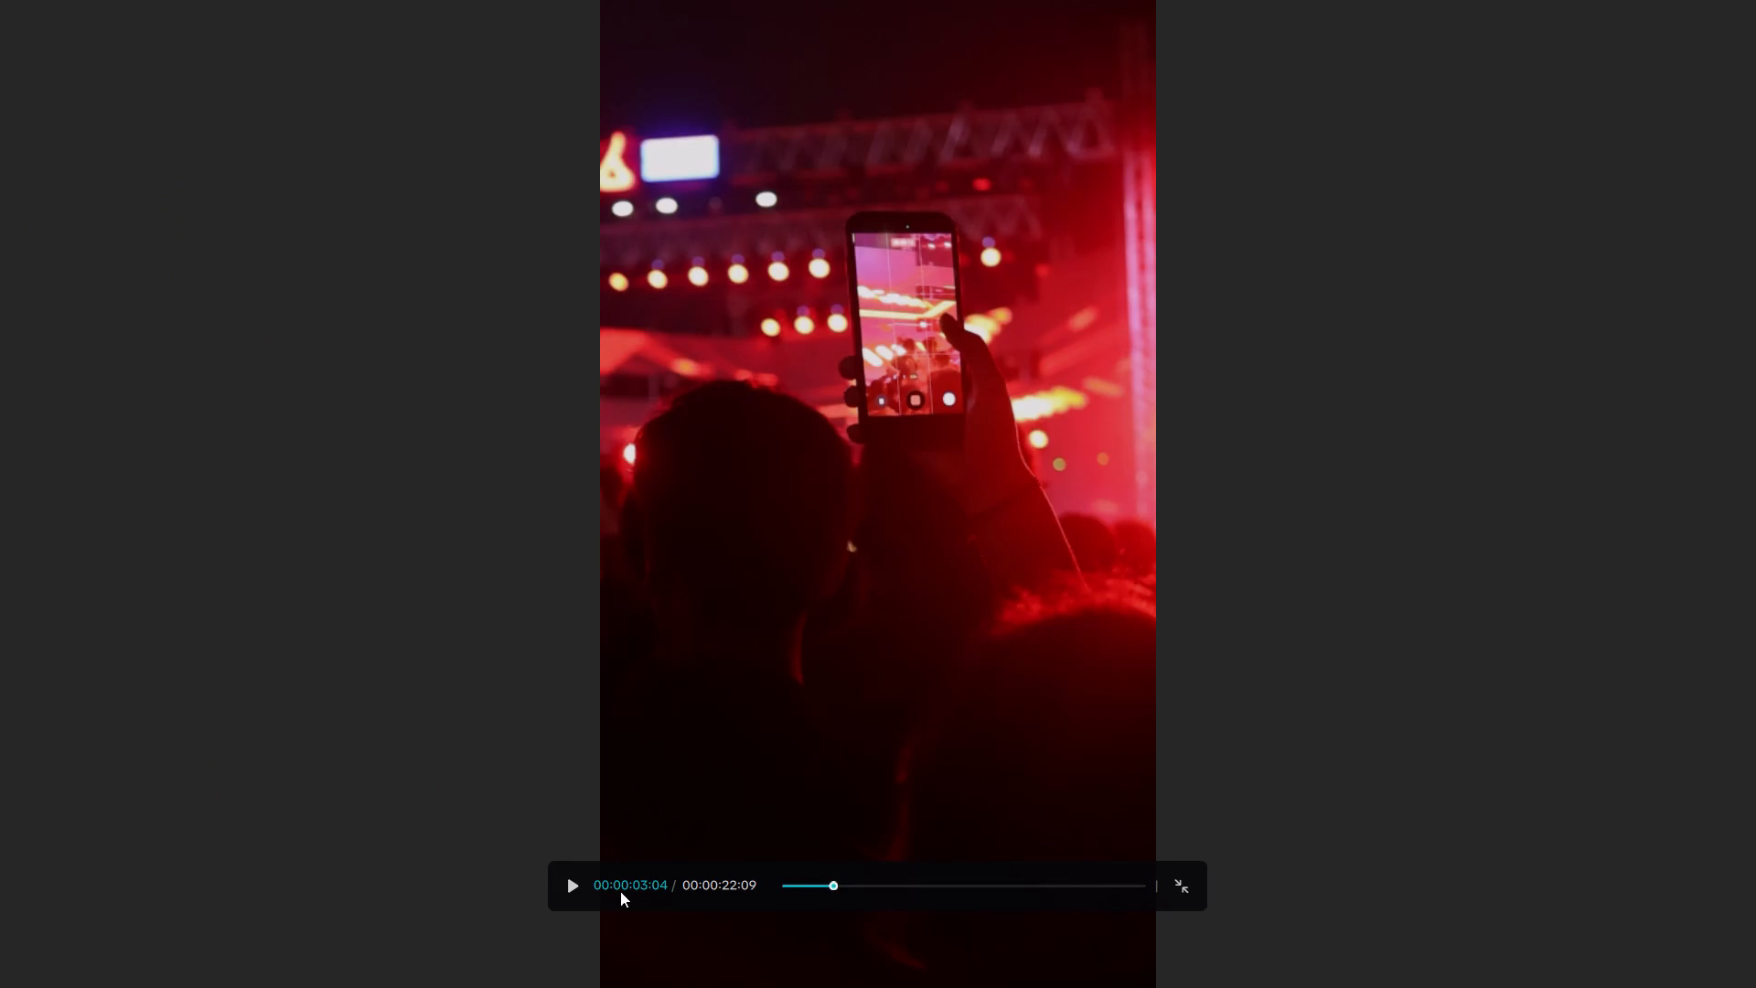
pyautogui.click(581, 892)
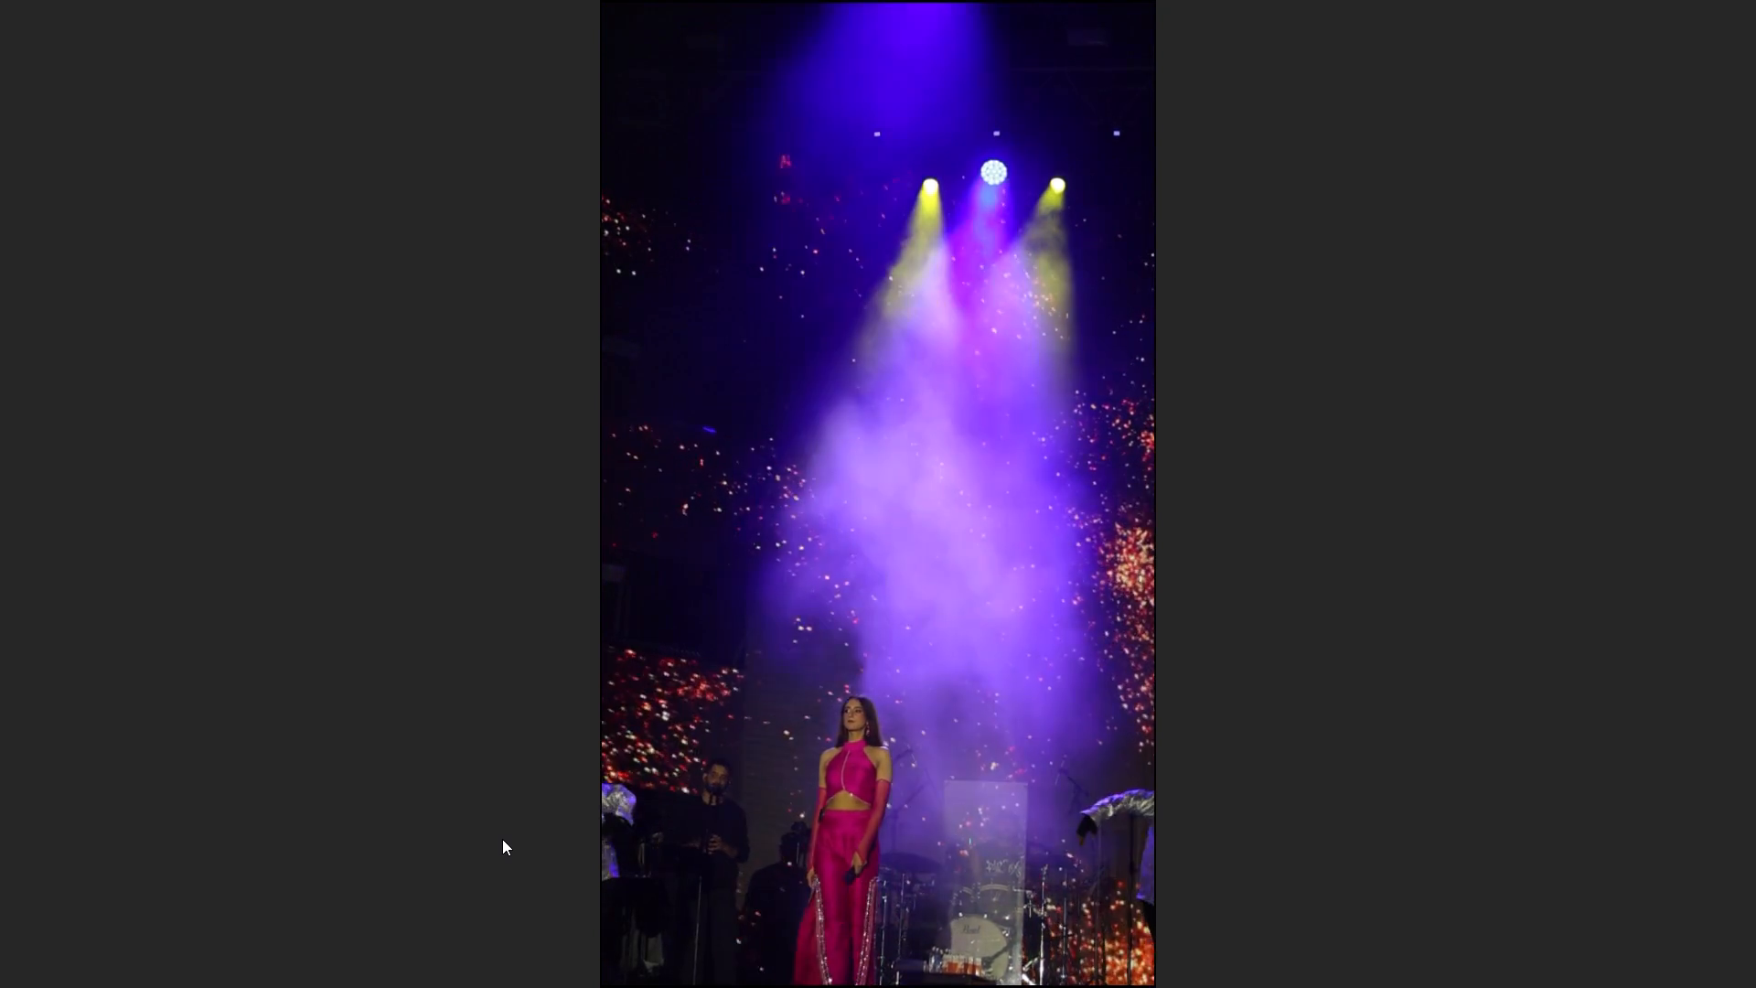
pyautogui.click(502, 839)
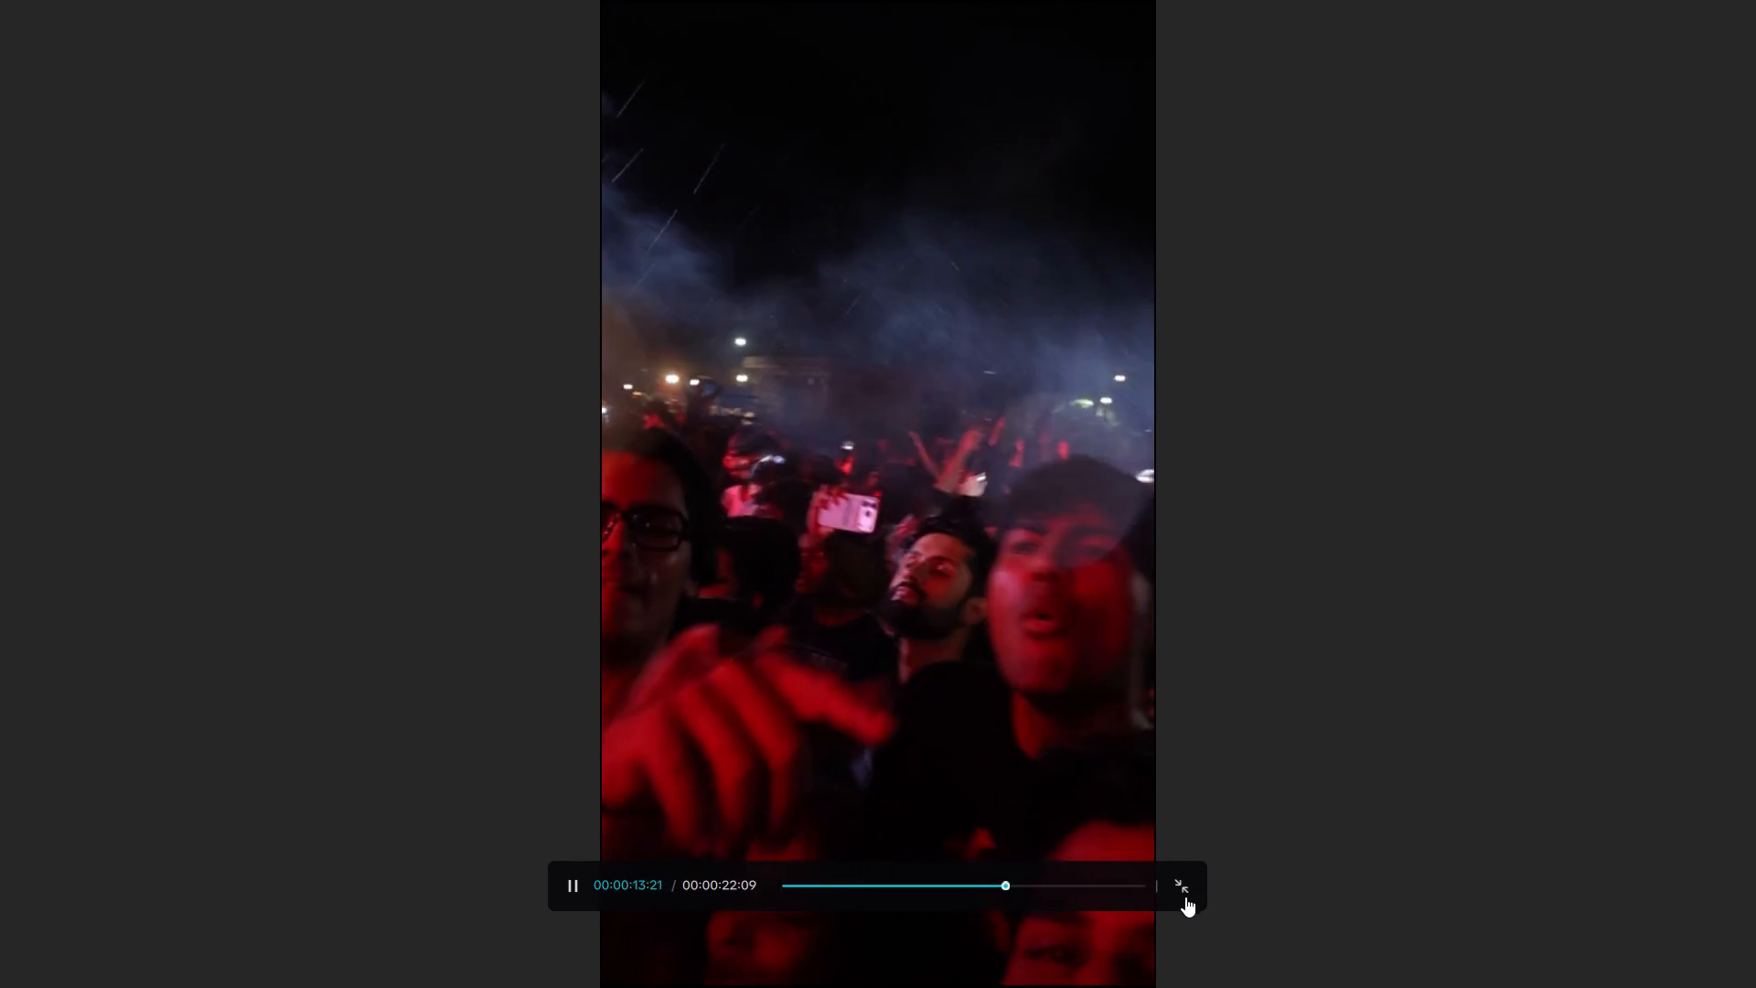
pyautogui.click(1180, 894)
# Find text templates with the recent search "moment" and preview the yellow "CINEMATIC" template.
pyautogui.click(621, 650)
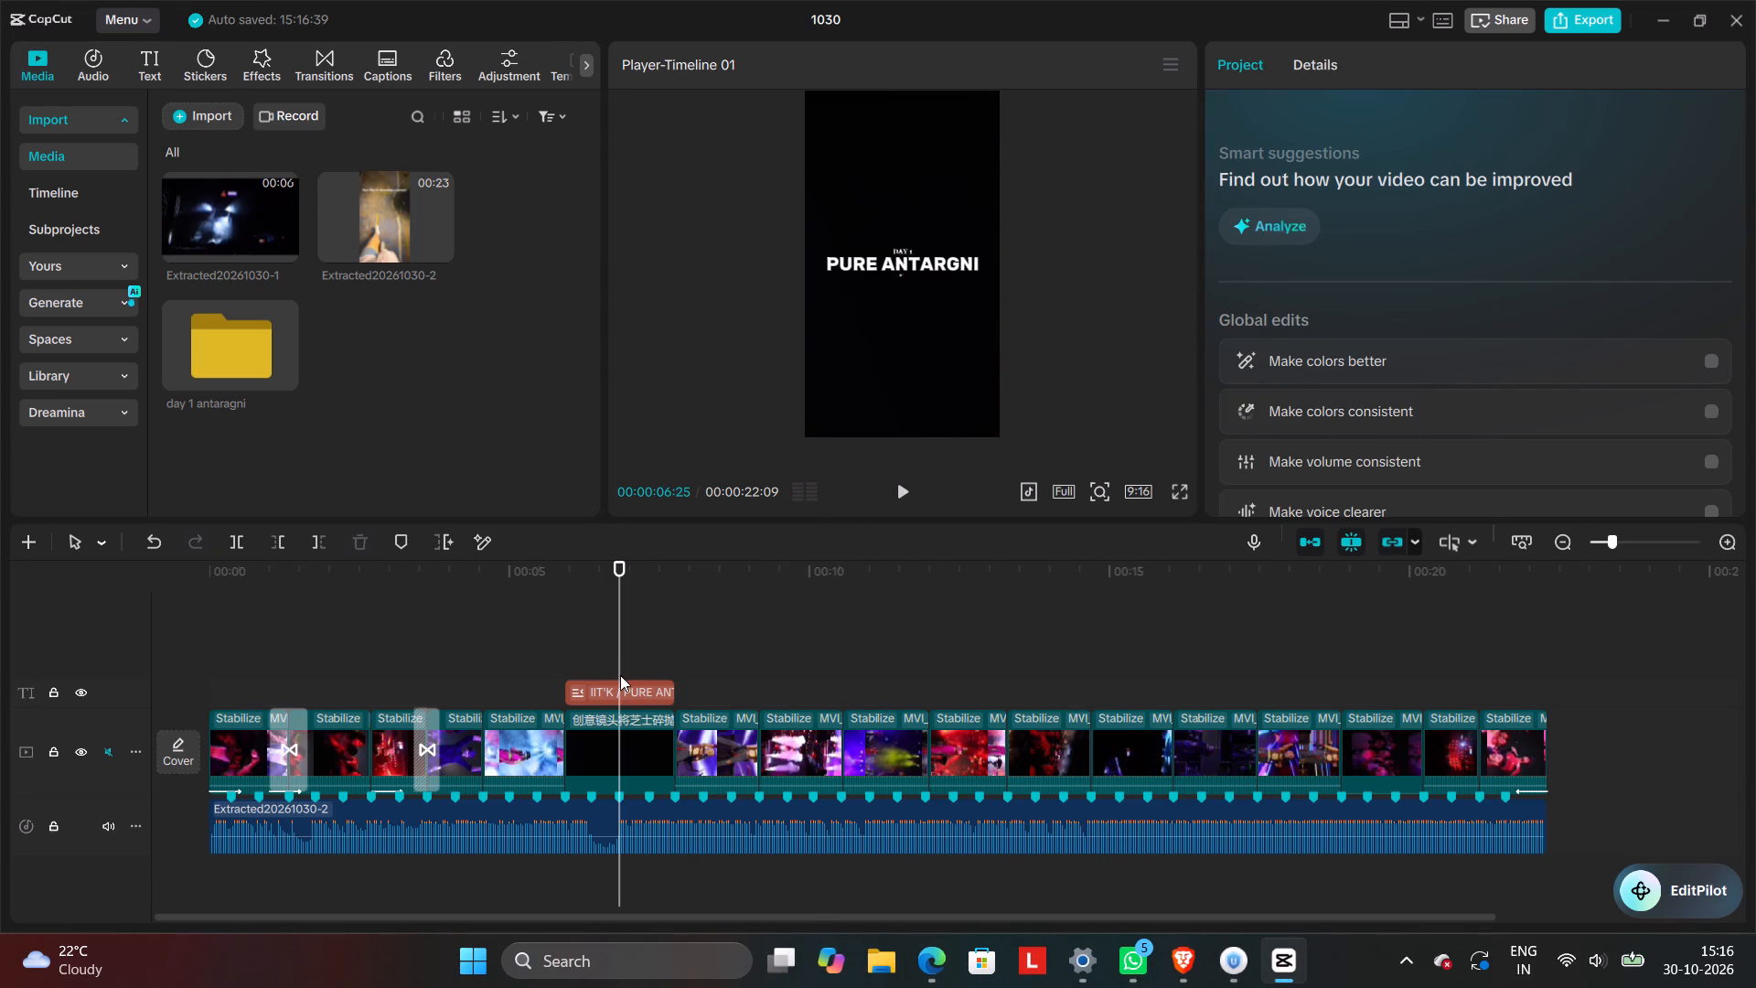
pyautogui.click(146, 66)
pyautogui.click(95, 218)
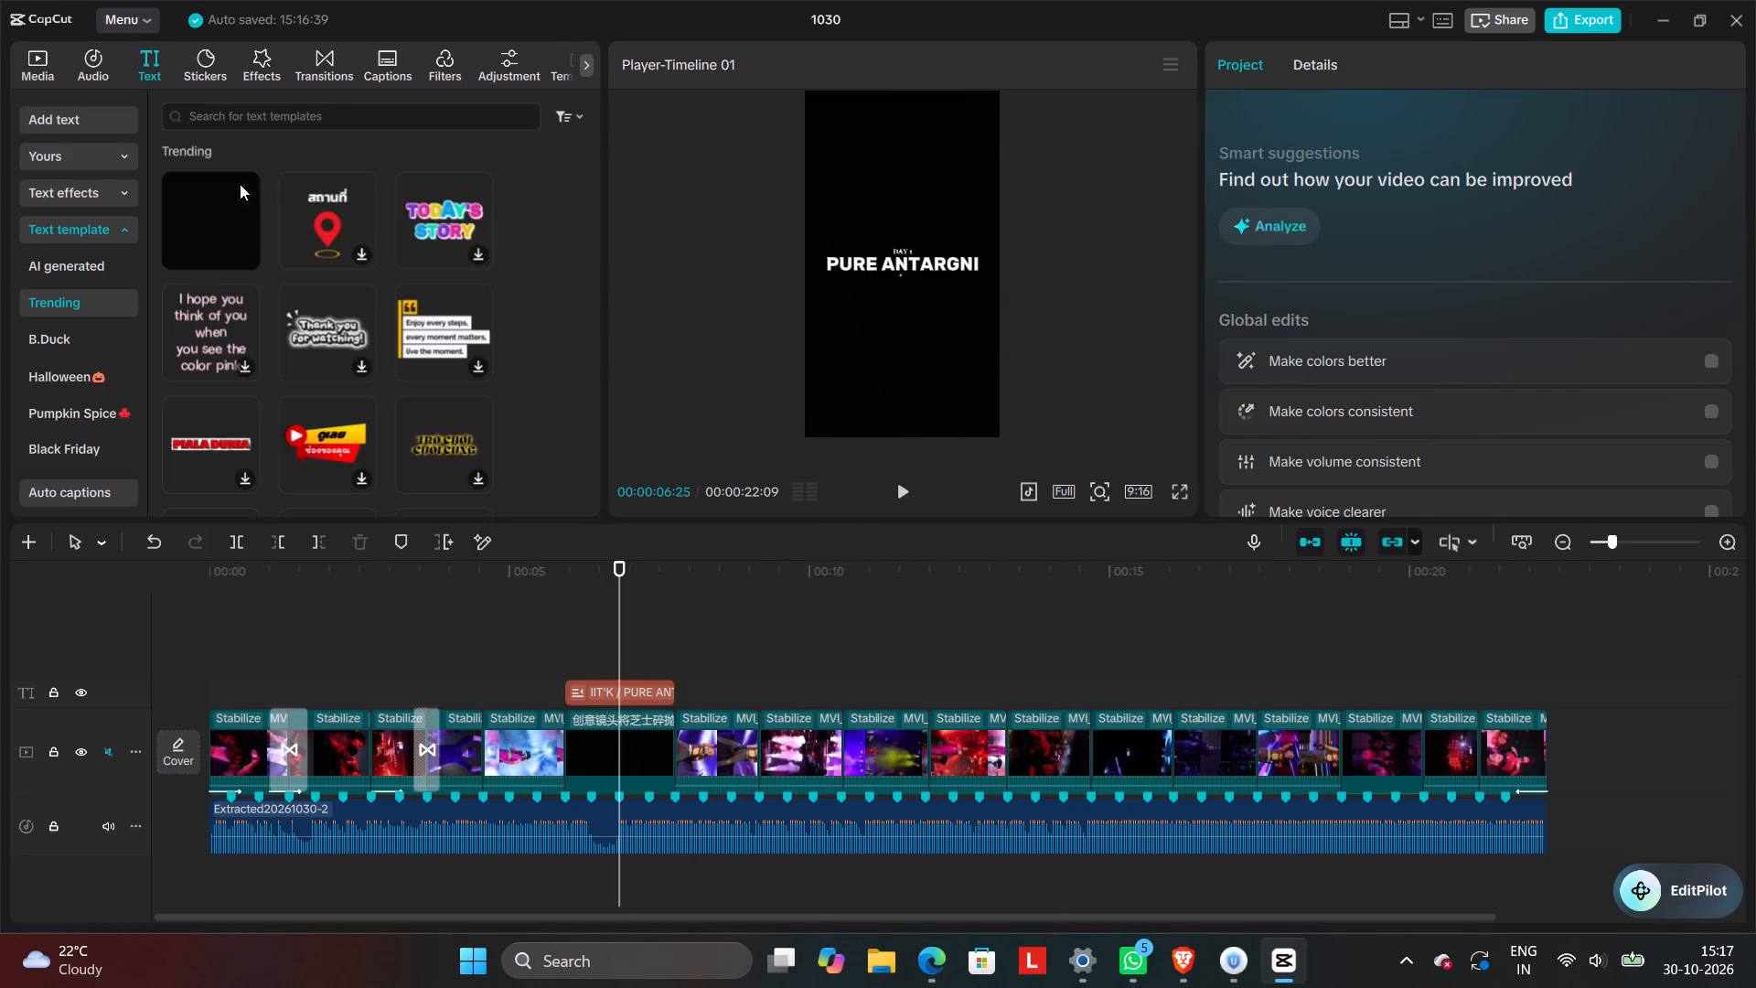
pyautogui.click(283, 116)
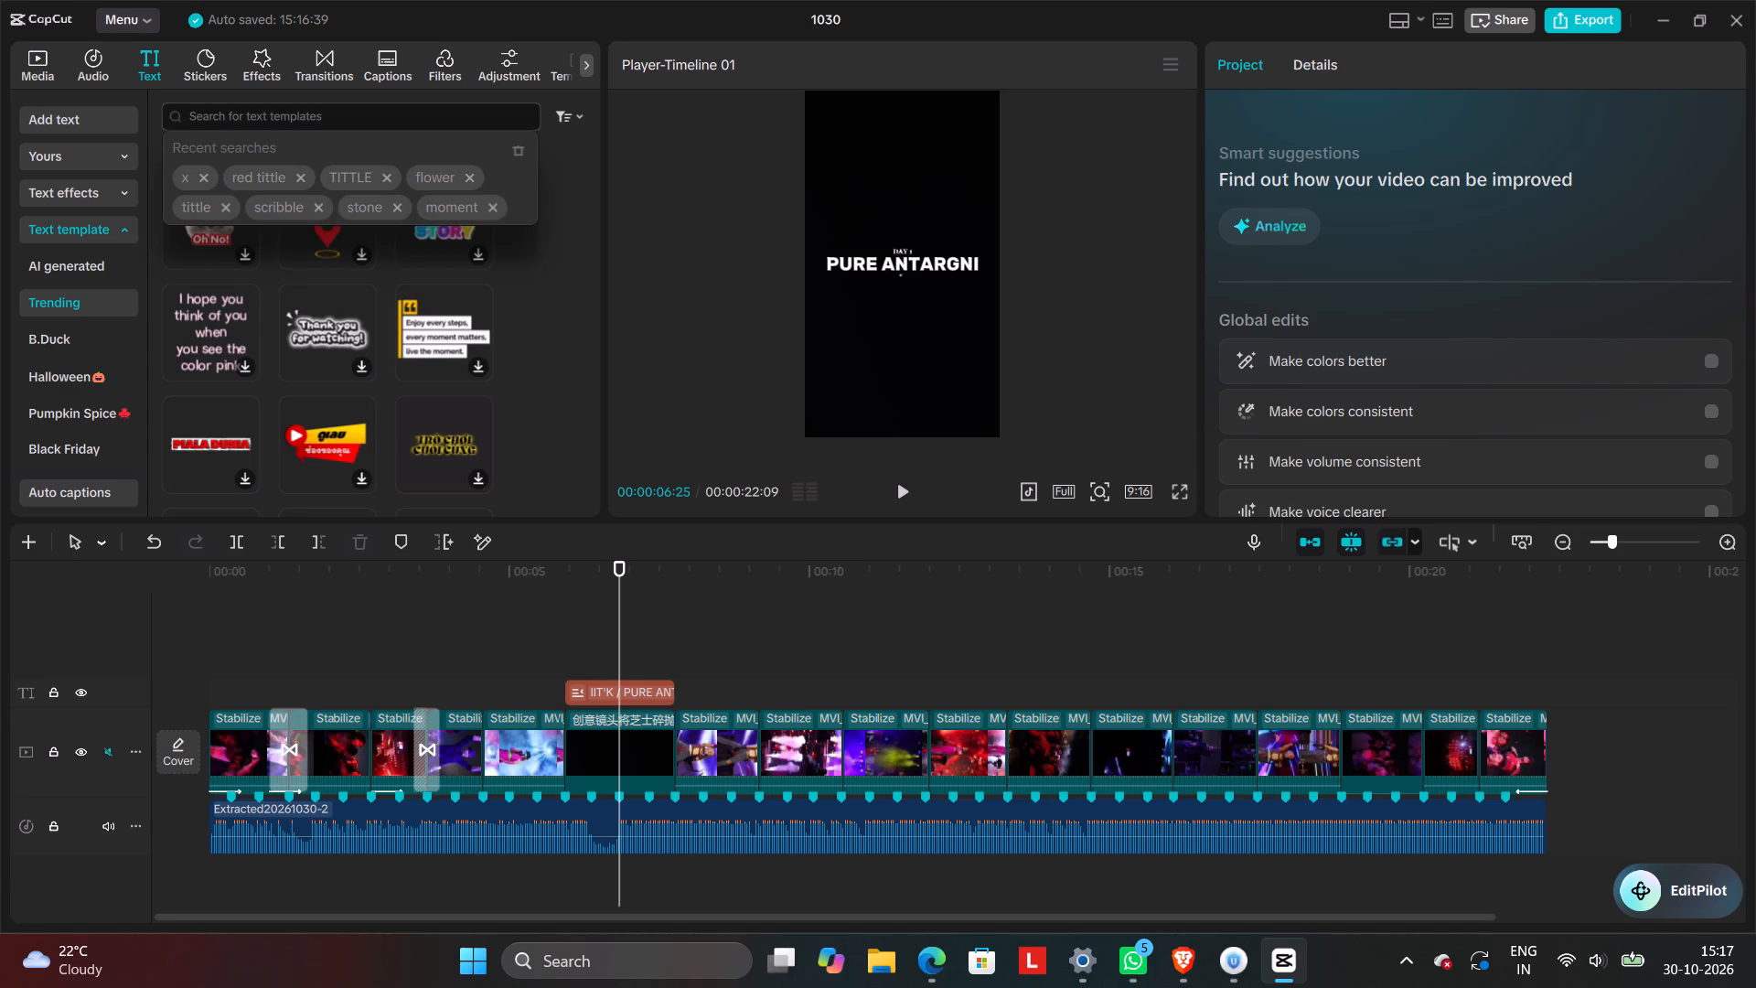
pyautogui.click(443, 202)
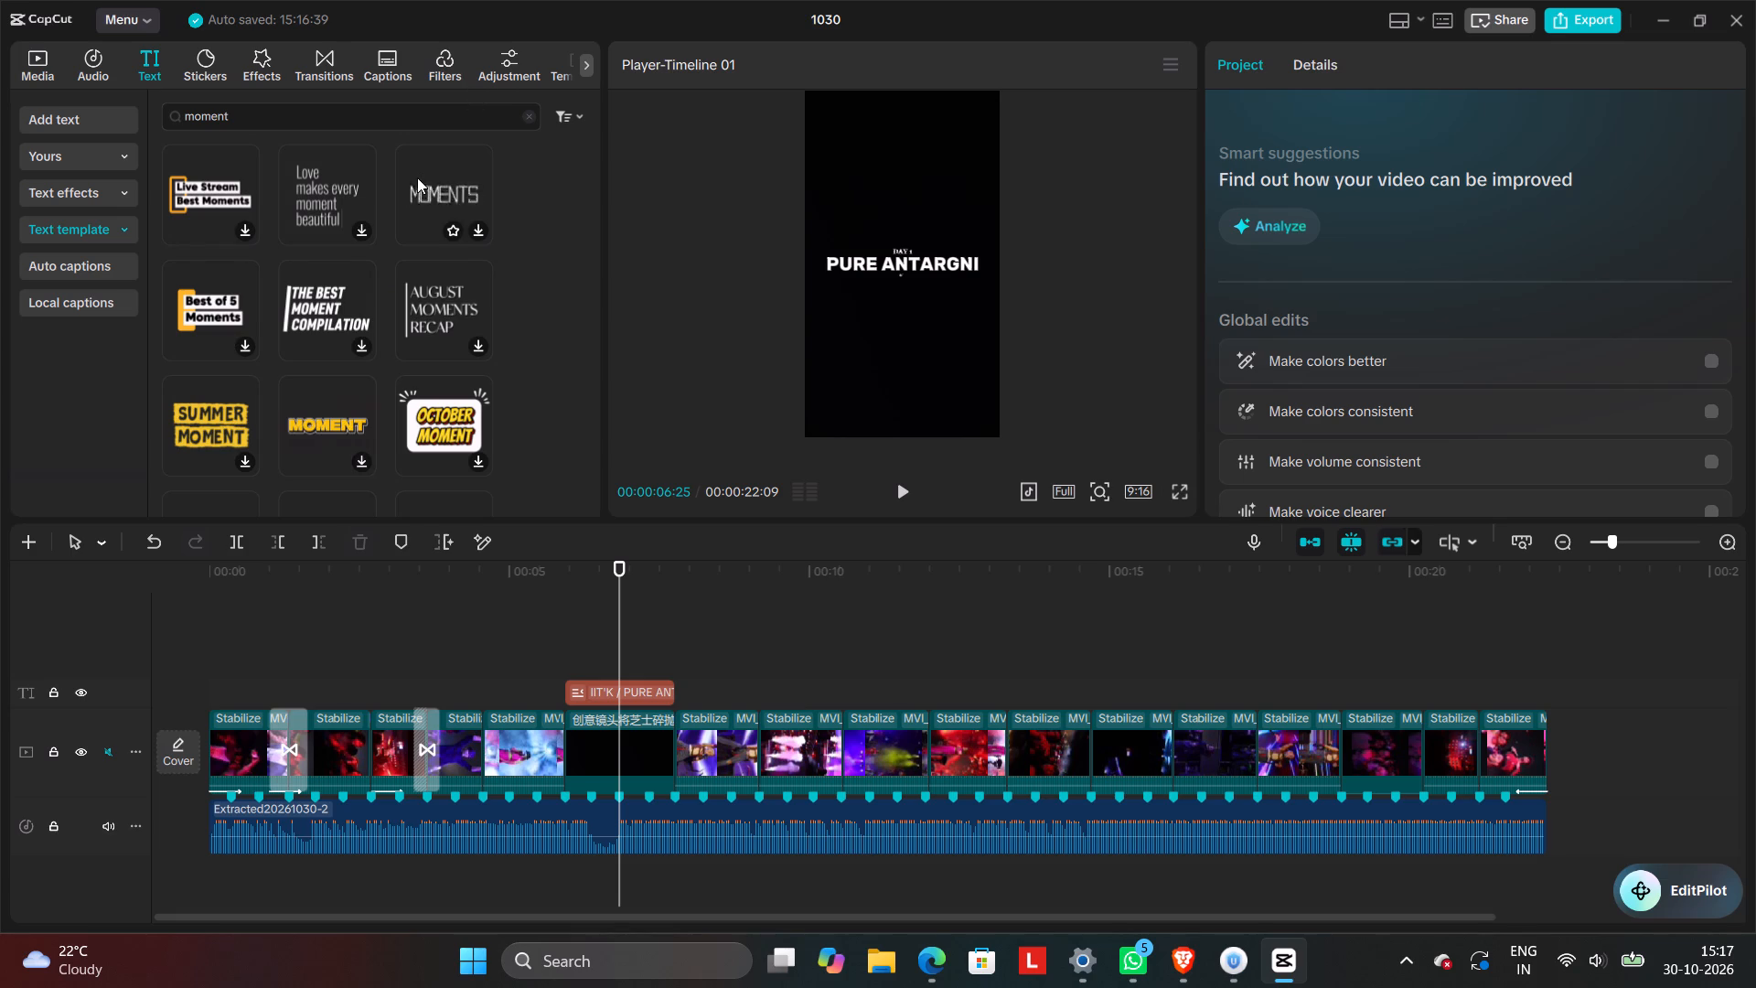
pyautogui.scroll(-3, 417, 177)
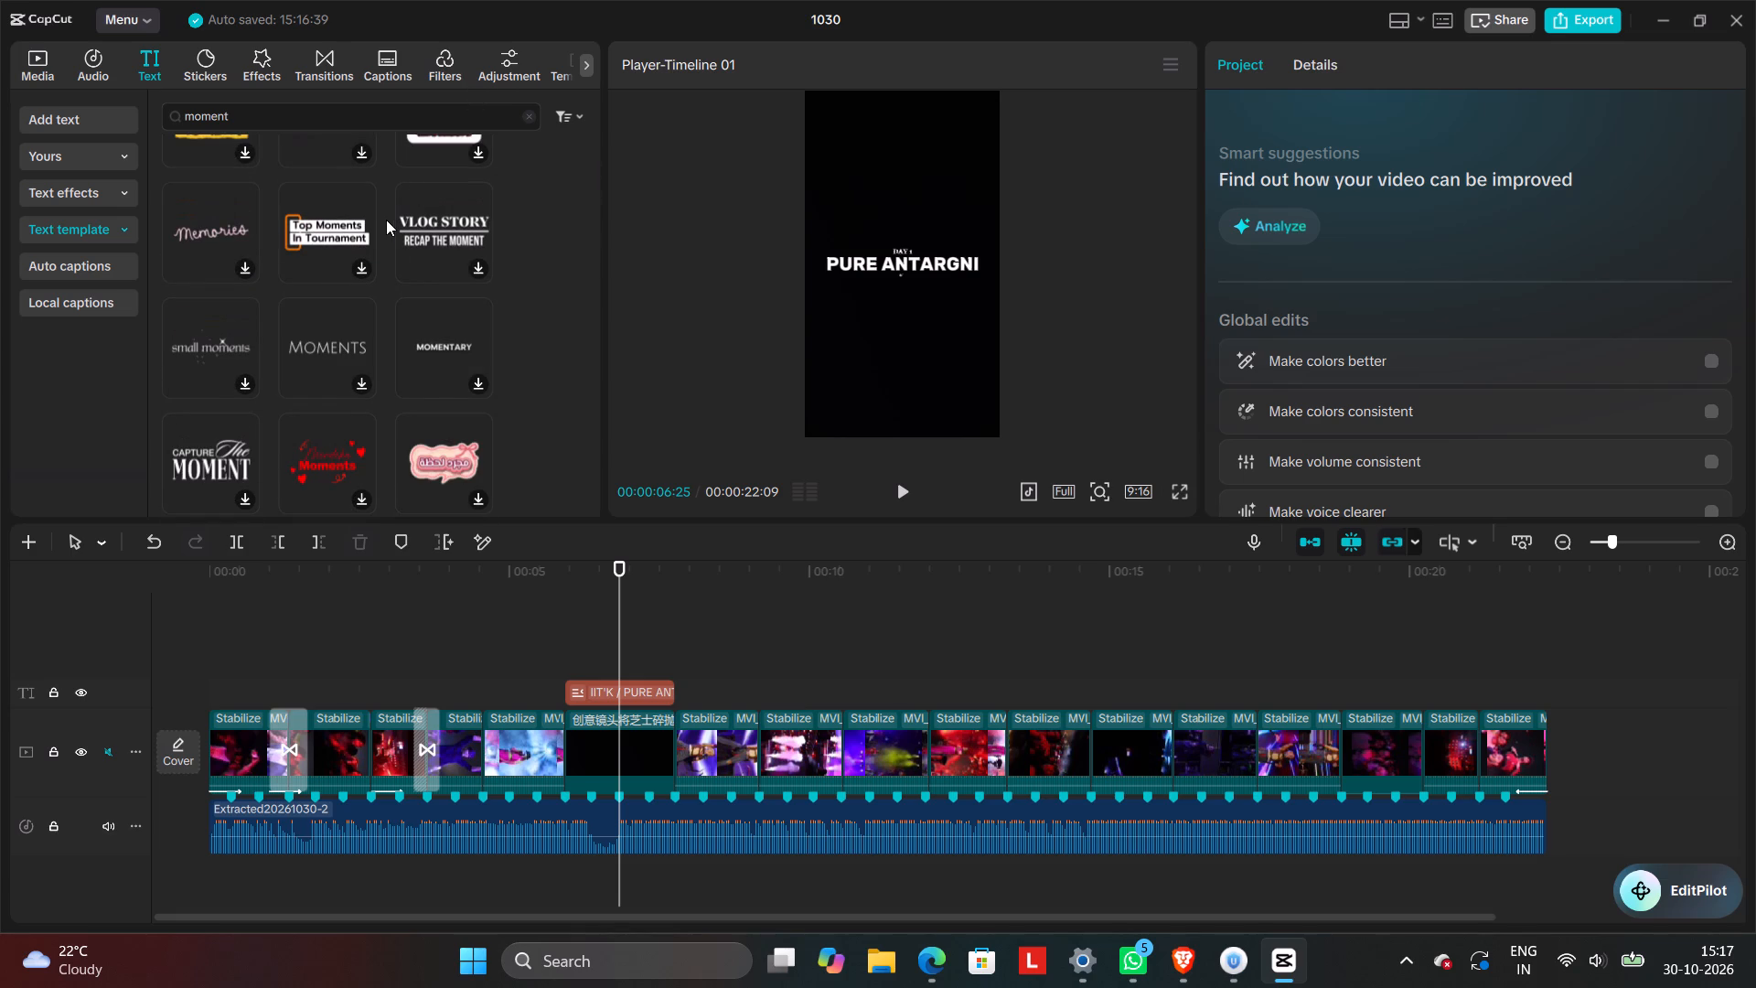
pyautogui.scroll(-2, 381, 291)
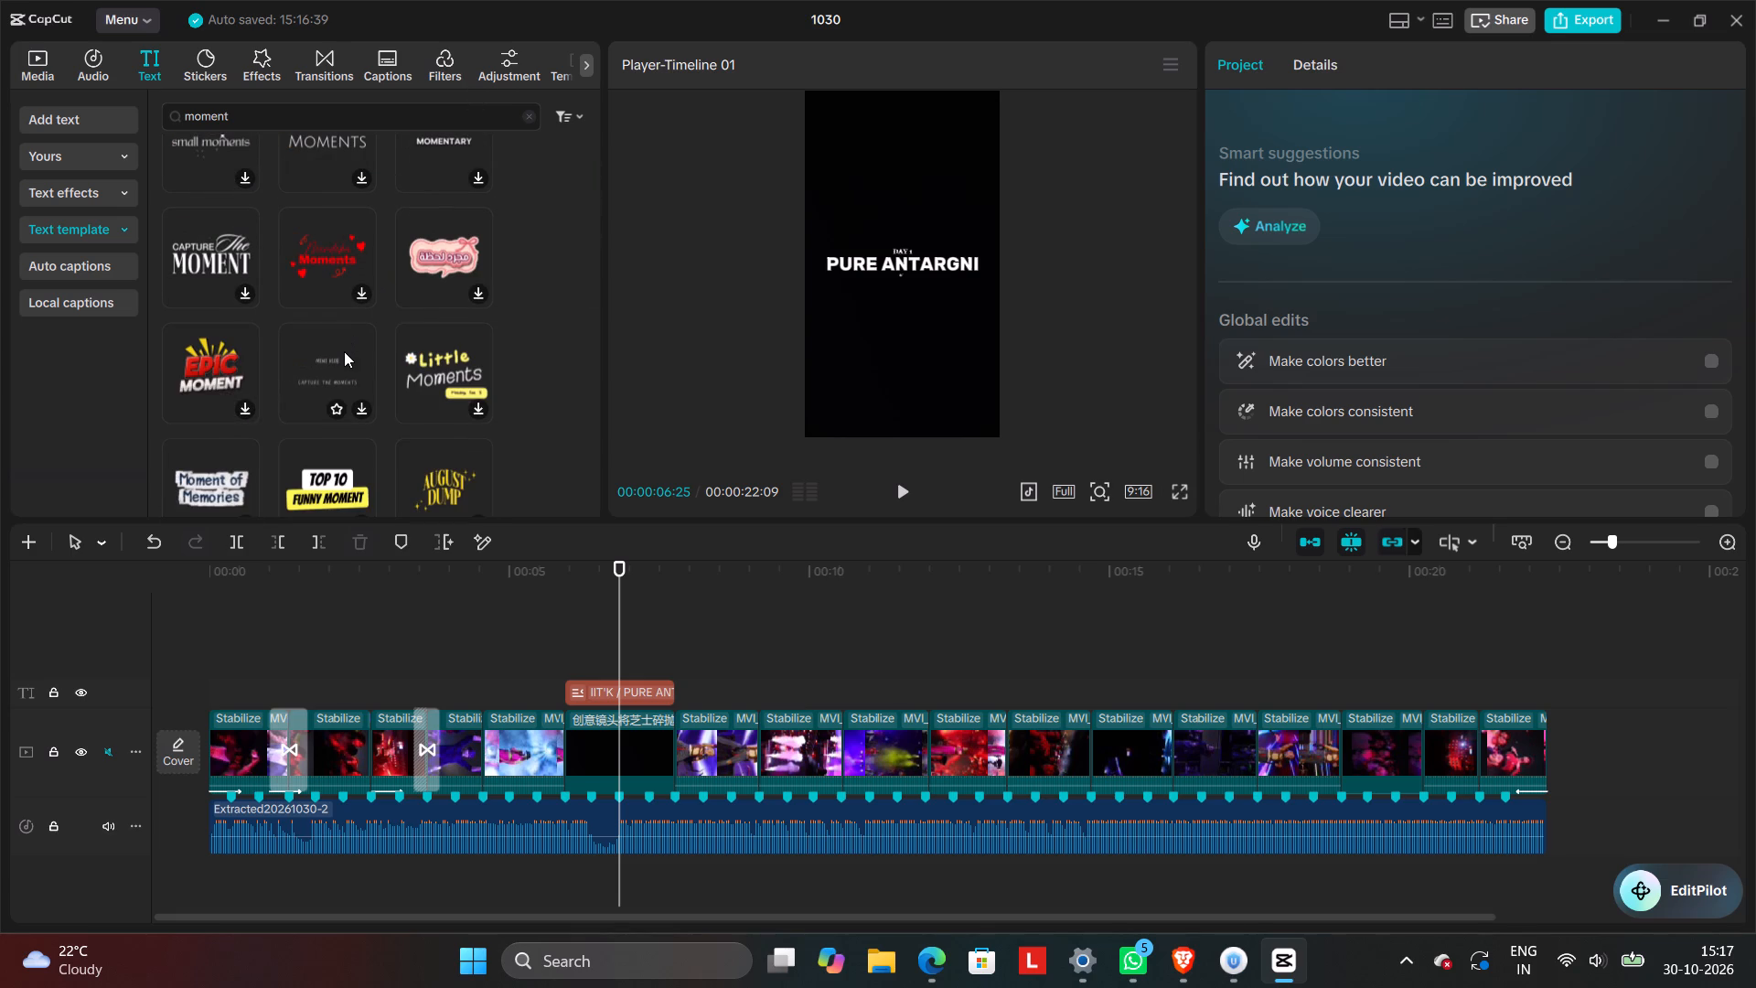
pyautogui.click(344, 351)
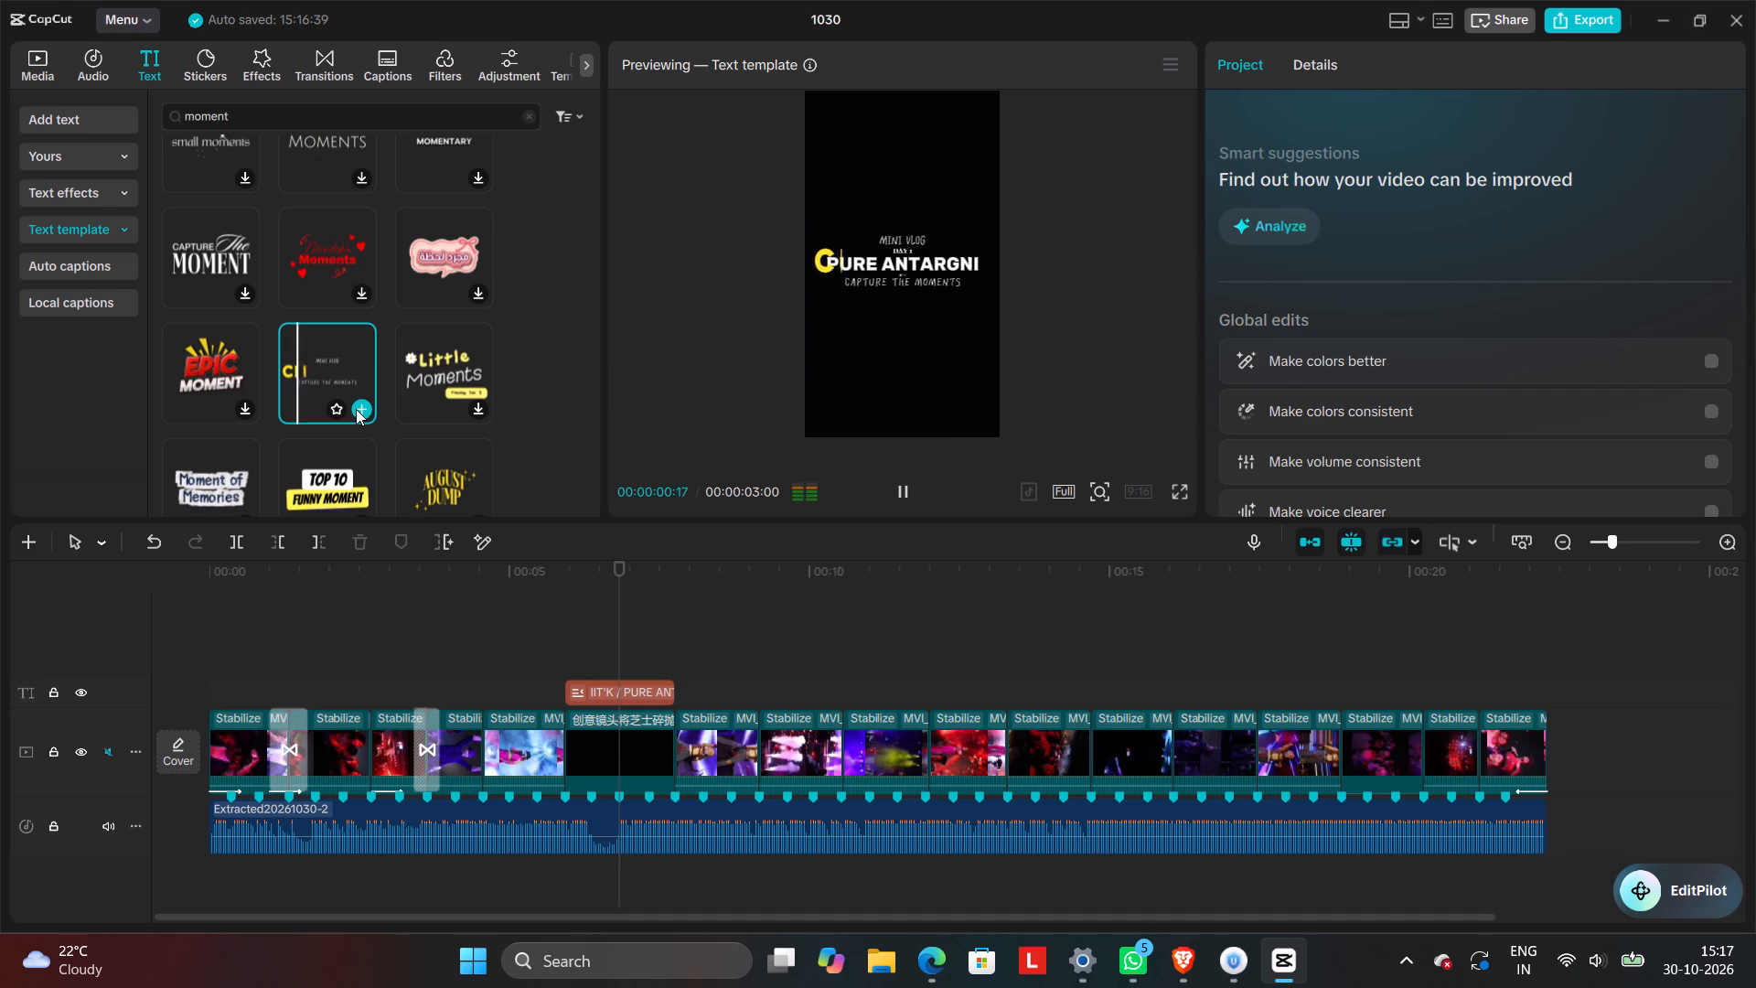
# Cut the text "PURE ANTARGNI" from the title's second paragraph.
pyautogui.click(616, 649)
pyautogui.click(651, 683)
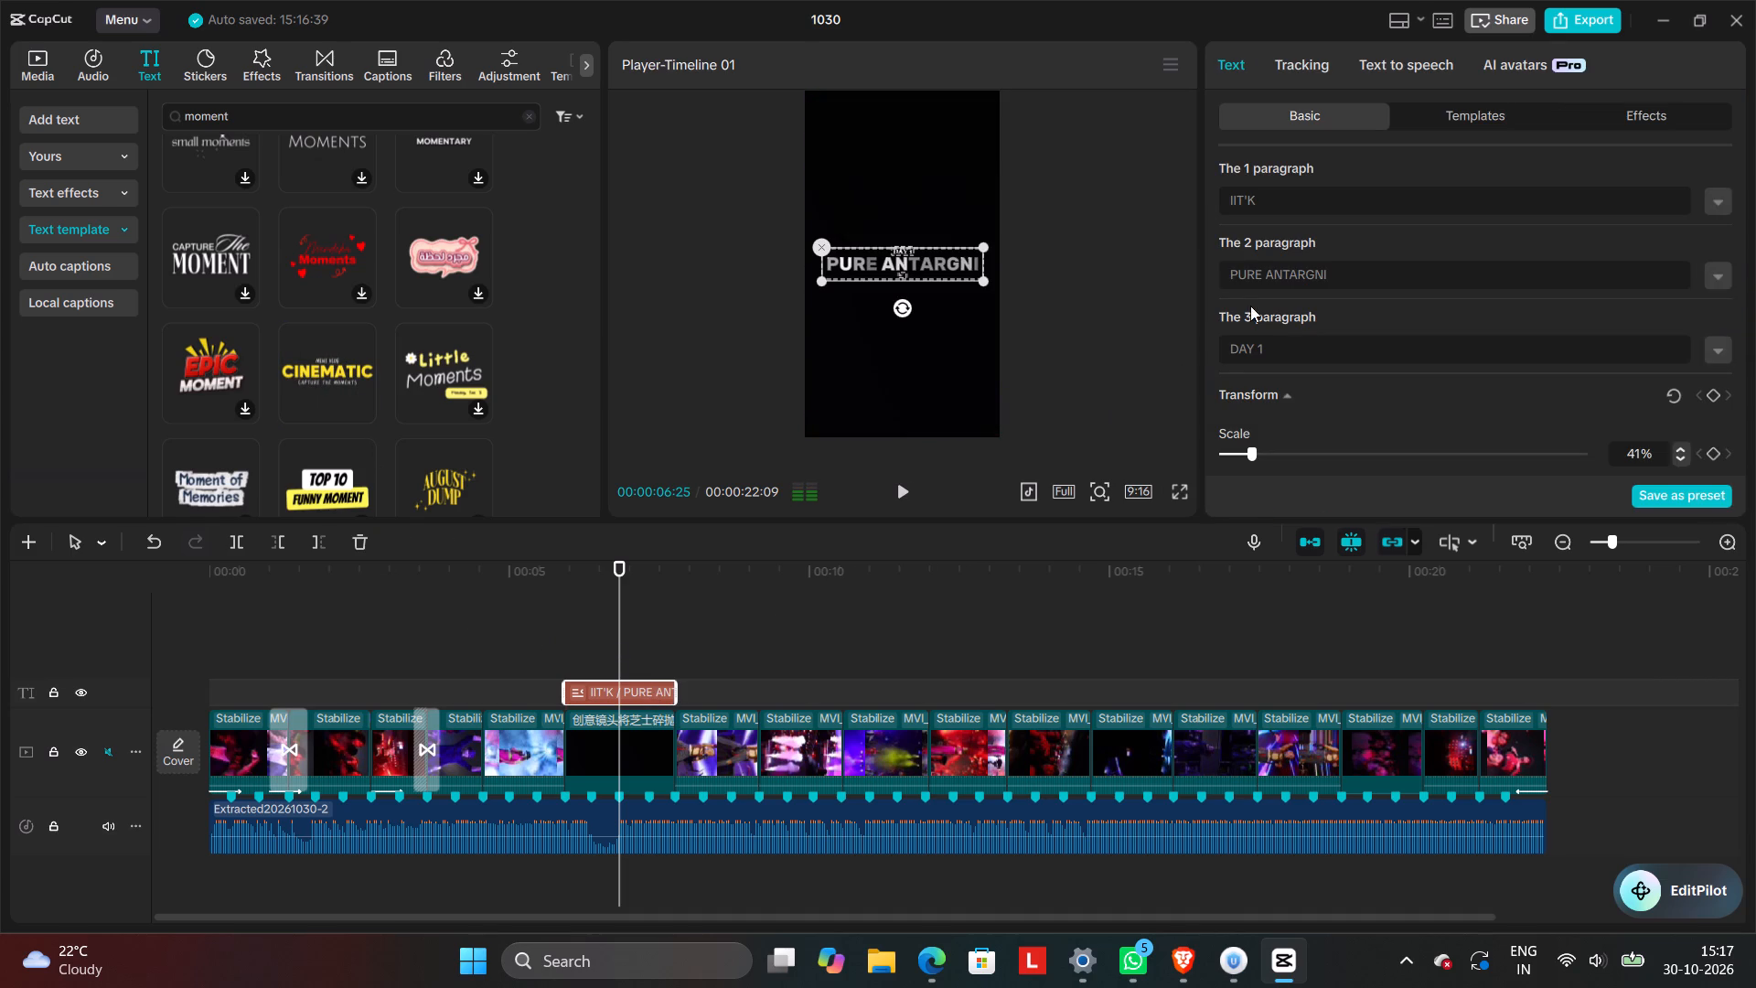
pyautogui.moveTo(1229, 277); pyautogui.dragTo(1333, 280)
pyautogui.rightClick(1334, 278)
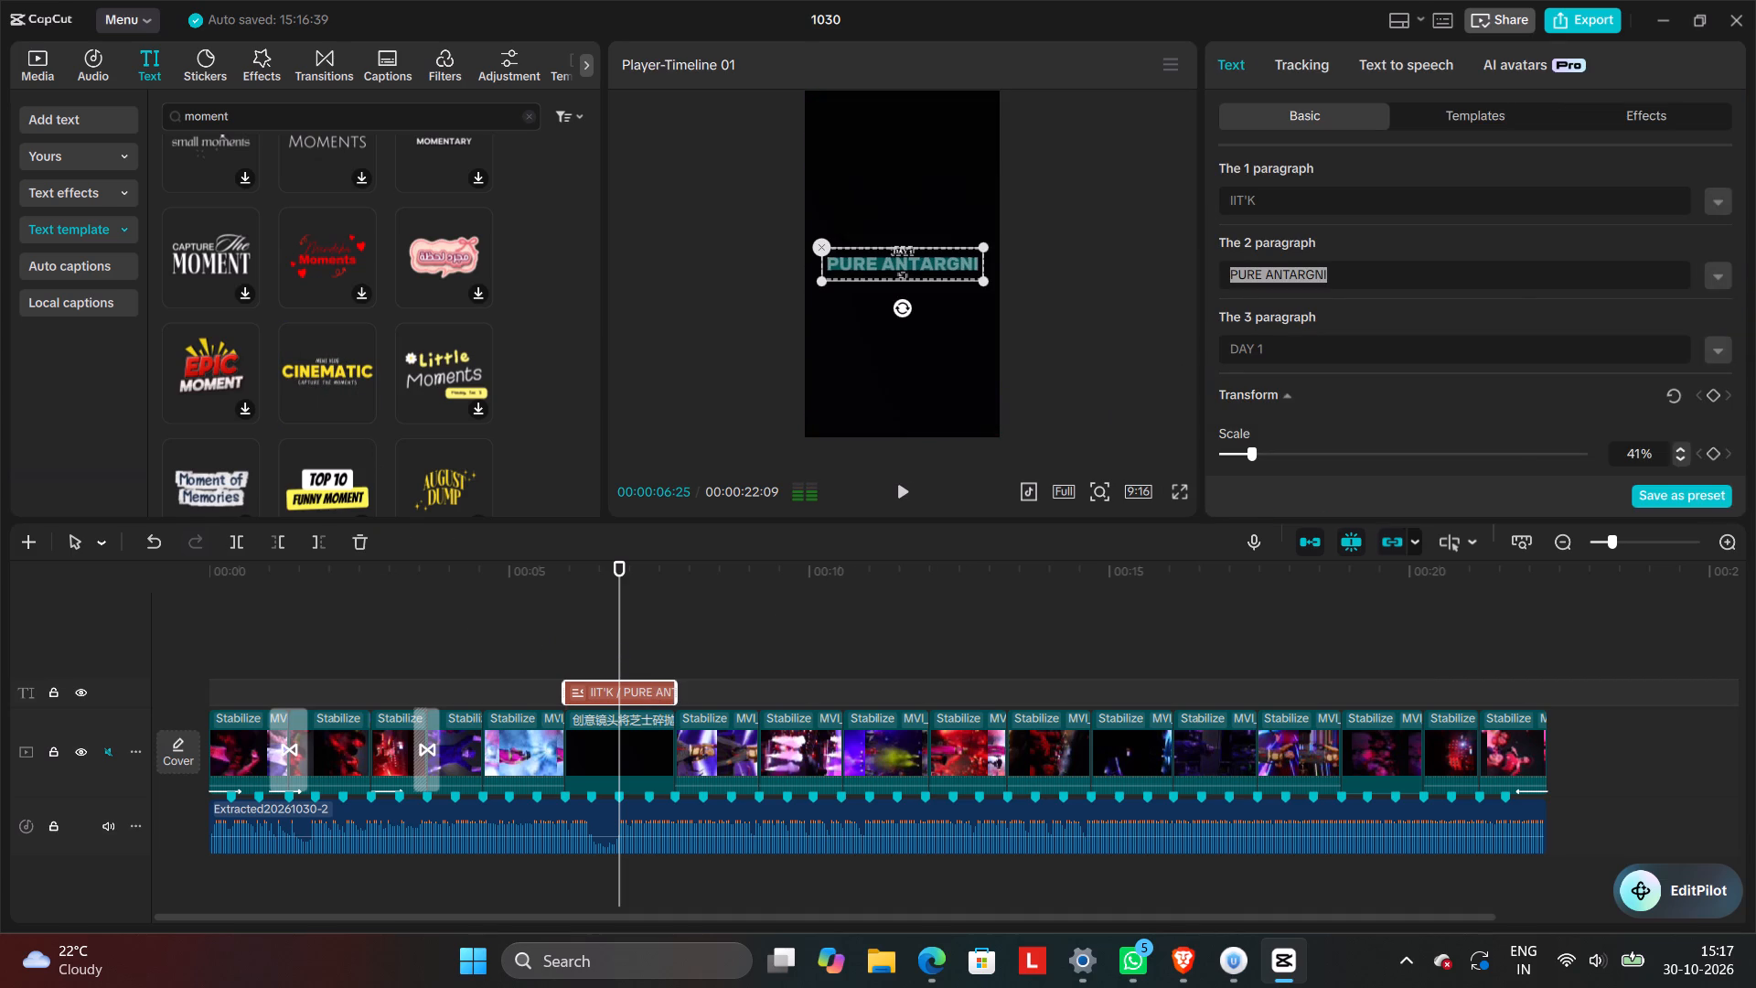
pyautogui.click(1398, 335)
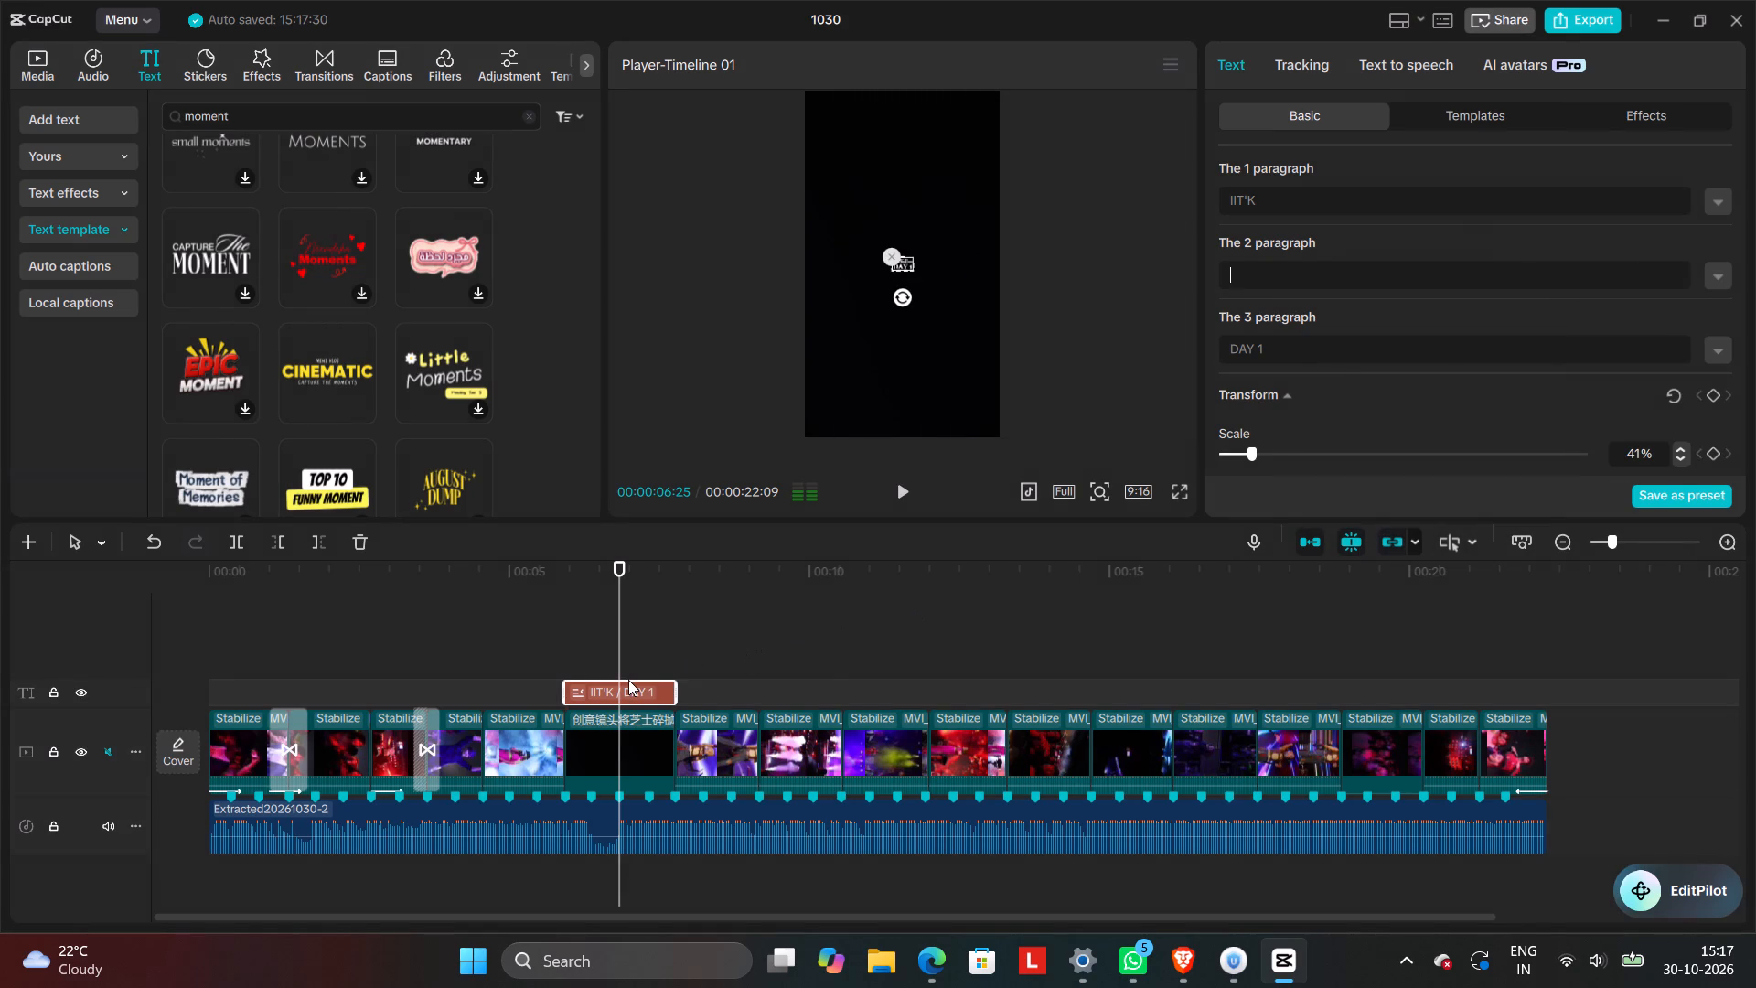
# Delete the "IIT'K" / "DAY 1" title clip above the black clip from the timeline.
pyautogui.rightClick(628, 680)
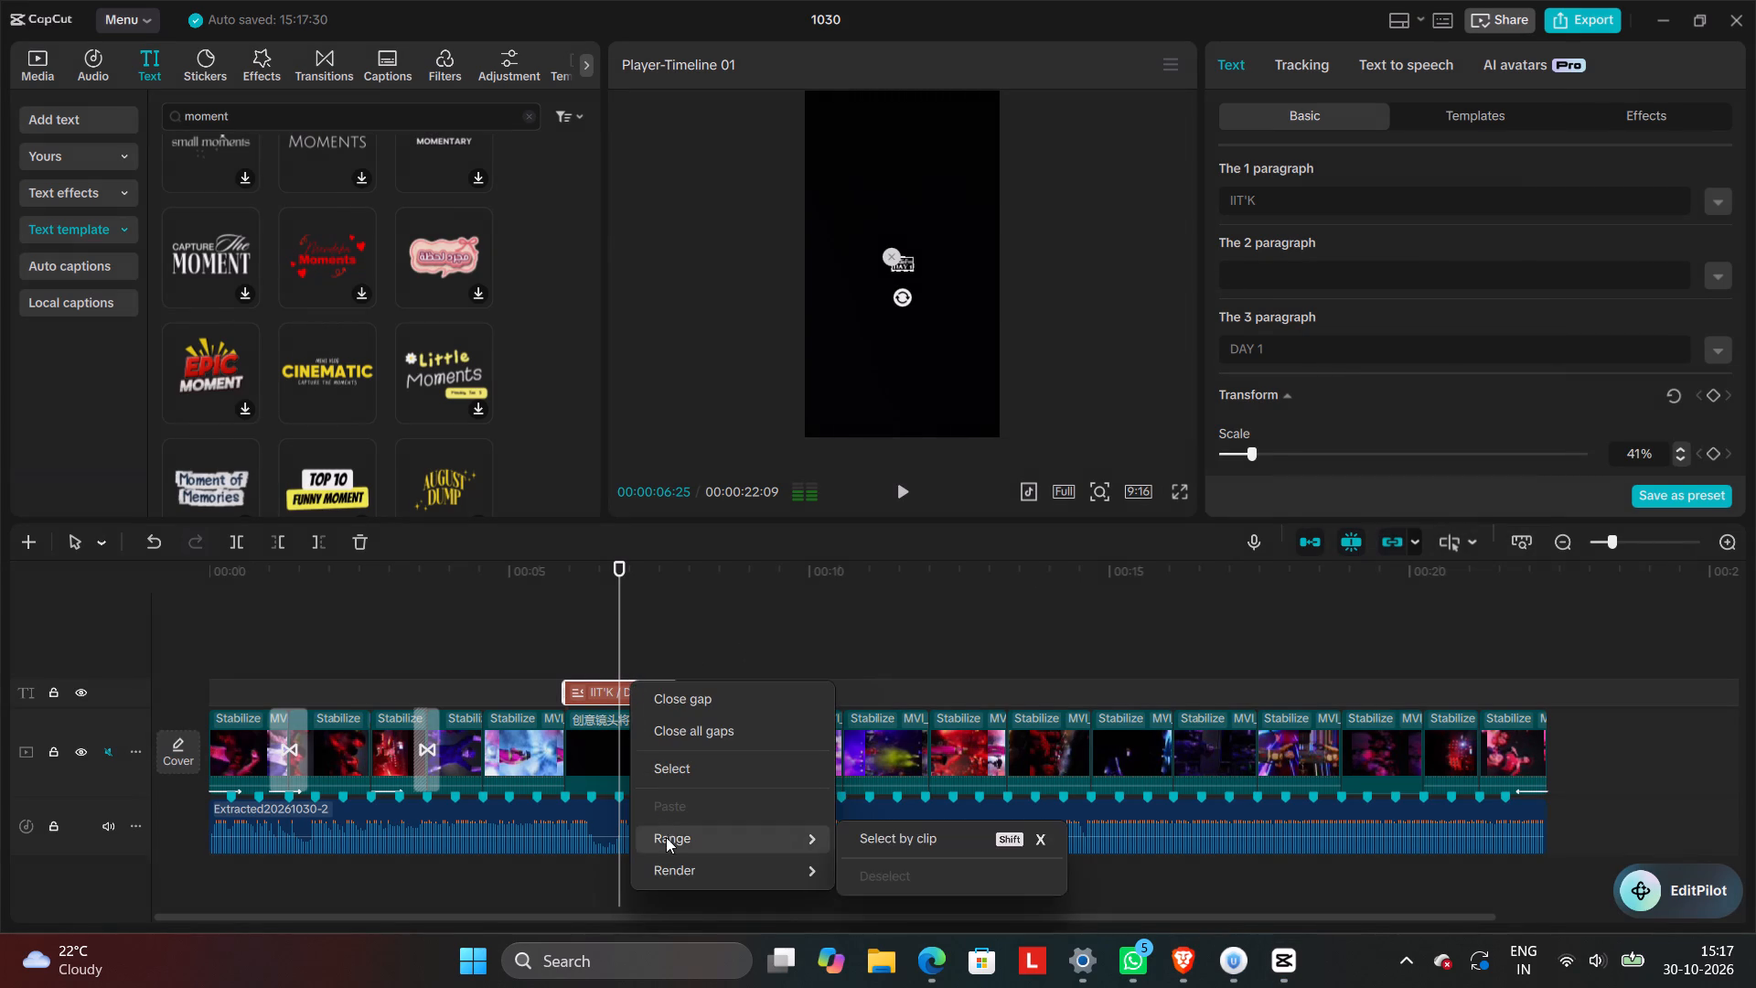
pyautogui.doubleClick(606, 684)
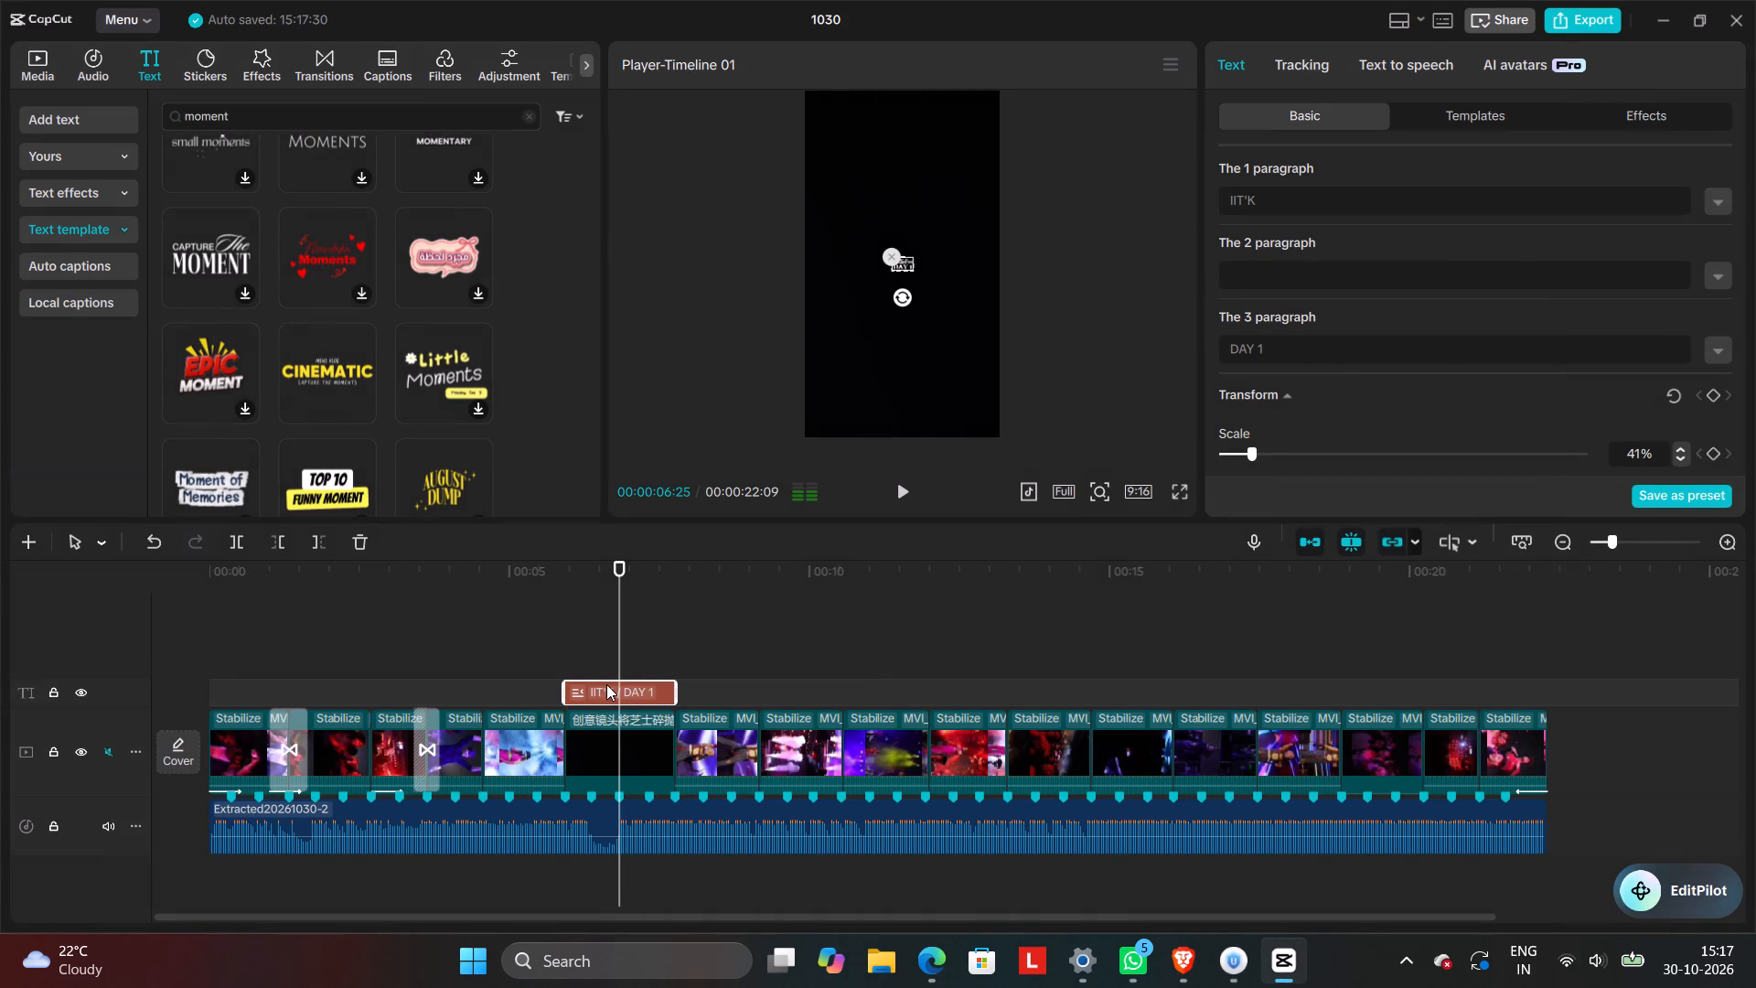
pyautogui.rightClick(606, 684)
pyautogui.click(672, 576)
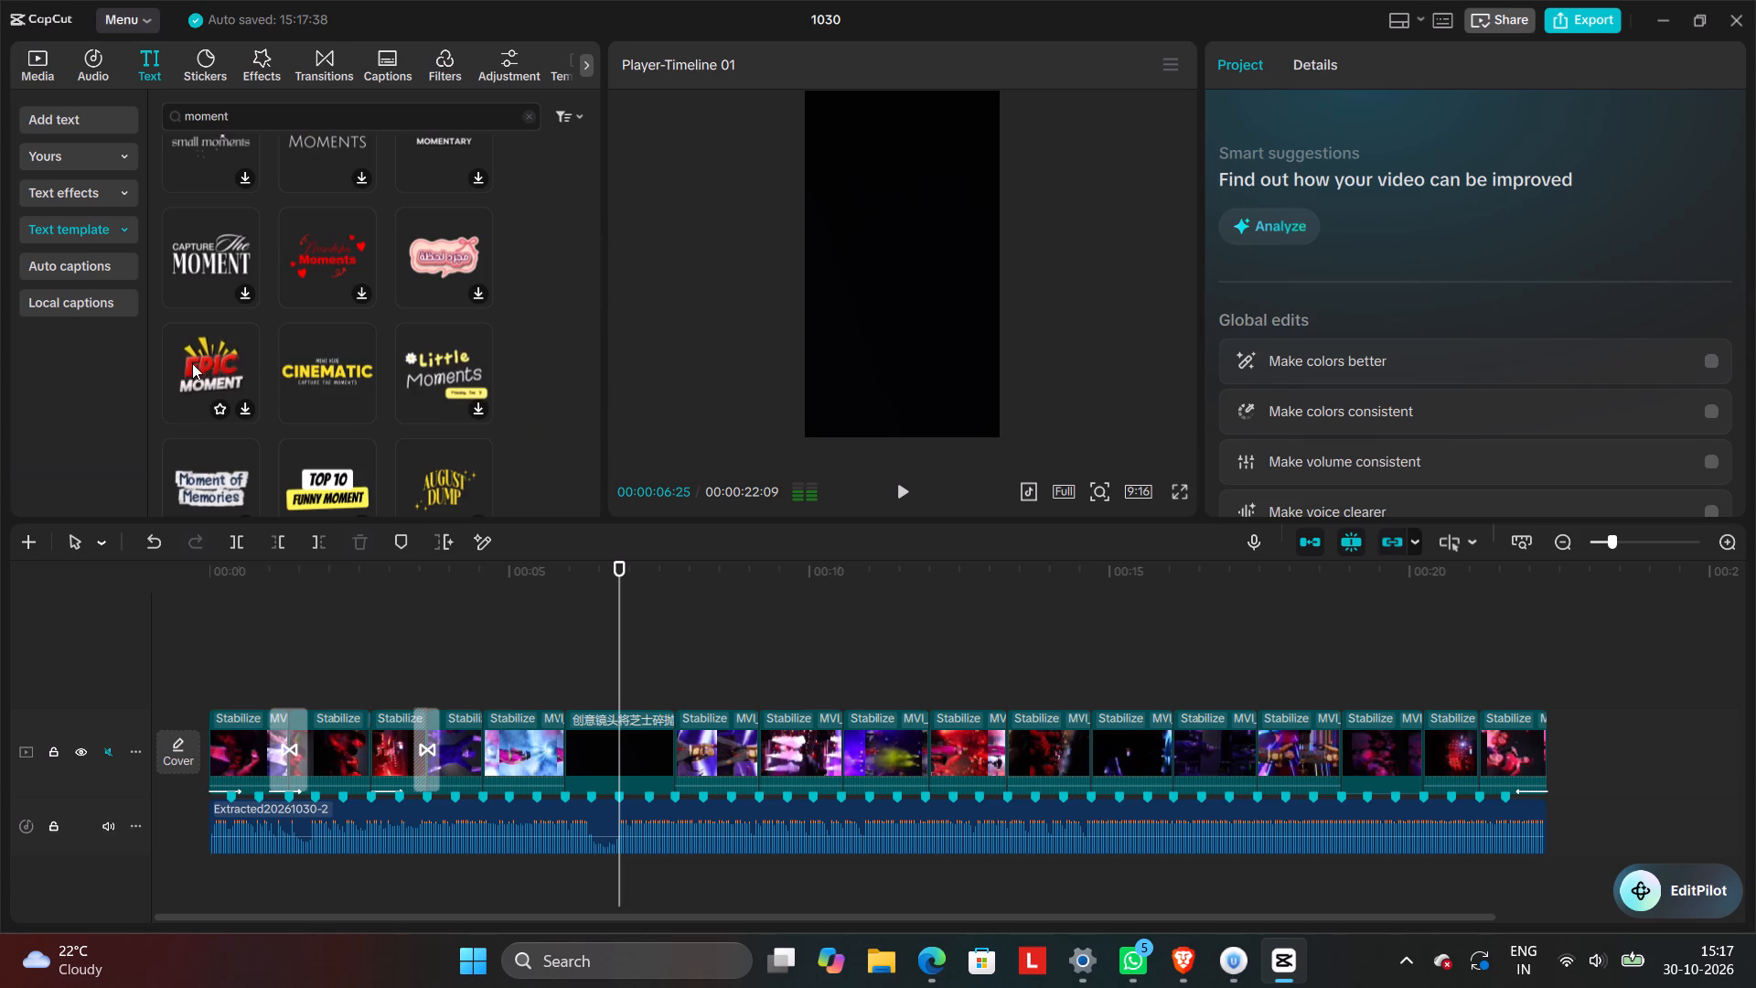
# Find the "Rekap MOMEN" template among the "moment" text templates and add it to the timeline at the playhead.
pyautogui.scroll(-1, 264, 358)
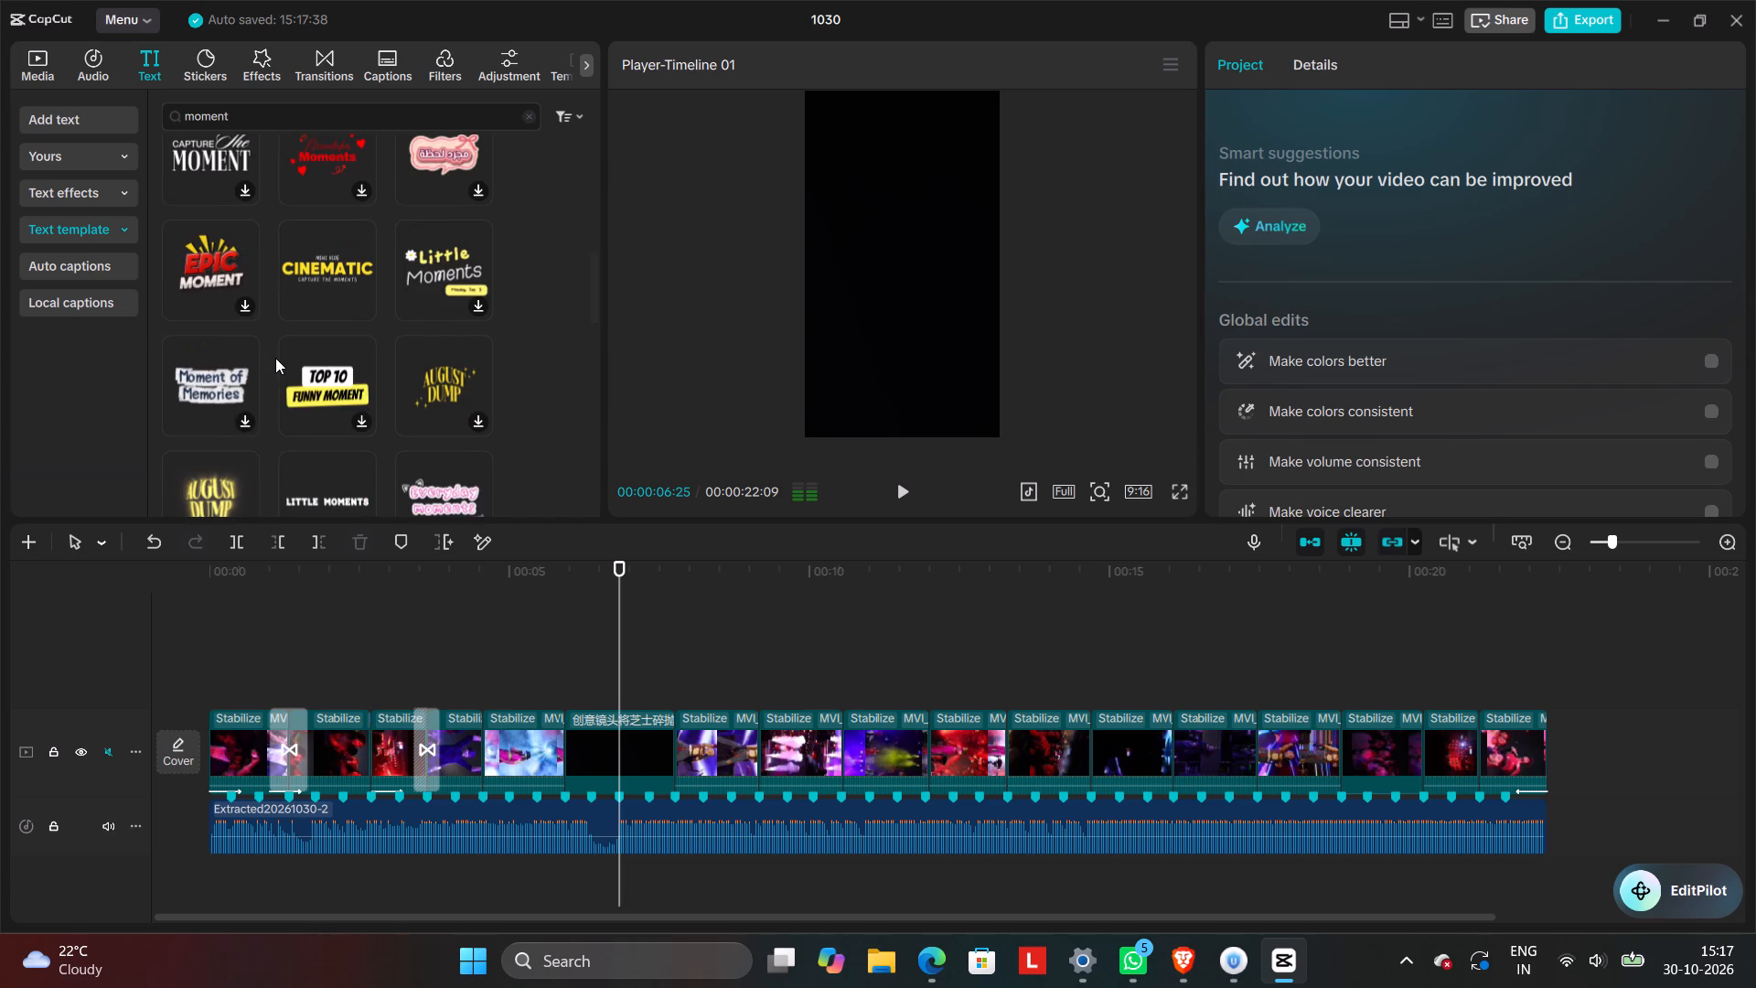
pyautogui.scroll(-2, 275, 358)
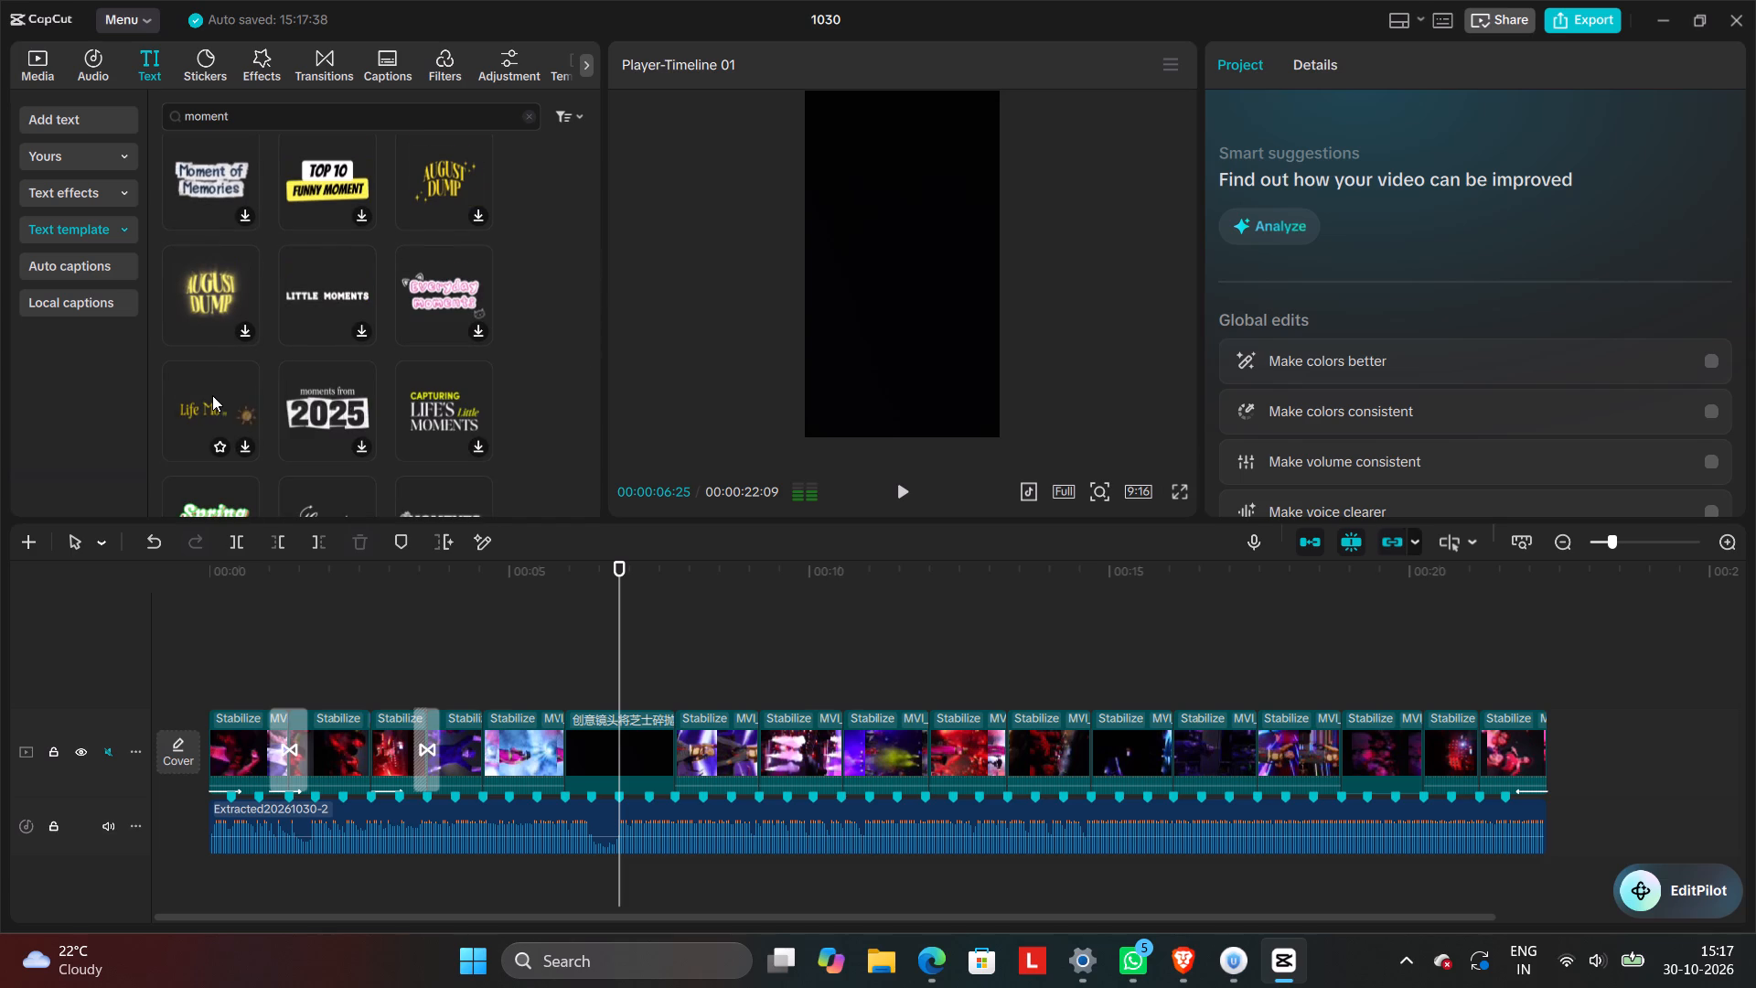
pyautogui.scroll(-1, 219, 395)
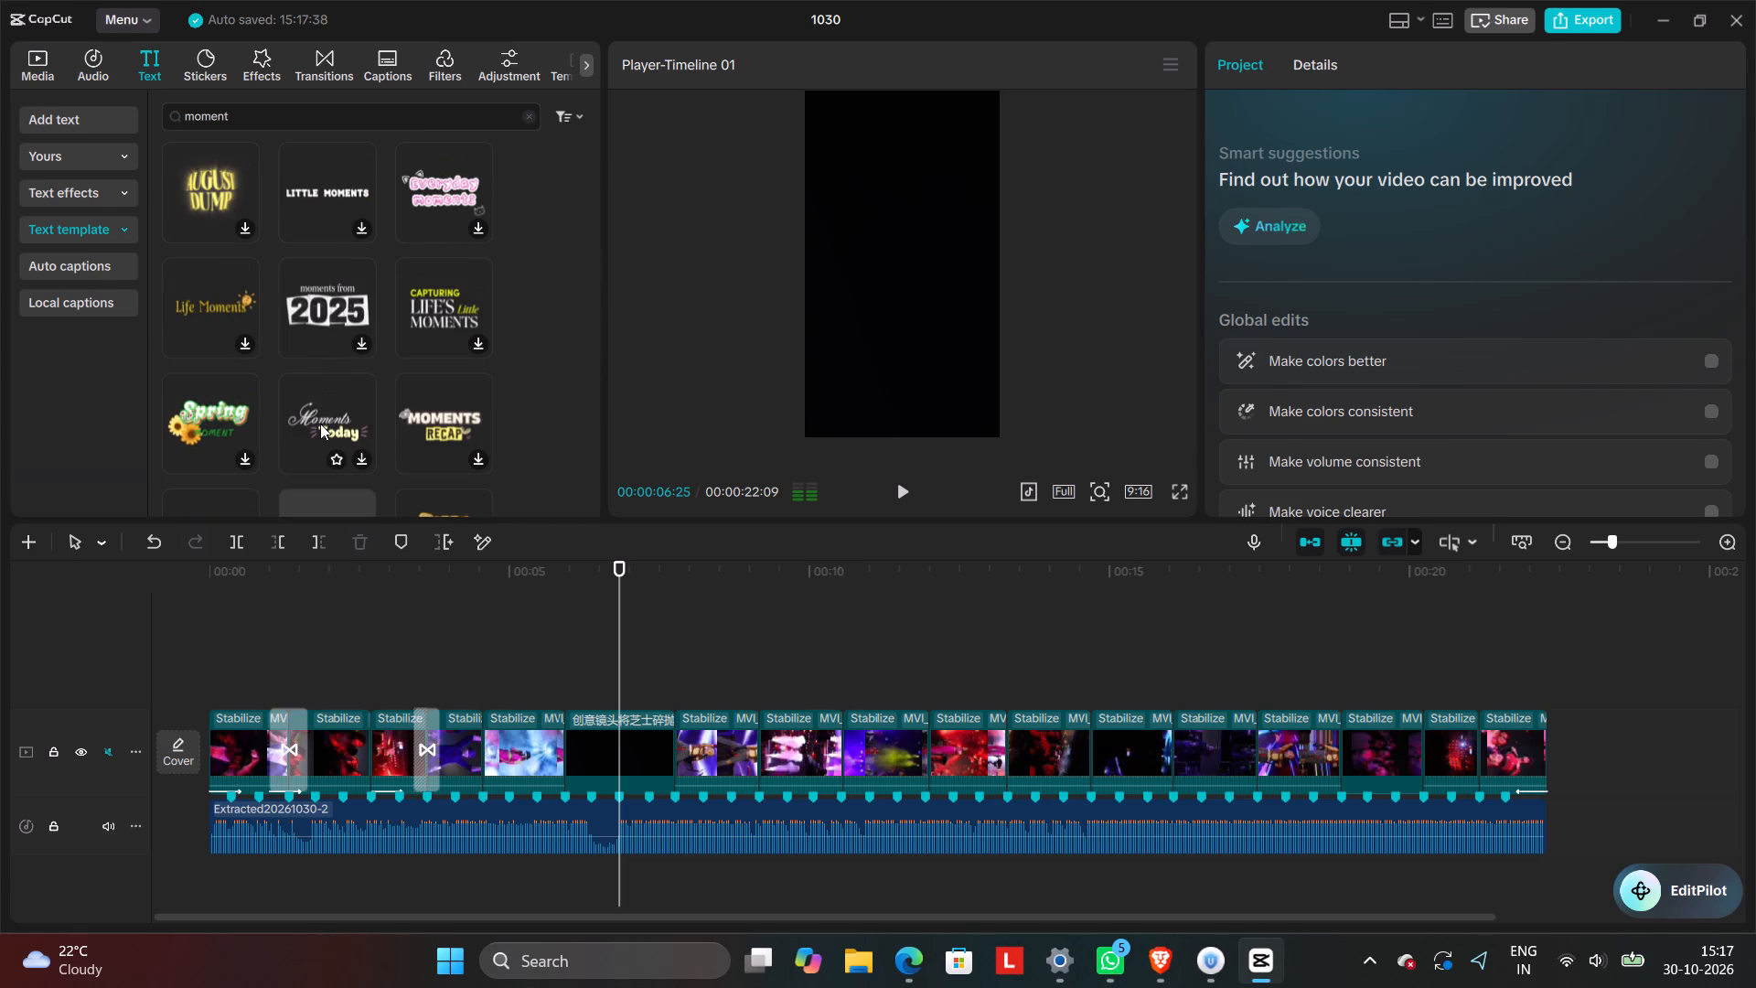
pyautogui.scroll(-2, 320, 424)
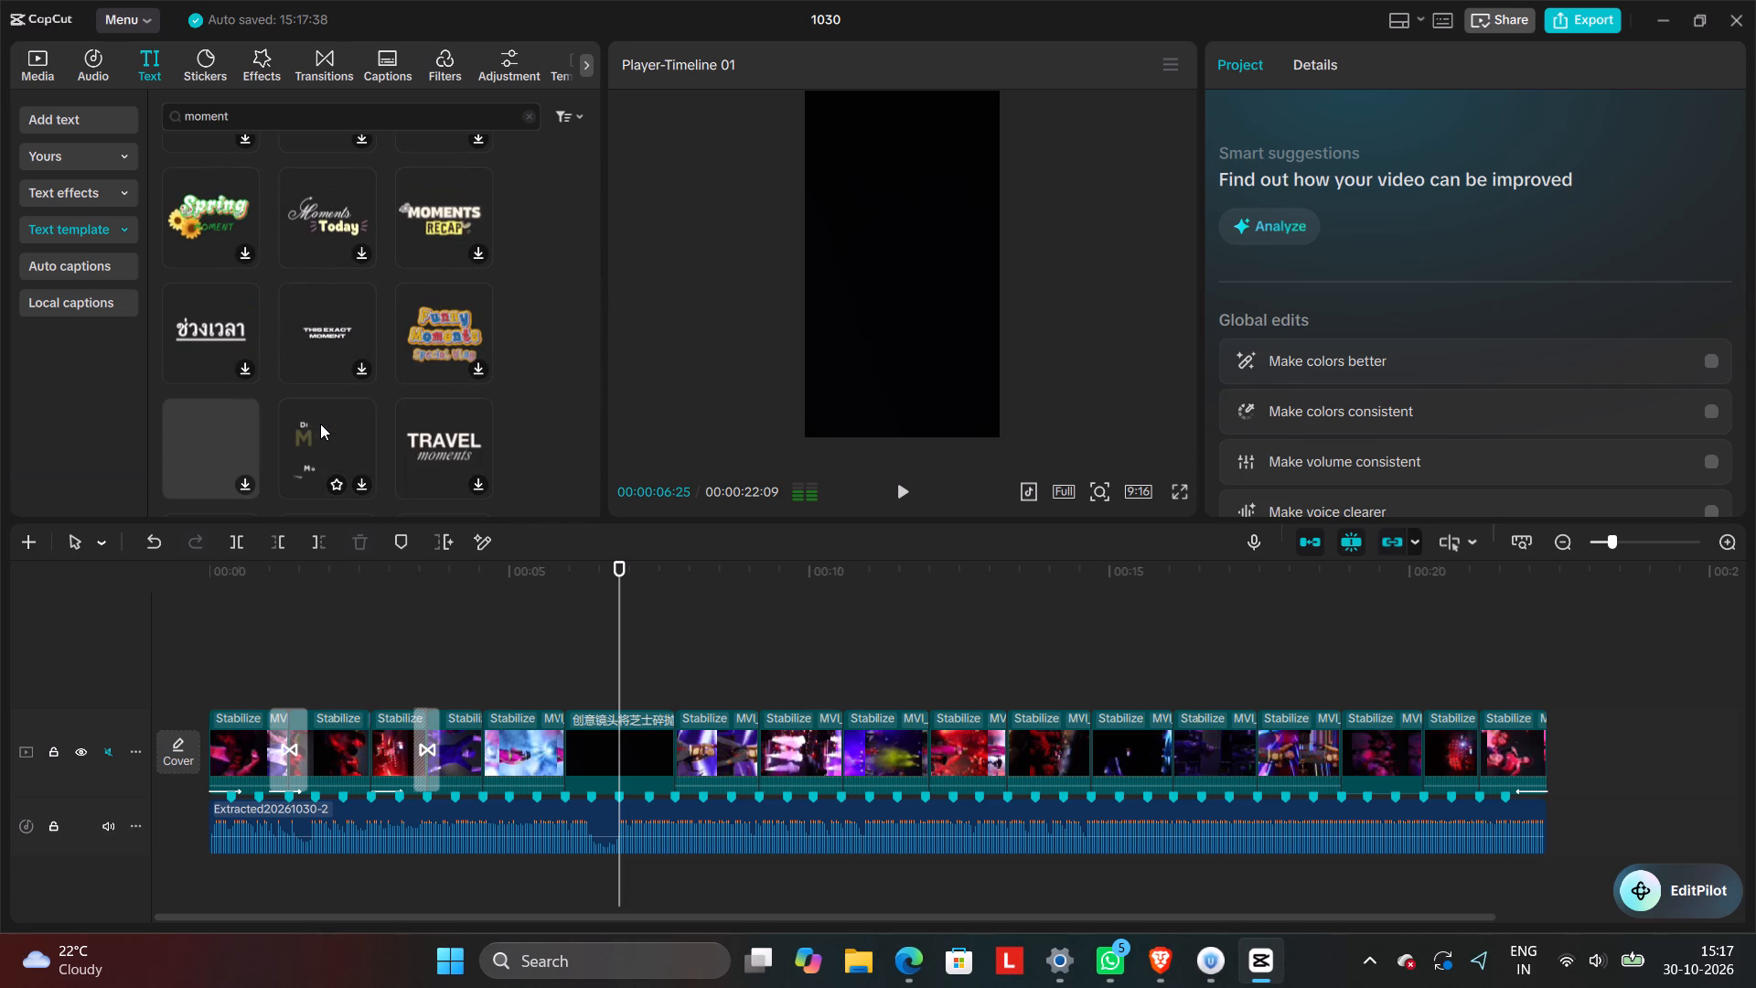
pyautogui.scroll(-1, 320, 424)
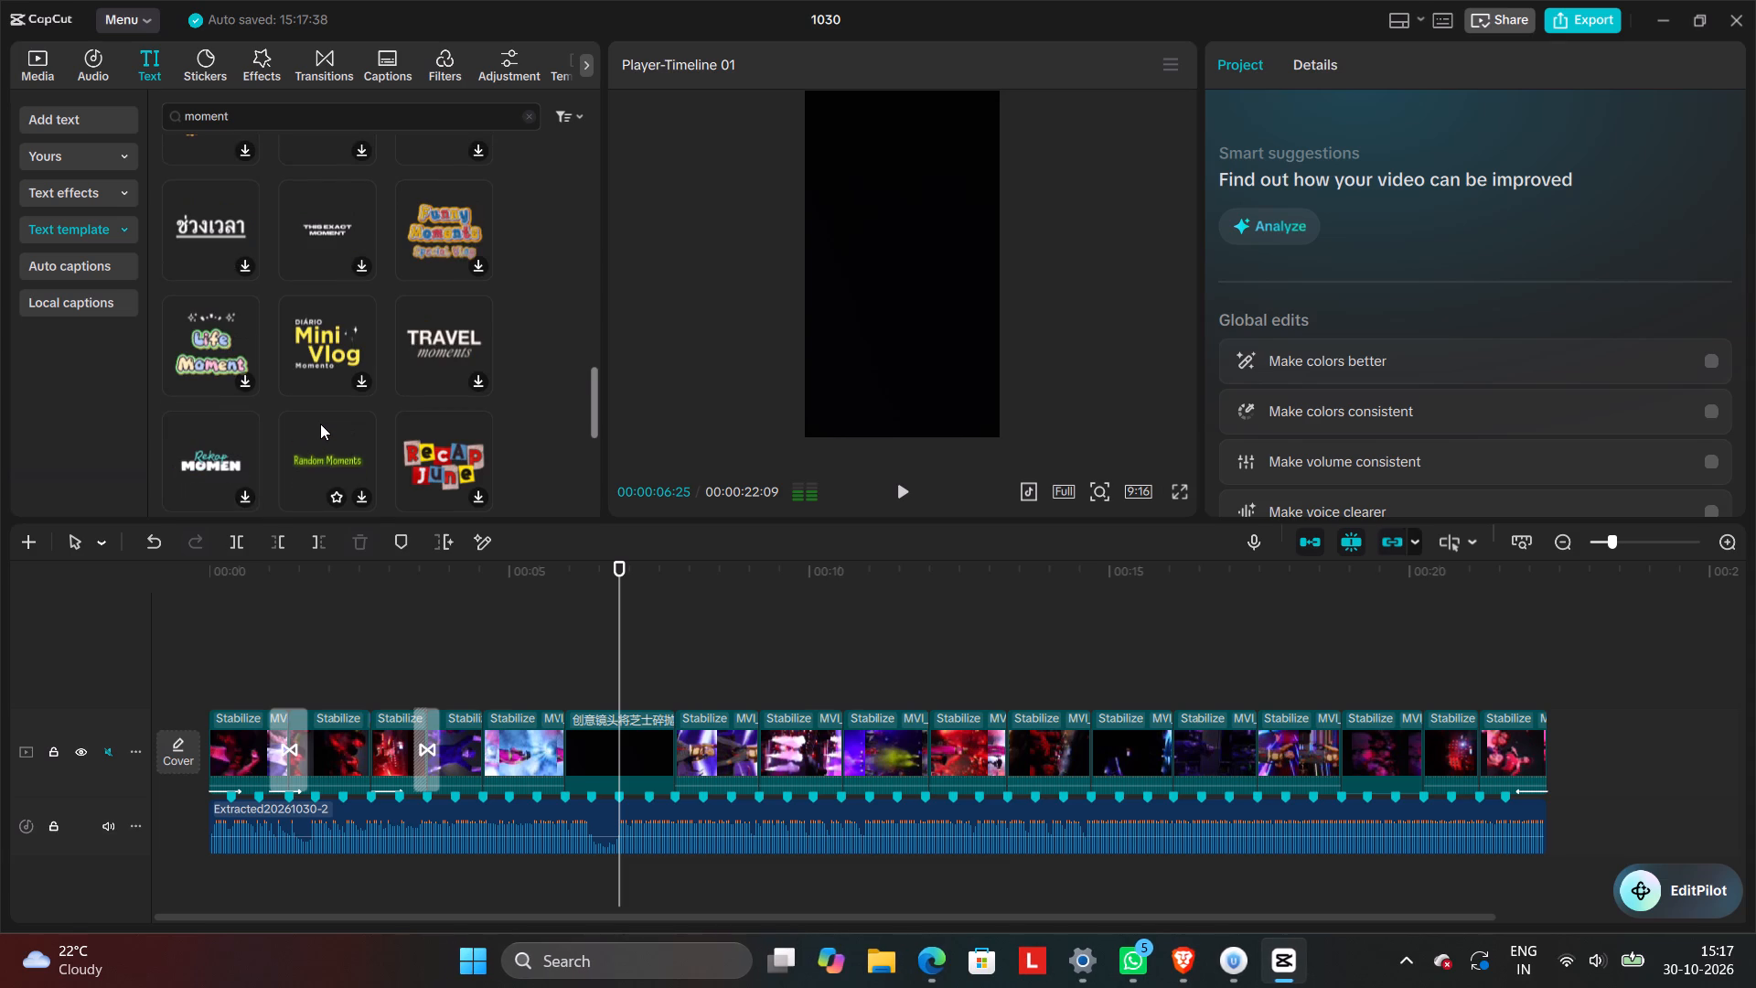
pyautogui.scroll(-1, 320, 424)
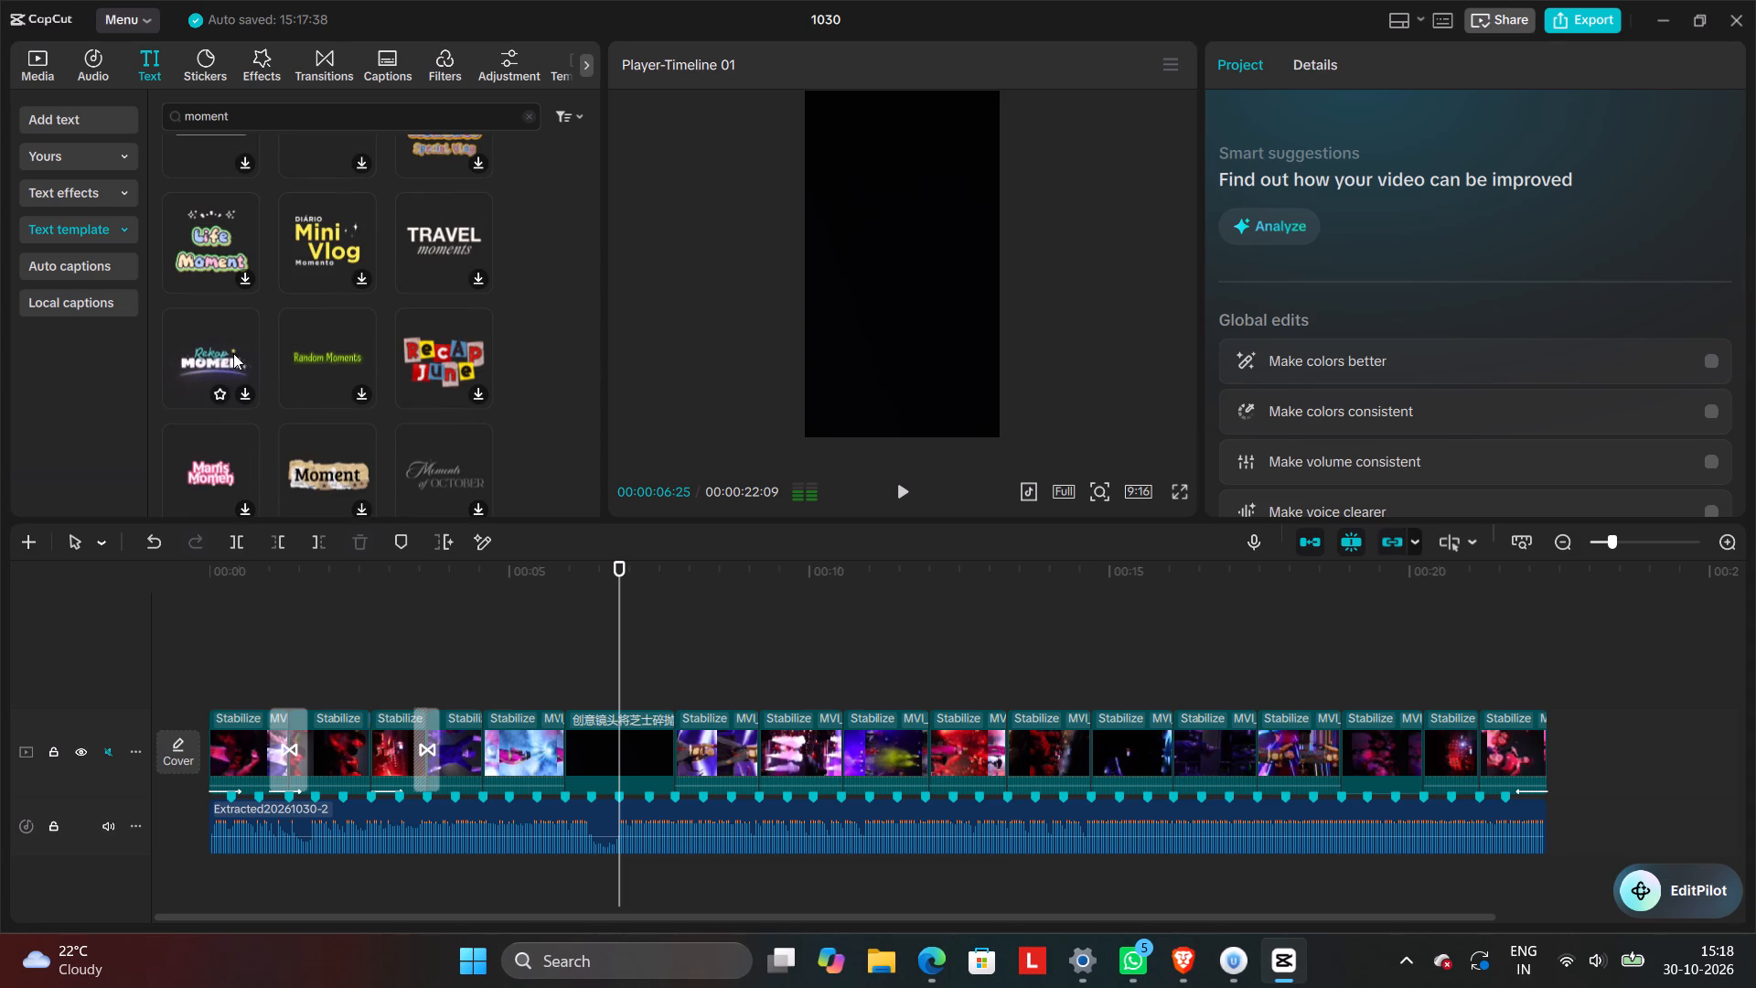
pyautogui.click(233, 353)
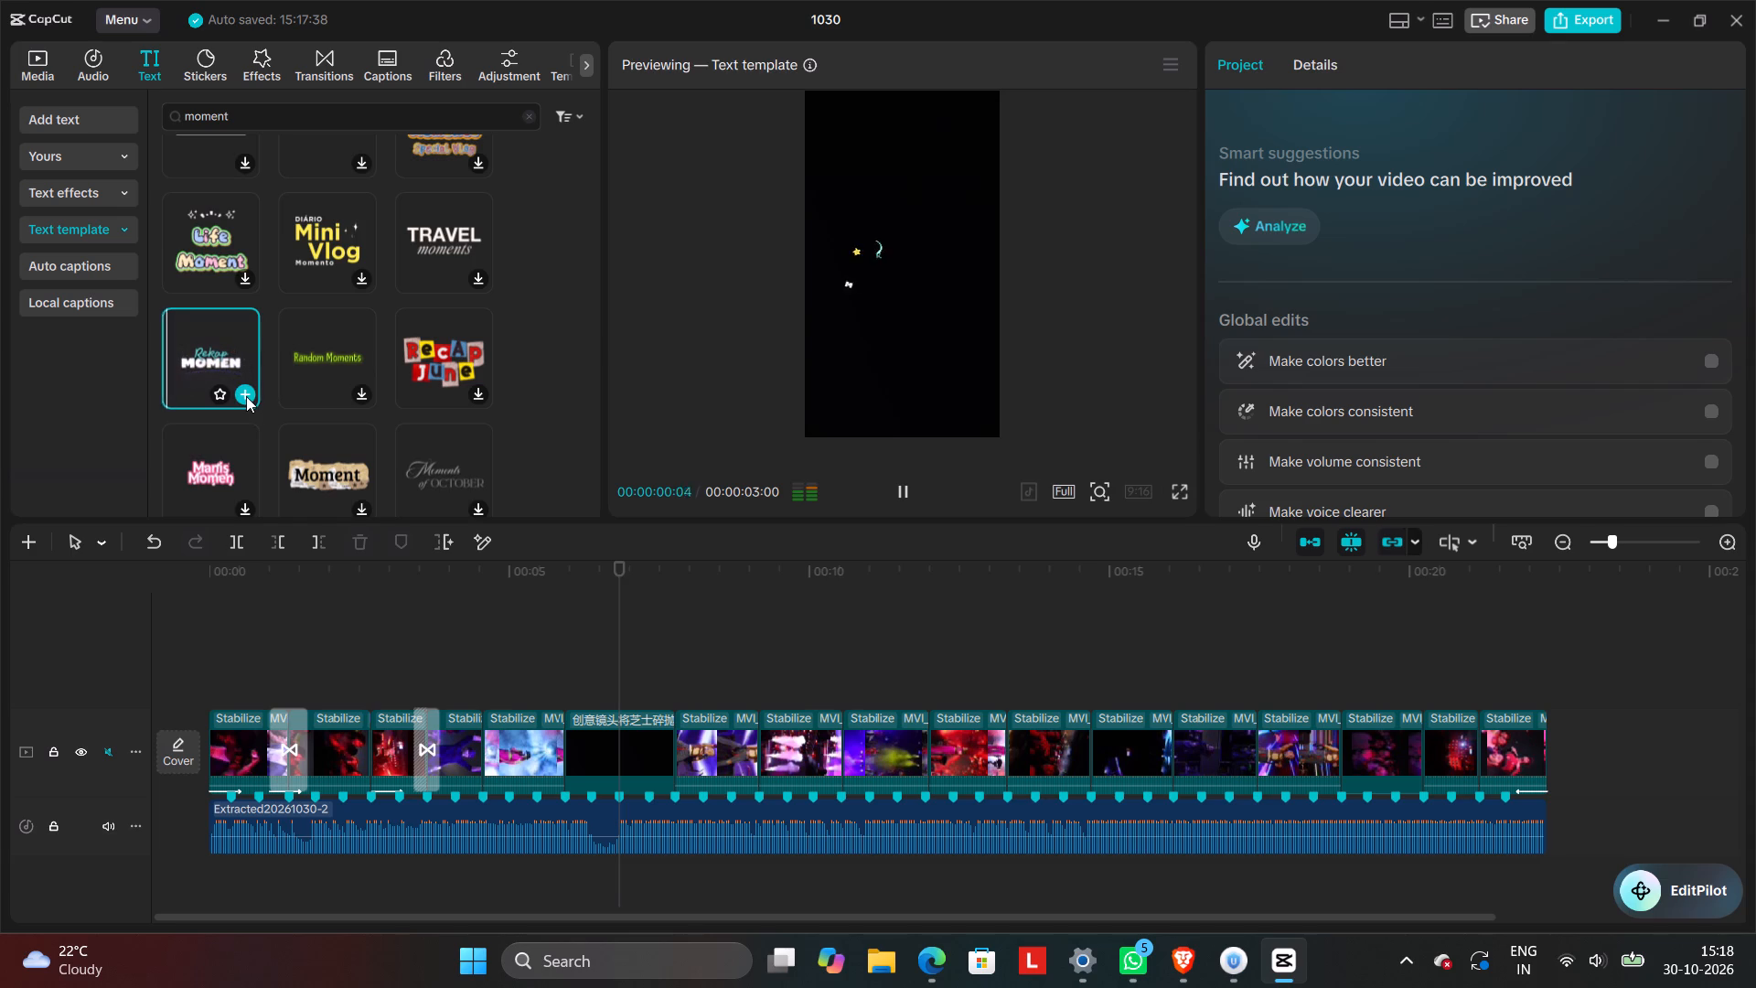
pyautogui.click(246, 392)
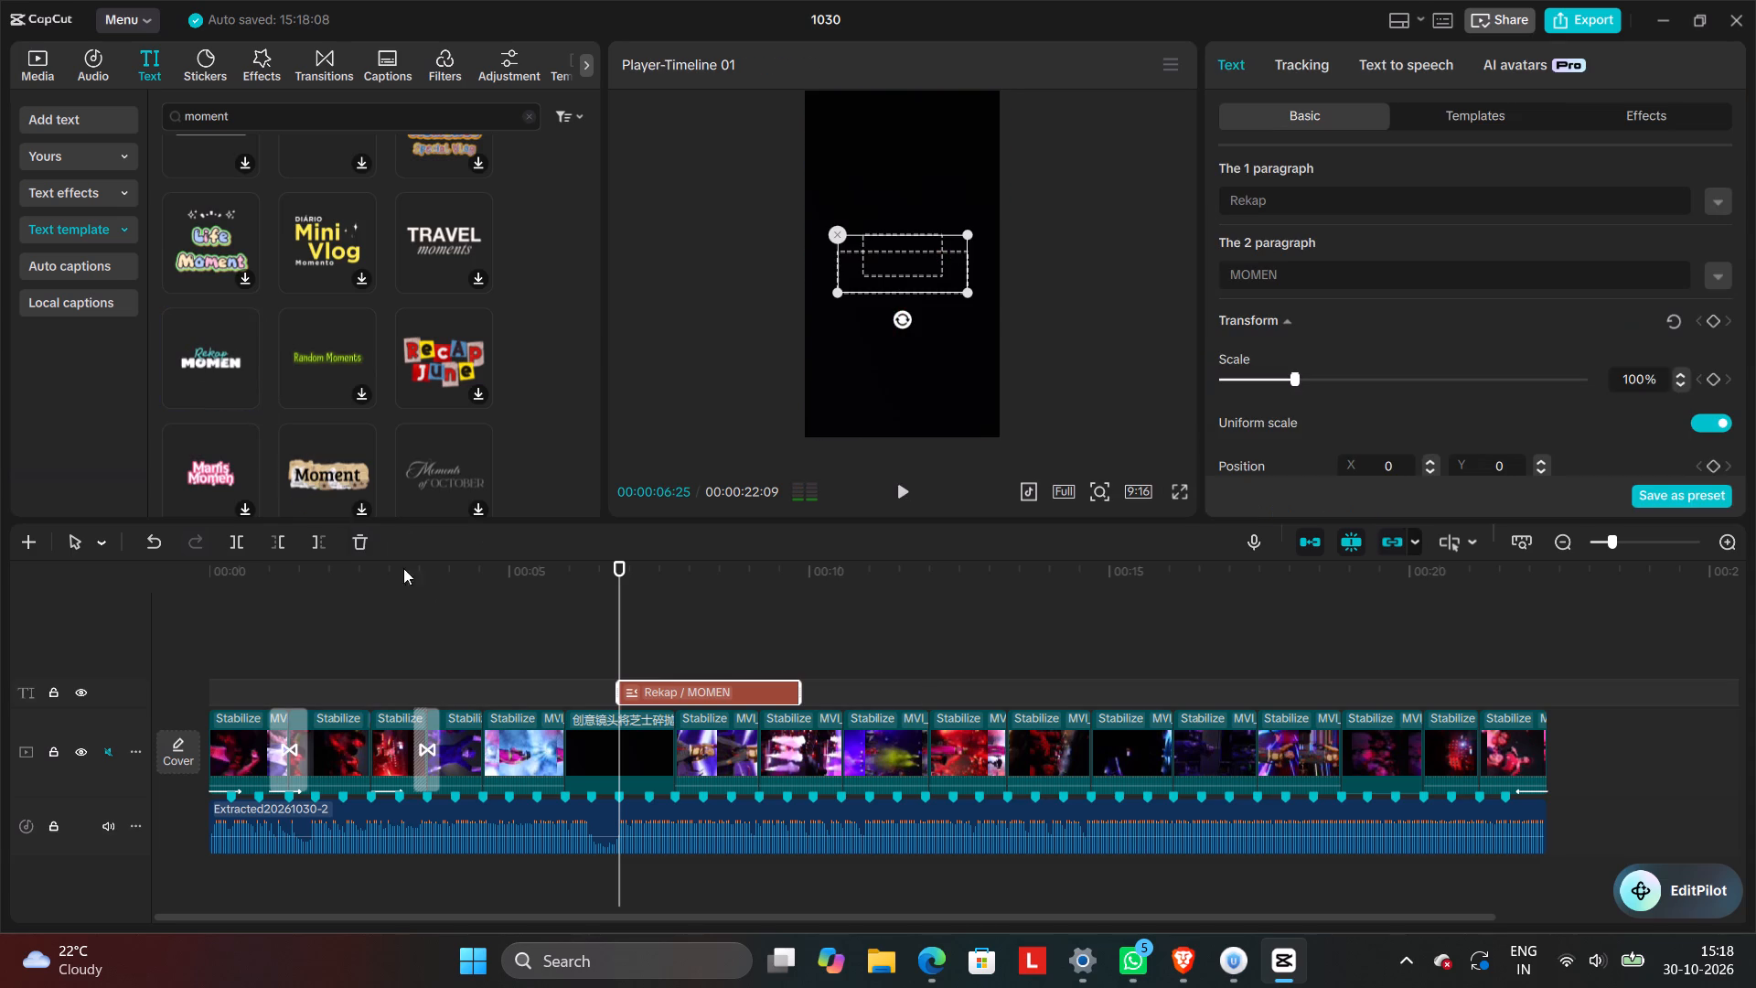
# Align the new title clip with the start of the black clip and trim its end to the black clip's end.
pyautogui.moveTo(708, 688); pyautogui.dragTo(654, 681)
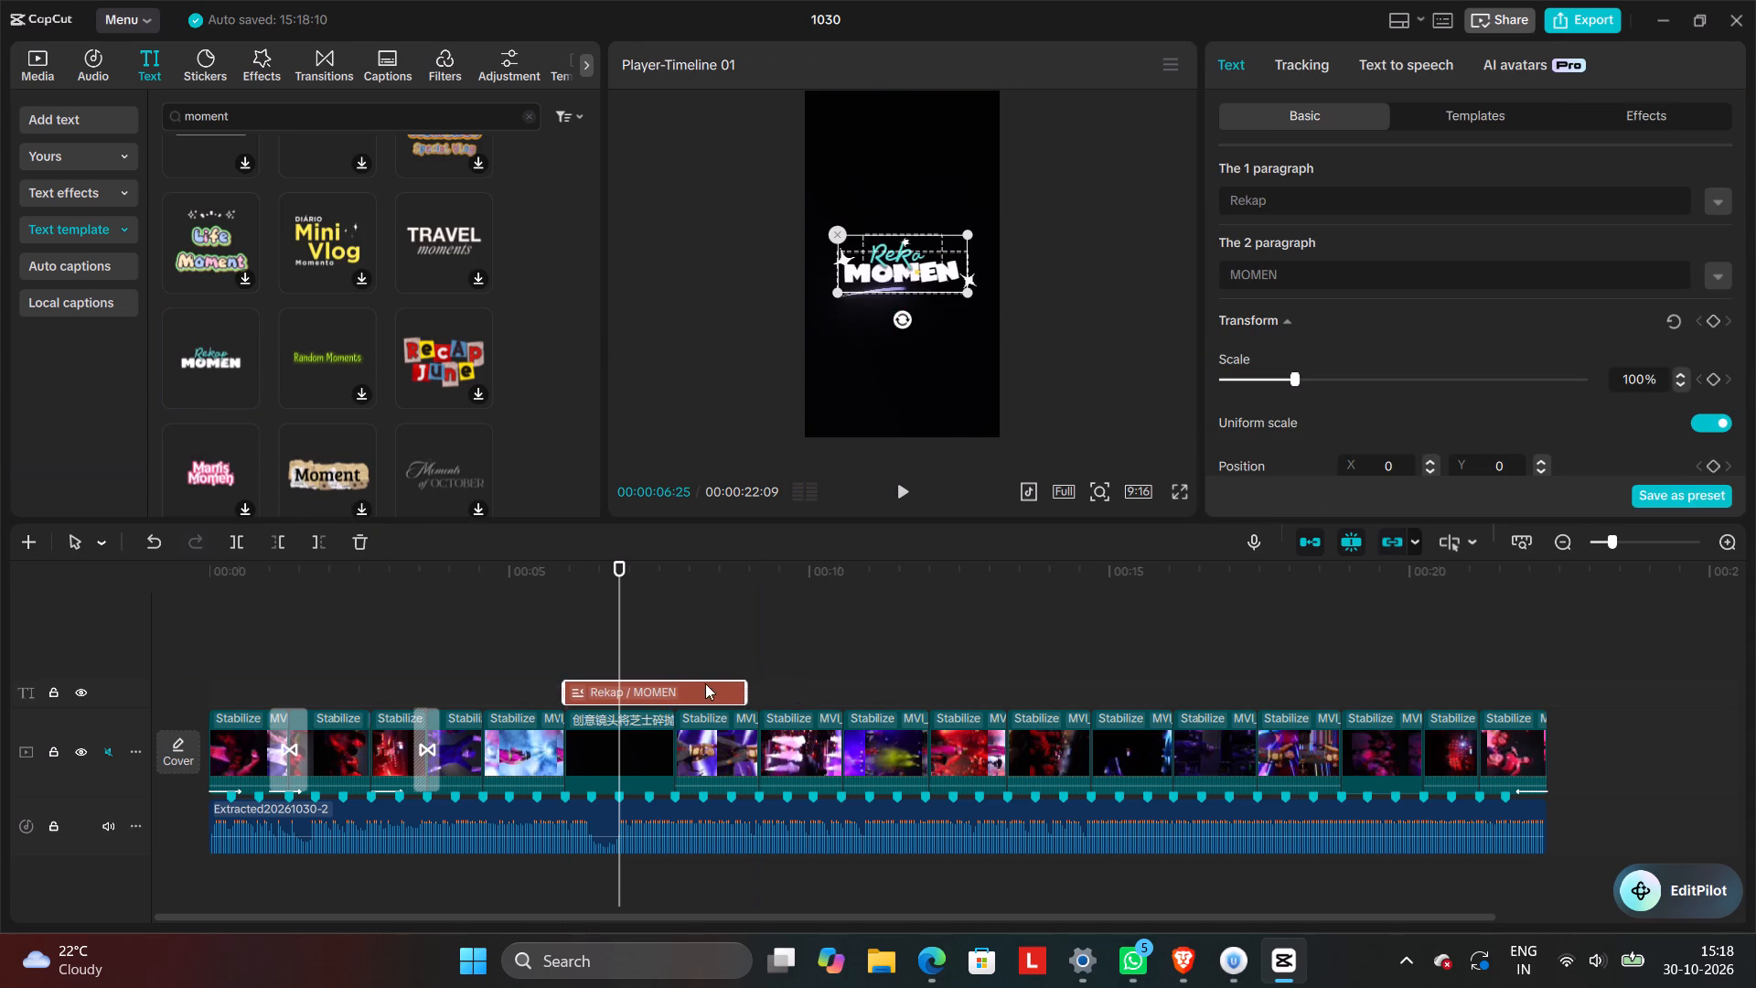
pyautogui.moveTo(751, 686); pyautogui.dragTo(674, 698)
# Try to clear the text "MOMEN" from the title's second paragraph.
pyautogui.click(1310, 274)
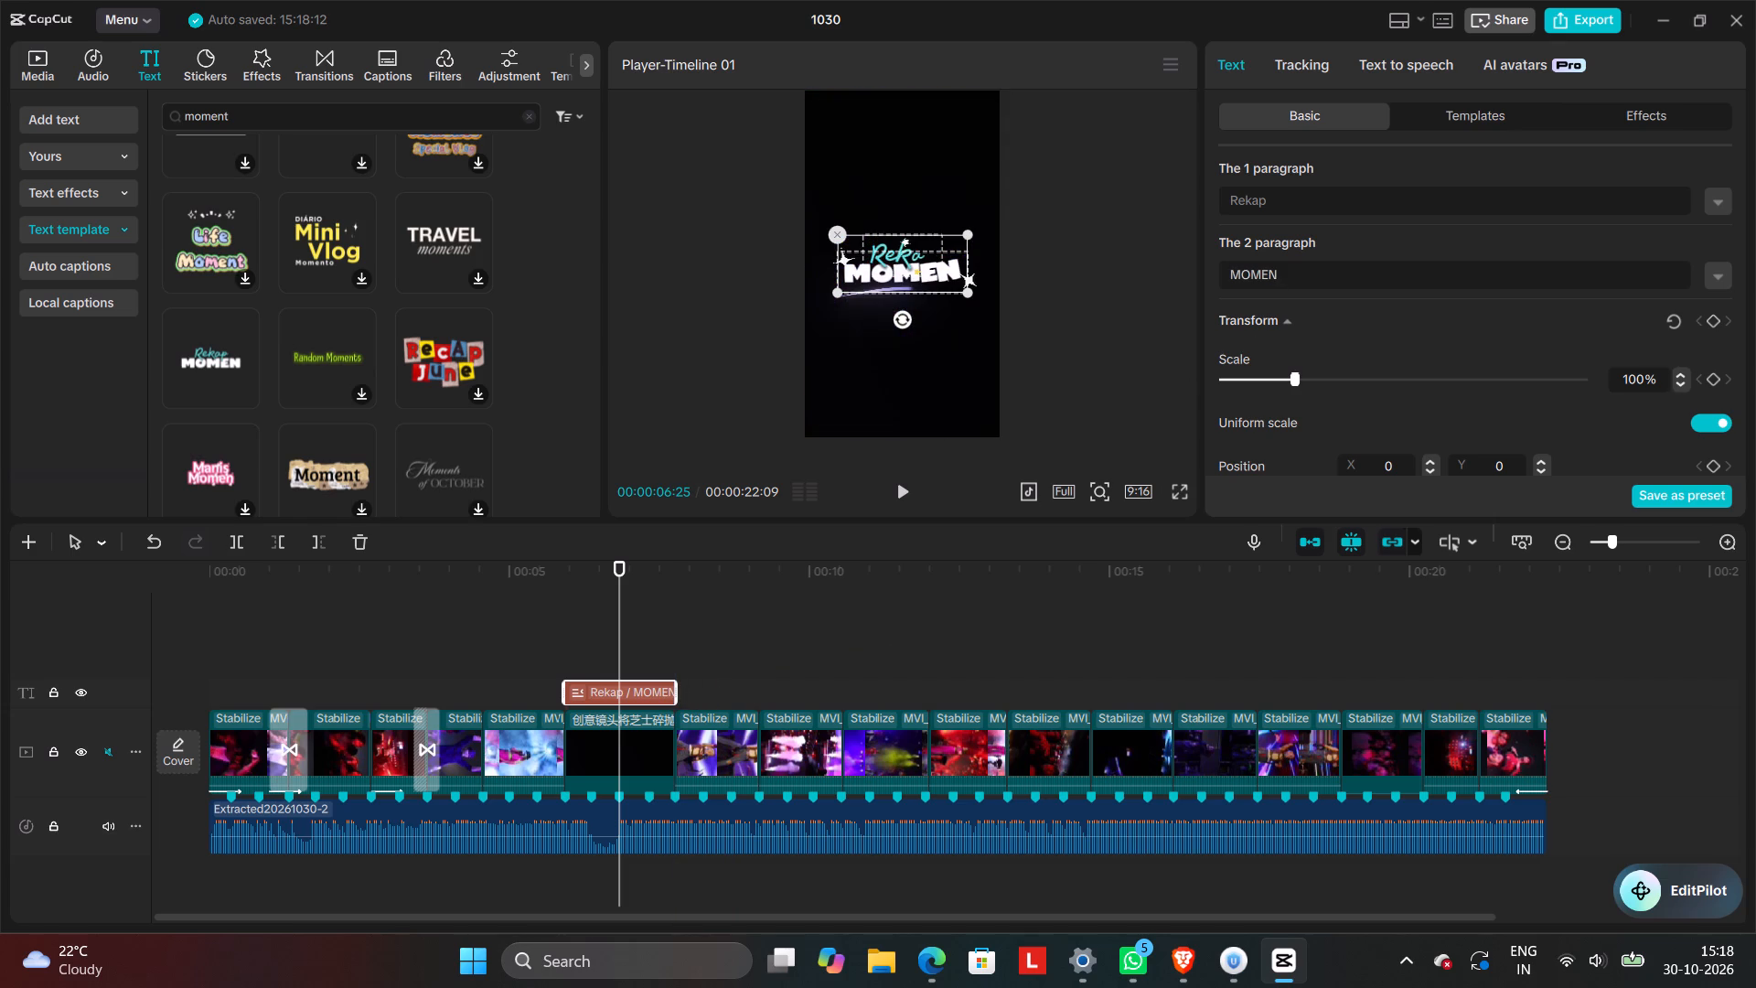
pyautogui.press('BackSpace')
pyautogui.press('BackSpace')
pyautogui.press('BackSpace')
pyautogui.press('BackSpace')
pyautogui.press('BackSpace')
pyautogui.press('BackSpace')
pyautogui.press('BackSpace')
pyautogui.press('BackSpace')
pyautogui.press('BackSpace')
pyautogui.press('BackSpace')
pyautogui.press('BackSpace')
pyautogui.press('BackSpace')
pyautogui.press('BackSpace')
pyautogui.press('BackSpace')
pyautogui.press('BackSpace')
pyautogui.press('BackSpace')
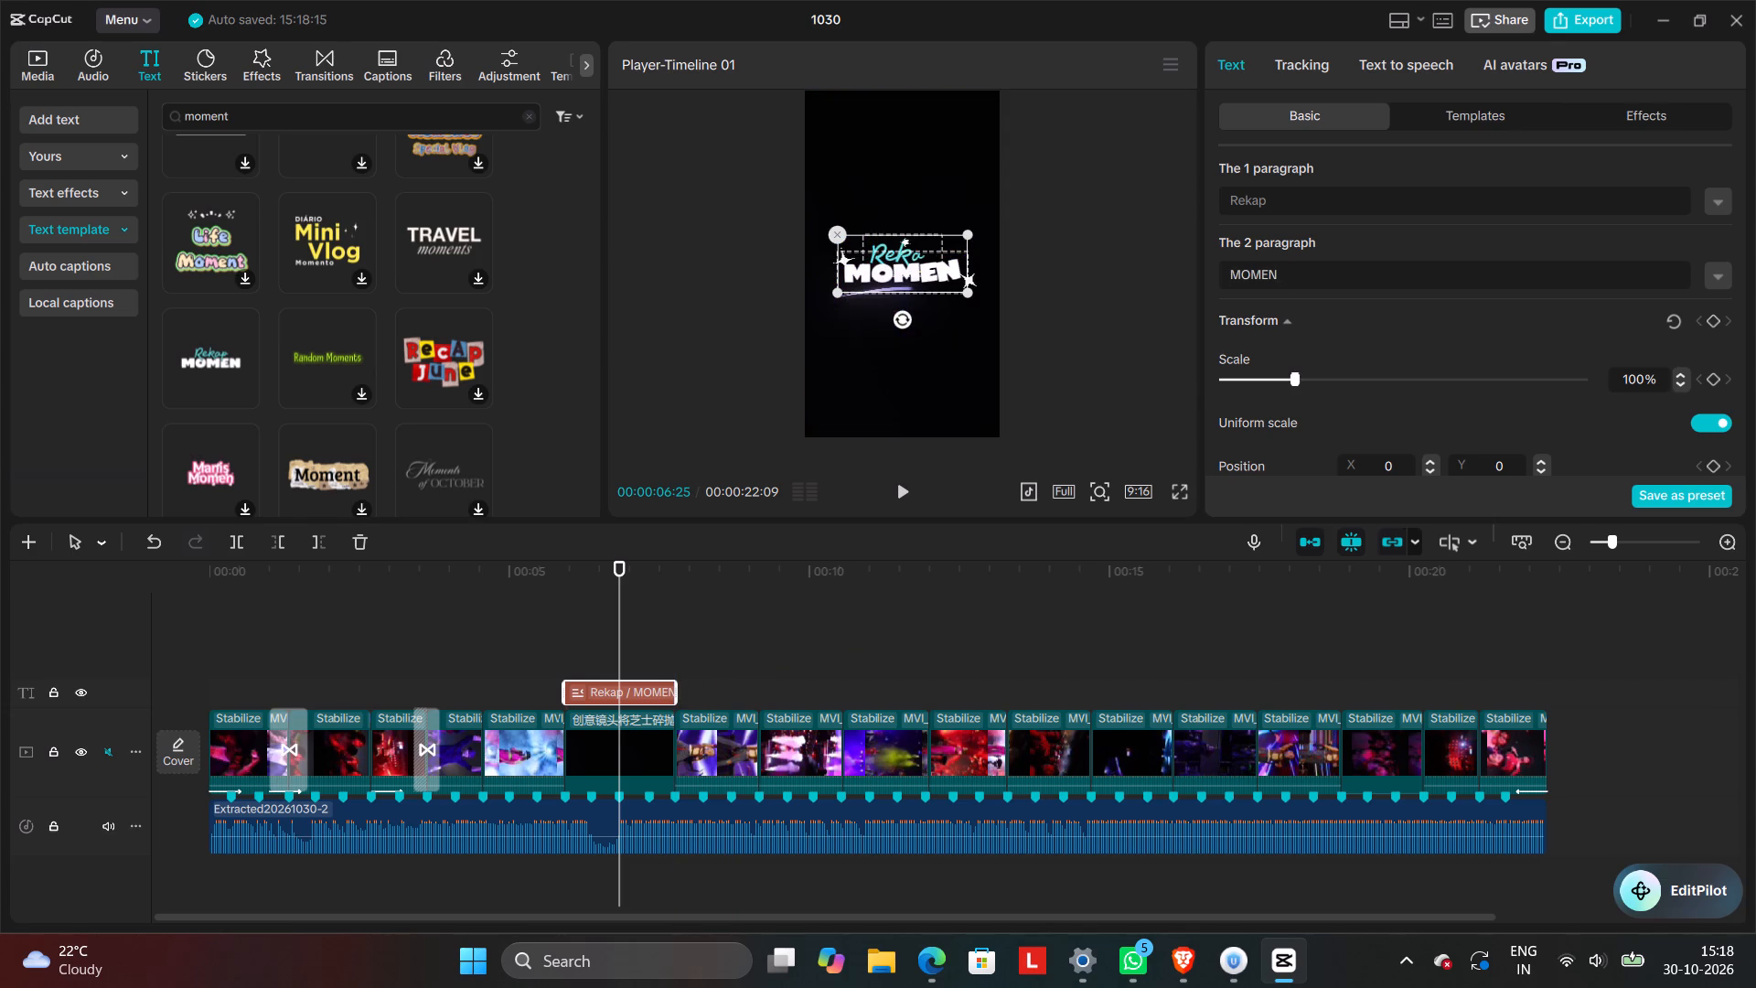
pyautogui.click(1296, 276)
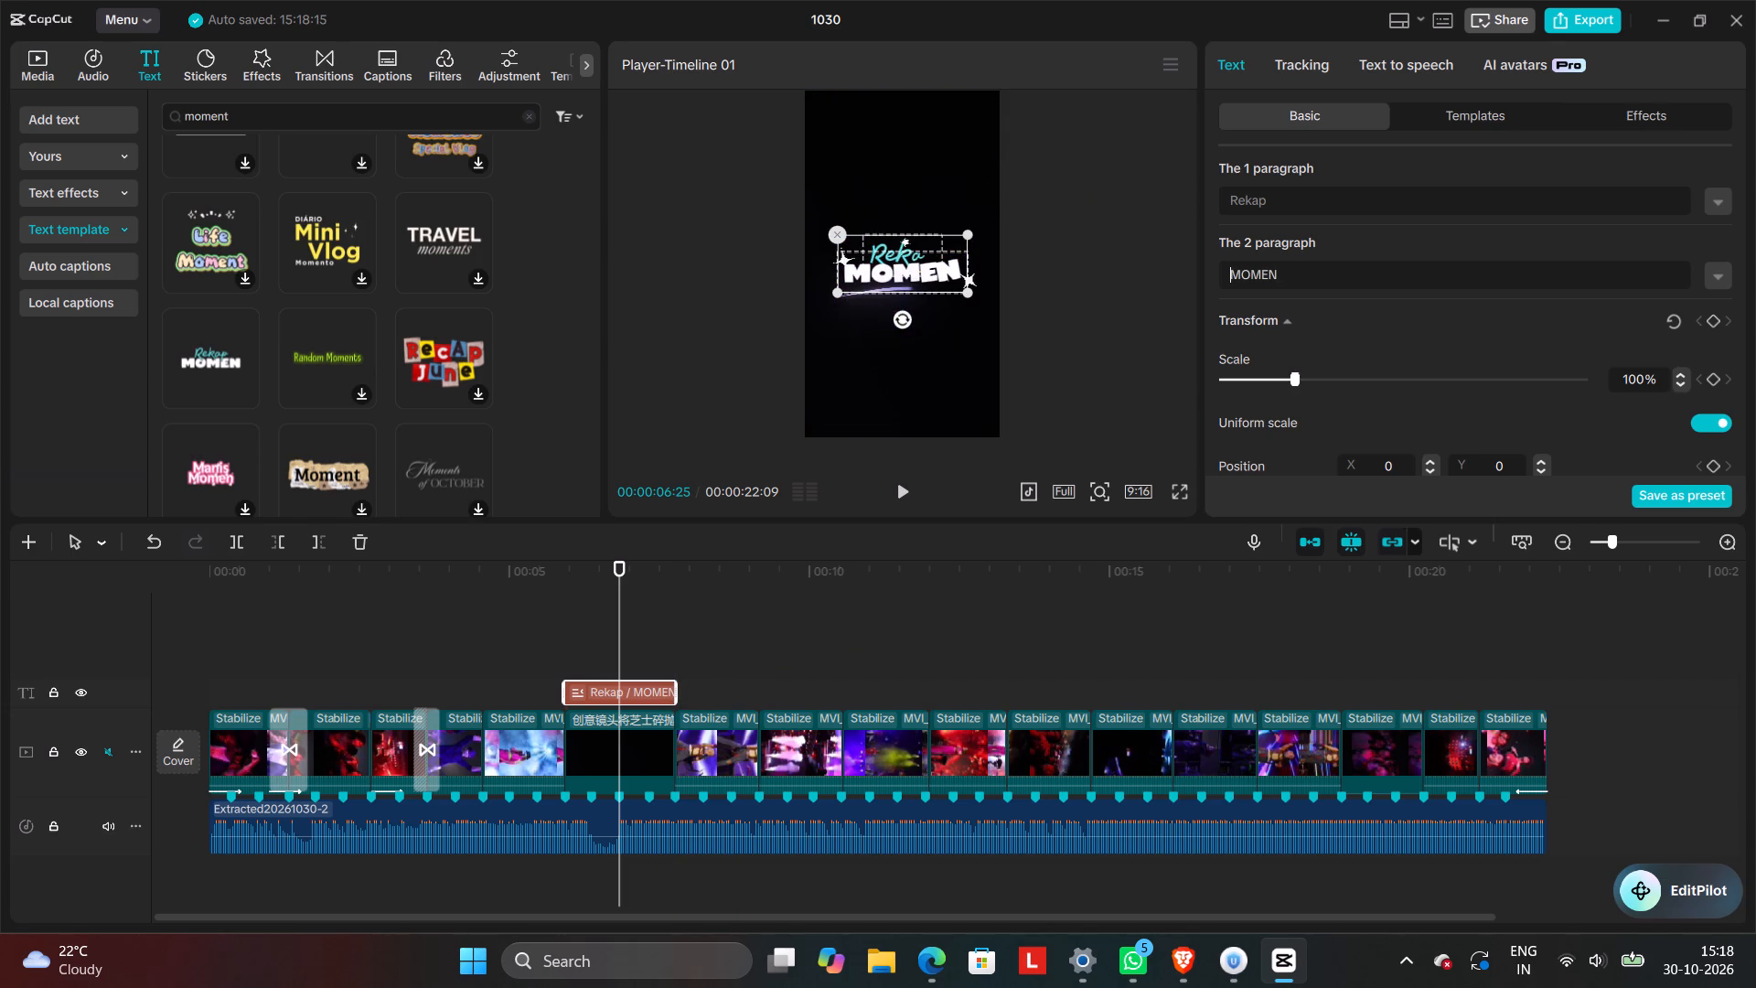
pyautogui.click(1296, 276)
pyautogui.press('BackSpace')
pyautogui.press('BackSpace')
# Close the project to the home screen and reopen it.
pyautogui.click(1738, 22)
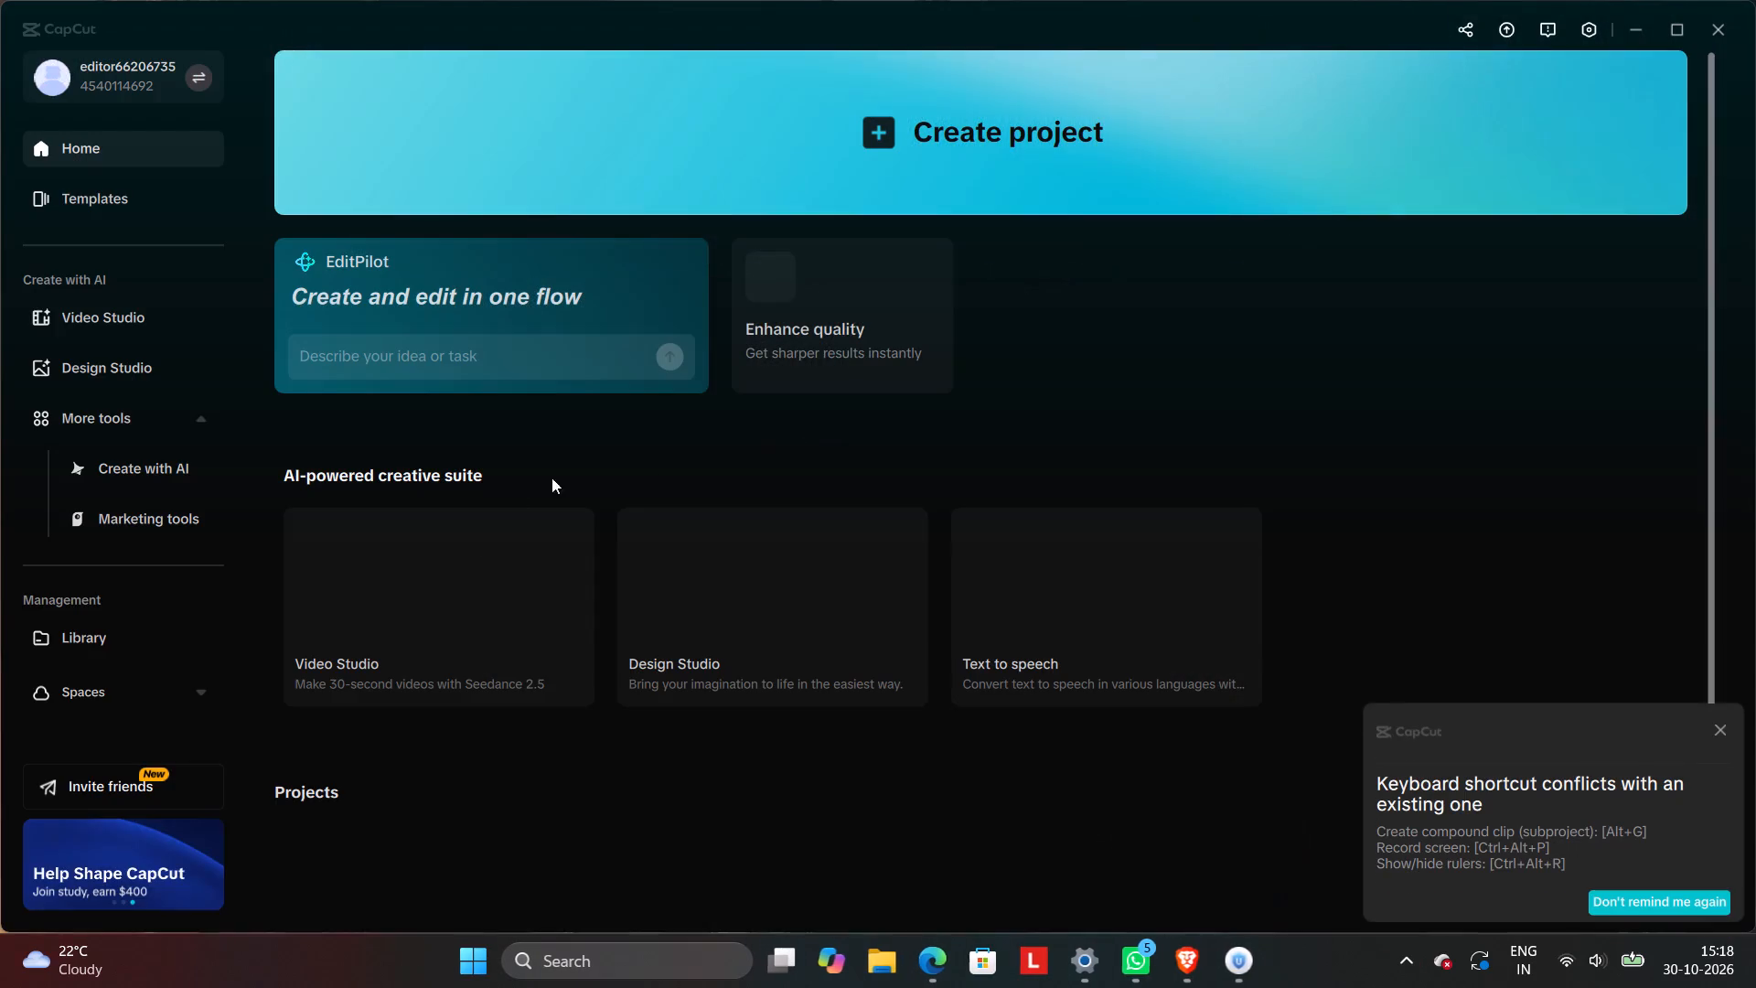
pyautogui.click(324, 886)
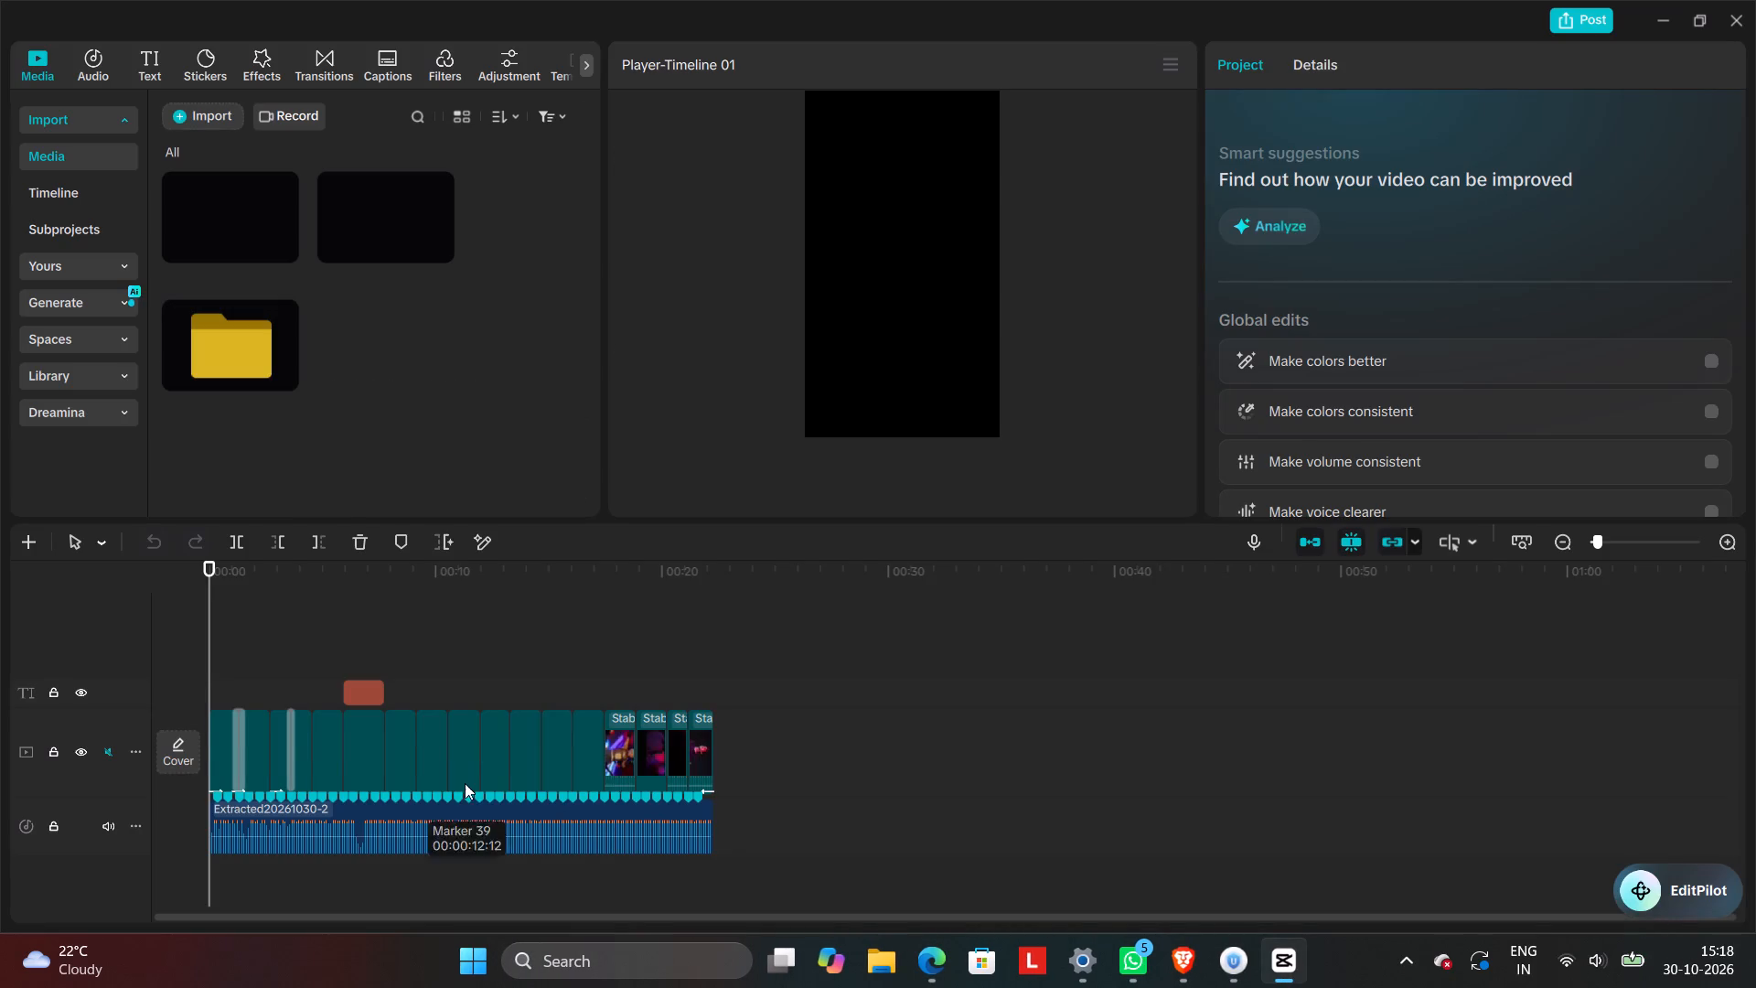
# Replace the text of the title's second paragraph with the previously cut "PURE ANTARGNI".
pyautogui.click(1642, 541)
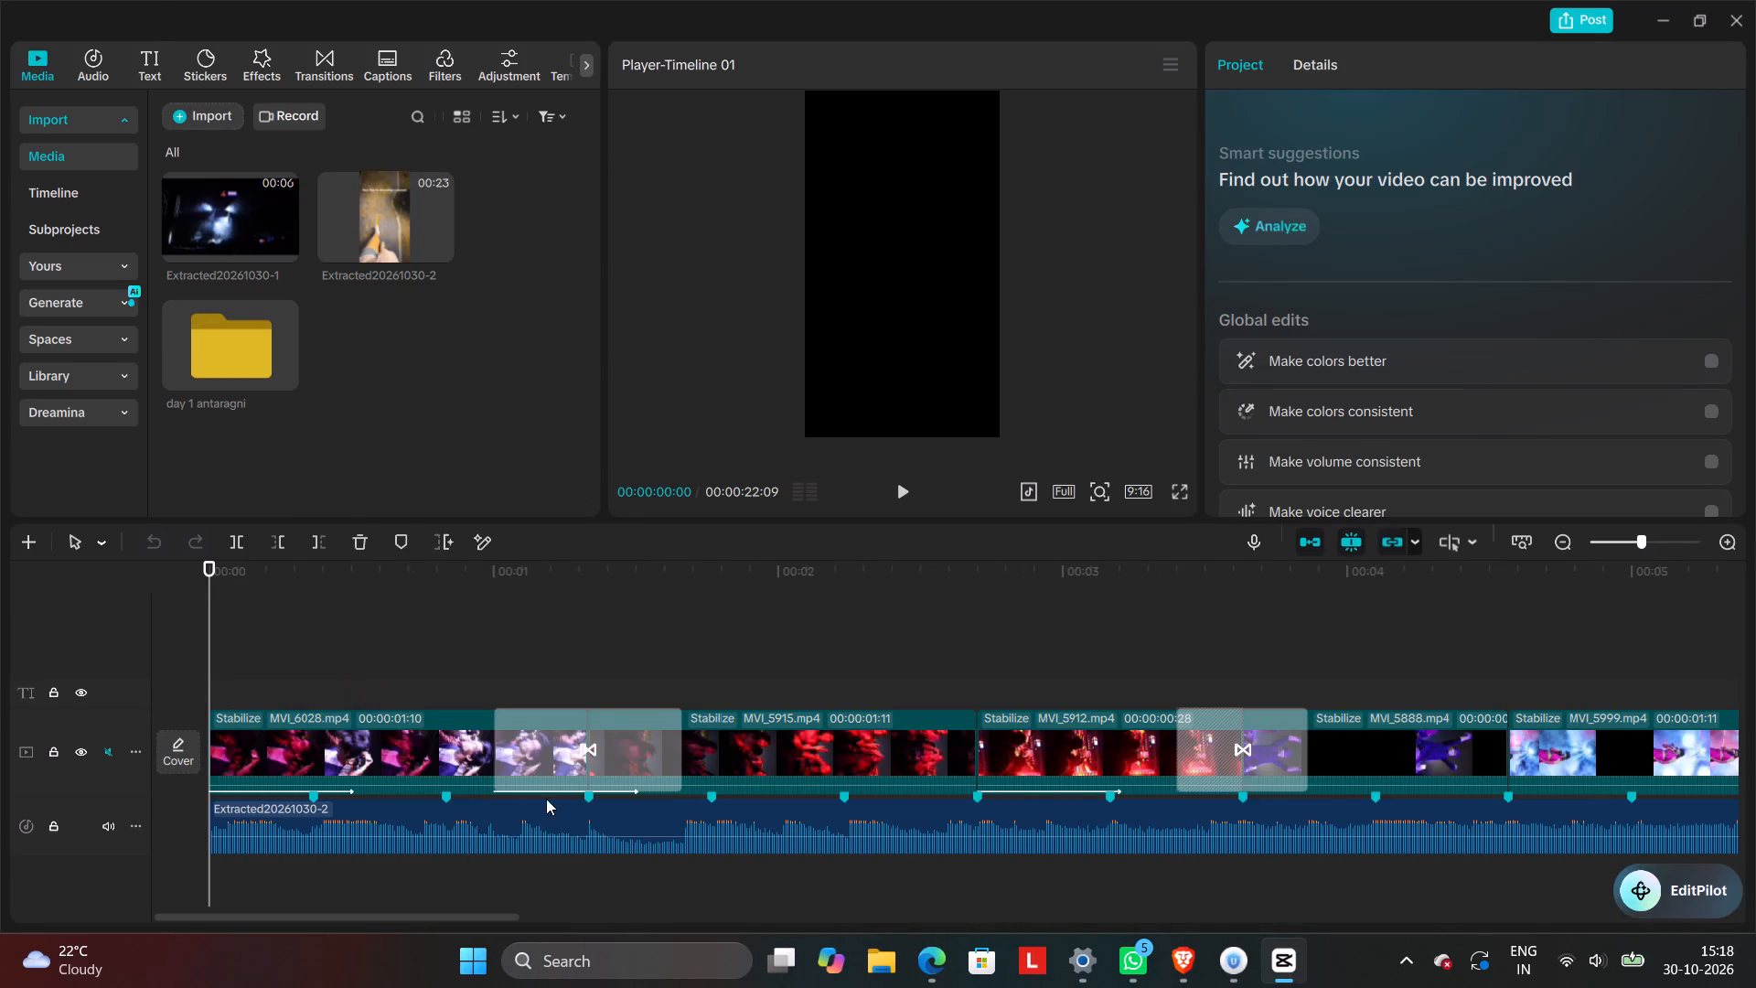
pyautogui.click(1617, 535)
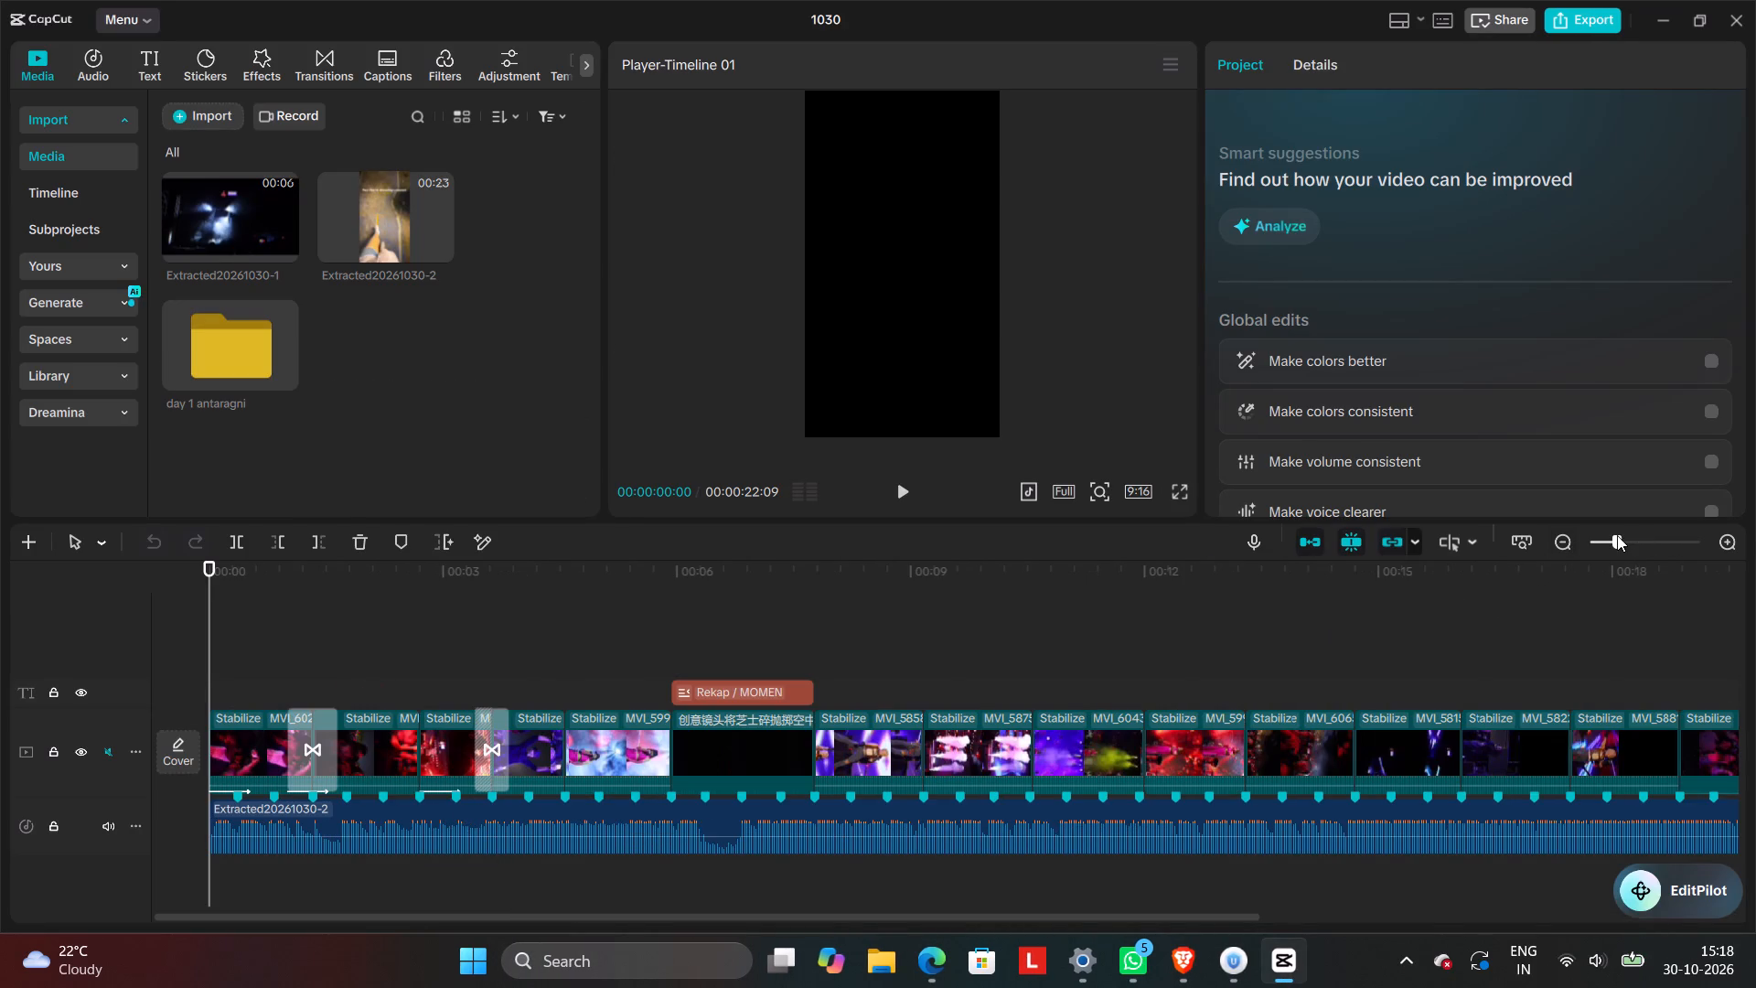
pyautogui.click(733, 646)
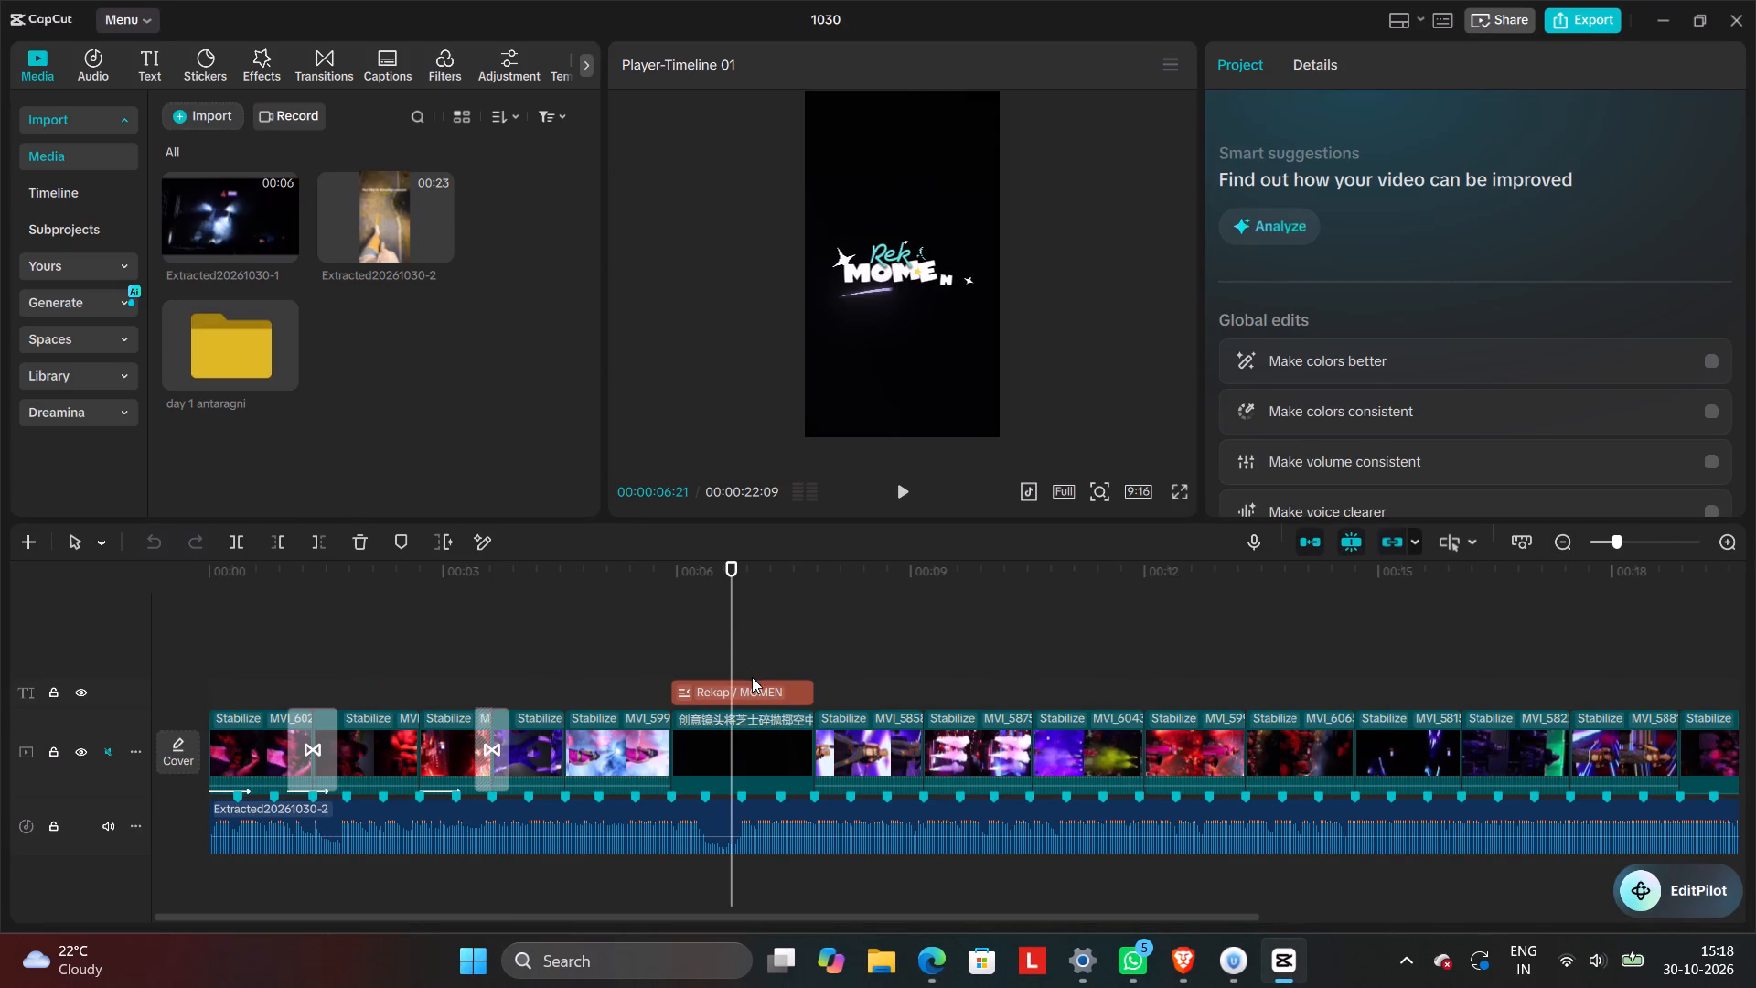
pyautogui.click(752, 682)
pyautogui.click(1340, 275)
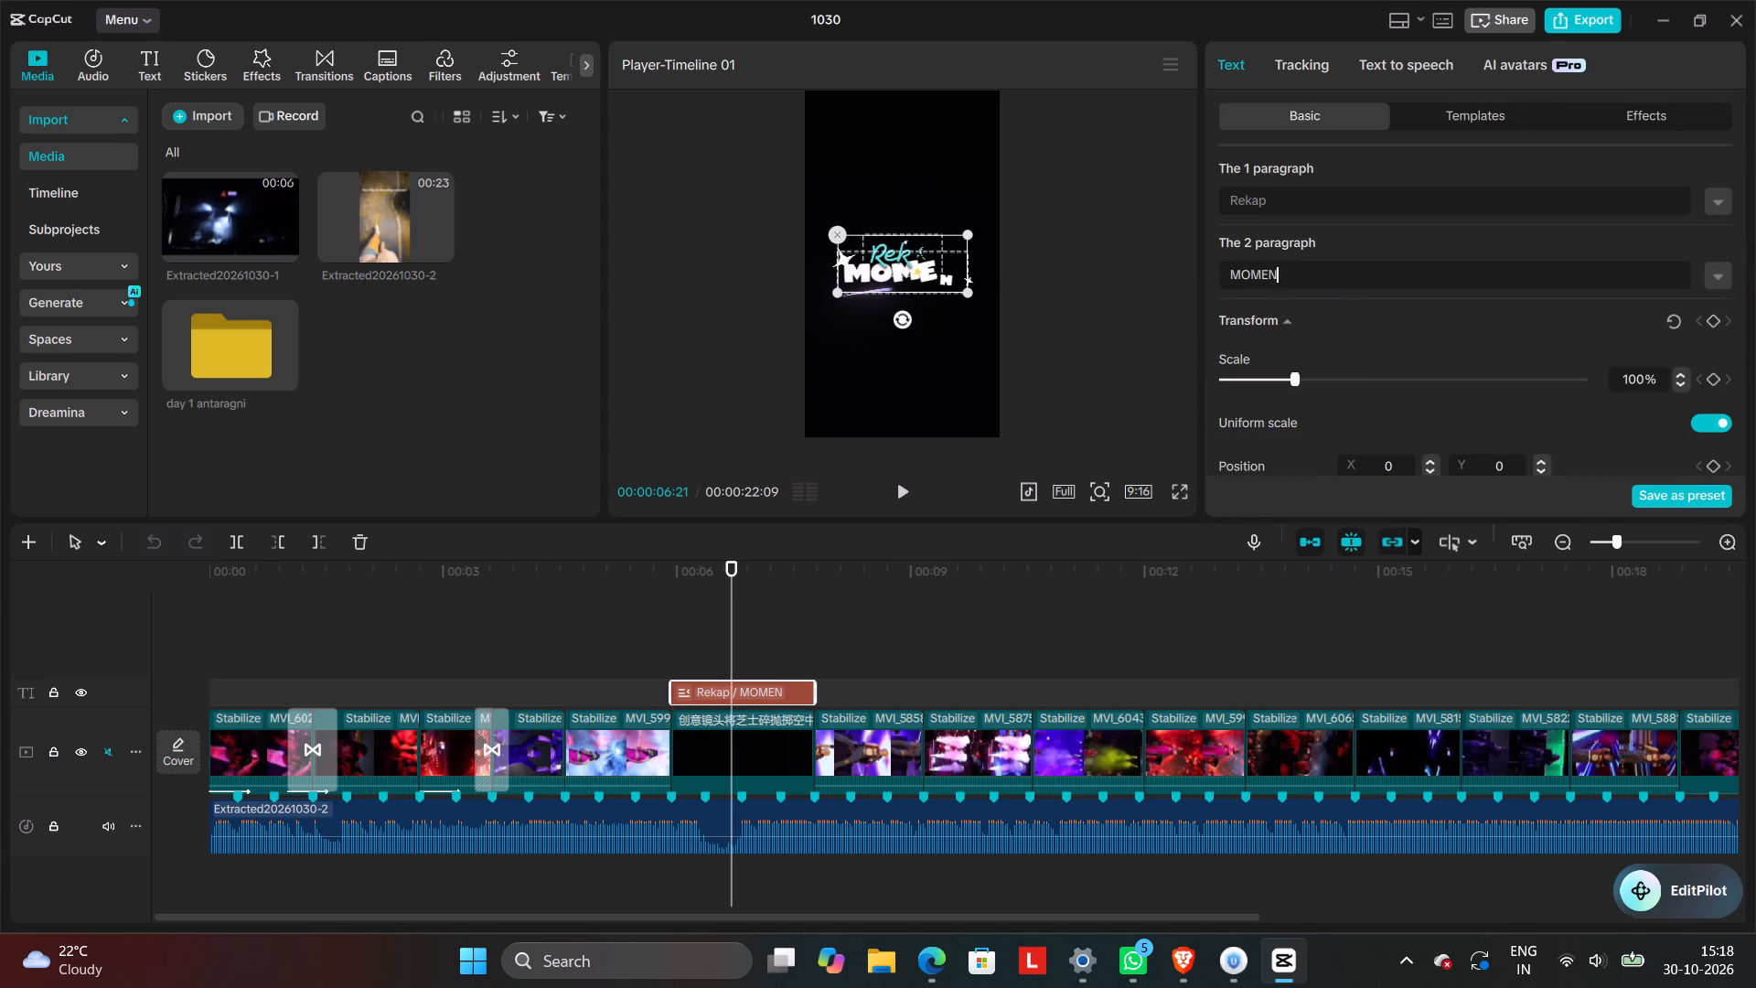
pyautogui.press('BackSpace')
pyautogui.press('BackSpace')
pyautogui.press('BackSpace')
pyautogui.press('BackSpace')
pyautogui.press('BackSpace')
pyautogui.press('BackSpace')
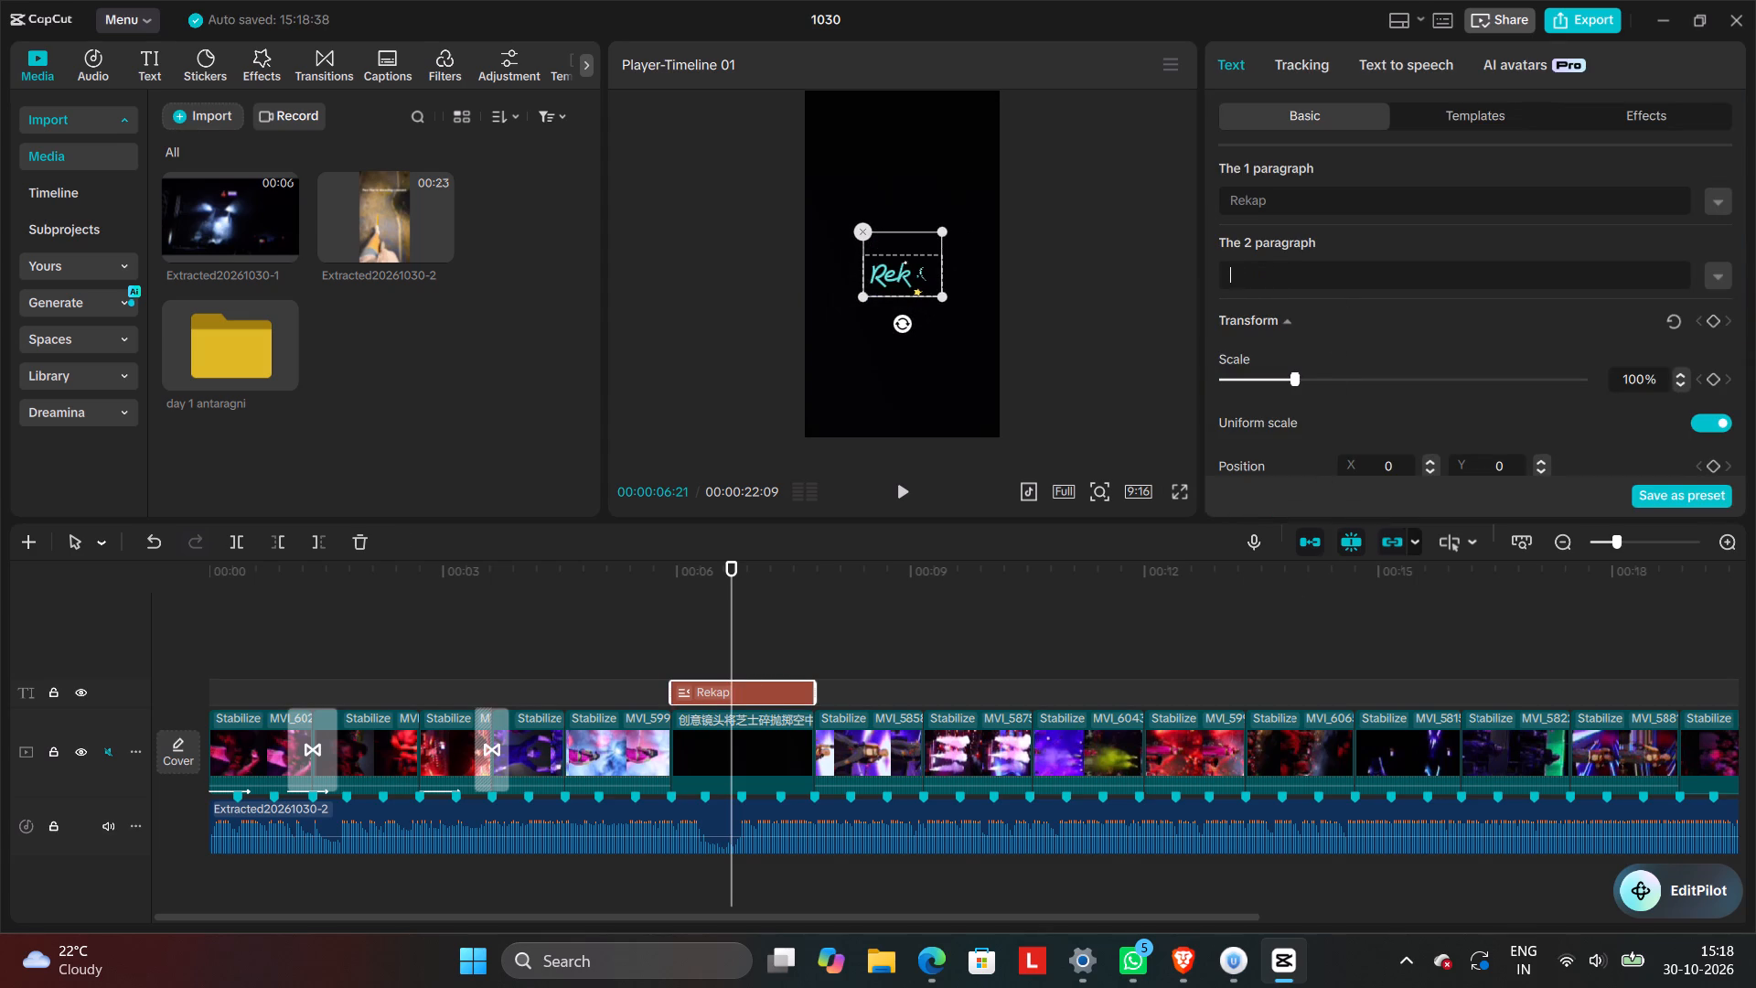
pyautogui.rightClick(1344, 281)
pyautogui.click(1351, 395)
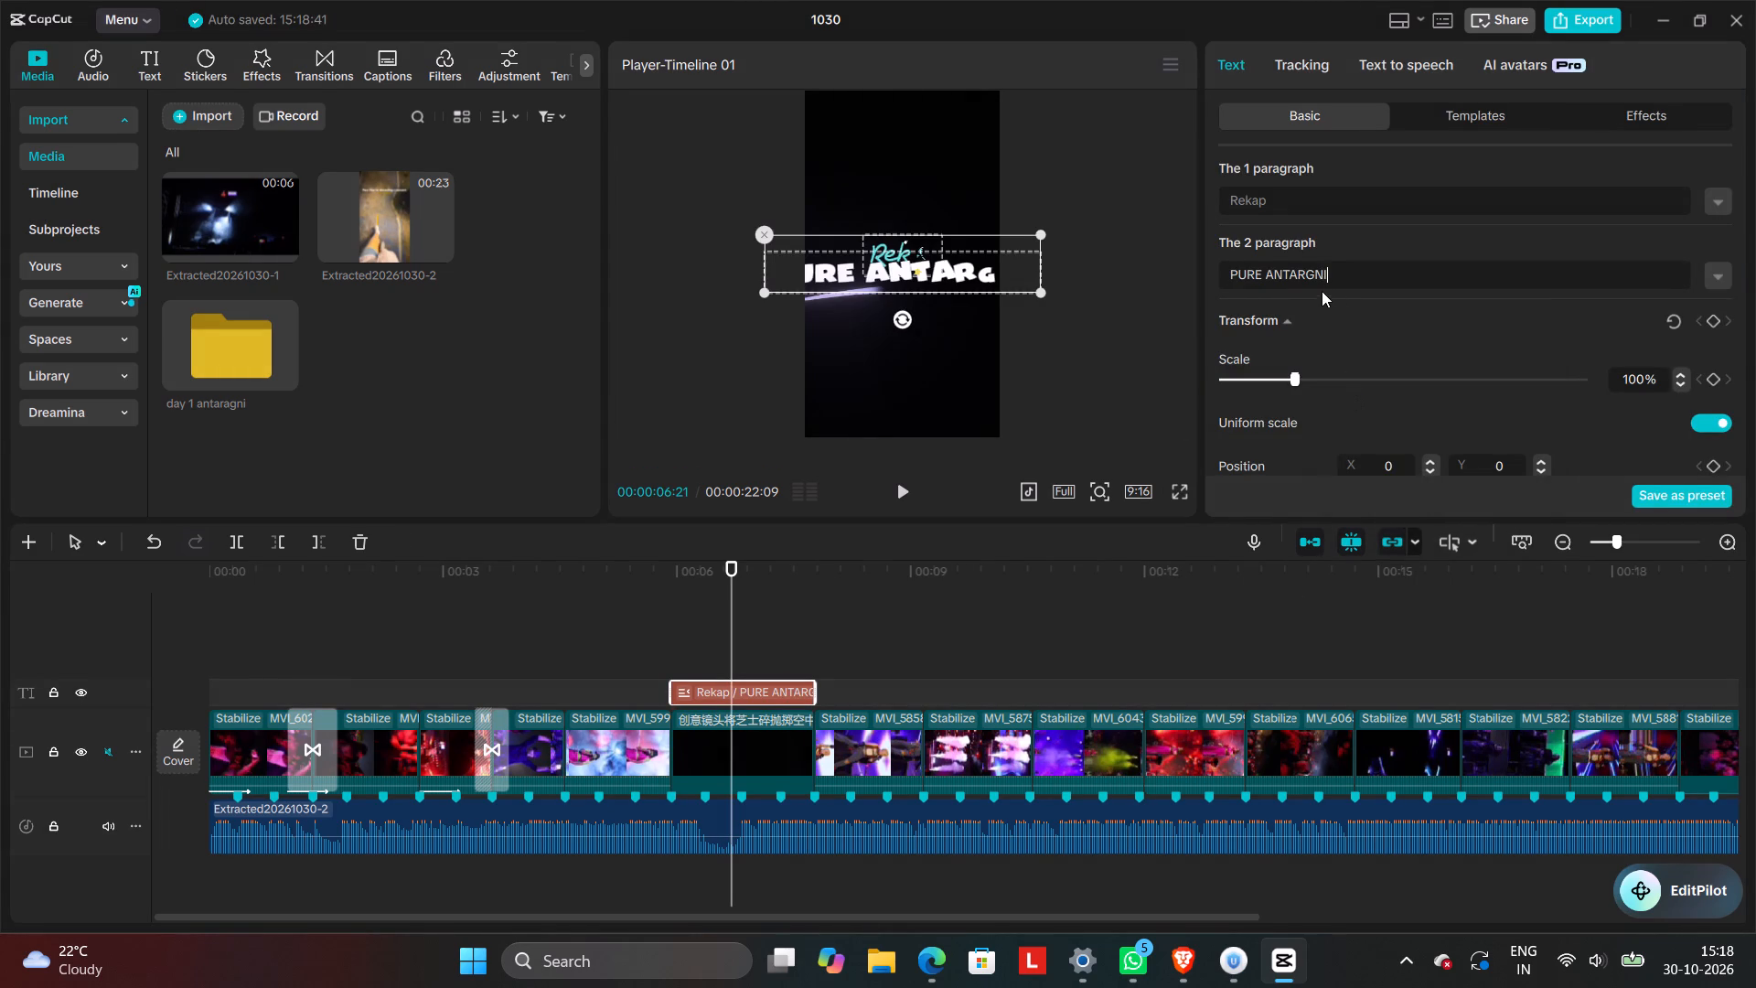
# Replace the text of the title's first paragraph with "DAY 1".
pyautogui.click(1276, 197)
pyautogui.press('BackSpace')
pyautogui.press('BackSpace')
pyautogui.press('BackSpace')
pyautogui.press('BackSpace')
pyautogui.press('BackSpace')
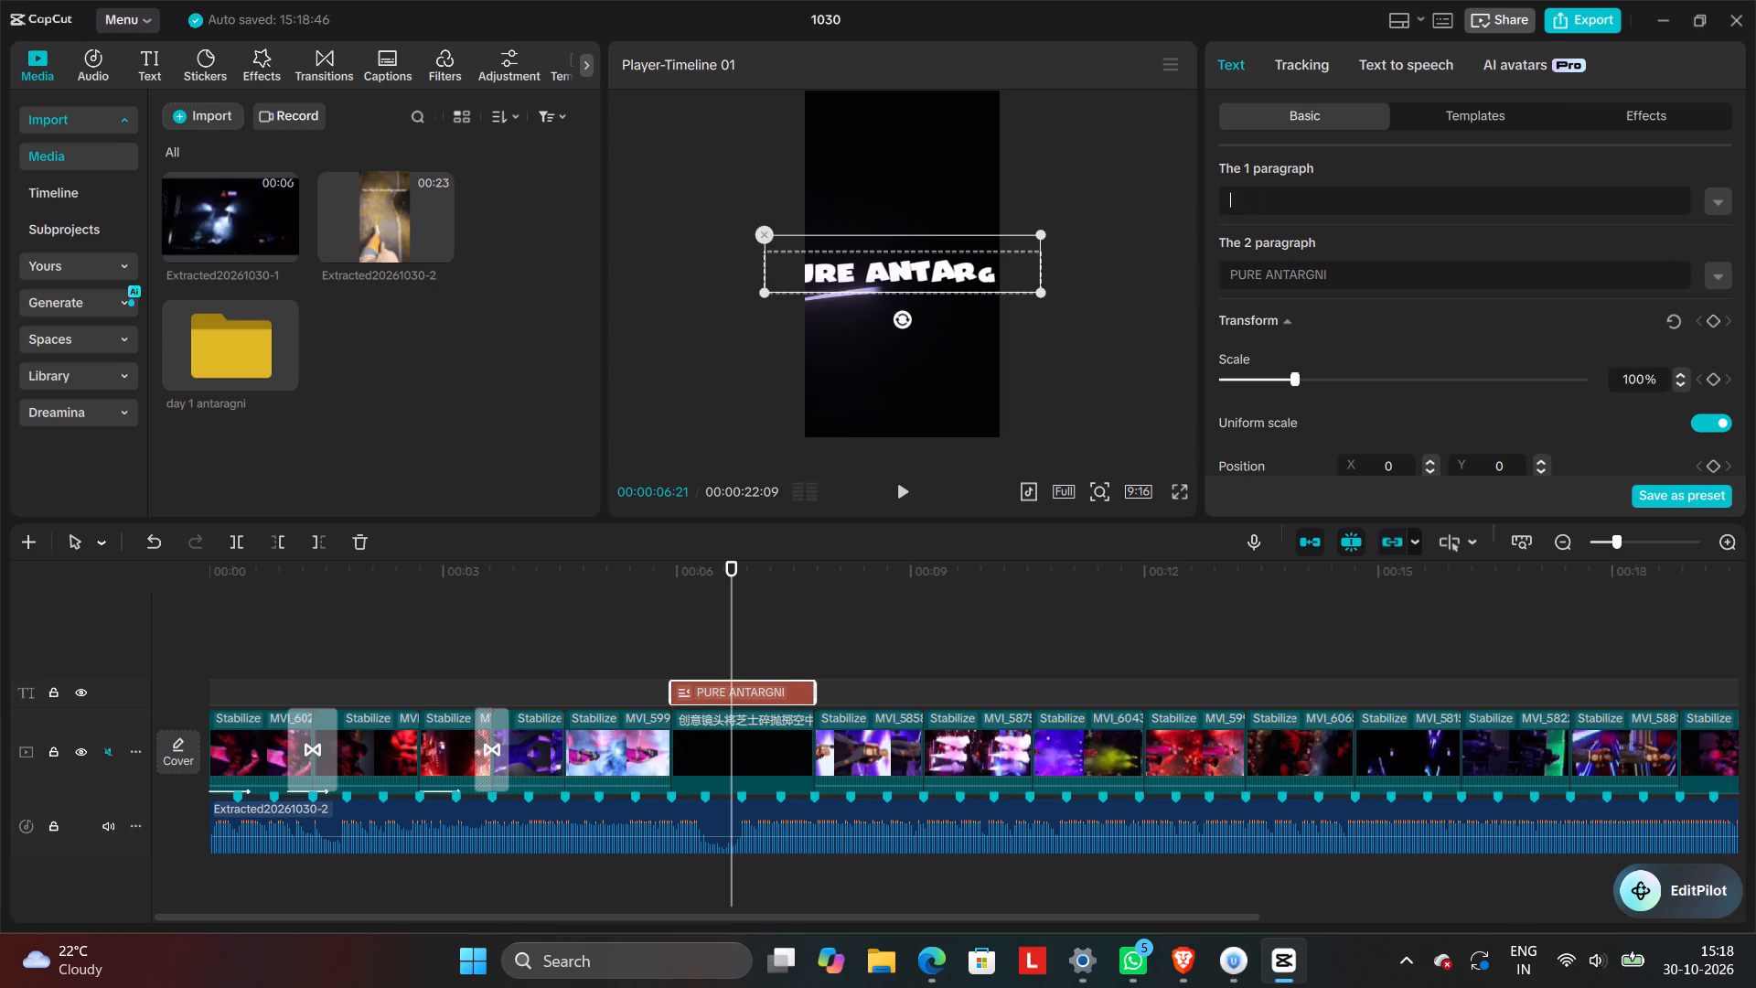
pyautogui.write('DA')
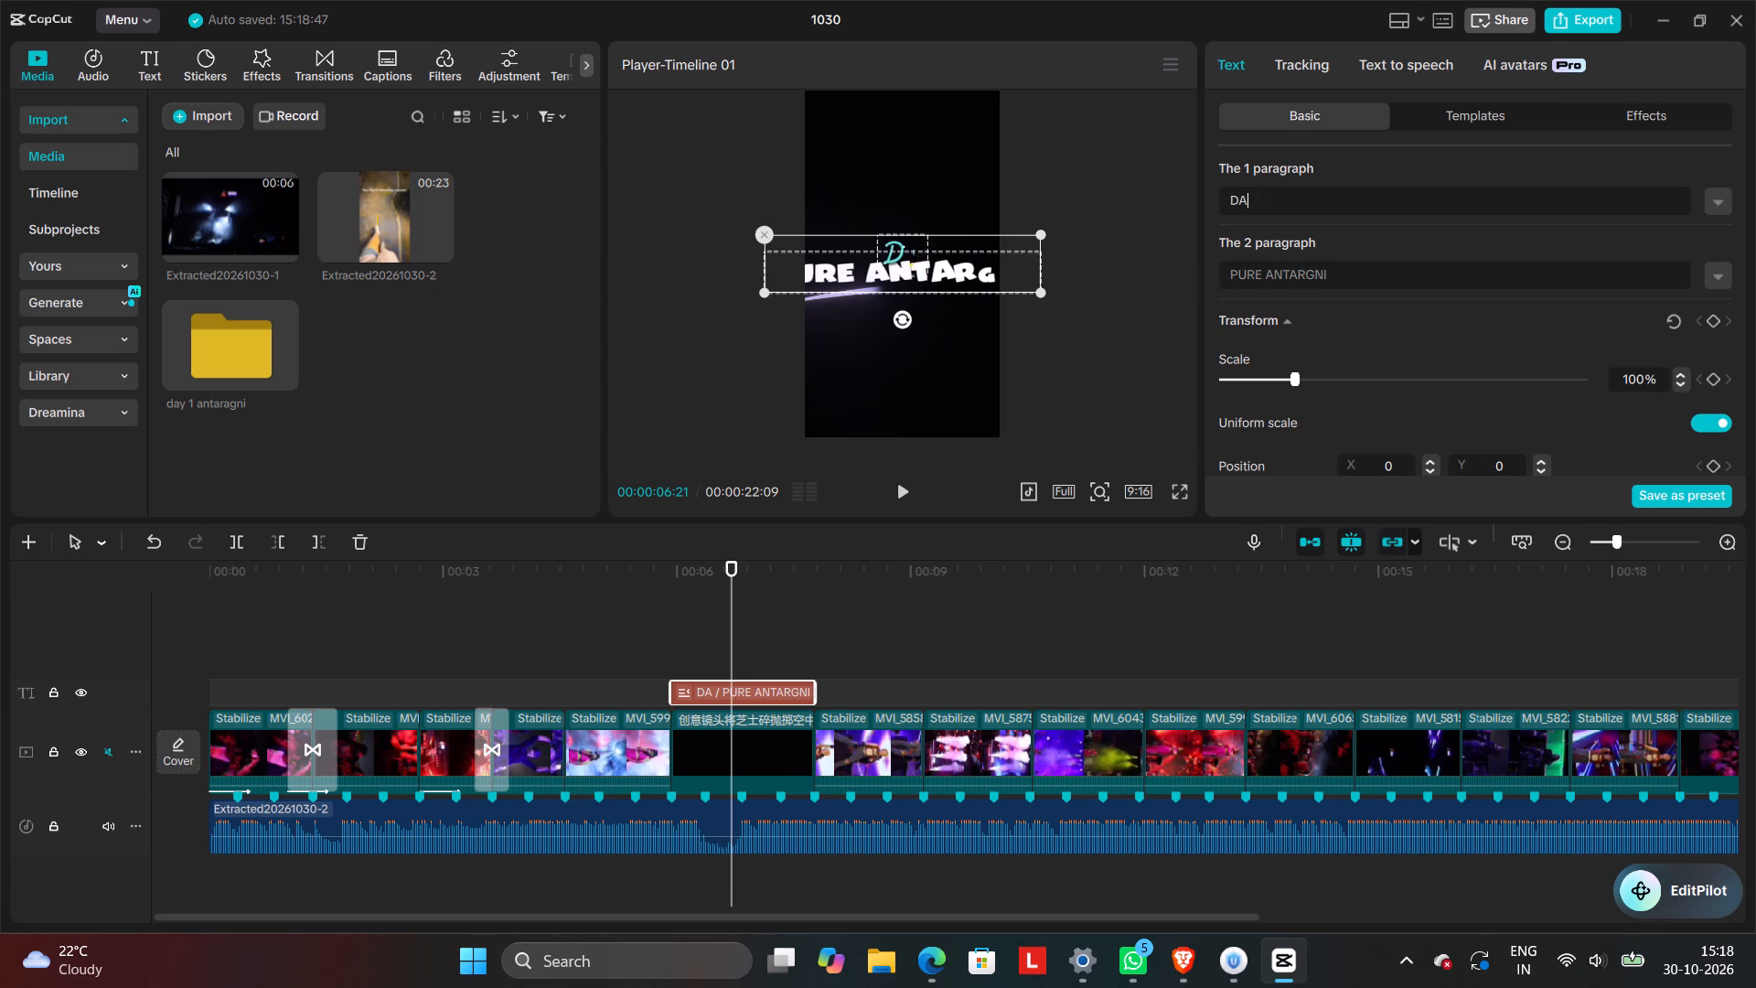
pyautogui.press('y')
pyautogui.press('space')
pyautogui.write('1')
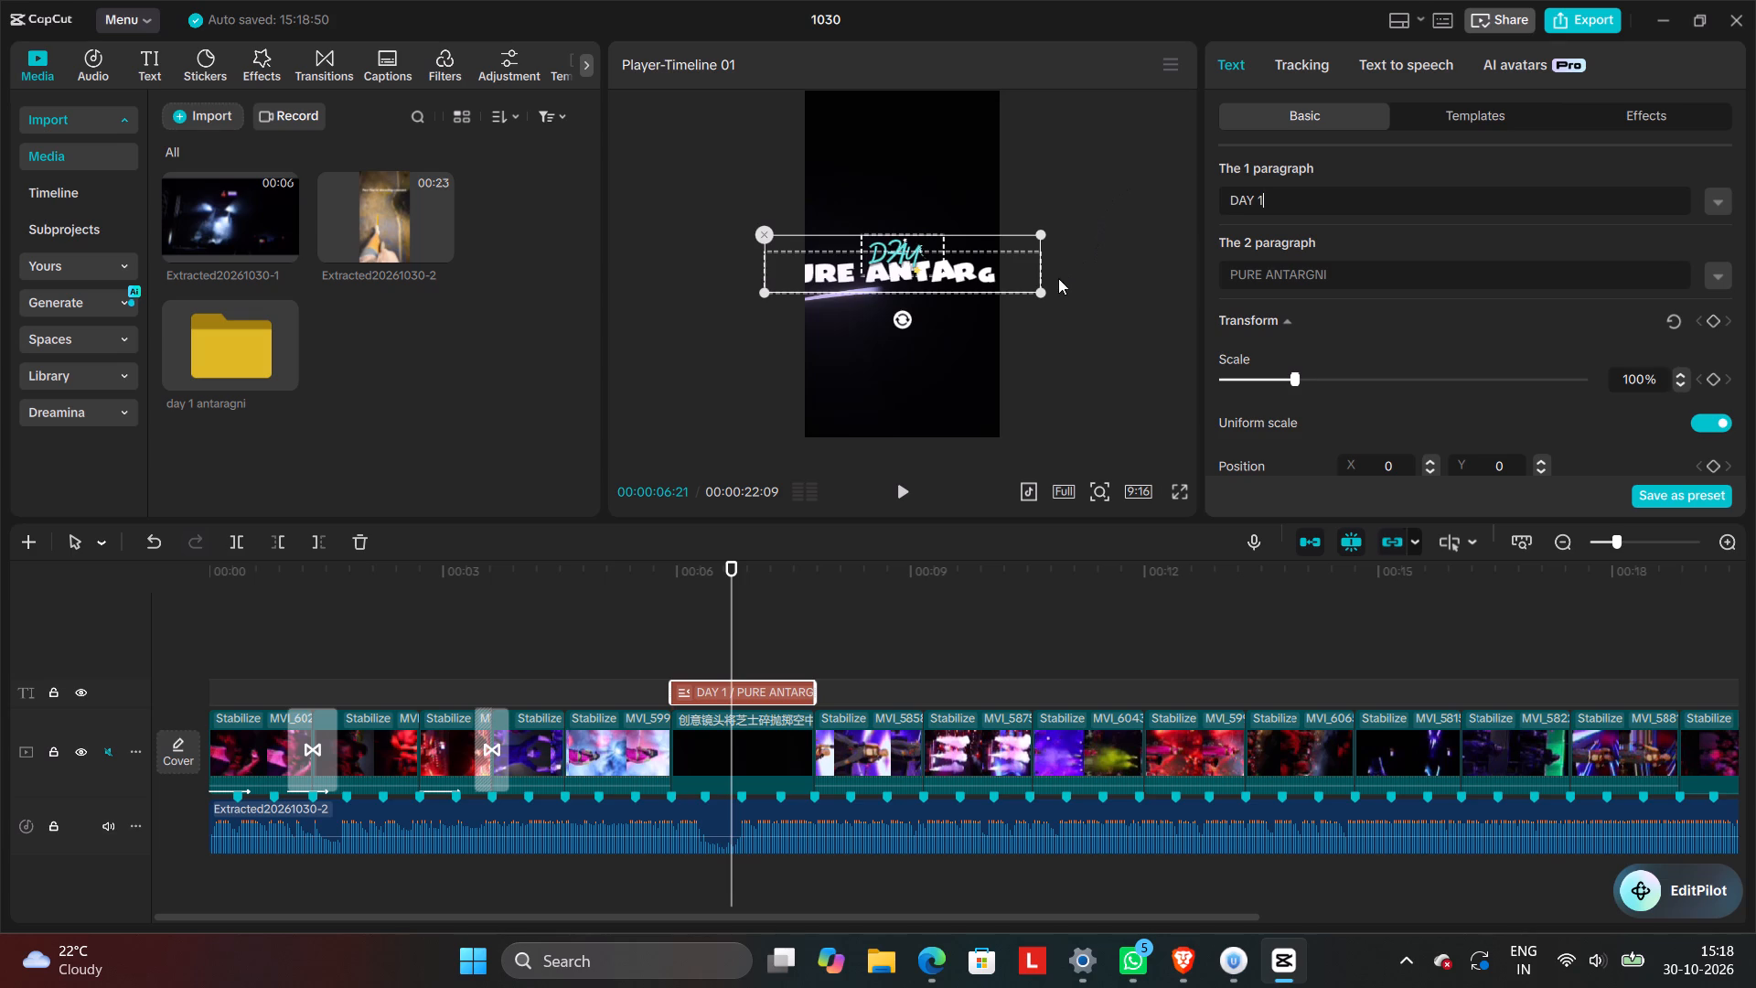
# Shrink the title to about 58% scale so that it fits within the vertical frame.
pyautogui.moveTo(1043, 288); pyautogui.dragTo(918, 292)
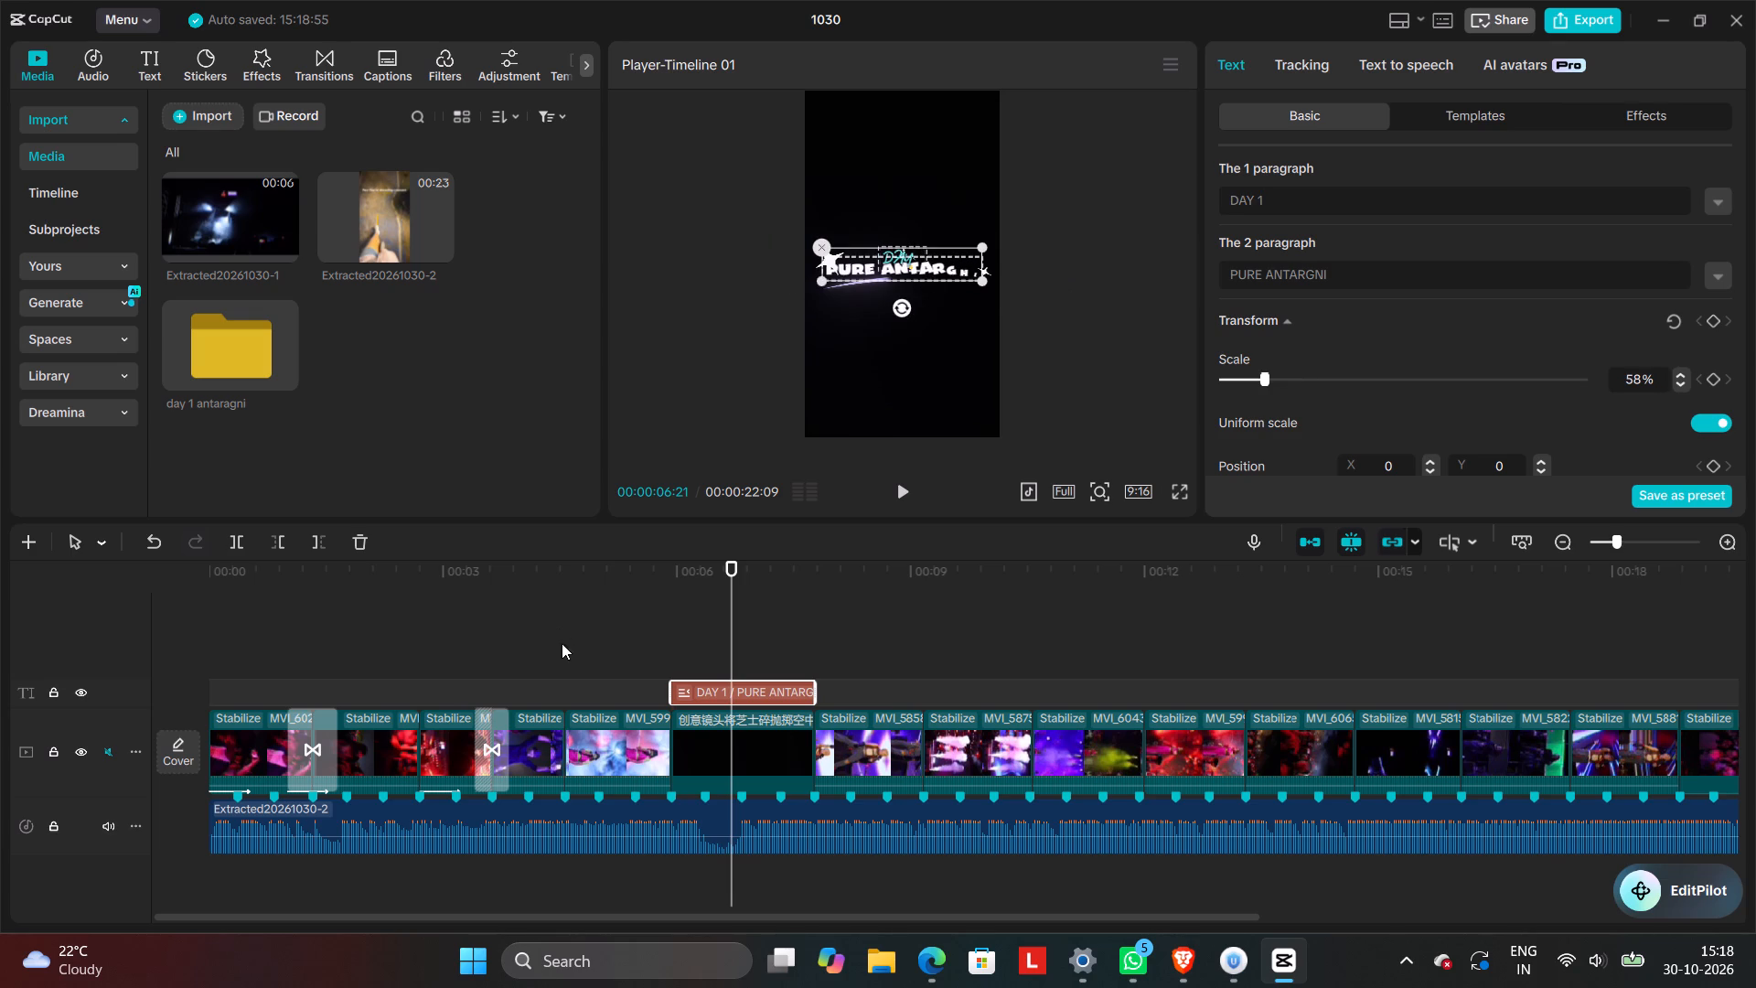
# Play the edit from shortly before the black clip through the title and into the following clips.
pyautogui.click(570, 650)
pyautogui.click(901, 494)
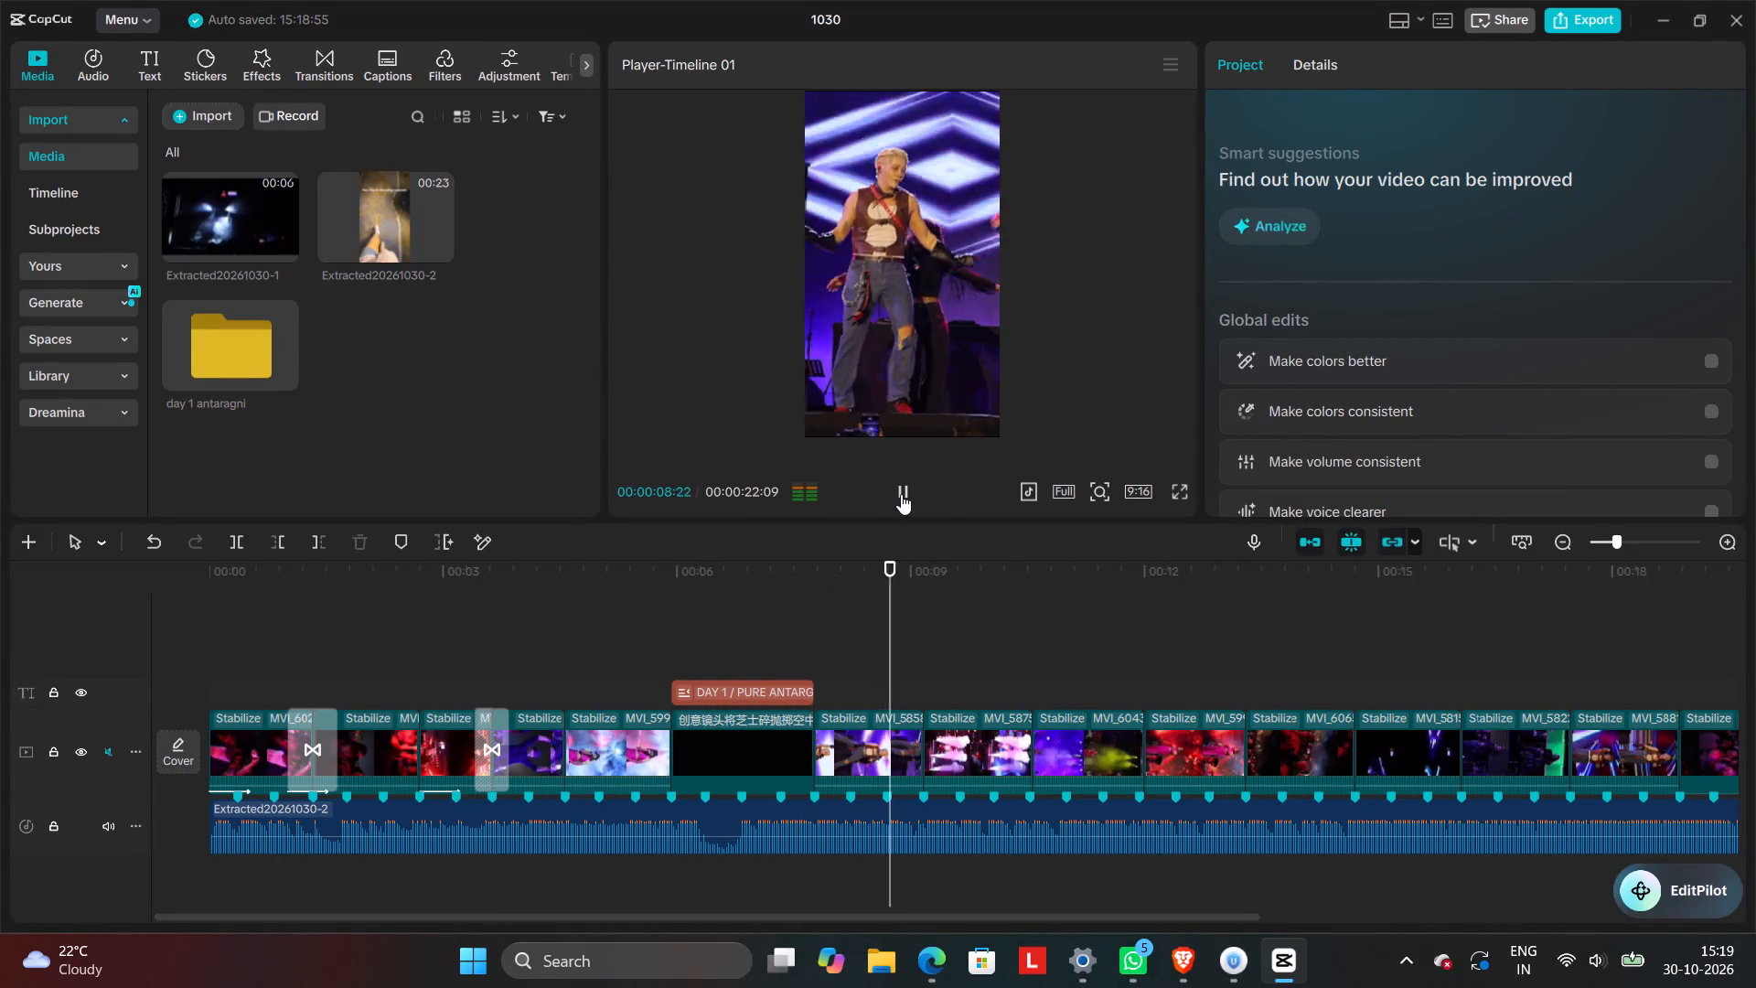
pyautogui.click(901, 494)
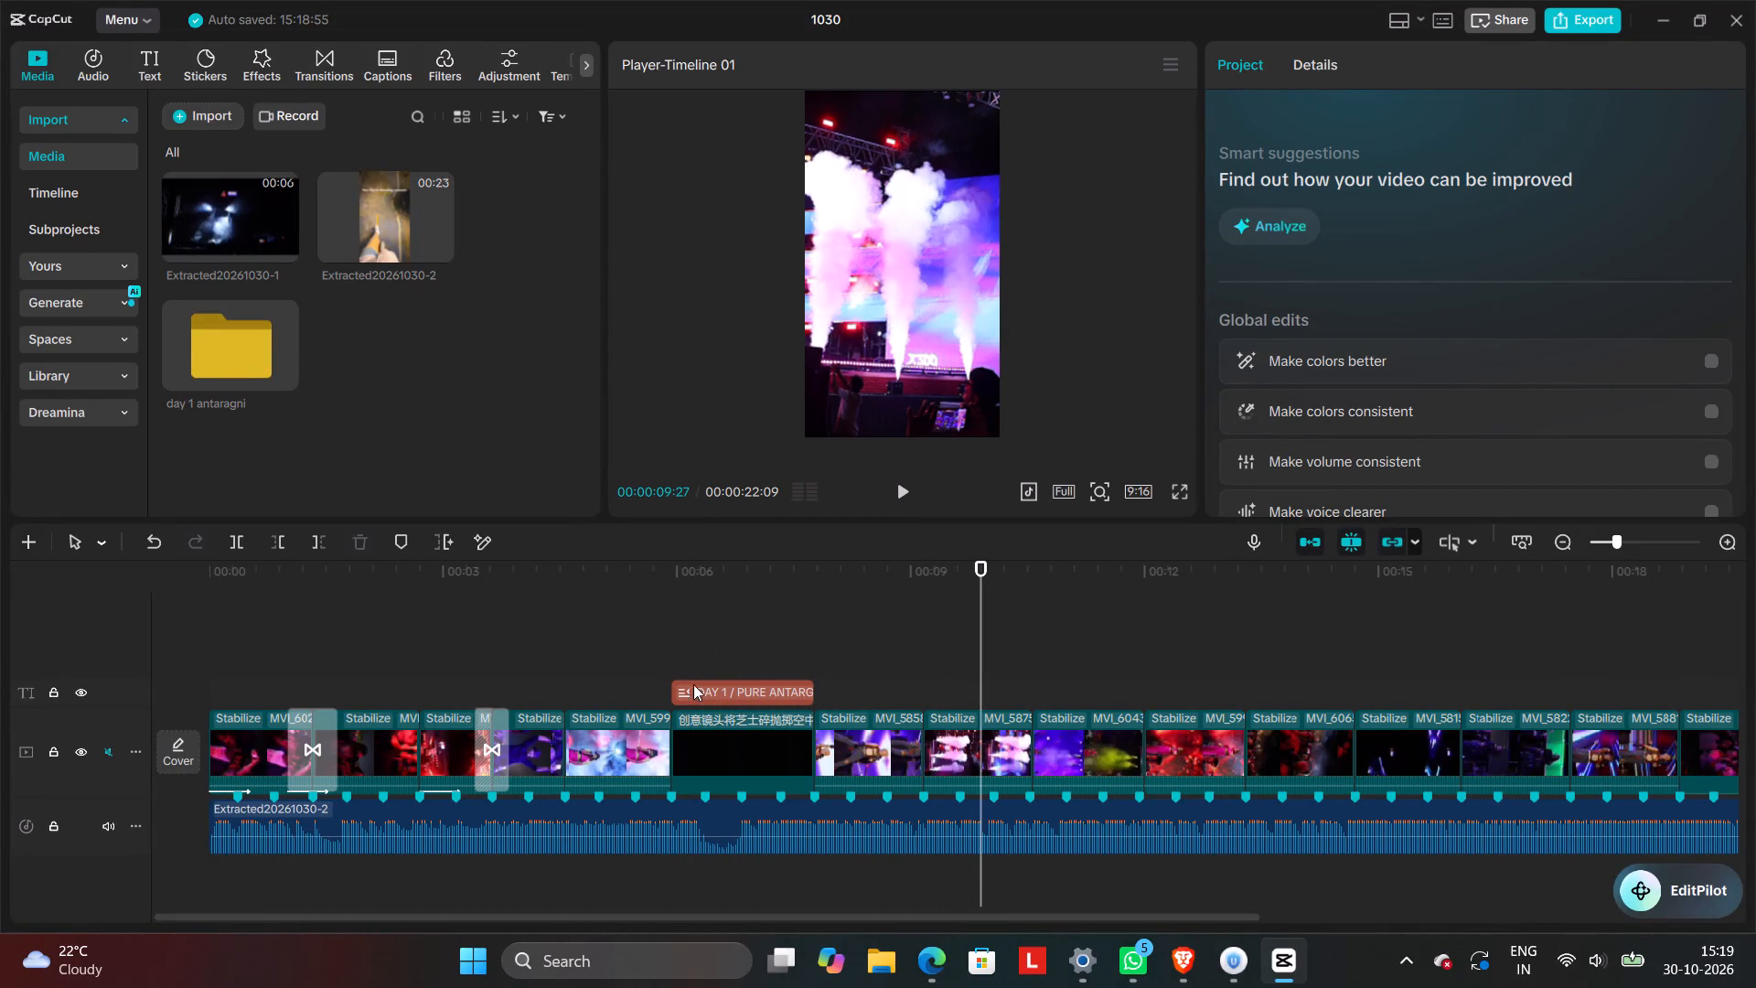
# Scale the "DAY 1" / "PURE ANTARGNI" title down to about 54%.
pyautogui.click(739, 616)
pyautogui.click(752, 688)
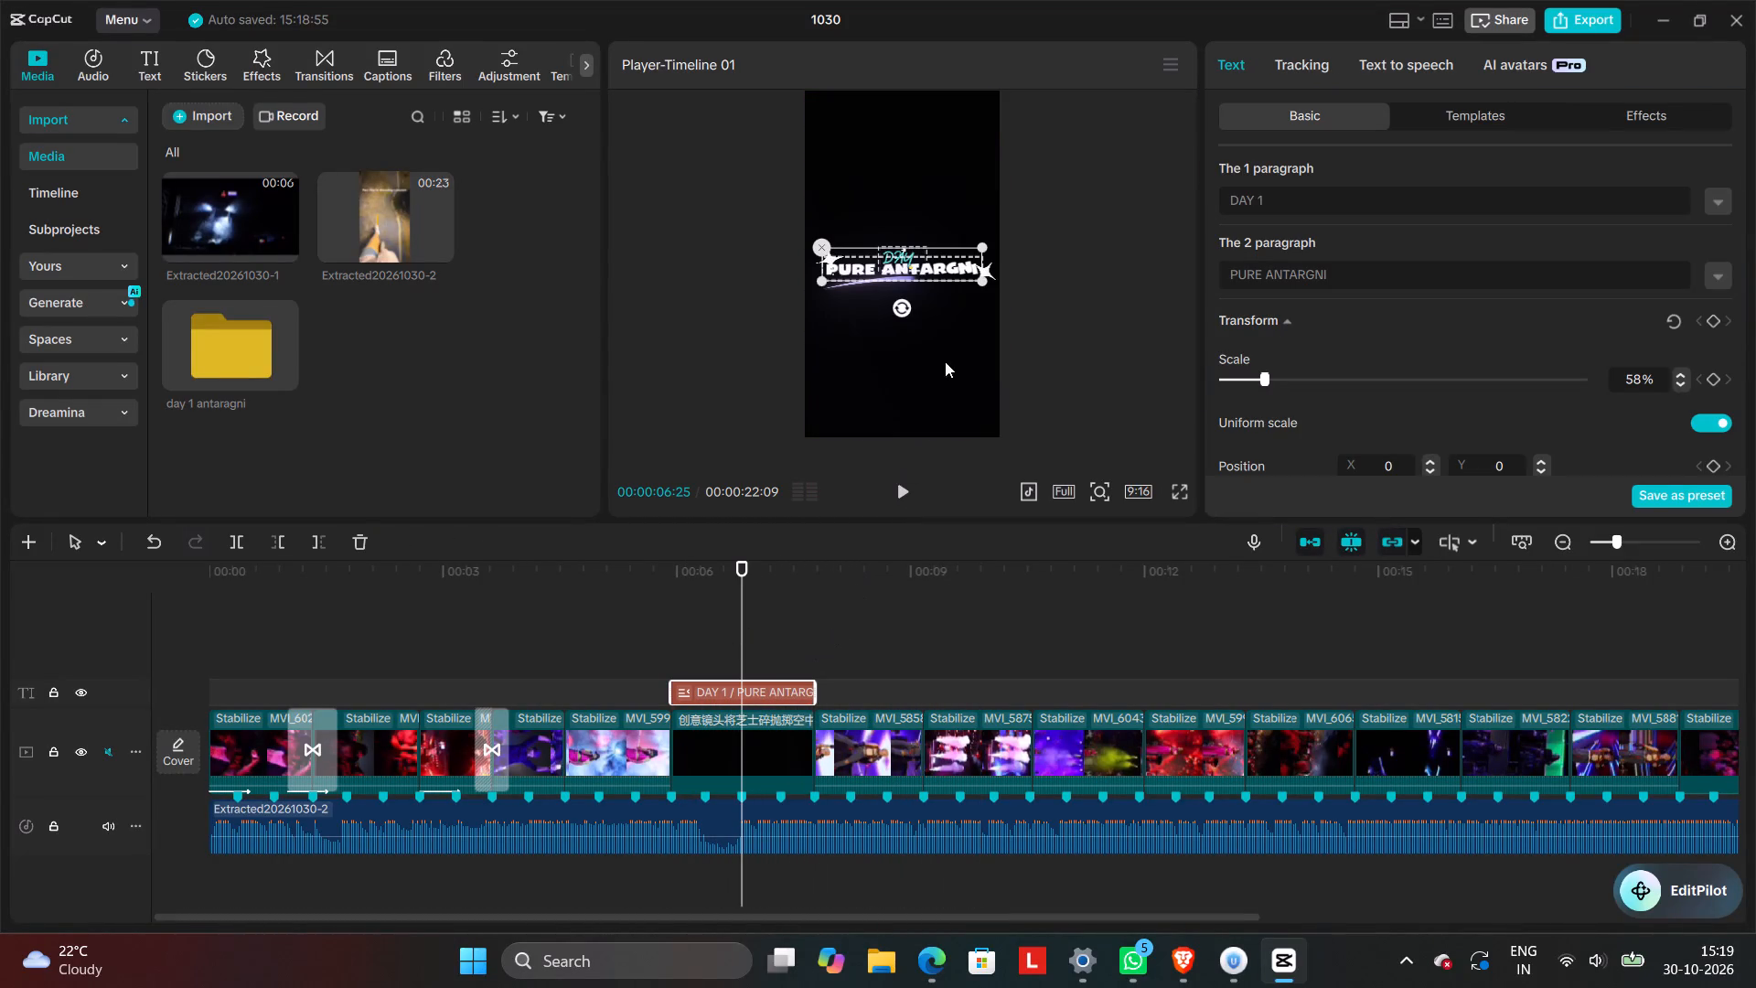
pyautogui.moveTo(984, 279); pyautogui.dragTo(973, 279)
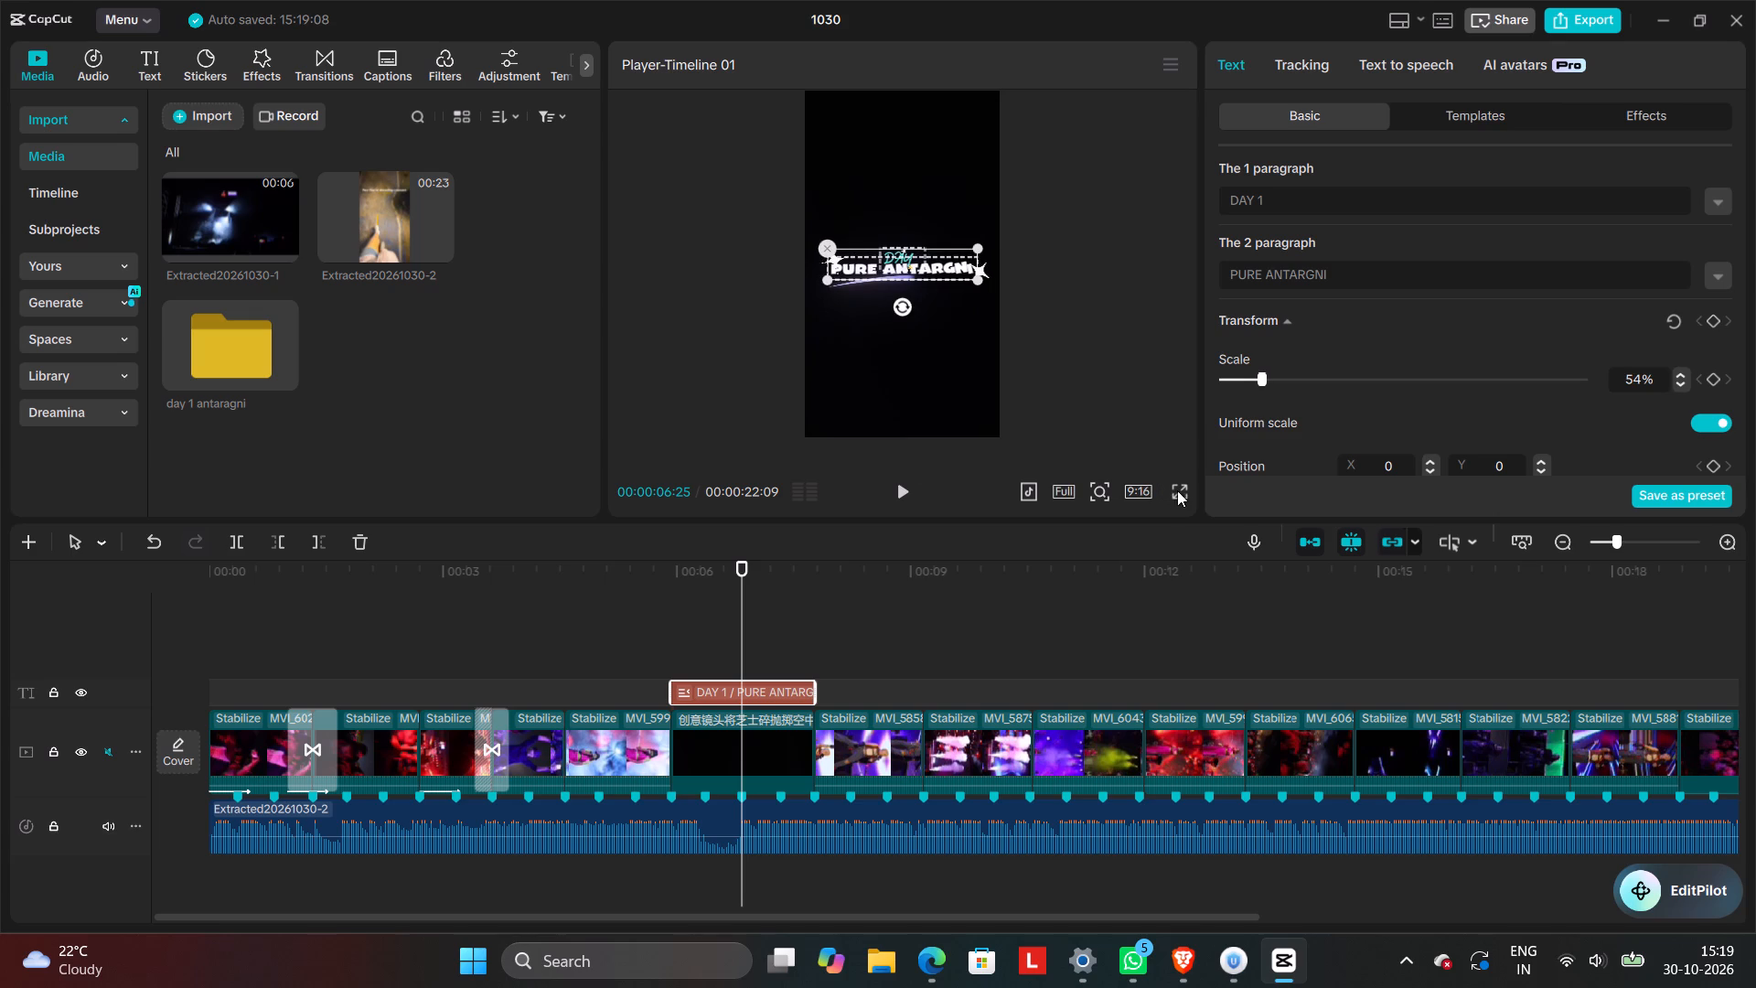
# Review the edit full screen from just before the title, and replay it in the normal preview from about 2.5 seconds through the title.
pyautogui.click(1185, 490)
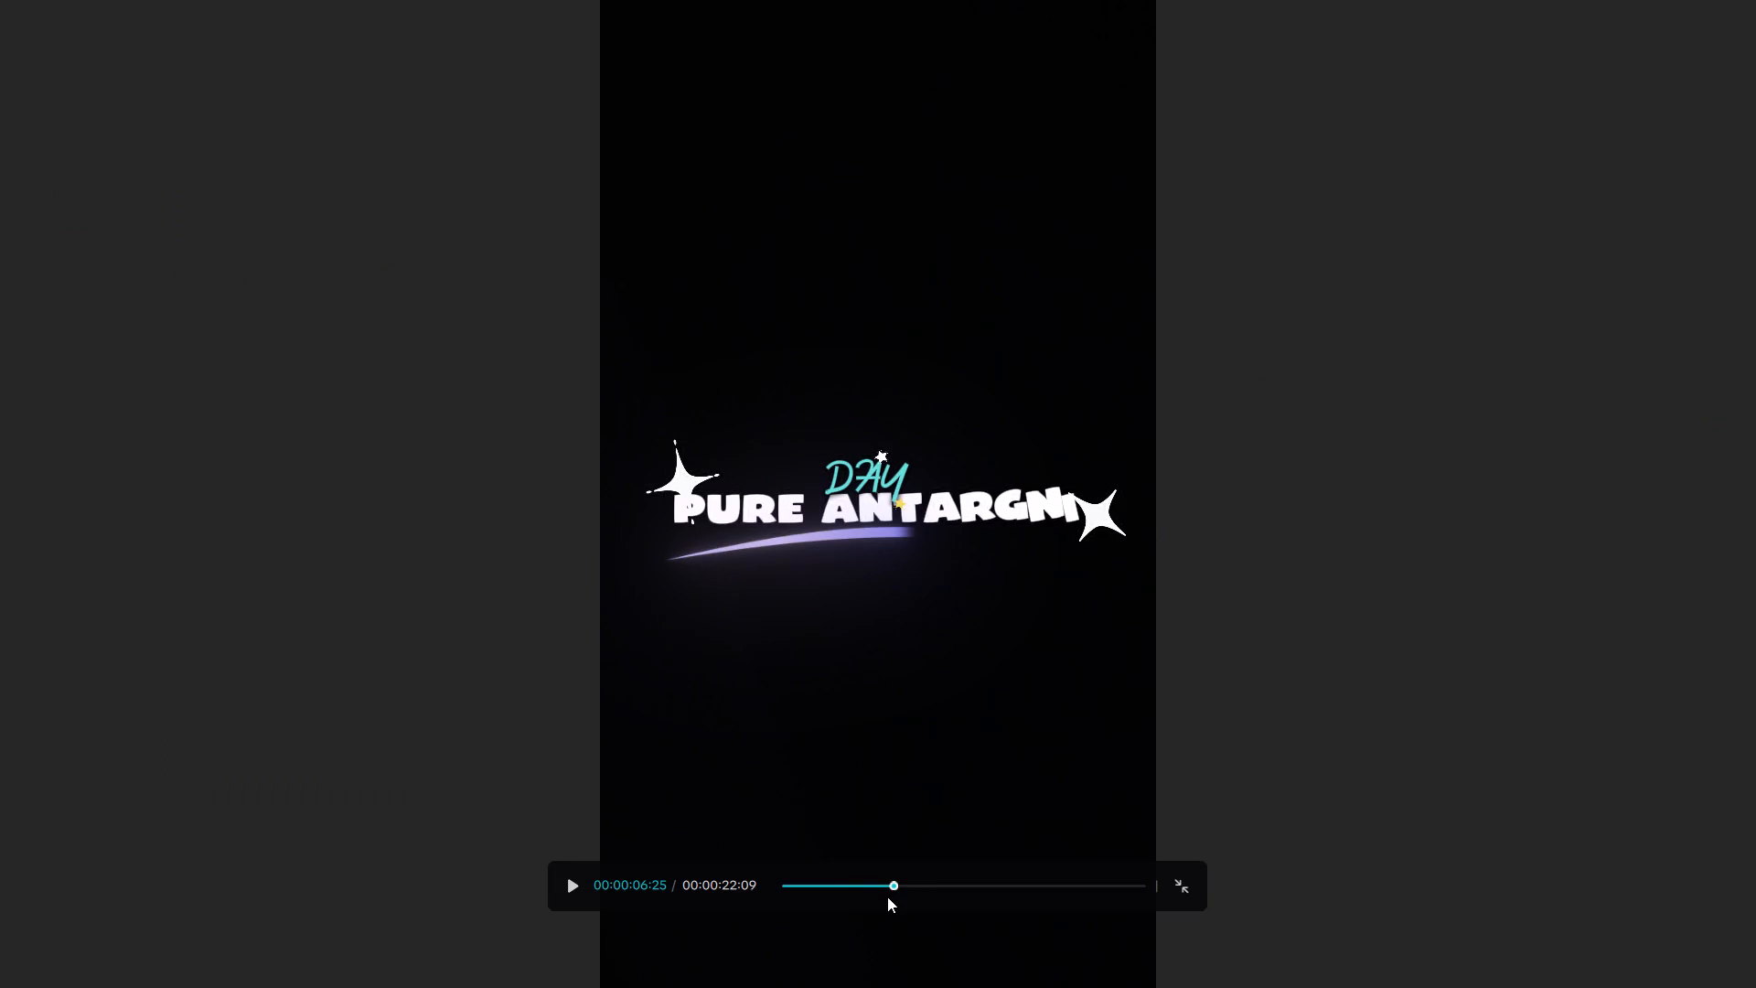
pyautogui.click(850, 879)
pyautogui.click(875, 884)
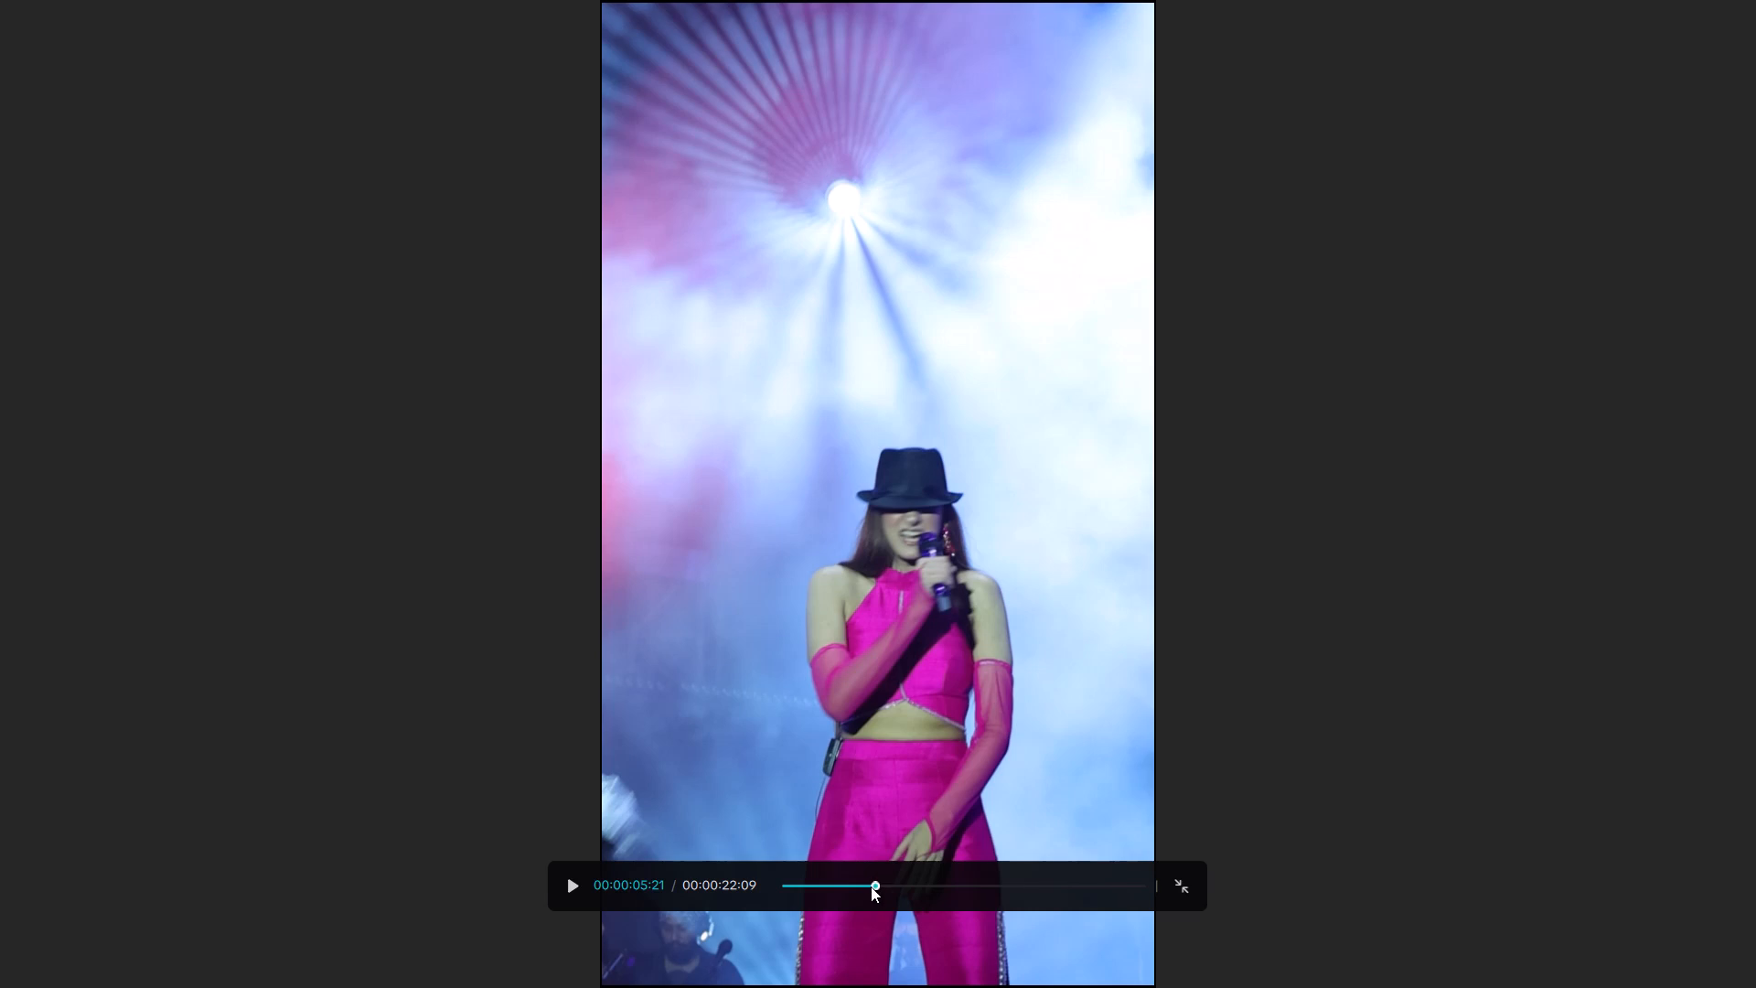
pyautogui.click(571, 890)
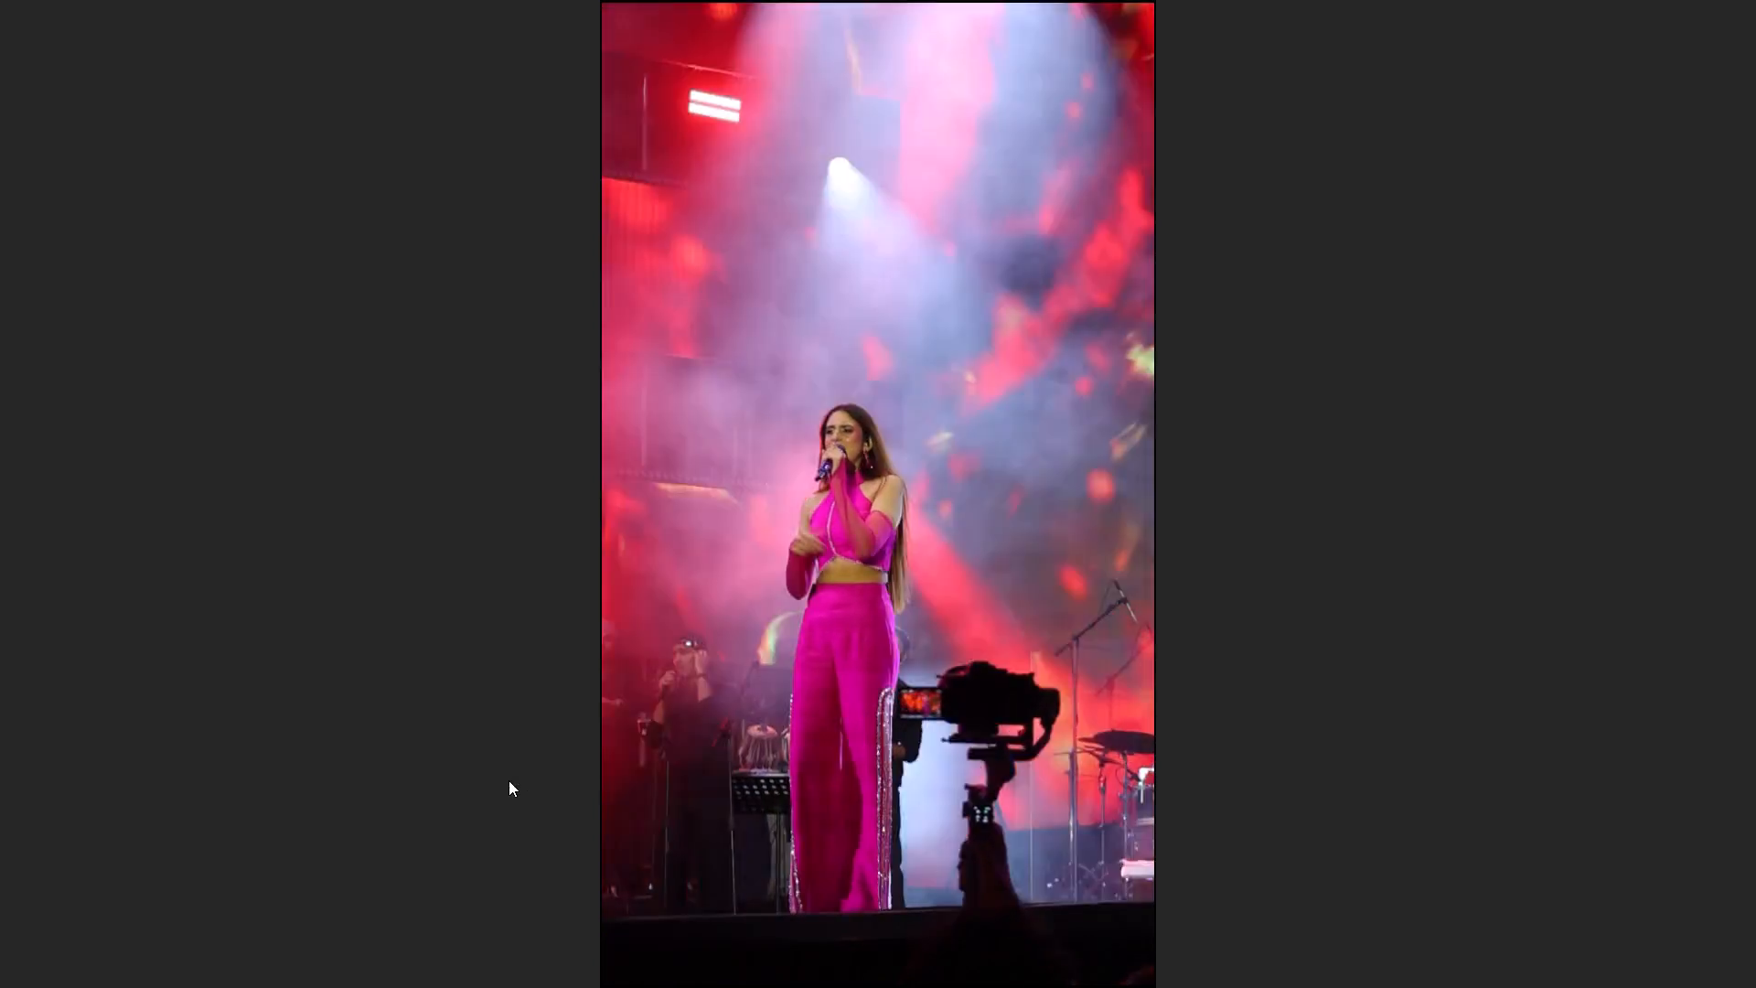
pyautogui.click(1113, 703)
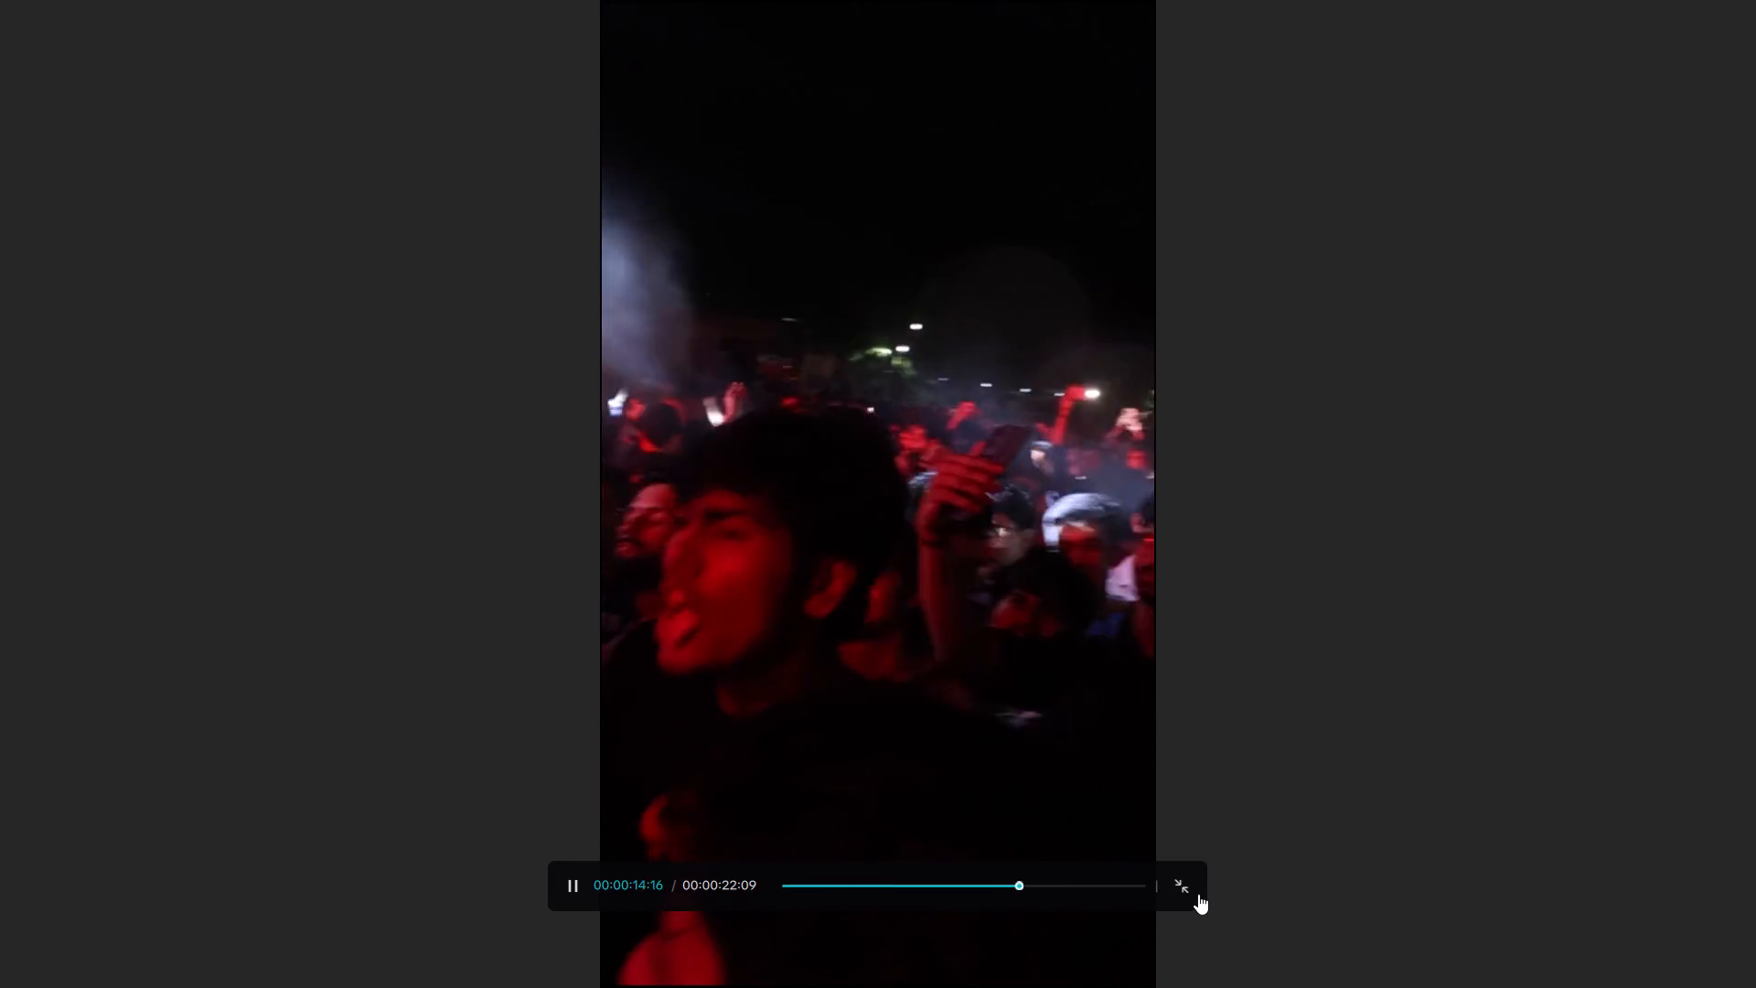
pyautogui.click(1195, 895)
pyautogui.click(548, 684)
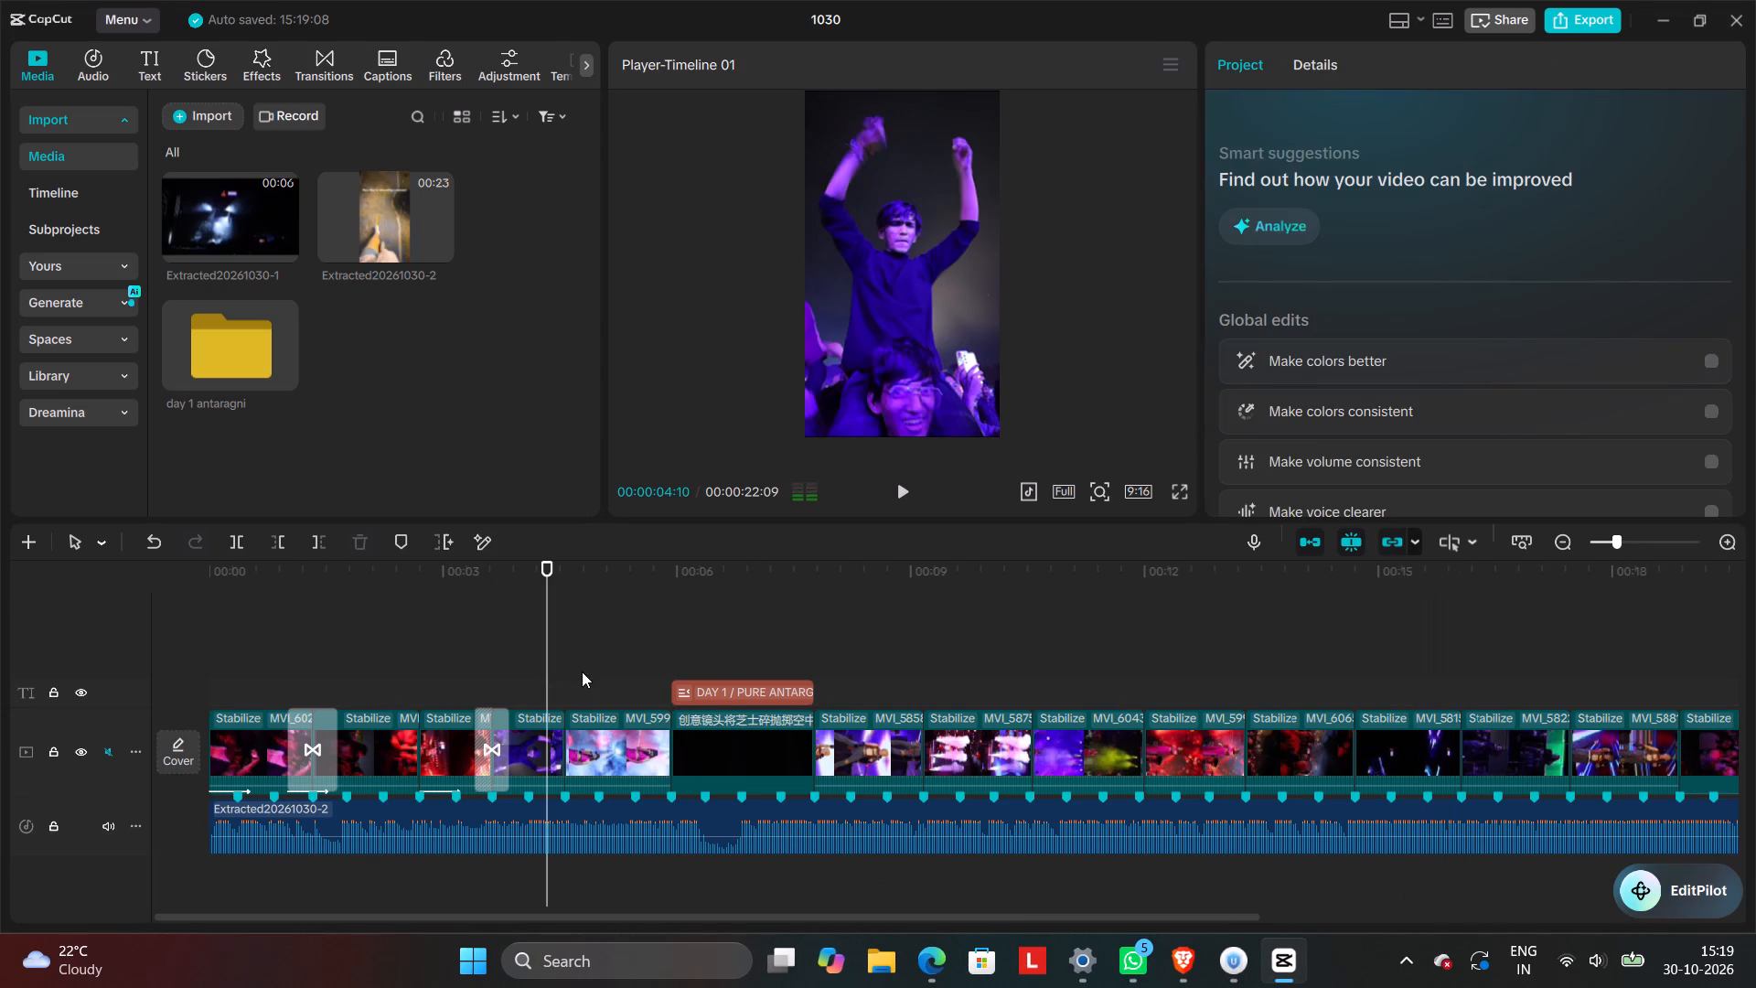
pyautogui.click(409, 692)
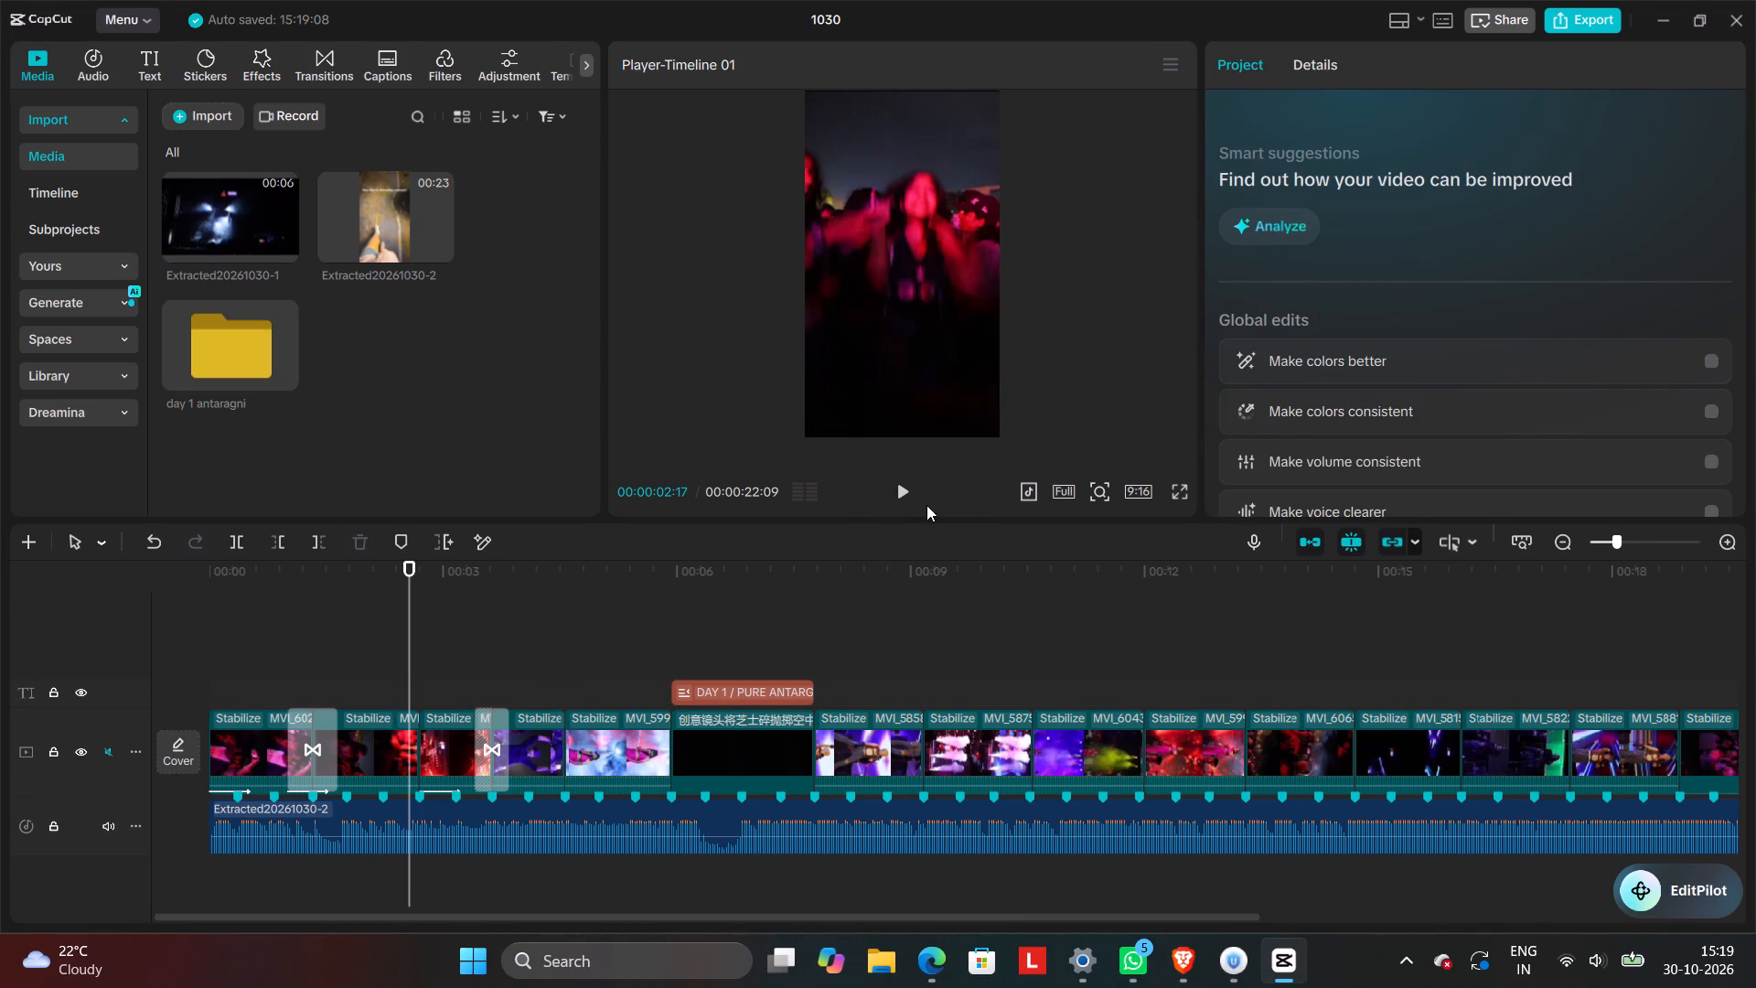
pyautogui.click(910, 488)
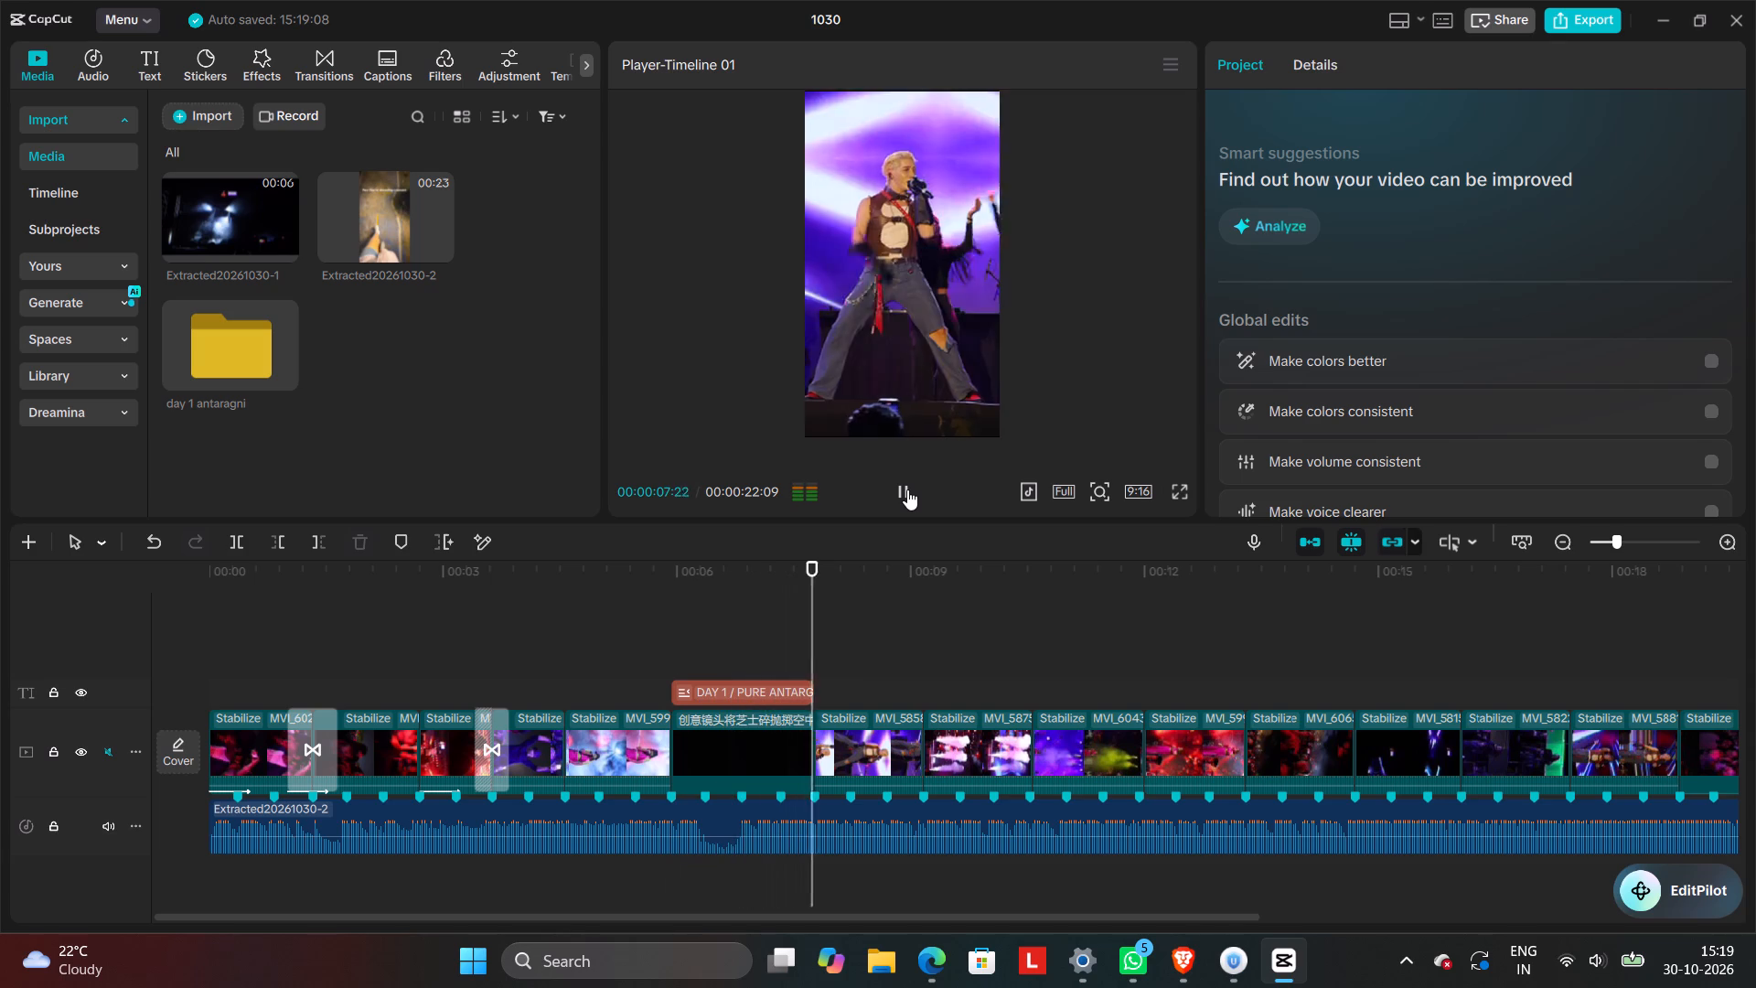
pyautogui.click(907, 489)
# Add the Vertical Blur II transition between the black title clip and the following clip, and play it back.
pyautogui.click(799, 638)
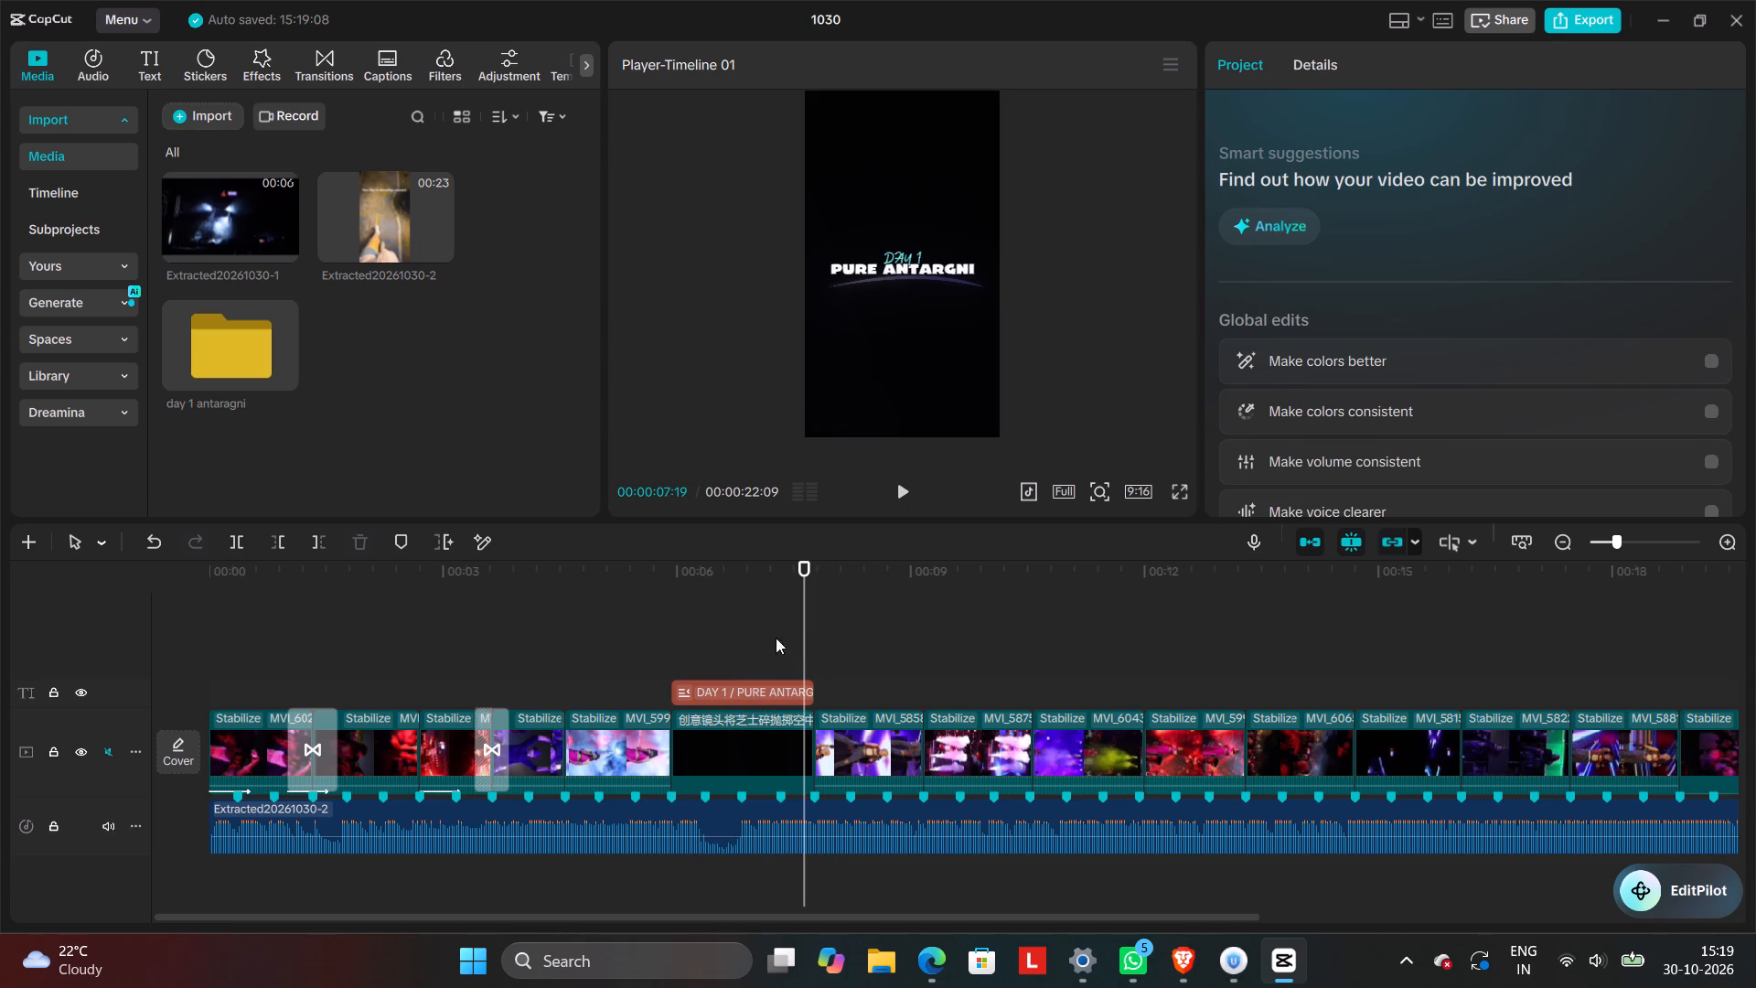
pyautogui.click(323, 55)
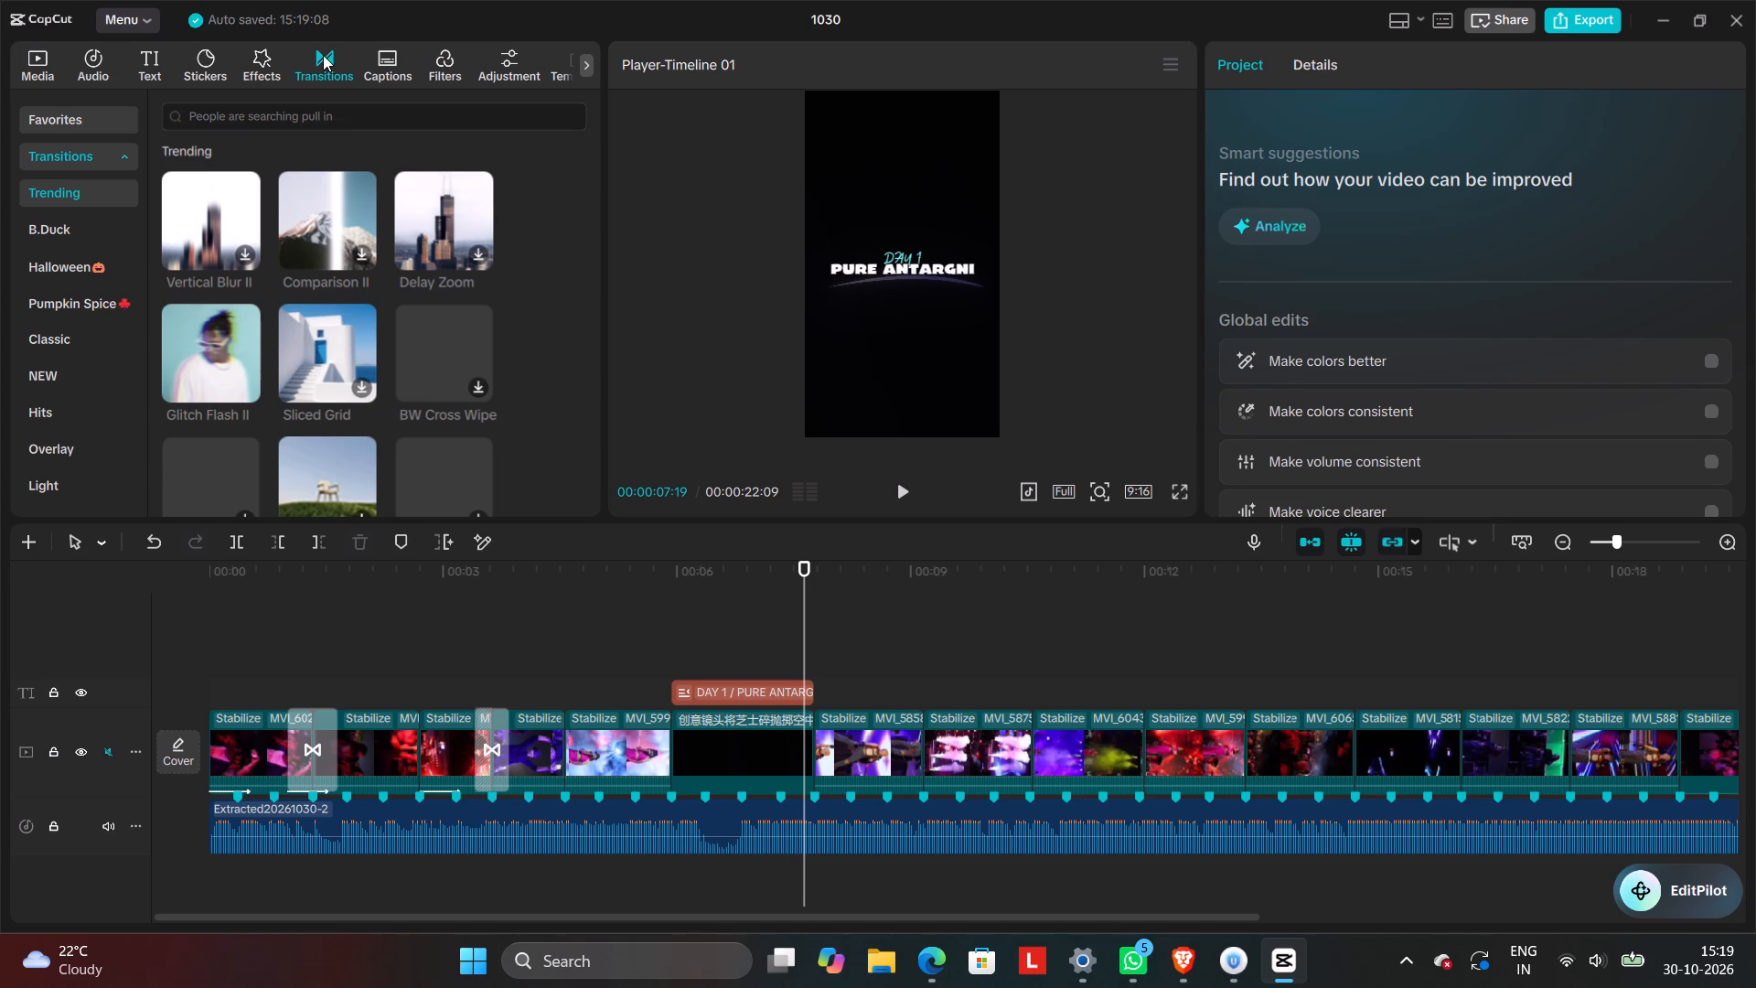
pyautogui.click(221, 221)
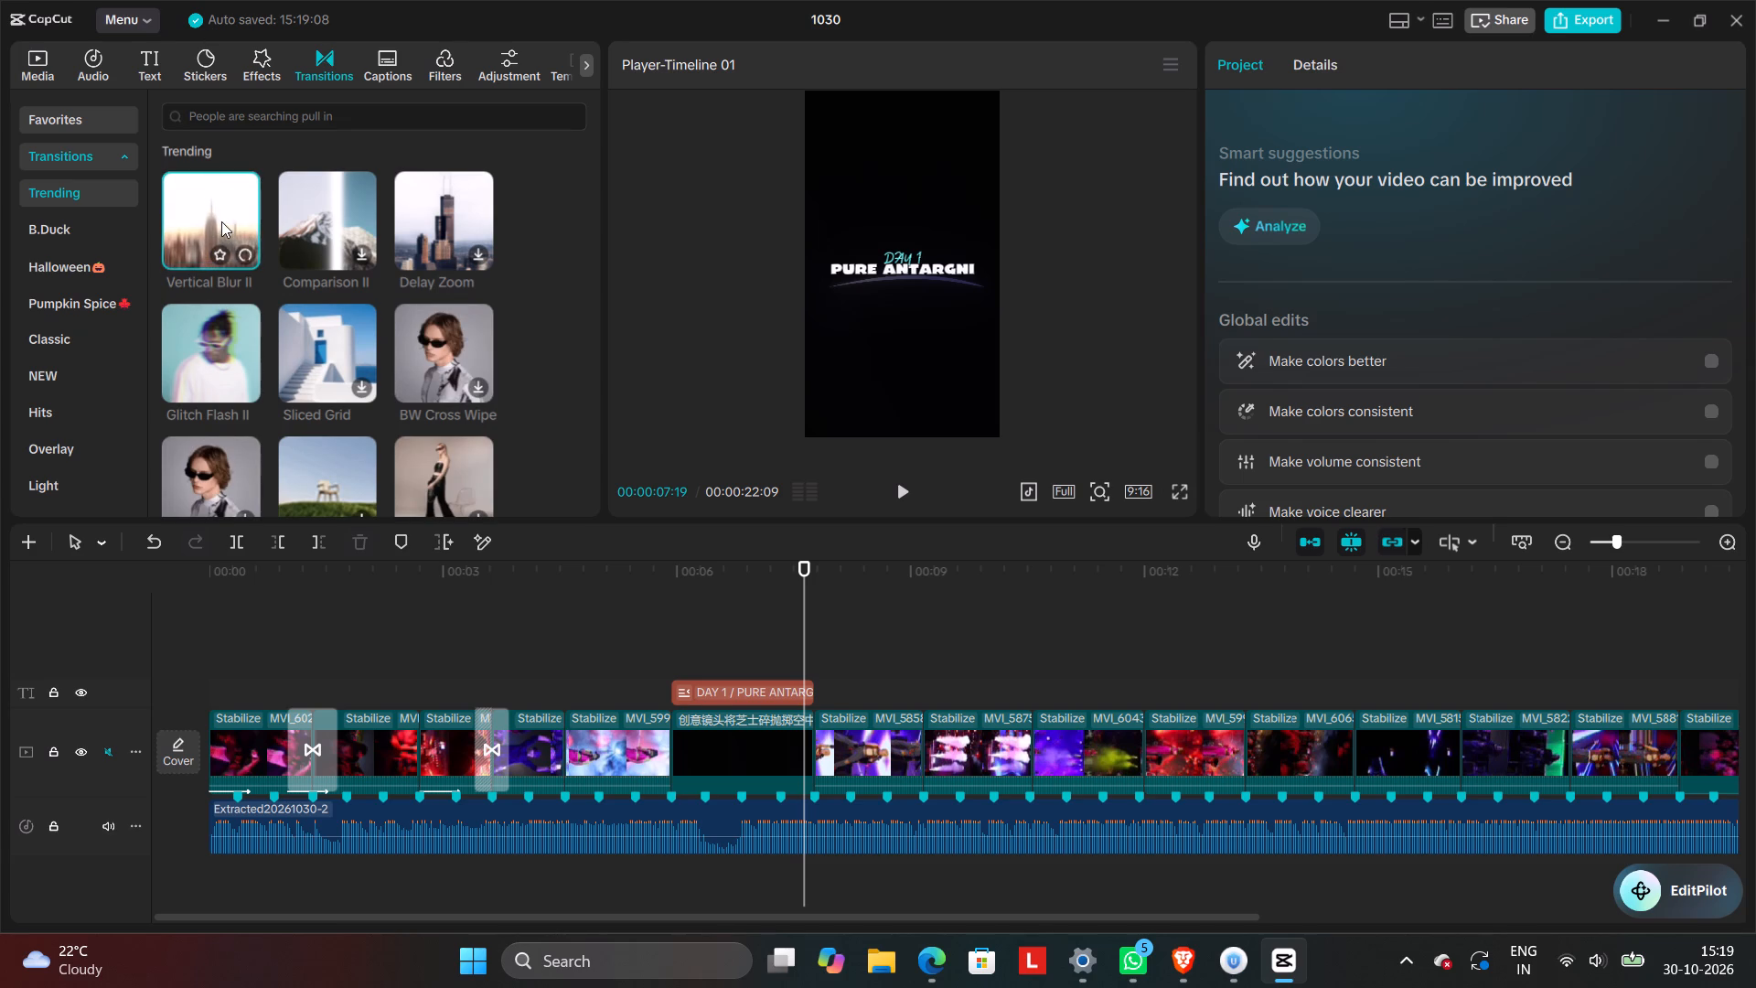
pyautogui.moveTo(221, 221); pyautogui.dragTo(798, 743)
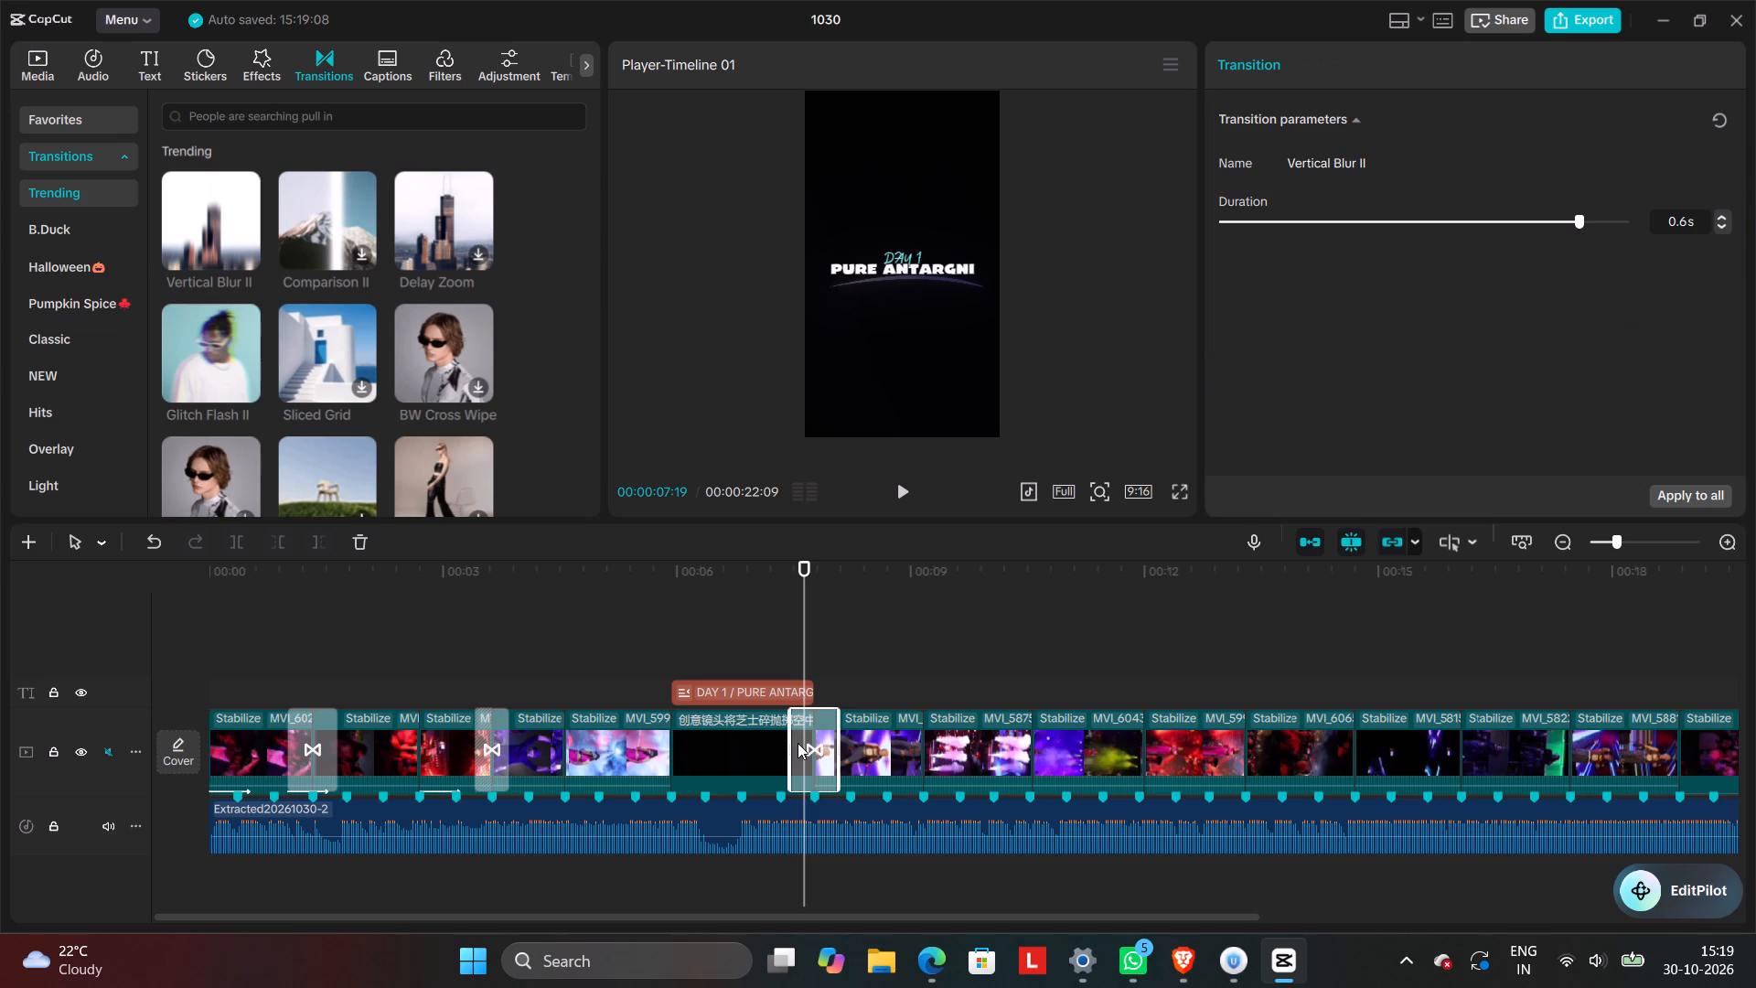
pyautogui.click(737, 671)
pyautogui.click(905, 503)
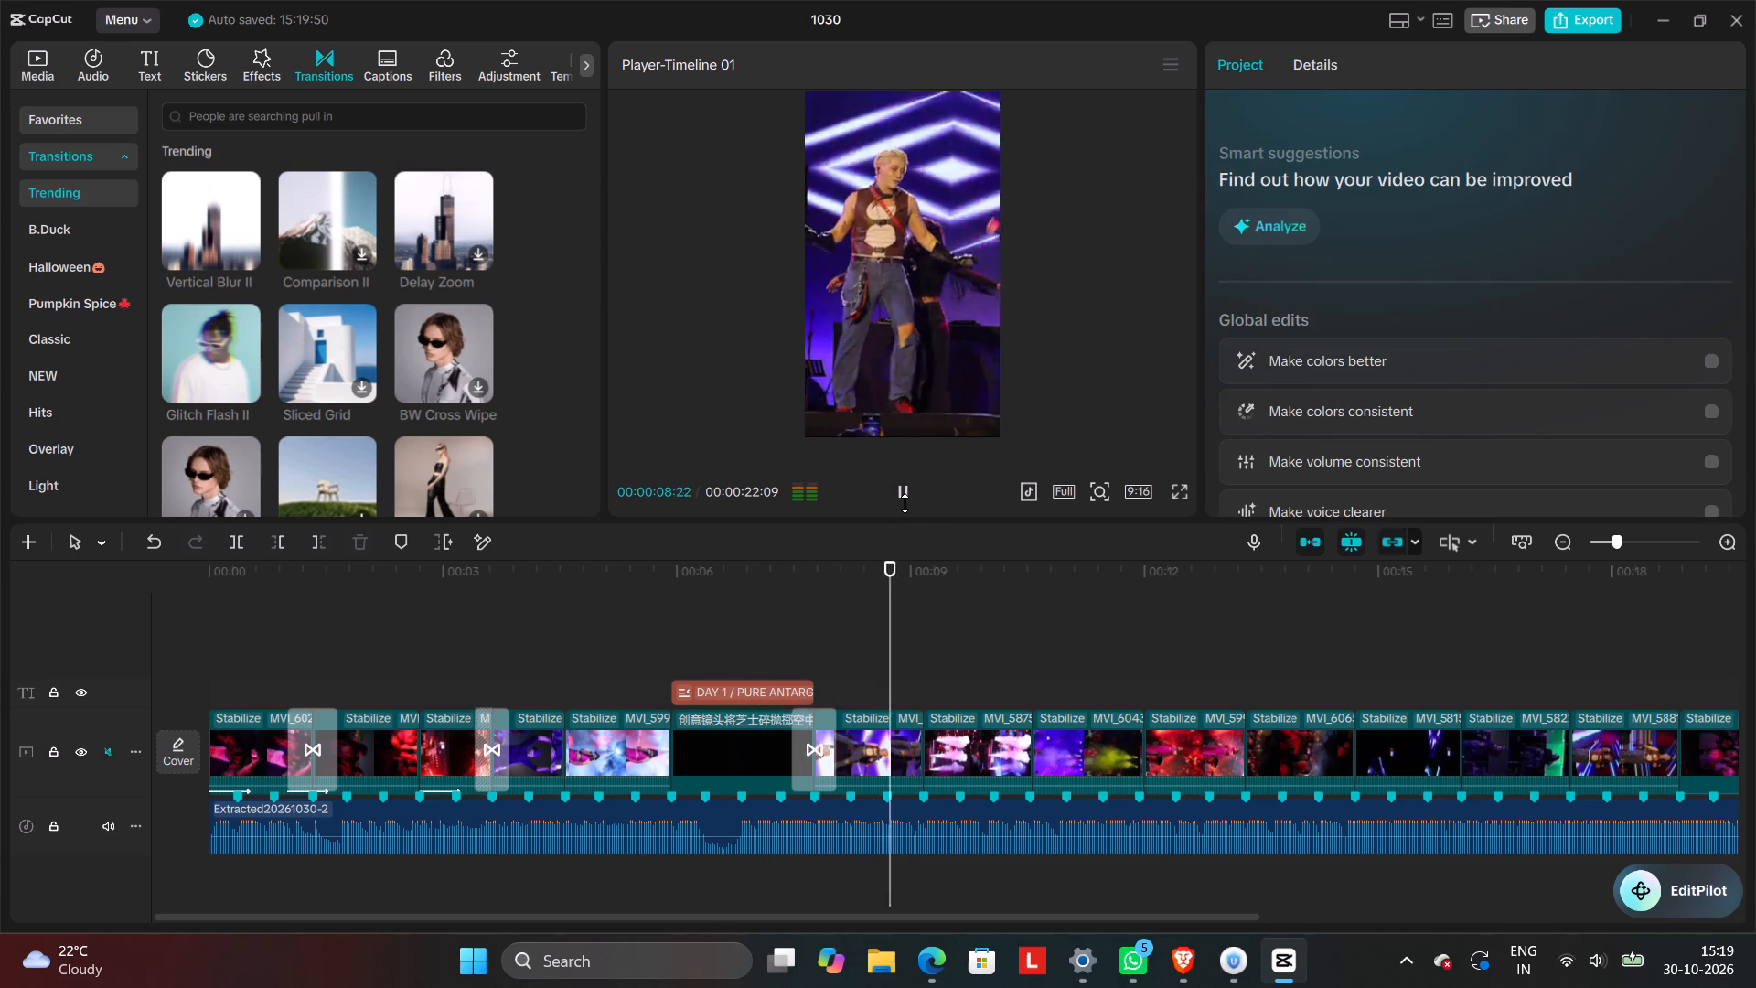
pyautogui.click(905, 503)
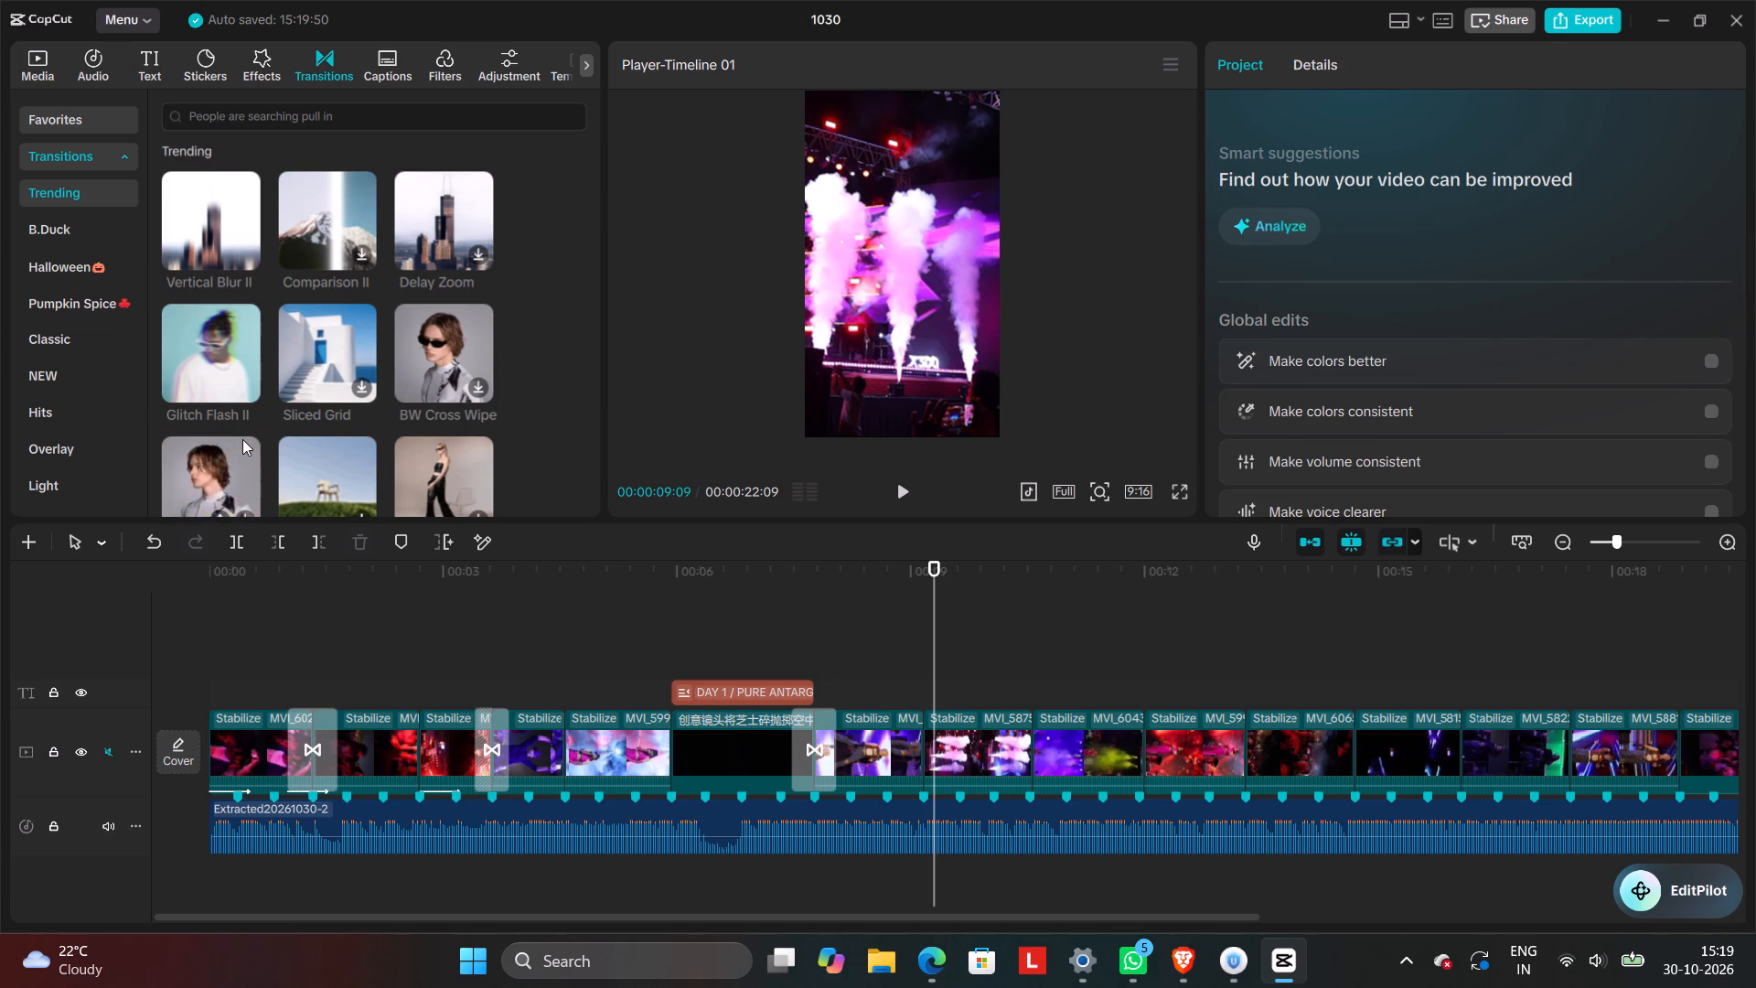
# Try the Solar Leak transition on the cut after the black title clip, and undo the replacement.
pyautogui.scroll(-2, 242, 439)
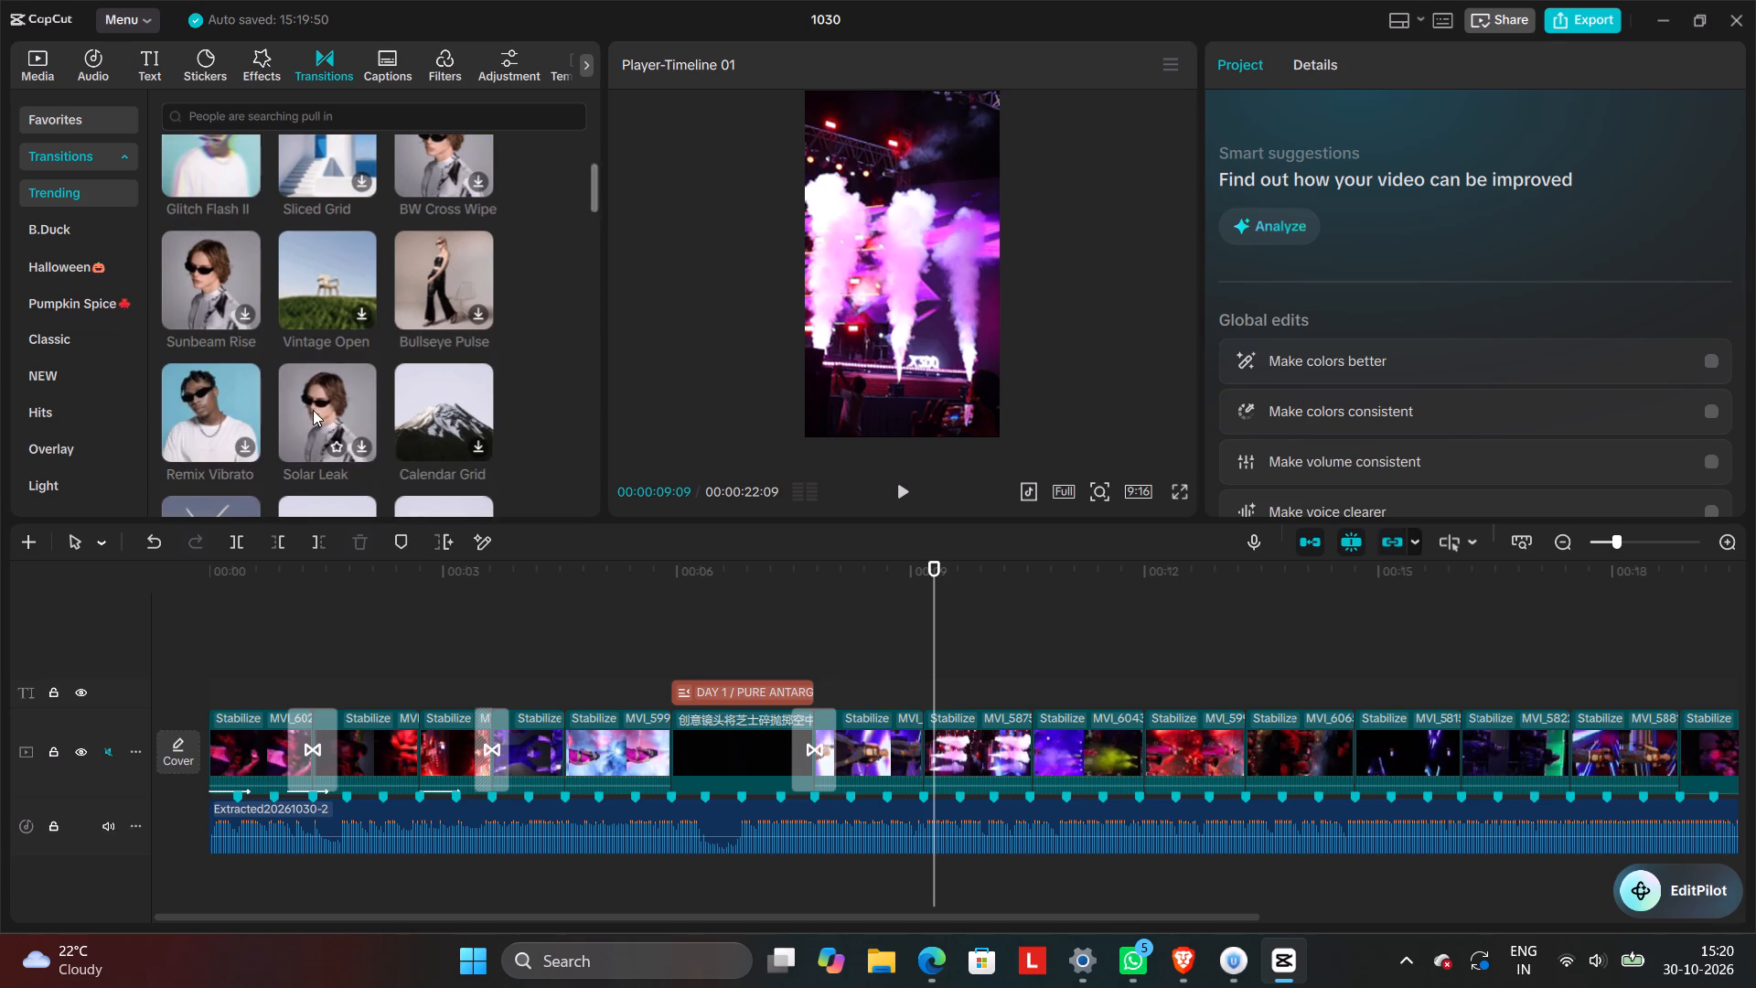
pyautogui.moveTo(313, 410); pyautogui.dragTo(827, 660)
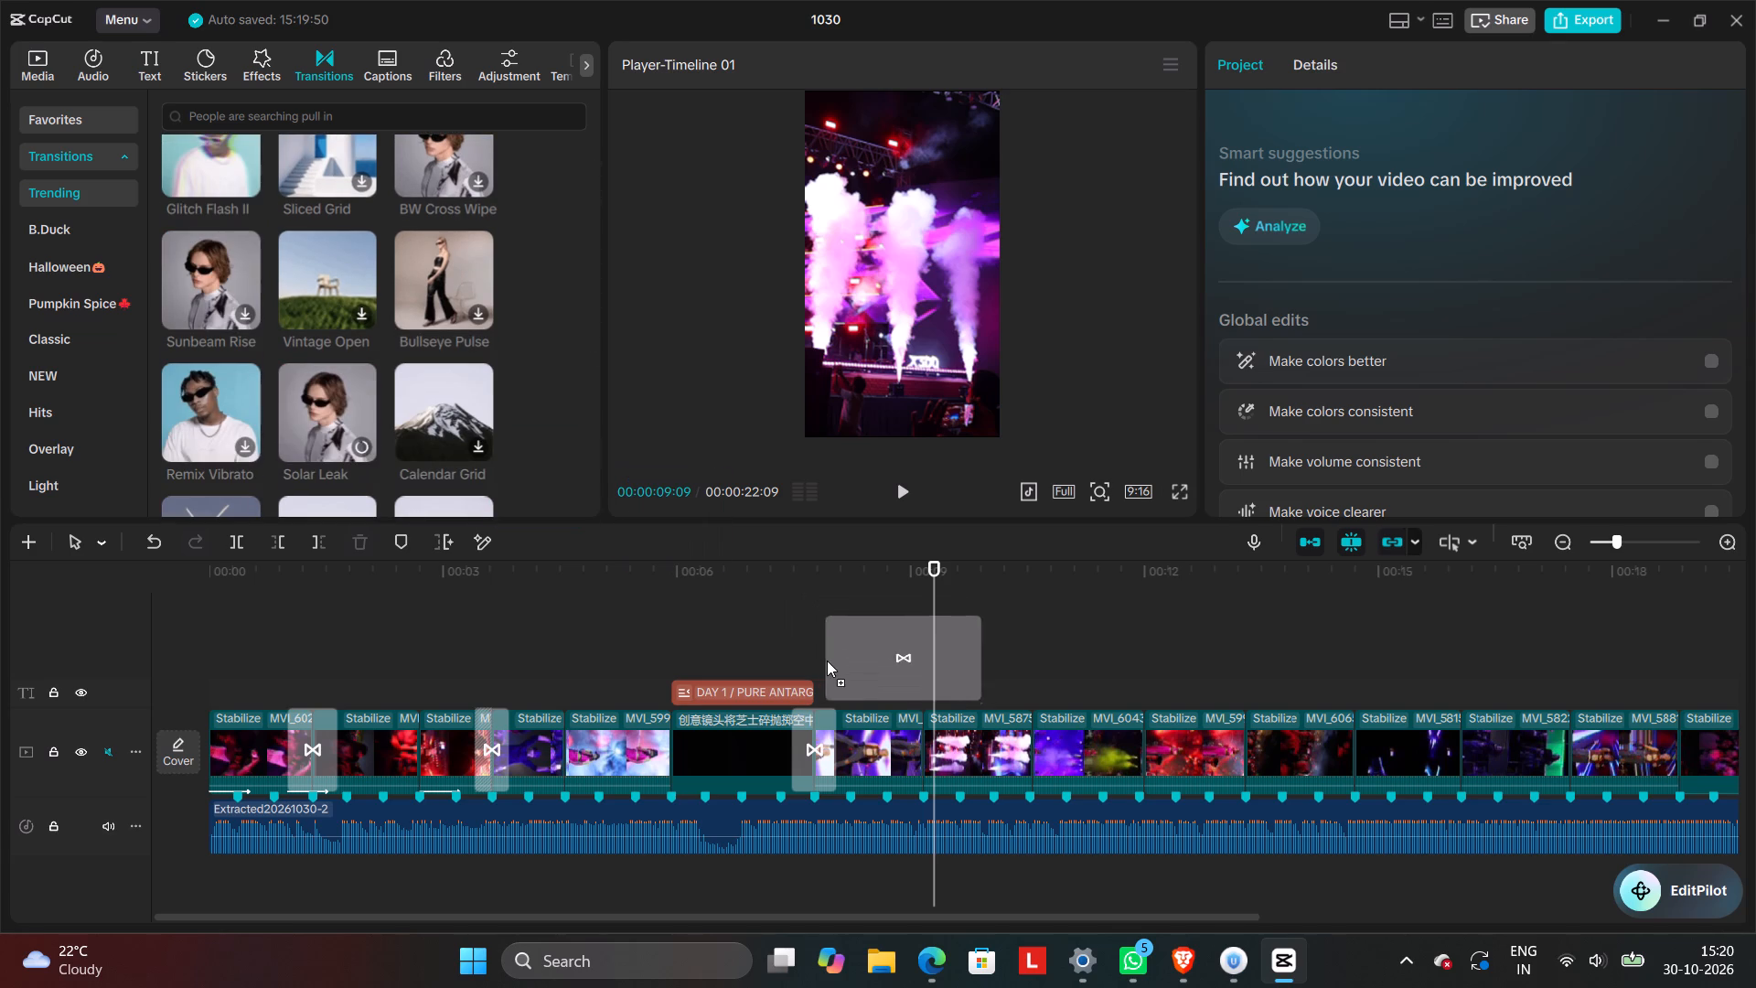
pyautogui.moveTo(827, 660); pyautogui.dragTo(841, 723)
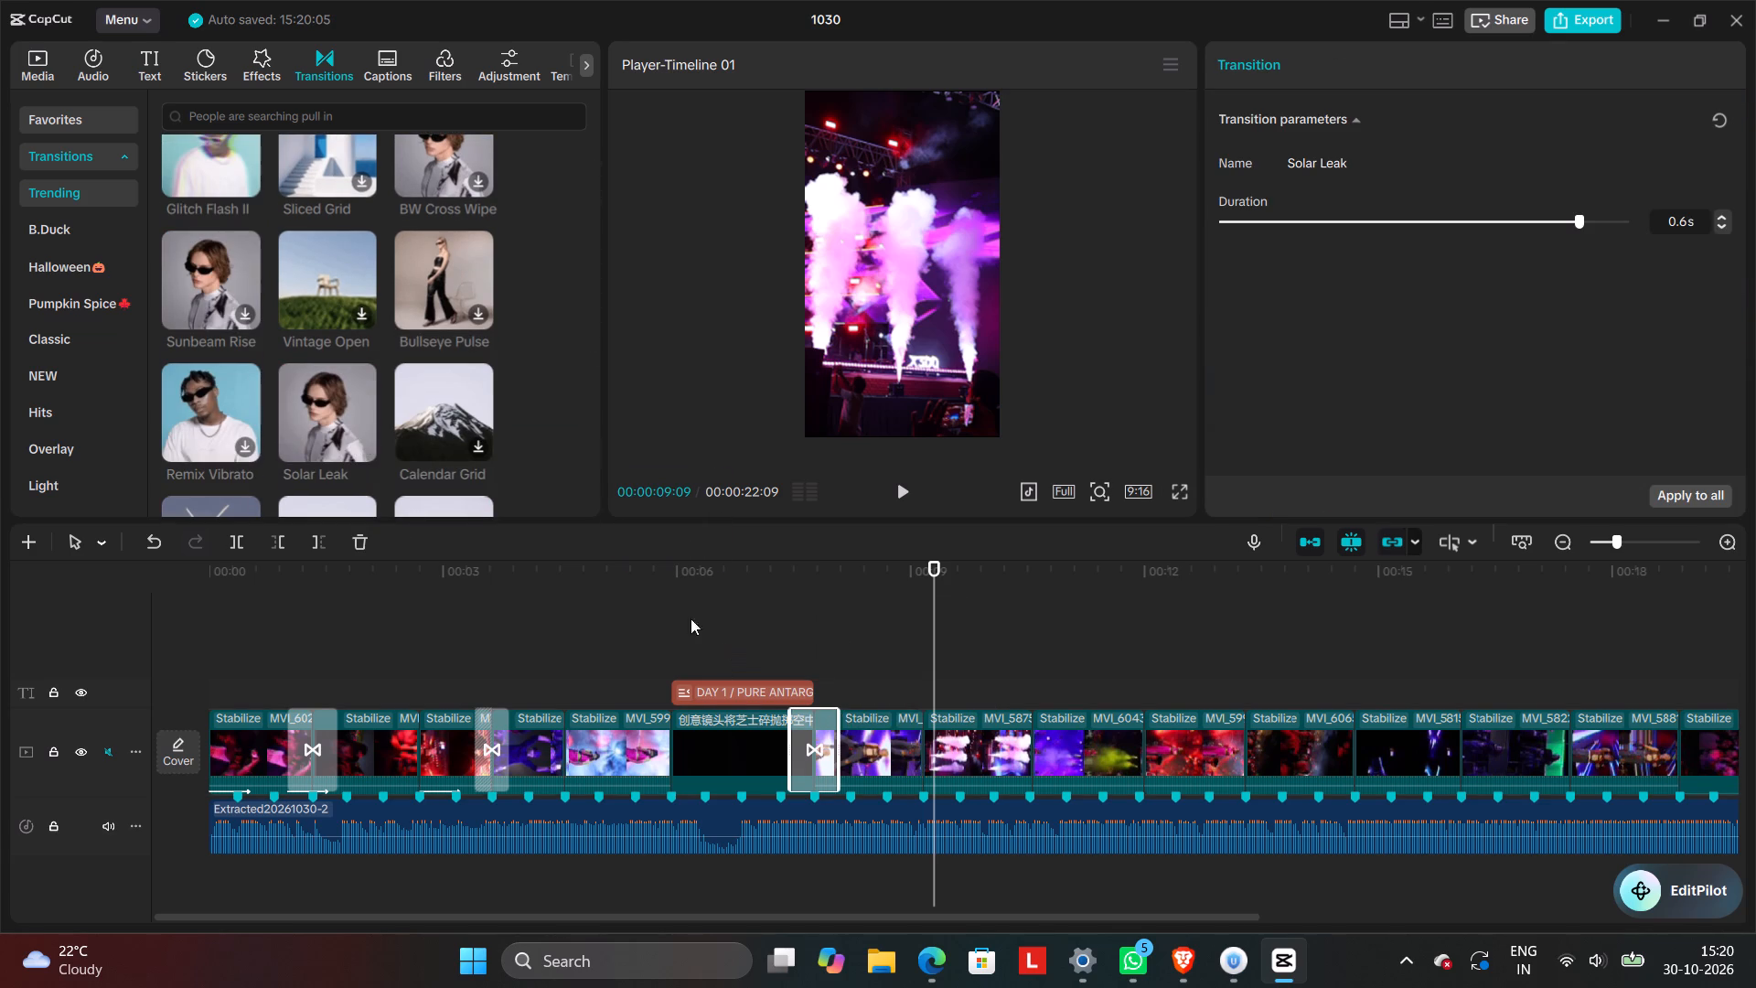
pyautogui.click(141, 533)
# Add the Solar Leak transition before the stage-smoke clip at about 9 seconds, accepting duplicate frames without further reminders, and play it back.
pyautogui.moveTo(305, 389); pyautogui.dragTo(913, 748)
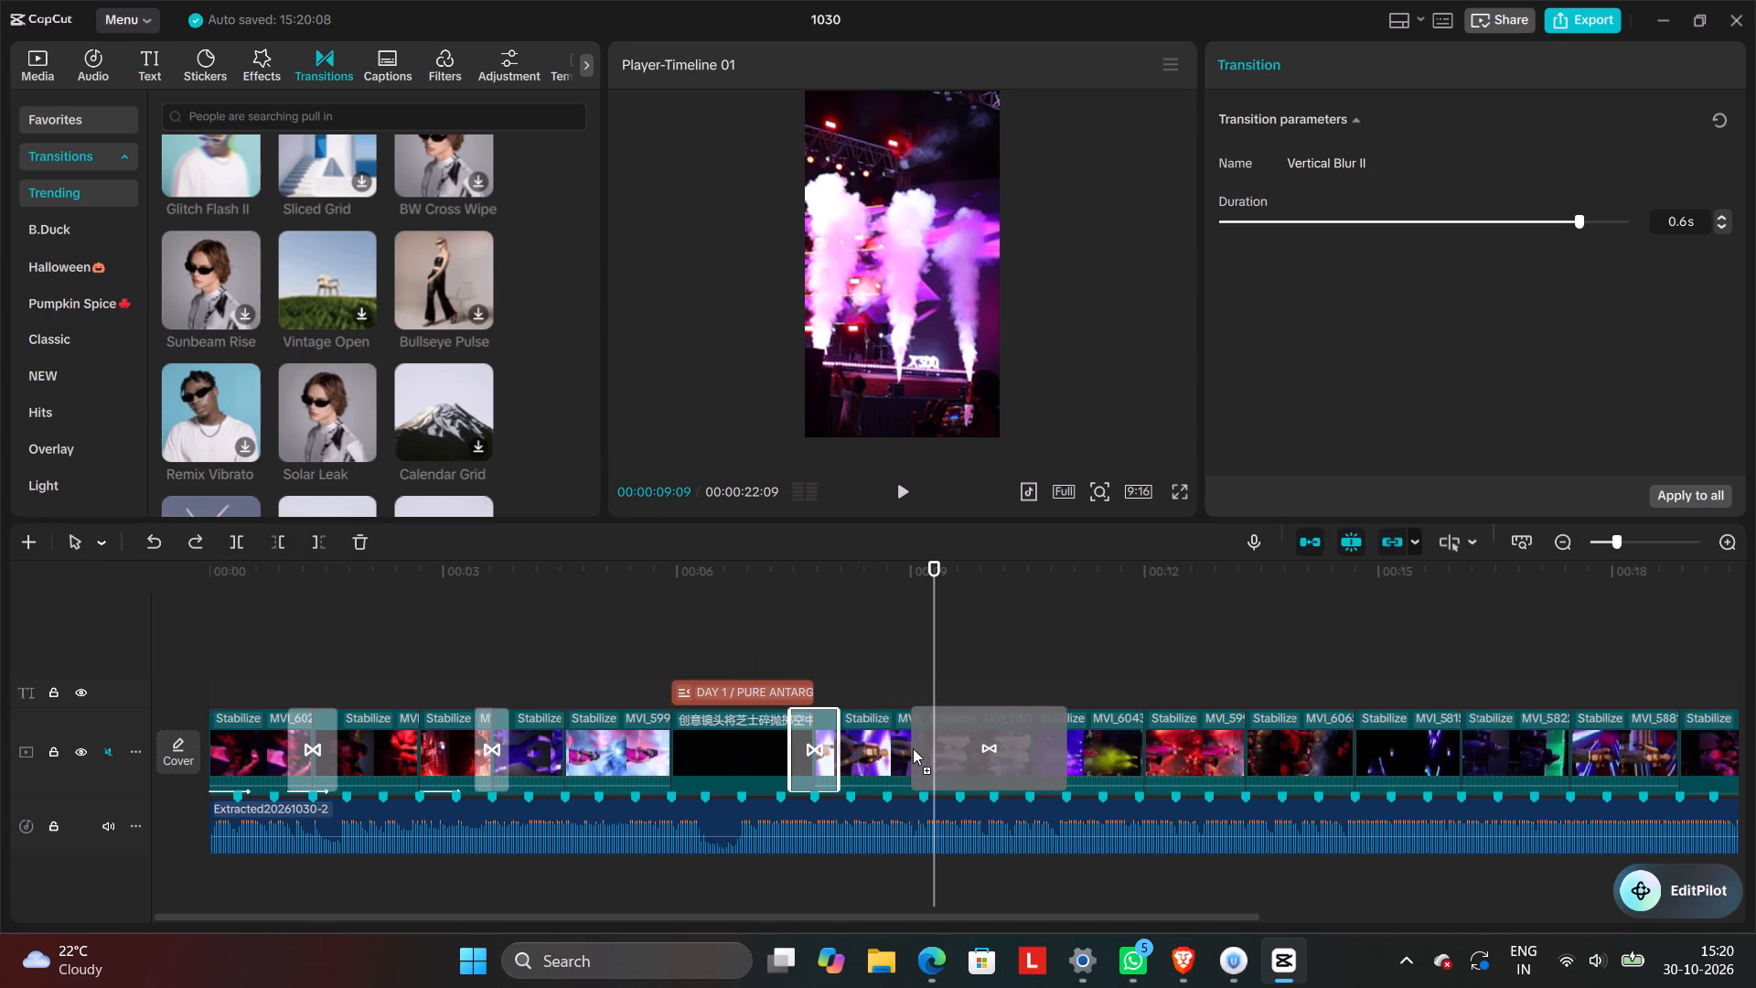
pyautogui.moveTo(913, 748); pyautogui.dragTo(916, 748)
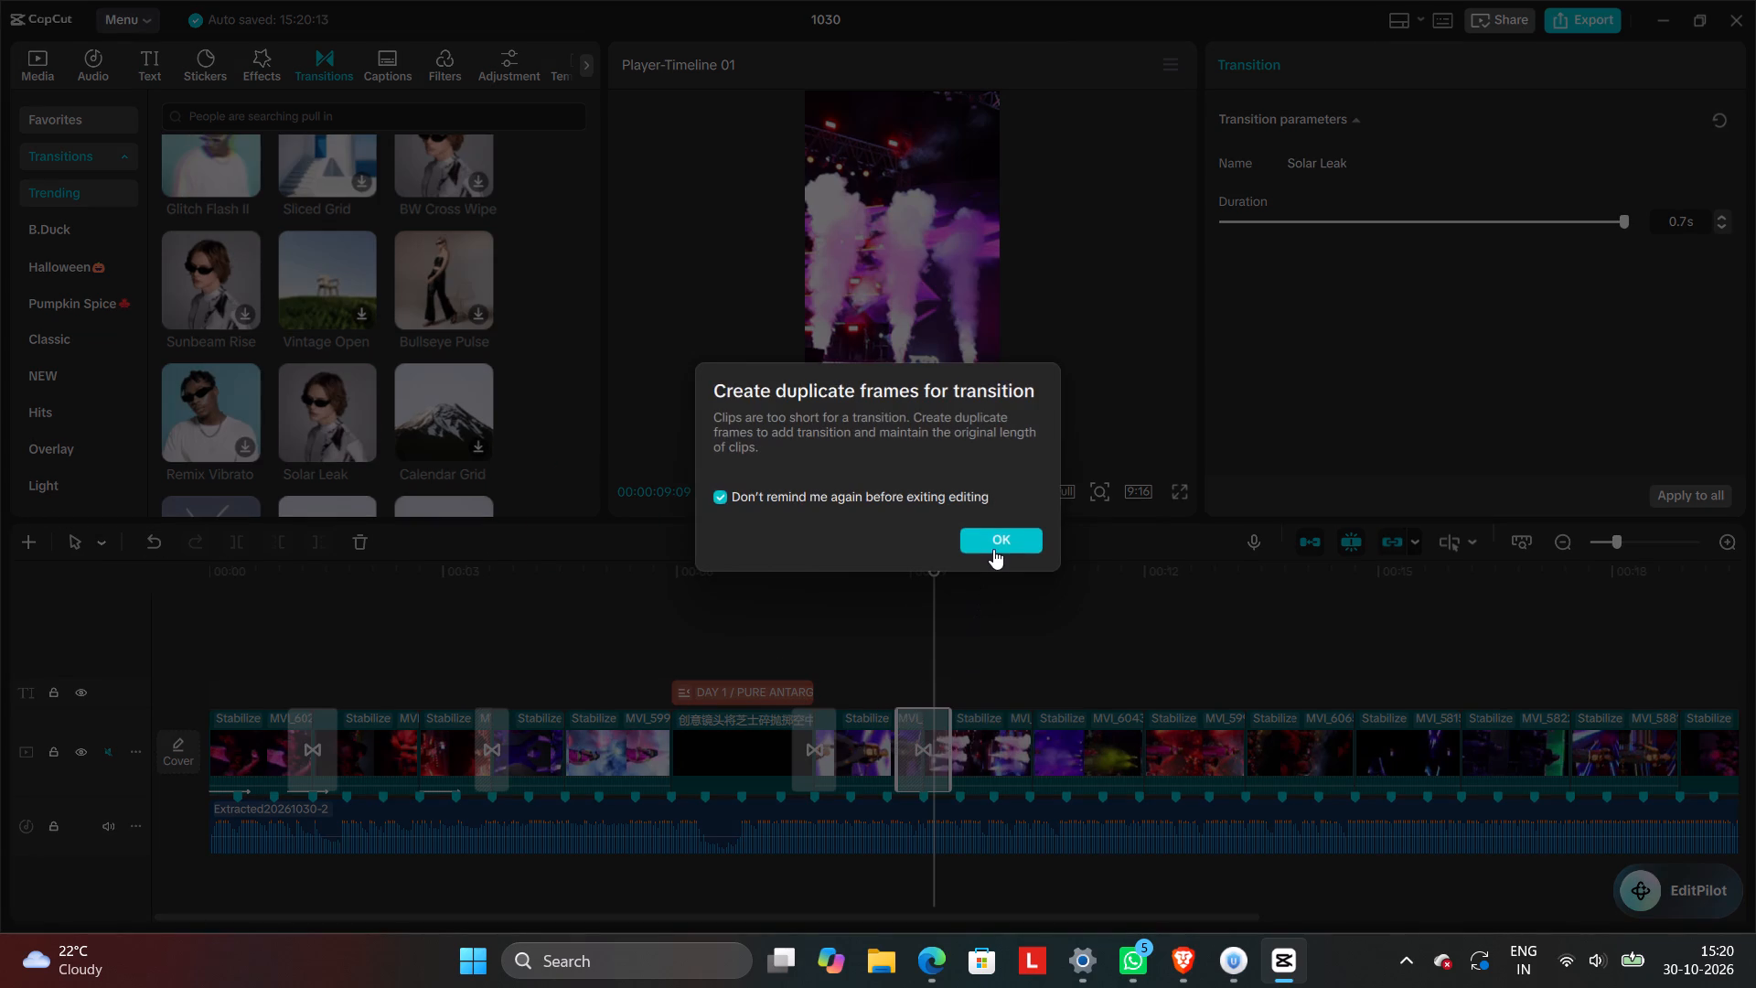
pyautogui.click(993, 549)
pyautogui.click(777, 628)
pyautogui.click(900, 497)
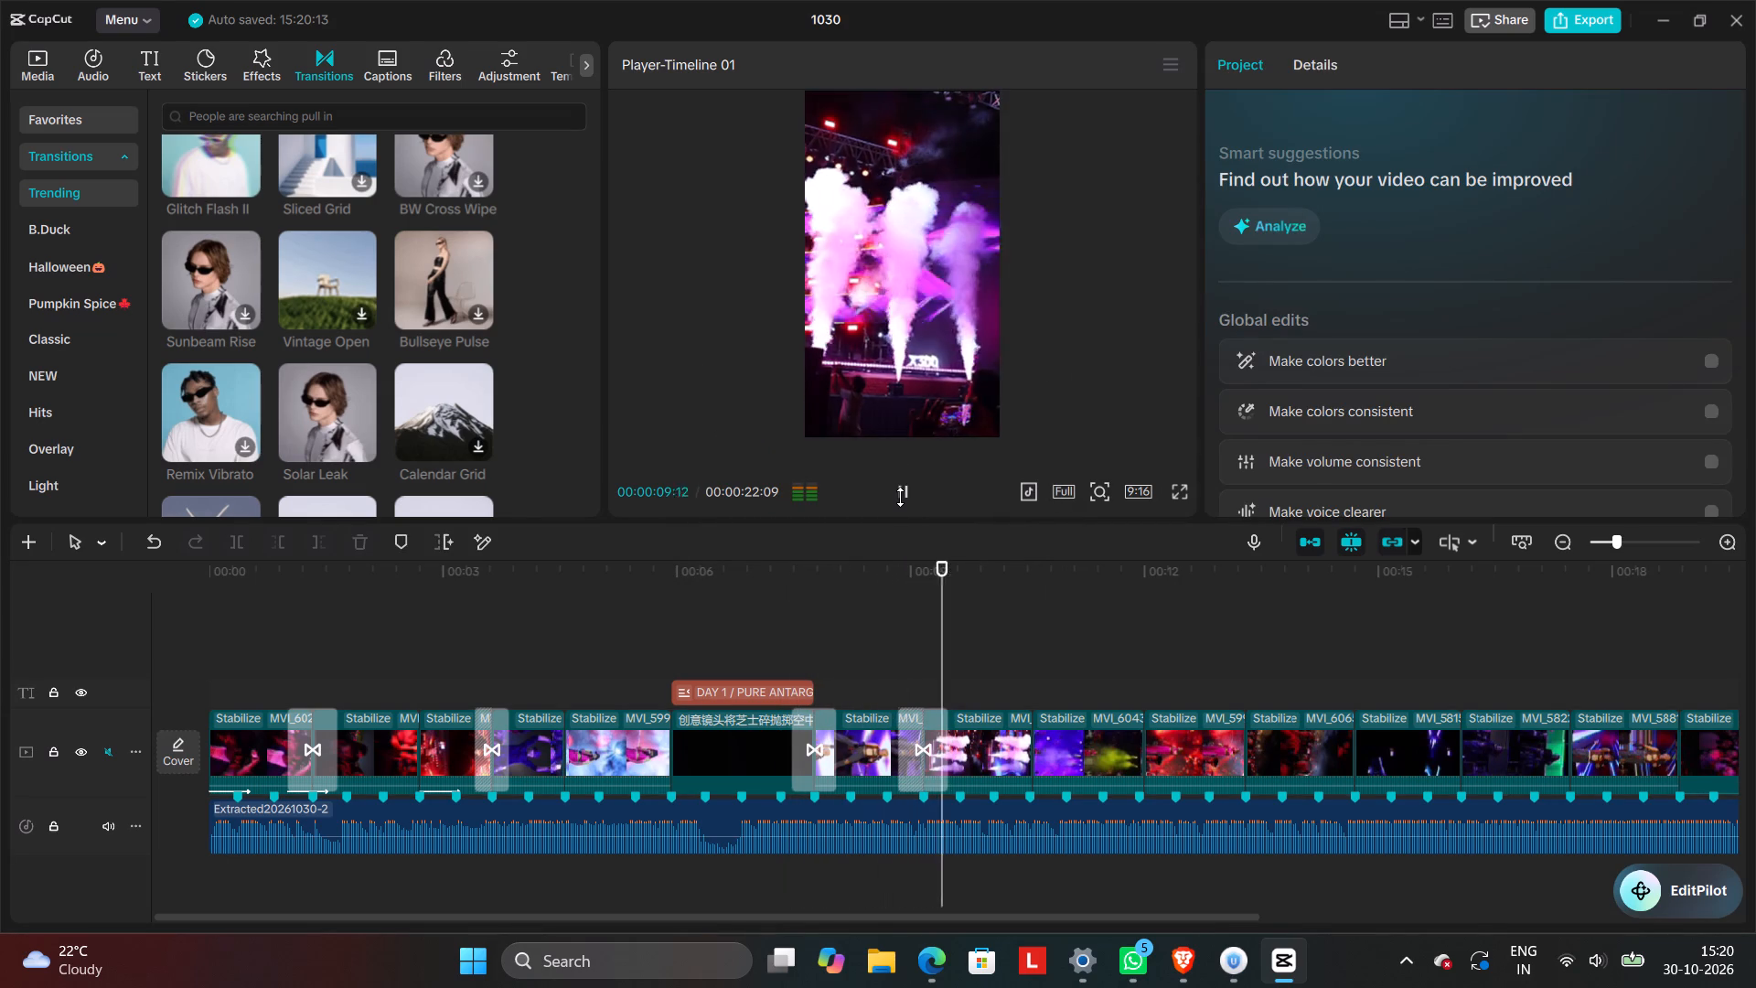
pyautogui.click(901, 491)
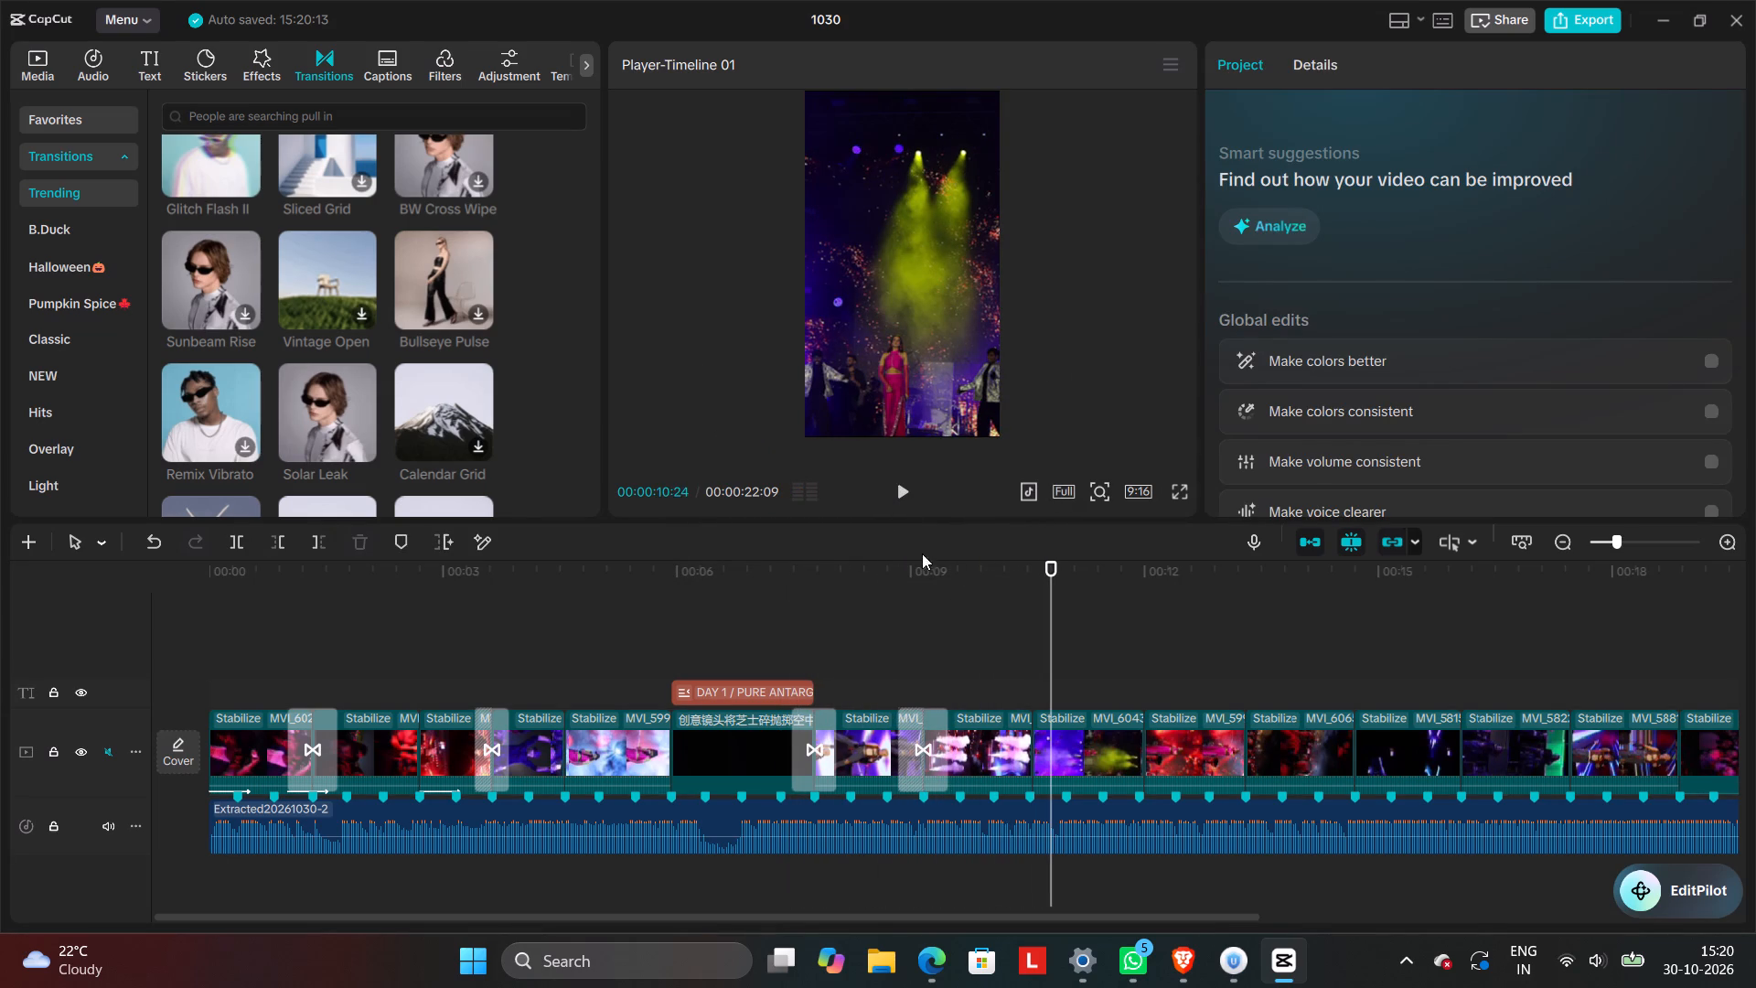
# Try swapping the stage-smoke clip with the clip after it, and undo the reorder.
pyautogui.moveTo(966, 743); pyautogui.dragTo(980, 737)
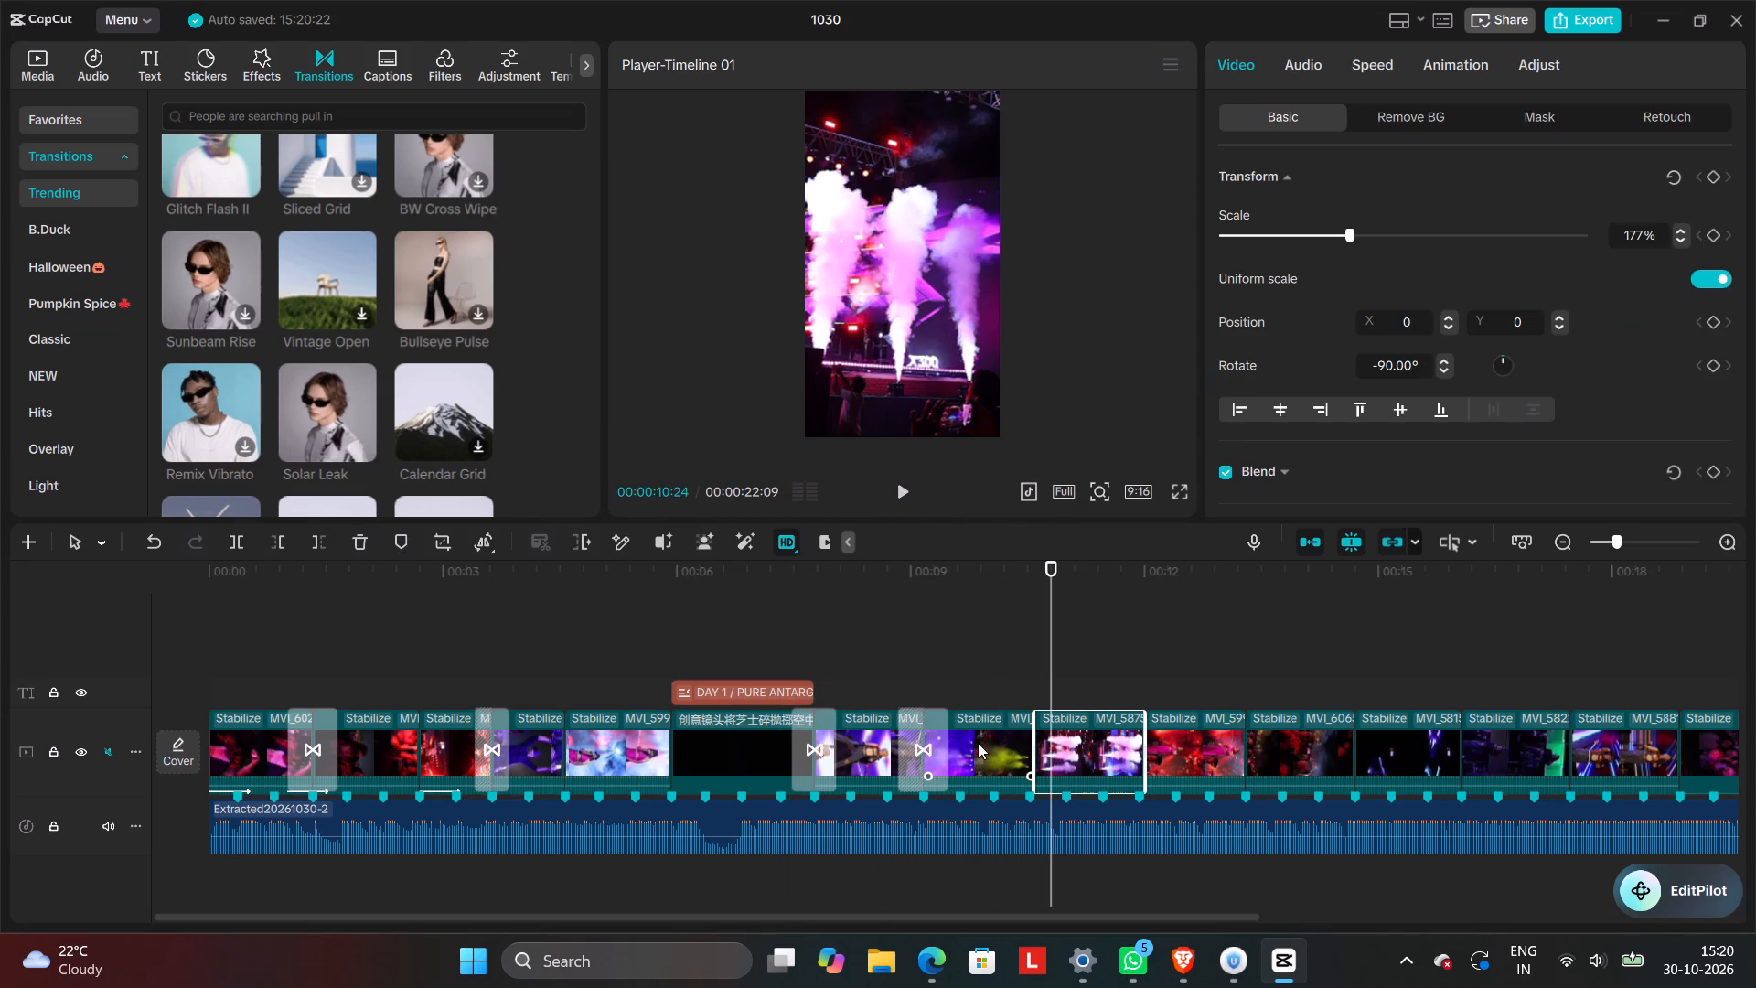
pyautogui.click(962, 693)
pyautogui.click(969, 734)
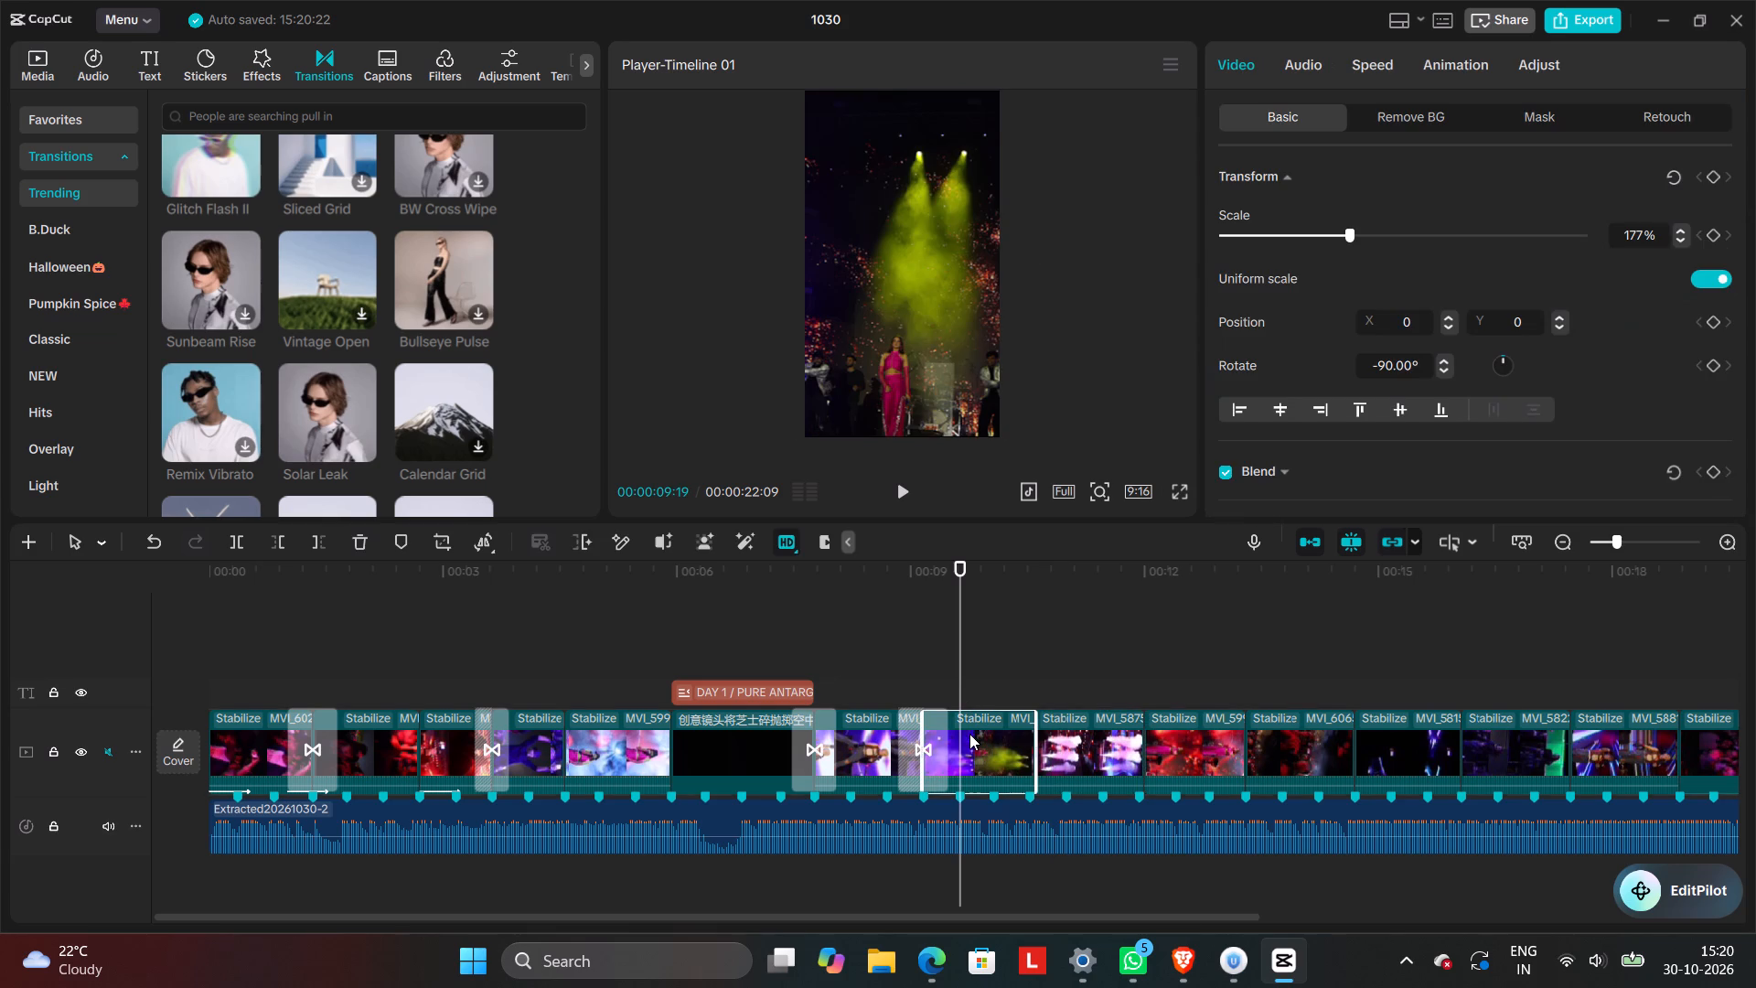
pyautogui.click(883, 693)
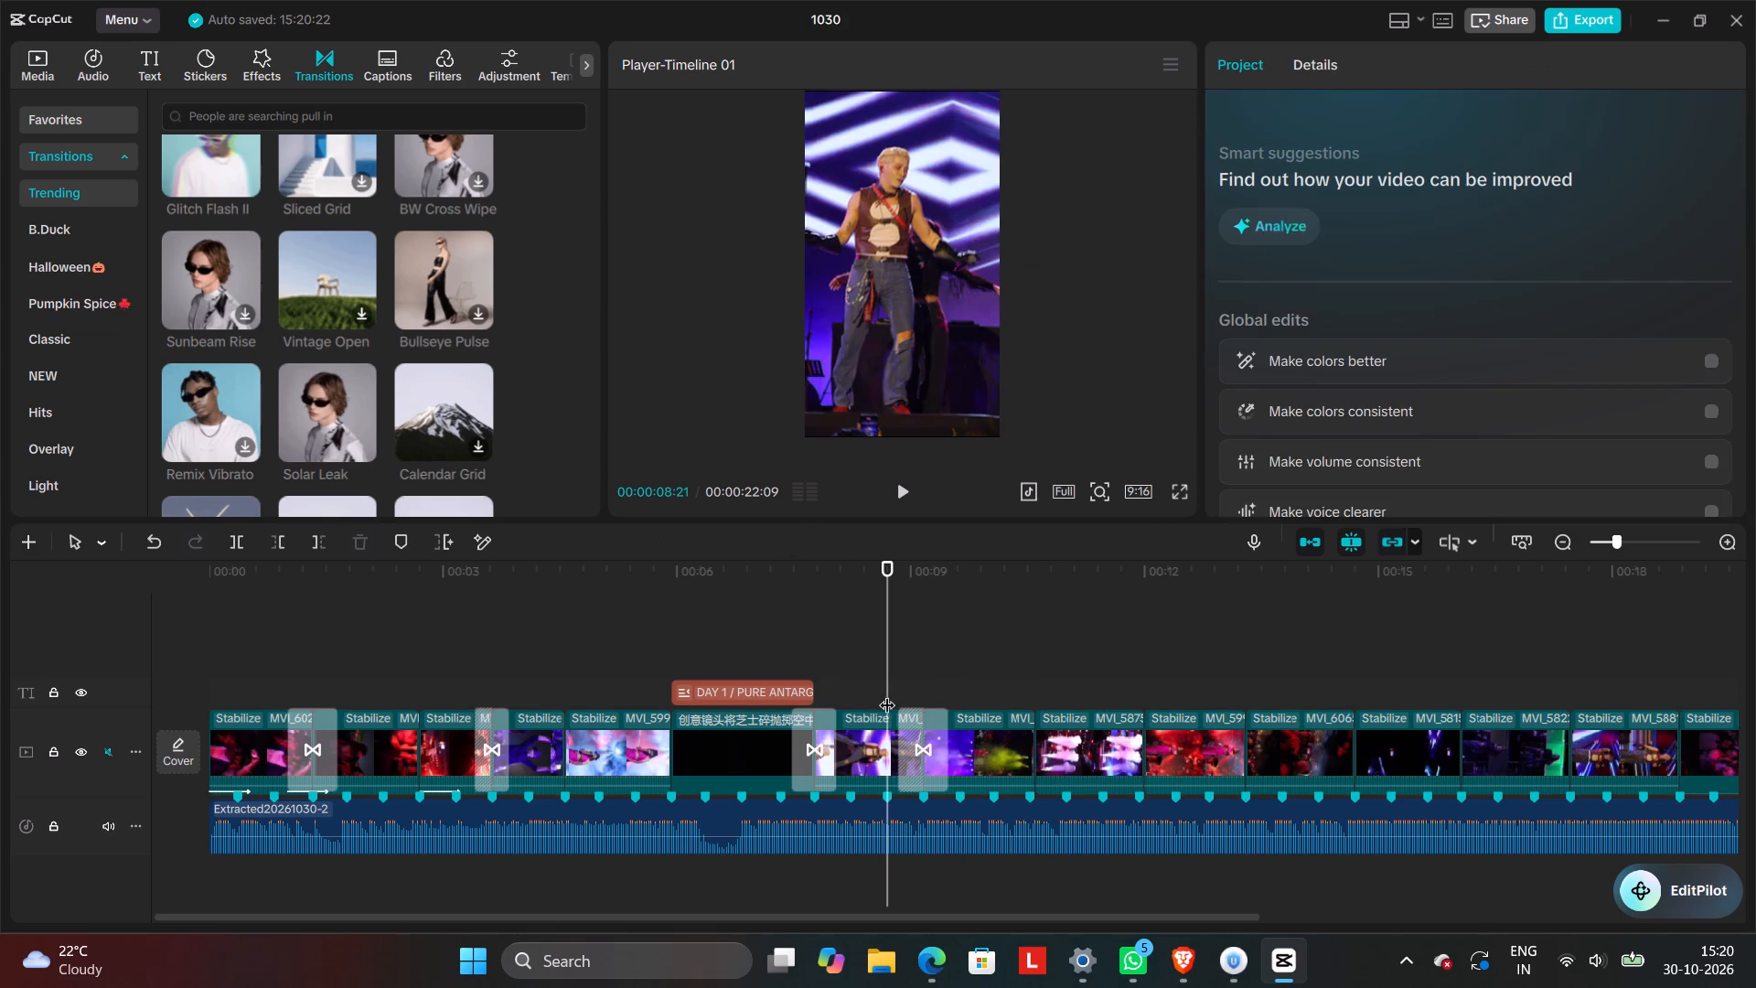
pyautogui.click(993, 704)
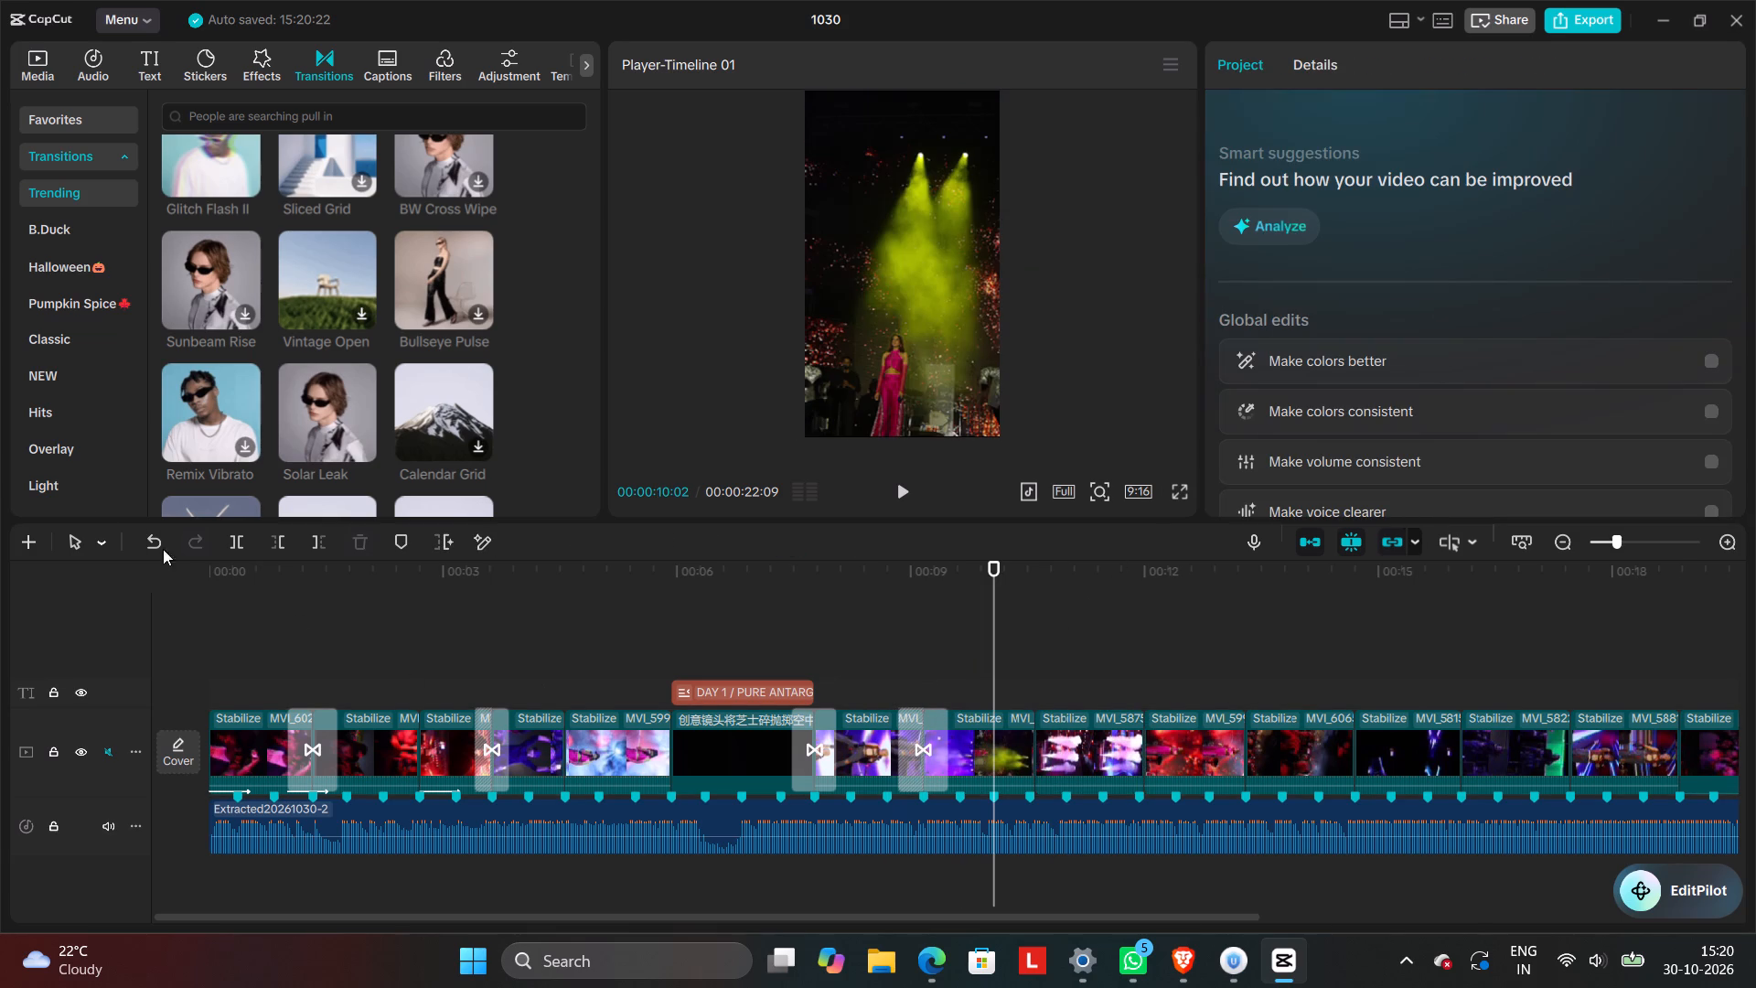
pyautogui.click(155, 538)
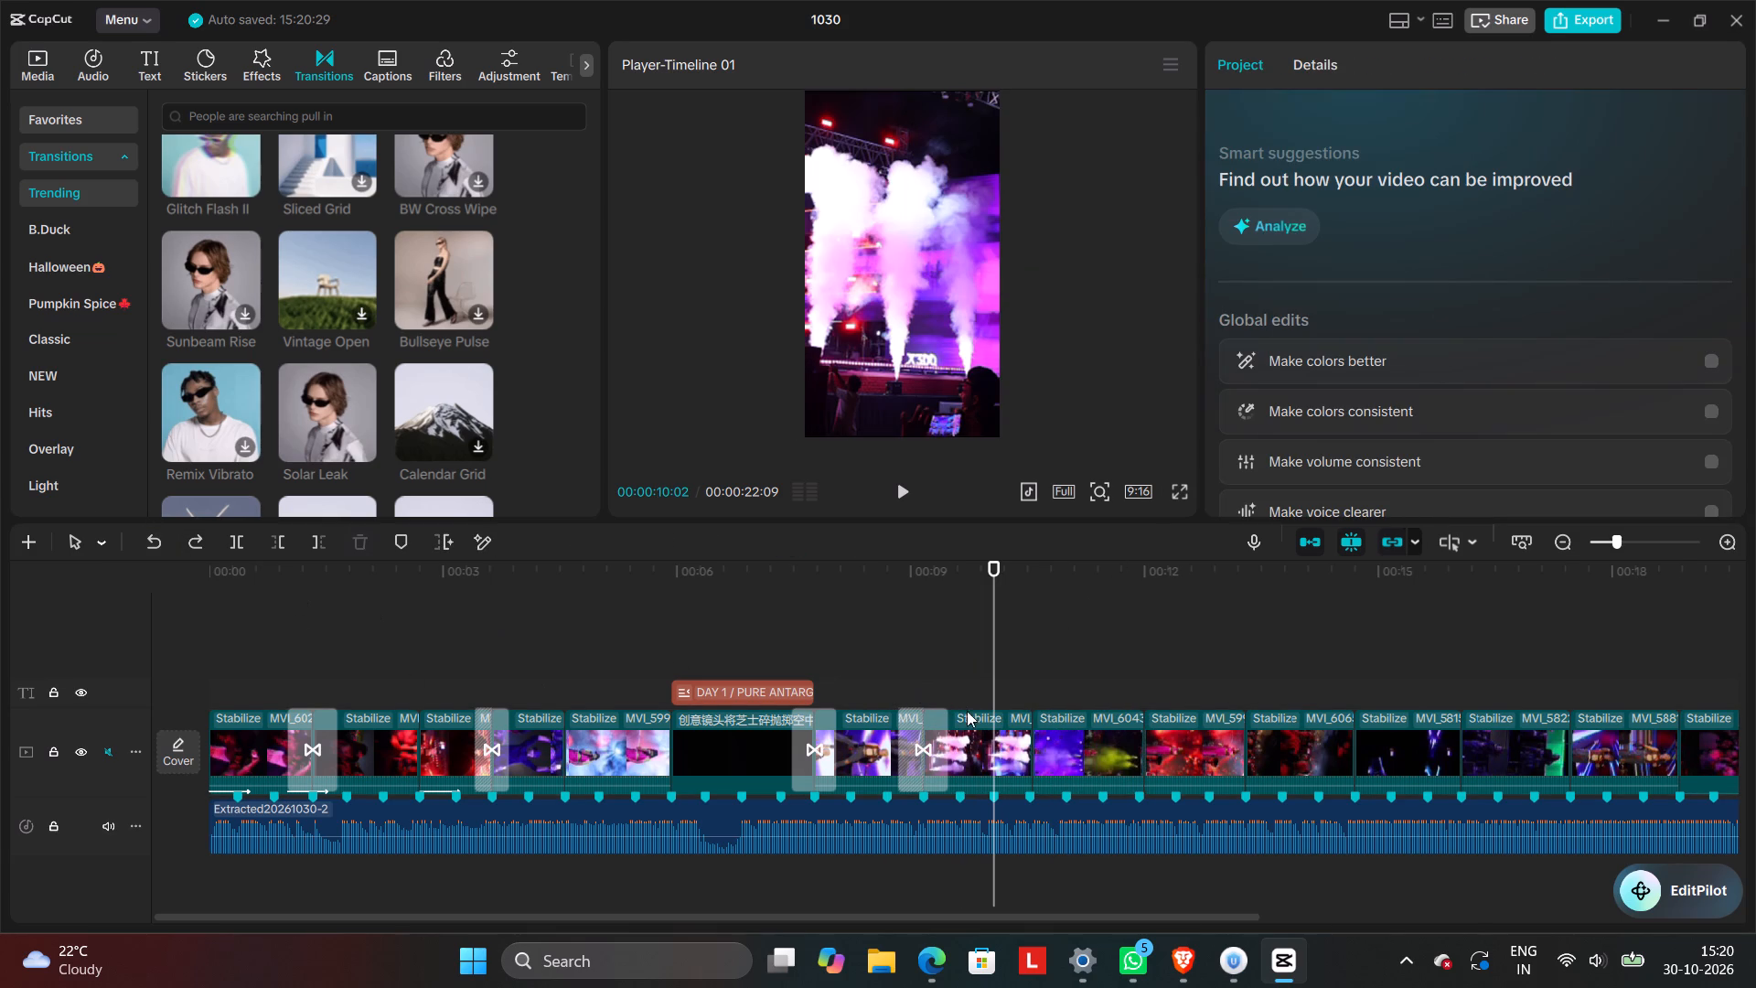
# Speed up the stage-smoke clip to 1.42x, extend its end to the beat marker at about 10.5 seconds, and play the result.
pyautogui.click(970, 730)
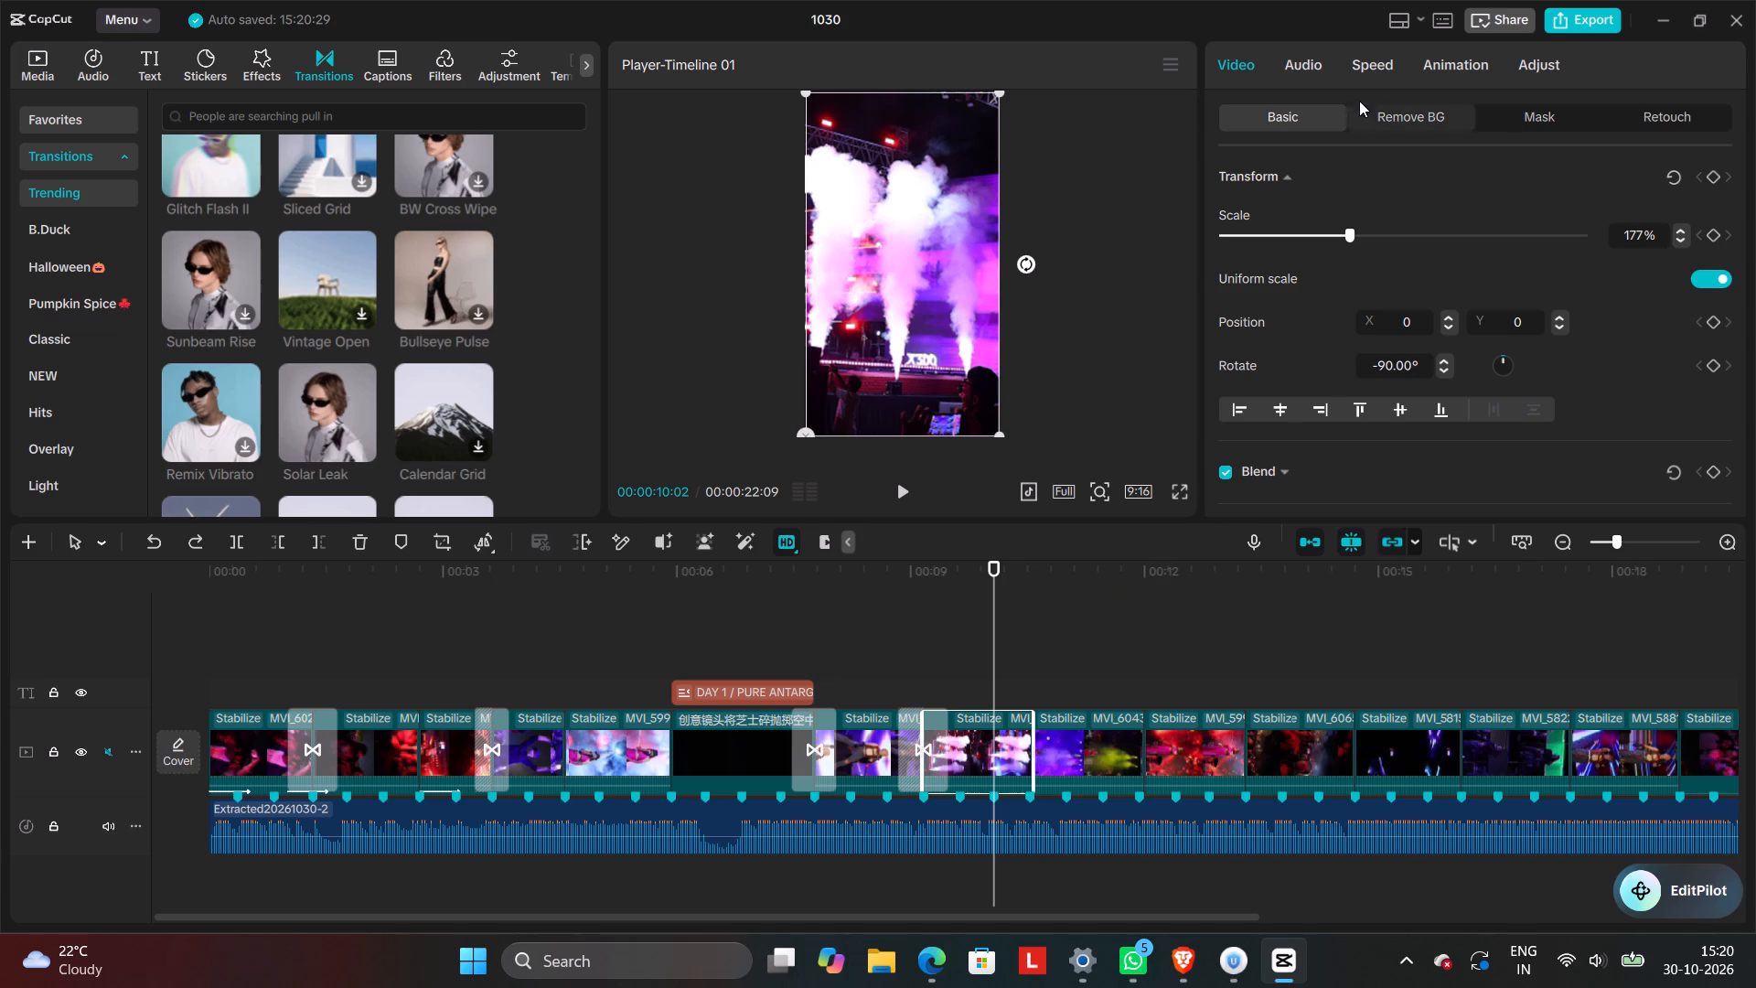
pyautogui.click(1365, 59)
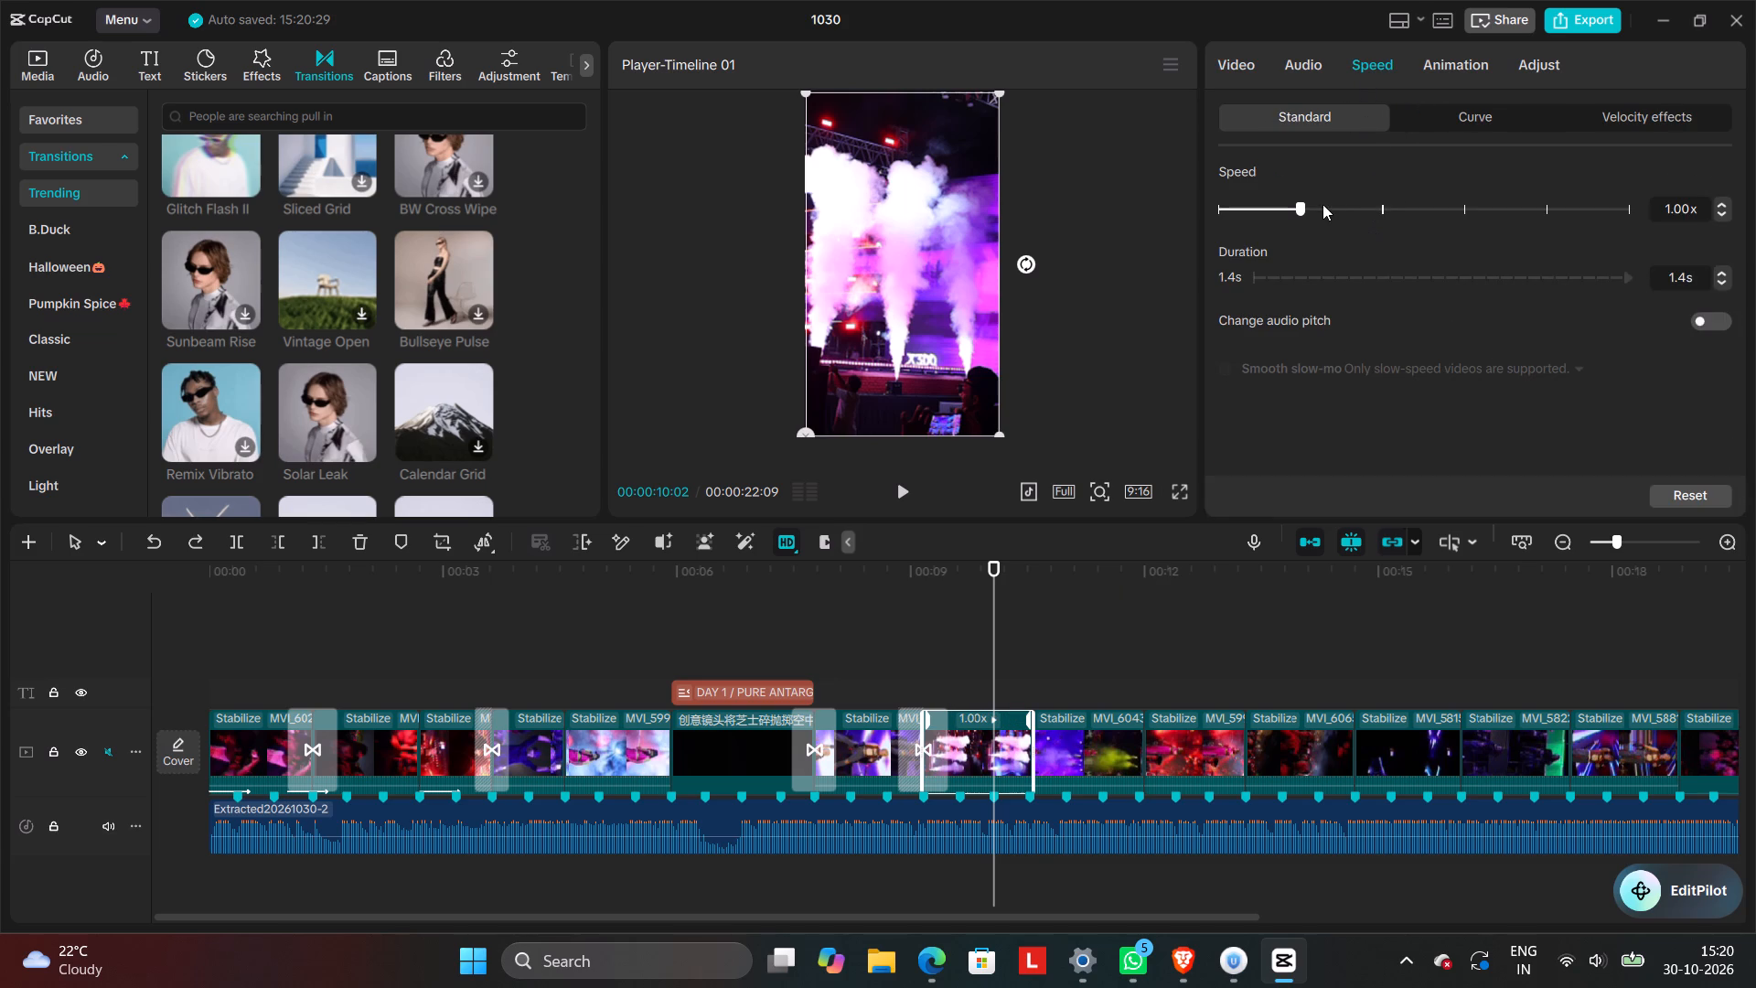
pyautogui.click(1335, 204)
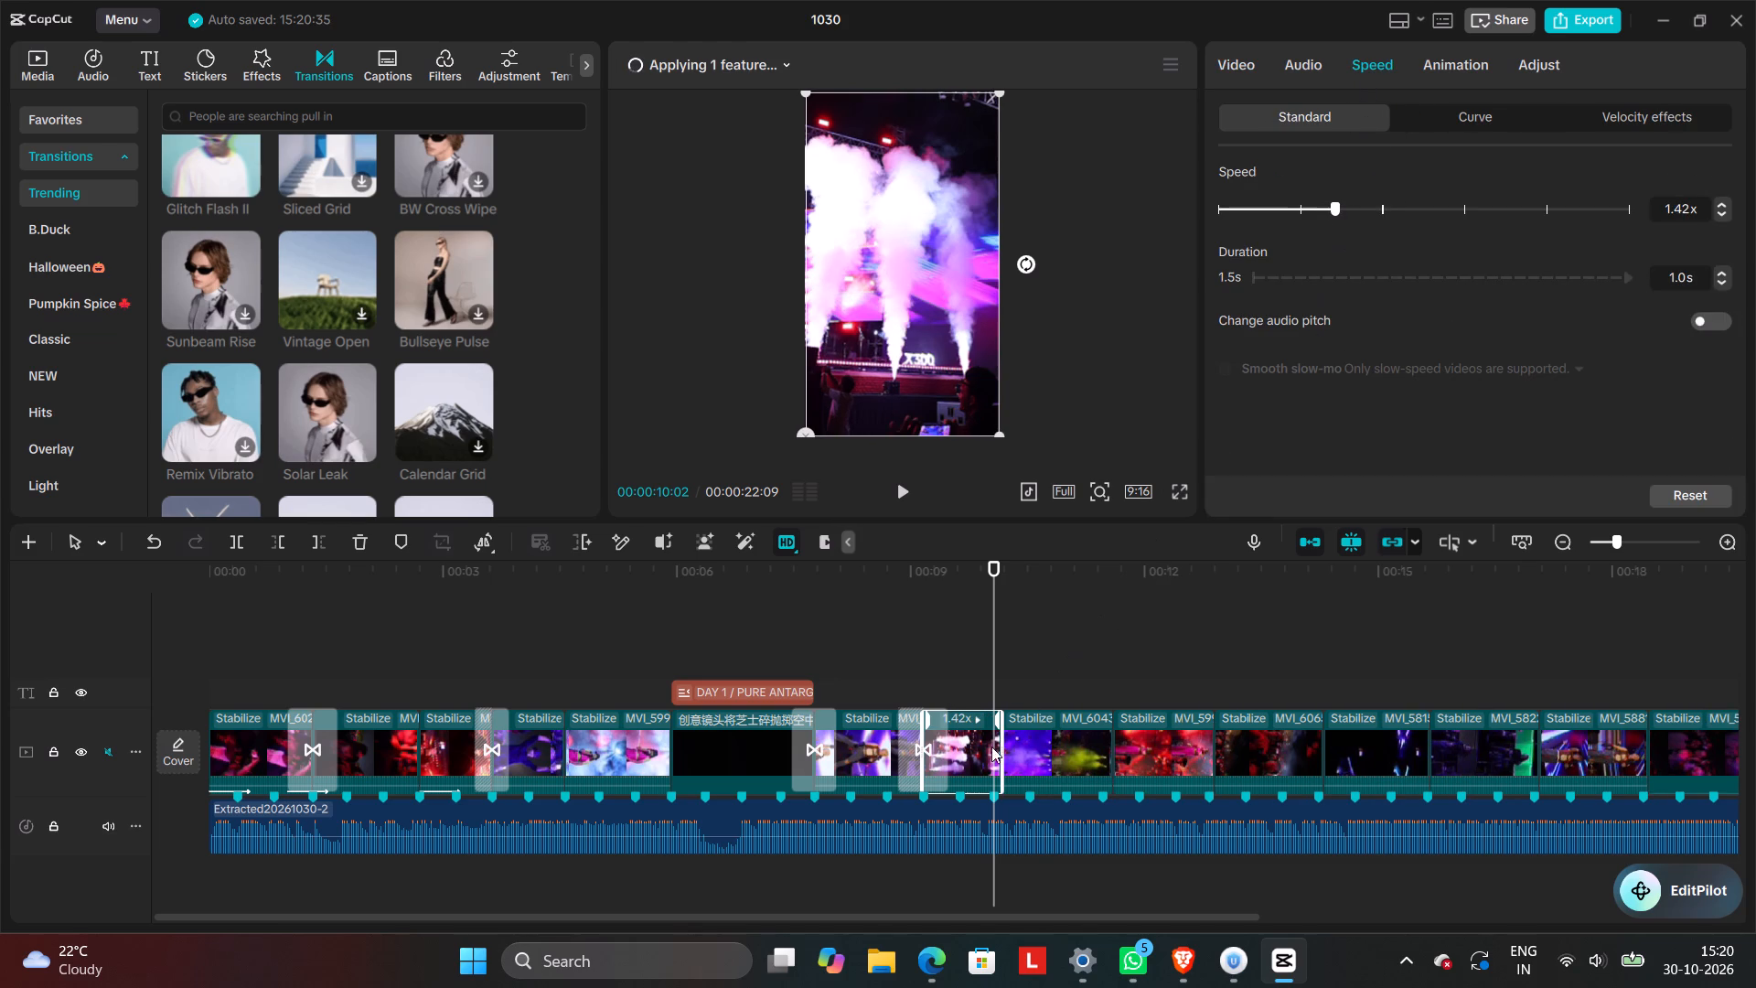
pyautogui.moveTo(1007, 757); pyautogui.dragTo(1023, 758)
pyautogui.click(862, 697)
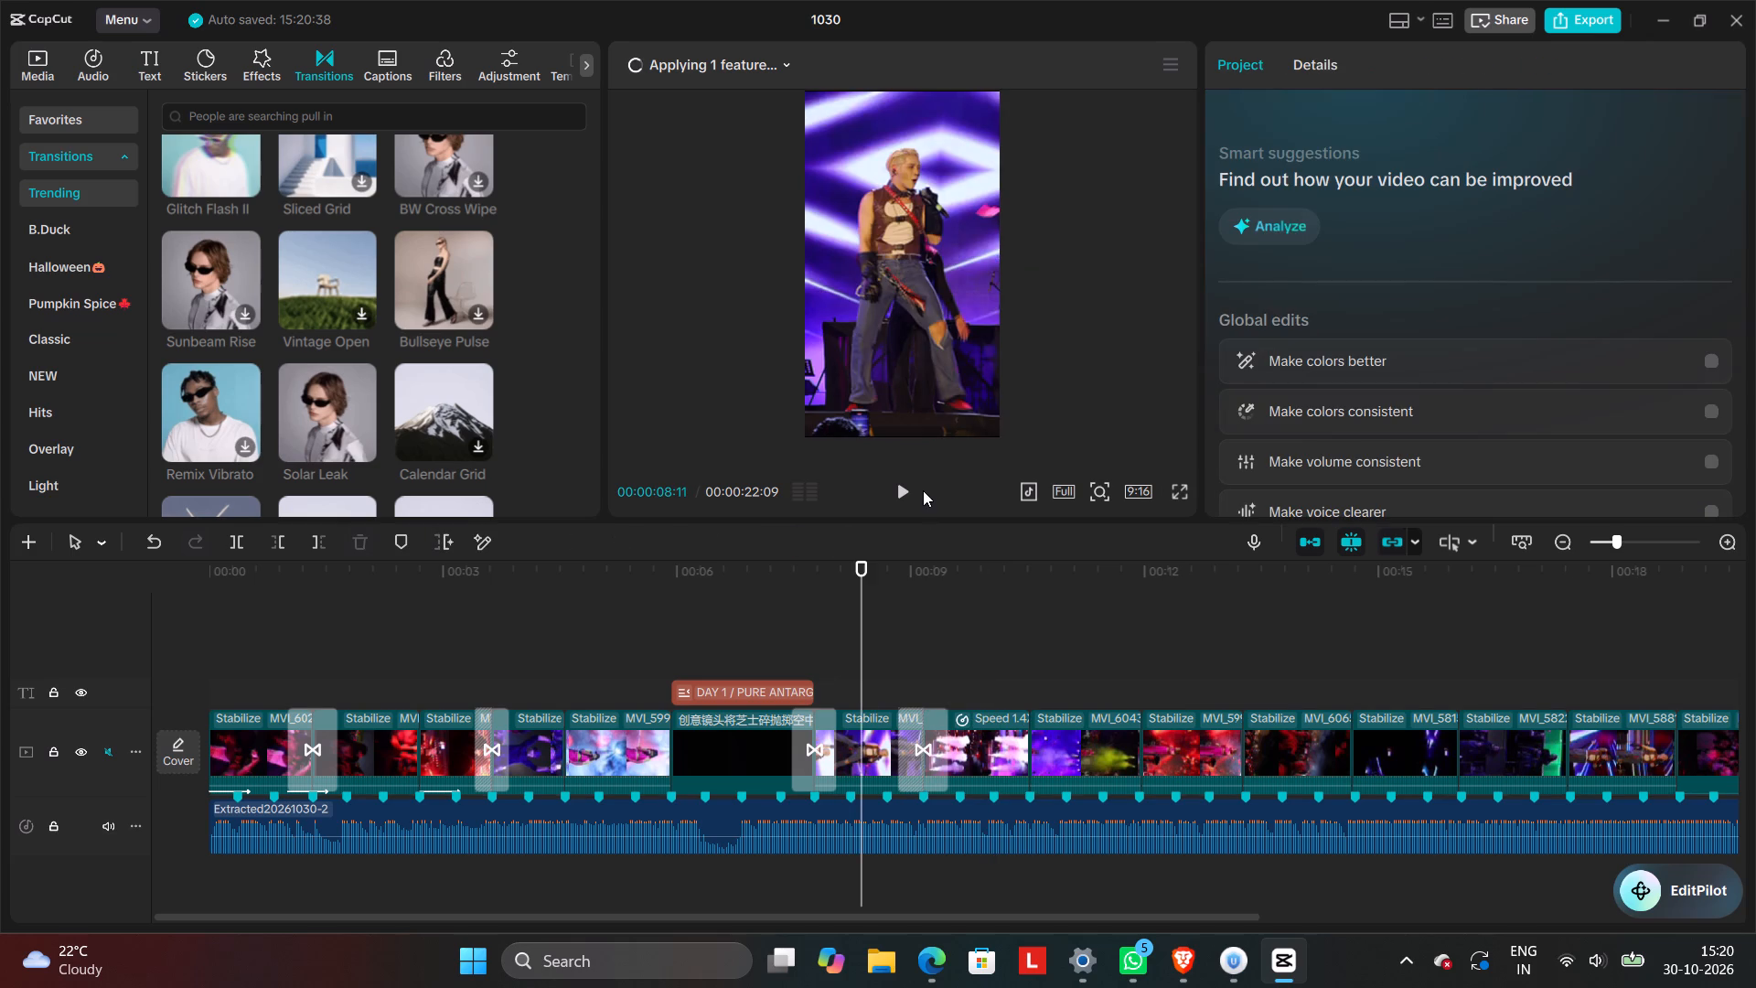
pyautogui.click(911, 498)
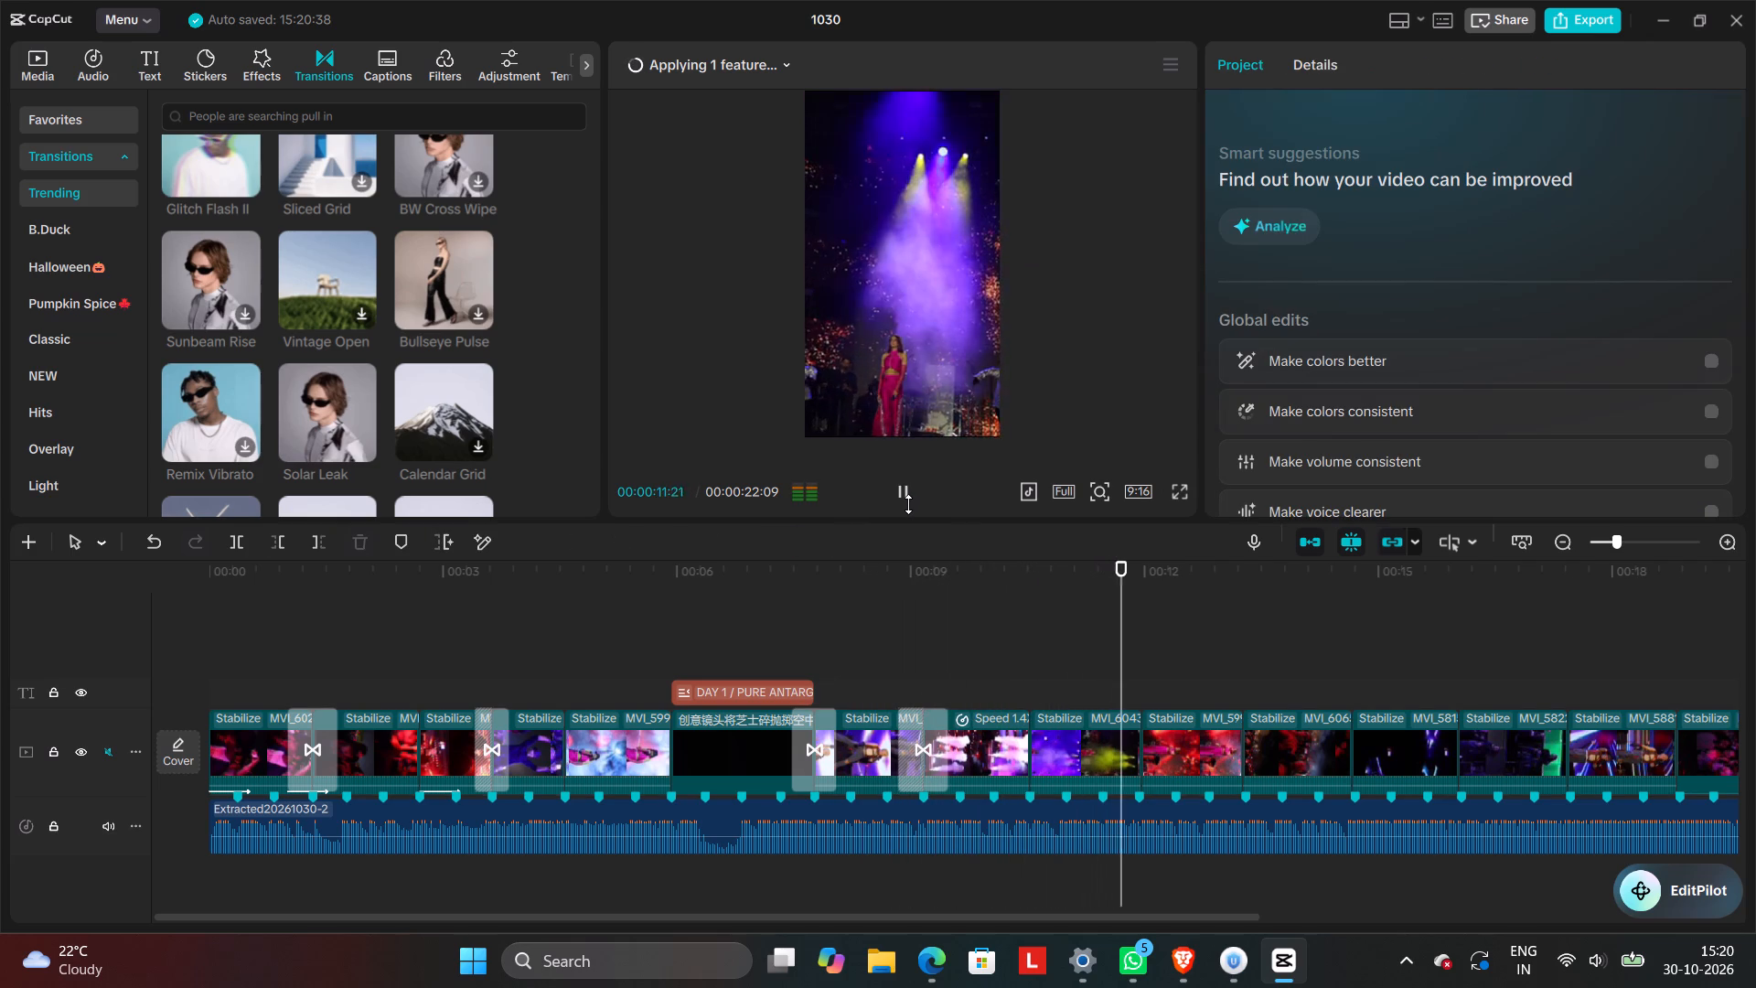
pyautogui.click(908, 504)
# Add the Negative video effect at the cut after the stage-smoke clip, at about 10.5 seconds.
pyautogui.click(999, 656)
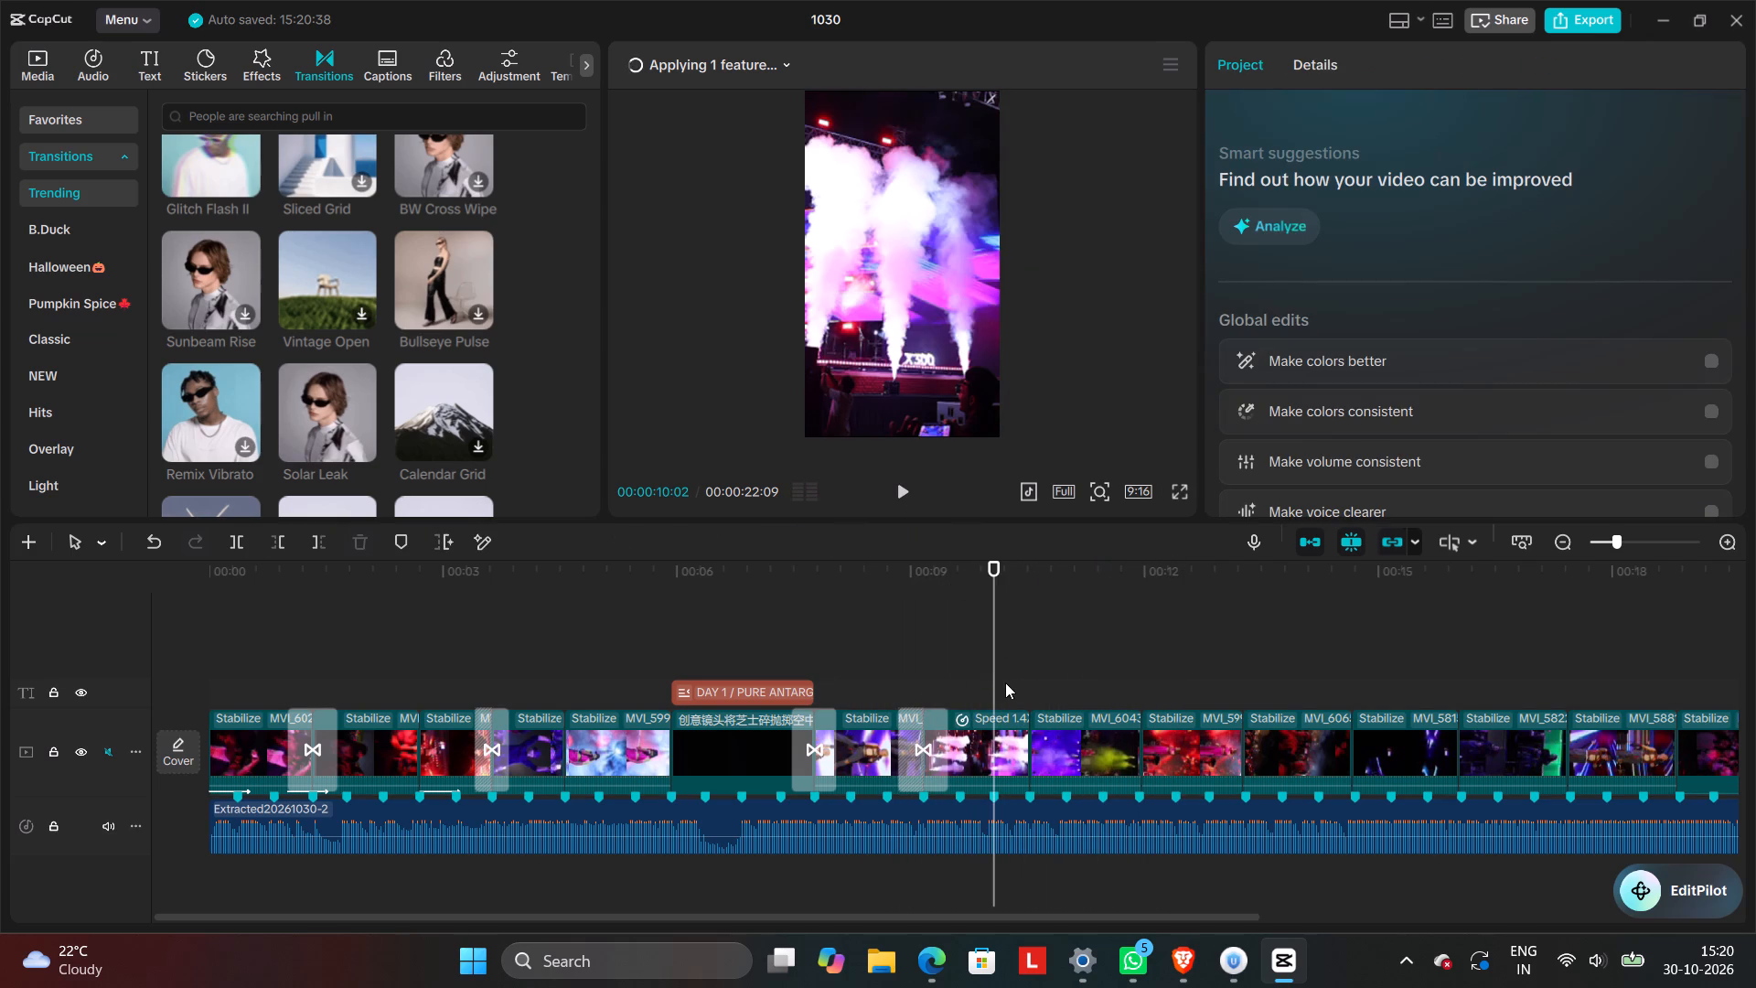
pyautogui.click(1011, 677)
pyautogui.click(1022, 675)
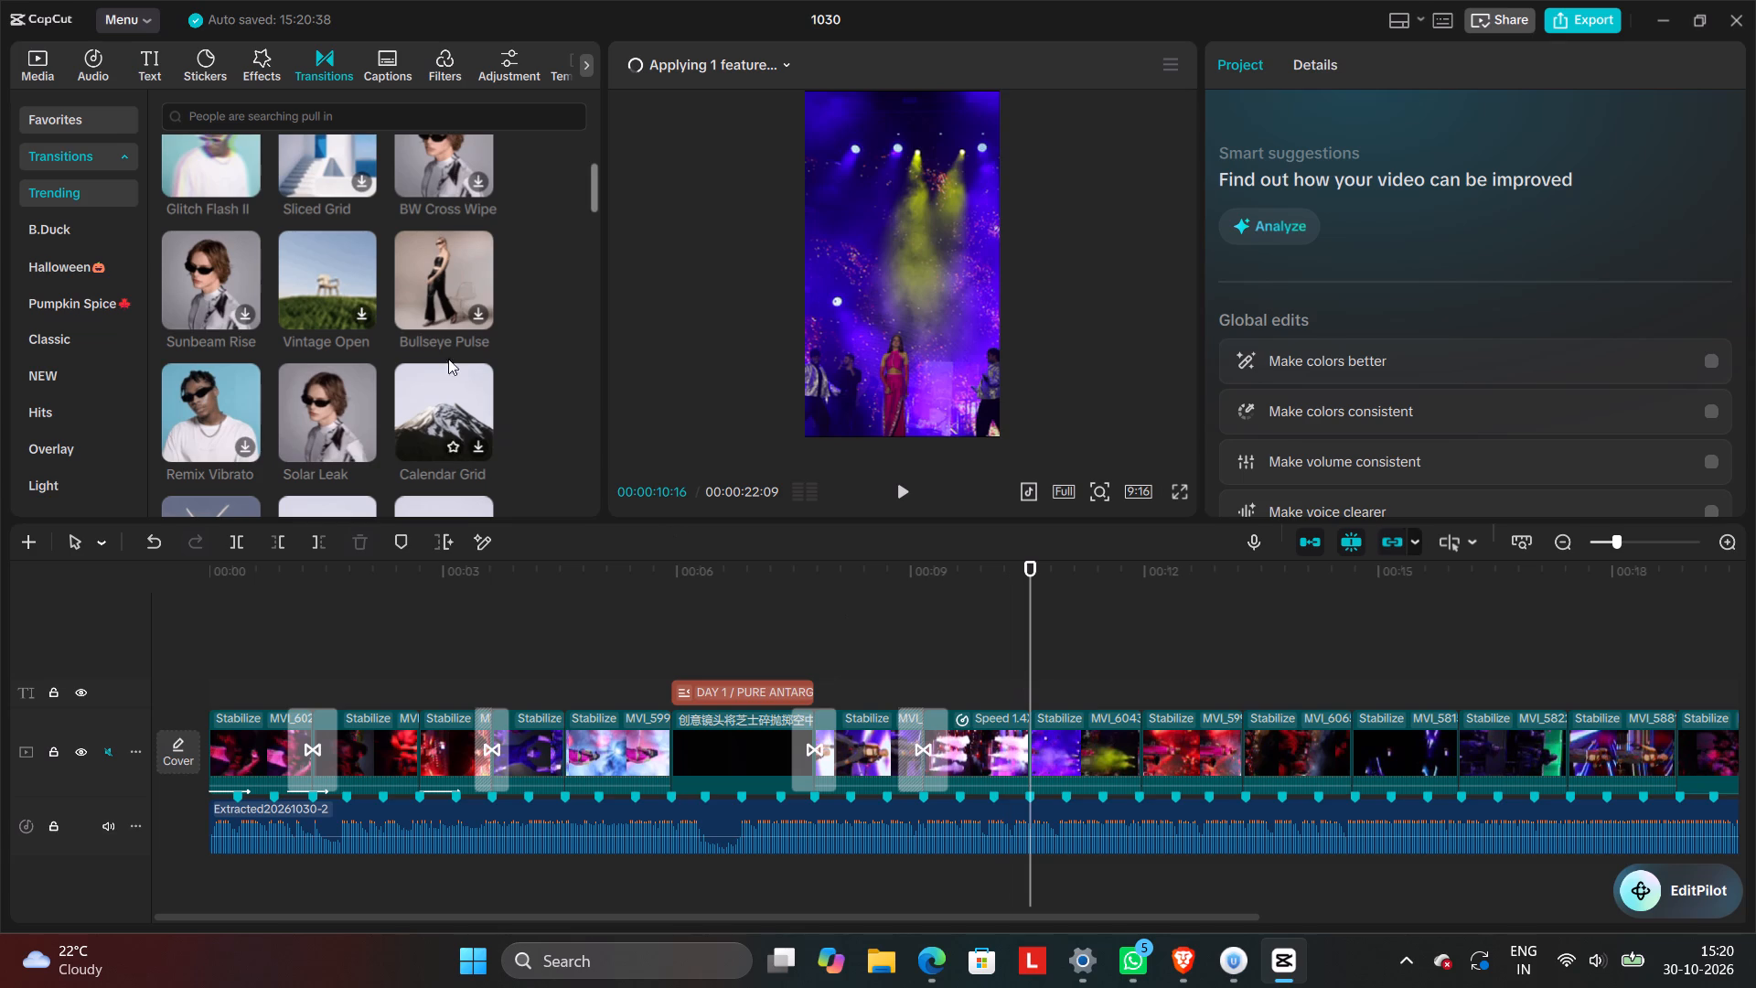
pyautogui.scroll(-2, 425, 348)
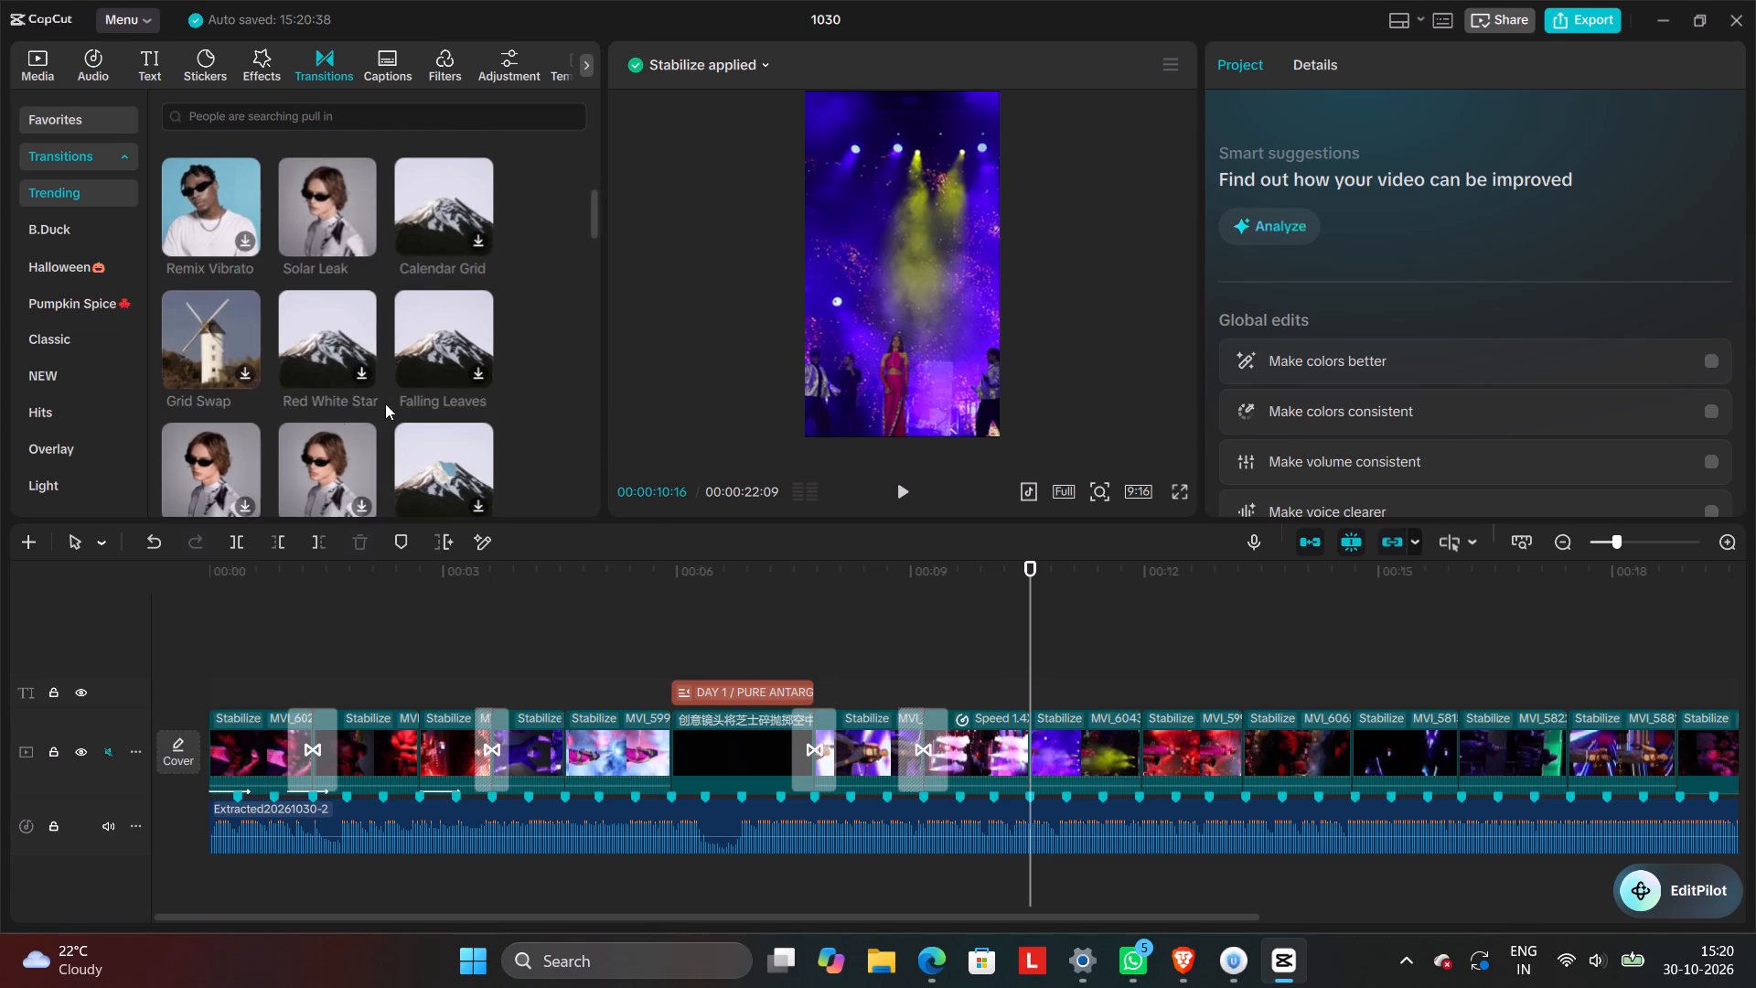
pyautogui.click(349, 109)
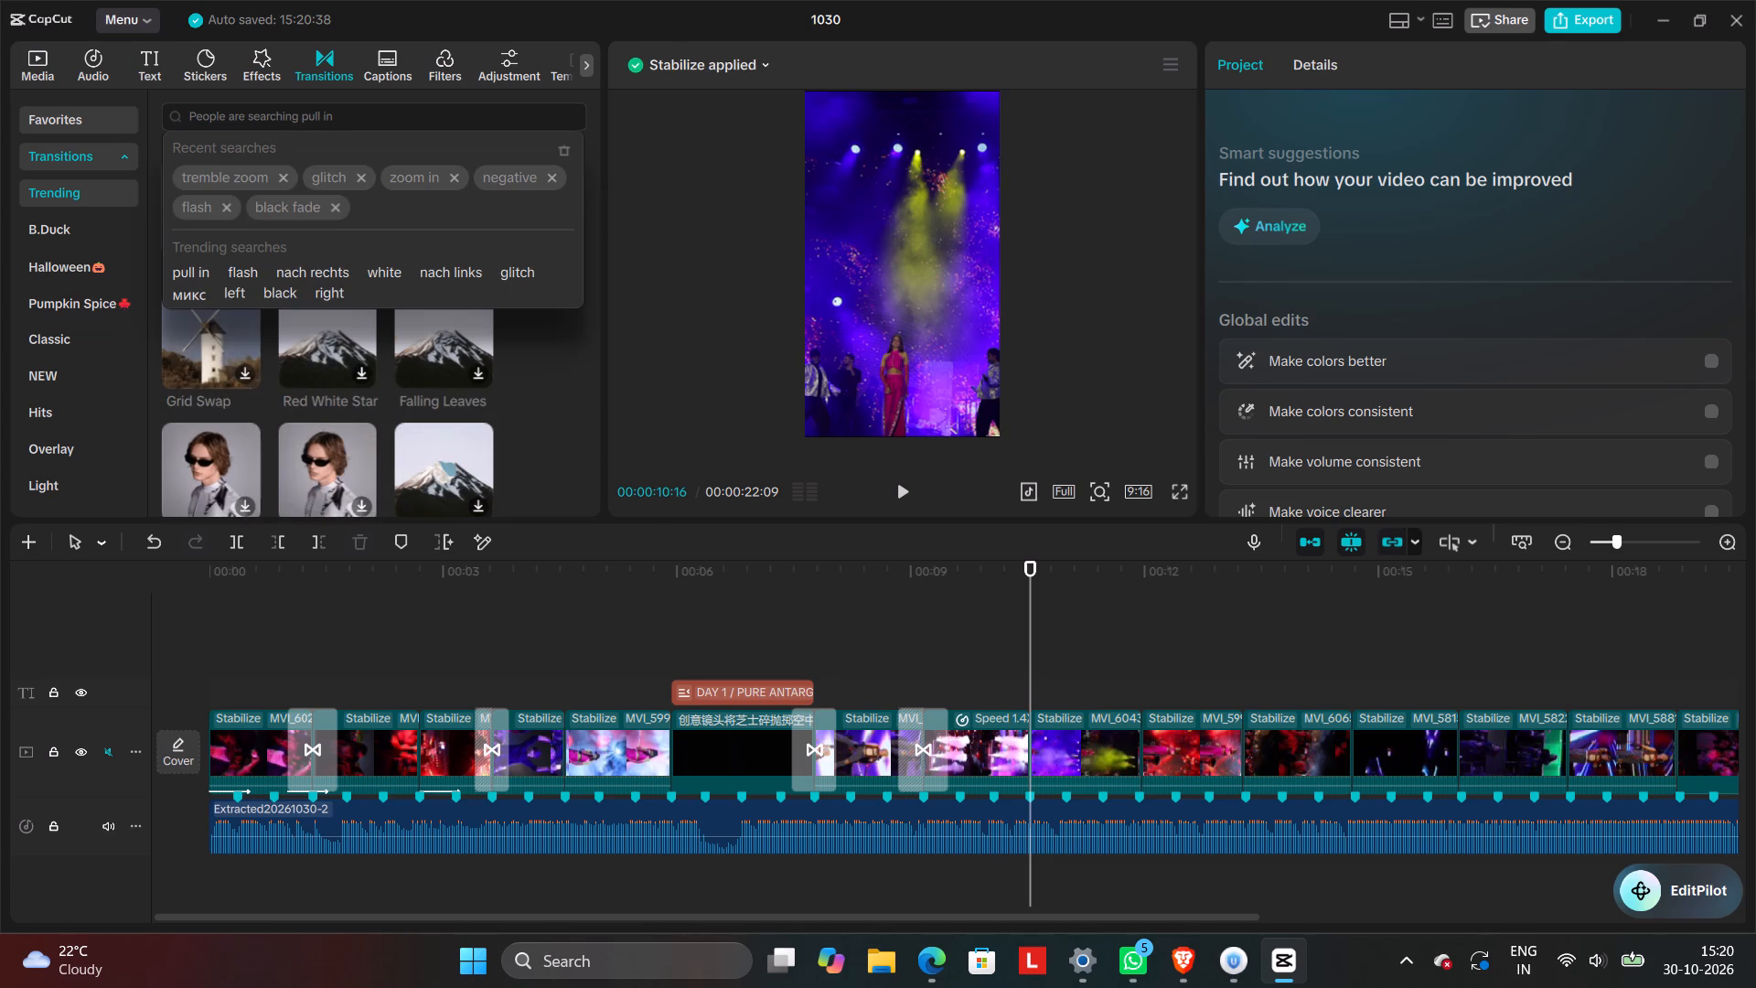
pyautogui.click(260, 52)
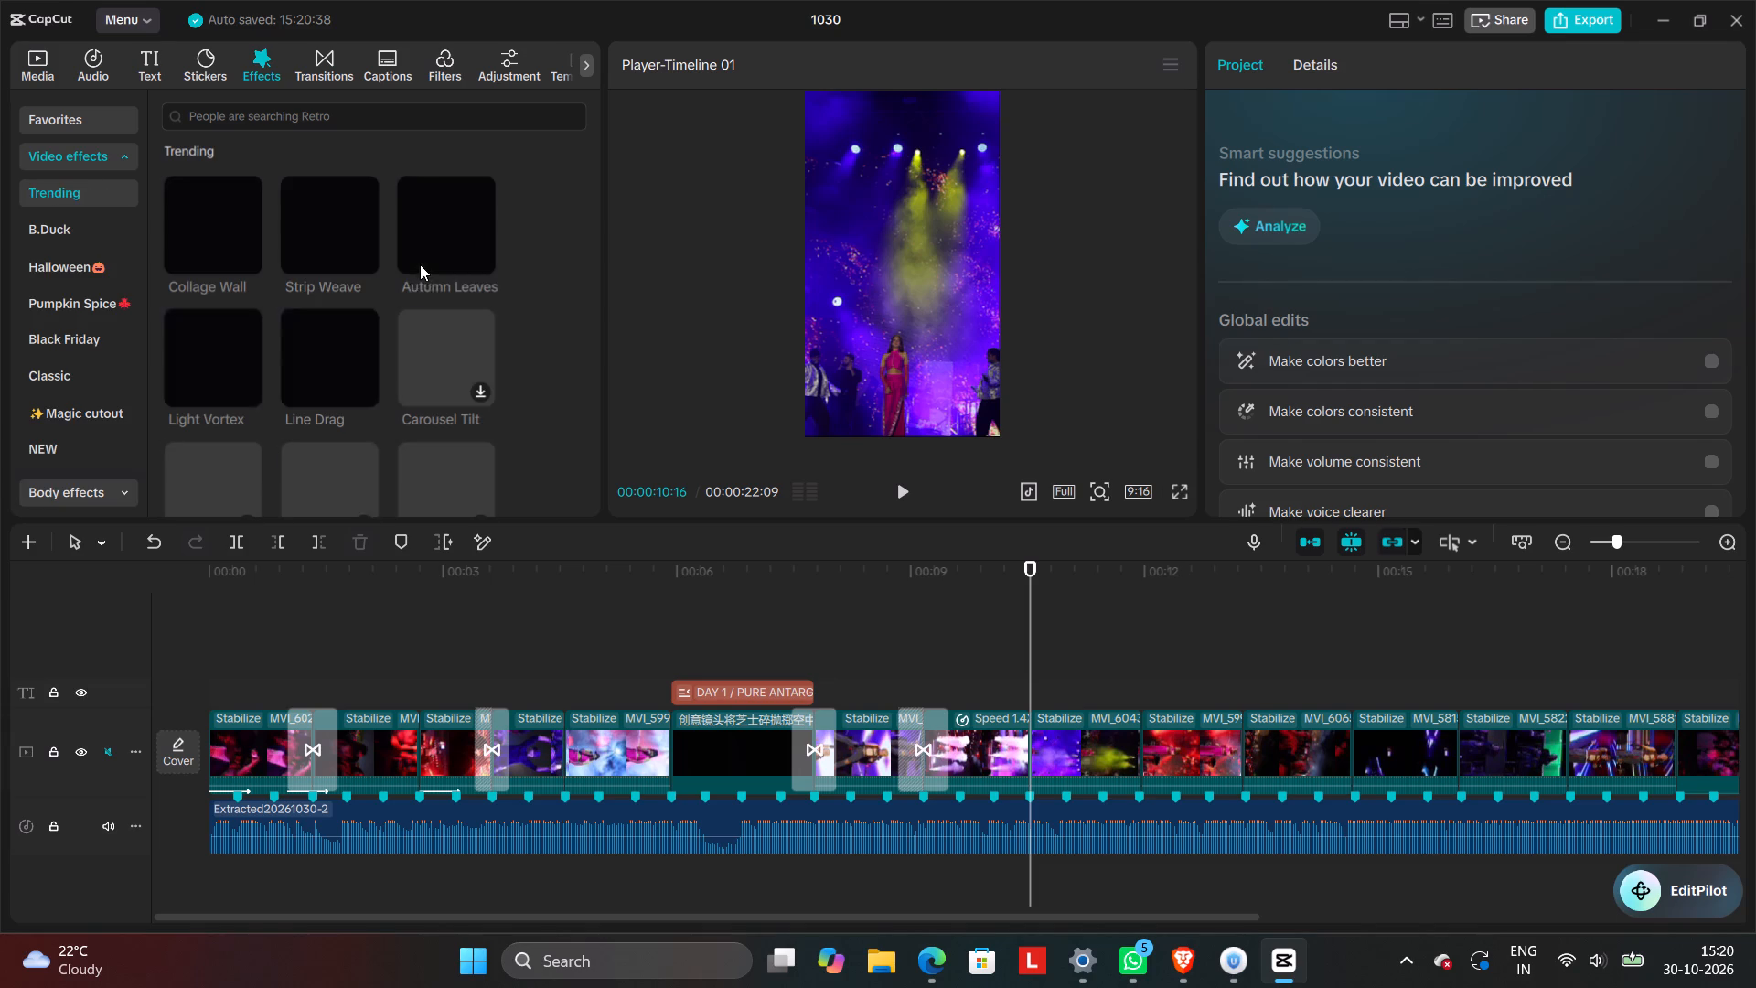
pyautogui.click(280, 122)
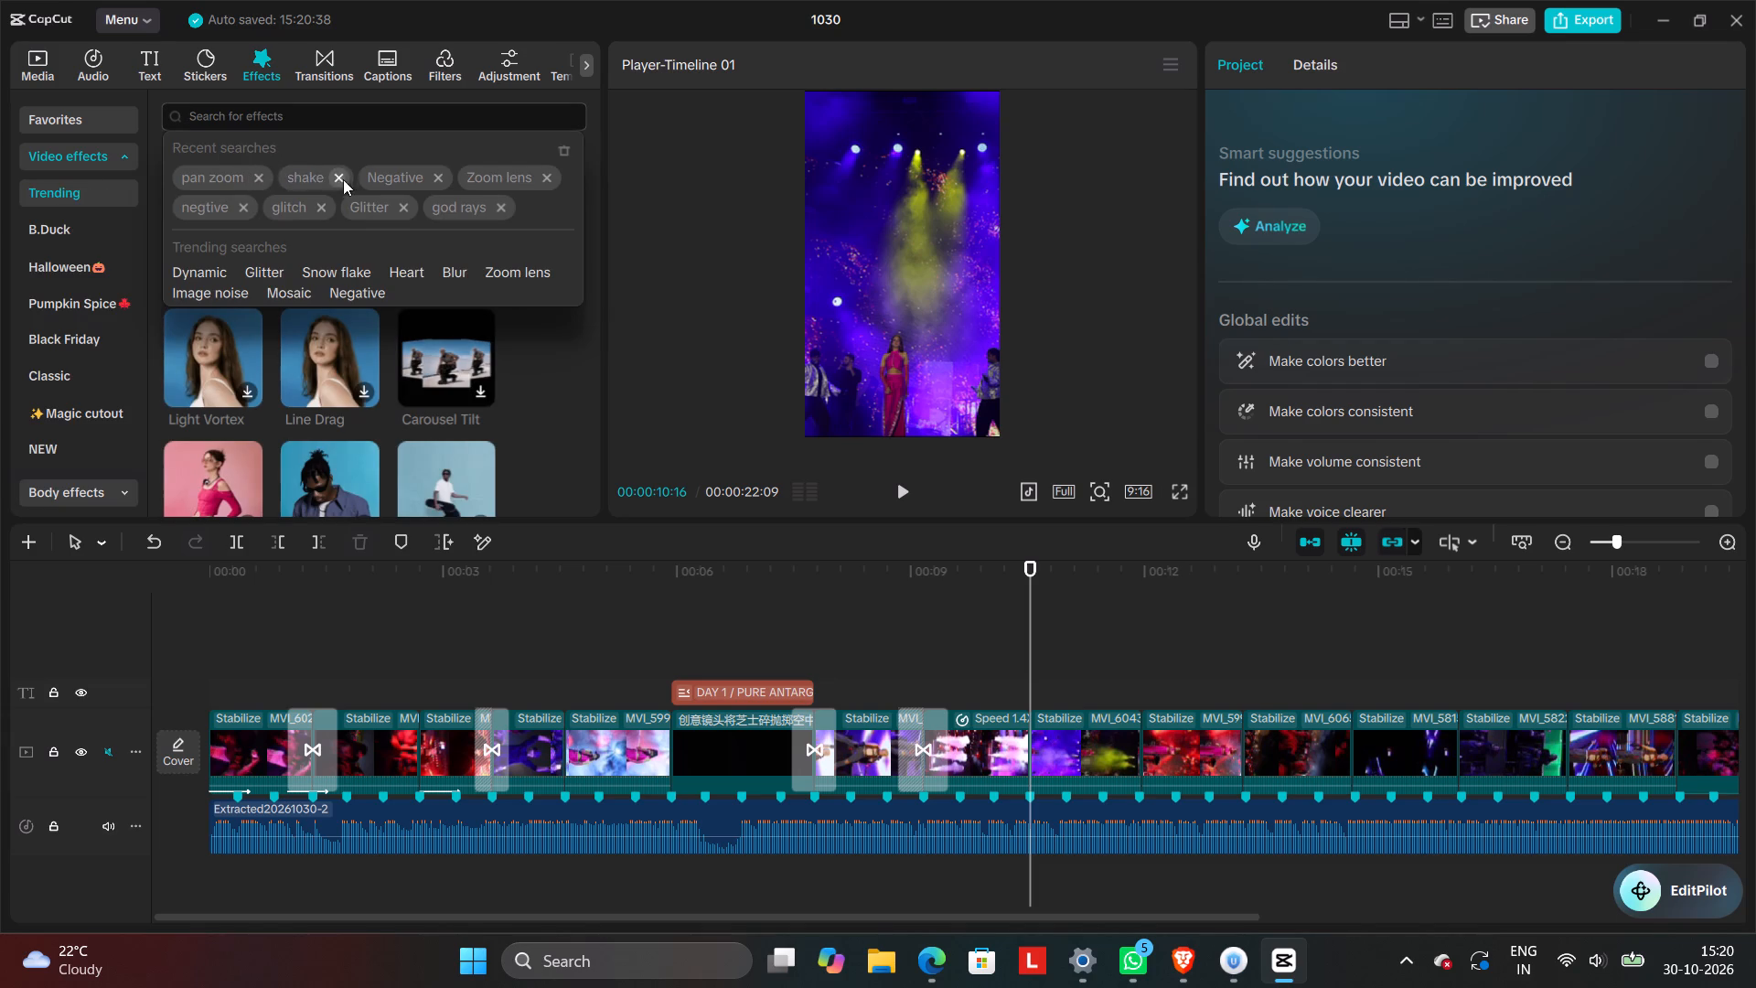
pyautogui.click(369, 168)
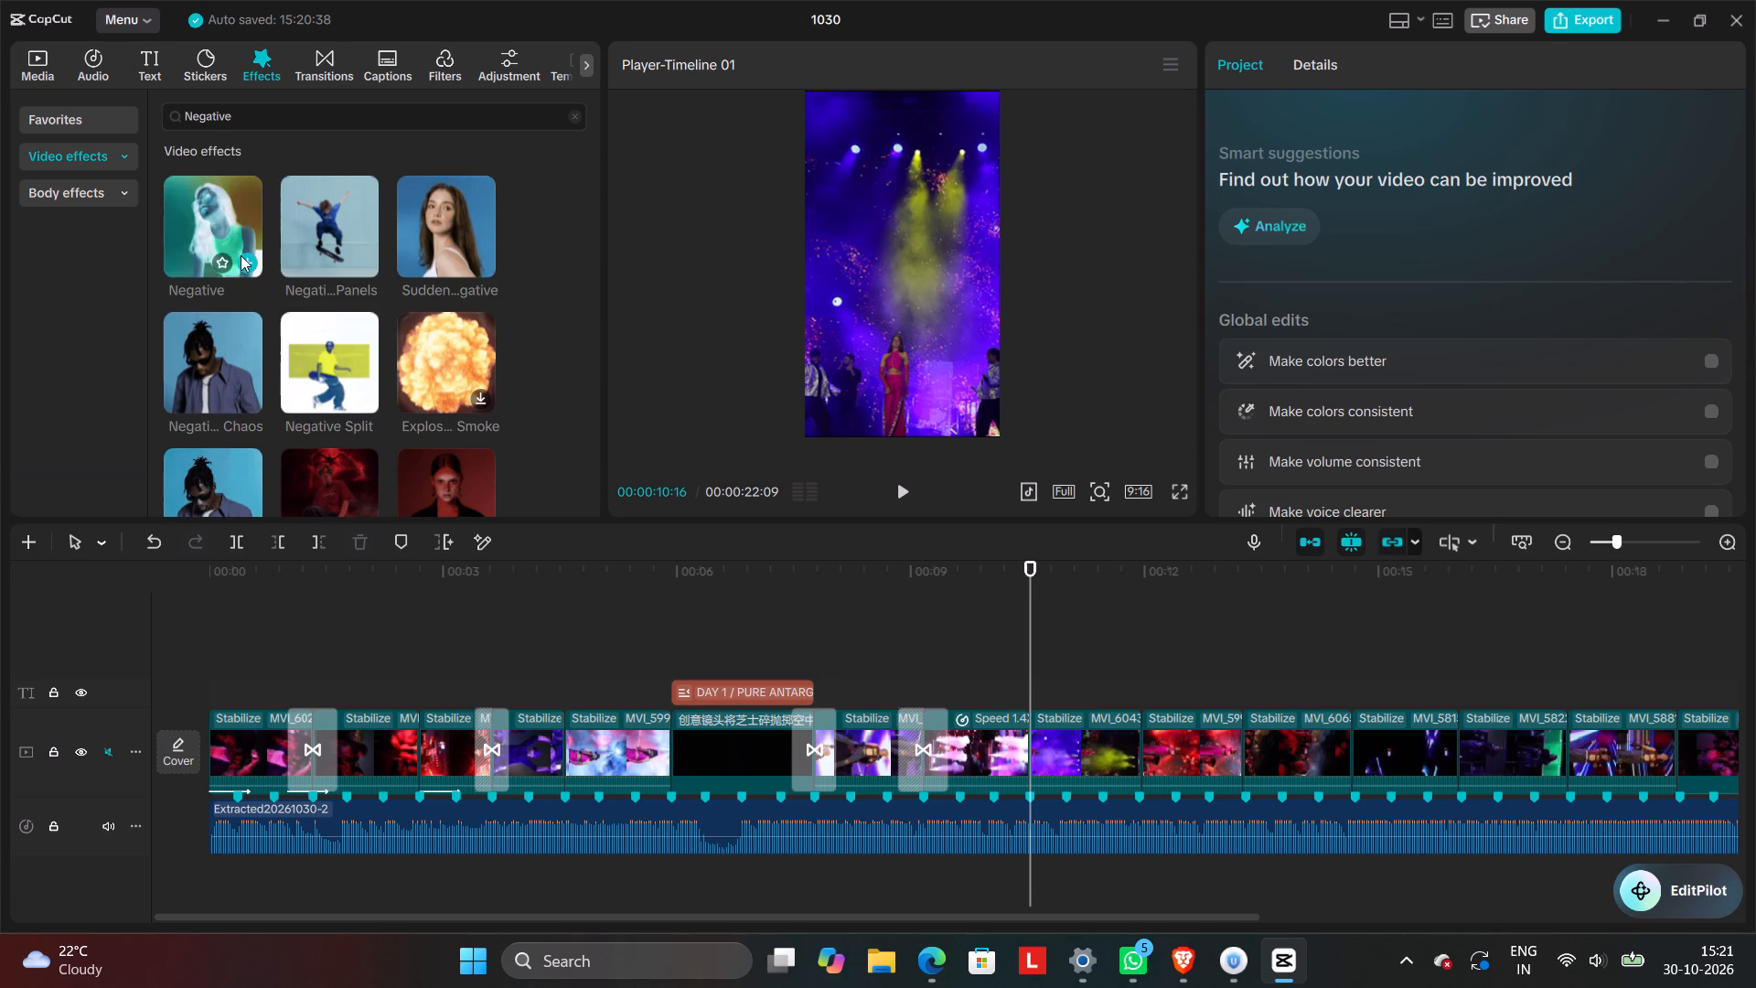
pyautogui.click(241, 255)
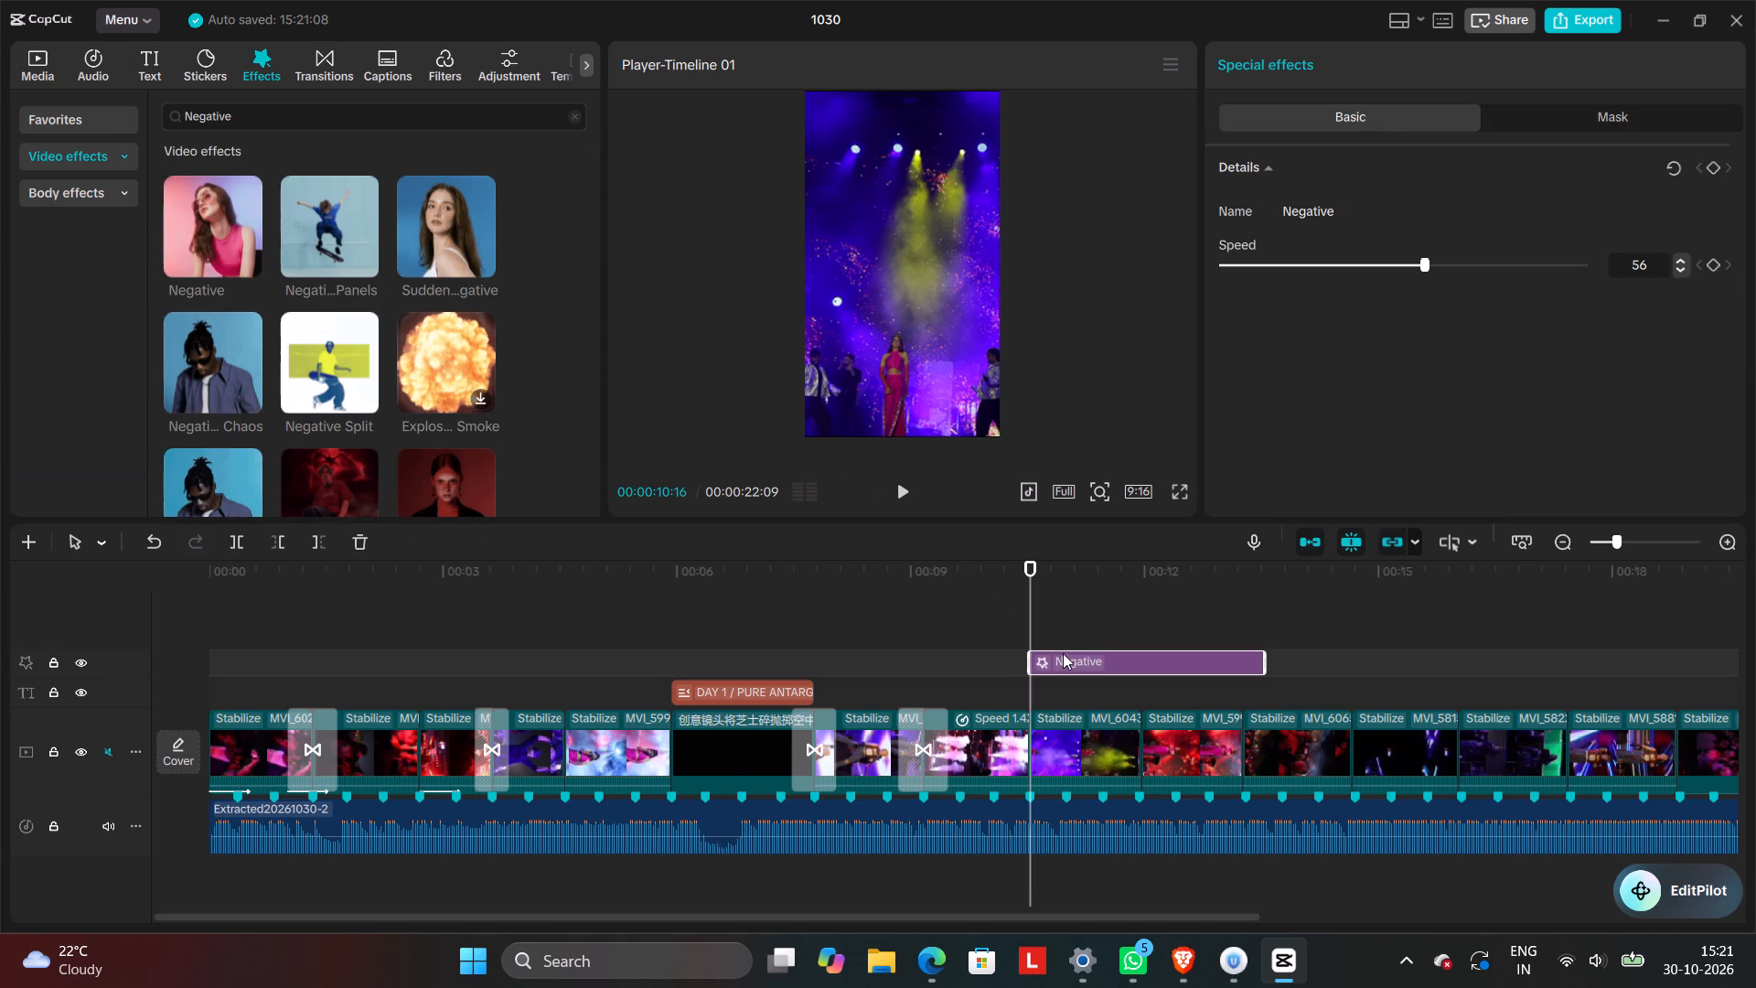
# Shift the Negative effect to start at about 10 seconds, shorten it to end at about 11 seconds, and play it back.
pyautogui.moveTo(1064, 659); pyautogui.dragTo(1029, 689)
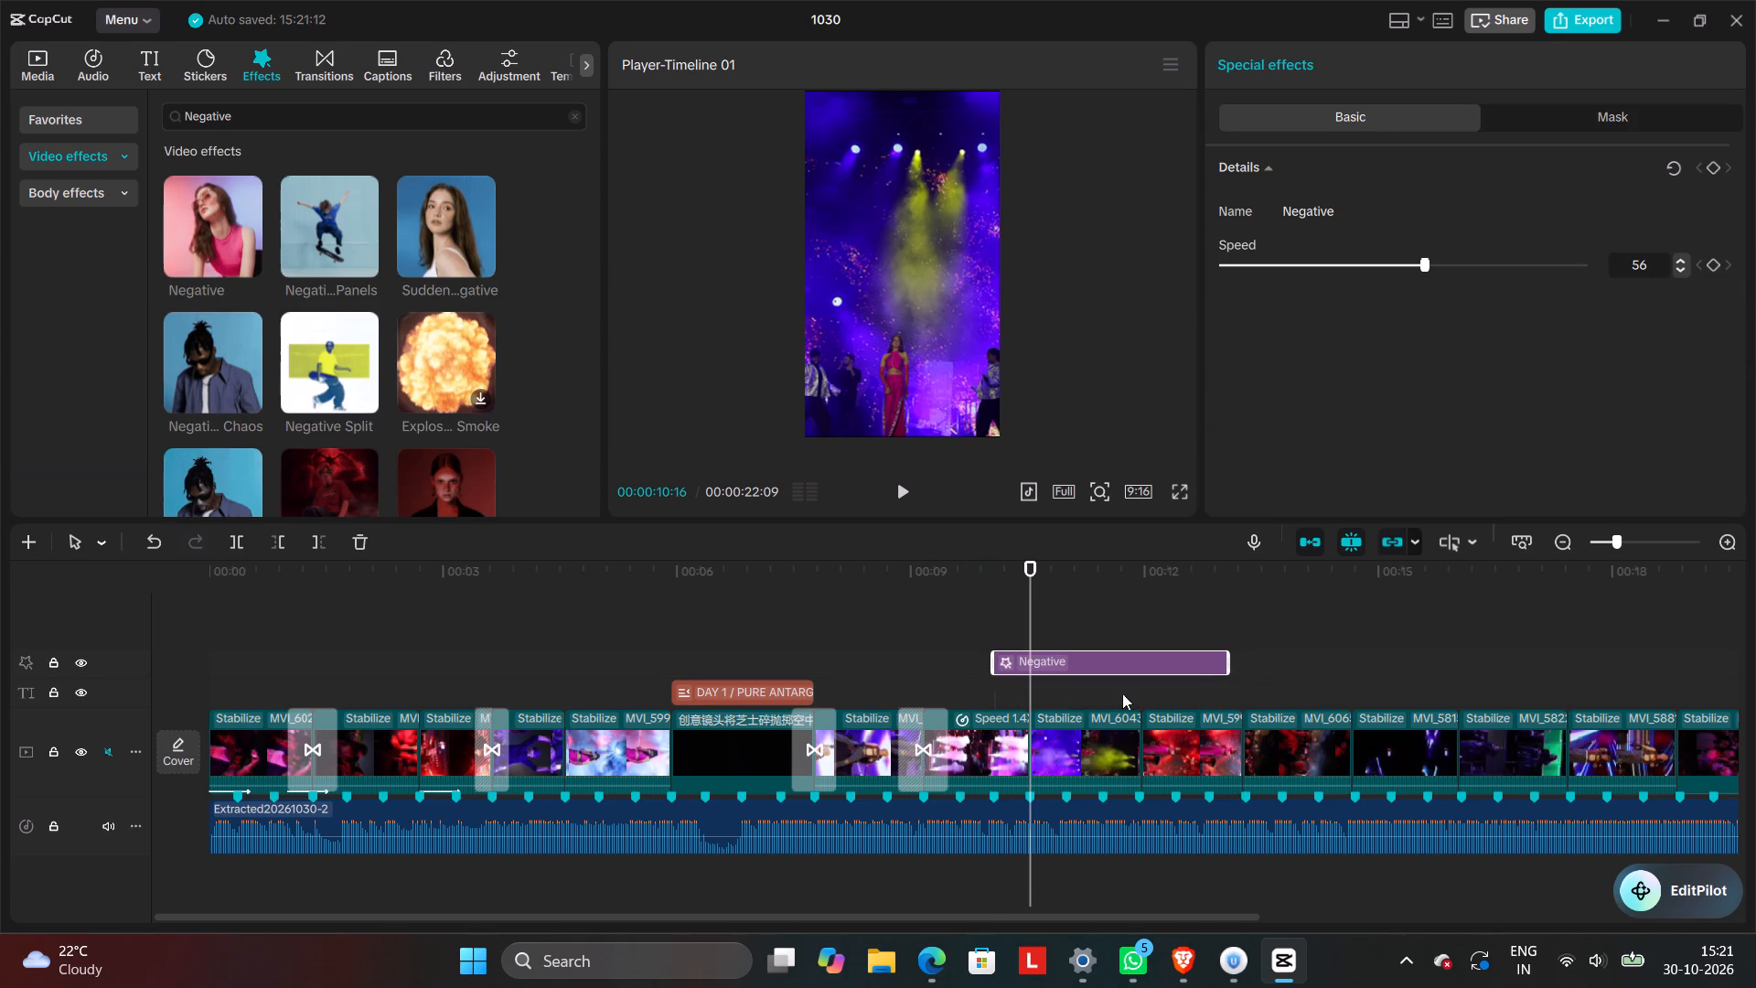
pyautogui.moveTo(1226, 658); pyautogui.dragTo(1073, 699)
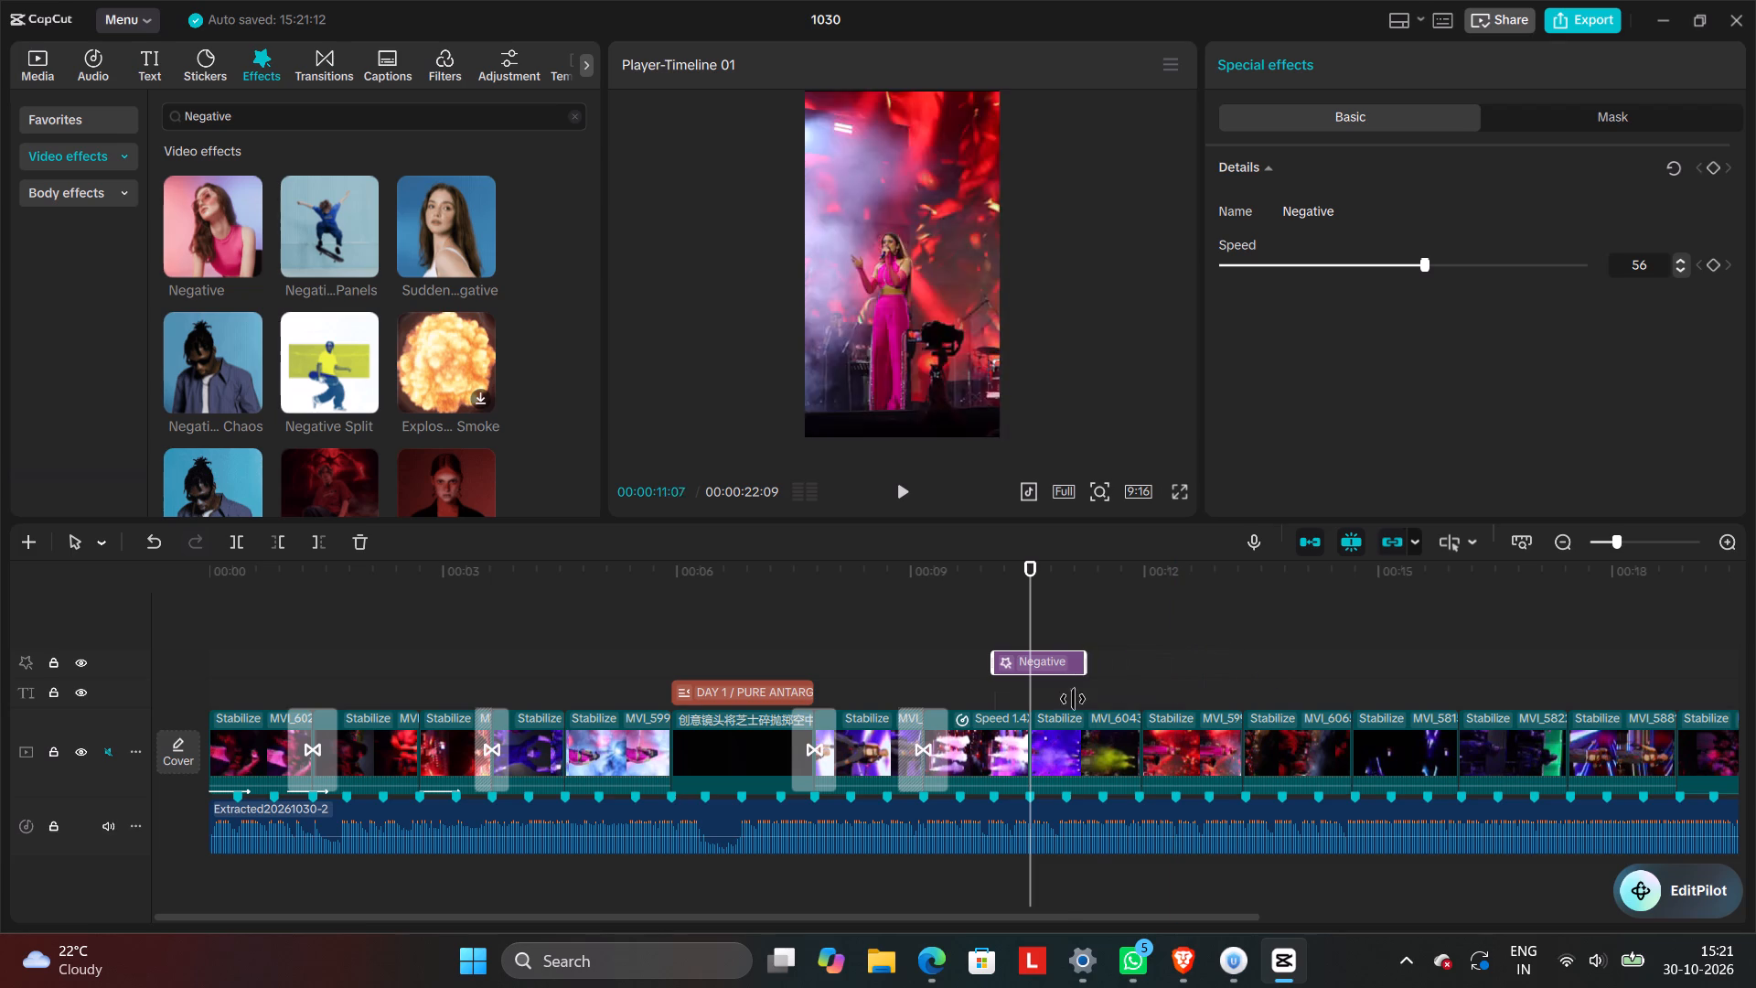
pyautogui.moveTo(1073, 699); pyautogui.dragTo(1066, 701)
pyautogui.moveTo(1048, 663); pyautogui.dragTo(1048, 695)
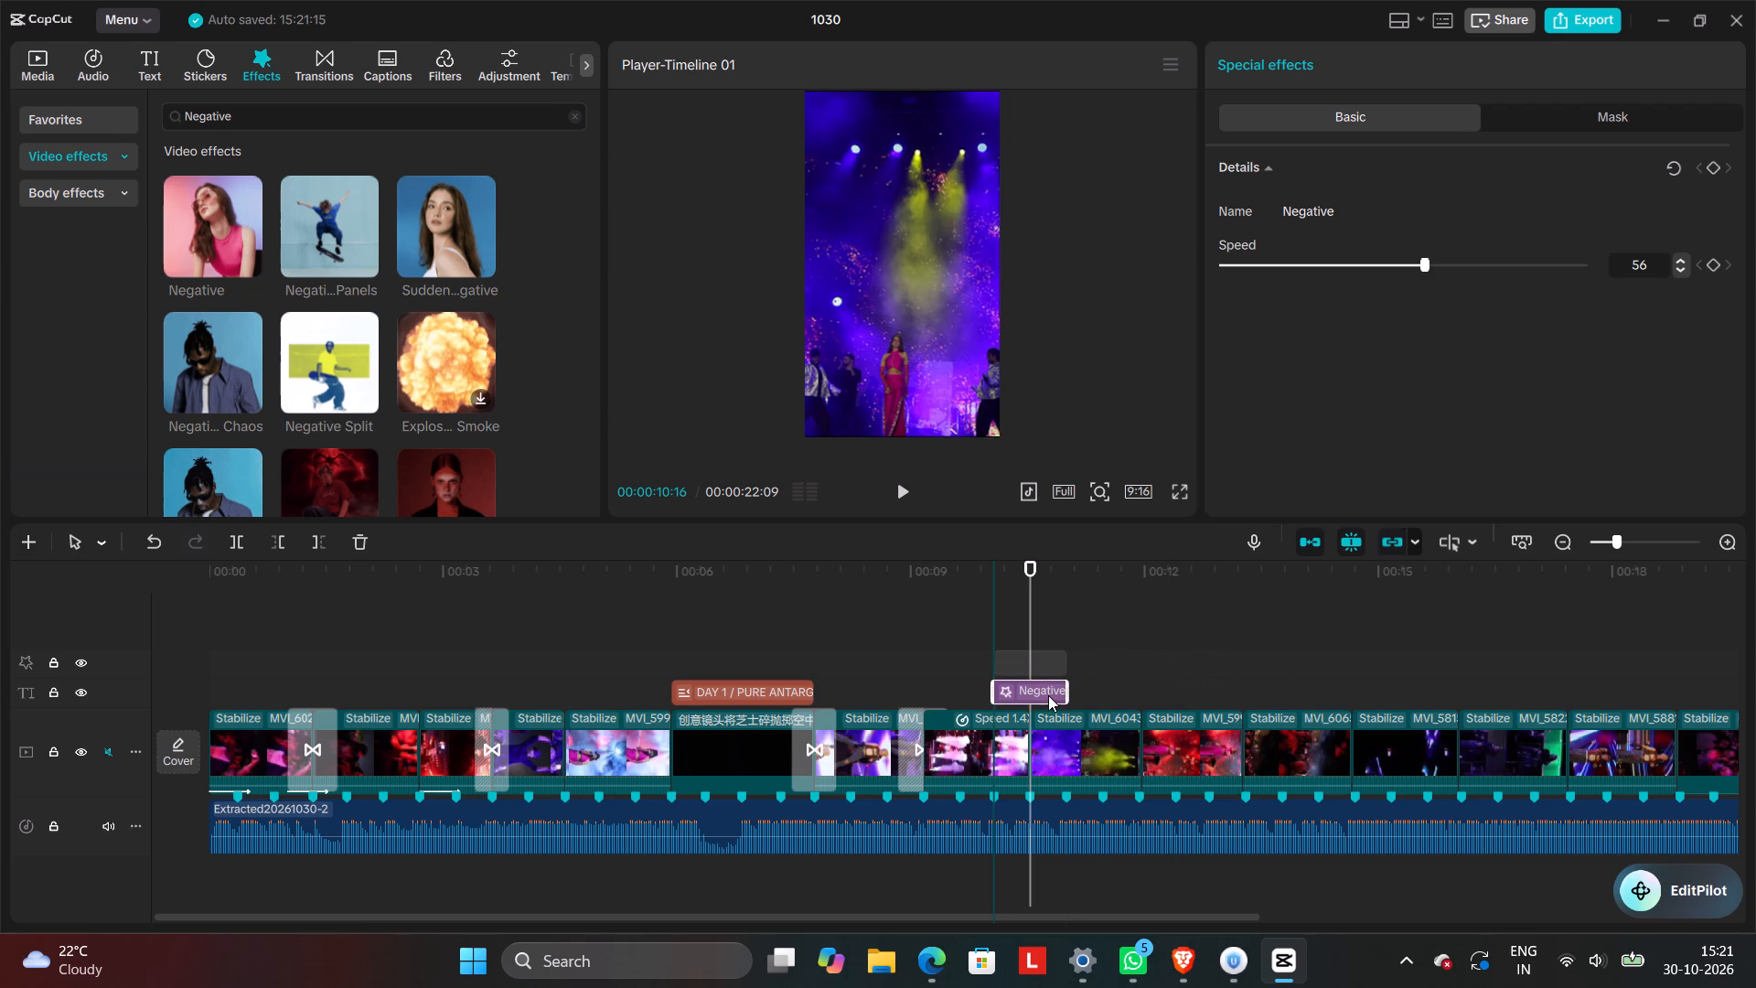
pyautogui.moveTo(1048, 695); pyautogui.dragTo(1047, 701)
pyautogui.click(885, 674)
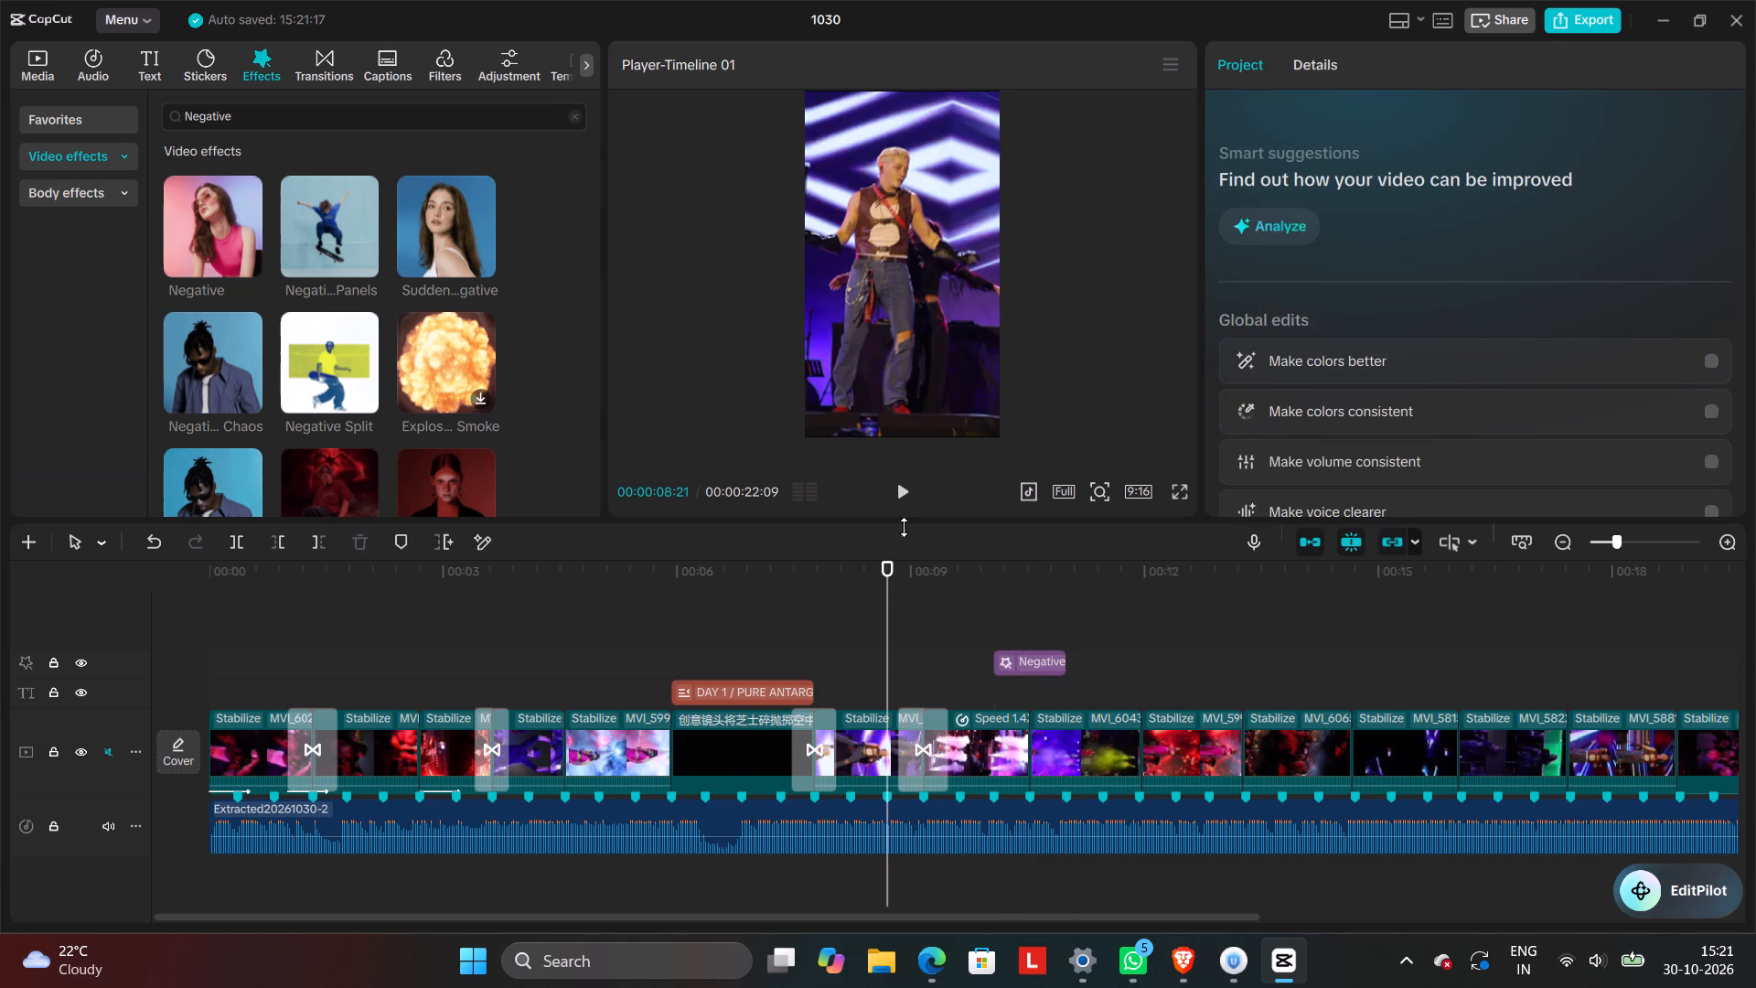
pyautogui.click(905, 502)
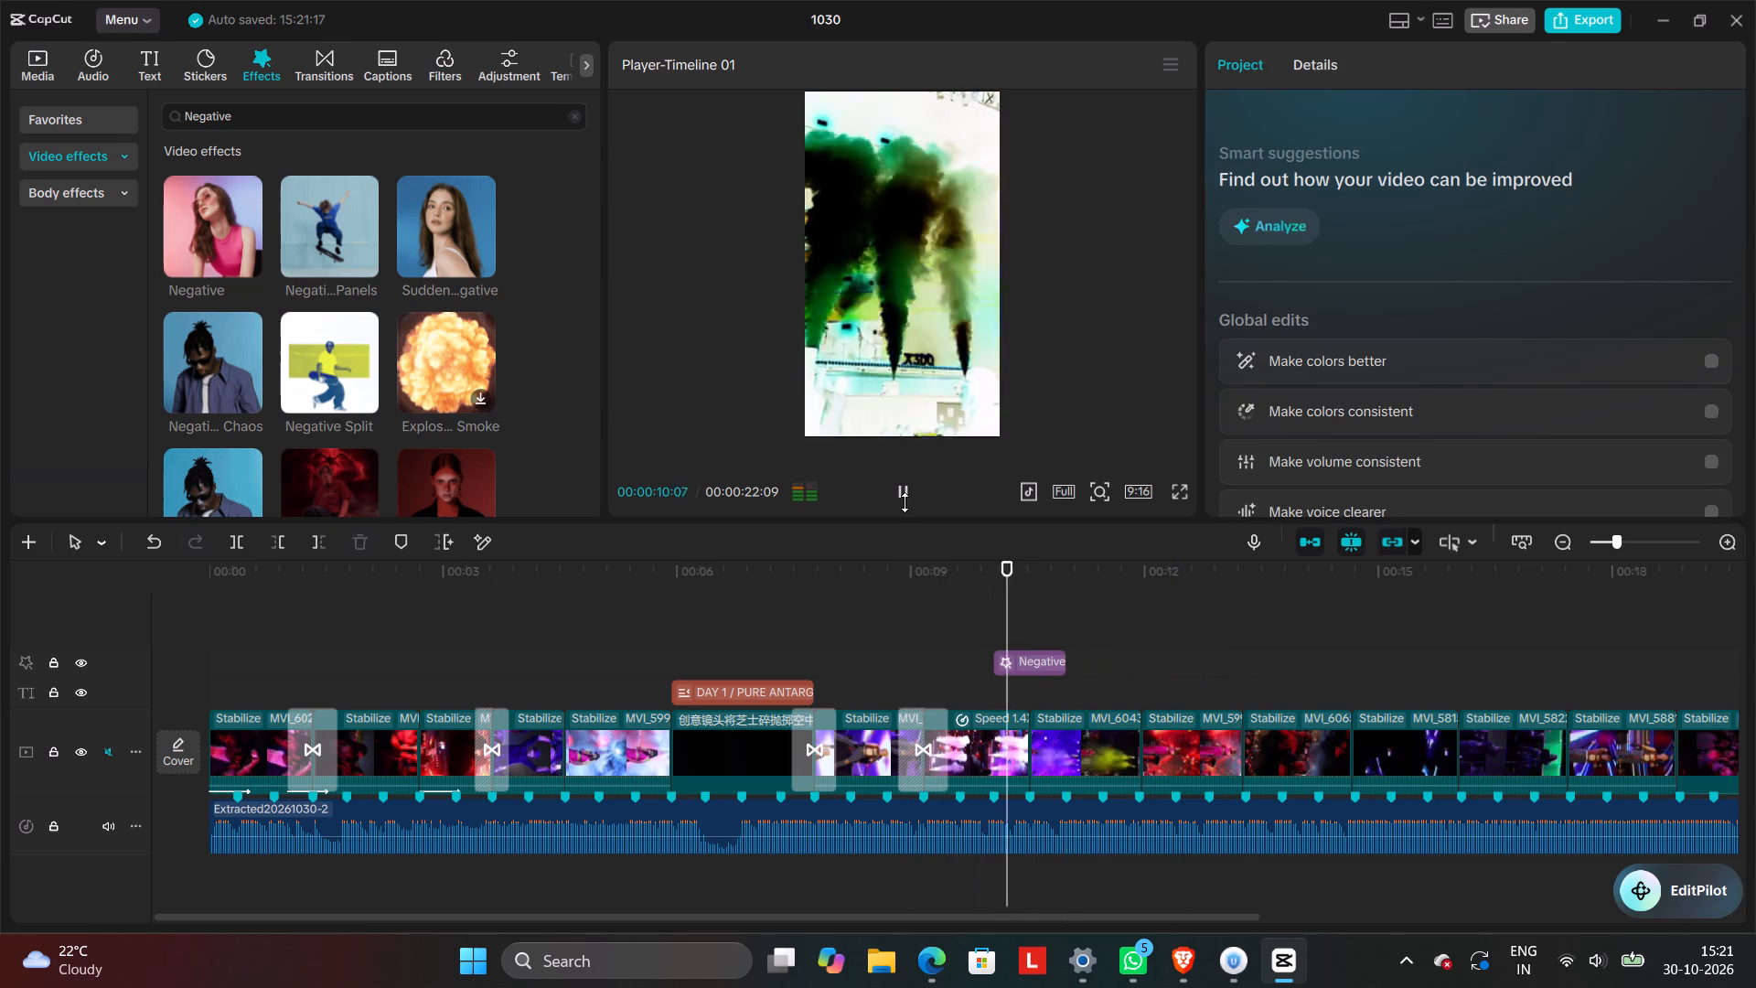
pyautogui.click(905, 500)
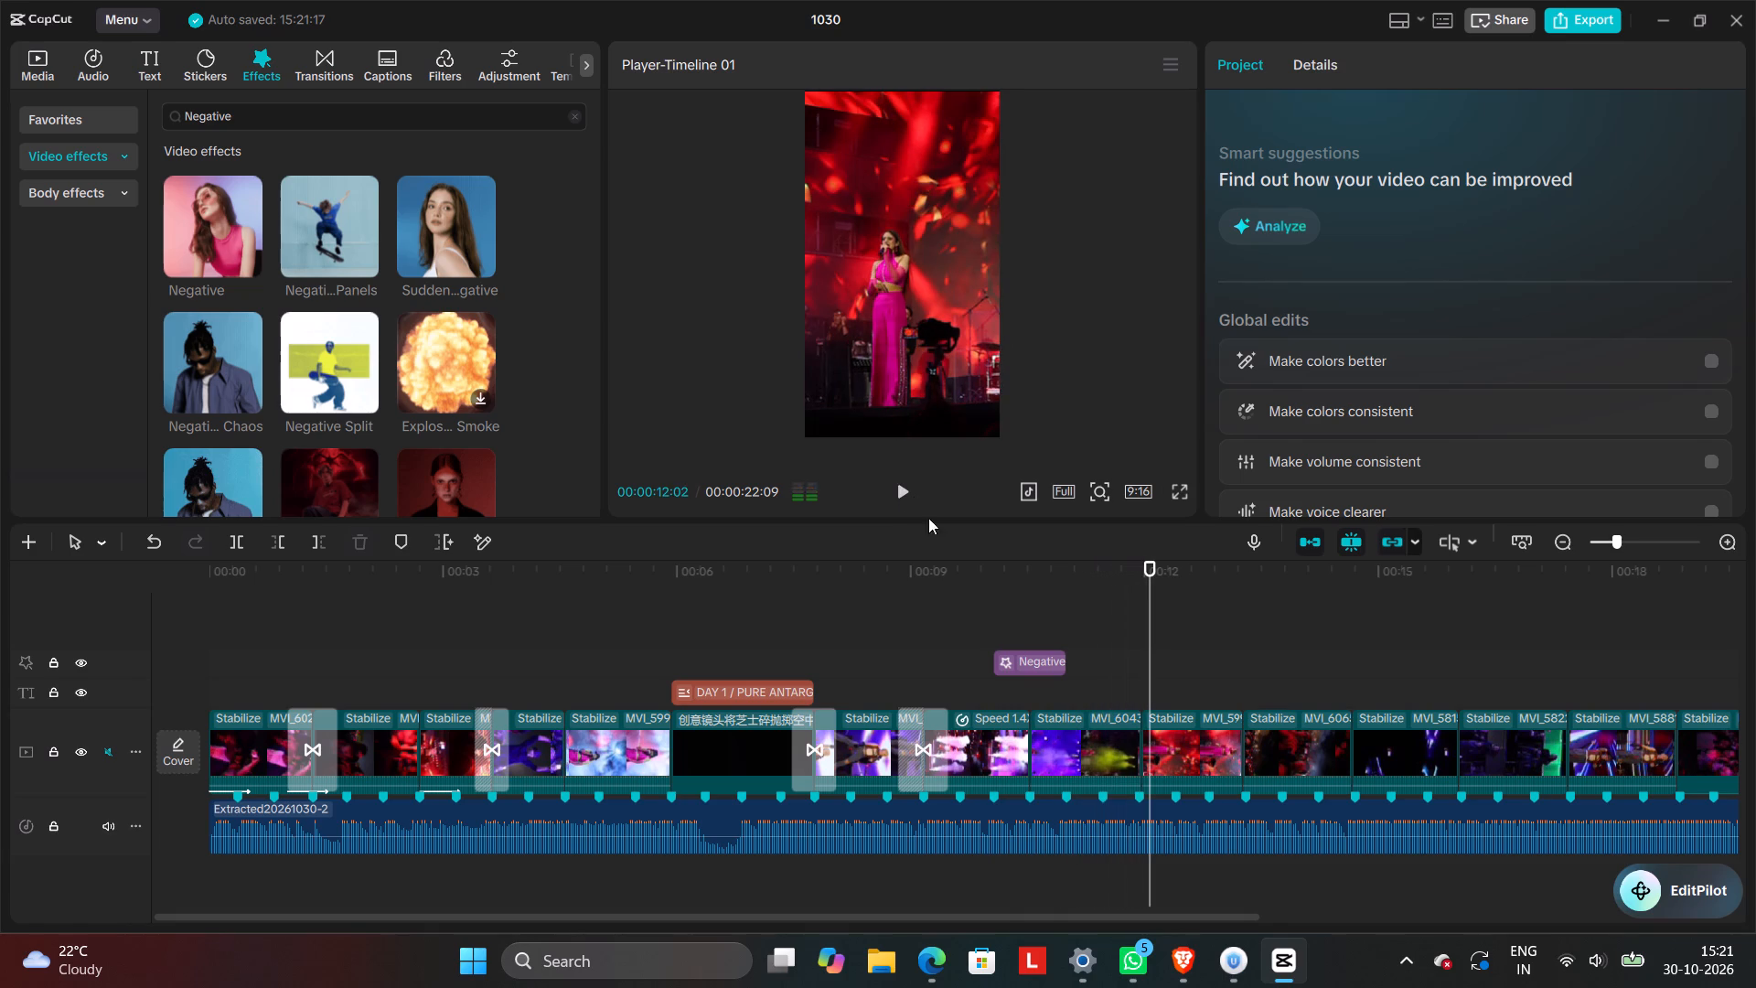
# Add the Negative Split effect across the cut at about 12 seconds, trim it to about 0.6 seconds, and play it back.
pyautogui.click(1142, 660)
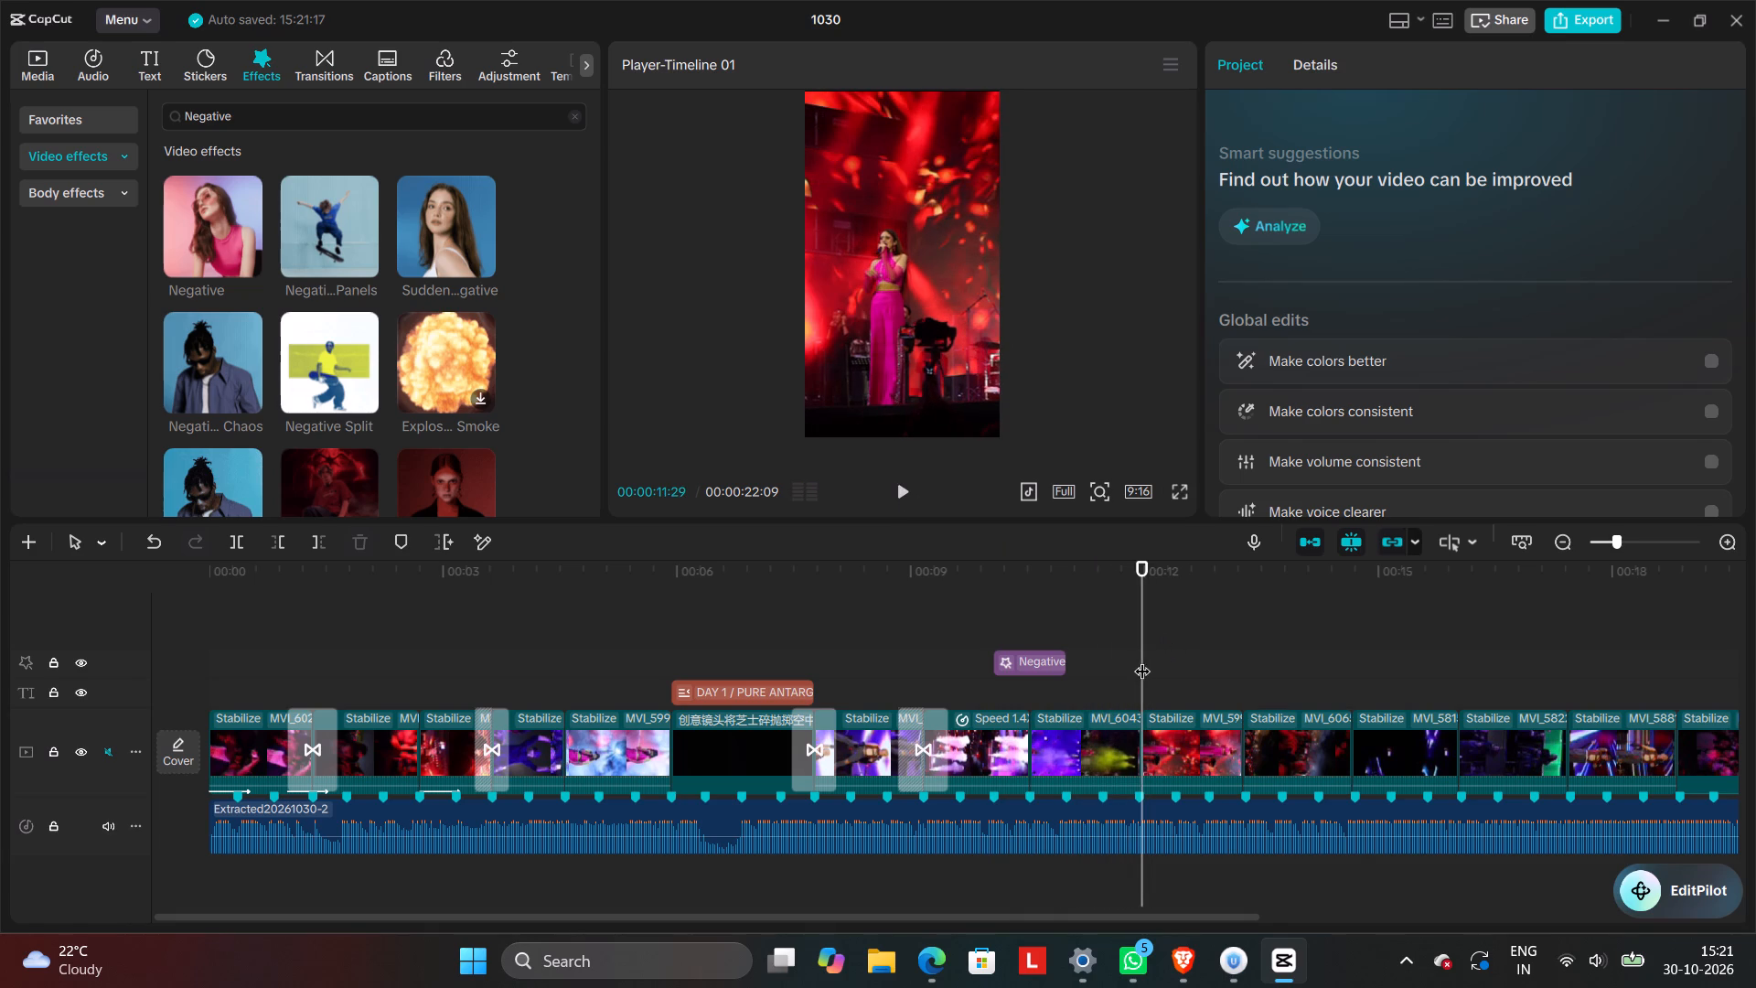
pyautogui.click(332, 63)
pyautogui.click(257, 67)
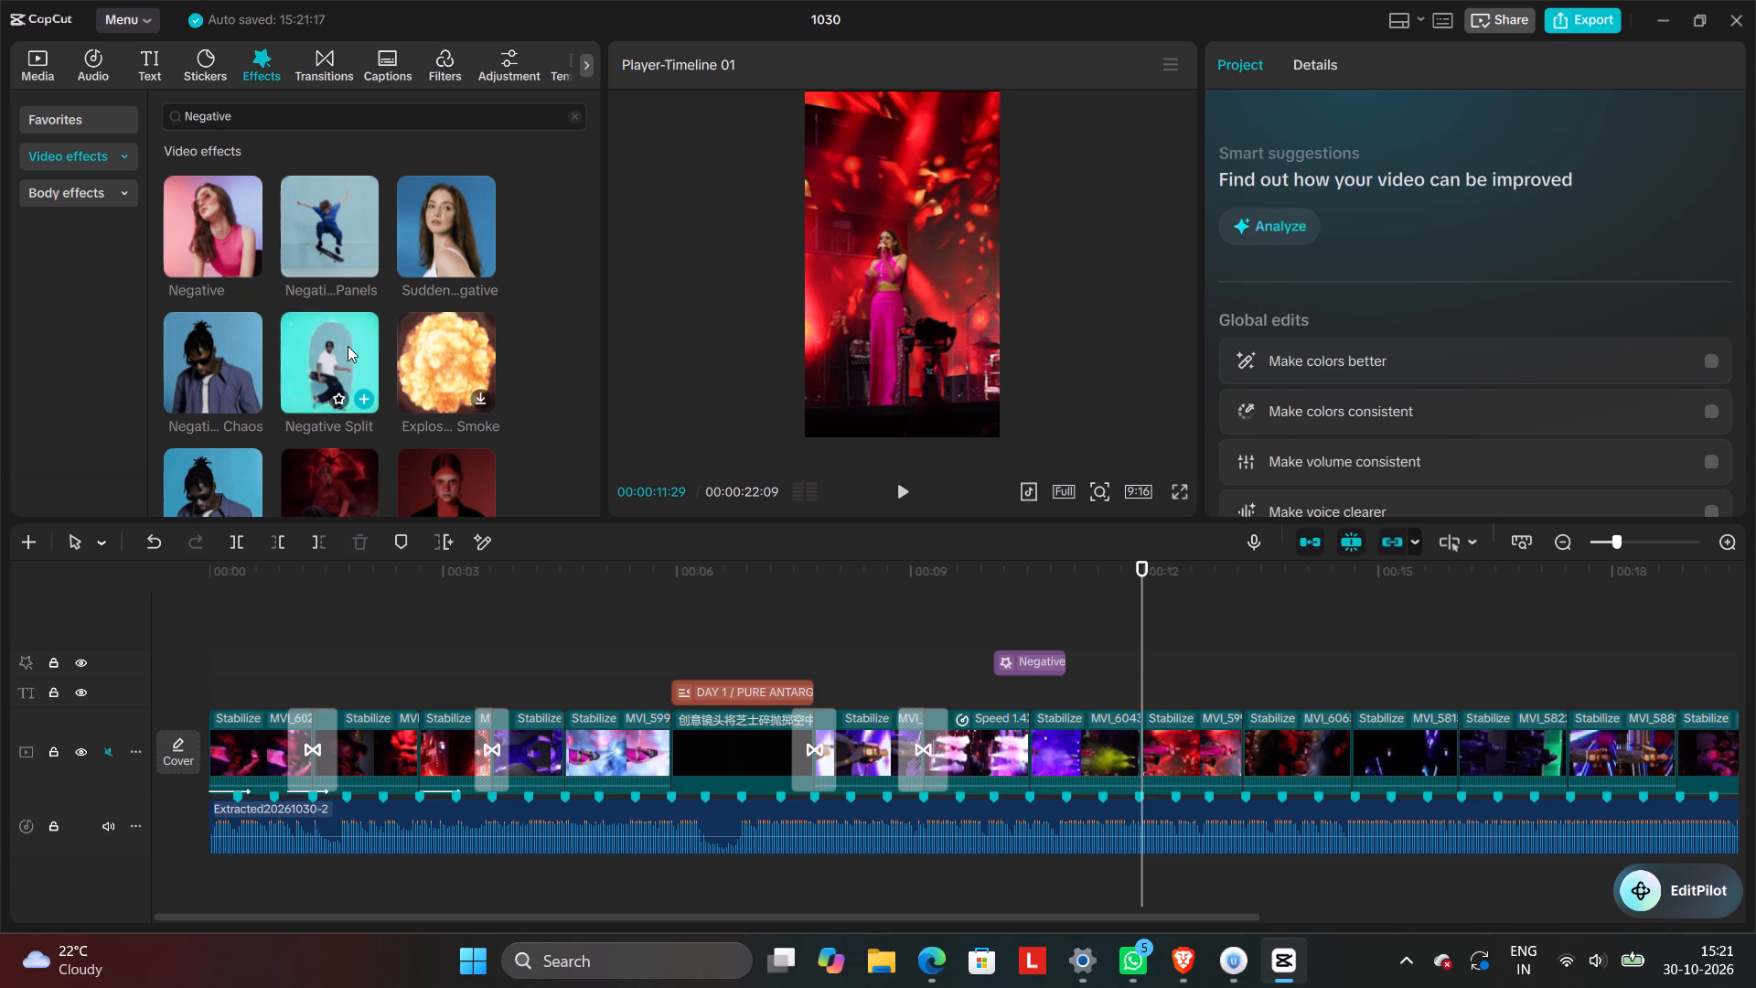
pyautogui.moveTo(345, 348); pyautogui.dragTo(815, 519)
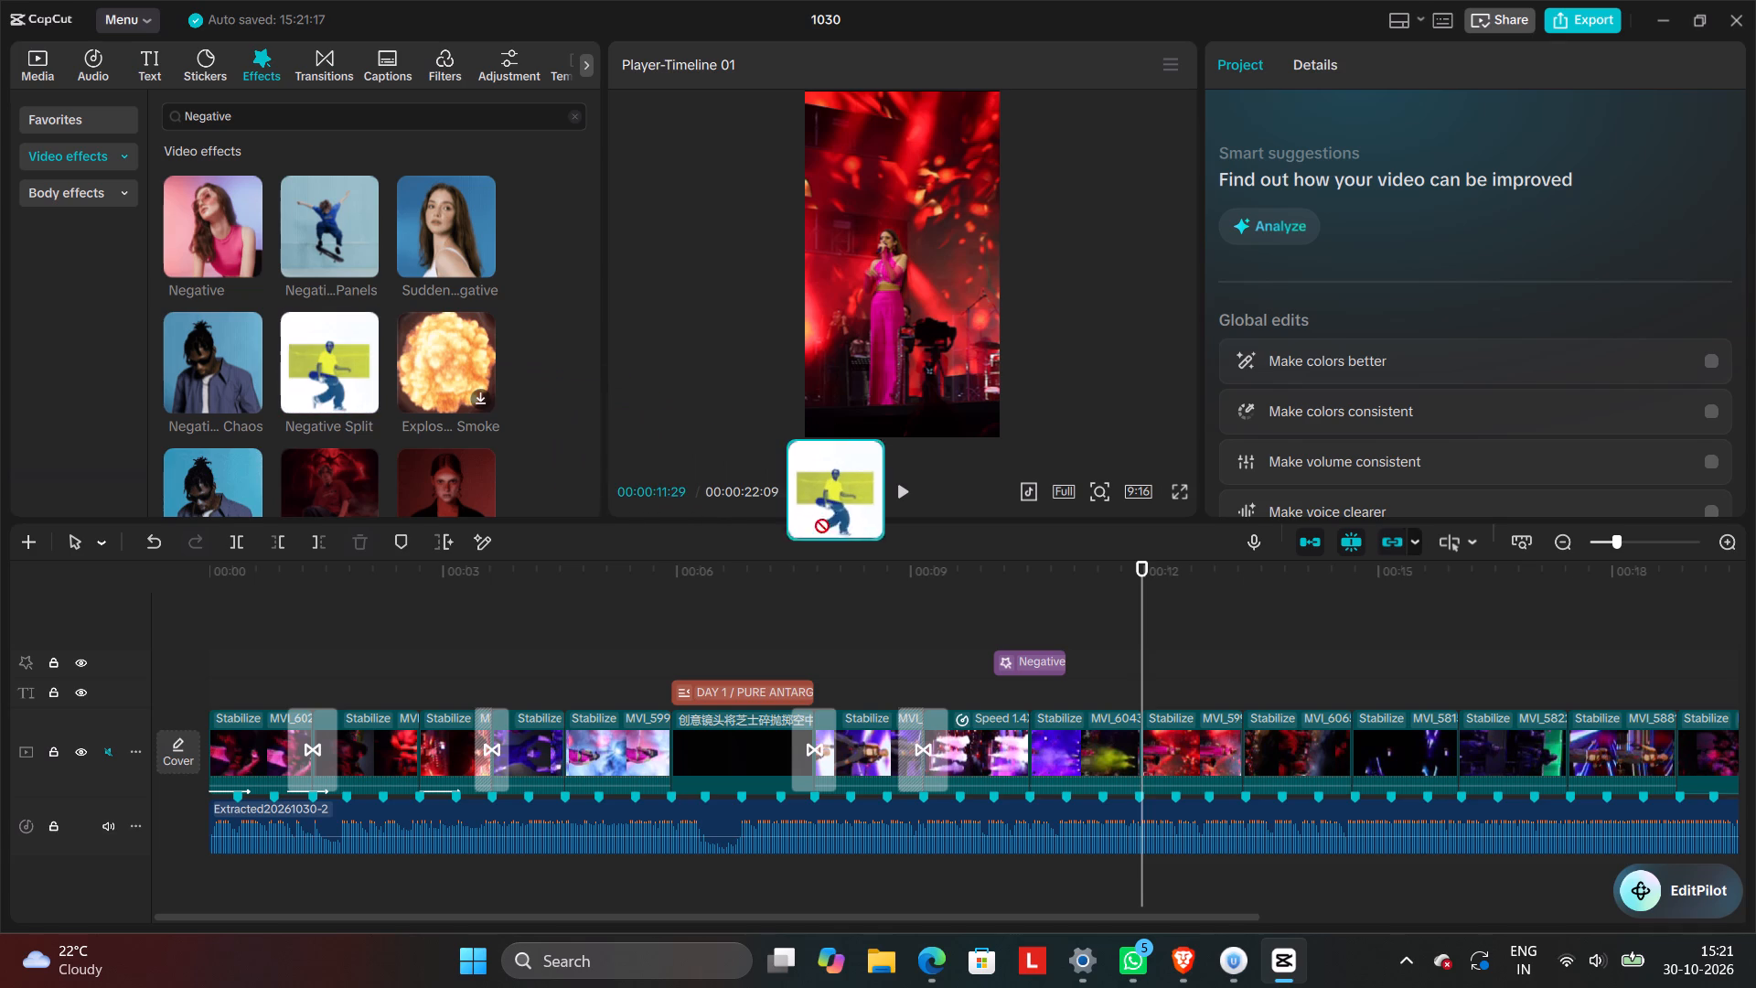
pyautogui.moveTo(815, 519); pyautogui.dragTo(1075, 667)
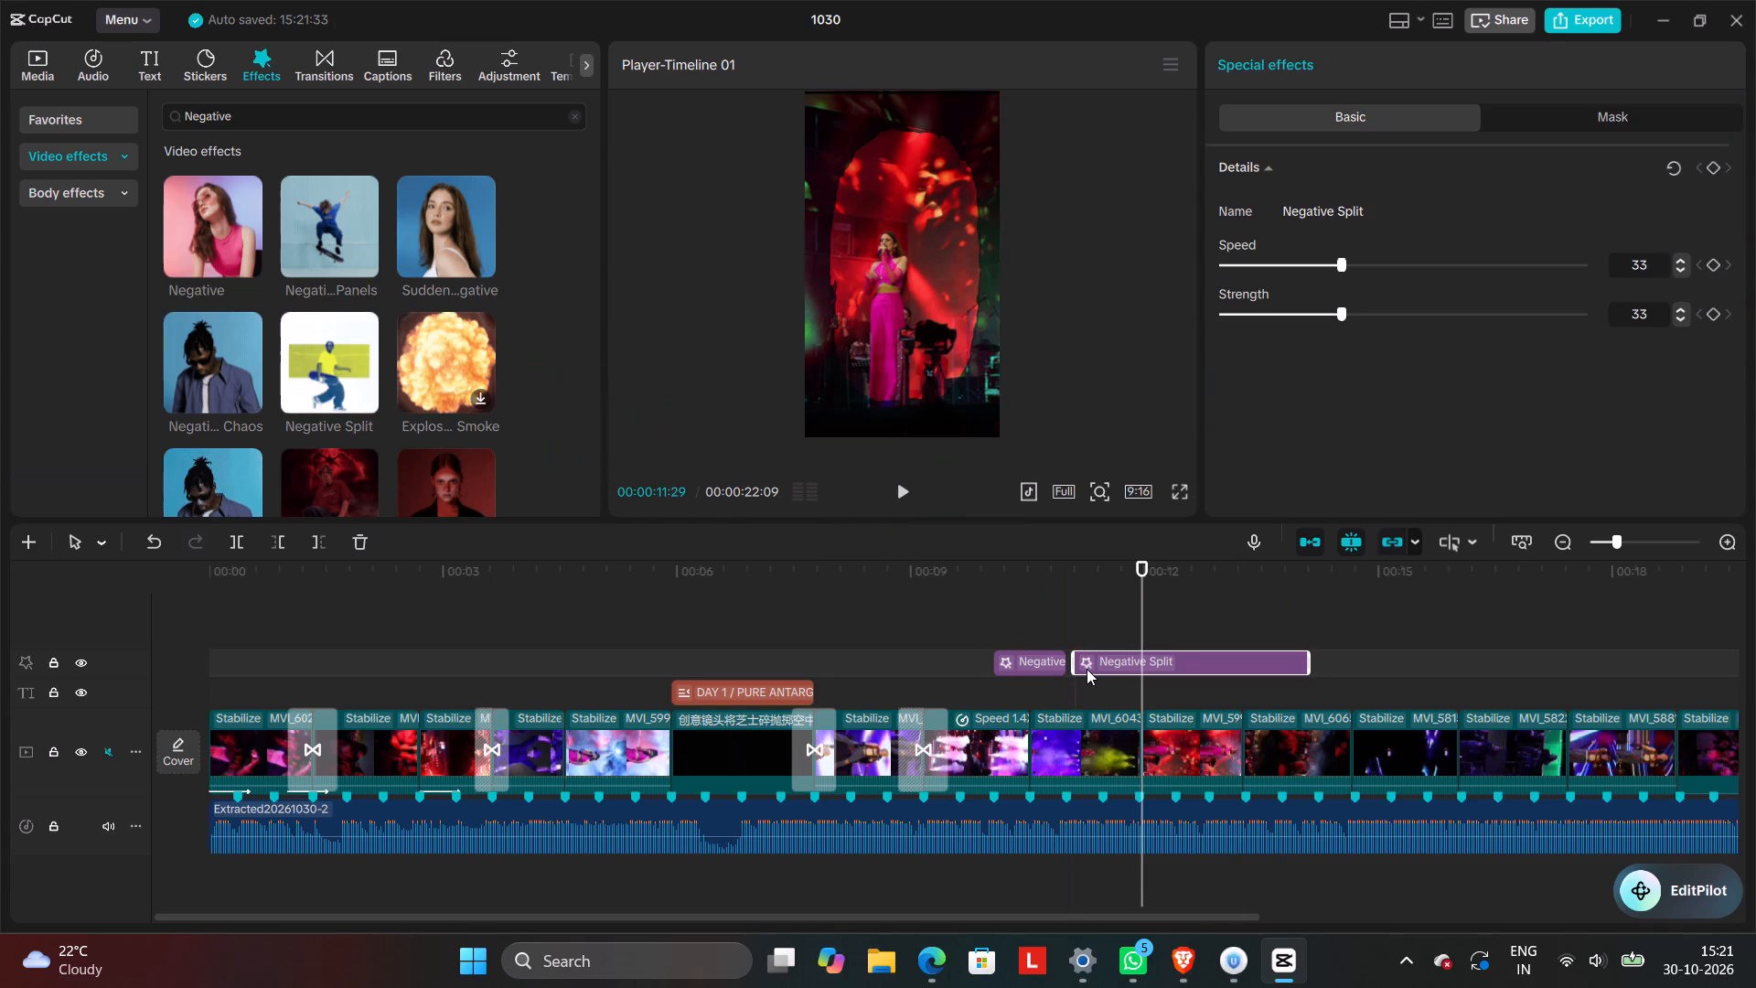
pyautogui.moveTo(1072, 657); pyautogui.dragTo(1118, 658)
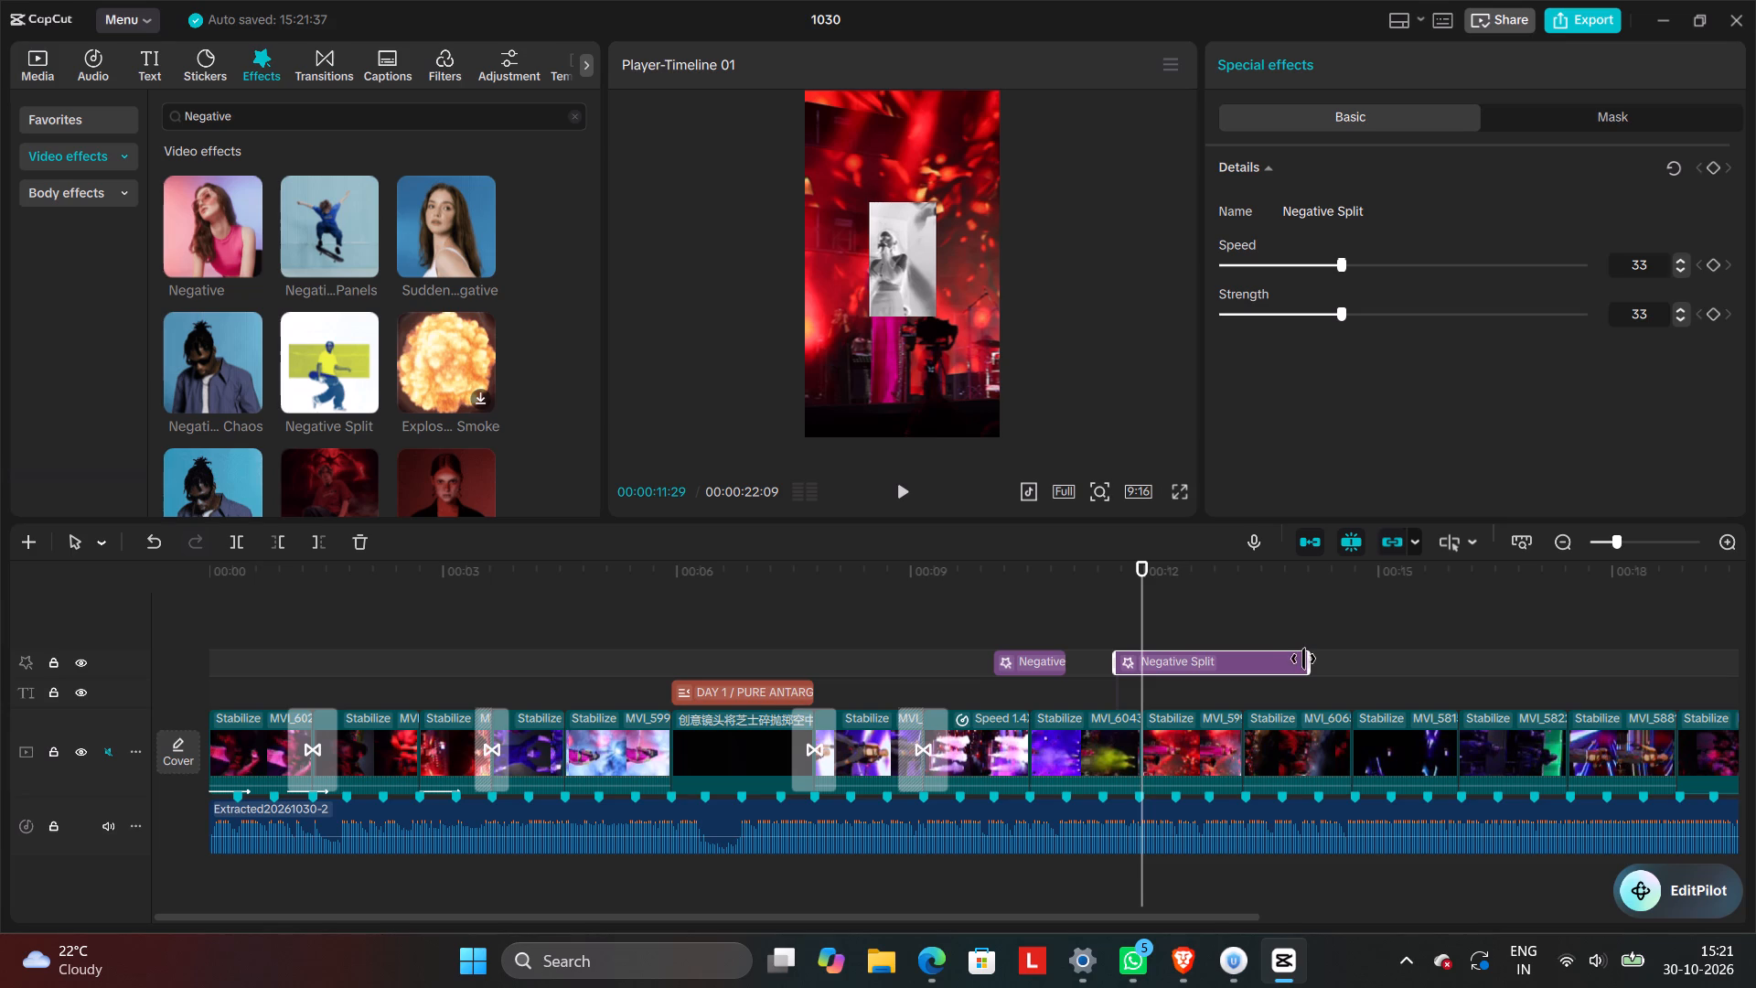
pyautogui.moveTo(1303, 659); pyautogui.dragTo(1159, 704)
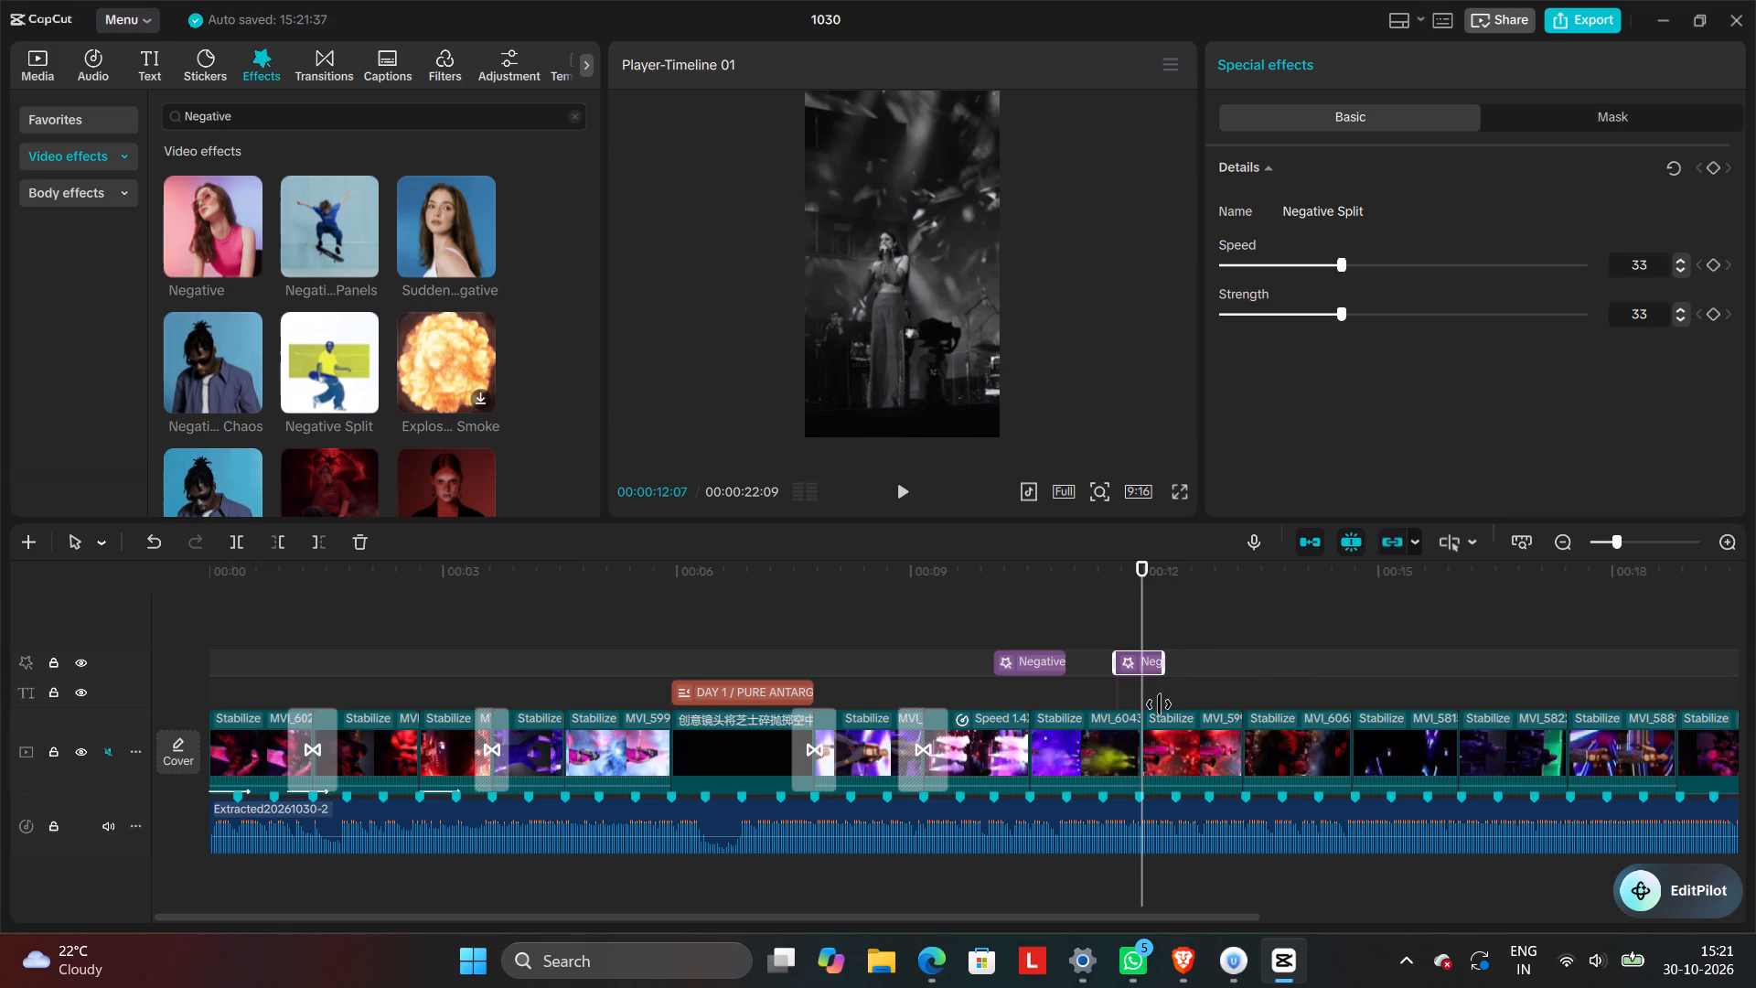
pyautogui.moveTo(1159, 704); pyautogui.dragTo(1156, 709)
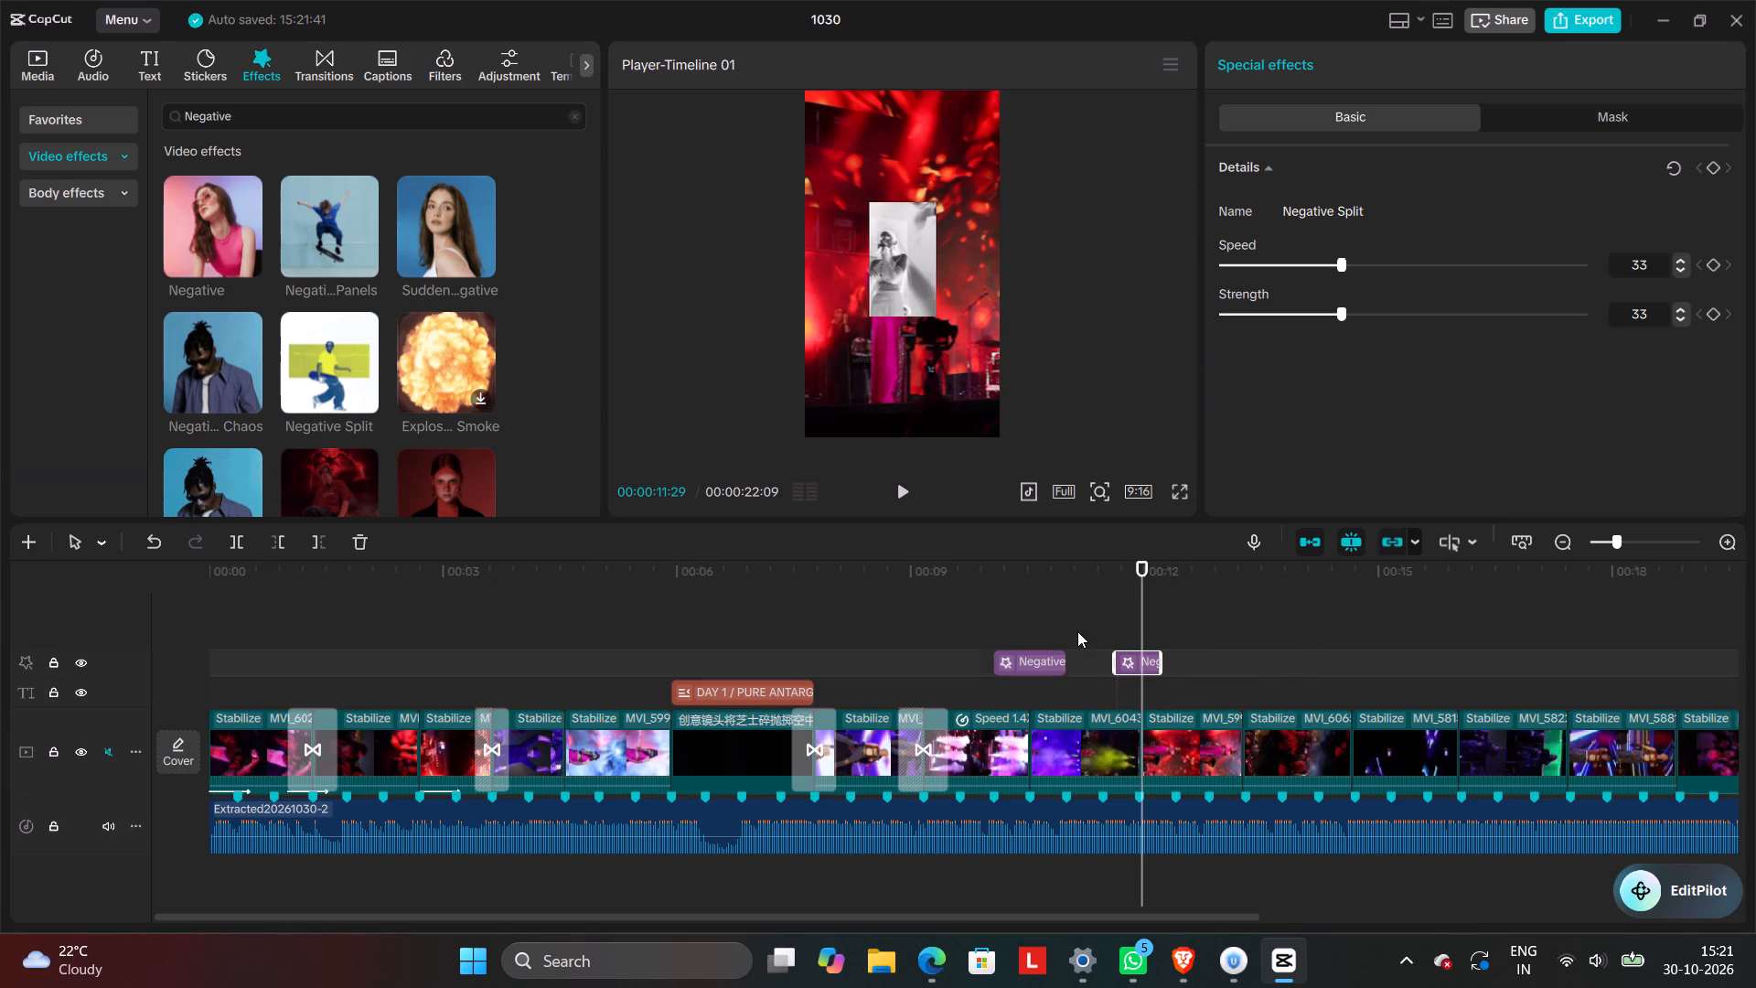
pyautogui.click(1077, 631)
pyautogui.click(901, 489)
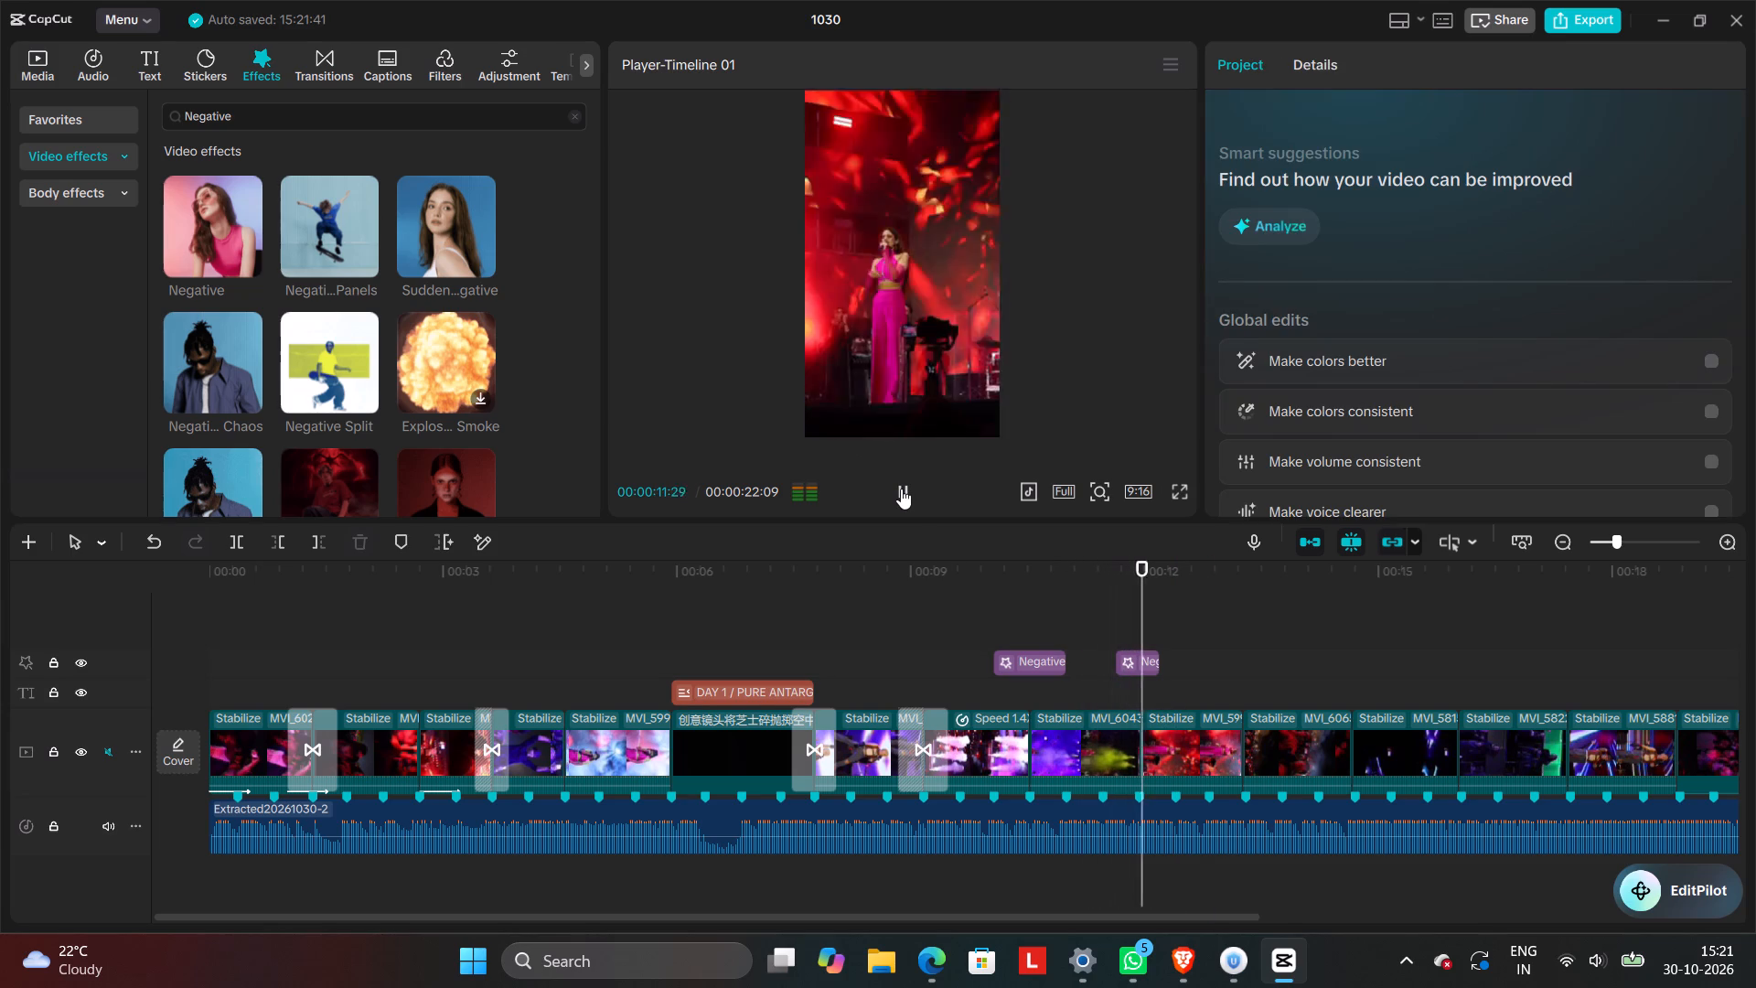
pyautogui.click(901, 489)
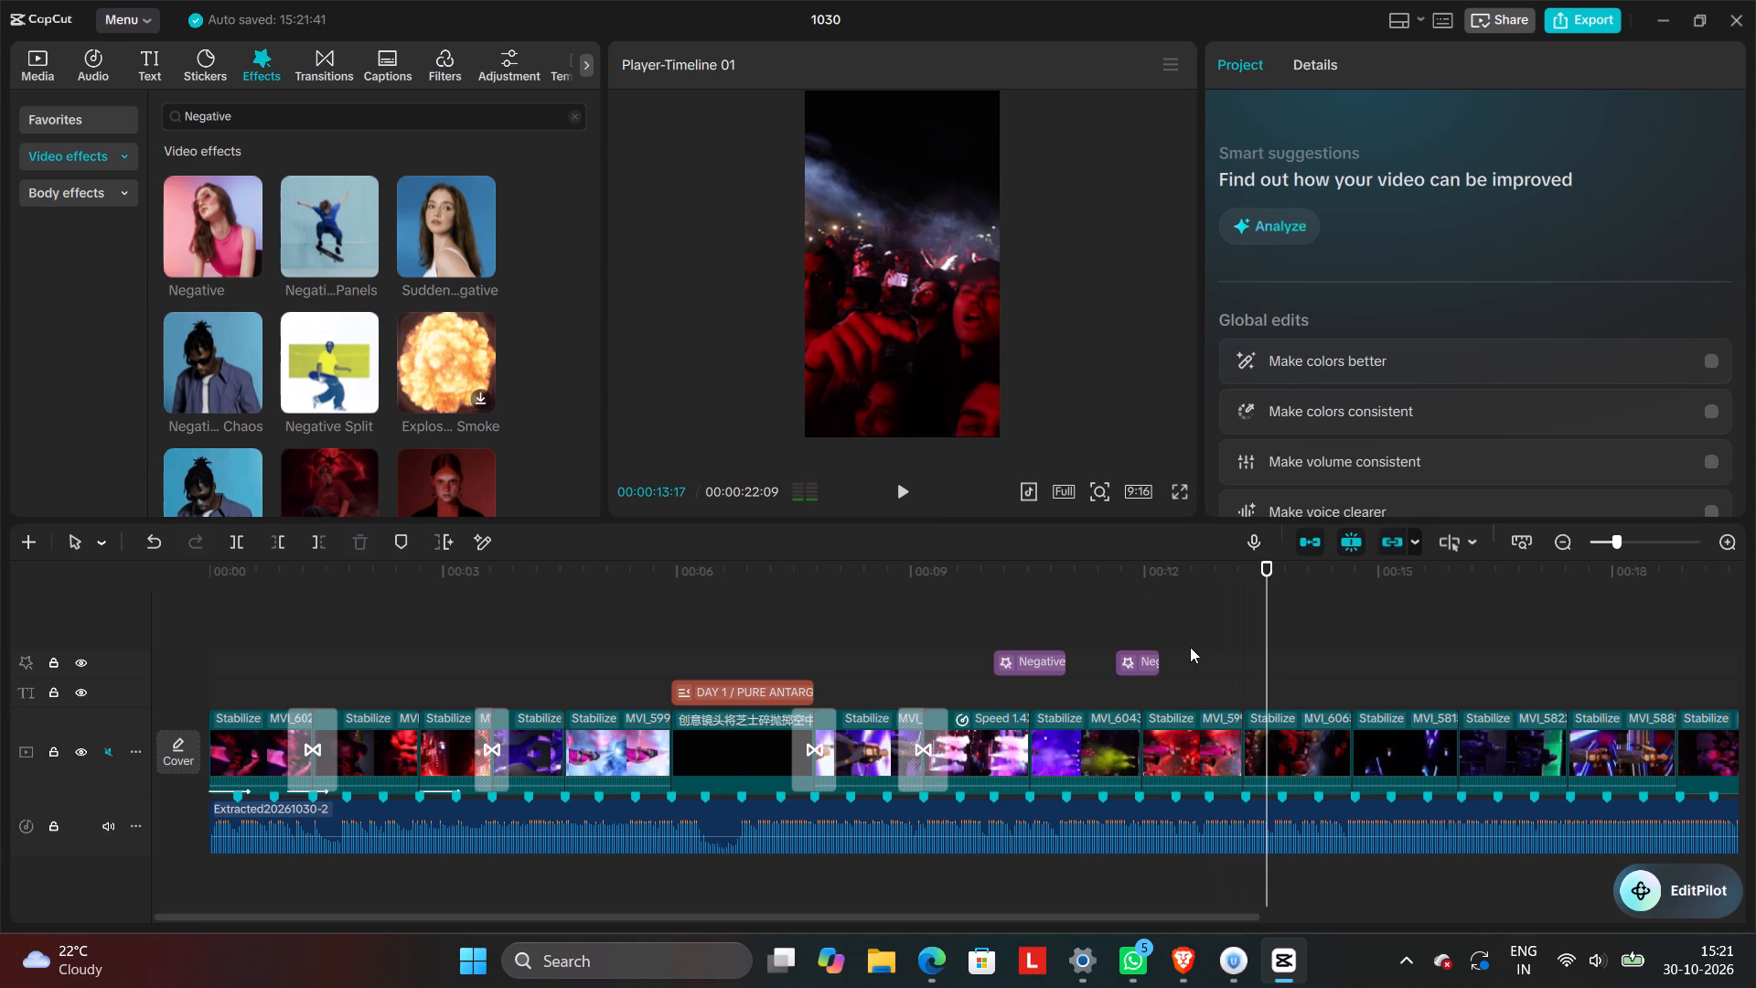
# Move the Negative Split effect over the cut before the red crowd clip, extend its end to about 13.7 seconds, and play it back.
pyautogui.moveTo(1146, 667); pyautogui.dragTo(1217, 678)
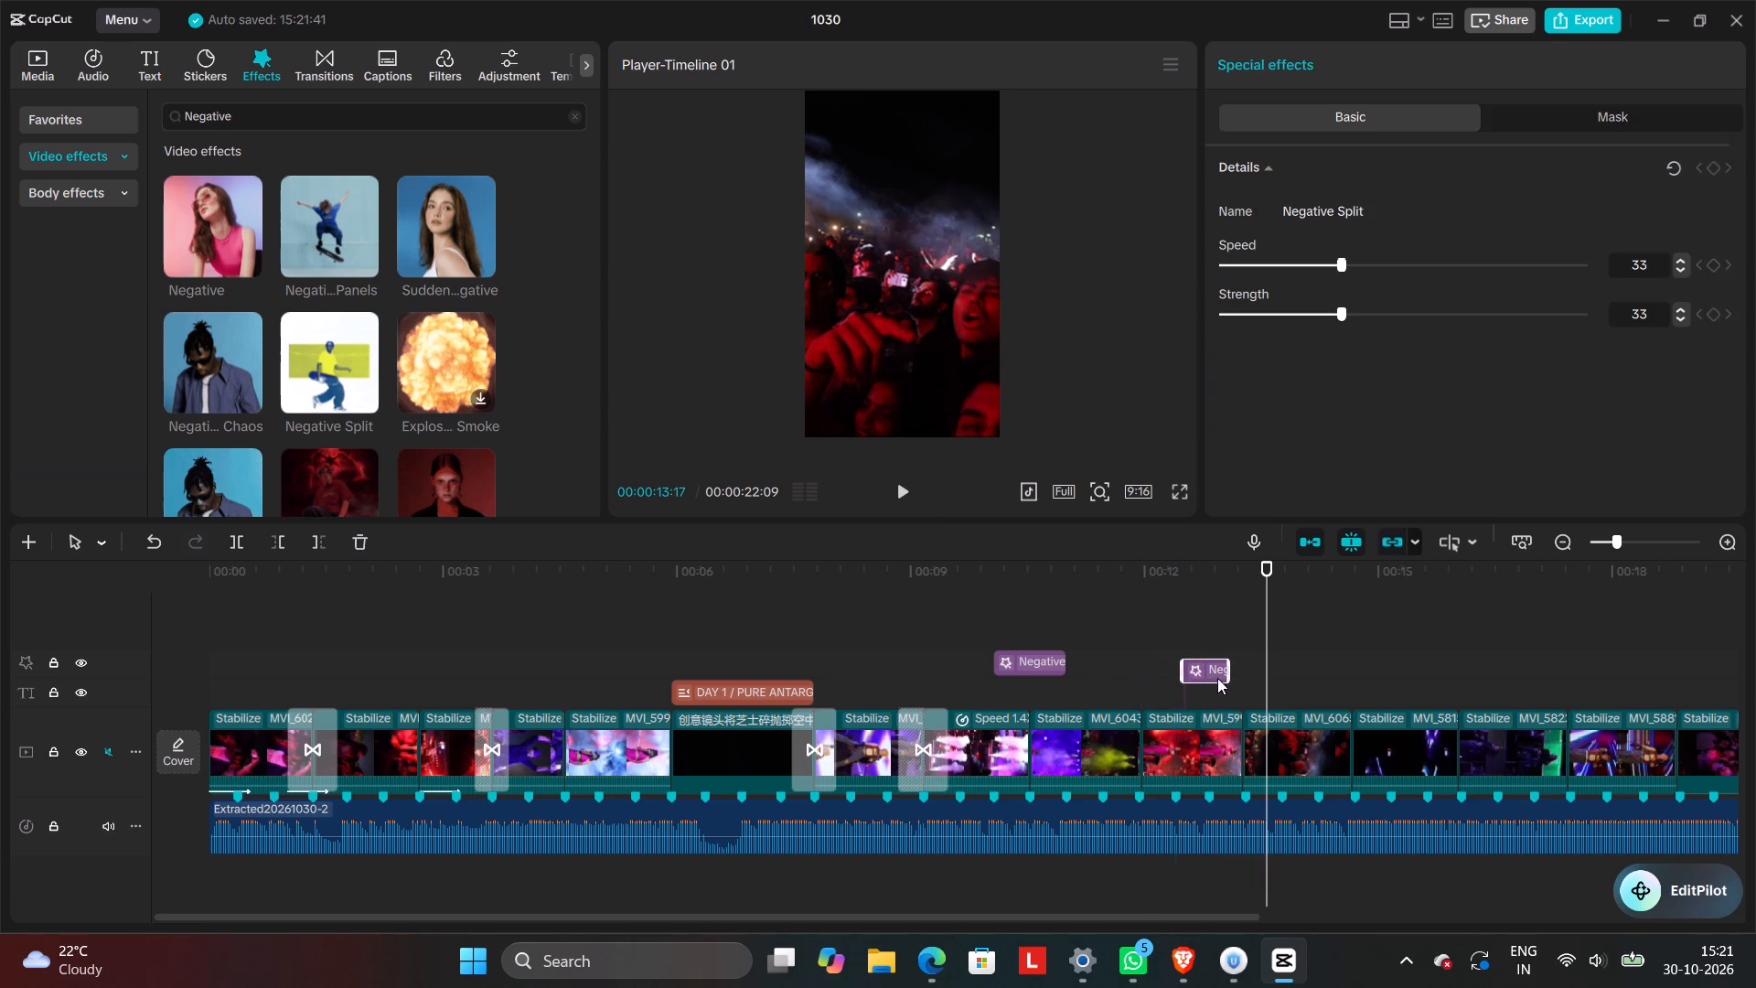
pyautogui.moveTo(1217, 678); pyautogui.dragTo(1250, 676)
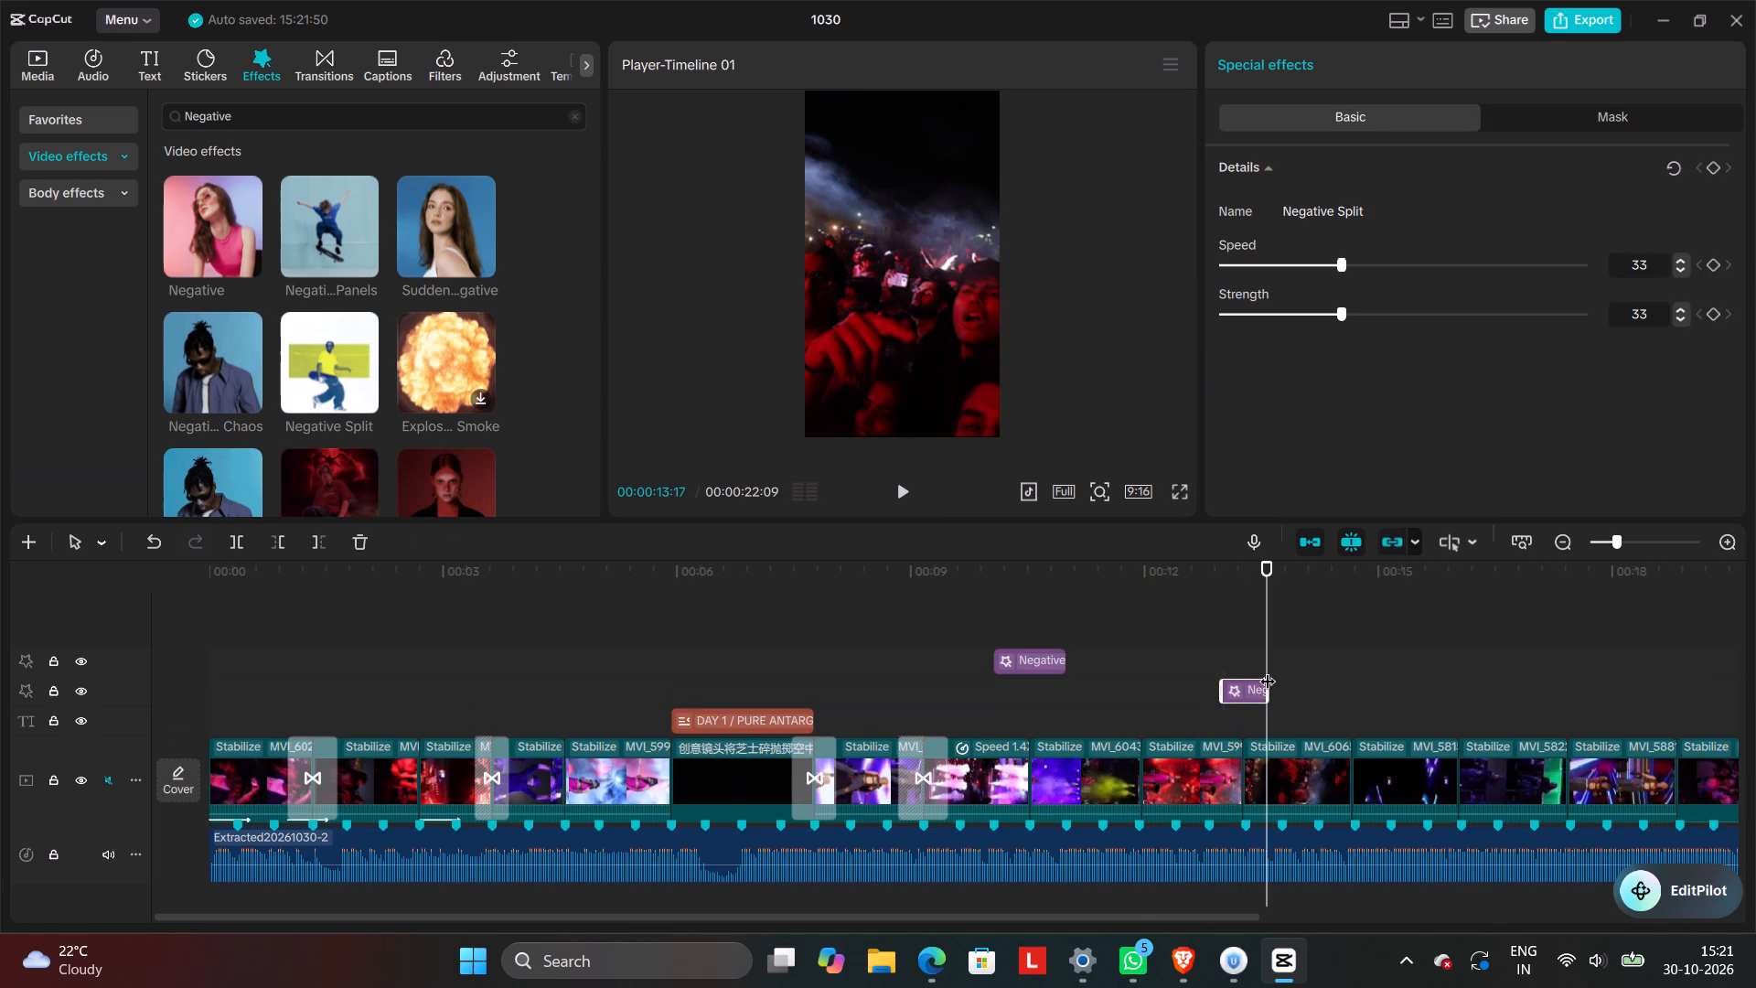
pyautogui.moveTo(1263, 680); pyautogui.dragTo(1285, 681)
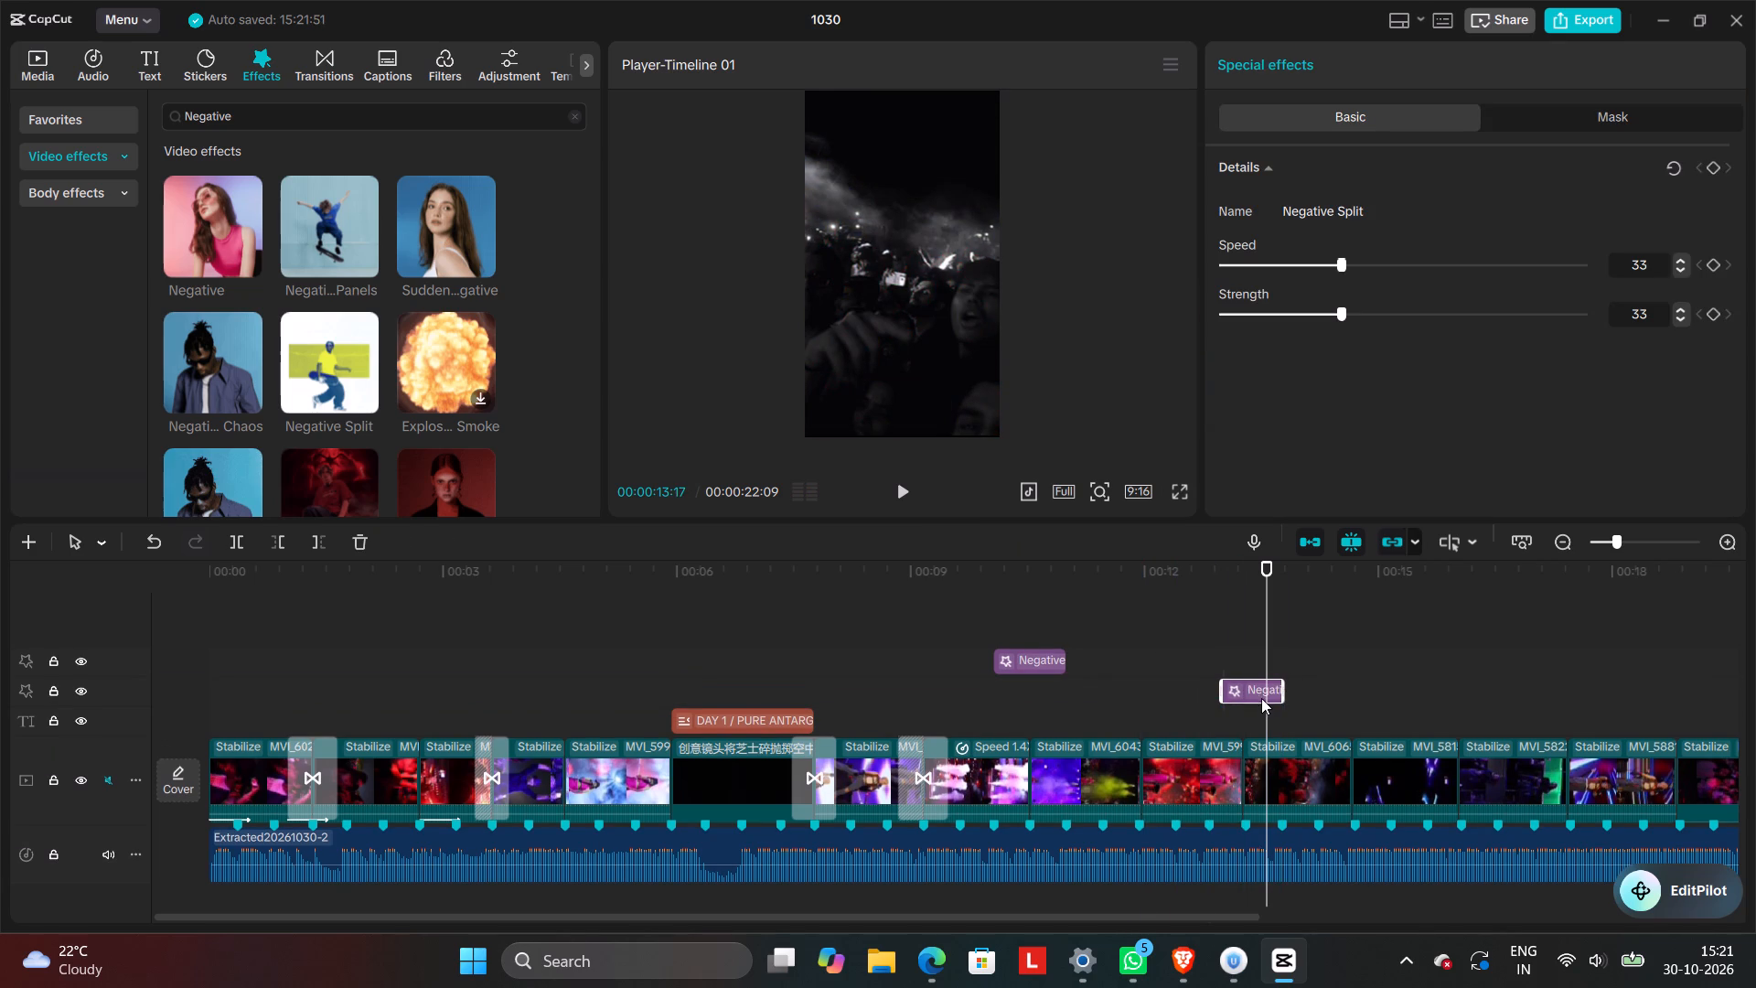
pyautogui.moveTo(1264, 690); pyautogui.dragTo(1266, 718)
pyautogui.click(1196, 705)
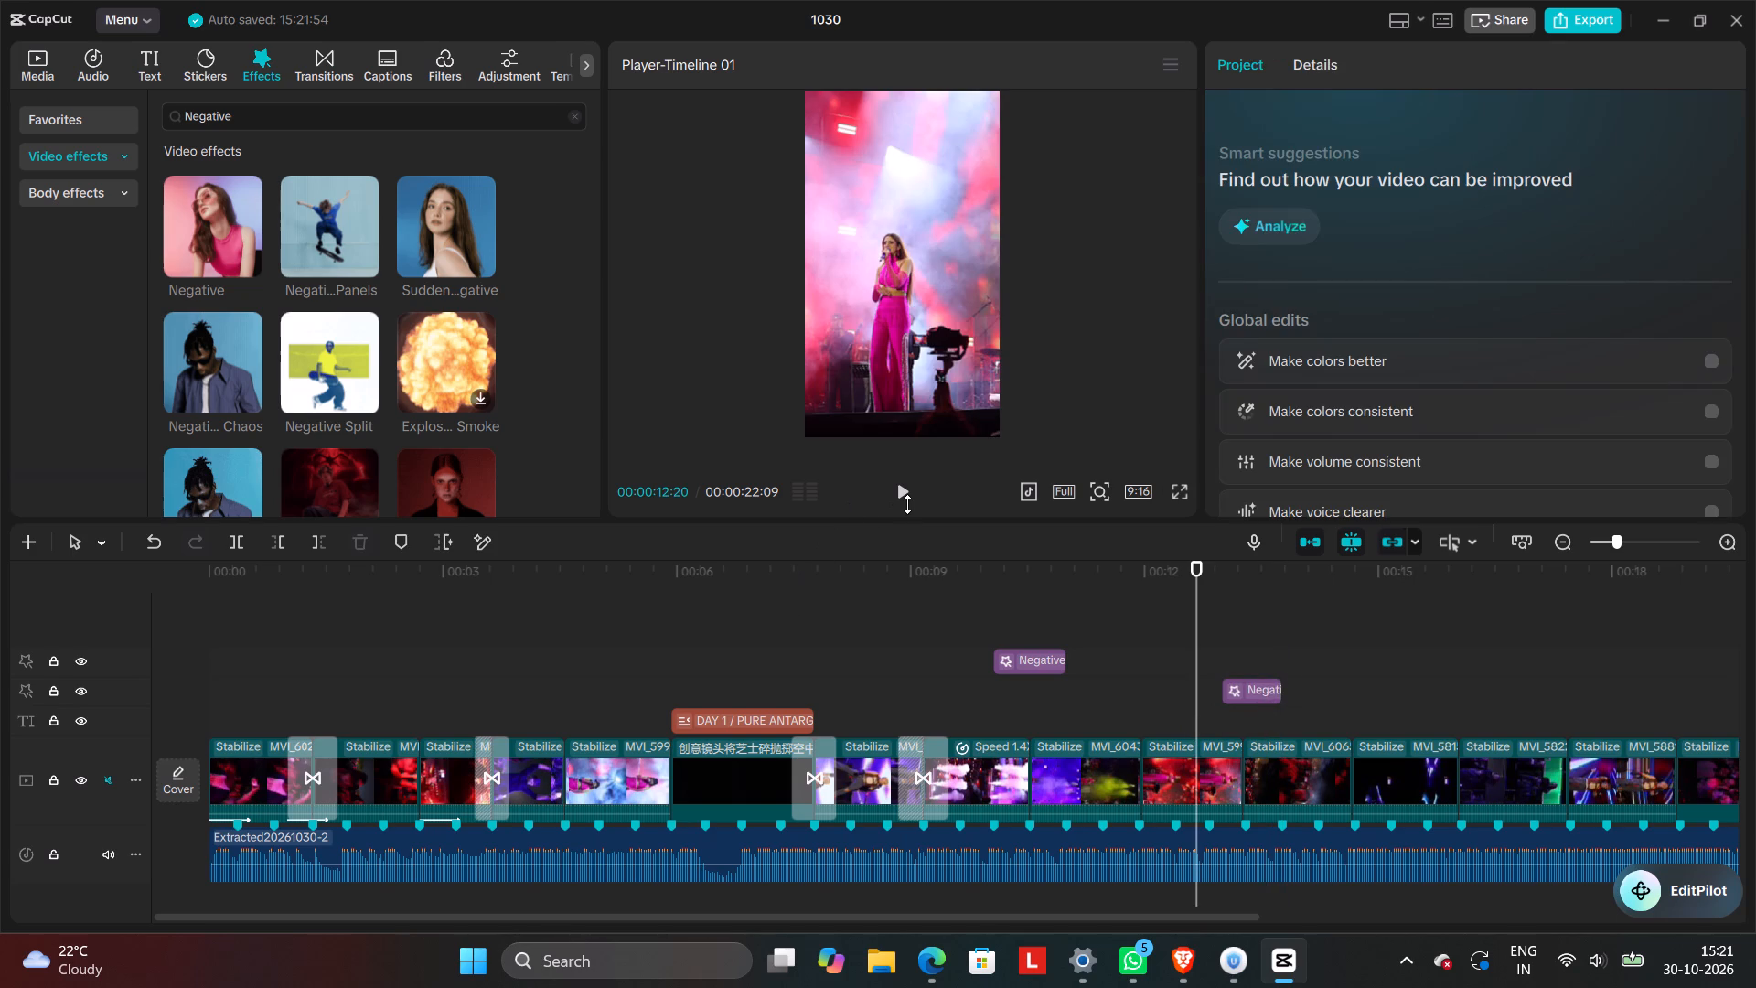
pyautogui.click(907, 504)
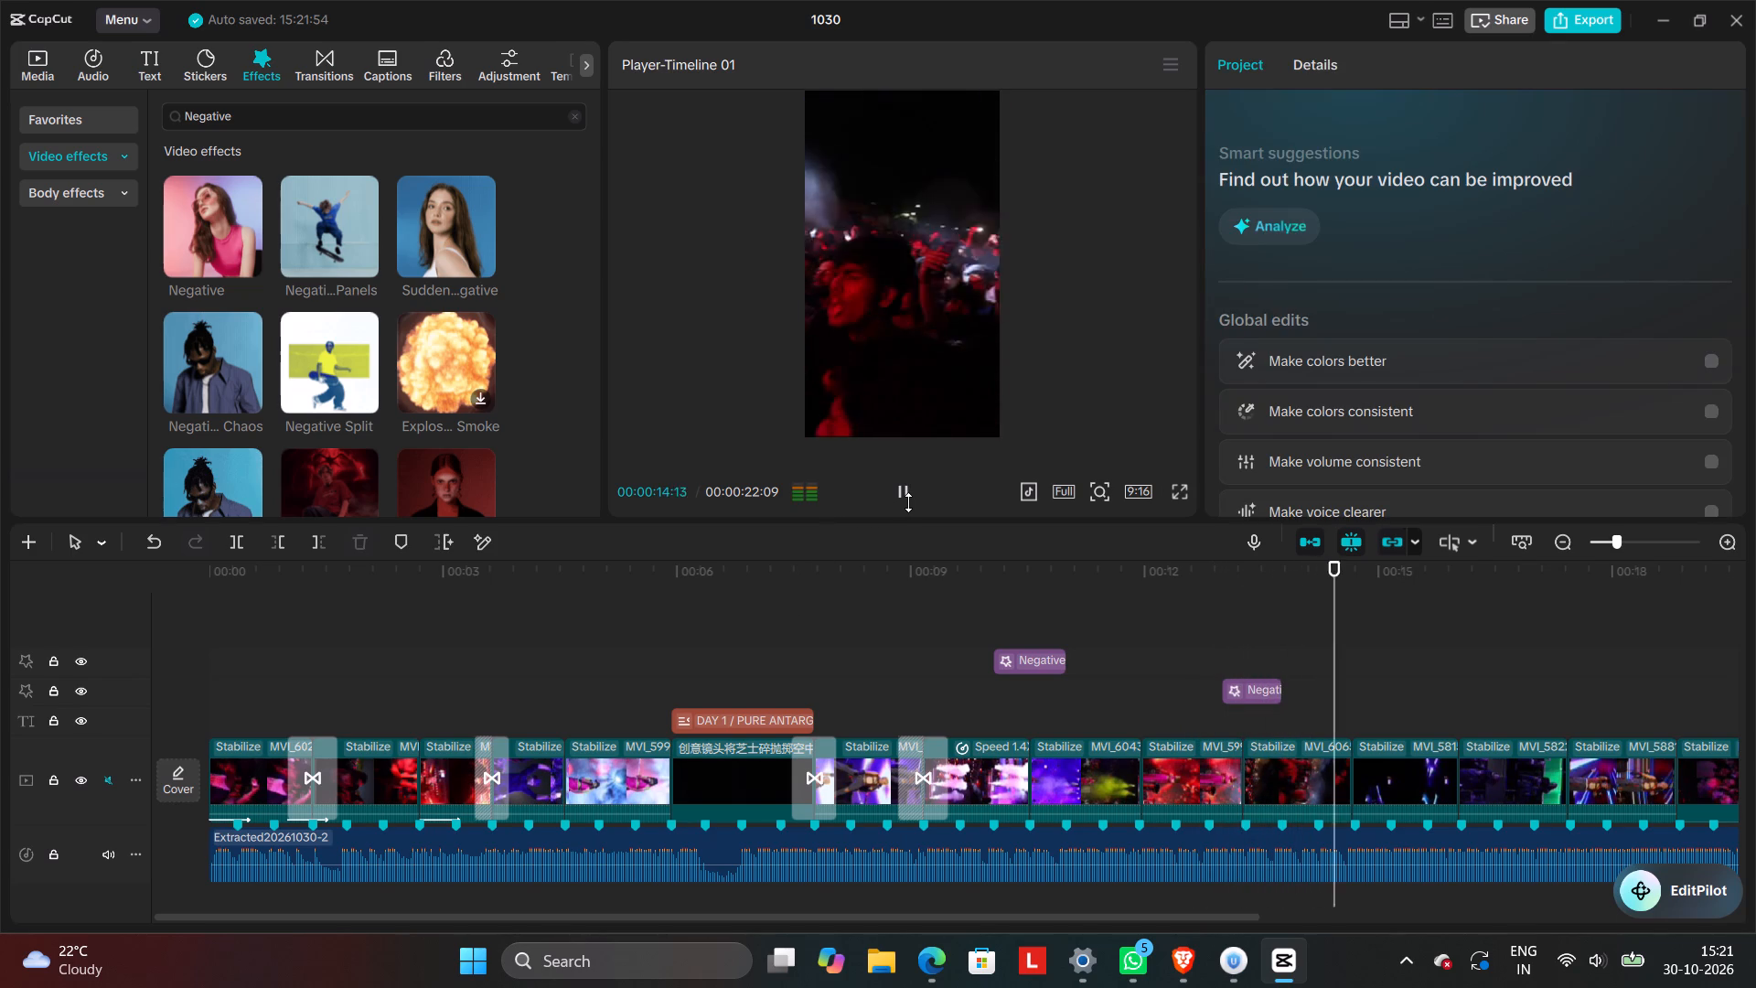
pyautogui.click(908, 498)
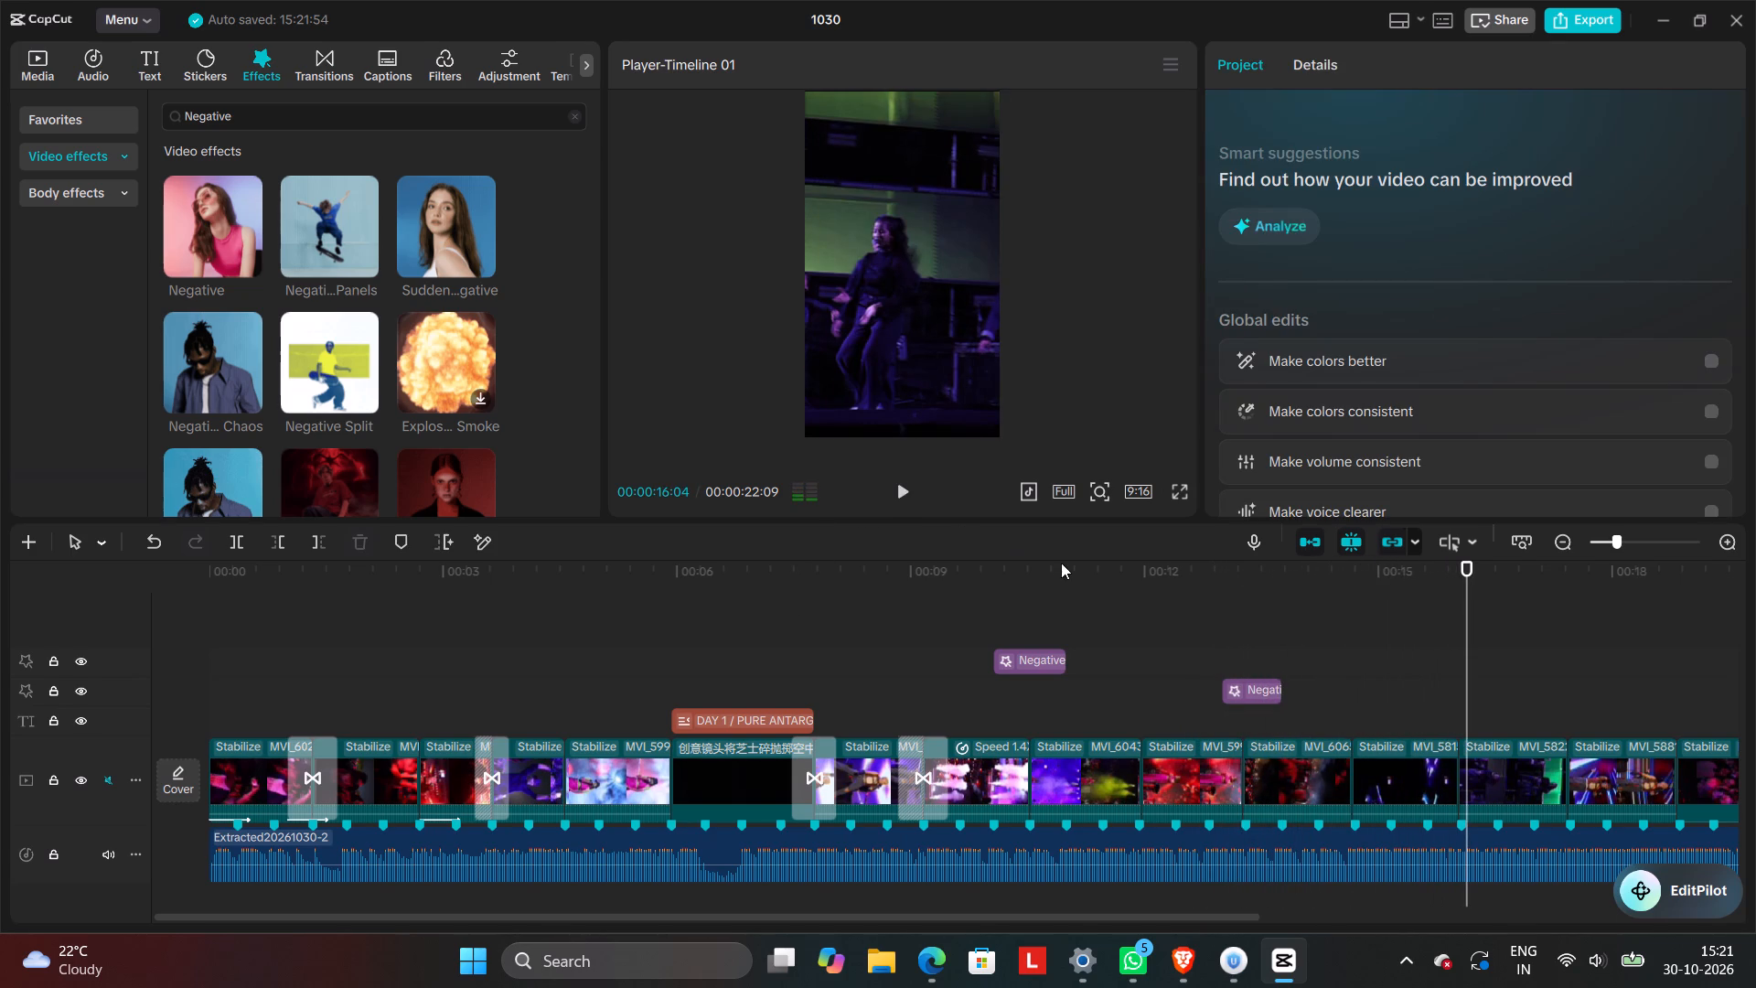
# Find the glitch transitions, add Glitch Flash II at the cut at about 12 seconds, and play it back.
pyautogui.click(313, 66)
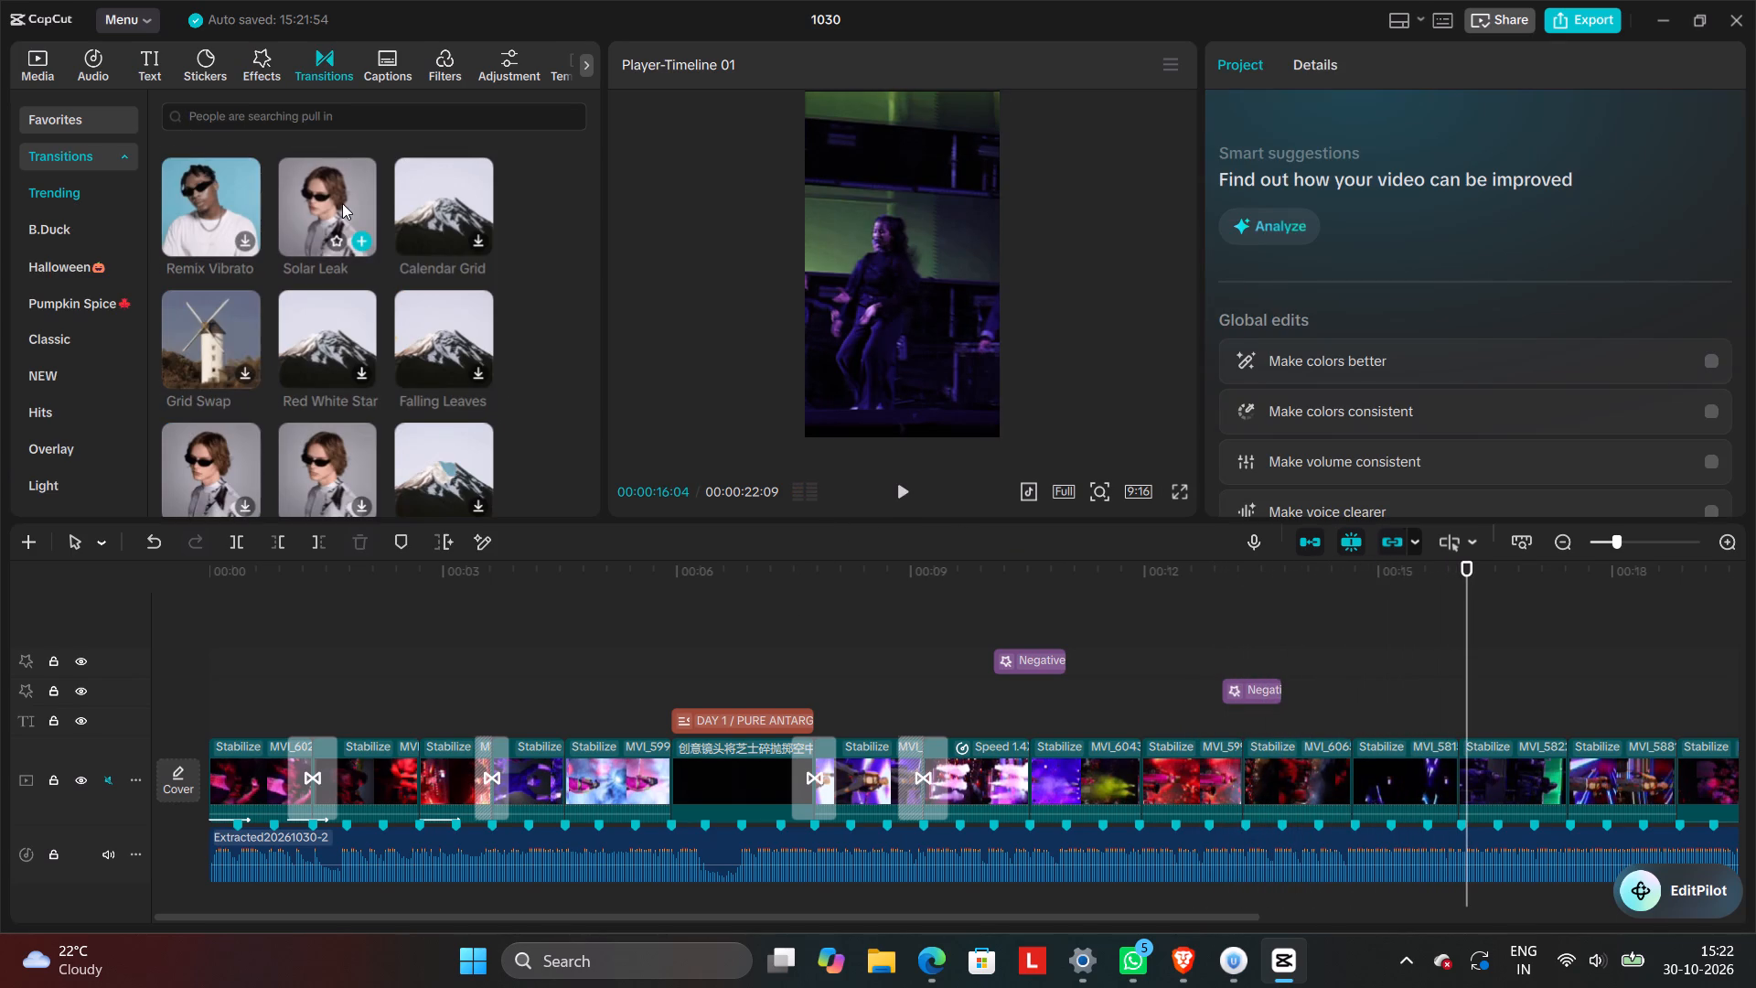
pyautogui.scroll(-7, 346, 223)
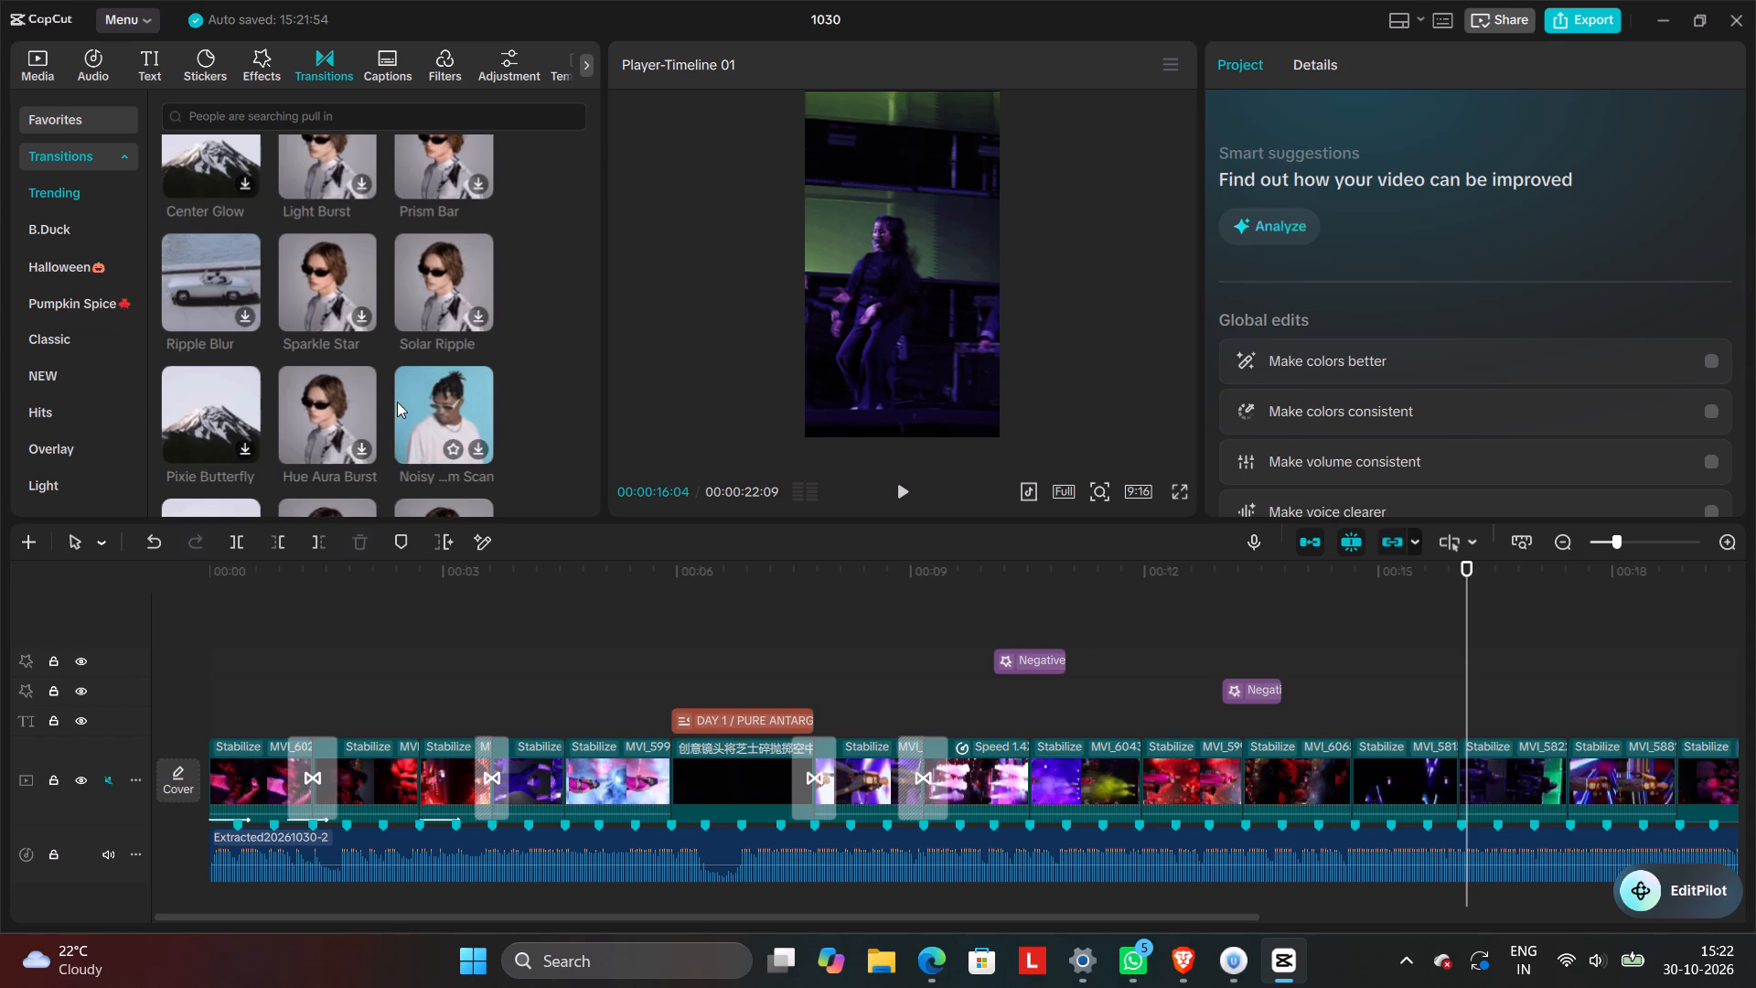
pyautogui.scroll(-1, 392, 406)
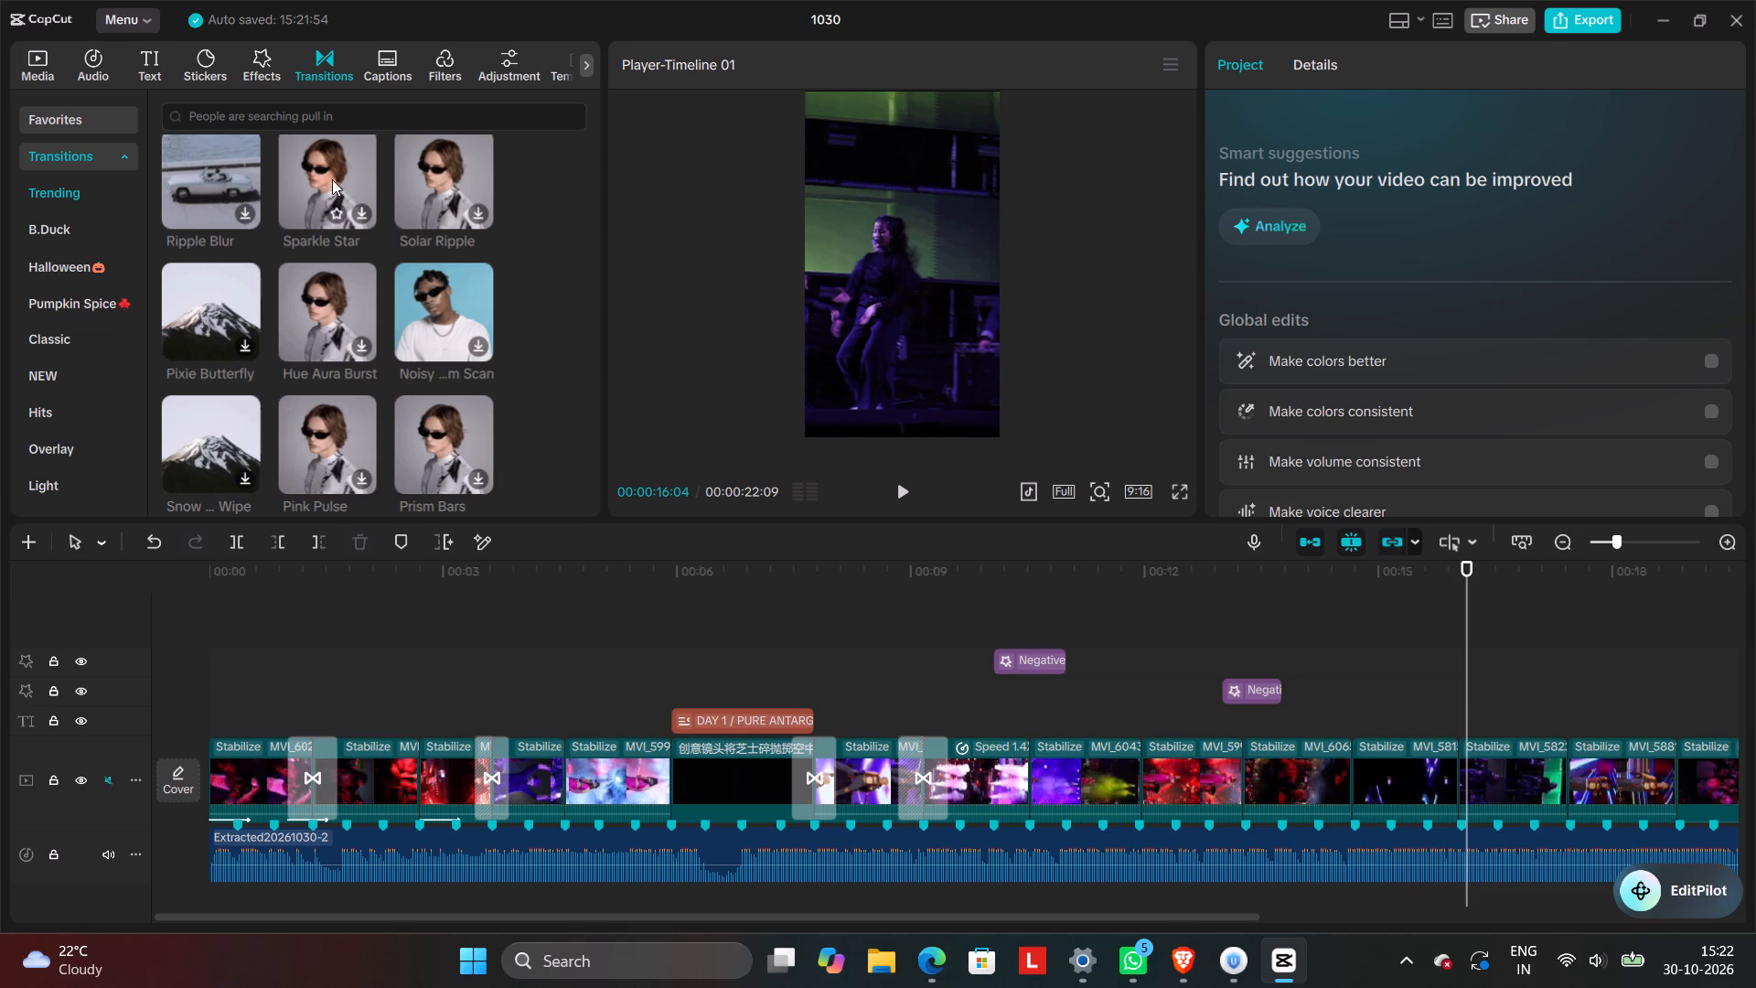
pyautogui.click(333, 118)
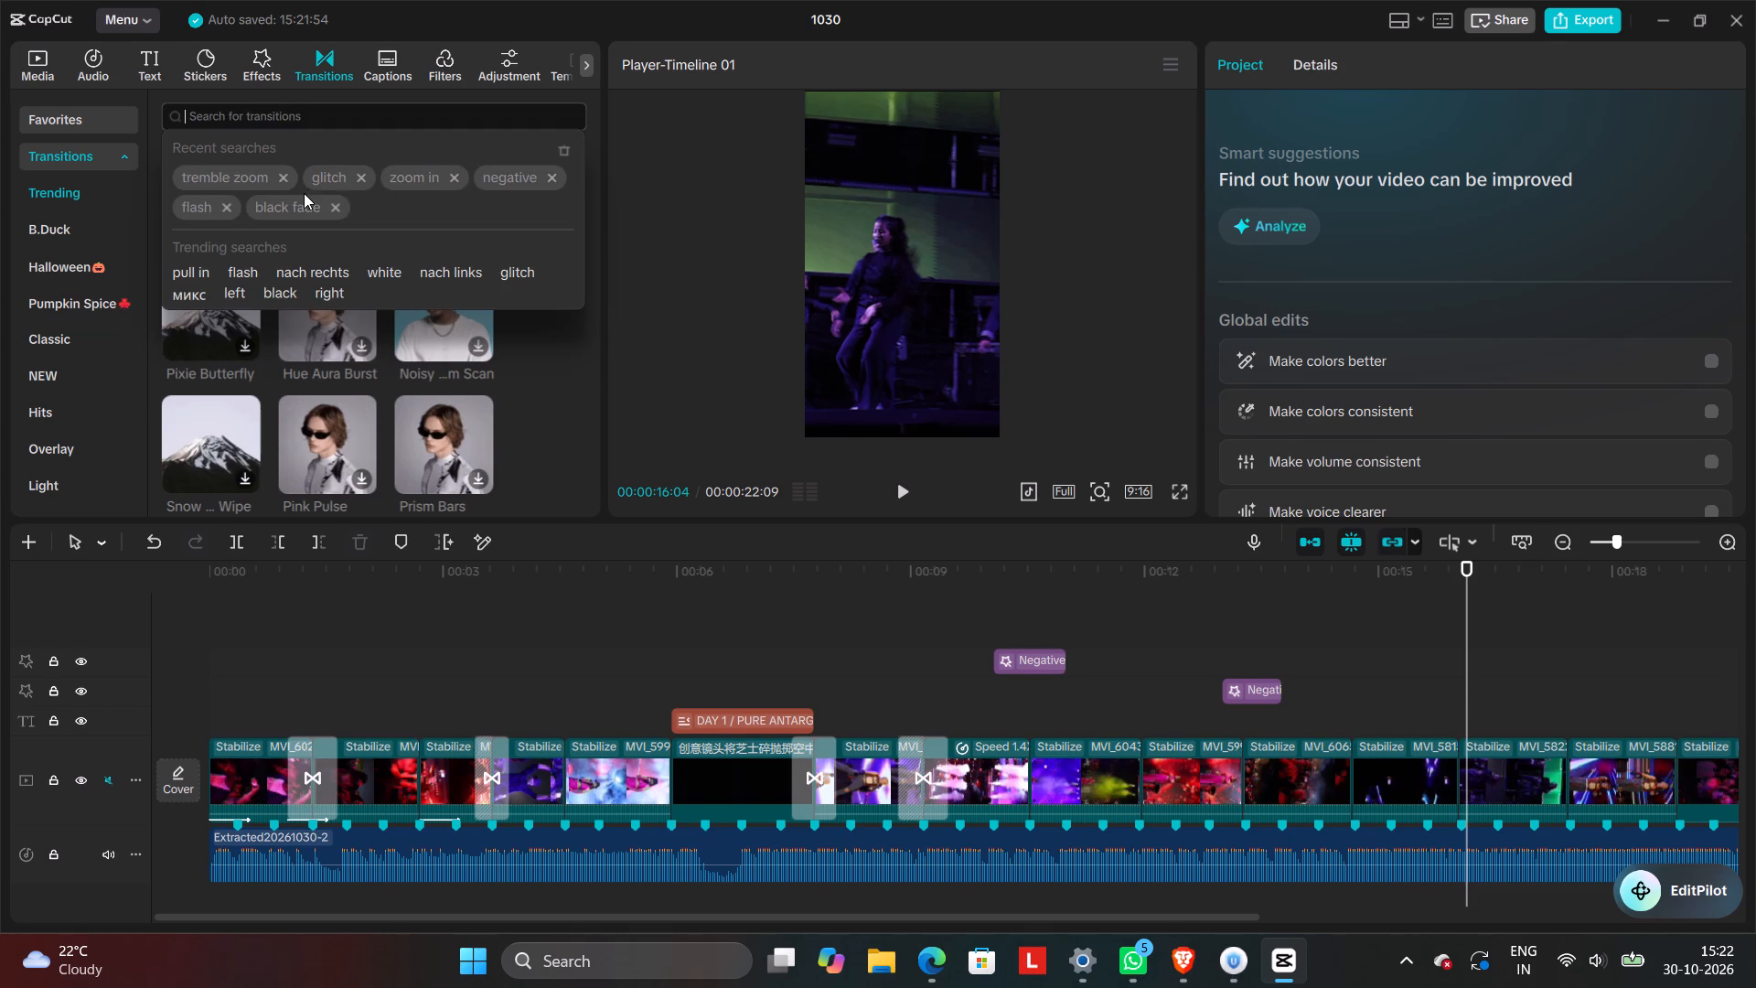
pyautogui.click(326, 175)
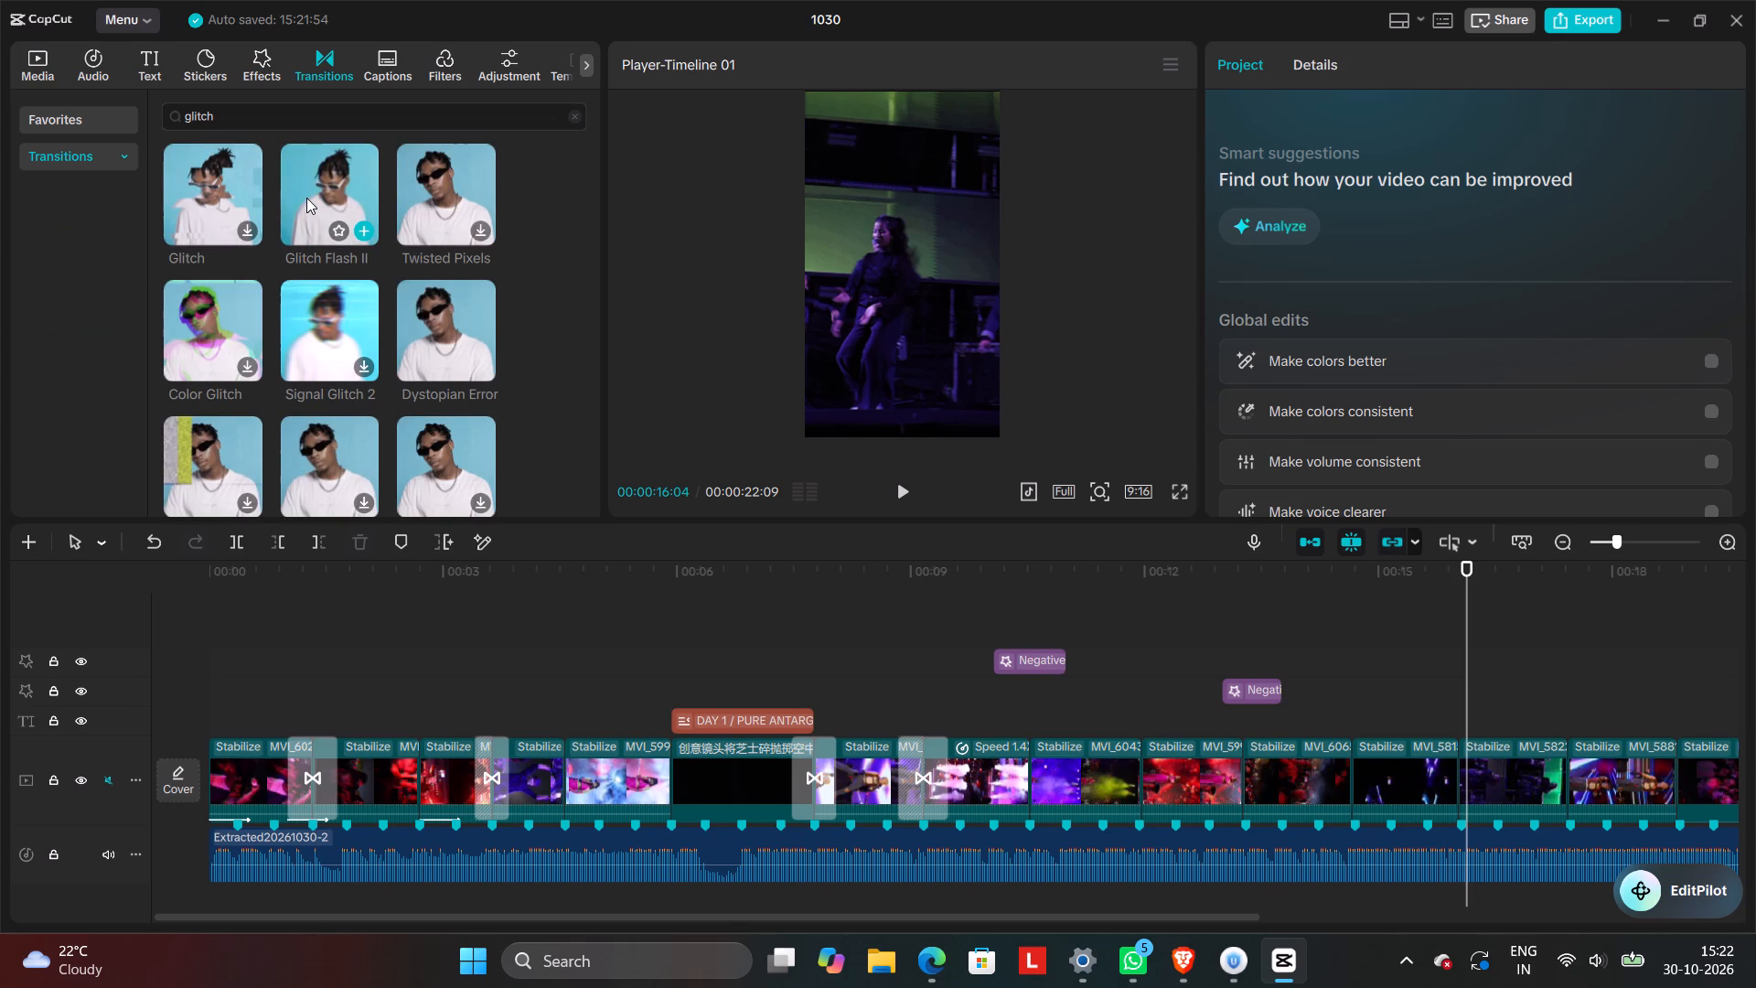
pyautogui.moveTo(306, 198); pyautogui.dragTo(1123, 786)
pyautogui.click(1052, 703)
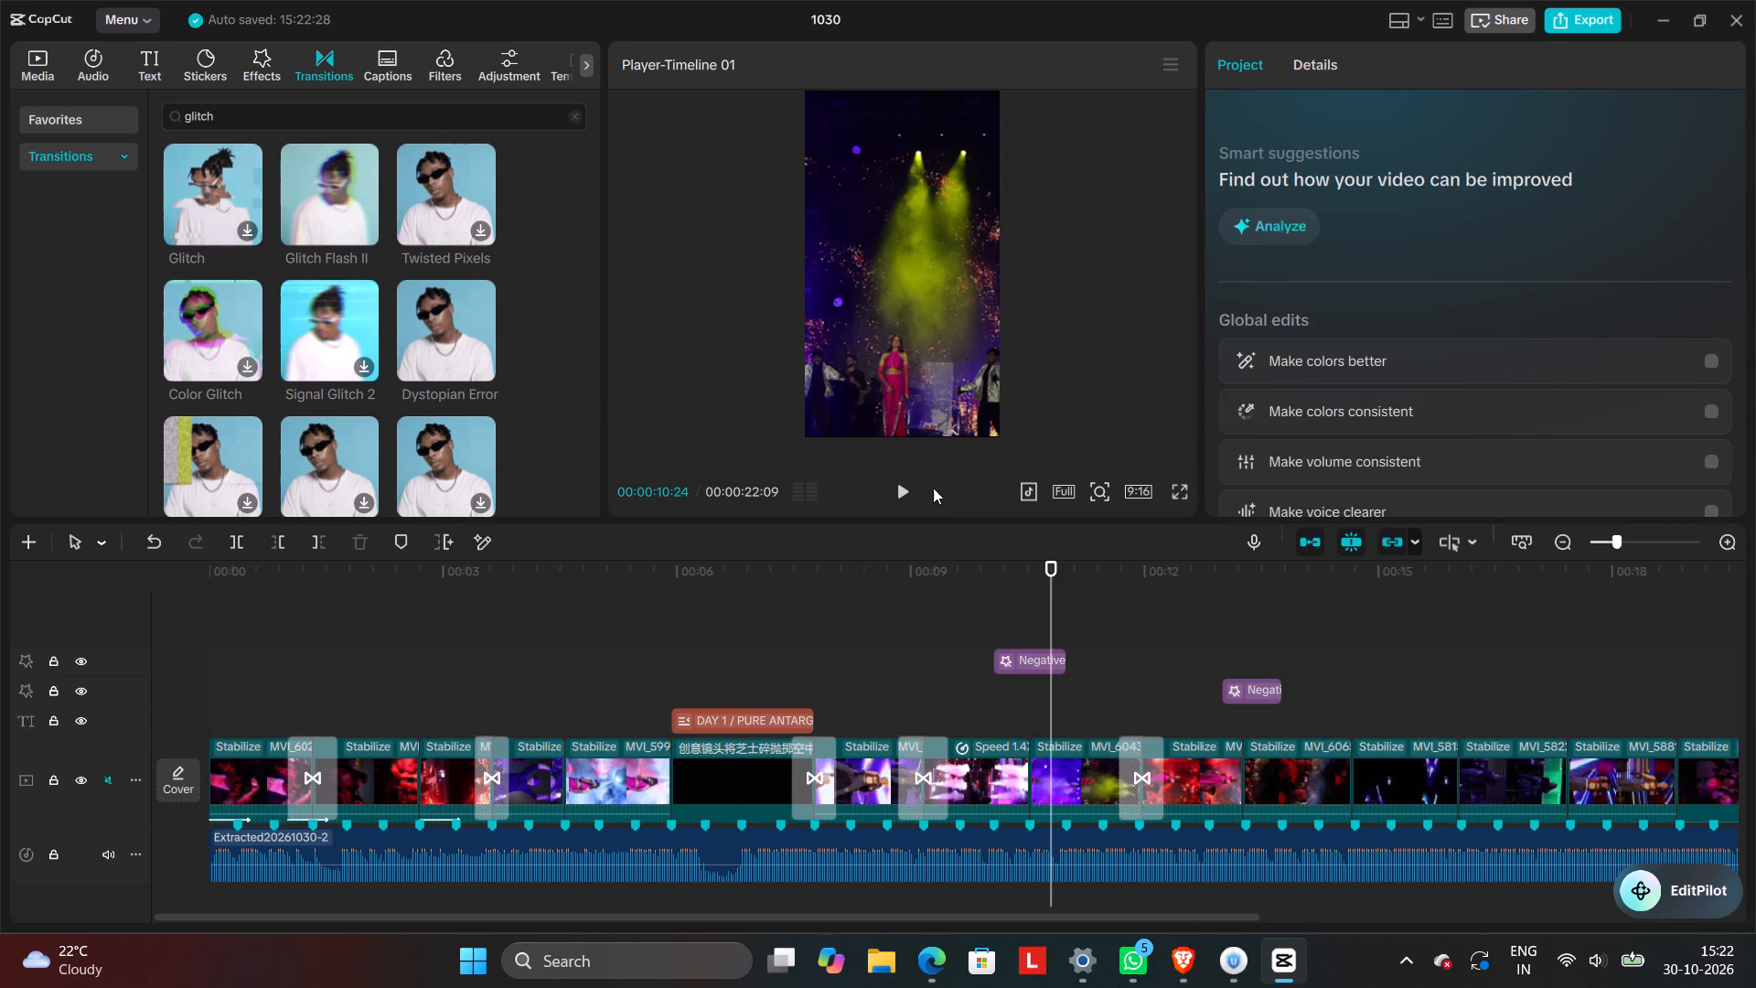
pyautogui.click(894, 491)
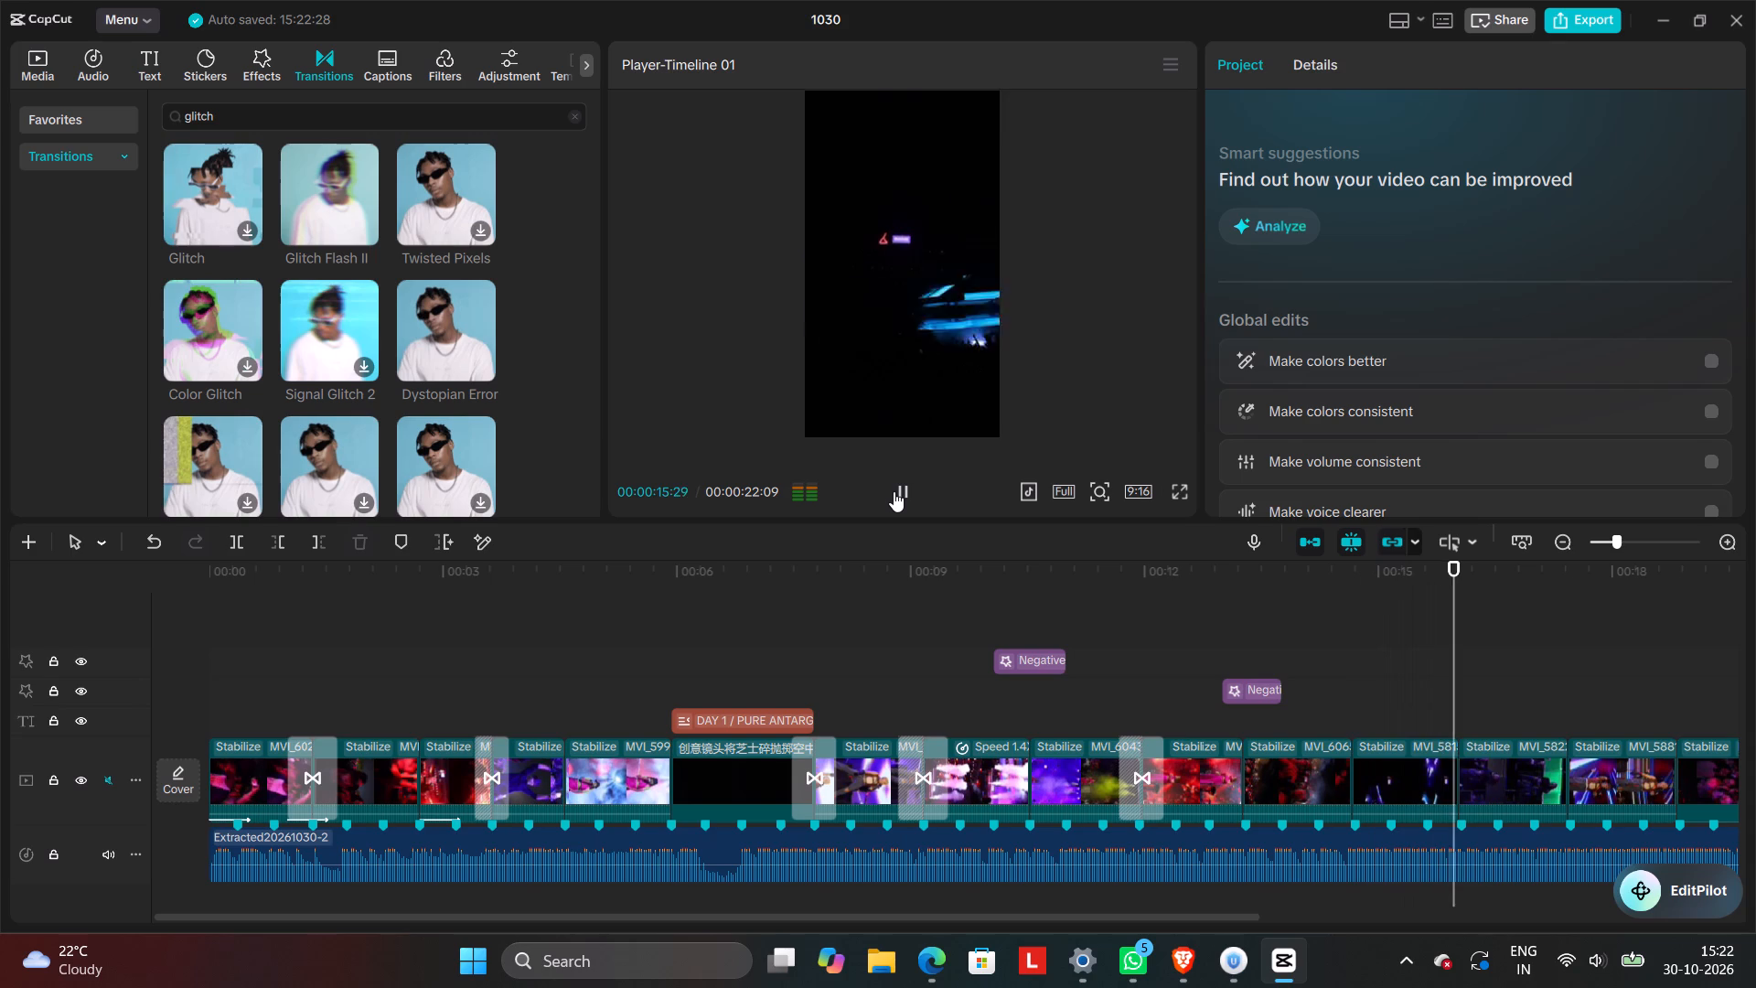
pyautogui.click(894, 491)
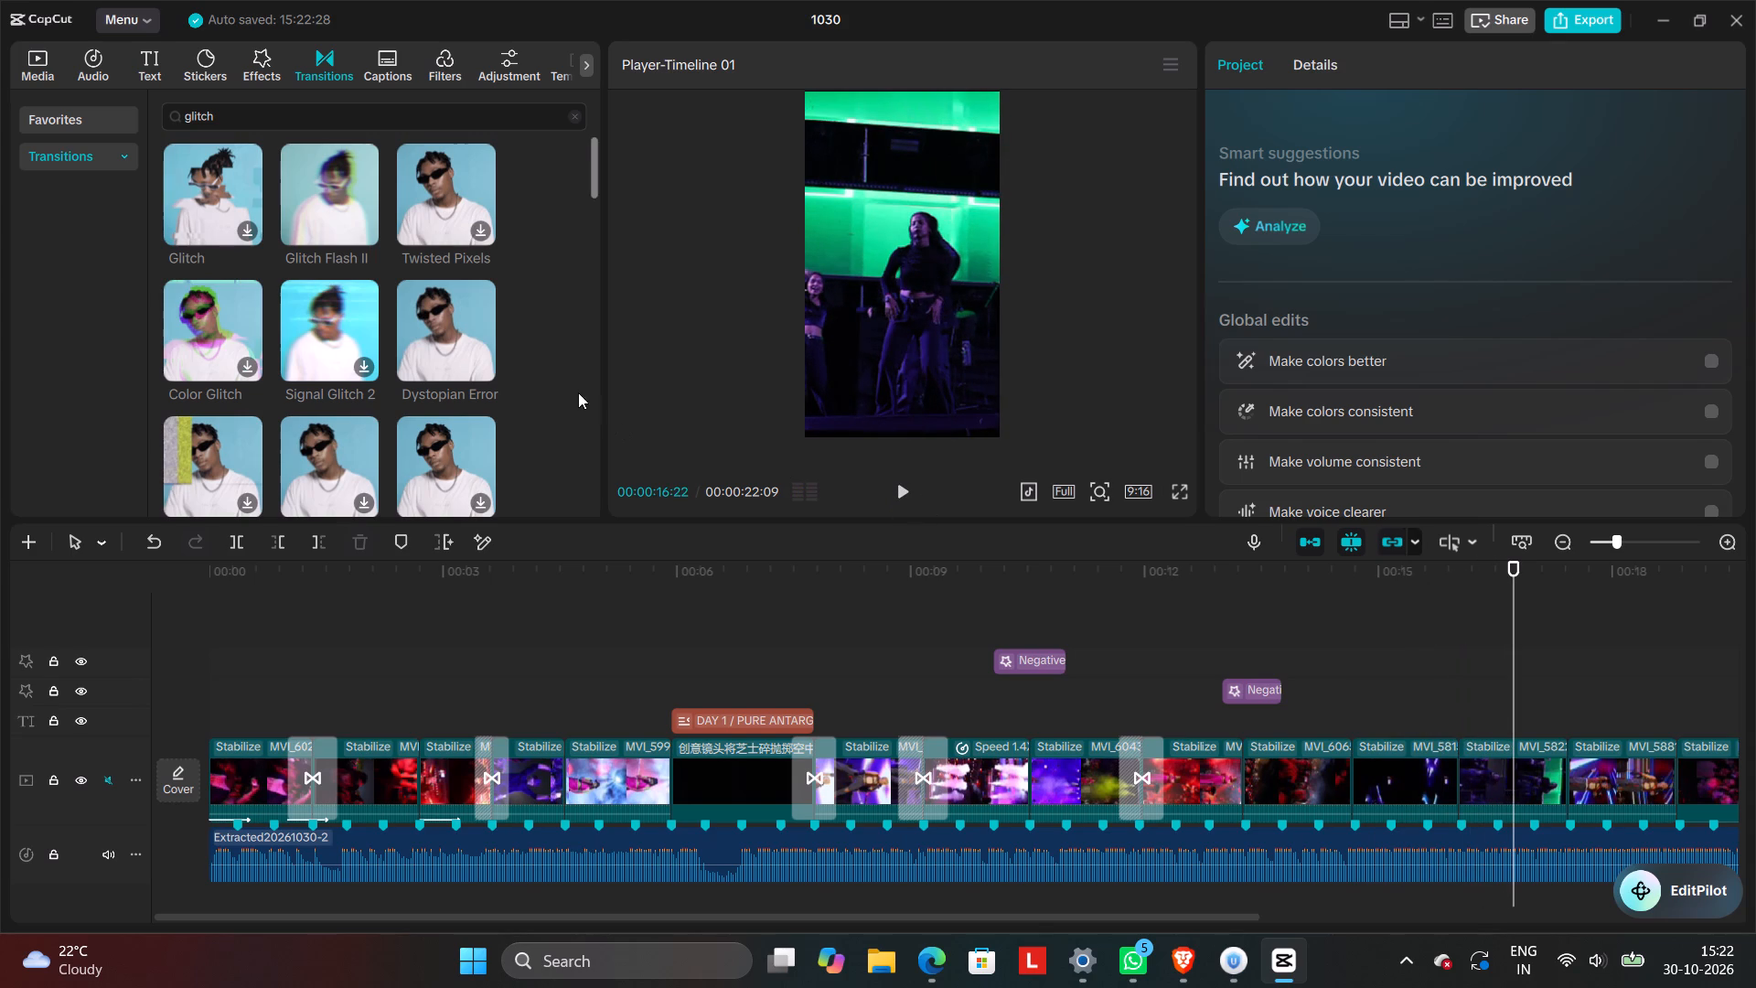
# Search the transitions for tremble zoom, add Zoom-in Blur at the cut at about 14.6 seconds, and play it back.
pyautogui.click(568, 113)
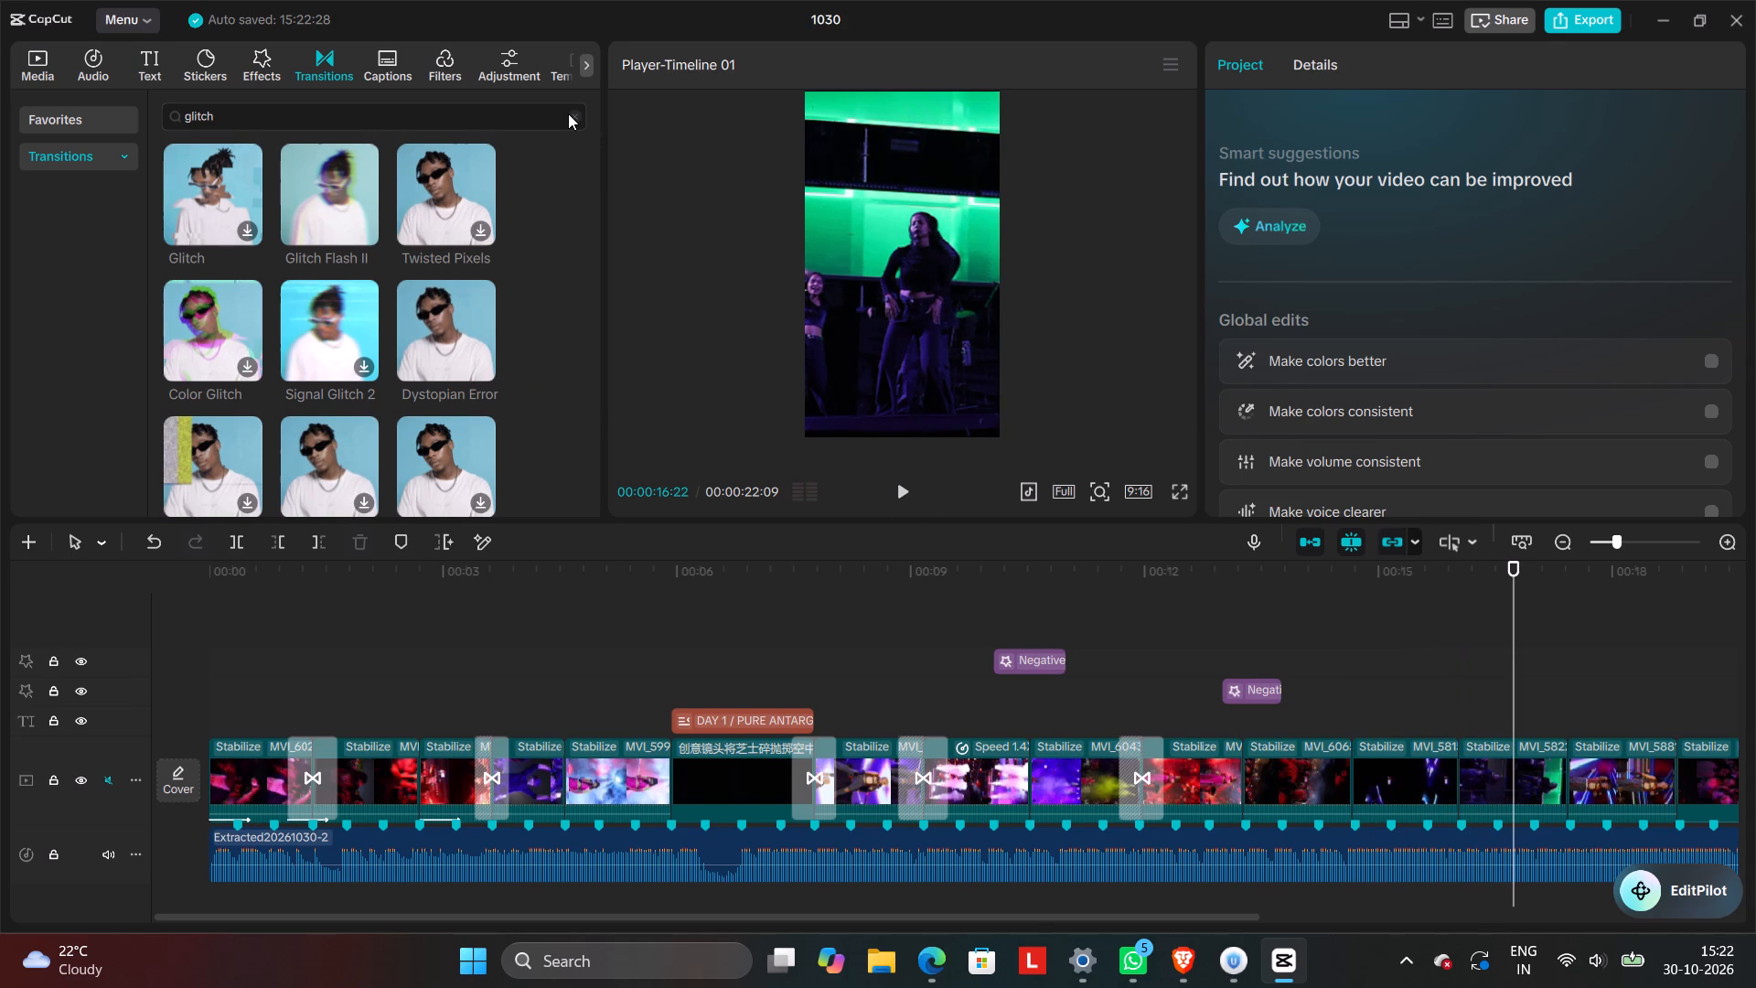
pyautogui.click(577, 111)
pyautogui.click(502, 122)
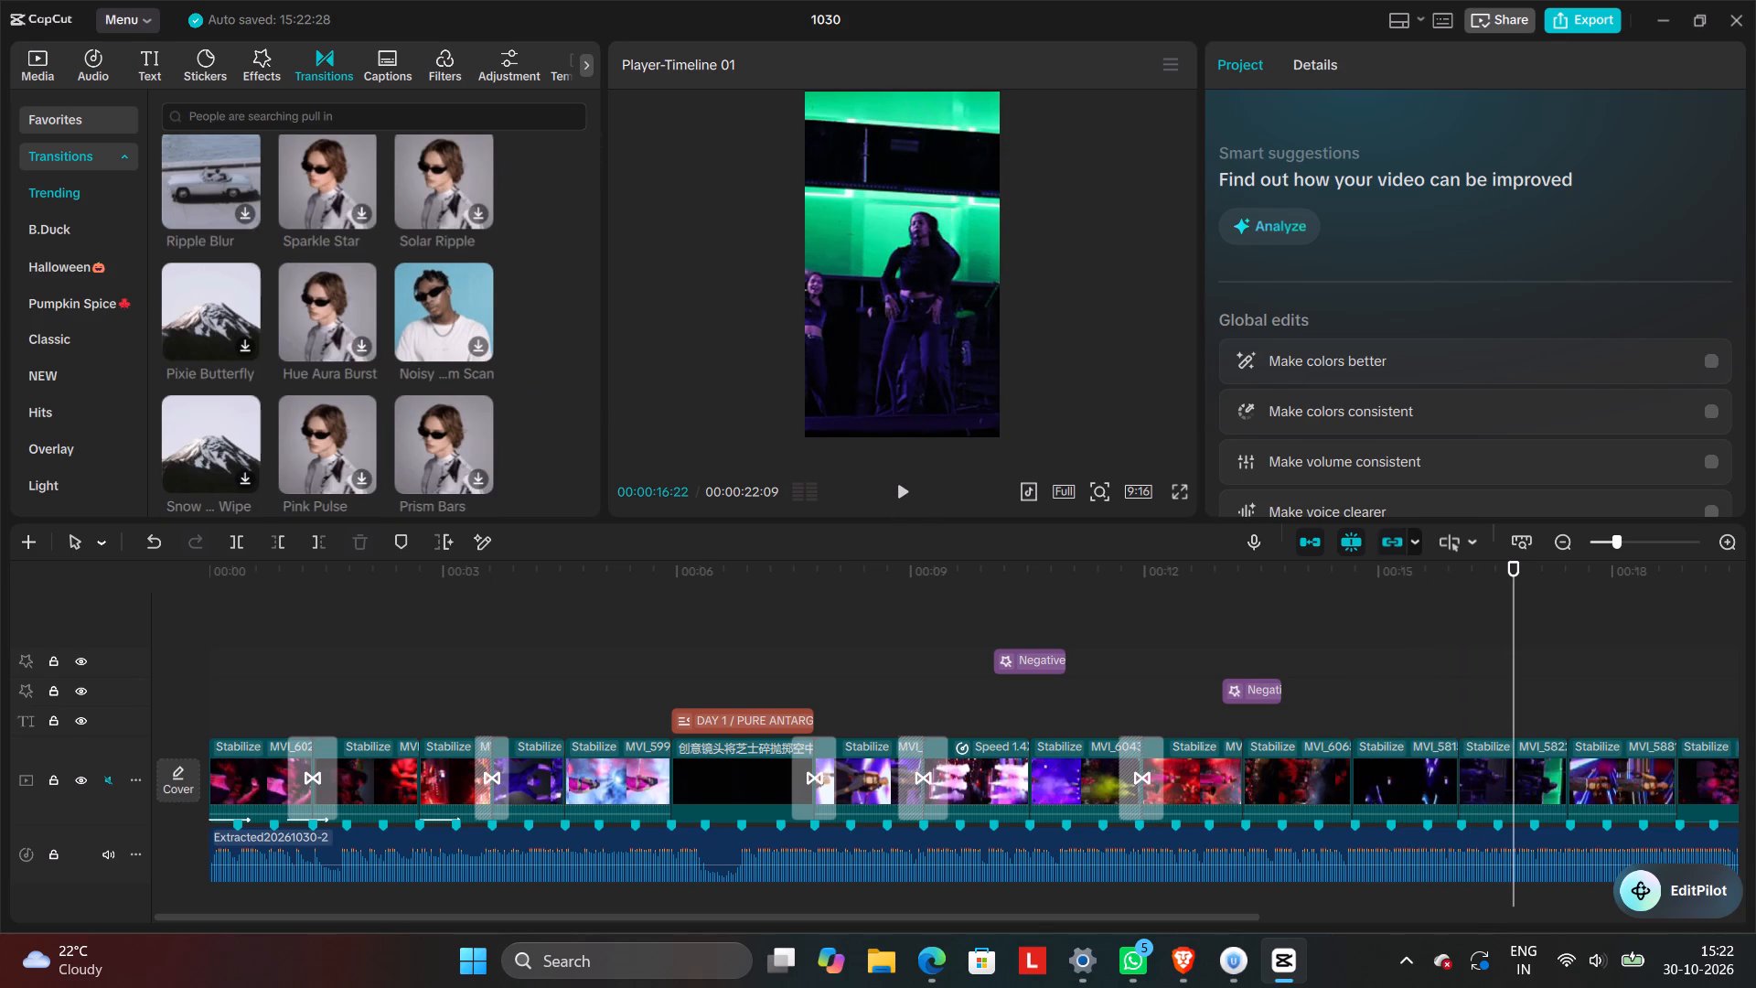
pyautogui.click(253, 183)
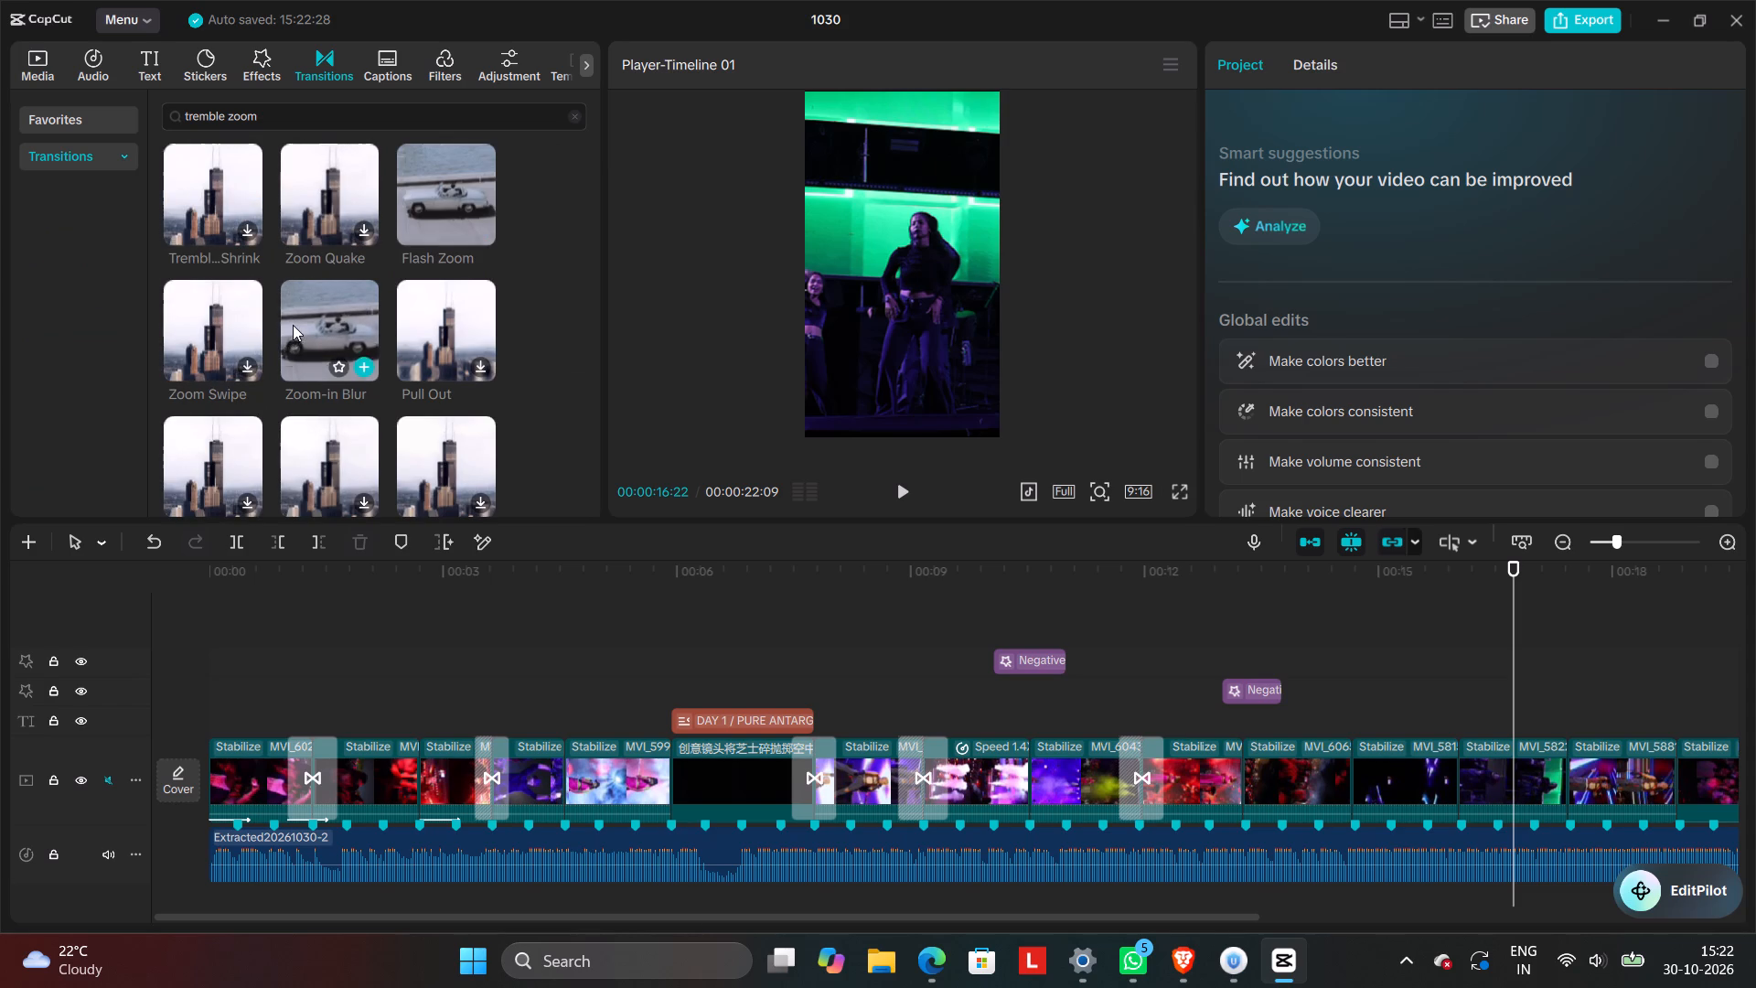
pyautogui.moveTo(298, 325); pyautogui.dragTo(610, 536)
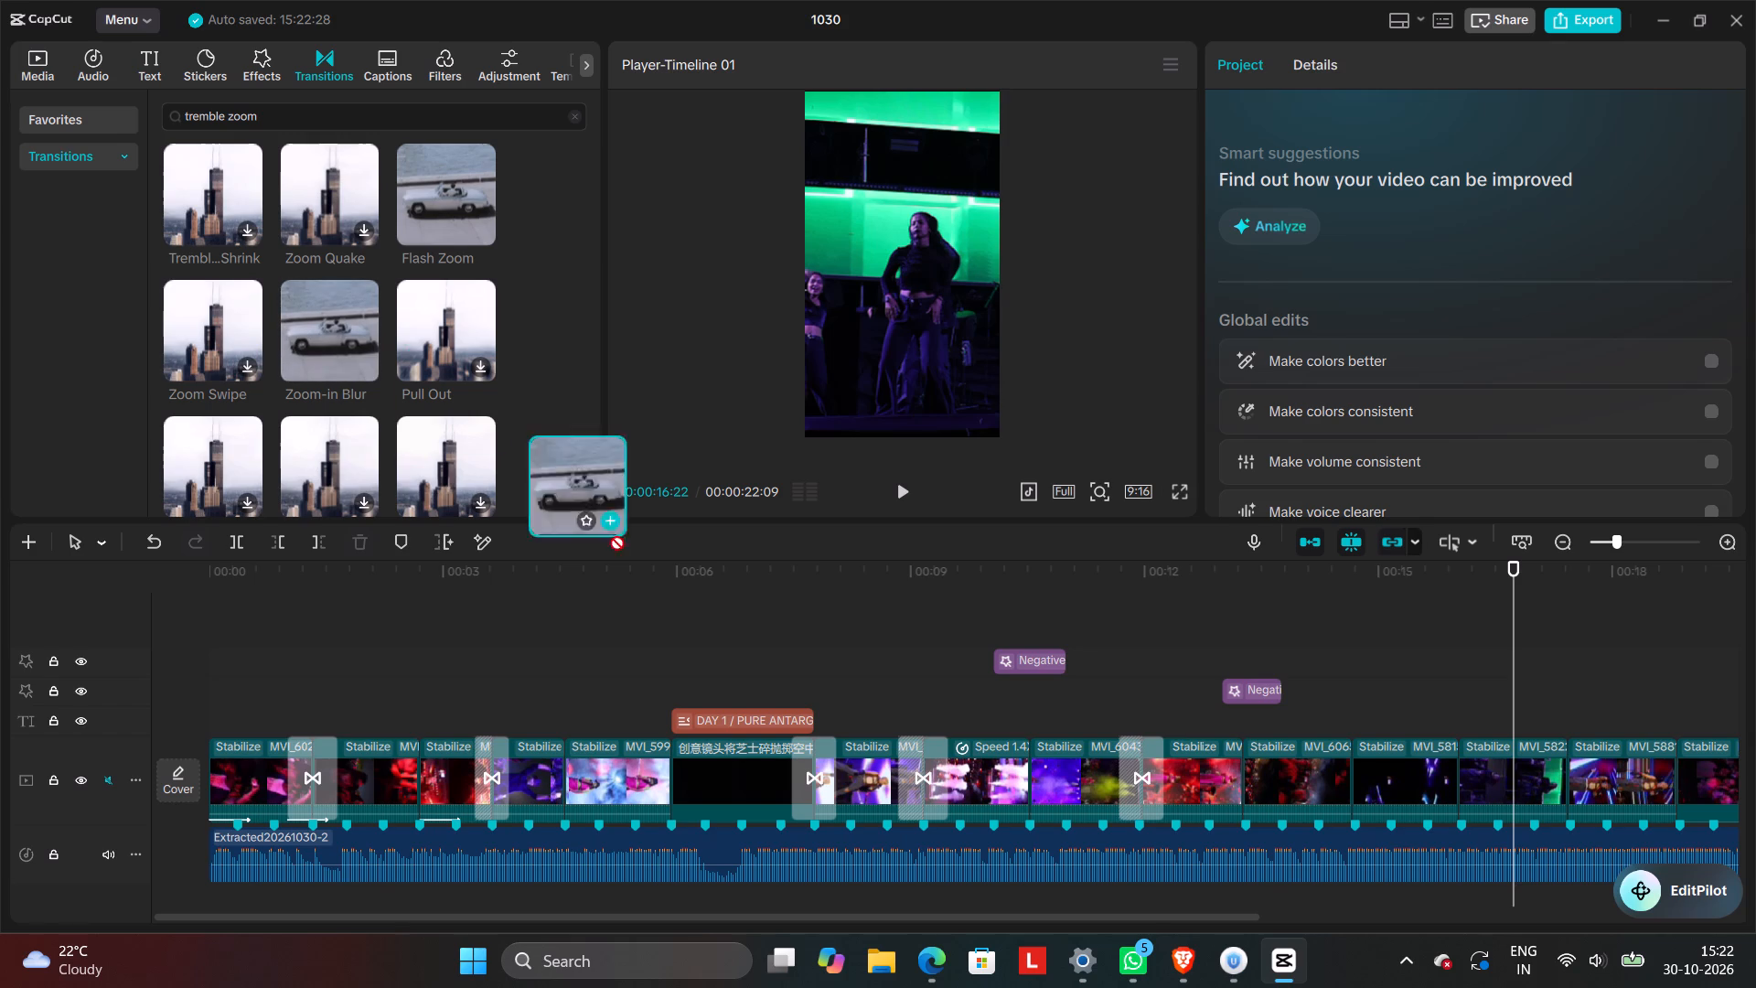
pyautogui.moveTo(610, 536); pyautogui.dragTo(1364, 779)
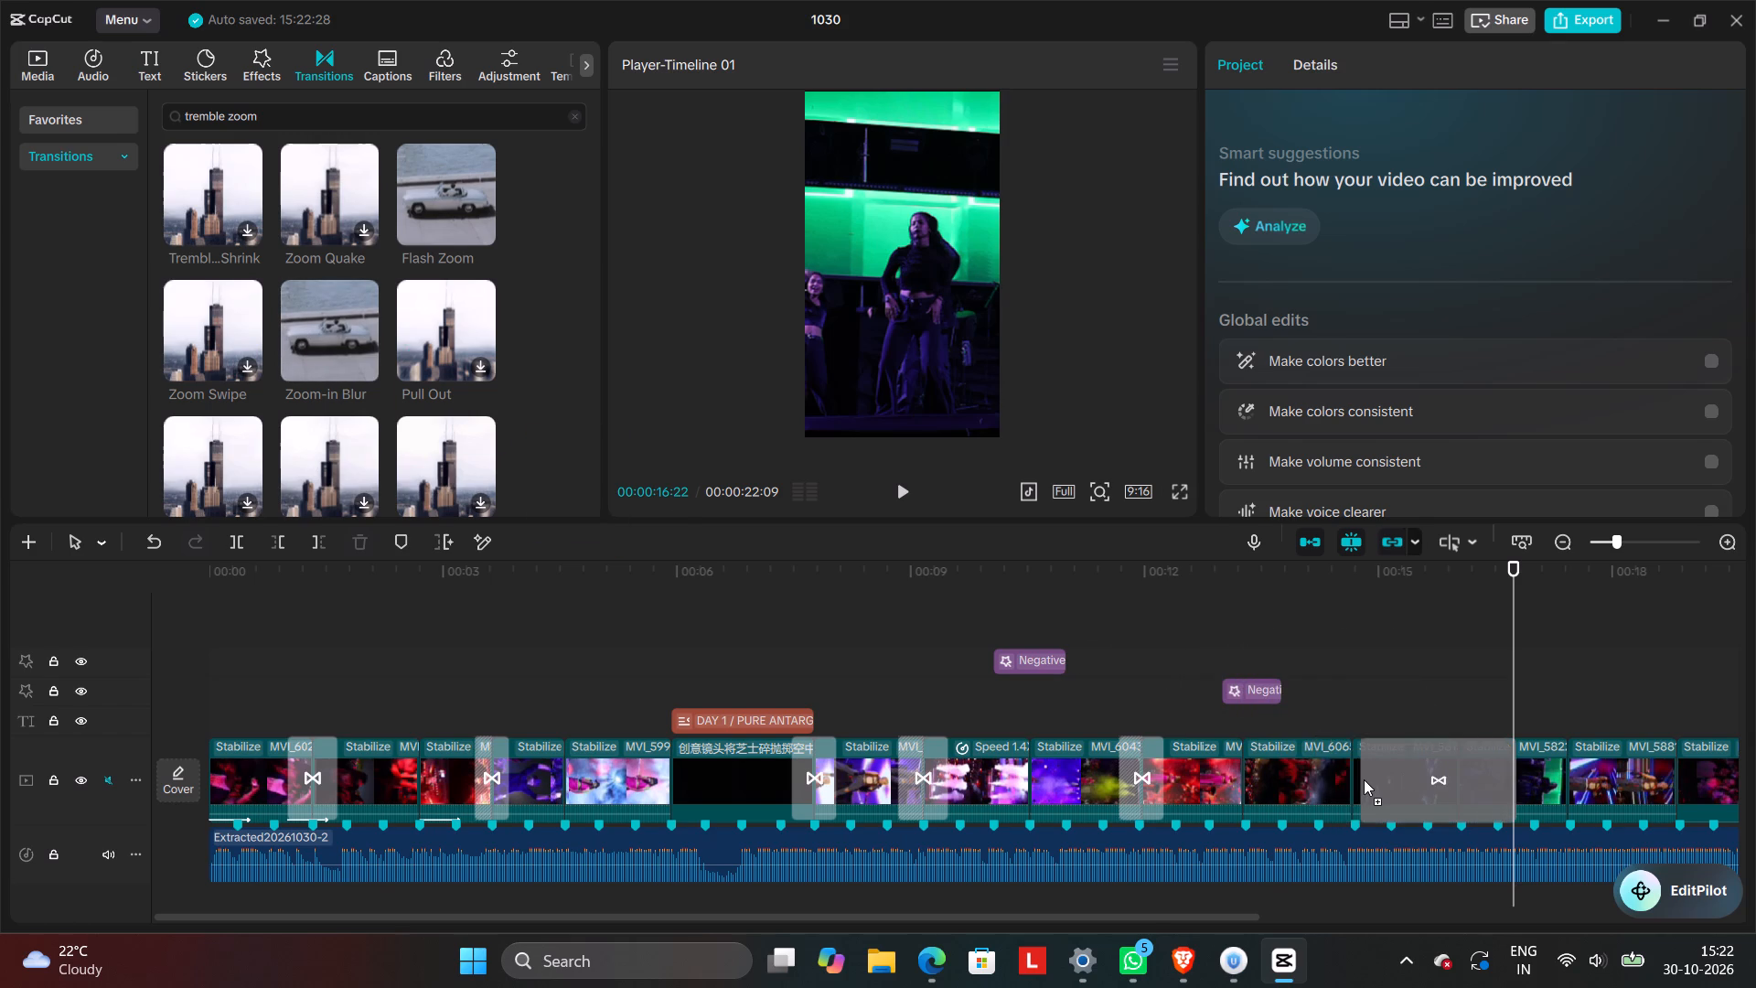
pyautogui.moveTo(1364, 779); pyautogui.dragTo(1348, 784)
pyautogui.click(1194, 693)
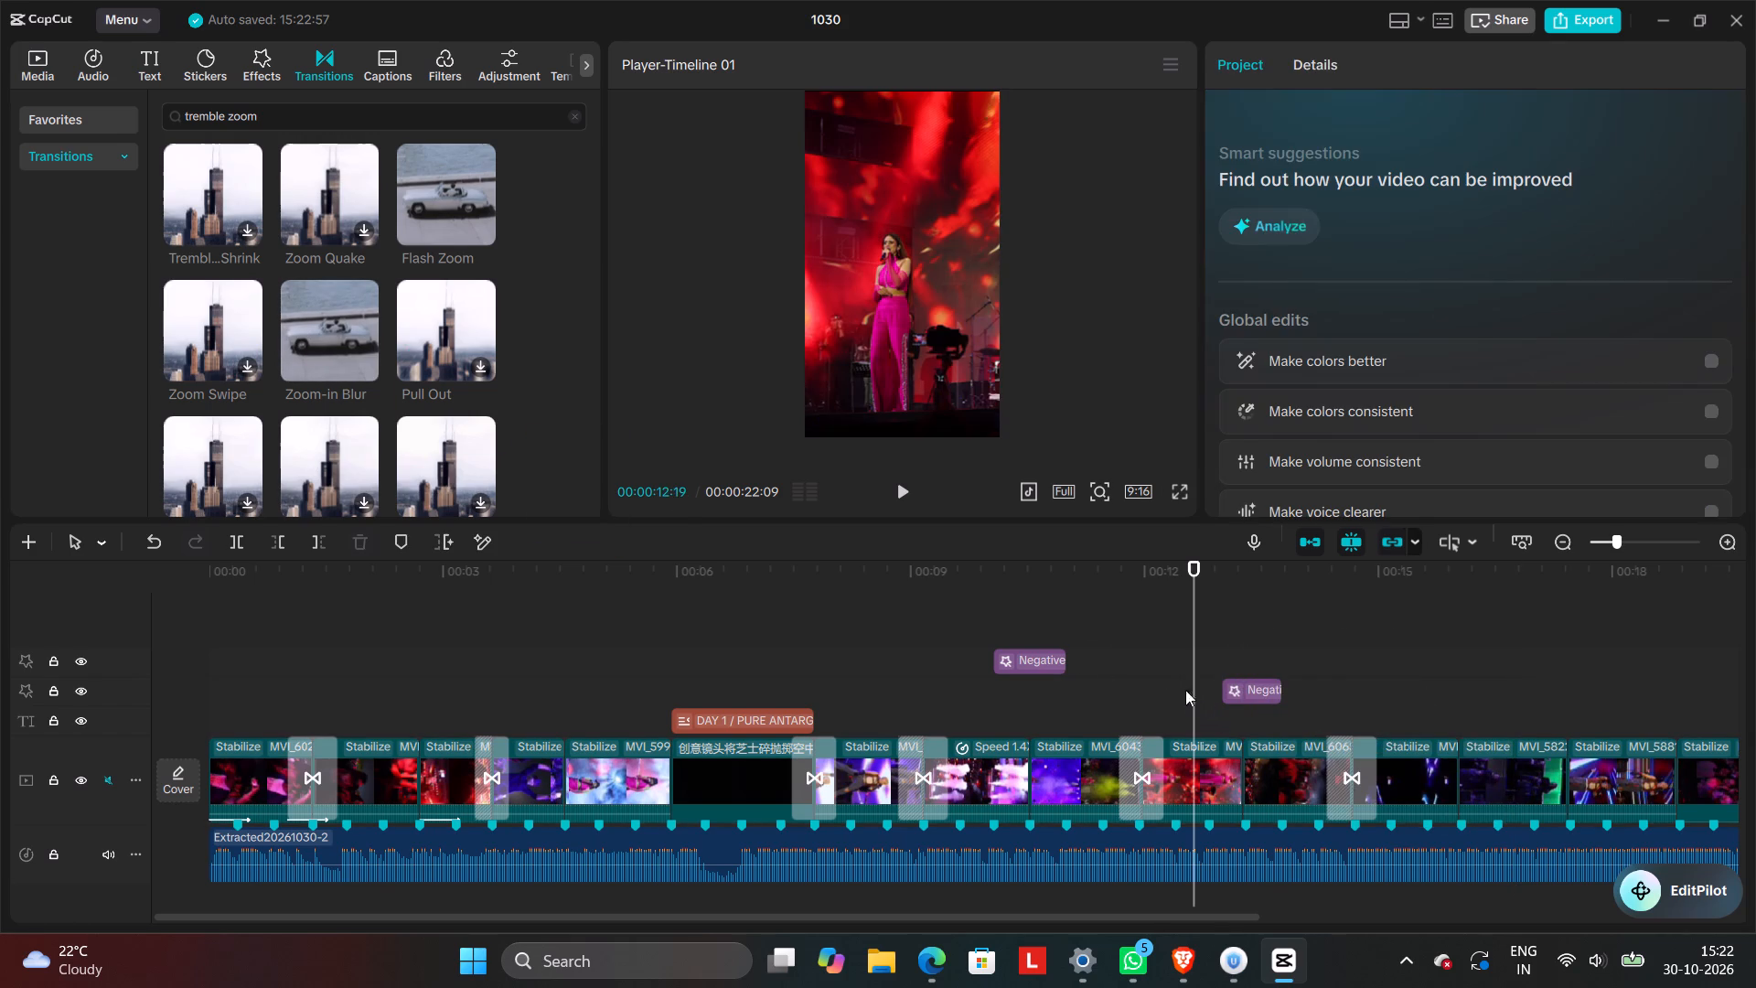
pyautogui.click(894, 483)
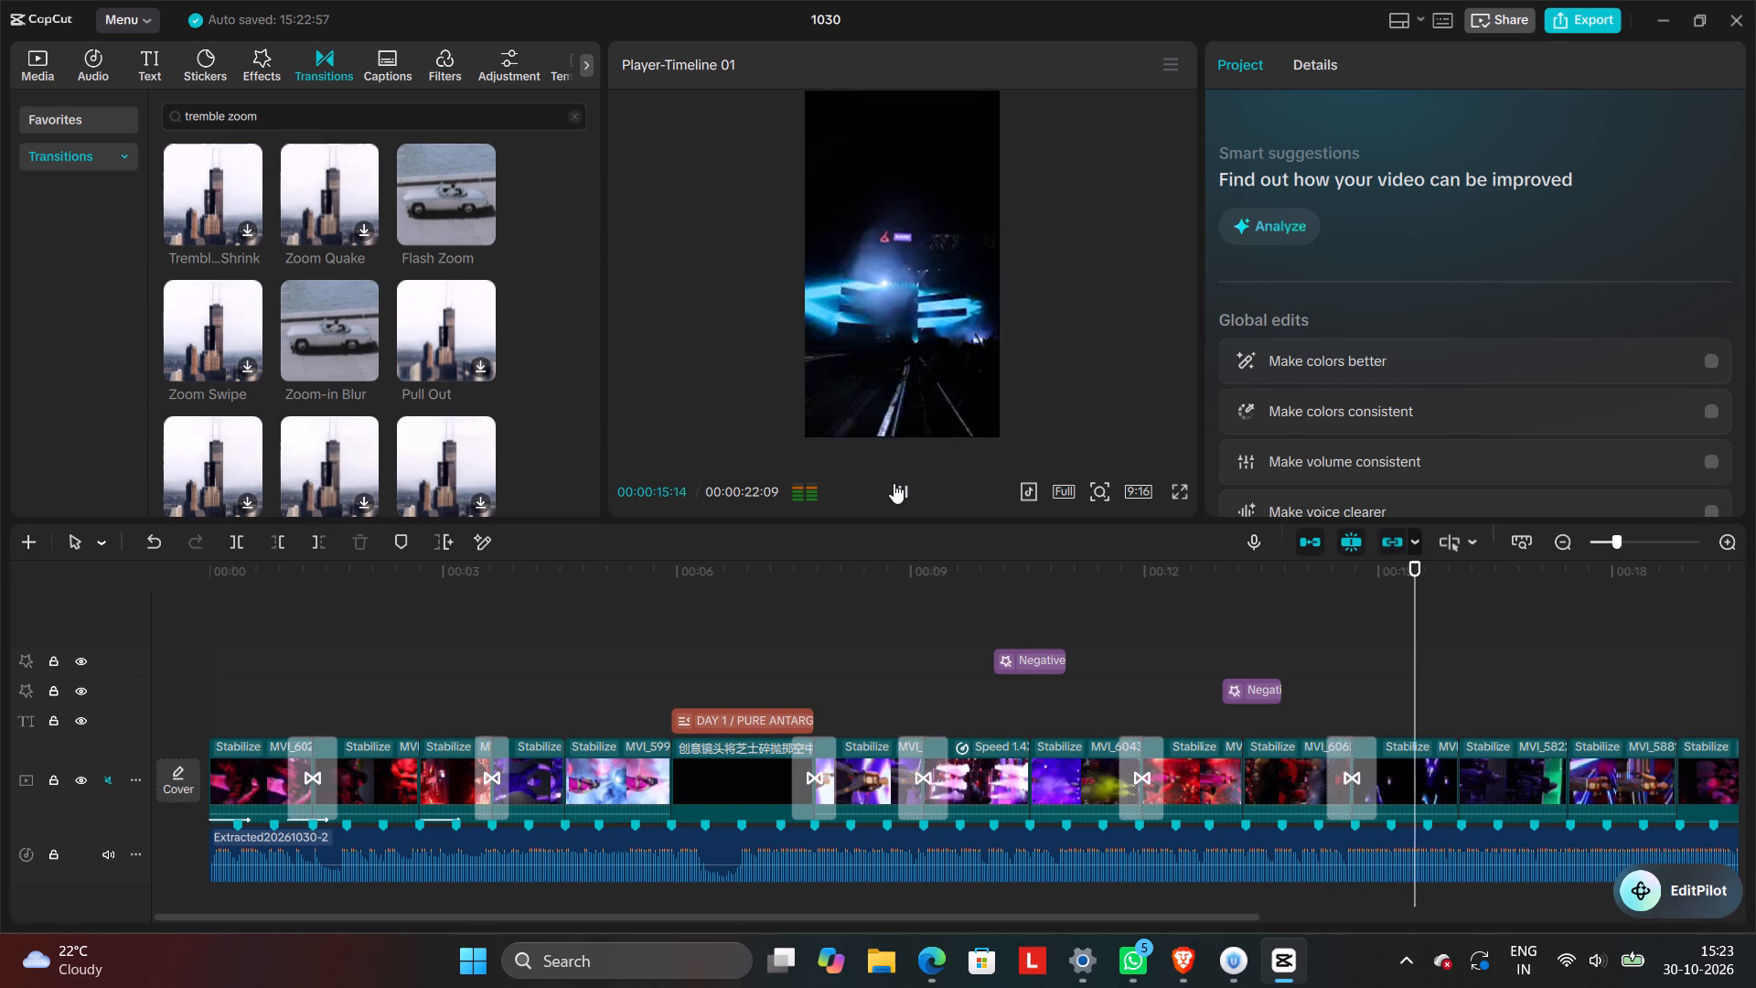
pyautogui.click(894, 483)
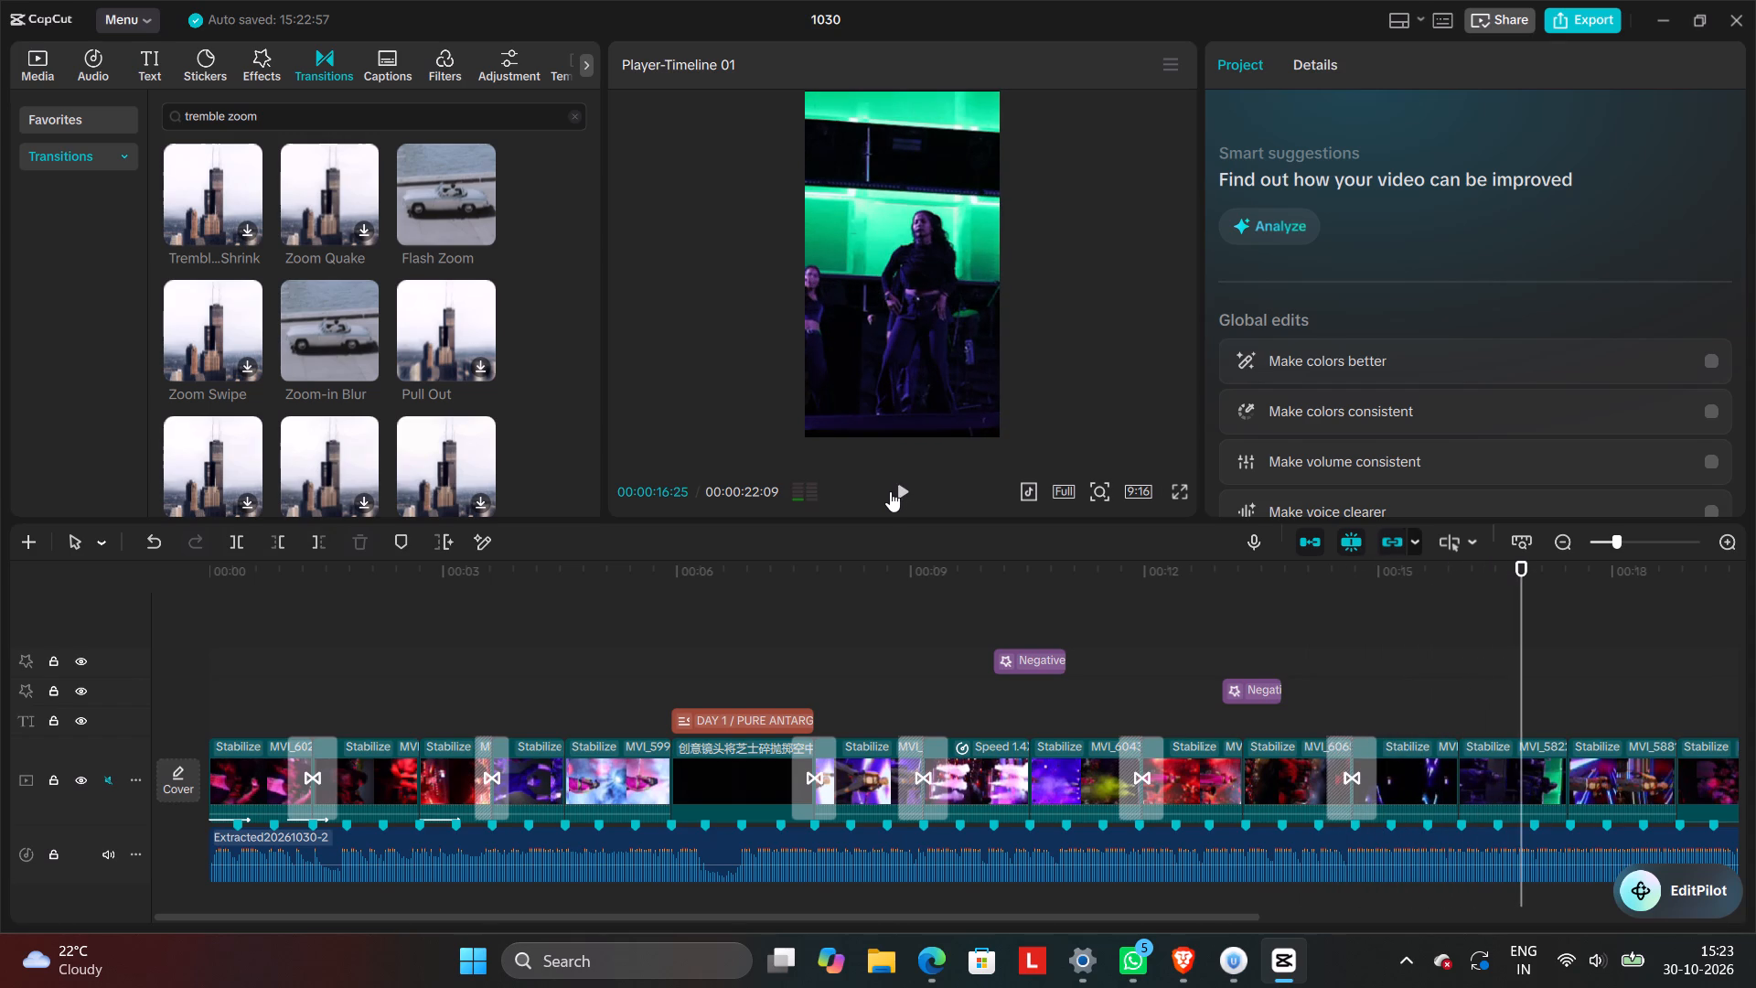
# Add the Pull Out transition at the cut at about 16 seconds and play it back.
pyautogui.moveTo(434, 353); pyautogui.dragTo(1075, 650)
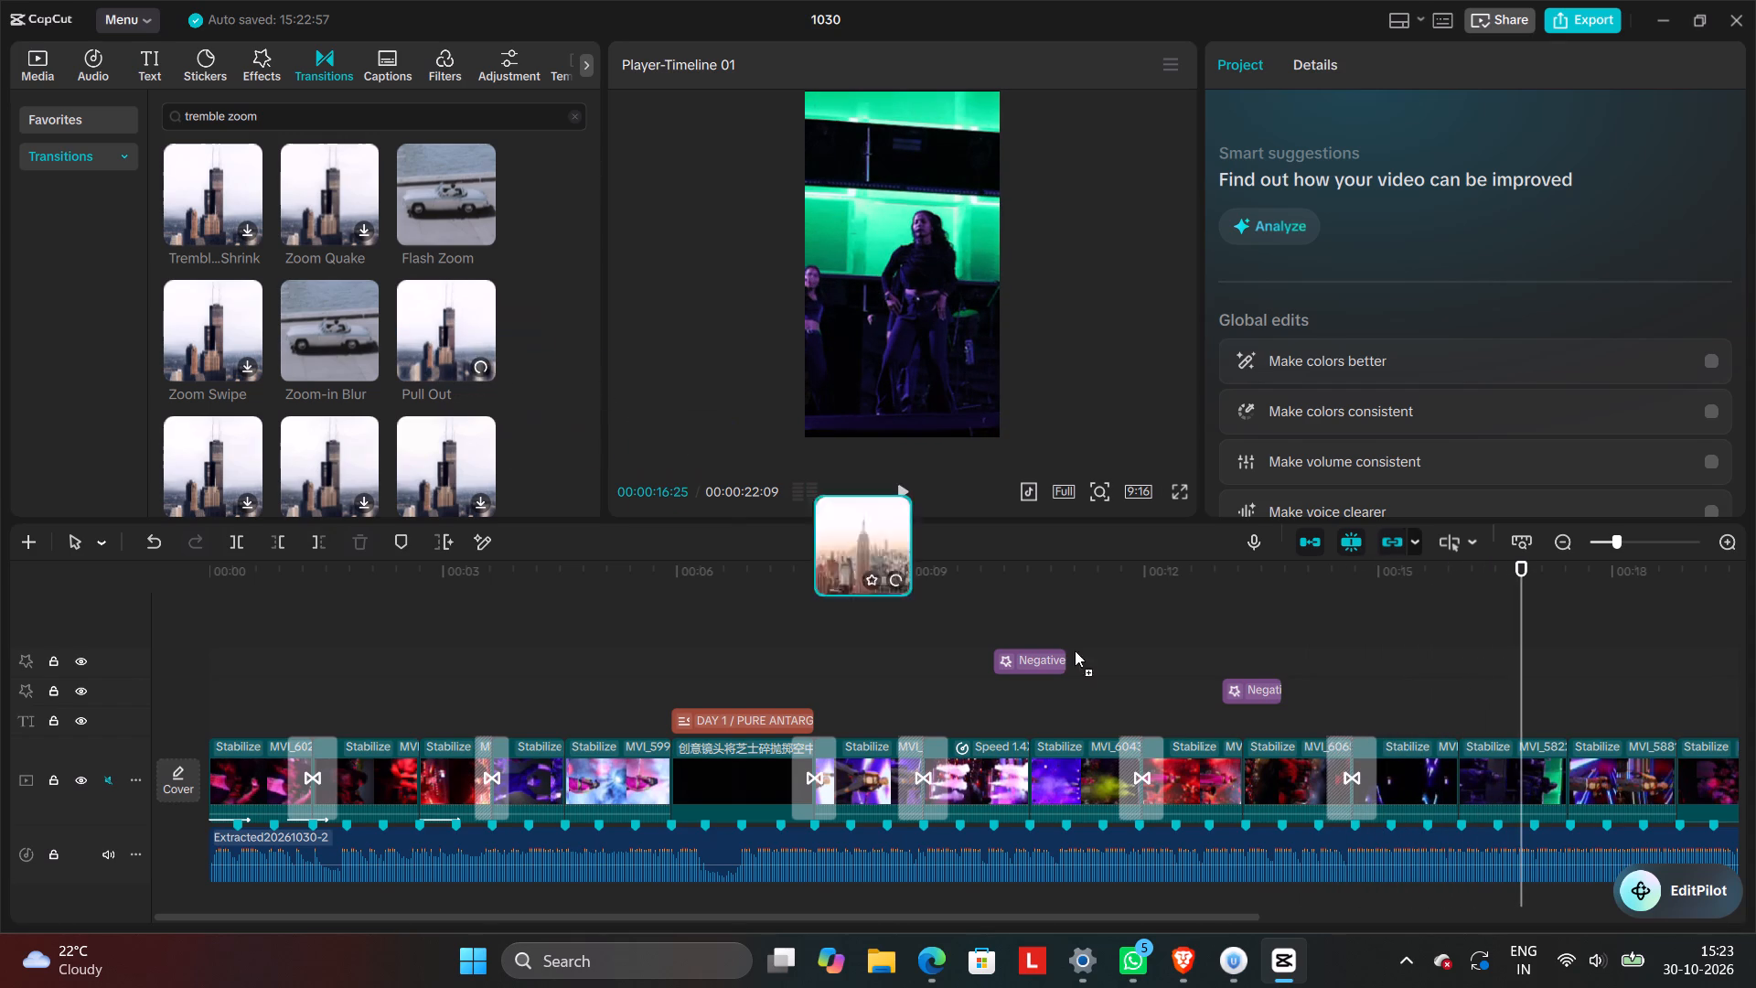
pyautogui.moveTo(1075, 650); pyautogui.dragTo(1433, 781)
pyautogui.click(1323, 715)
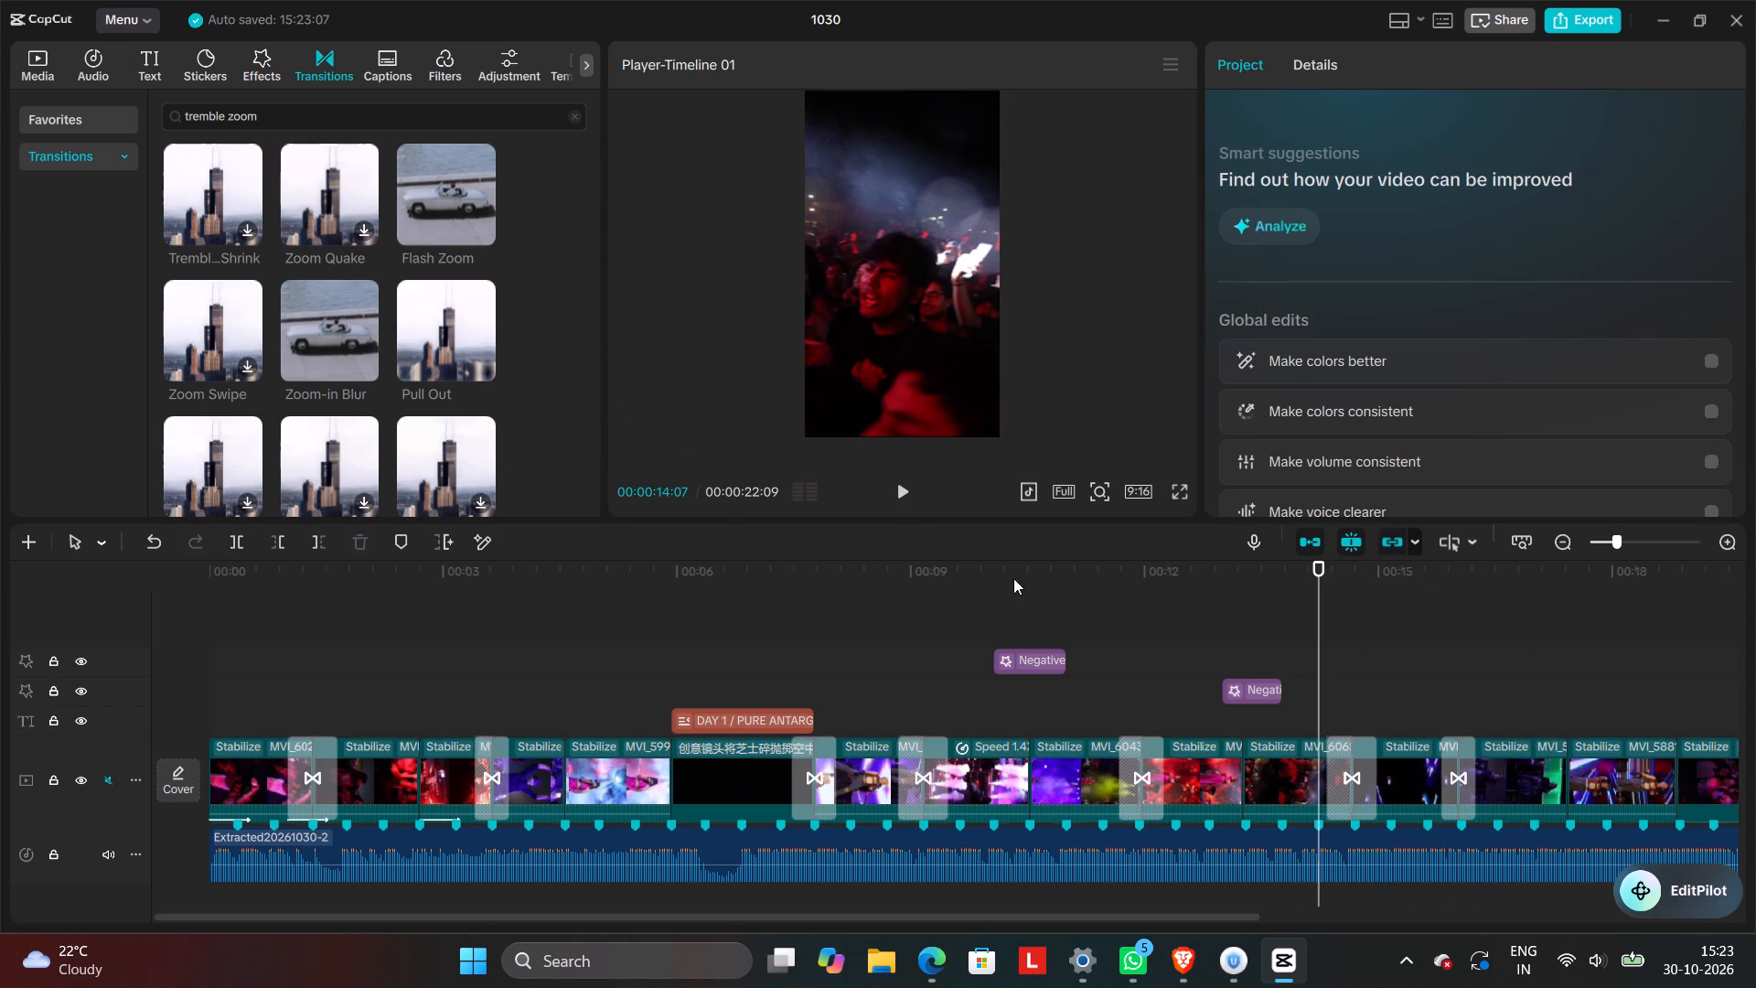
pyautogui.click(915, 489)
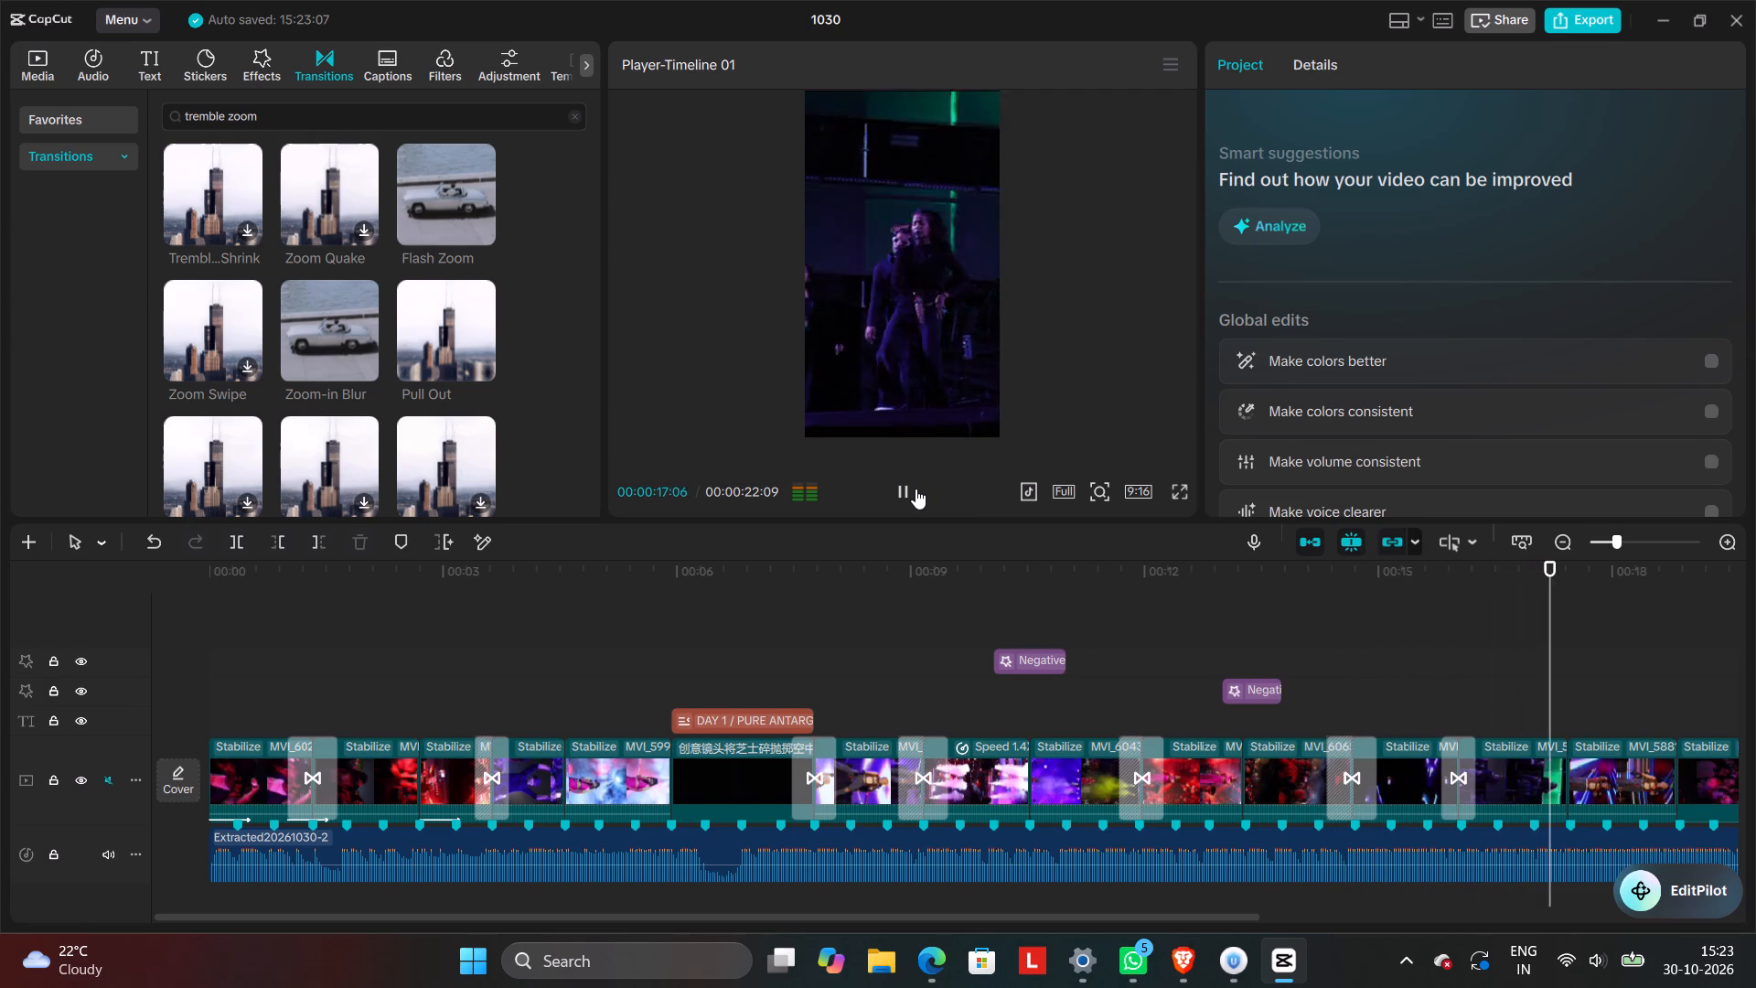
pyautogui.click(915, 489)
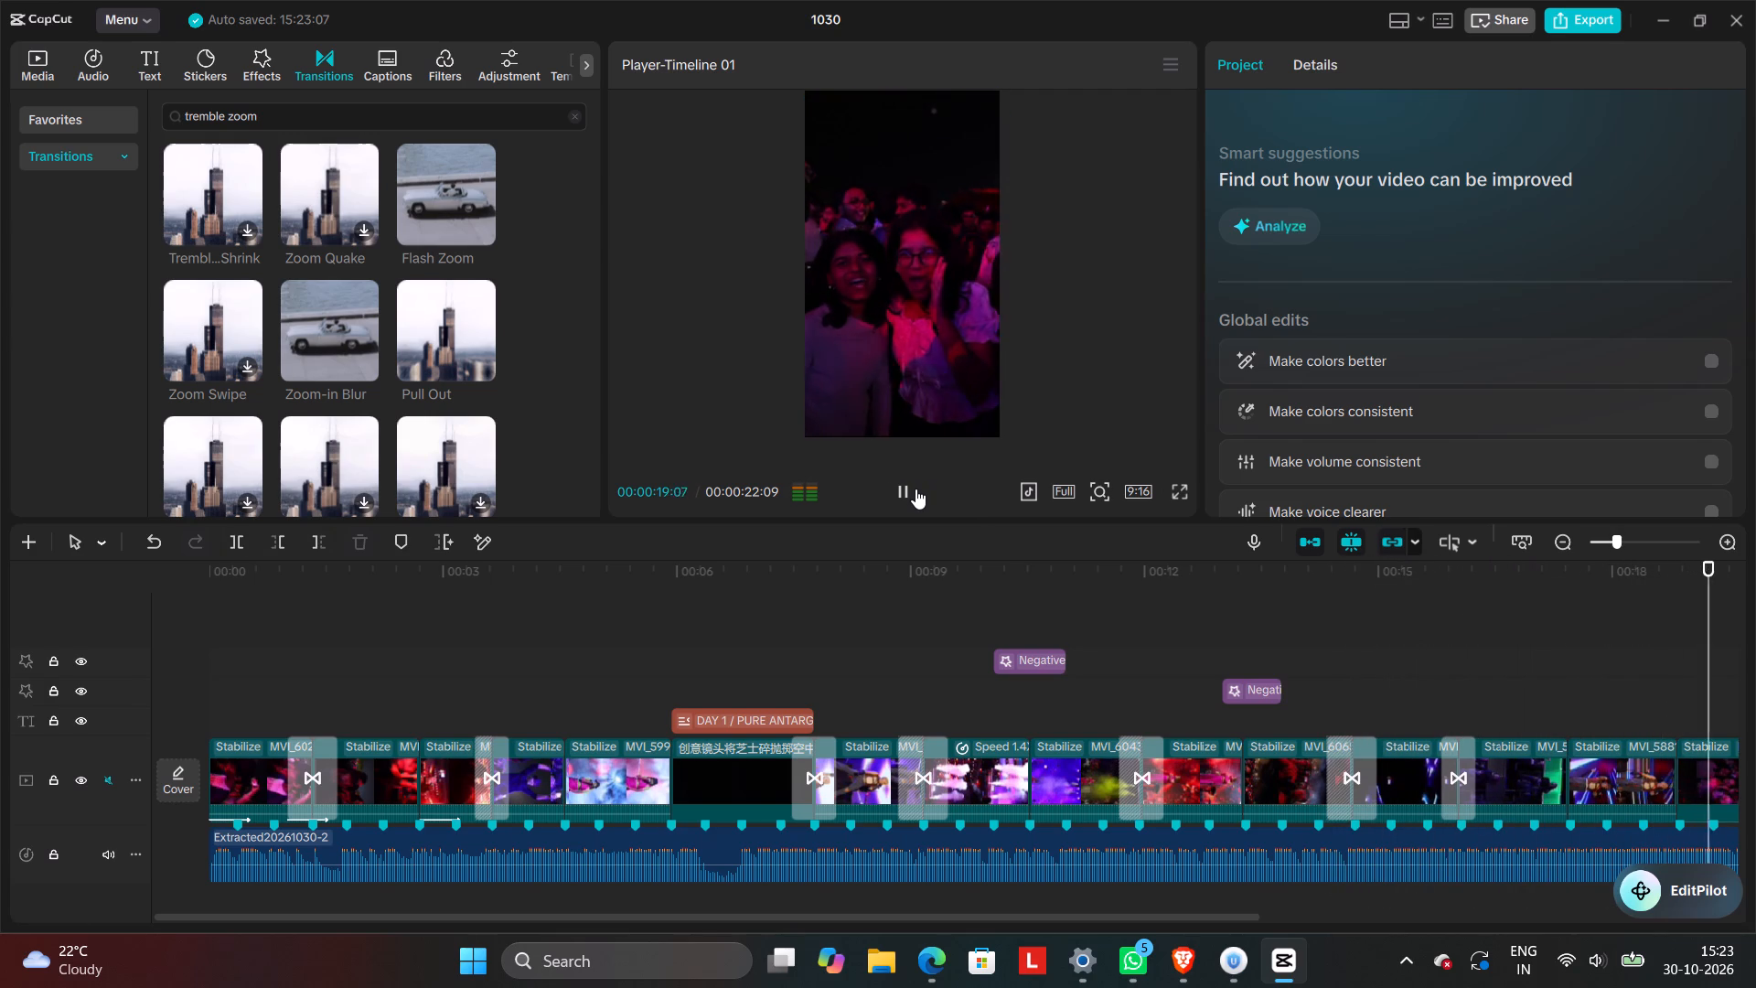
# Add the Flash Blast transition at the cut at about 17.4 seconds and play through to the end of the video.
pyautogui.scroll(-2, 851, 519)
pyautogui.scroll(-2, 394, 402)
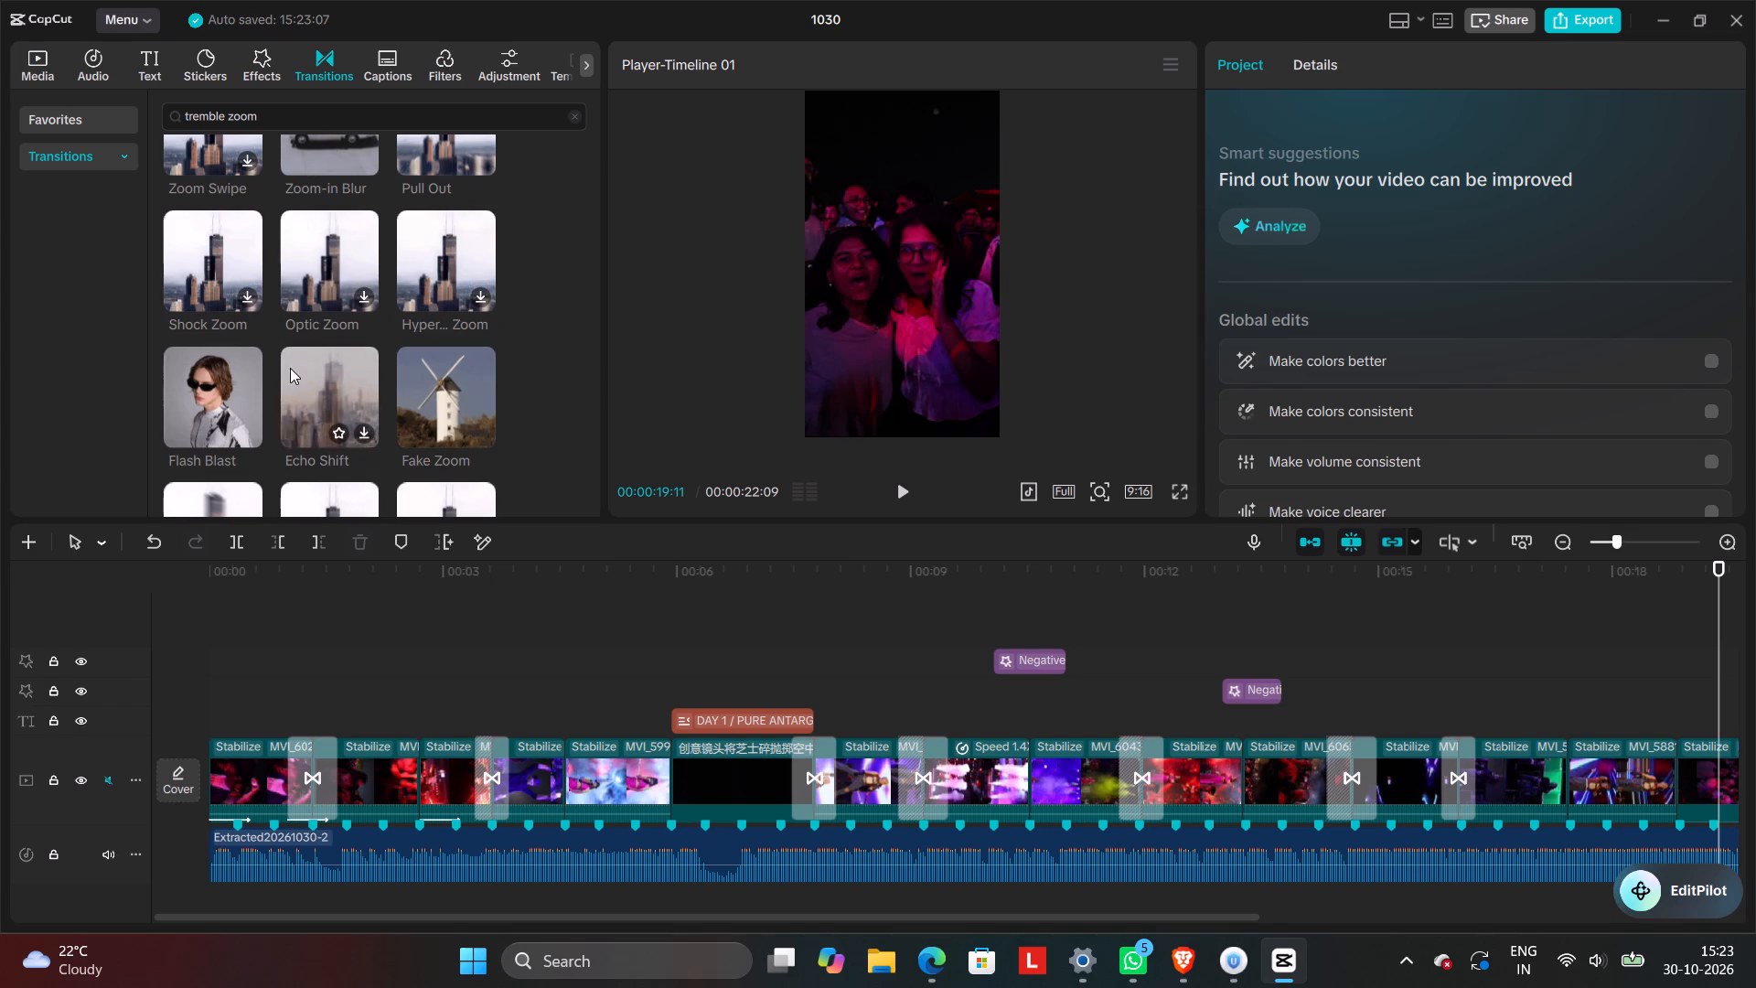
pyautogui.moveTo(227, 375); pyautogui.dragTo(1536, 751)
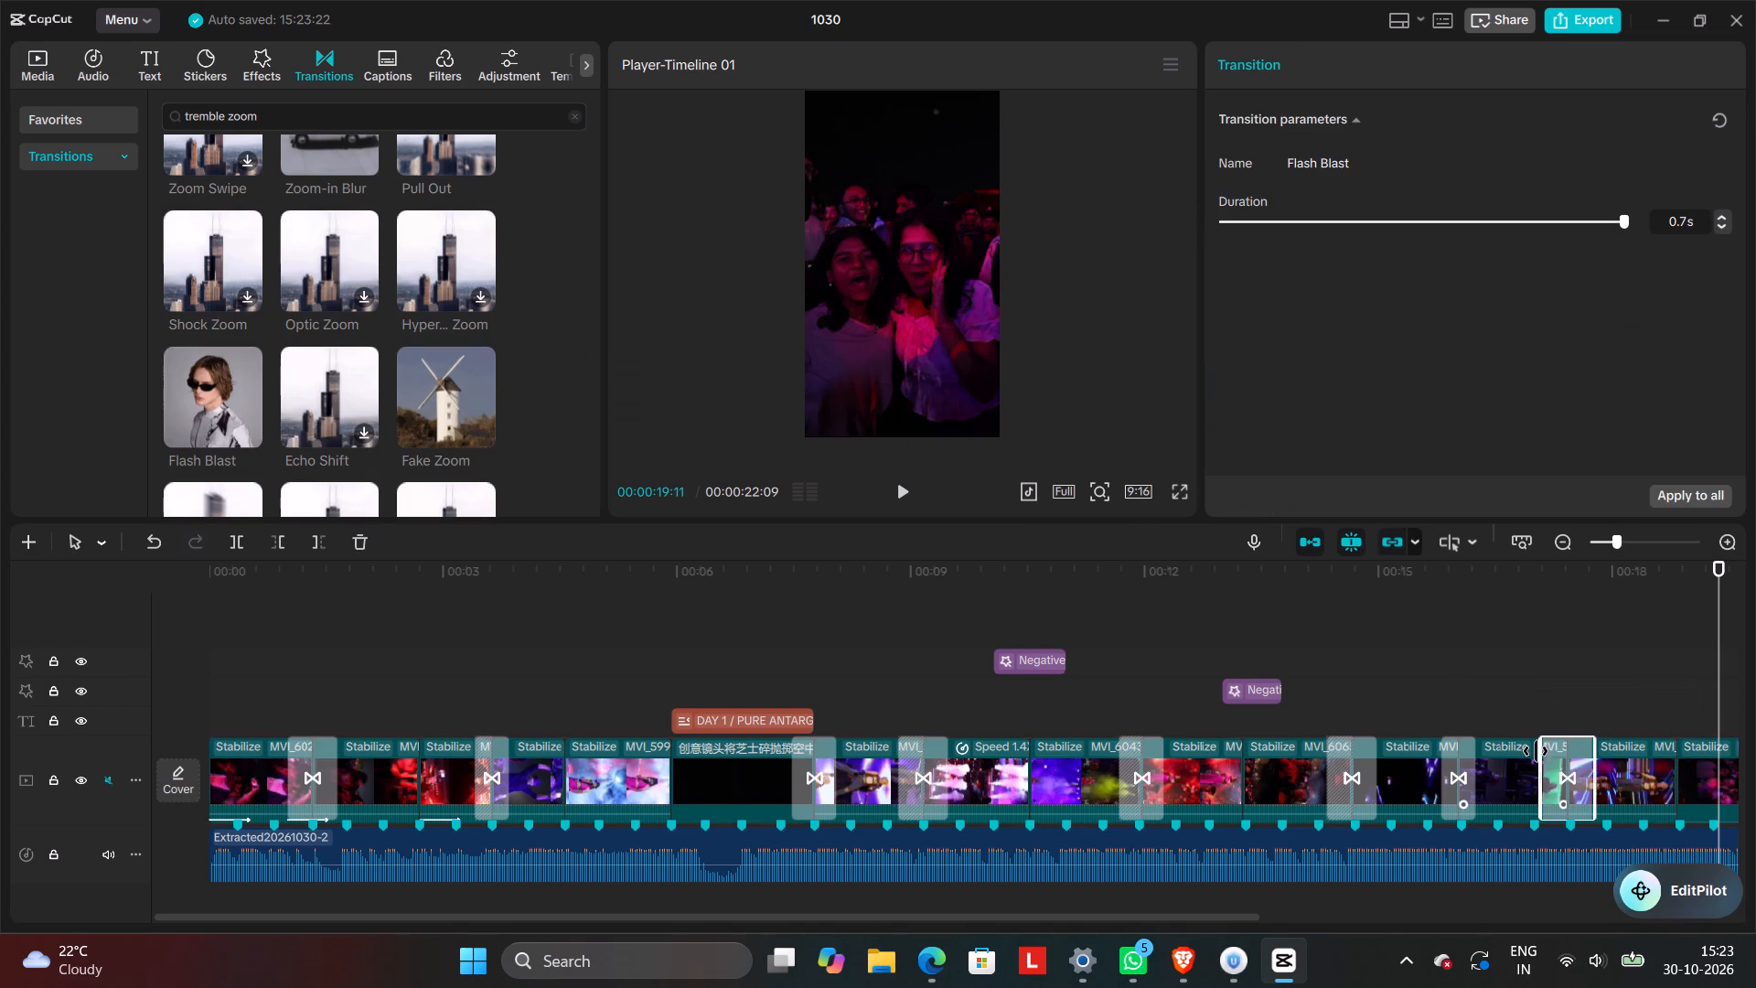
pyautogui.click(1399, 691)
pyautogui.click(898, 498)
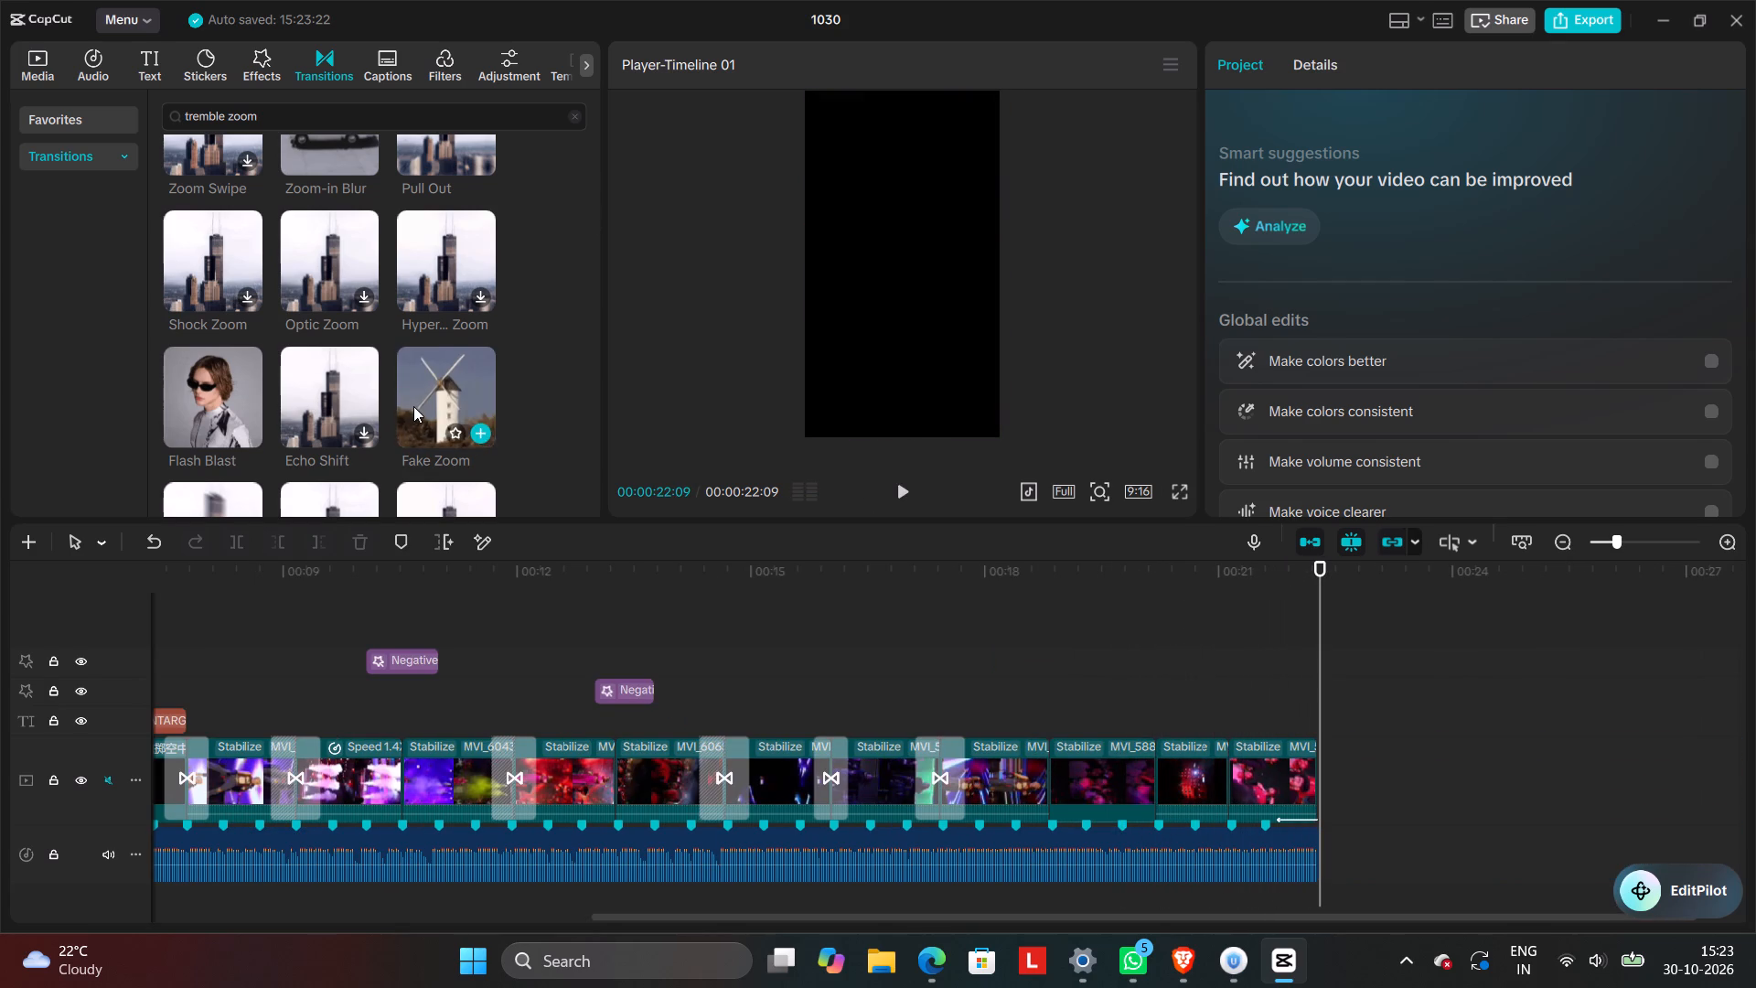
# Add the Shake Shift transition at the cut before the final clip, at about 21 seconds, and play it back.
pyautogui.scroll(-2, 413, 406)
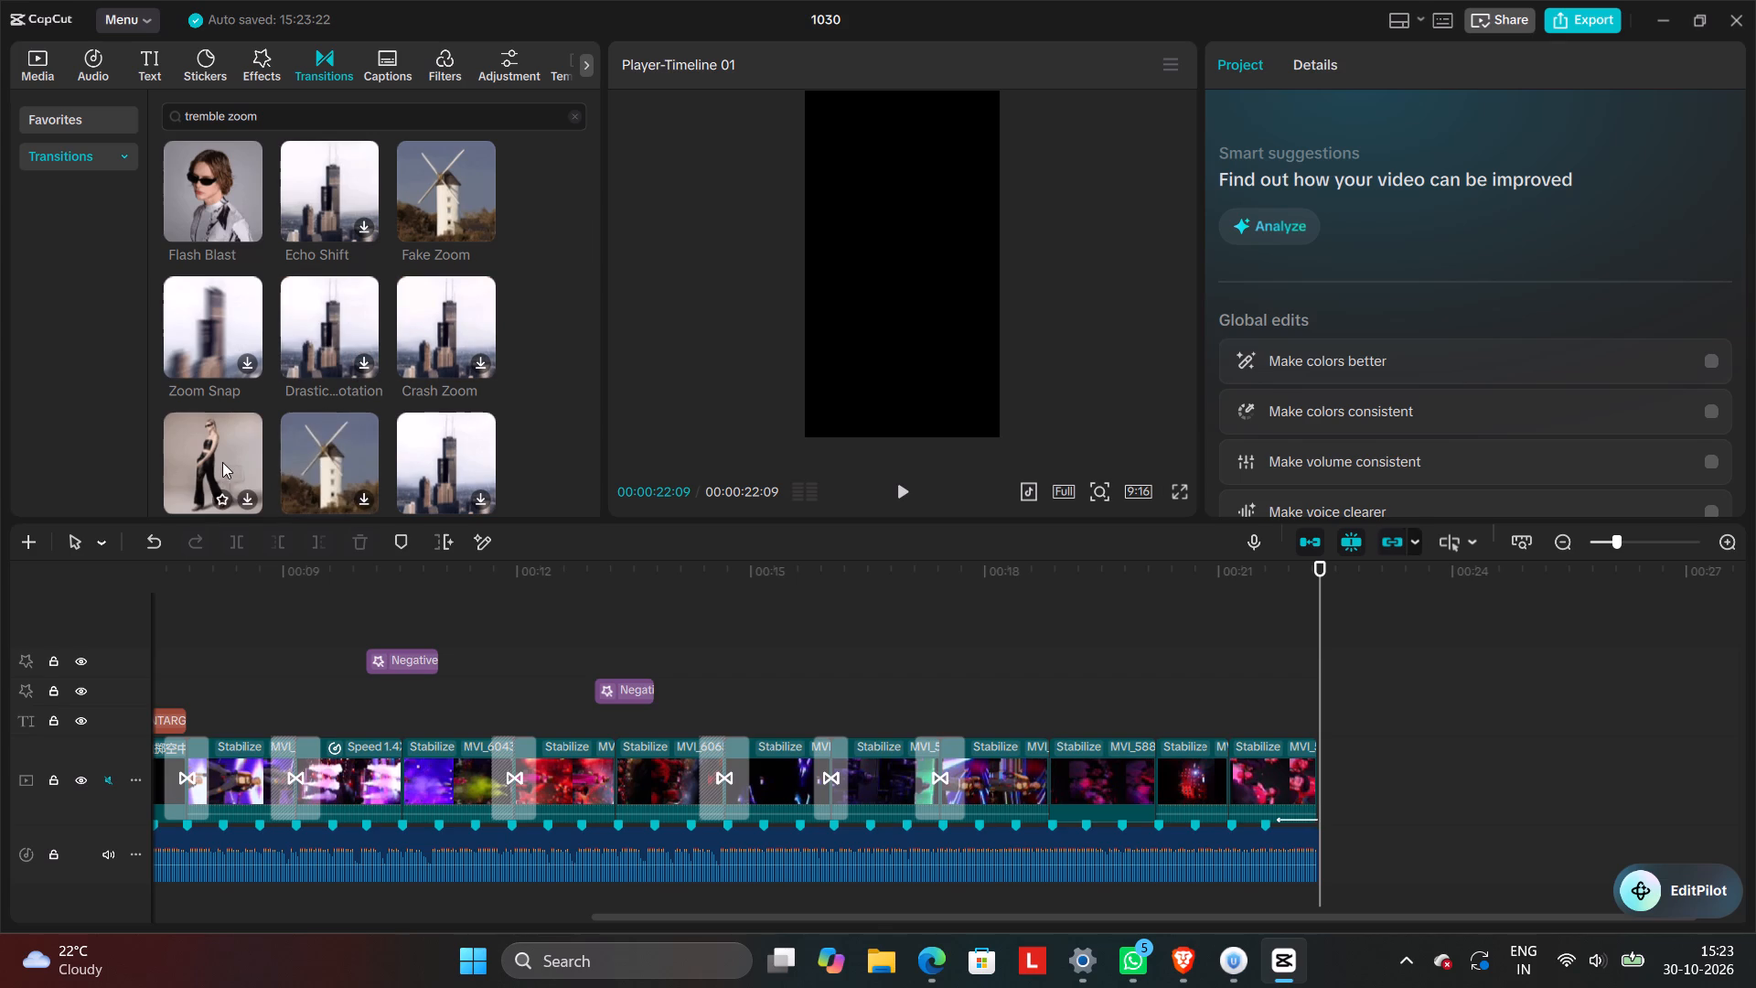
pyautogui.scroll(-2, 250, 451)
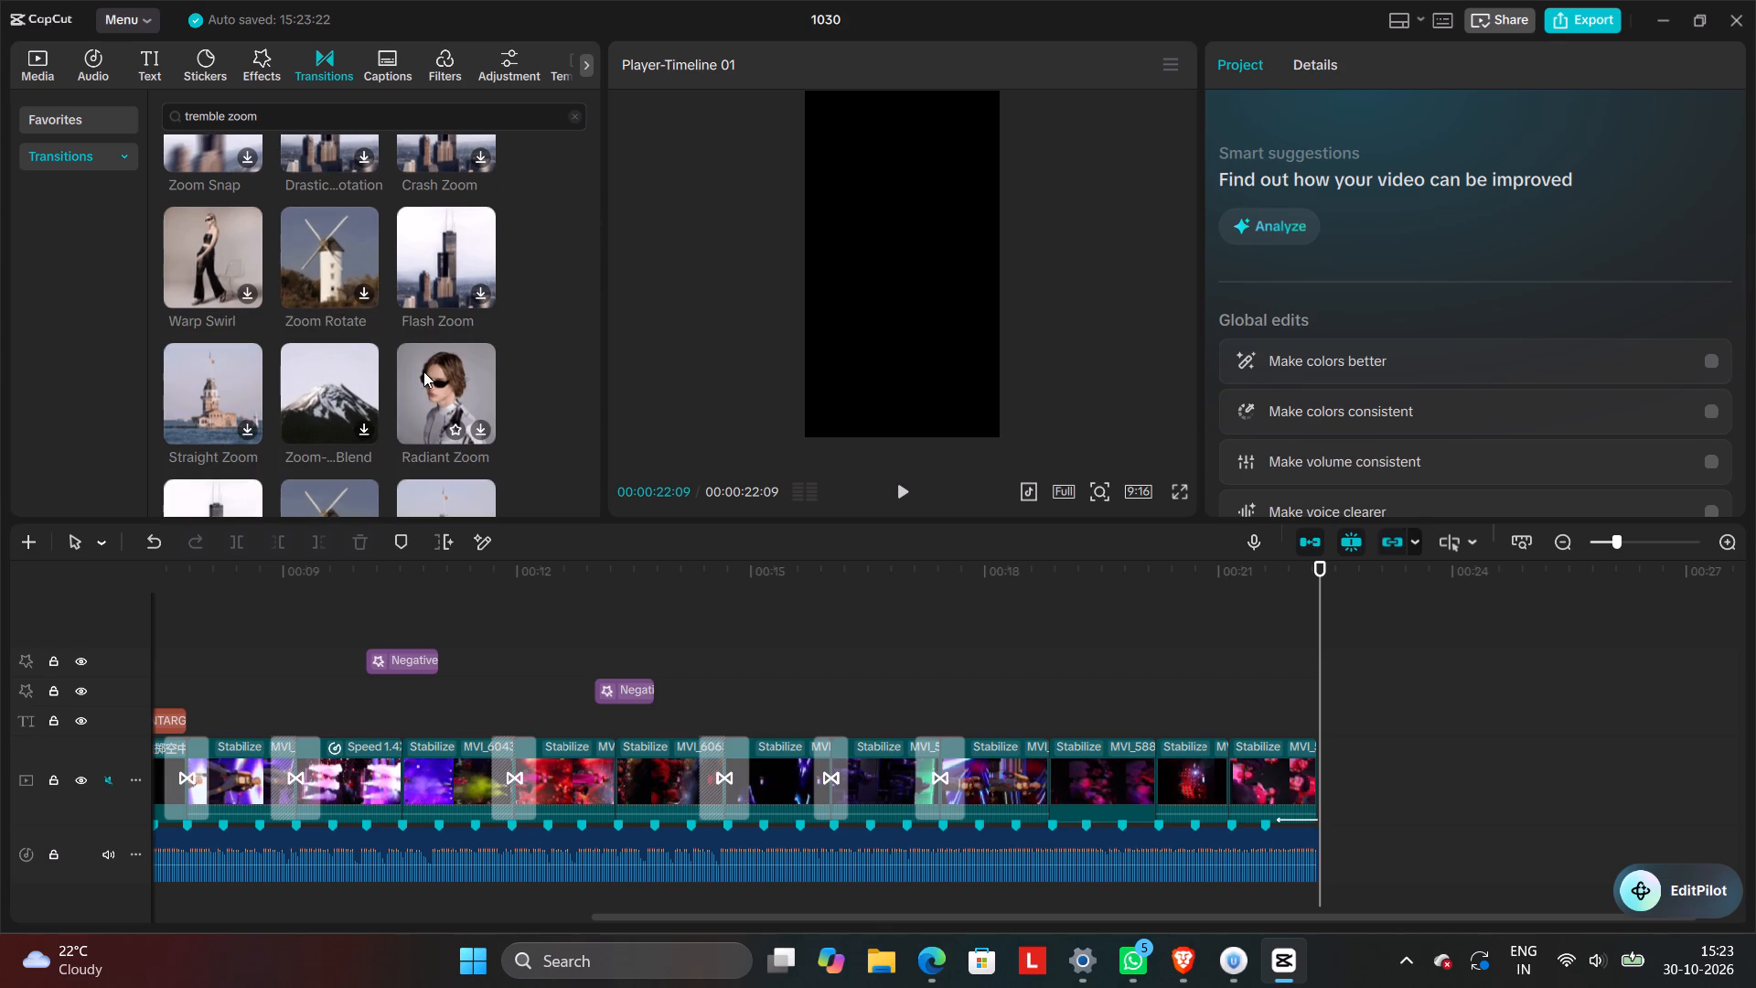
pyautogui.scroll(-1, 434, 388)
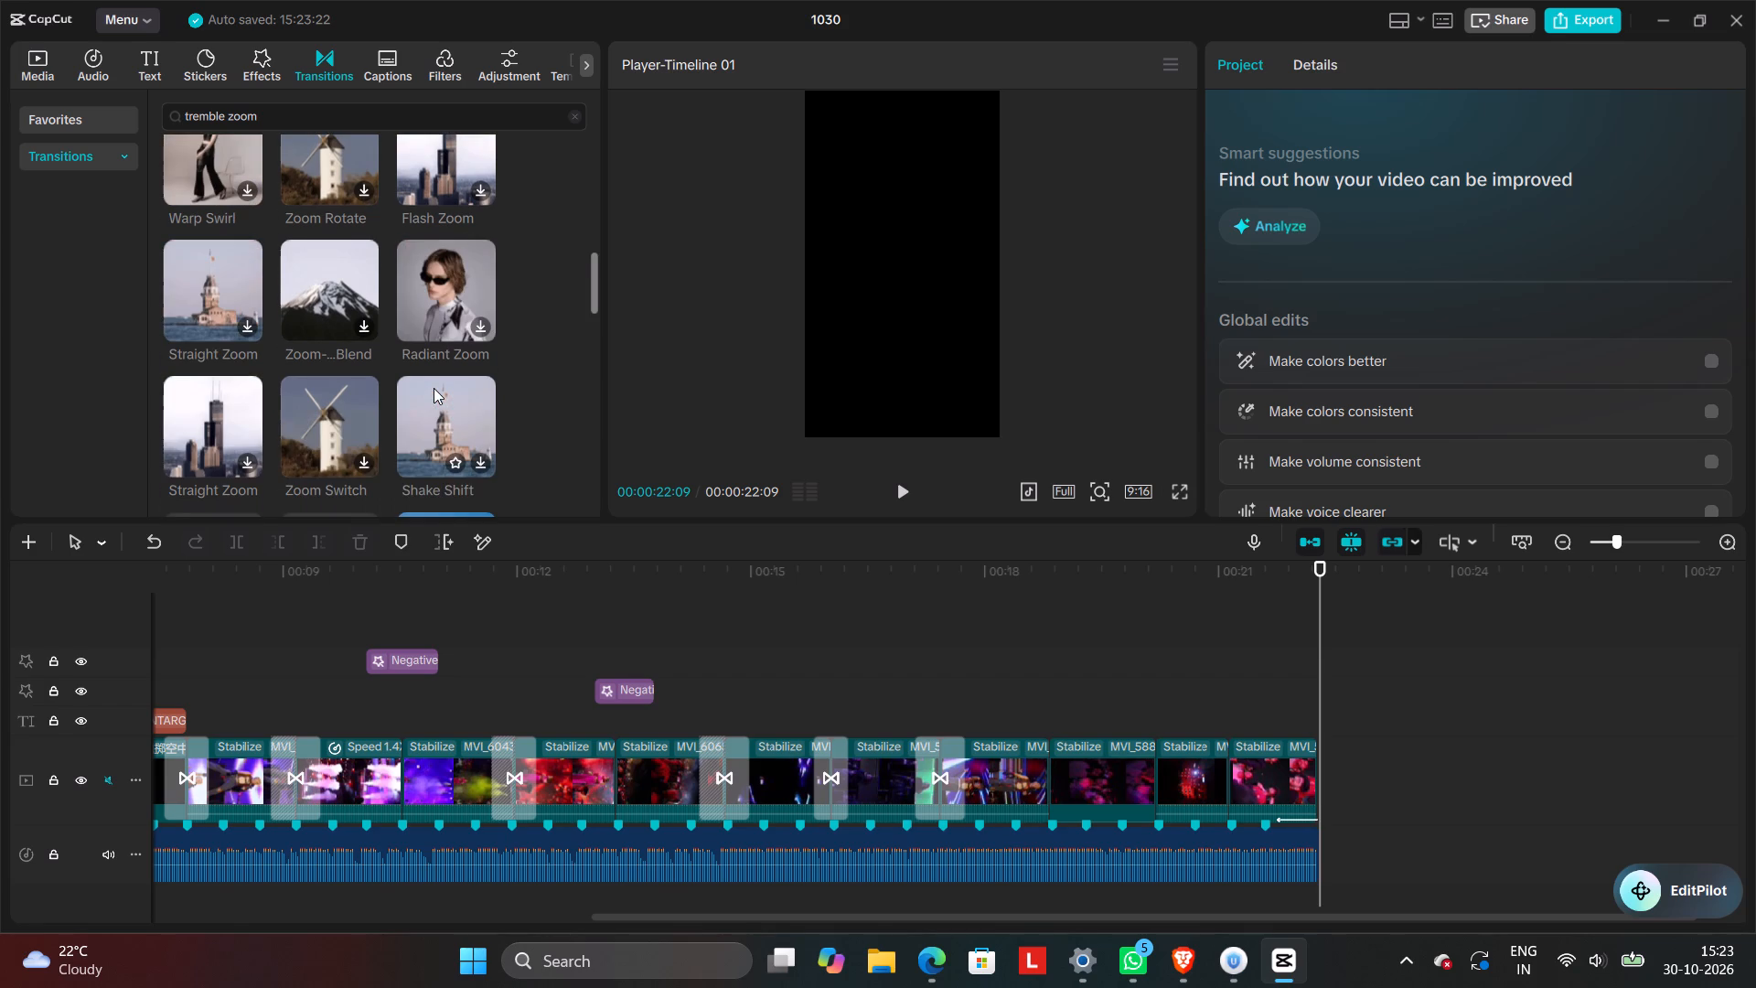
pyautogui.moveTo(426, 400); pyautogui.dragTo(1198, 758)
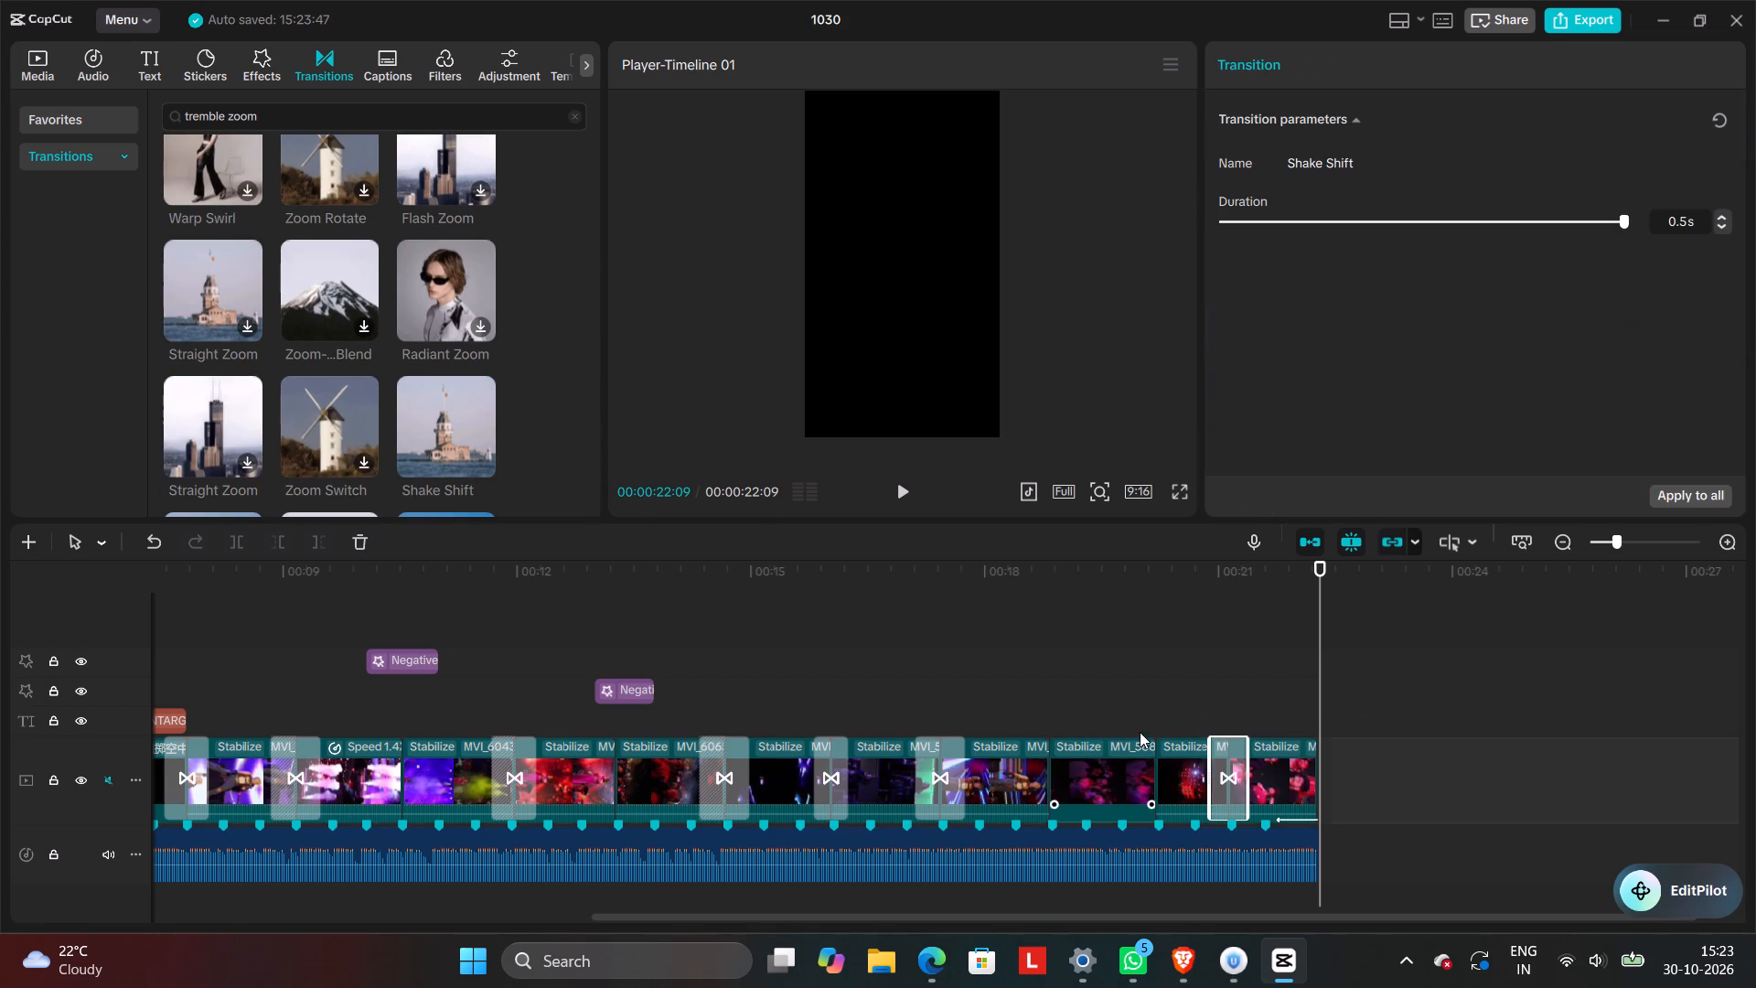
pyautogui.click(1140, 732)
pyautogui.click(898, 498)
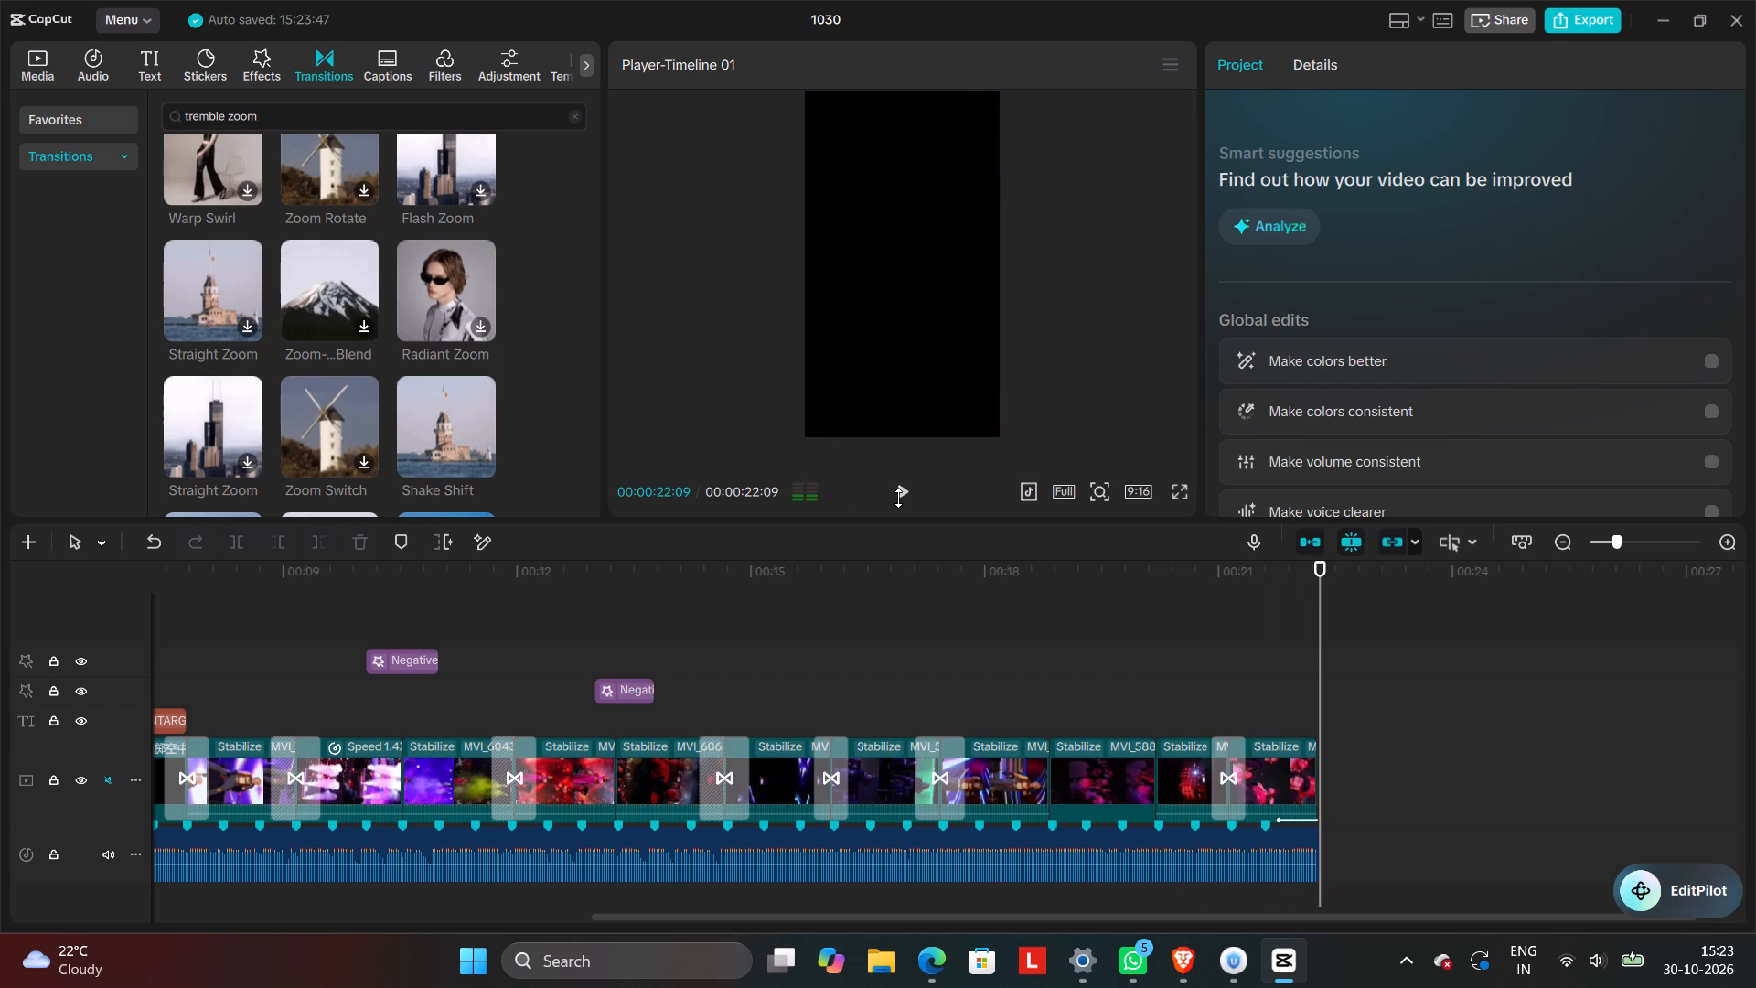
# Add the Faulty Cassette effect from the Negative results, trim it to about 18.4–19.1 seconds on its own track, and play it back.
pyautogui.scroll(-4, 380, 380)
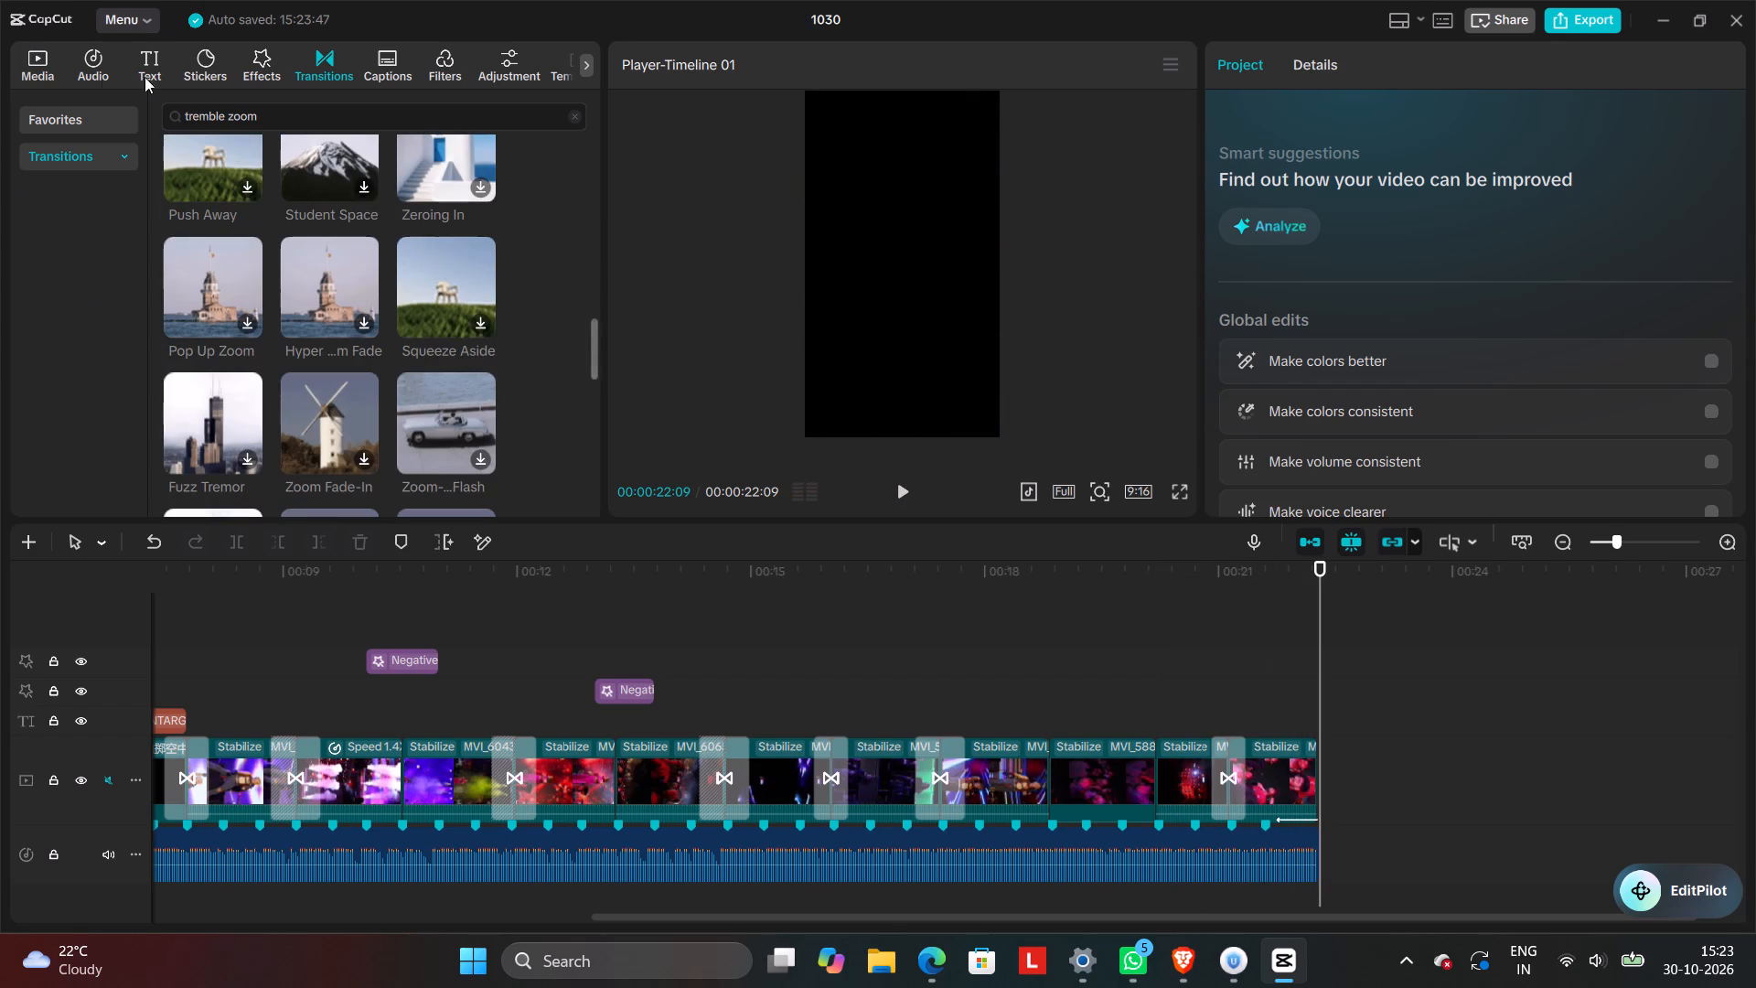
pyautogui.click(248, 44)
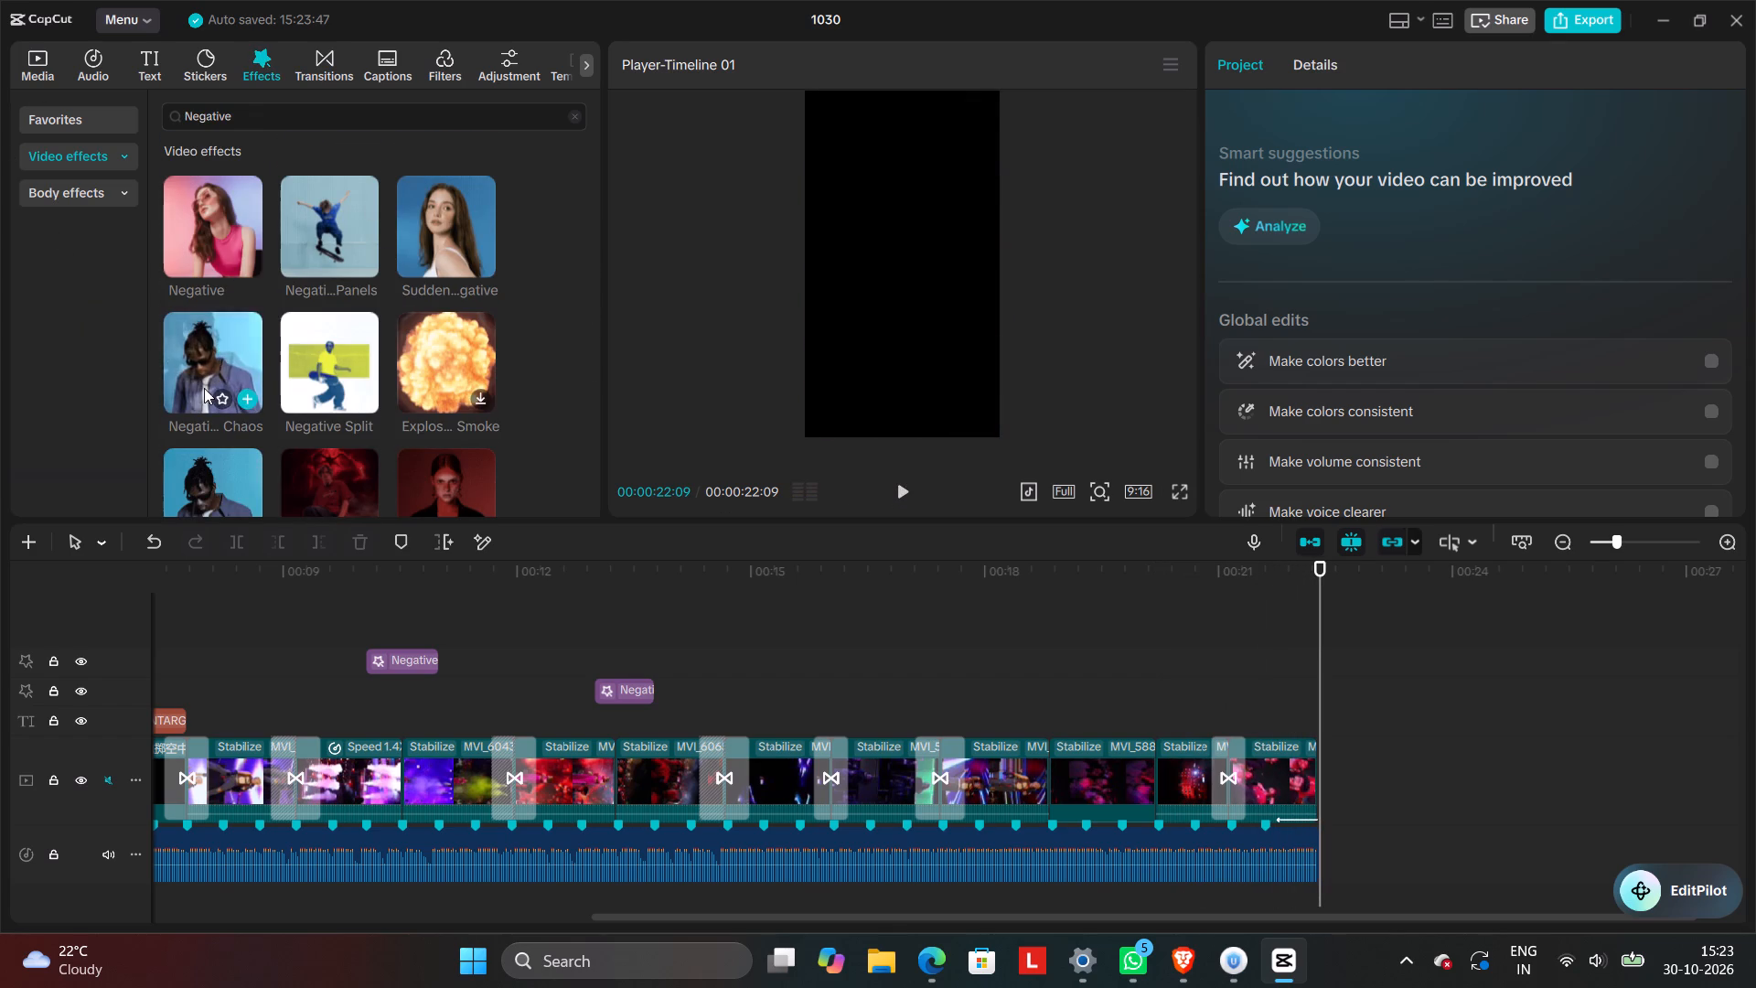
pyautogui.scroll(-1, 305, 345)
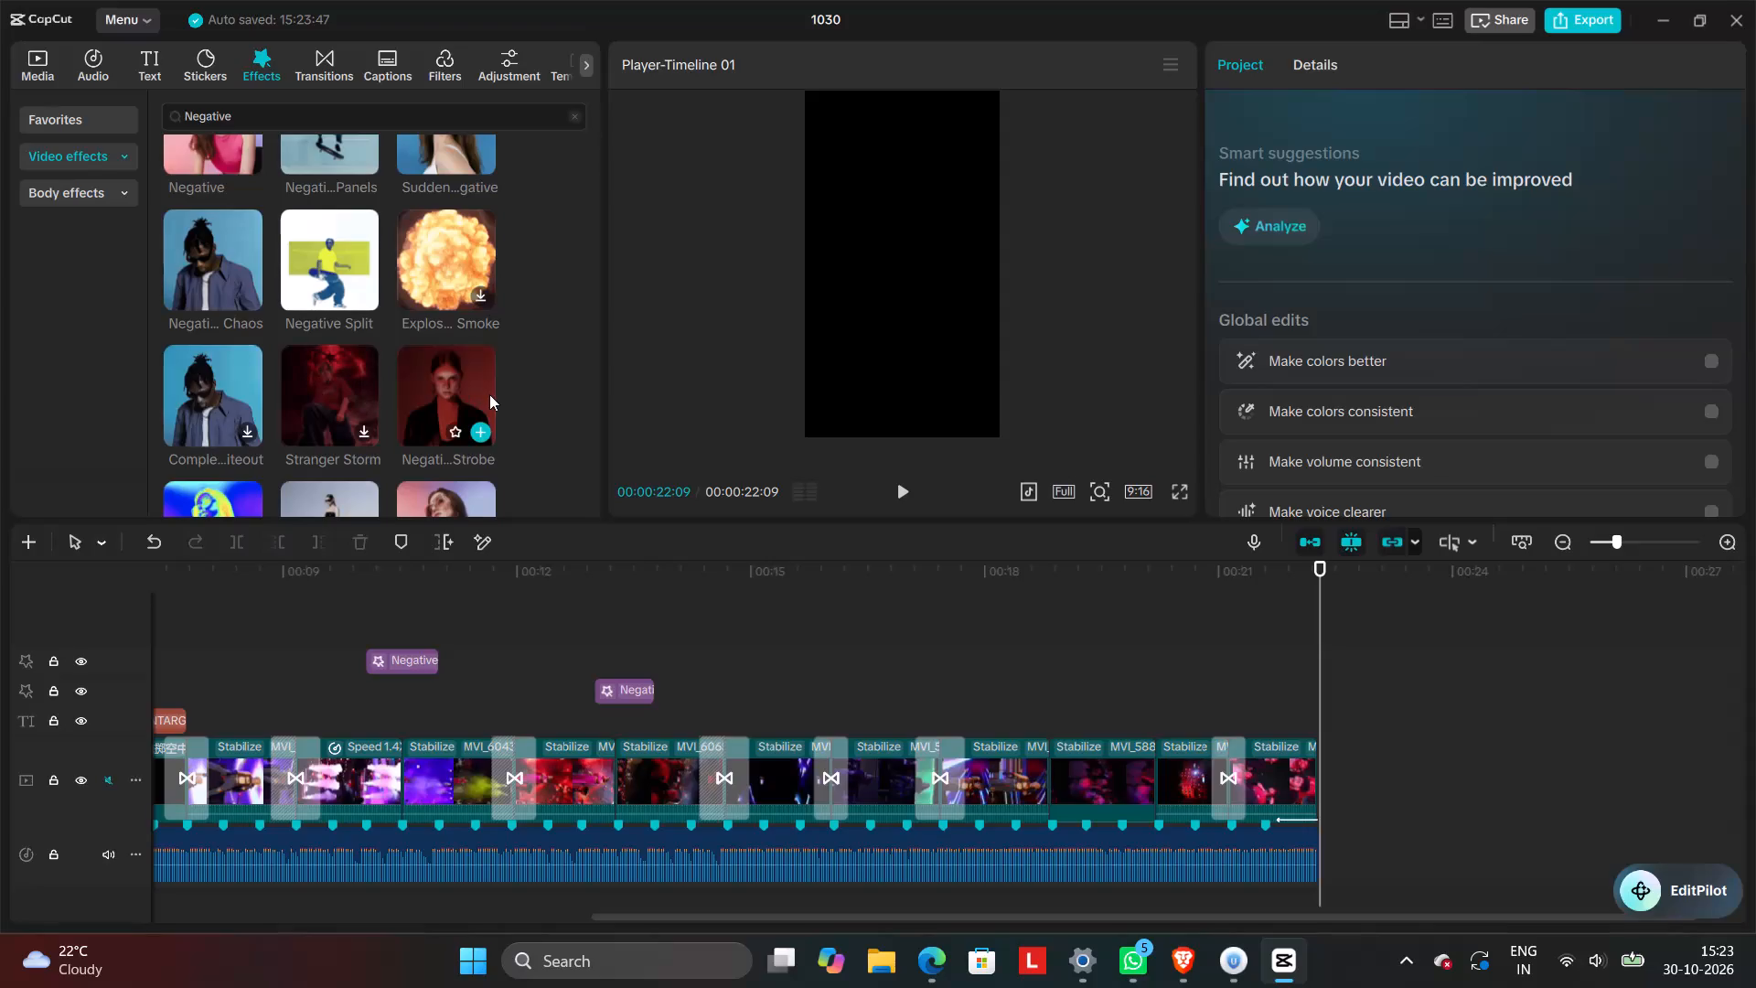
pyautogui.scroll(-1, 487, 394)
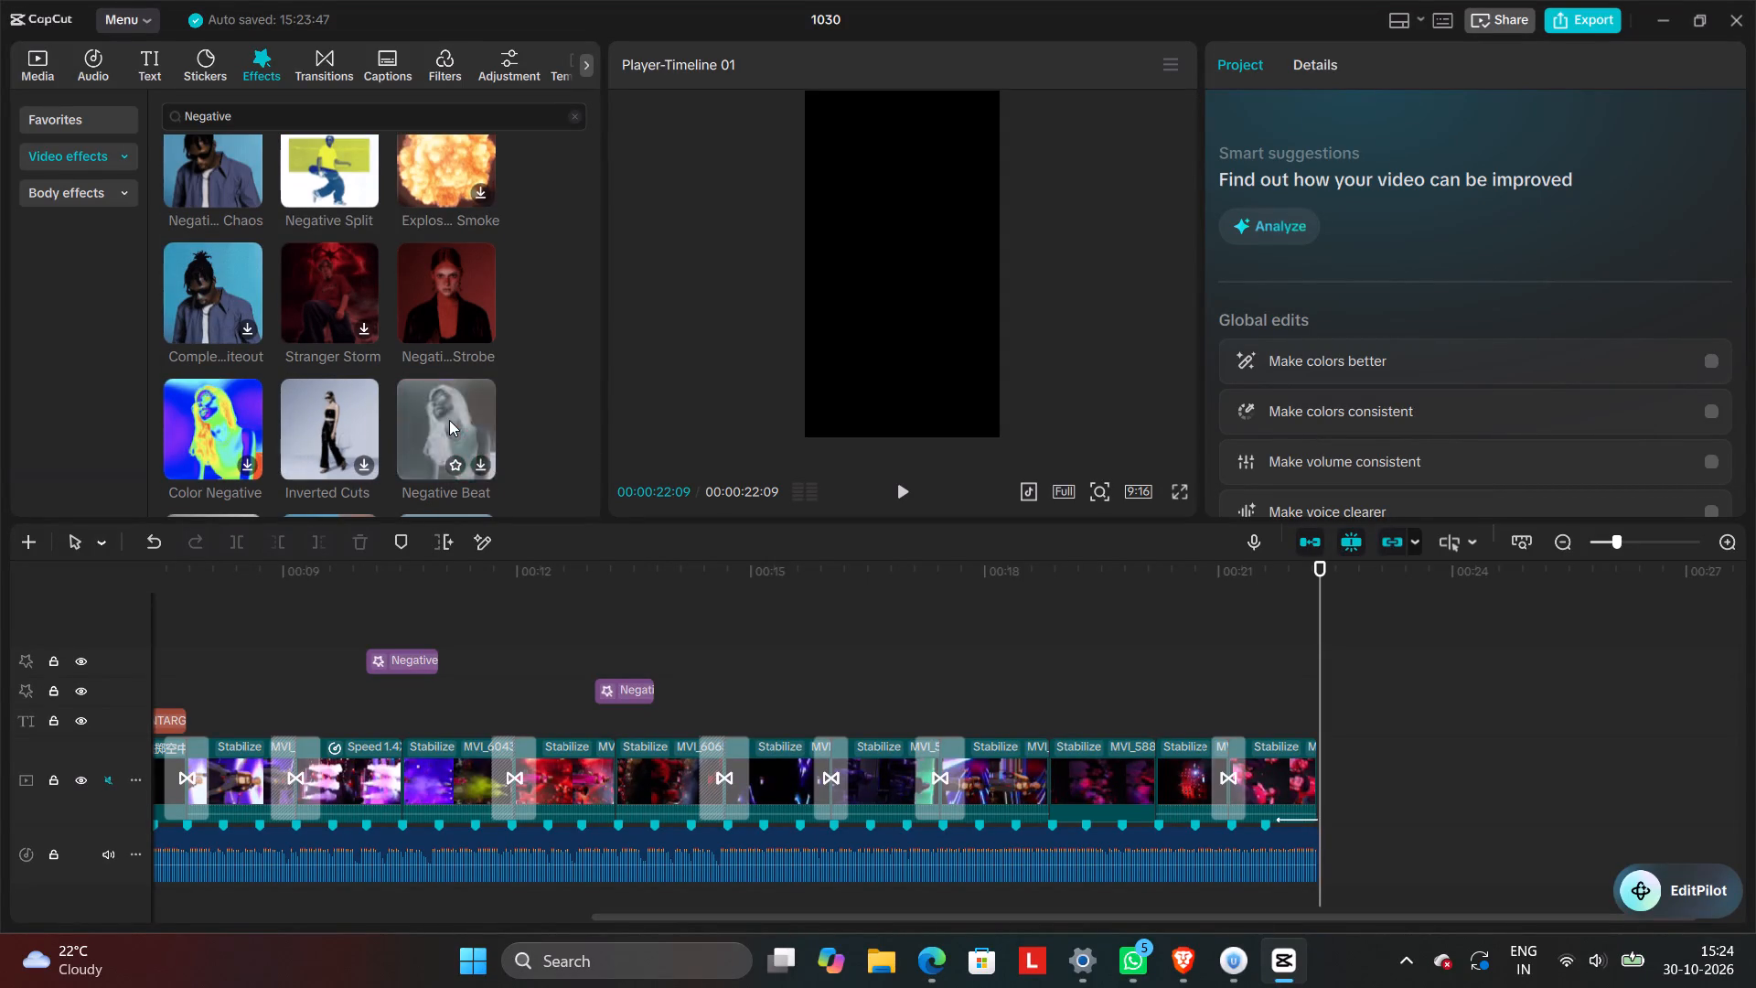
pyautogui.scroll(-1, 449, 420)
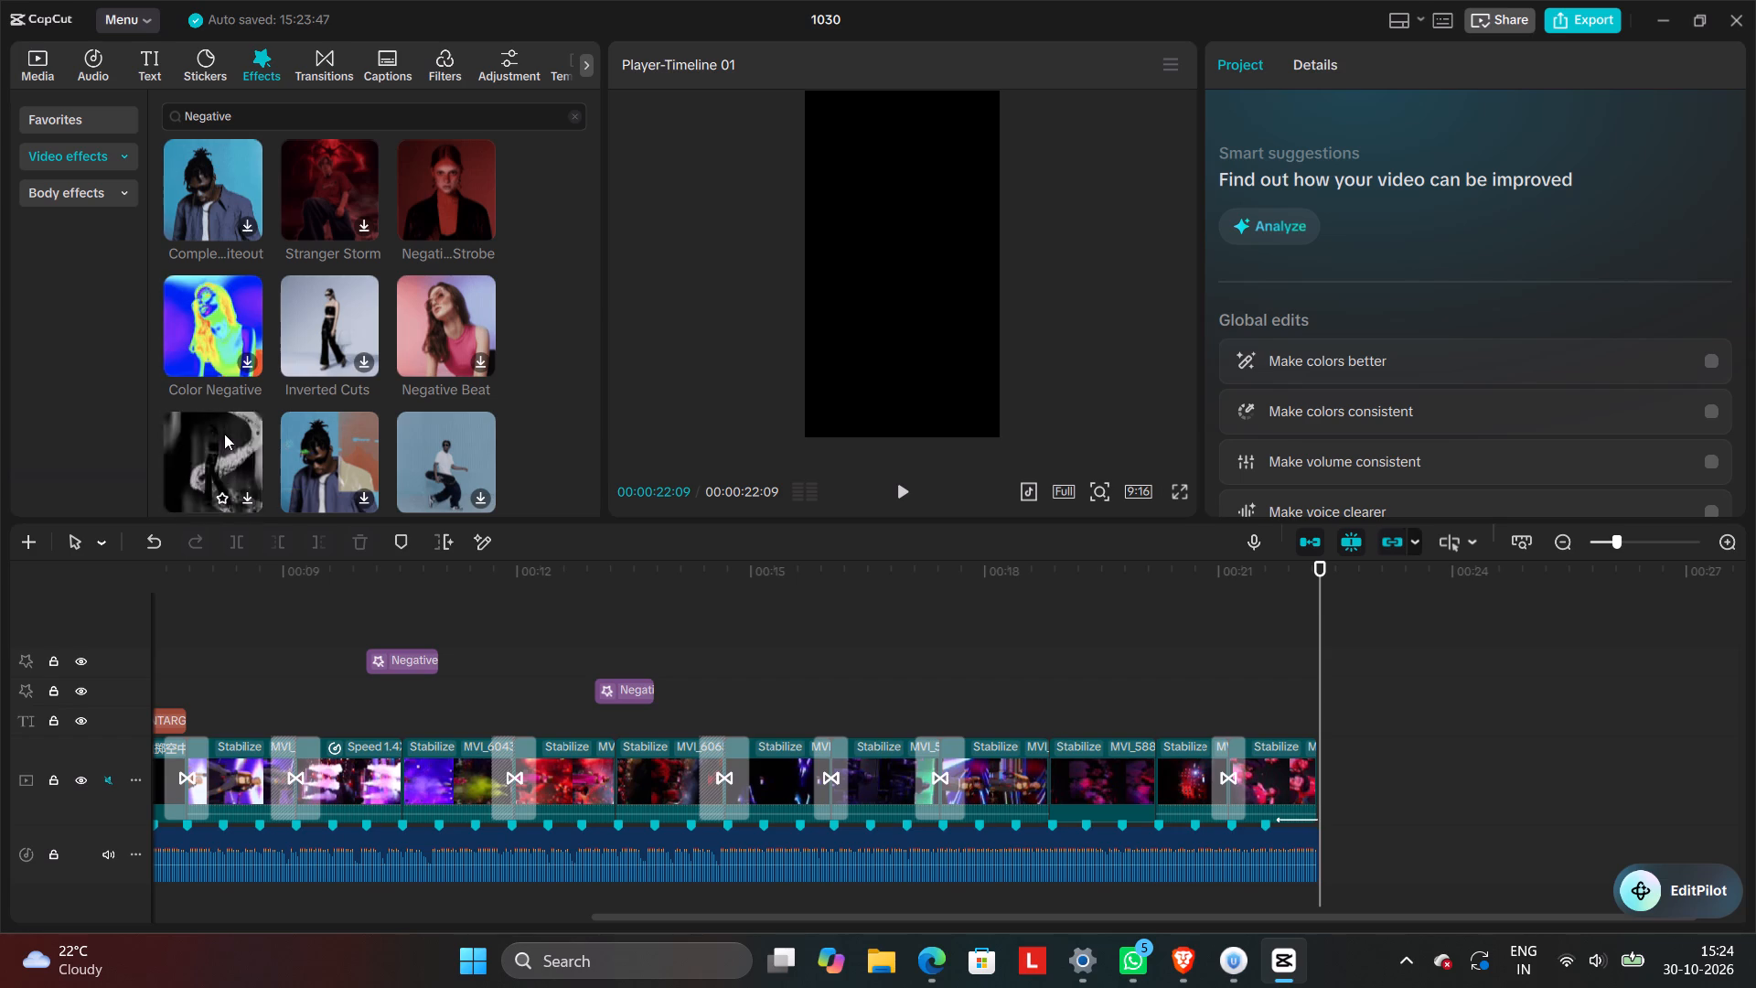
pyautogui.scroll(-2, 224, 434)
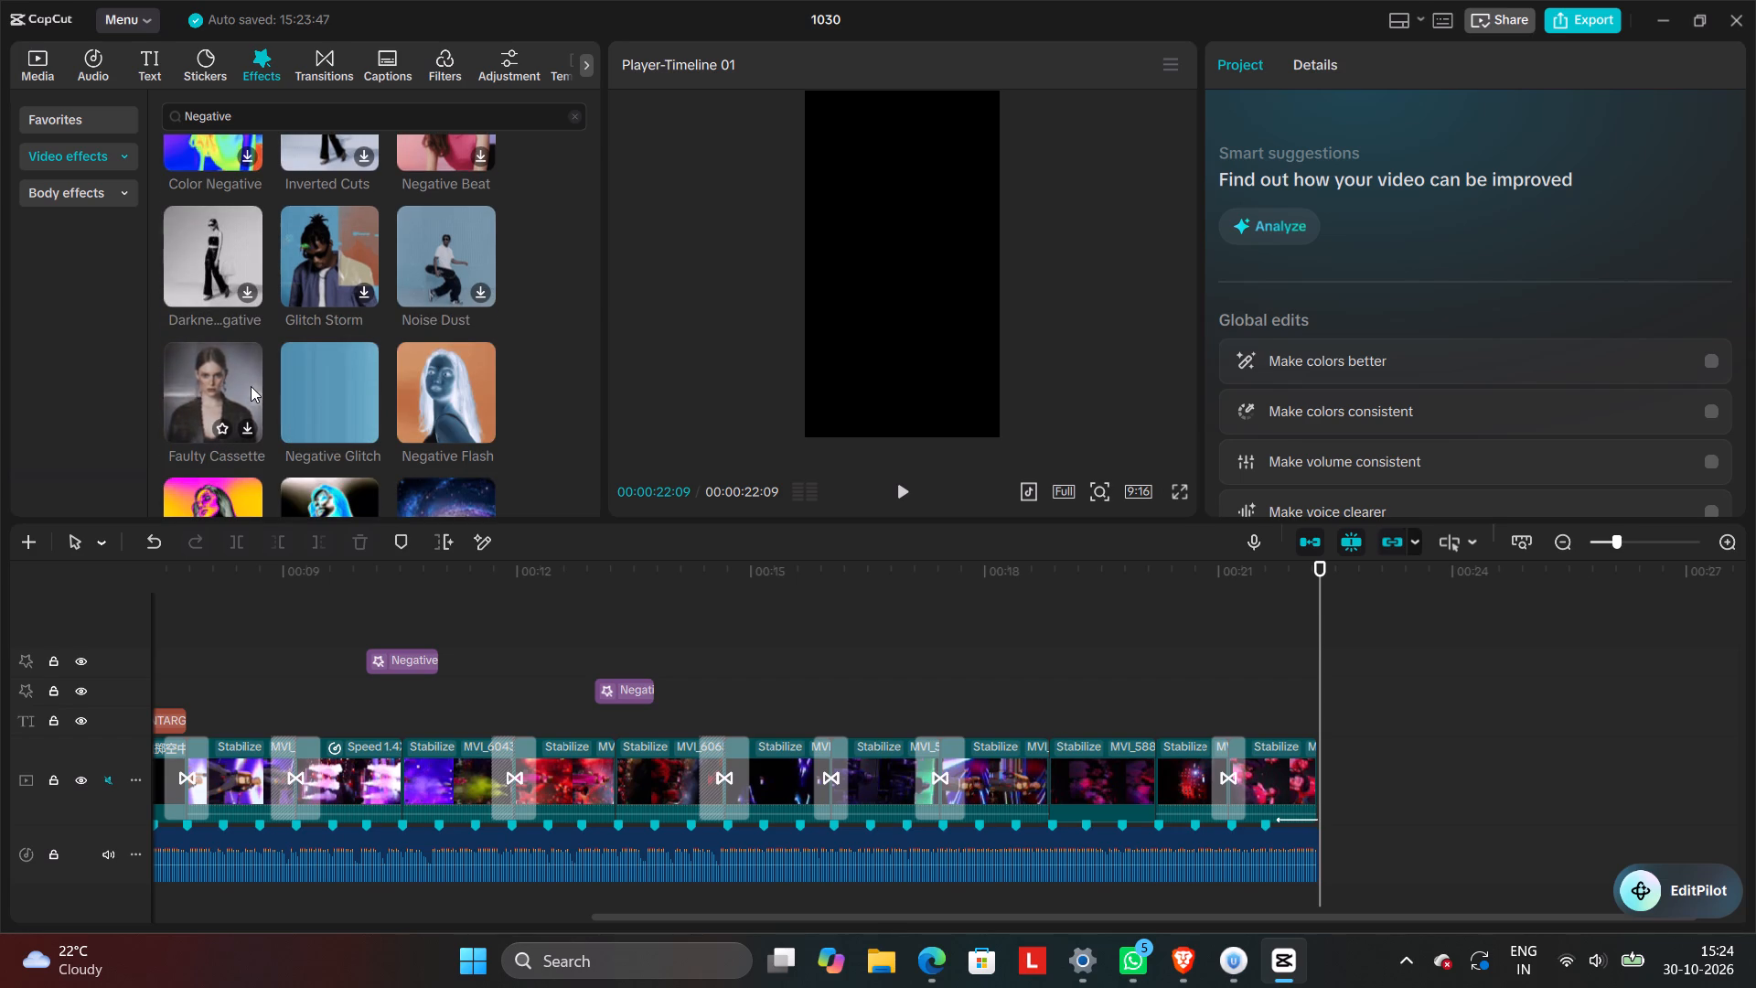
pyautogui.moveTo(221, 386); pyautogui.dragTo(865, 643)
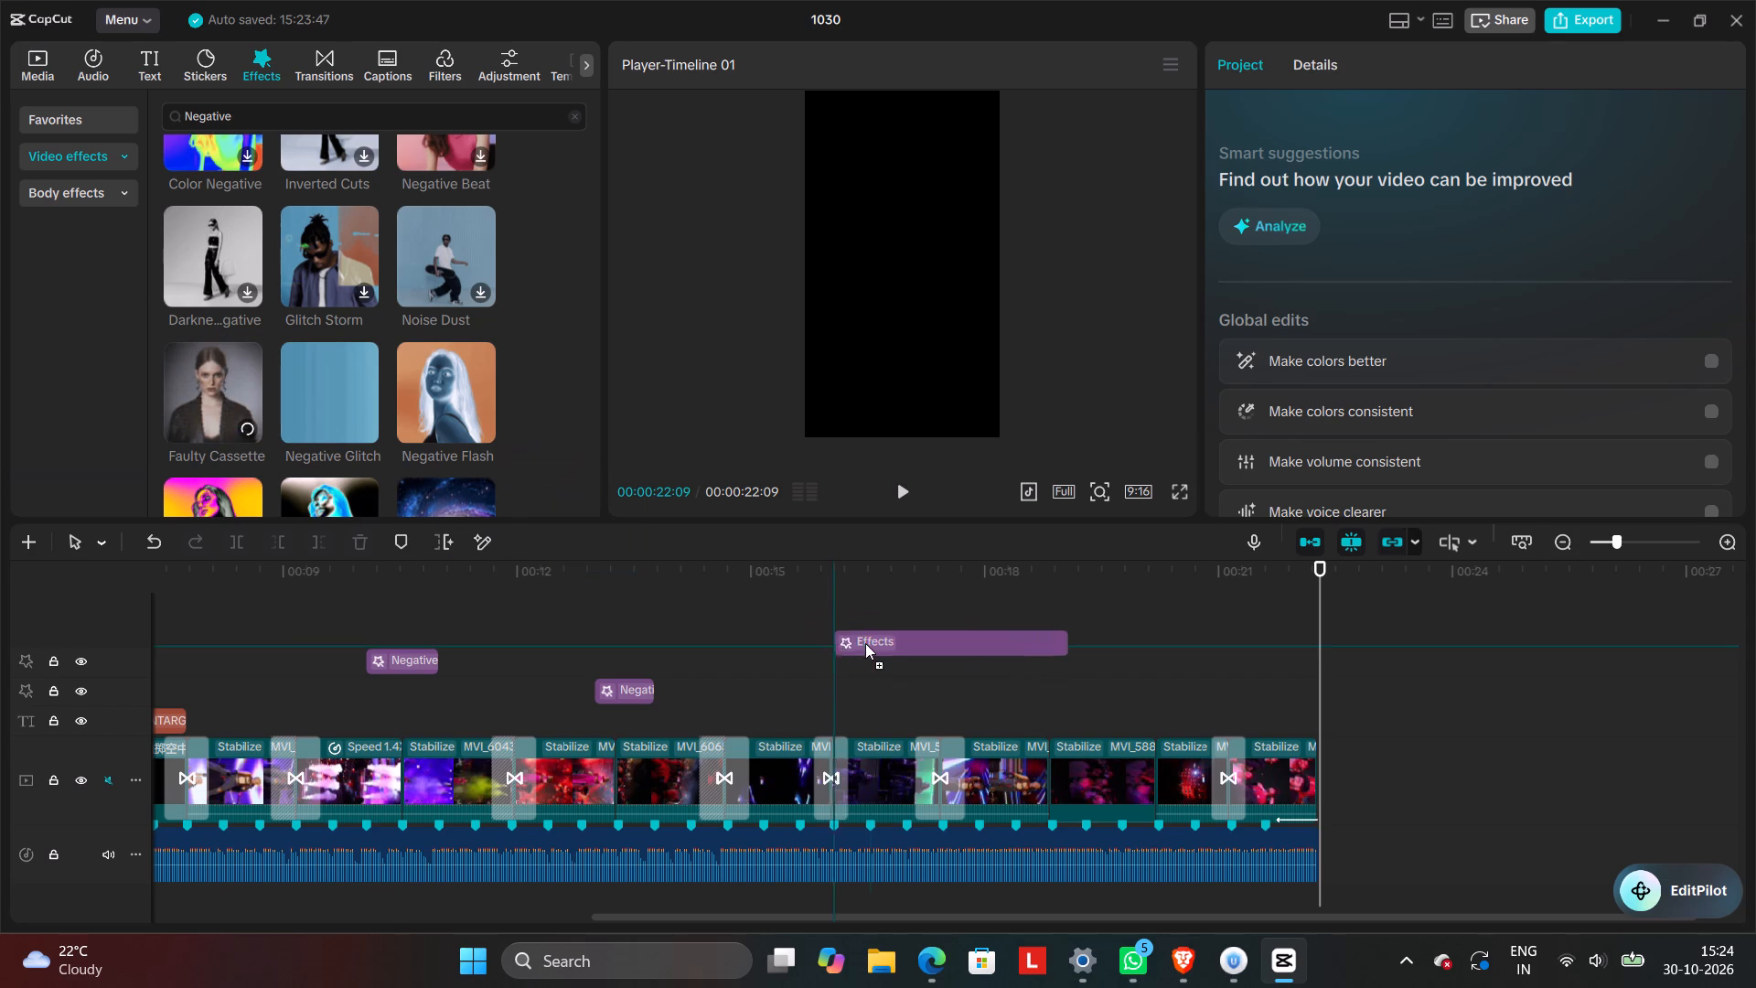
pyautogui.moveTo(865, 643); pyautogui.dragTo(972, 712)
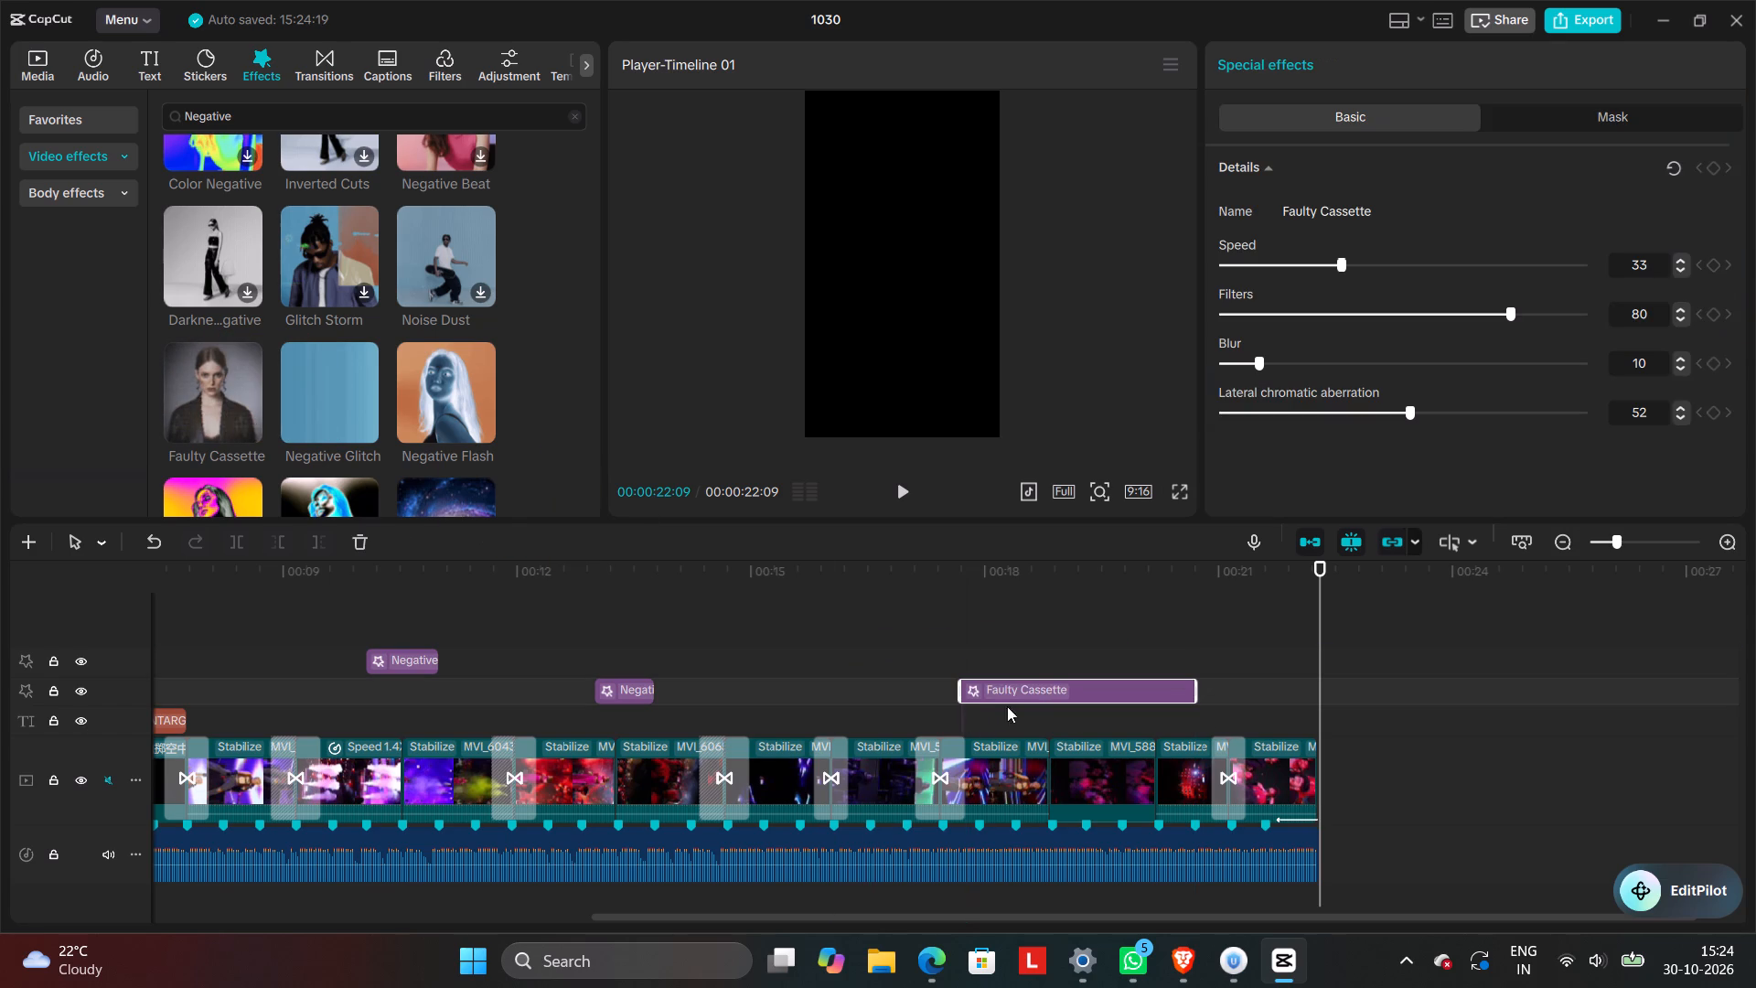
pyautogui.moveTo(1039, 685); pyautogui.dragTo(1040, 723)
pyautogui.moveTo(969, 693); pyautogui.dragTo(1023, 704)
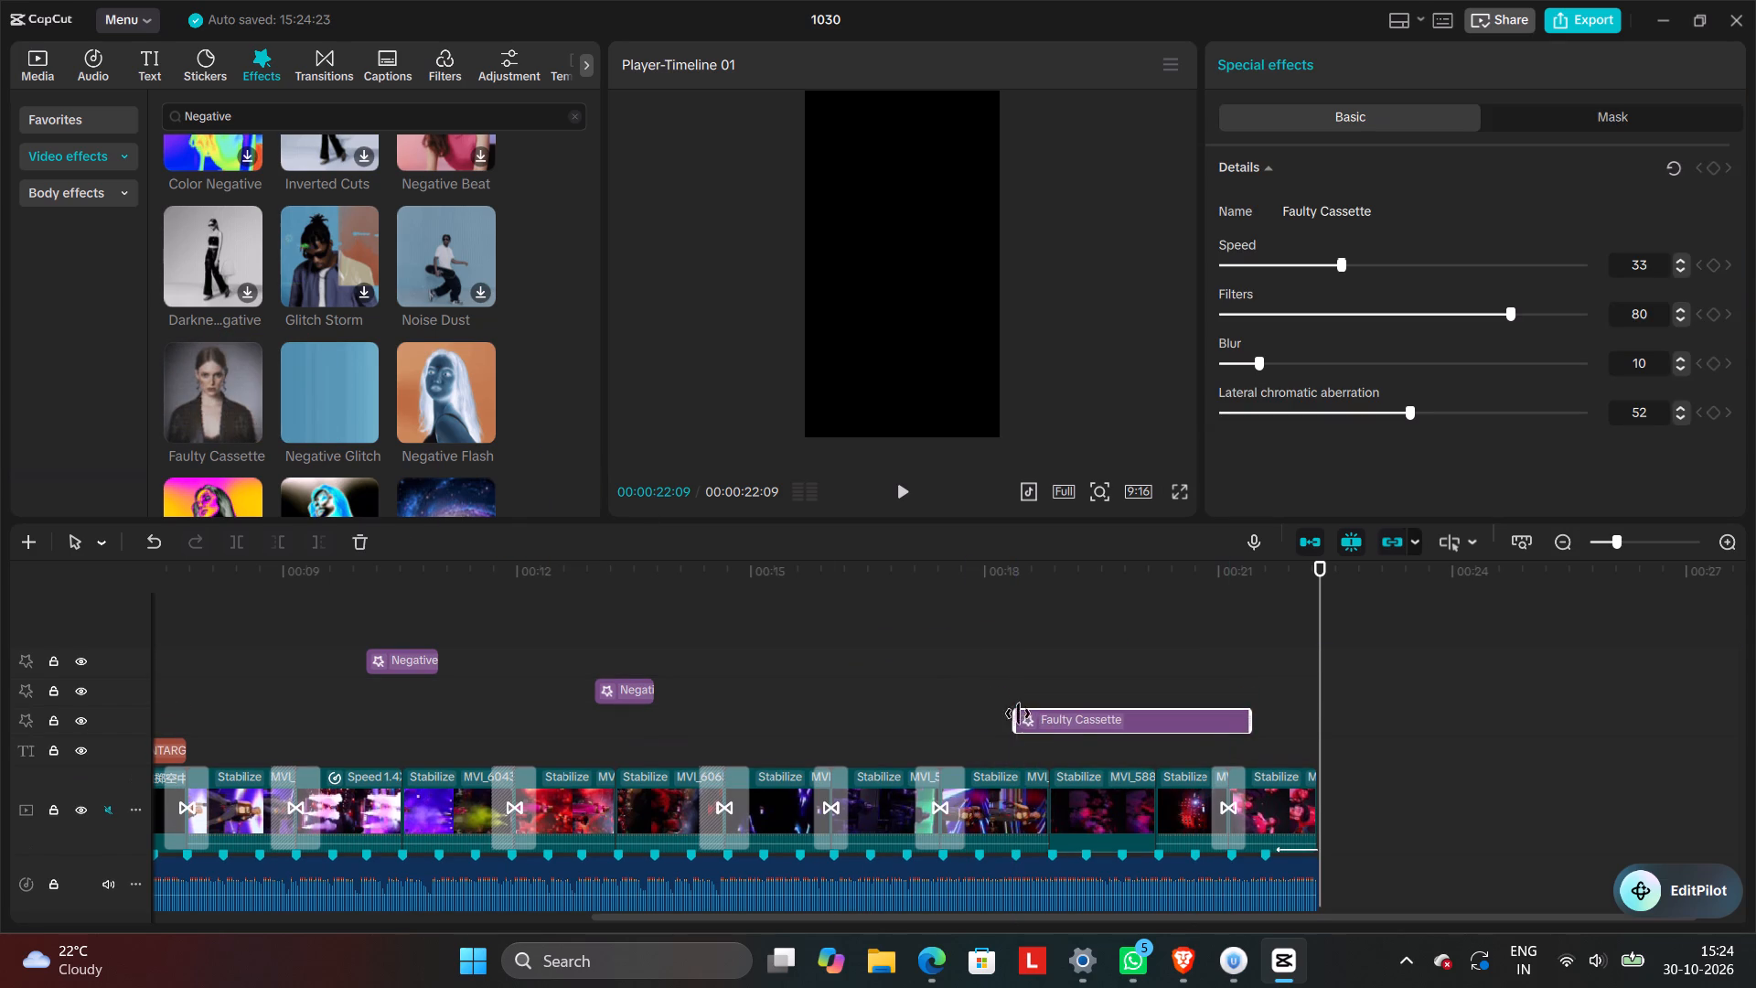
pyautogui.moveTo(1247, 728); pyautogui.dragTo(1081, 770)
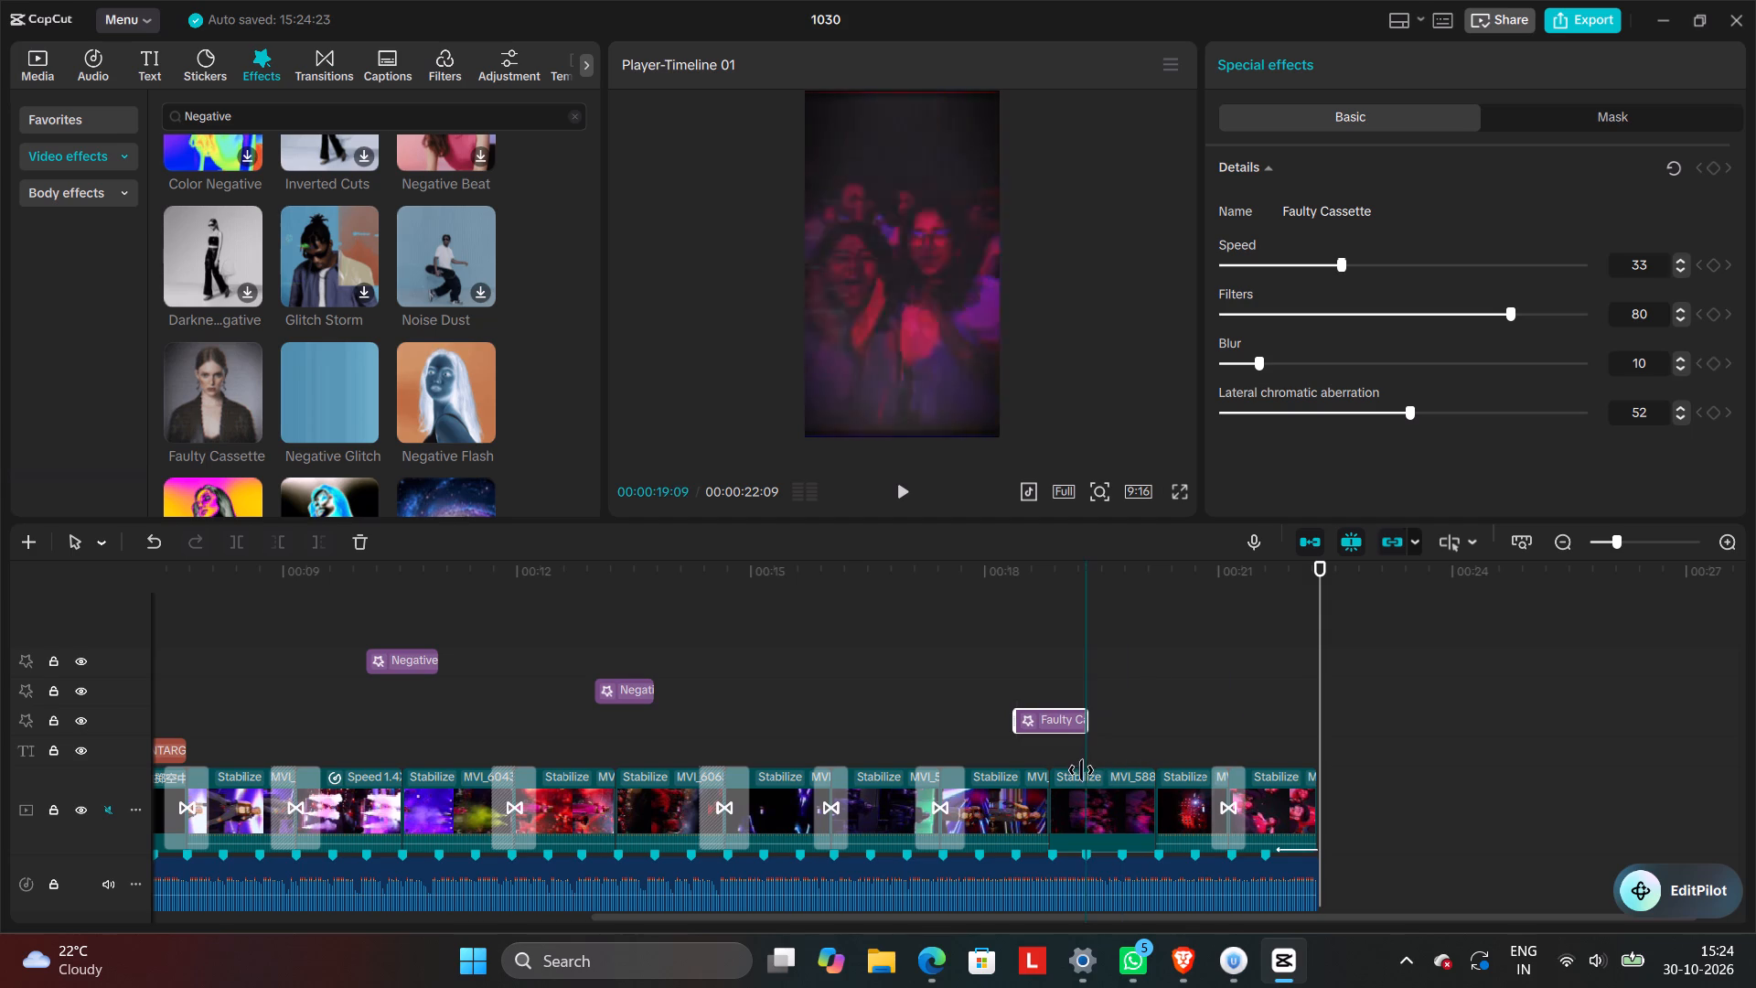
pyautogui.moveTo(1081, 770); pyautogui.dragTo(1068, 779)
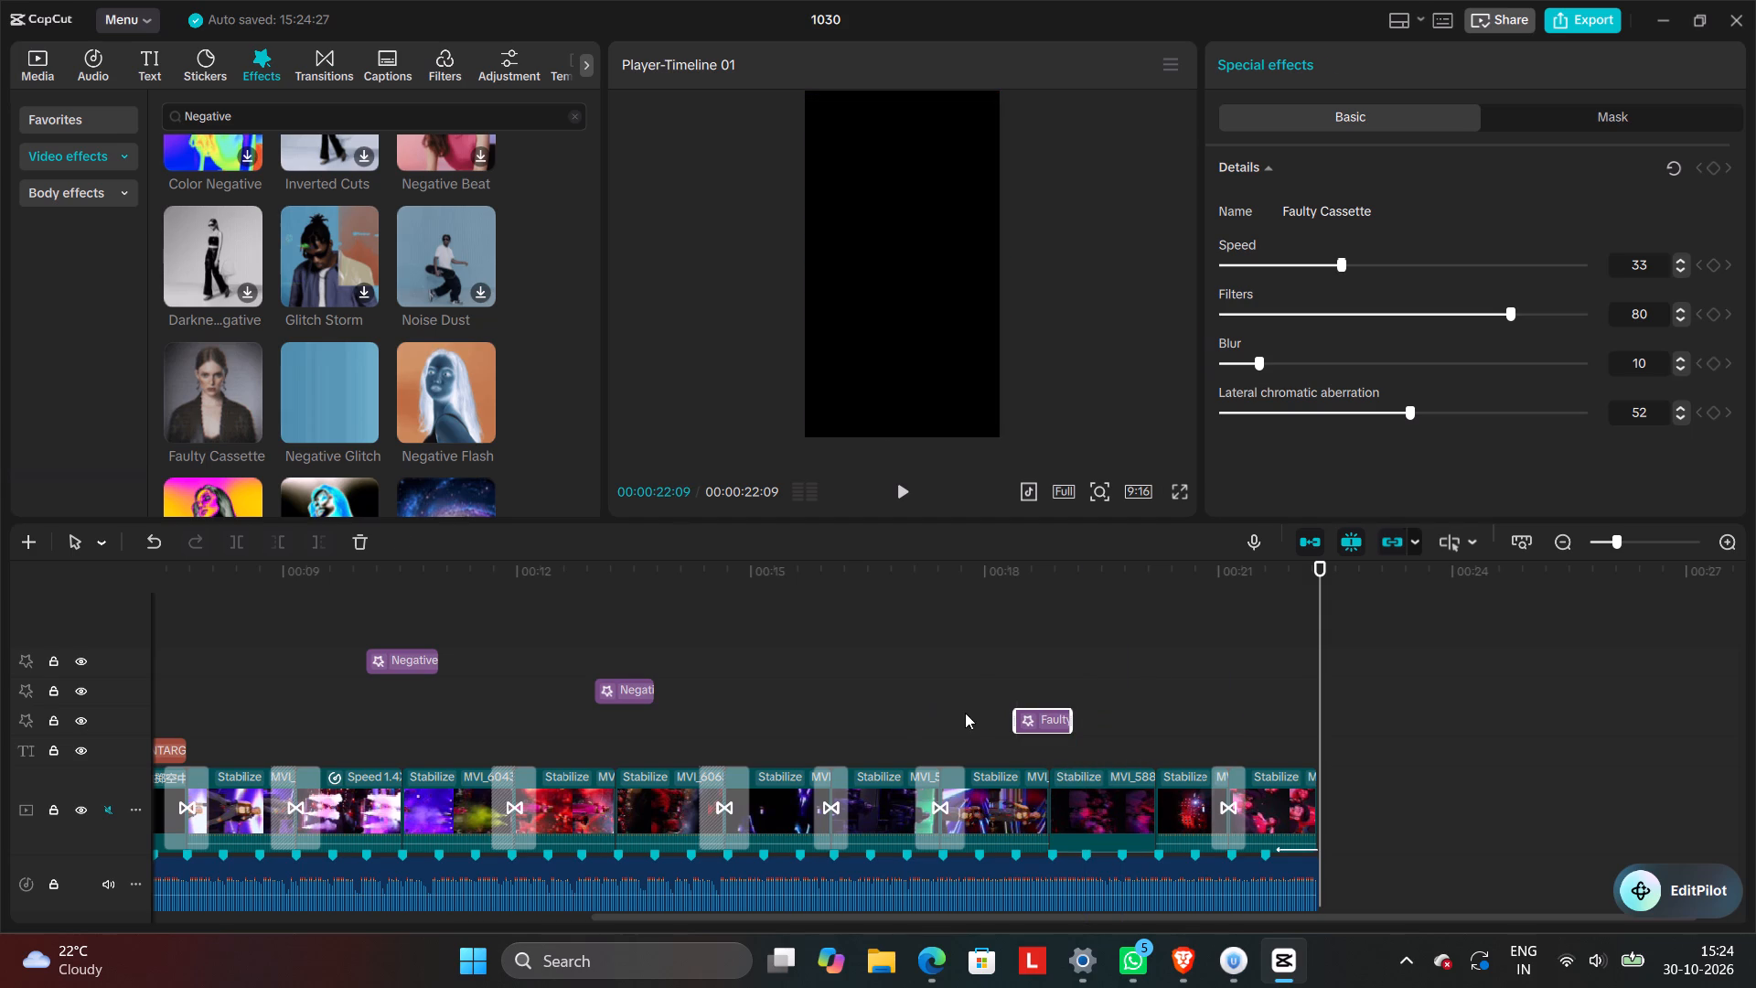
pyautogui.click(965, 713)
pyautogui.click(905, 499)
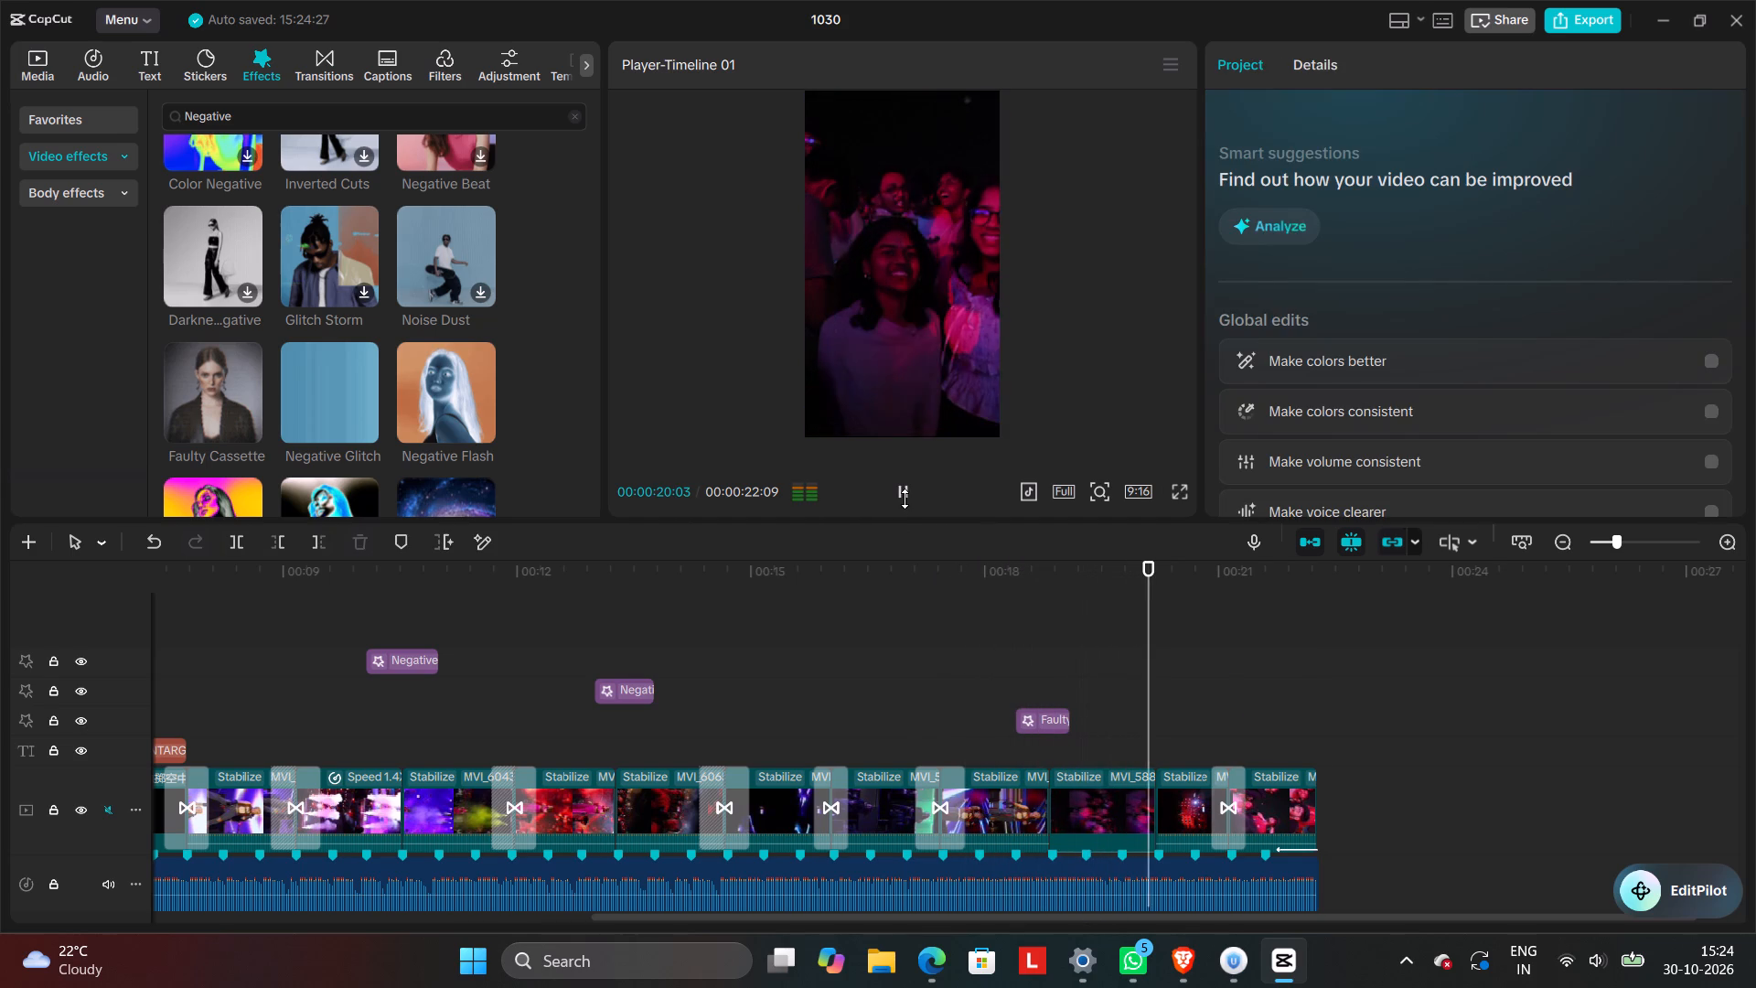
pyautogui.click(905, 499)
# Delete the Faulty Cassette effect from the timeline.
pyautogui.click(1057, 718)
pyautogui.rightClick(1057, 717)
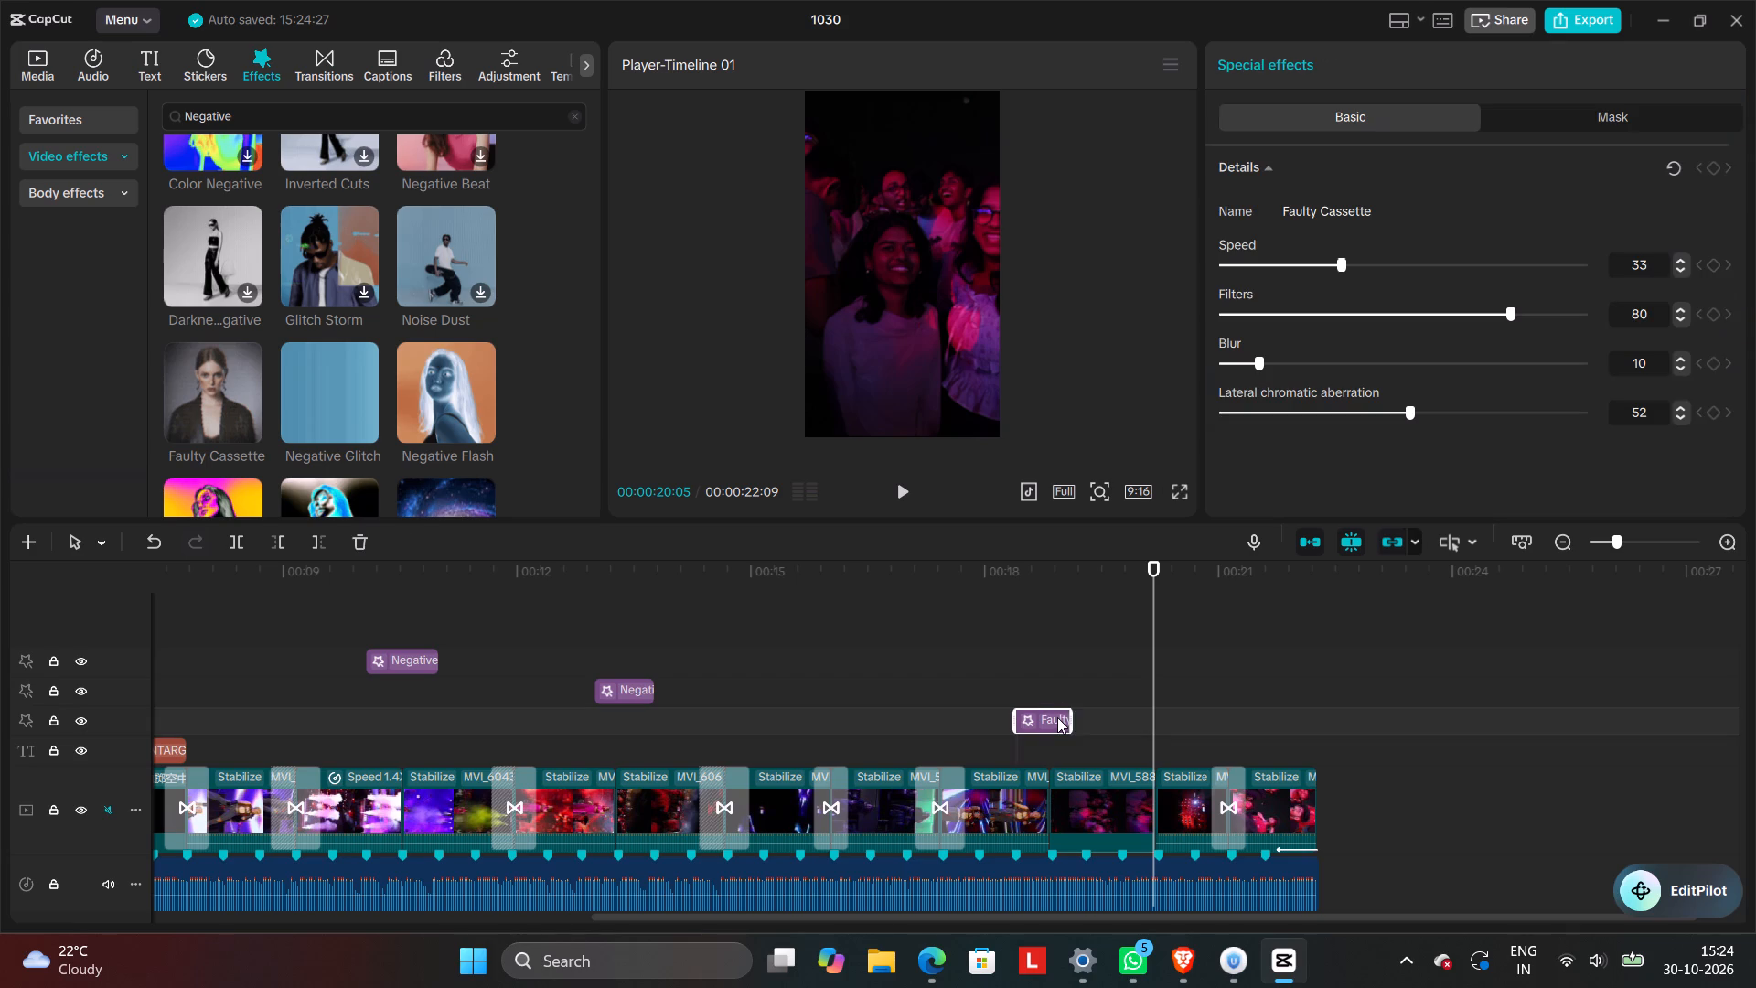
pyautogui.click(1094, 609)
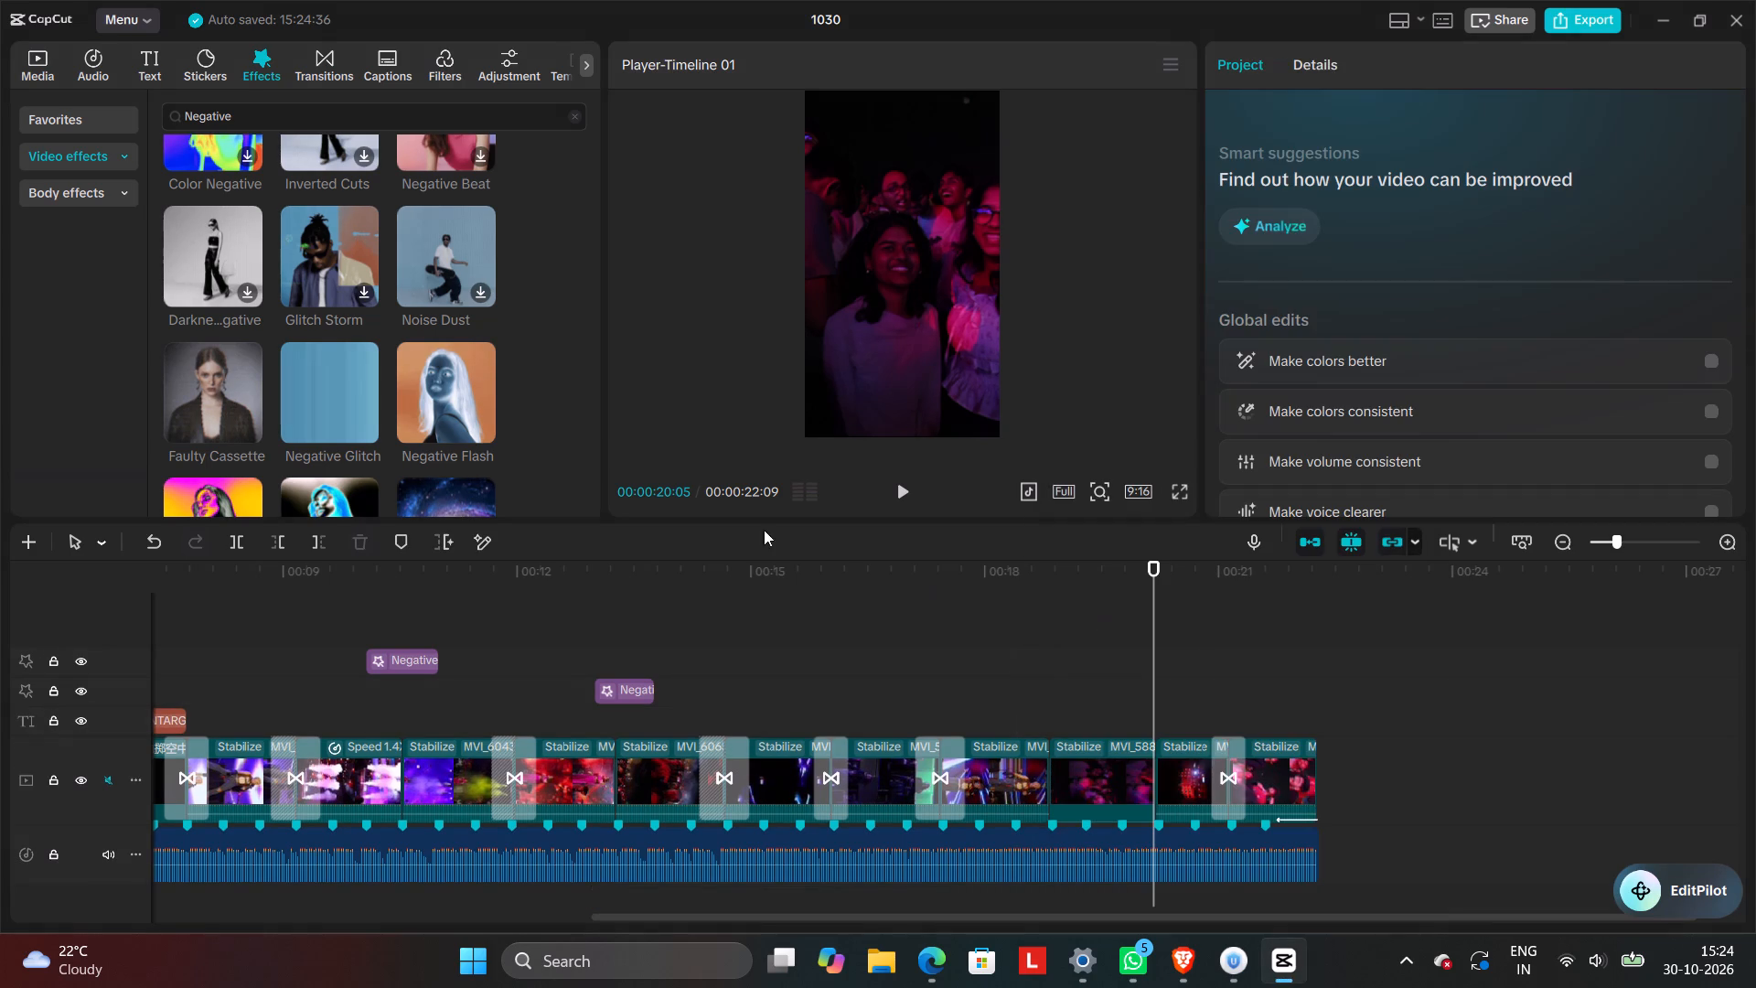
# Search the video effects for Dynamic and preview the Dynamic Blur effect.
pyautogui.click(577, 115)
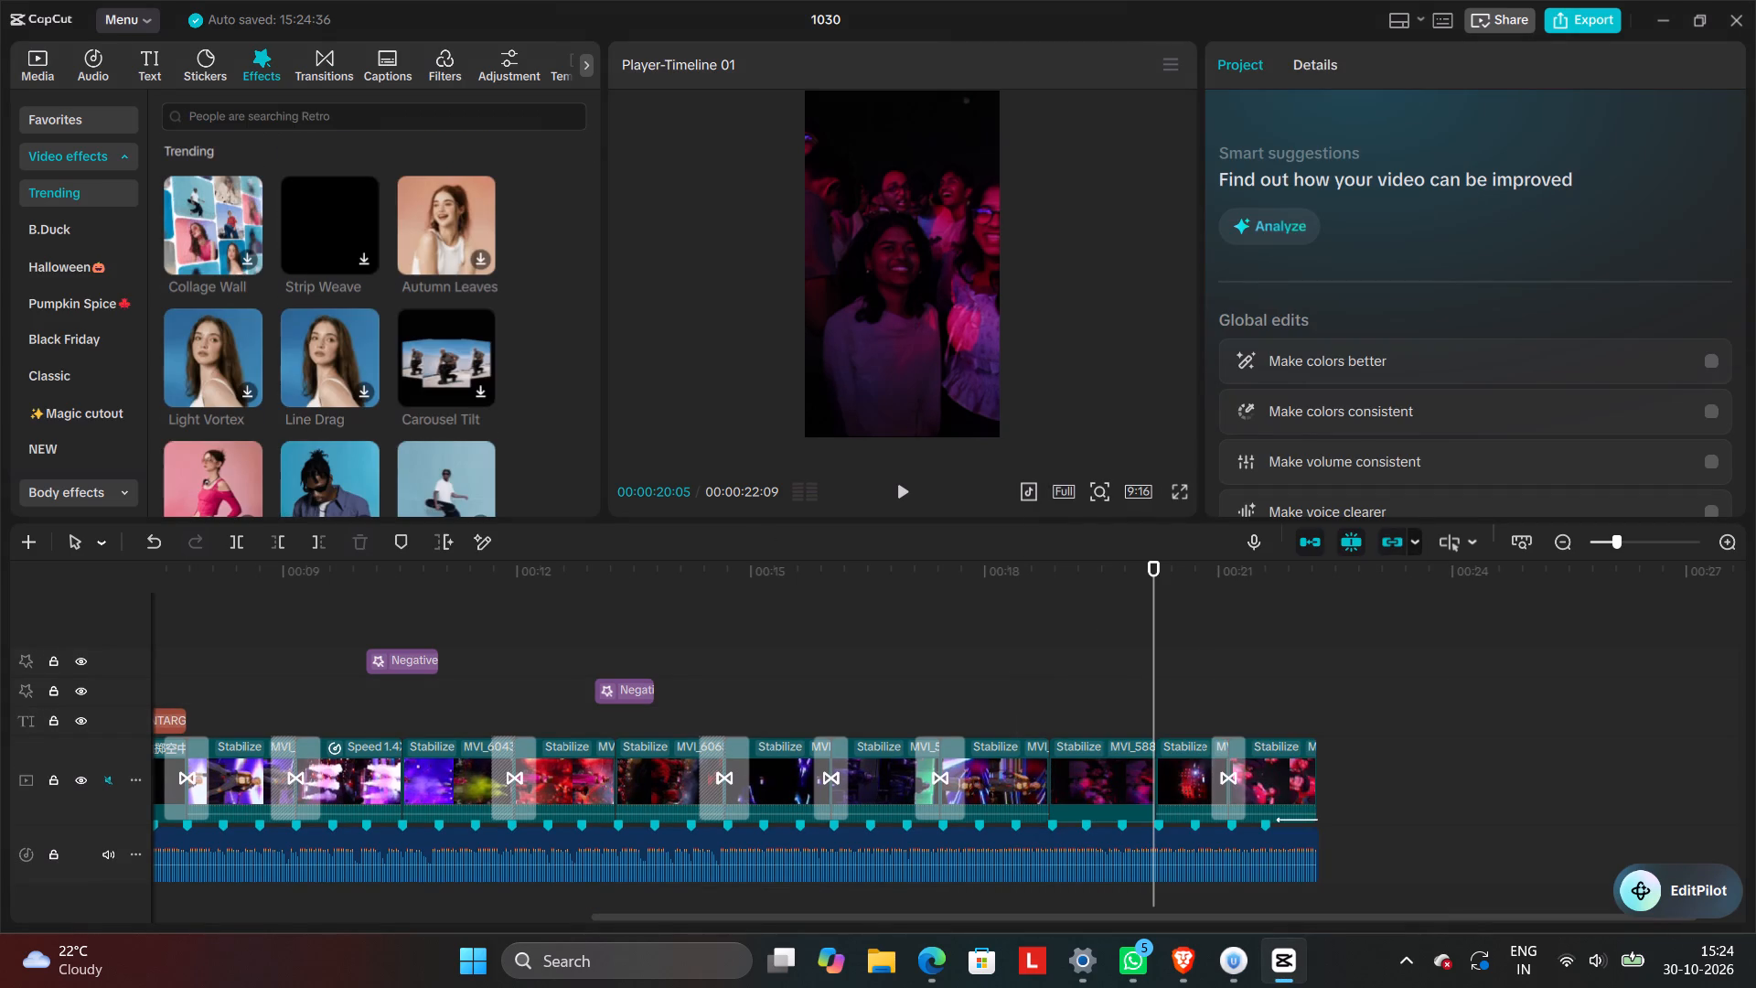
pyautogui.click(535, 113)
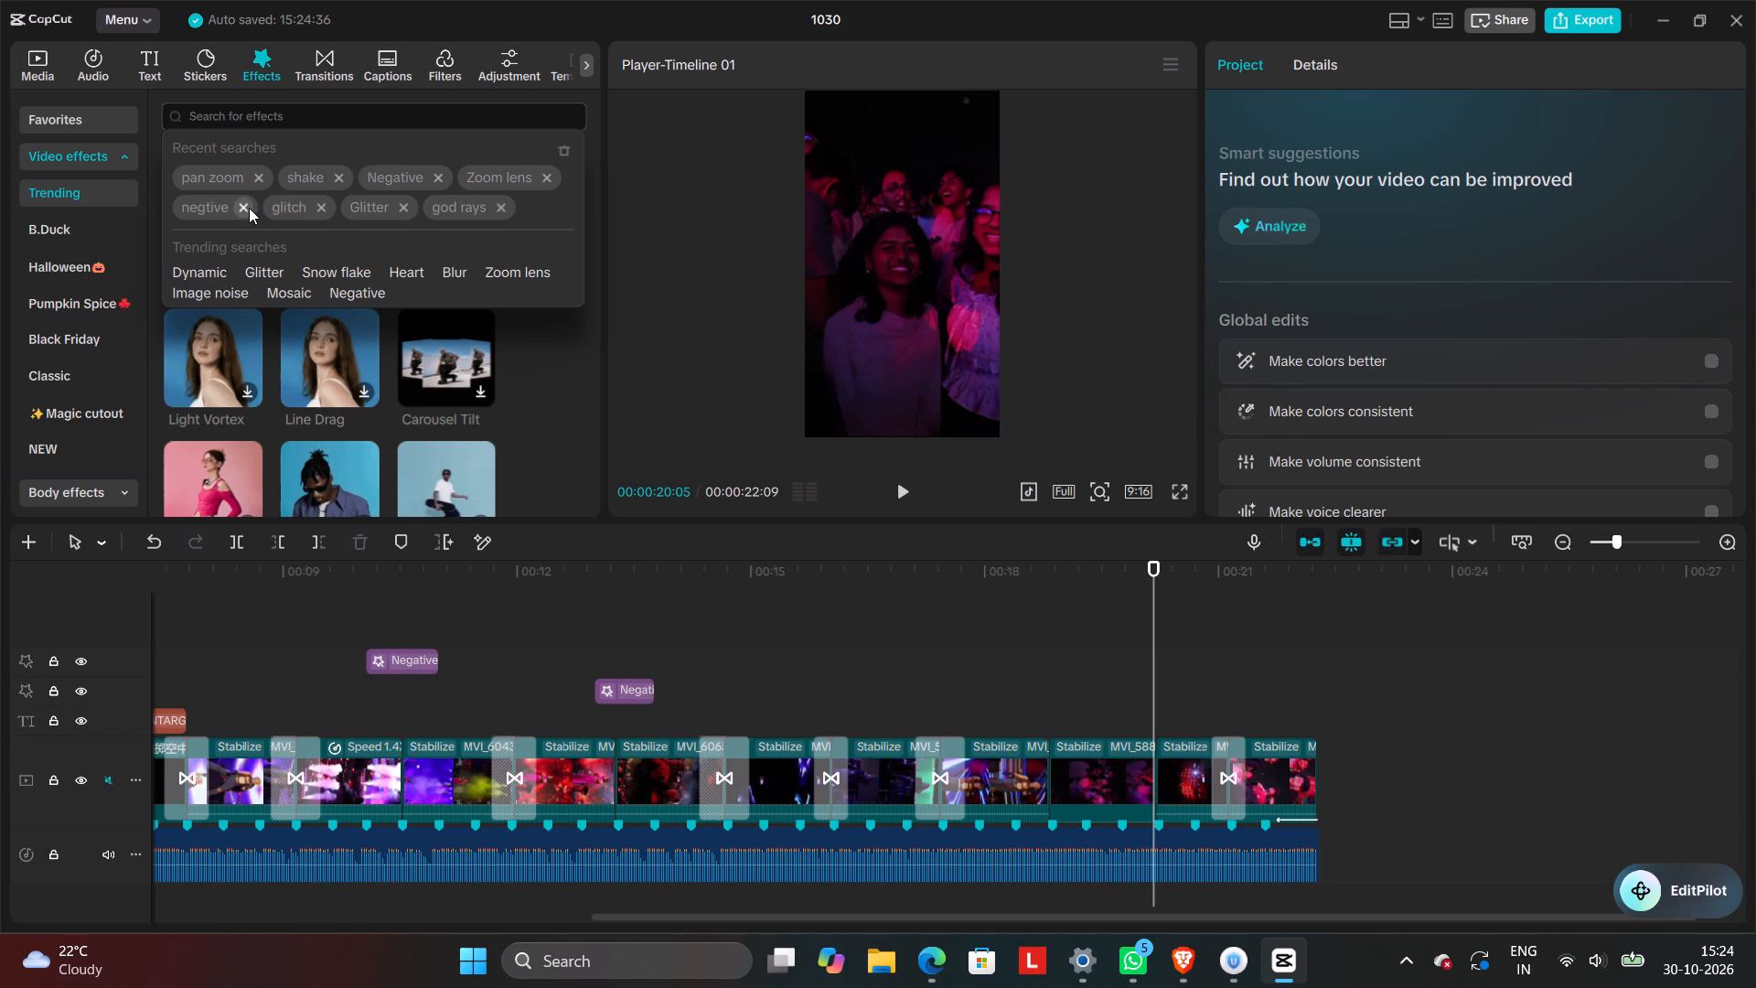
pyautogui.click(215, 274)
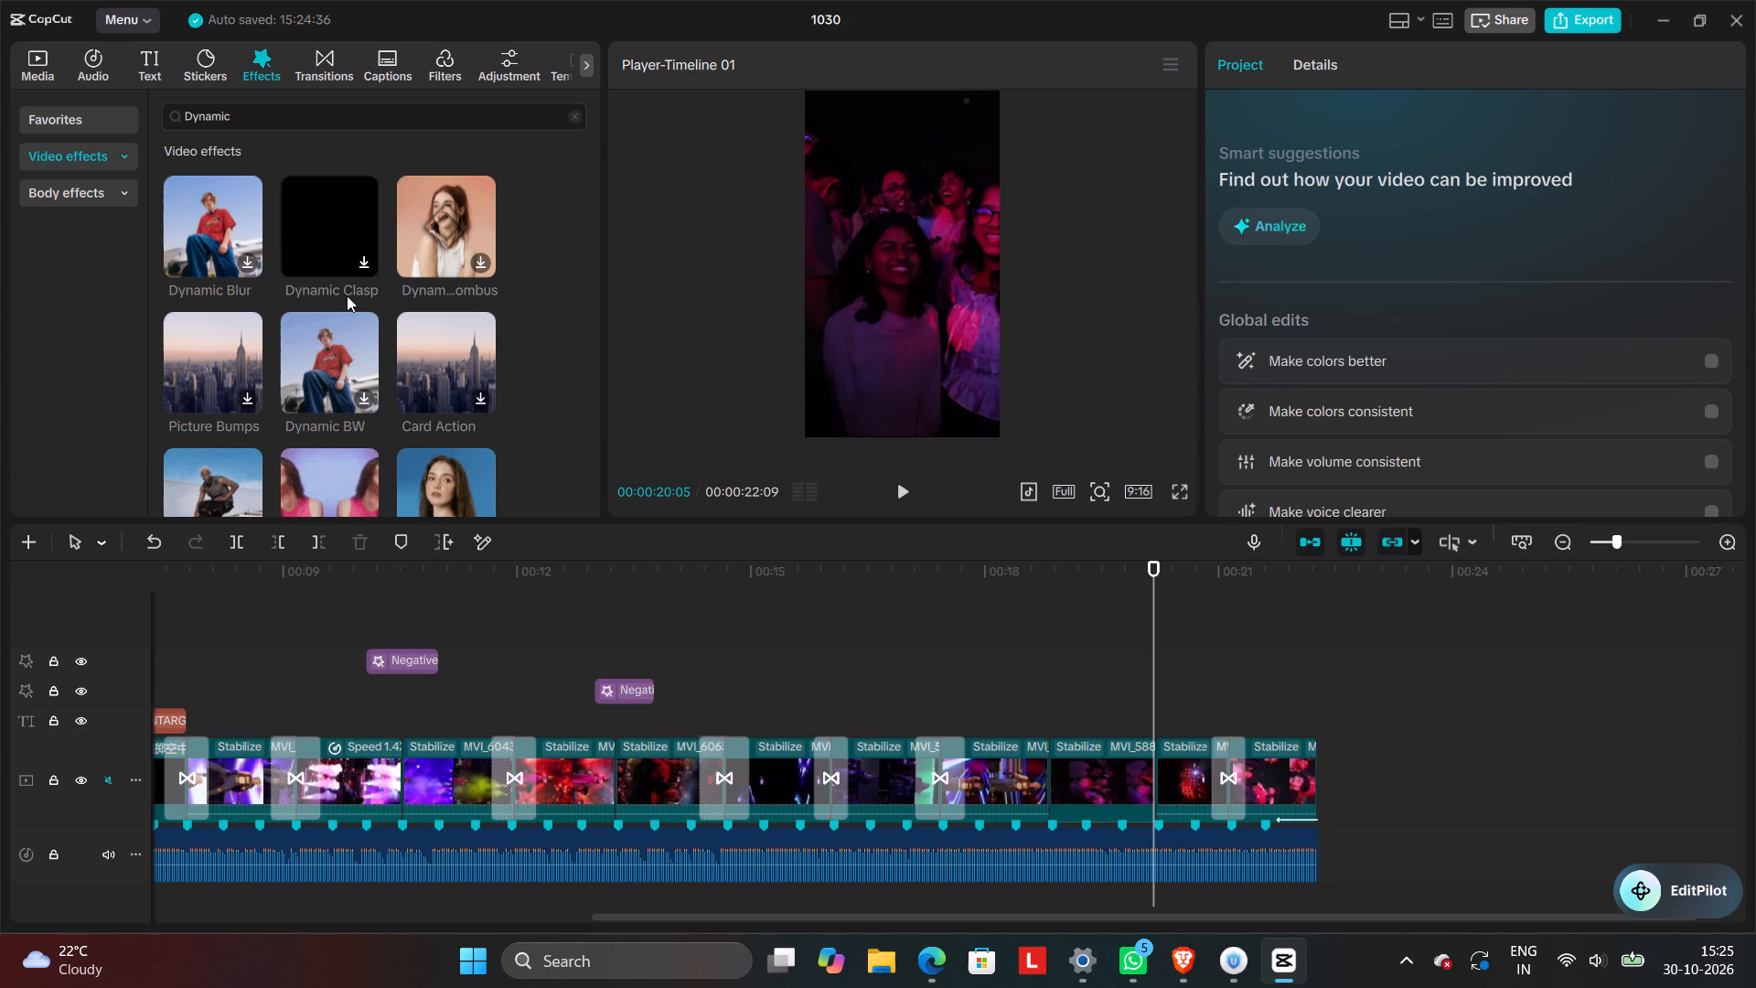
pyautogui.scroll(-3, 348, 295)
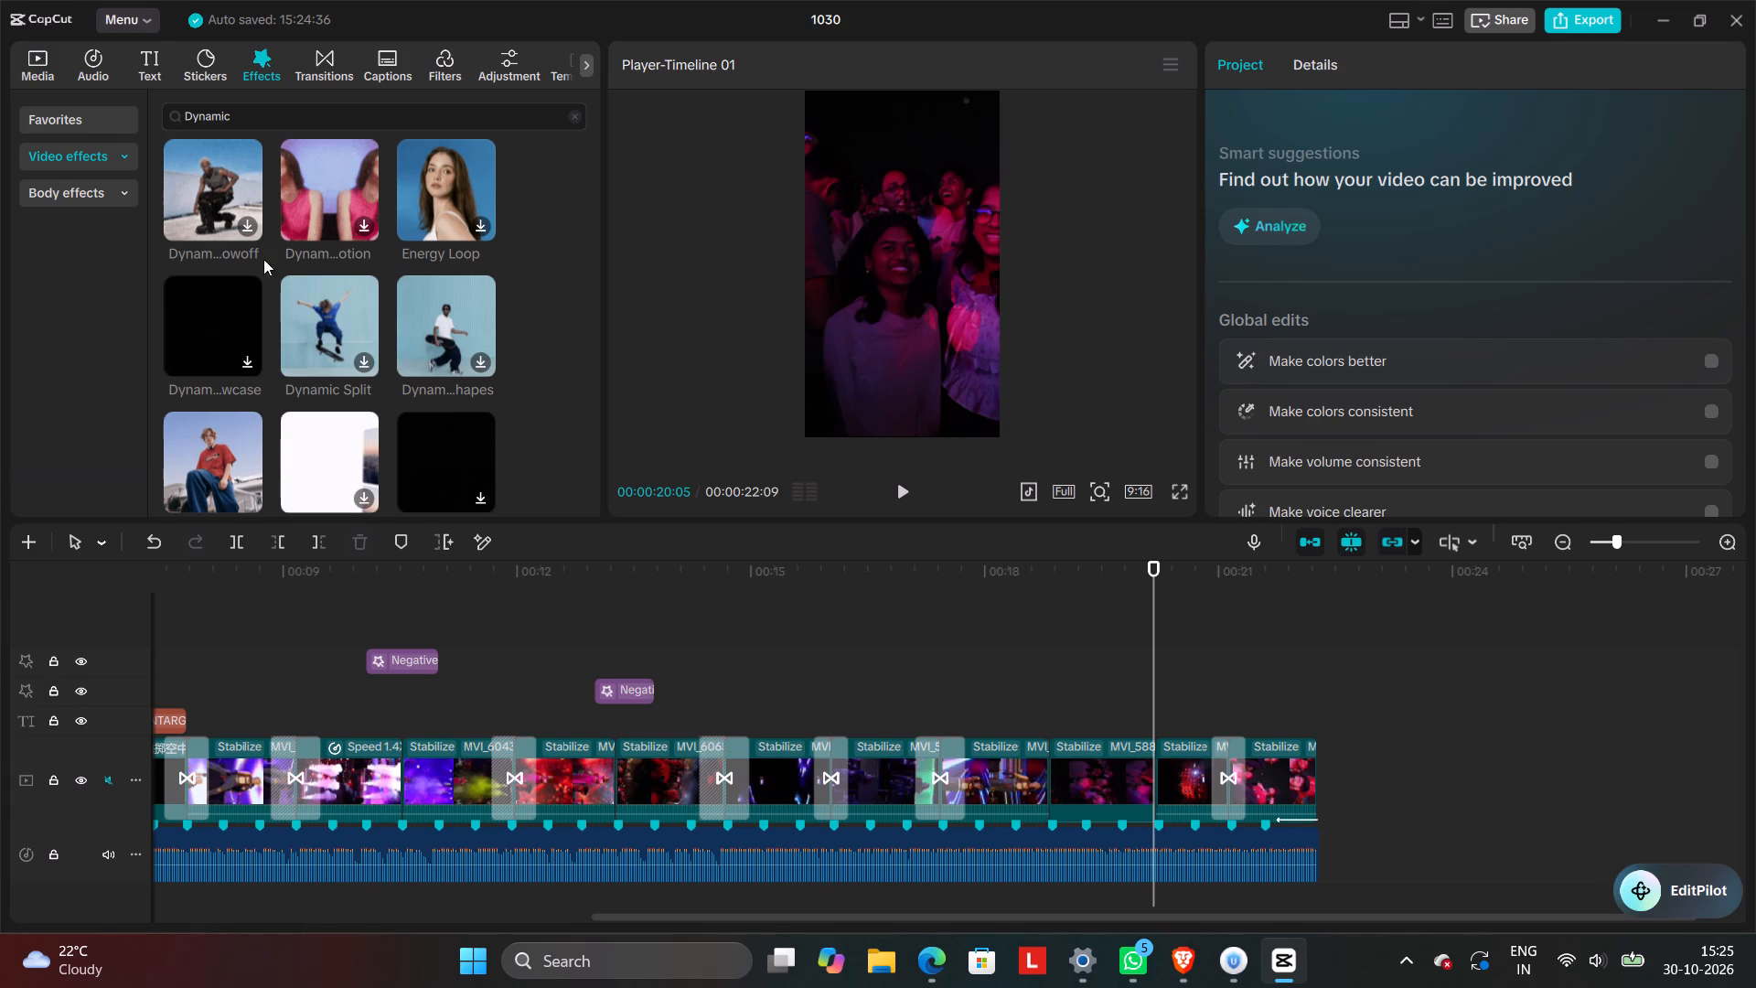
pyautogui.scroll(10, 216, 326)
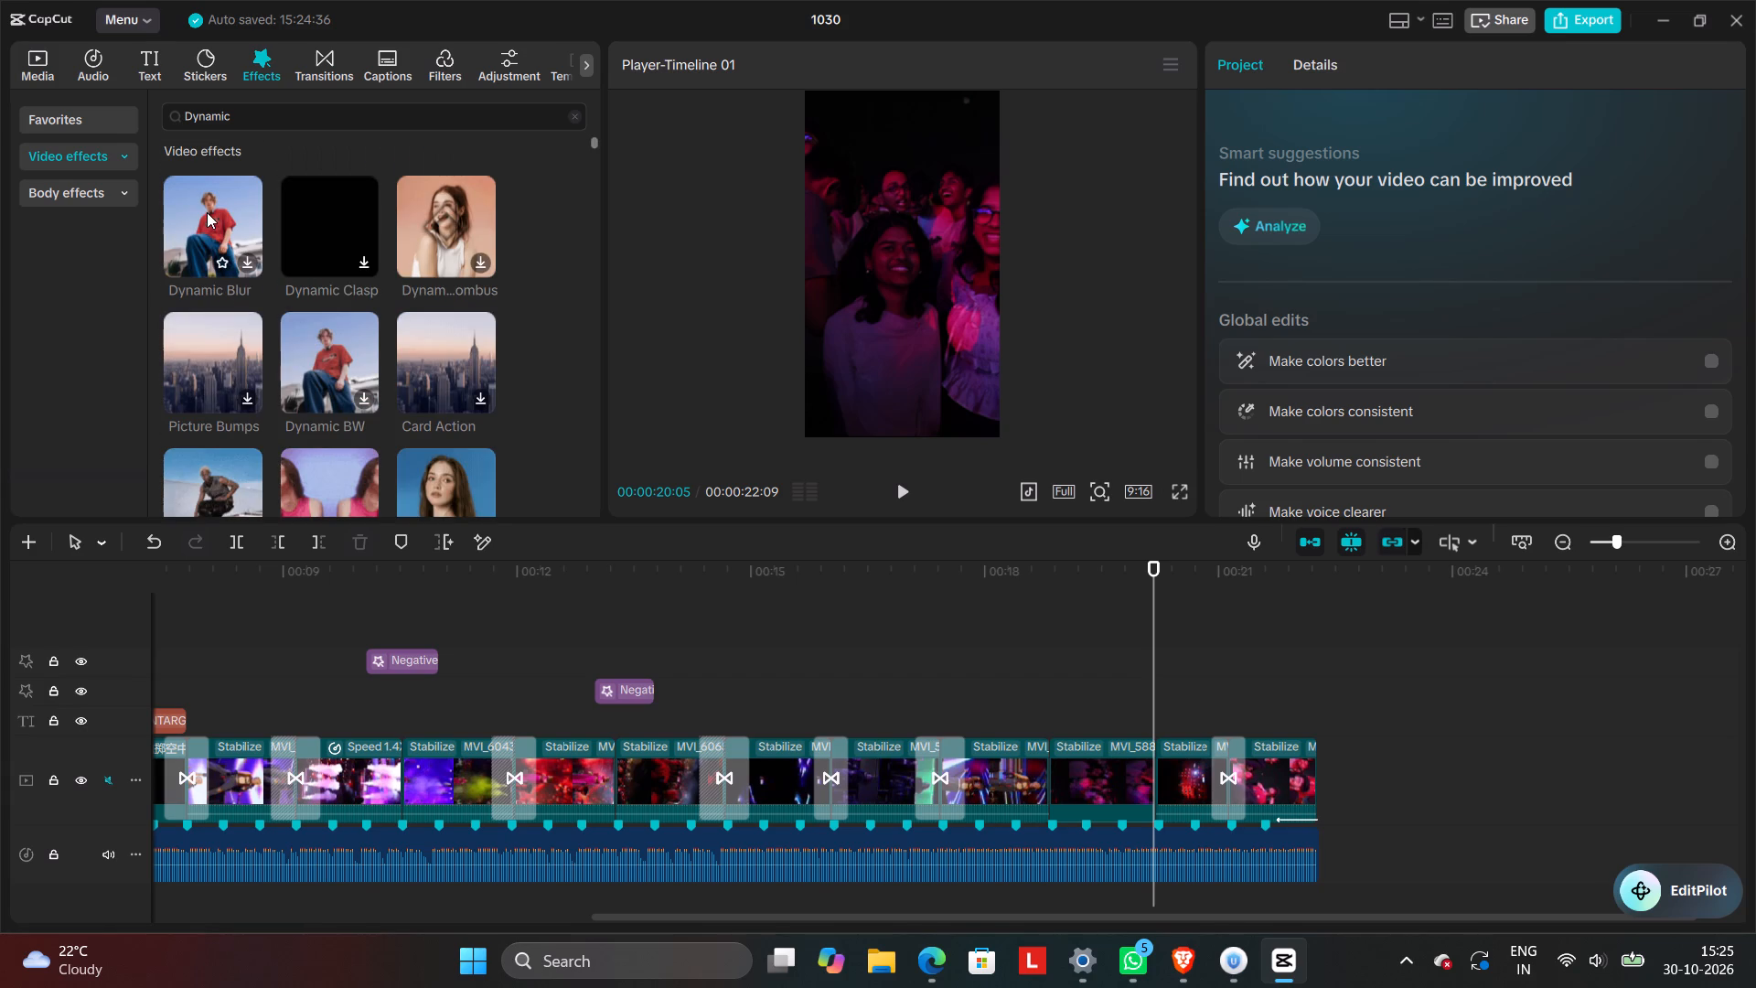
pyautogui.click(207, 212)
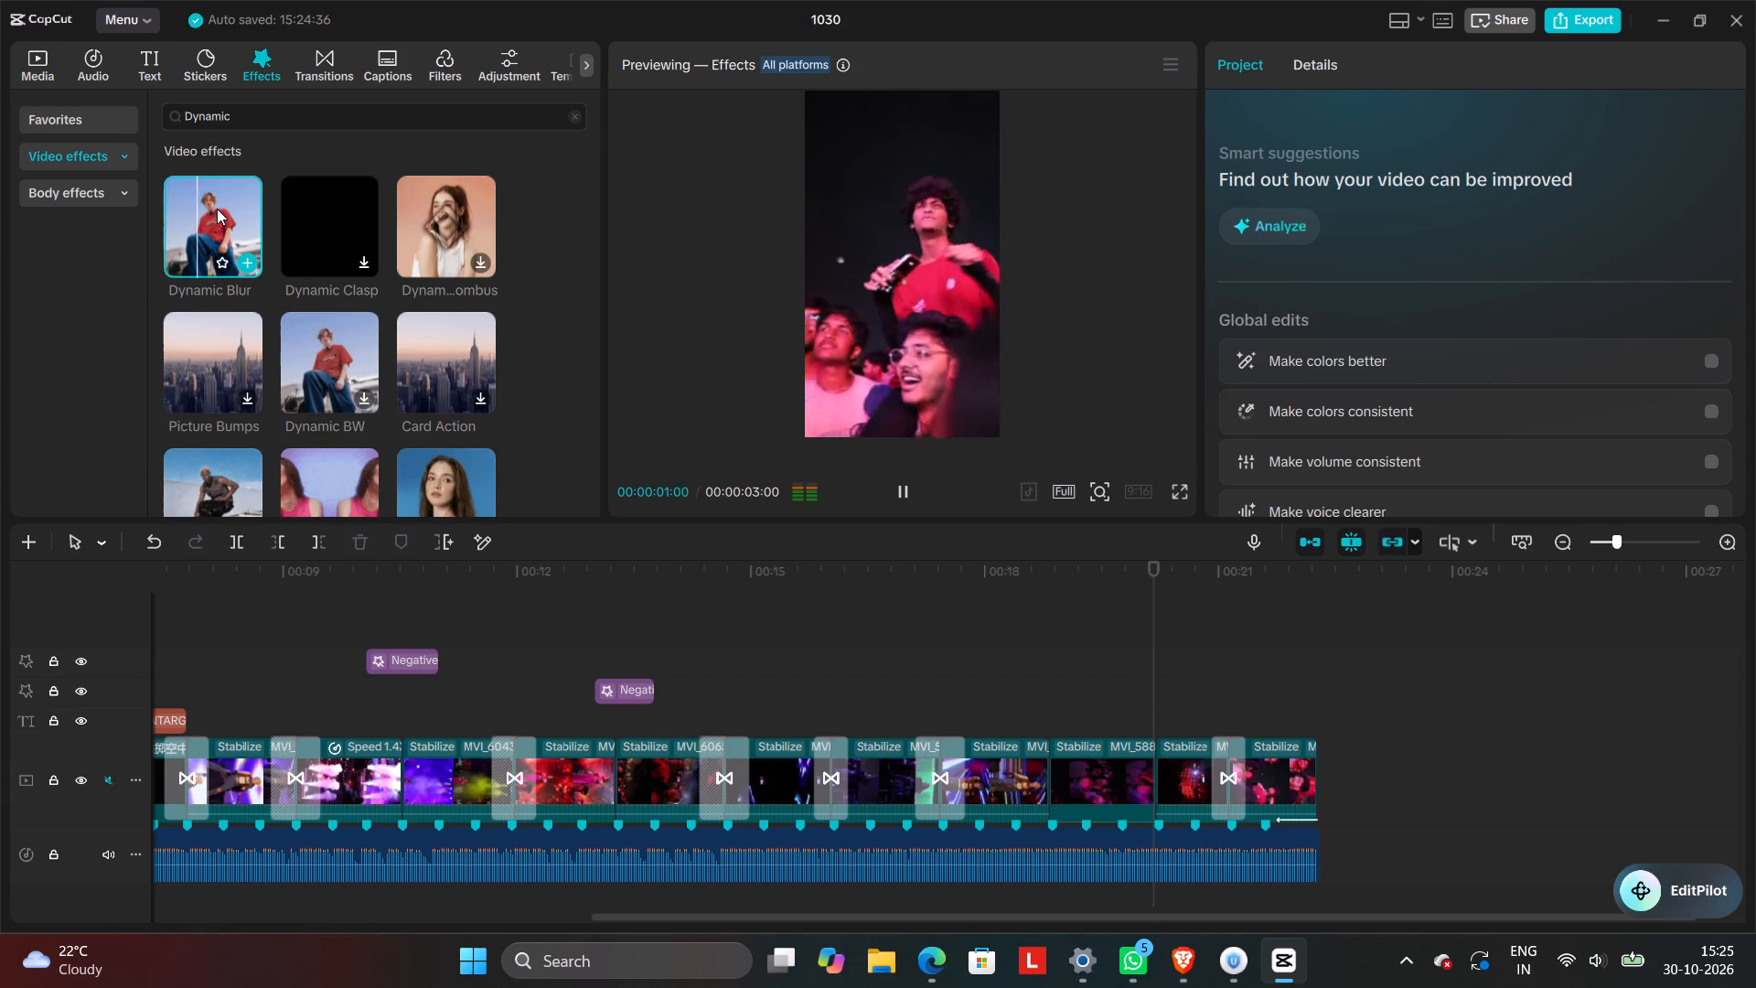
pyautogui.click(217, 209)
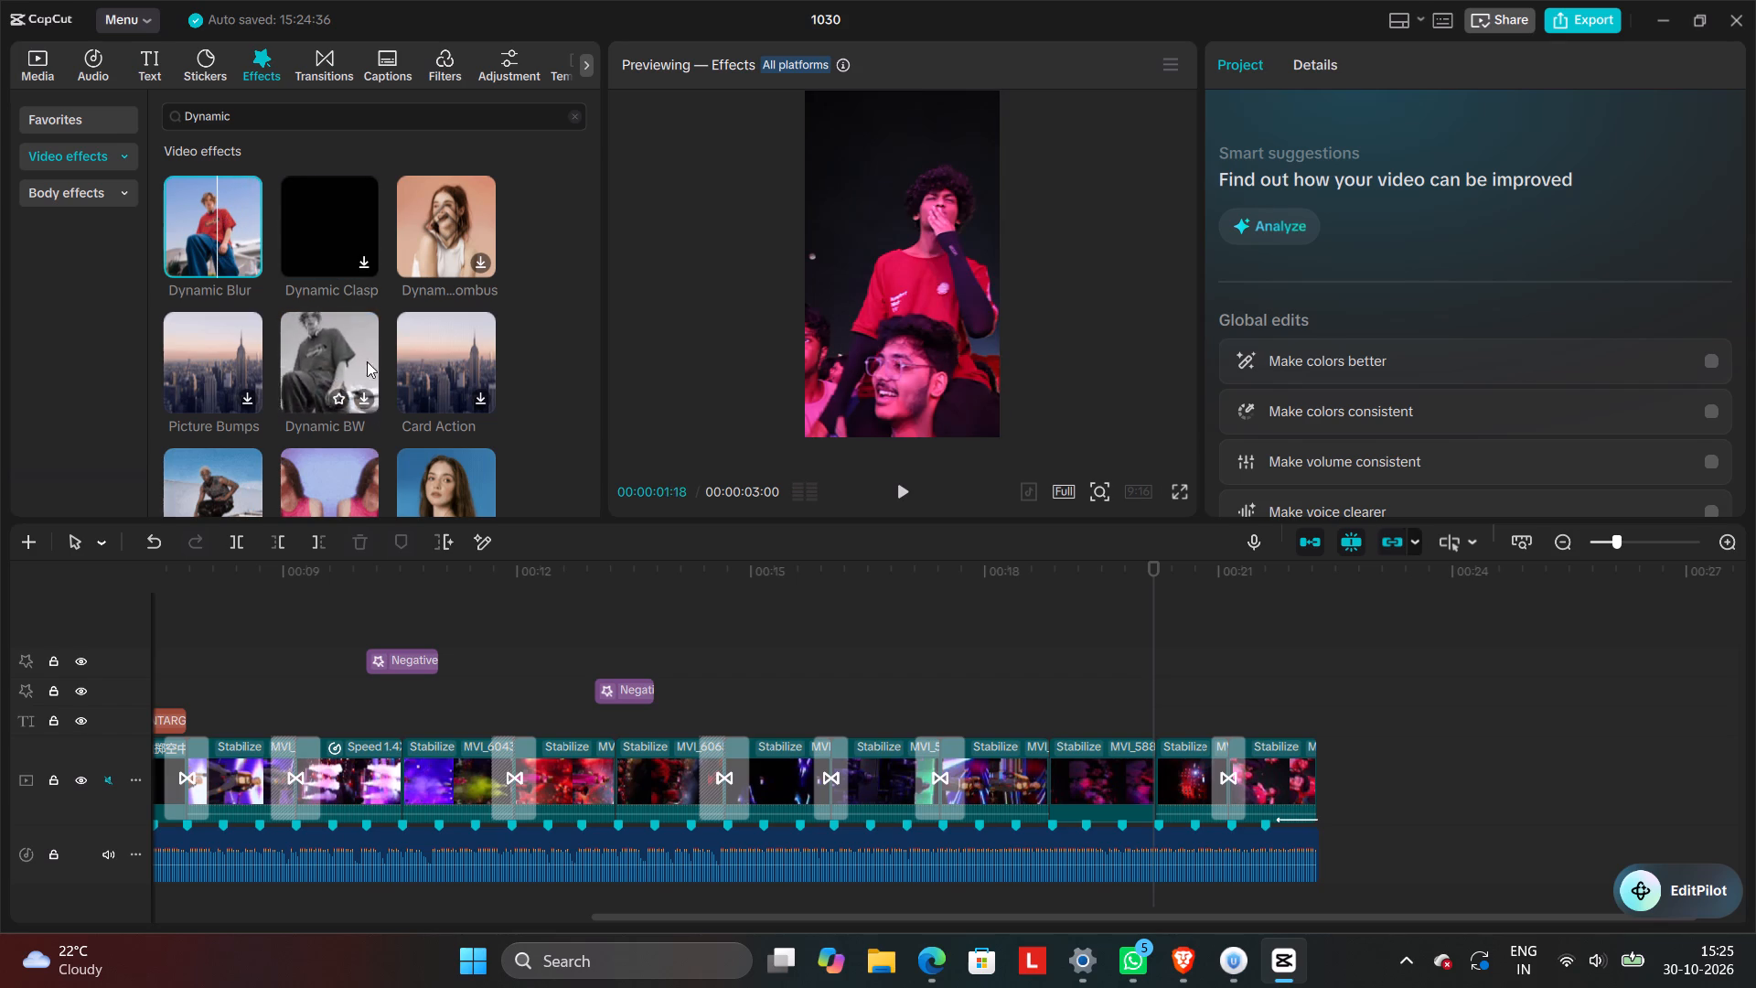
# Add the Scene Cut effect, trim it to about 18.4–19.3 seconds, and play through to the end of the video.
pyautogui.scroll(-4, 431, 351)
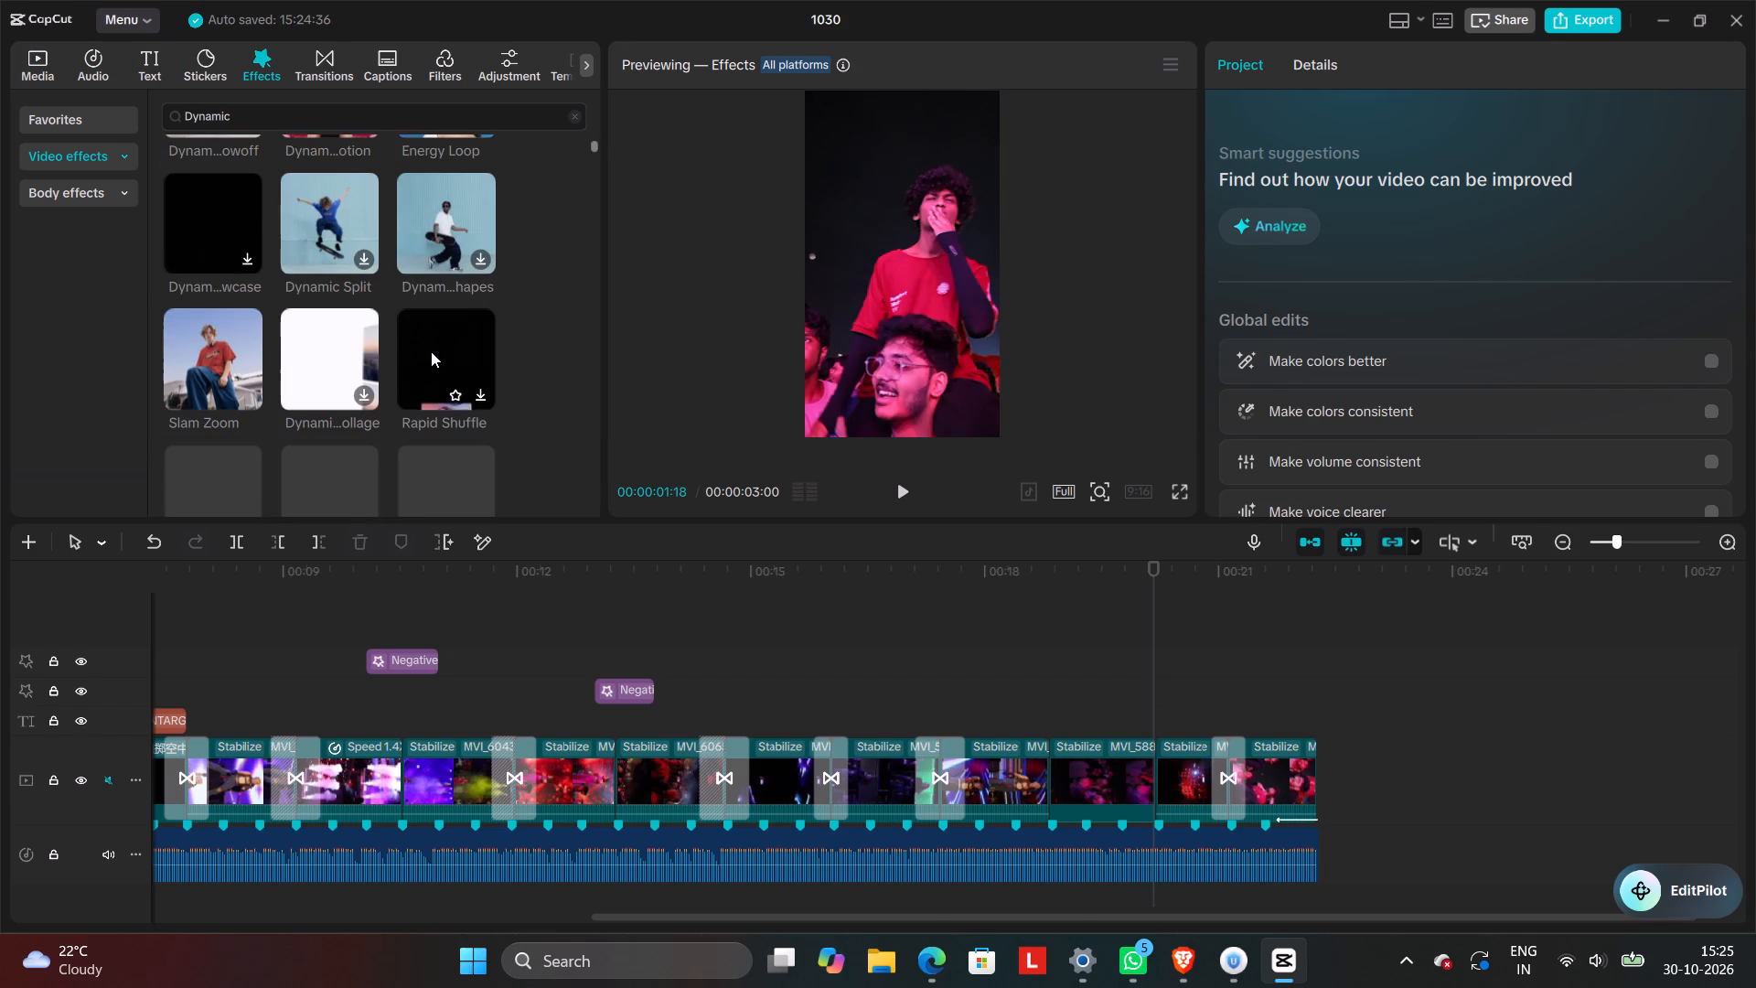
pyautogui.scroll(-1, 430, 368)
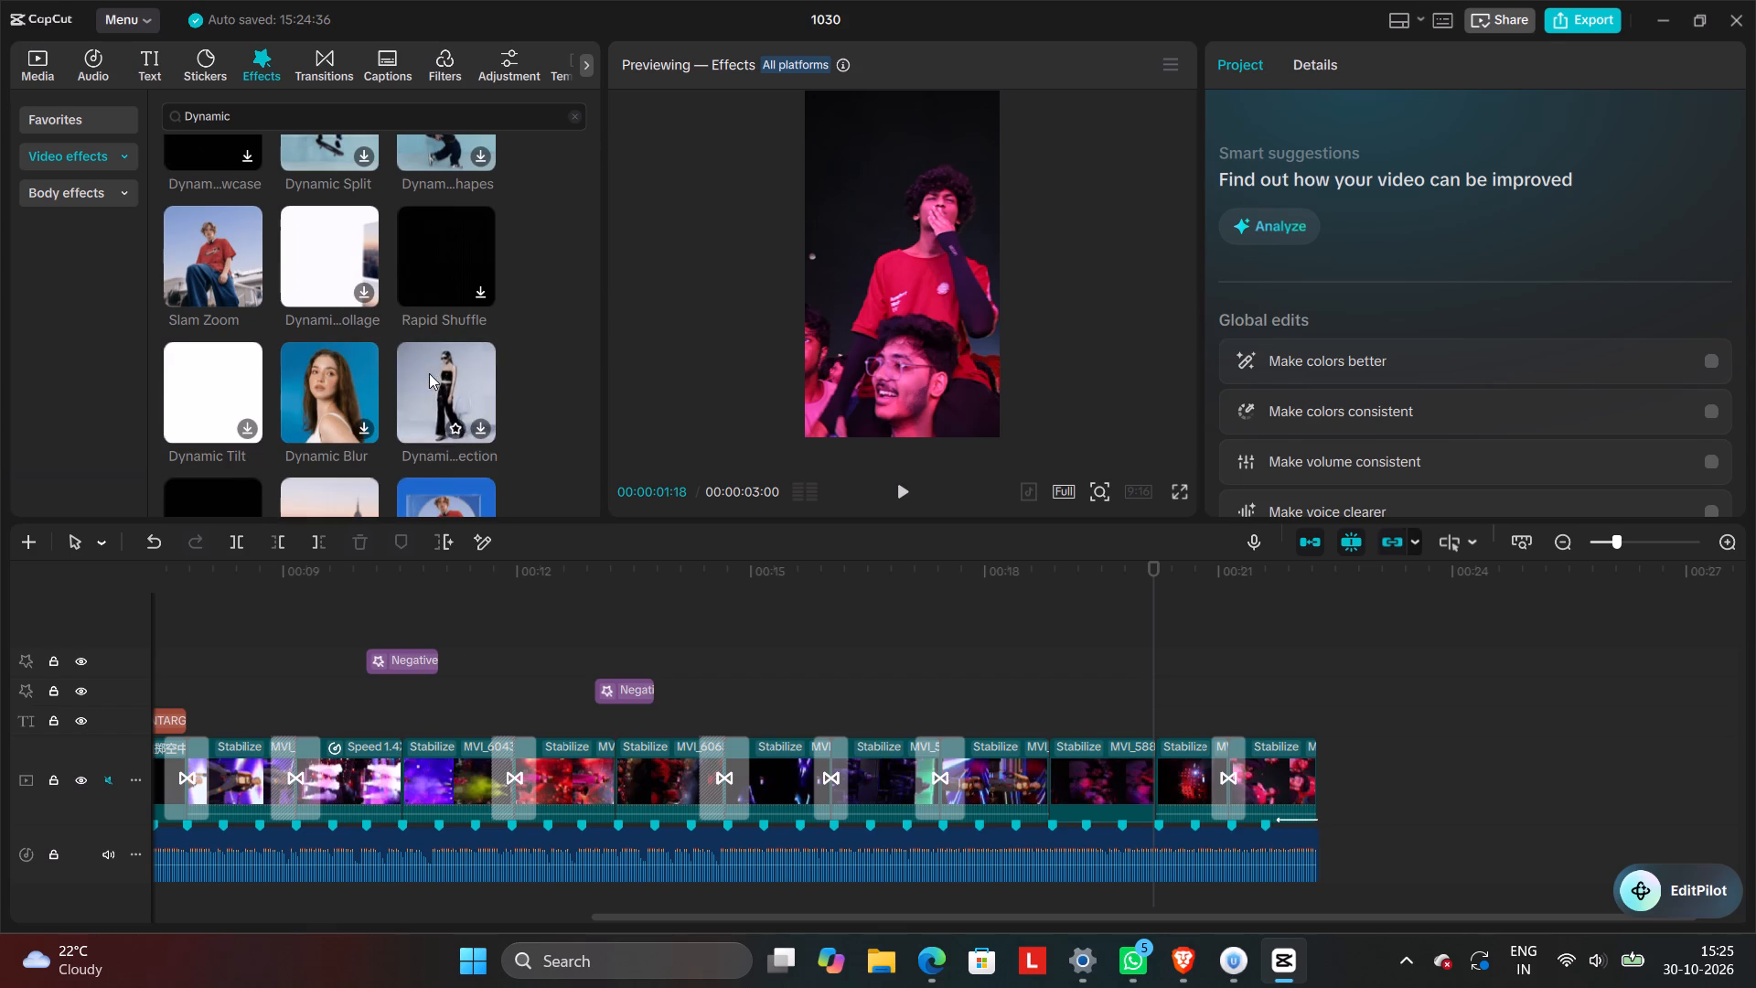
pyautogui.scroll(-1, 223, 373)
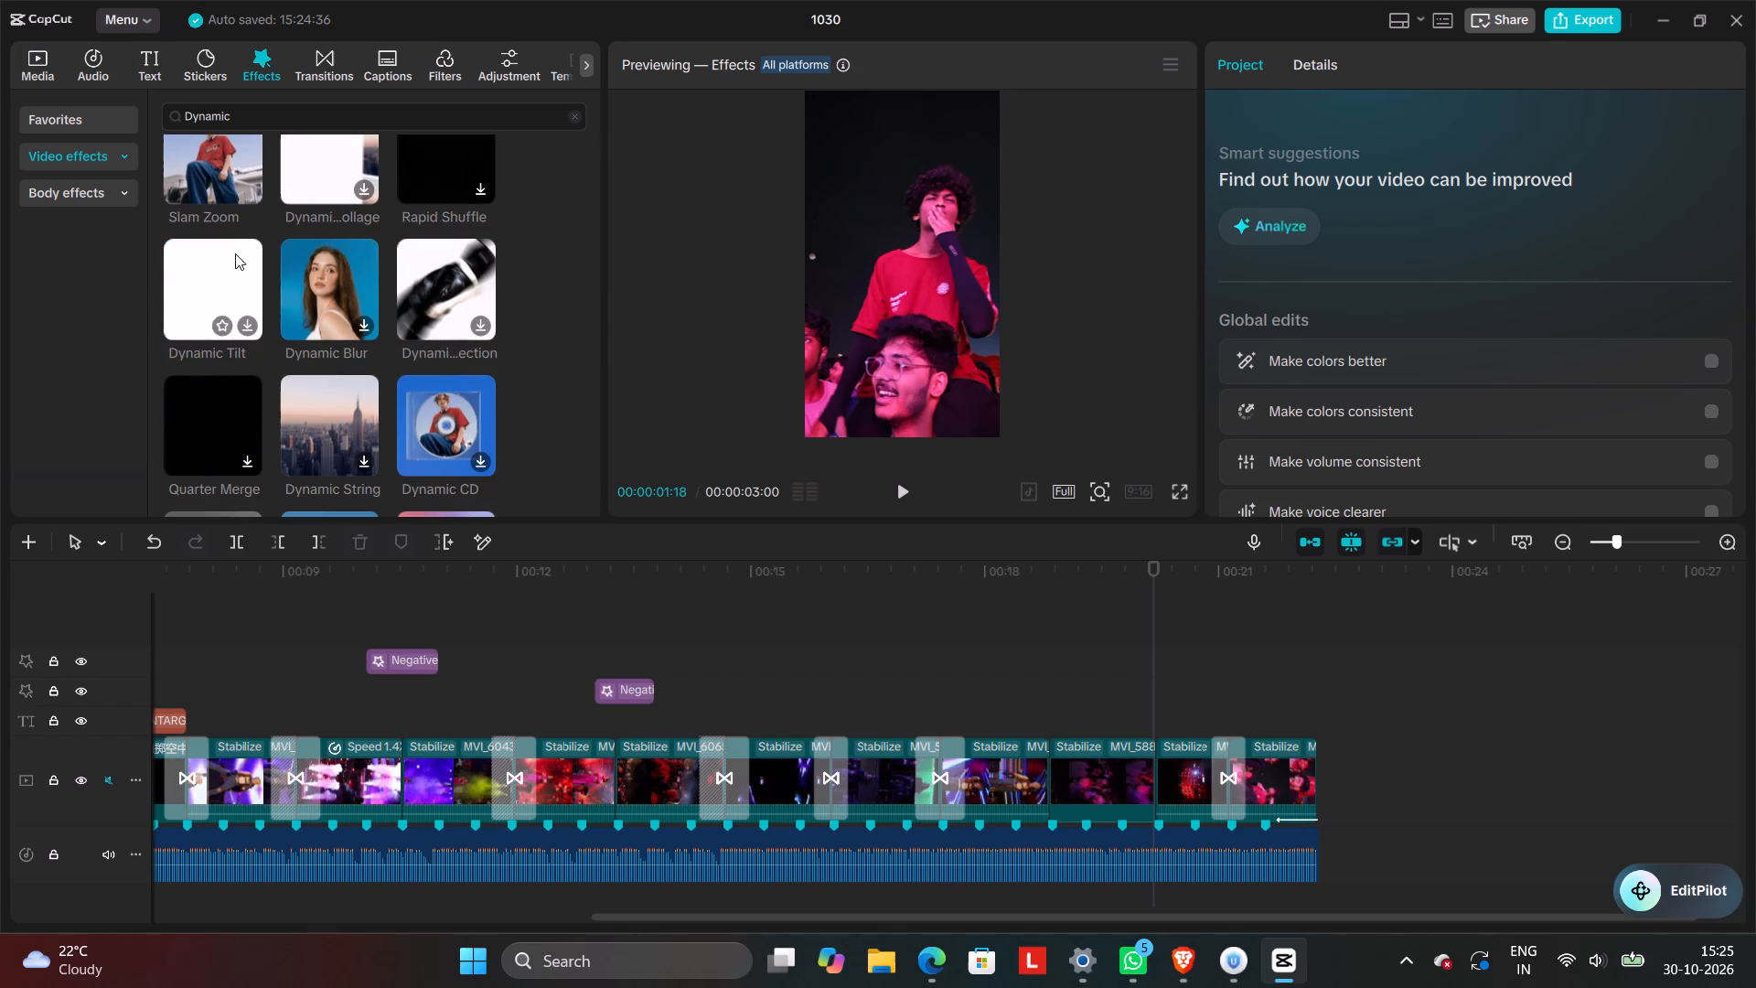
pyautogui.scroll(-1, 306, 410)
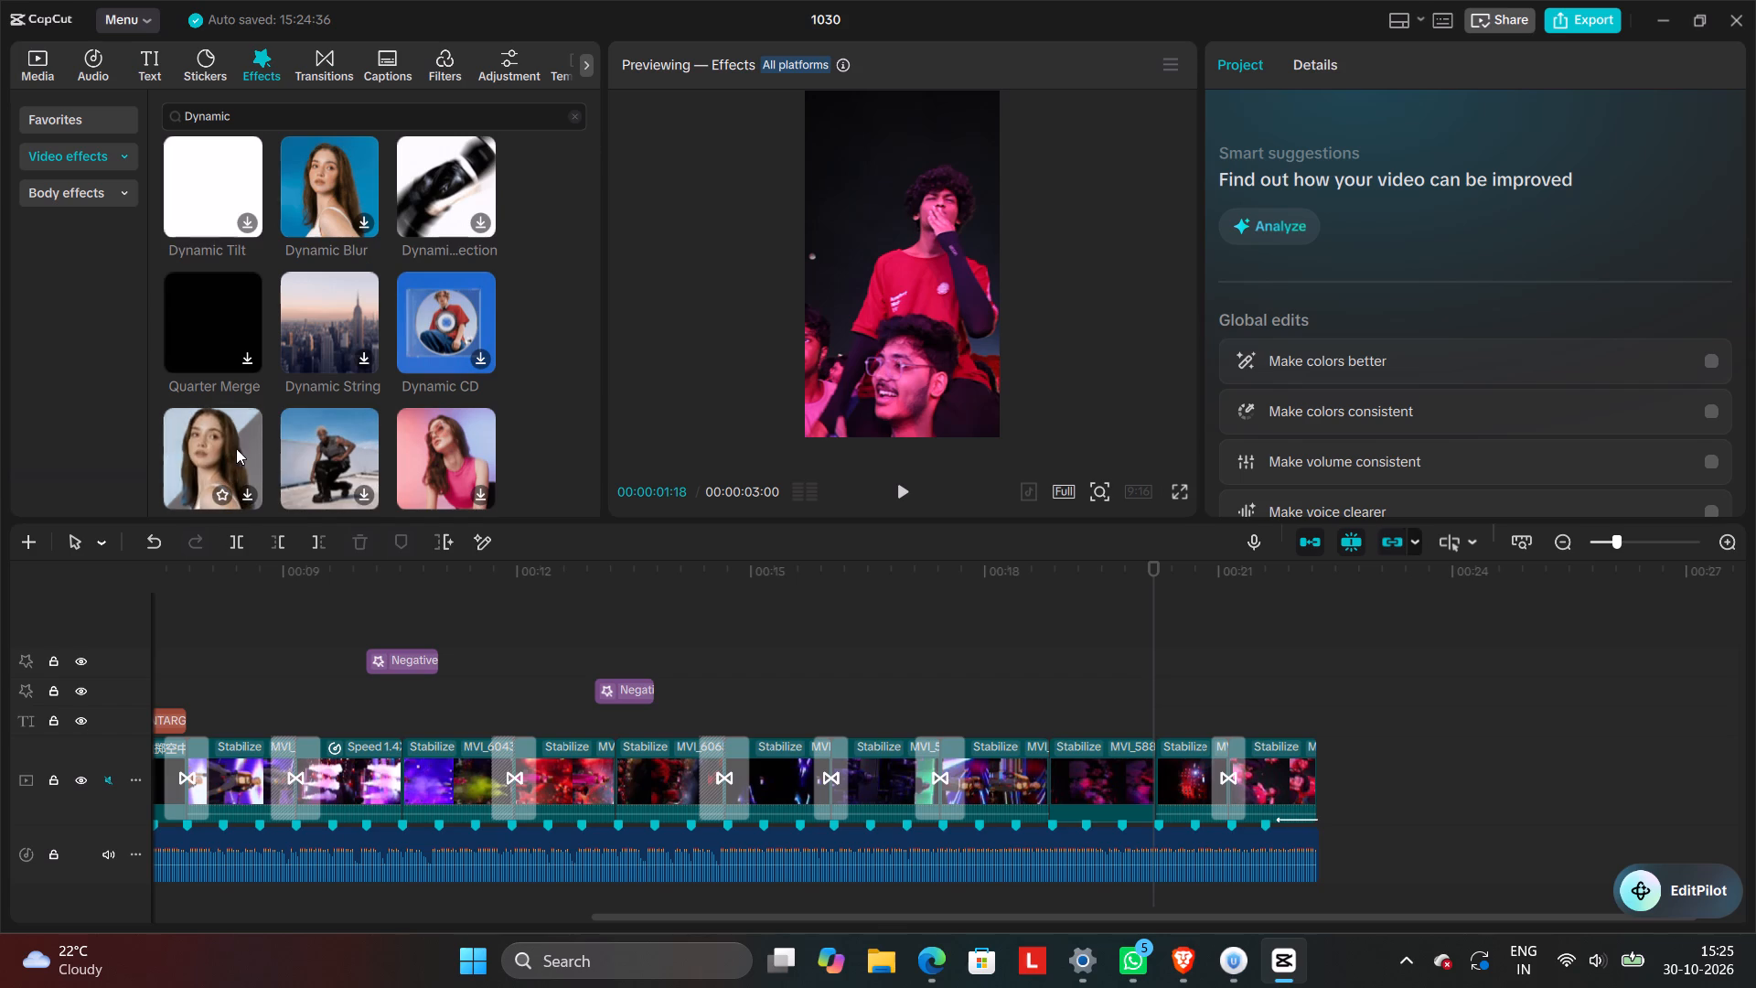
pyautogui.moveTo(226, 447); pyautogui.dragTo(942, 714)
pyautogui.moveTo(936, 692); pyautogui.dragTo(992, 712)
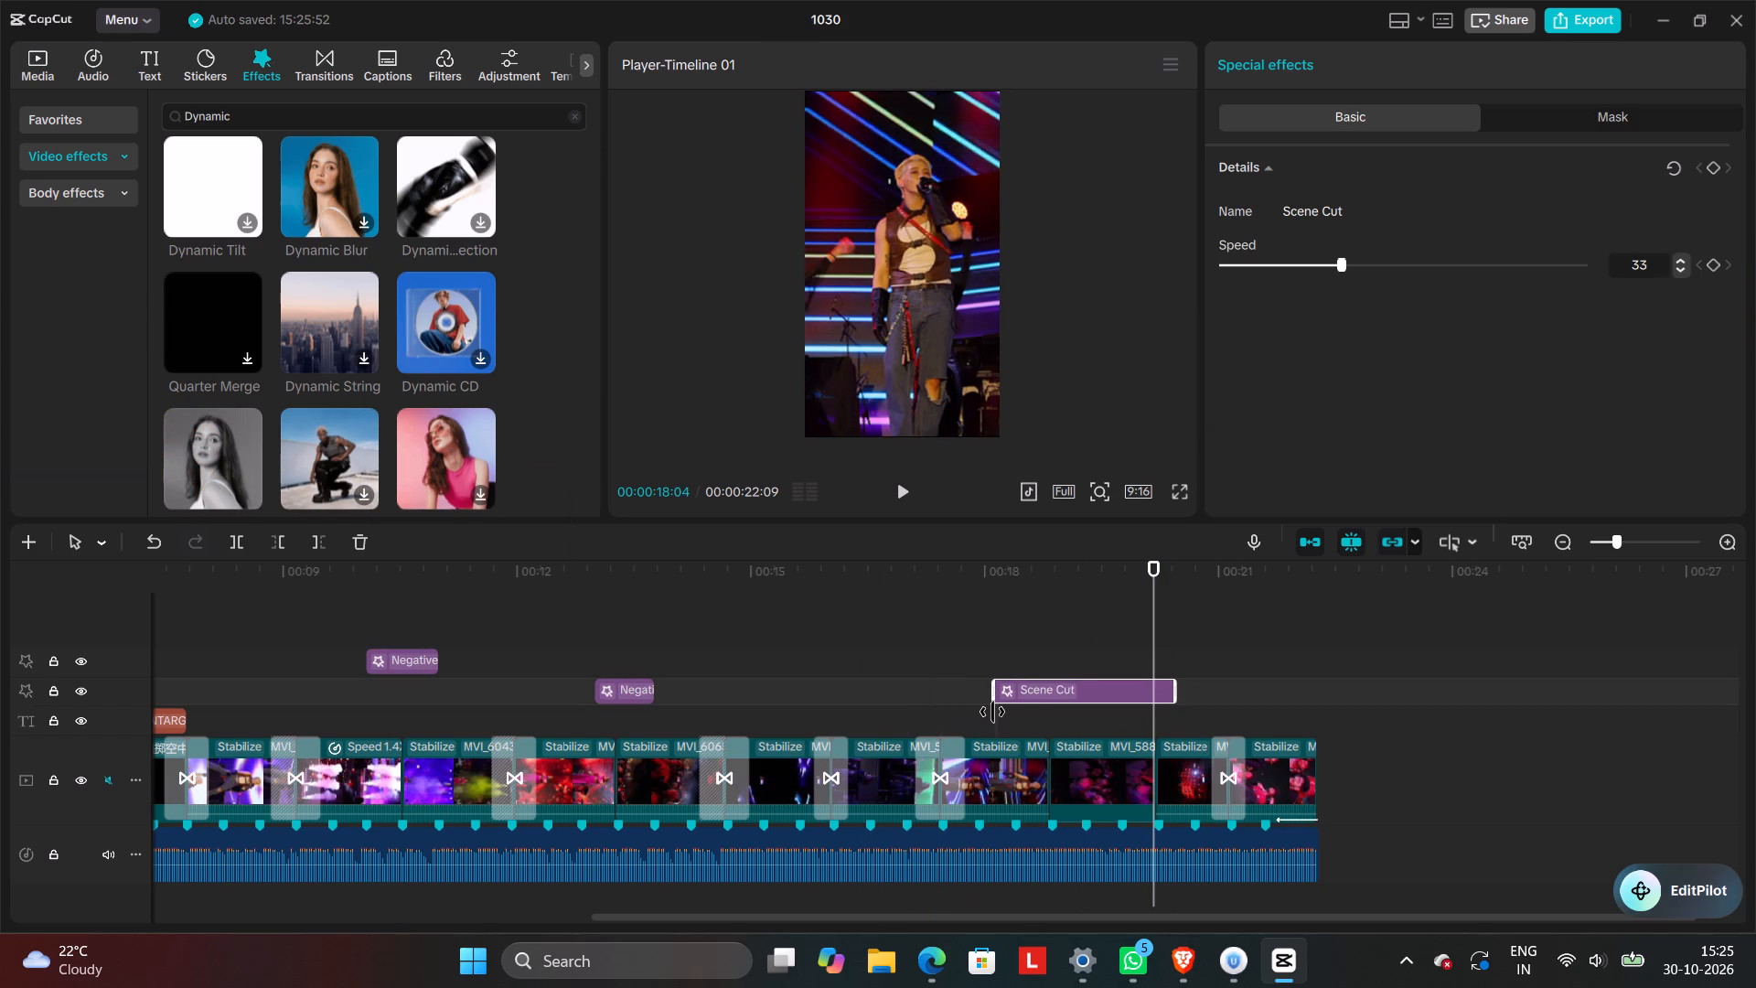
pyautogui.moveTo(992, 712); pyautogui.dragTo(1017, 725)
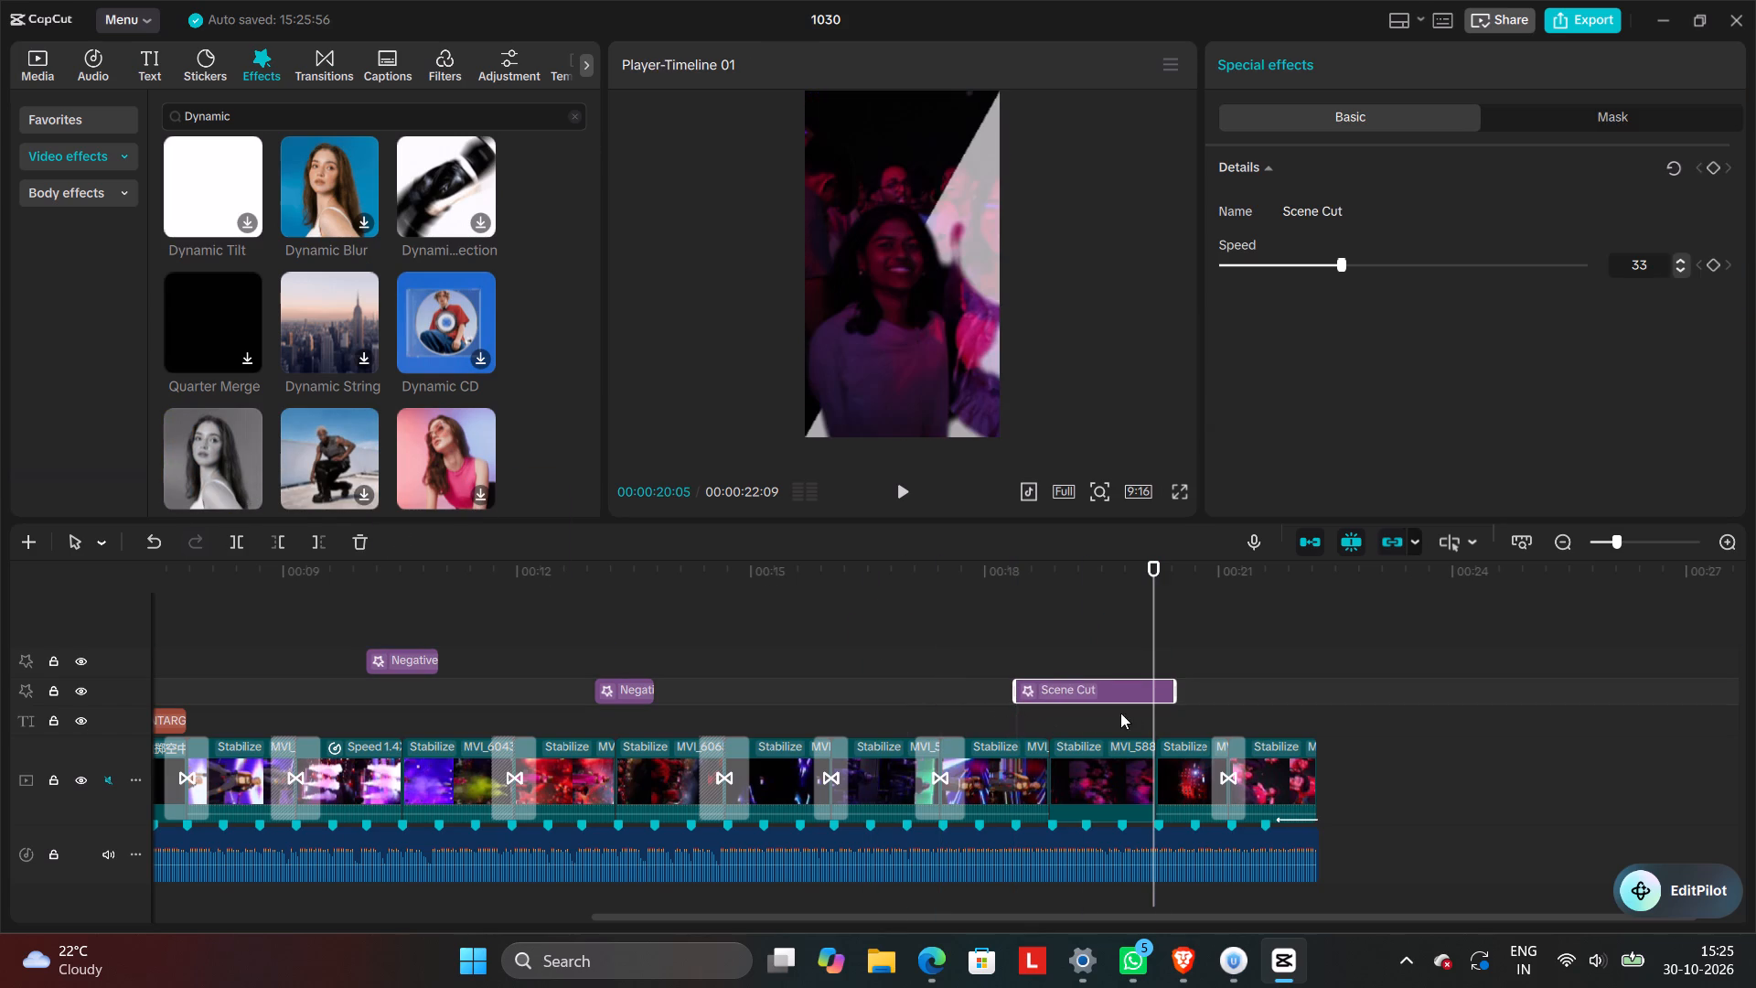
pyautogui.moveTo(1177, 682); pyautogui.dragTo(1079, 724)
pyautogui.click(945, 702)
pyautogui.click(905, 505)
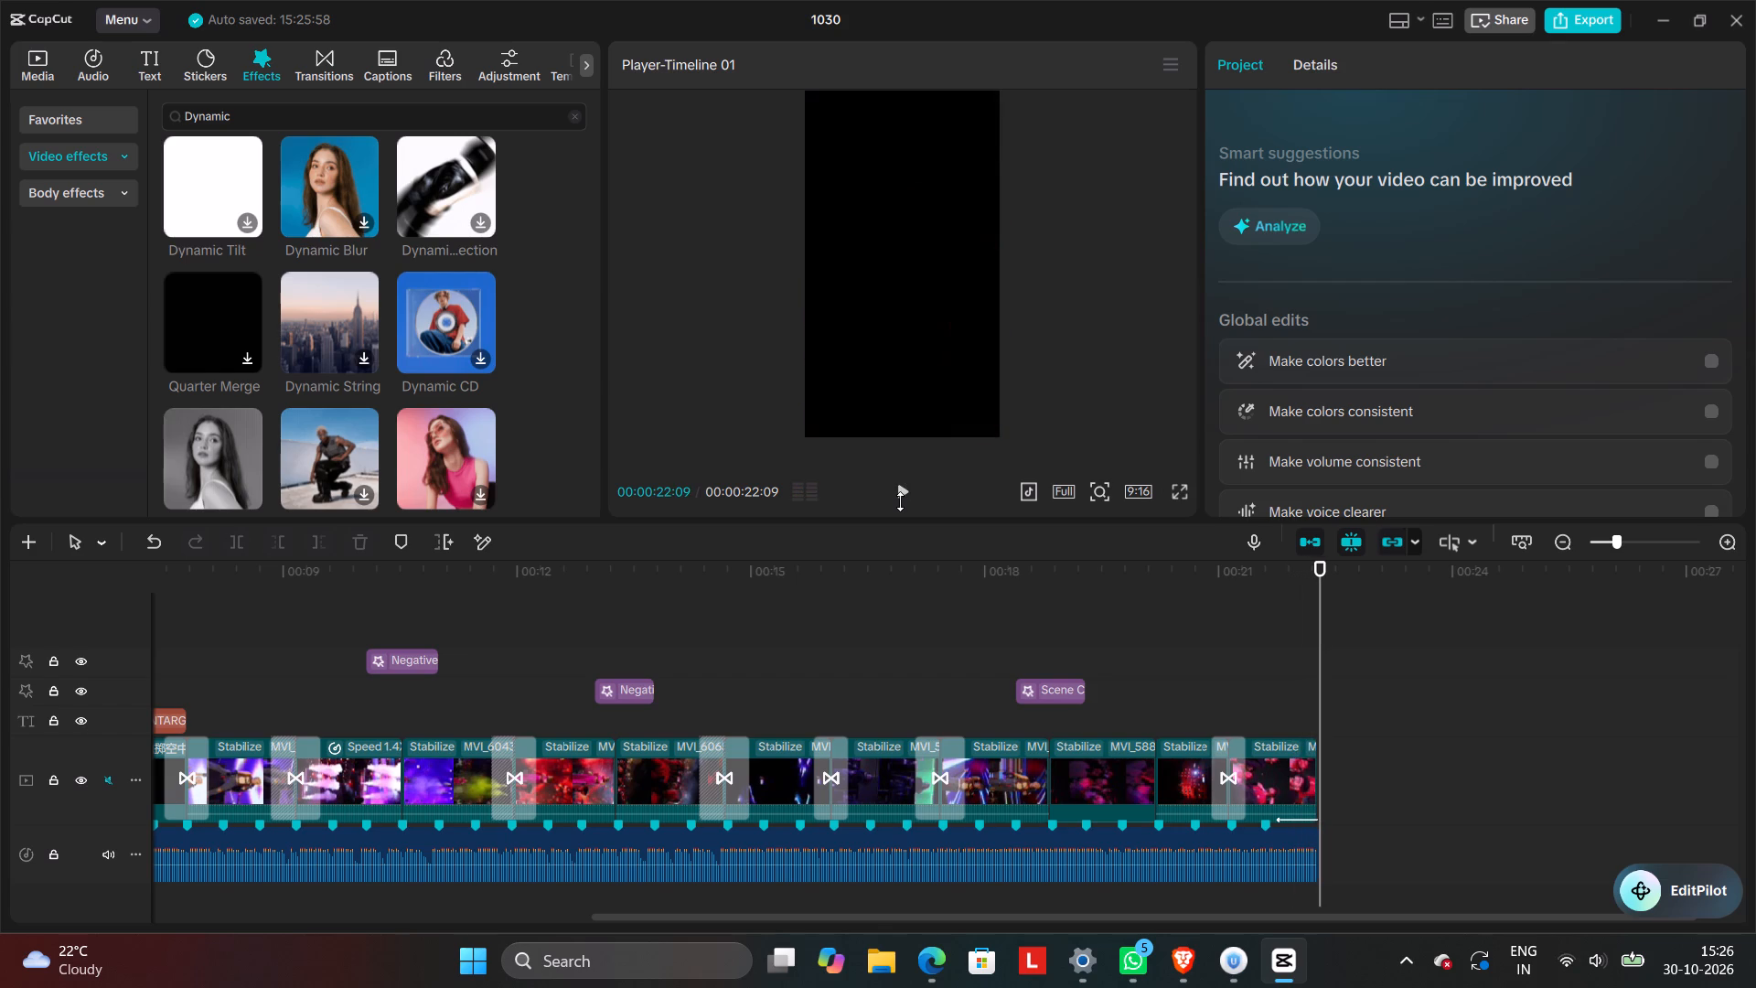
# Add the Scene Cut effect over the end of the title card, trim it to about 7.3–8.2 seconds, and play the video through.
pyautogui.click(325, 608)
pyautogui.moveTo(325, 608); pyautogui.dragTo(361, 676)
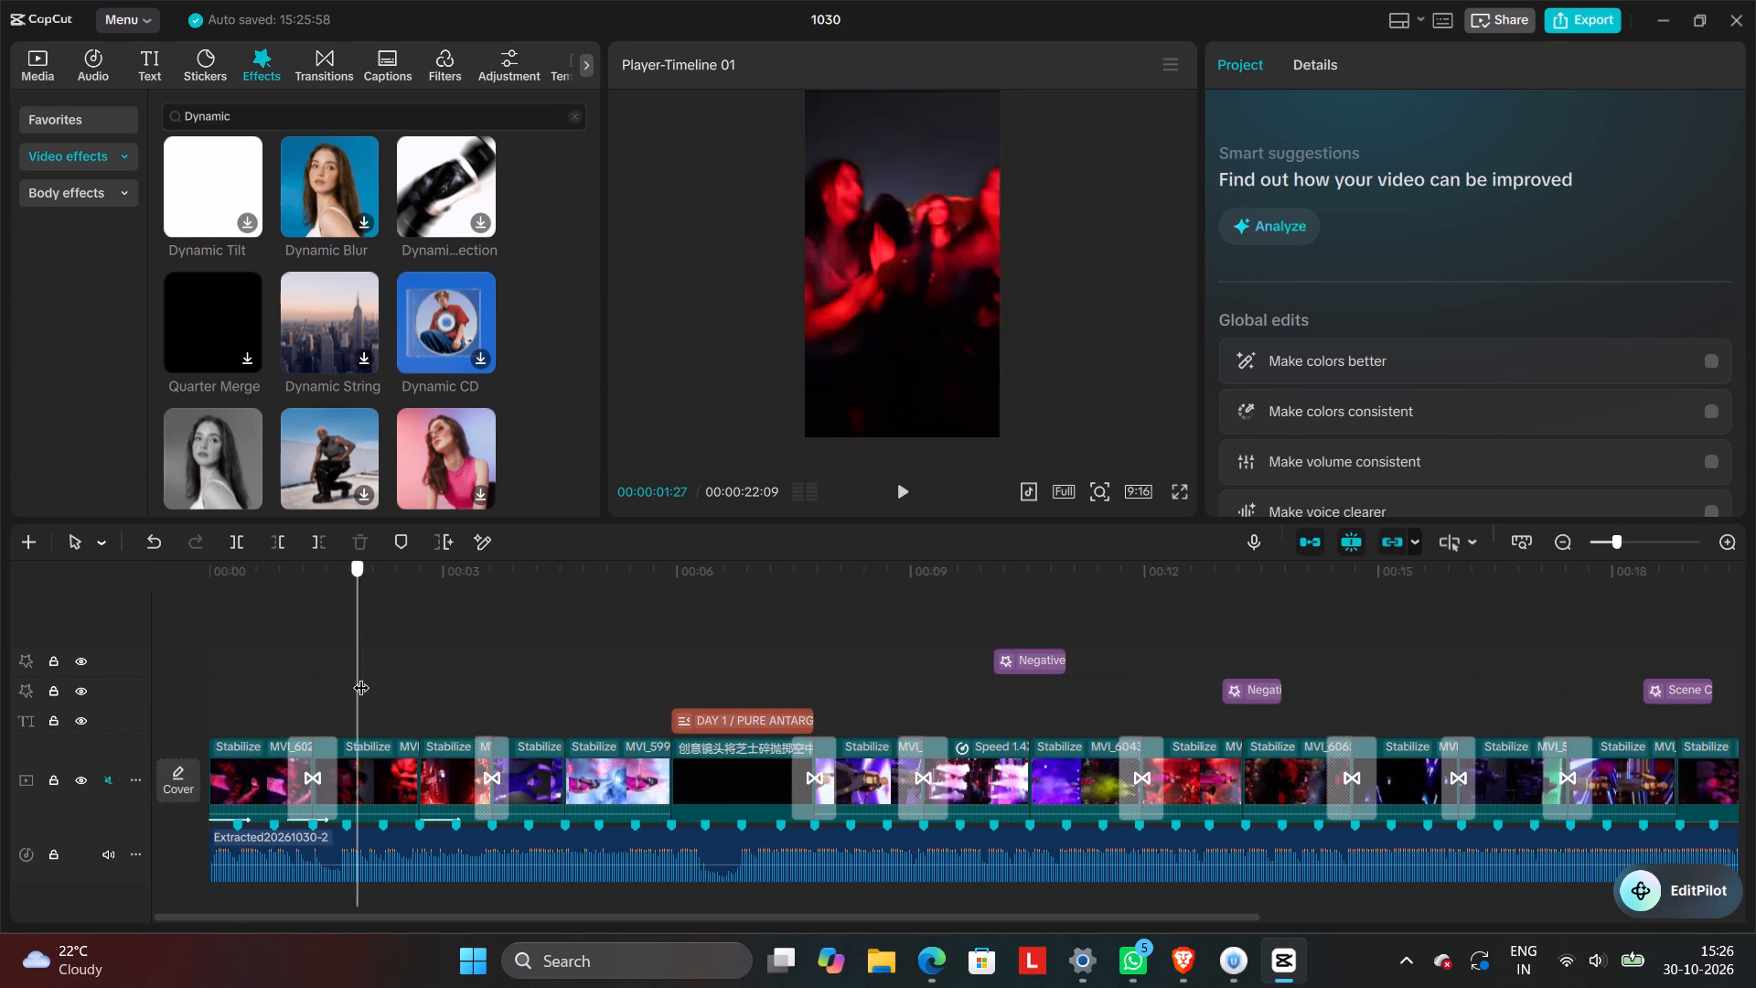
pyautogui.moveTo(361, 676); pyautogui.dragTo(538, 692)
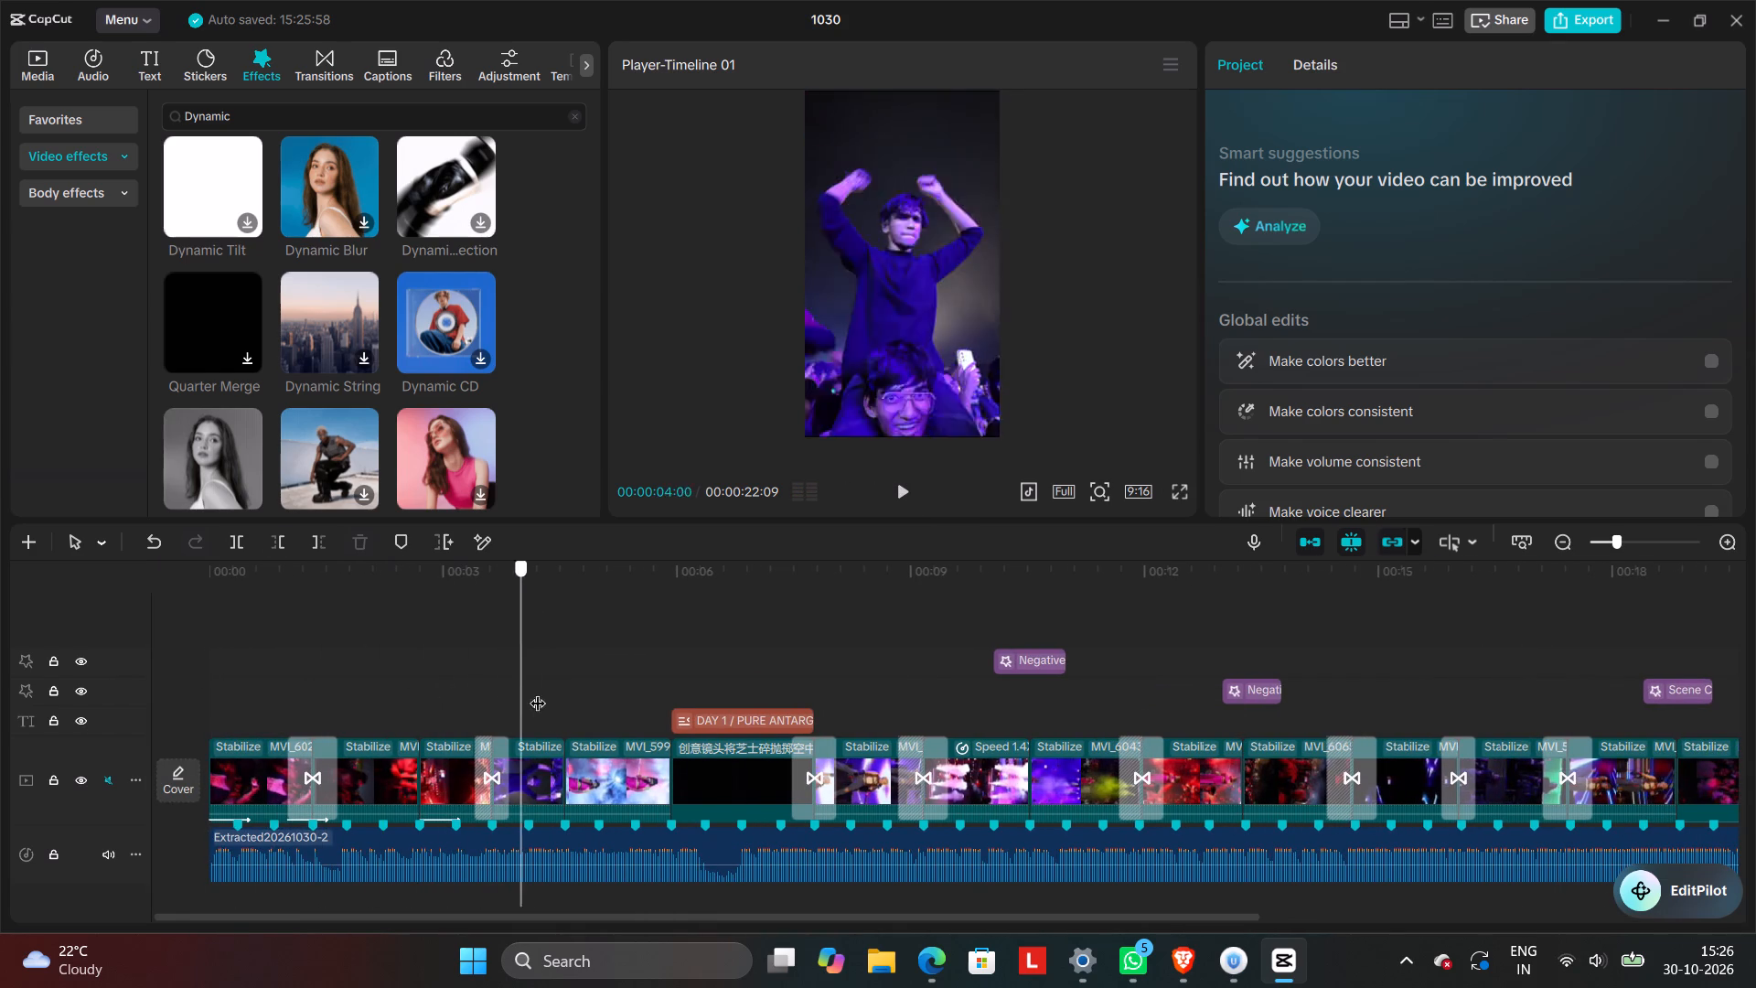
pyautogui.moveTo(538, 692); pyautogui.dragTo(832, 736)
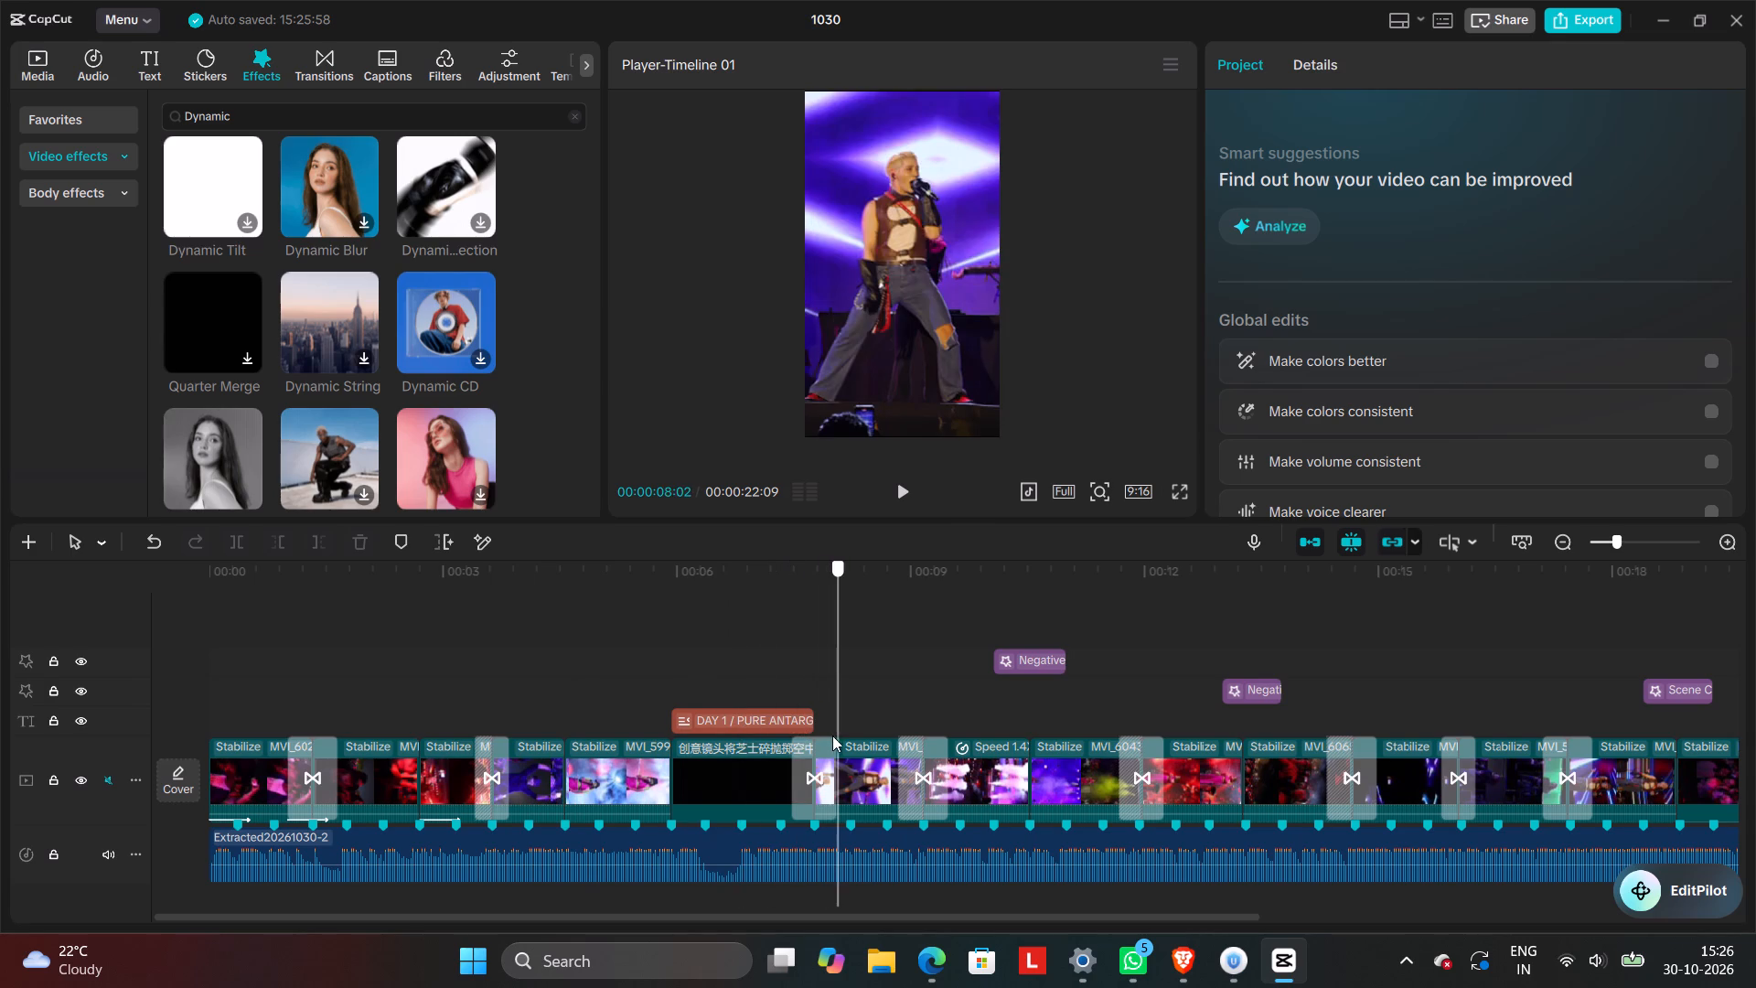
pyautogui.moveTo(832, 736); pyautogui.dragTo(798, 772)
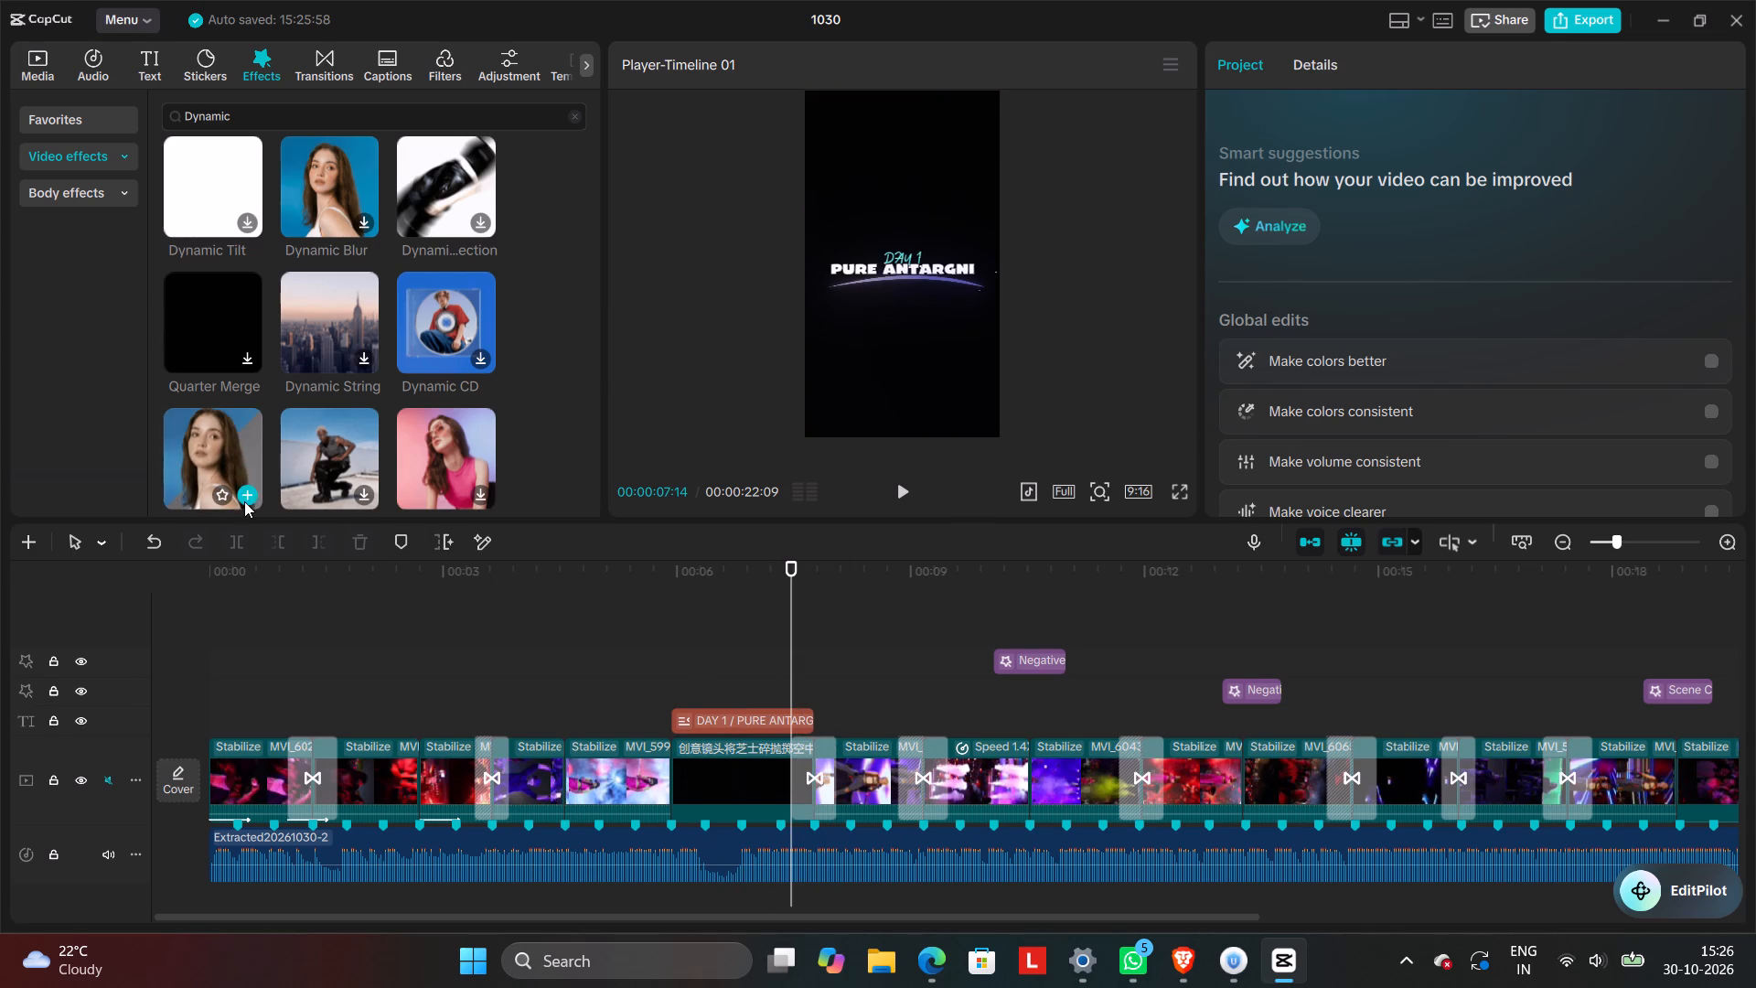
pyautogui.moveTo(237, 470); pyautogui.dragTo(704, 693)
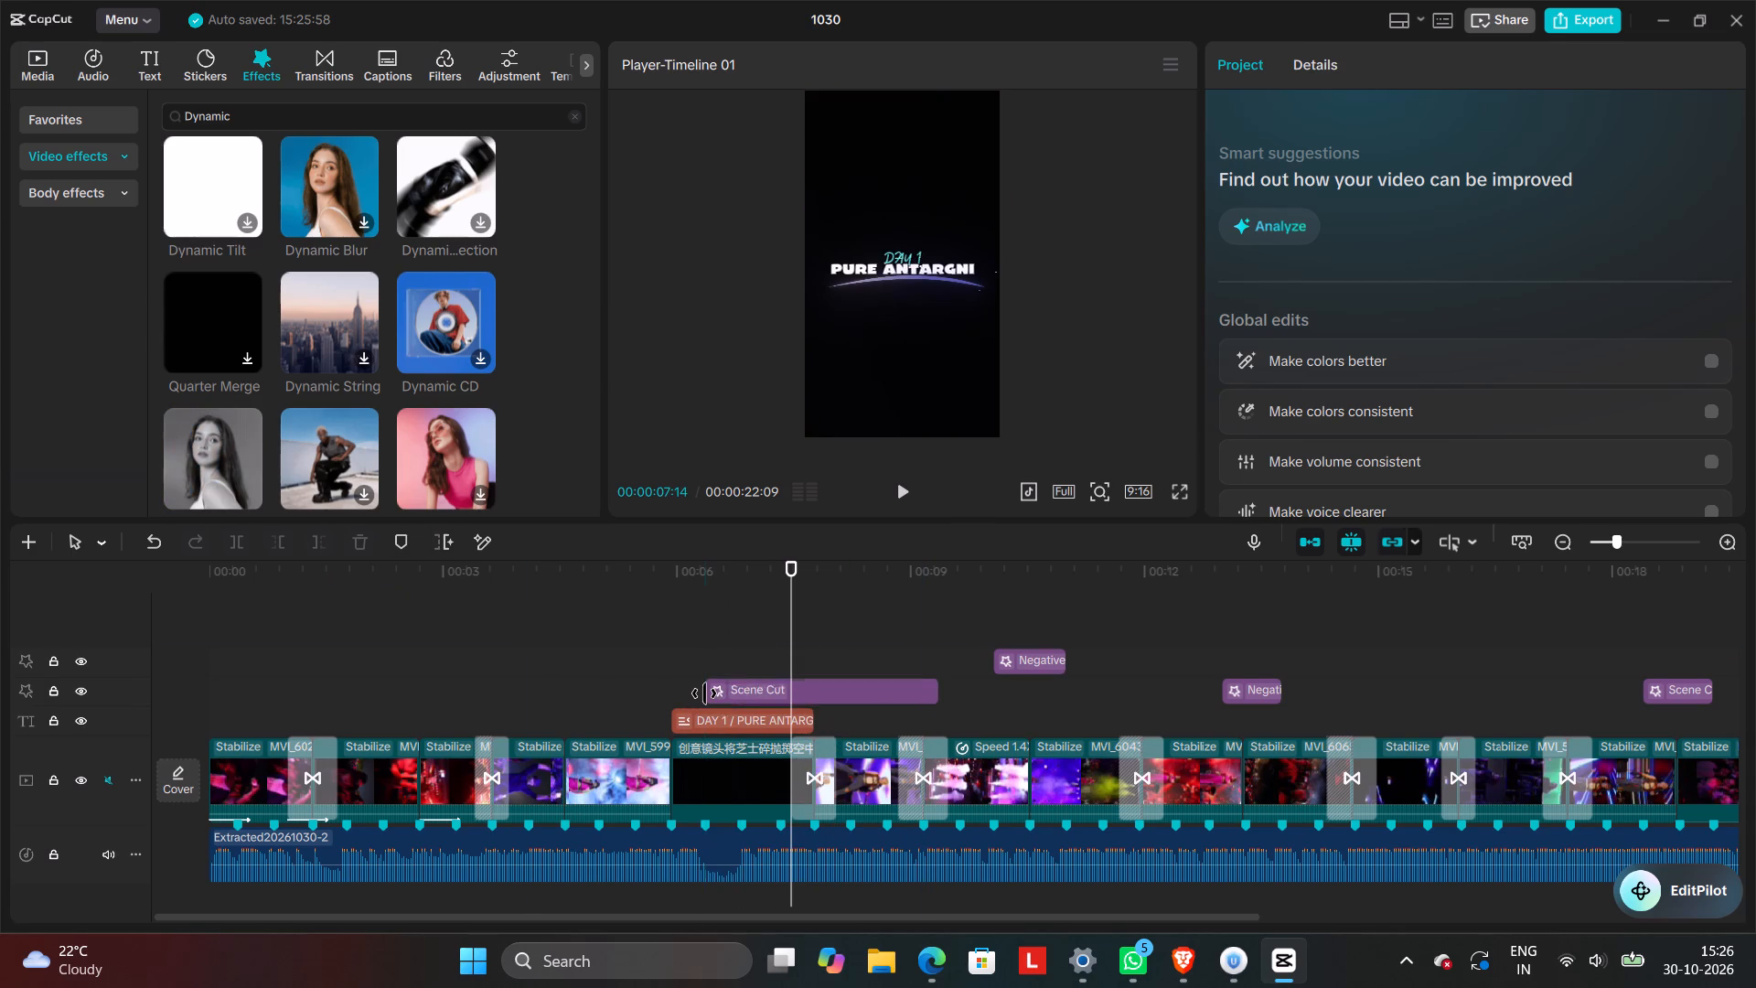
pyautogui.moveTo(706, 693); pyautogui.dragTo(790, 710)
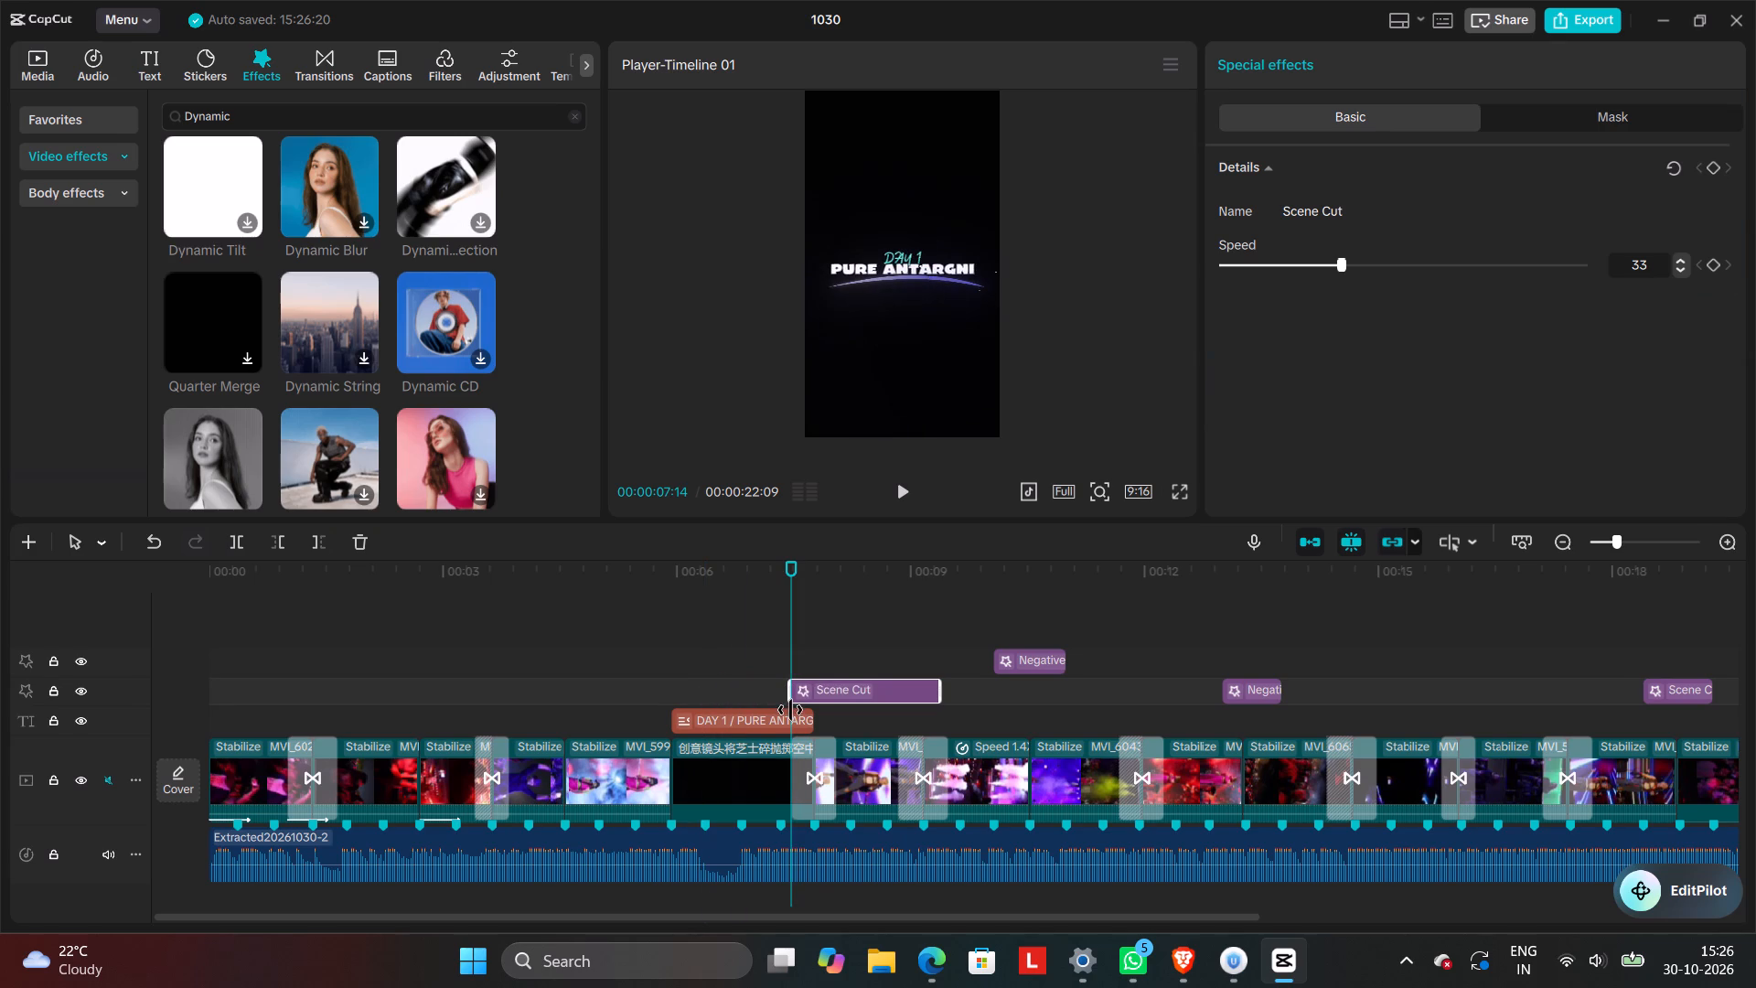
pyautogui.moveTo(790, 710); pyautogui.dragTo(777, 726)
pyautogui.moveTo(940, 695); pyautogui.dragTo(917, 702)
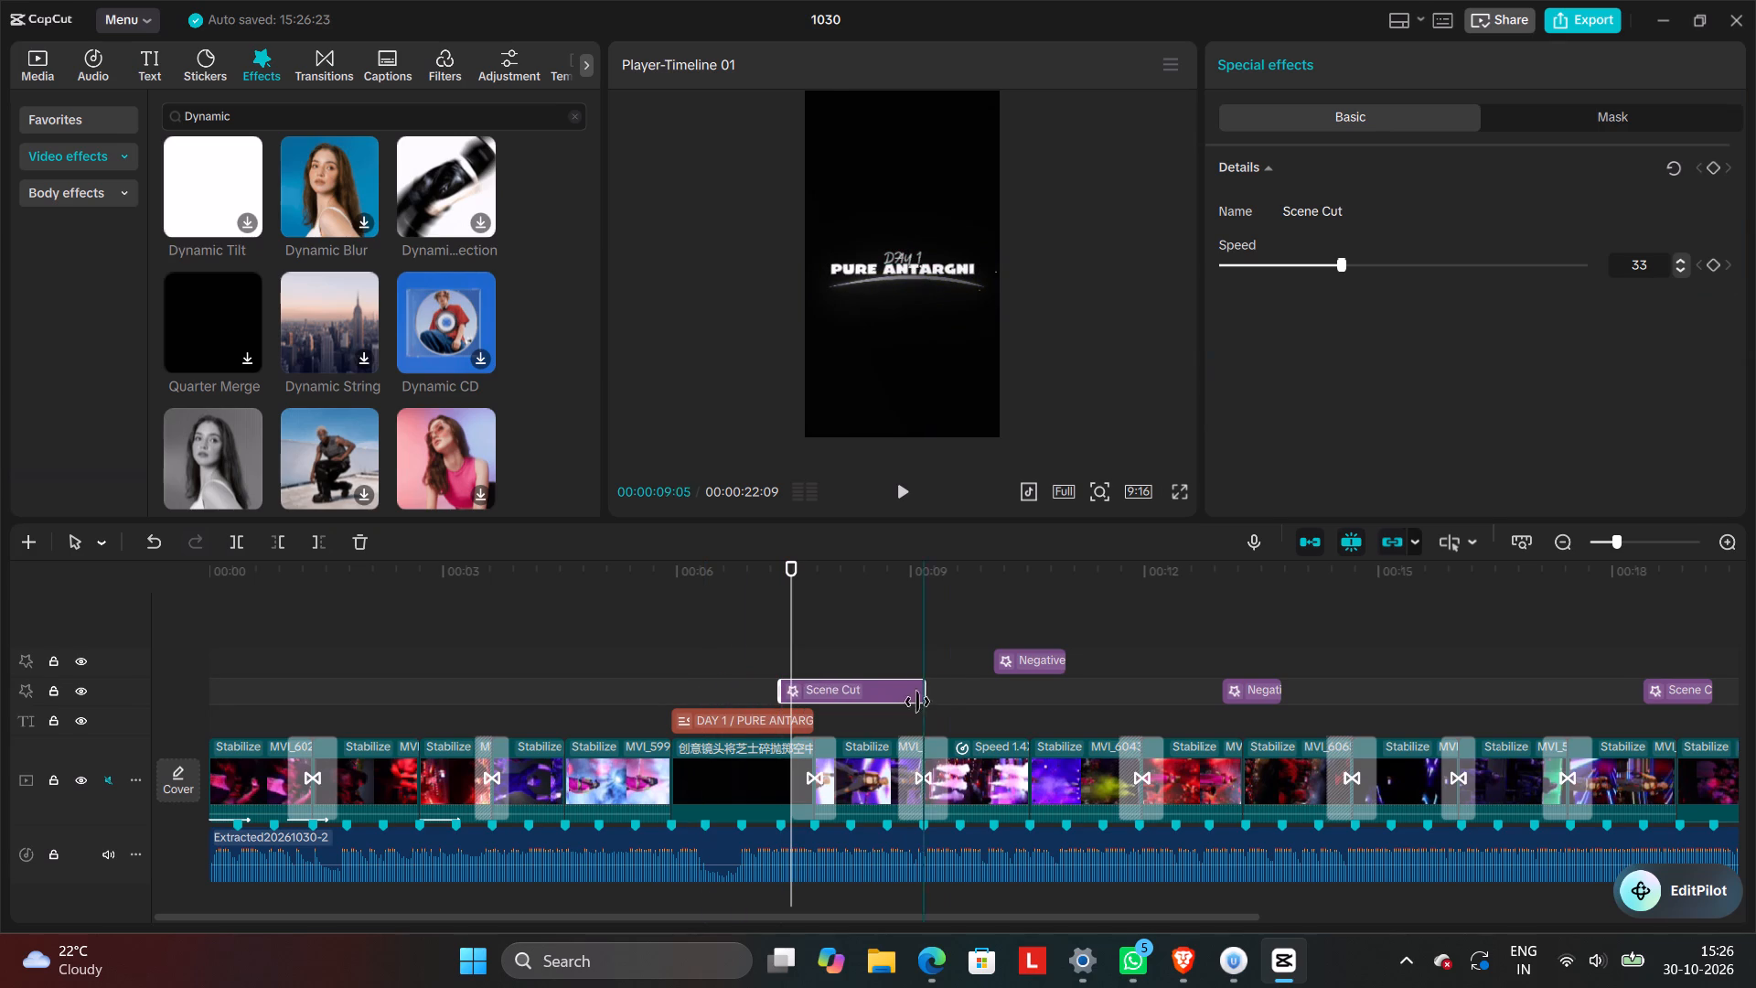
pyautogui.moveTo(917, 702); pyautogui.dragTo(851, 728)
pyautogui.click(654, 670)
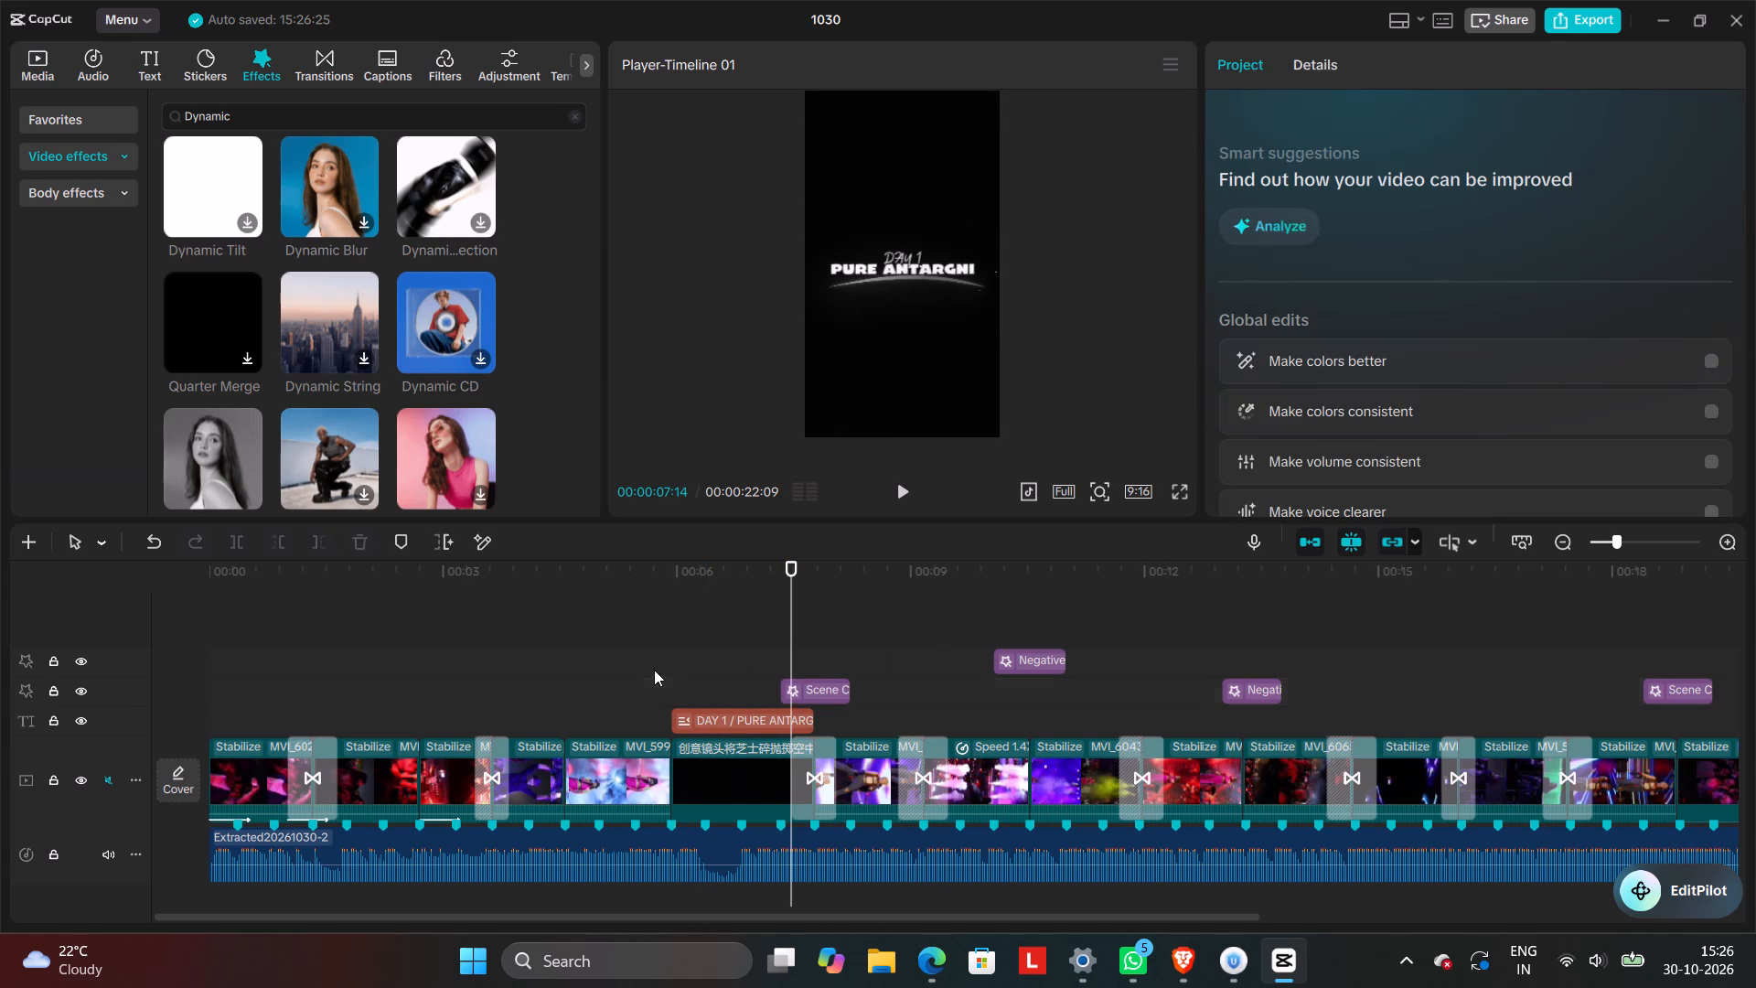
pyautogui.click(908, 498)
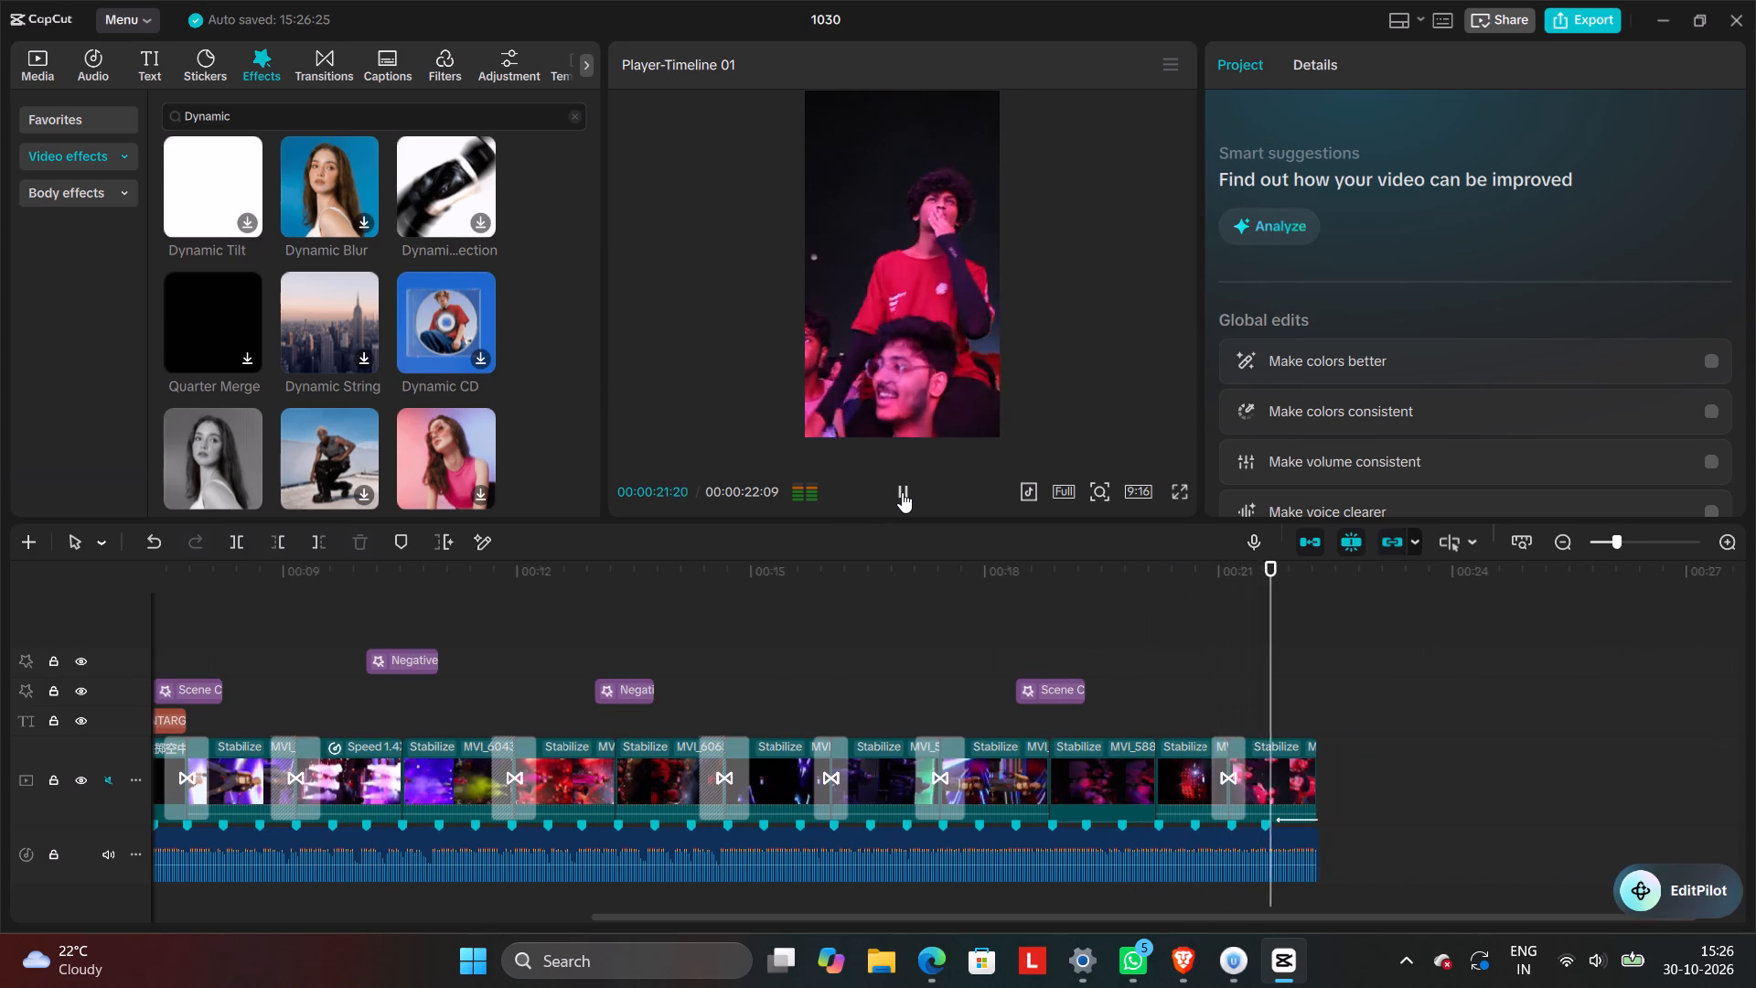
pyautogui.click(761, 602)
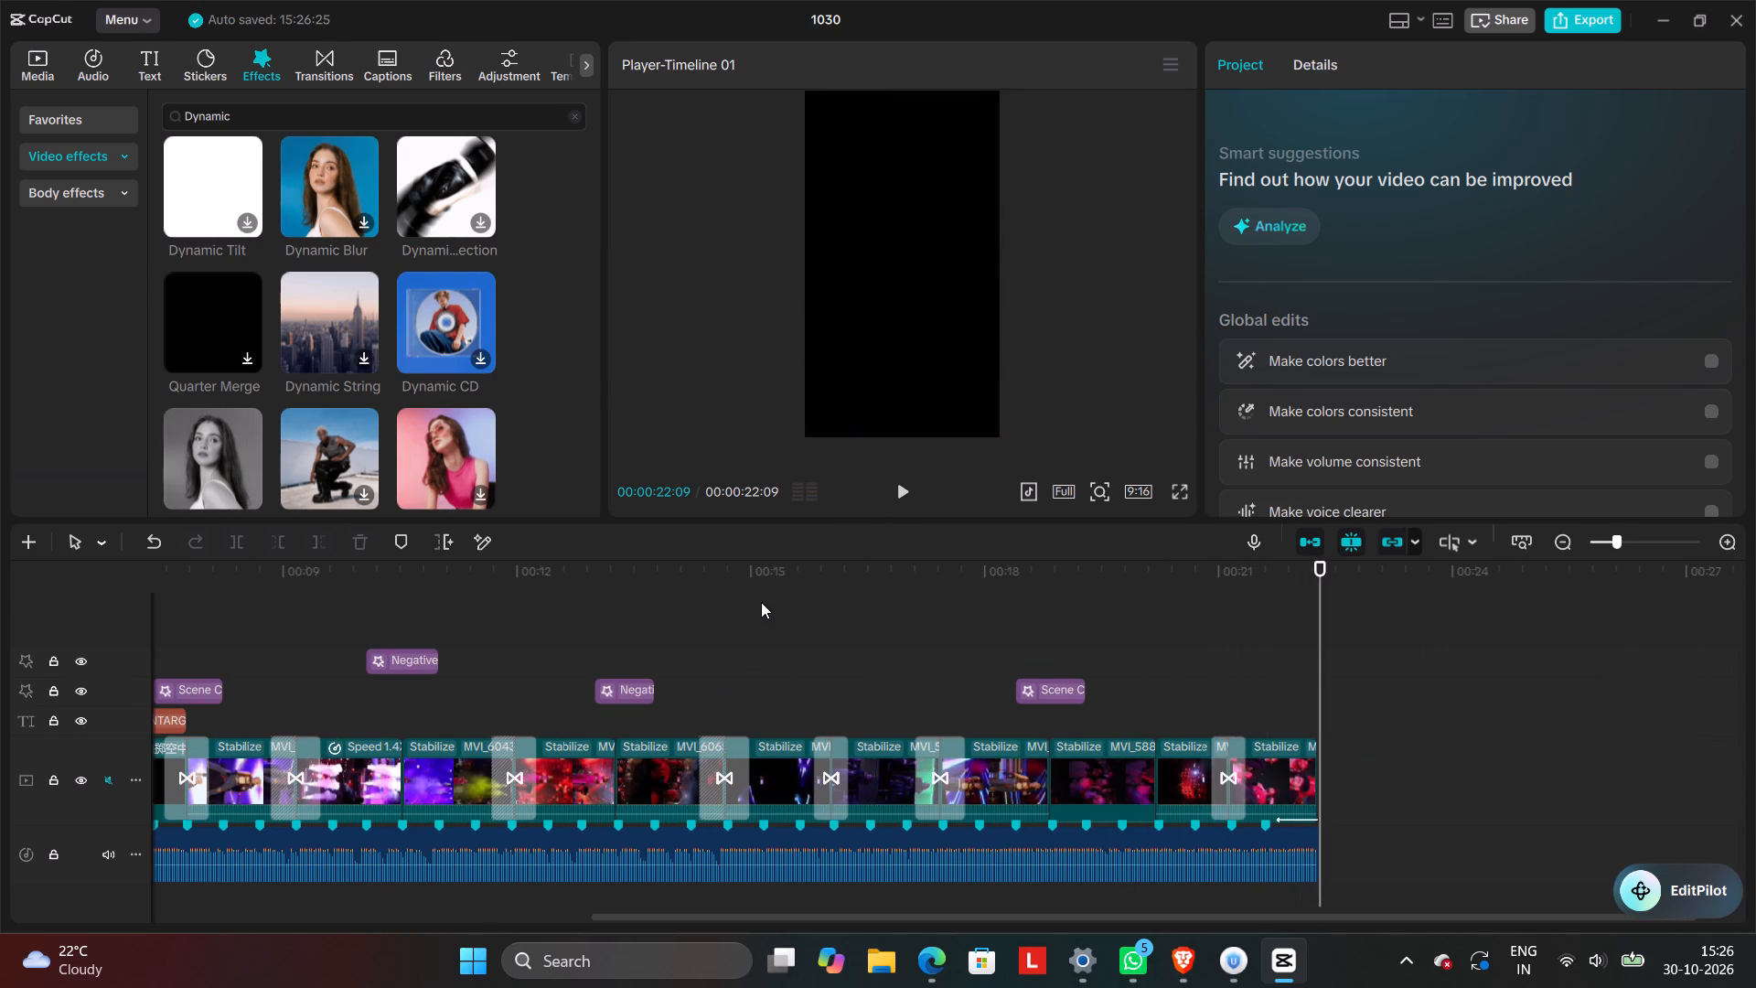
# Search the audio library for woosh, audition the results, add Deep woosh at 00:00:07:10 where the Scene Cut effect starts, and play it back.
pyautogui.moveTo(765, 600); pyautogui.dragTo(250, 695)
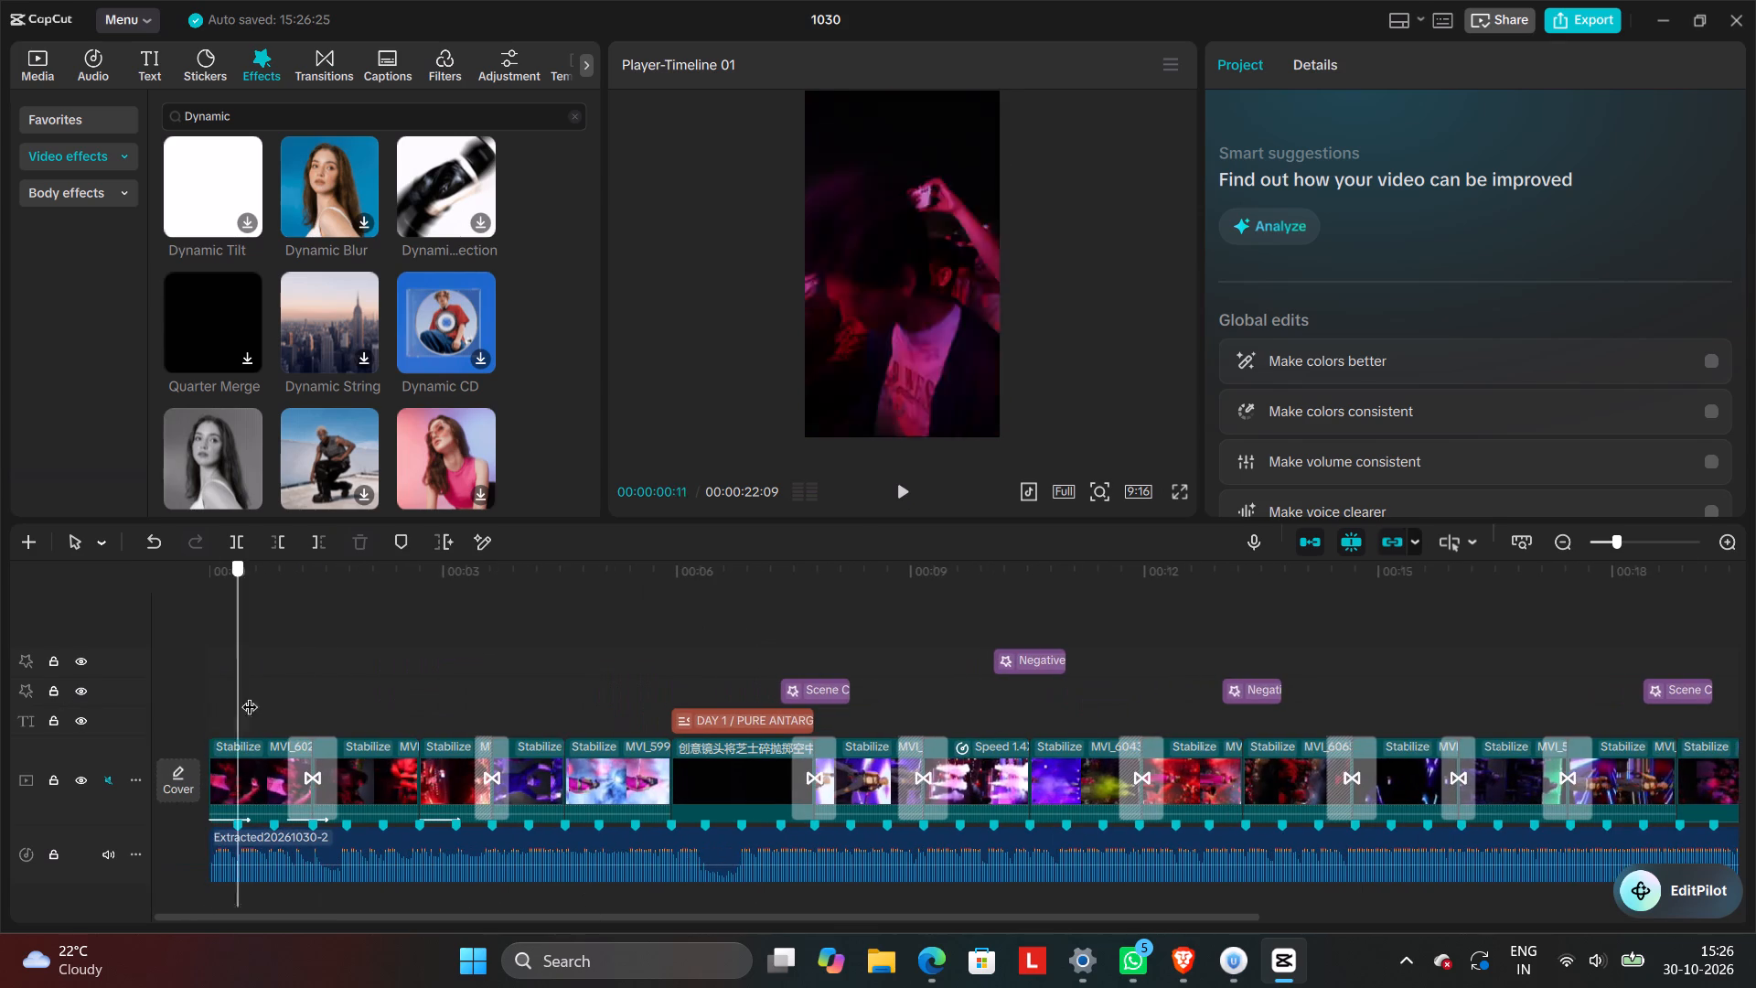
pyautogui.moveTo(250, 695); pyautogui.dragTo(434, 785)
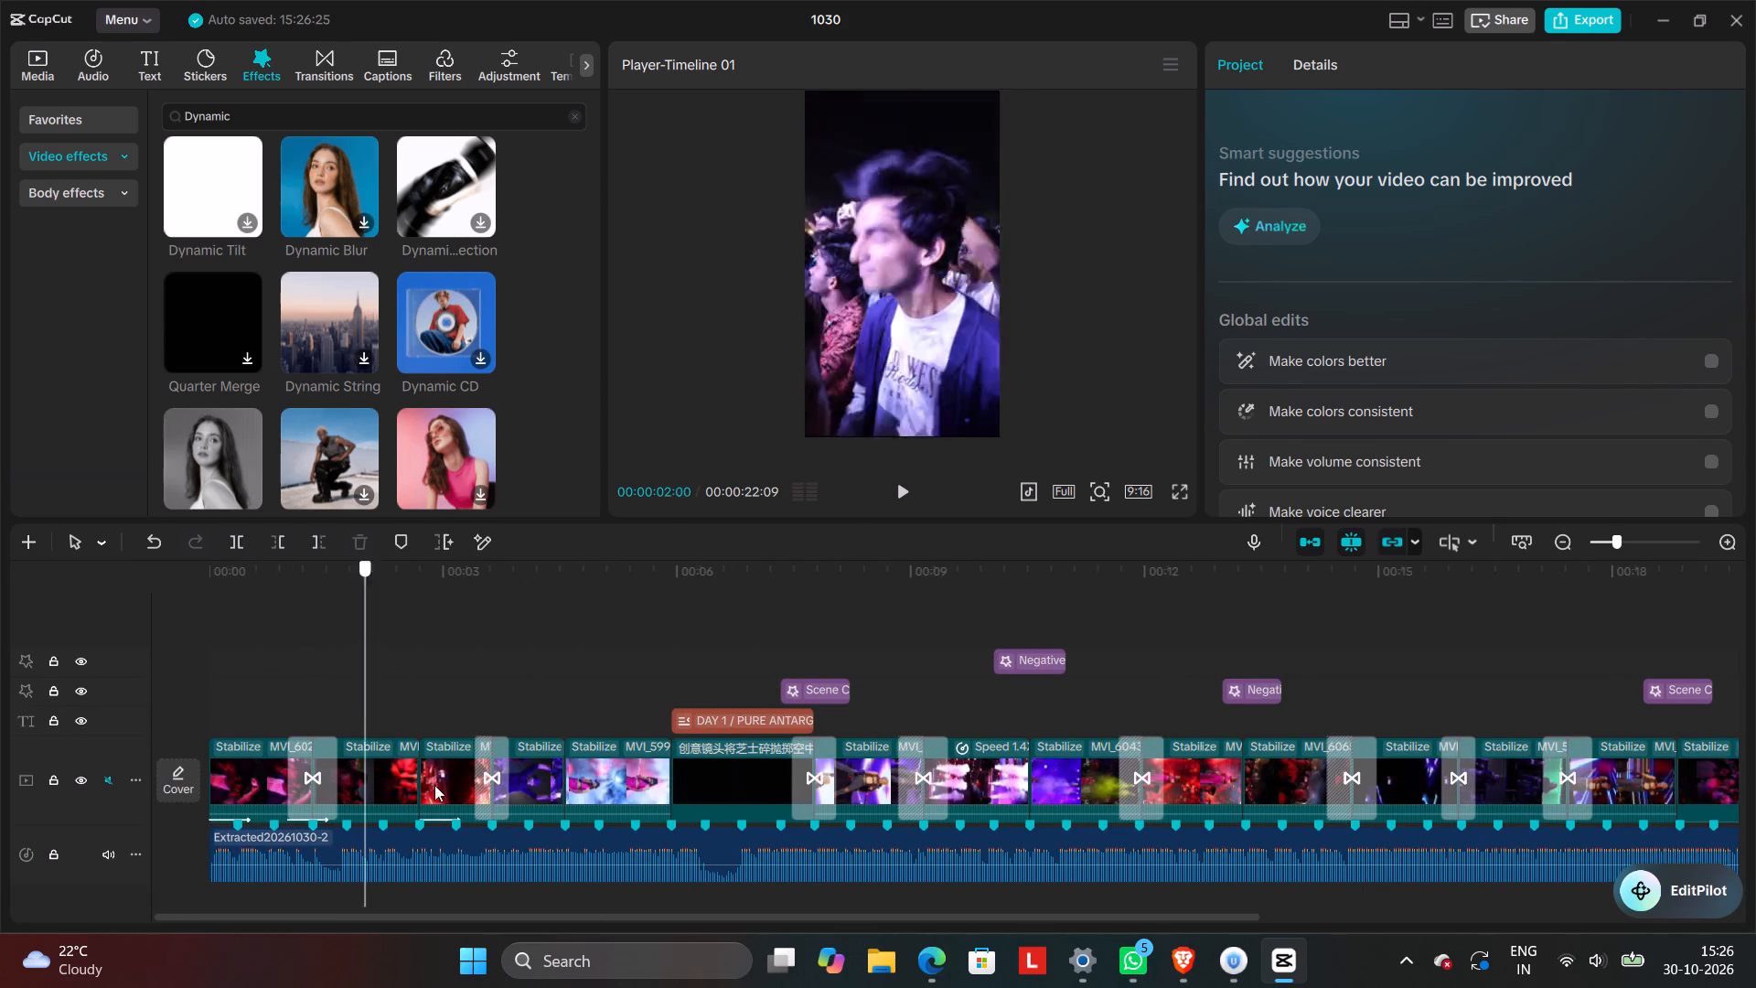
pyautogui.moveTo(434, 785); pyautogui.dragTo(785, 794)
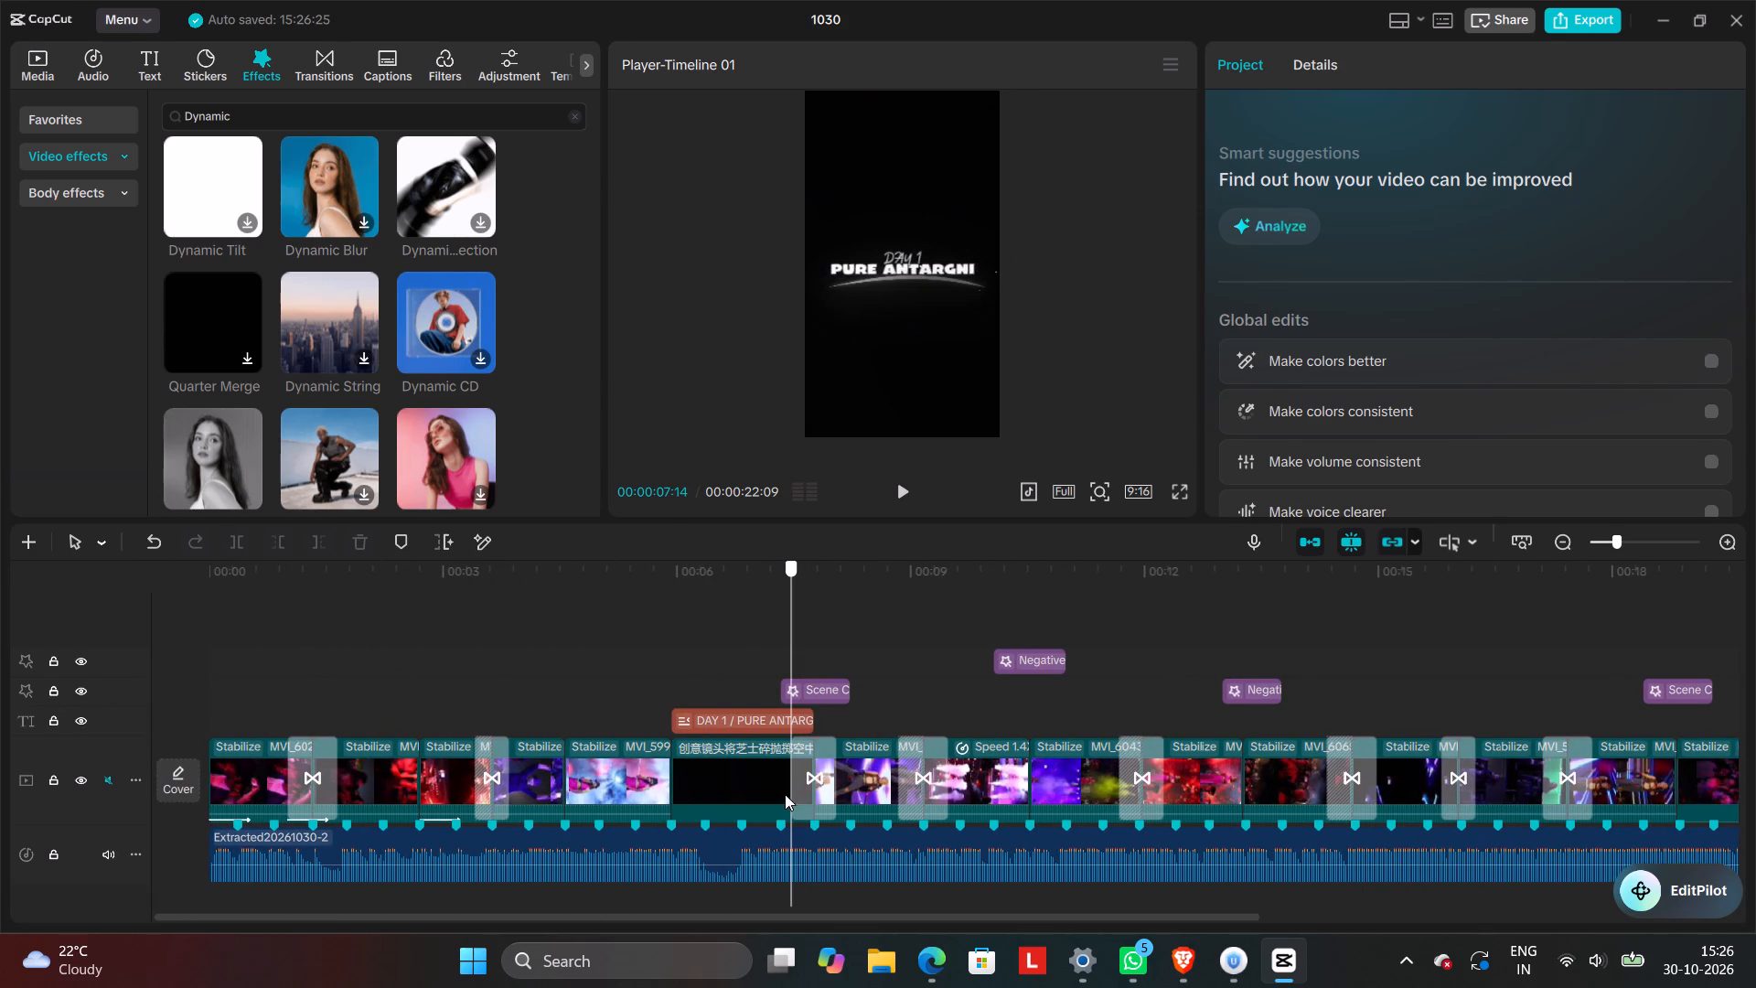
pyautogui.moveTo(785, 794); pyautogui.dragTo(776, 803)
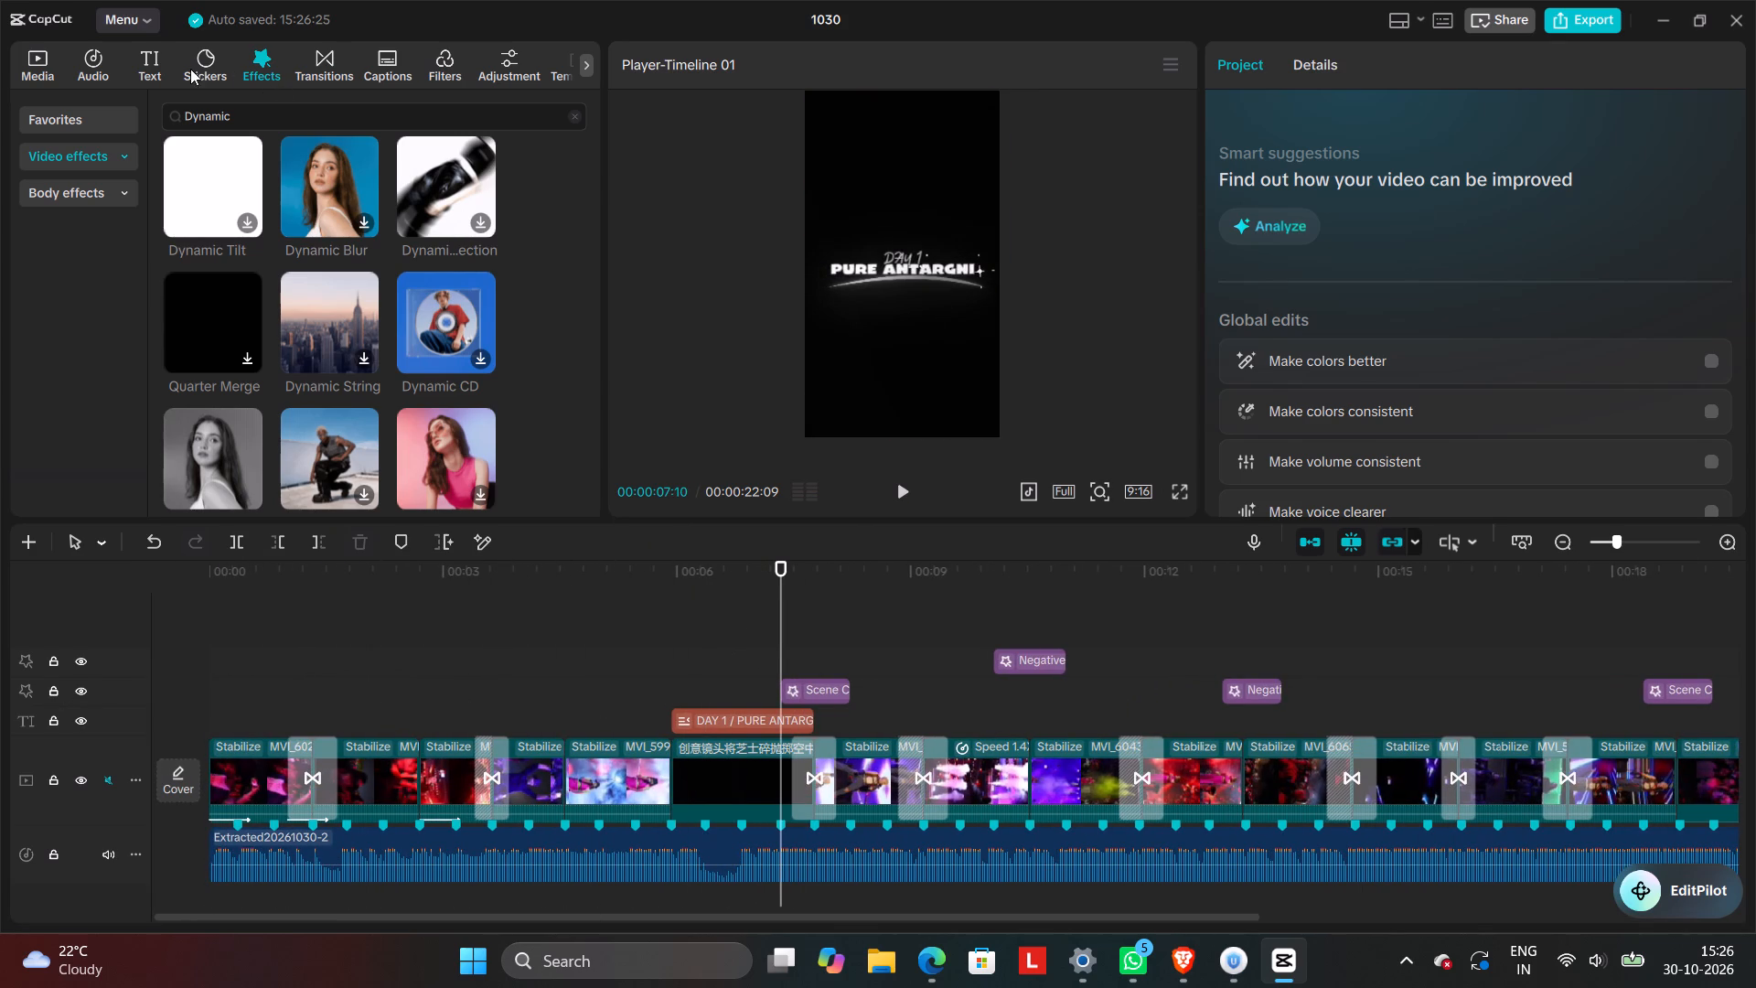
pyautogui.click(160, 69)
pyautogui.click(81, 70)
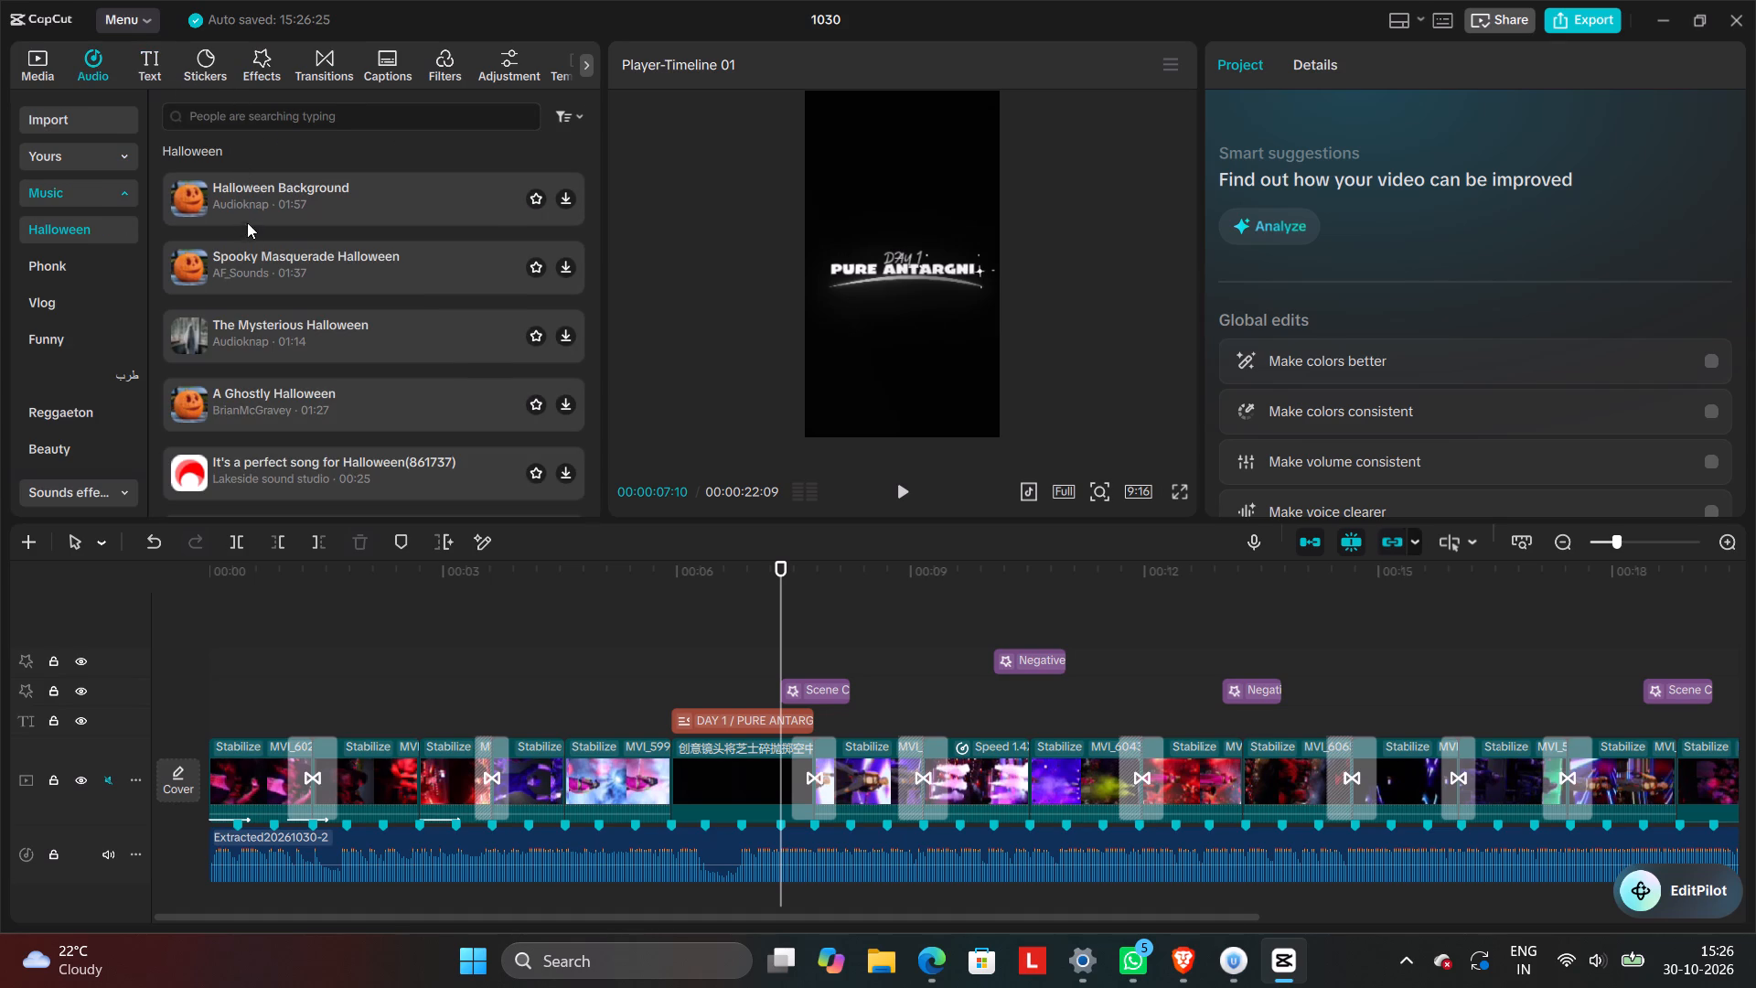
pyautogui.click(260, 116)
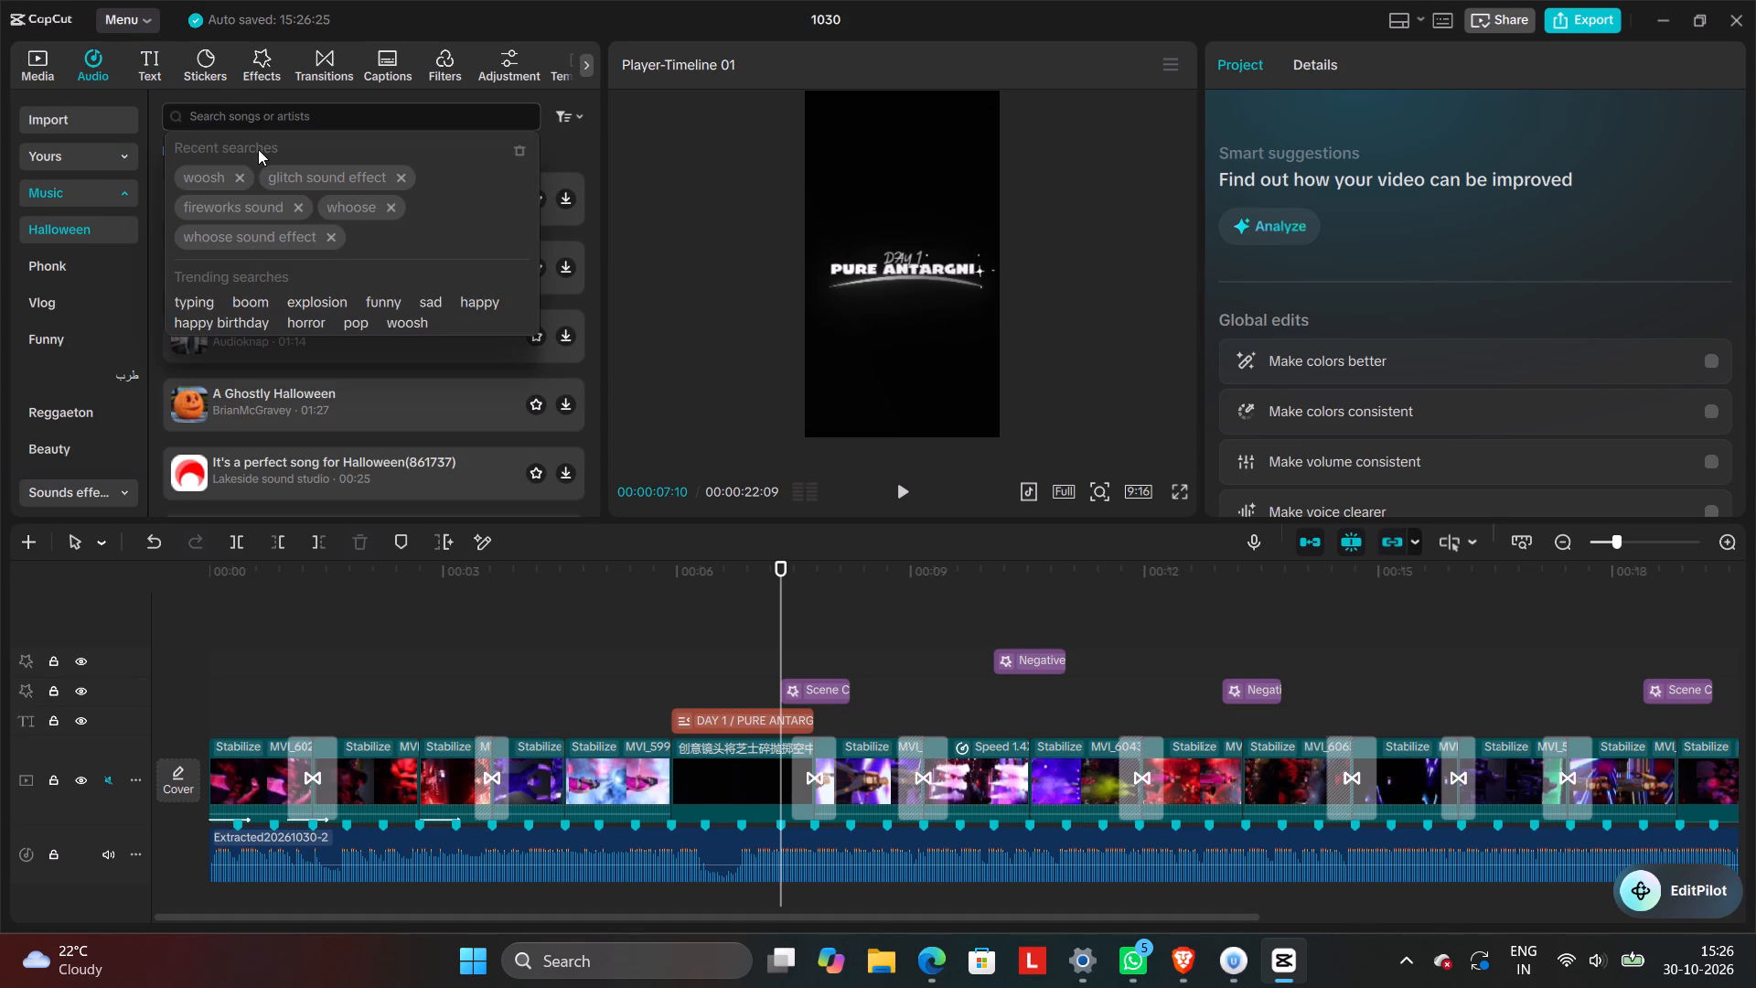
pyautogui.click(217, 177)
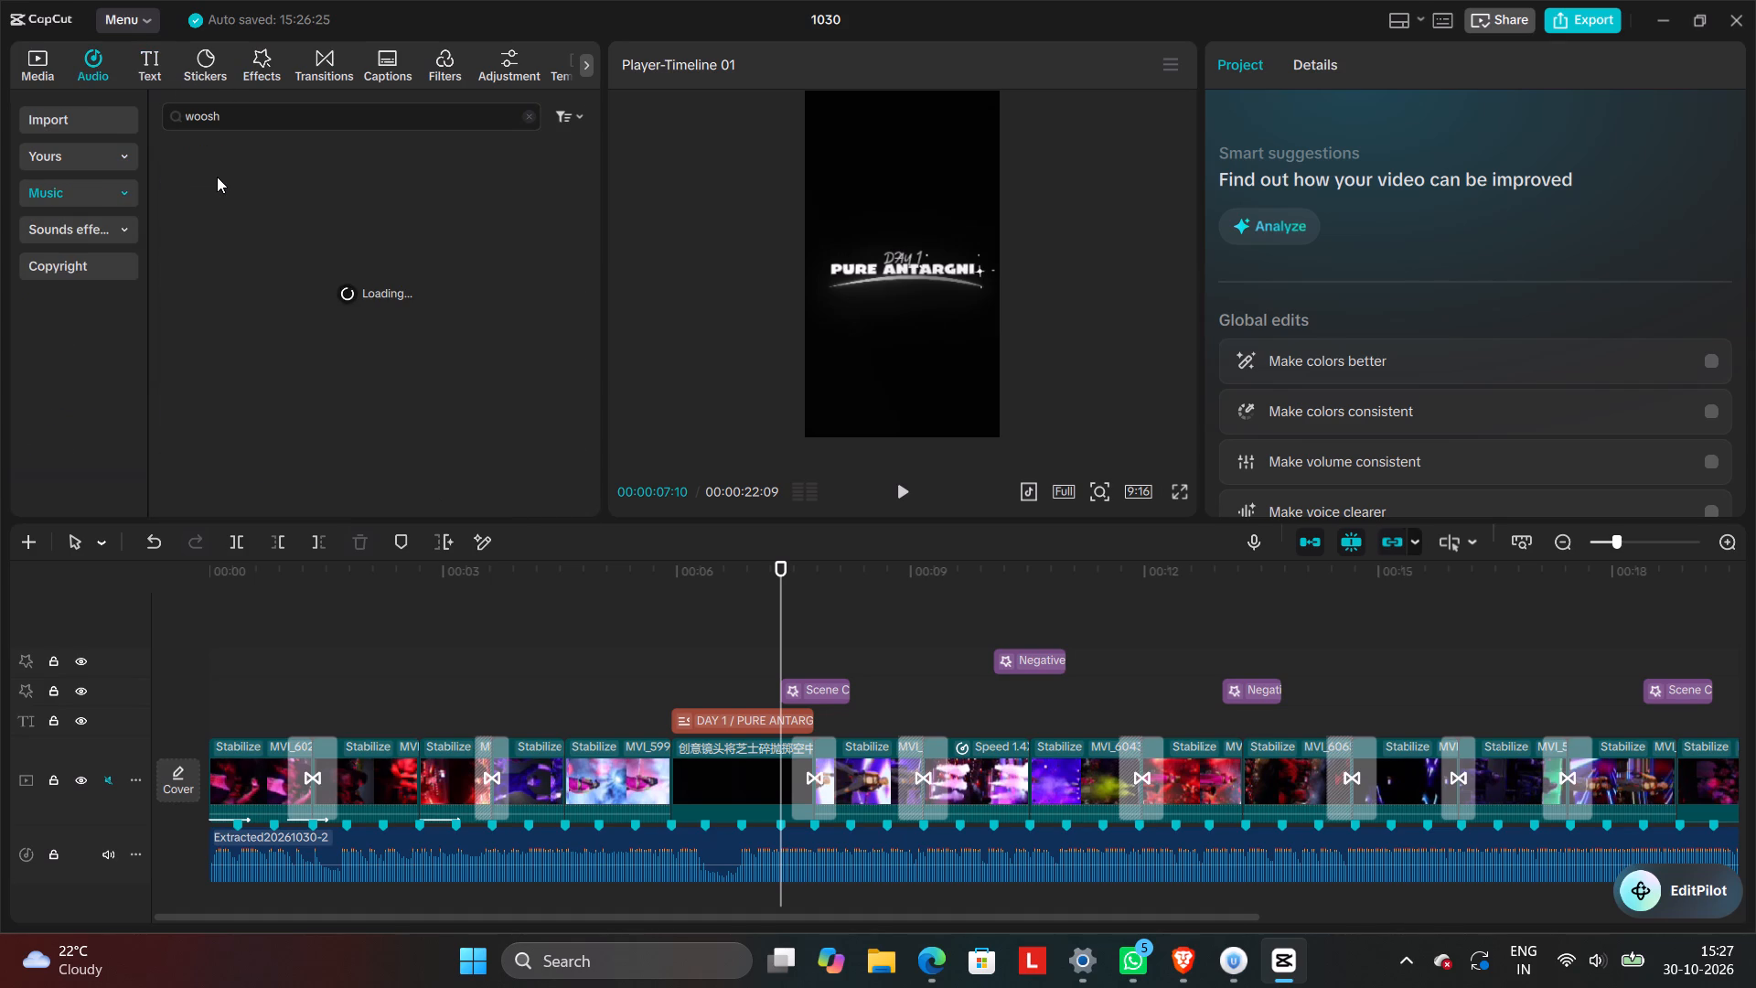
pyautogui.click(269, 172)
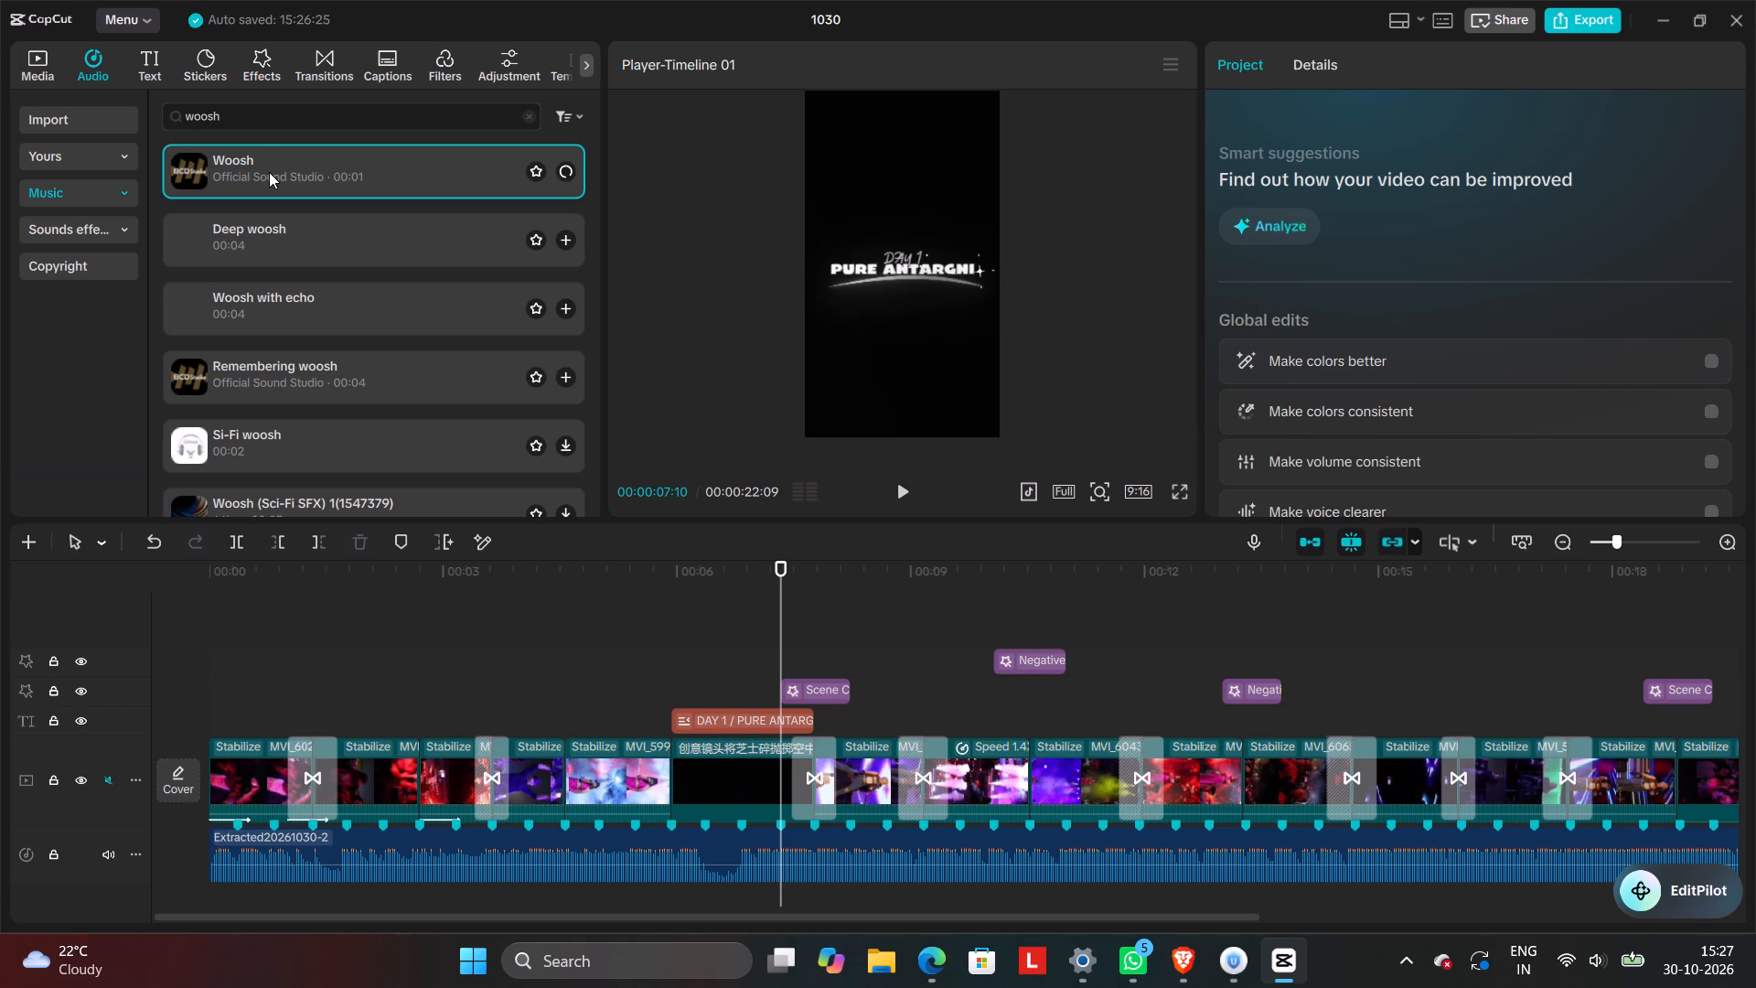
pyautogui.click(327, 235)
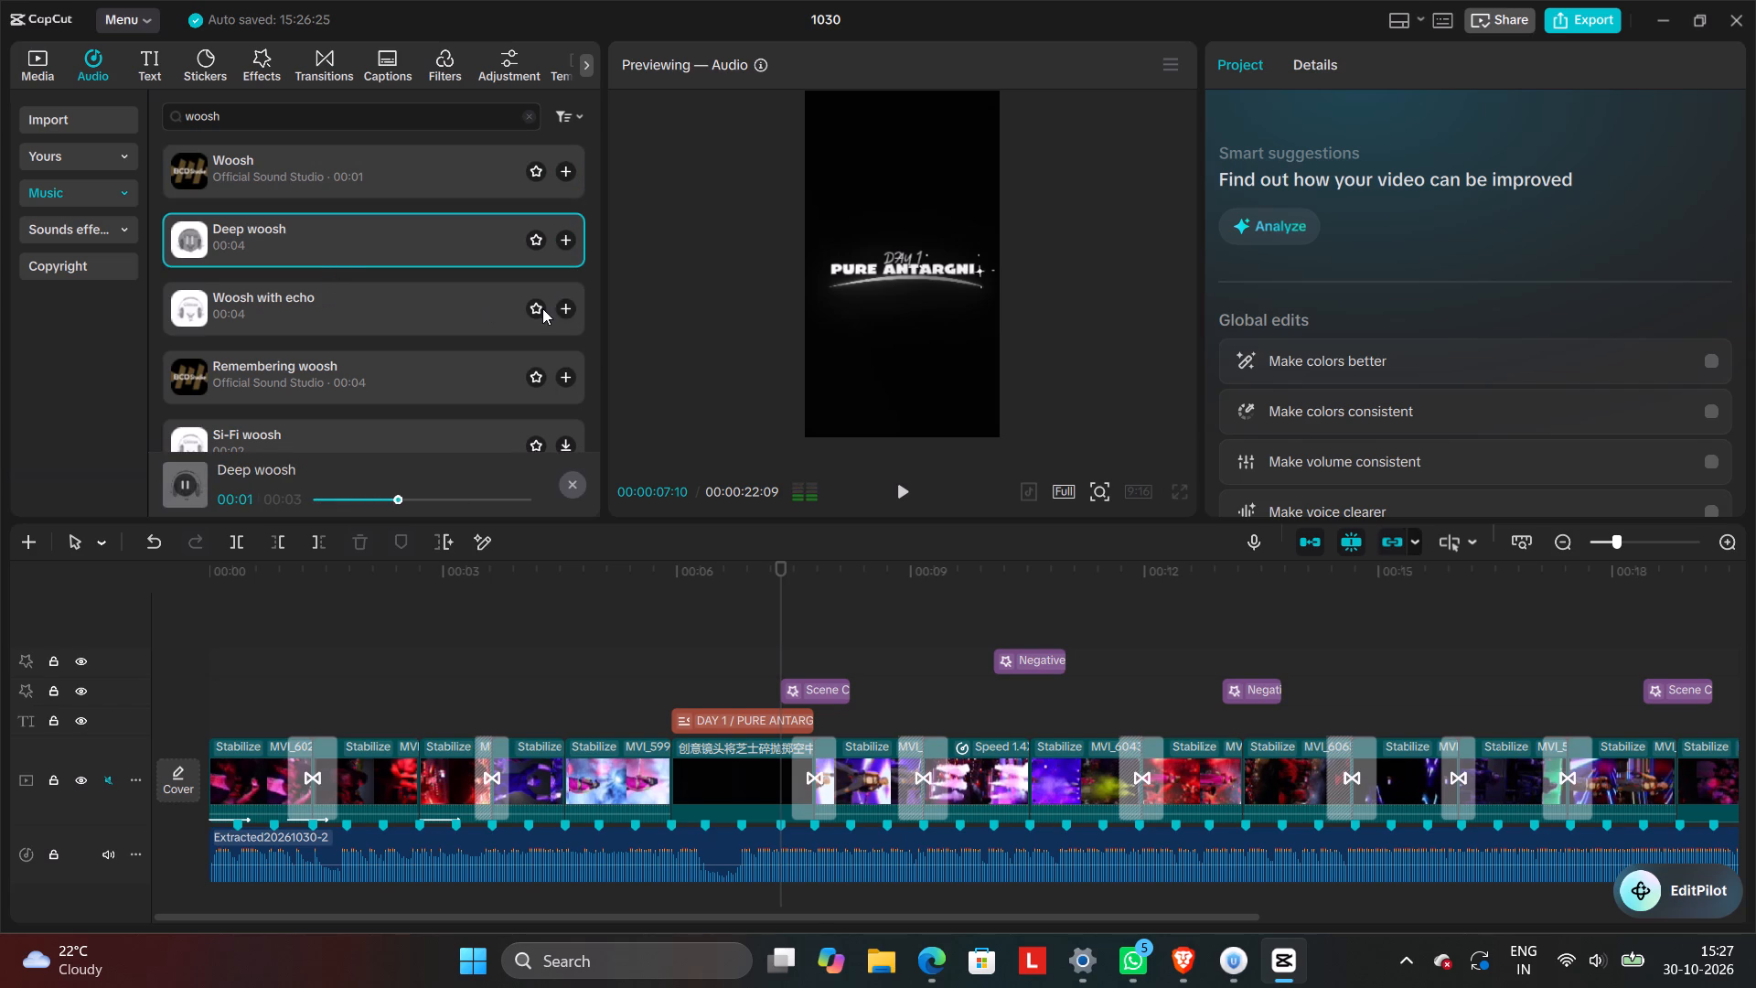
pyautogui.click(570, 236)
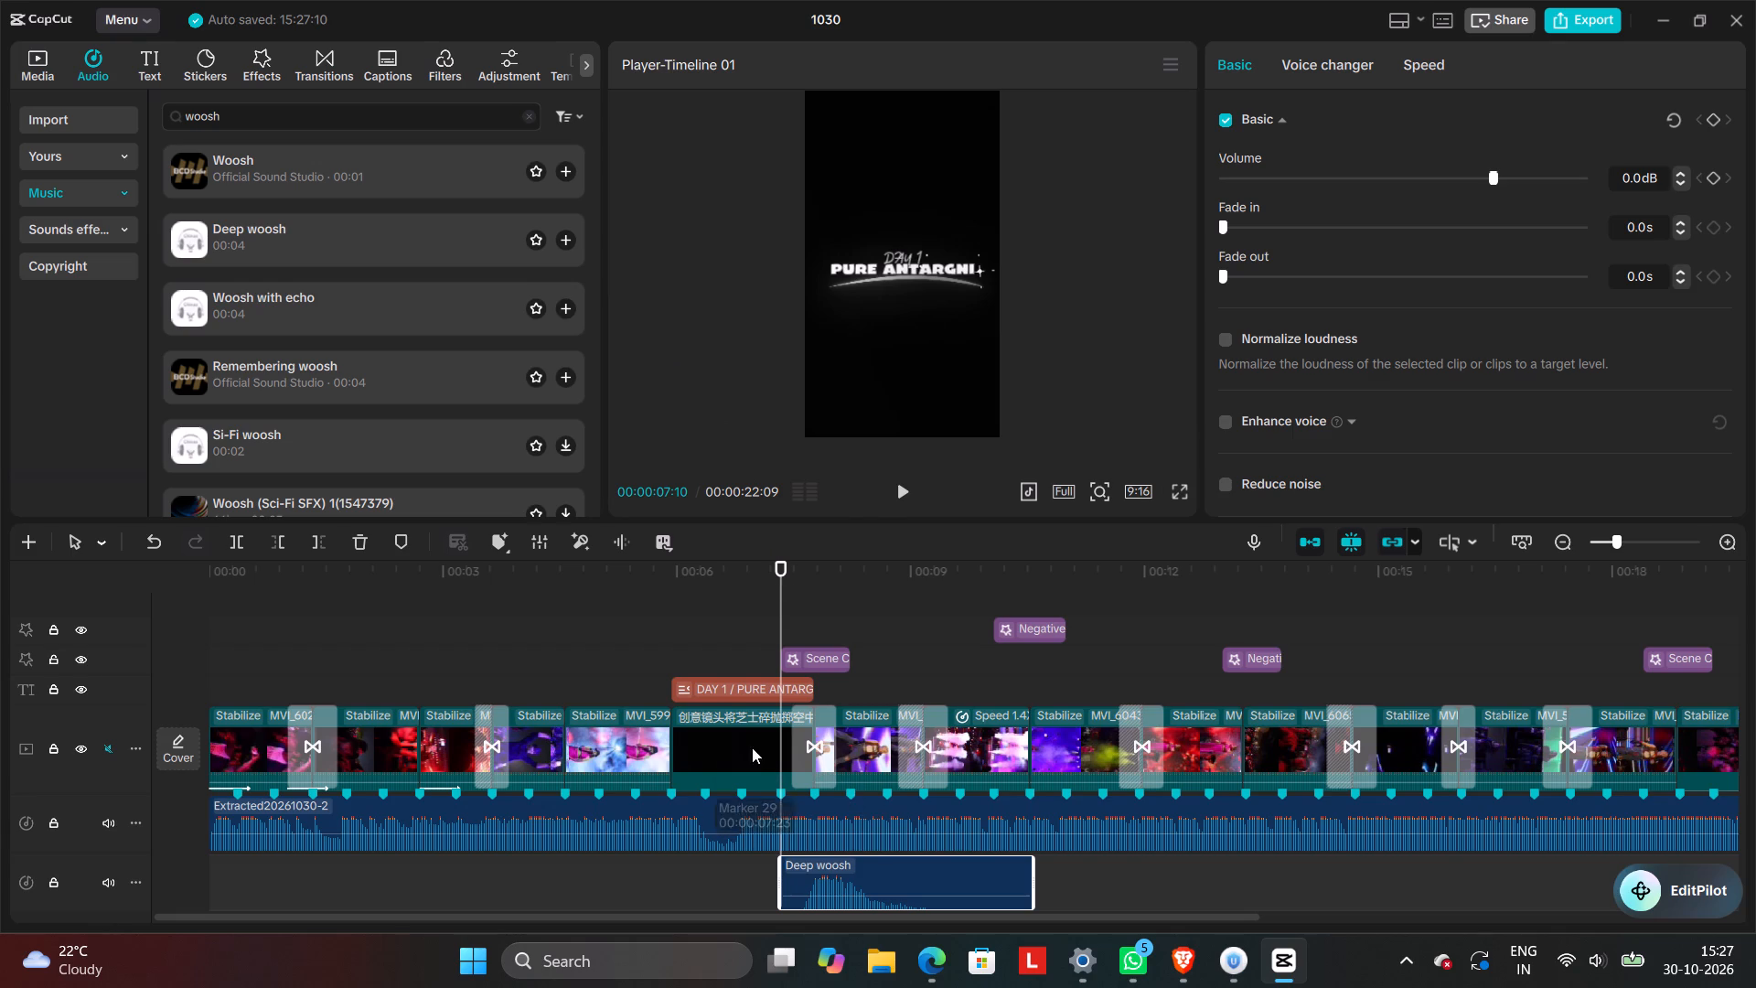
pyautogui.click(905, 499)
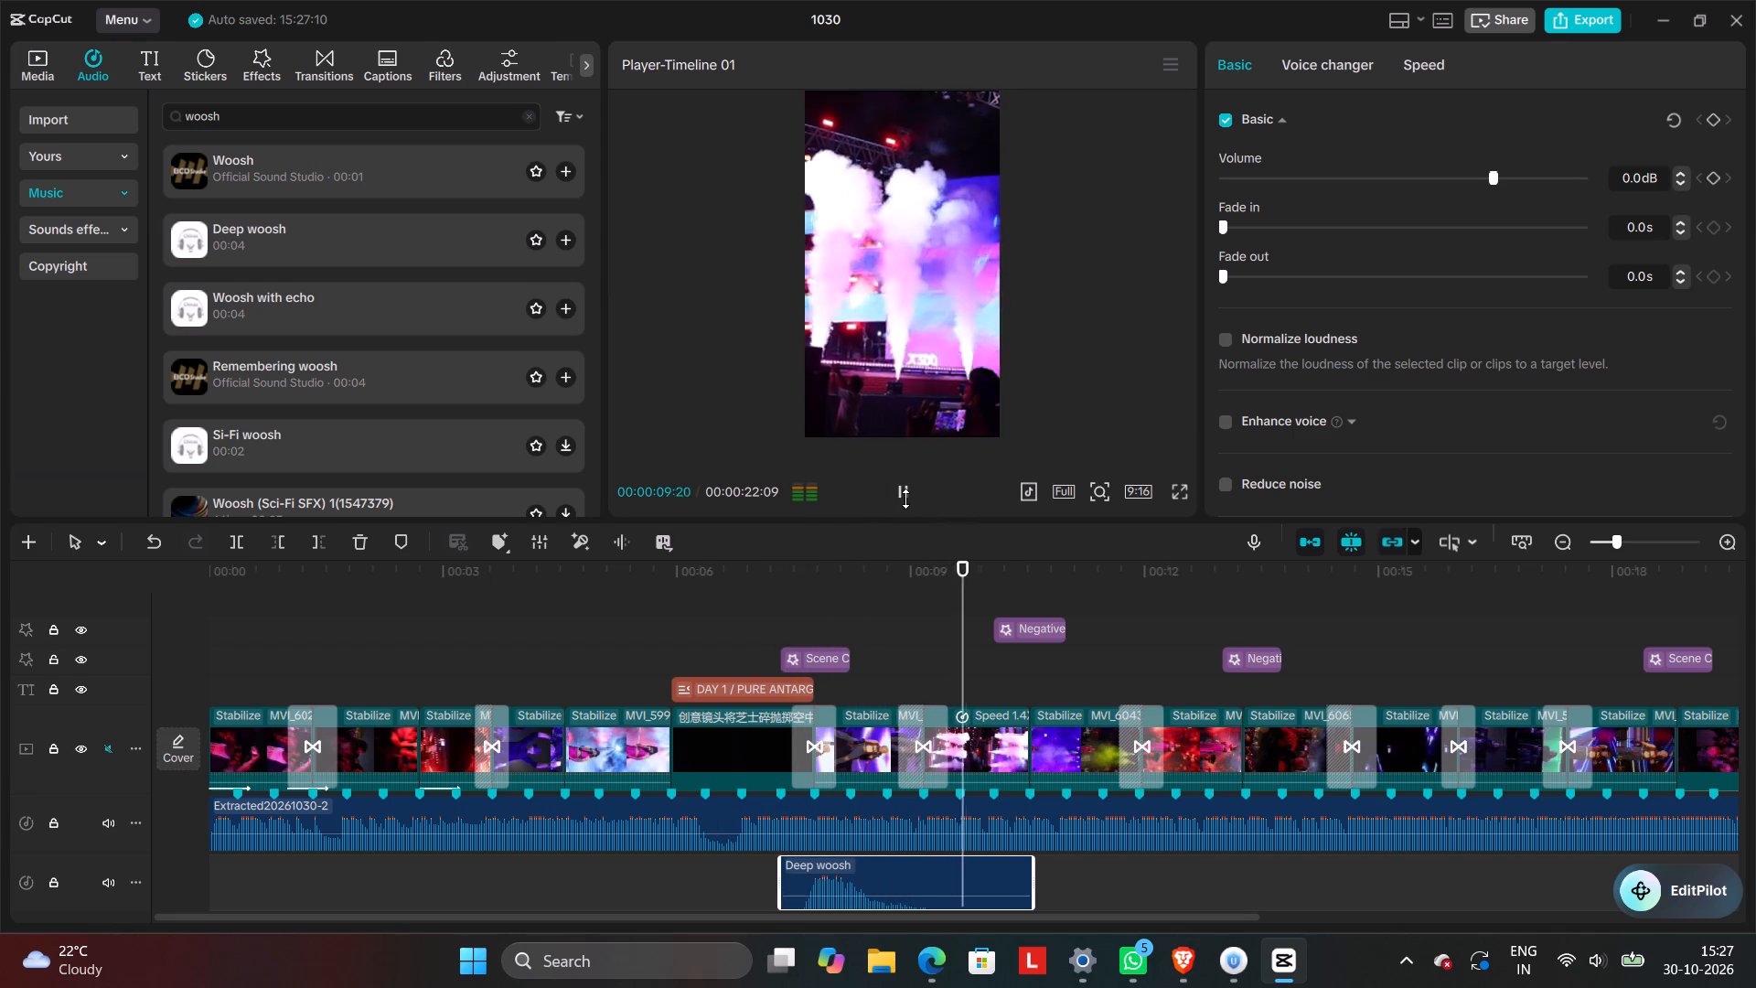
pyautogui.click(905, 499)
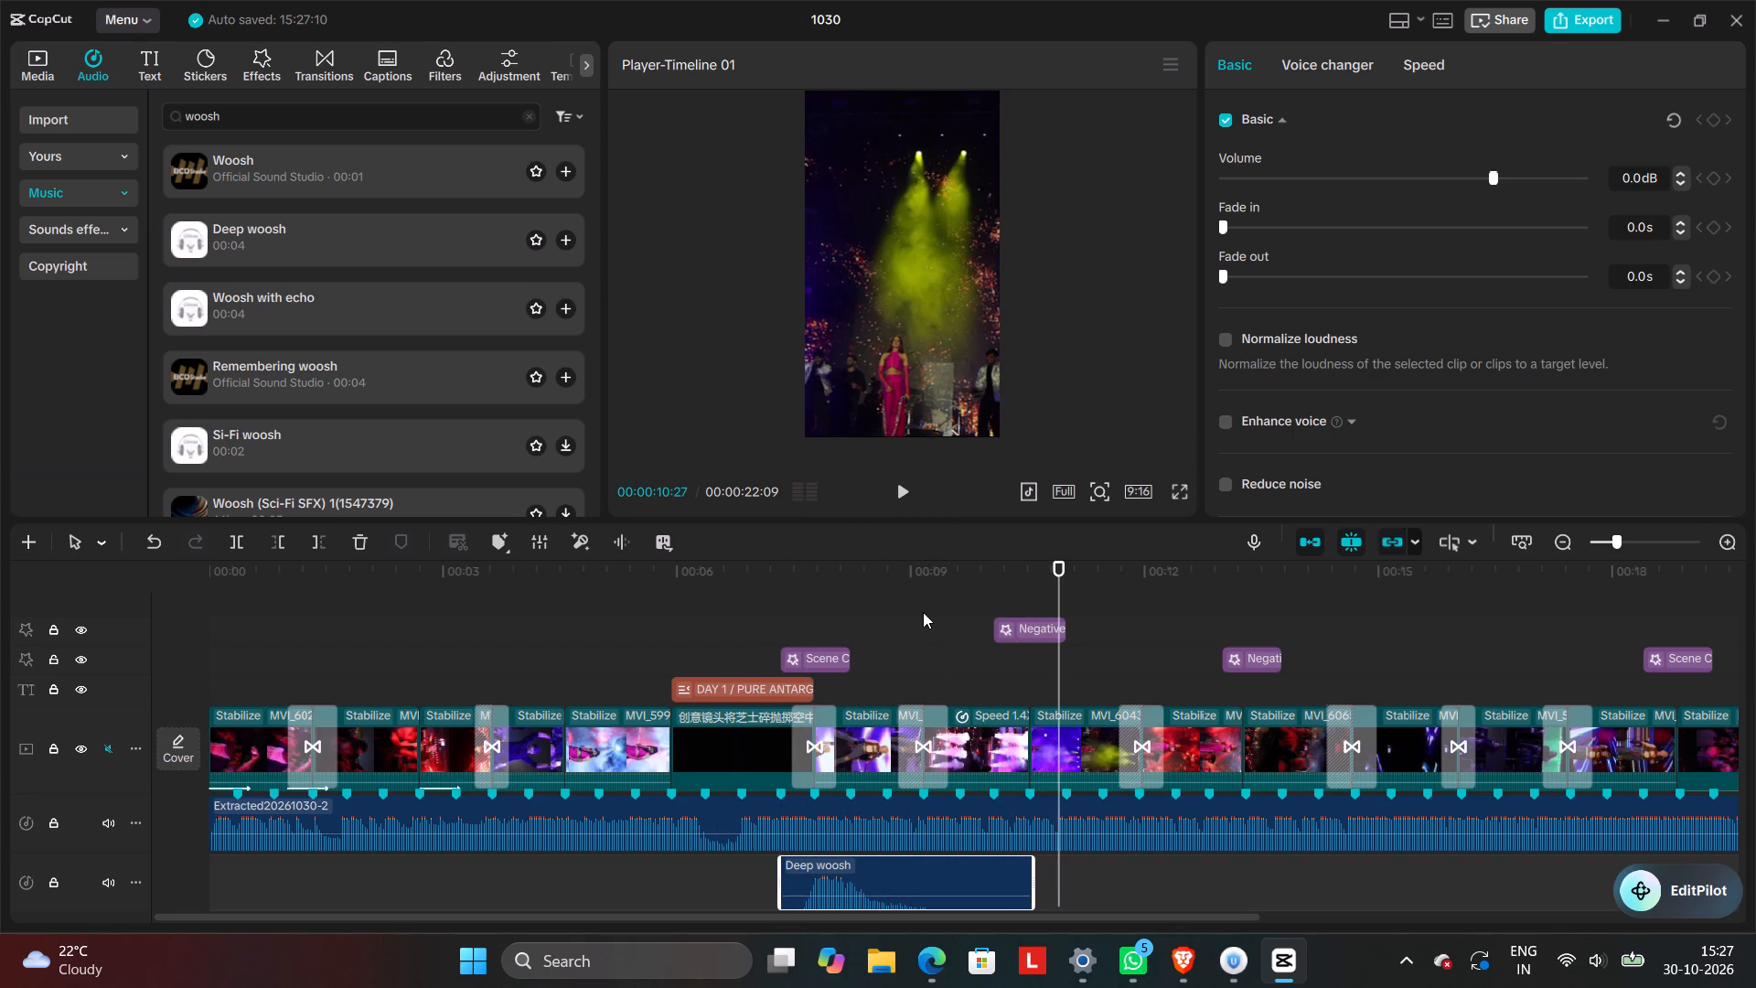
# Search for glitch sound effect, audition the results, add the glitch sound (1124041) at 00:00:10:02 under the first Negative effect, and play it back.
pyautogui.click(986, 635)
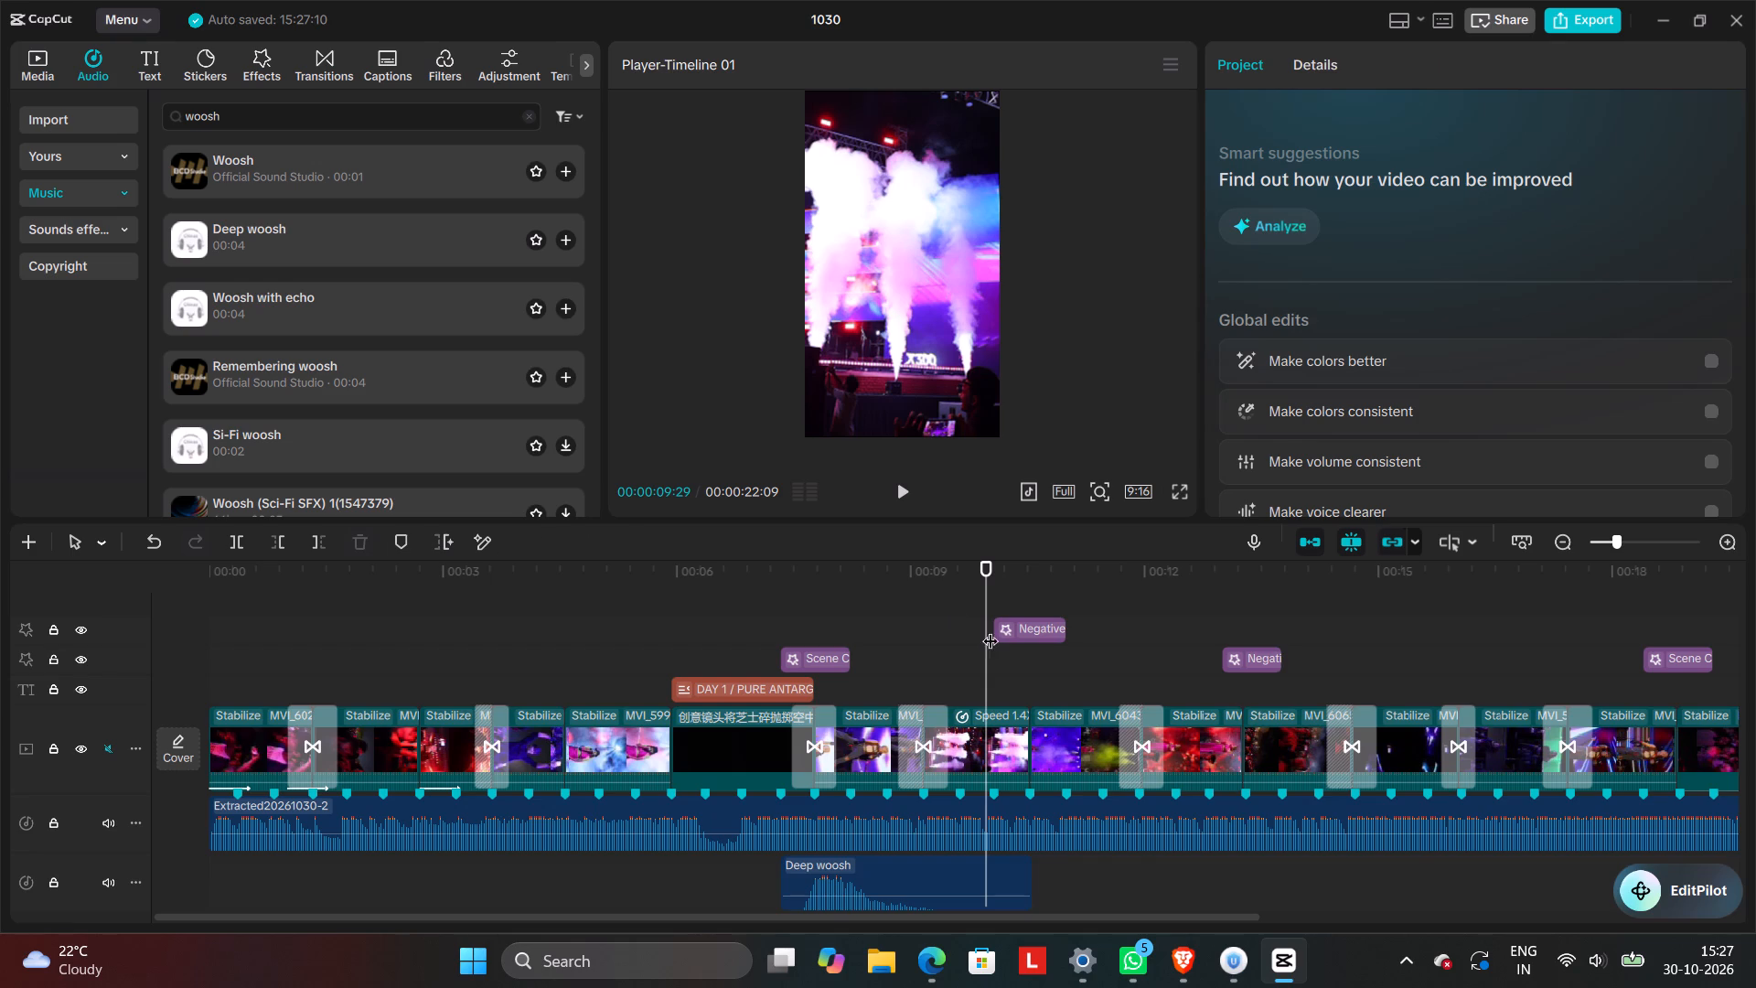
pyautogui.click(995, 616)
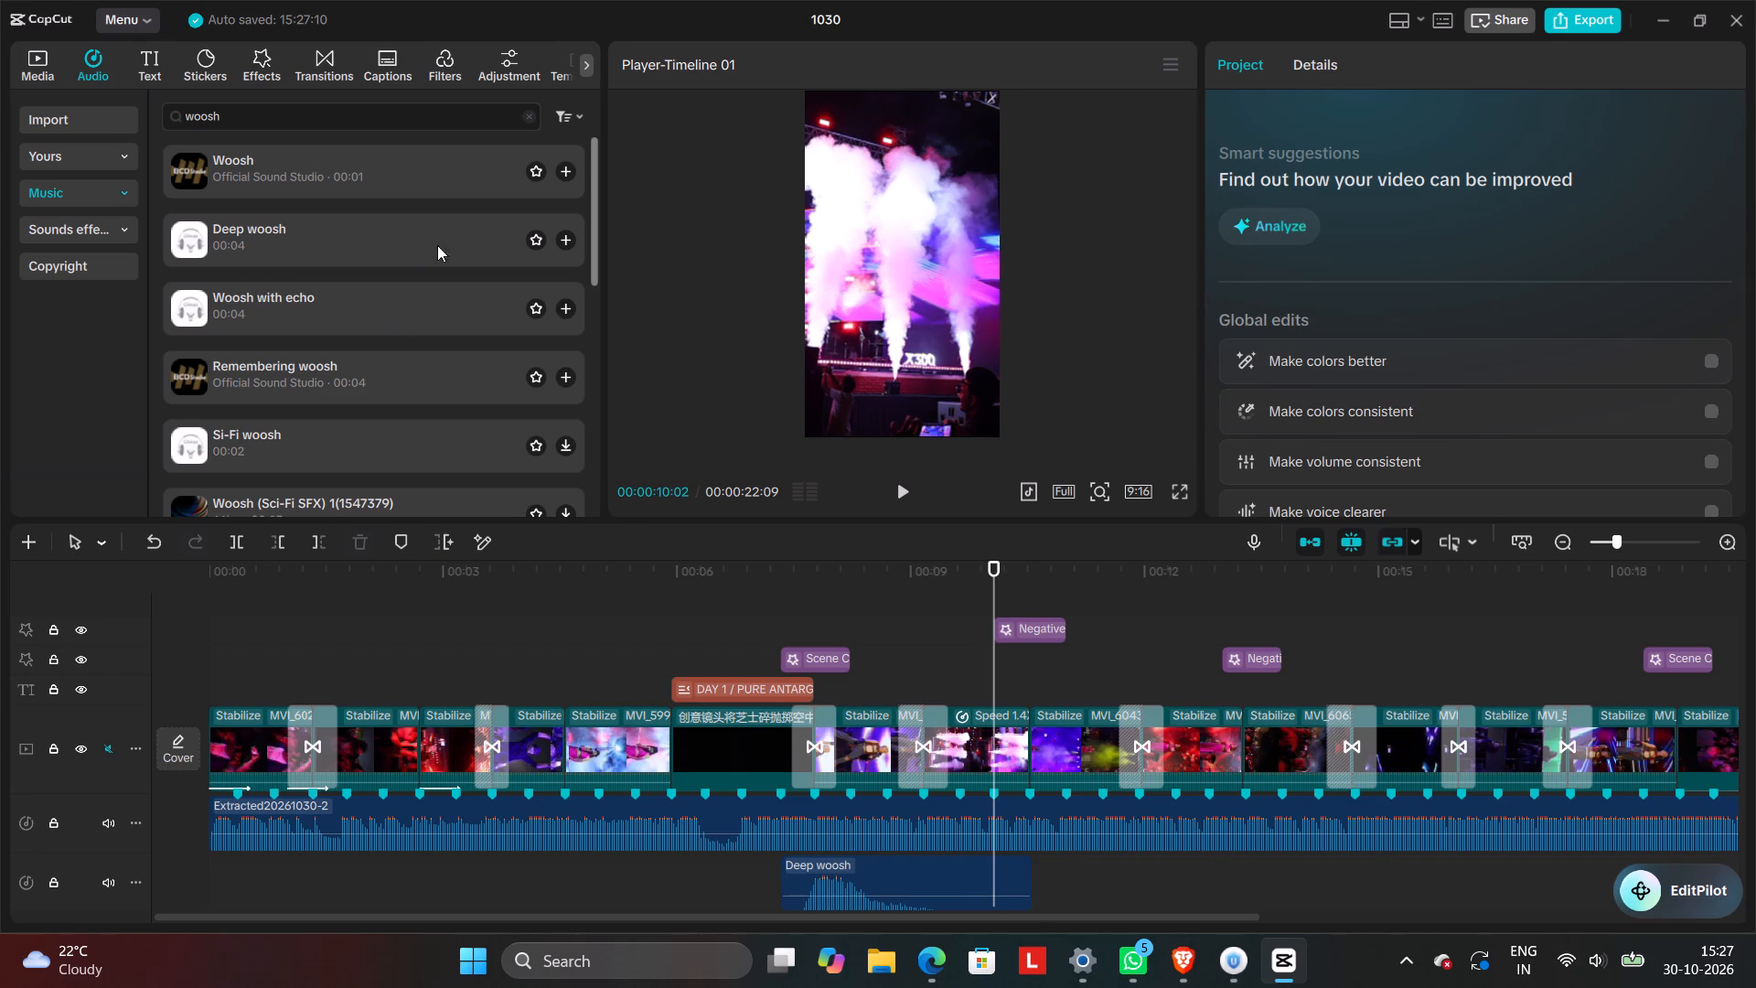
pyautogui.click(528, 115)
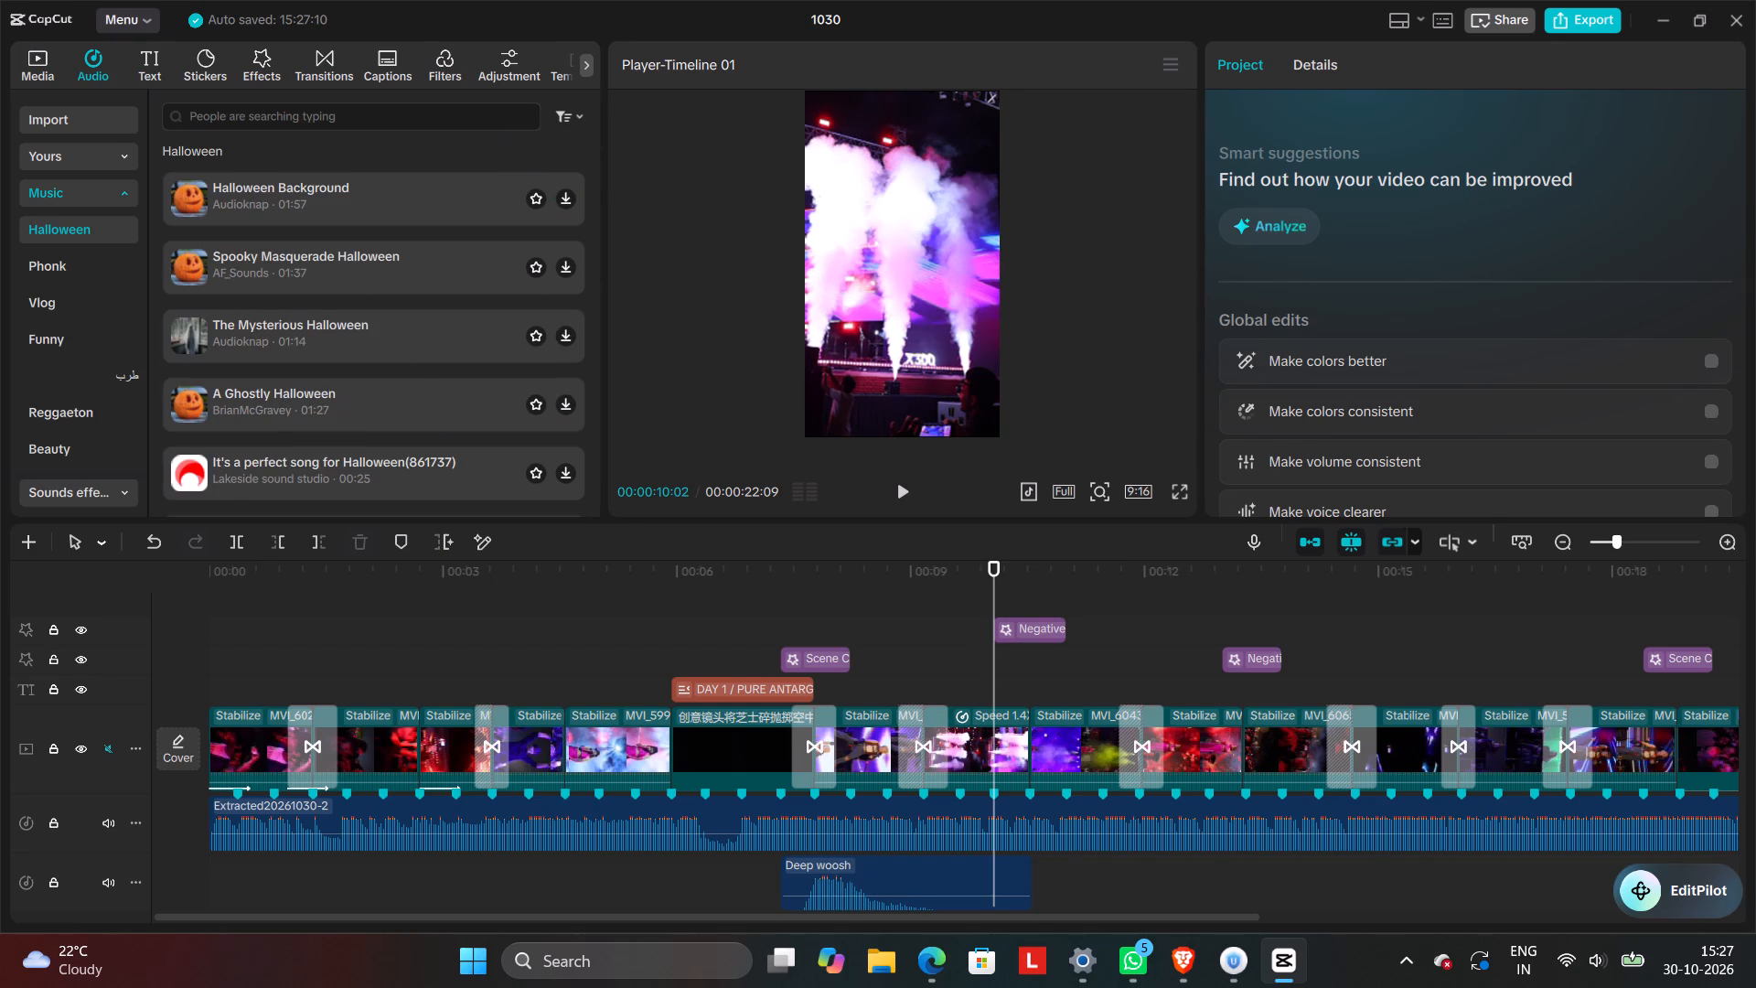
pyautogui.click(500, 113)
pyautogui.click(354, 170)
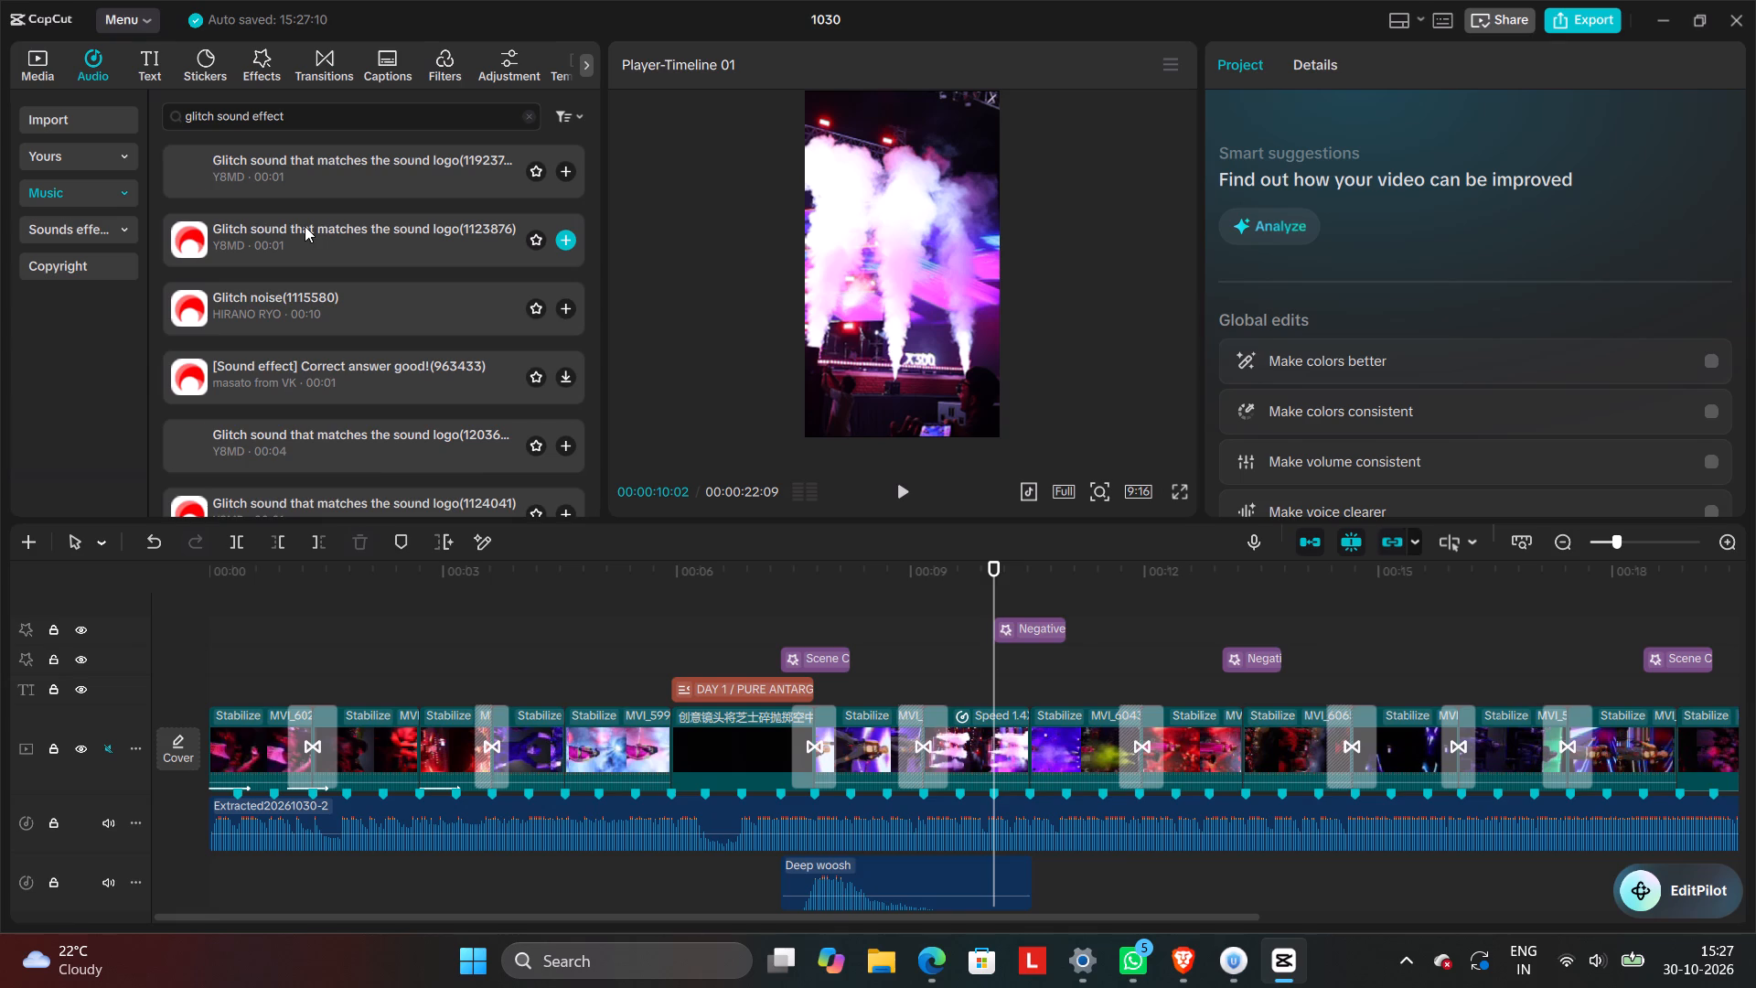
pyautogui.click(303, 231)
pyautogui.click(444, 166)
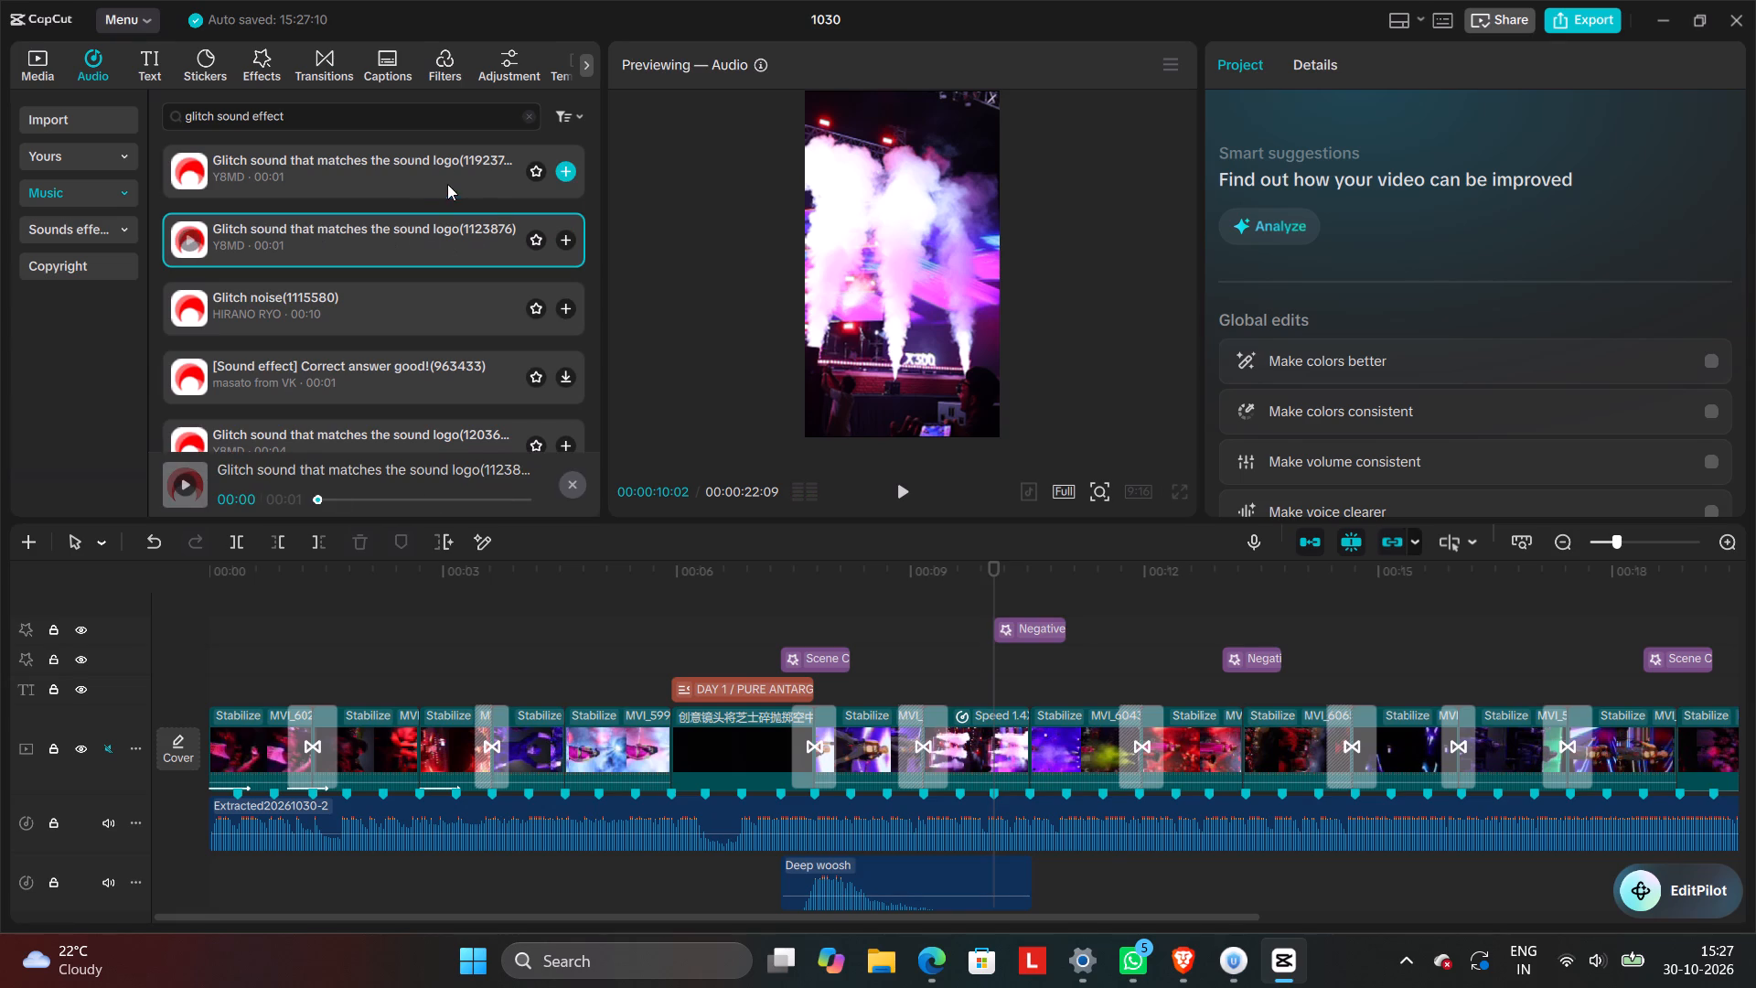
pyautogui.click(421, 381)
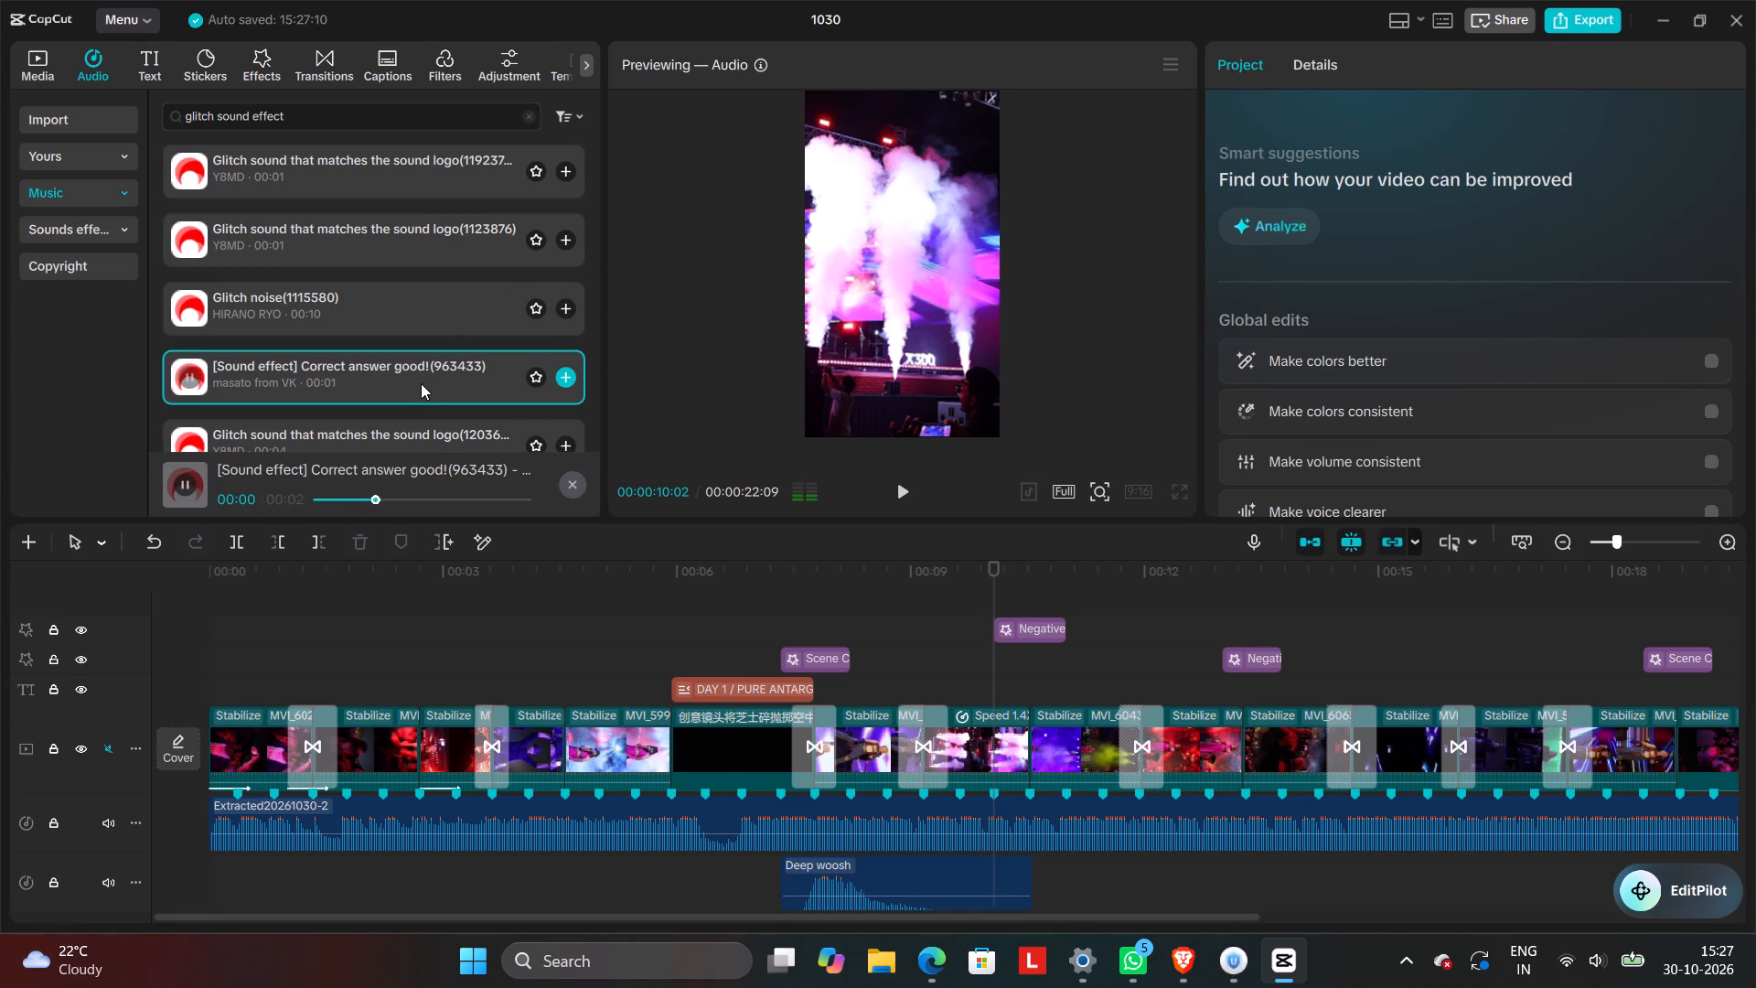
pyautogui.scroll(-1, 417, 420)
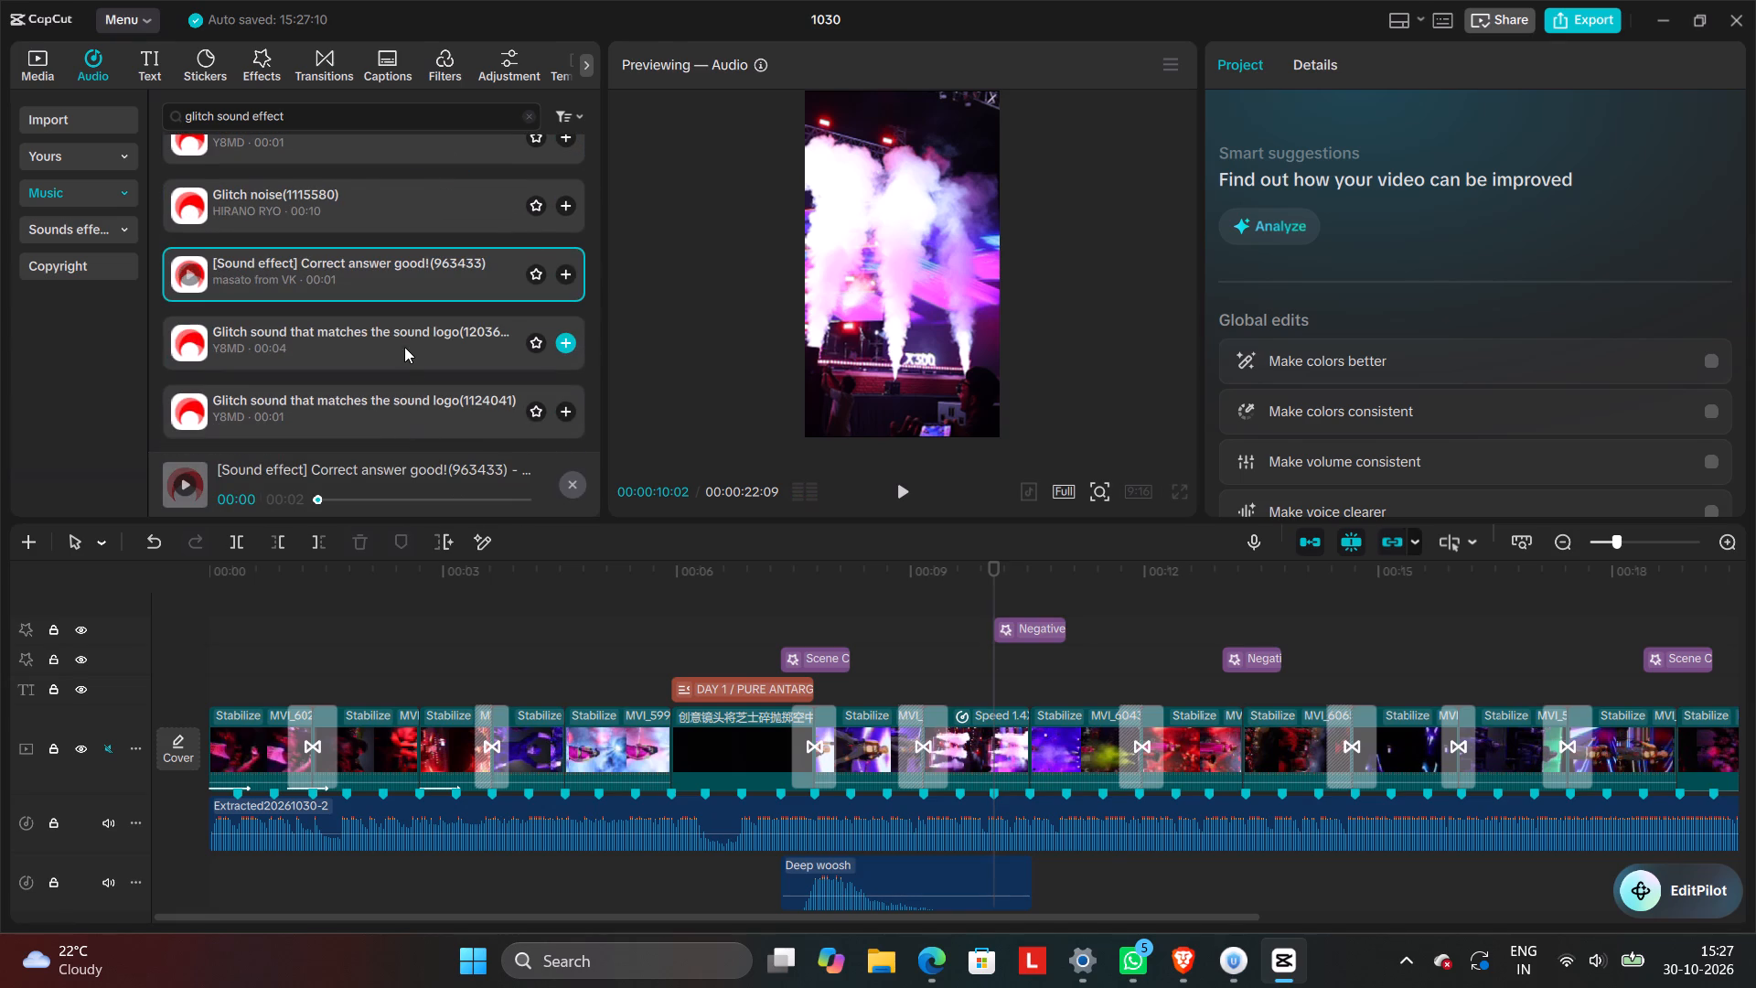
pyautogui.click(404, 342)
pyautogui.click(387, 418)
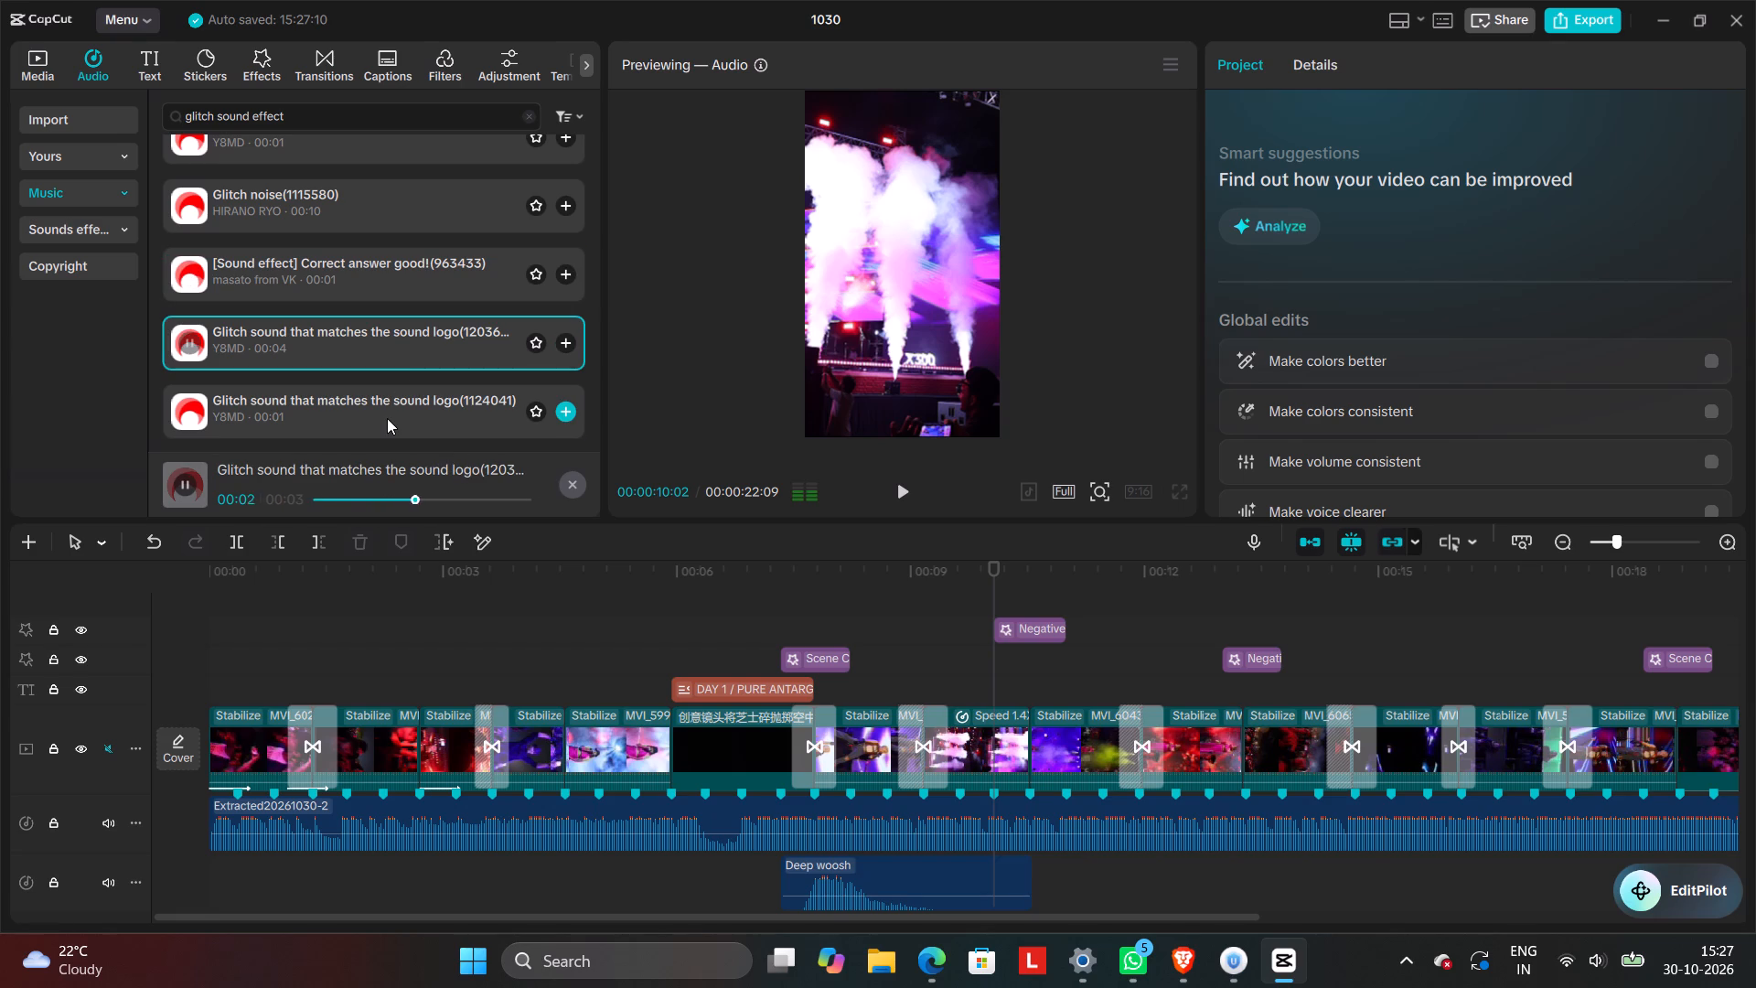
pyautogui.click(567, 406)
pyautogui.click(932, 612)
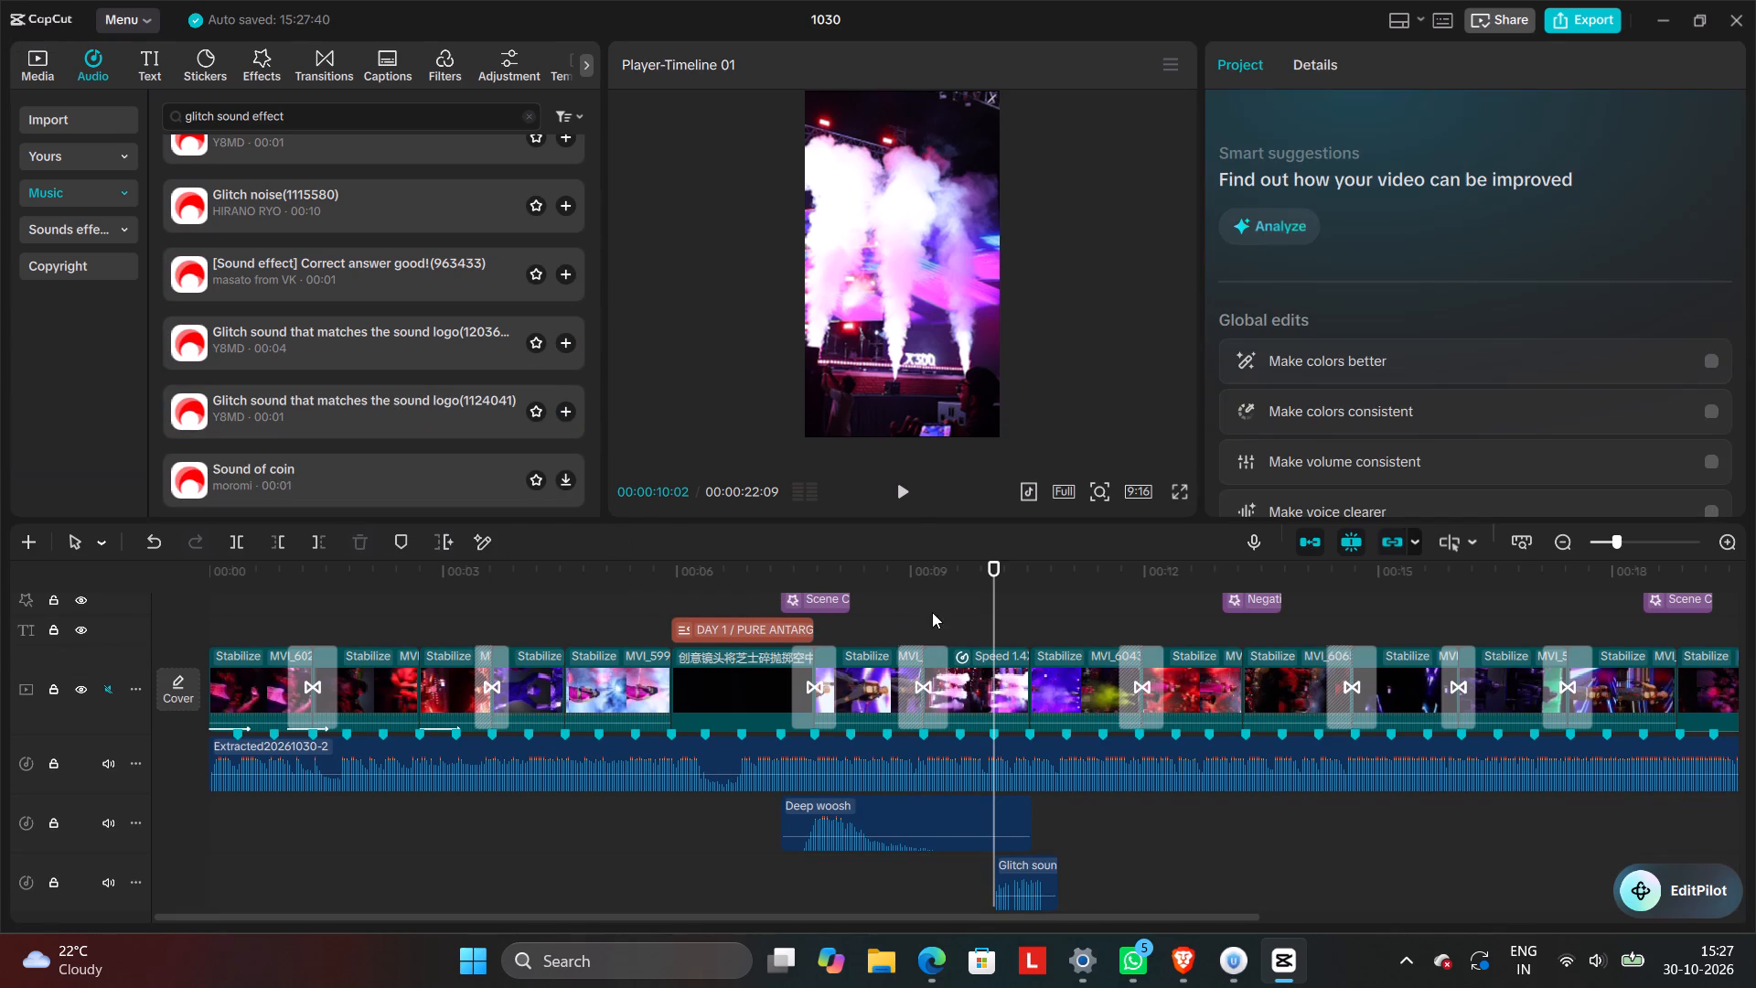
pyautogui.click(902, 496)
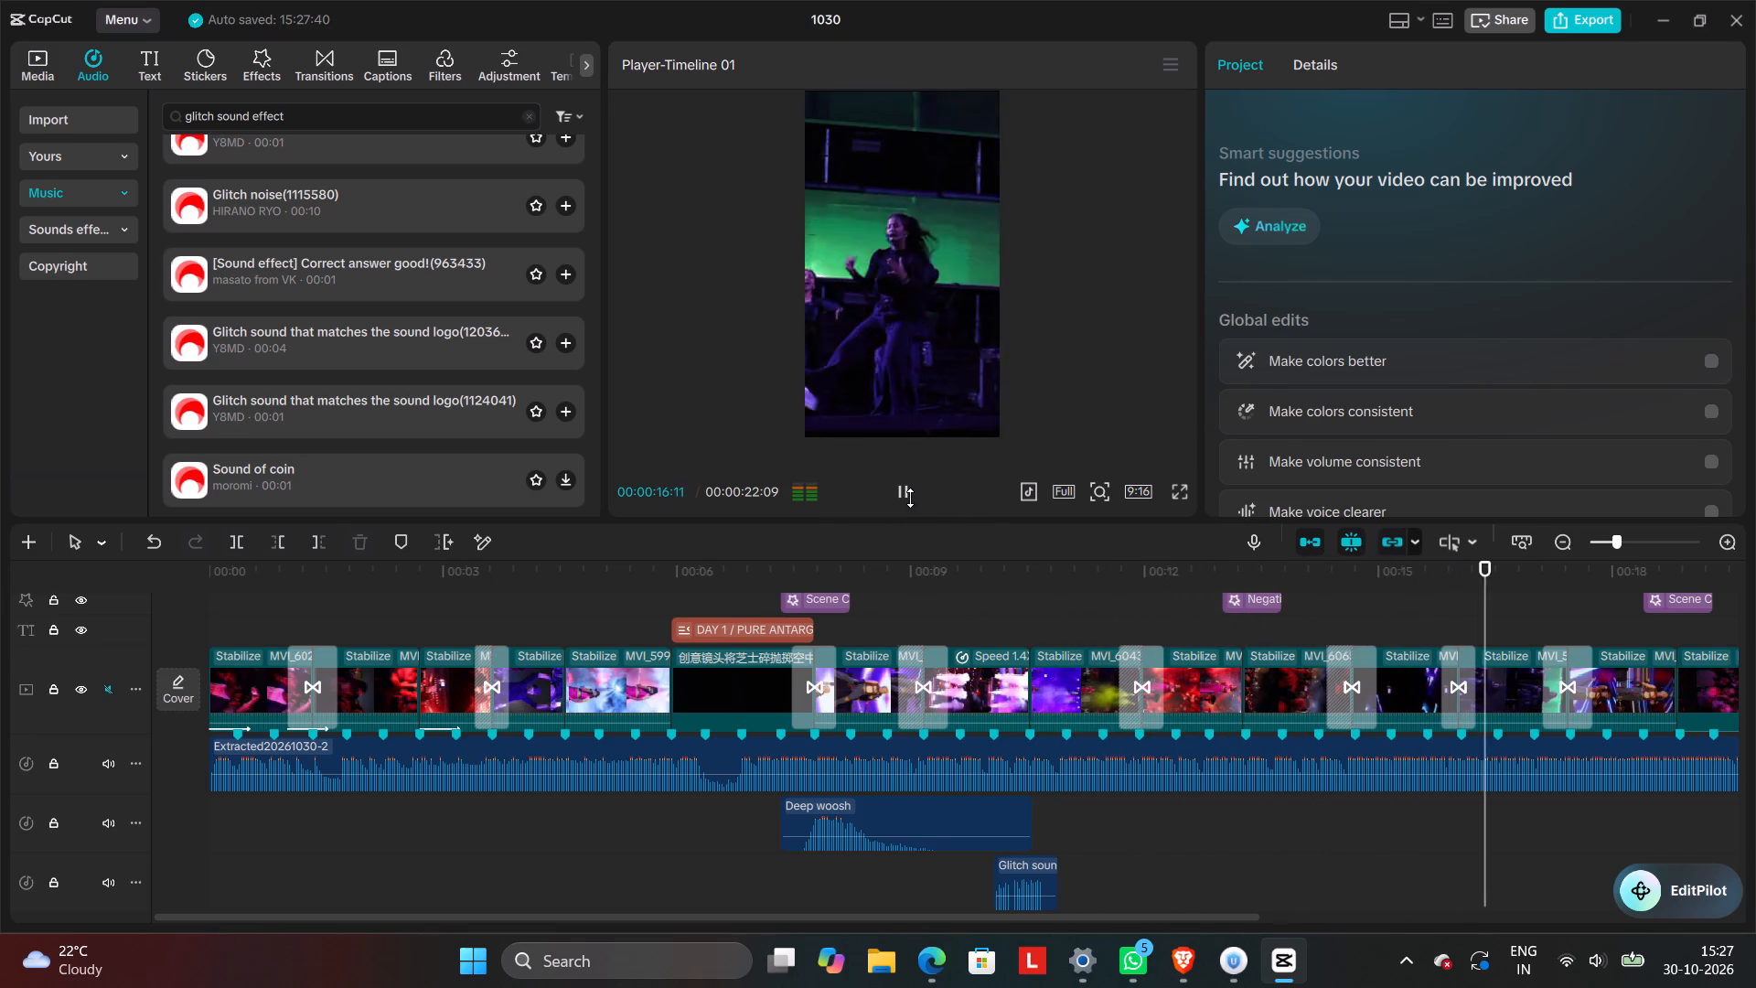
pyautogui.click(910, 498)
# Audition more glitch results, add Glitch sound (error)(1080089) at 00:00:13:00 under the second Negative effect, and trim it to the effect's length.
pyautogui.click(1217, 622)
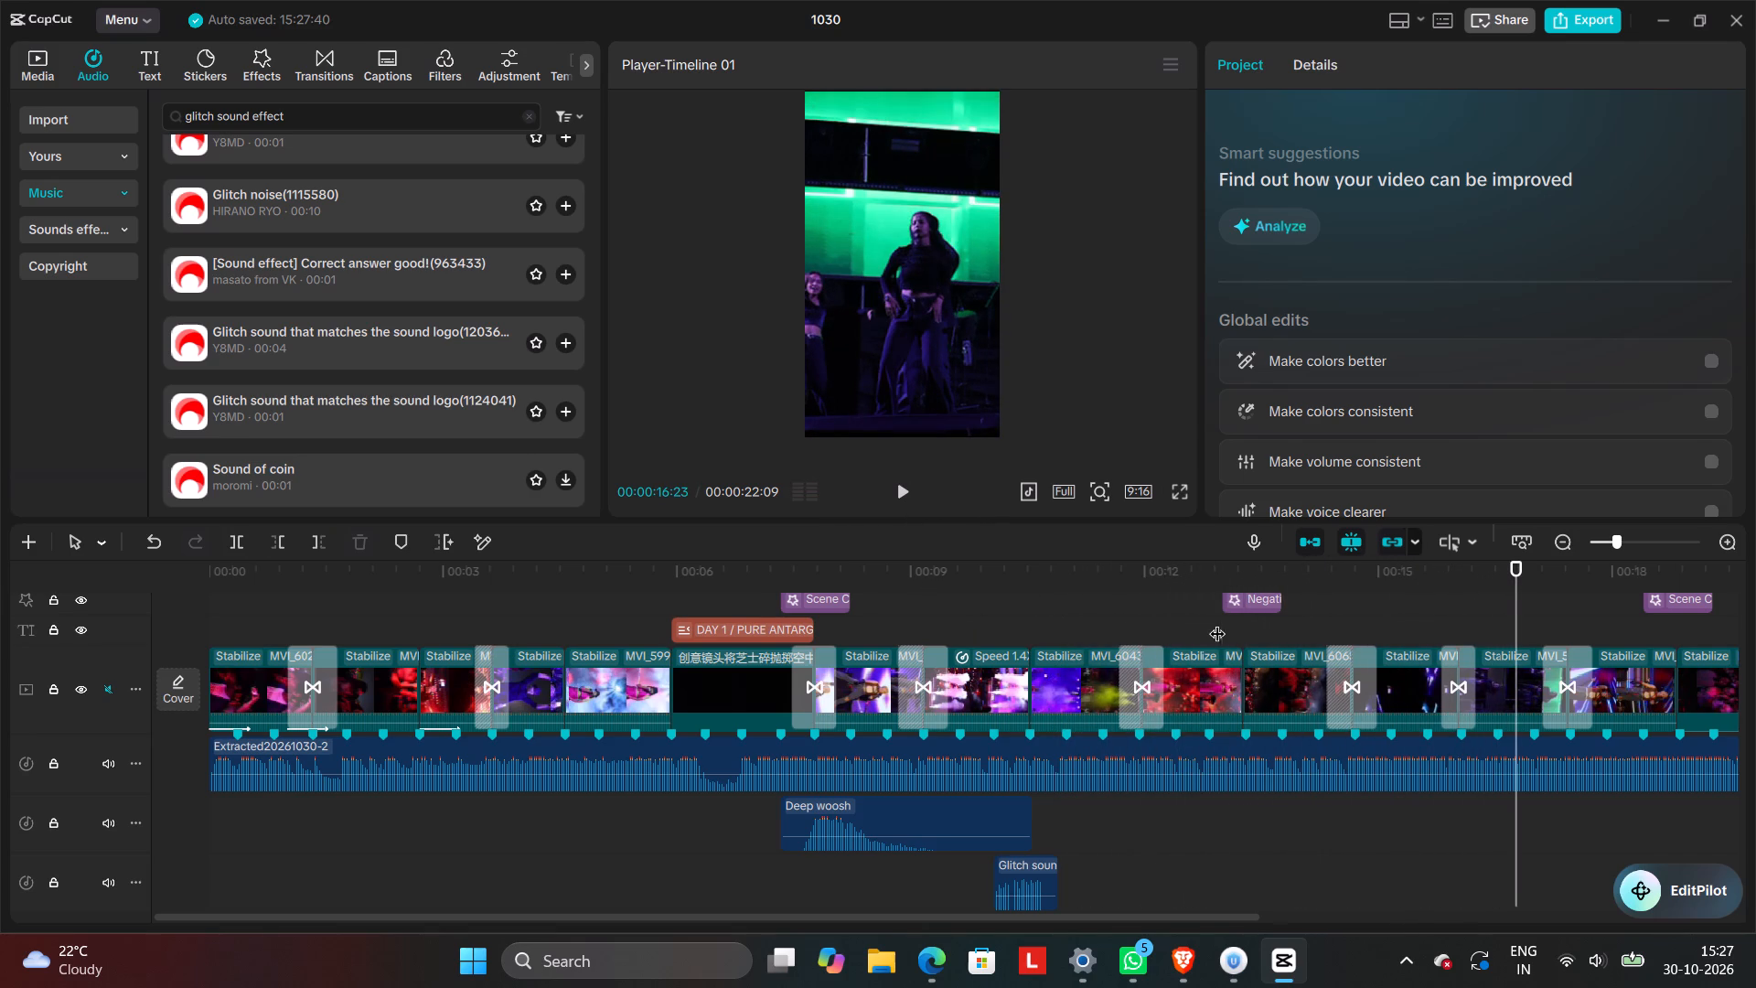
pyautogui.click(488, 416)
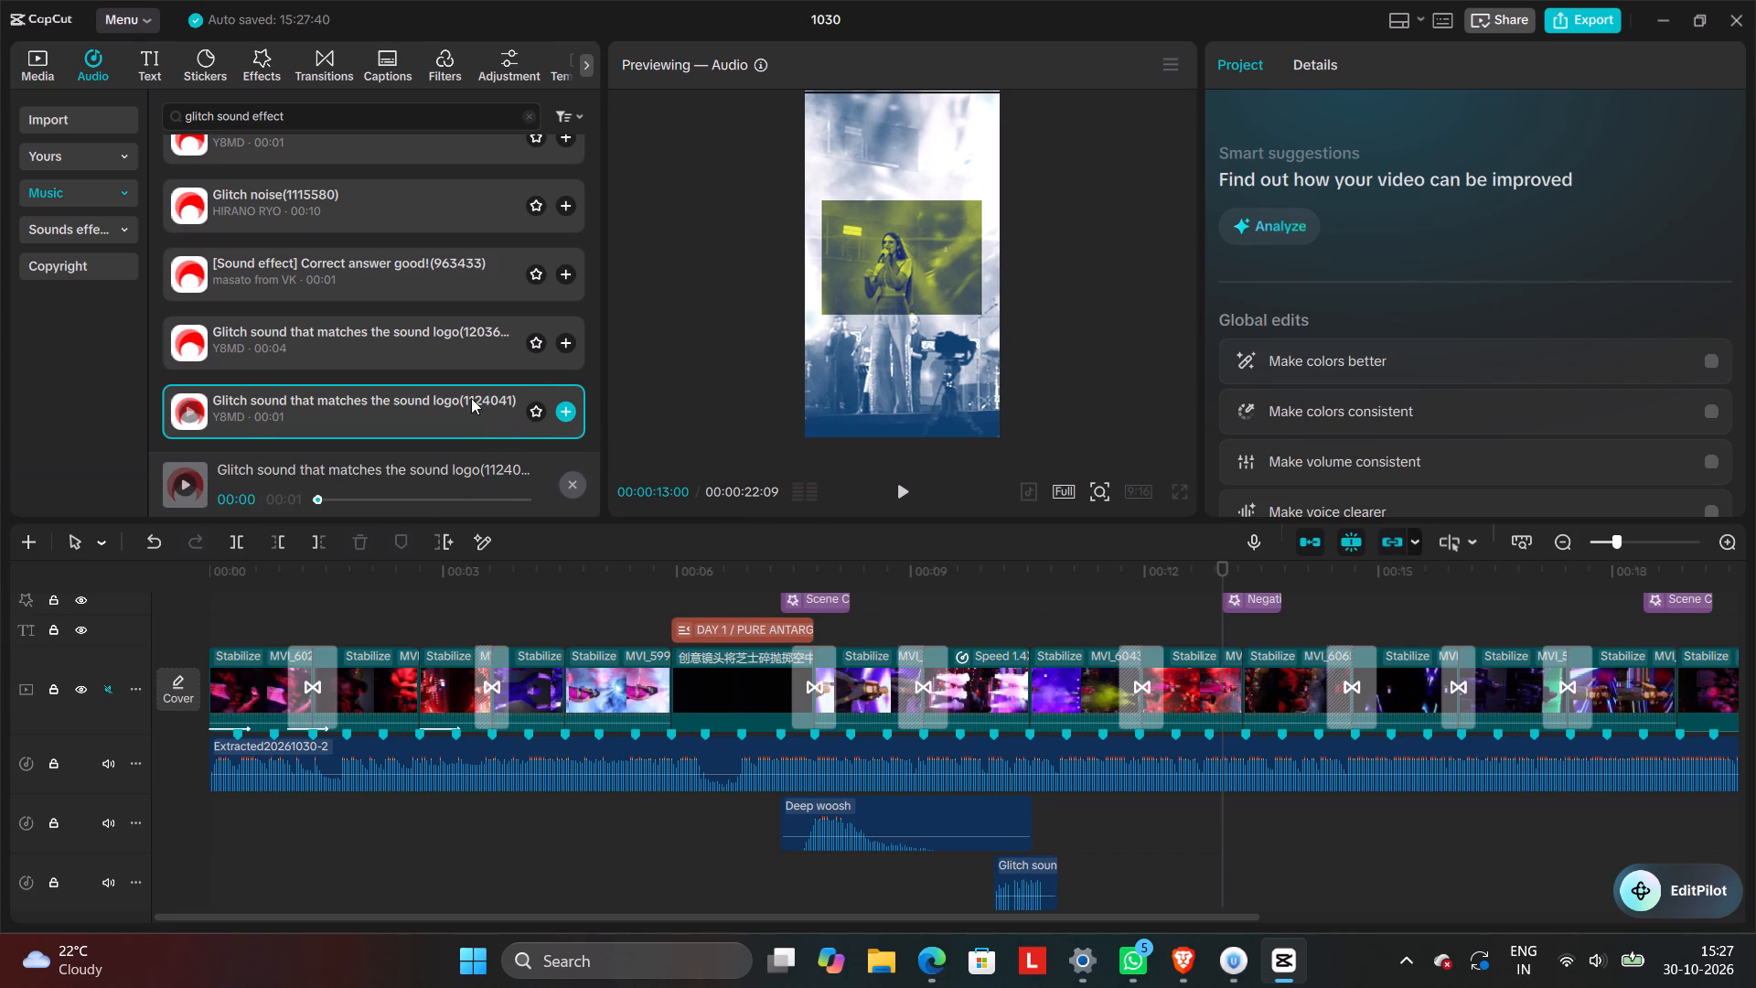
pyautogui.scroll(-1, 471, 398)
pyautogui.click(416, 381)
pyautogui.click(411, 435)
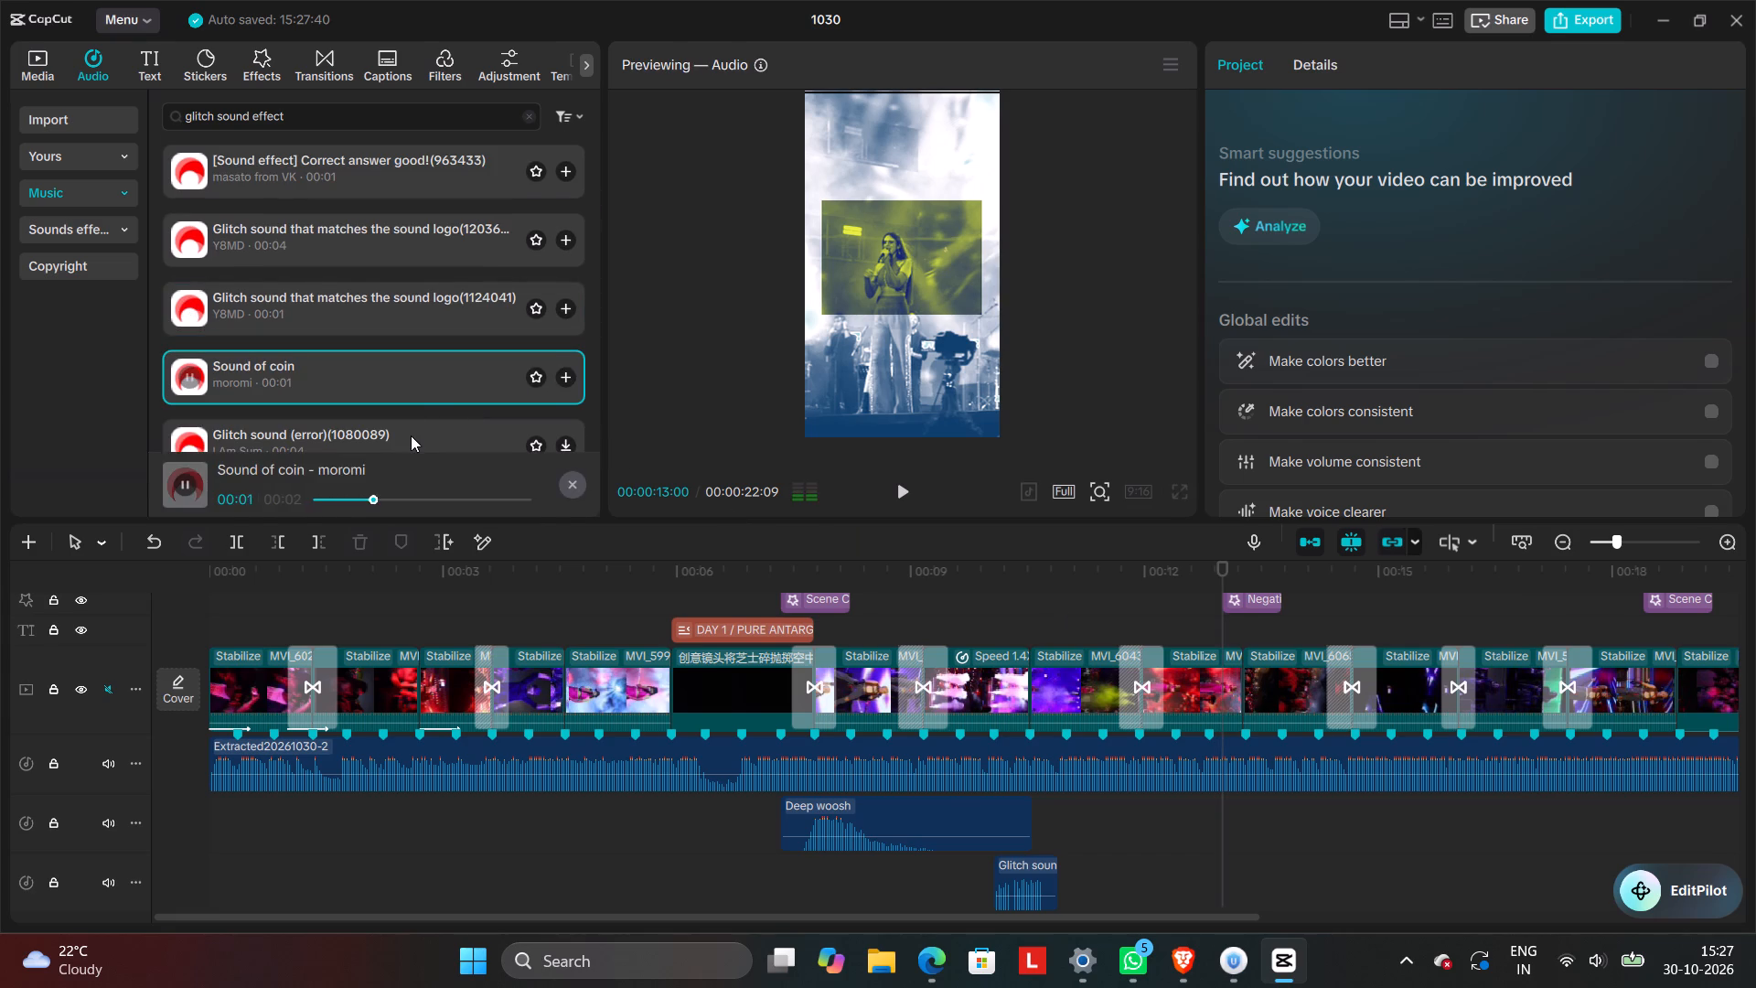
pyautogui.scroll(-1, 411, 435)
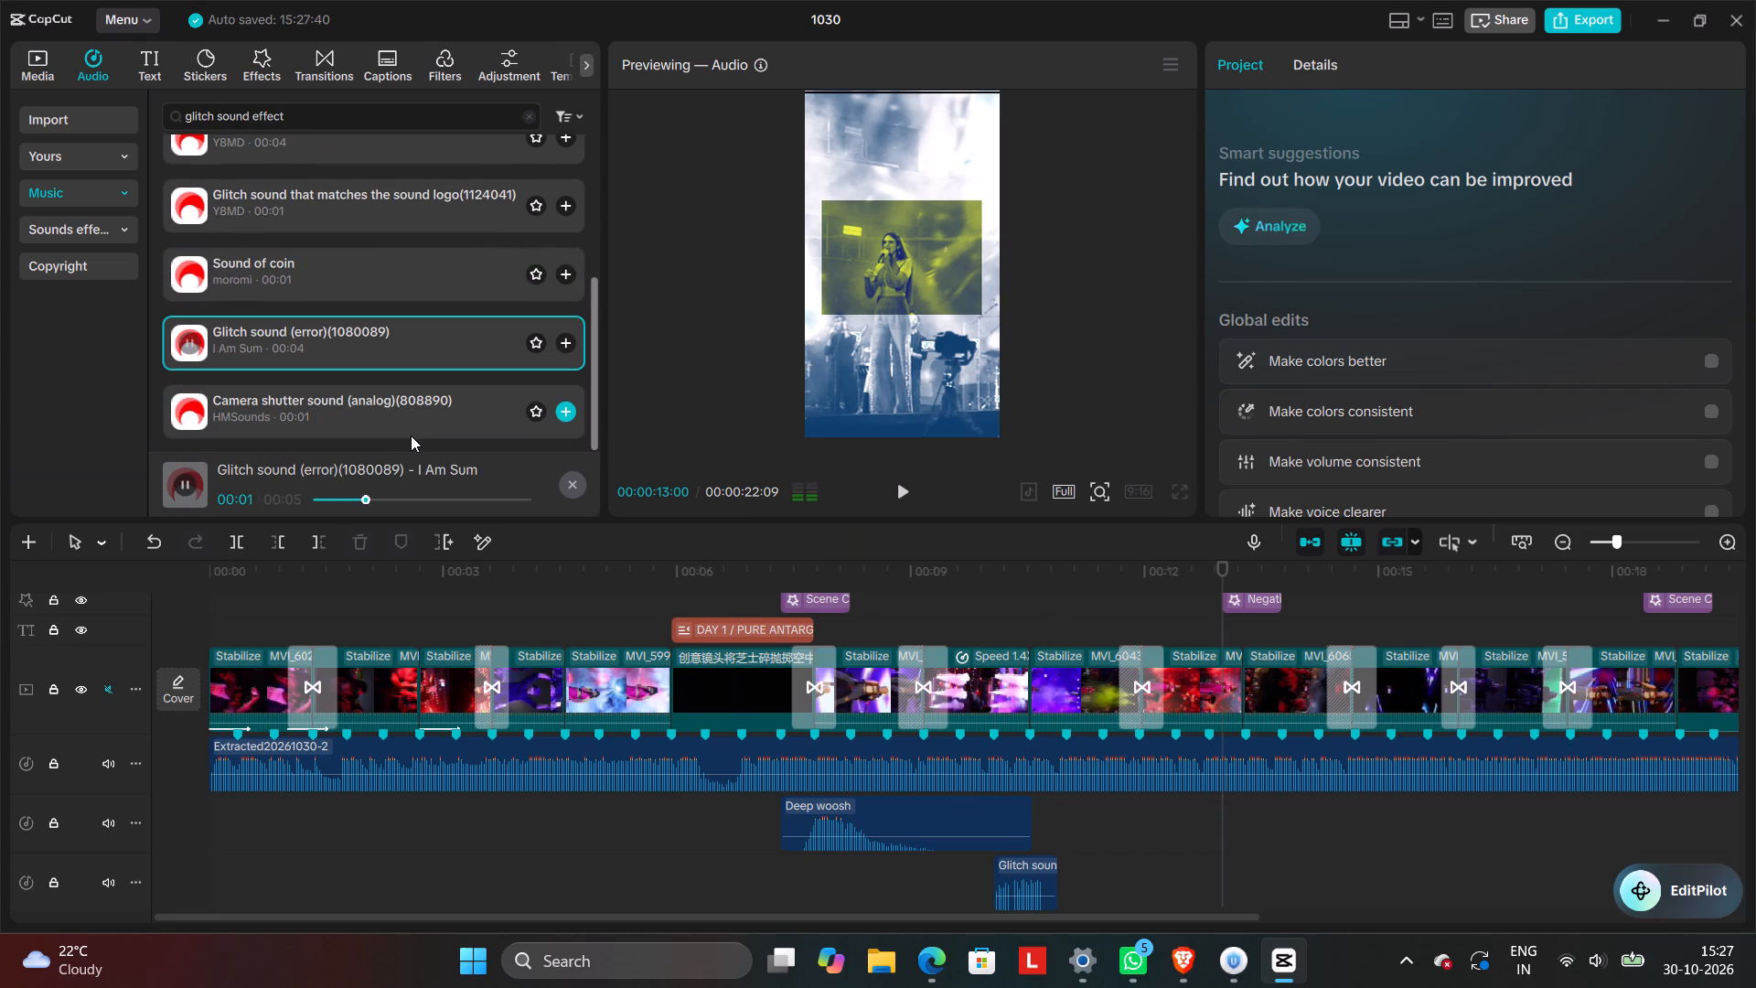
pyautogui.click(569, 344)
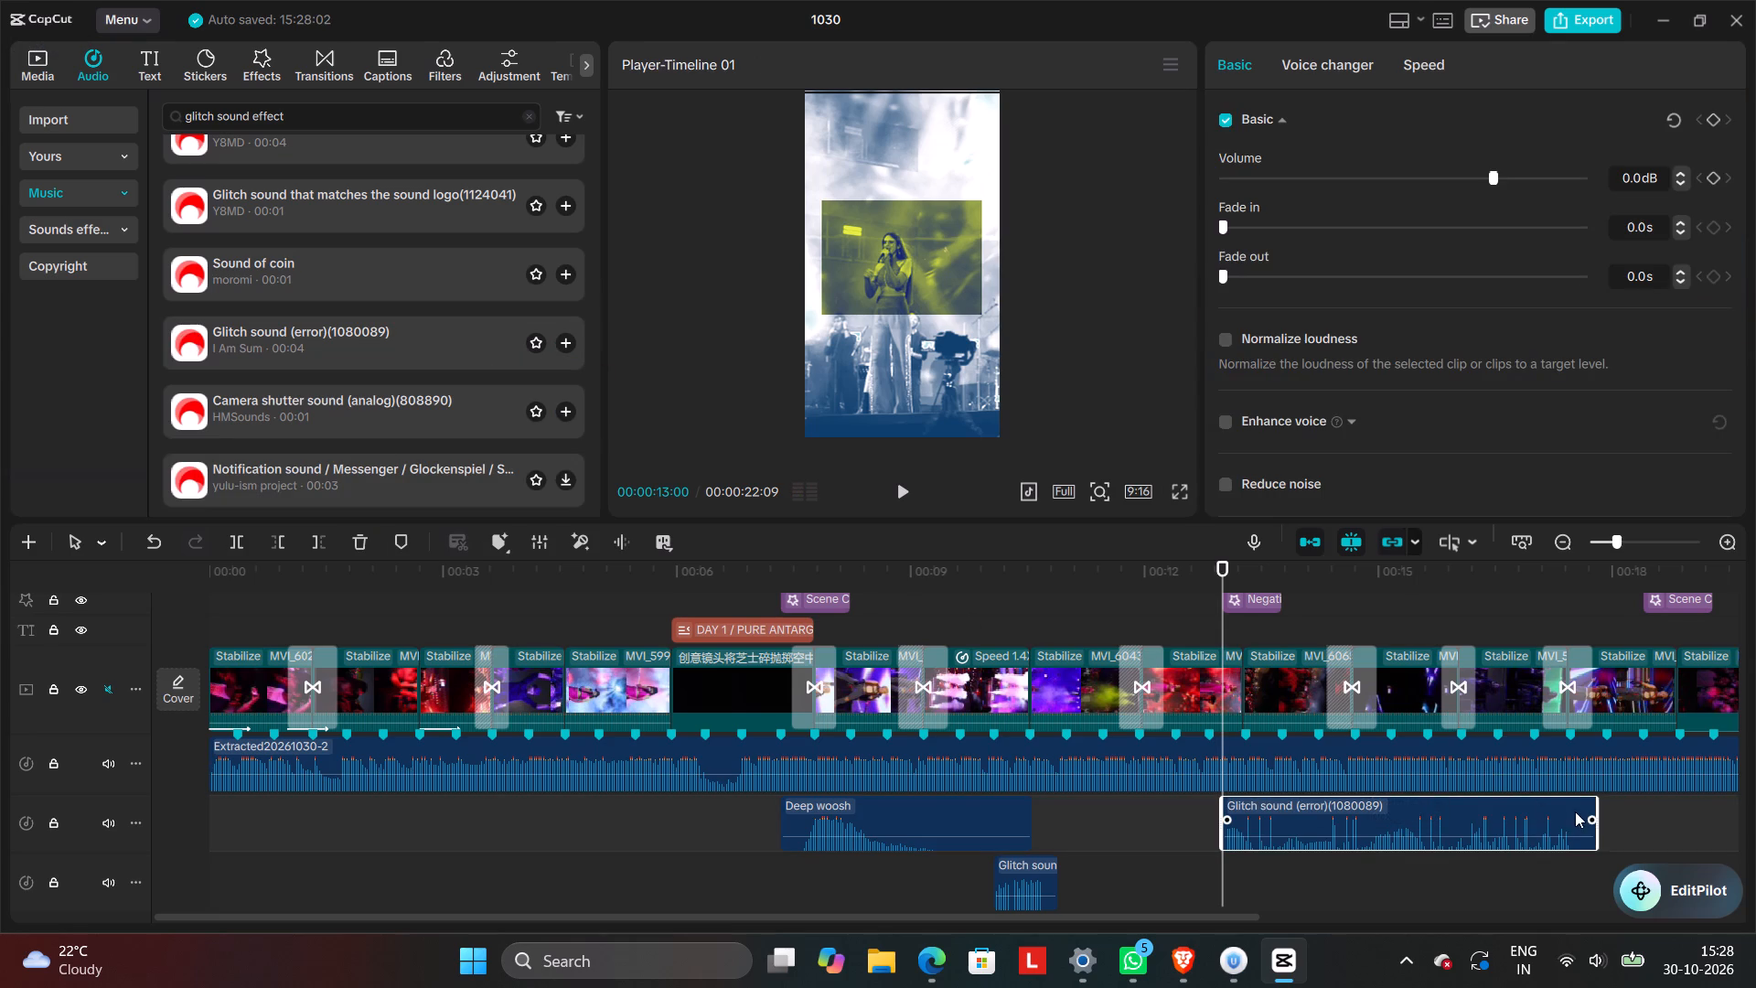
pyautogui.moveTo(1593, 811); pyautogui.dragTo(1293, 889)
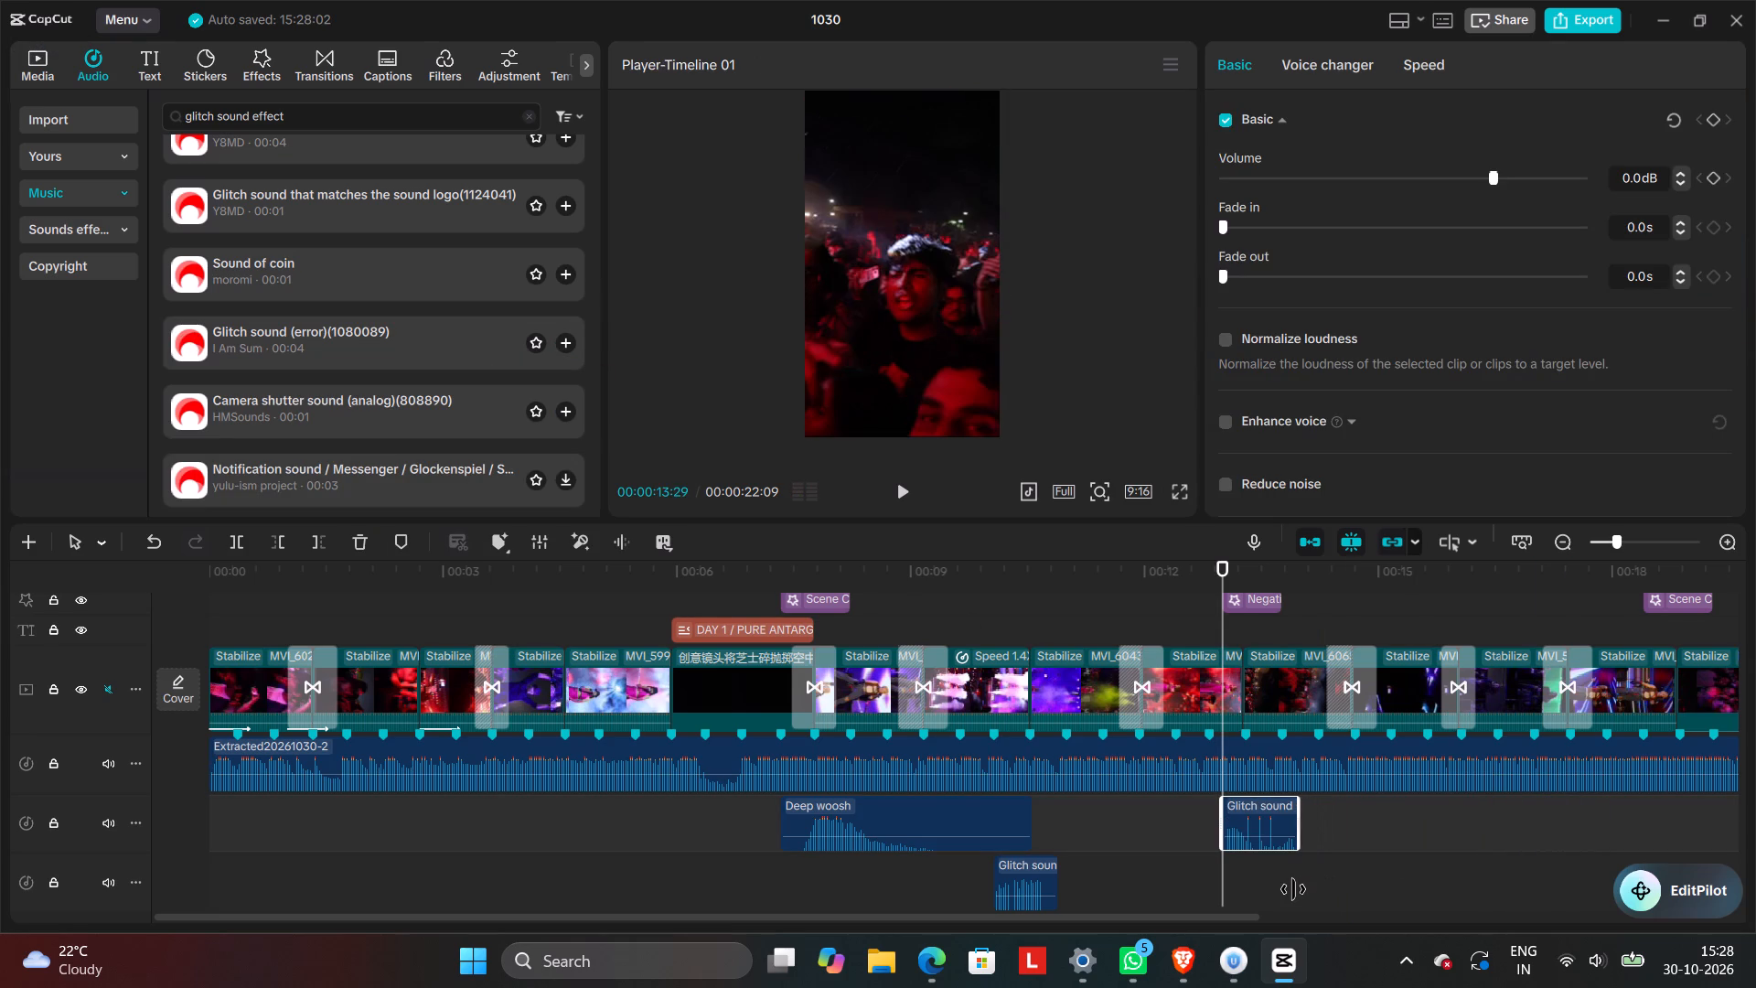
pyautogui.moveTo(1293, 889); pyautogui.dragTo(1283, 888)
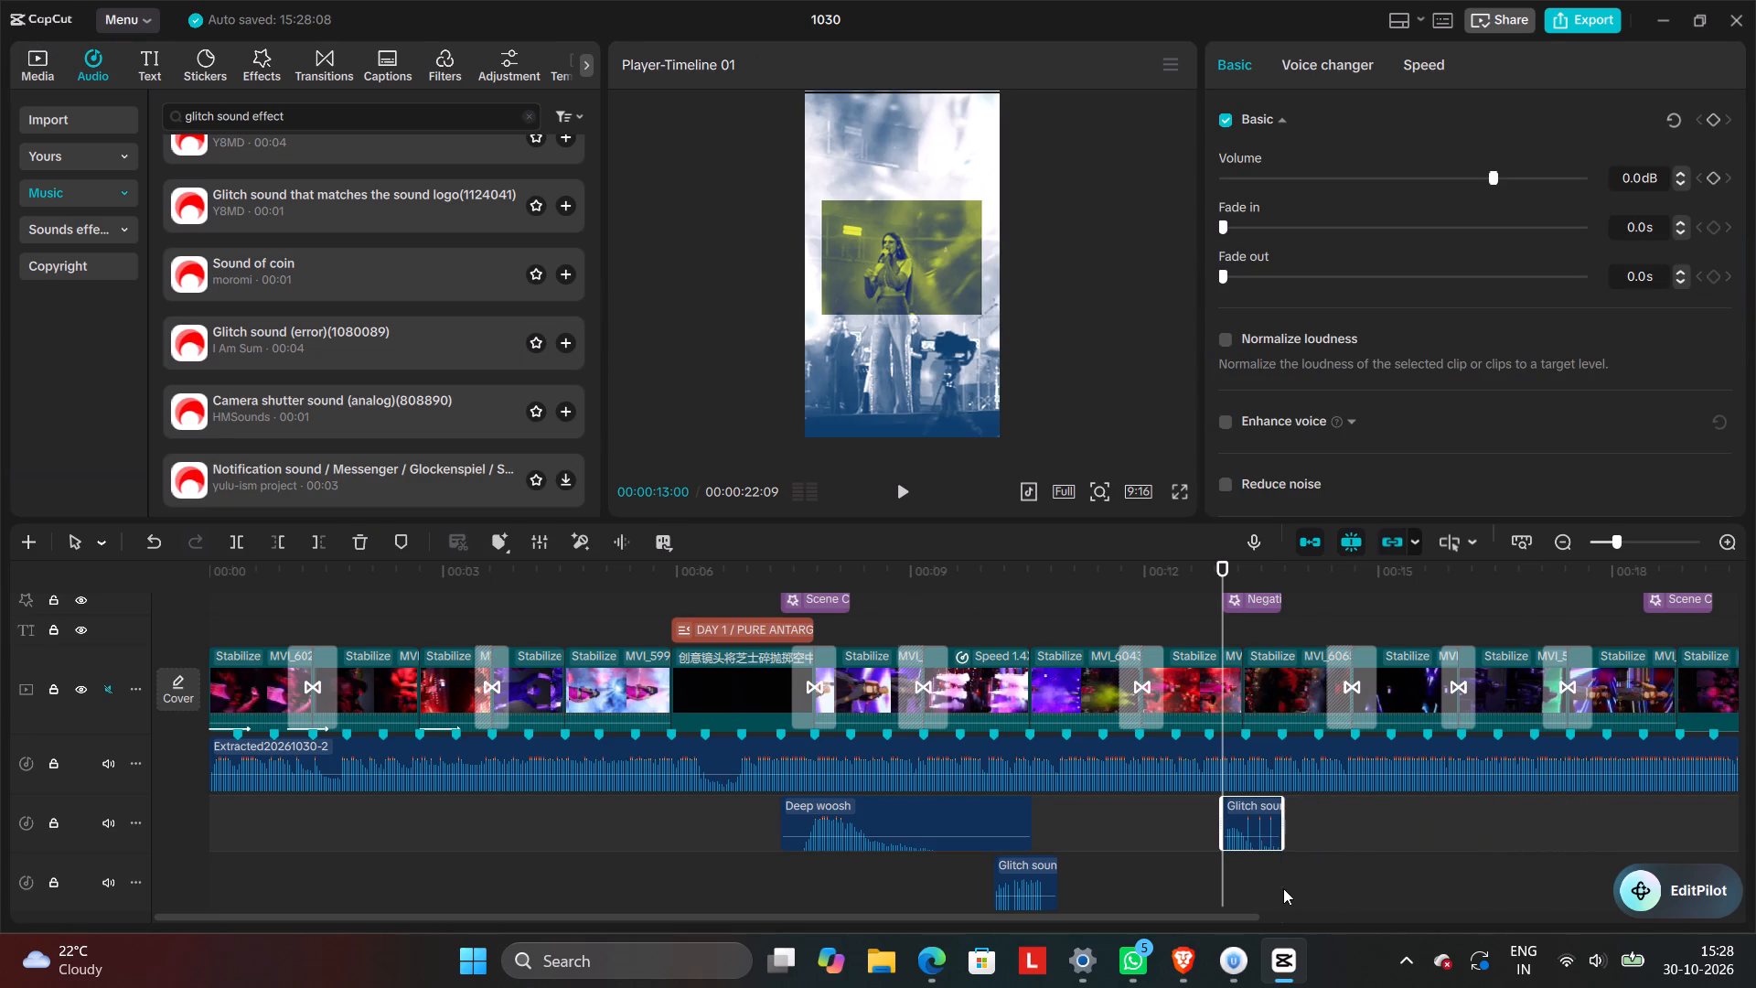
# Raise the volume of the new glitch clip under the Negative effect to 7.8 dB and play the section back.
pyautogui.click(1263, 837)
pyautogui.click(1194, 849)
pyautogui.click(911, 492)
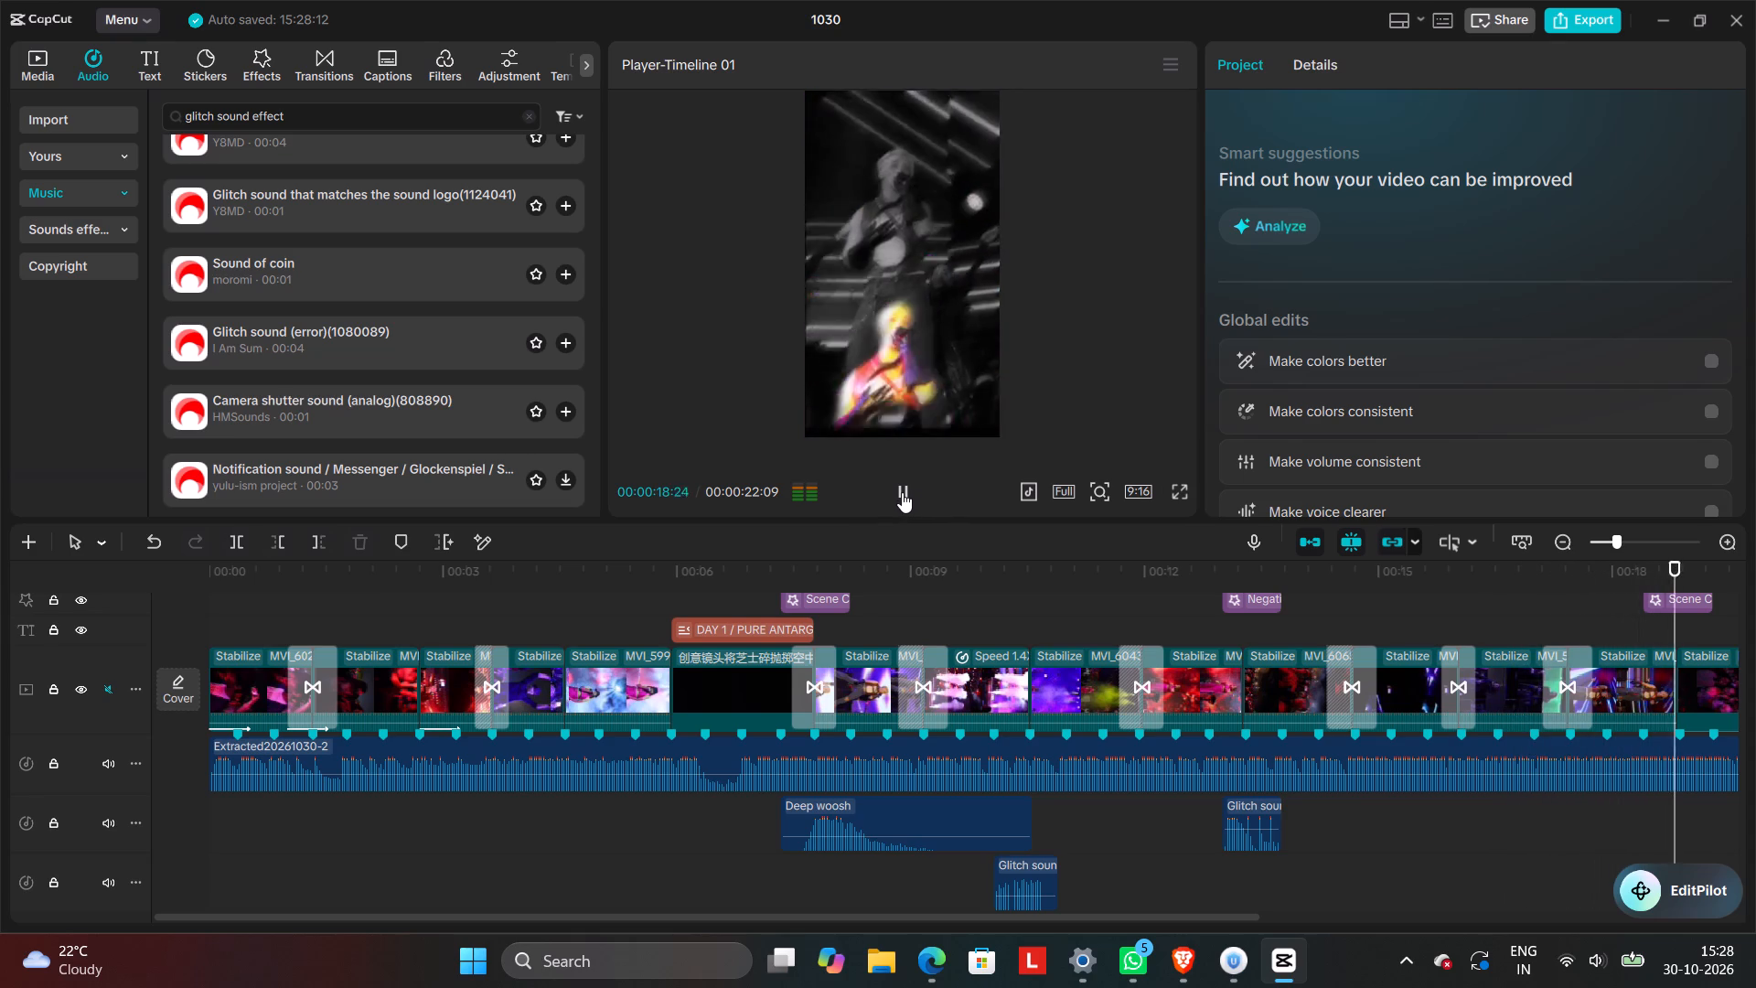
pyautogui.click(902, 492)
# Search for woosh, add Deep woosh at the last Scene Cut effect, shift it earlier to about 18.1 seconds, and play to the end.
pyautogui.click(1644, 608)
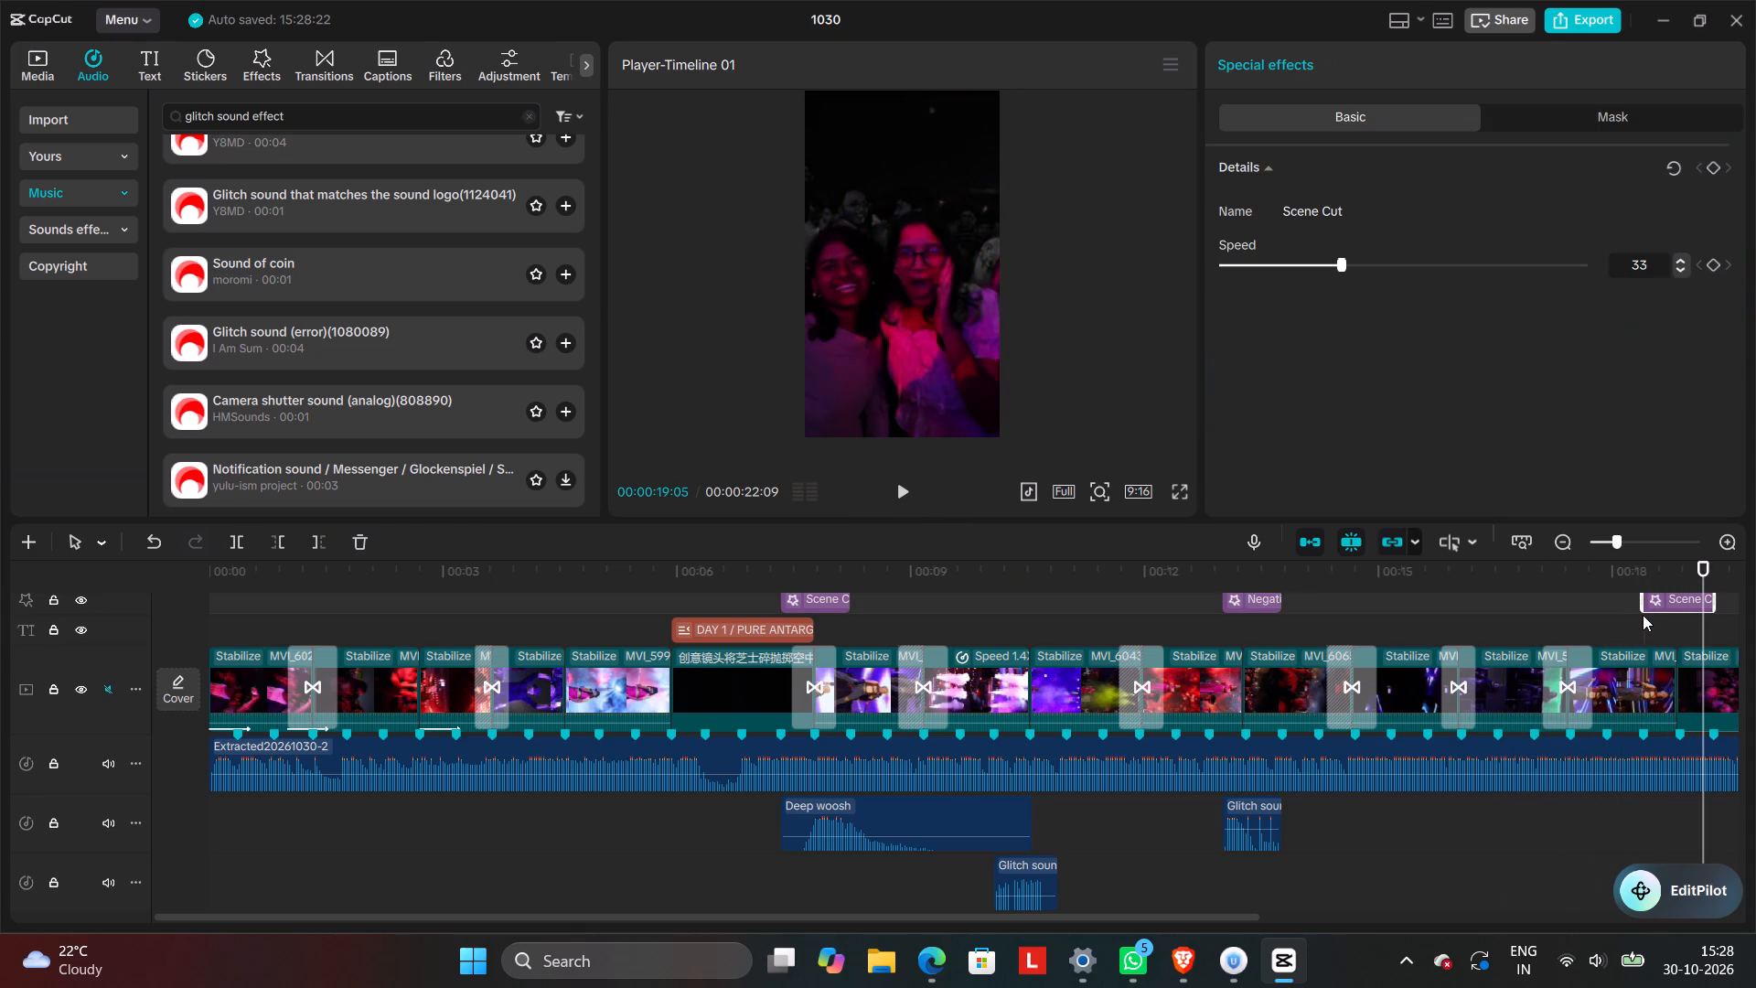
pyautogui.click(1635, 620)
pyautogui.click(1646, 620)
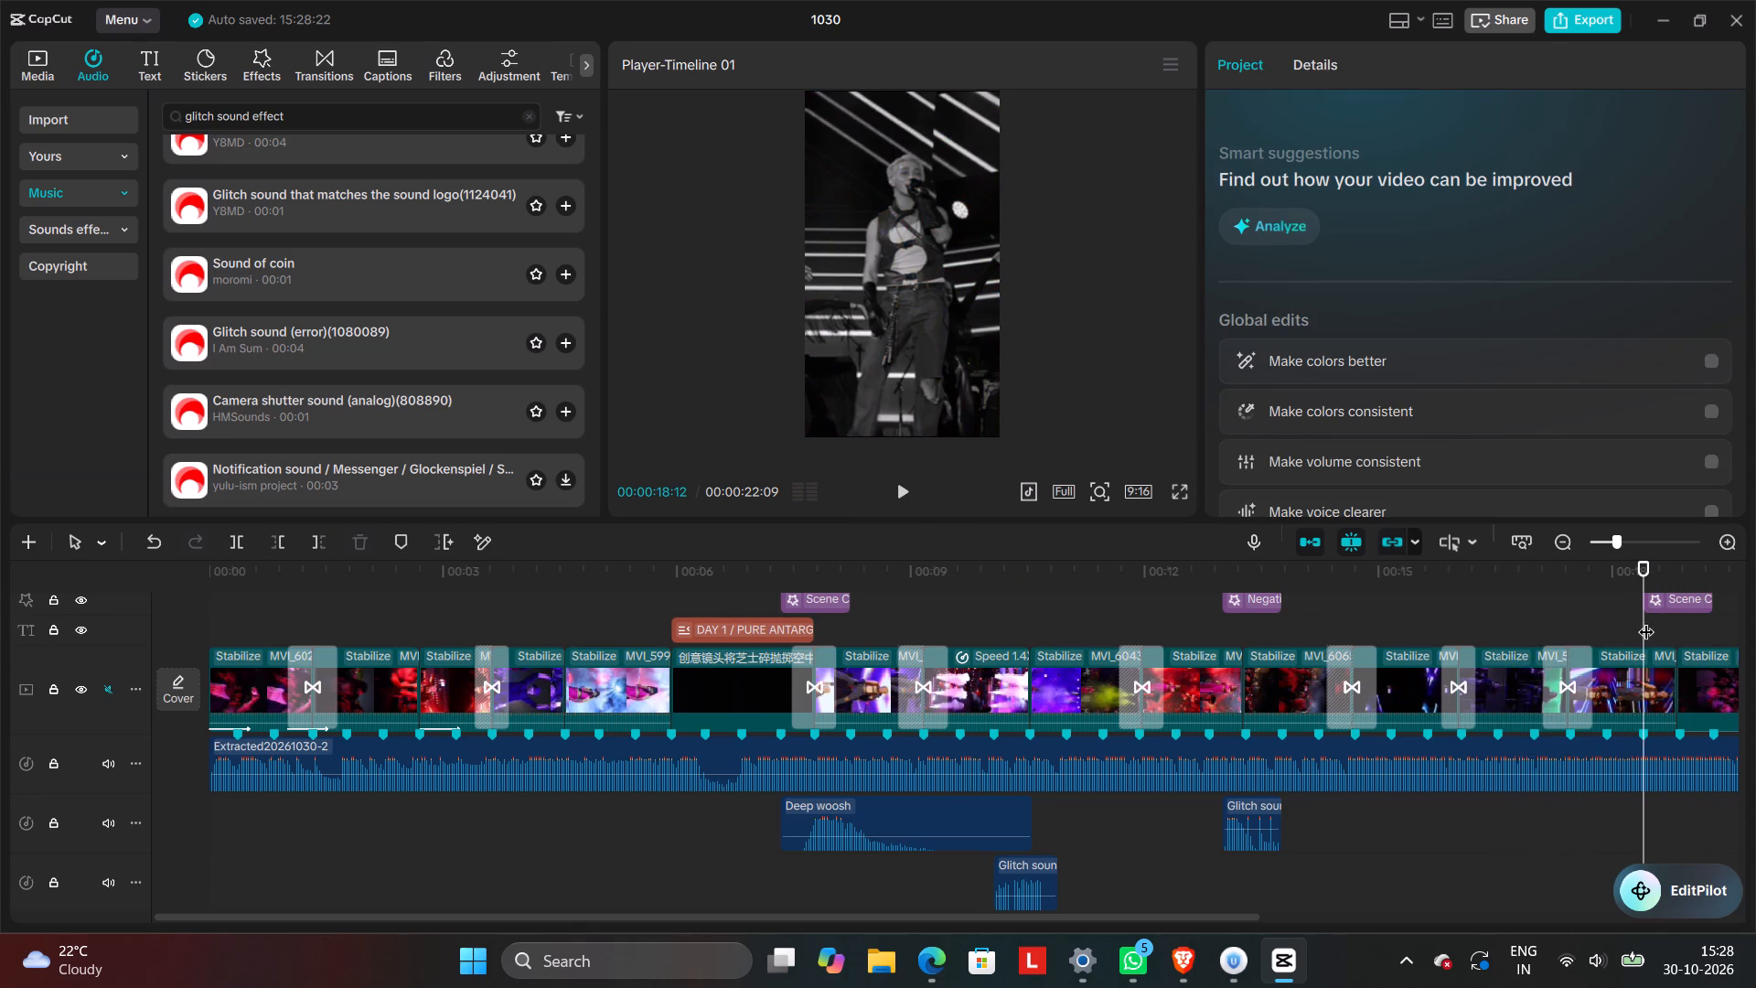
pyautogui.click(524, 113)
pyautogui.click(473, 112)
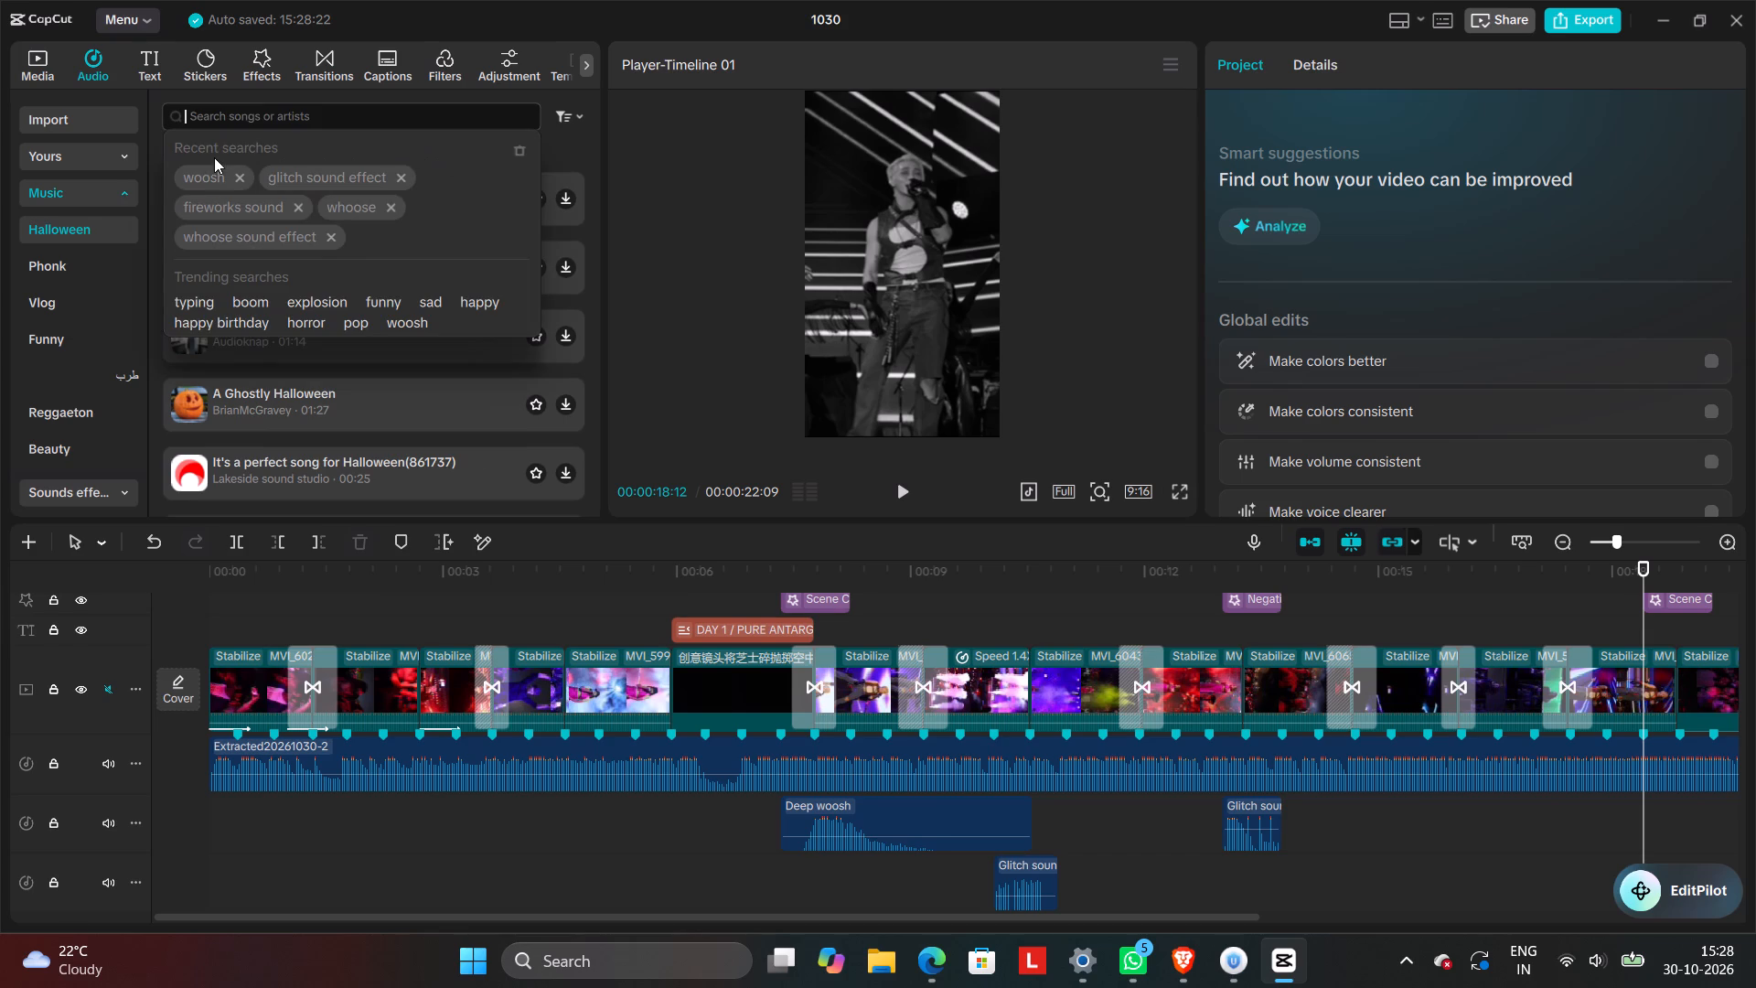
pyautogui.click(219, 179)
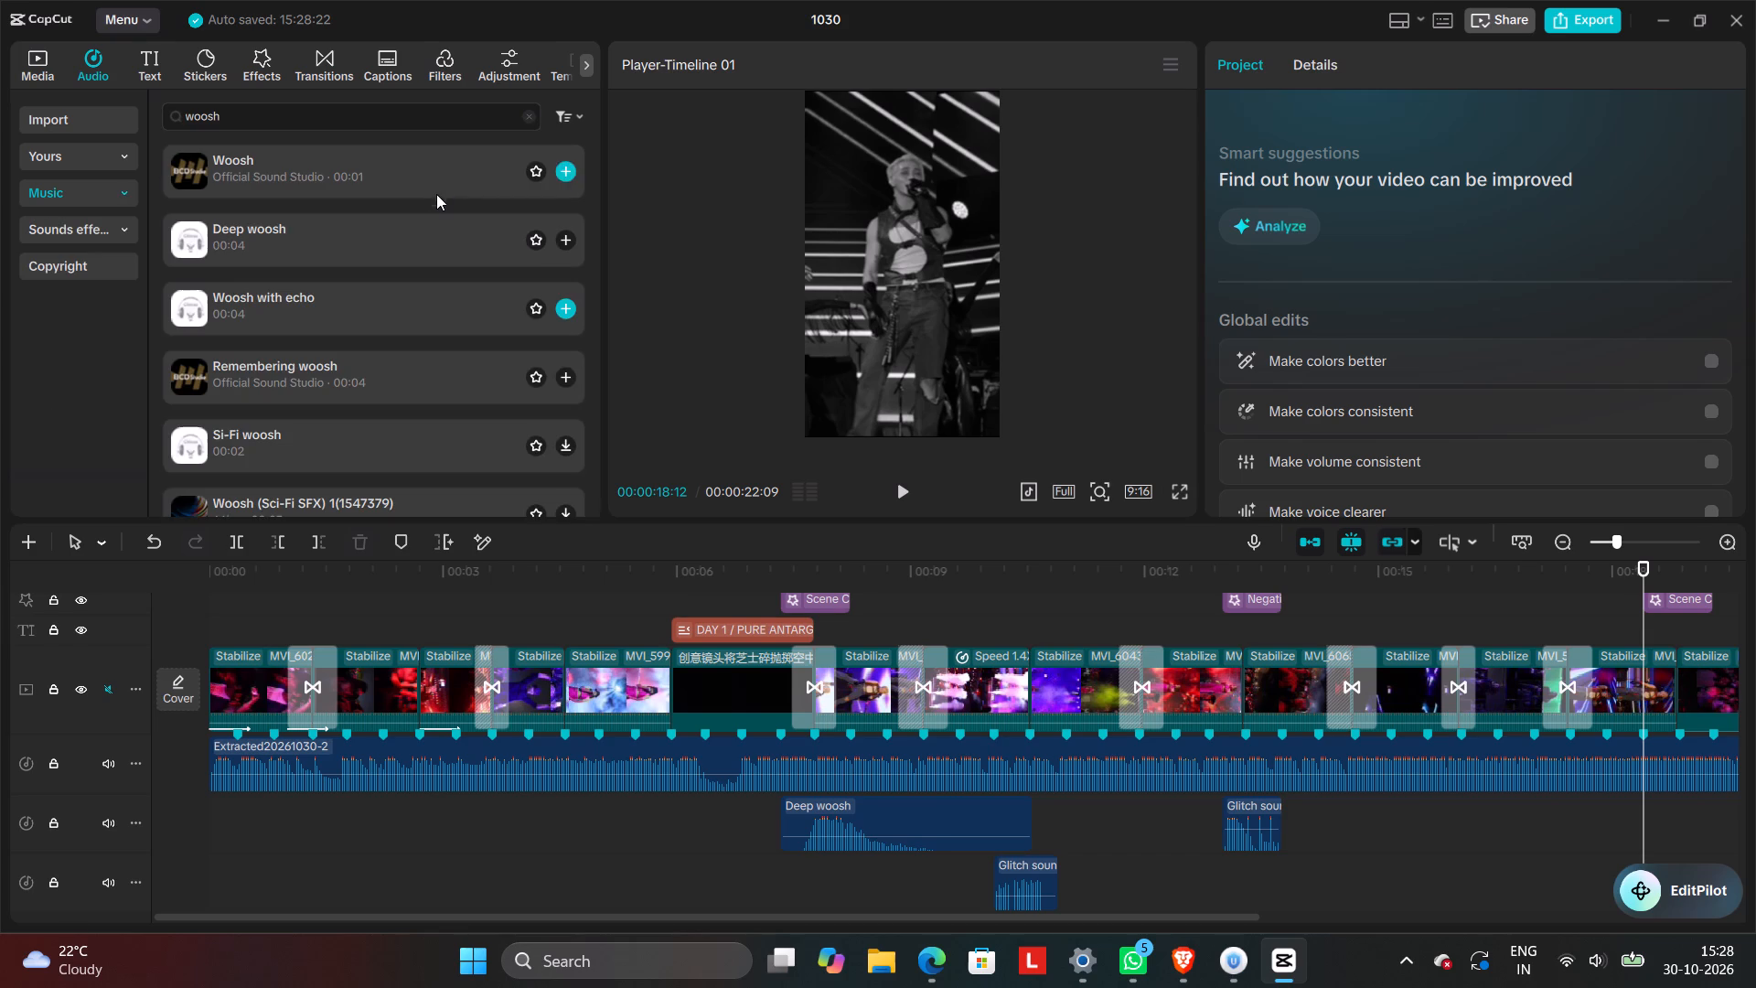
pyautogui.click(412, 174)
pyautogui.click(412, 229)
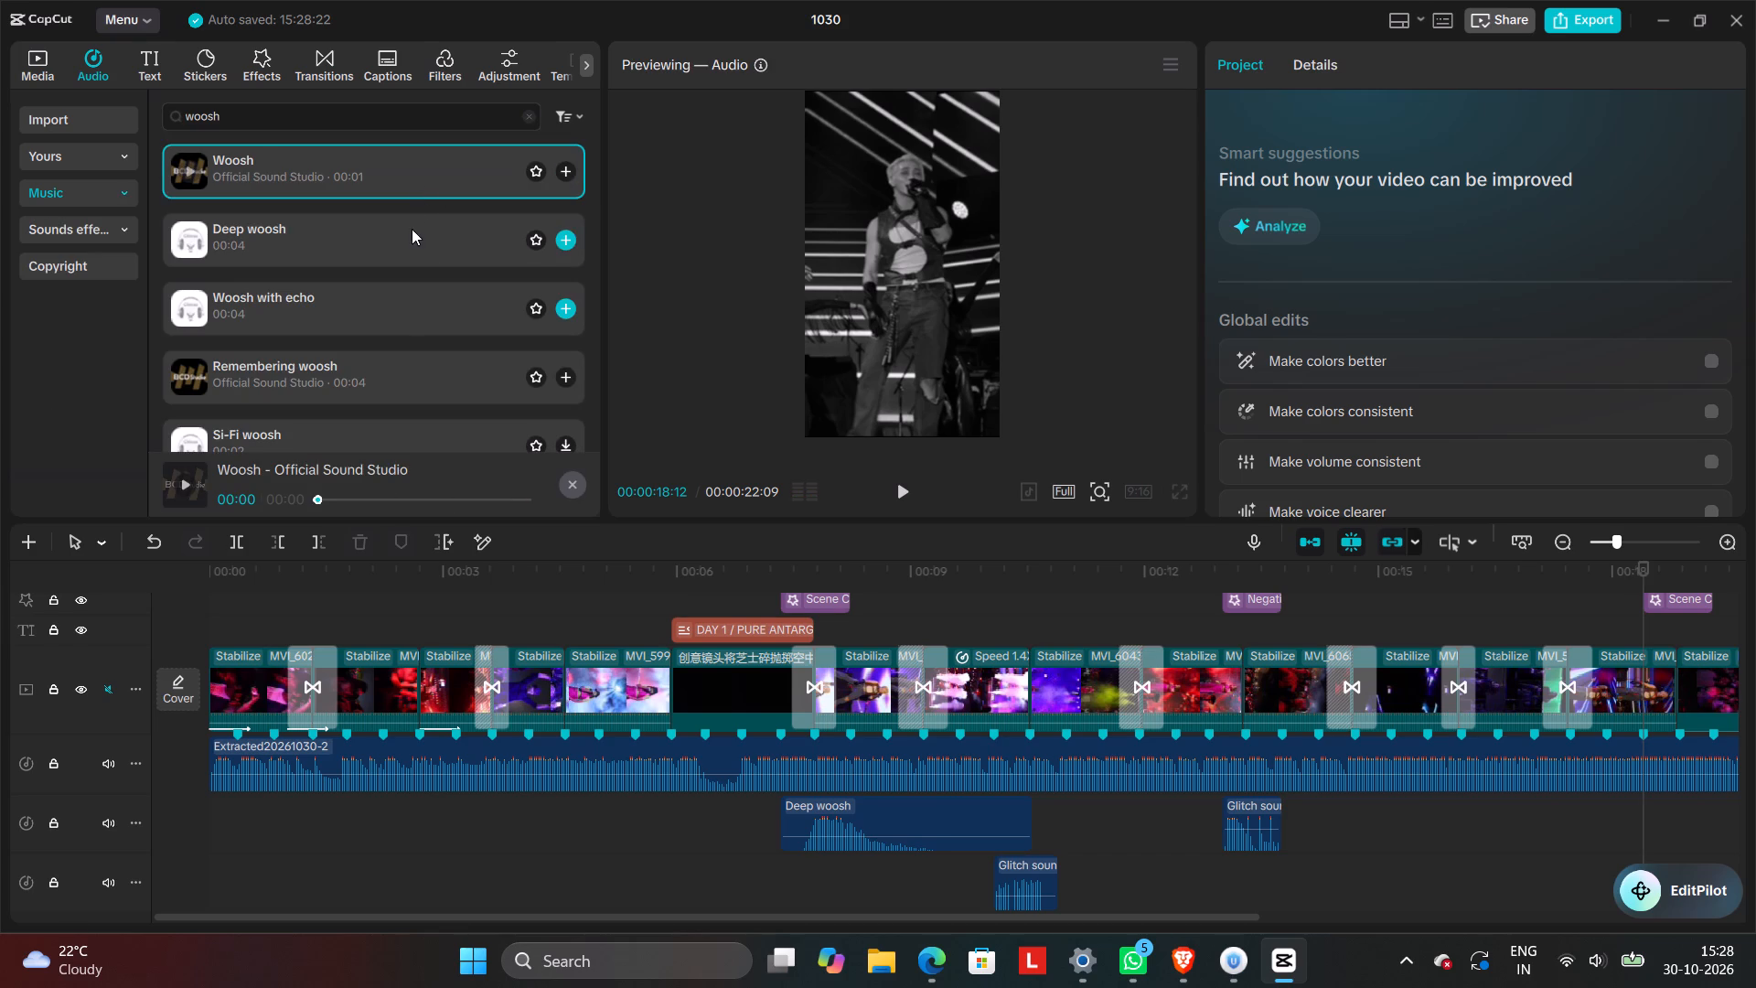
pyautogui.click(561, 229)
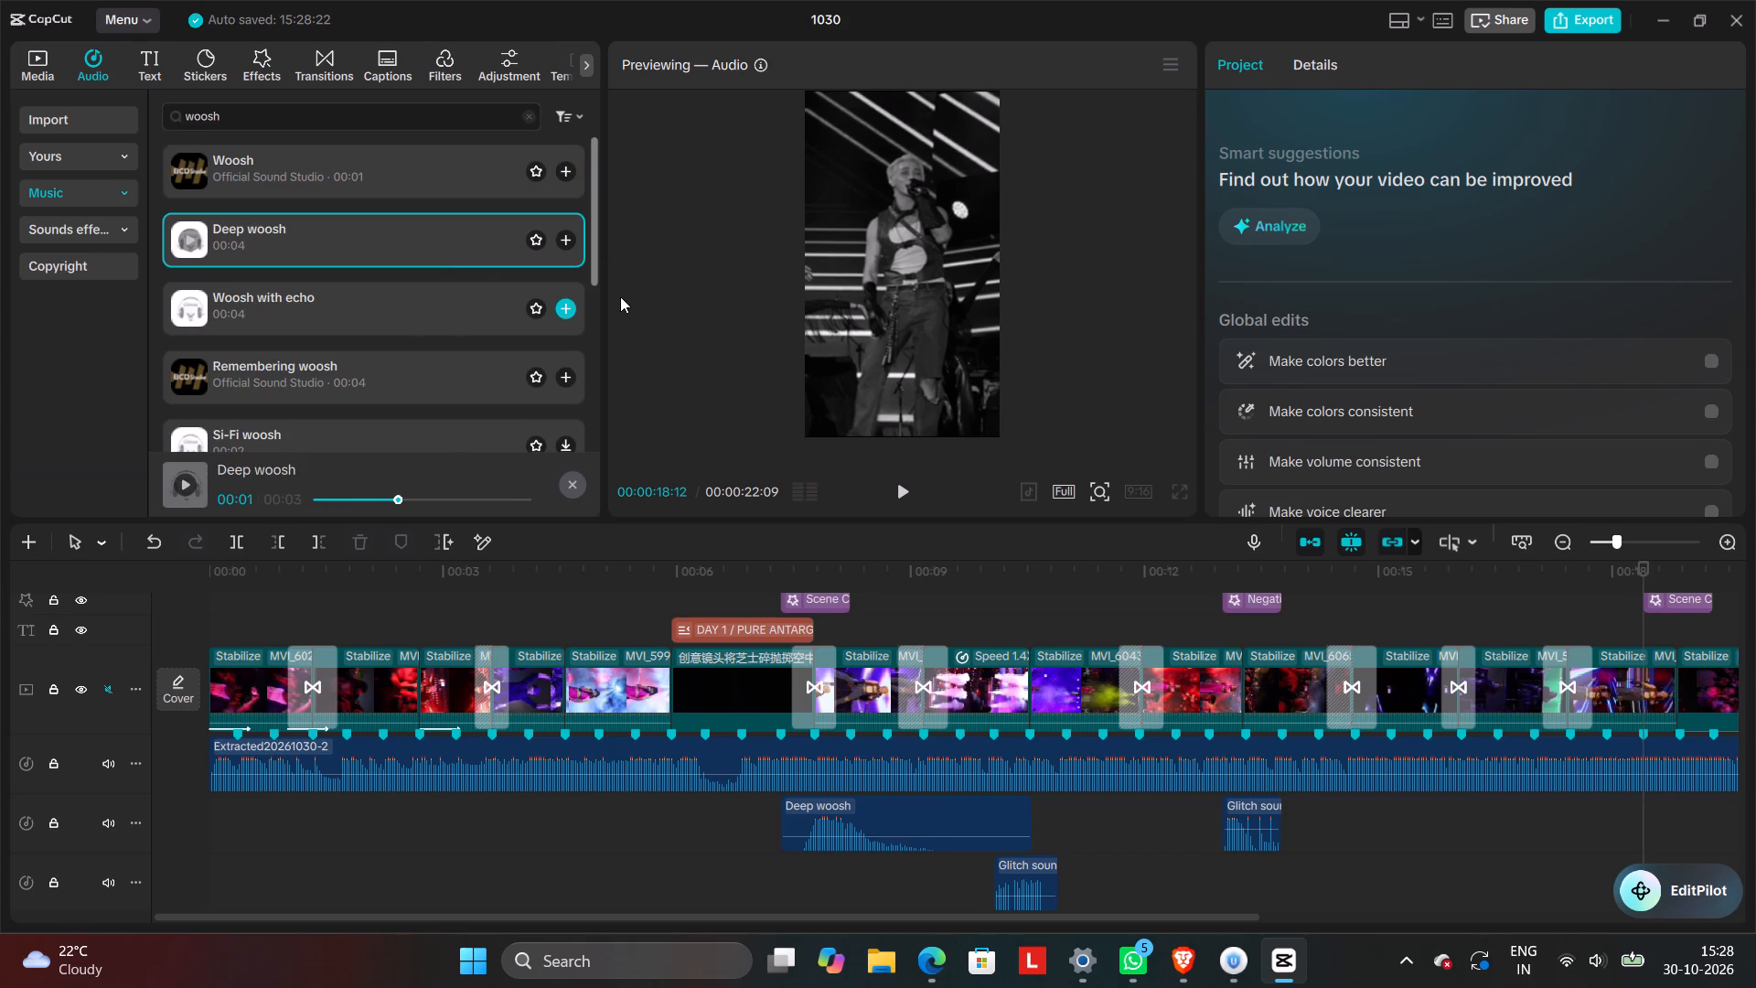
pyautogui.click(564, 234)
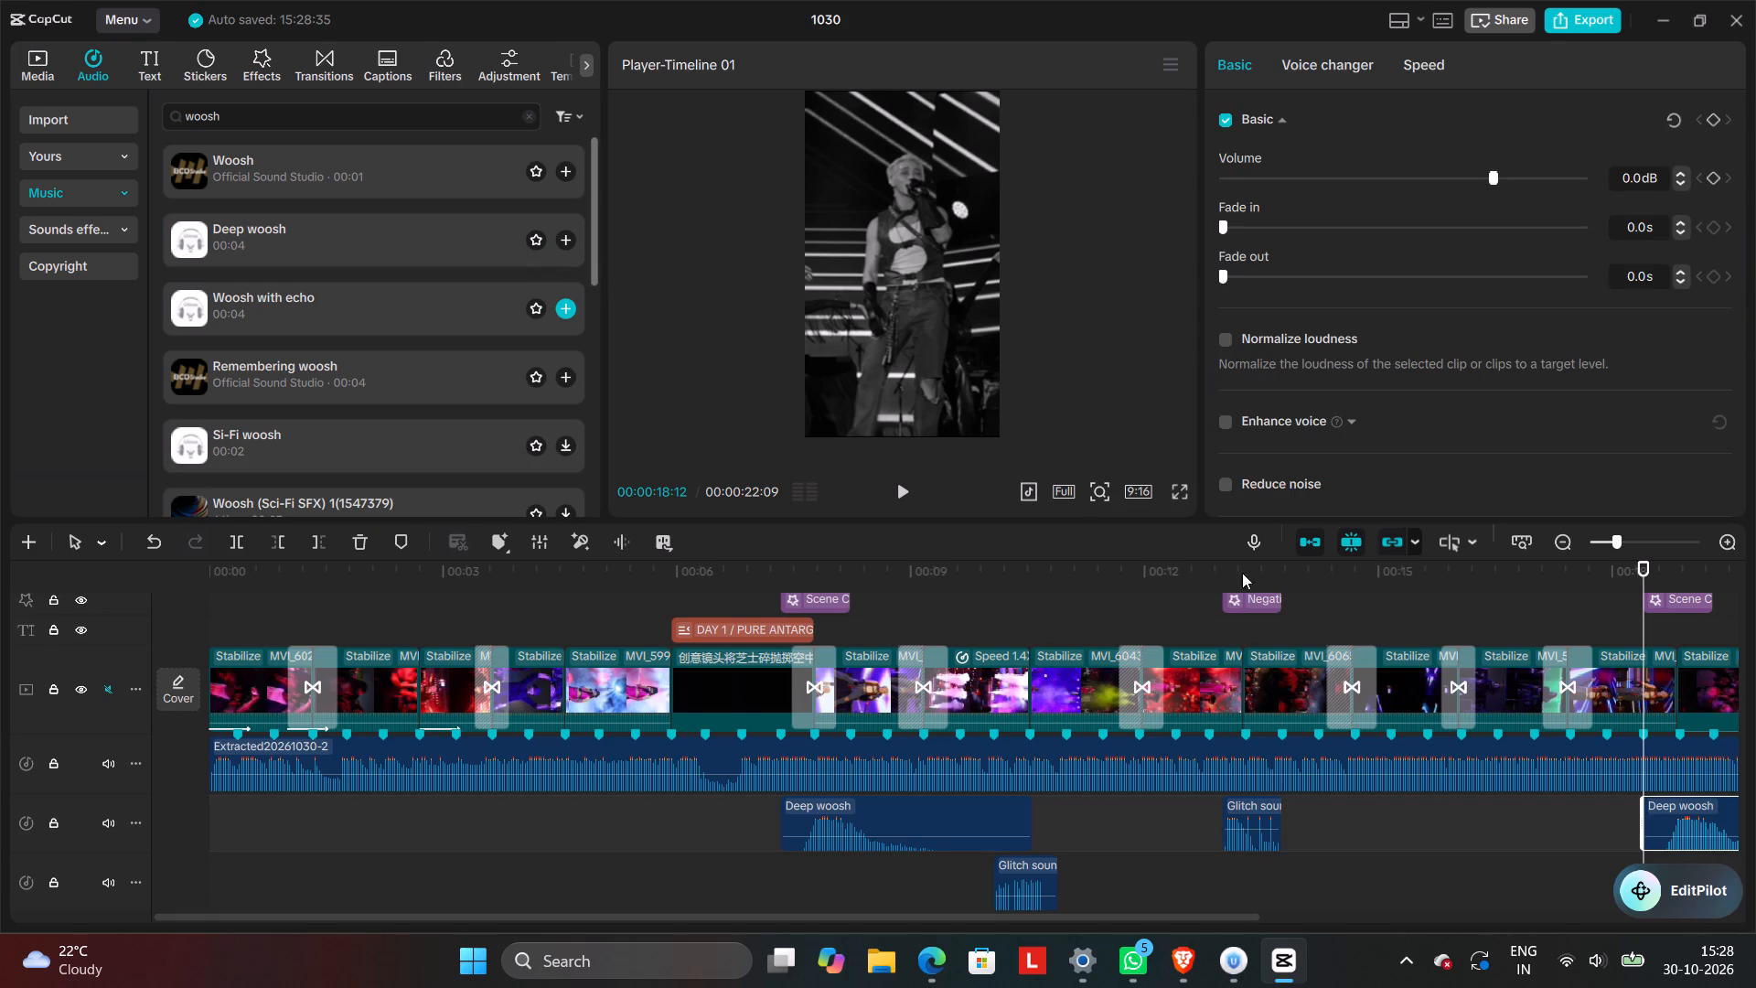
pyautogui.moveTo(1719, 809); pyautogui.dragTo(1706, 807)
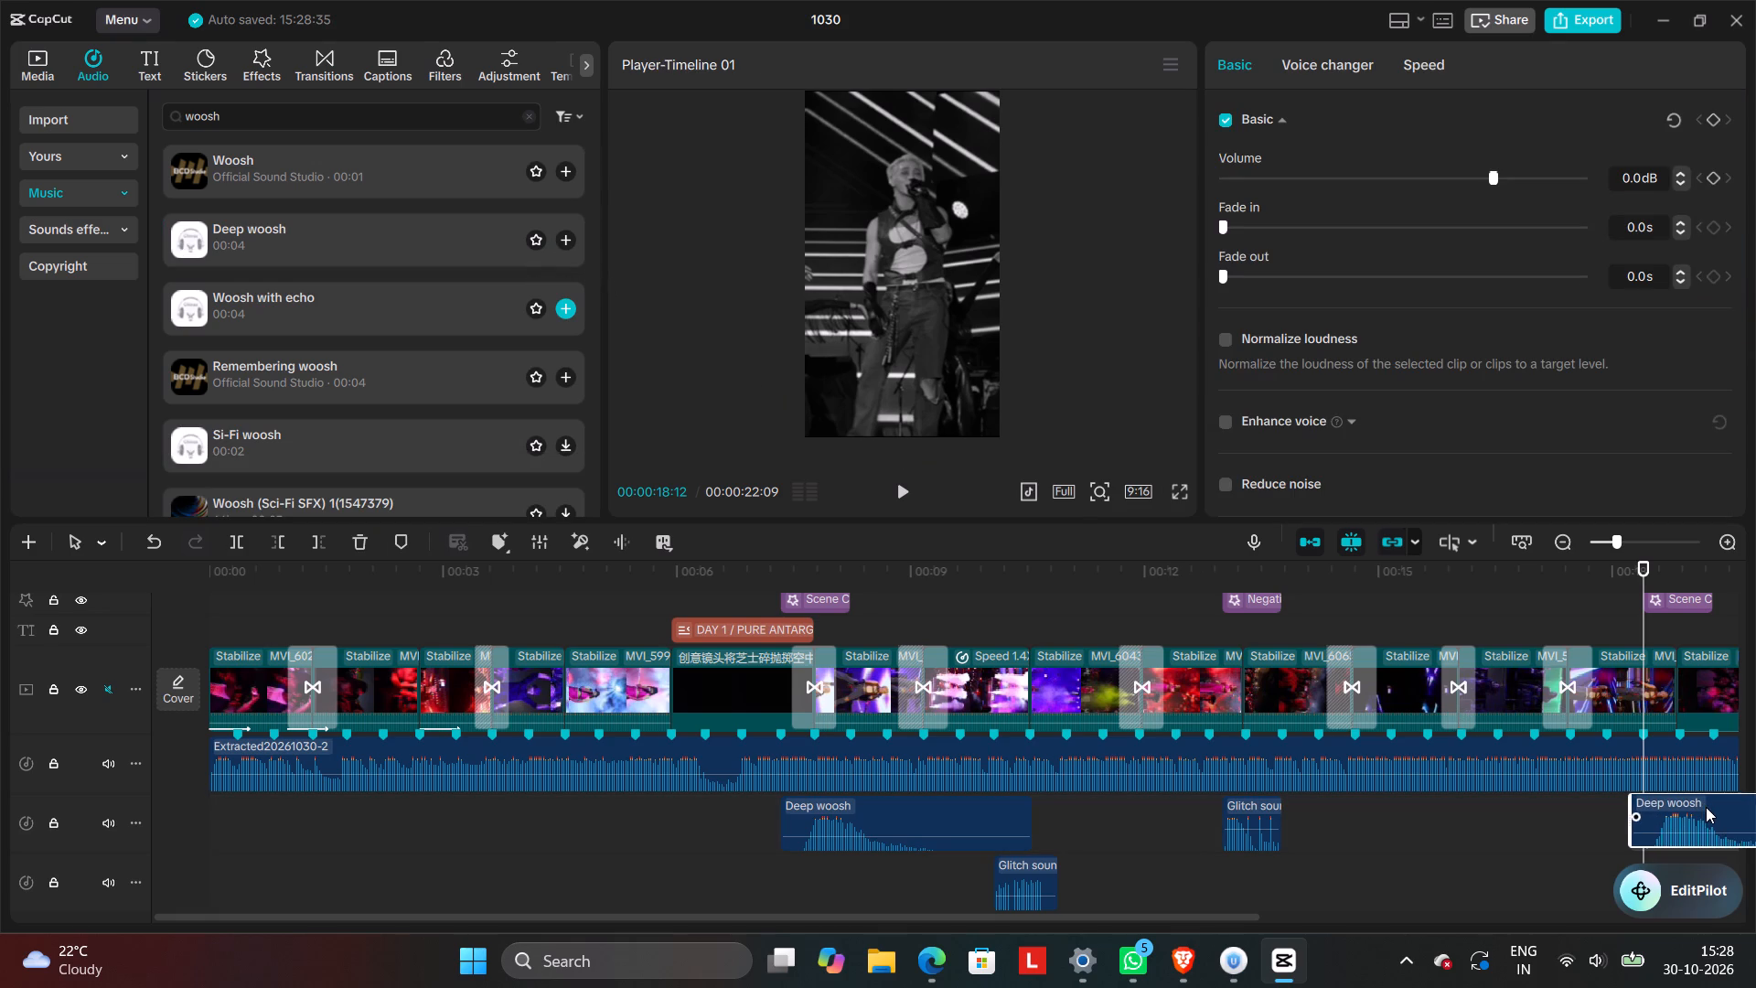
pyautogui.moveTo(1706, 807); pyautogui.dragTo(1698, 807)
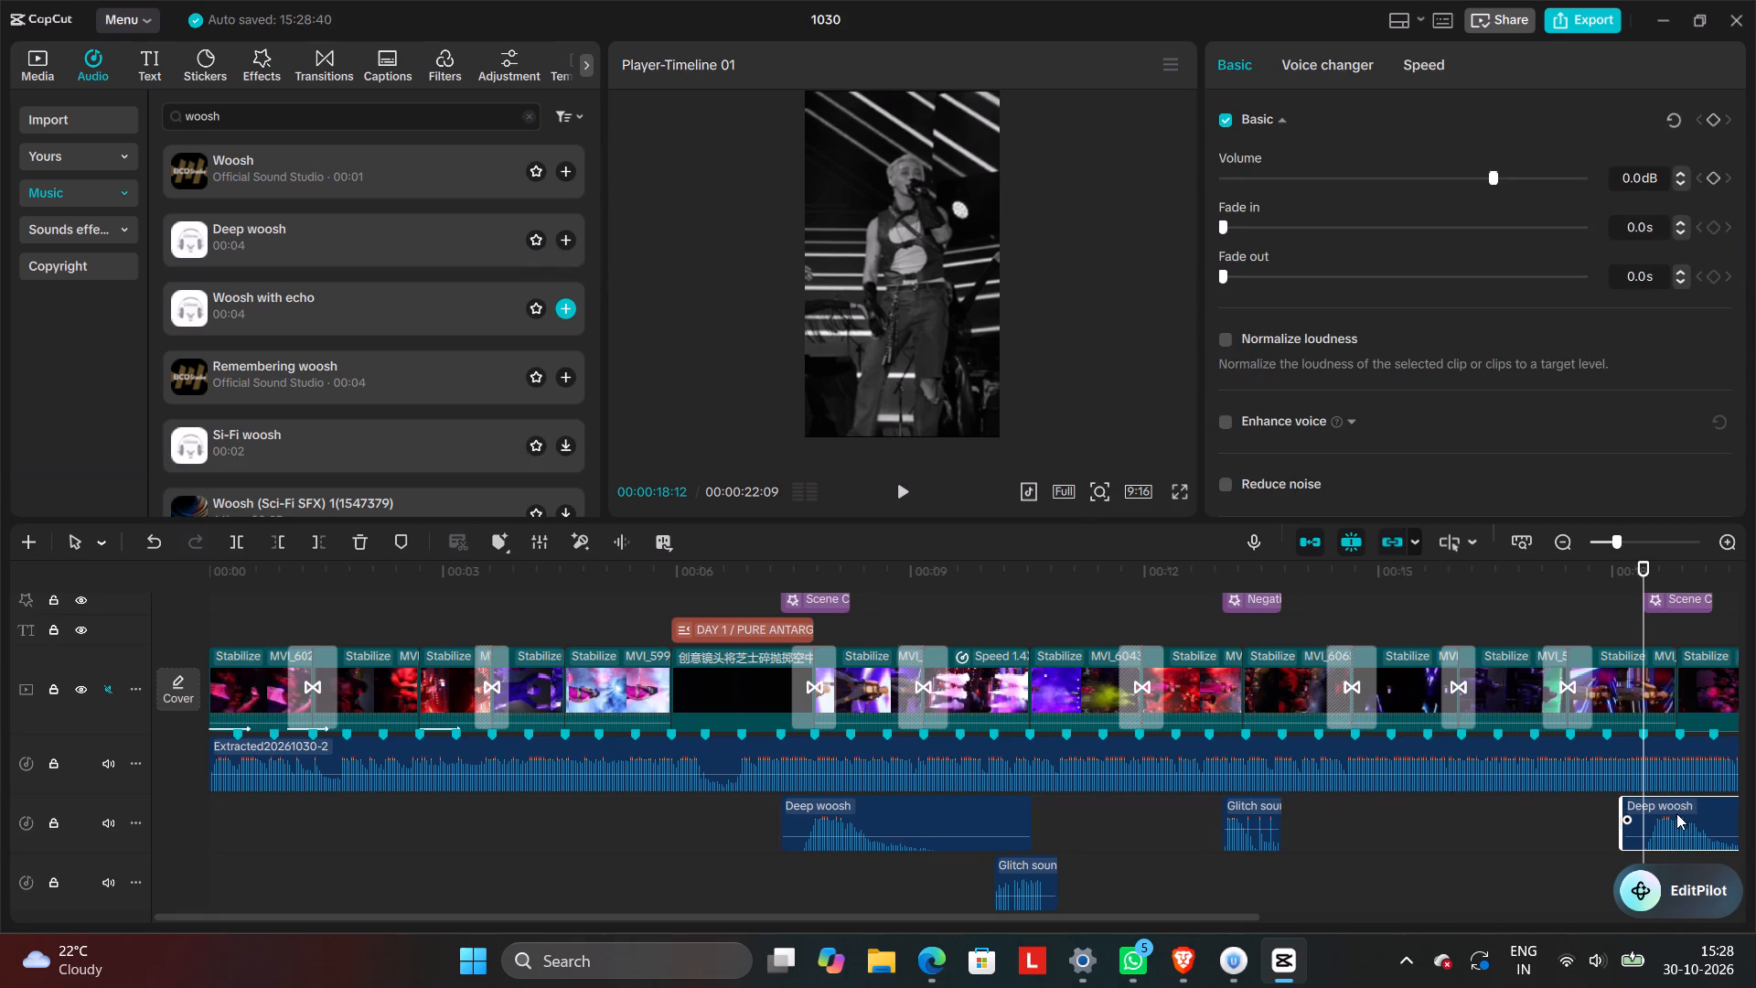
pyautogui.click(1580, 835)
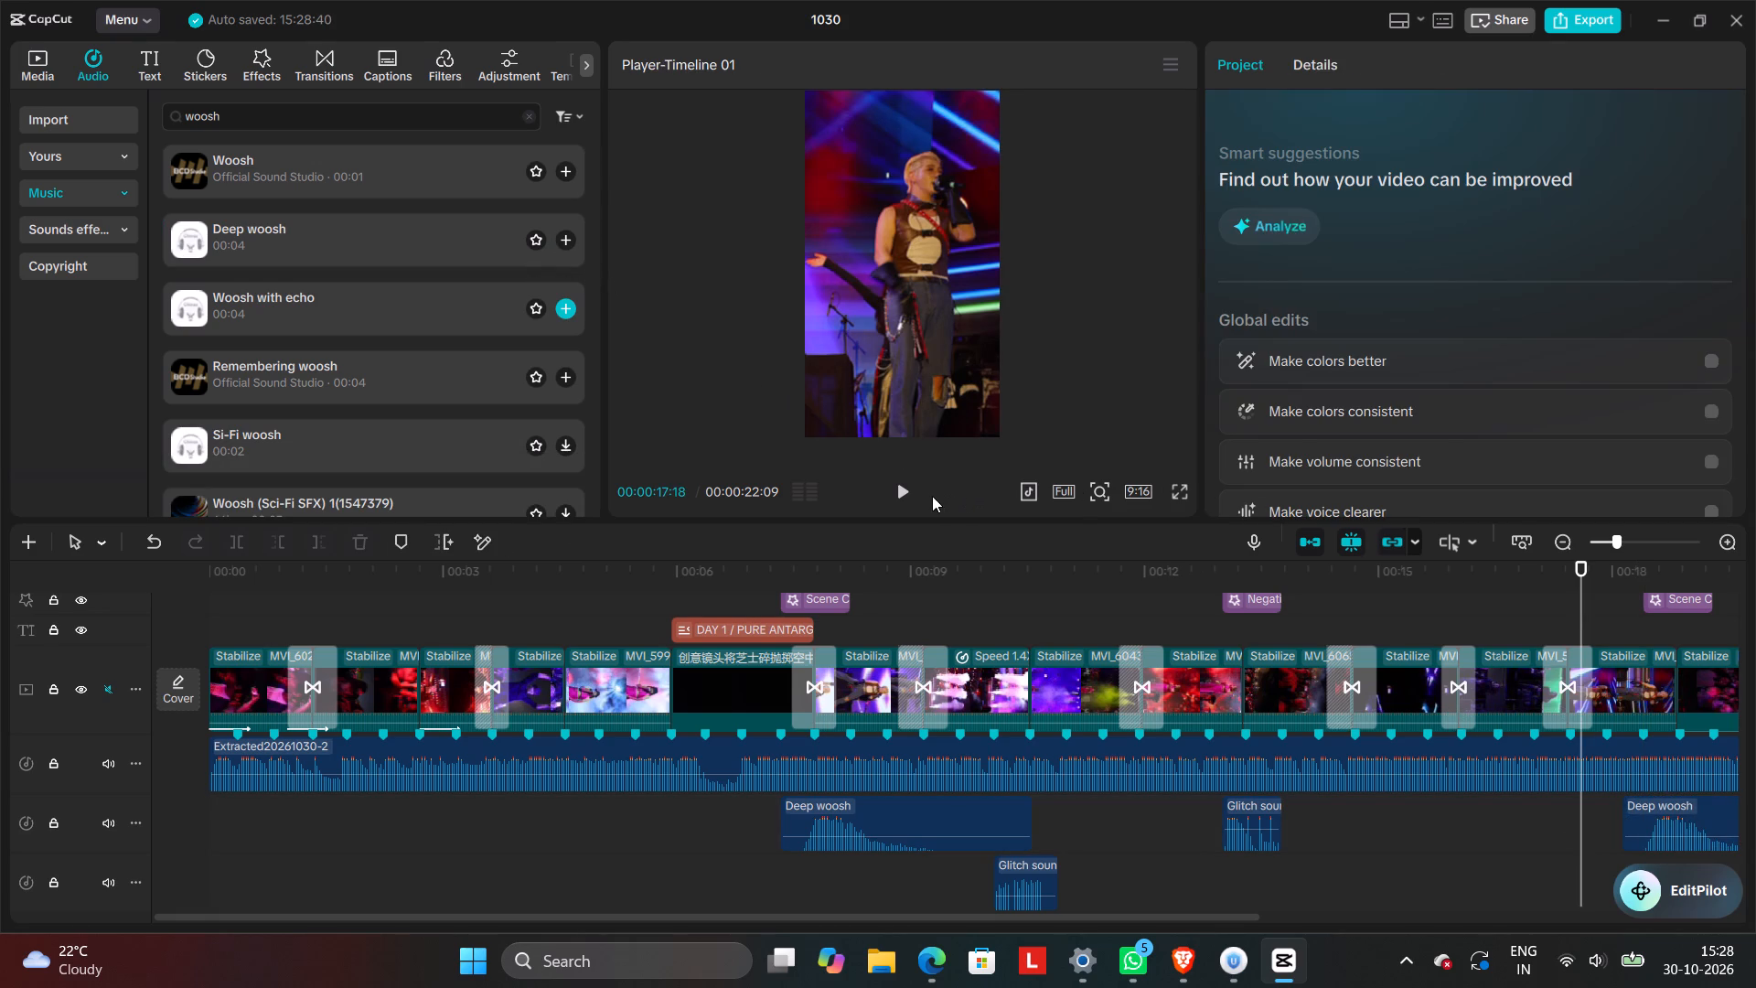
pyautogui.click(909, 486)
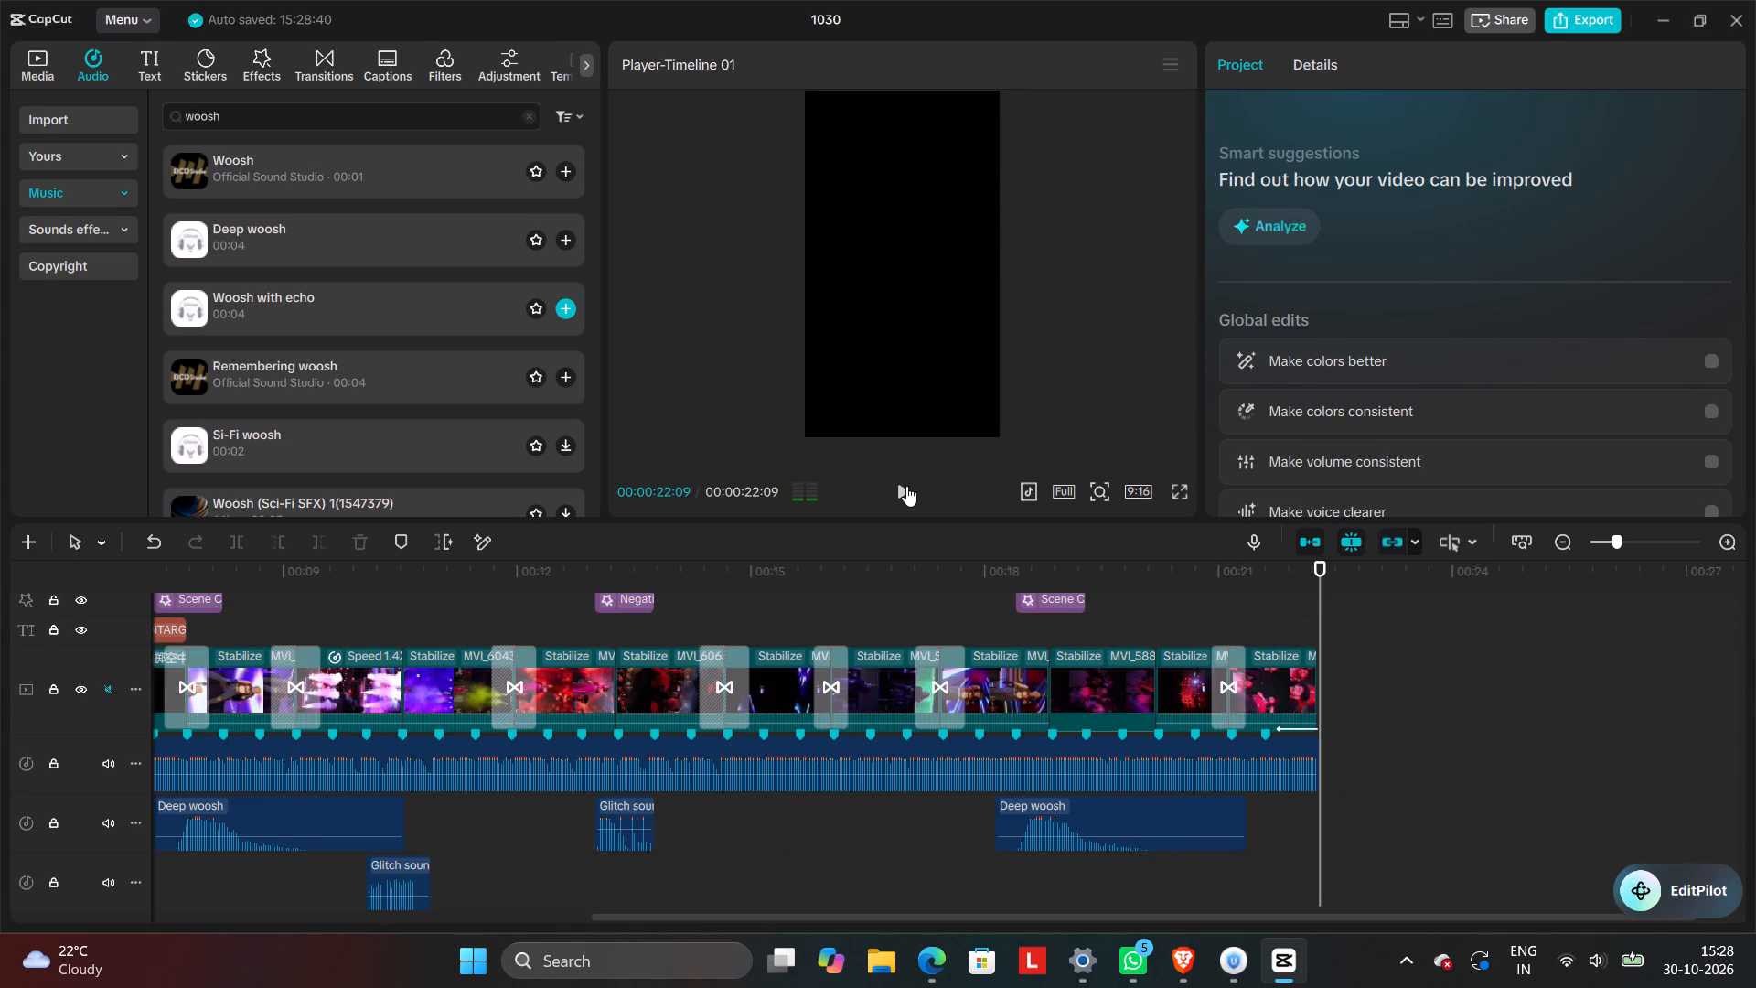
# Set the playhead to 00:00:14:10 at the start of a transition and search the audio library for whoose, looking through the results.
pyautogui.click(848, 577)
pyautogui.moveTo(848, 577); pyautogui.dragTo(815, 585)
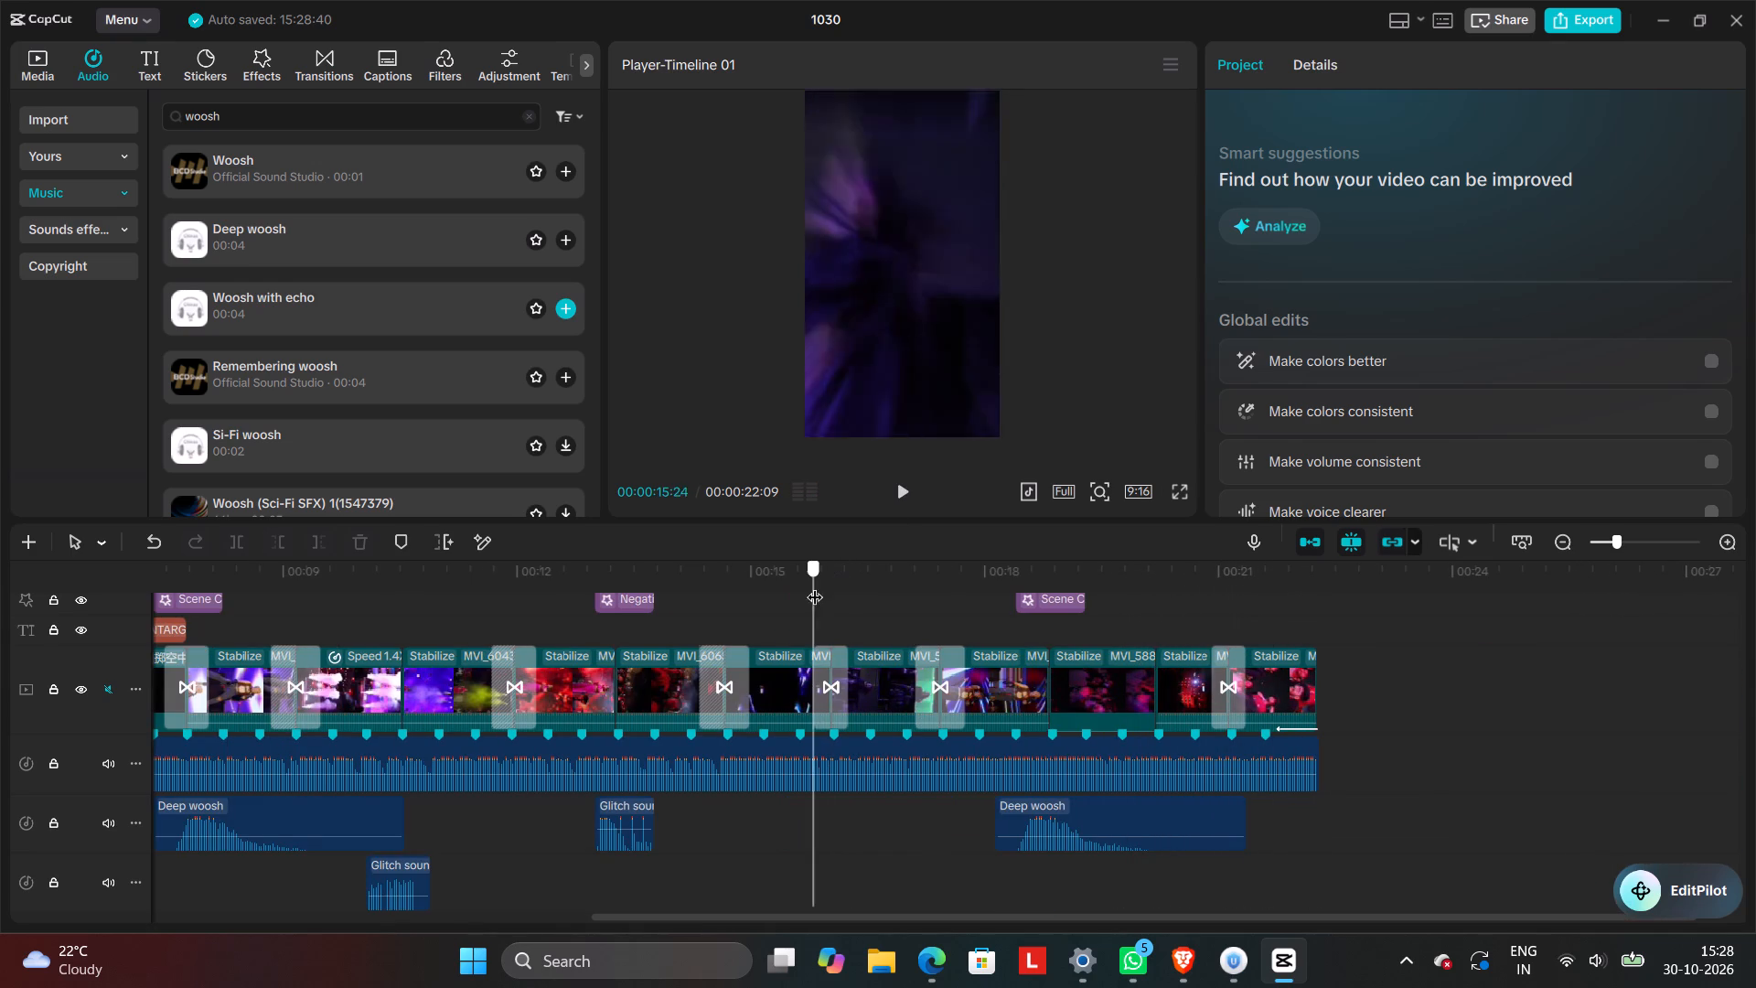
pyautogui.moveTo(815, 585); pyautogui.dragTo(706, 628)
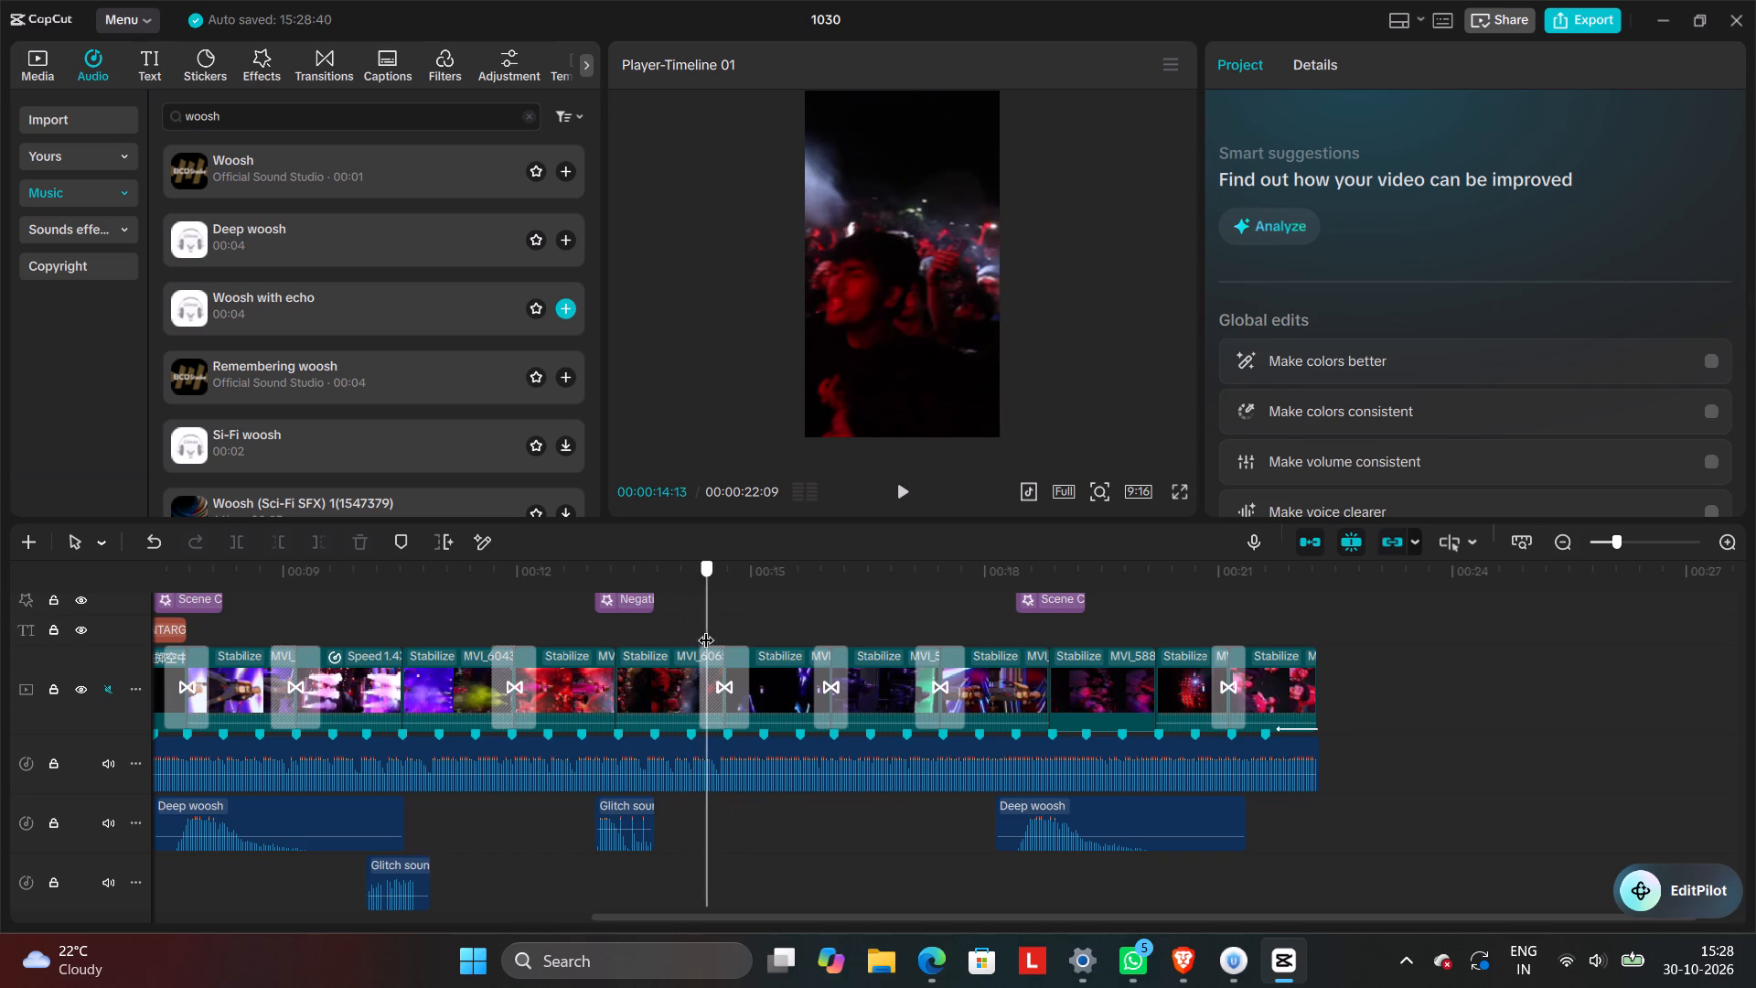
pyautogui.moveTo(706, 628); pyautogui.dragTo(704, 628)
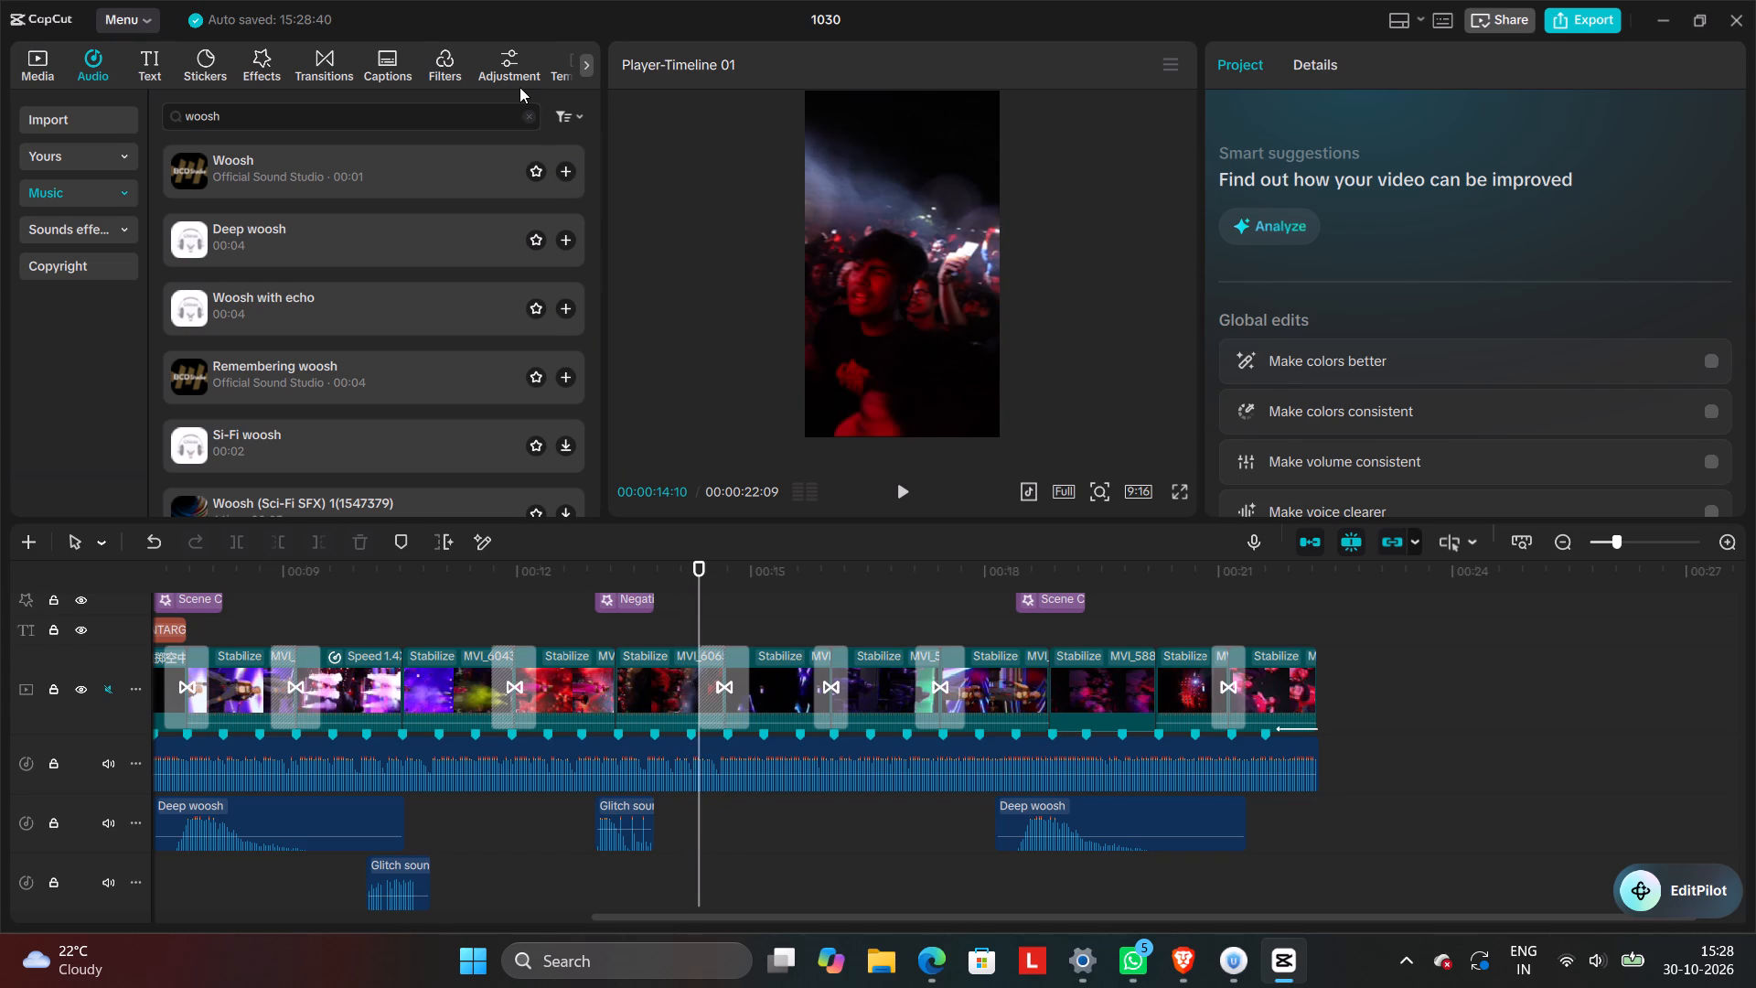
pyautogui.click(525, 113)
pyautogui.click(498, 114)
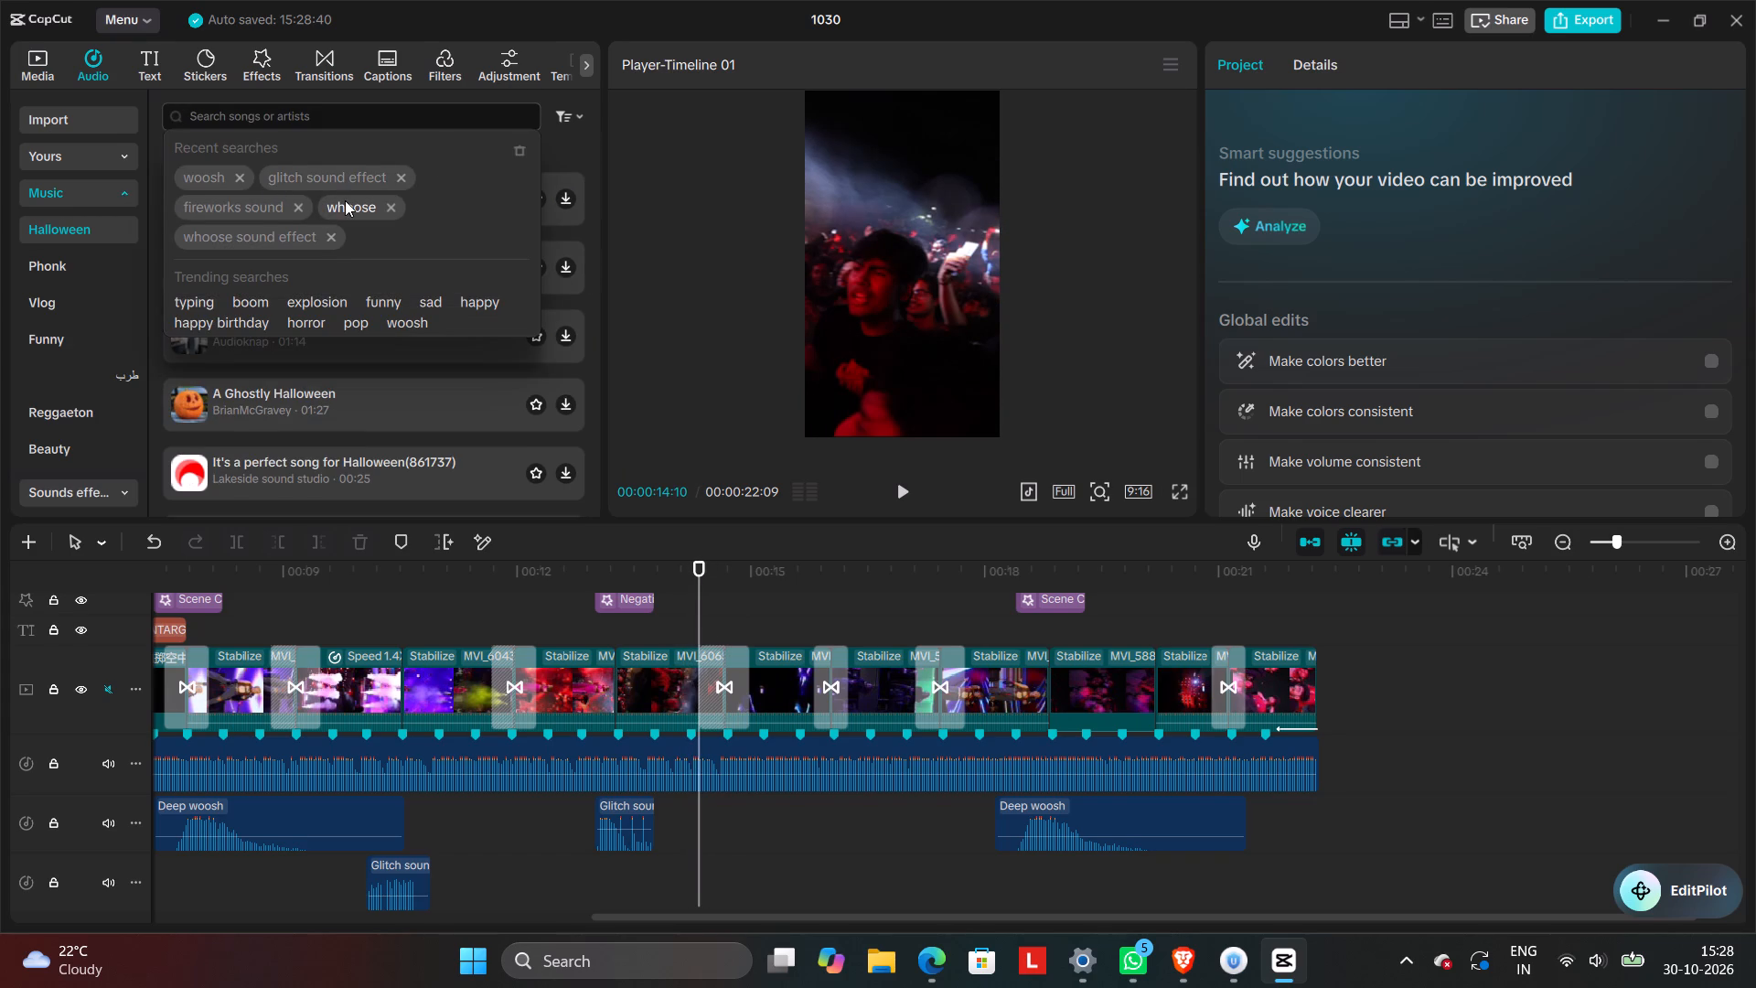
pyautogui.click(345, 200)
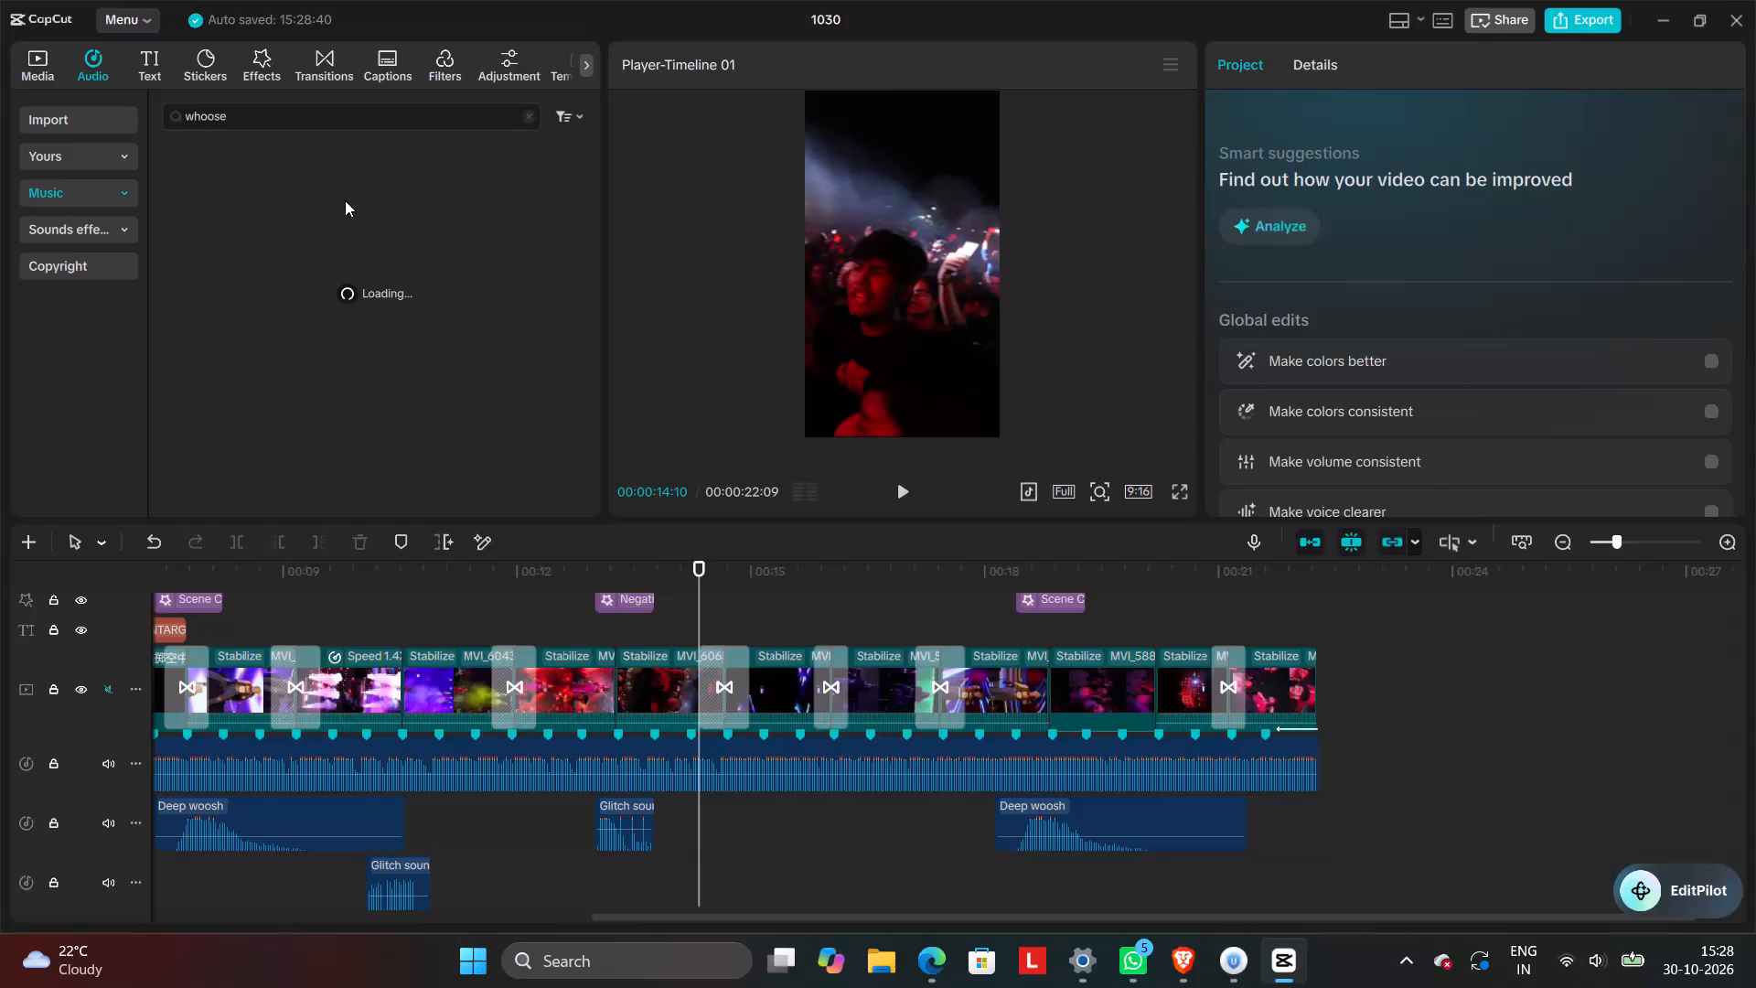
pyautogui.click(326, 187)
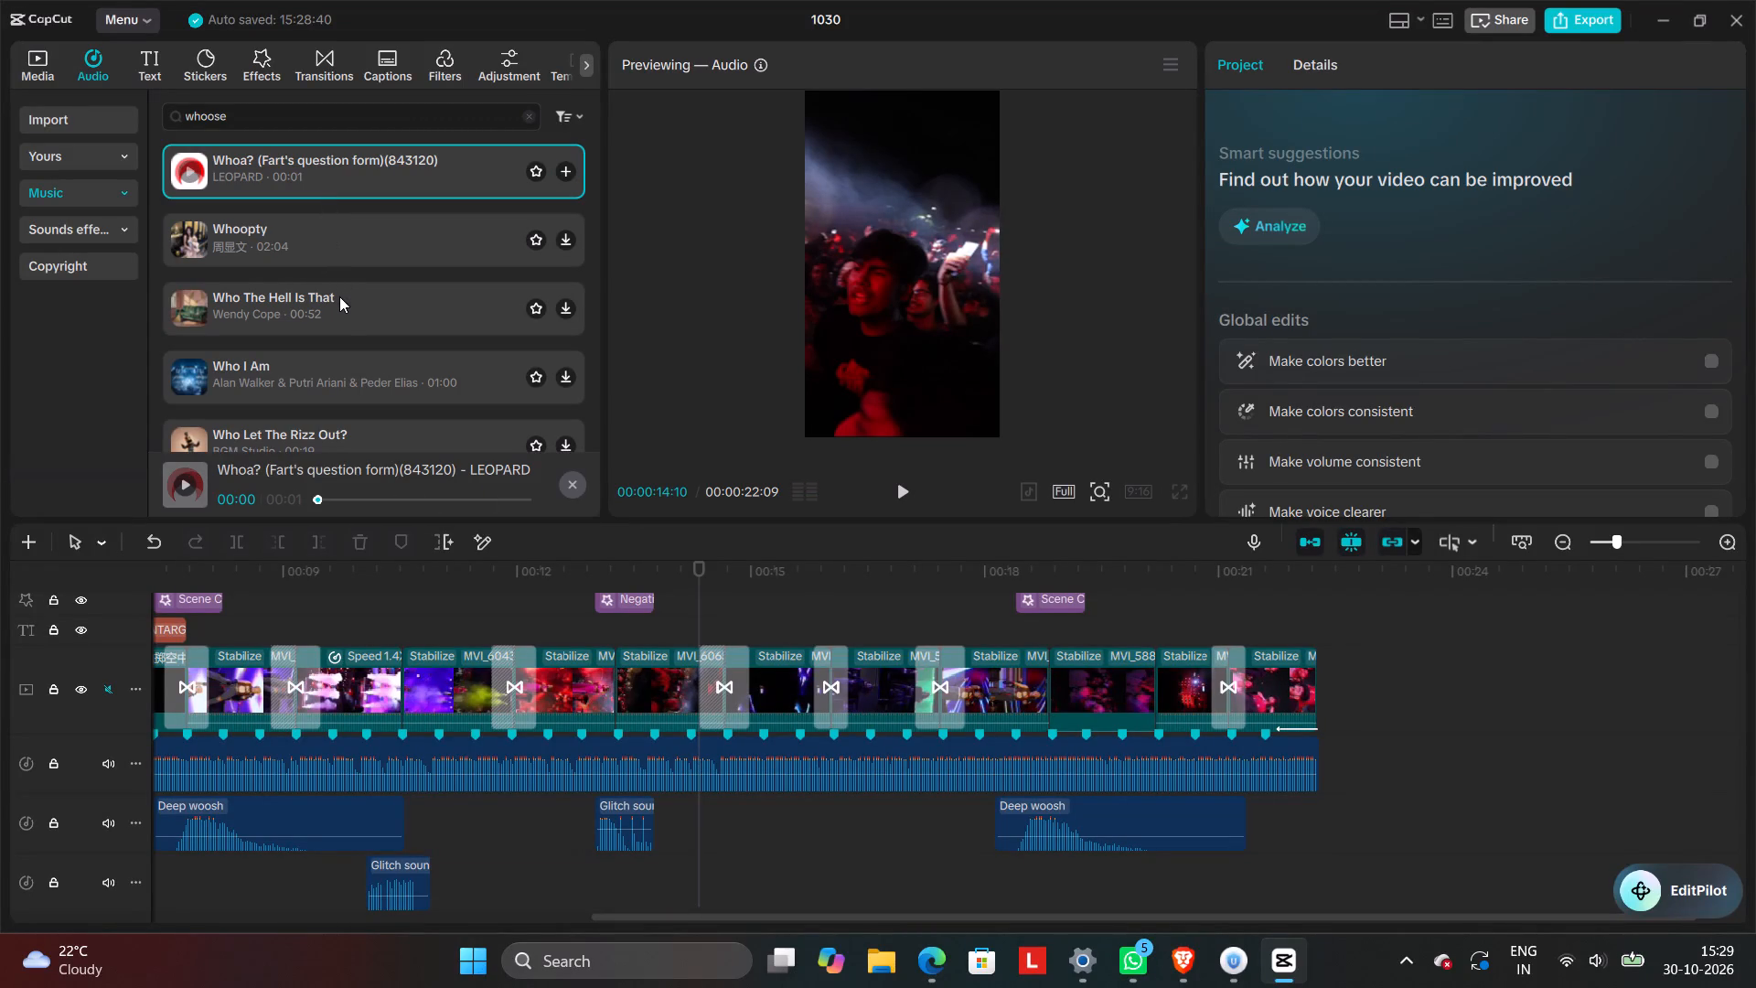
pyautogui.scroll(-1, 339, 328)
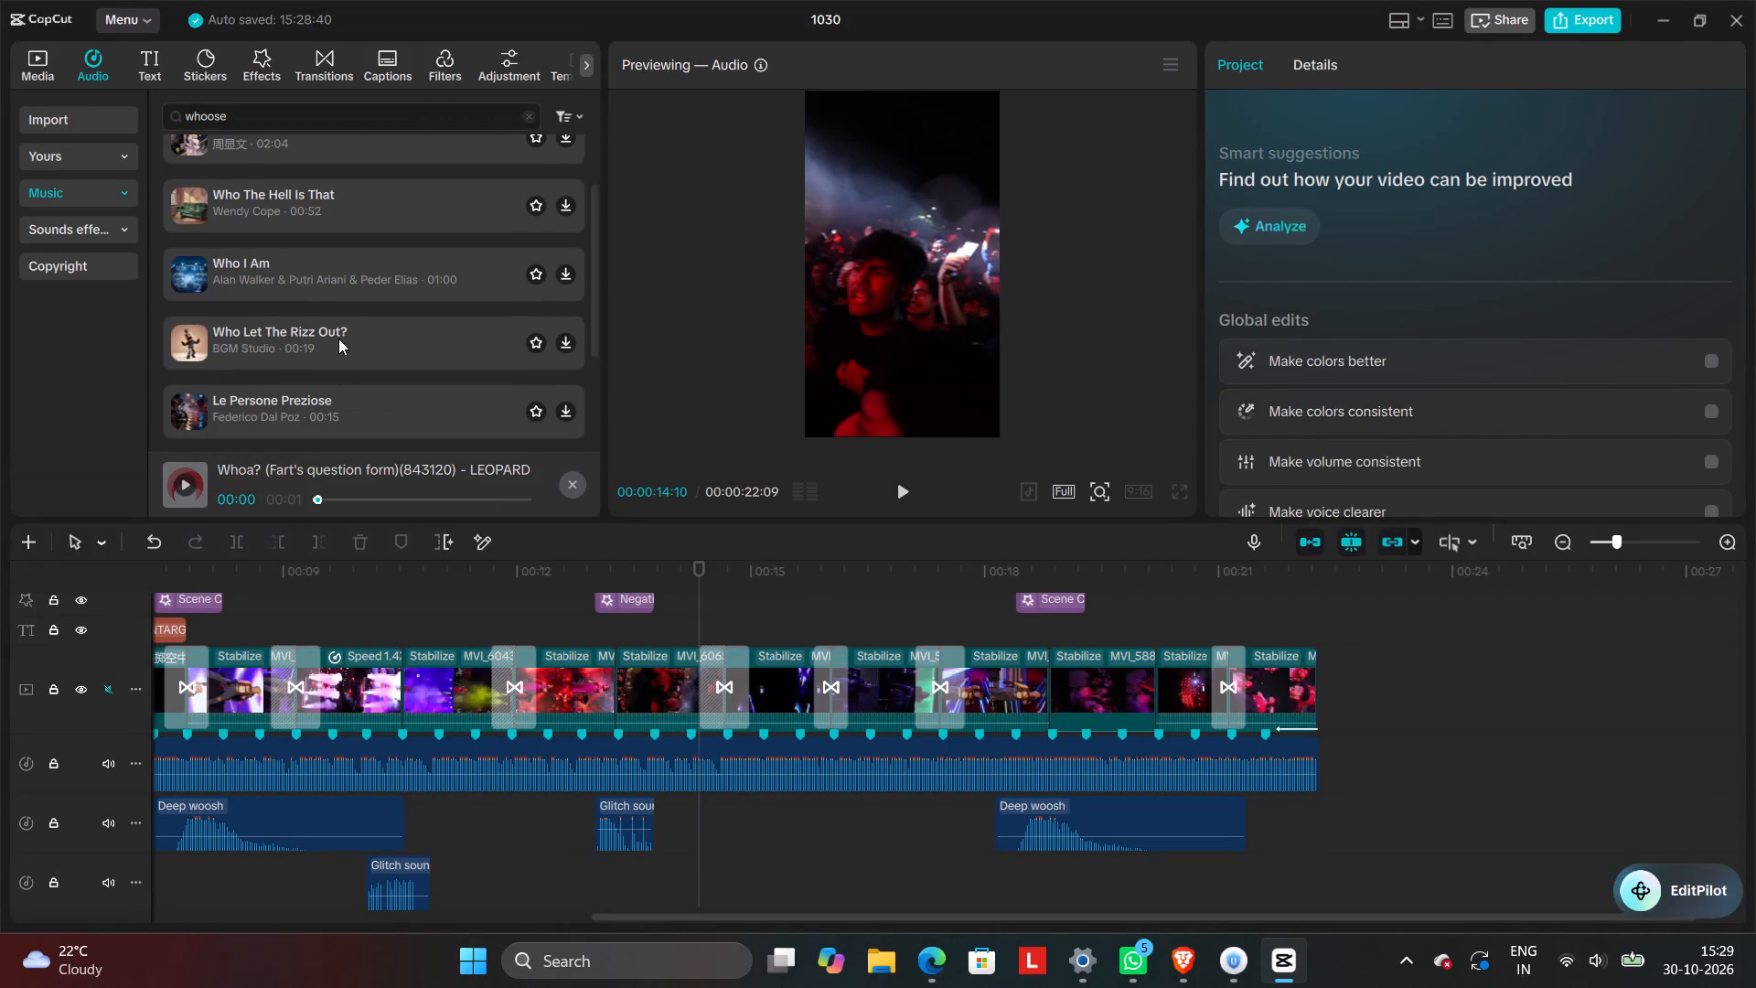
pyautogui.scroll(-1, 338, 338)
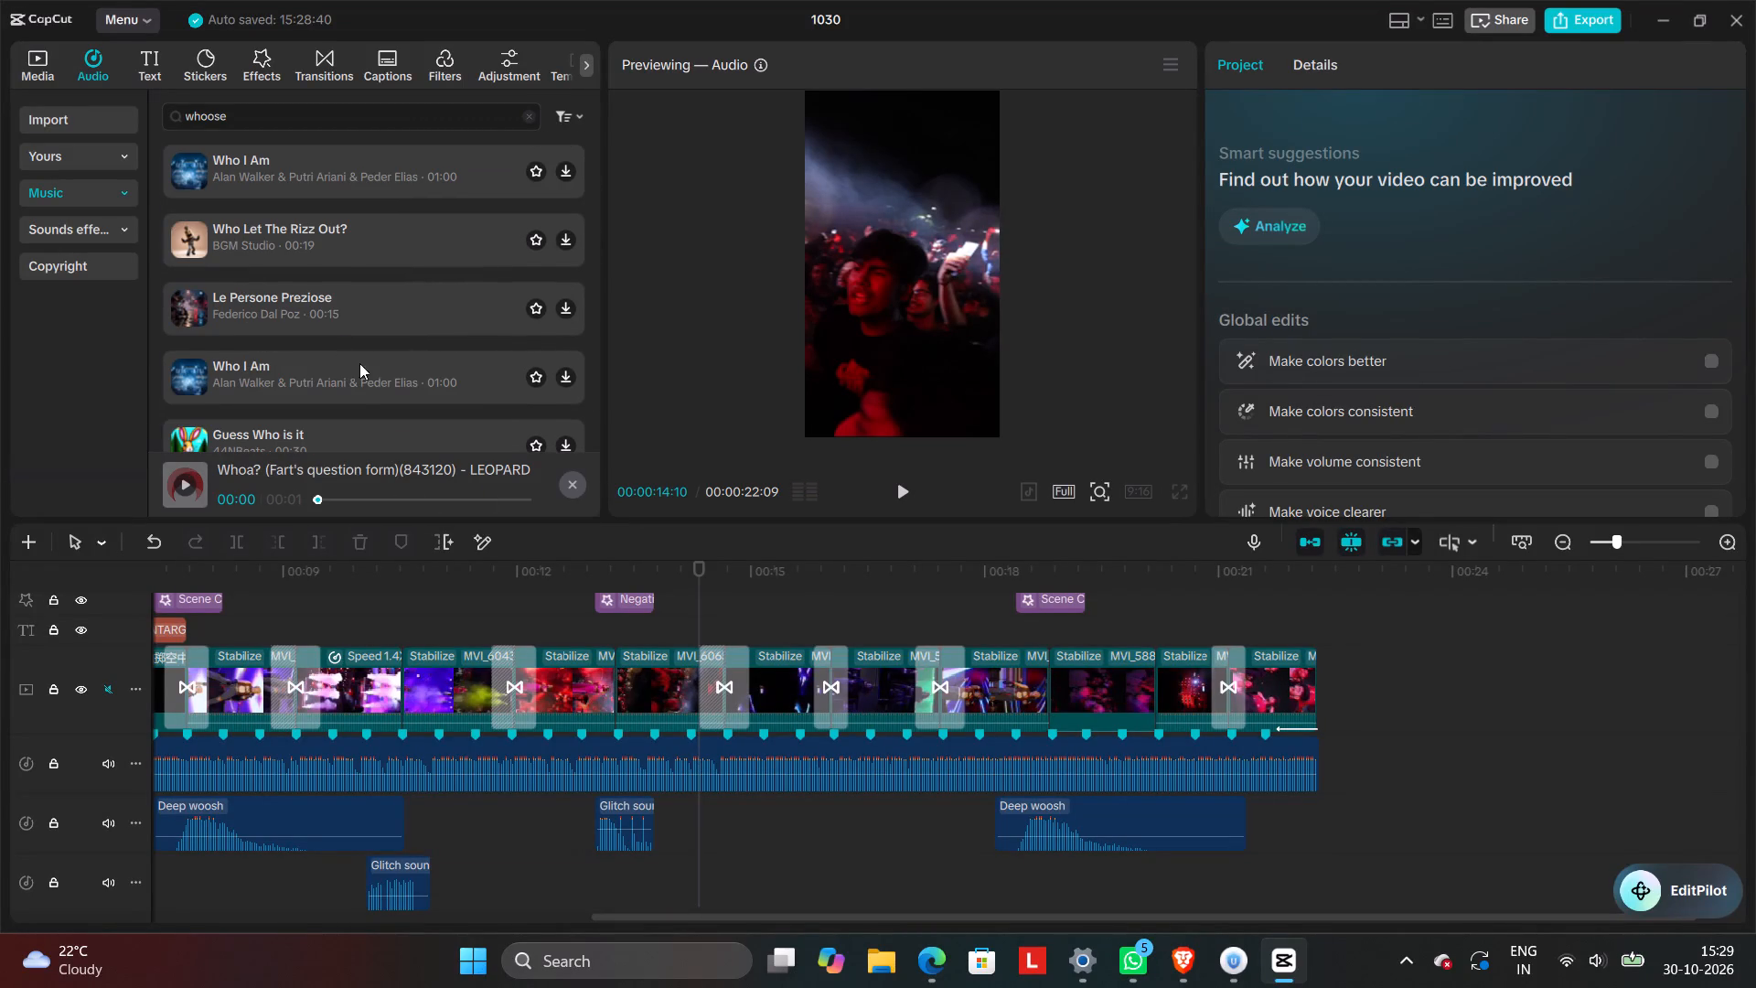
pyautogui.scroll(-1, 359, 381)
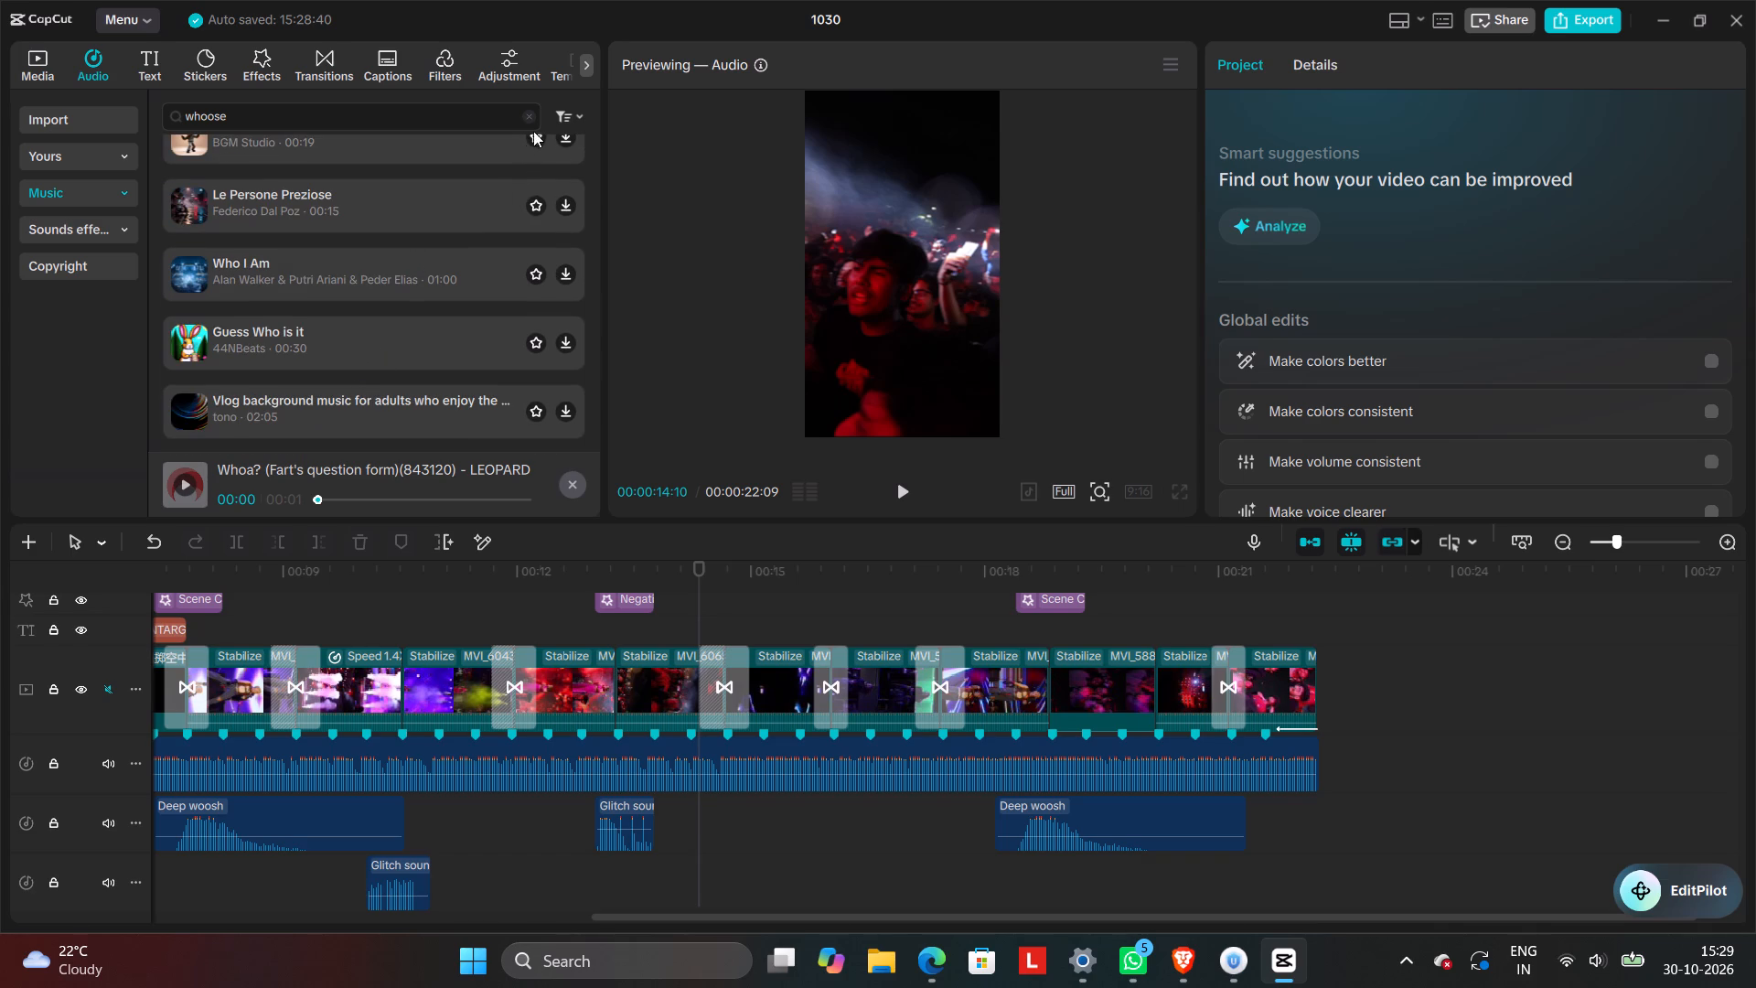
# Search the audio library for swoosh, audition Swoosh(1094921), and add it at 00:00:14:10 where the transition starts.
pyautogui.click(533, 113)
pyautogui.click(497, 106)
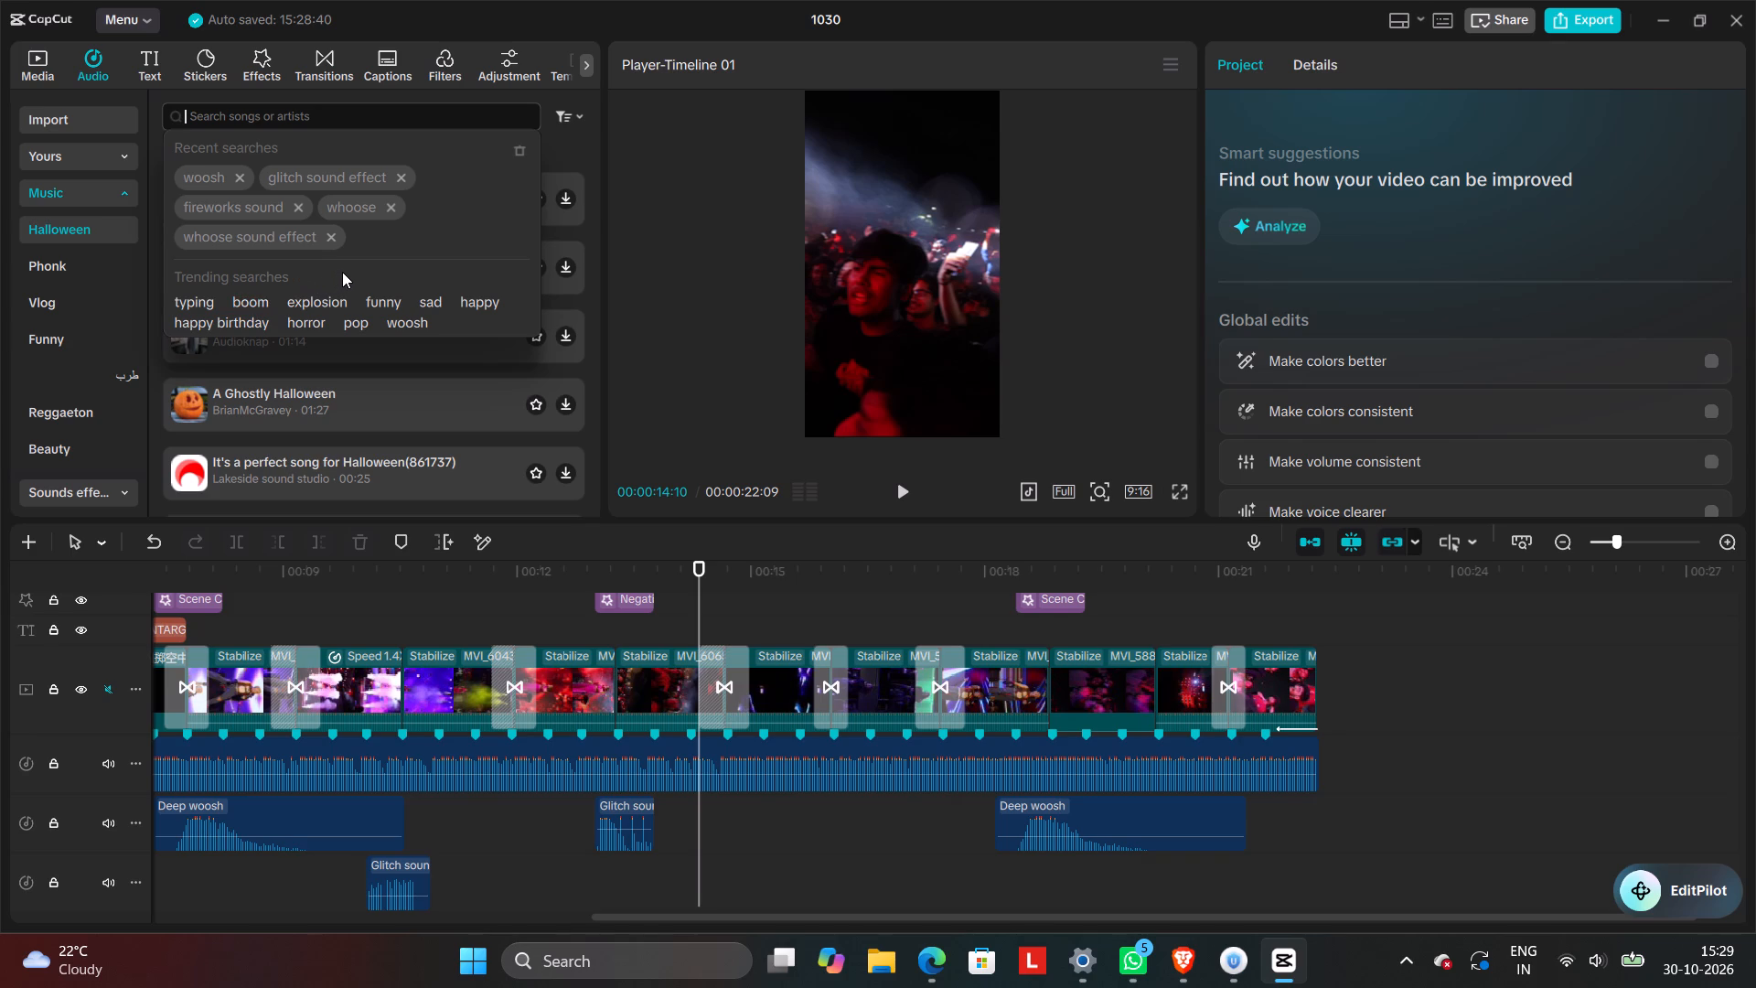
pyautogui.write('SW')
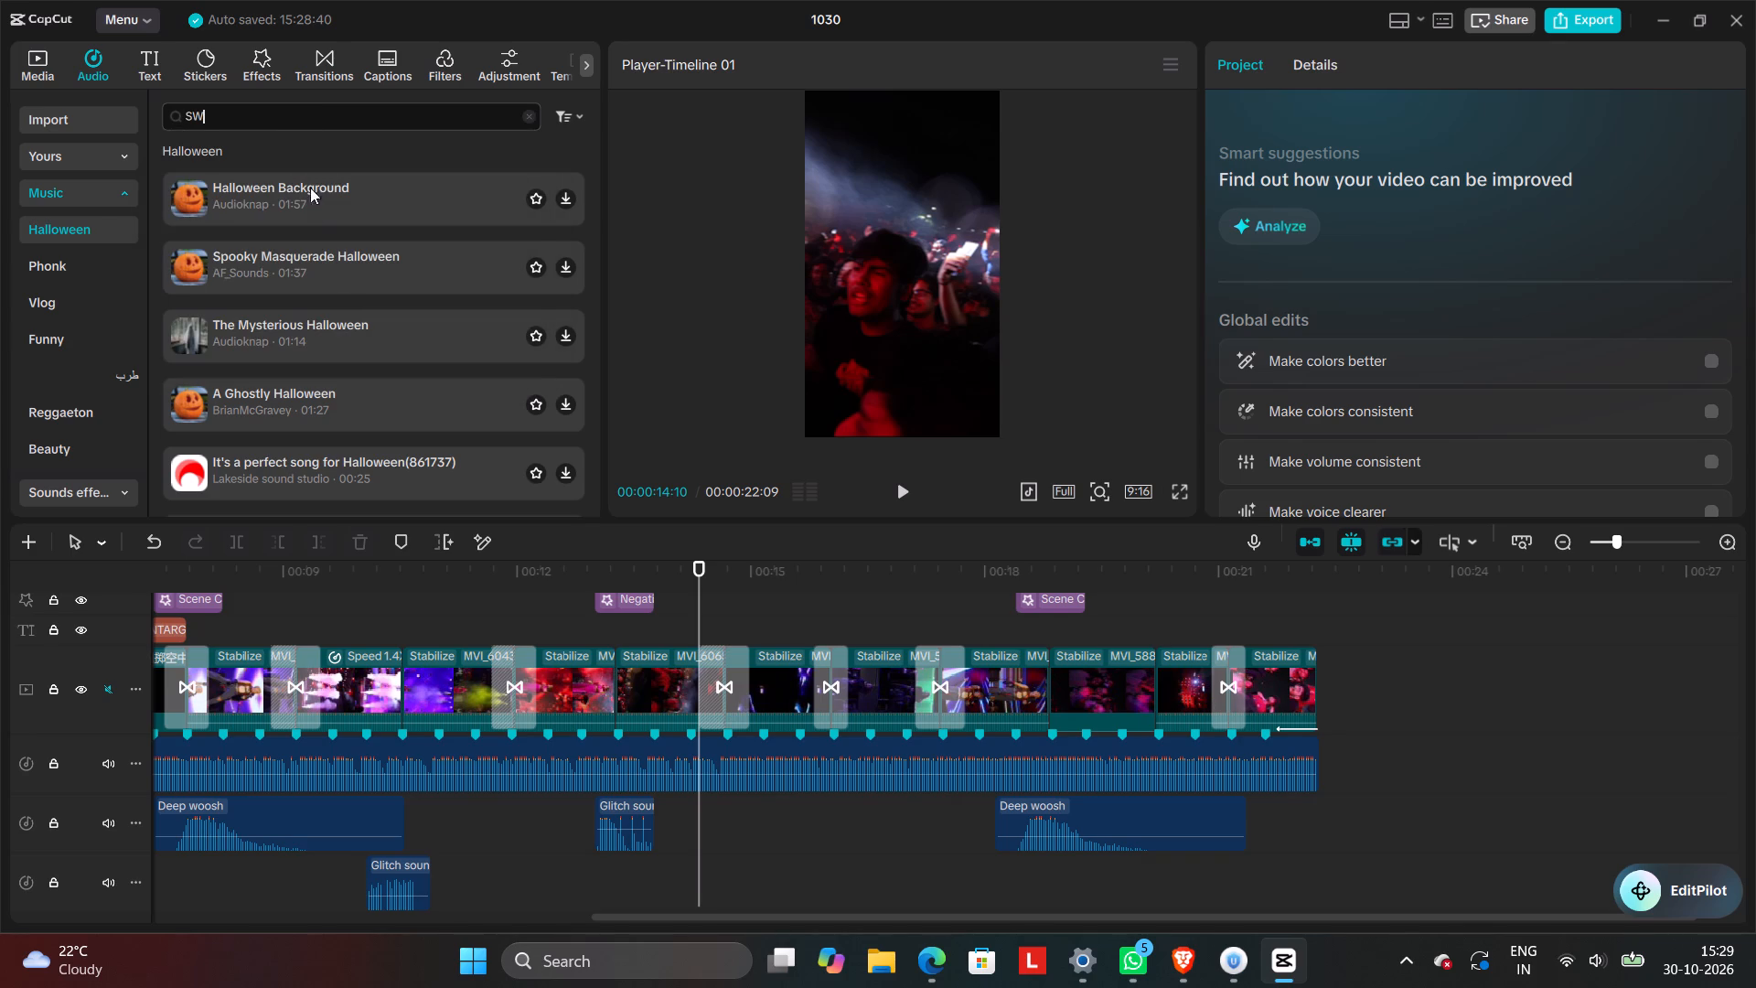
pyautogui.click(284, 154)
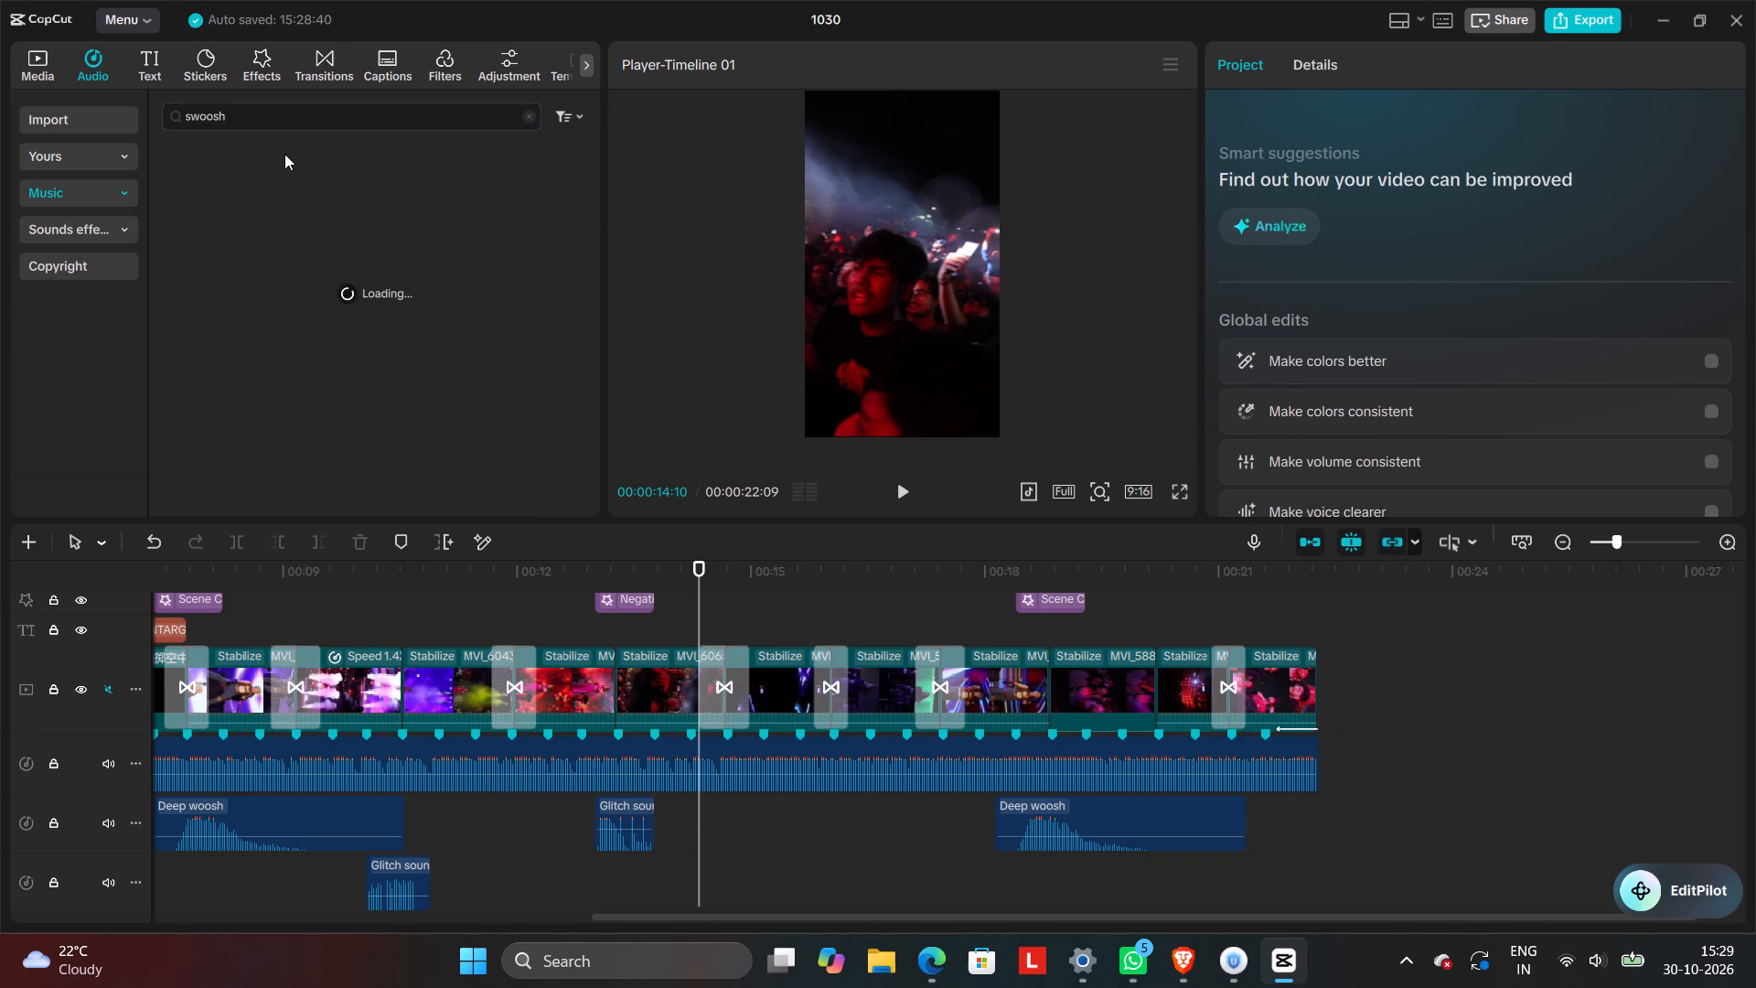
pyautogui.click(301, 166)
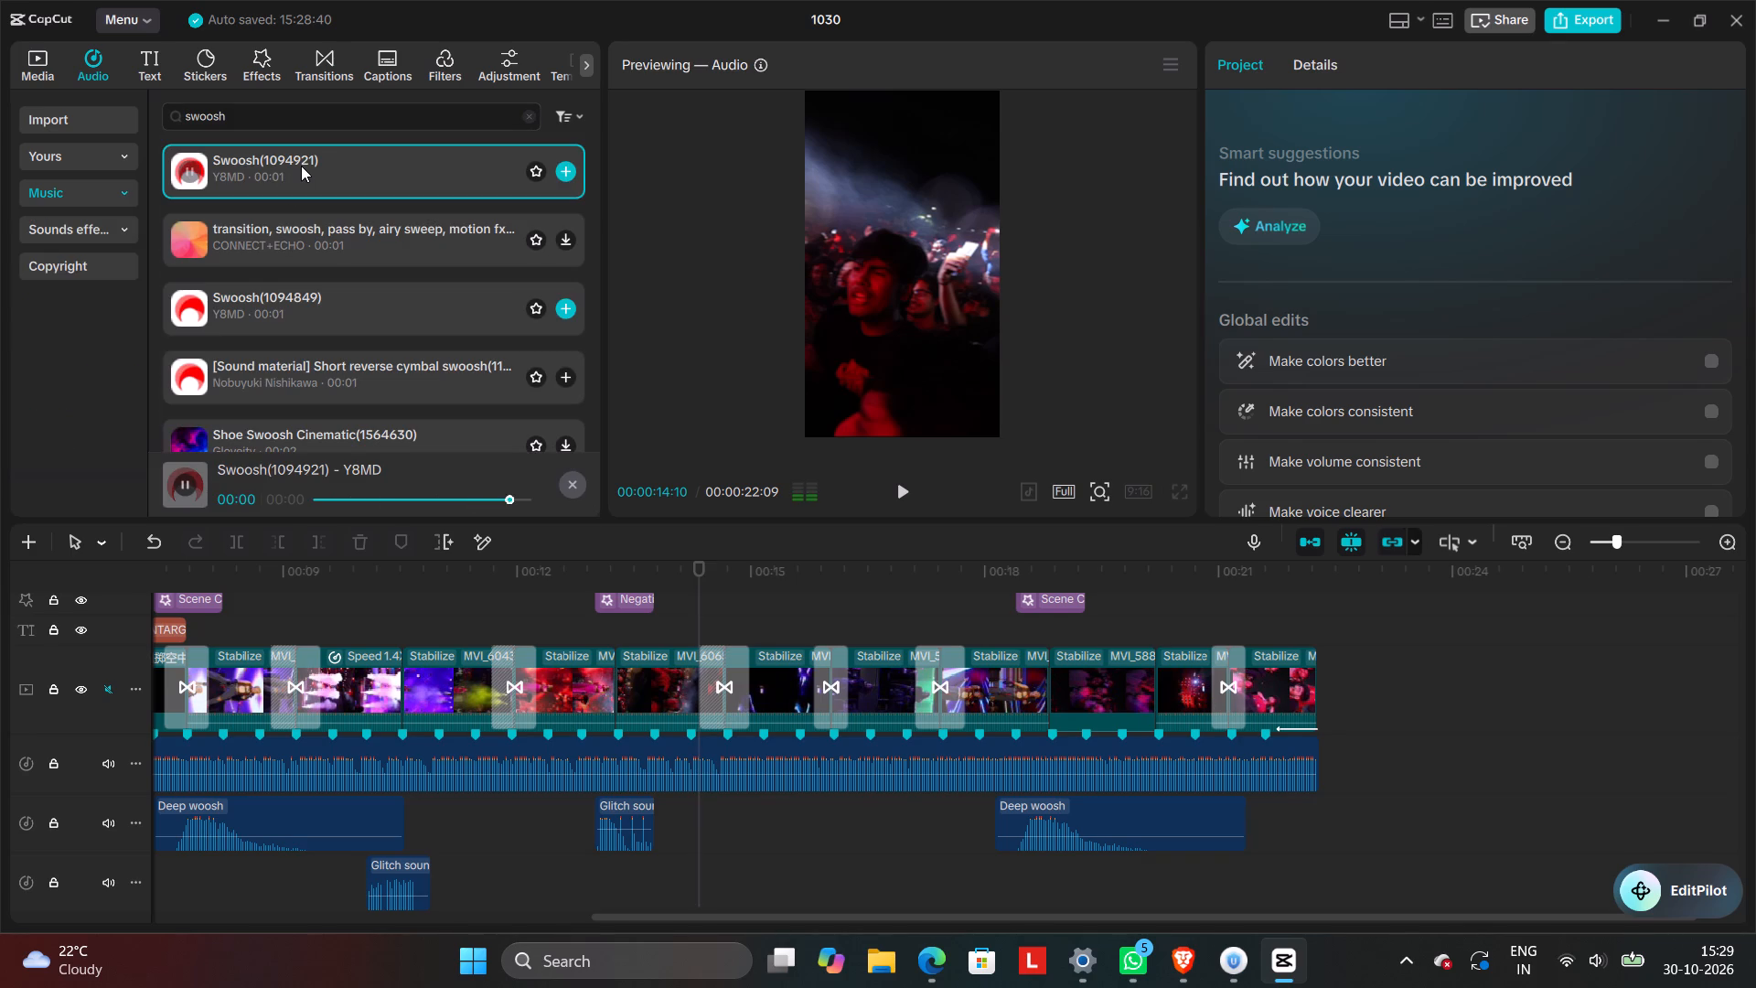
pyautogui.click(559, 163)
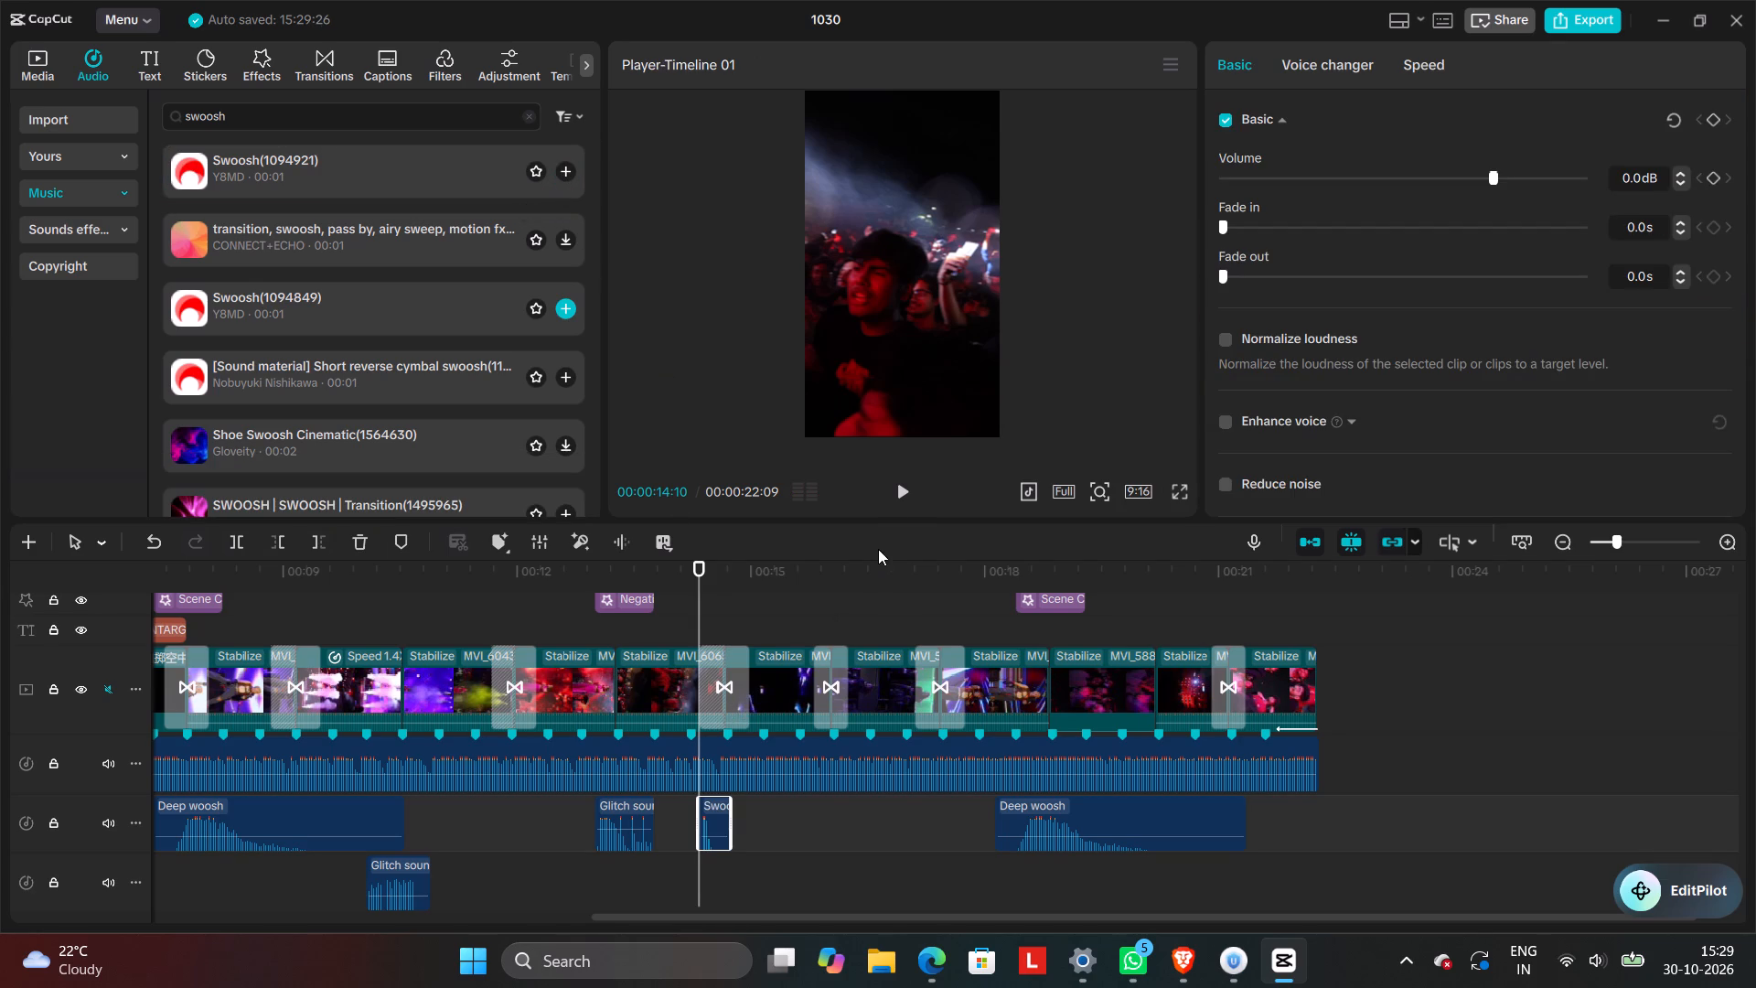
# Play back the section from 00:00:14:10 to check the newly added swoosh against its transition.
pyautogui.click(910, 483)
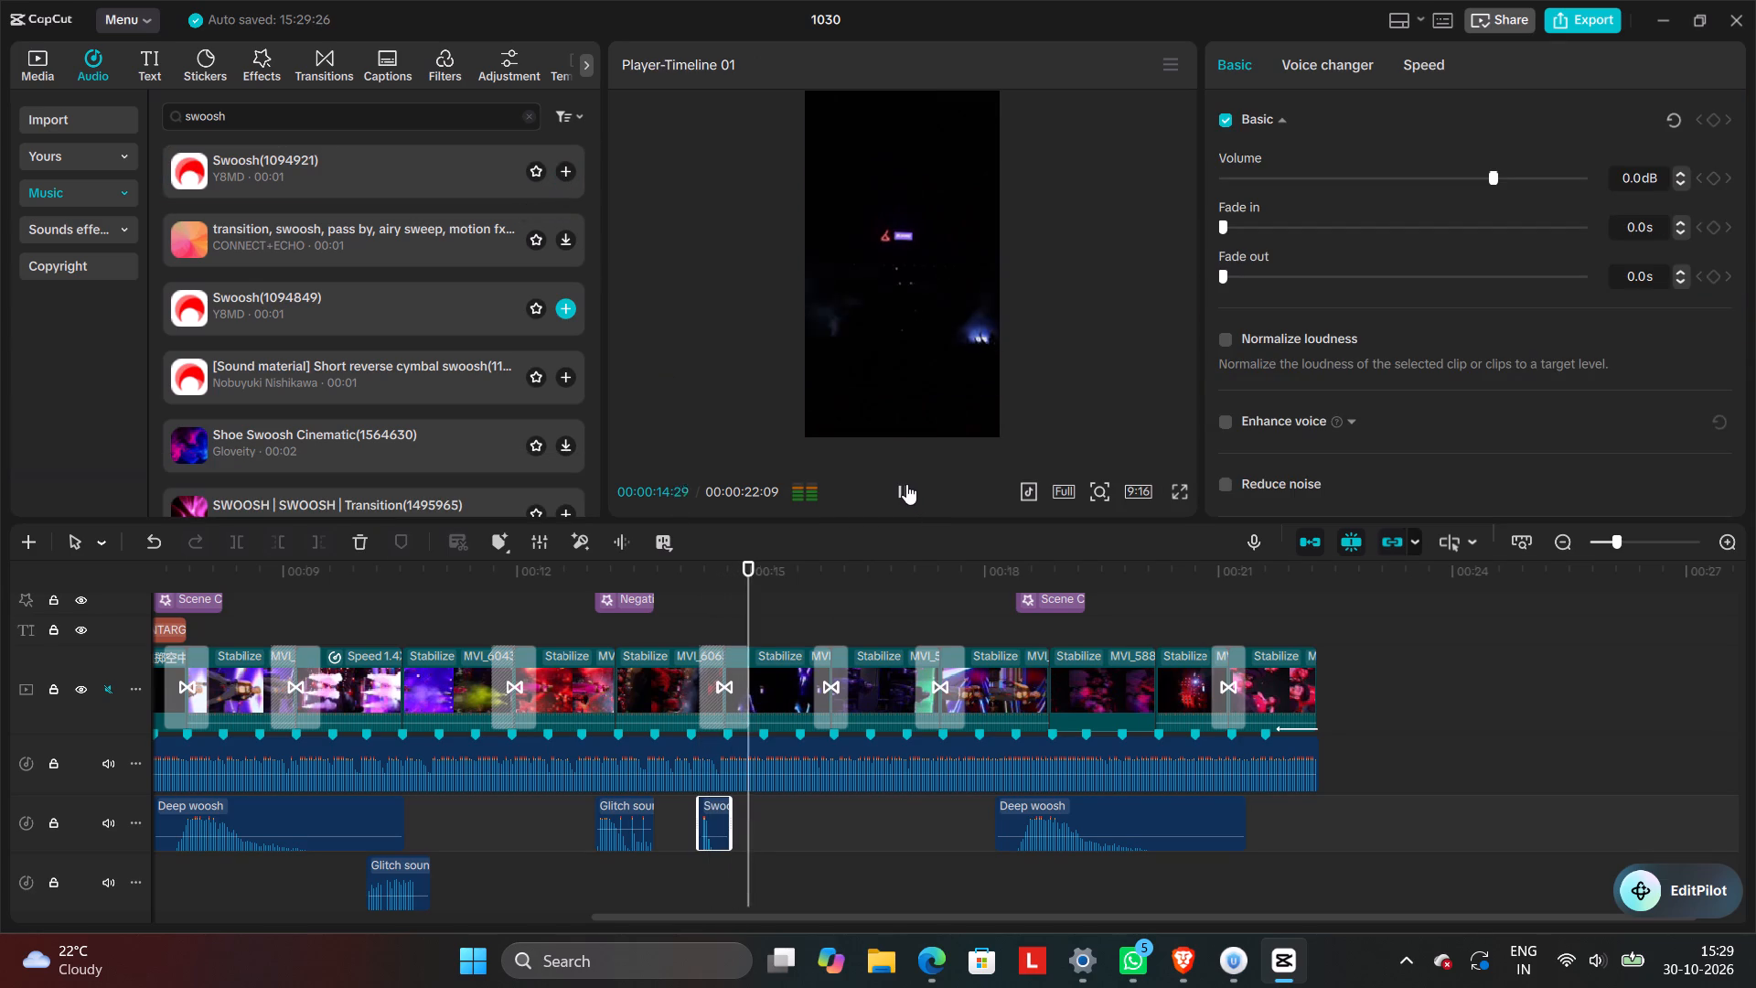
pyautogui.click(895, 487)
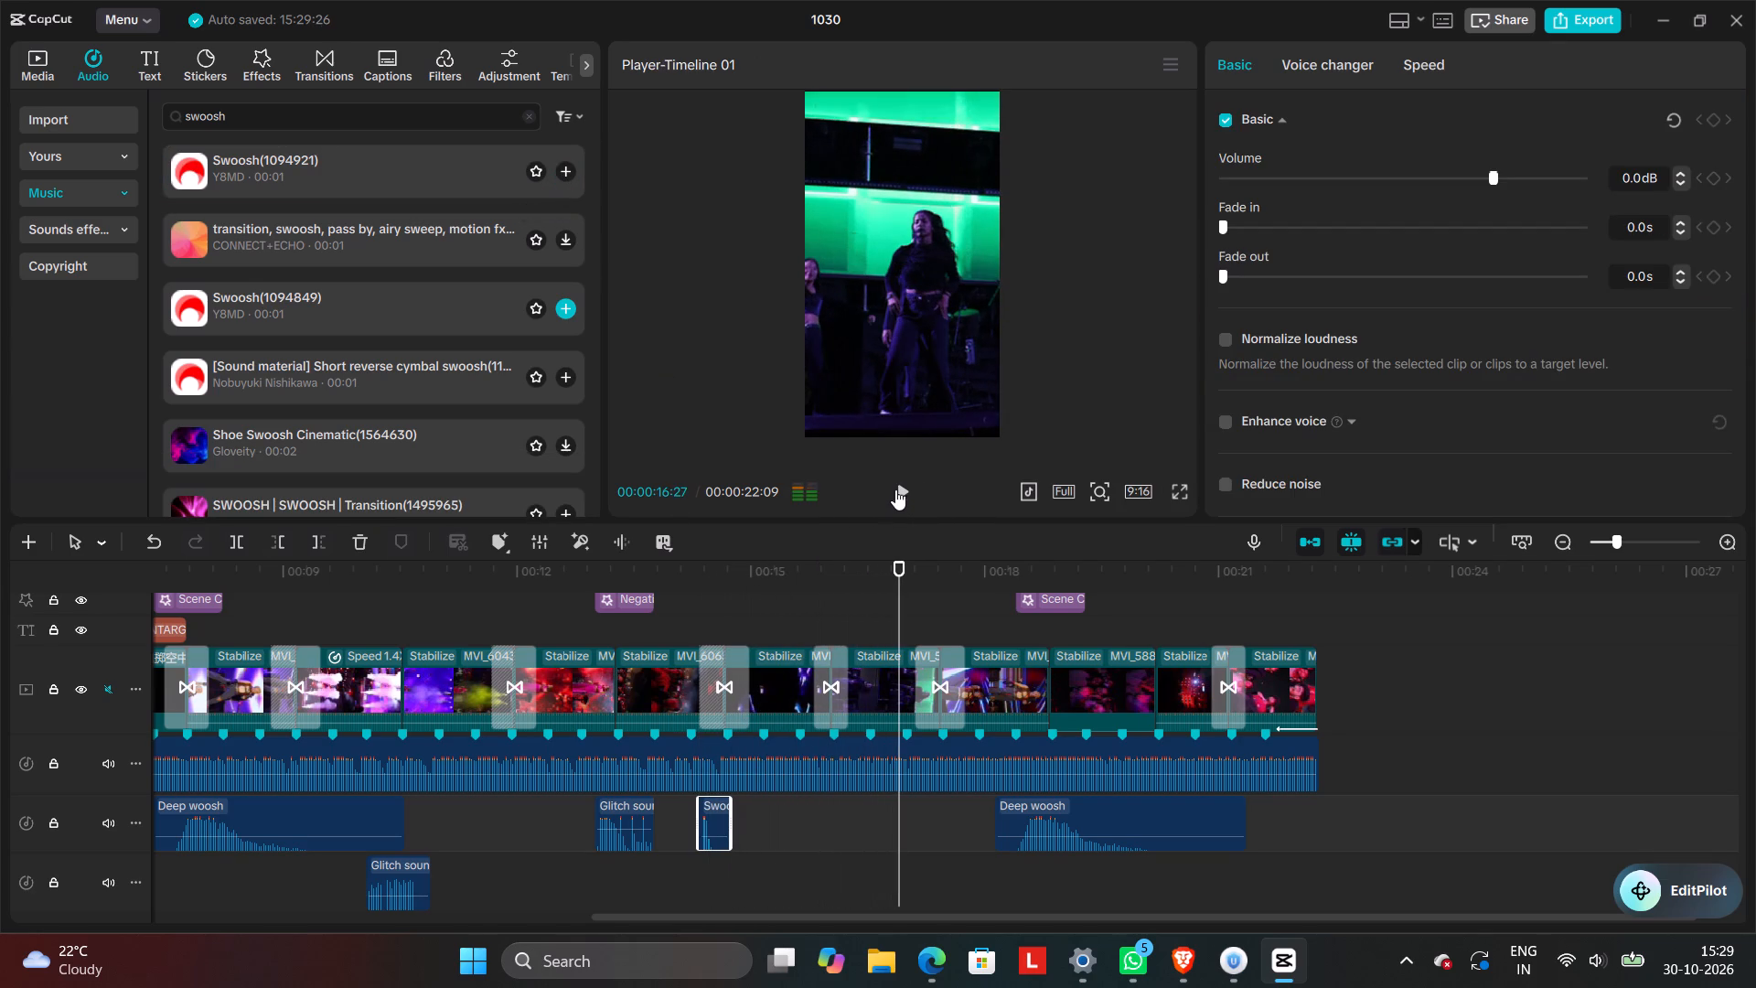
# Audition more swoosh results, add Shoe Swoosh Cinematic at 00:00:15:24, shift it earlier to about 14.8 seconds, and play back.
pyautogui.click(813, 634)
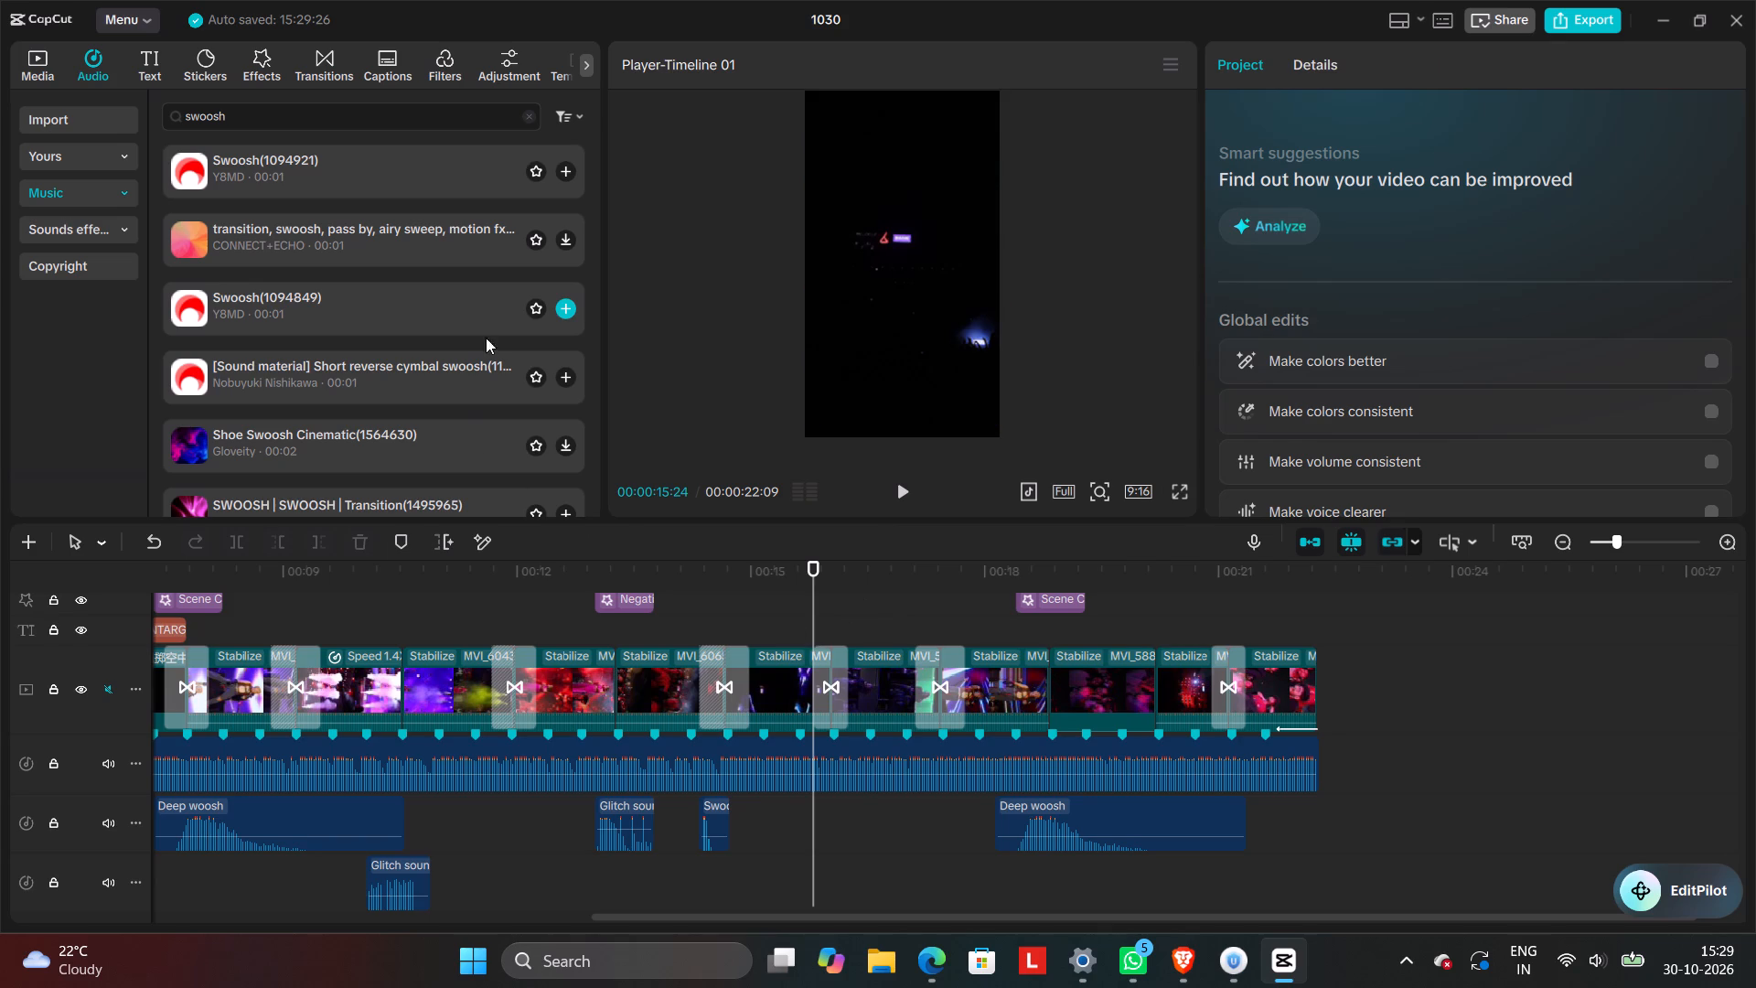
pyautogui.click(436, 370)
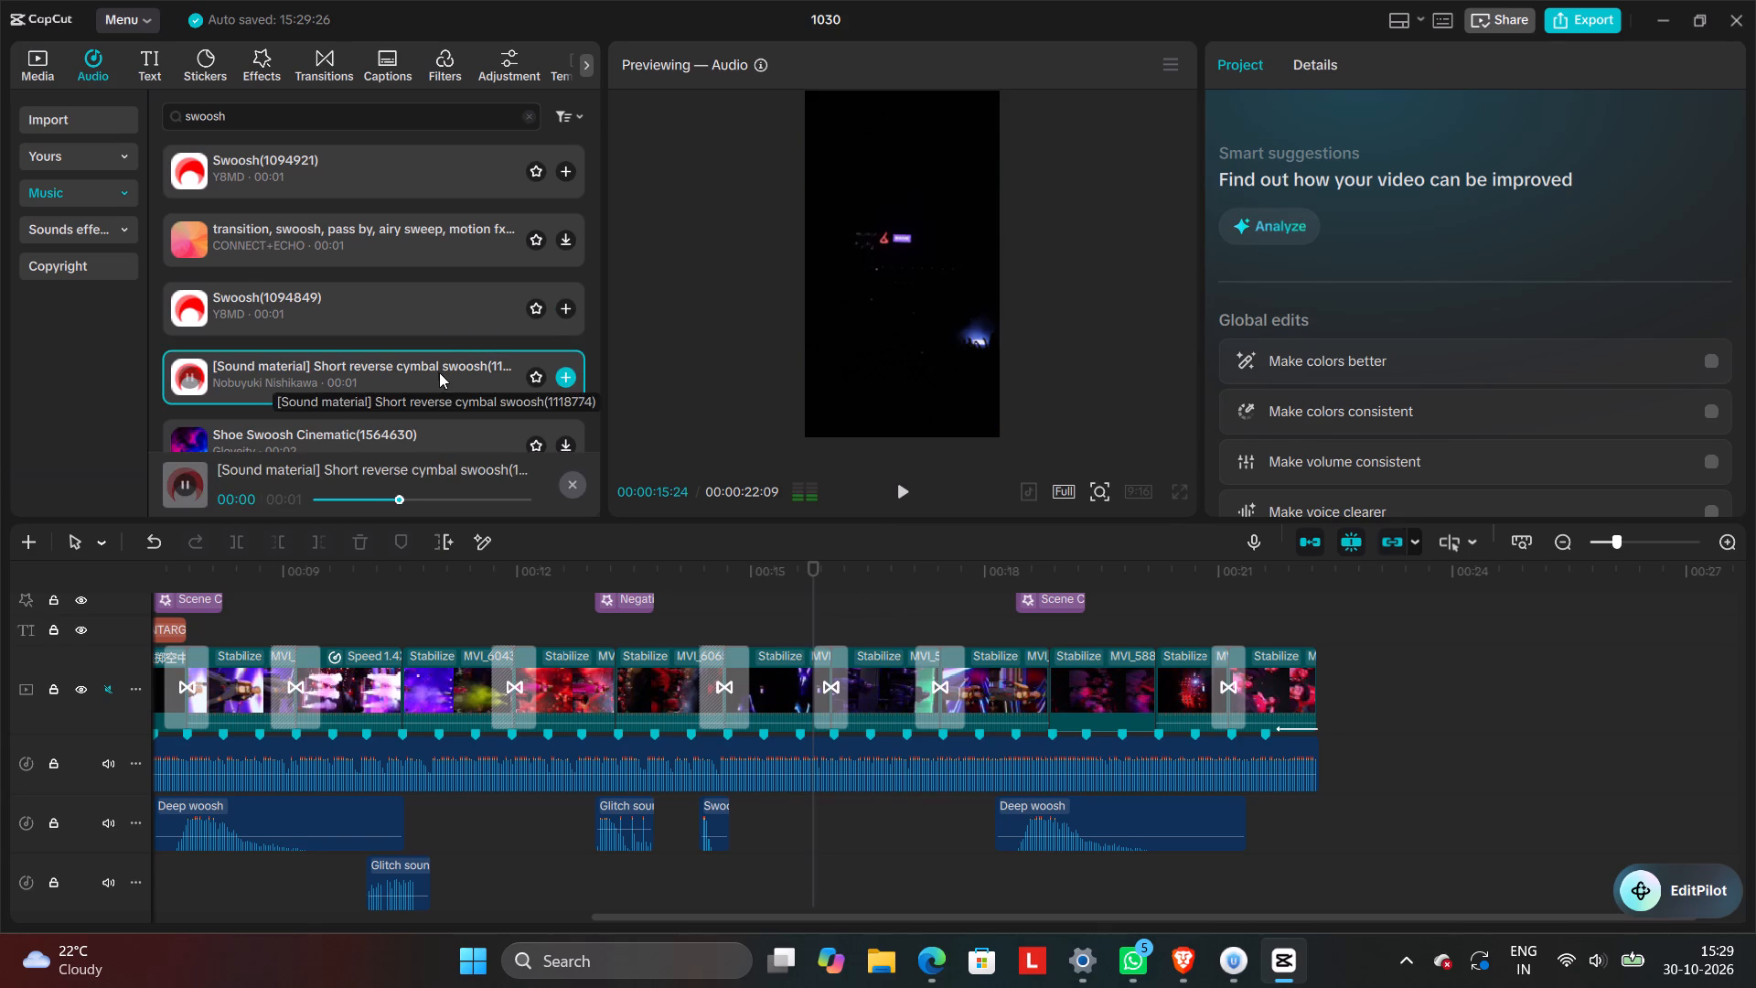
pyautogui.scroll(-1, 460, 381)
pyautogui.click(415, 347)
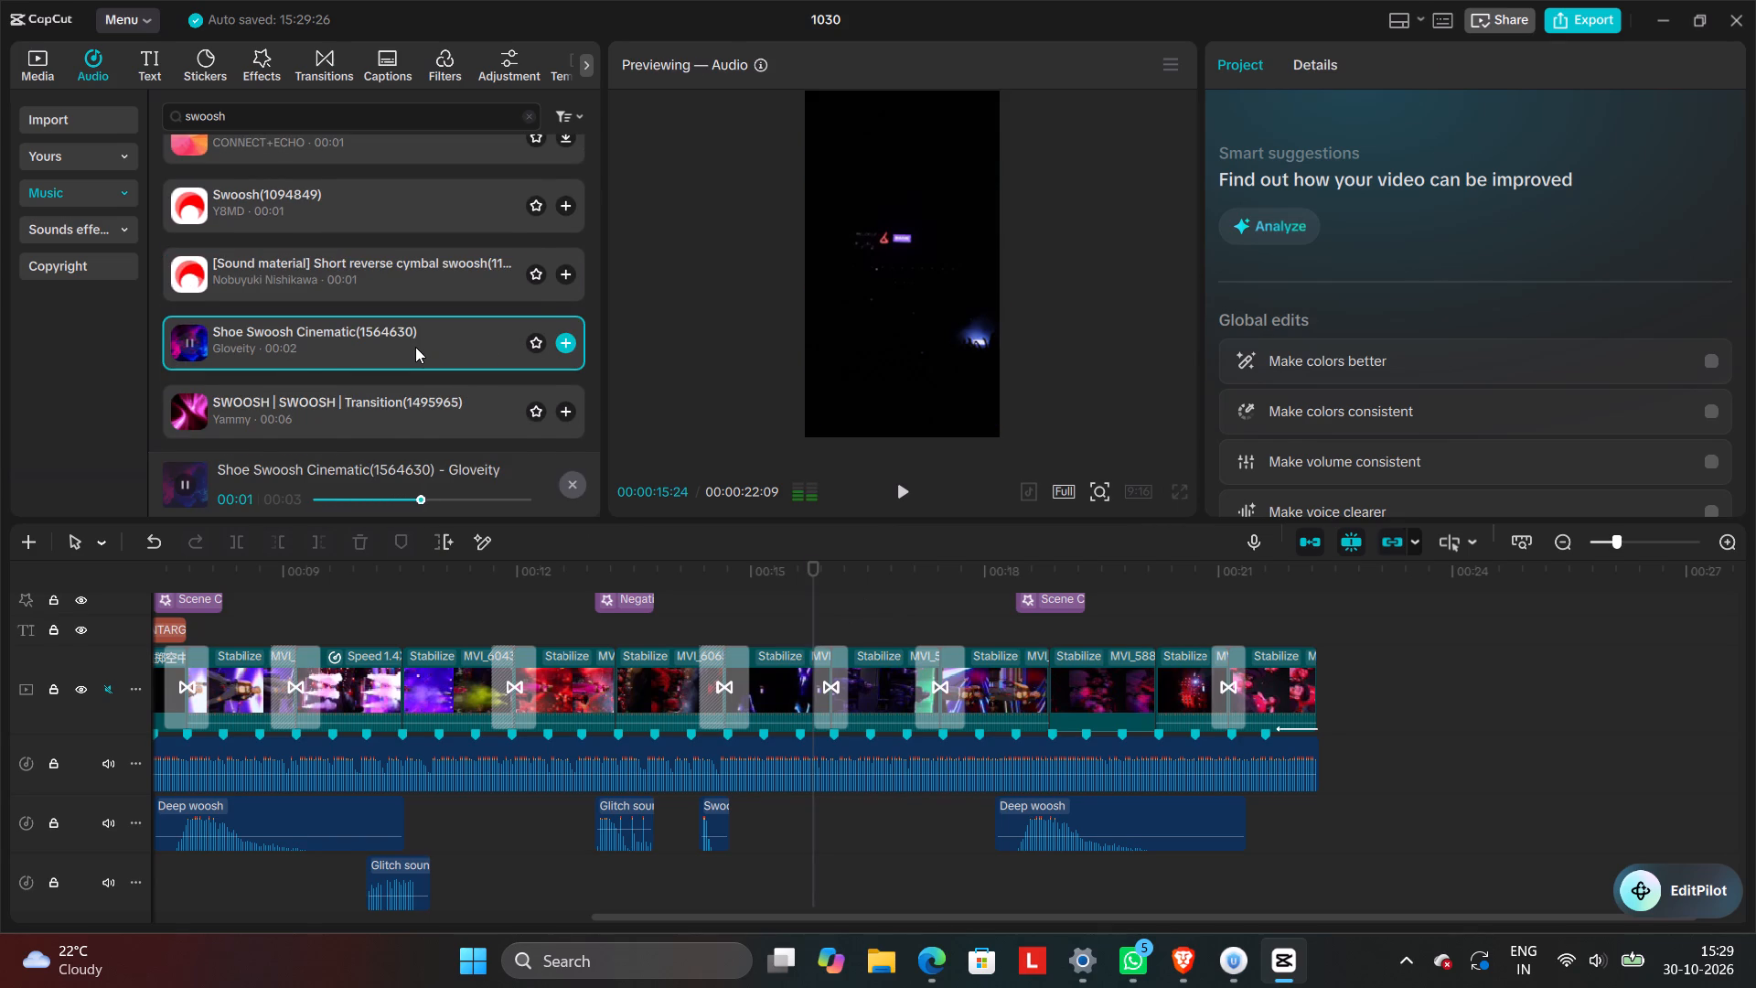
pyautogui.scroll(-1, 415, 347)
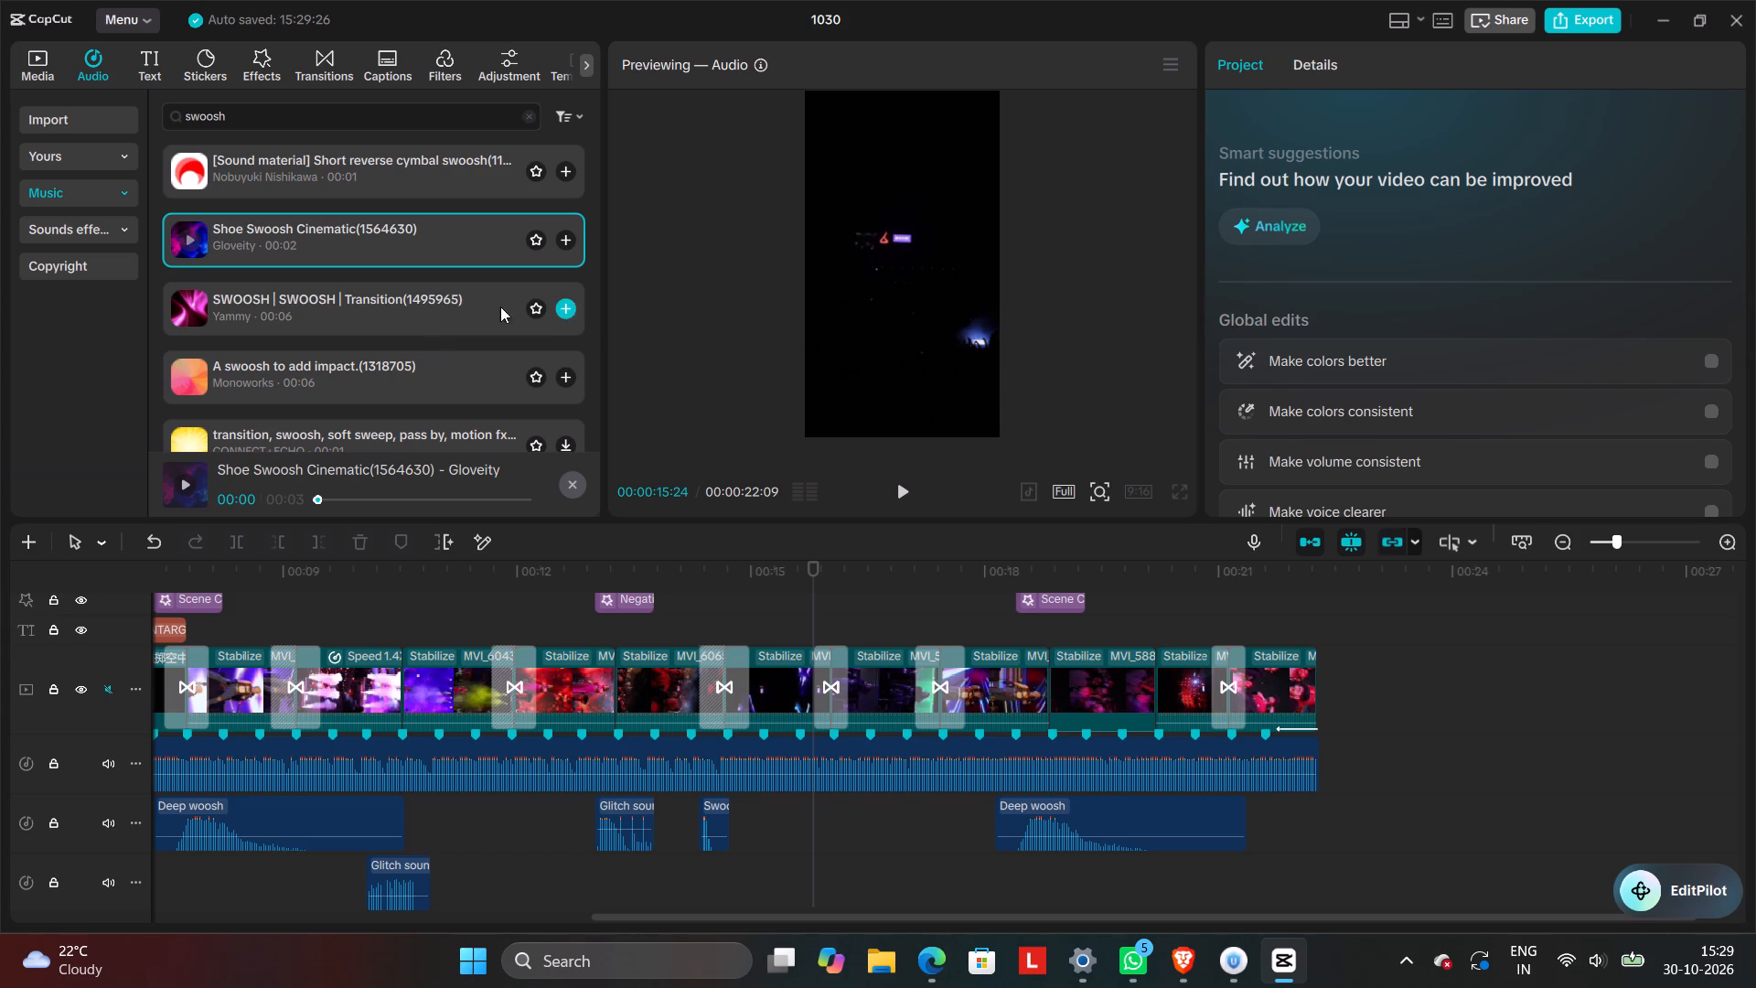
pyautogui.click(565, 243)
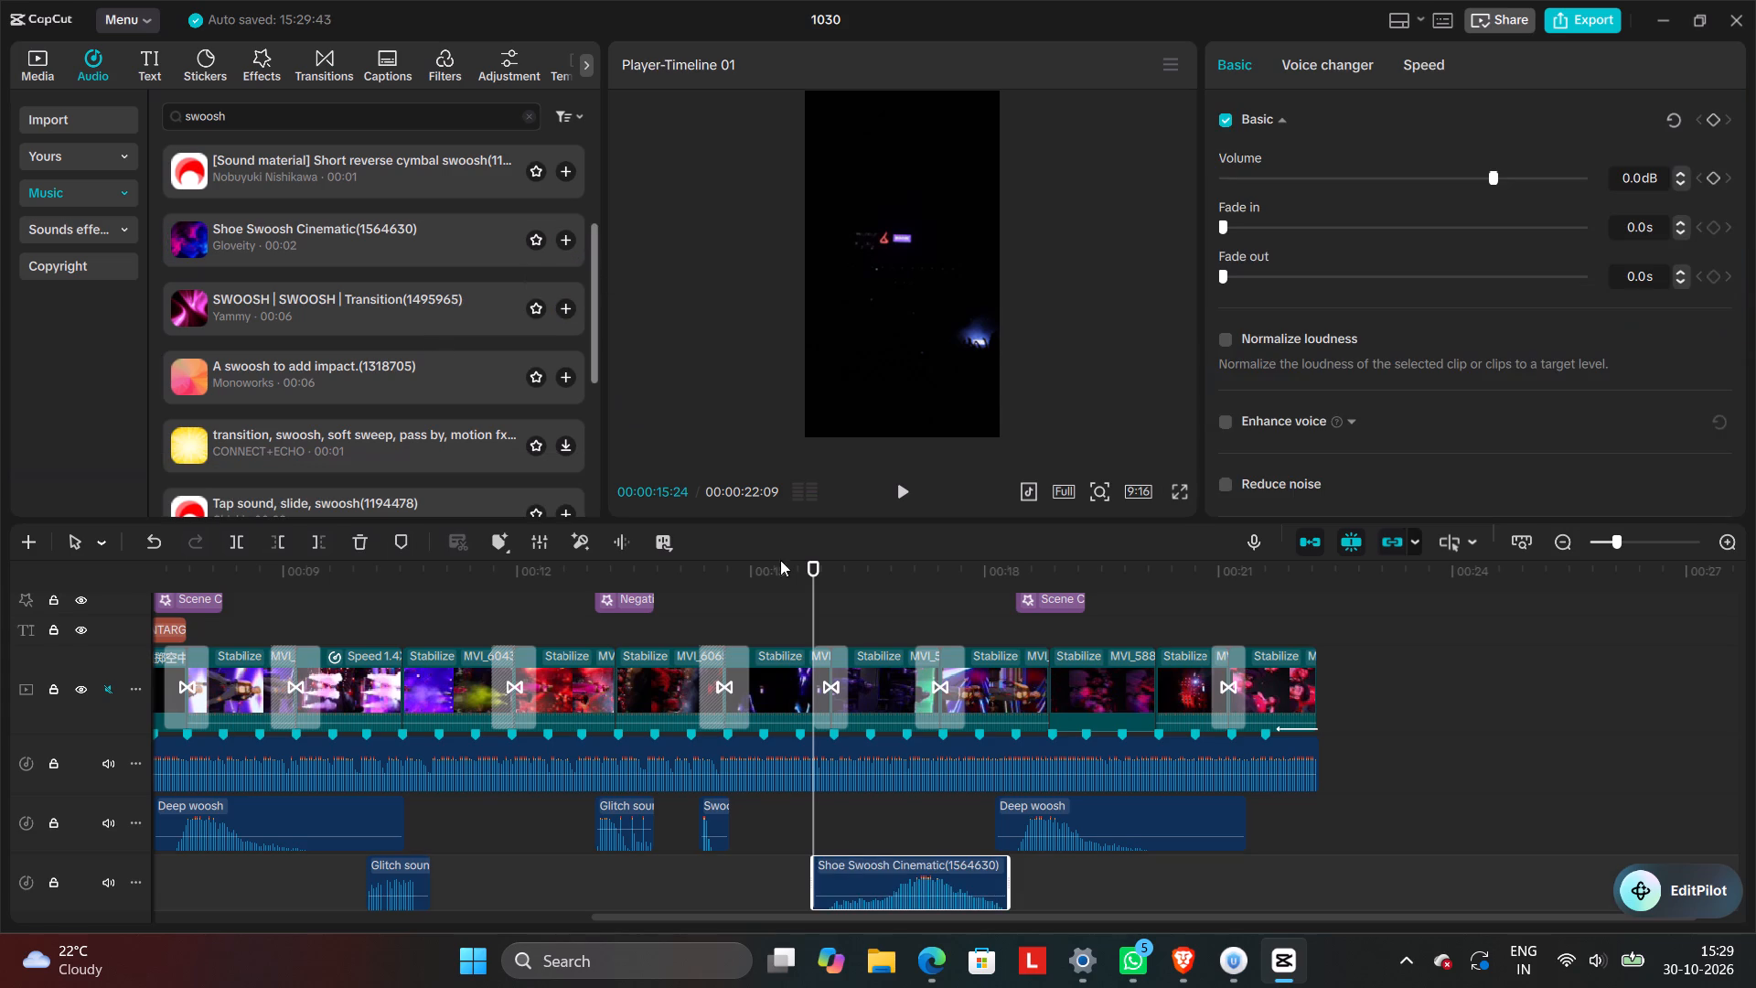
pyautogui.moveTo(964, 879); pyautogui.dragTo(882, 866)
pyautogui.click(716, 891)
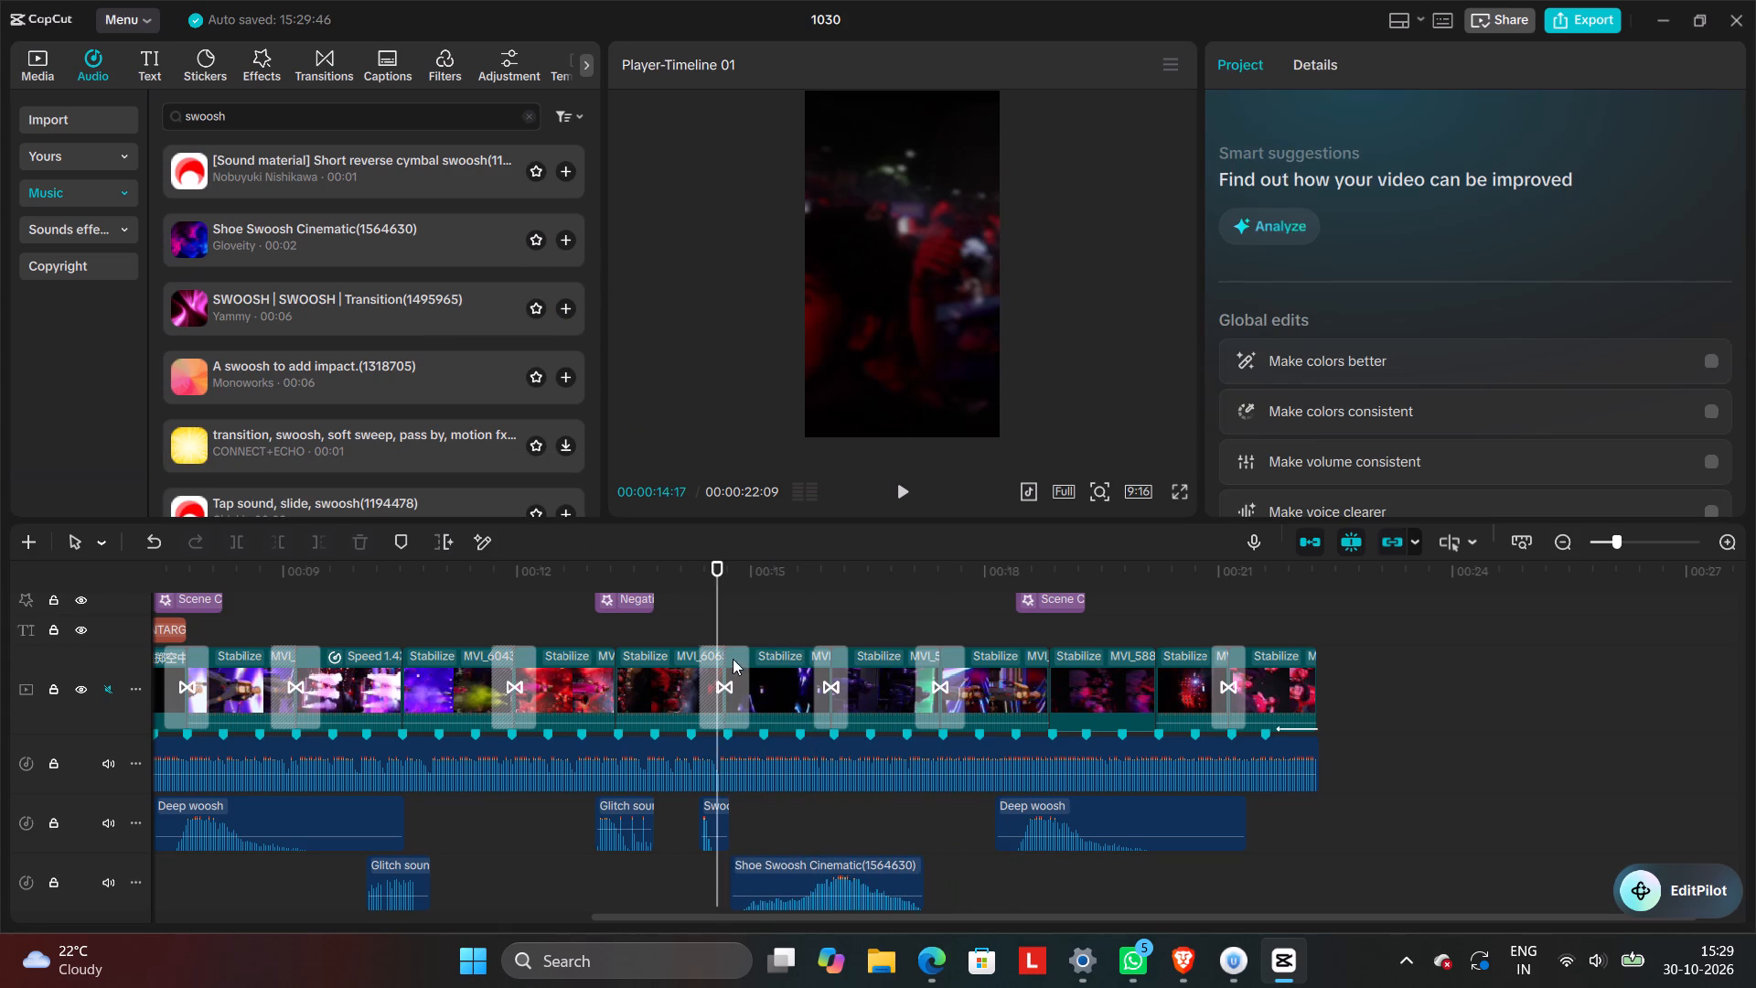
pyautogui.click(903, 492)
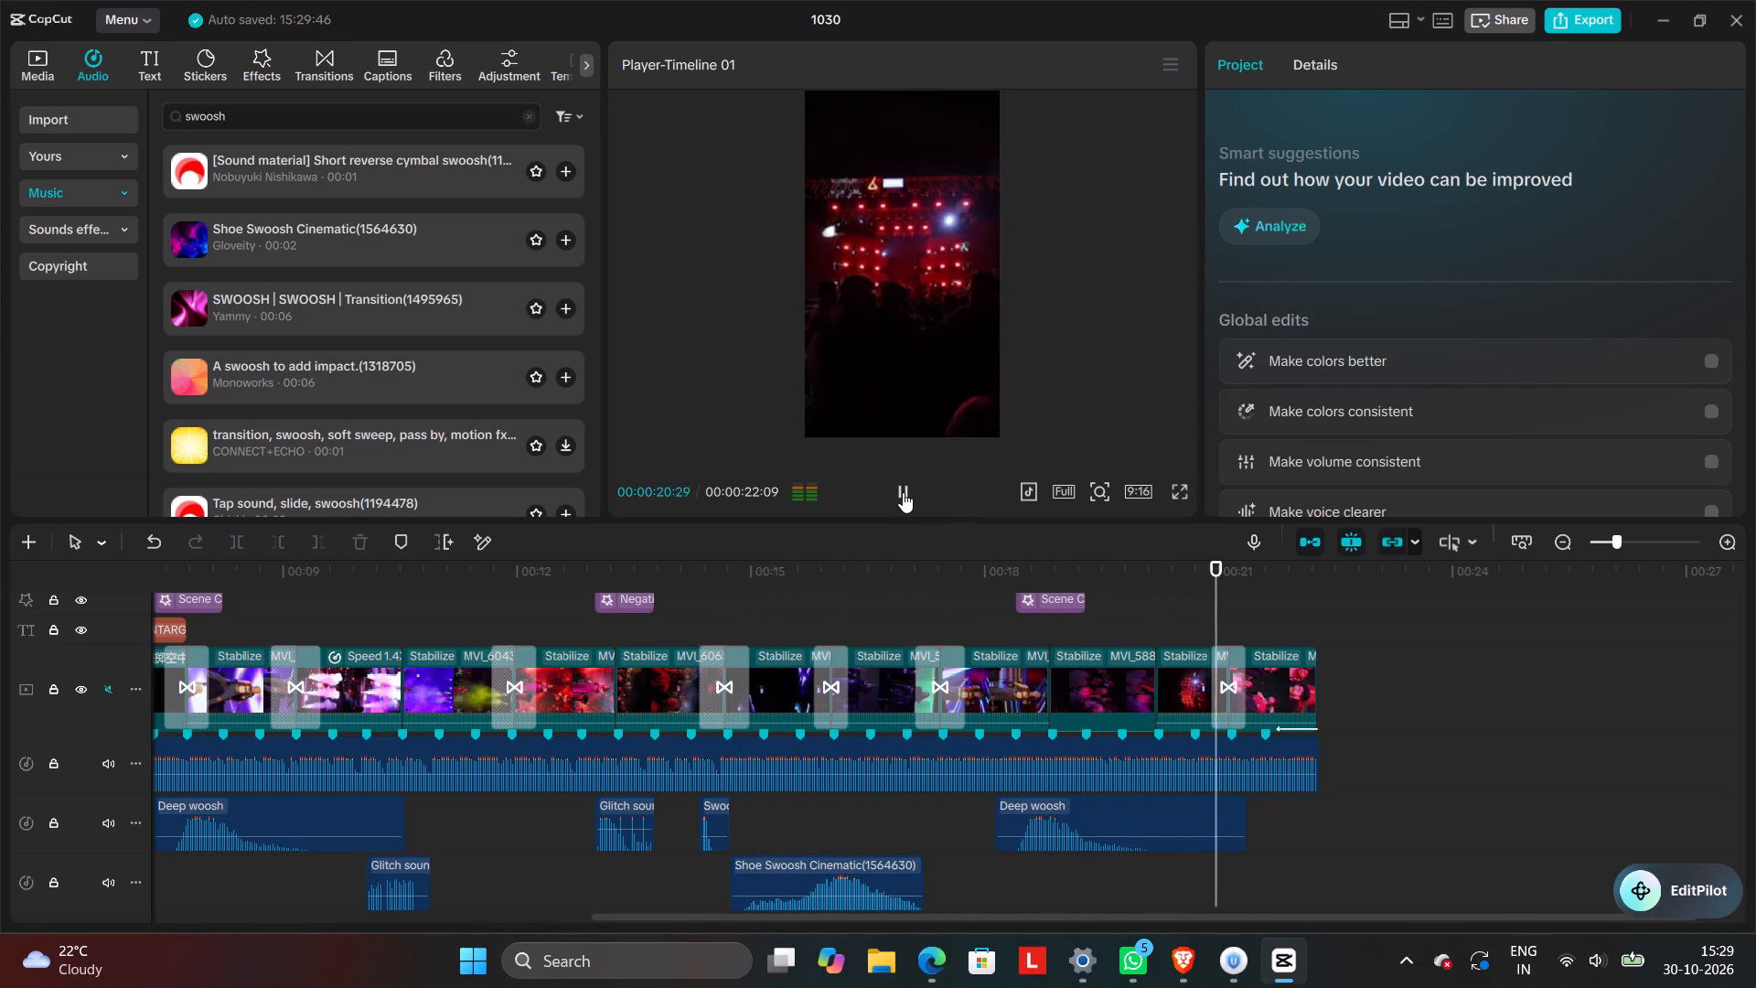
# Search the audio library for camera shutter and add click (camera shutter sound single shot)(1111055) at 00:00:11:20 where the transition starts.
pyautogui.click(564, 616)
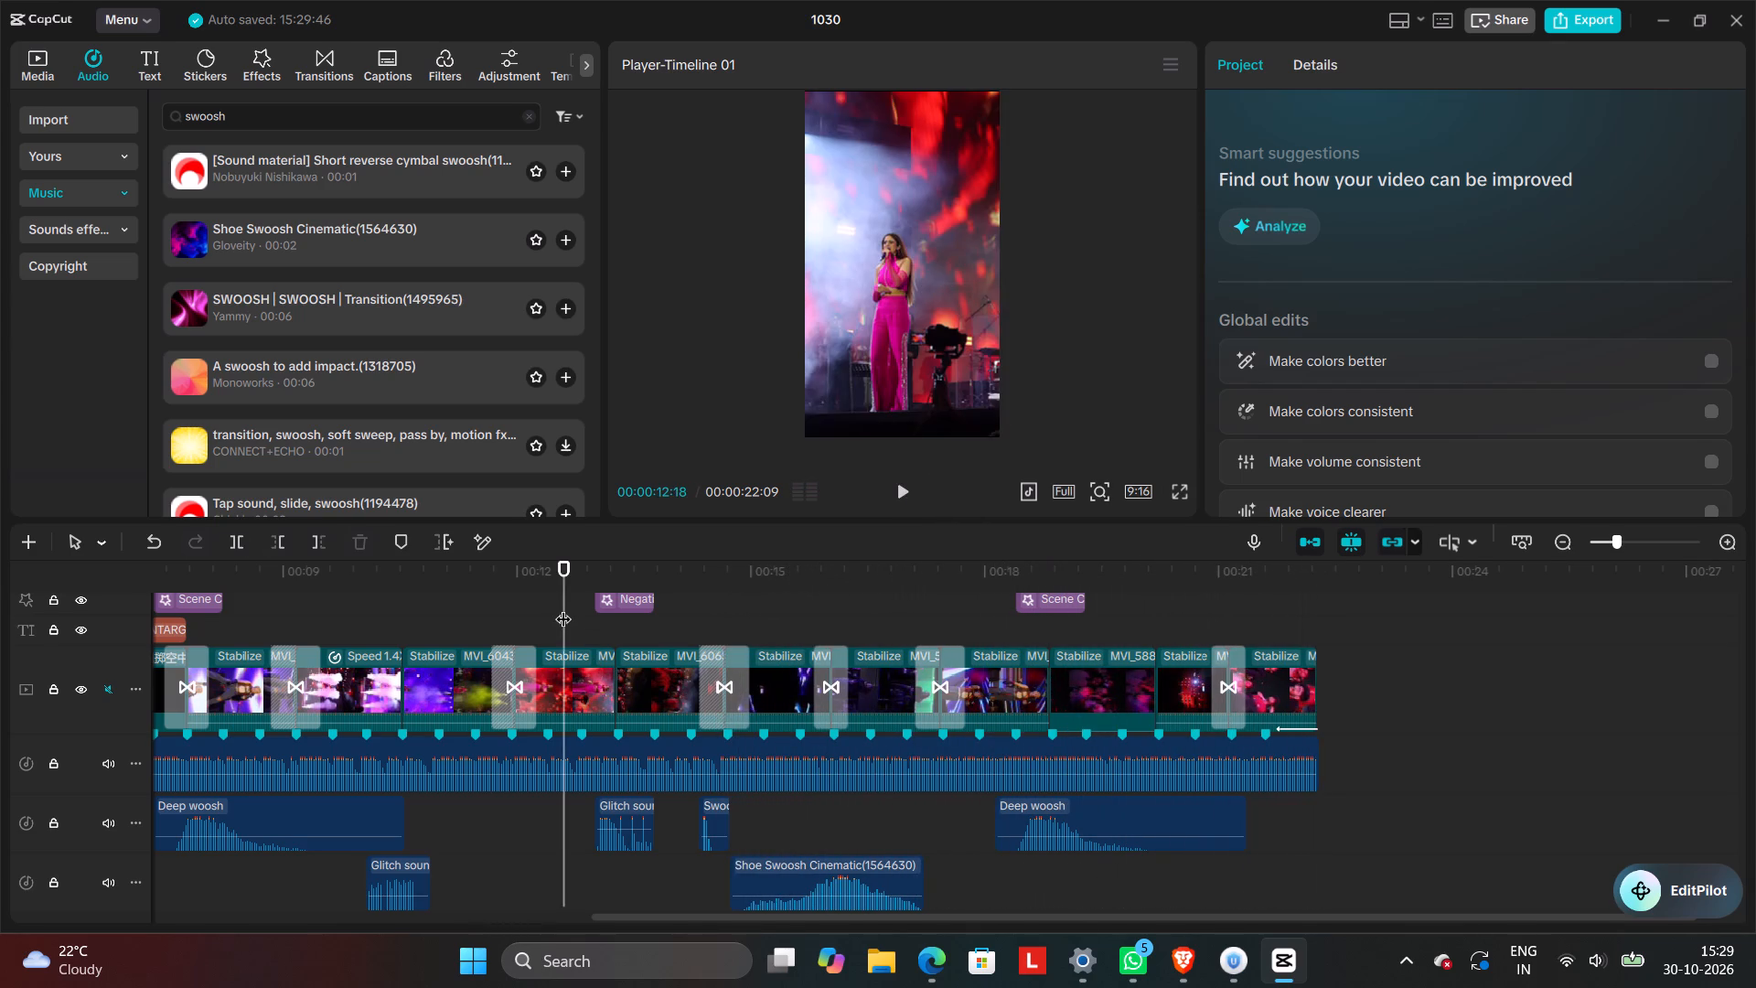
pyautogui.moveTo(563, 607); pyautogui.dragTo(521, 637)
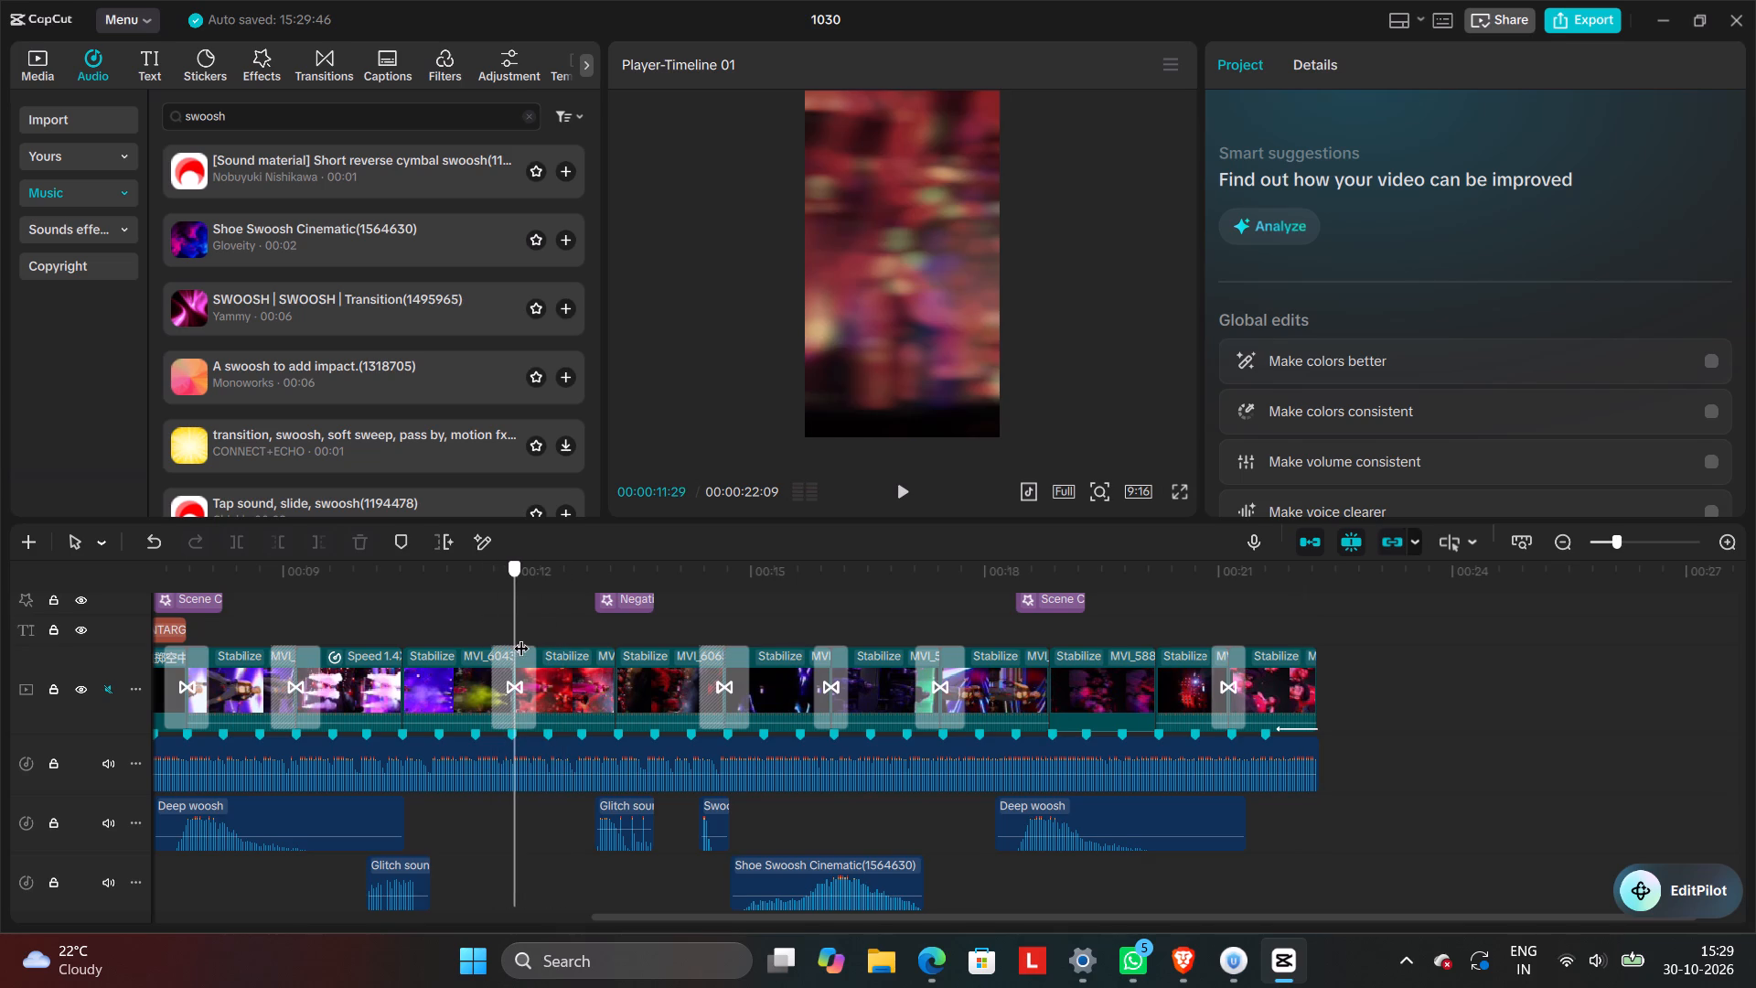
pyautogui.moveTo(521, 637); pyautogui.dragTo(491, 663)
pyautogui.click(528, 115)
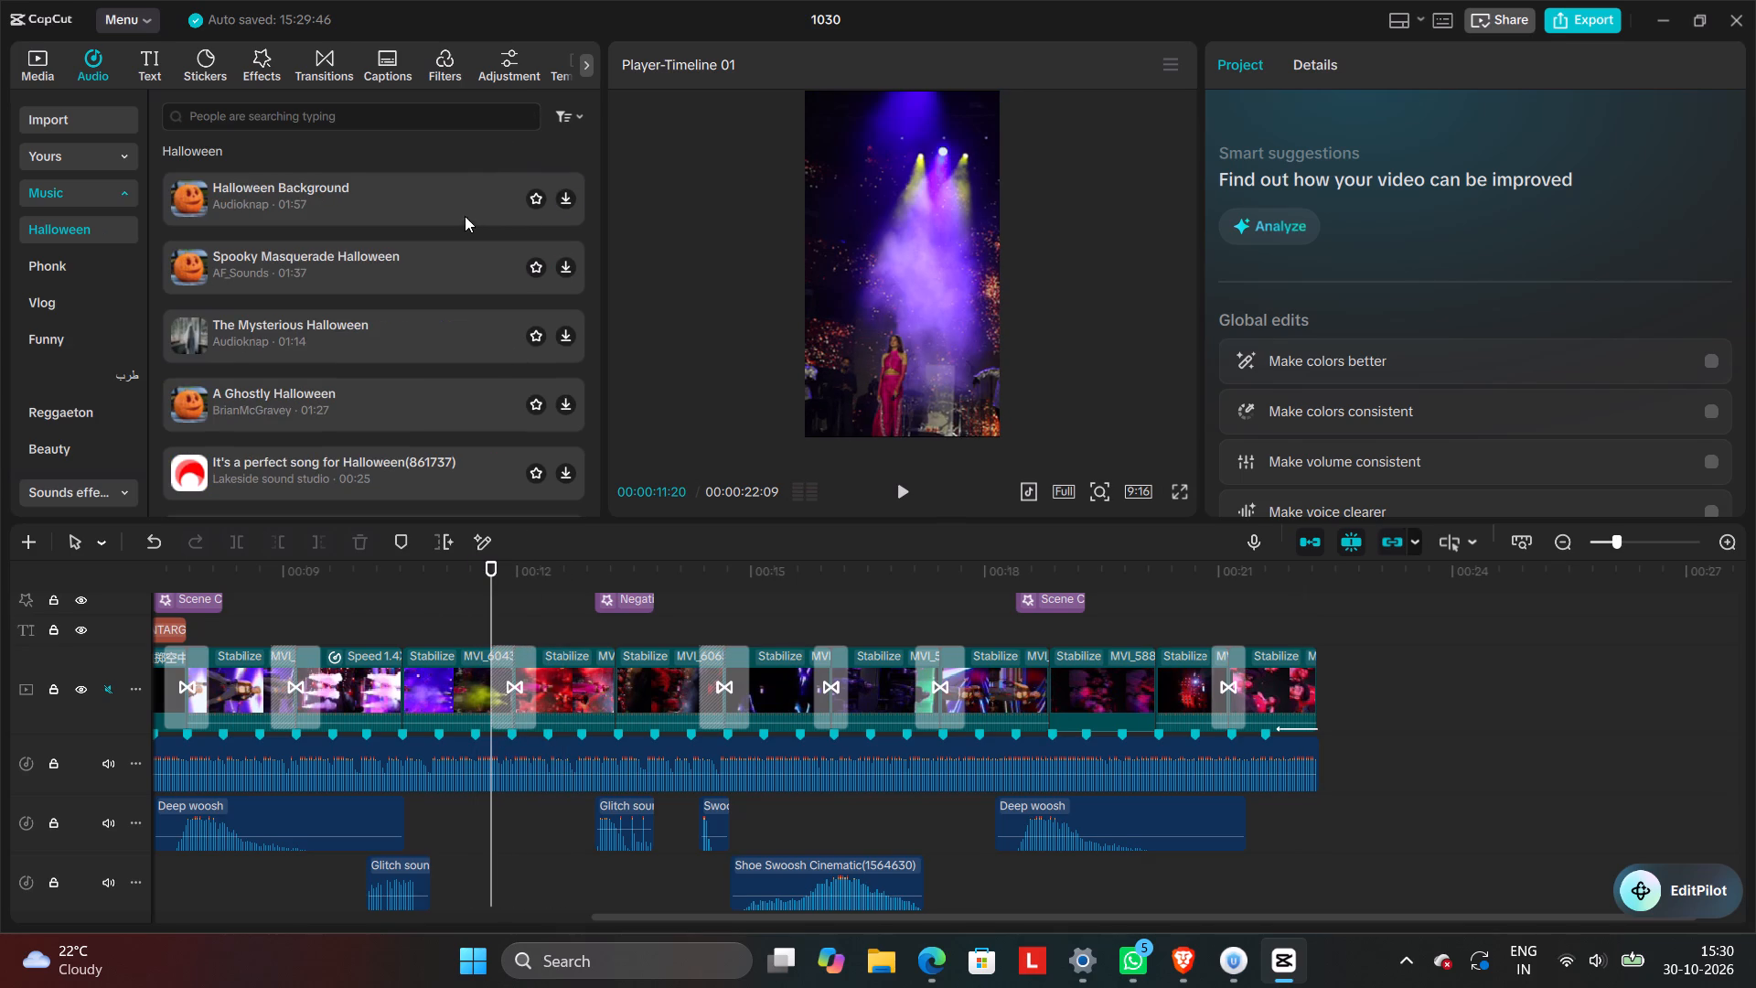
pyautogui.click(465, 114)
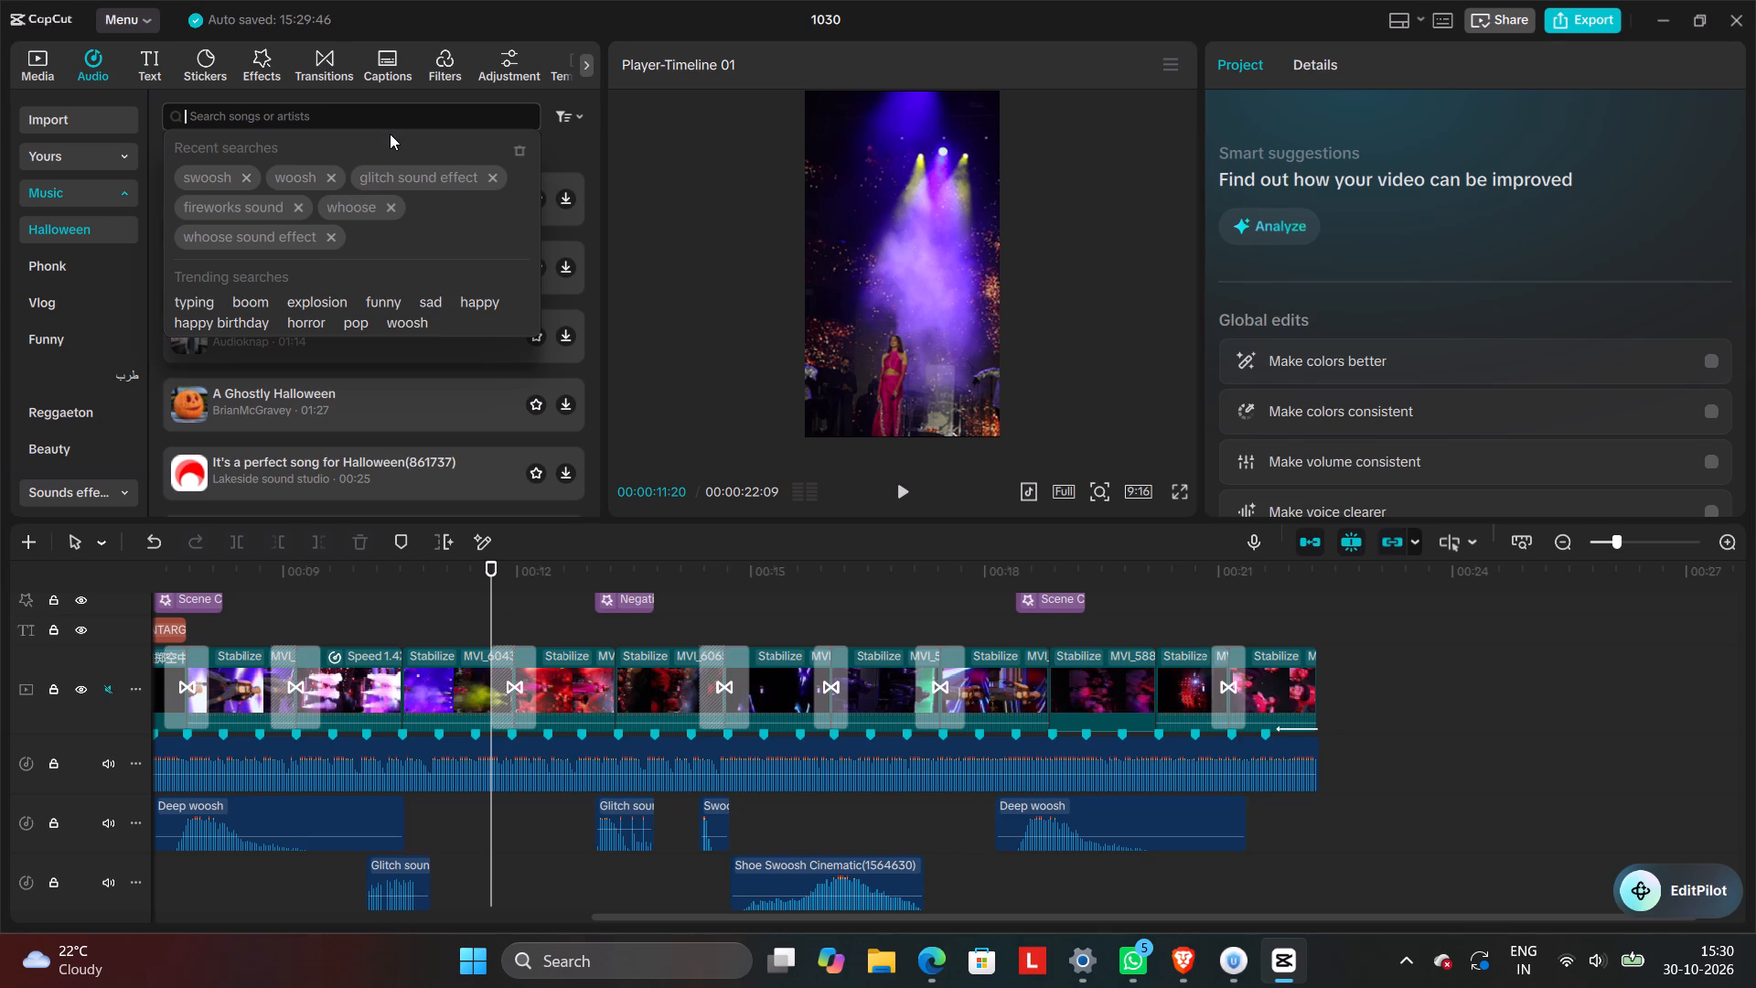
pyautogui.press('c')
pyautogui.write('AM')
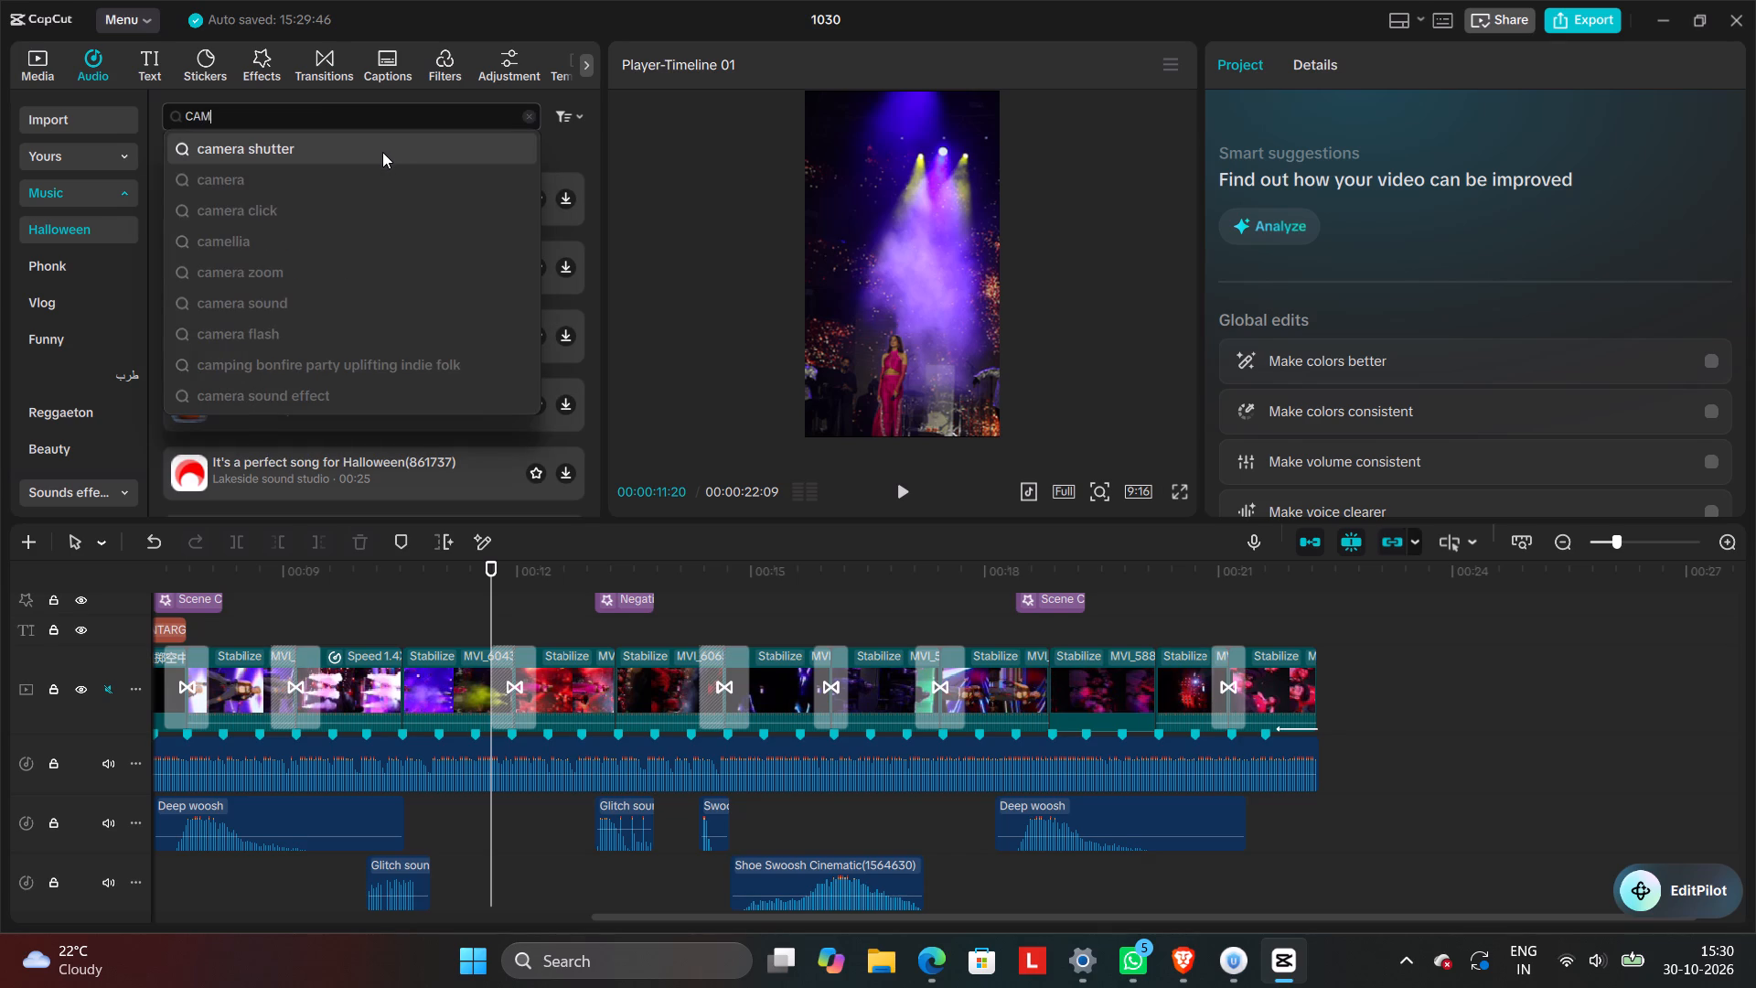
pyautogui.click(378, 151)
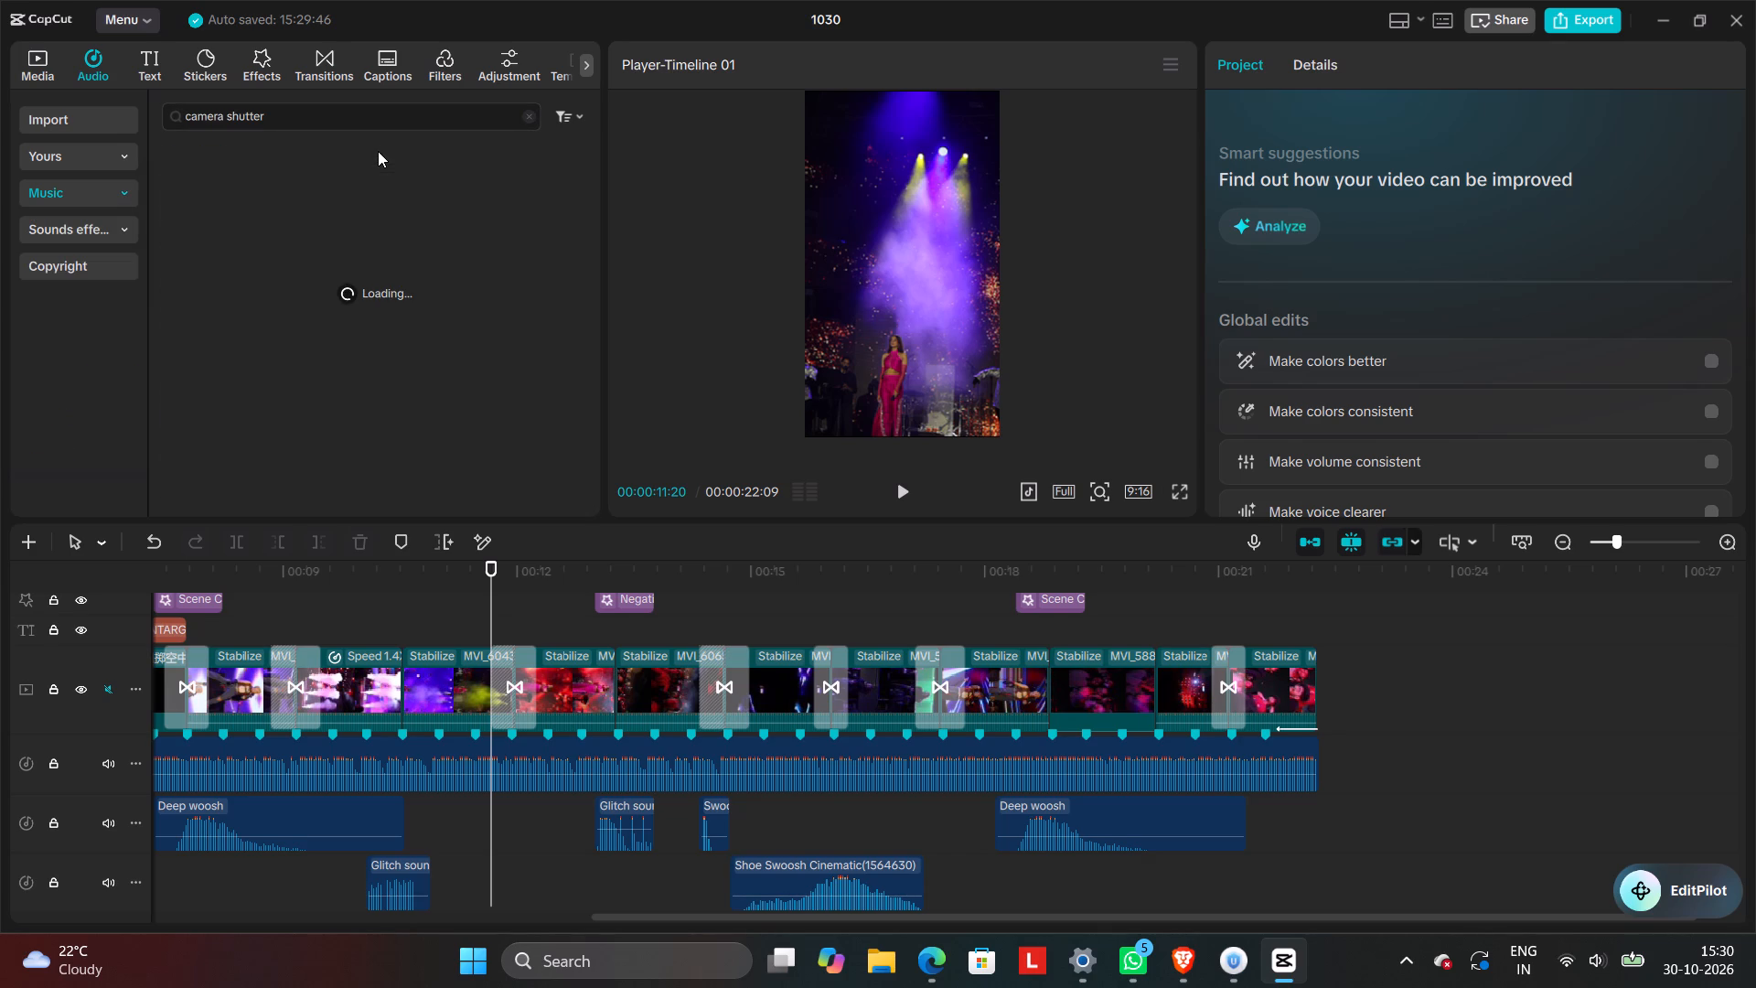
pyautogui.click(343, 177)
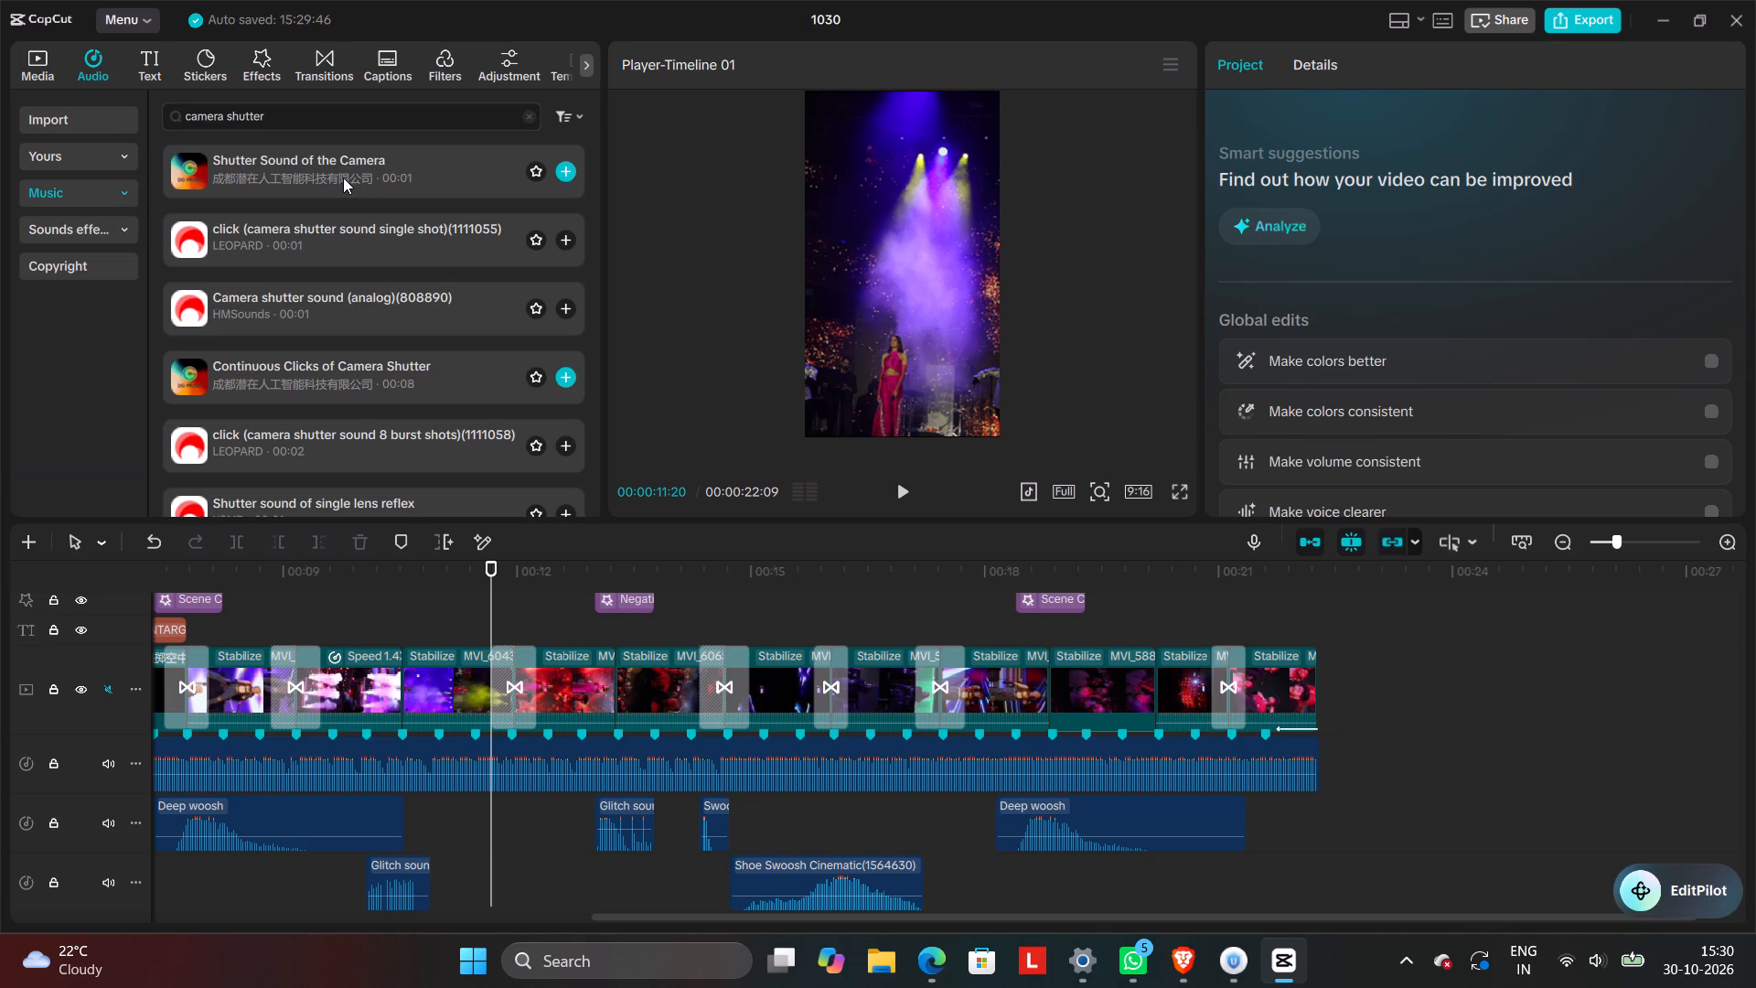
pyautogui.click(368, 242)
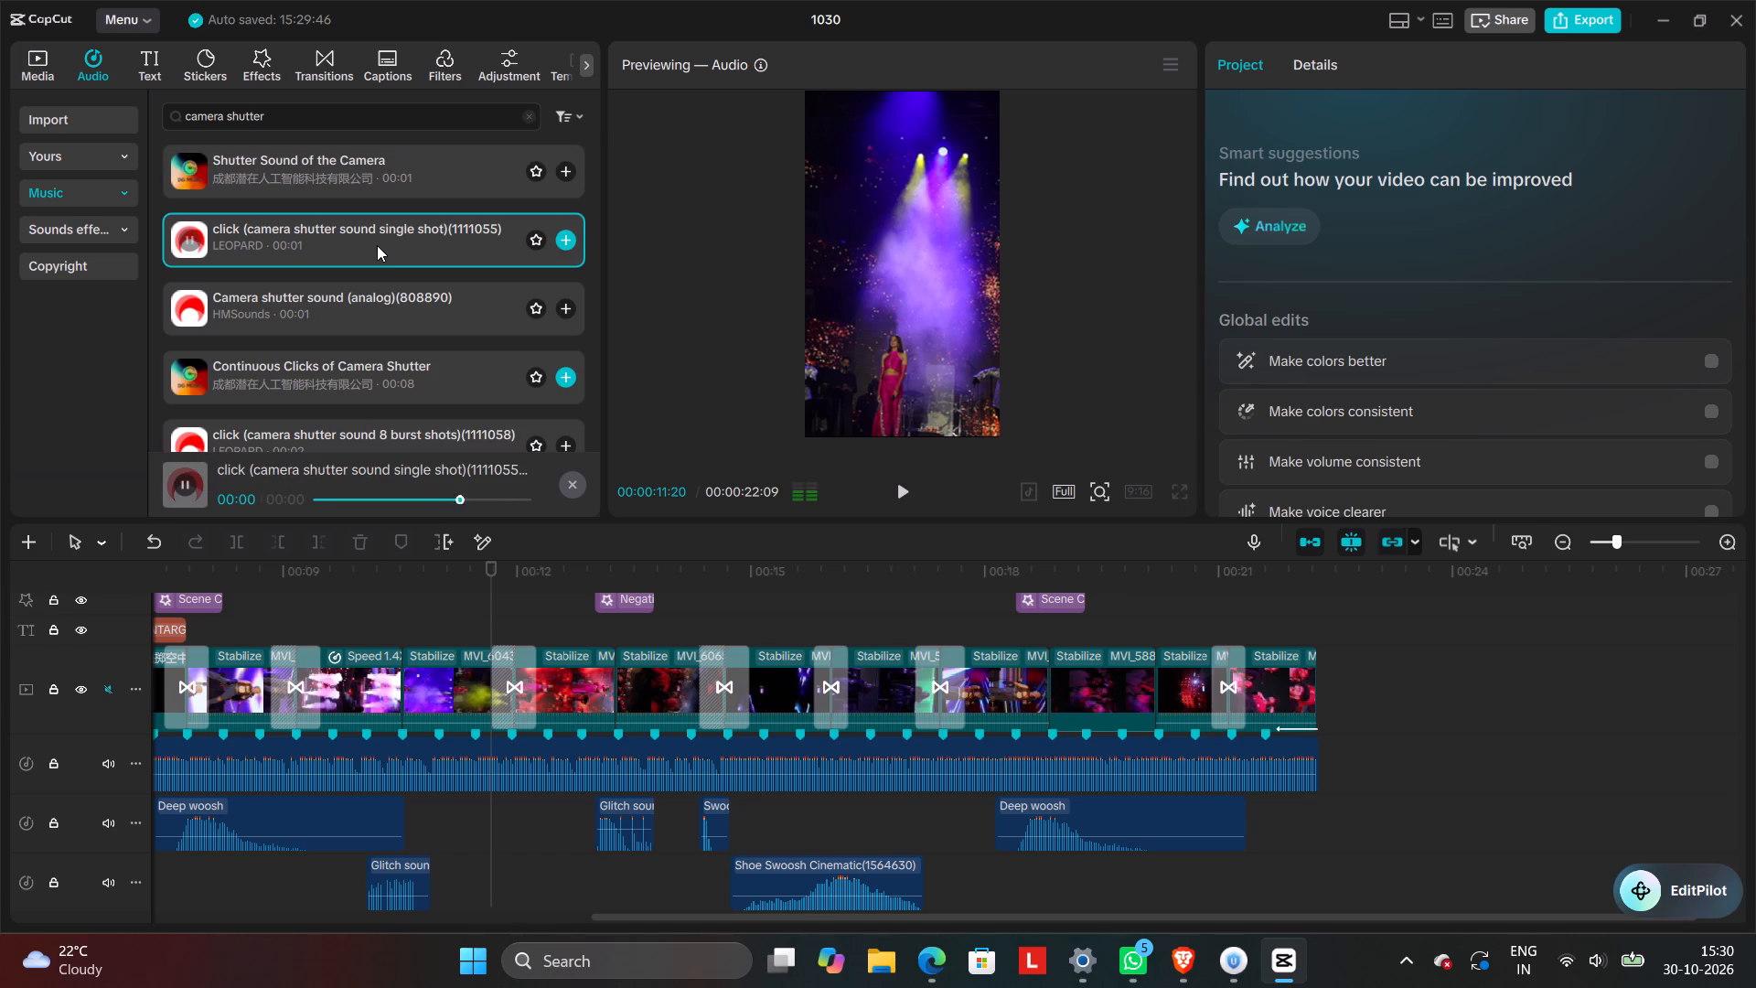
pyautogui.click(565, 242)
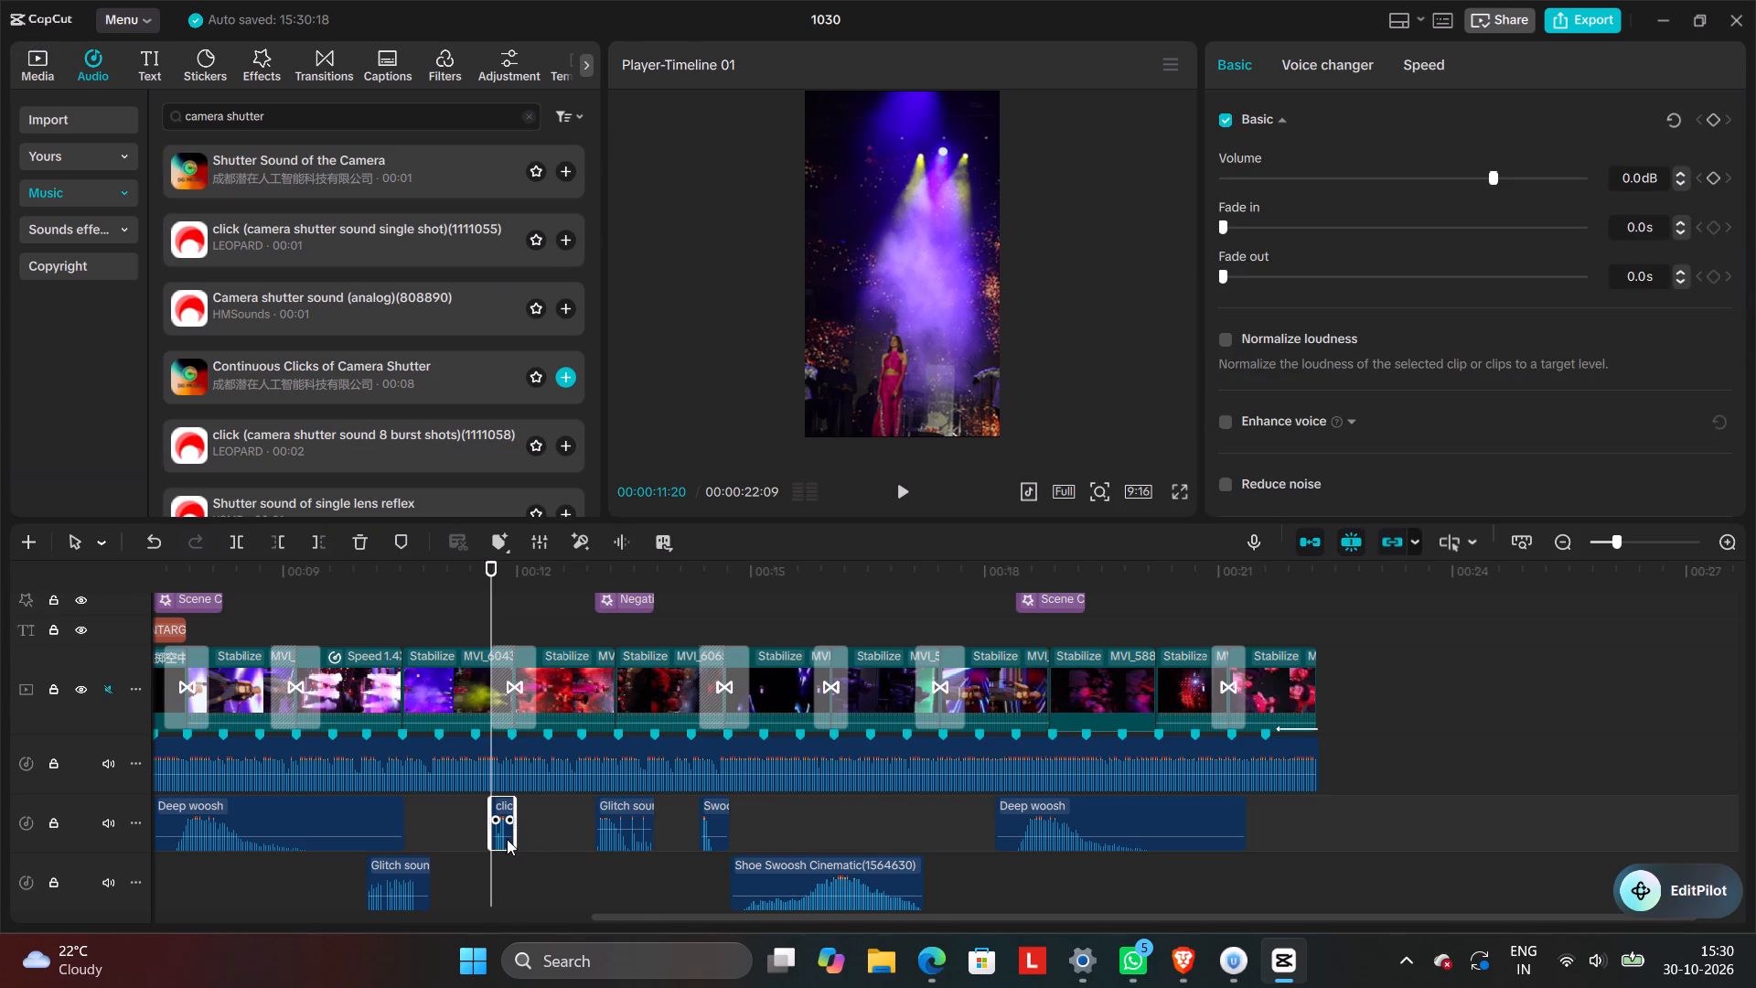
# Shift the camera shutter clip later to about 12 seconds, the middle of the transition, and play from 00:00:11:14 to the end.
pyautogui.moveTo(507, 839); pyautogui.dragTo(522, 841)
pyautogui.click(471, 834)
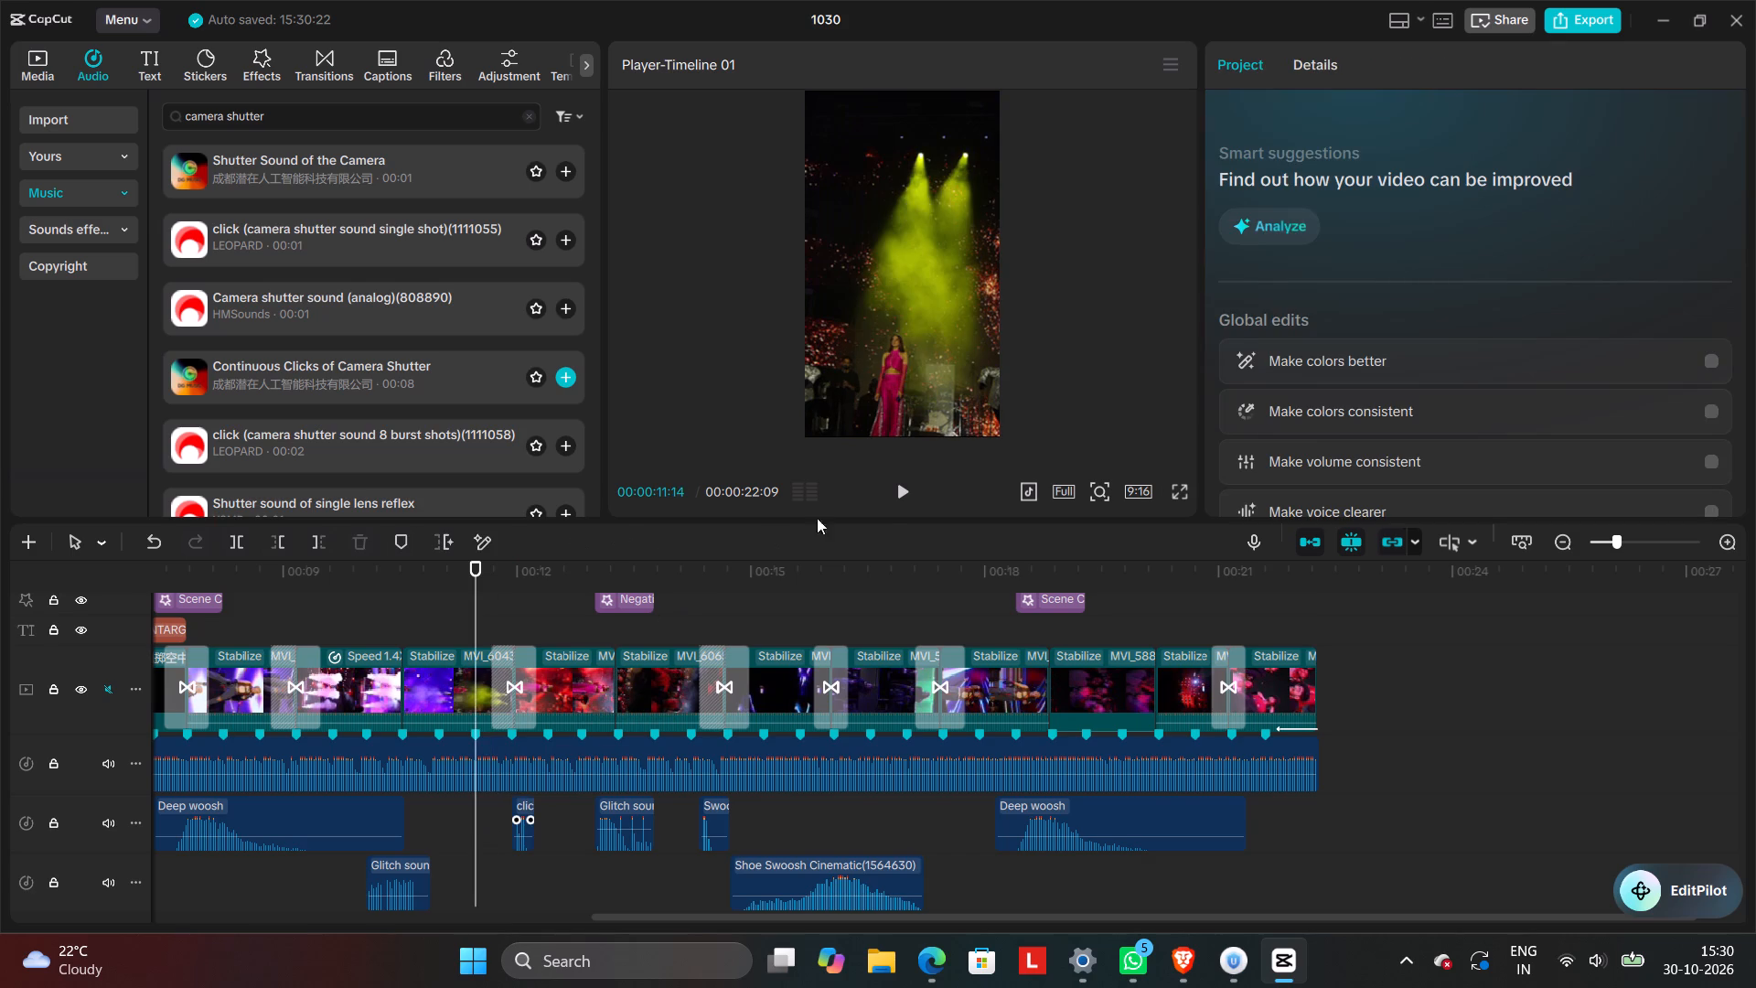
pyautogui.click(903, 499)
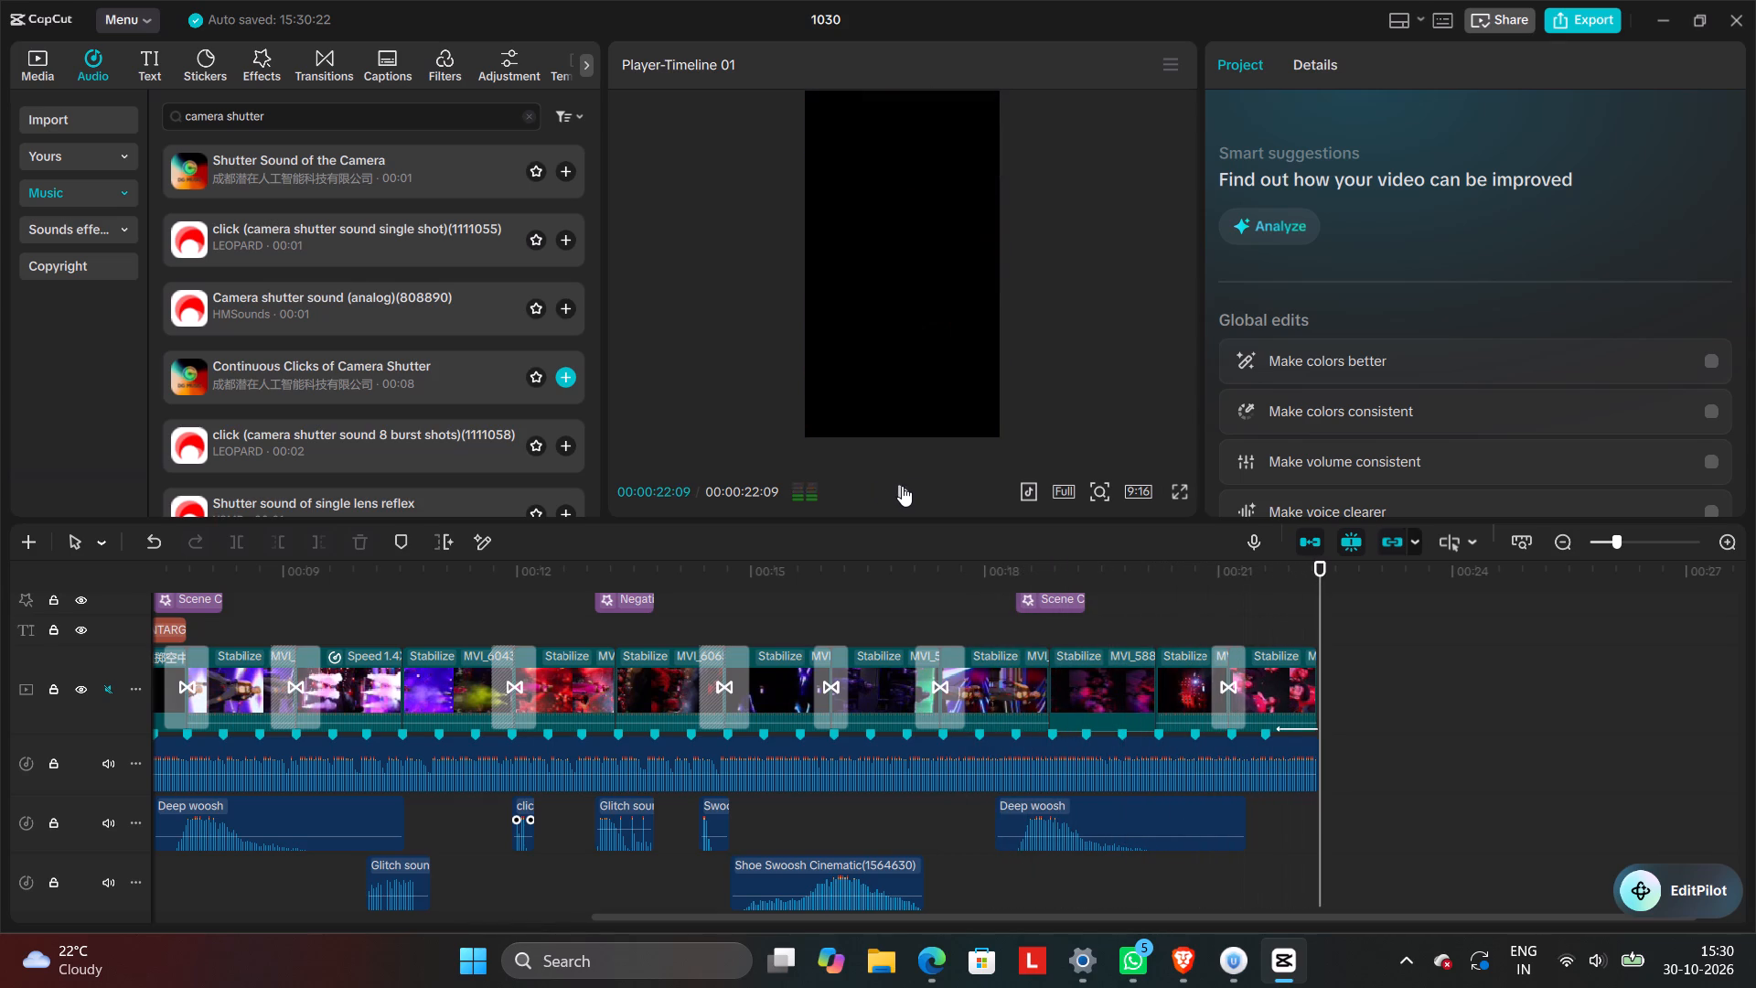
# Return to the beginning of the timeline and play the opening through its first transition.
pyautogui.click(821, 579)
pyautogui.moveTo(825, 578); pyautogui.dragTo(301, 693)
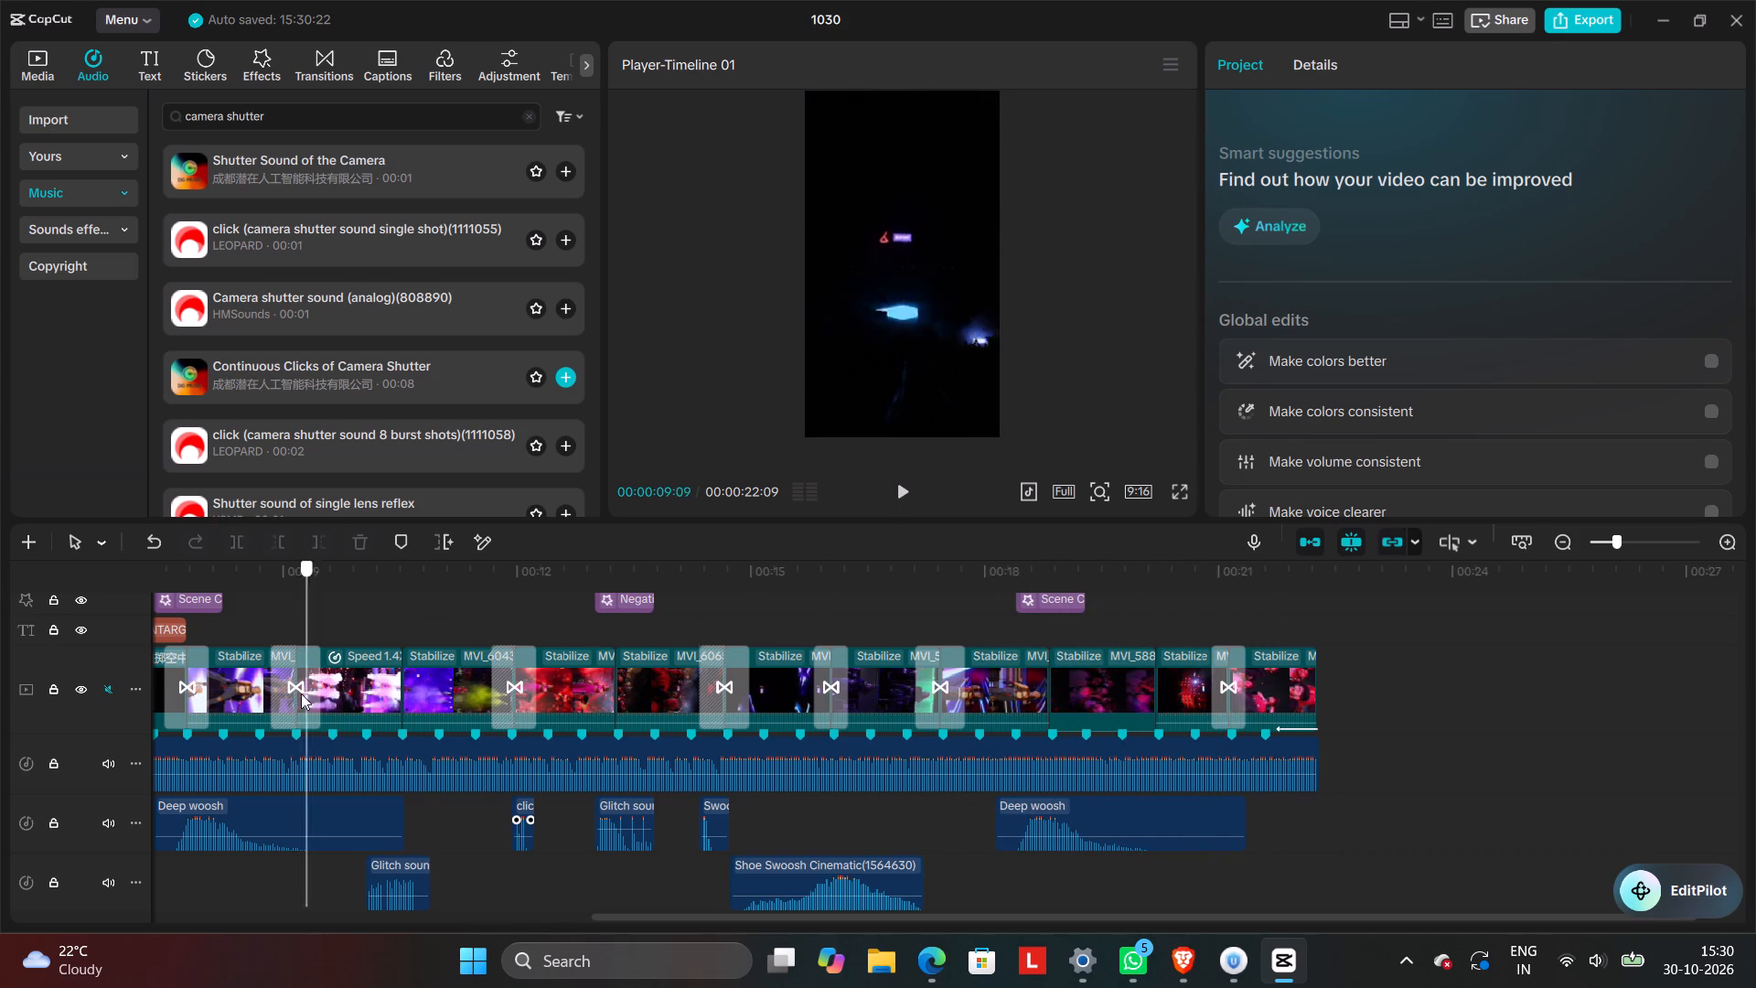
pyautogui.moveTo(301, 693); pyautogui.dragTo(125, 741)
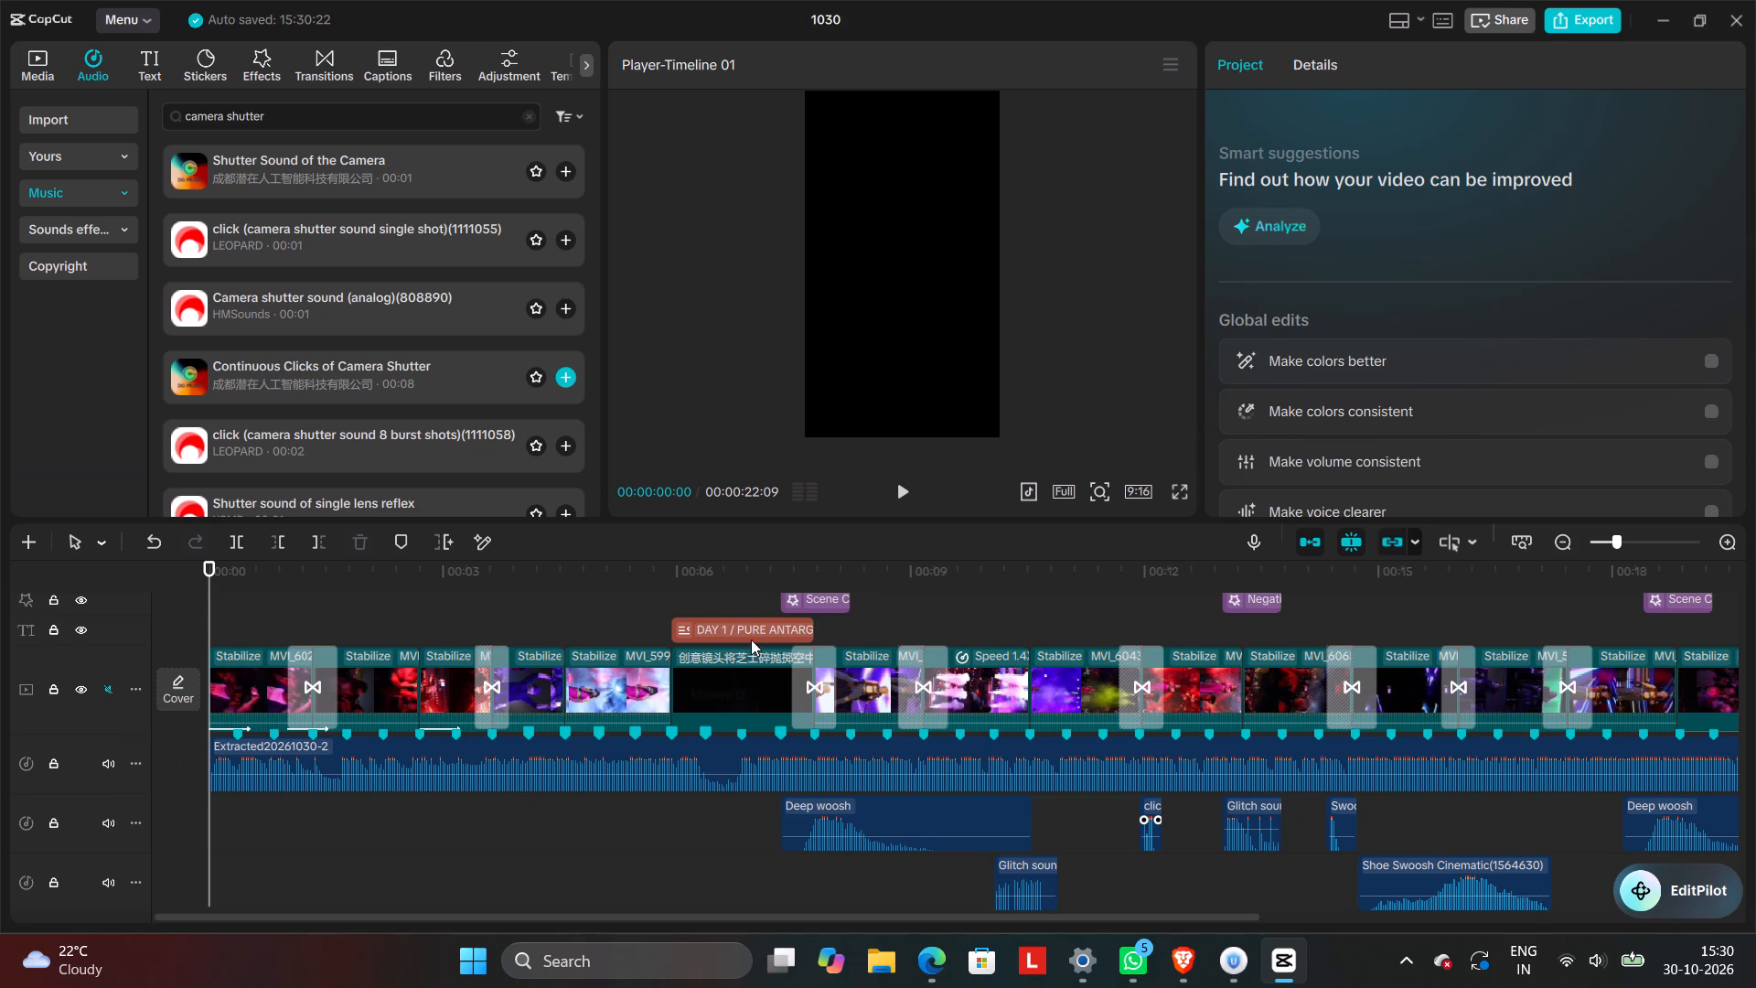
pyautogui.click(904, 494)
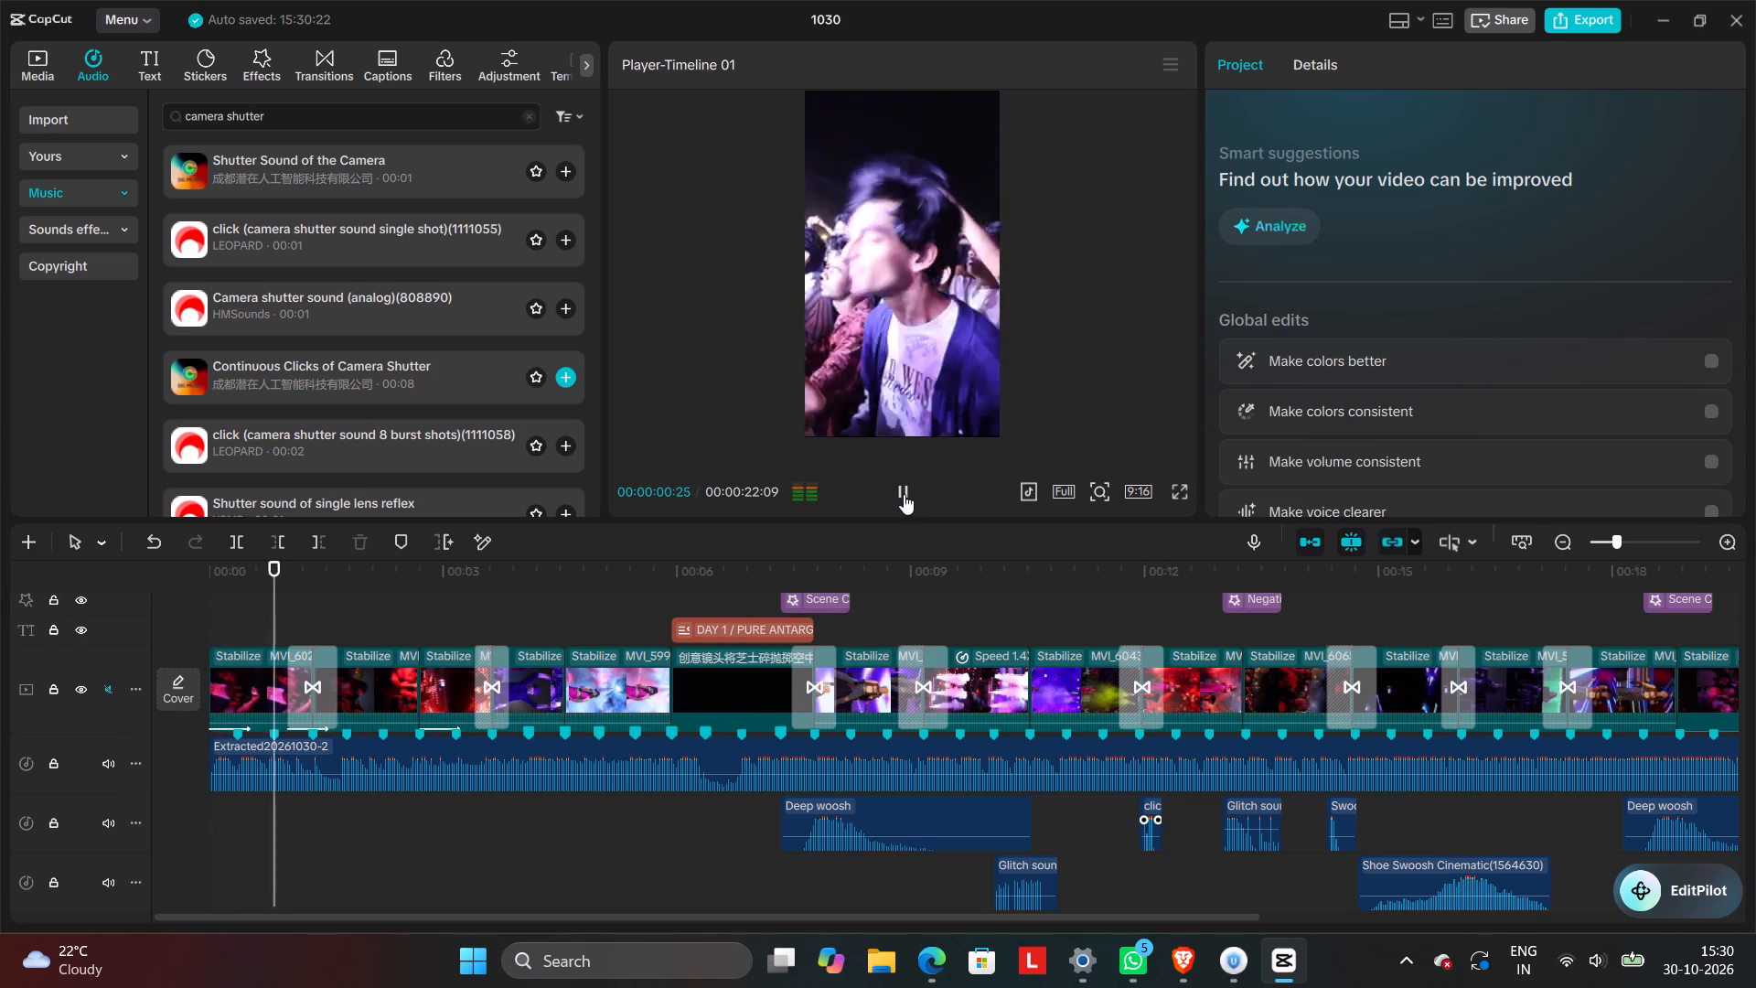
pyautogui.click(904, 494)
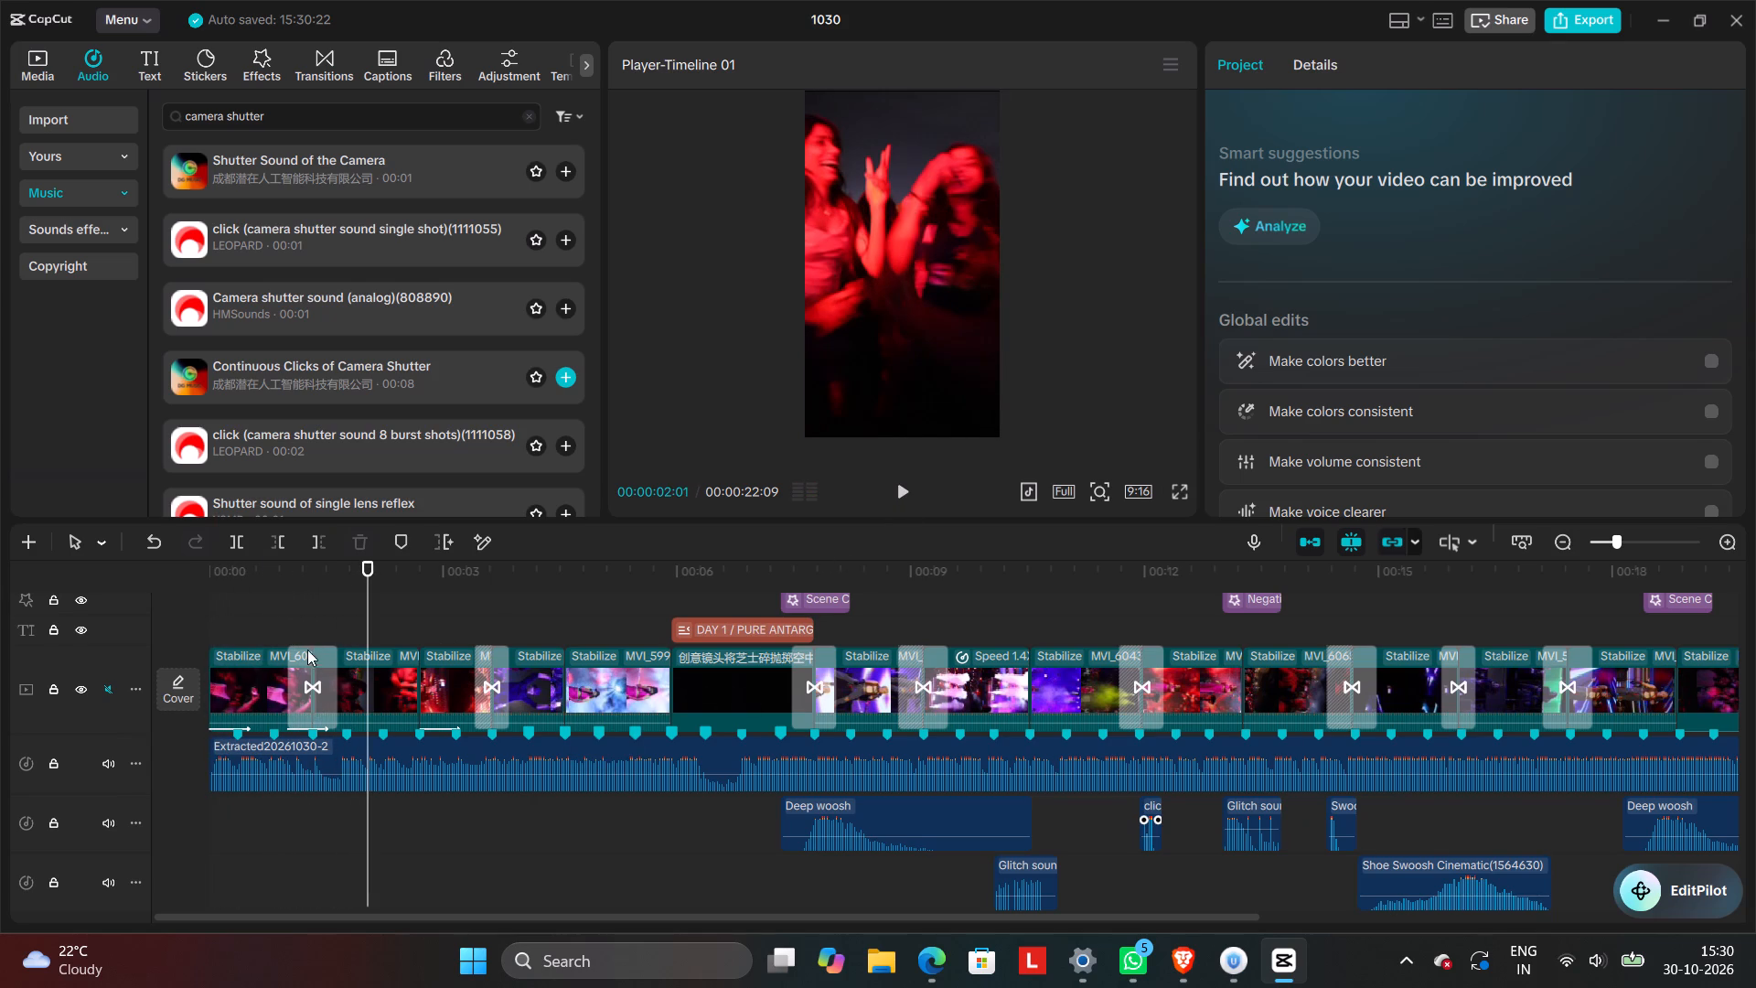
# Search the audio library for swoosh, add Swoosh(1094849) at 00:00:01:00 where the first transition starts, and play back.
pyautogui.click(284, 639)
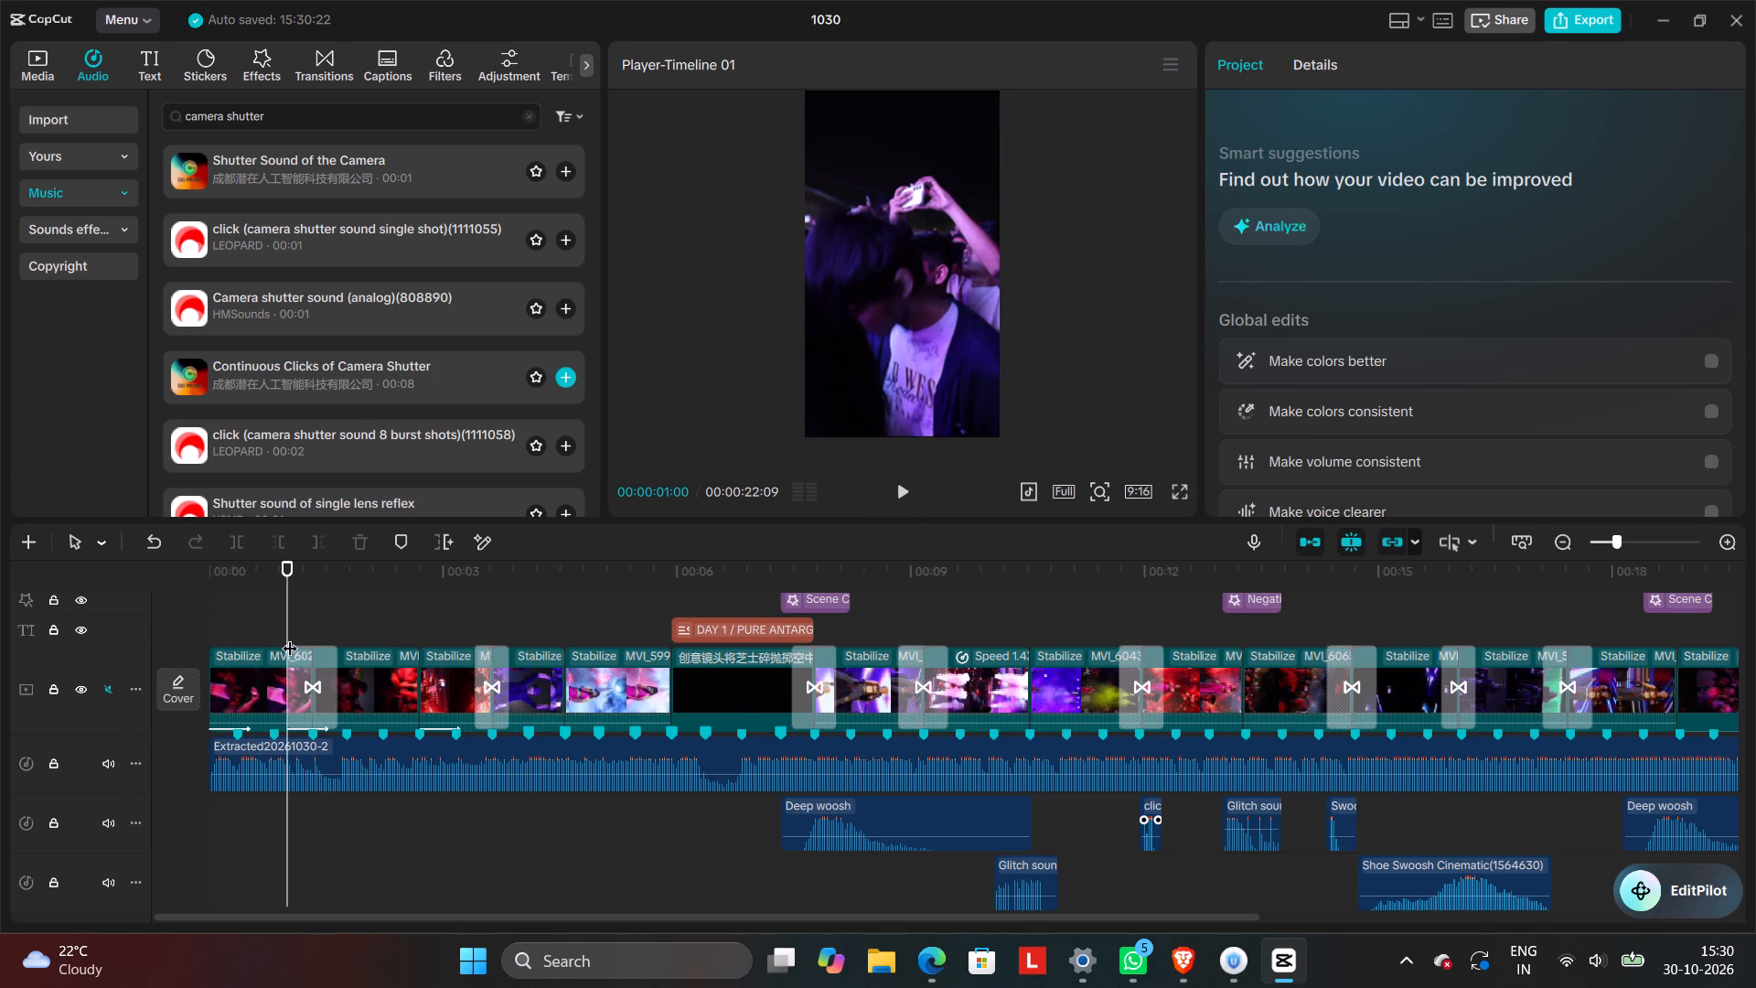
pyautogui.click(526, 109)
pyautogui.click(476, 129)
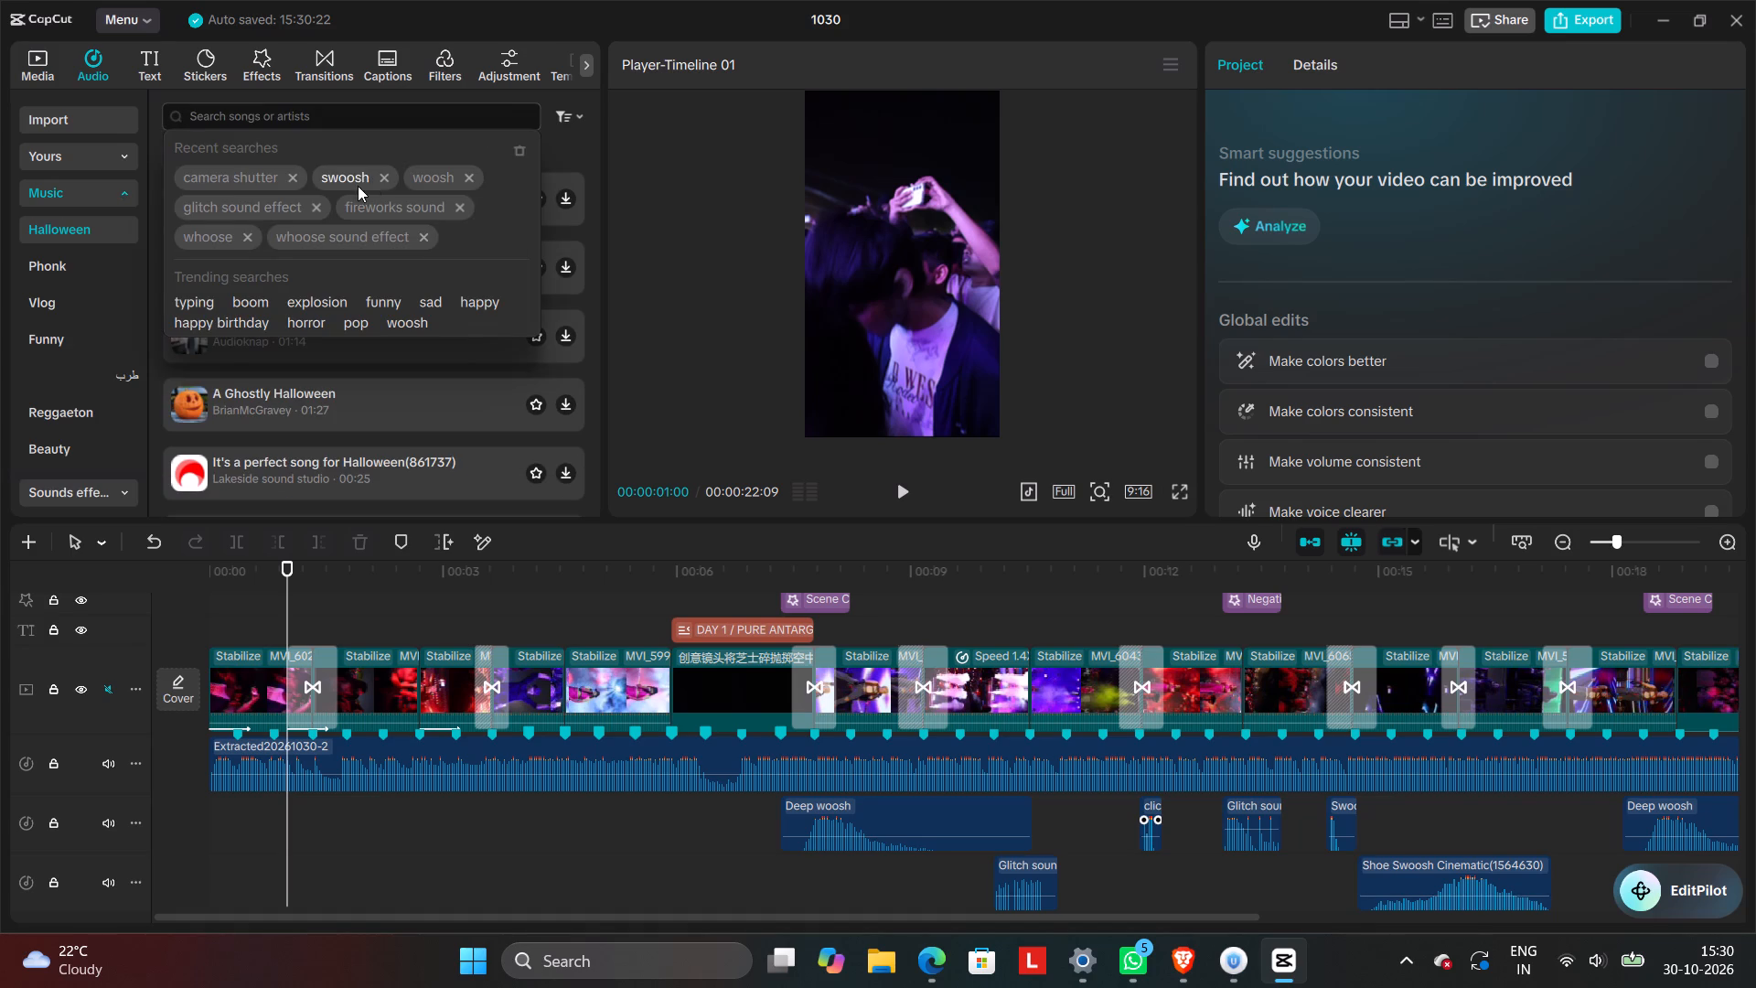
pyautogui.click(360, 177)
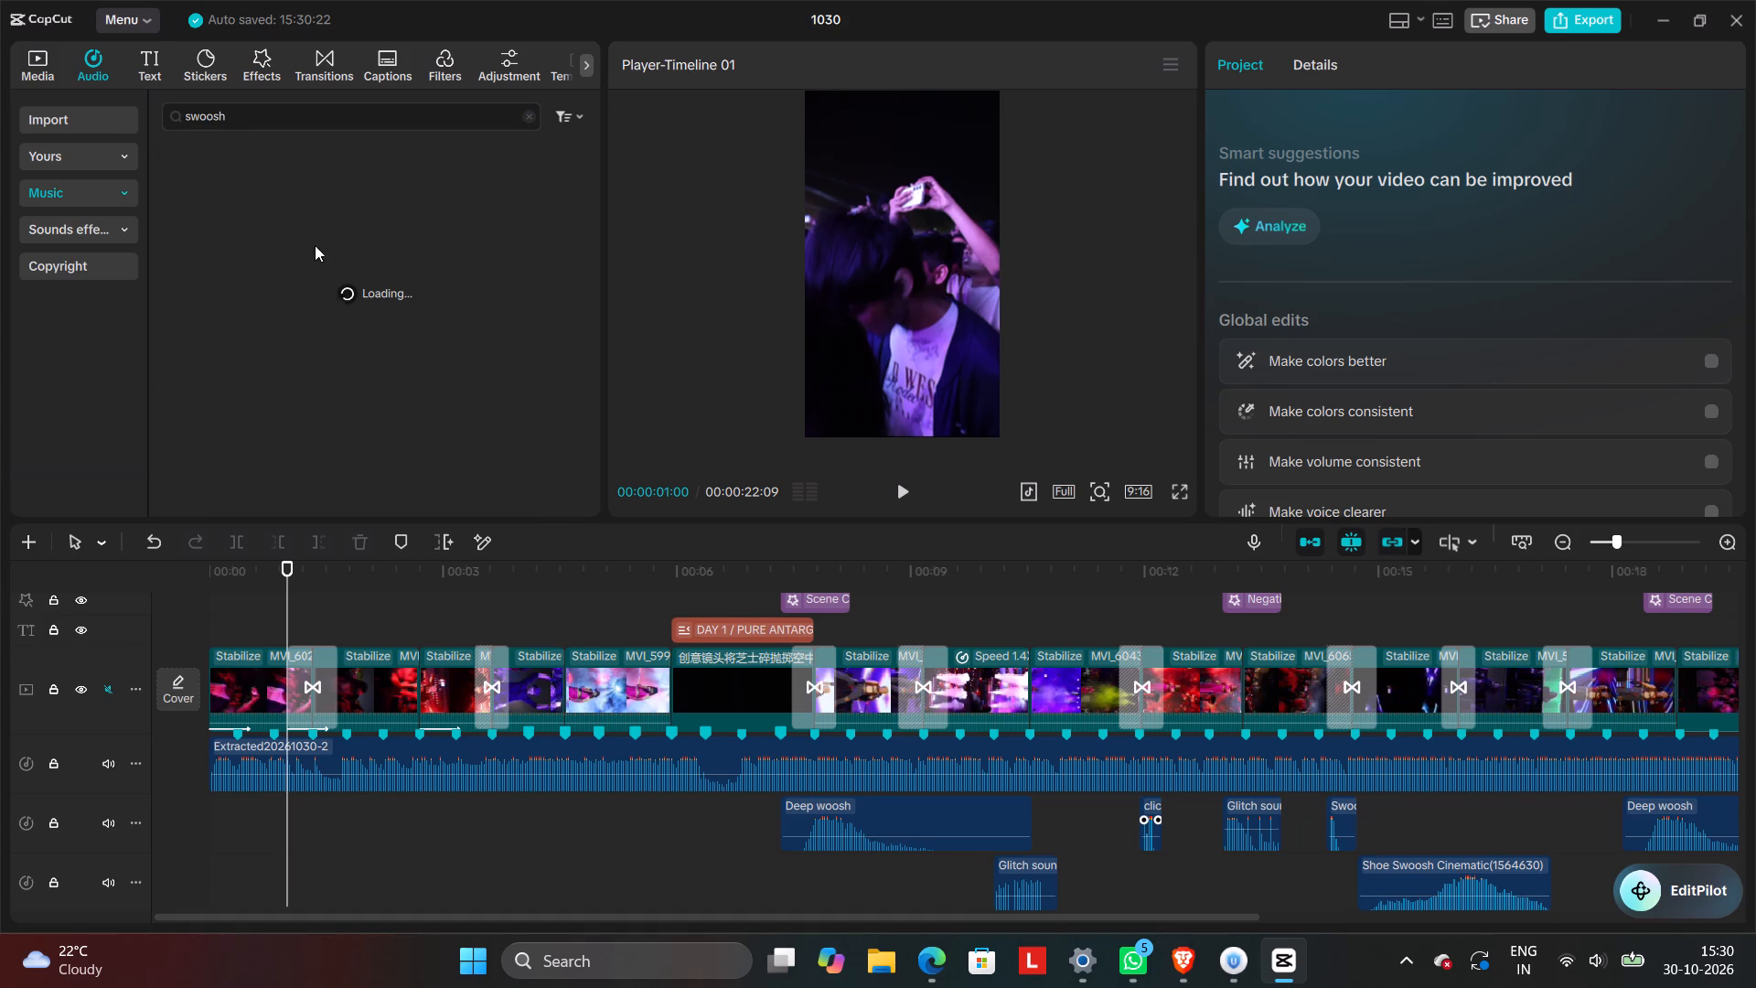
pyautogui.click(315, 314)
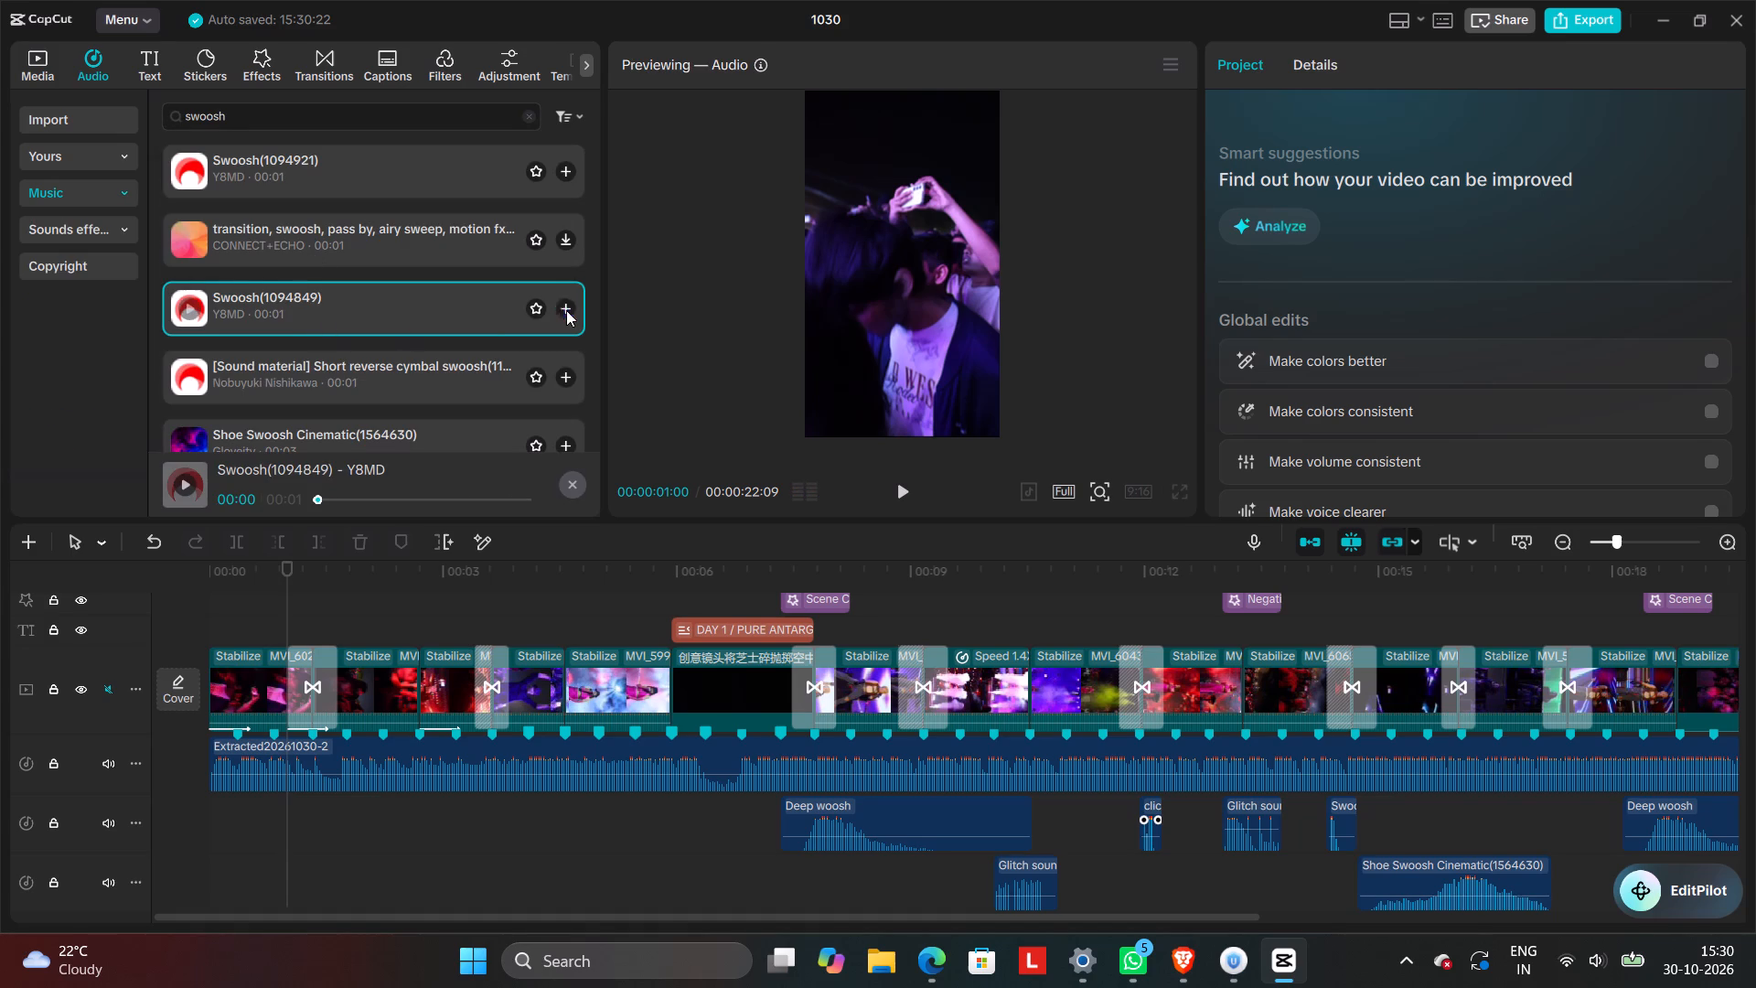
pyautogui.click(567, 310)
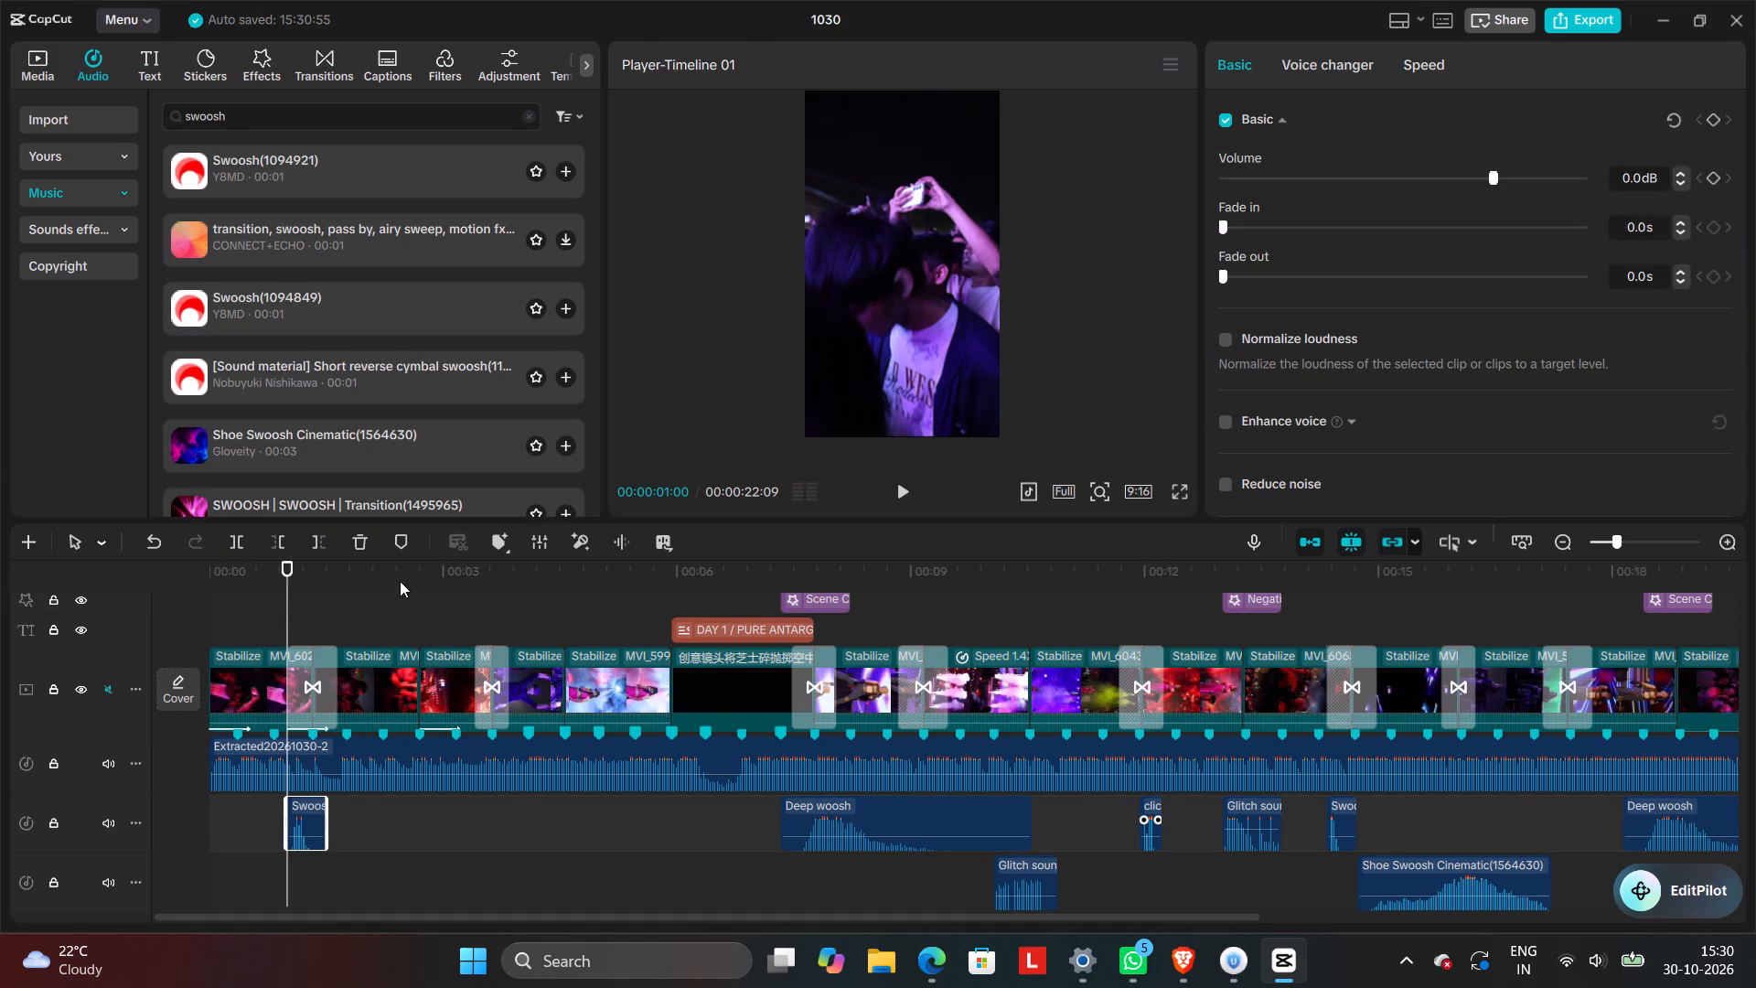
pyautogui.click(905, 497)
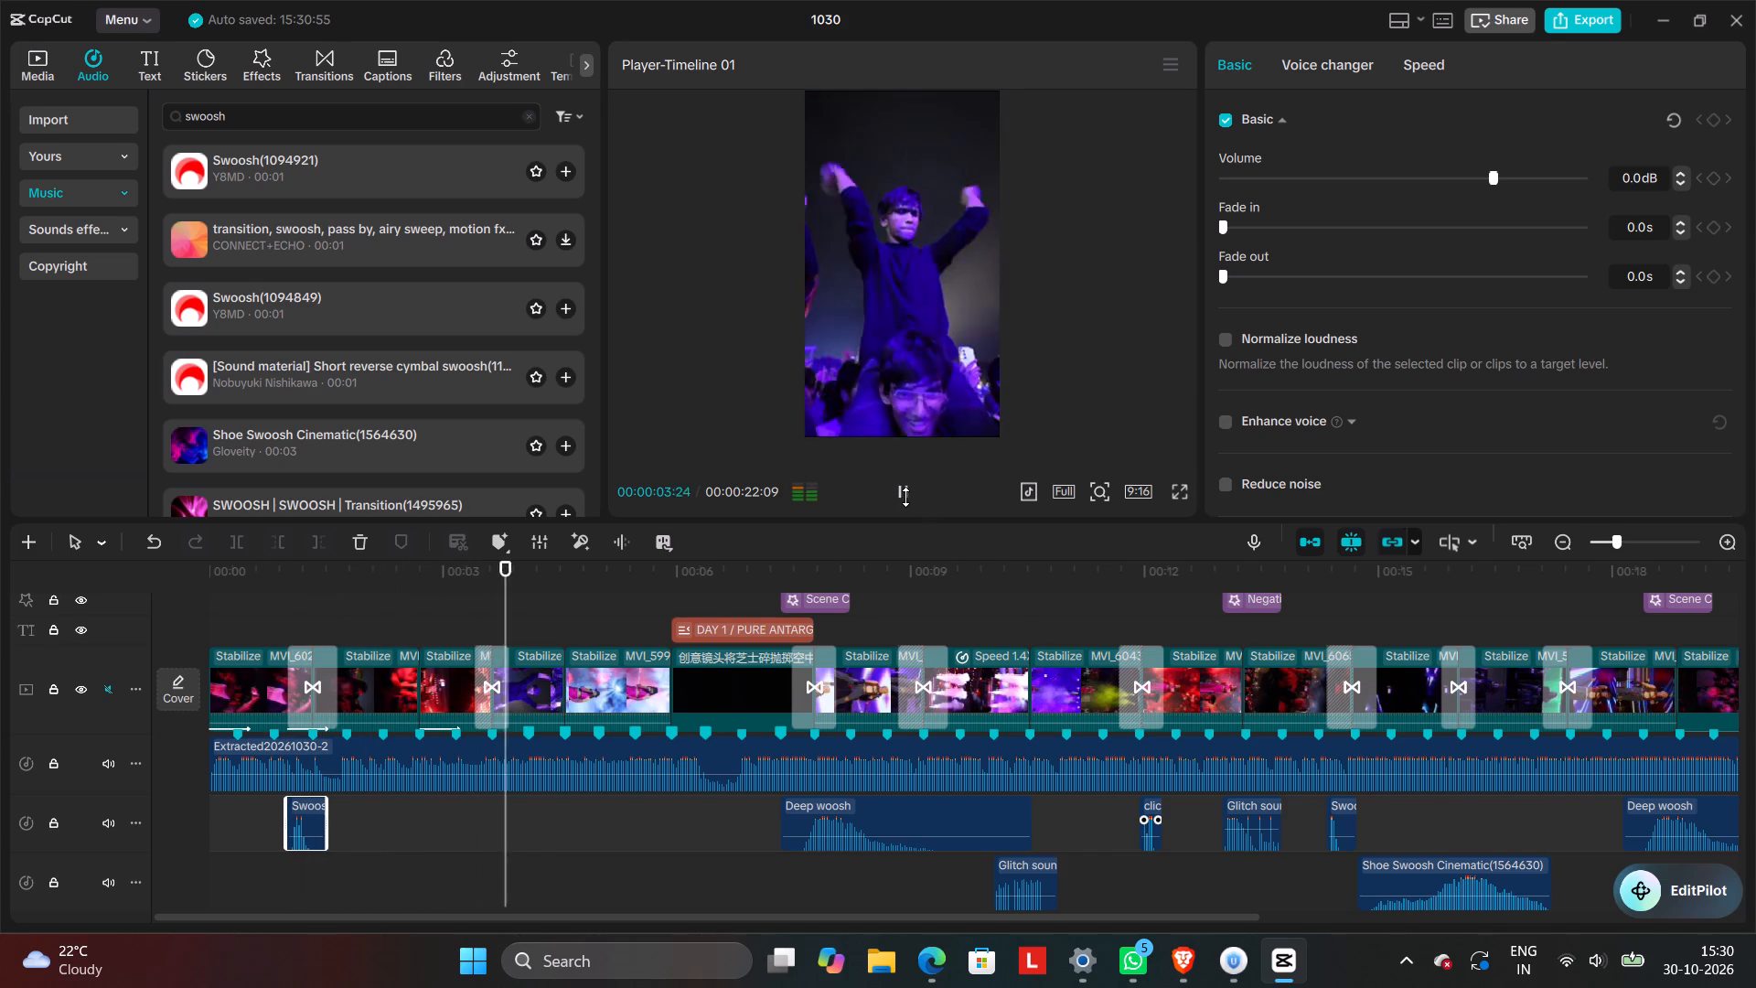
pyautogui.click(905, 497)
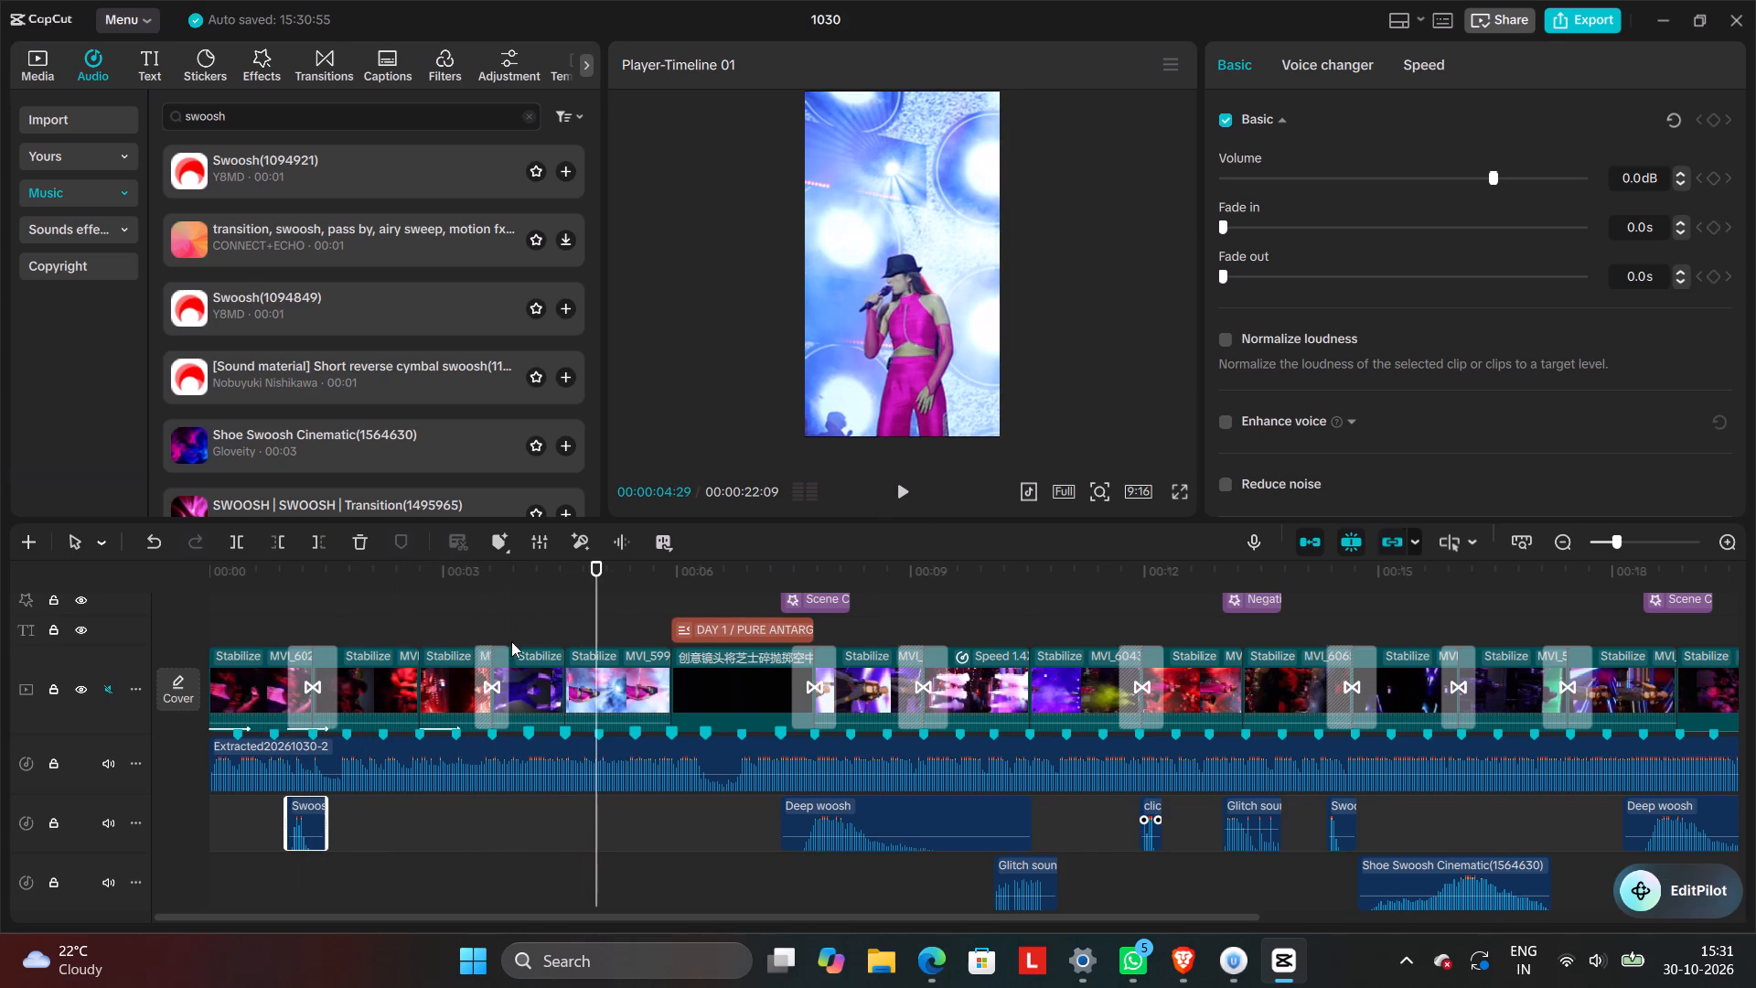
# Search the audio library for camera shutter, add Camera shutter sound (Kasha) at 00:00:03:12 near the second transition, and play back.
pyautogui.click(473, 647)
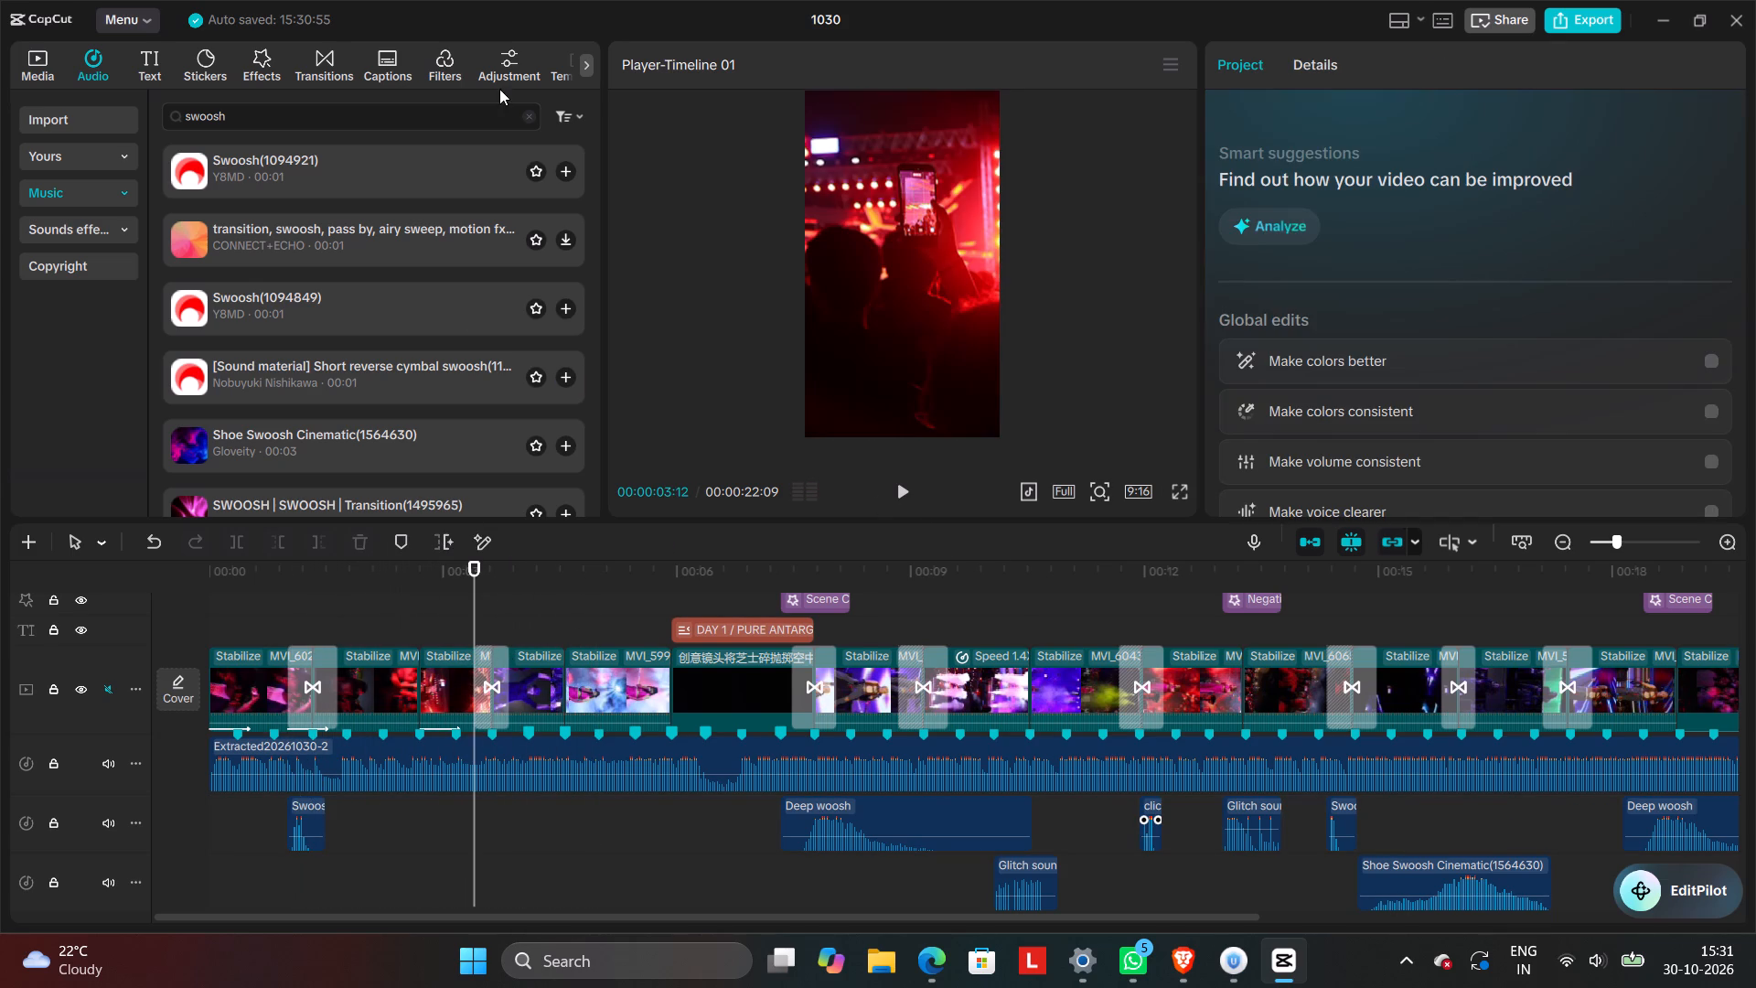
pyautogui.click(526, 112)
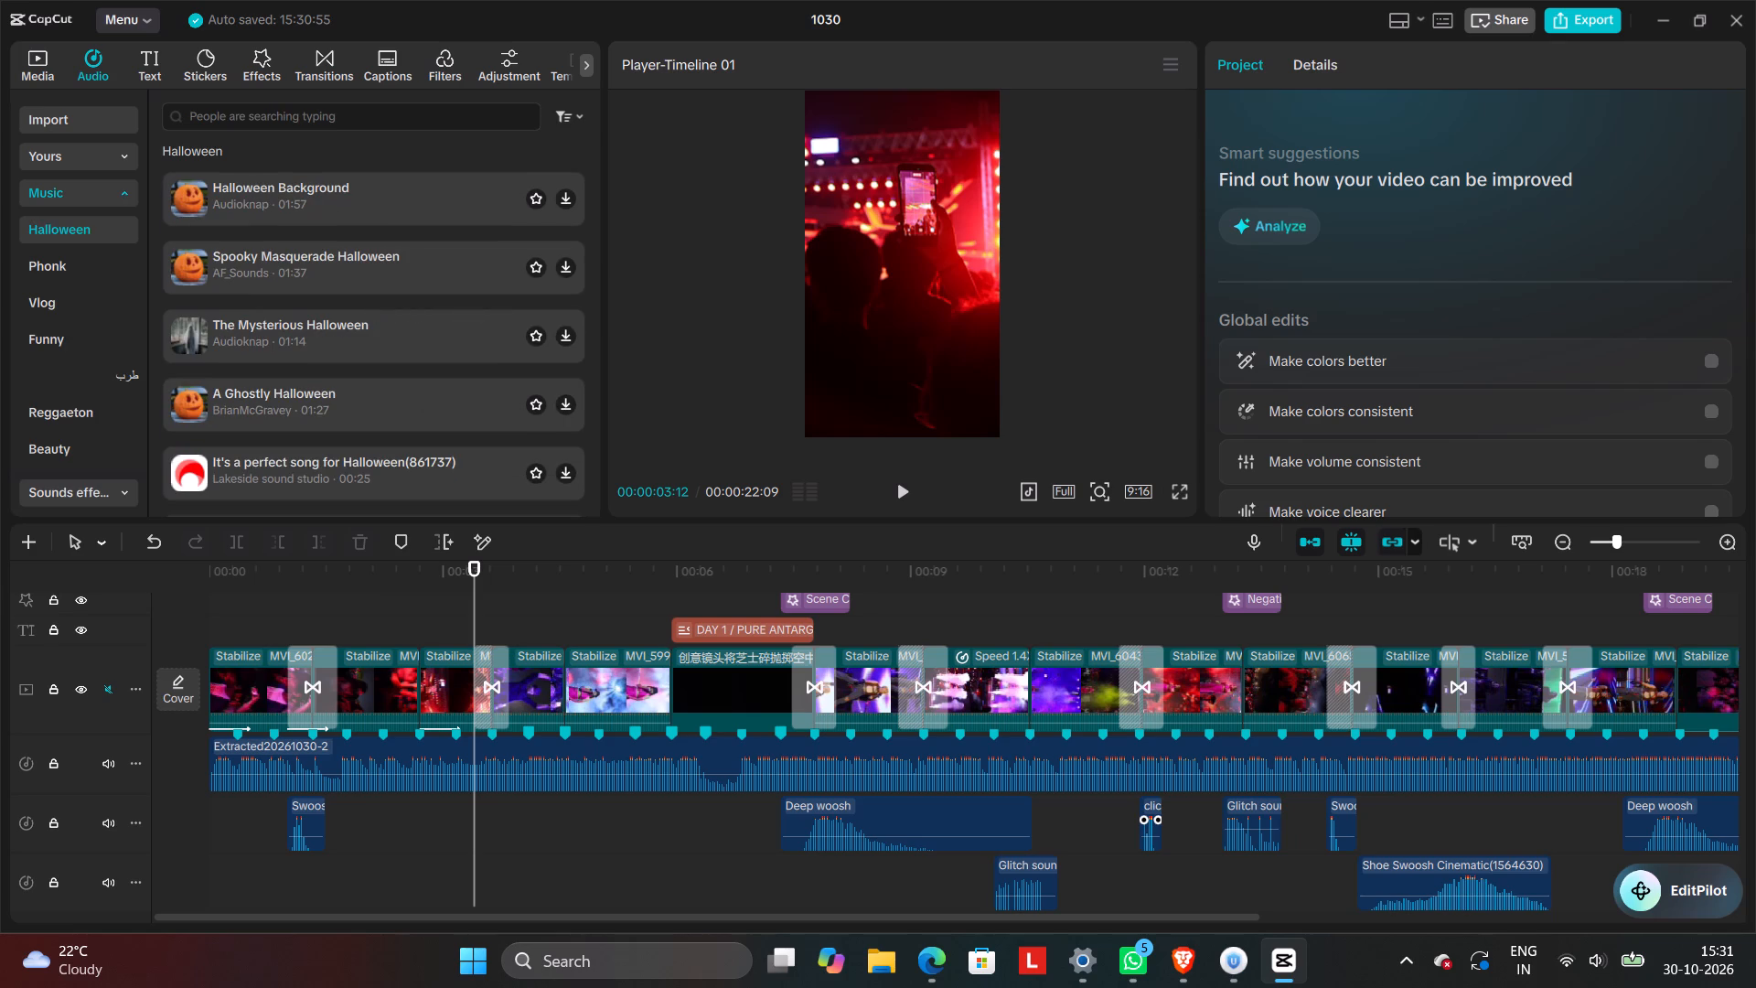
pyautogui.click(484, 116)
pyautogui.click(227, 189)
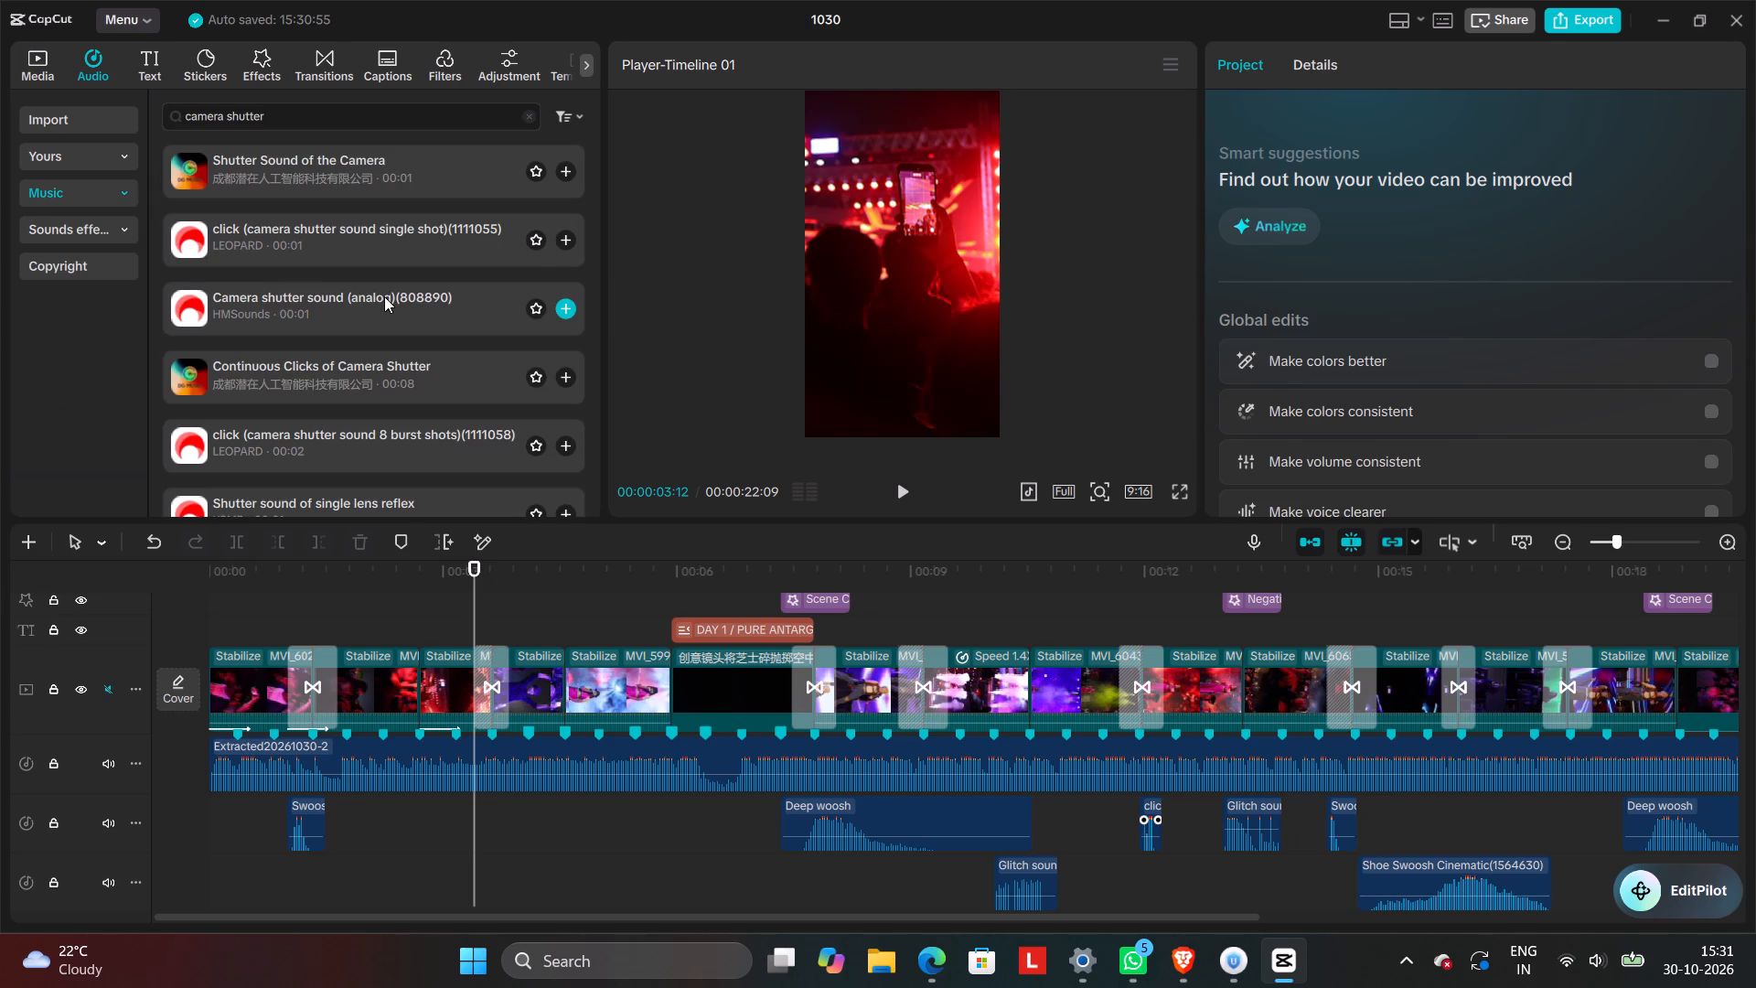
pyautogui.click(384, 296)
pyautogui.scroll(-1, 384, 296)
pyautogui.click(373, 336)
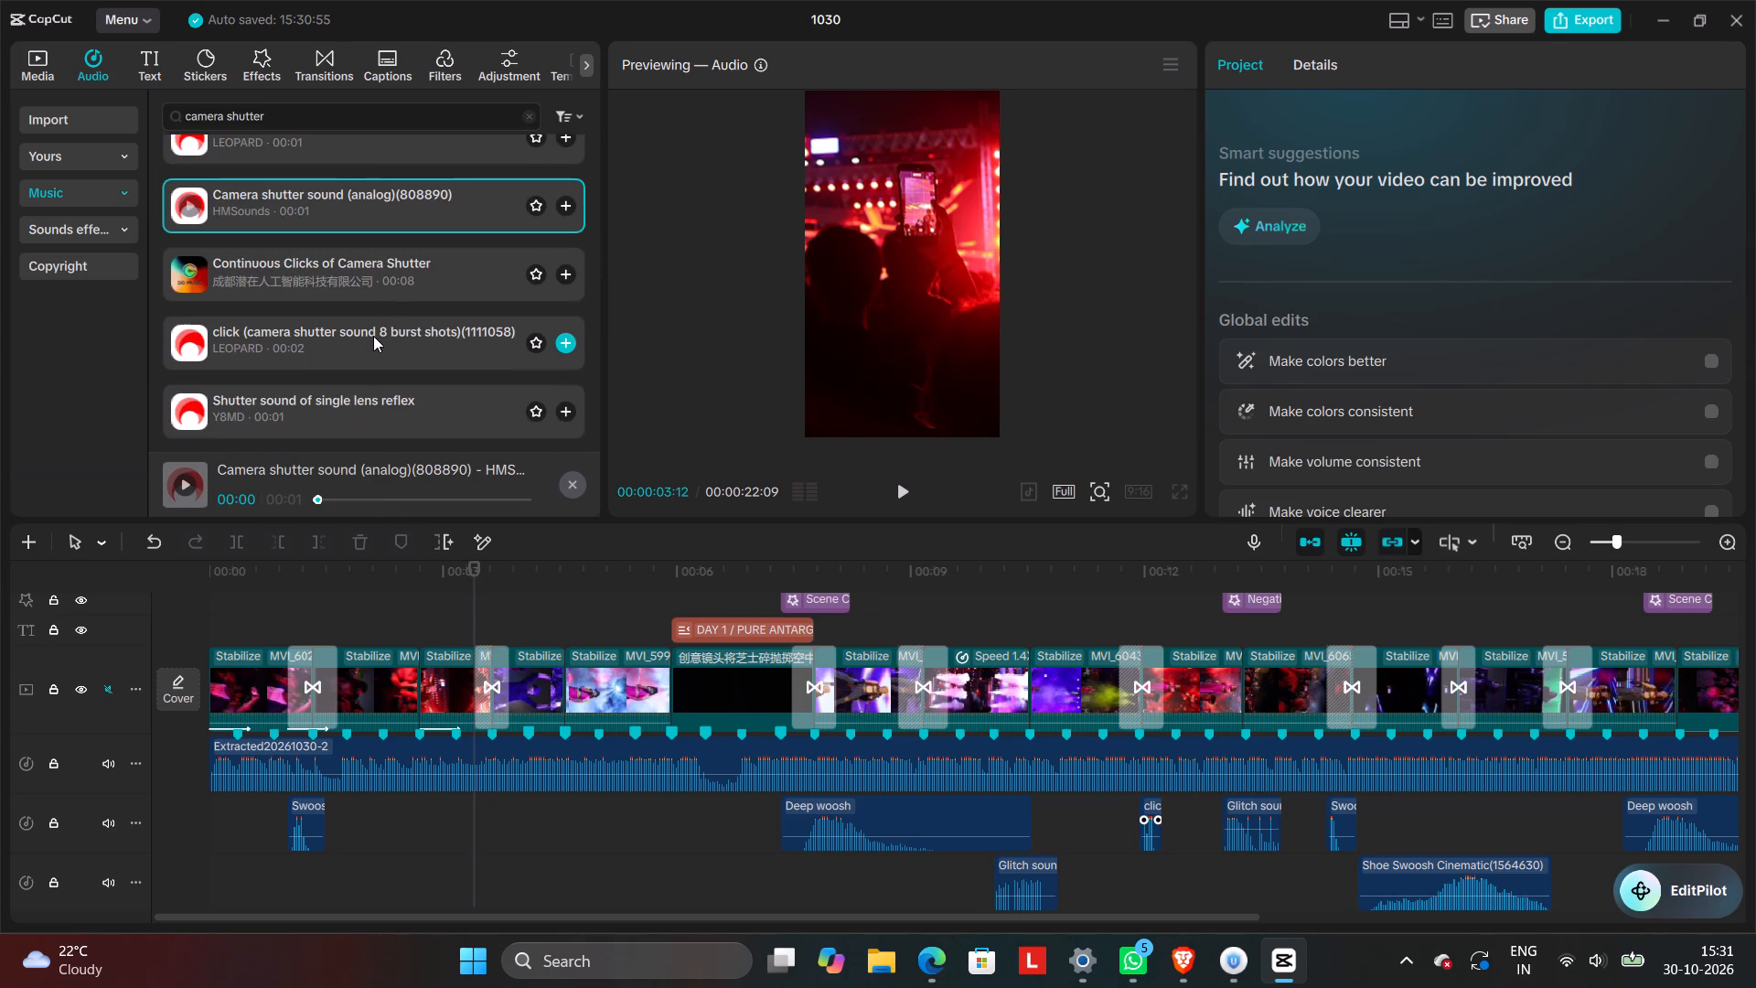
pyautogui.scroll(-1, 374, 335)
pyautogui.click(378, 307)
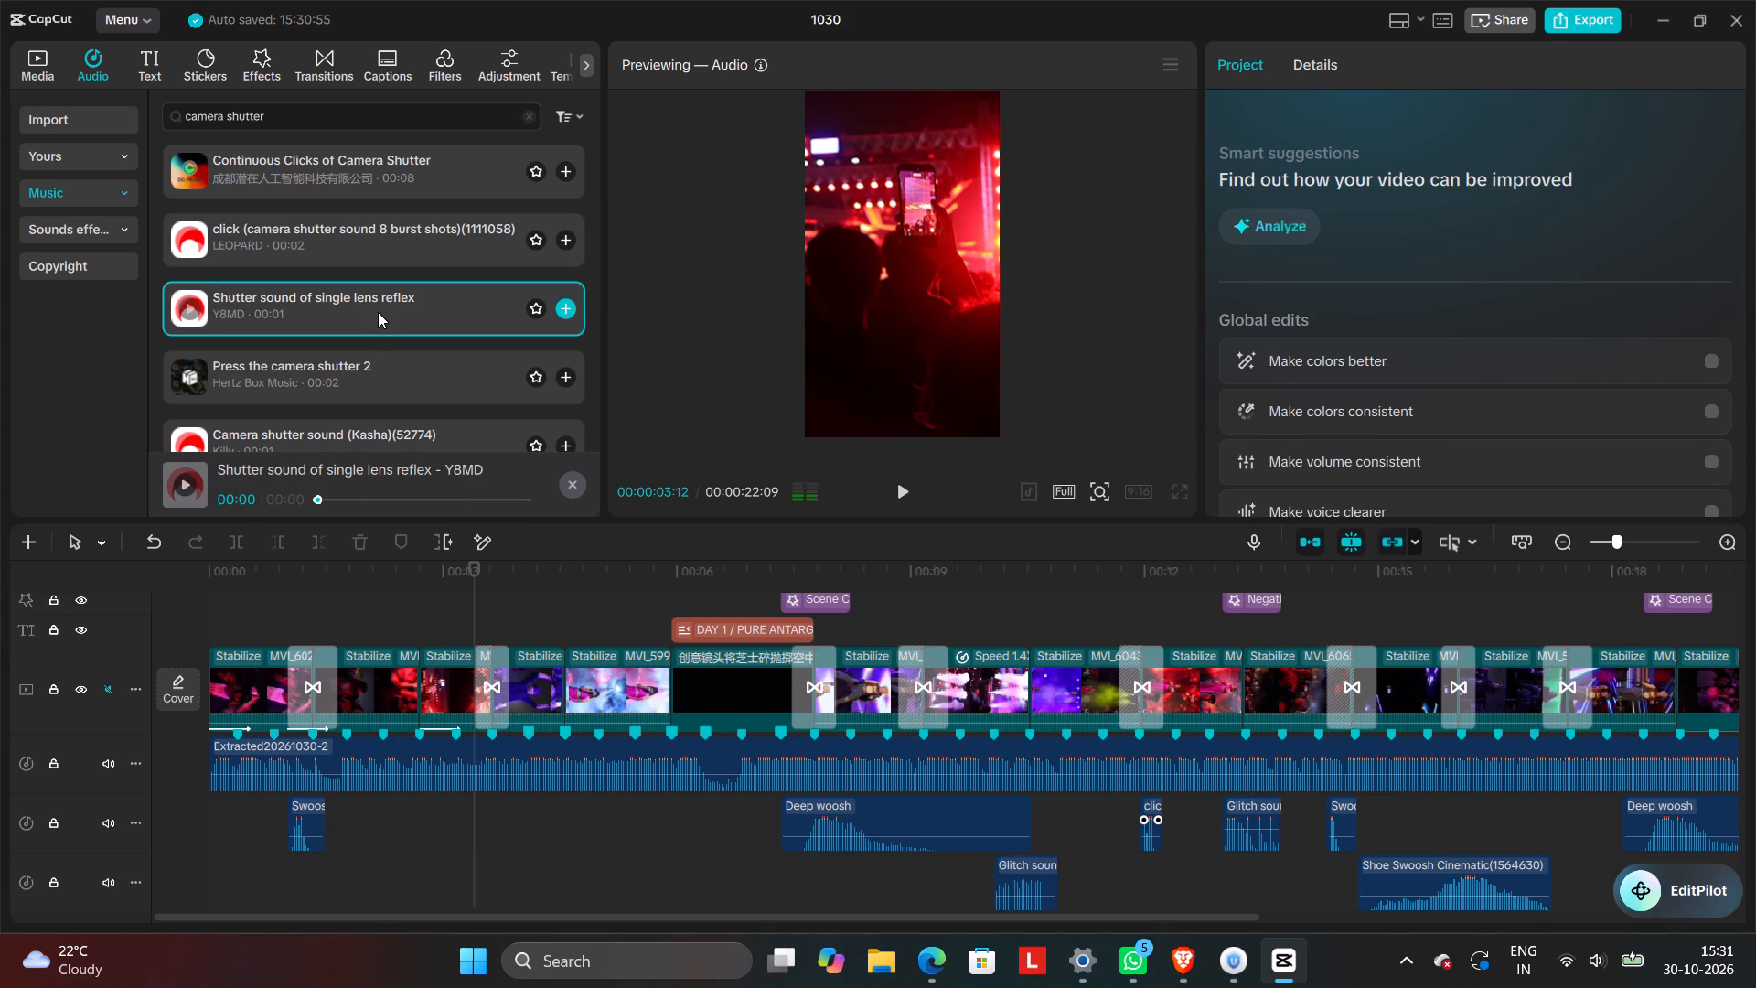
pyautogui.scroll(-1, 378, 312)
pyautogui.click(371, 331)
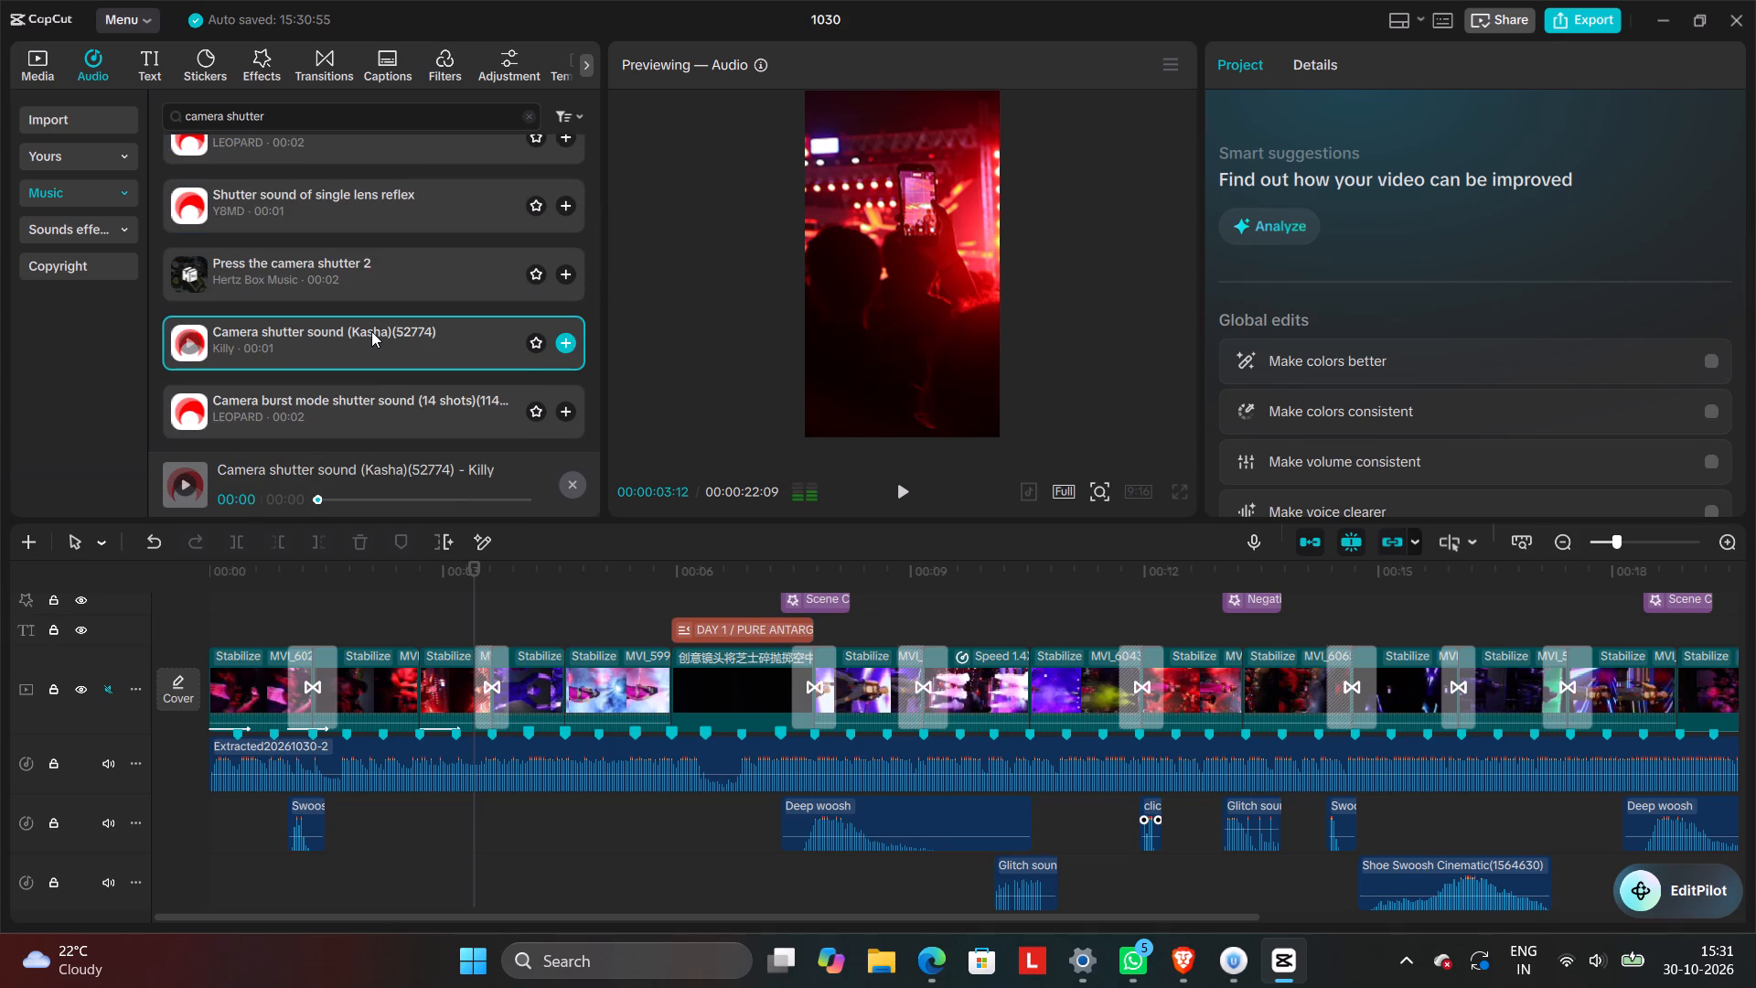
pyautogui.click(562, 343)
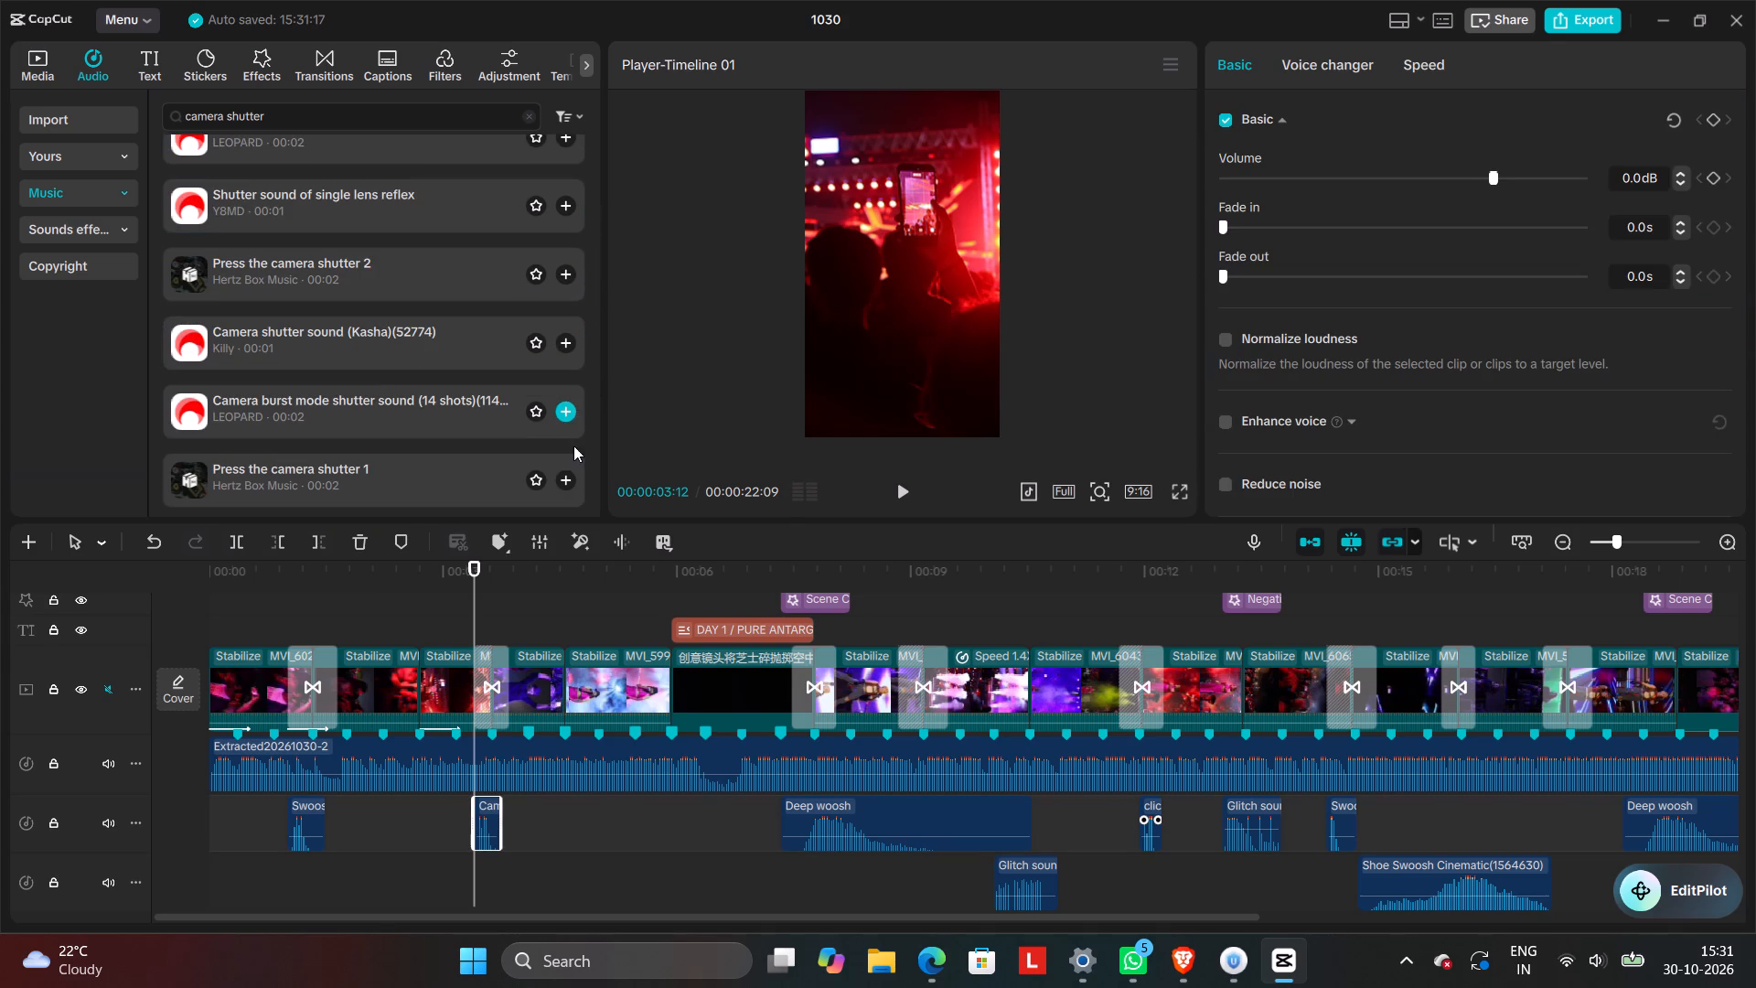
pyautogui.click(906, 494)
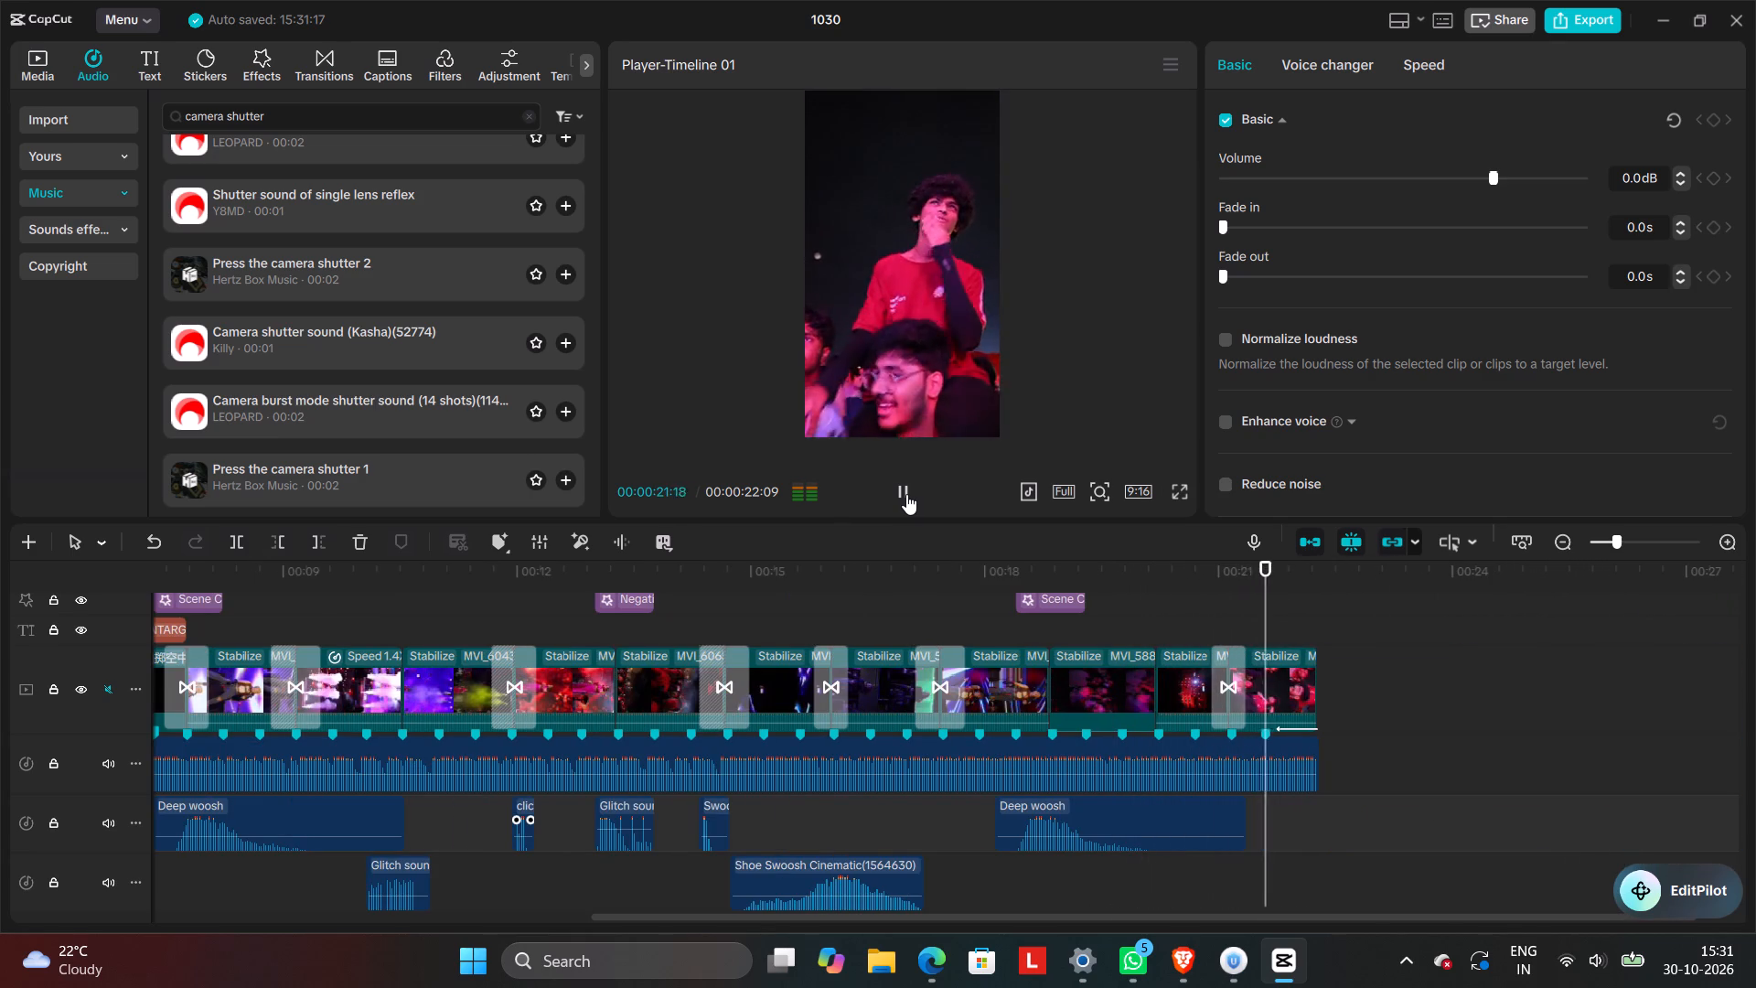
# Return to the opening clip, search the filters for glow and add Golden Nightglow at 00:00:00:19.
pyautogui.click(876, 571)
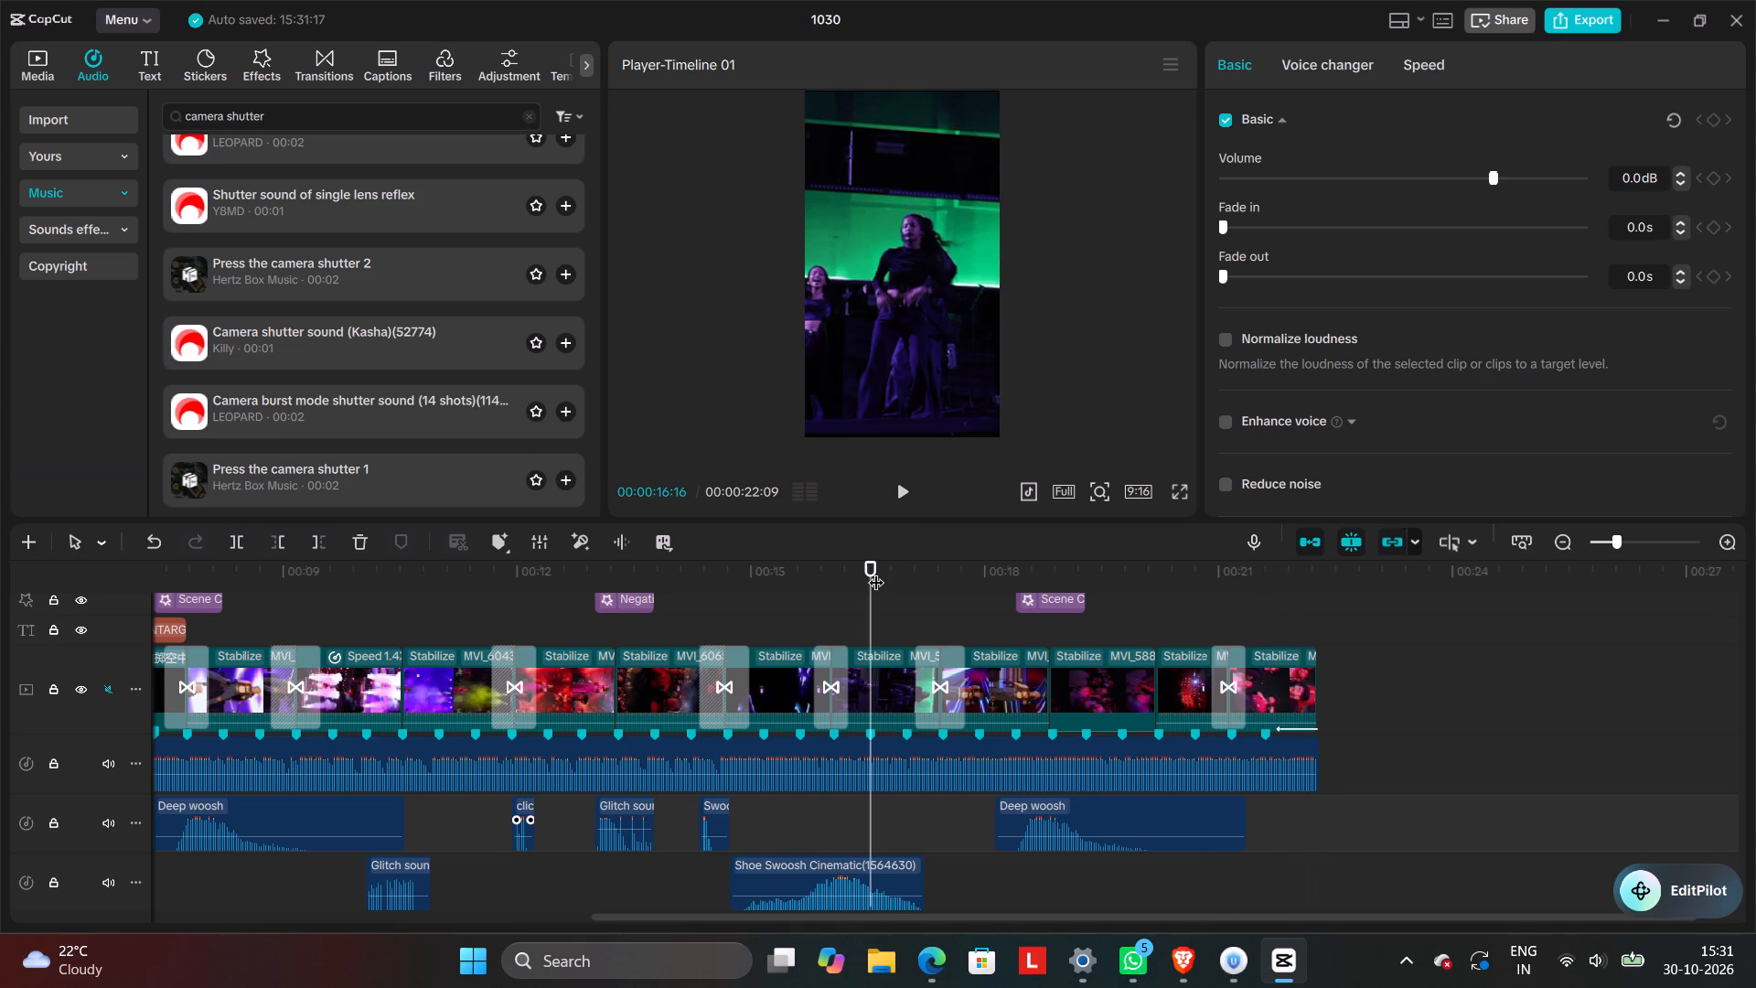
pyautogui.moveTo(873, 571); pyautogui.dragTo(0, 892)
pyautogui.click(259, 639)
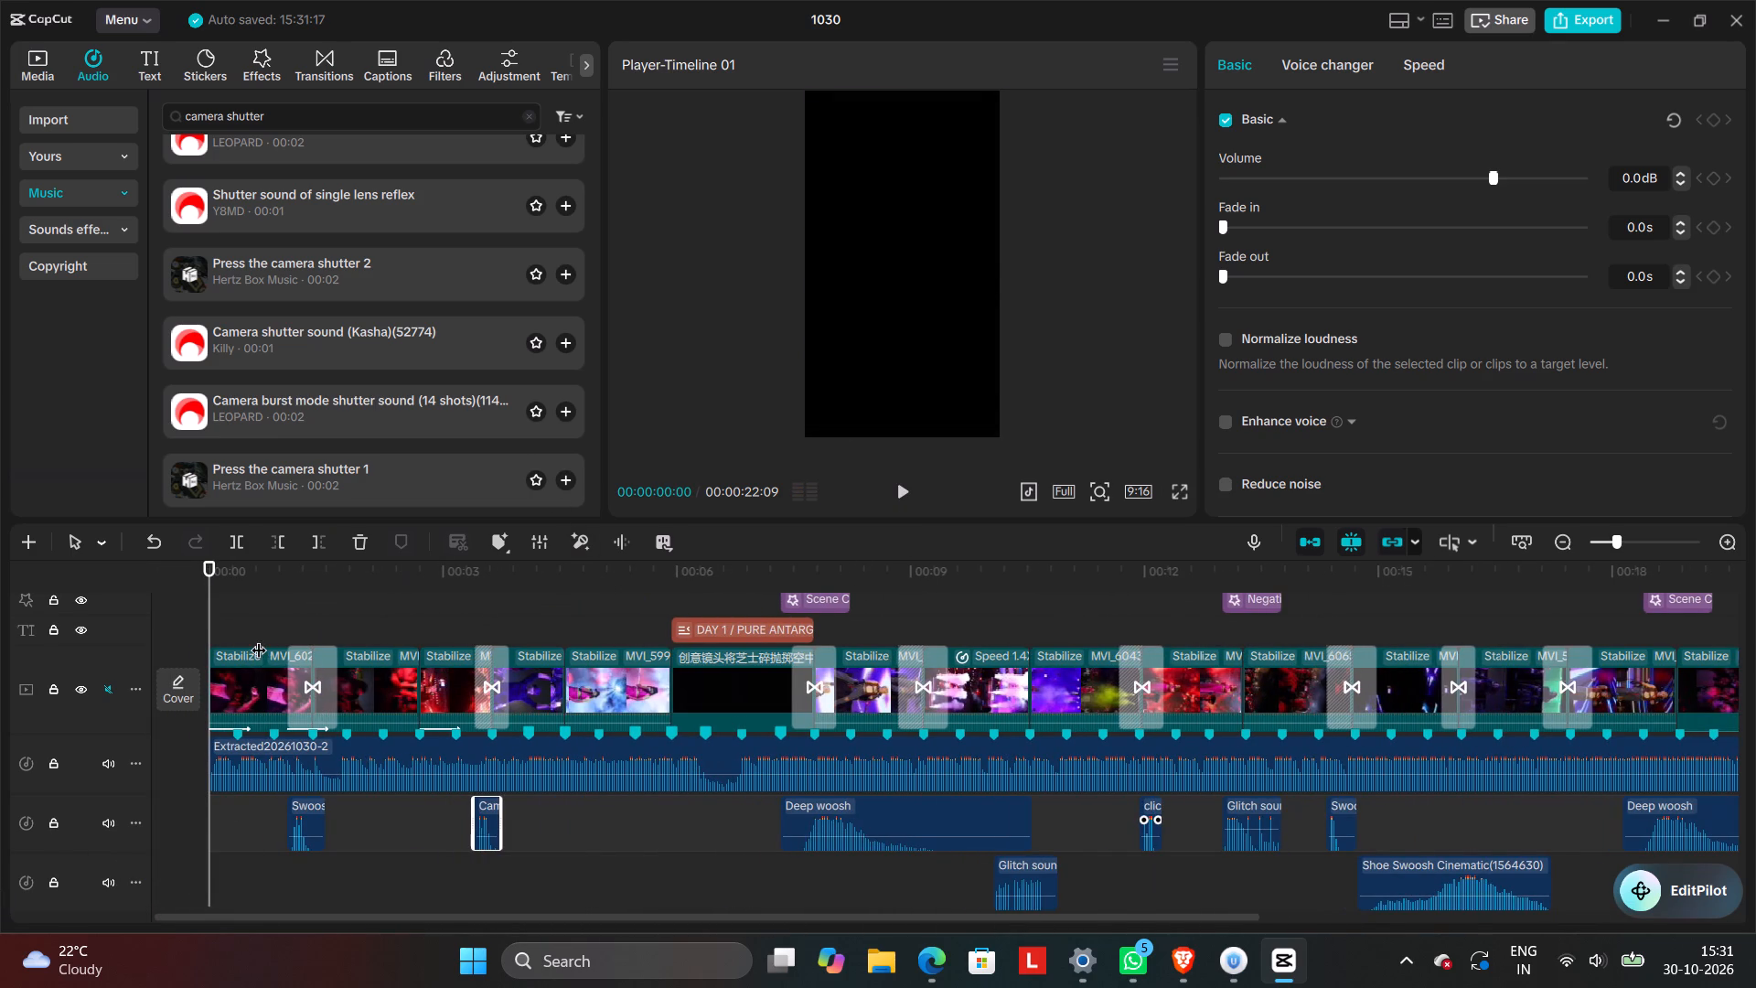
pyautogui.click(442, 61)
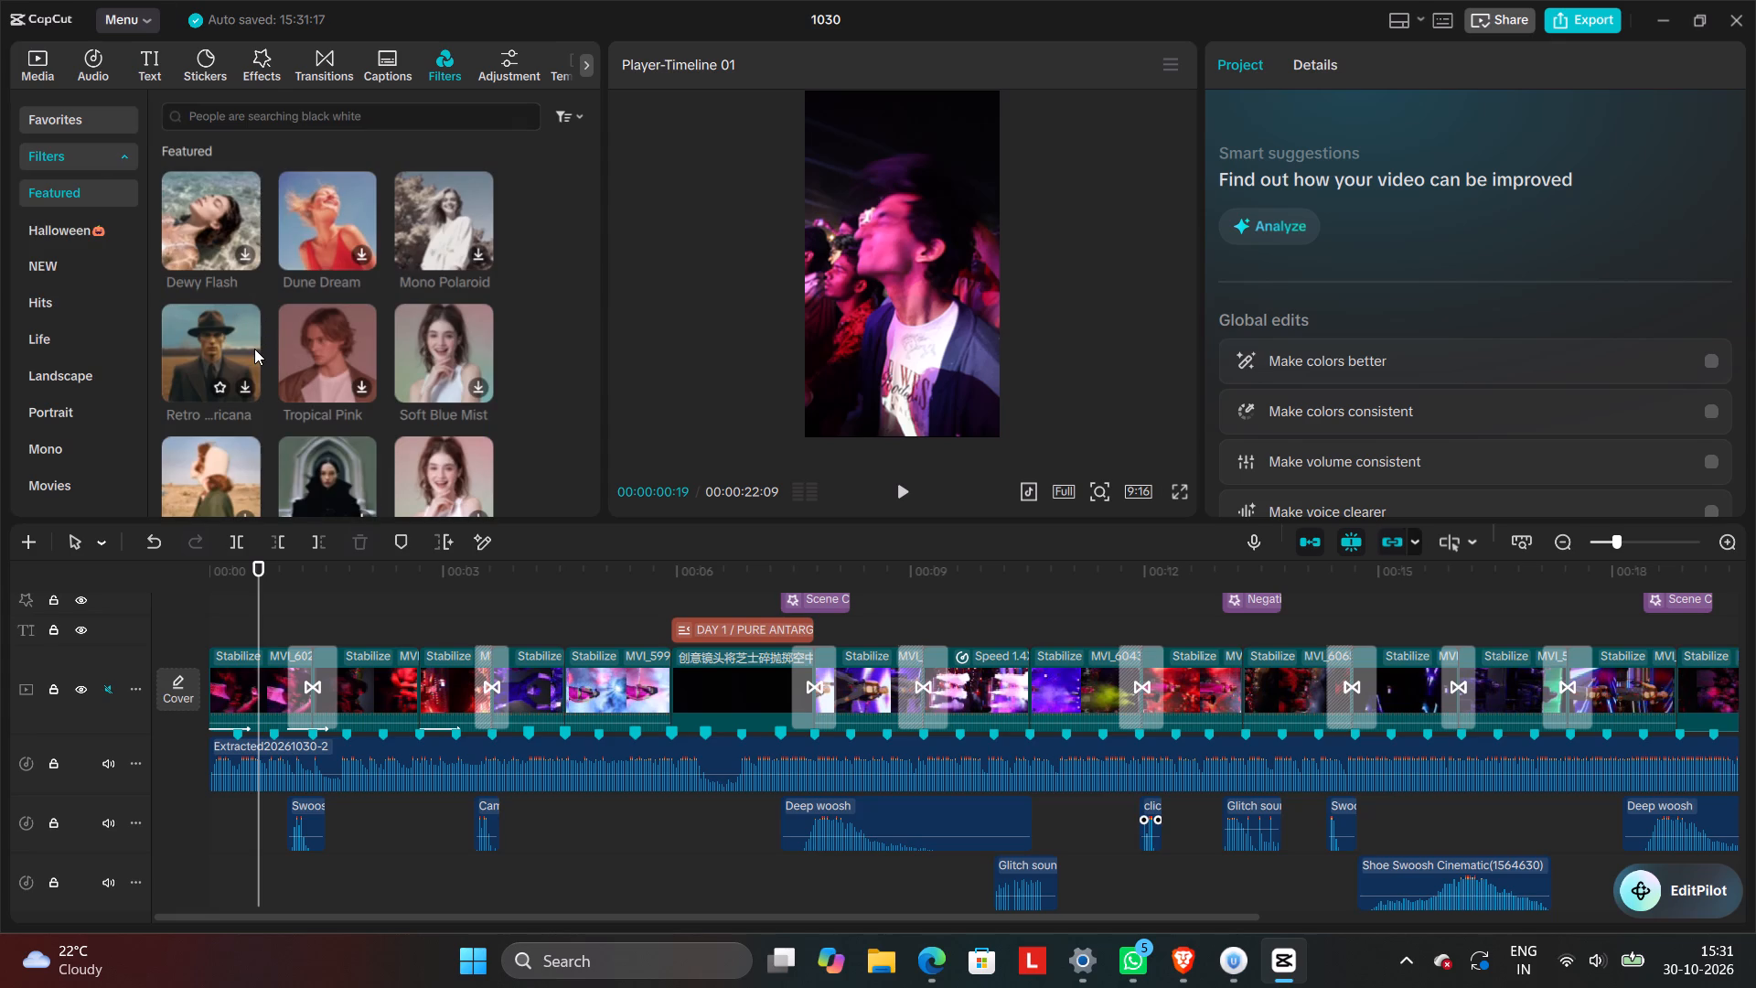
pyautogui.click(254, 349)
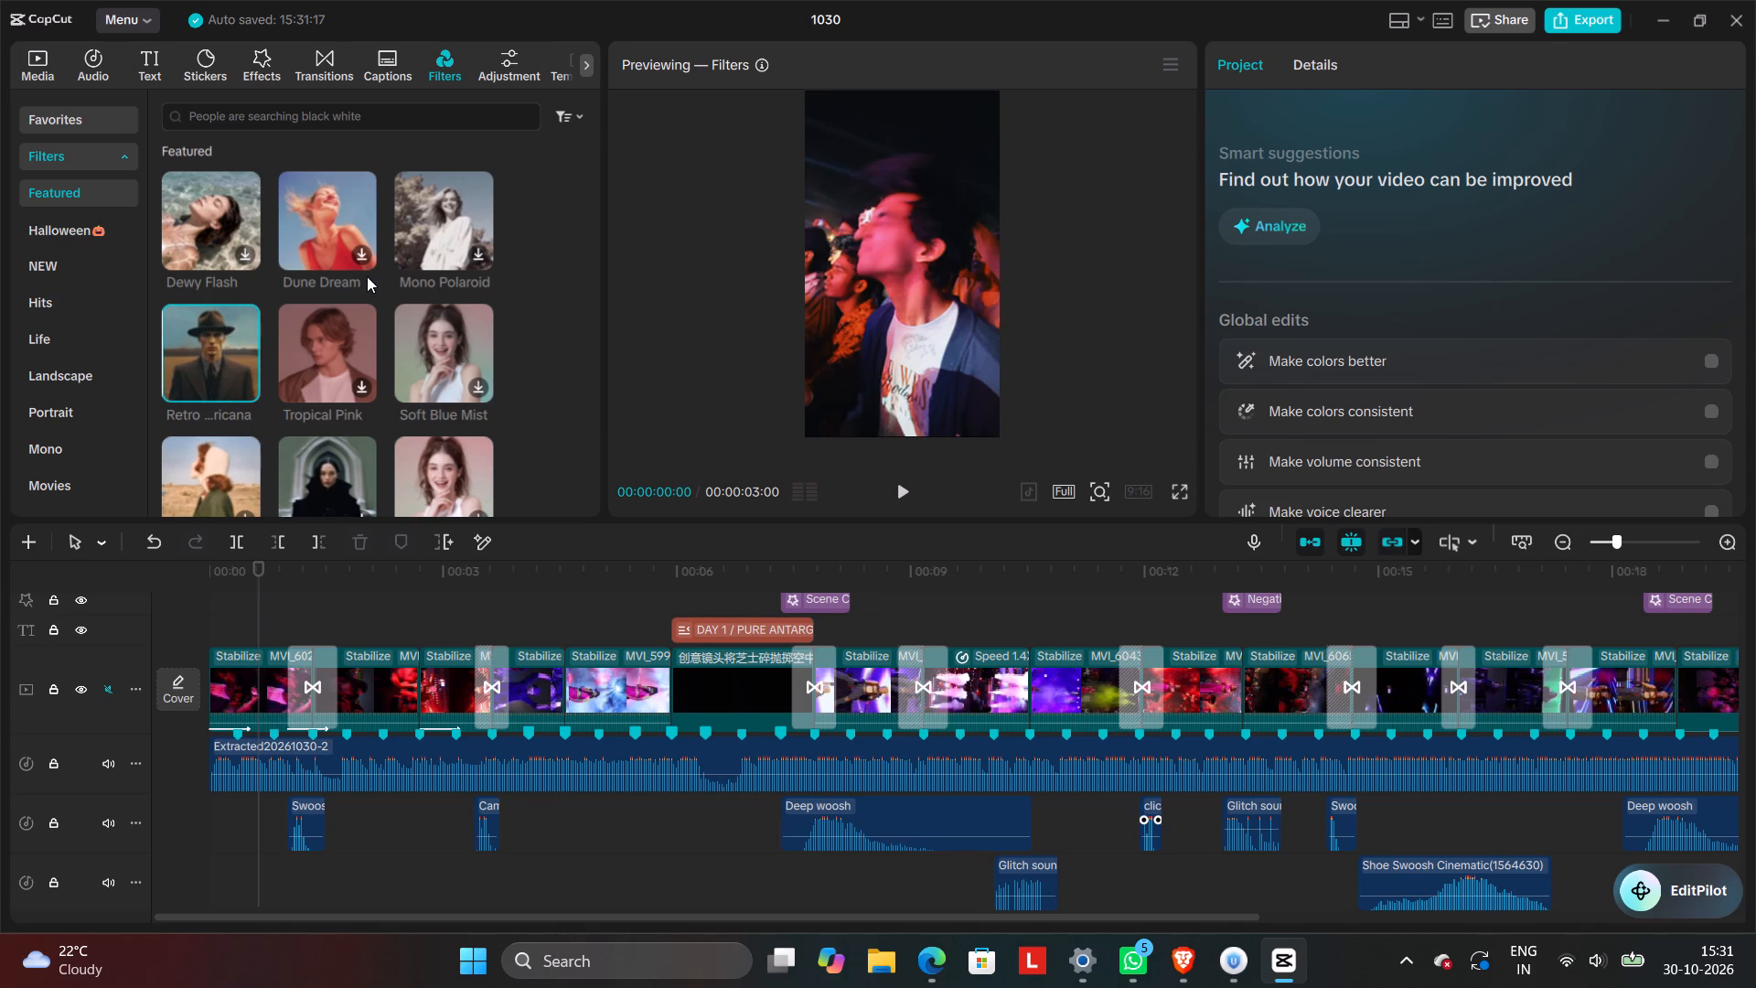
pyautogui.scroll(-4, 380, 314)
pyautogui.scroll(4, 380, 319)
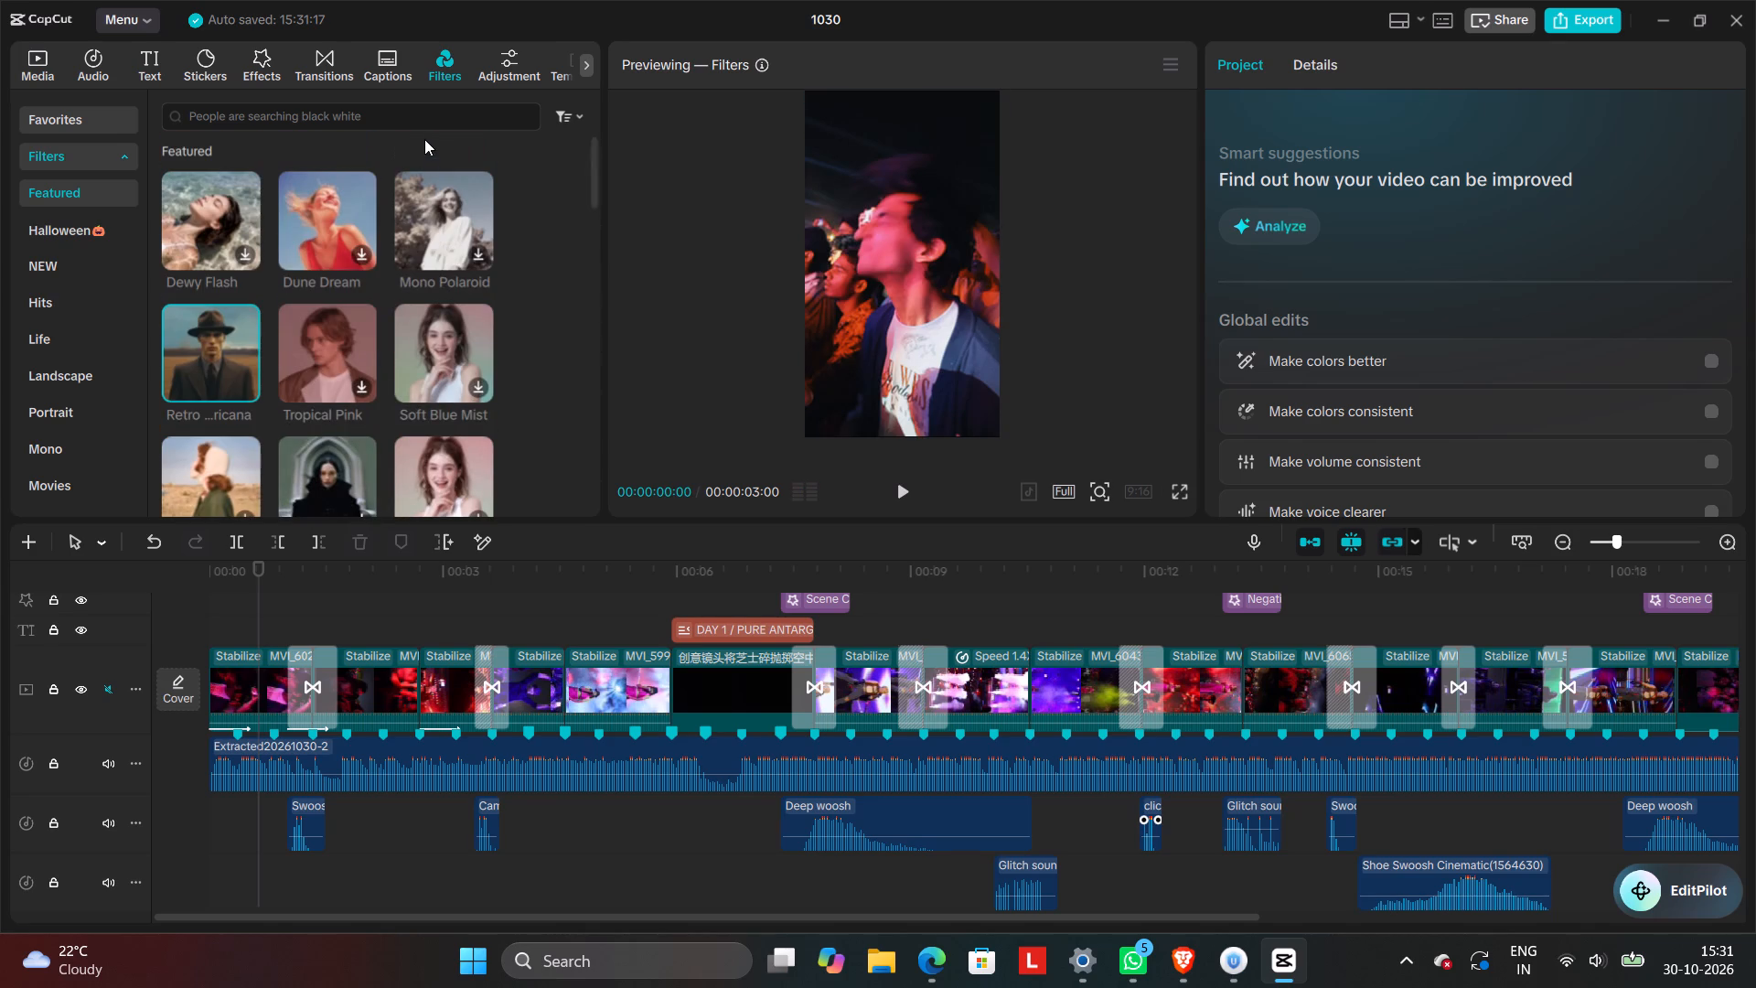
pyautogui.click(425, 129)
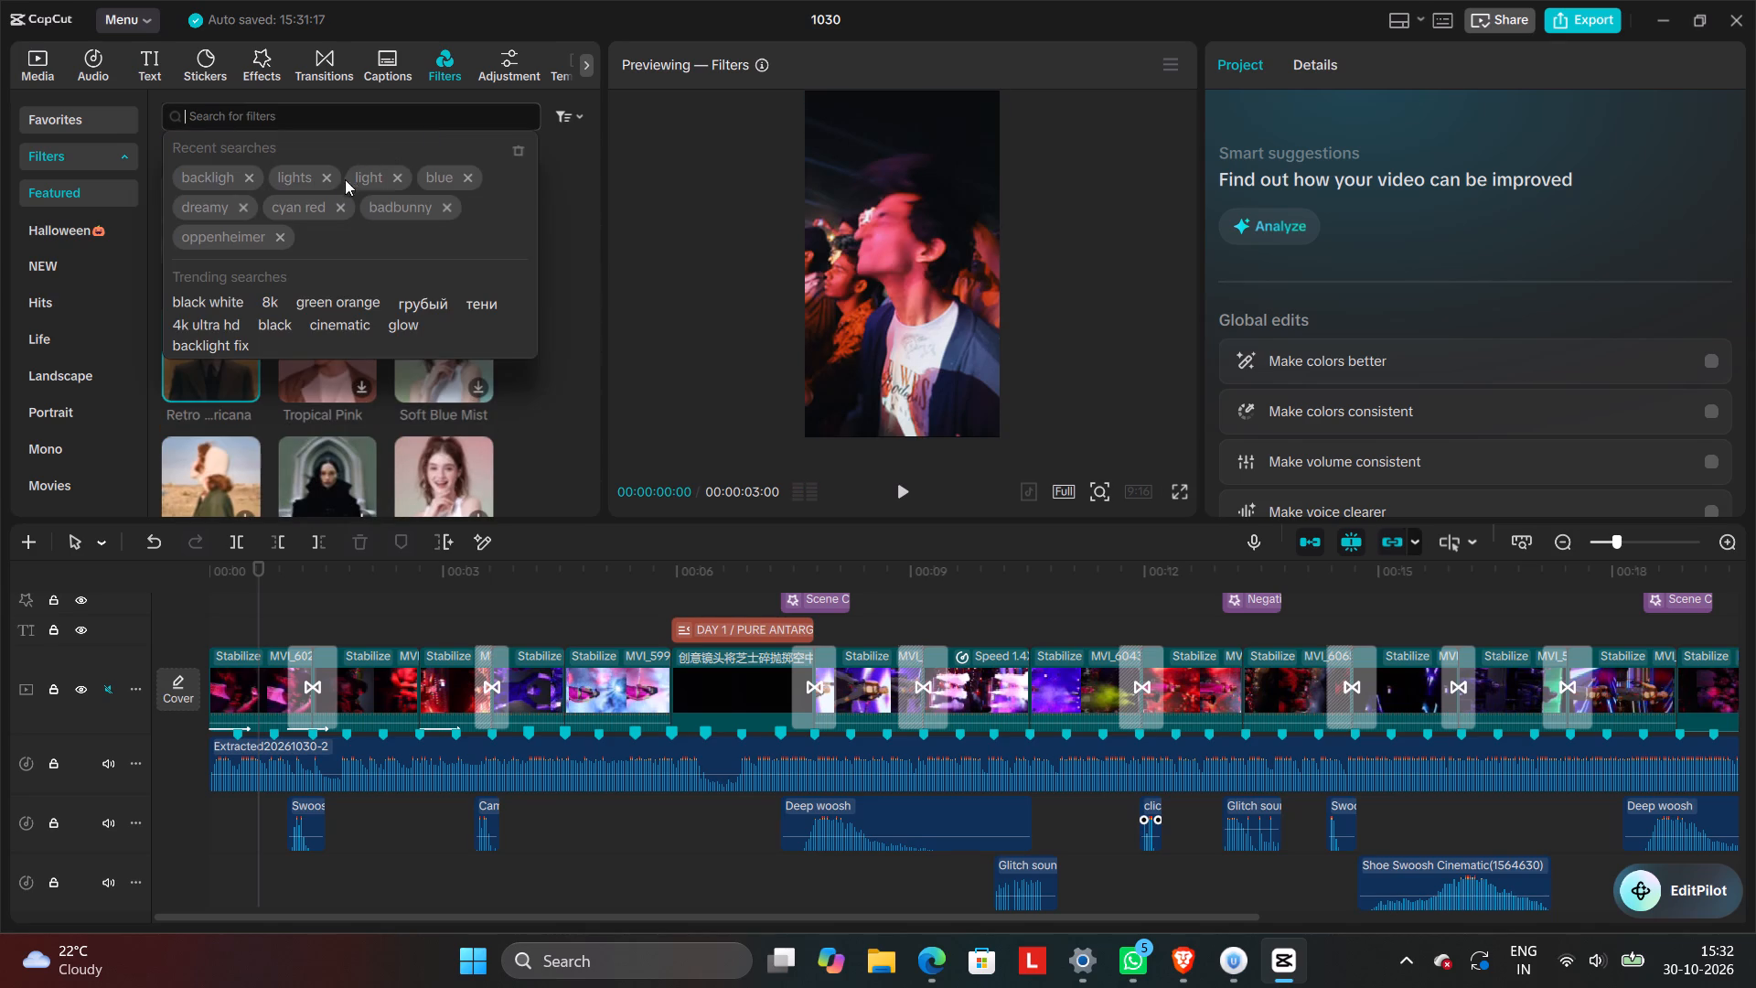
pyautogui.click(398, 320)
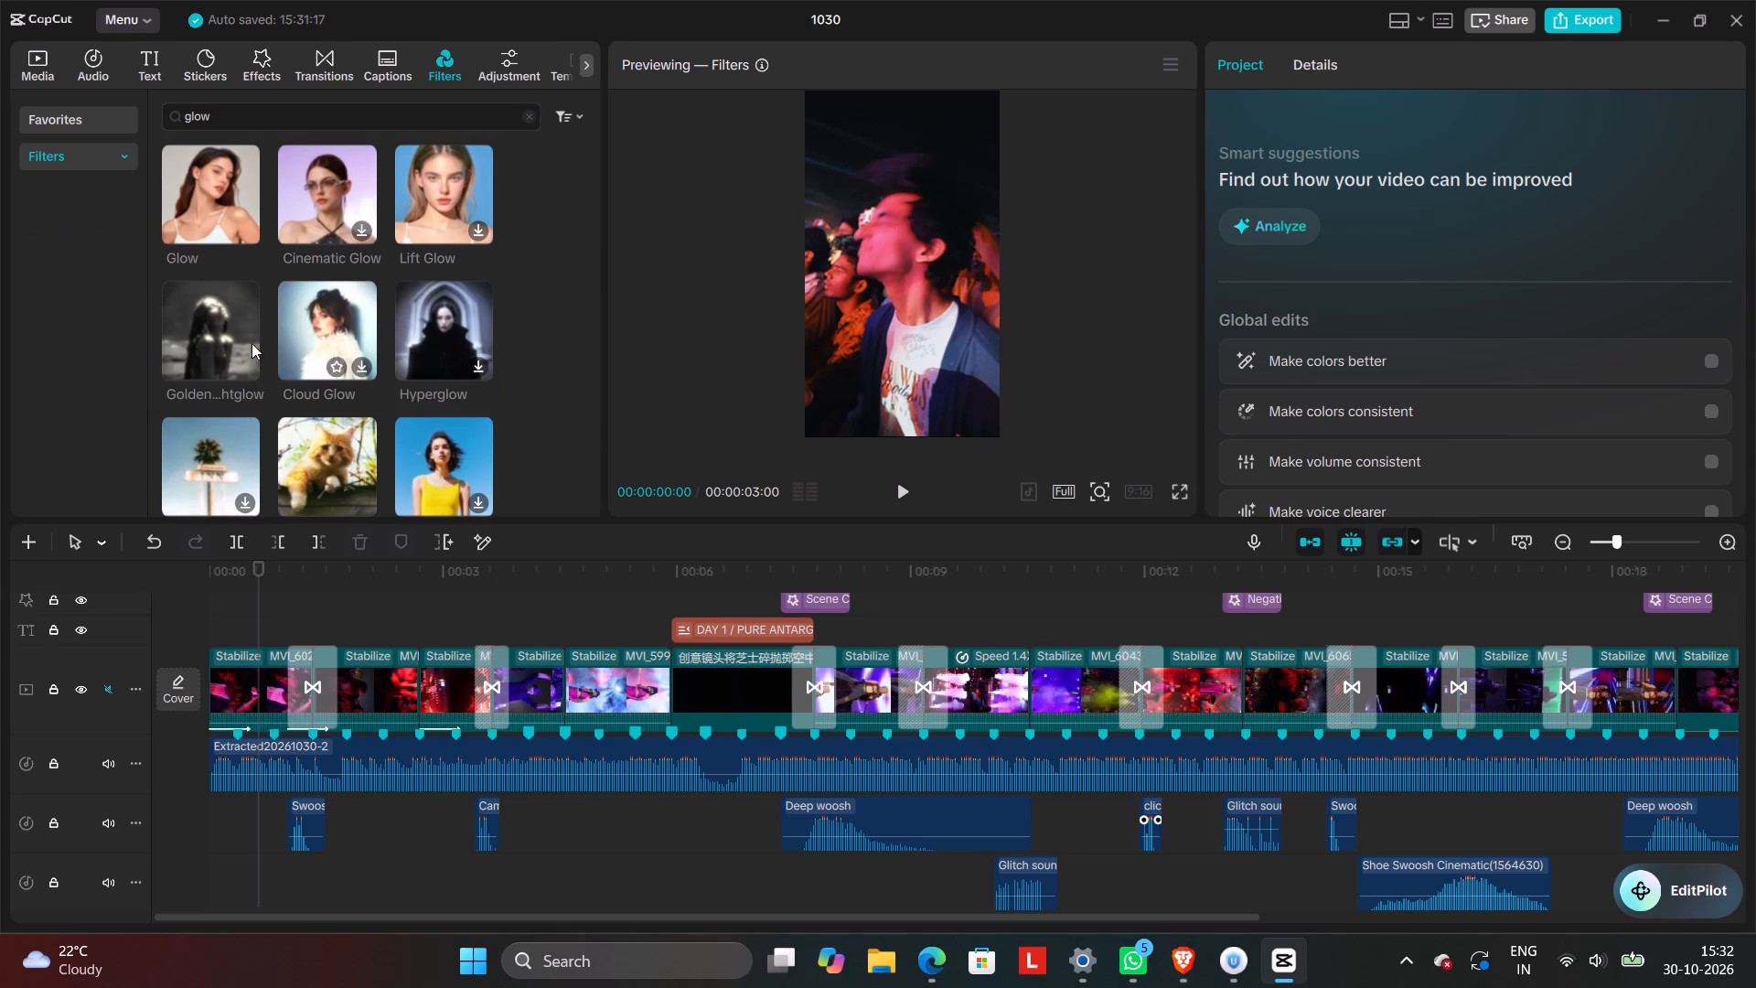
pyautogui.click(206, 329)
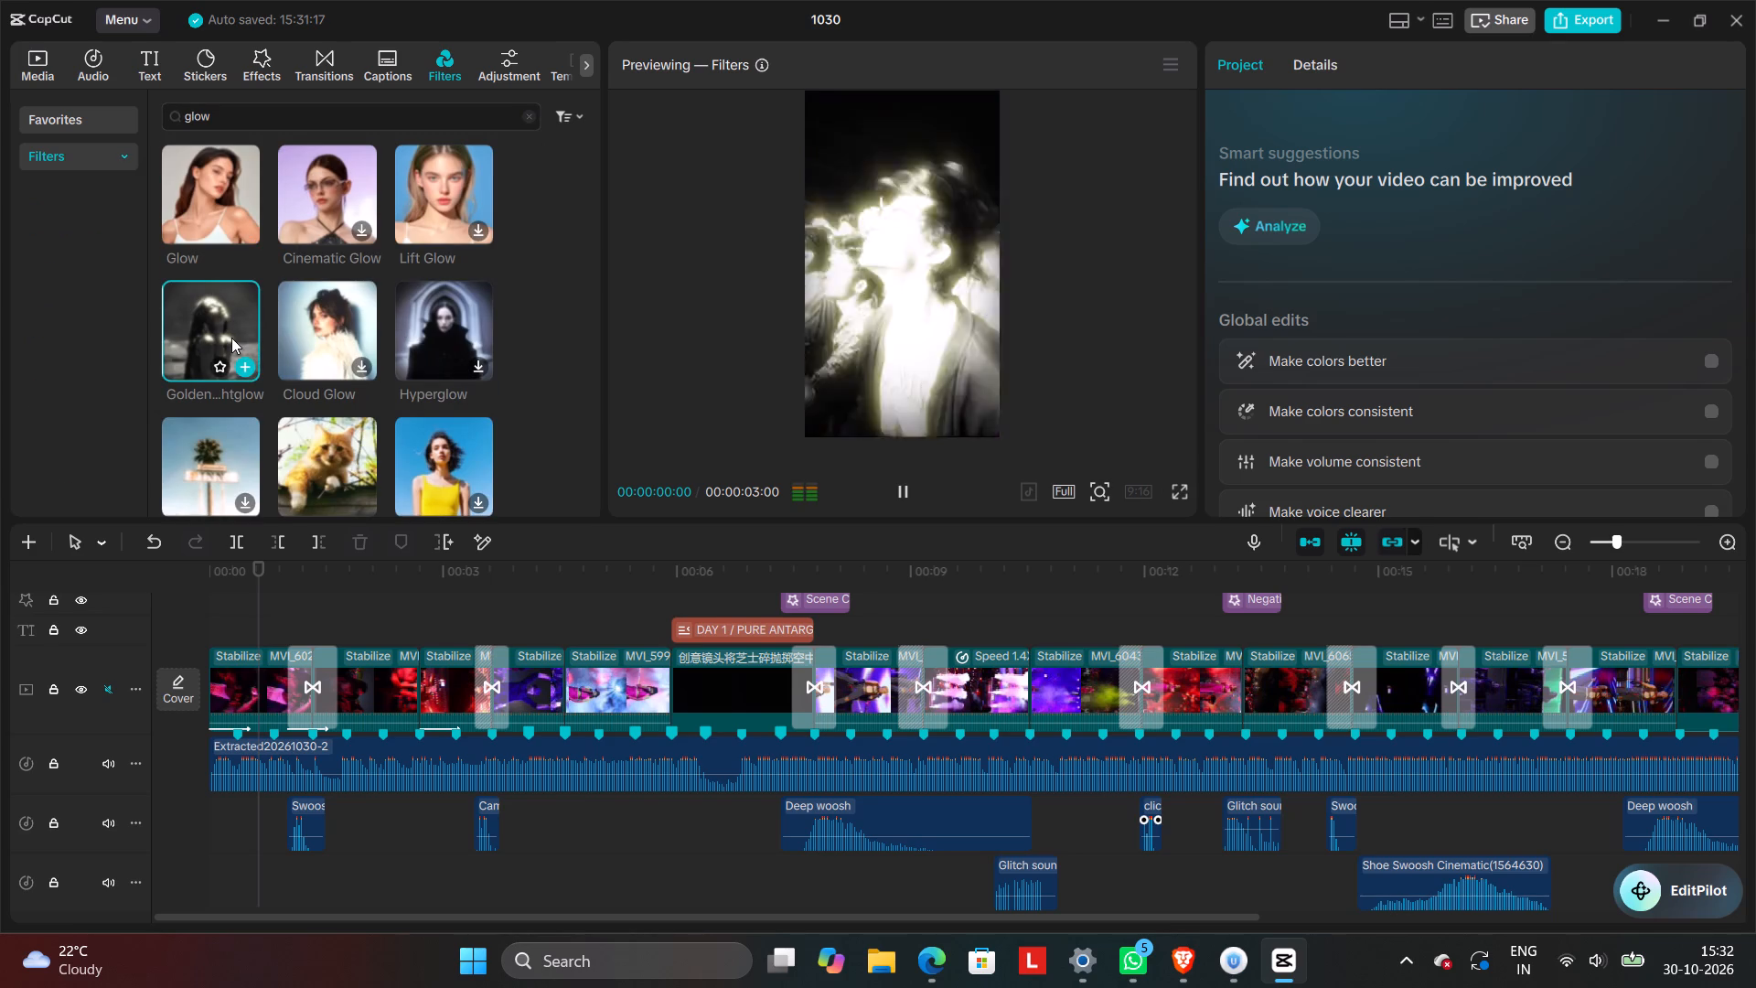
pyautogui.click(245, 361)
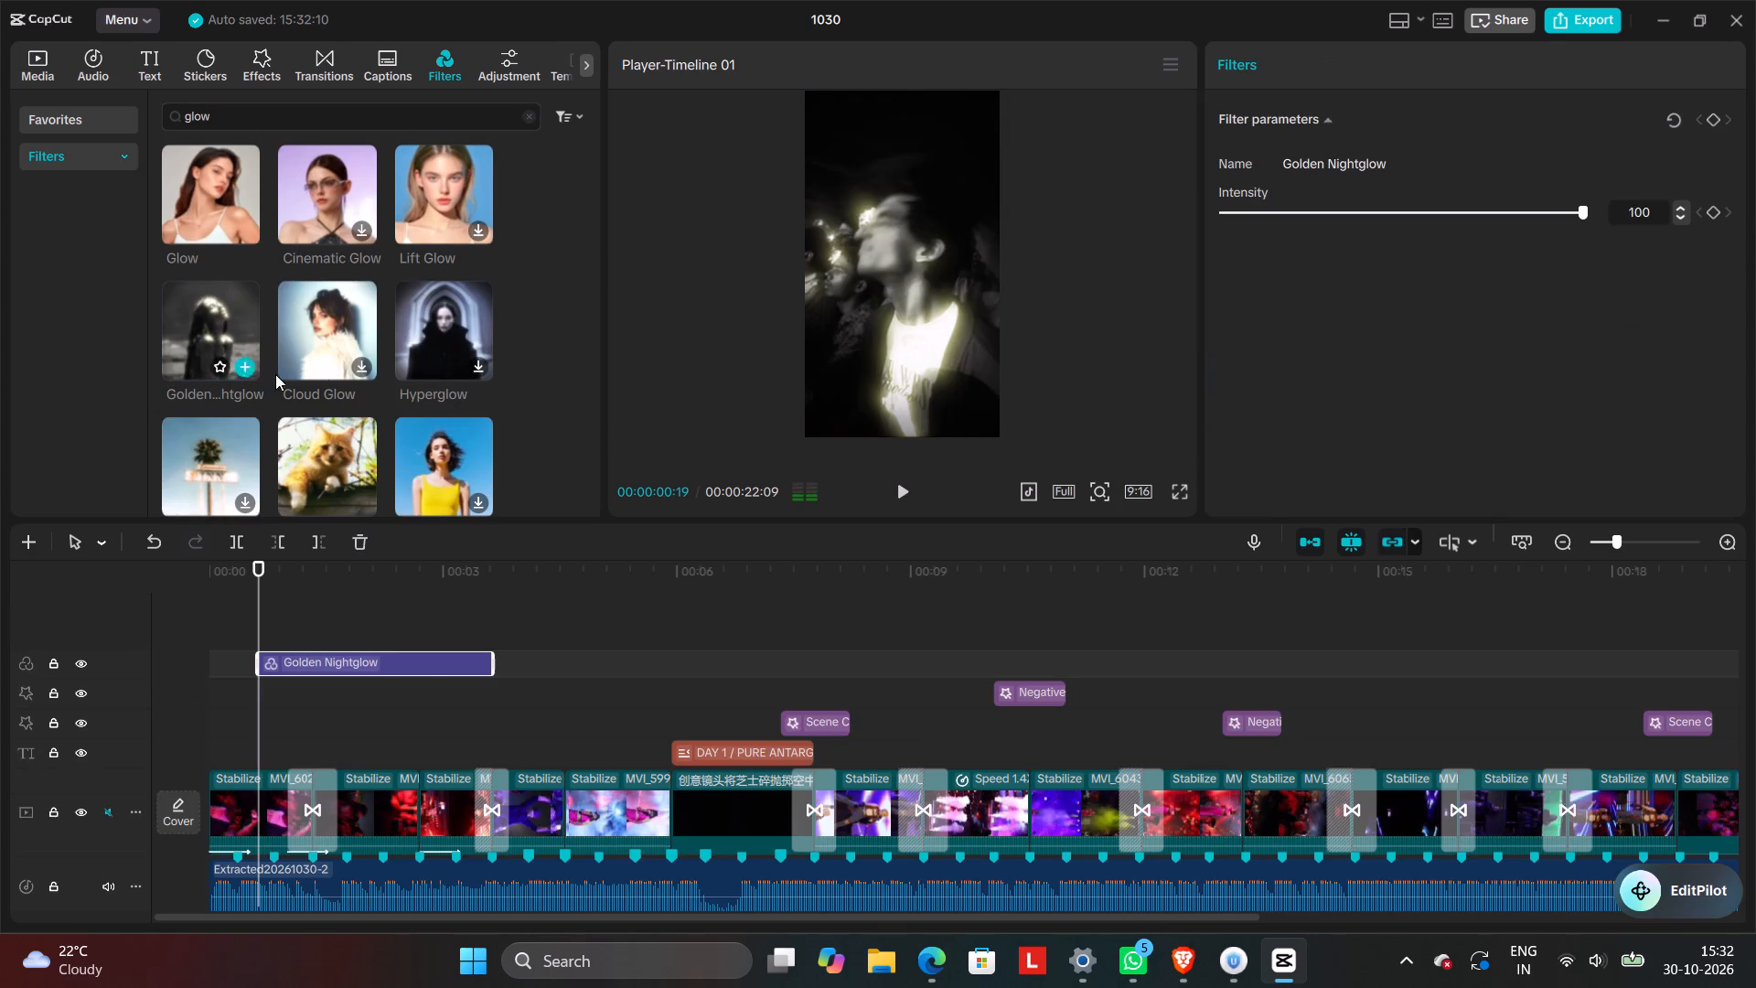
# Set the Golden Nightglow filter's intensity to 29.
pyautogui.click(1301, 210)
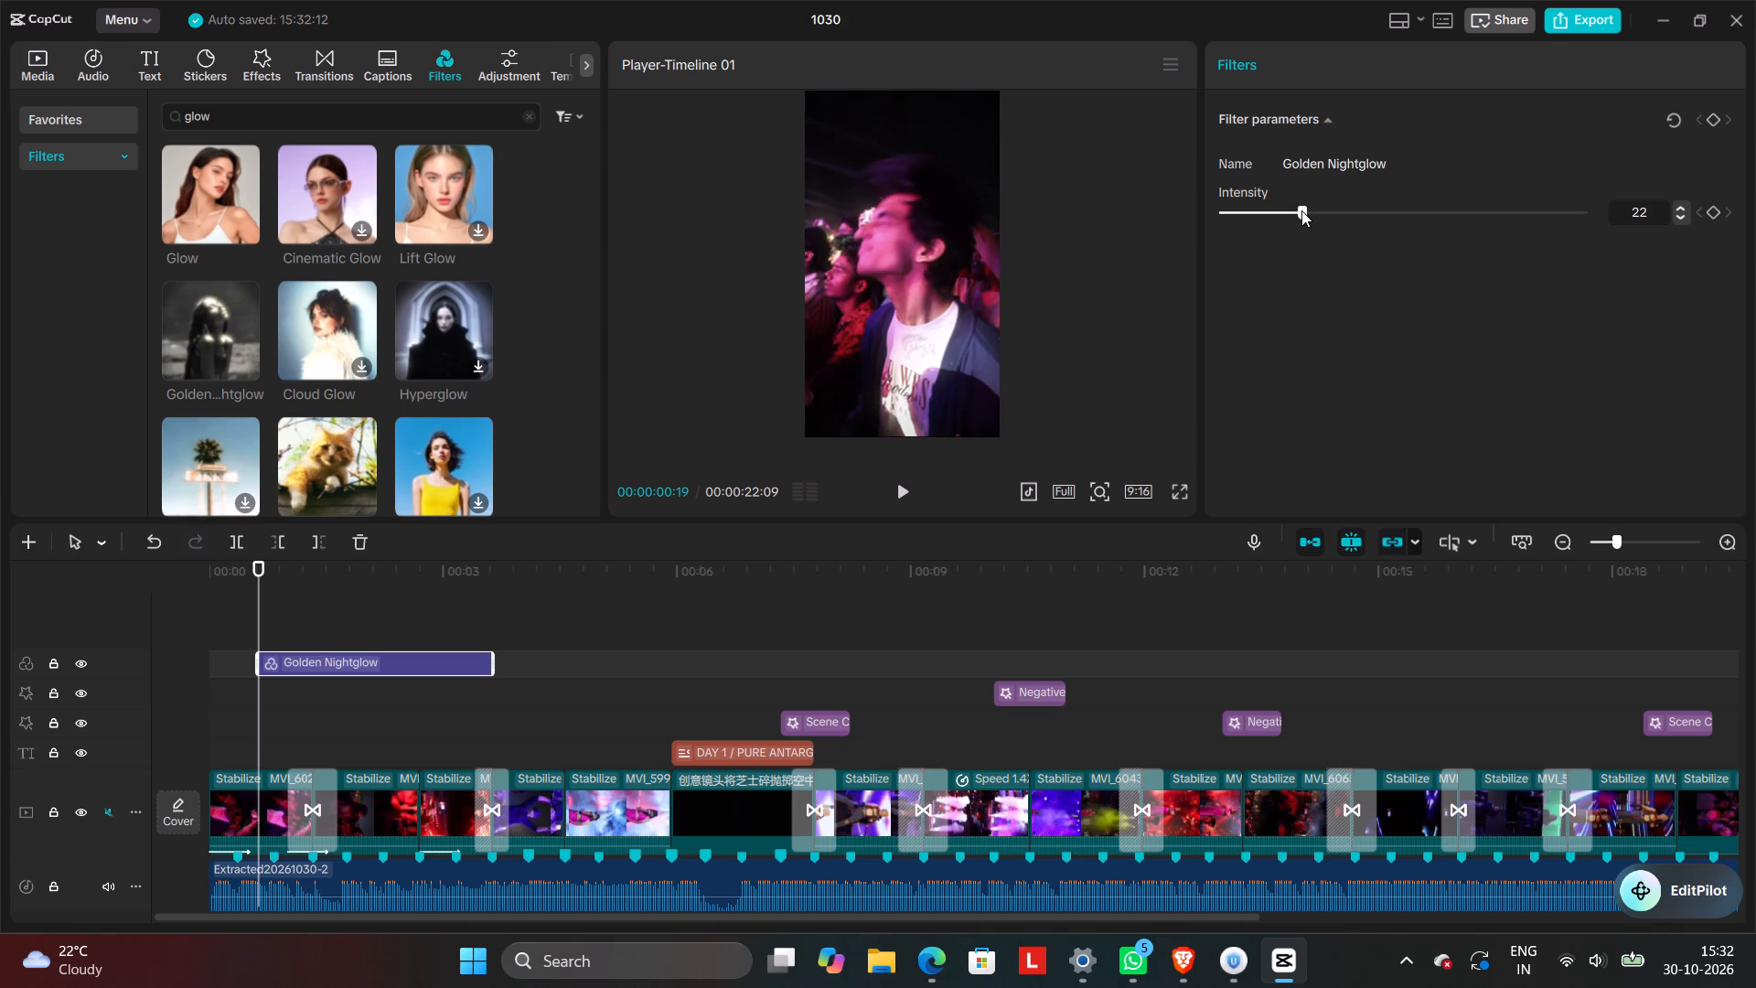
pyautogui.click(1309, 209)
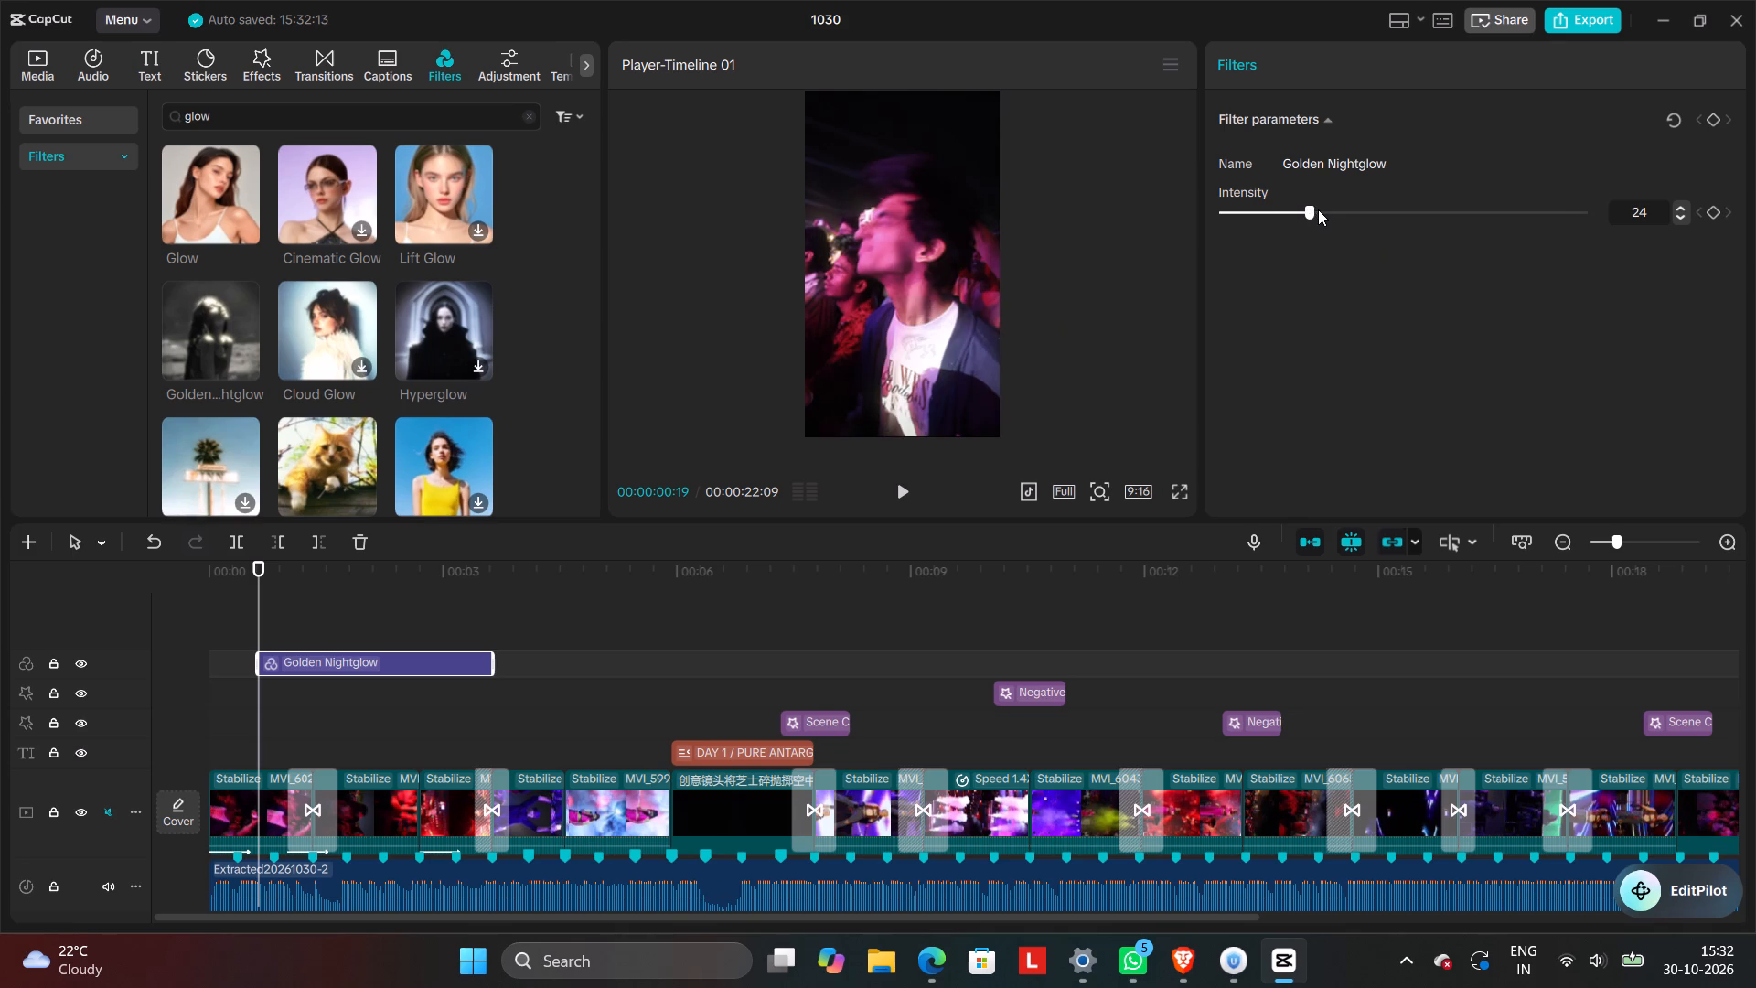
pyautogui.click(1318, 209)
pyautogui.click(1333, 209)
pyautogui.click(1365, 210)
pyautogui.moveTo(1365, 211); pyautogui.dragTo(1329, 231)
# Move the Golden Nightglow filter to the timeline start and extend its end to about 6 seconds, where the DAY 1 title begins.
pyautogui.moveTo(416, 666); pyautogui.dragTo(371, 683)
pyautogui.moveTo(443, 668); pyautogui.dragTo(455, 668)
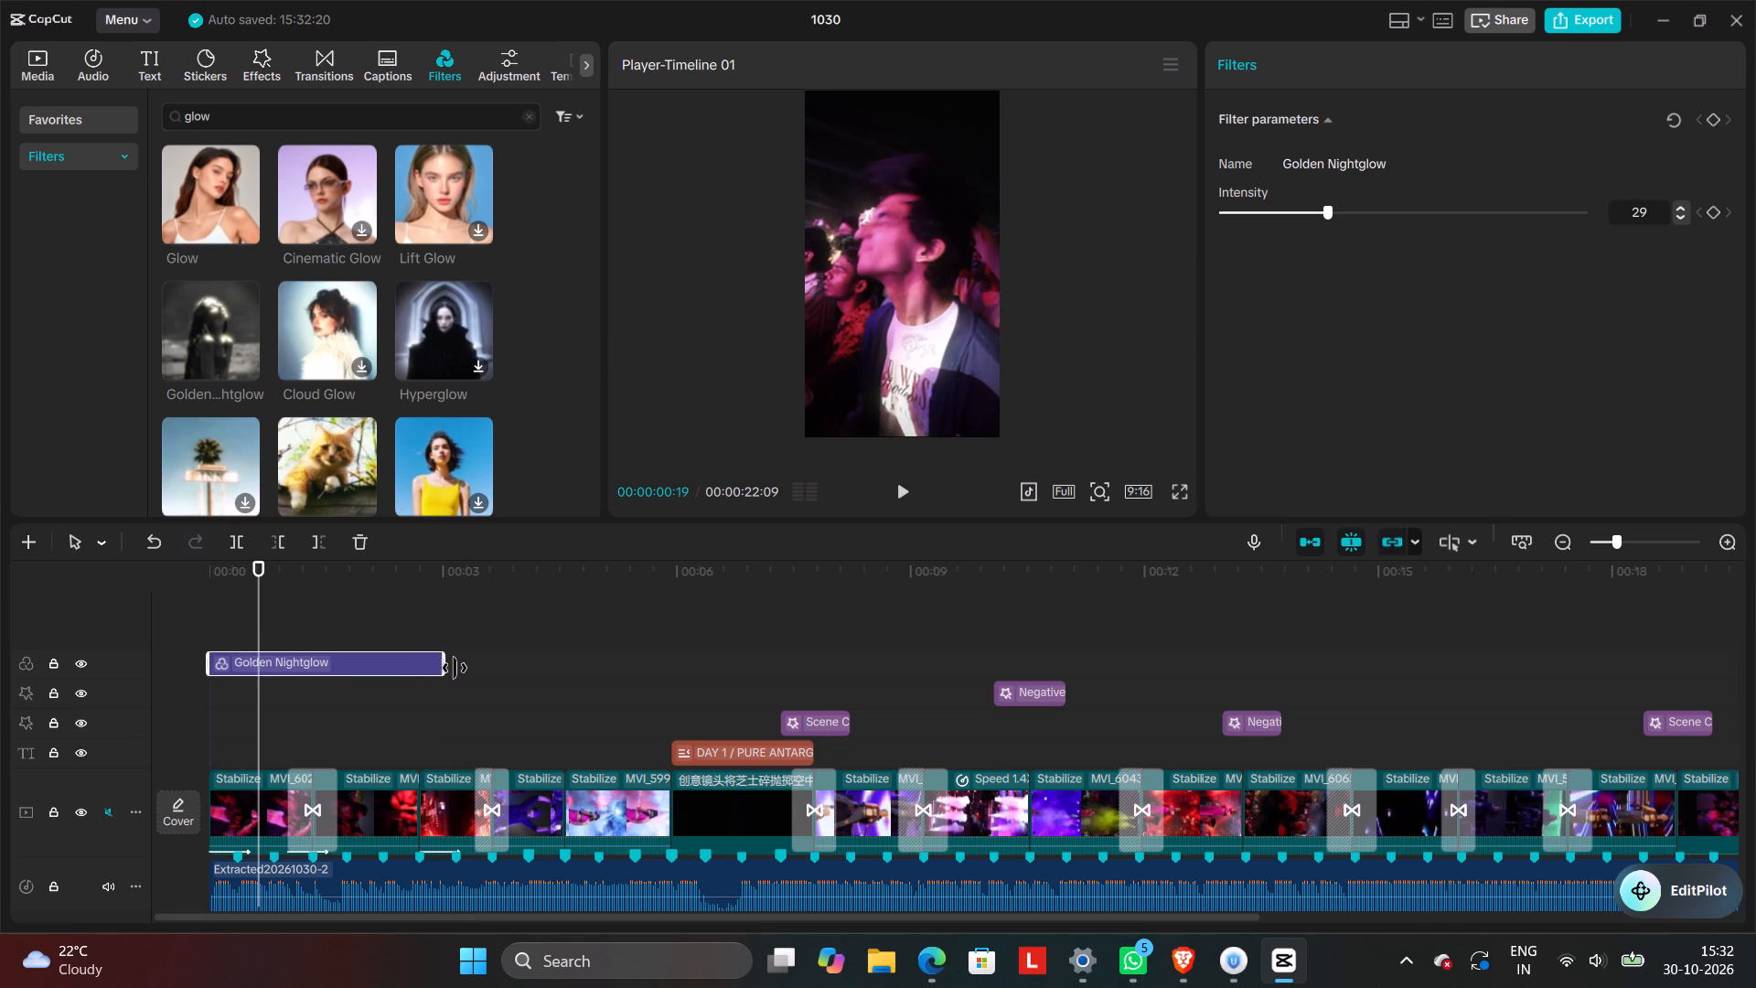
pyautogui.moveTo(455, 668); pyautogui.dragTo(666, 671)
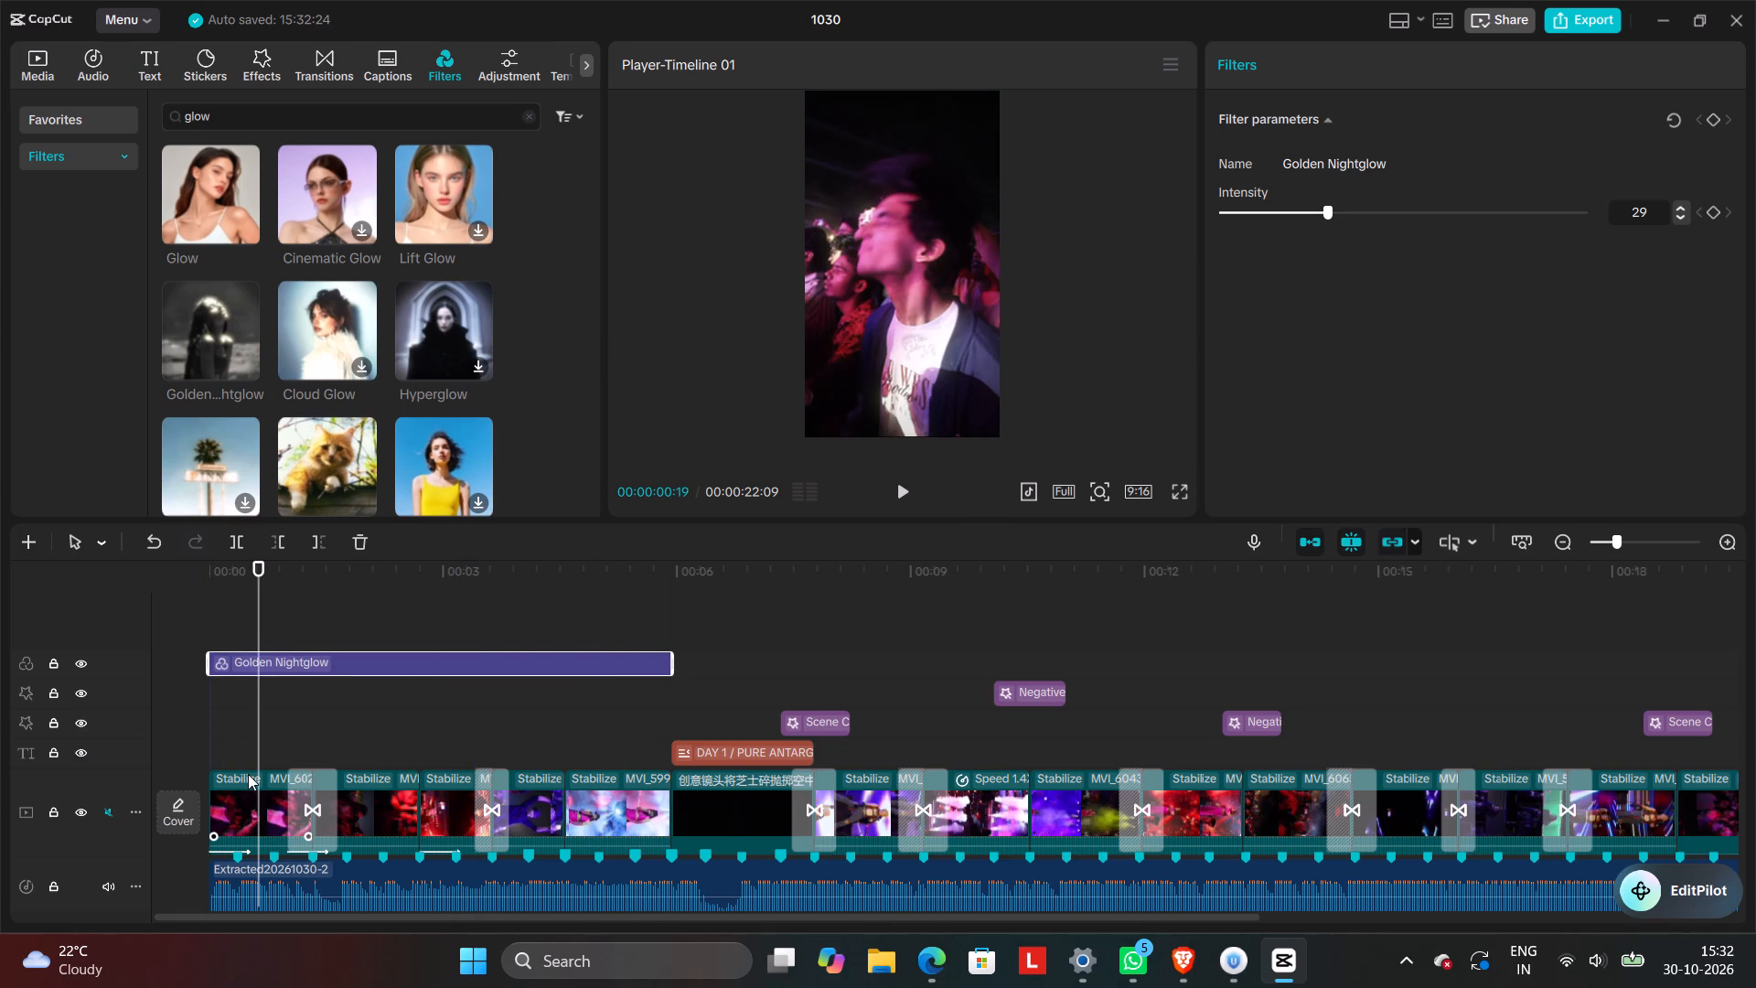
# Add a custom adjustment layer at 00:00:02:00 above the filter.
pyautogui.click(365, 614)
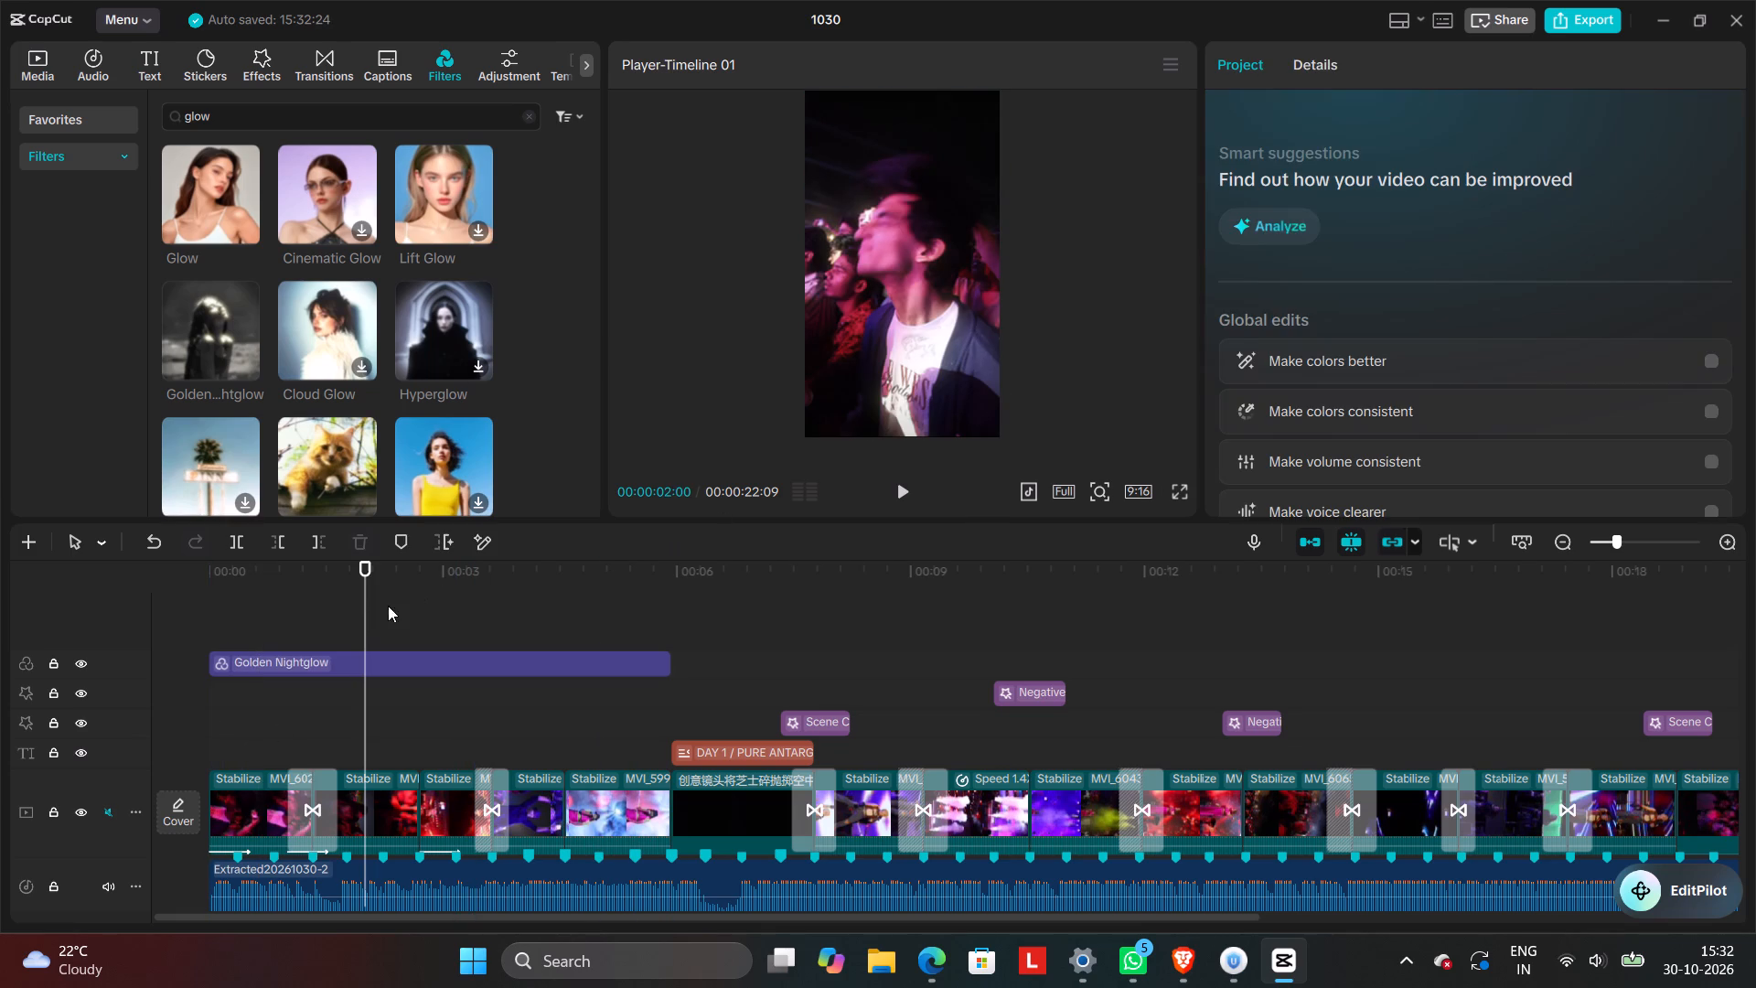
pyautogui.click(514, 59)
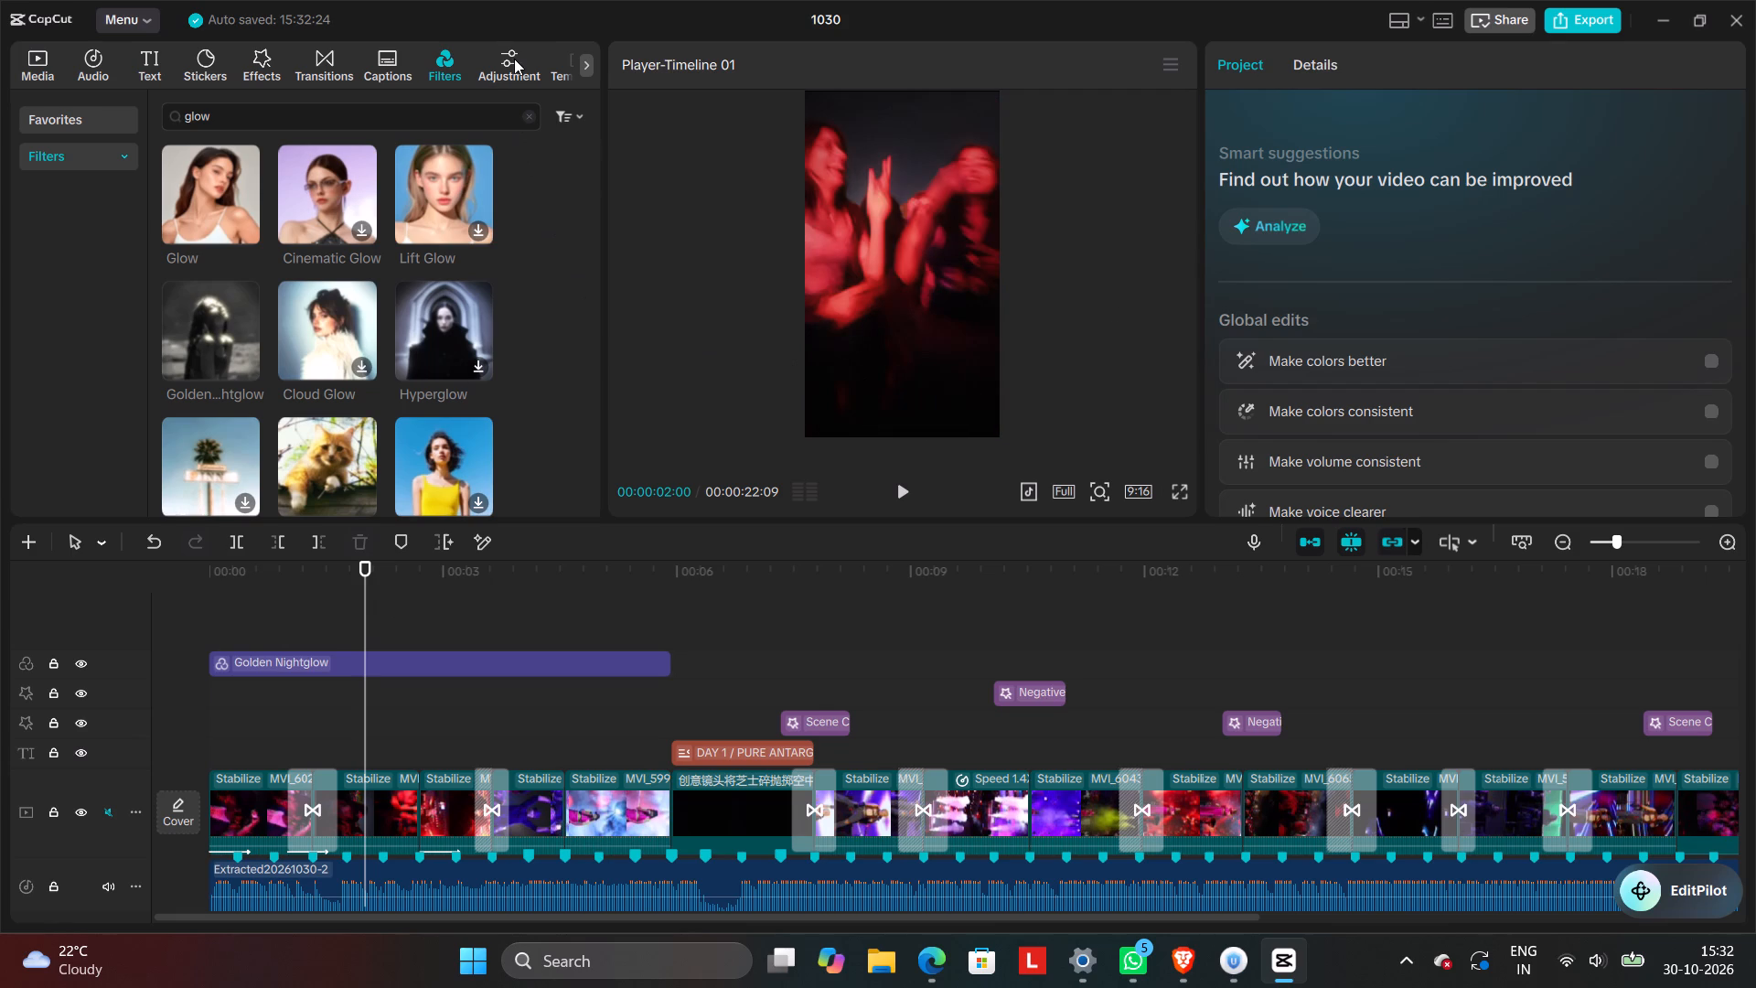
pyautogui.click(244, 188)
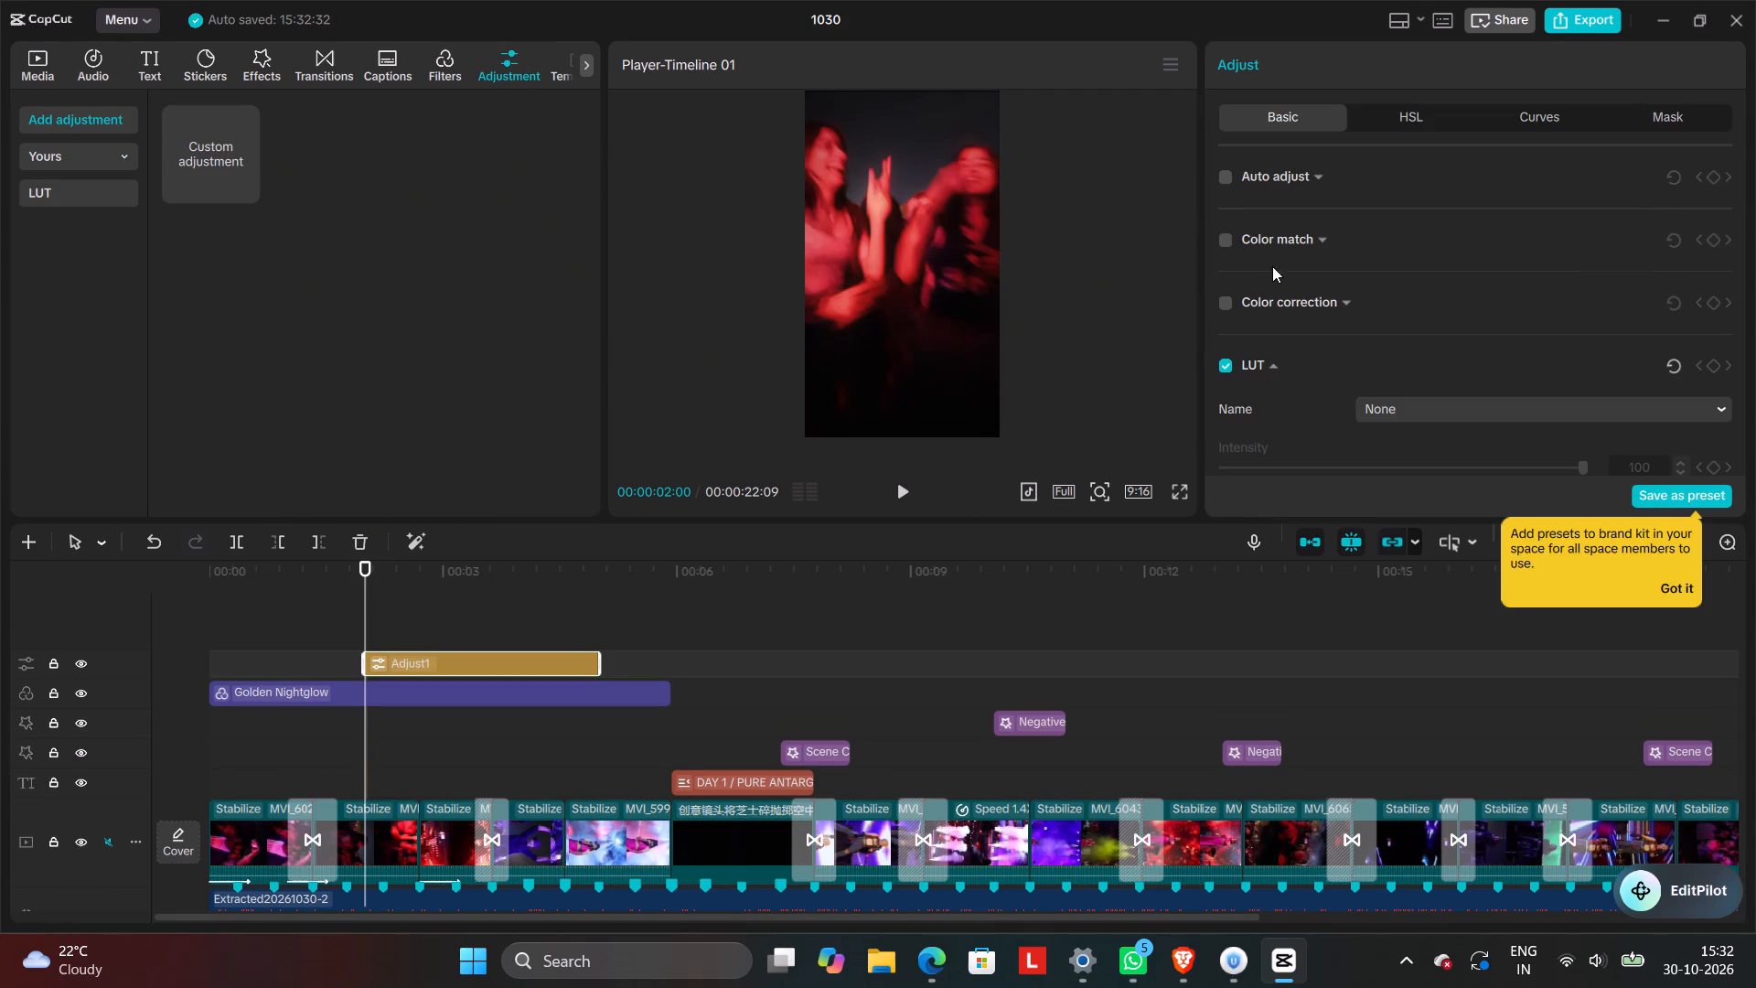
# Add a slightly raised point at the middle of the adjustment layer's Luma curve.
pyautogui.scroll(-4, 1272, 268)
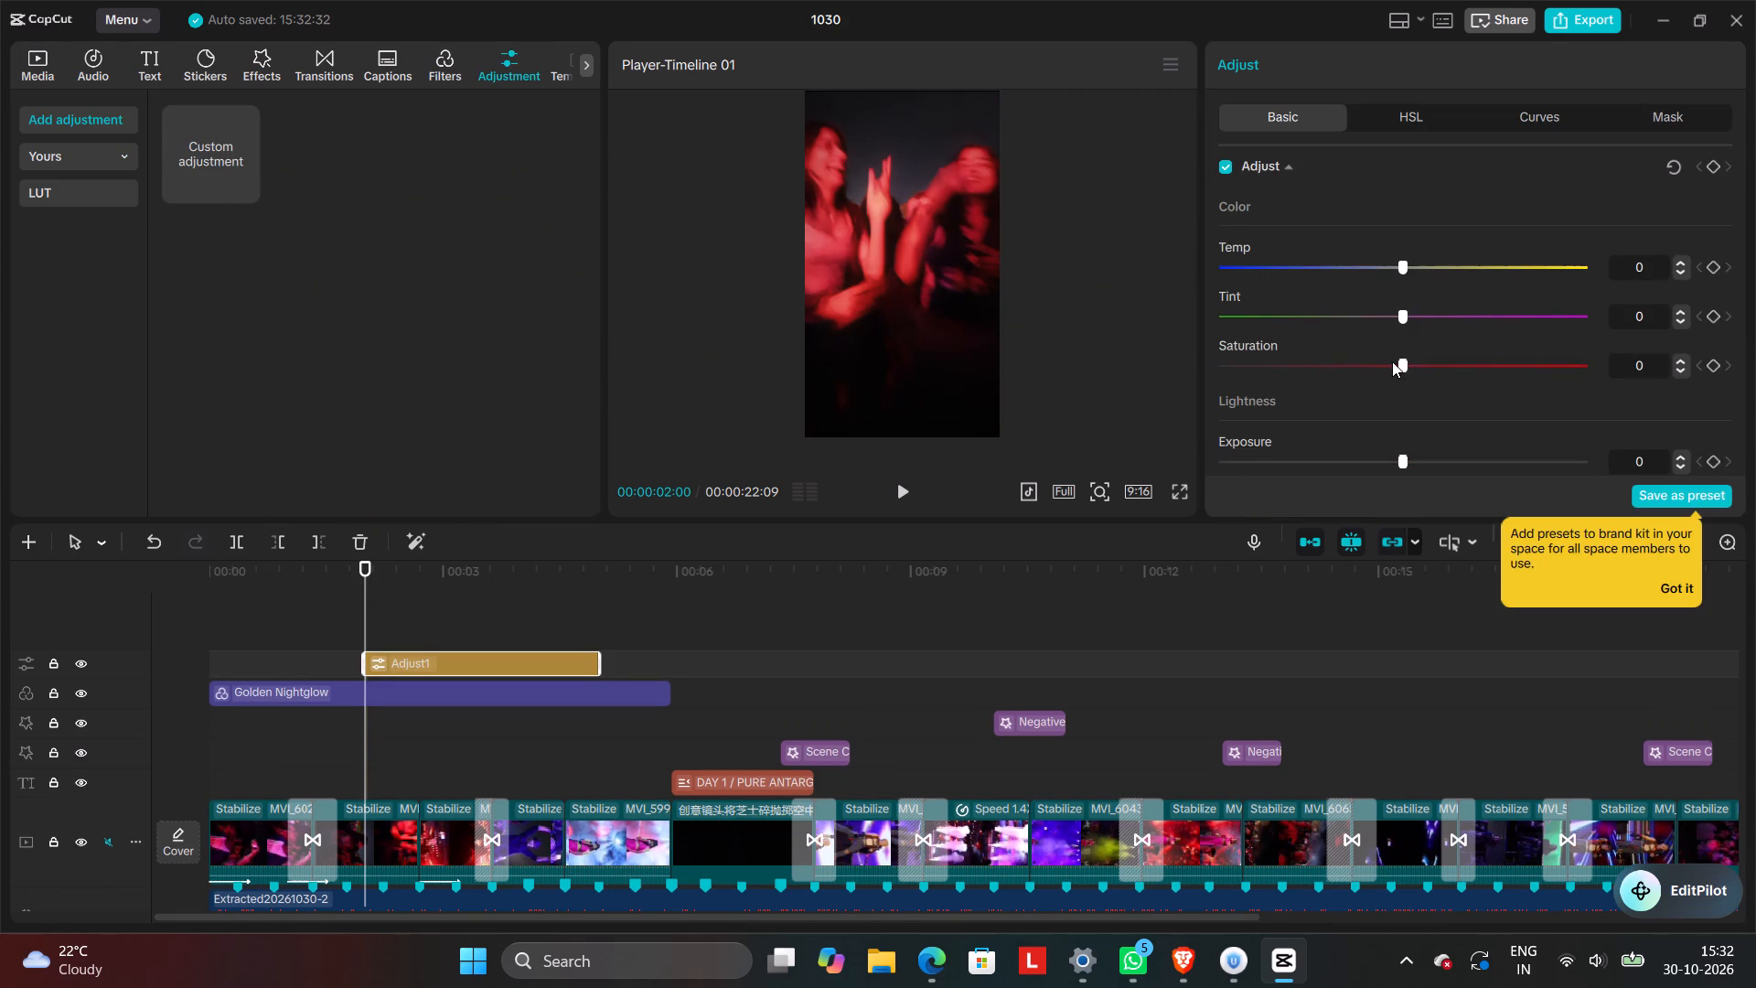
pyautogui.scroll(-2, 1395, 369)
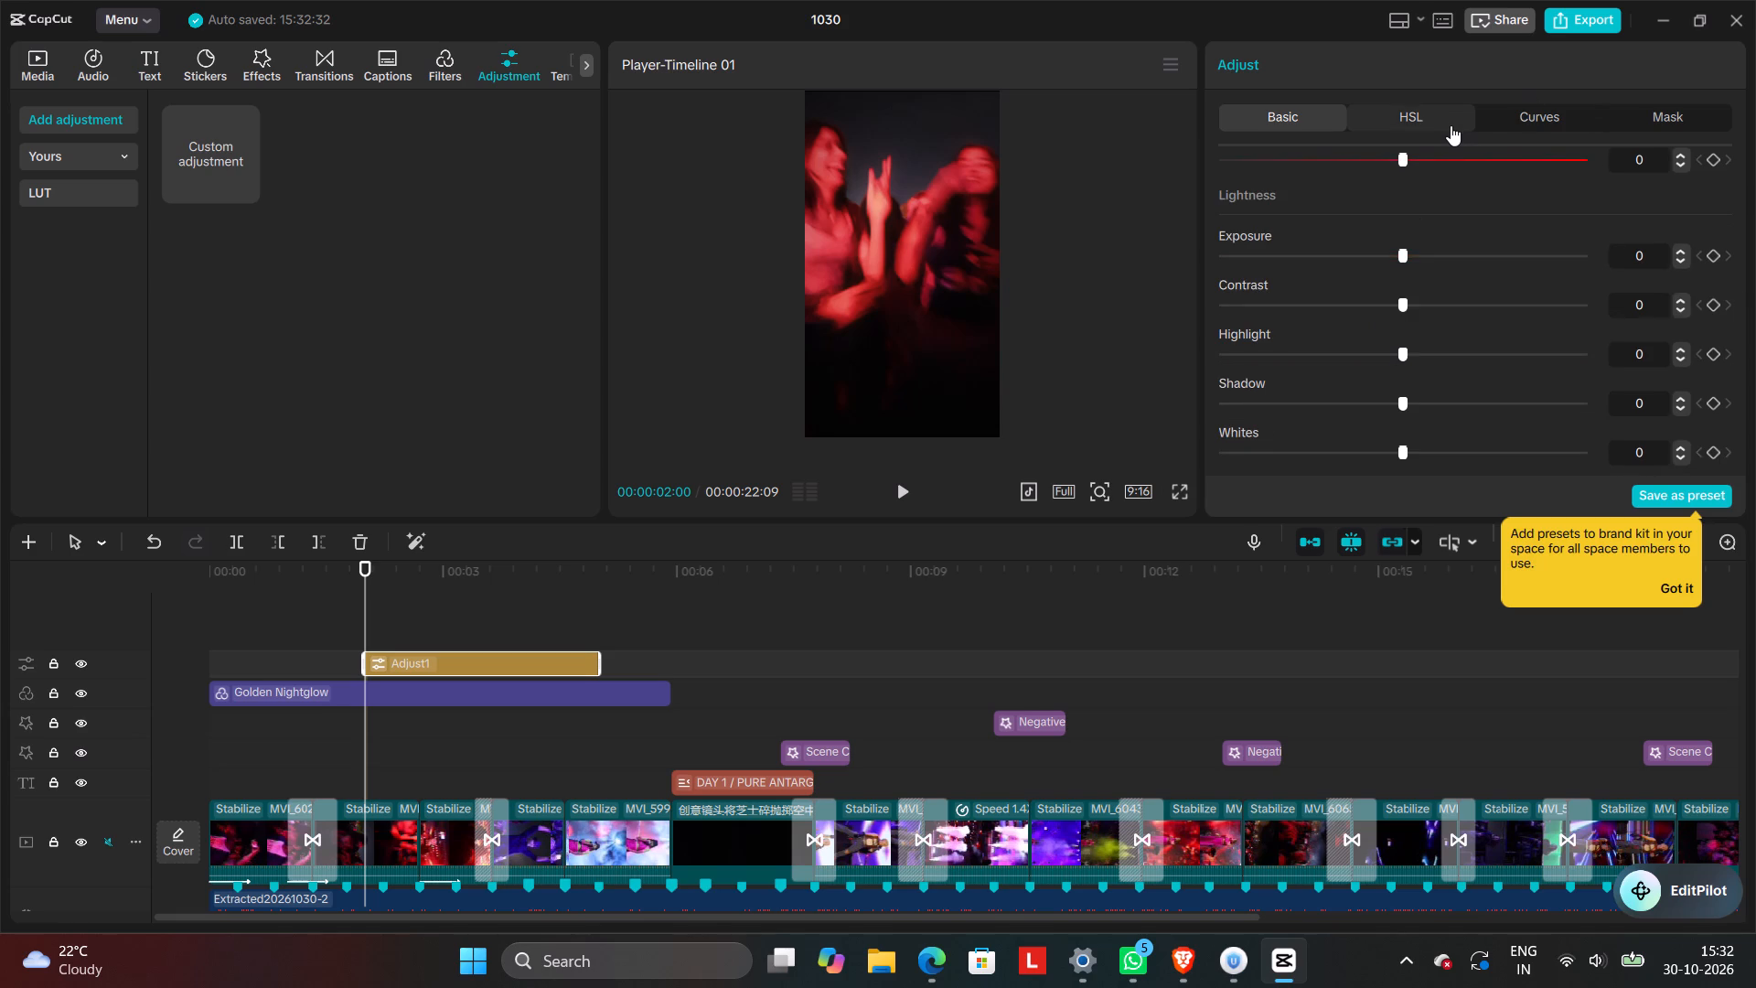
pyautogui.click(1437, 120)
pyautogui.click(1515, 119)
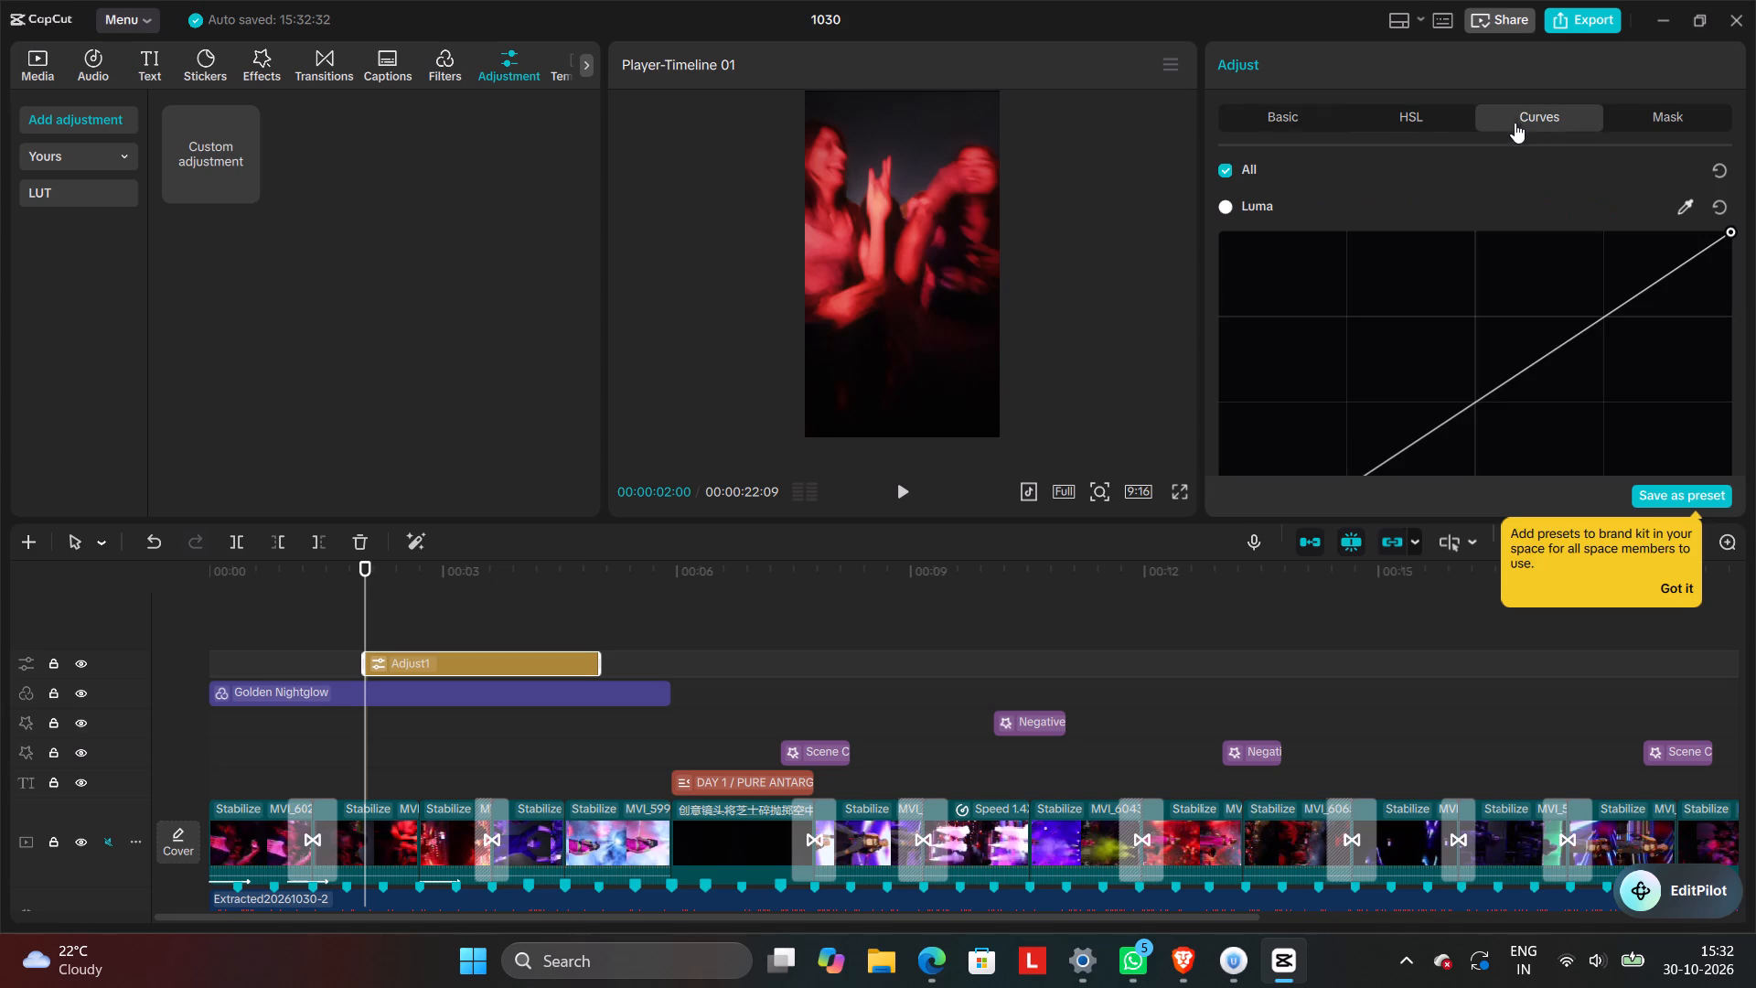
pyautogui.click(1472, 403)
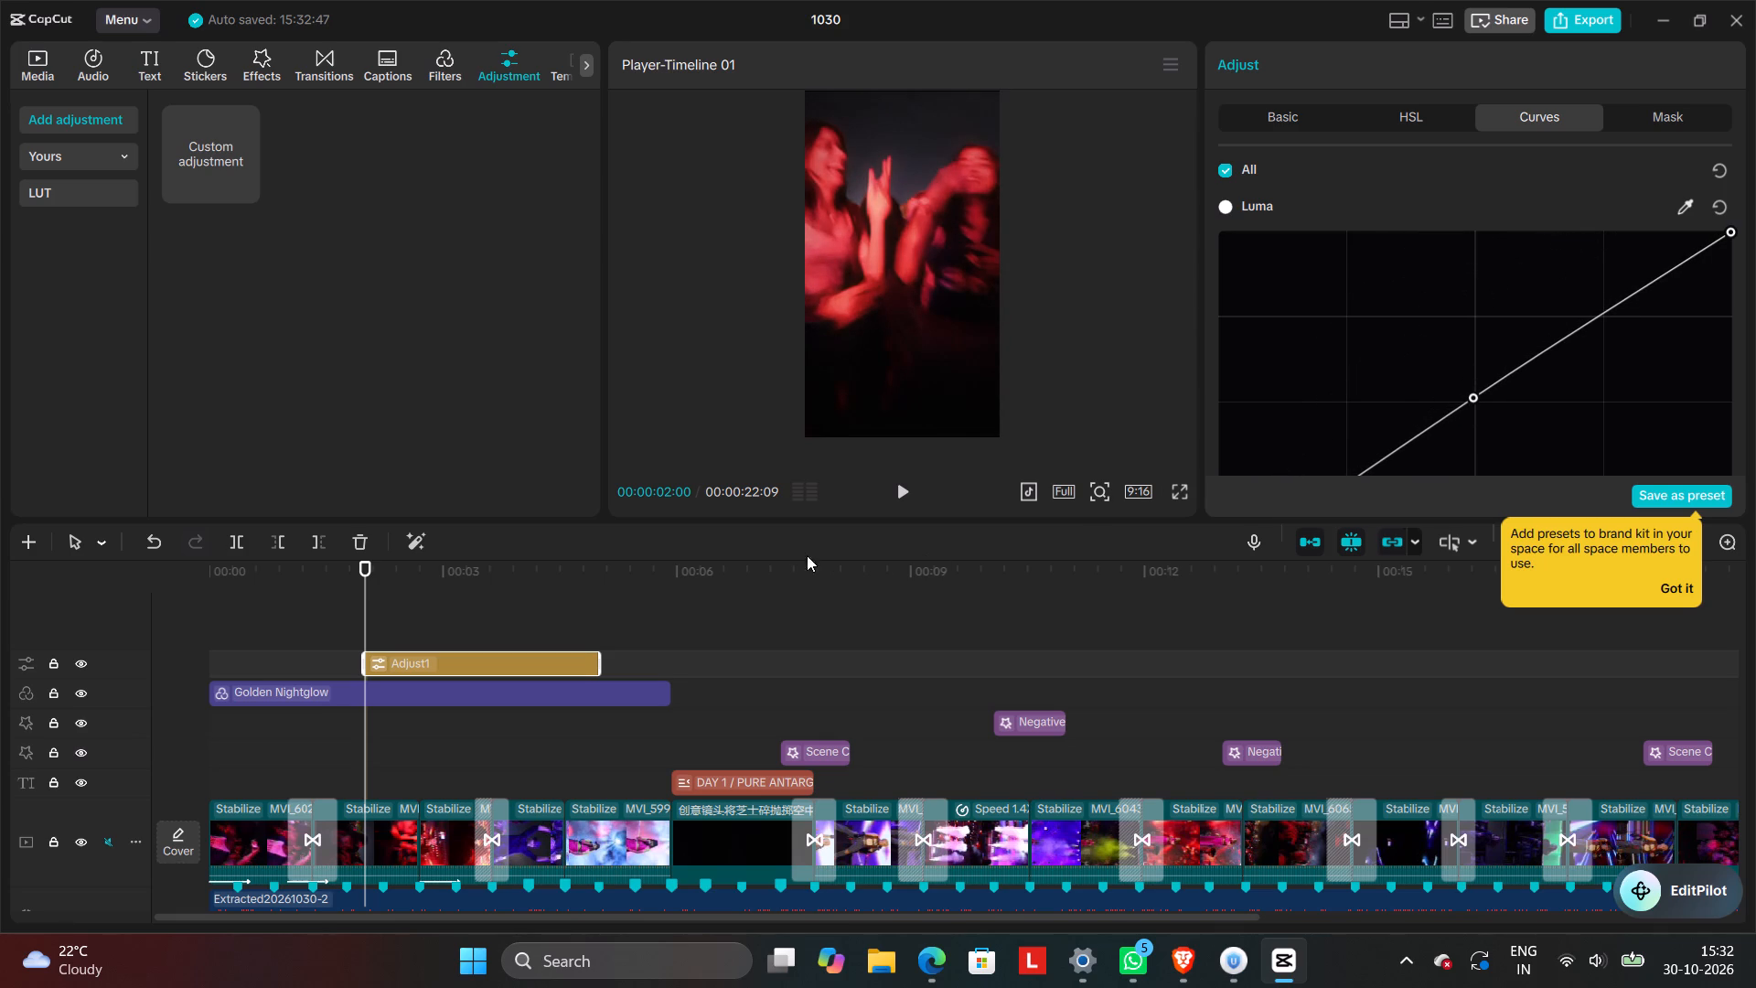
# With the frame at 00:00:03:05 in view, set the adjustment layer's saturation to -41.
pyautogui.click(458, 592)
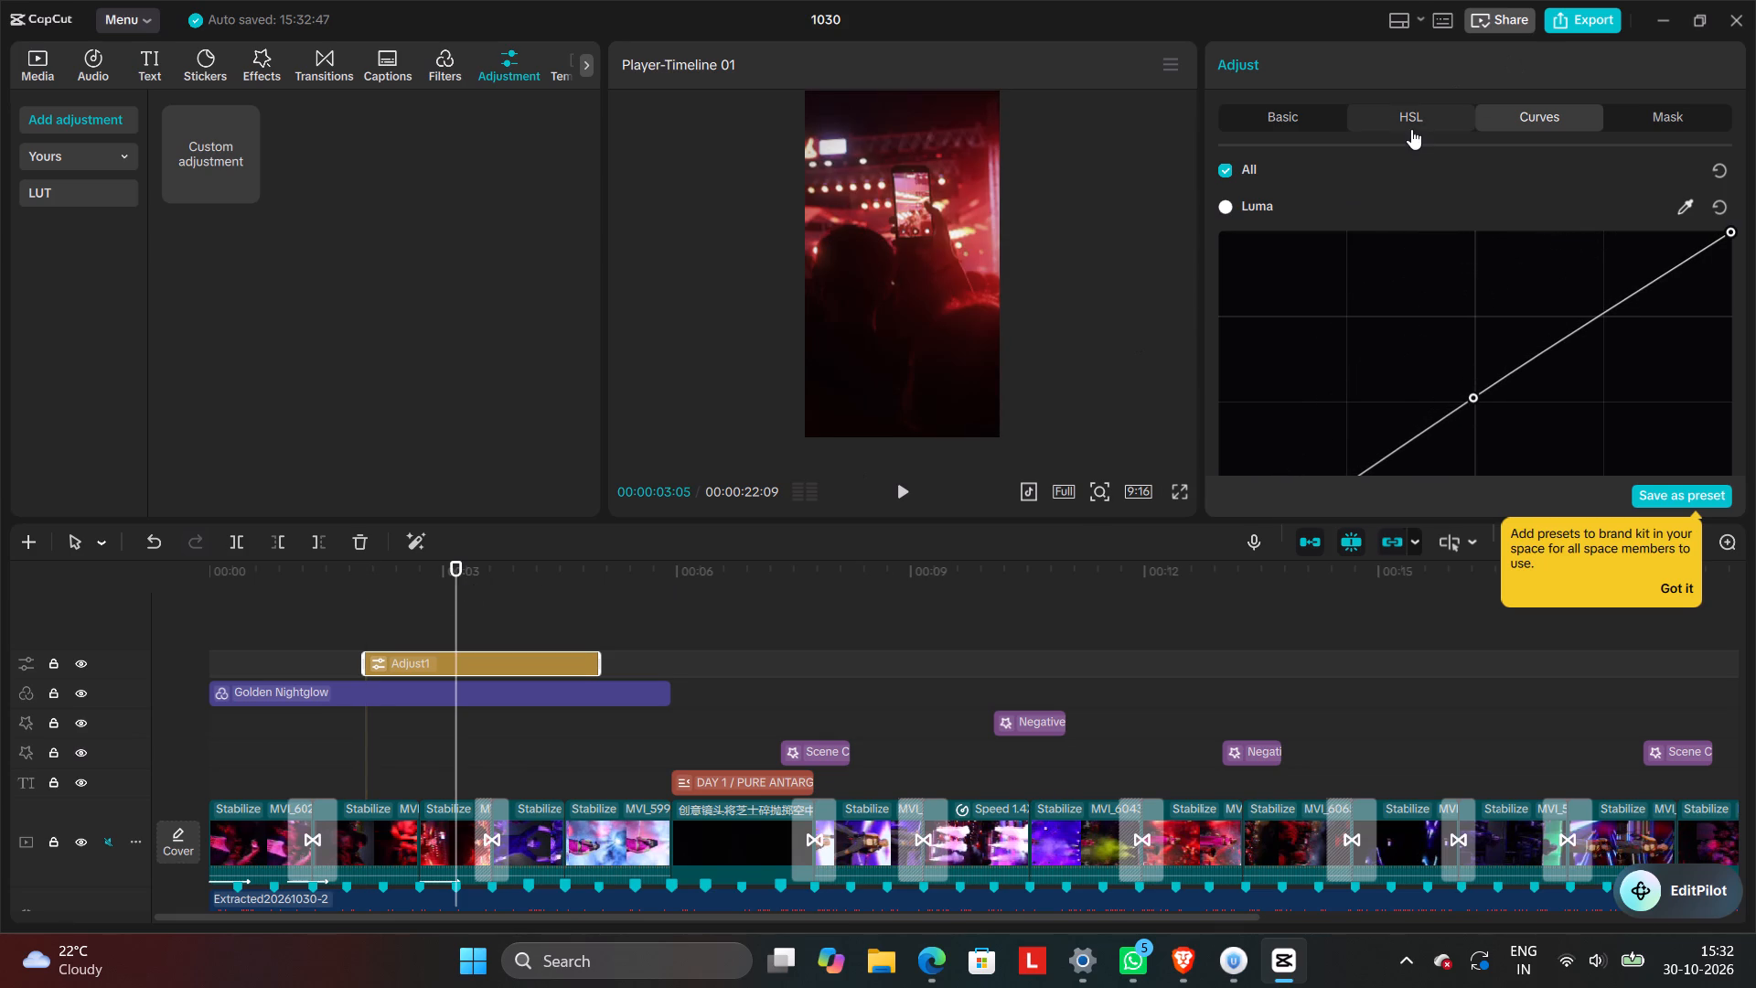
pyautogui.click(1409, 129)
pyautogui.click(1260, 117)
pyautogui.scroll(-1, 1375, 317)
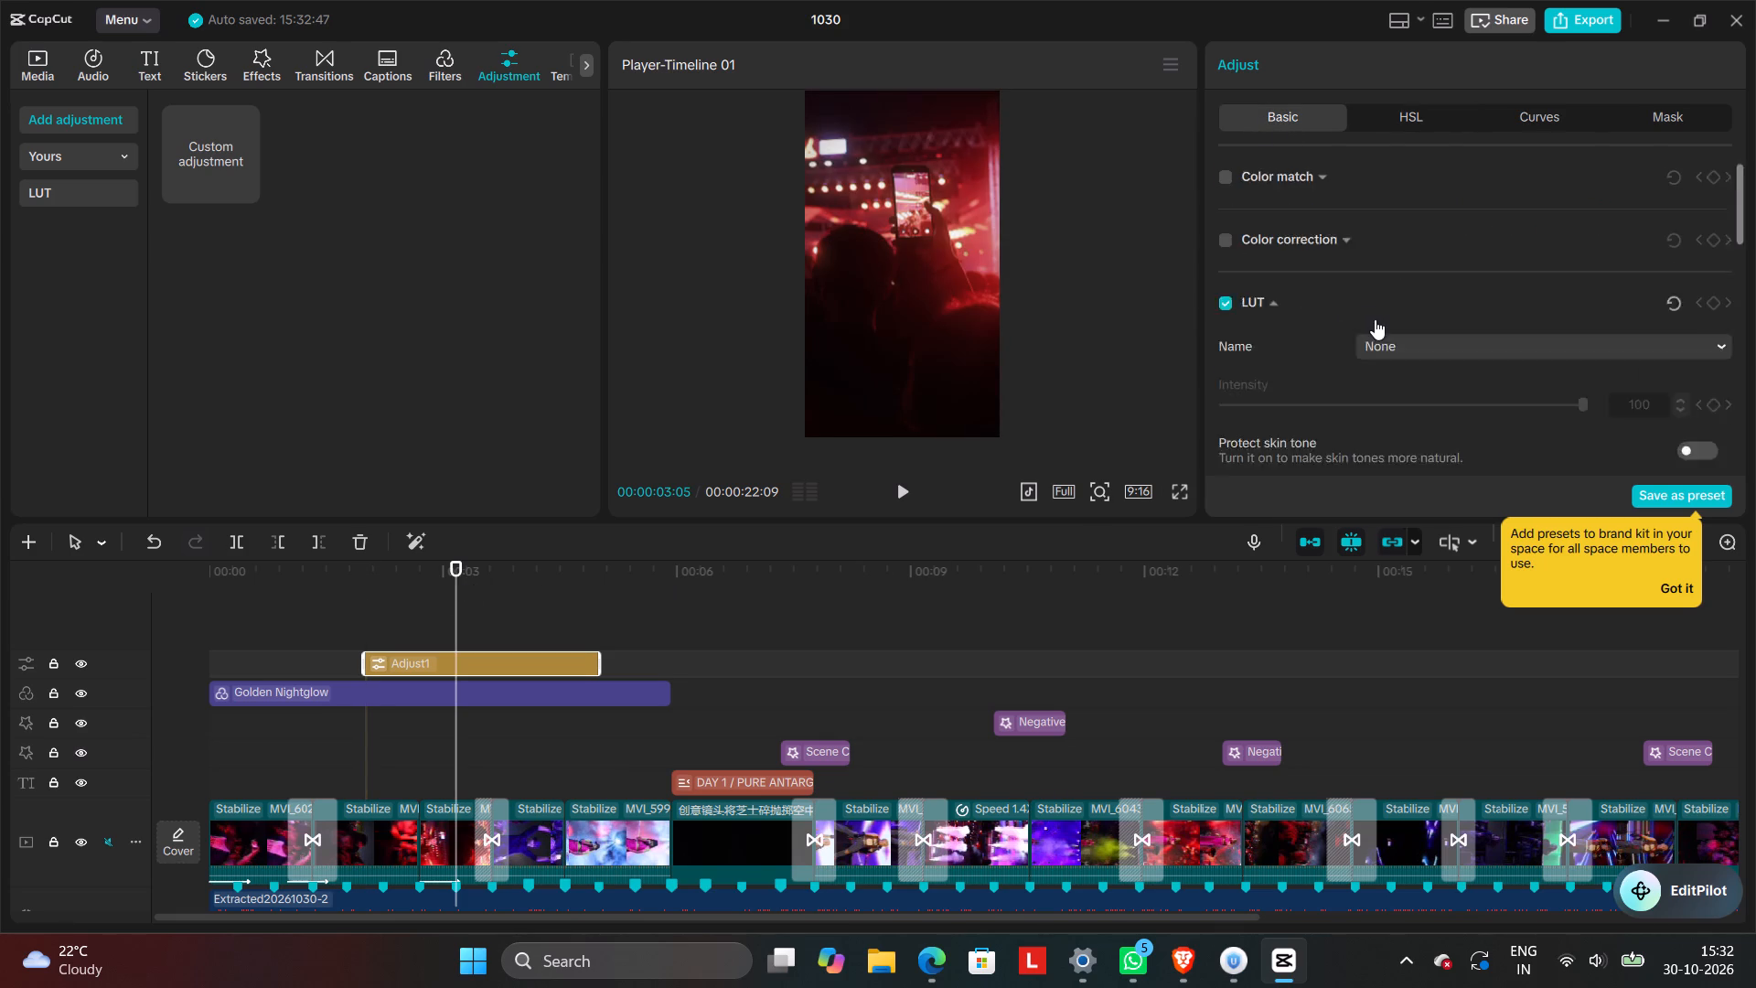
pyautogui.scroll(-5, 1375, 319)
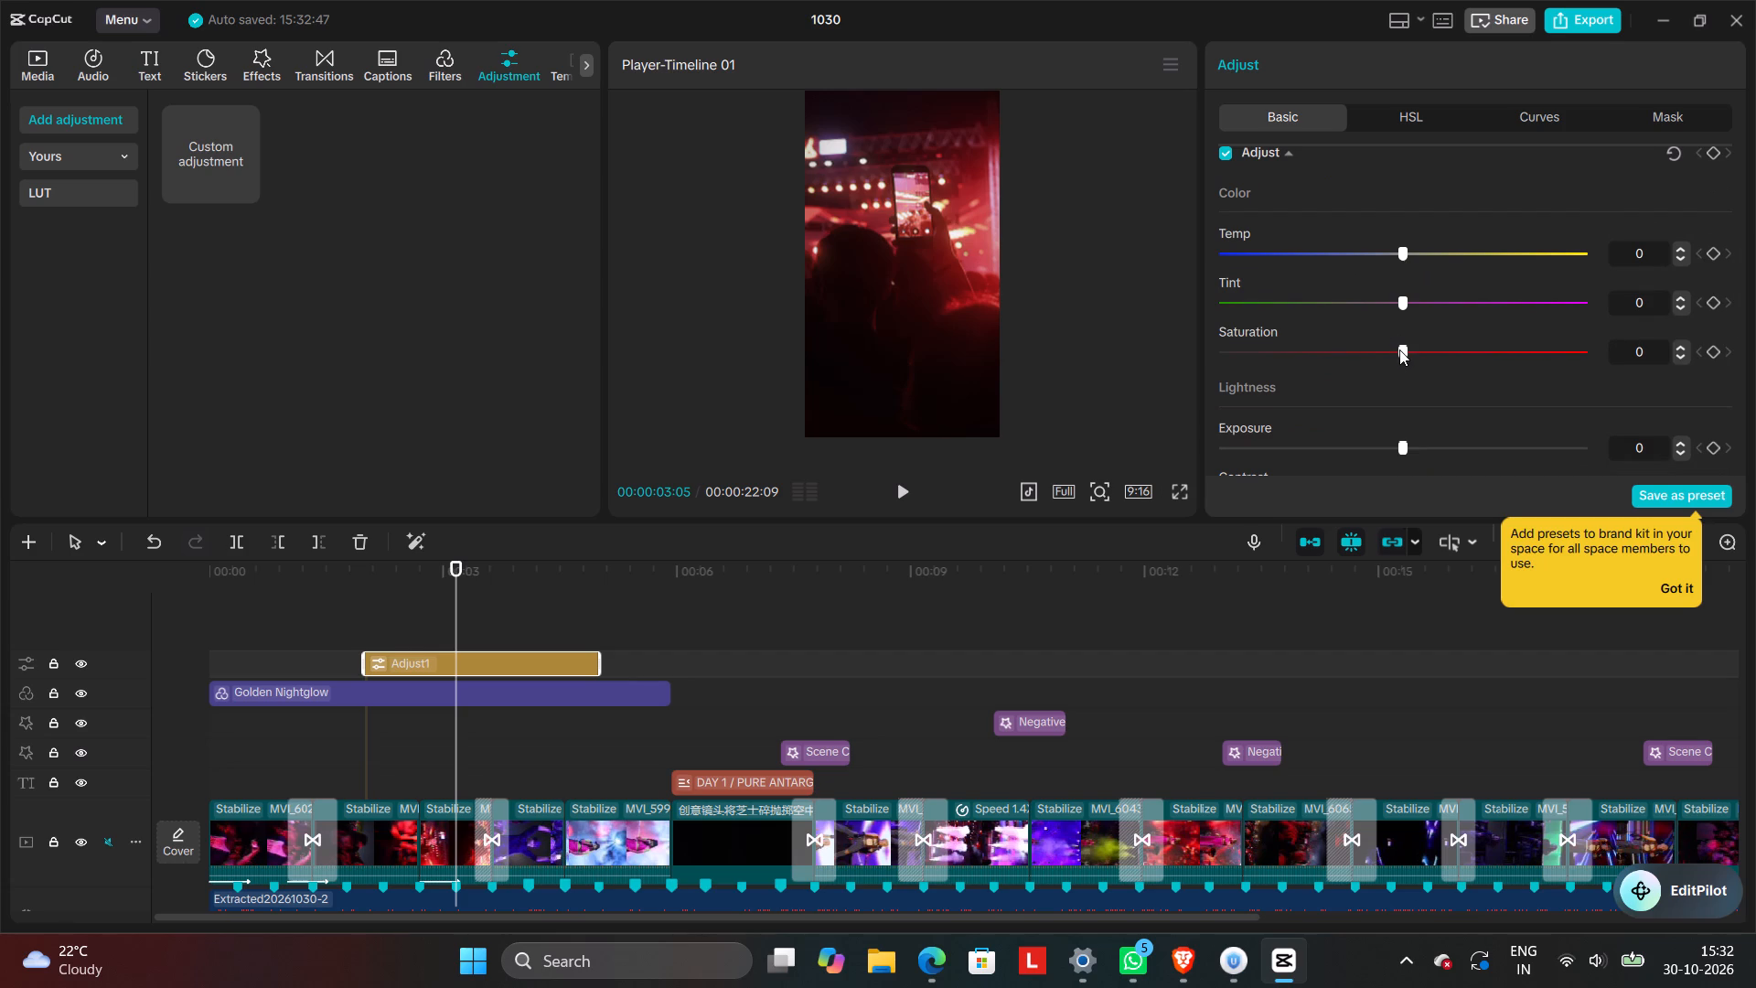
pyautogui.moveTo(1399, 349); pyautogui.dragTo(1237, 421)
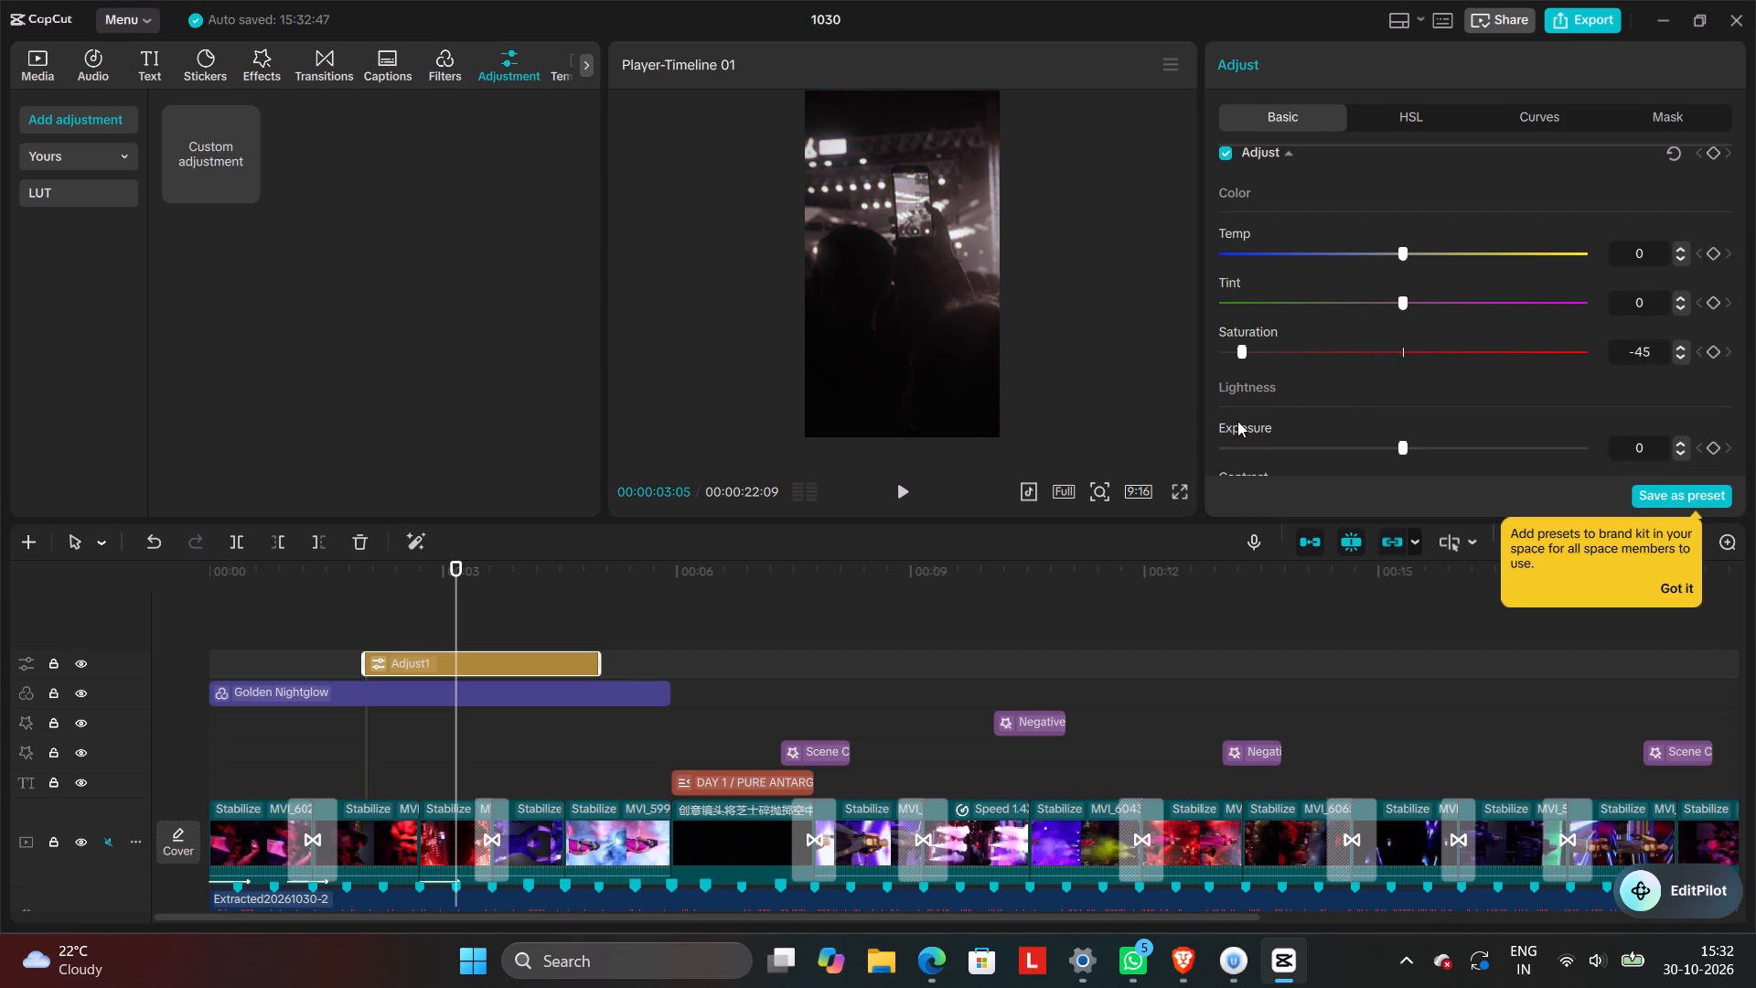
pyautogui.moveTo(1237, 421); pyautogui.dragTo(1249, 427)
# Set the adjustment layer's contrast to 9.
pyautogui.scroll(-1, 1382, 324)
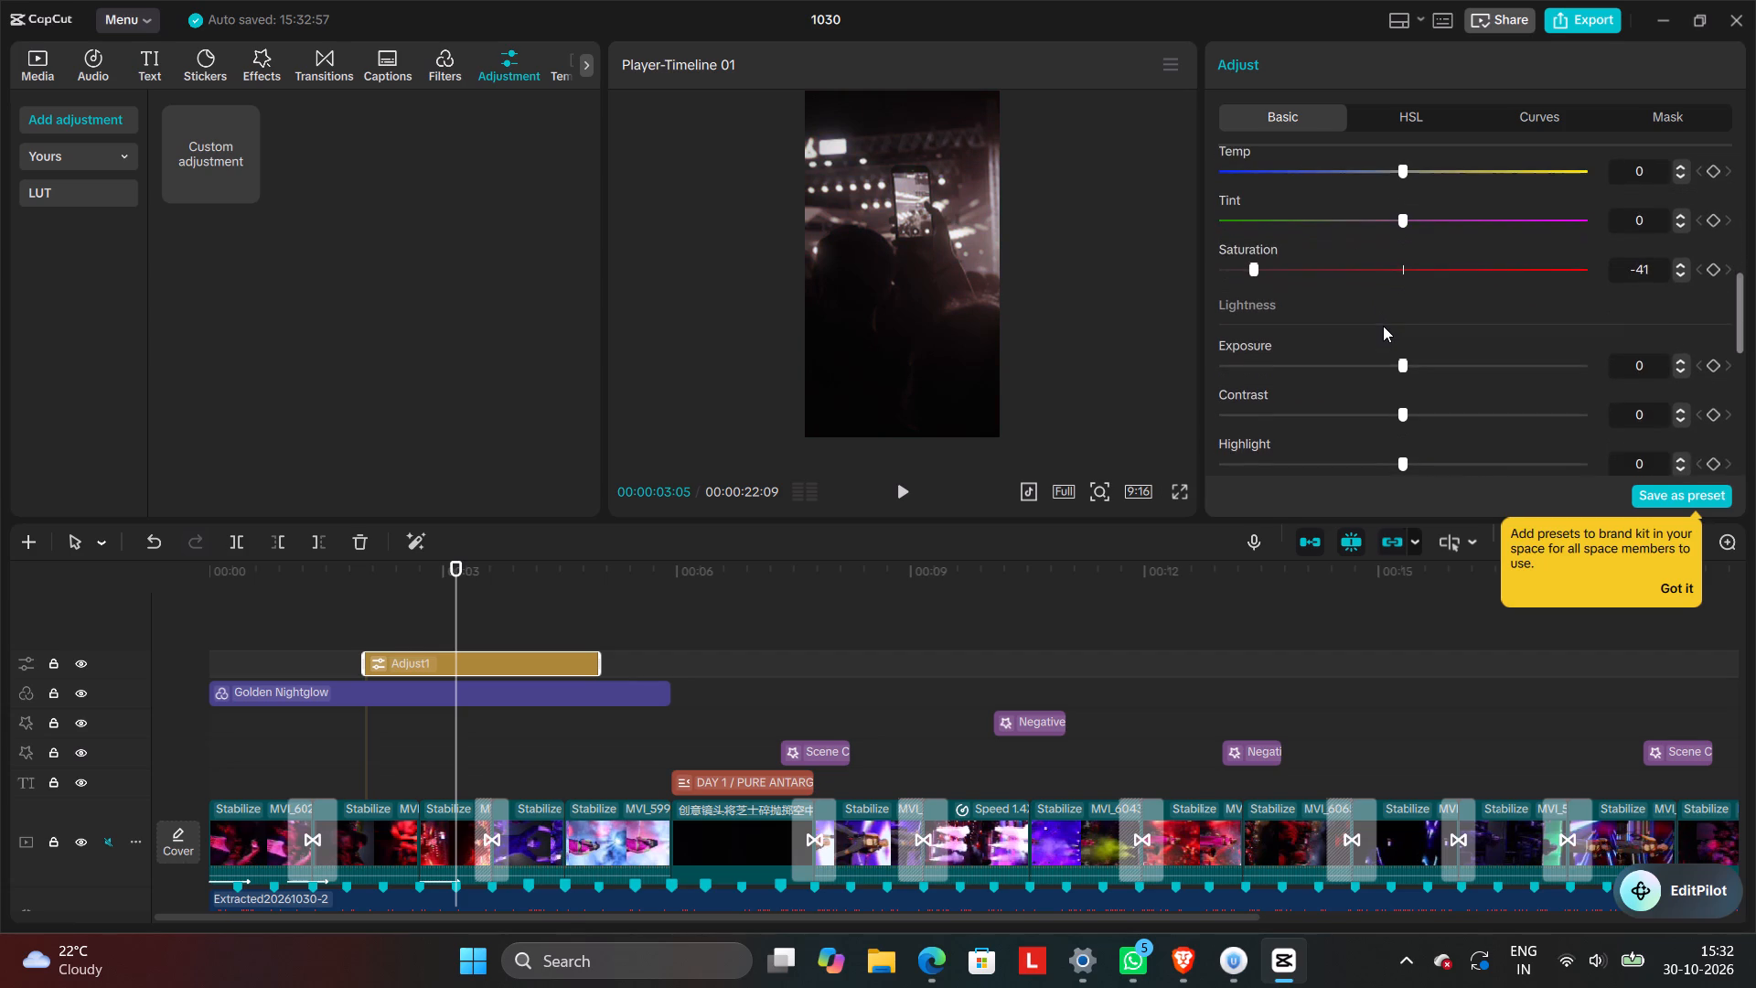
pyautogui.scroll(-2, 1383, 330)
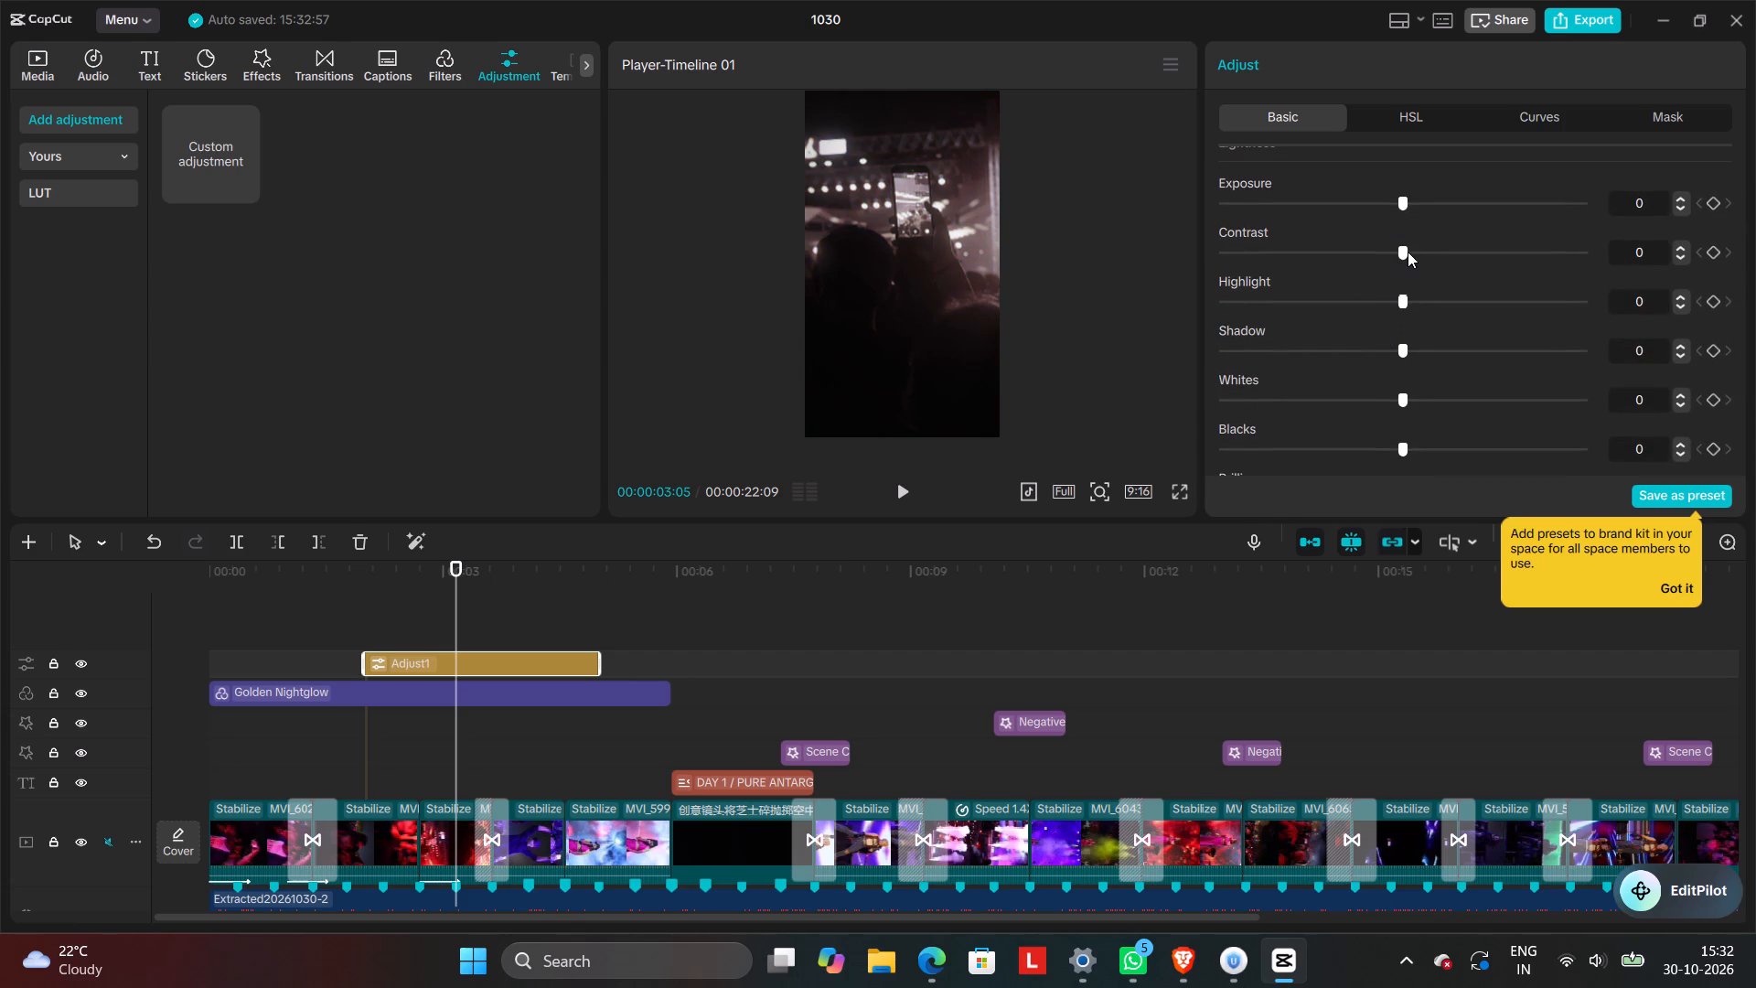
pyautogui.moveTo(1406, 251); pyautogui.dragTo(1437, 295)
pyautogui.moveTo(1437, 295); pyautogui.dragTo(1430, 299)
# Extend both ends of the adjustment layer to match the Golden Nightglow filter, from the timeline start to about 6 seconds.
pyautogui.moveTo(363, 659); pyautogui.dragTo(202, 710)
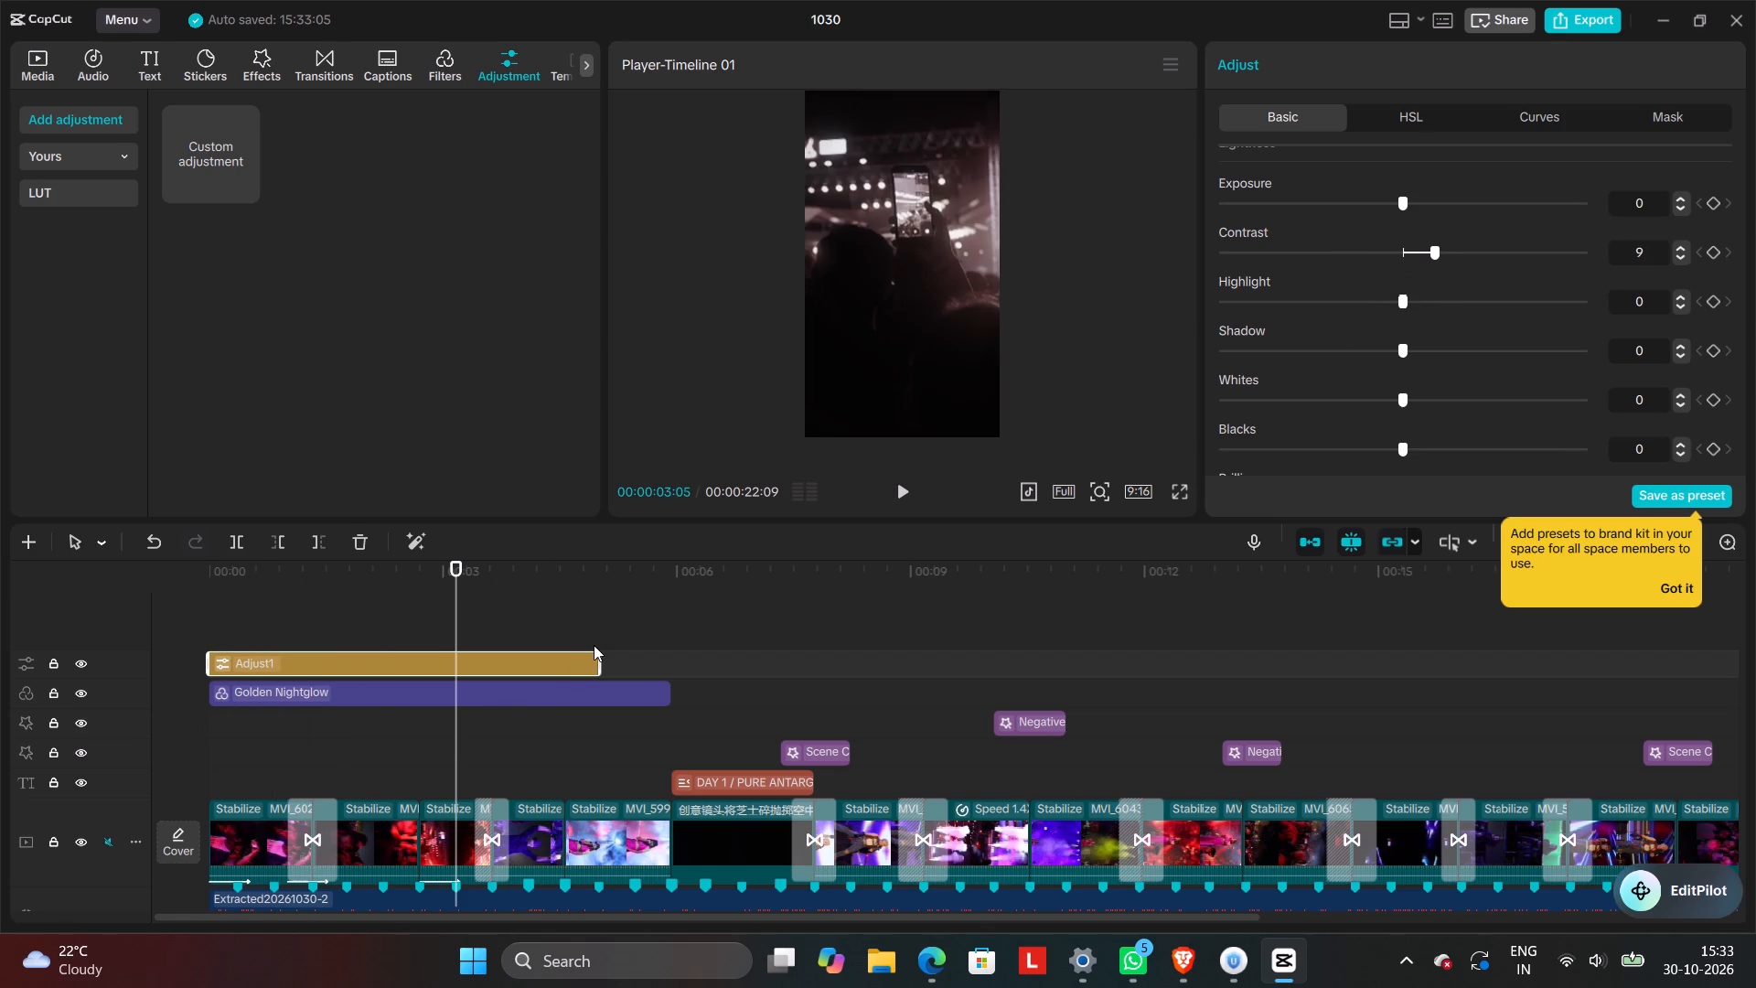
pyautogui.moveTo(597, 653); pyautogui.dragTo(669, 701)
# Play the graded video from the start, lower the Golden Nightglow filter's intensity, and play the video again to check the look.
pyautogui.click(199, 633)
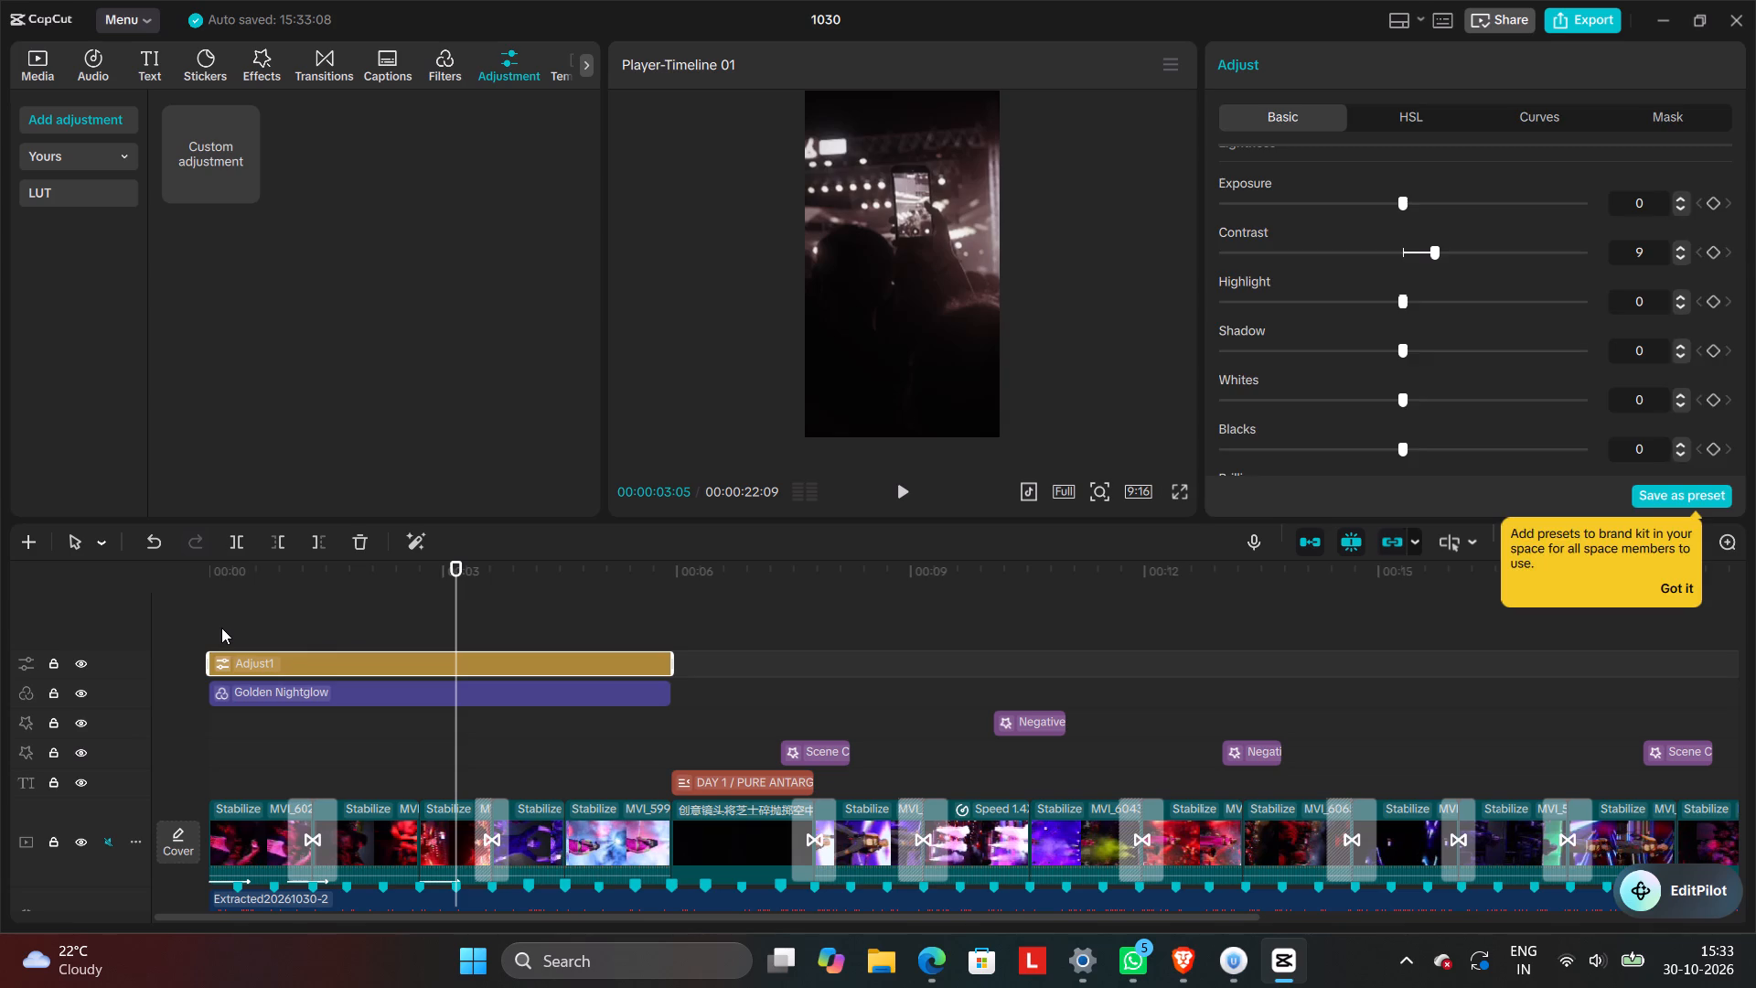
pyautogui.click(221, 628)
pyautogui.moveTo(221, 628); pyautogui.dragTo(152, 638)
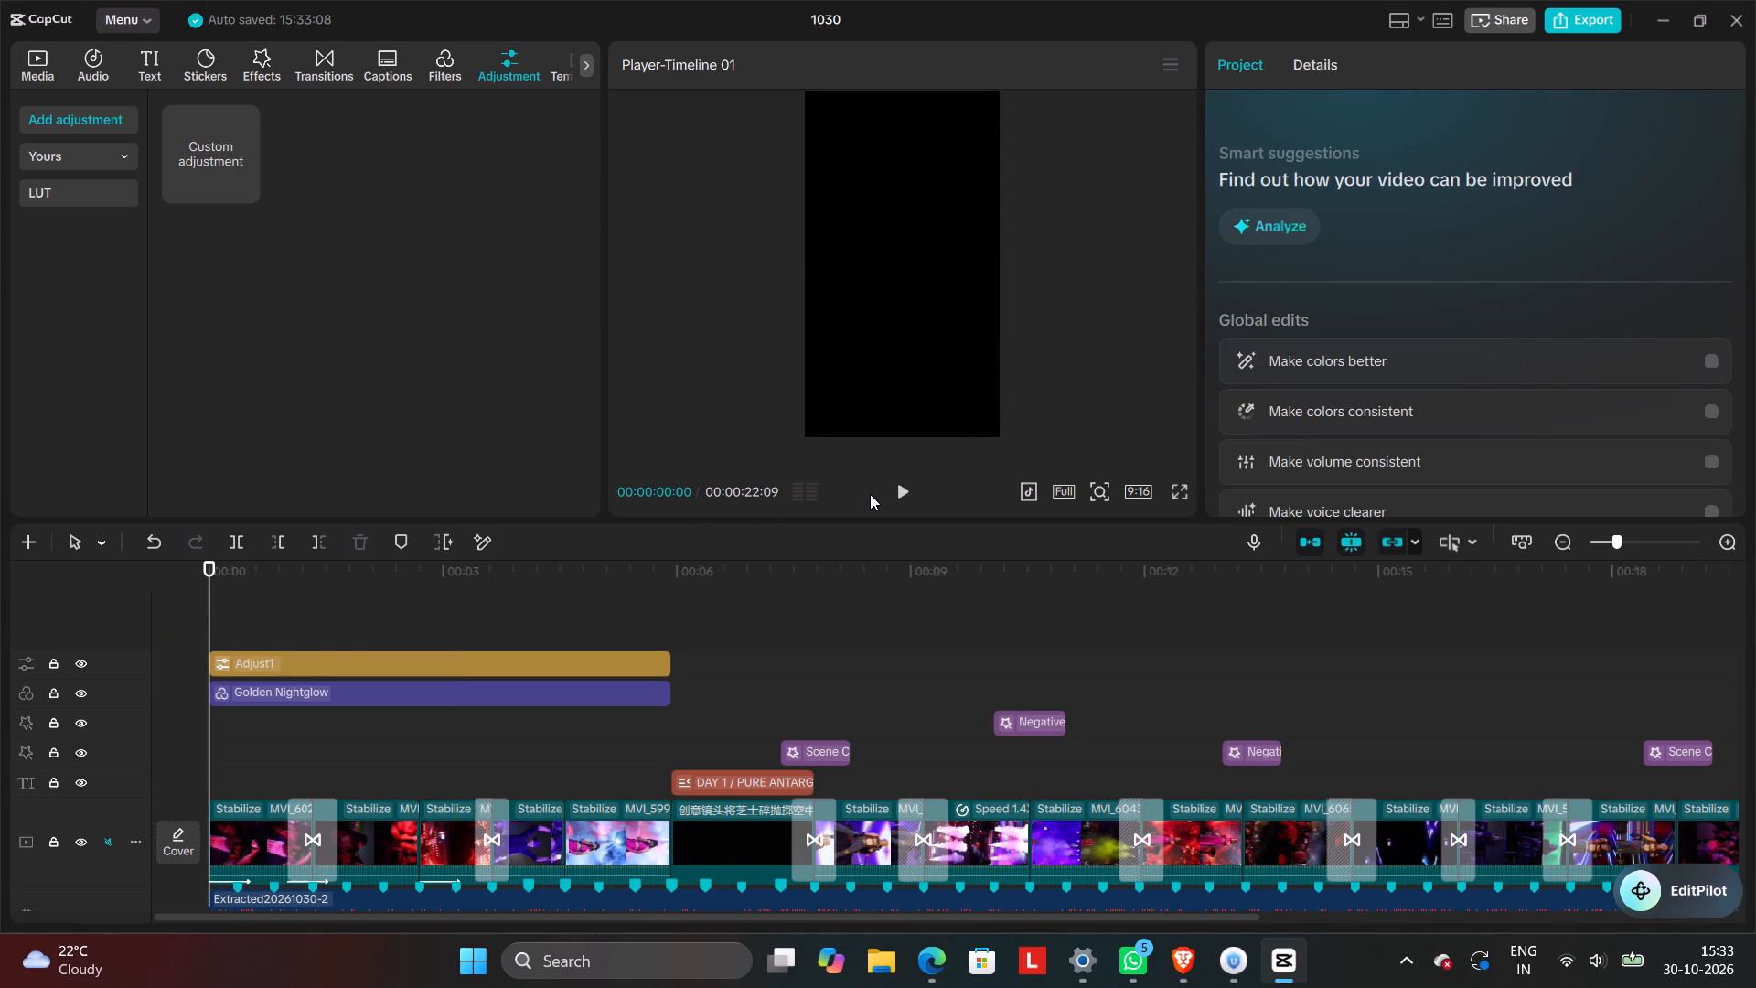
pyautogui.click(894, 489)
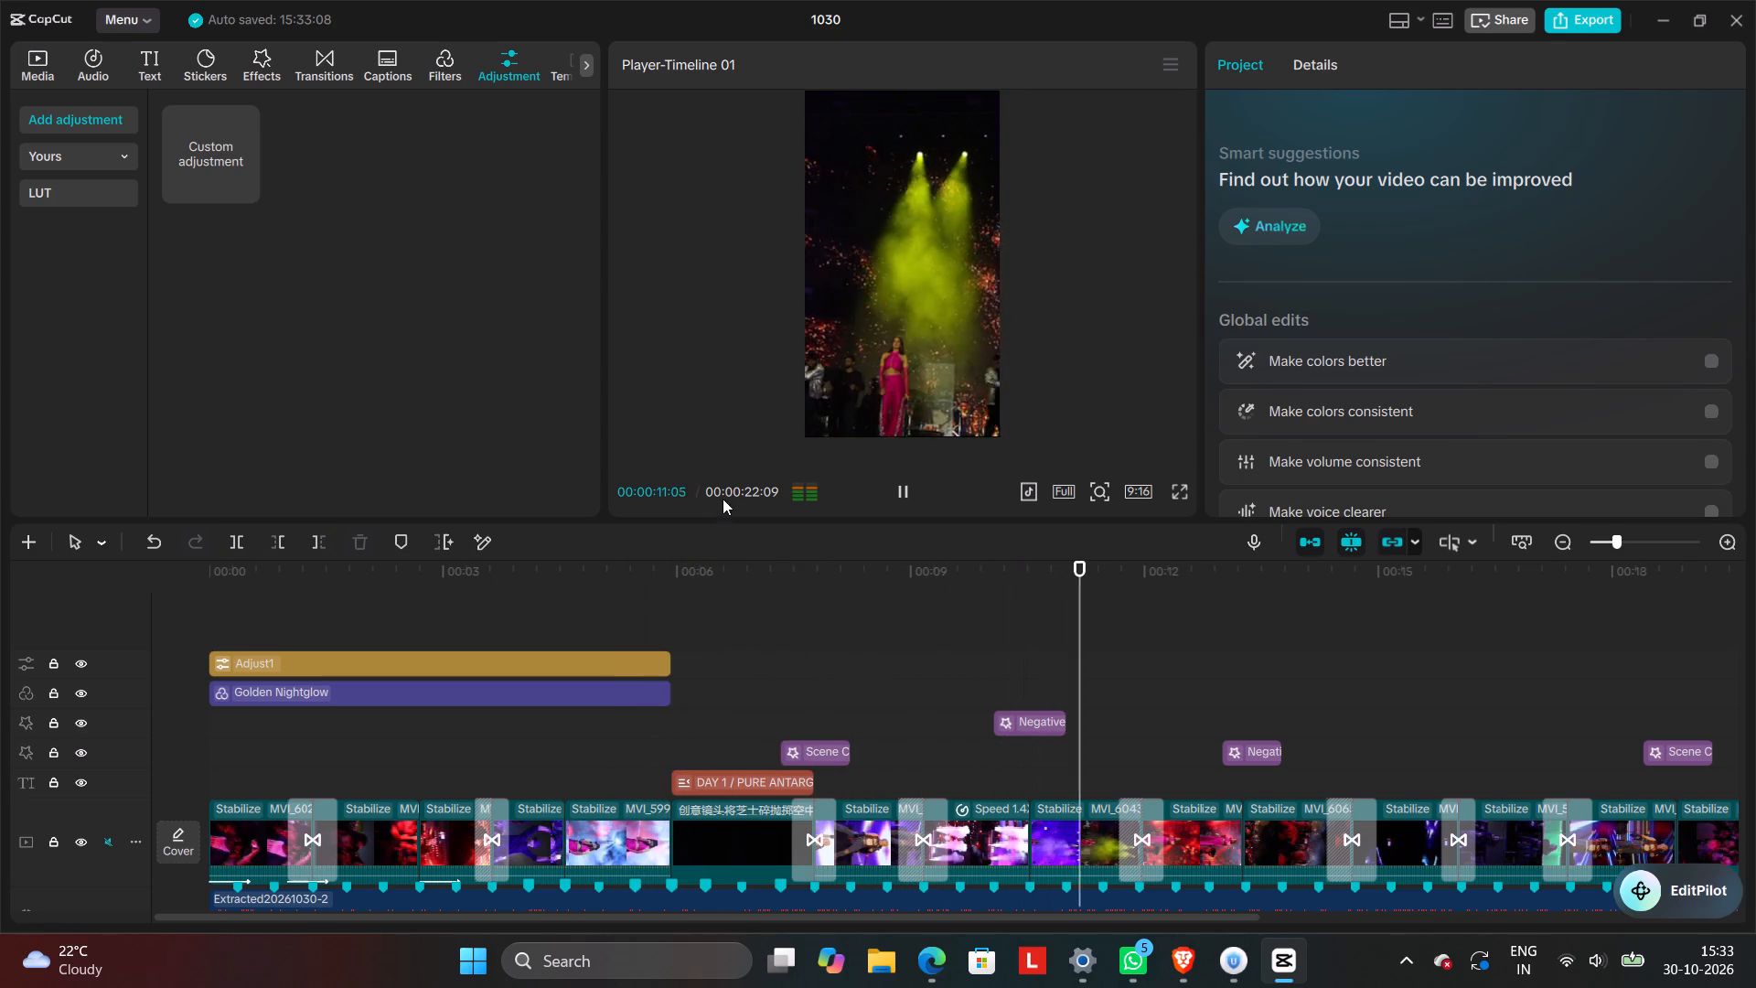
pyautogui.click(899, 491)
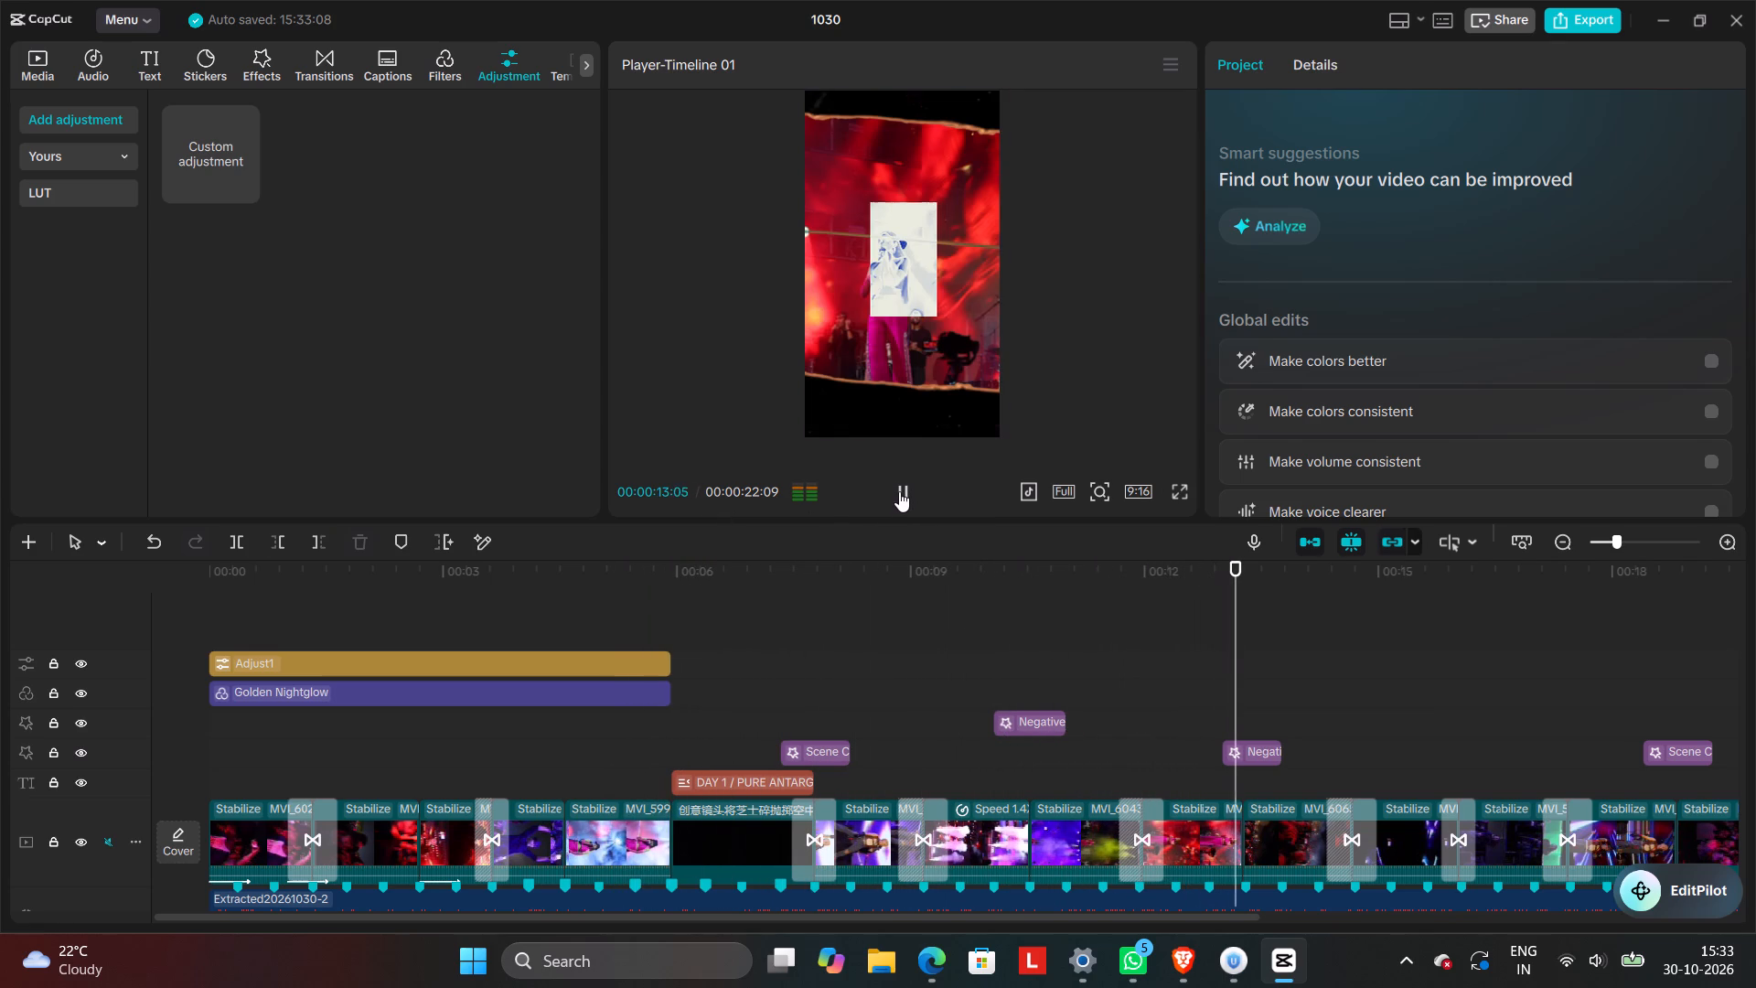
pyautogui.click(487, 605)
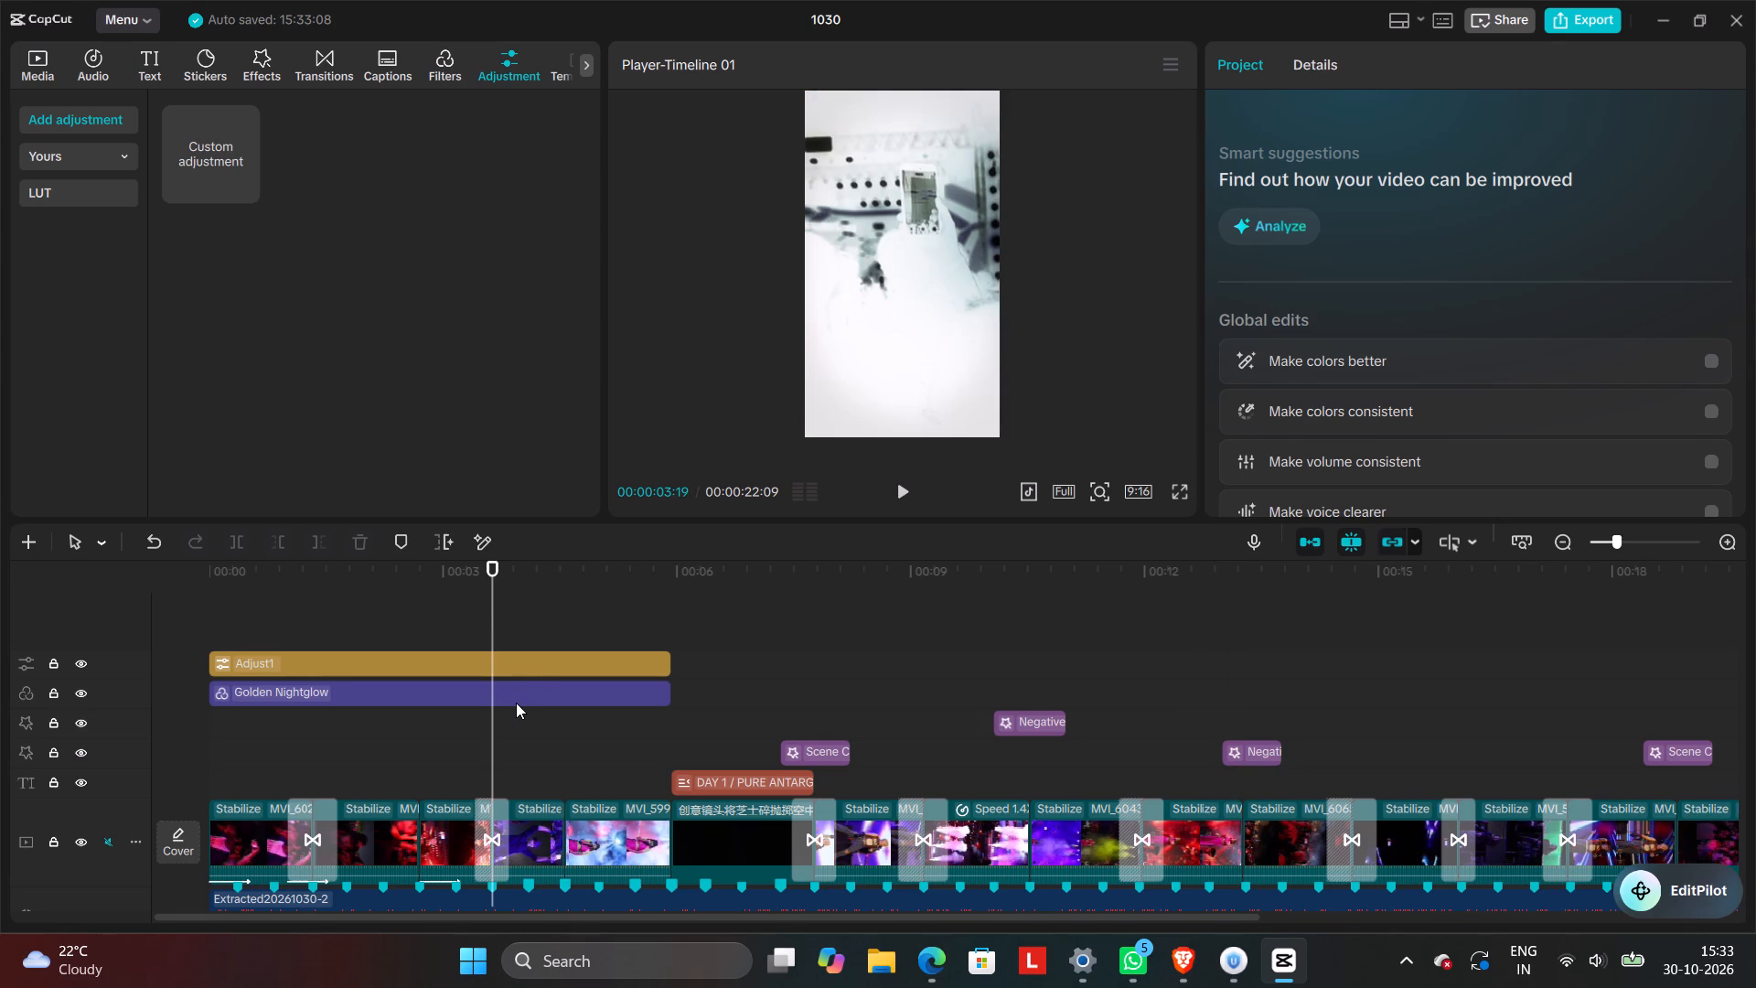
pyautogui.click(516, 703)
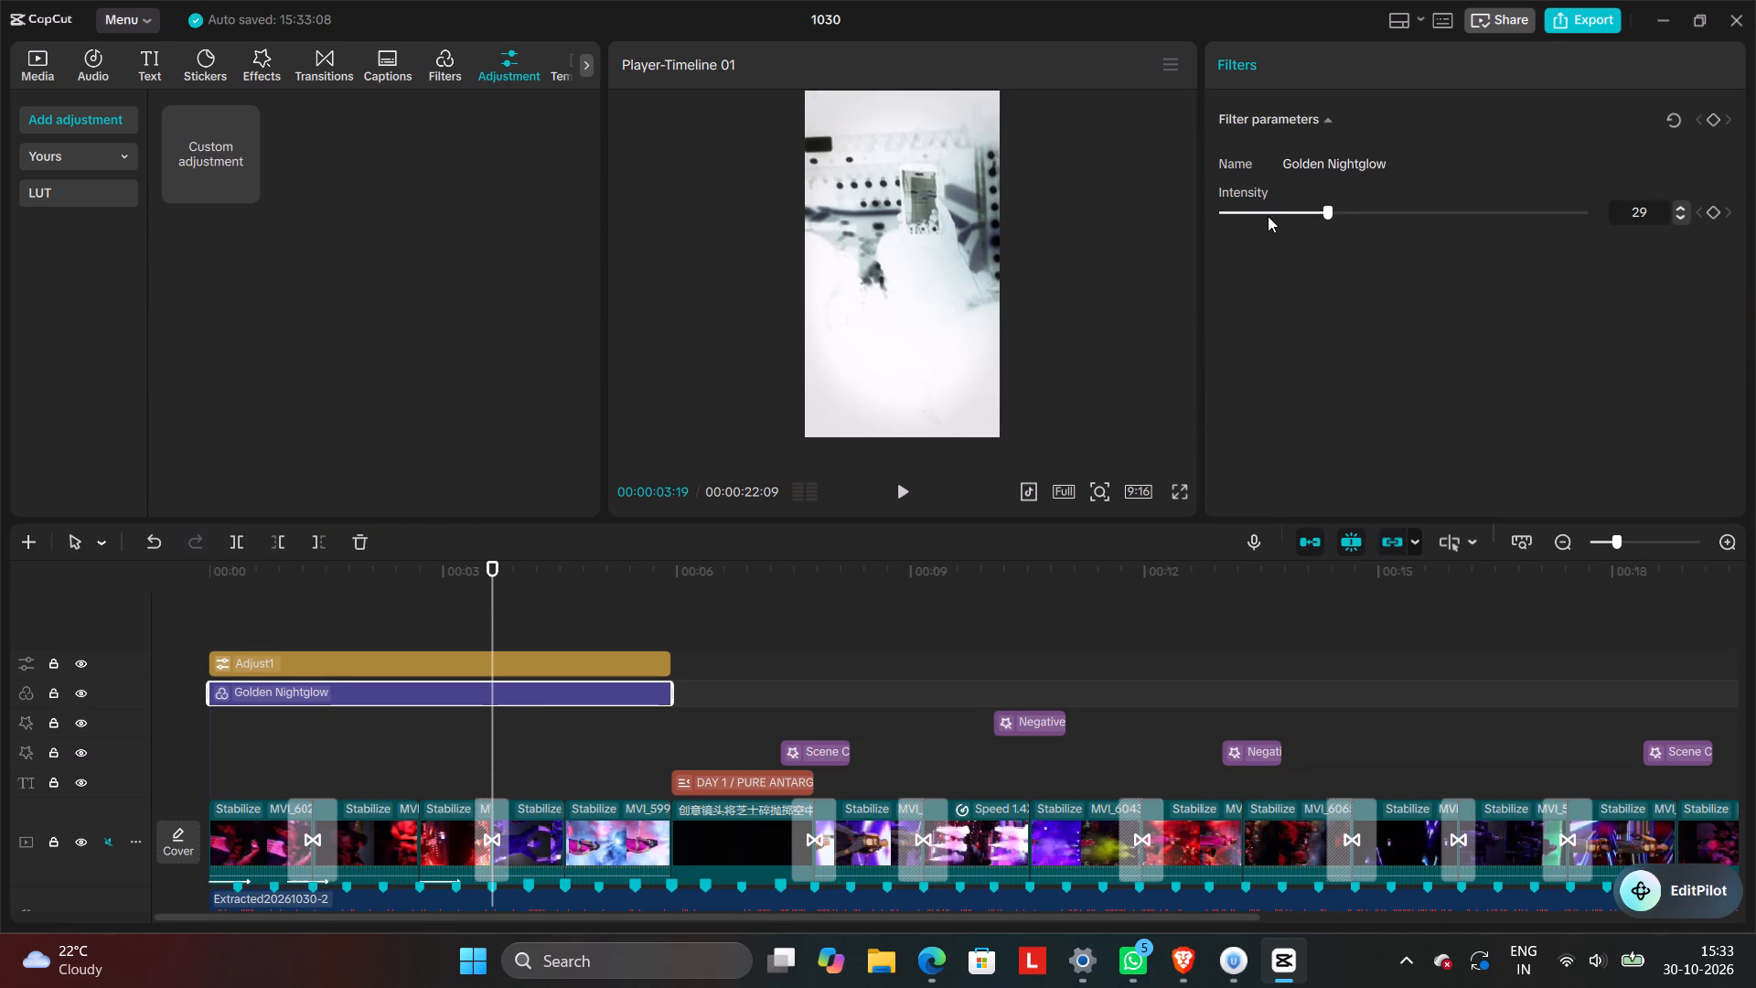
pyautogui.click(1268, 210)
pyautogui.click(236, 620)
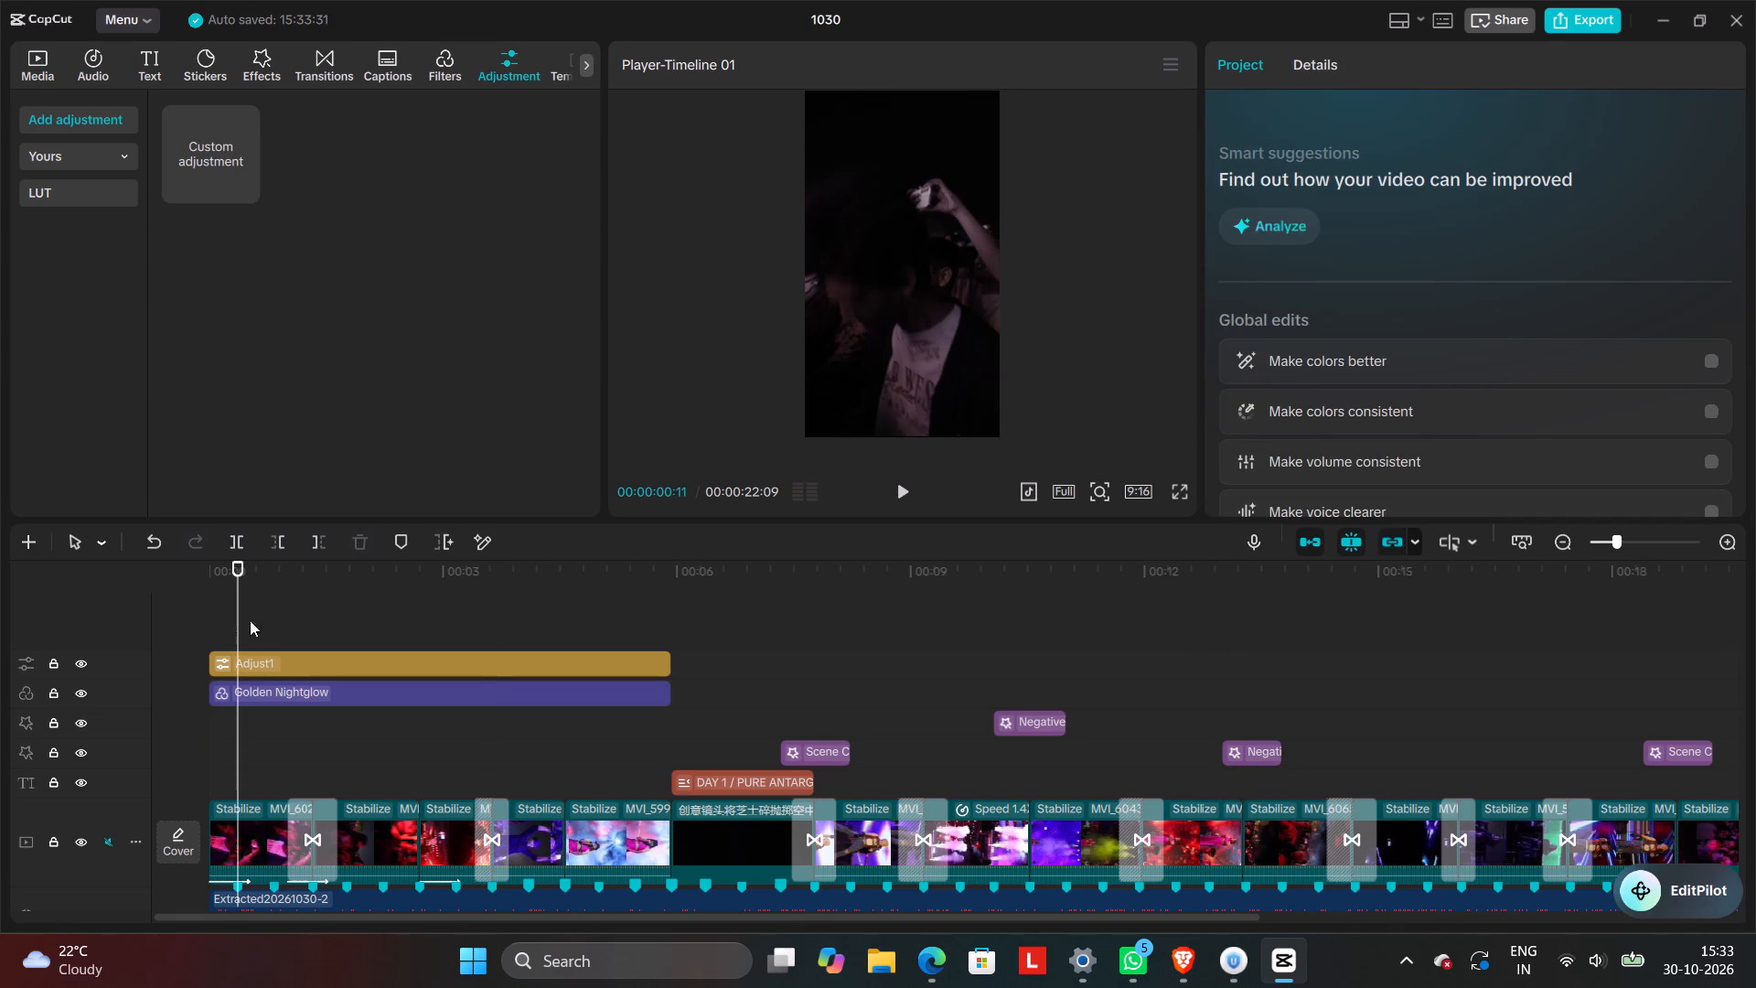
pyautogui.click(896, 492)
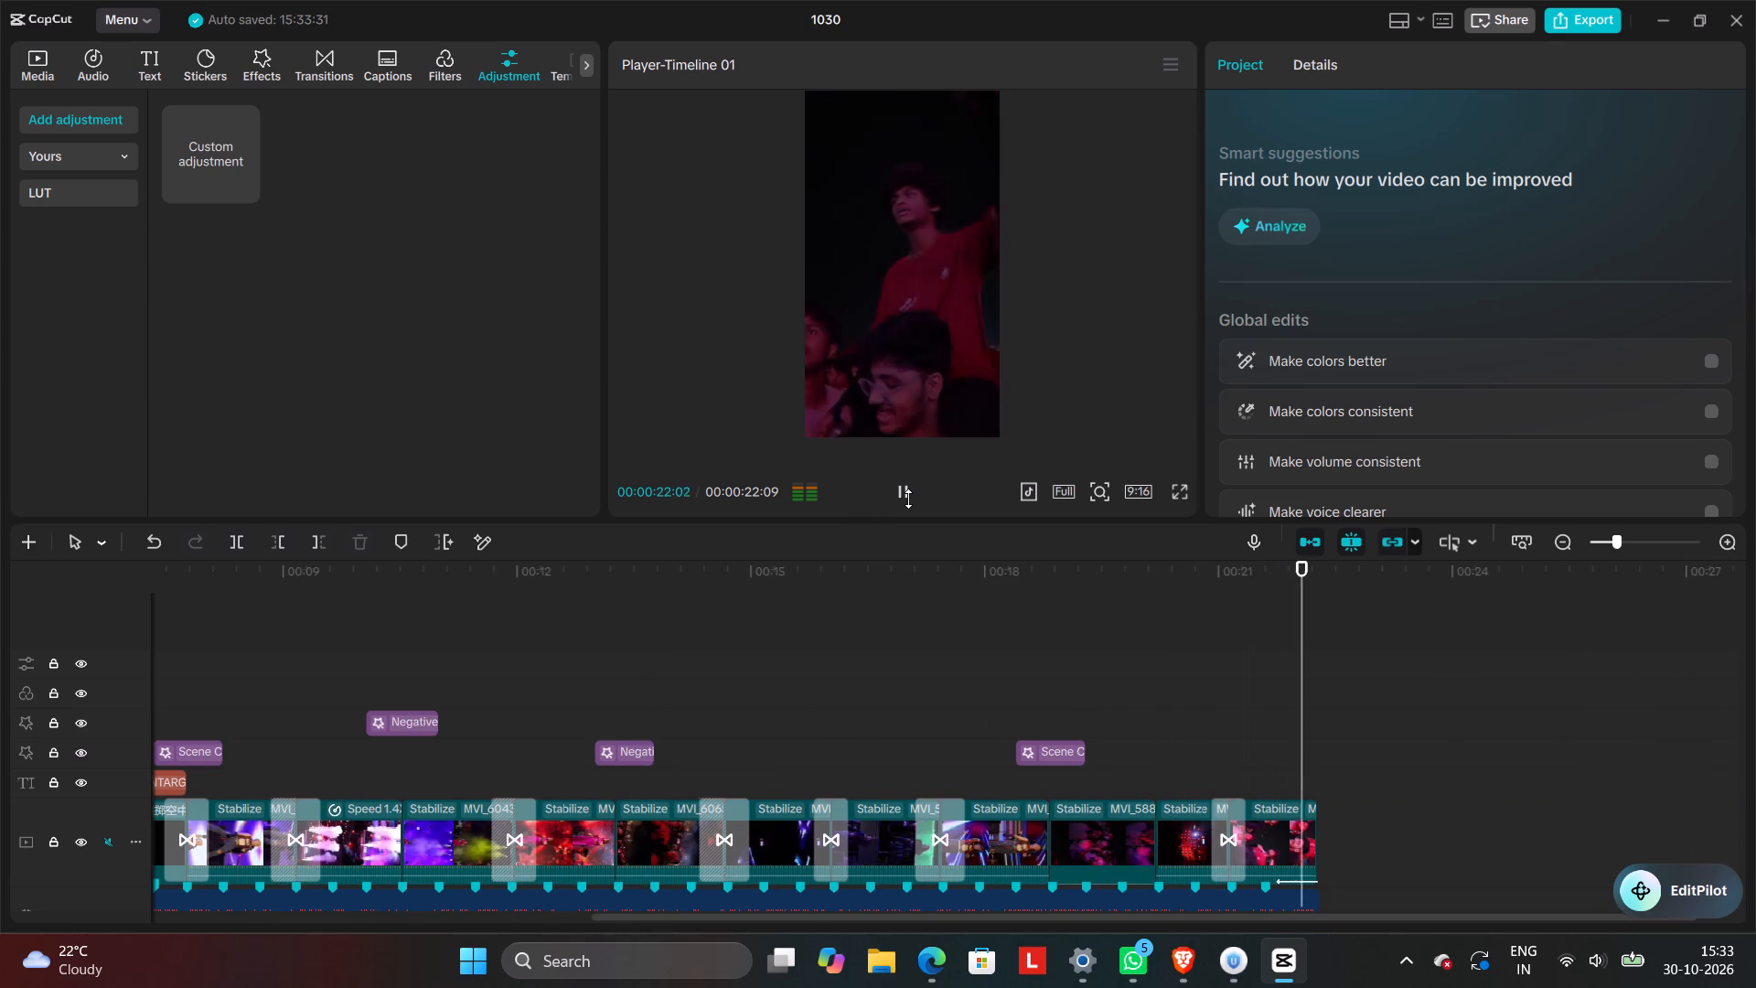
pyautogui.click(908, 499)
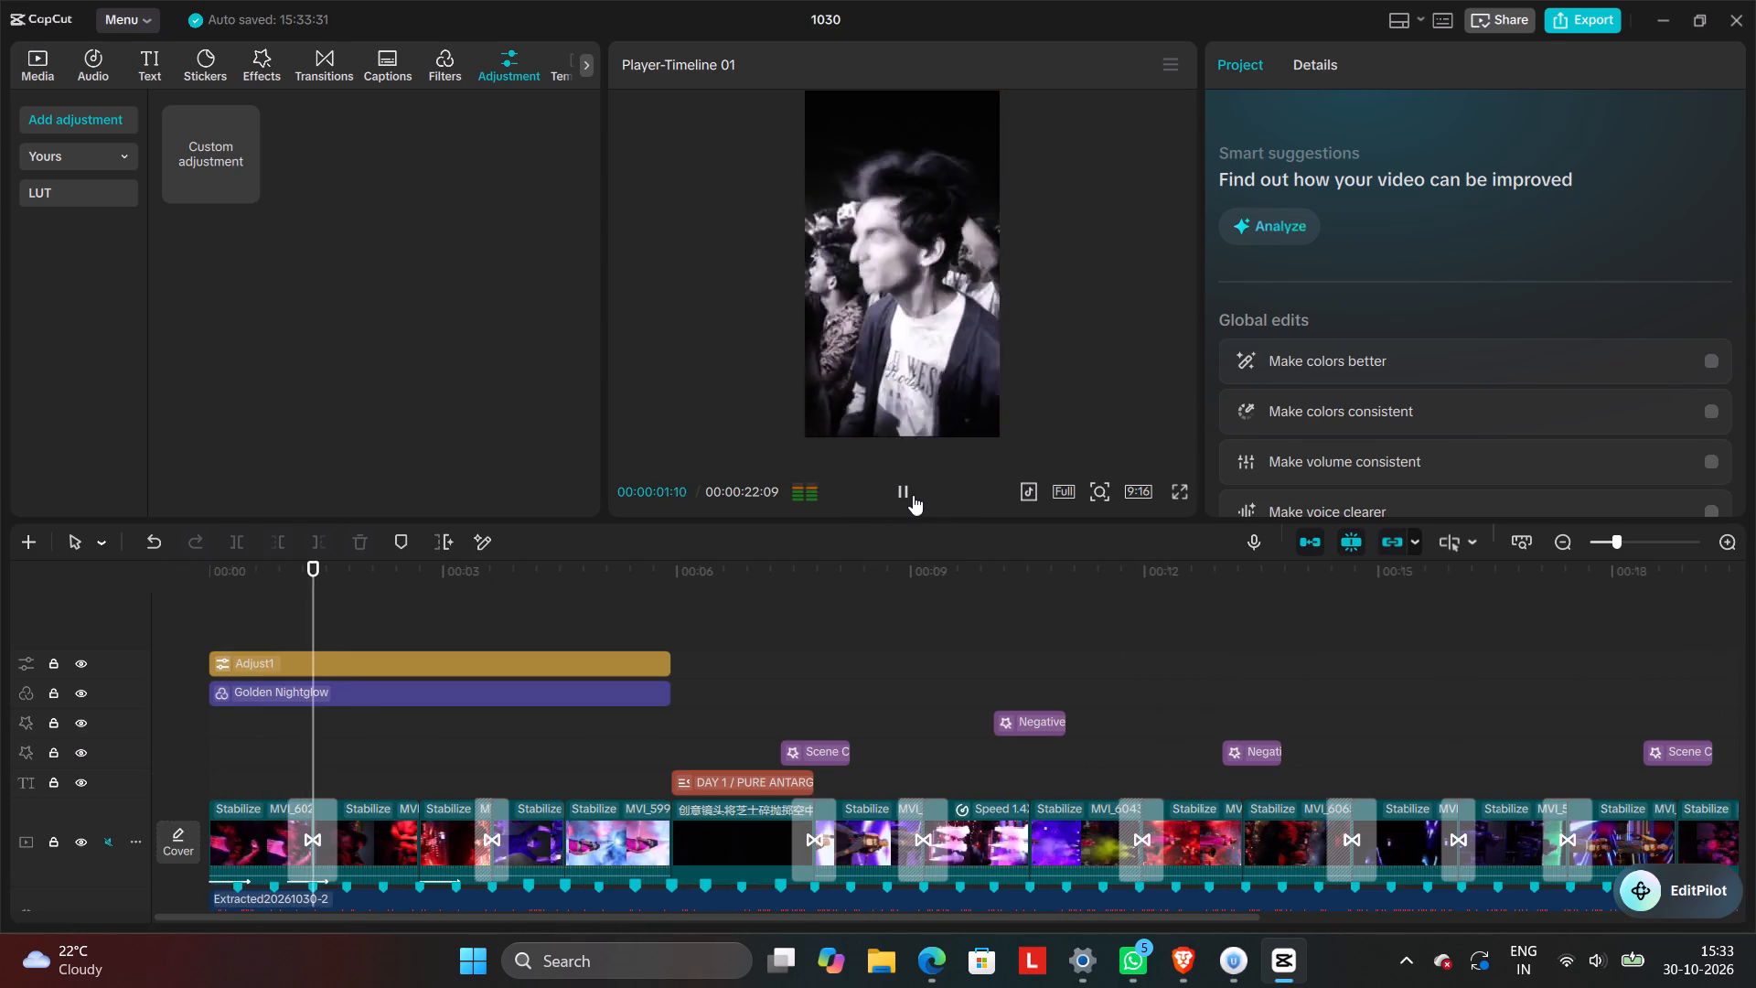
pyautogui.click(913, 495)
# Add the Cloud Glow filter at 00:00:08:07, just after the DAY 1 title, and set its intensity to 27.
pyautogui.click(813, 637)
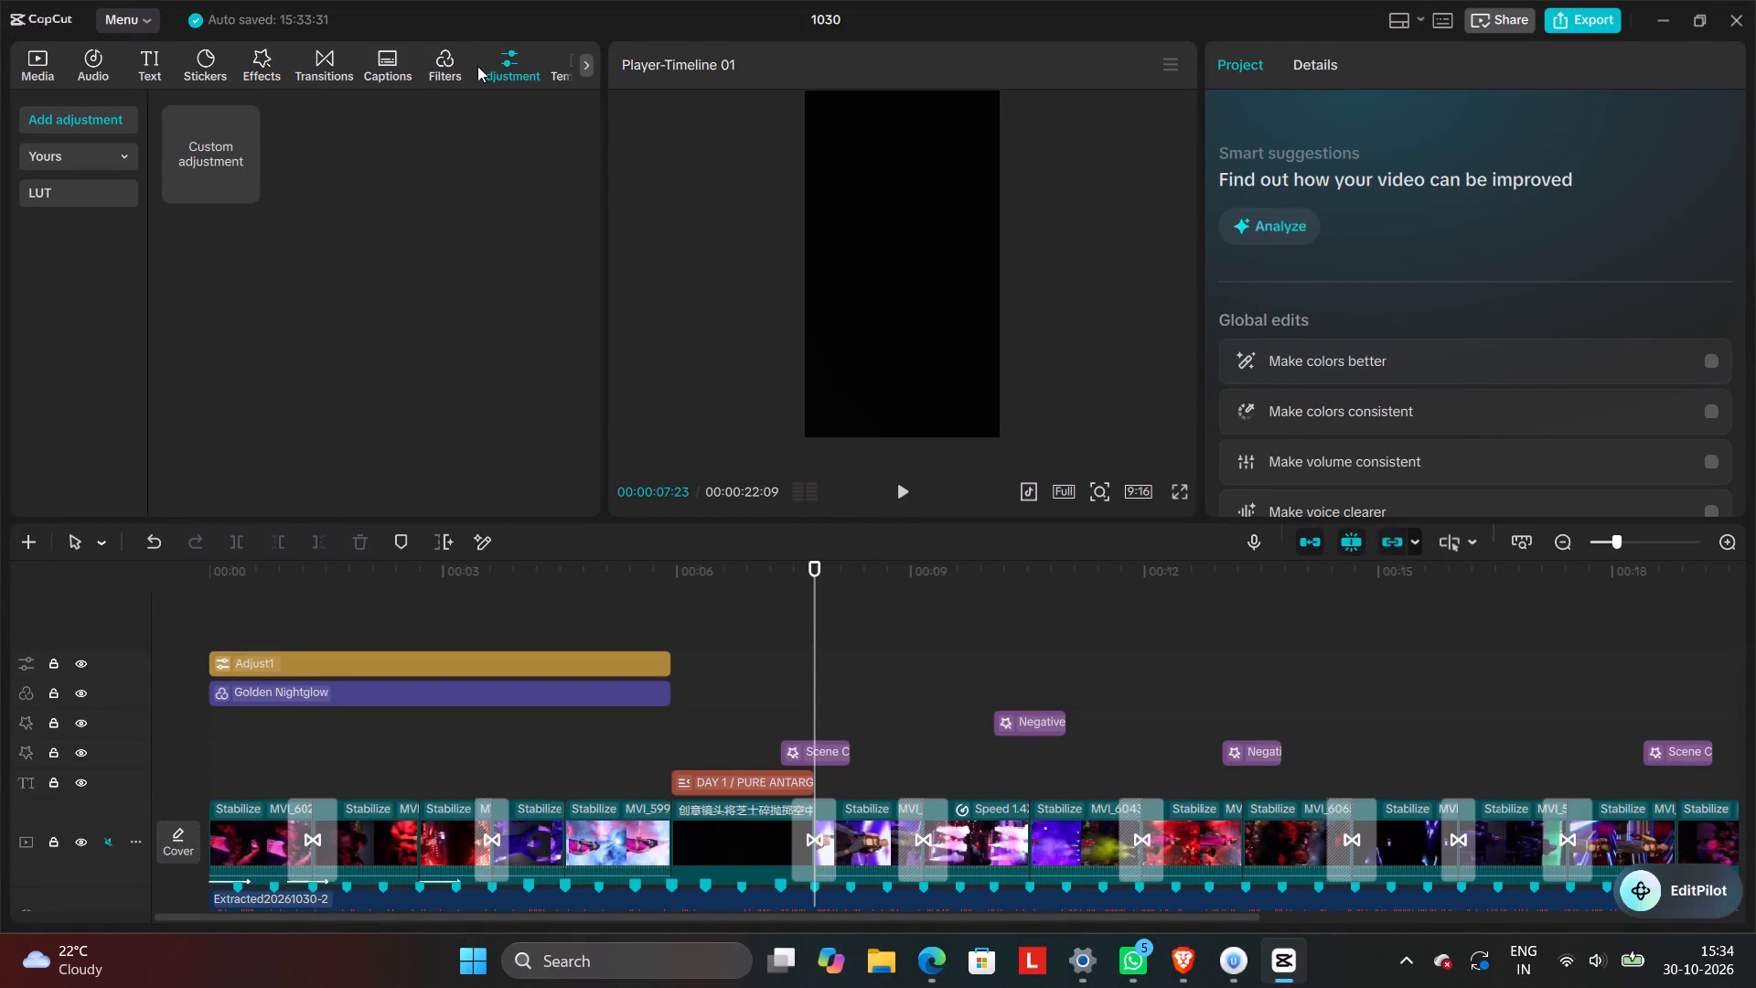
pyautogui.click(447, 69)
pyautogui.click(830, 593)
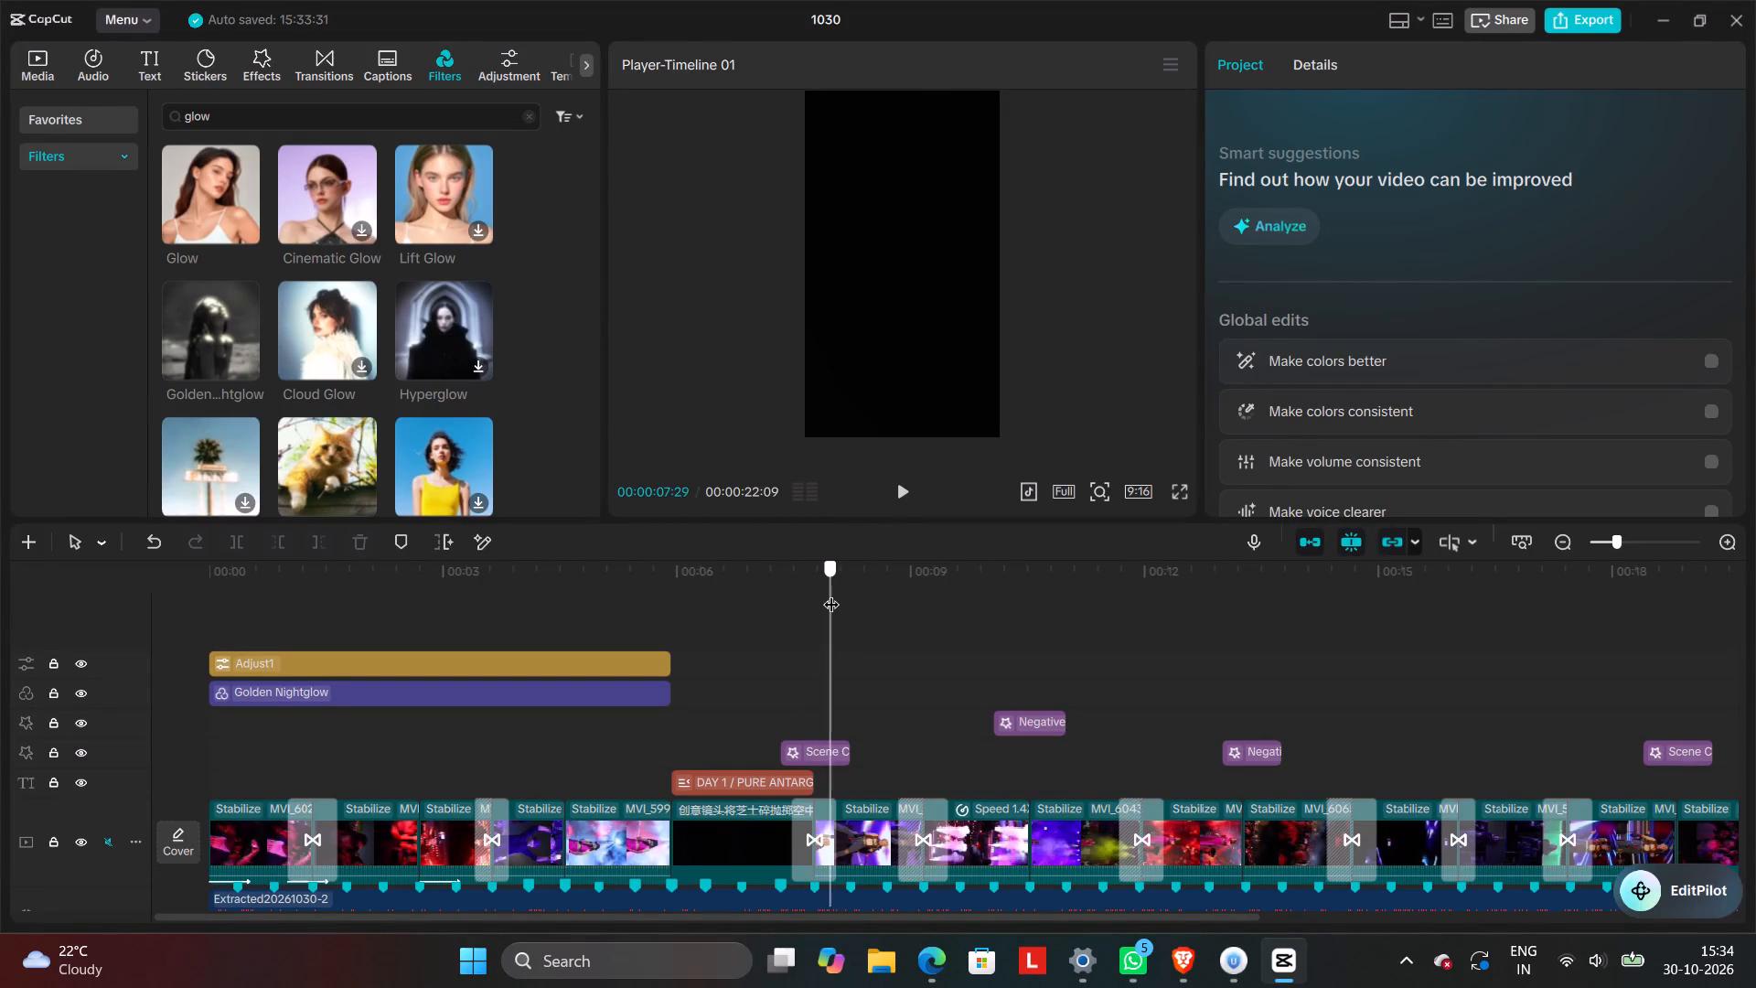
pyautogui.click(837, 594)
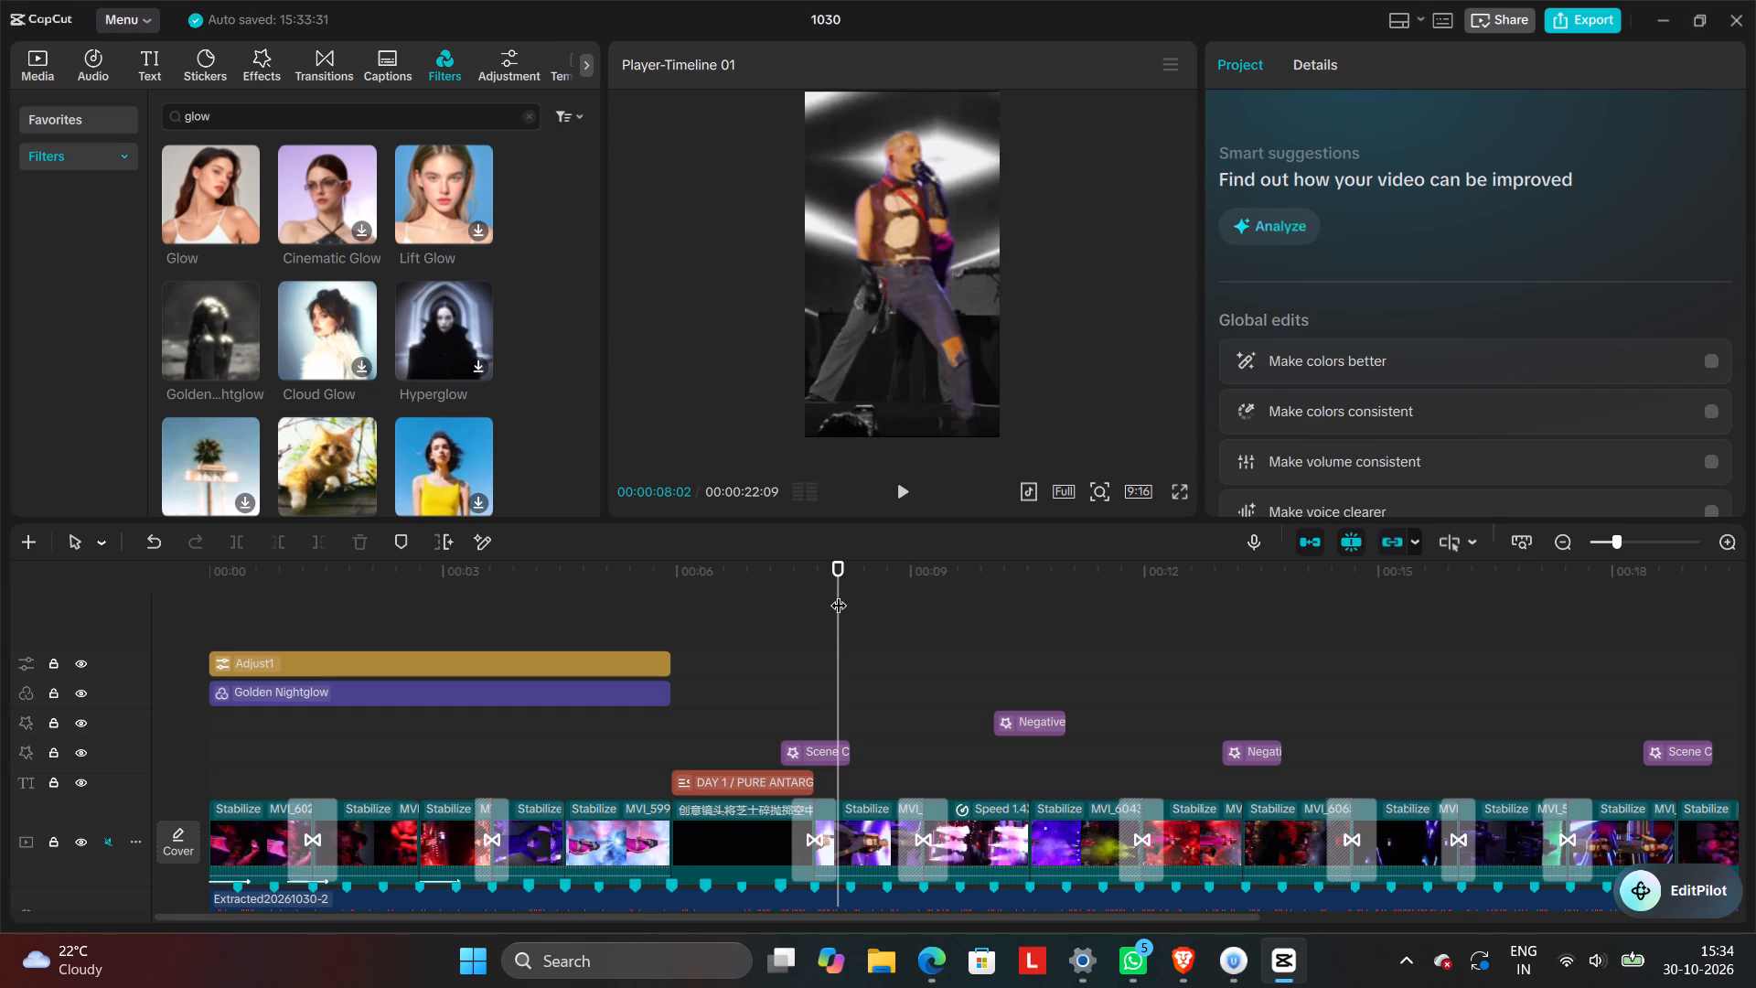
pyautogui.click(852, 589)
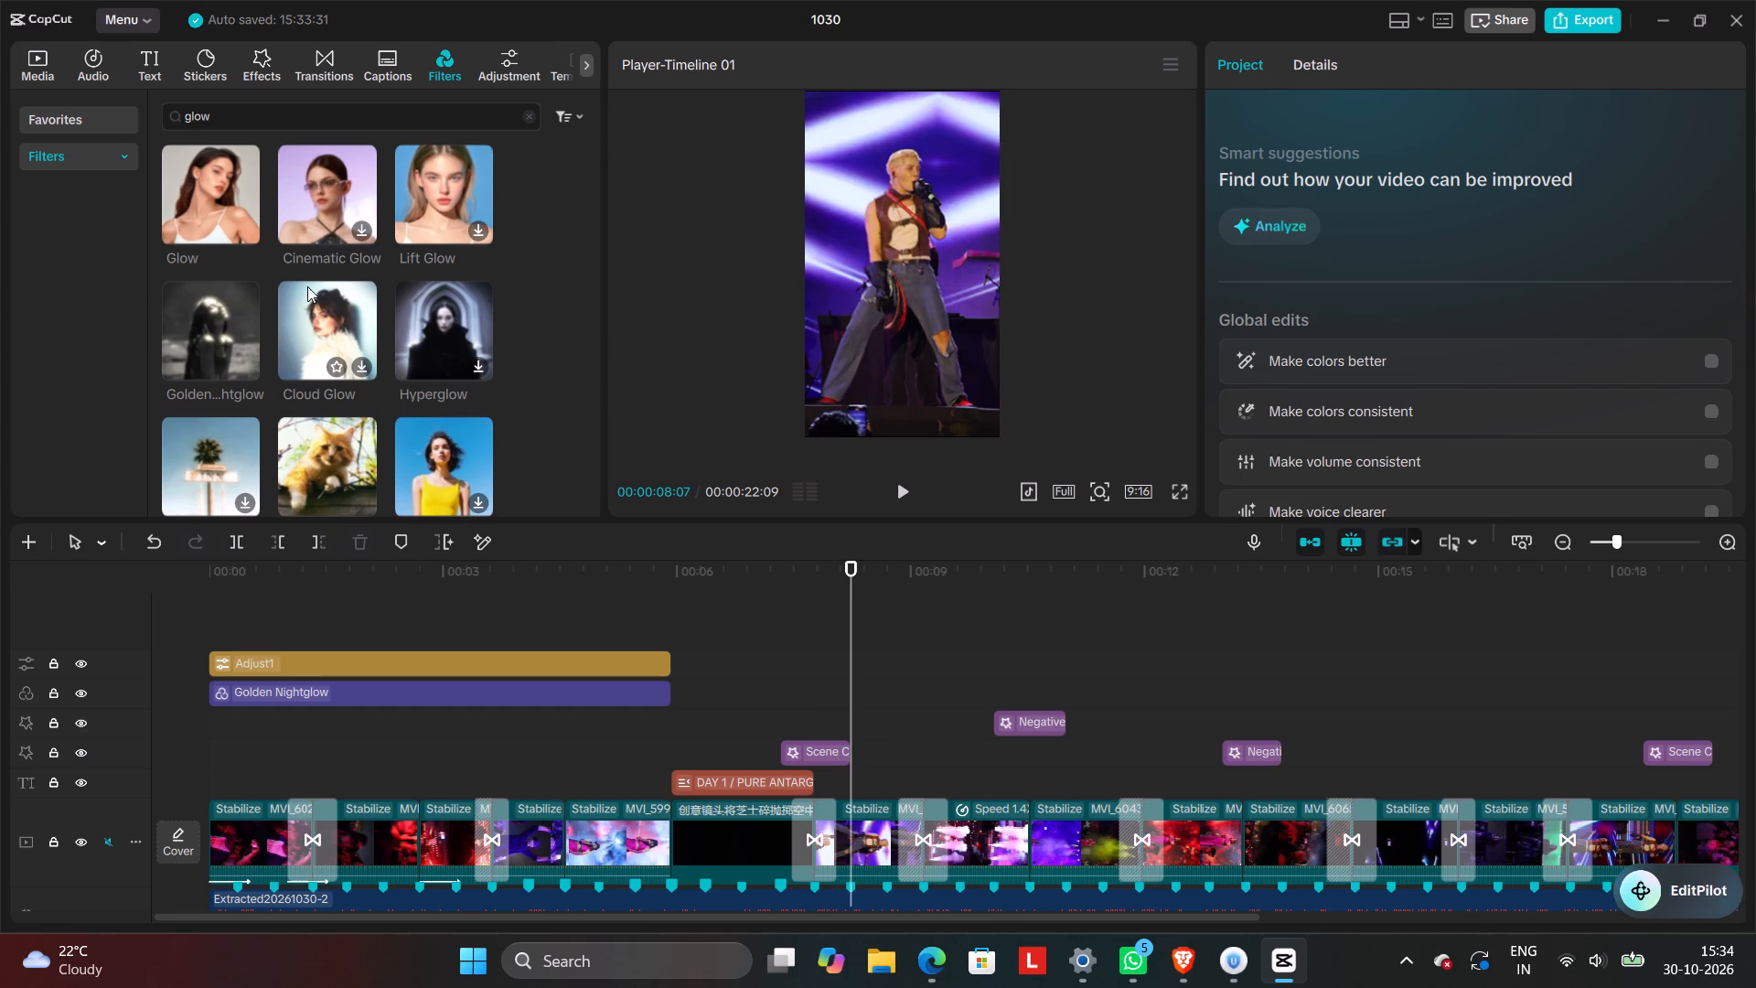
pyautogui.click(296, 313)
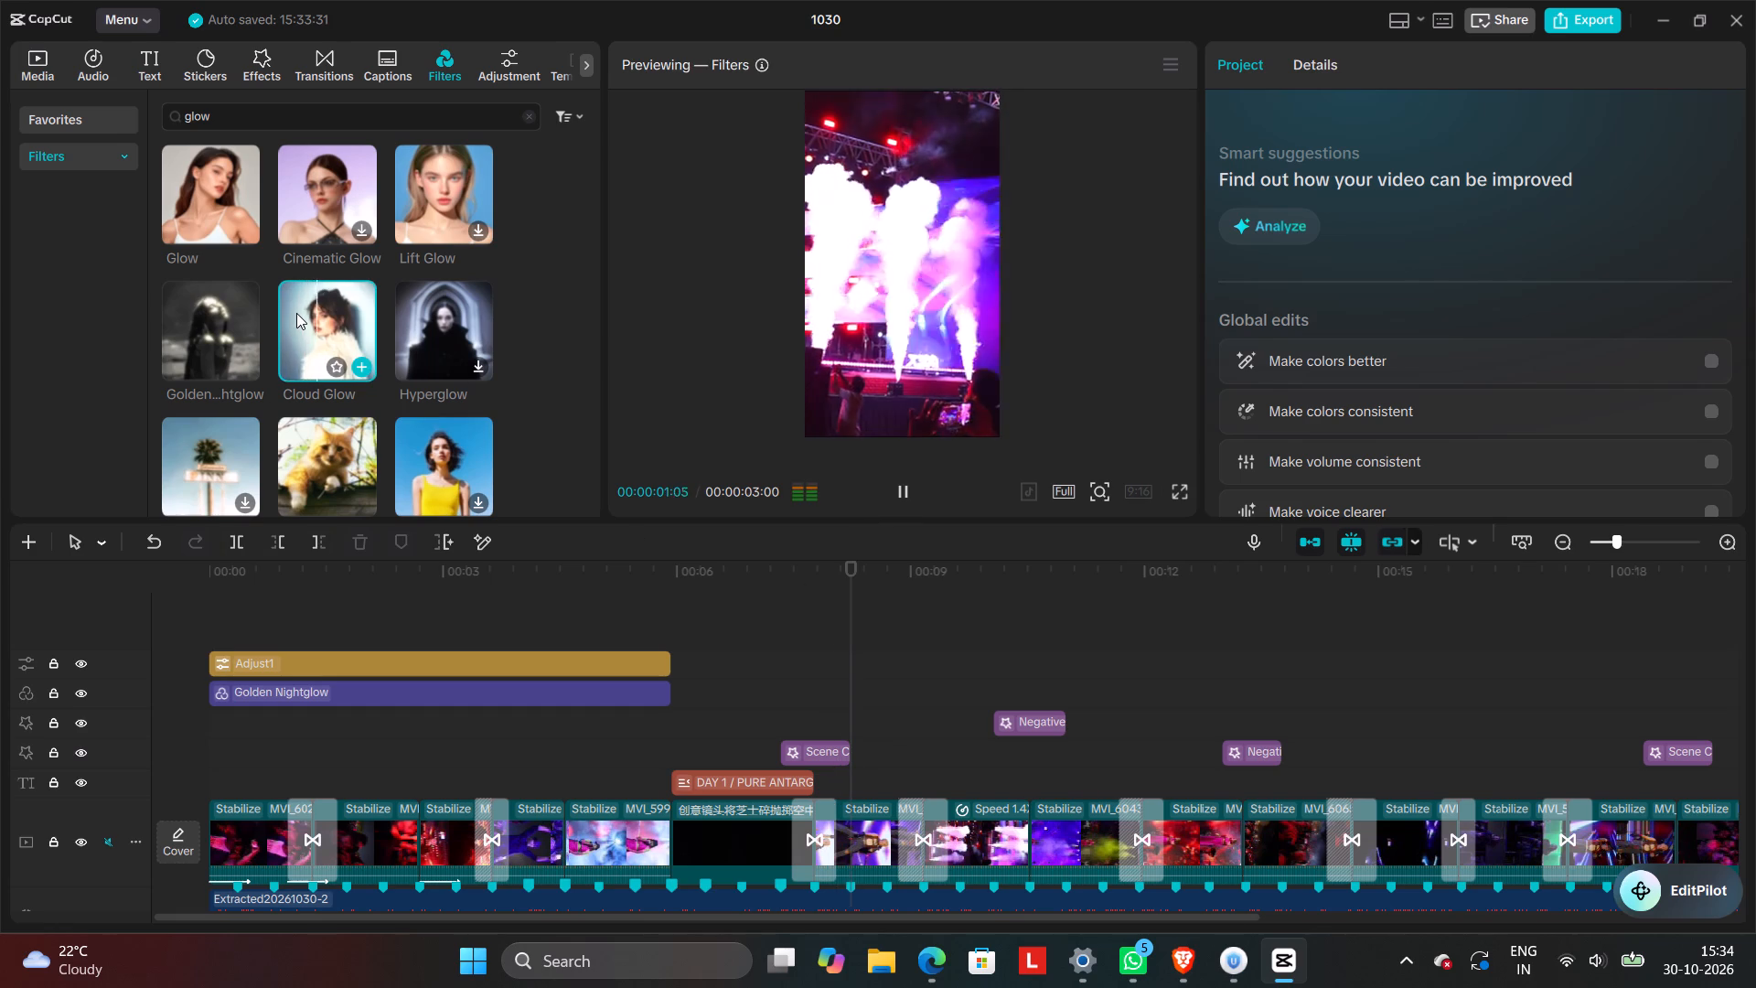
pyautogui.click(364, 363)
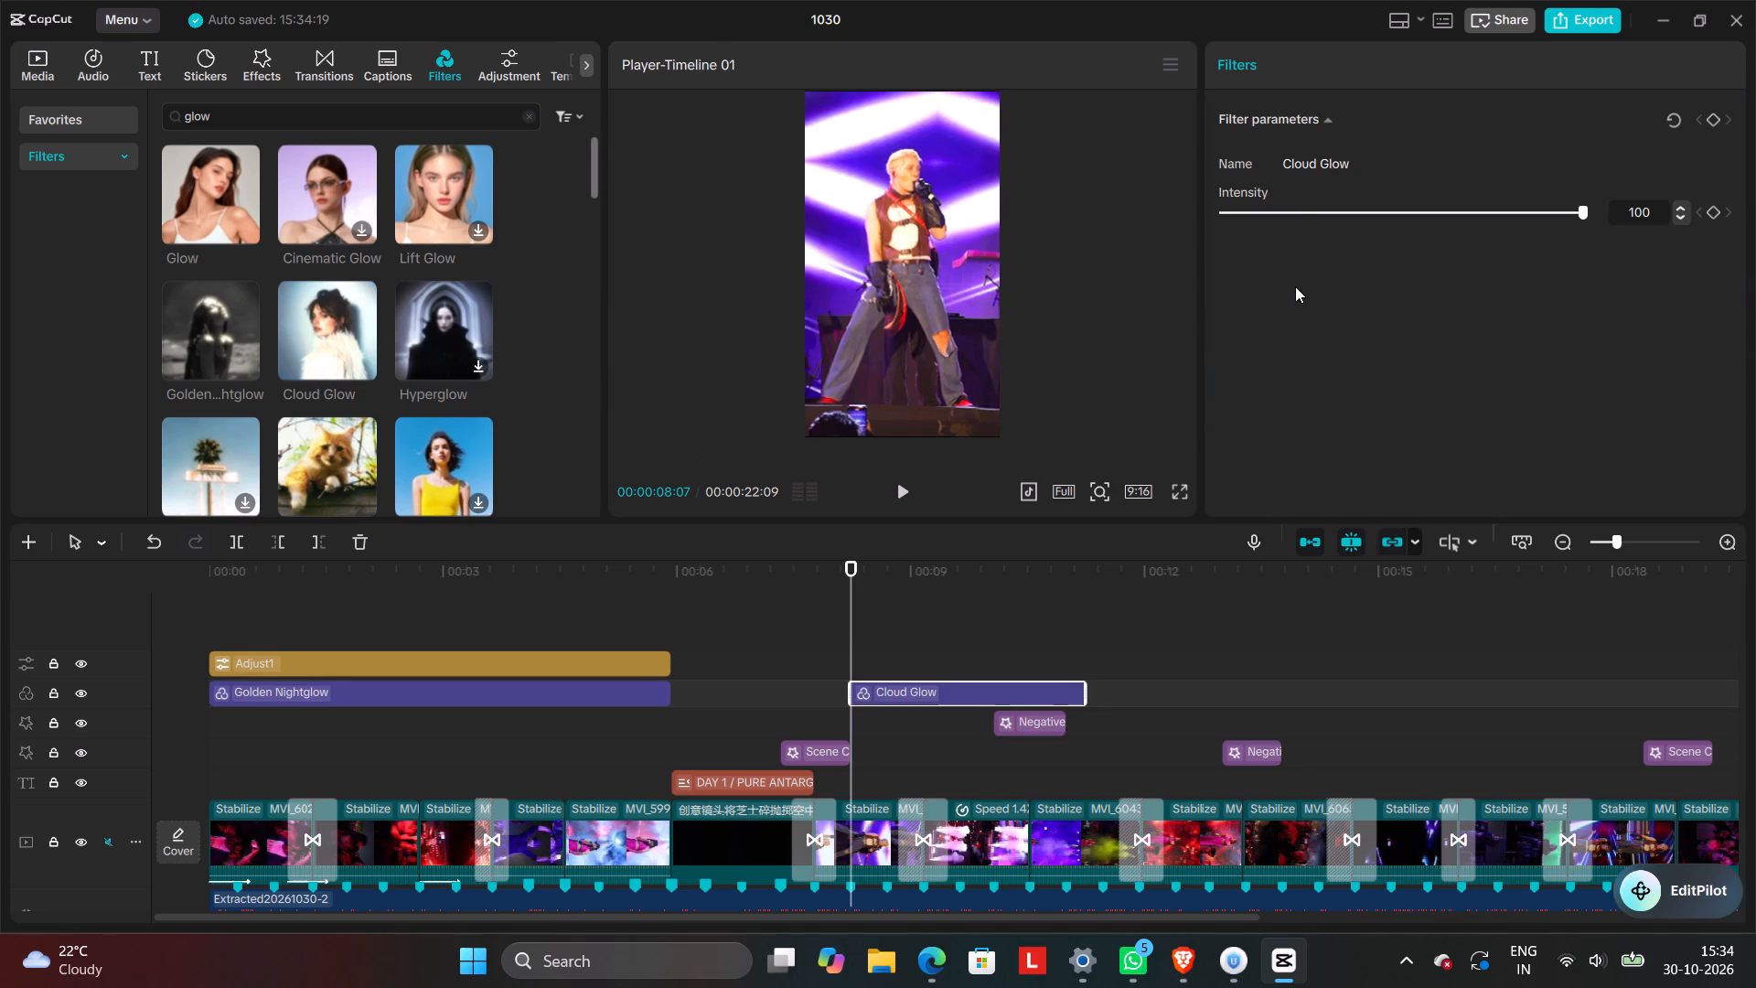
pyautogui.click(1292, 209)
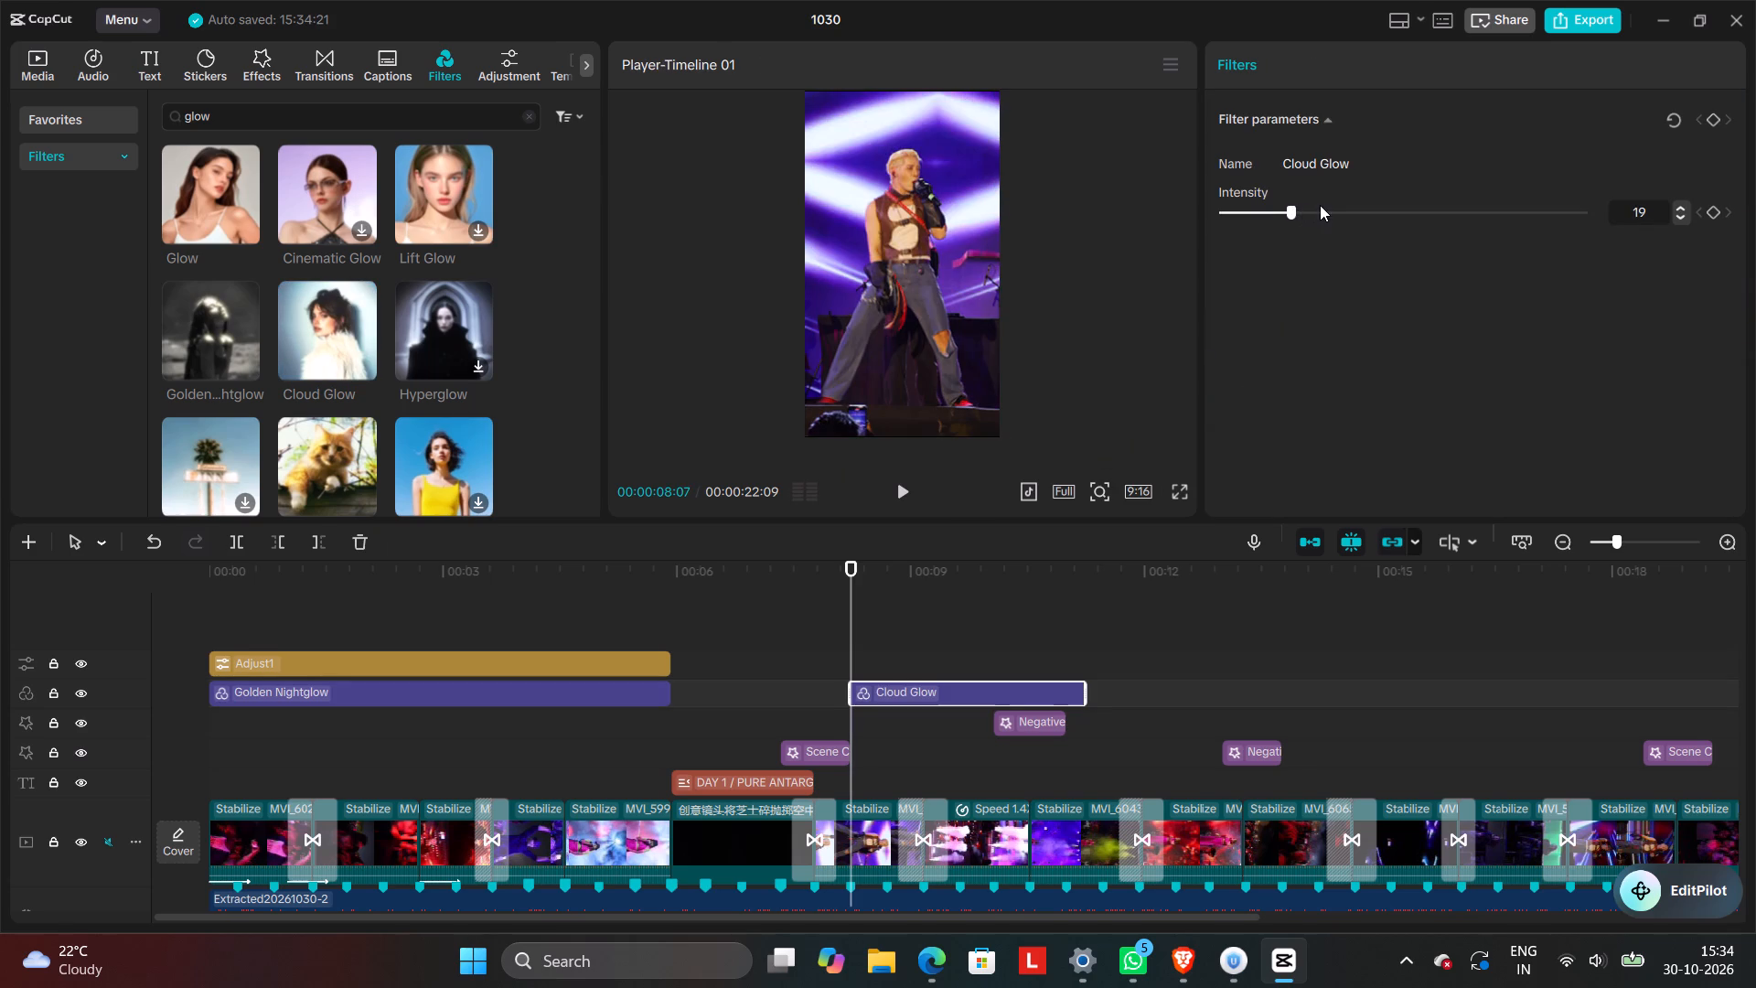
pyautogui.click(1320, 205)
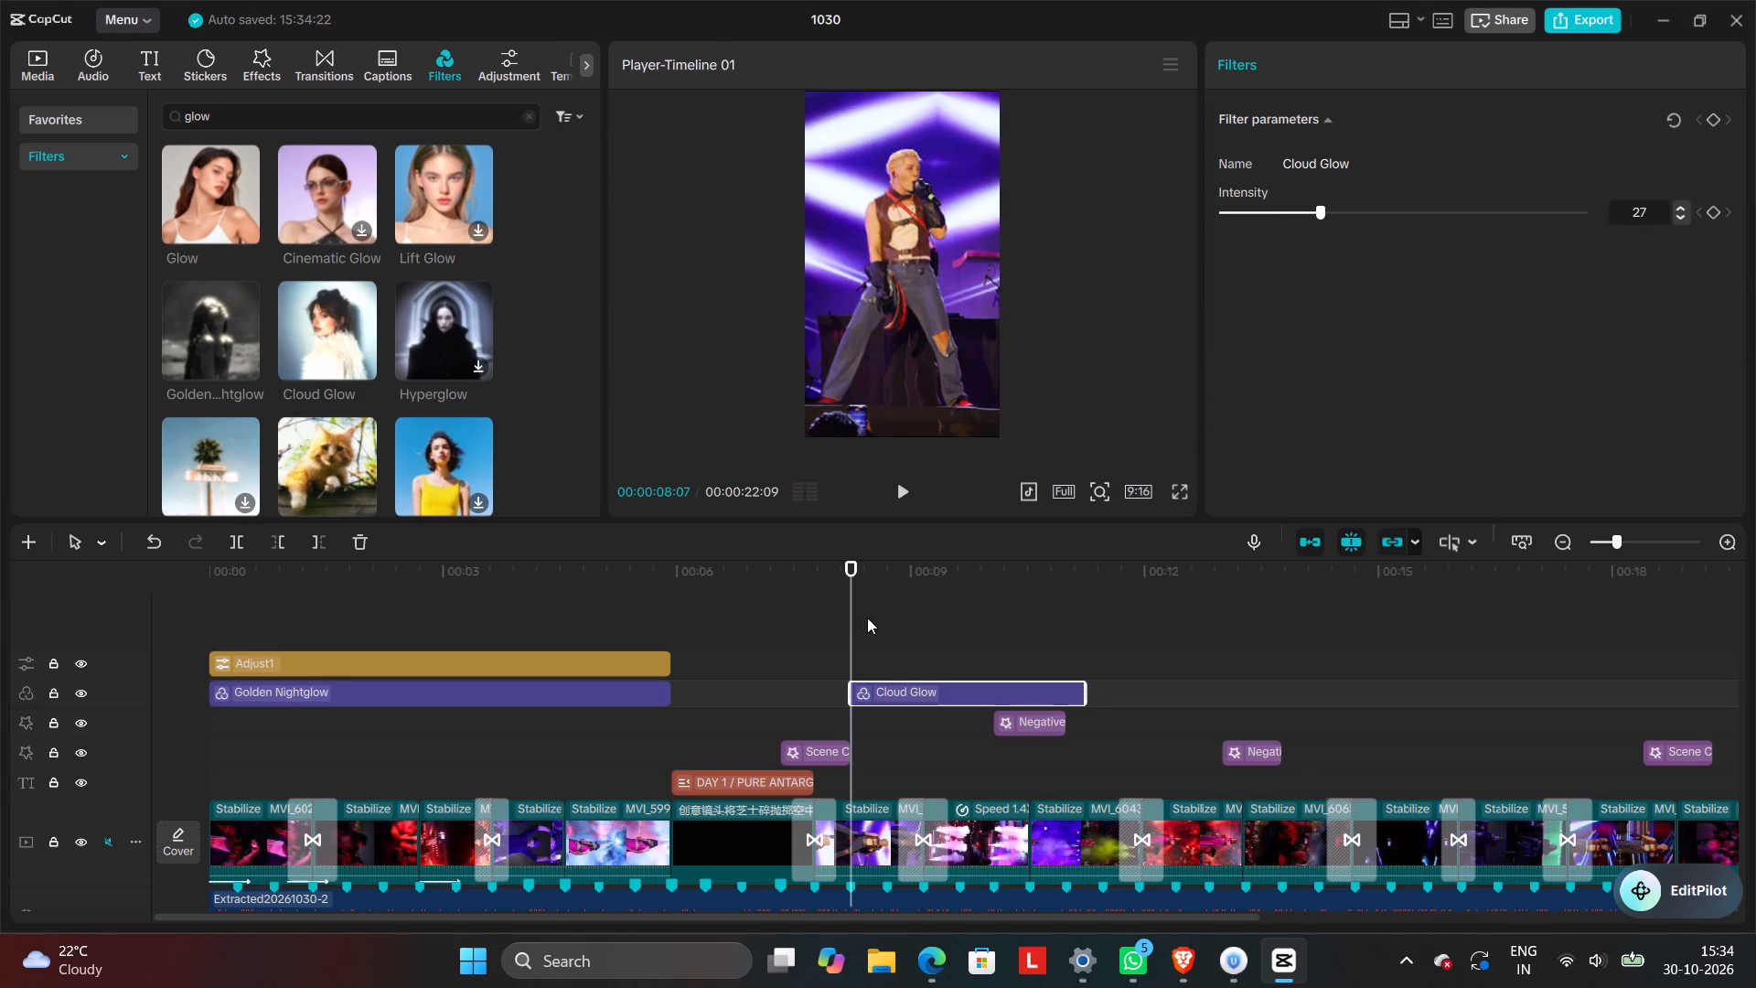
# With the frame at 00:00:08:16 in view, browse more glow filters, preview Nature Glow, and look through the featured filters.
pyautogui.click(875, 617)
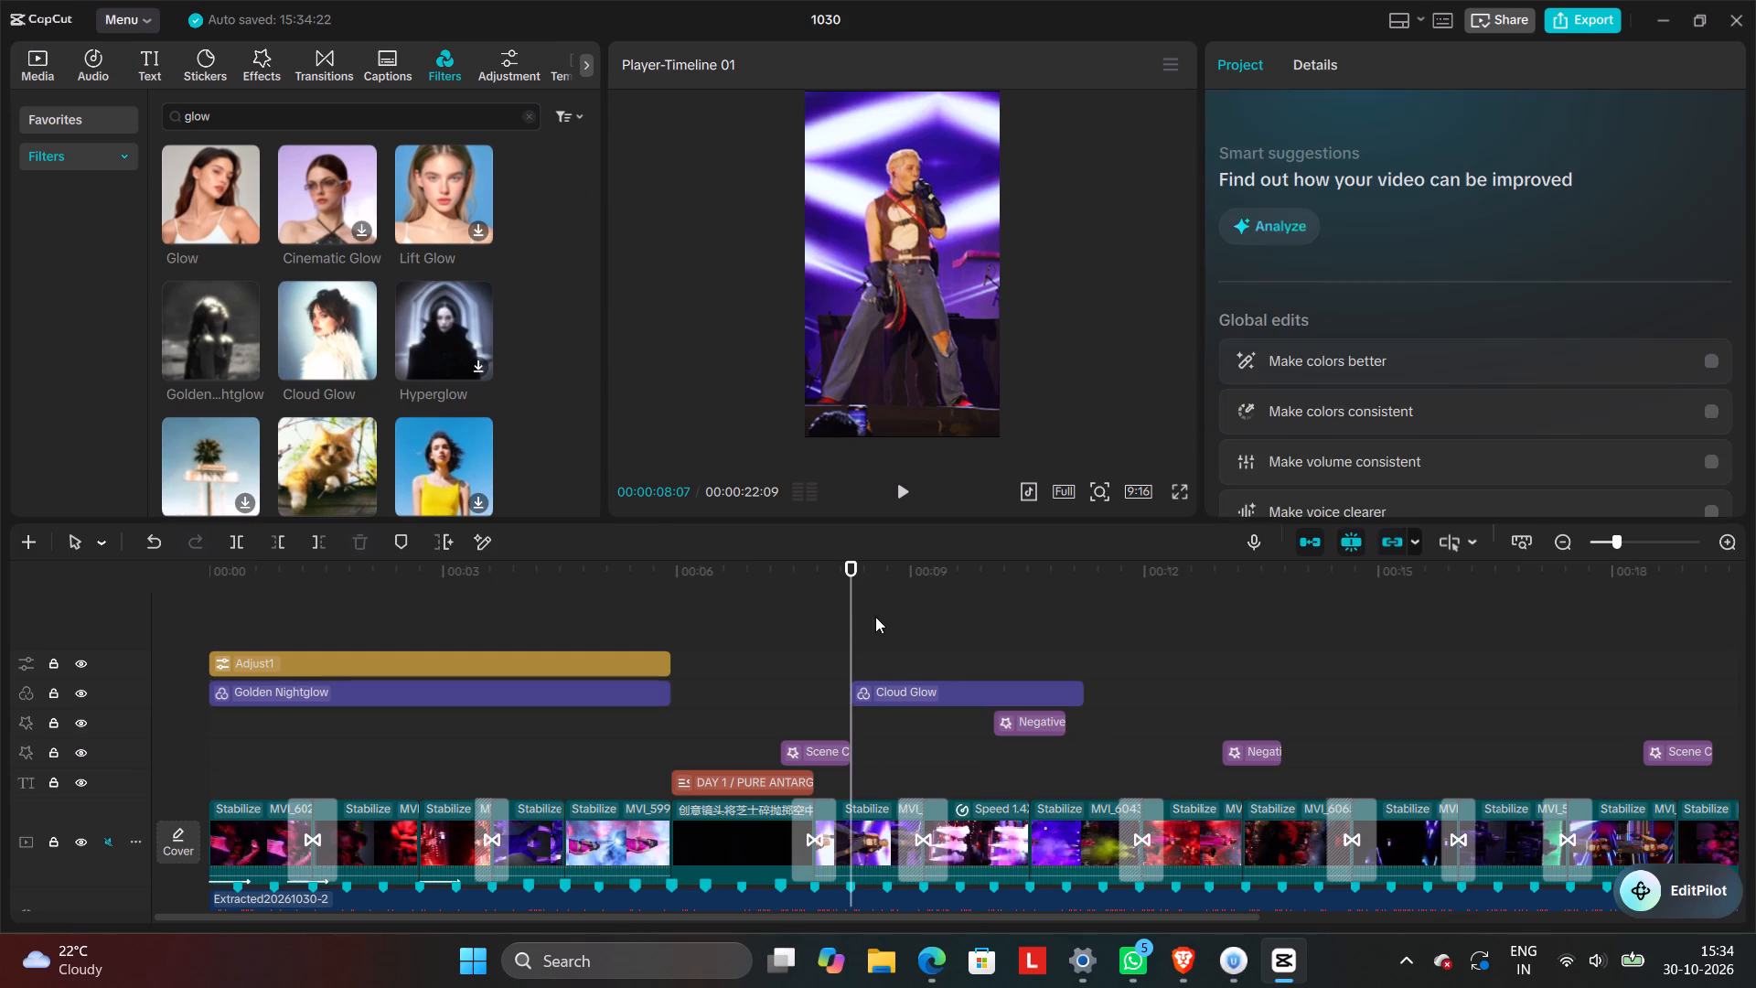
pyautogui.click(873, 617)
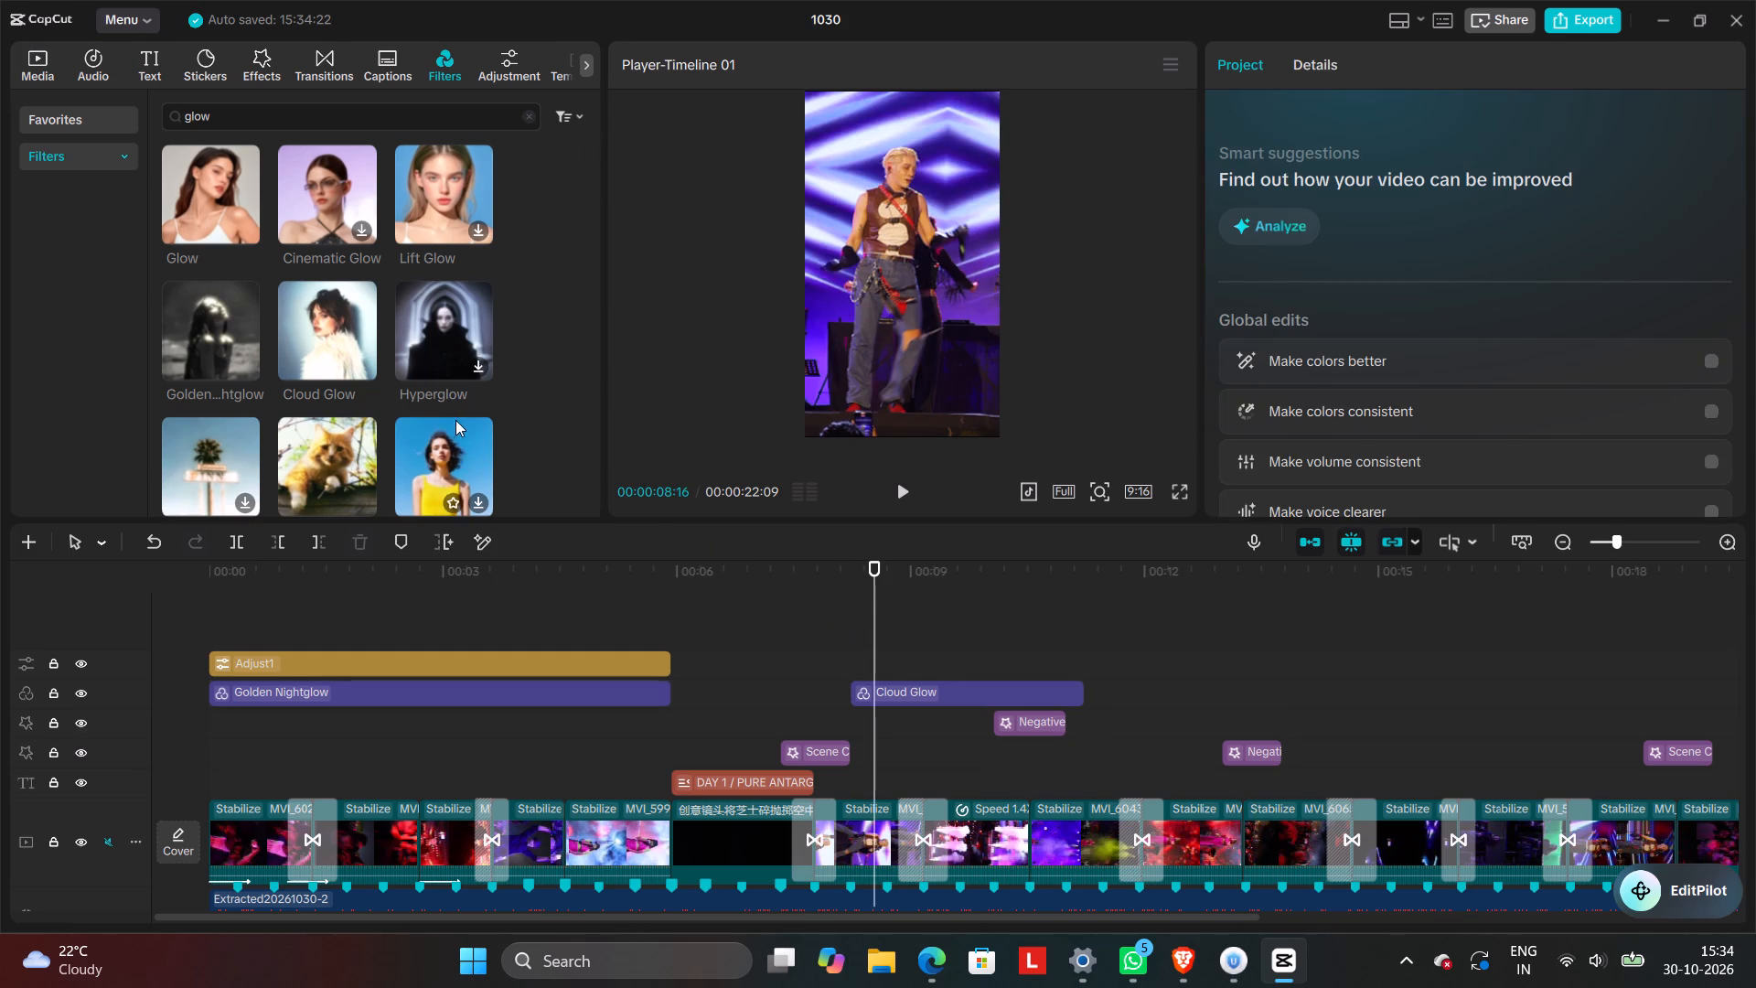
pyautogui.scroll(4, 450, 412)
pyautogui.scroll(-9, 447, 402)
pyautogui.scroll(3, 447, 402)
pyautogui.scroll(-3, 441, 392)
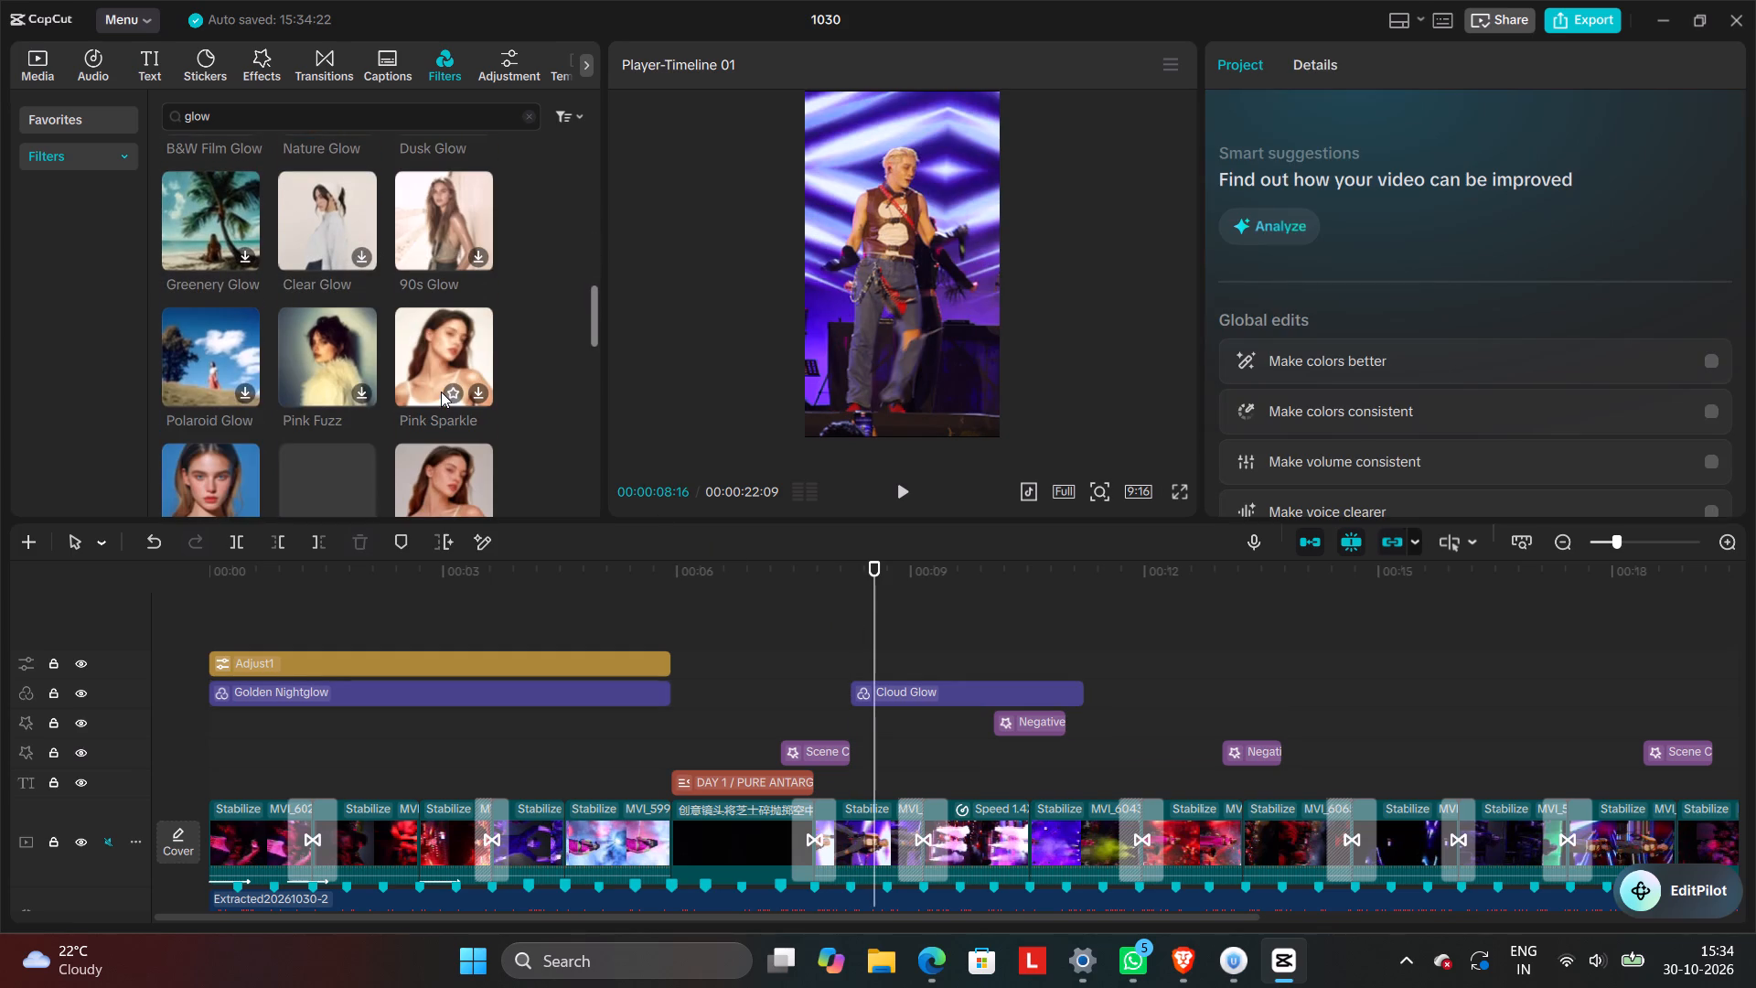
pyautogui.scroll(4, 441, 392)
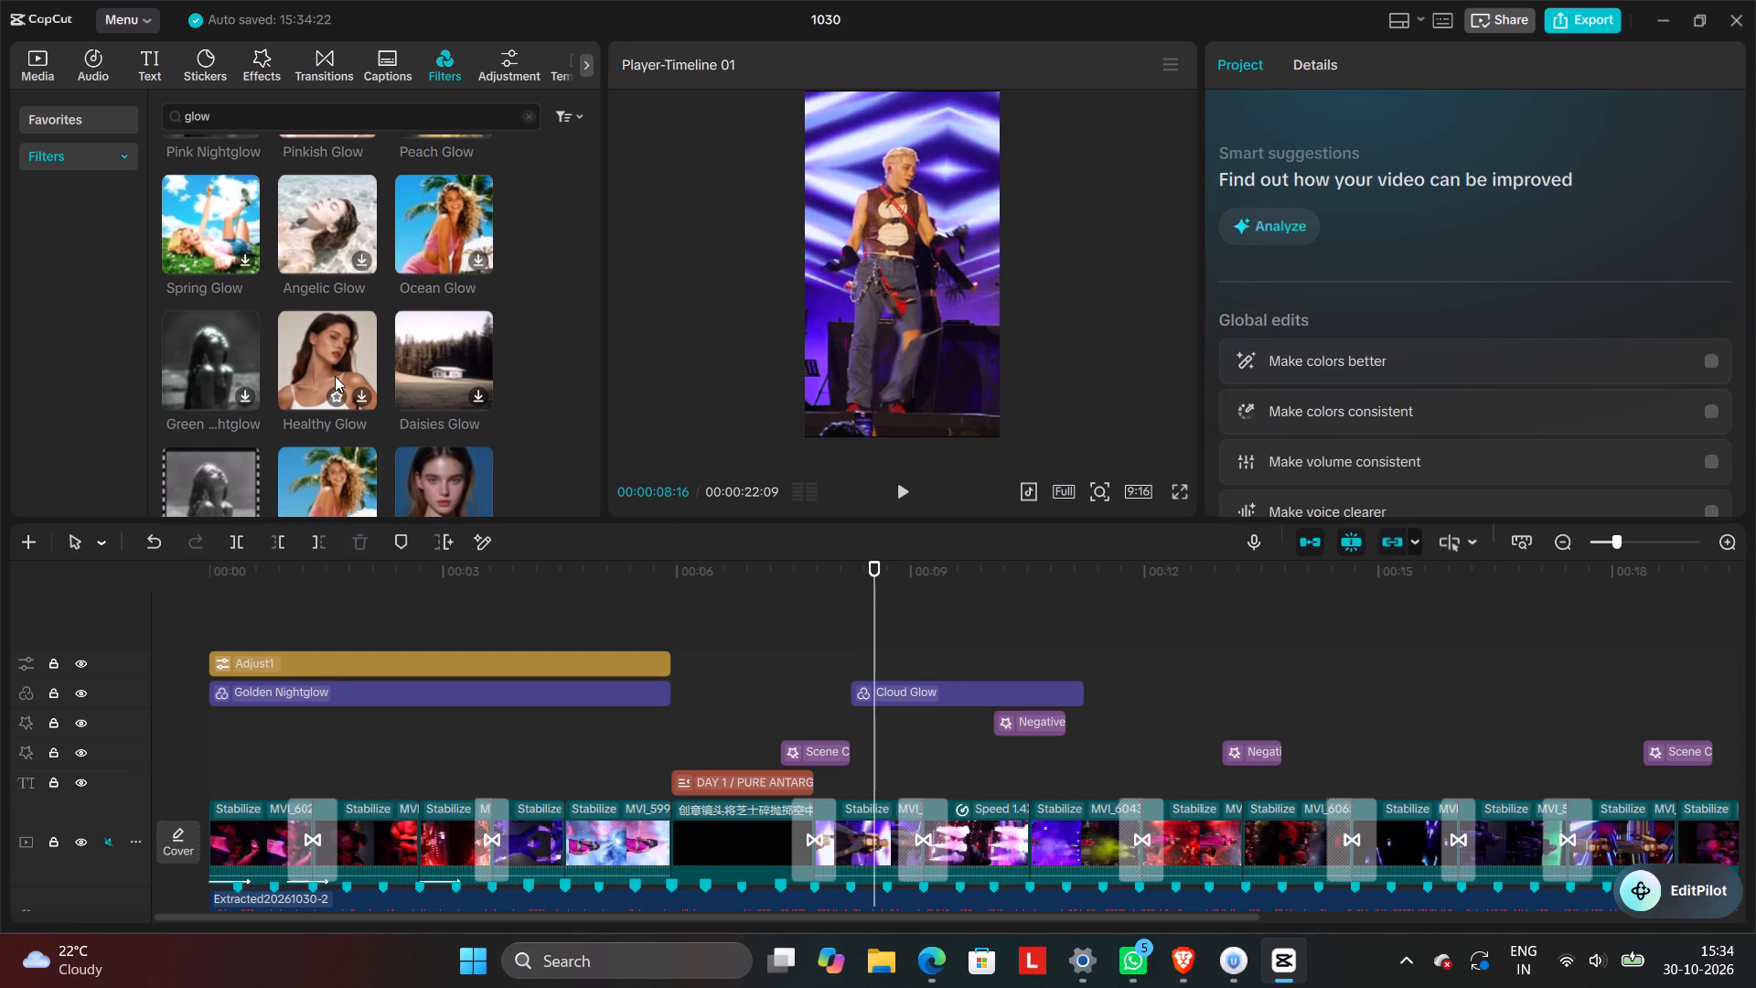
pyautogui.scroll(-2, 335, 376)
pyautogui.click(327, 317)
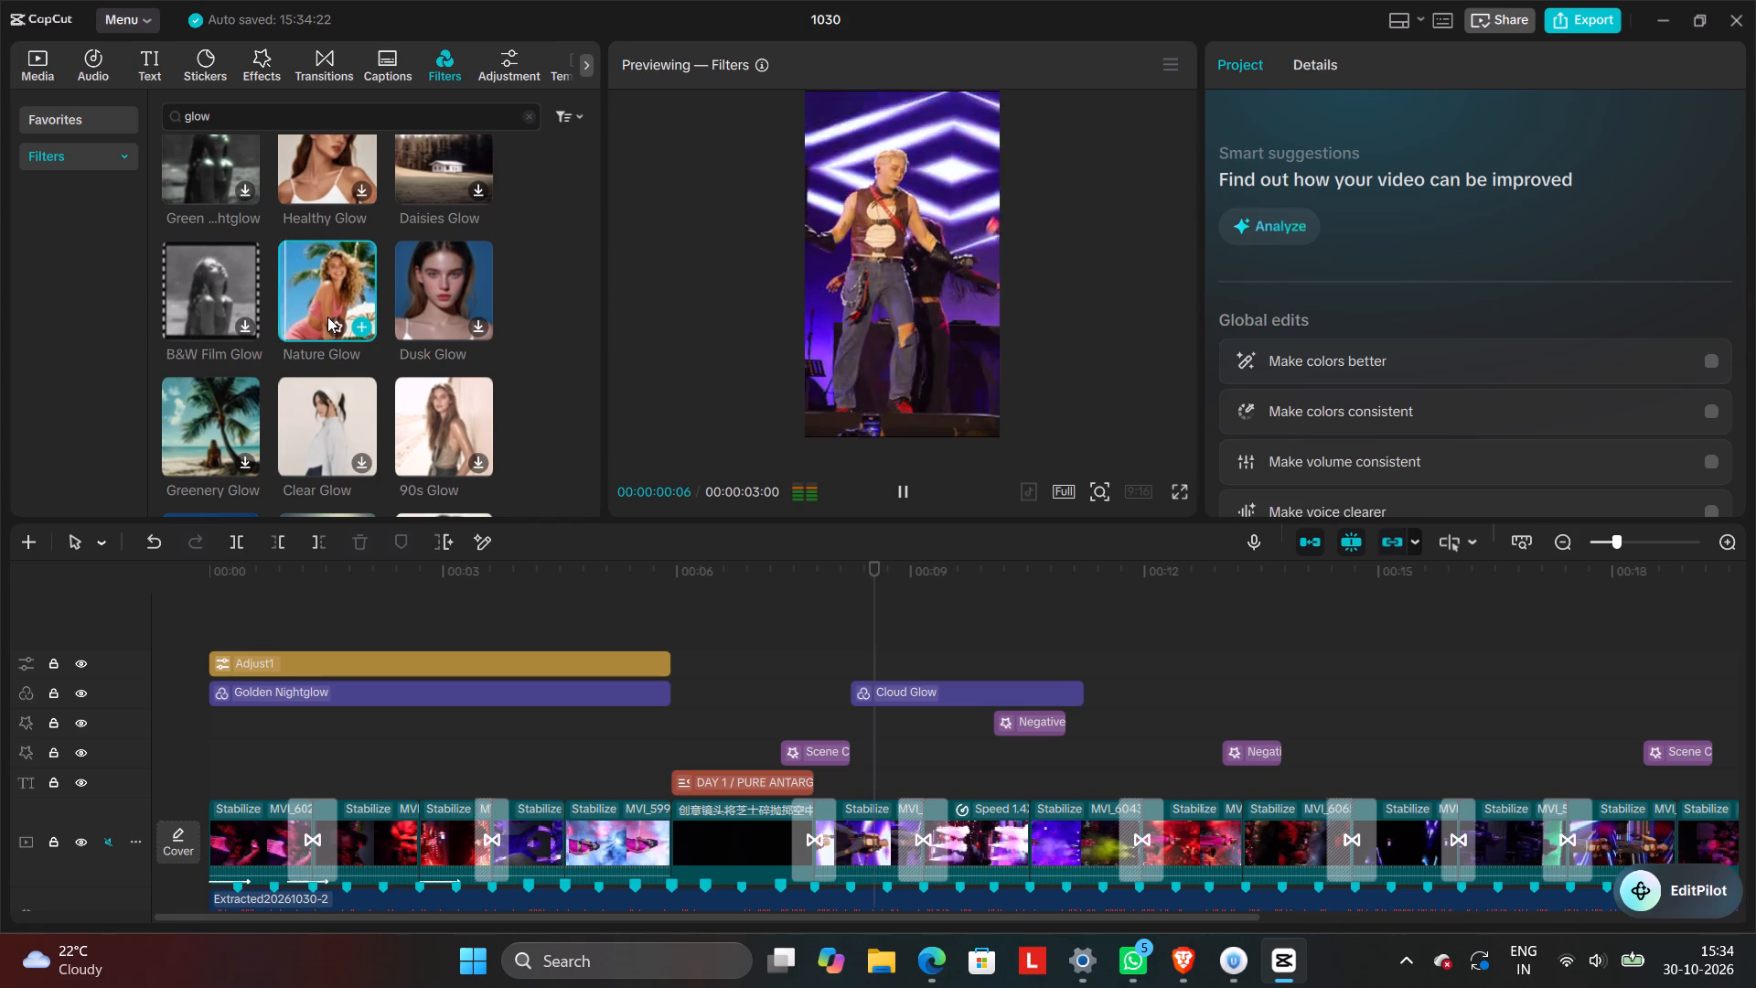
pyautogui.click(525, 116)
pyautogui.scroll(-1, 291, 320)
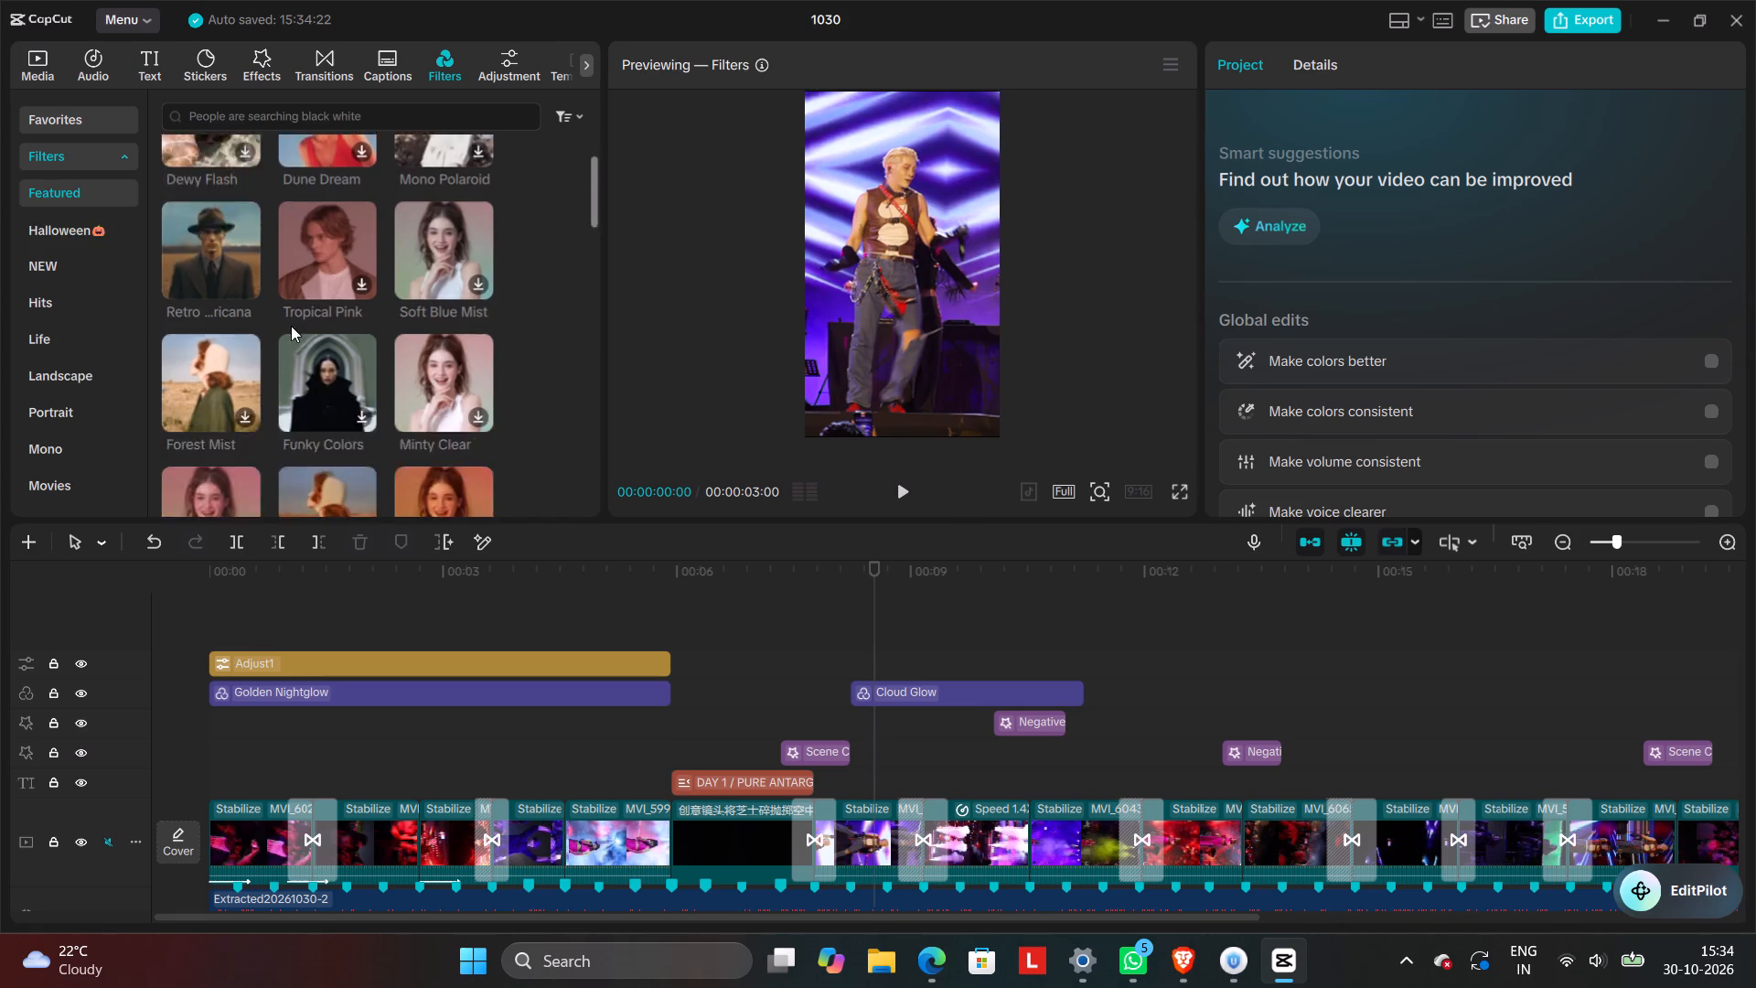
pyautogui.scroll(-6, 291, 326)
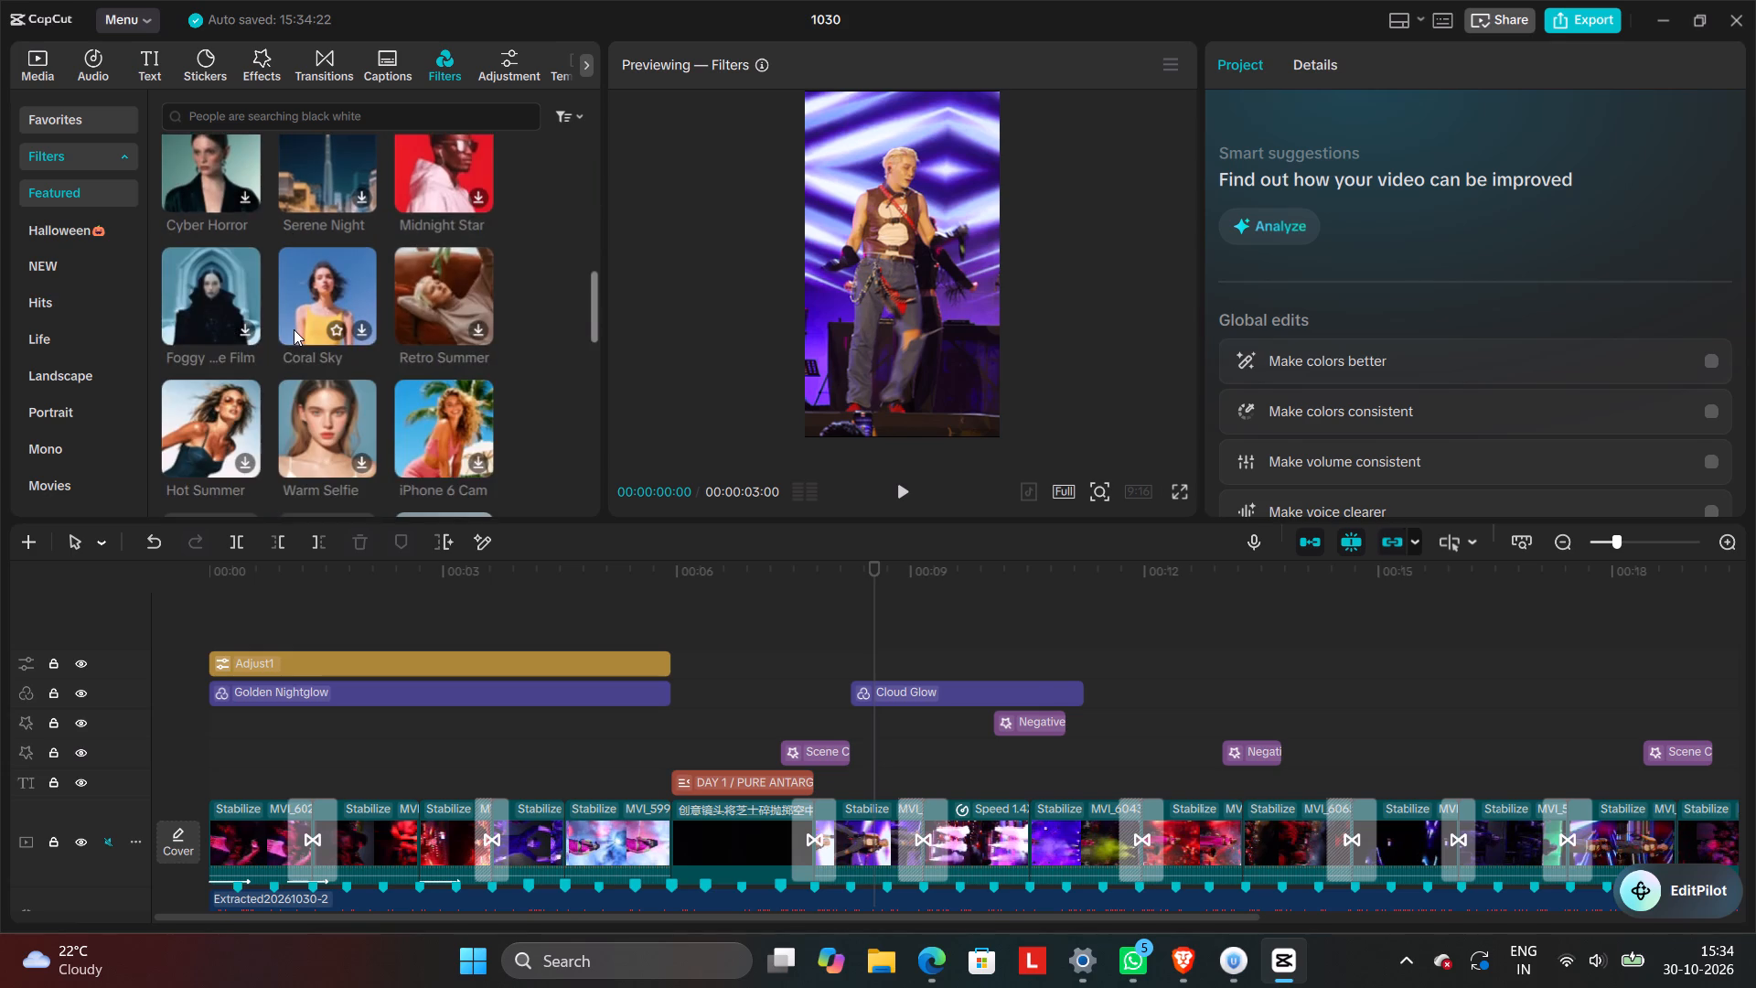
pyautogui.scroll(18, 294, 325)
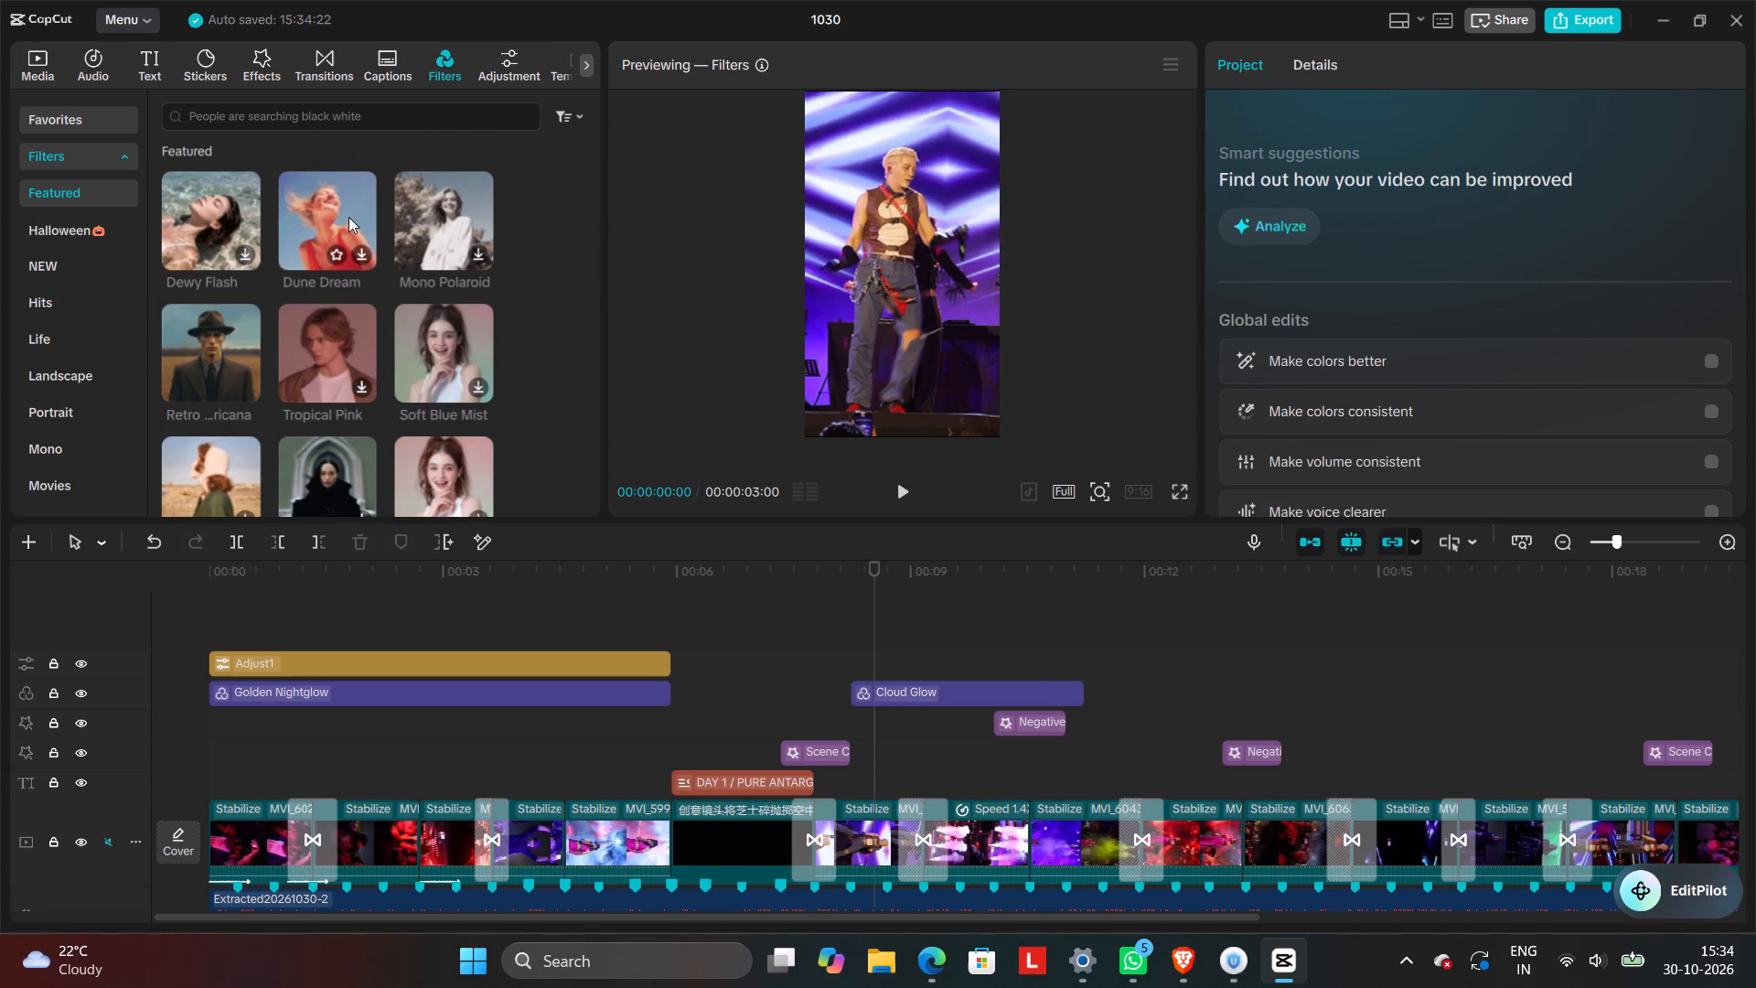
# Search the filters for "cyan red" and add the Cyan Red filter at 00:00:08:16, overlapping Cloud Glow.
pyautogui.click(392, 116)
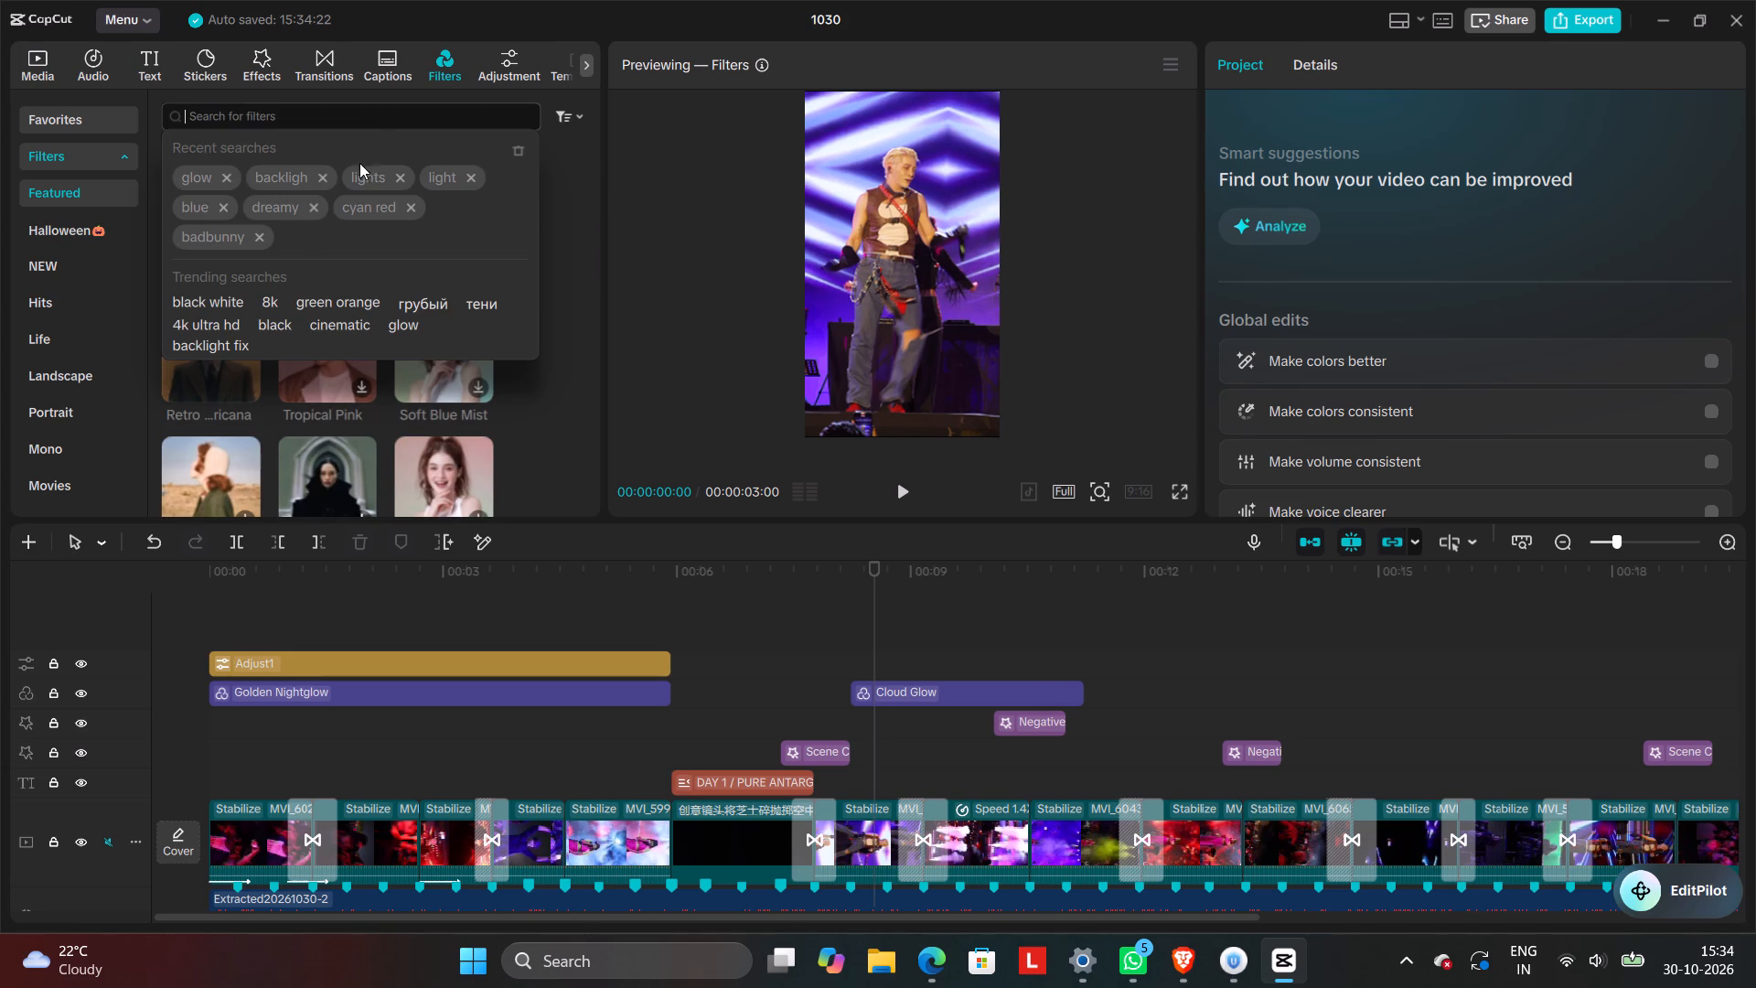
pyautogui.click(362, 213)
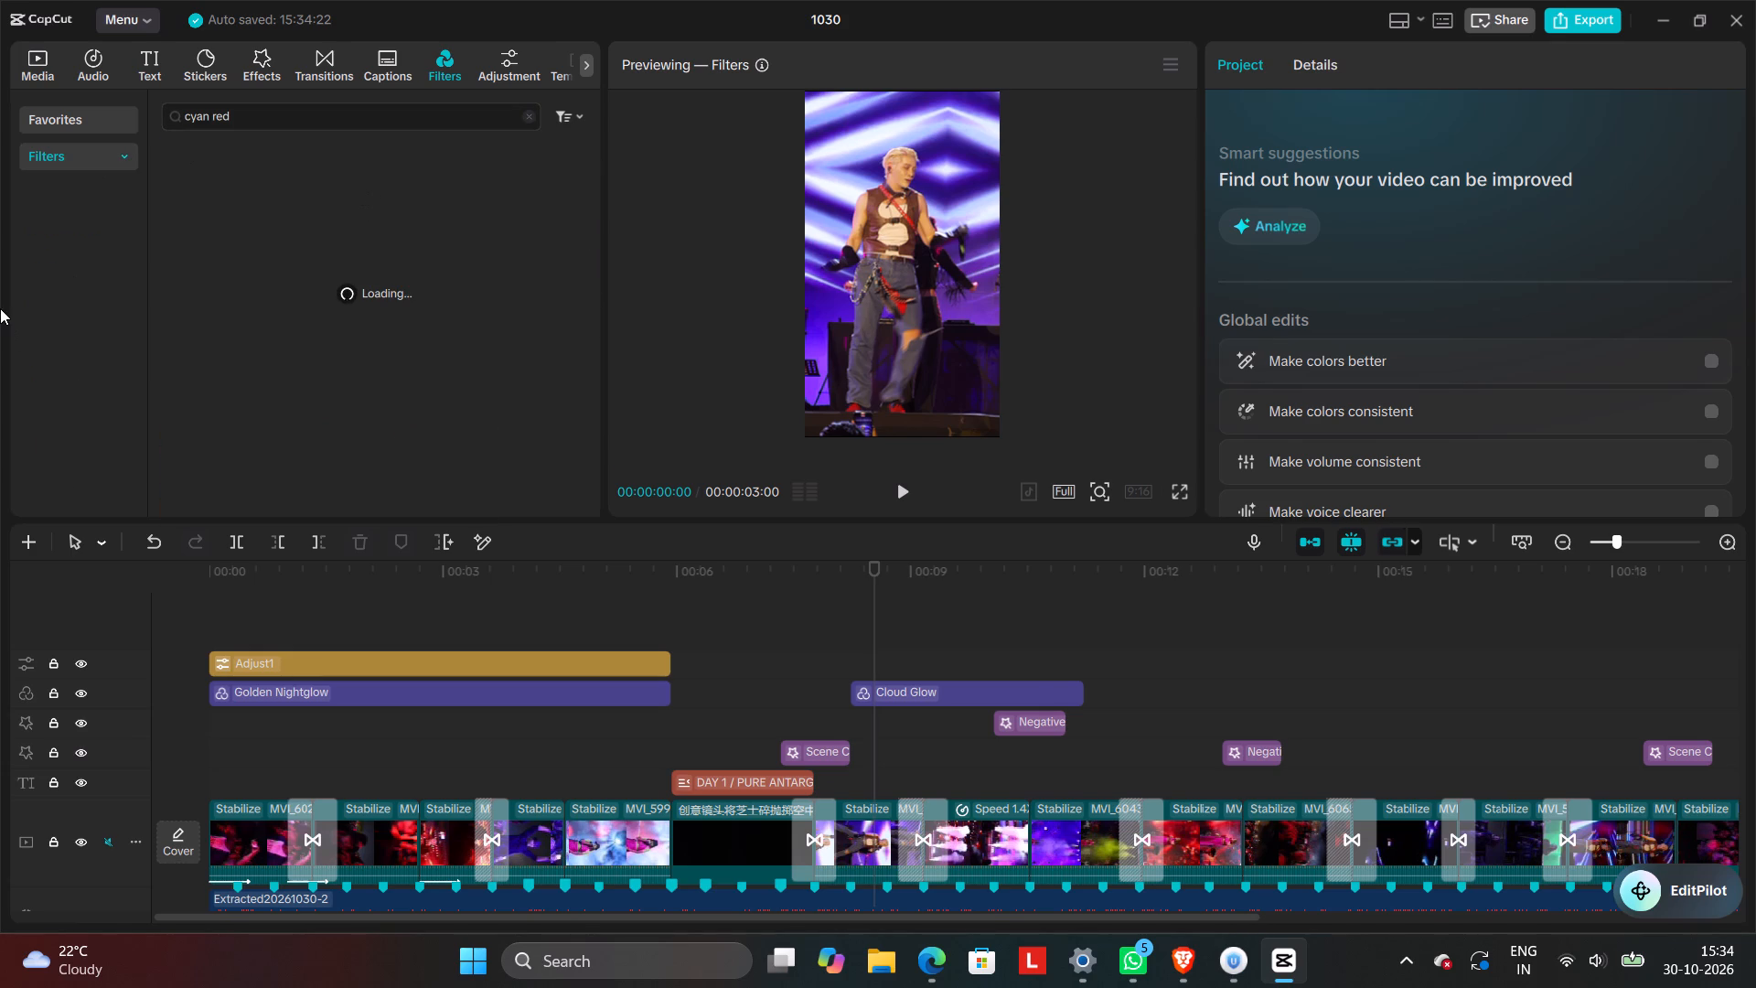
pyautogui.click(183, 236)
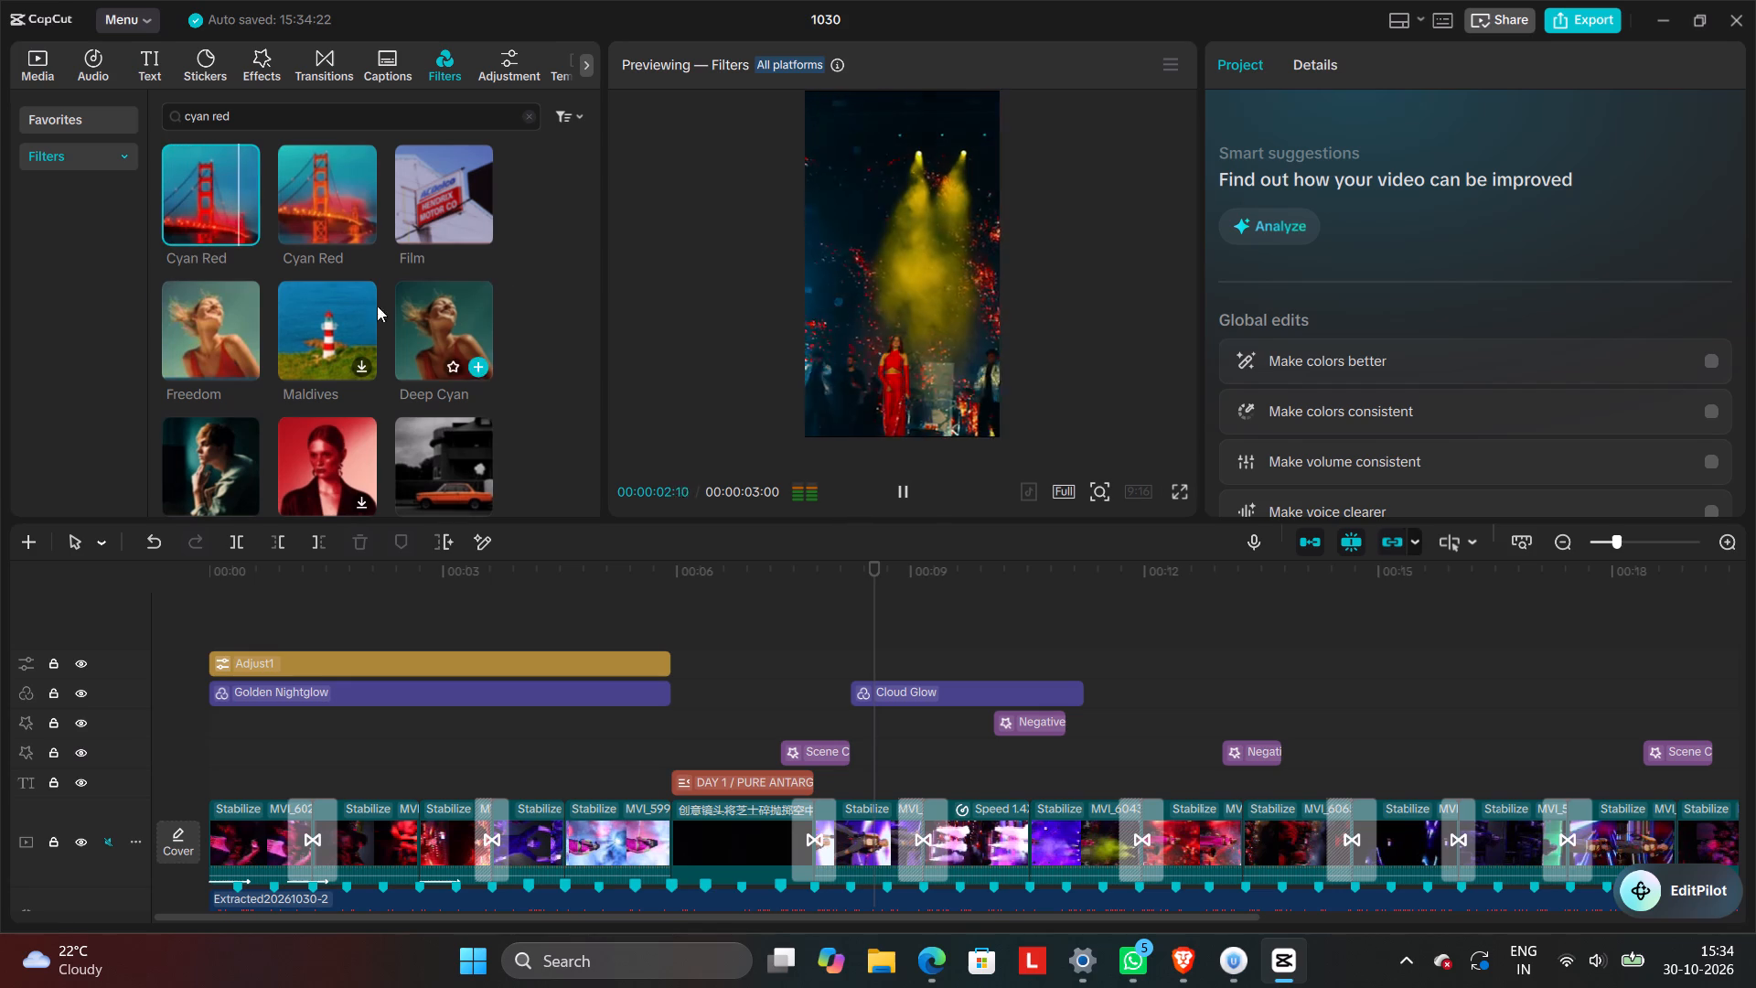
pyautogui.click(236, 228)
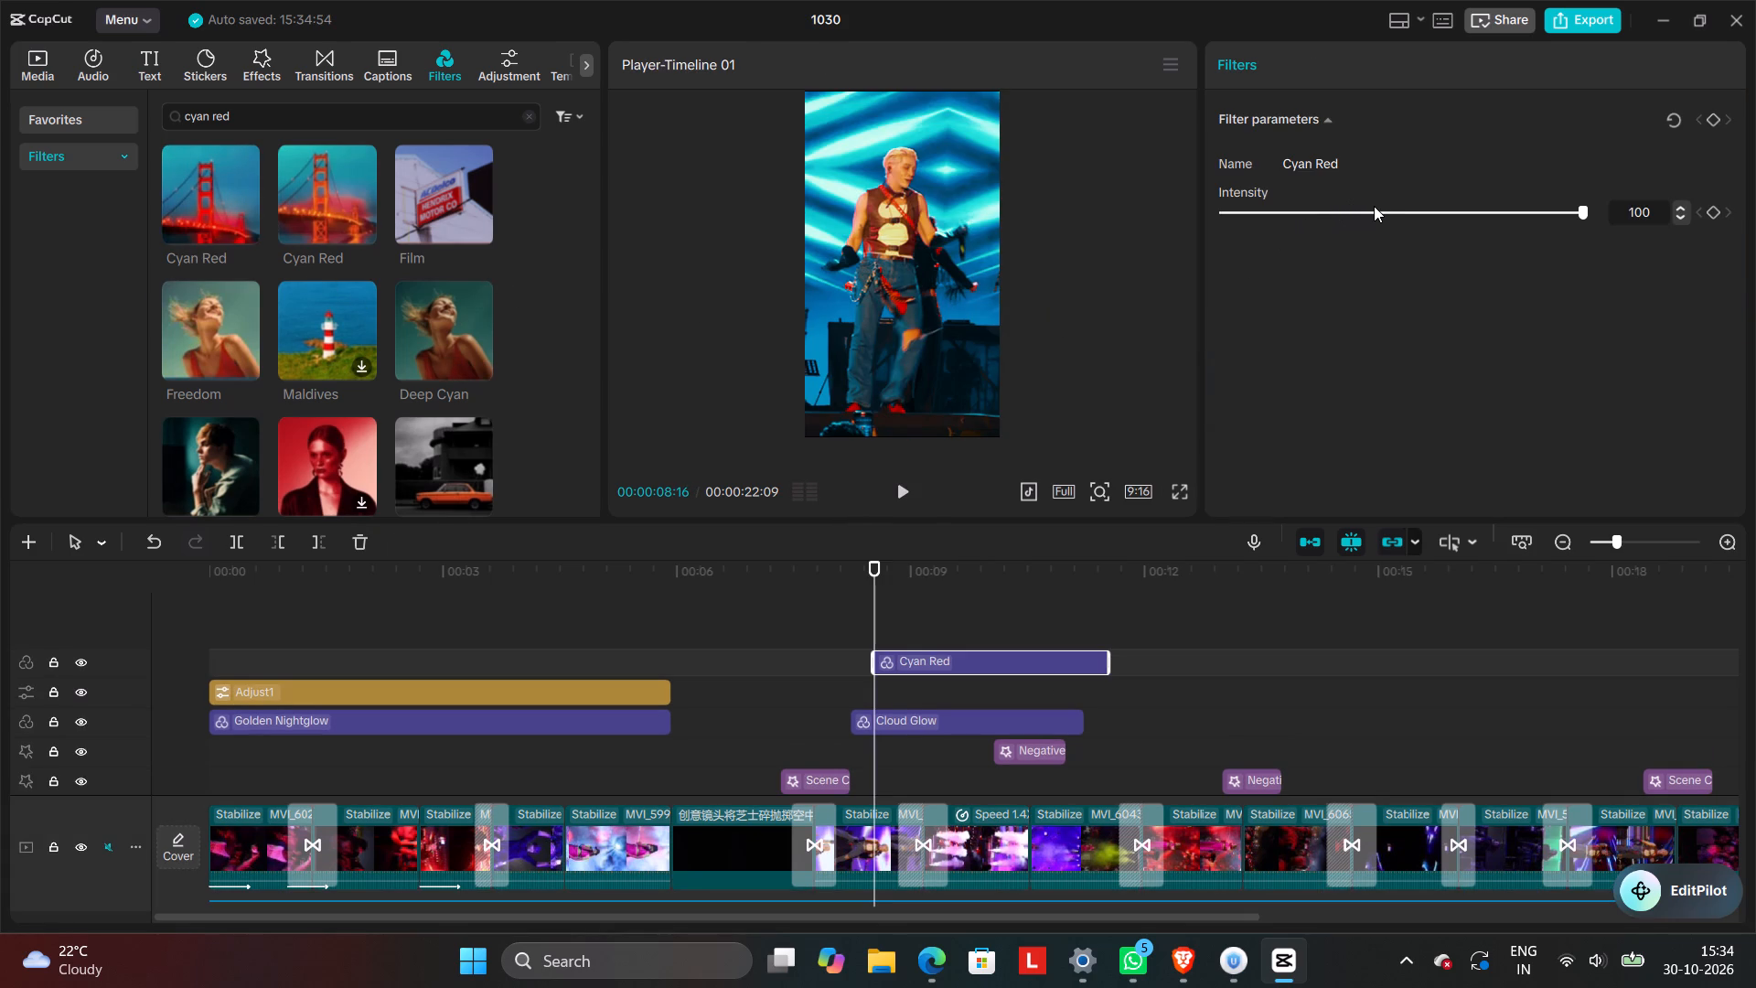
# Set Cyan Red's intensity to 42 and stack Cyan Red and Cloud Glow so both start where the DAY 1 title clip ends.
pyautogui.click(1376, 206)
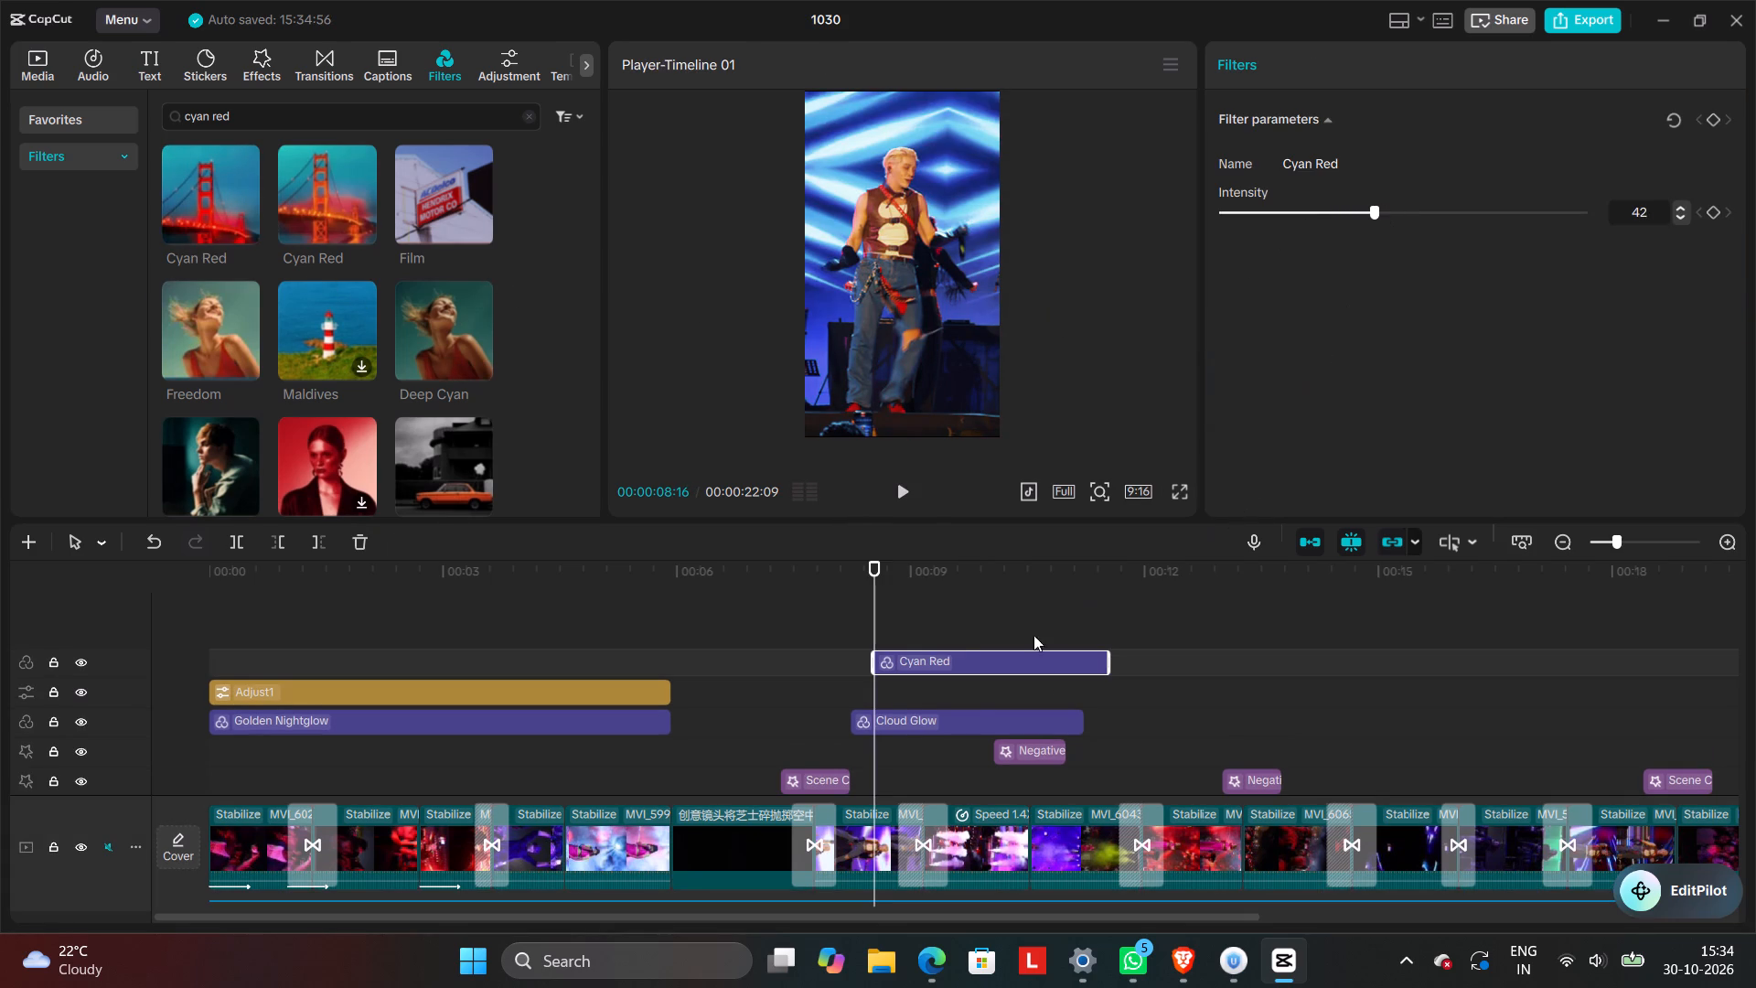
pyautogui.moveTo(958, 646); pyautogui.dragTo(935, 693)
pyautogui.moveTo(964, 660); pyautogui.dragTo(967, 662)
pyautogui.moveTo(967, 662); pyautogui.dragTo(941, 693)
pyautogui.moveTo(948, 651); pyautogui.dragTo(908, 702)
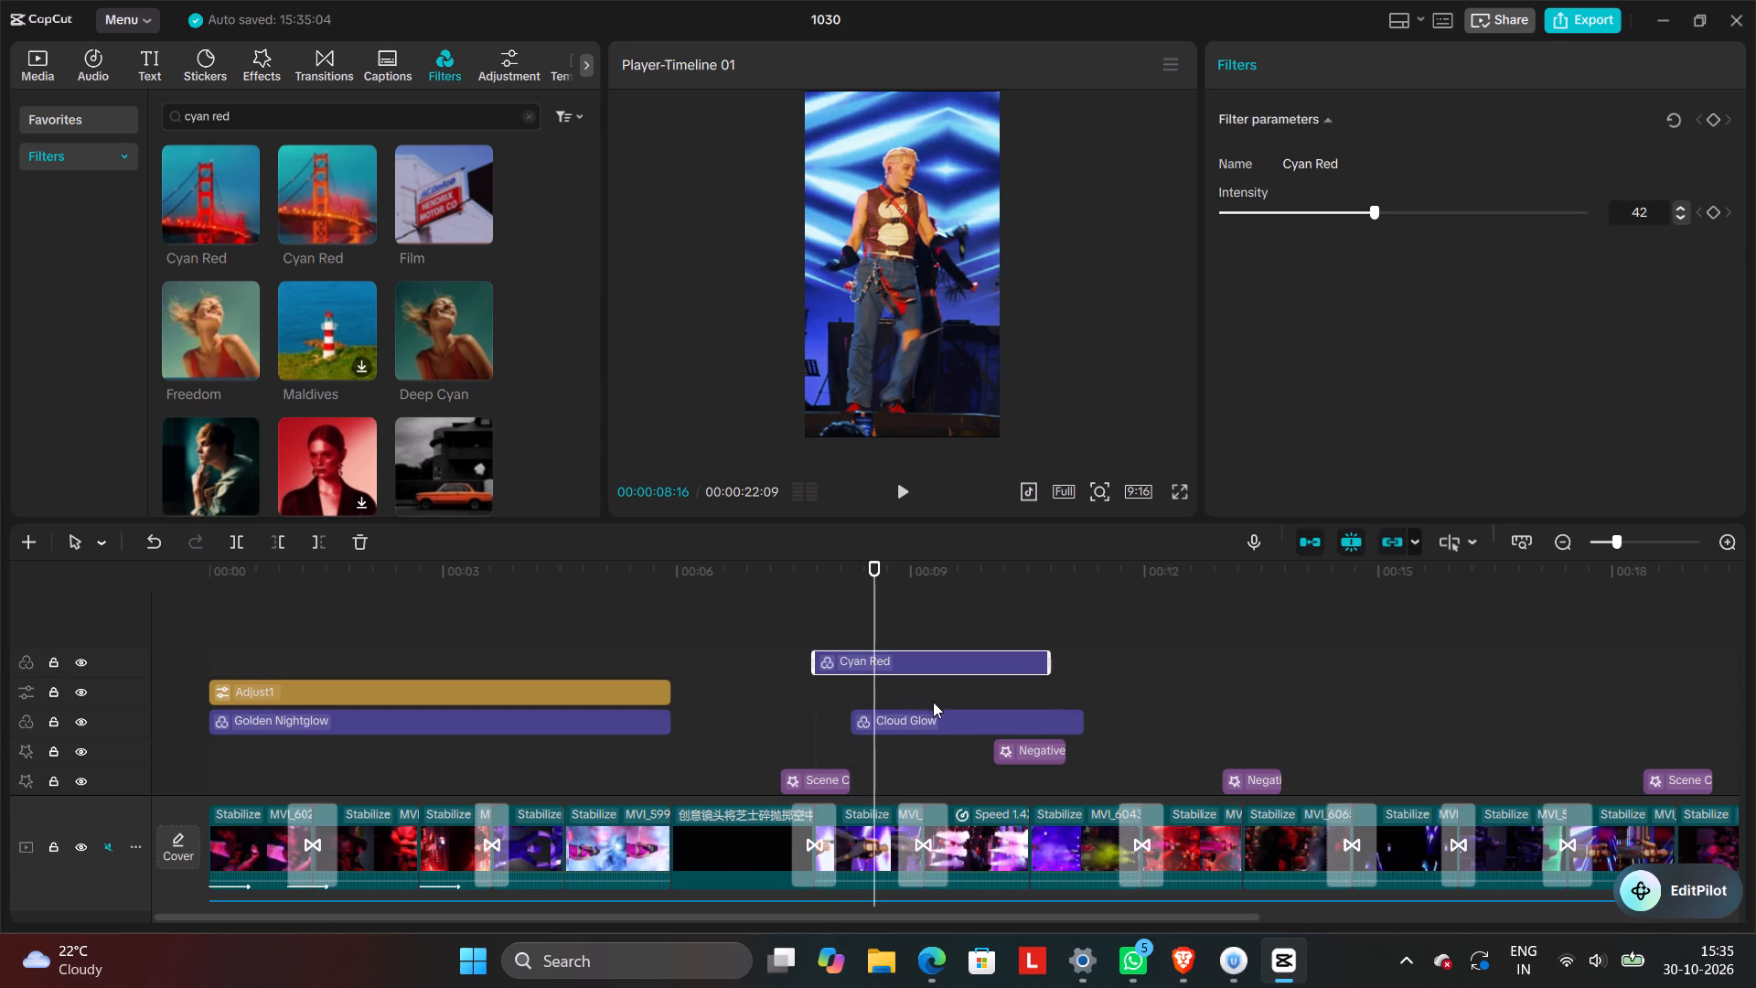
pyautogui.moveTo(946, 724); pyautogui.dragTo(915, 698)
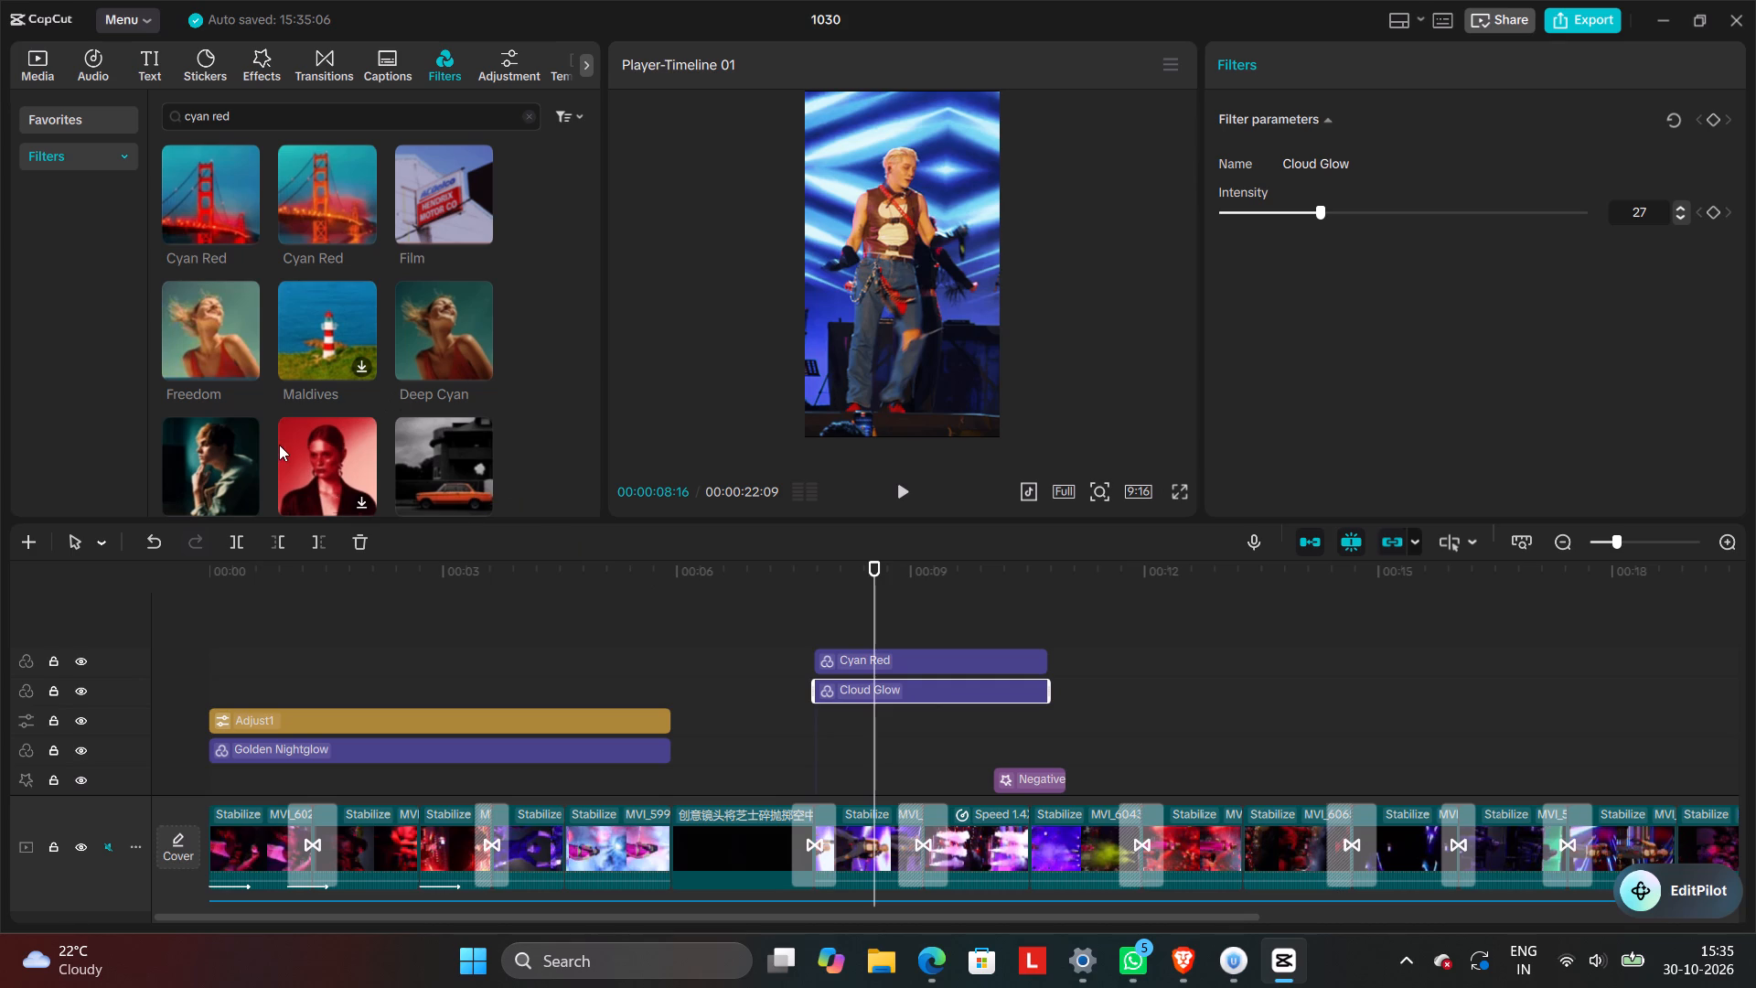
# Add the Green Orange filter, align it beneath Cloud Glow with the same start, and set its intensity to 39.
pyautogui.scroll(-1, 279, 445)
pyautogui.click(220, 351)
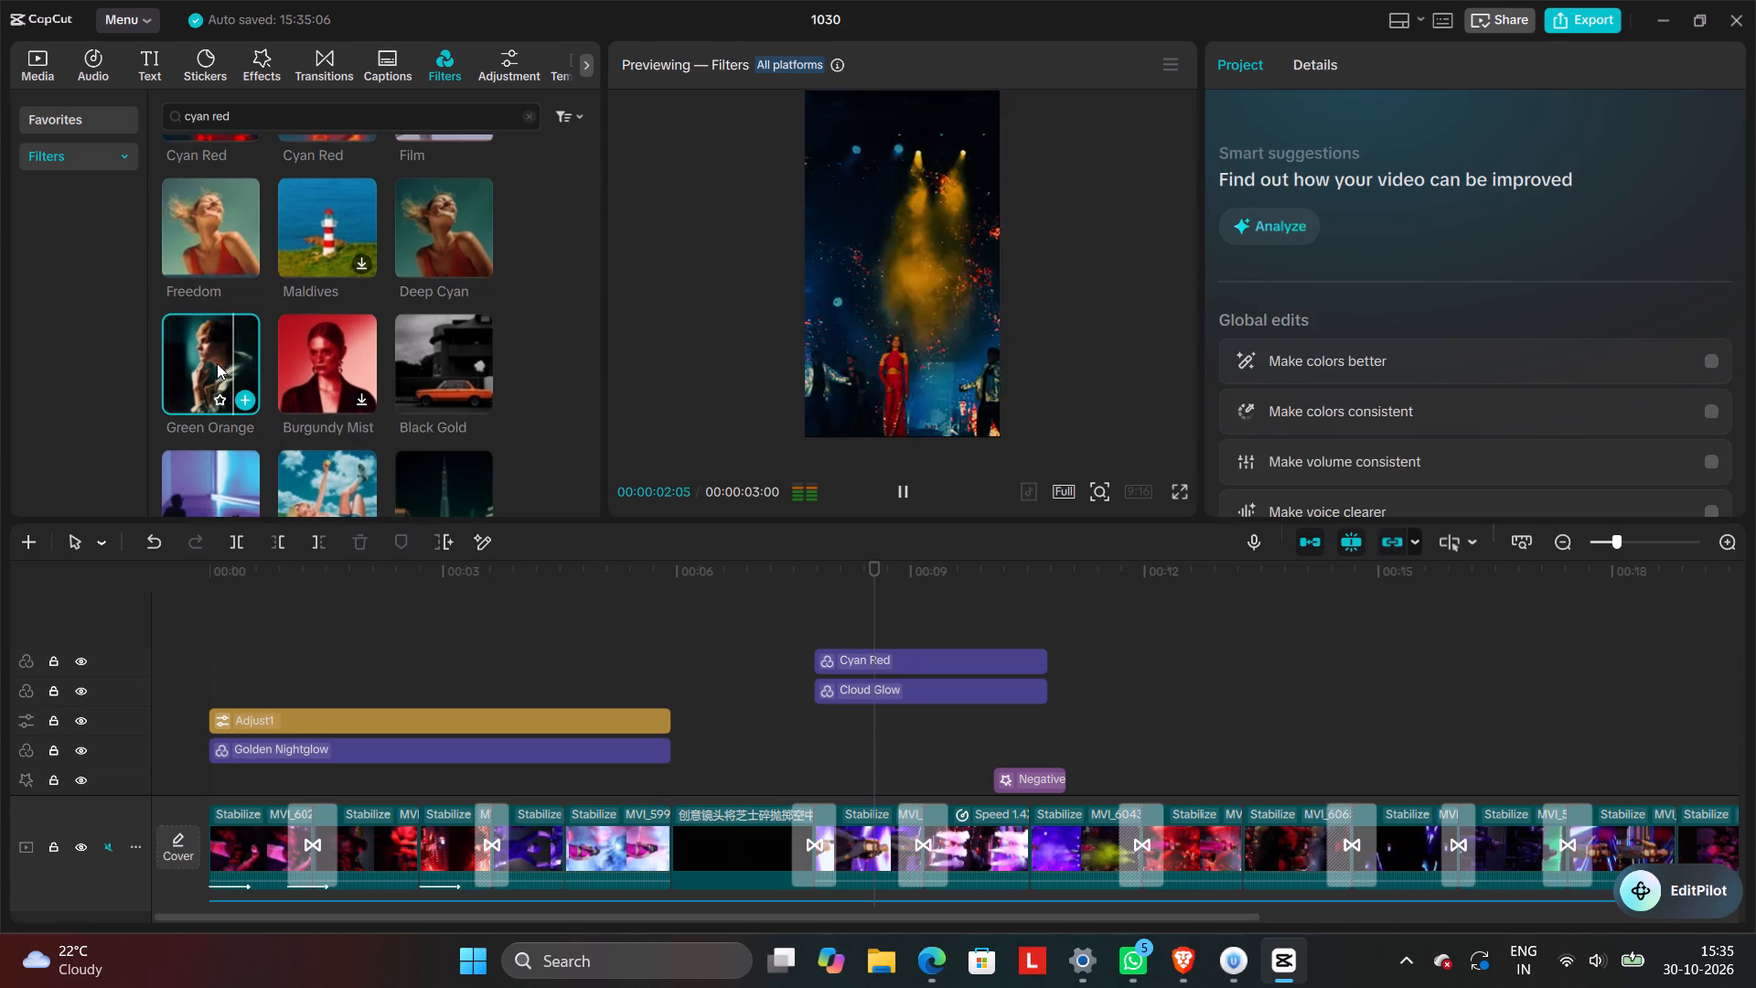
pyautogui.click(247, 400)
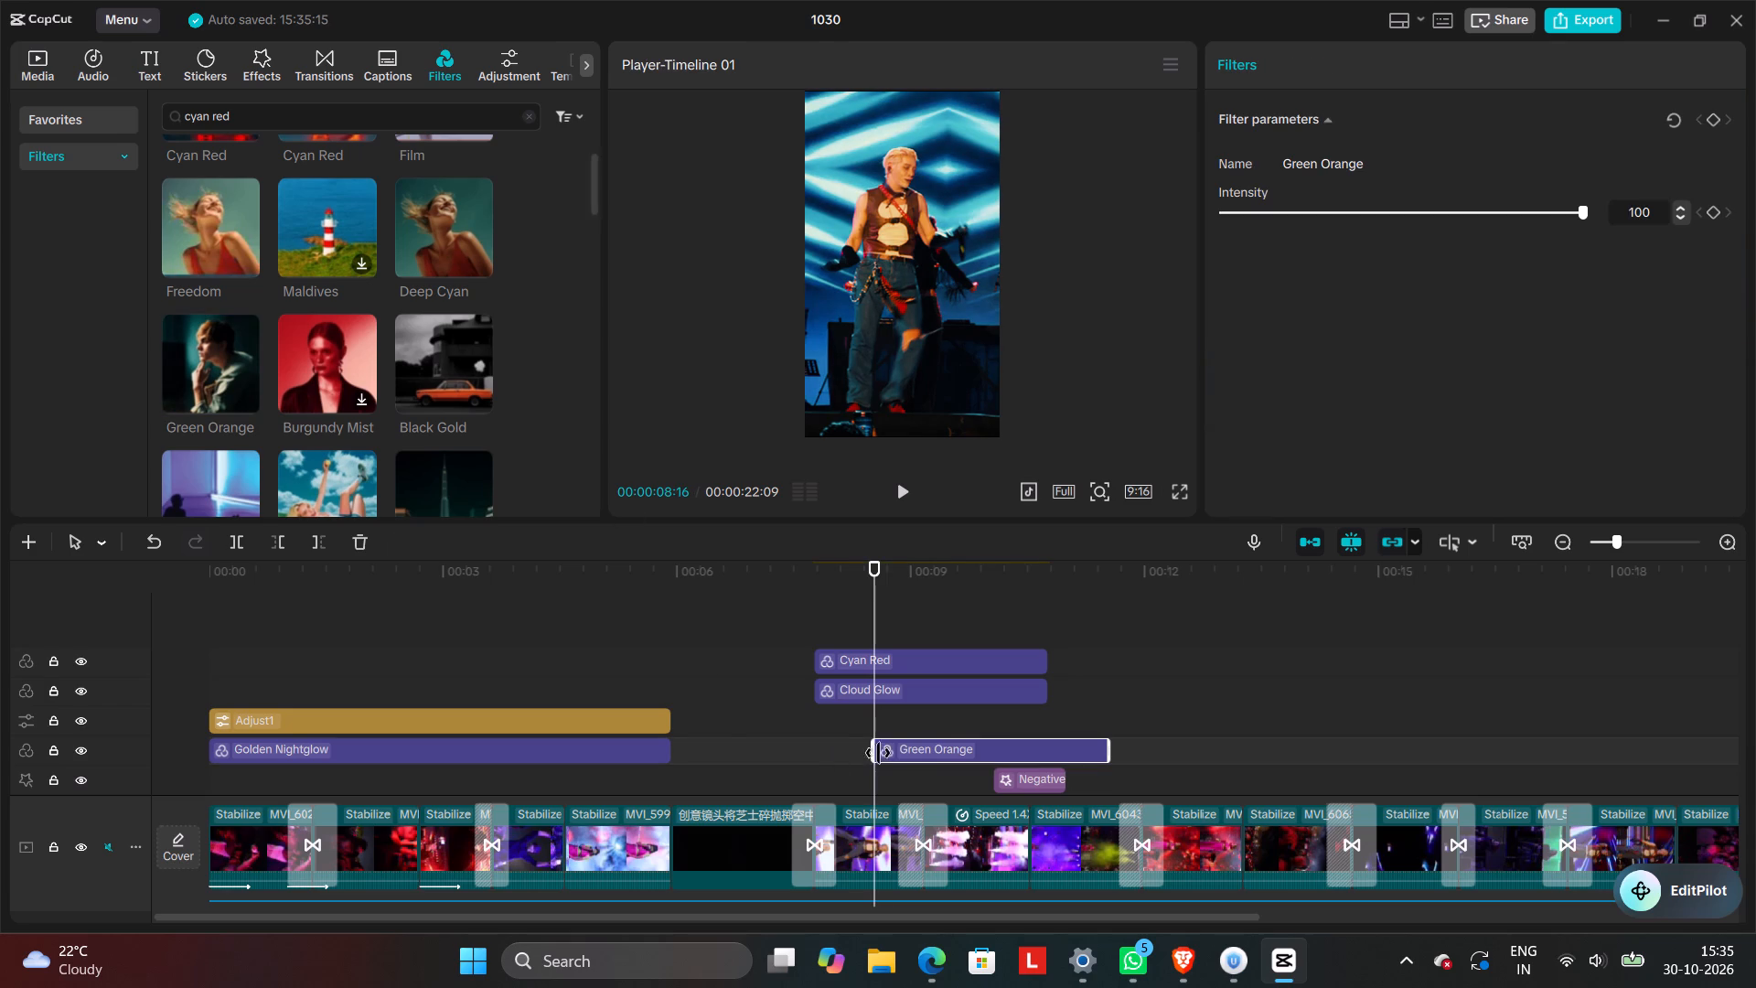
pyautogui.moveTo(922, 741); pyautogui.dragTo(869, 712)
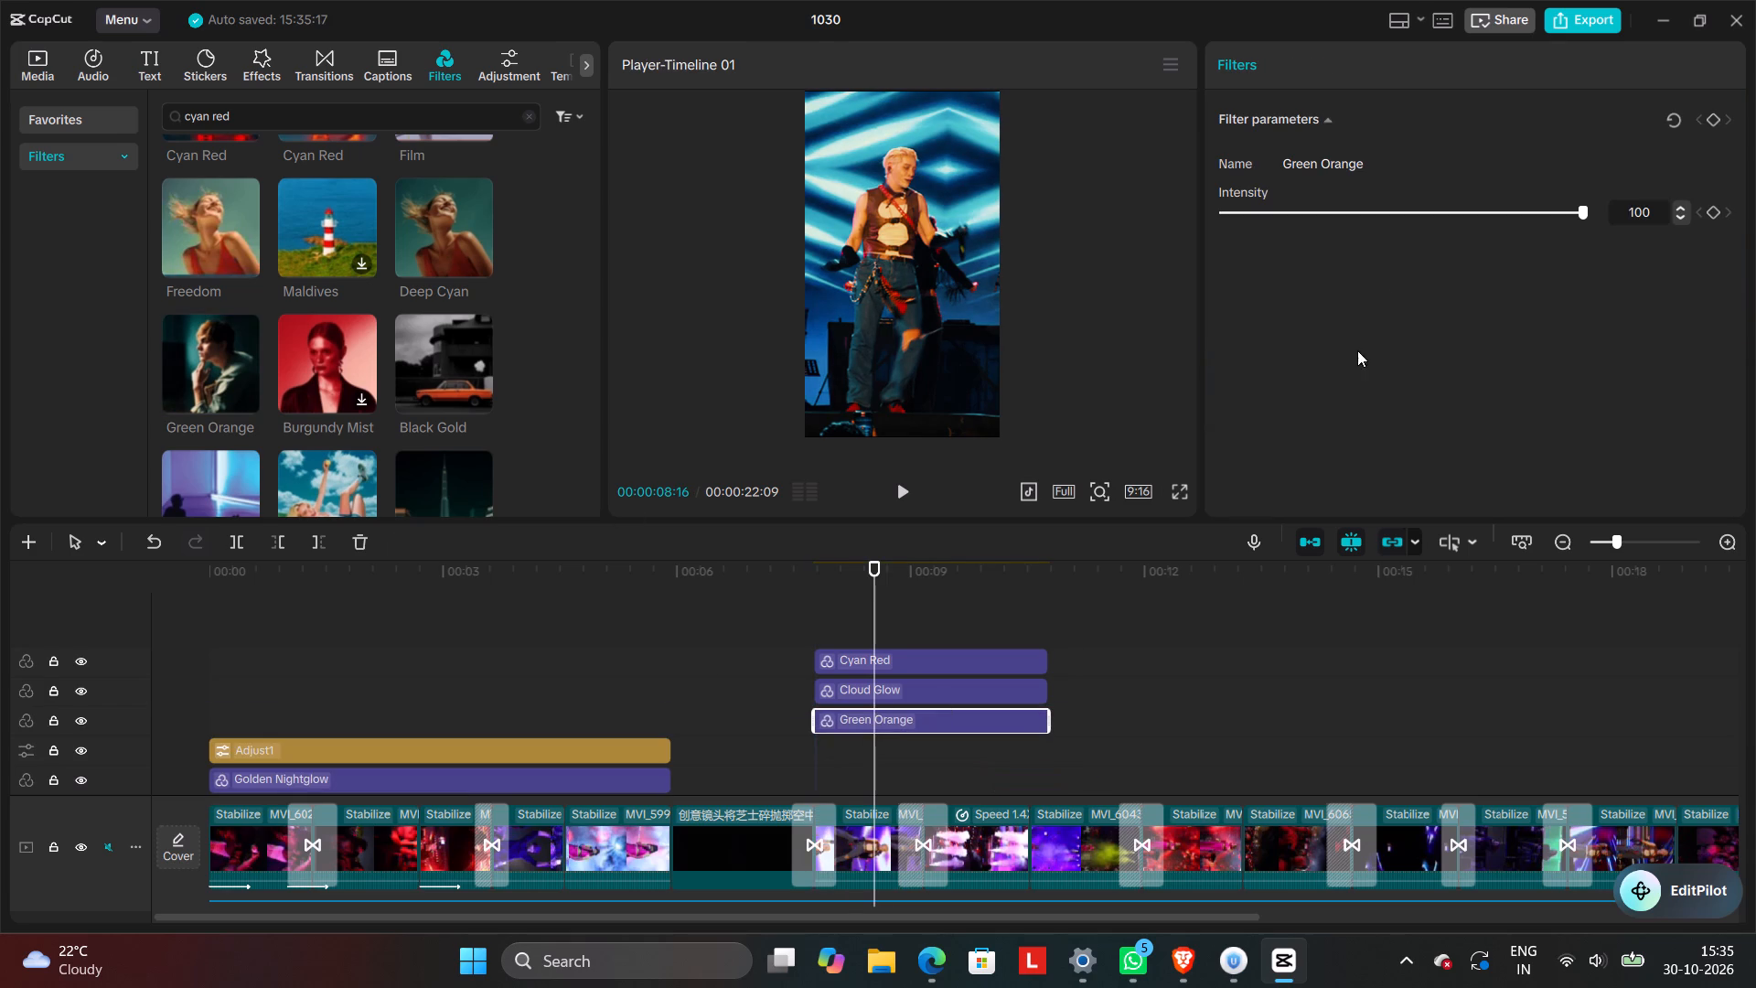
pyautogui.click(1352, 215)
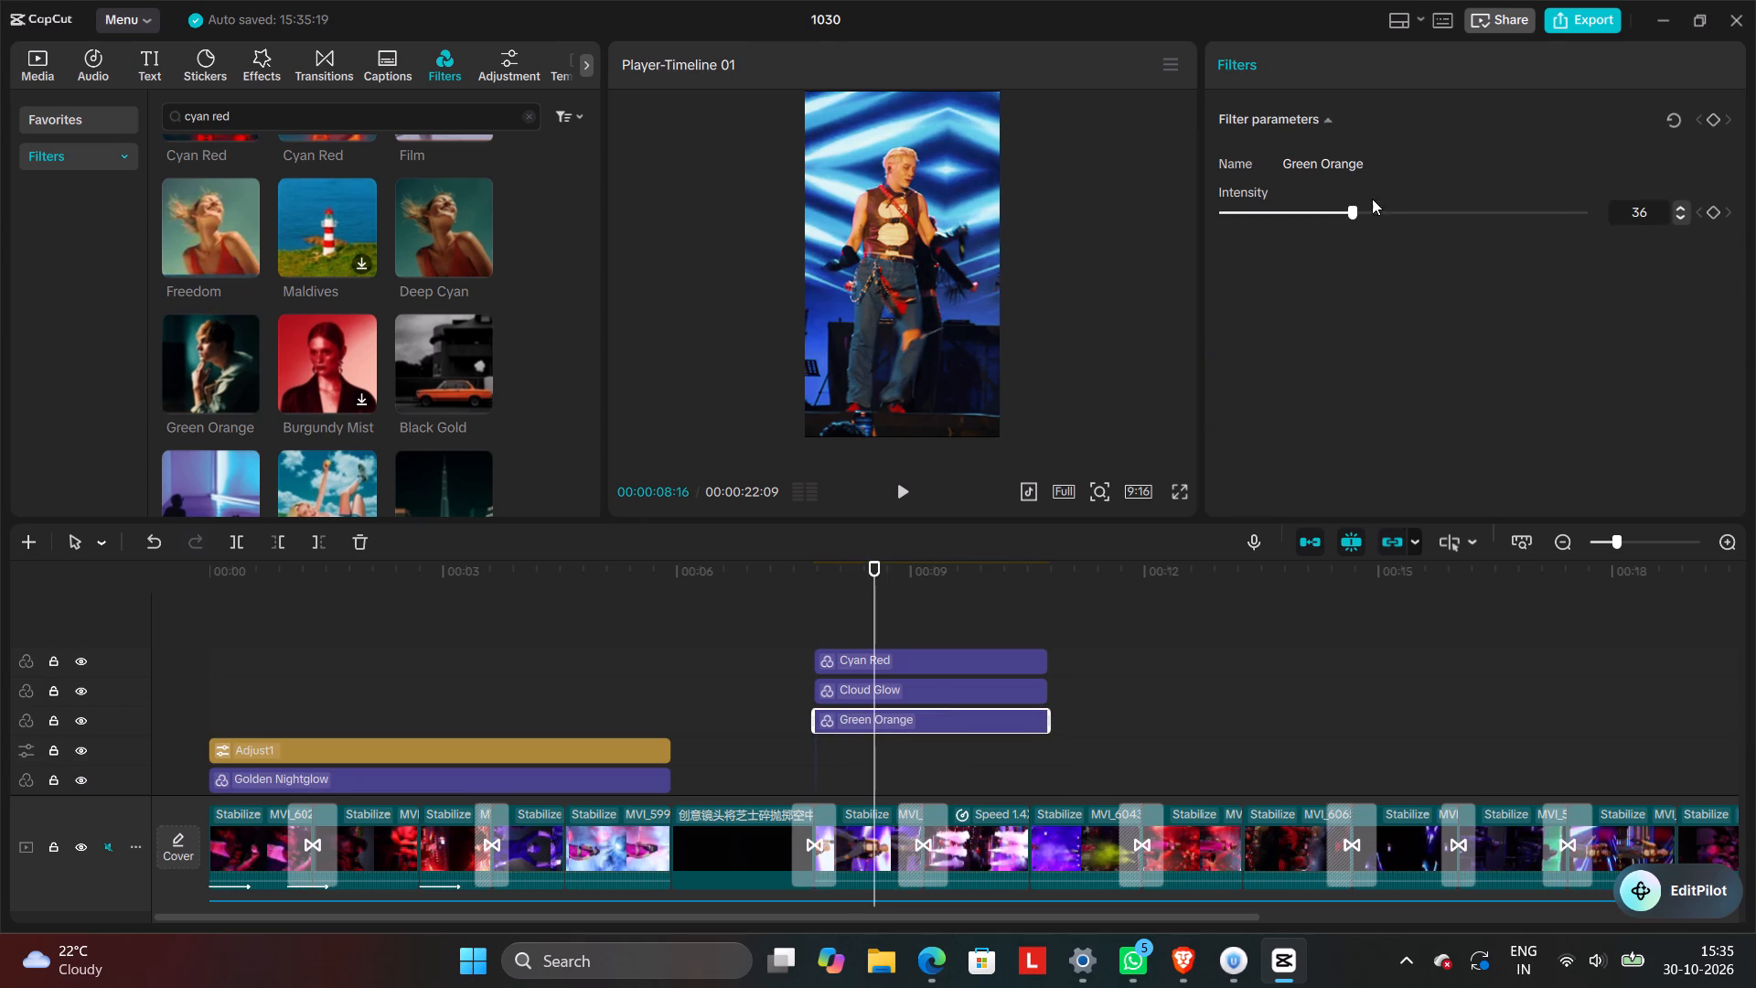
pyautogui.click(1363, 213)
# Search the filters for "backligh", add Backlight Fix at intensity 39, and align it beneath Green Orange with the same start.
pyautogui.scroll(-1, 381, 390)
pyautogui.scroll(7, 382, 388)
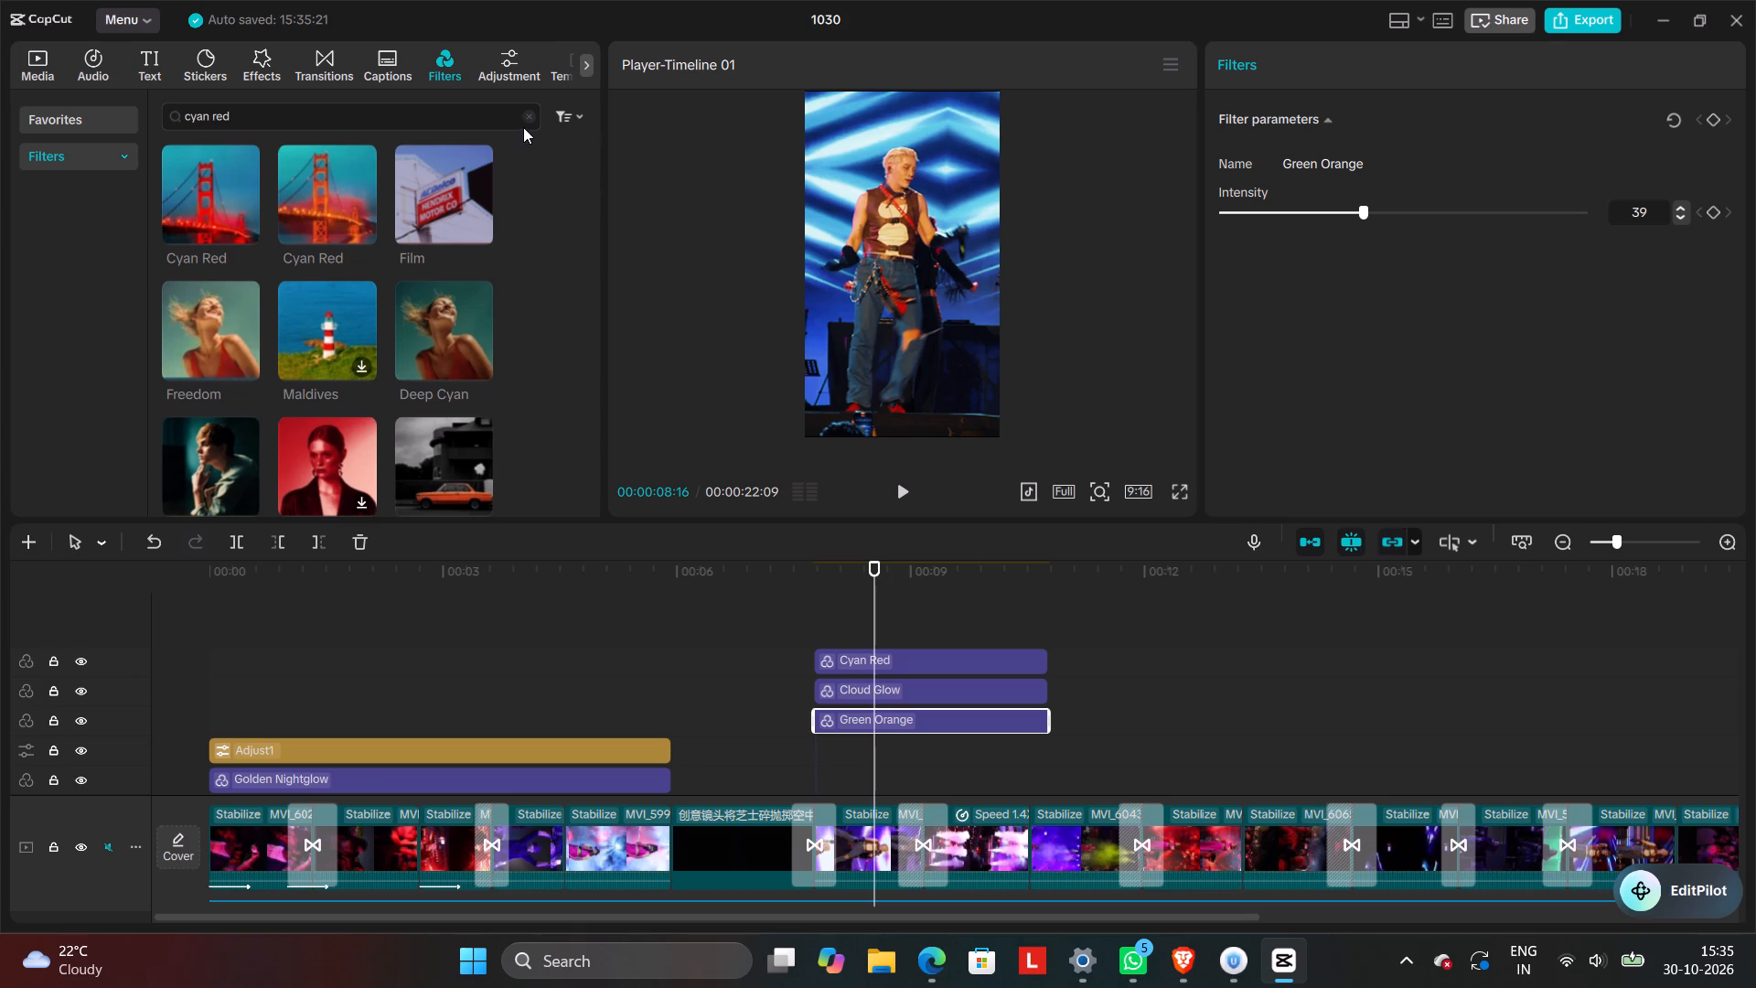
pyautogui.click(526, 120)
pyautogui.click(512, 122)
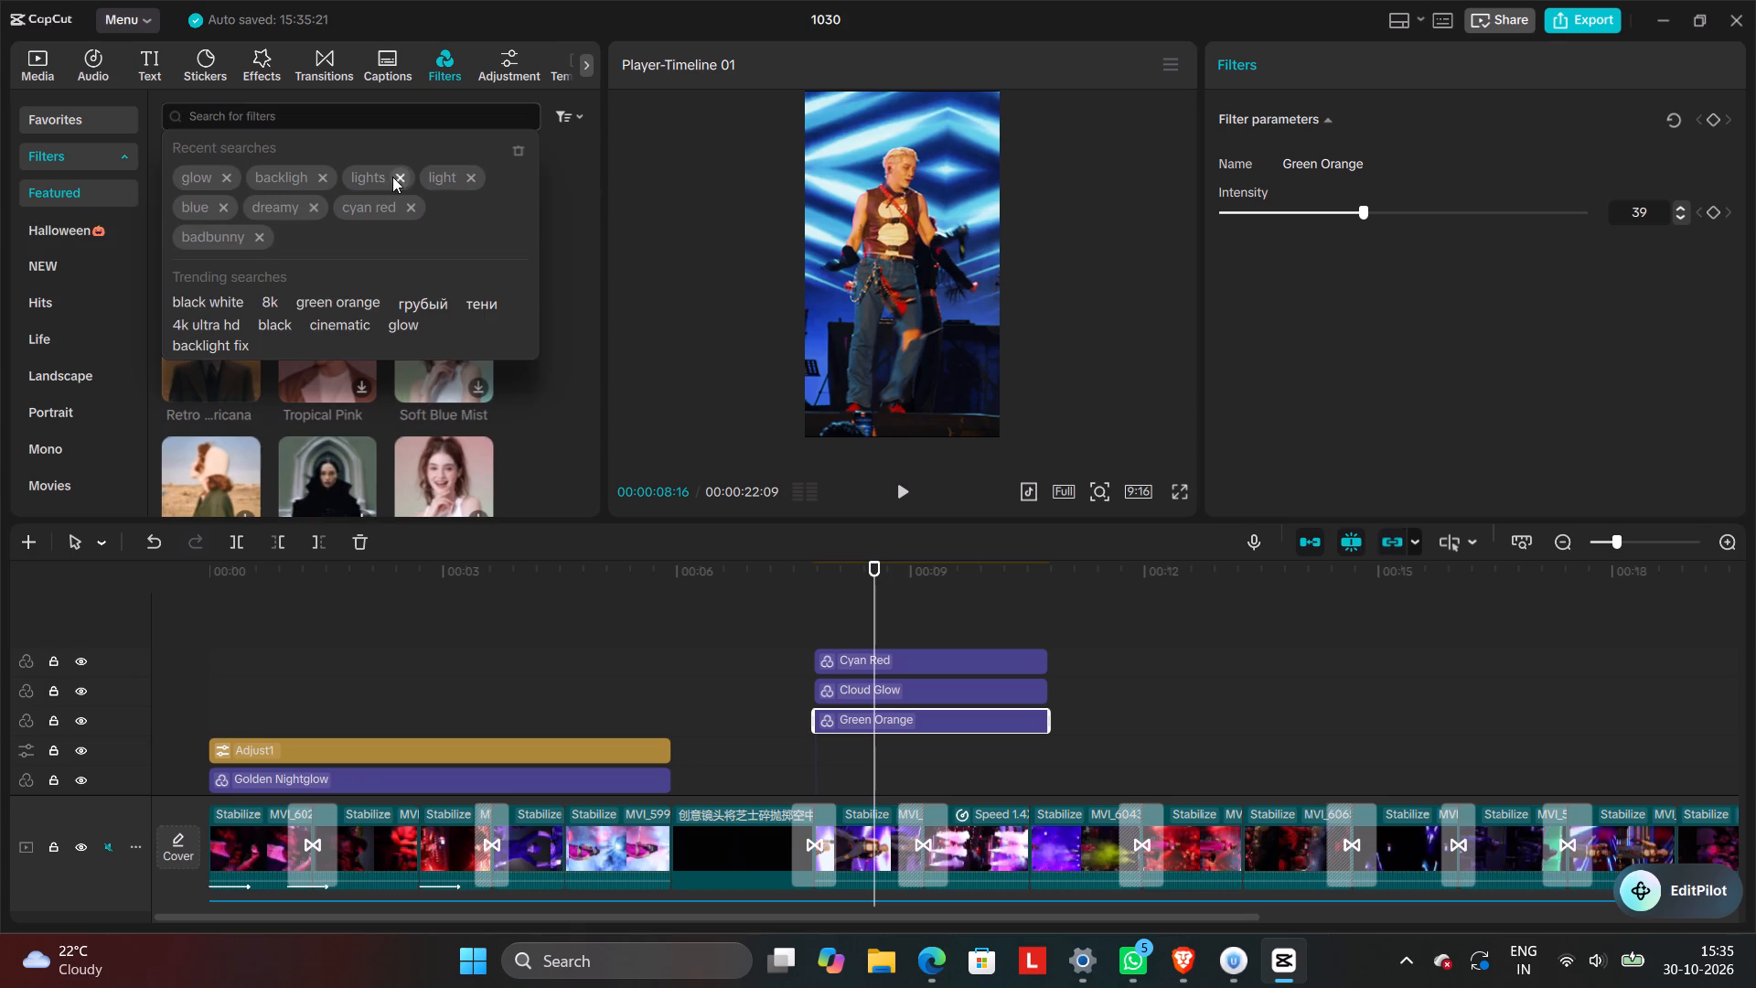
pyautogui.click(271, 173)
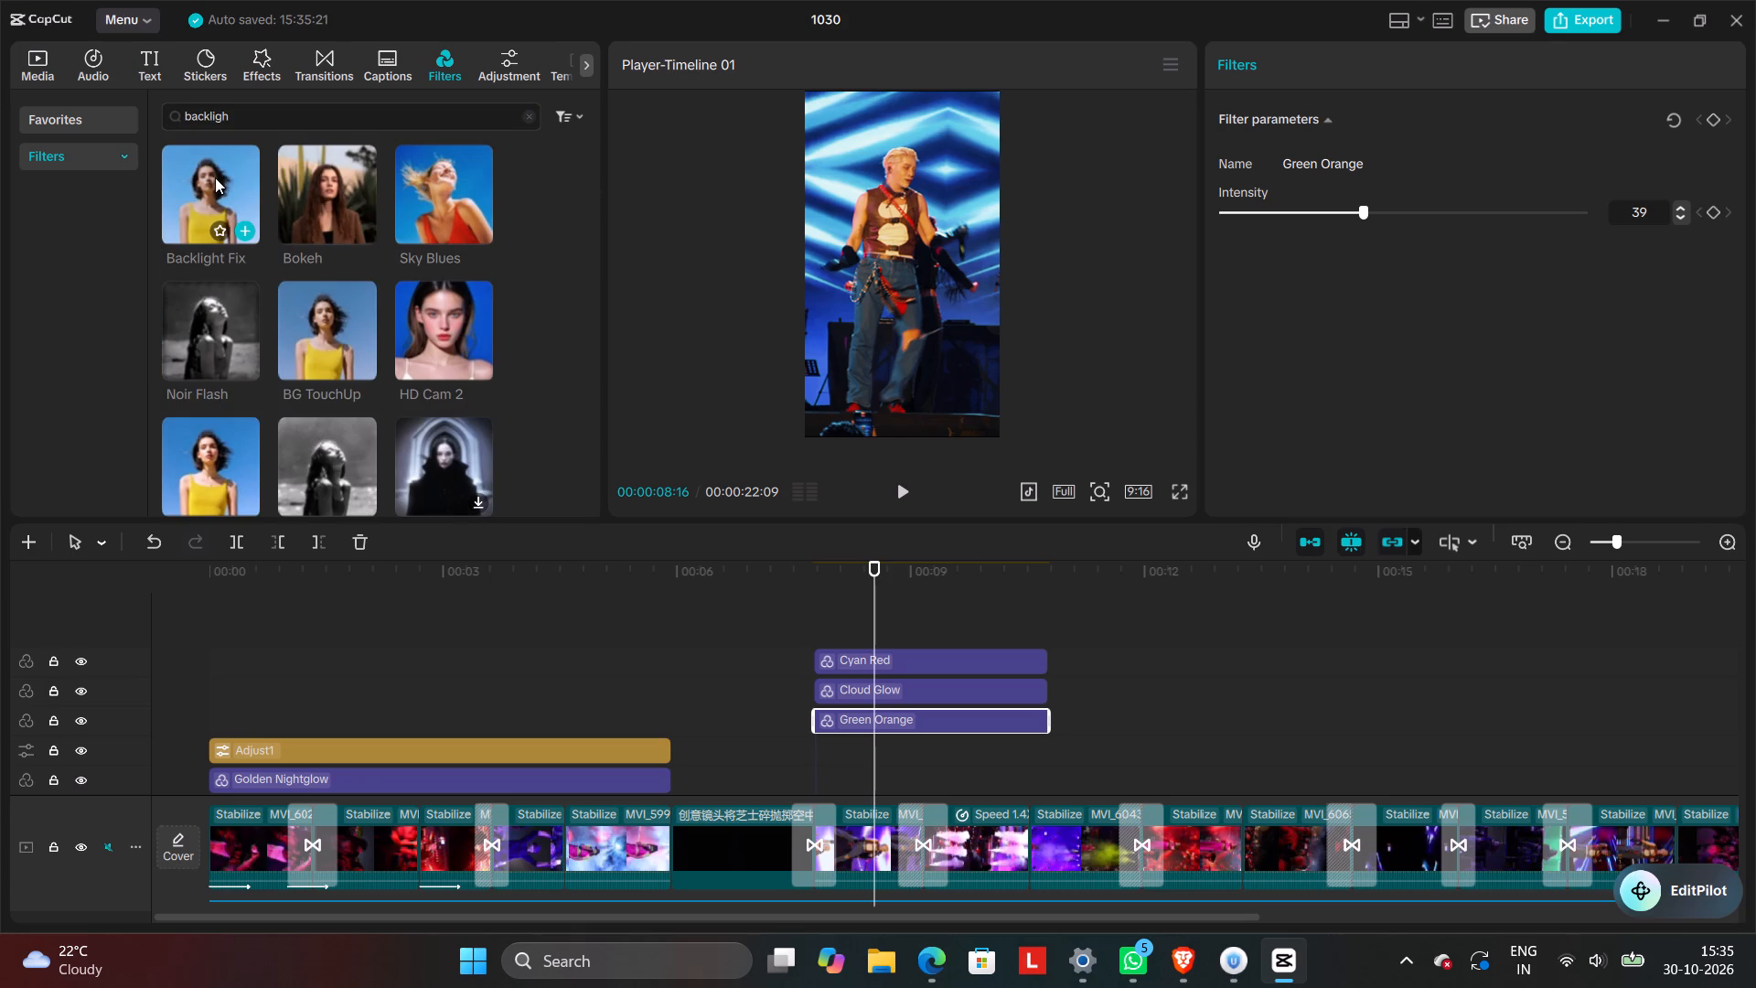
pyautogui.click(215, 177)
pyautogui.click(242, 224)
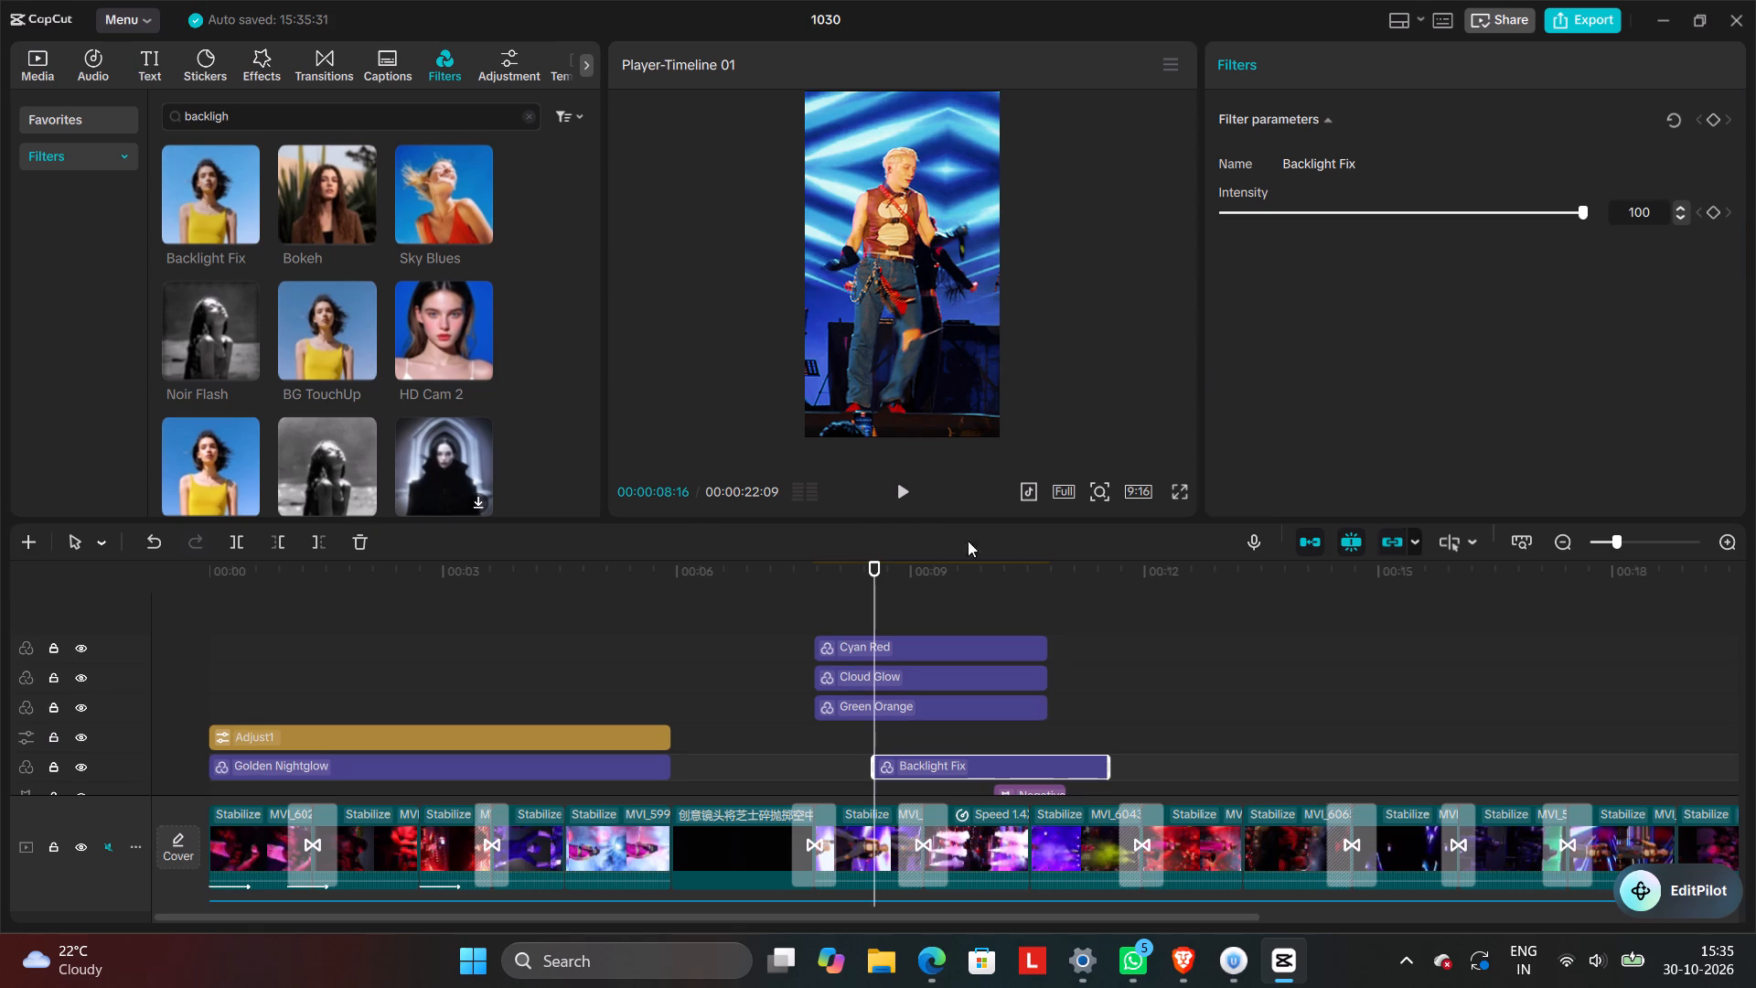
pyautogui.click(1365, 217)
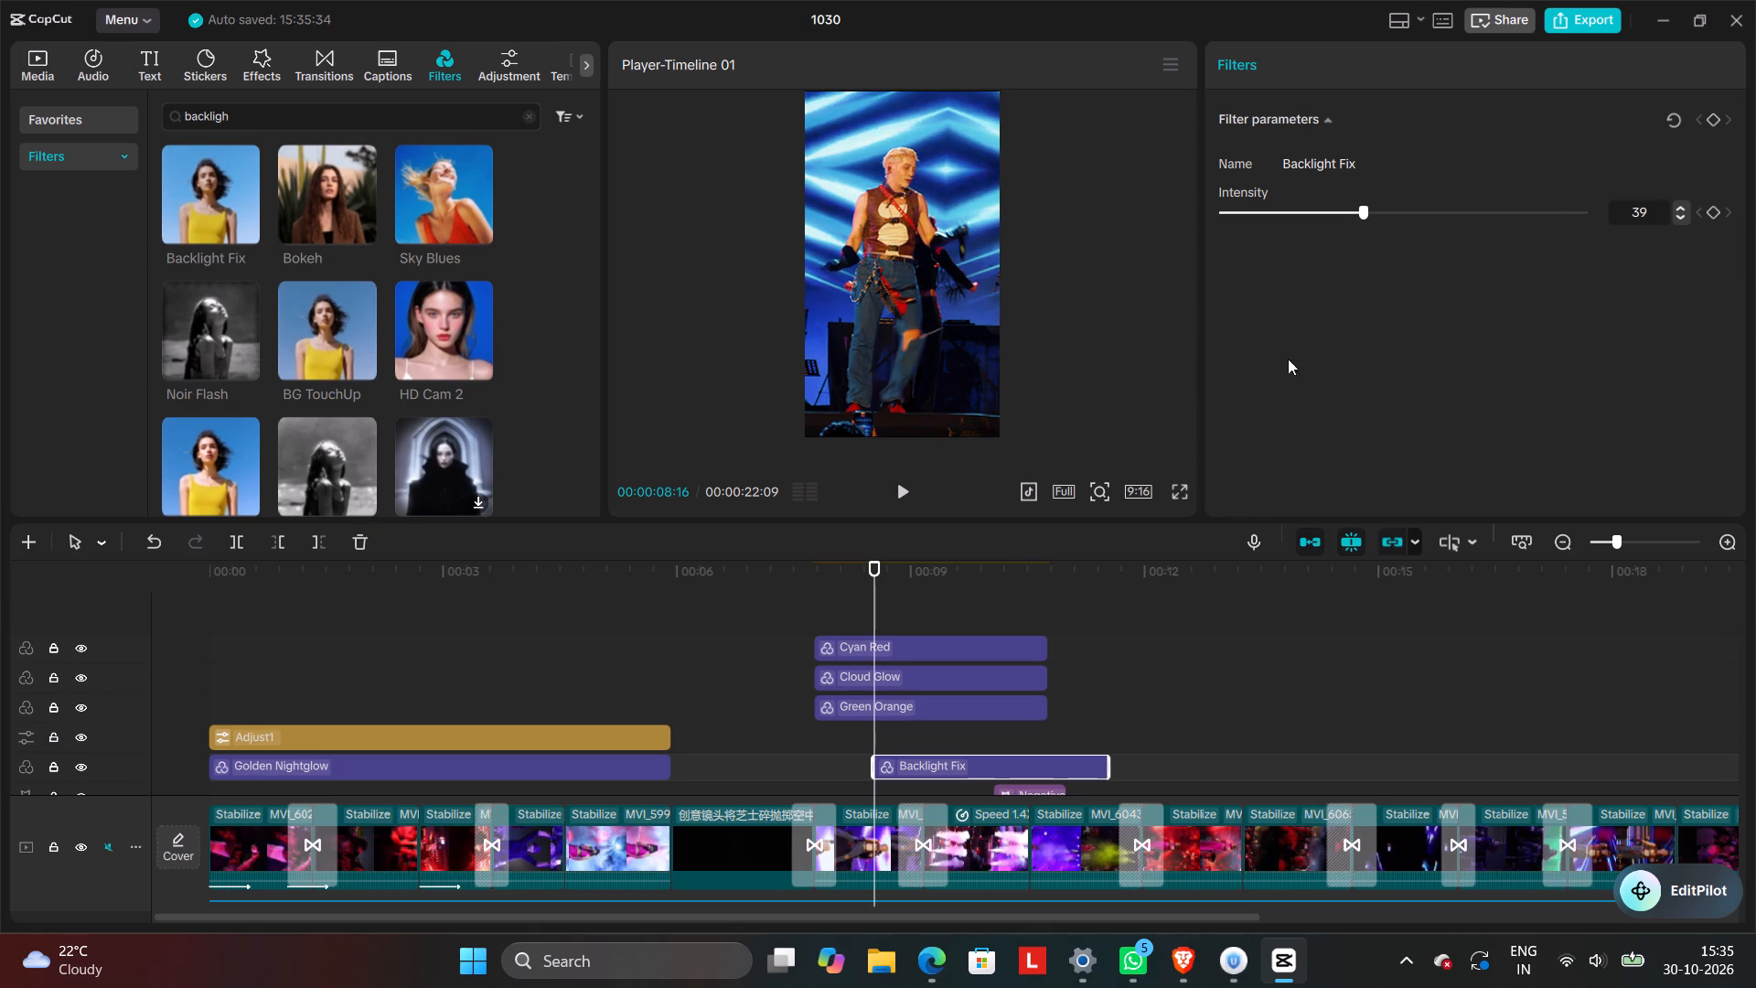
pyautogui.moveTo(987, 755); pyautogui.dragTo(925, 727)
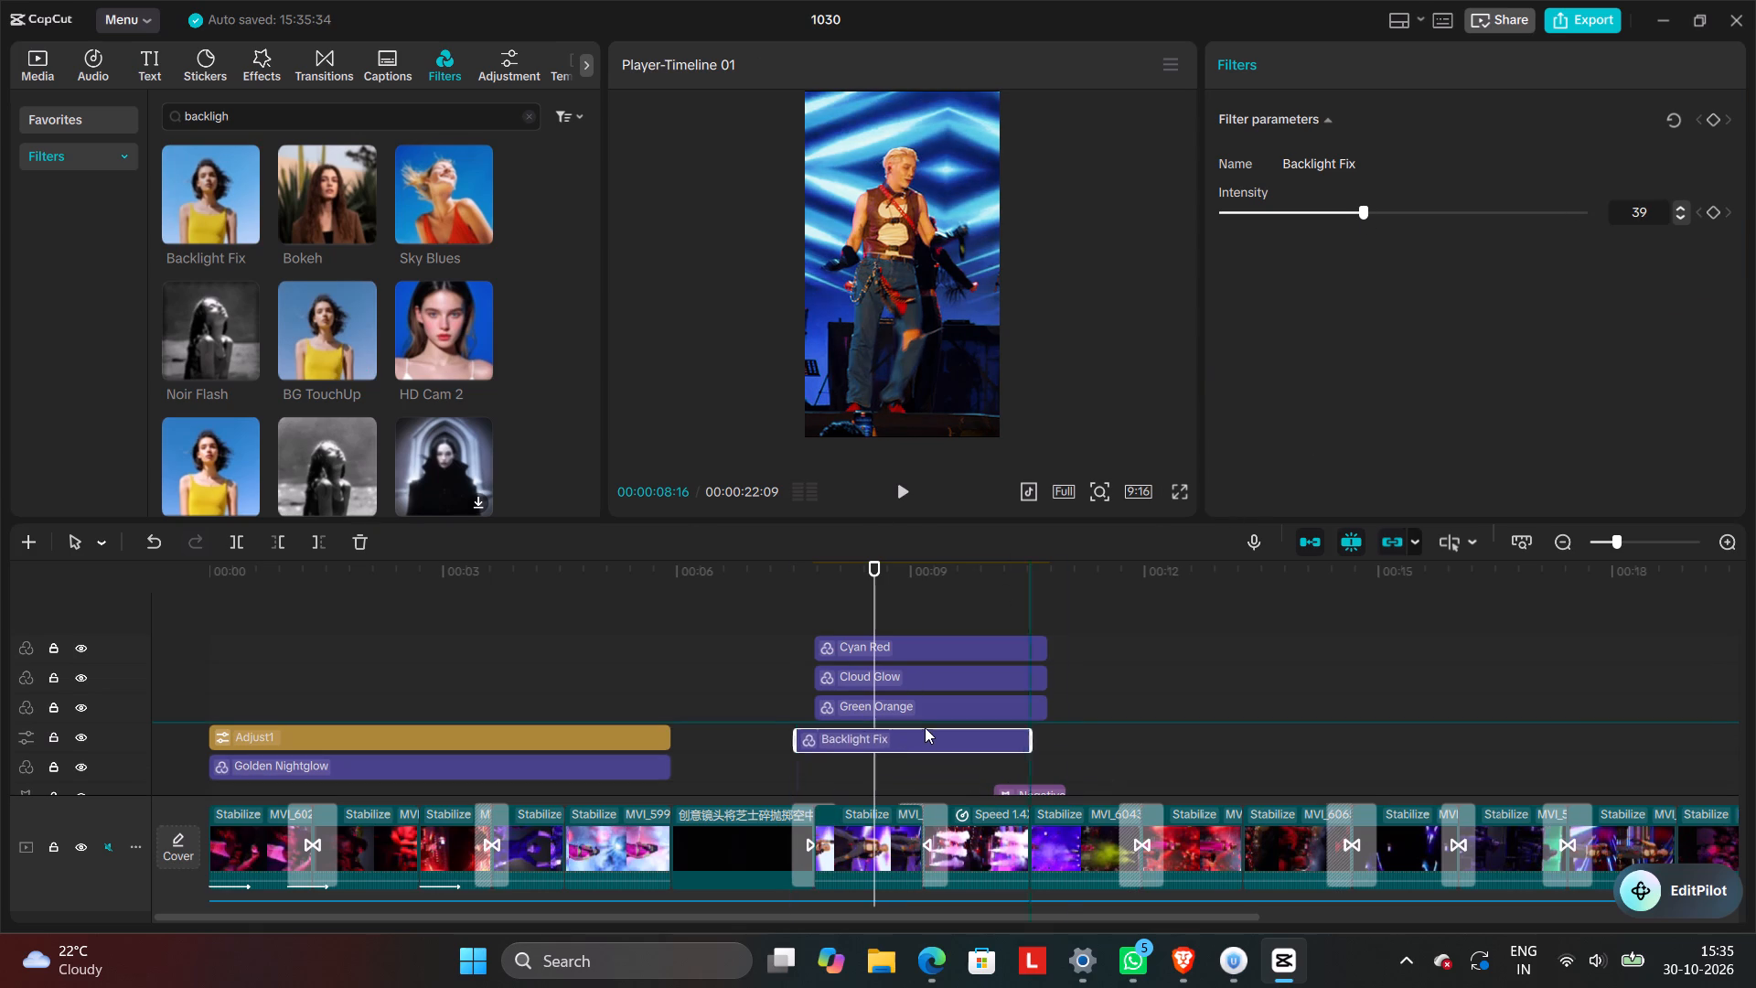
pyautogui.moveTo(925, 727); pyautogui.dragTo(931, 725)
# Extend the Cyan Red, Cloud Glow, Green Orange and Backlight Fix filters together to the end of the video.
pyautogui.moveTo(1006, 593); pyautogui.dragTo(1018, 652)
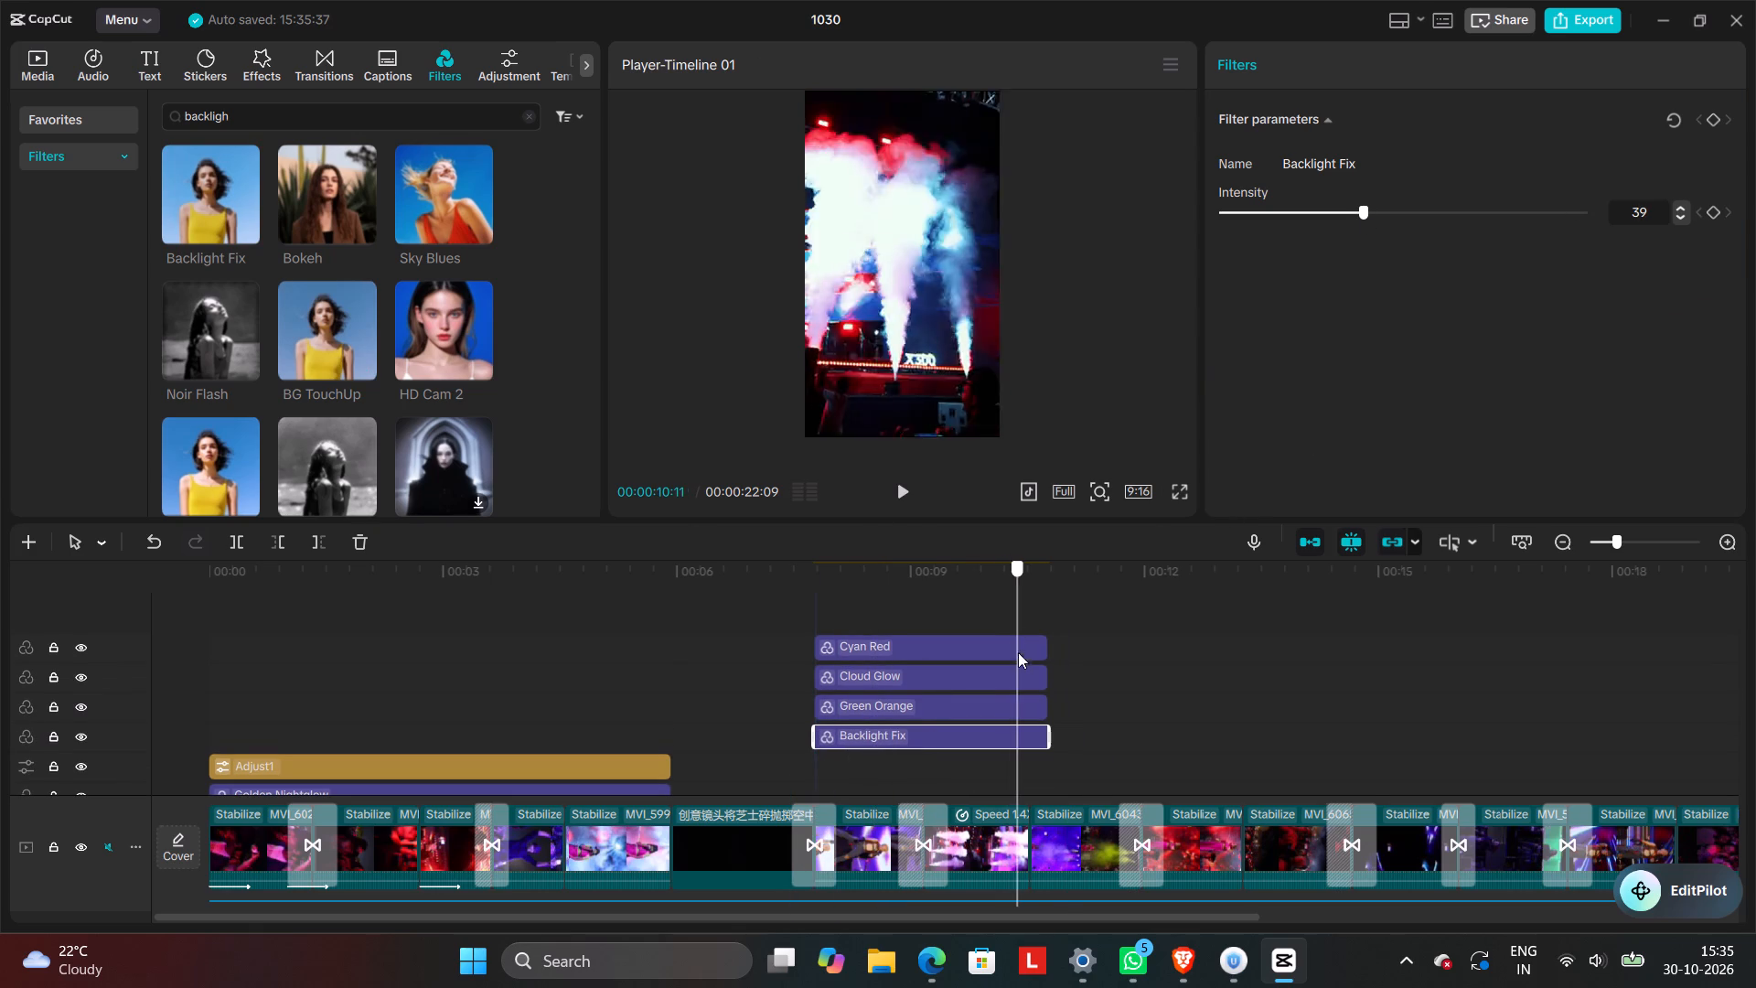
pyautogui.moveTo(1018, 652); pyautogui.dragTo(1018, 681)
pyautogui.moveTo(976, 607); pyautogui.dragTo(1004, 761)
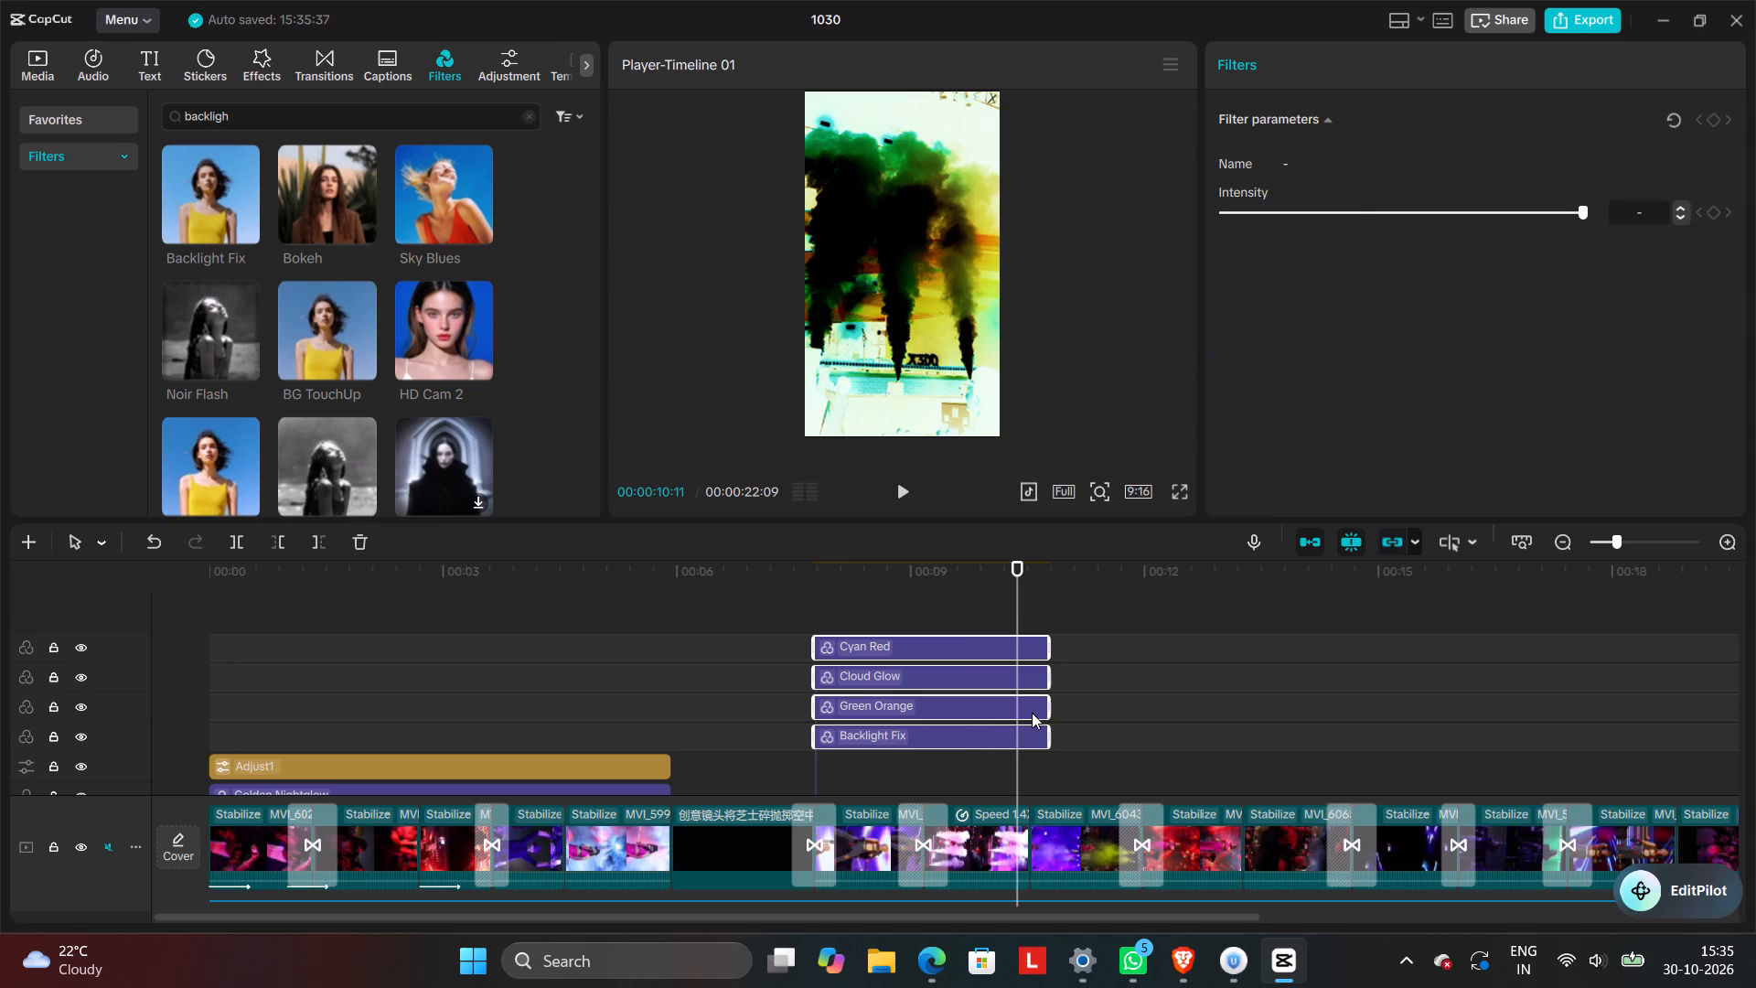
pyautogui.moveTo(1046, 646); pyautogui.dragTo(1085, 646)
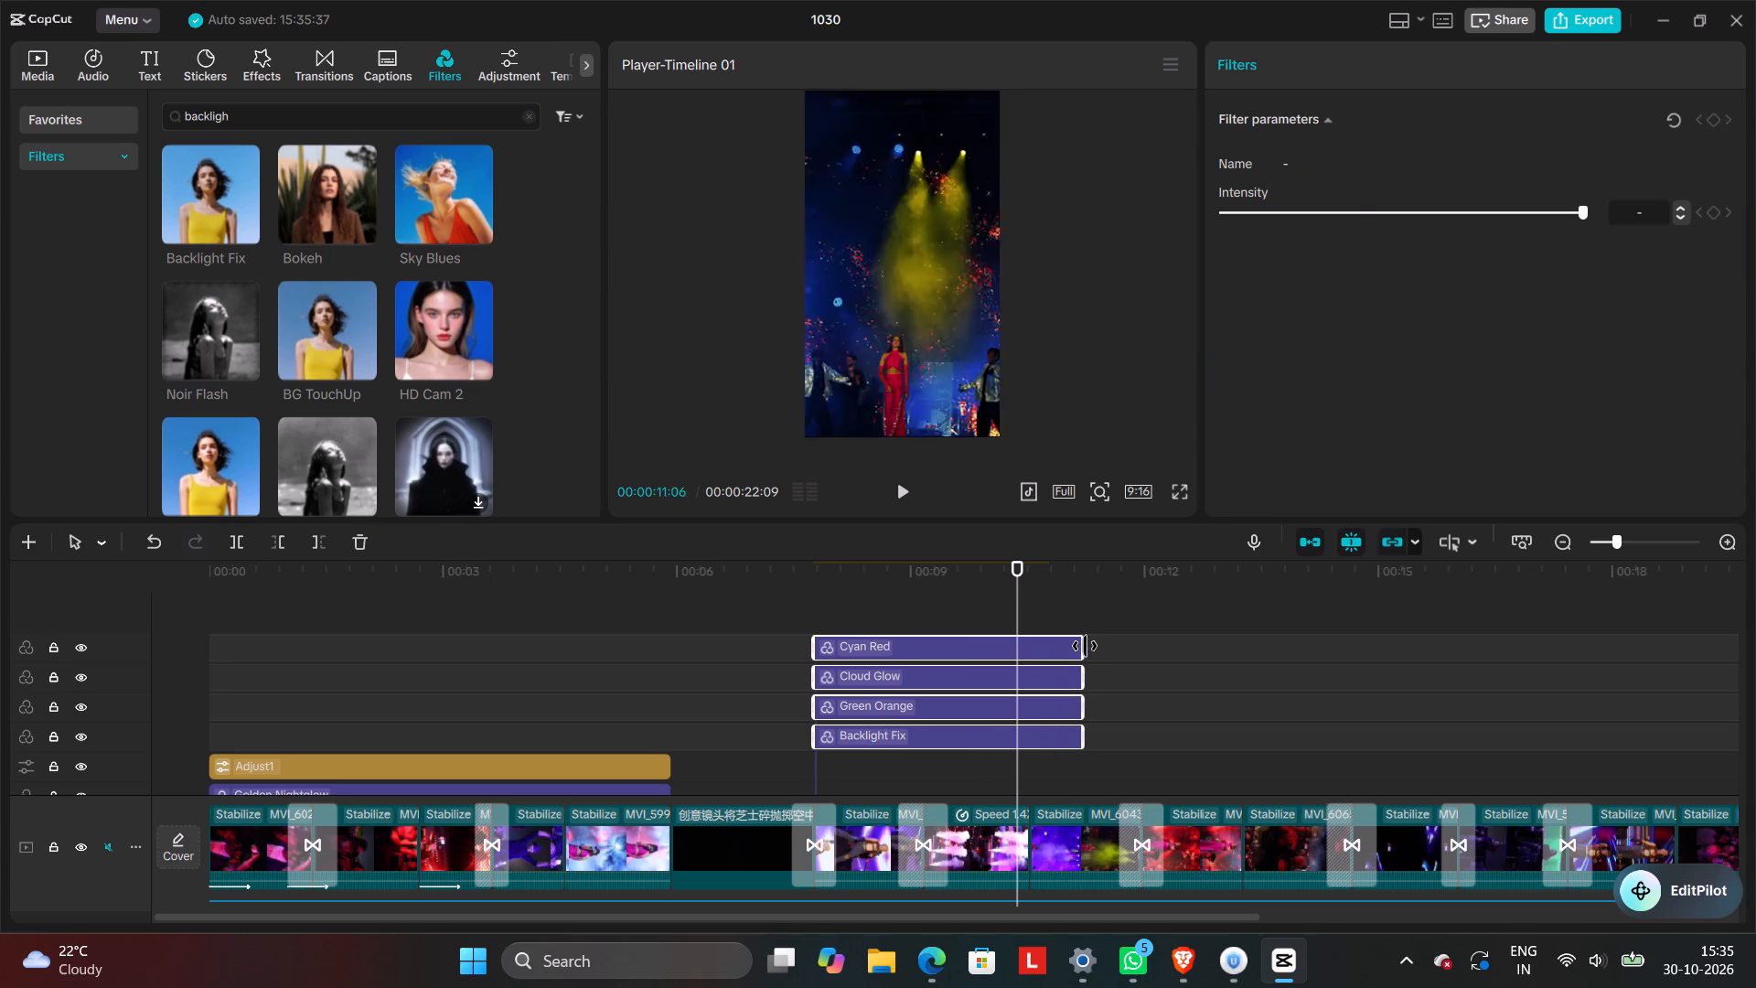
pyautogui.moveTo(1085, 646); pyautogui.dragTo(1118, 658)
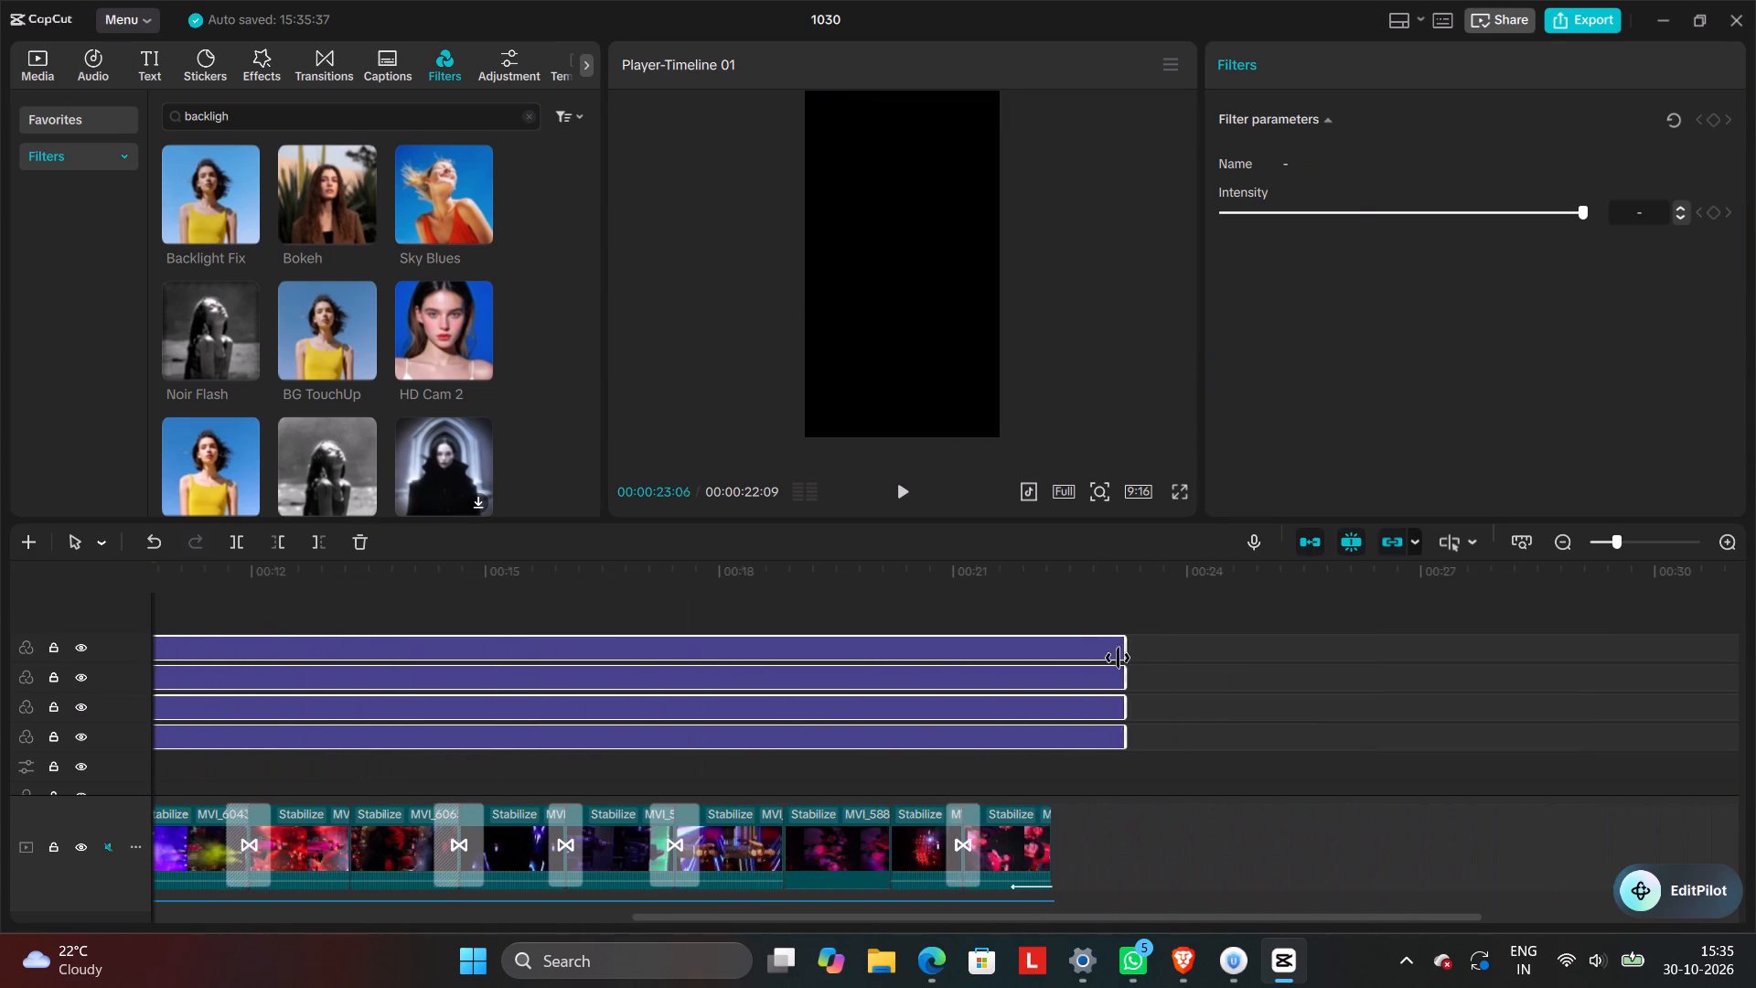
pyautogui.moveTo(1118, 658); pyautogui.dragTo(1051, 708)
pyautogui.click(964, 594)
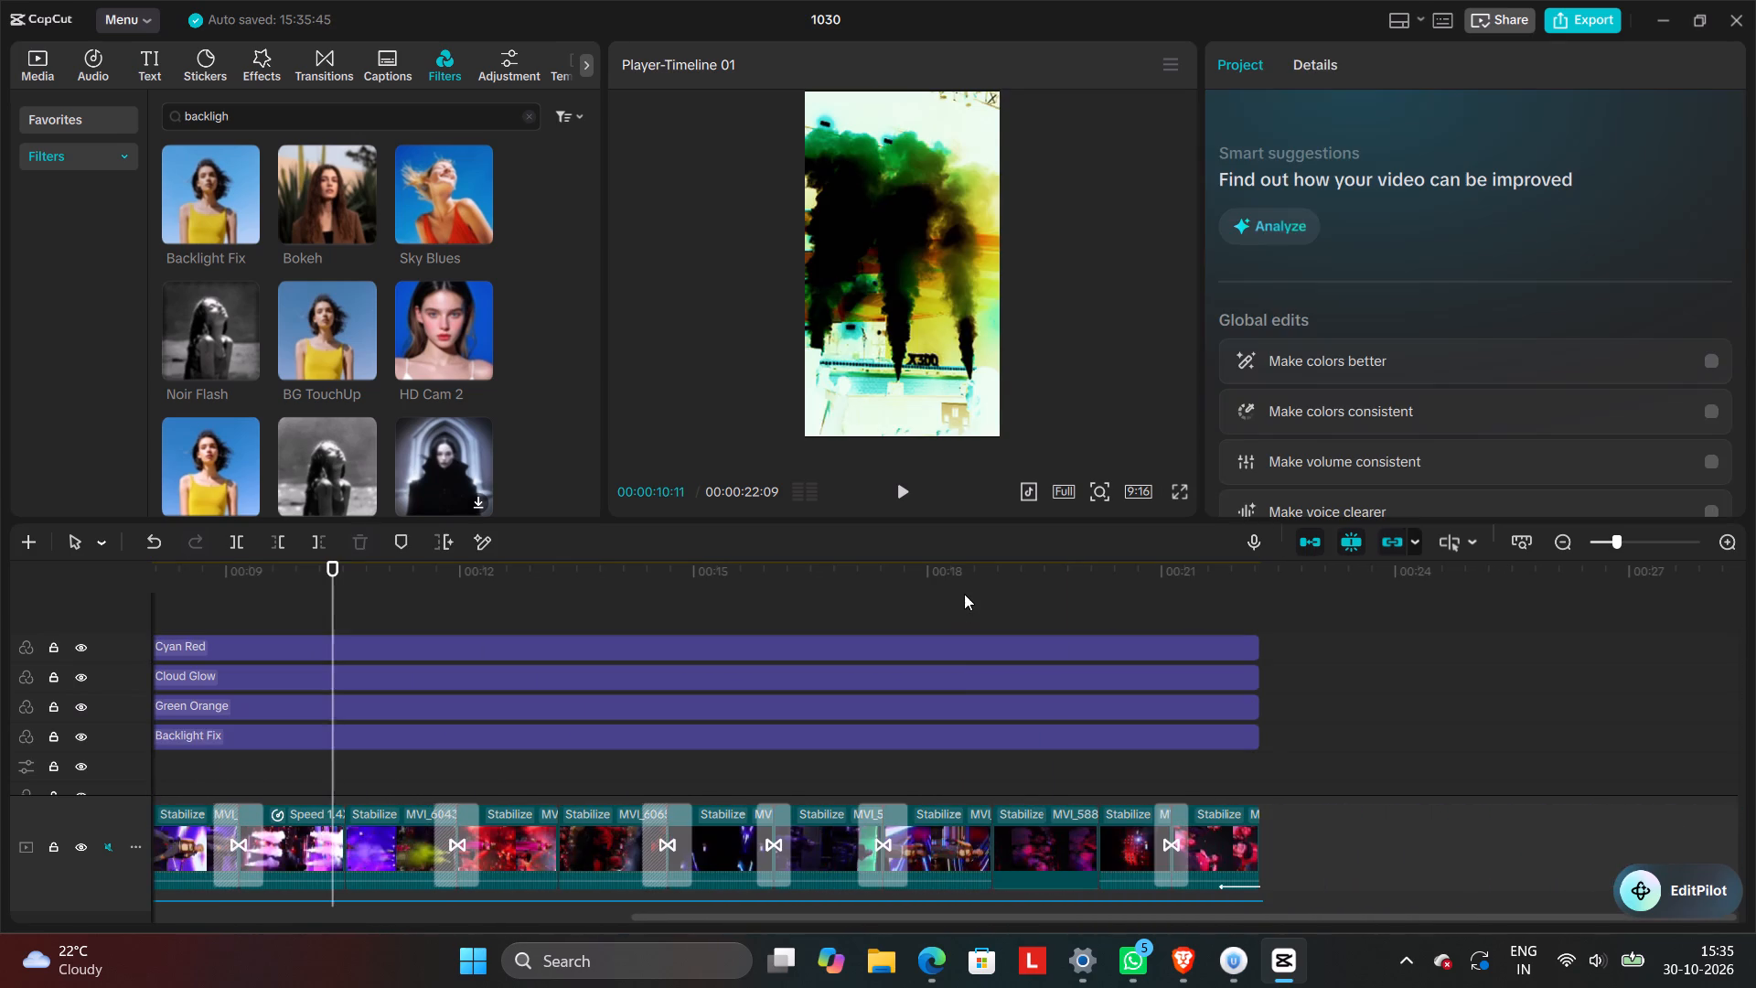
# Play the whole video from the start to check the filtered look, and scrub through its opening and the section after the title.
pyautogui.moveTo(958, 589); pyautogui.dragTo(45, 653)
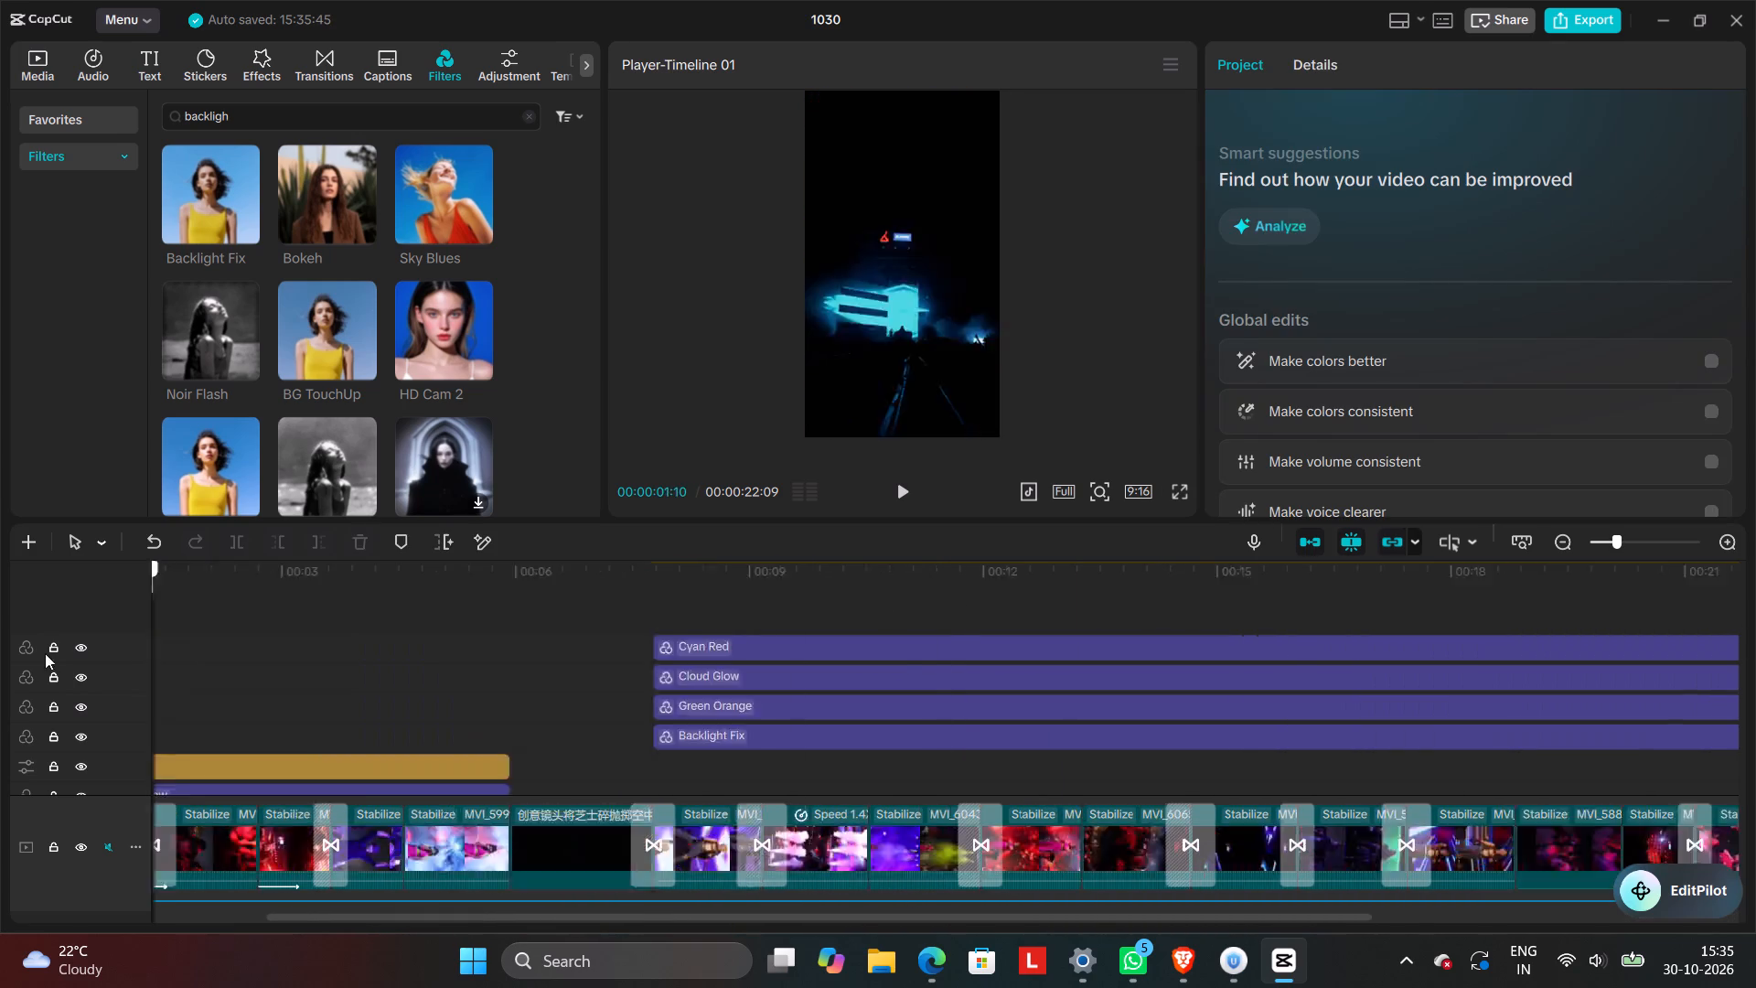
pyautogui.moveTo(45, 653); pyautogui.dragTo(308, 623)
pyautogui.click(365, 596)
pyautogui.moveTo(362, 578); pyautogui.dragTo(3, 606)
pyautogui.click(911, 486)
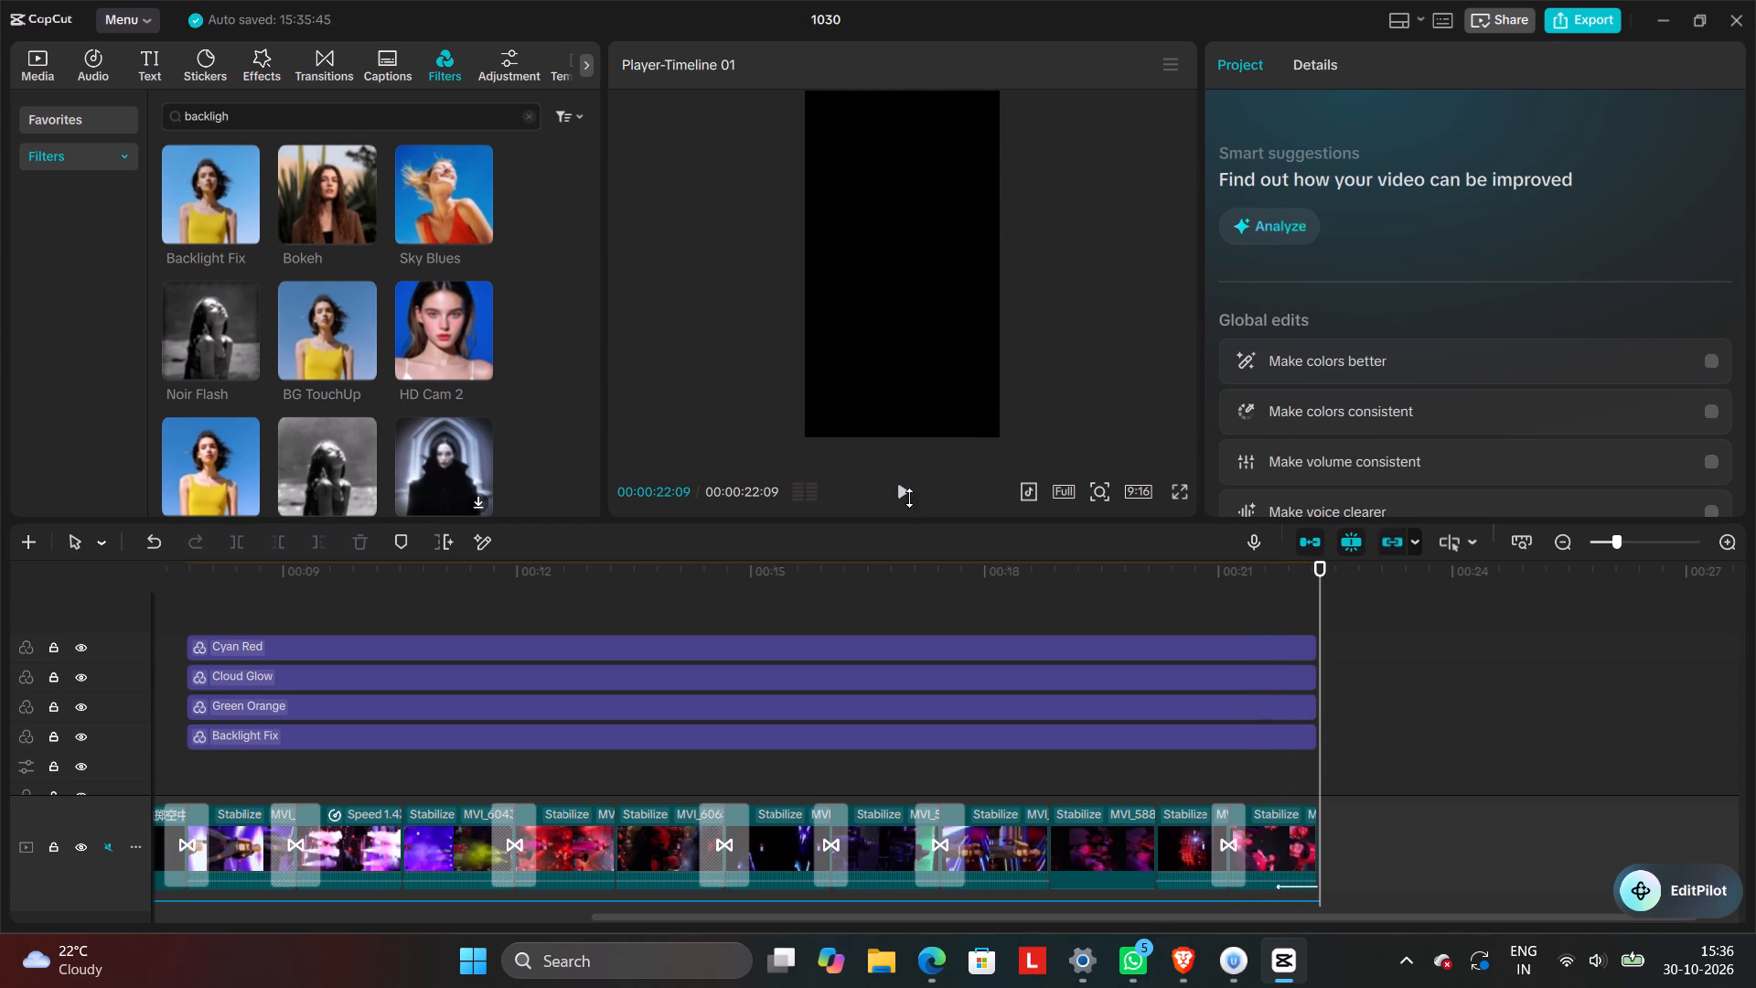
pyautogui.click(892, 595)
pyautogui.moveTo(891, 592); pyautogui.dragTo(394, 766)
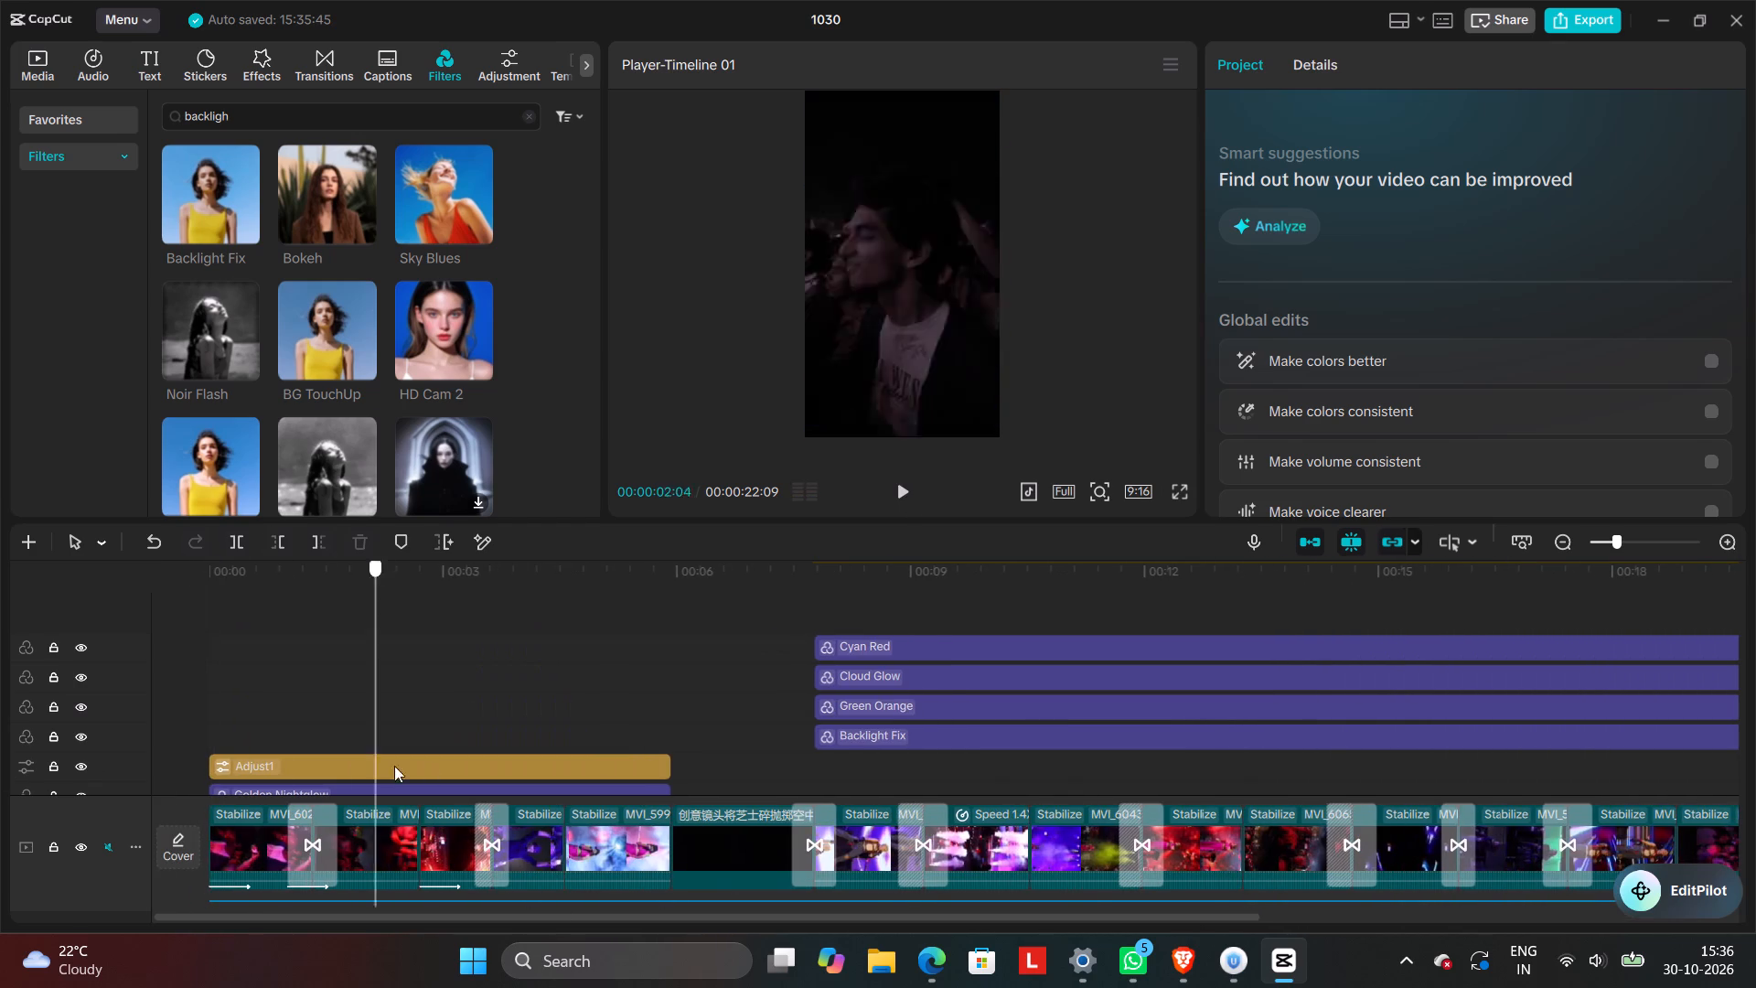
pyautogui.moveTo(394, 766); pyautogui.dragTo(1408, 772)
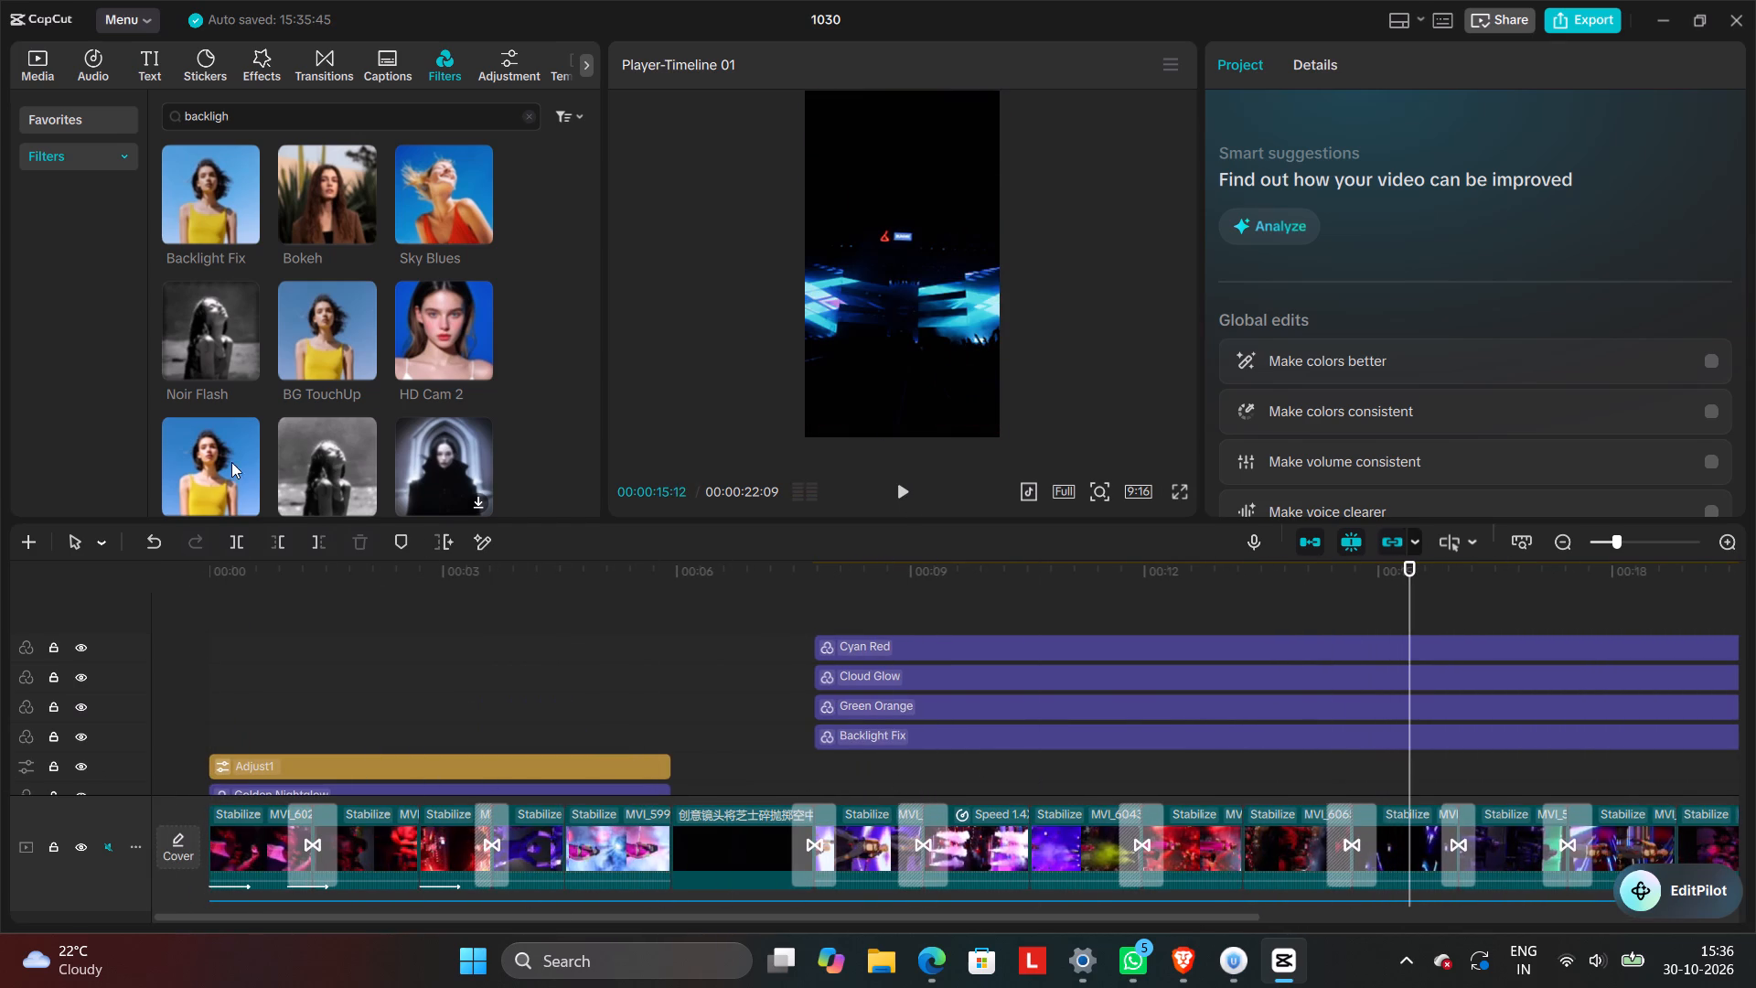
# Browse the "day 1 antaragni" source folder and preview its clips to find a replacement shot.
pyautogui.click(42, 61)
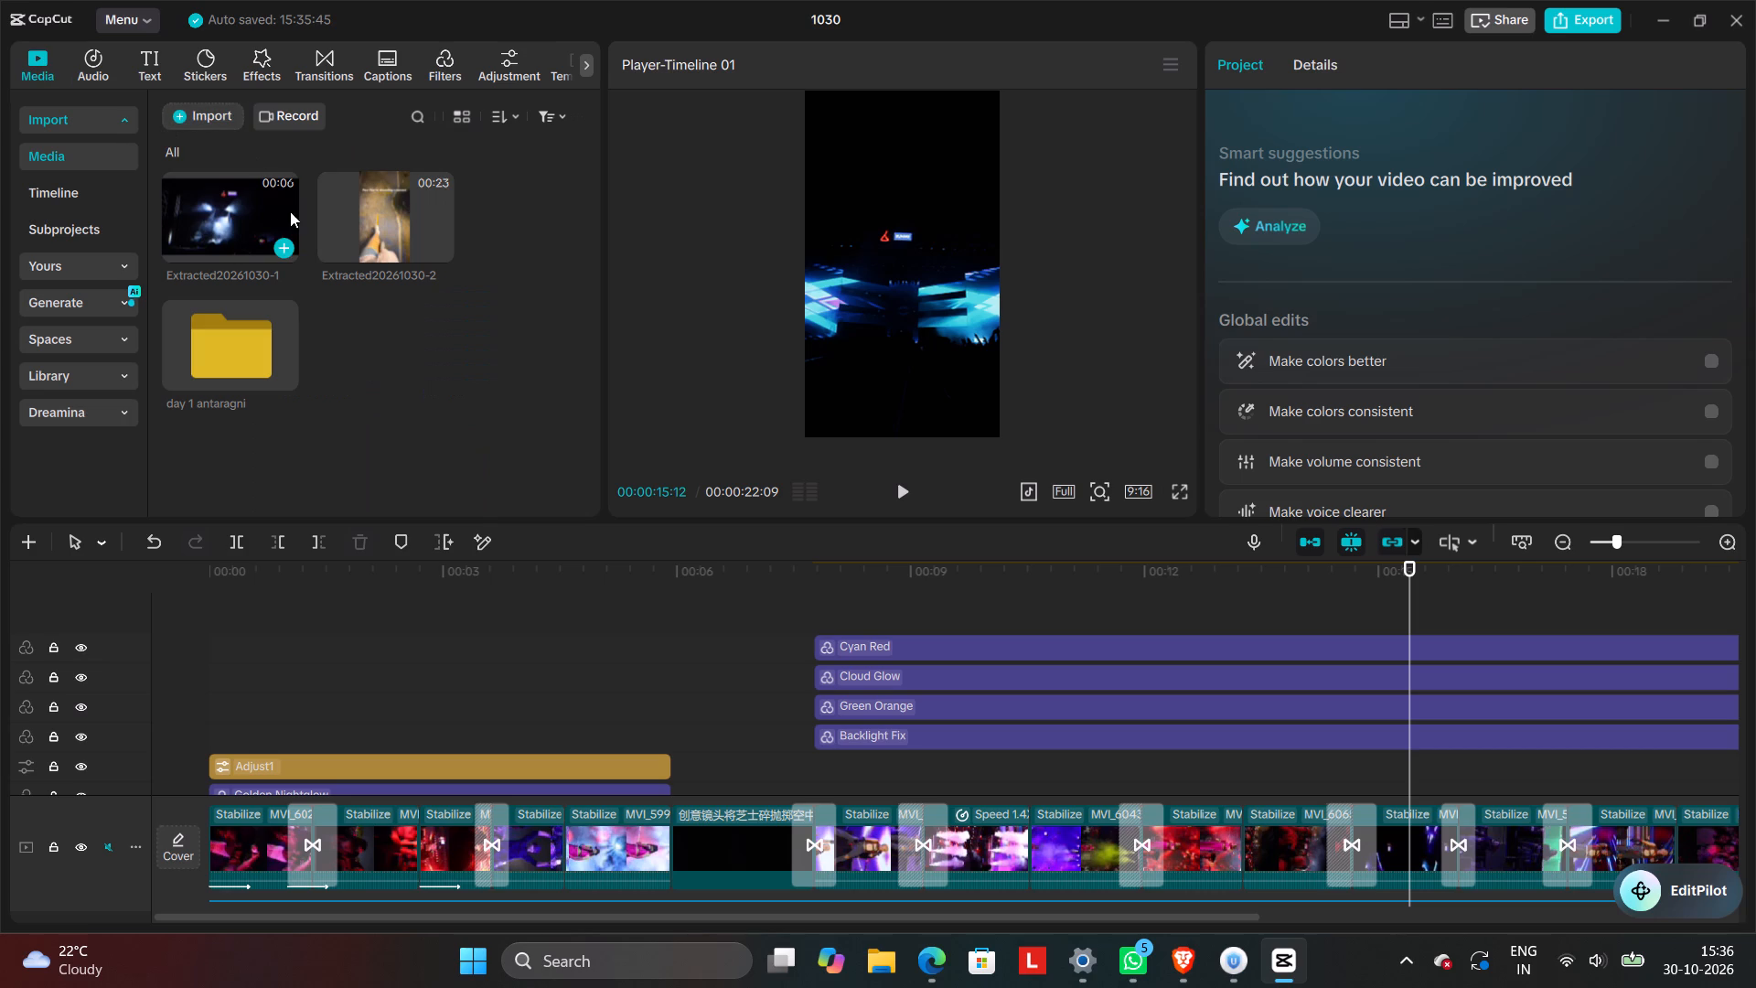
pyautogui.doubleClick(222, 360)
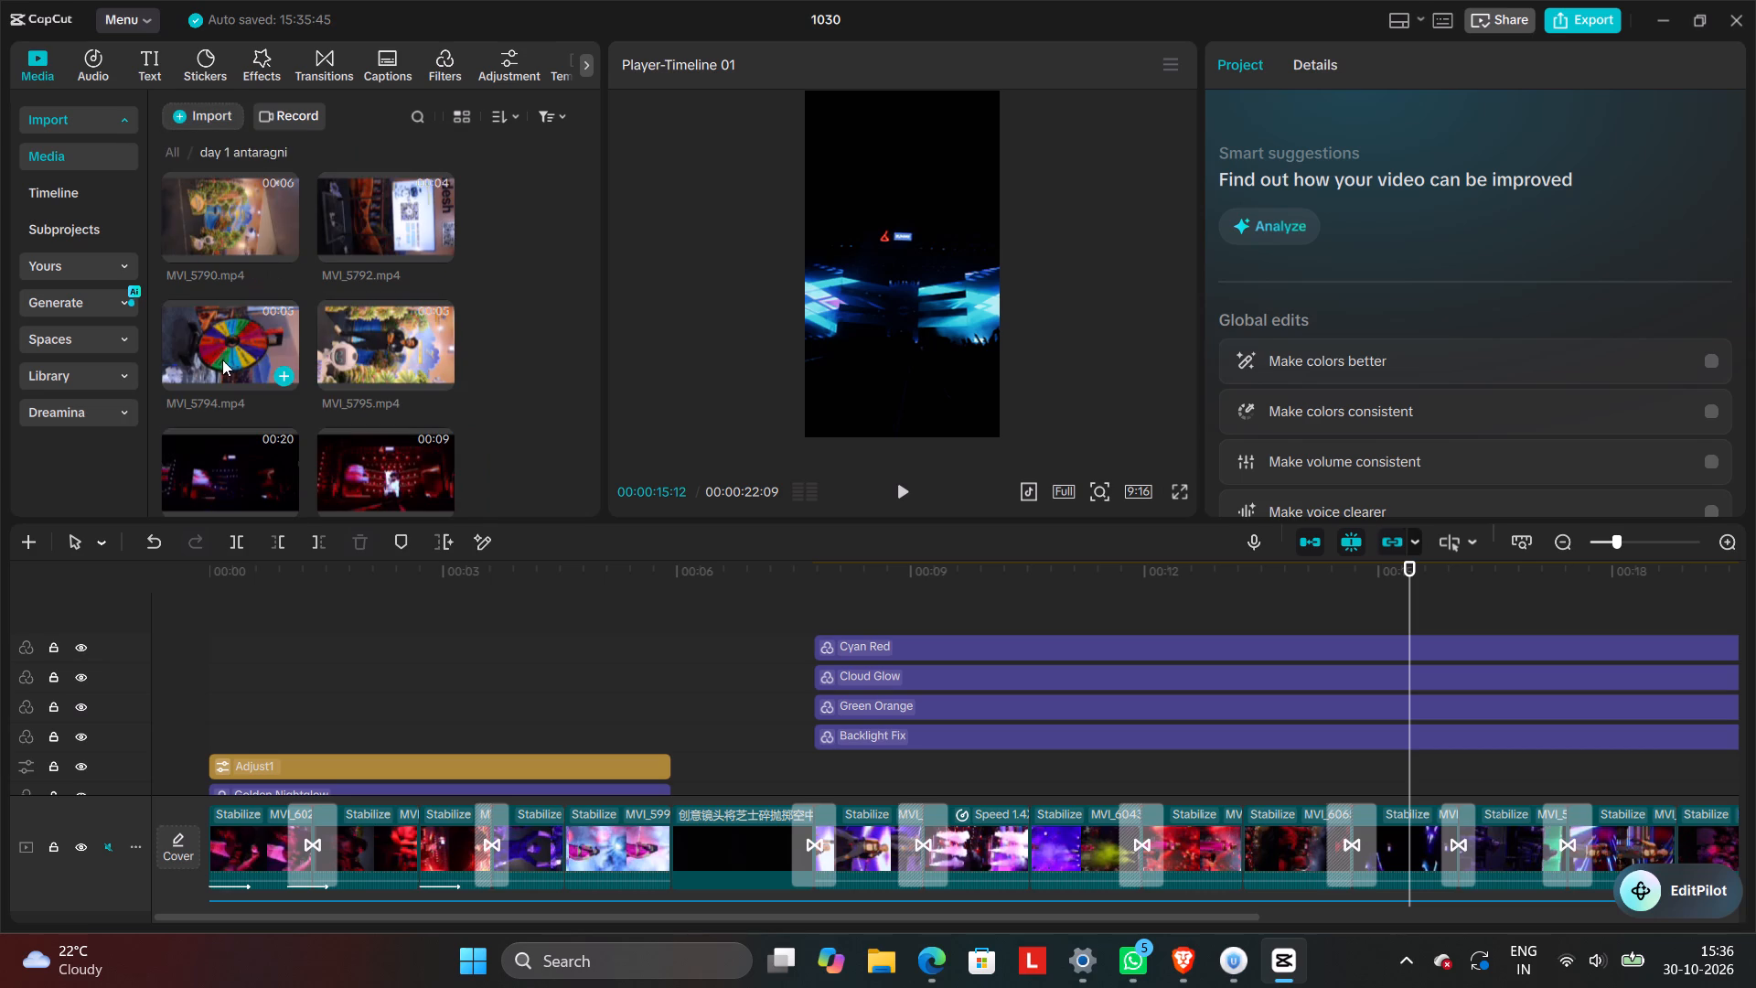
pyautogui.scroll(-8, 340, 421)
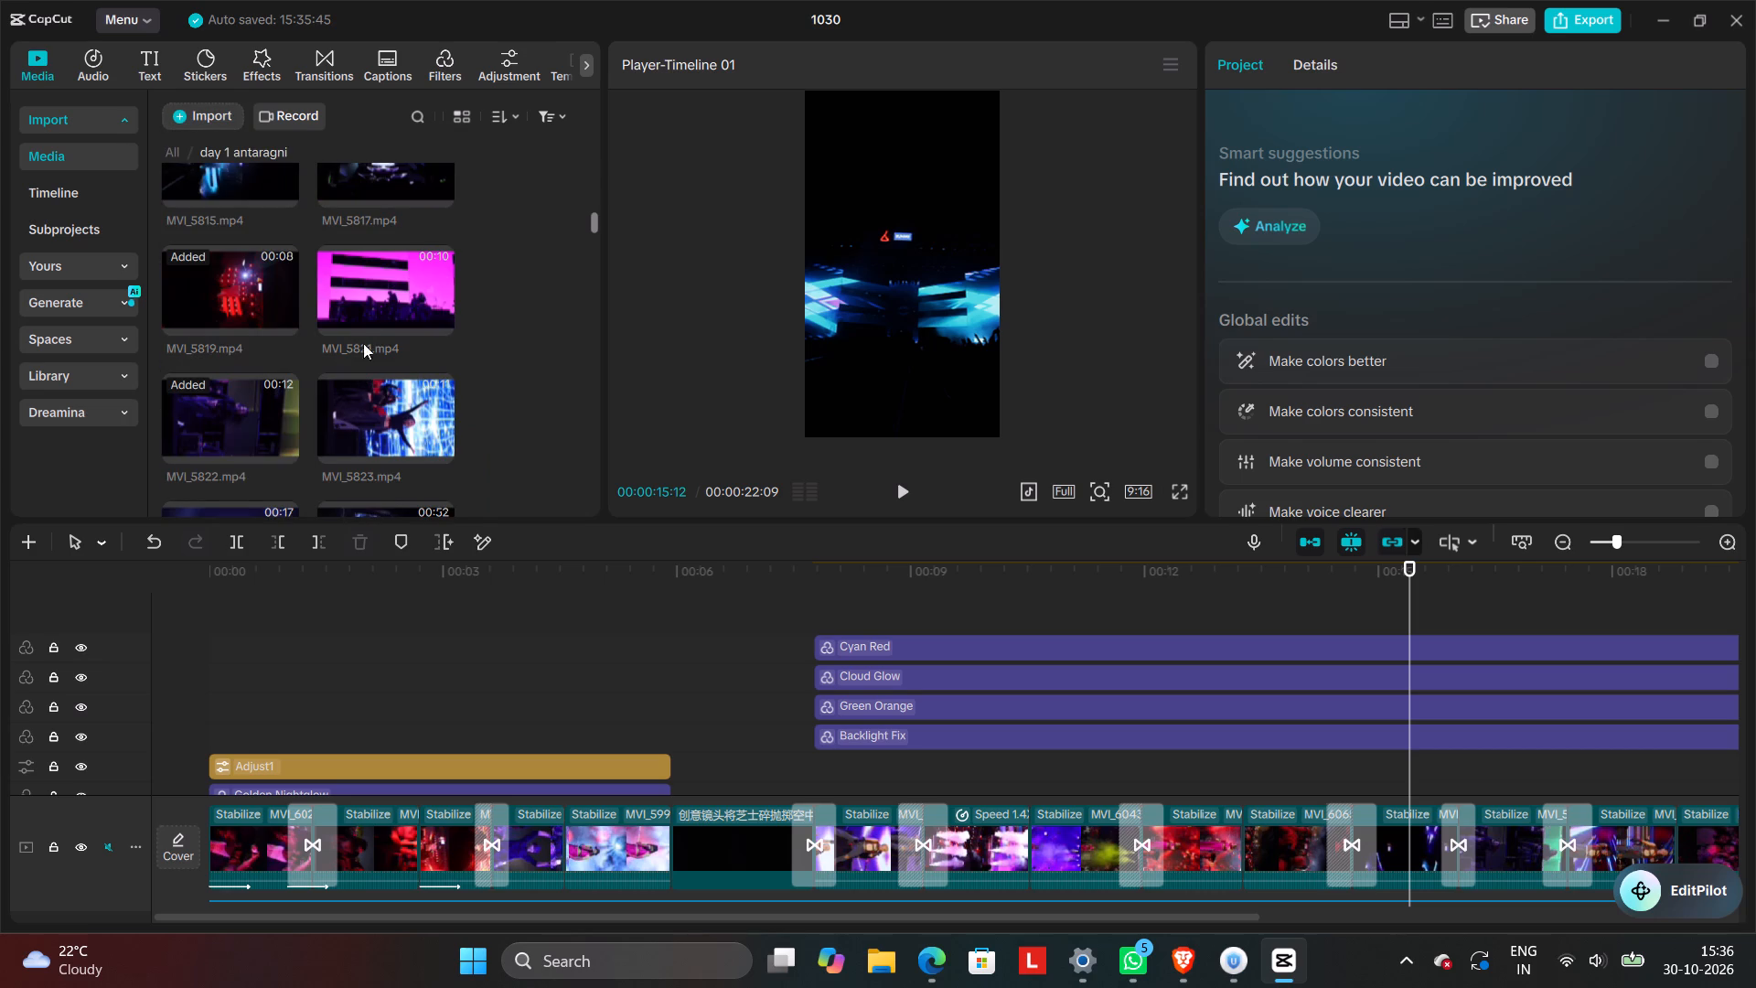
pyautogui.click(369, 311)
pyautogui.click(241, 277)
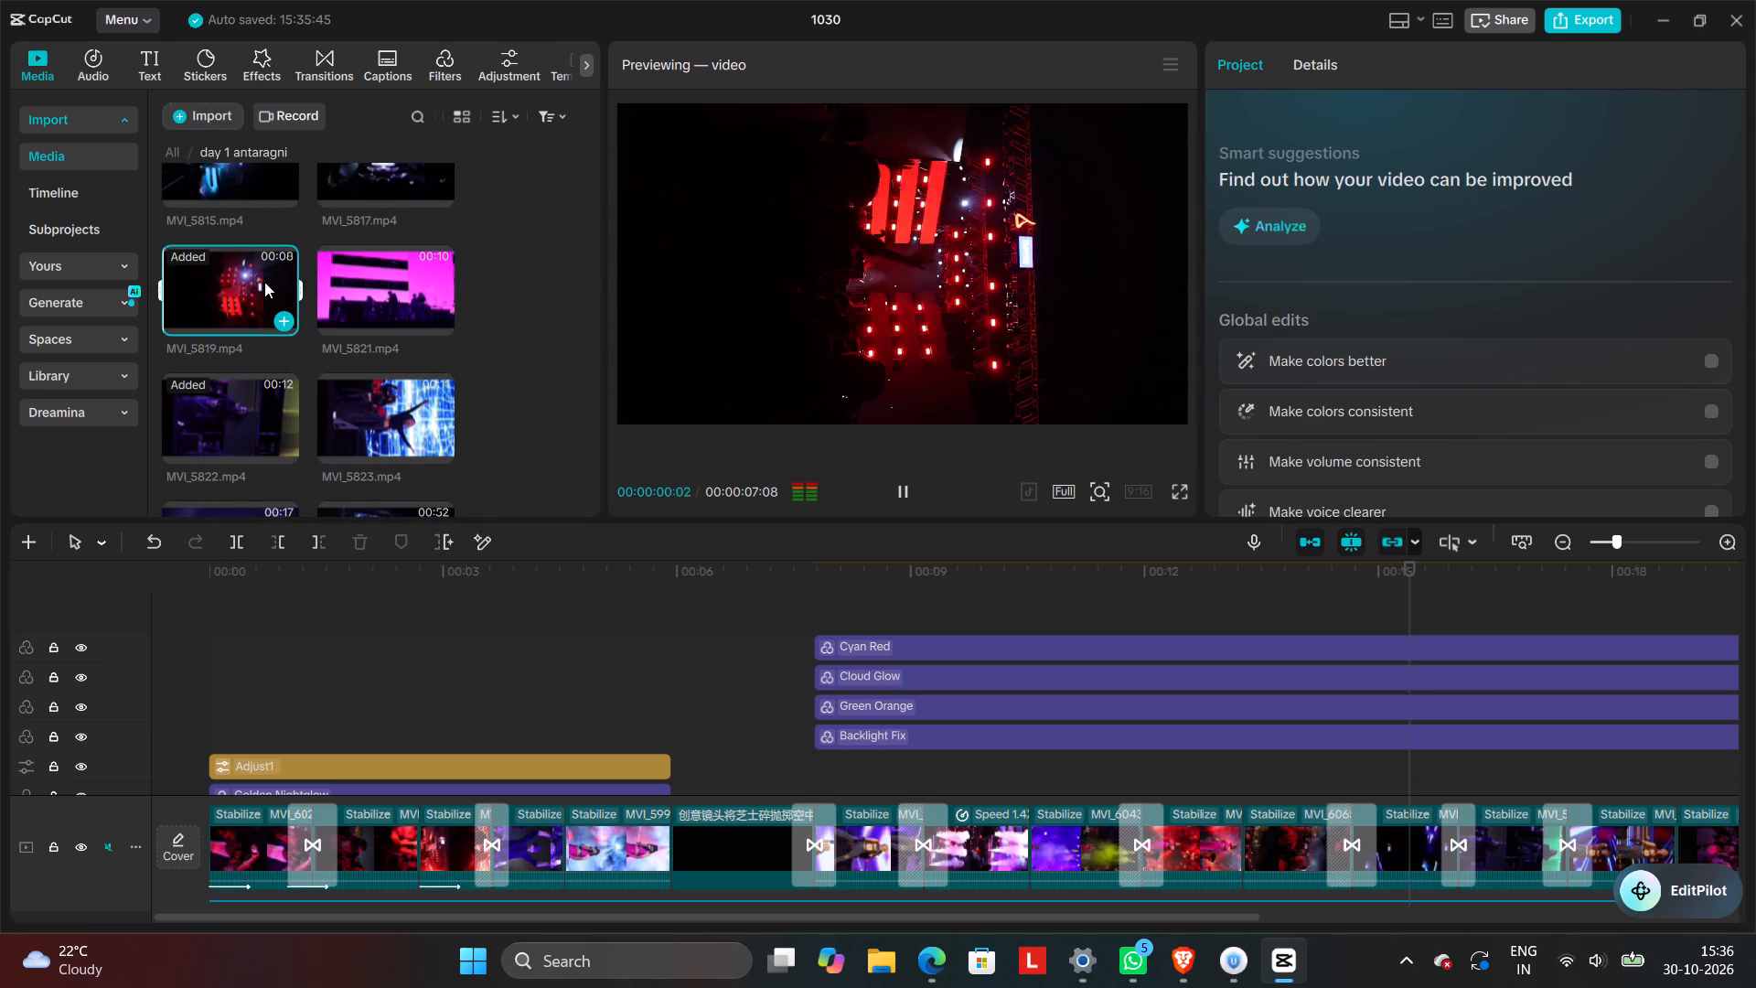
pyautogui.scroll(-4, 332, 338)
pyautogui.click(370, 285)
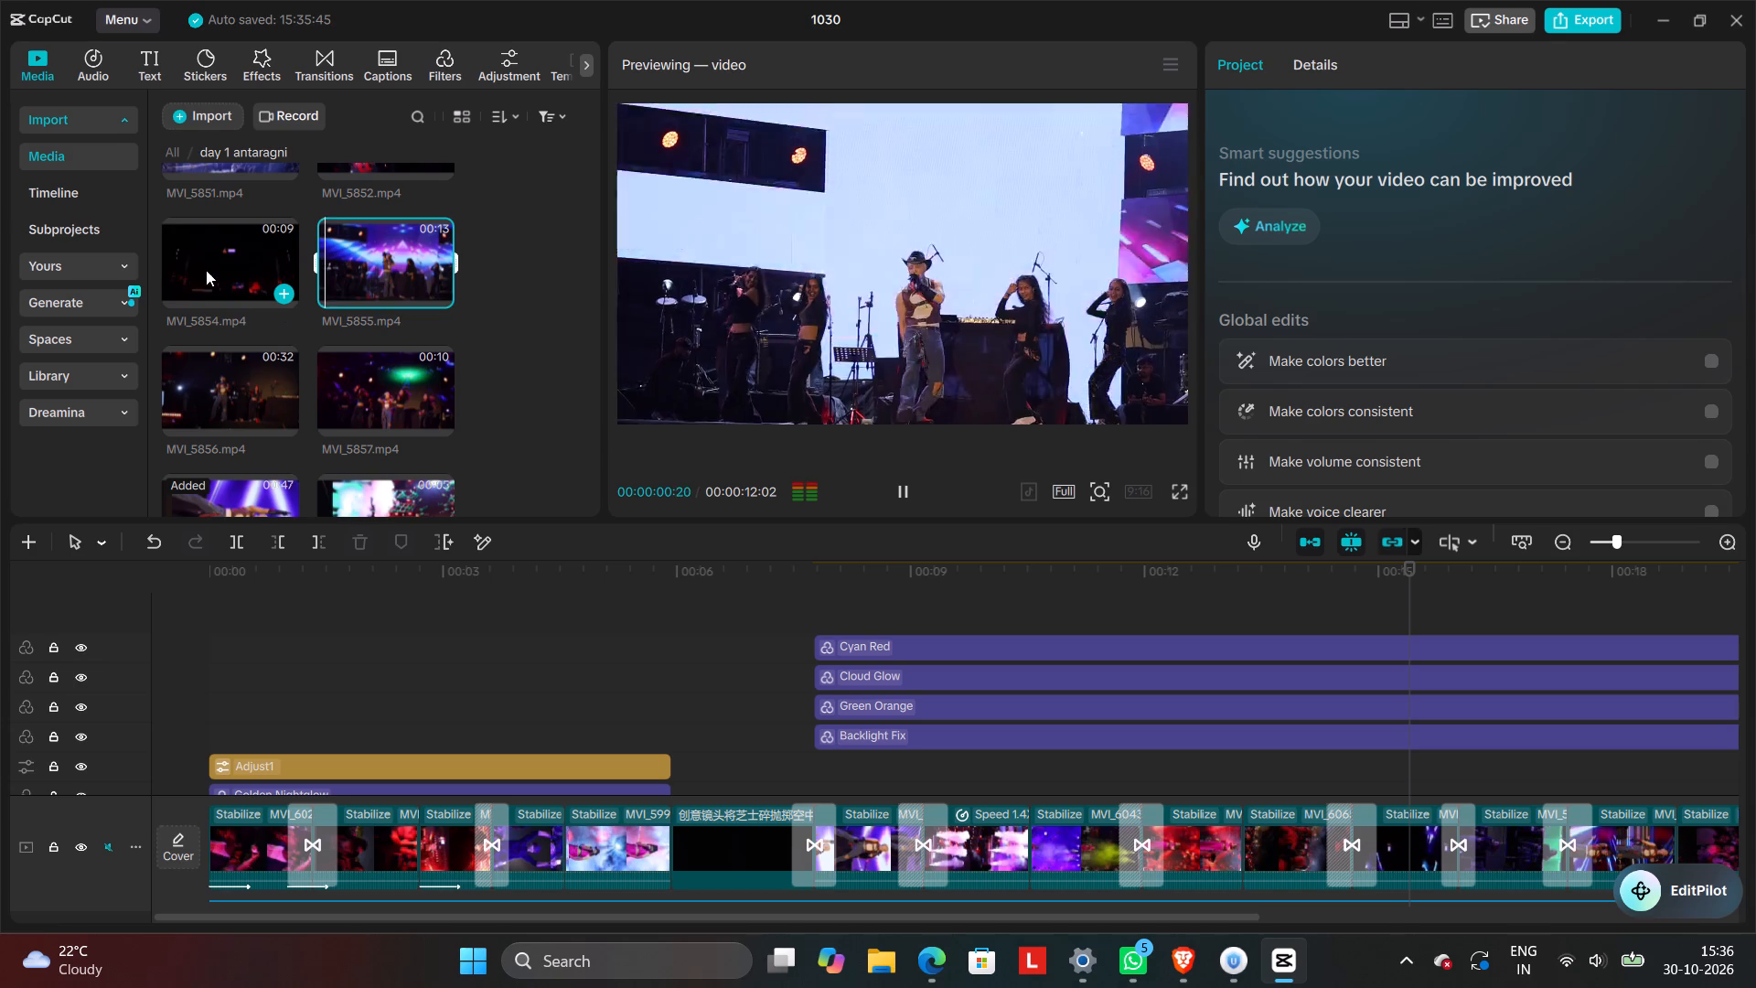
pyautogui.click(205, 256)
pyautogui.scroll(-1, 333, 283)
pyautogui.click(359, 283)
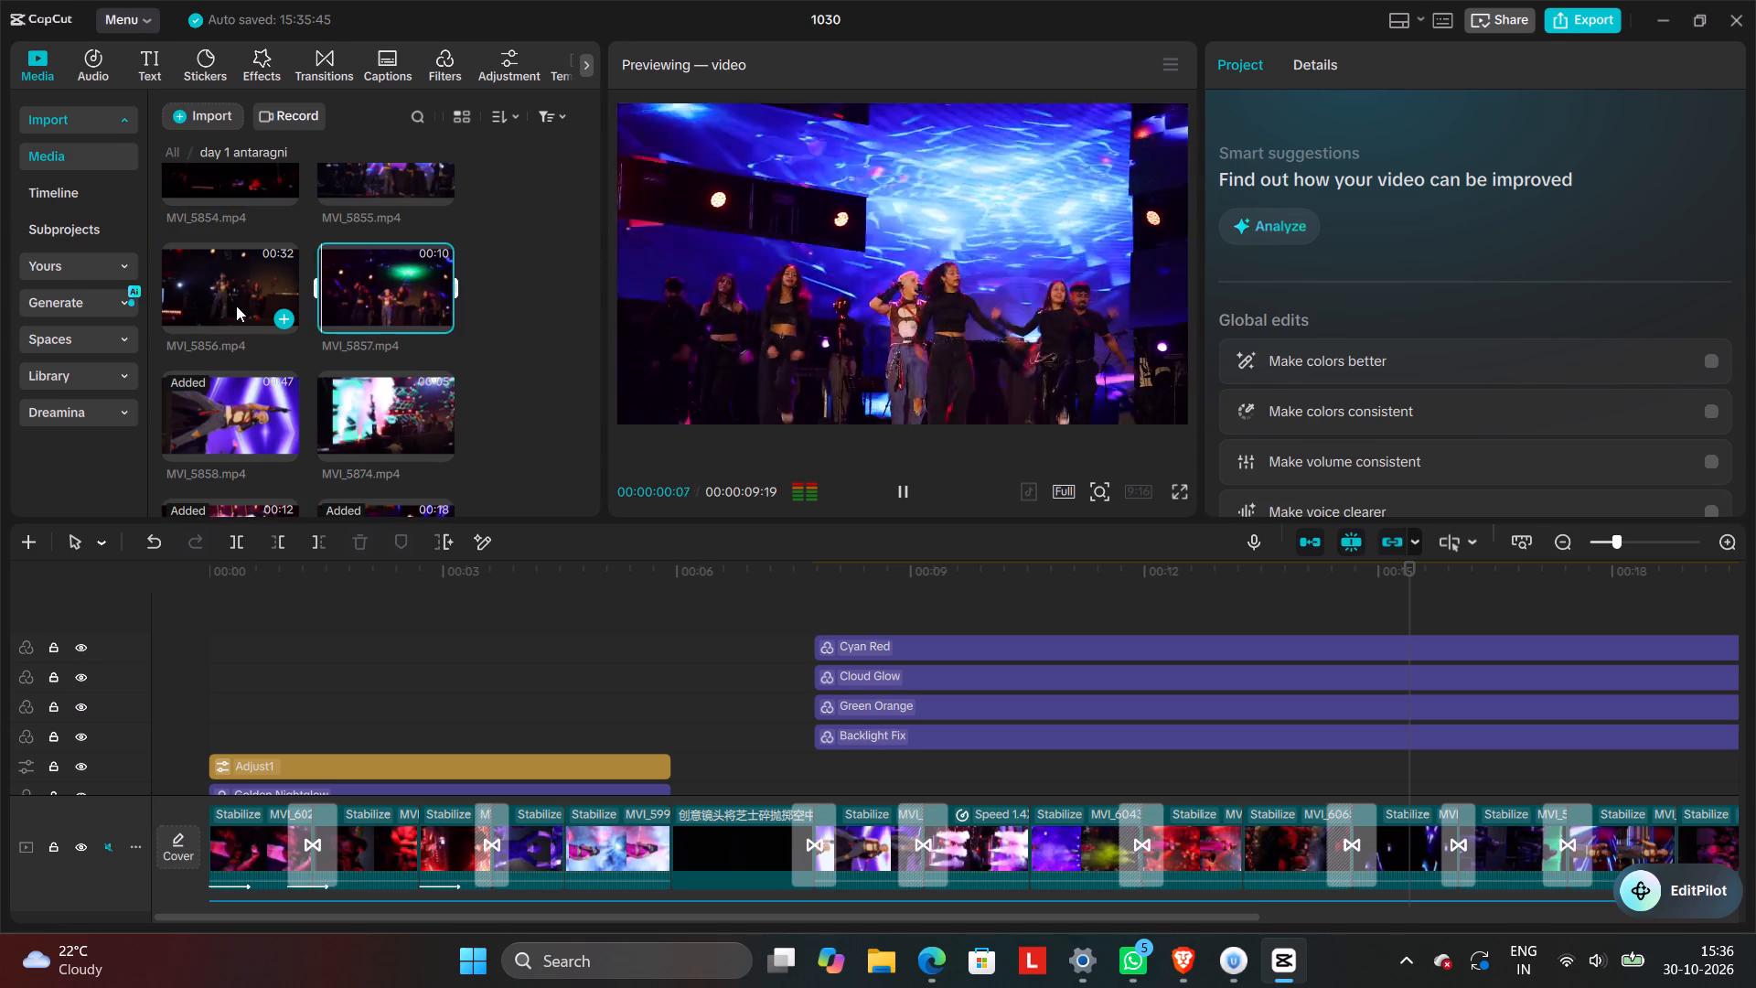
pyautogui.click(219, 304)
pyautogui.scroll(-1, 336, 299)
pyautogui.click(367, 324)
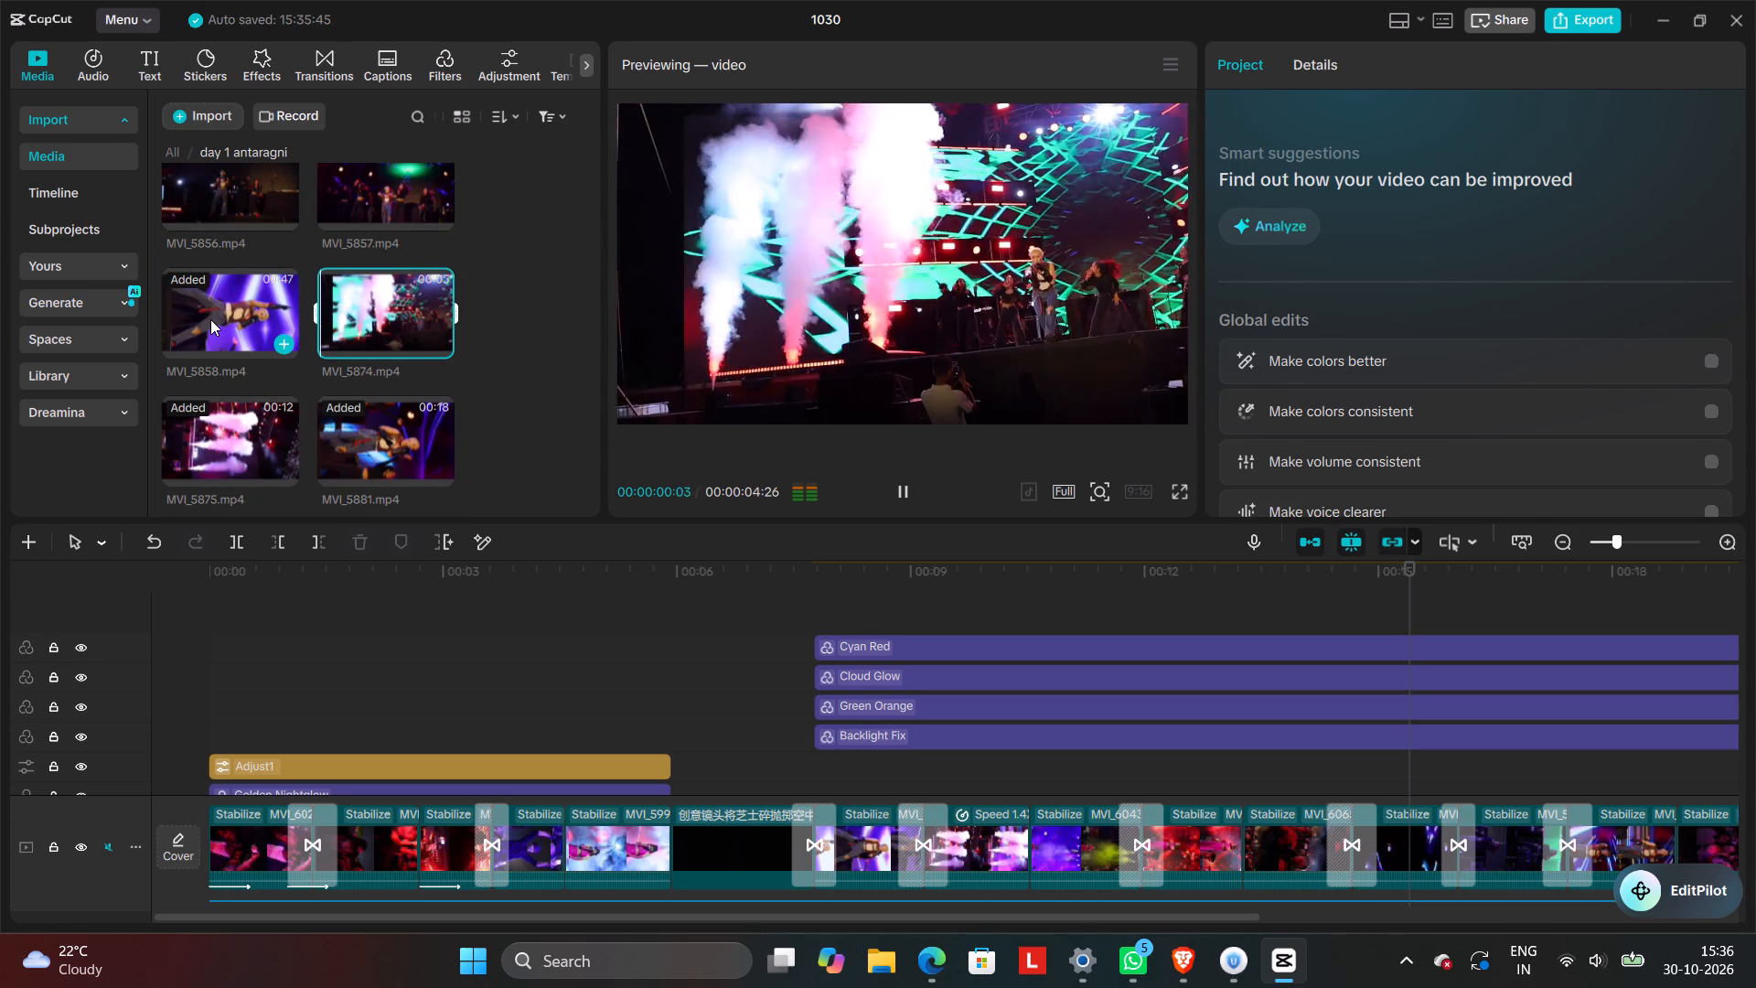
pyautogui.scroll(-1, 307, 312)
pyautogui.click(338, 328)
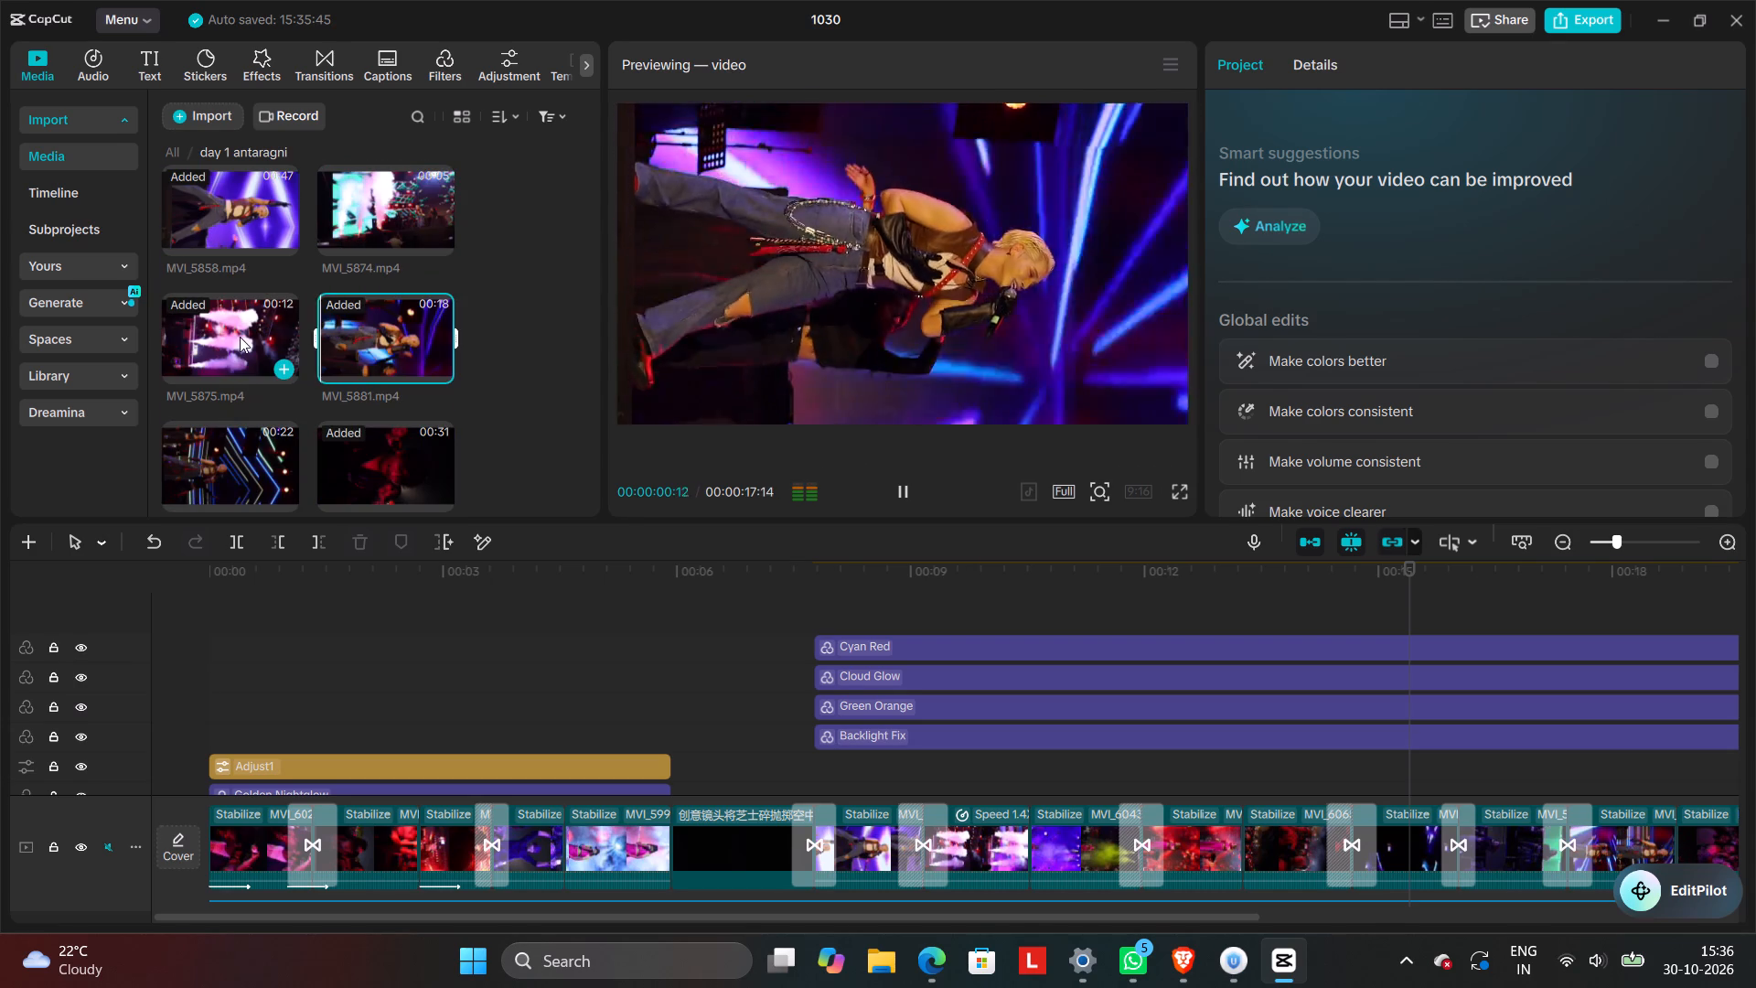
pyautogui.click(240, 337)
pyautogui.scroll(-1, 341, 331)
pyautogui.click(359, 353)
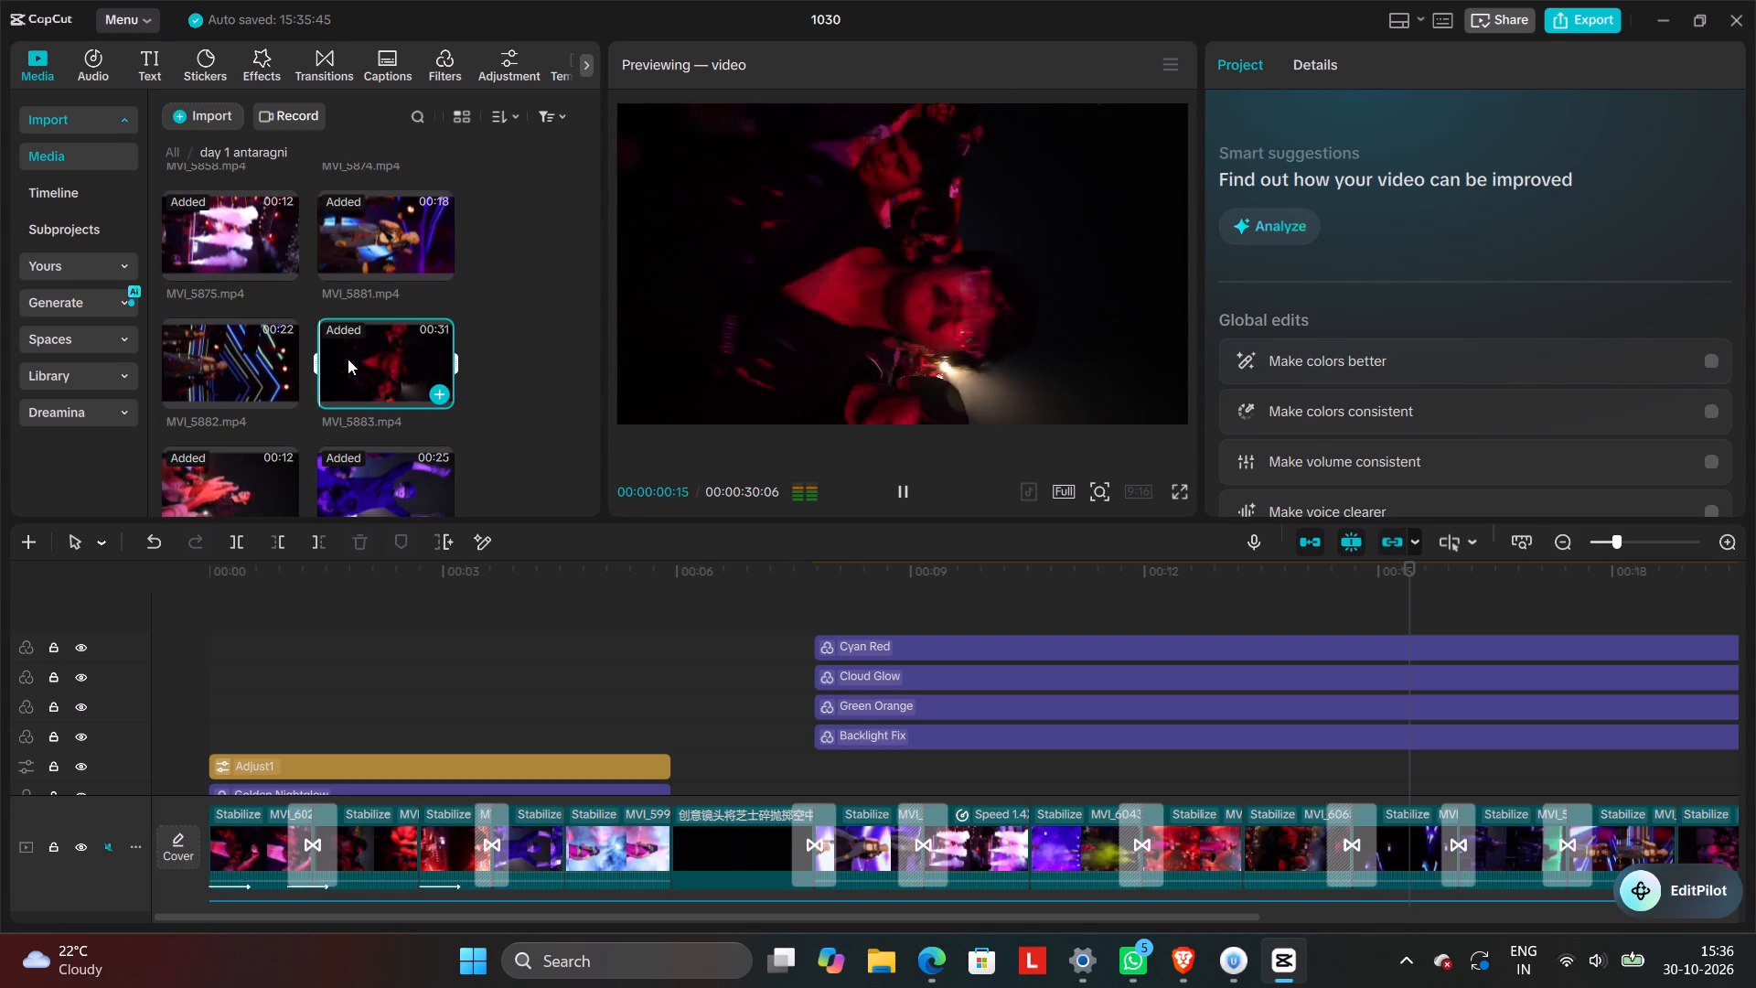
pyautogui.click(230, 365)
pyautogui.scroll(-1, 327, 362)
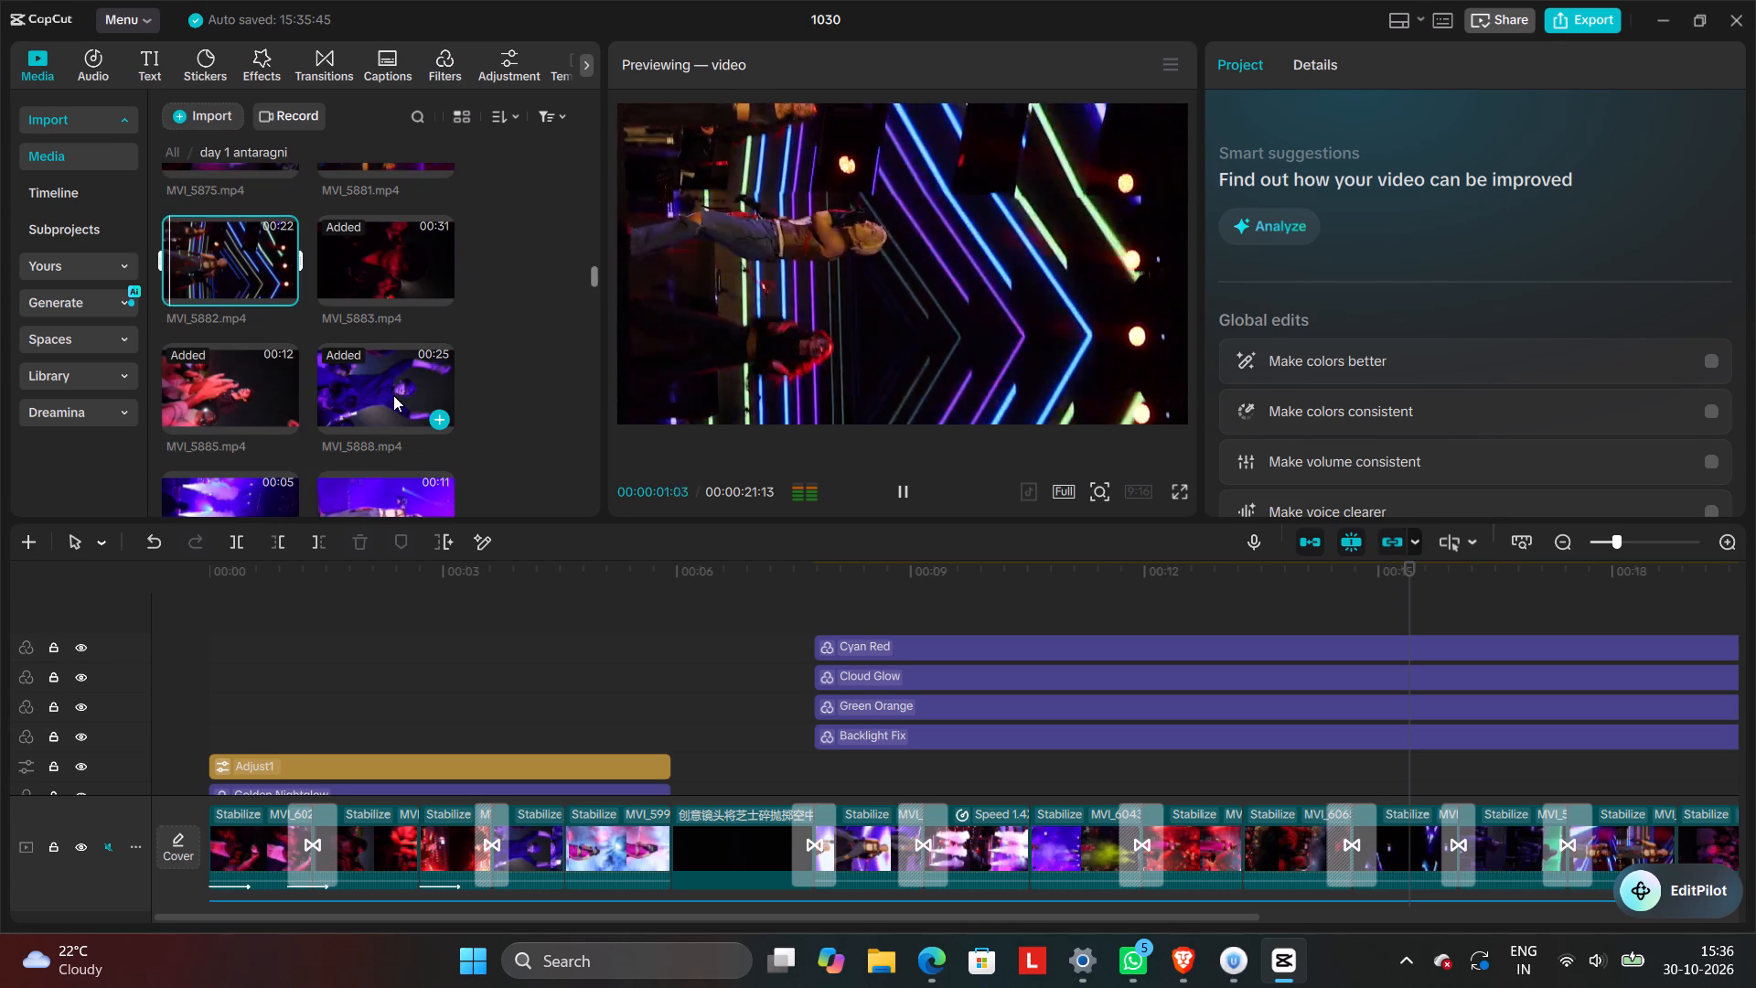
pyautogui.click(393, 395)
pyautogui.click(200, 381)
pyautogui.scroll(-1, 337, 364)
pyautogui.click(366, 386)
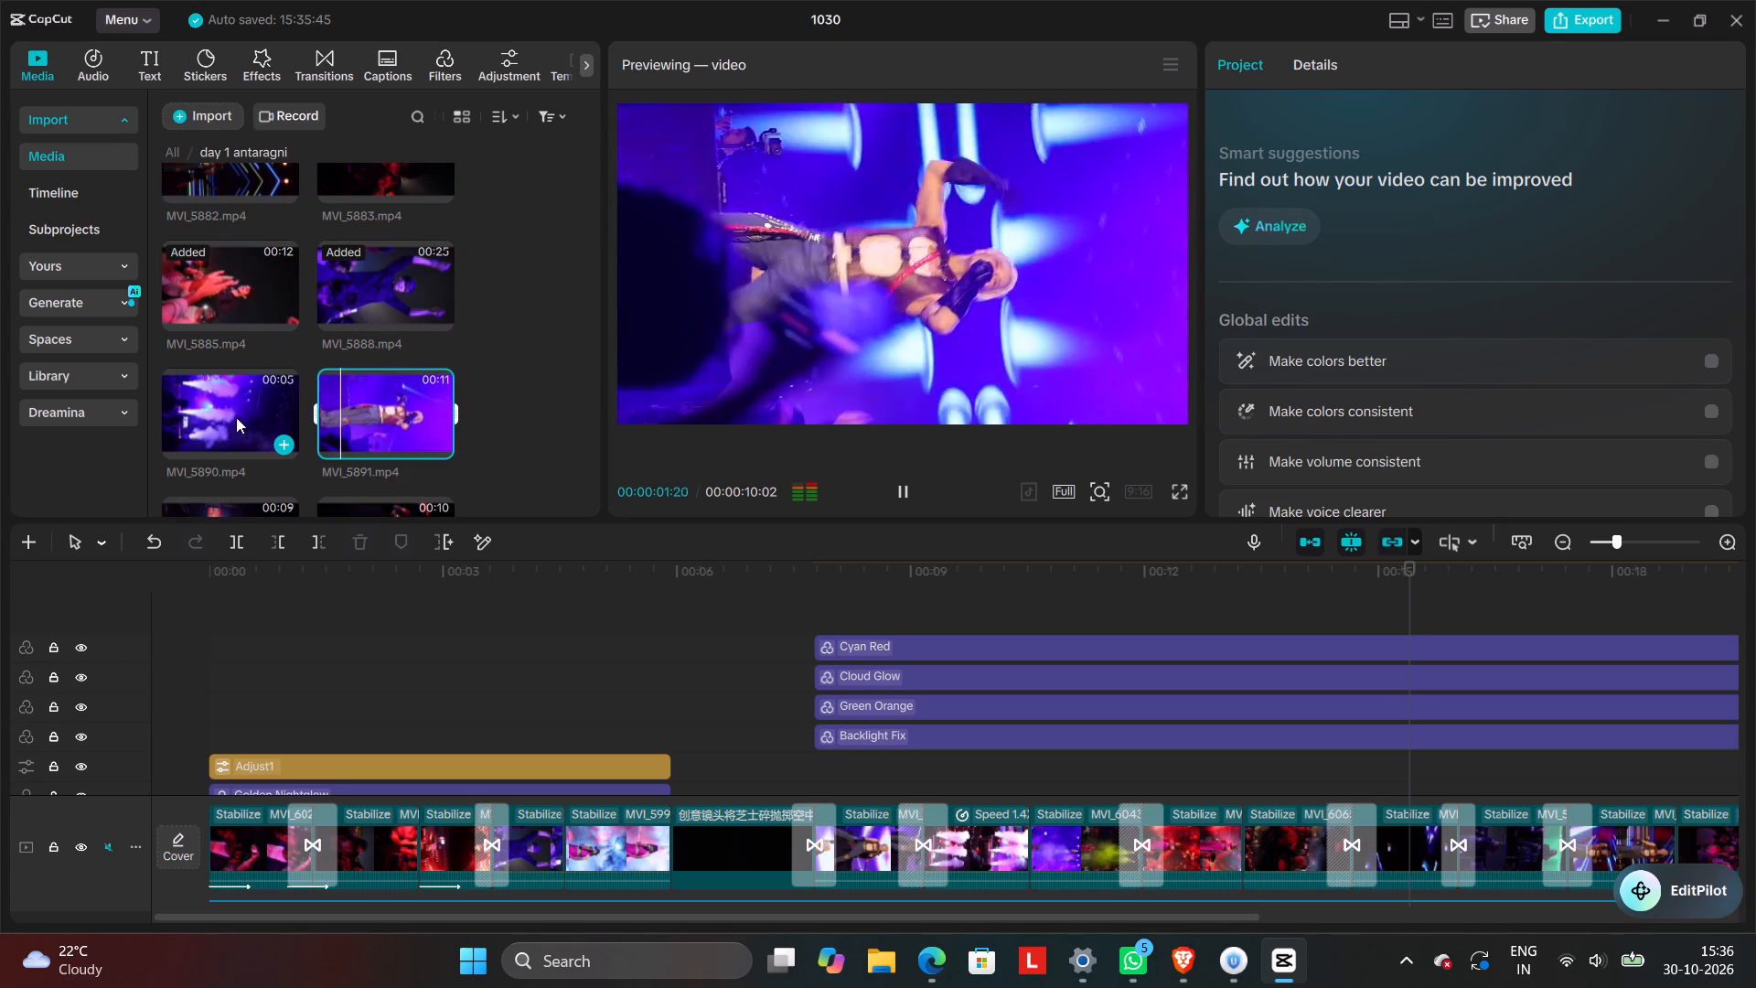
pyautogui.click(222, 411)
pyautogui.scroll(-1, 286, 405)
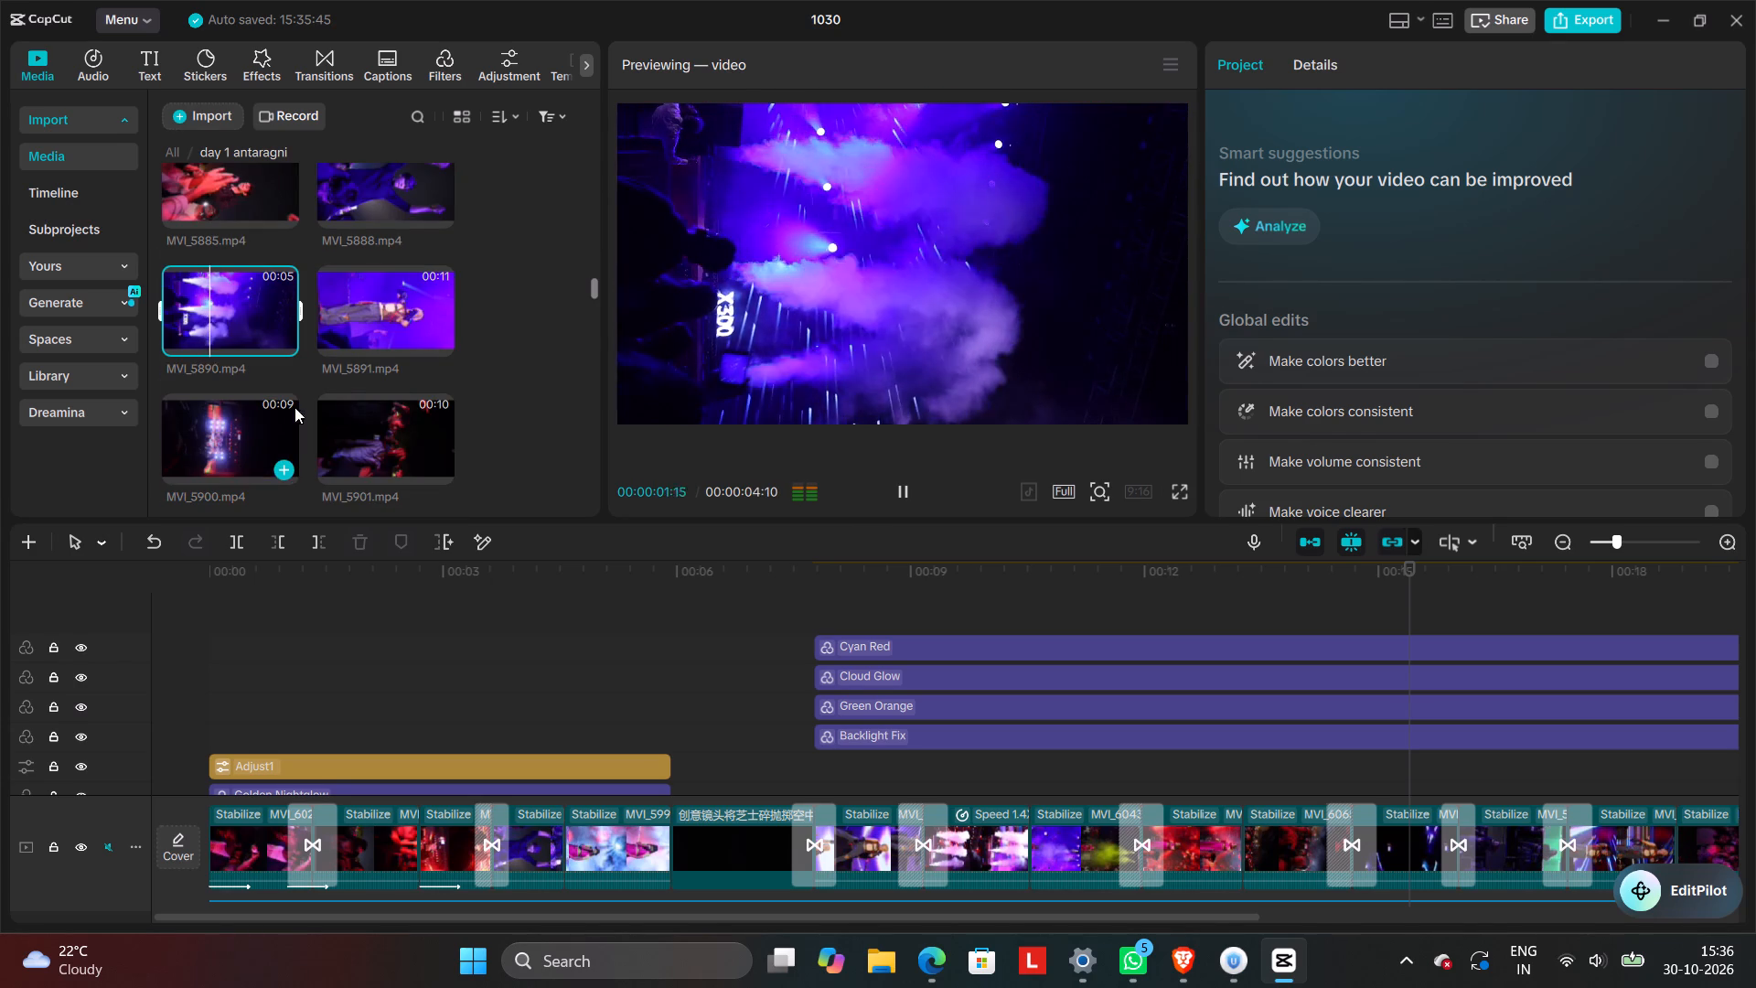
# Replace the clip at about 15 s with a later portion of MVI_5901.mp4, keeping the original video effect.
pyautogui.click(350, 412)
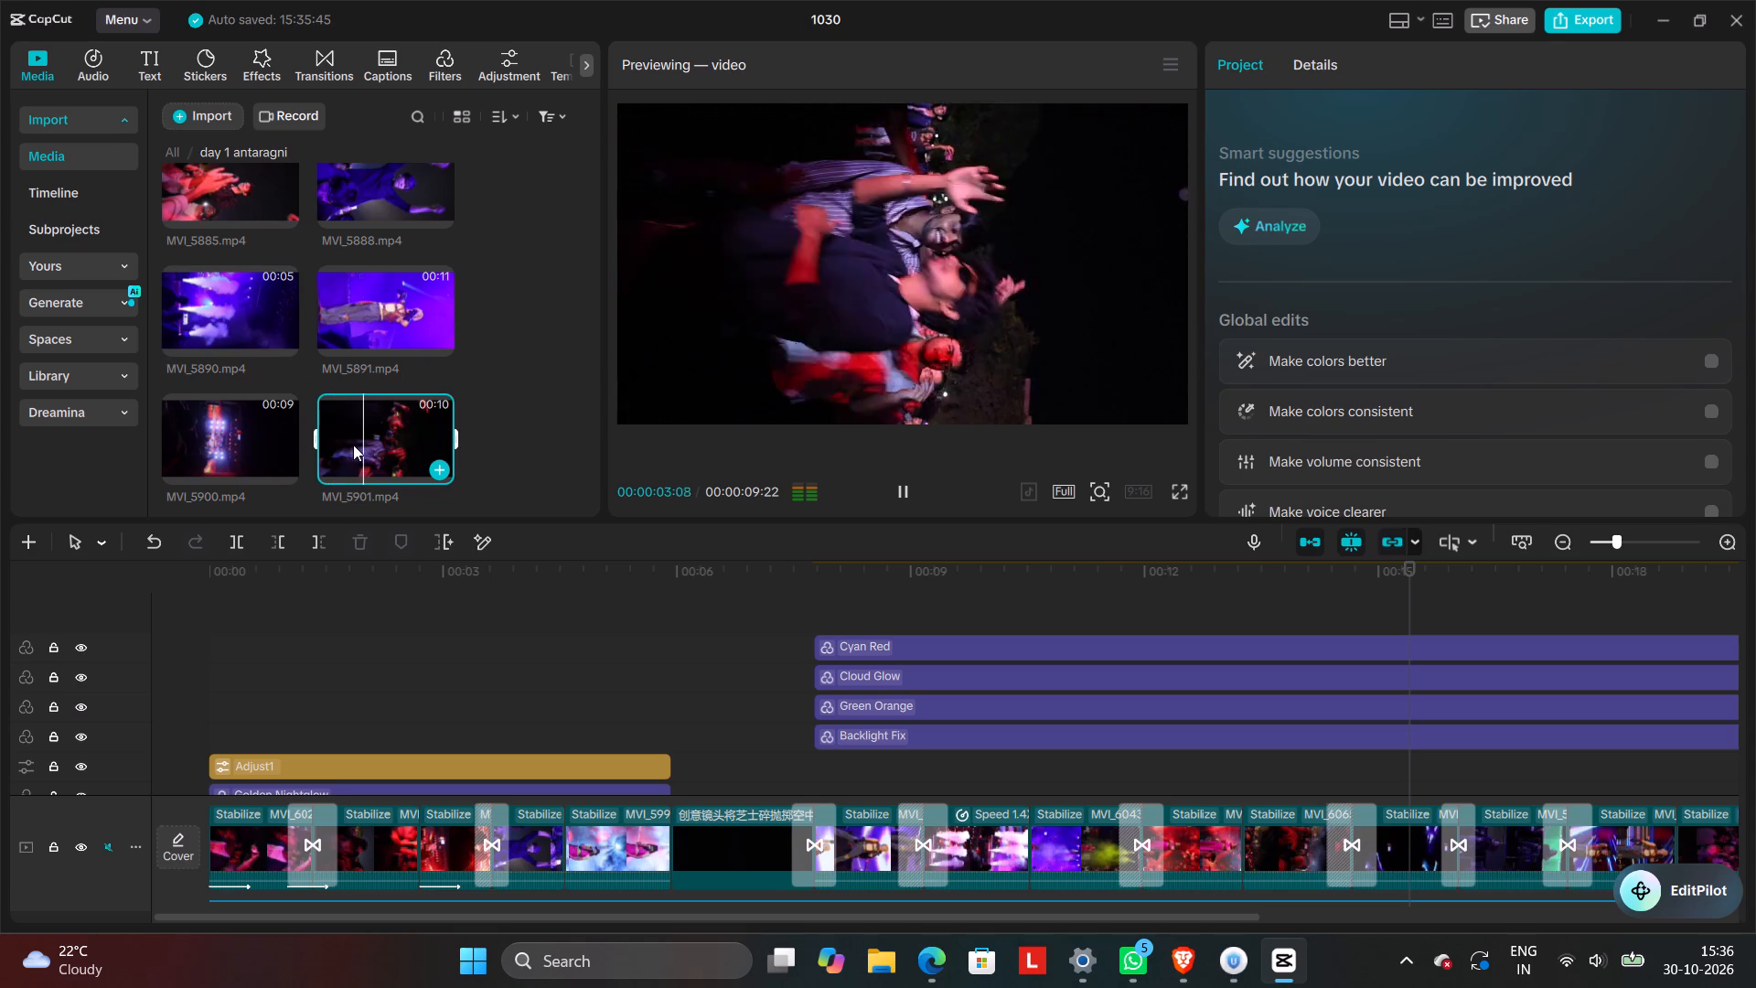
pyautogui.moveTo(353, 445); pyautogui.dragTo(1419, 791)
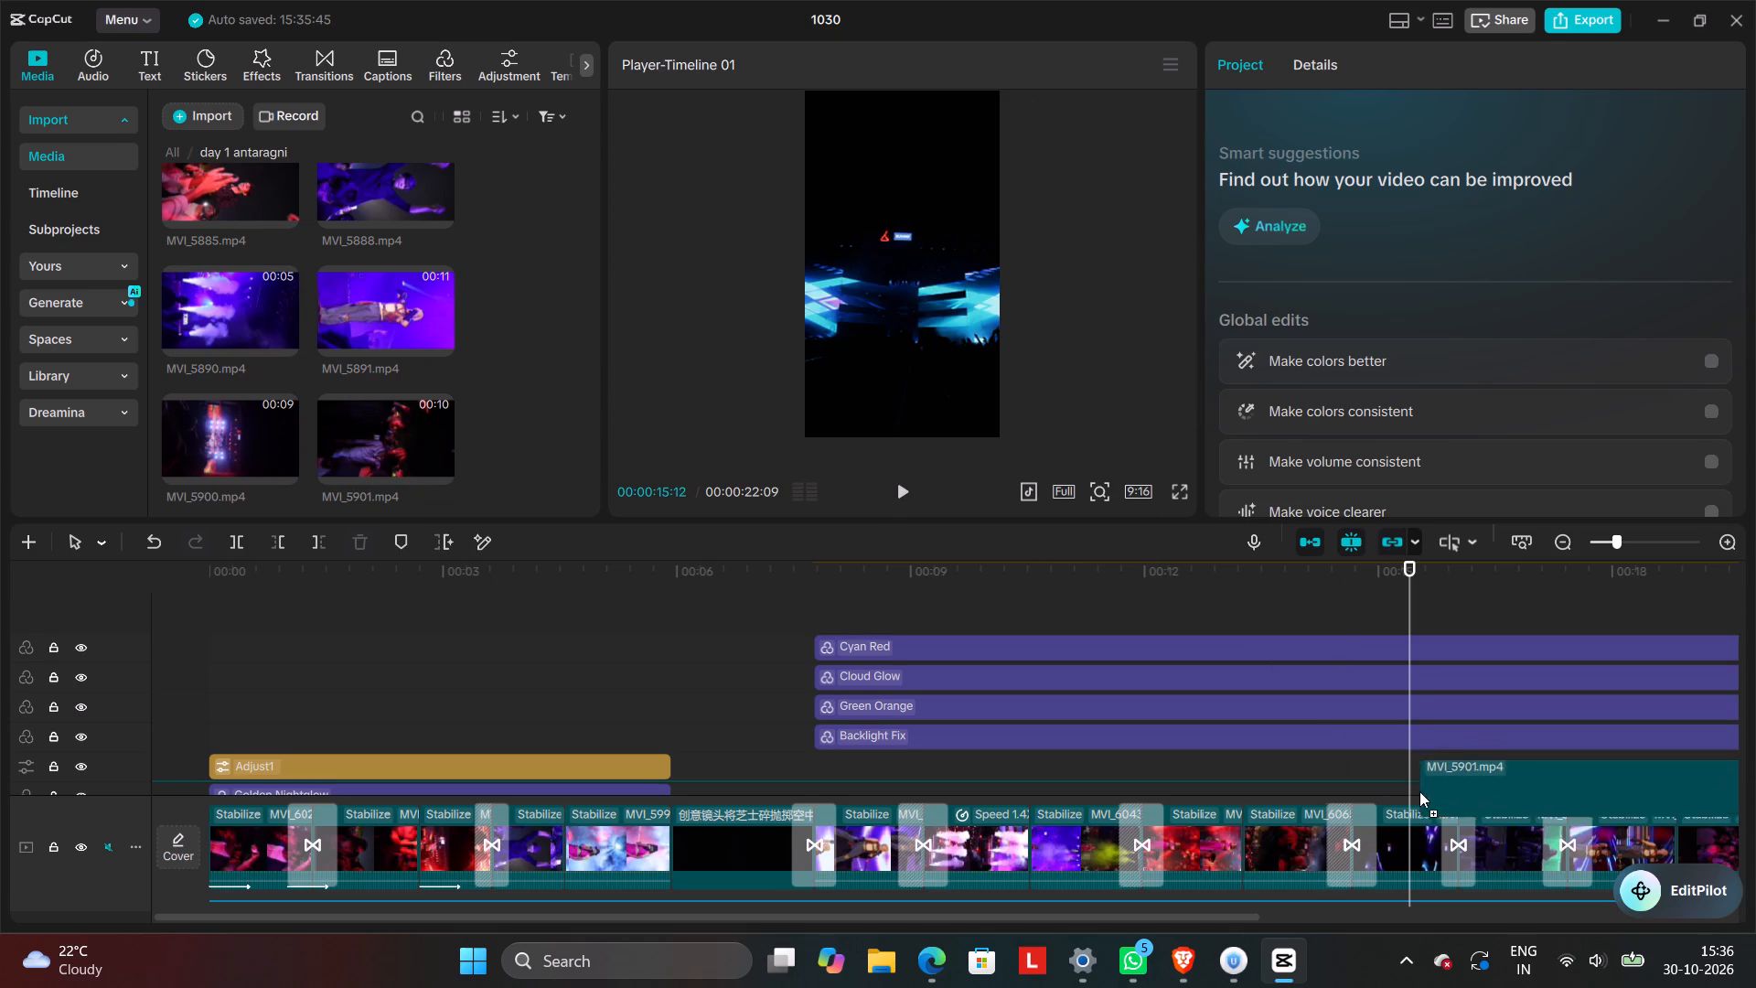
pyautogui.moveTo(1419, 791); pyautogui.dragTo(1389, 835)
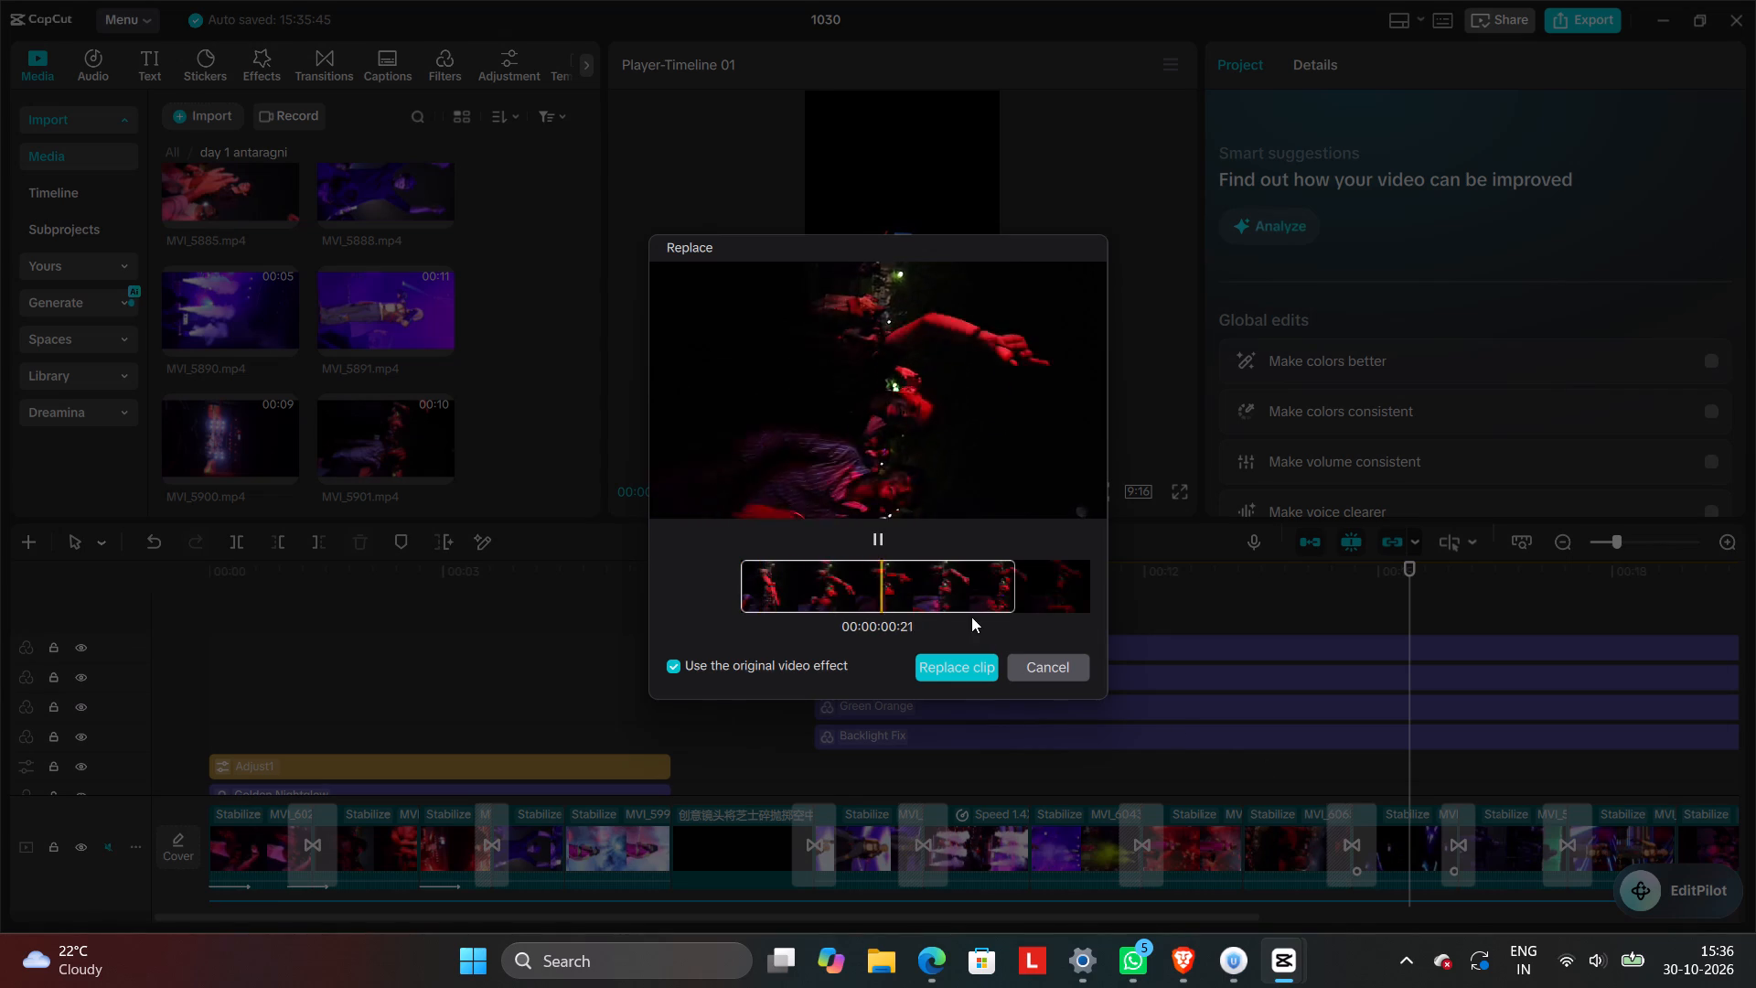
pyautogui.moveTo(971, 605); pyautogui.dragTo(649, 649)
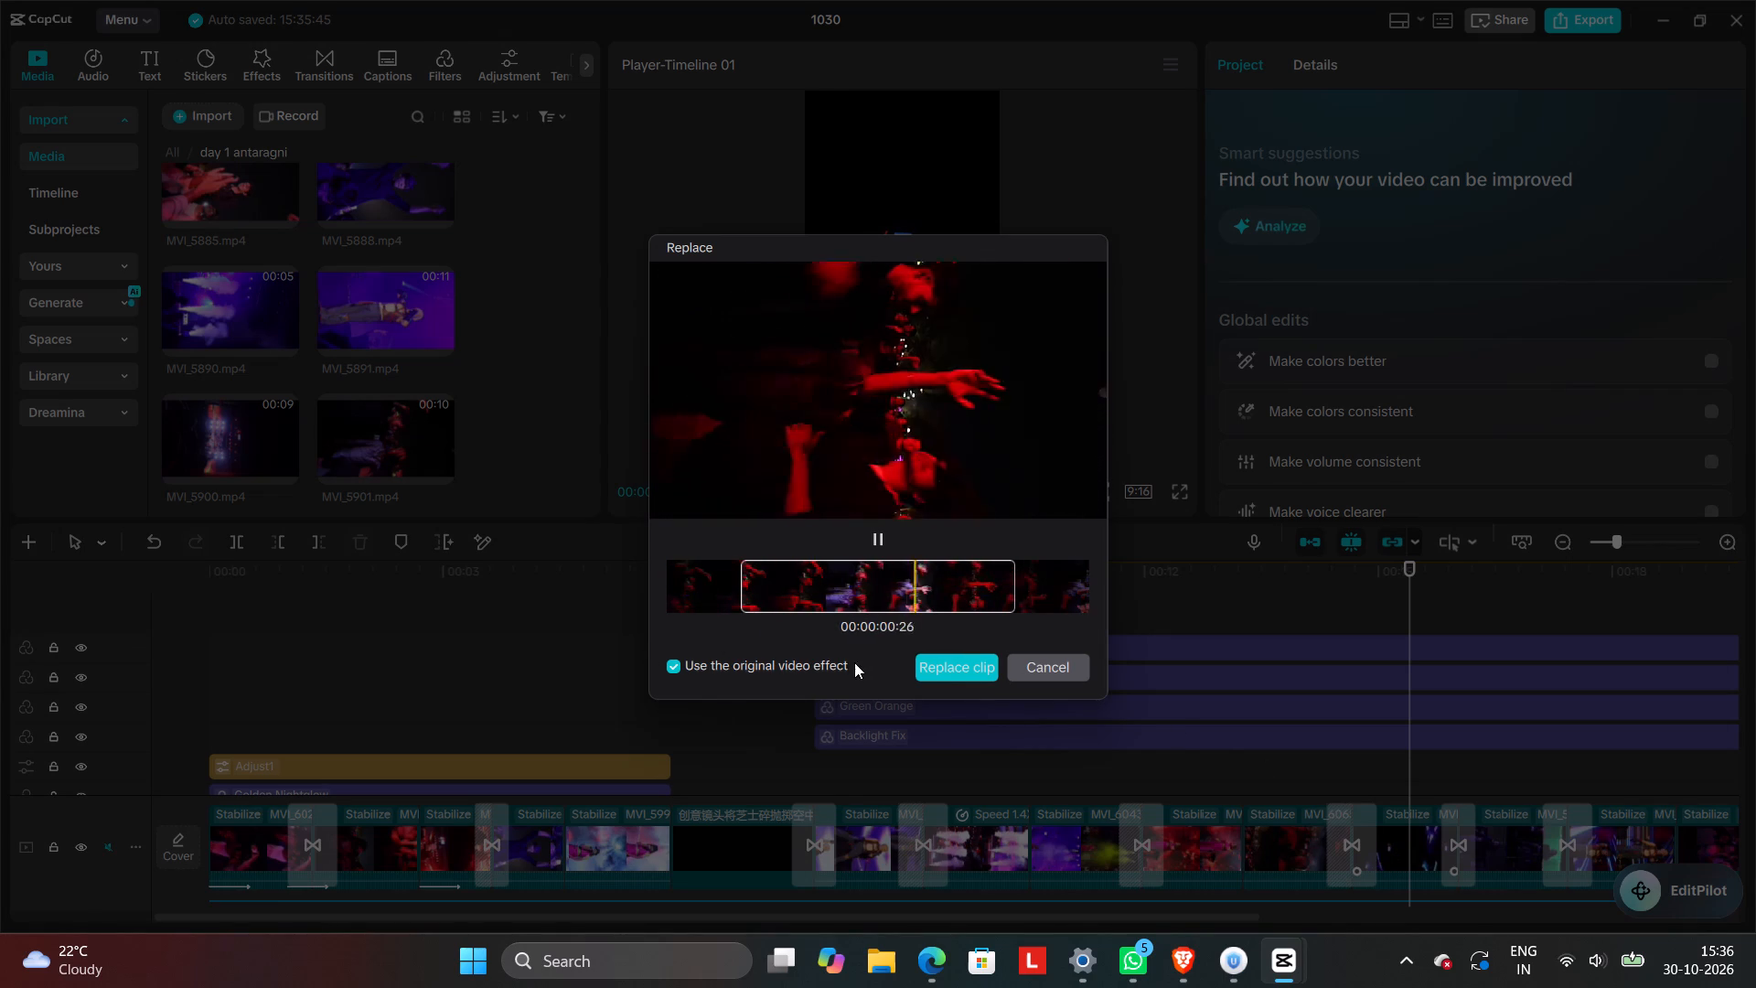
pyautogui.click(945, 670)
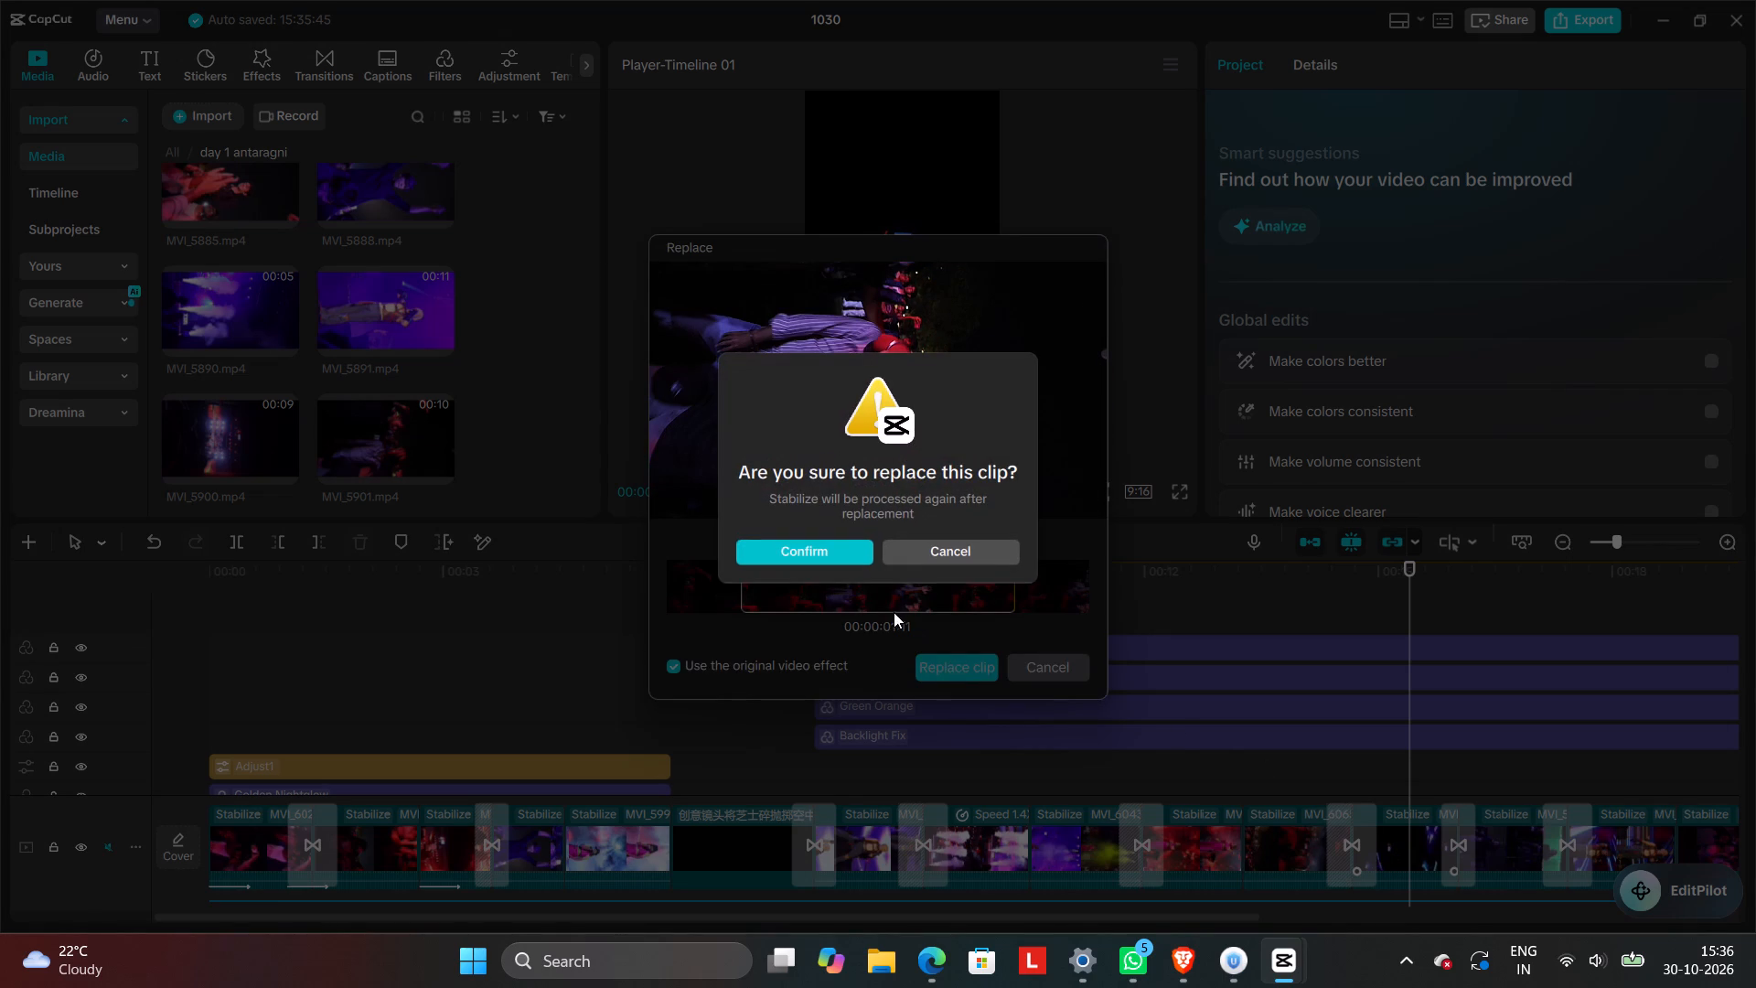
pyautogui.click(846, 550)
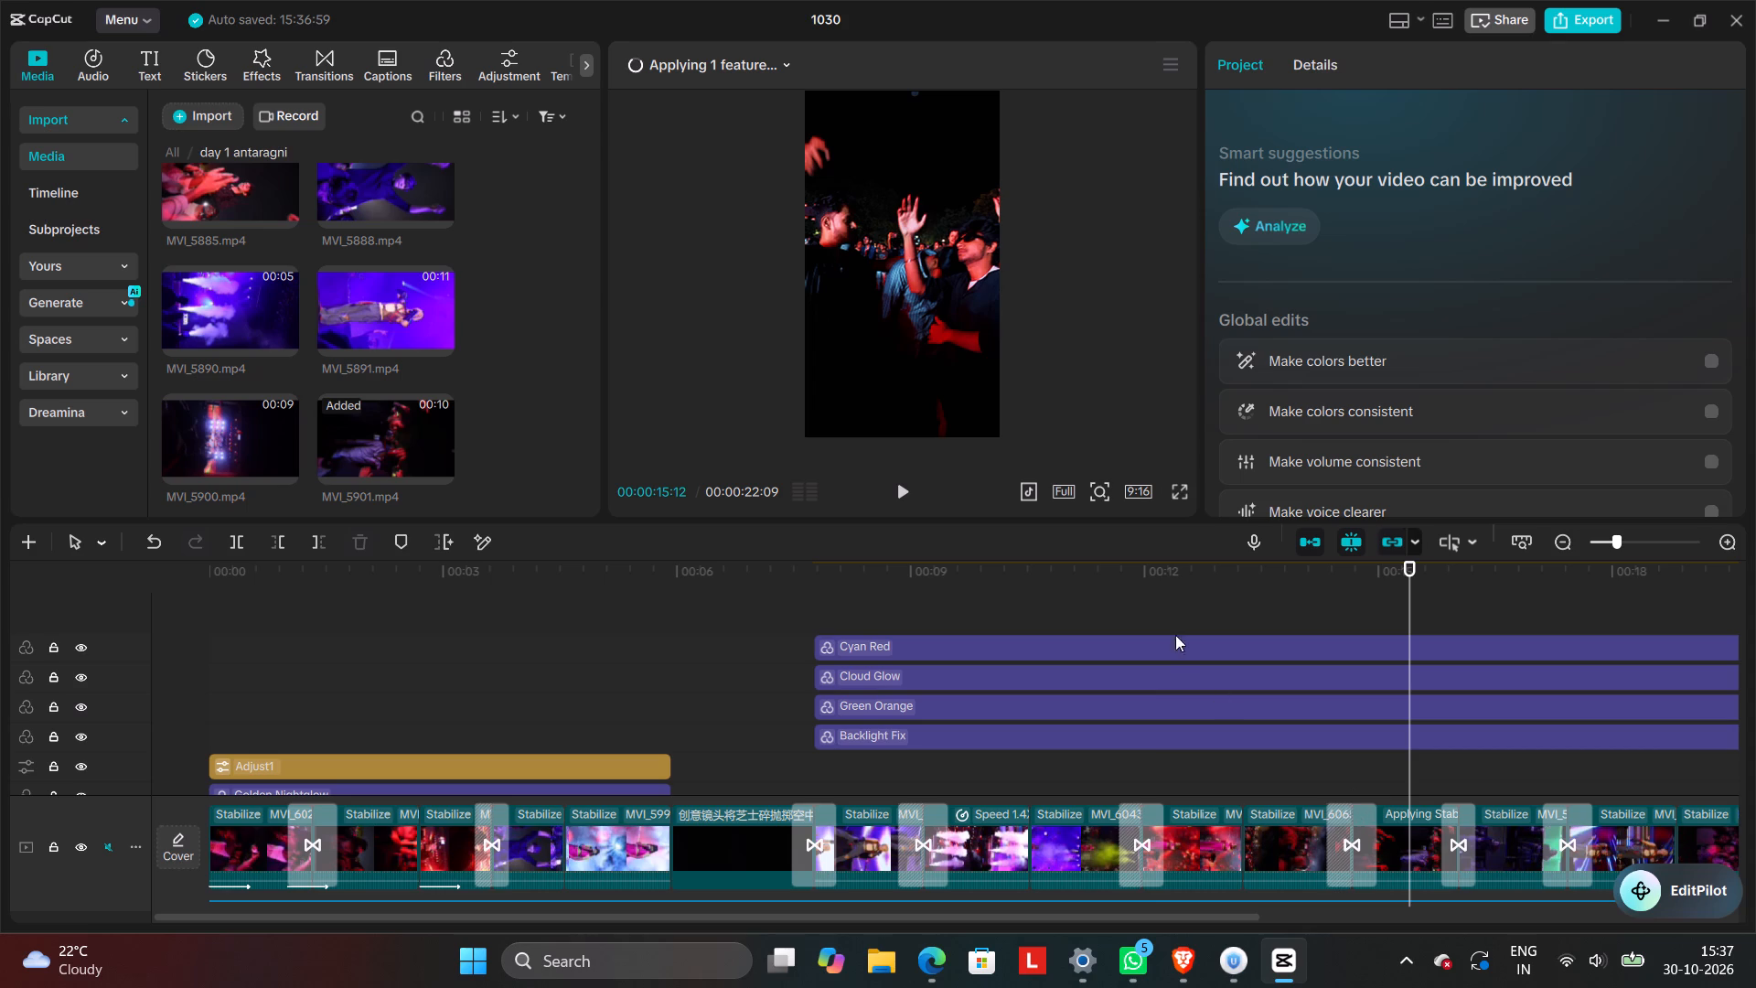
# Play the section from about 12 s to 18 s to check the replaced clip in context.
pyautogui.click(1156, 595)
pyautogui.click(897, 499)
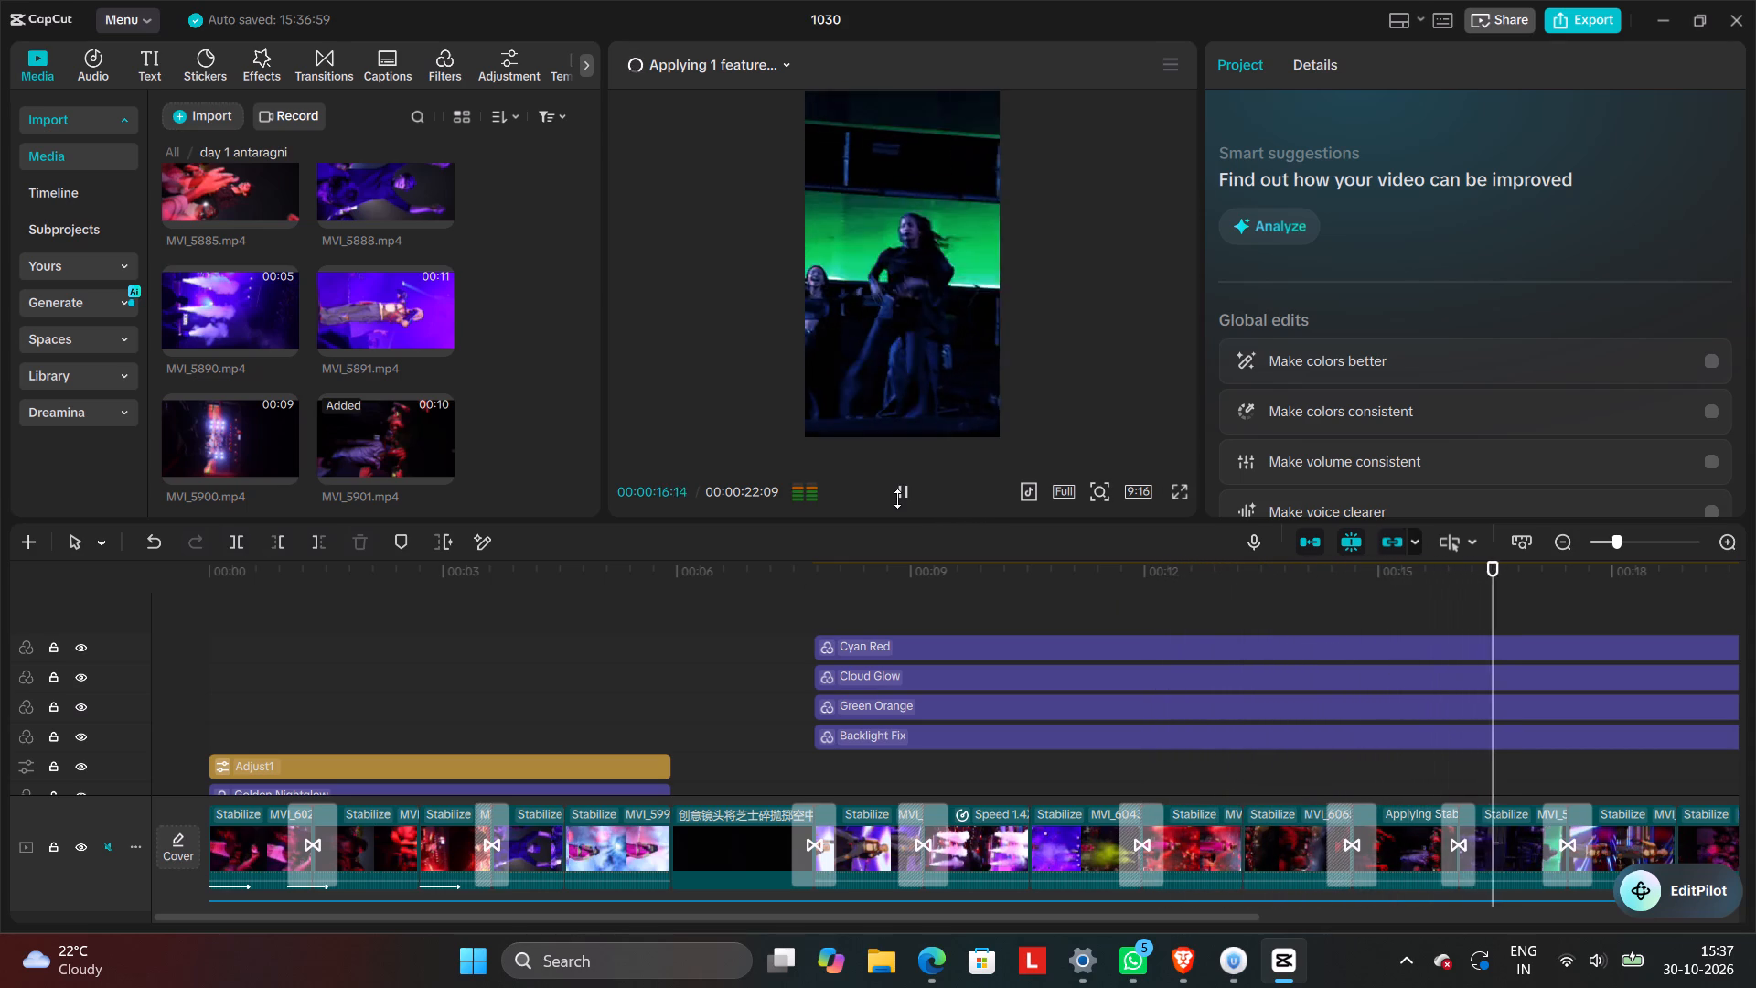
pyautogui.click(906, 489)
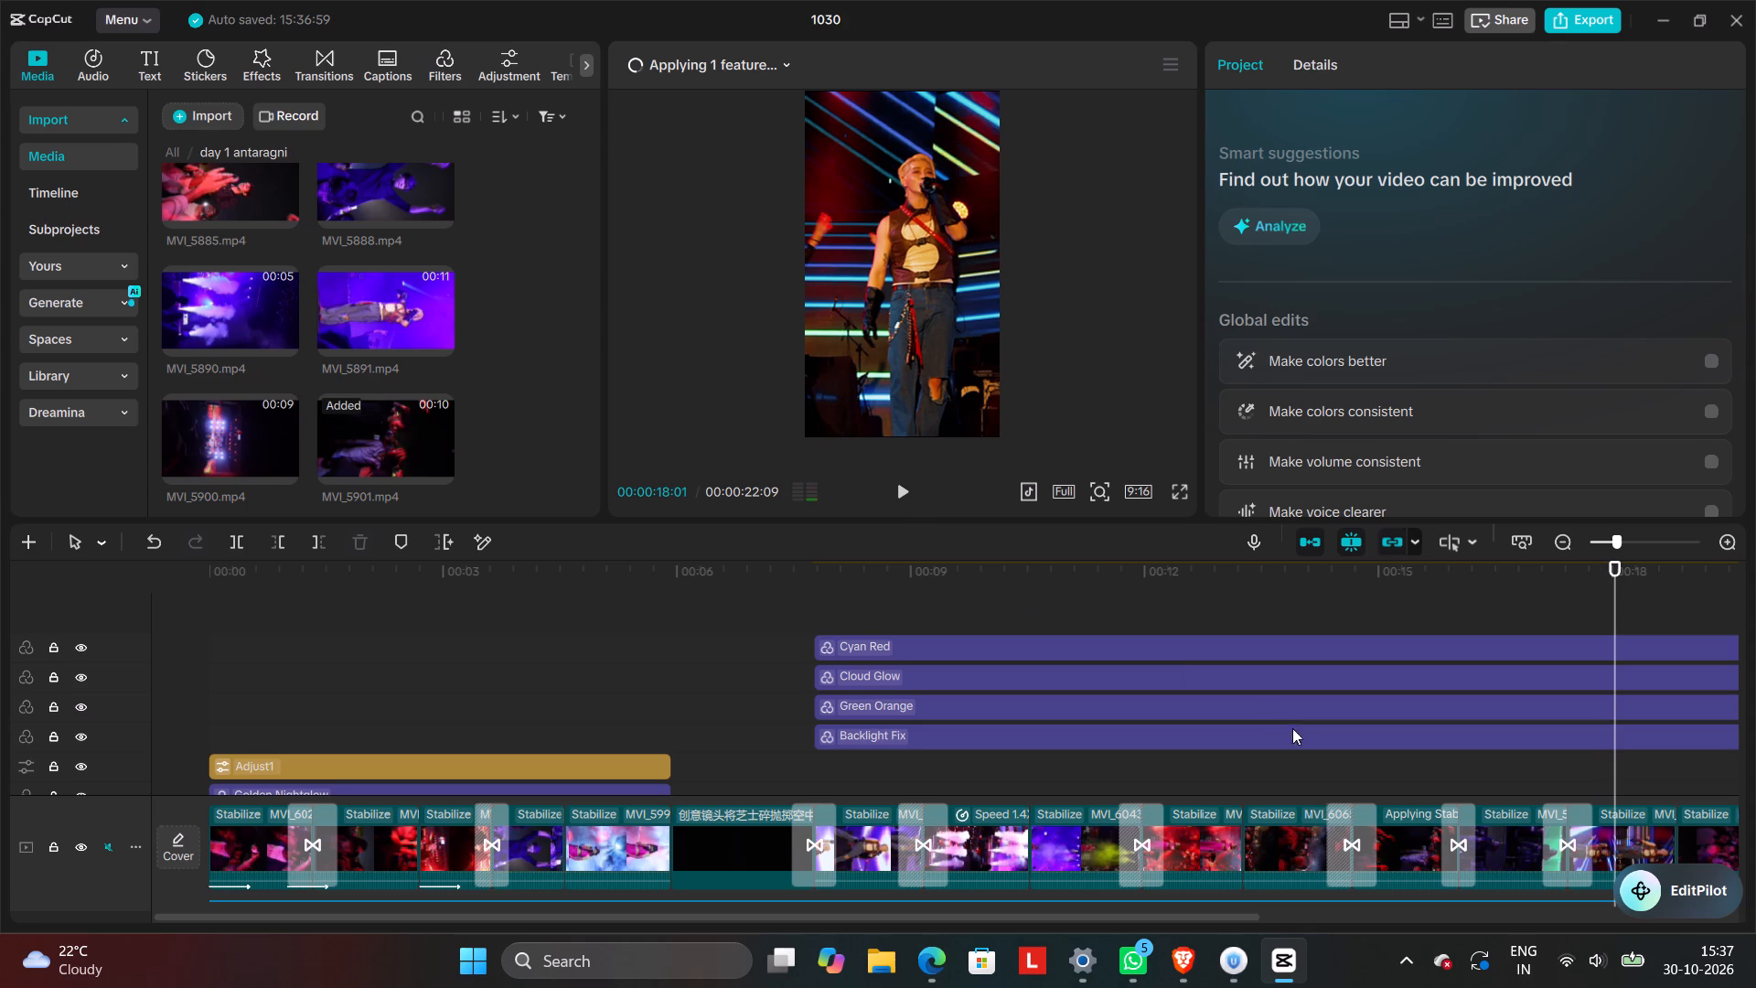
# Speed up the red-stage singer clip at about 12 s to 1.45x and extend its end to a 1.4 s duration.
pyautogui.click(1273, 770)
pyautogui.click(1162, 796)
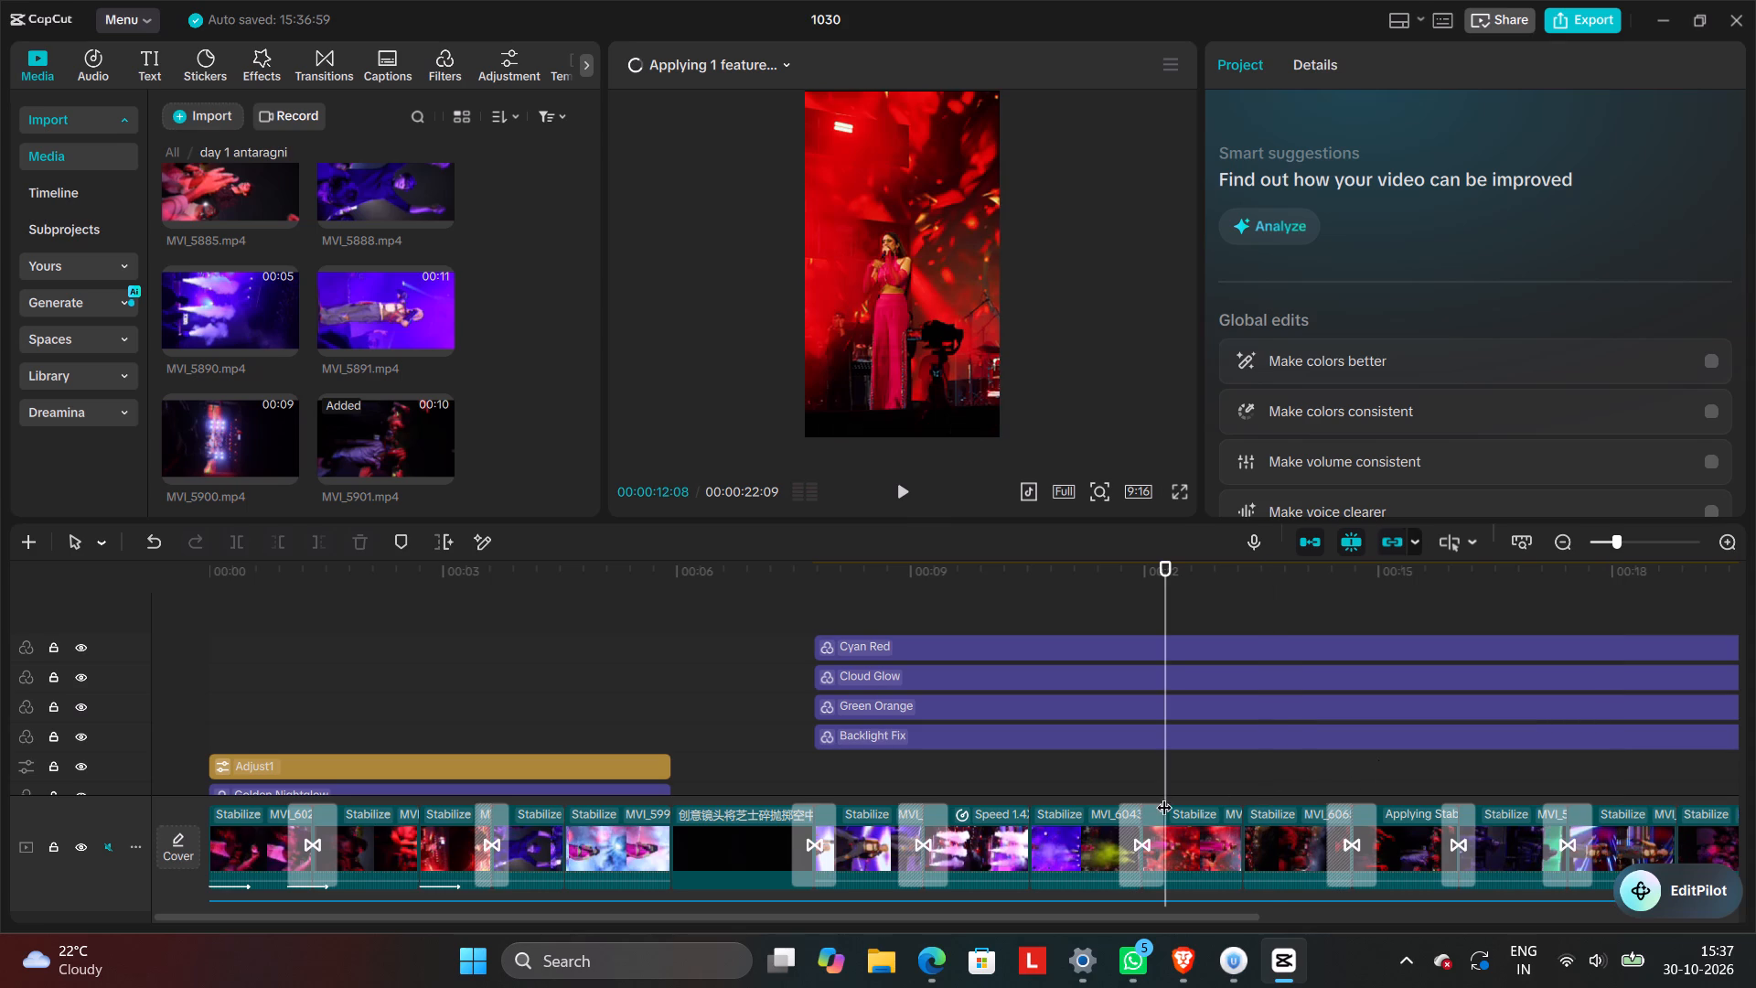
pyautogui.click(1181, 822)
pyautogui.click(1351, 69)
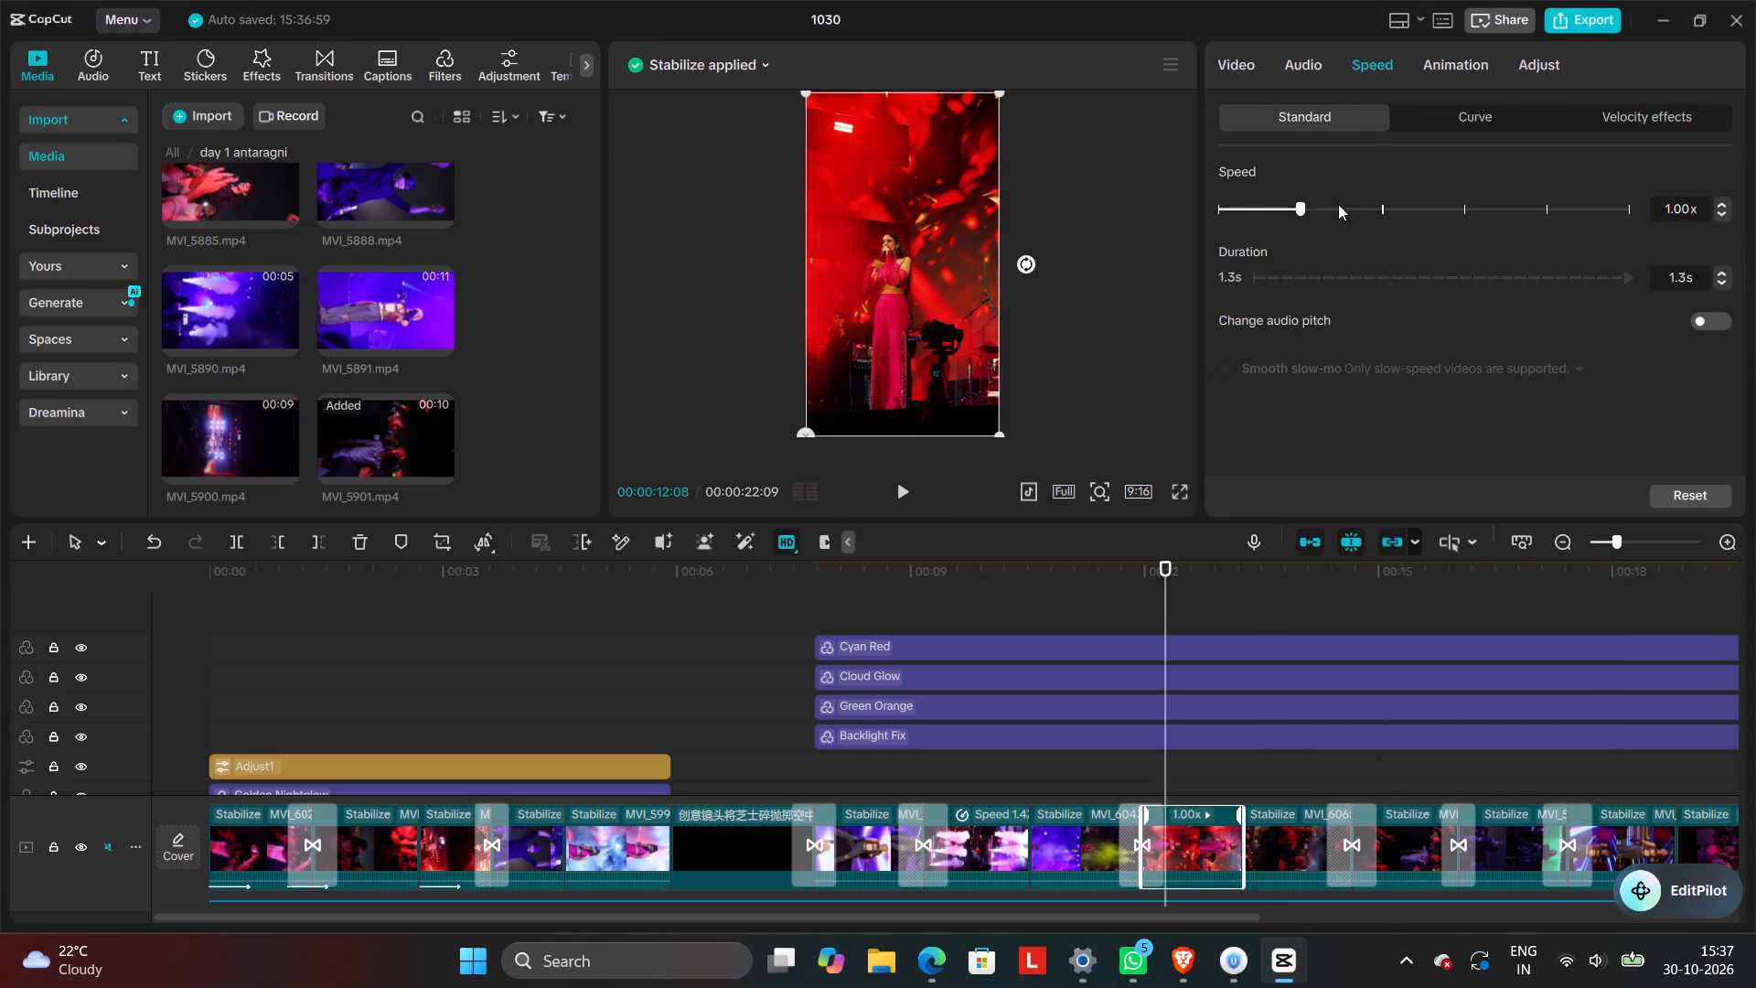
pyautogui.click(1338, 204)
pyautogui.scroll(-1, 1257, 702)
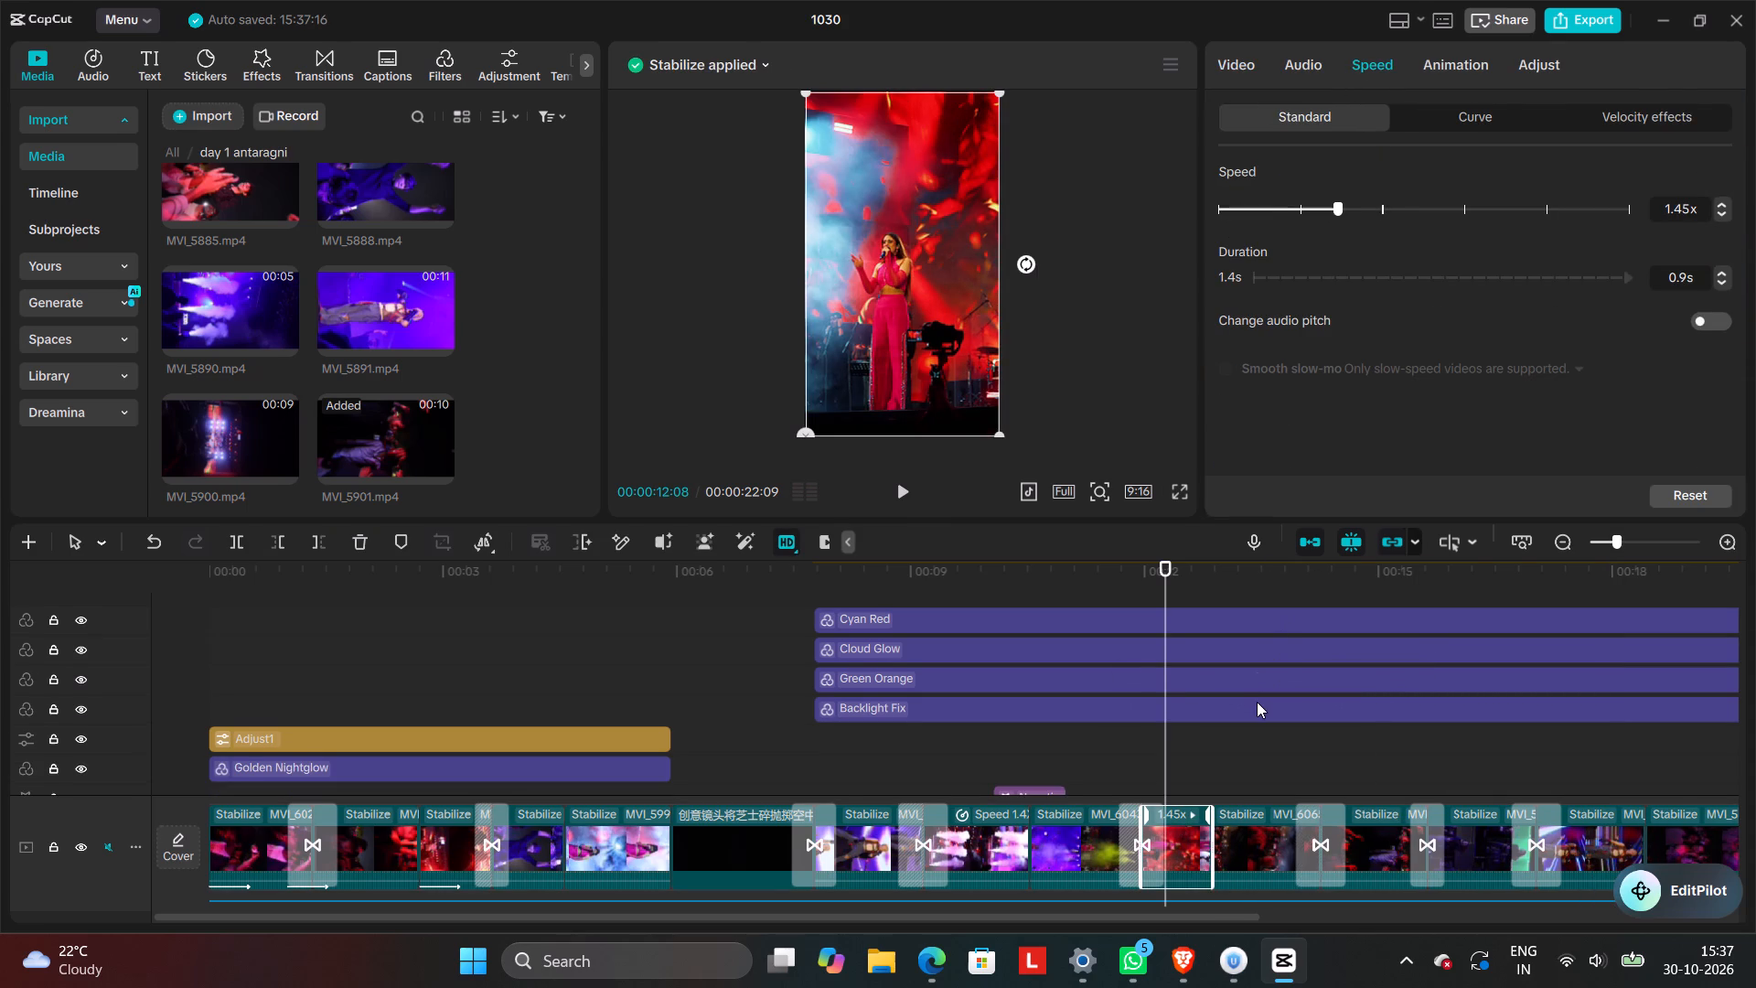
pyautogui.scroll(-5, 1248, 744)
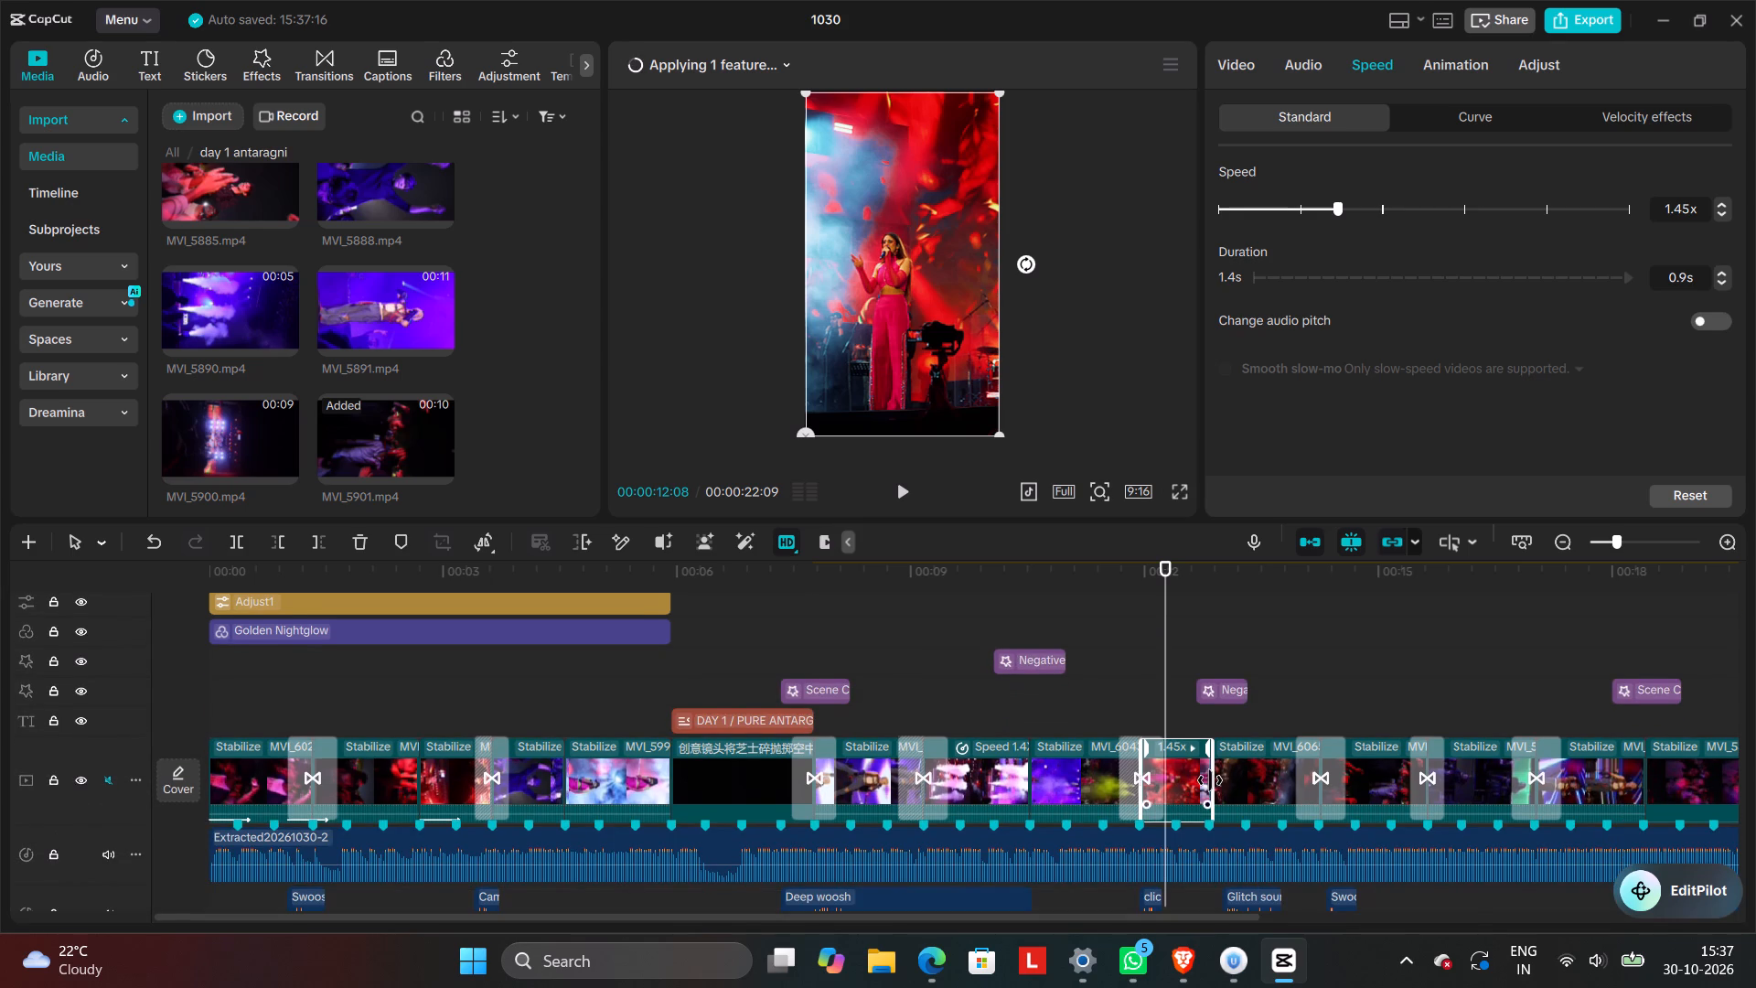
pyautogui.moveTo(1210, 780); pyautogui.dragTo(1243, 779)
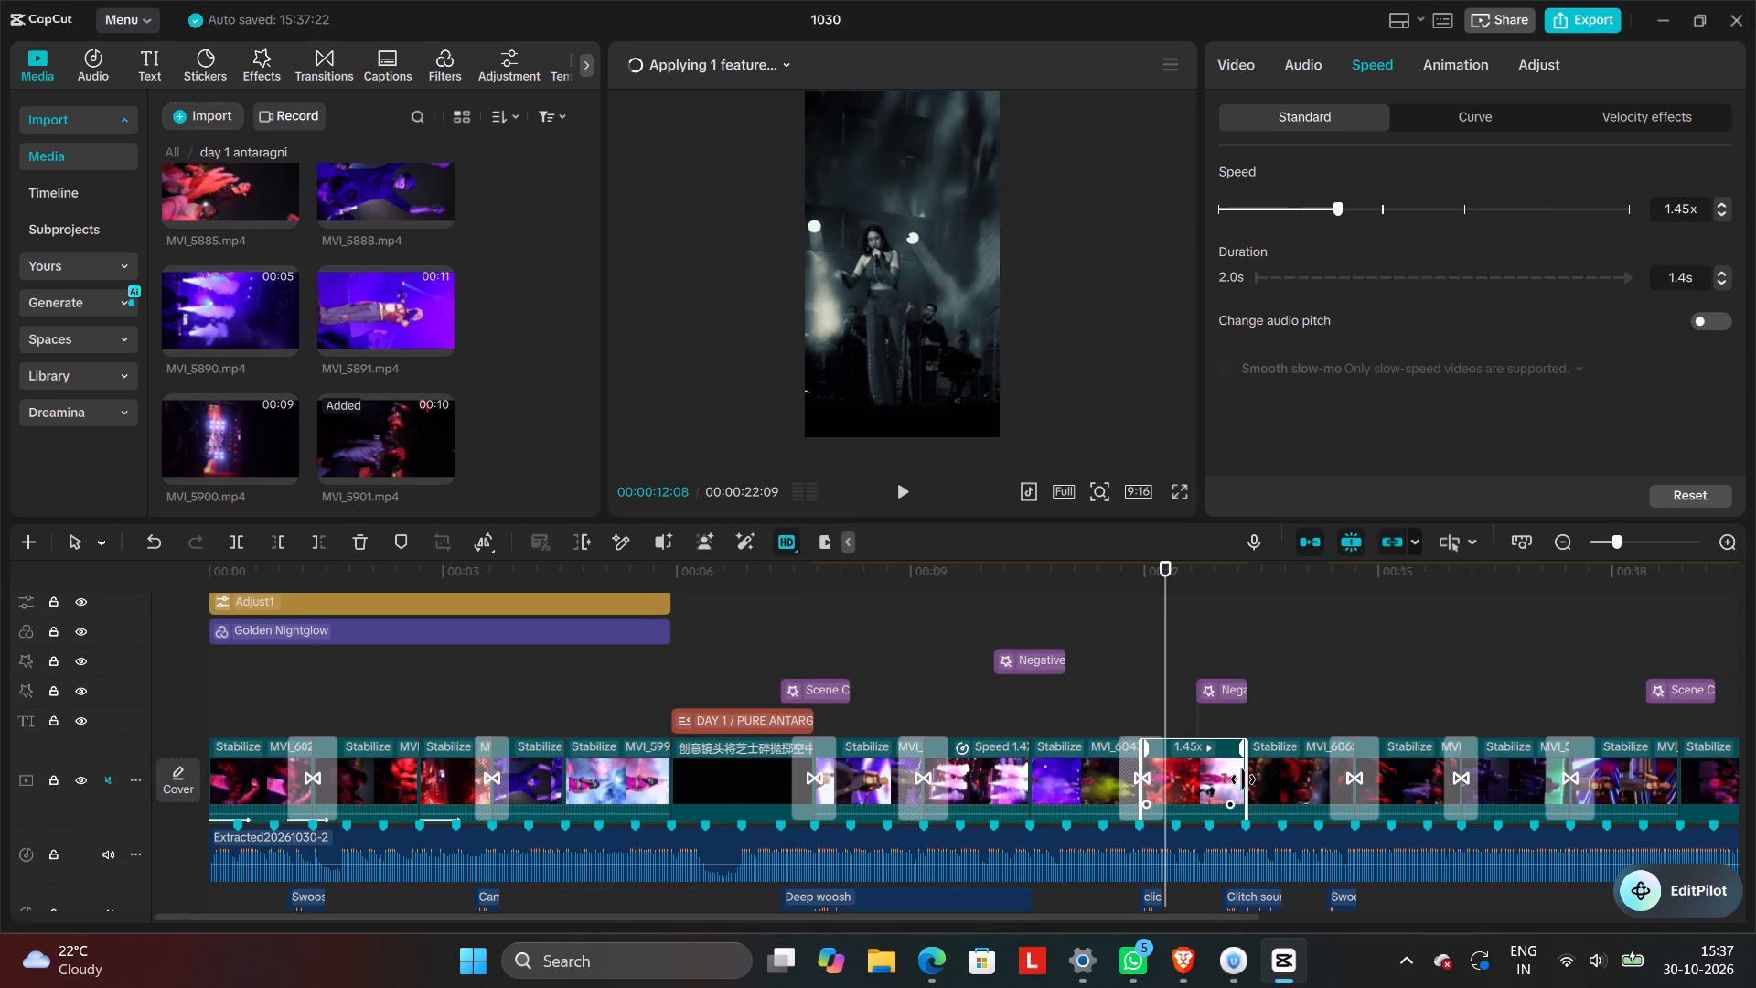
pyautogui.click(1296, 701)
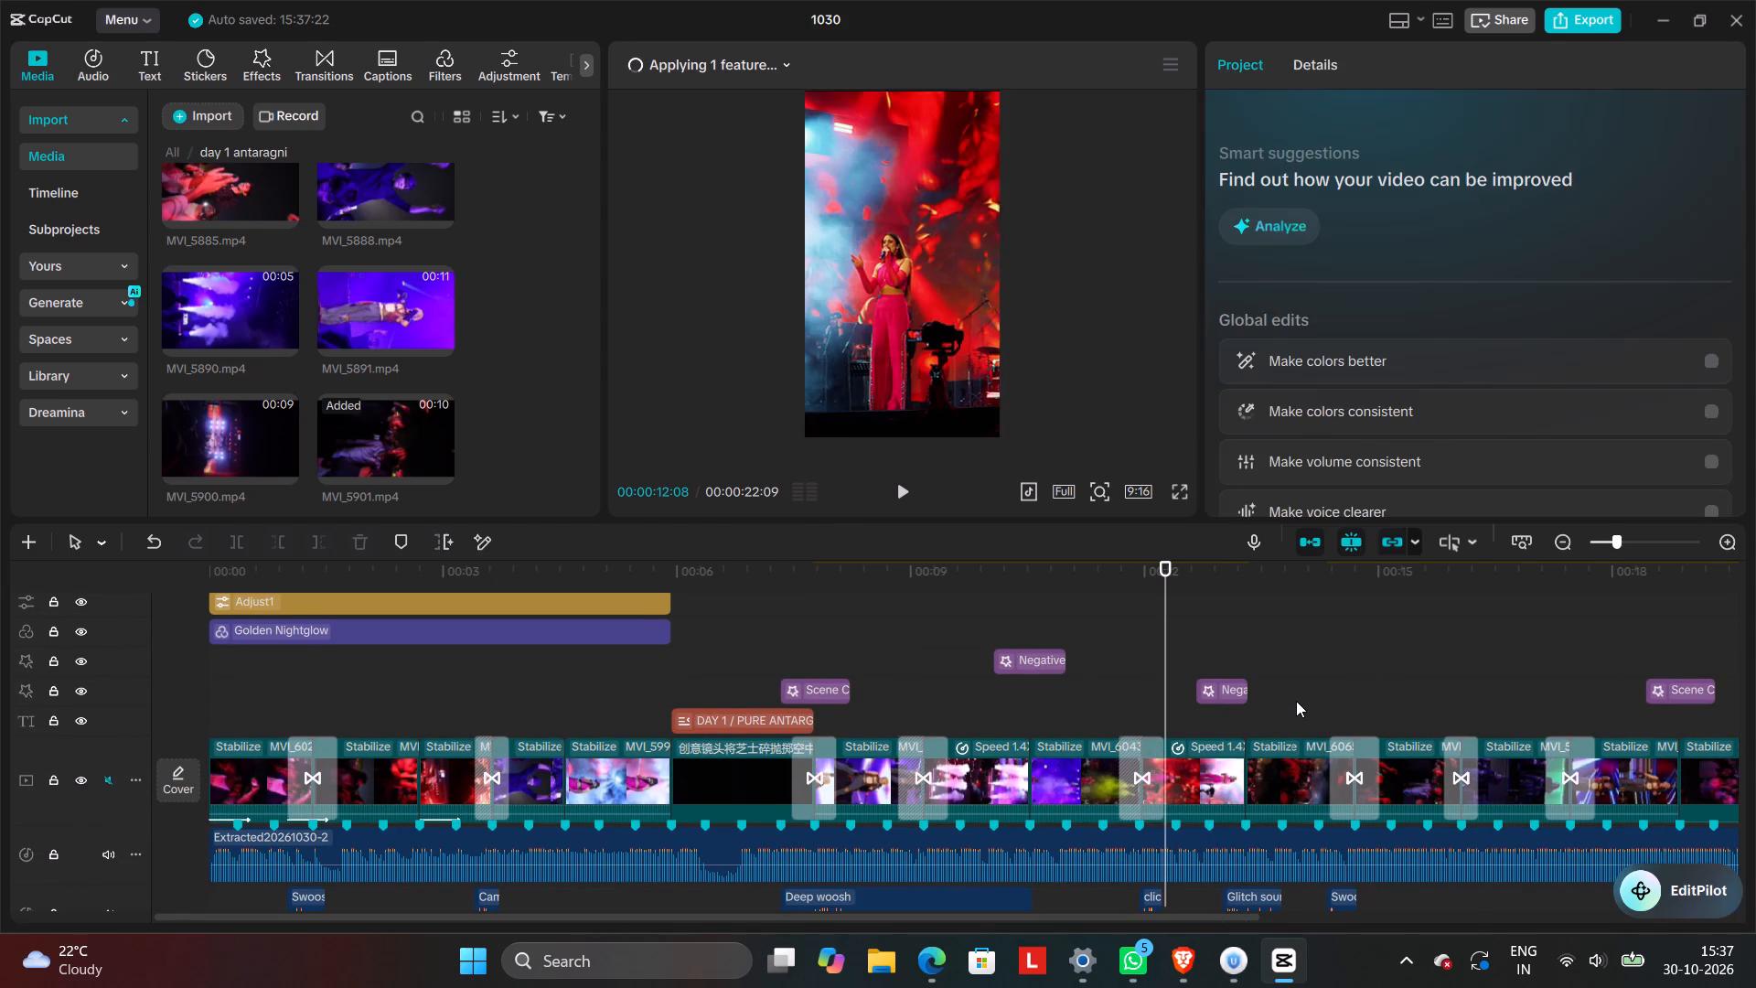
# Set the crowd clip at about 14 s to 1.51x speed and extend its end back to the former cut point.
pyautogui.click(1295, 763)
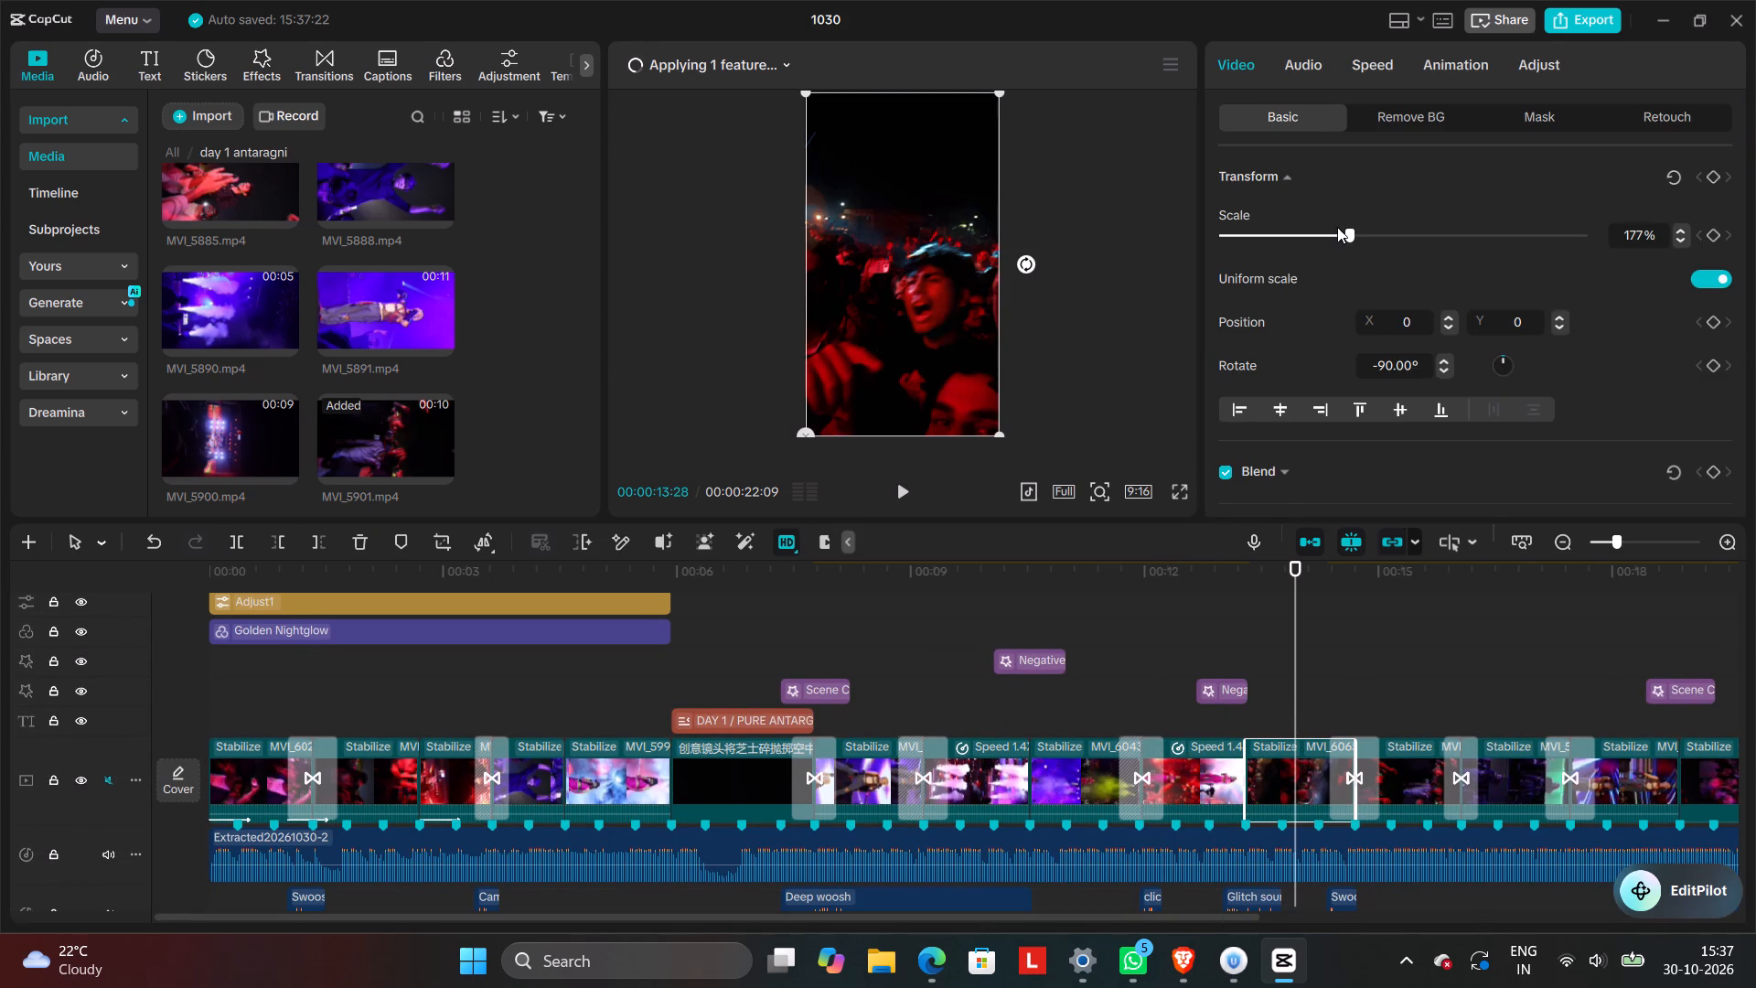
pyautogui.click(1352, 64)
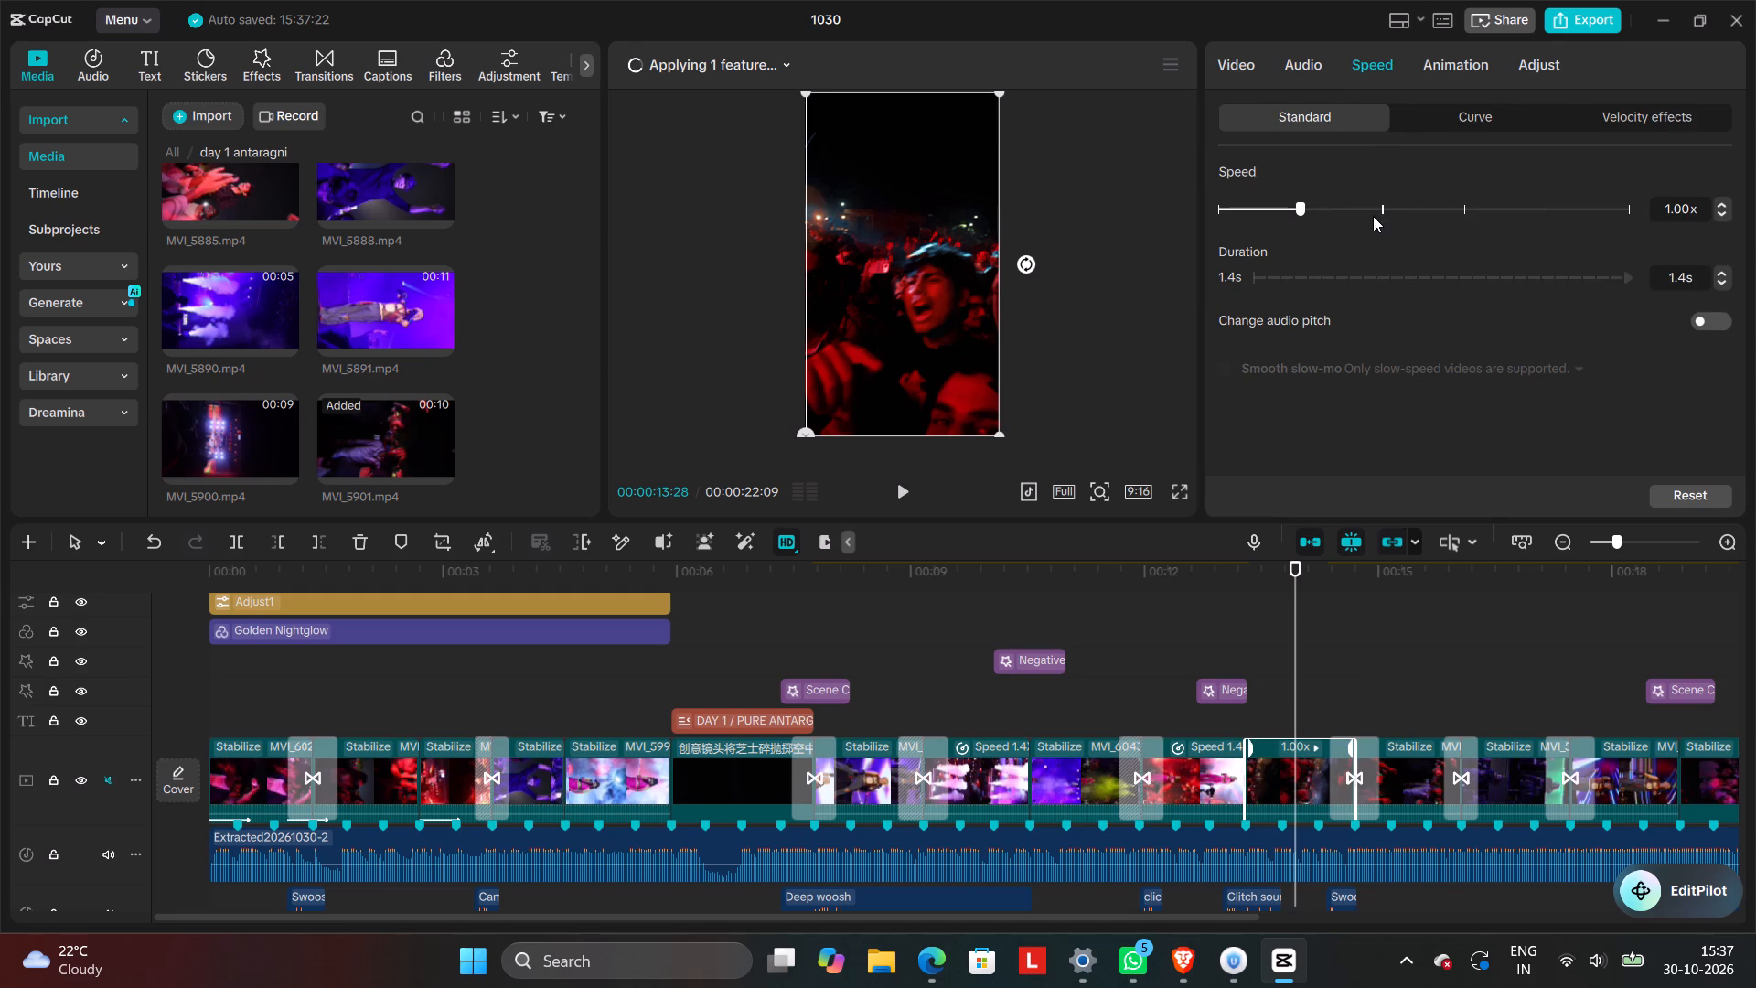
pyautogui.click(1343, 210)
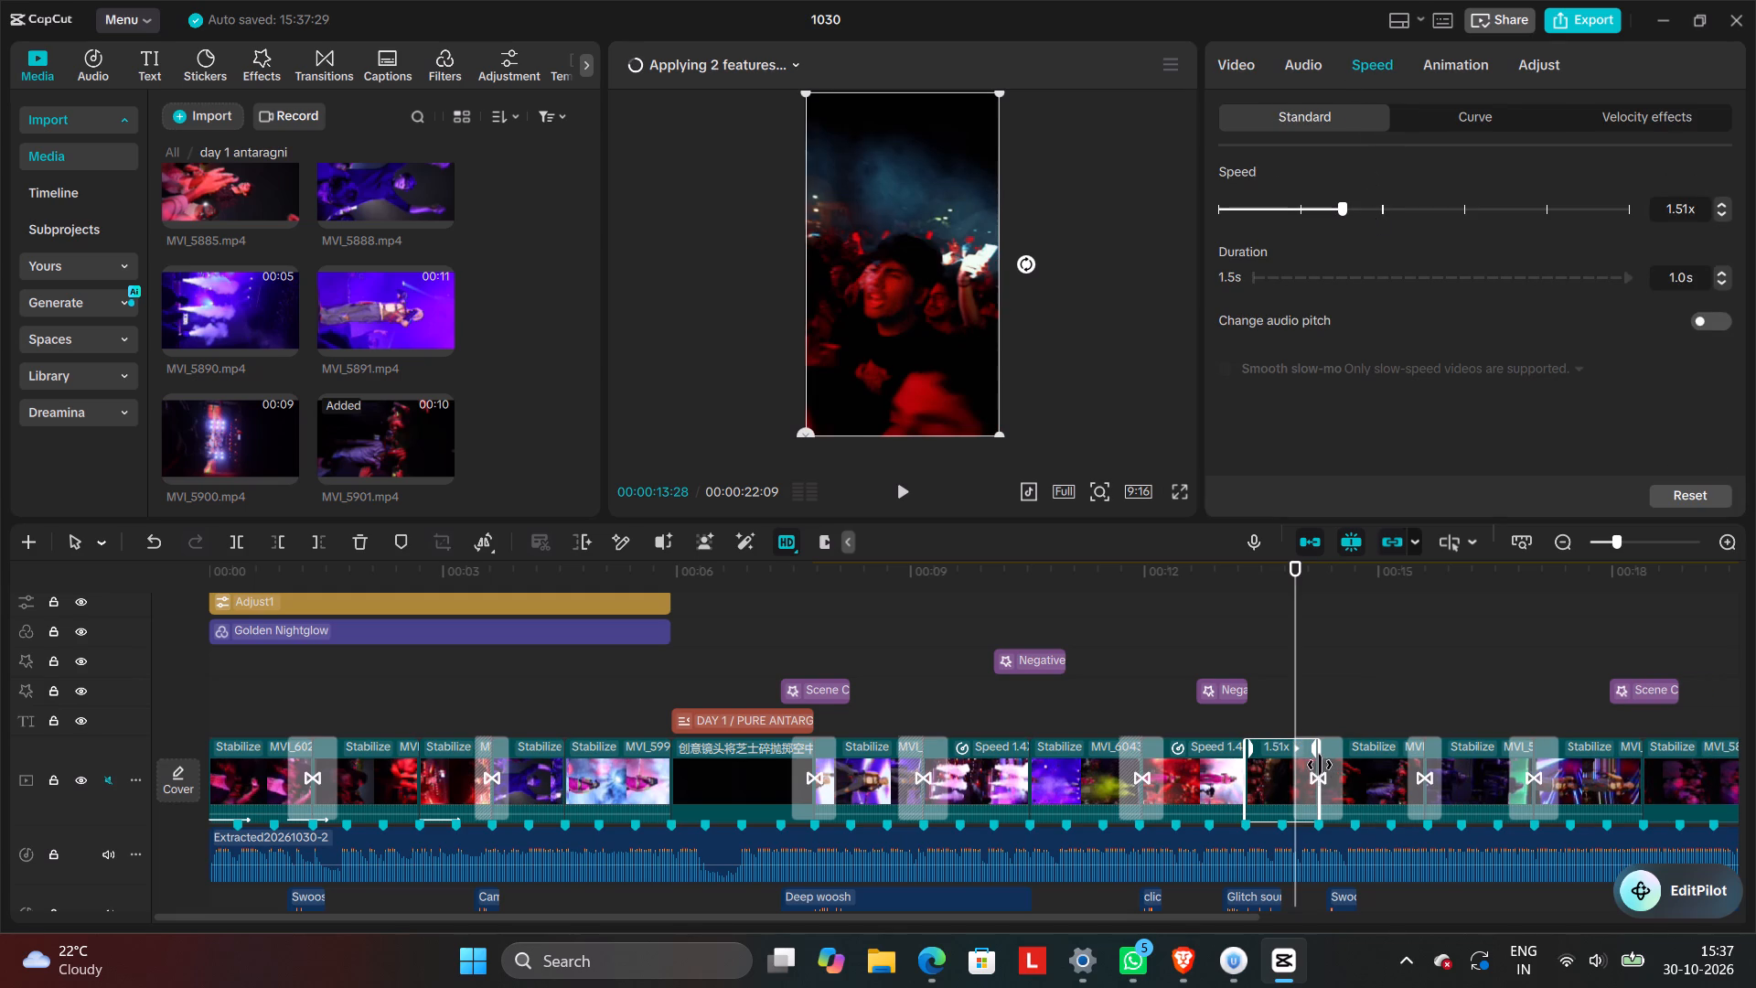
pyautogui.moveTo(1320, 765); pyautogui.dragTo(1344, 776)
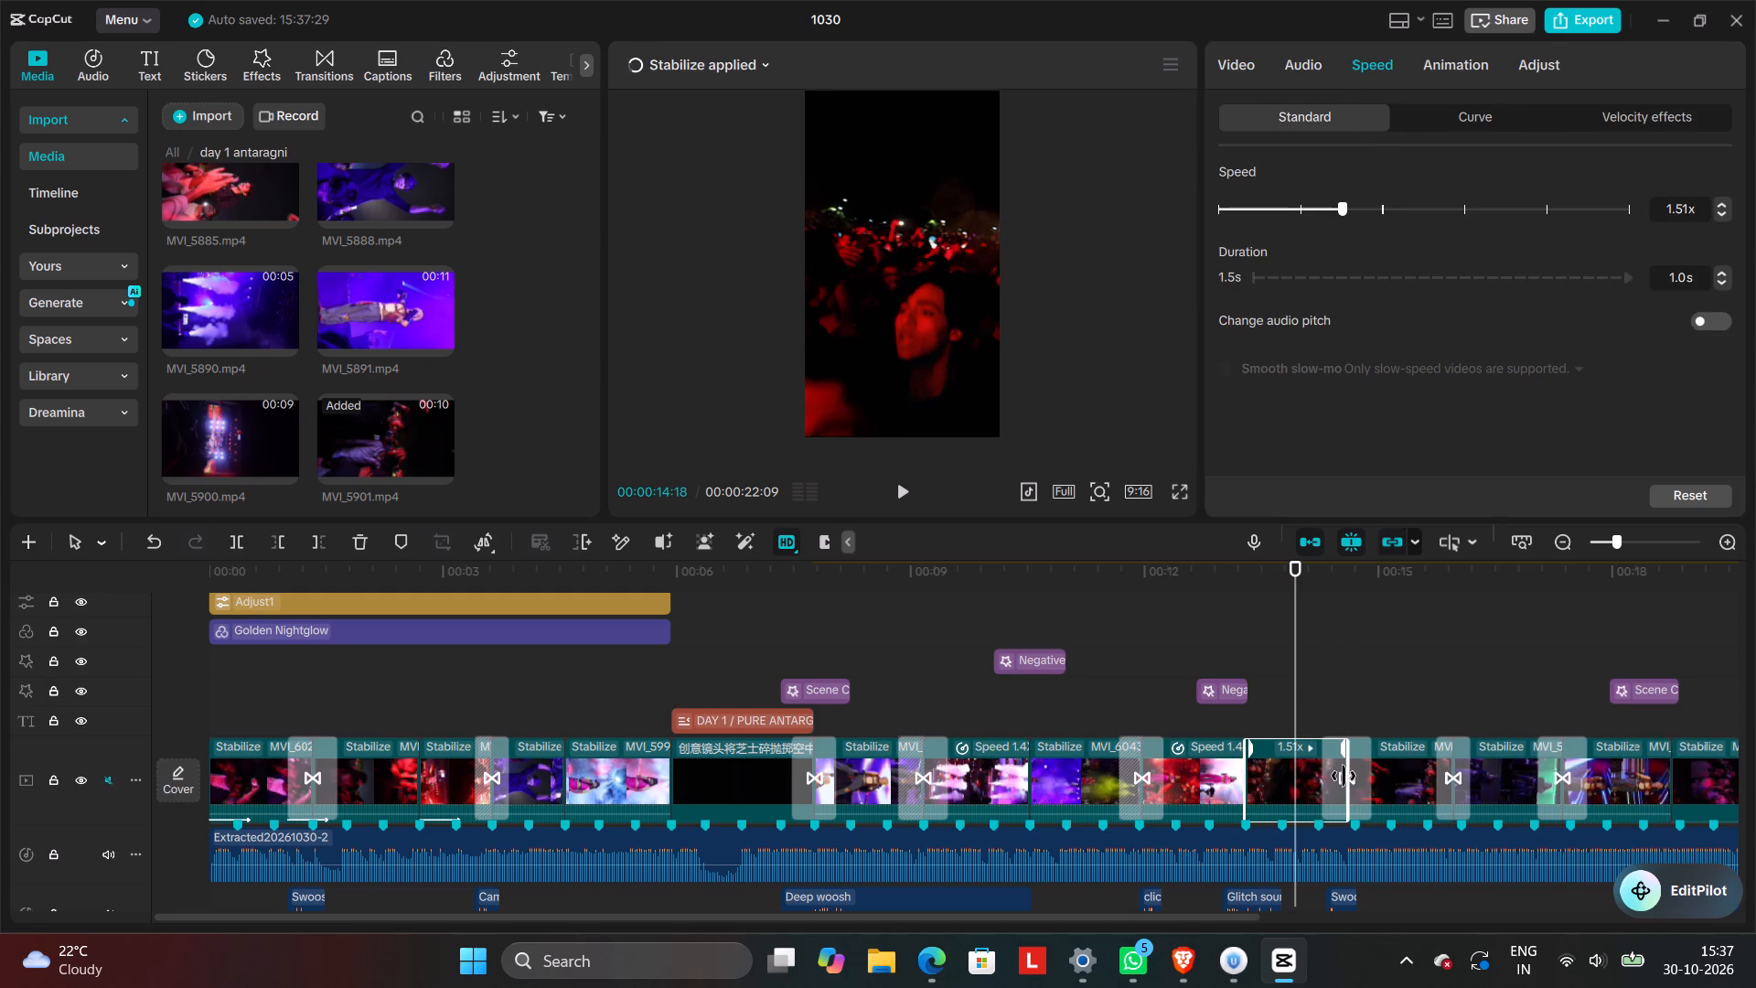
pyautogui.moveTo(1344, 776); pyautogui.dragTo(1345, 774)
pyautogui.click(1391, 703)
# Set the MVI_5901 crowd clip at about 15 s to 1.40x speed and extend its end back to the former cut point.
pyautogui.click(1397, 747)
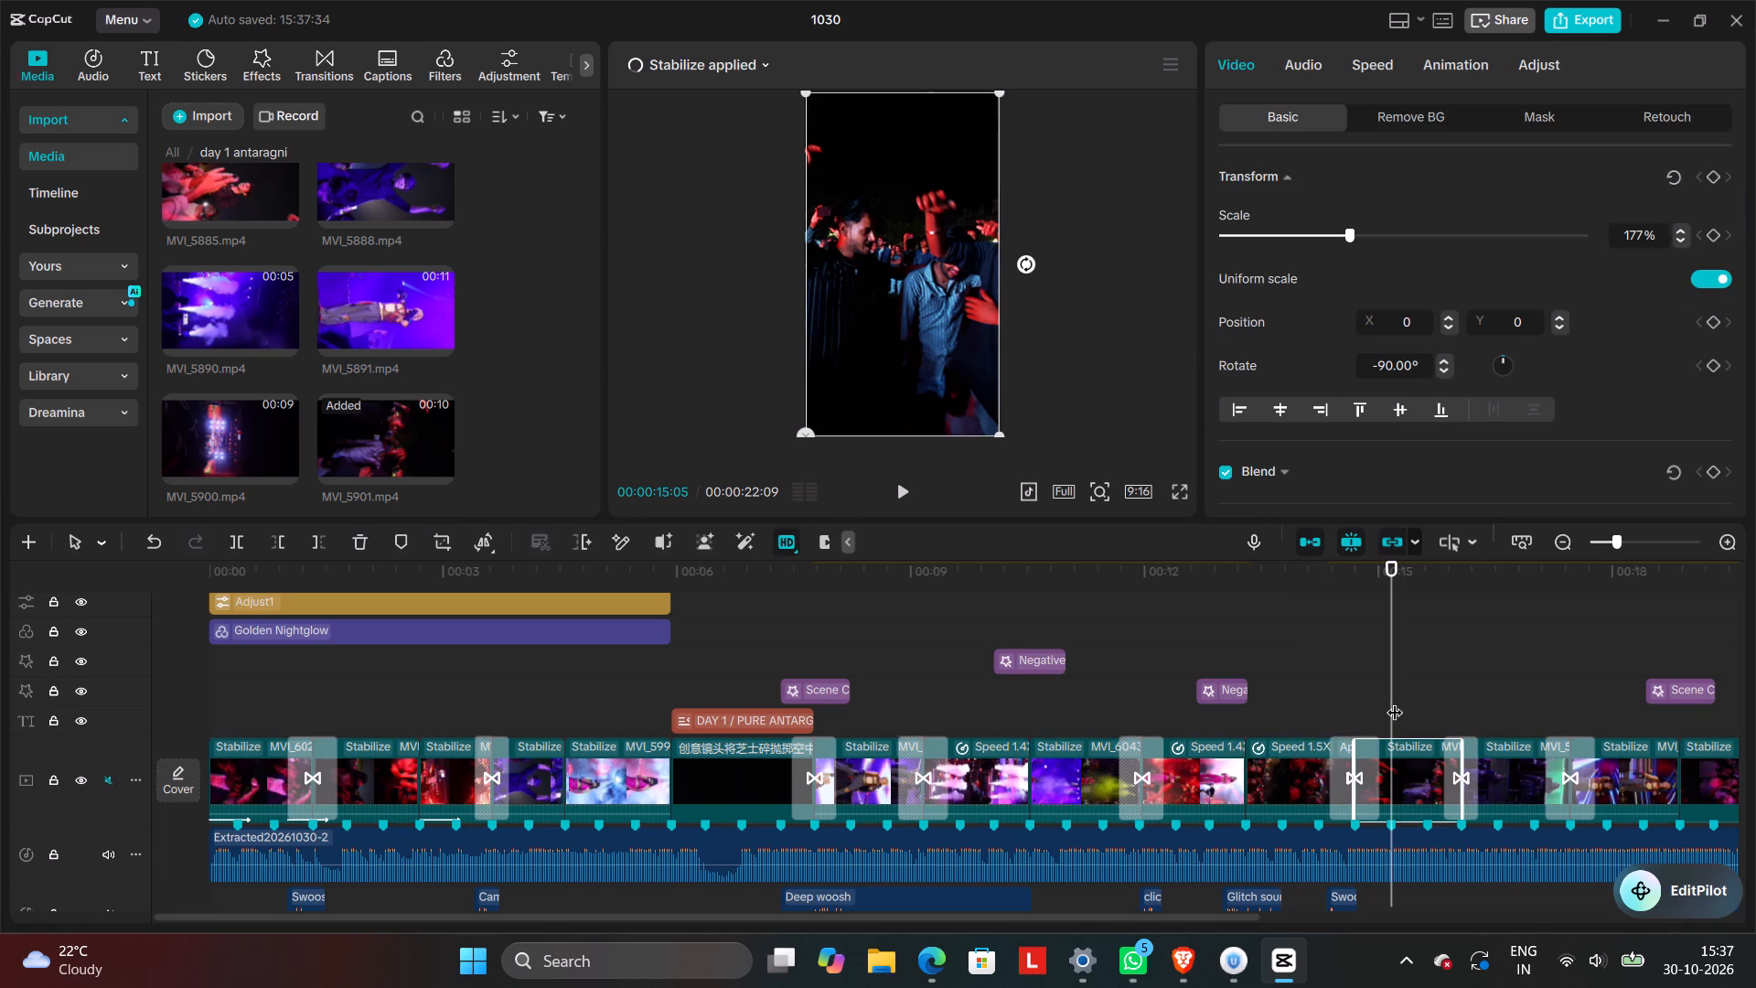
pyautogui.click(1374, 61)
pyautogui.click(1333, 206)
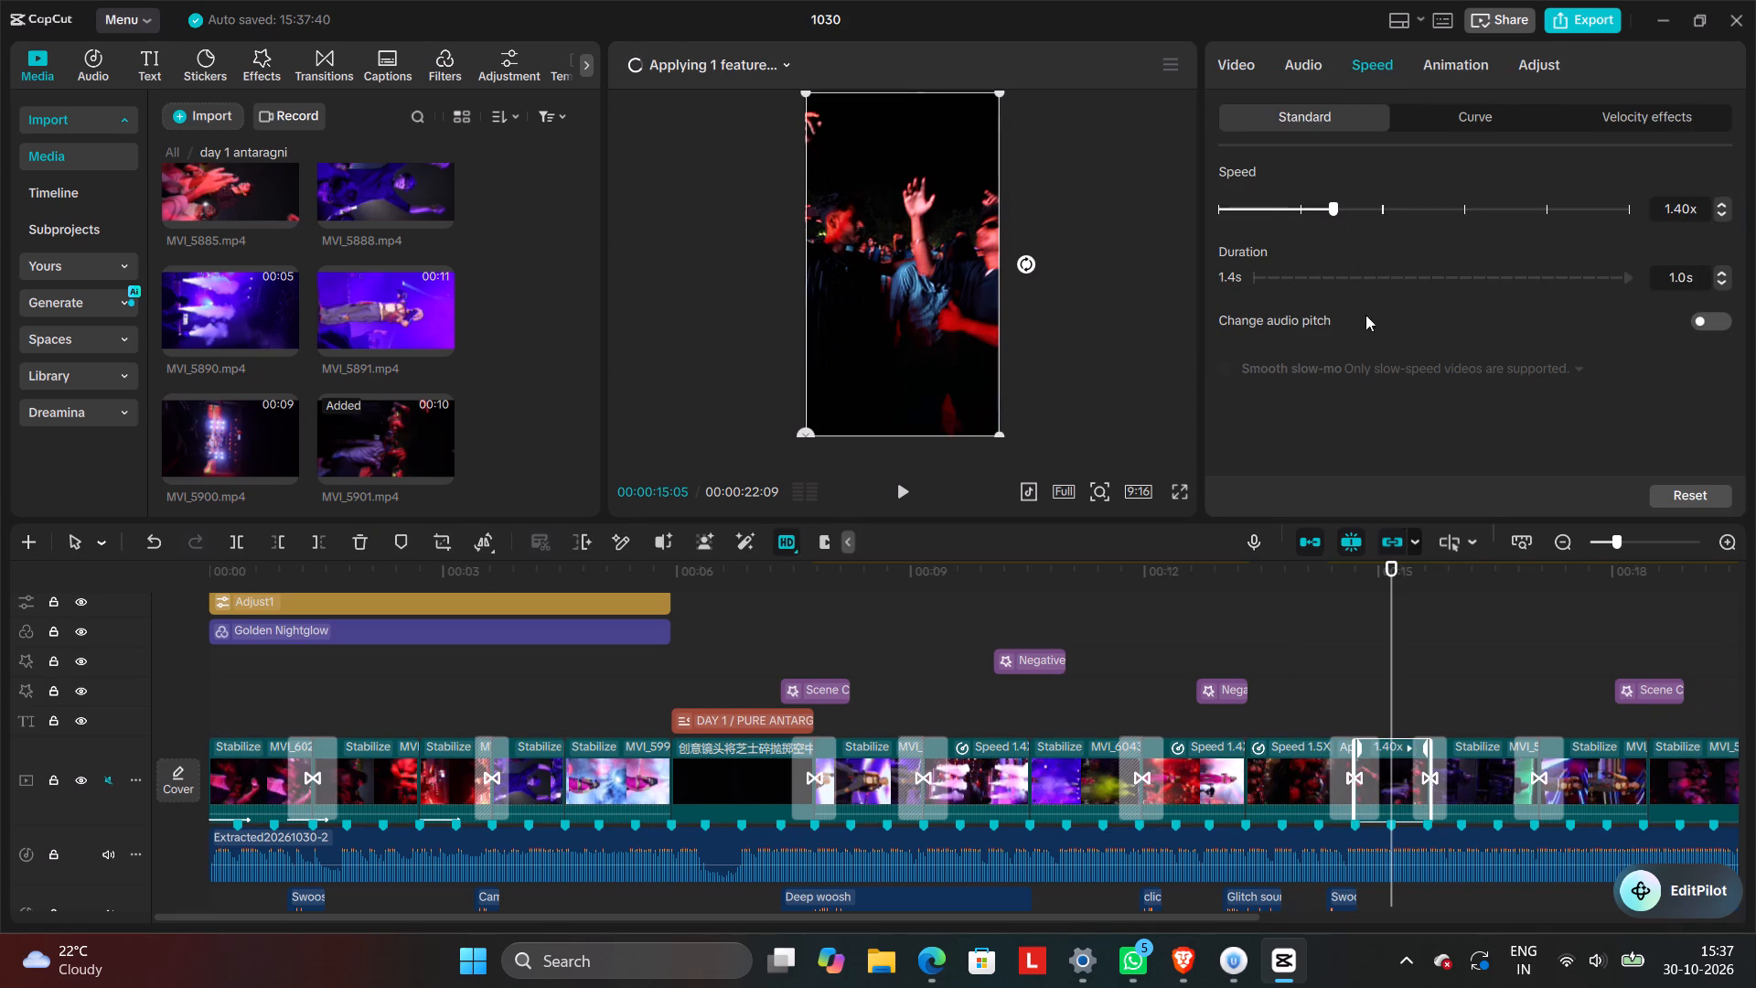
pyautogui.moveTo(1430, 768); pyautogui.dragTo(1448, 768)
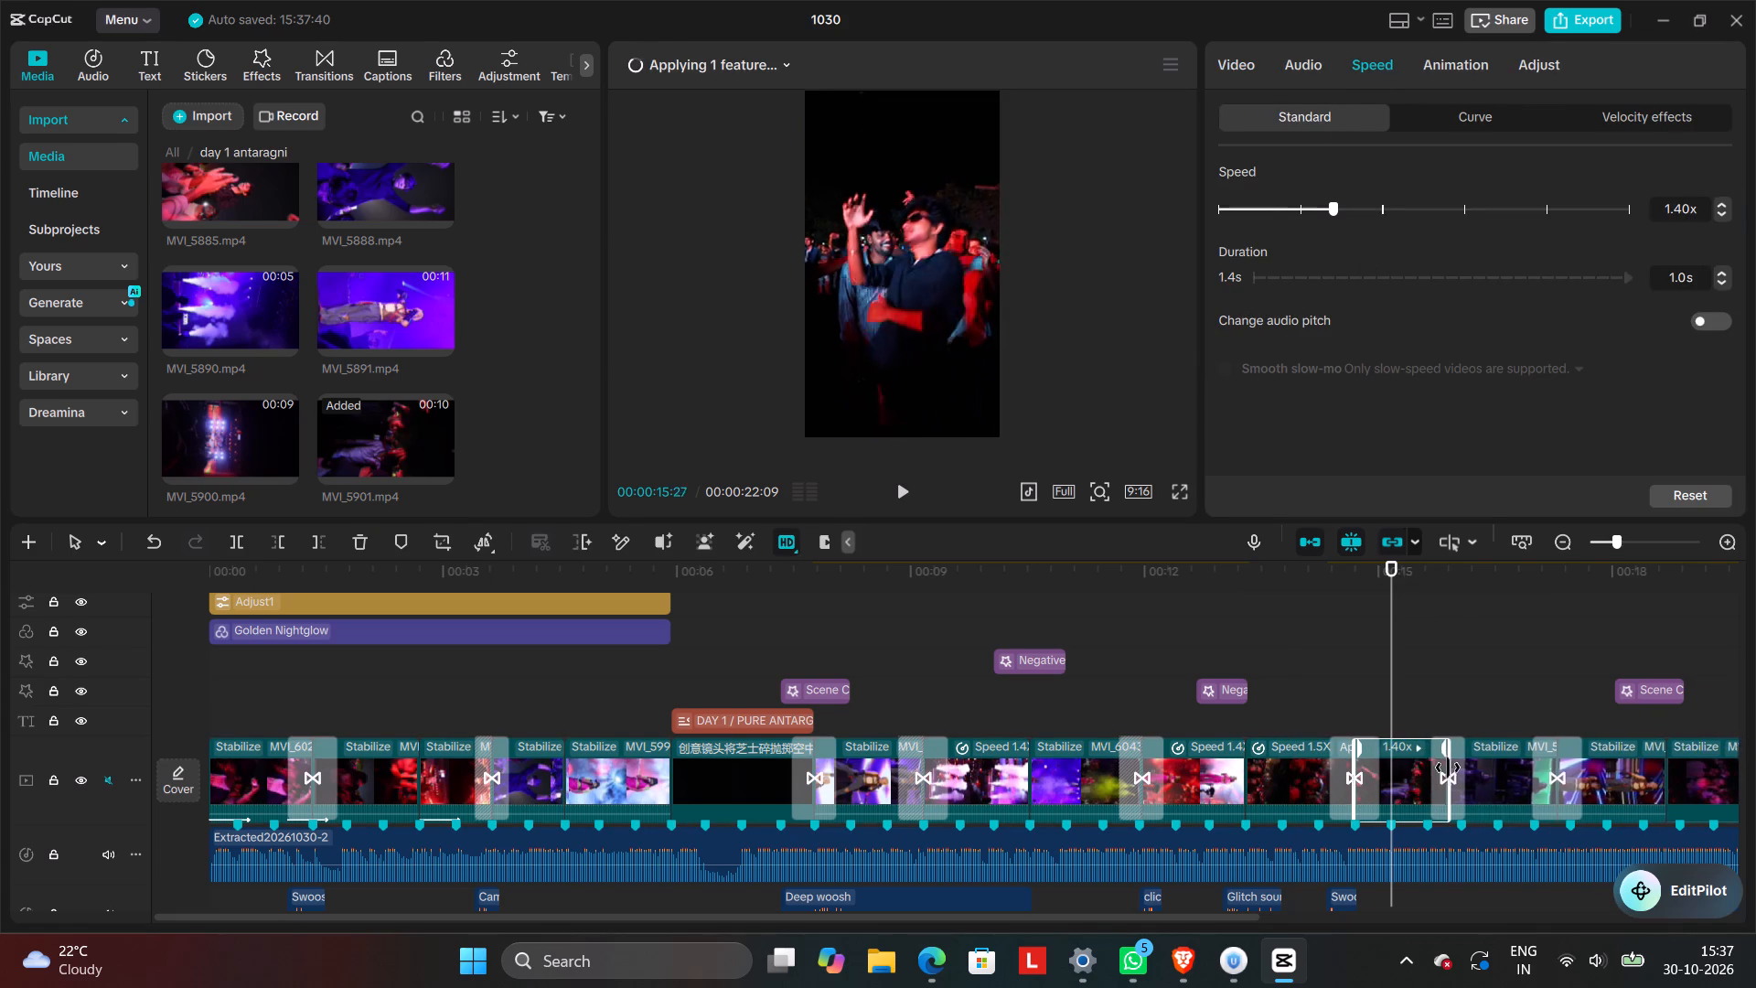
pyautogui.moveTo(1448, 768); pyautogui.dragTo(1452, 768)
# Play the section from the title at about 7 s to about 17 s to check the sped-up clips.
pyautogui.click(742, 682)
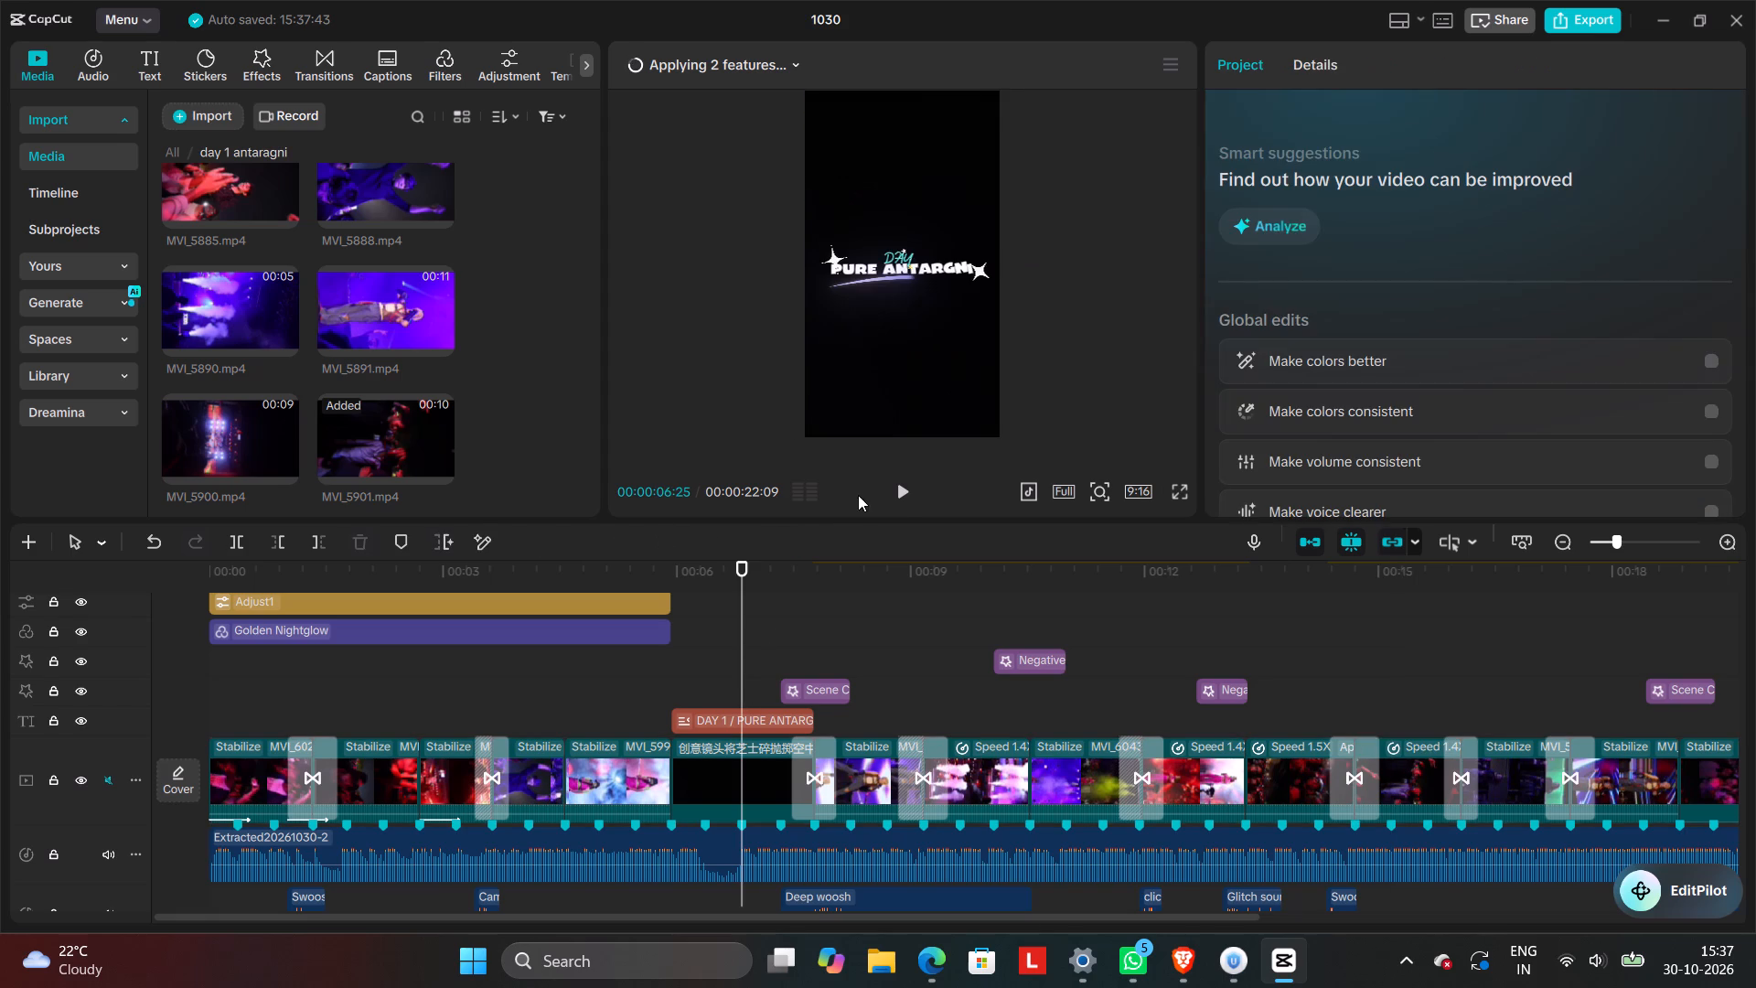
pyautogui.click(910, 486)
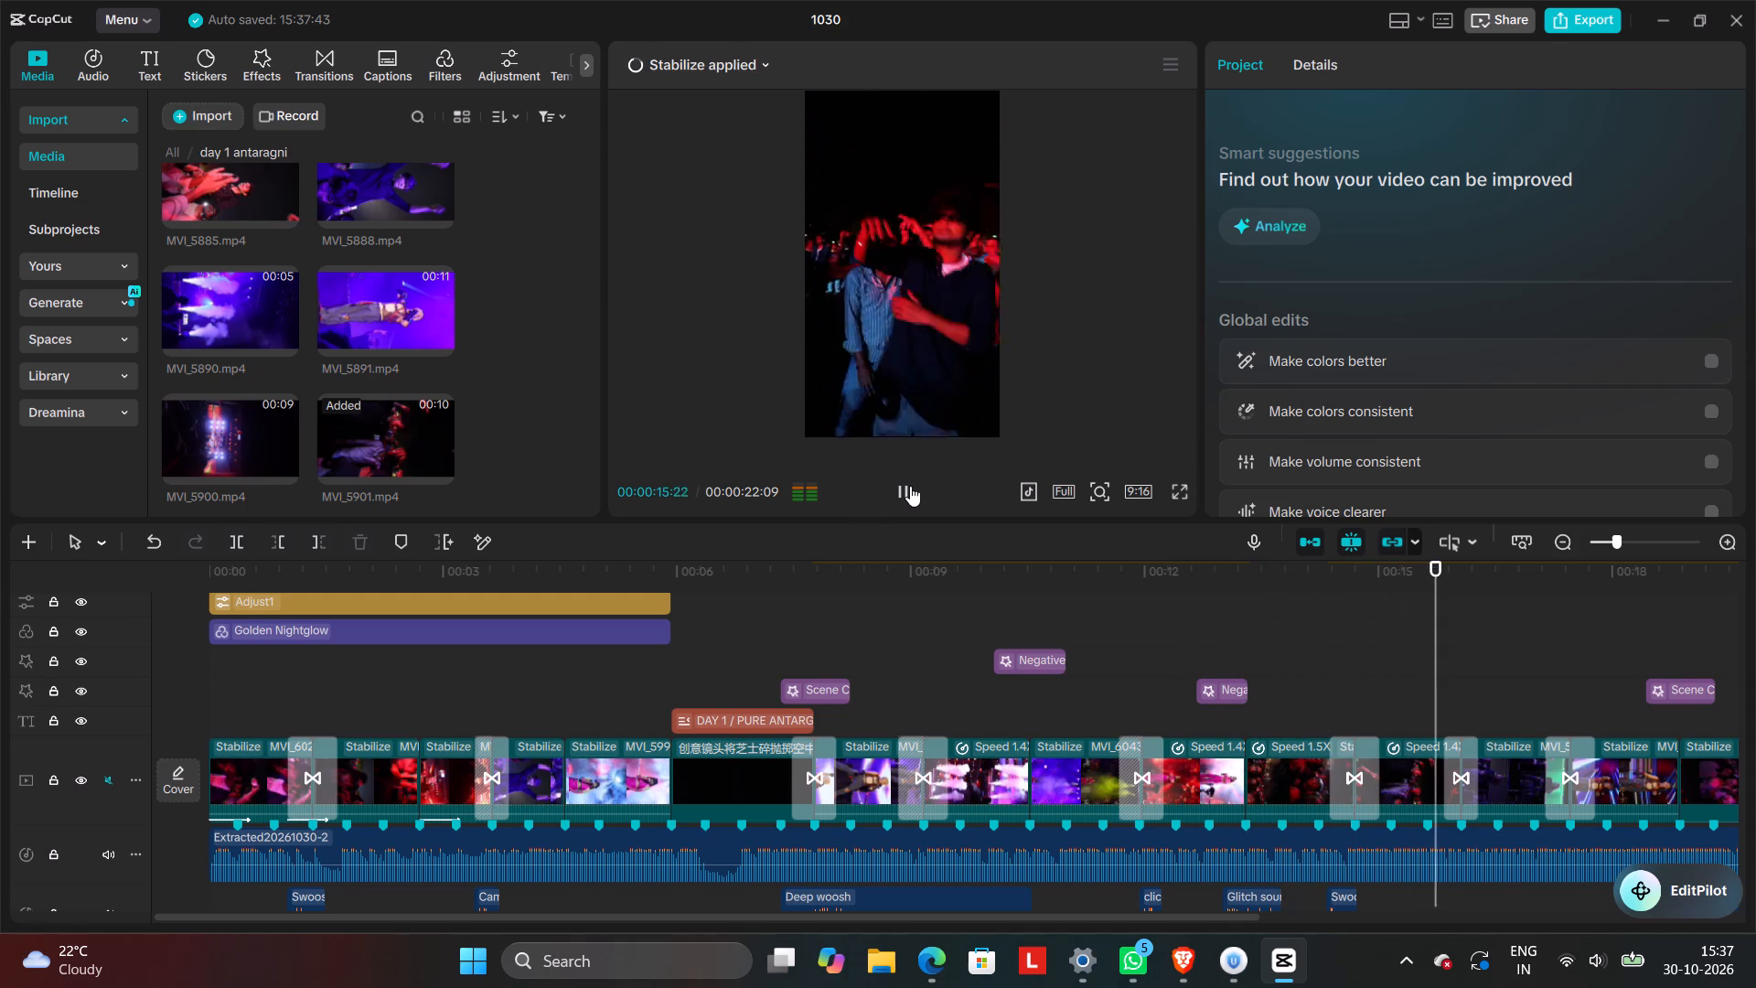
pyautogui.click(910, 486)
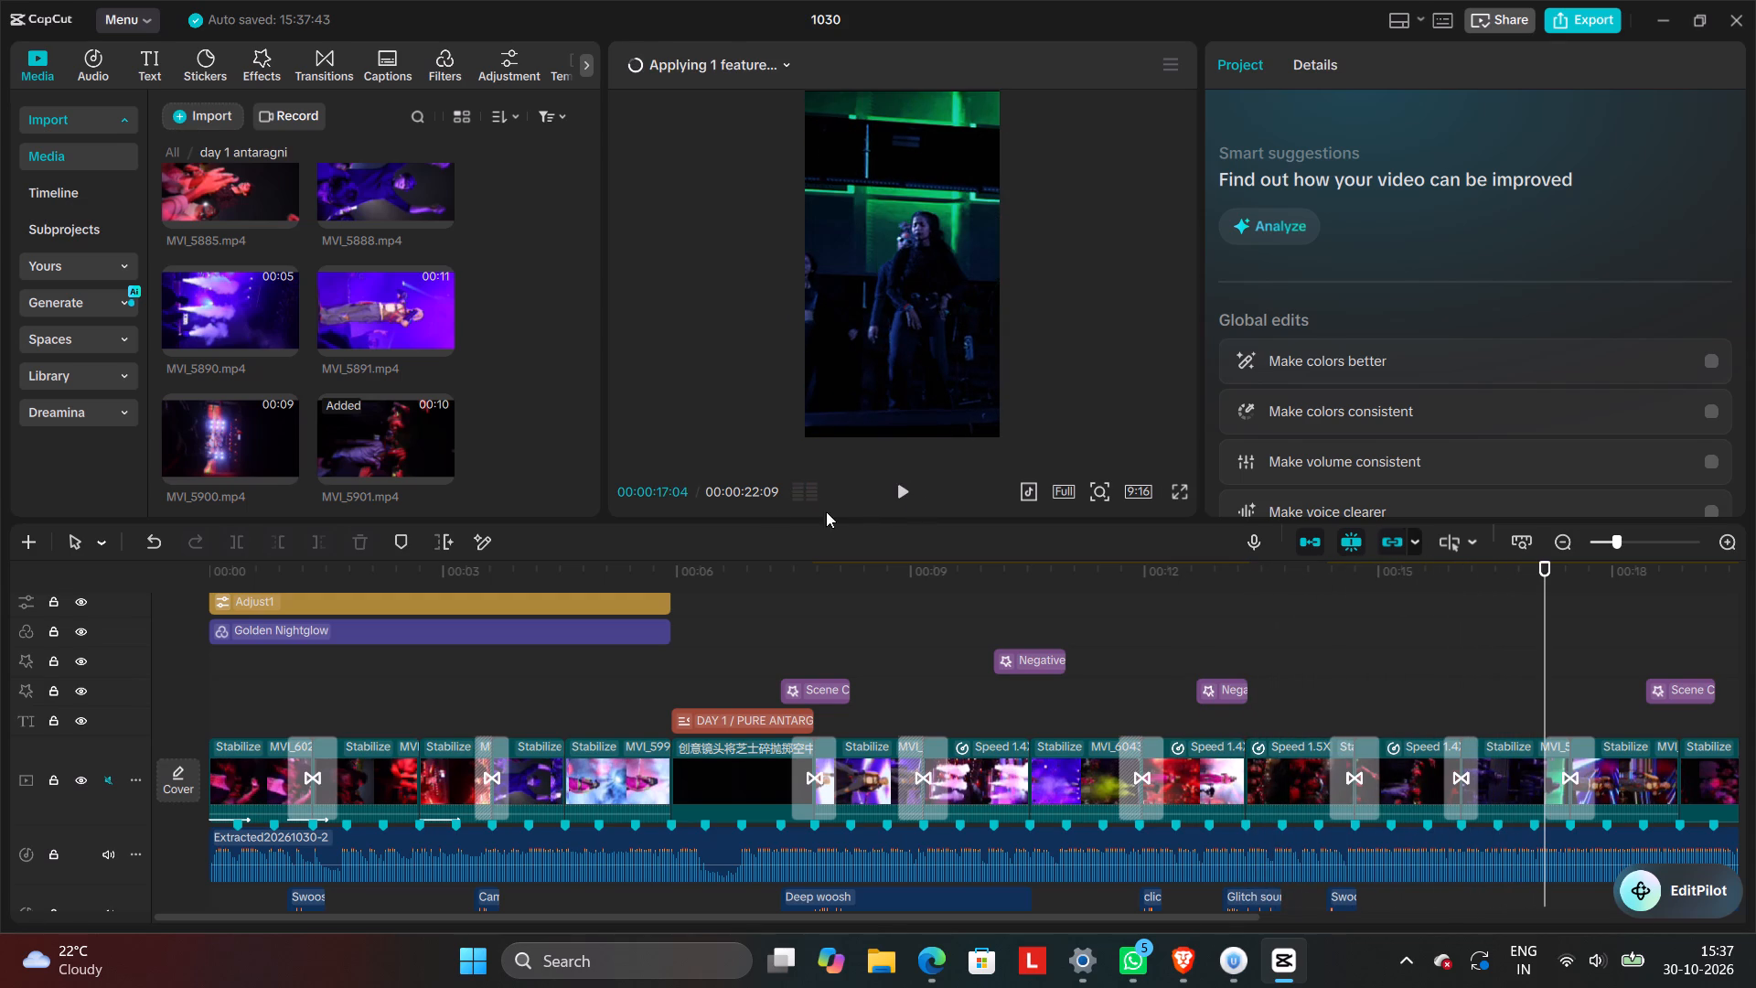
# Set the yellow-lit stage singer clip at about 11 s to 1.52x speed and extend its end to a 1.4 s duration.
pyautogui.click(1107, 708)
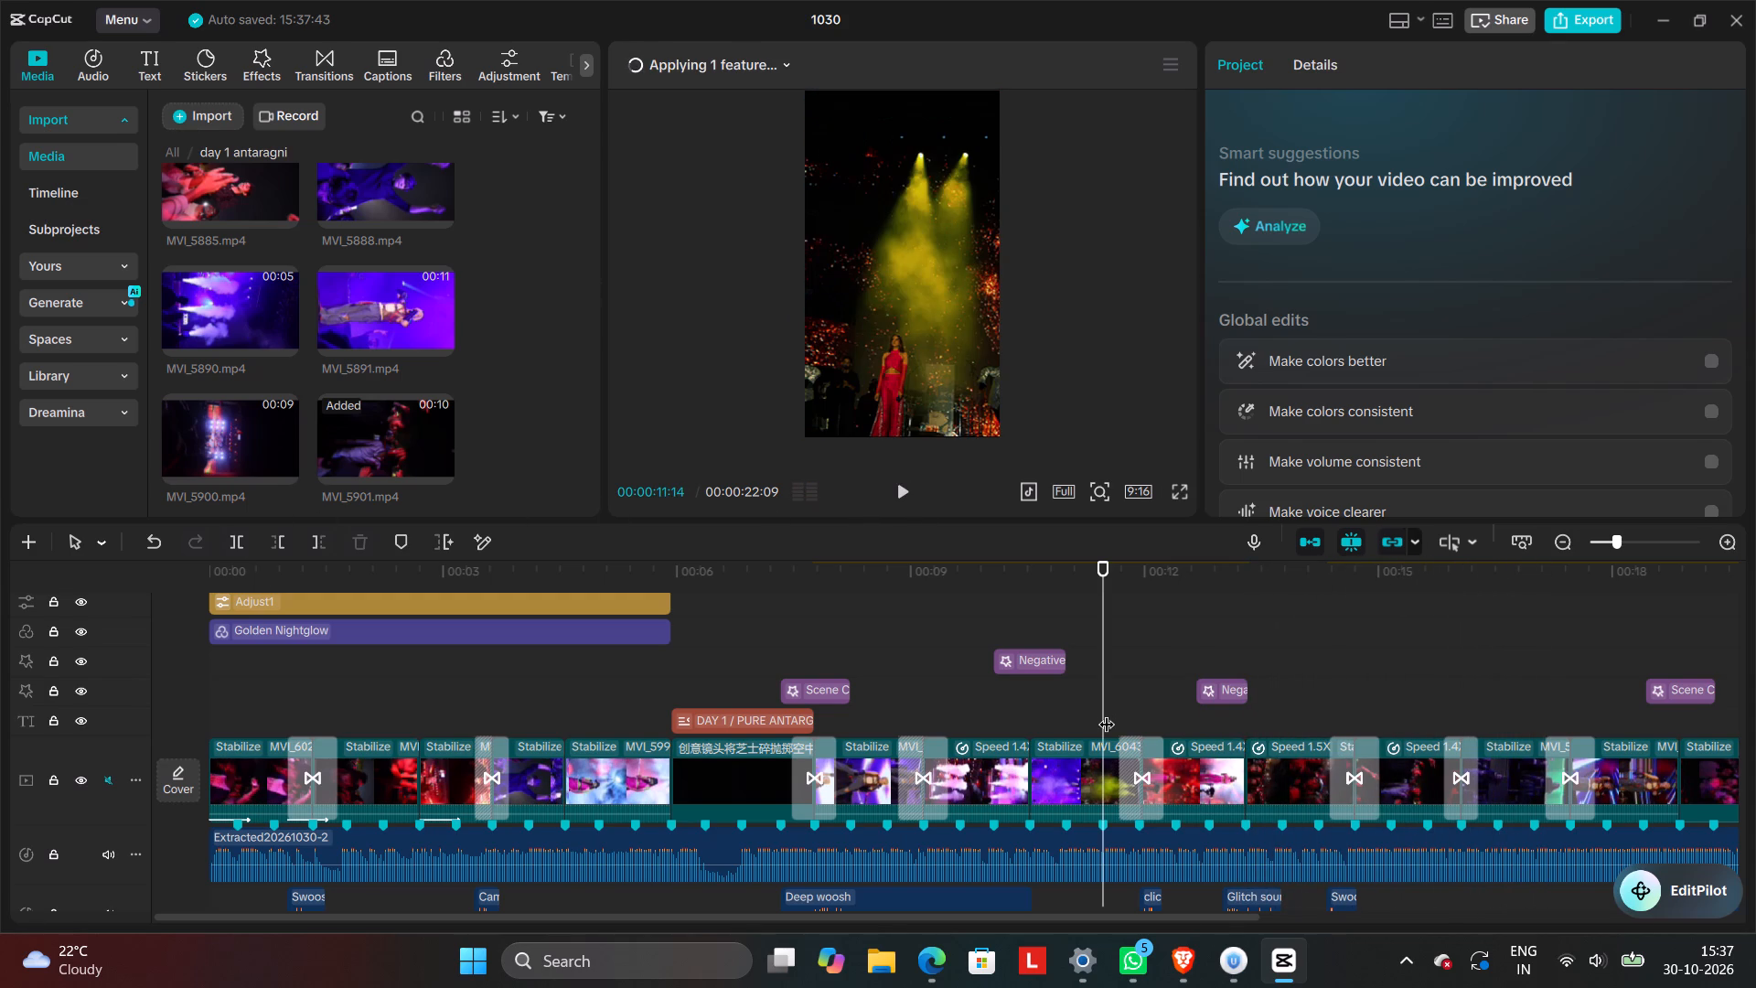
pyautogui.click(1080, 761)
pyautogui.click(1383, 70)
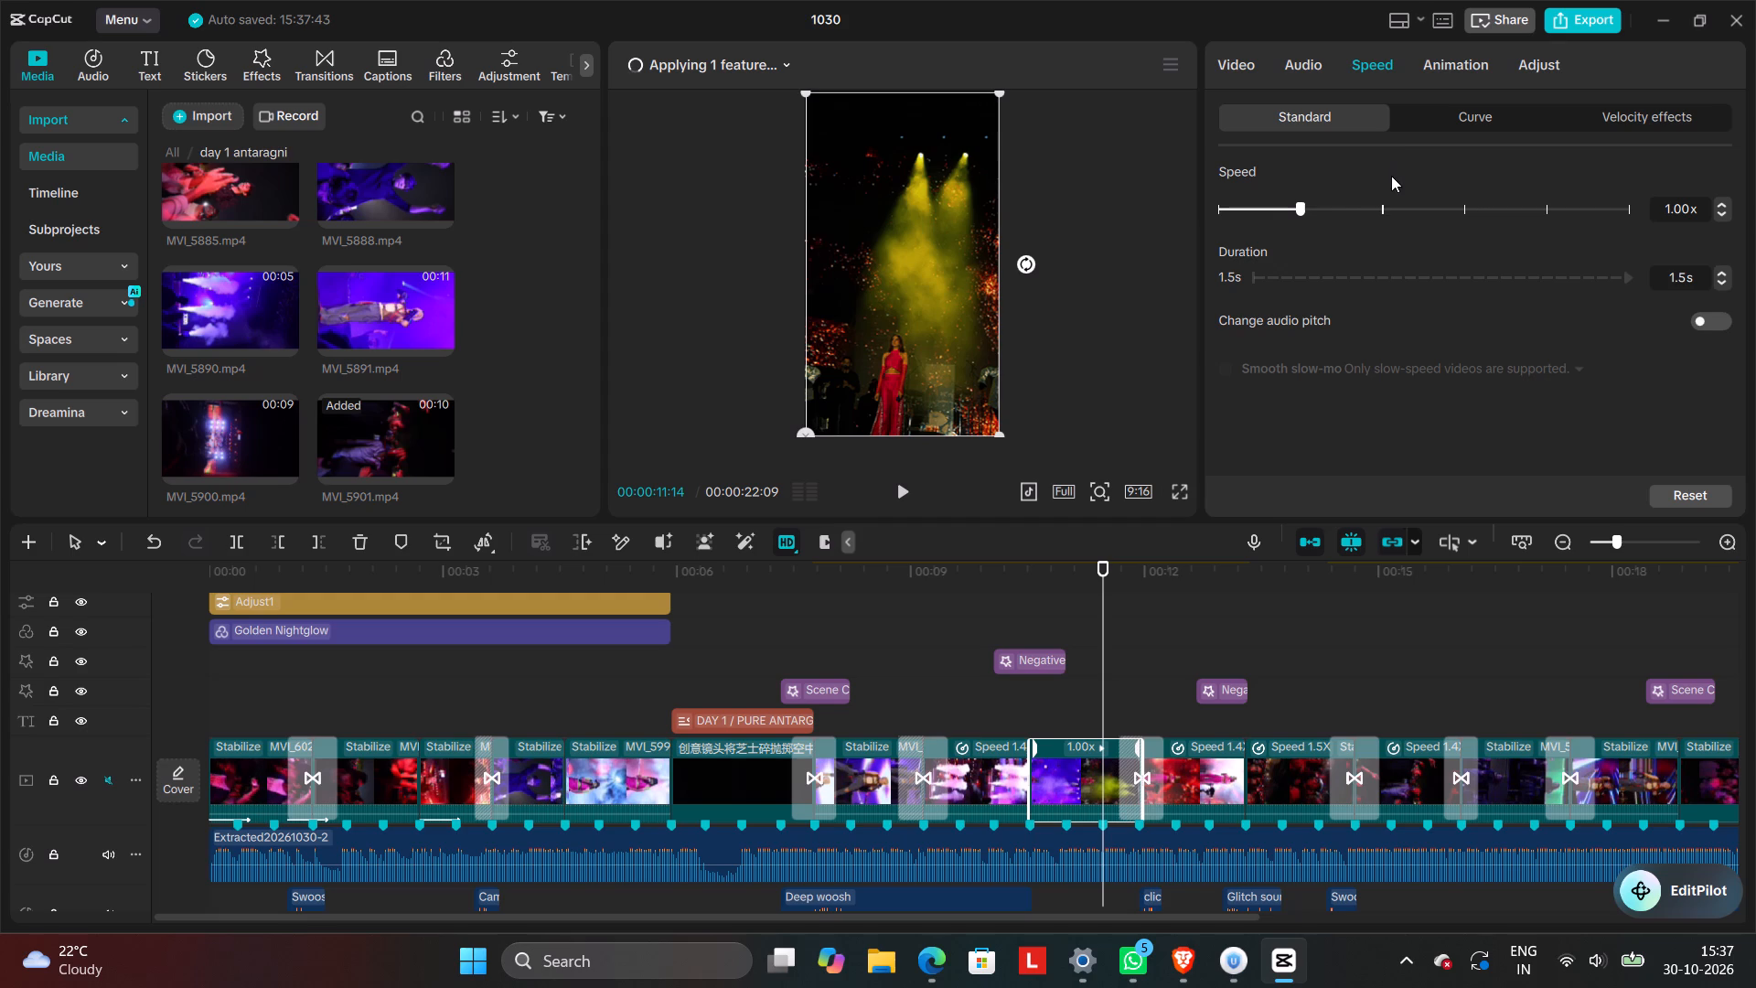
pyautogui.click(1344, 207)
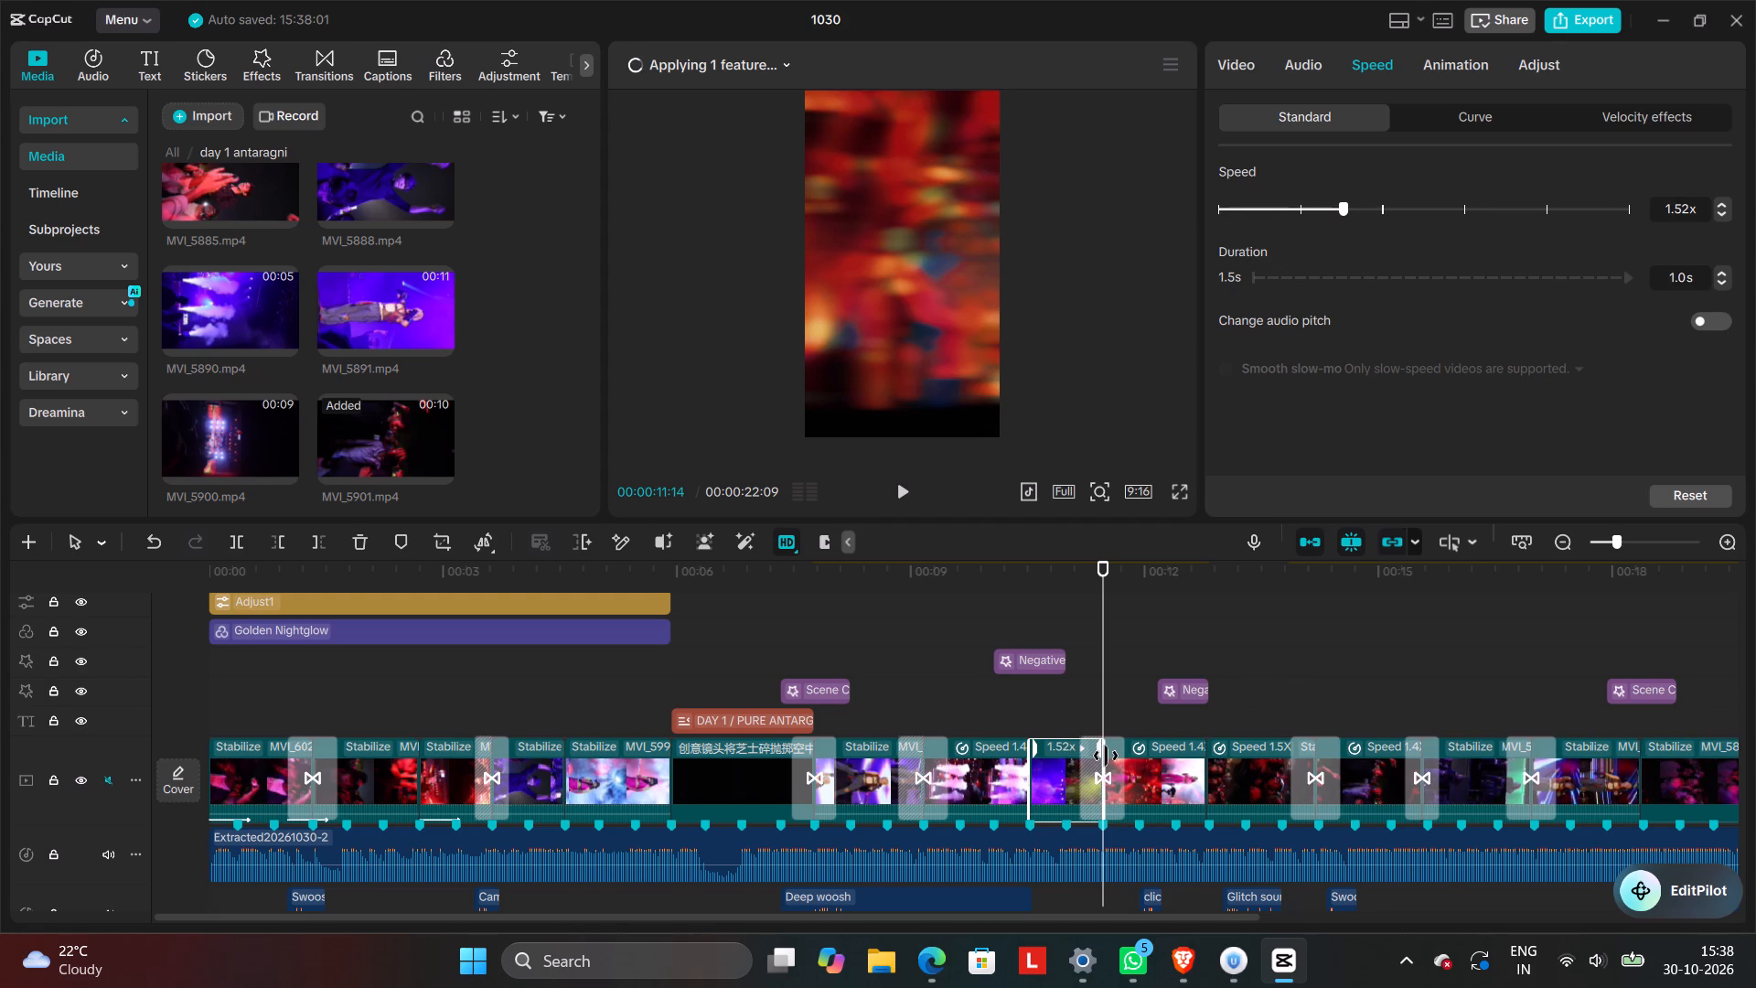
pyautogui.moveTo(1106, 757); pyautogui.dragTo(1131, 758)
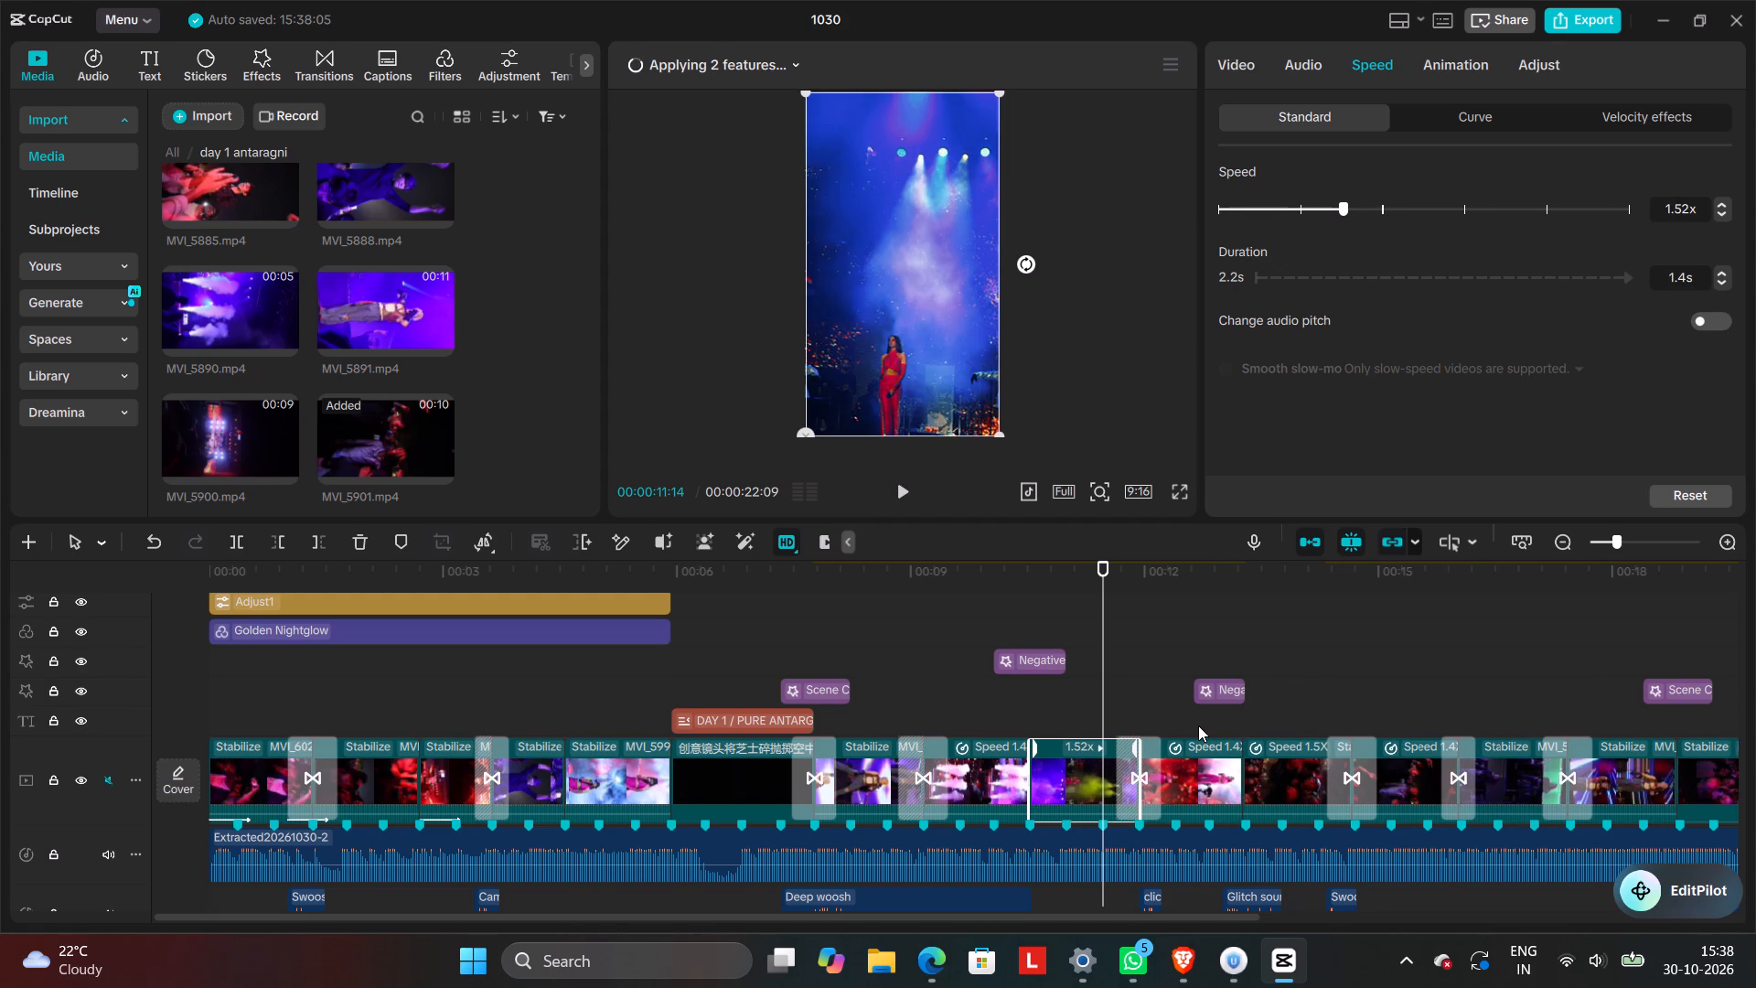
# Set the red-stage singer clip at about 12 s to 1.23x speed and trim its end back to the former cut point.
pyautogui.click(1198, 725)
pyautogui.click(1214, 764)
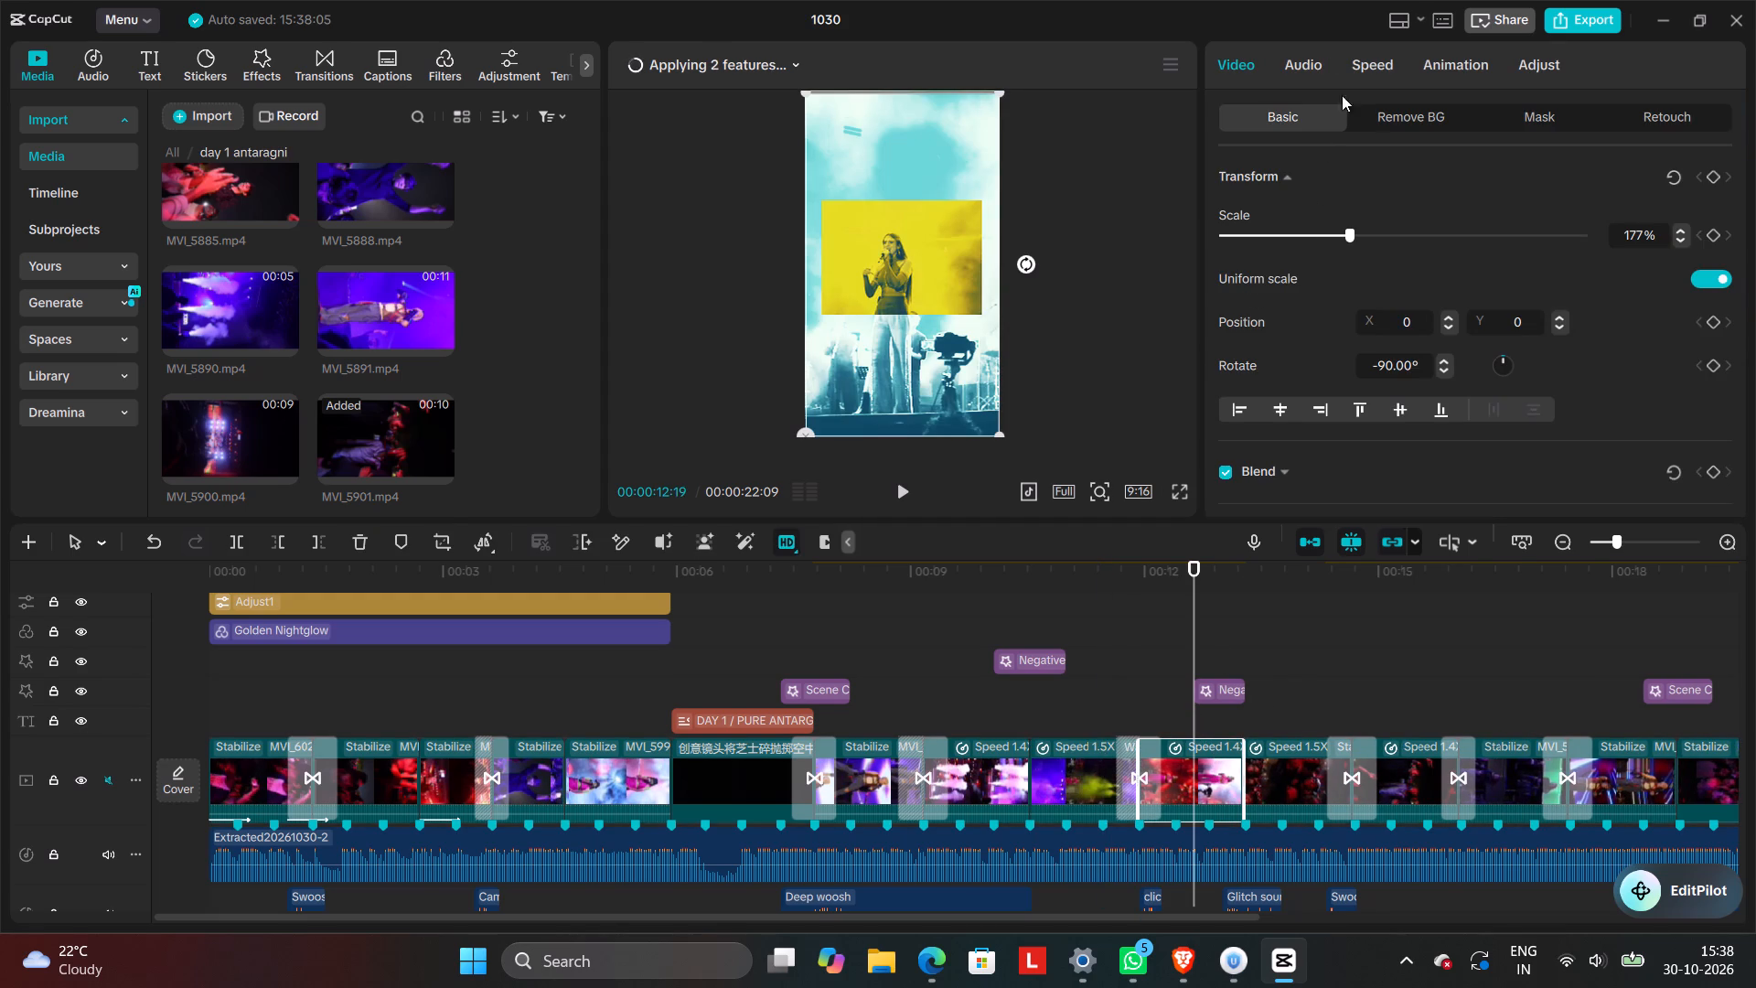
pyautogui.click(1350, 66)
pyautogui.click(1320, 206)
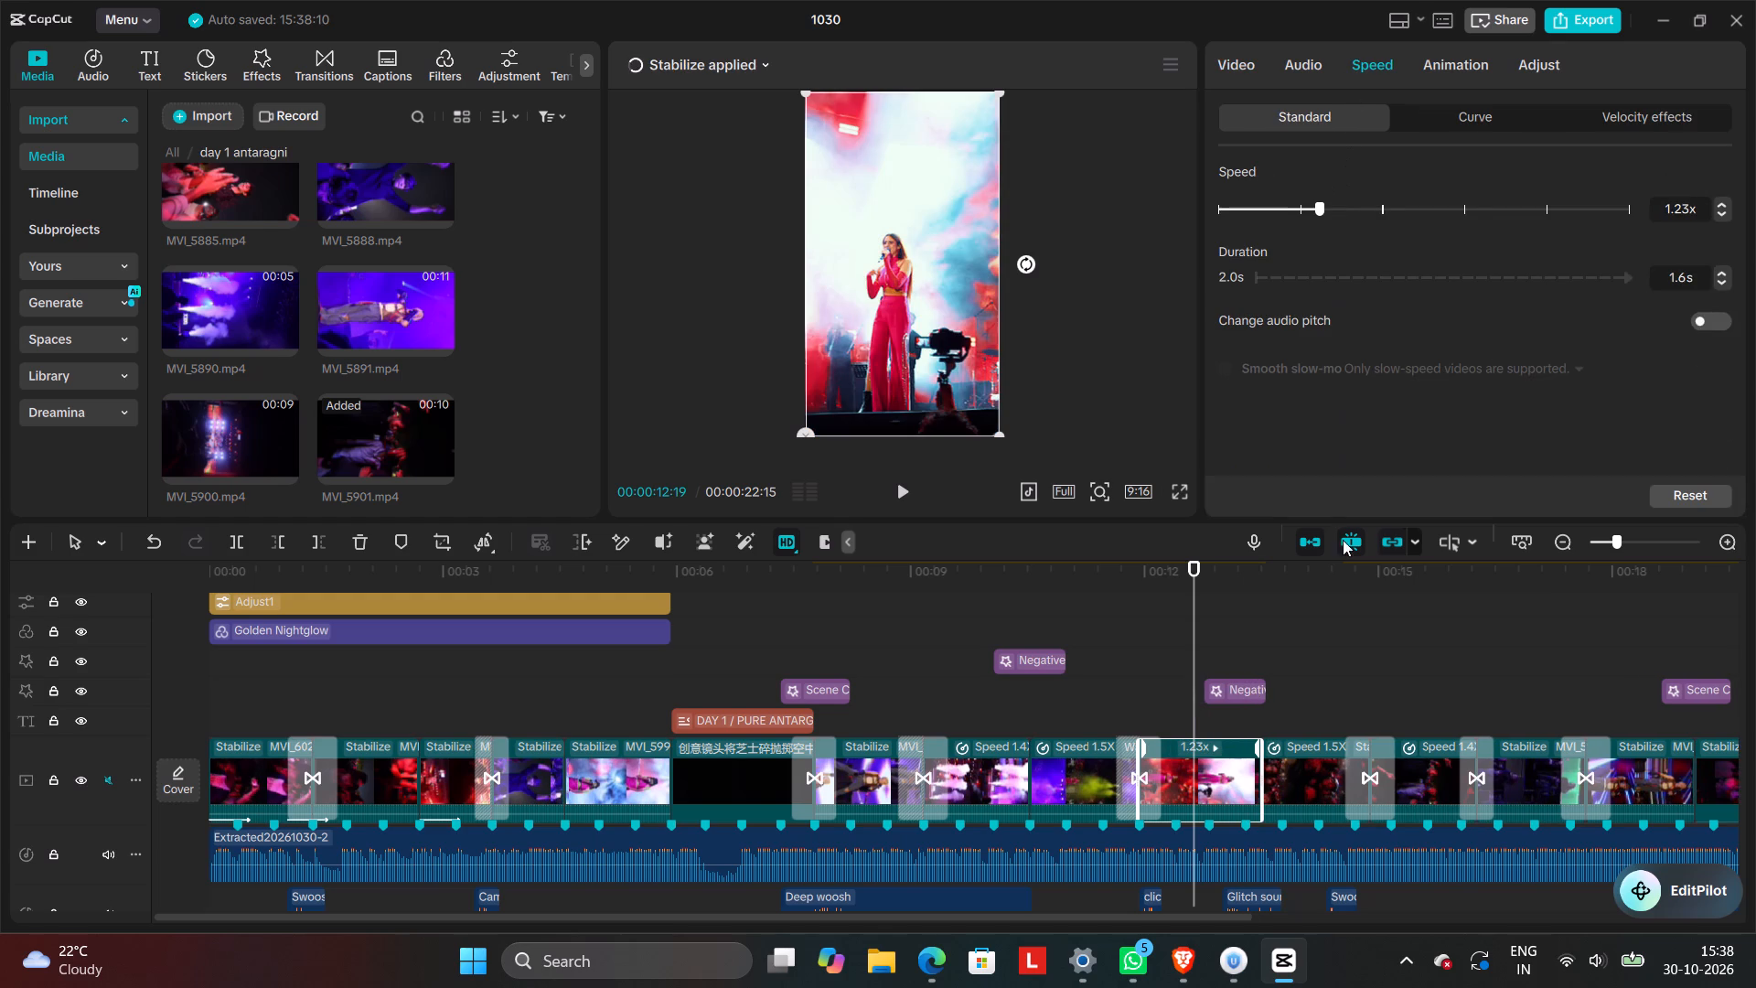
pyautogui.moveTo(1262, 774); pyautogui.dragTo(1244, 786)
# Set the crowd clip at about 14 s to 1.29x speed and trim its end back to the beat marker near the former cut.
pyautogui.click(1306, 709)
pyautogui.click(1299, 756)
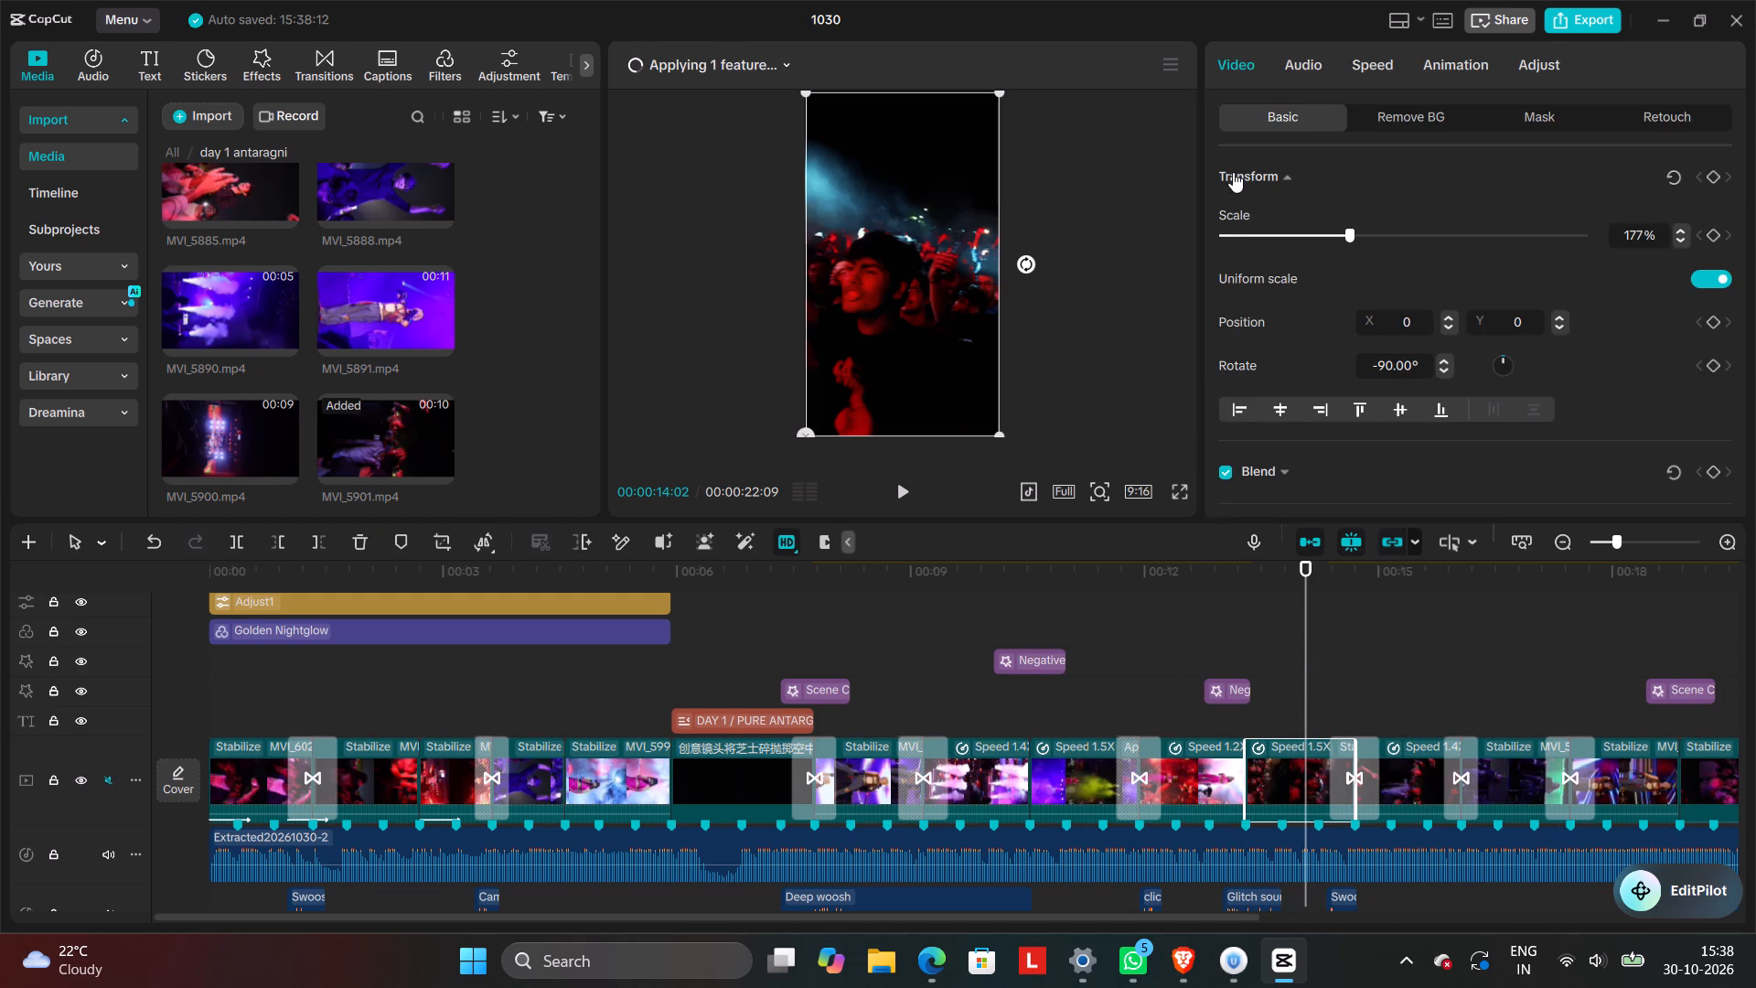
pyautogui.click(1349, 54)
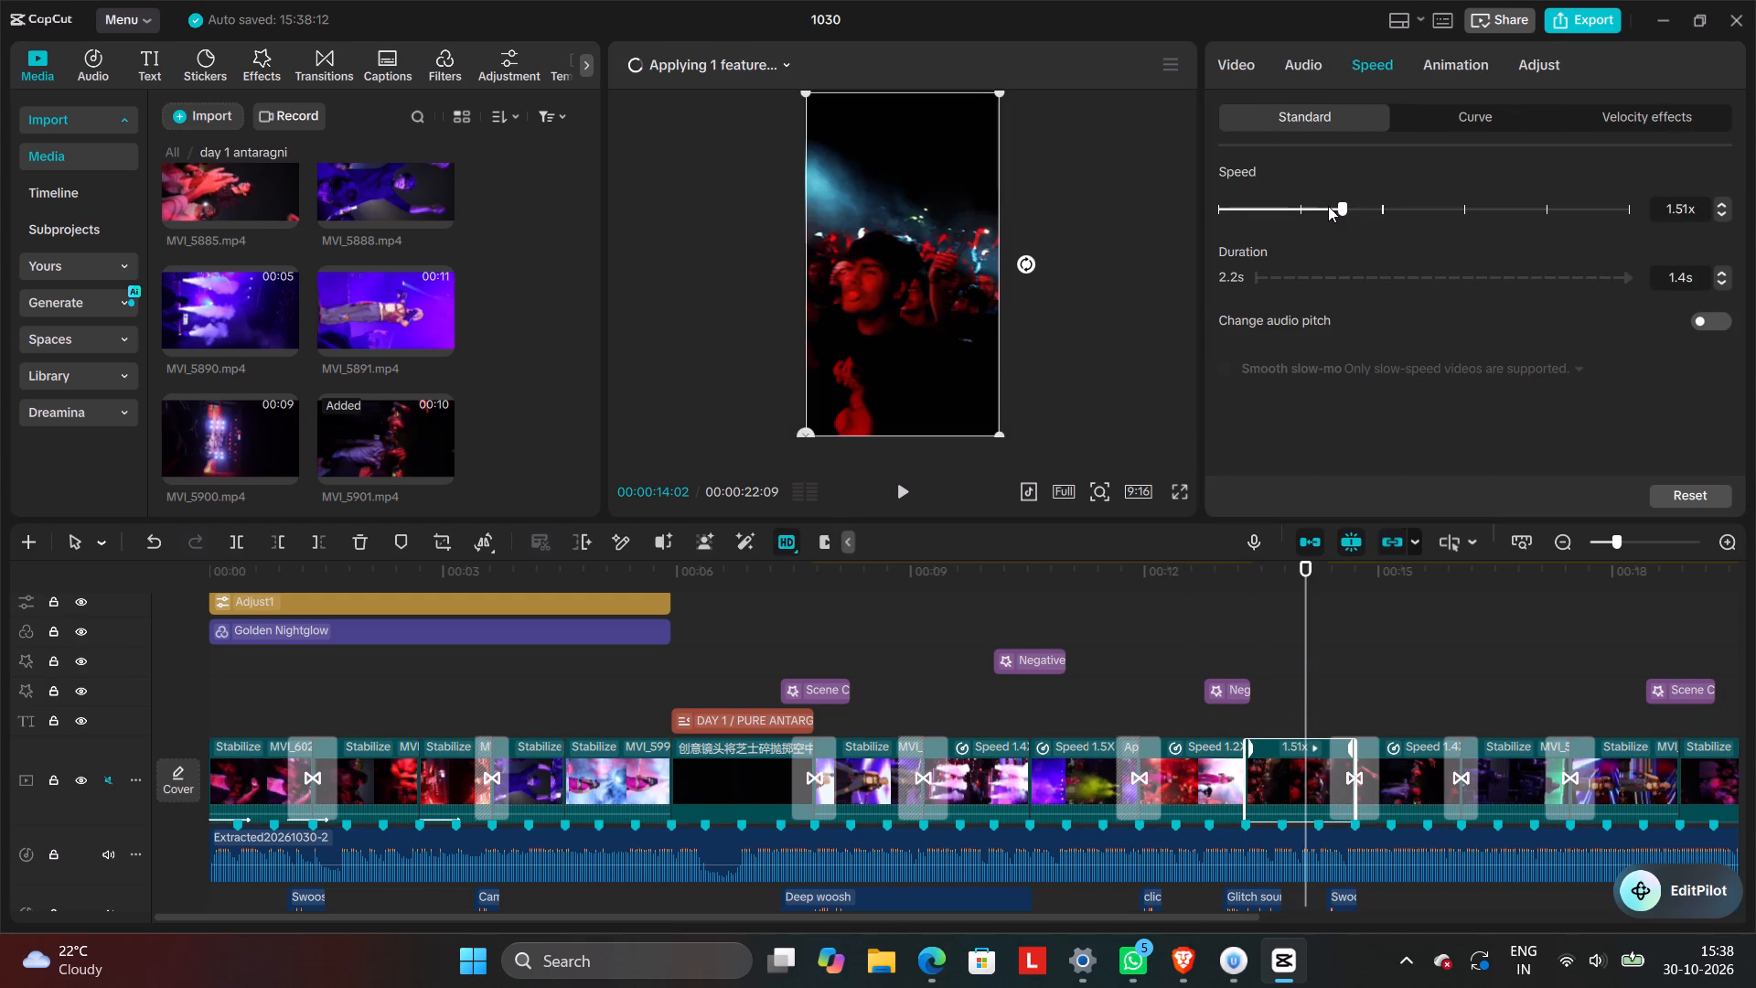
pyautogui.click(1324, 208)
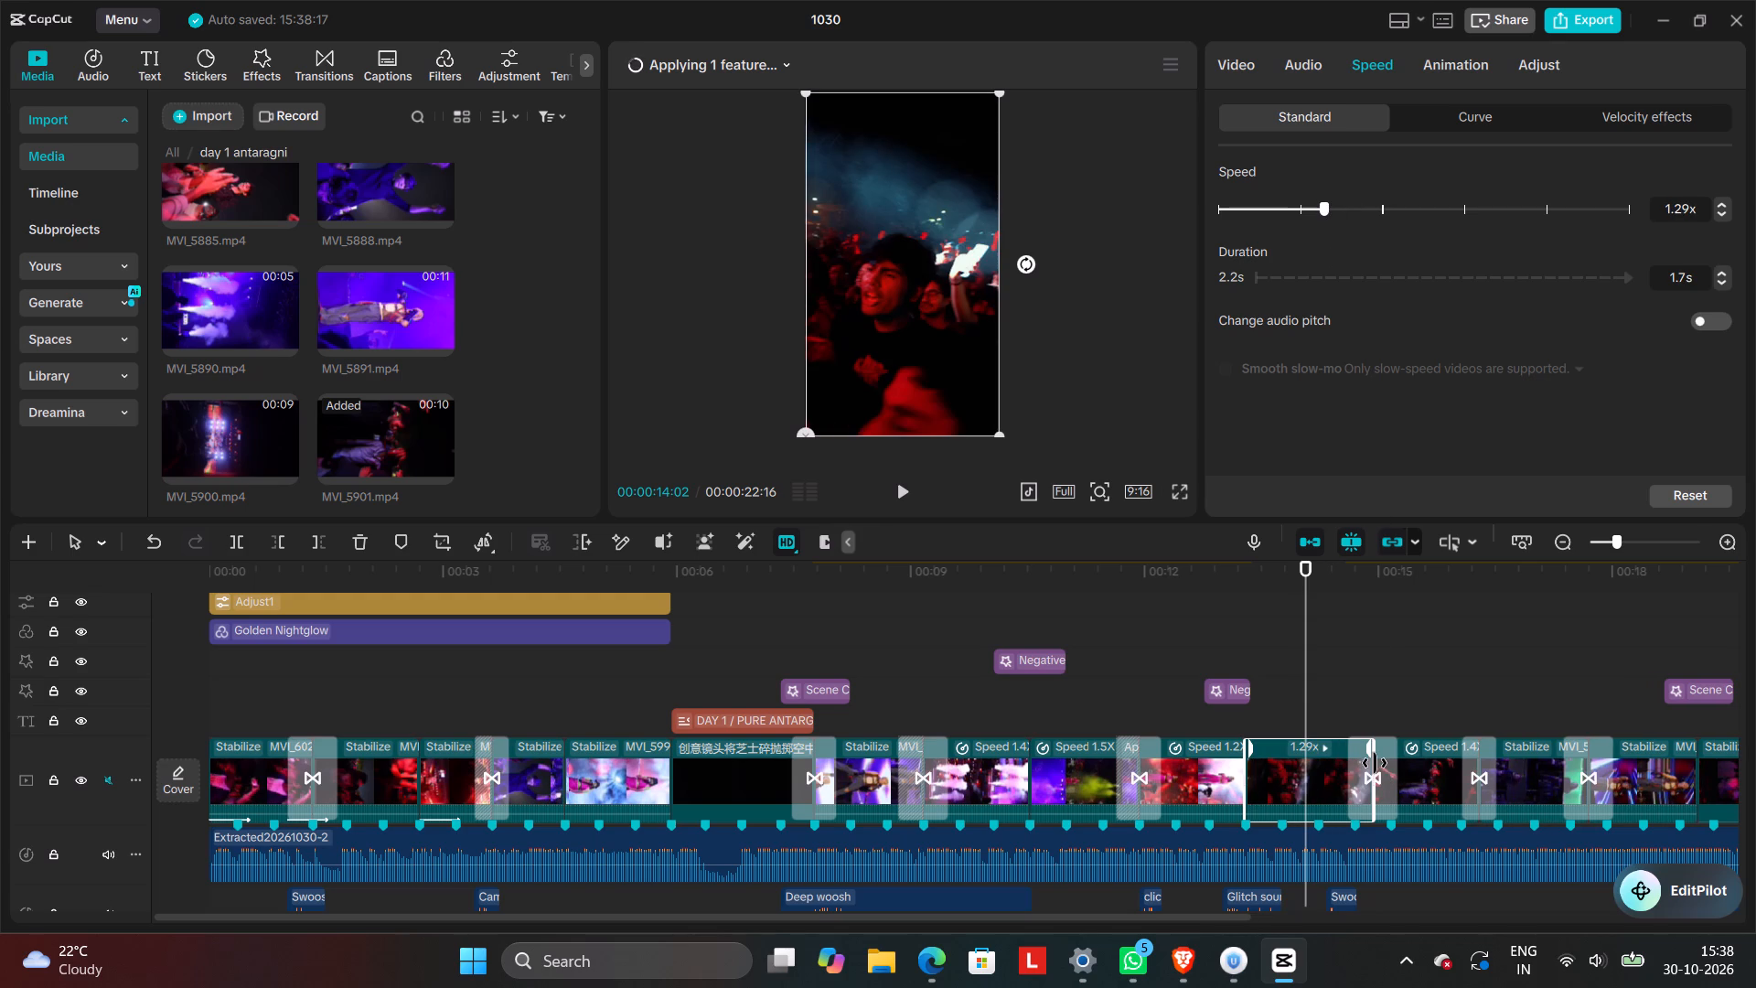
pyautogui.moveTo(1375, 763); pyautogui.dragTo(1345, 774)
pyautogui.click(1345, 774)
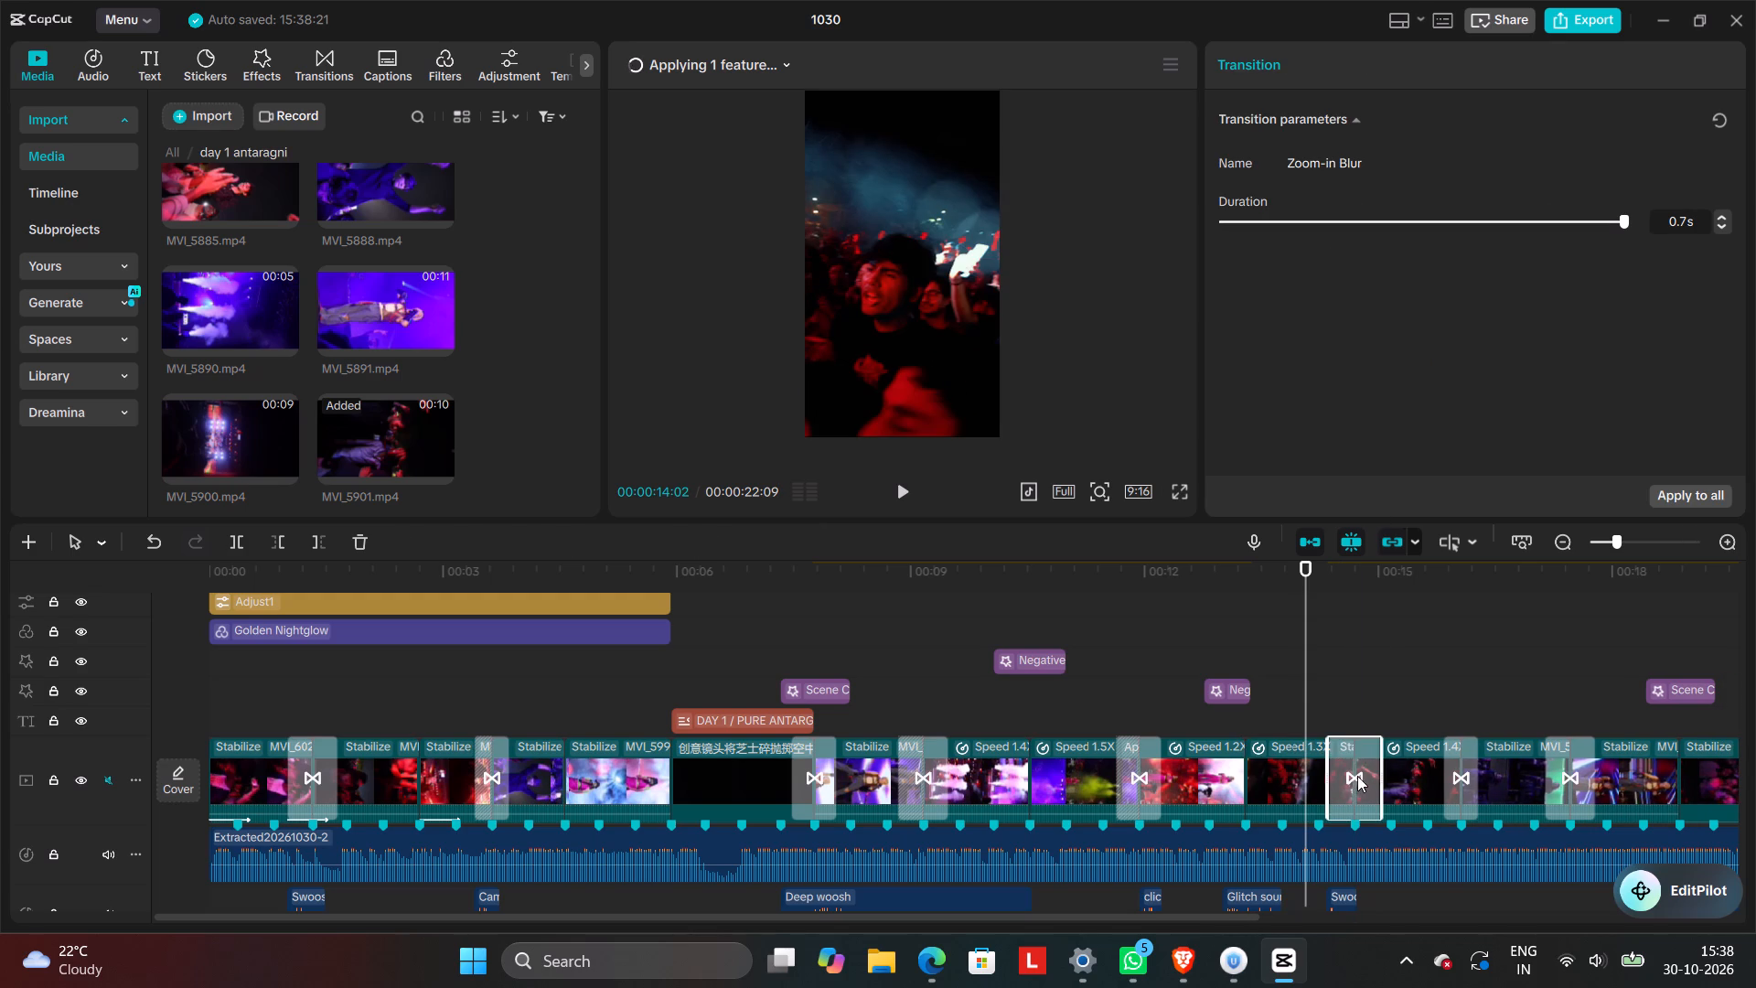
pyautogui.click(1361, 689)
pyautogui.click(1328, 773)
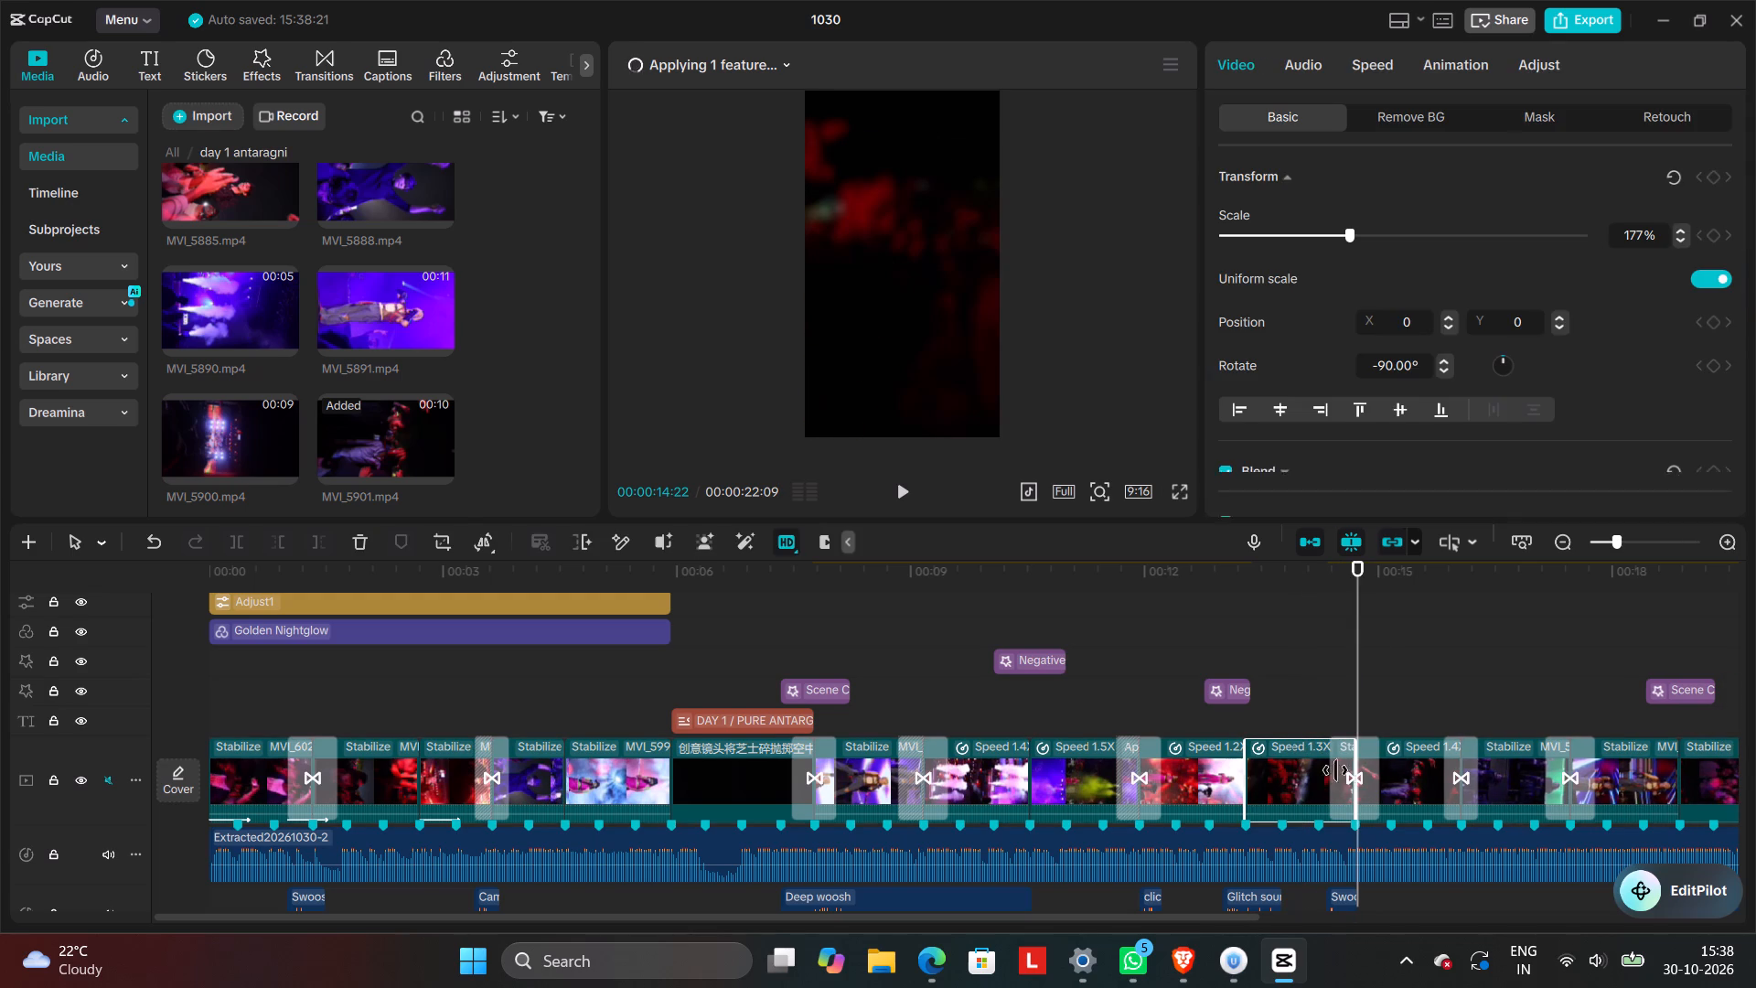
pyautogui.click(1355, 763)
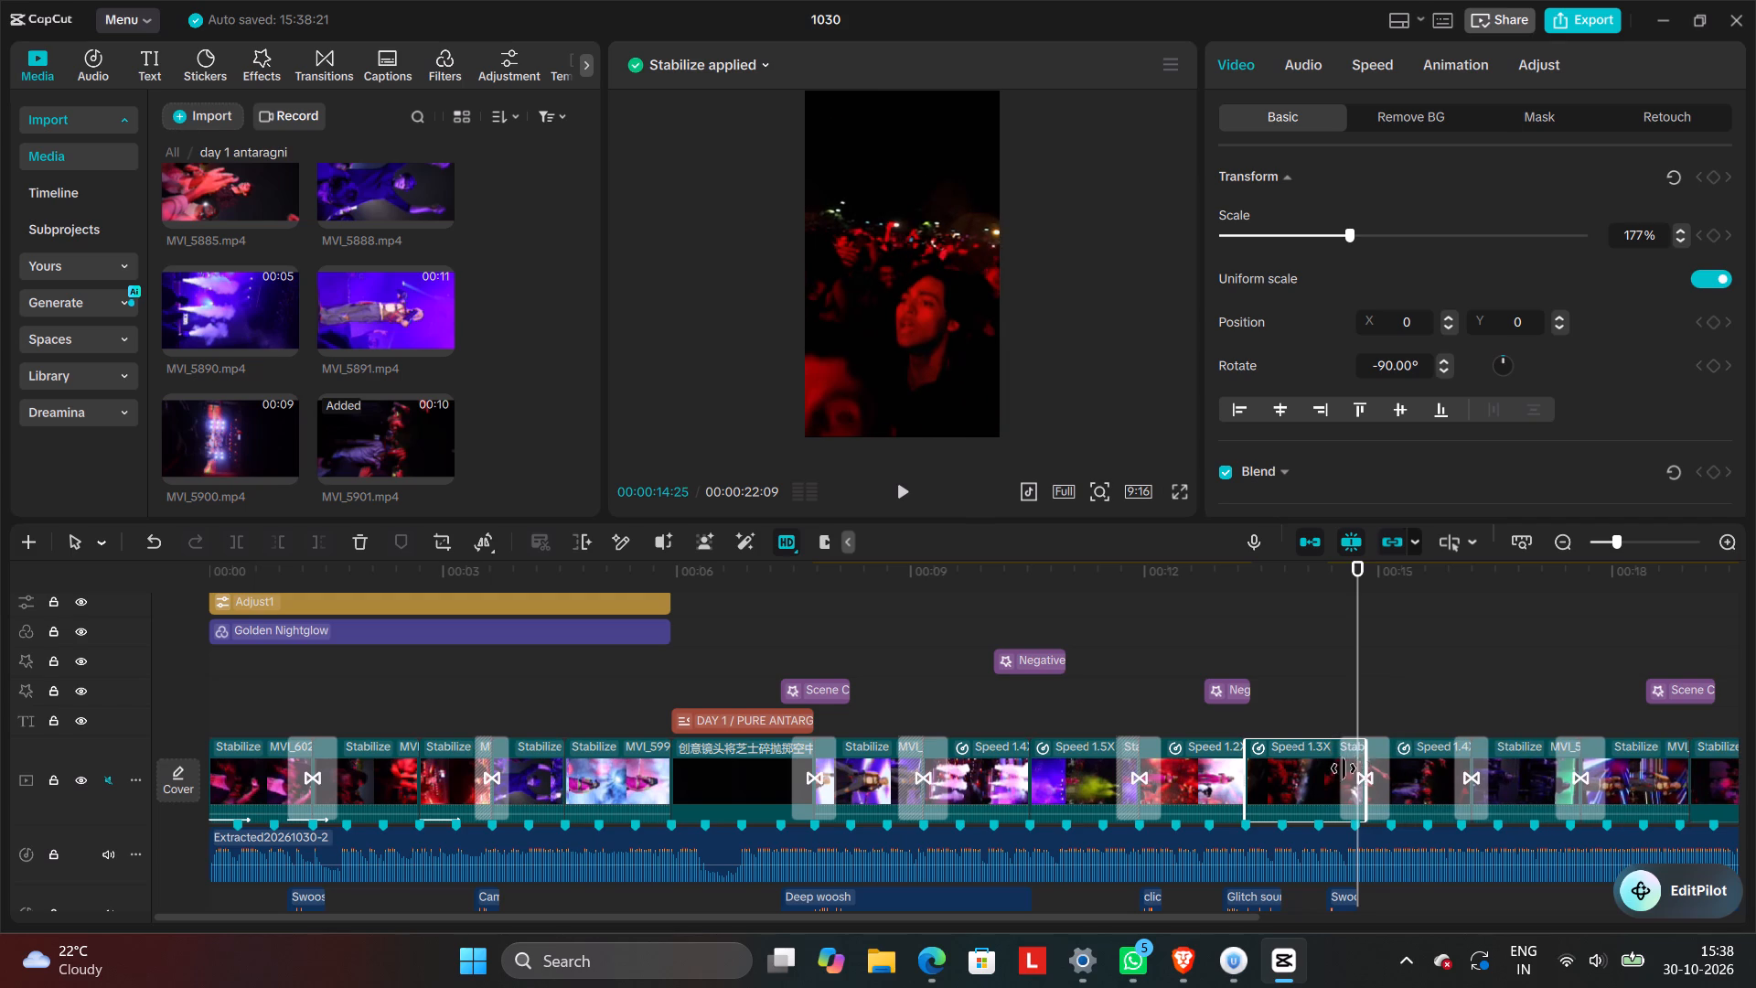
# Set the raised-hands crowd clip at about 15 s to 1.20x speed and trim its end back to the beat marker.
pyautogui.click(1395, 696)
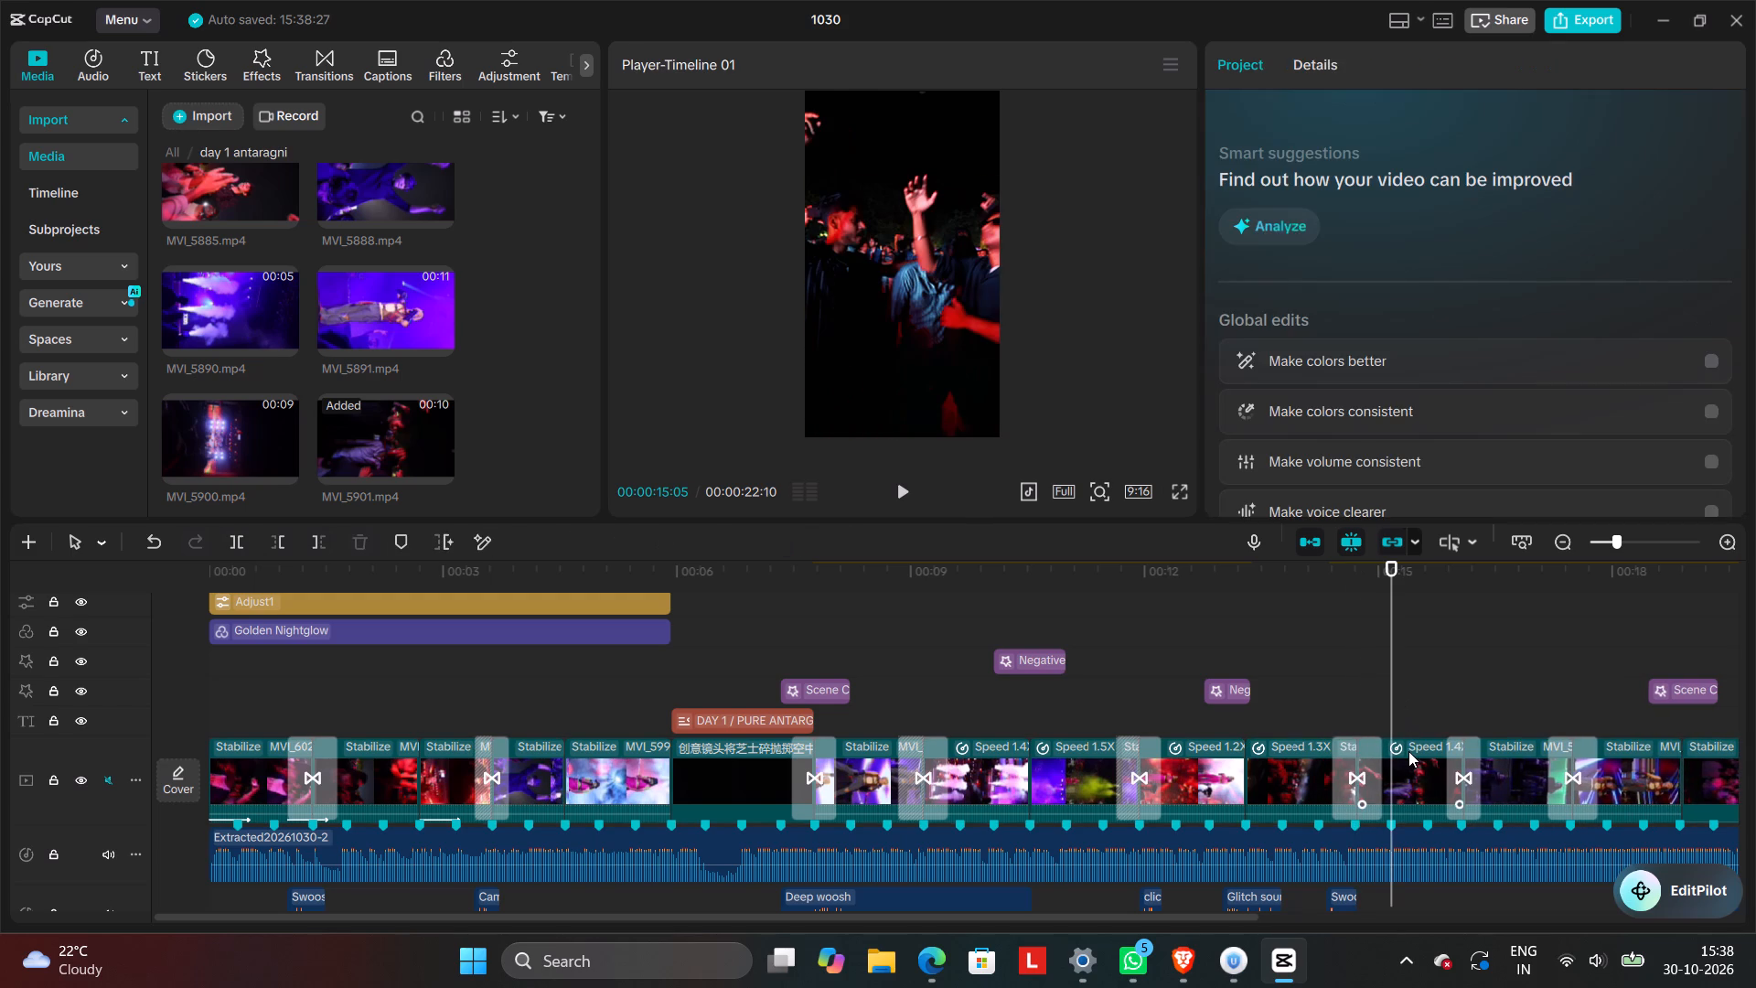
pyautogui.click(1408, 751)
pyautogui.click(1351, 61)
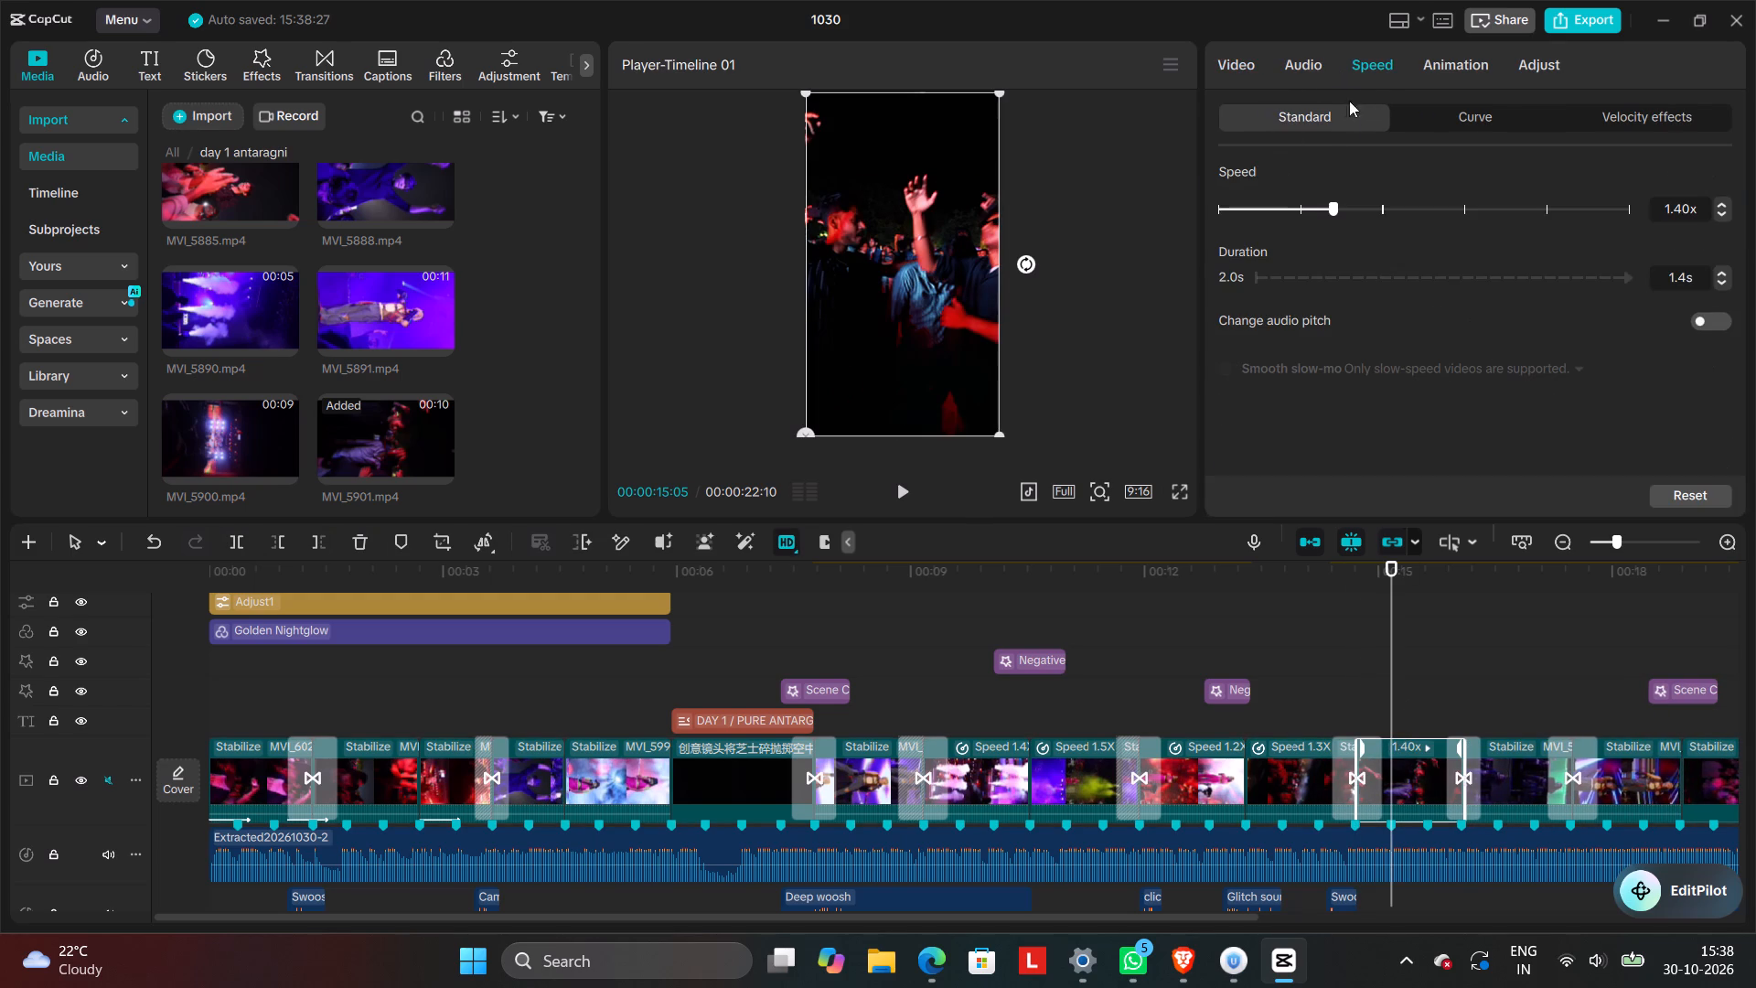
pyautogui.click(1317, 207)
pyautogui.moveTo(1439, 351); pyautogui.dragTo(1458, 485)
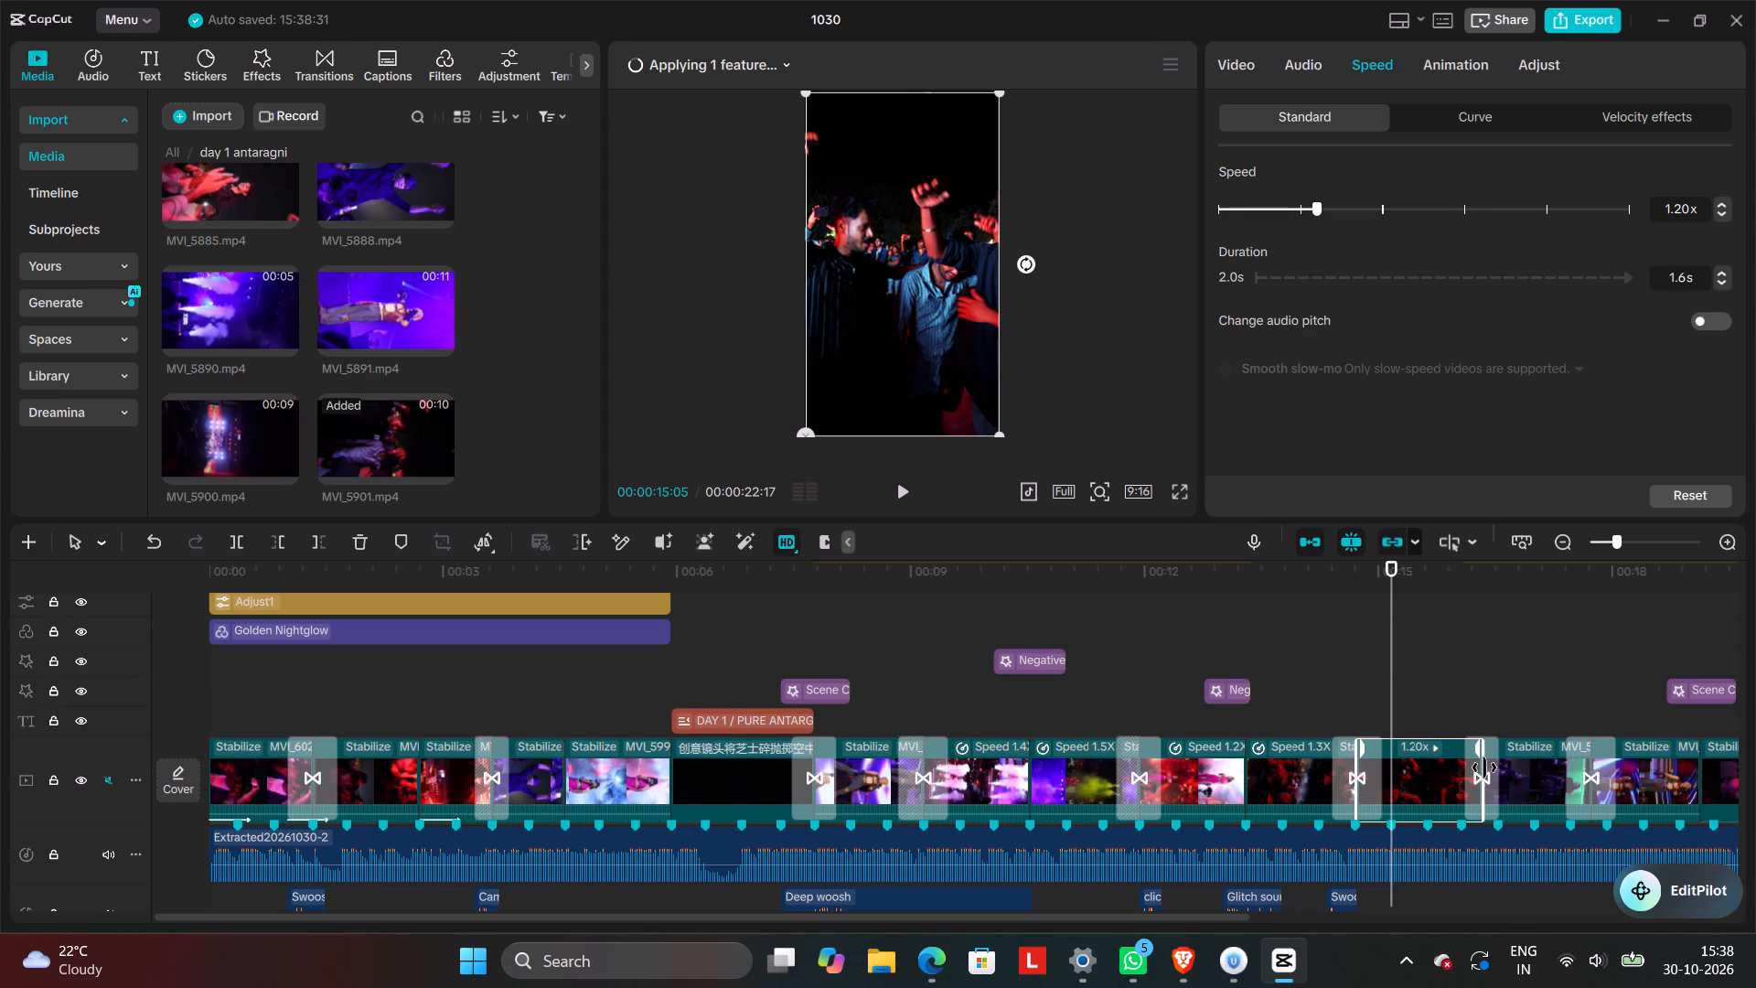
pyautogui.moveTo(1484, 768); pyautogui.dragTo(1462, 781)
# Play the video from the title at about 7 s through to the end to review the retimed clips.
pyautogui.click(766, 630)
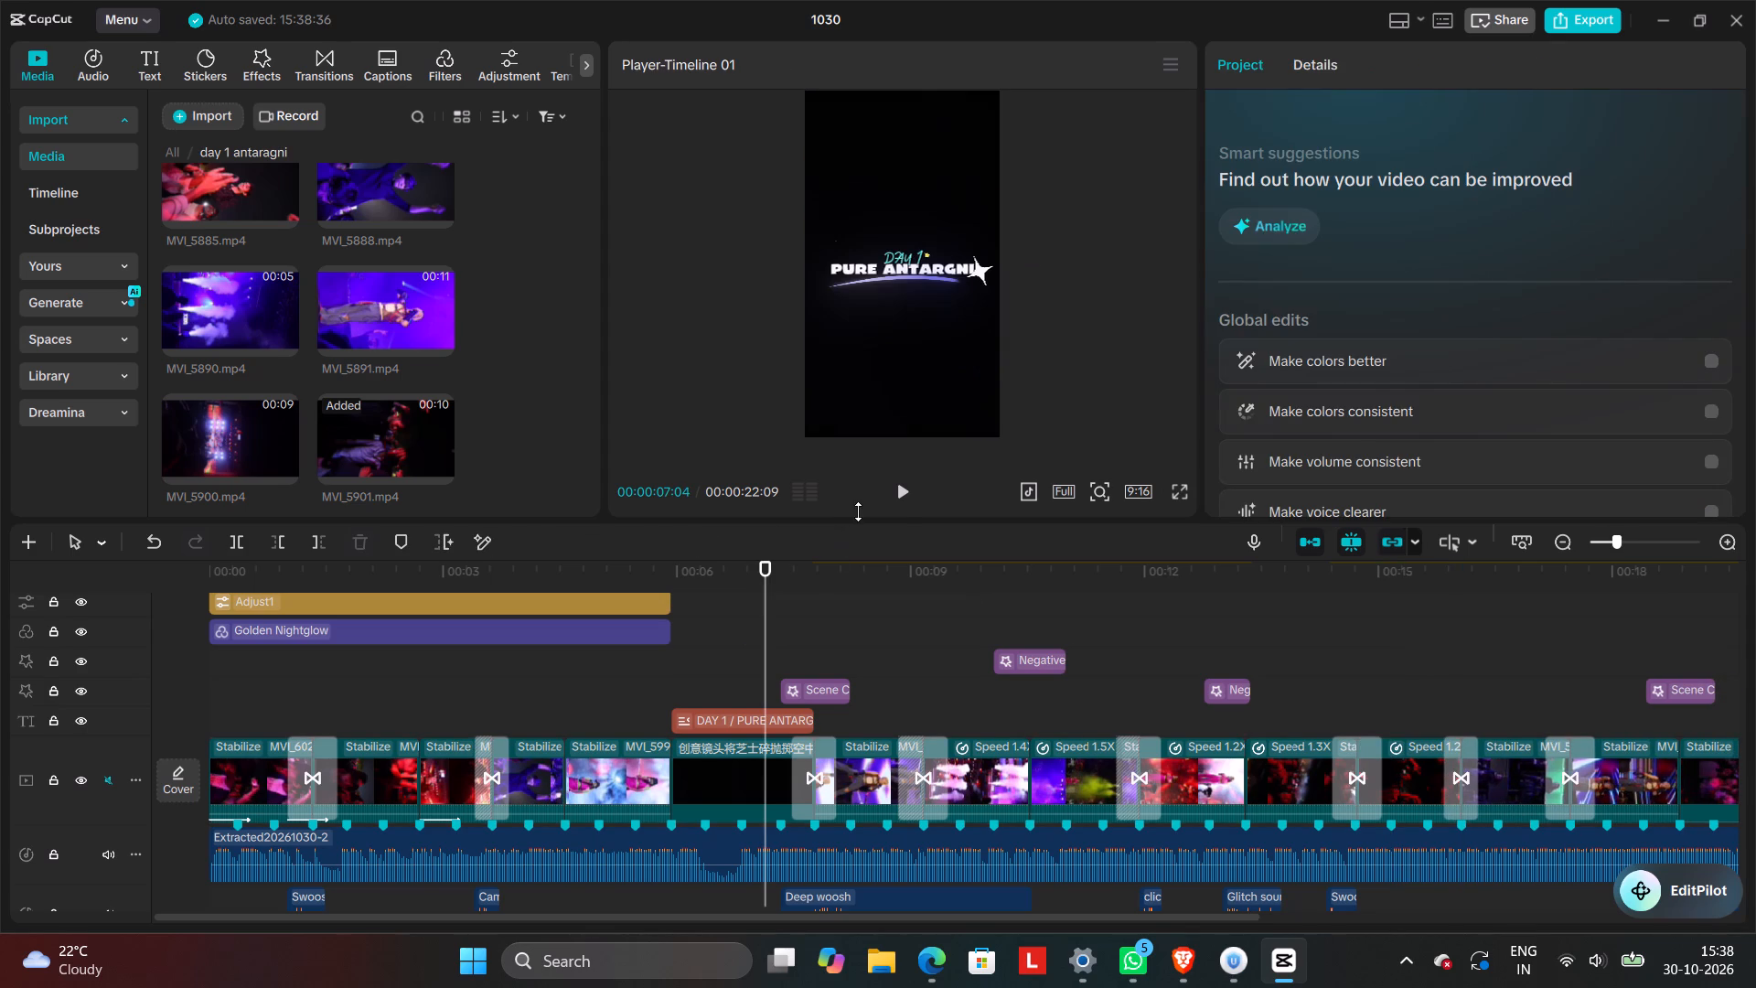
pyautogui.click(897, 496)
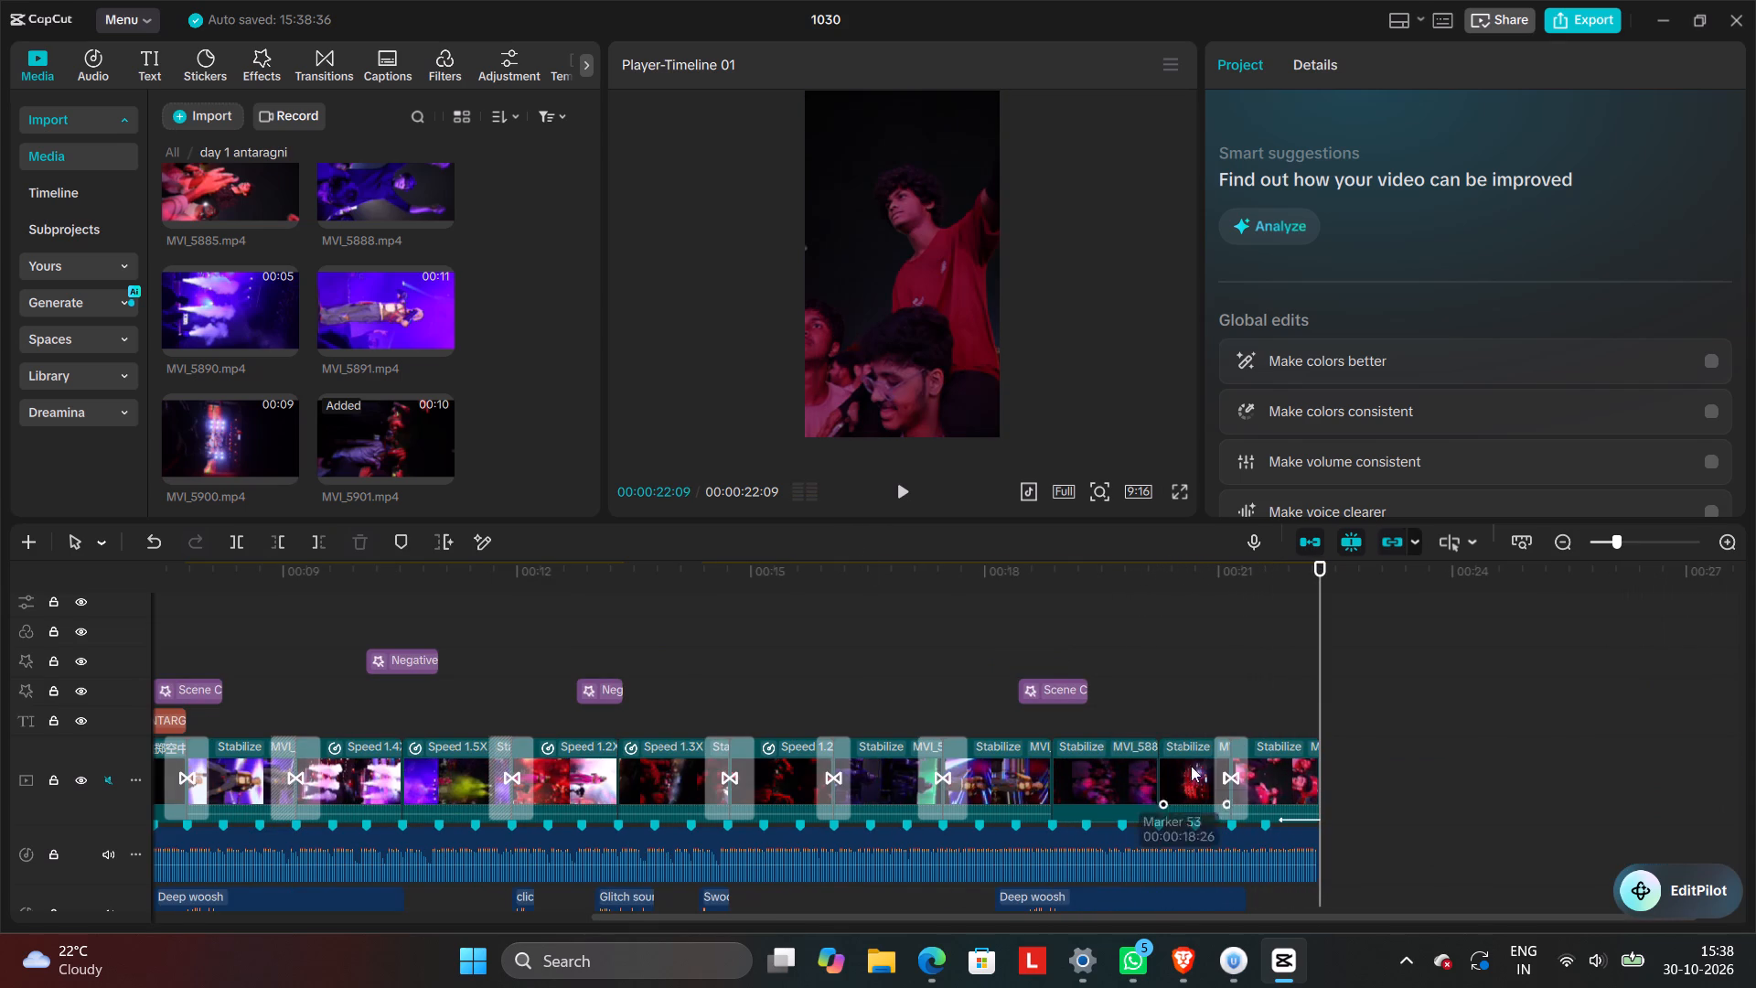
# Search the music library for "kiss sound" and add "The Sound of a Passionate Kiss" at 00:00:21:18, on the last clip's blown-kiss gesture.
pyautogui.click(1282, 703)
pyautogui.moveTo(1282, 703); pyautogui.dragTo(1281, 704)
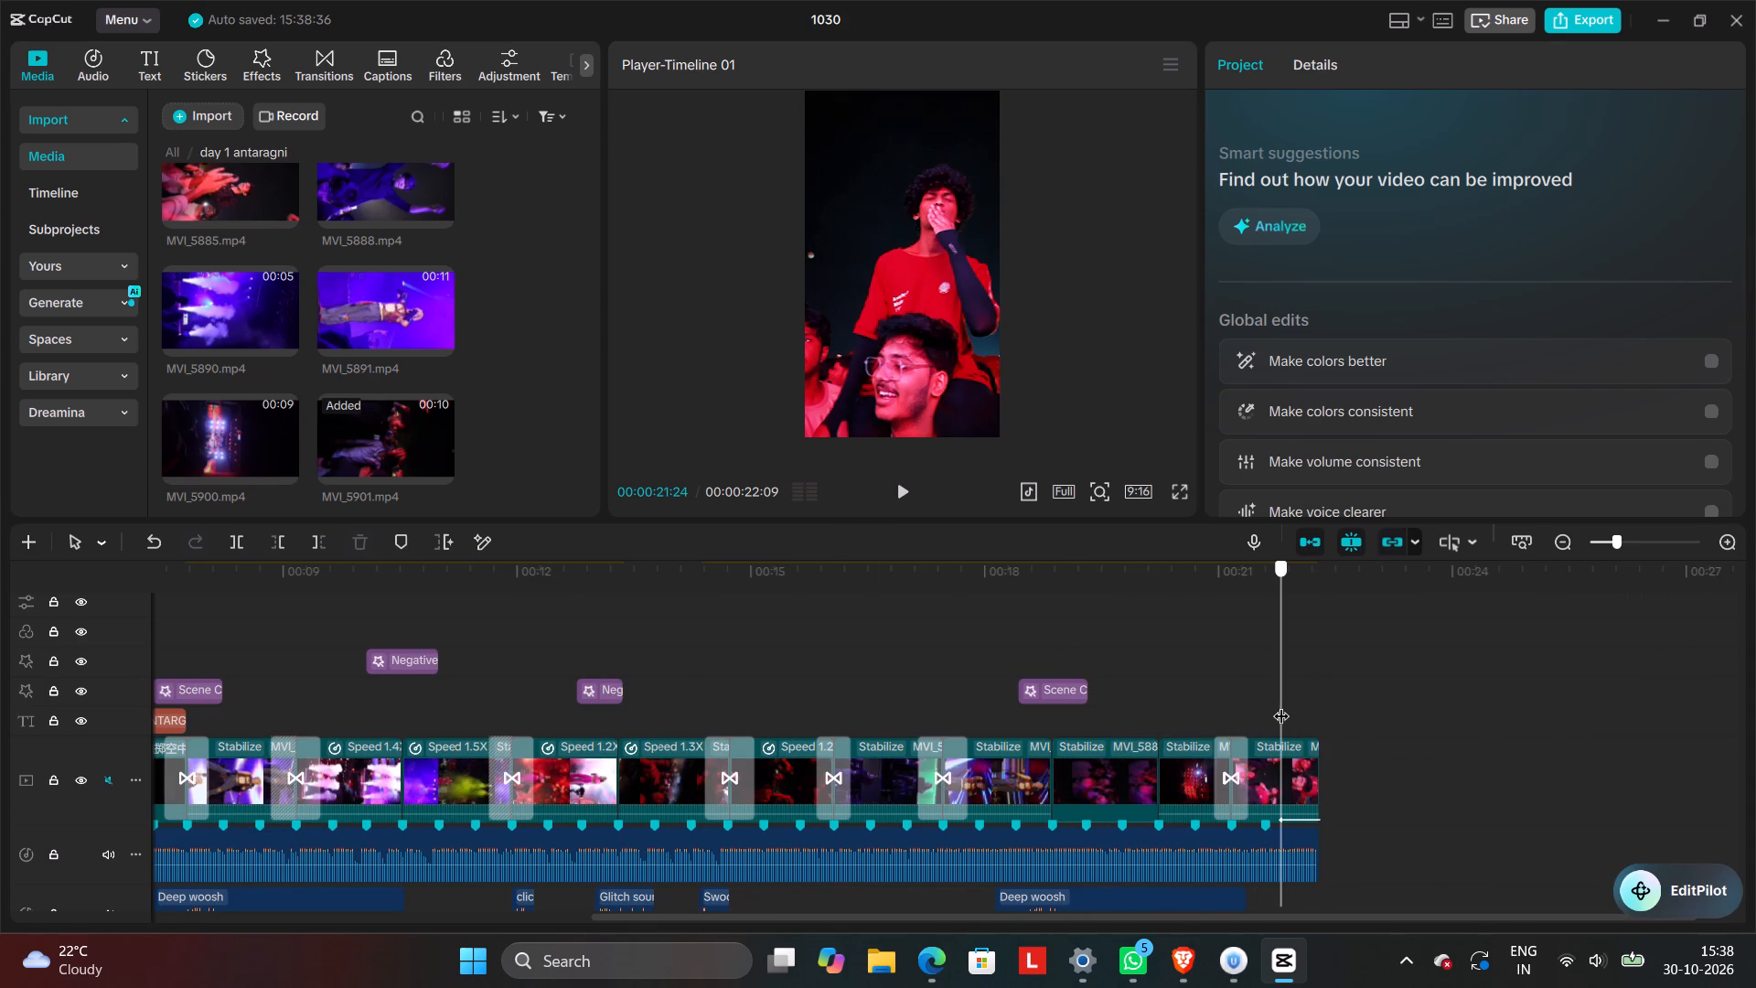
pyautogui.moveTo(1281, 704); pyautogui.dragTo(1260, 729)
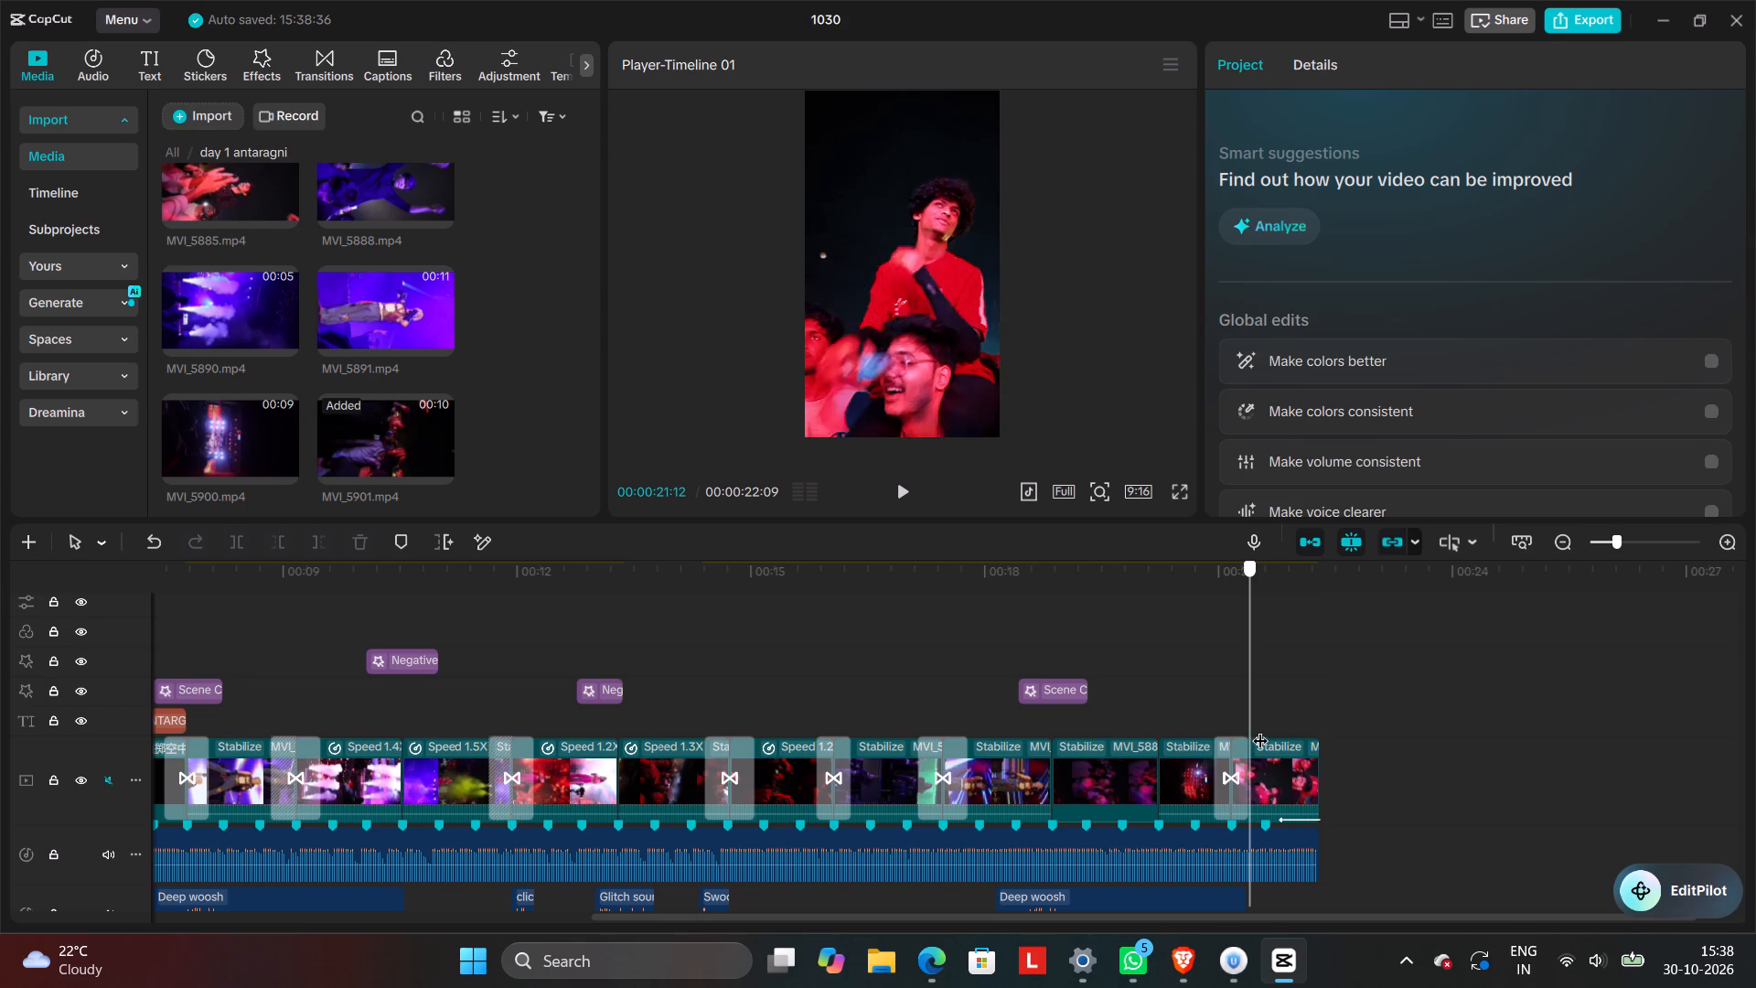
pyautogui.moveTo(1260, 729); pyautogui.dragTo(1266, 729)
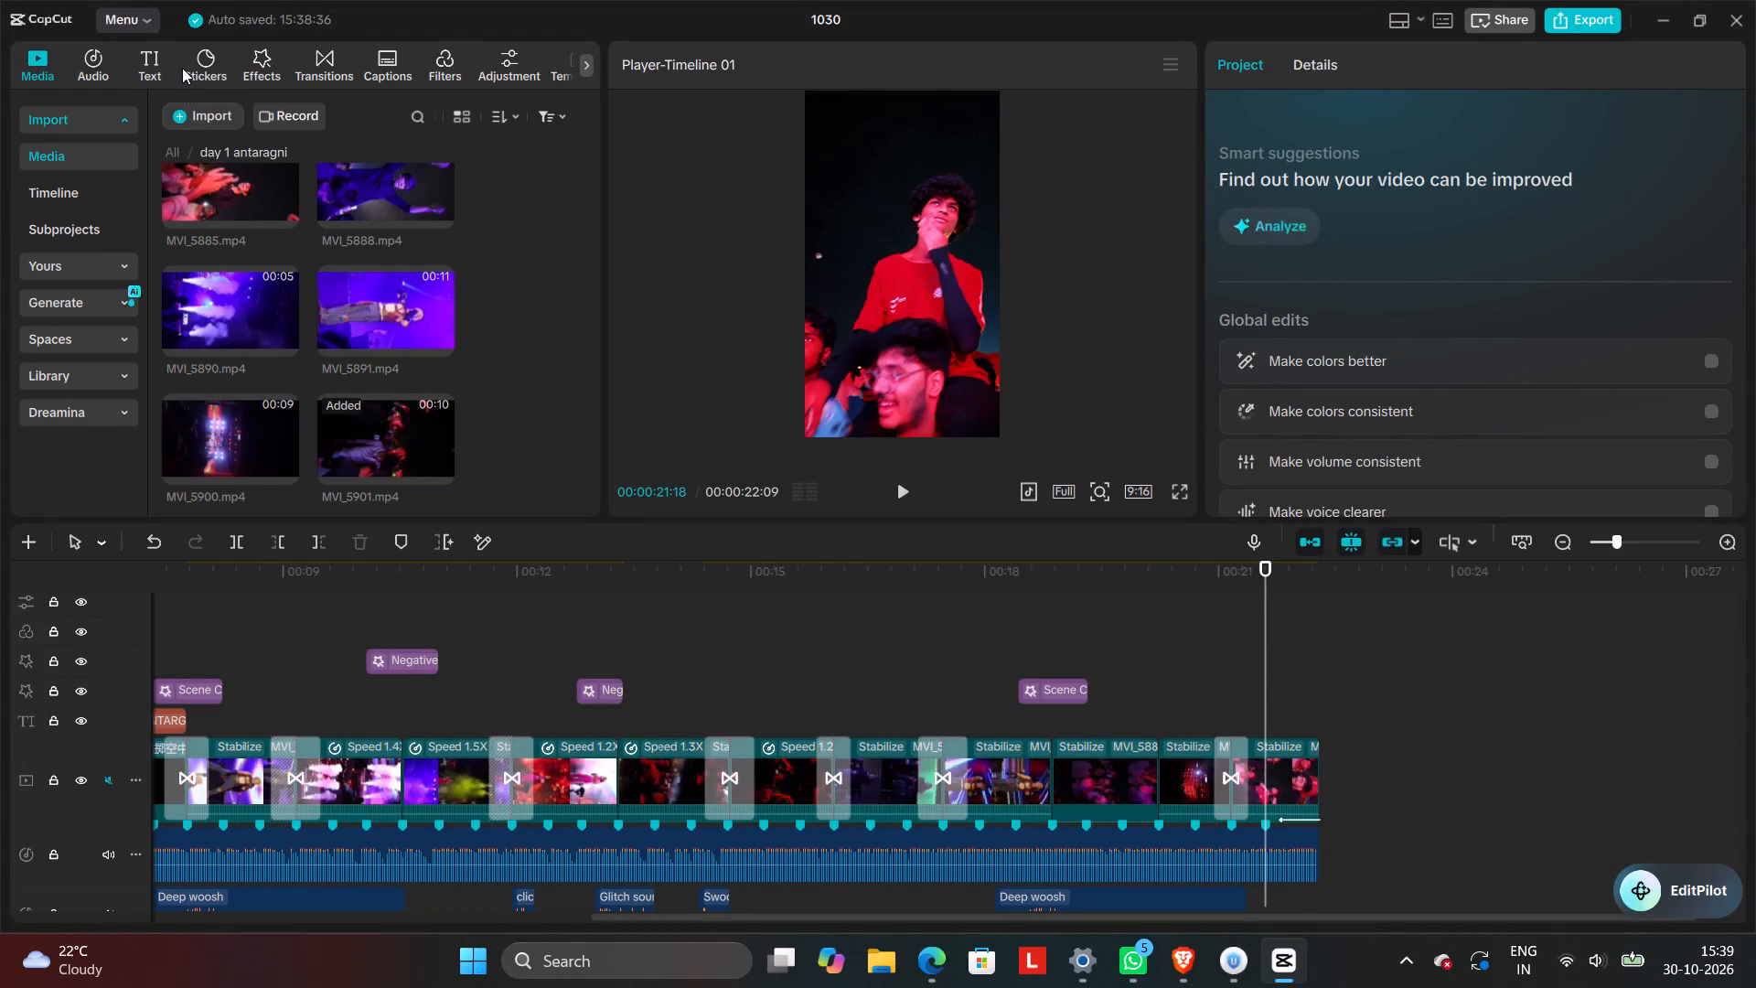
pyautogui.click(105, 56)
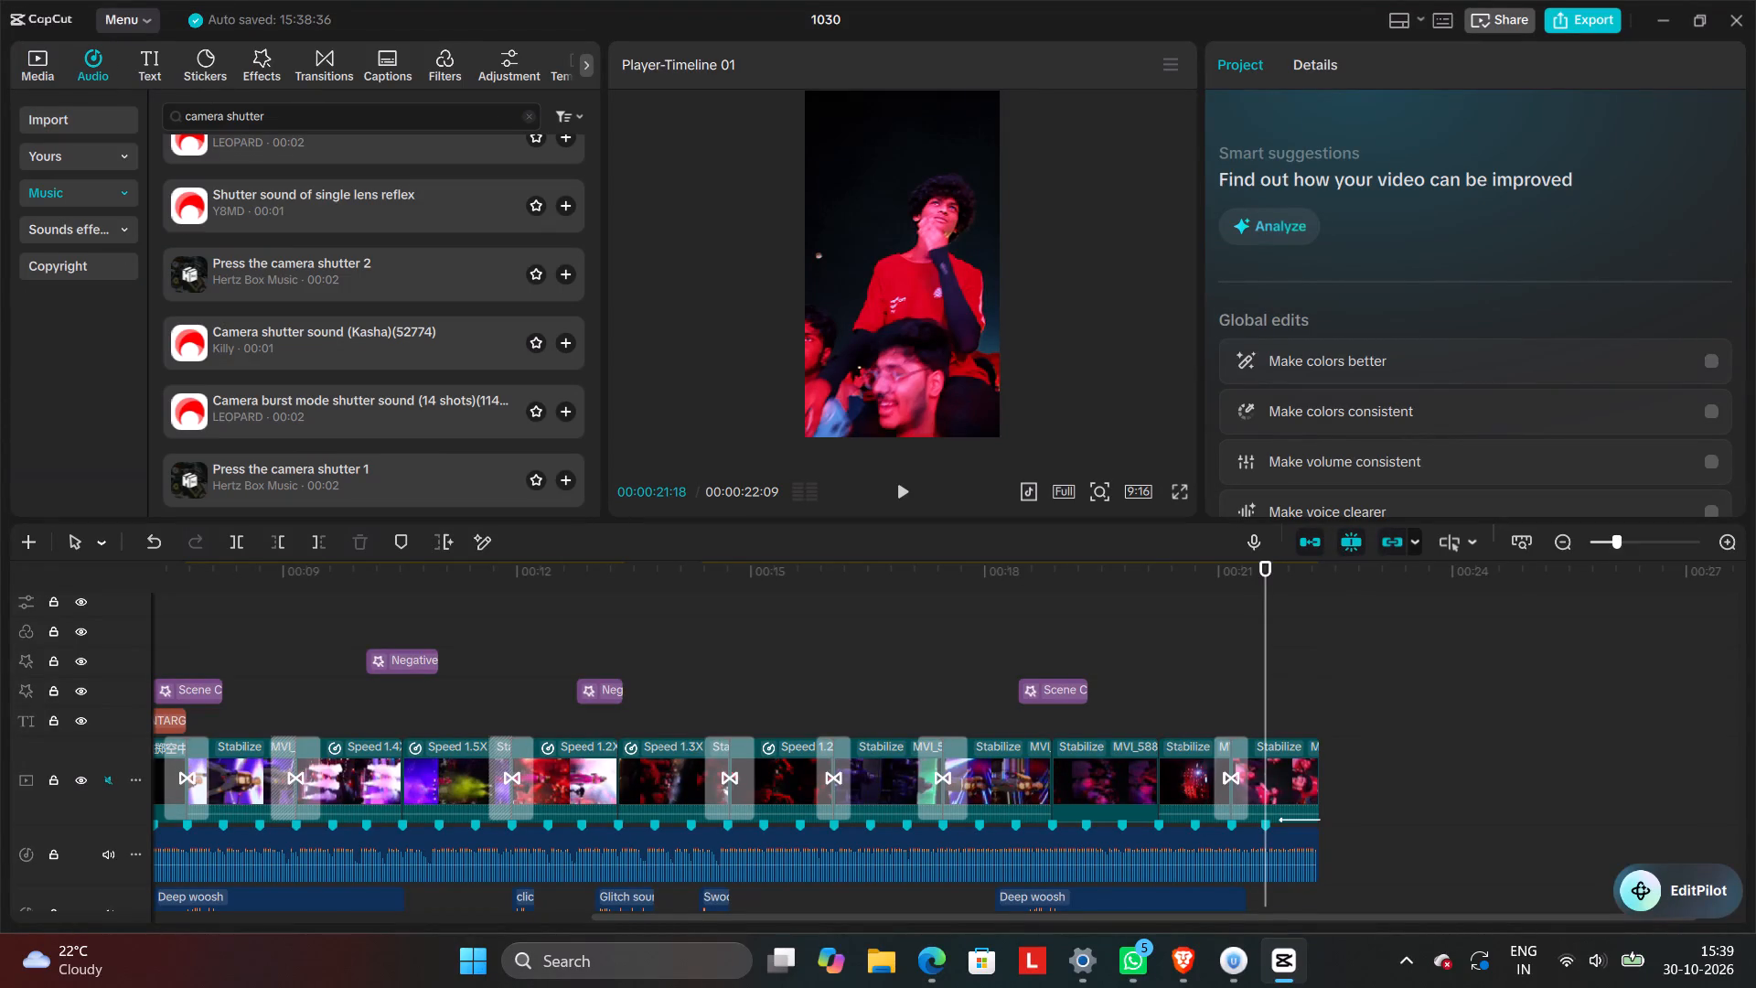
pyautogui.click(527, 118)
pyautogui.click(514, 116)
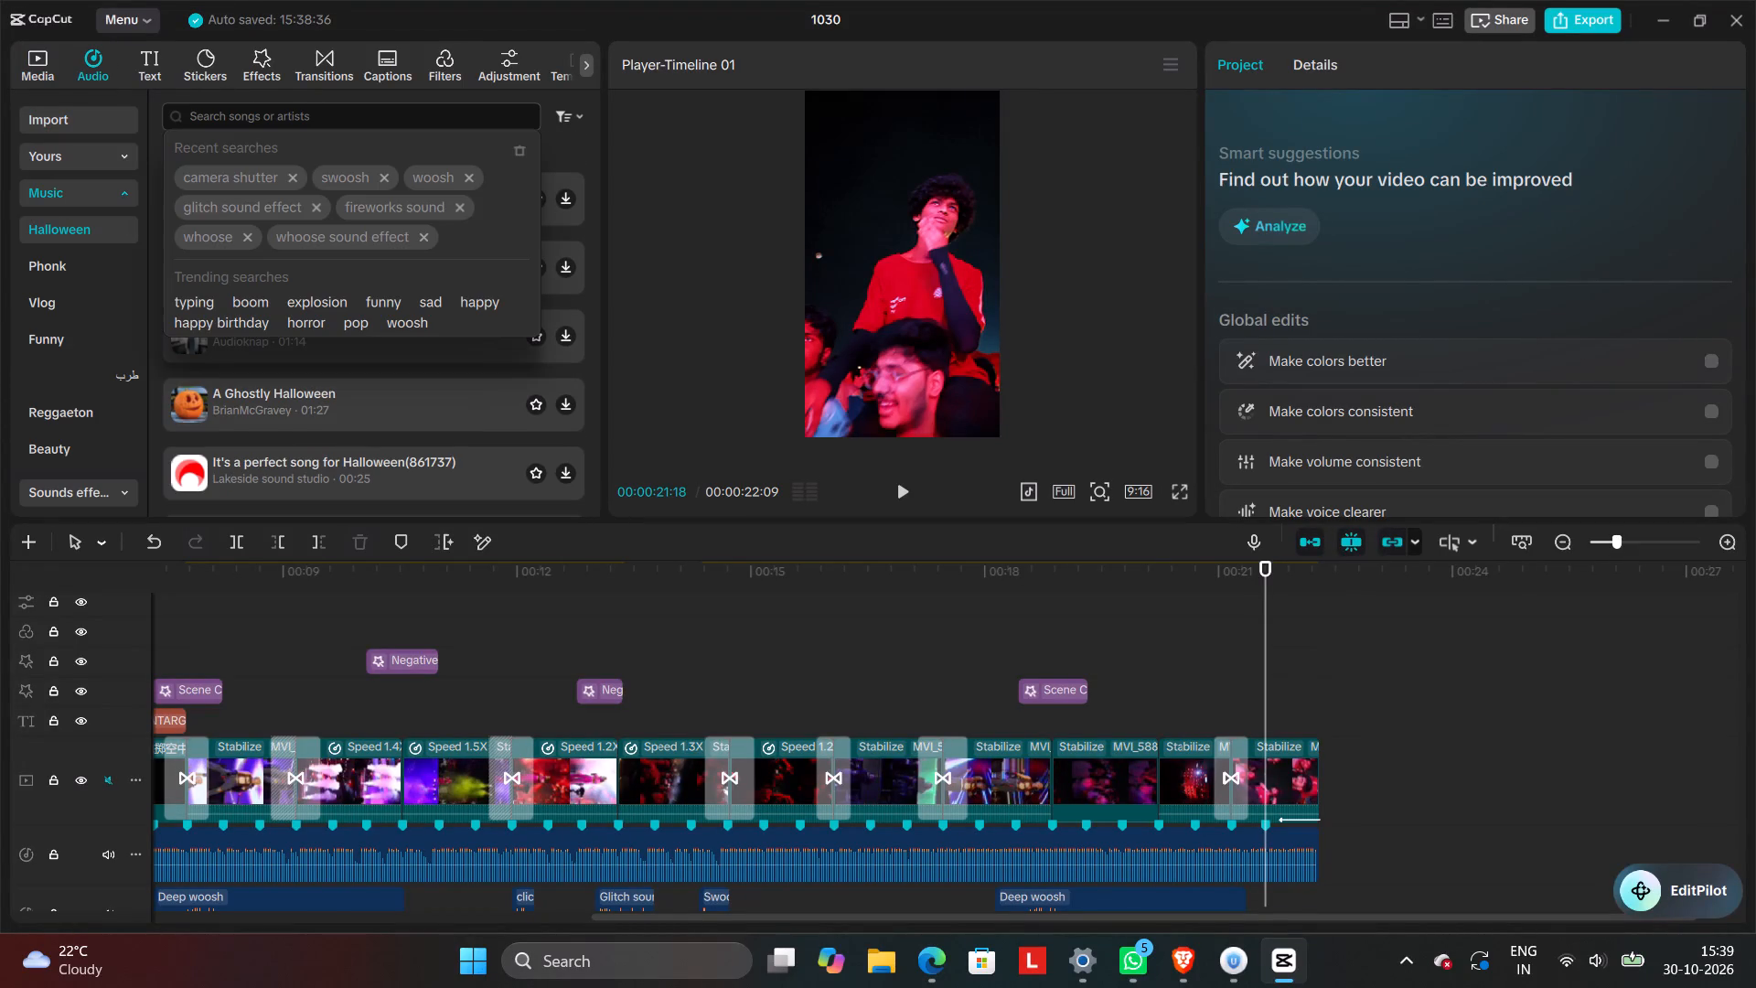
pyautogui.write('KISS')
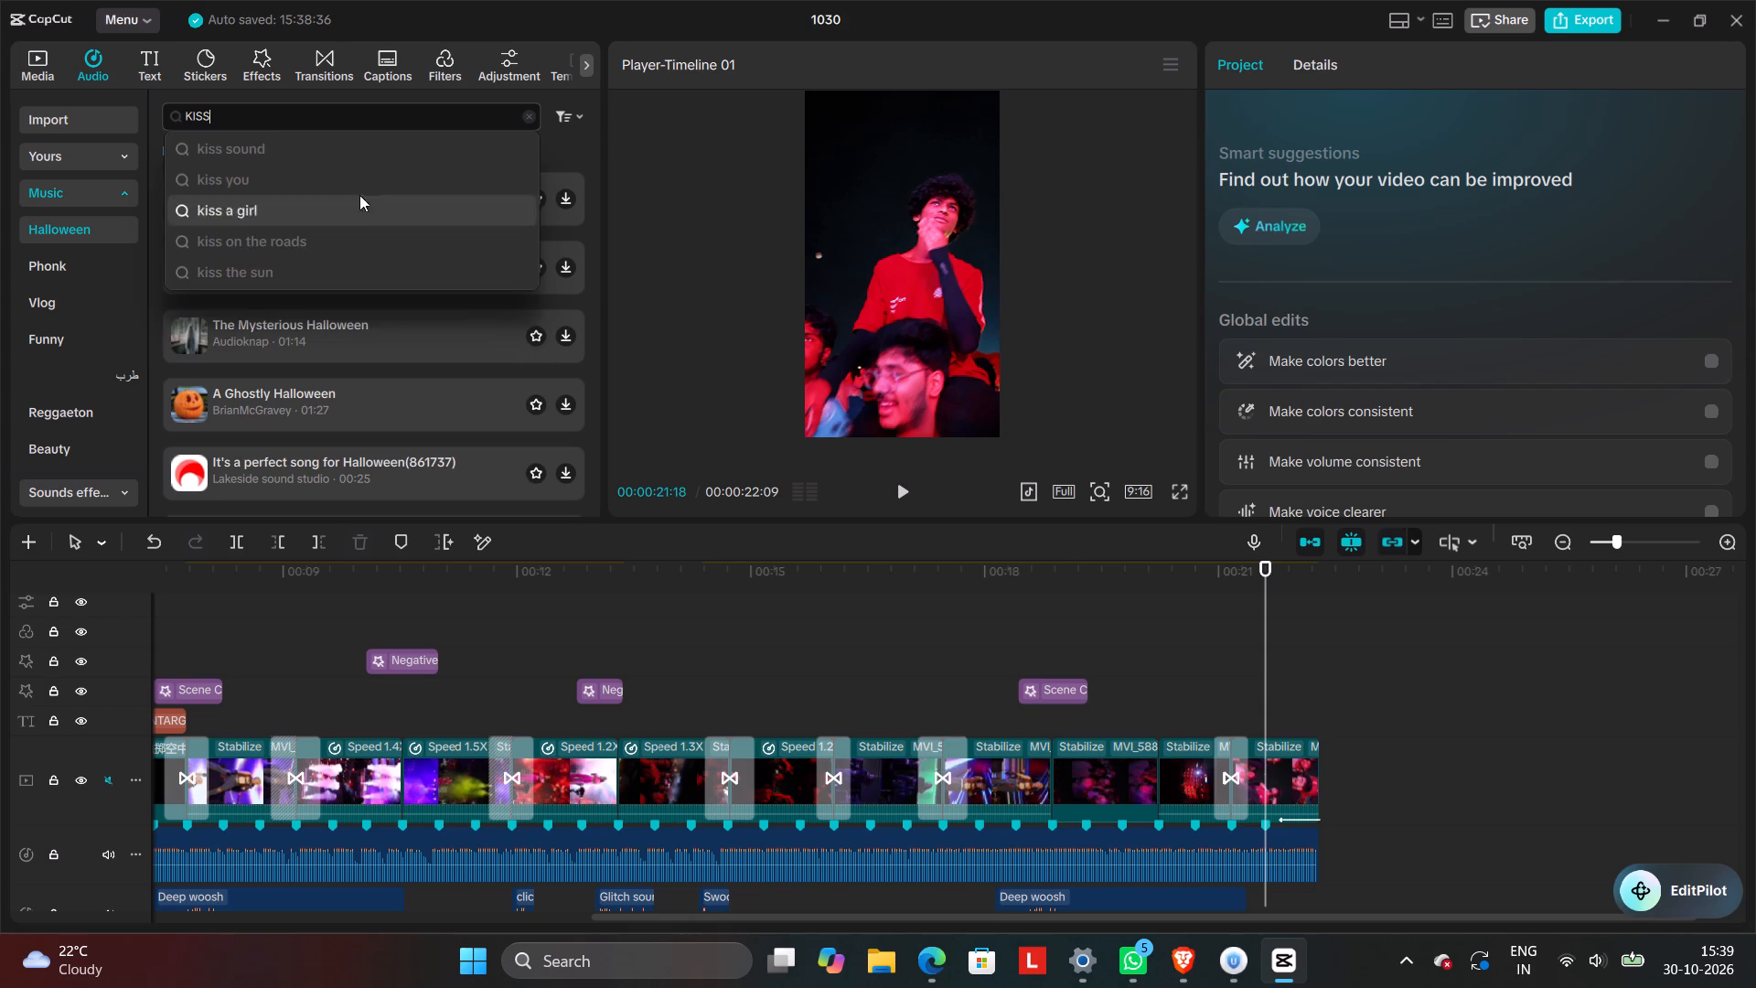
pyautogui.click(373, 156)
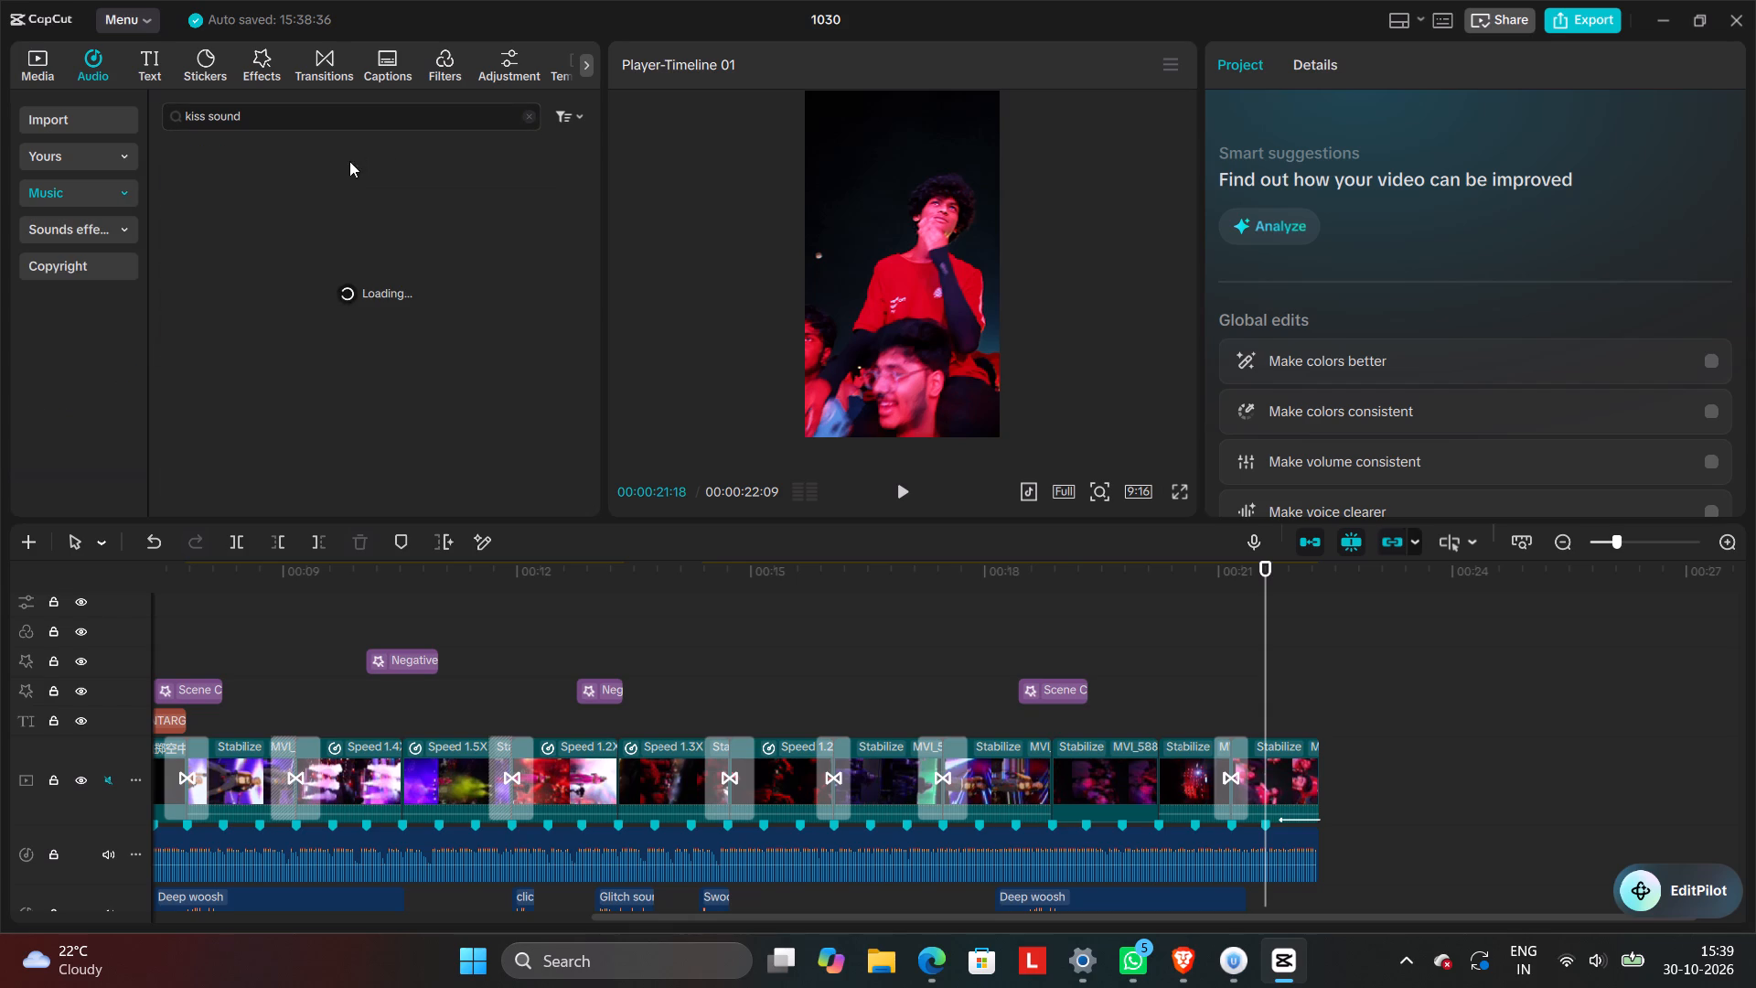
pyautogui.click(335, 166)
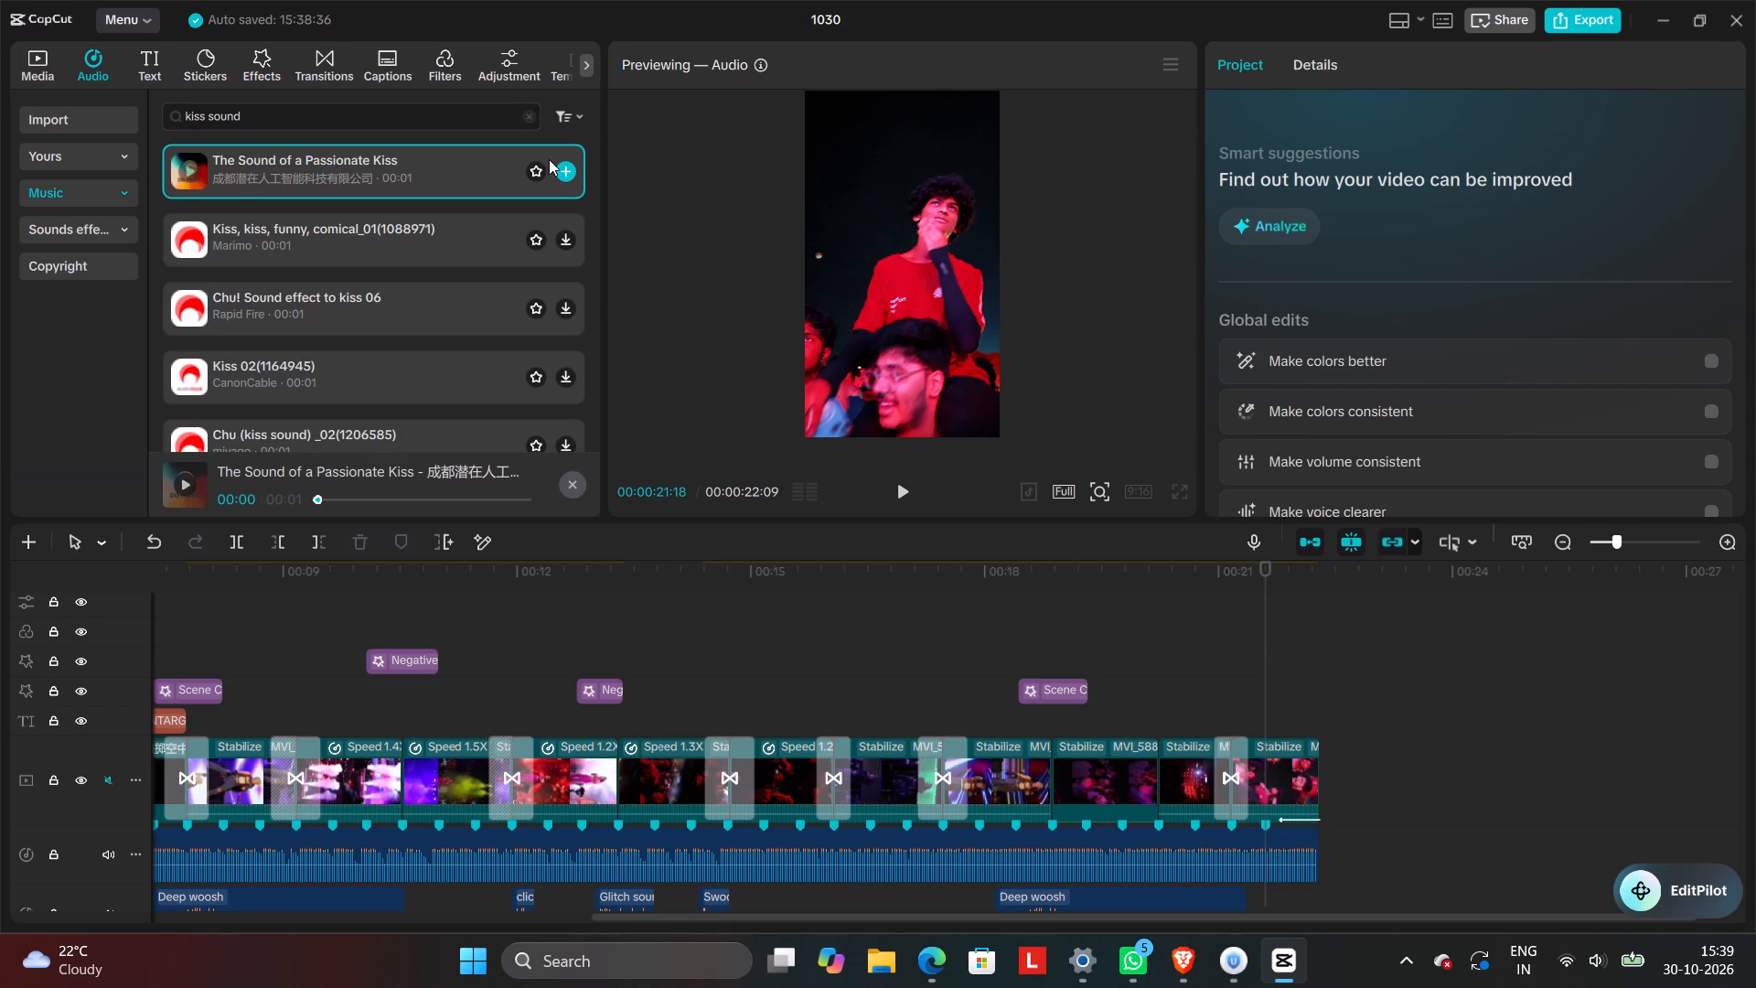
pyautogui.click(564, 169)
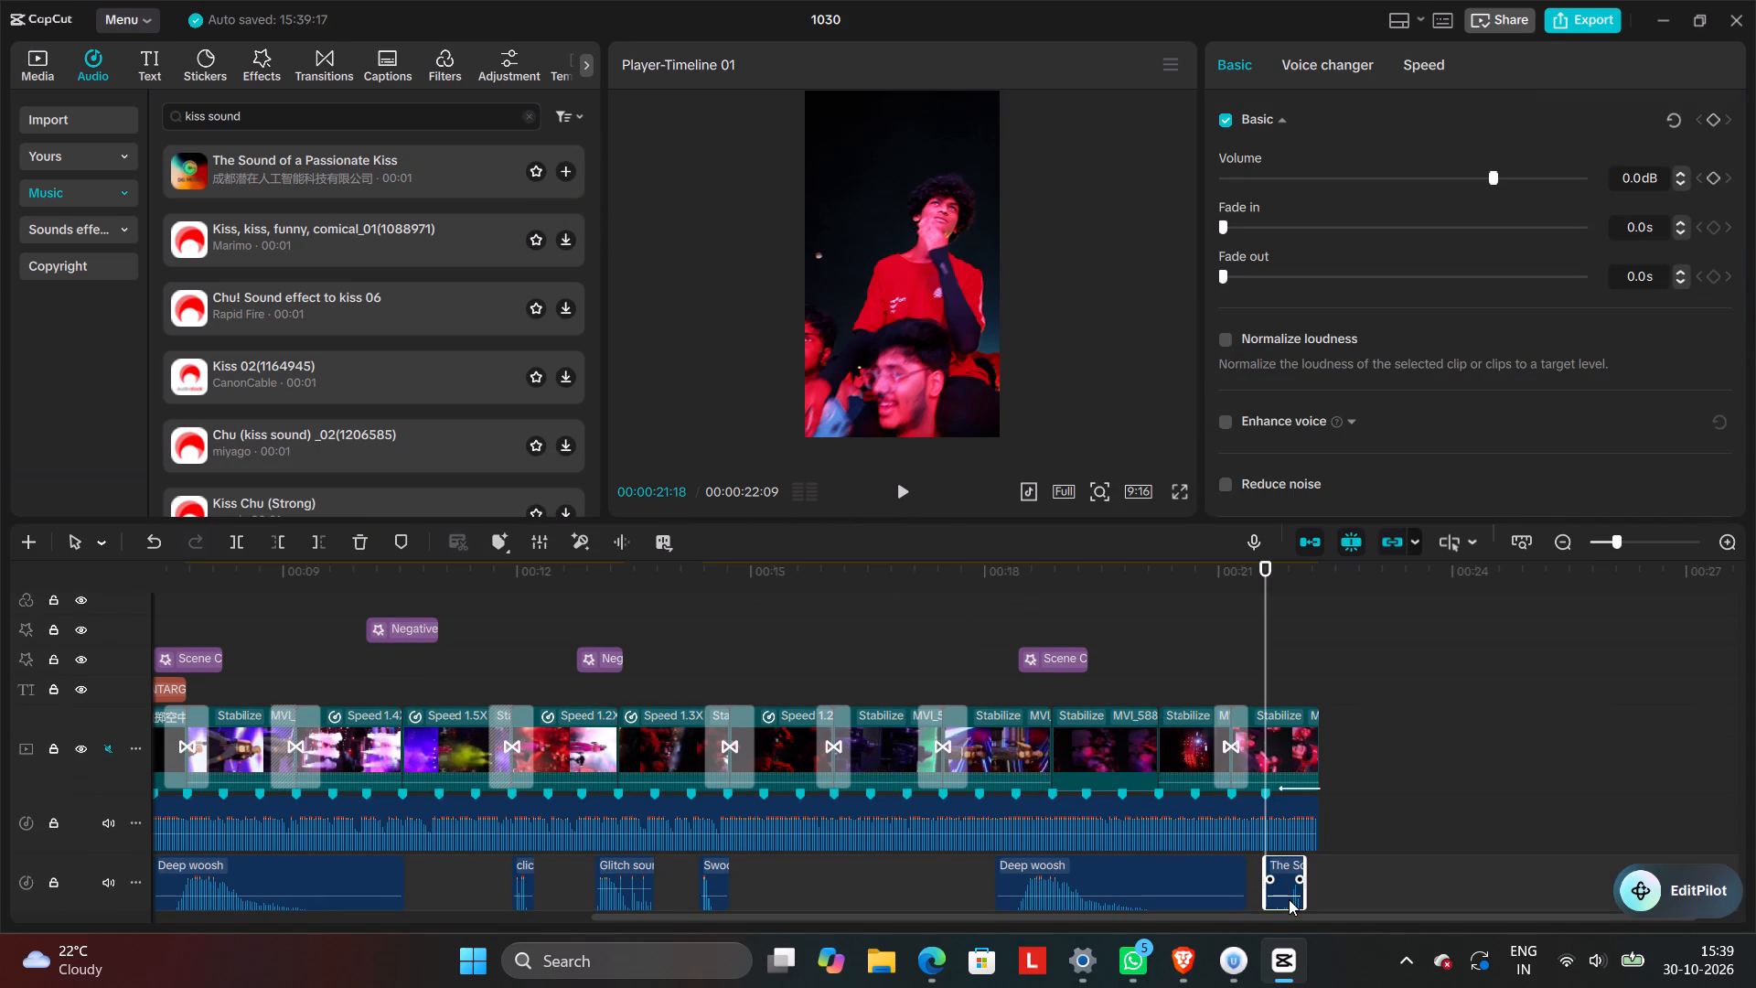
# Raise the volume of the kiss sound effect in the timeline.
pyautogui.moveTo(1288, 894); pyautogui.dragTo(1289, 890)
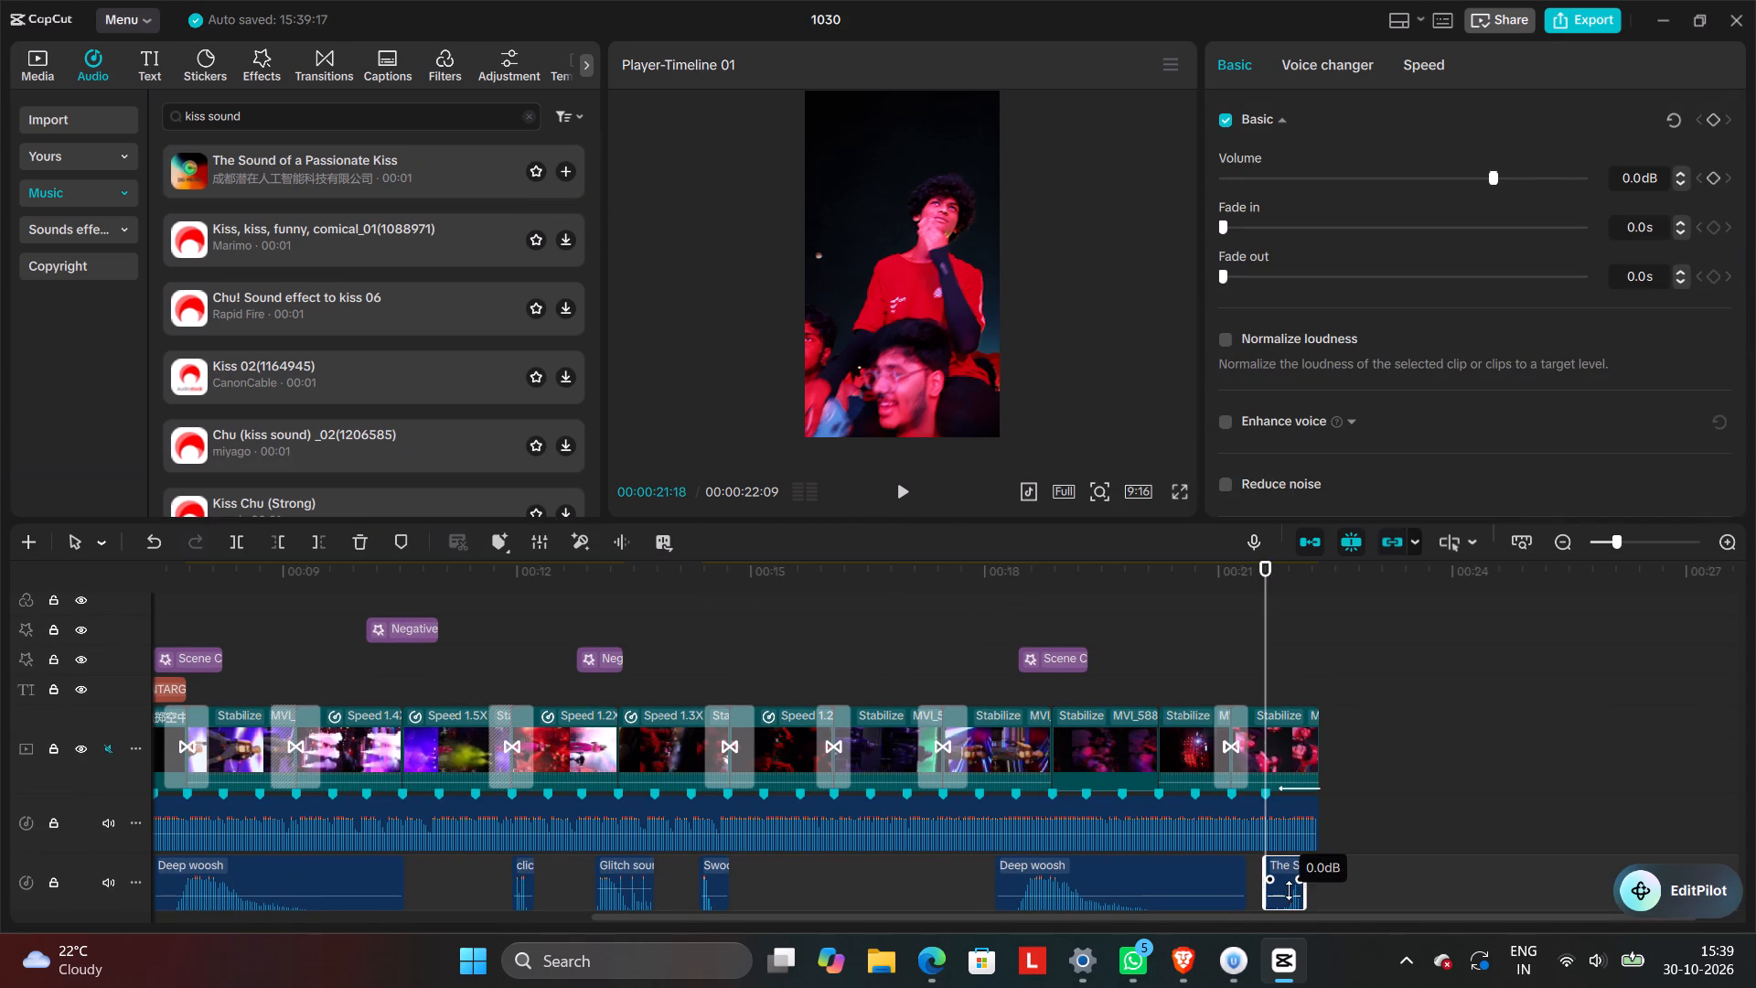
pyautogui.moveTo(1289, 890); pyautogui.dragTo(1289, 883)
pyautogui.click(1158, 691)
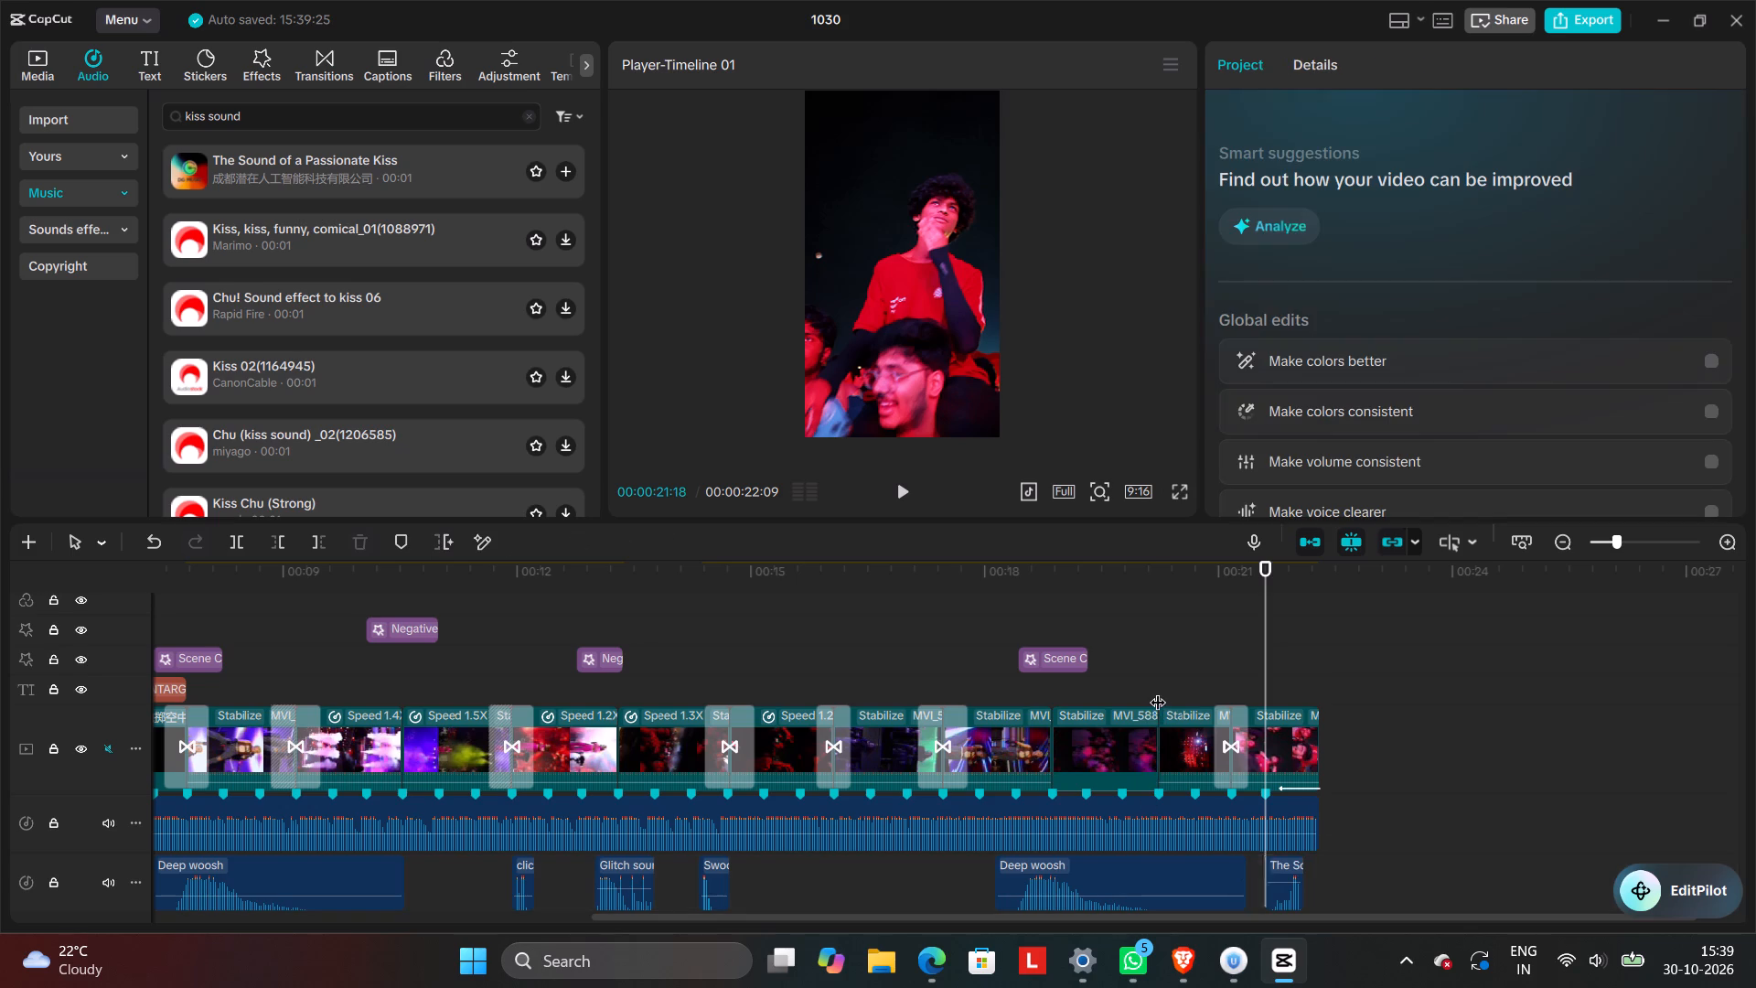
# Play the ending from 00:00:21:18 and step through the kiss gesture around 22 s to check the sound effect's timing.
pyautogui.click(899, 504)
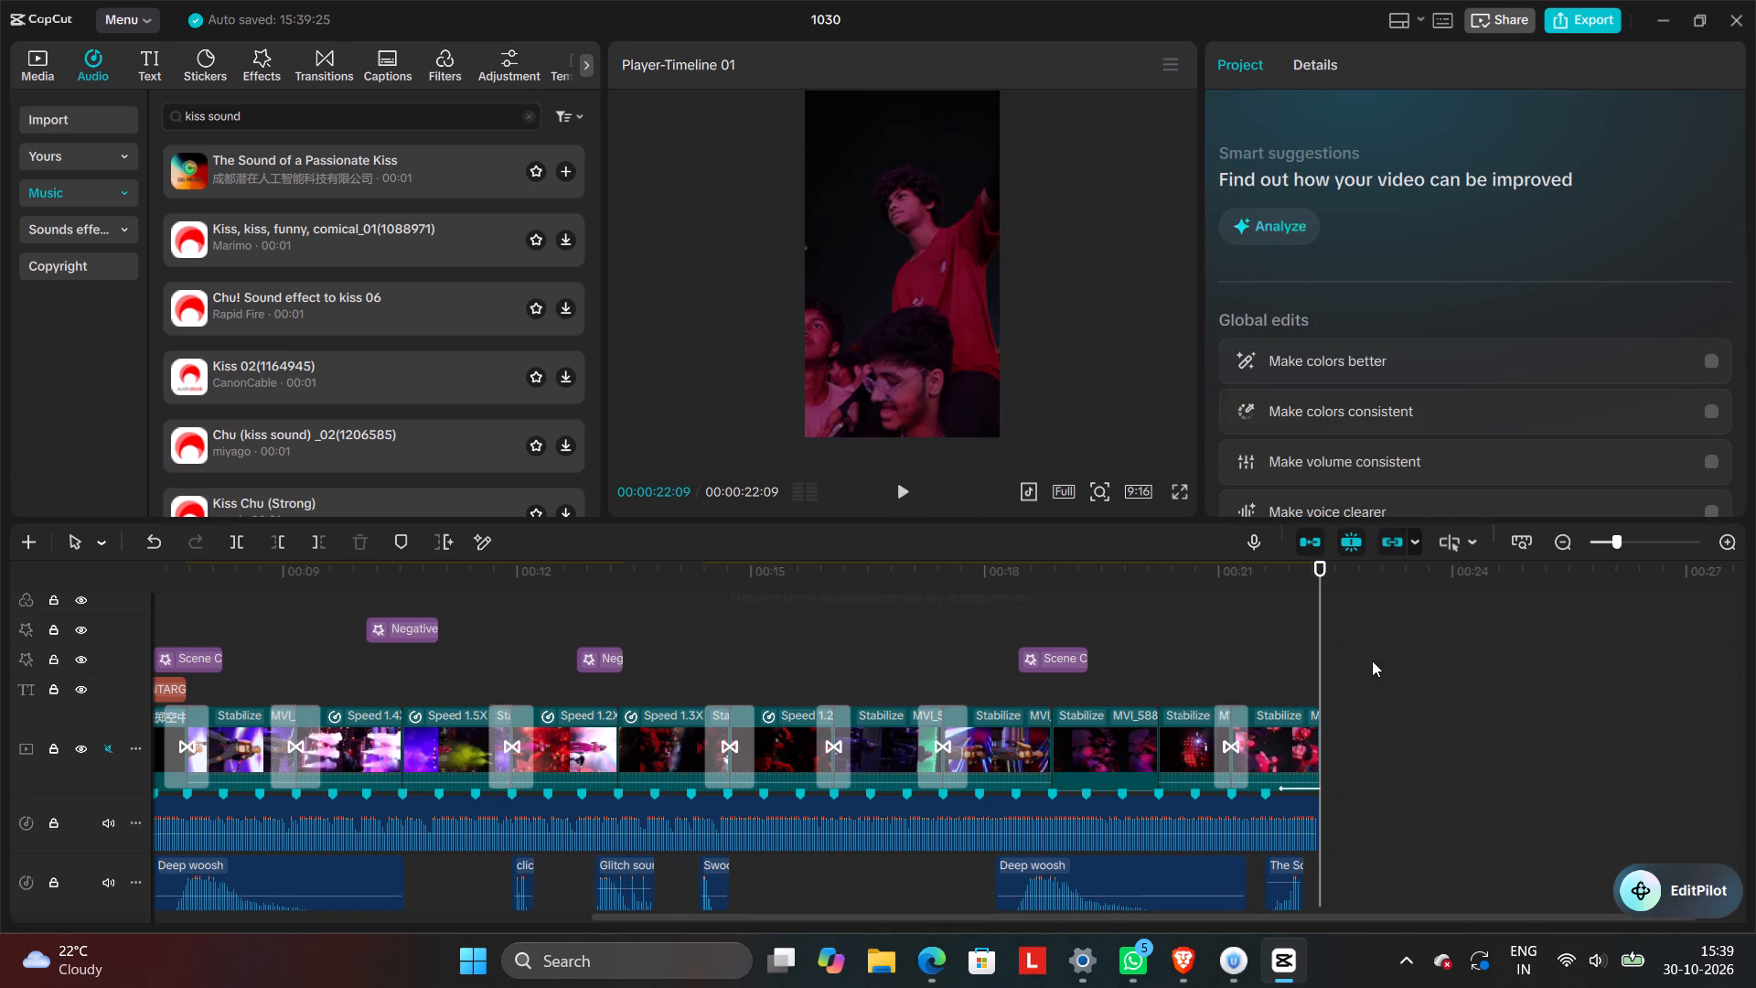
pyautogui.click(1282, 677)
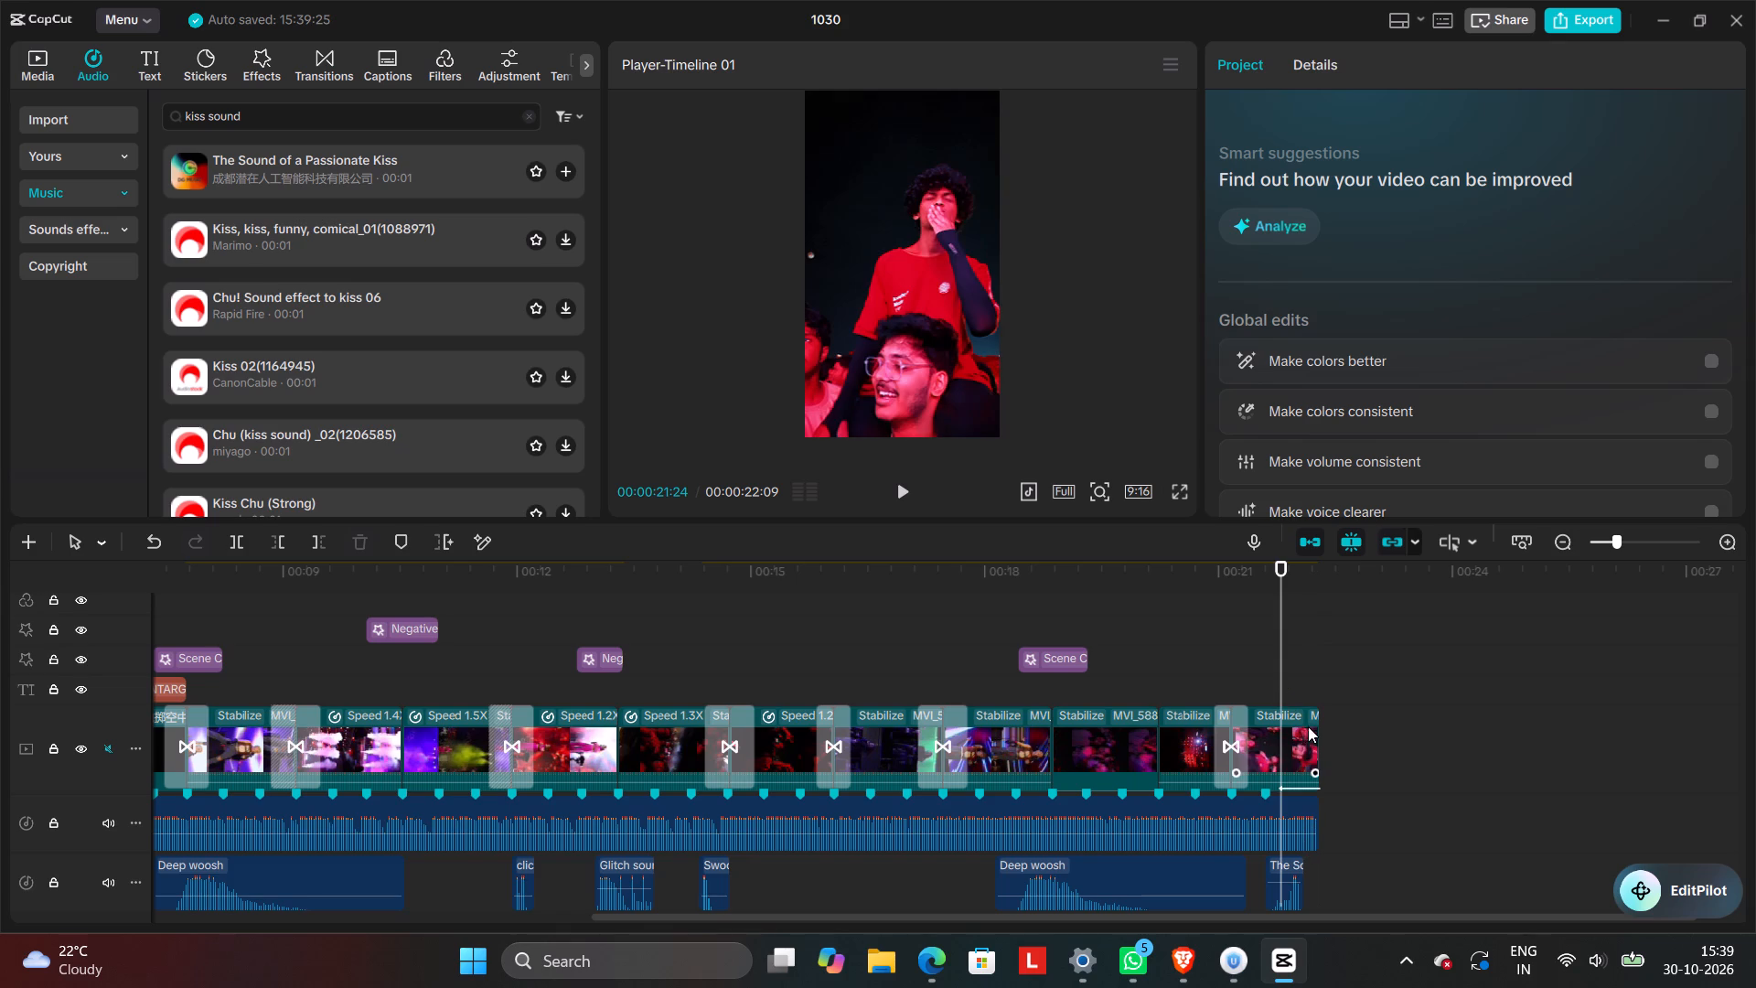
pyautogui.click(1300, 682)
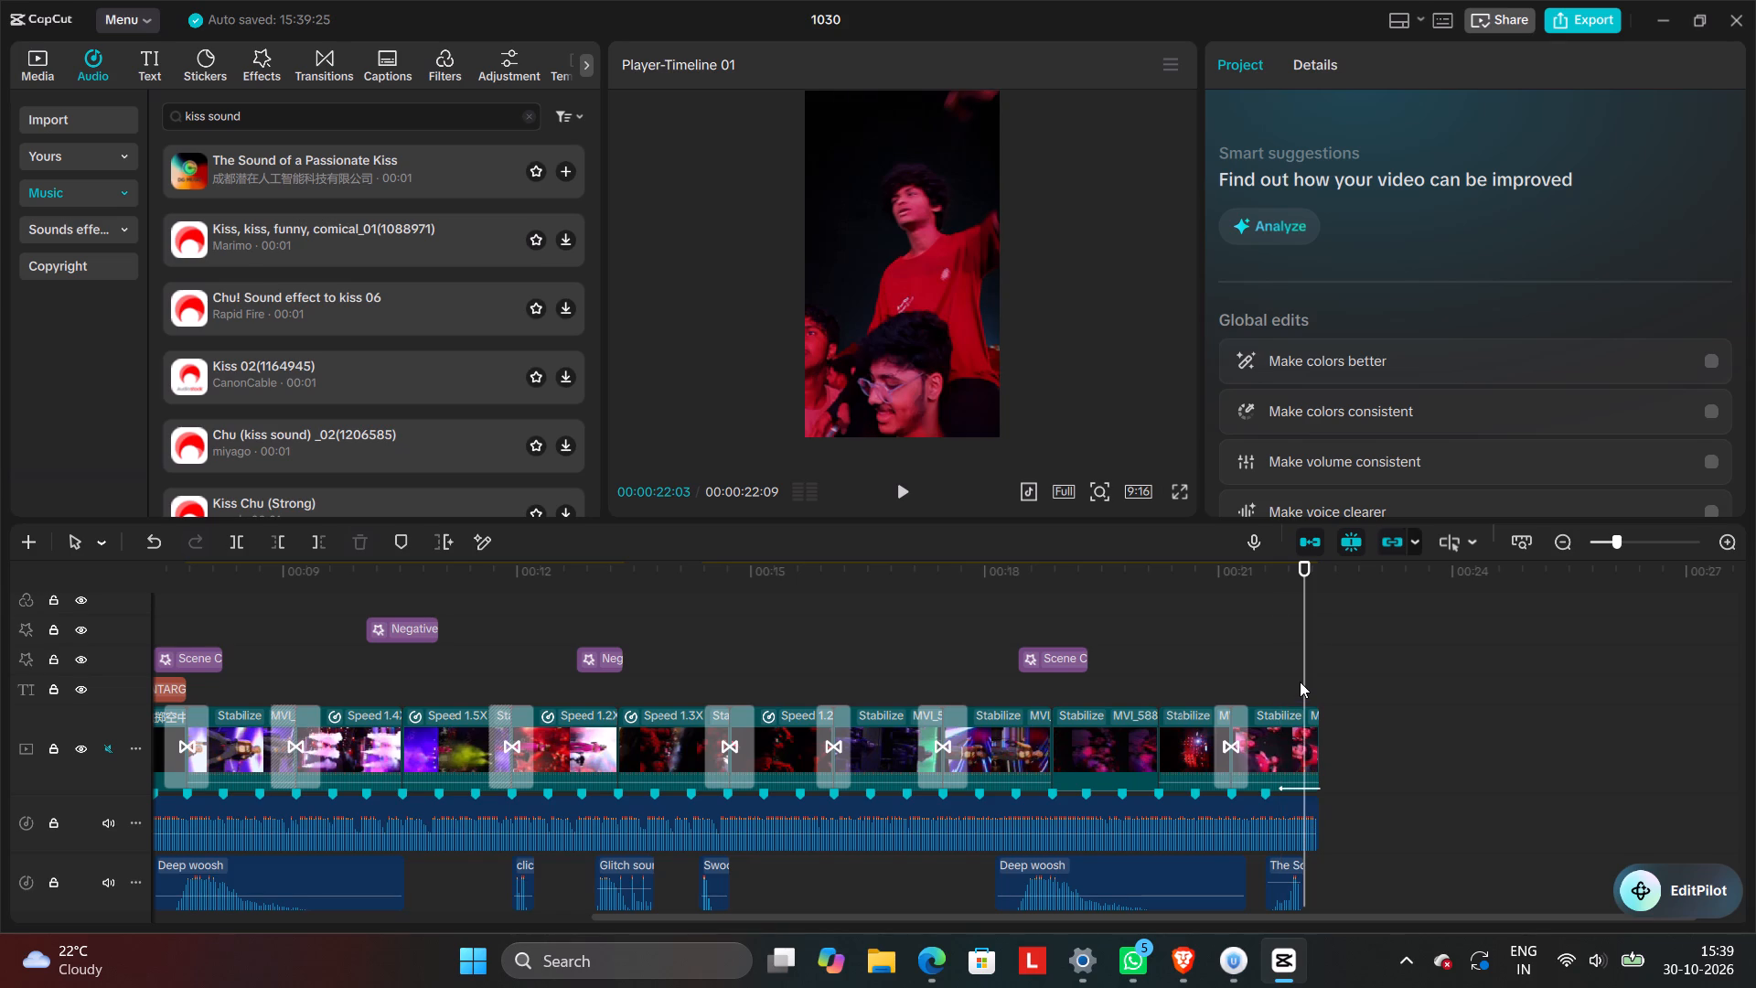
pyautogui.click(1291, 687)
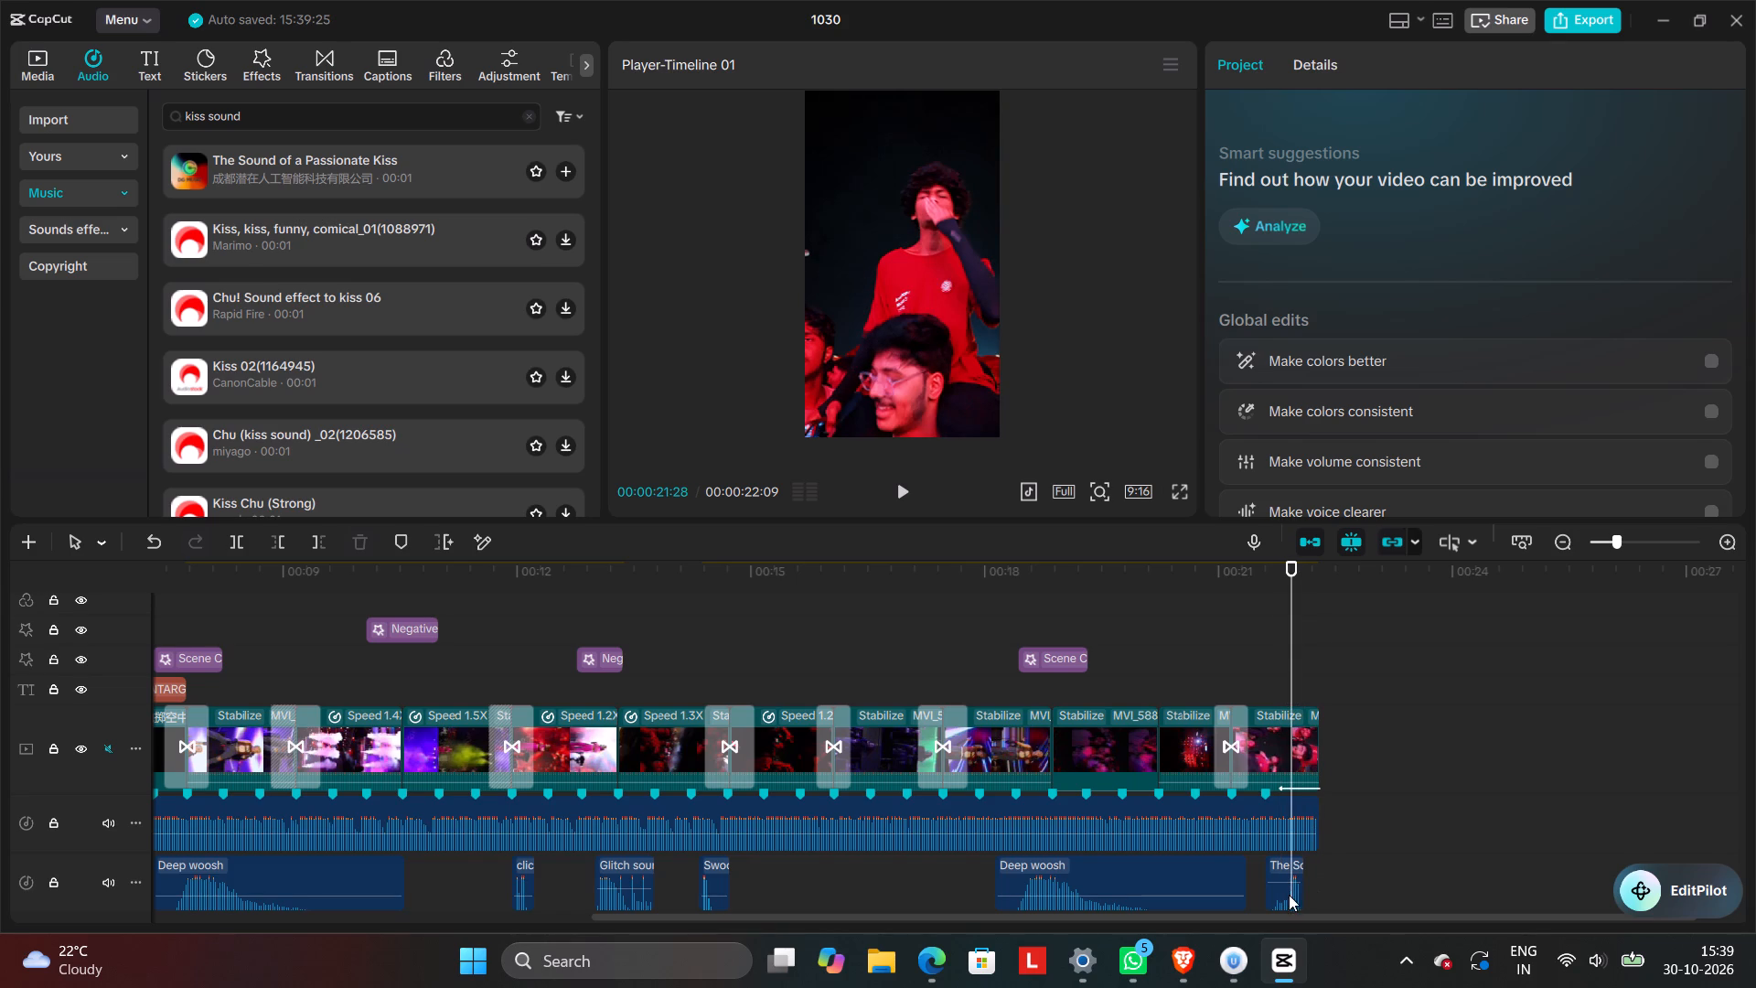
# Play the ending from 00:00:21:12 to recheck the kiss sound effect against the gesture.
pyautogui.click(1247, 677)
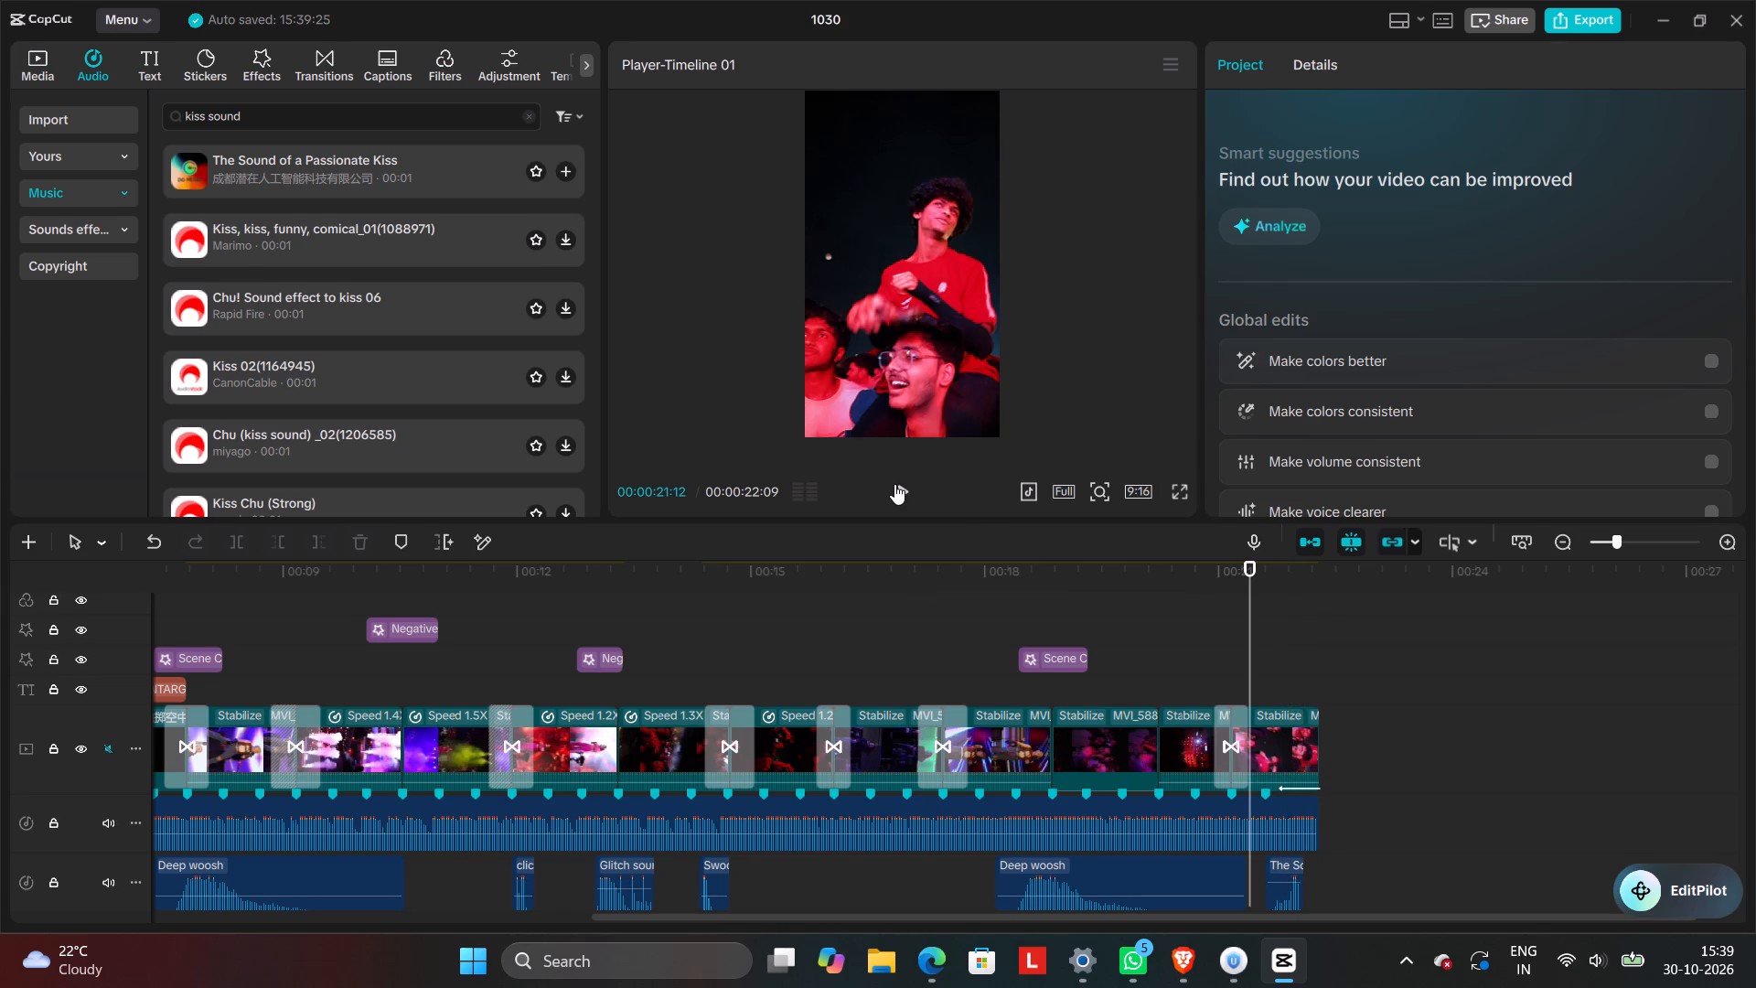
pyautogui.click(896, 482)
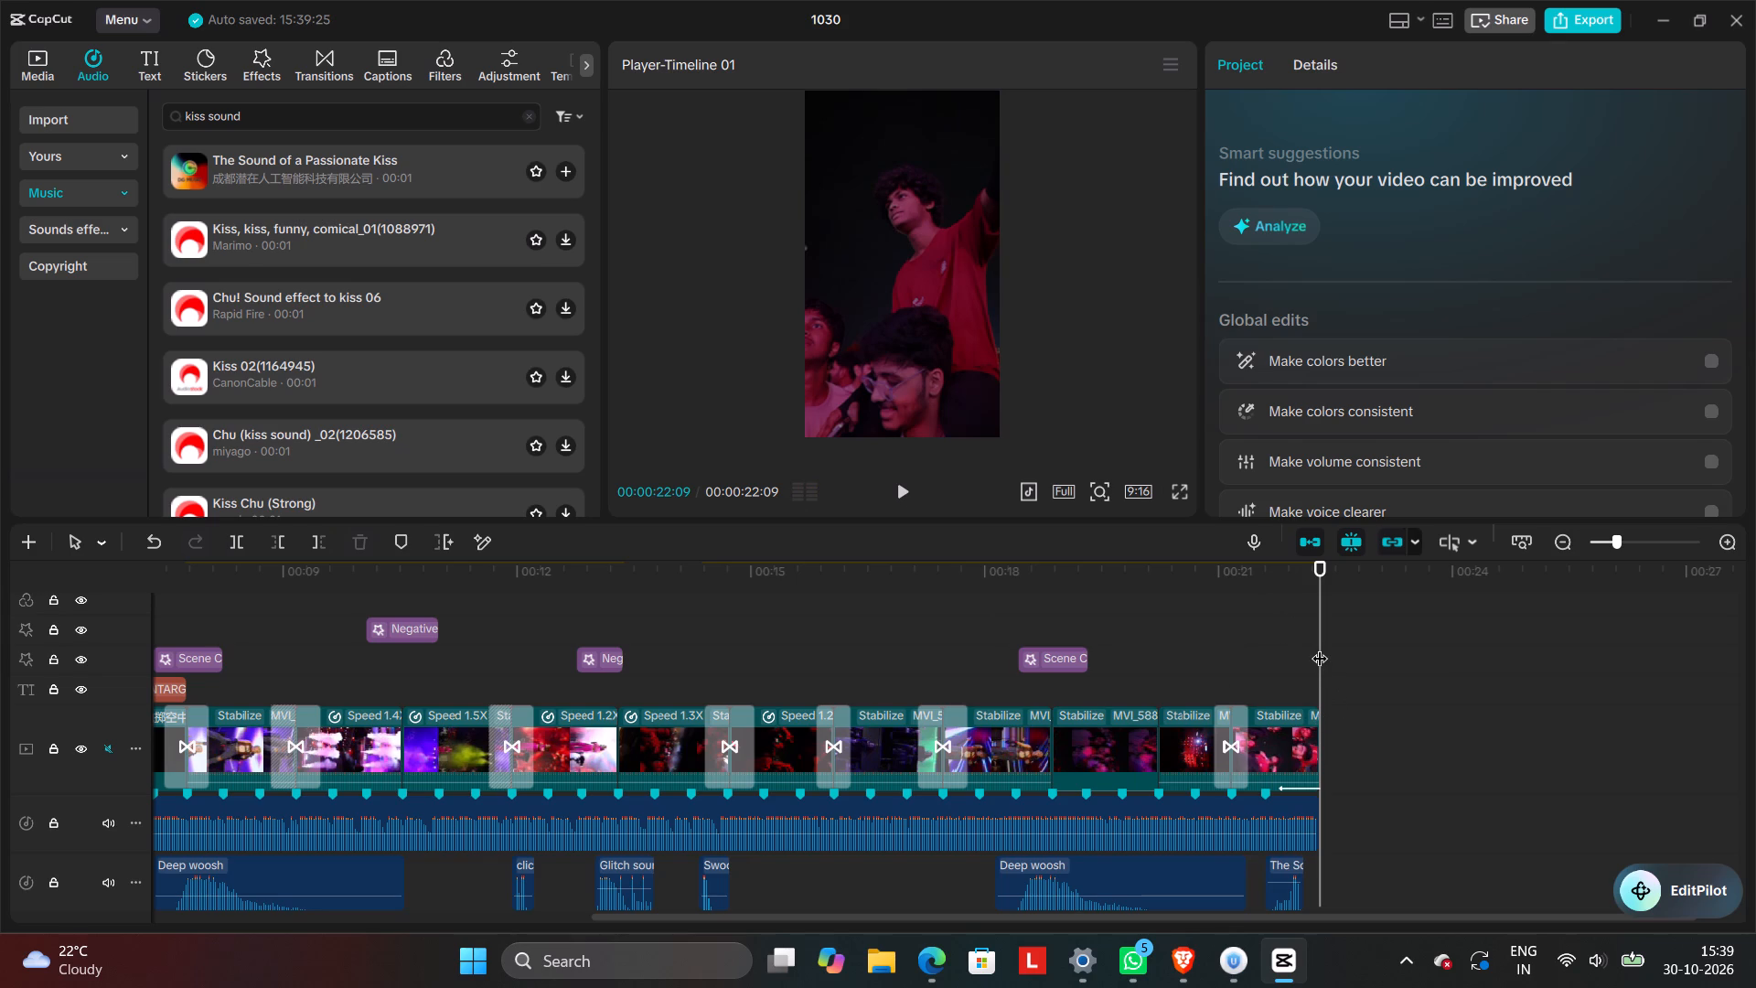
# Search the video effects for "shake" and add the Shake effect at 00:00:07:23, where the title clip ends.
pyautogui.moveTo(1320, 647); pyautogui.dragTo(111, 690)
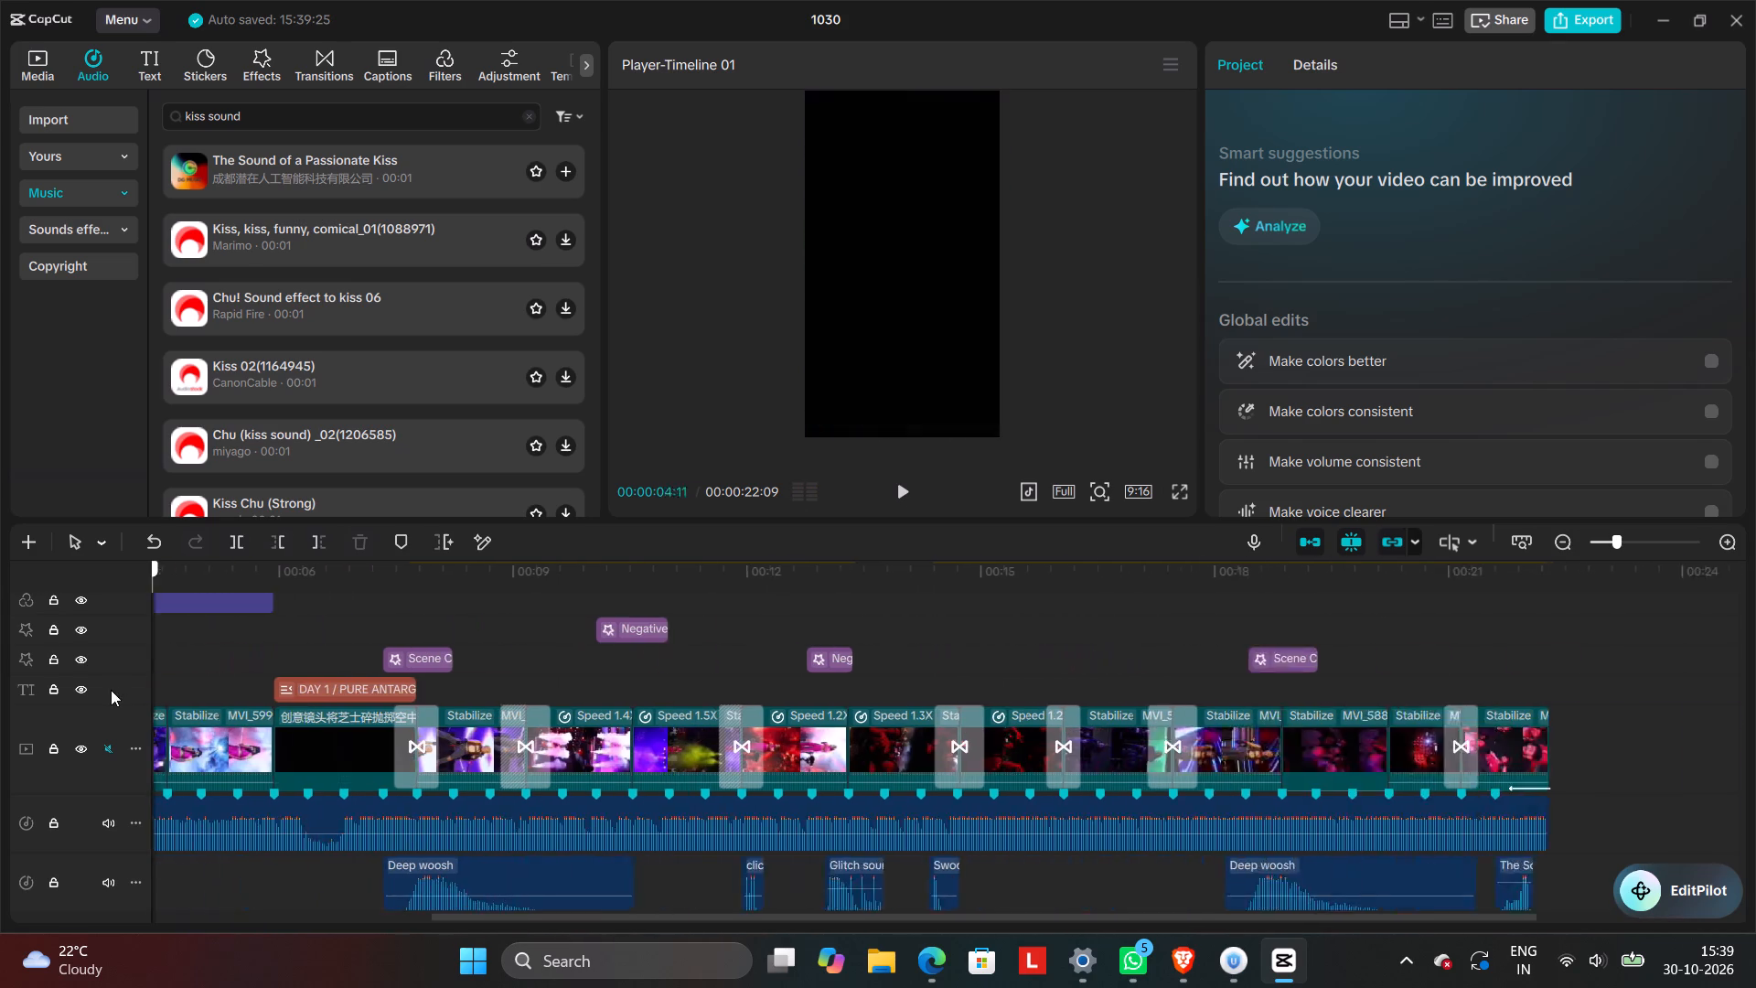
pyautogui.moveTo(111, 690); pyautogui.dragTo(787, 757)
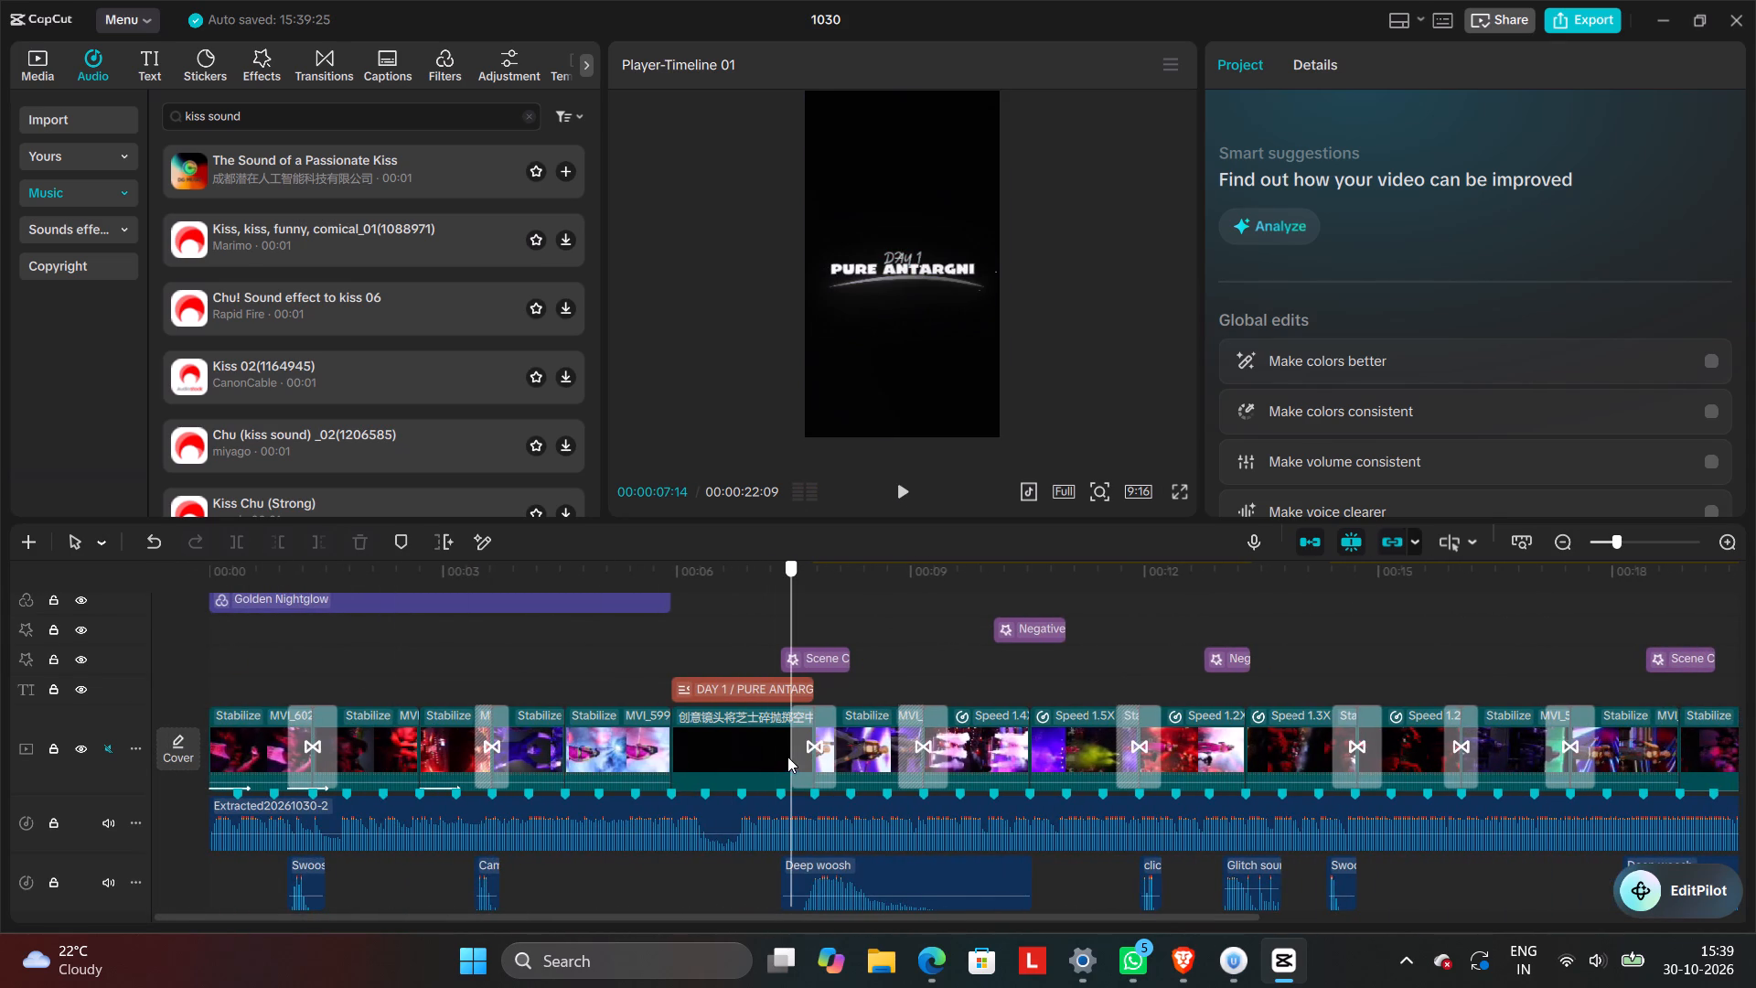
pyautogui.moveTo(787, 757); pyautogui.dragTo(811, 748)
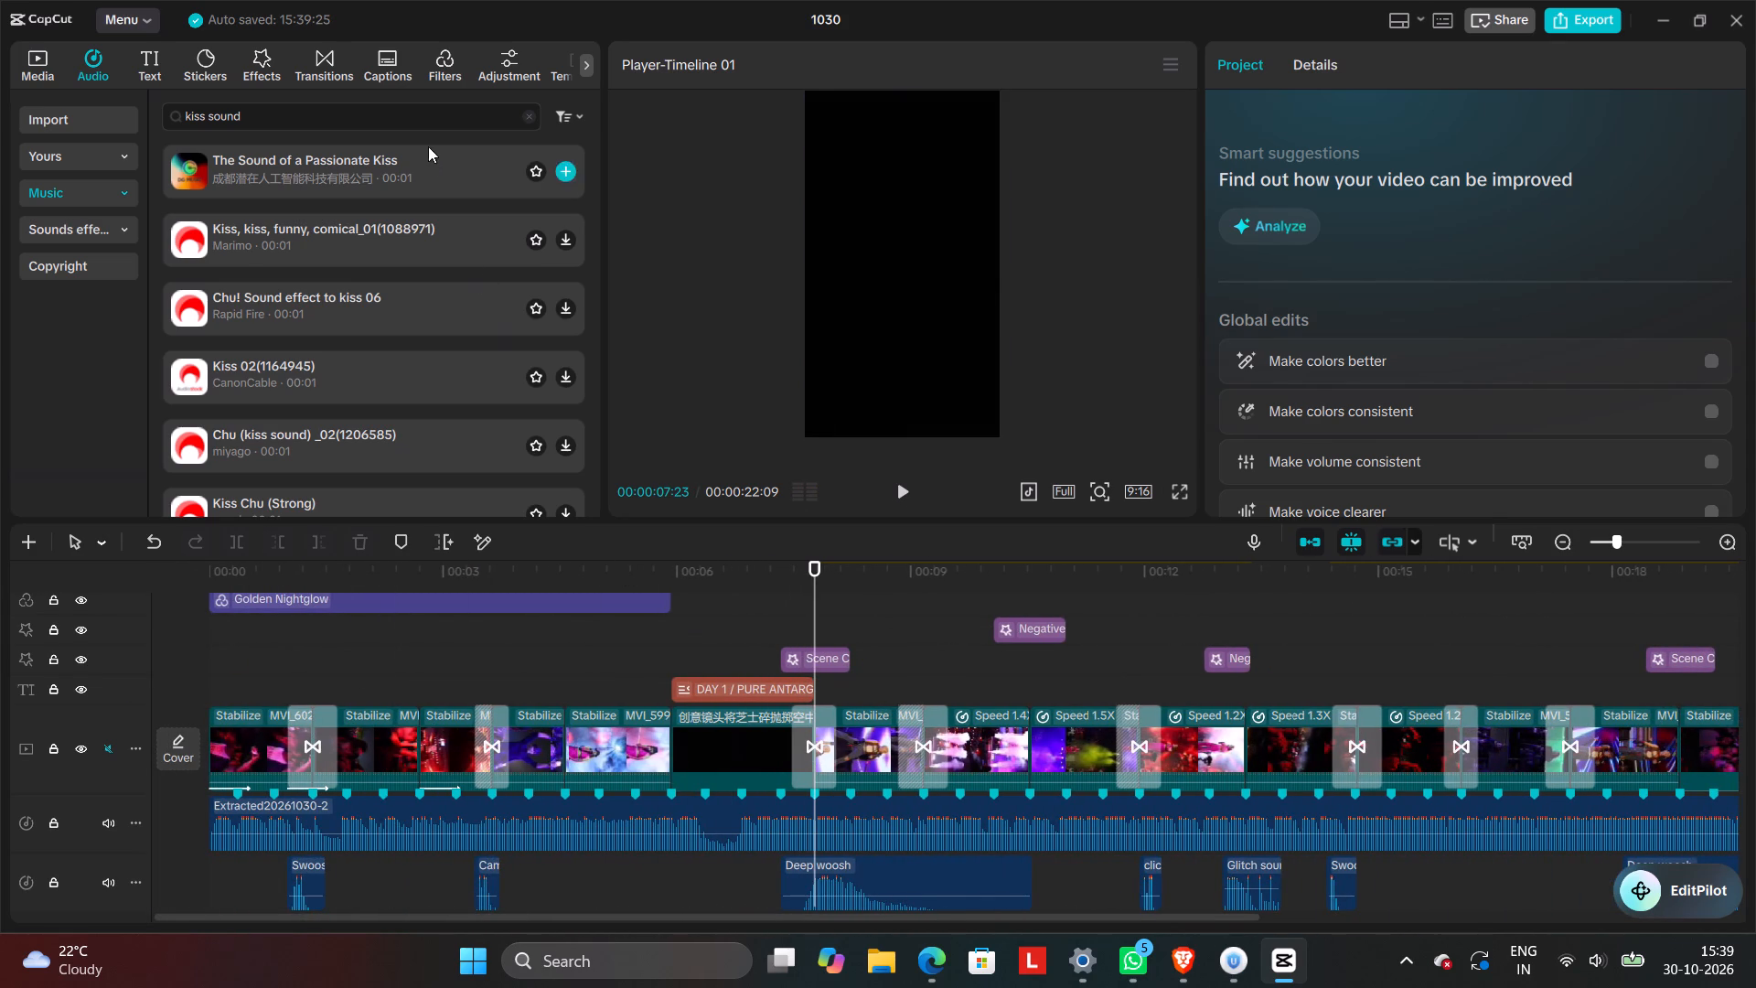
pyautogui.click(272, 67)
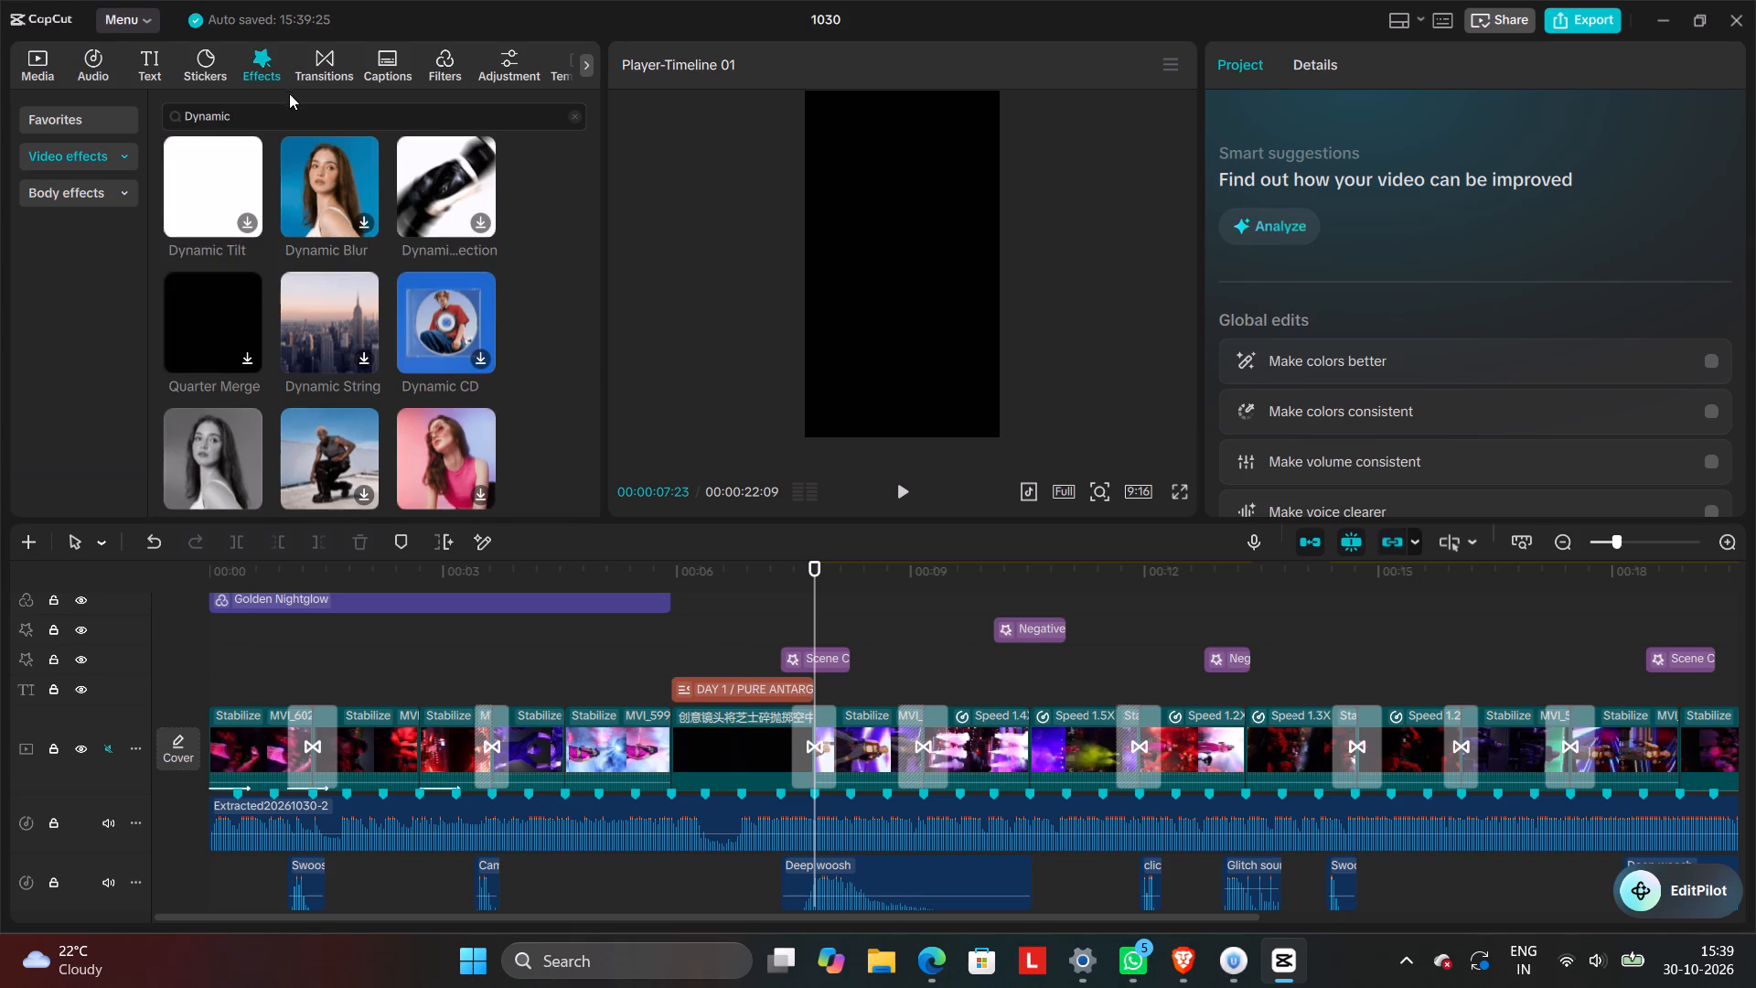
pyautogui.click(580, 116)
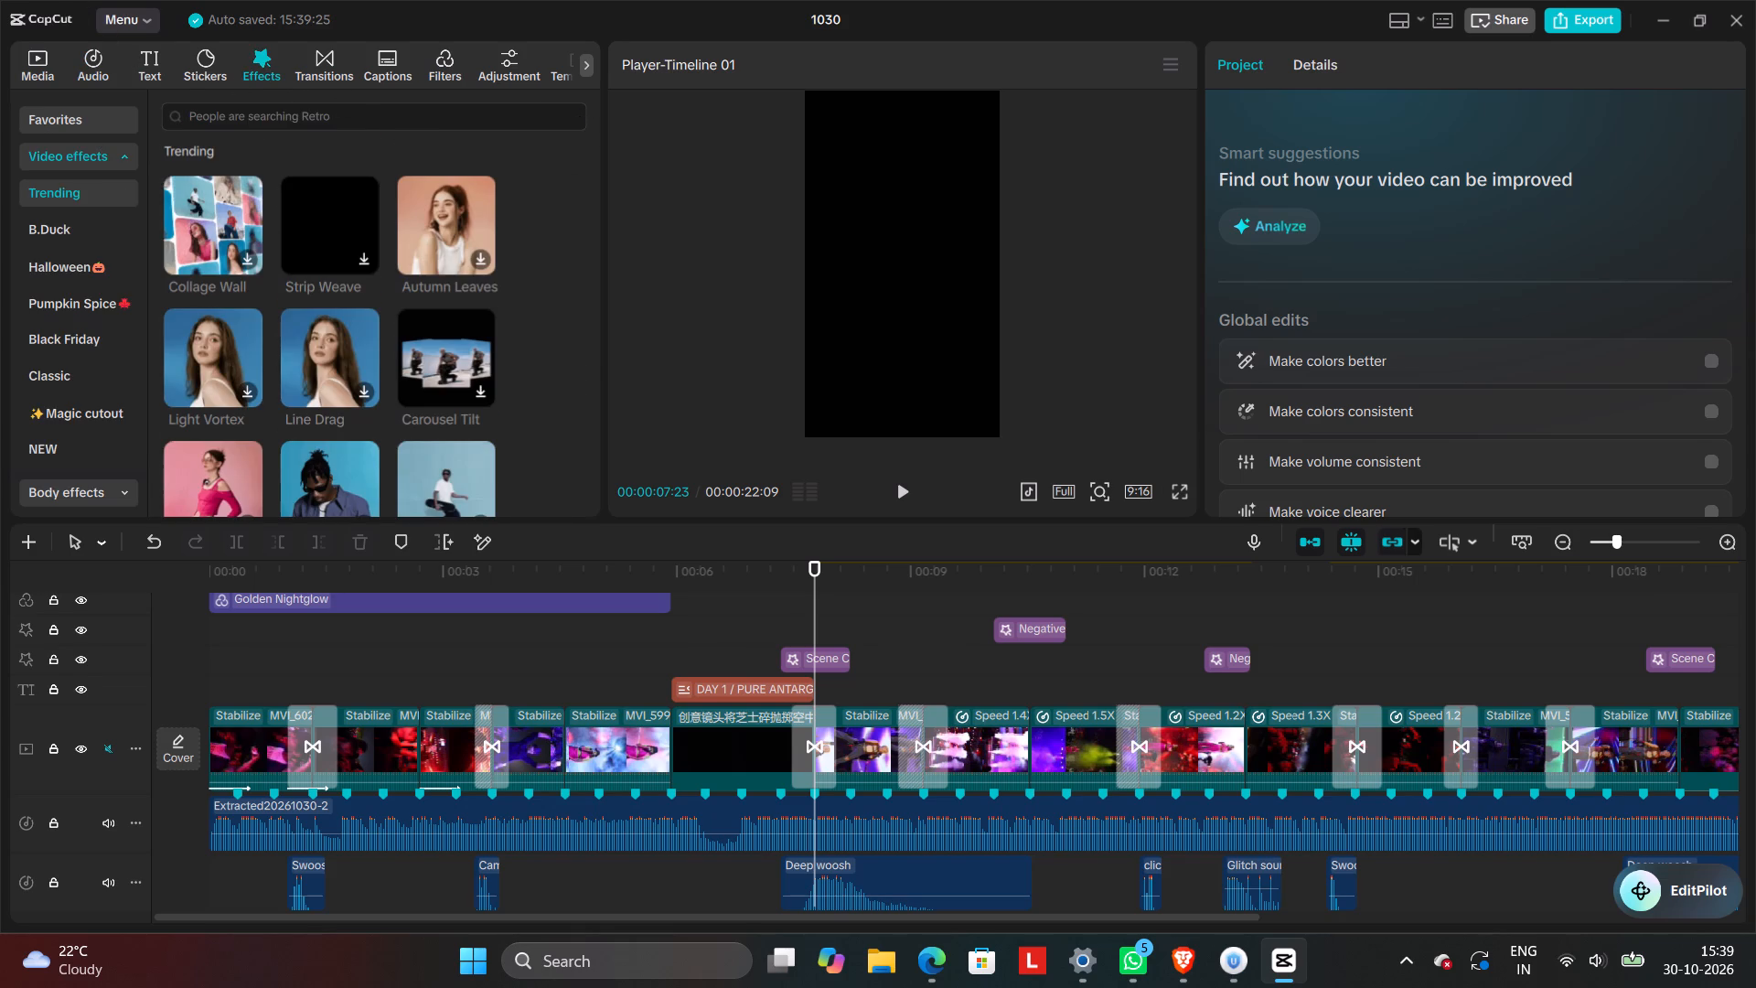
pyautogui.click(508, 121)
pyautogui.click(398, 191)
pyautogui.click(407, 173)
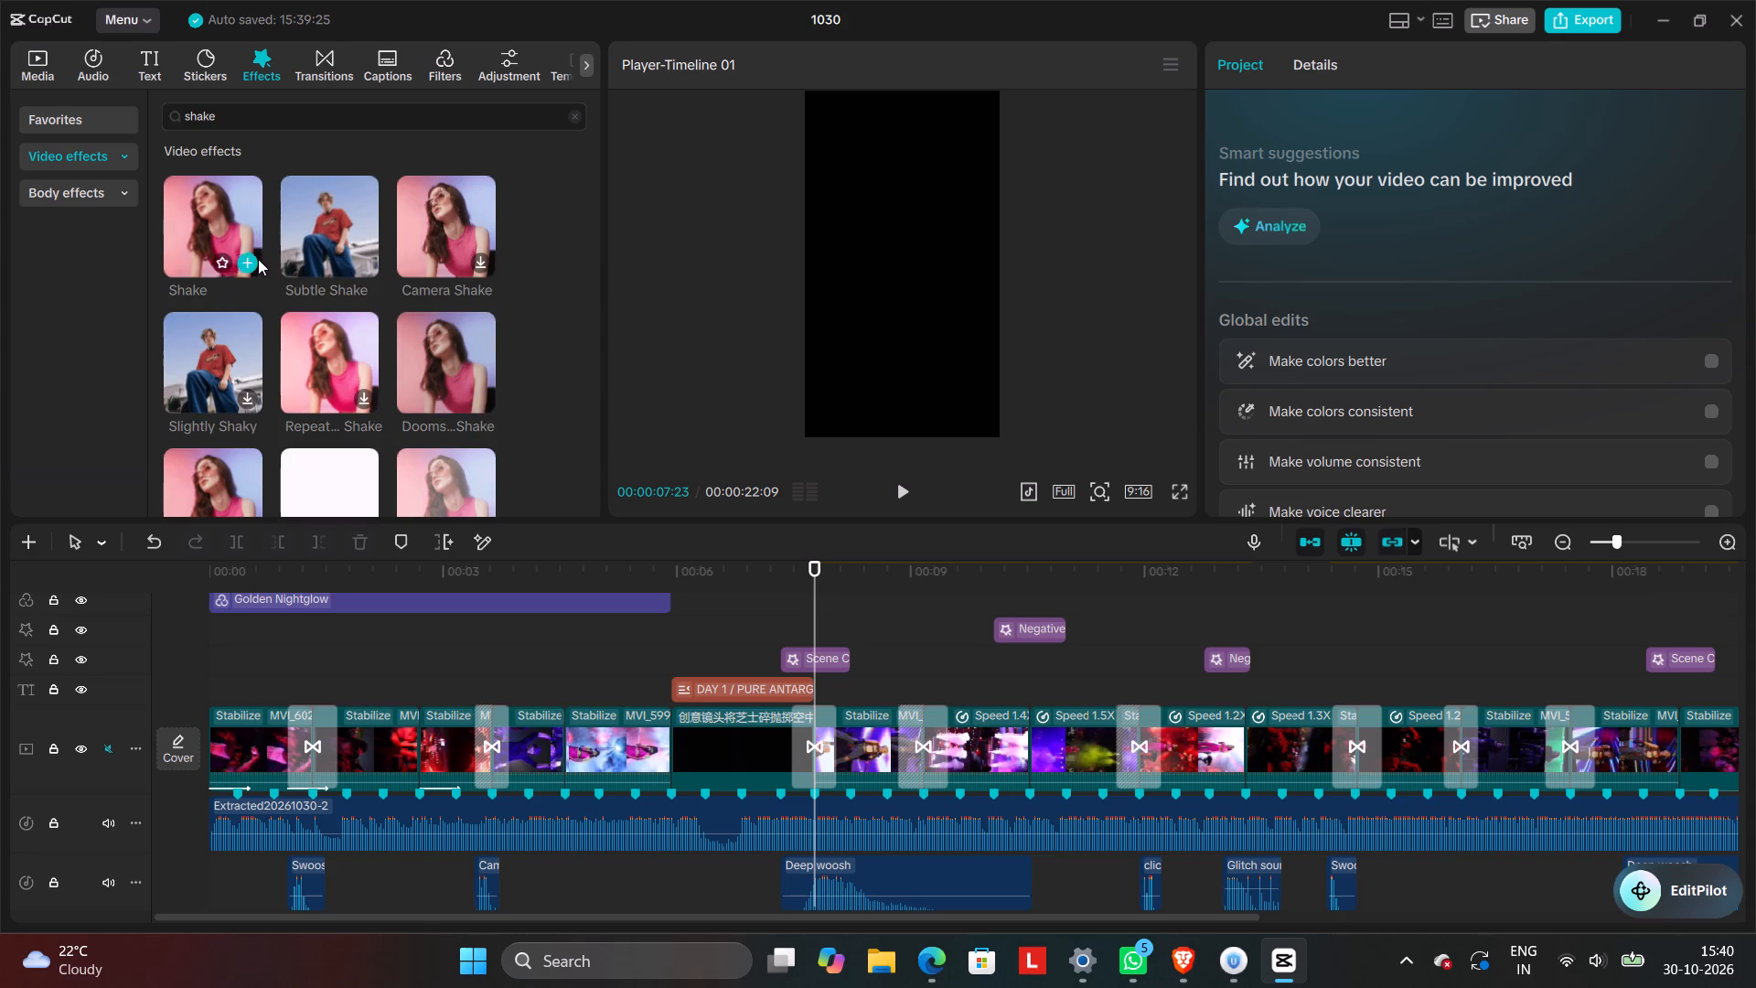
pyautogui.click(245, 263)
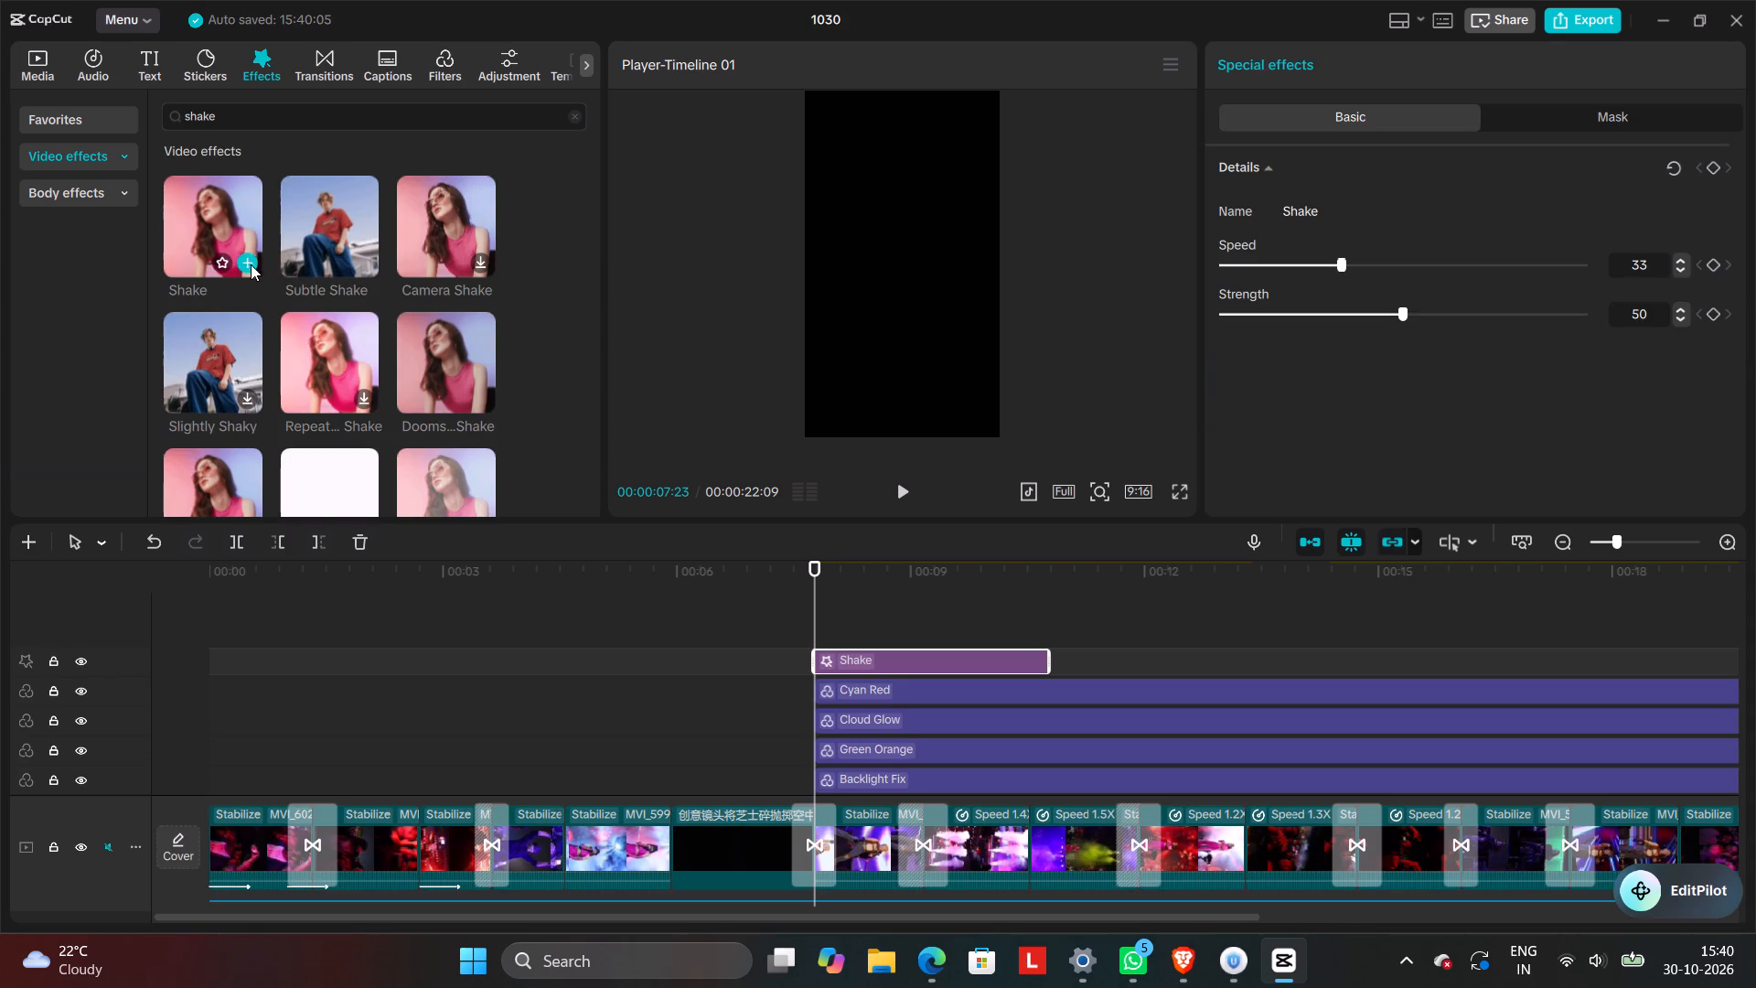
# Set the Shake effect's speed to 7 and strength to 6, and extend it to the end of the video.
pyautogui.click(1249, 263)
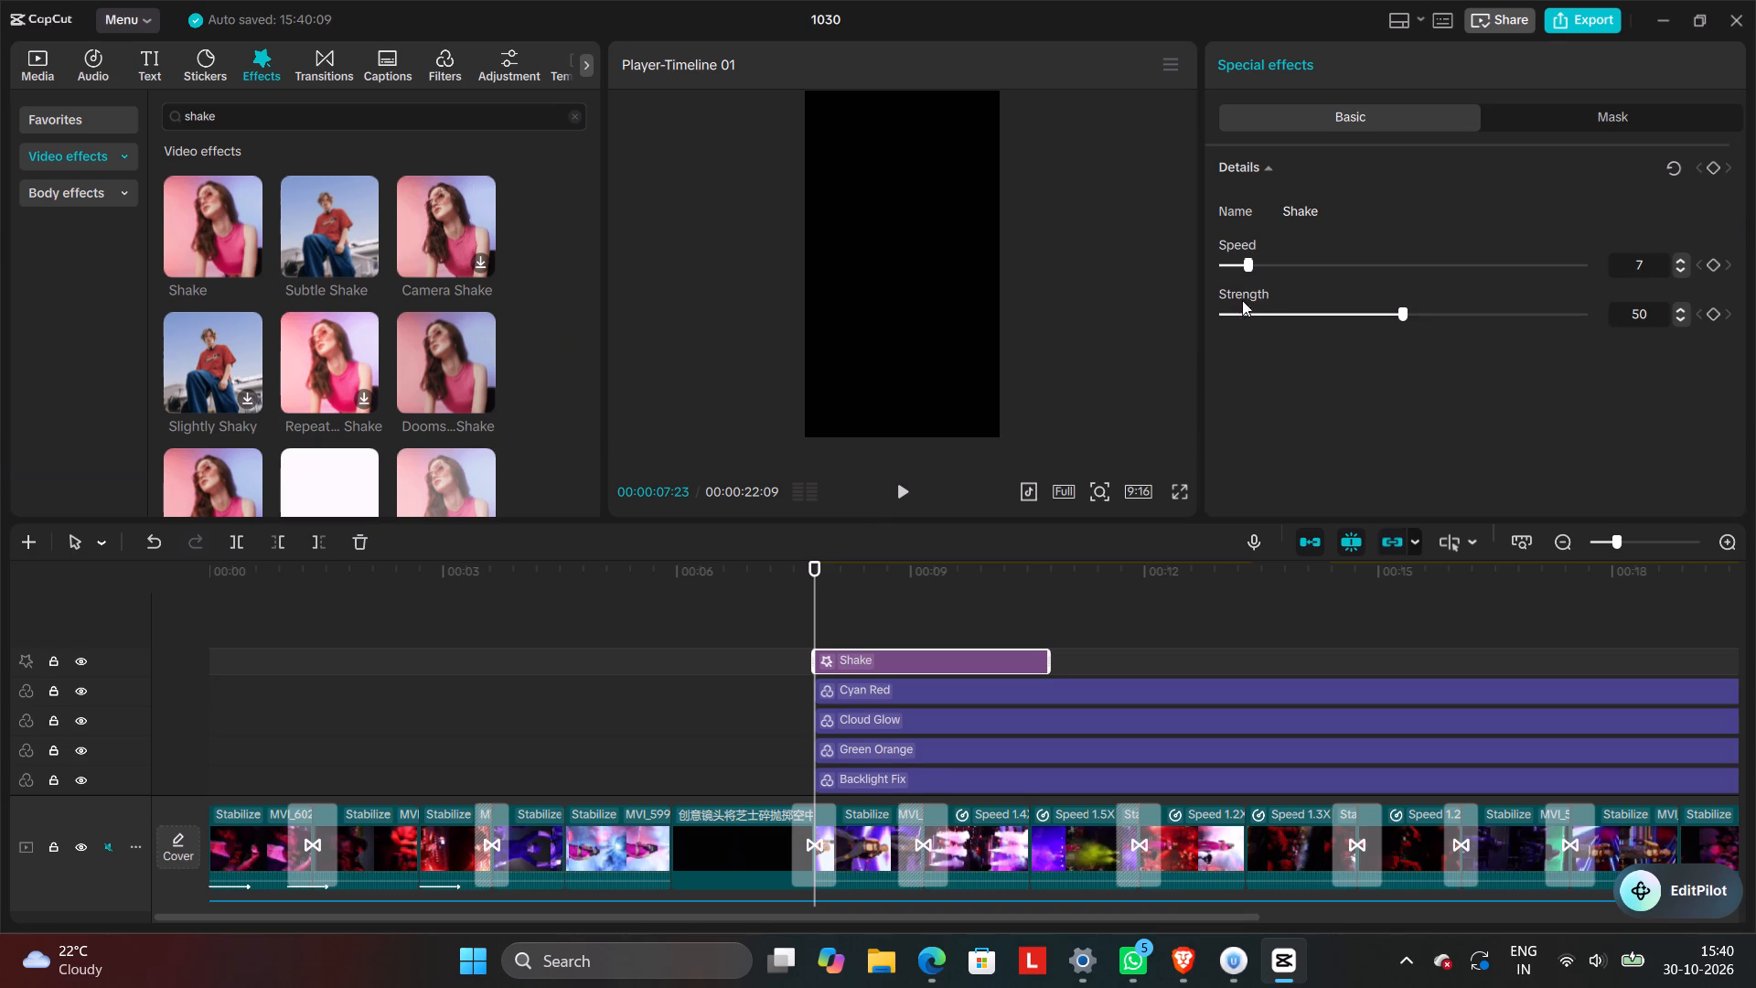
pyautogui.click(1244, 308)
pyautogui.moveTo(1050, 660); pyautogui.dragTo(1270, 703)
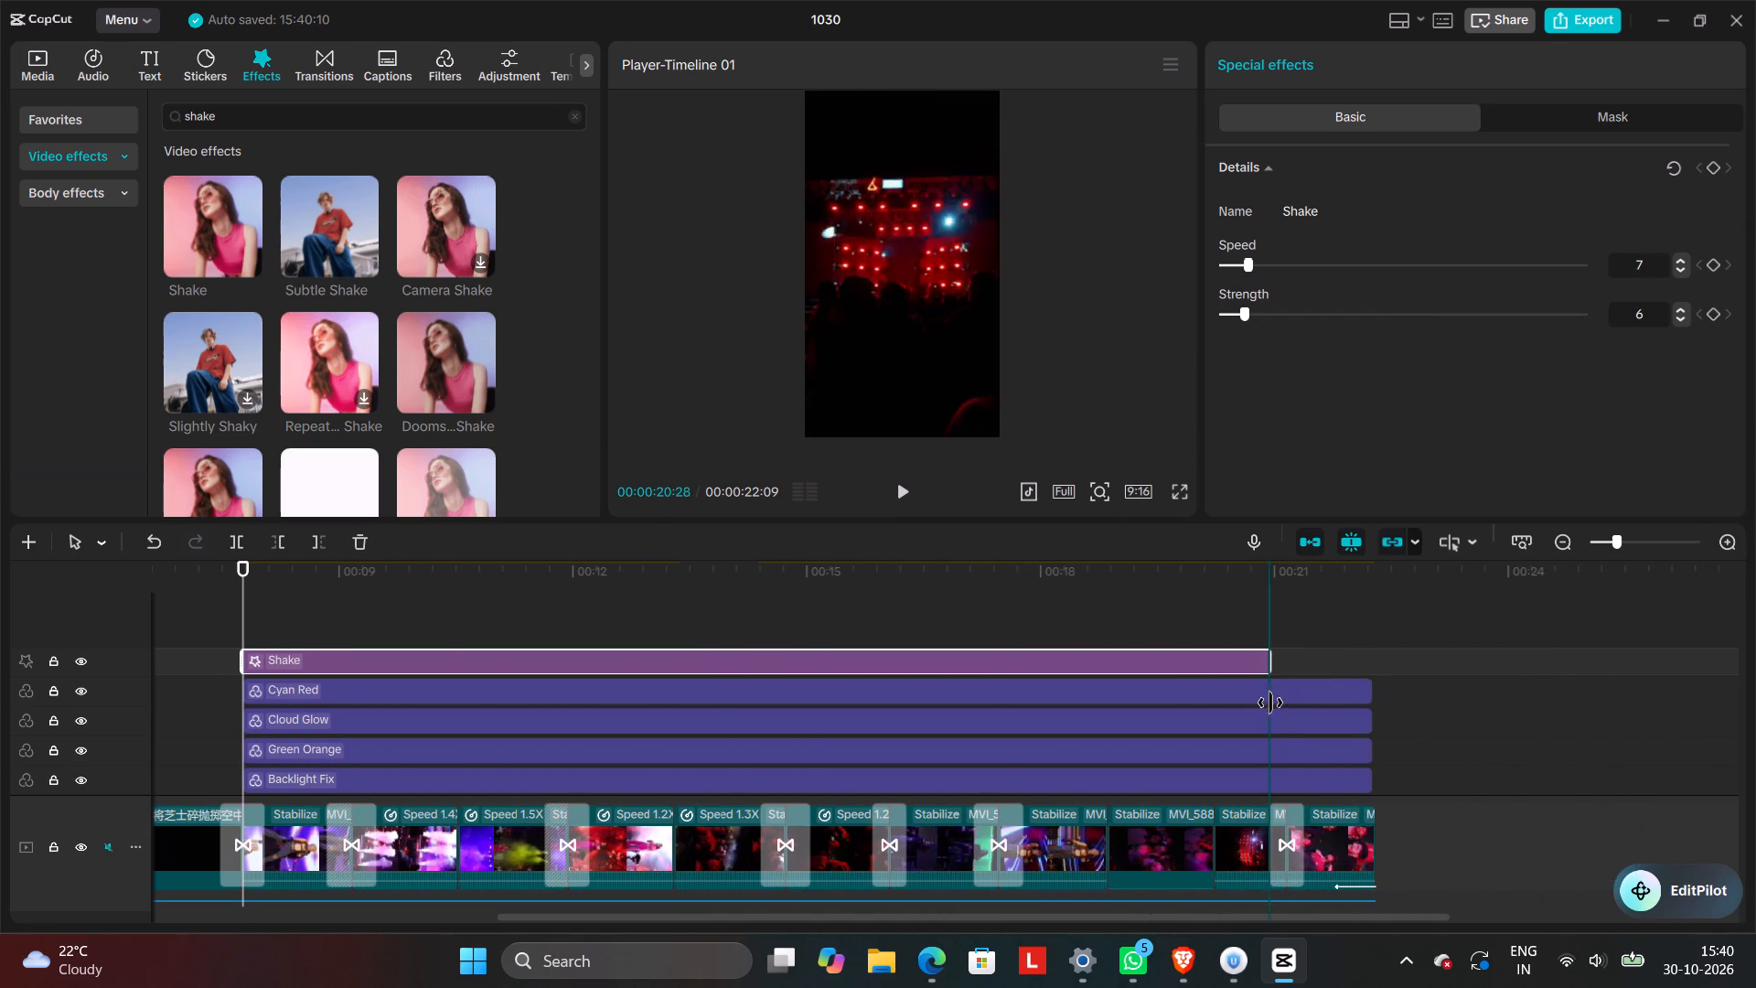
pyautogui.moveTo(1270, 703); pyautogui.dragTo(1368, 682)
# Play the video from 00:00:03:15 through to the end to review the Shake effect on the clips after the title.
pyautogui.click(333, 605)
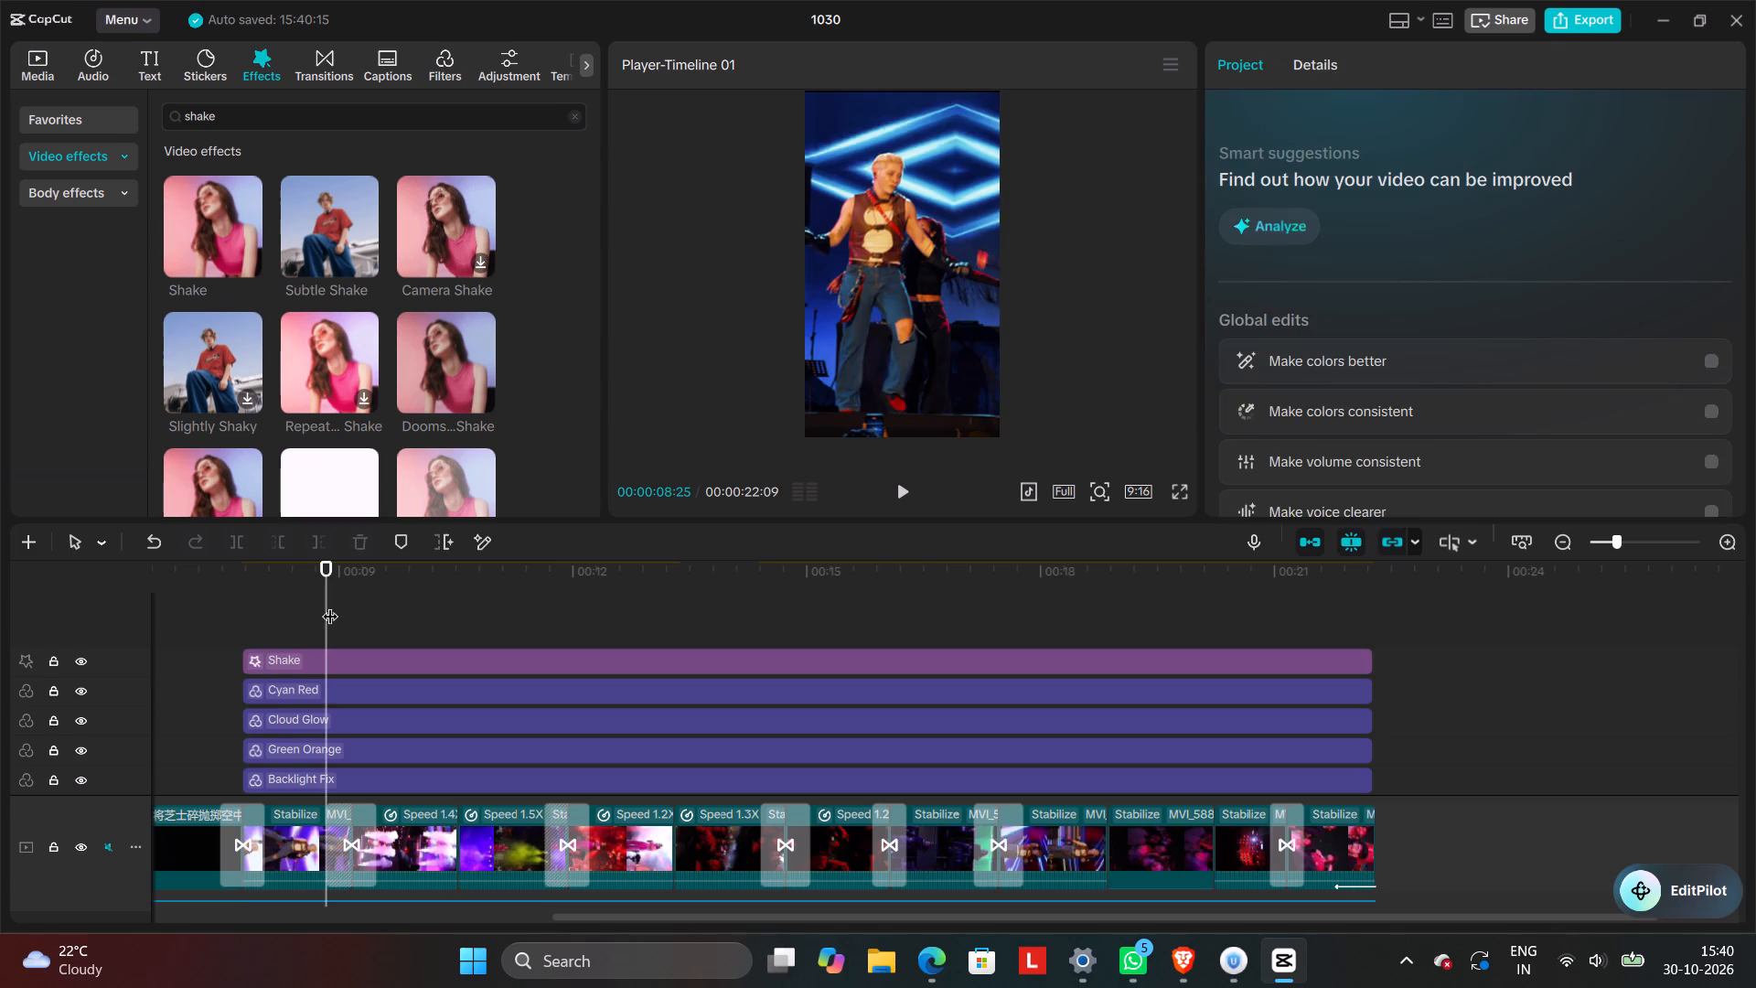
pyautogui.moveTo(327, 607); pyautogui.dragTo(198, 655)
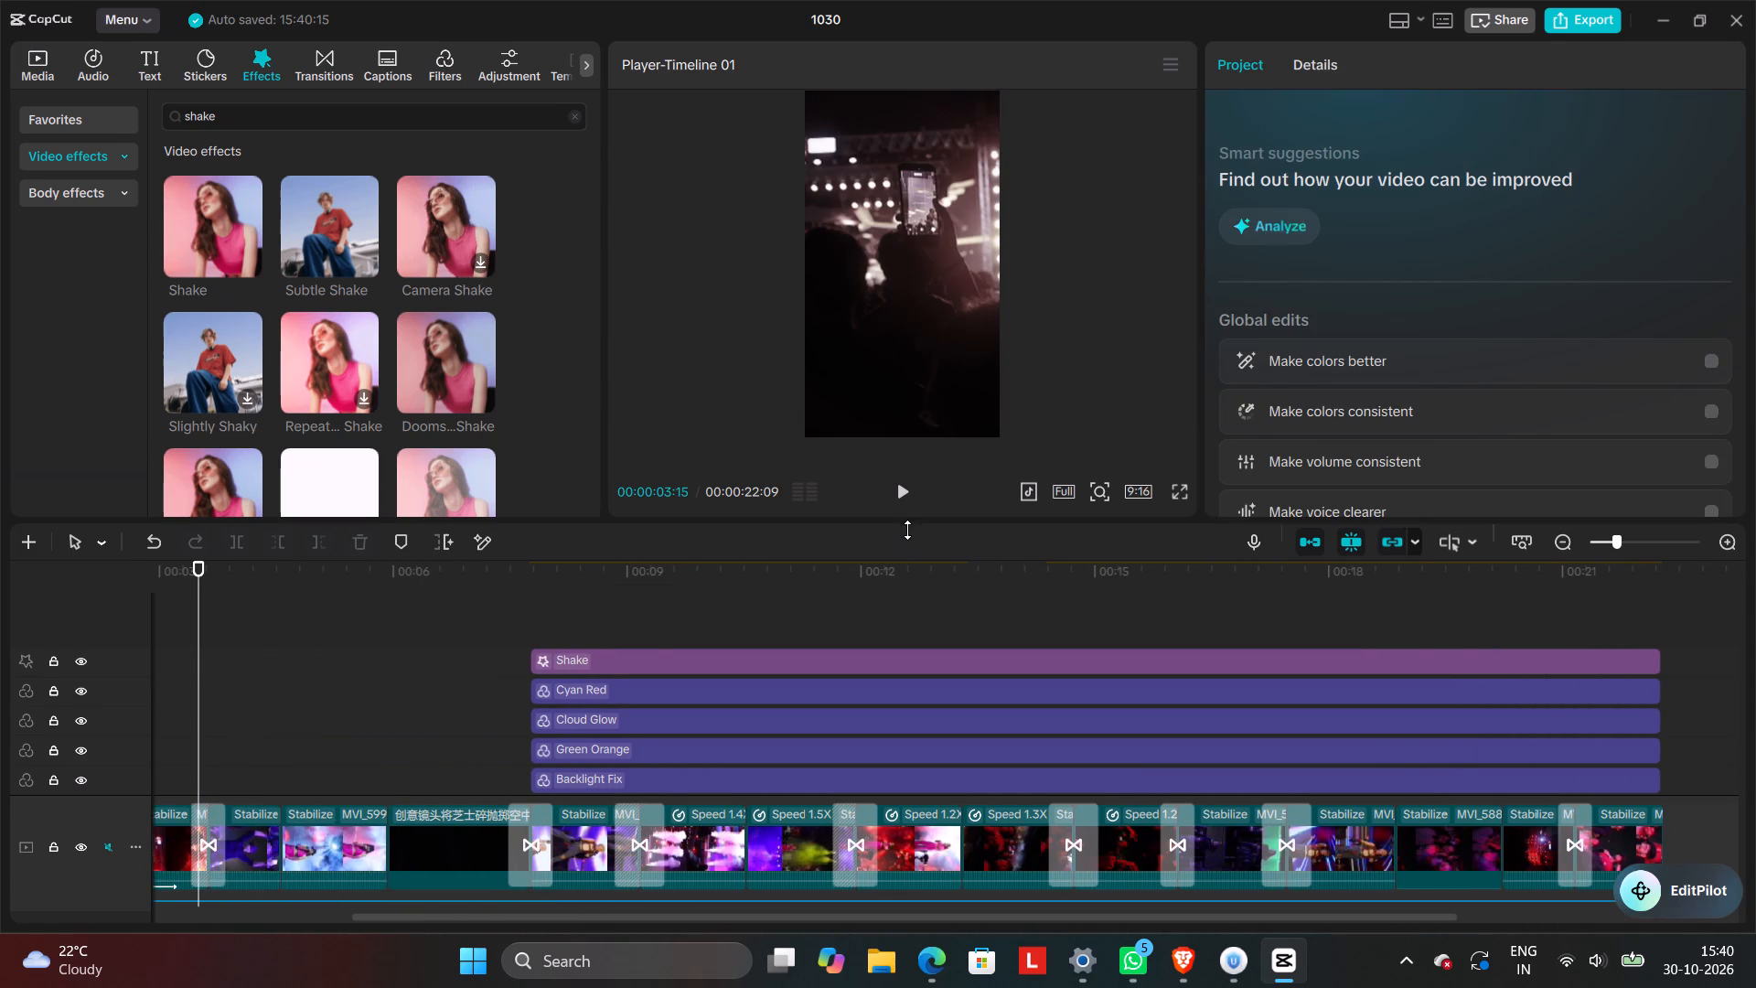
pyautogui.click(909, 504)
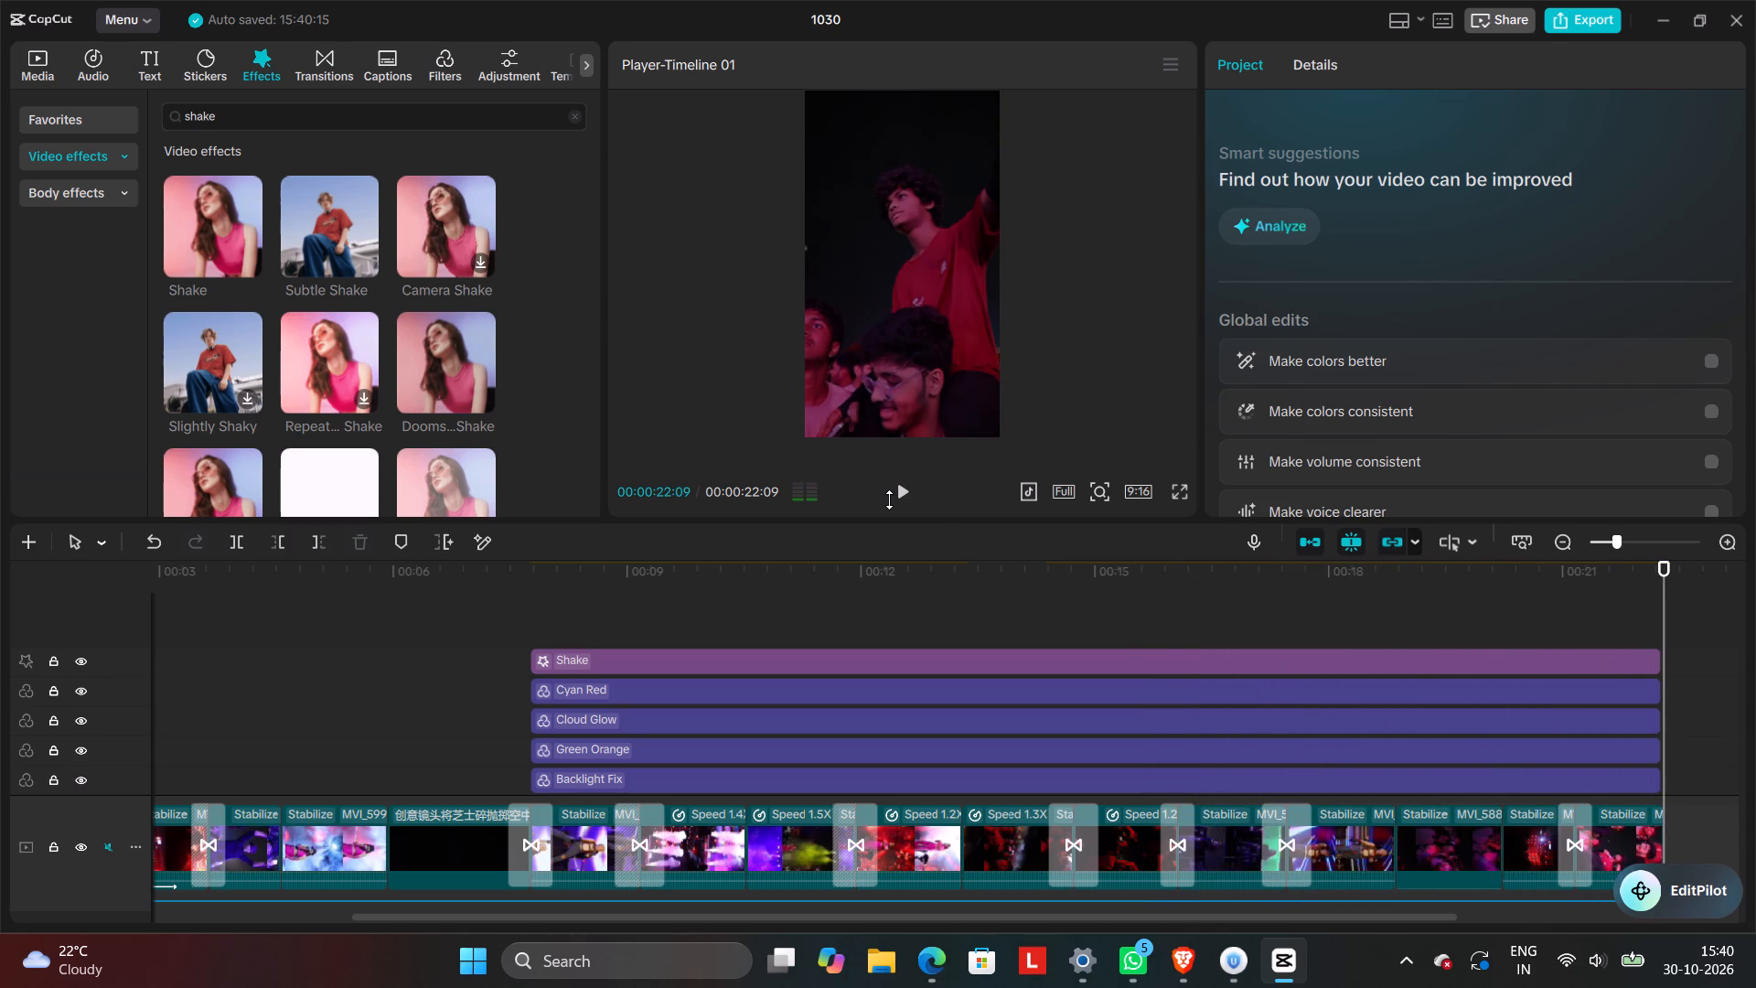
# Open the export settings and name the exported video "DAY 1".
pyautogui.click(1587, 20)
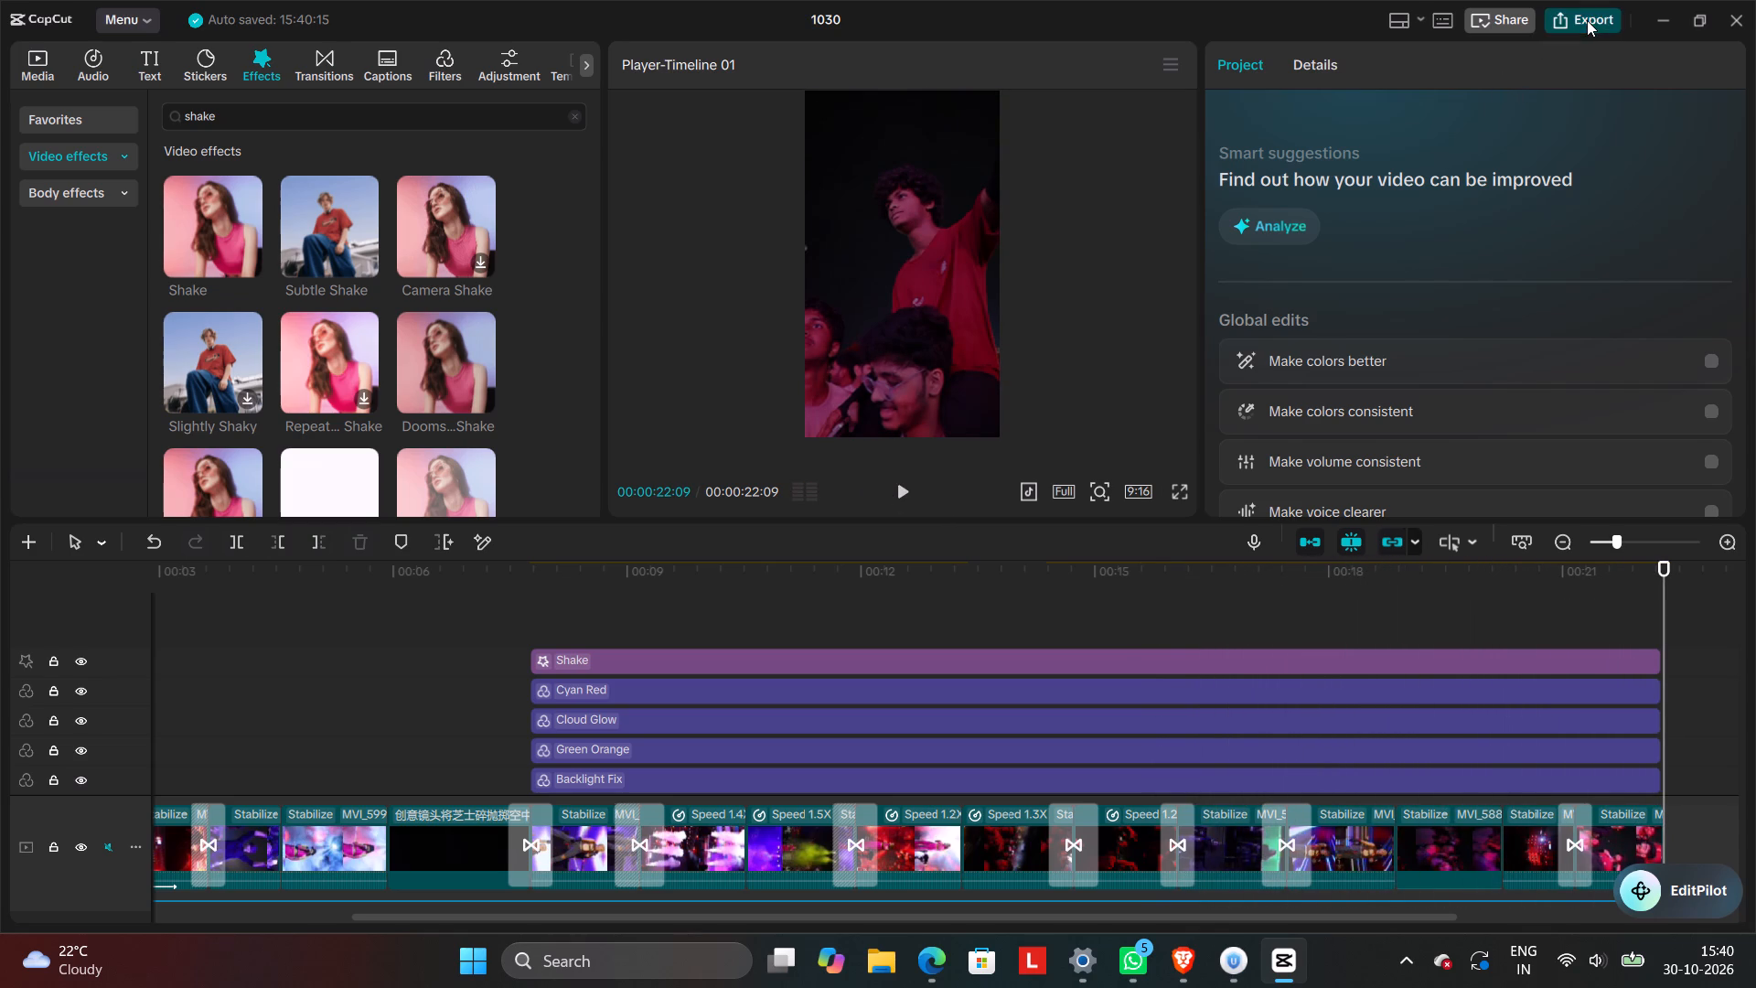
pyautogui.click(1250, 200)
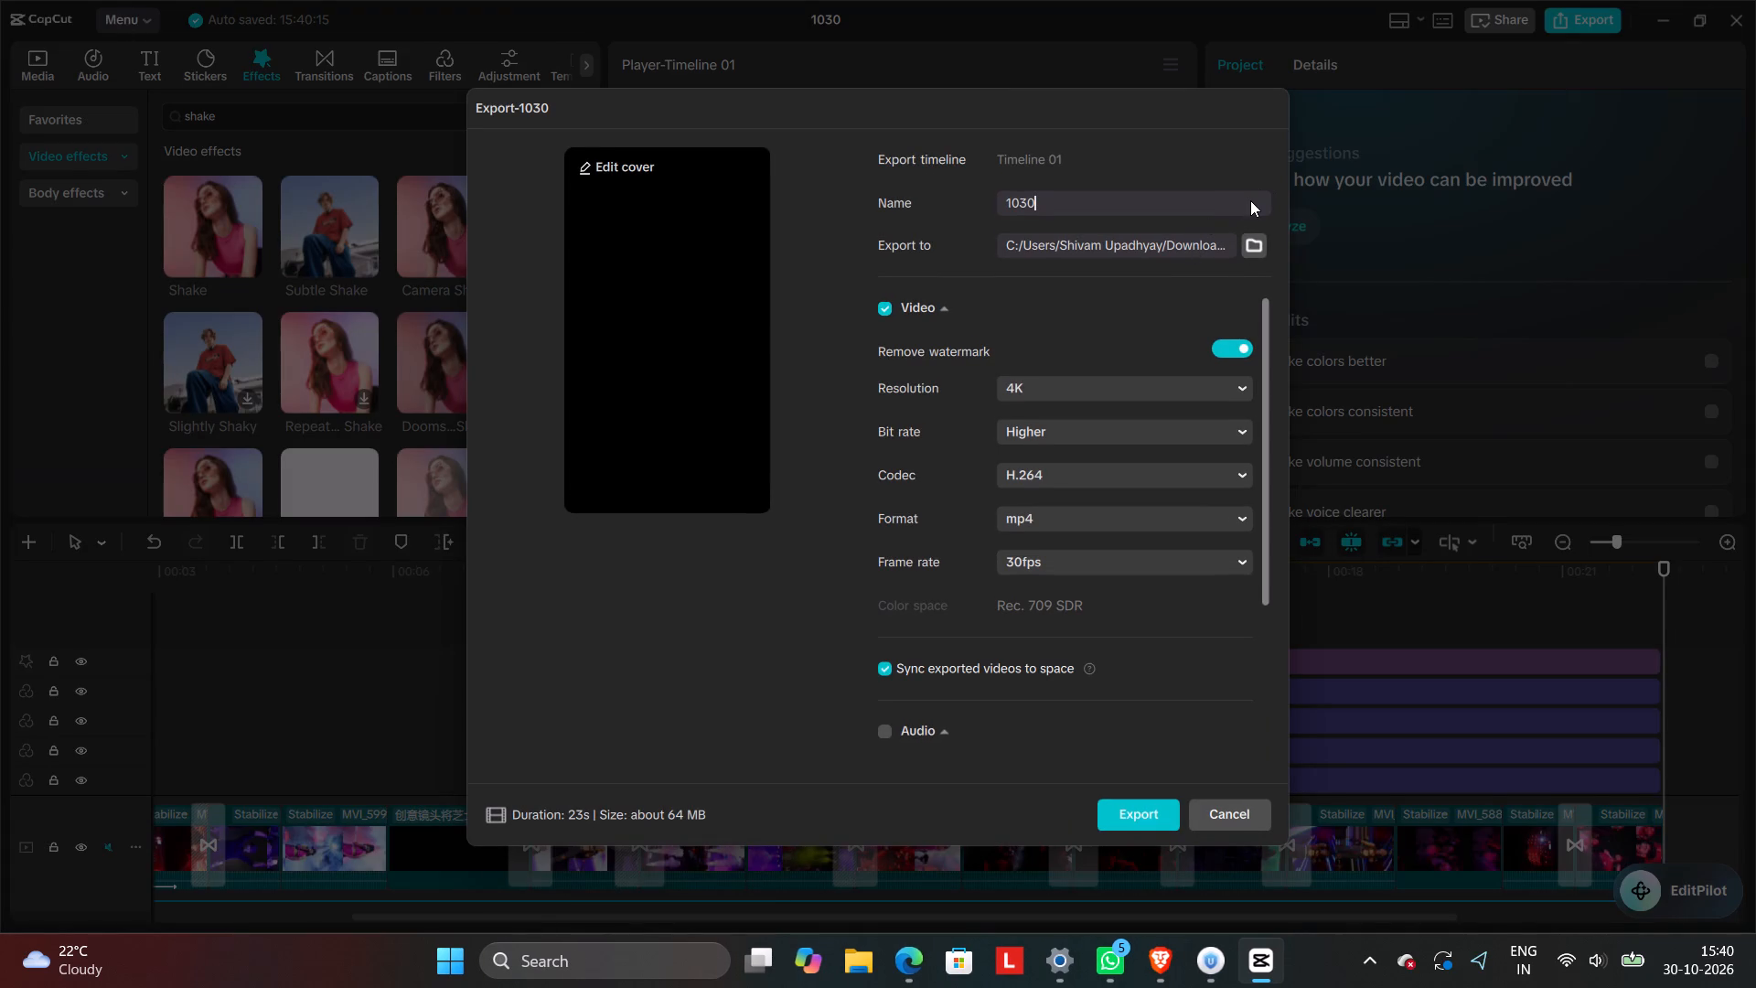
pyautogui.press('BackSpace')
pyautogui.press('BackSpace')
pyautogui.press('BackSpace')
pyautogui.press('BackSpace')
pyautogui.press('BackSpace')
pyautogui.press('BackSpace')
pyautogui.press('BackSpace')
pyautogui.press('BackSpace')
pyautogui.press('BackSpace')
pyautogui.press('BackSpace')
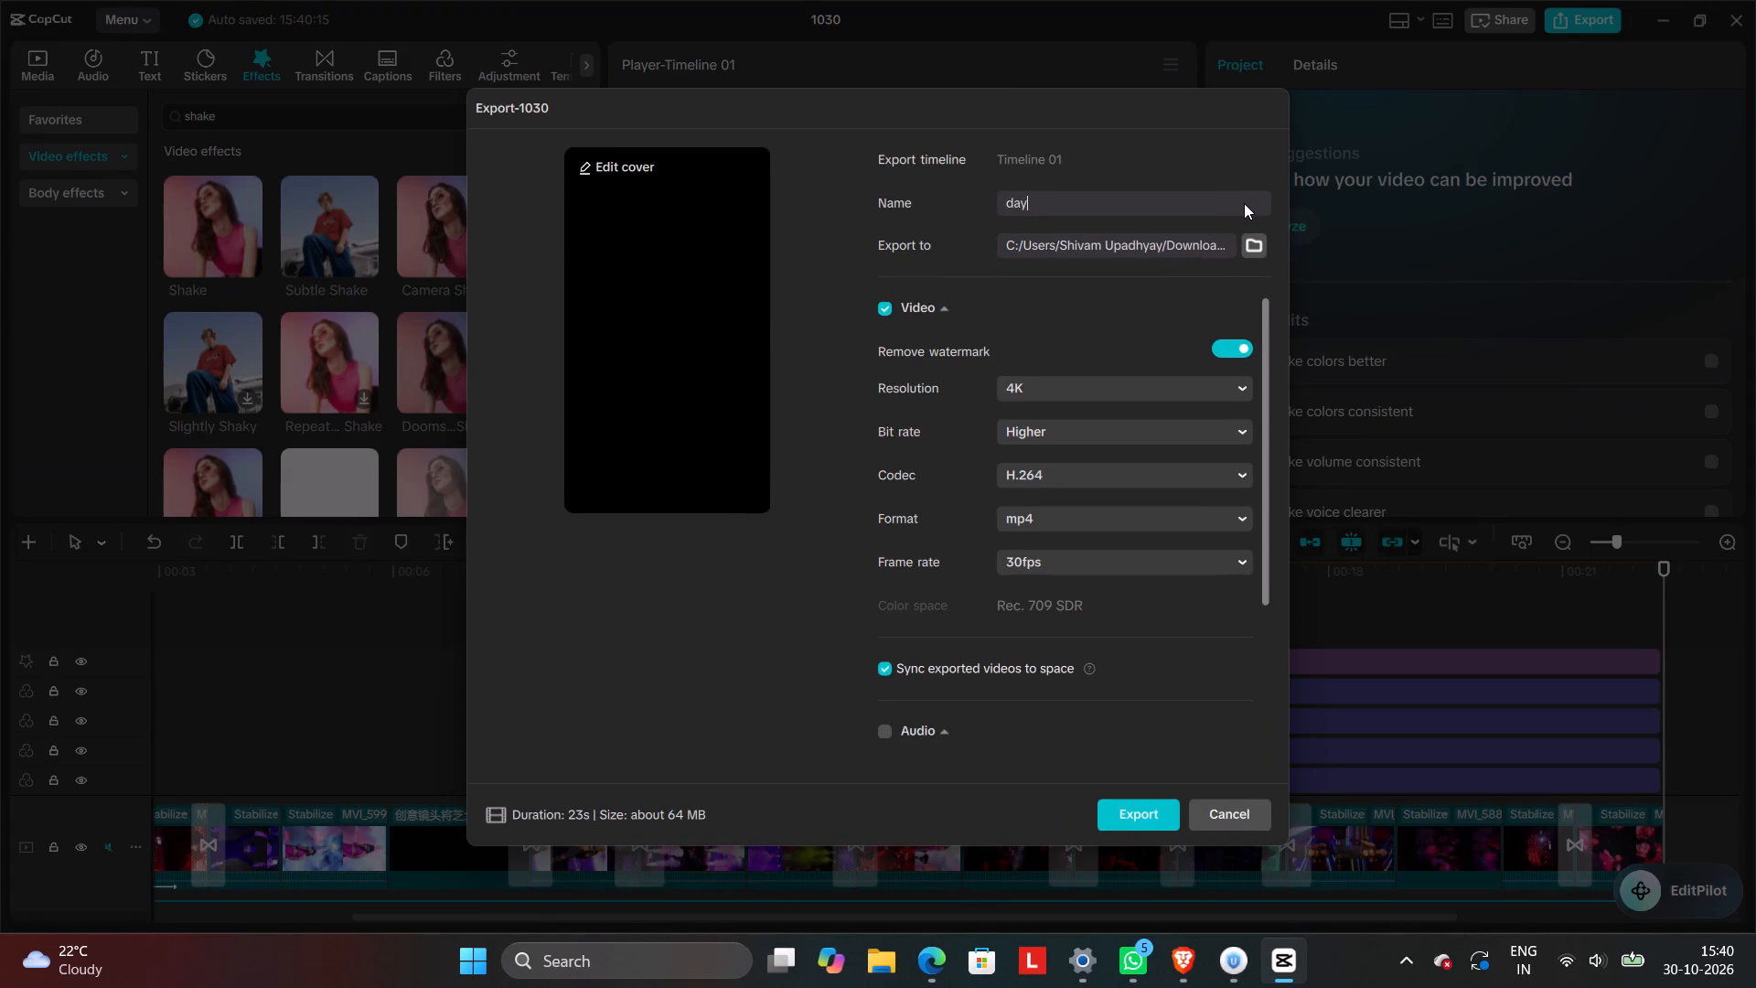
pyautogui.press('BackSpace')
pyautogui.press('BackSpace')
pyautogui.press('BackSpace')
pyautogui.press('BackSpace')
pyautogui.press('BackSpace')
pyautogui.write('DAY 1')
# Set the export destination to the "day 1 antaragni" folder in Downloads.
pyautogui.click(1260, 252)
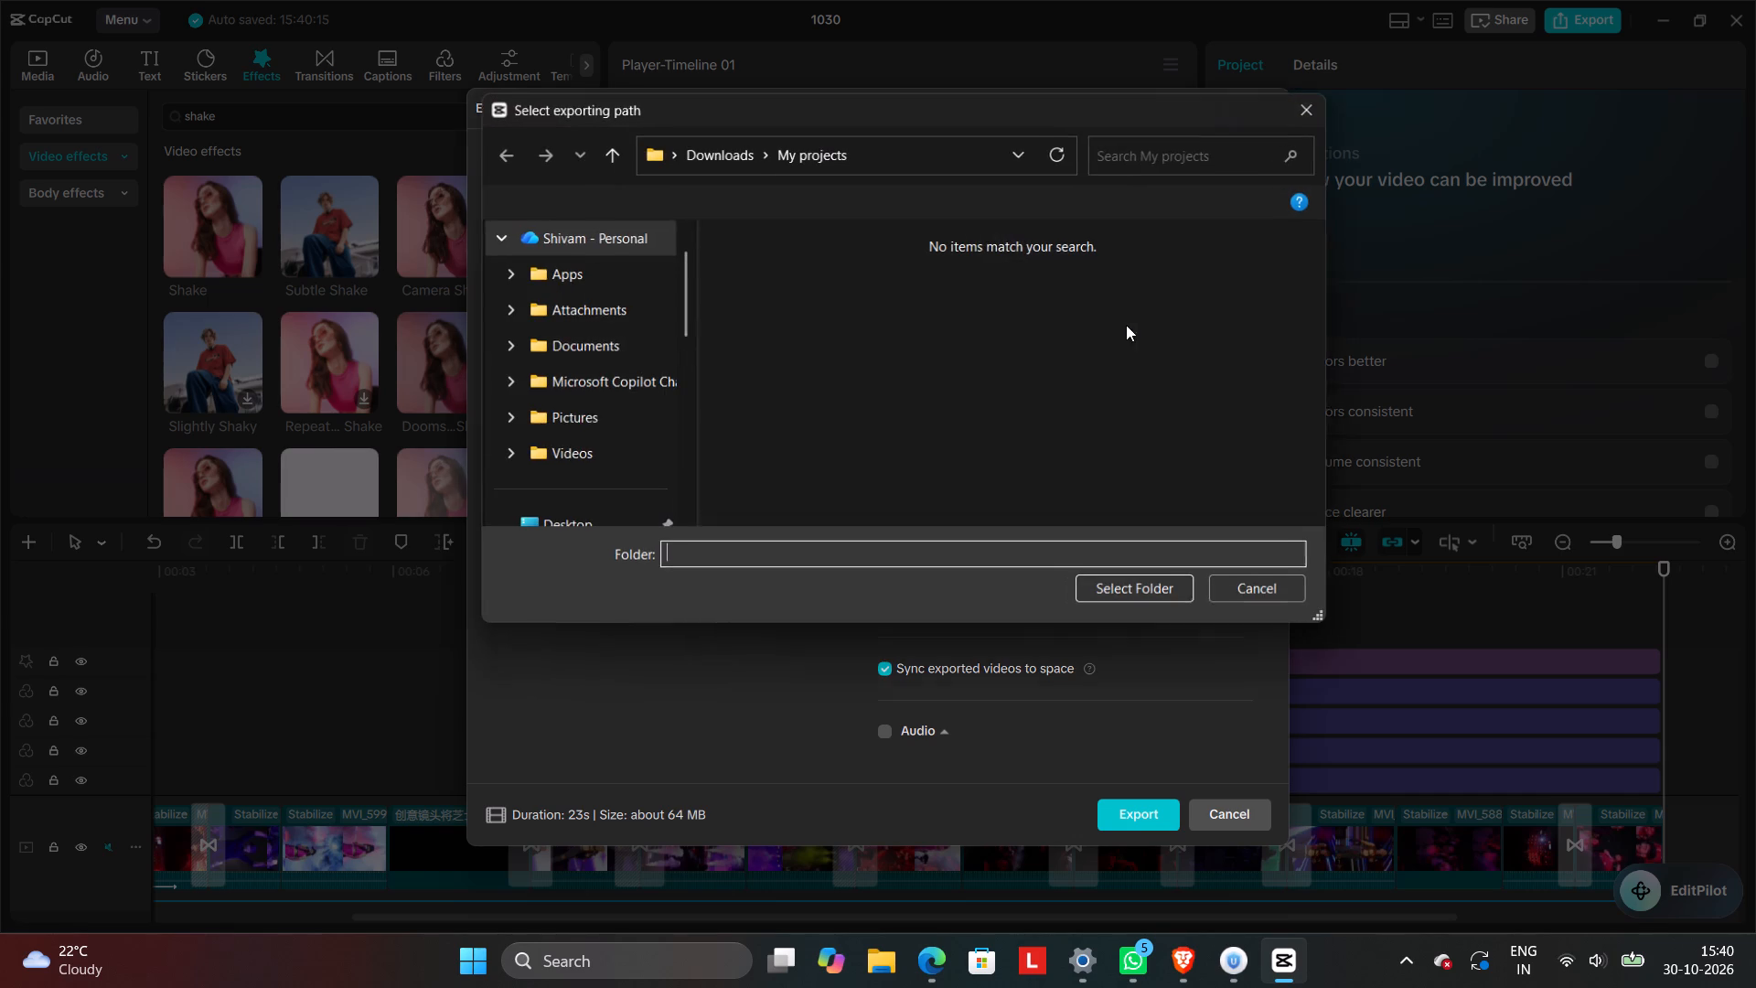
pyautogui.scroll(-1, 911, 365)
pyautogui.scroll(-2, 631, 370)
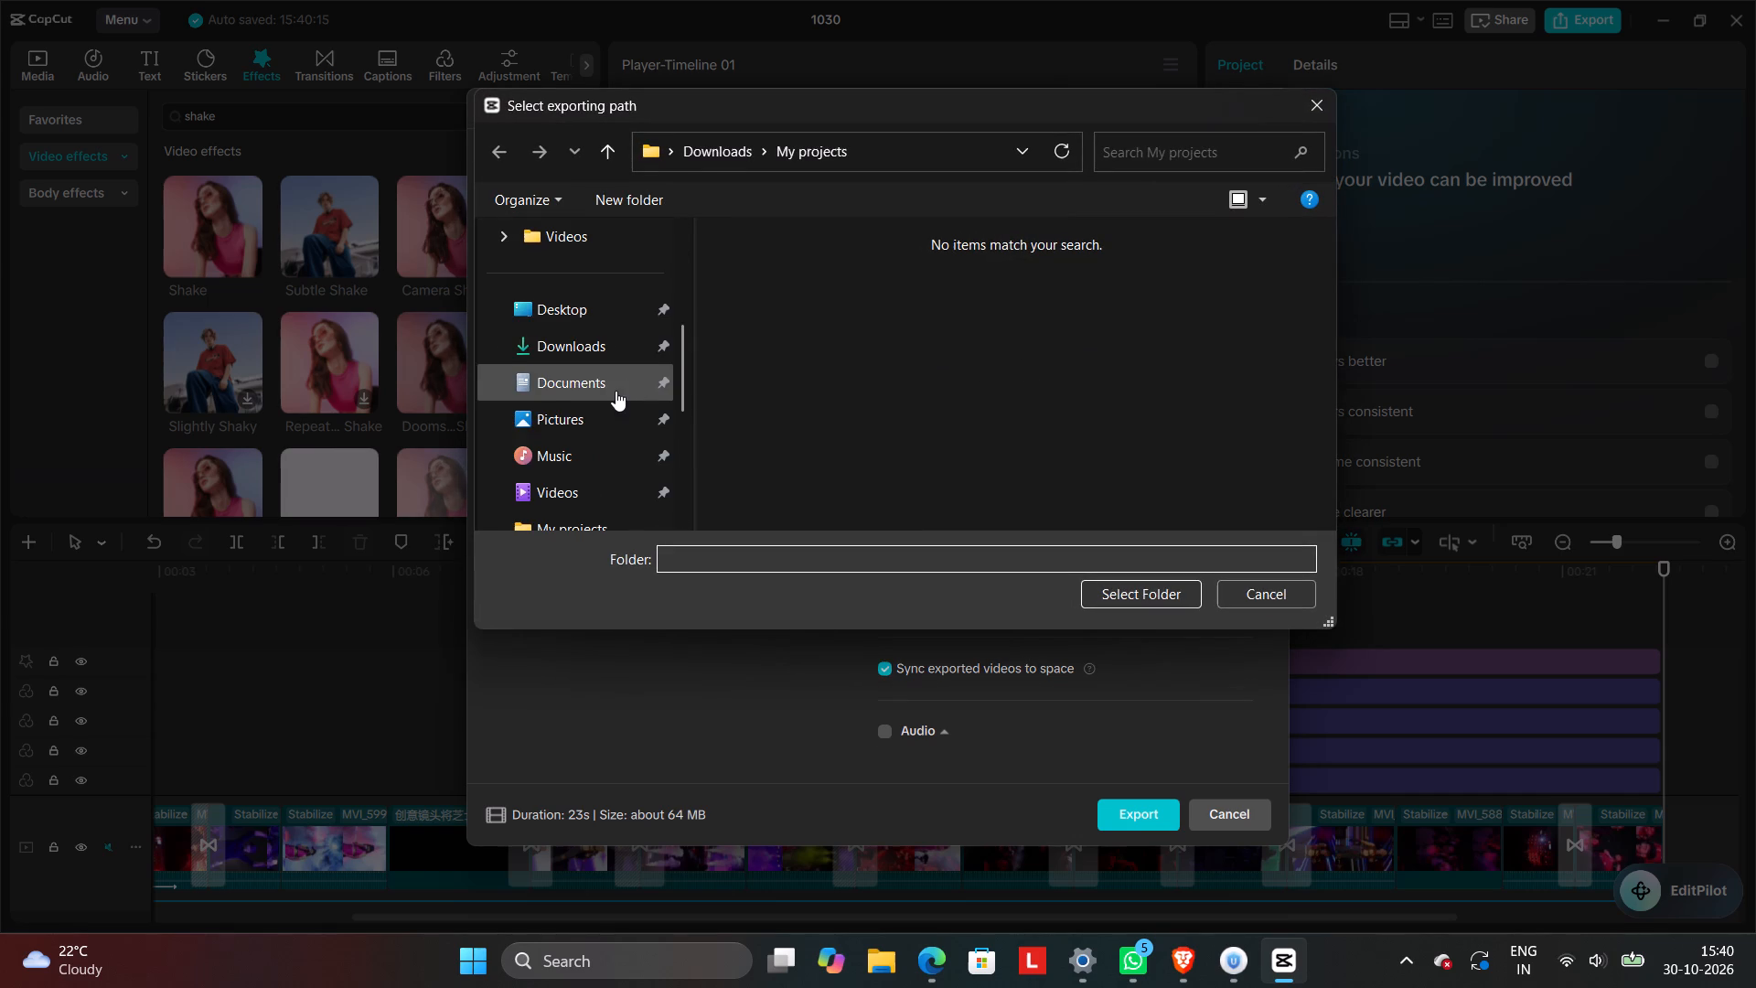
pyautogui.click(614, 354)
pyautogui.click(836, 372)
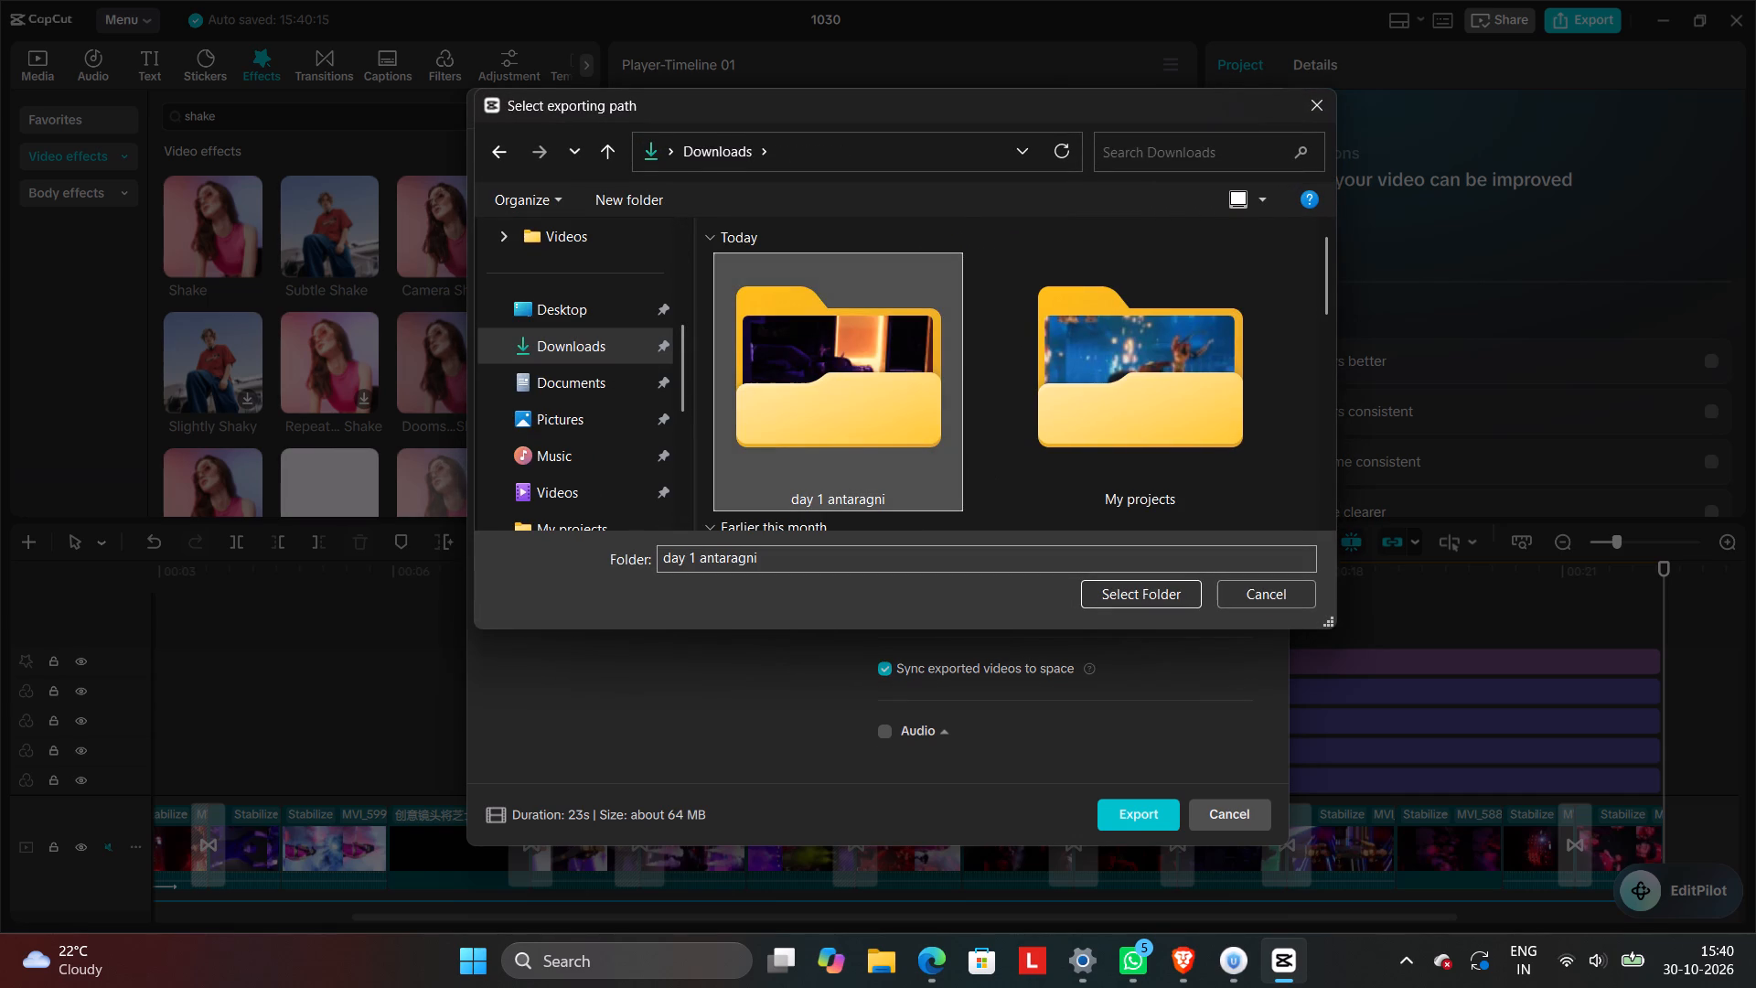
pyautogui.click(1094, 595)
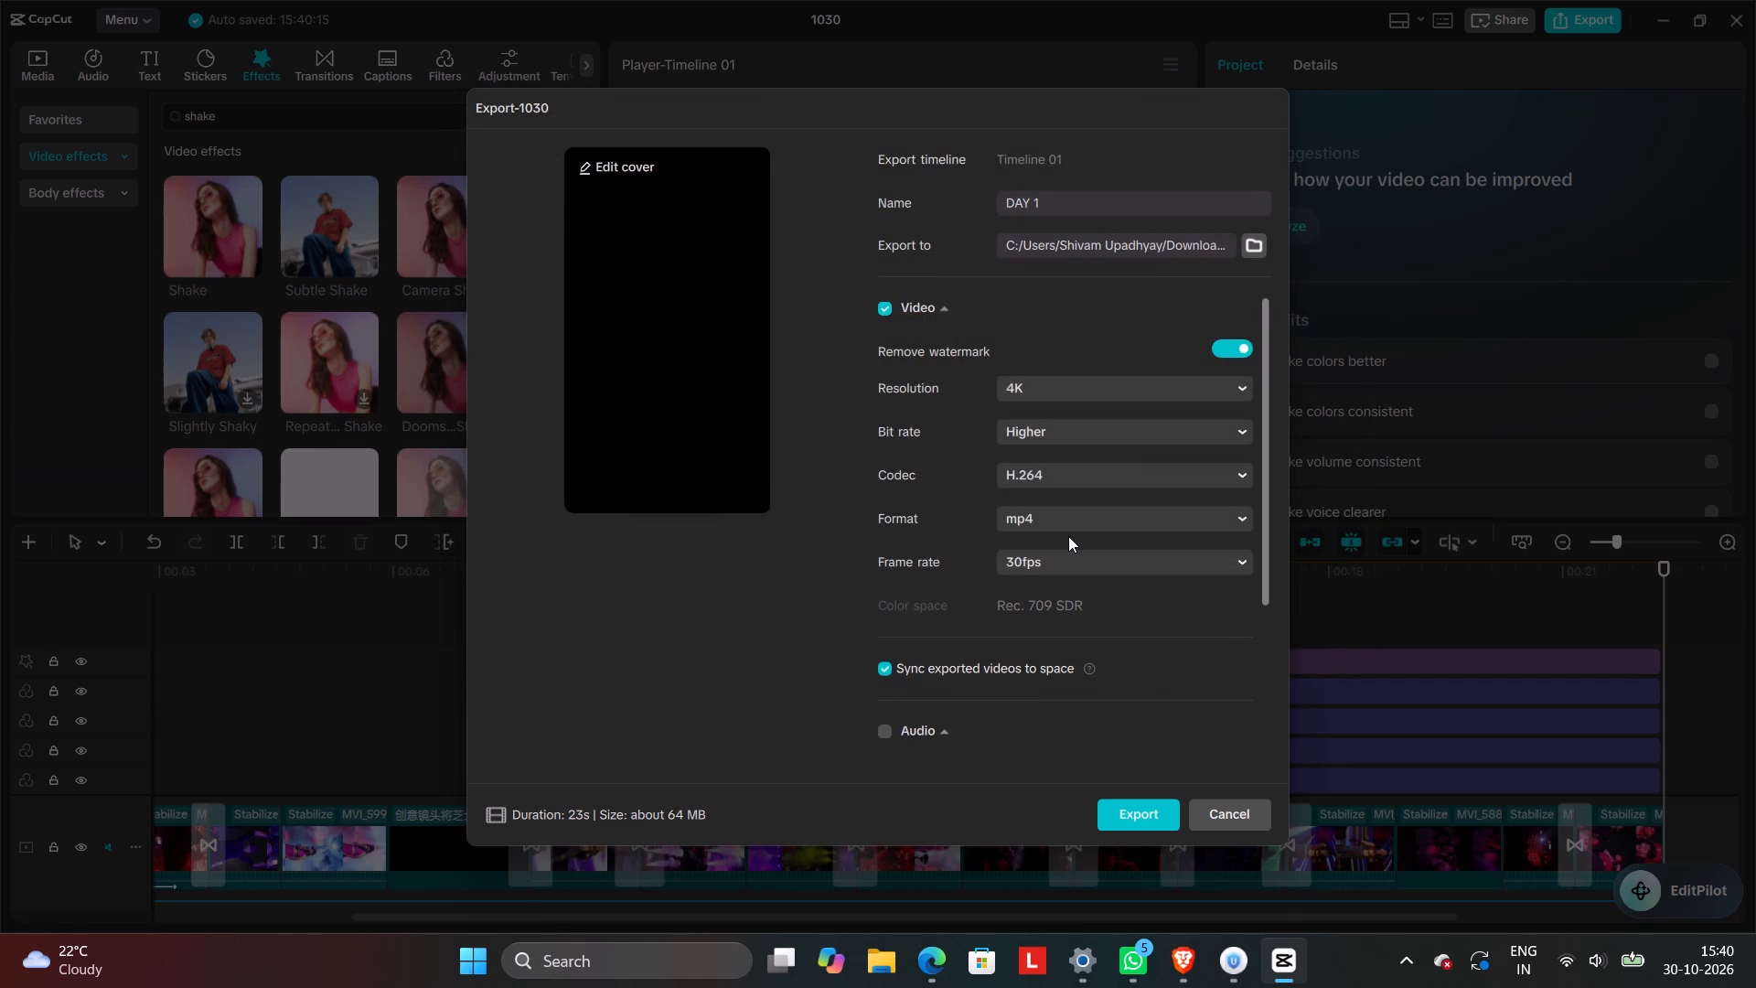
# Set the export frame rate to 59.94fps and start exporting the video.
pyautogui.click(1070, 556)
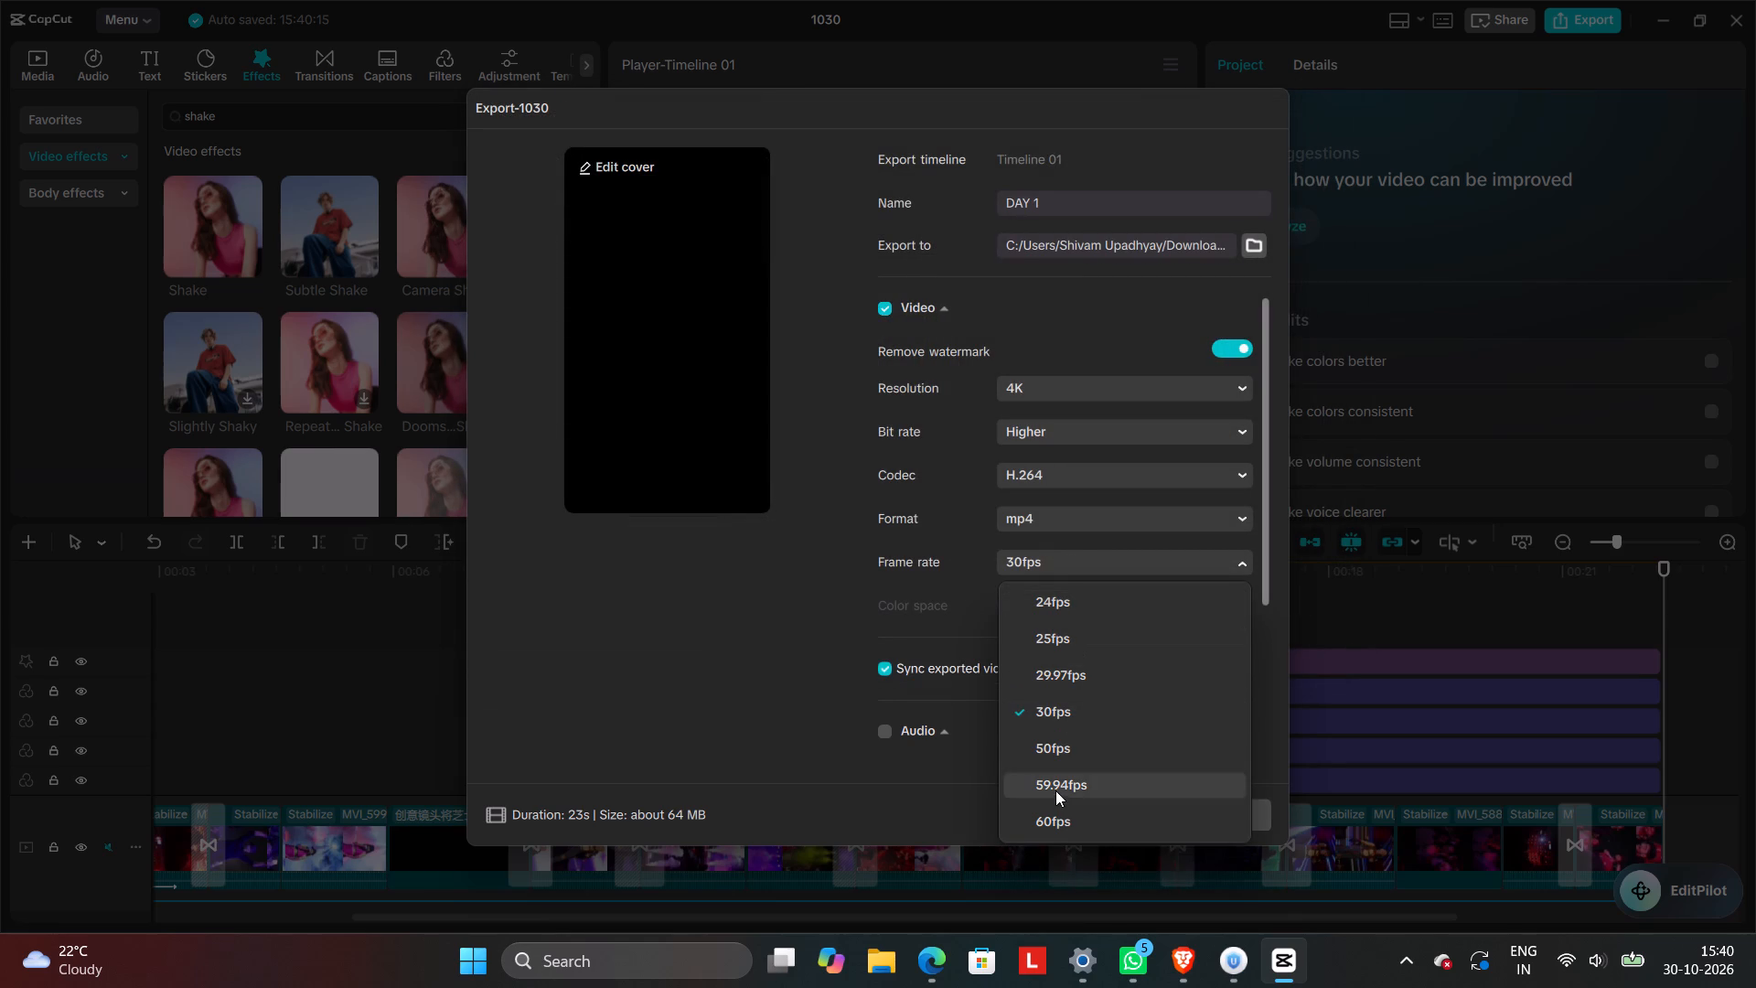
pyautogui.click(1055, 794)
pyautogui.click(1110, 806)
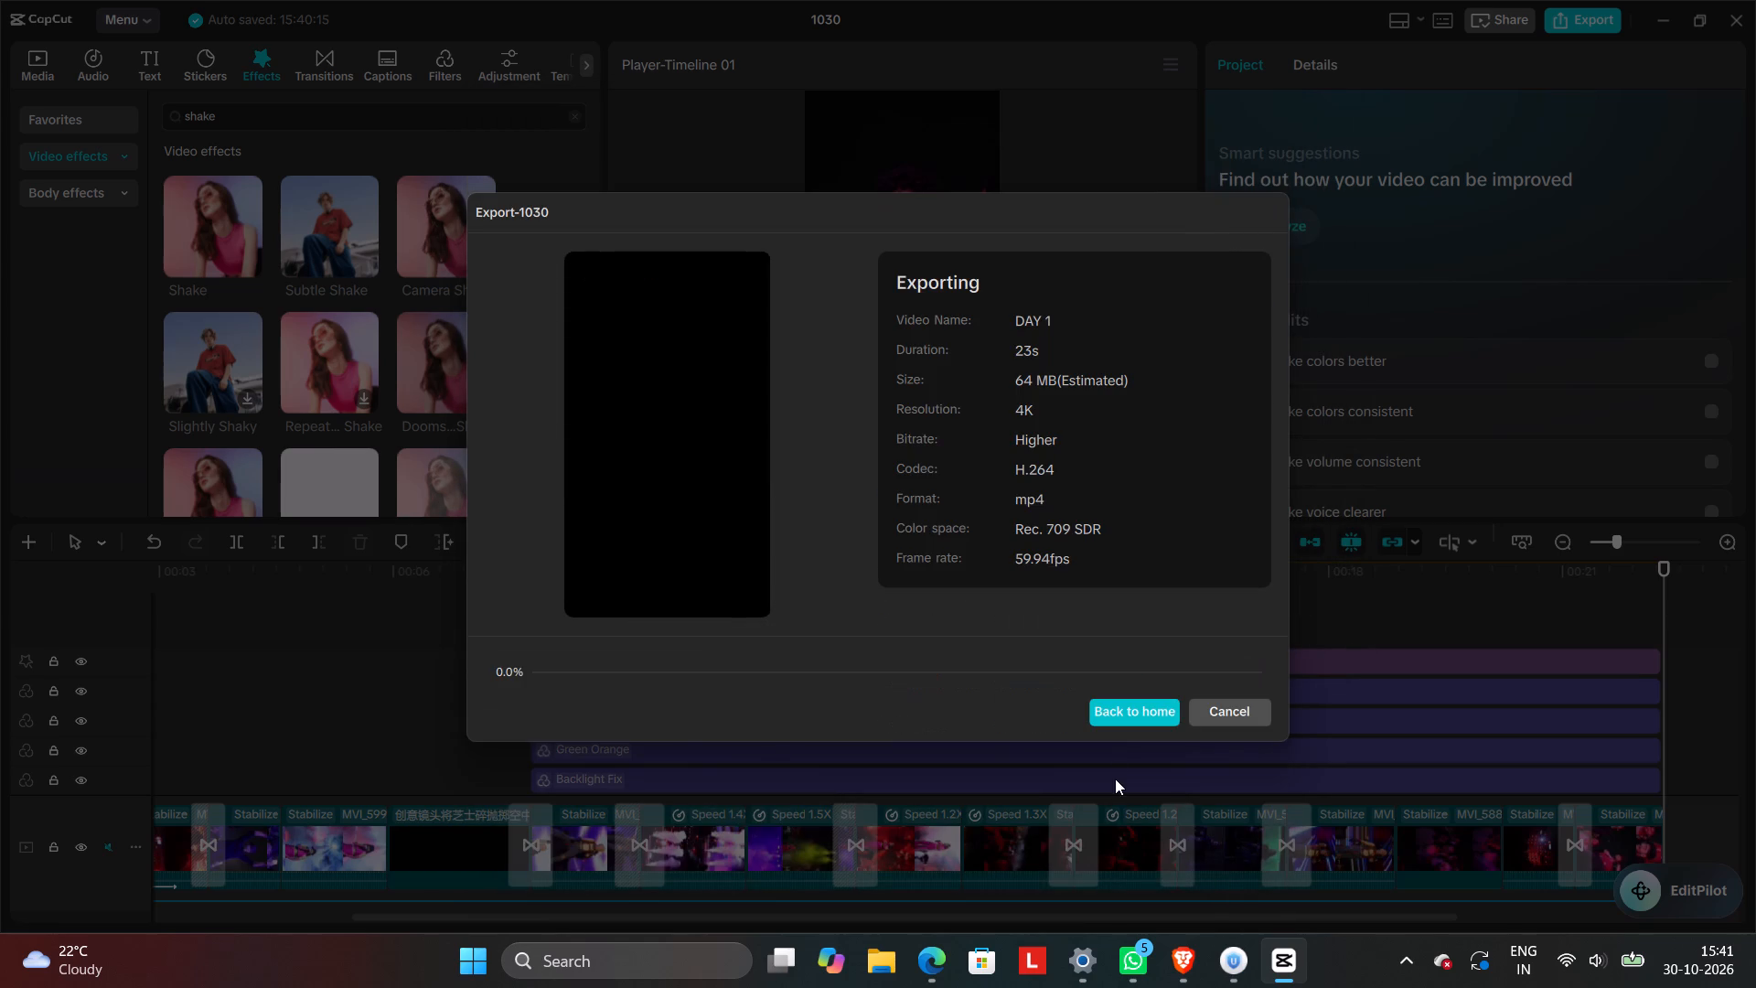
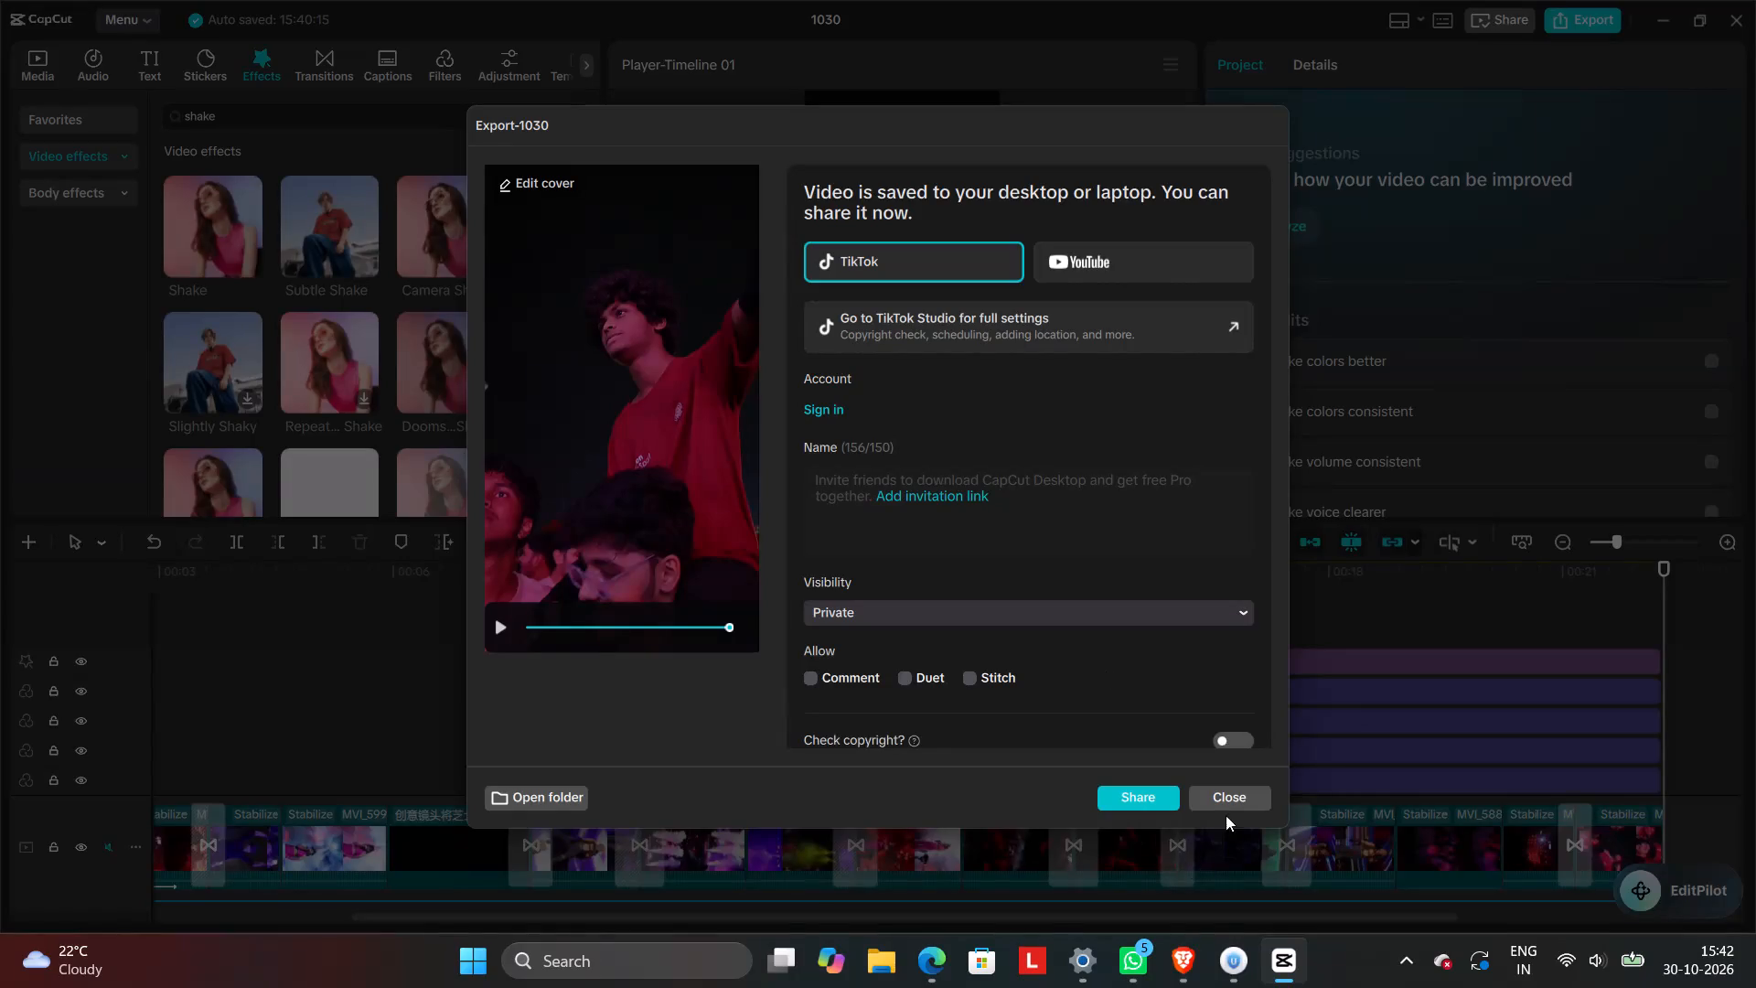
# Dismiss the completed export window without sharing the video, and minimize CapCut to show the desktop.
pyautogui.click(1233, 799)
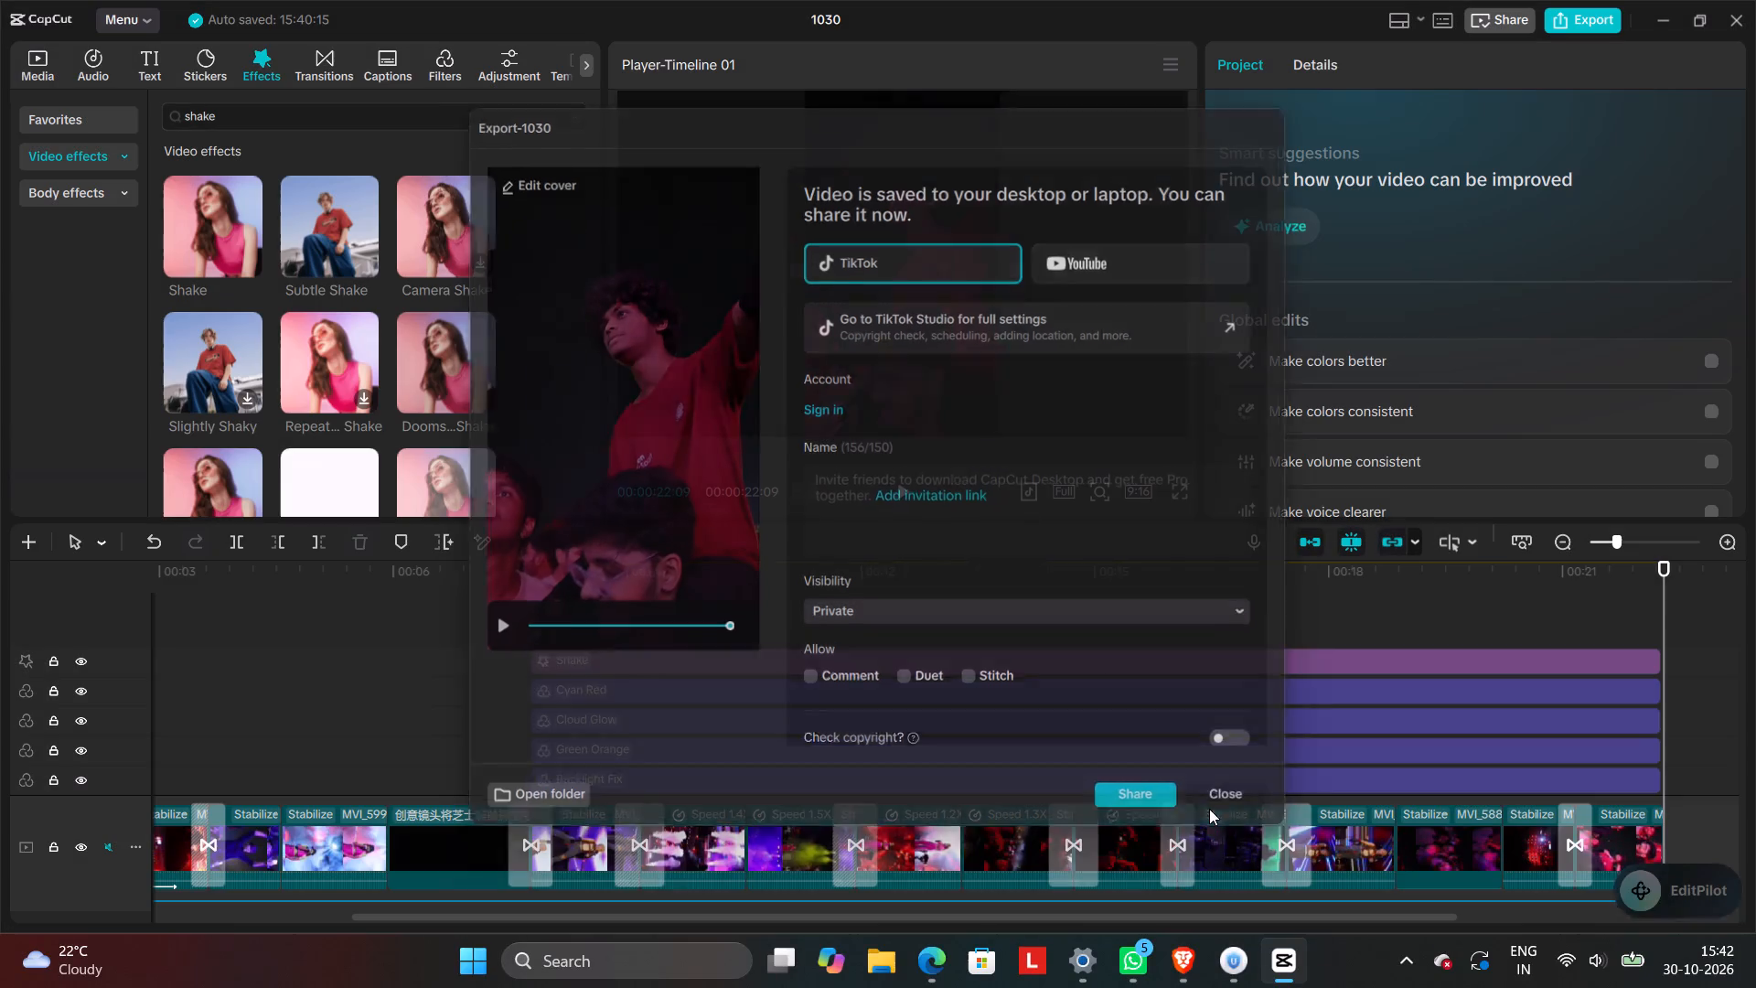
pyautogui.click(1651, 7)
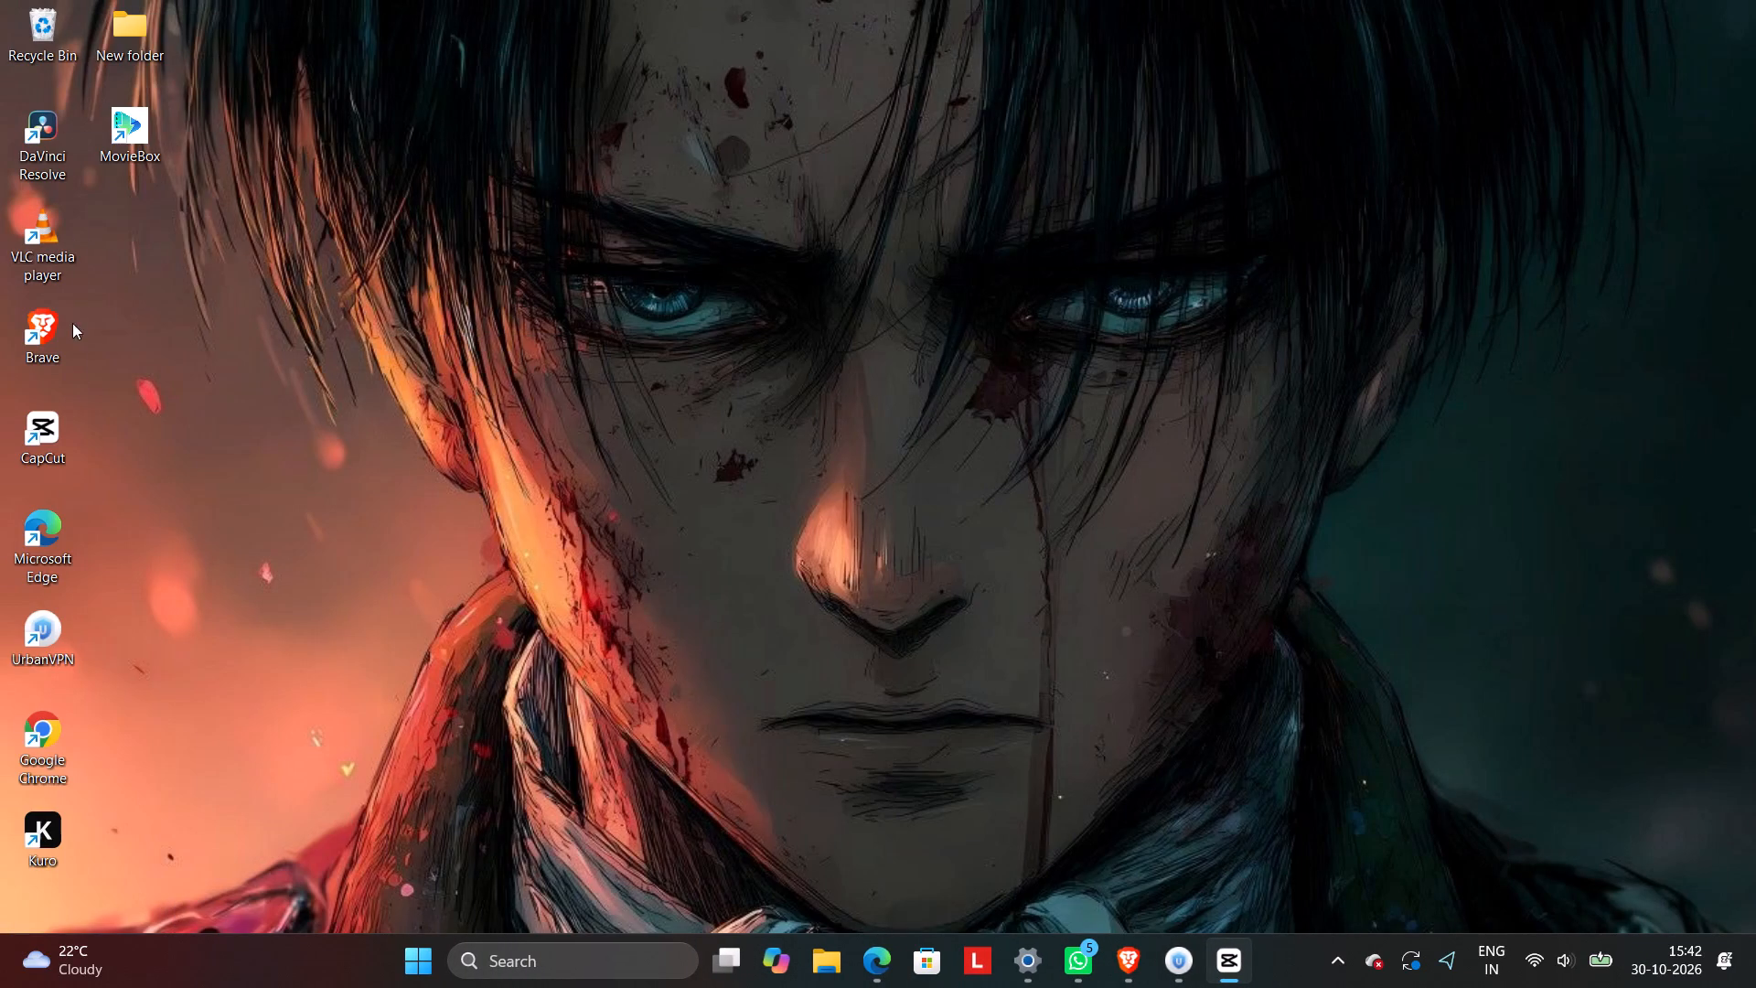
# Open the Windows Start menu from the desktop.
pyautogui.click(401, 978)
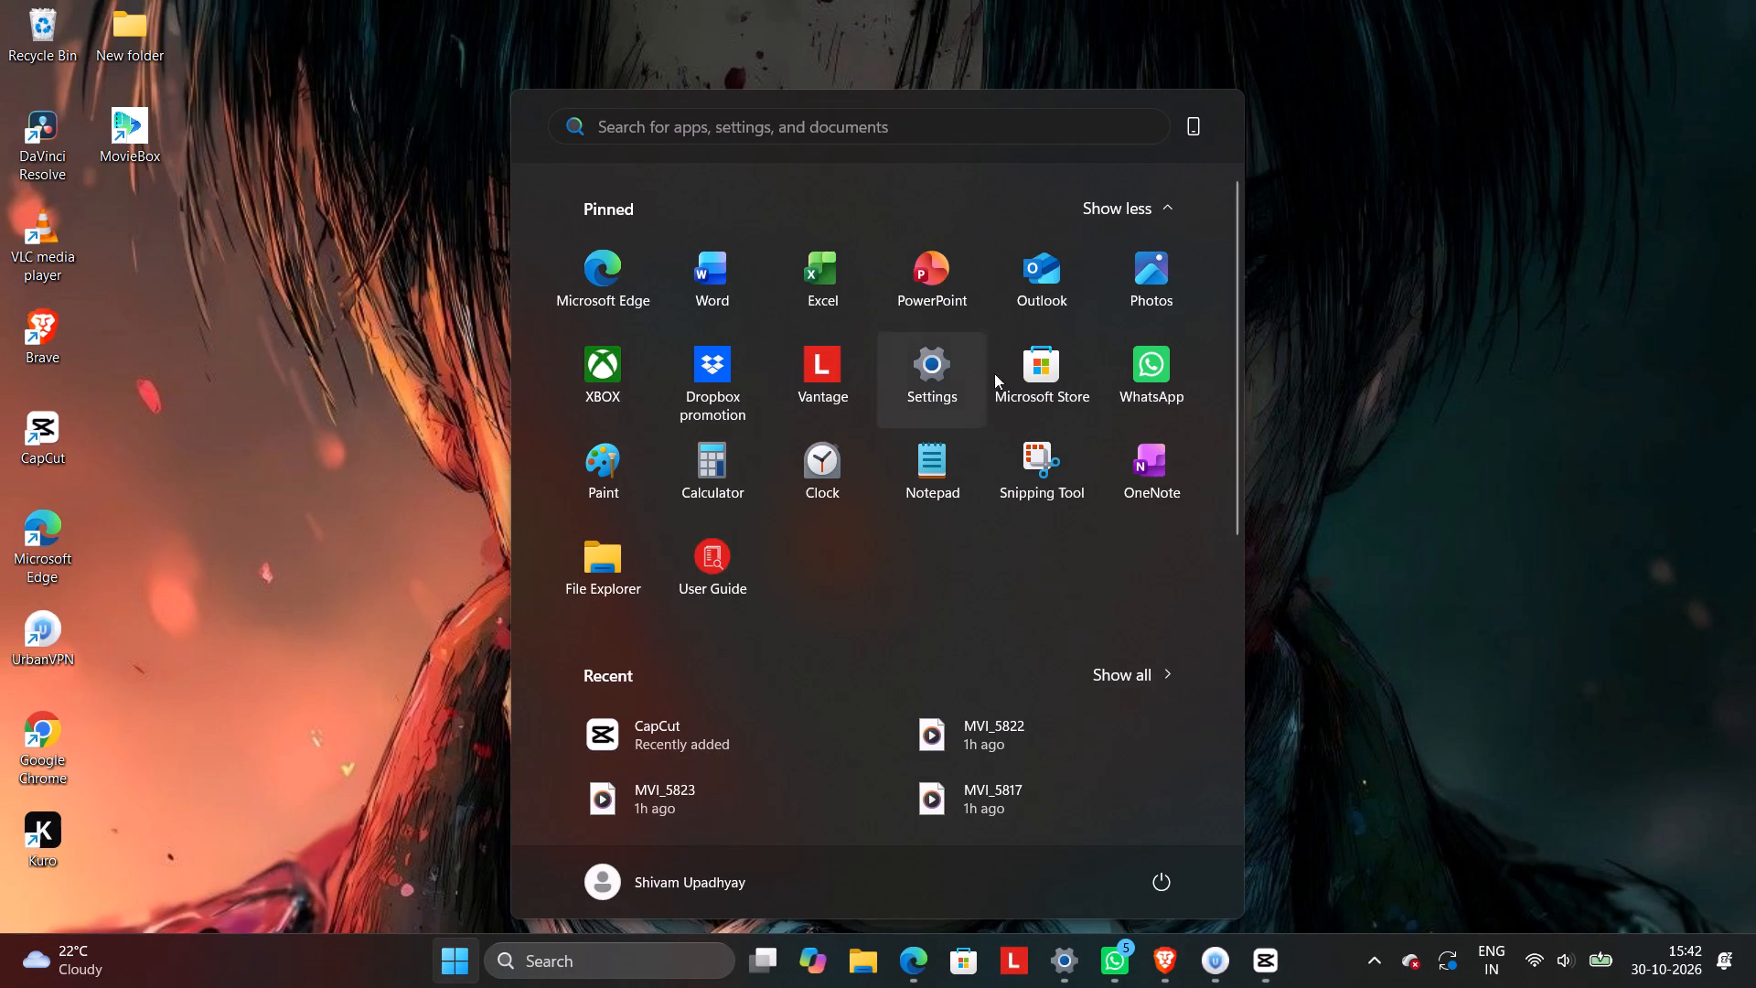